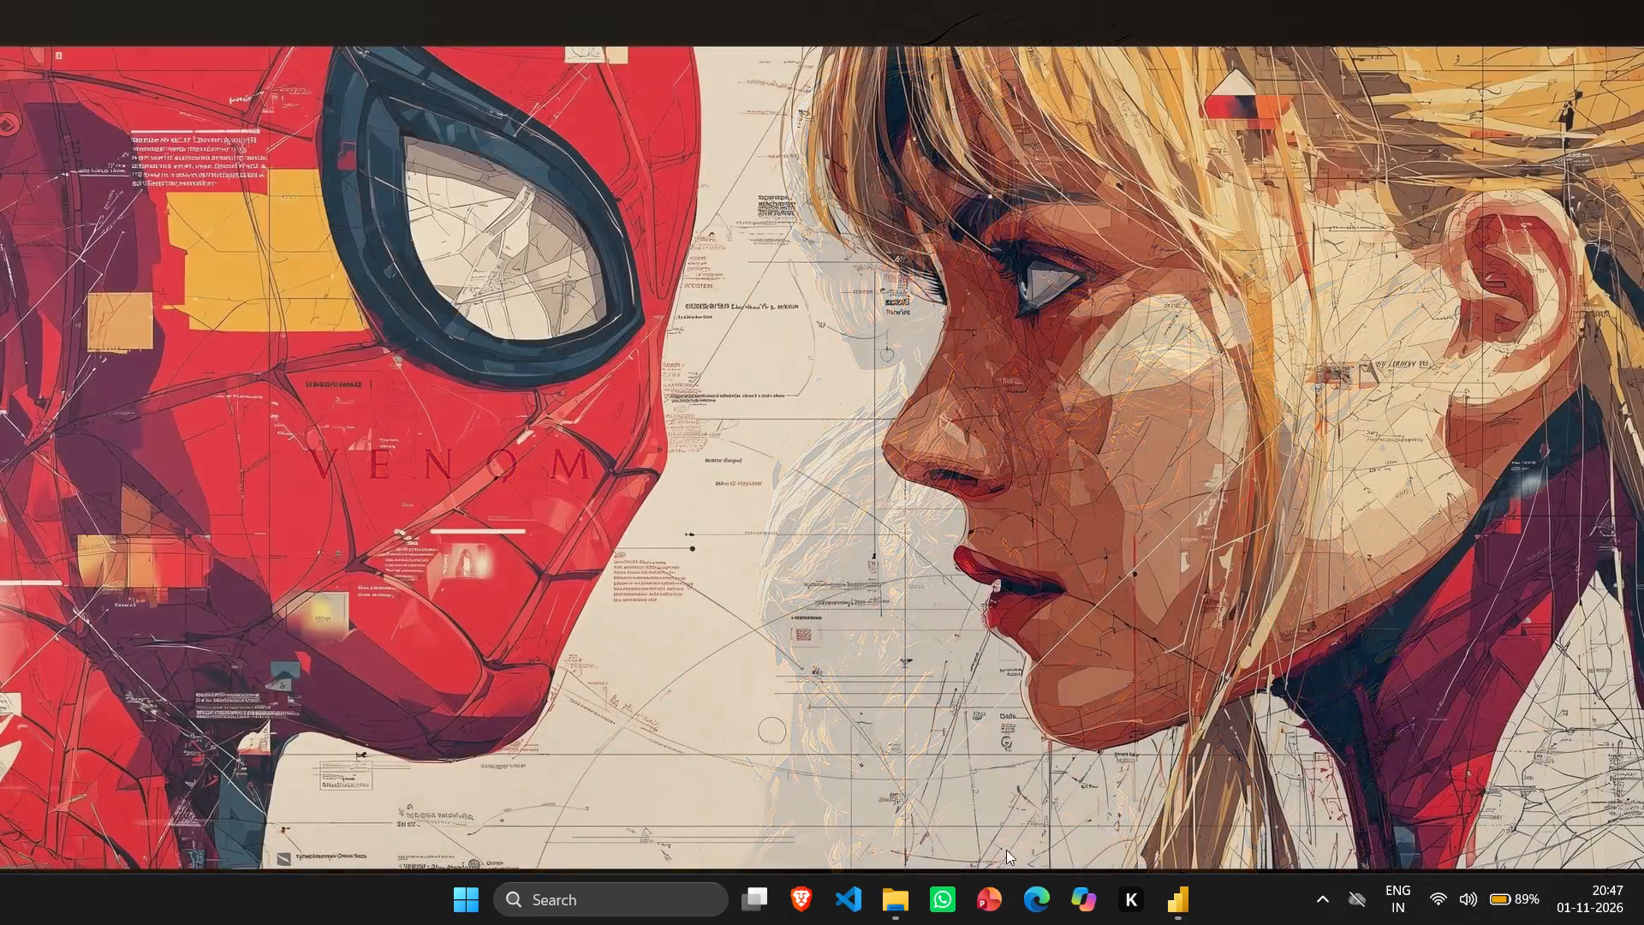
# Switch to the EXAM report in Power BI and review the rows of the Hospital ER_Data table.
pyautogui.click(1192, 897)
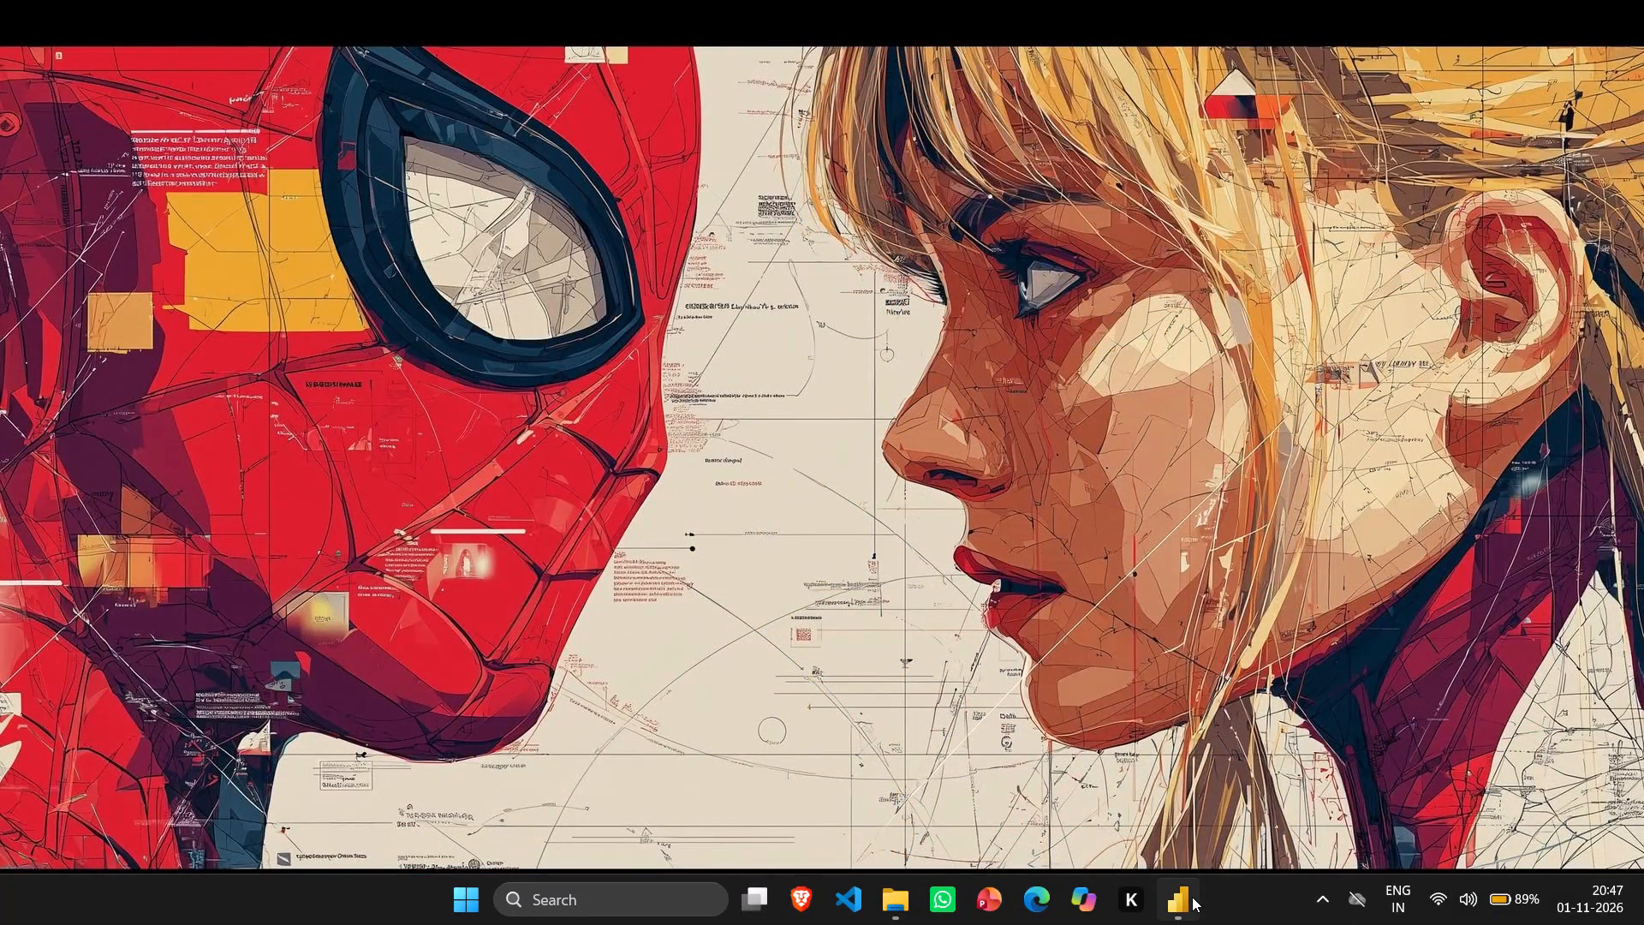
pyautogui.click(1136, 776)
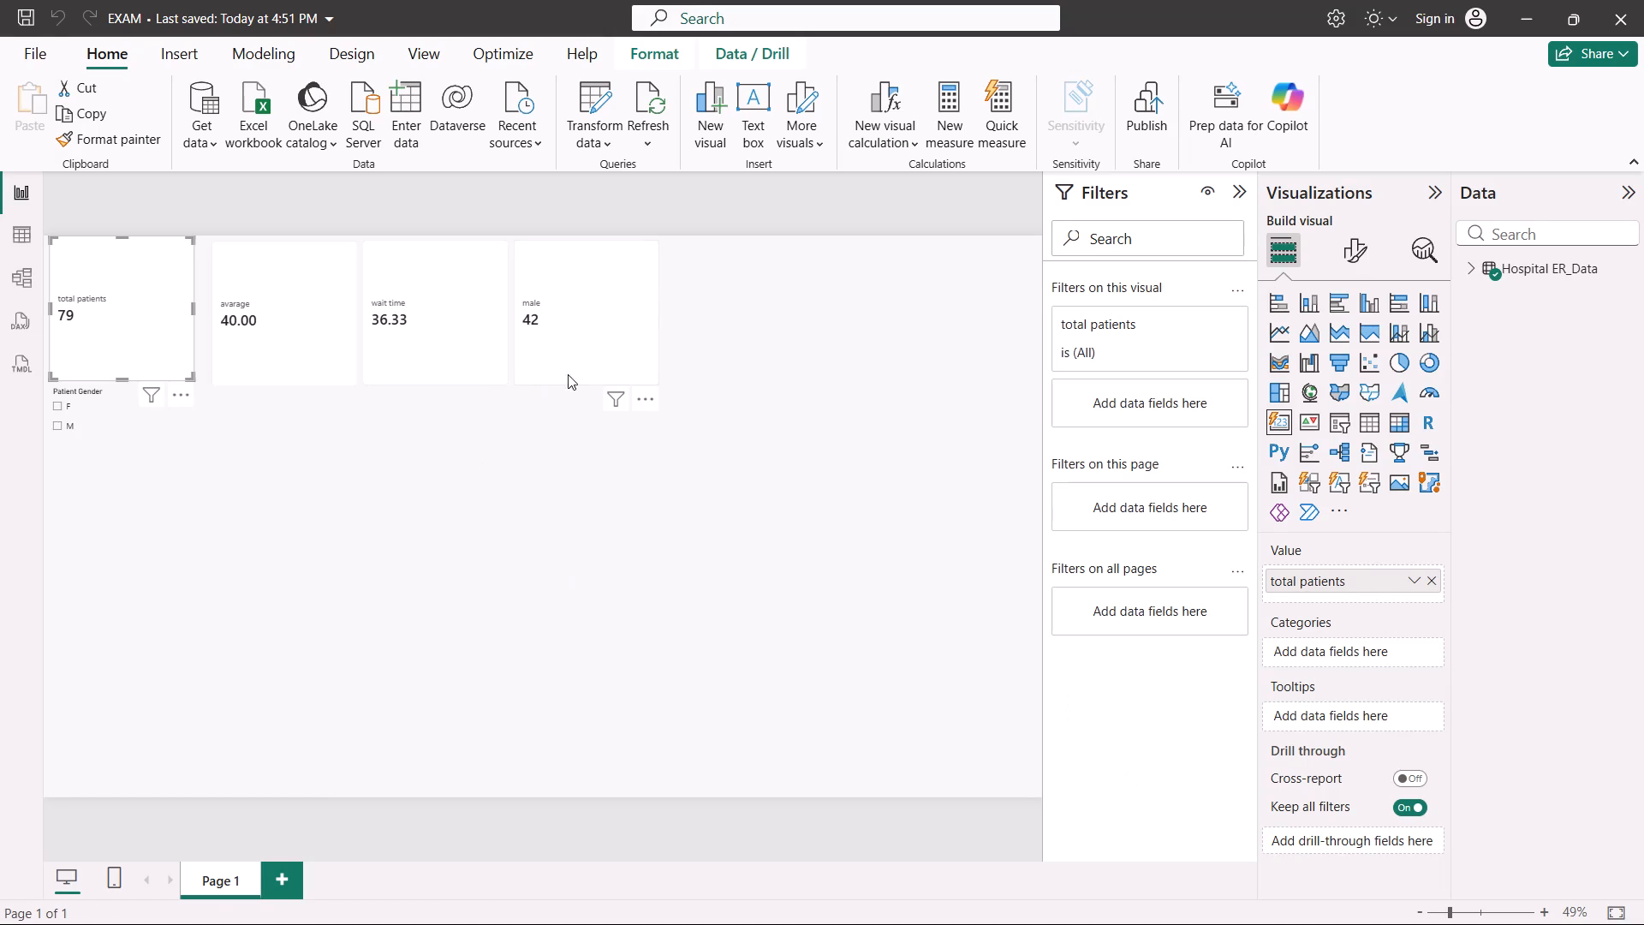
pyautogui.click(867, 468)
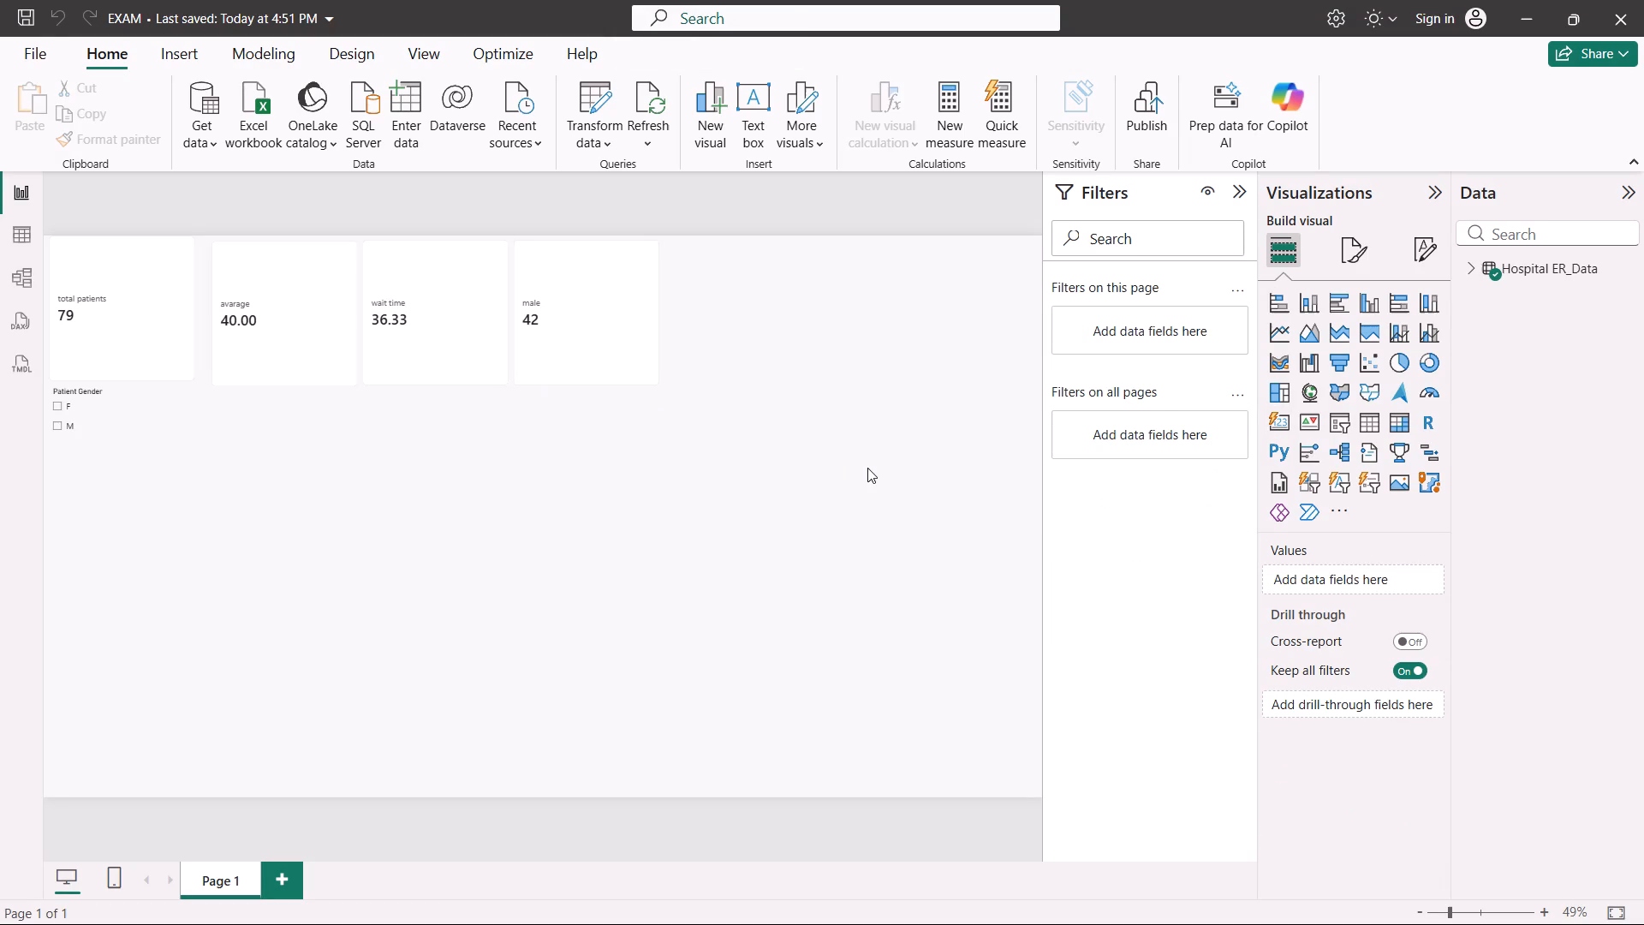
pyautogui.click(20, 249)
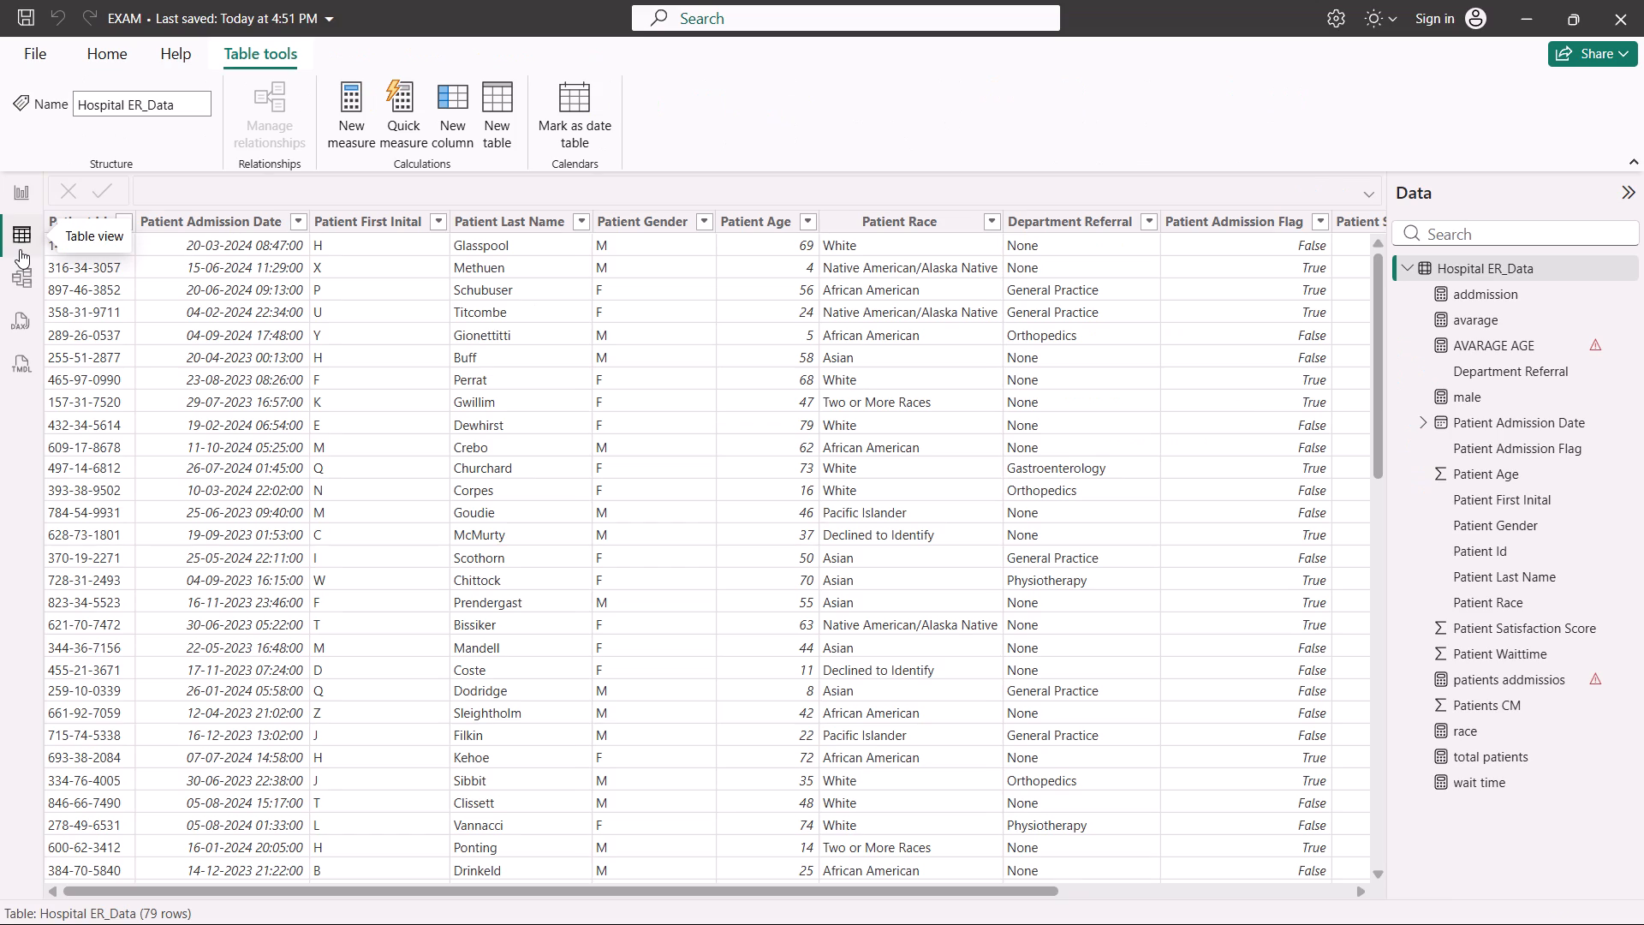
pyautogui.click(8, 176)
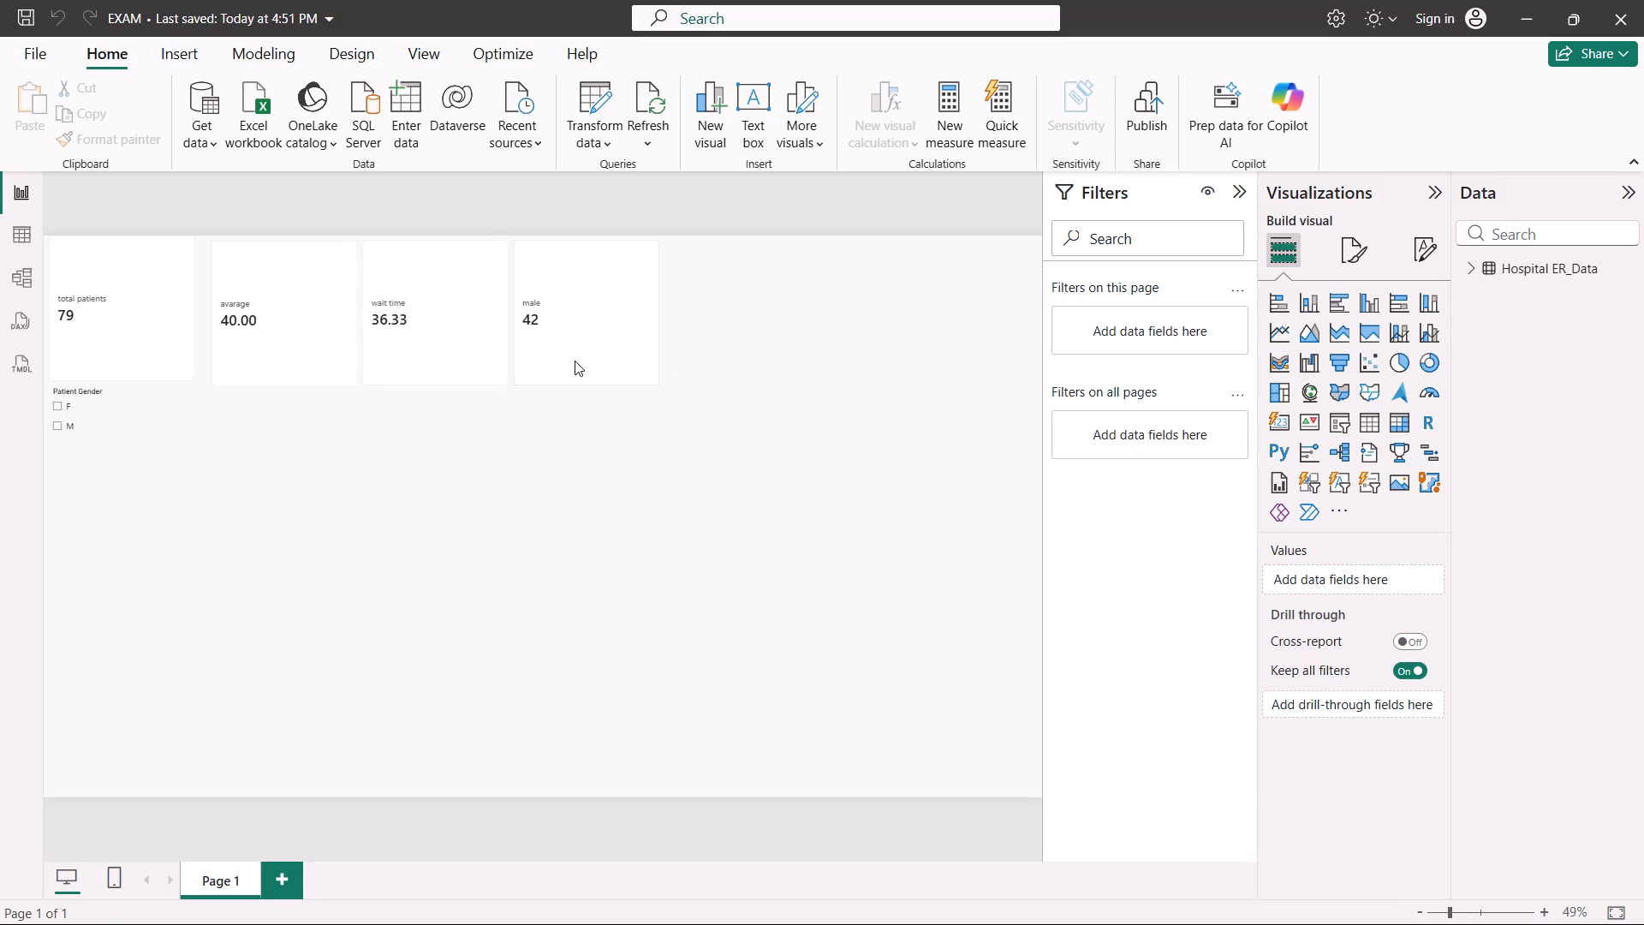
# Examine the DAX formula of the male measure used in the male card.
pyautogui.click(575, 361)
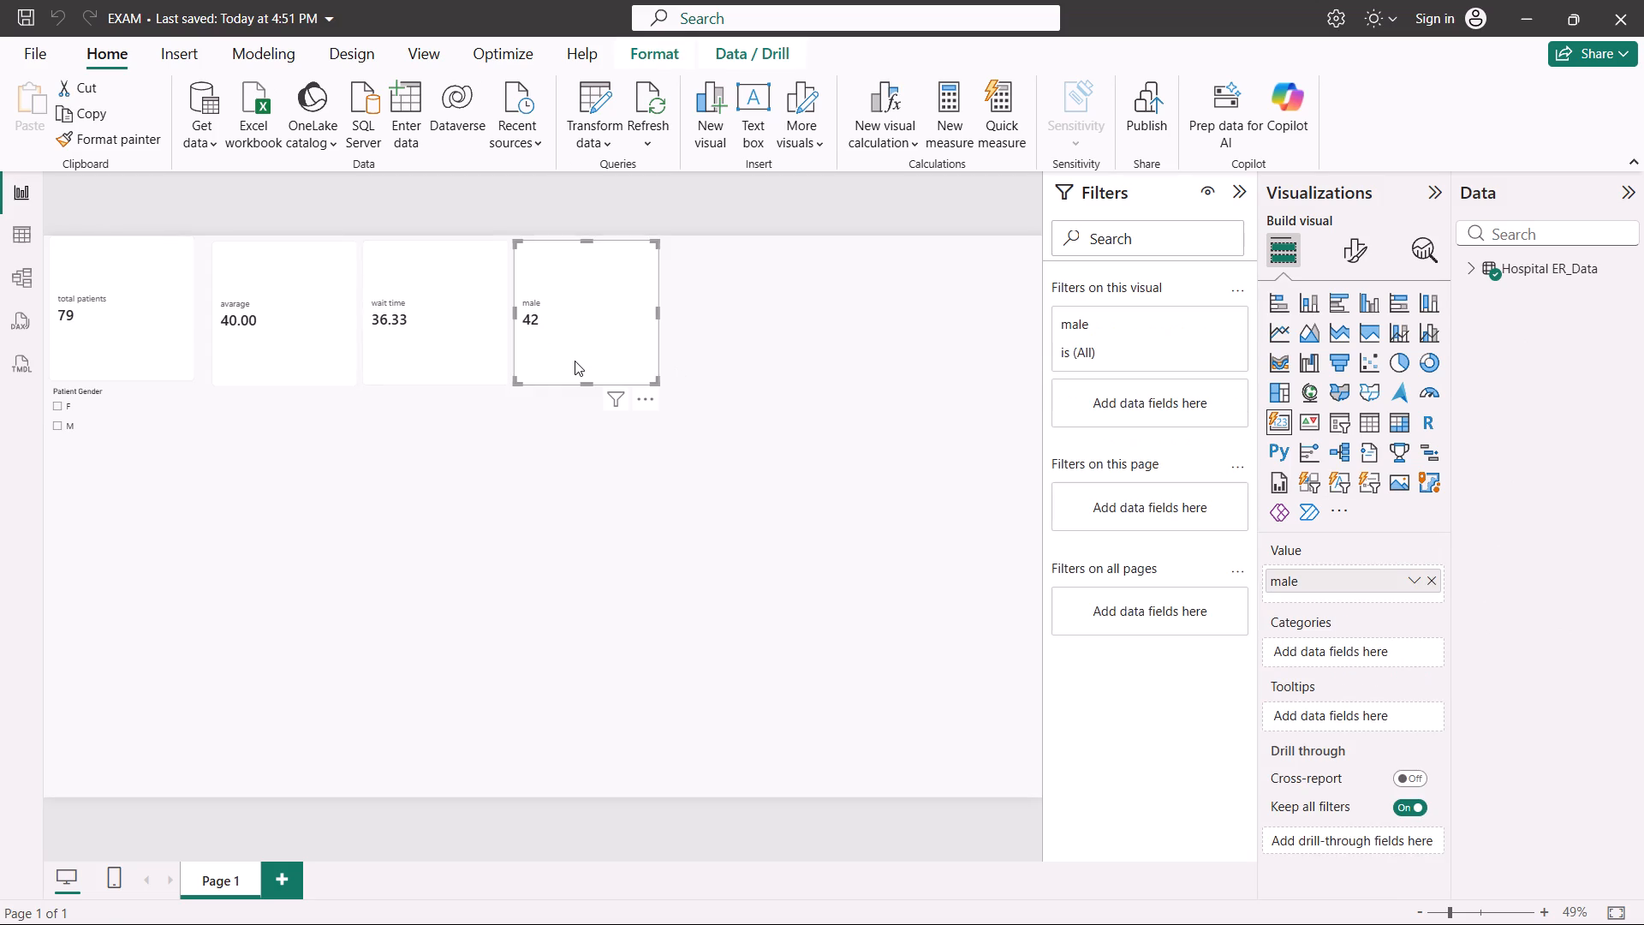
pyautogui.click(1480, 270)
pyautogui.click(1468, 264)
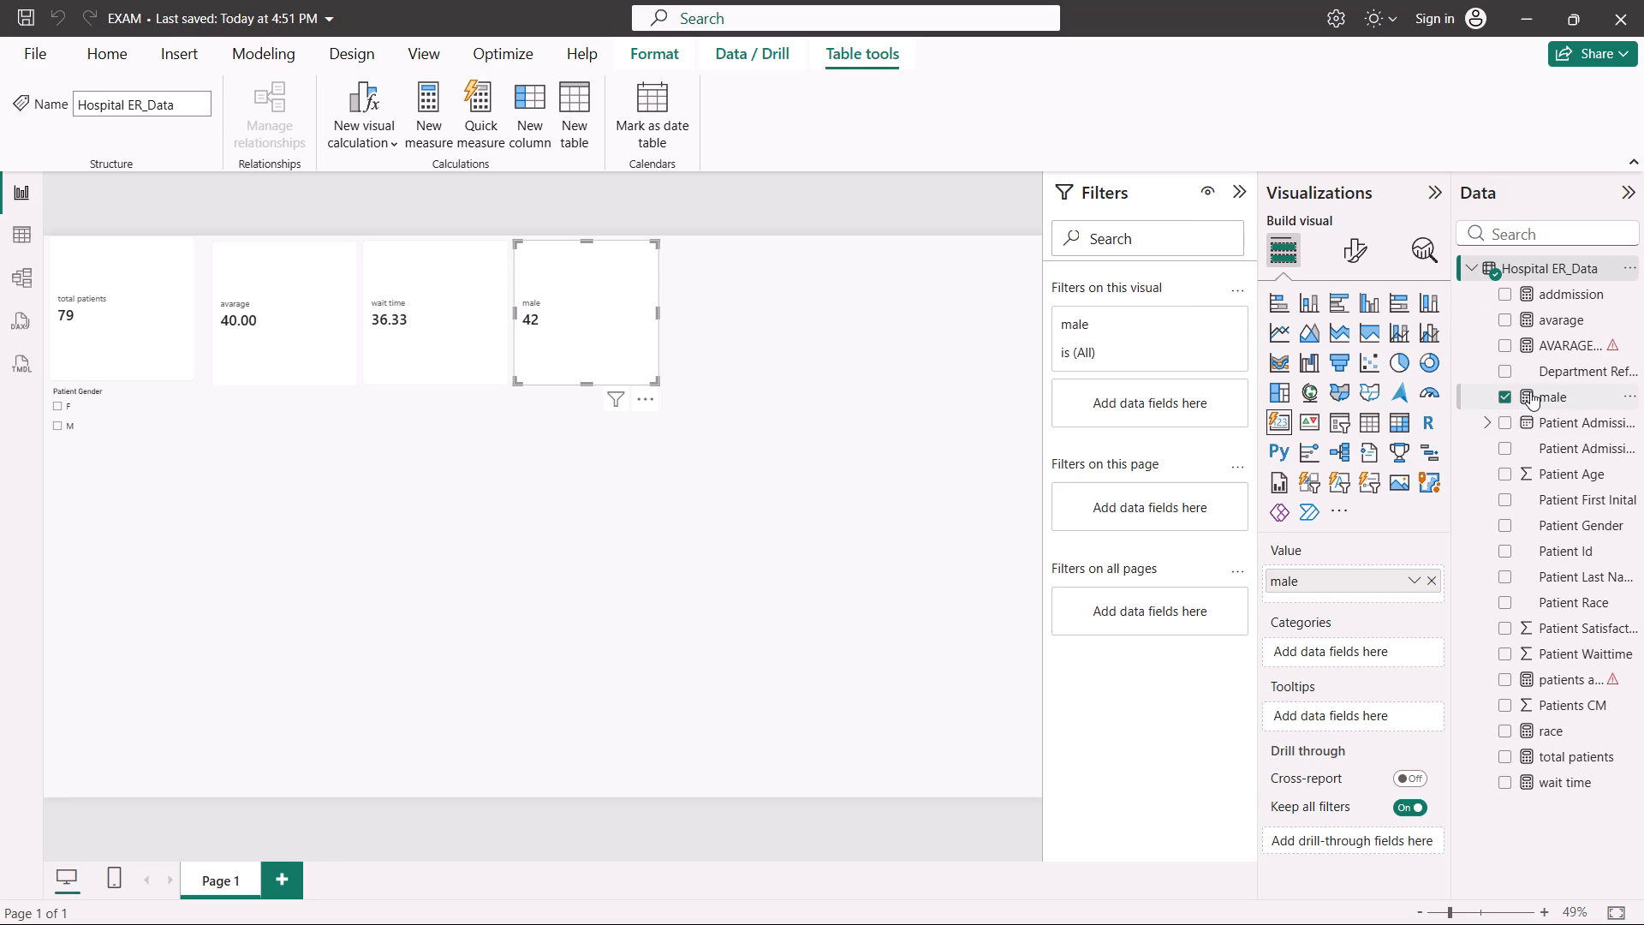
pyautogui.click(1532, 391)
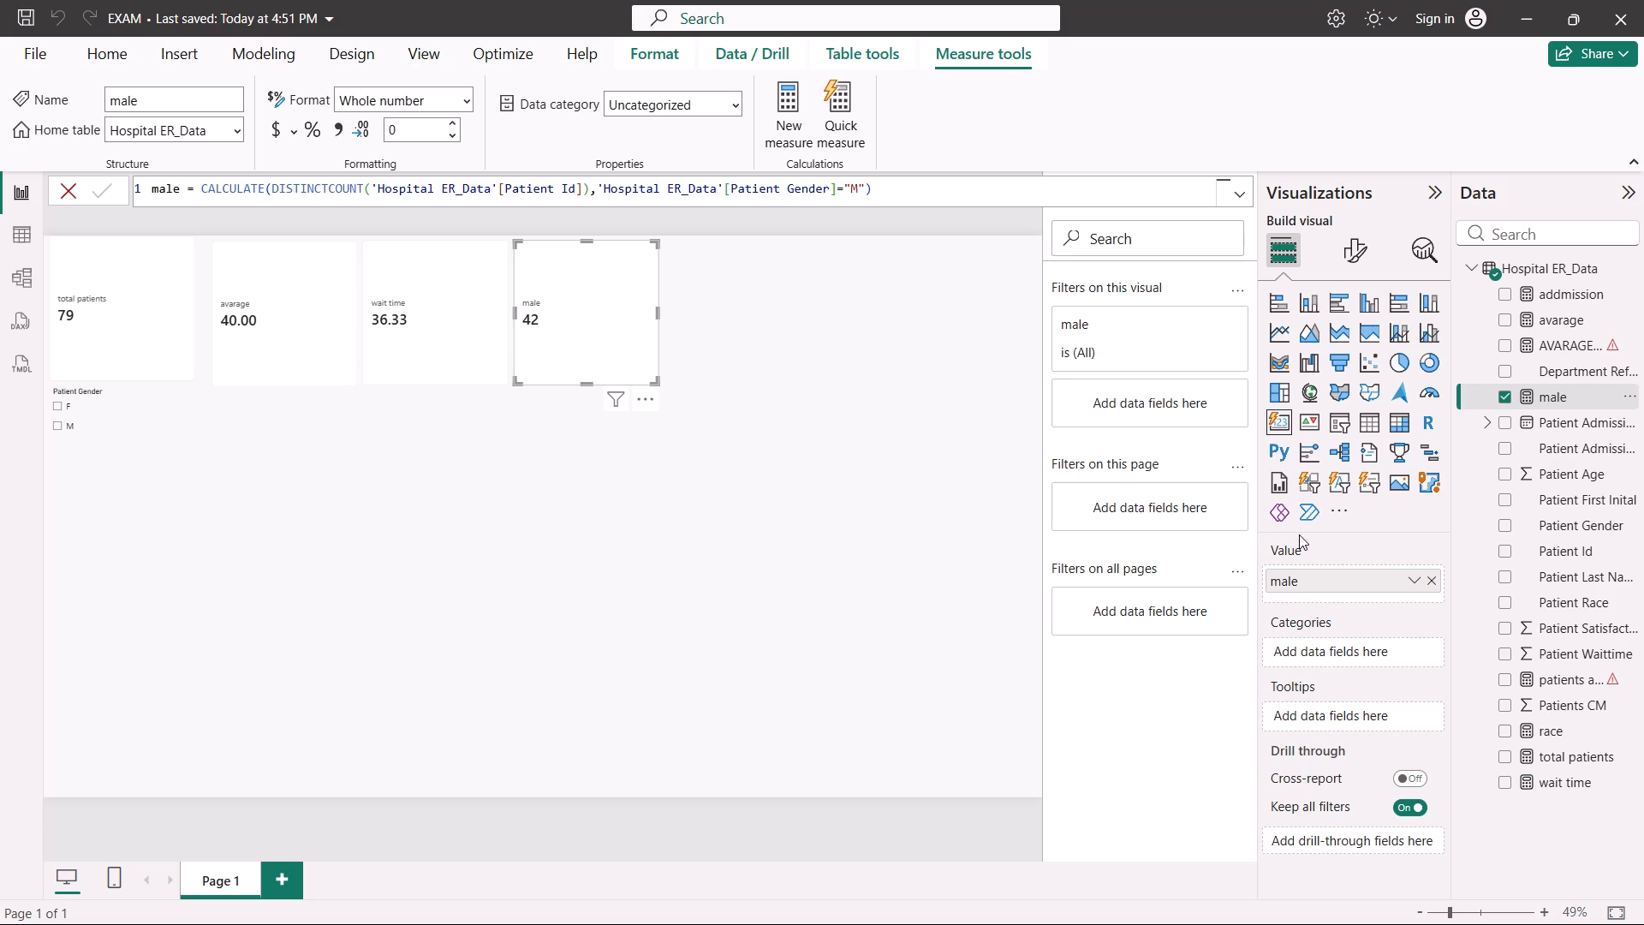
pyautogui.click(819, 522)
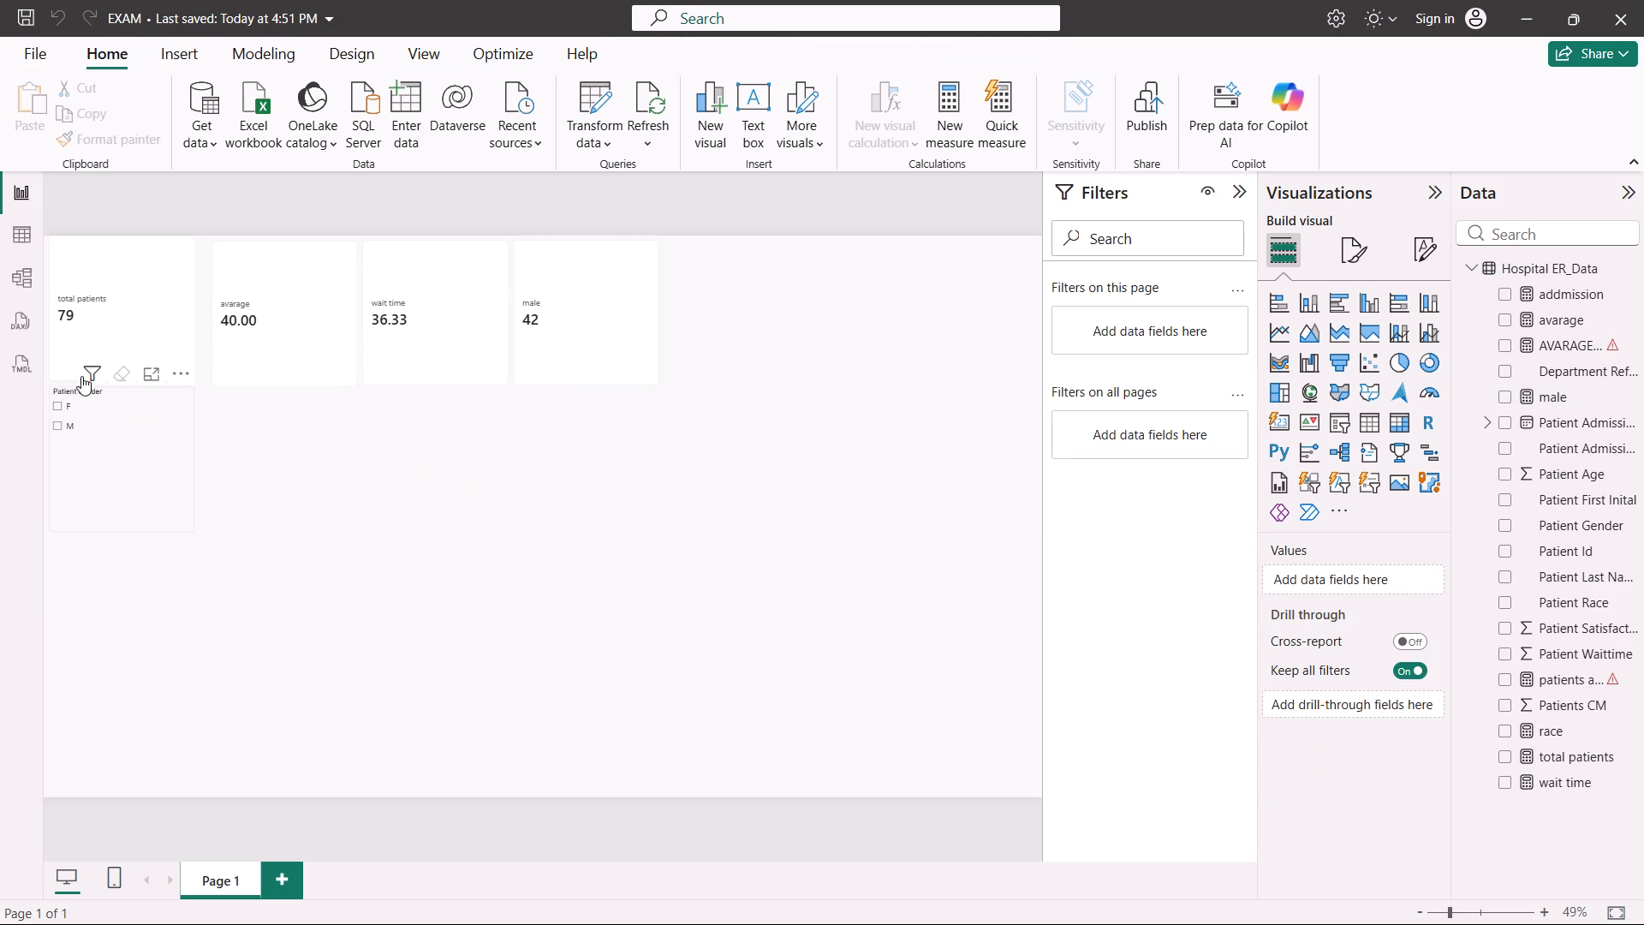
# Test the Patient Gender slicer with F and M, and clear the selection.
pyautogui.click(53, 404)
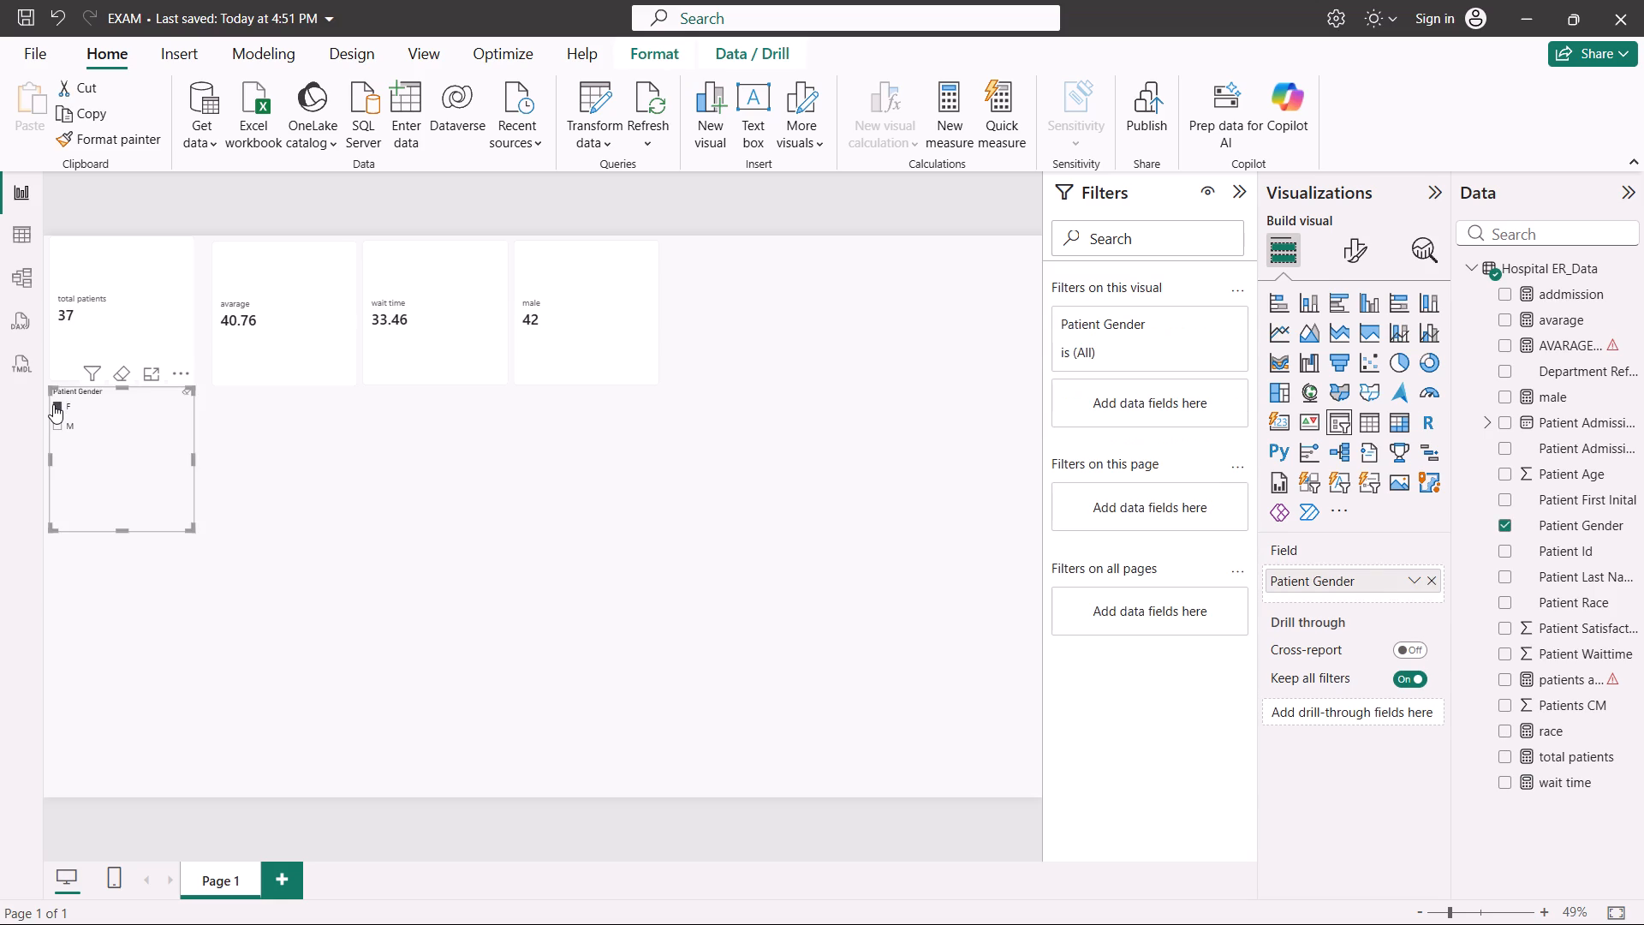
pyautogui.click(55, 422)
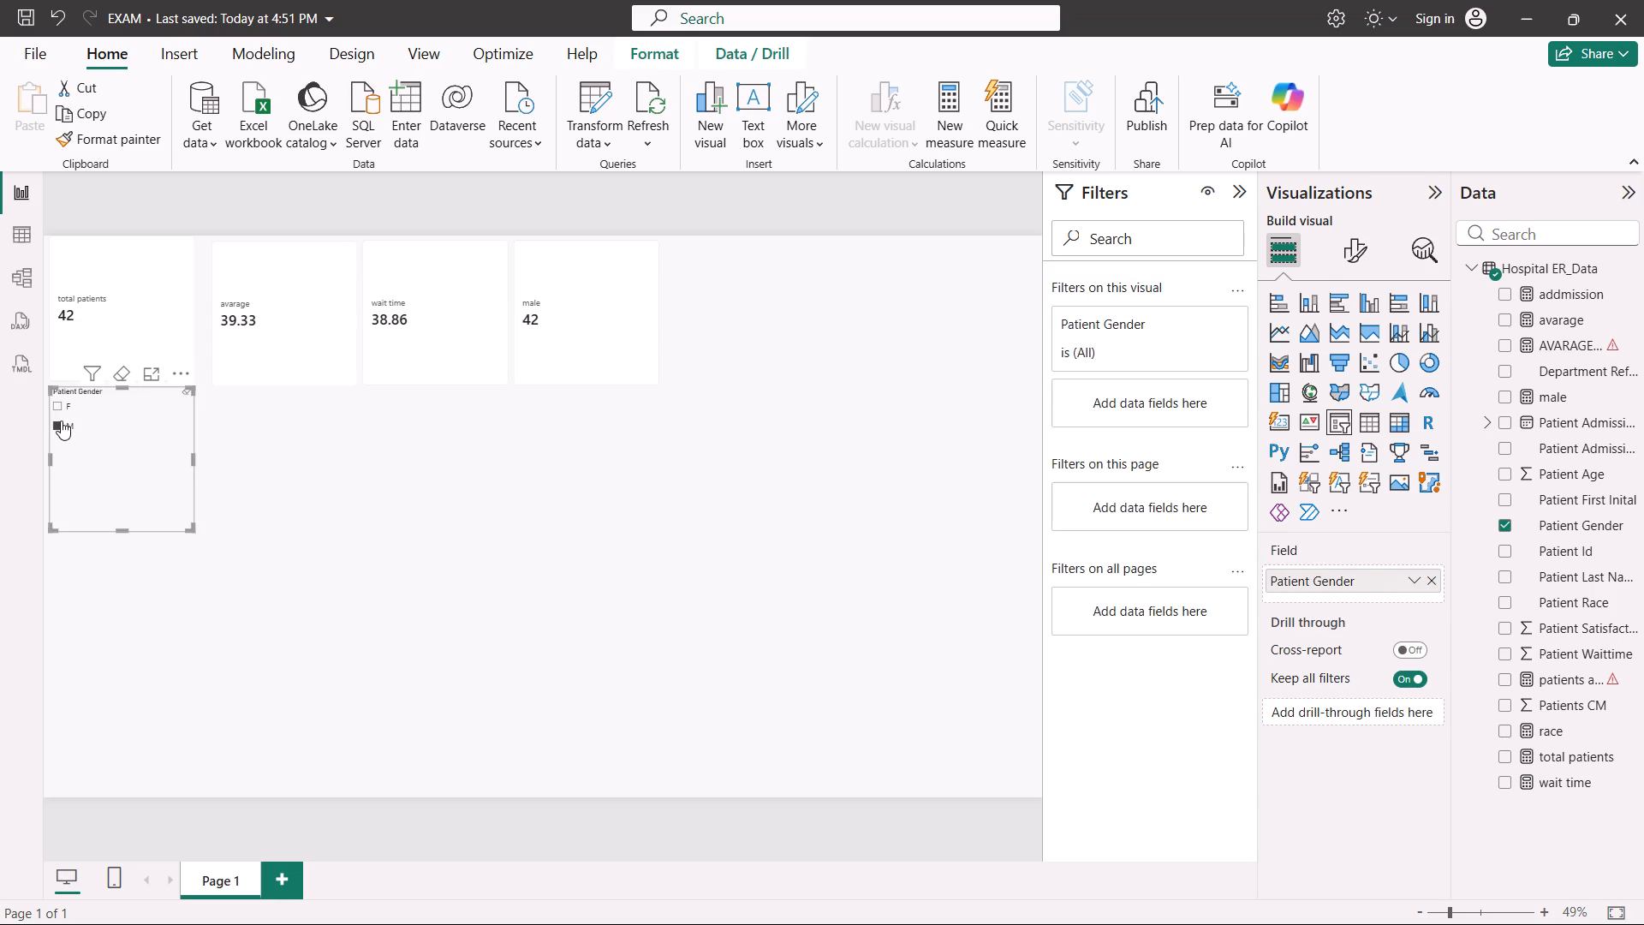
pyautogui.click(61, 421)
pyautogui.click(596, 458)
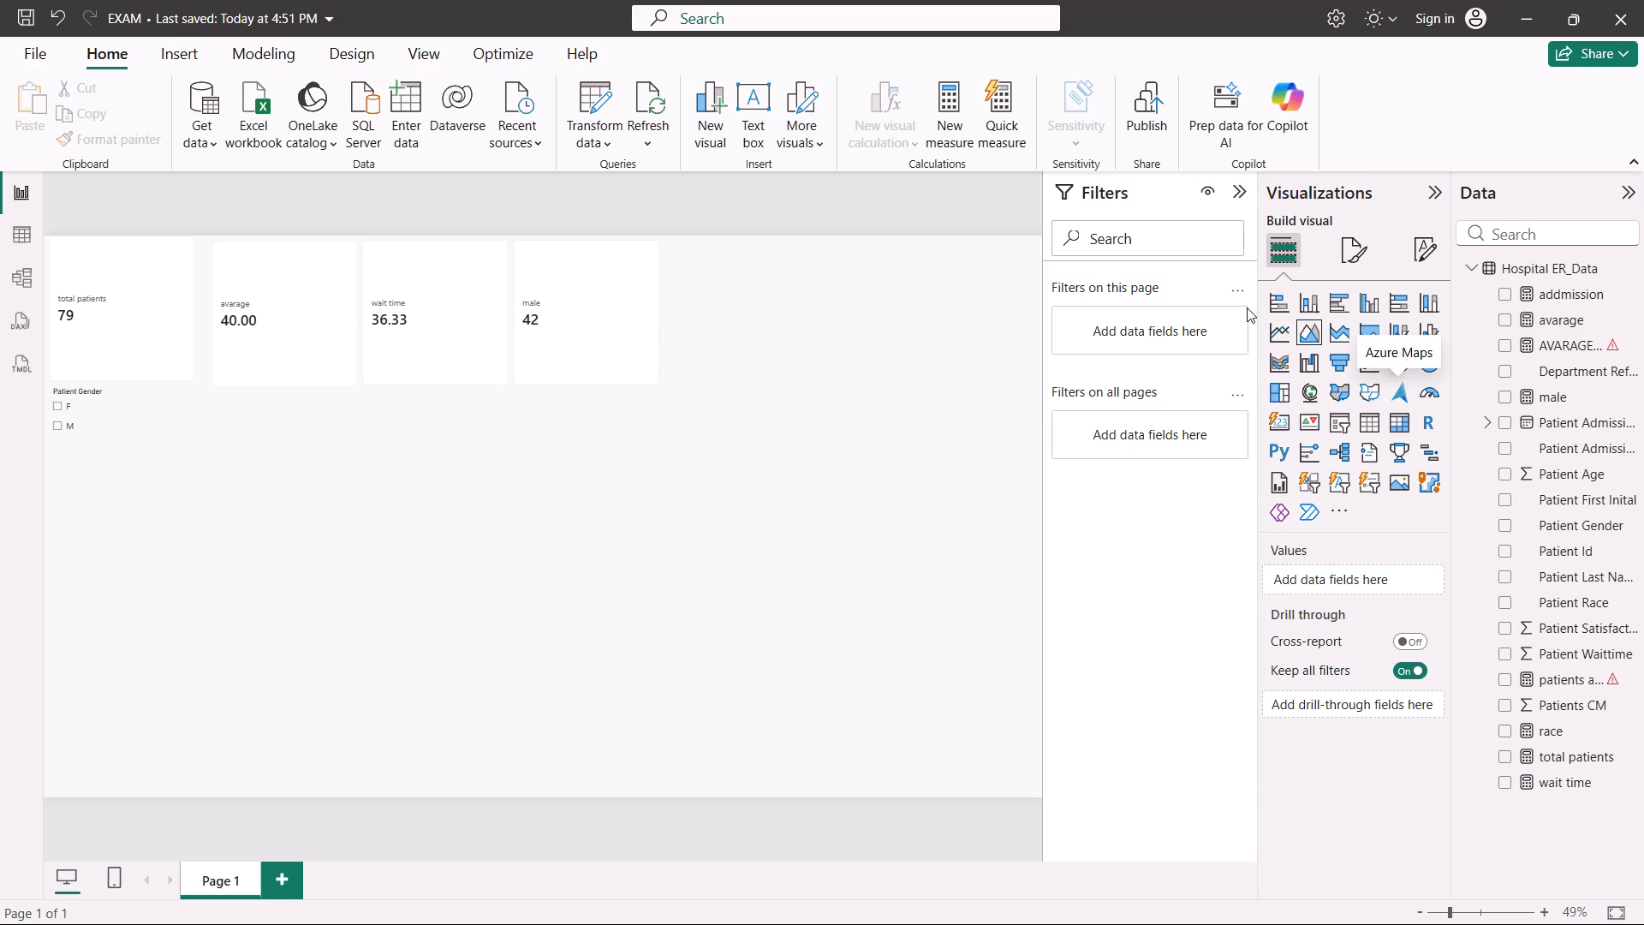
# Insert a stacked column chart with Patient Age on the X-axis and the count of Patient Gender on the Y-axis.
pyautogui.click(1308, 299)
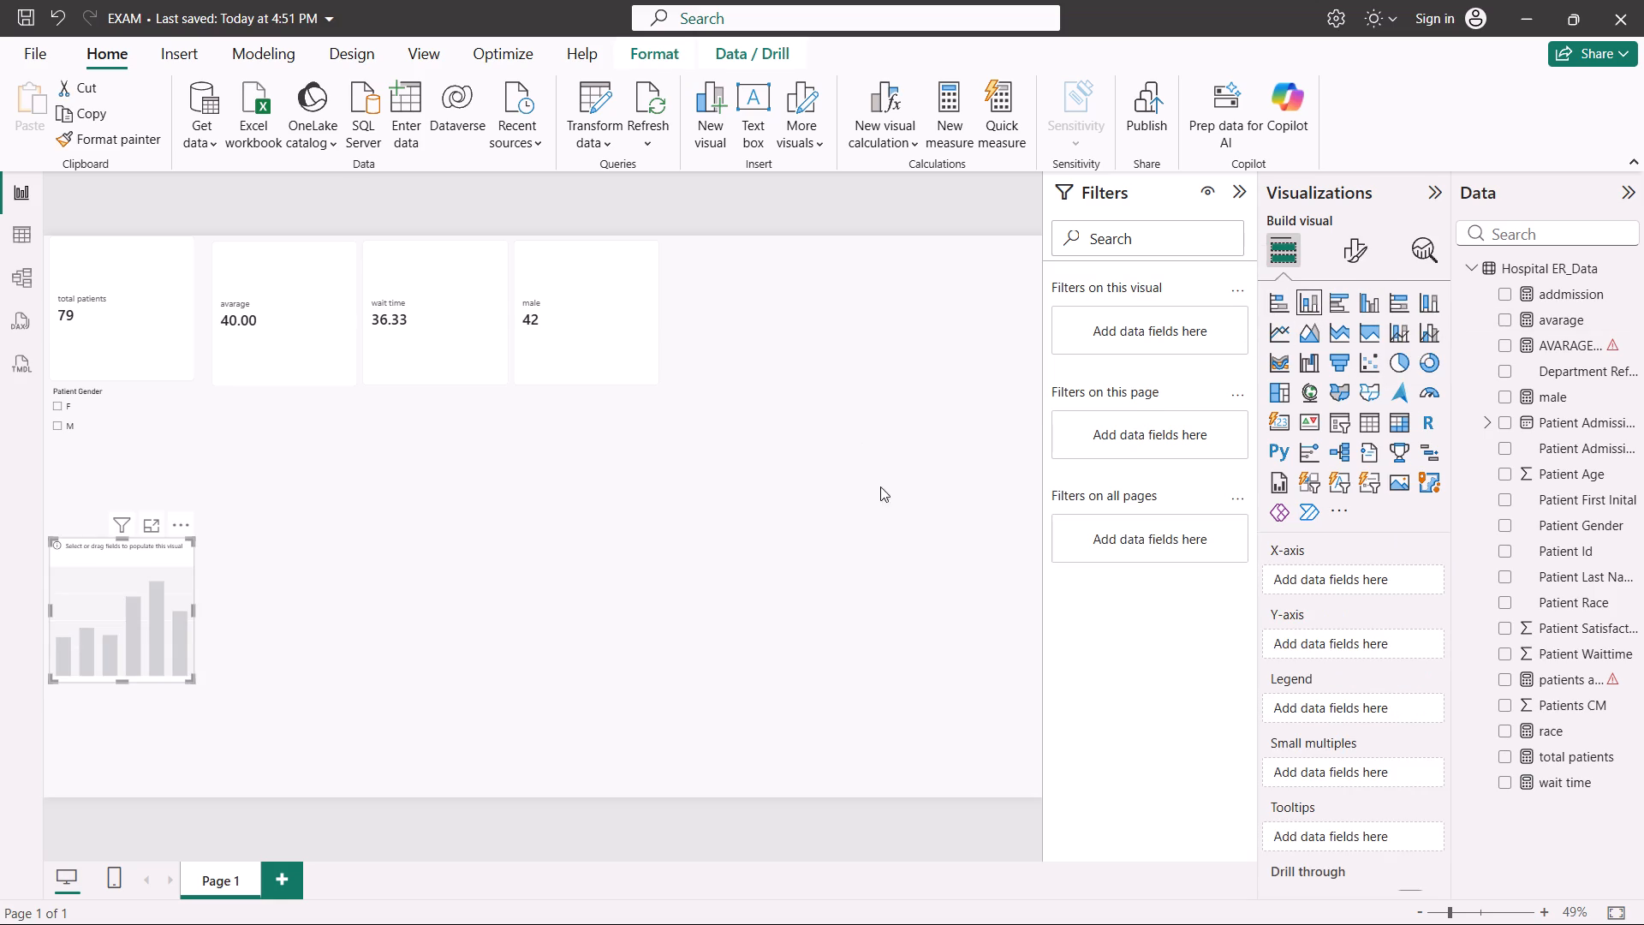
pyautogui.click(719, 542)
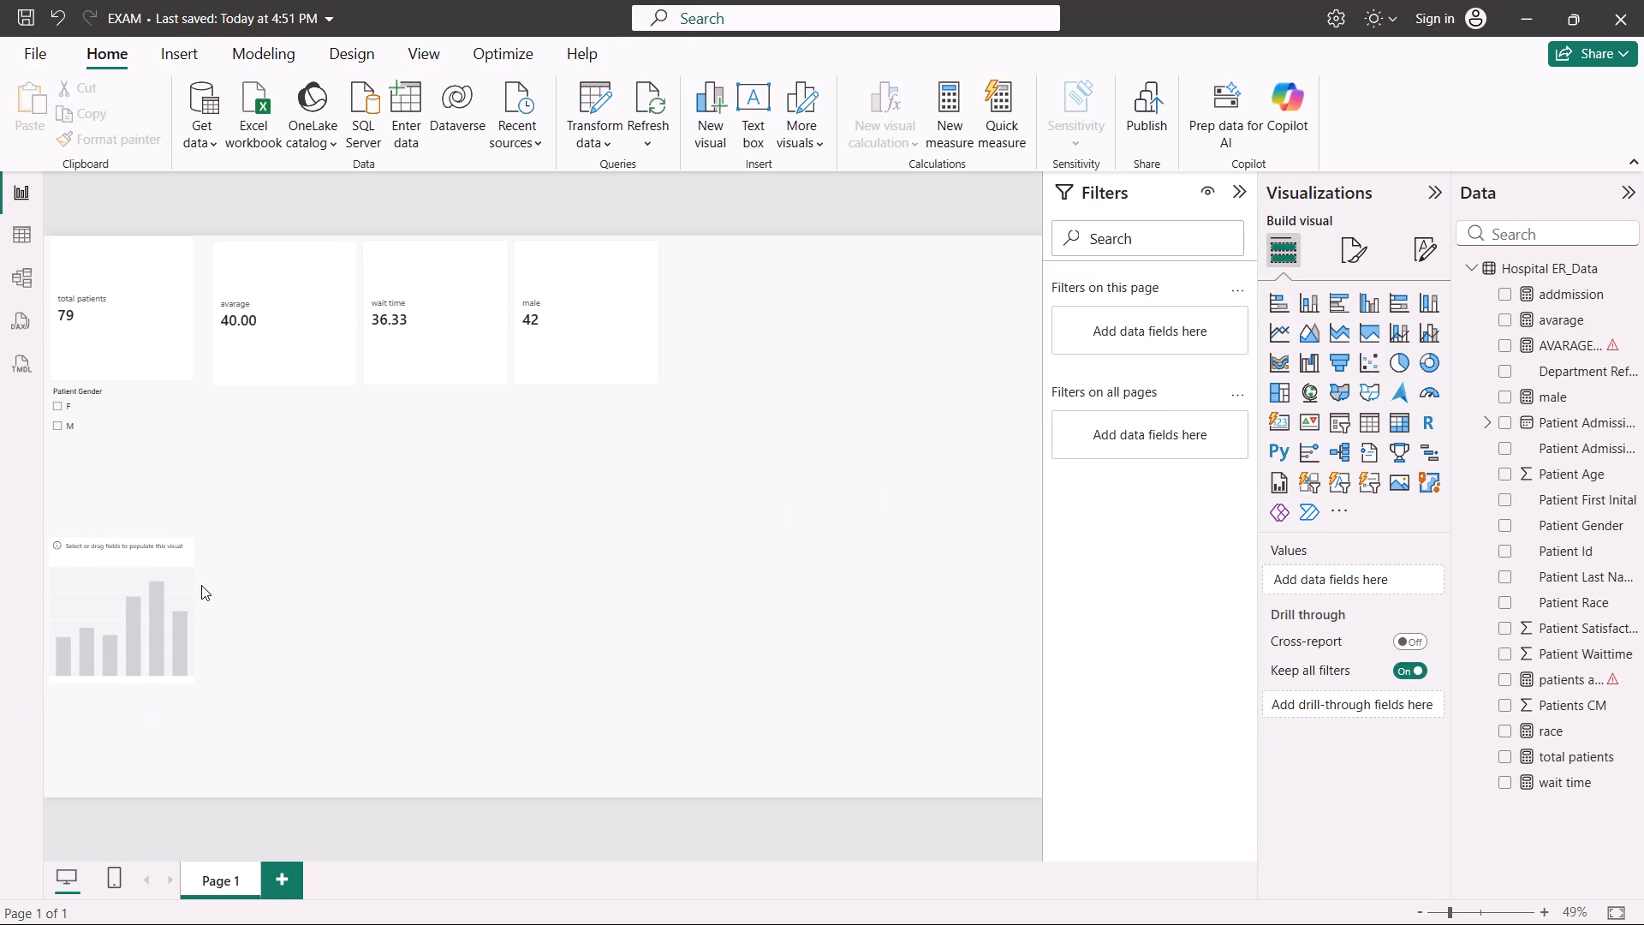
pyautogui.click(161, 596)
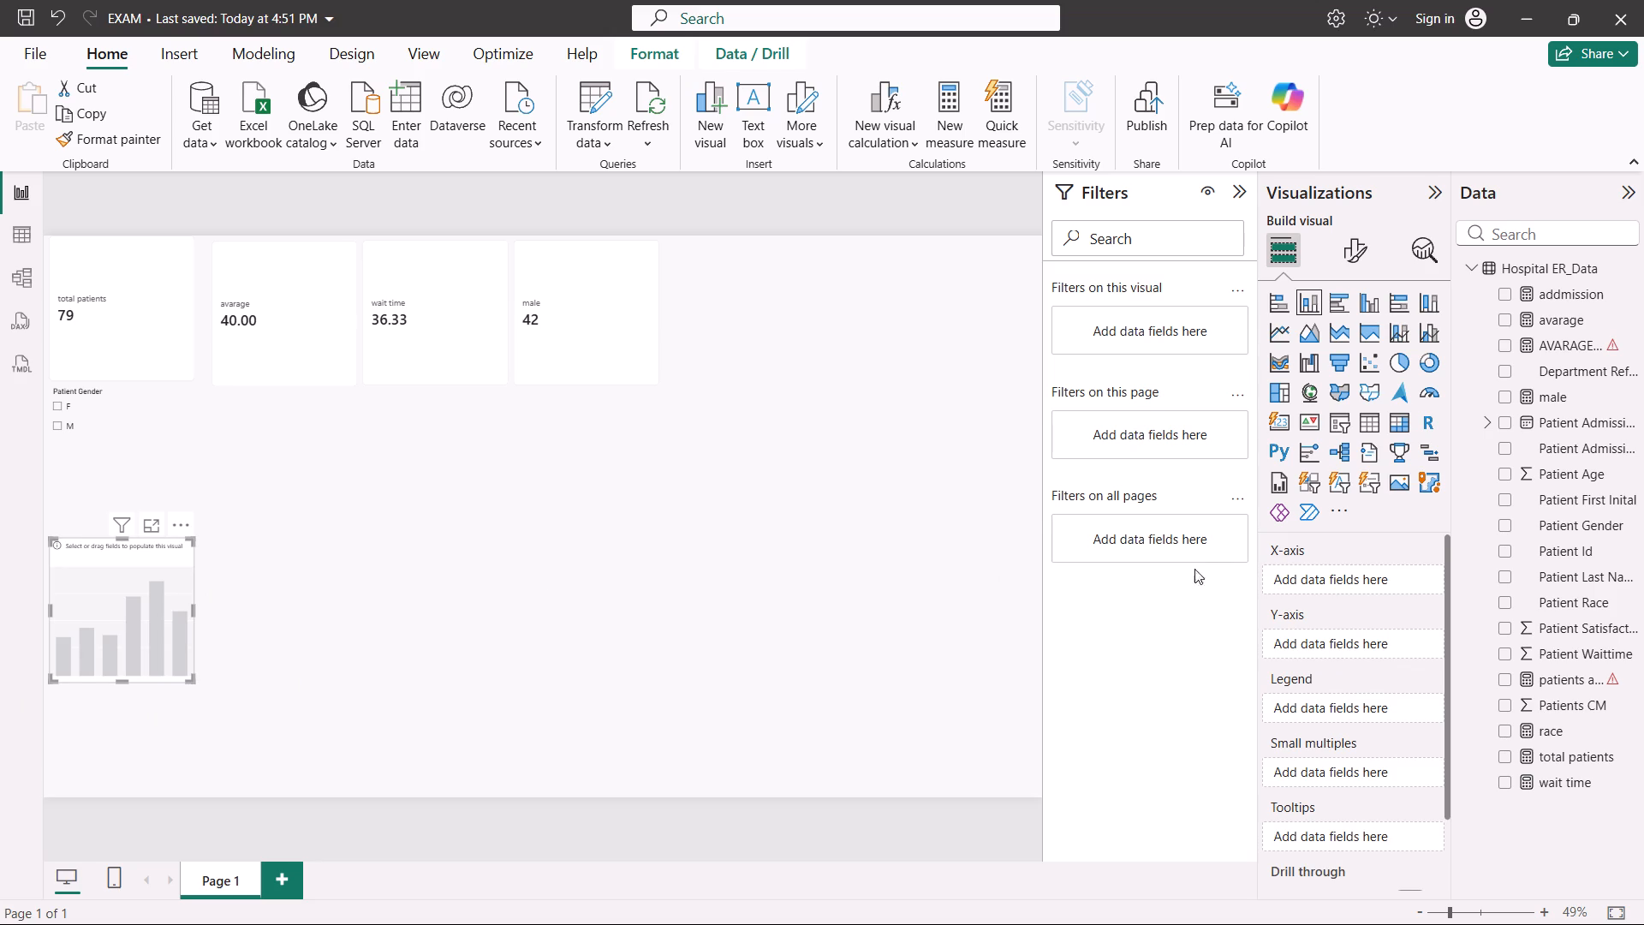
pyautogui.scroll(-2, 1477, 528)
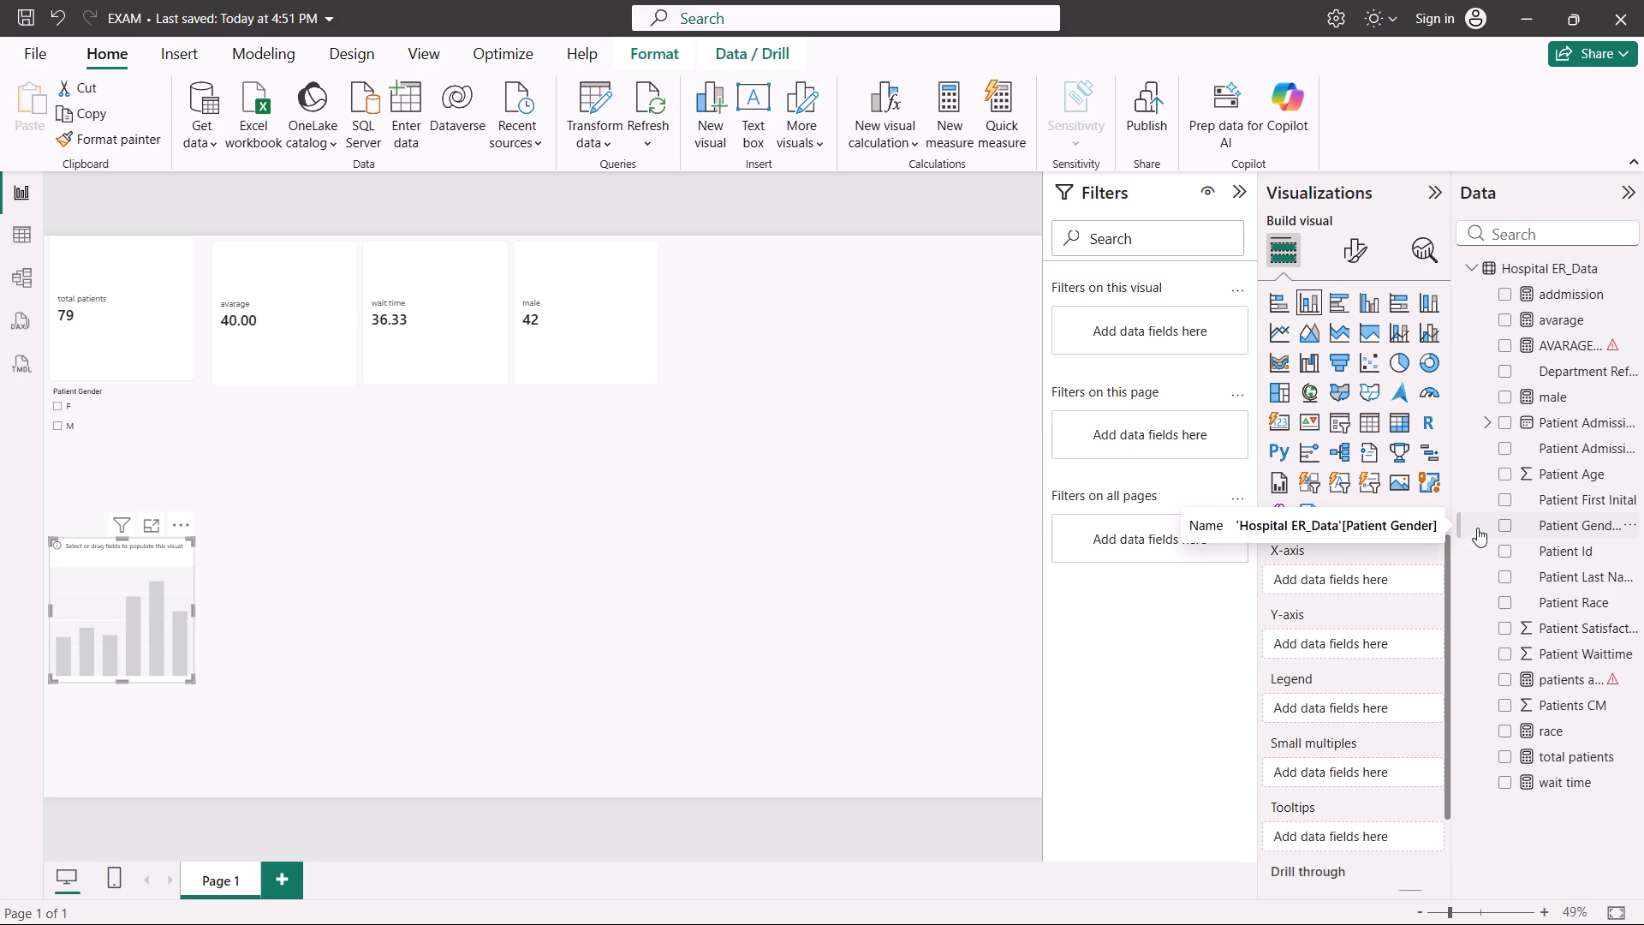
pyautogui.scroll(-1, 1477, 528)
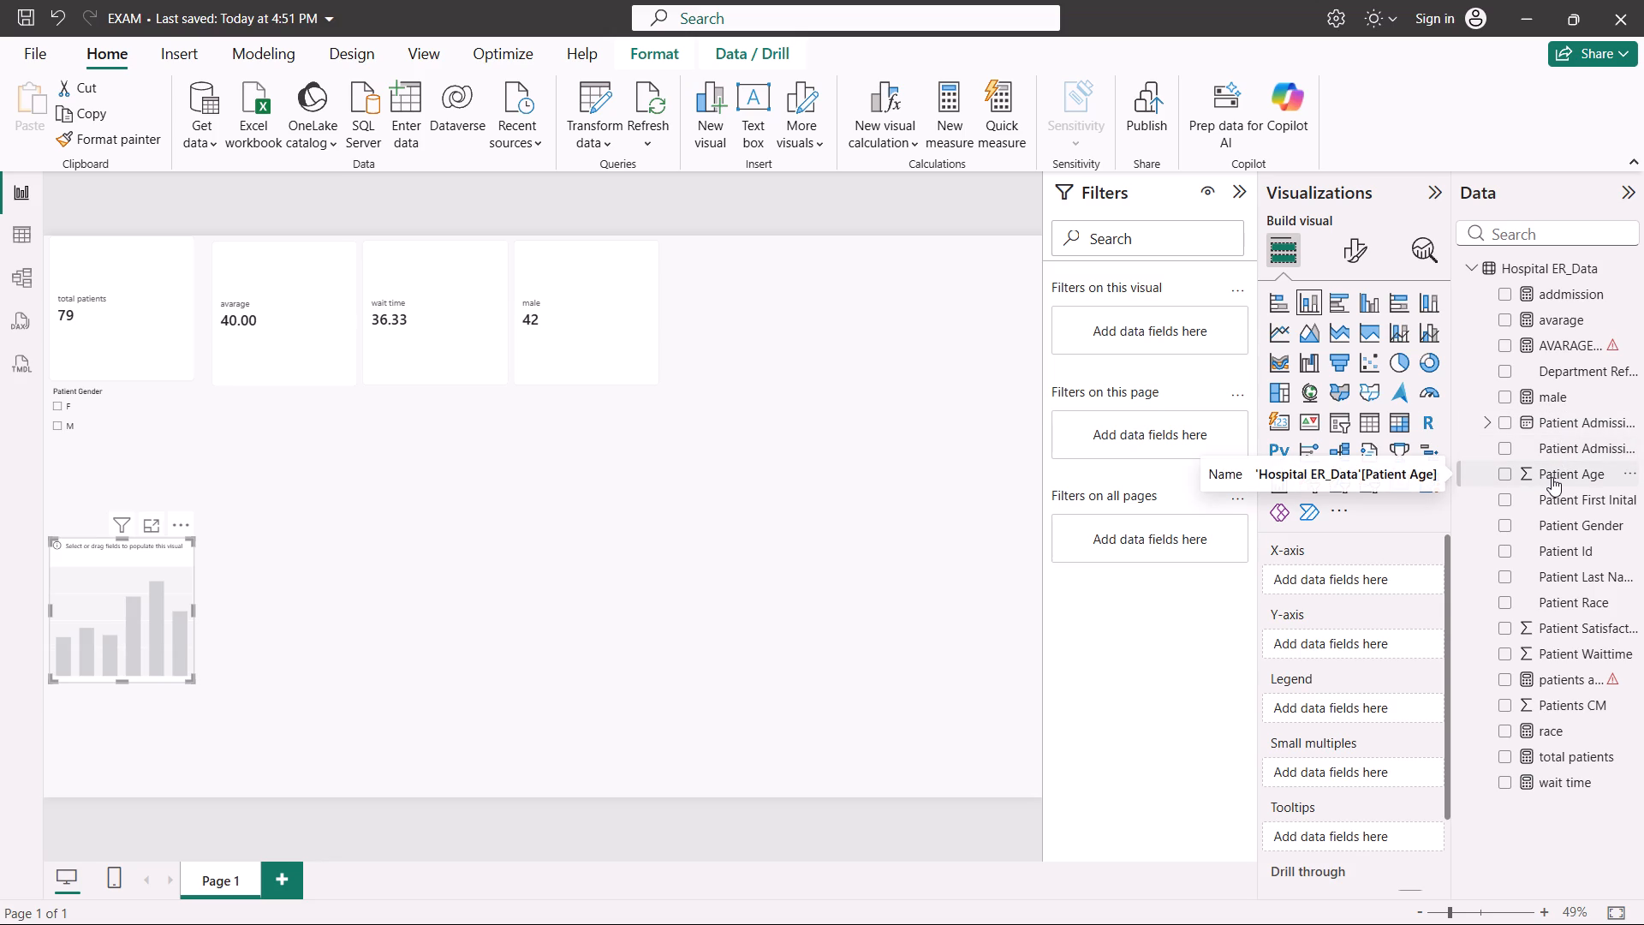
pyautogui.moveTo(1552, 477); pyautogui.dragTo(1464, 499)
pyautogui.moveTo(1464, 499); pyautogui.dragTo(1367, 588)
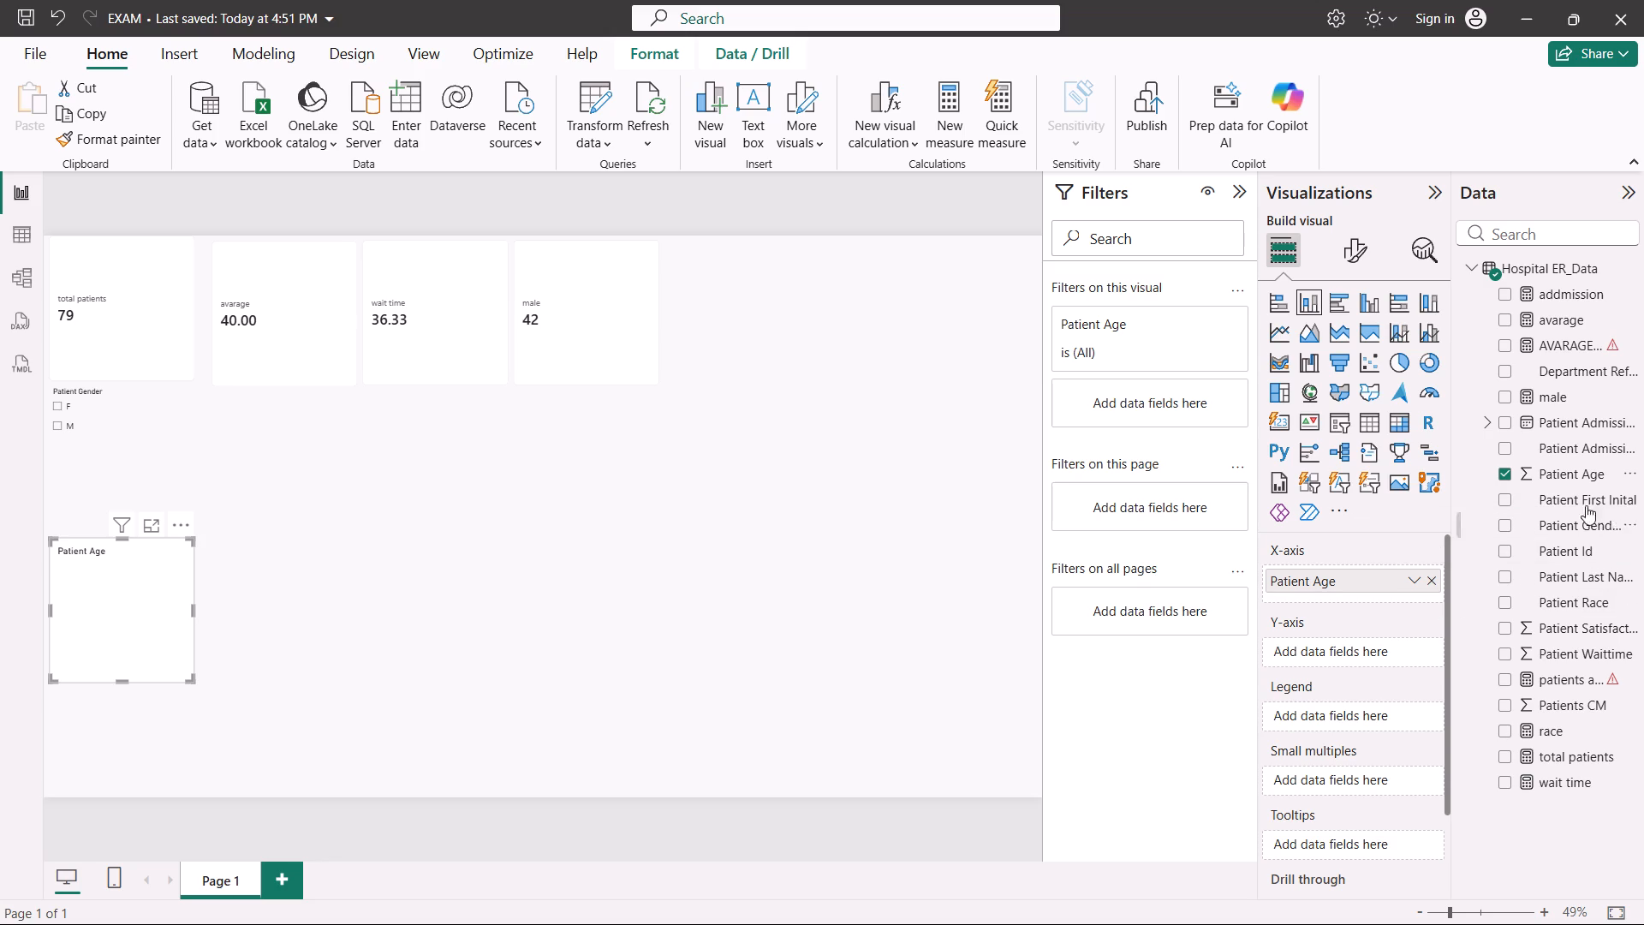
pyautogui.moveTo(1573, 516); pyautogui.dragTo(1361, 634)
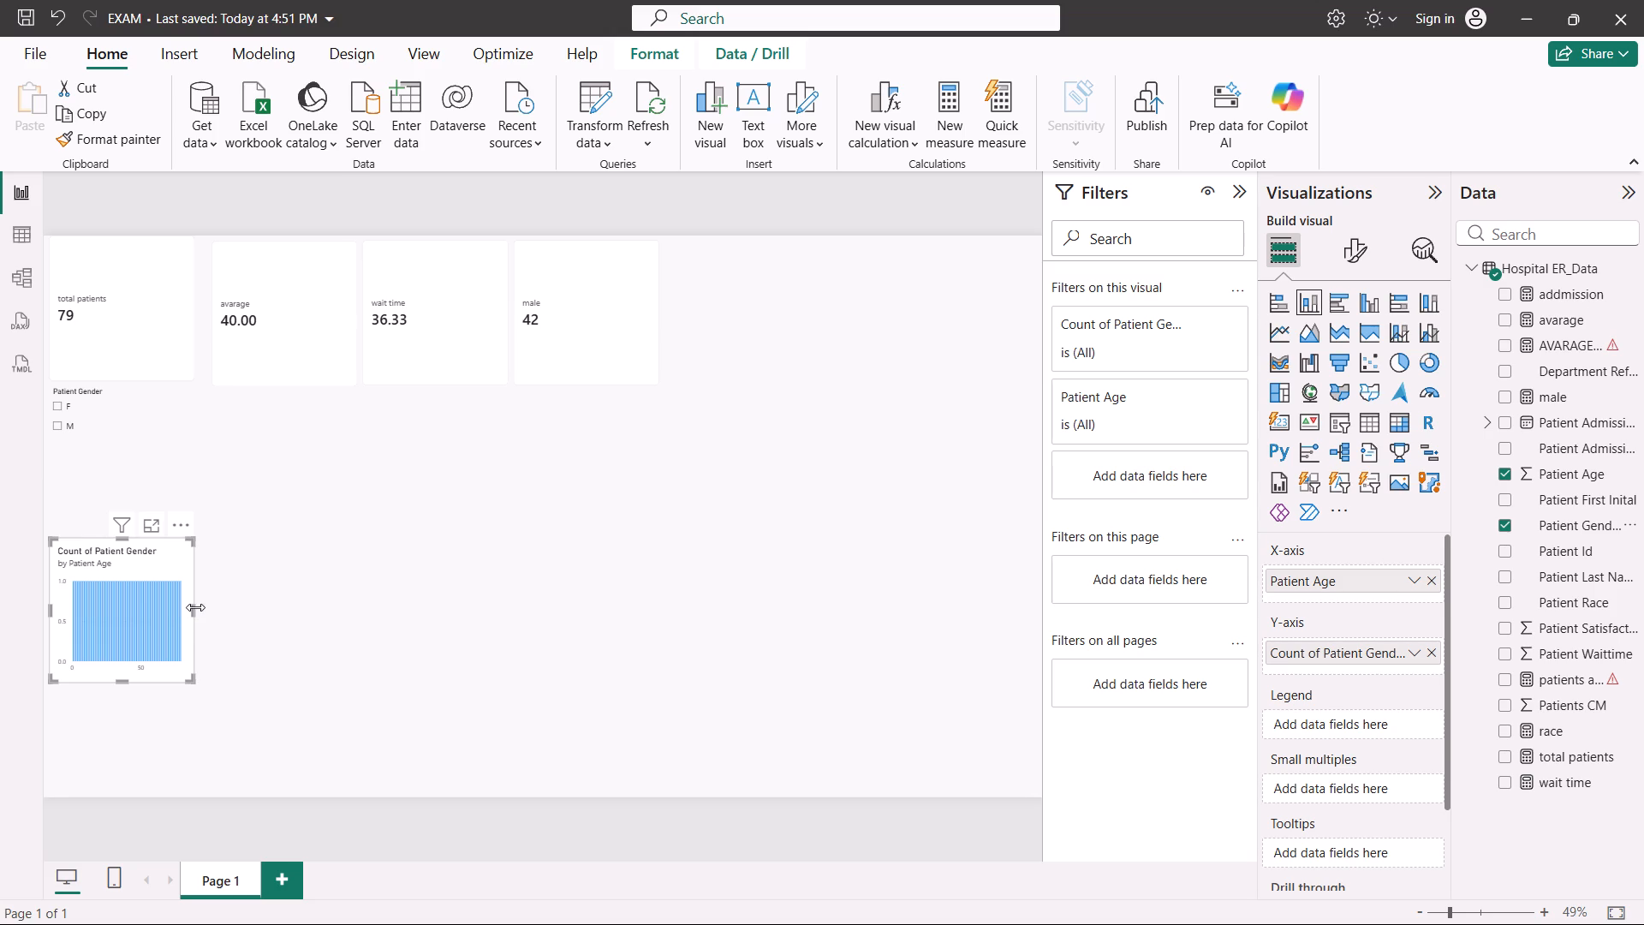
# Enlarge the stacked column chart by widening it and extending its top edge up to just below the Patient Gender slicer title.
pyautogui.moveTo(193, 607); pyautogui.dragTo(314, 568)
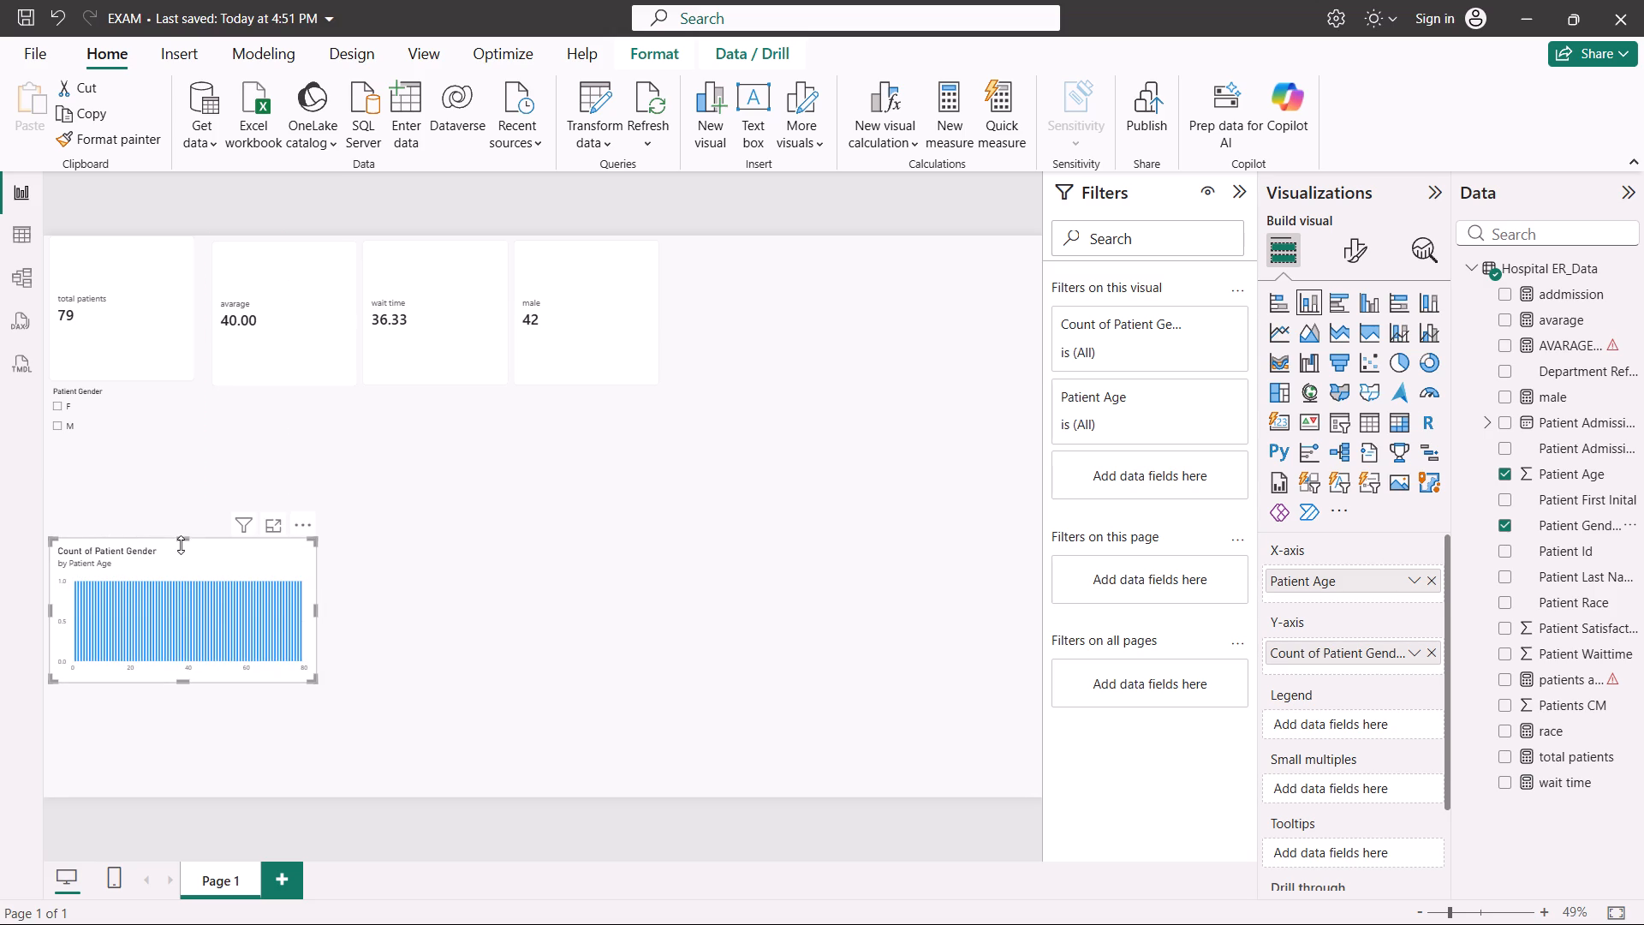
pyautogui.moveTo(181, 538); pyautogui.dragTo(188, 403)
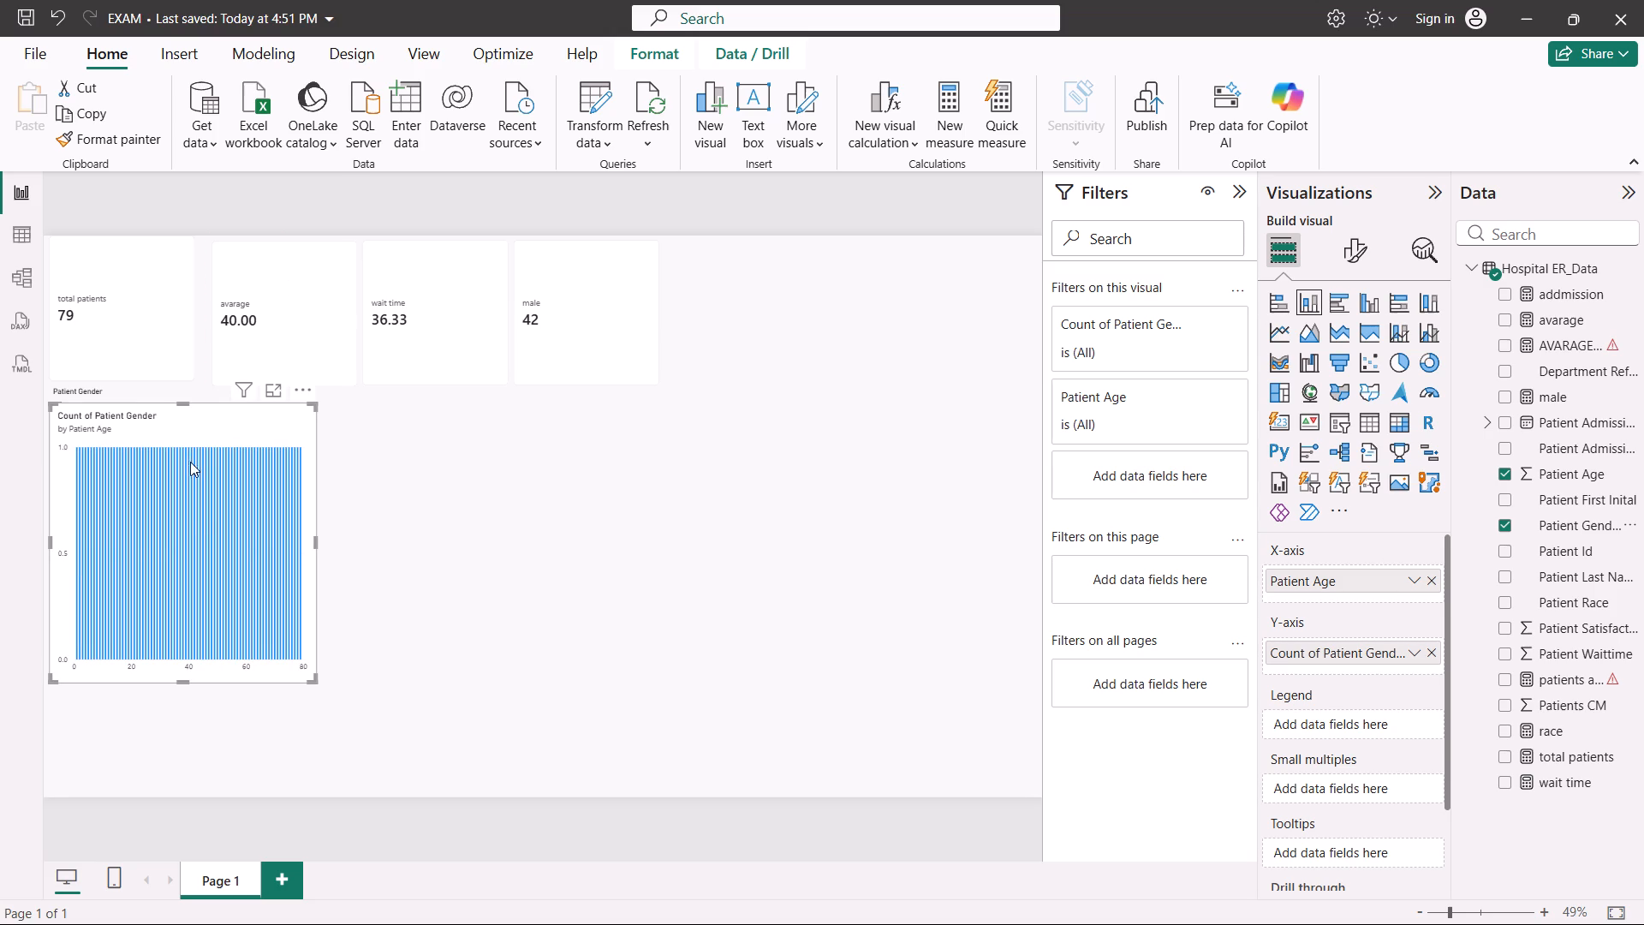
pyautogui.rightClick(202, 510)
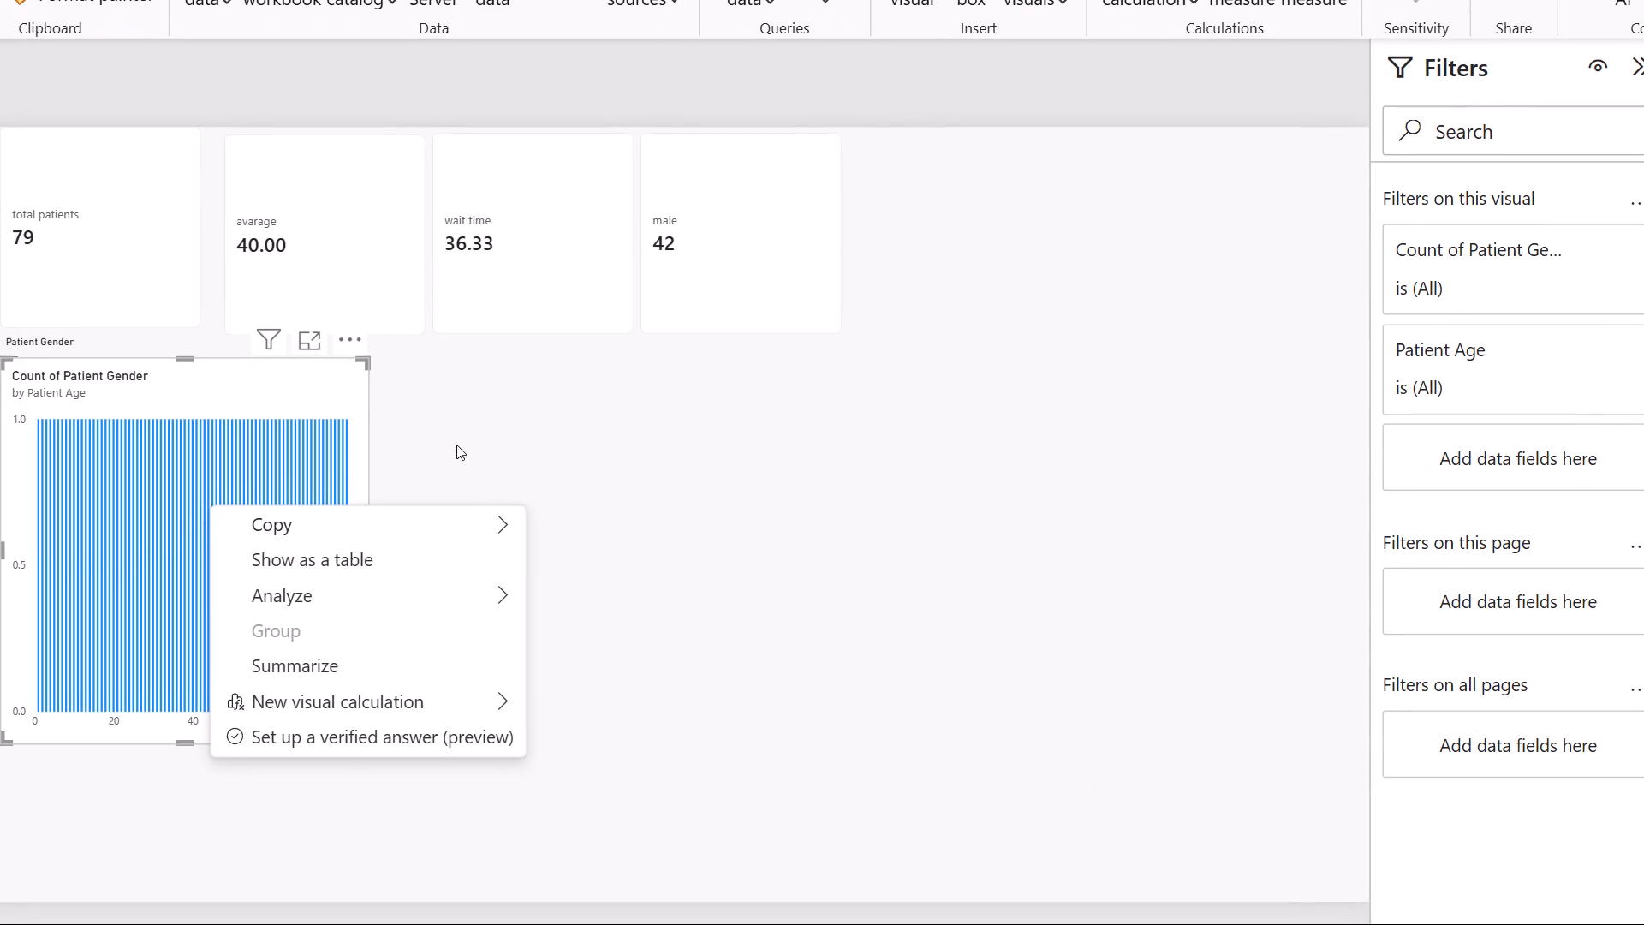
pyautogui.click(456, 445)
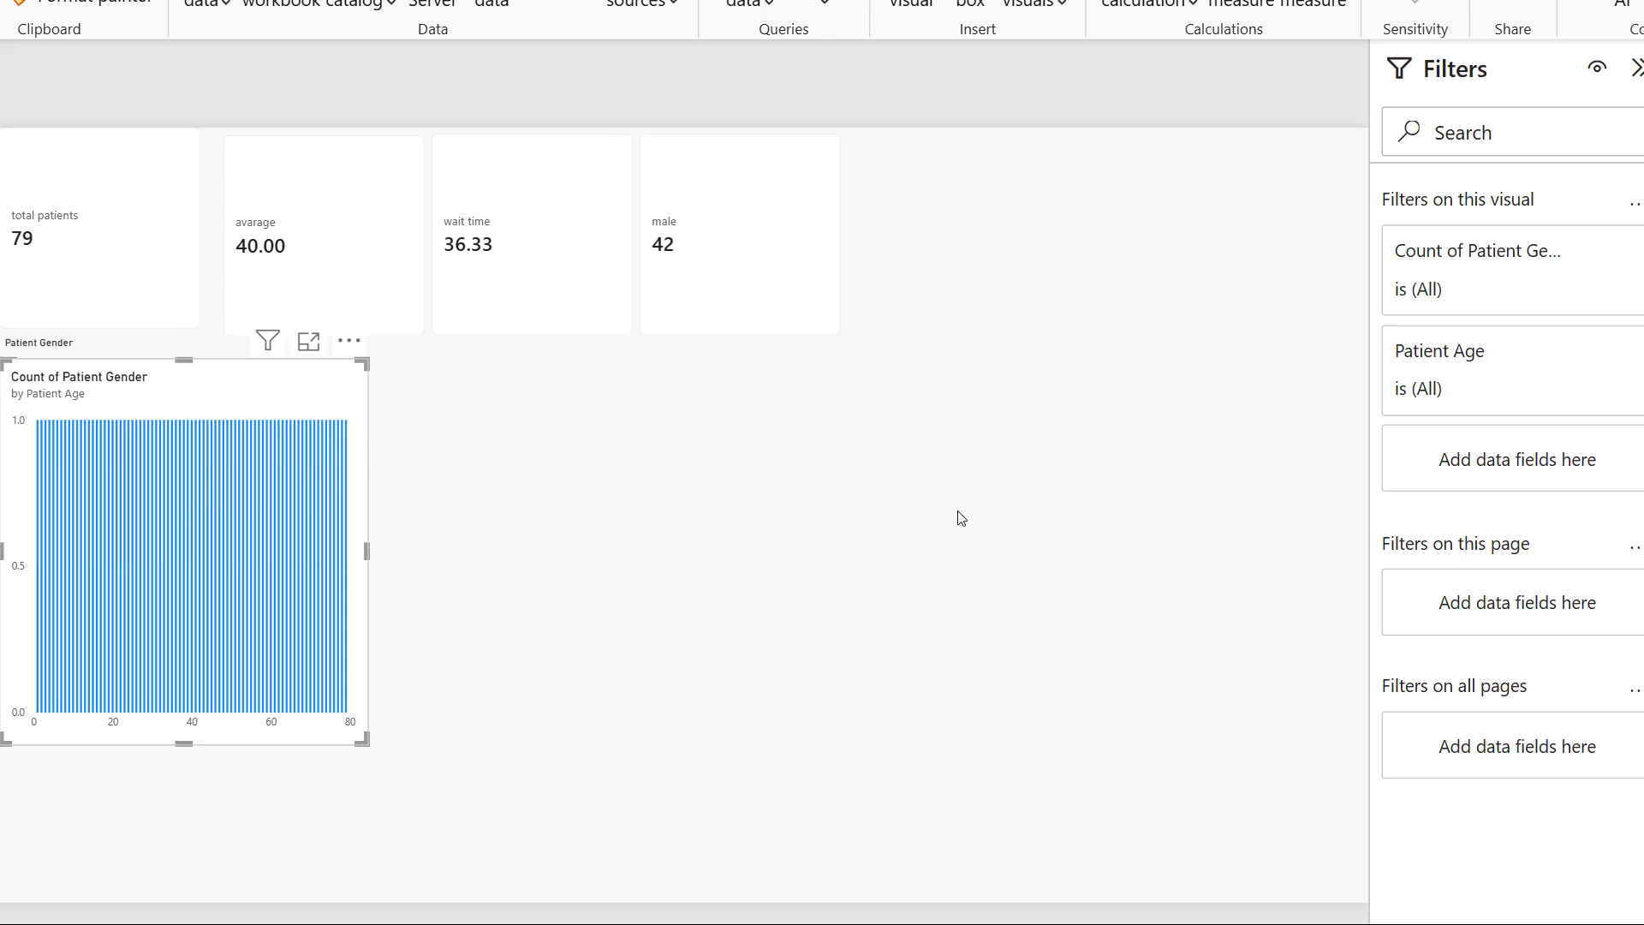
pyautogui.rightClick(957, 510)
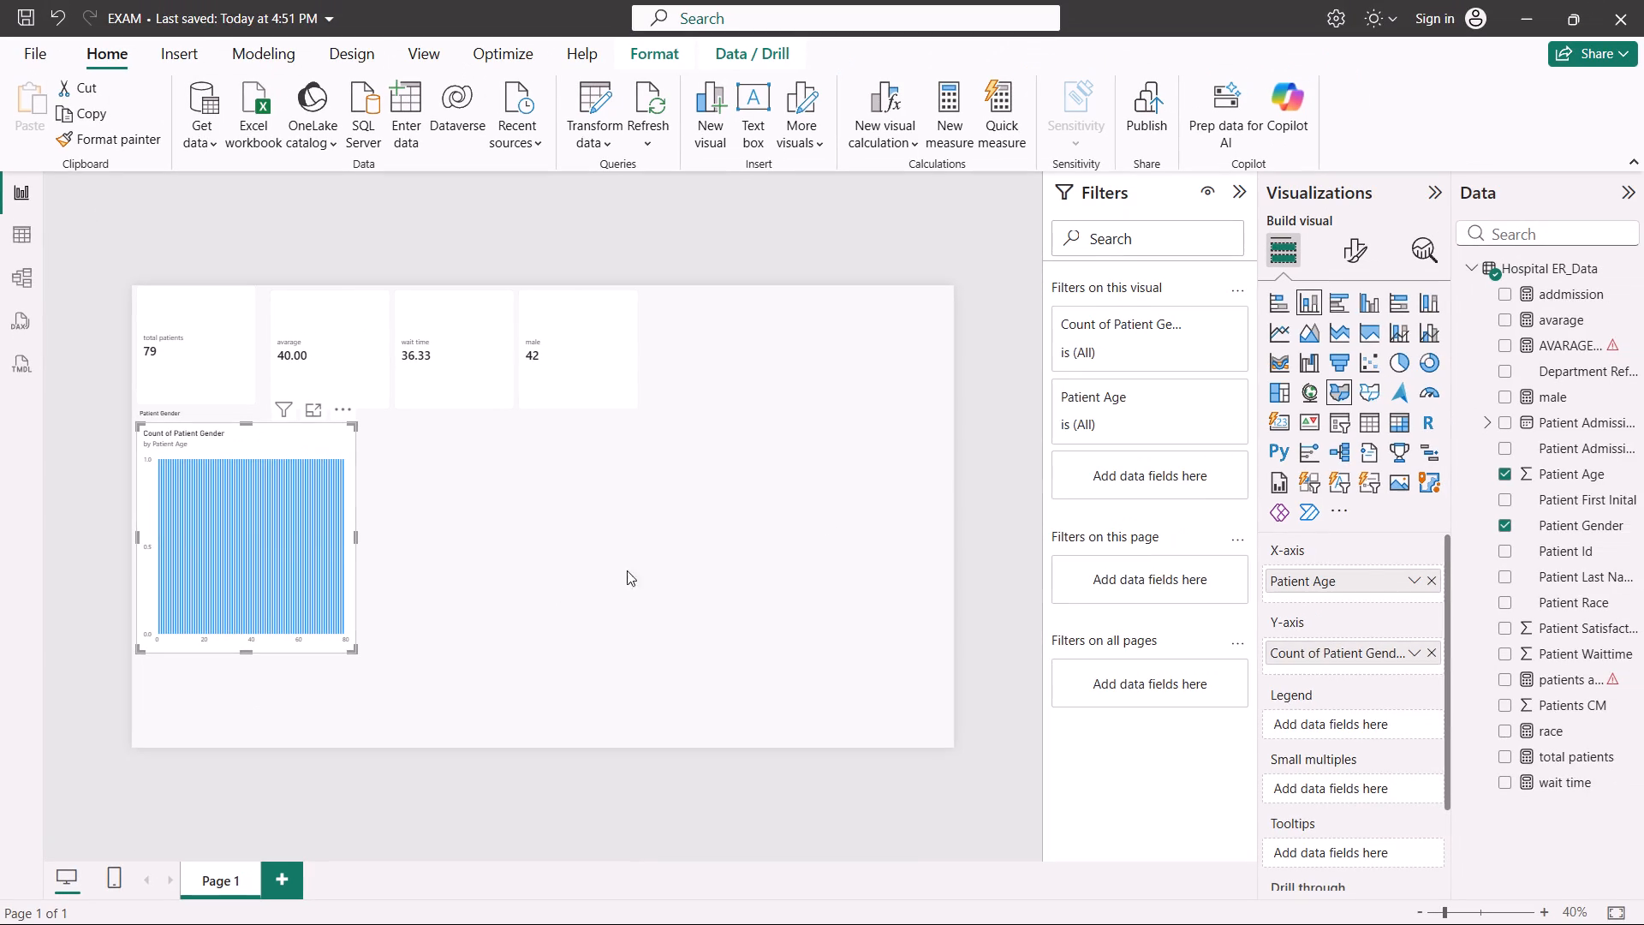
# Insert an empty stacked bar chart and place it in the blank area beside the column chart.
pyautogui.doubleClick(428, 587)
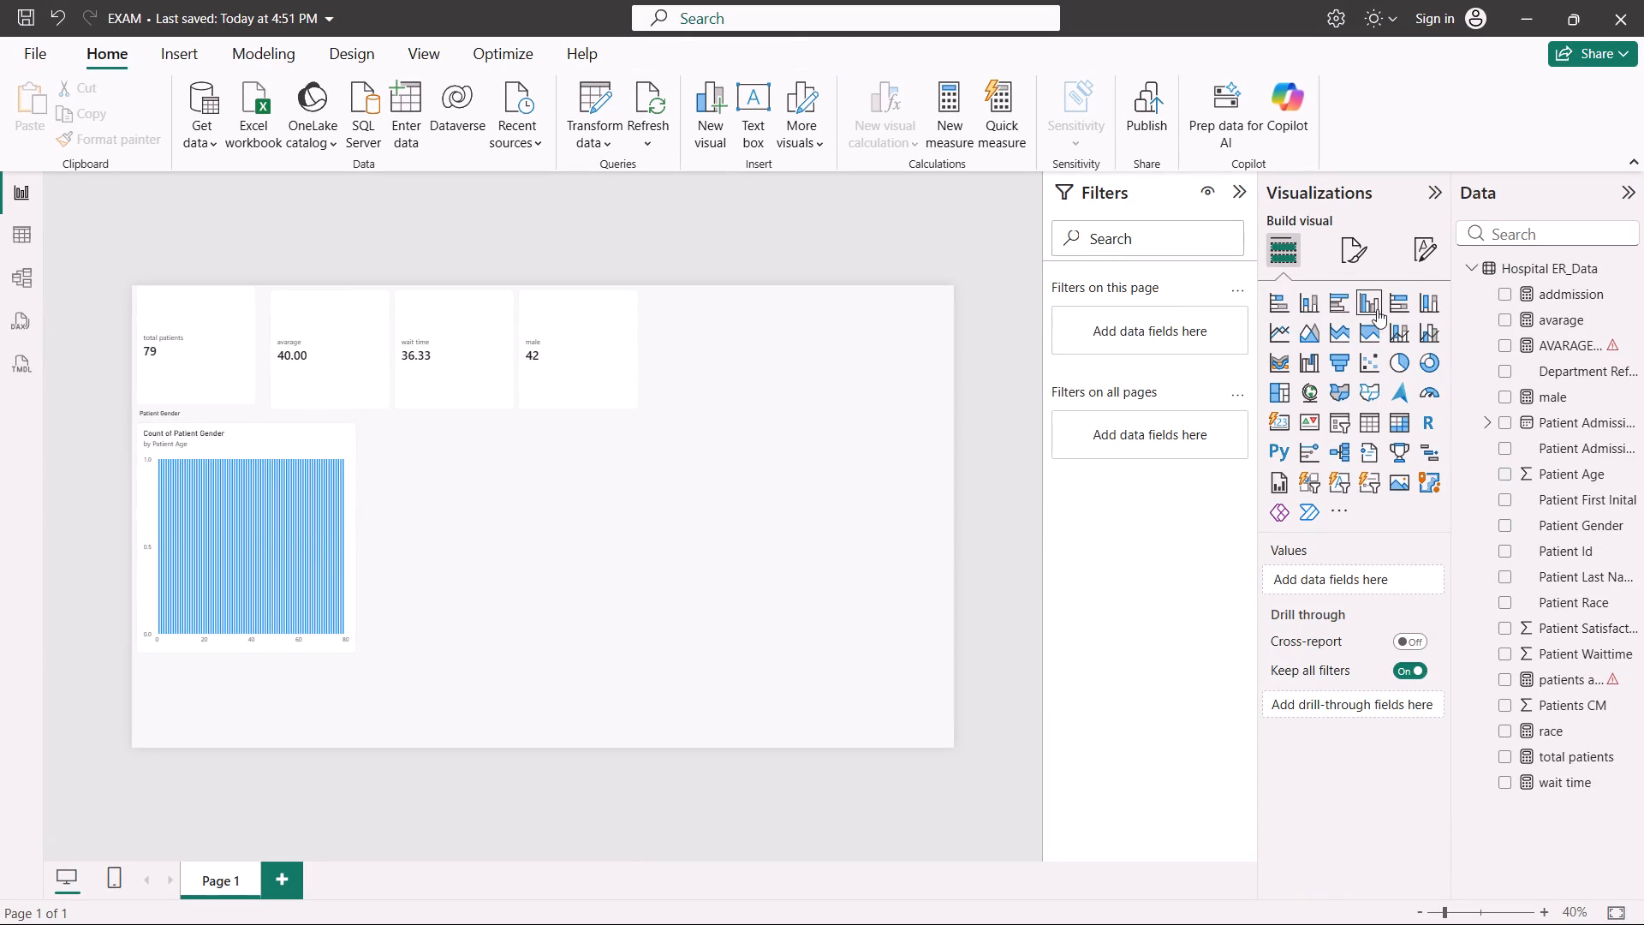
pyautogui.click(1267, 301)
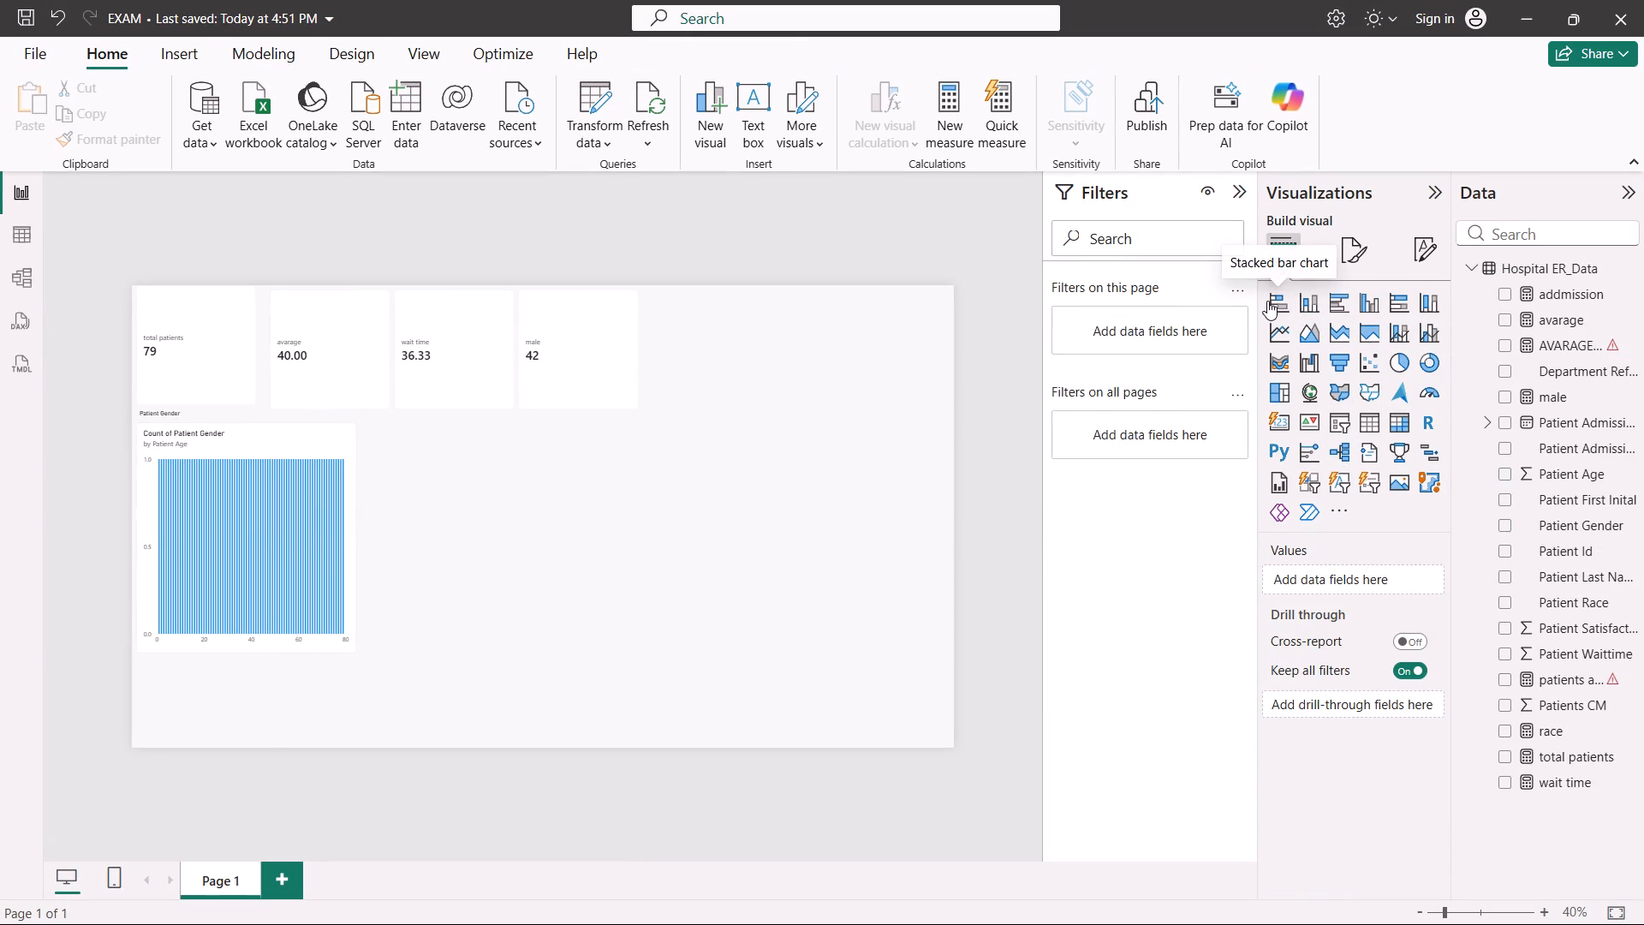
pyautogui.moveTo(326, 678); pyautogui.dragTo(453, 615)
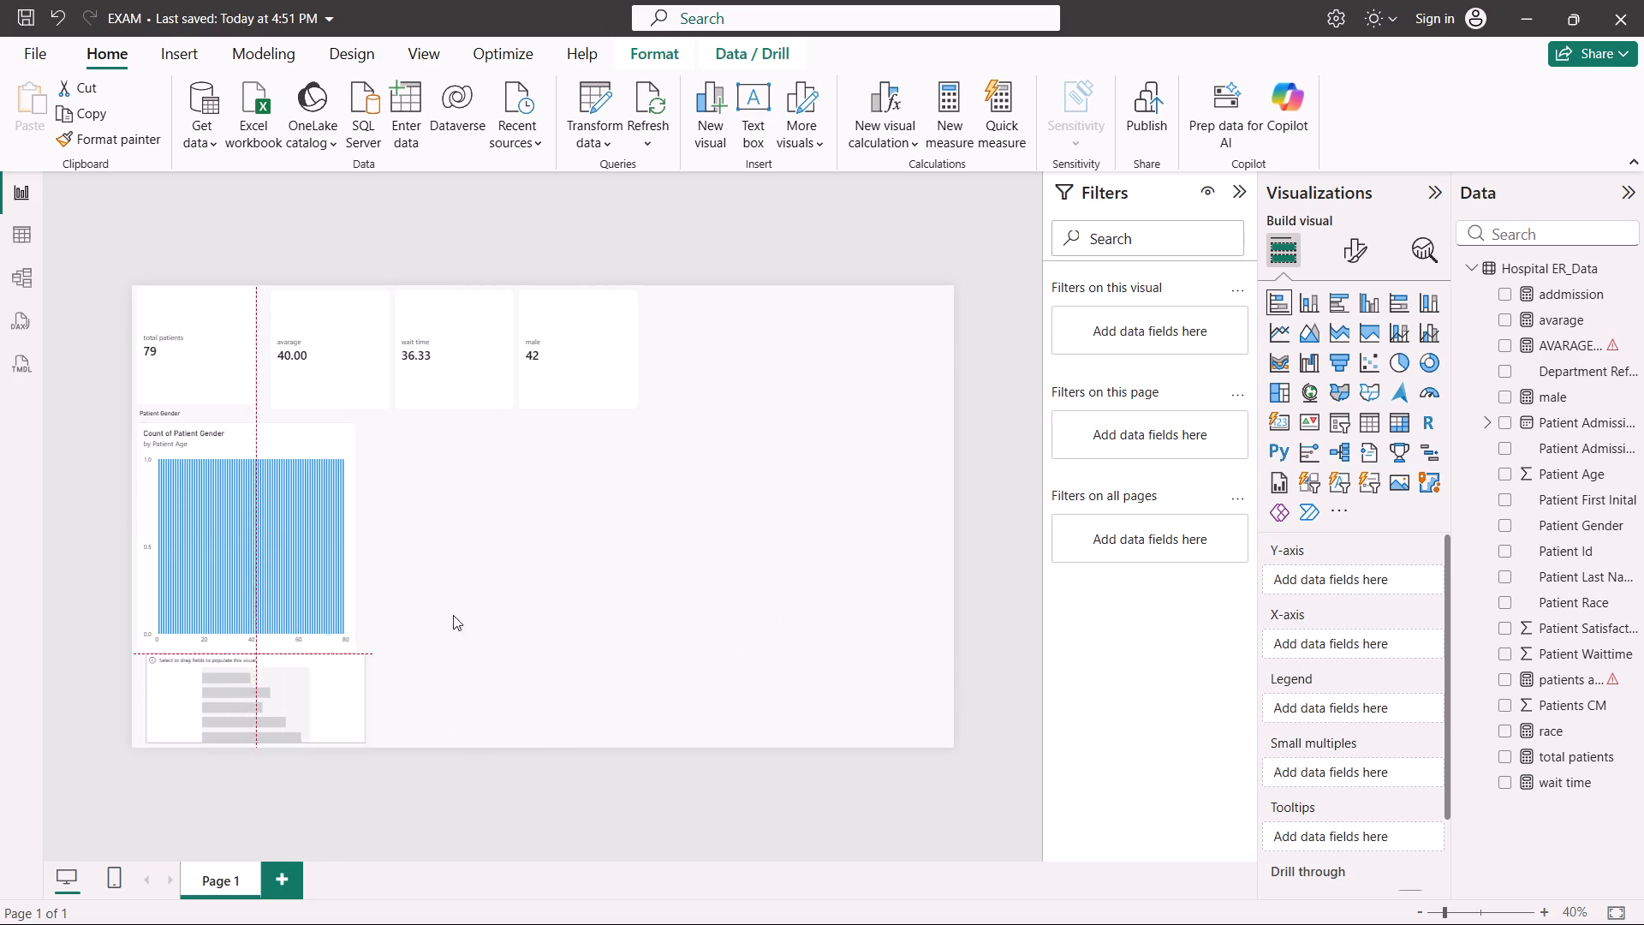
pyautogui.moveTo(453, 615); pyautogui.dragTo(634, 509)
# Highlight the age 27 bar in the column chart to check the cards' cross-filtering, and clear the highlight.
pyautogui.click(313, 533)
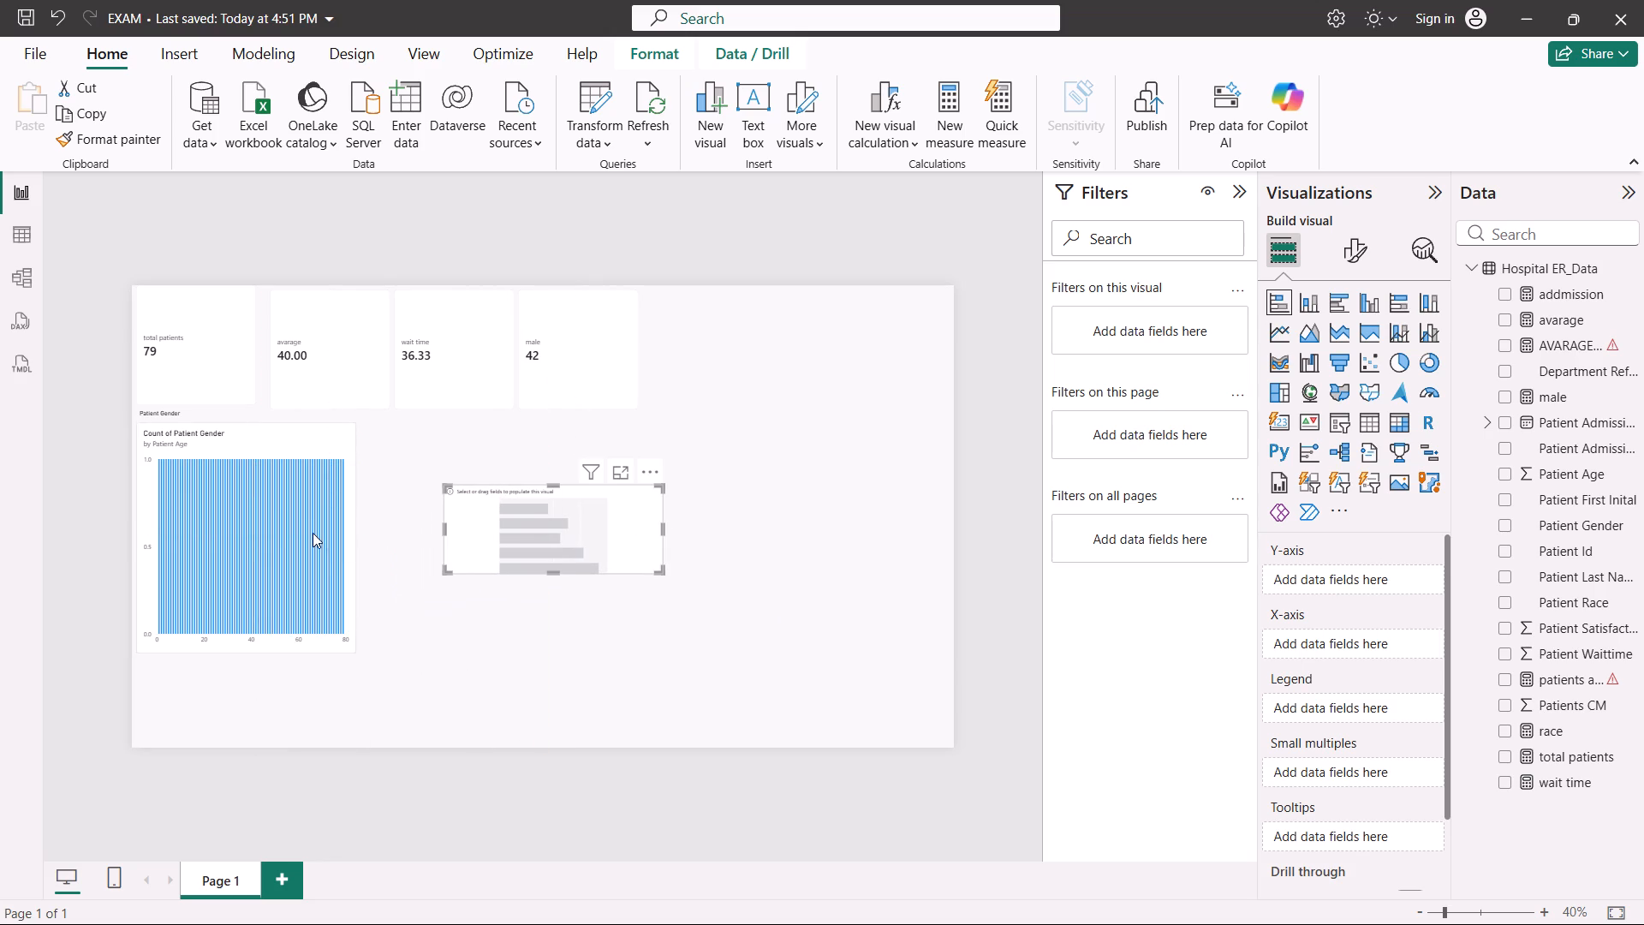
pyautogui.click(220, 504)
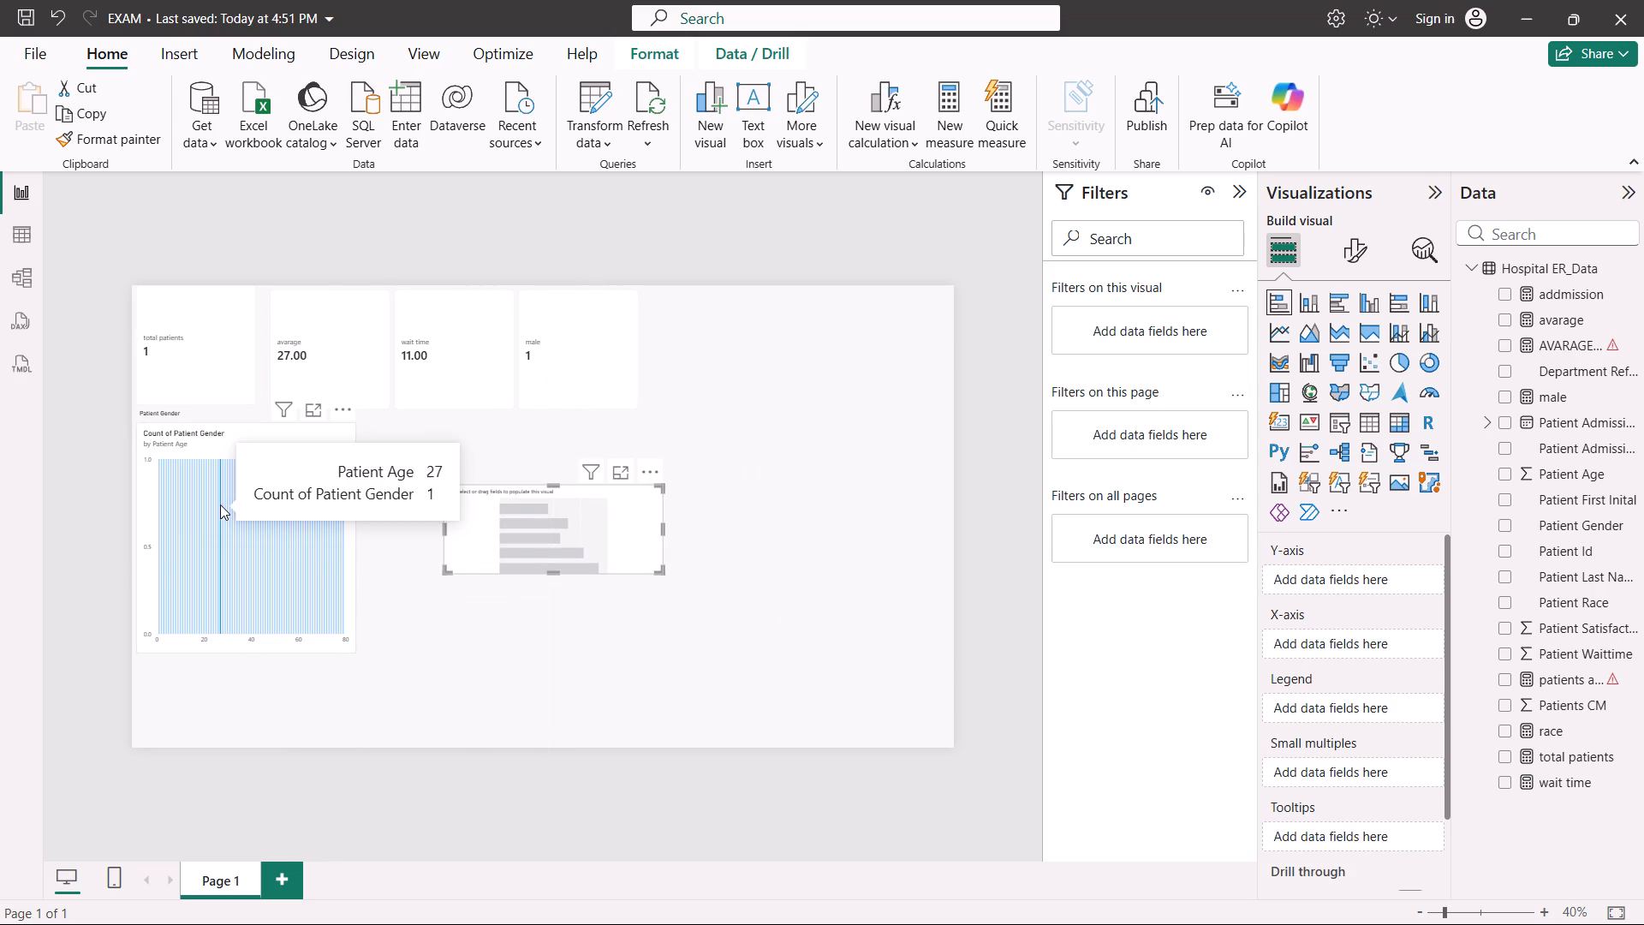
pyautogui.click(220, 504)
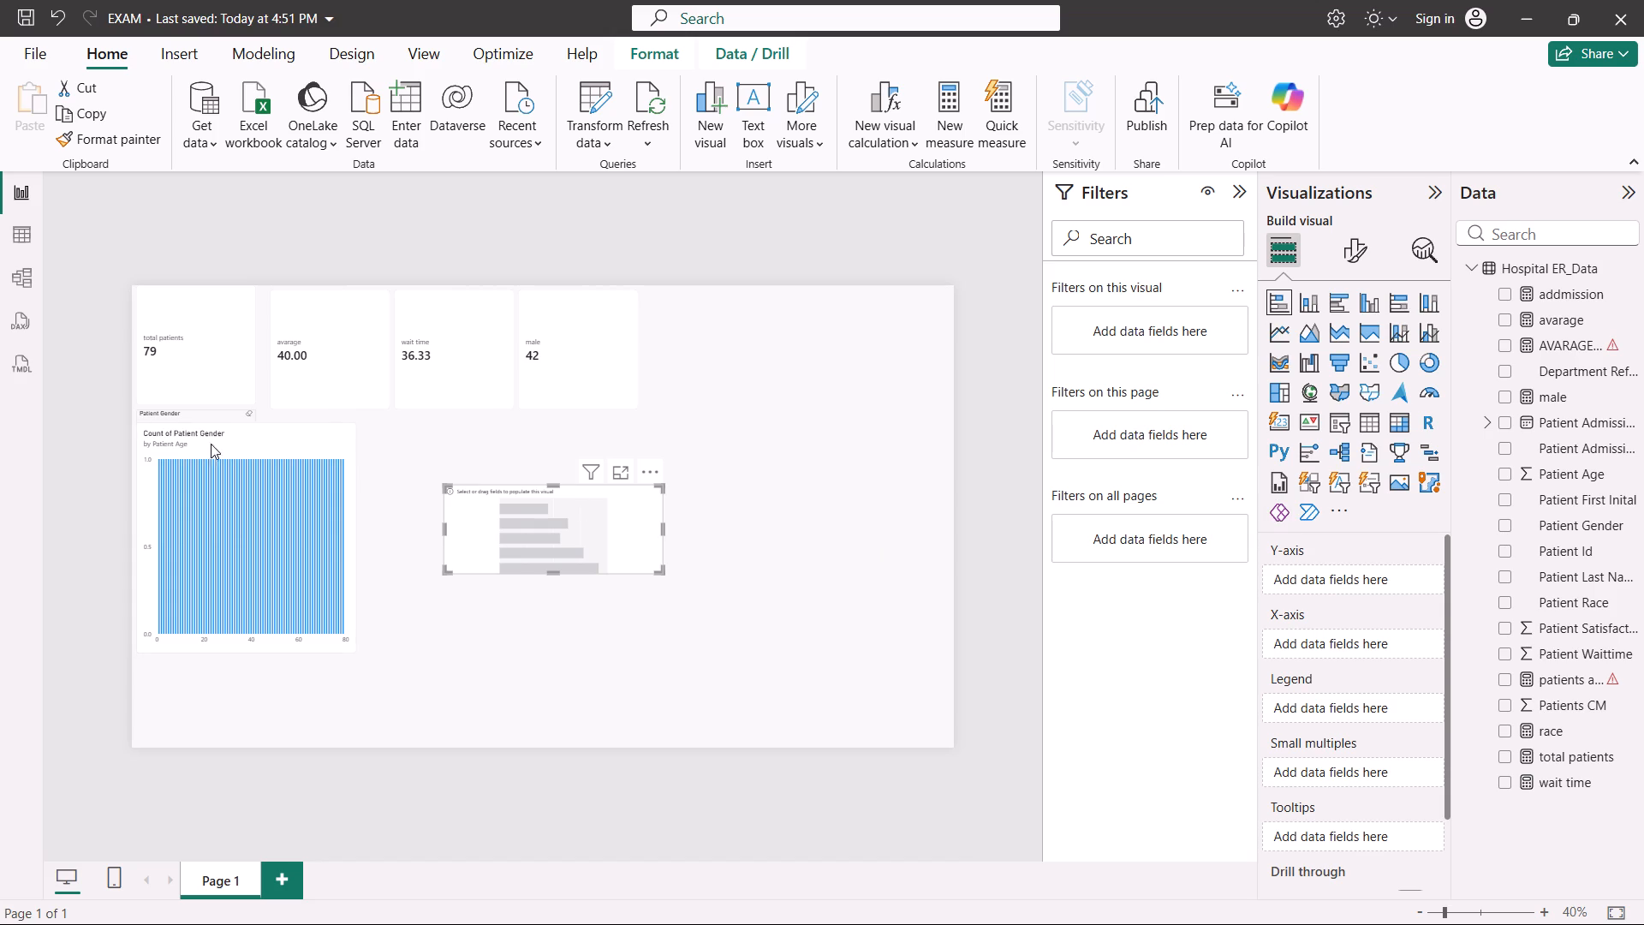
# Add Patient Race as the legend of the stacked column chart.
pyautogui.click(255, 442)
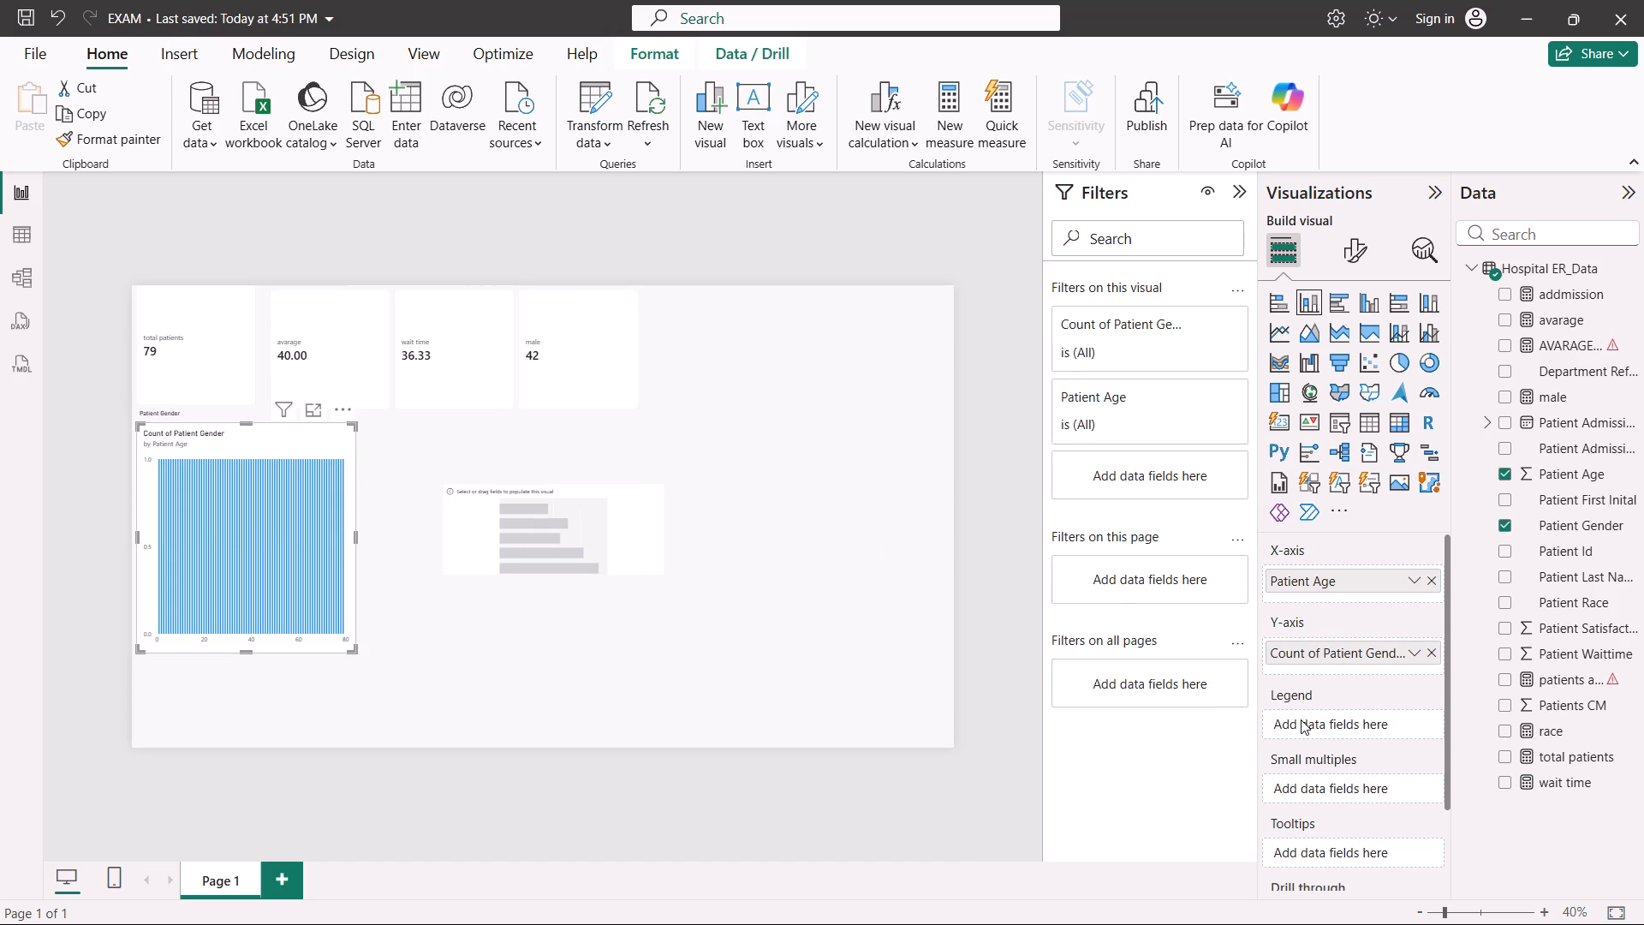
pyautogui.scroll(-1, 1301, 719)
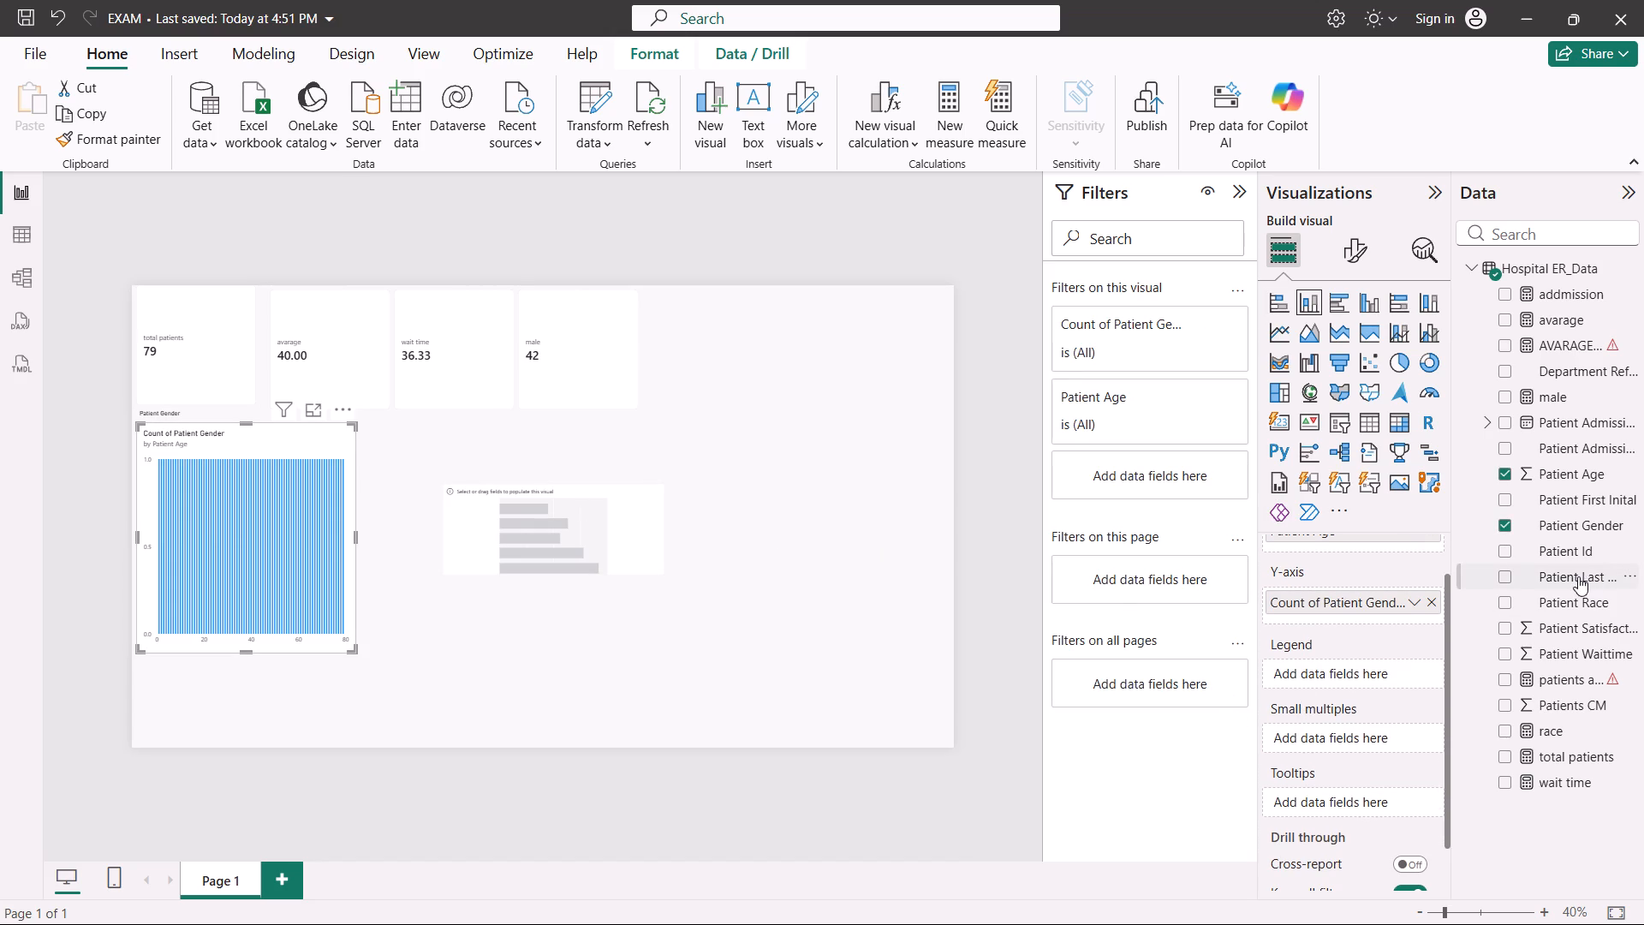
pyautogui.moveTo(1565, 592); pyautogui.dragTo(1371, 670)
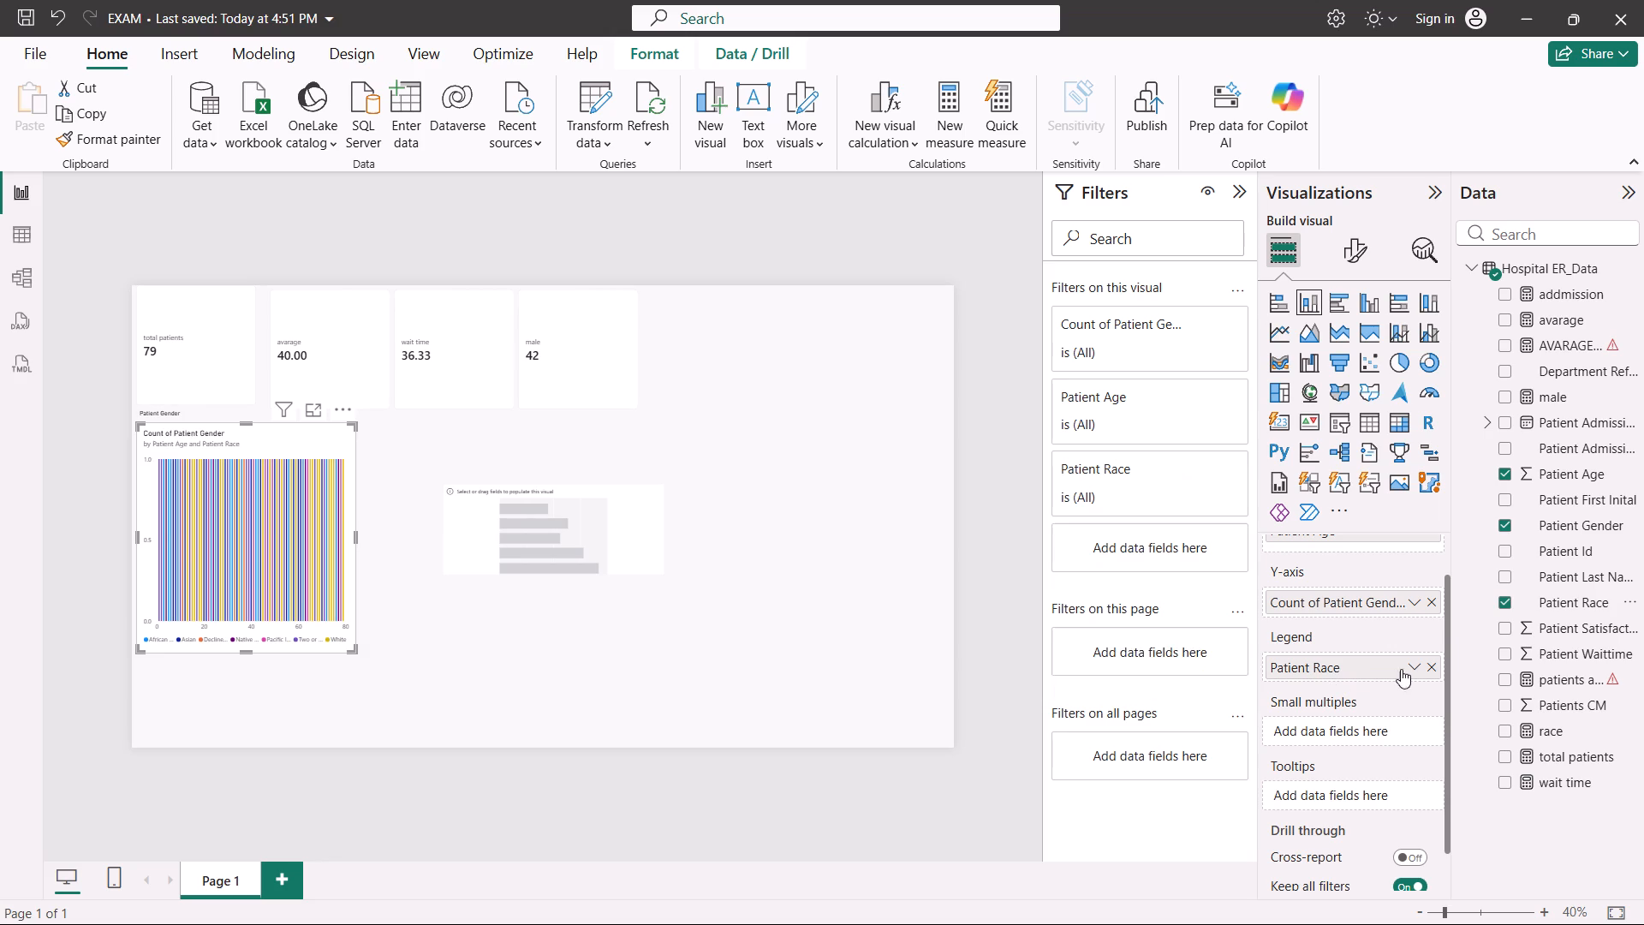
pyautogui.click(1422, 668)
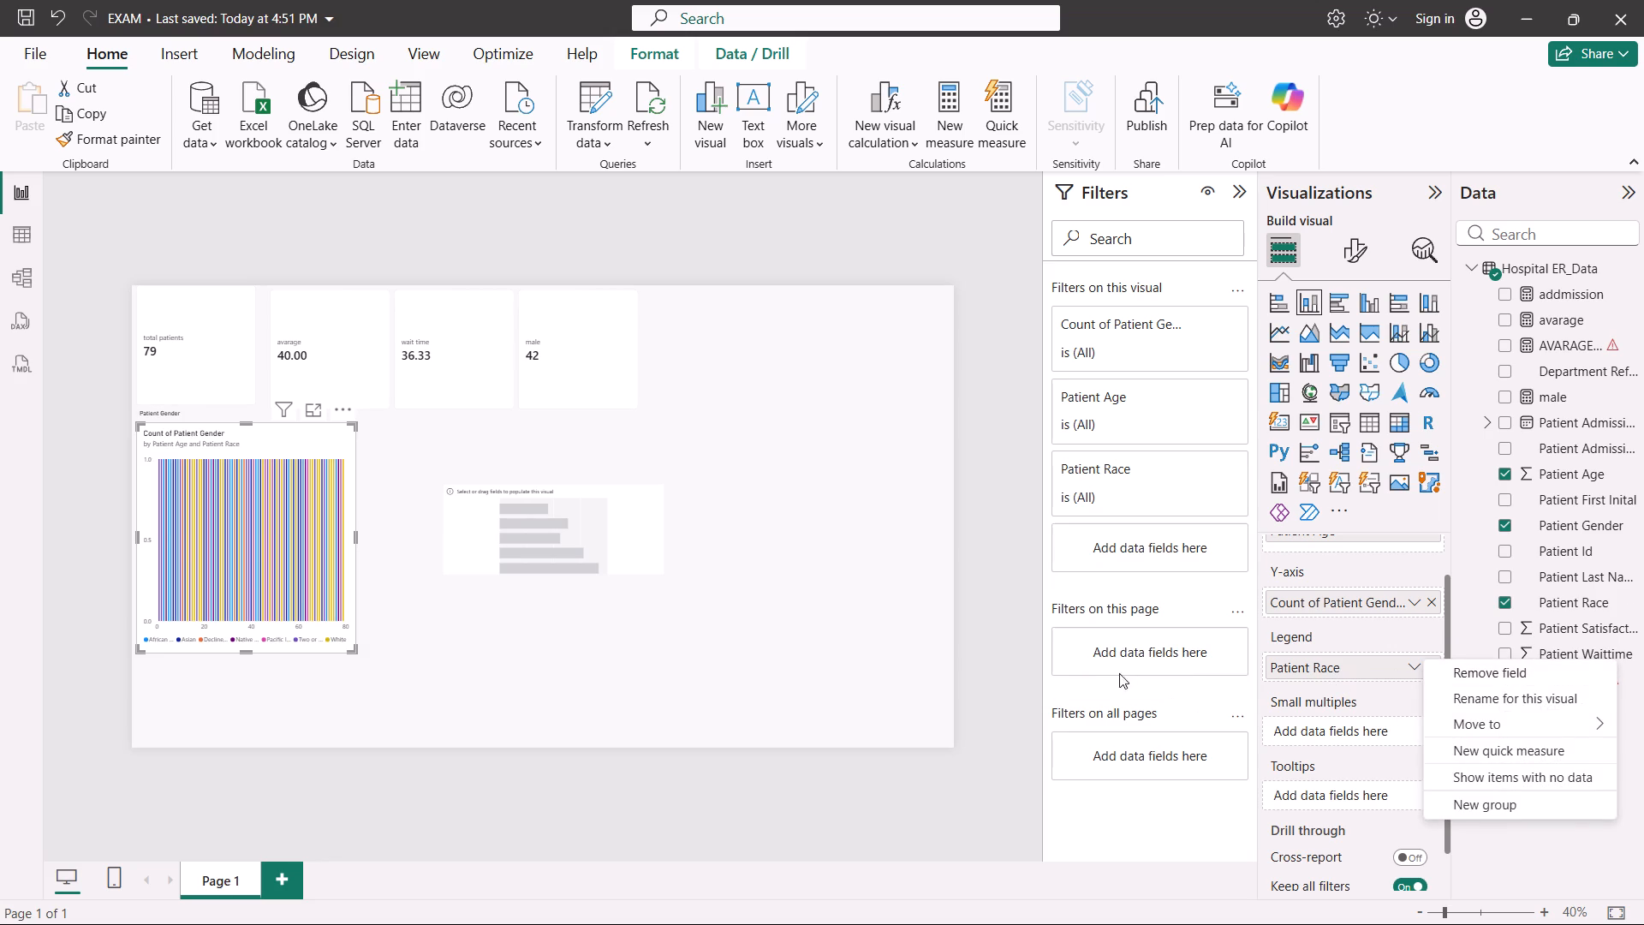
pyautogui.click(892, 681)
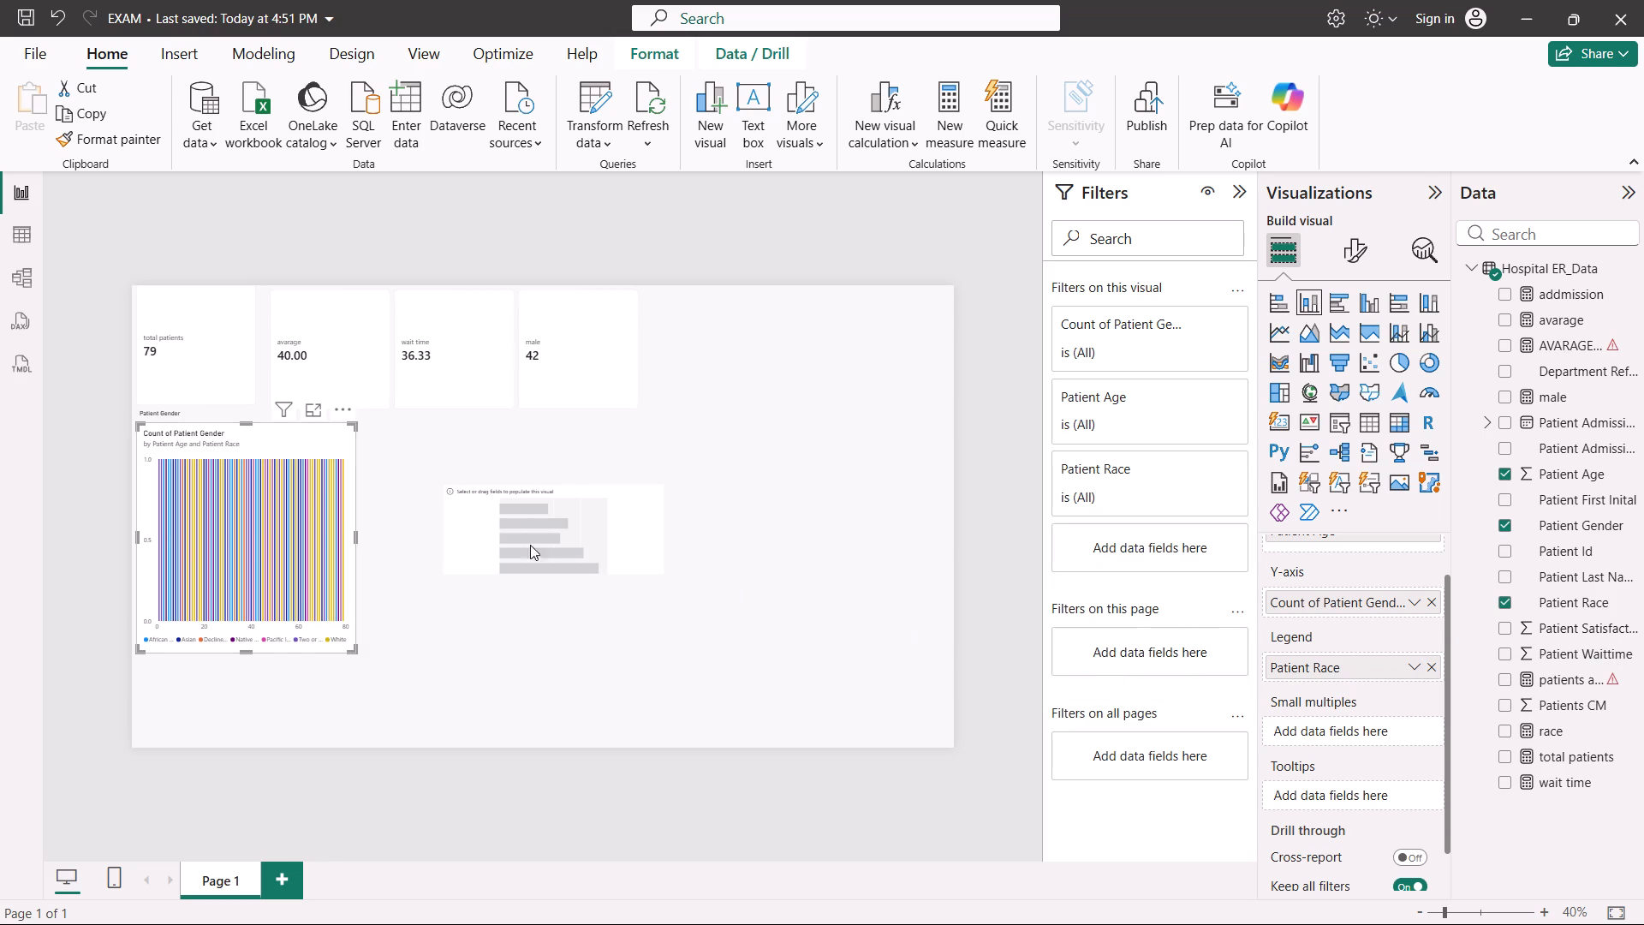
# Highlight a single bar in the column chart to check the cards' cross-filtering, and clear the highlight.
pyautogui.click(301, 486)
pyautogui.click(302, 446)
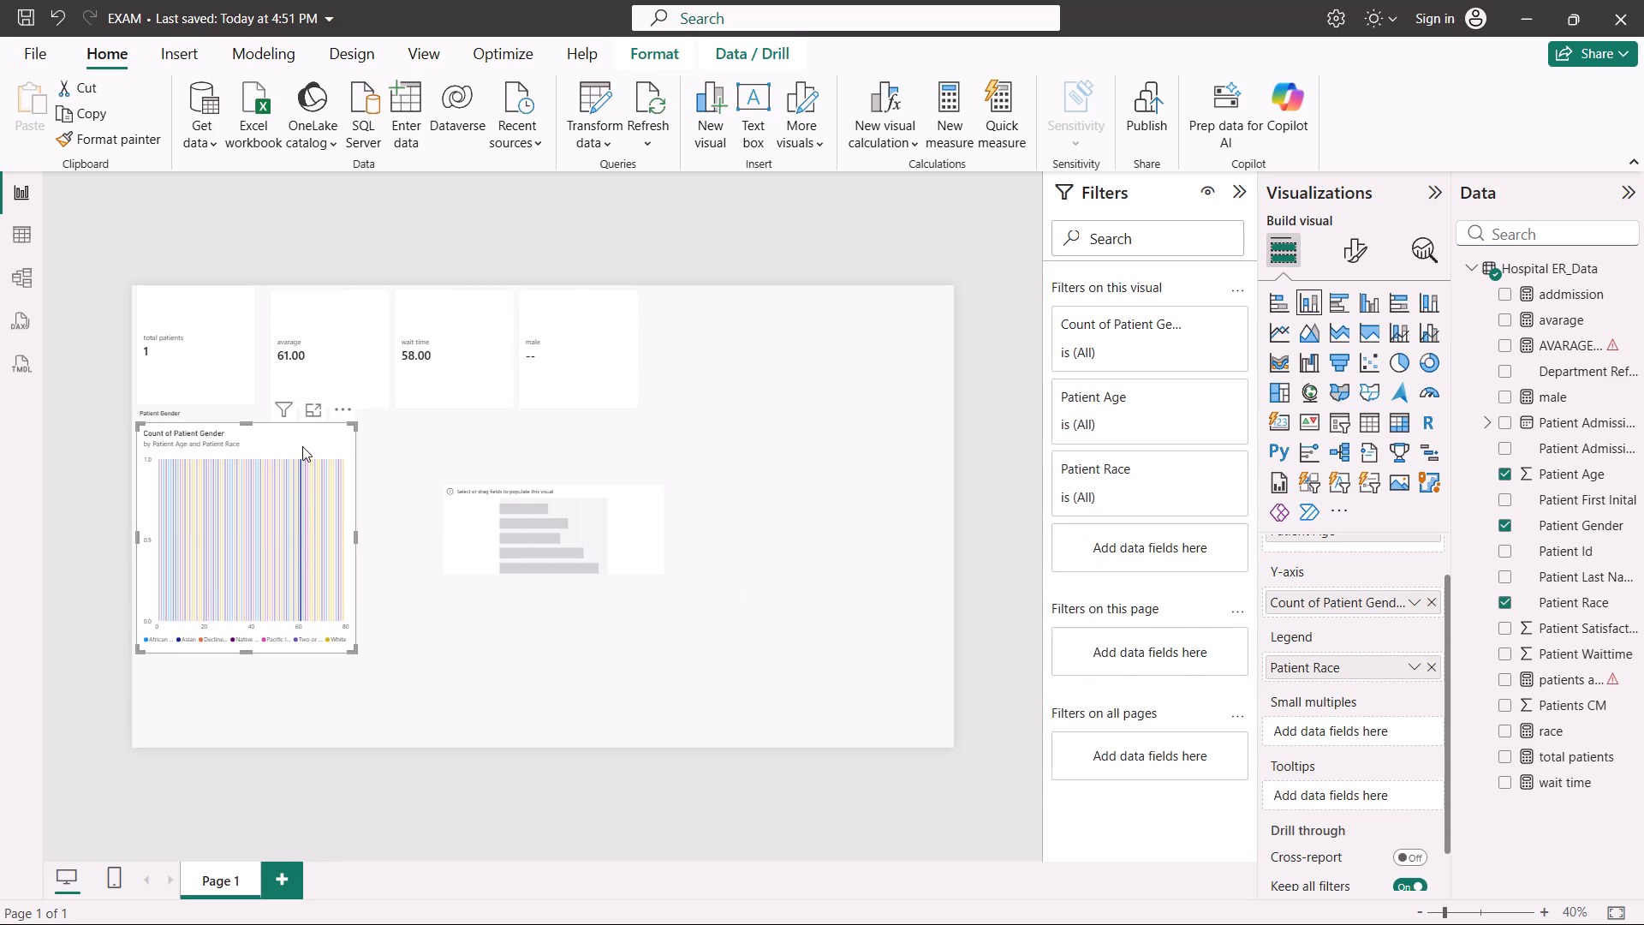
pyautogui.click(301, 468)
pyautogui.click(293, 447)
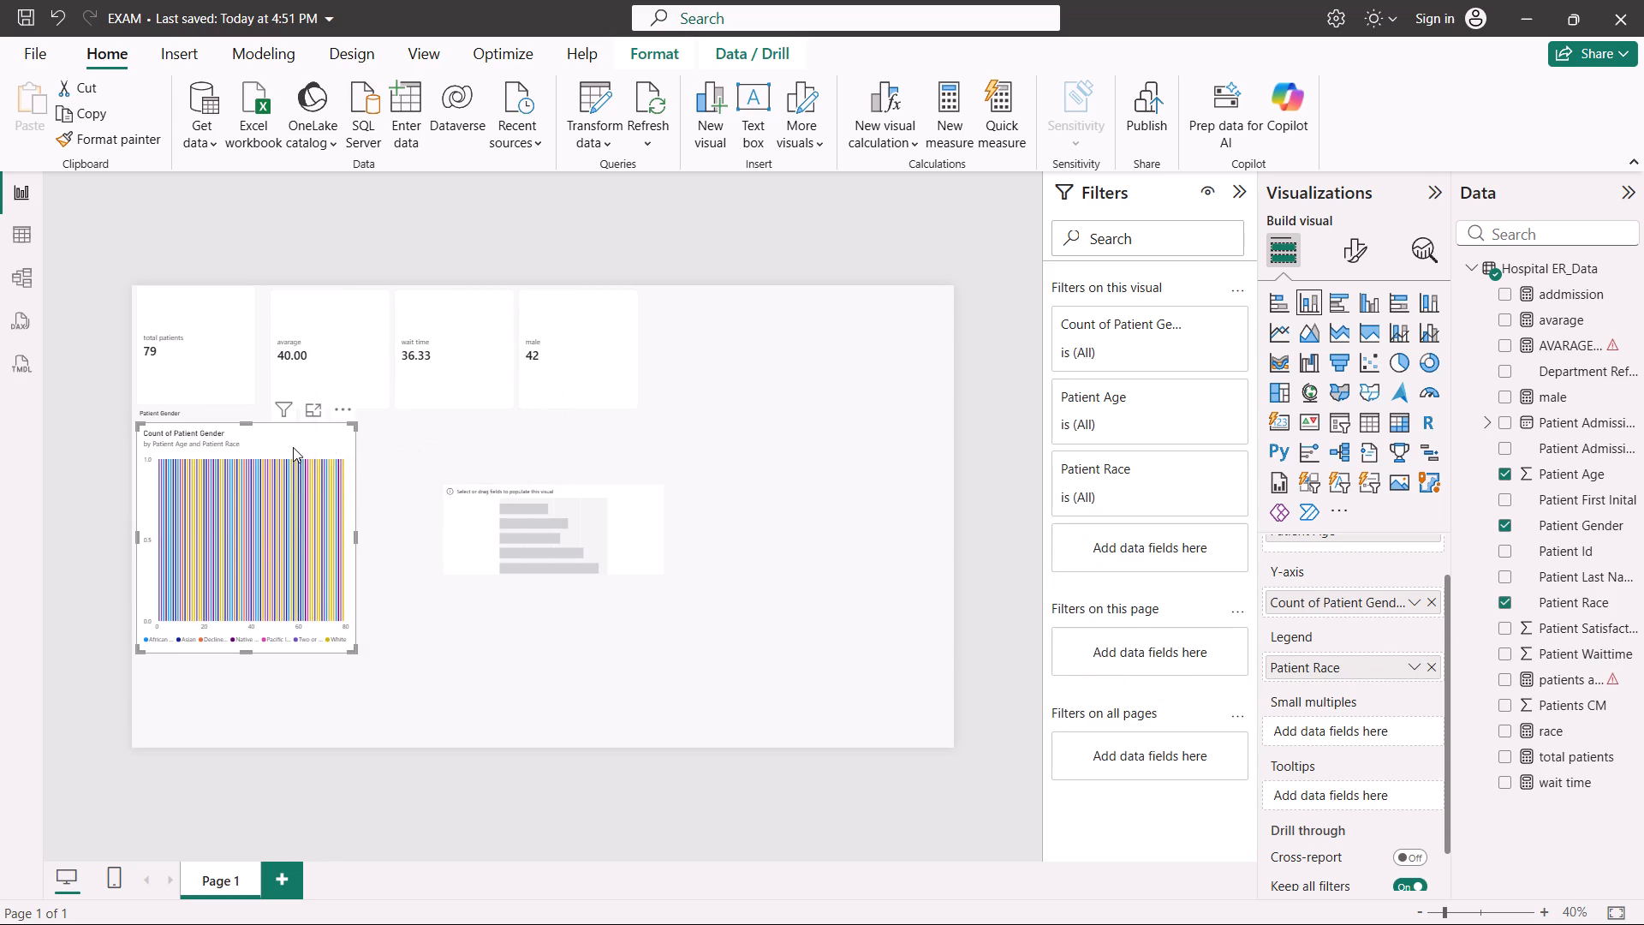
# Convert the stacked column chart of patient age and race to a 100% stacked column chart.
pyautogui.click(1377, 301)
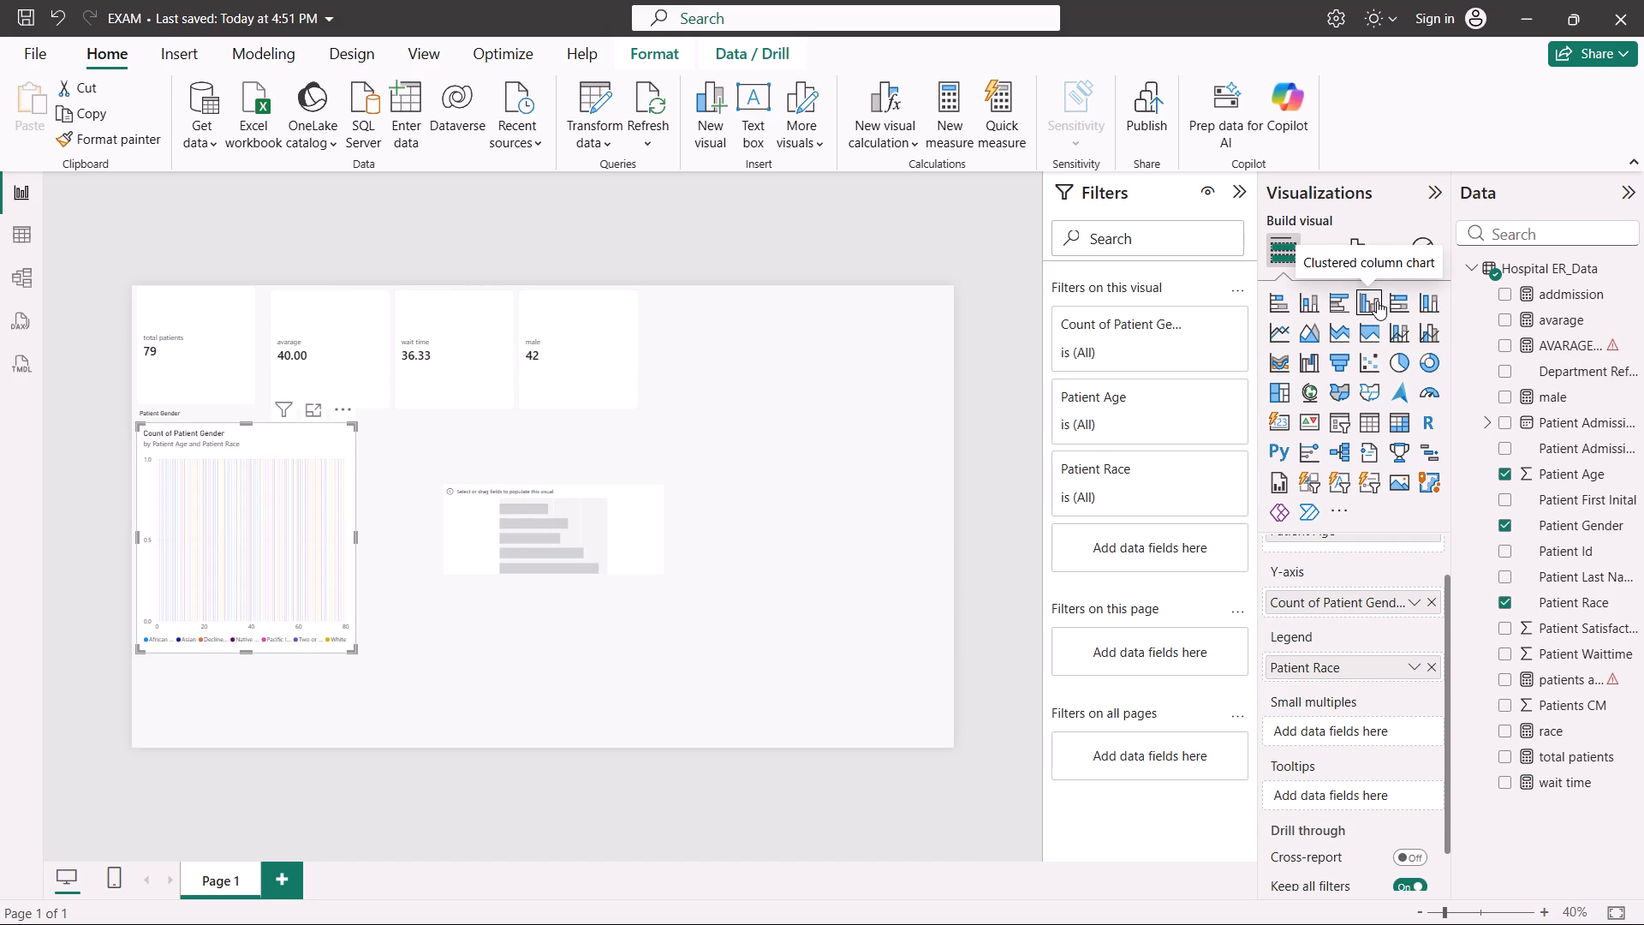
pyautogui.click(1427, 301)
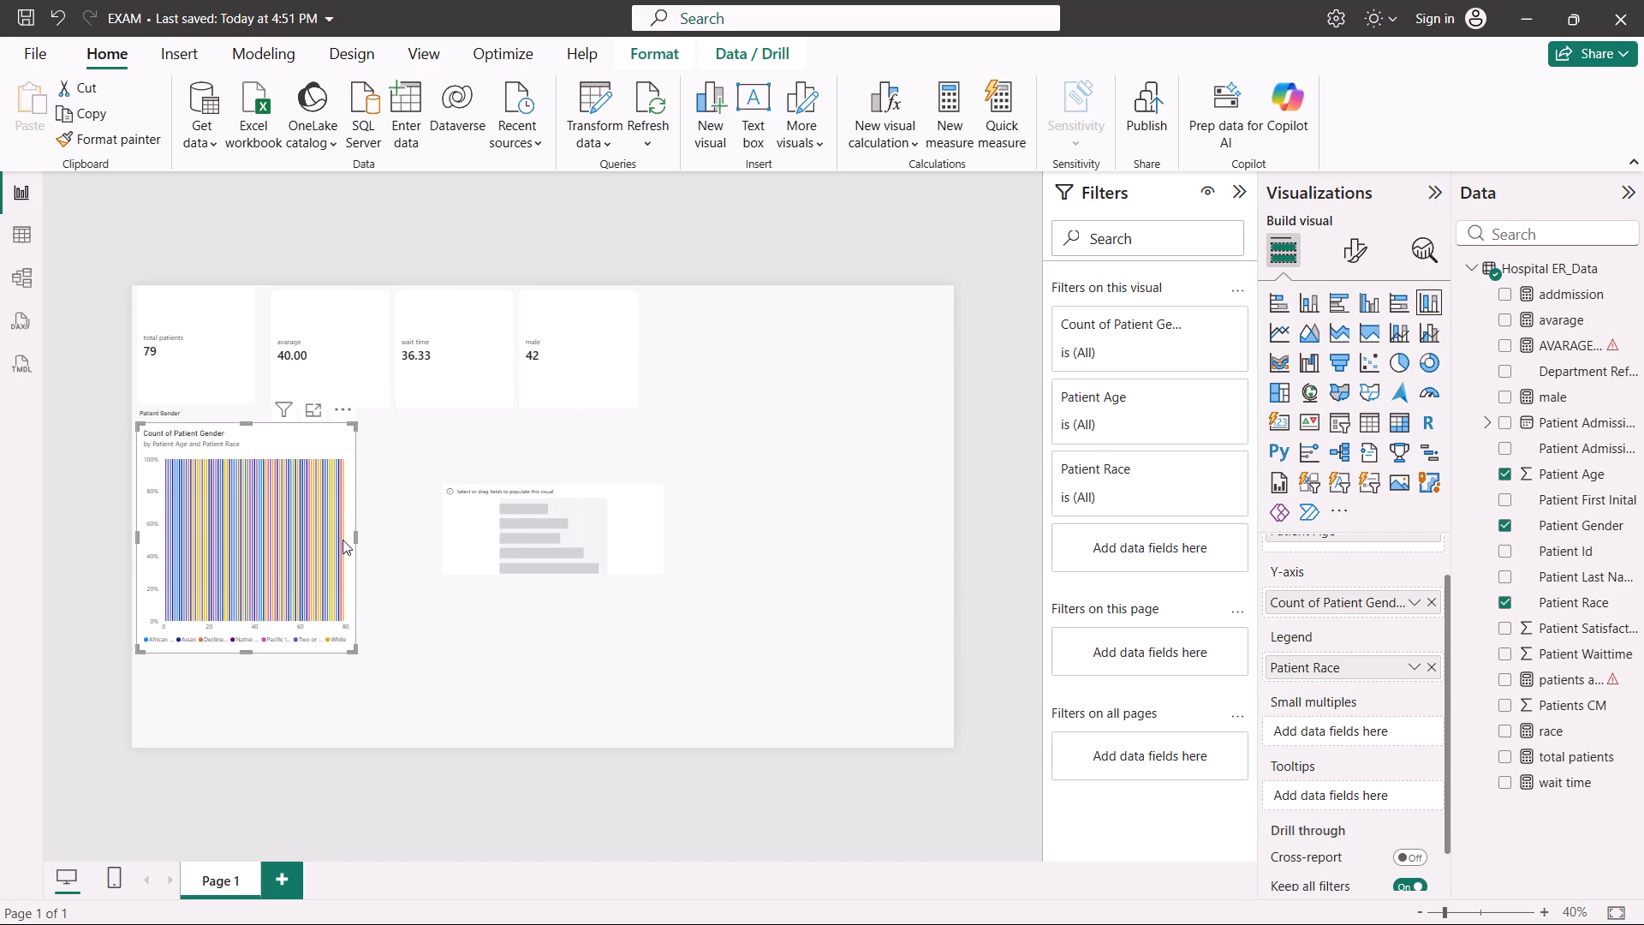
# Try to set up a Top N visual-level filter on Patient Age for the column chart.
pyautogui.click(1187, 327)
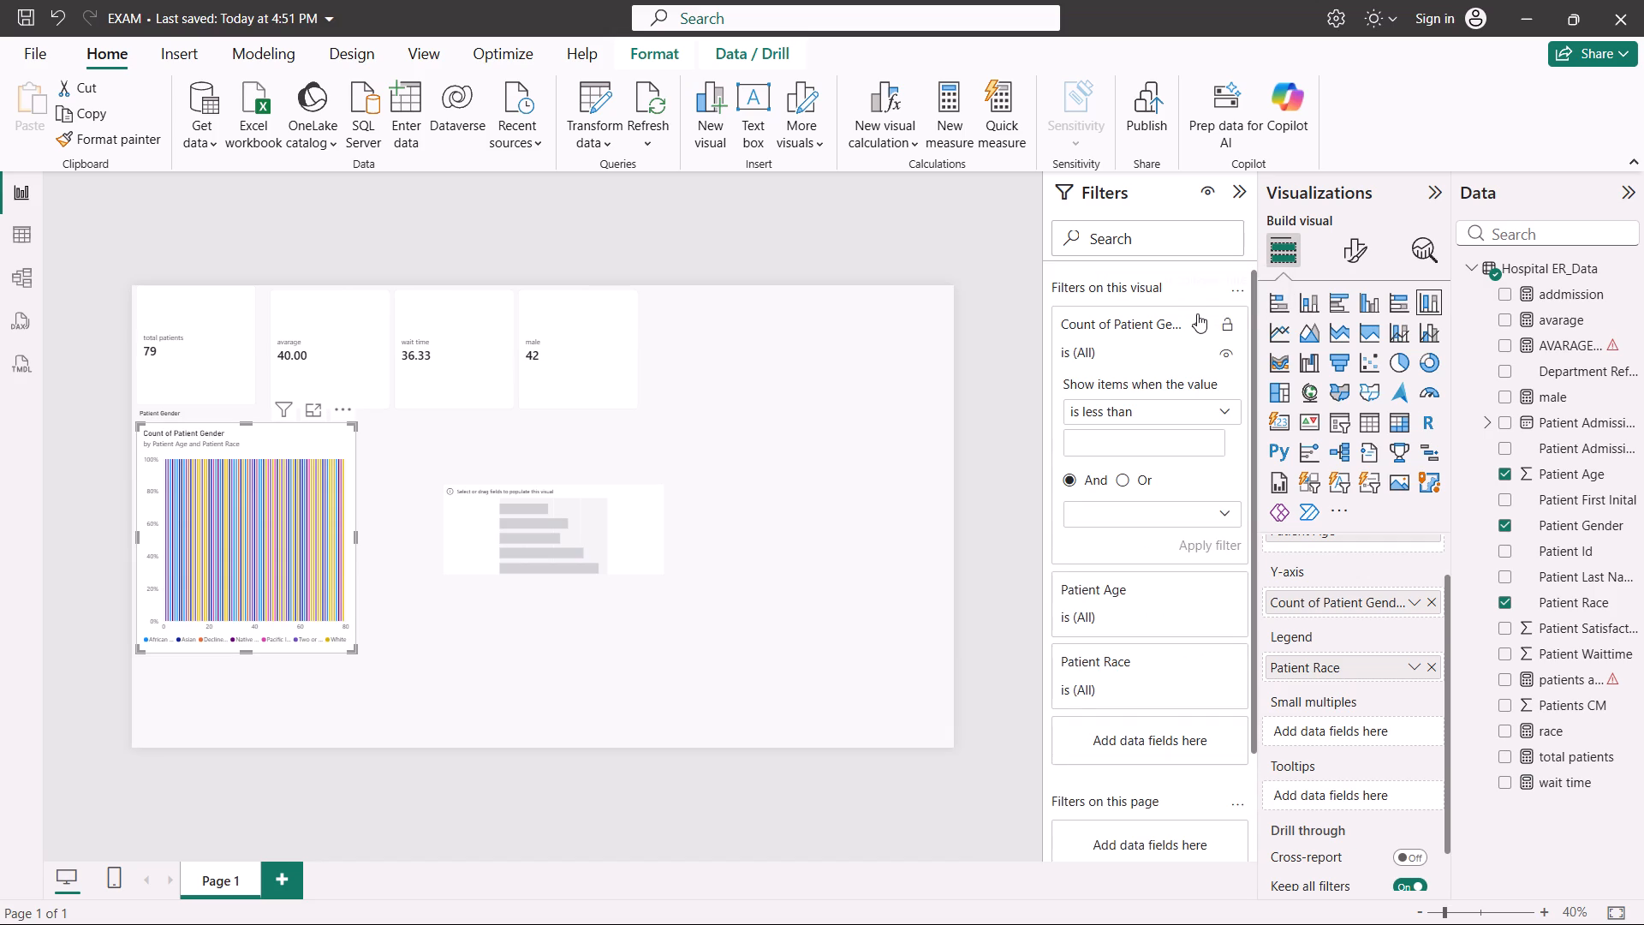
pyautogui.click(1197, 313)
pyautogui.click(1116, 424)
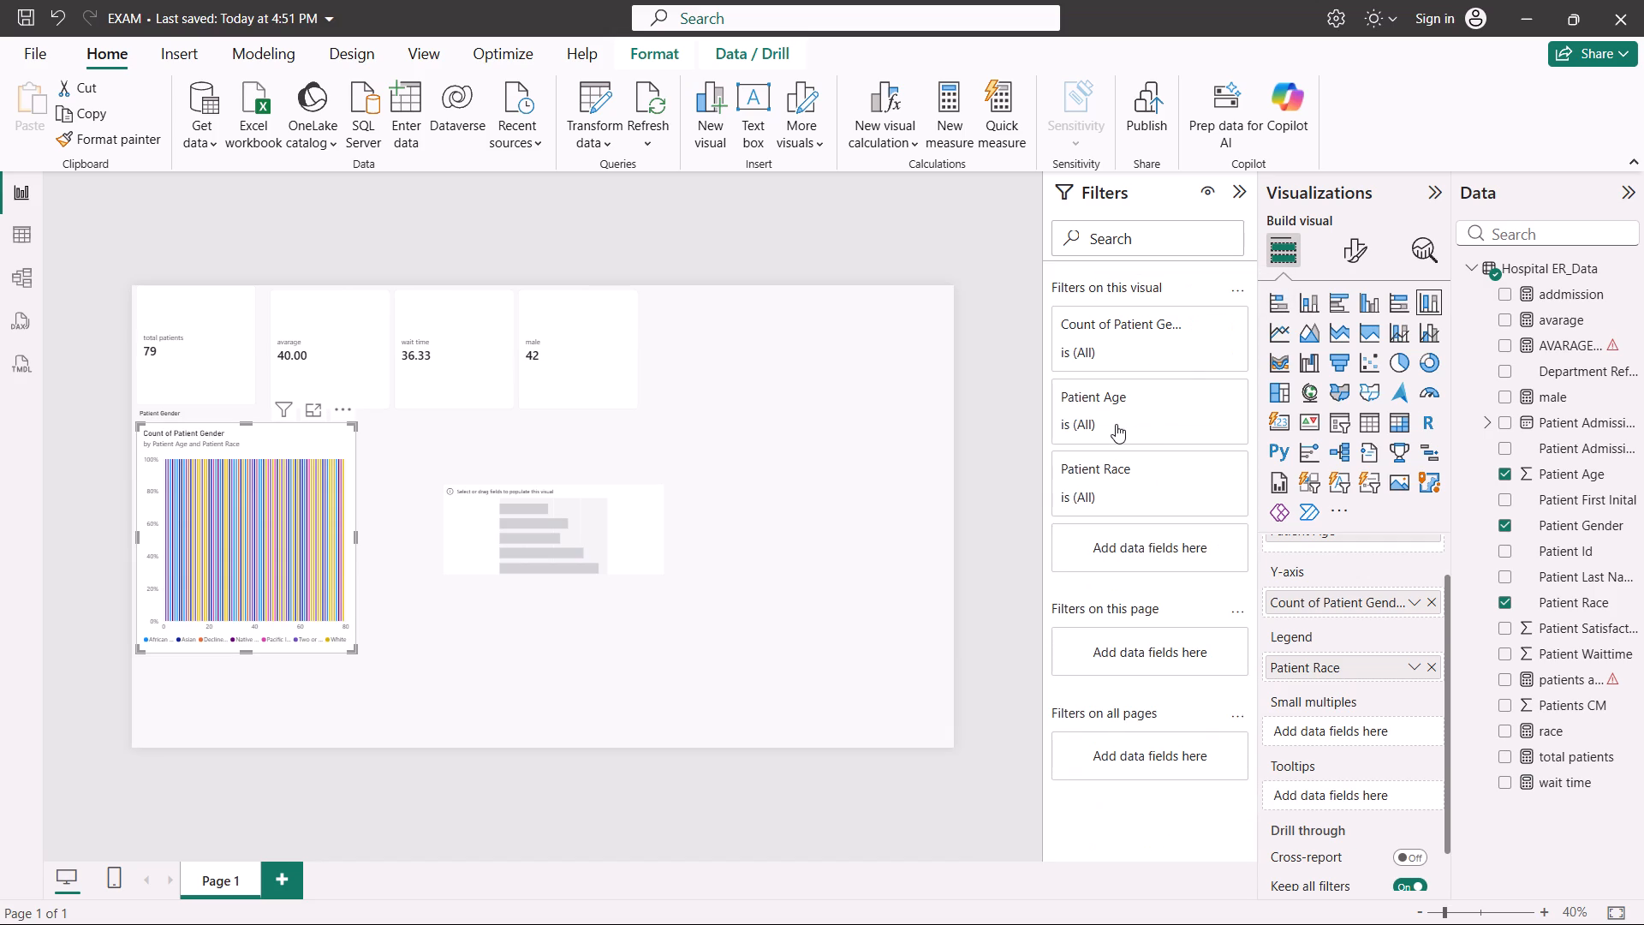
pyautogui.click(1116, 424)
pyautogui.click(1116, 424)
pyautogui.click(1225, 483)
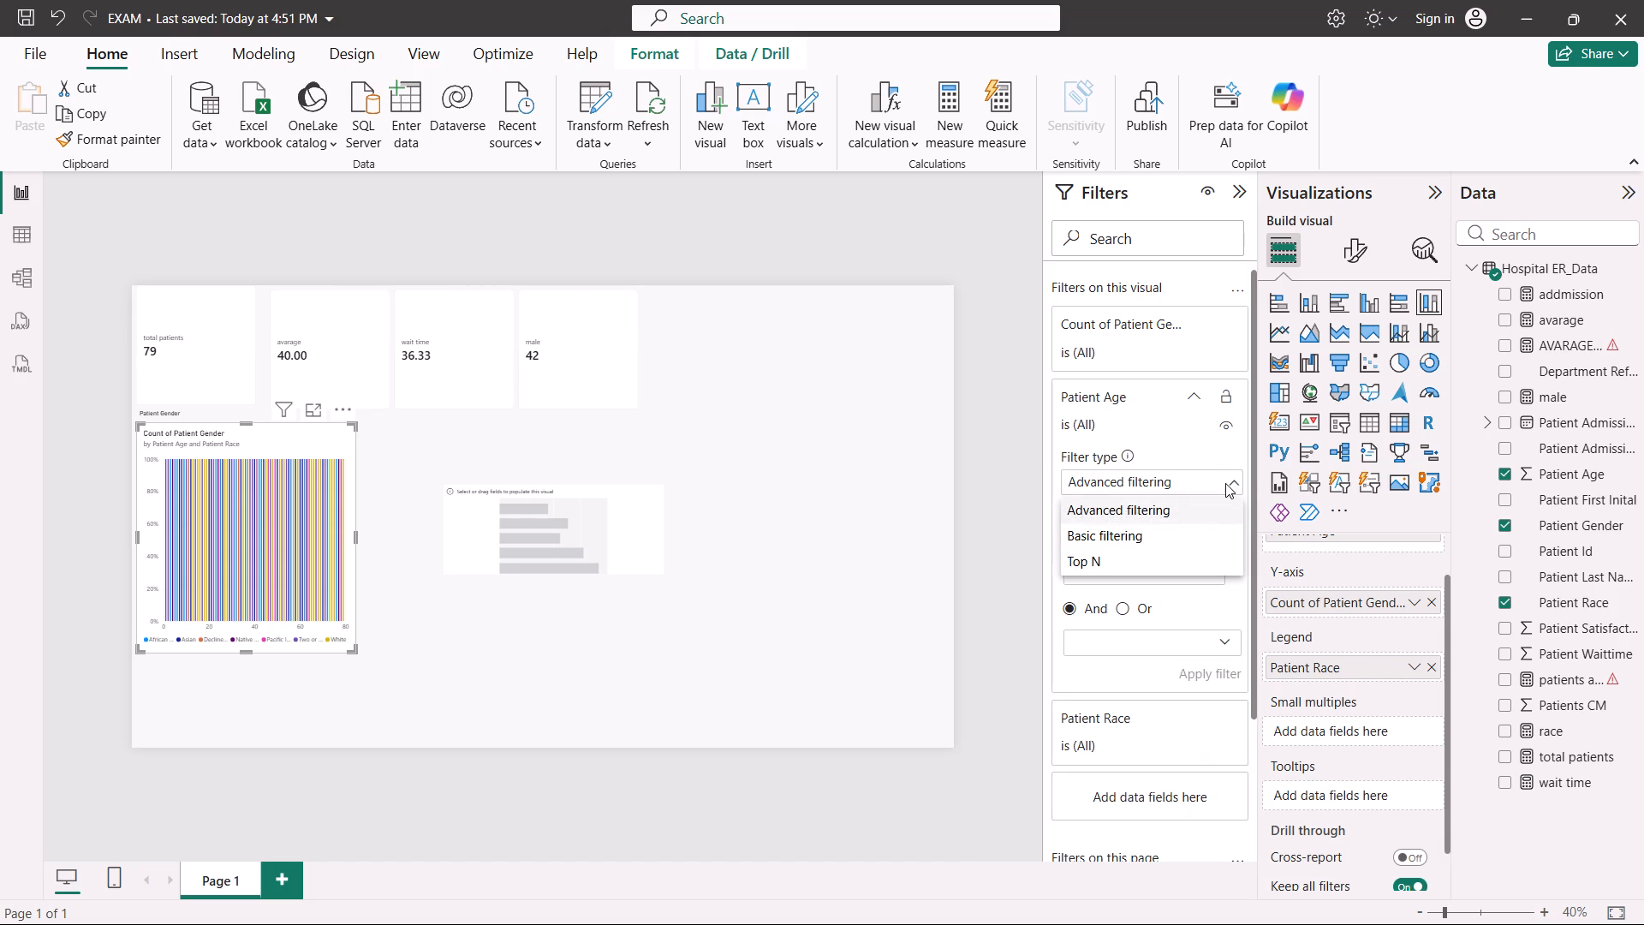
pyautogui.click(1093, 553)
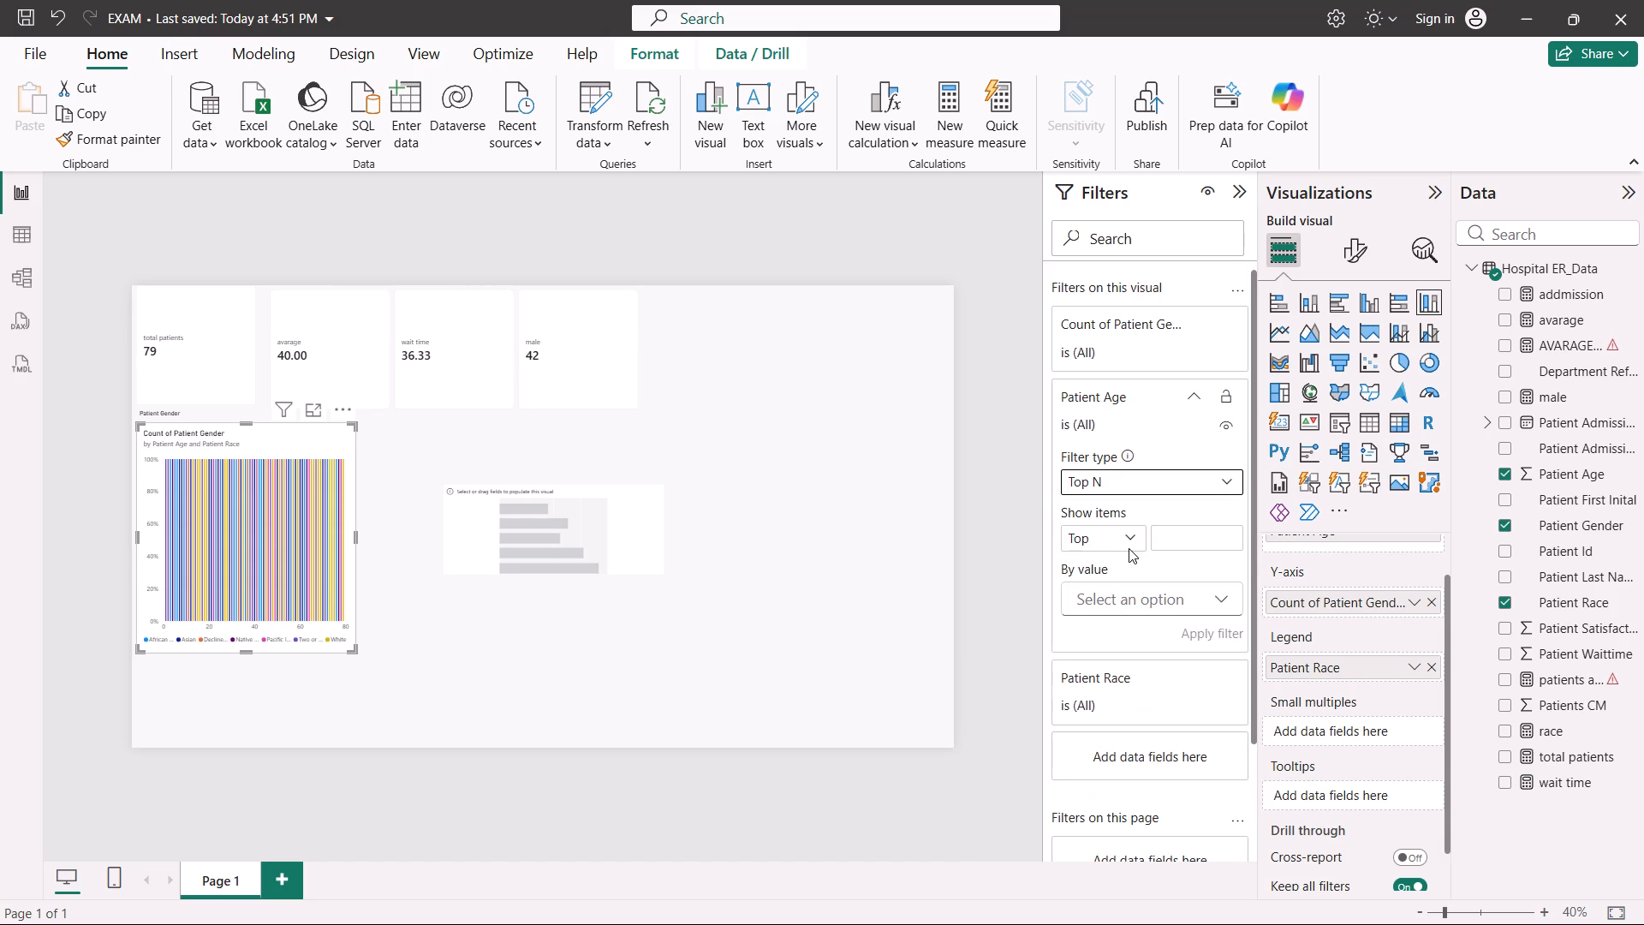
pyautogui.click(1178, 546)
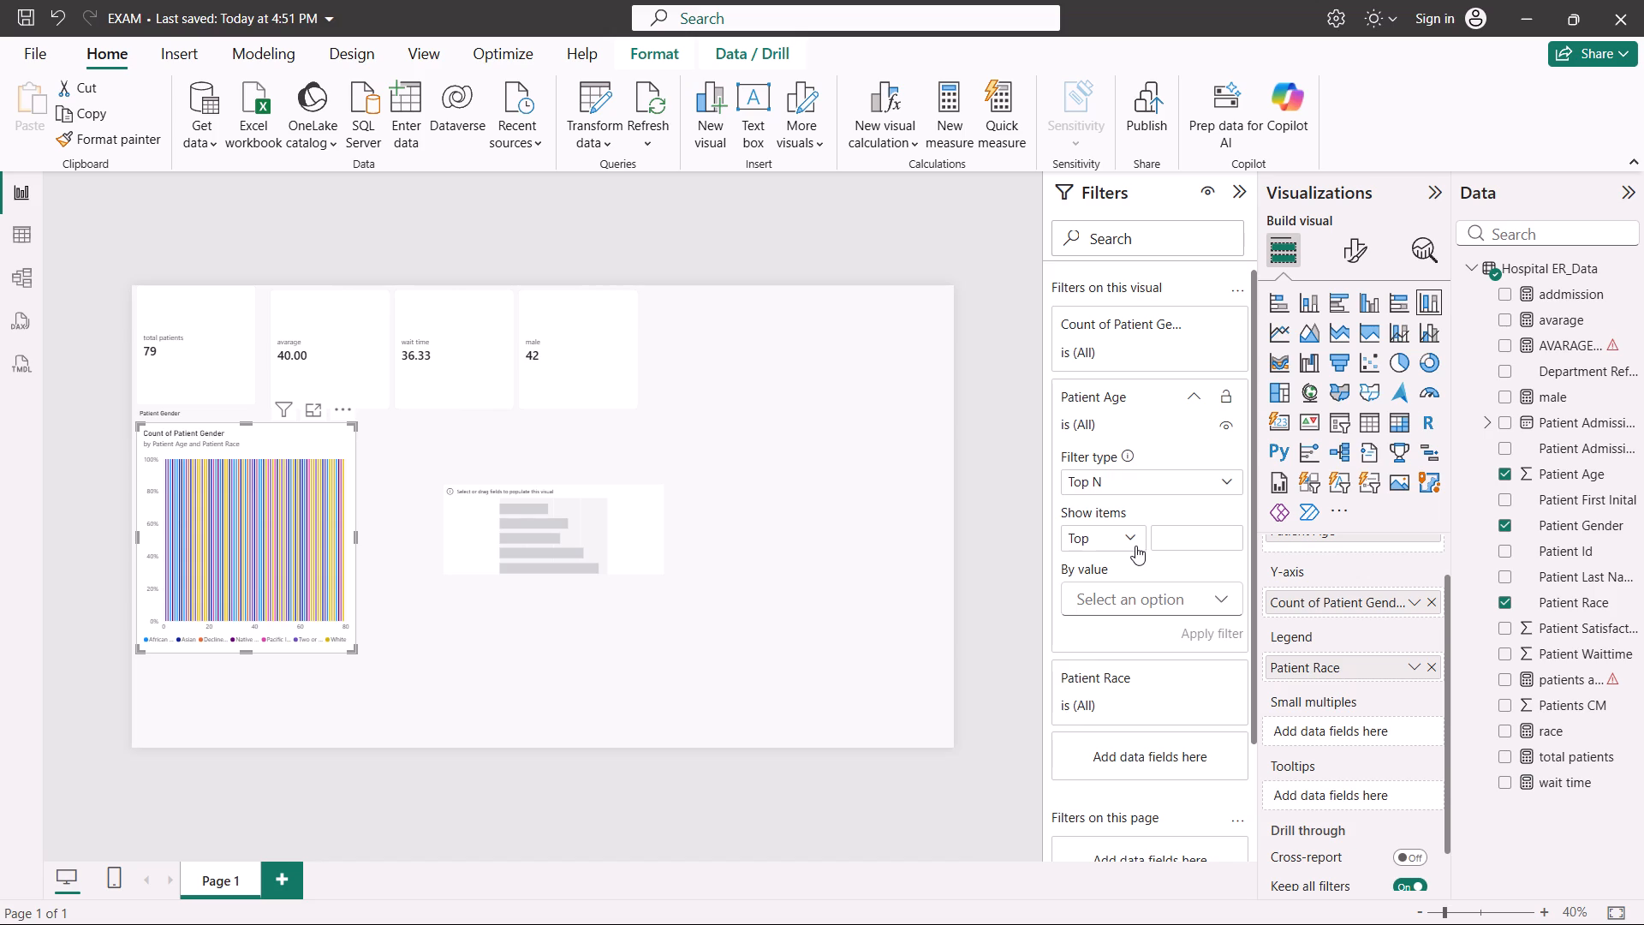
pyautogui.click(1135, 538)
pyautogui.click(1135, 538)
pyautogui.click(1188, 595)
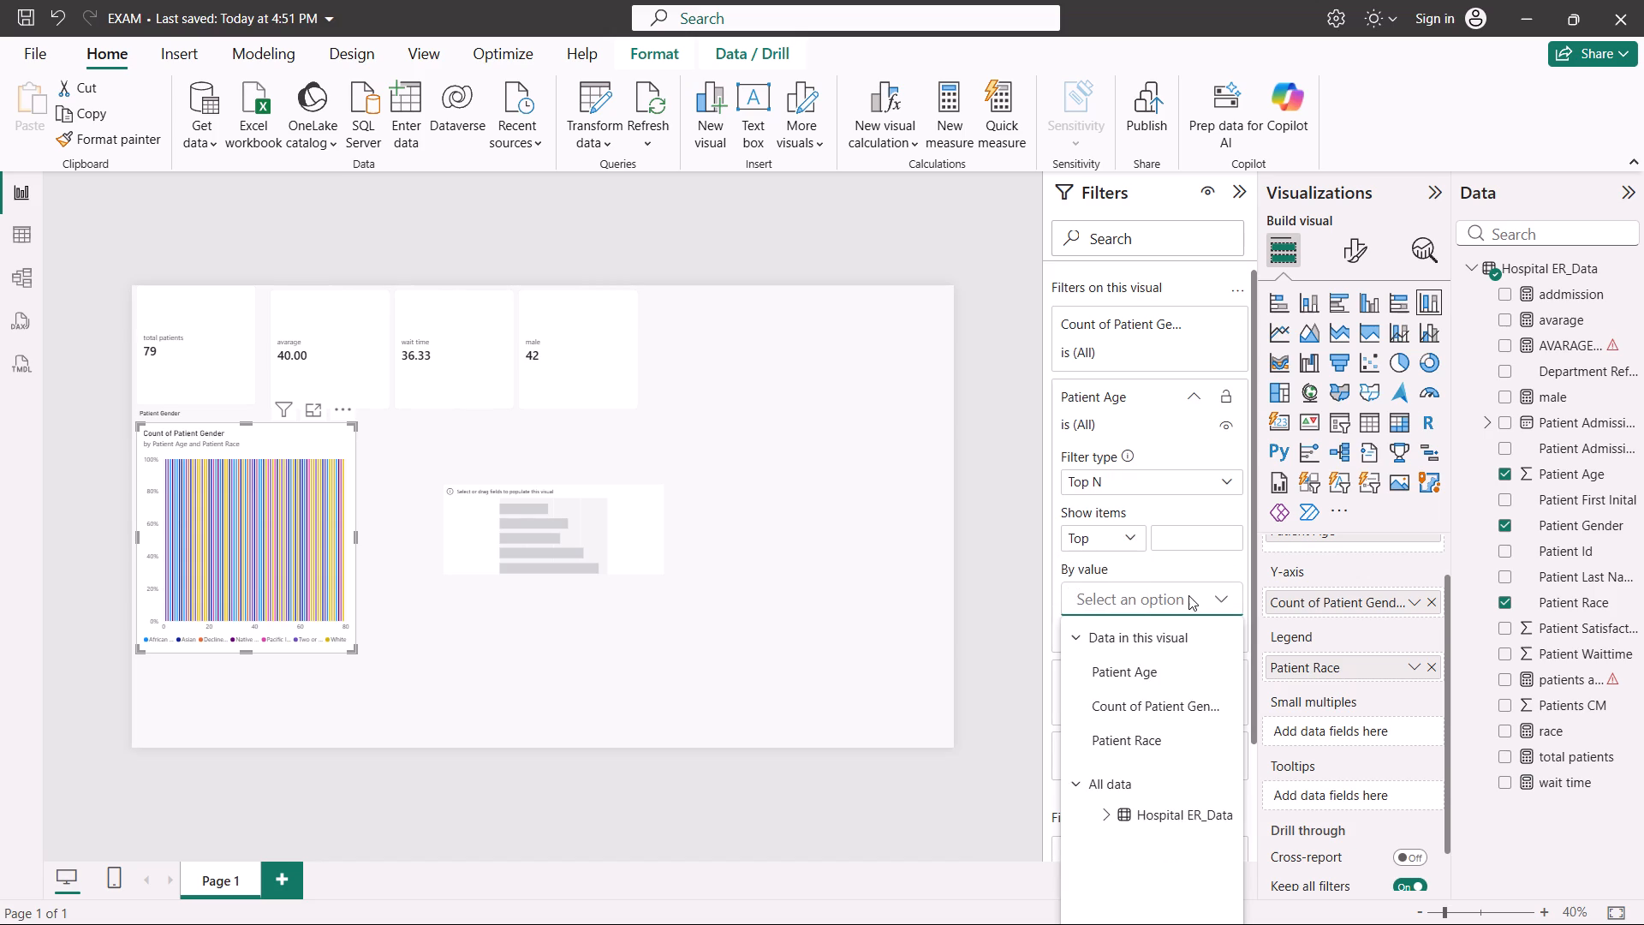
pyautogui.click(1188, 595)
# Filter the column chart's Patient Race to African American, Asian, Declined to Identify, Native American/Ala... and Two or More Races, and deselect the chart.
pyautogui.click(1127, 686)
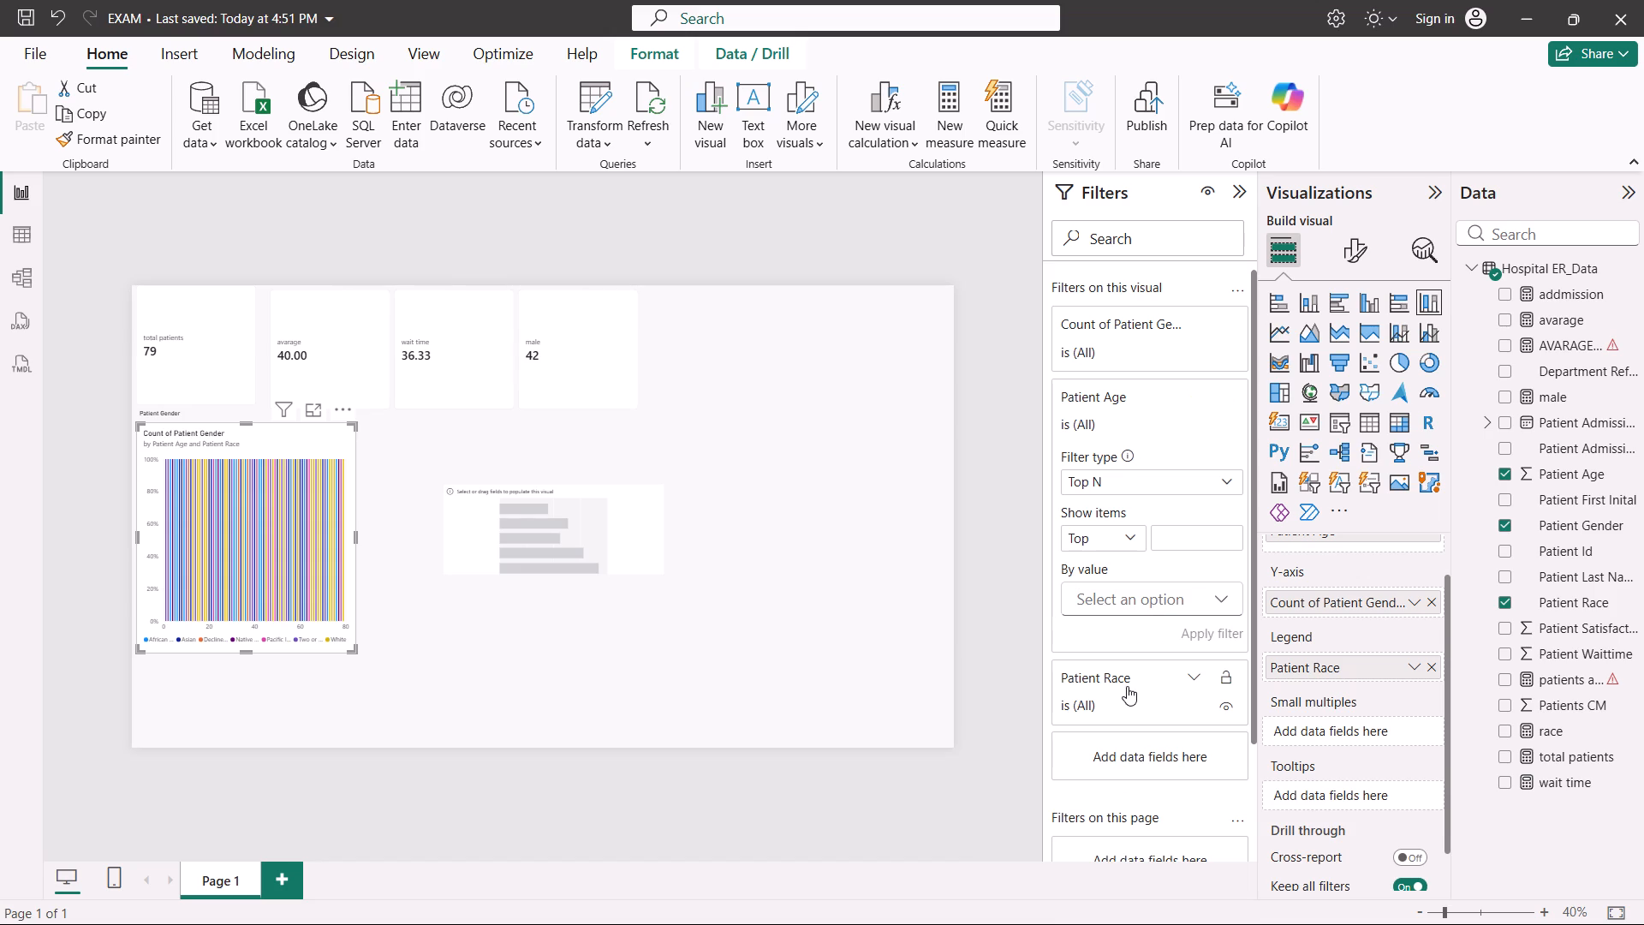
pyautogui.scroll(-2, 1127, 686)
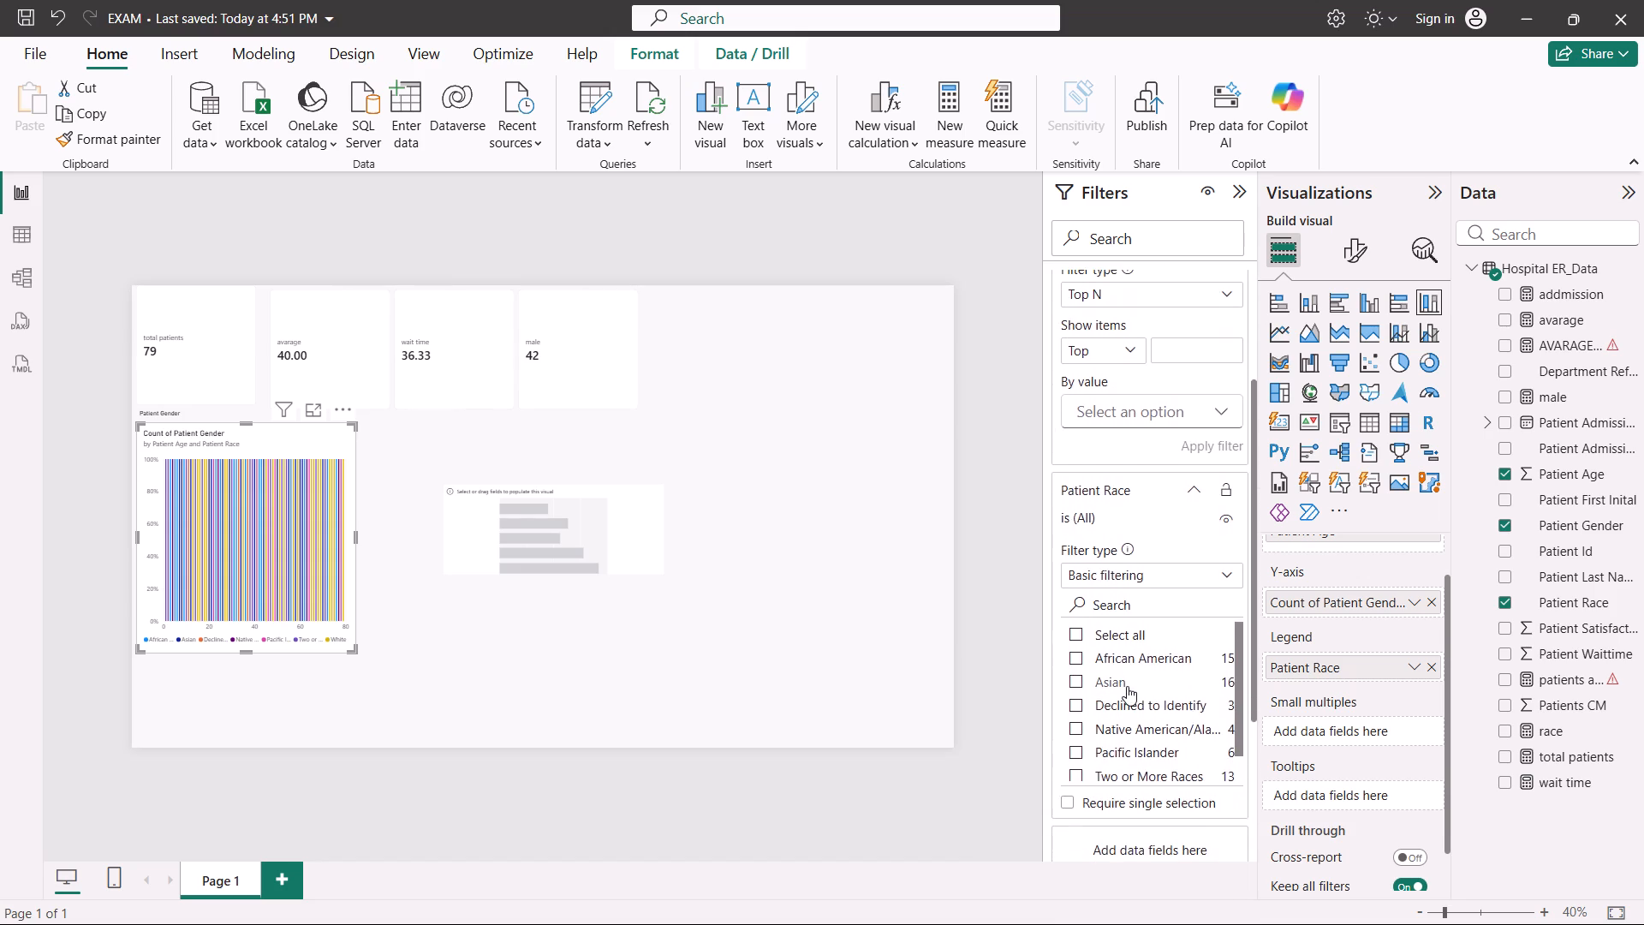
pyautogui.scroll(-1, 1127, 686)
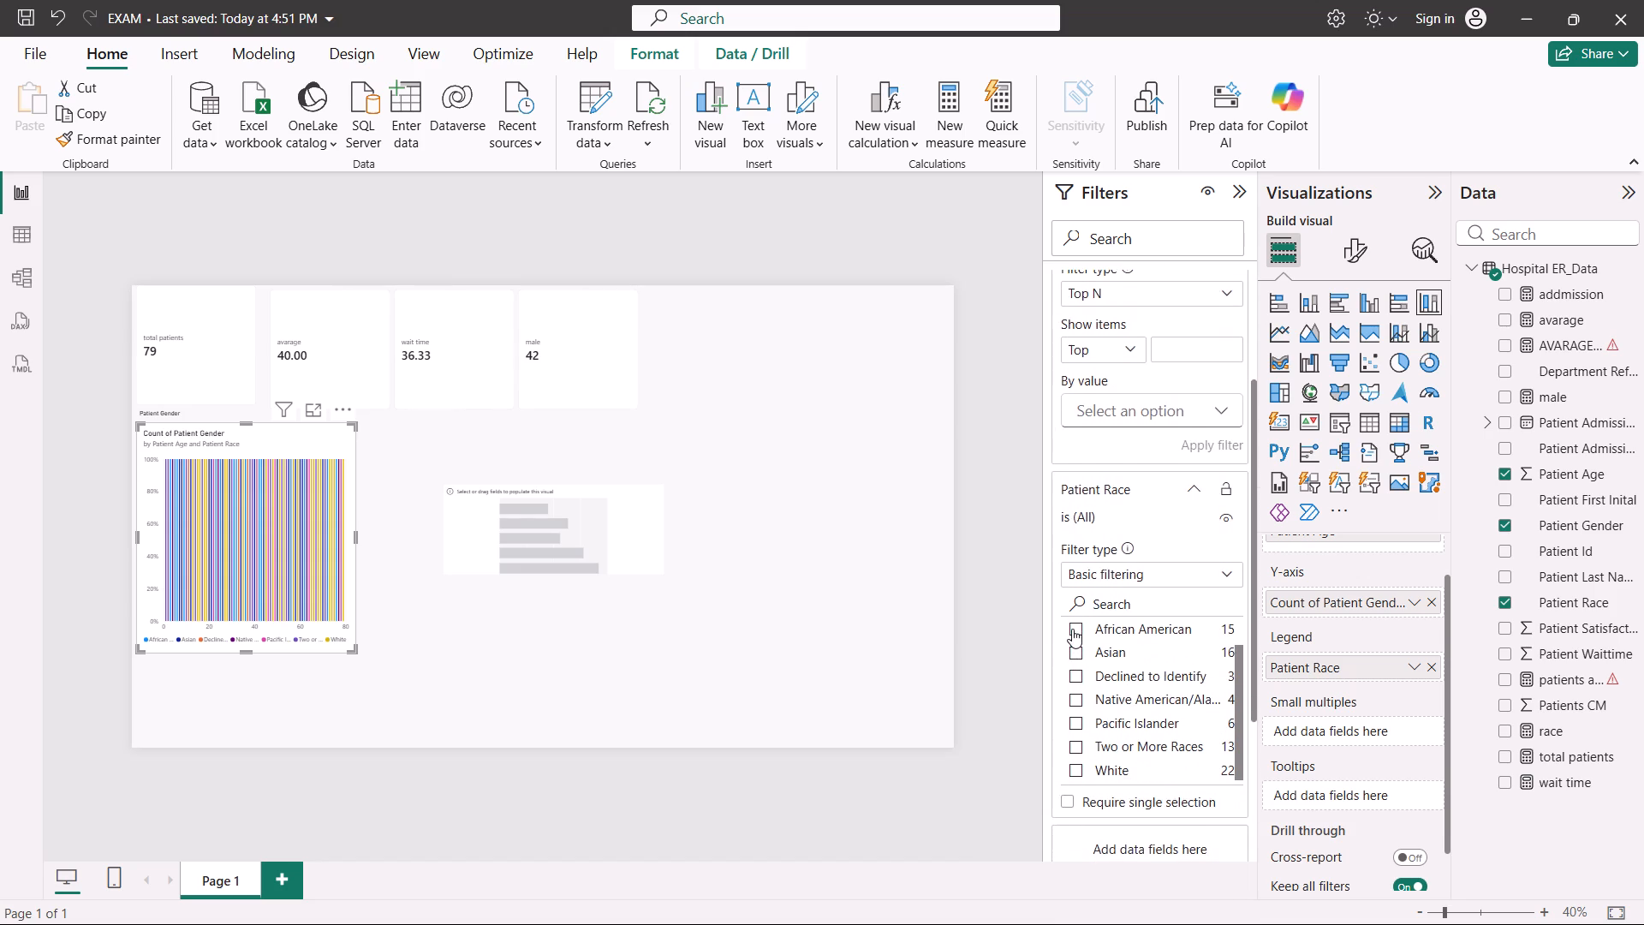
pyautogui.click(1072, 629)
pyautogui.click(1069, 651)
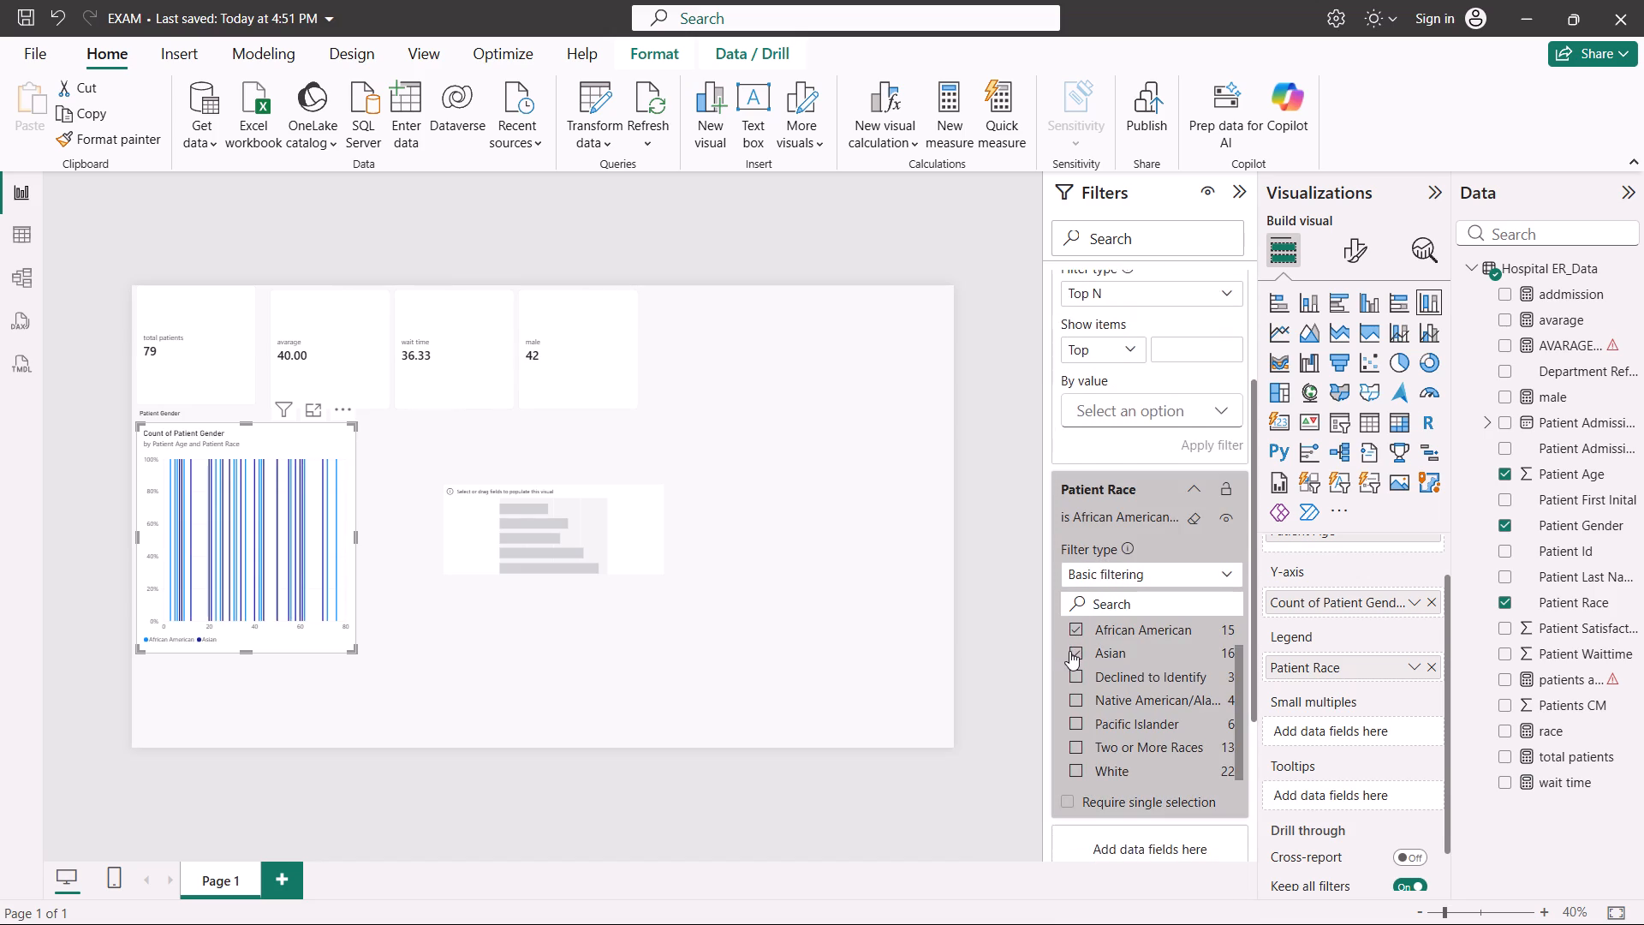
pyautogui.click(1075, 676)
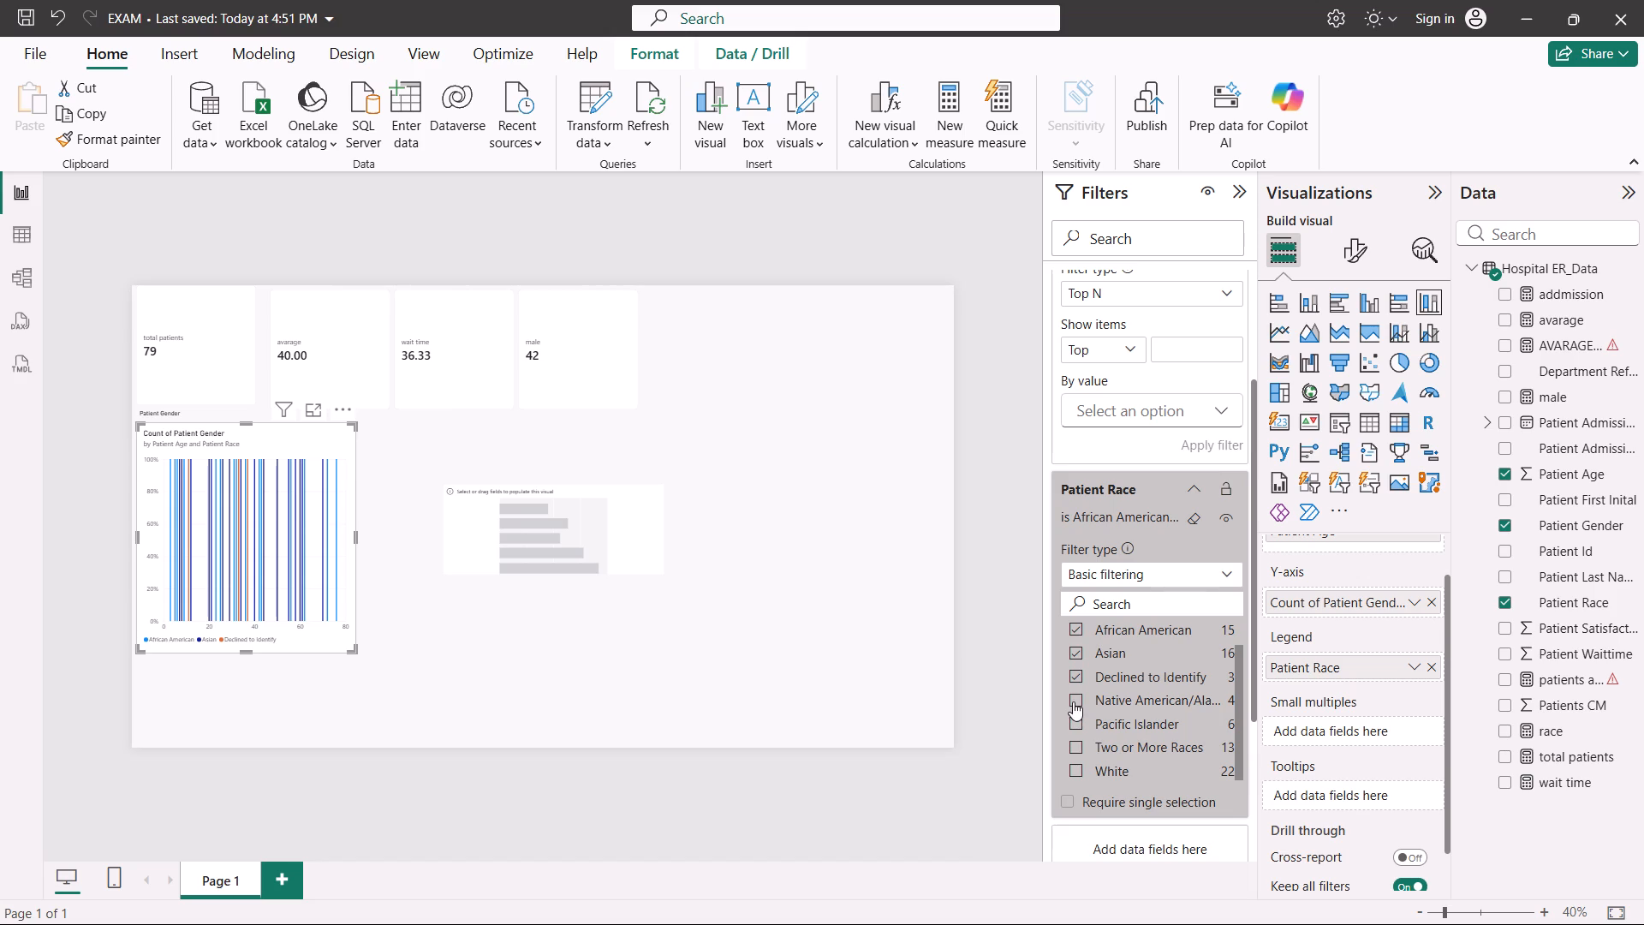
pyautogui.click(1073, 694)
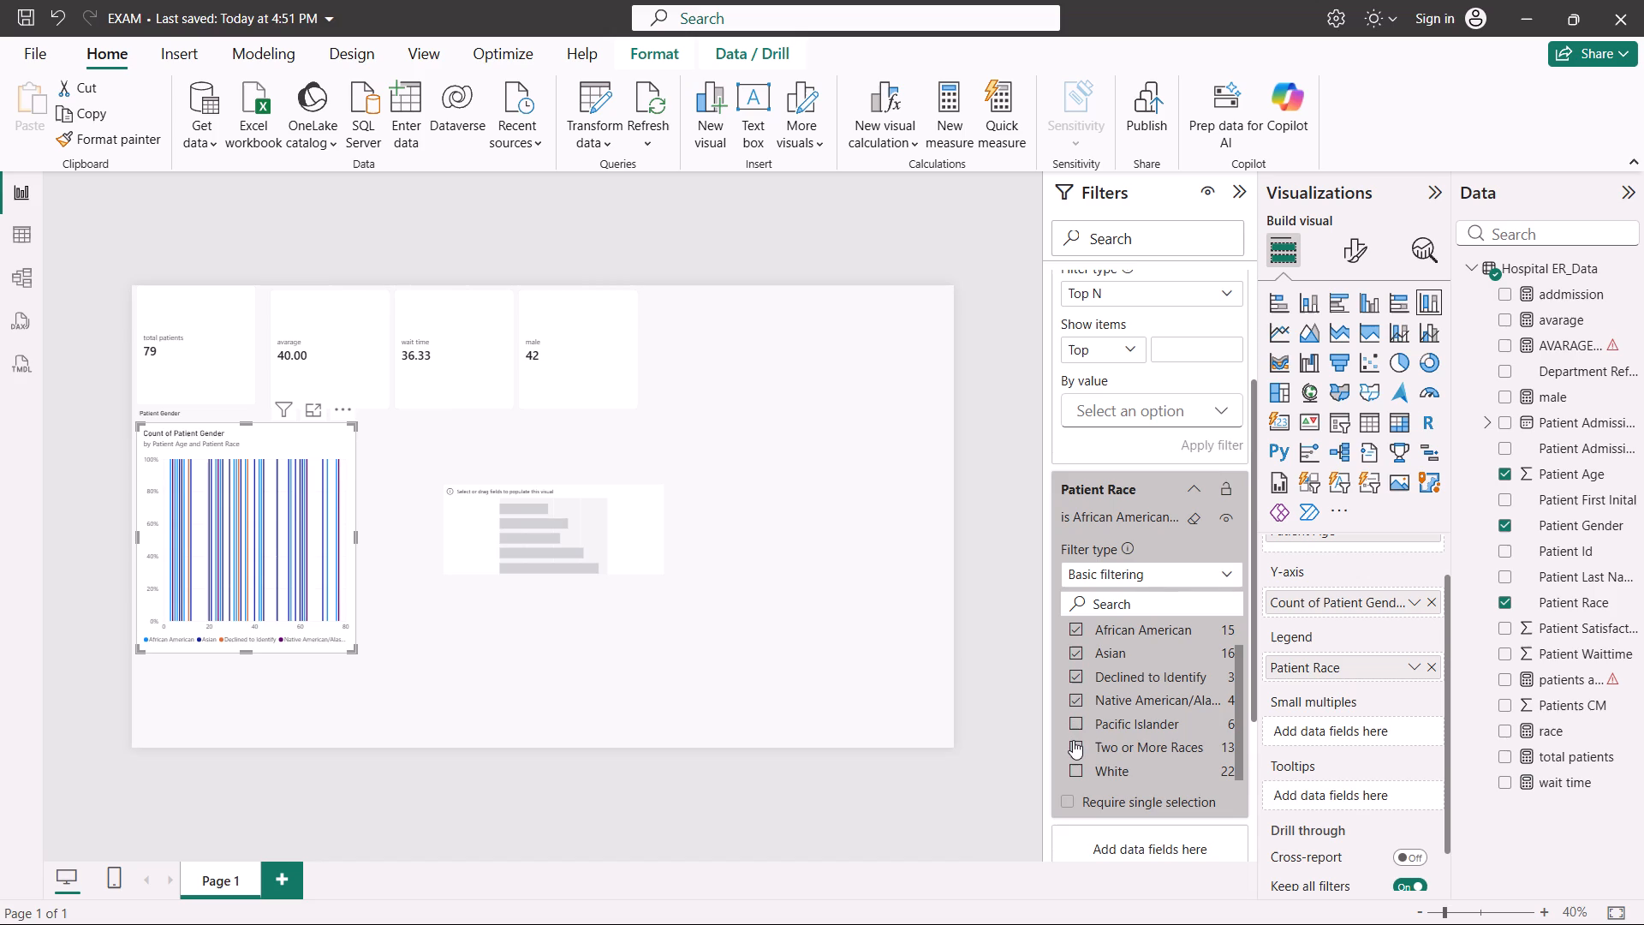
pyautogui.click(1073, 740)
pyautogui.scroll(-1, 1073, 740)
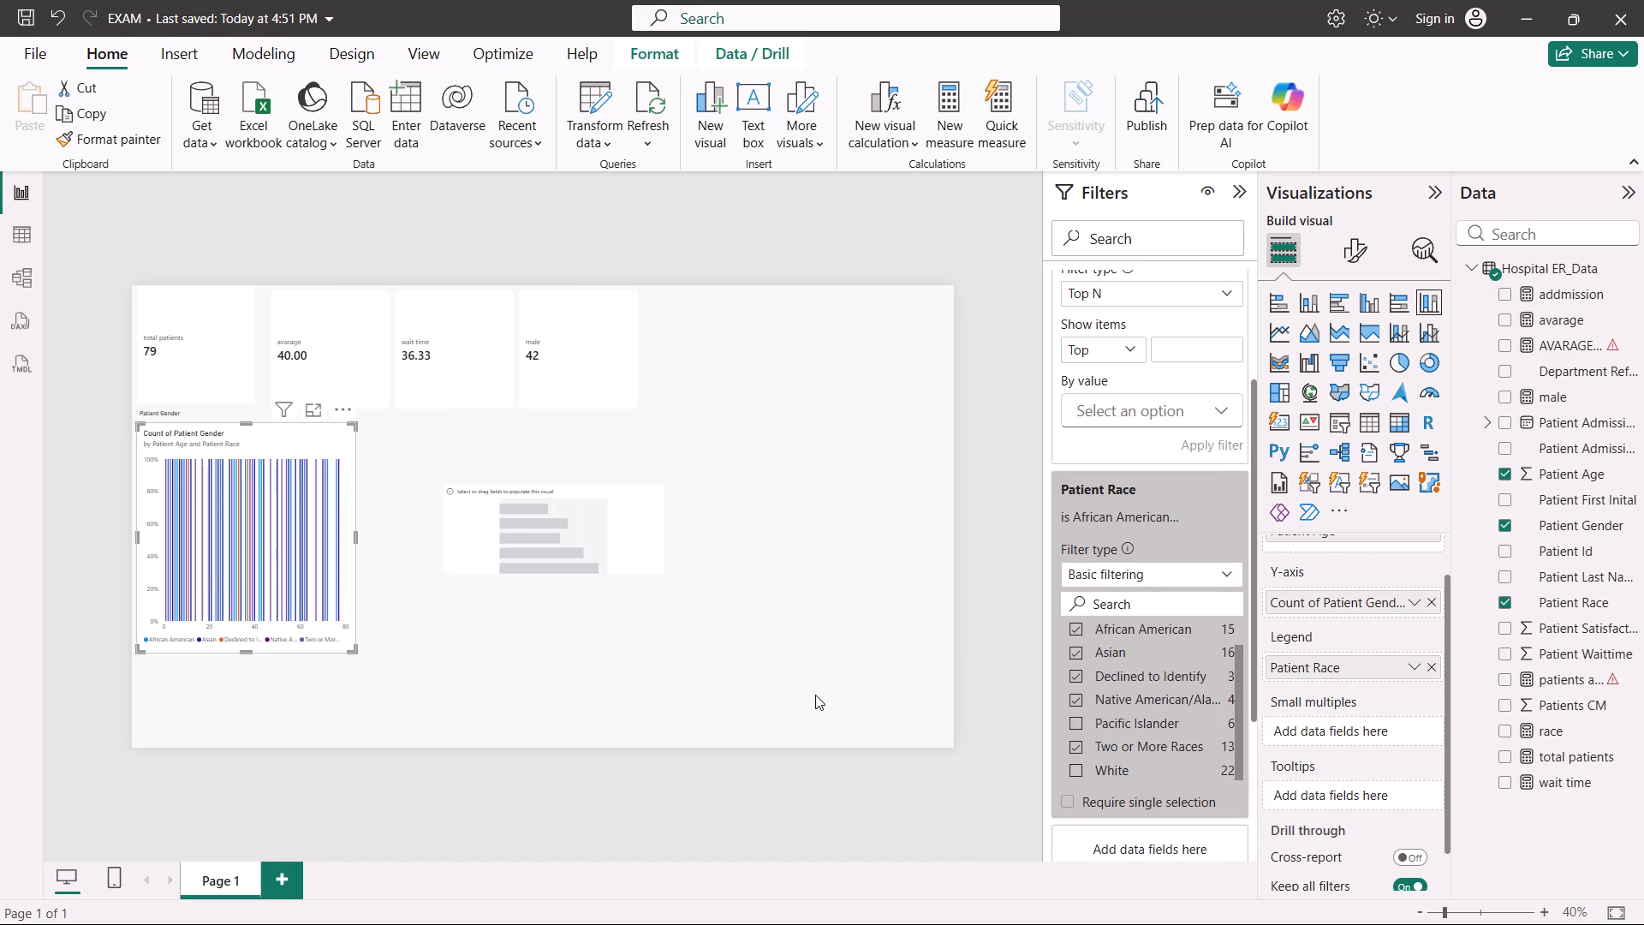
pyautogui.scroll(-2, 1093, 747)
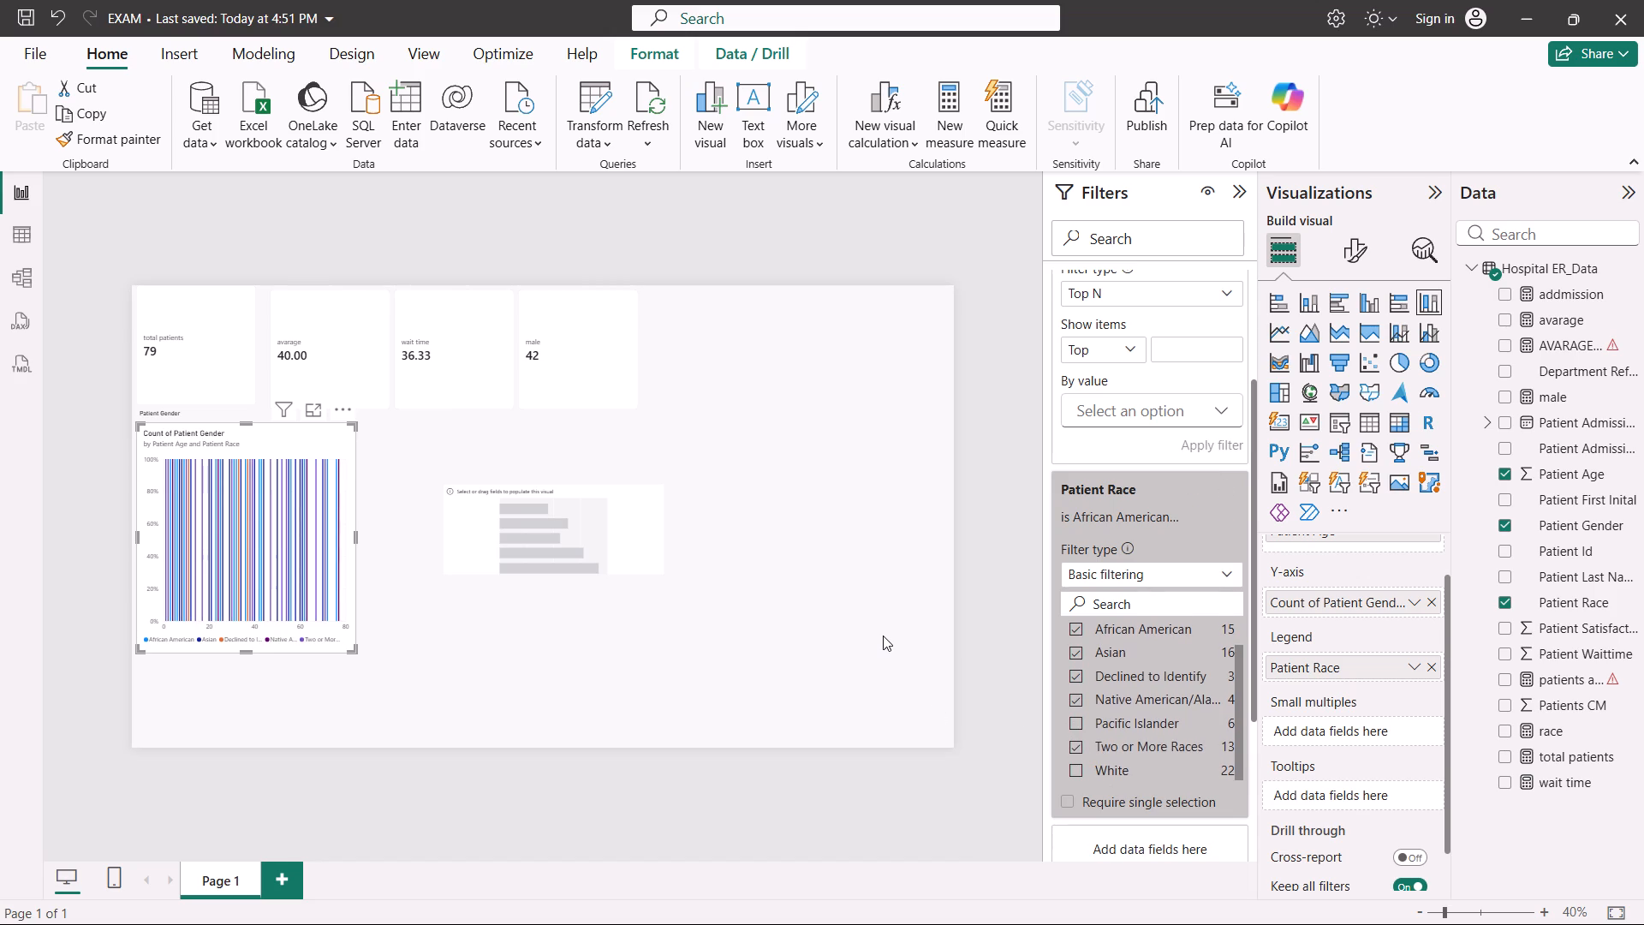
pyautogui.click(883, 636)
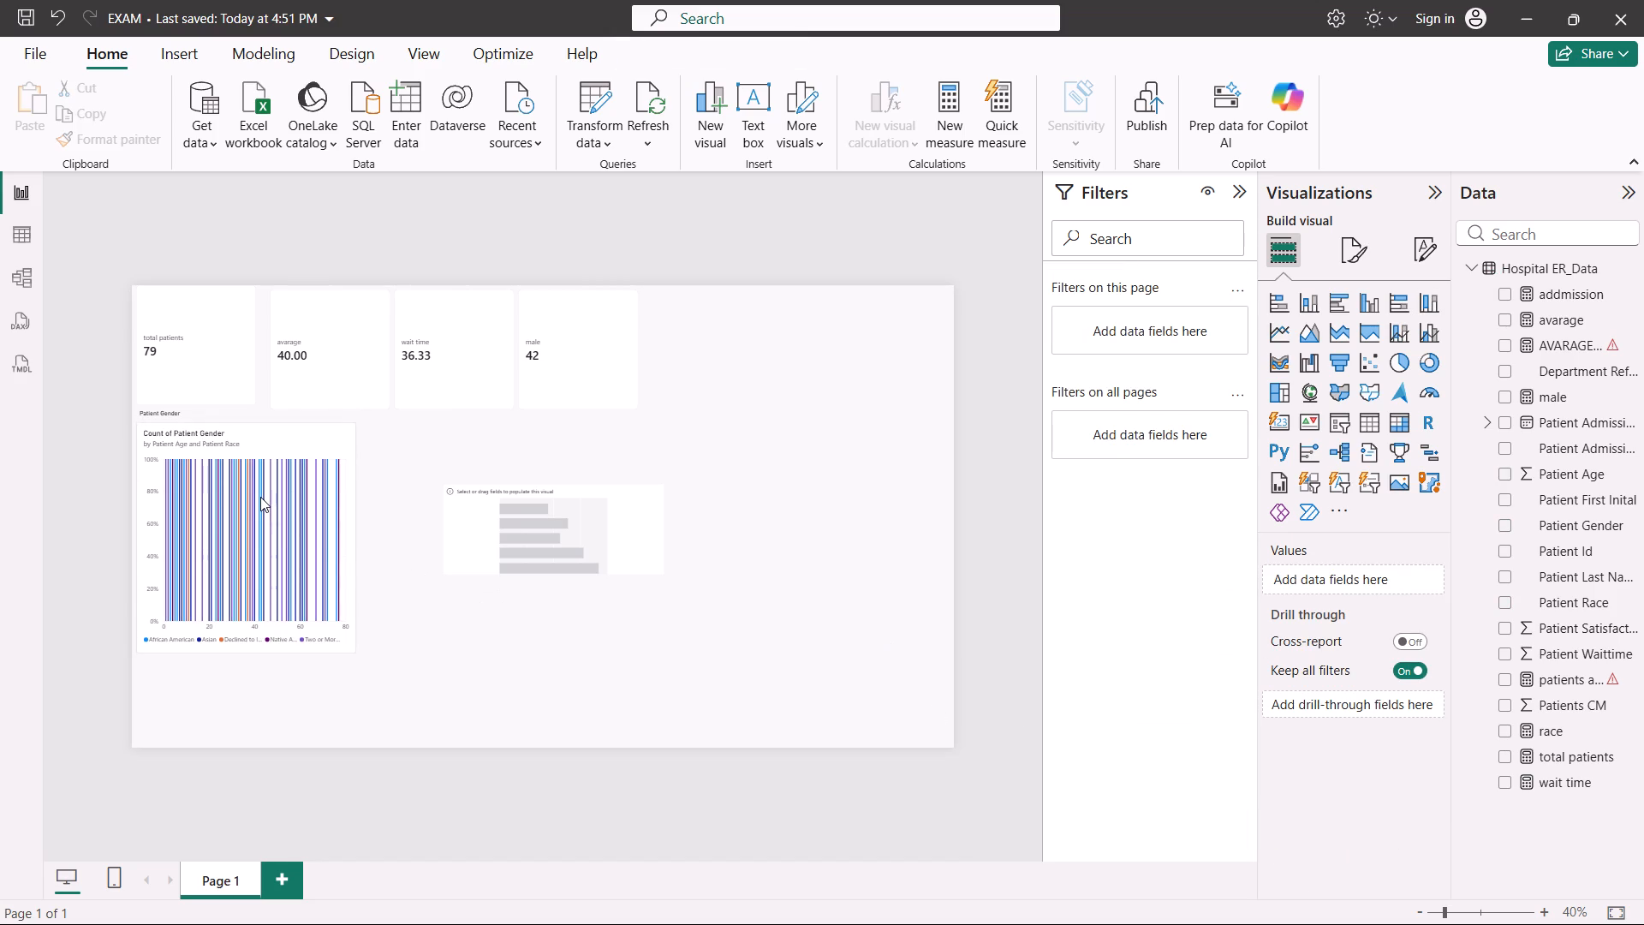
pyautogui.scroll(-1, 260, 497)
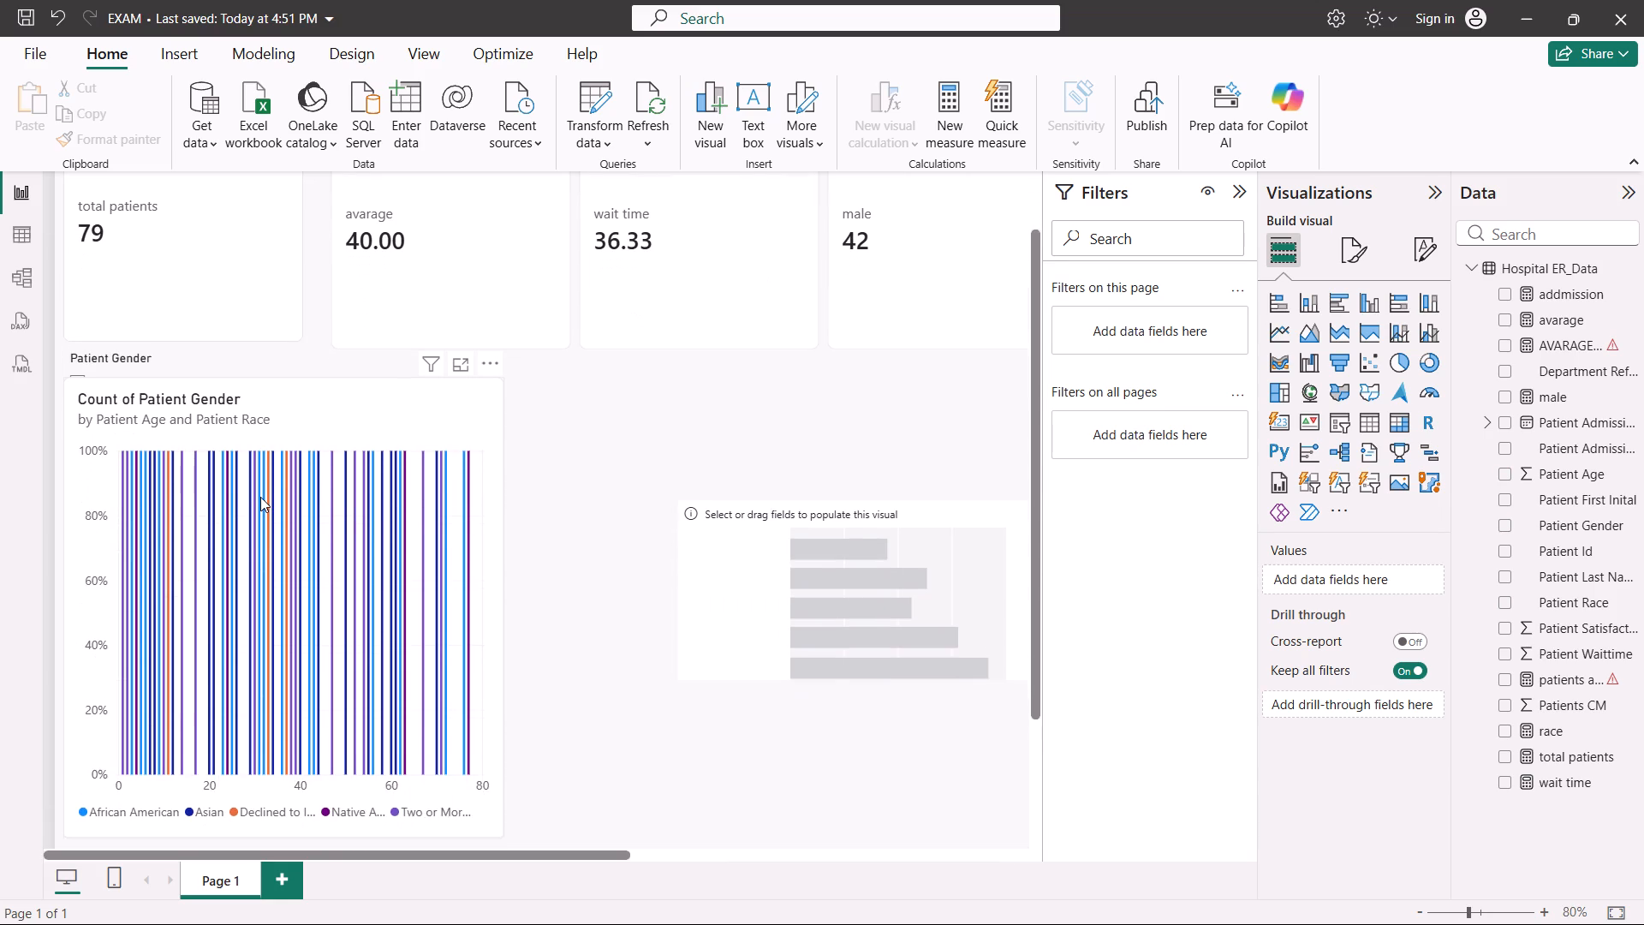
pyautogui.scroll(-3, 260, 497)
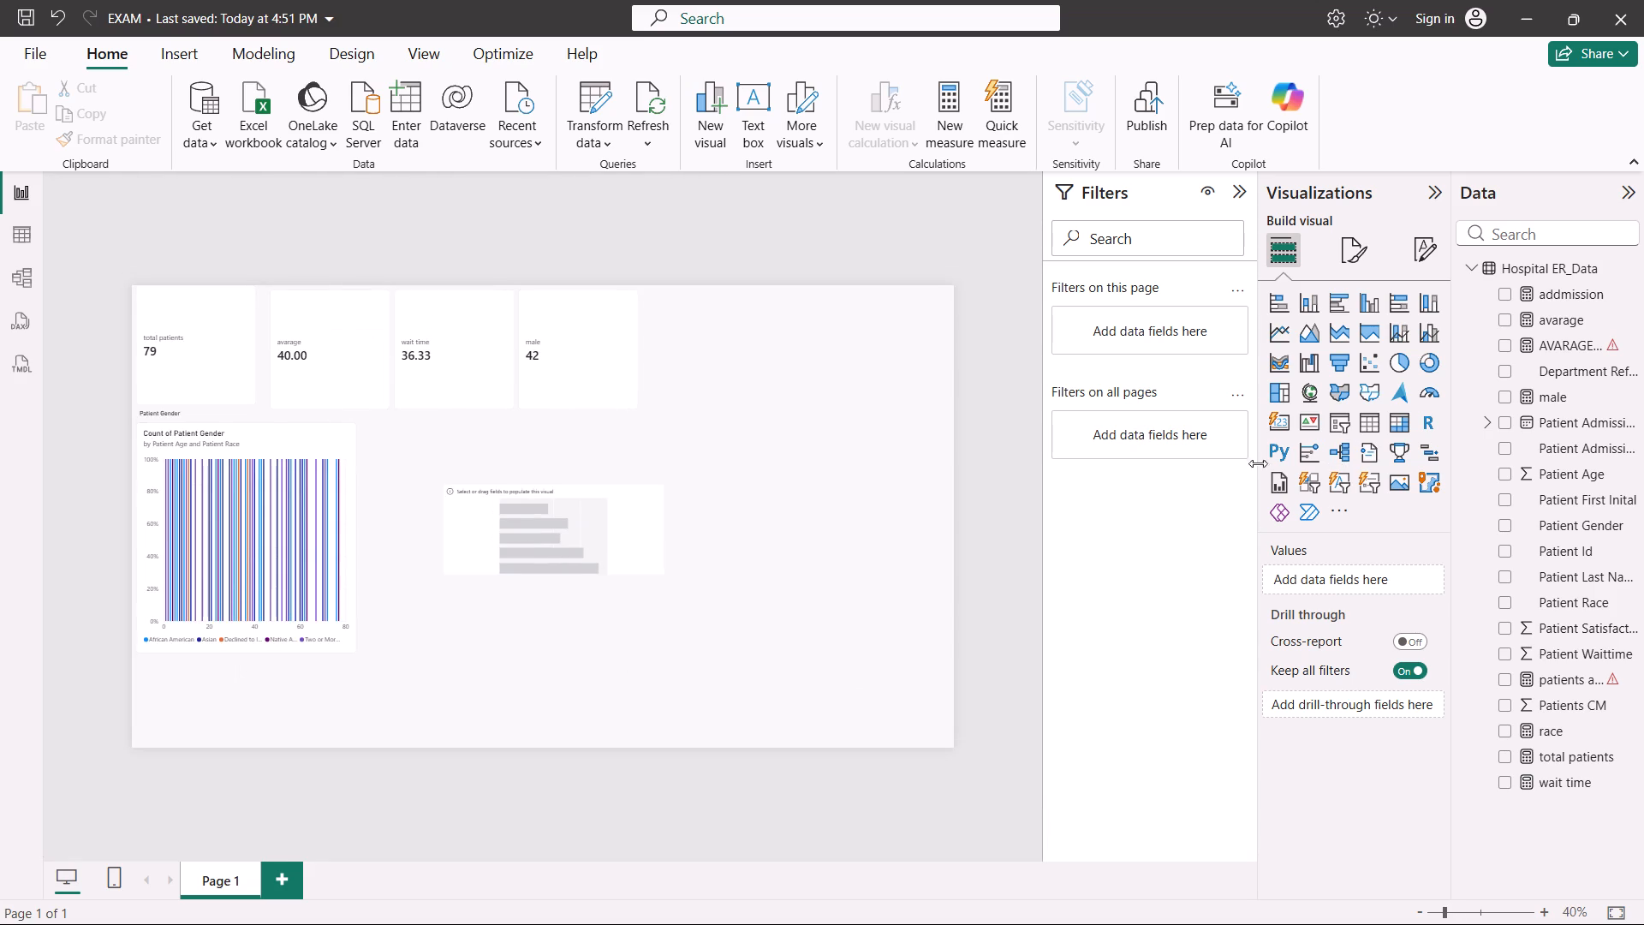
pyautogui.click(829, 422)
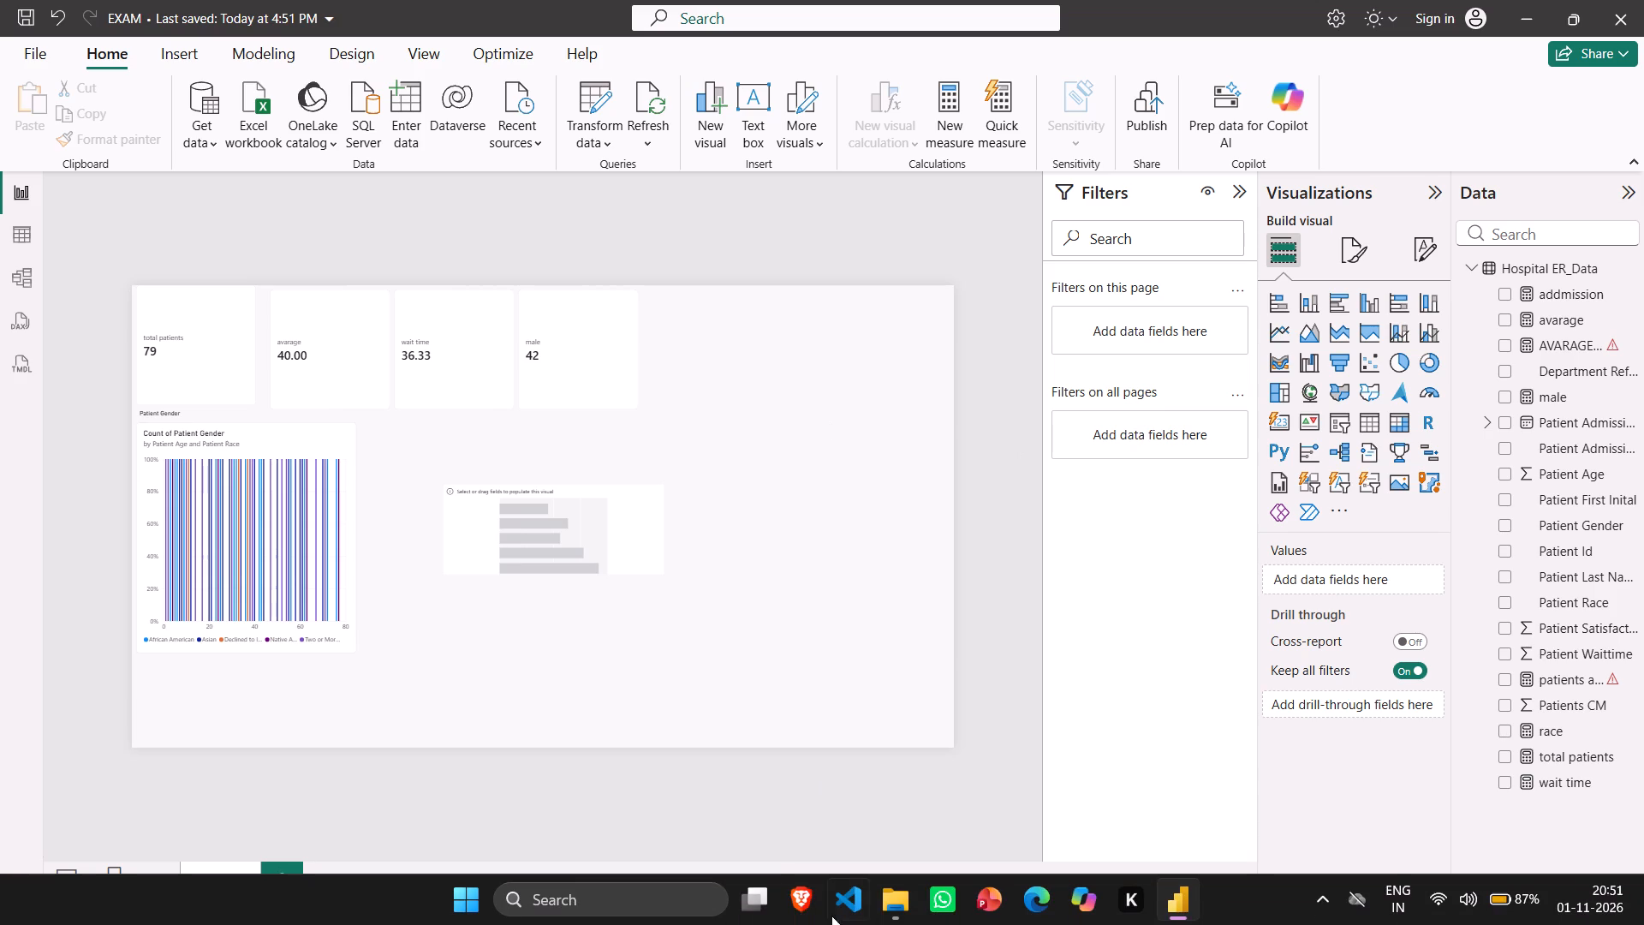
pyautogui.click(787, 898)
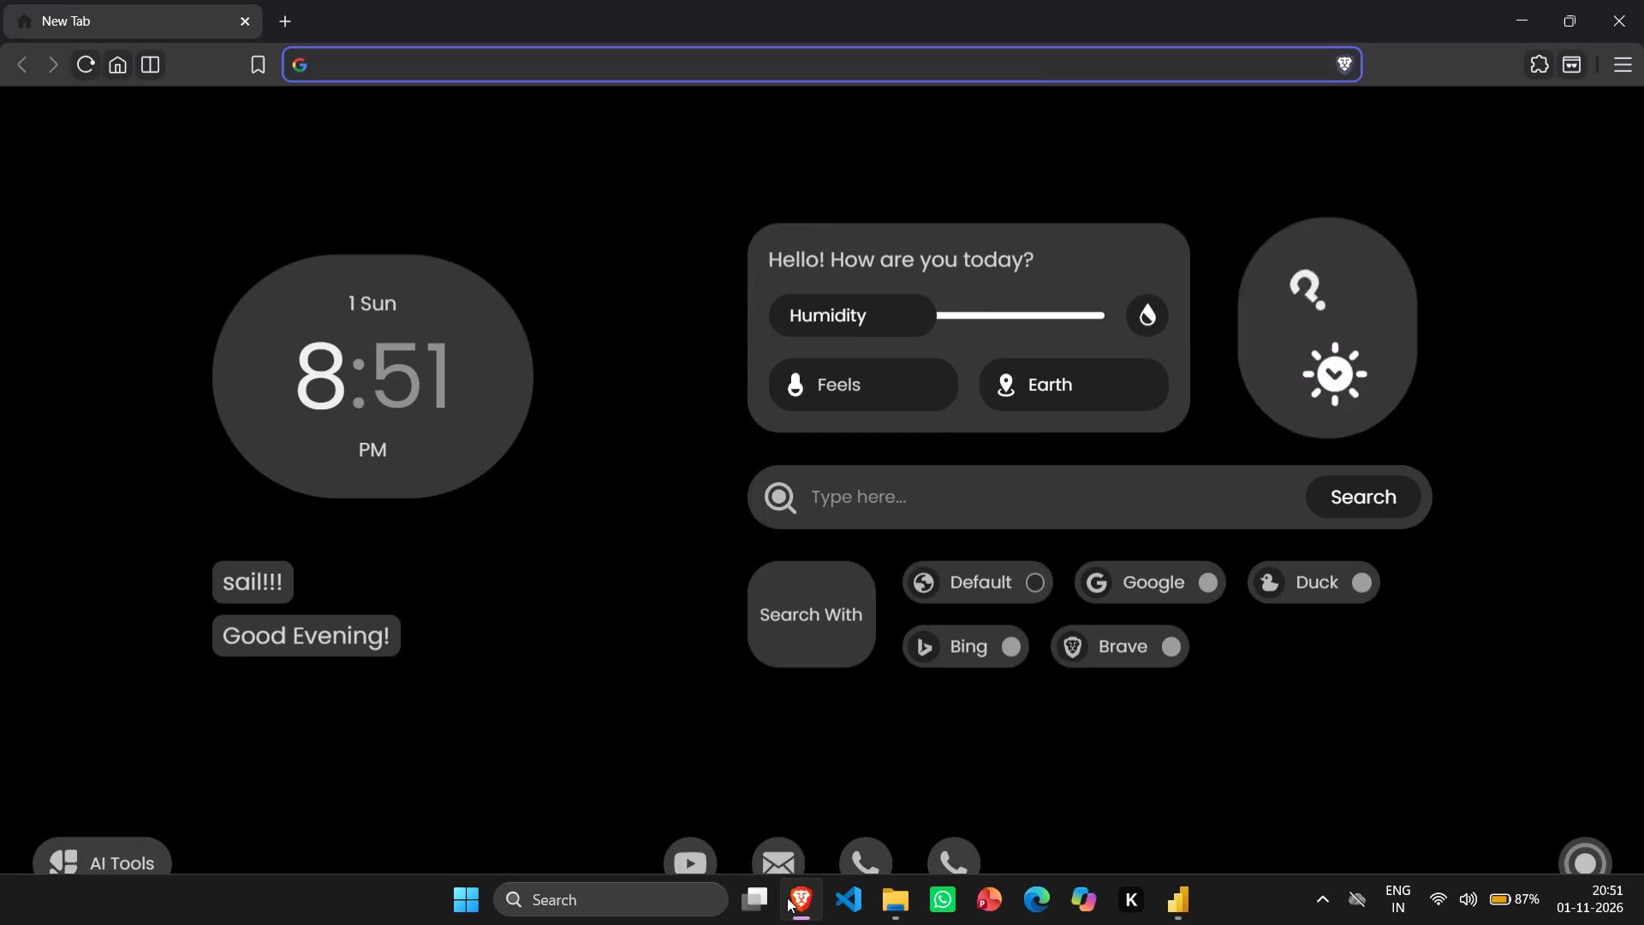
pyautogui.click(110, 21)
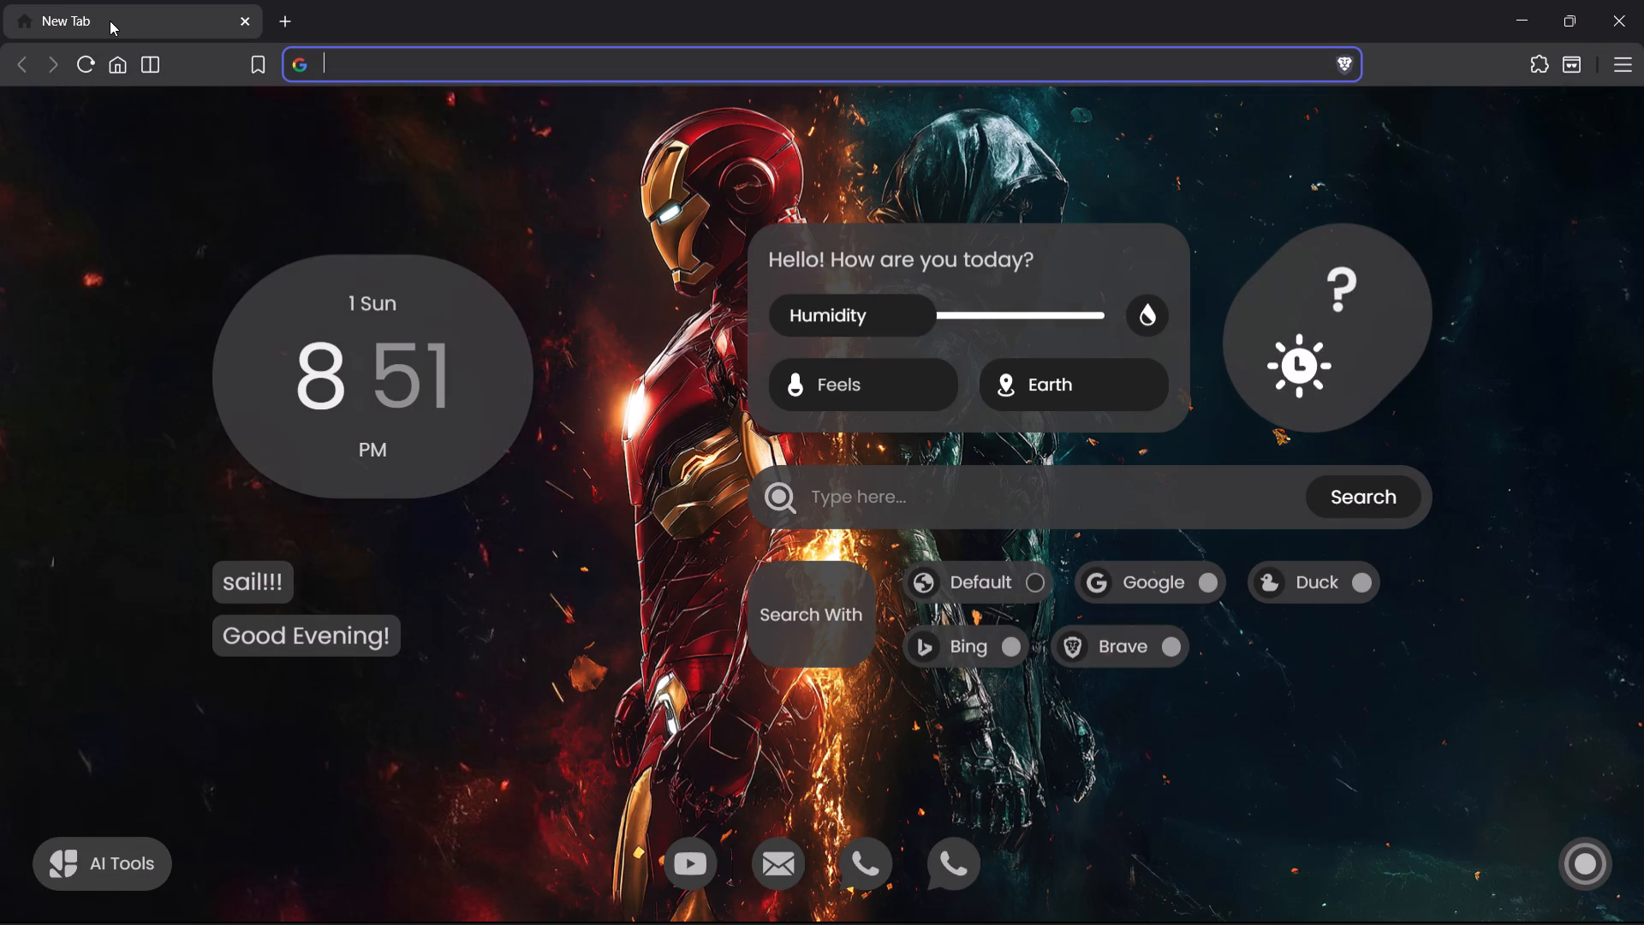
pyautogui.click(122, 849)
pyautogui.click(287, 868)
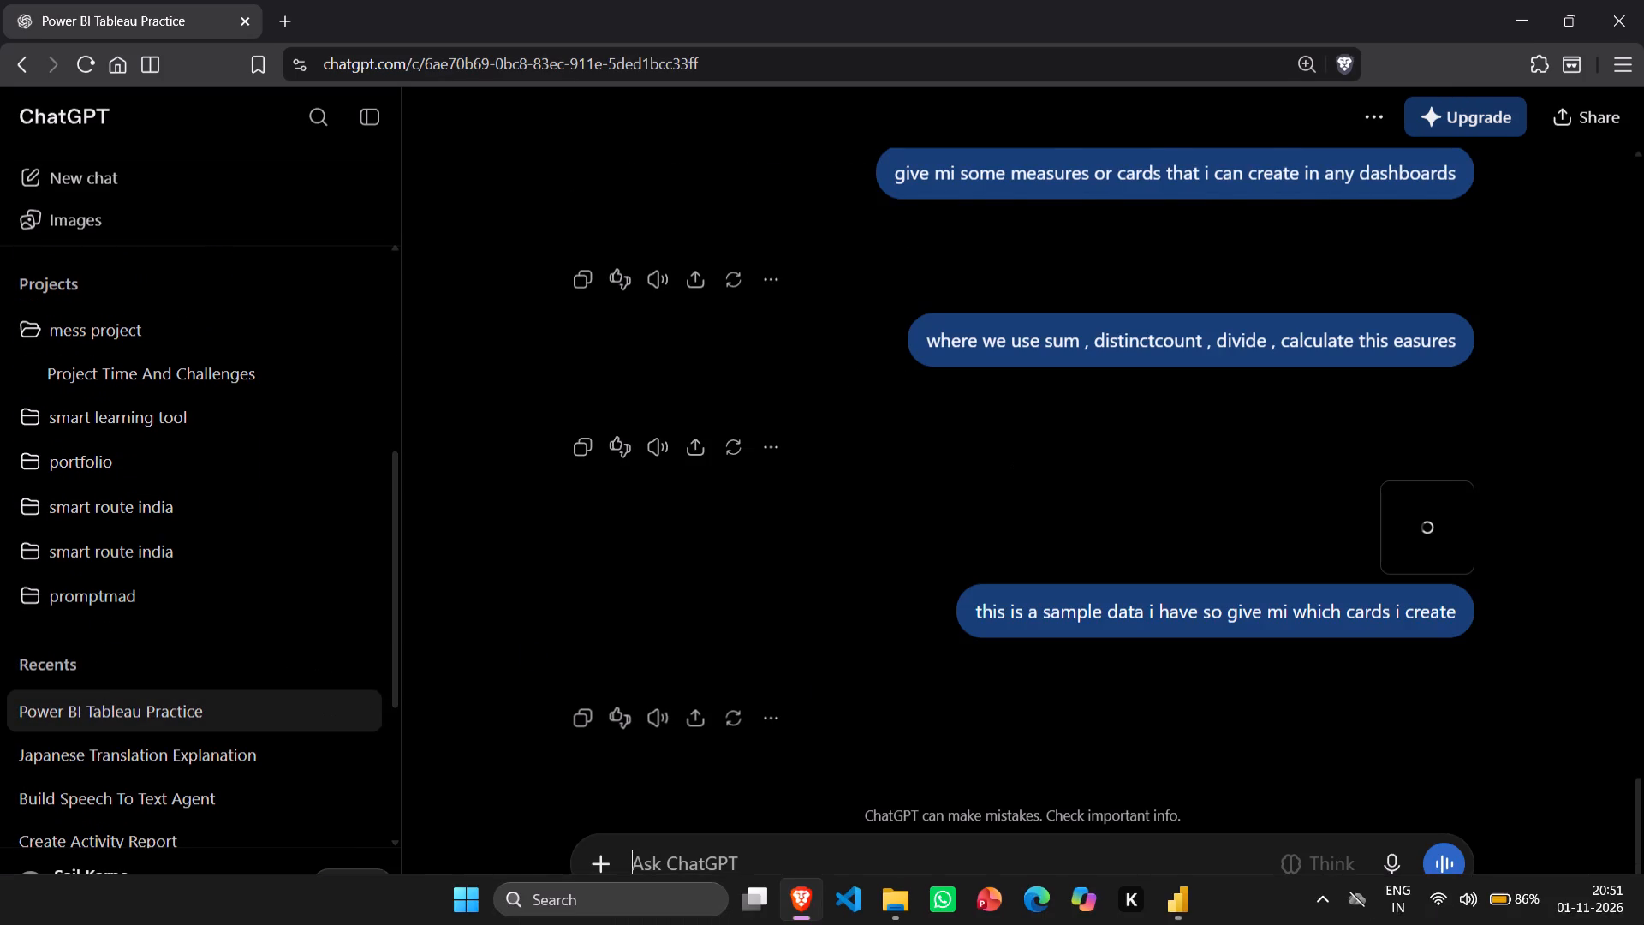
pyautogui.scroll(1, 1129, 475)
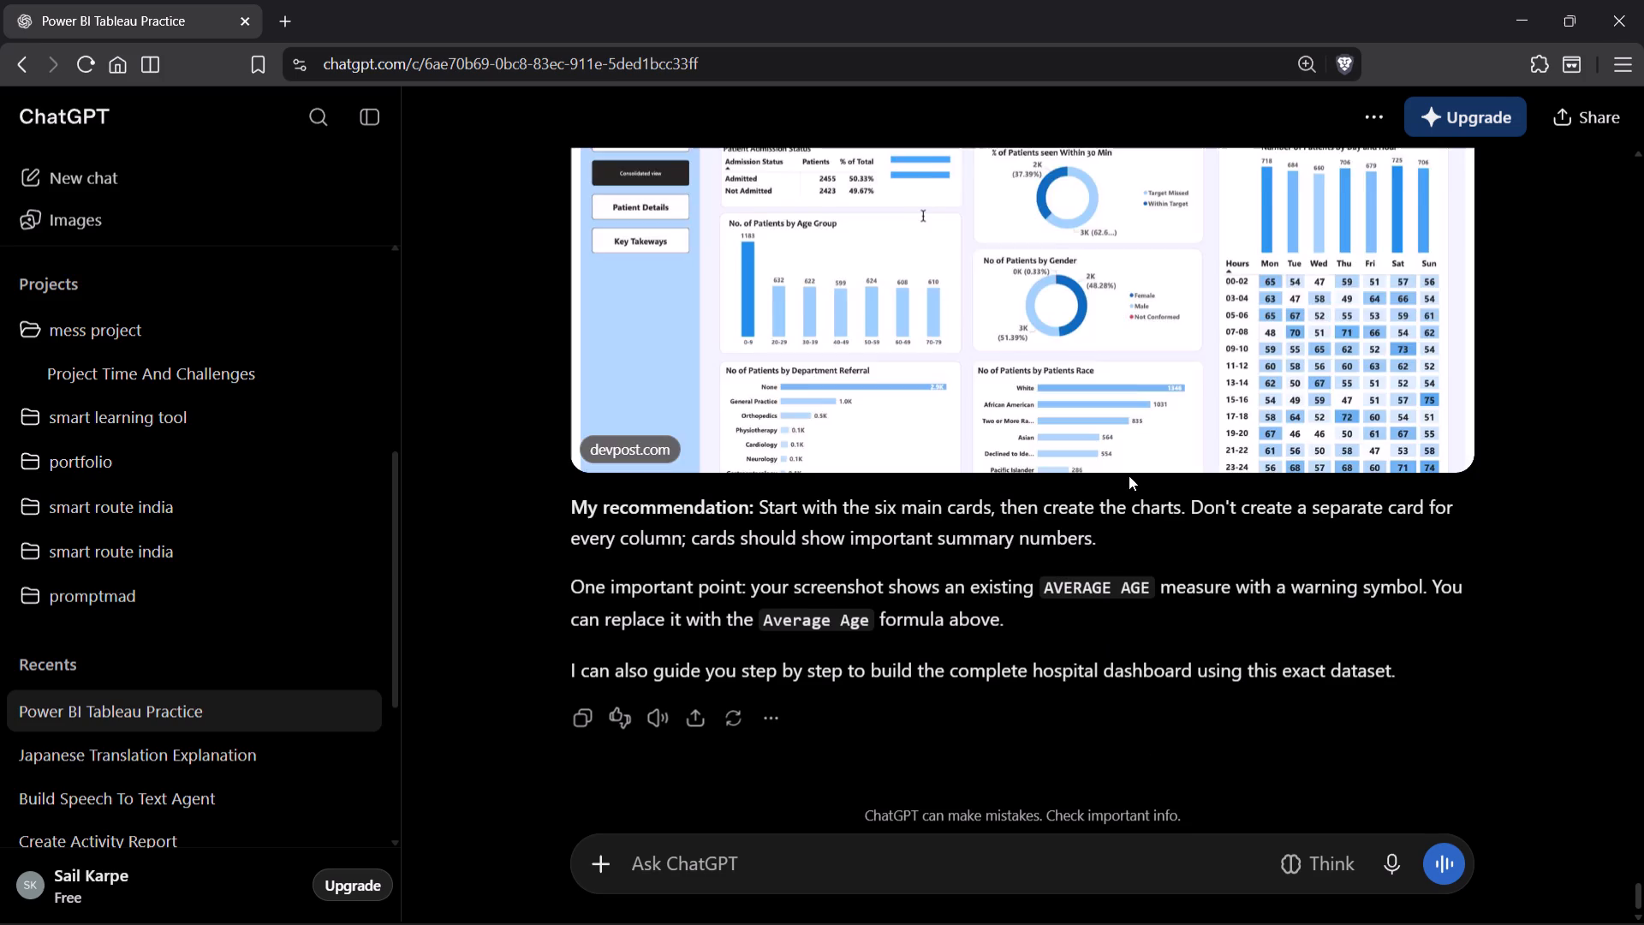
pyautogui.scroll(2, 1129, 475)
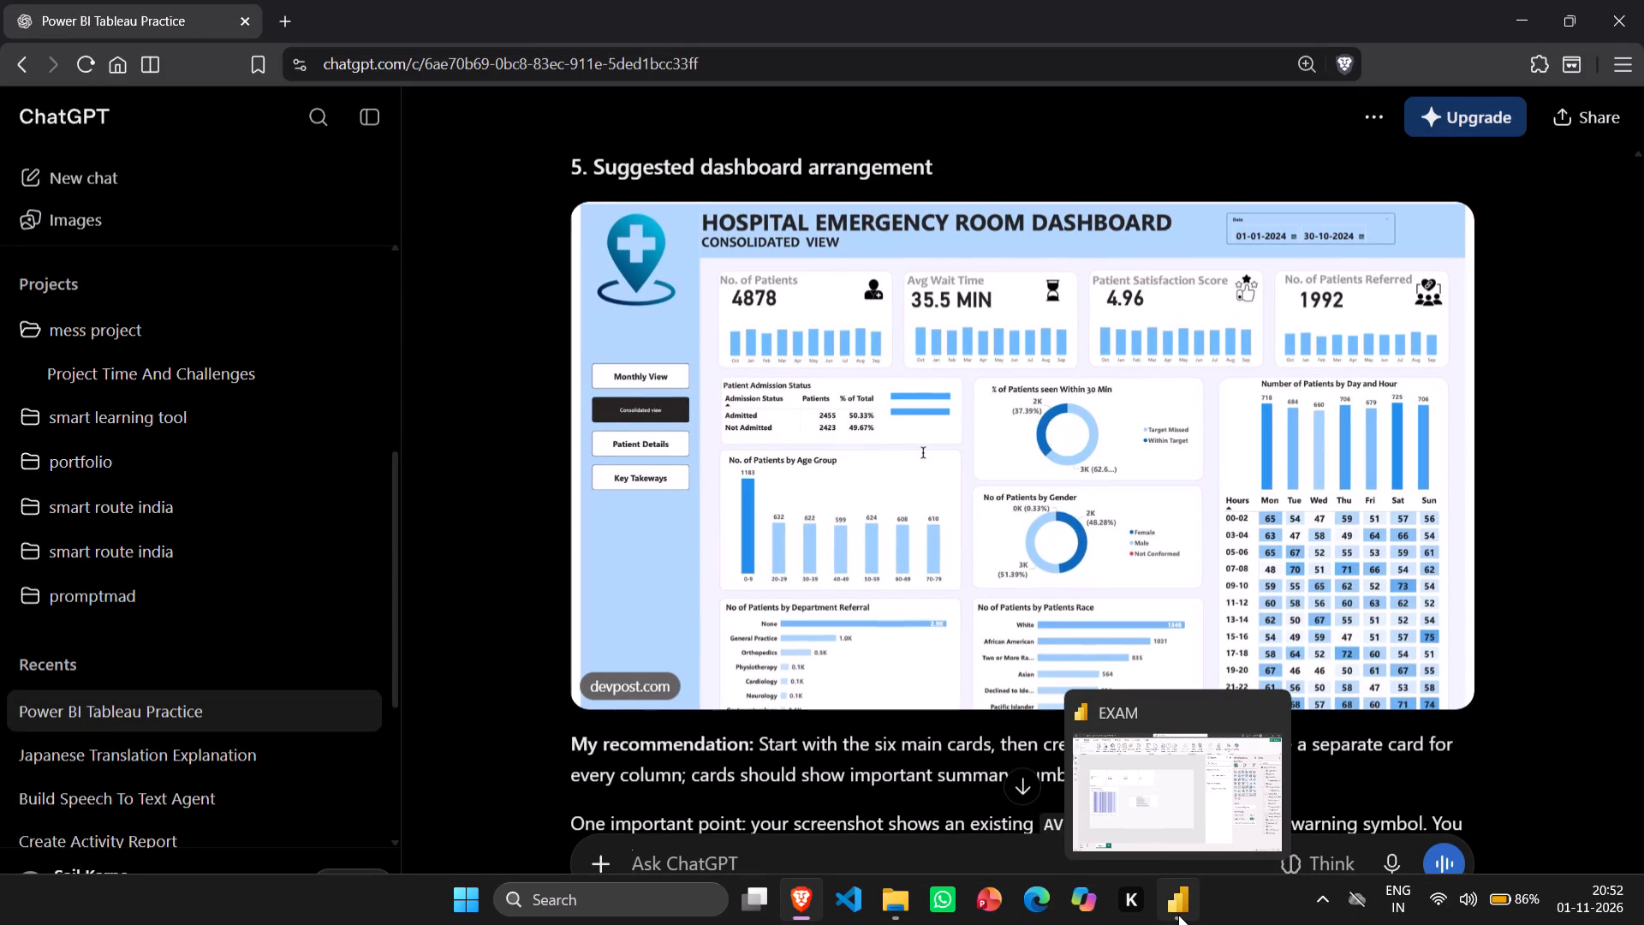
# Return to Power BI and insert an empty 100% stacked column chart beneath the existing column chart.
pyautogui.click(1177, 915)
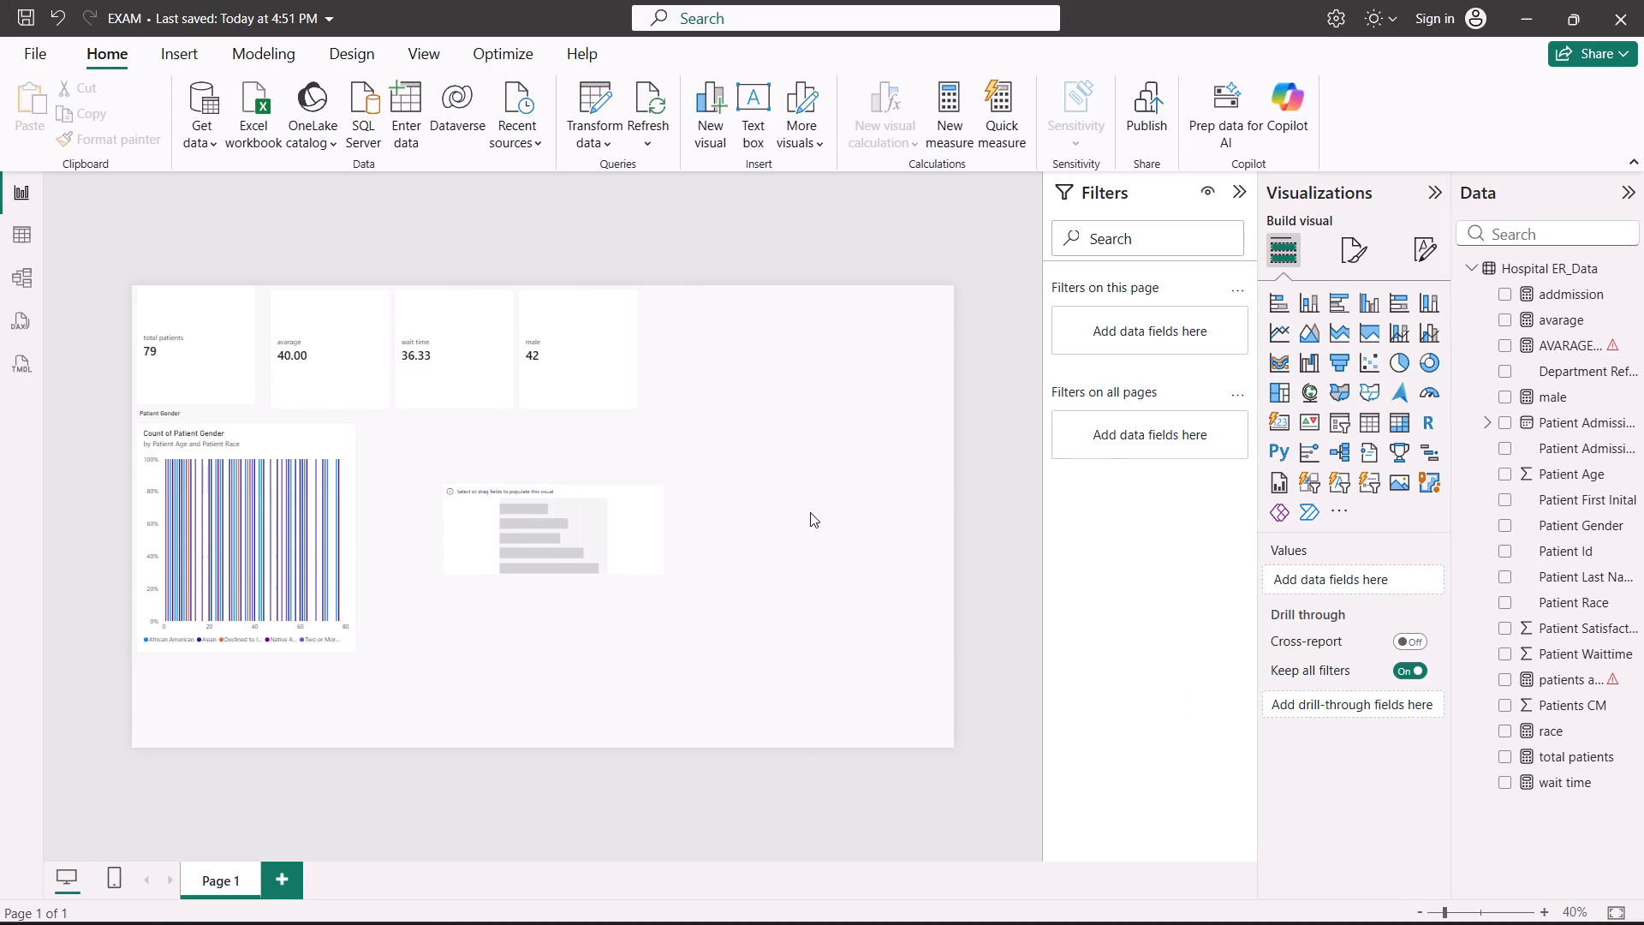
pyautogui.click(810, 512)
pyautogui.click(1427, 299)
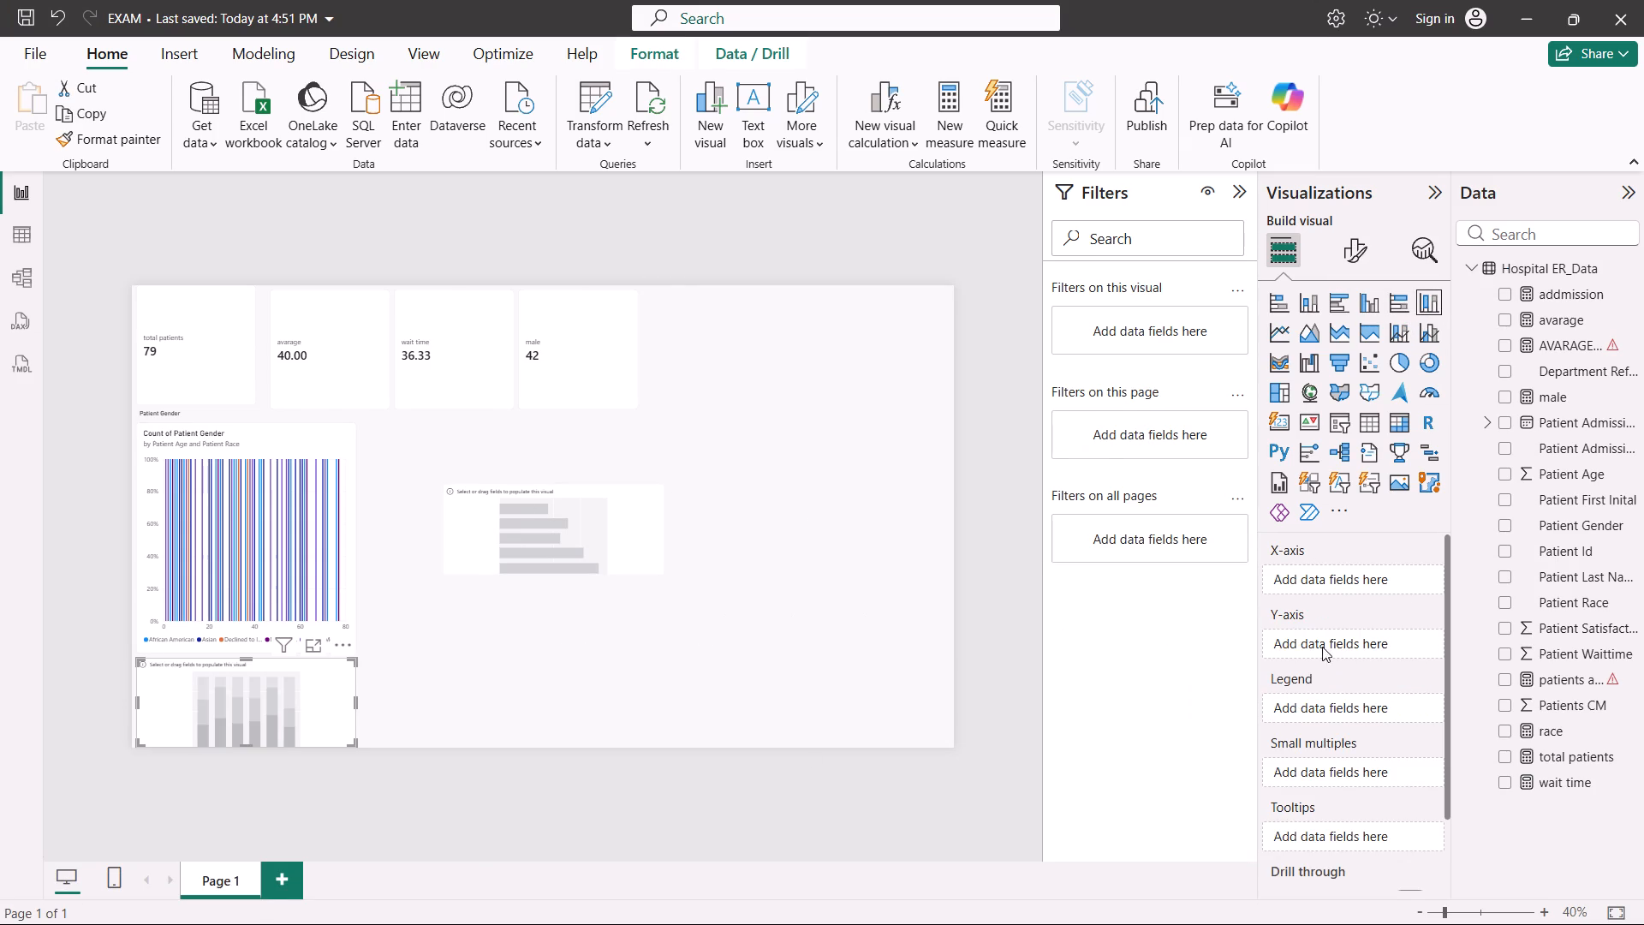
# Add total patients and Patient Age to the Y-axis of the empty 100% stacked column chart.
pyautogui.scroll(-1, 1510, 523)
pyautogui.moveTo(1454, 751); pyautogui.dragTo(1415, 764)
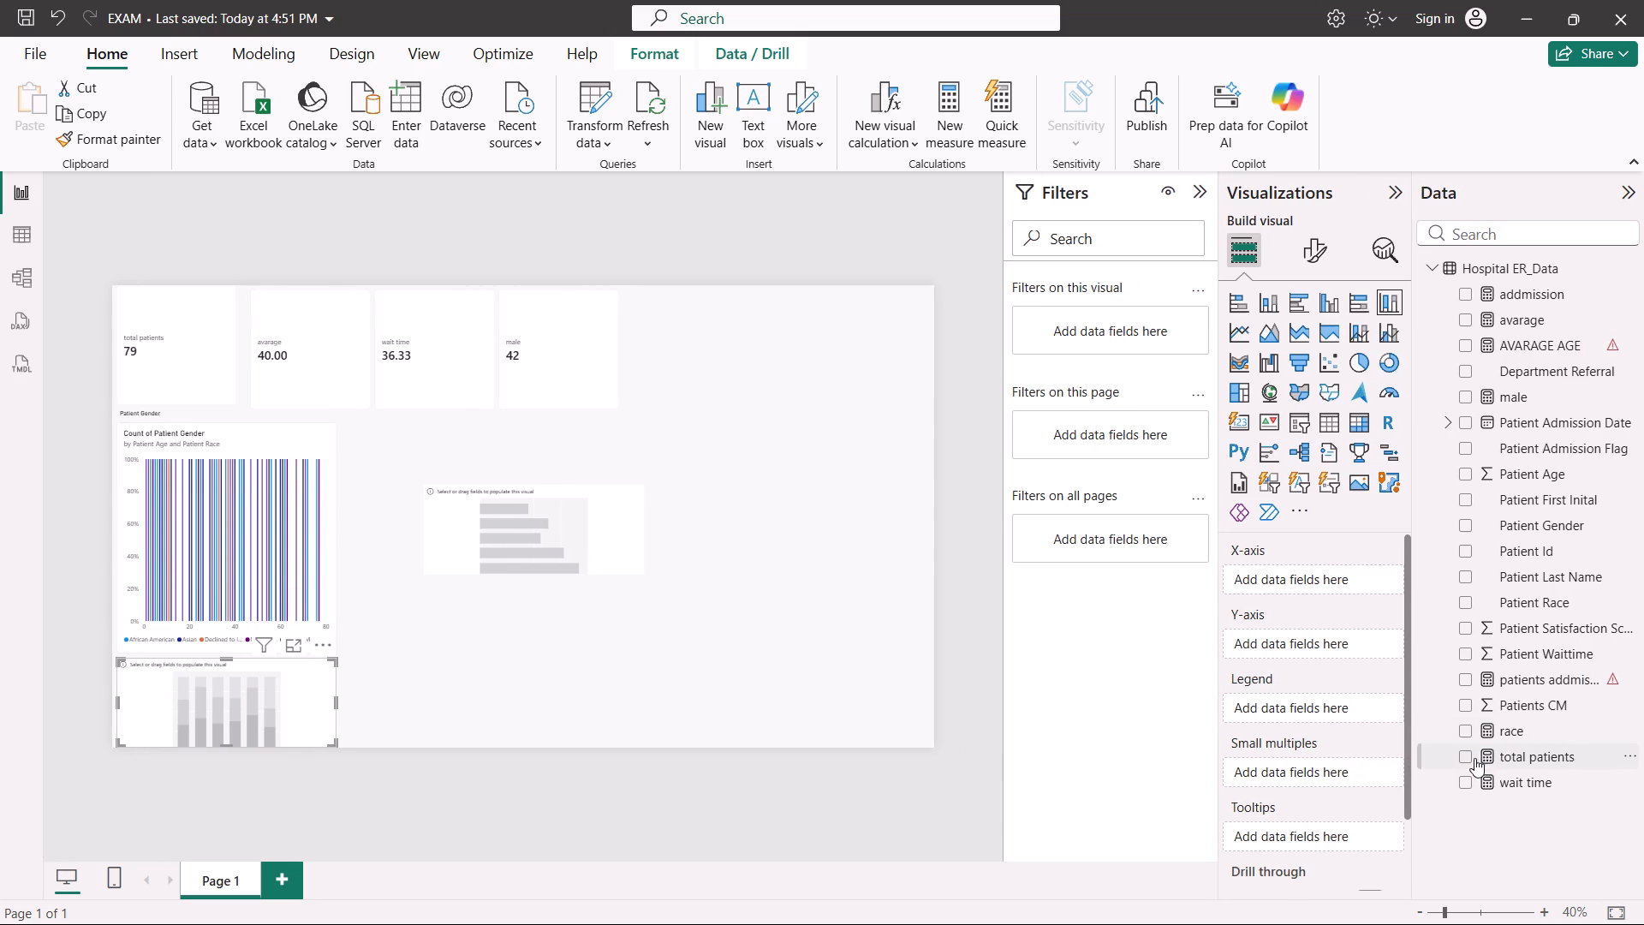
pyautogui.click(1463, 750)
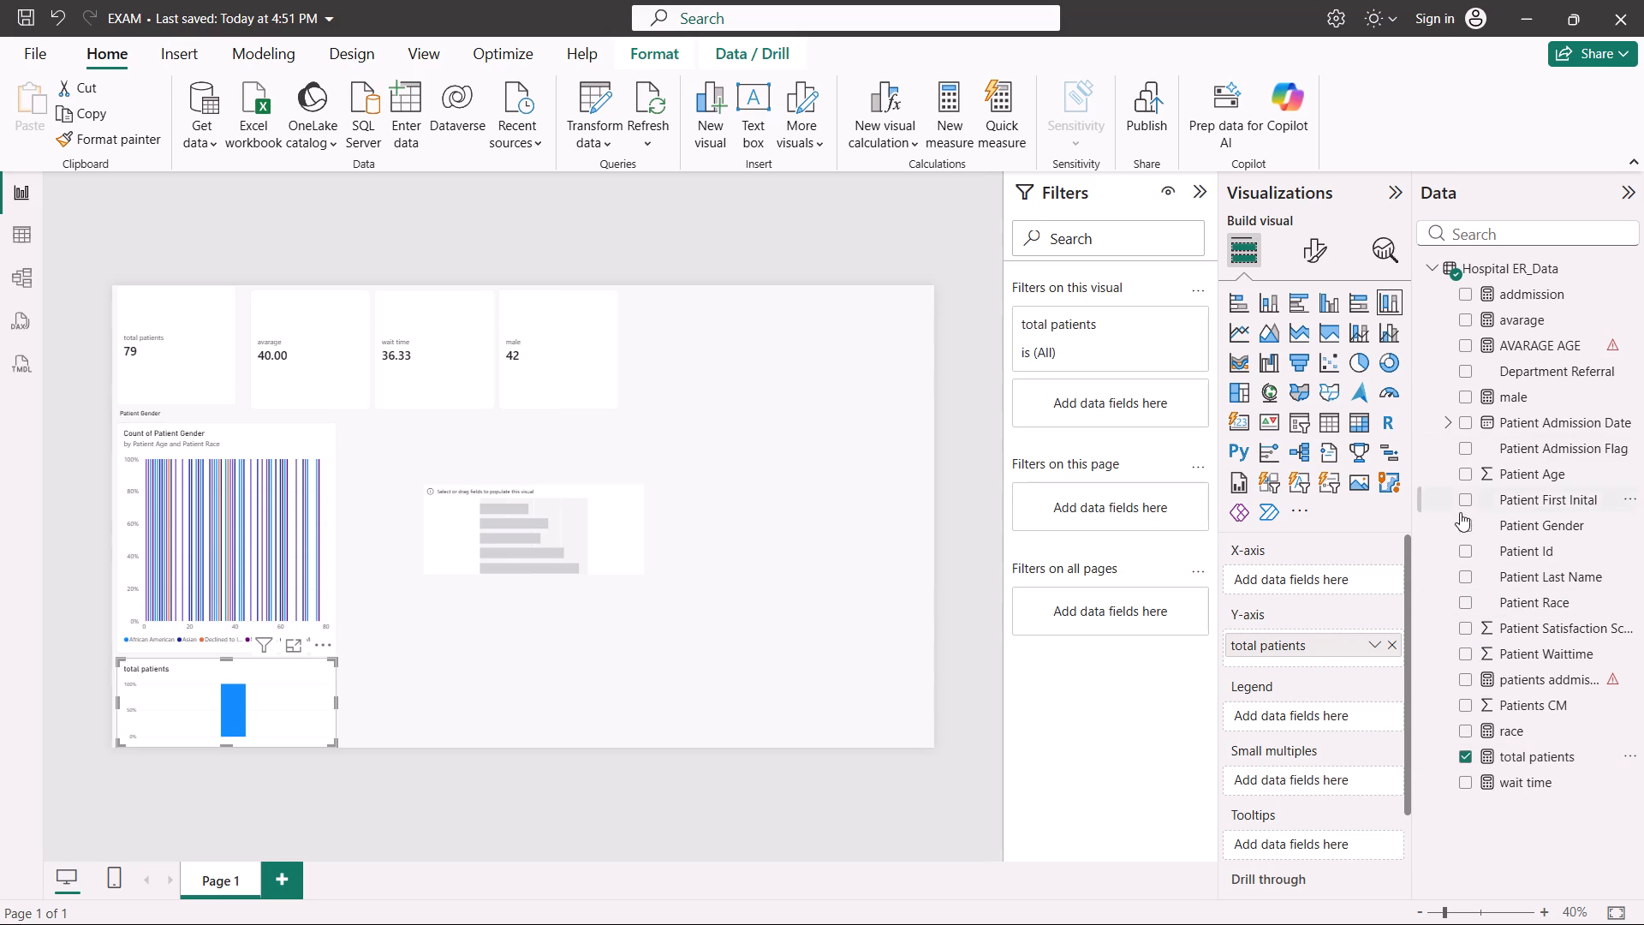
pyautogui.click(1465, 469)
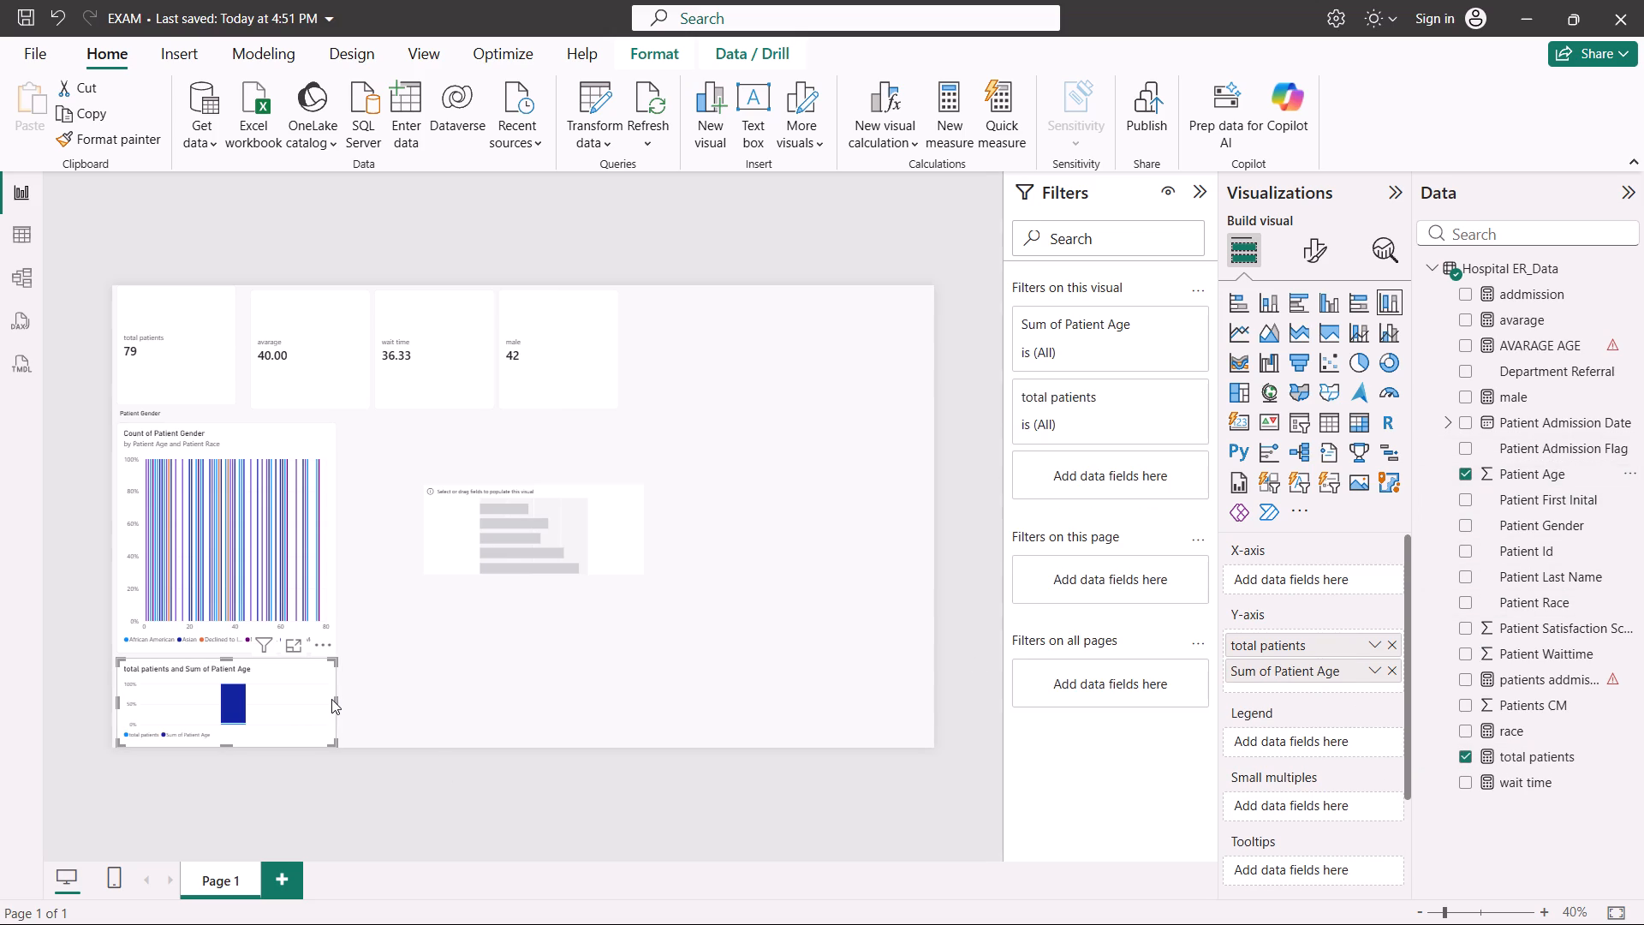
# Move the total patients chart below the end of the card row, enlarge it, and convert it to a clustered column chart.
pyautogui.moveTo(335, 699); pyautogui.dragTo(469, 677)
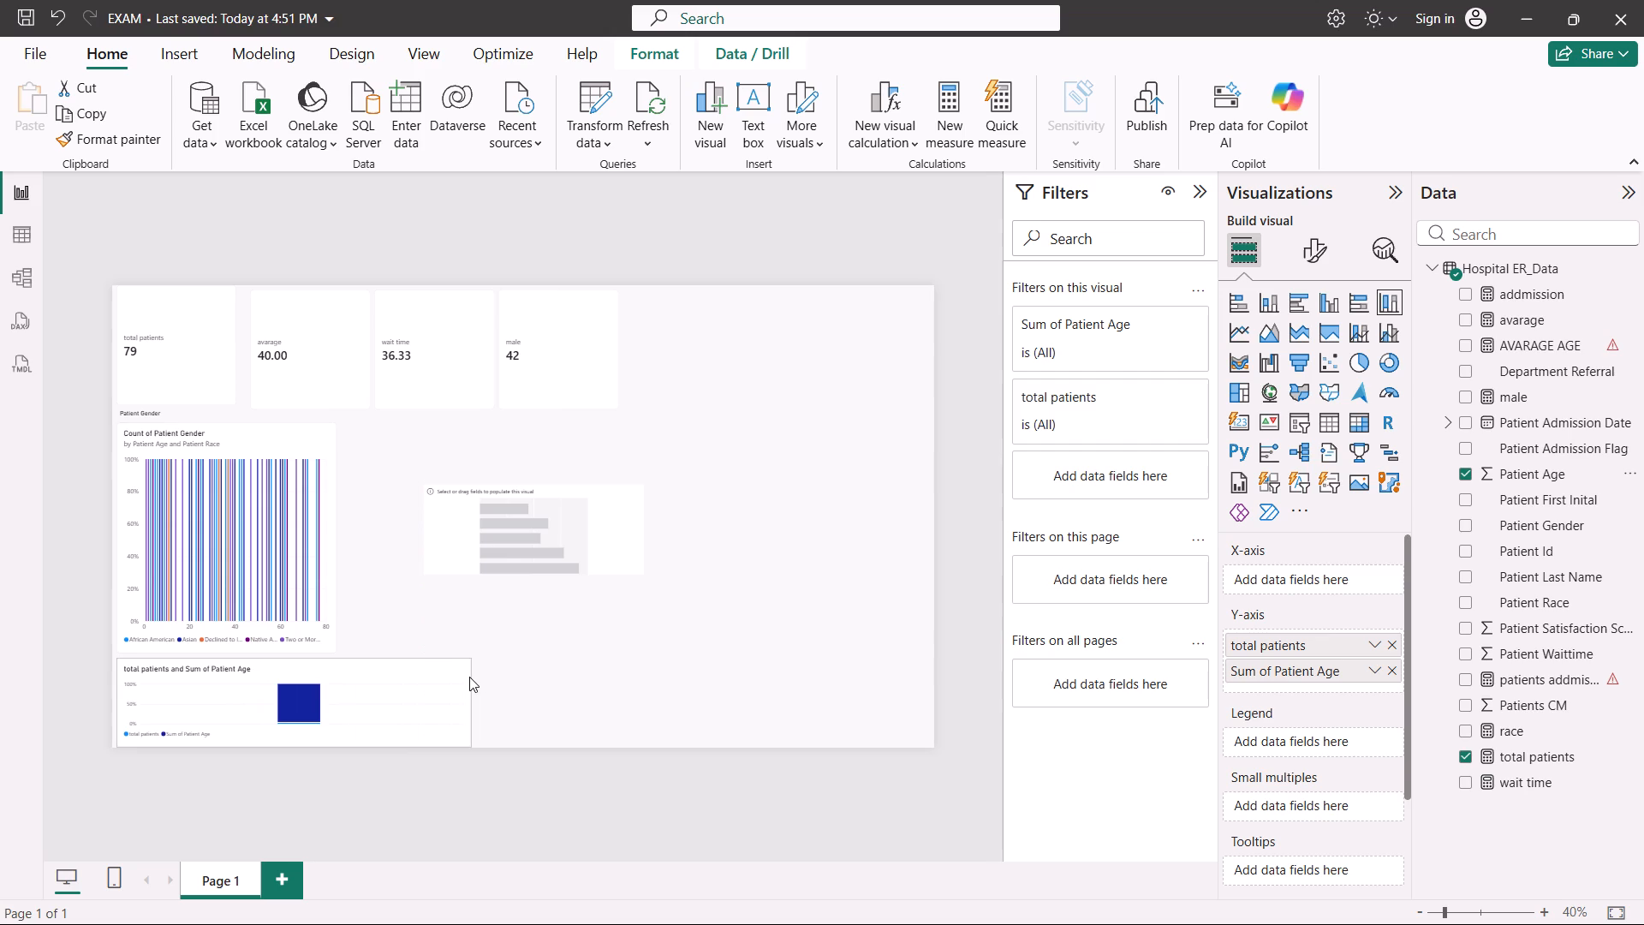
pyautogui.moveTo(469, 677); pyautogui.dragTo(301, 685)
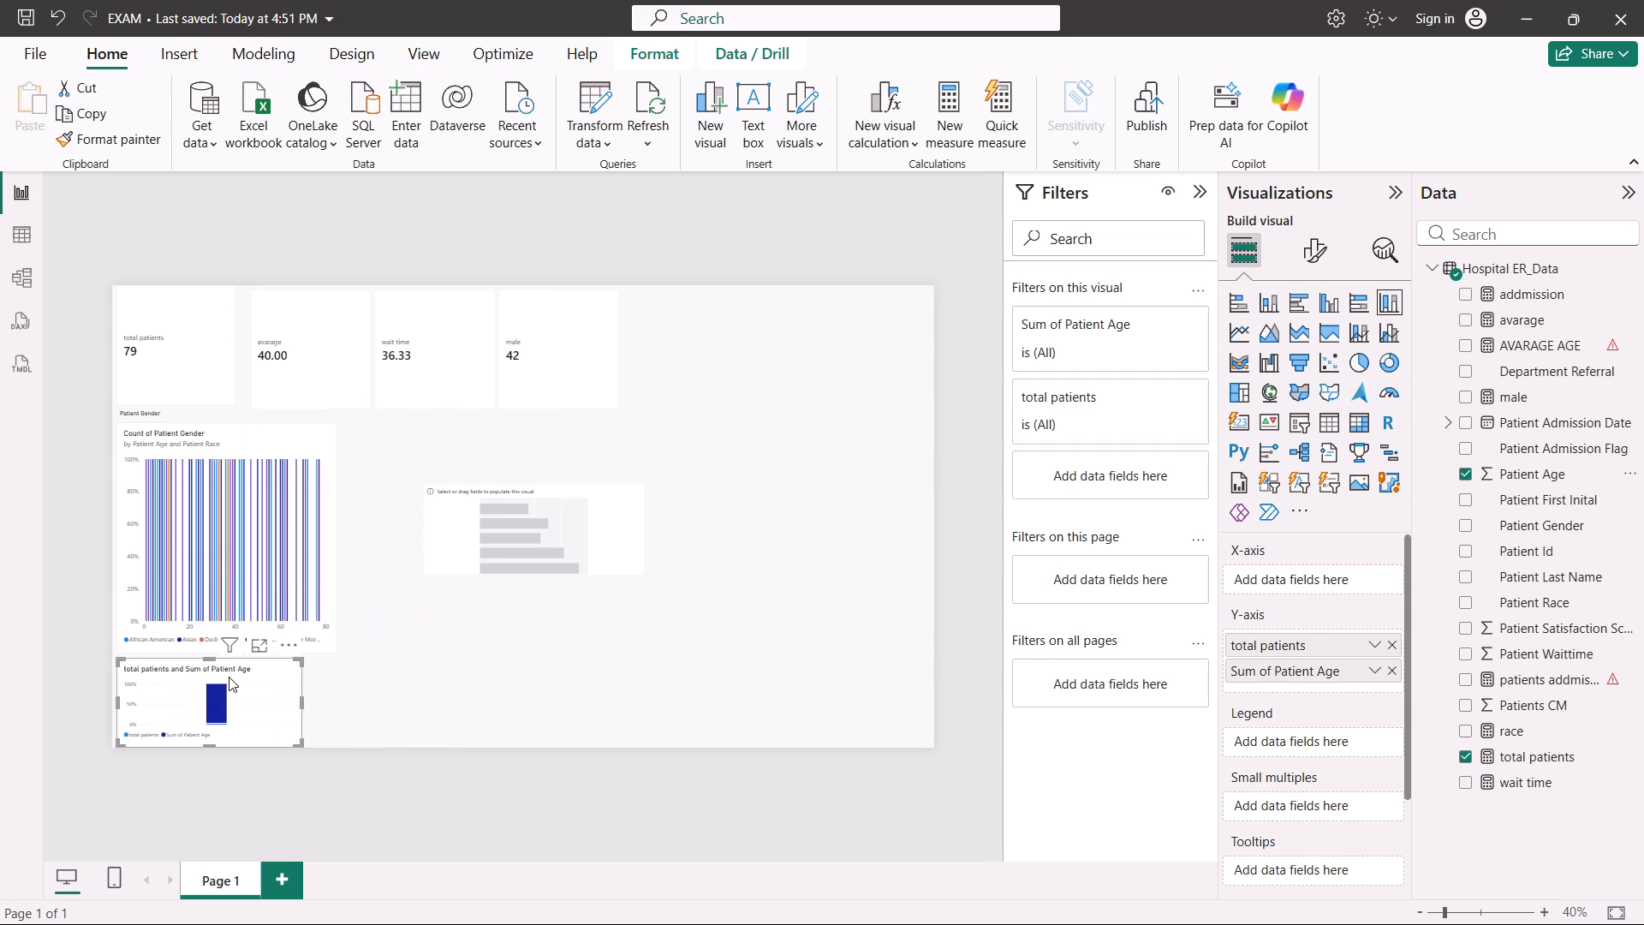
pyautogui.moveTo(229, 677); pyautogui.dragTo(724, 373)
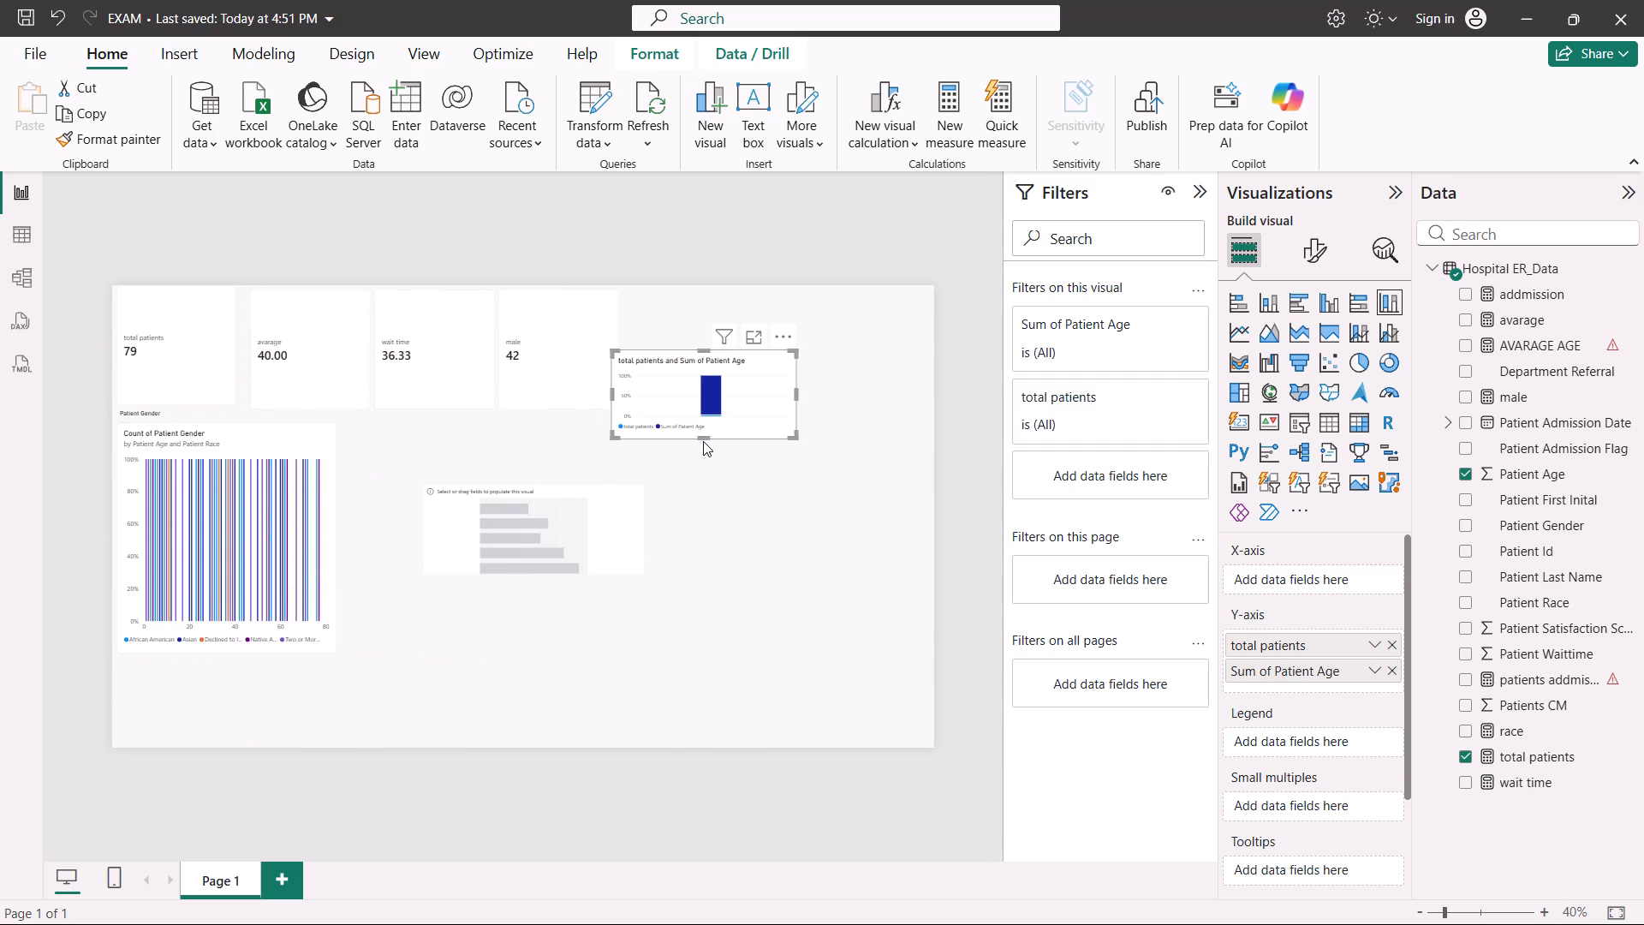
pyautogui.moveTo(703, 431); pyautogui.dragTo(713, 526)
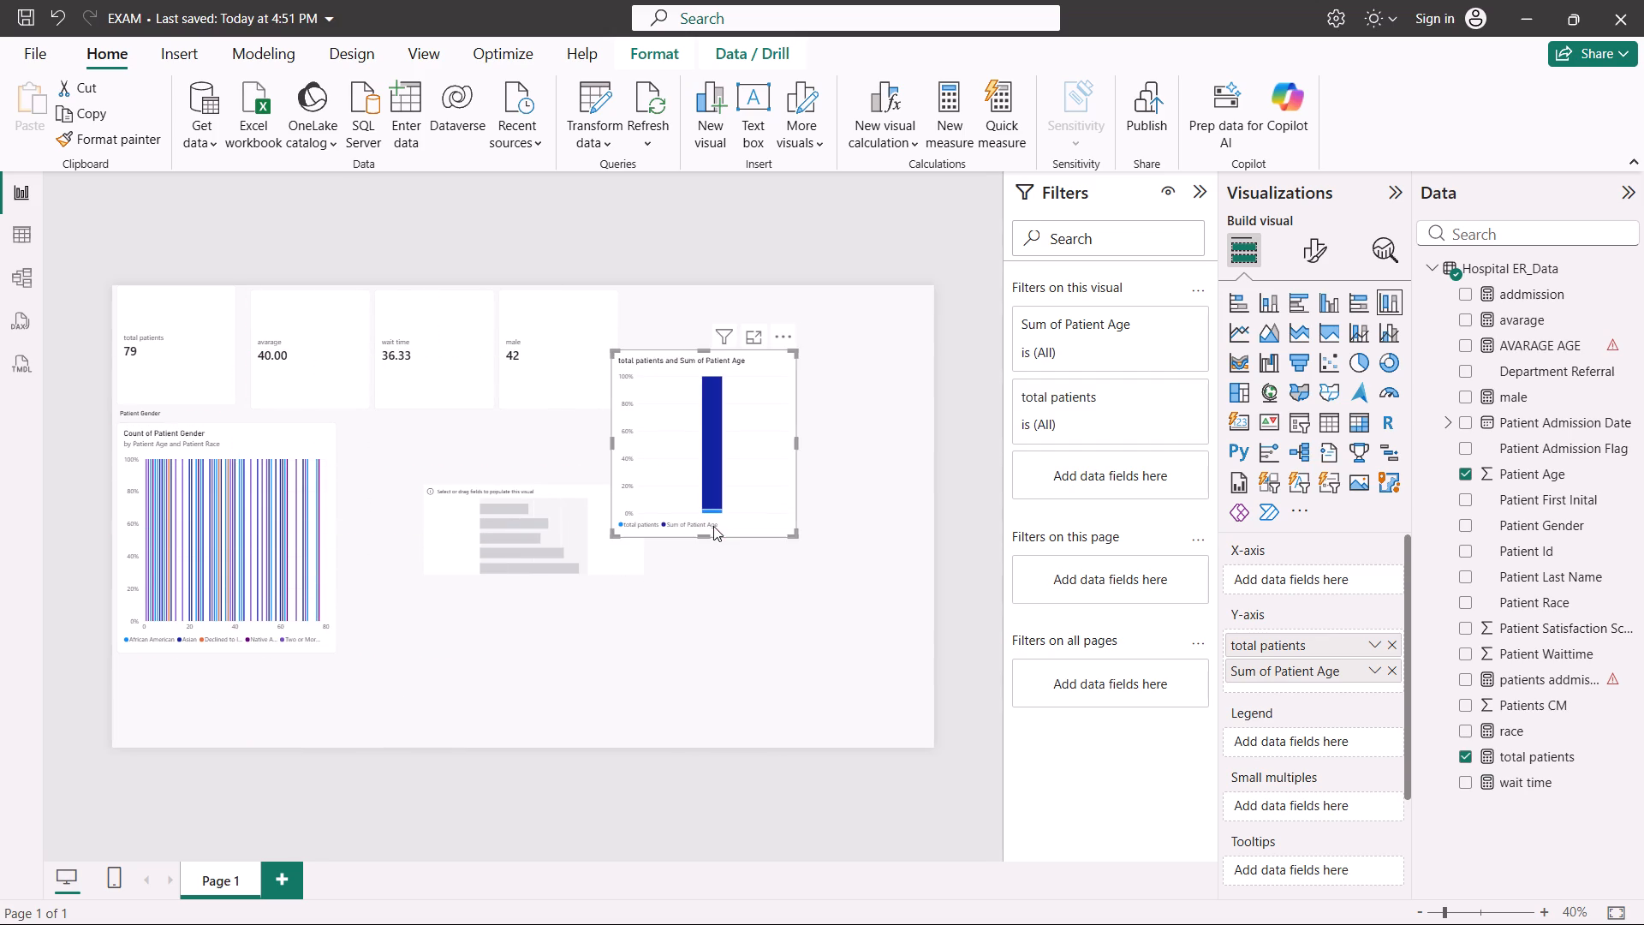
pyautogui.click(1331, 296)
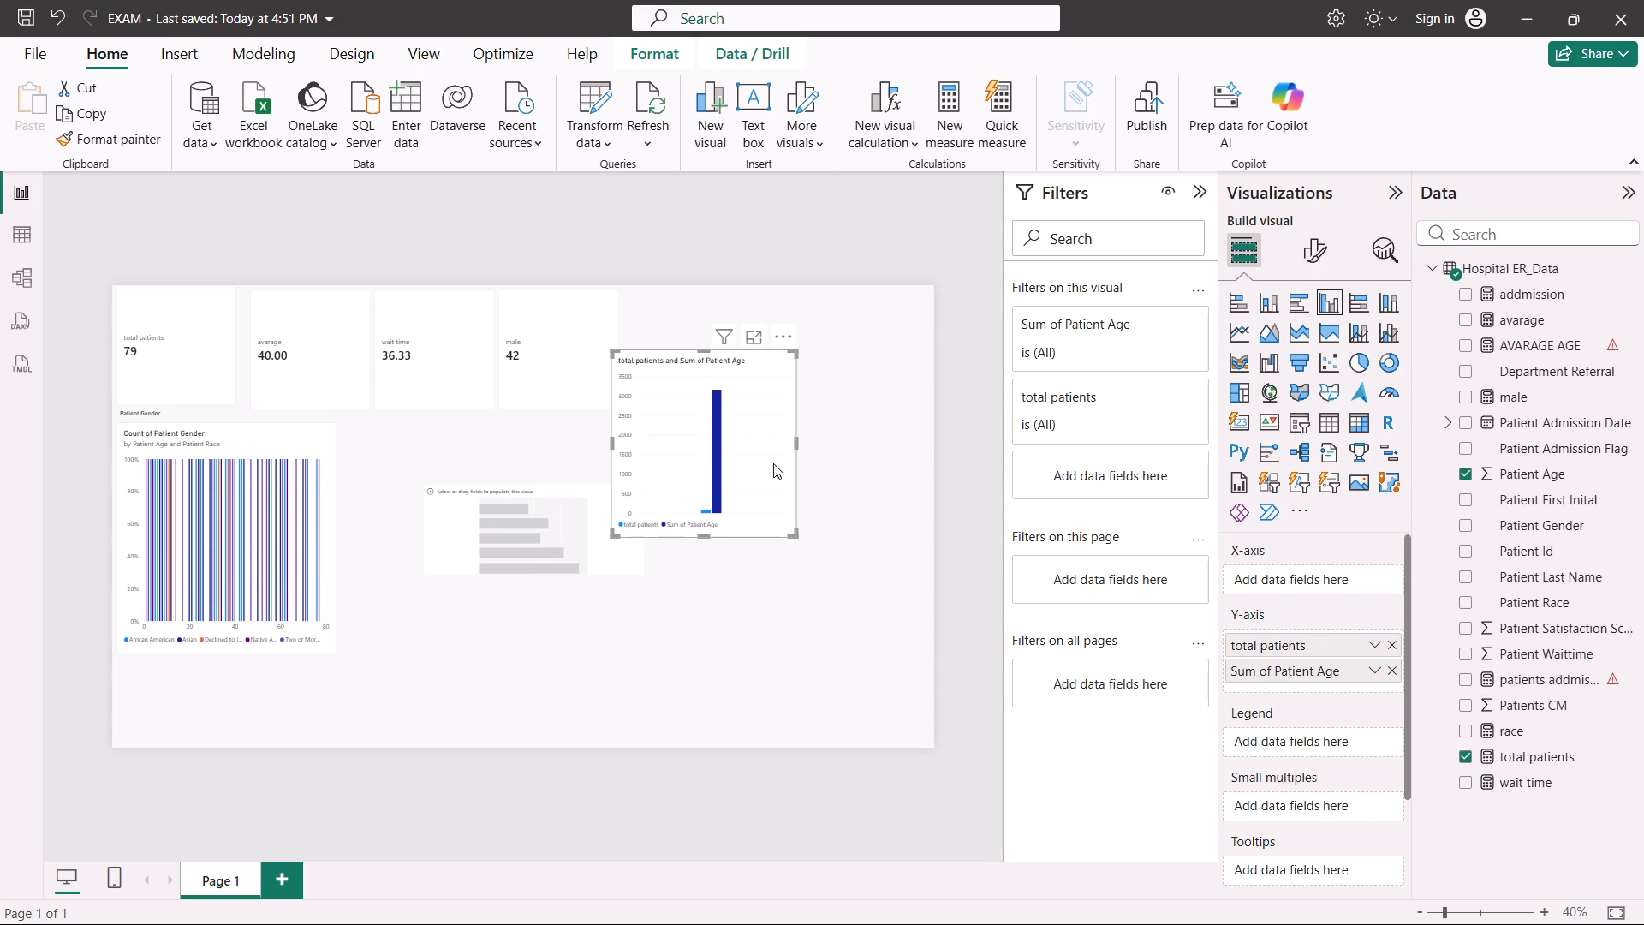
pyautogui.moveTo(798, 447); pyautogui.dragTo(880, 448)
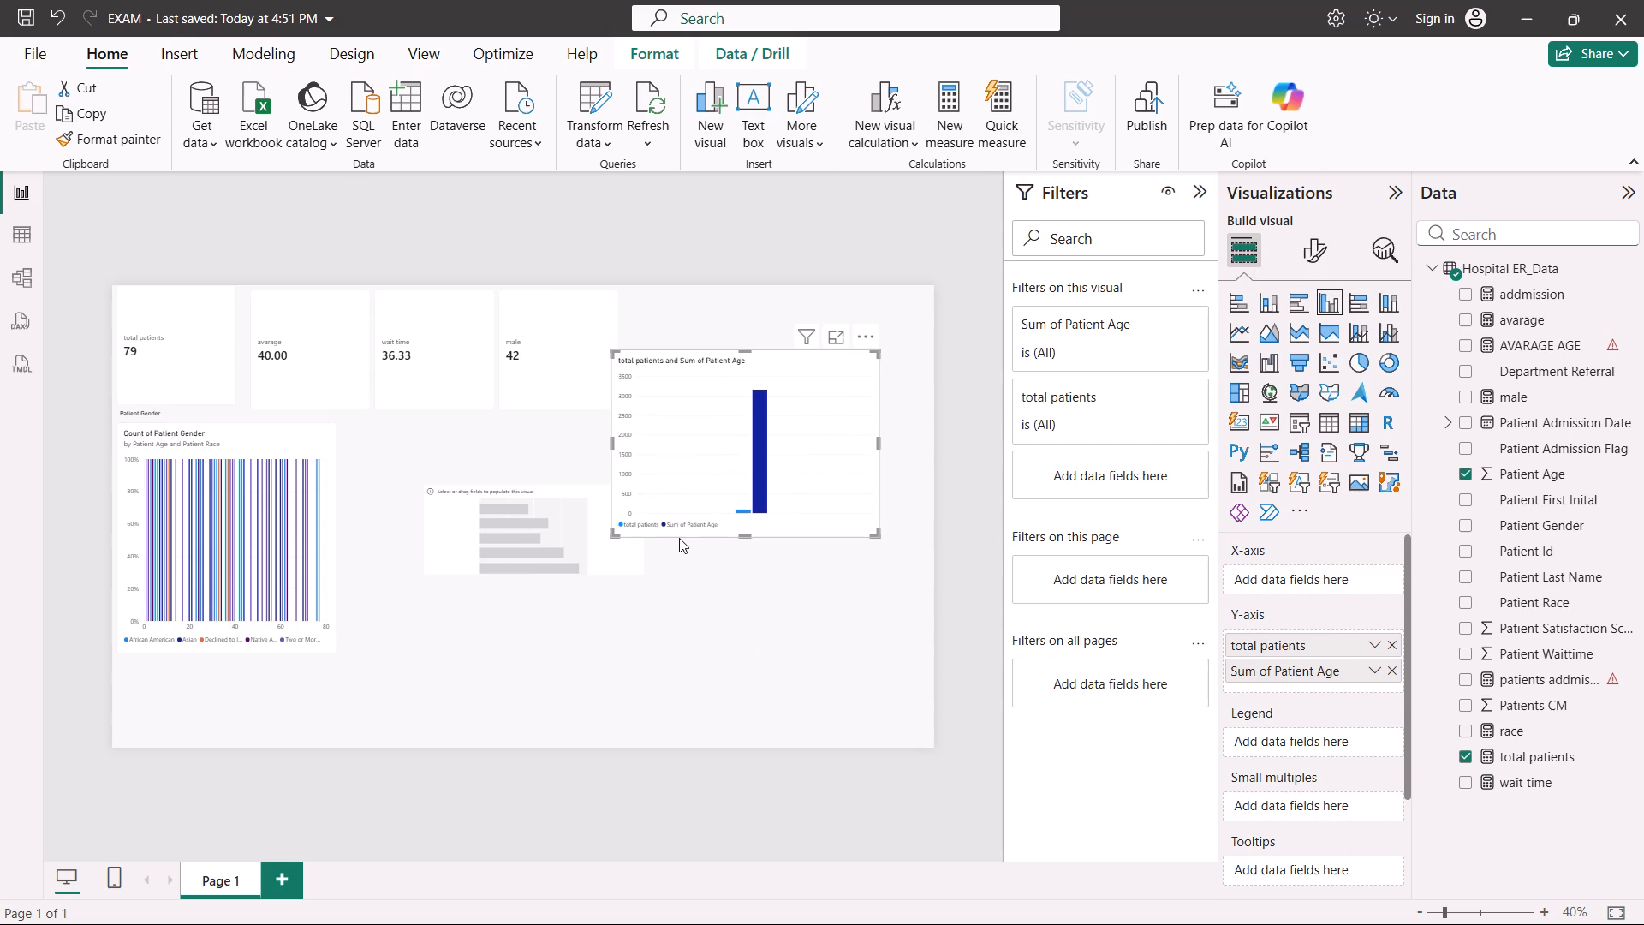
# Replace Patient Age with the avarage measure in the clustered column chart.
pyautogui.click(1466, 470)
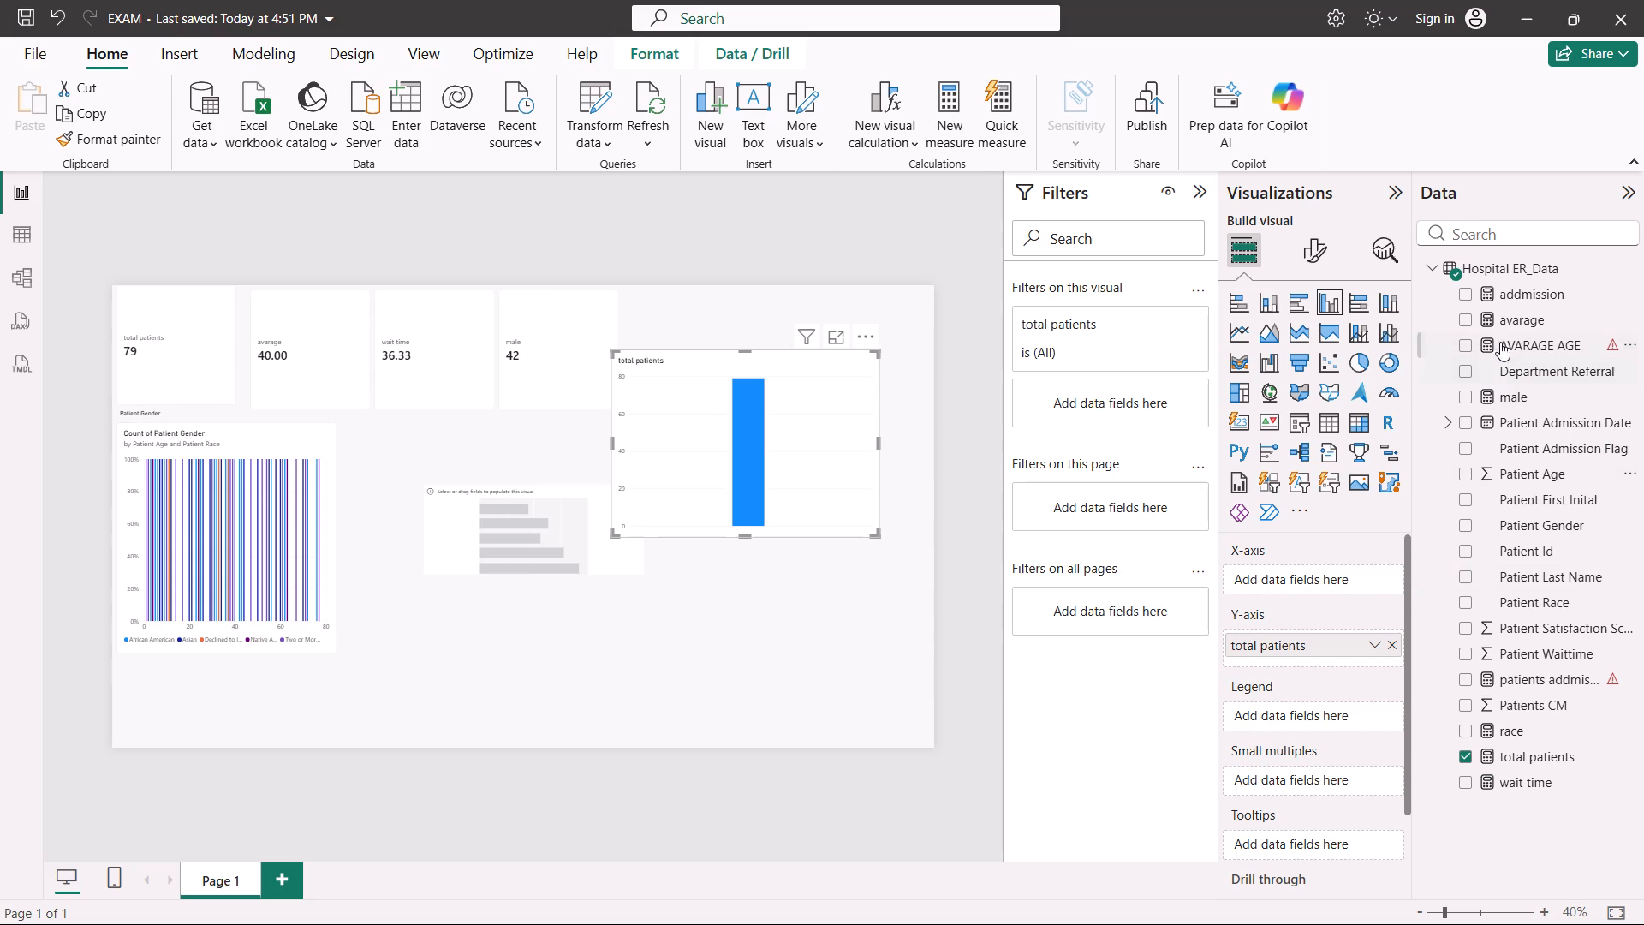
pyautogui.click(1465, 316)
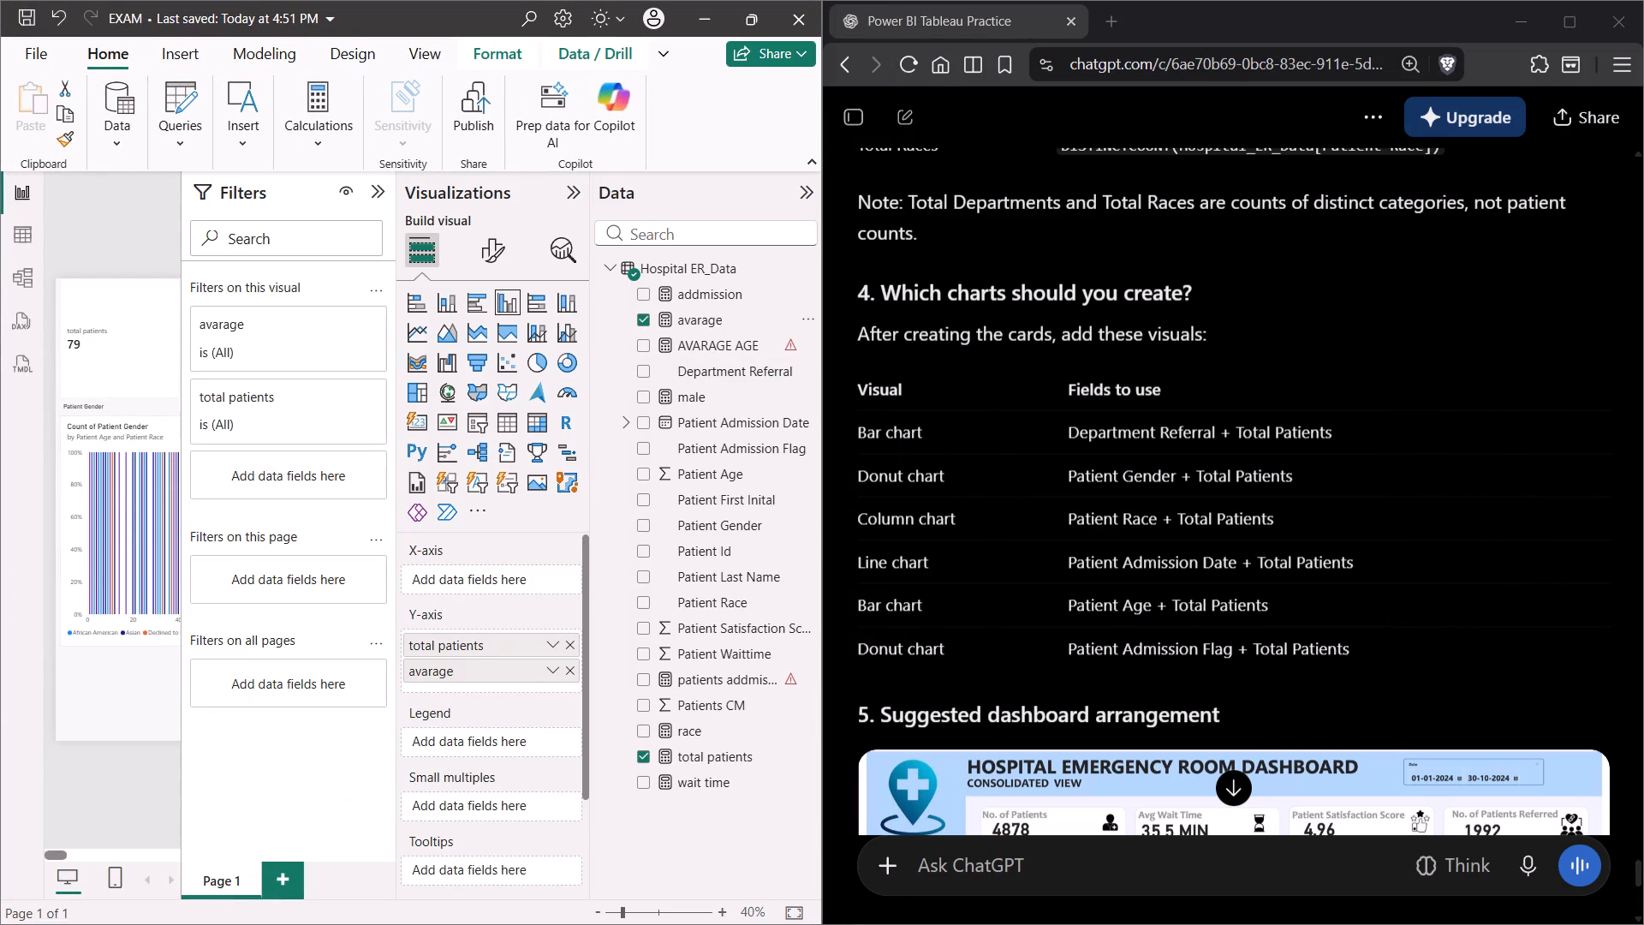
# Collapse the Filters pane to free up canvas space, keeping the Visualizations and Data panes open.
pyautogui.moveTo(182, 492); pyautogui.dragTo(439, 476)
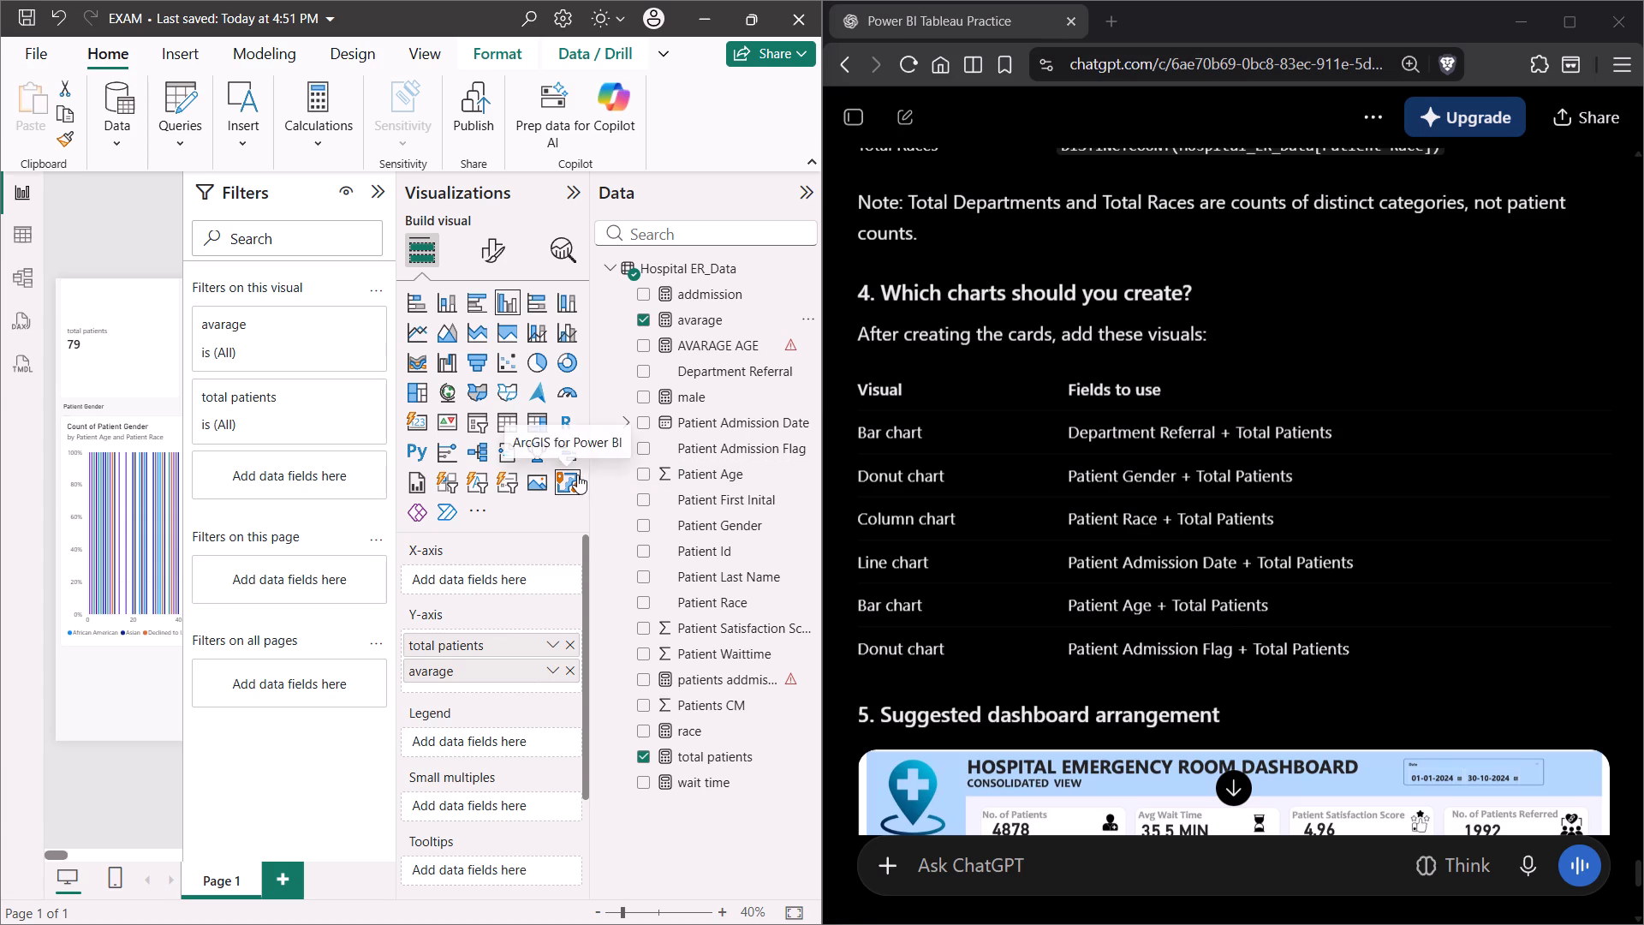
pyautogui.moveTo(589, 477); pyautogui.dragTo(722, 482)
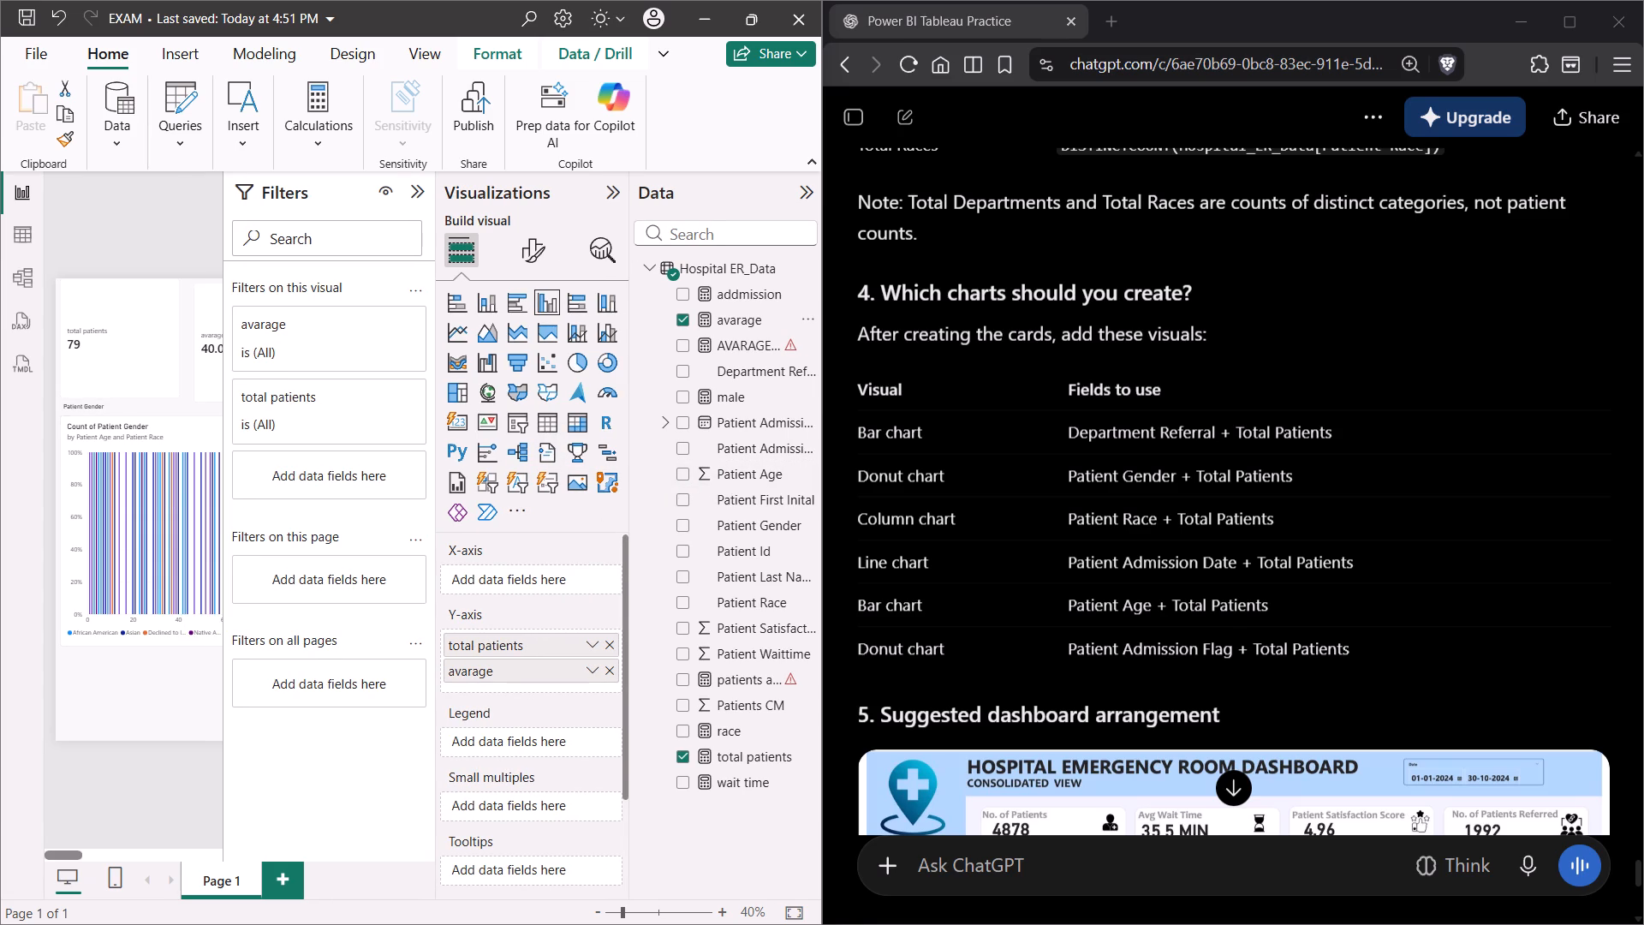
pyautogui.moveTo(223, 504); pyautogui.dragTo(389, 517)
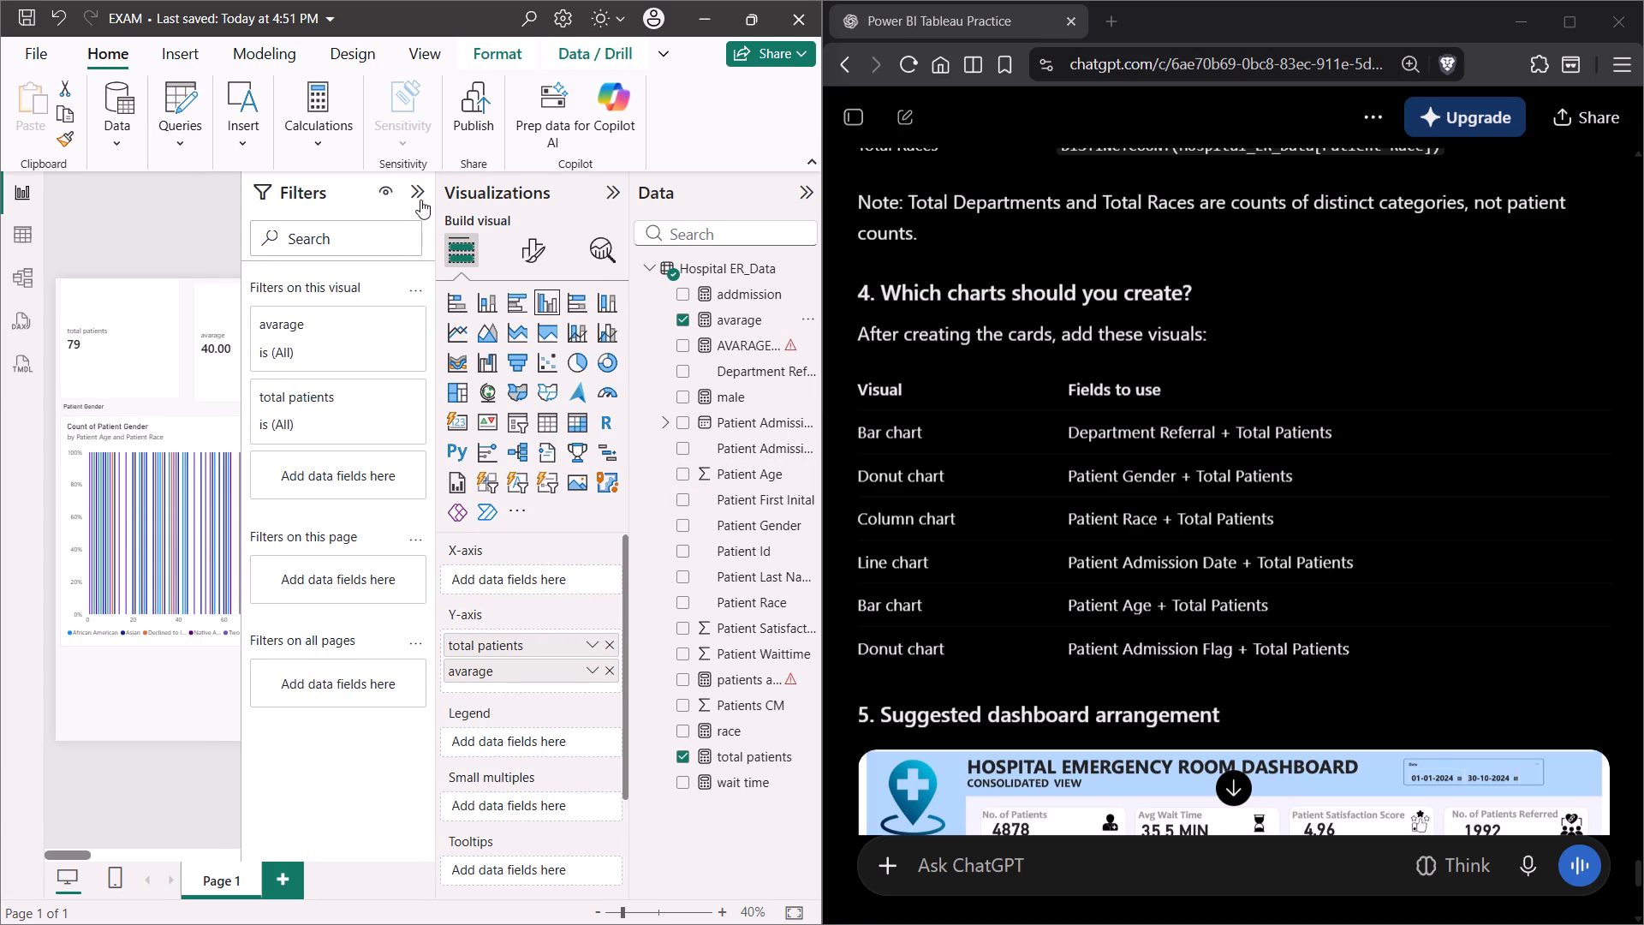
pyautogui.click(415, 189)
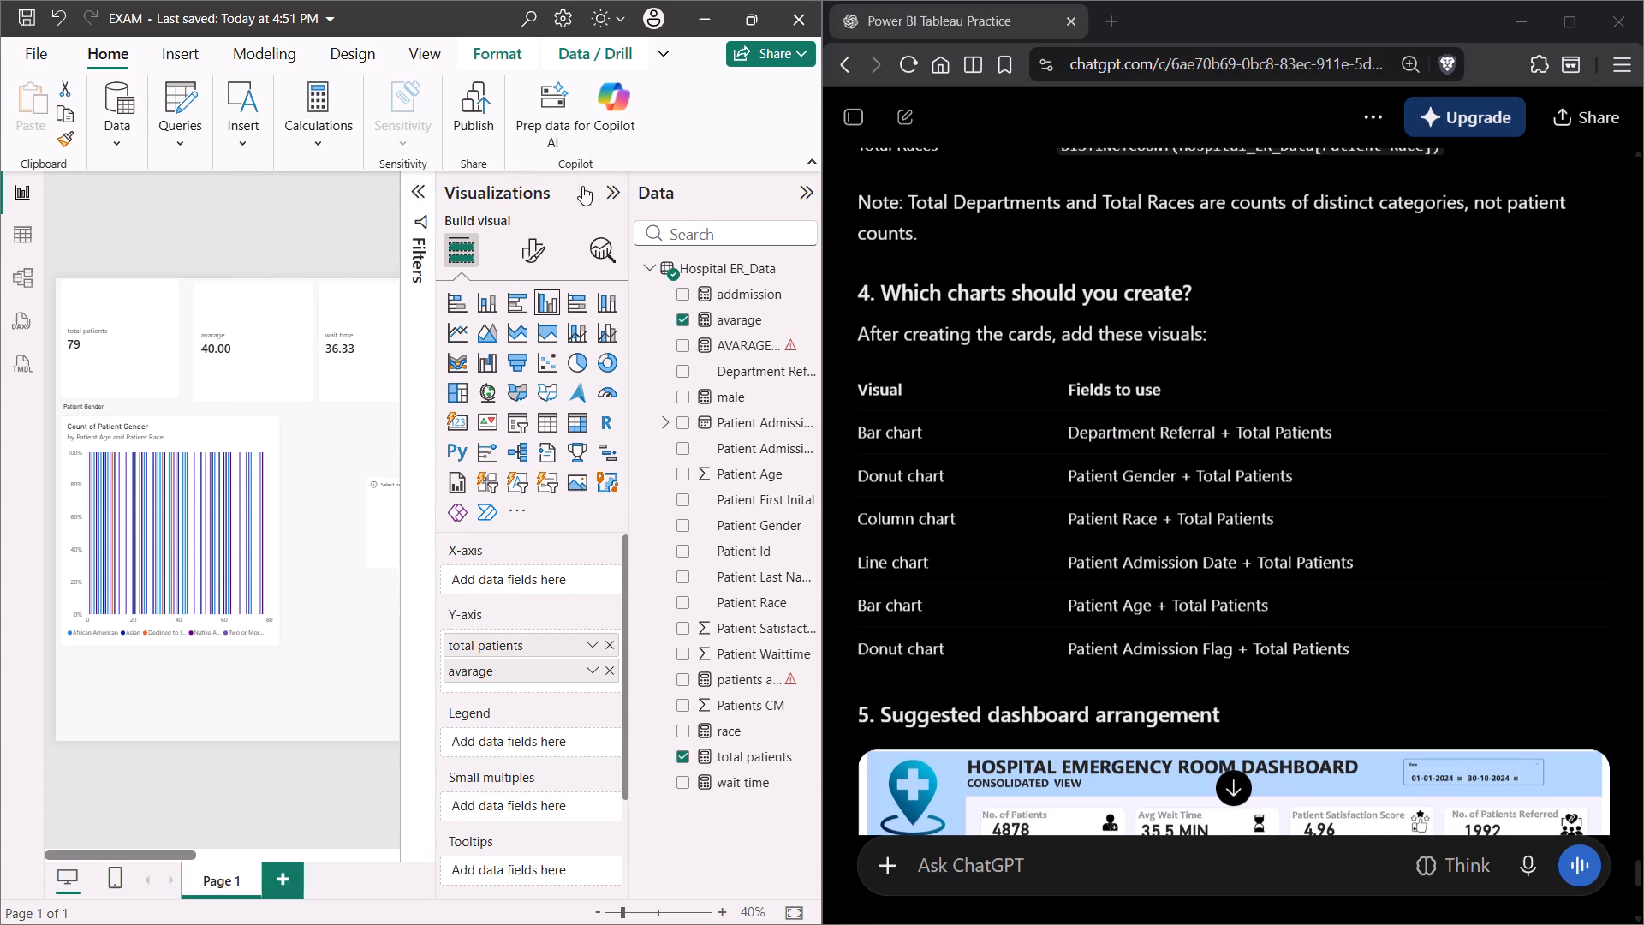
pyautogui.click(598, 180)
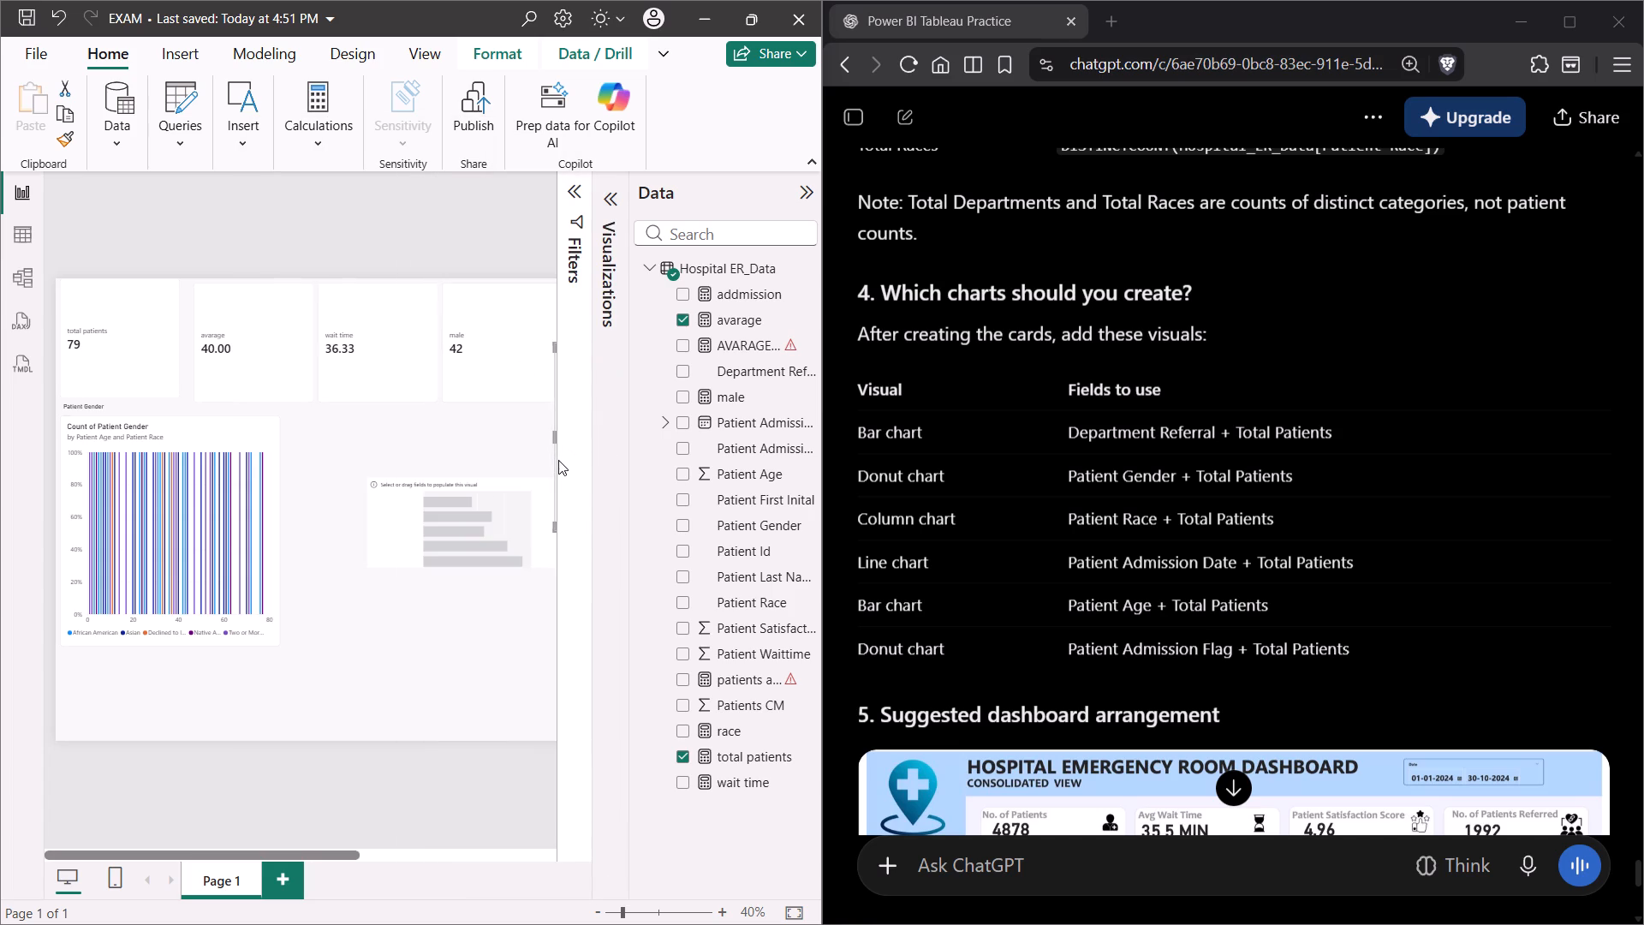
pyautogui.click(612, 200)
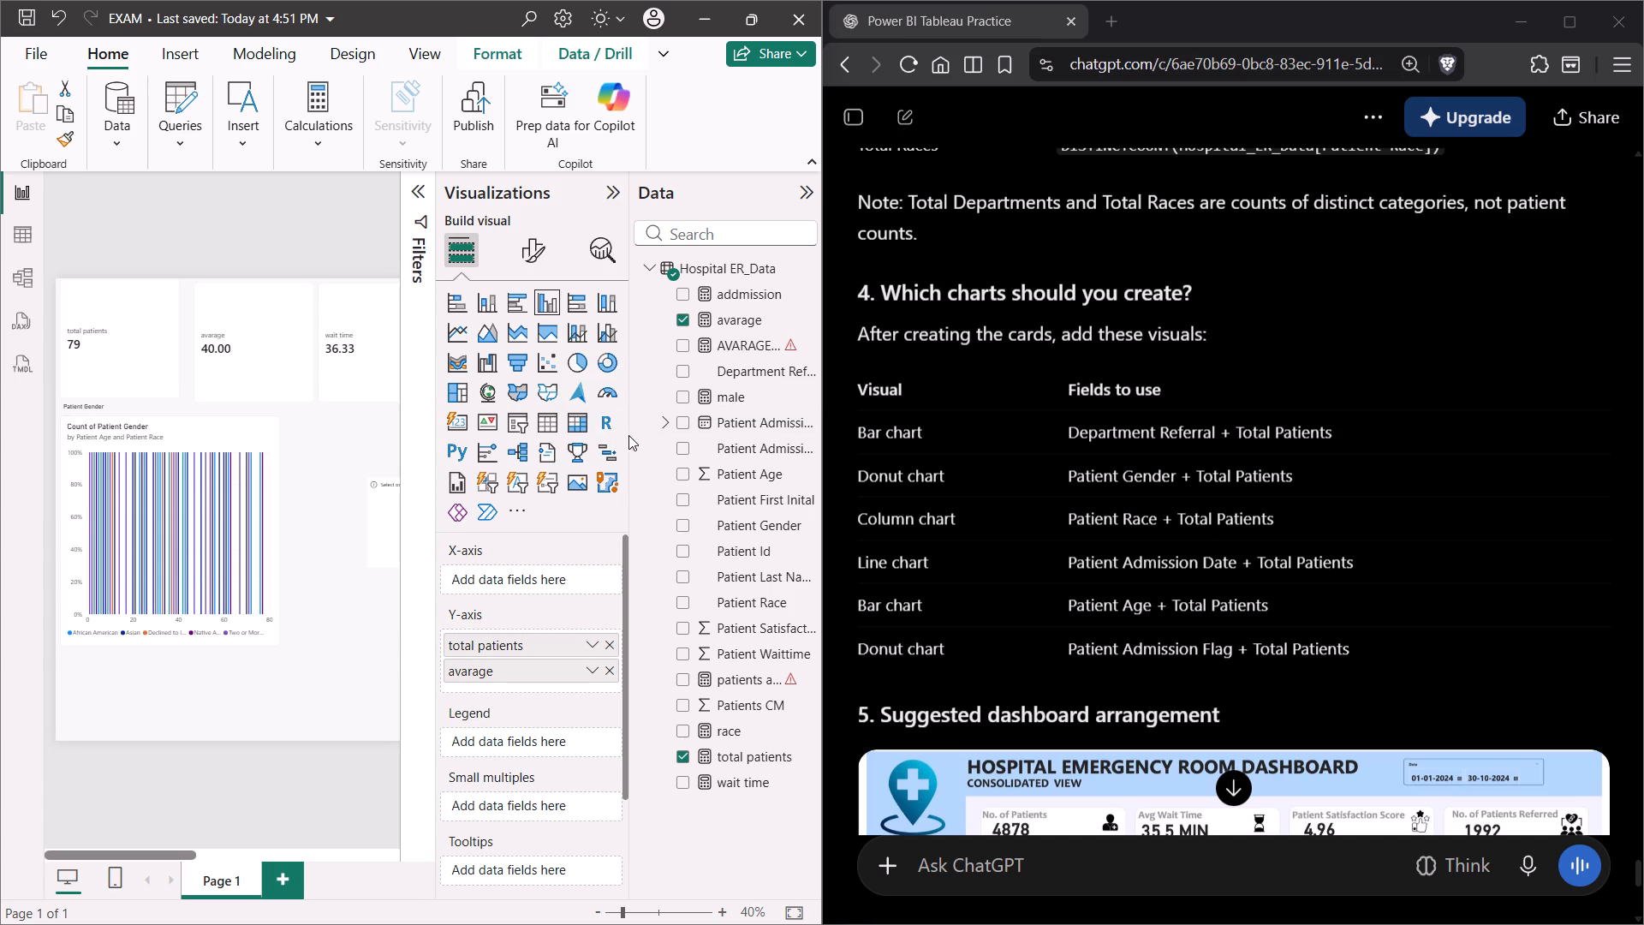
pyautogui.moveTo(630, 433); pyautogui.dragTo(691, 433)
# Widen the Power BI window to about two thirds of the screen beside the ChatGPT window.
pyautogui.moveTo(827, 452); pyautogui.dragTo(1027, 459)
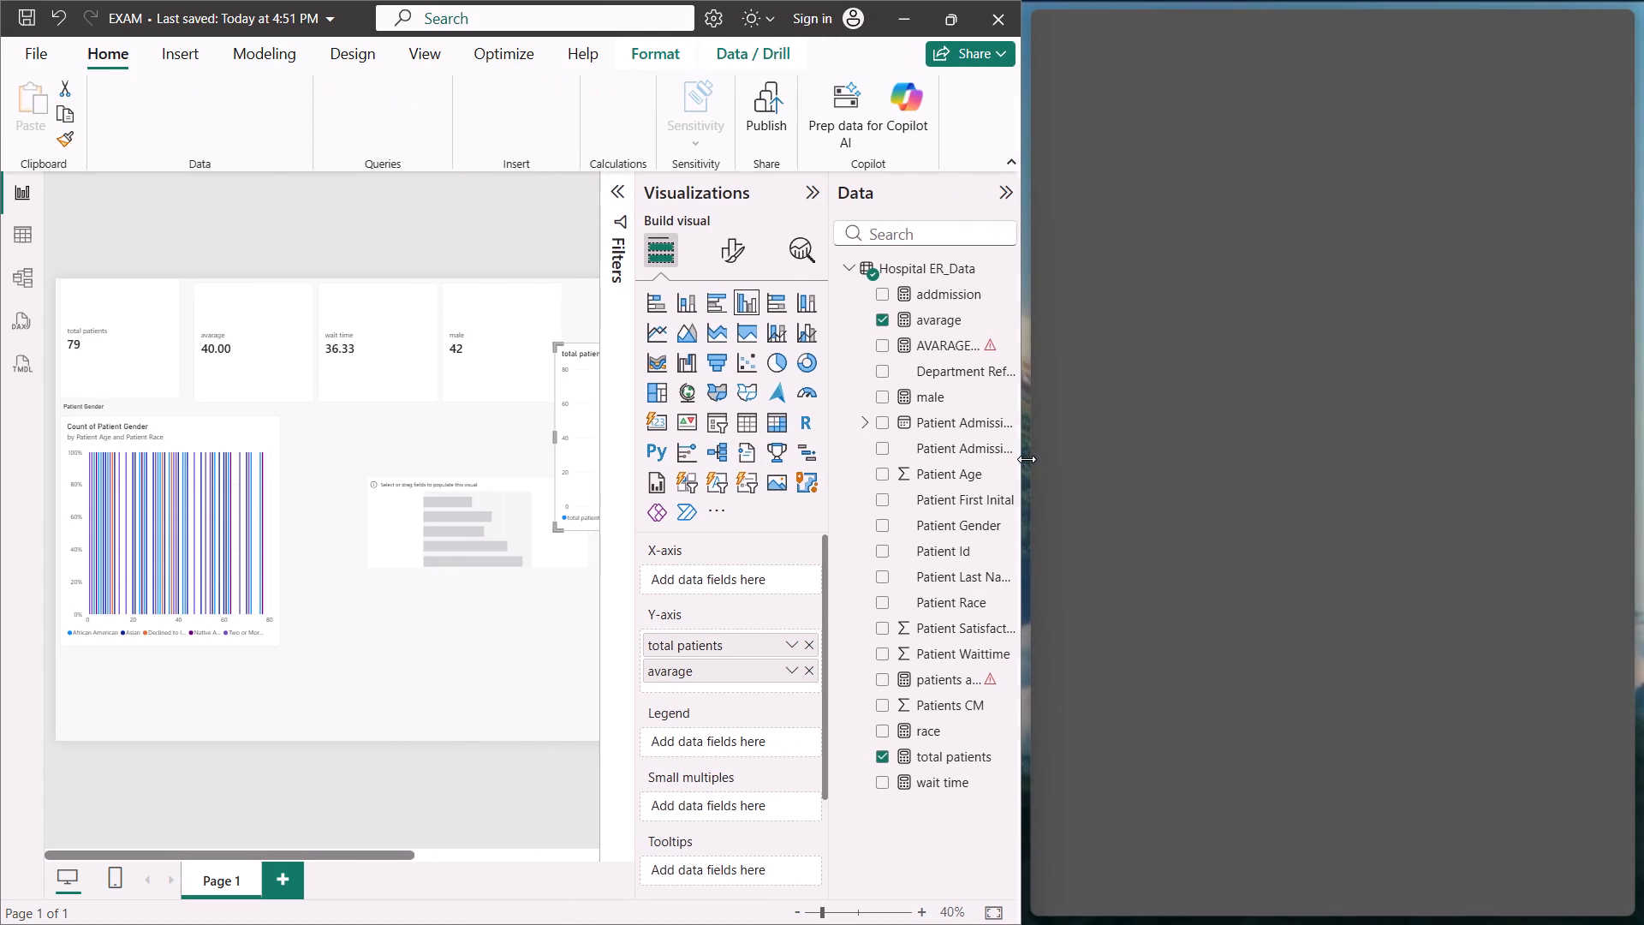
pyautogui.moveTo(1027, 459); pyautogui.dragTo(1176, 485)
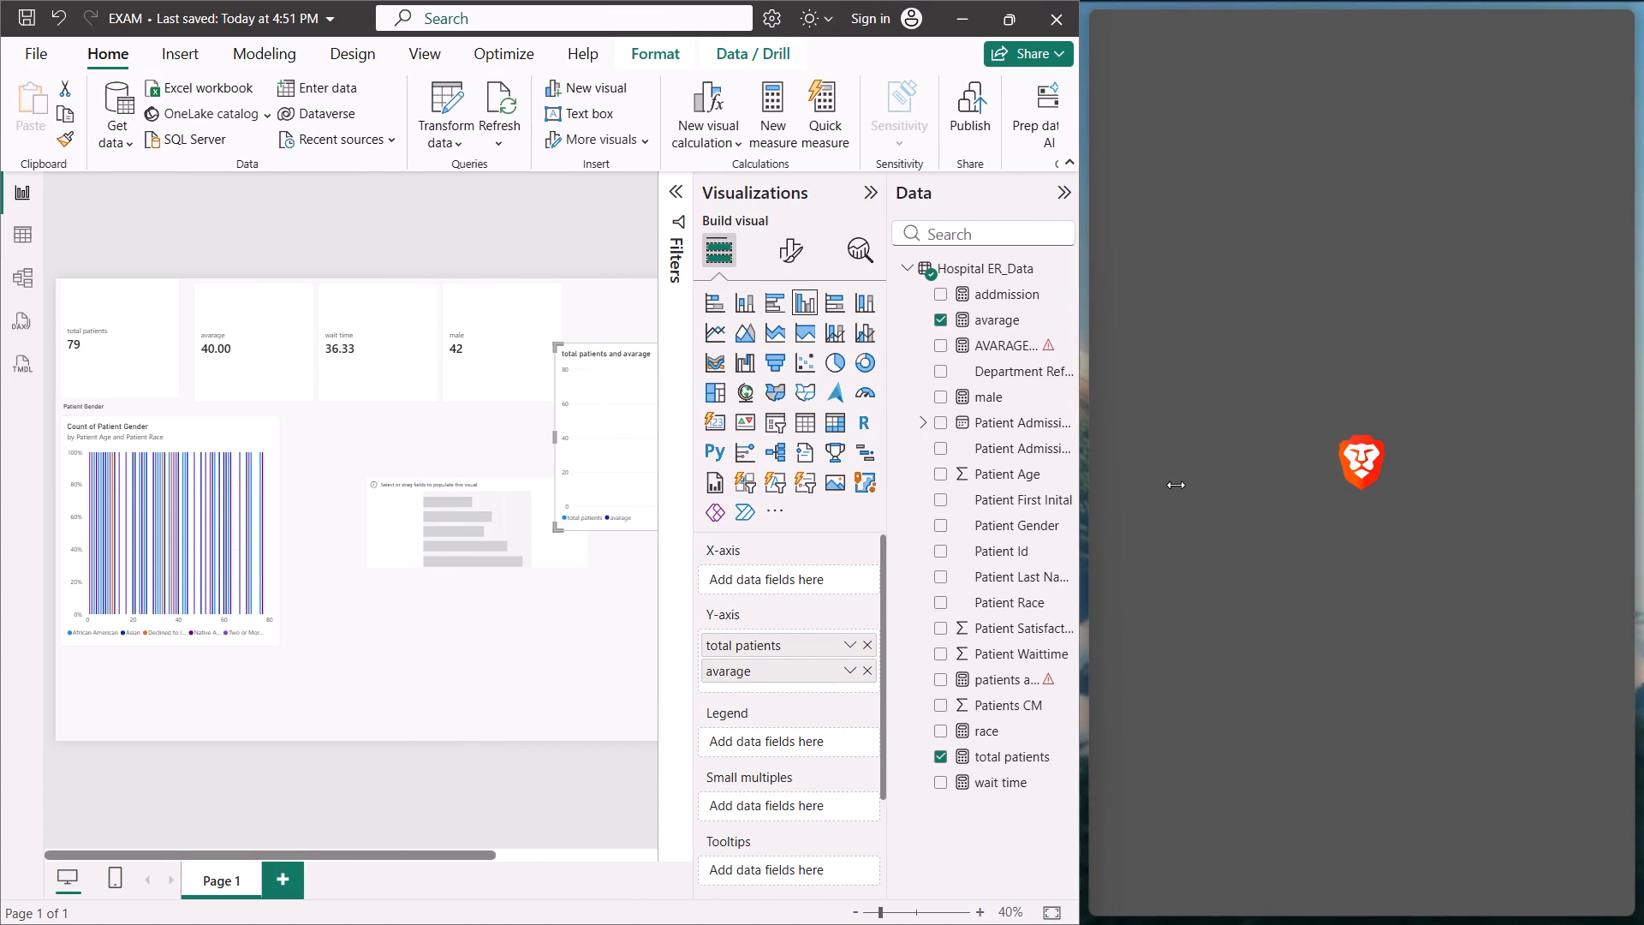
pyautogui.moveTo(1176, 485); pyautogui.dragTo(1224, 474)
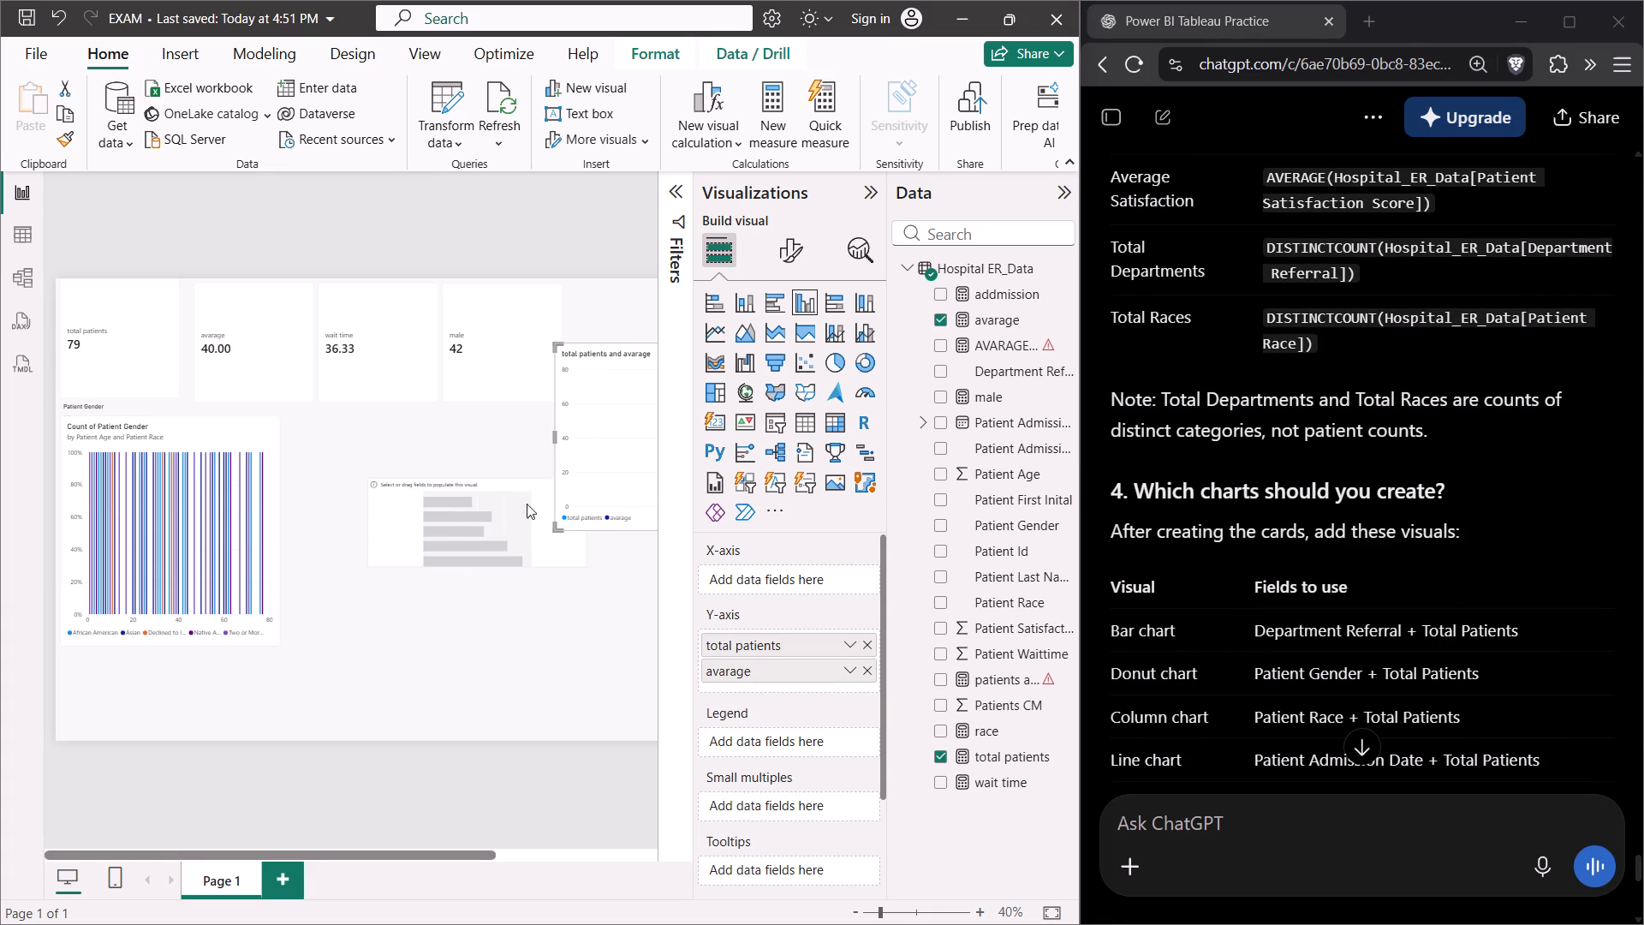
# Move the total patients and avarage chart directly beside the Count of Patient Gender chart.
pyautogui.moveTo(585, 471); pyautogui.dragTo(306, 558)
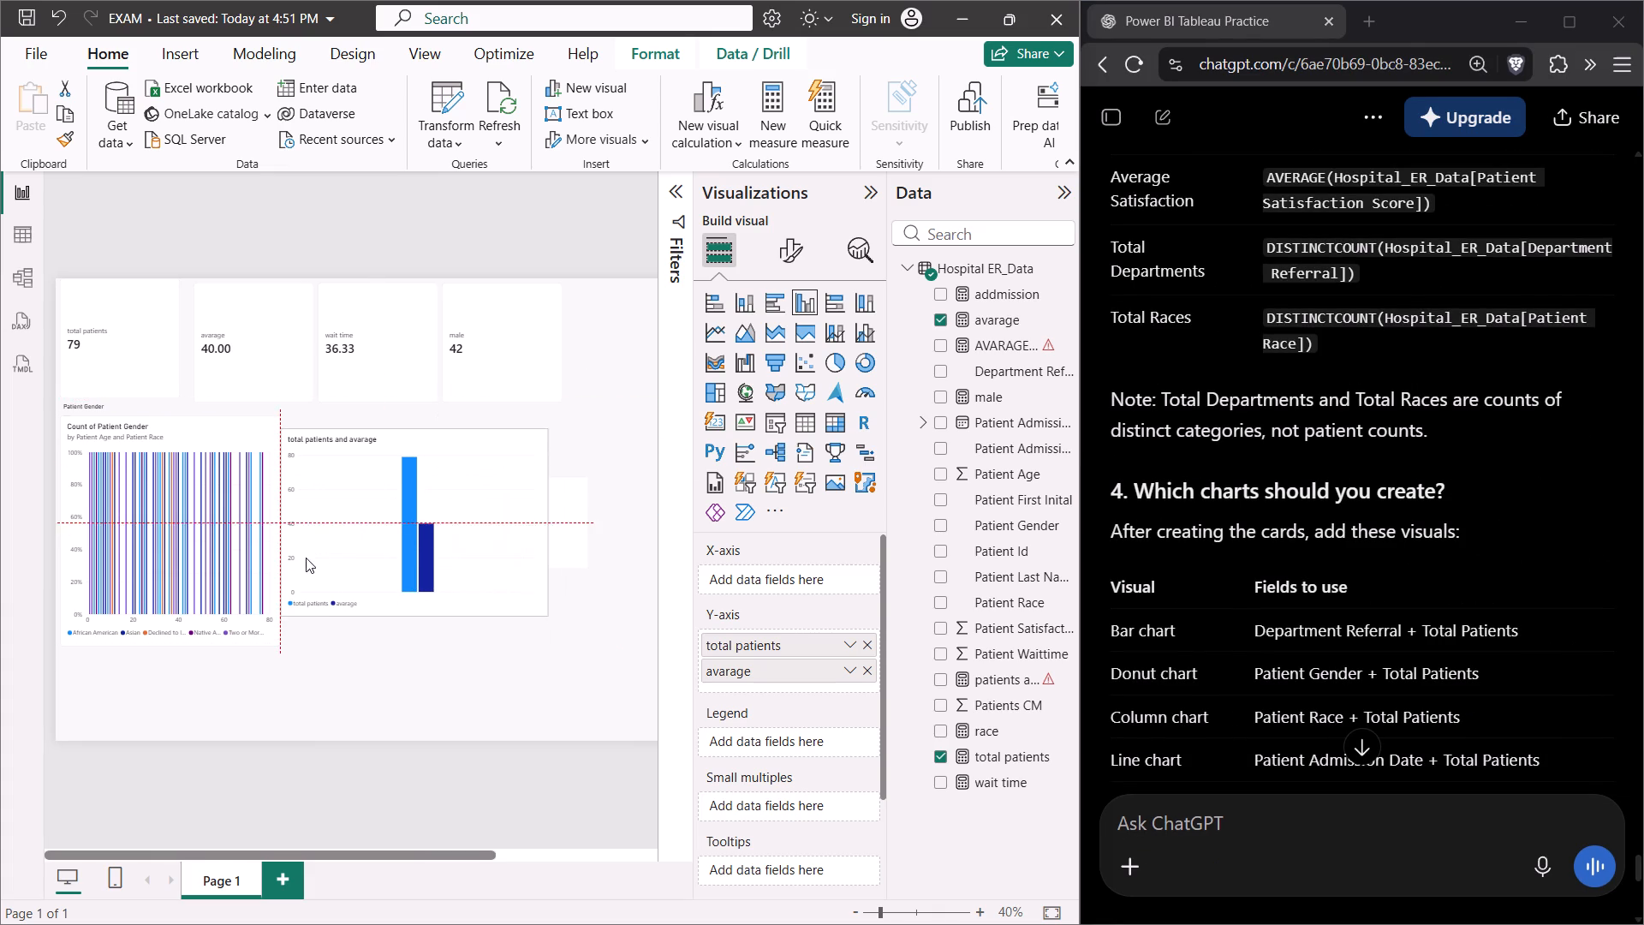
pyautogui.moveTo(306, 558); pyautogui.dragTo(315, 554)
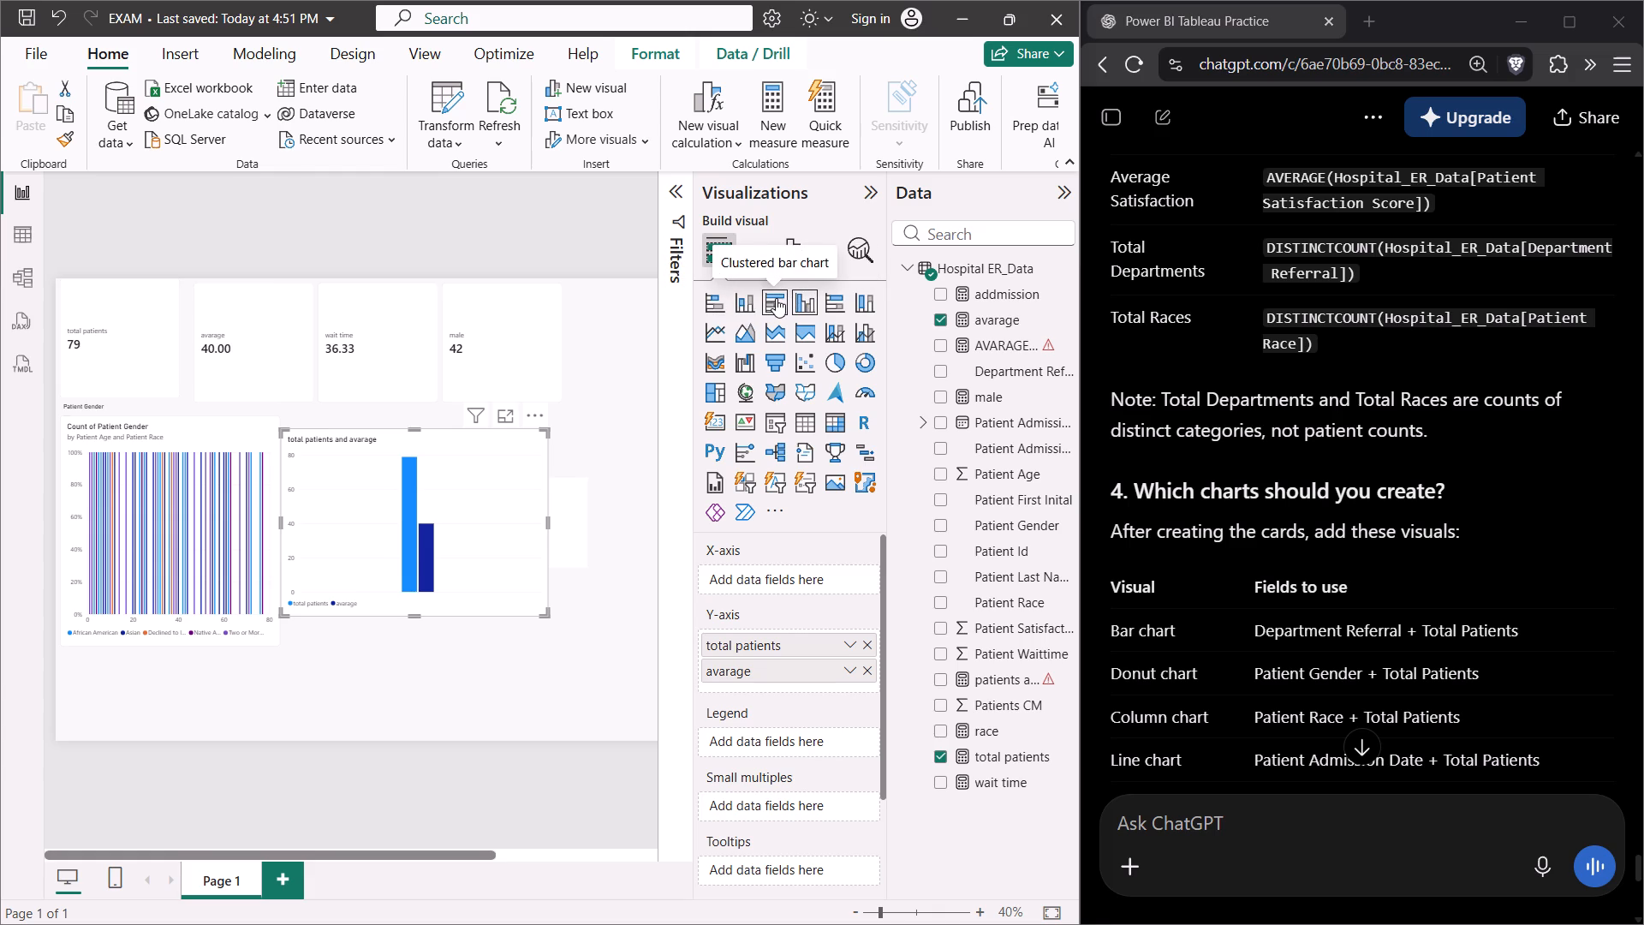
pyautogui.click(776, 298)
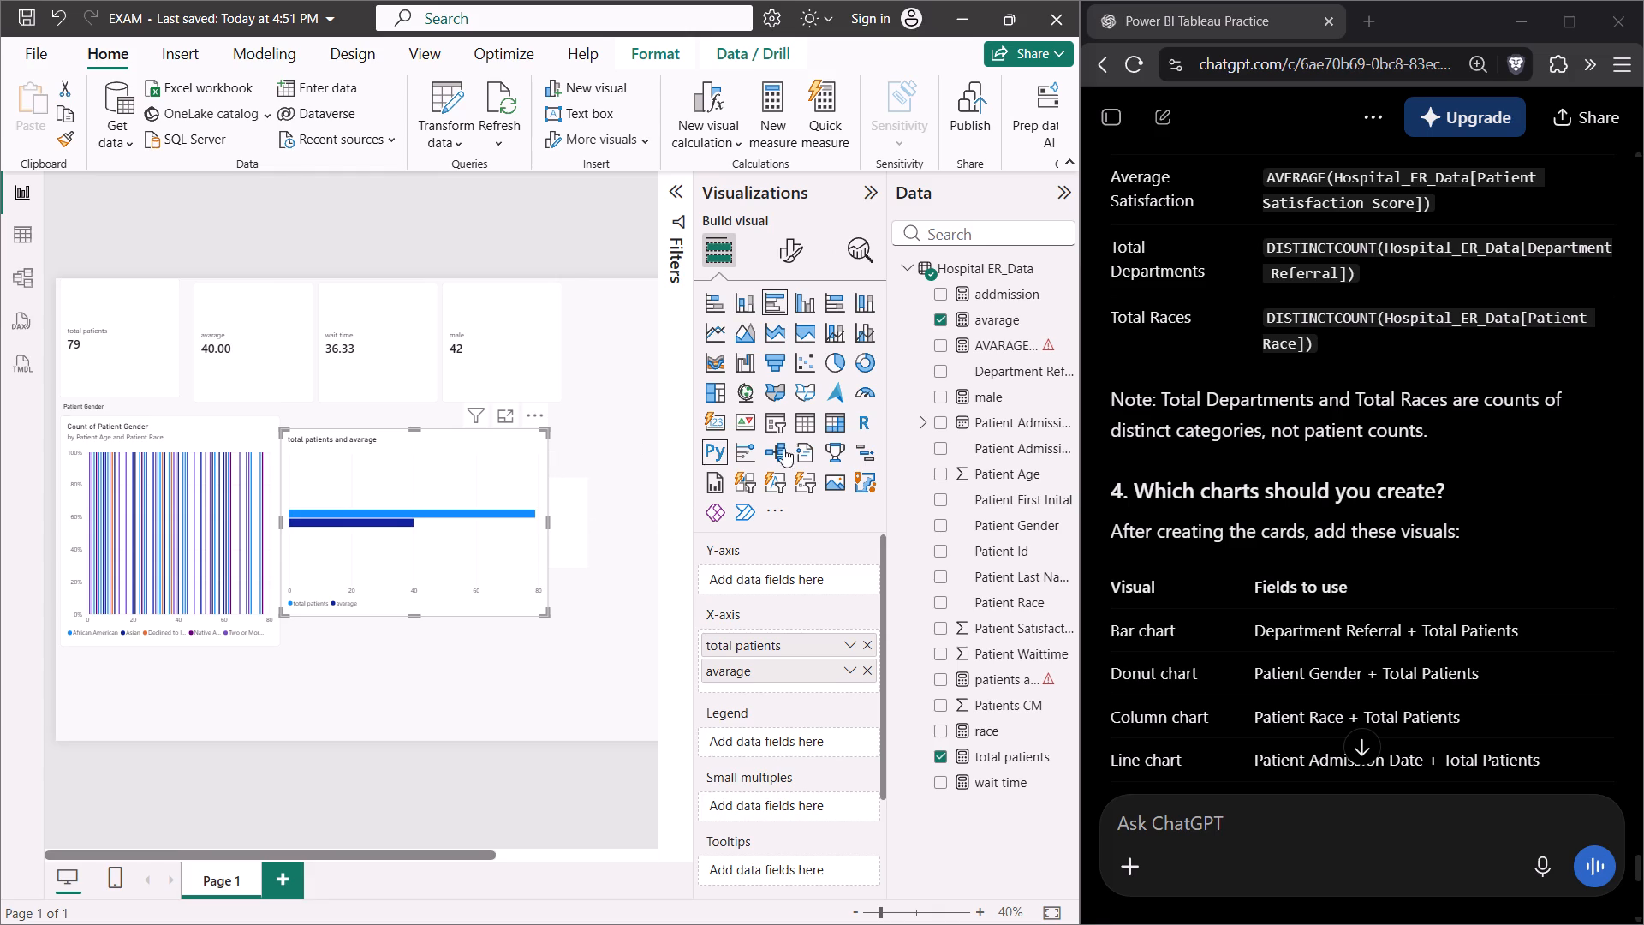
pyautogui.click(938, 371)
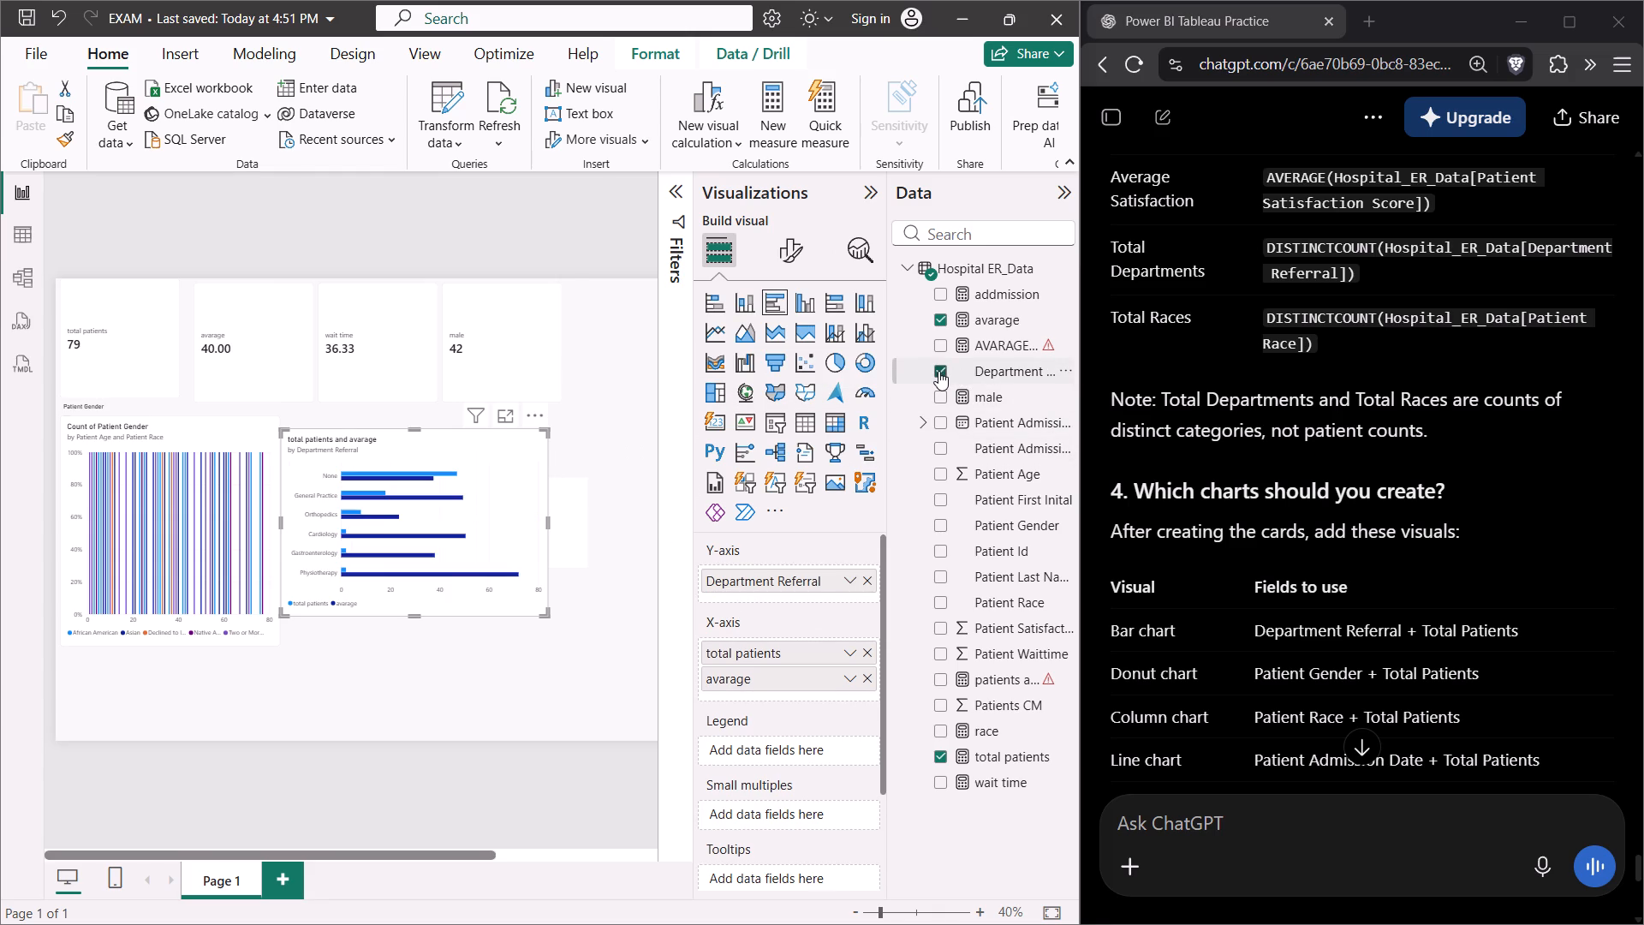
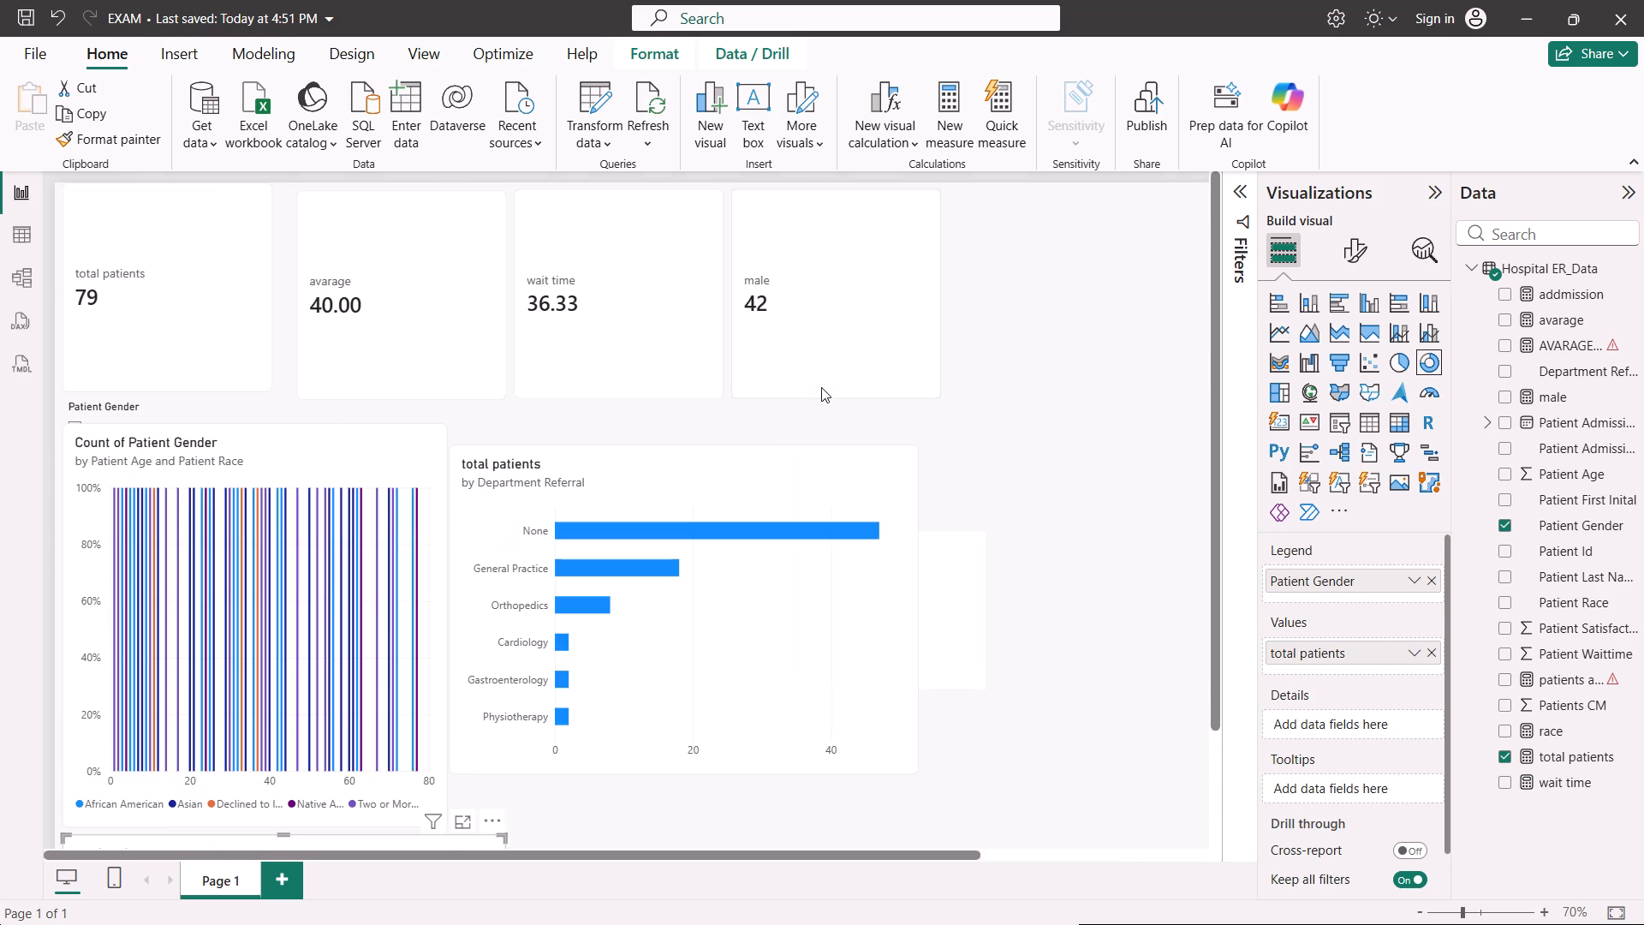
# Examine the male card's multi-card layout formatting options, including layout, padding and gap.
pyautogui.click(849, 331)
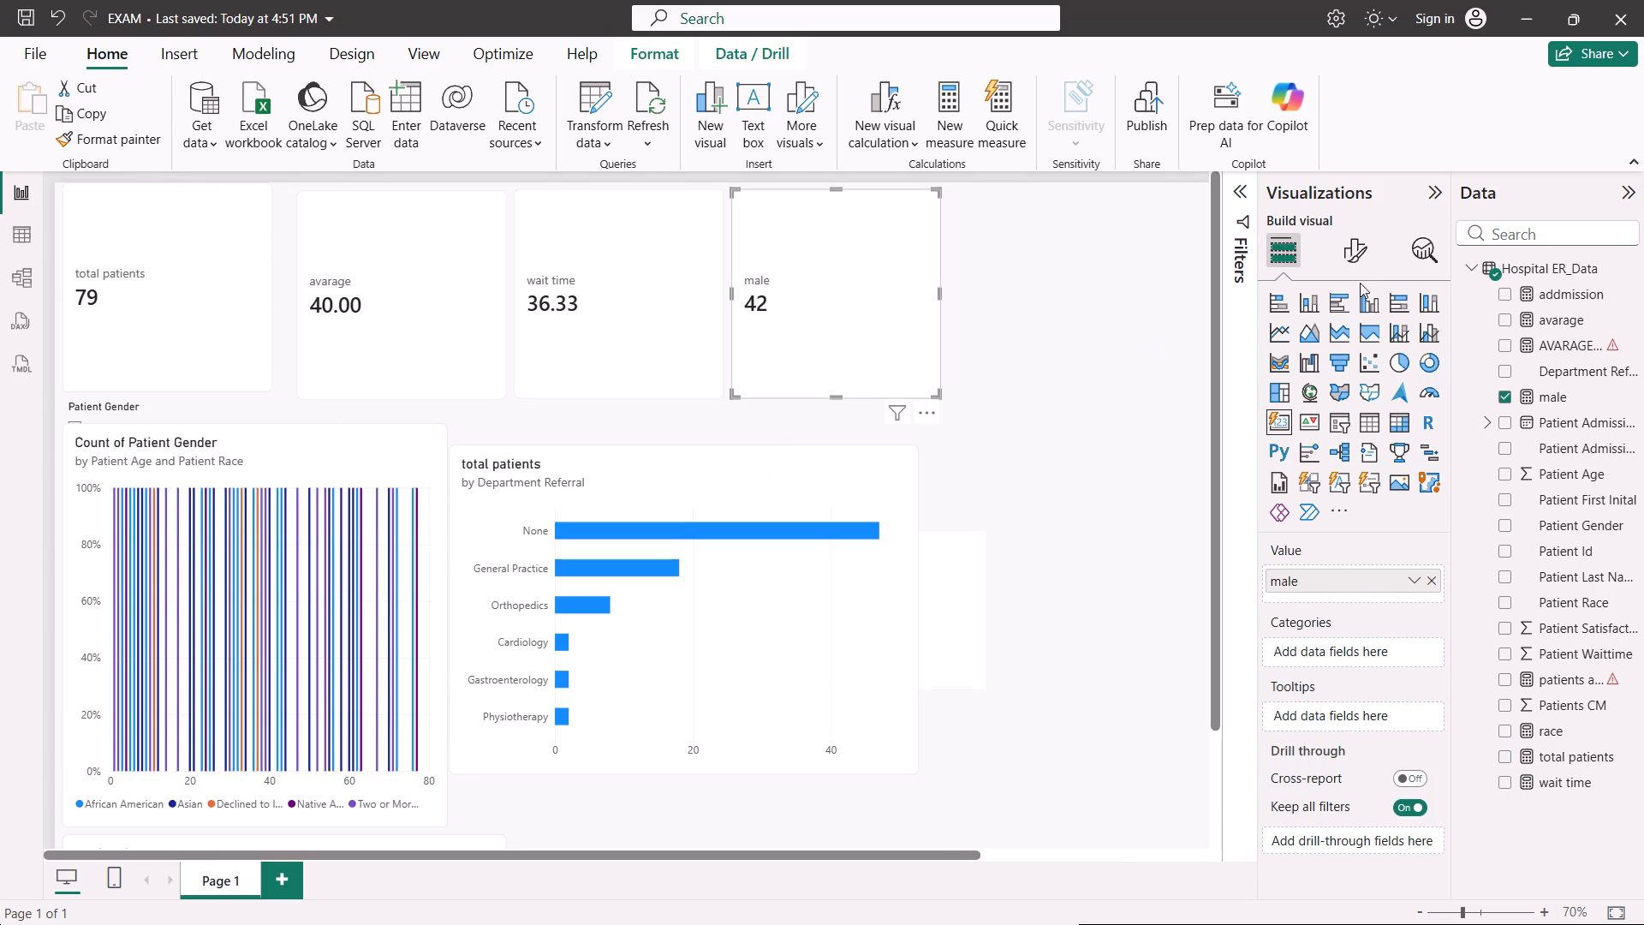
pyautogui.click(1363, 267)
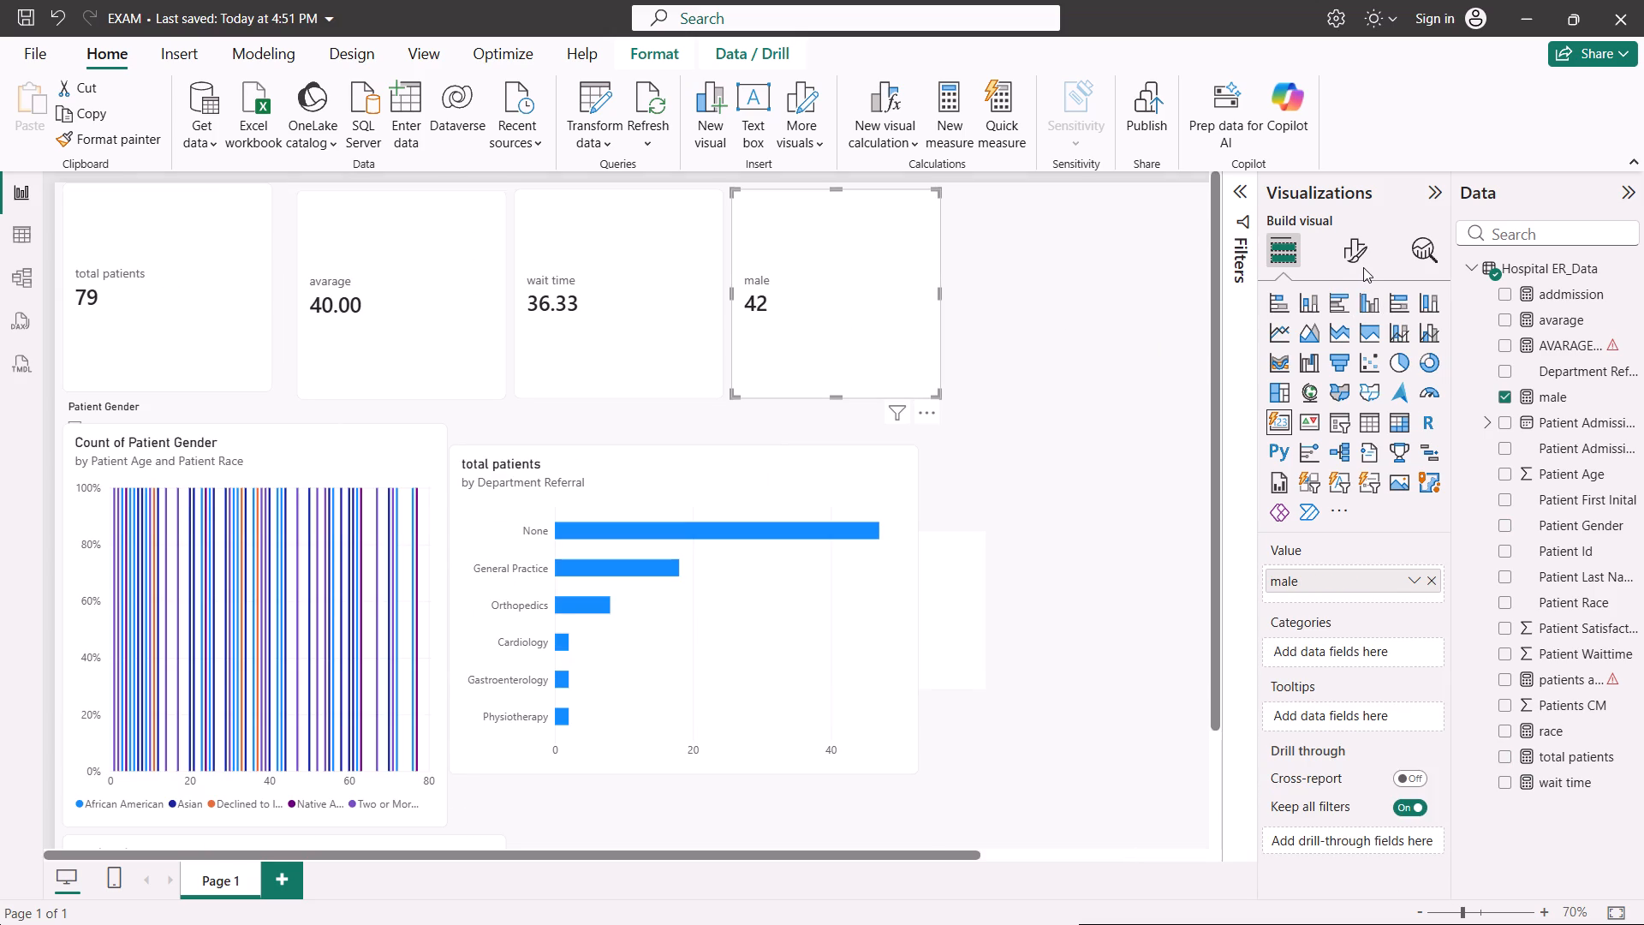
pyautogui.click(1354, 252)
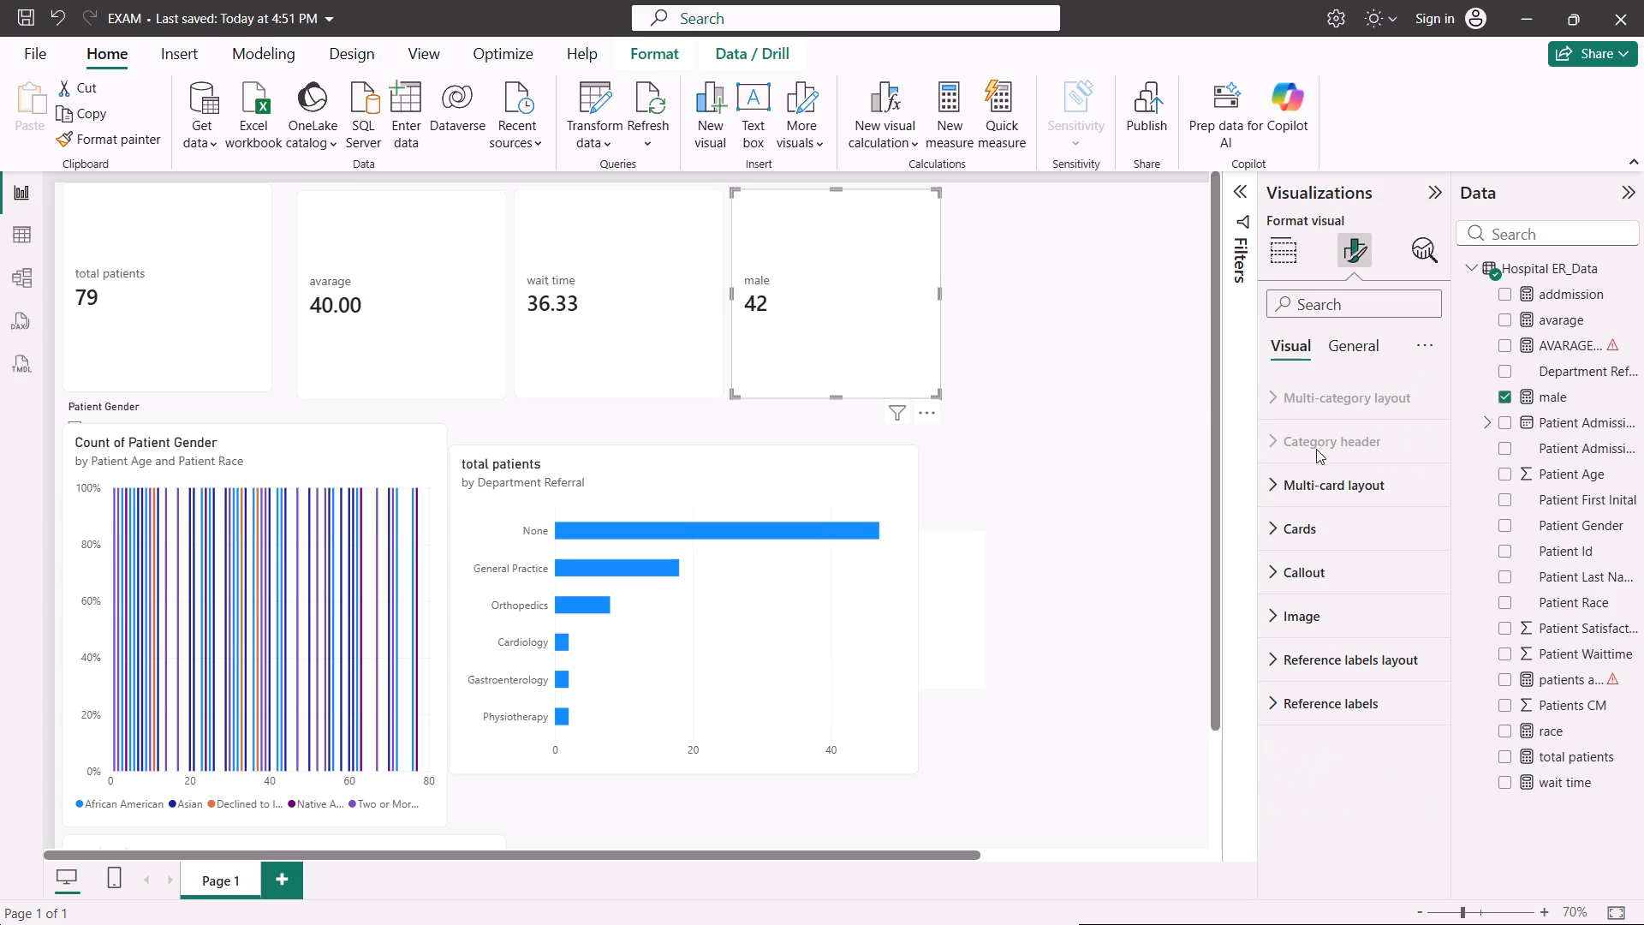
pyautogui.click(1278, 474)
pyautogui.scroll(-1, 1278, 474)
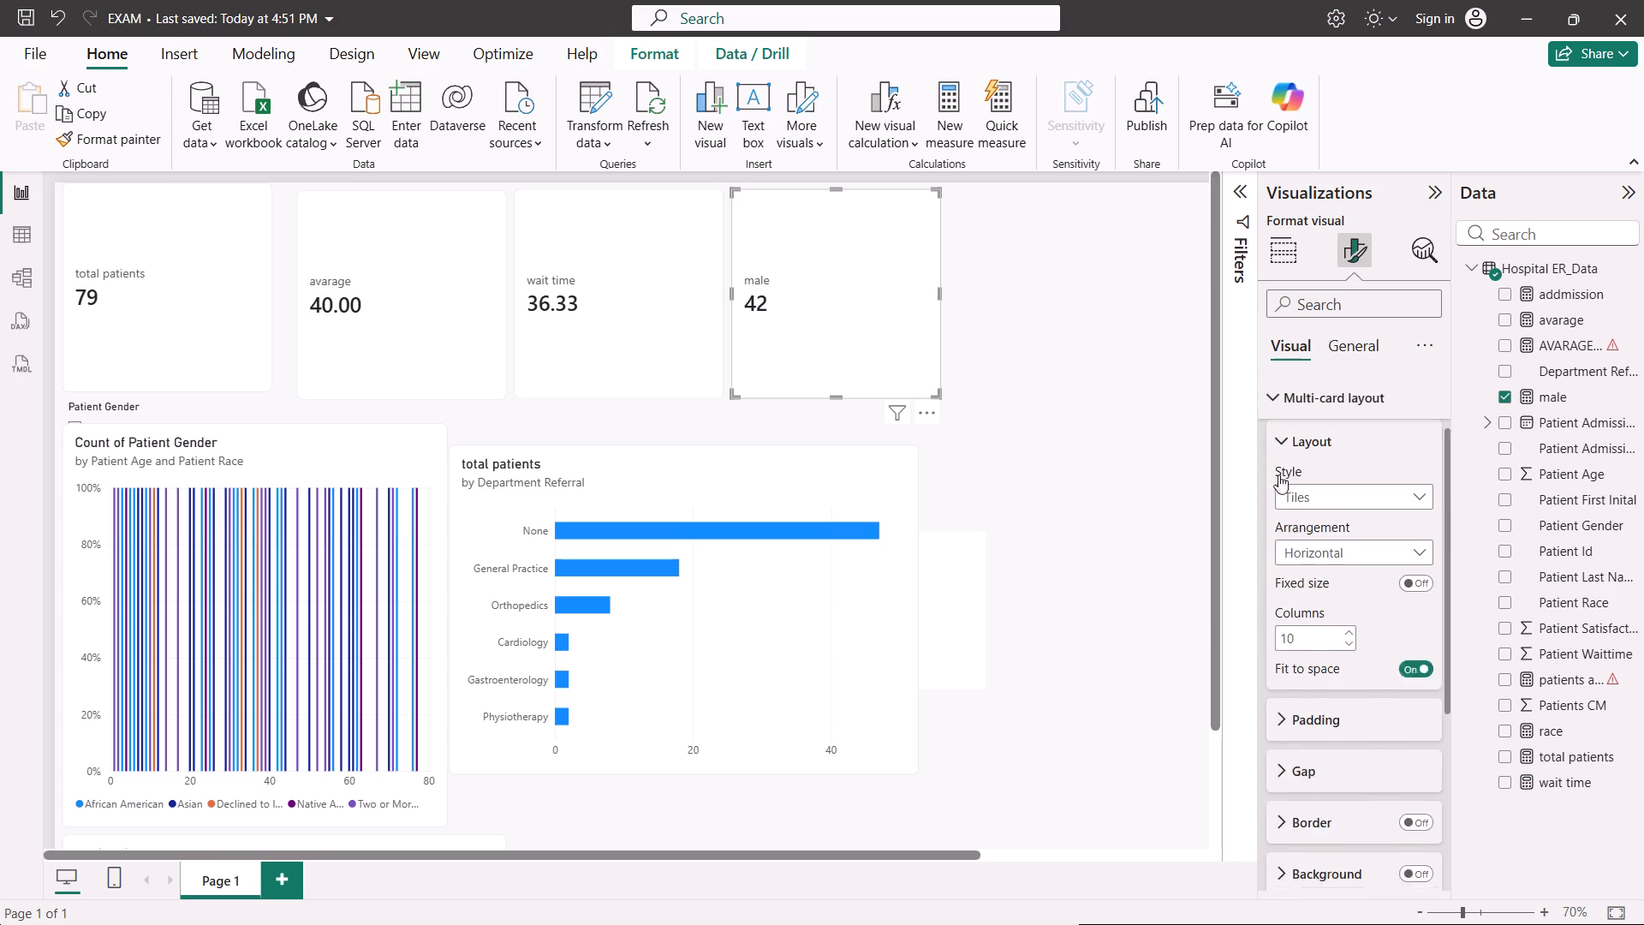
pyautogui.scroll(-1, 1278, 474)
pyautogui.hscroll(1, 1278, 474)
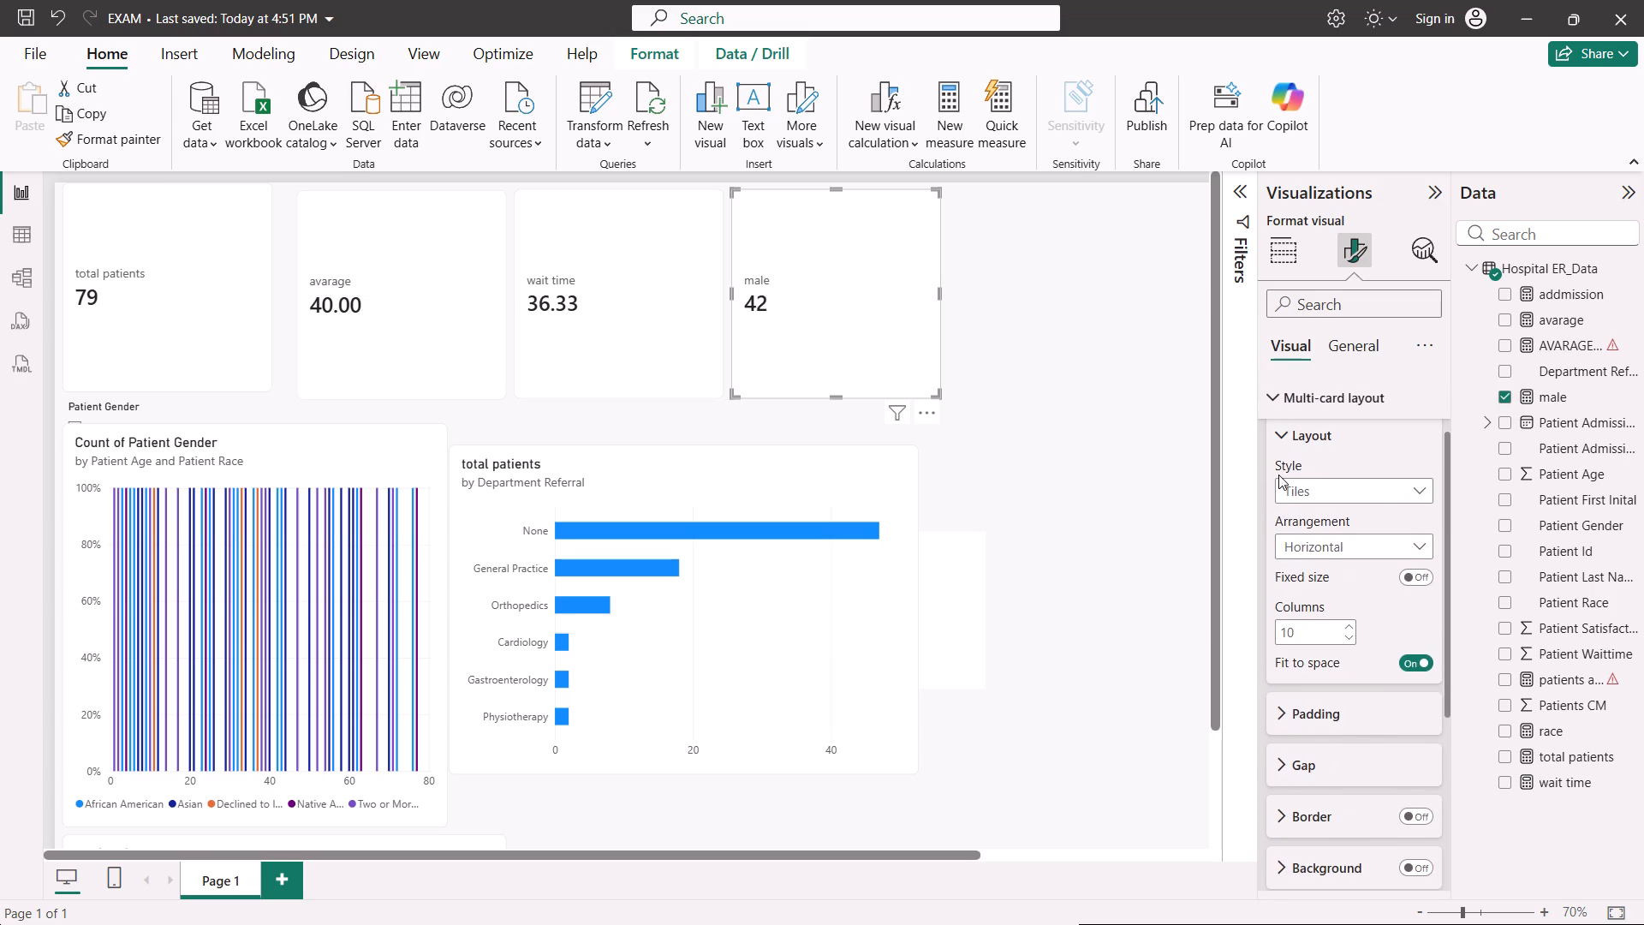
pyautogui.scroll(-1, 1278, 474)
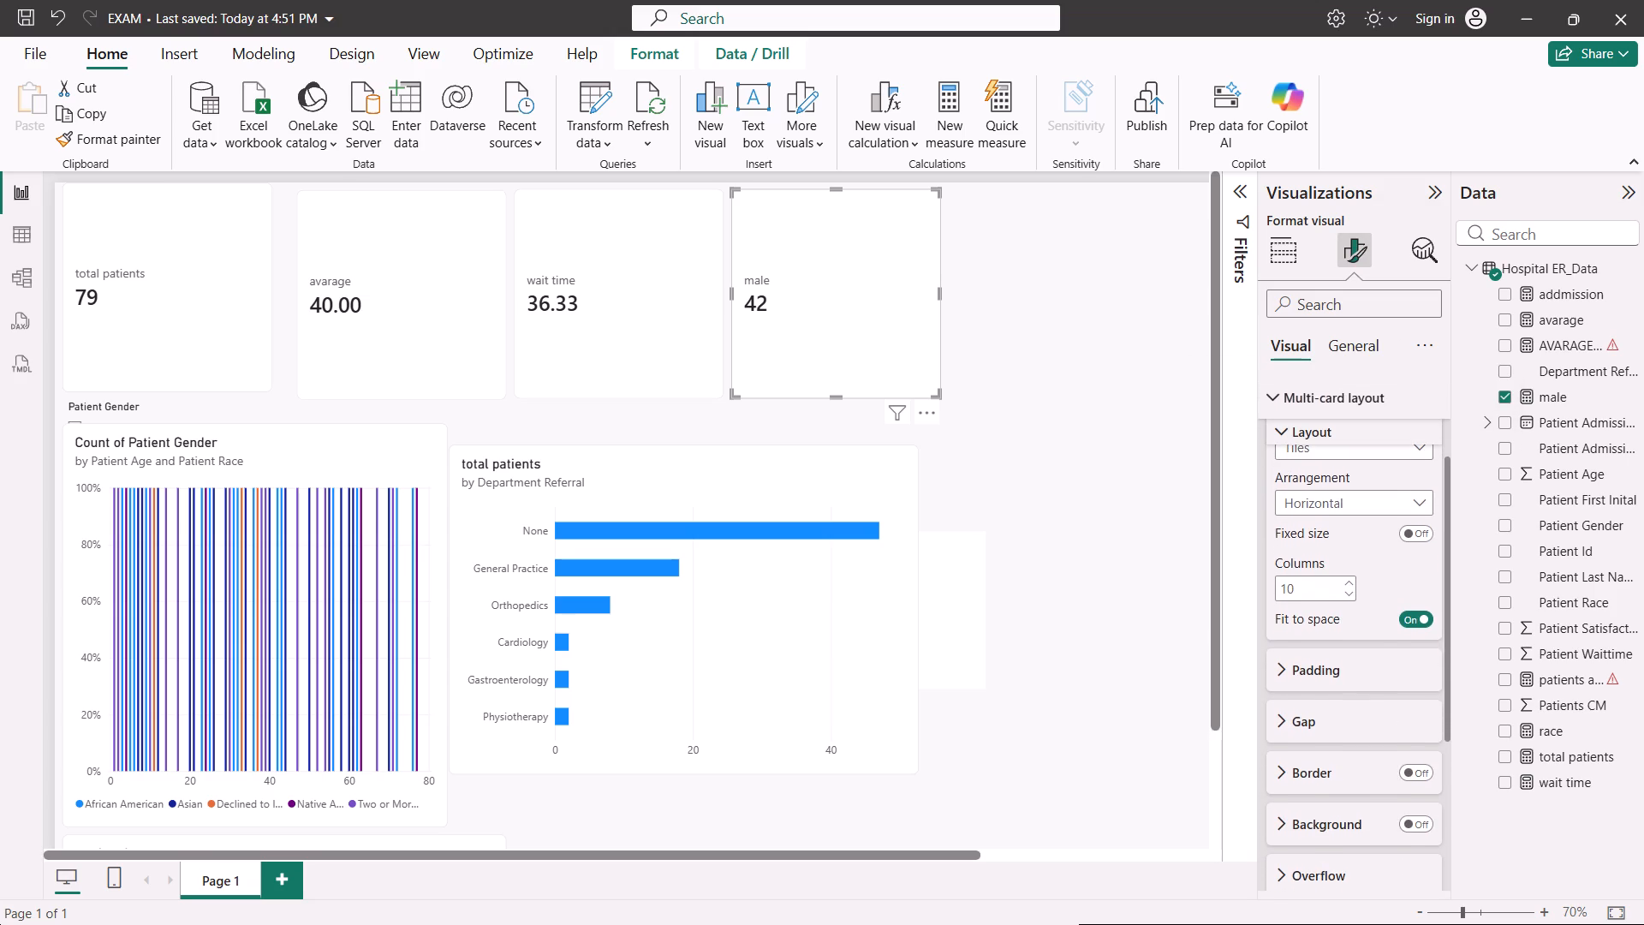
pyautogui.scroll(-2, 1278, 474)
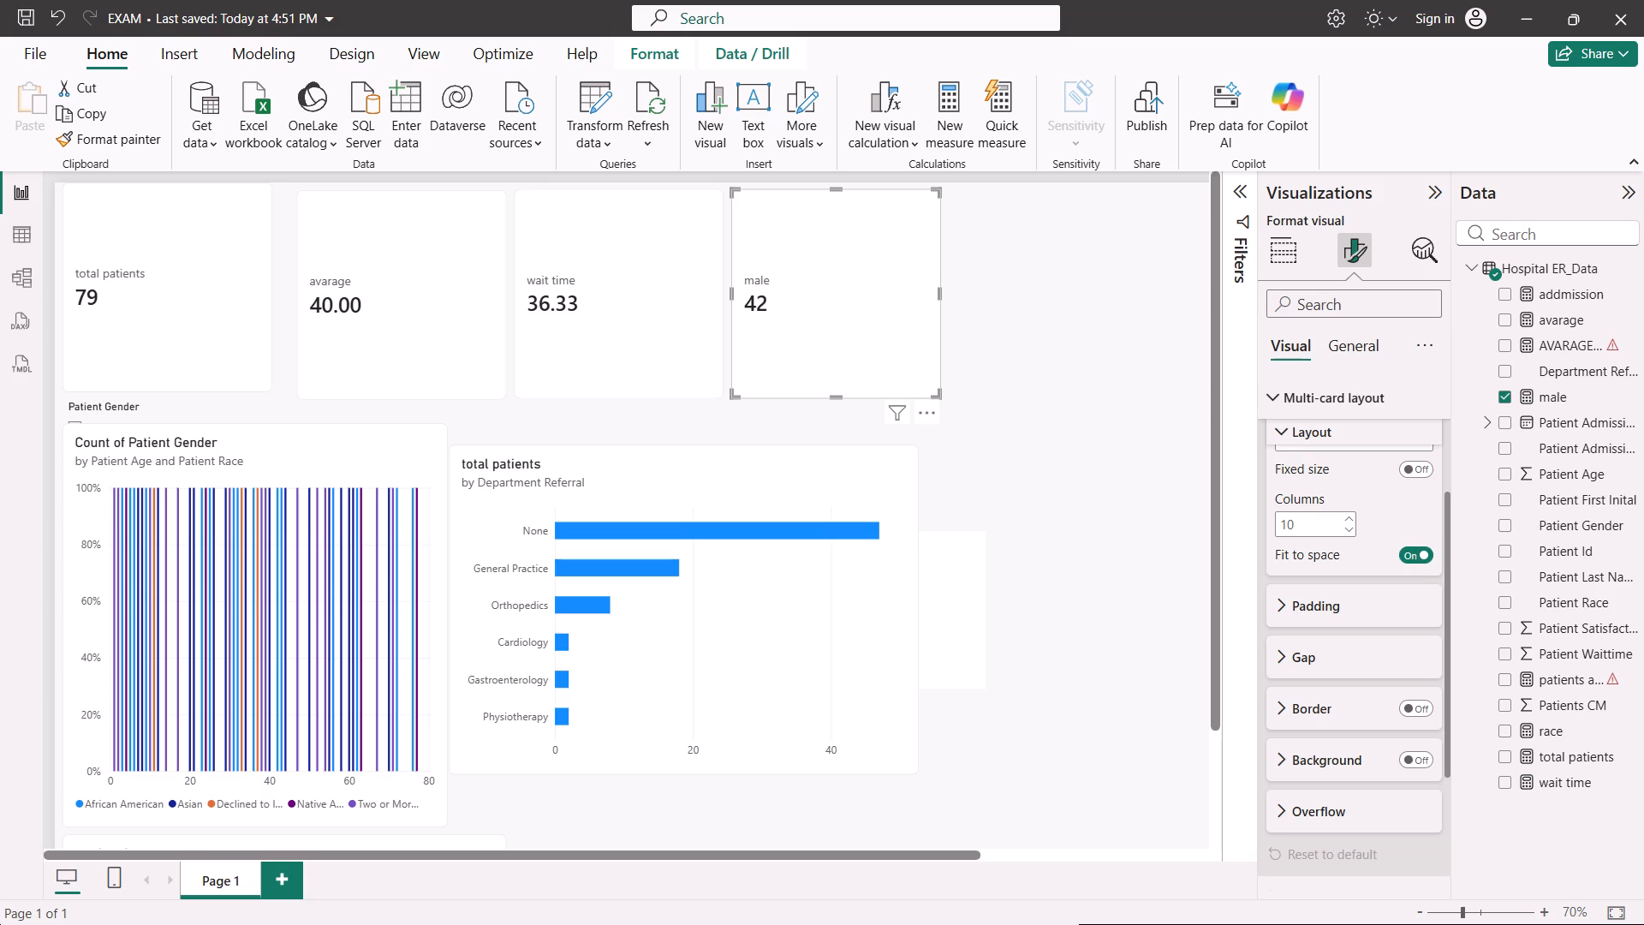
pyautogui.scroll(-1, 1278, 474)
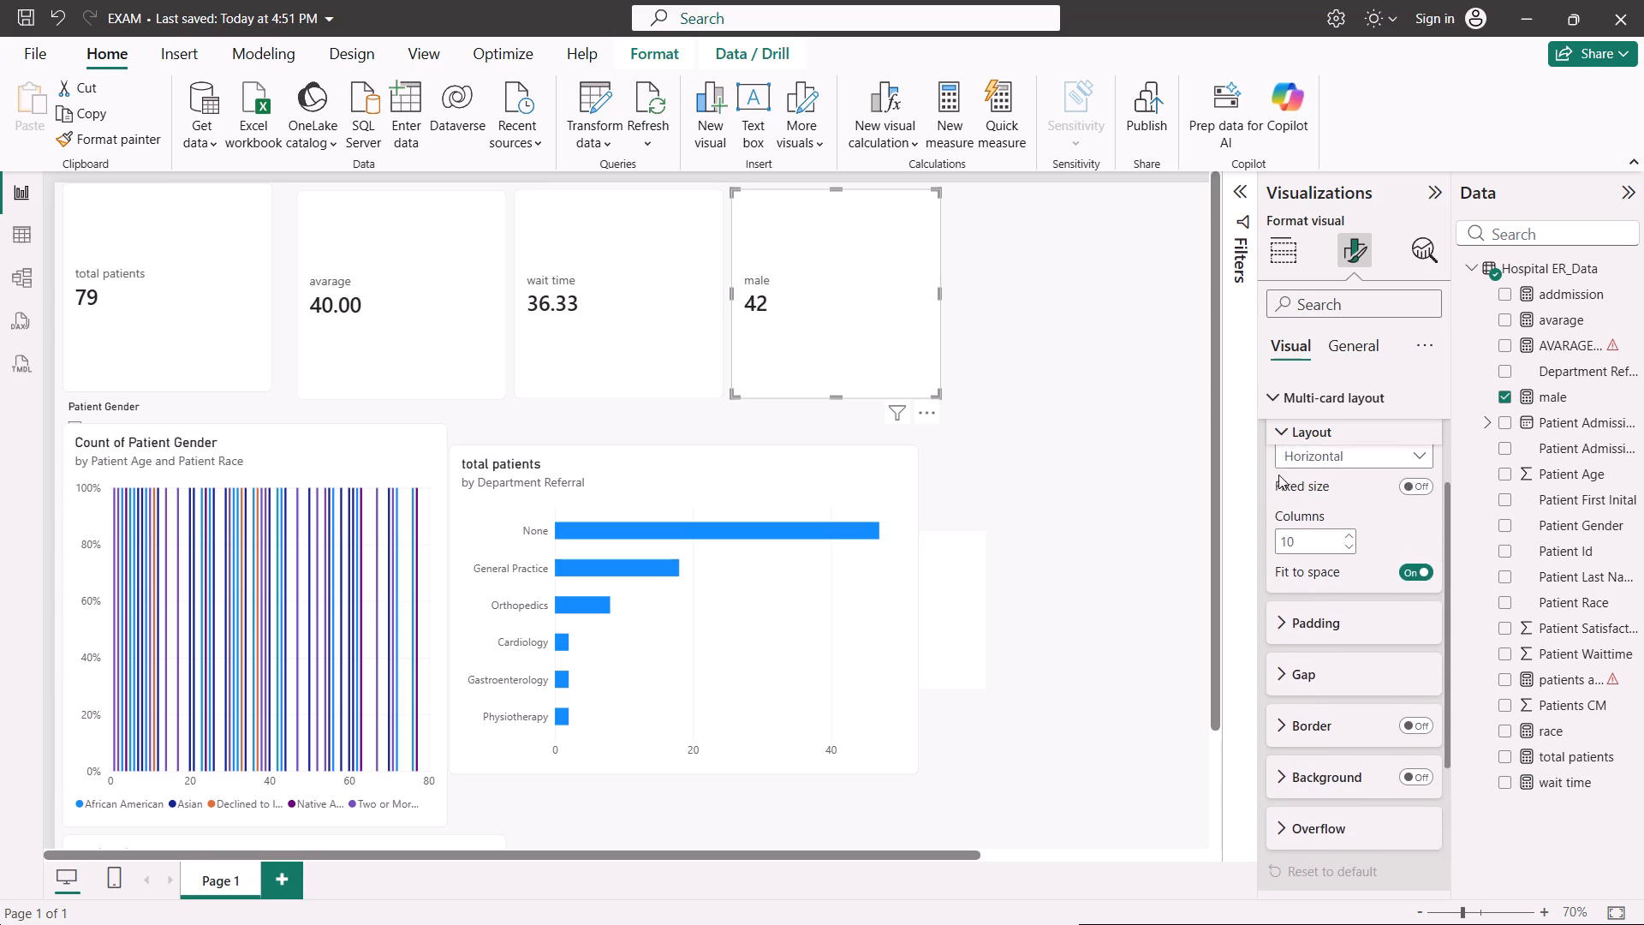
pyautogui.scroll(-1, 1278, 474)
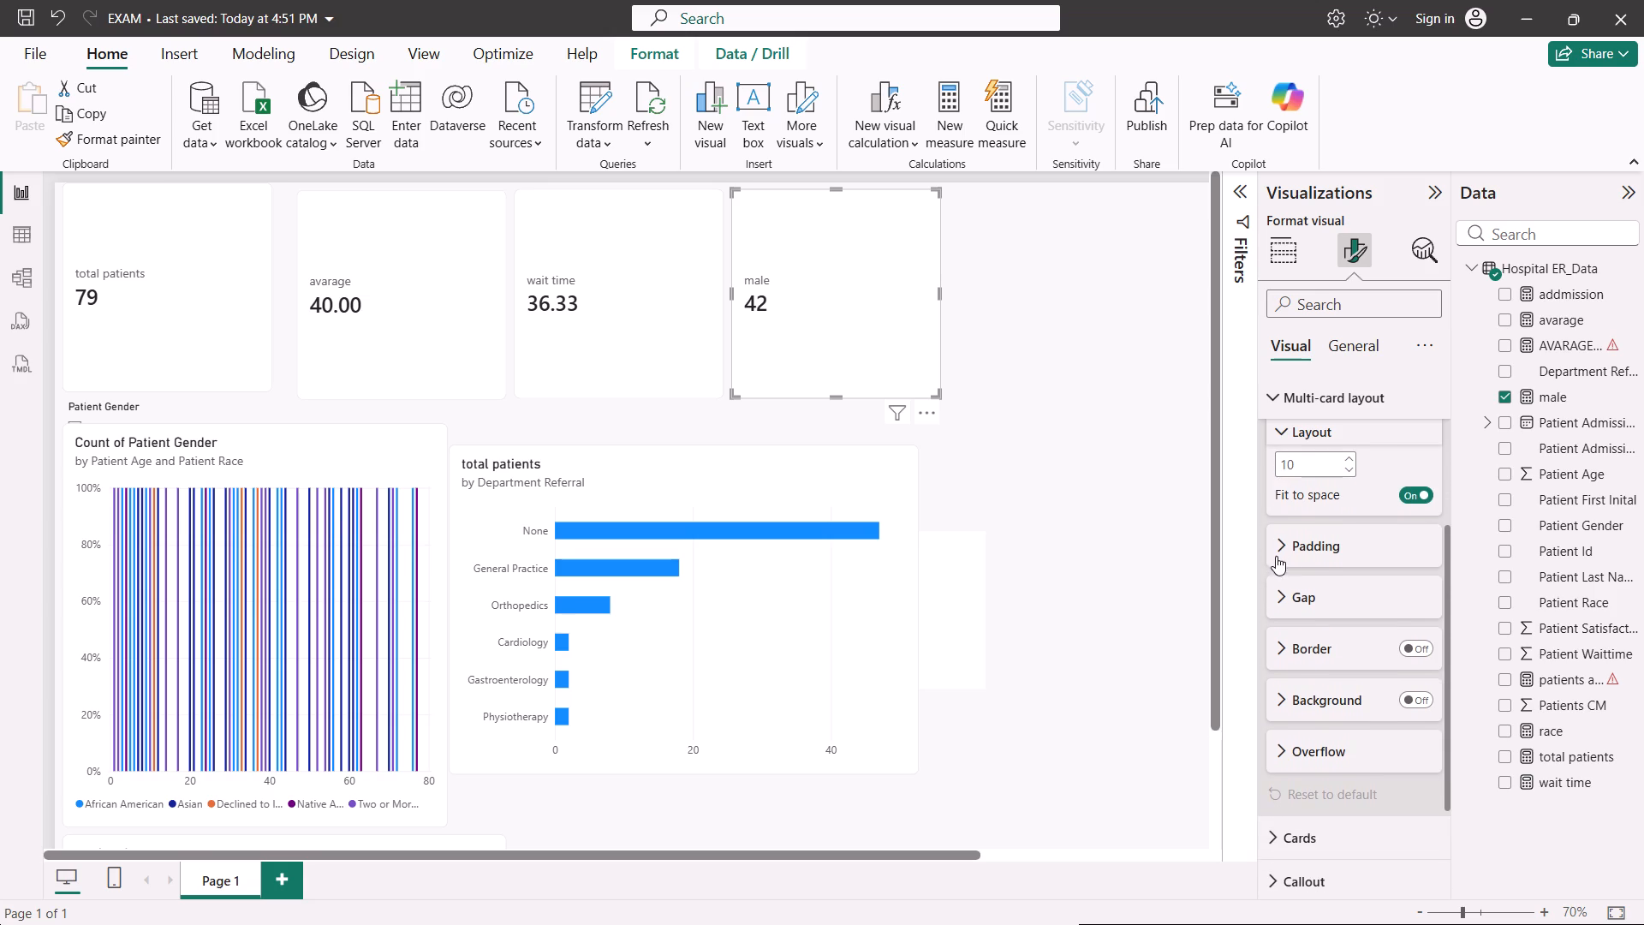
pyautogui.click(1280, 546)
pyautogui.scroll(-2, 1280, 546)
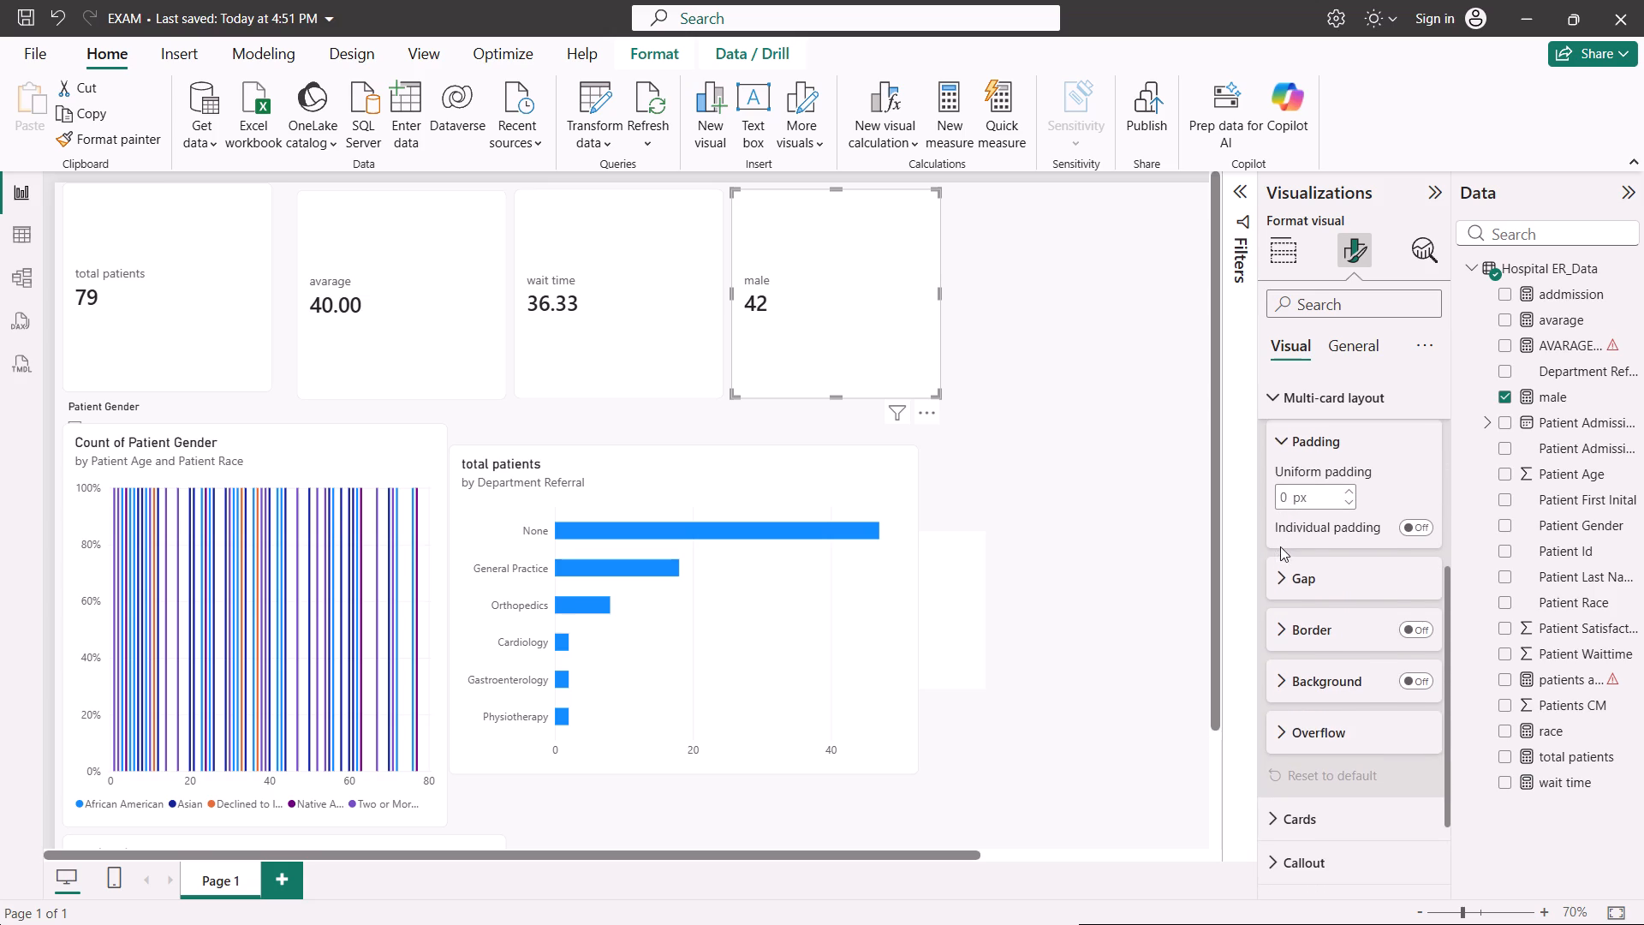
pyautogui.click(1278, 570)
pyautogui.scroll(-1, 1278, 570)
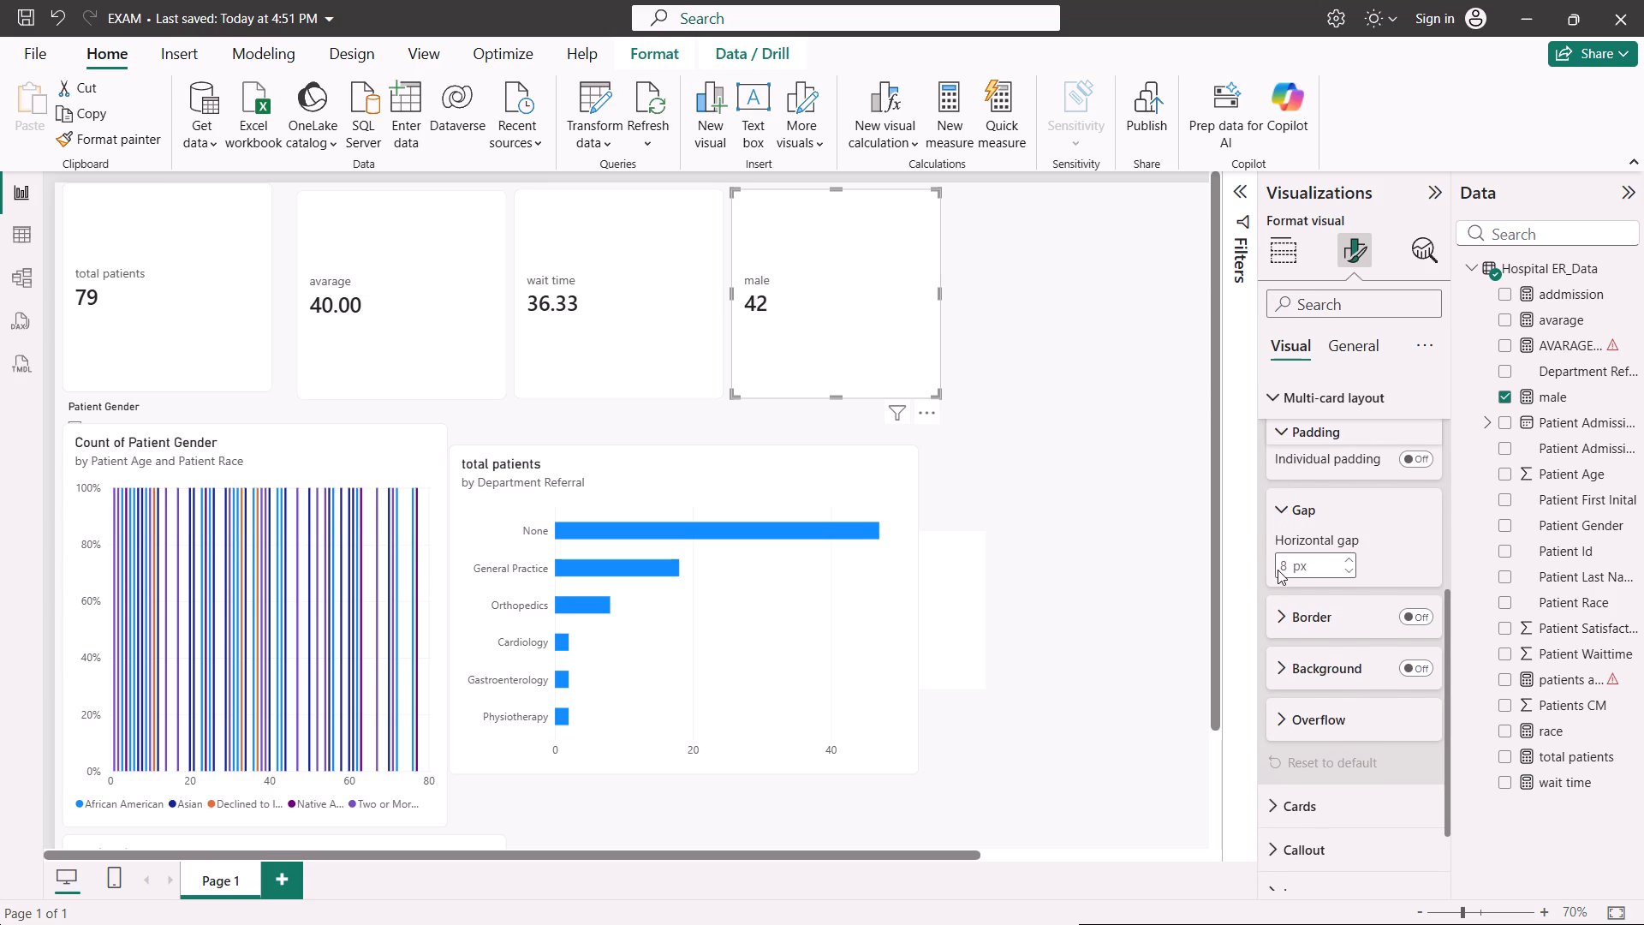
# Turn on the border in the male card's multi-card layout settings.
pyautogui.scroll(-1, 1278, 570)
pyautogui.click(1409, 552)
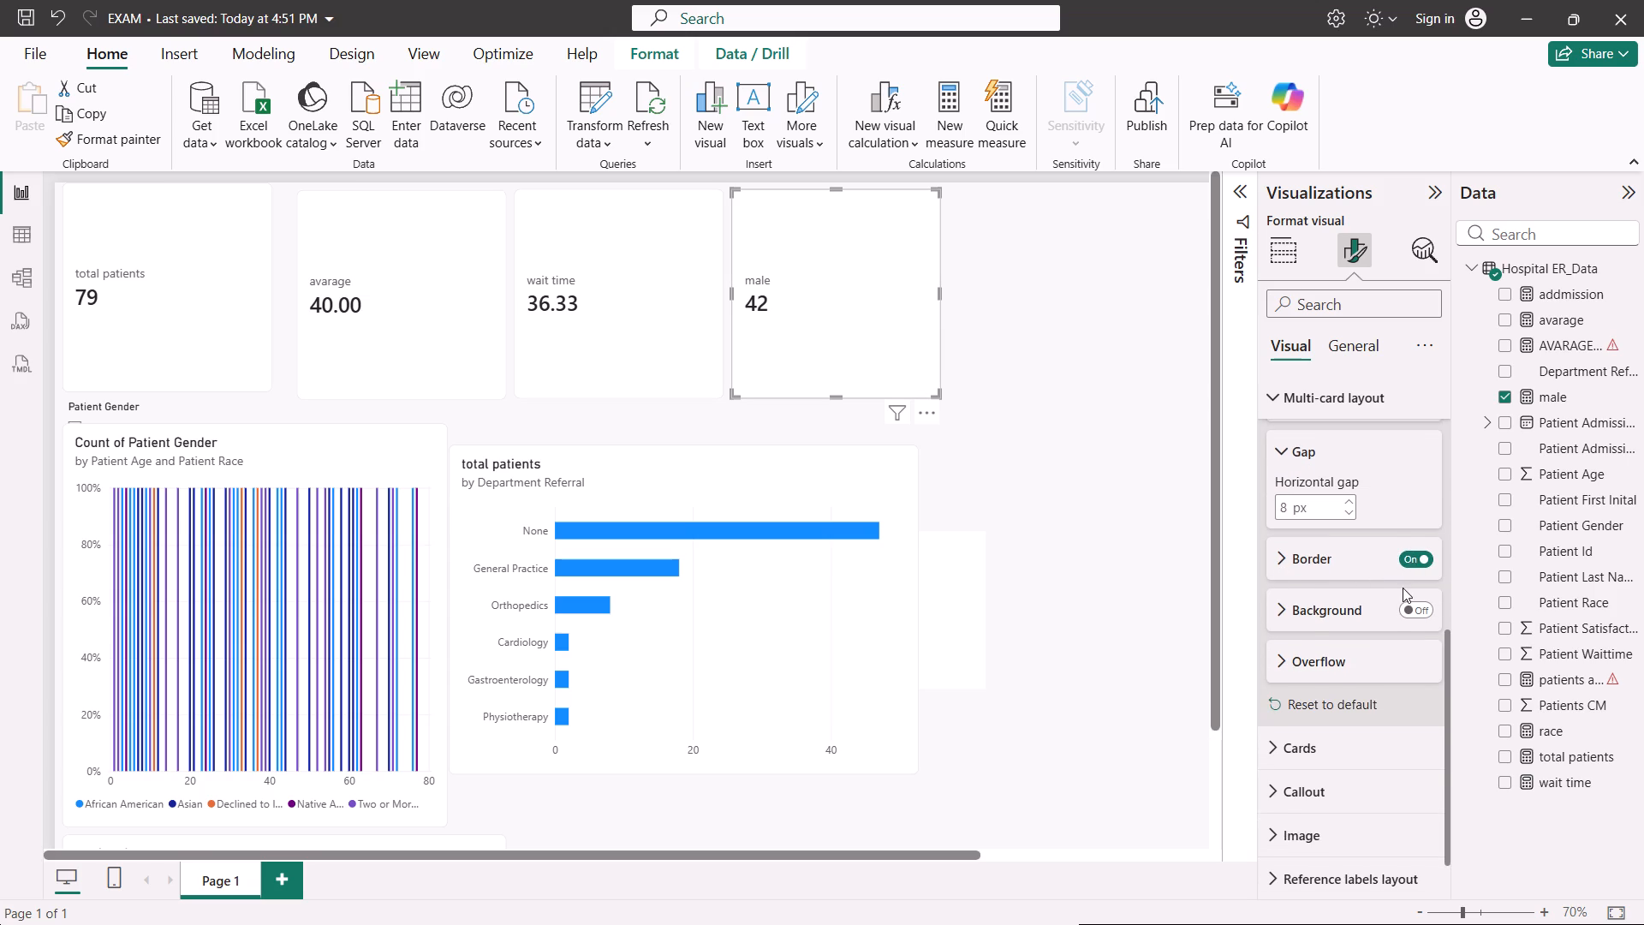
# Turn on the male card's multi-card layout background and set its colour to blue #118DFF.
pyautogui.click(1400, 610)
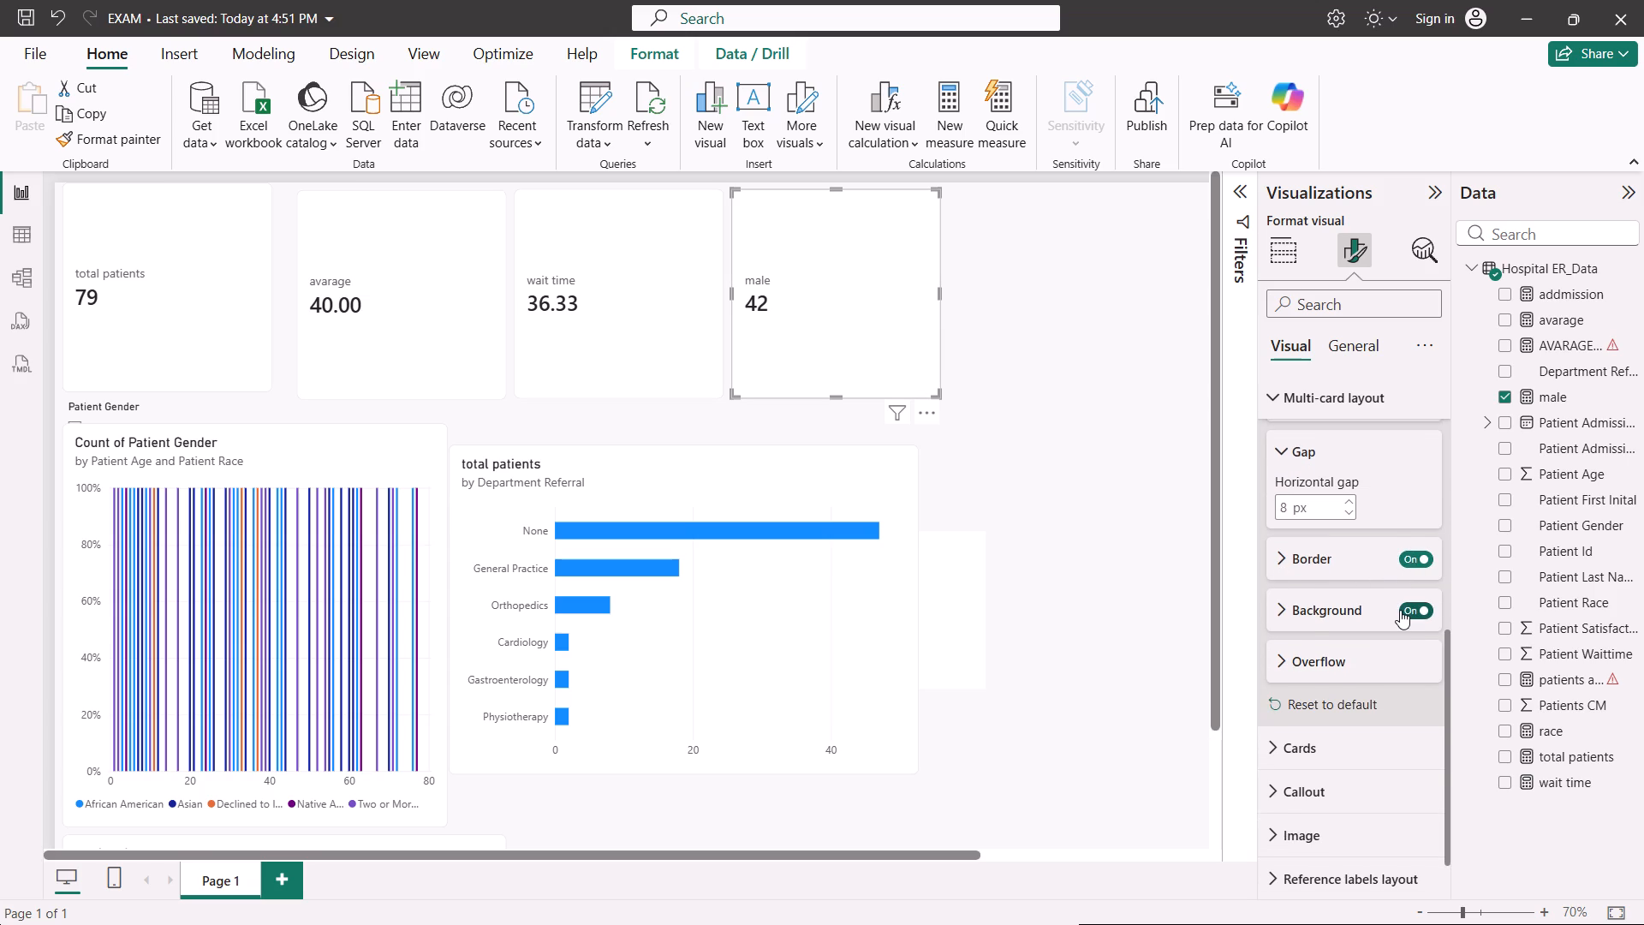
pyautogui.click(1400, 610)
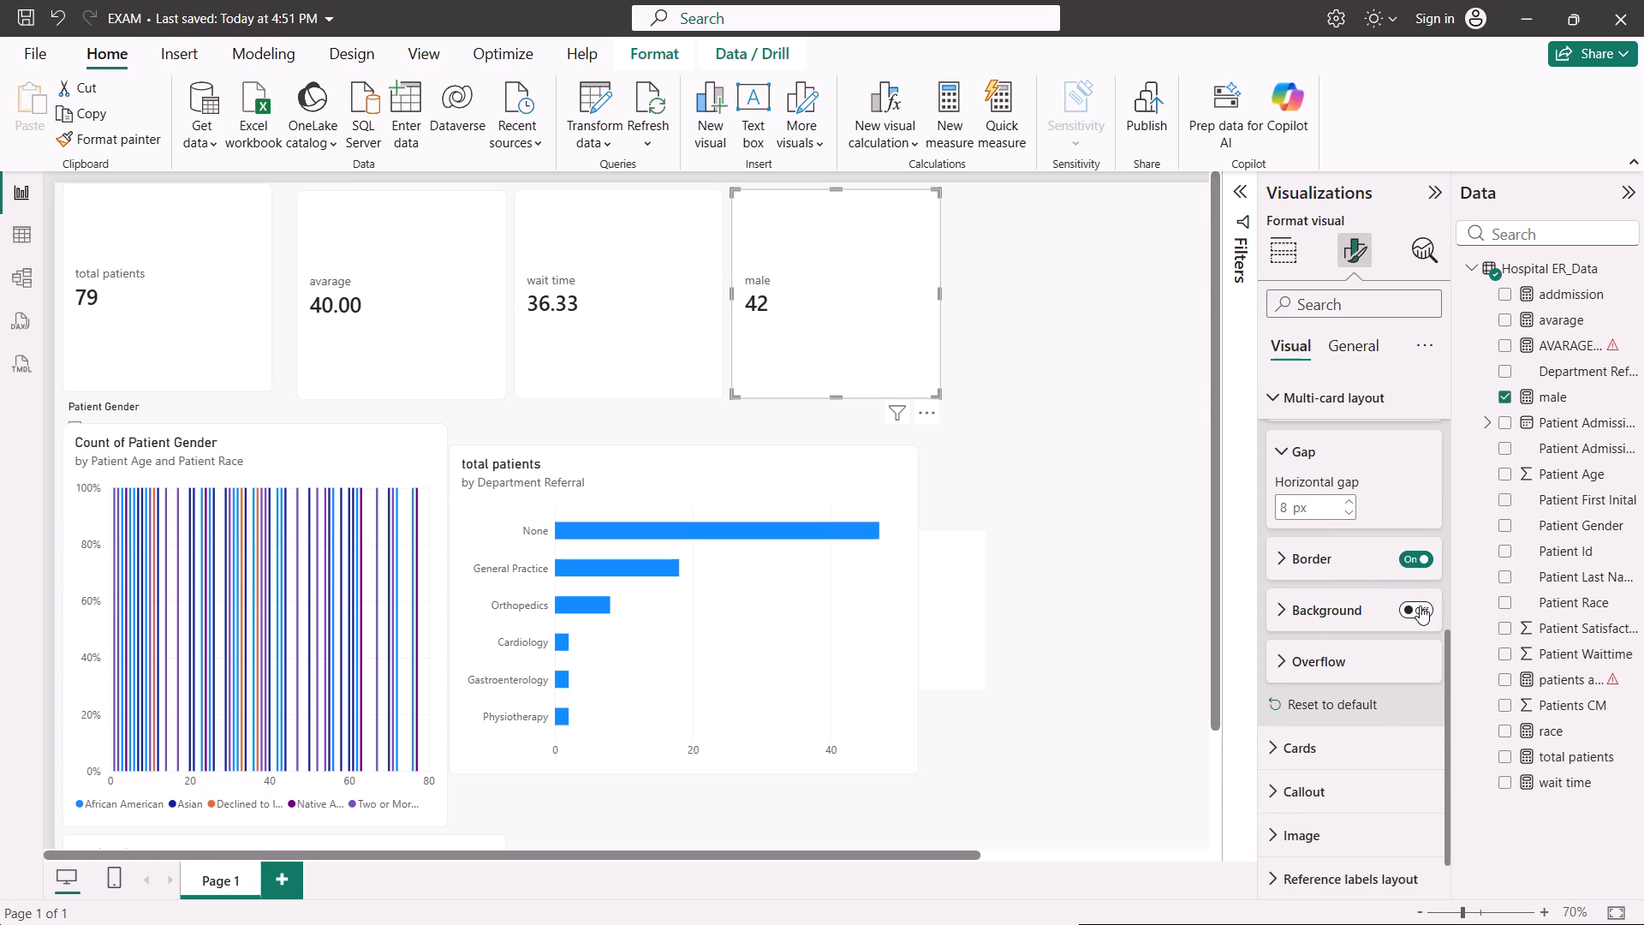
pyautogui.click(1420, 606)
pyautogui.click(1284, 601)
pyautogui.scroll(-1, 1284, 601)
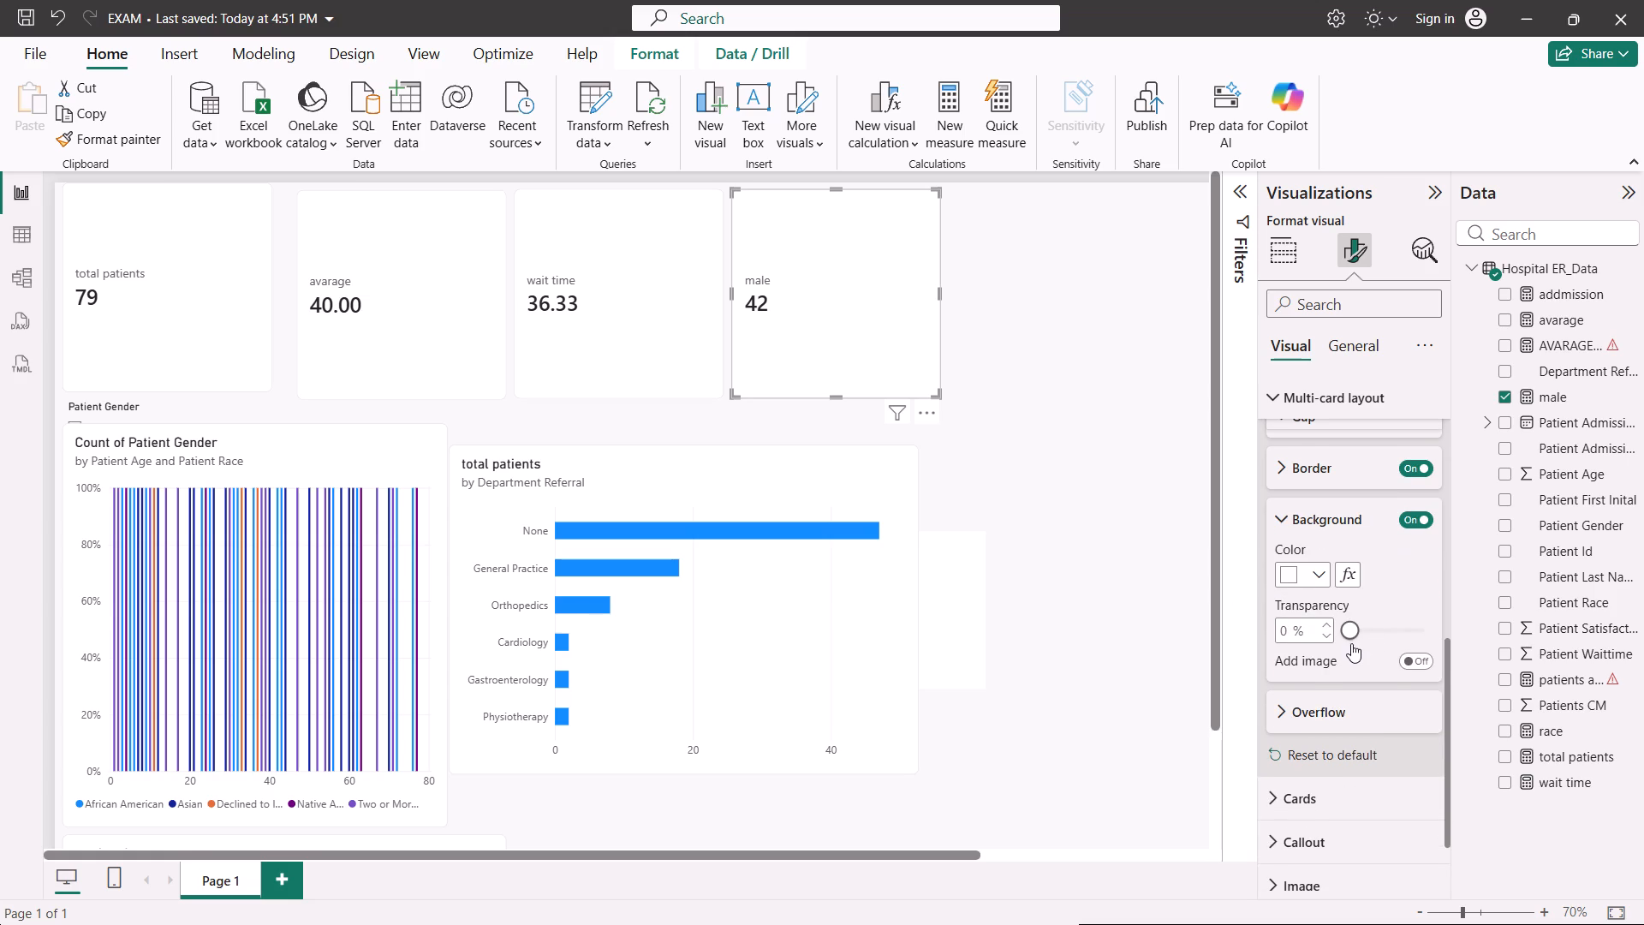
pyautogui.click(1321, 574)
pyautogui.click(1359, 436)
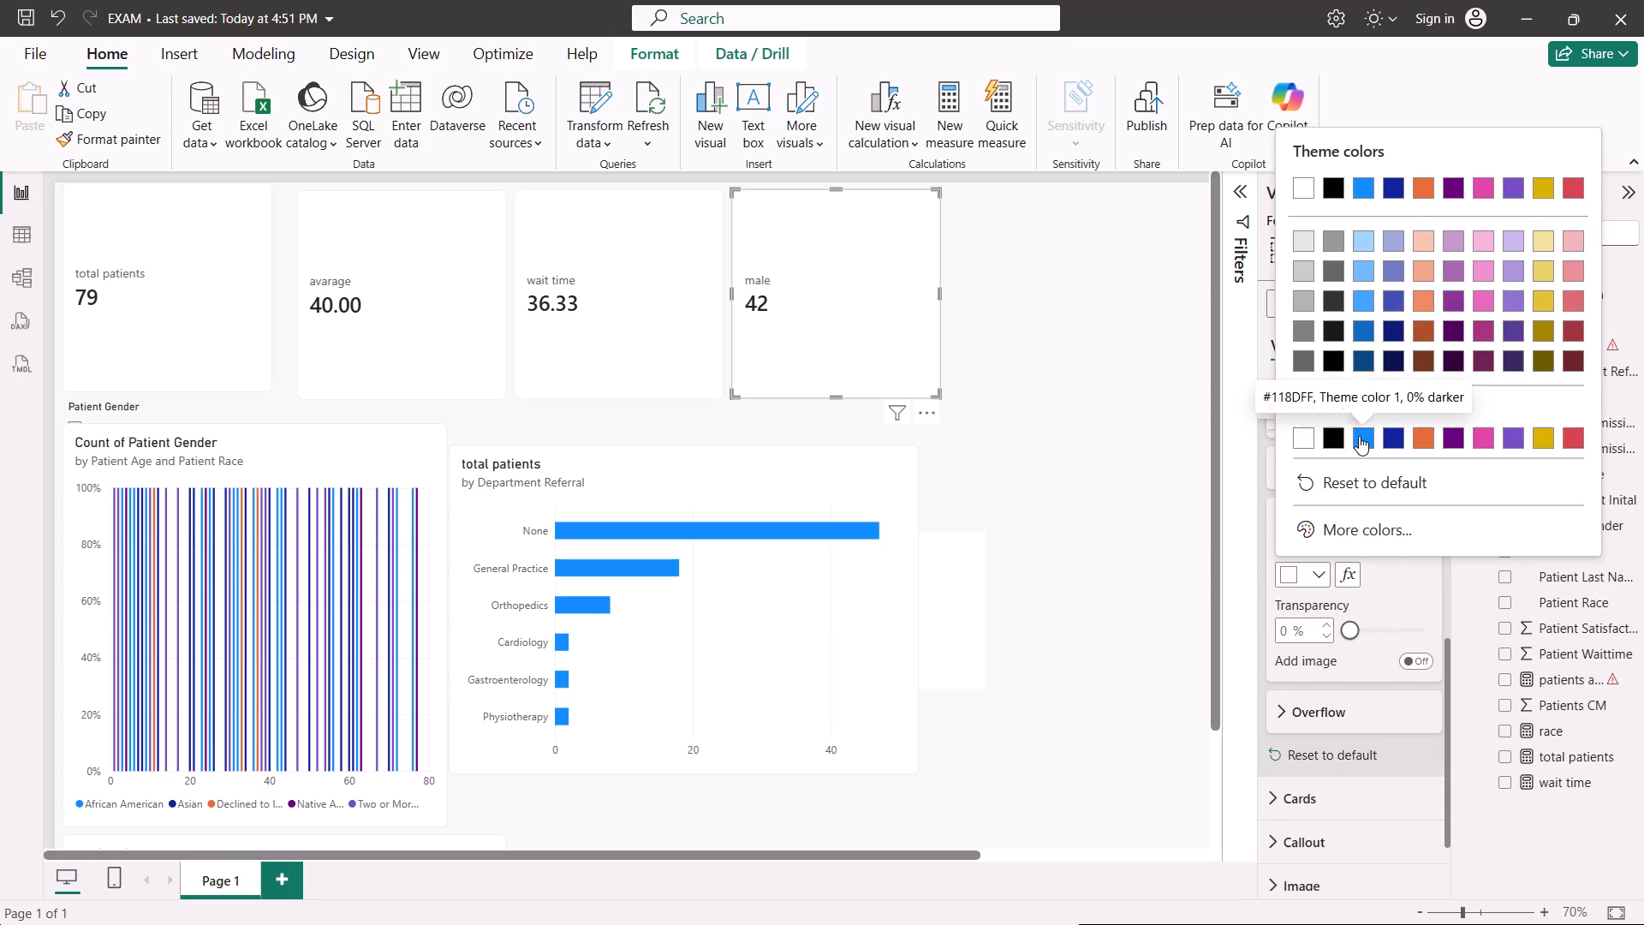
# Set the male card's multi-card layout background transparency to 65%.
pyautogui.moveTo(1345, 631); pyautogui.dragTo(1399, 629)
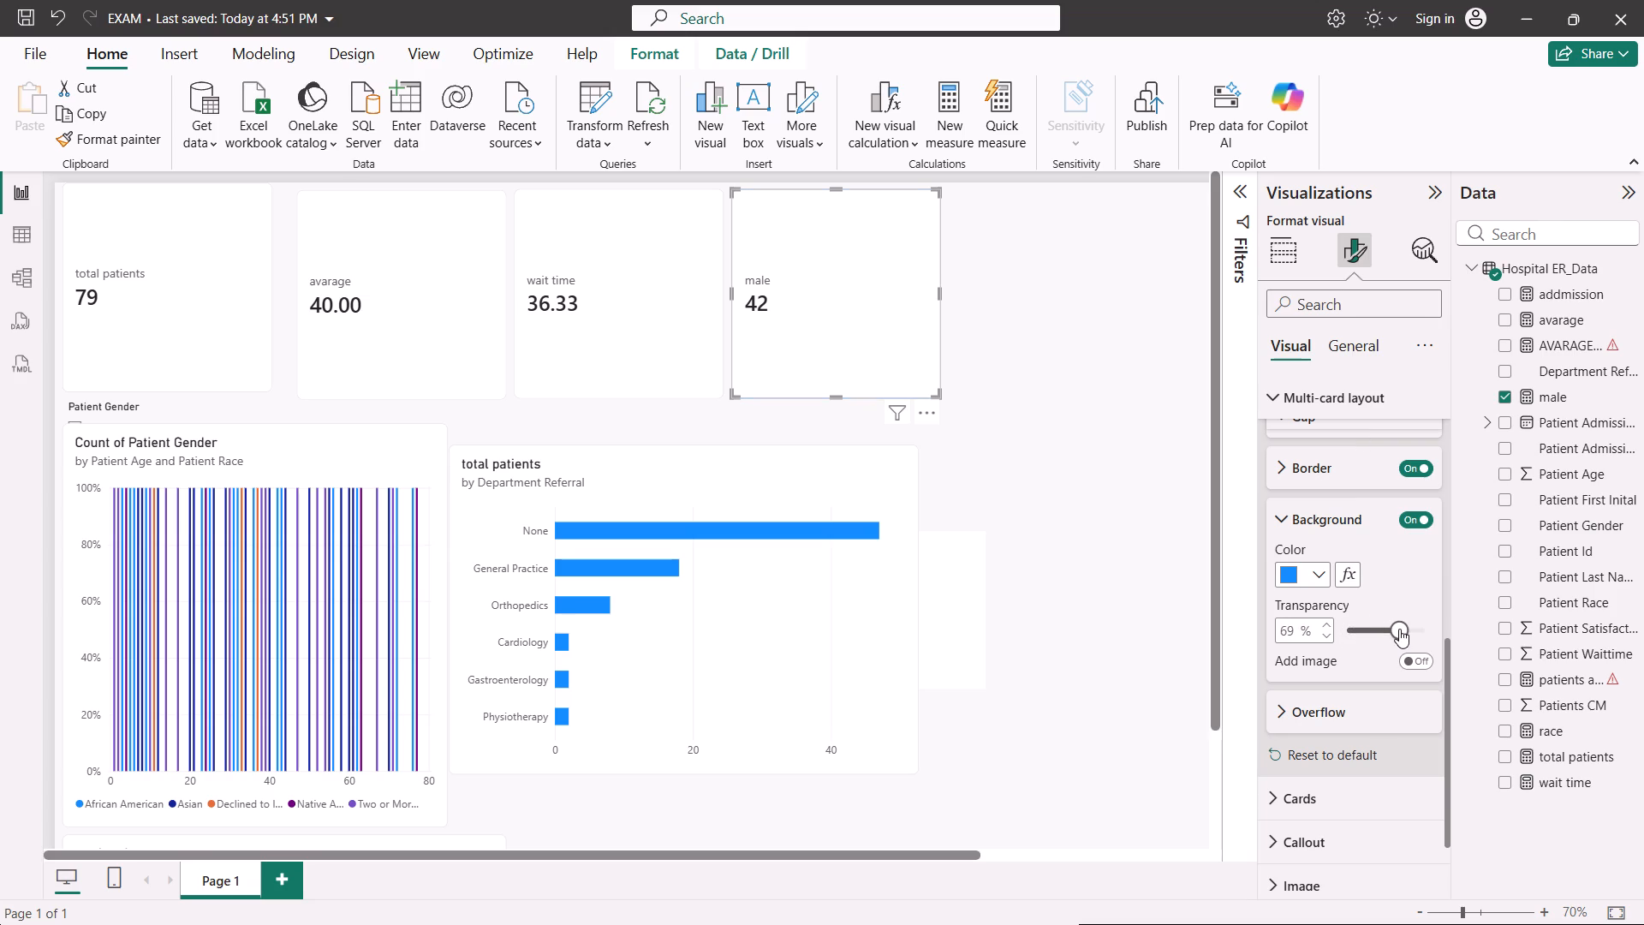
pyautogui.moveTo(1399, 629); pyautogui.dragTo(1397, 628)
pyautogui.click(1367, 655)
# Turn on the shadow in the male card's Cards settings and expand the shadow options.
pyautogui.scroll(-1, 1318, 652)
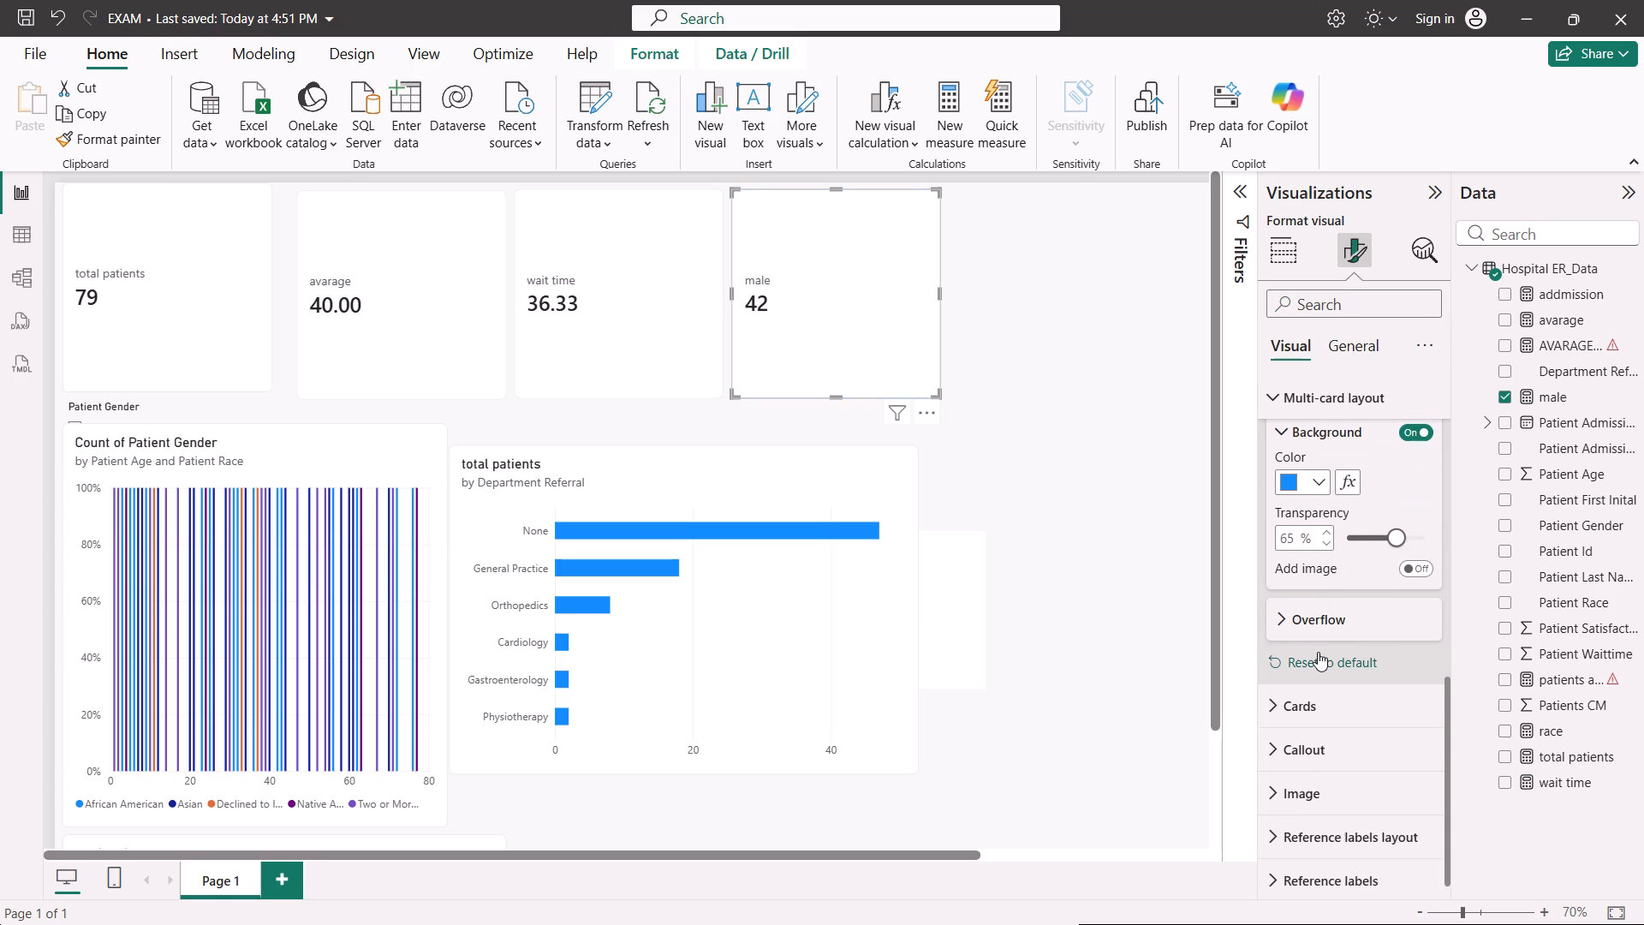
pyautogui.scroll(-2, 1318, 652)
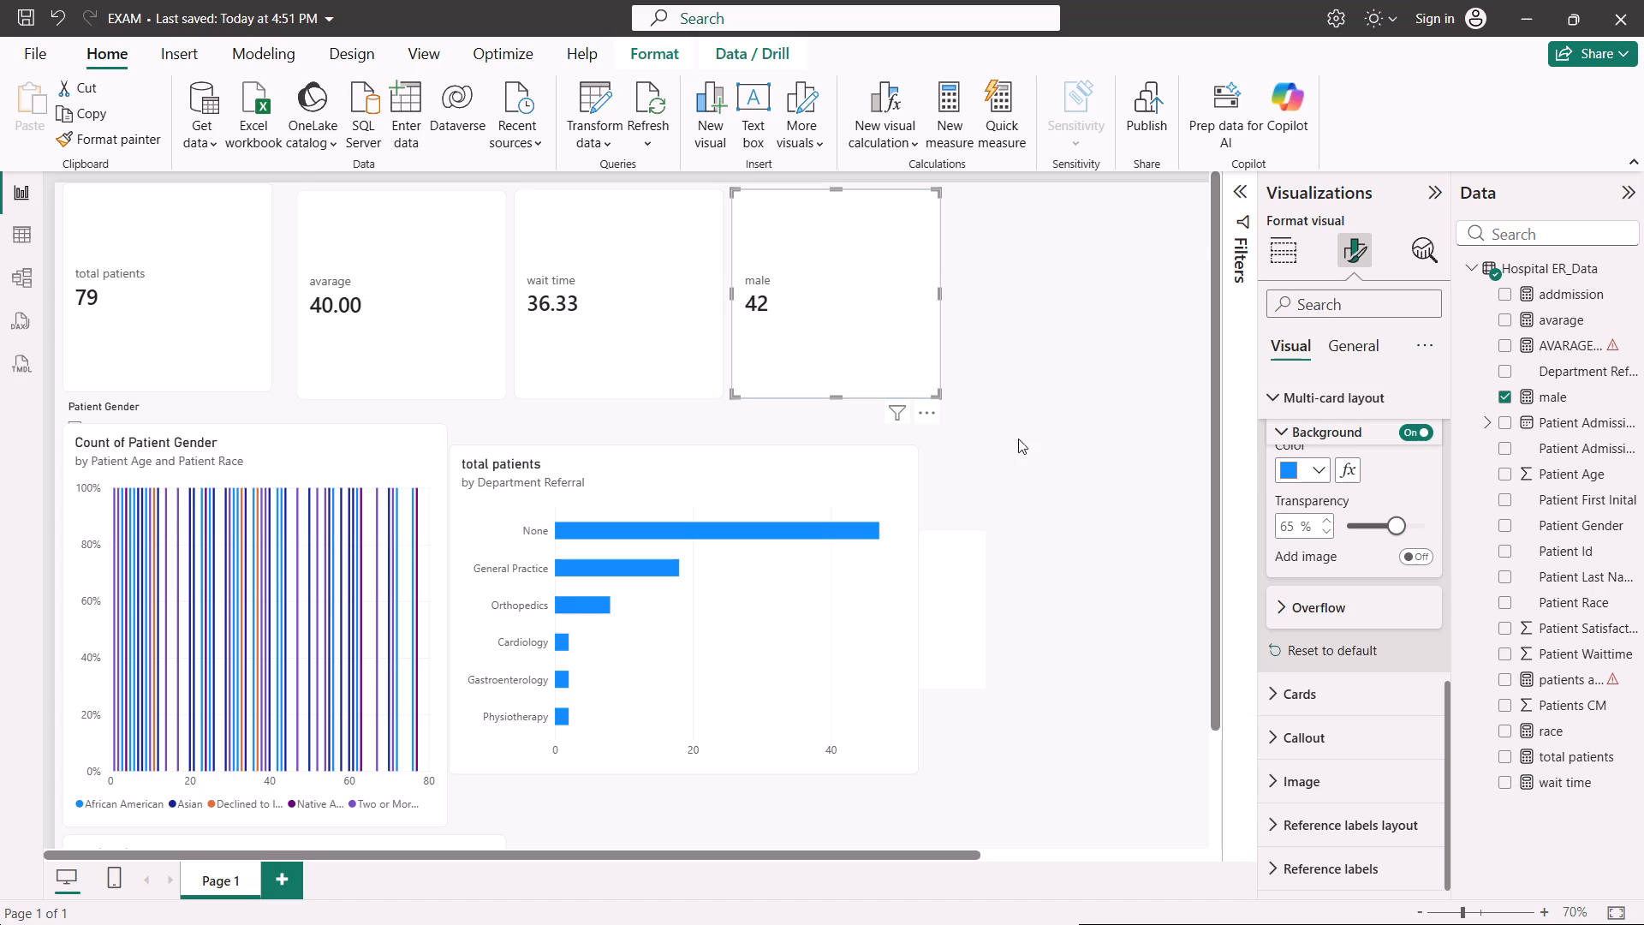
pyautogui.click(1270, 681)
pyautogui.scroll(-3, 1270, 681)
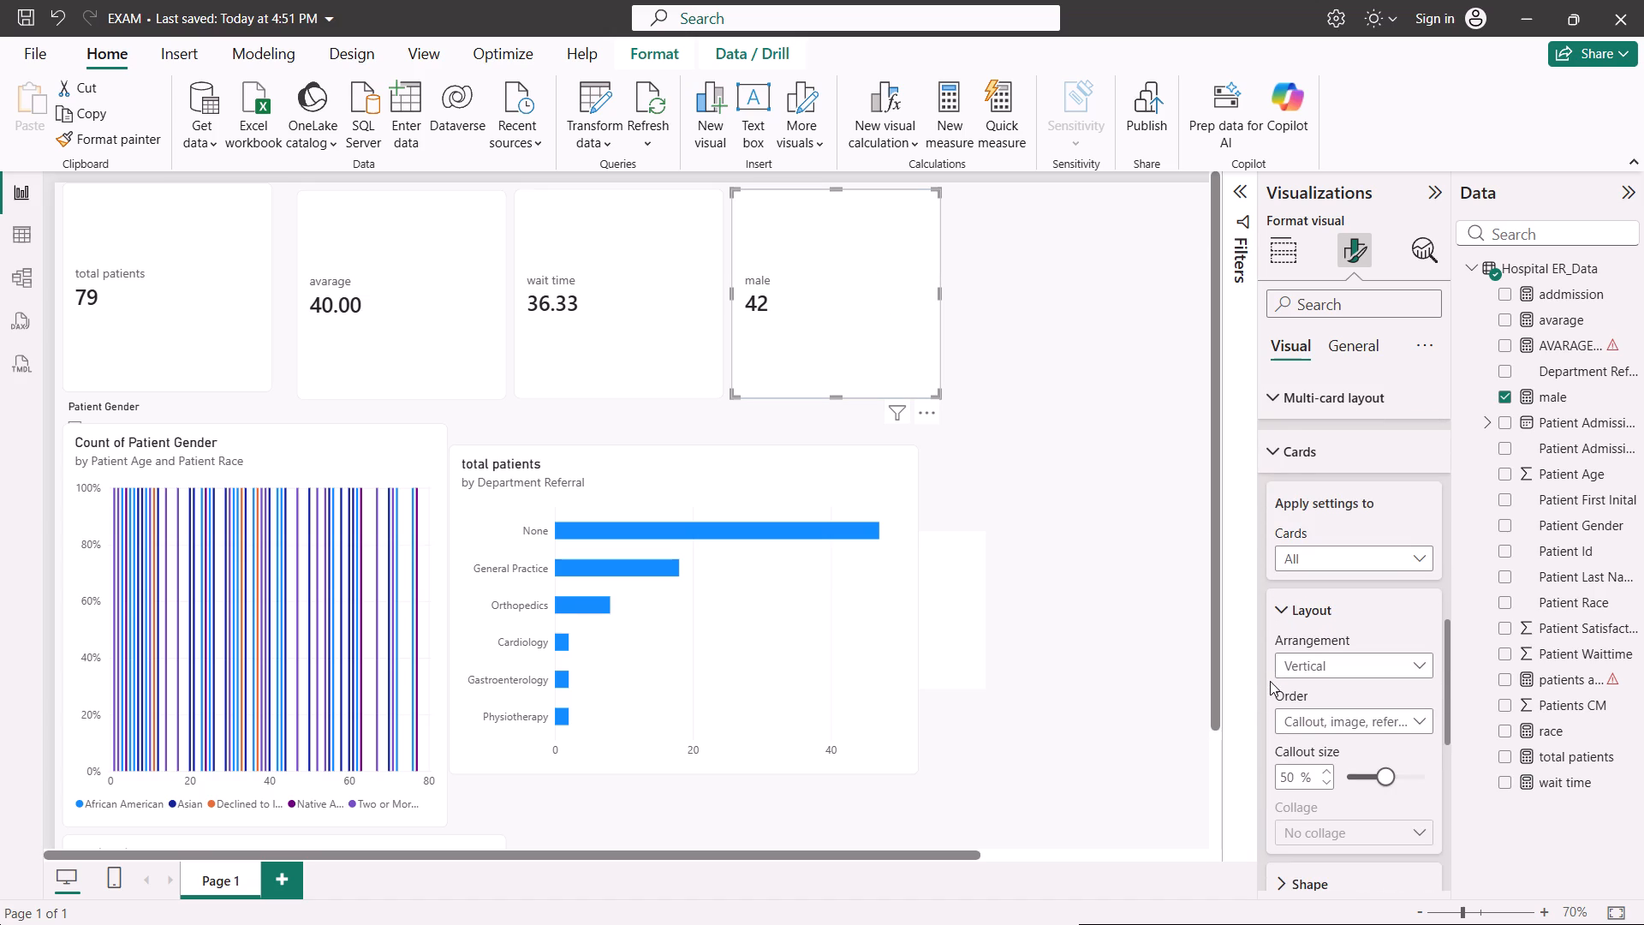
pyautogui.scroll(-3, 1310, 671)
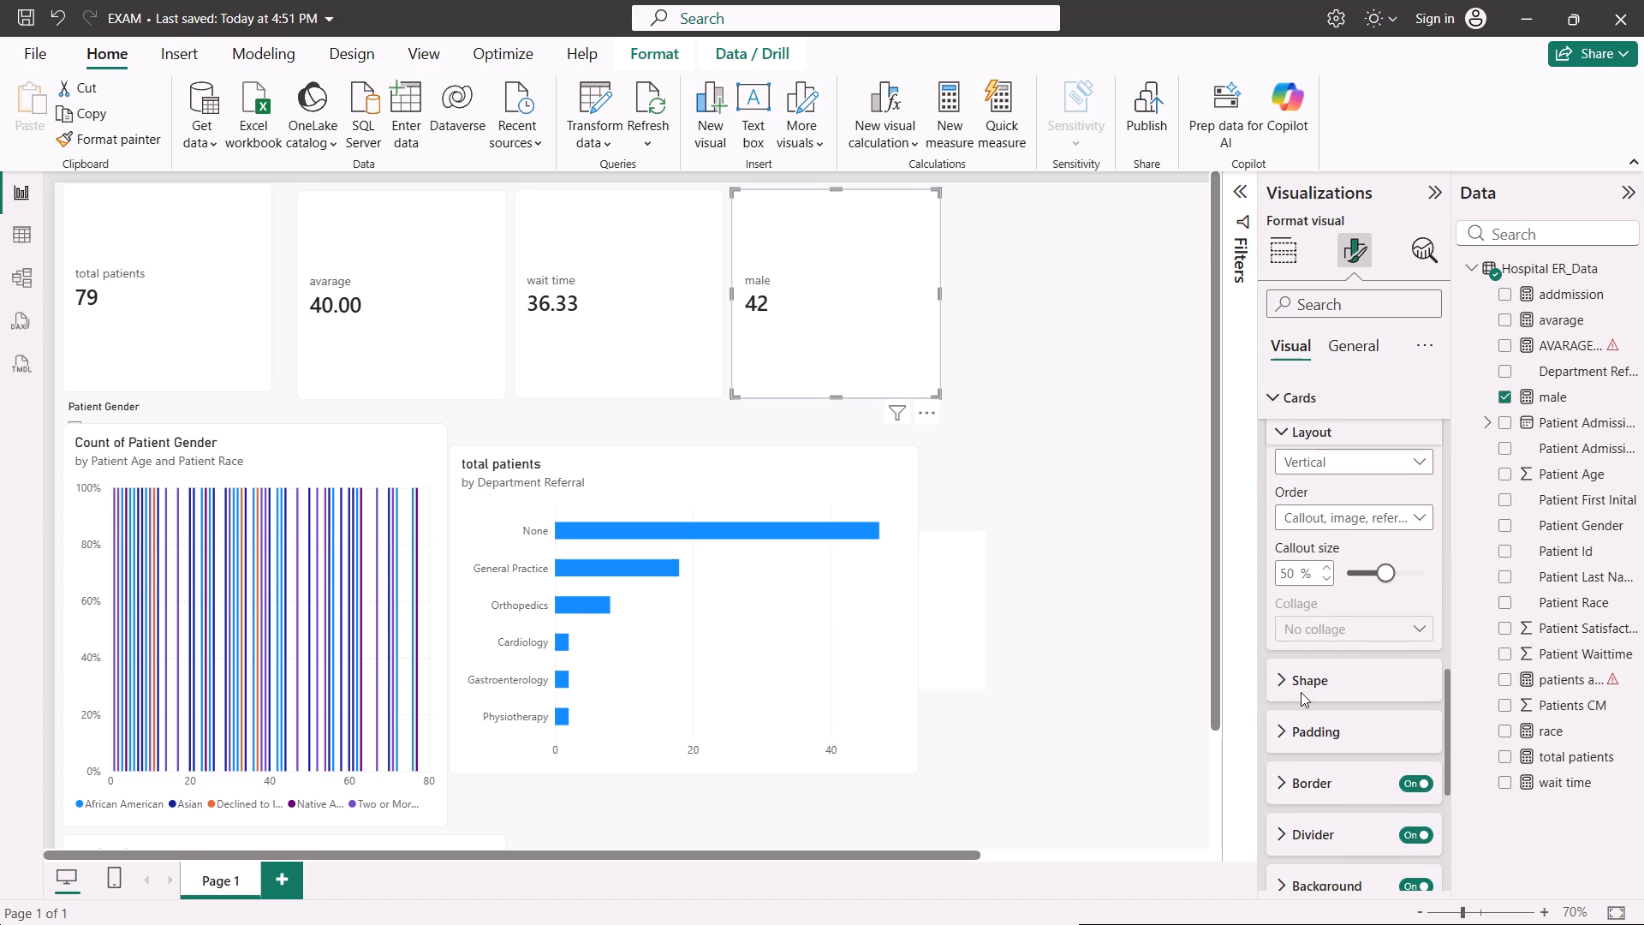
pyautogui.click(1287, 673)
pyautogui.scroll(-2, 1287, 673)
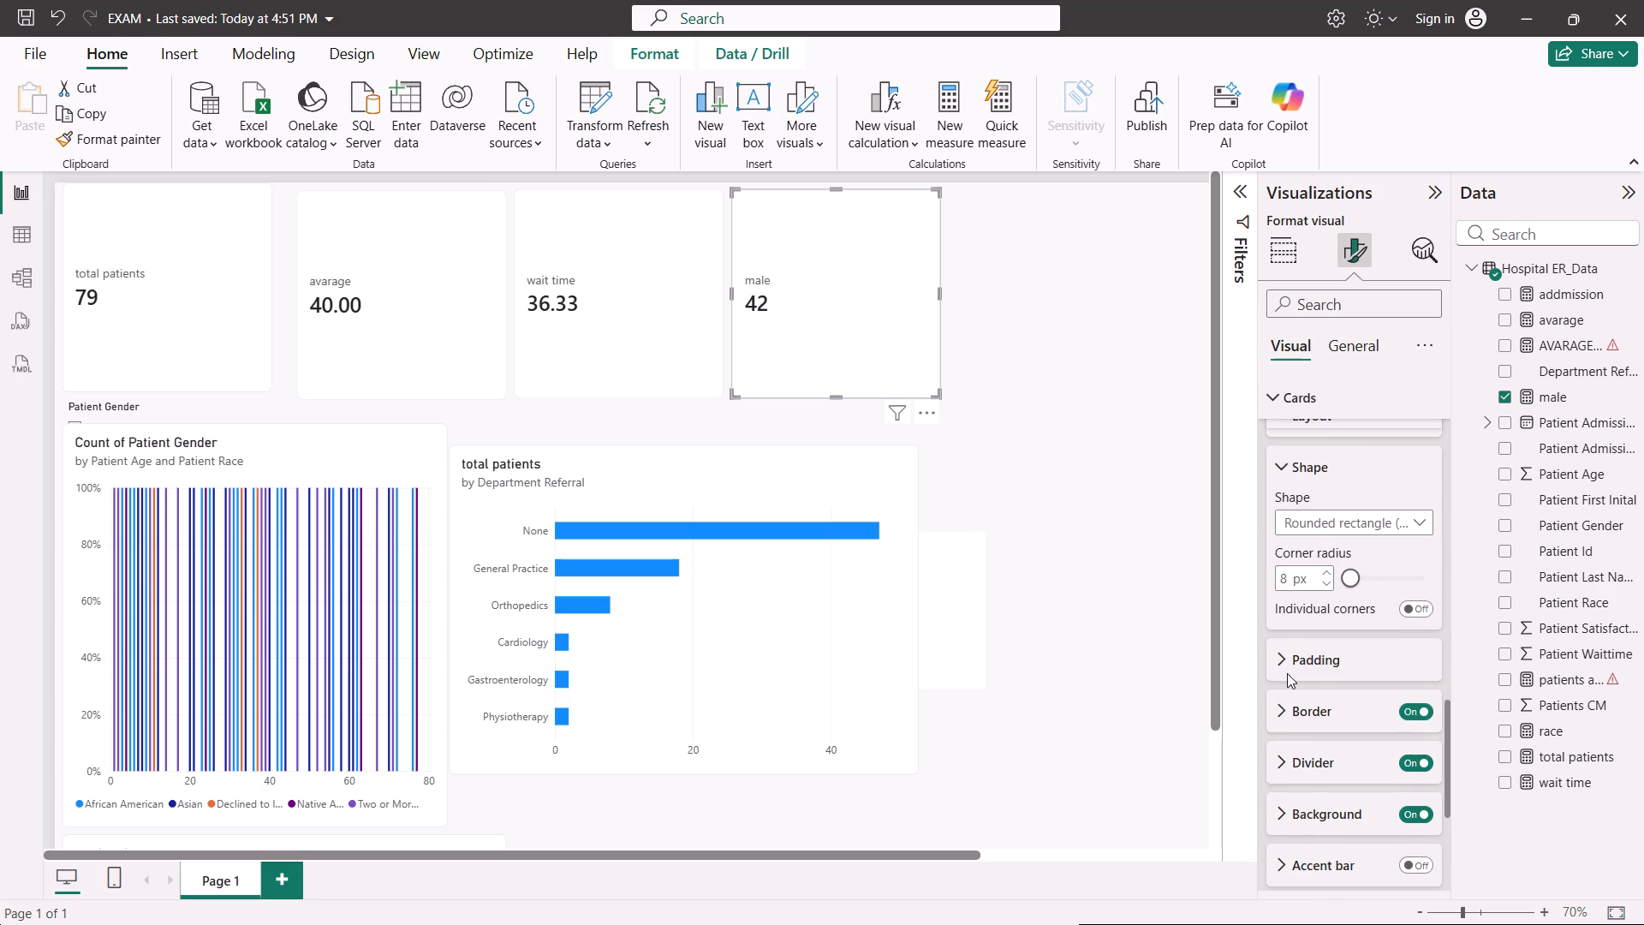
pyautogui.scroll(-1, 1303, 683)
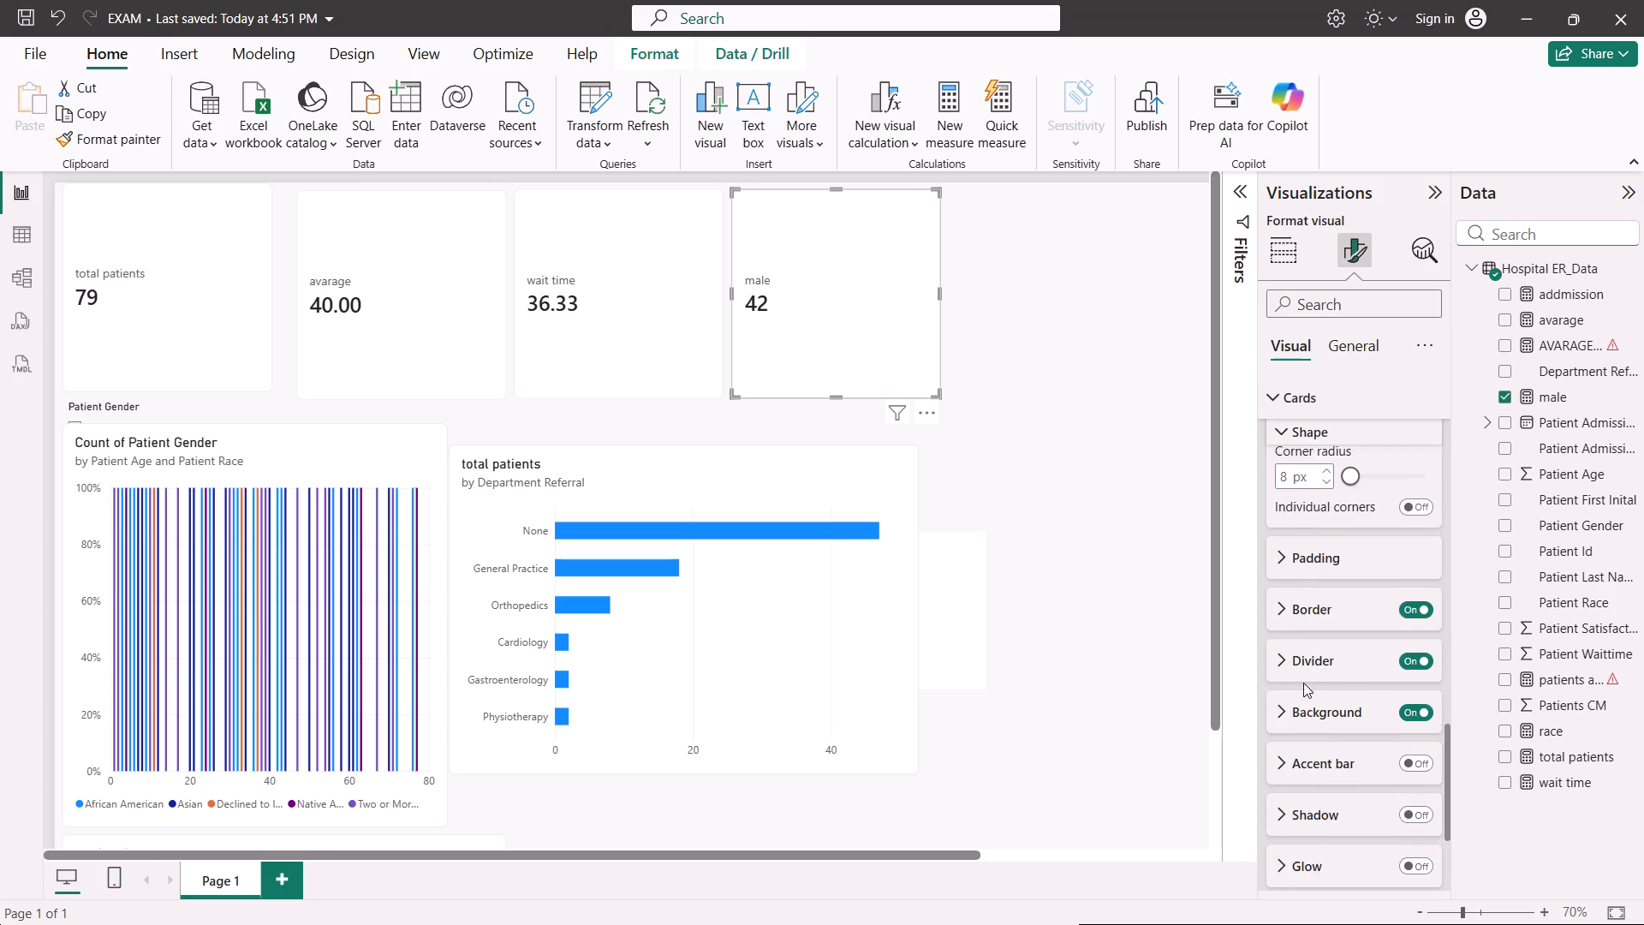
pyautogui.scroll(-3, 1303, 683)
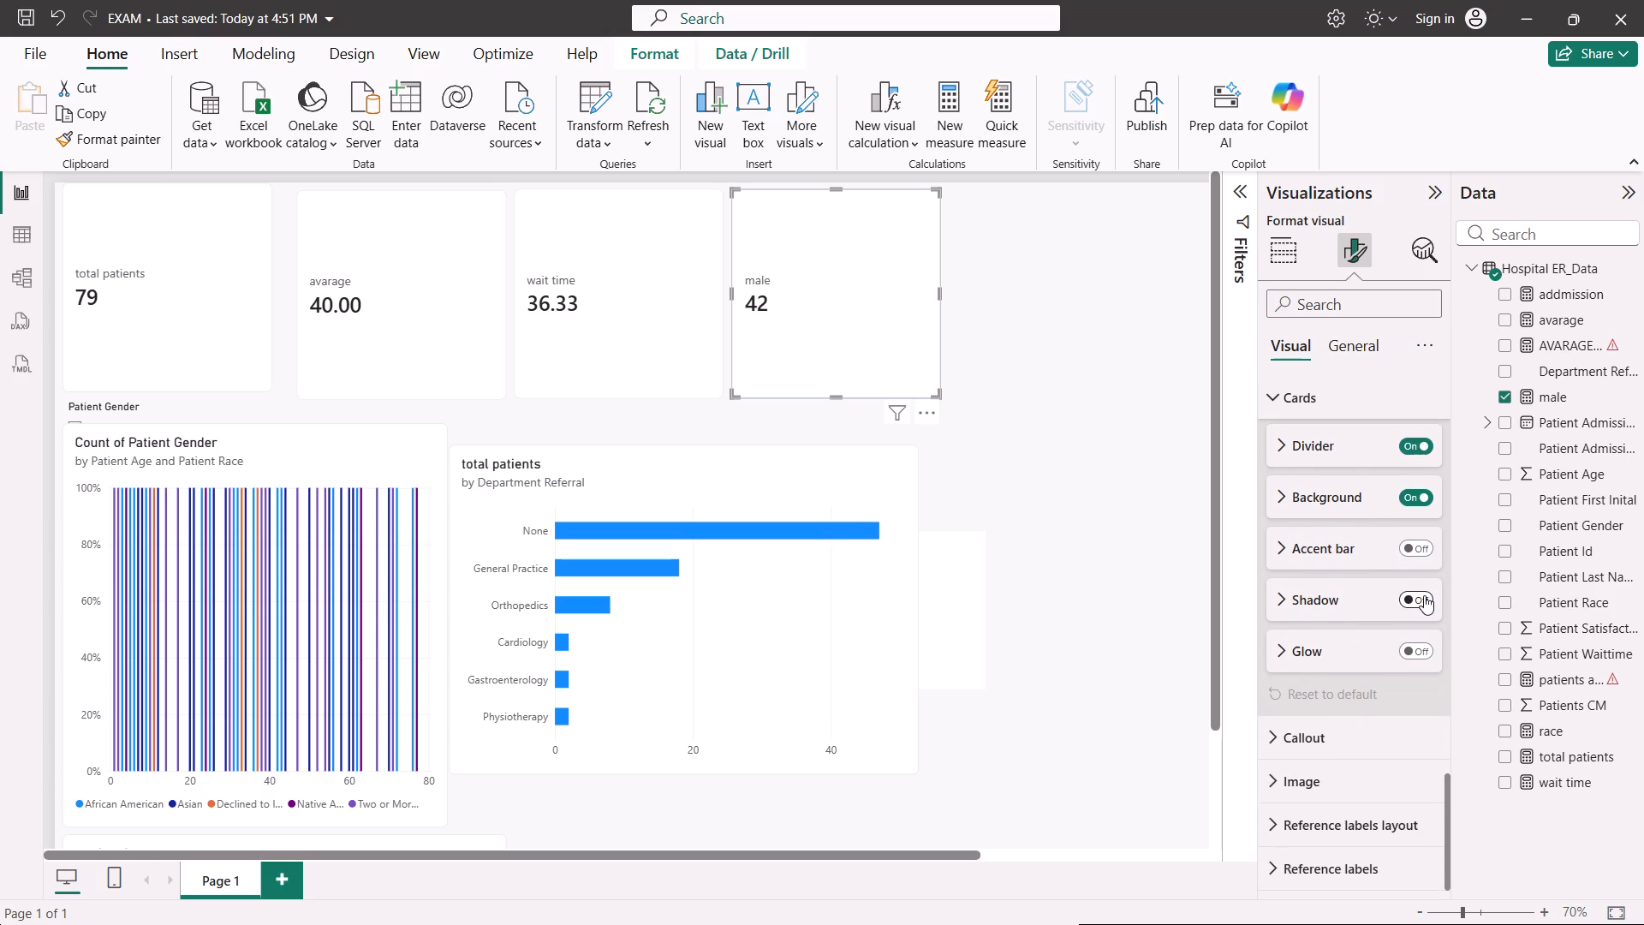
pyautogui.click(1424, 595)
pyautogui.click(1287, 595)
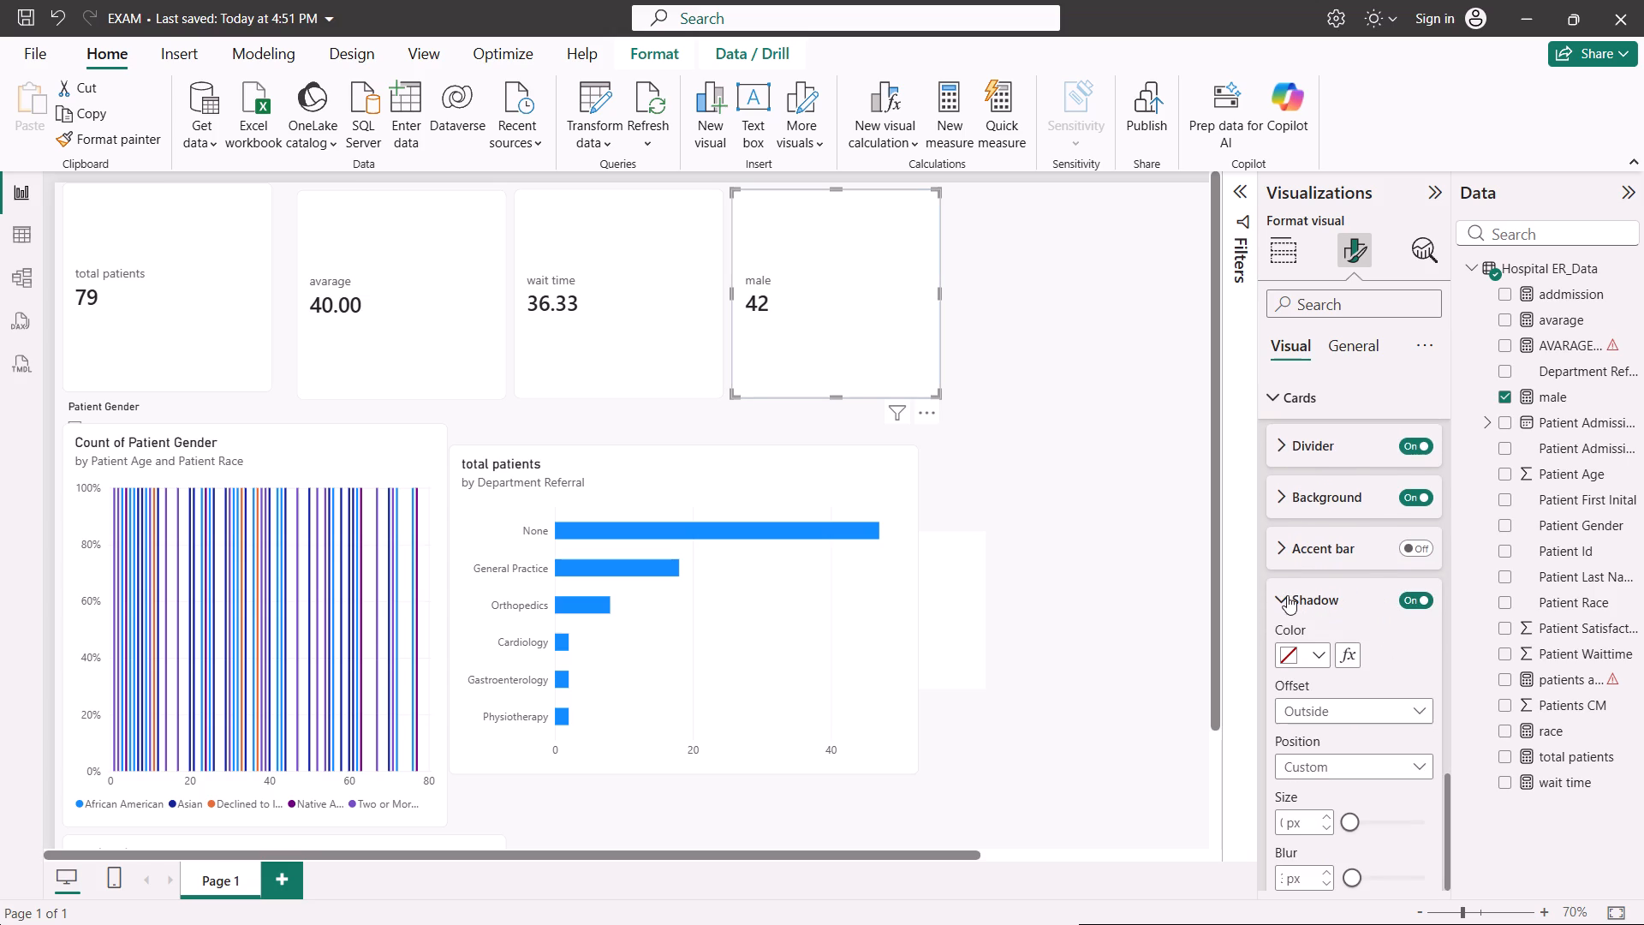
# Turn on the male card's background in its general effects, with blue #118DFF as the colour and 0% transparency.
pyautogui.click(1354, 343)
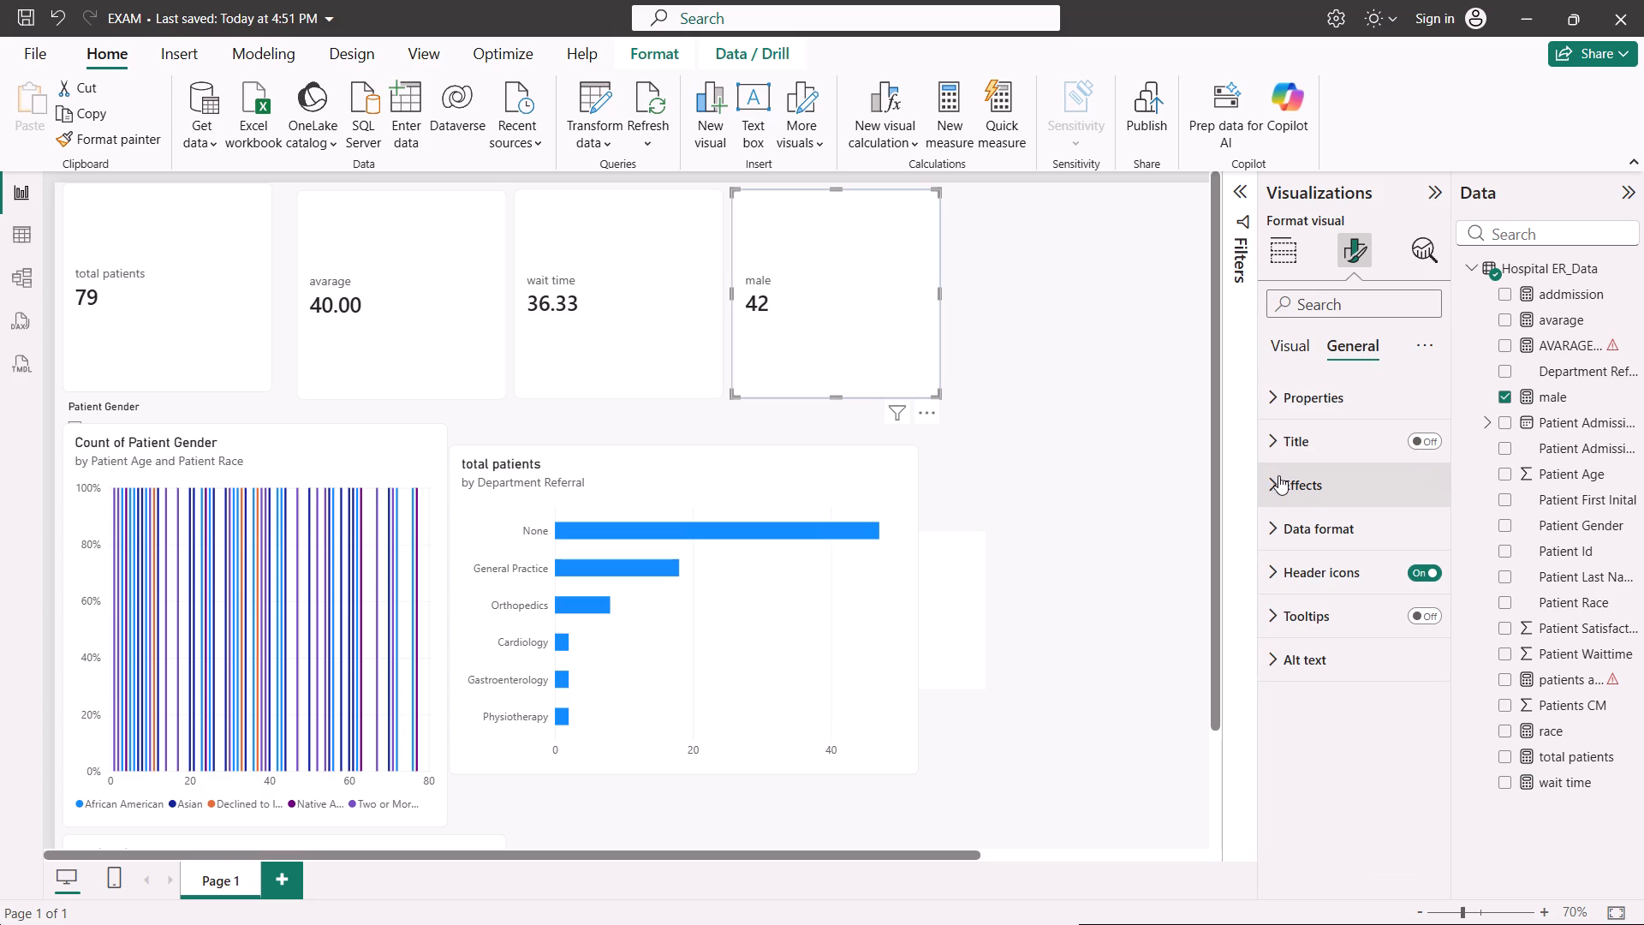
pyautogui.click(1278, 476)
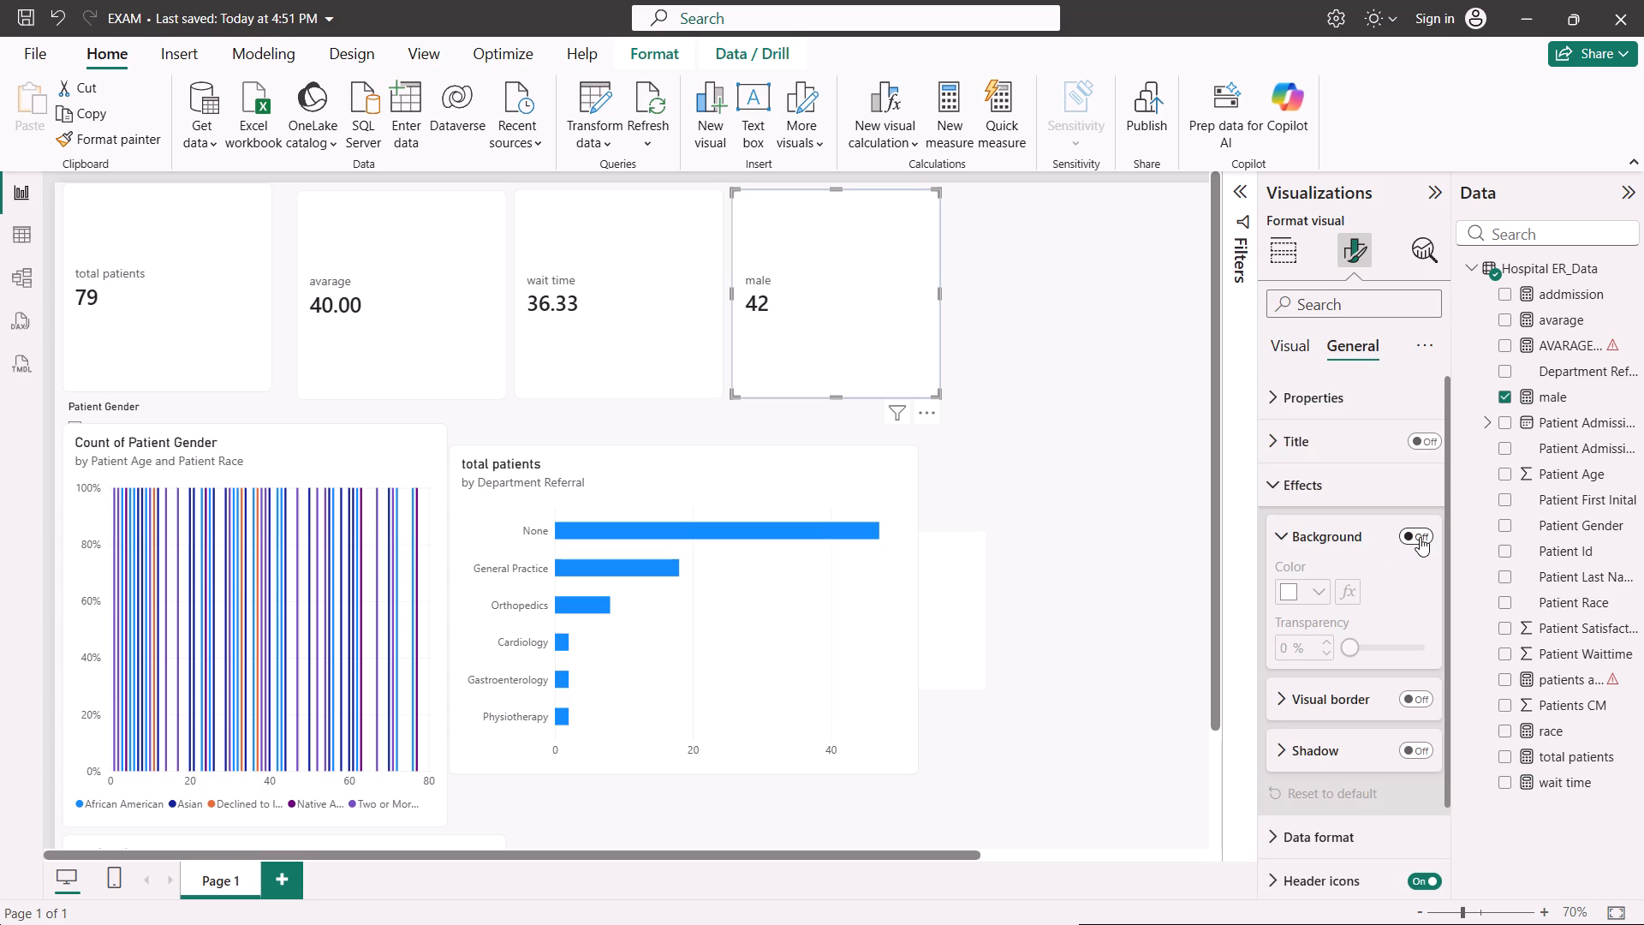
pyautogui.click(1420, 537)
pyautogui.click(1319, 599)
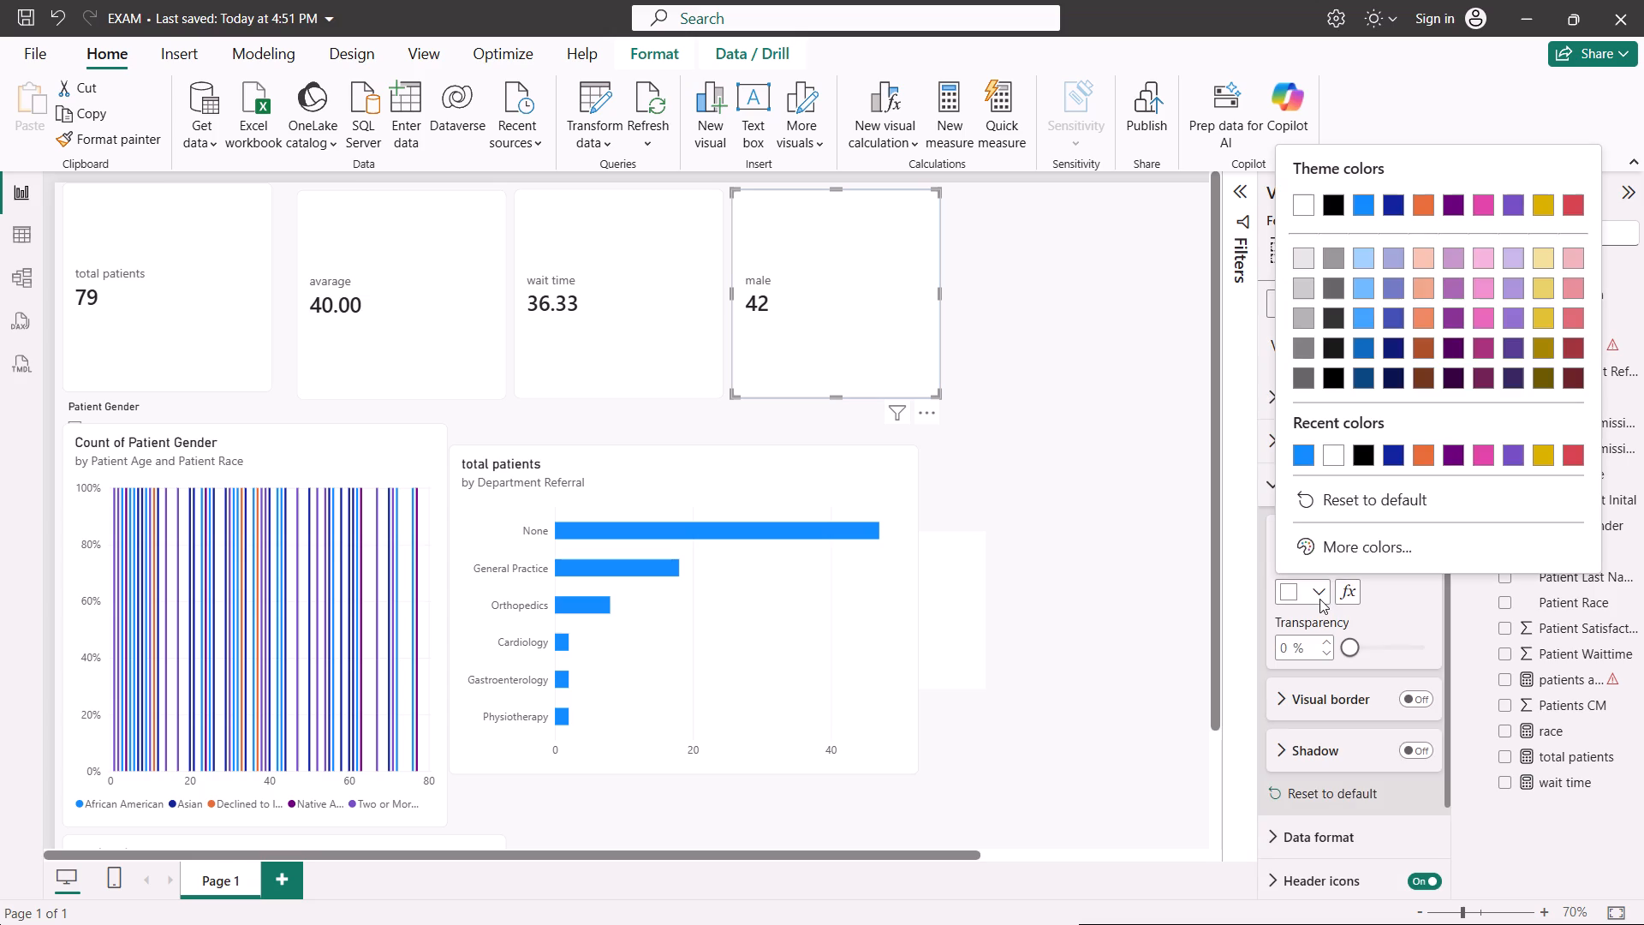
pyautogui.click(1297, 457)
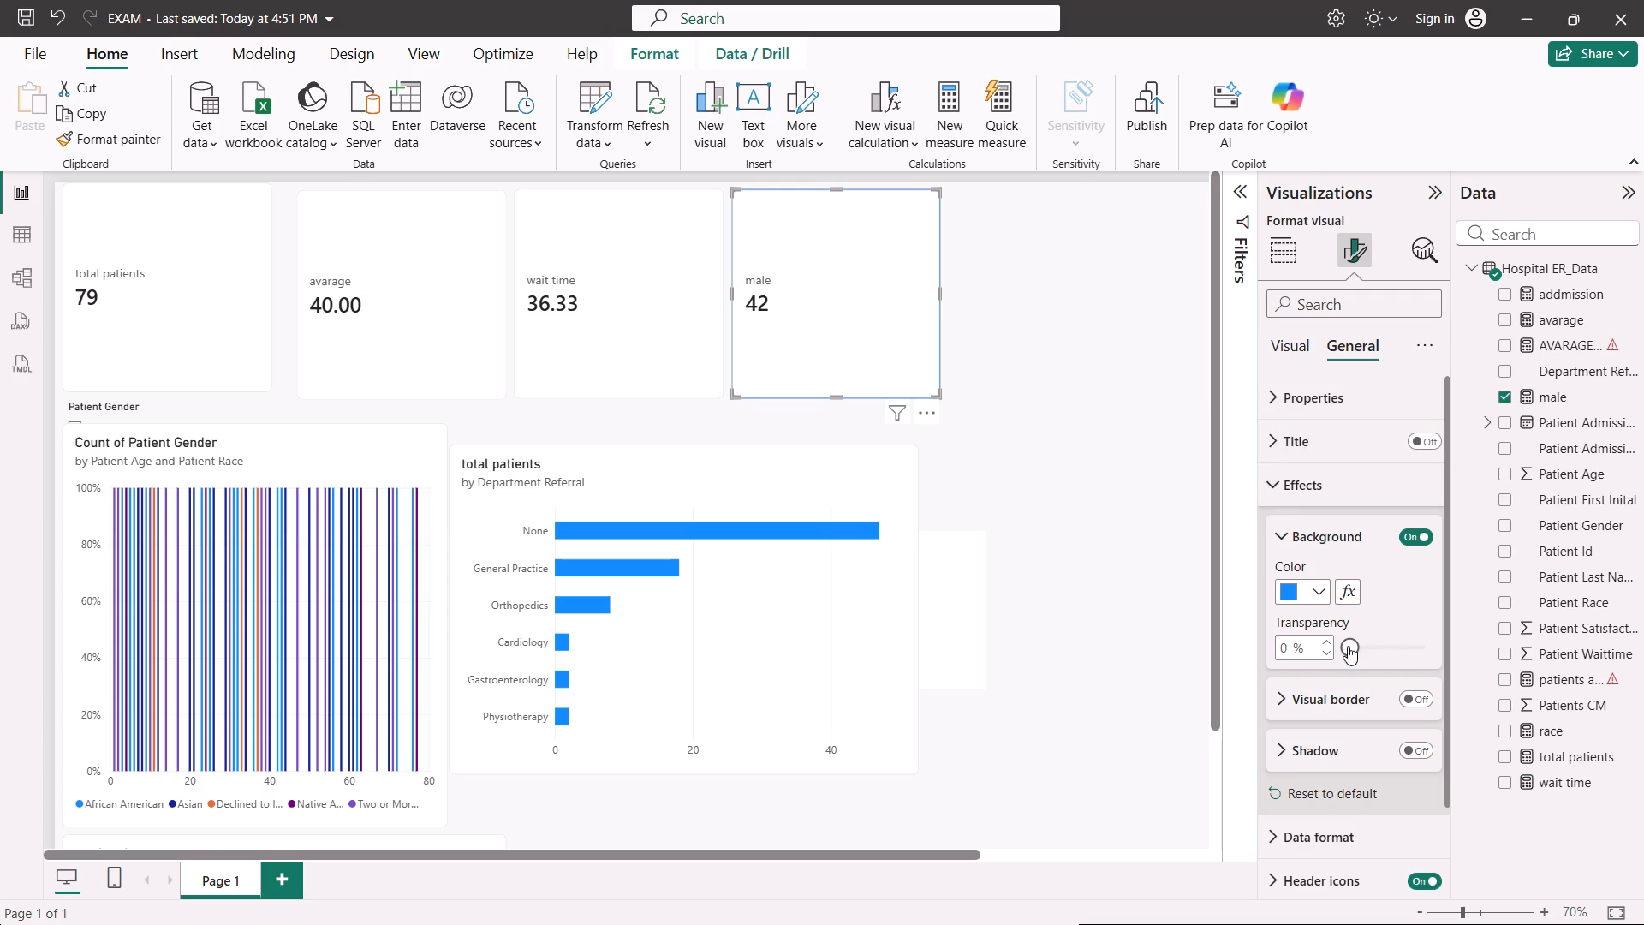
pyautogui.moveTo(1348, 646); pyautogui.dragTo(1373, 646)
pyautogui.moveTo(1373, 646); pyautogui.dragTo(1403, 647)
pyautogui.moveTo(1403, 647); pyautogui.dragTo(1296, 655)
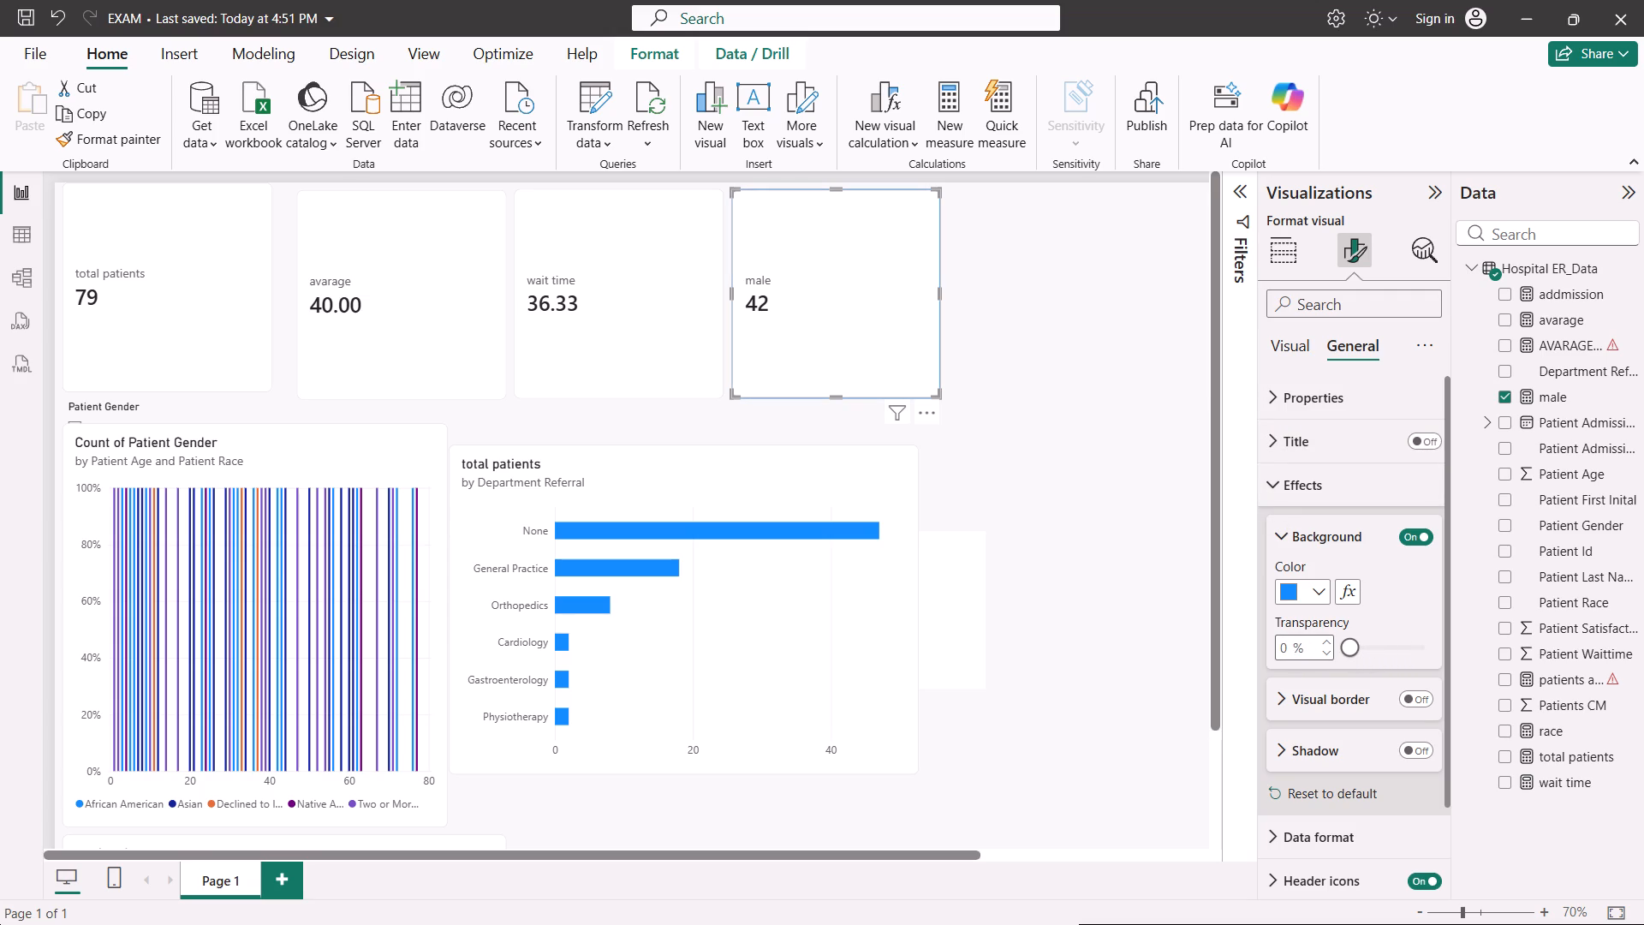
# Turn on the visual border in the male card's general effects.
pyautogui.click(1416, 697)
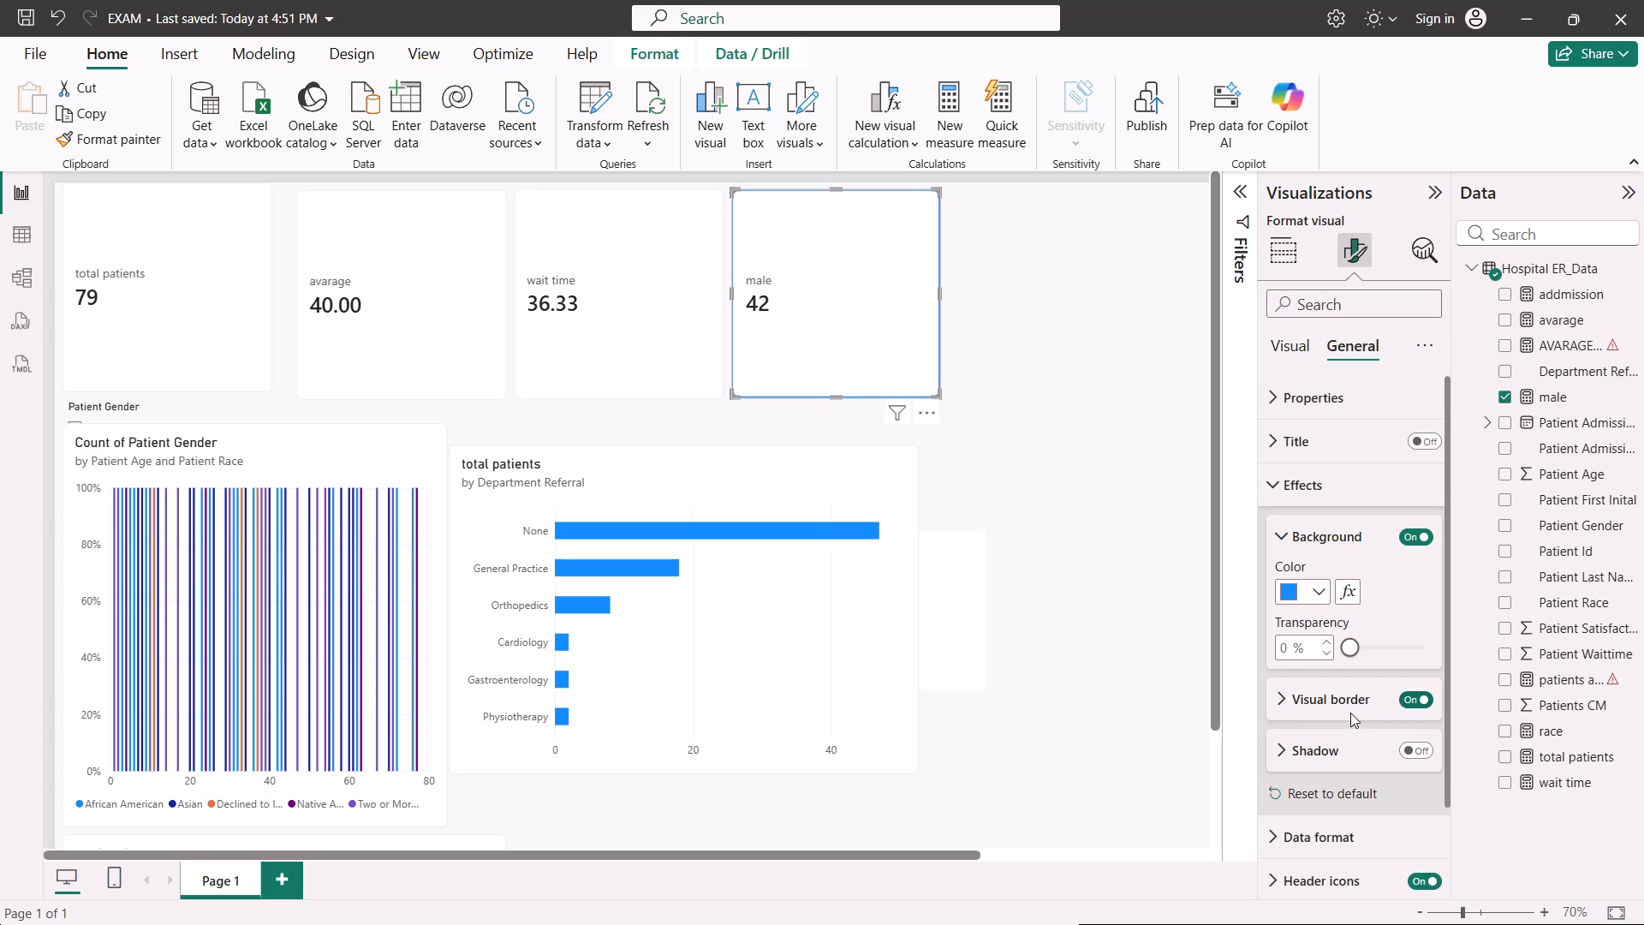
pyautogui.scroll(-2, 1350, 713)
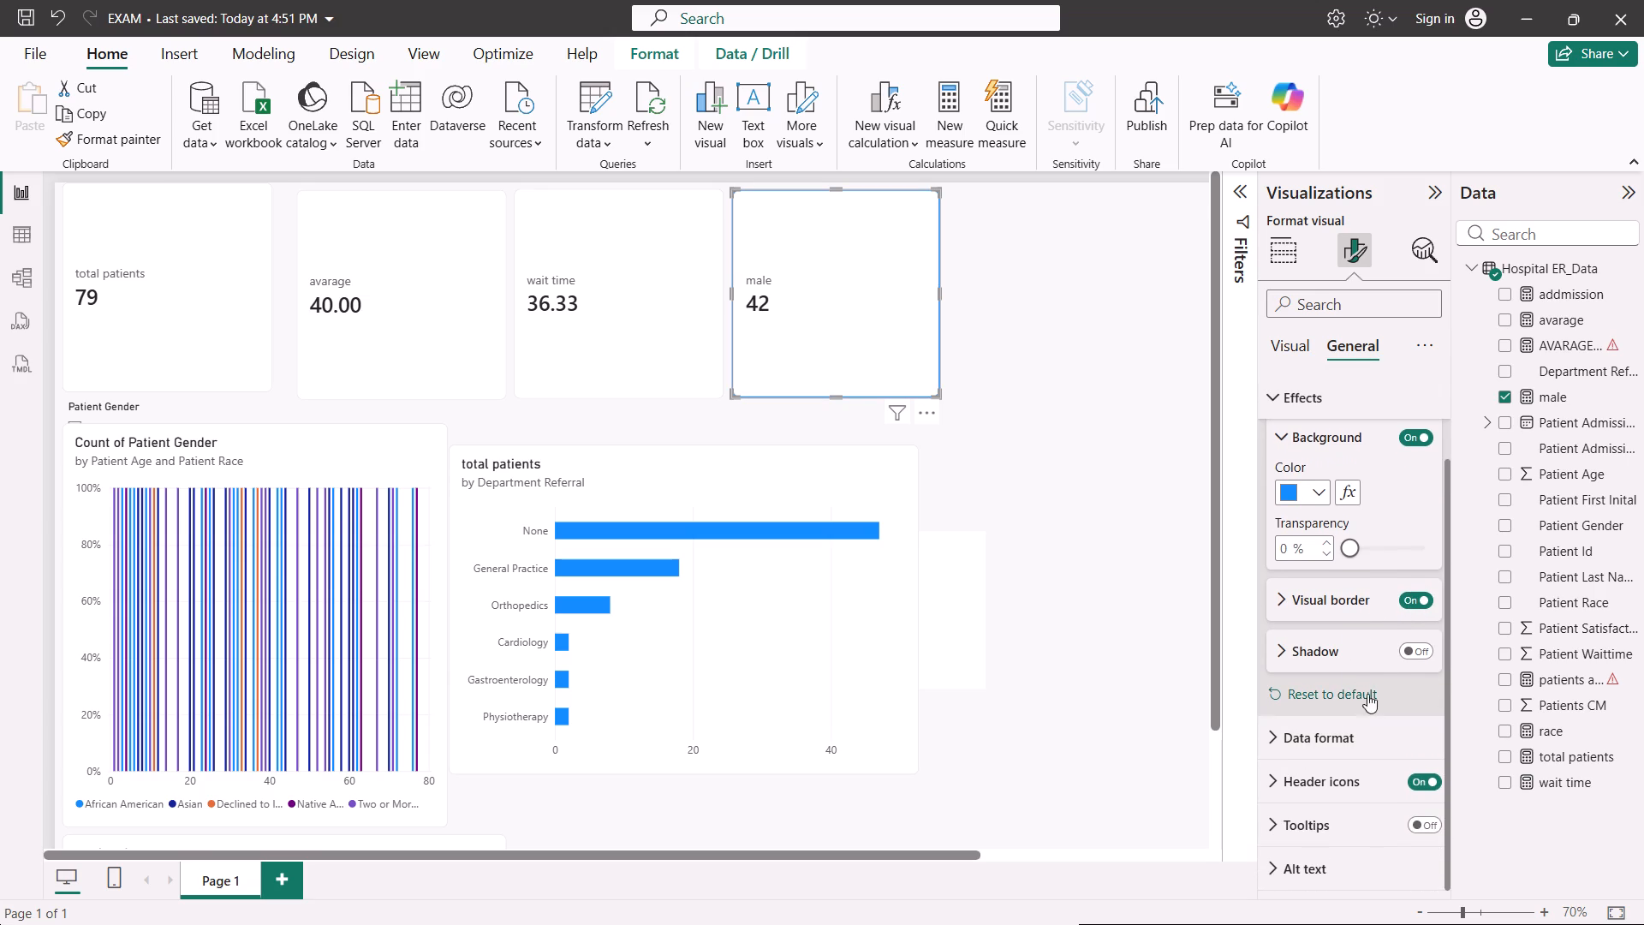
pyautogui.scroll(2, 1385, 608)
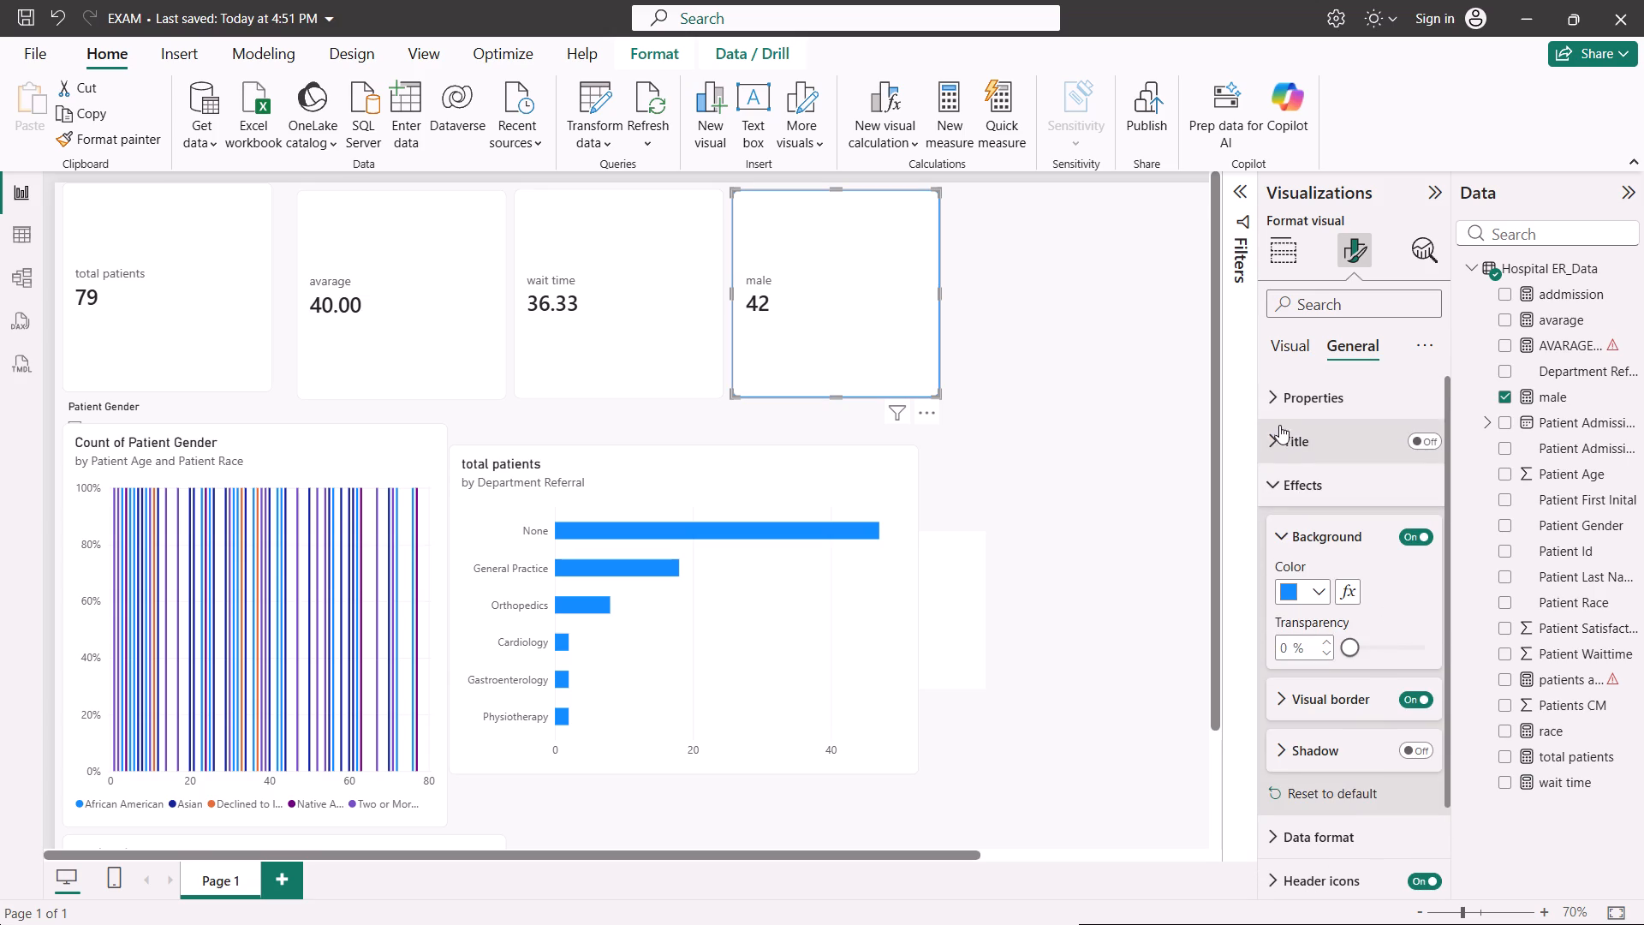
# Check the male card's size properties, and collapse the Multi-card layout and Cards groups in its visual settings.
pyautogui.click(1279, 416)
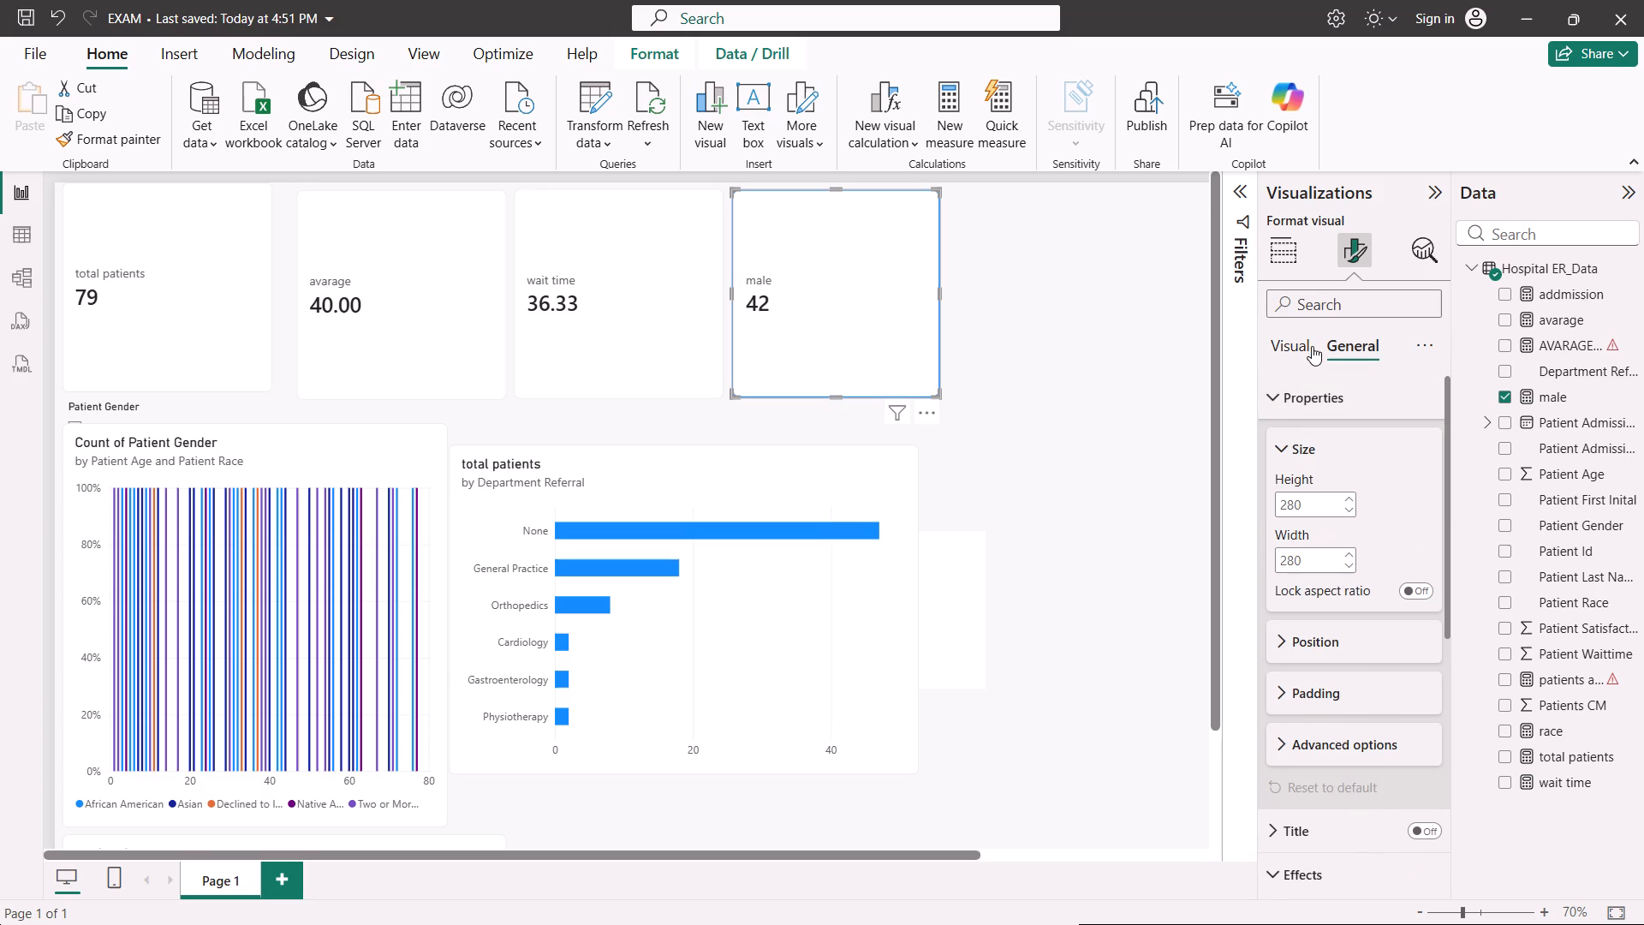
pyautogui.click(1307, 333)
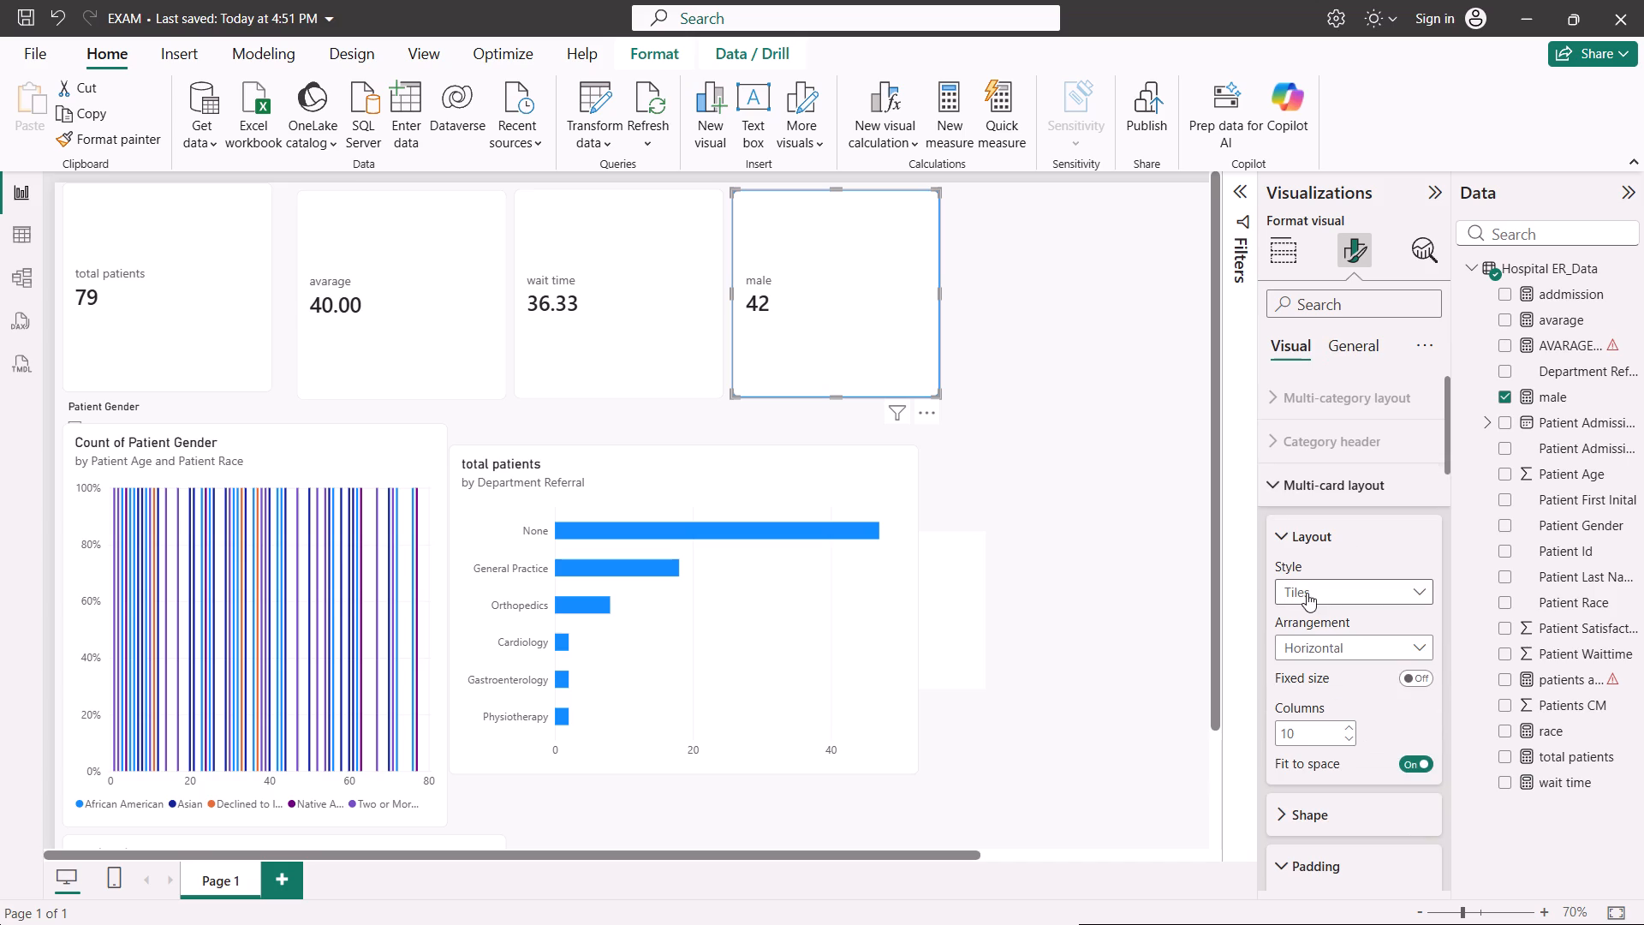
pyautogui.click(1278, 487)
pyautogui.scroll(5, 1278, 487)
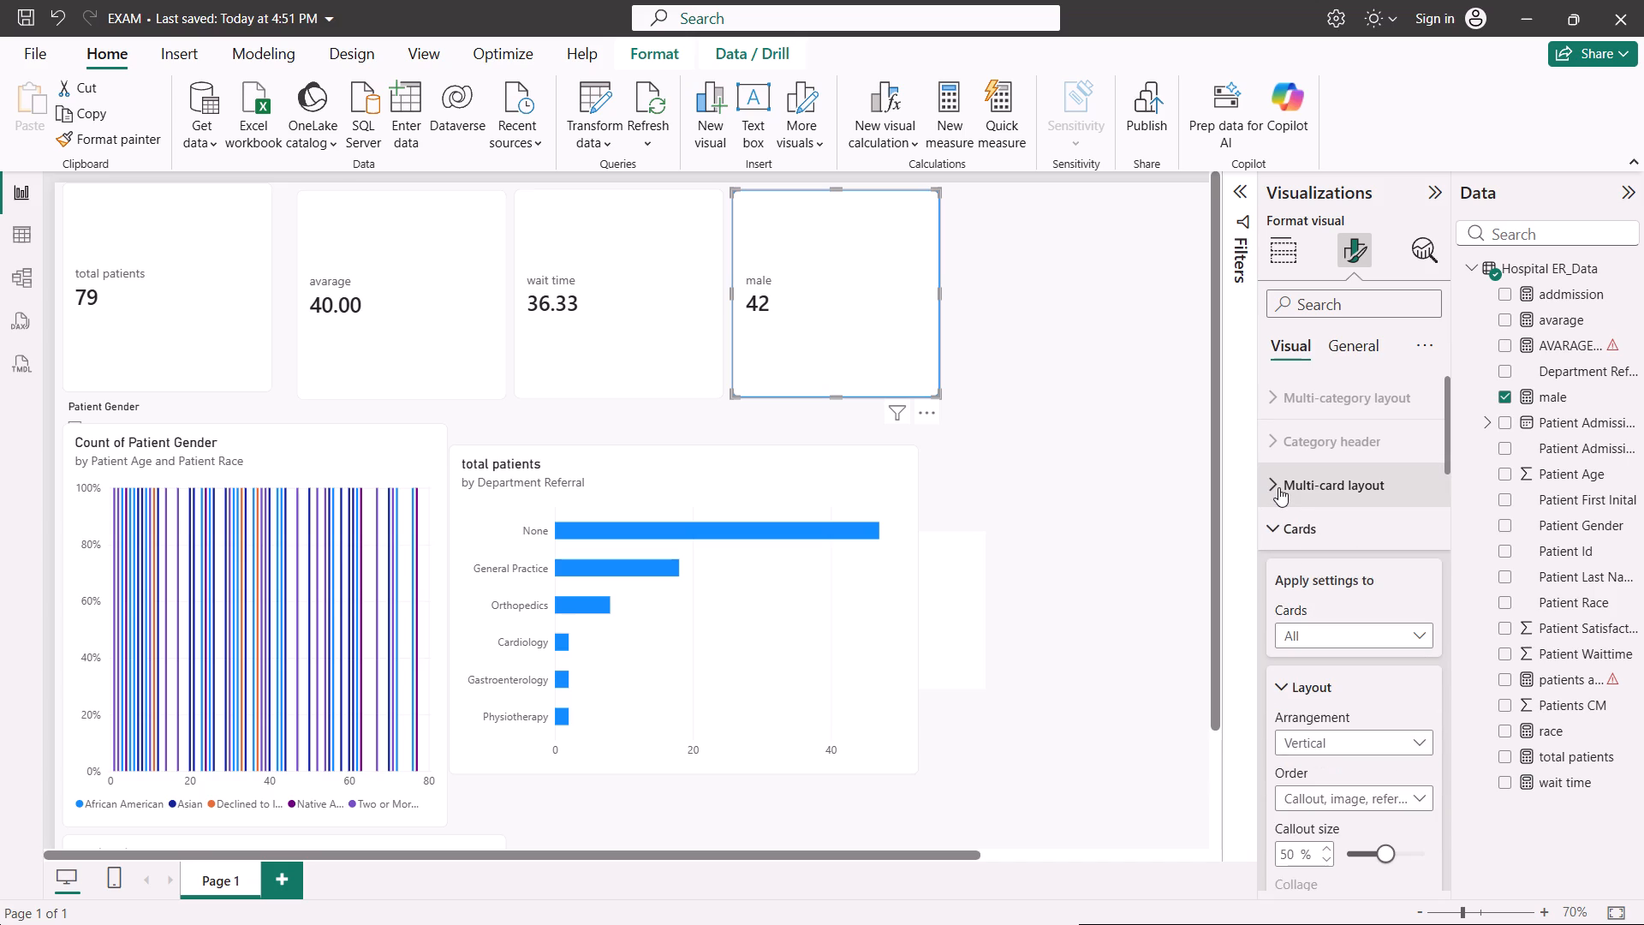
pyautogui.click(1271, 537)
pyautogui.scroll(-1, 1271, 537)
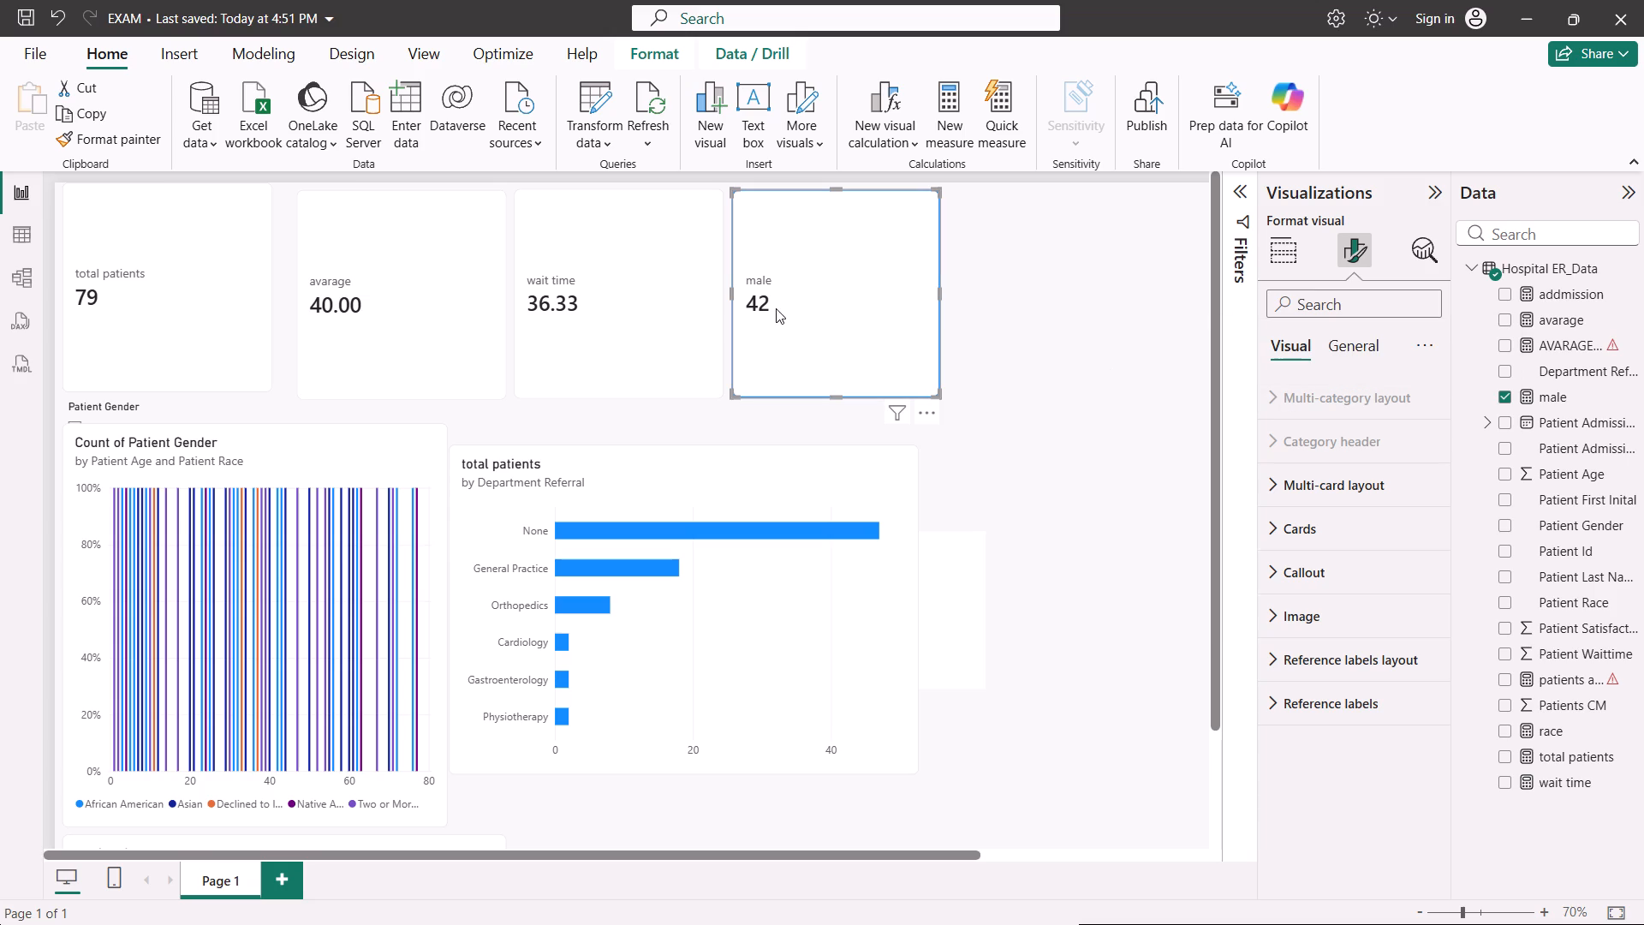
# Examine the wait time card's multi-card layout settings, including padding, gap, border and background.
pyautogui.click(644, 335)
pyautogui.click(644, 335)
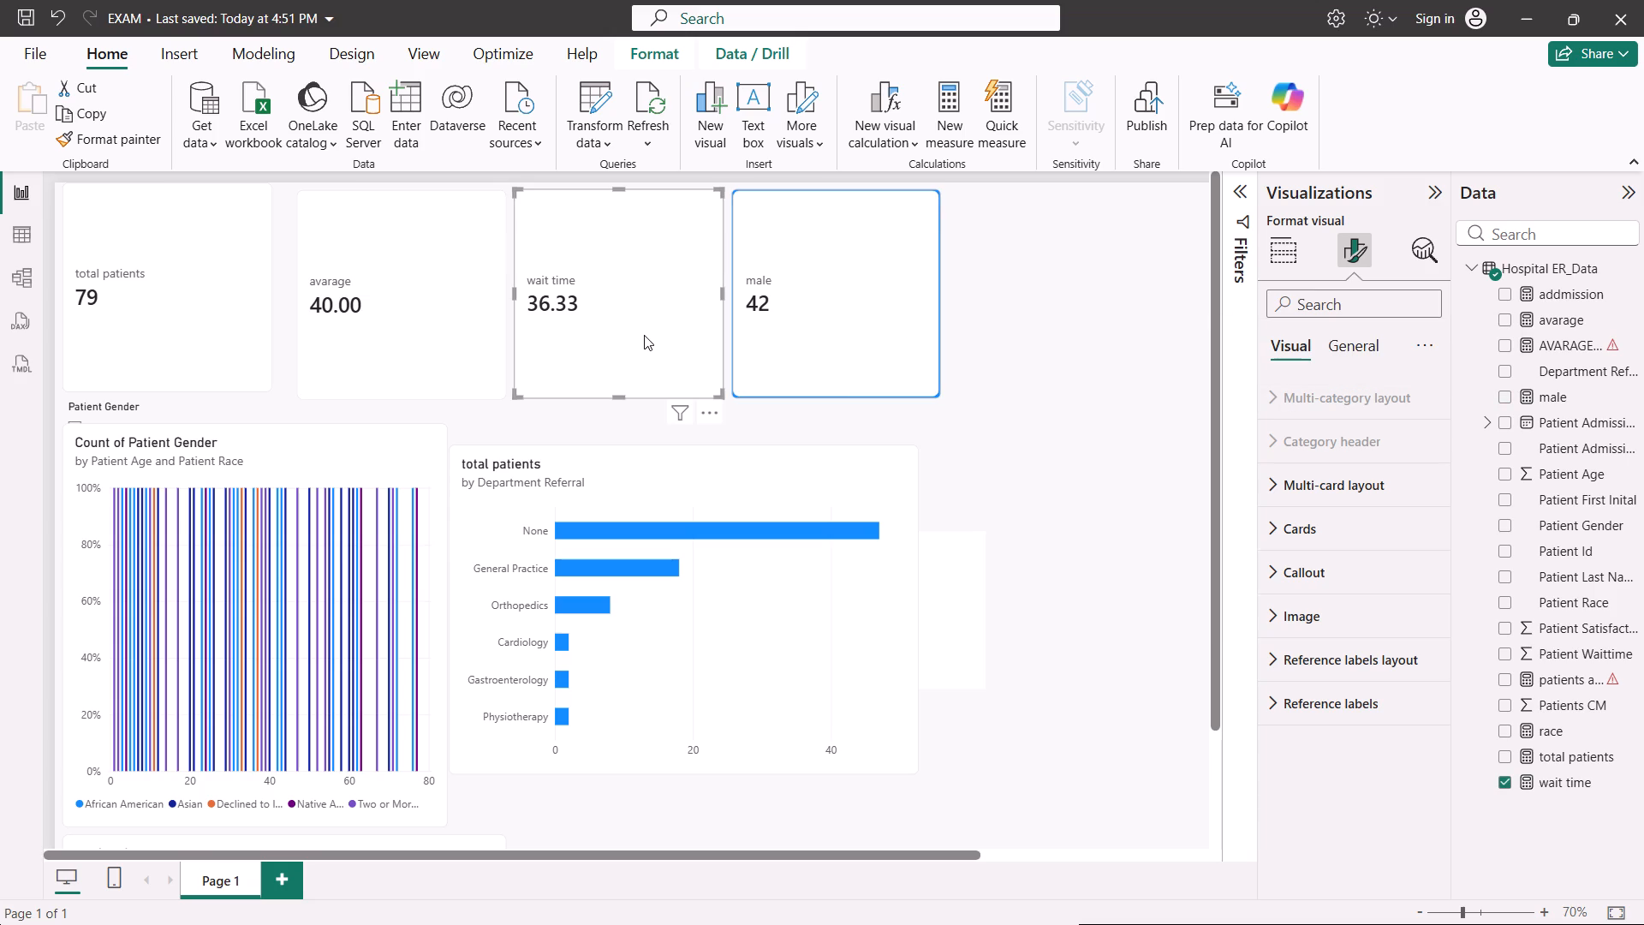
pyautogui.click(1271, 491)
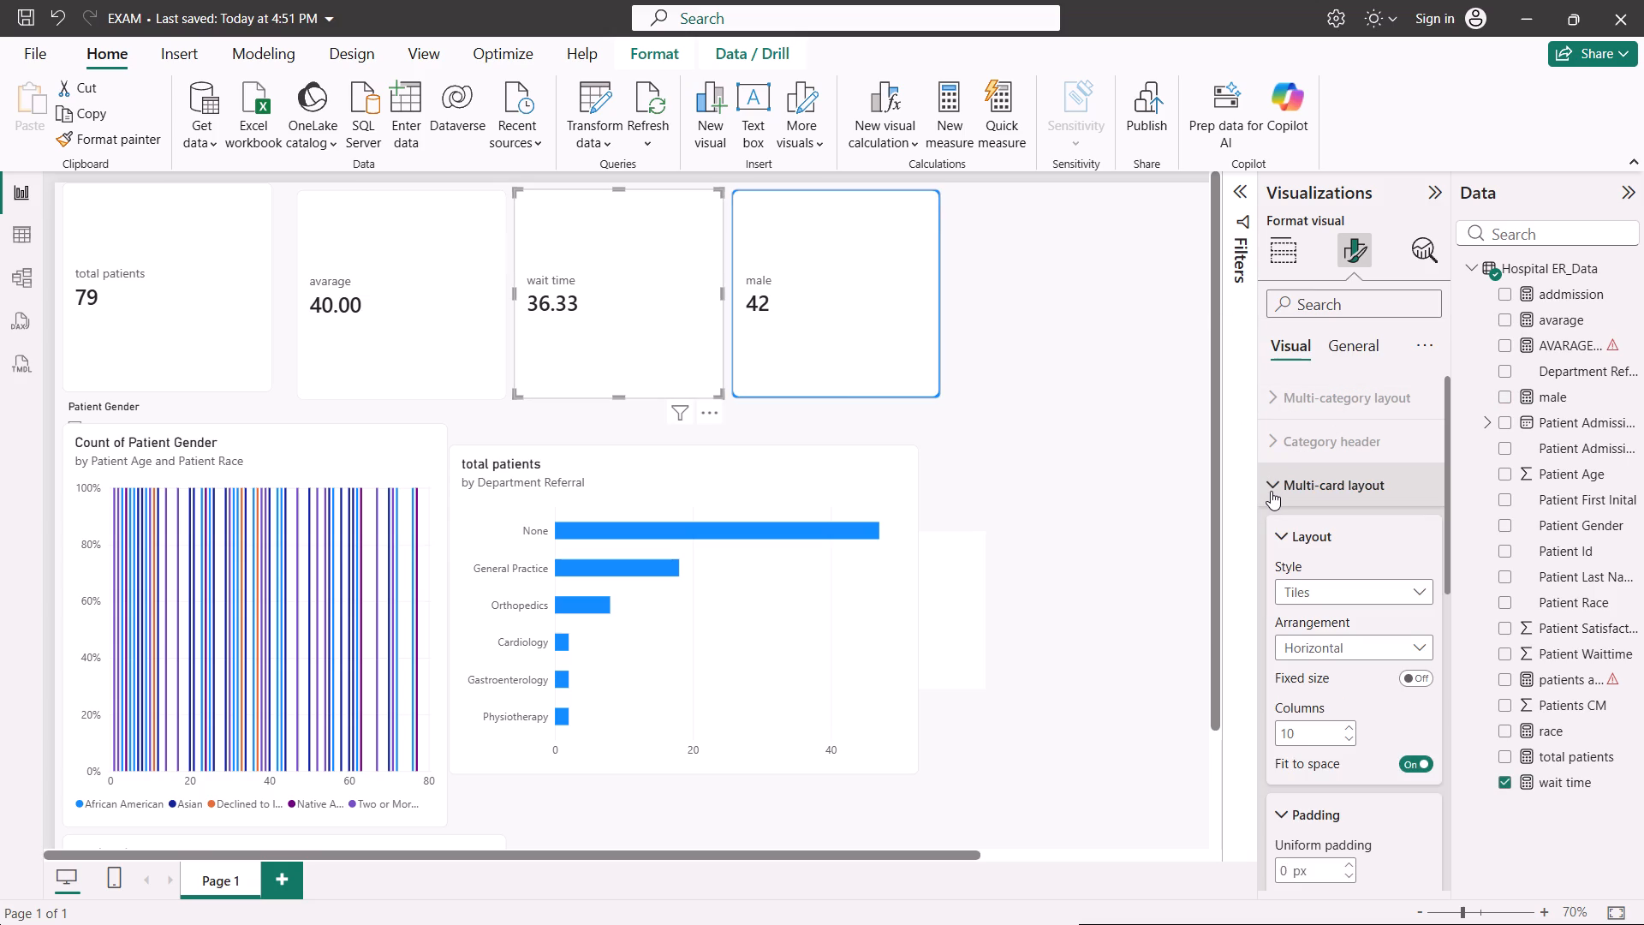
pyautogui.scroll(-1, 1317, 547)
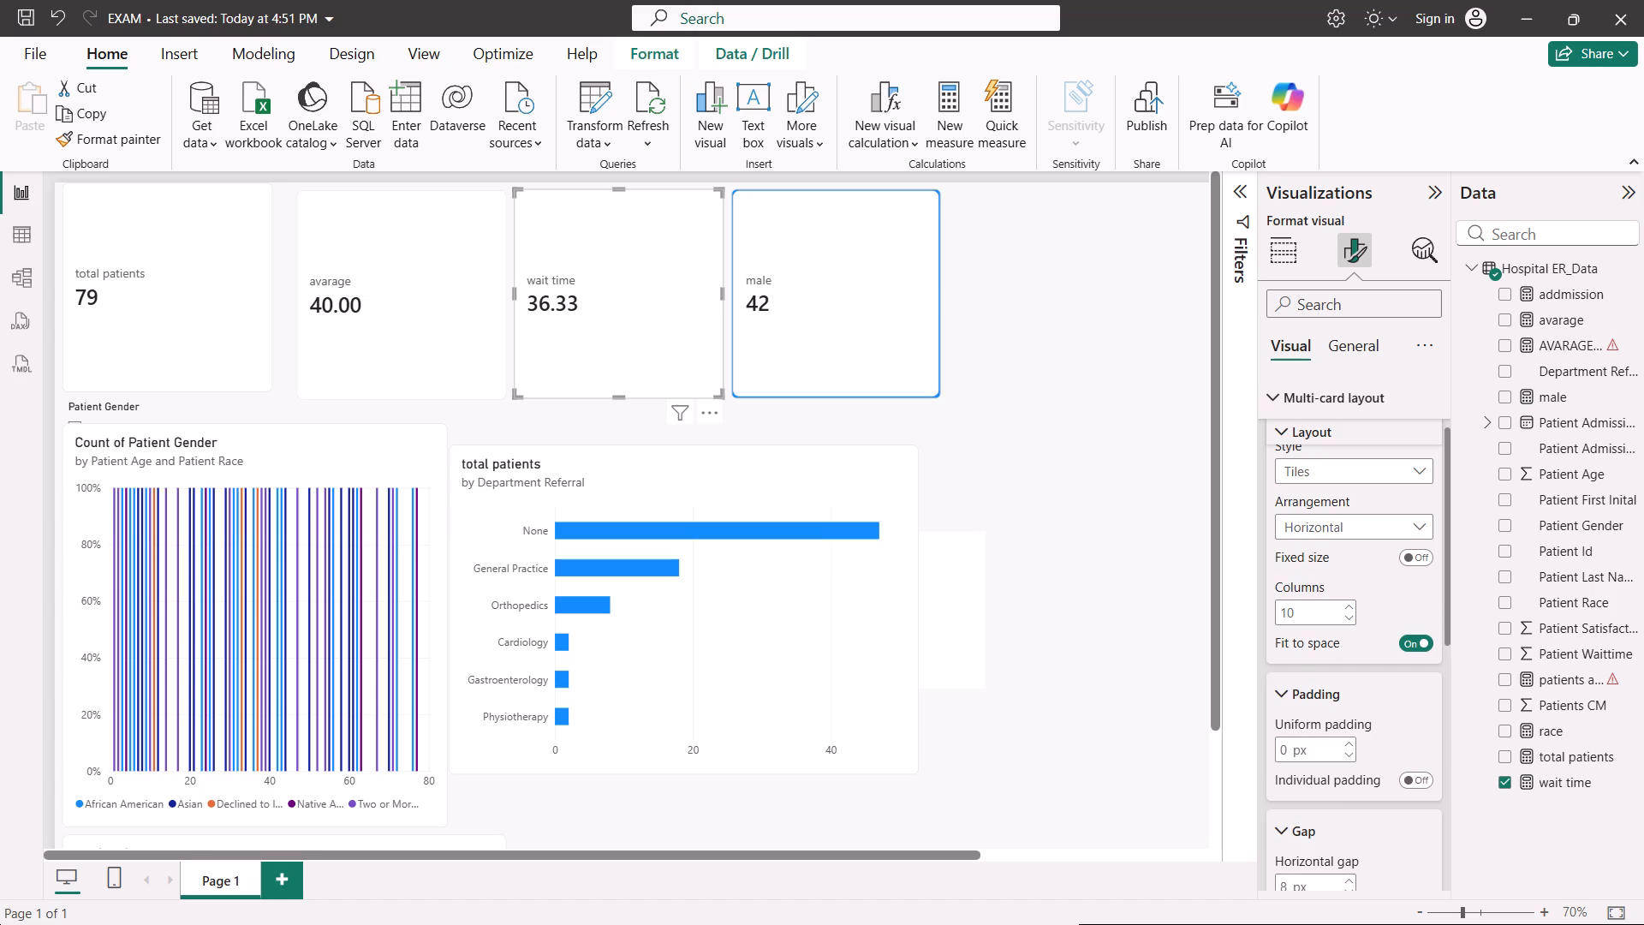
pyautogui.scroll(-2, 1317, 547)
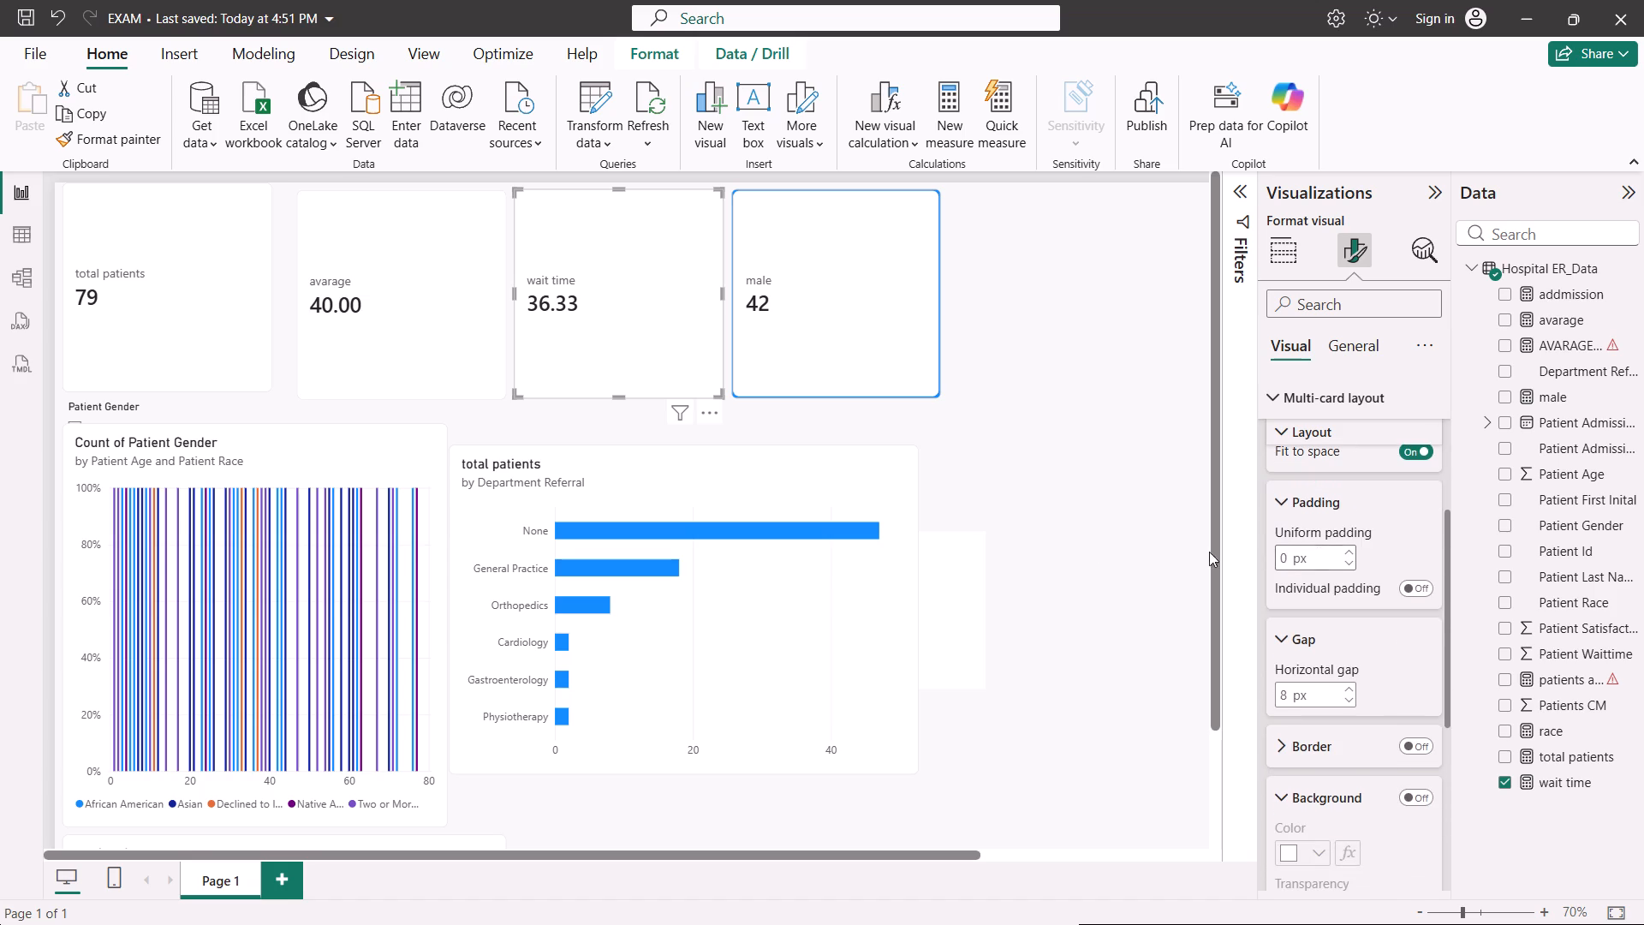
# Set the male card's multi-card layout background to 17% transparency and a dark orange colour, and deselect the card.
pyautogui.click(862, 341)
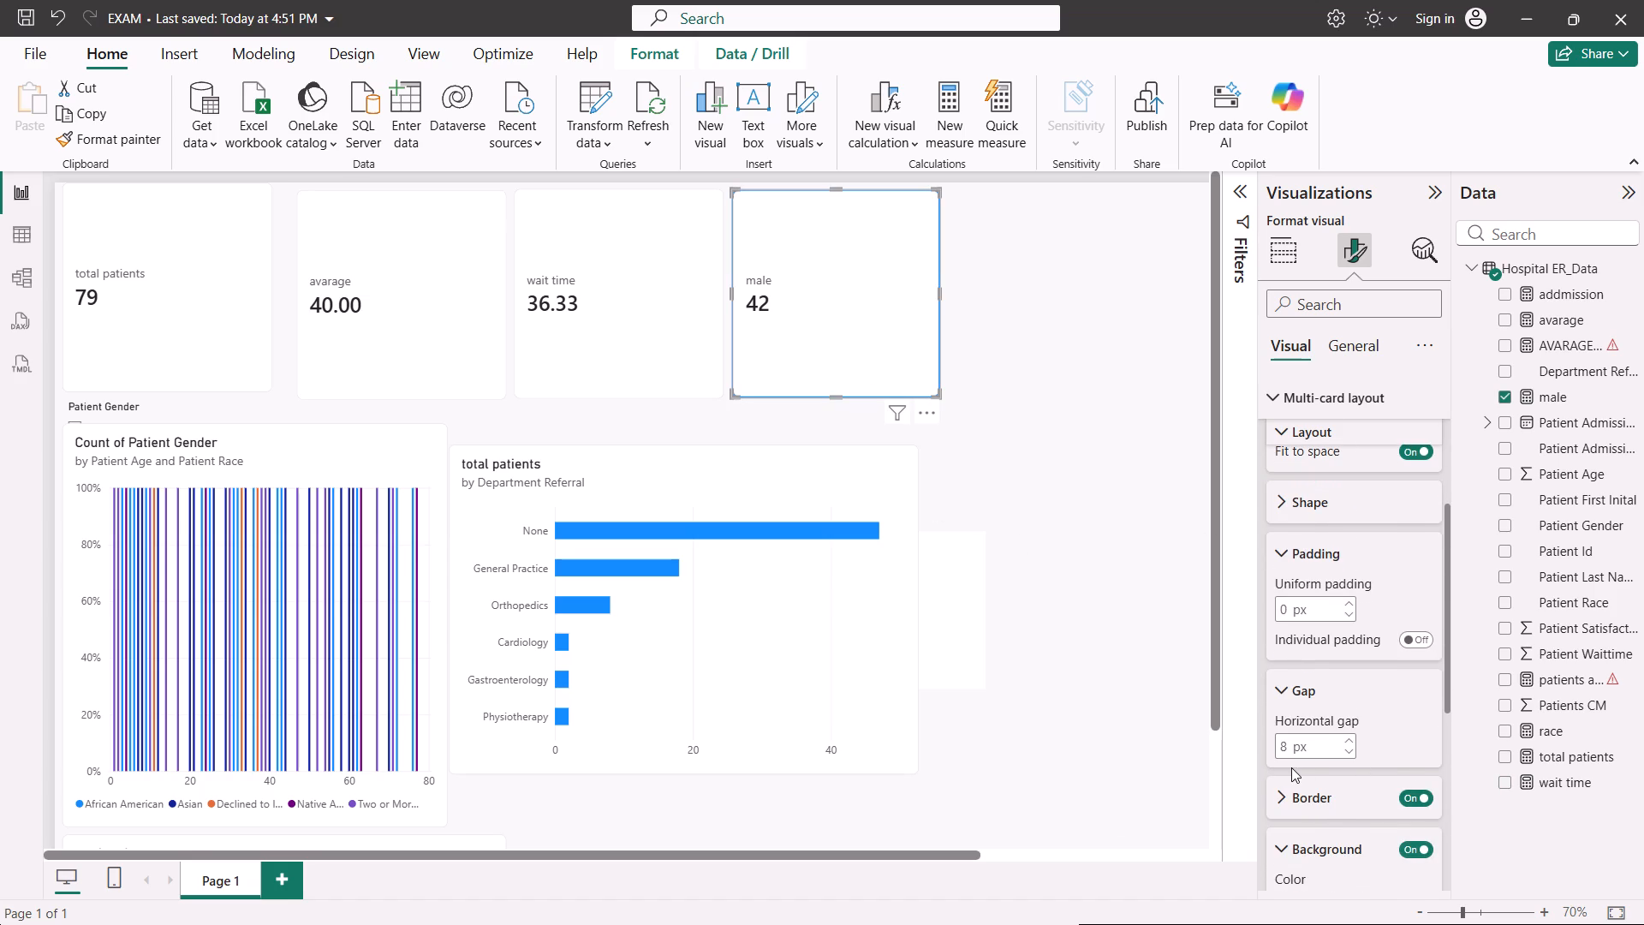
pyautogui.scroll(-3, 1291, 767)
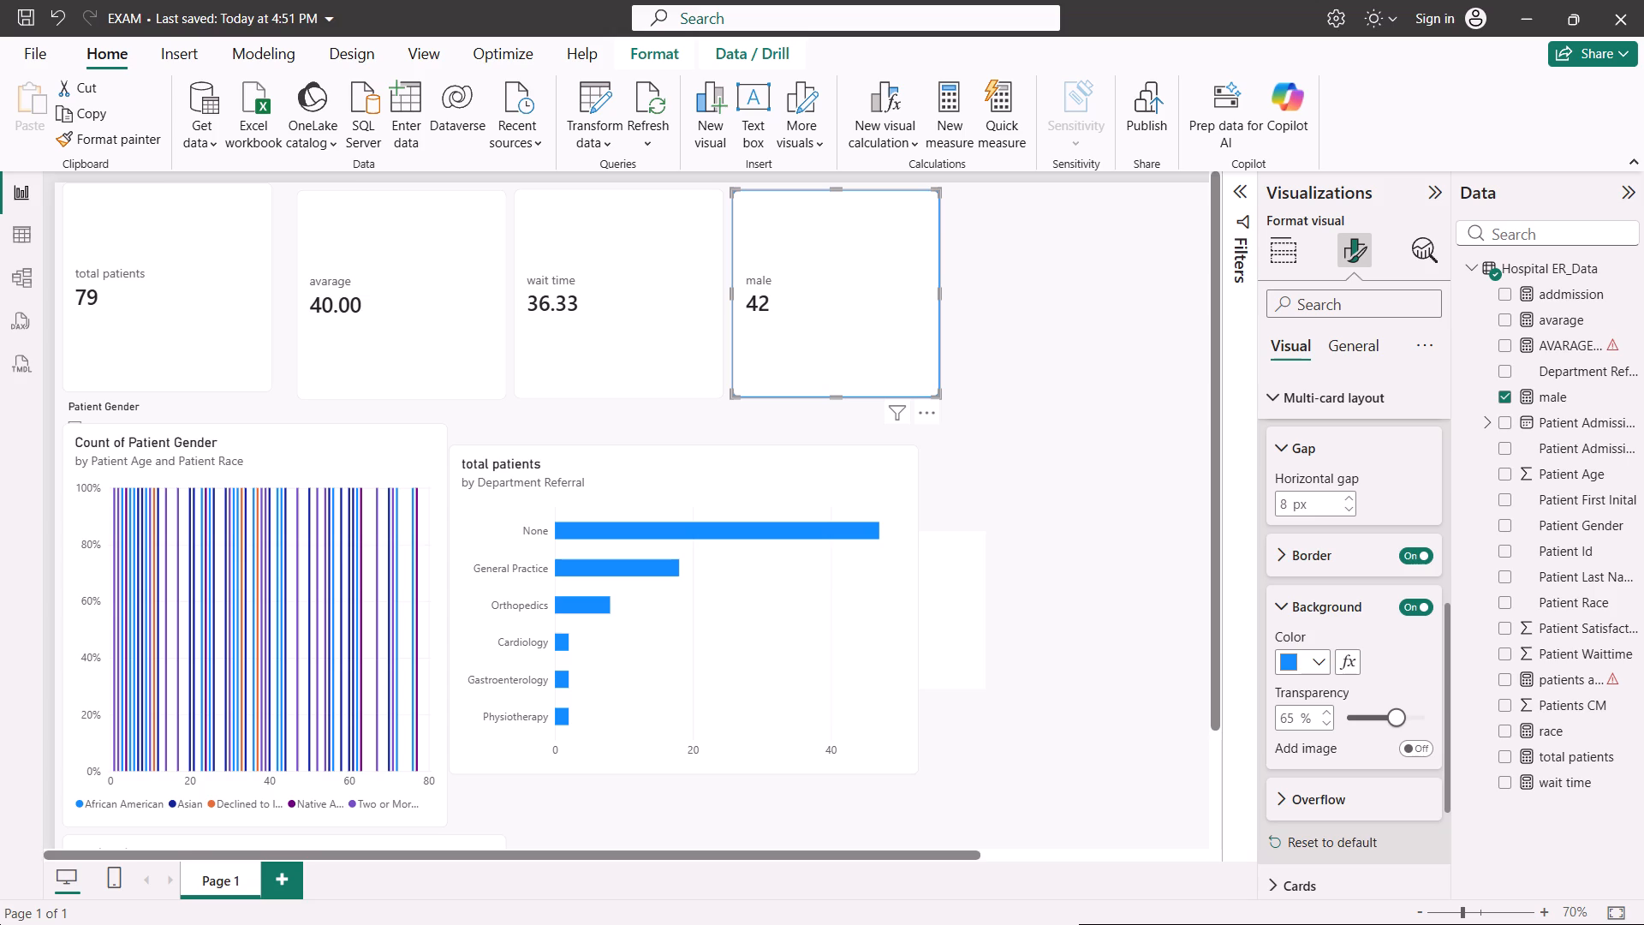
pyautogui.click(1362, 713)
pyautogui.click(1324, 659)
pyautogui.click(1427, 409)
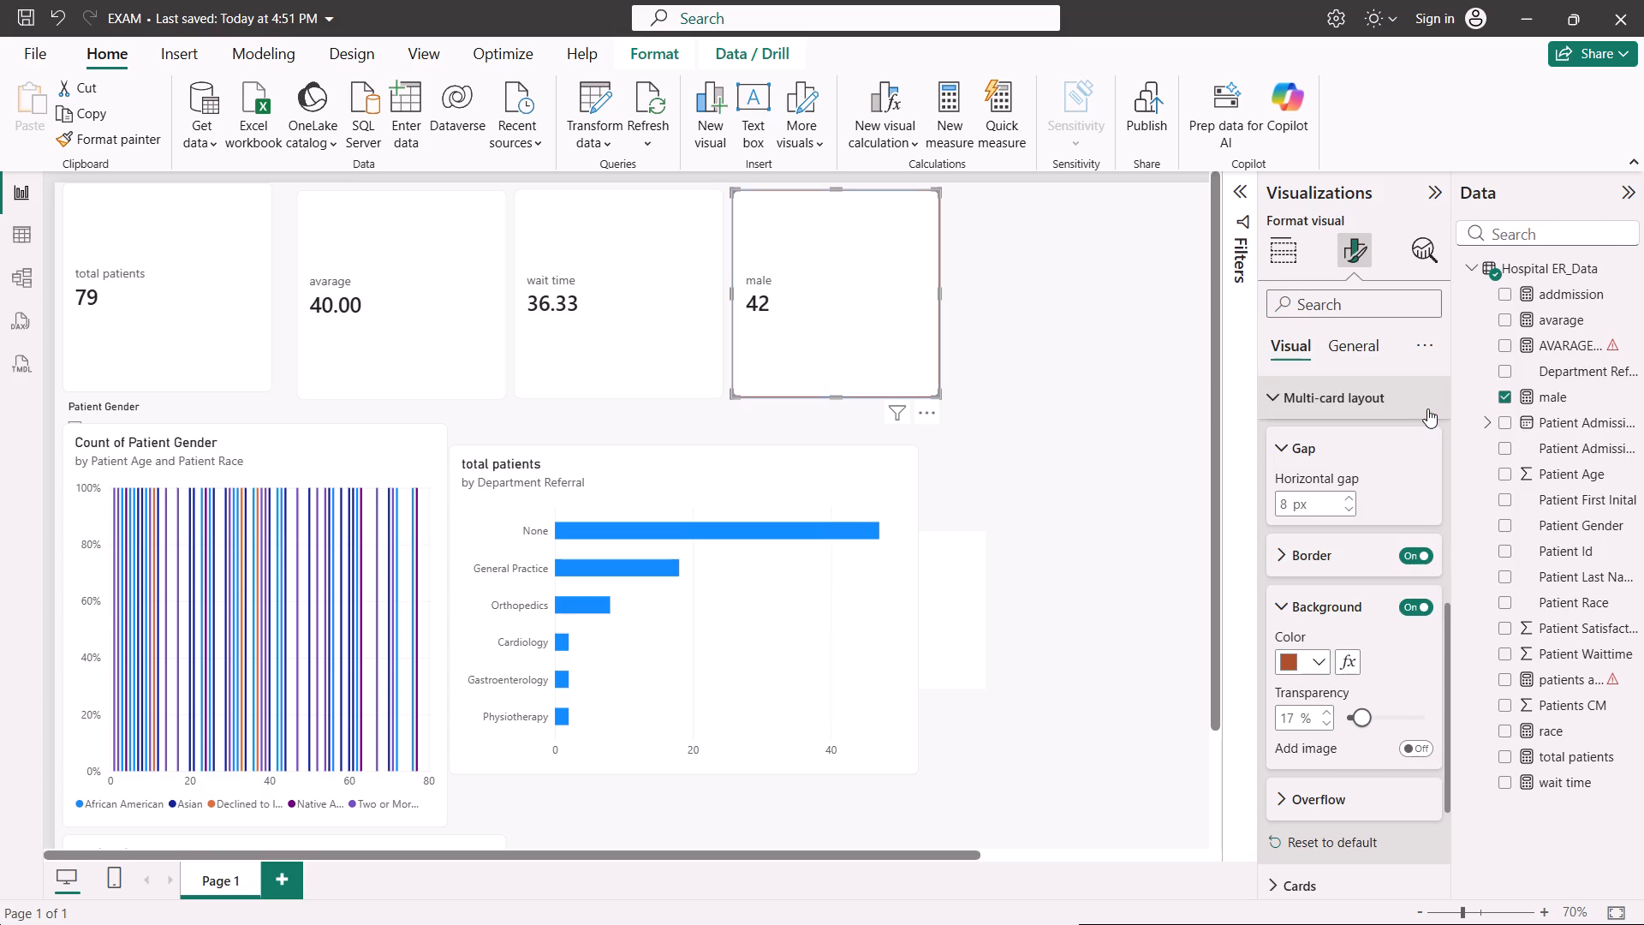
pyautogui.click(1186, 571)
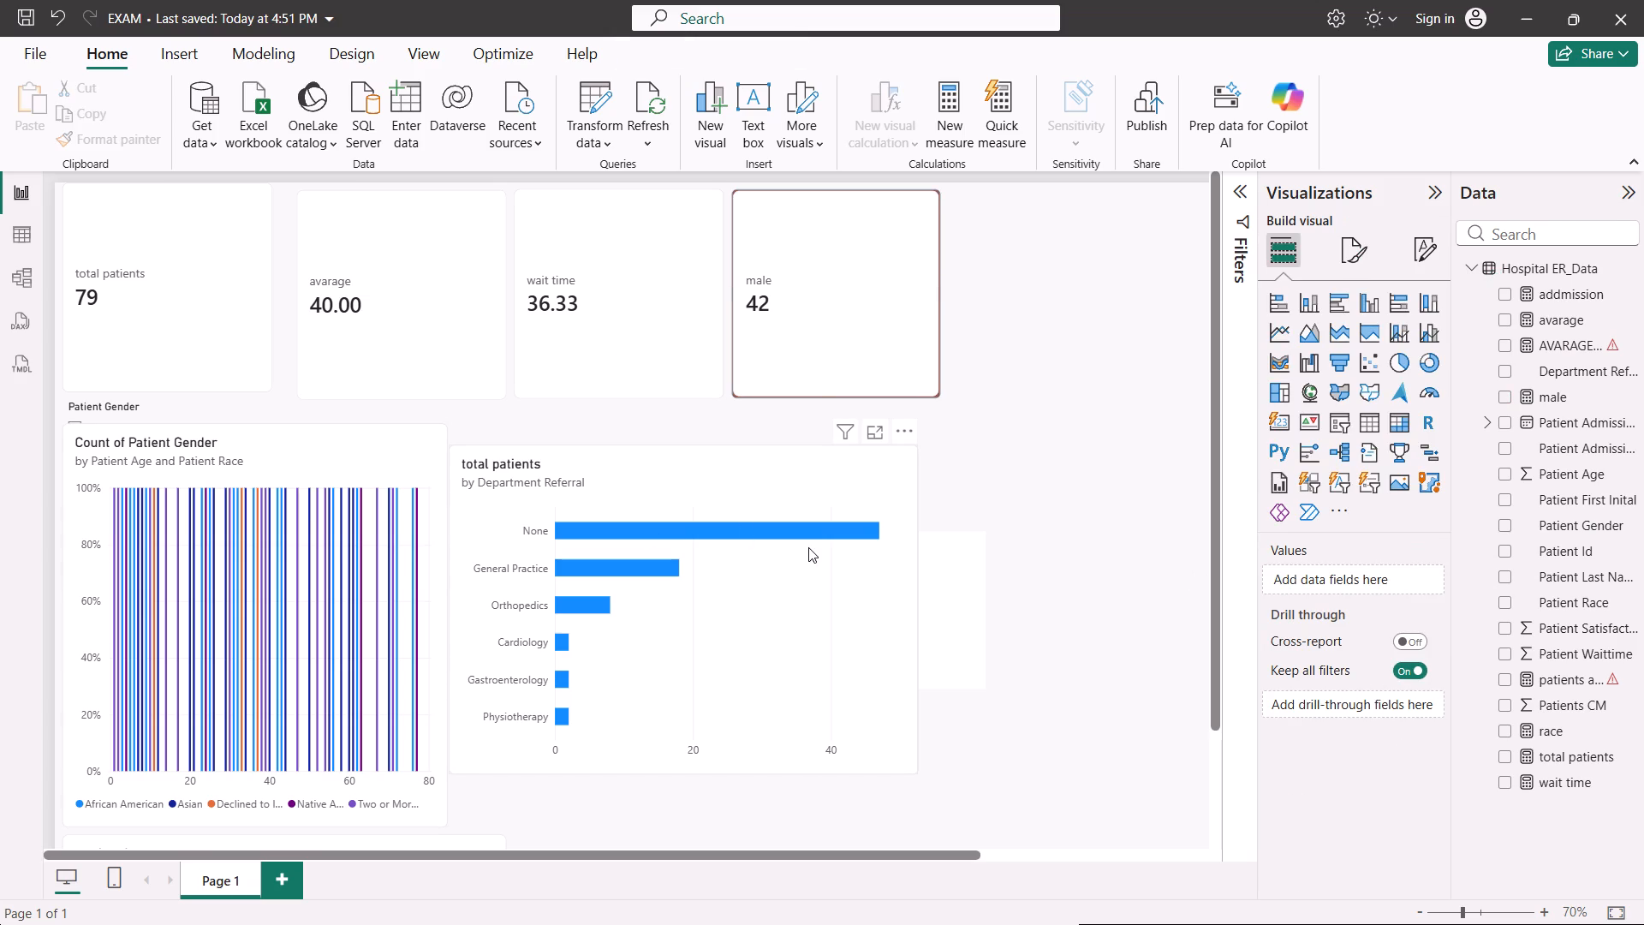
# Turn on the male card's title and set its text colour to blue.
pyautogui.click(875, 275)
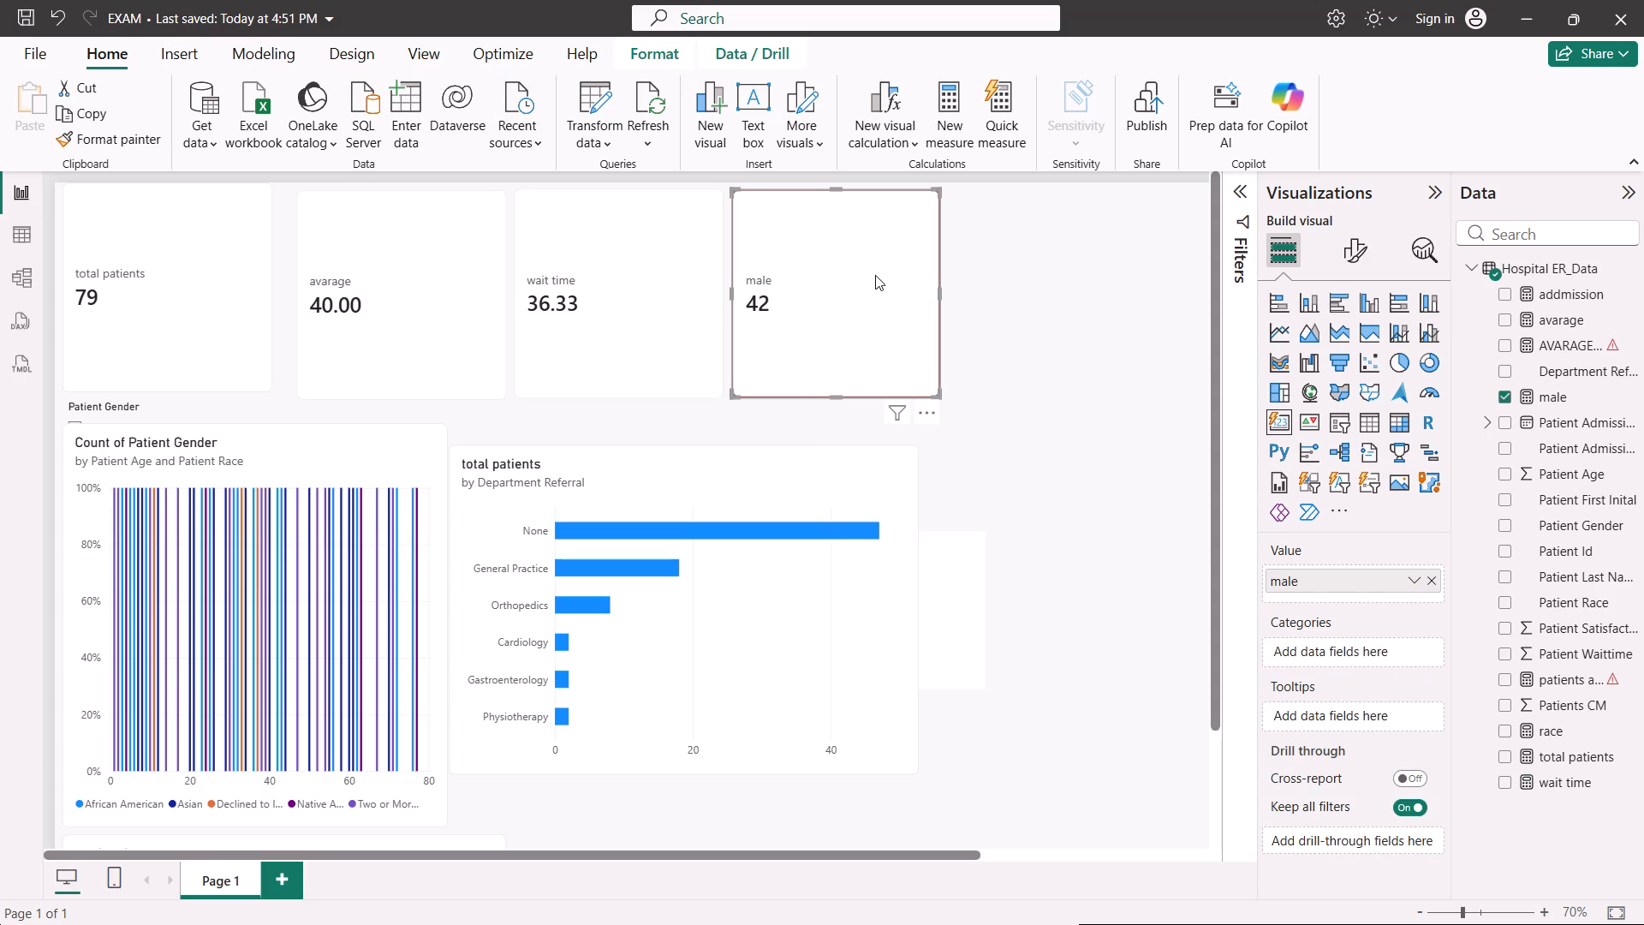
pyautogui.click(1359, 239)
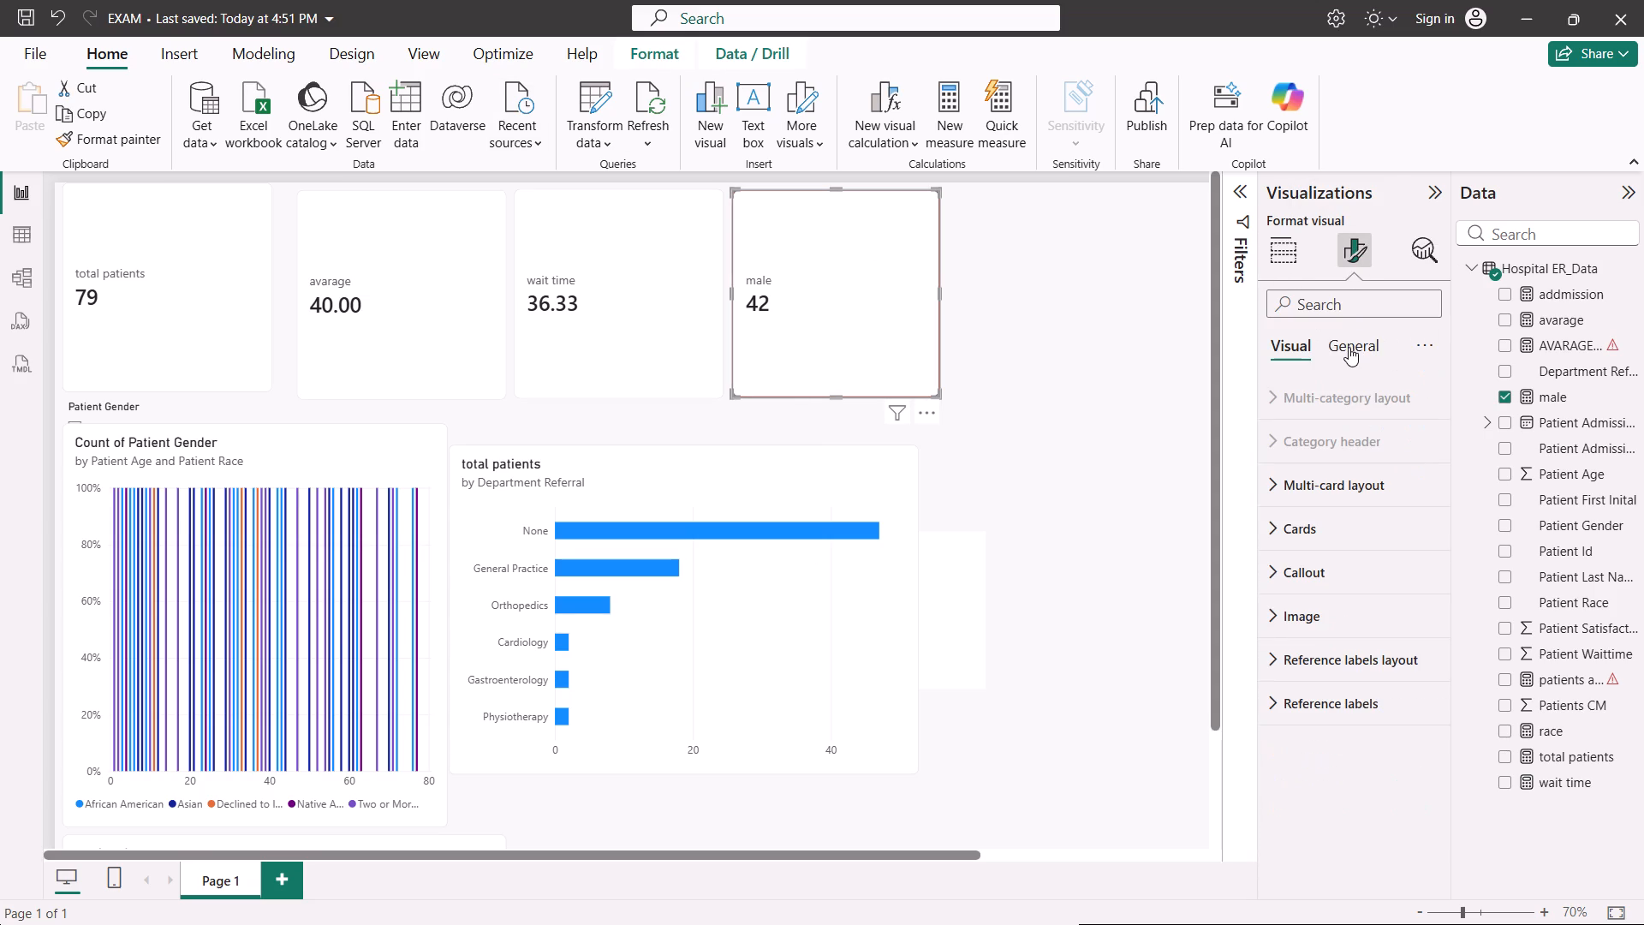
pyautogui.click(1349, 350)
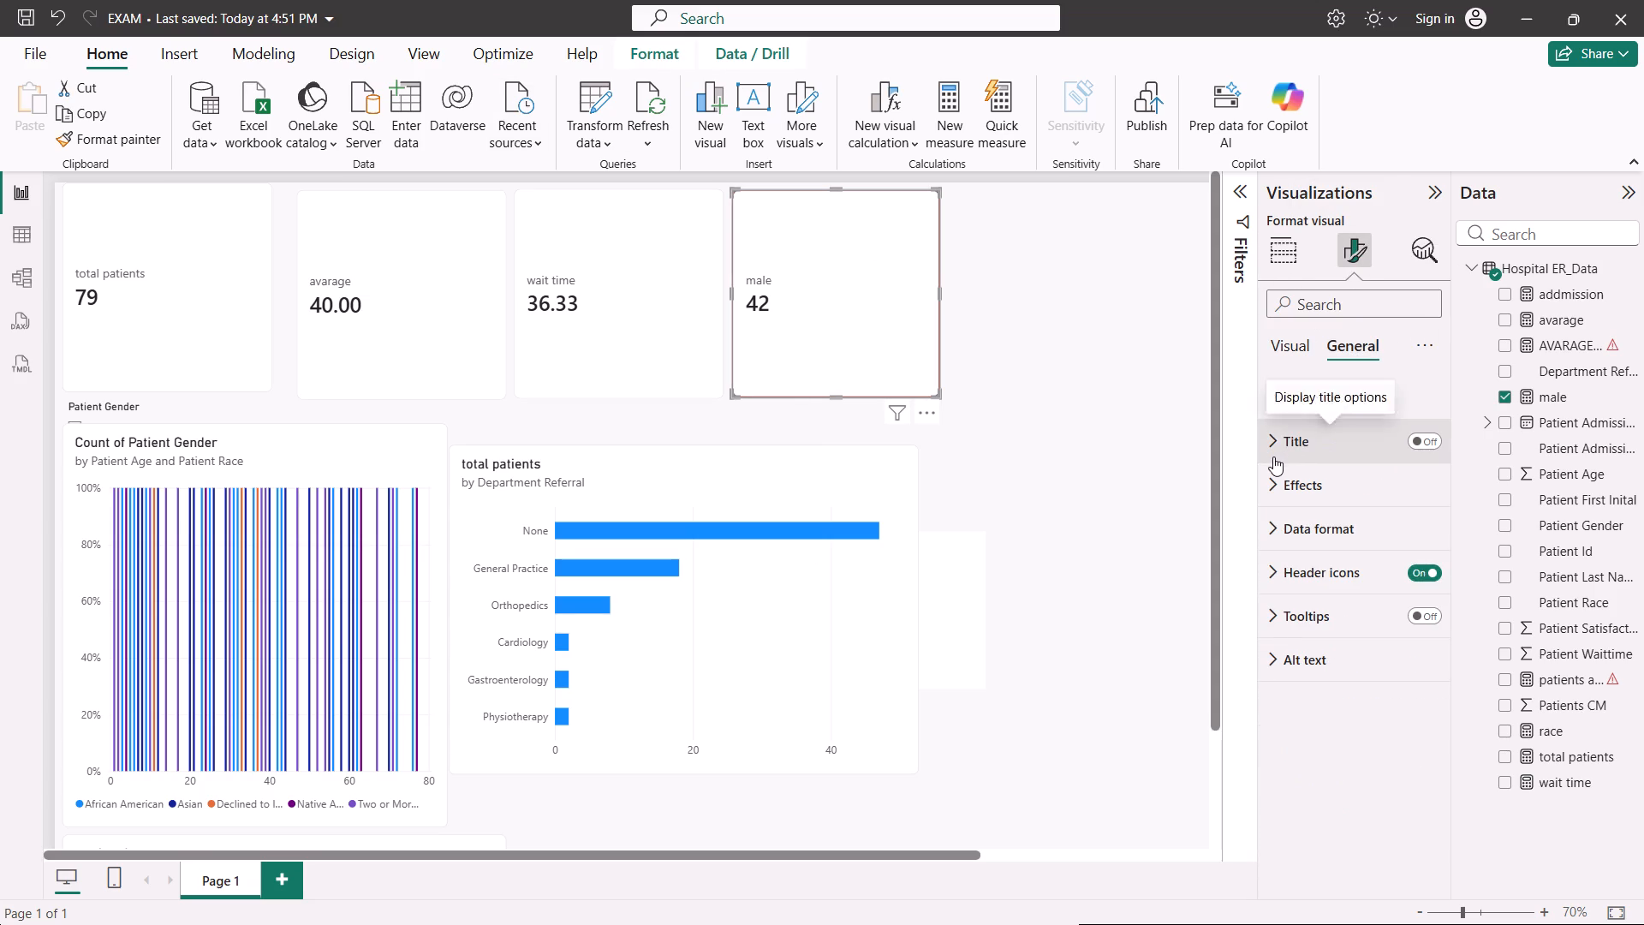
pyautogui.click(1408, 435)
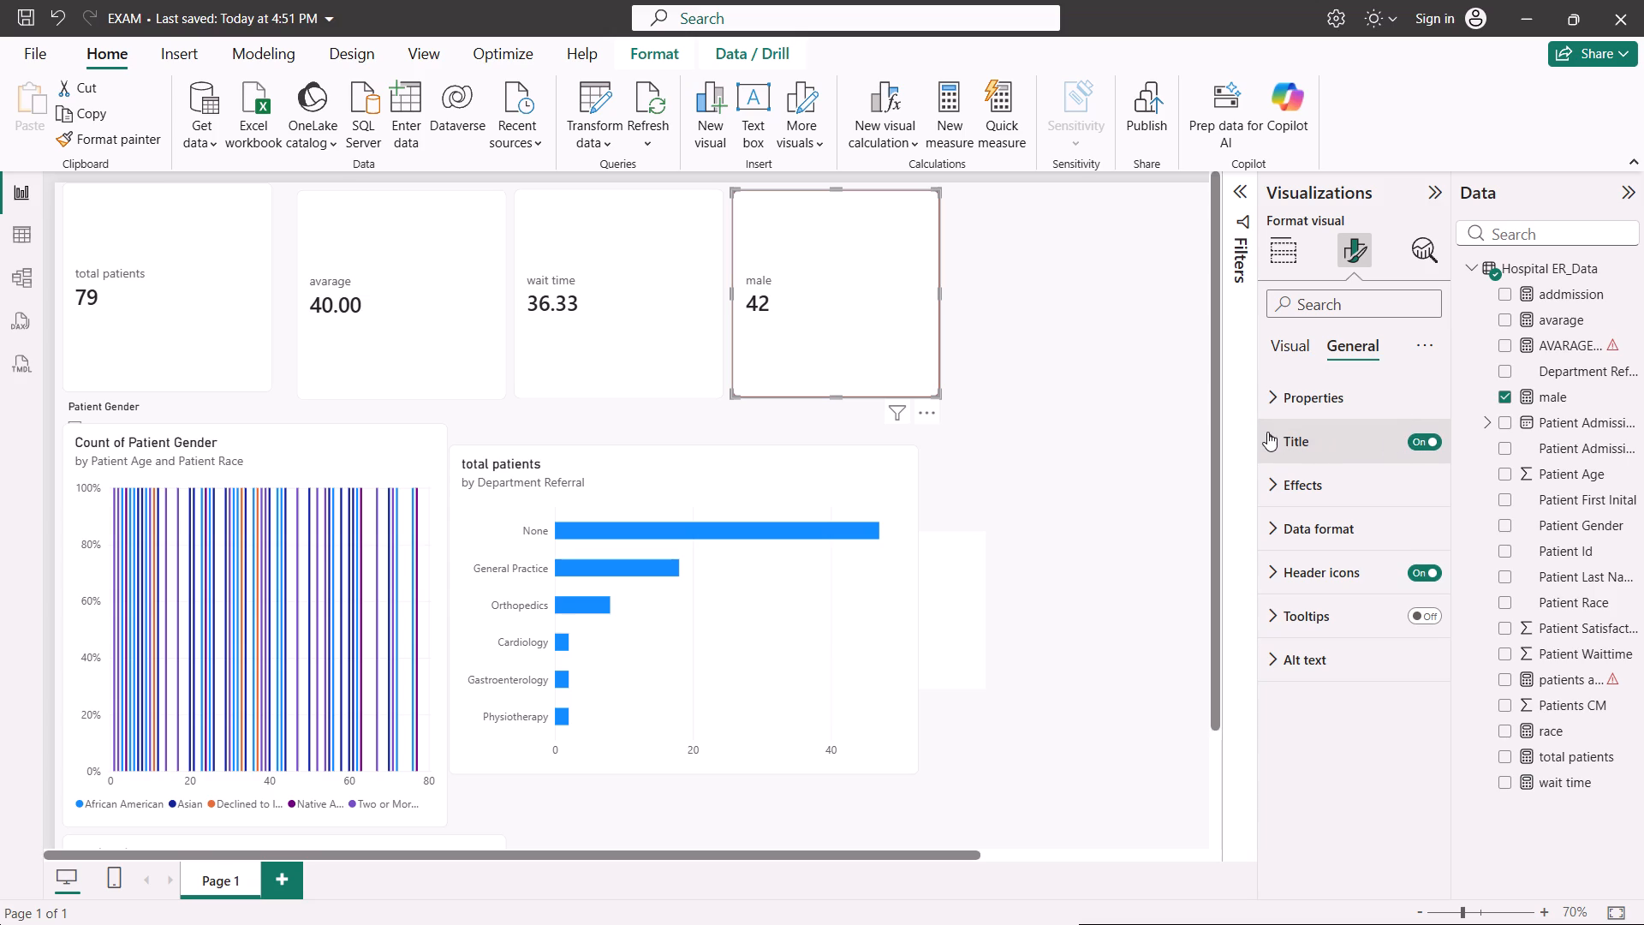
pyautogui.click(1267, 432)
pyautogui.scroll(-1, 1319, 533)
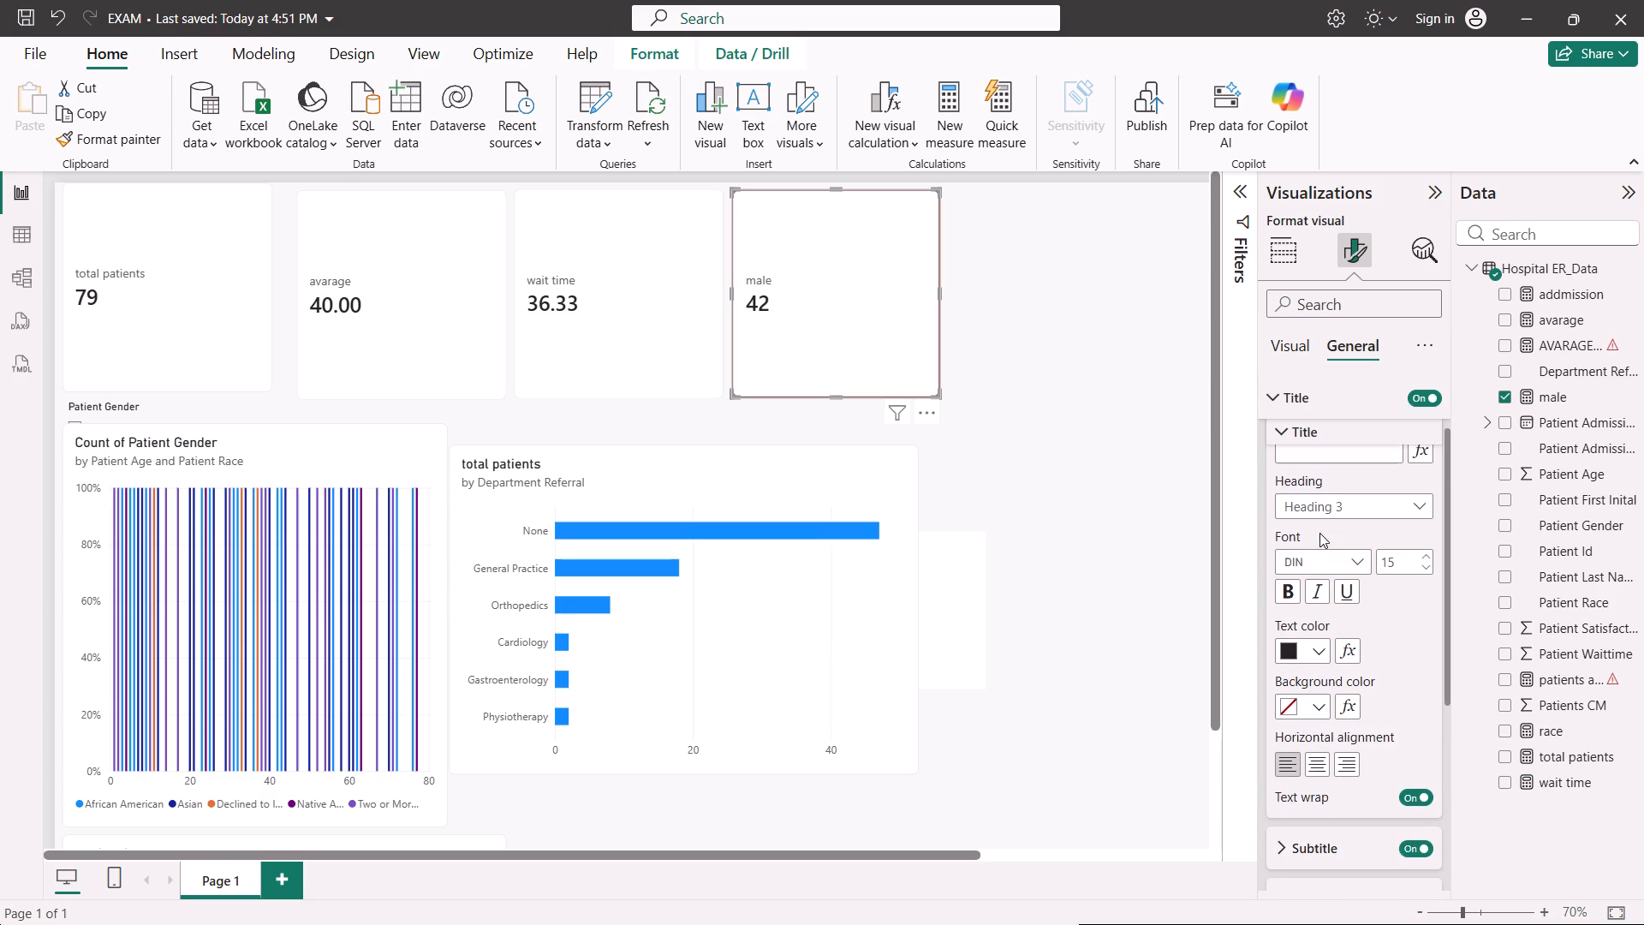
pyautogui.scroll(-1, 1319, 533)
pyautogui.click(1318, 607)
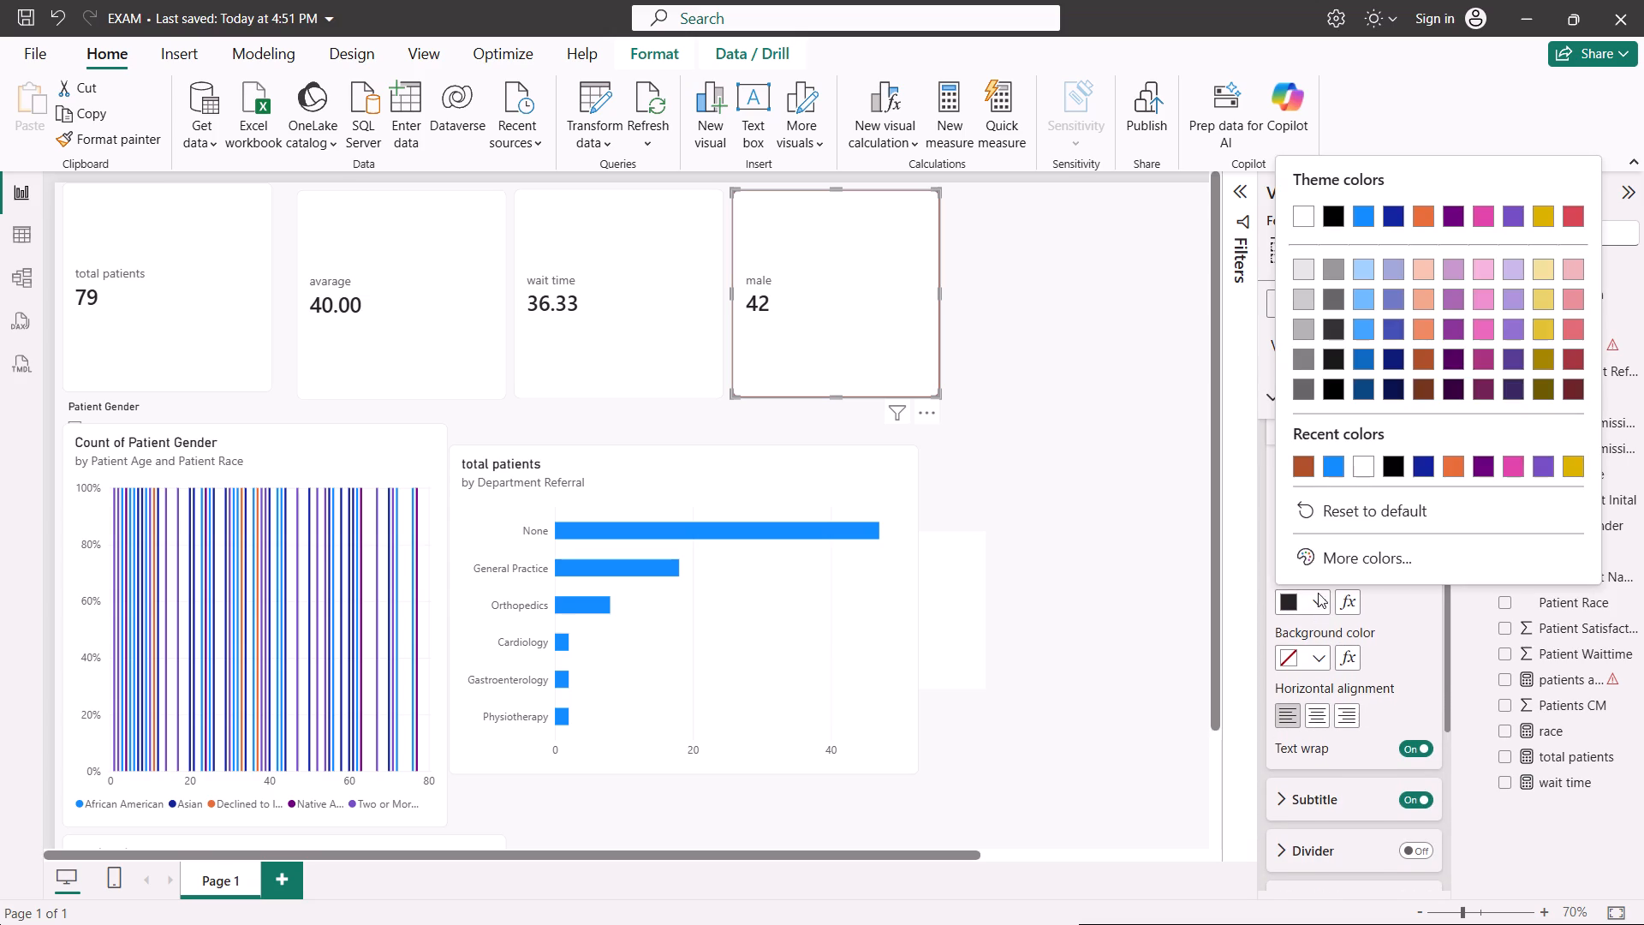
pyautogui.click(1331, 470)
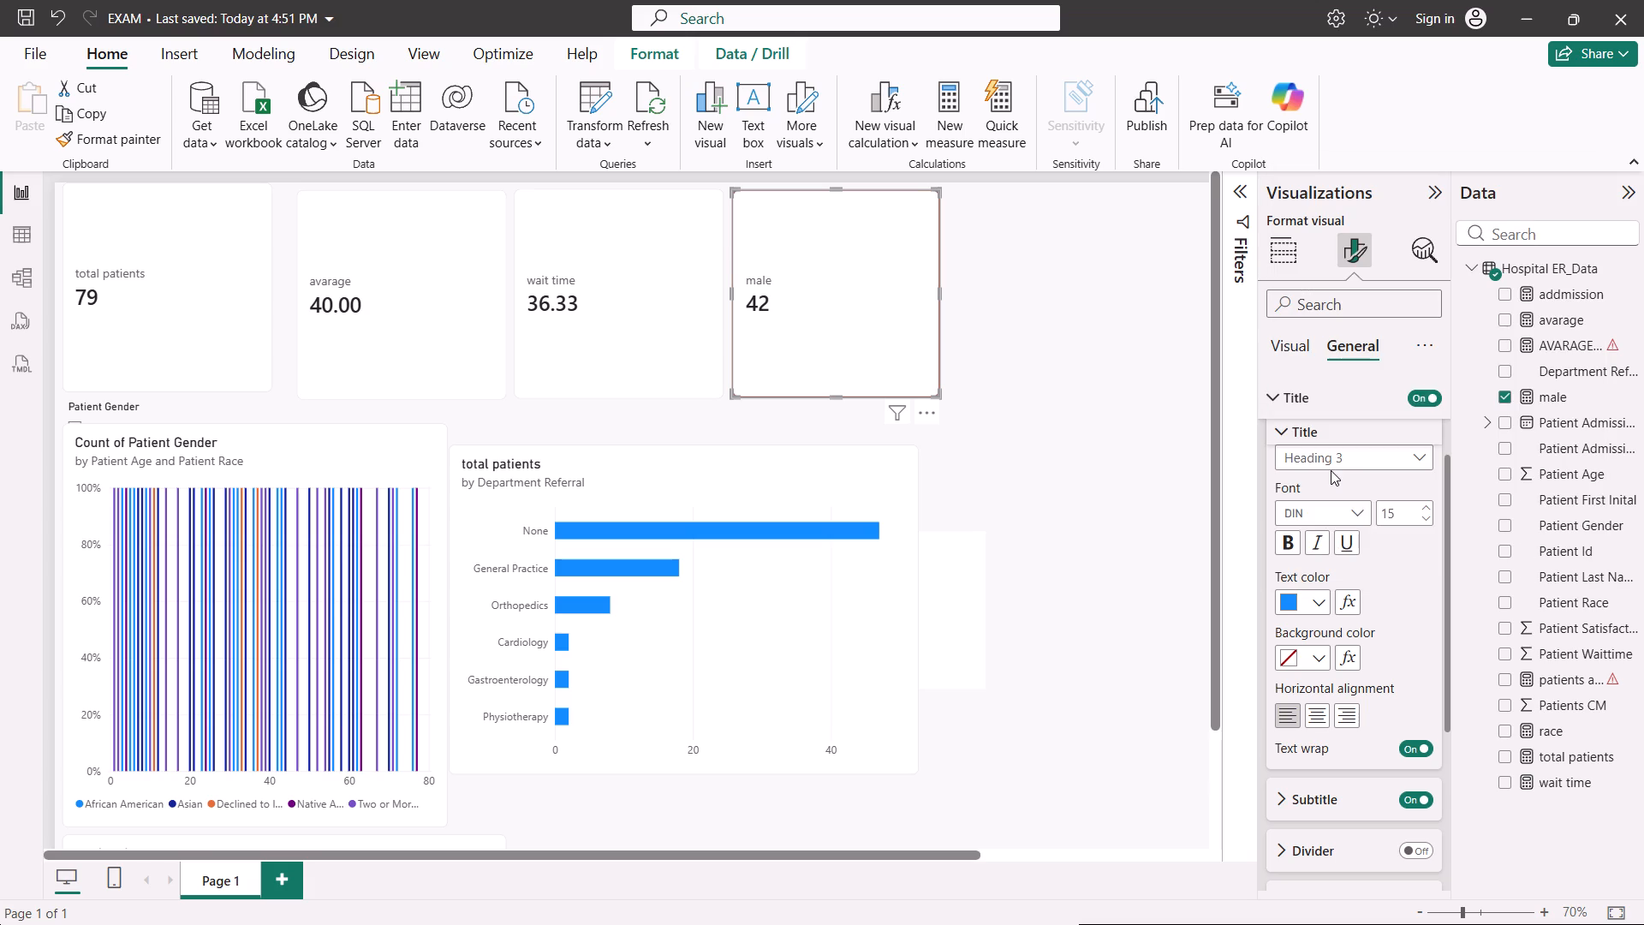
# Examine the male card's subtitle, effects and header icon settings, including the header colours and the list of icons.
pyautogui.scroll(-1, 1328, 609)
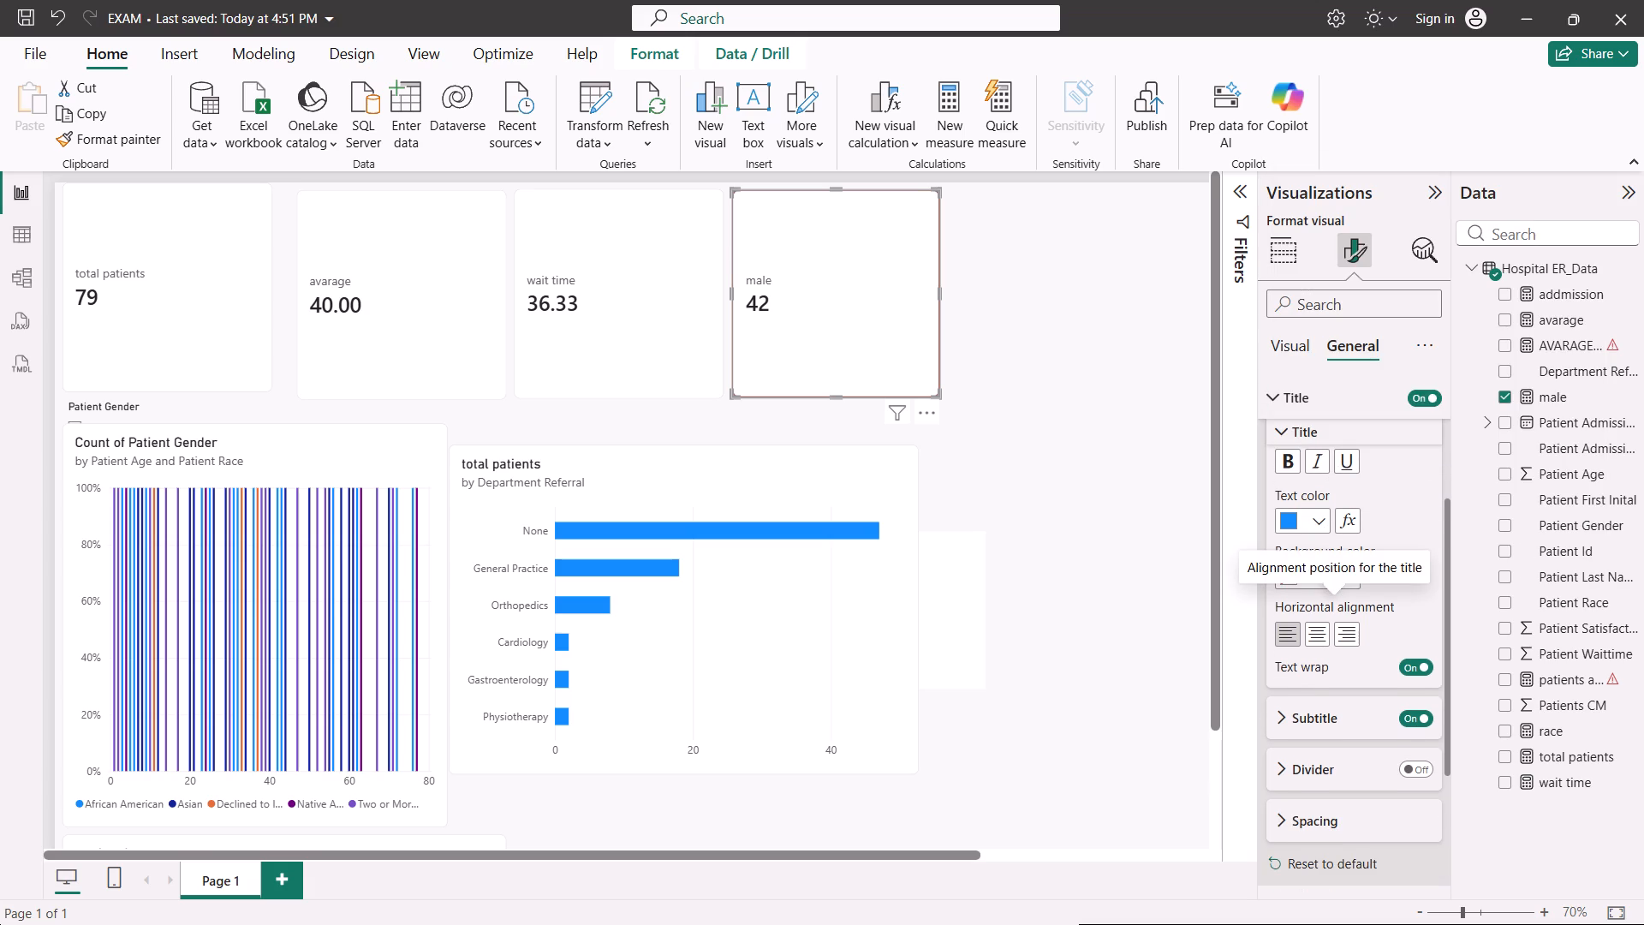
pyautogui.scroll(-1, 1312, 710)
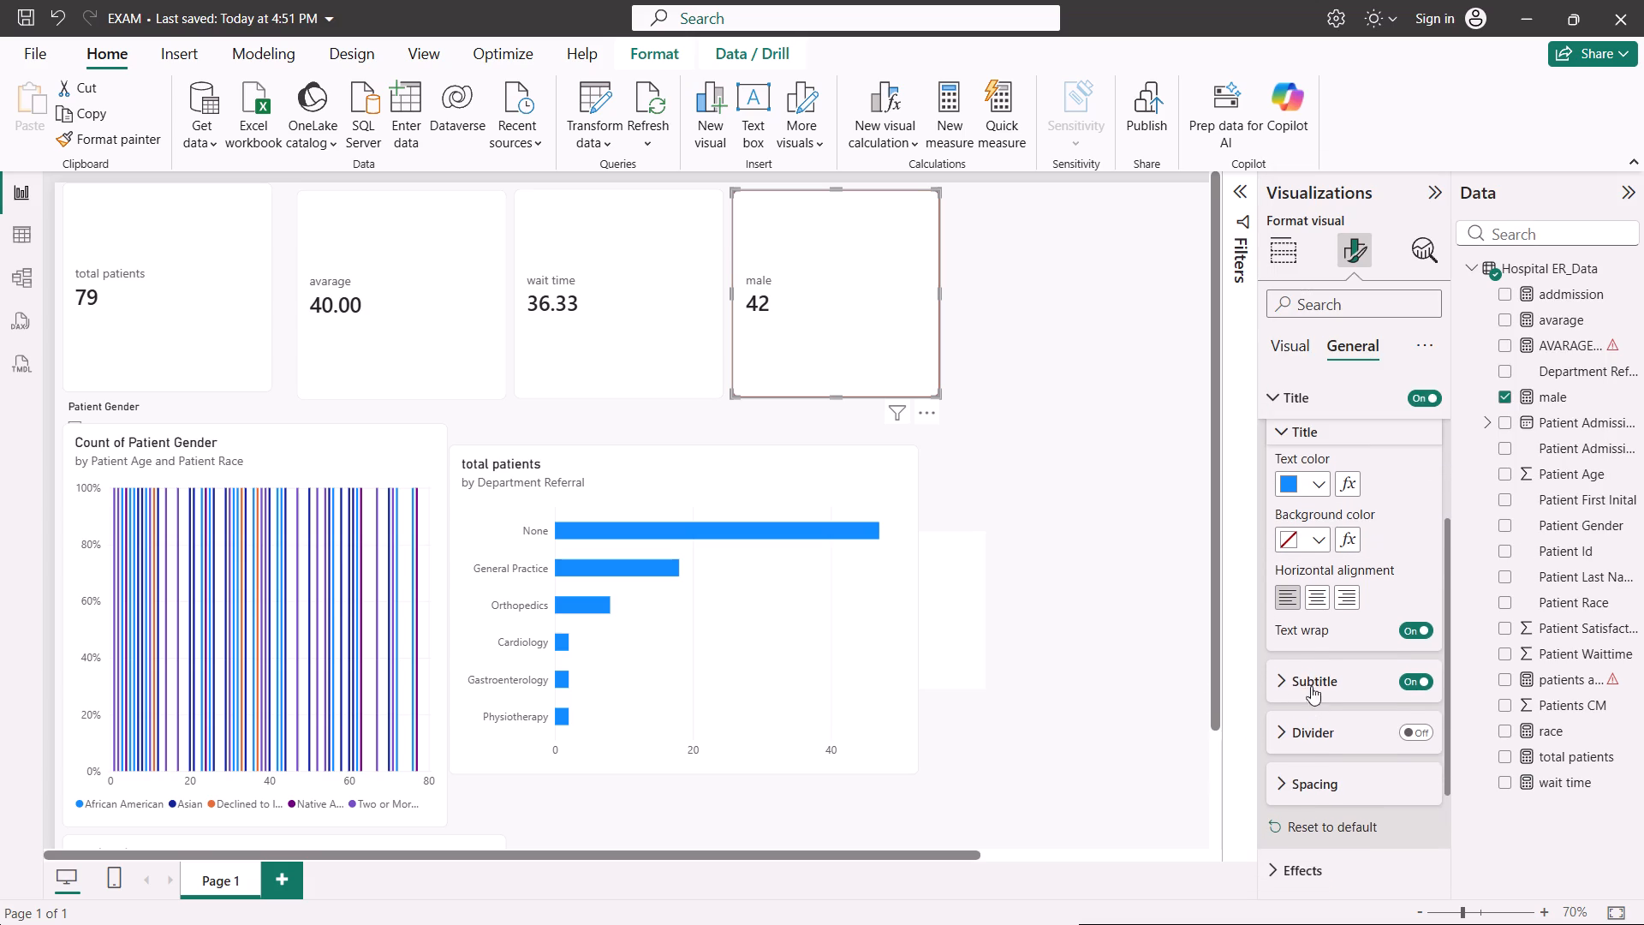
pyautogui.click(1288, 670)
pyautogui.scroll(-3, 1288, 670)
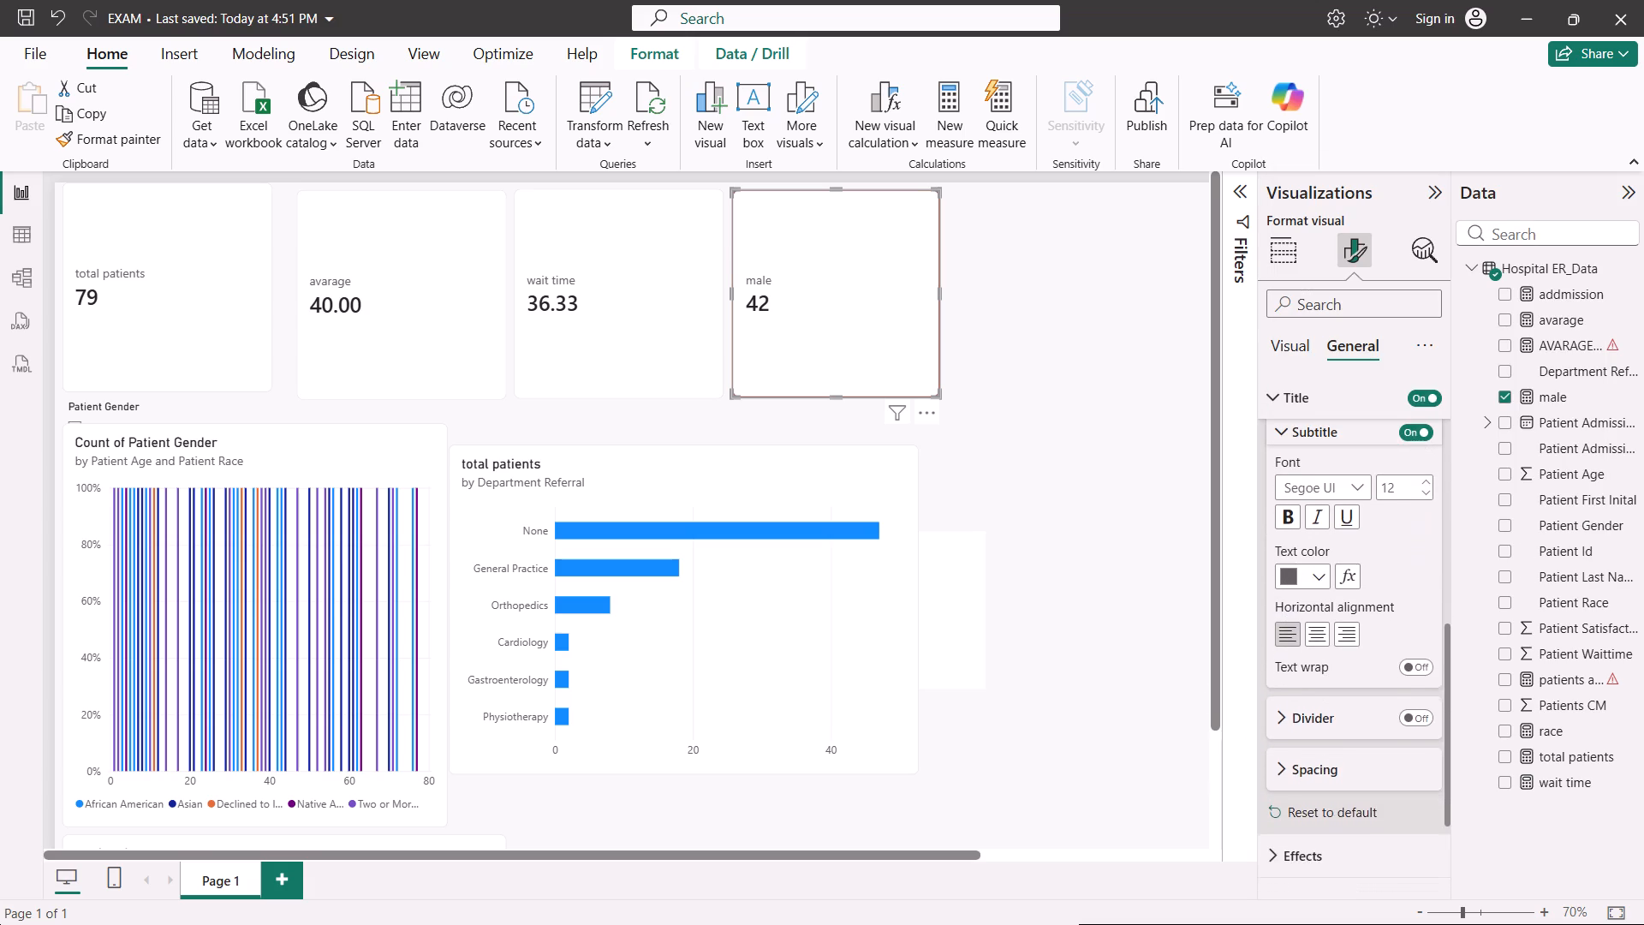
pyautogui.scroll(-2, 1286, 726)
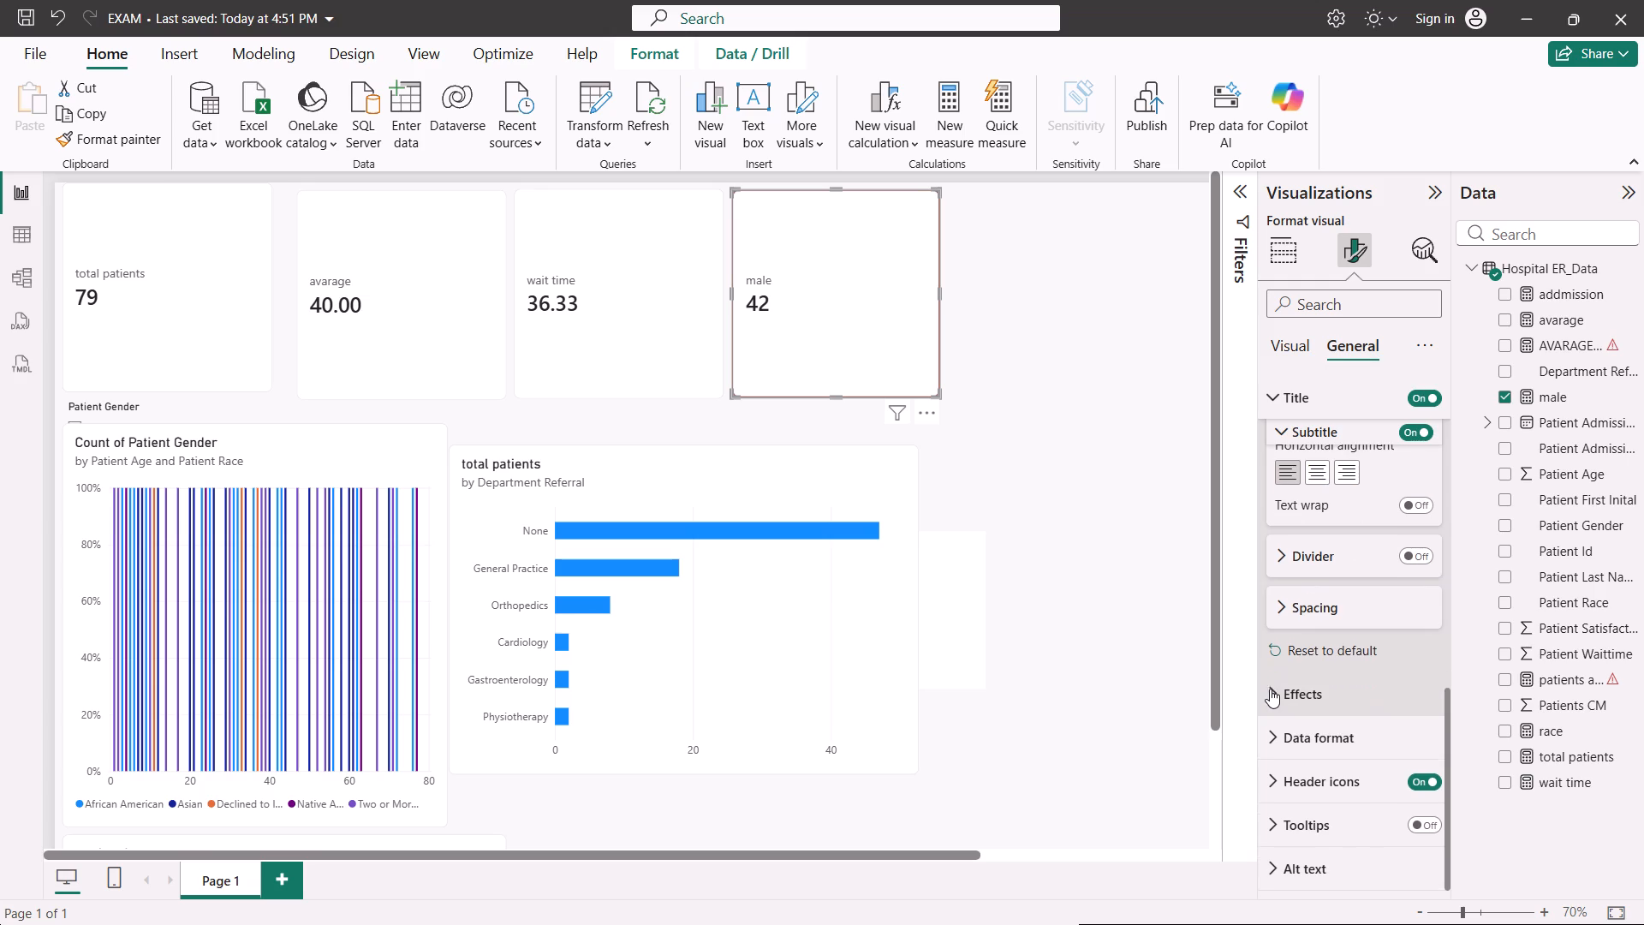
pyautogui.click(1269, 684)
pyautogui.scroll(-2, 1269, 684)
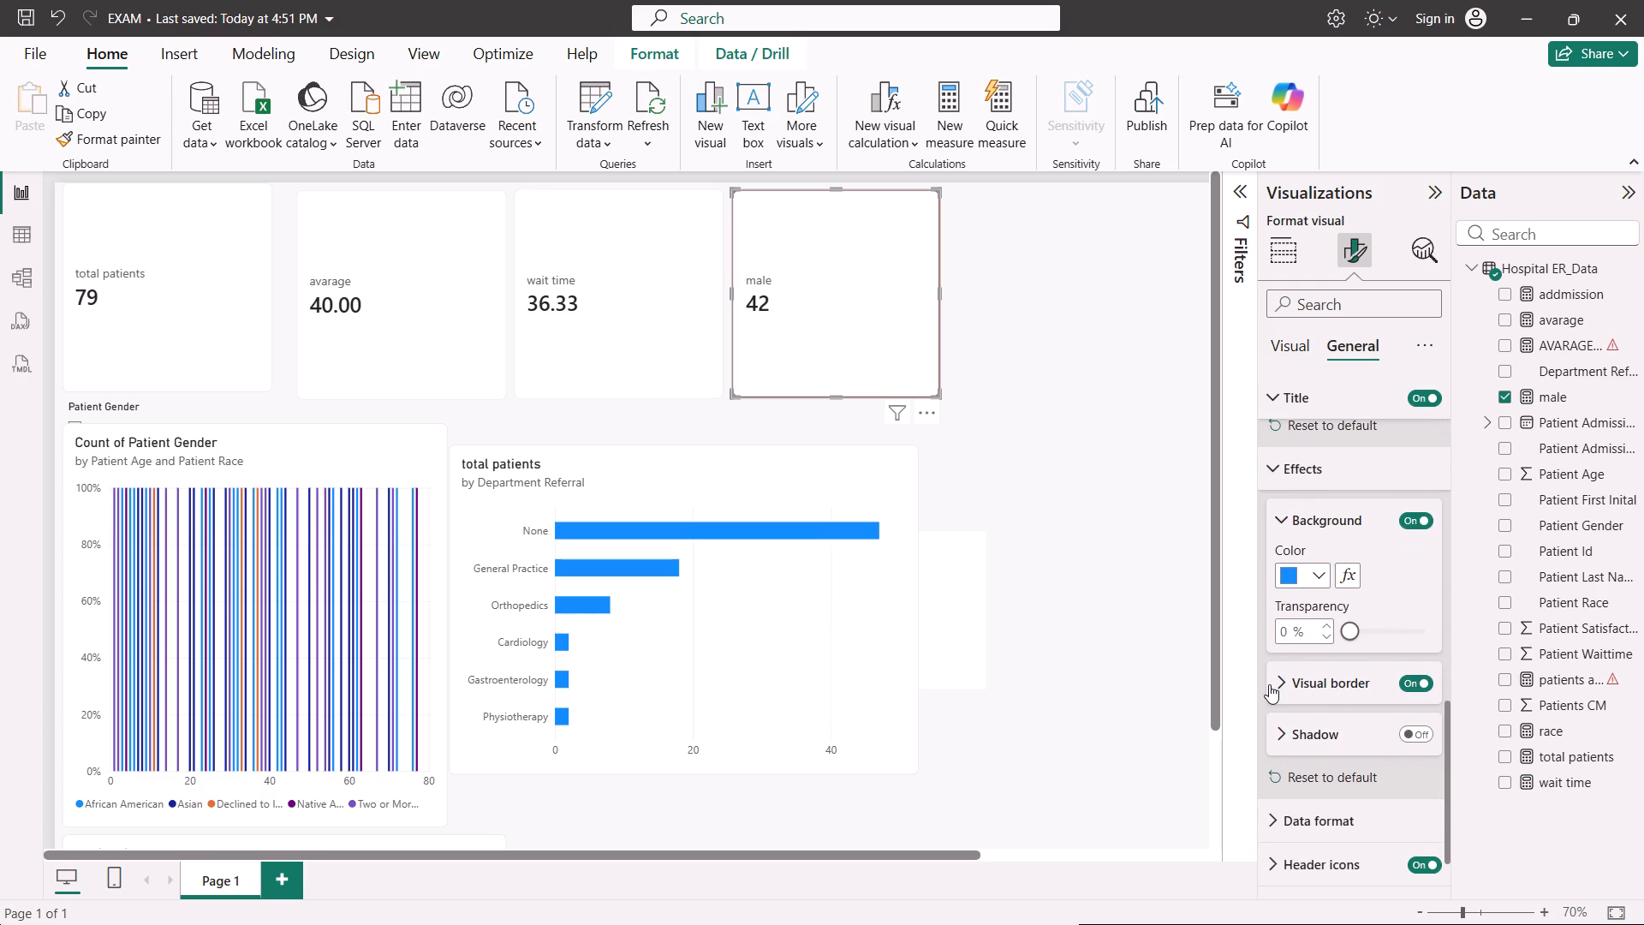
pyautogui.scroll(-3, 1269, 684)
pyautogui.click(1276, 774)
pyautogui.scroll(-1, 1276, 774)
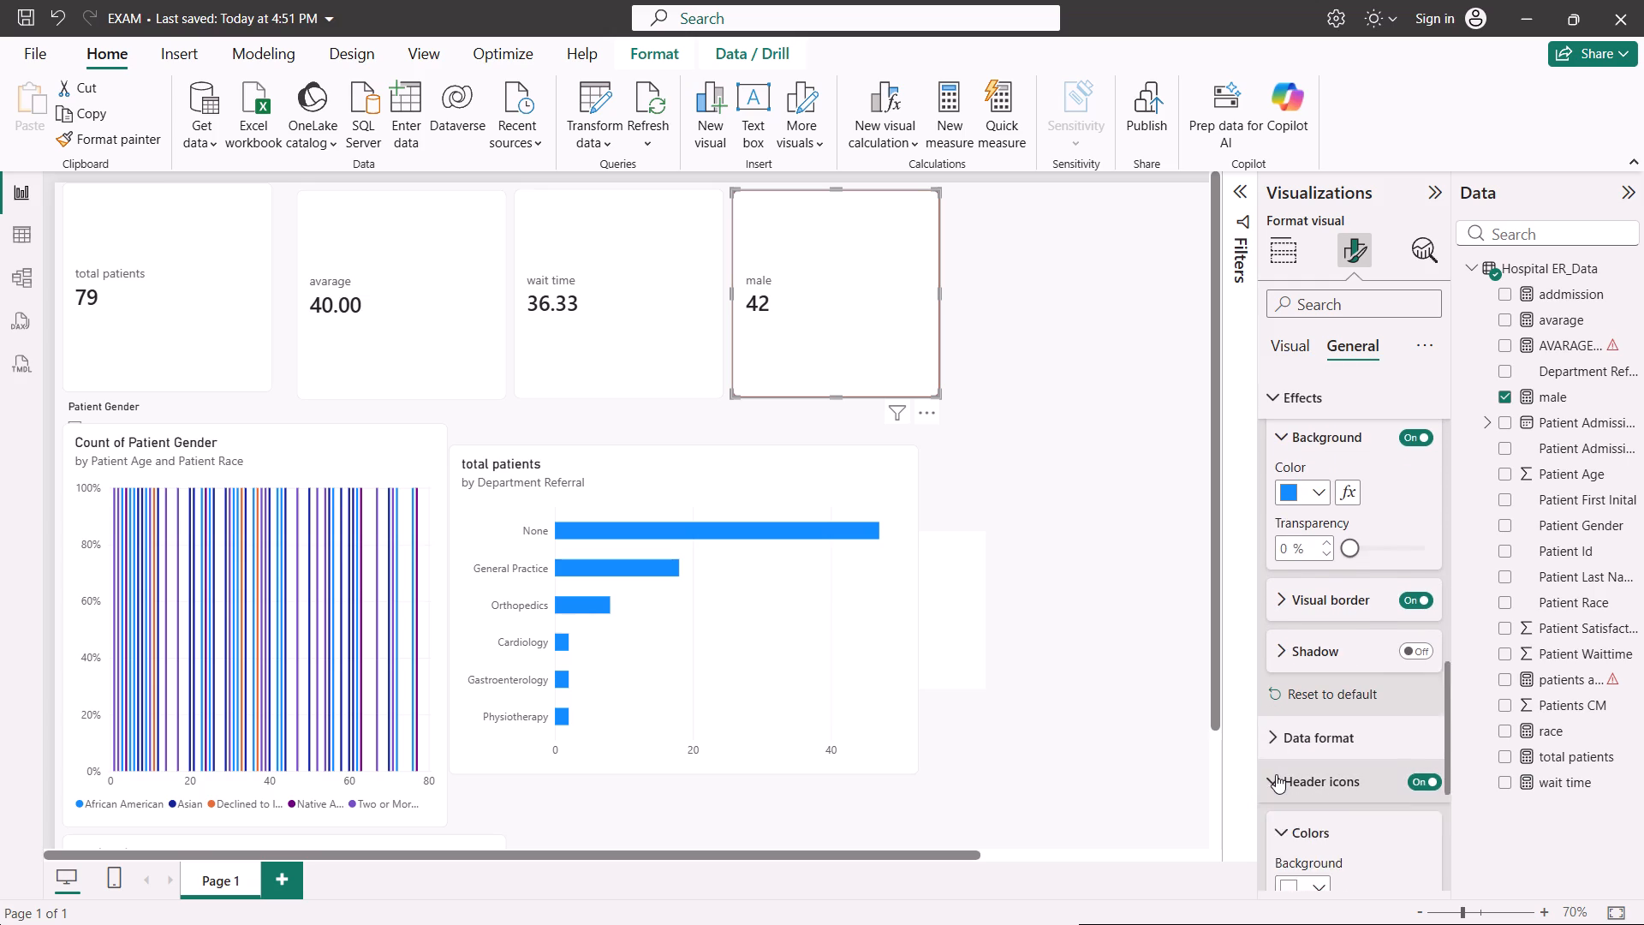
pyautogui.scroll(-2, 1276, 774)
pyautogui.scroll(-1, 1301, 633)
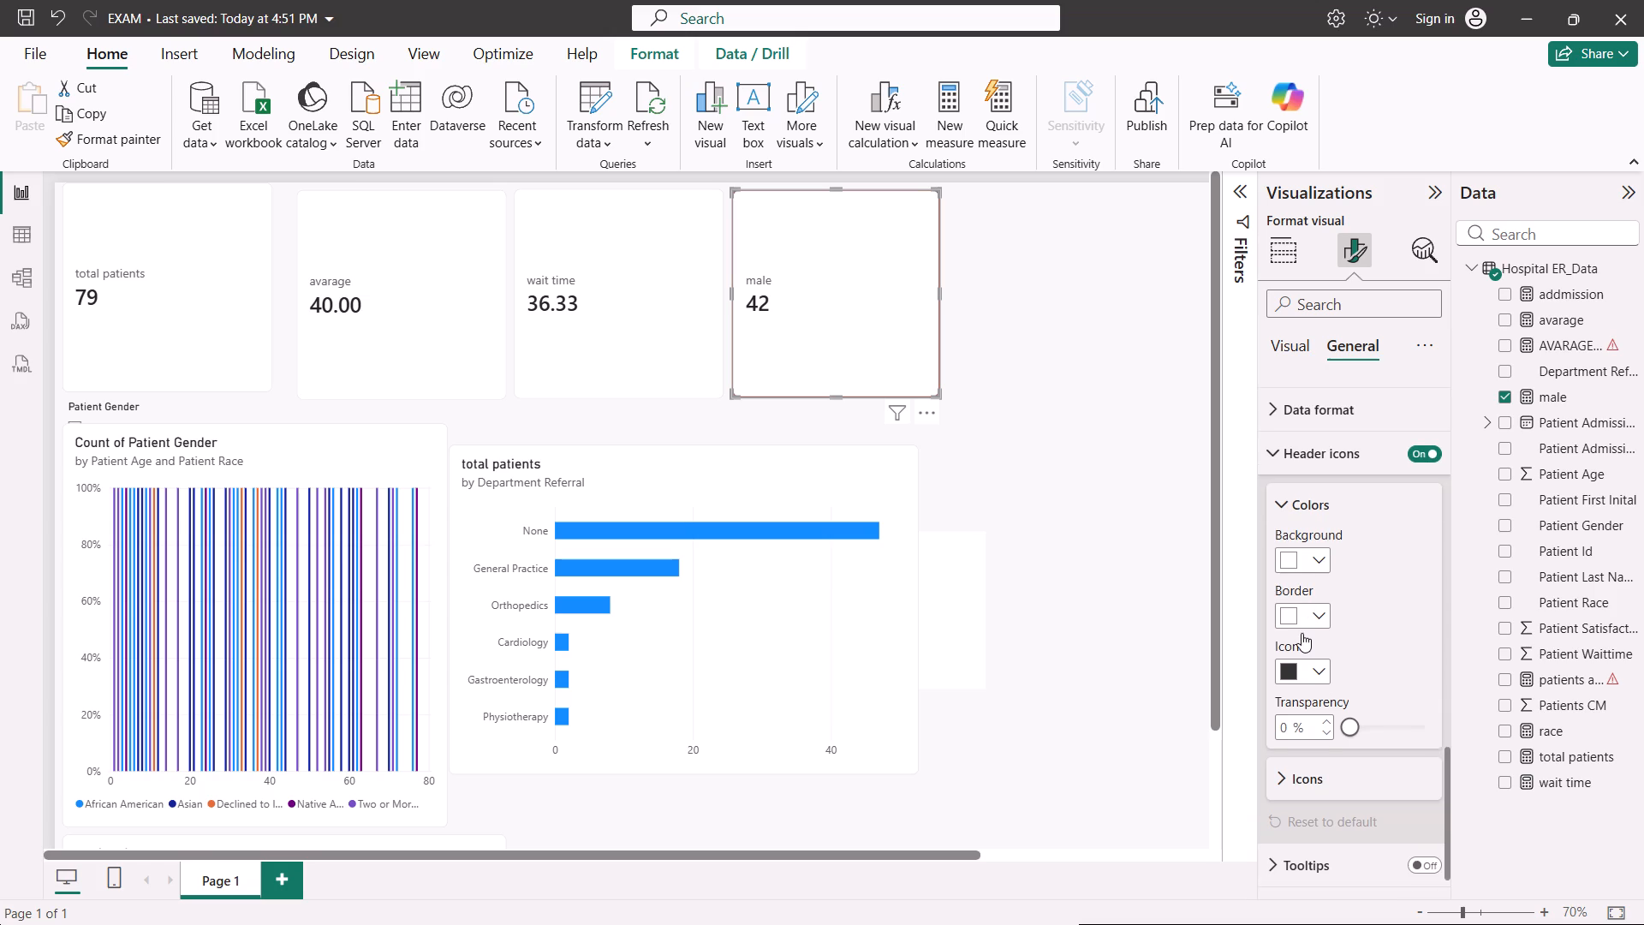
pyautogui.scroll(-2, 1301, 633)
pyautogui.click(1282, 741)
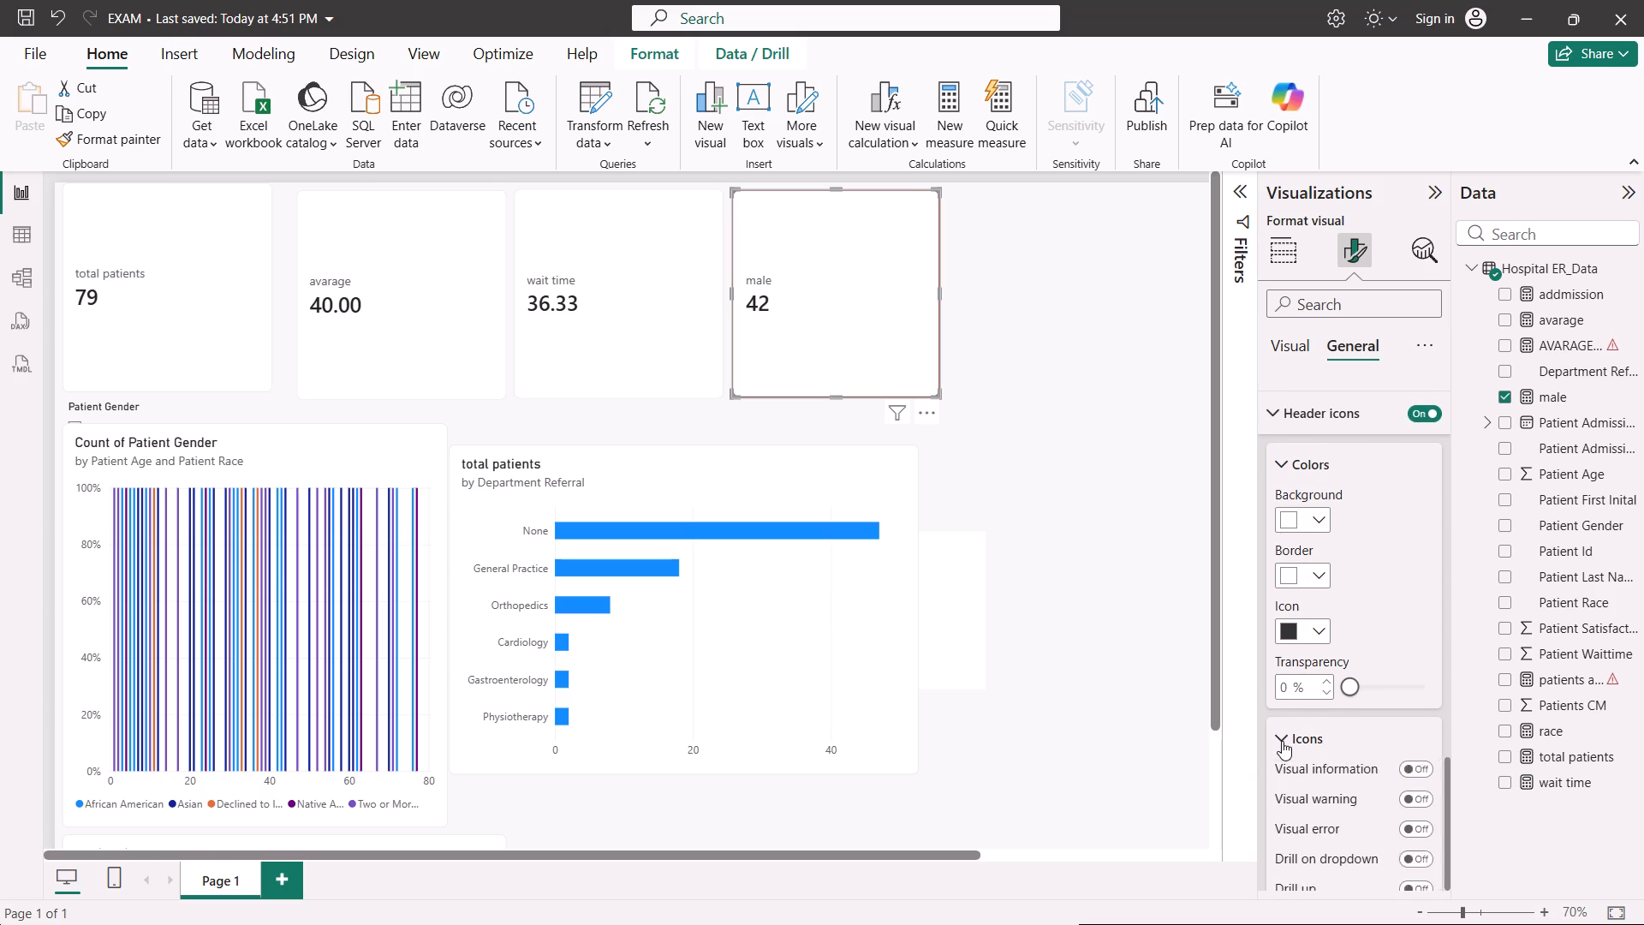
pyautogui.scroll(-6, 1282, 741)
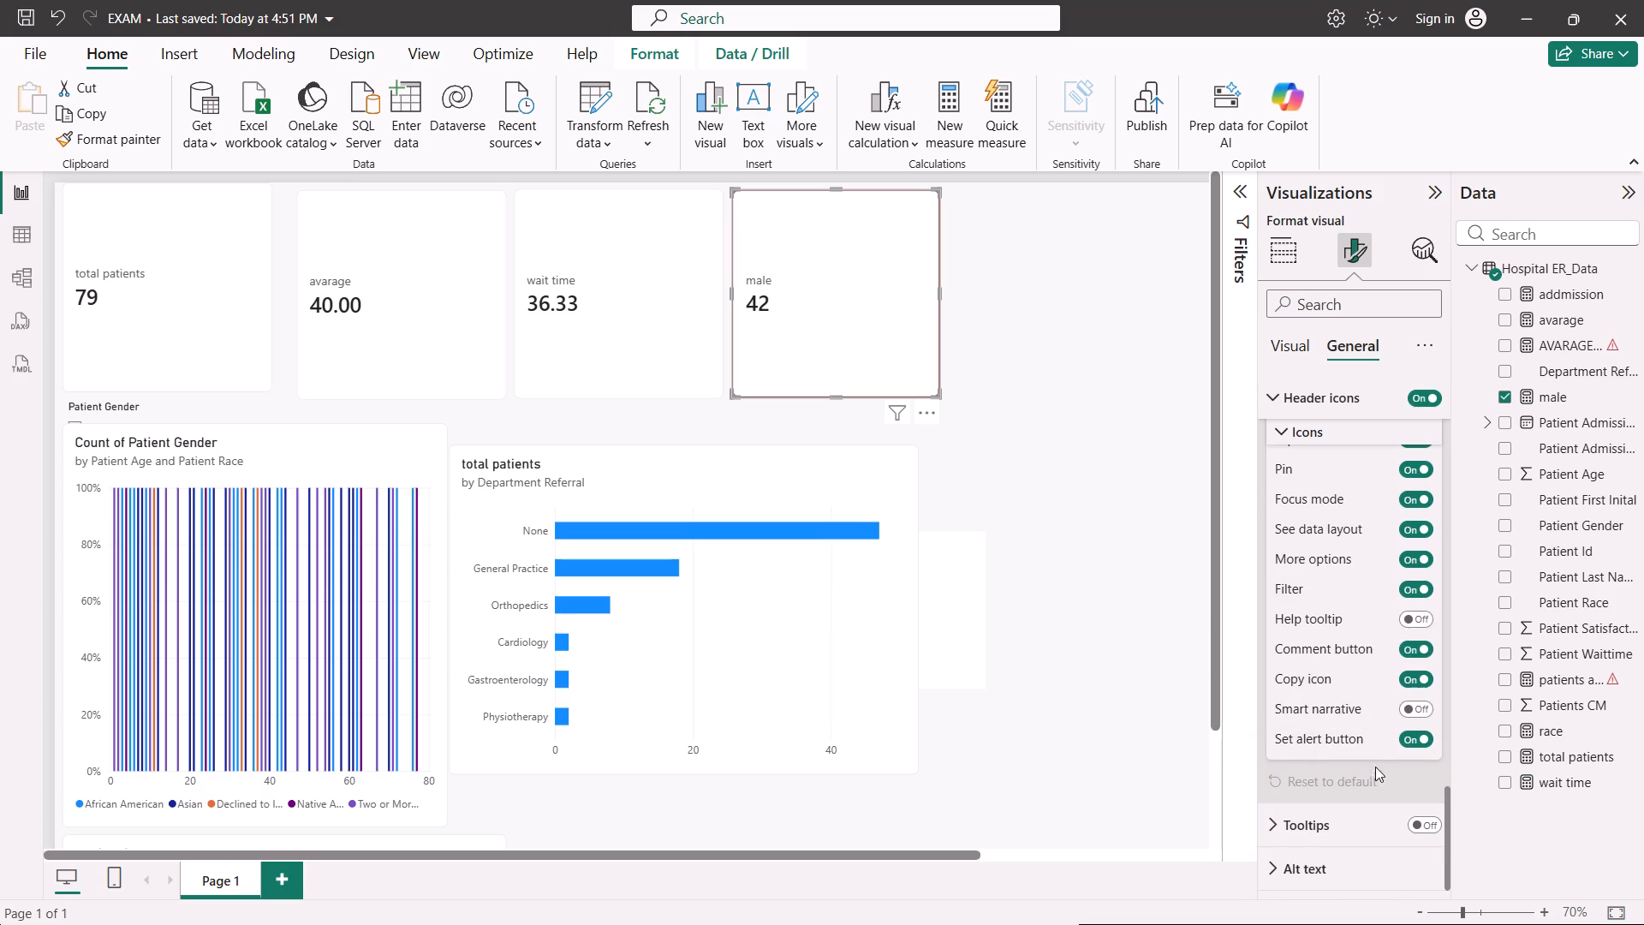
pyautogui.scroll(-2, 1296, 837)
pyautogui.click(1420, 349)
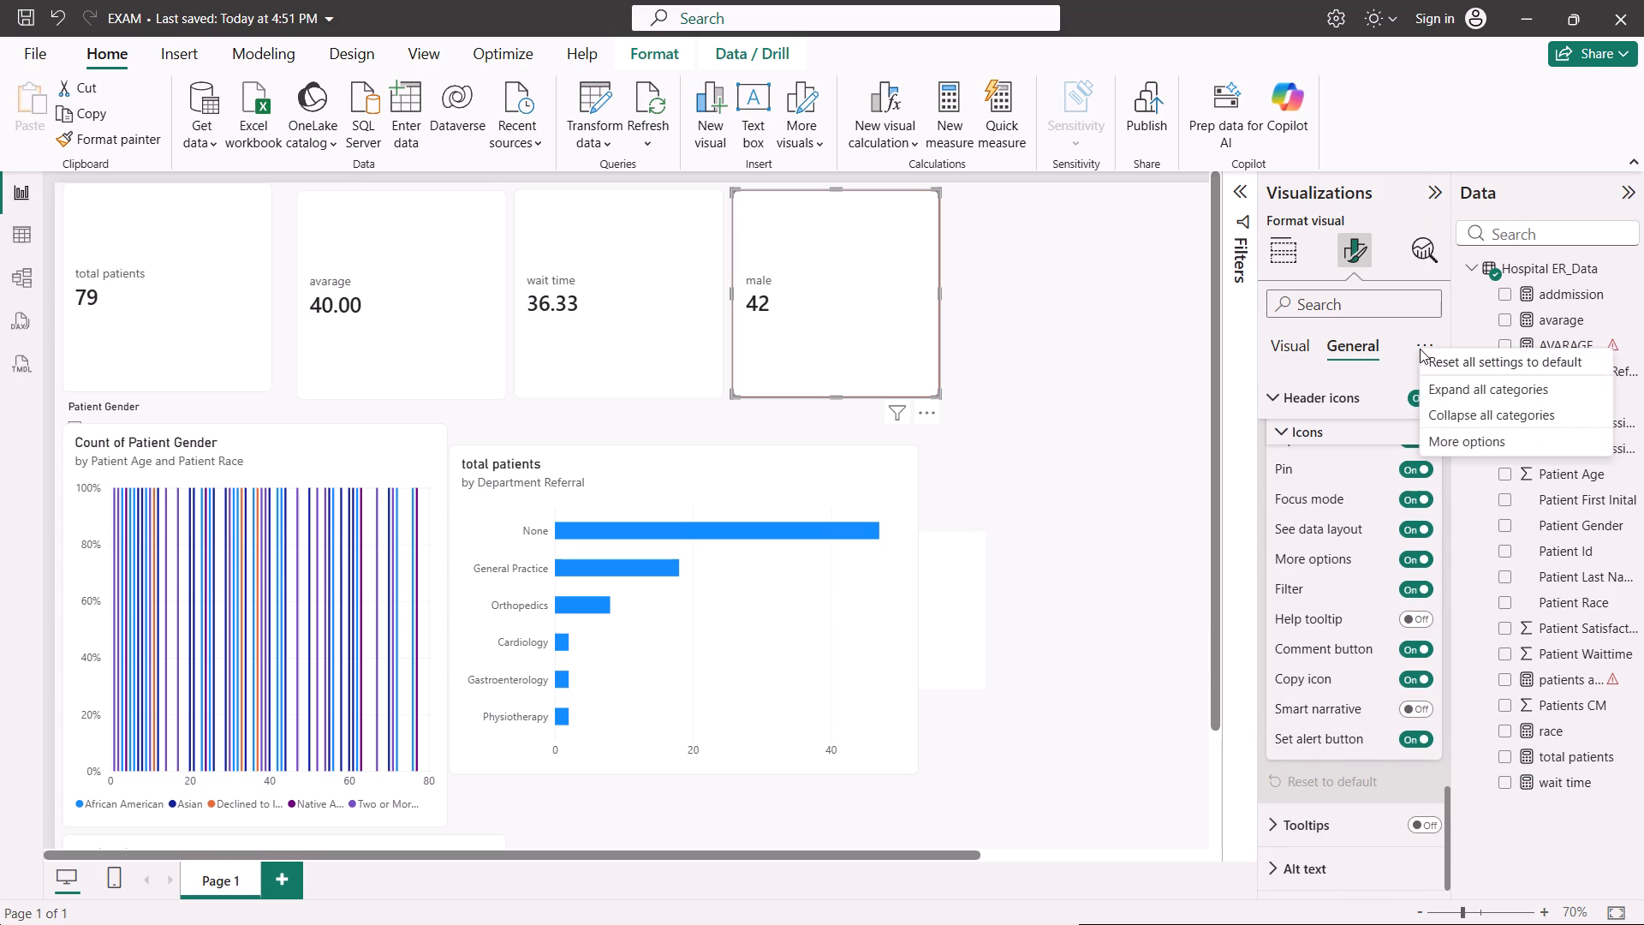
pyautogui.click(1420, 349)
pyautogui.click(1045, 564)
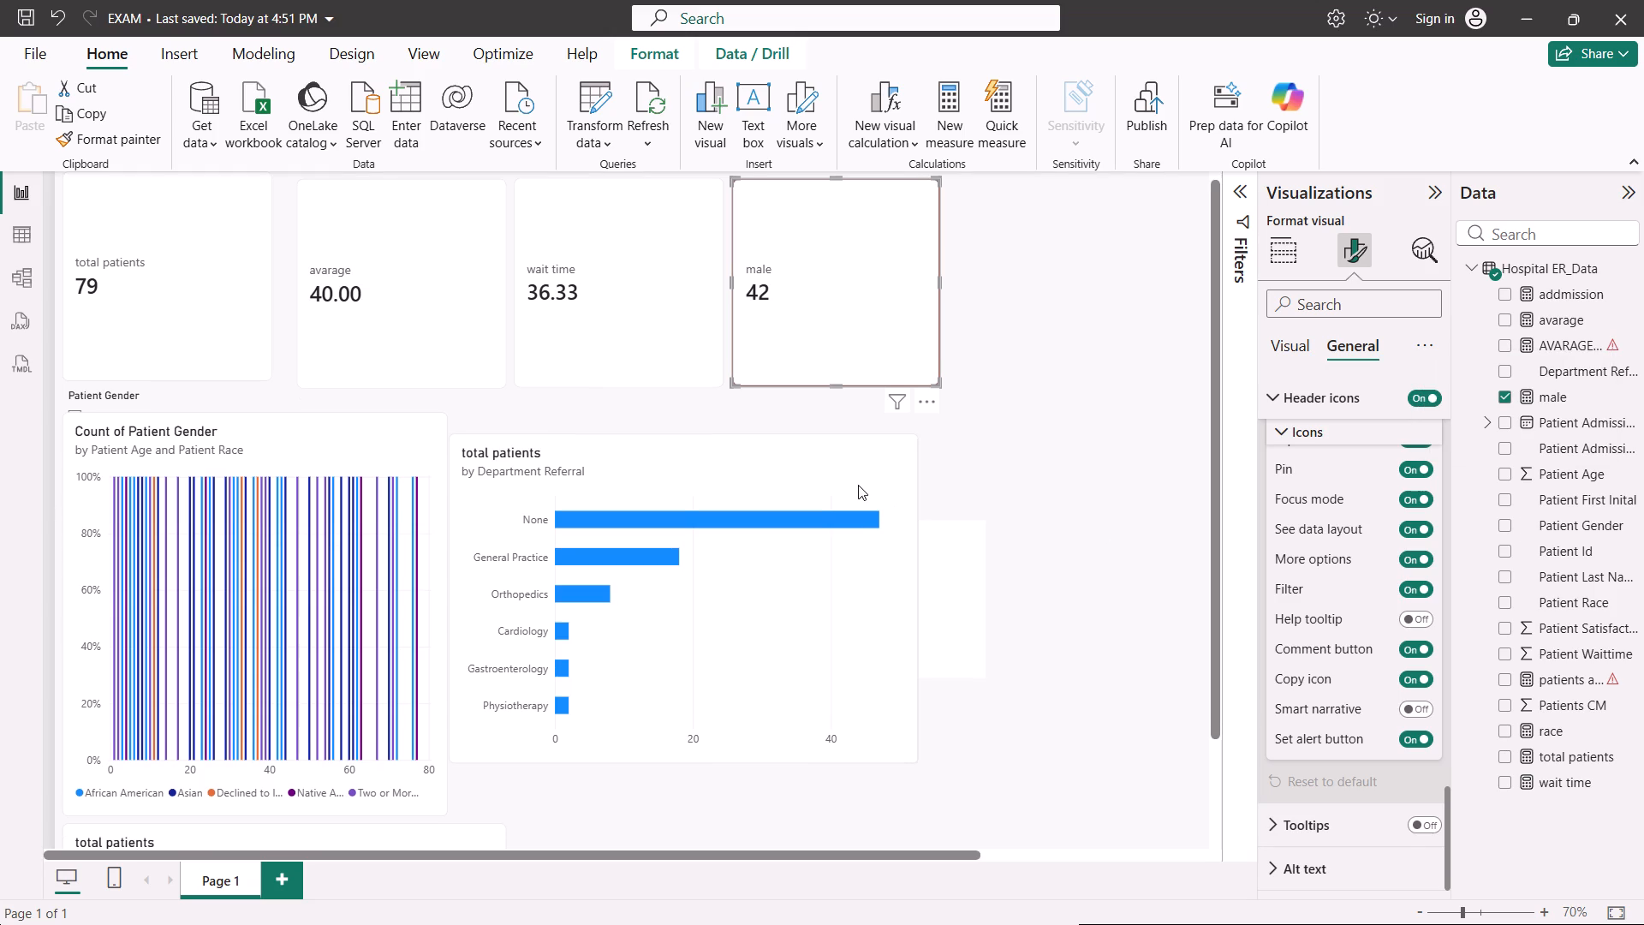
# Set the Y-axis values colour to blue on the total patients by Department Referral bar chart.
pyautogui.click(841, 479)
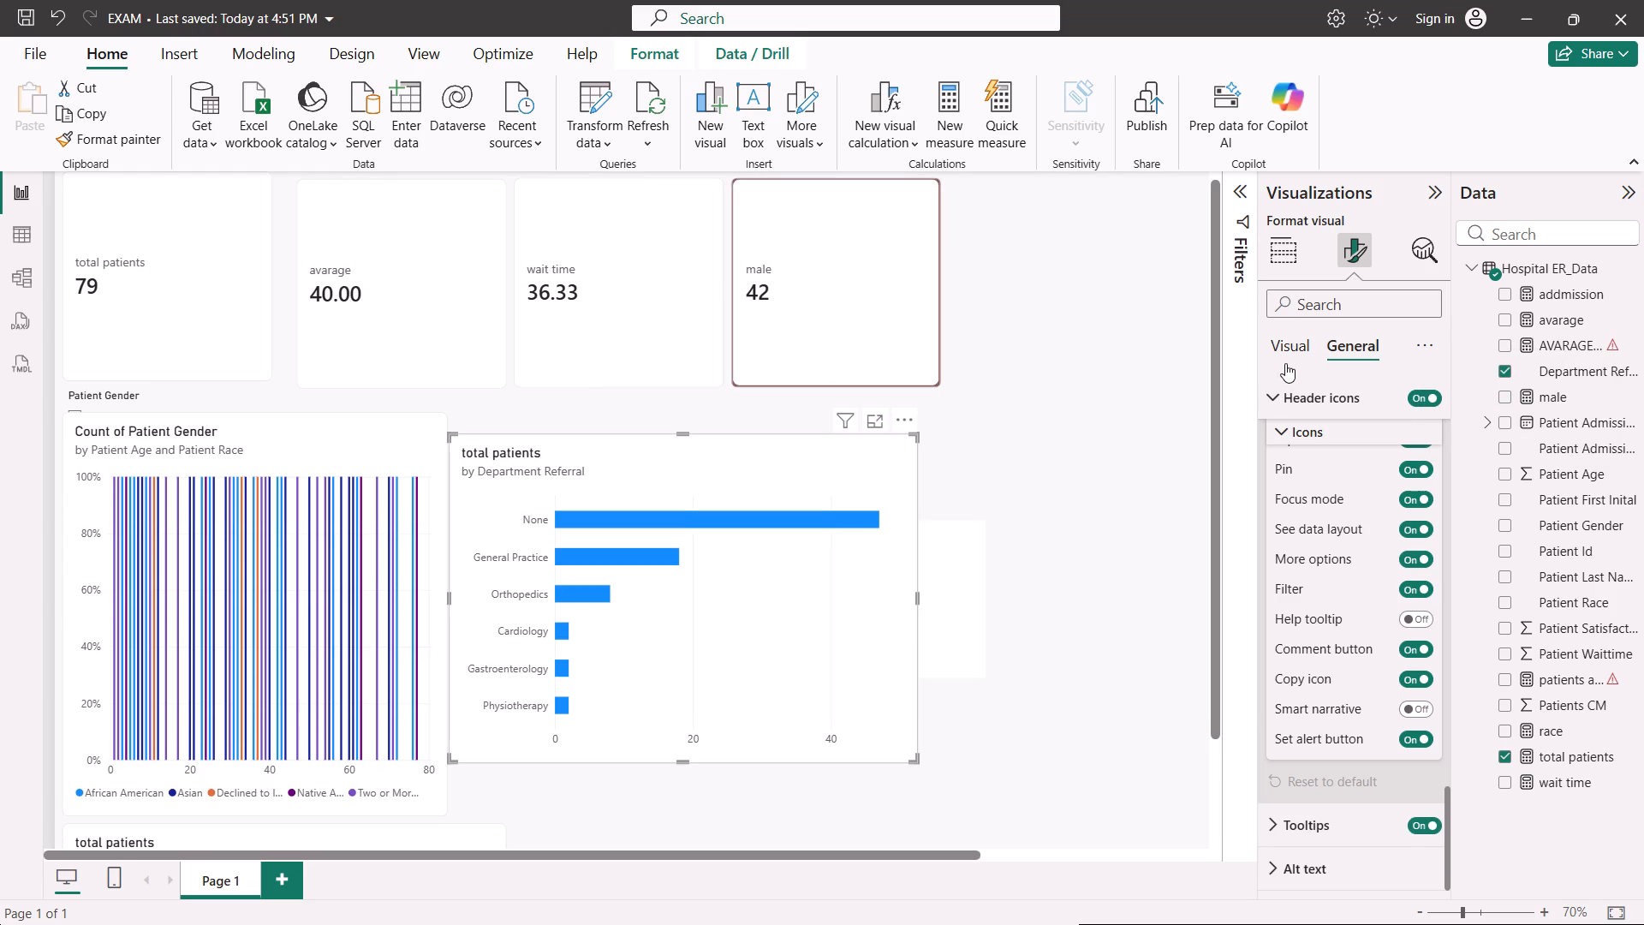
pyautogui.click(1286, 353)
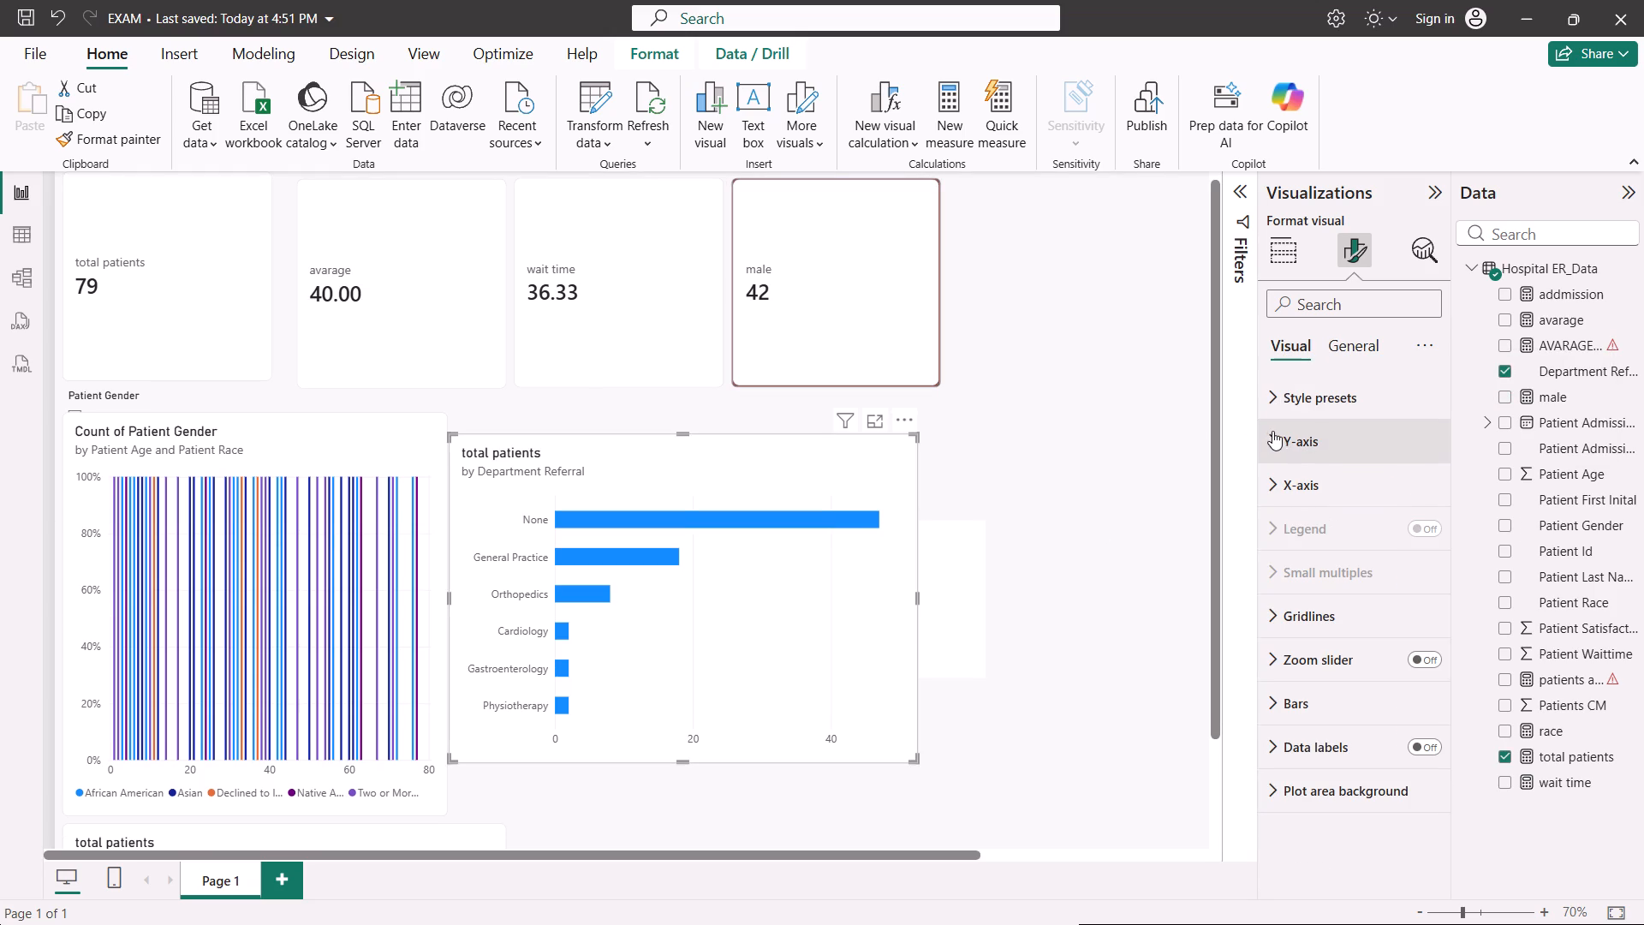
pyautogui.click(1271, 431)
pyautogui.scroll(-1, 1317, 592)
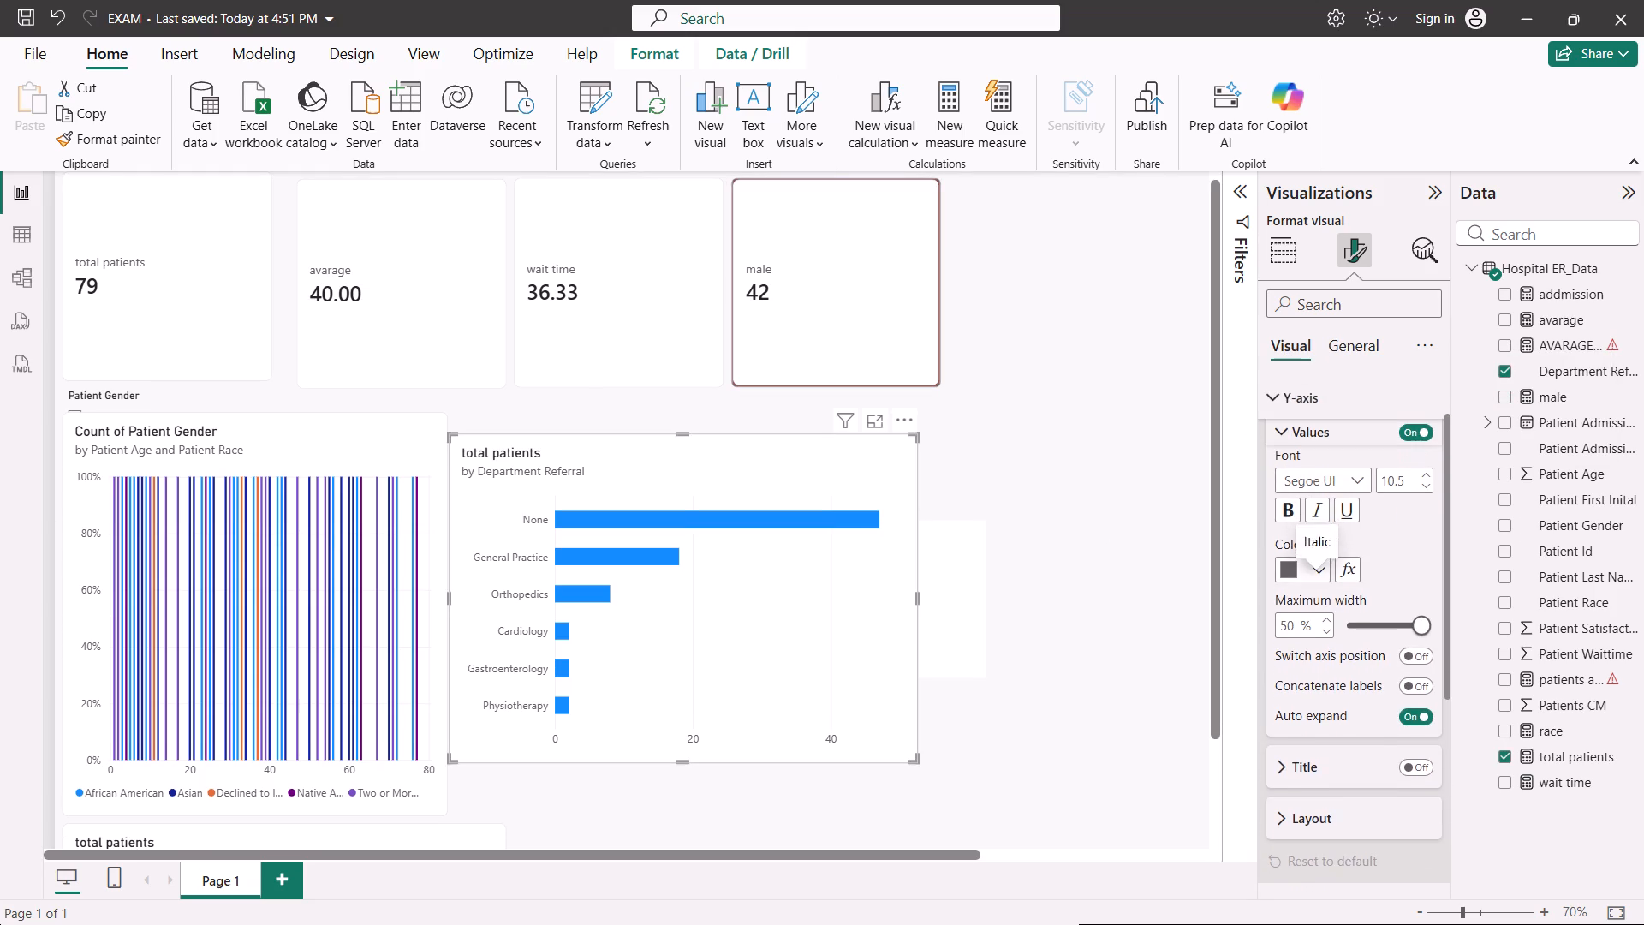
pyautogui.click(1317, 571)
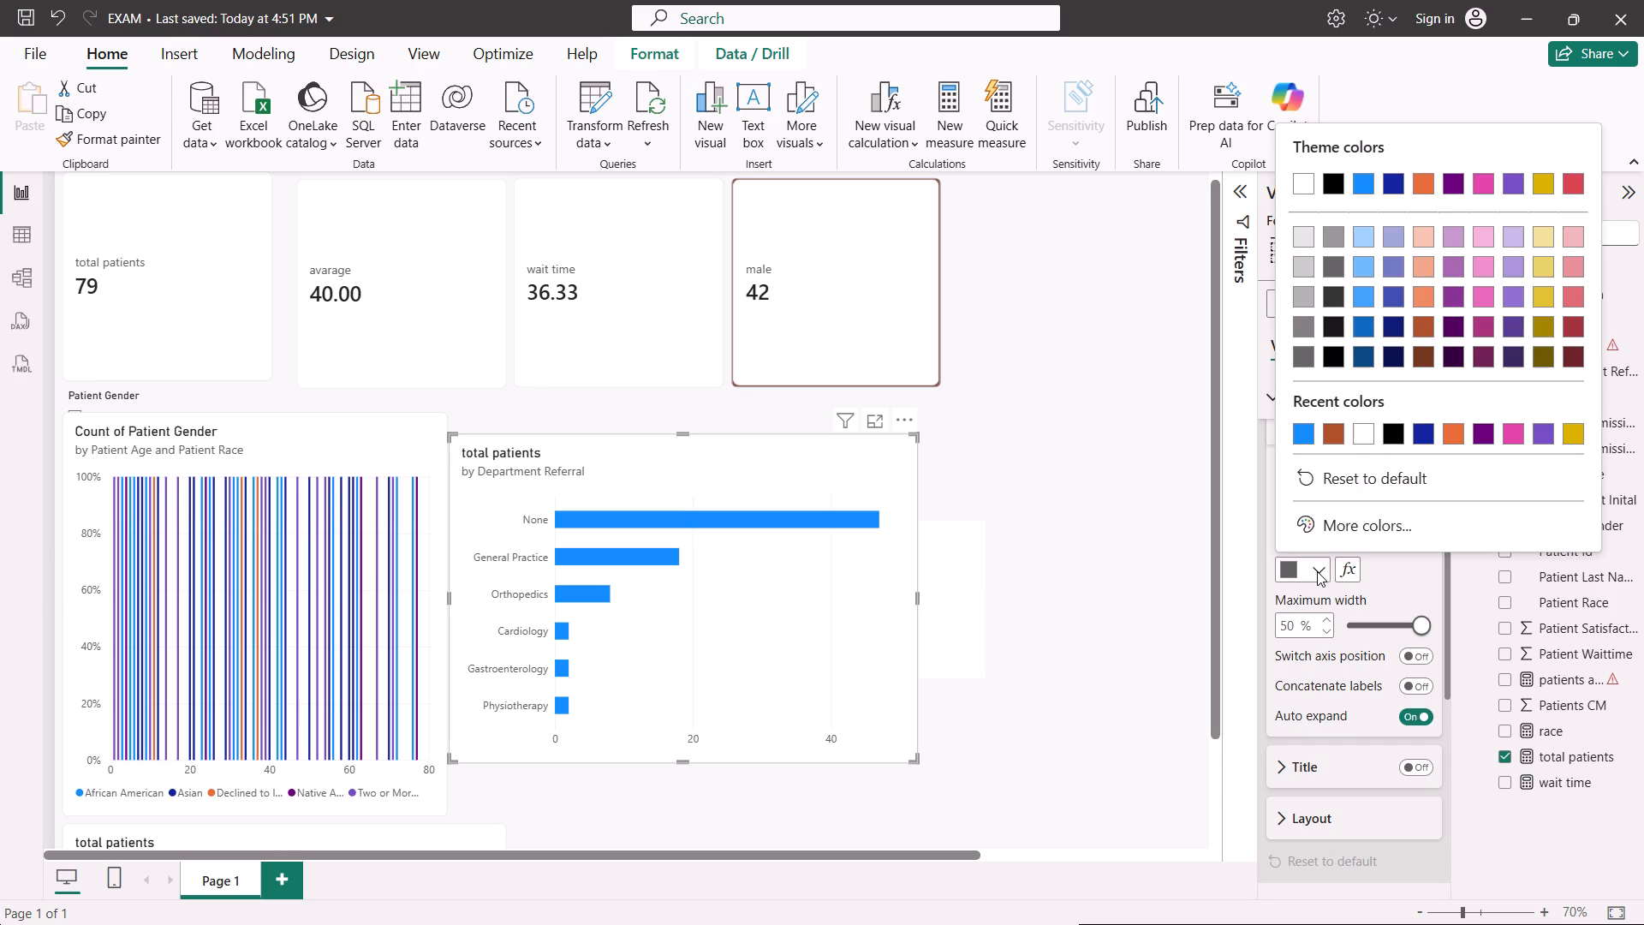
pyautogui.click(1298, 427)
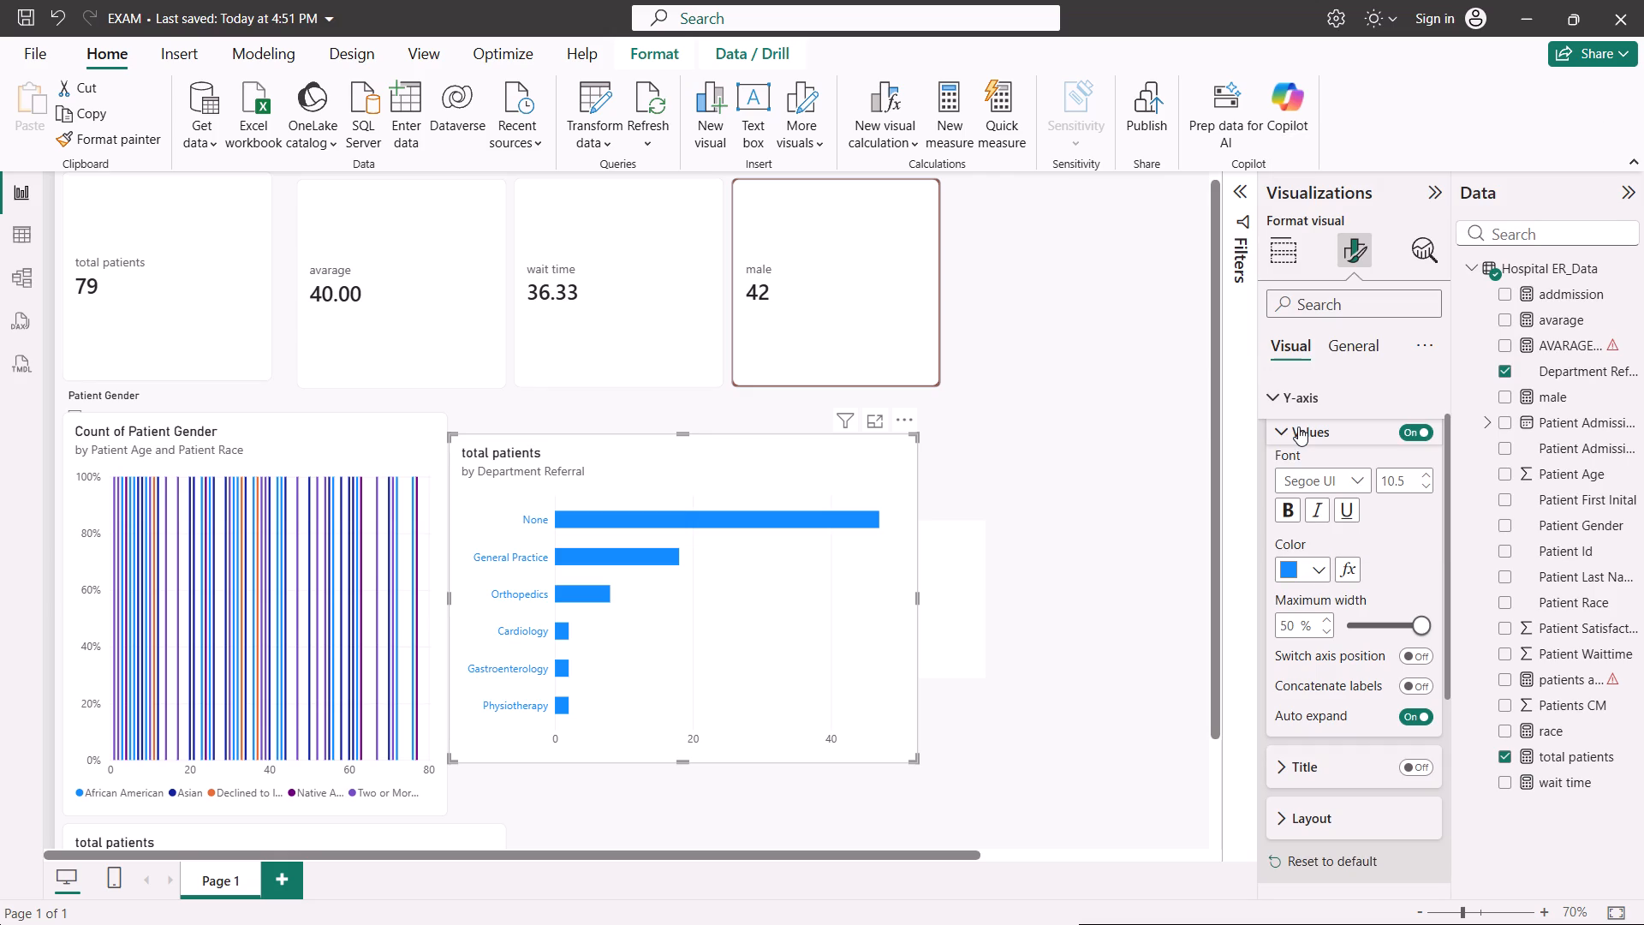
# Turn on the bar chart's Y-axis title and set its colour to light orange.
pyautogui.scroll(-2, 1299, 518)
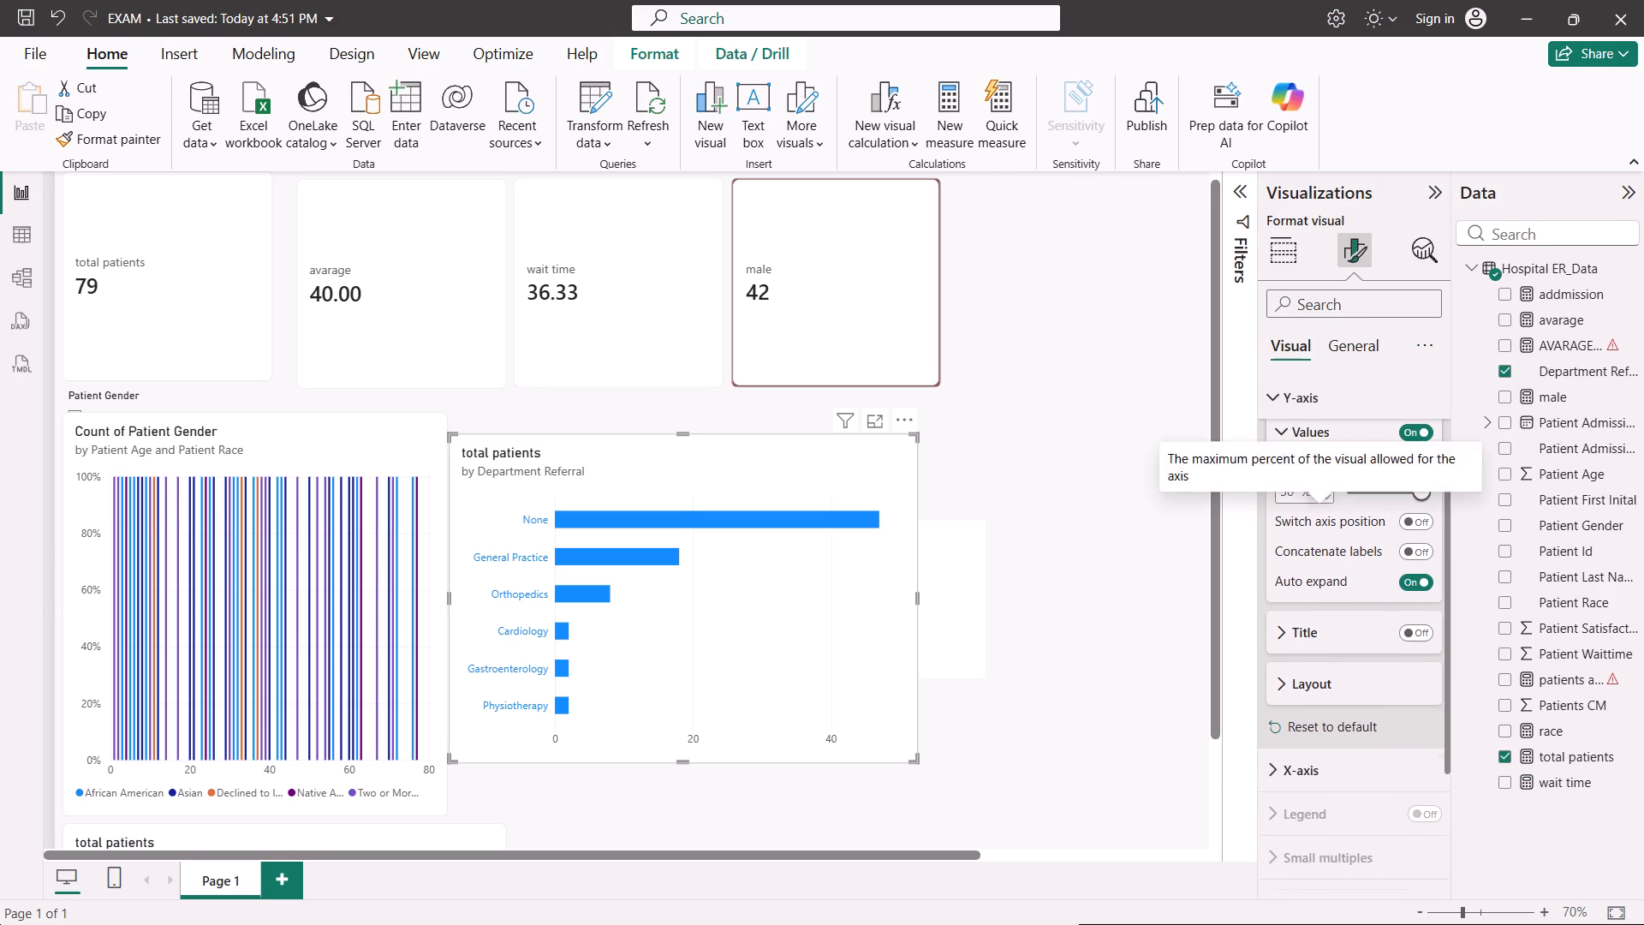
pyautogui.scroll(-1, 1299, 518)
pyautogui.click(1281, 624)
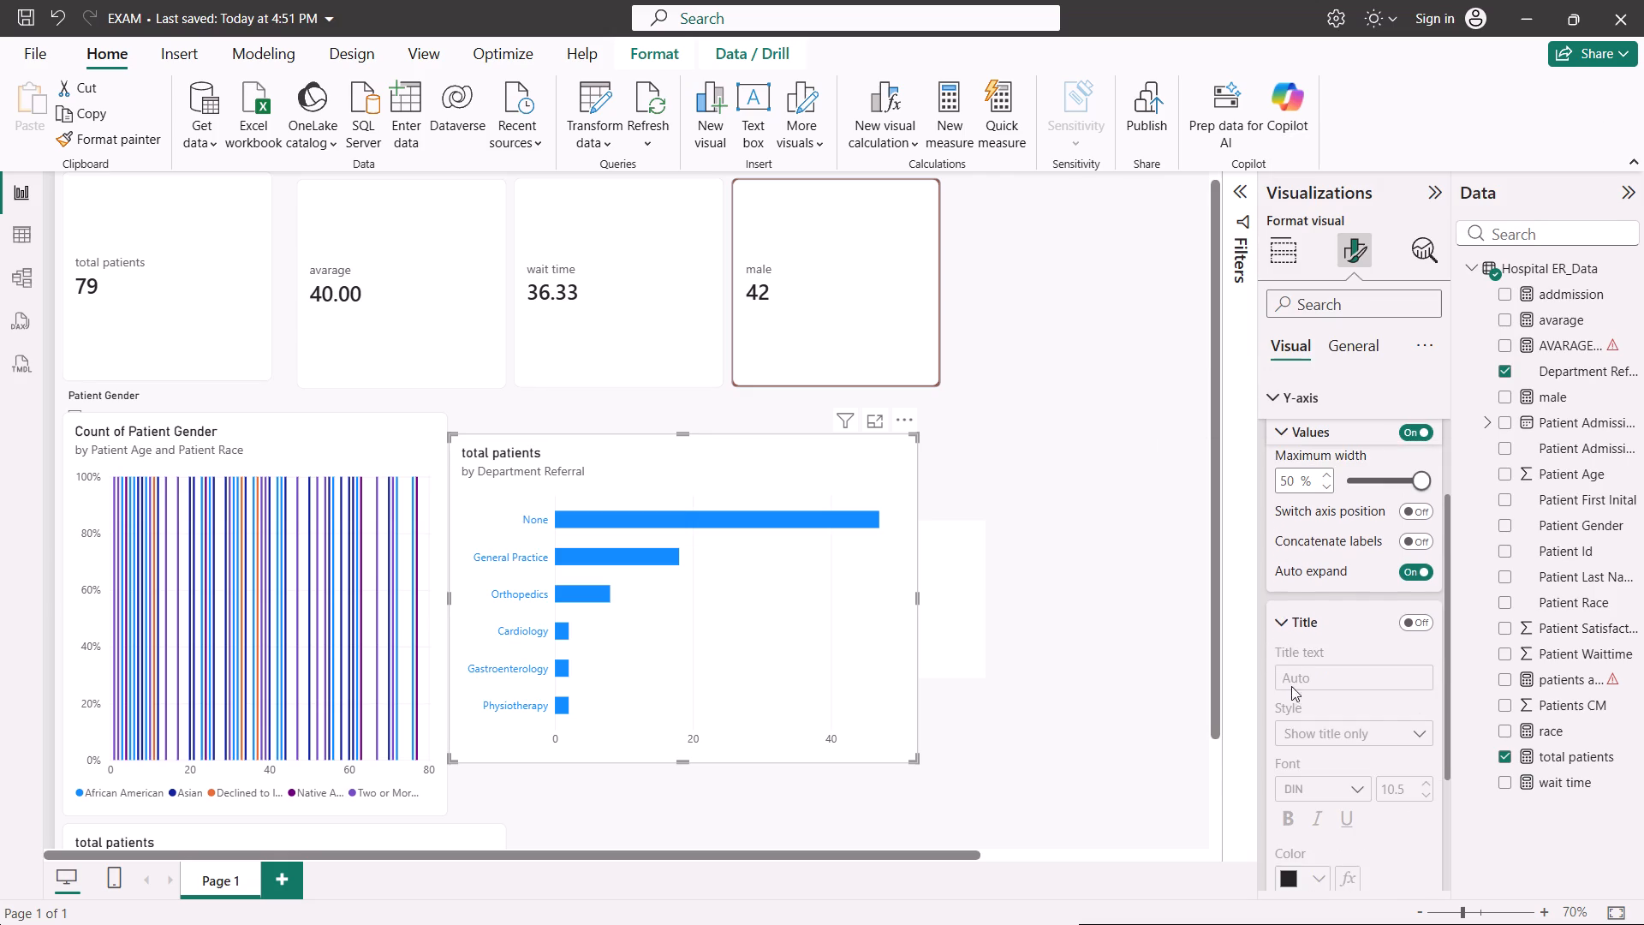
pyautogui.scroll(-1, 1292, 689)
pyautogui.click(1422, 541)
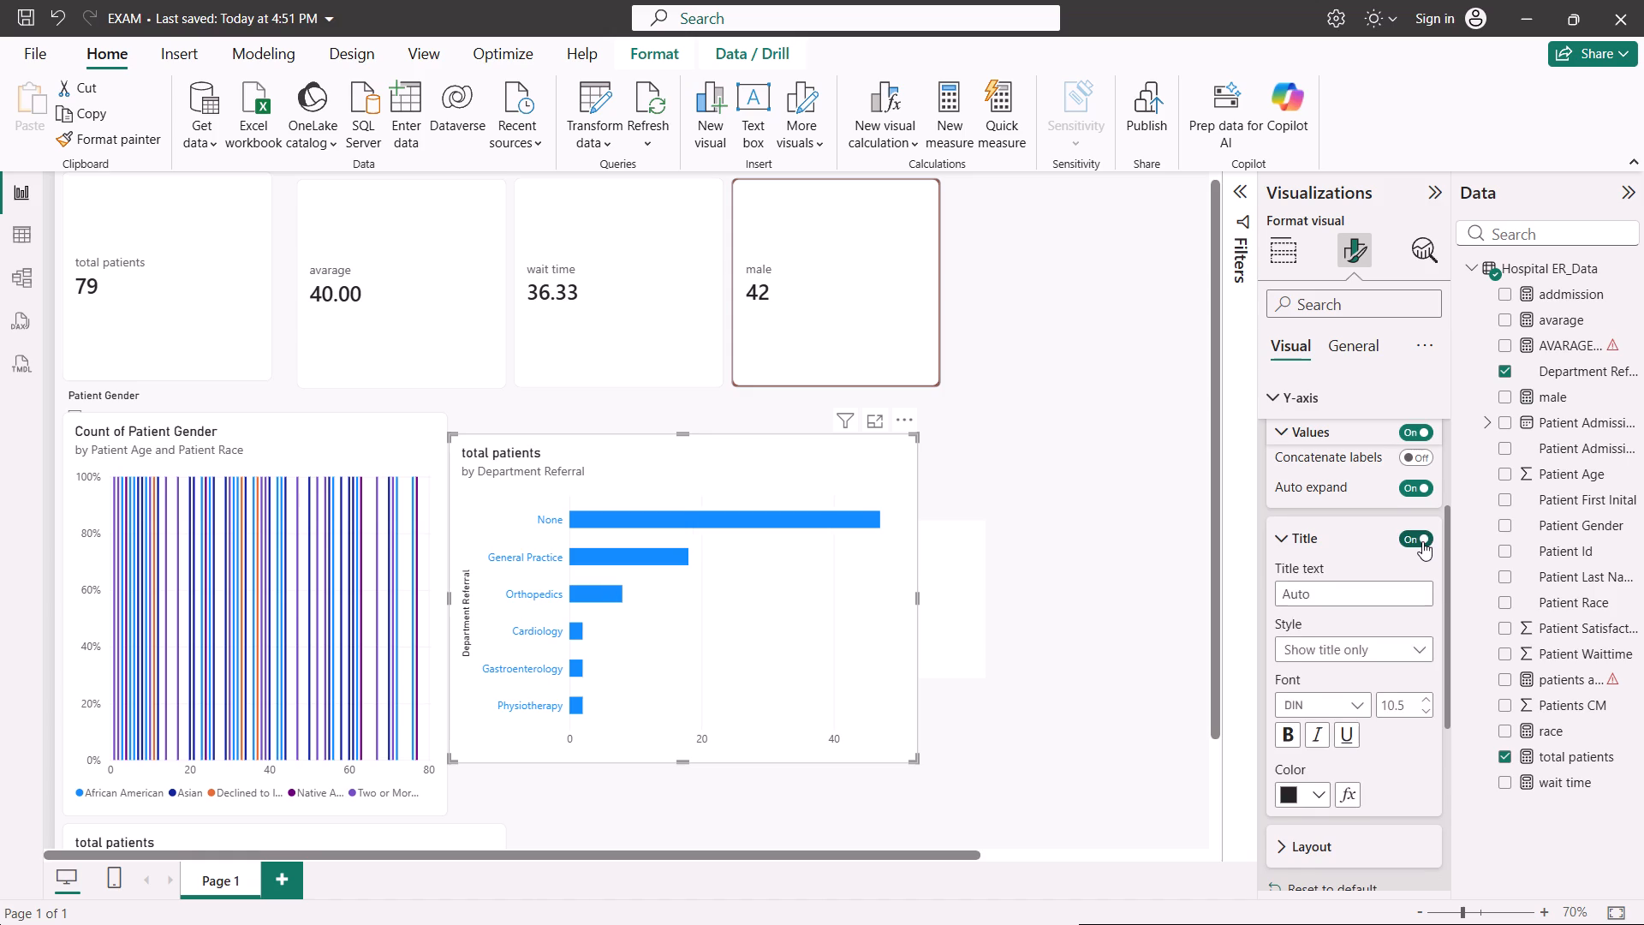
pyautogui.scroll(-1, 1422, 541)
pyautogui.click(1315, 738)
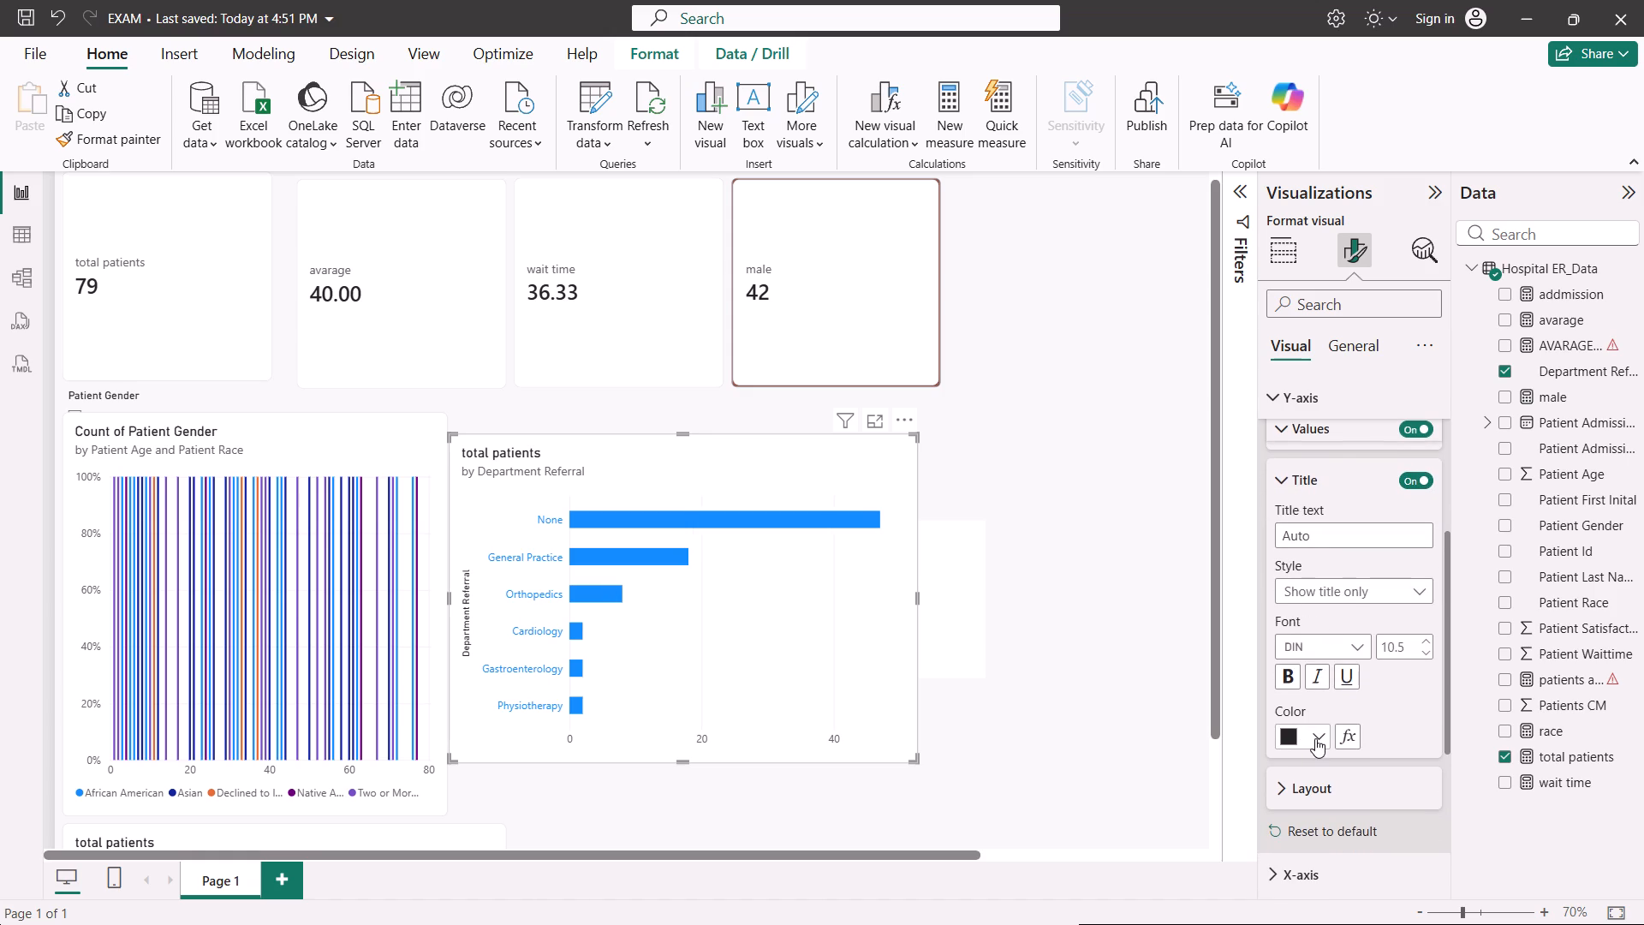
pyautogui.click(1419, 461)
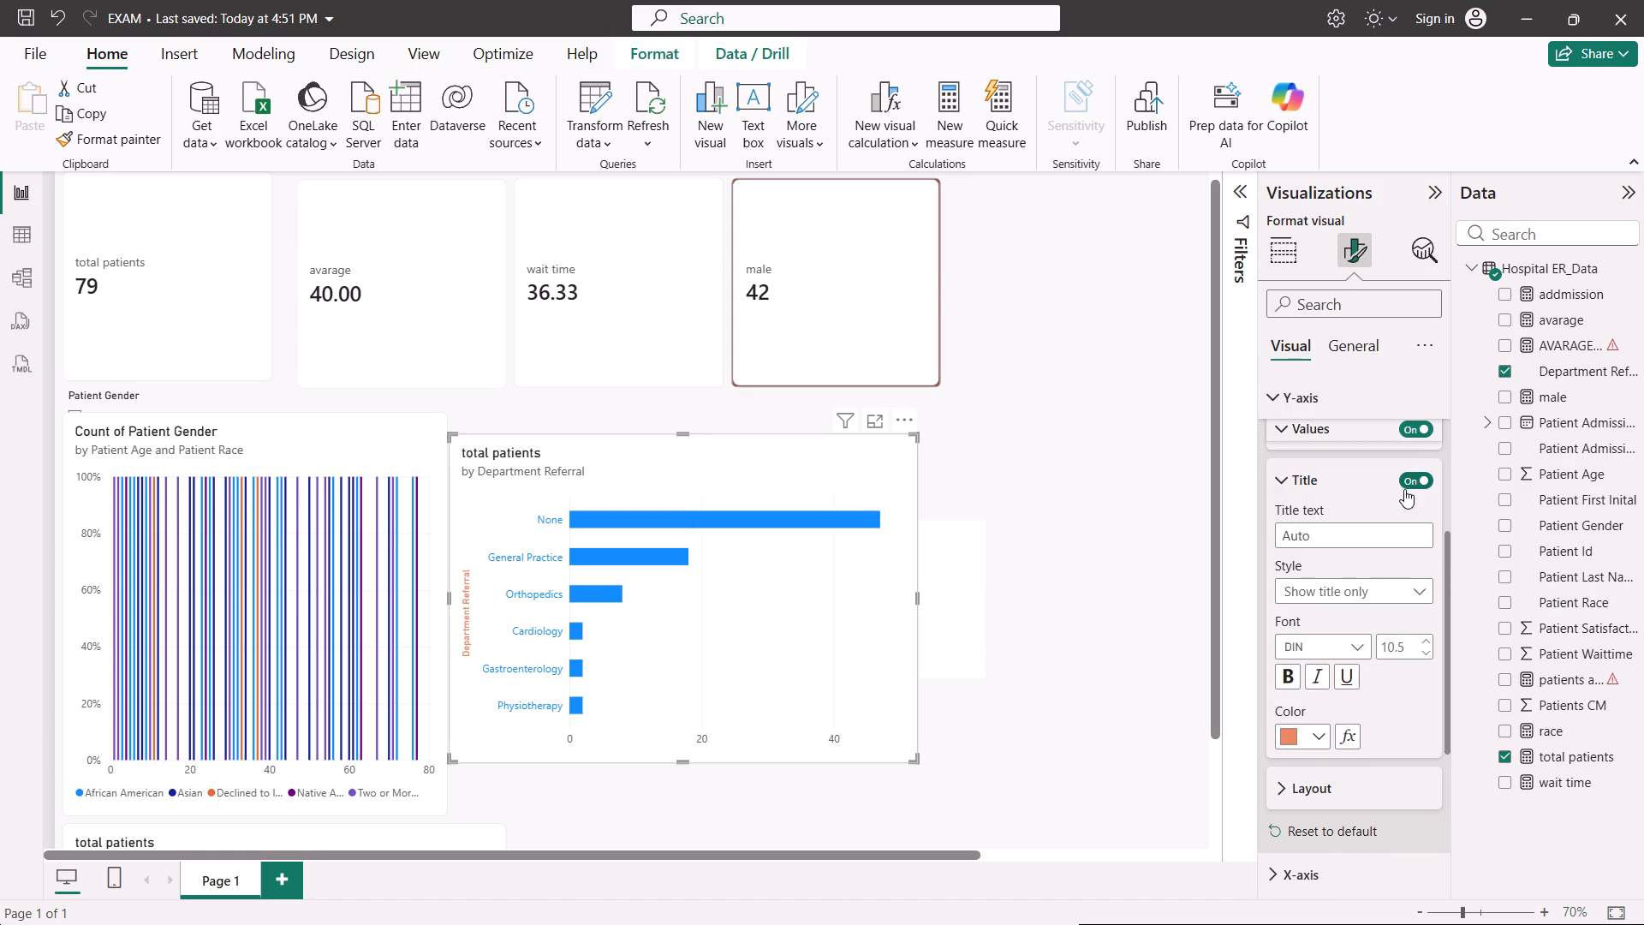
# Examine the bar chart's Y-axis layout settings and its X-axis range settings.
pyautogui.scroll(-1, 1343, 684)
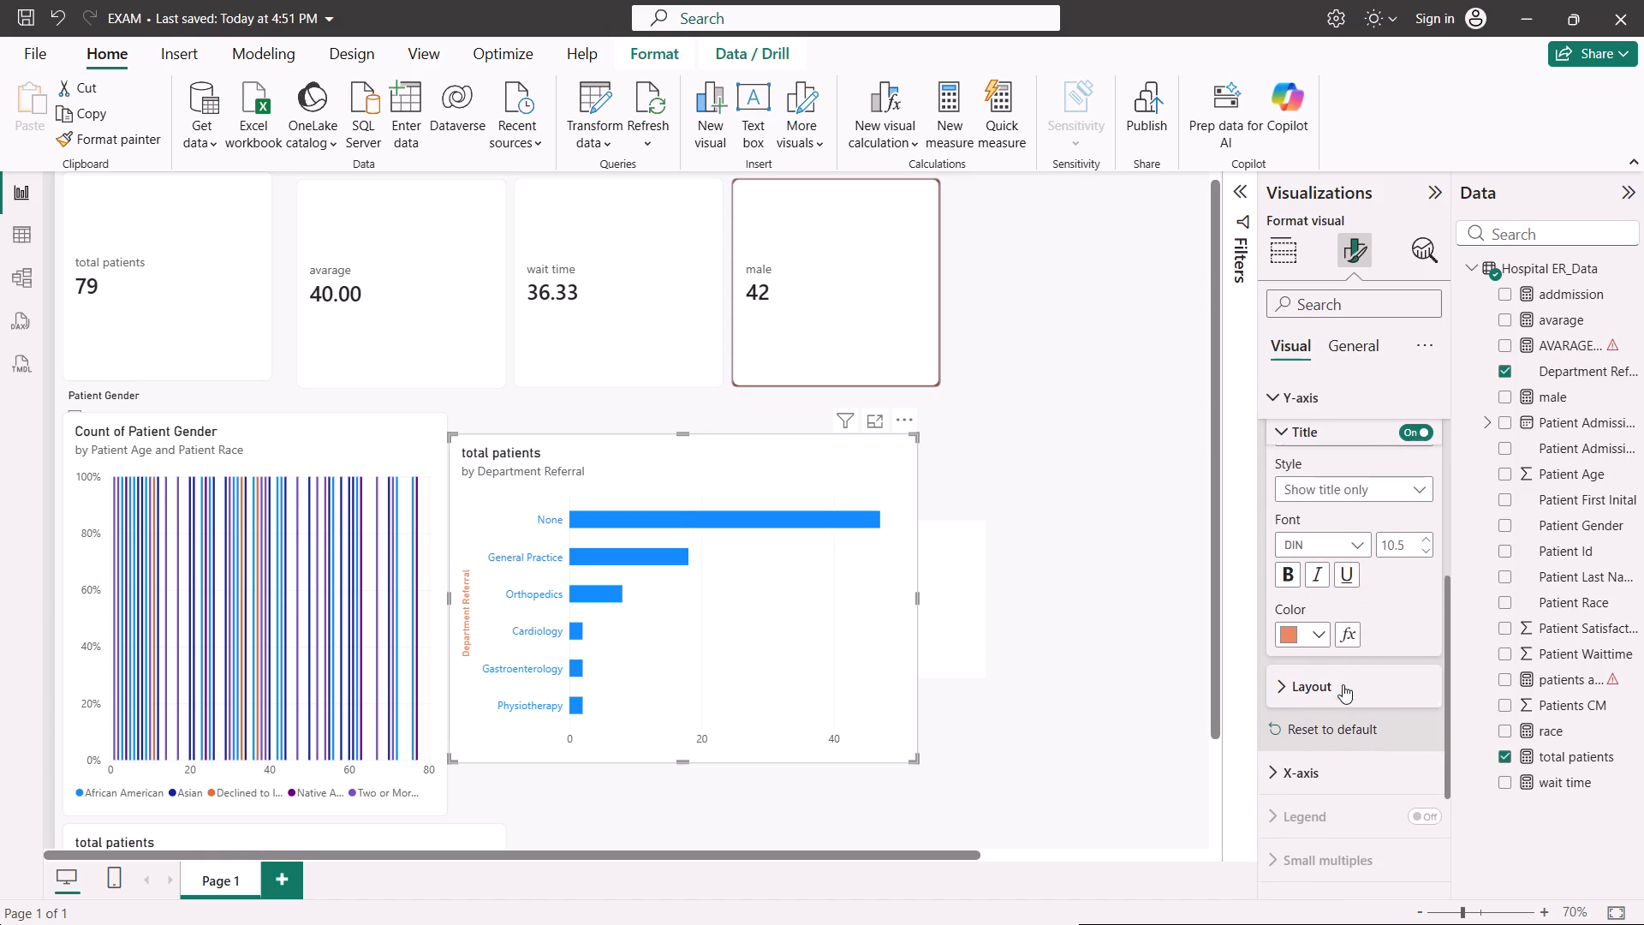
pyautogui.scroll(-1, 1343, 684)
pyautogui.click(1307, 634)
pyautogui.scroll(-2, 1307, 634)
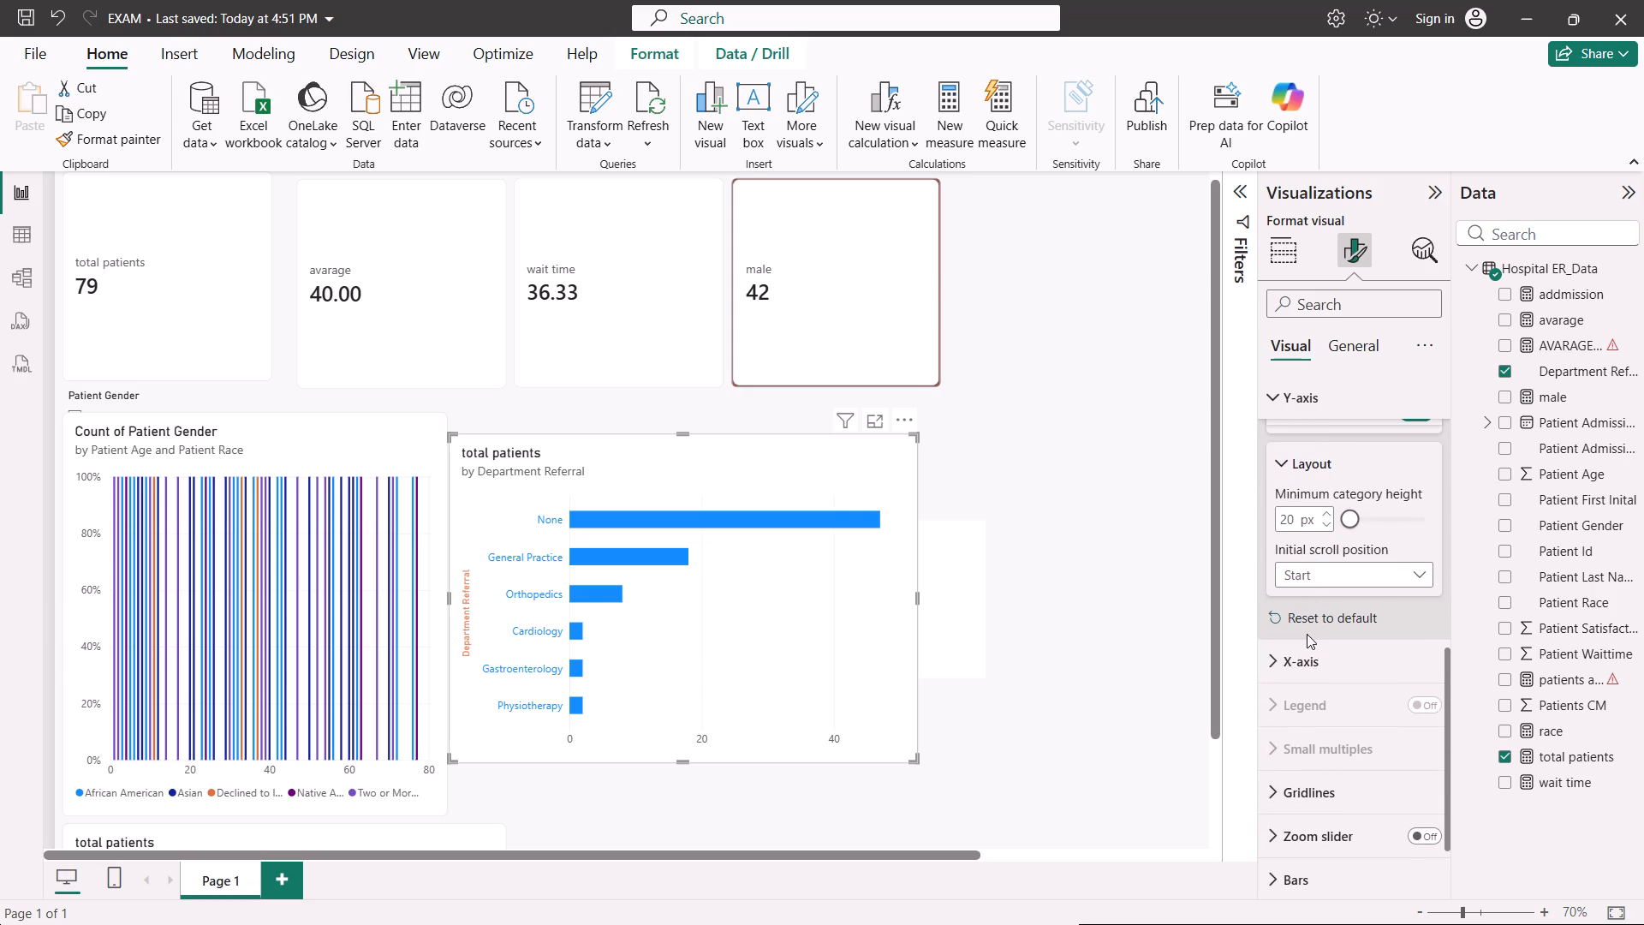
pyautogui.click(1278, 665)
pyautogui.scroll(-2, 1278, 665)
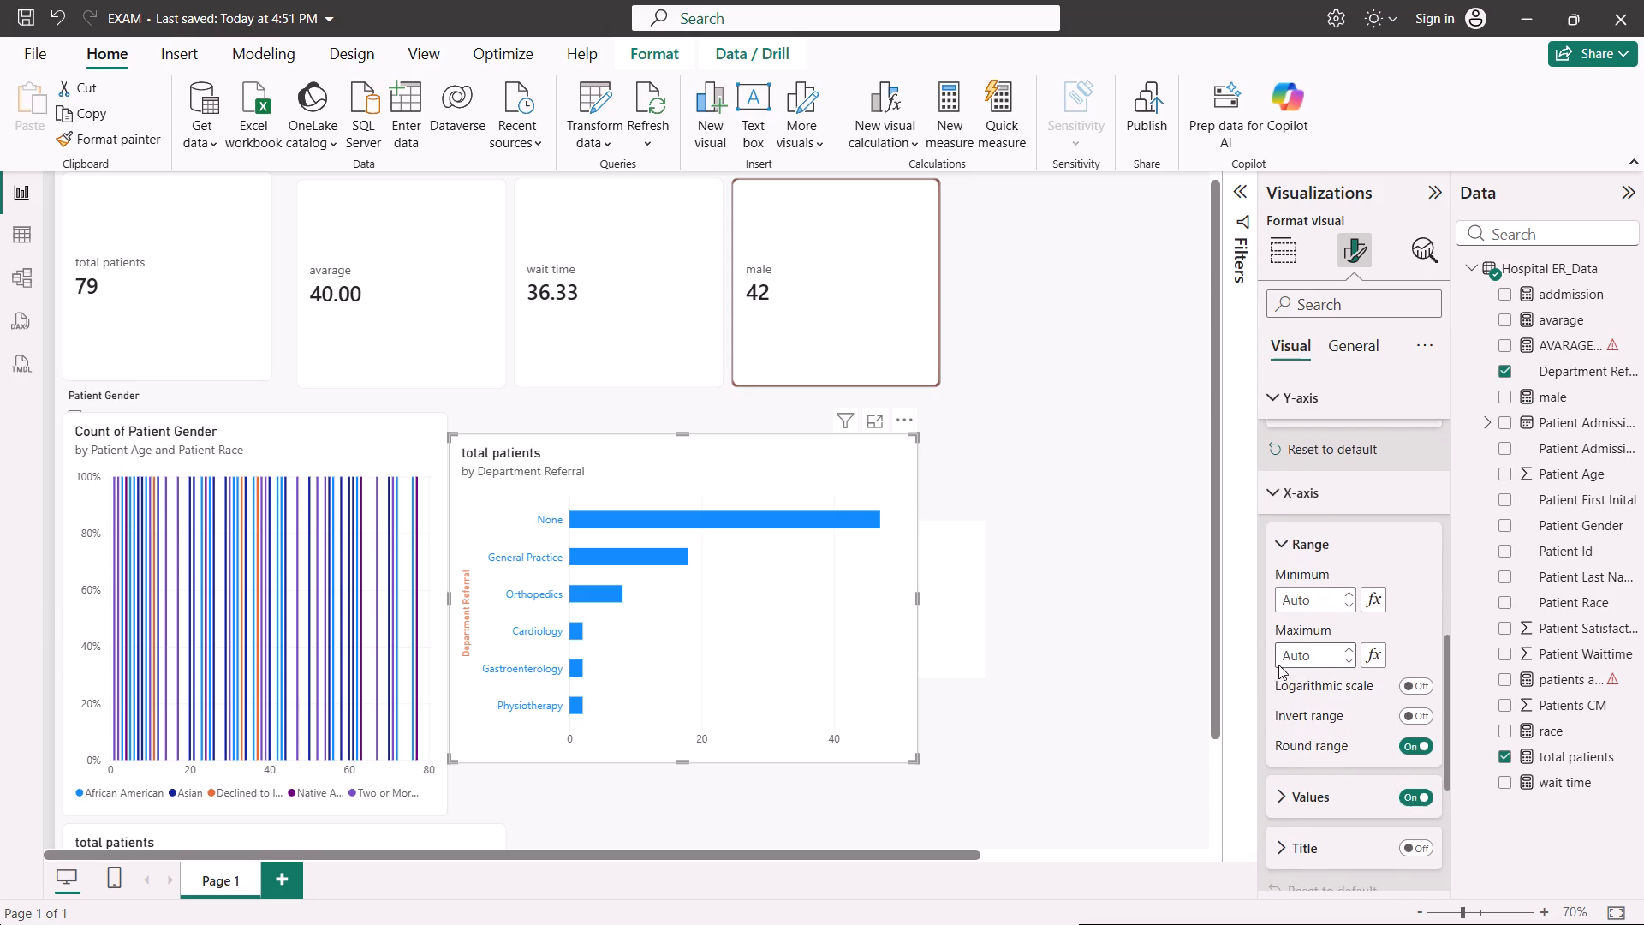
pyautogui.scroll(-3, 1278, 665)
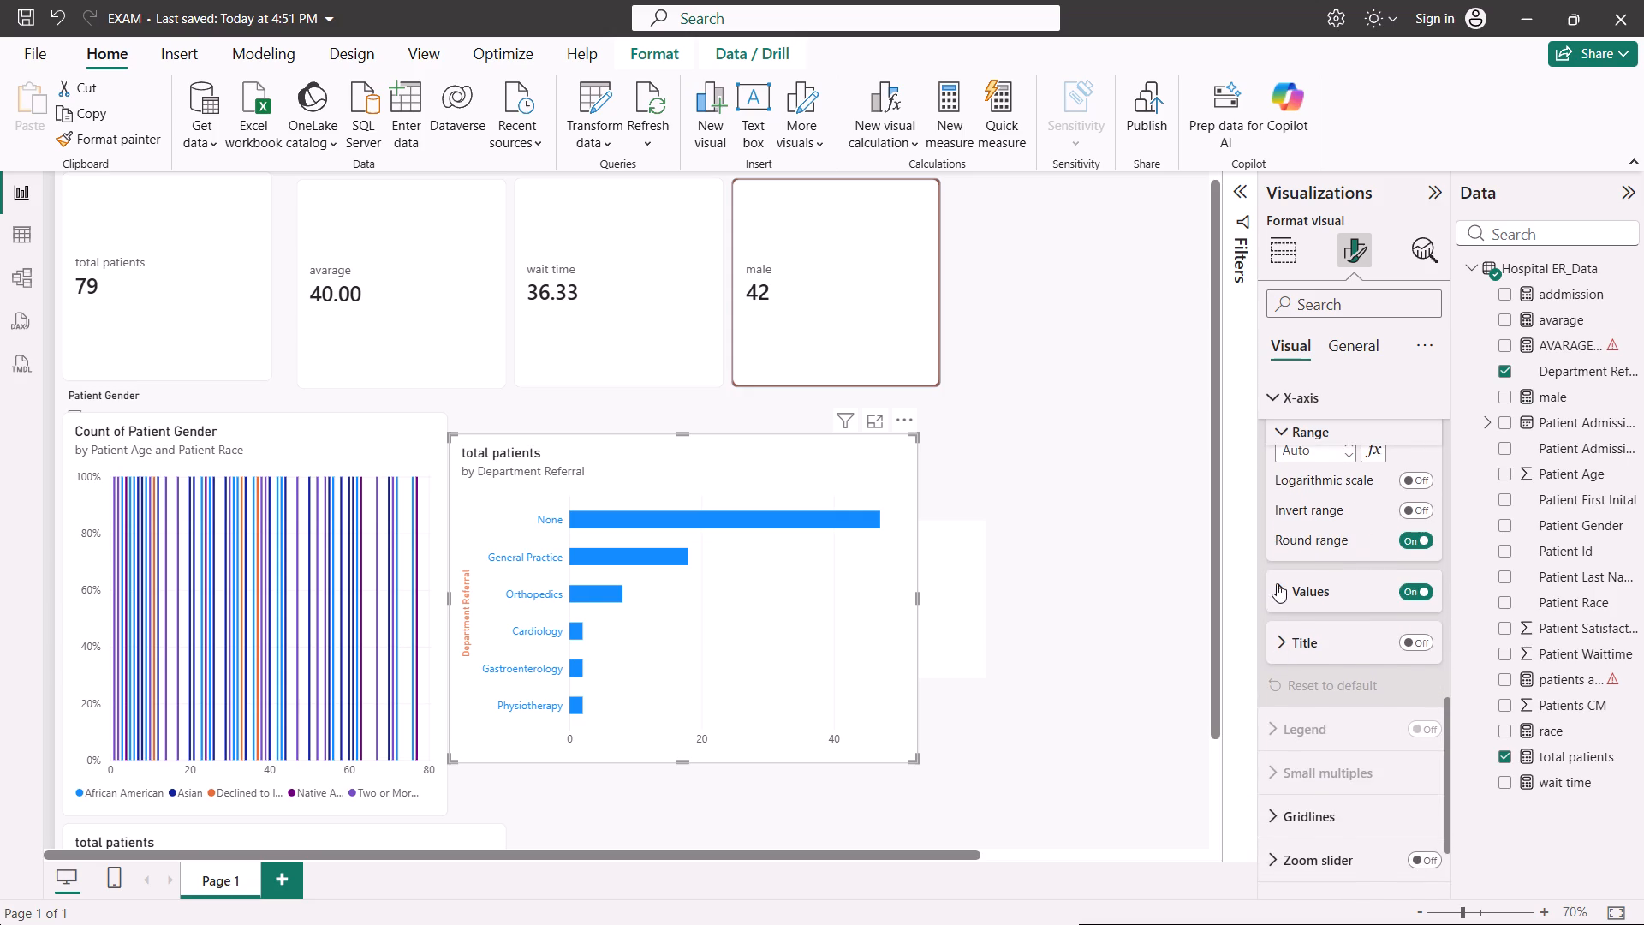
# Set the X-axis values colour to dark blue on the total patients by Department Referral bar chart.
pyautogui.click(1277, 583)
pyautogui.scroll(-1, 1277, 583)
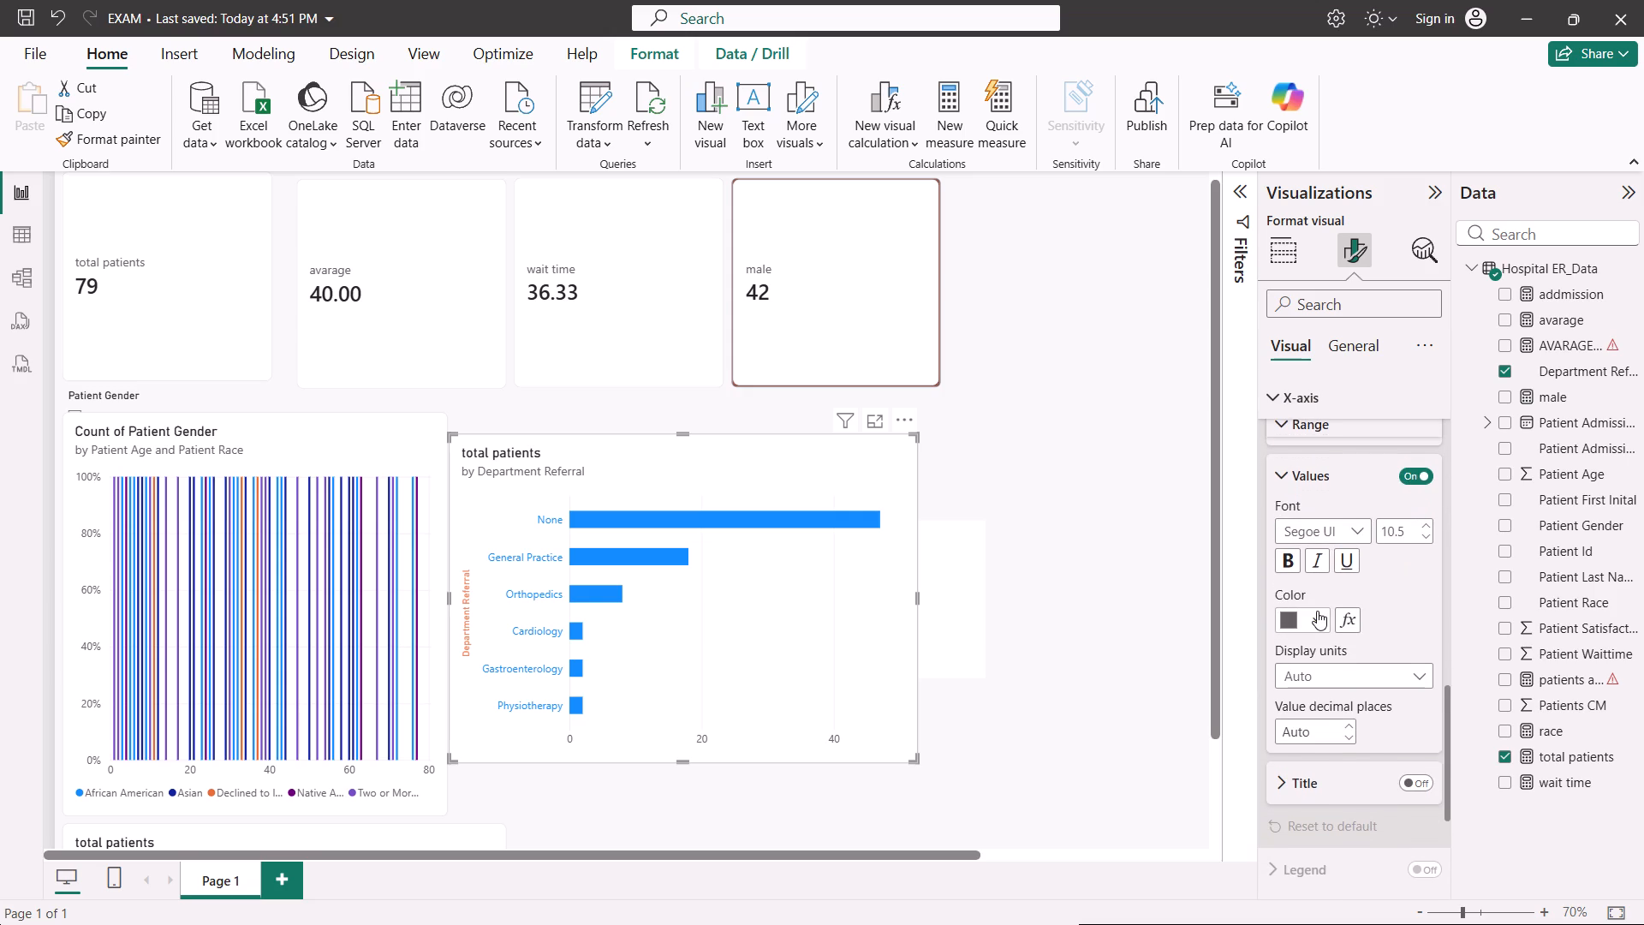
pyautogui.click(1317, 611)
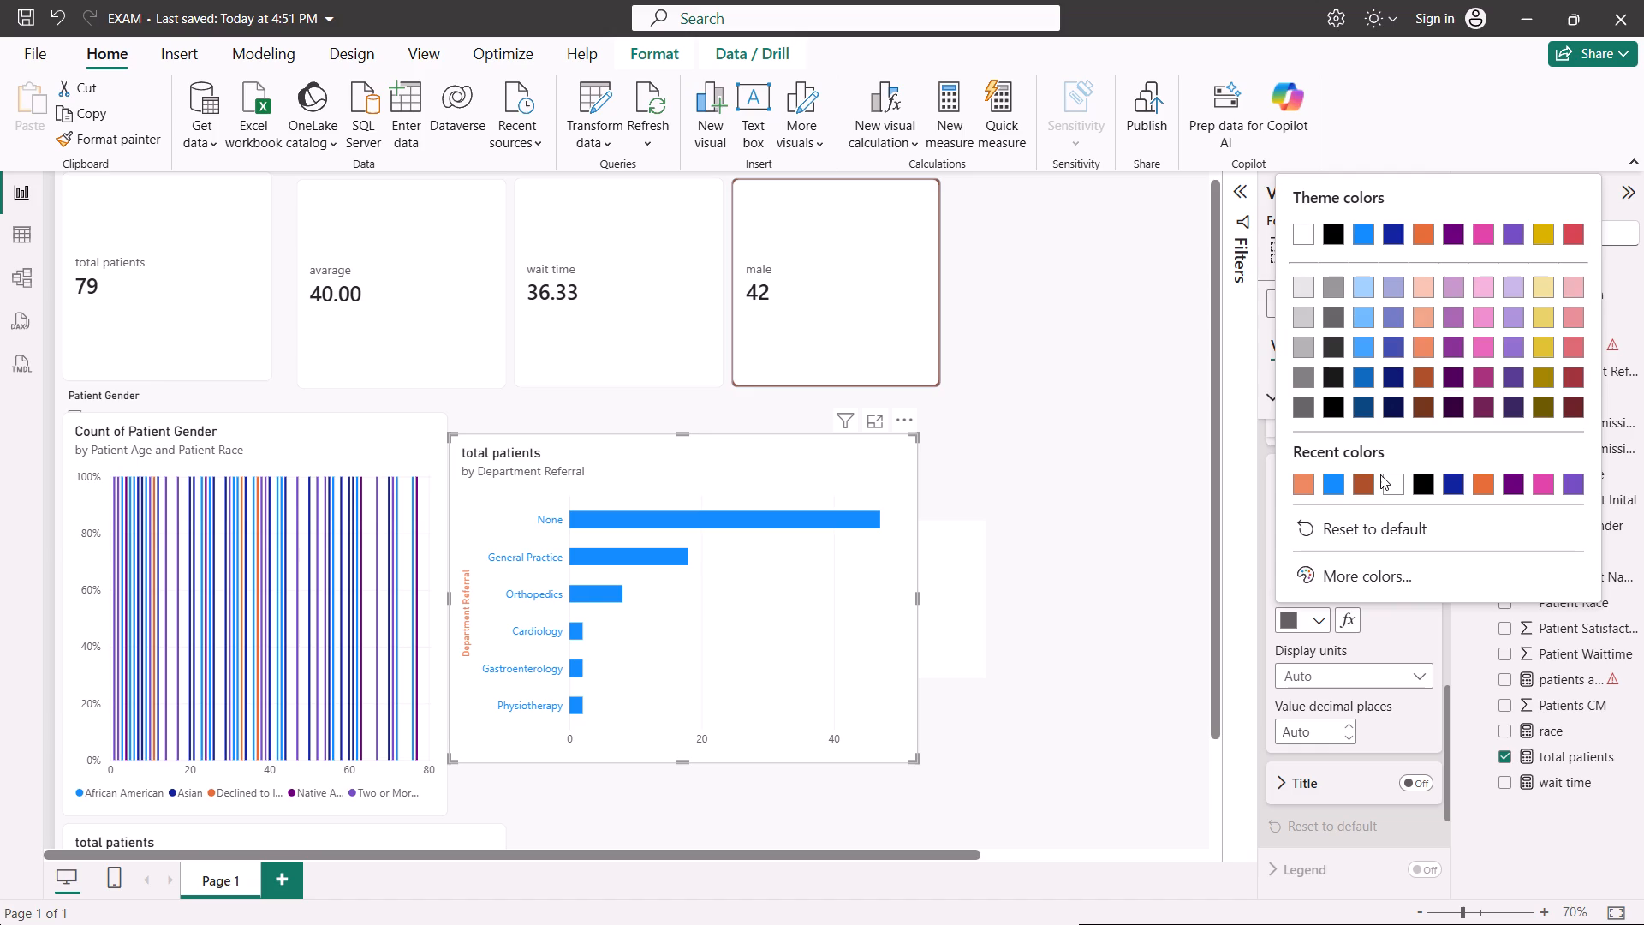
pyautogui.click(1444, 476)
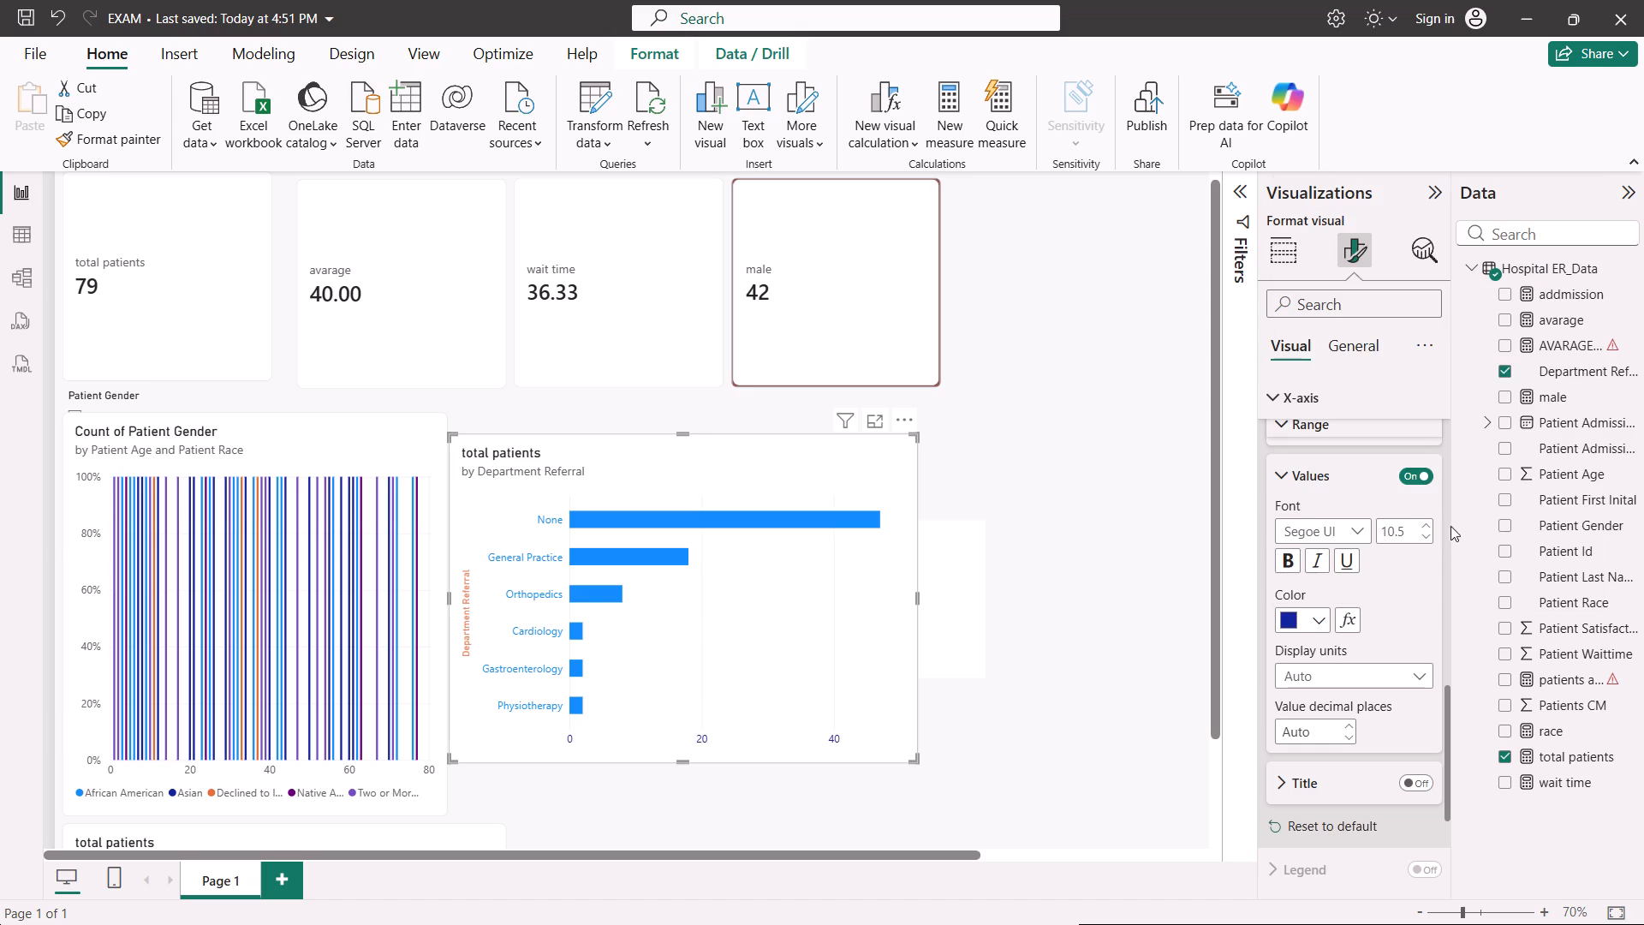
# Turn on the X-axis title of the total patients by Department Referral bar chart.
pyautogui.scroll(-2, 1456, 643)
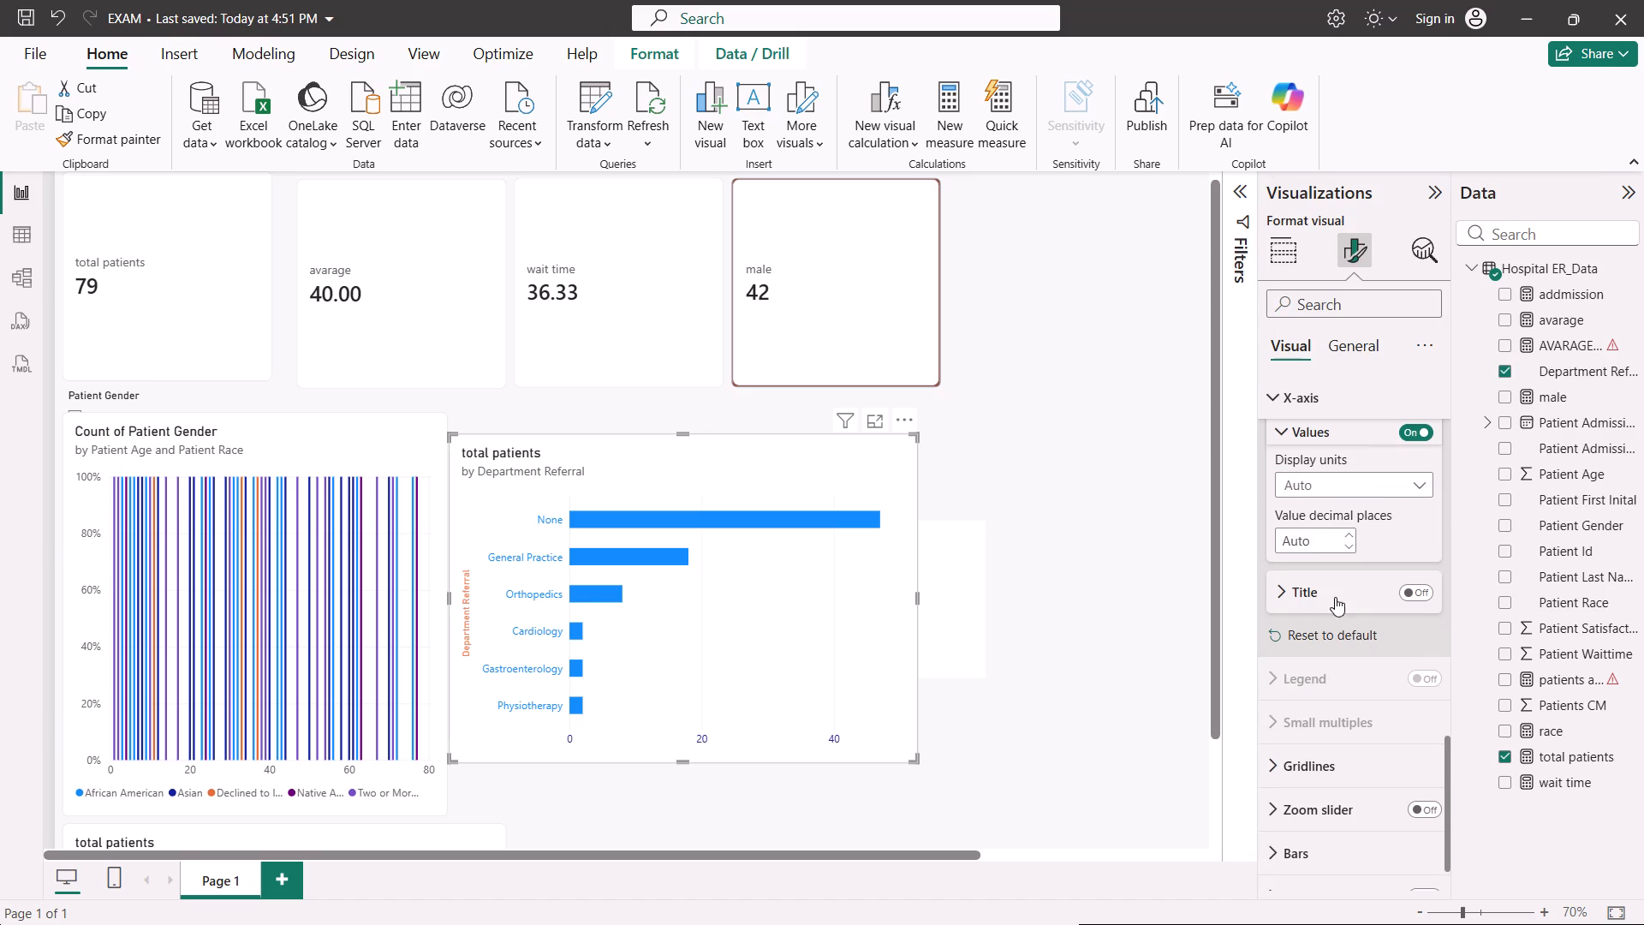
pyautogui.click(1280, 593)
pyautogui.scroll(-2, 1280, 593)
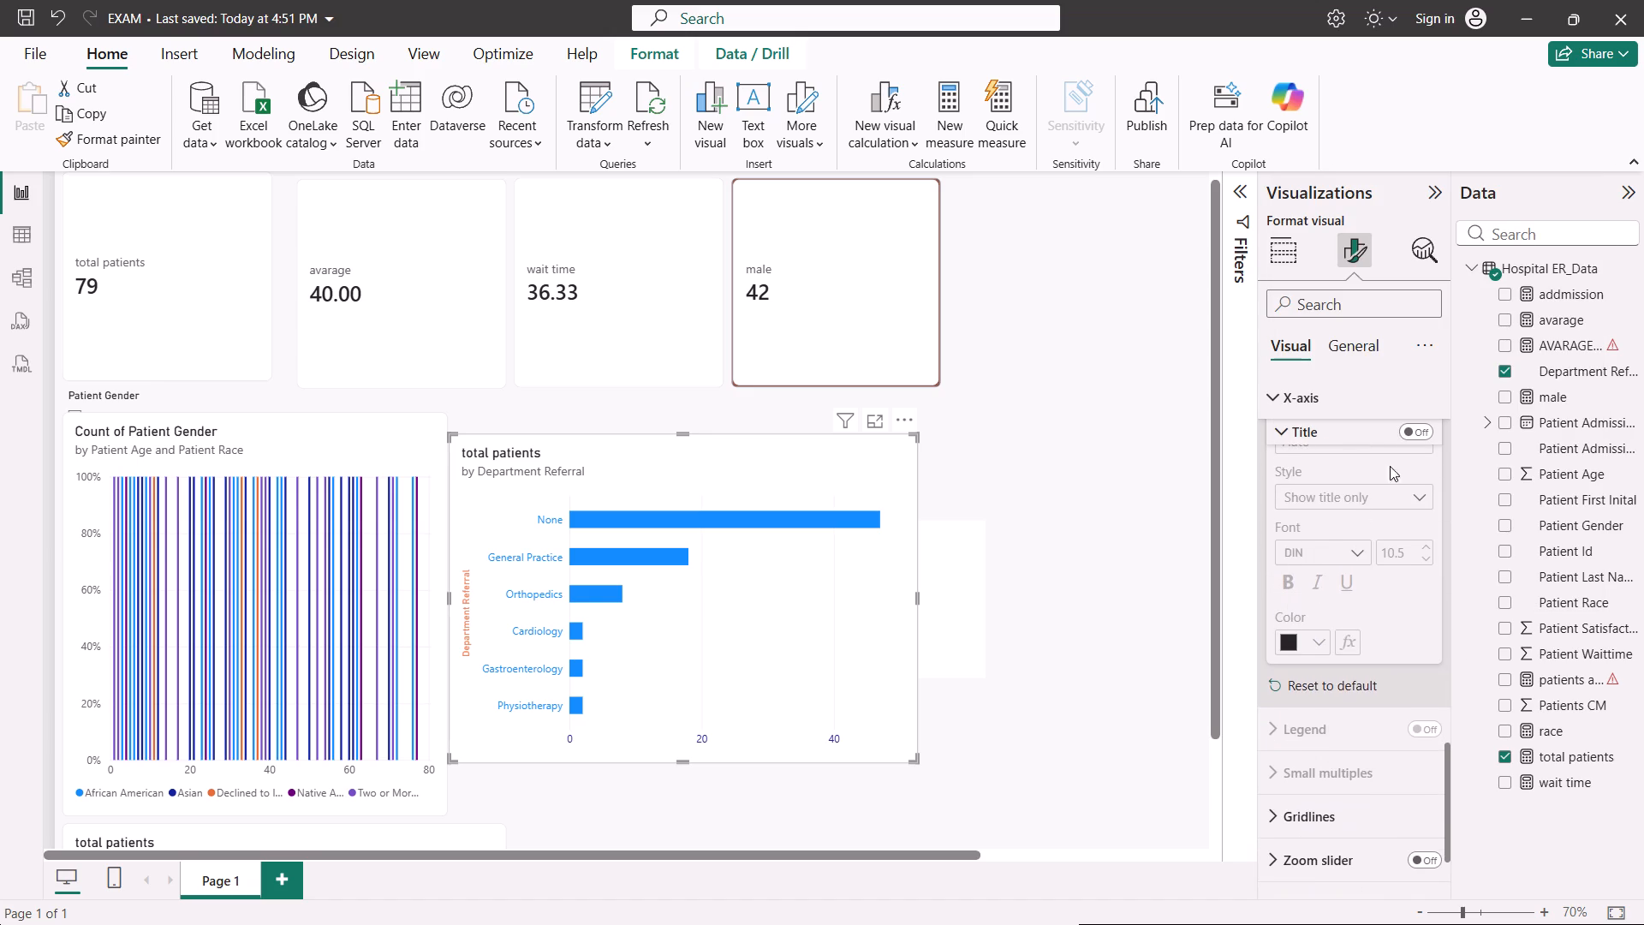
pyautogui.click(1405, 426)
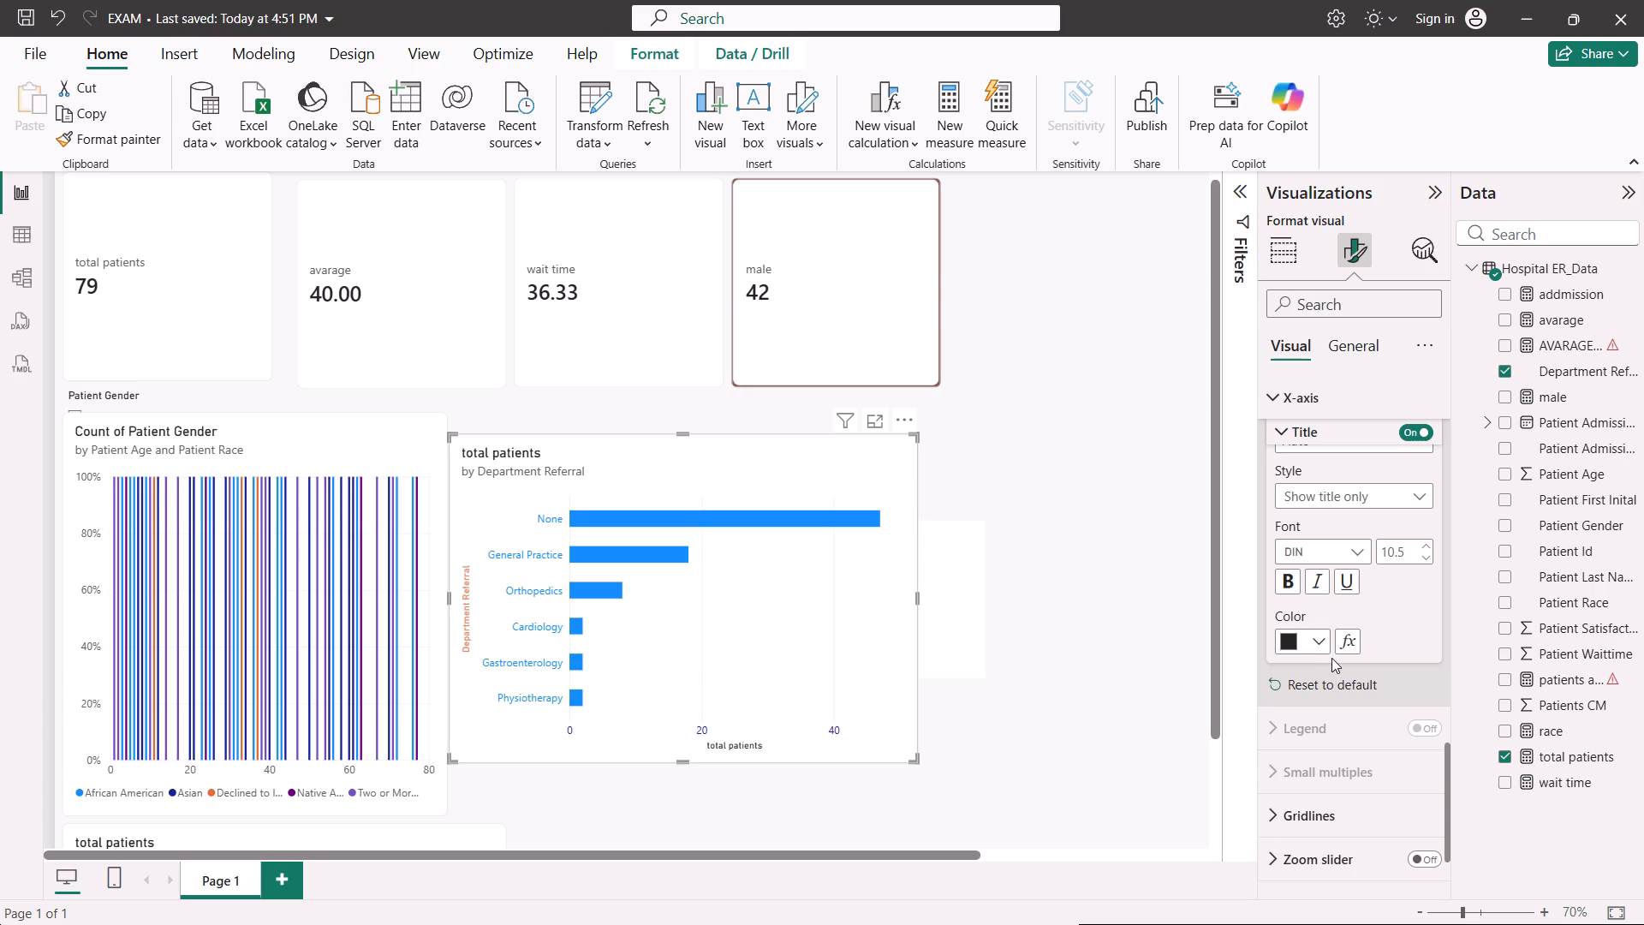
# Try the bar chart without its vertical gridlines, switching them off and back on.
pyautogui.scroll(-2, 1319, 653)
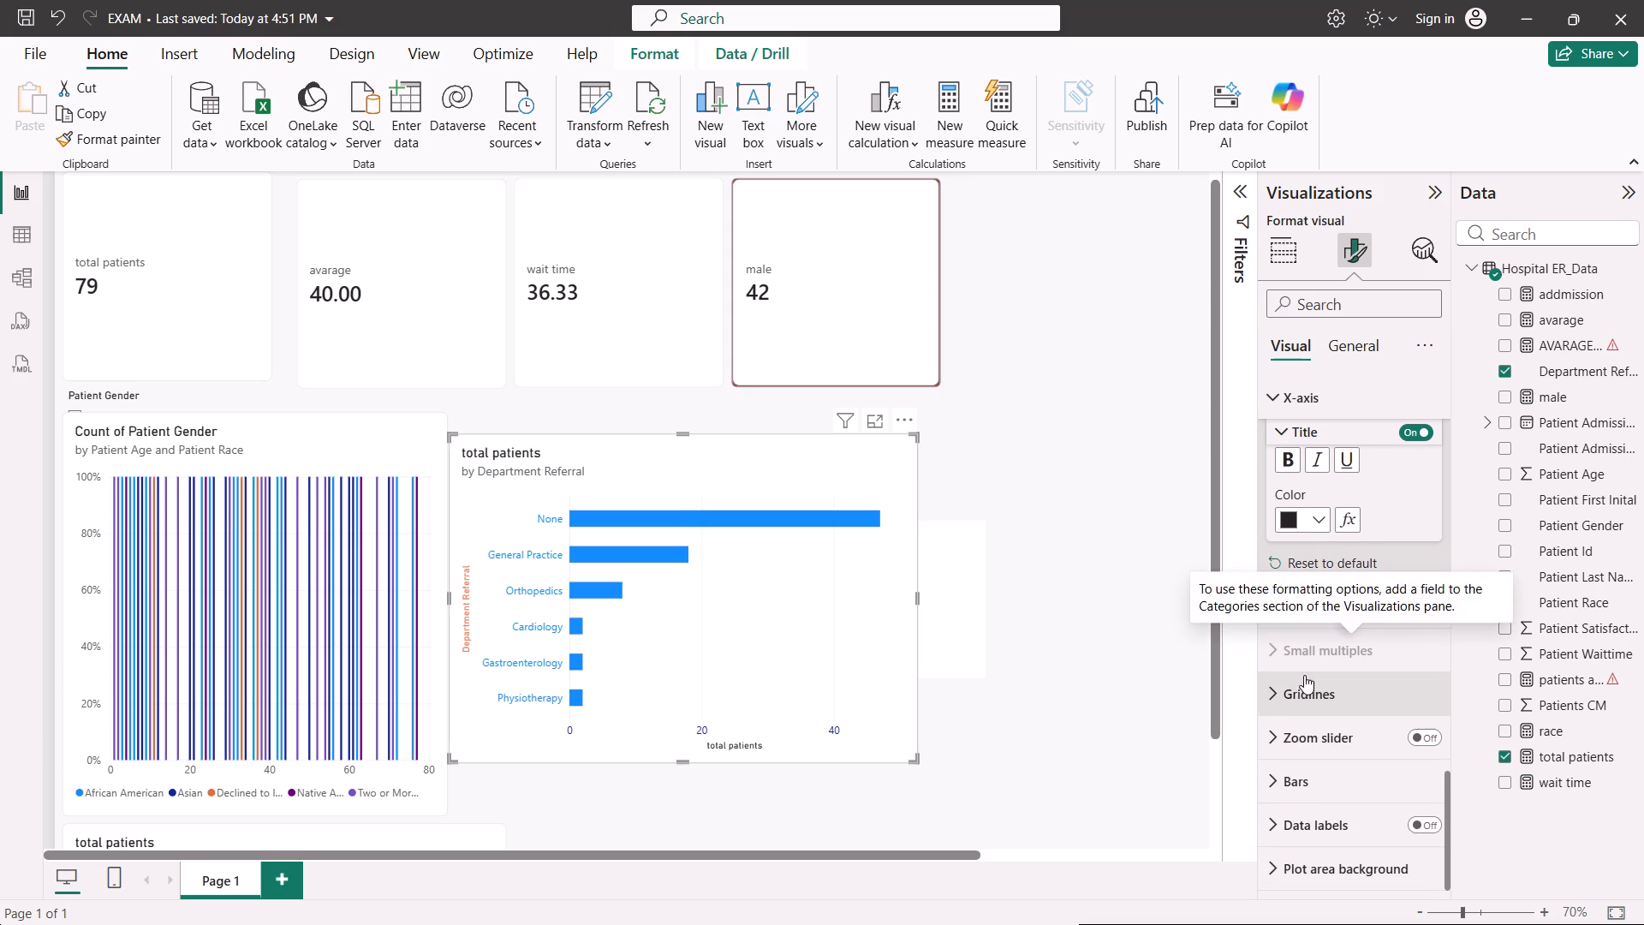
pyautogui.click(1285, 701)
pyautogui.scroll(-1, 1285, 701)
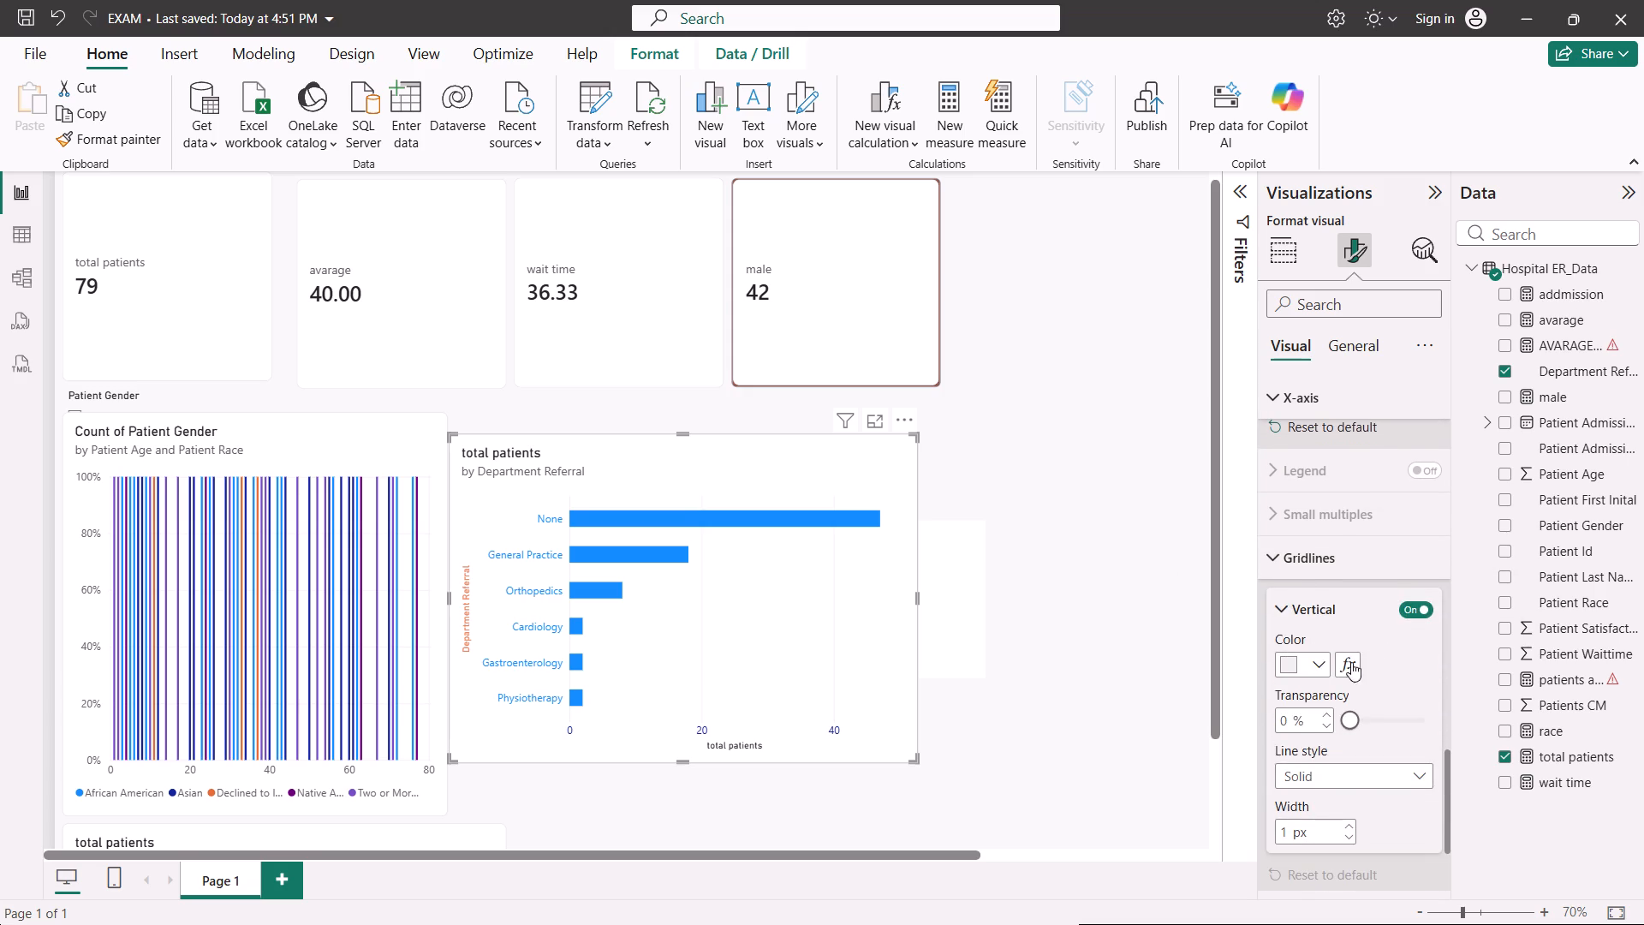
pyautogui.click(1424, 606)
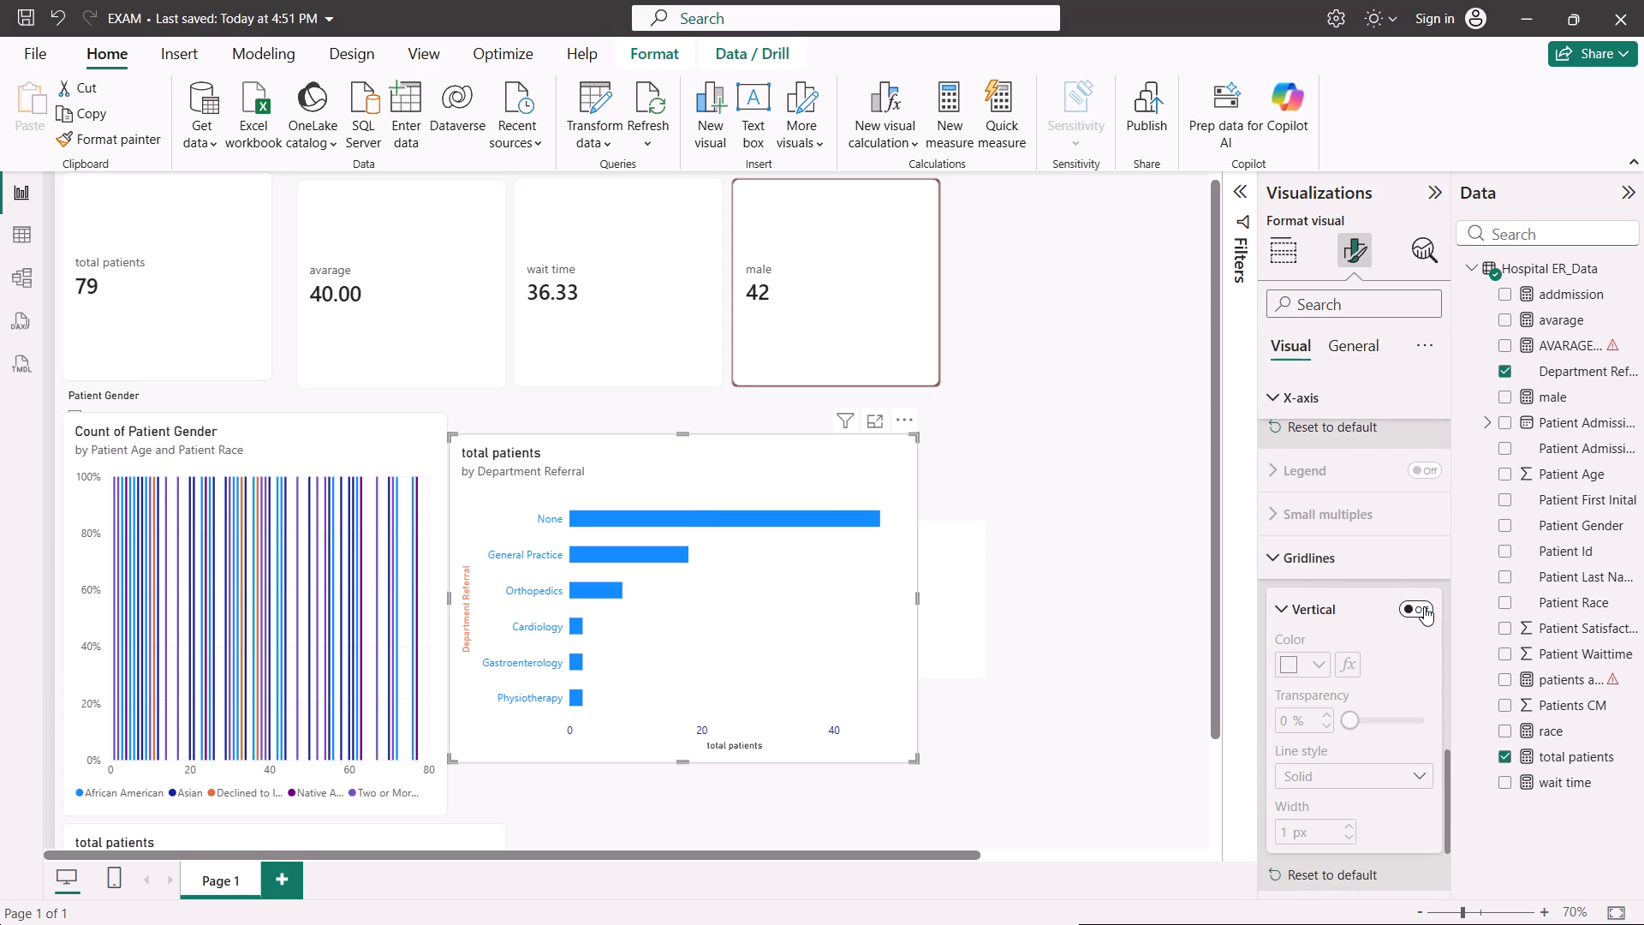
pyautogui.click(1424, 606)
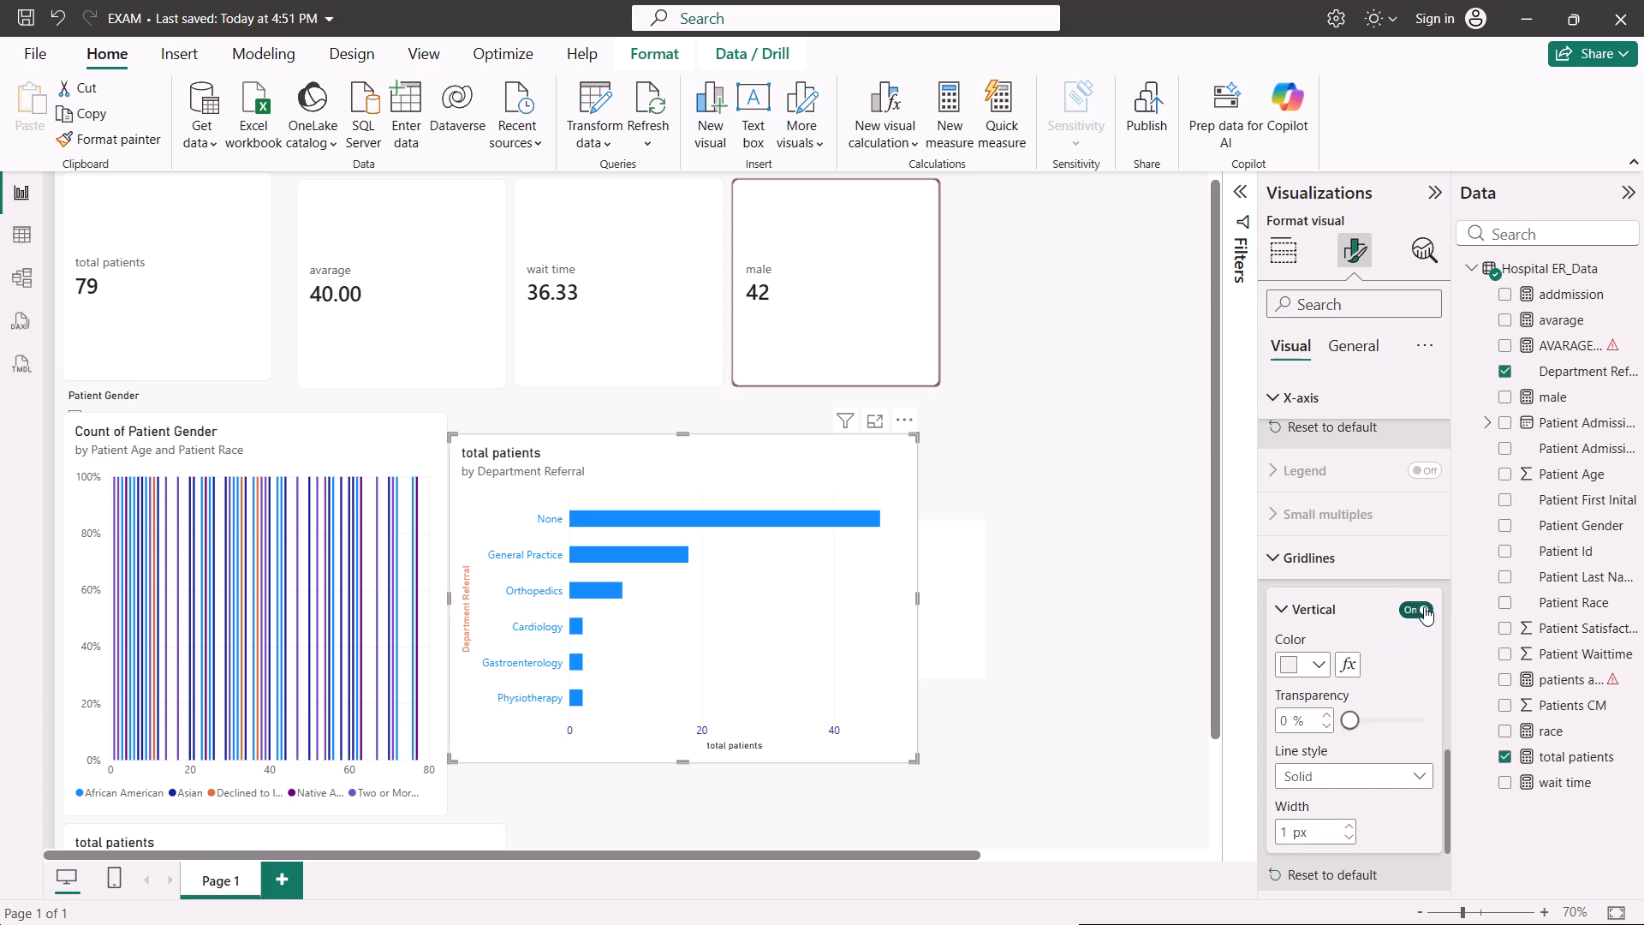
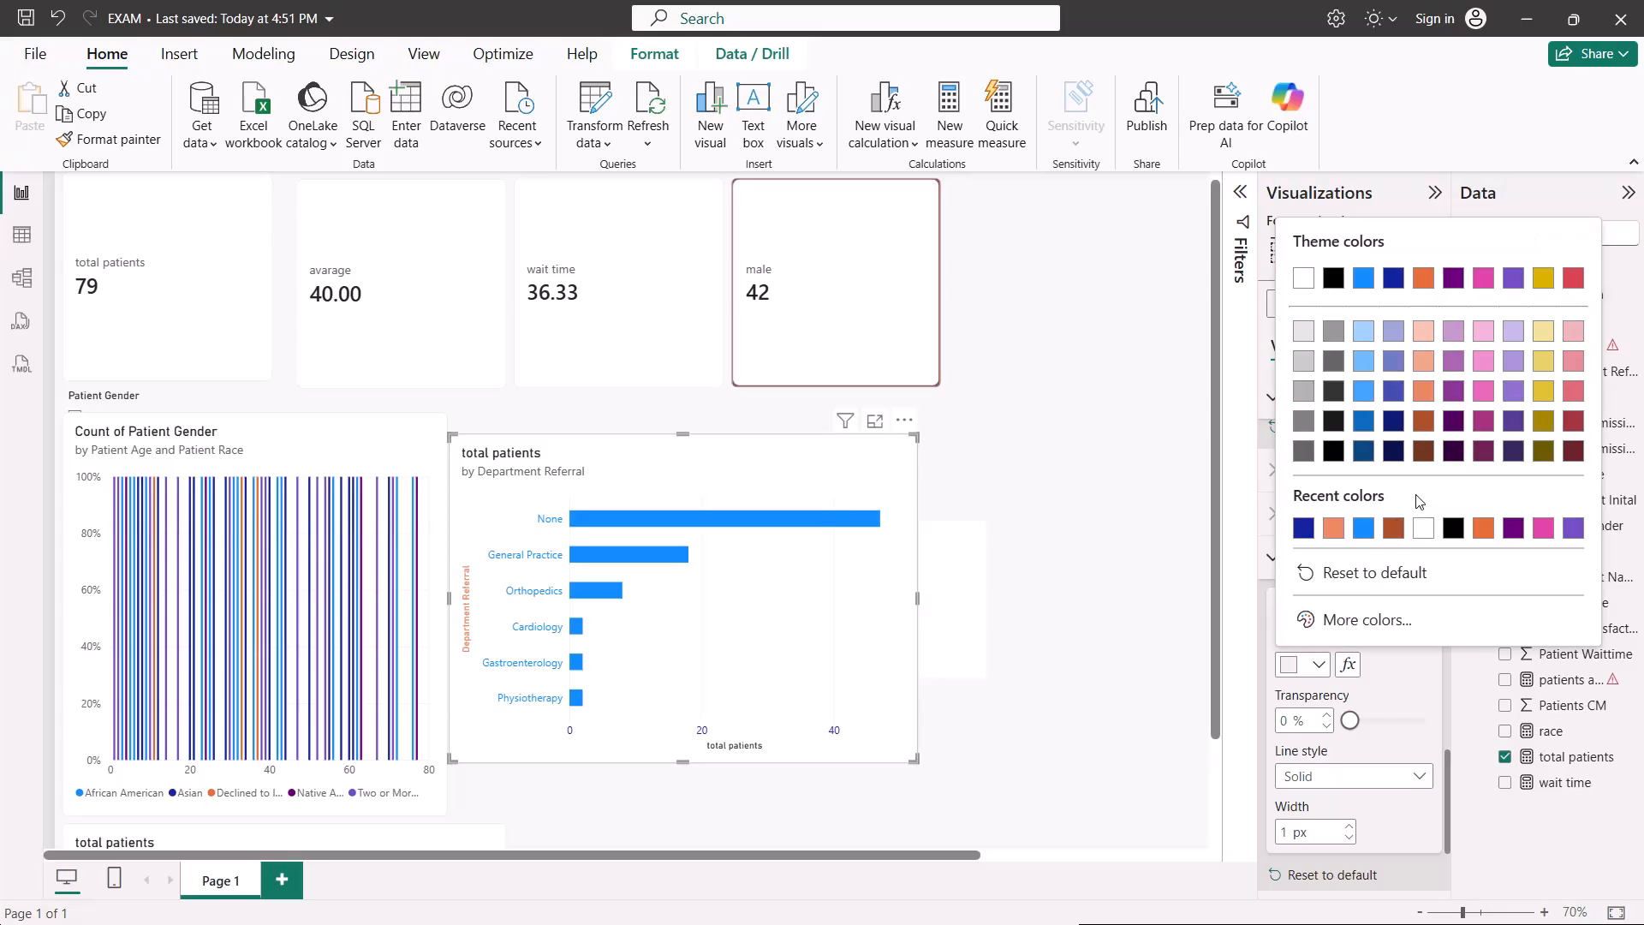
# Set the vertical gridline colour of the total patients by Department Referral bar chart to dark brown.
pyautogui.click(1420, 451)
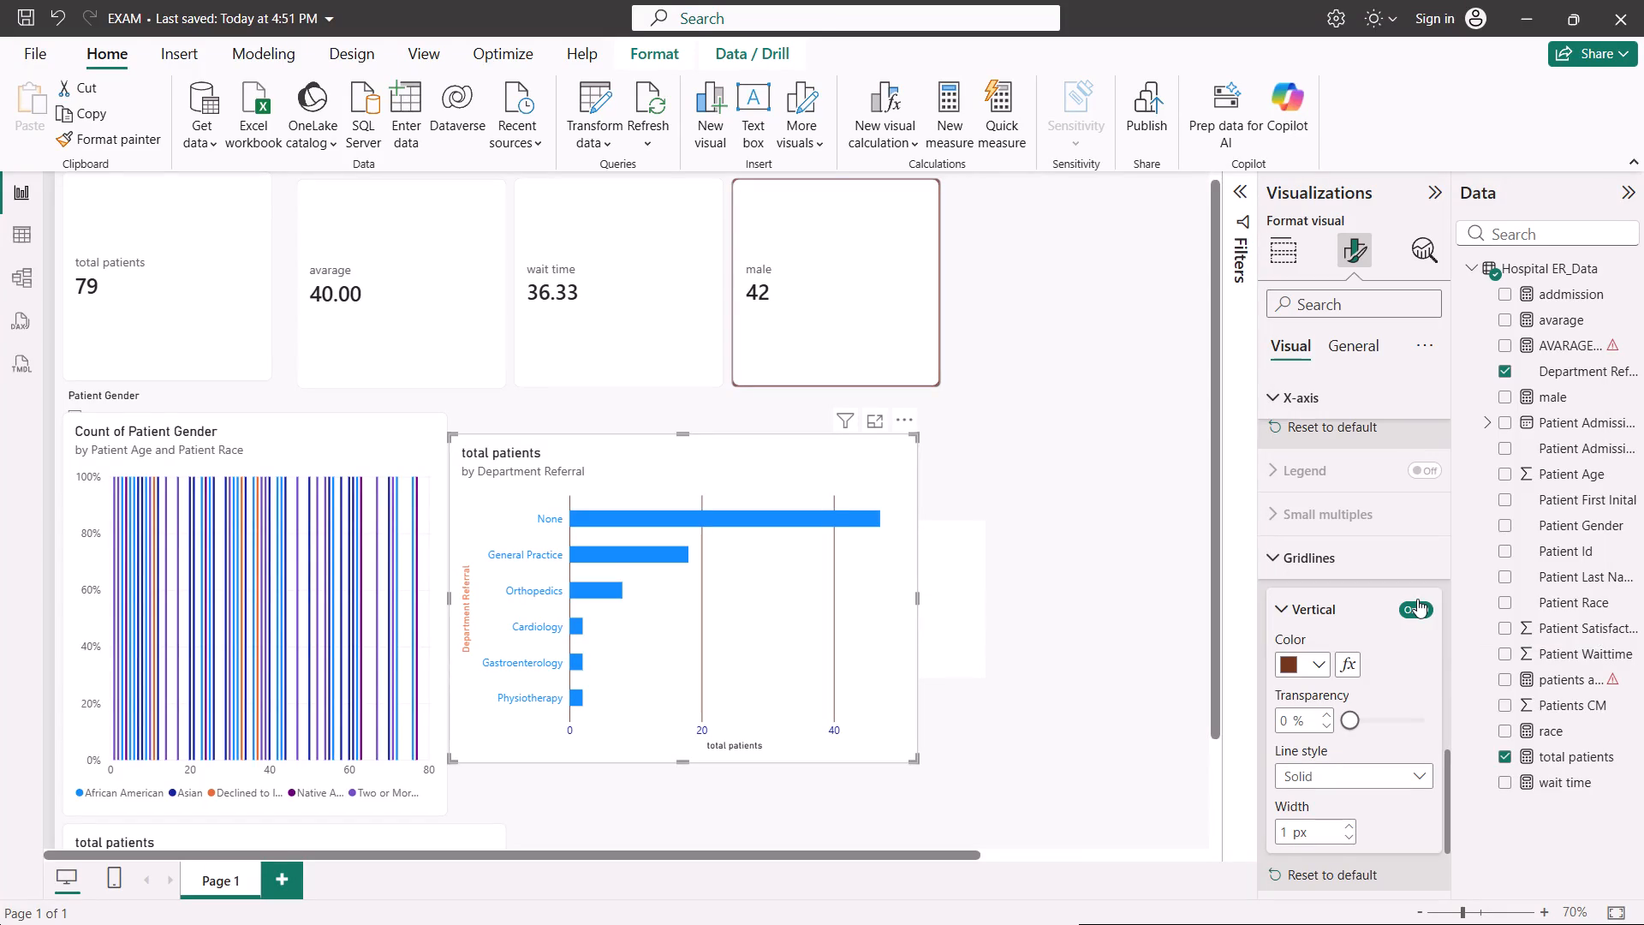
# Set the bar colour of the total patients by Department Referral chart to black.
pyautogui.scroll(-3, 1417, 599)
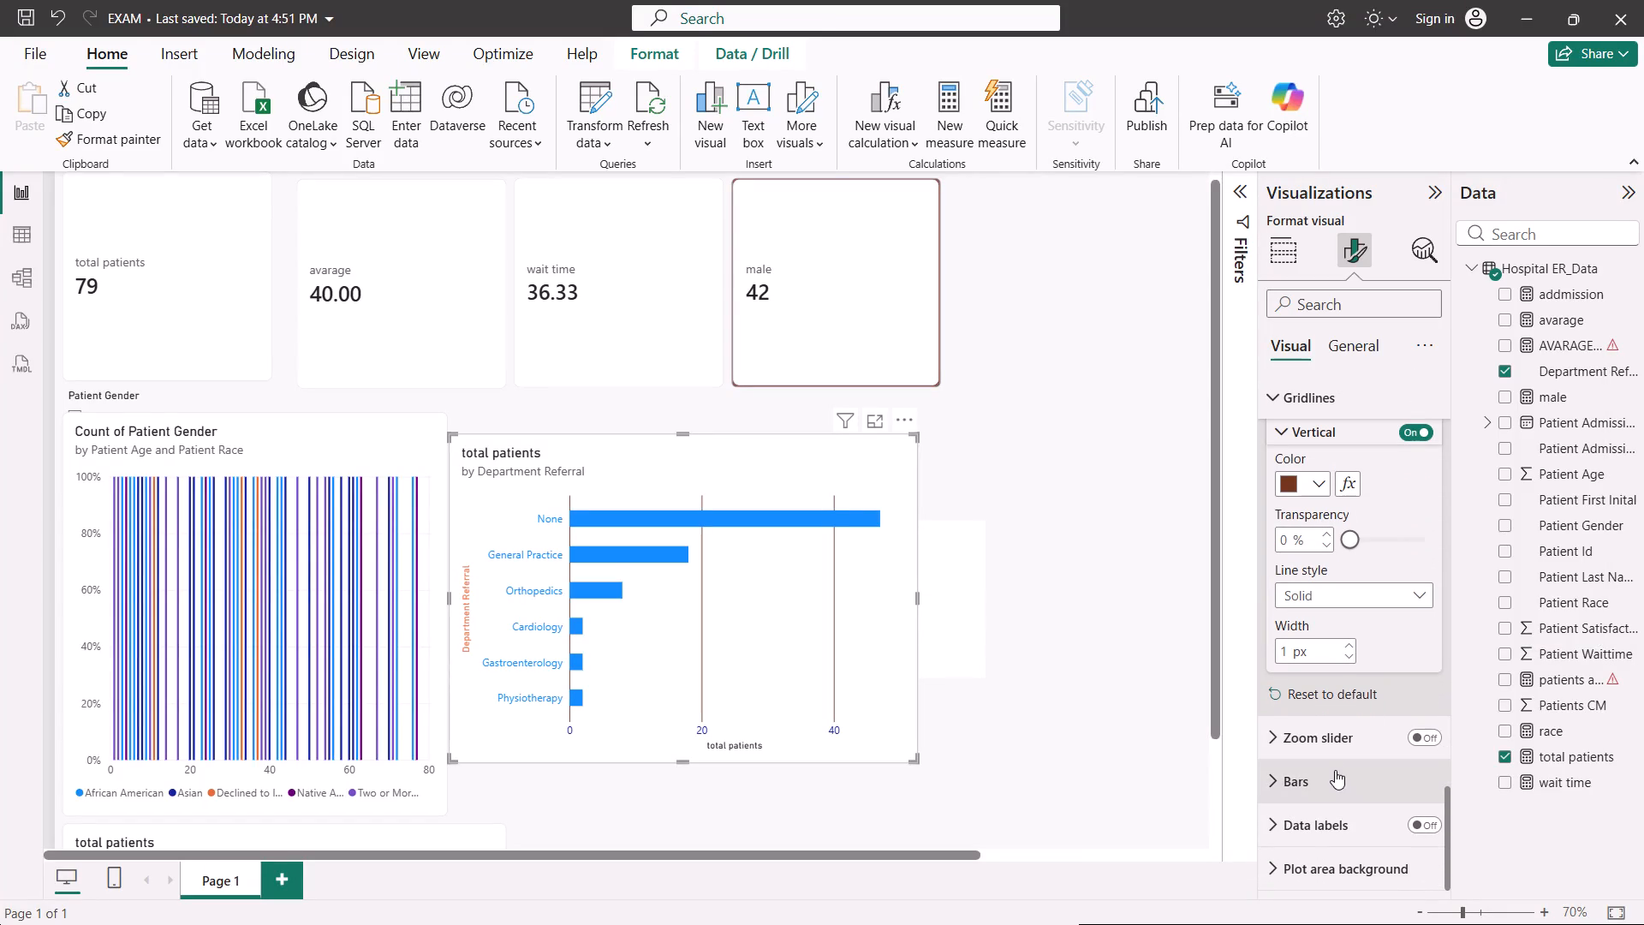
pyautogui.click(1334, 772)
pyautogui.scroll(-2, 1334, 772)
pyautogui.click(1317, 776)
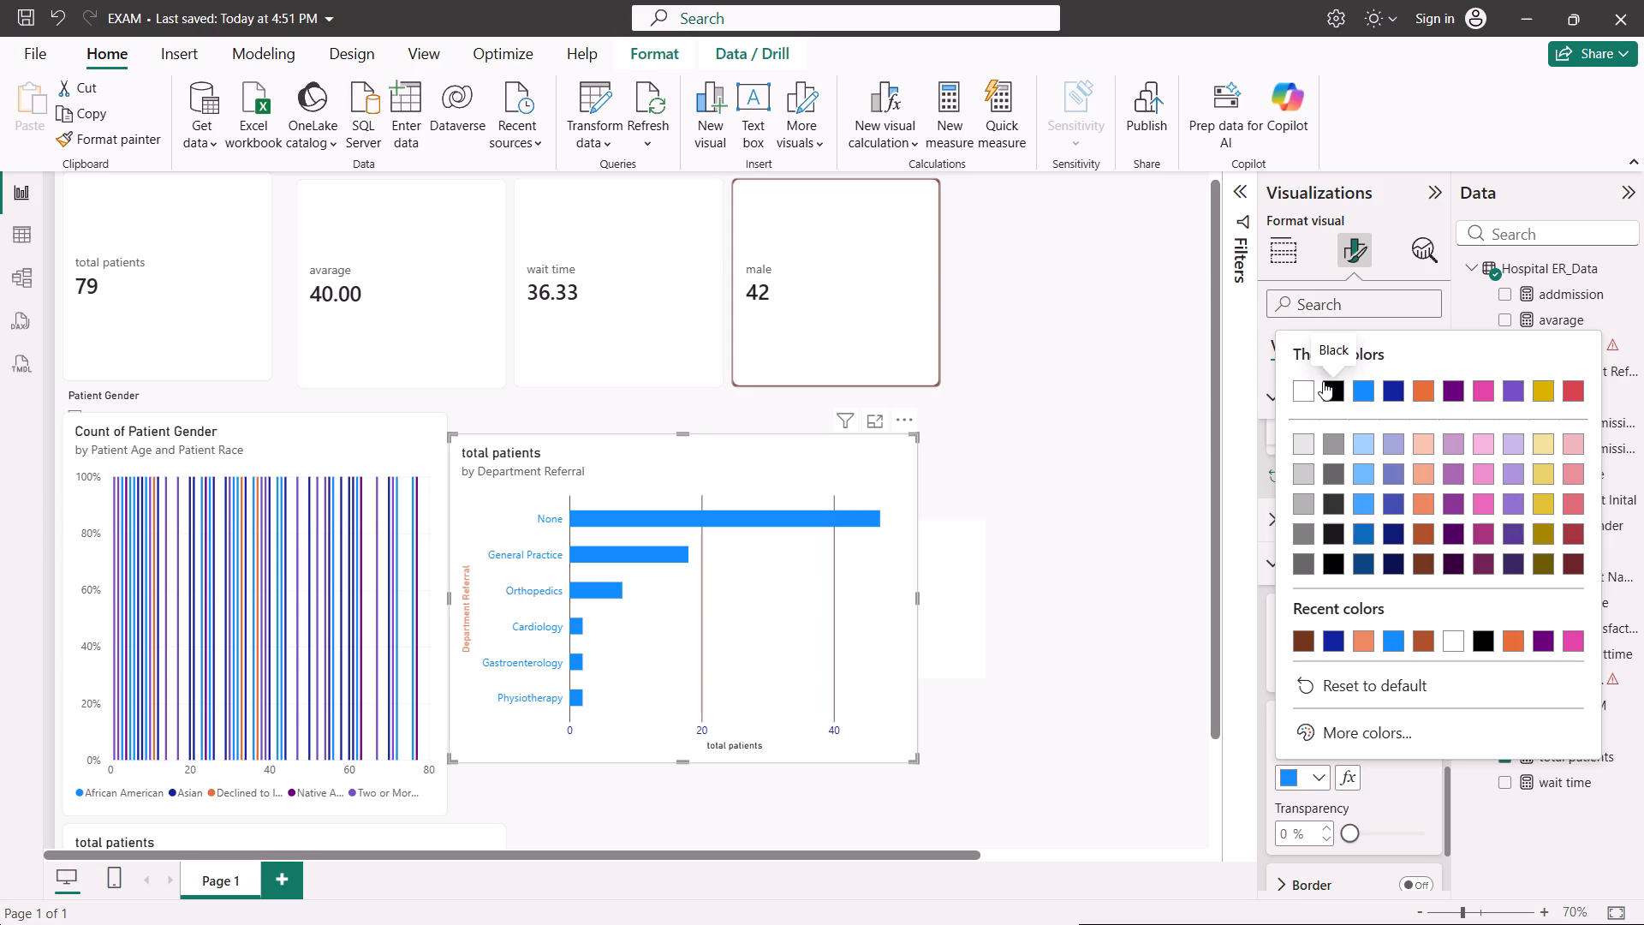
pyautogui.click(1323, 381)
# Examine the layout settings for the bars of the total patients by Department Referral chart.
pyautogui.scroll(-2, 1425, 752)
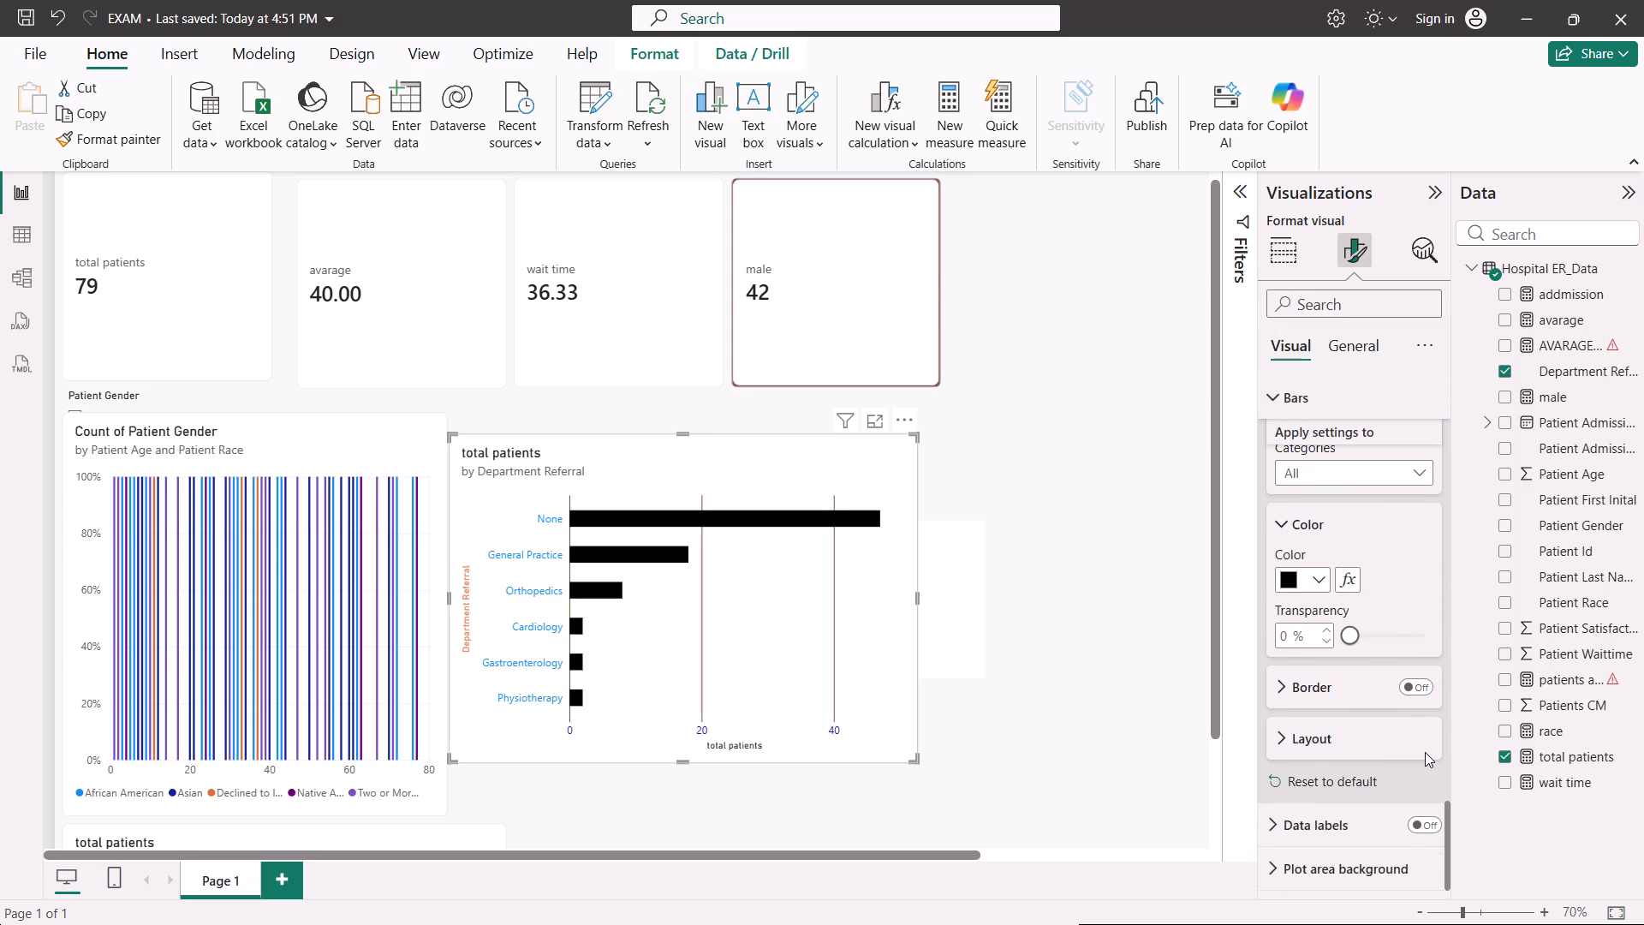
pyautogui.scroll(-1, 1425, 752)
pyautogui.scroll(-2, 1343, 744)
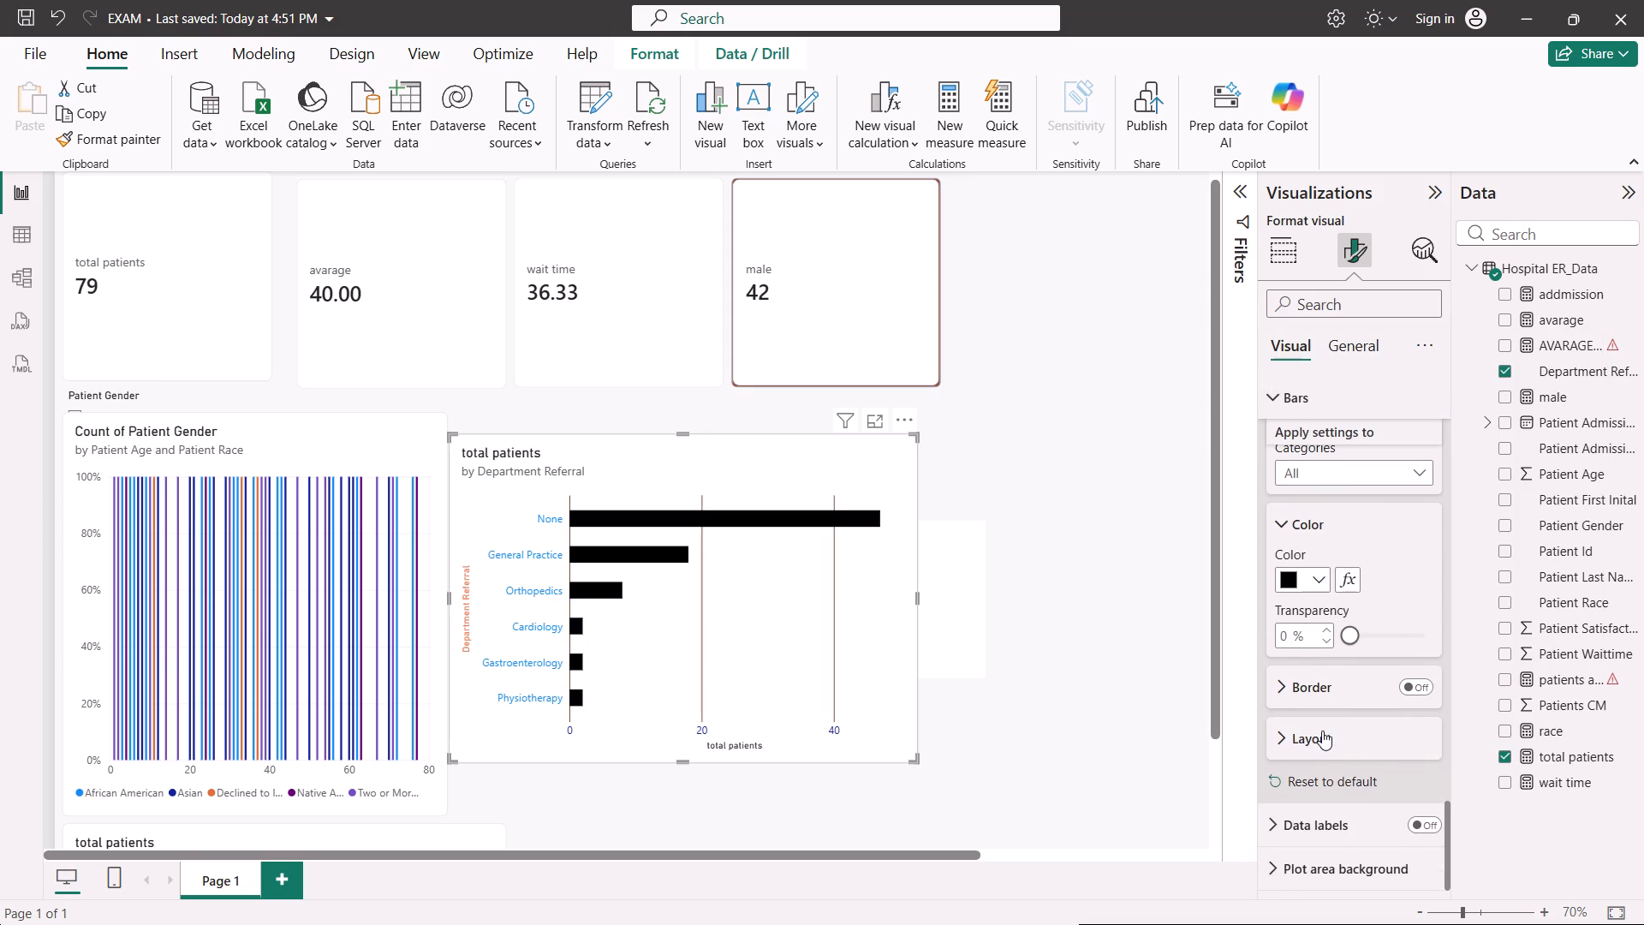
pyautogui.click(1319, 729)
pyautogui.scroll(-2, 1319, 729)
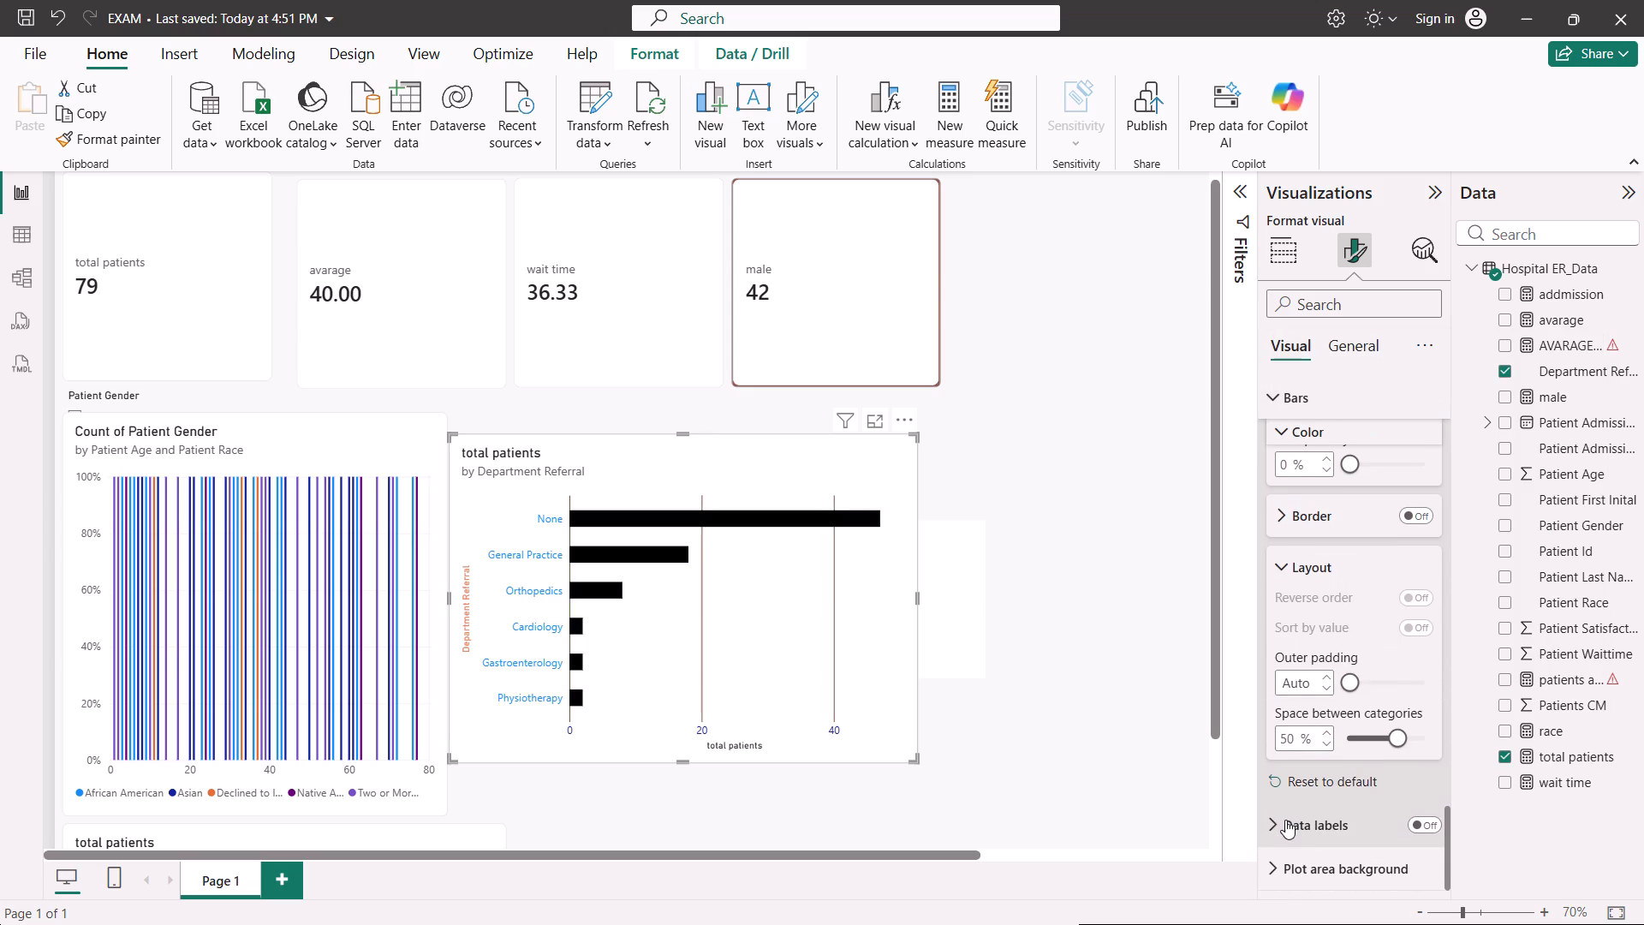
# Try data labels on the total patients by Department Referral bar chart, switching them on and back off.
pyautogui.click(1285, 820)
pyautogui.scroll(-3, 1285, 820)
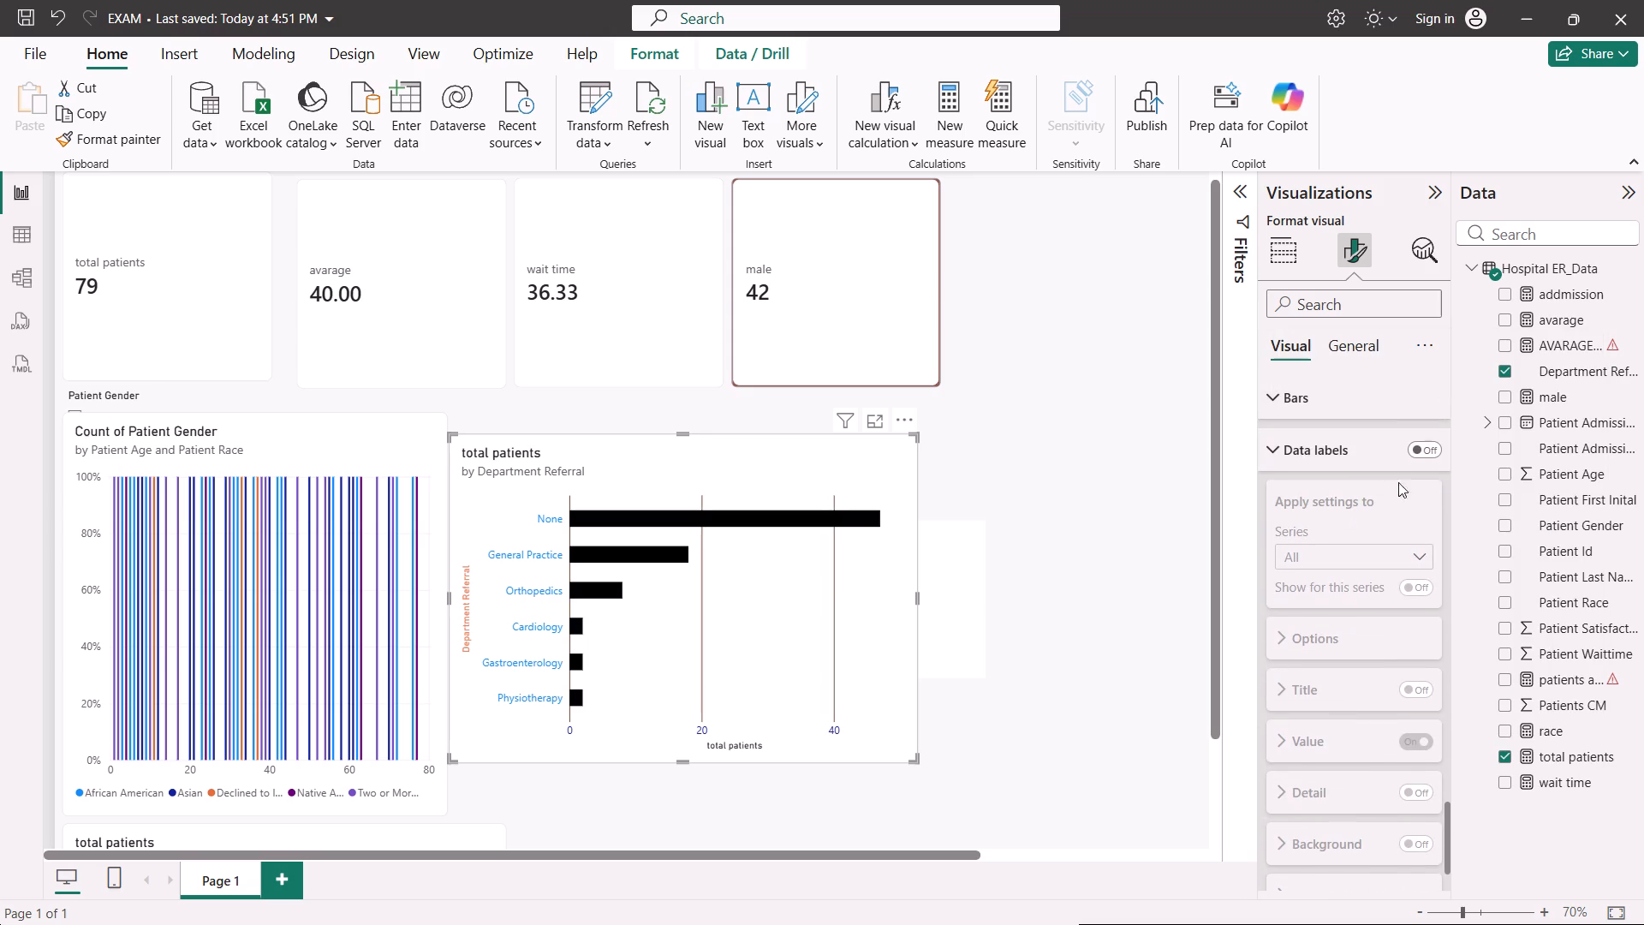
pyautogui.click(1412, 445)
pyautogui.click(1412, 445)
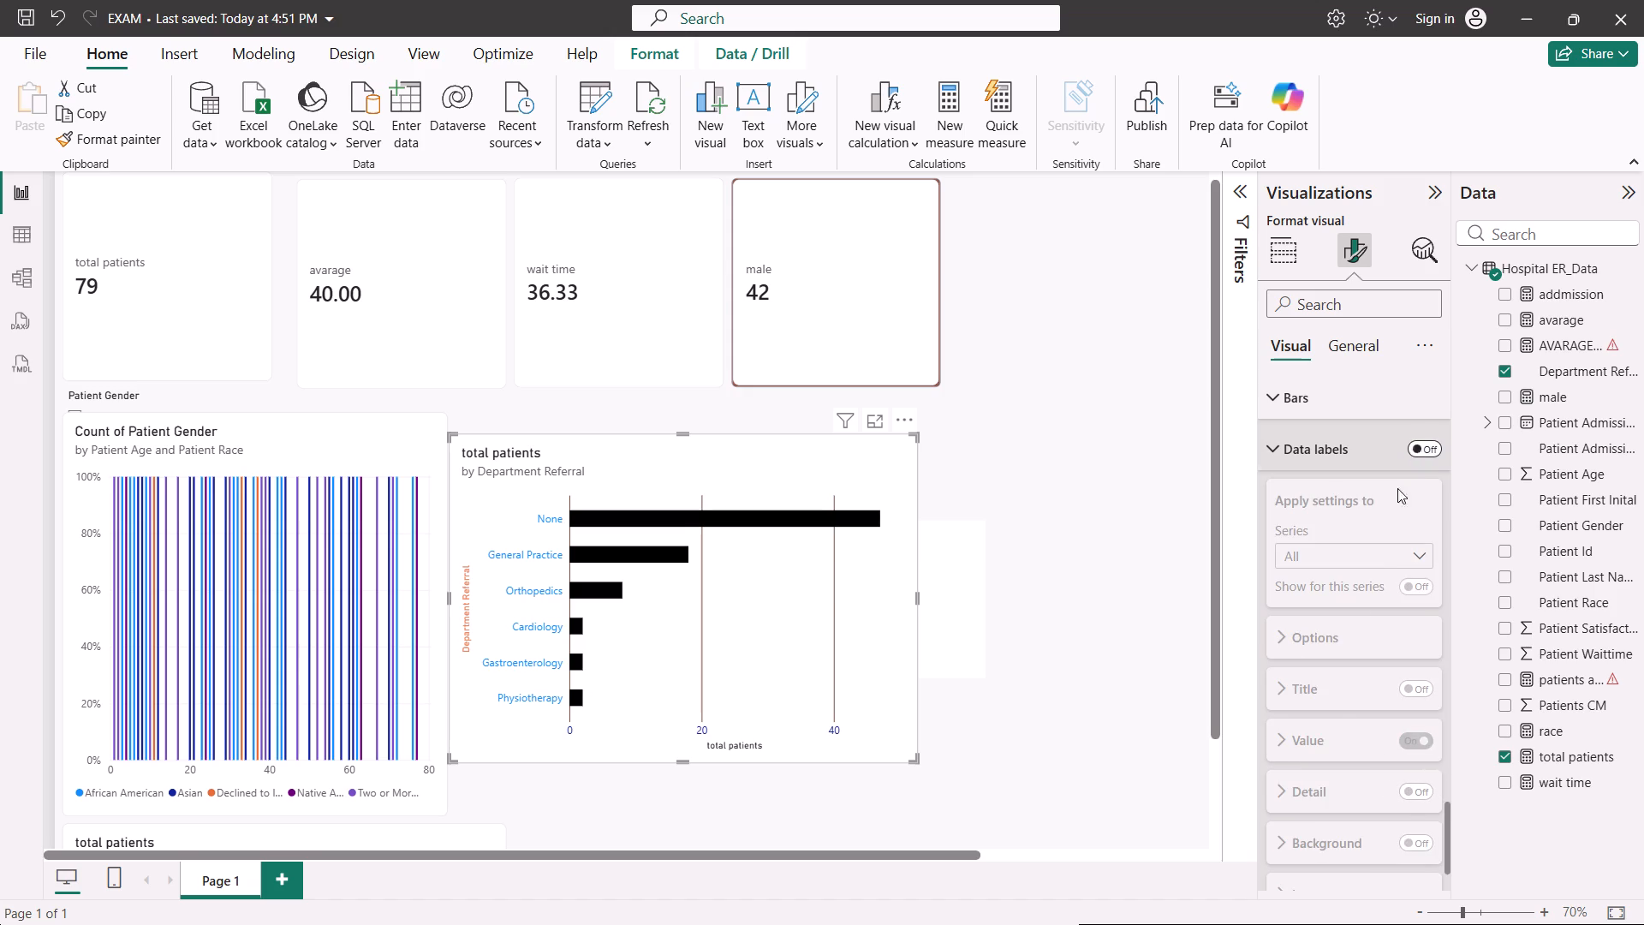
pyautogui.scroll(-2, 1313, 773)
# Set the background colour of the total patients by Department Referral chart to pink, #E044A7 (Theme color 5).
pyautogui.scroll(3, 1313, 773)
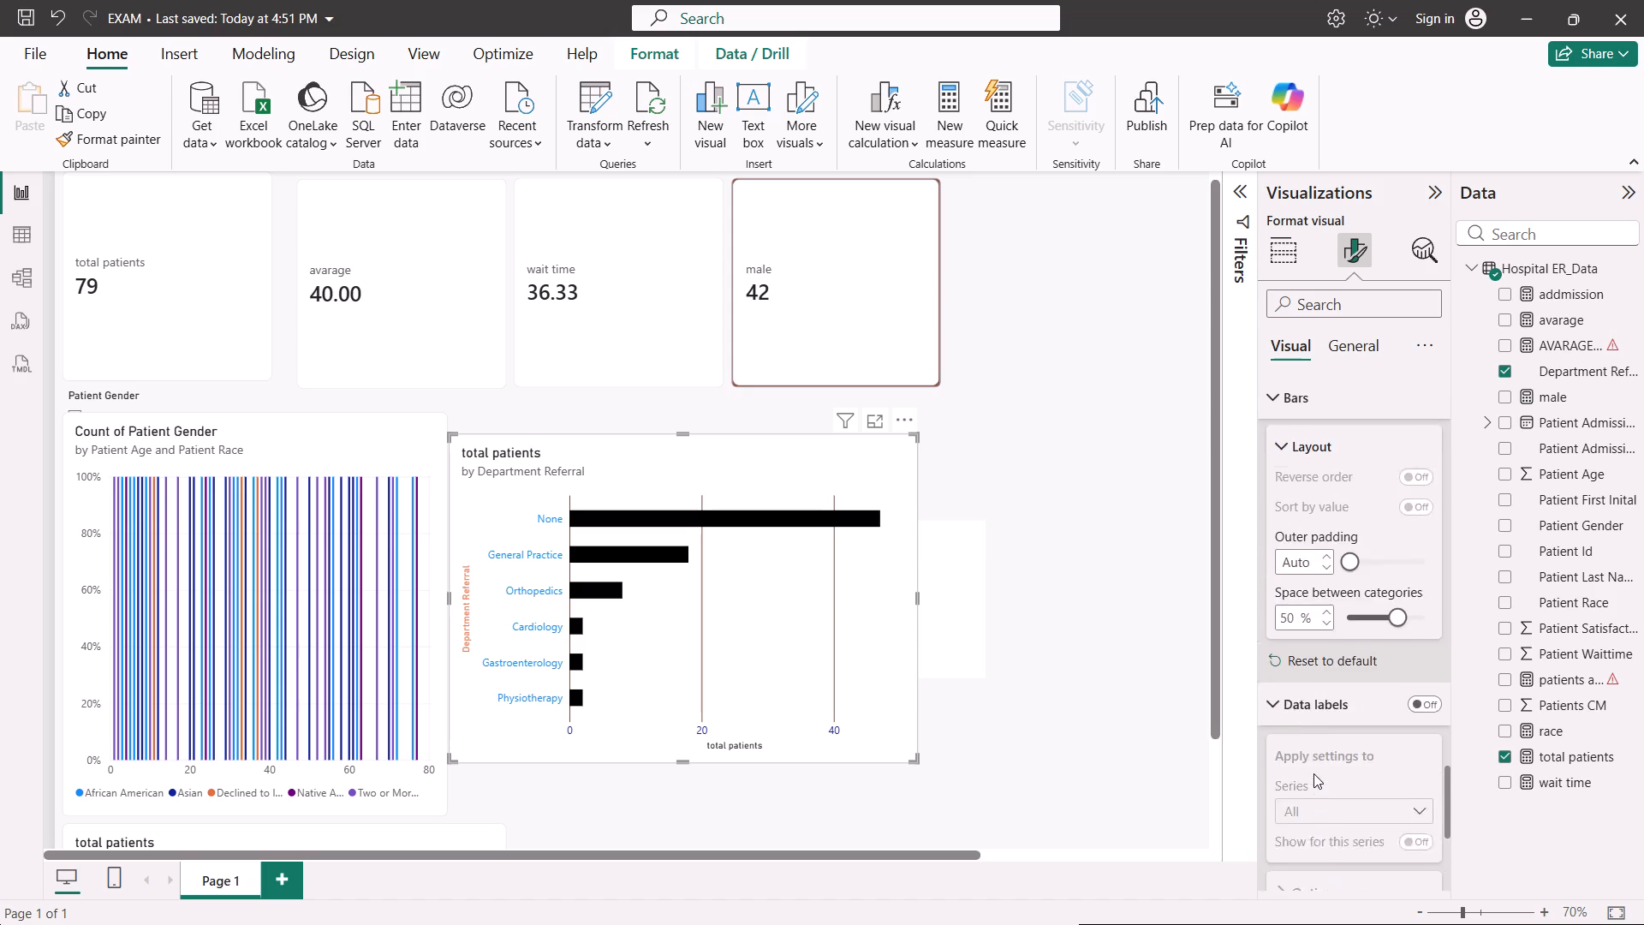
pyautogui.scroll(5, 1313, 773)
pyautogui.scroll(5, 1337, 602)
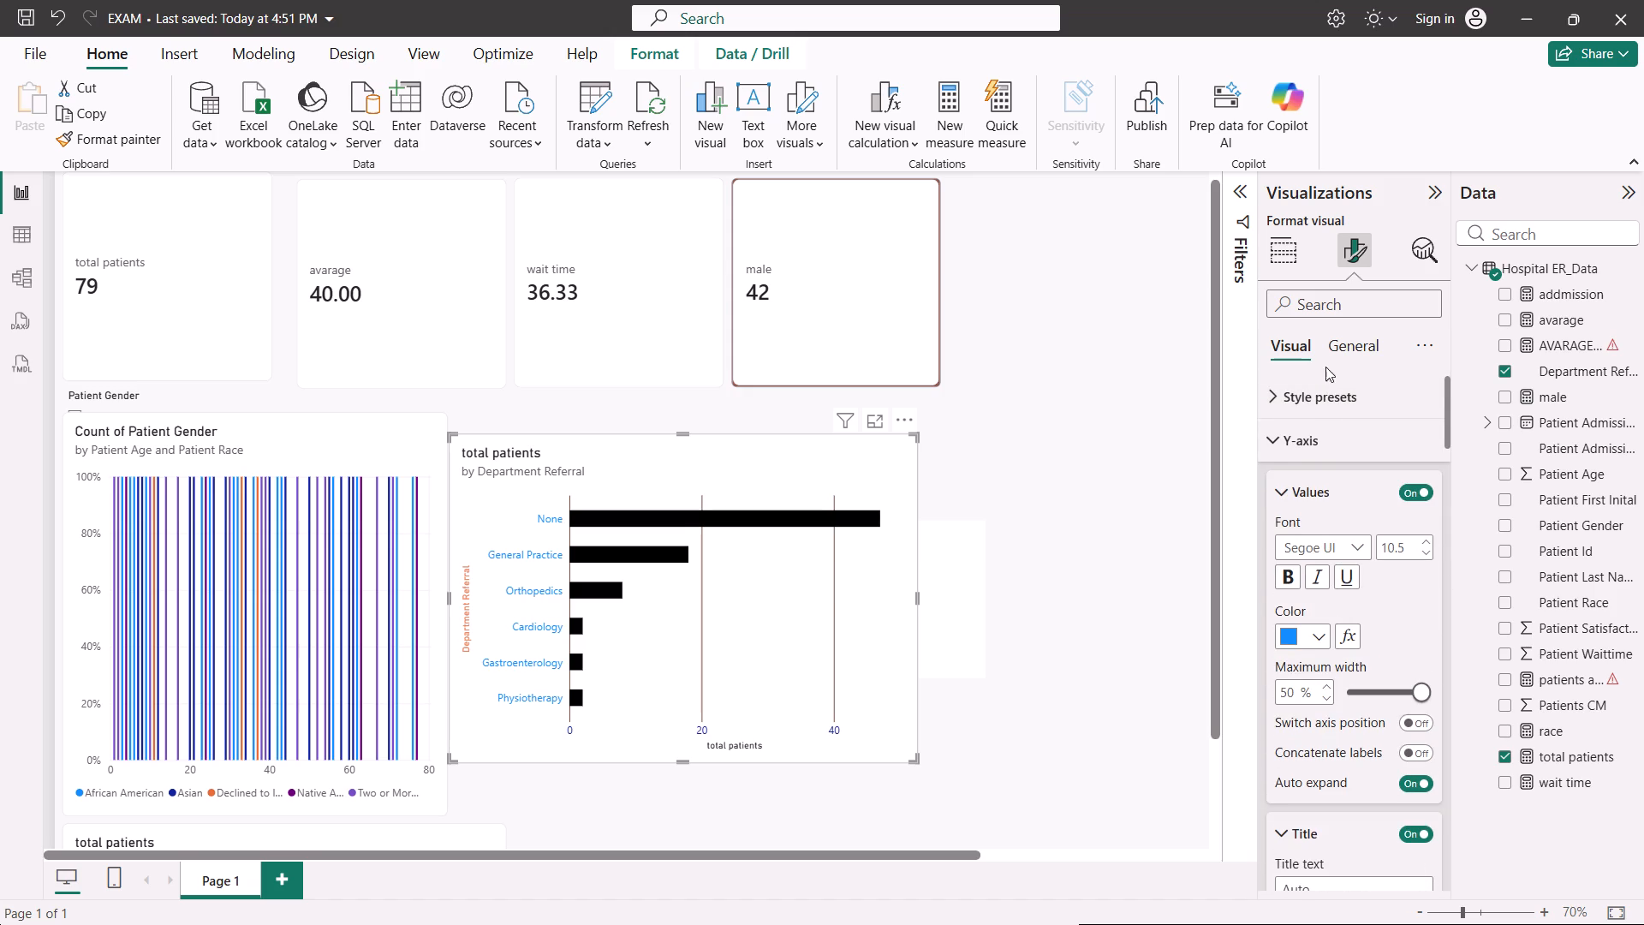
pyautogui.click(1349, 348)
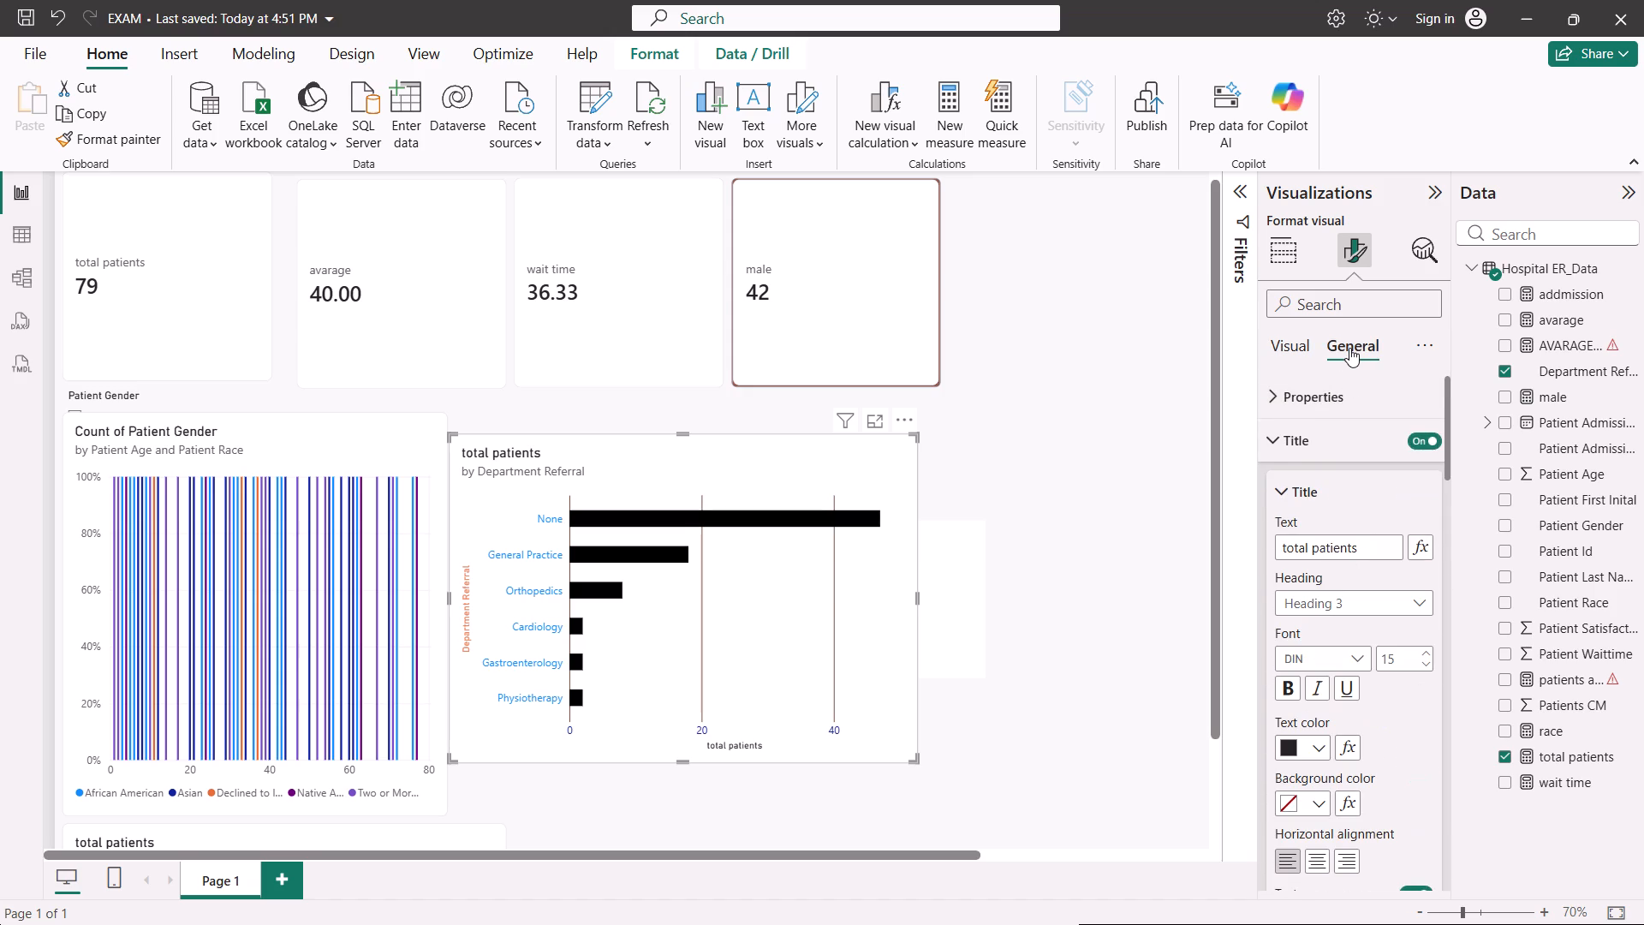
pyautogui.click(1267, 436)
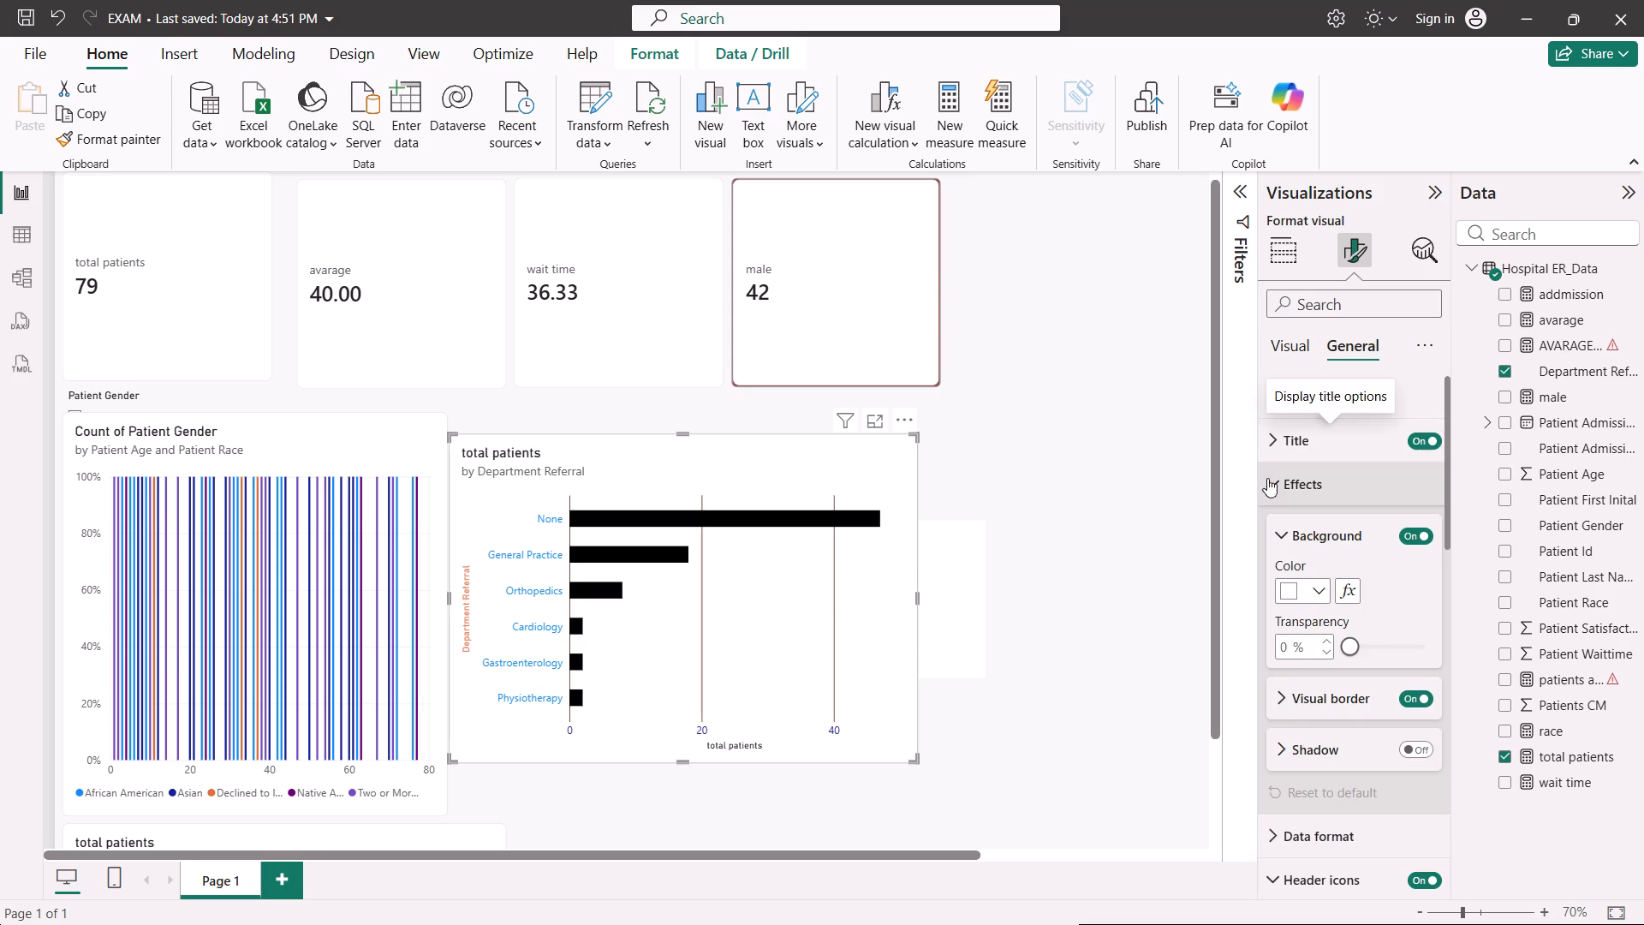
pyautogui.click(1267, 494)
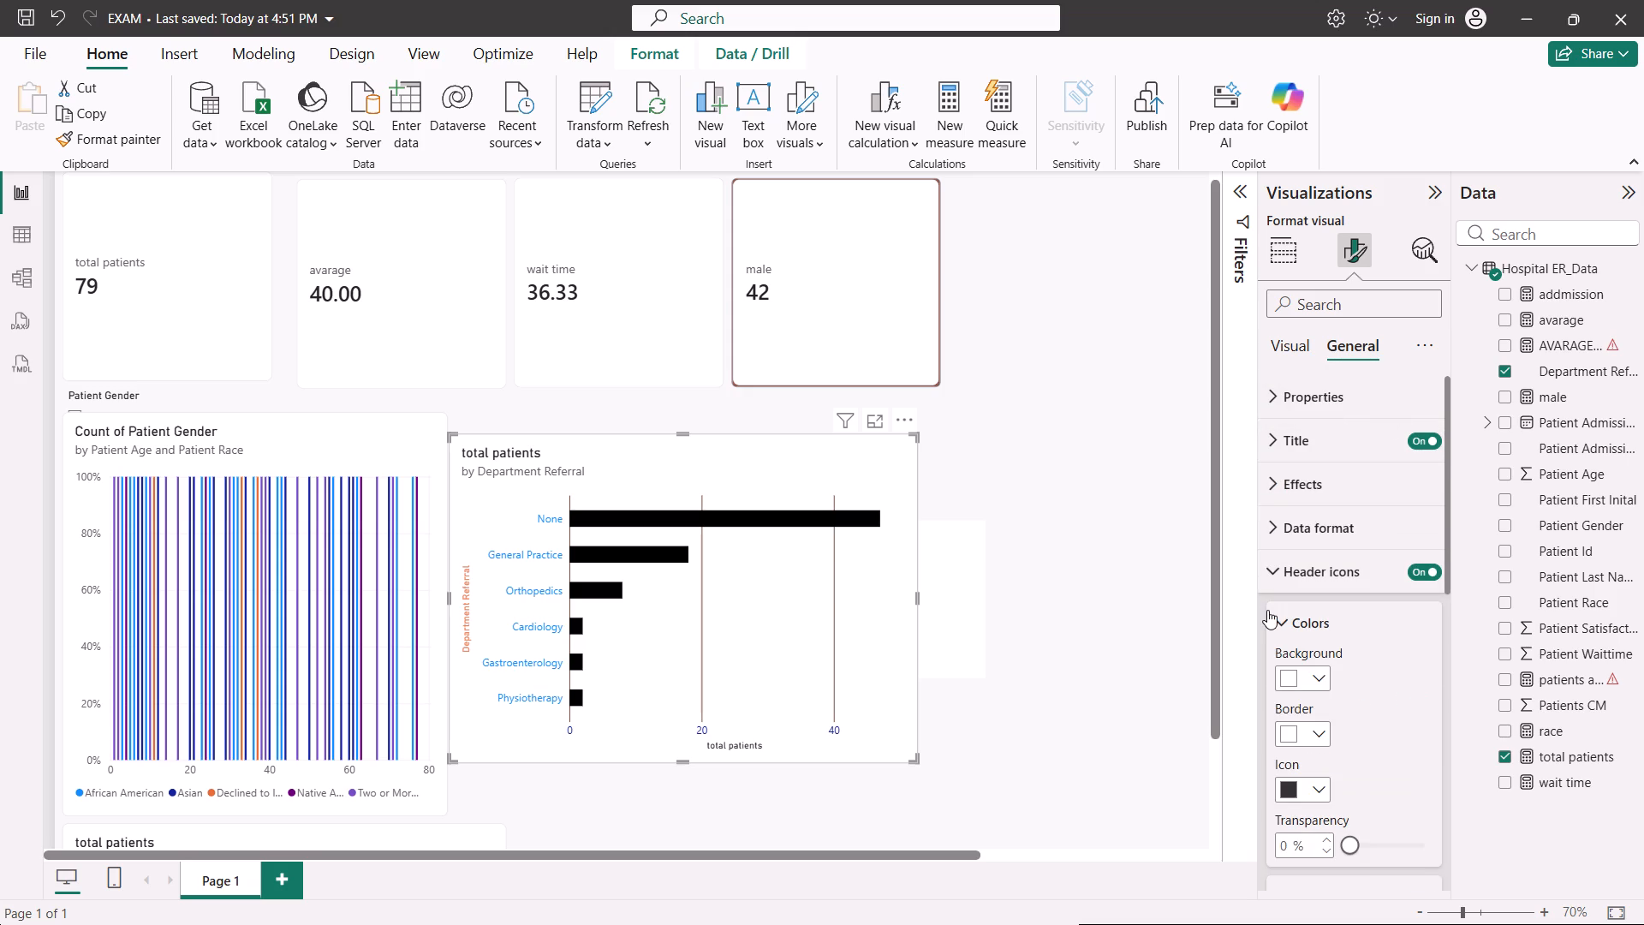
pyautogui.click(1267, 610)
pyautogui.click(1271, 576)
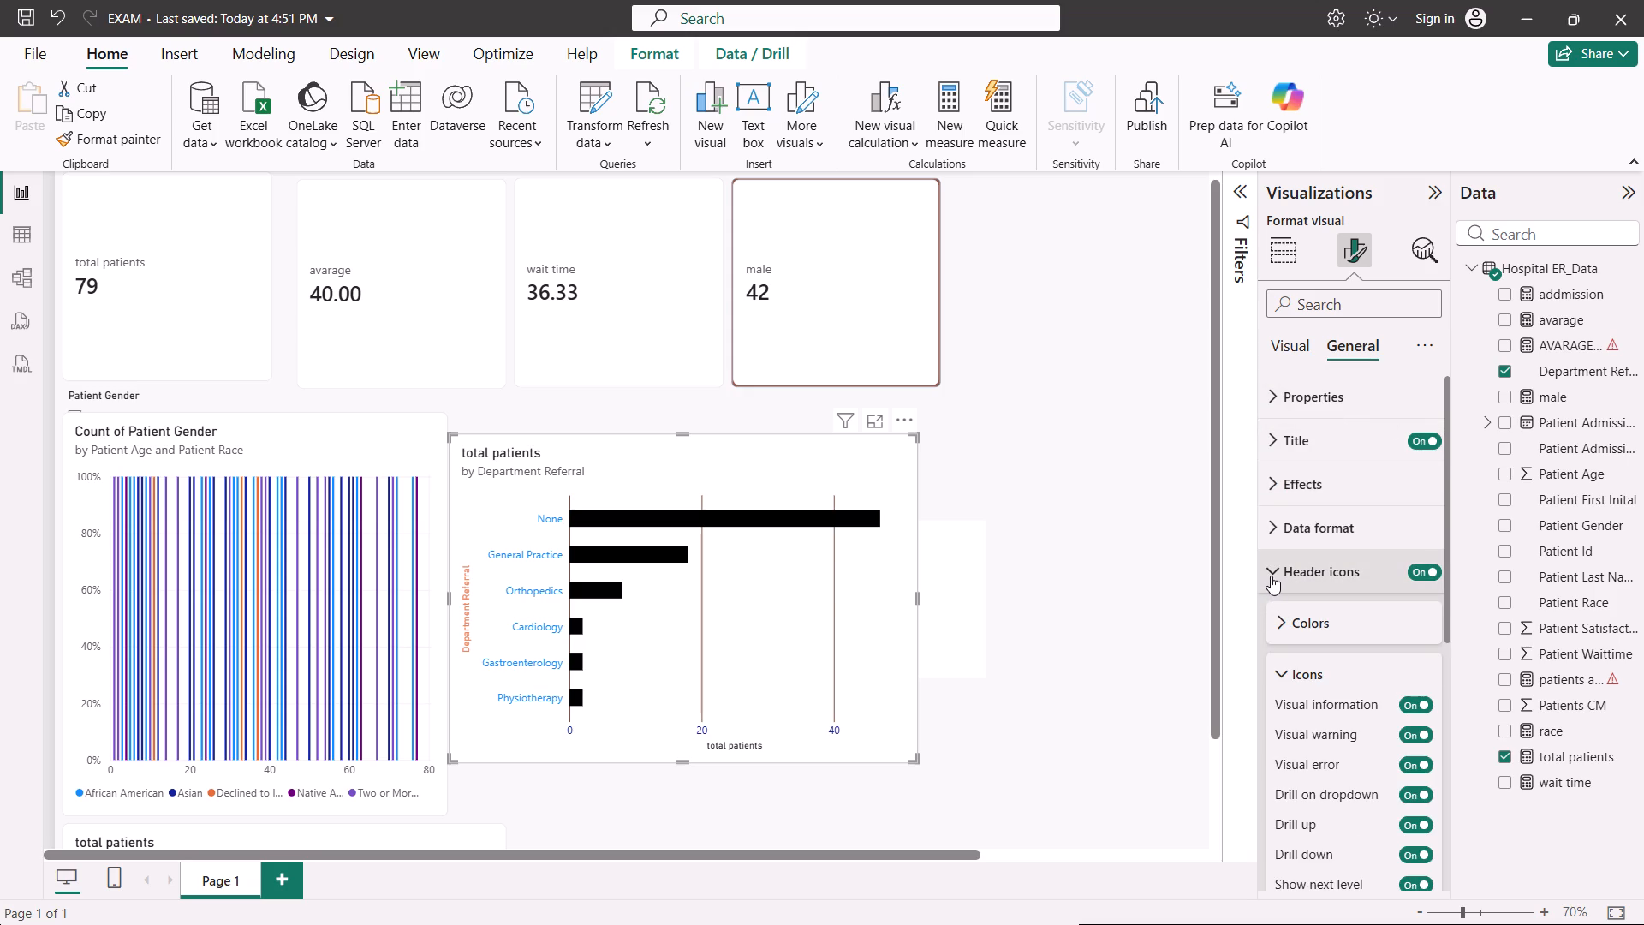
pyautogui.scroll(-1, 1271, 576)
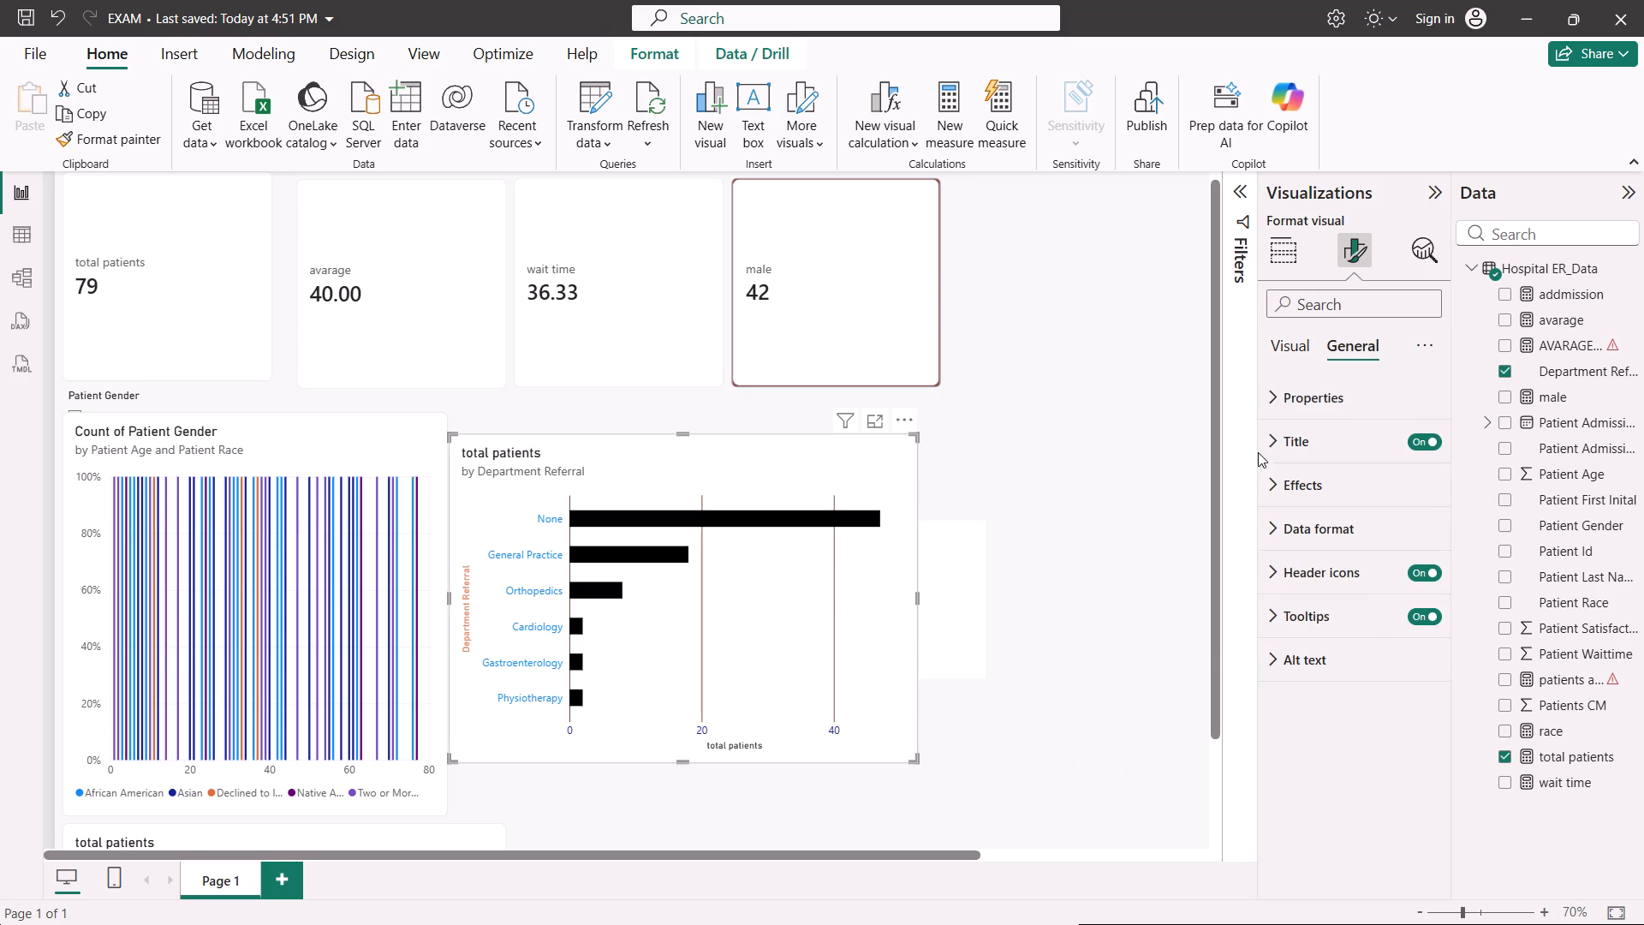
pyautogui.click(1295, 472)
pyautogui.scroll(-1, 1295, 472)
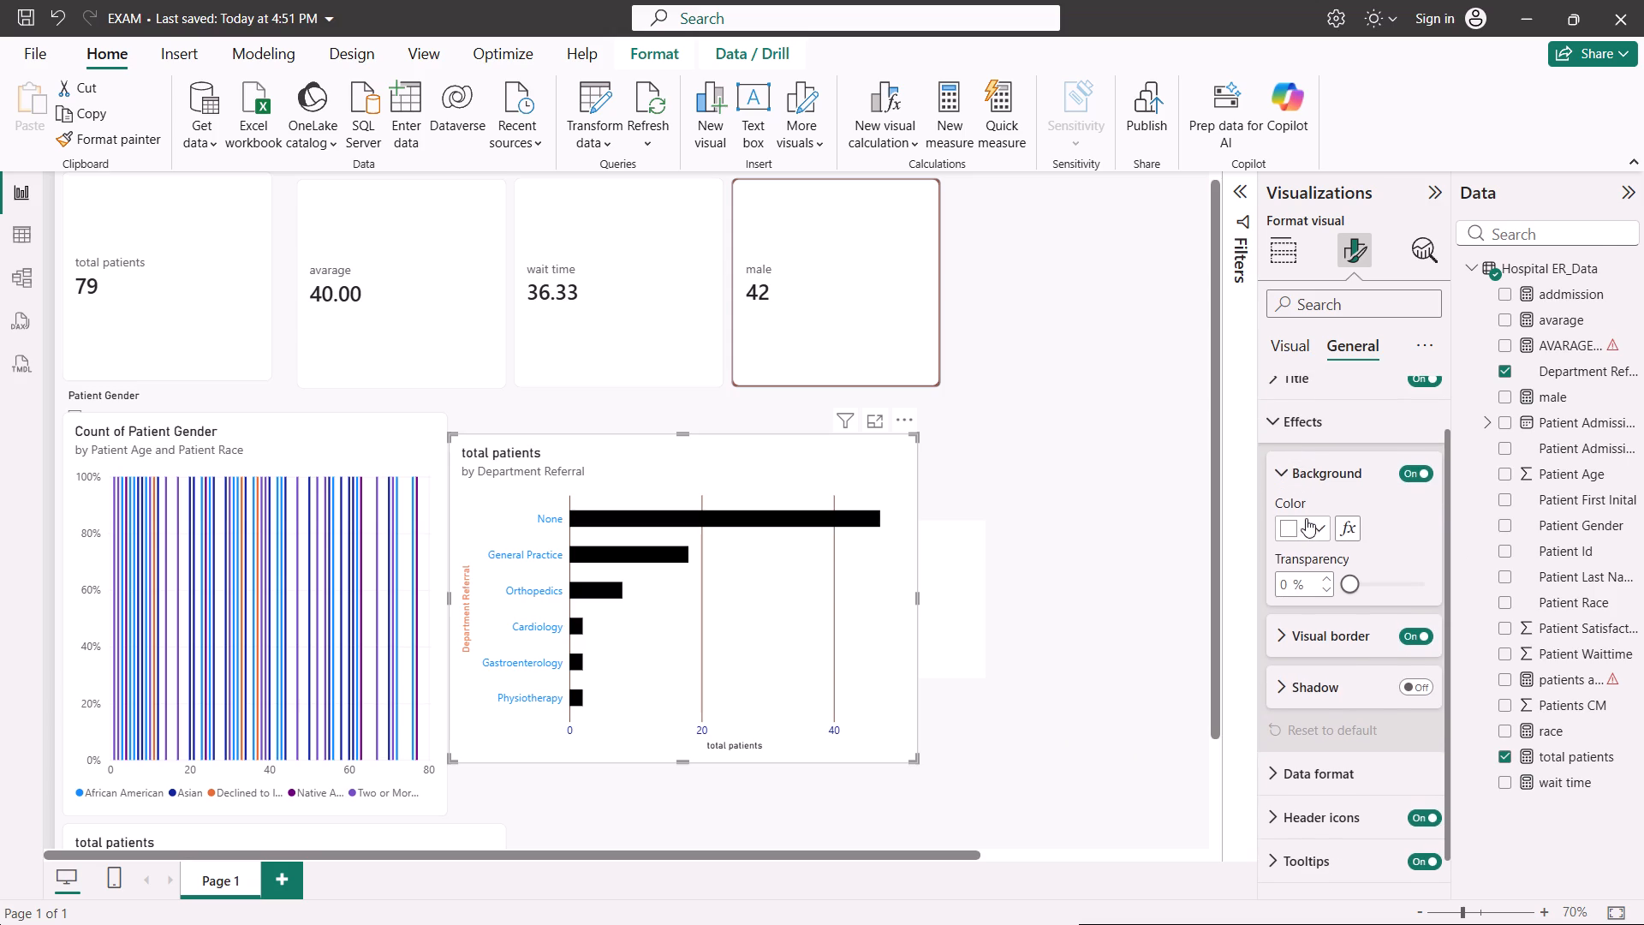
pyautogui.click(1307, 518)
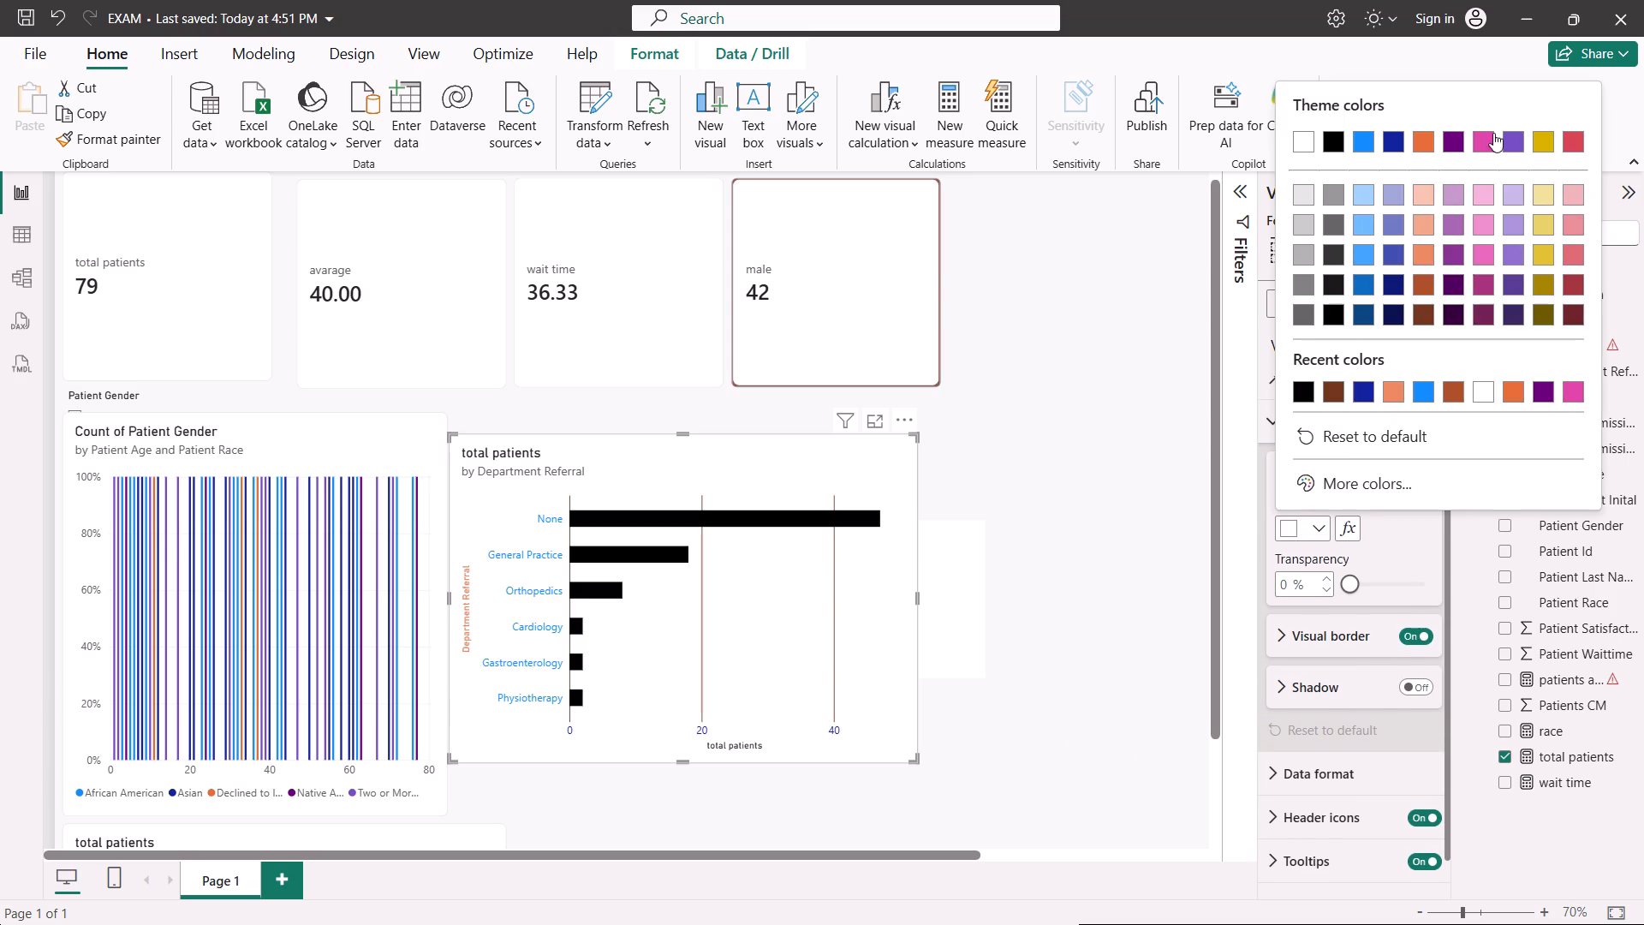
pyautogui.click(1495, 133)
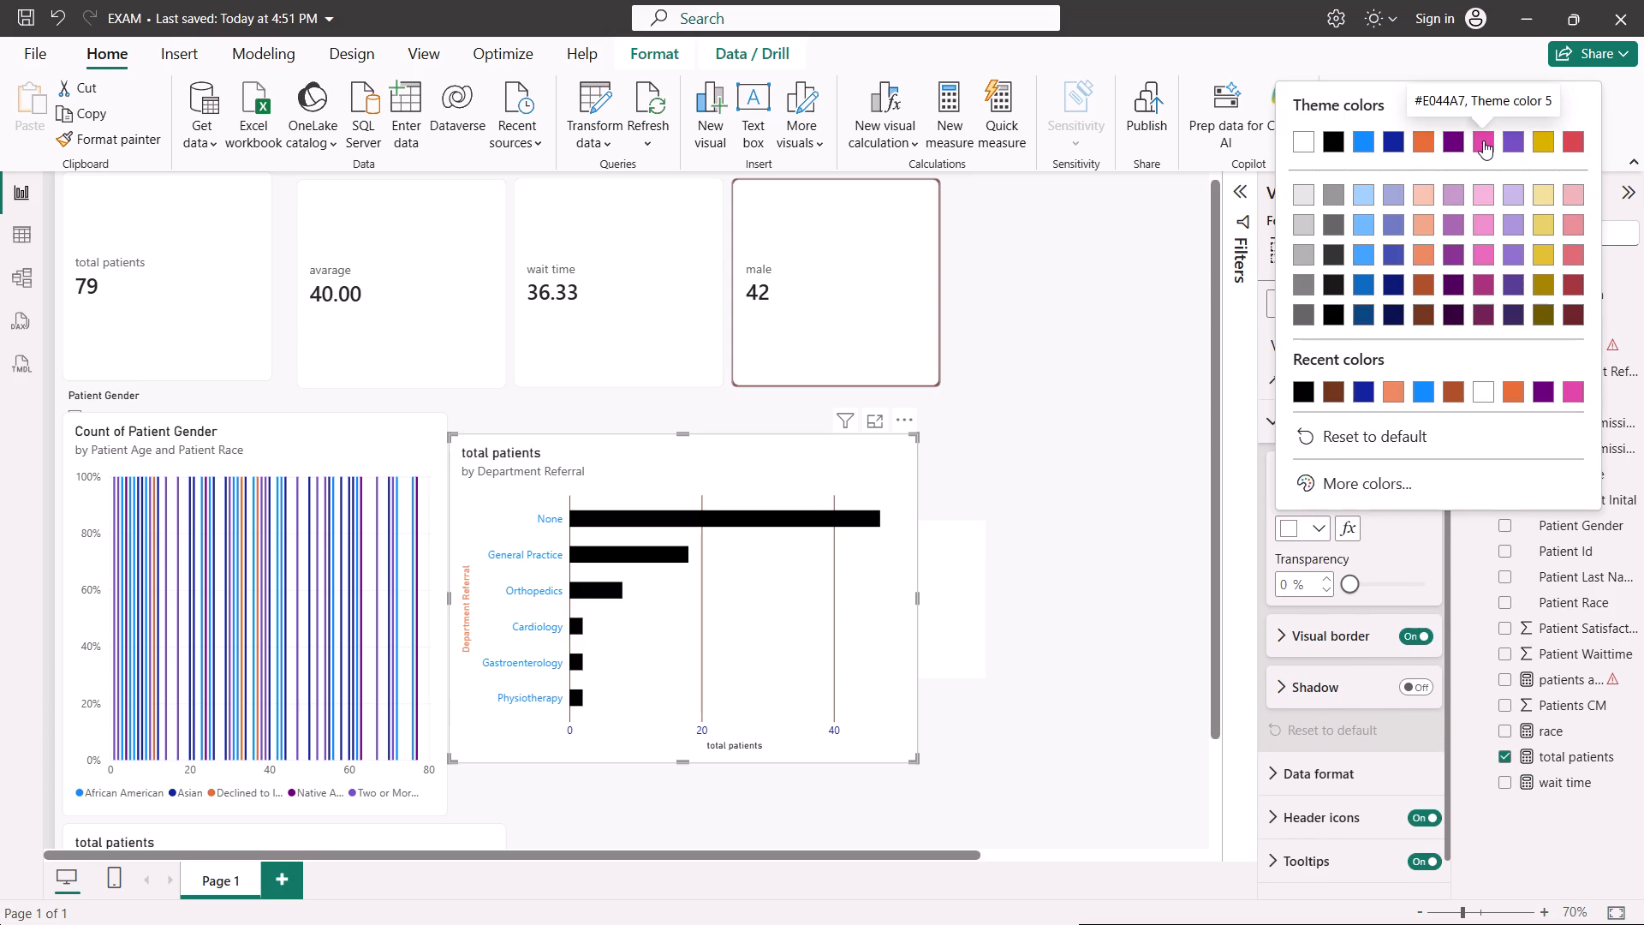
pyautogui.click(1483, 140)
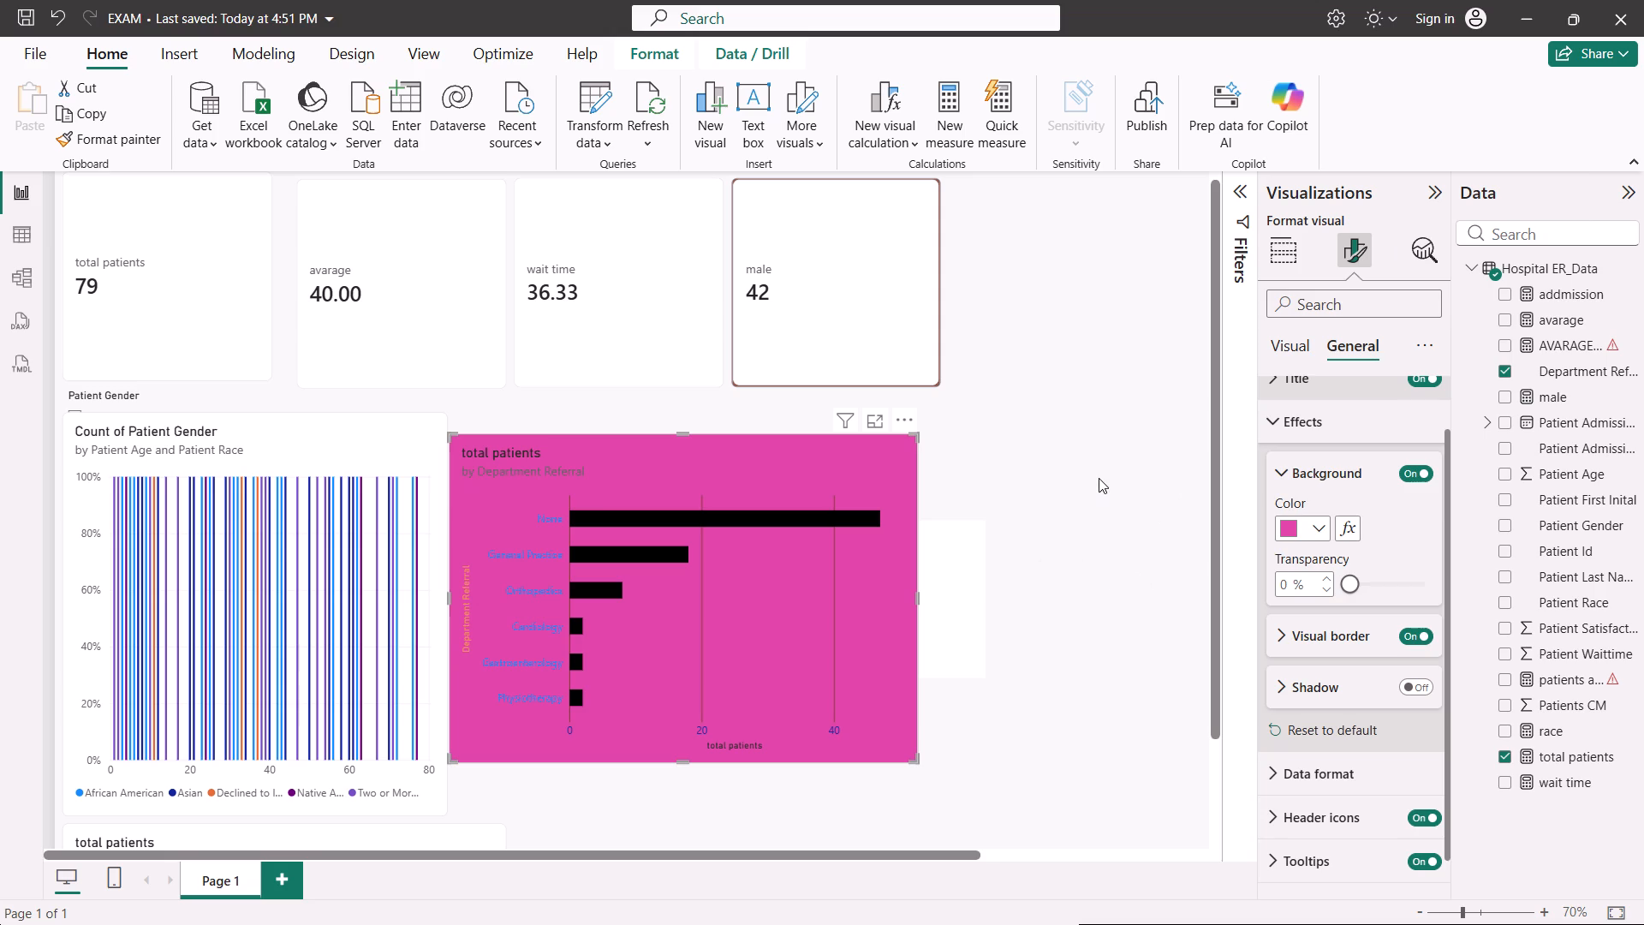
# Set the pink background's transparency to 40 % on the total patients by Department Referral chart.
pyautogui.moveTo(1338, 579); pyautogui.dragTo(1380, 576)
pyautogui.moveTo(1380, 576); pyautogui.dragTo(1643, 573)
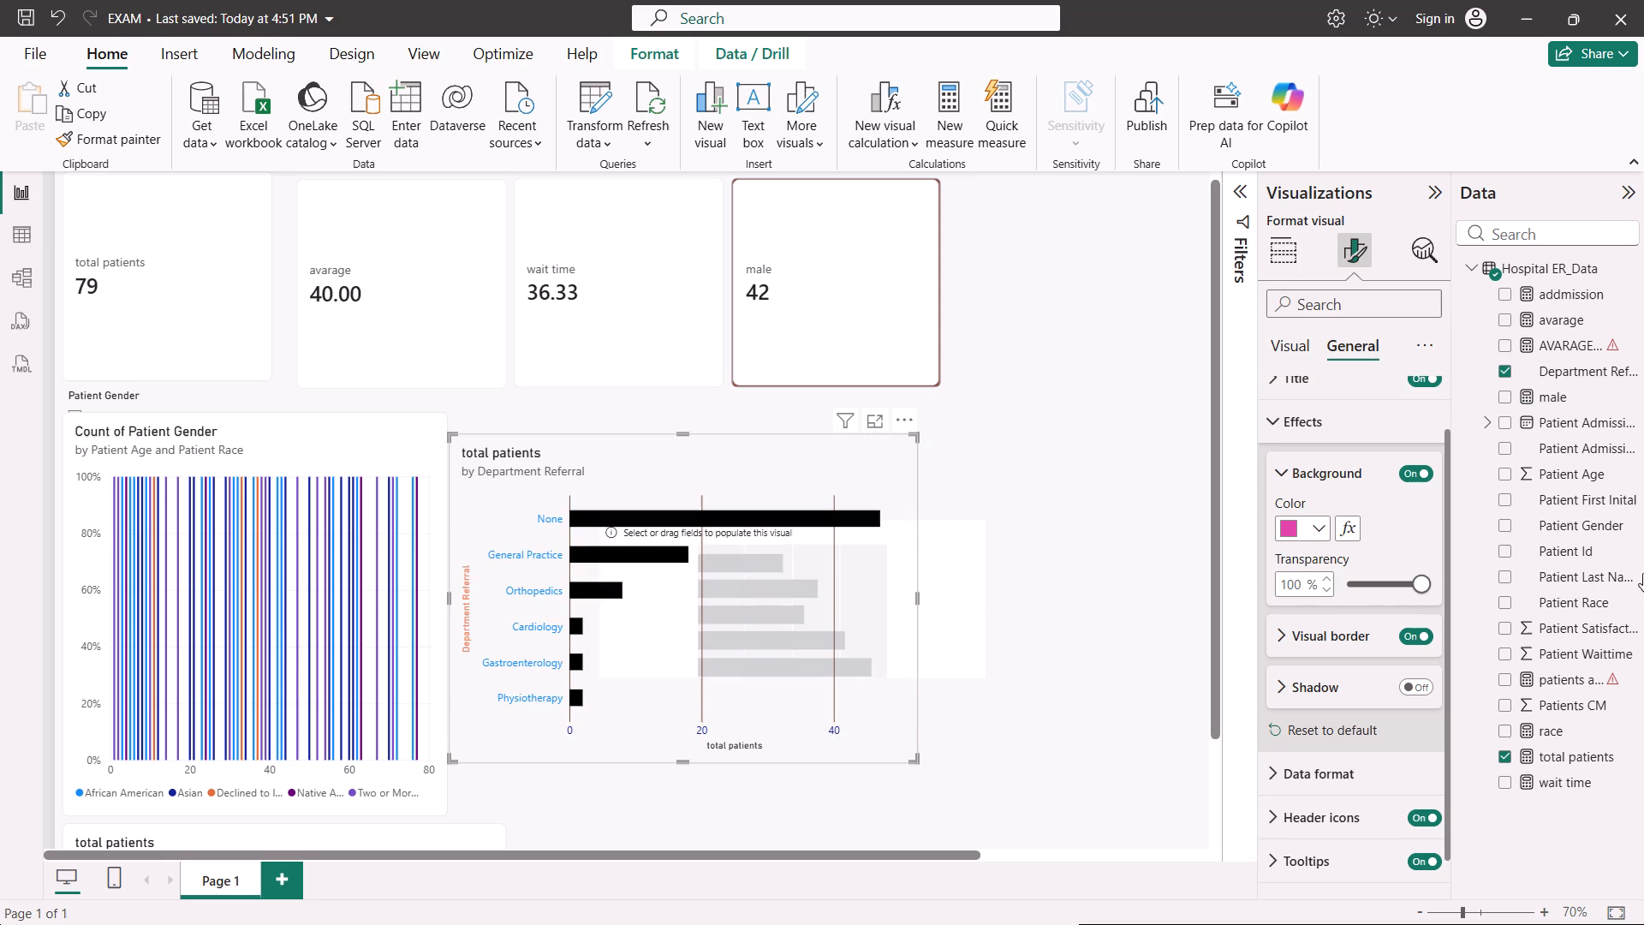
pyautogui.moveTo(1643, 573); pyautogui.dragTo(1407, 588)
pyautogui.moveTo(1407, 588); pyautogui.dragTo(1379, 584)
pyautogui.click(1046, 435)
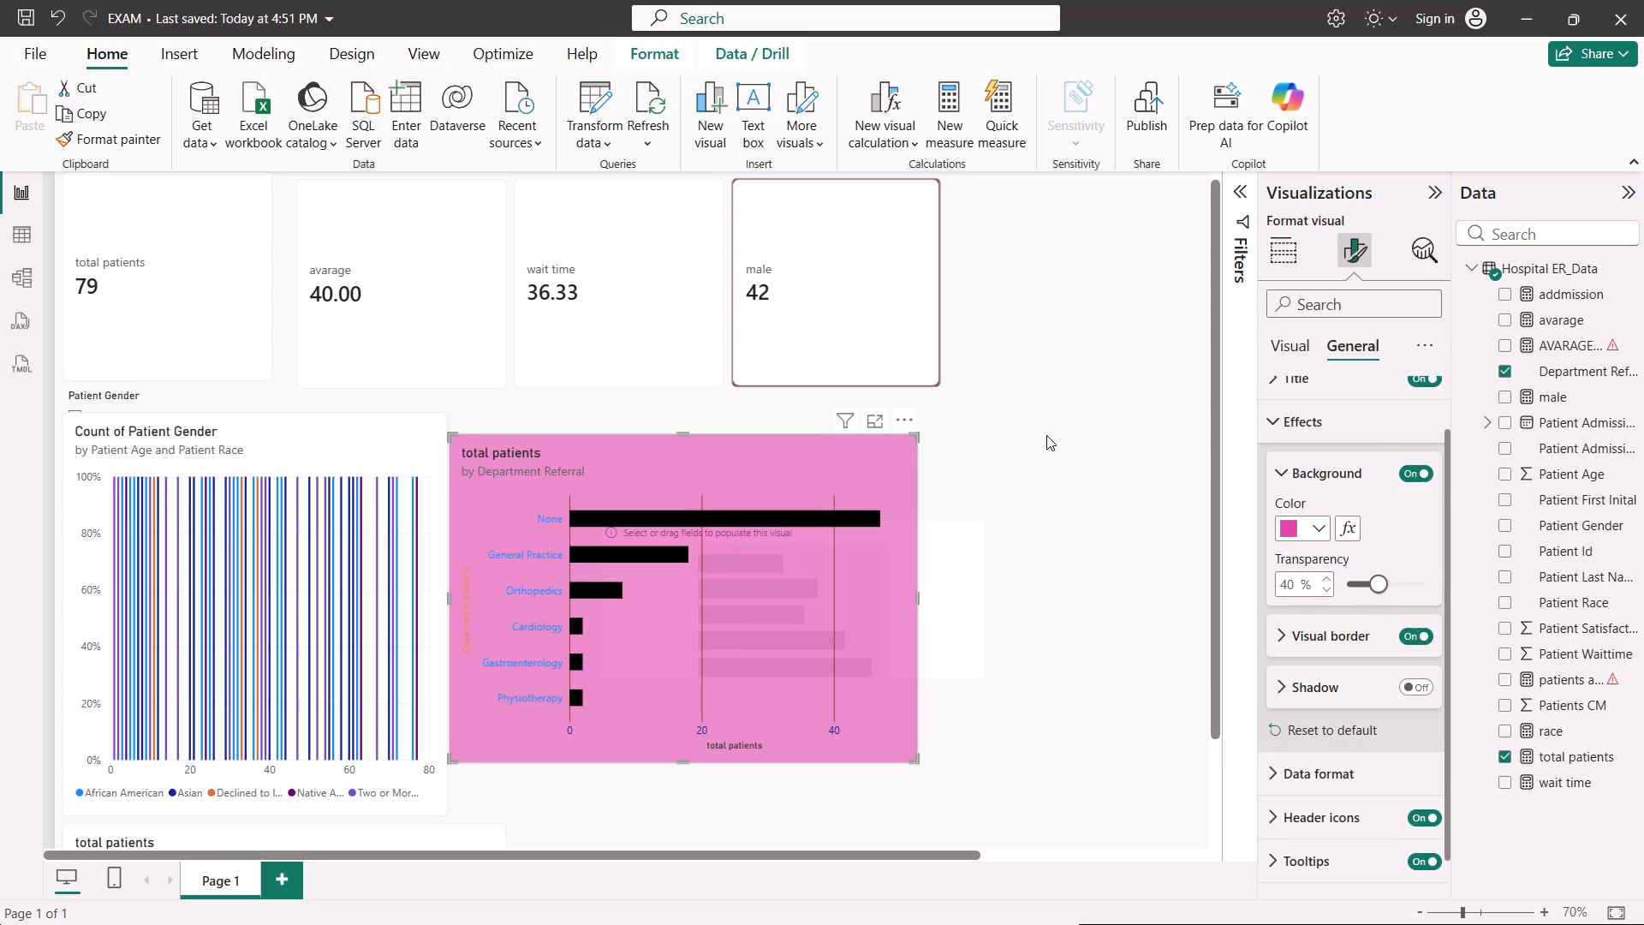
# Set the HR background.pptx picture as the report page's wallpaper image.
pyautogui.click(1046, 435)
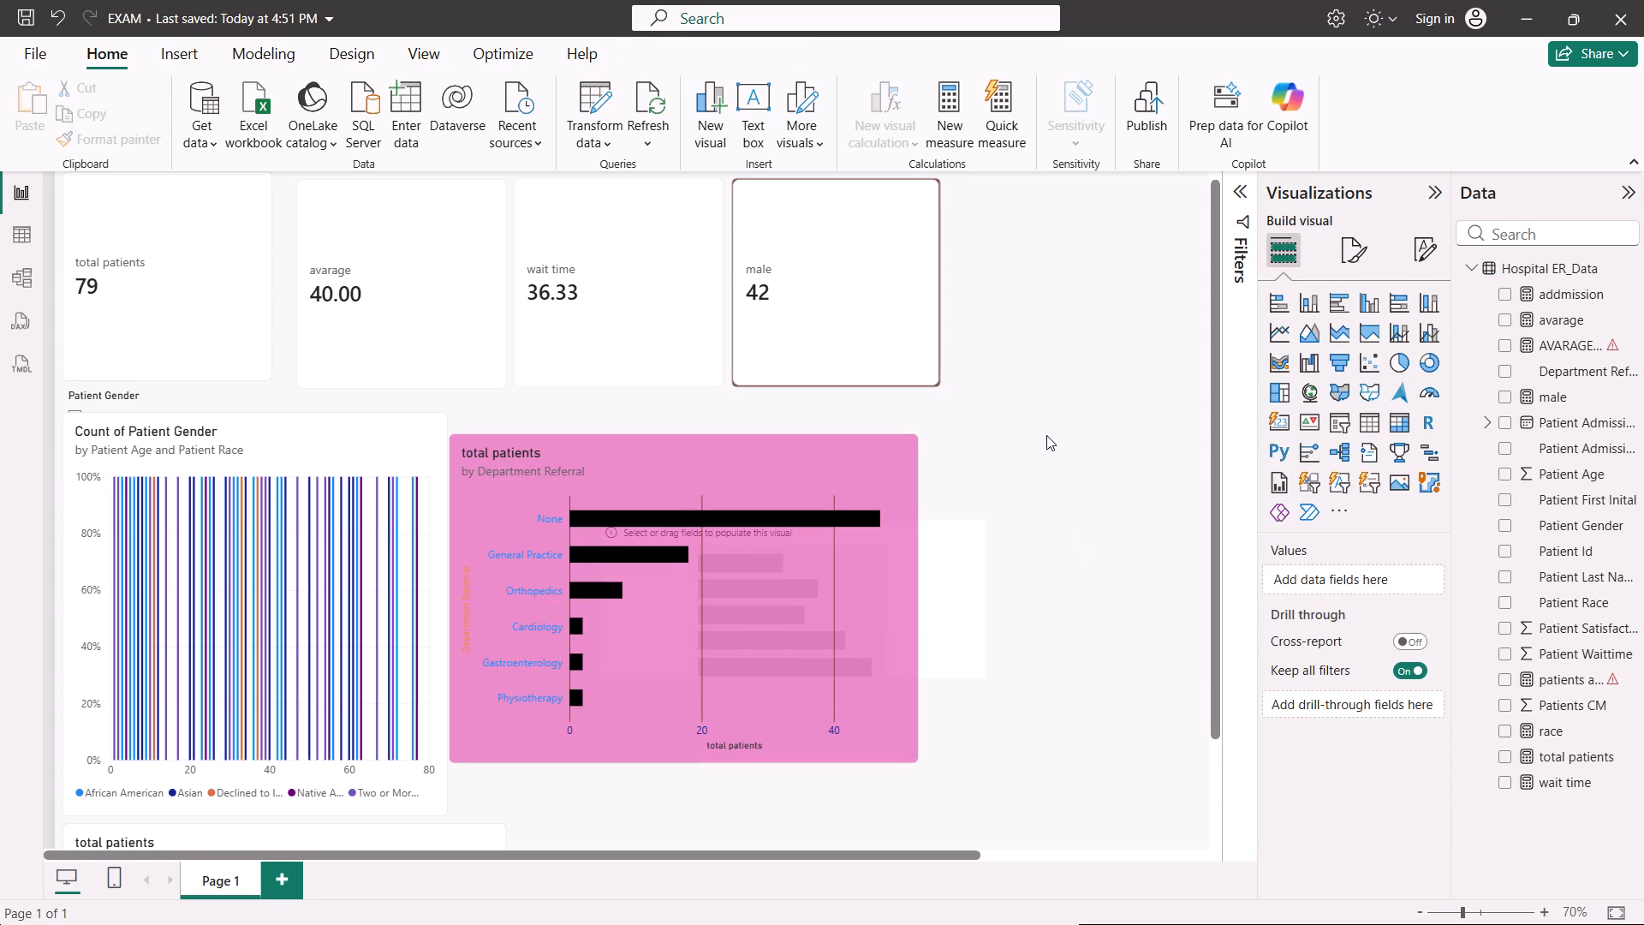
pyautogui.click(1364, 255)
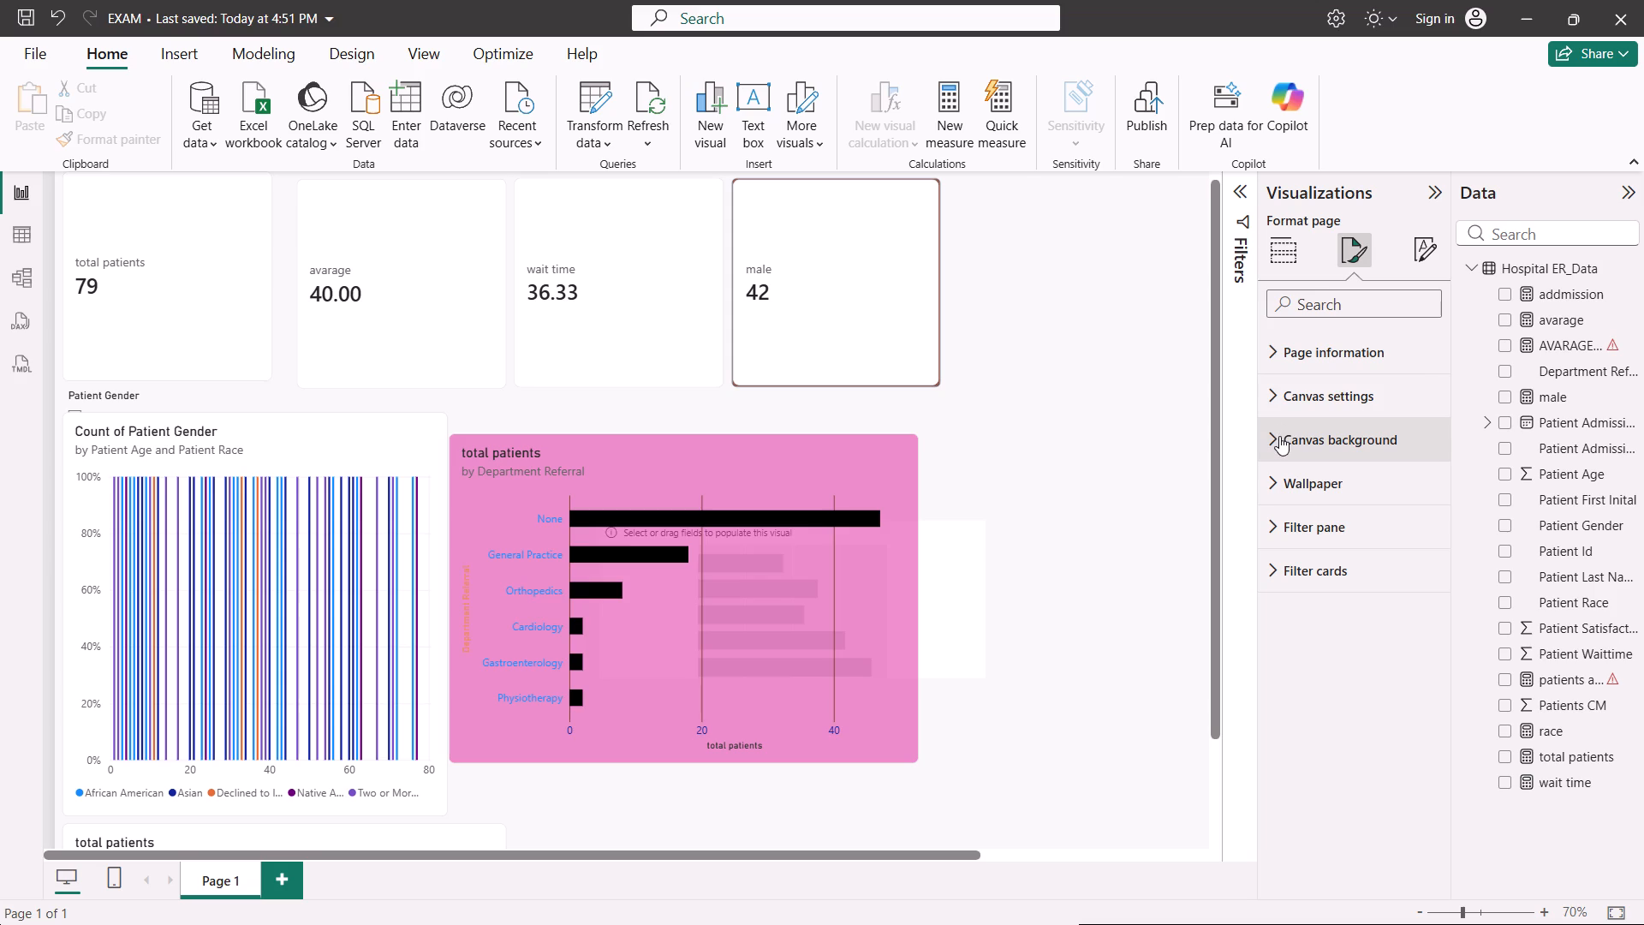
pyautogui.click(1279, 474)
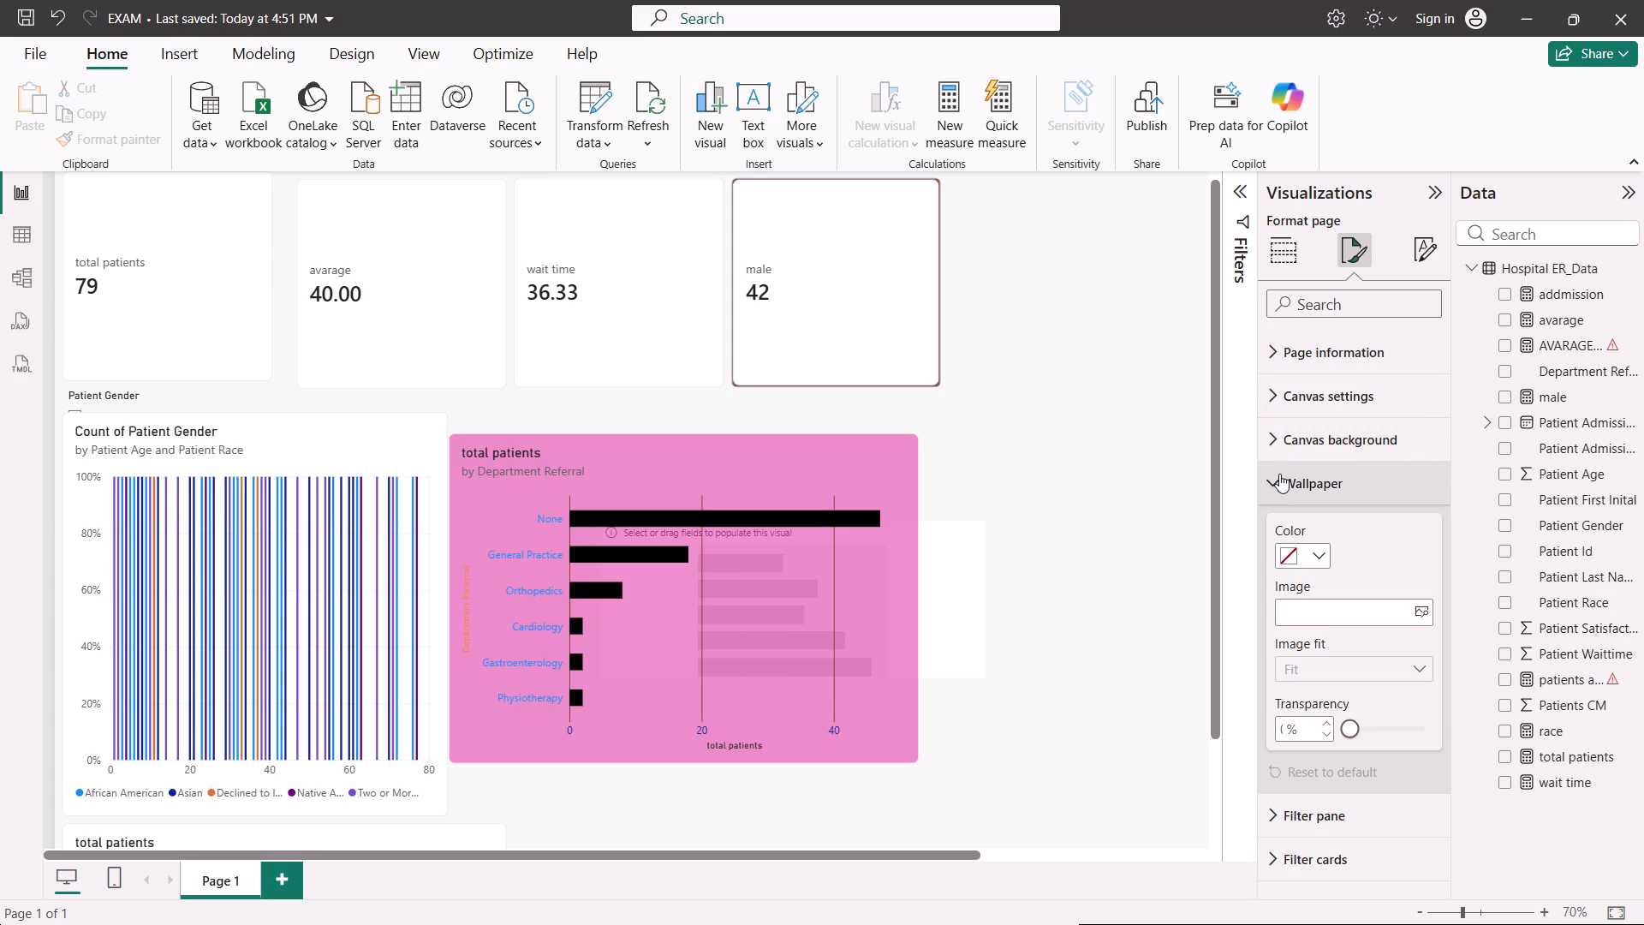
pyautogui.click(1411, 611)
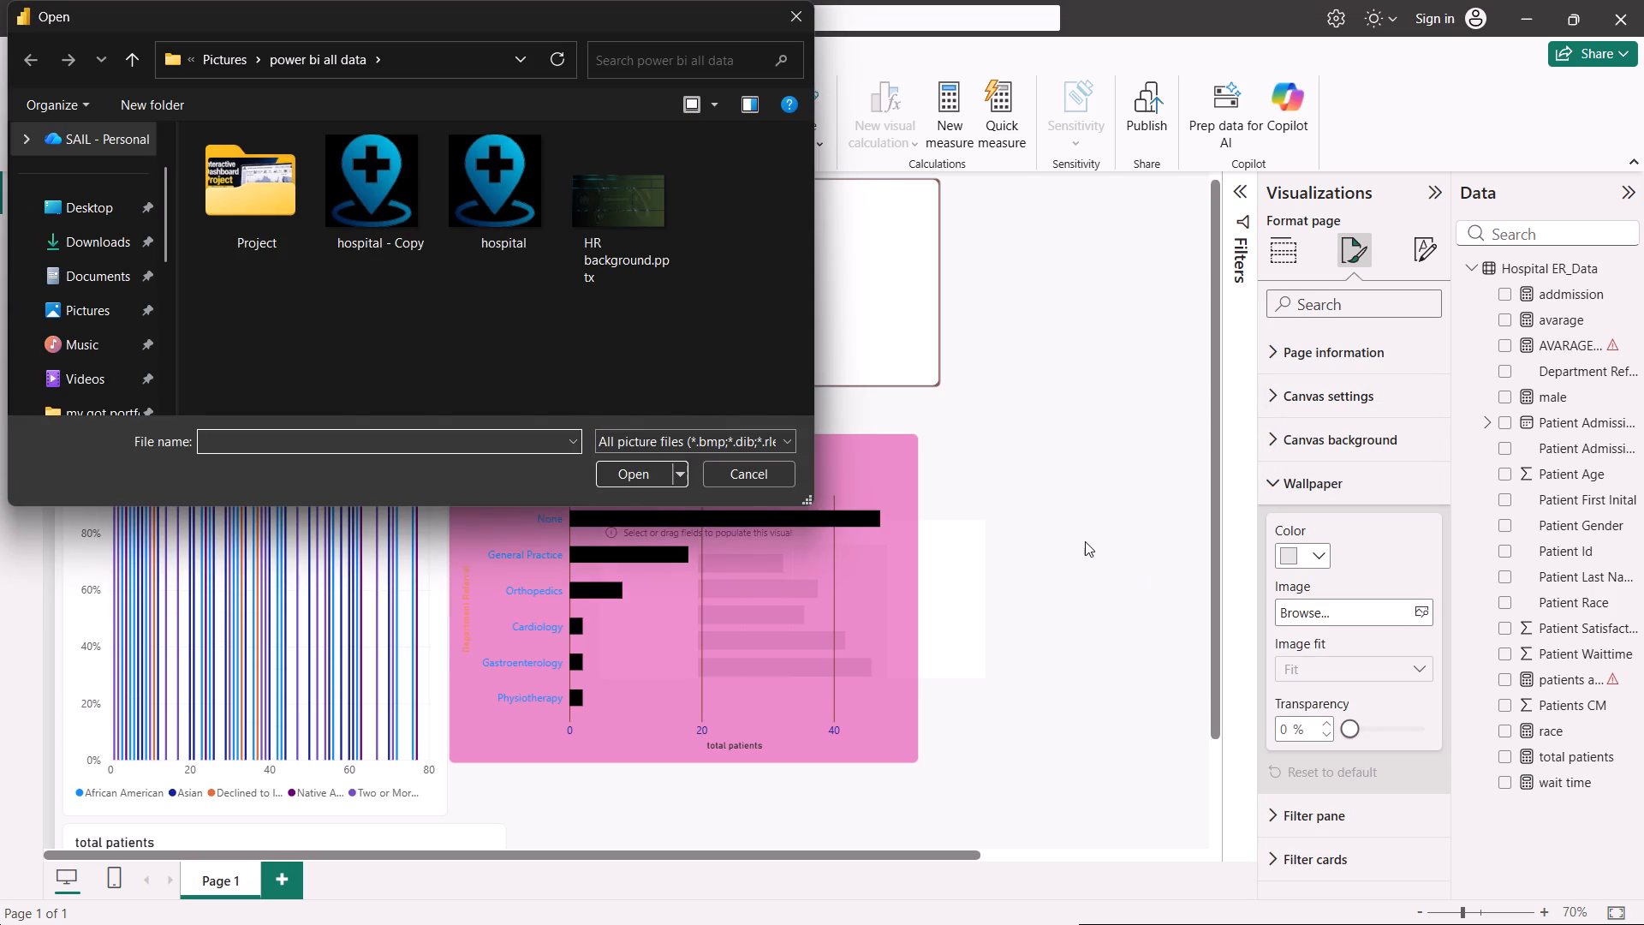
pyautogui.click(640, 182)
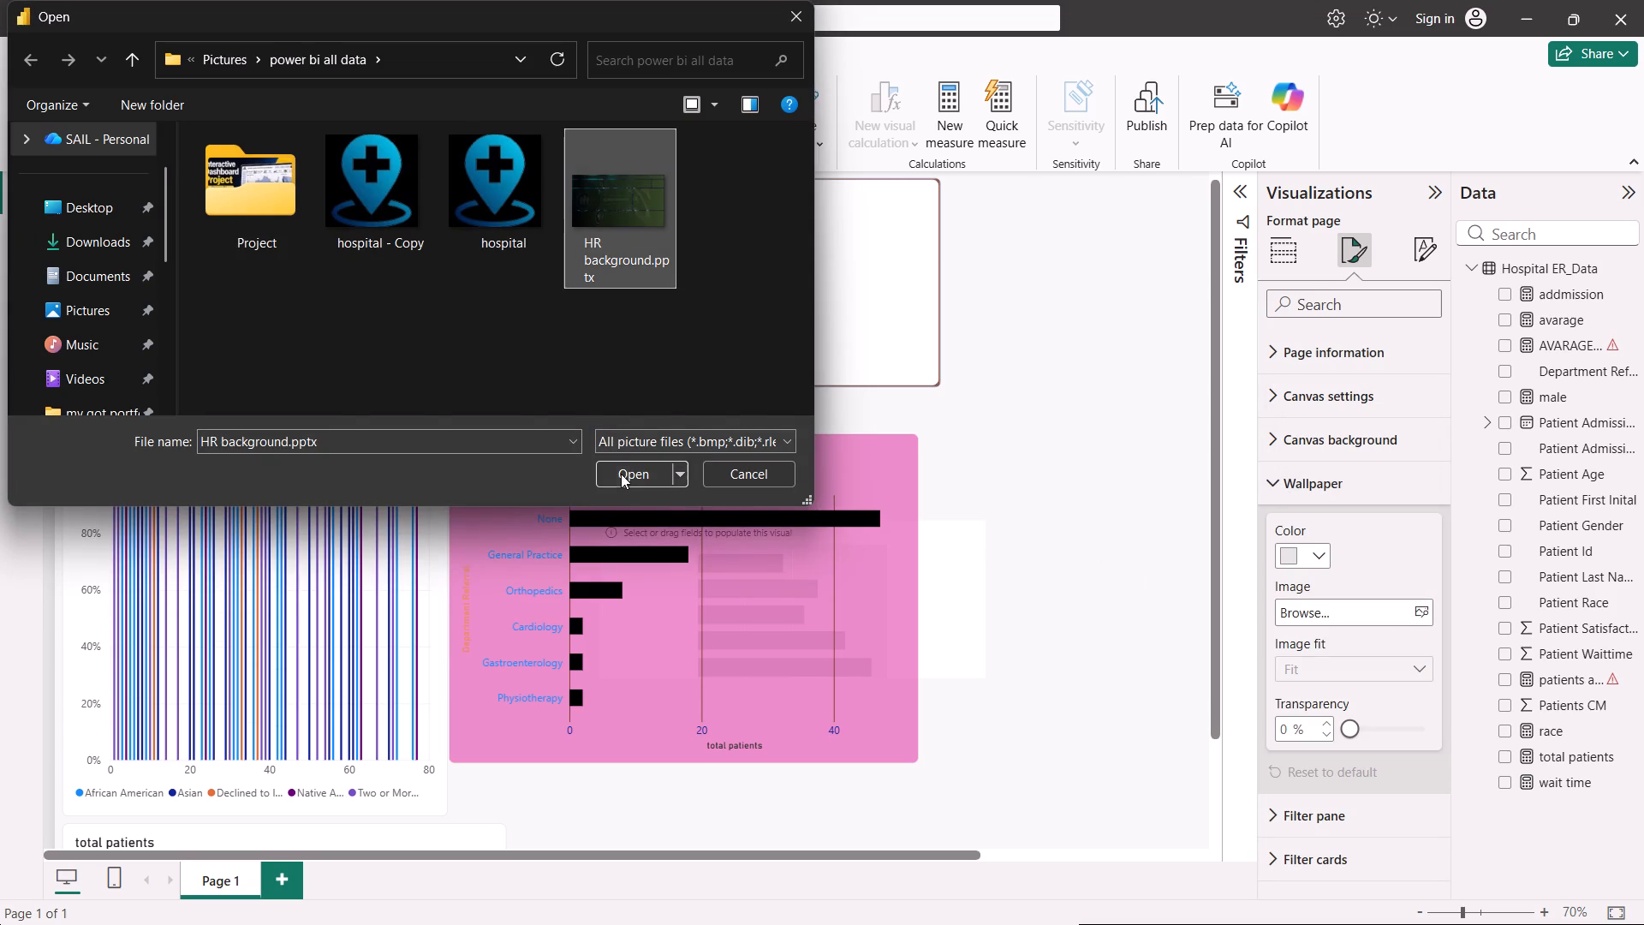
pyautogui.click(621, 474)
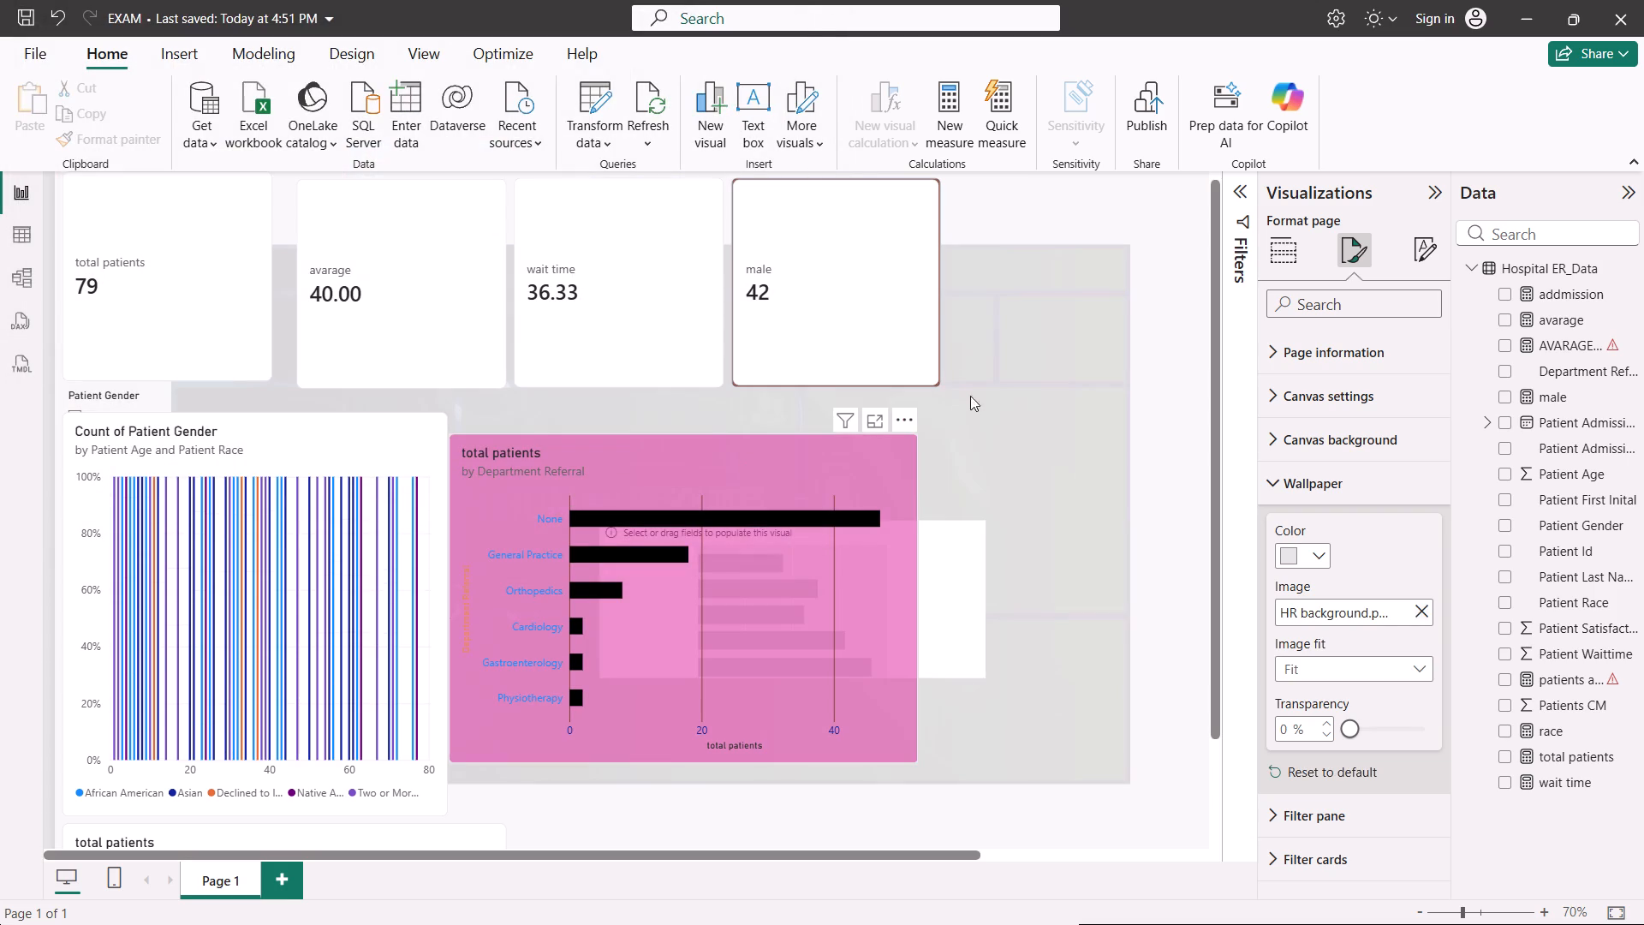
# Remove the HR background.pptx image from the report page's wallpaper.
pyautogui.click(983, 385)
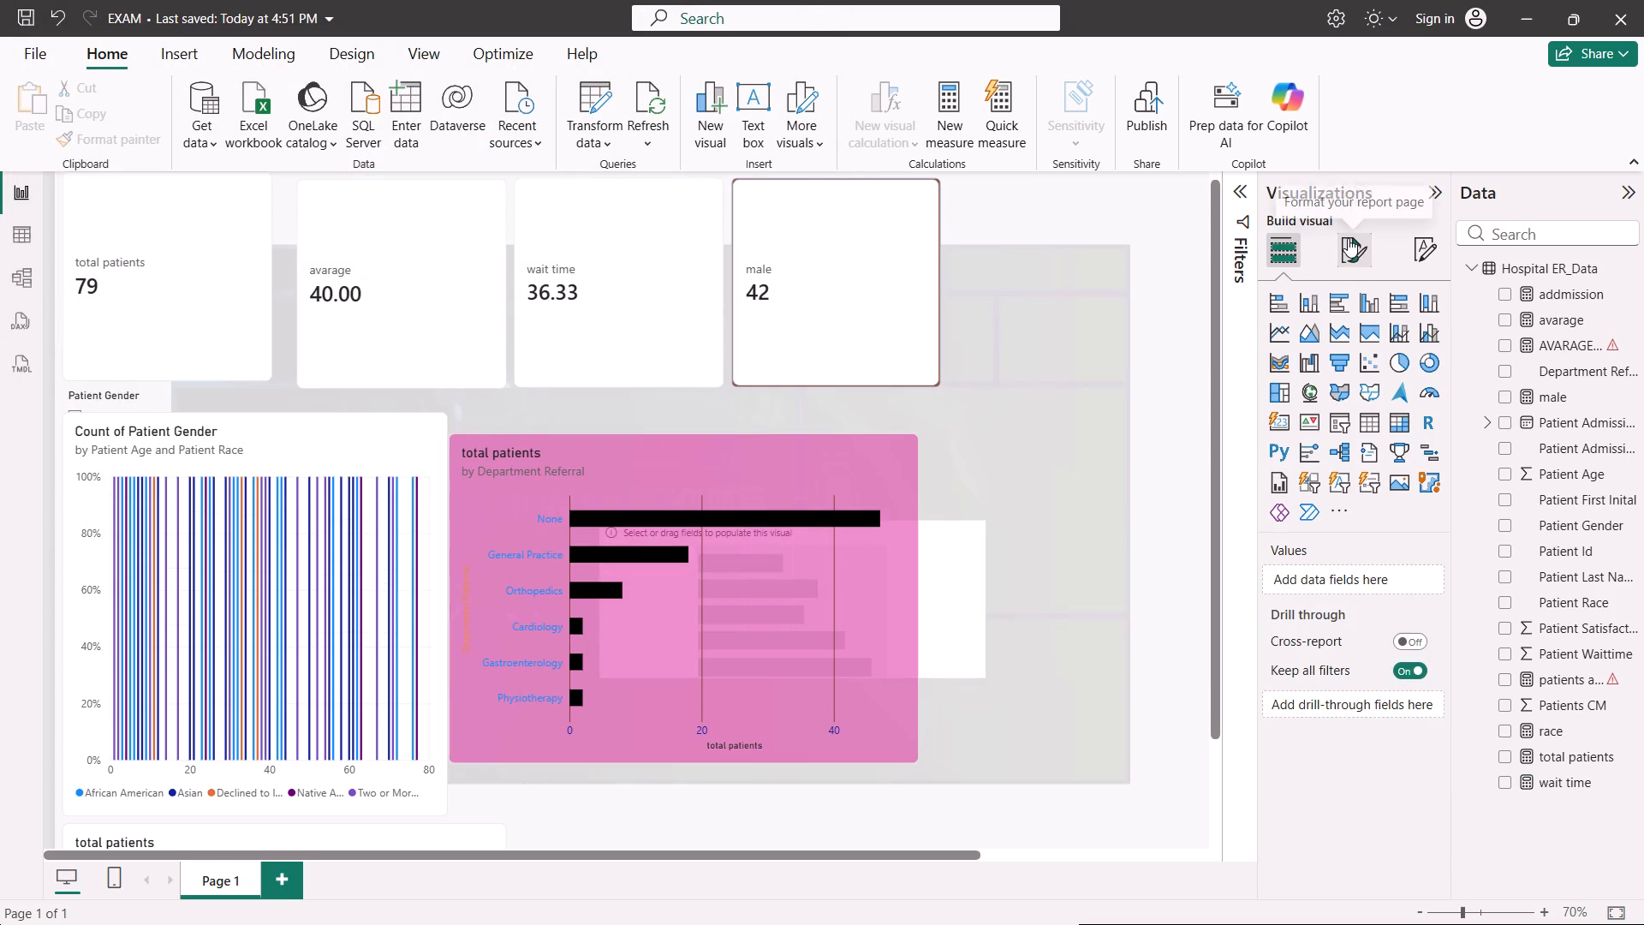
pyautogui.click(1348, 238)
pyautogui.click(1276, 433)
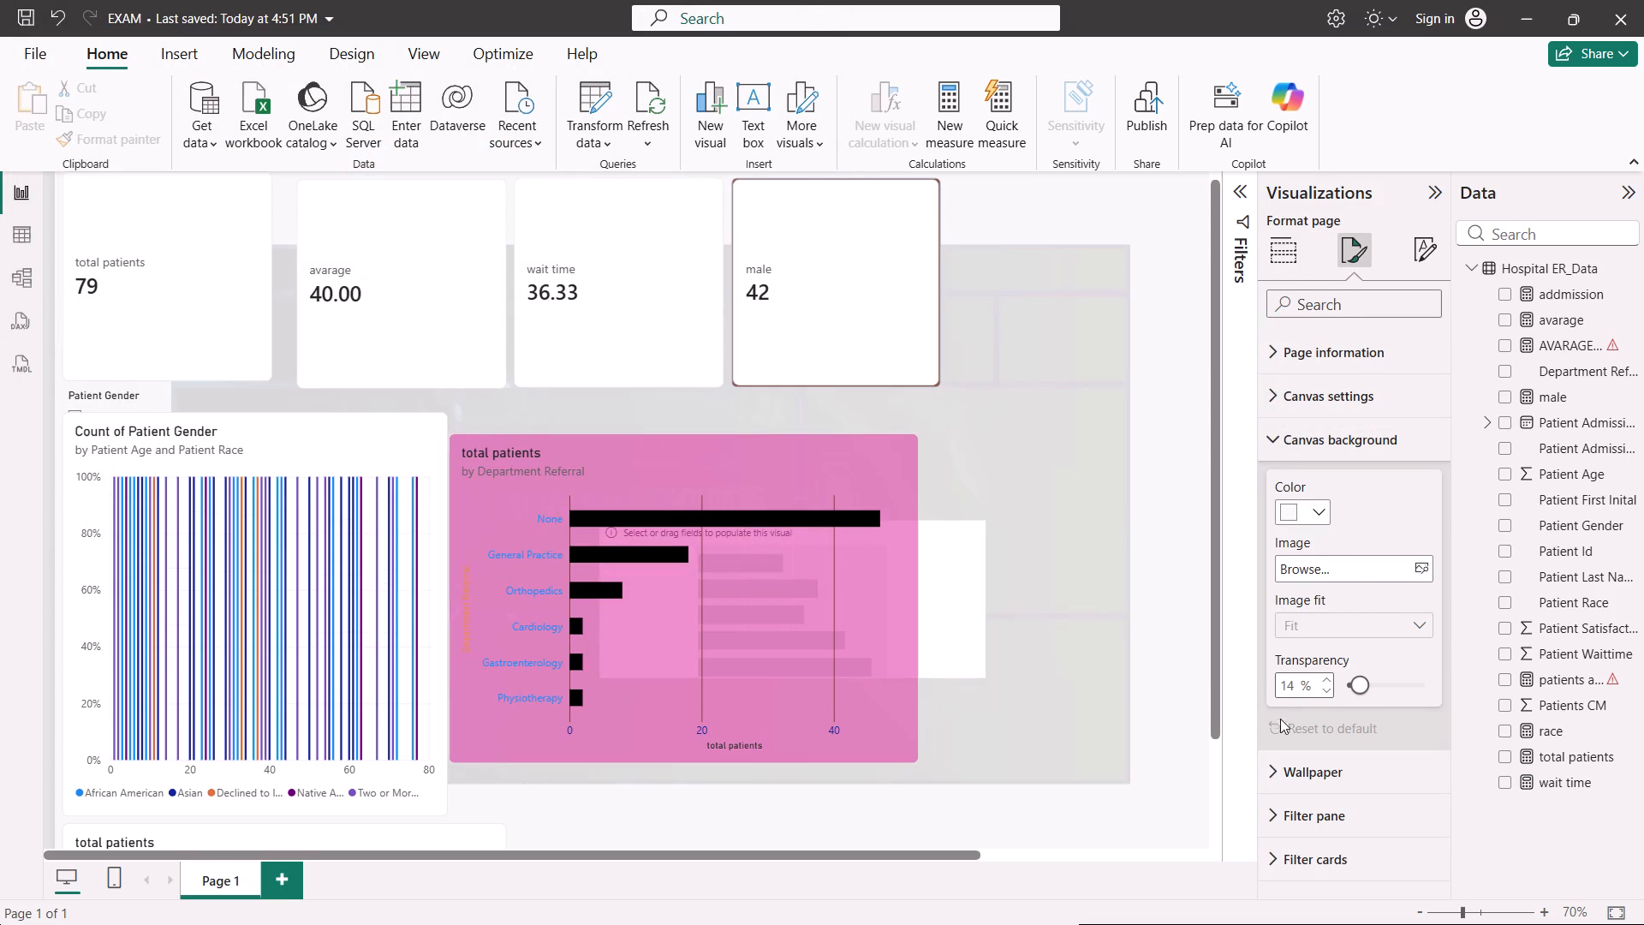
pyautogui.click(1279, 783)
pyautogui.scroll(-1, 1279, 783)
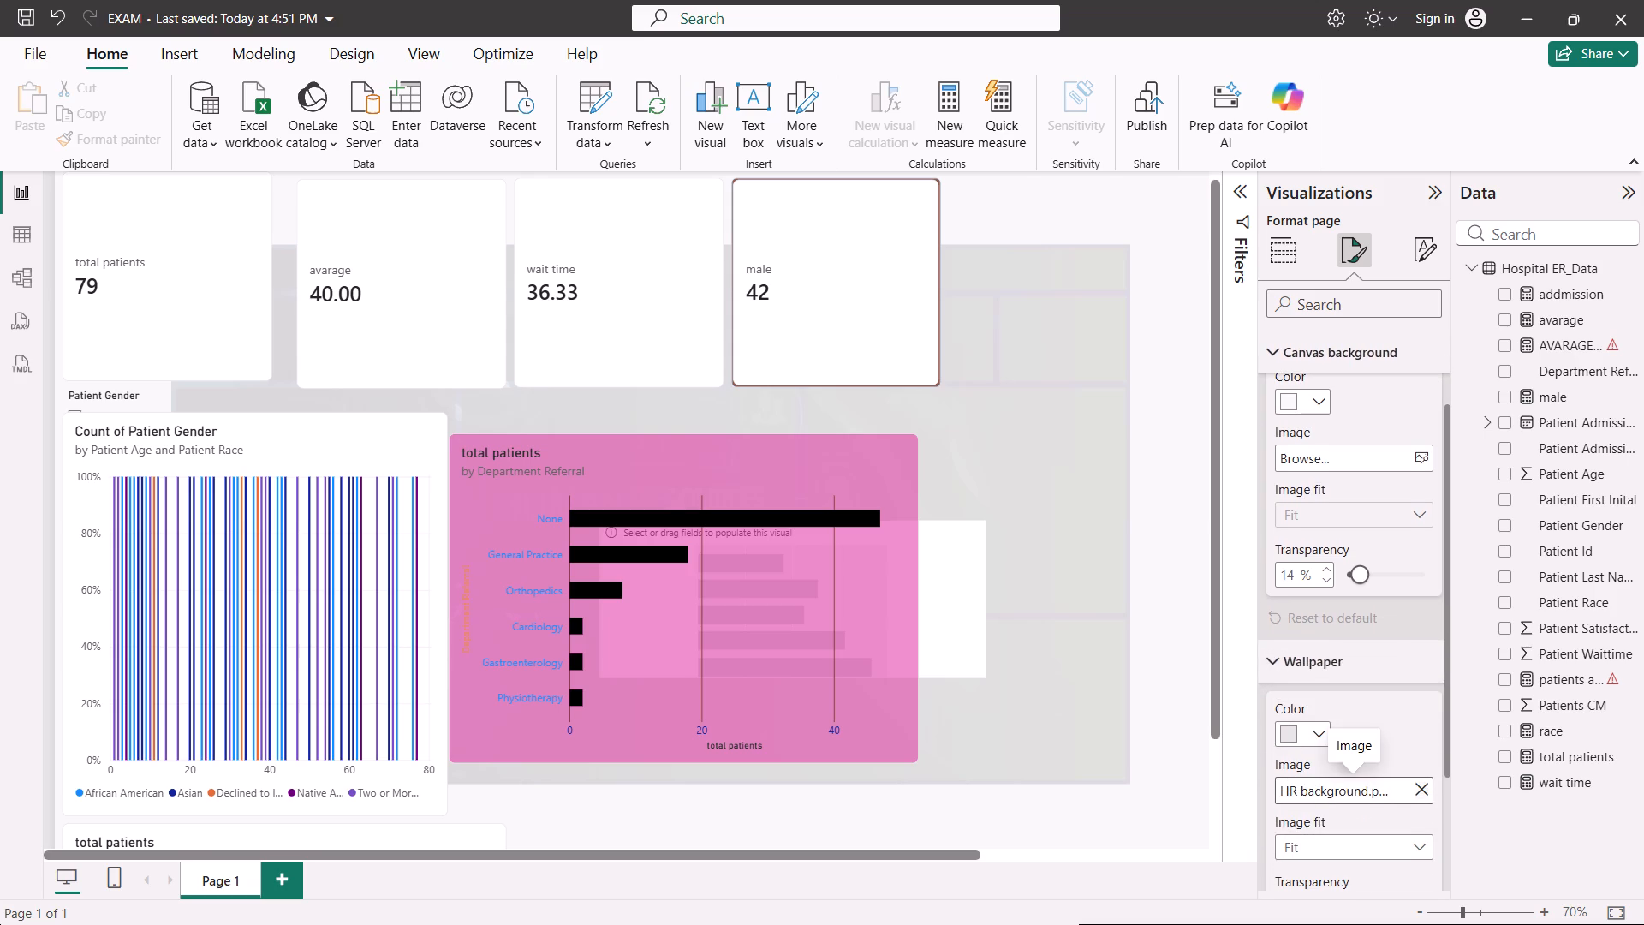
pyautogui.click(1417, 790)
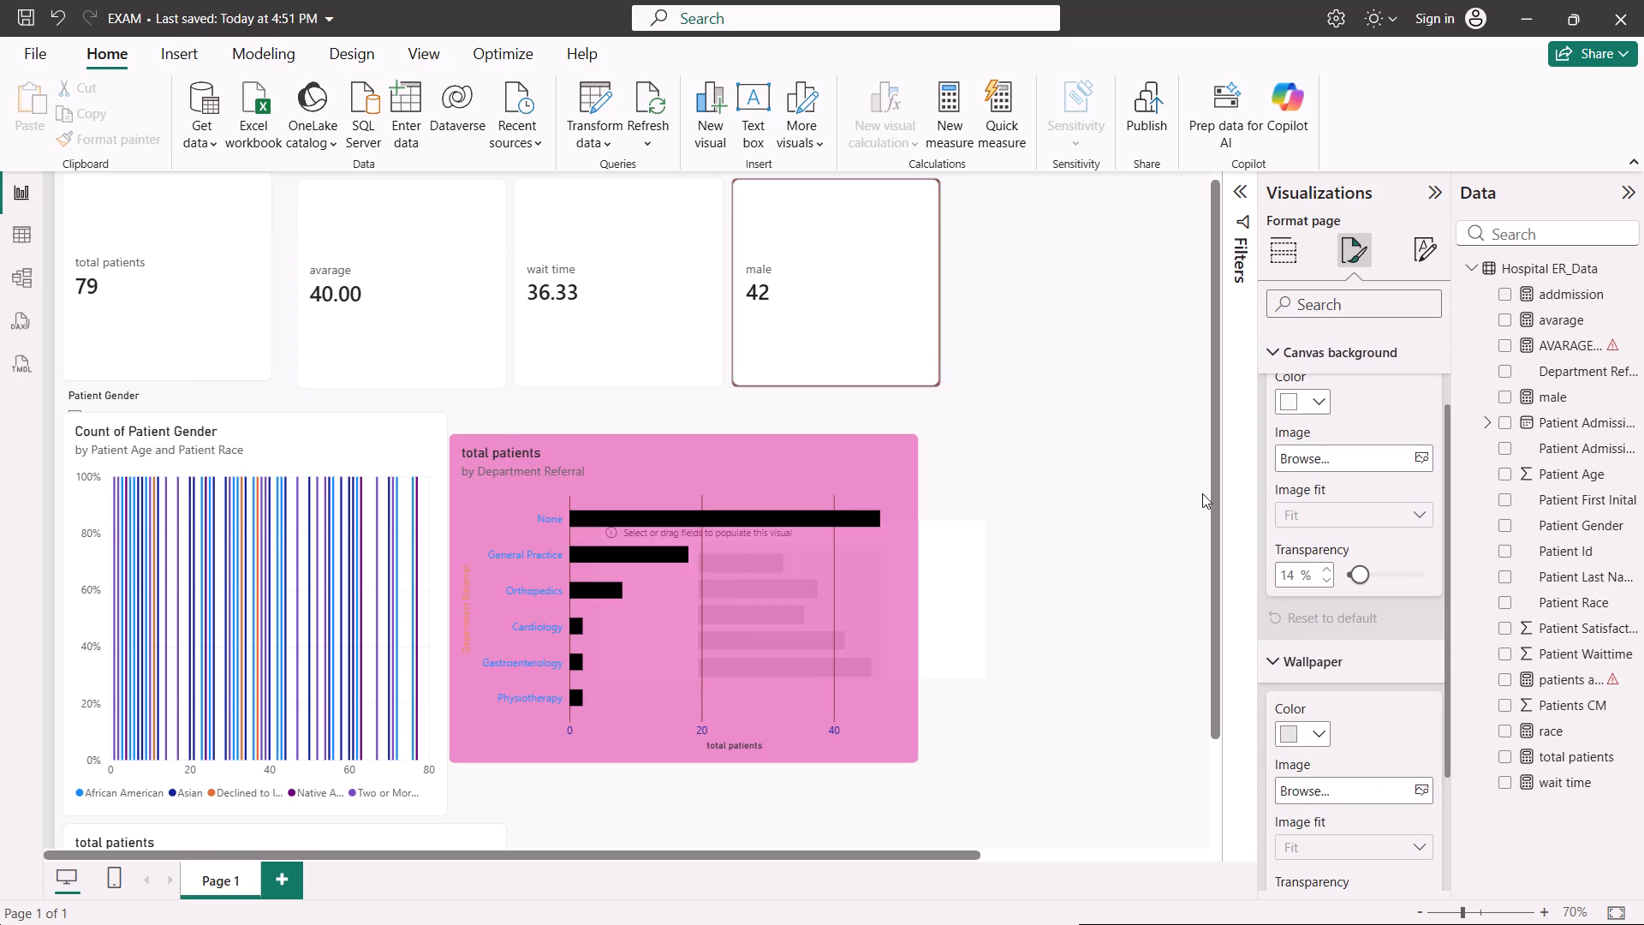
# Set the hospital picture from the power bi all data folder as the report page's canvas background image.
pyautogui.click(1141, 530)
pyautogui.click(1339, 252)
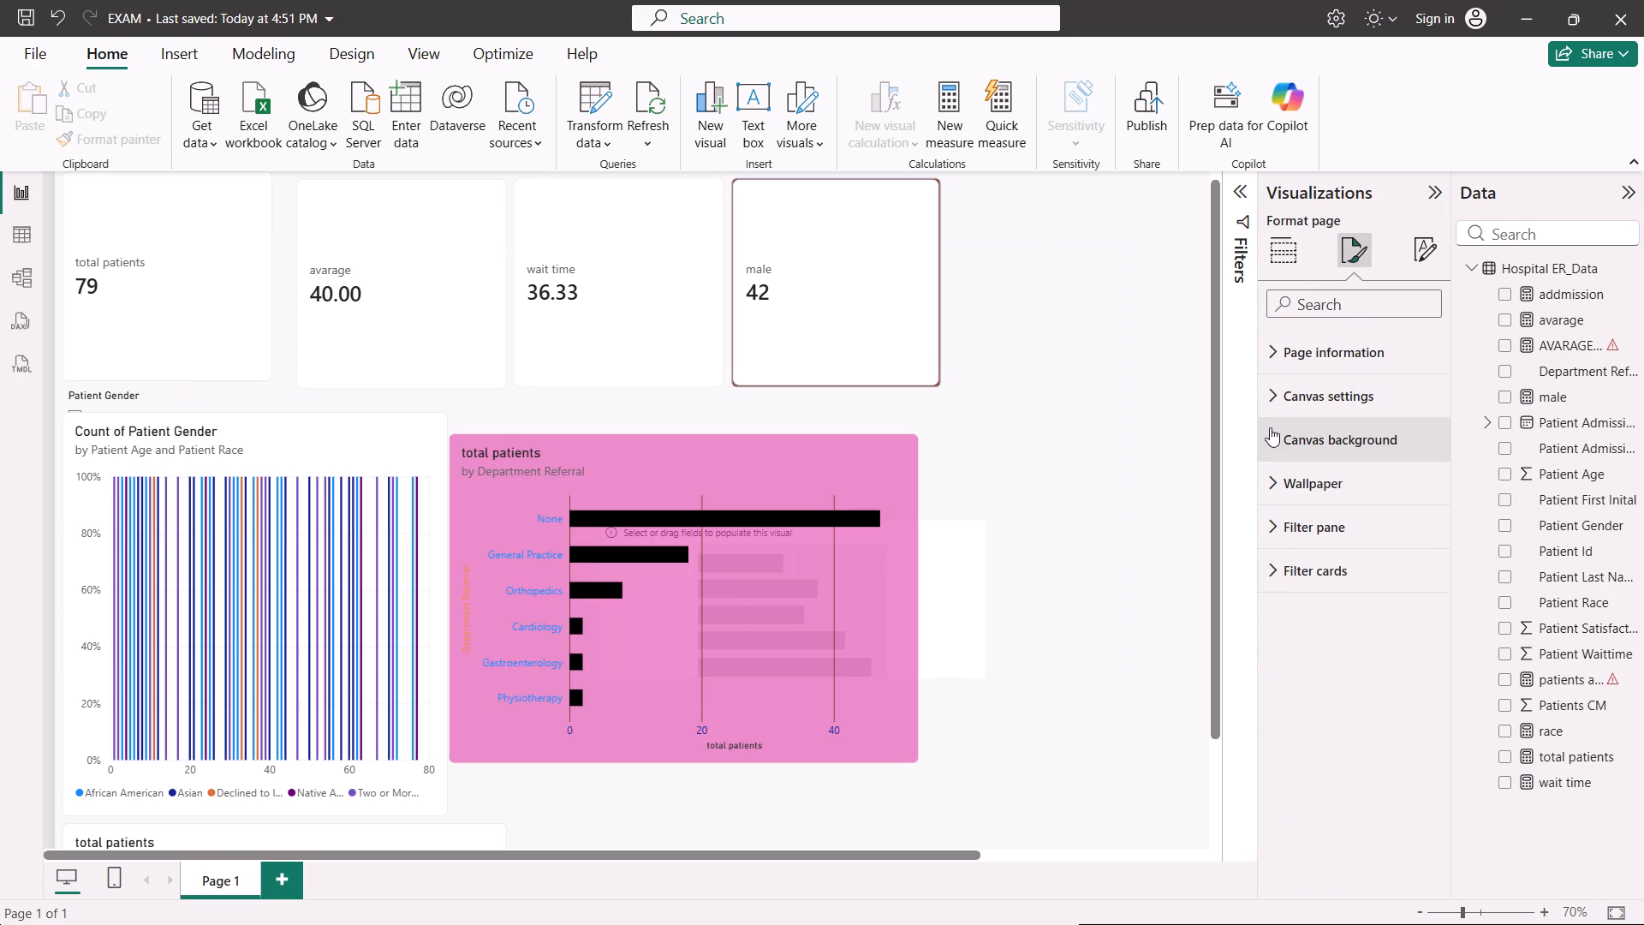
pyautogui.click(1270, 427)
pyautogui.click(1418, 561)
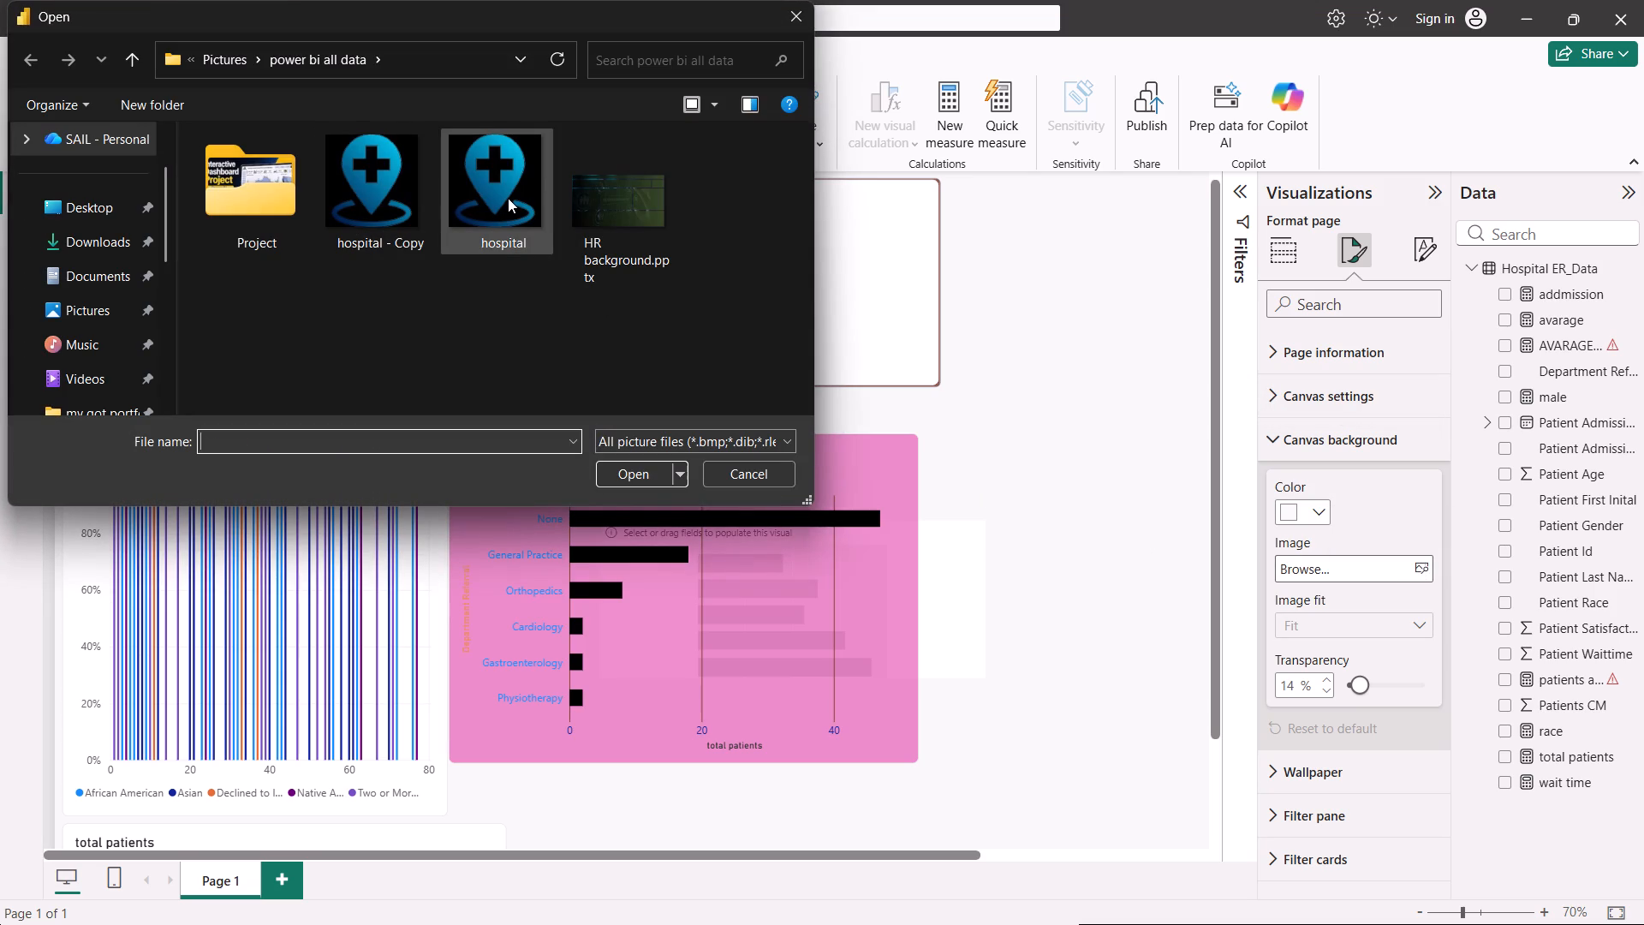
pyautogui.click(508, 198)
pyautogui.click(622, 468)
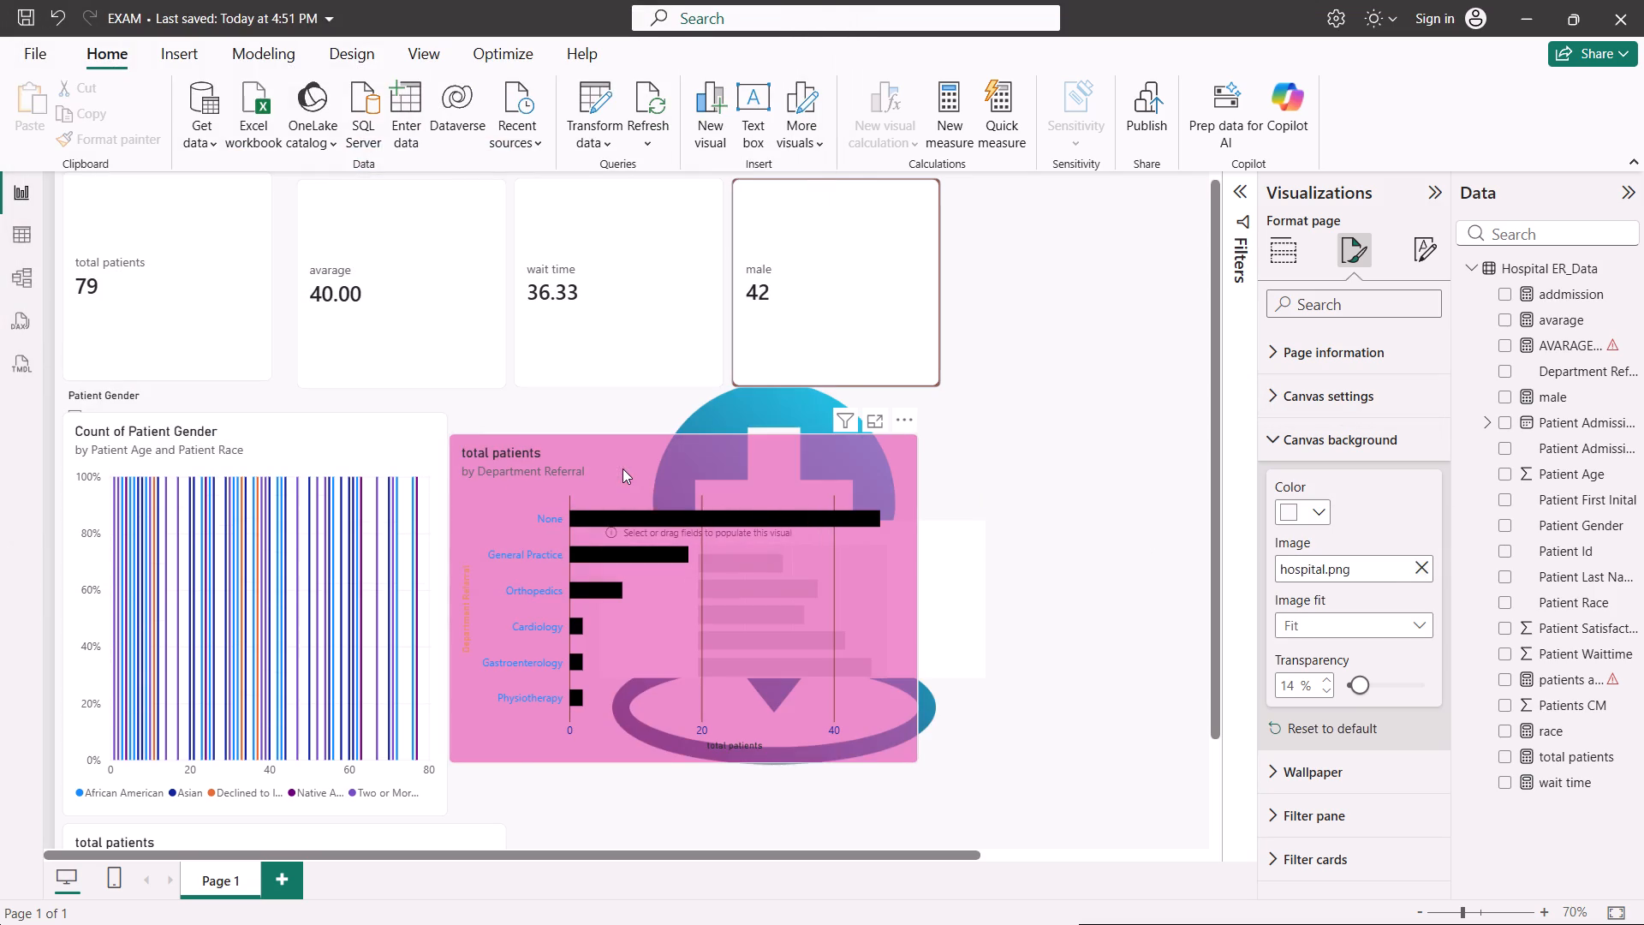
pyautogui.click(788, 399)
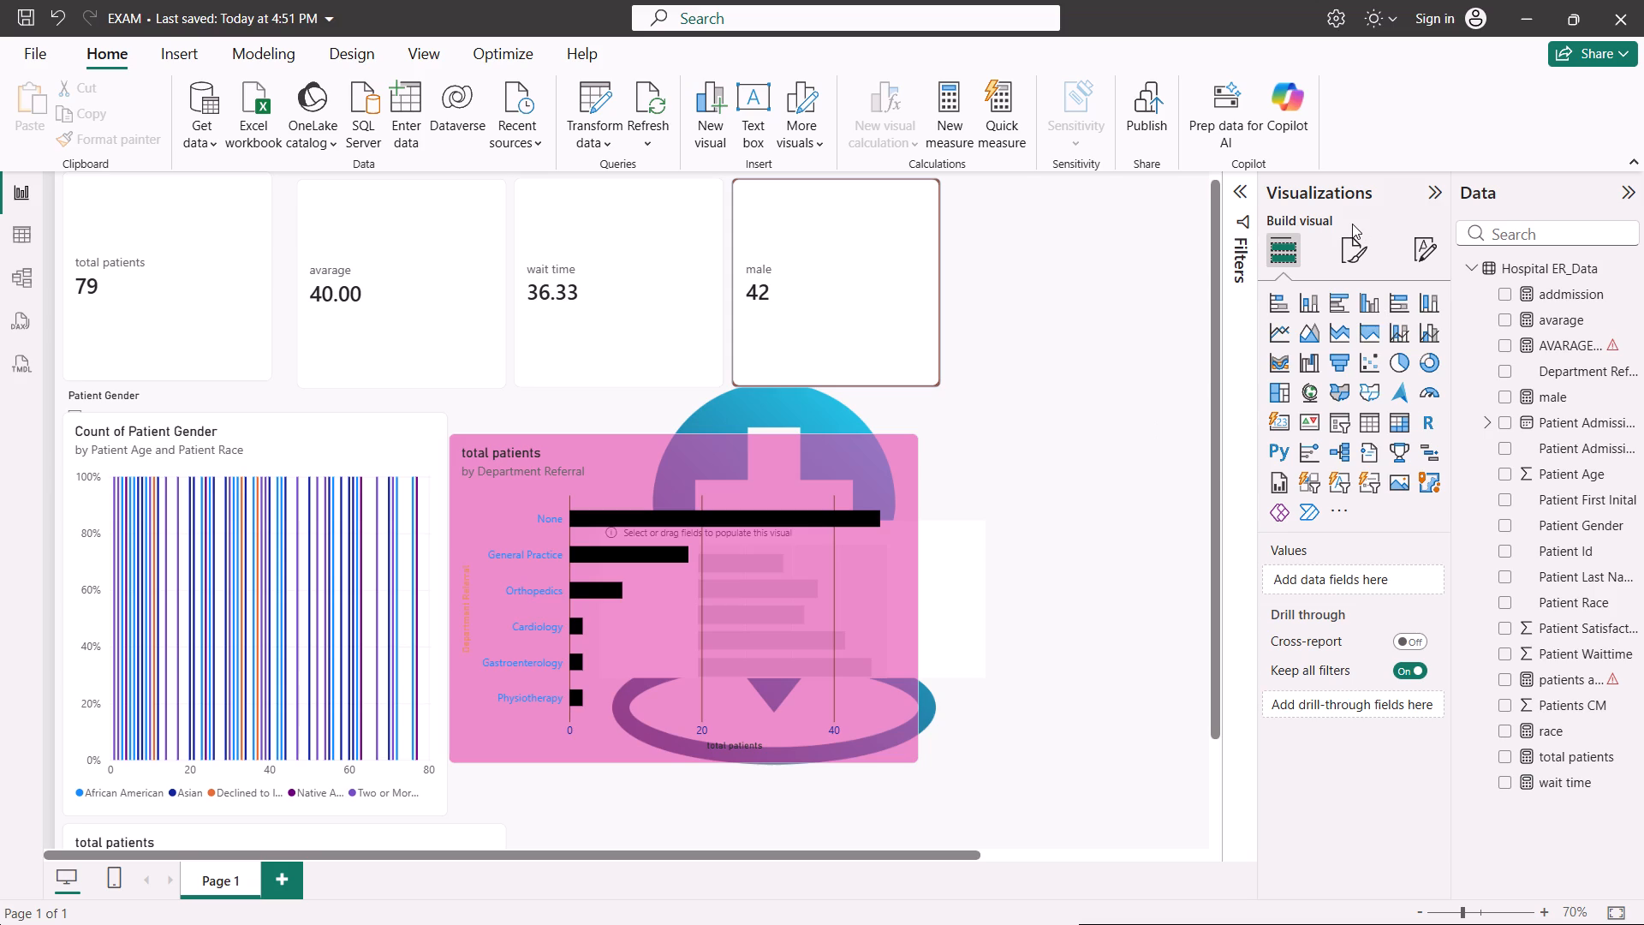
# Set the report page's canvas background colour to dark brown from the recent colours.
pyautogui.click(1352, 254)
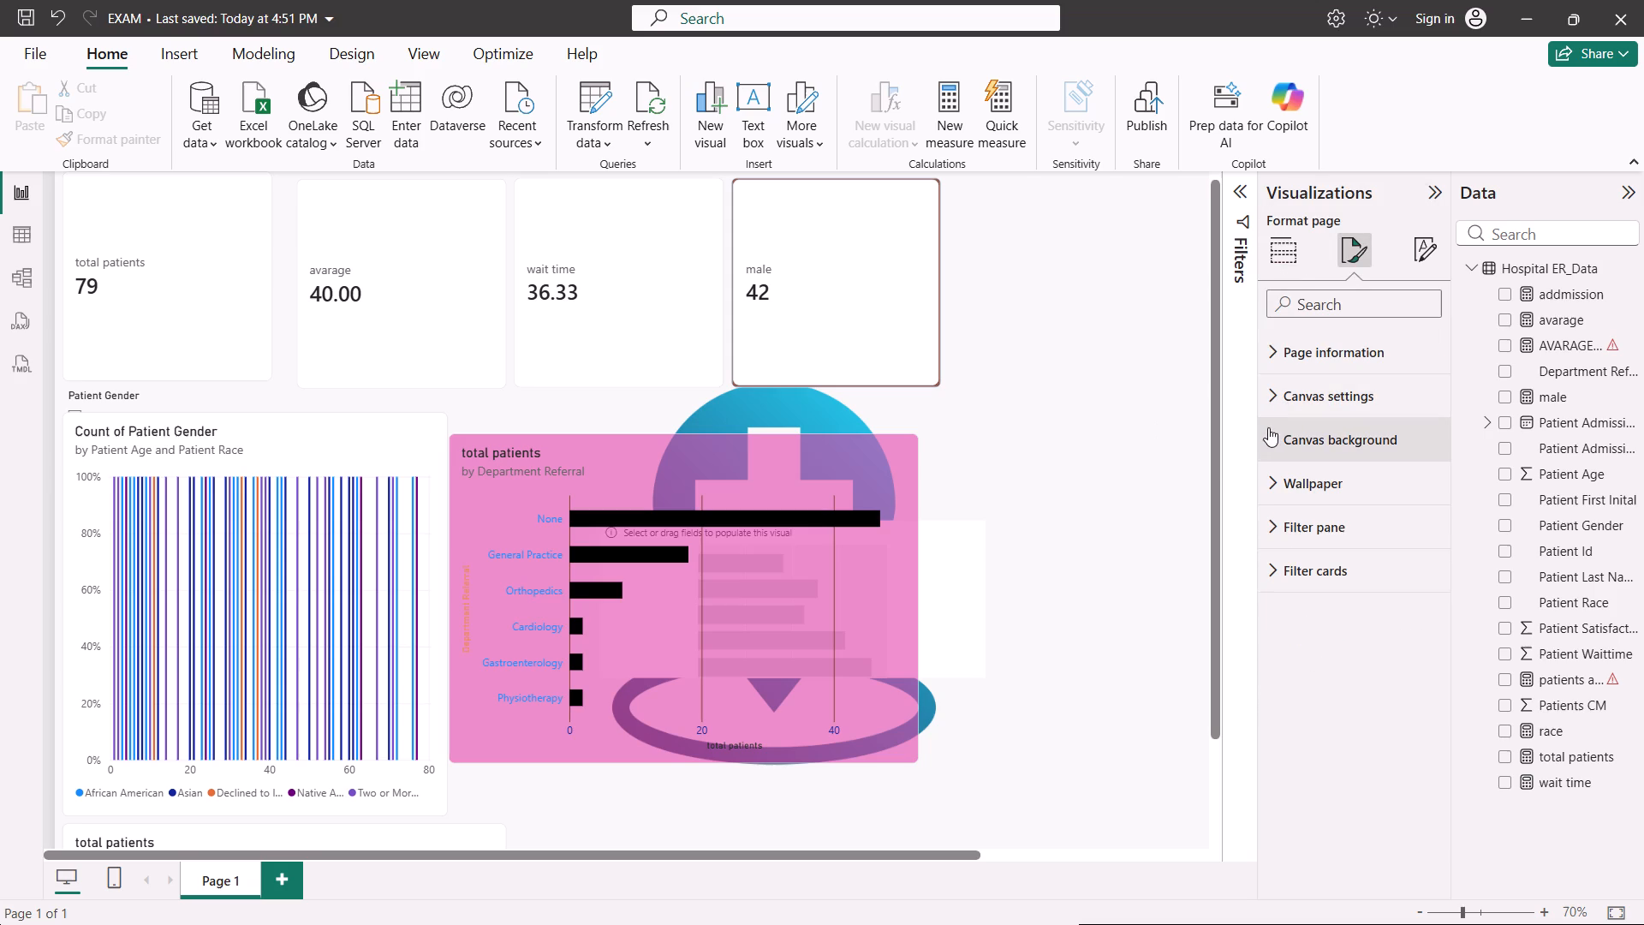
pyautogui.click(1266, 428)
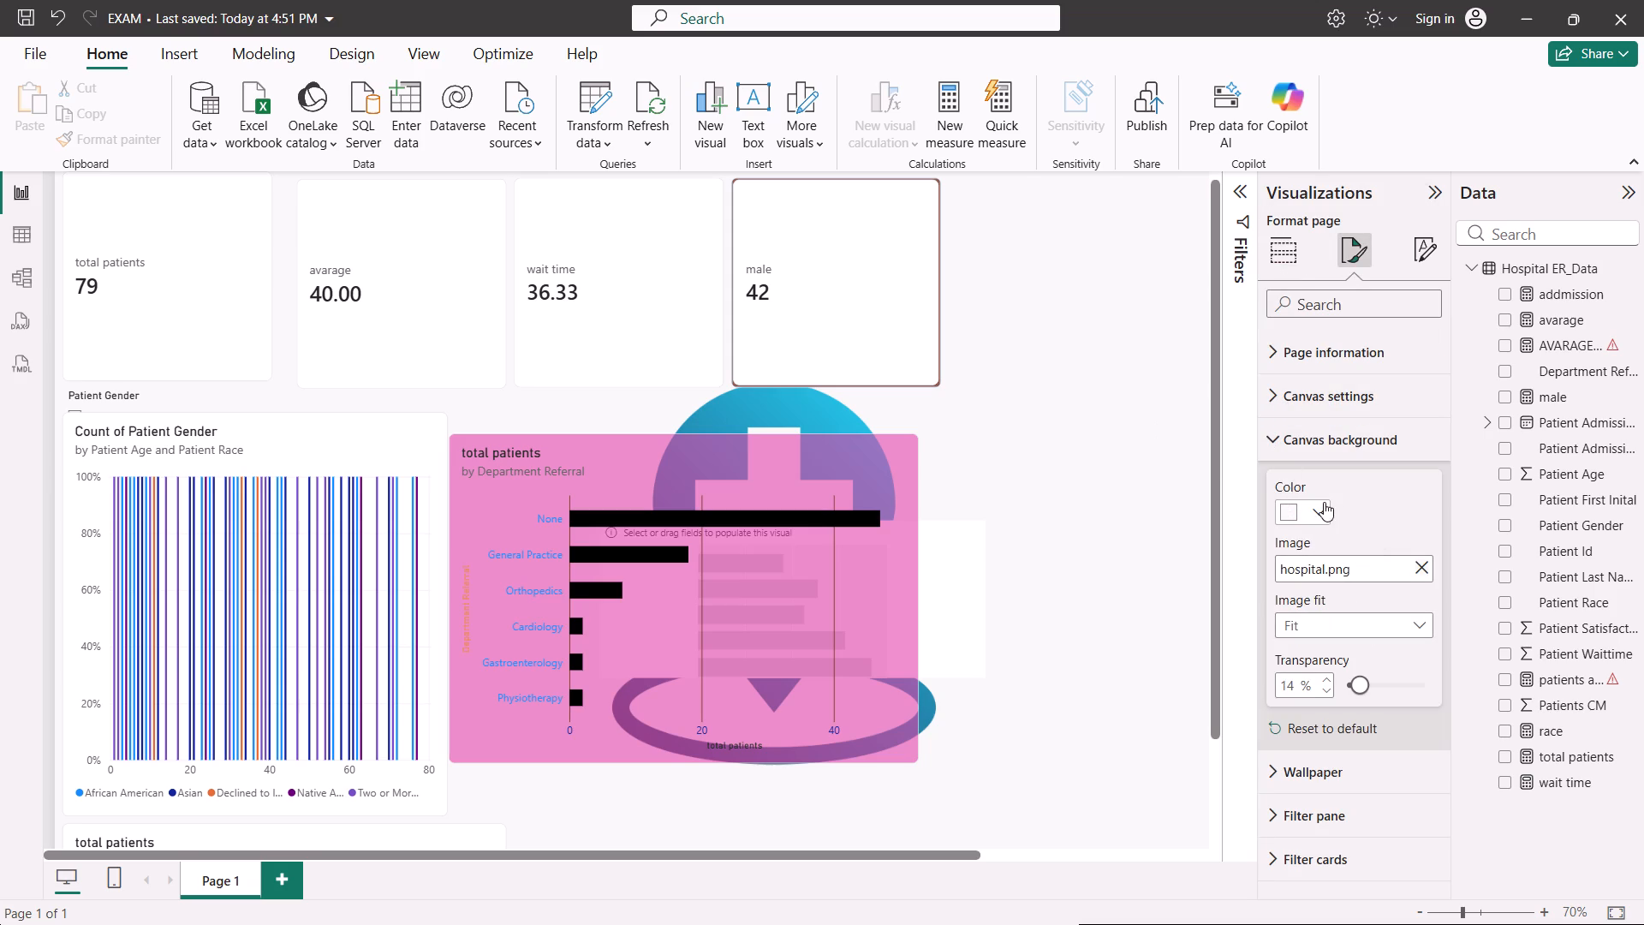
pyautogui.click(1323, 501)
pyautogui.click(1361, 373)
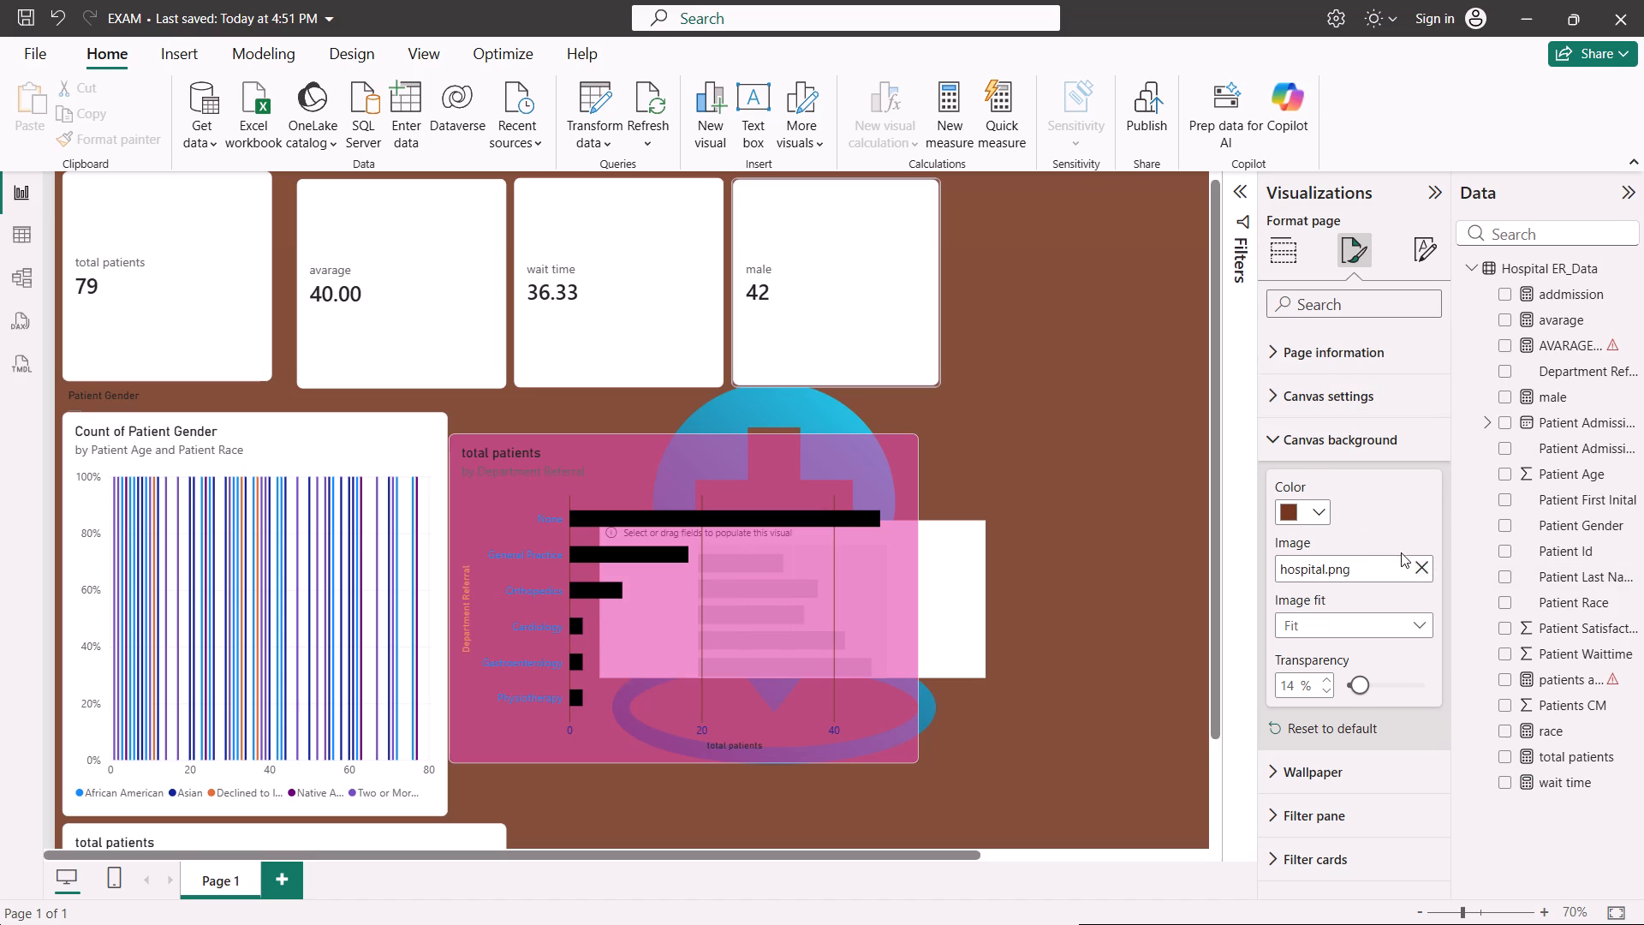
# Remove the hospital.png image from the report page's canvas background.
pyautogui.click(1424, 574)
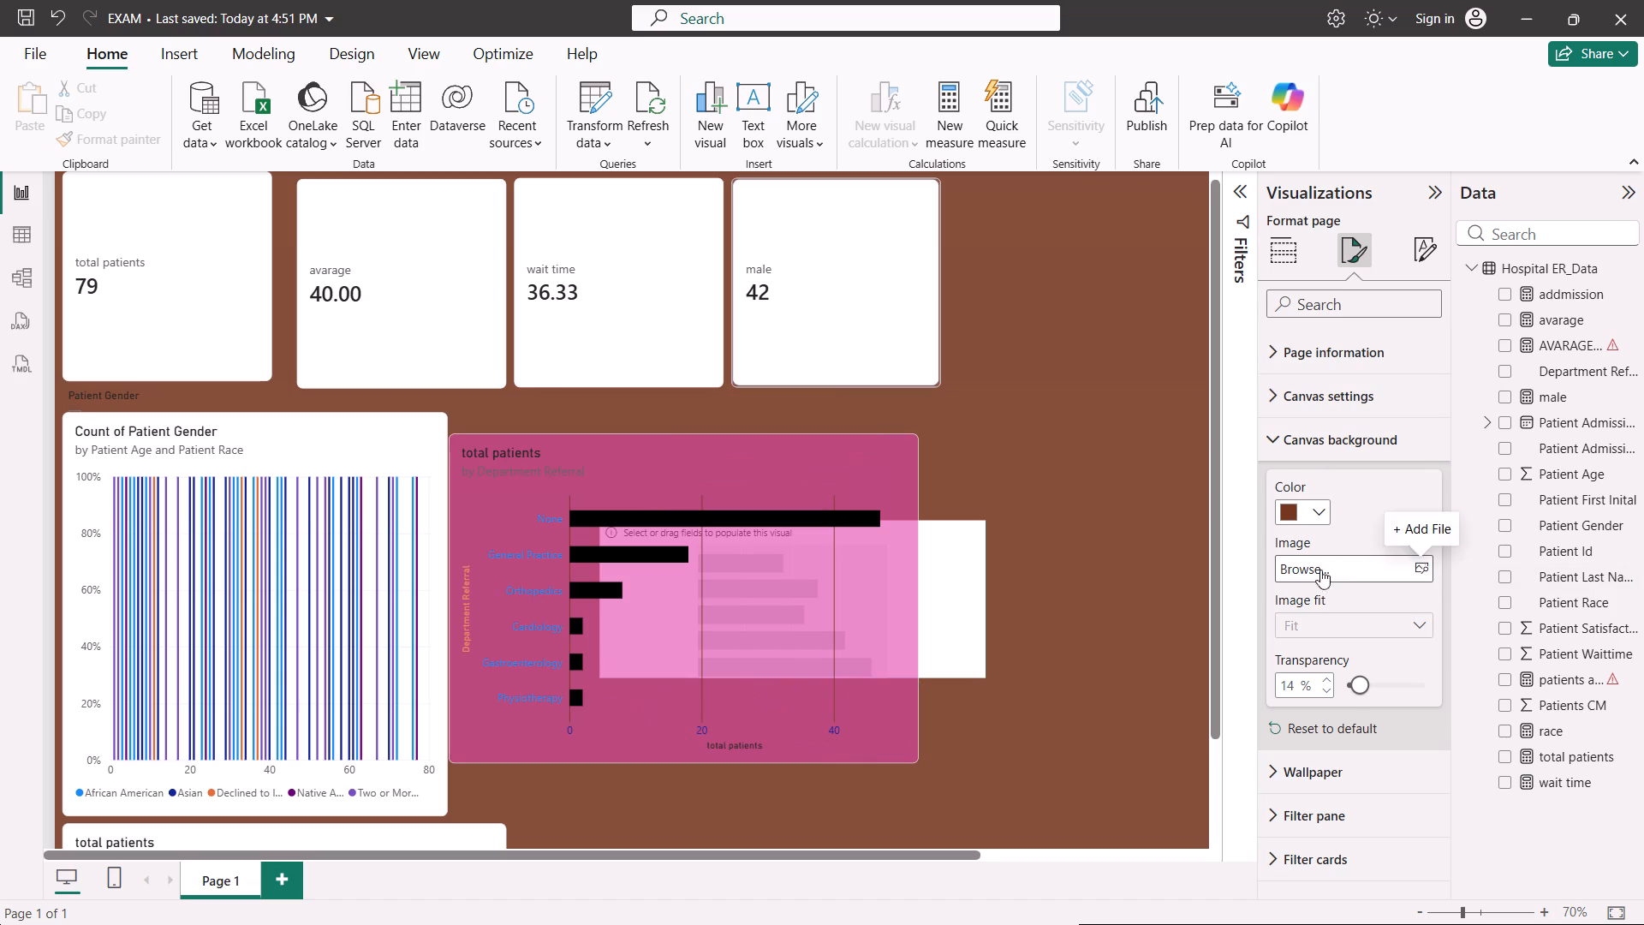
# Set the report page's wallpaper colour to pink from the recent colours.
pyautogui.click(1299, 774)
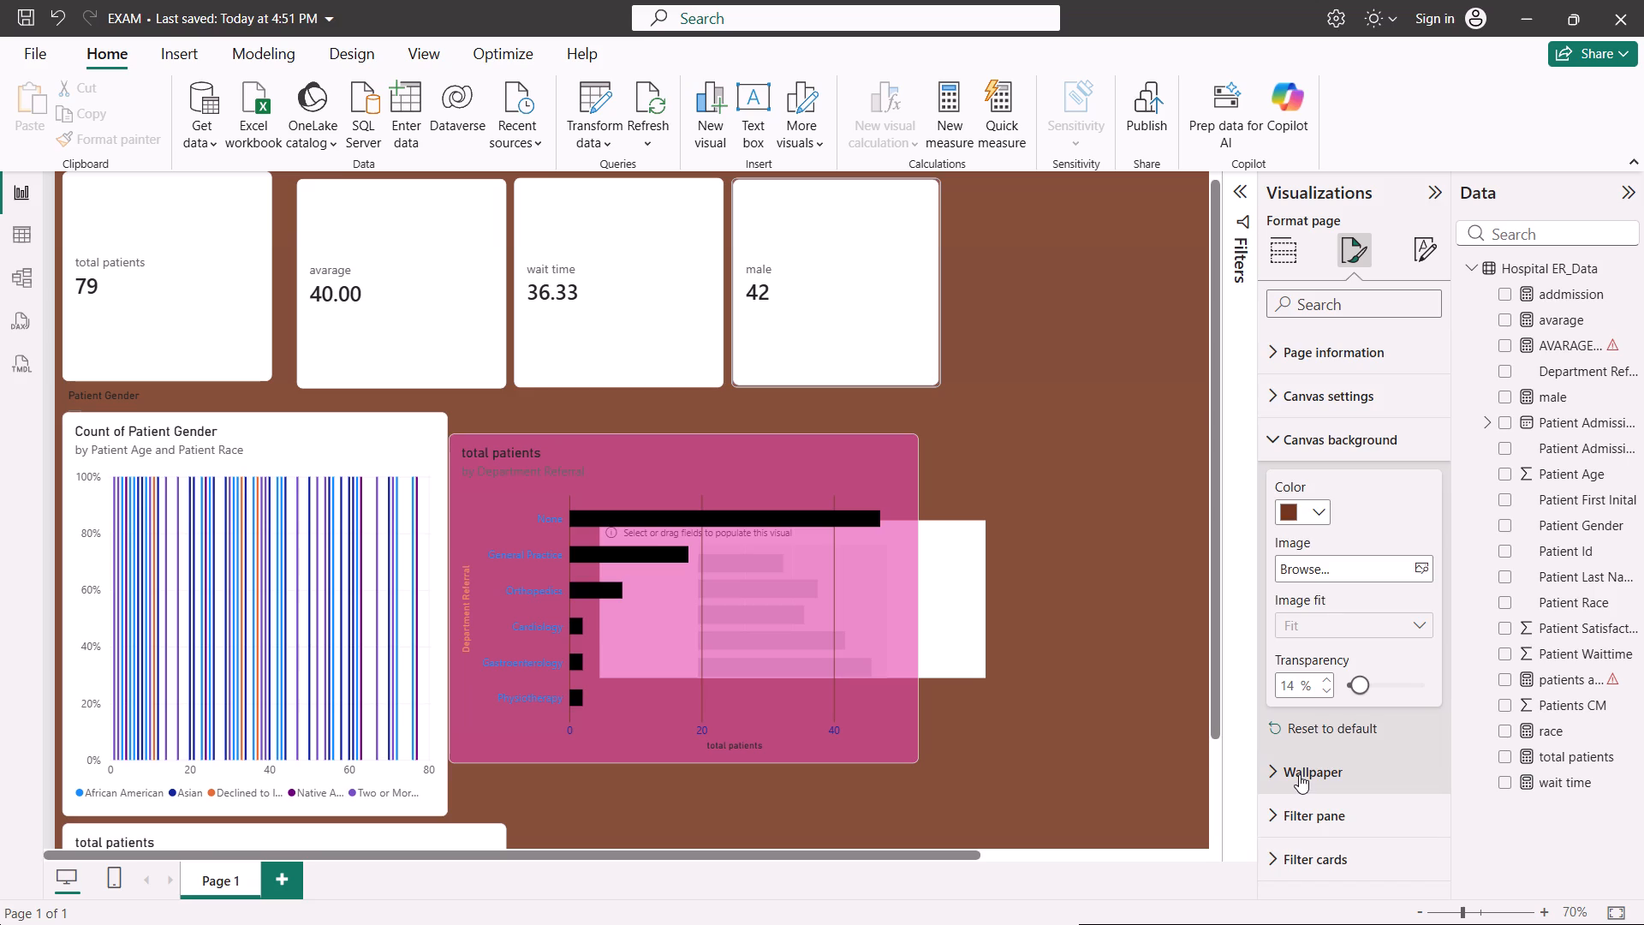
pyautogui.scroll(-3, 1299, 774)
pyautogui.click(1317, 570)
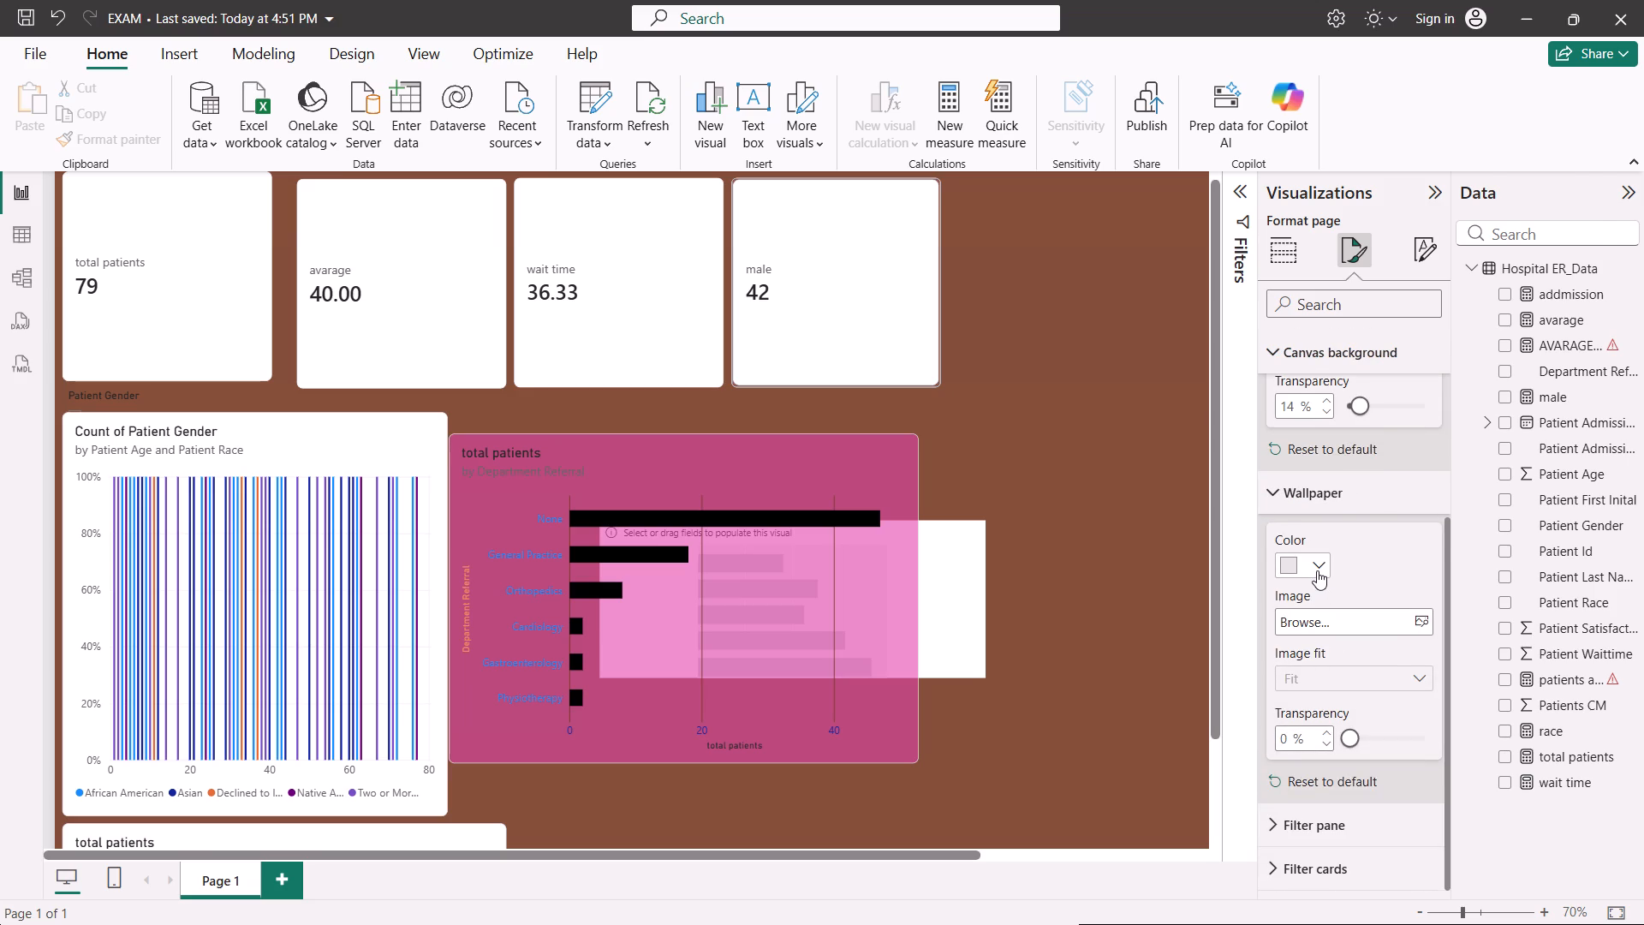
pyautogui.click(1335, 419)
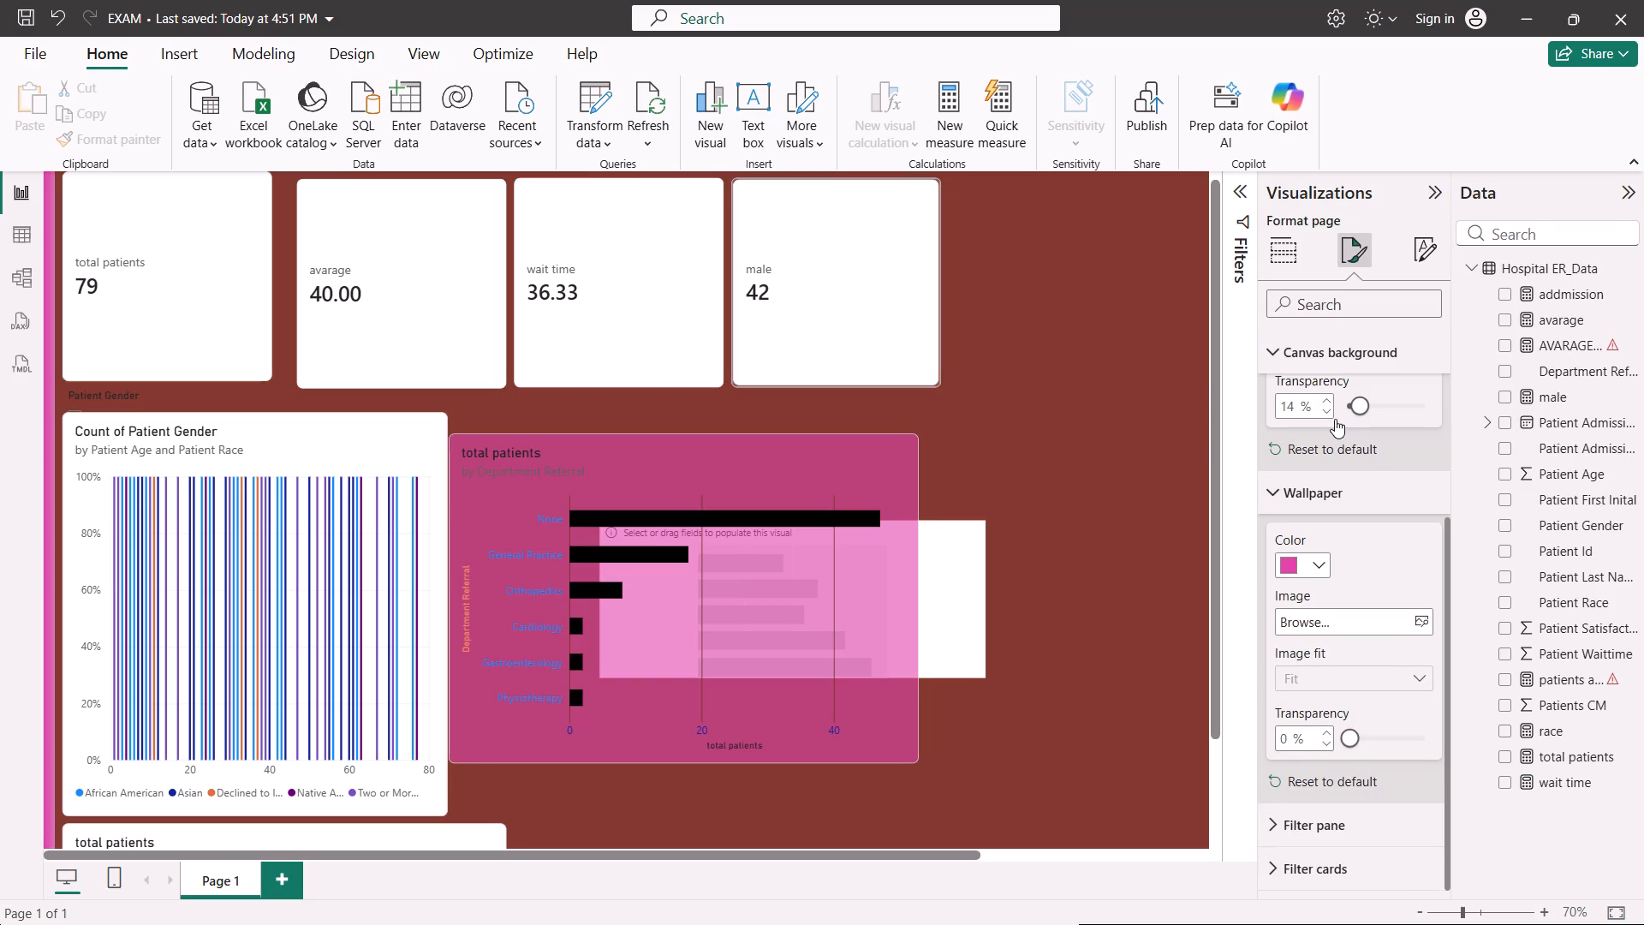
# Set the report page's wallpaper colour to white from the recent colours.
pyautogui.click(1307, 560)
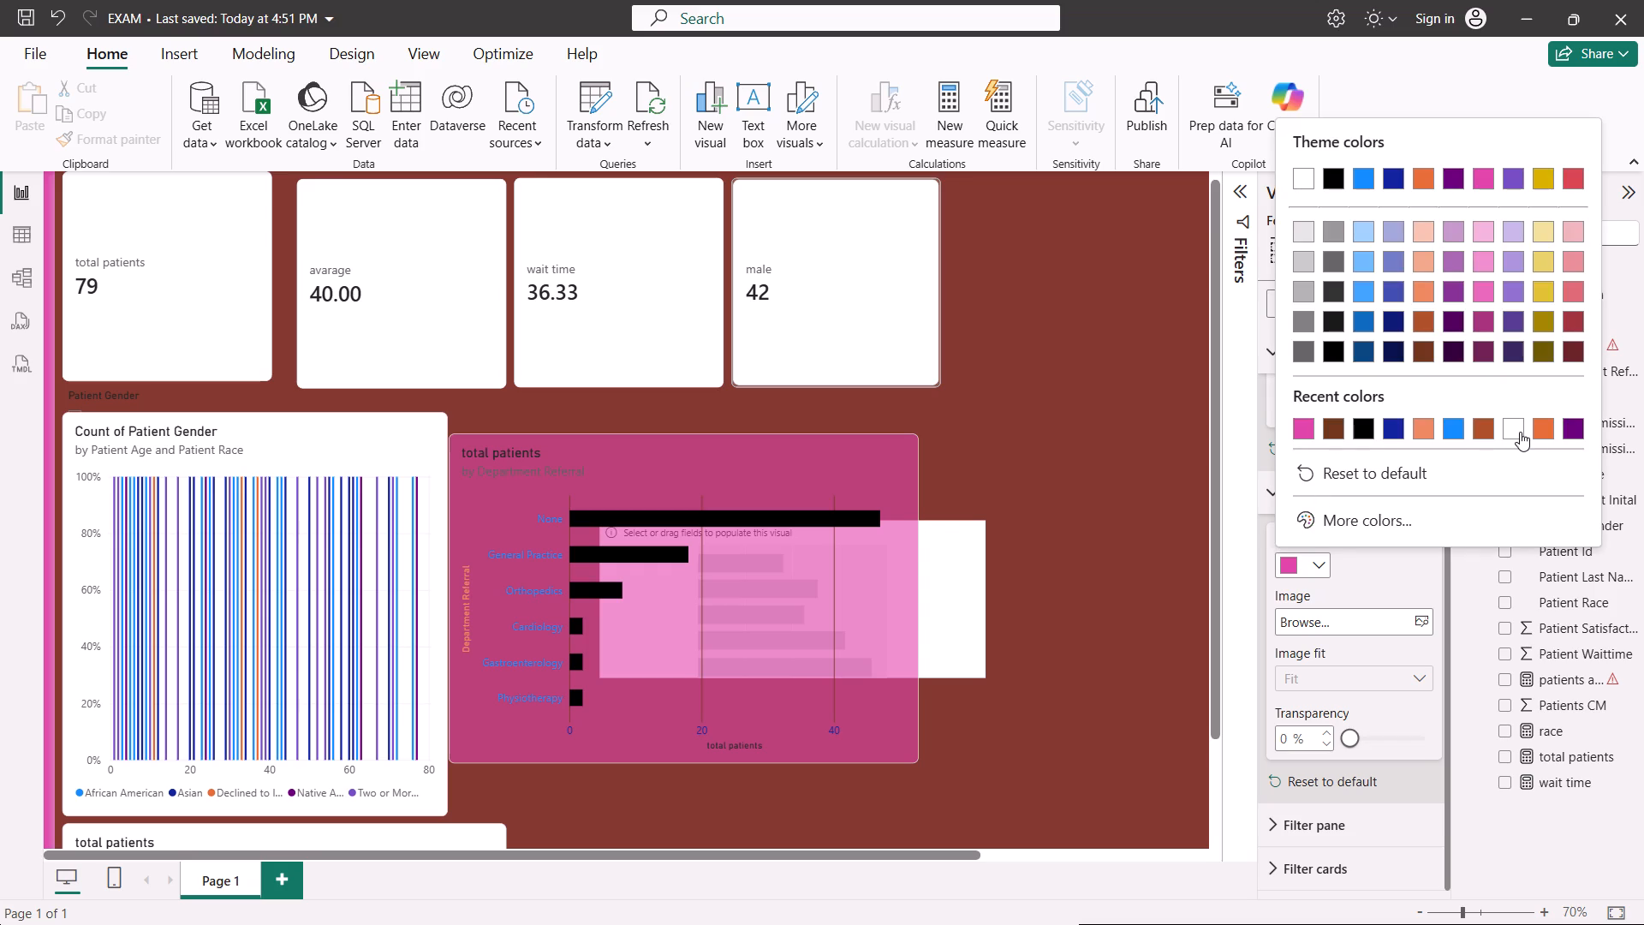
pyautogui.click(1520, 434)
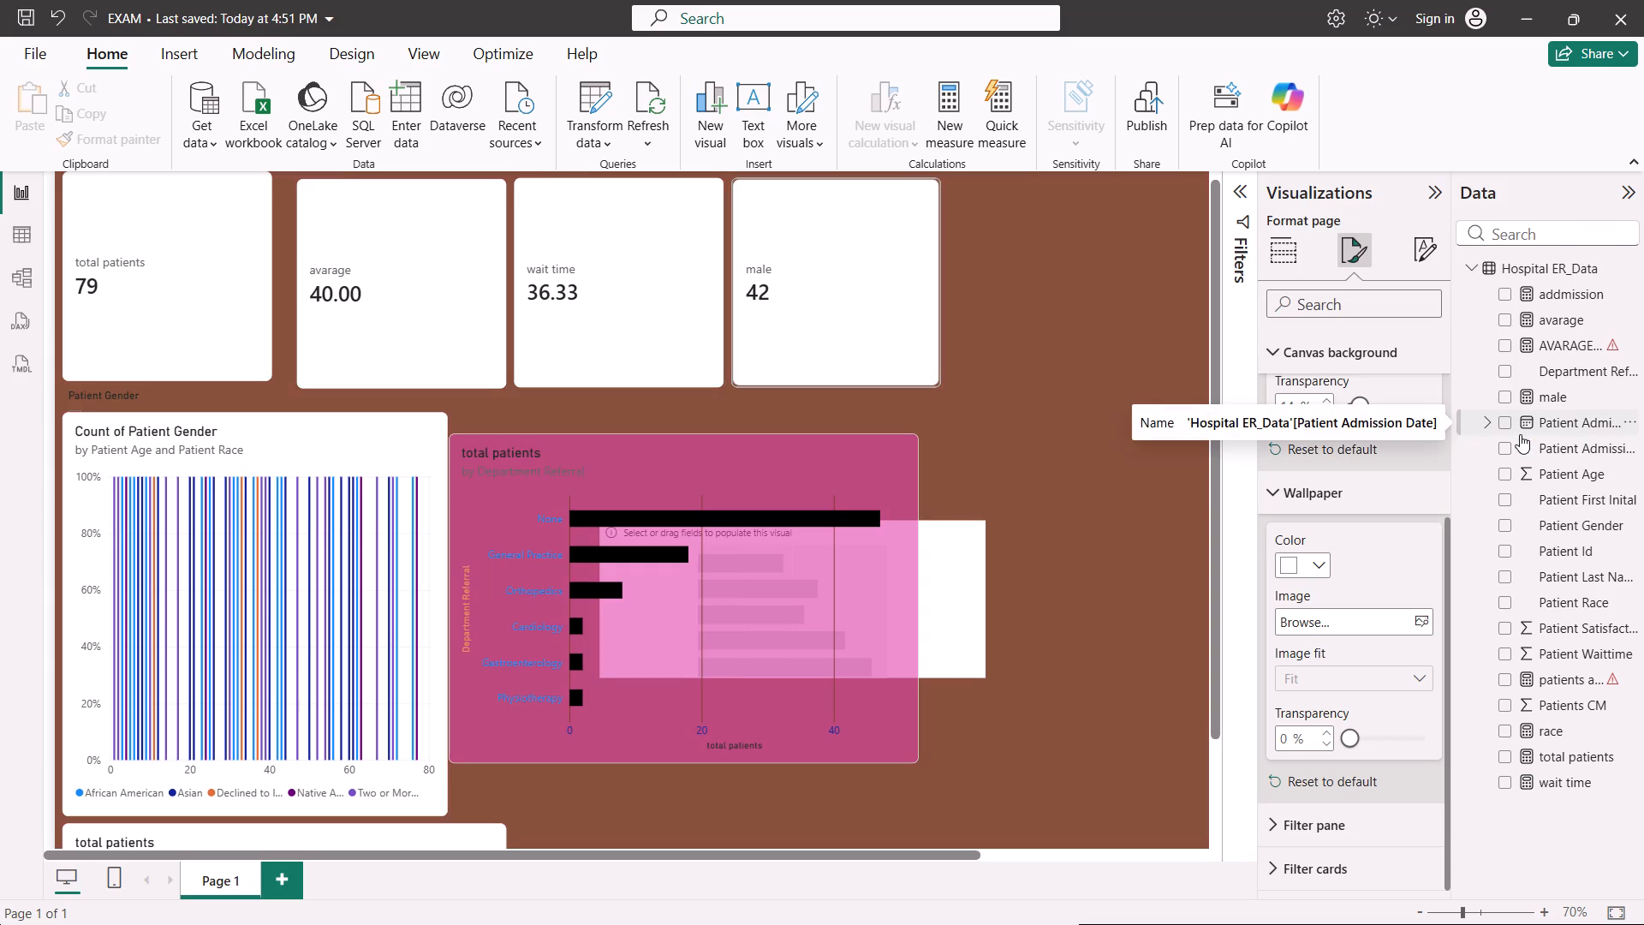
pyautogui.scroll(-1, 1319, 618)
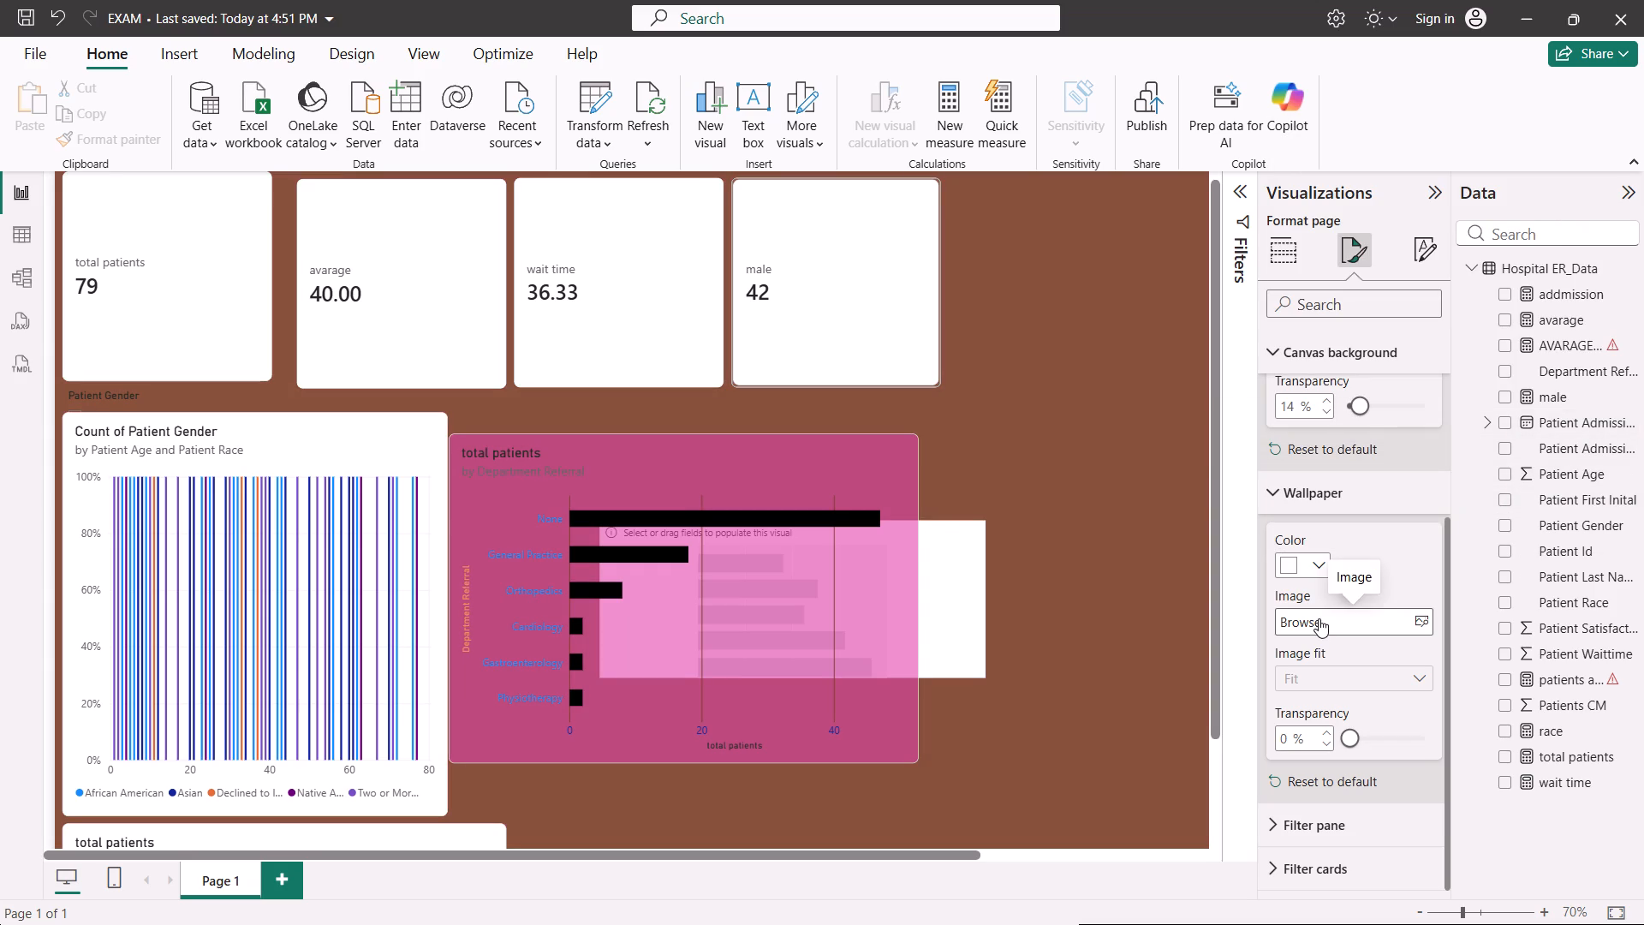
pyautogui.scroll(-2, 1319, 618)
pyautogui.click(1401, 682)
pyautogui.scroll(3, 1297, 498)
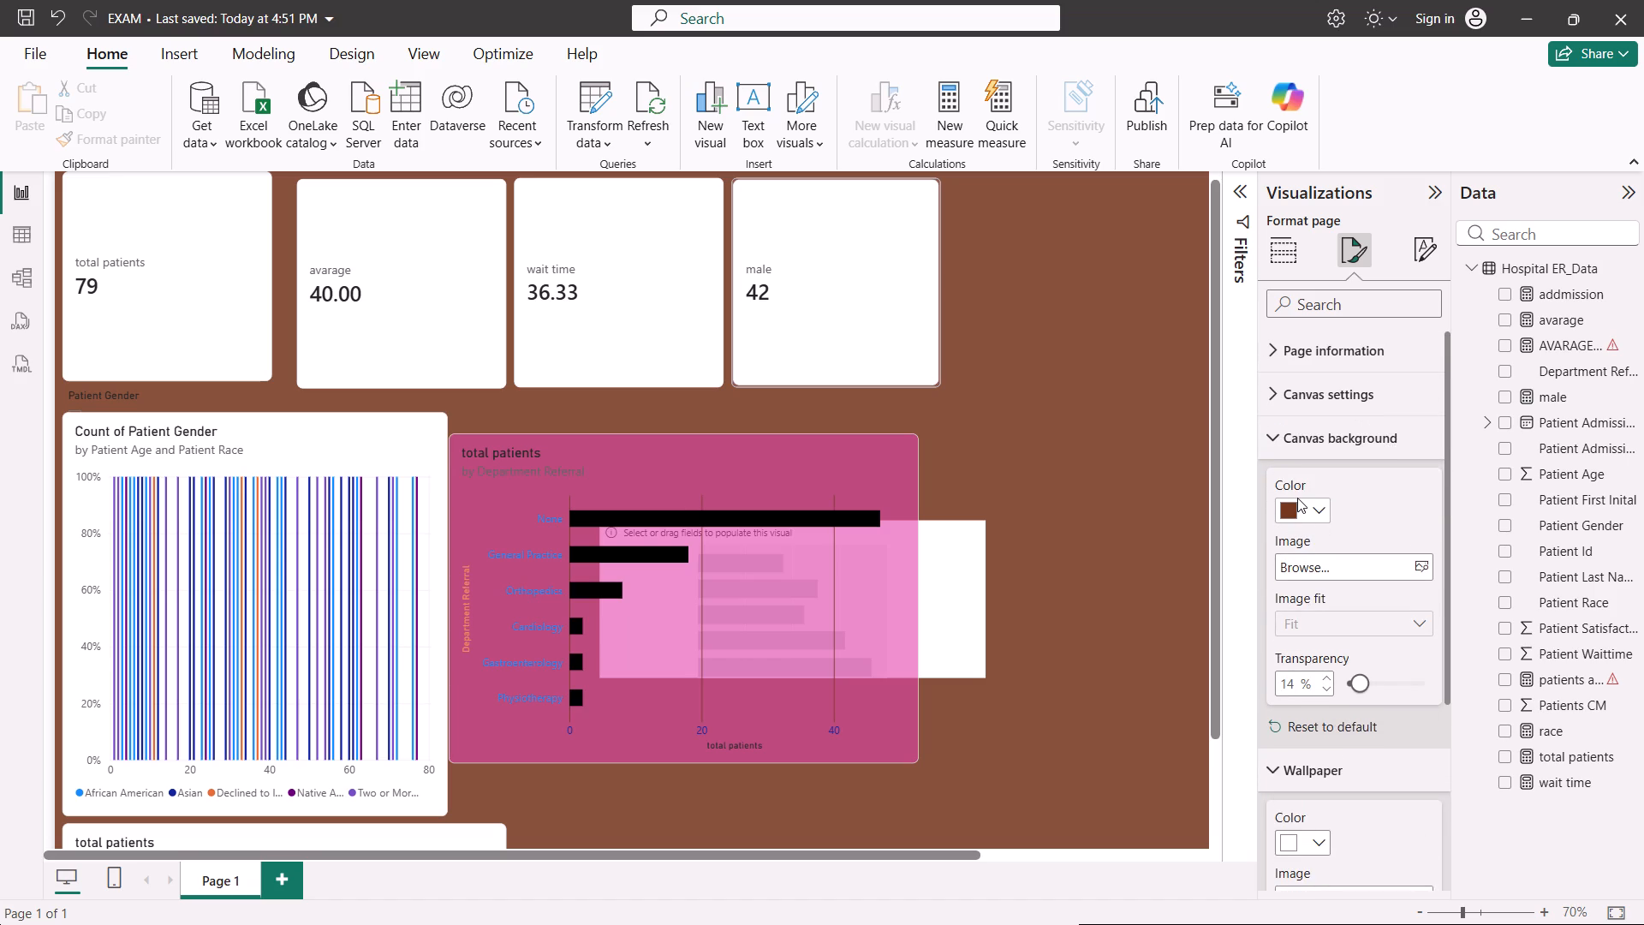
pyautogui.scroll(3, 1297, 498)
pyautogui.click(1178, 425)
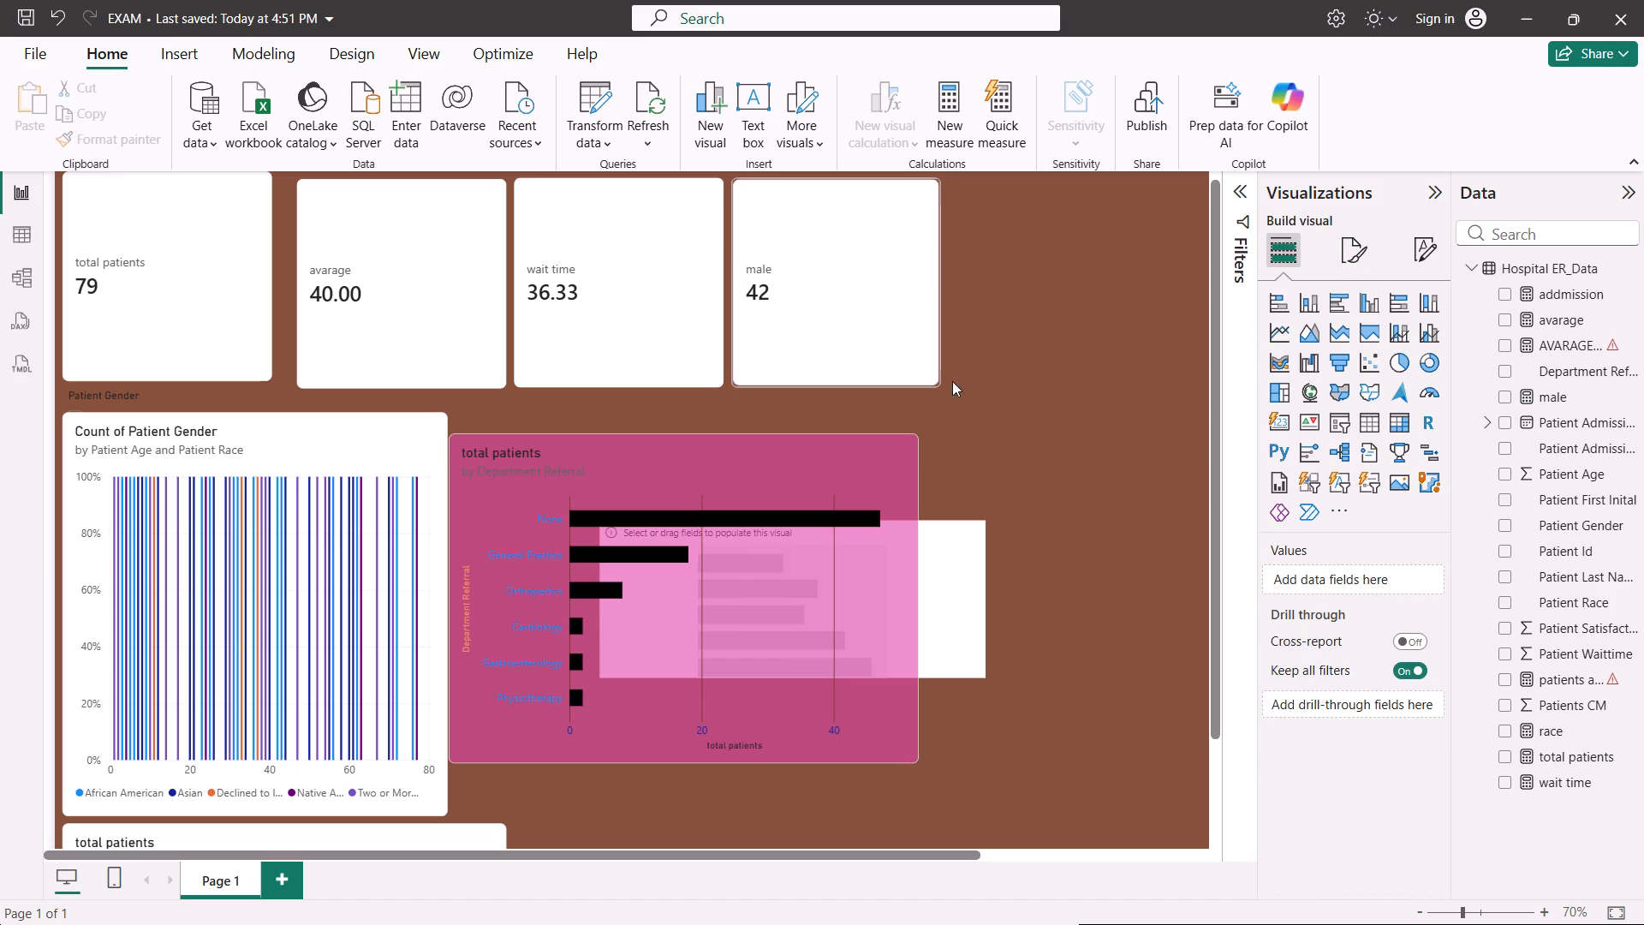
# Examine the male card's visual formatting options, including the Image and Cards settings for layout, border, background and shadow.
pyautogui.click(908, 351)
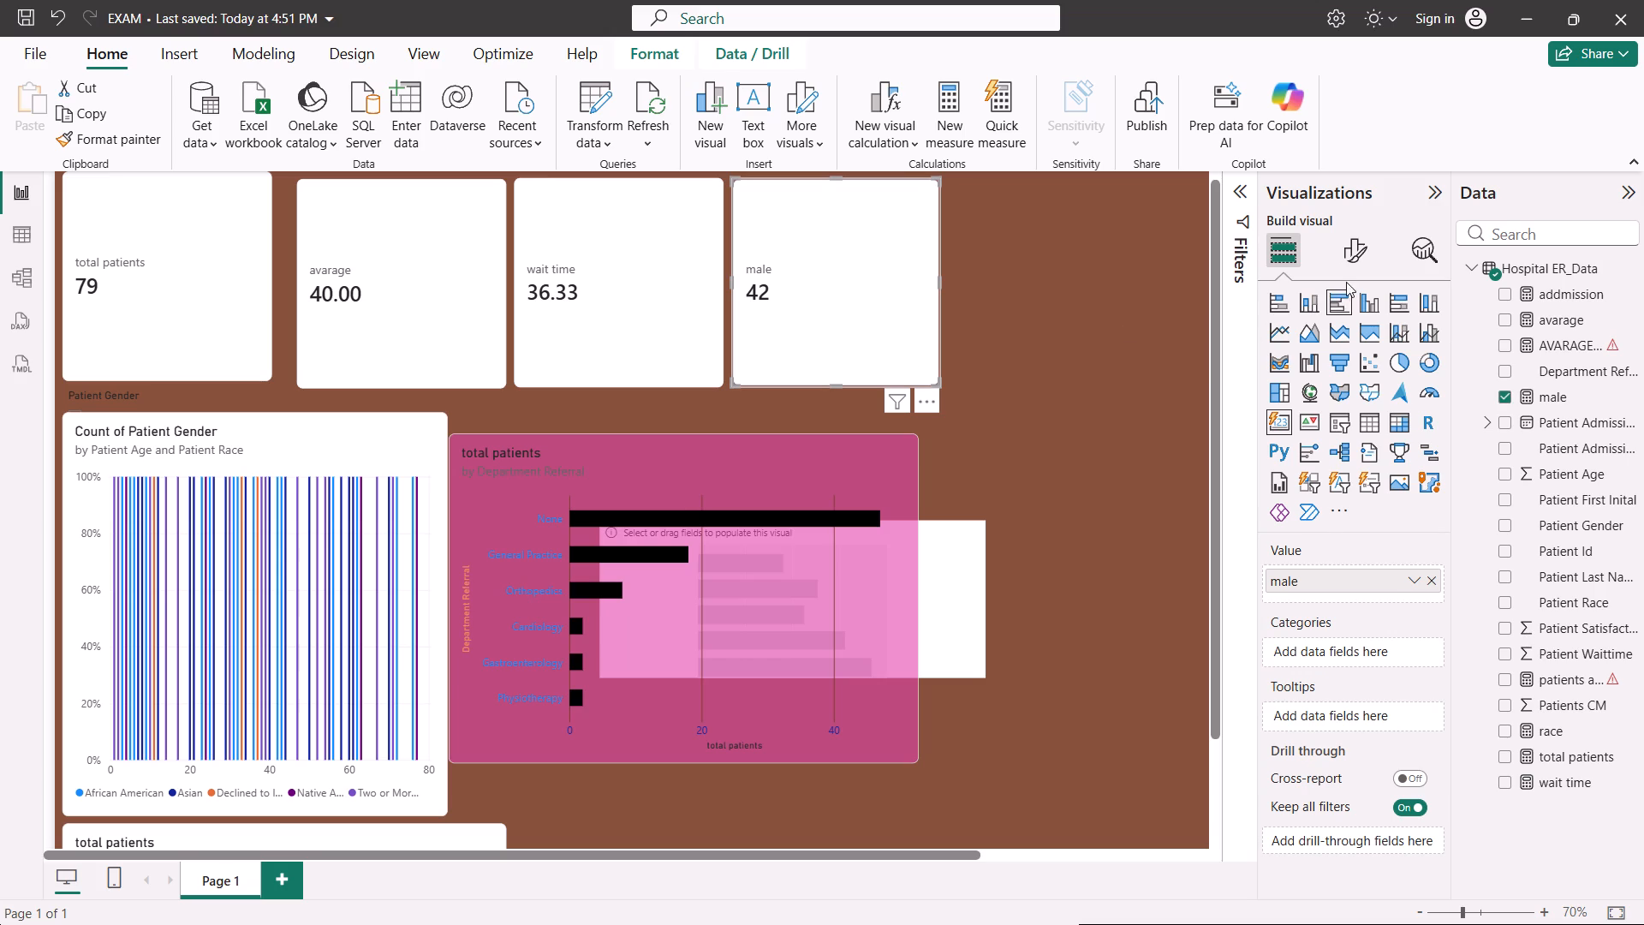
pyautogui.scroll(-1, 1313, 550)
pyautogui.click(1345, 248)
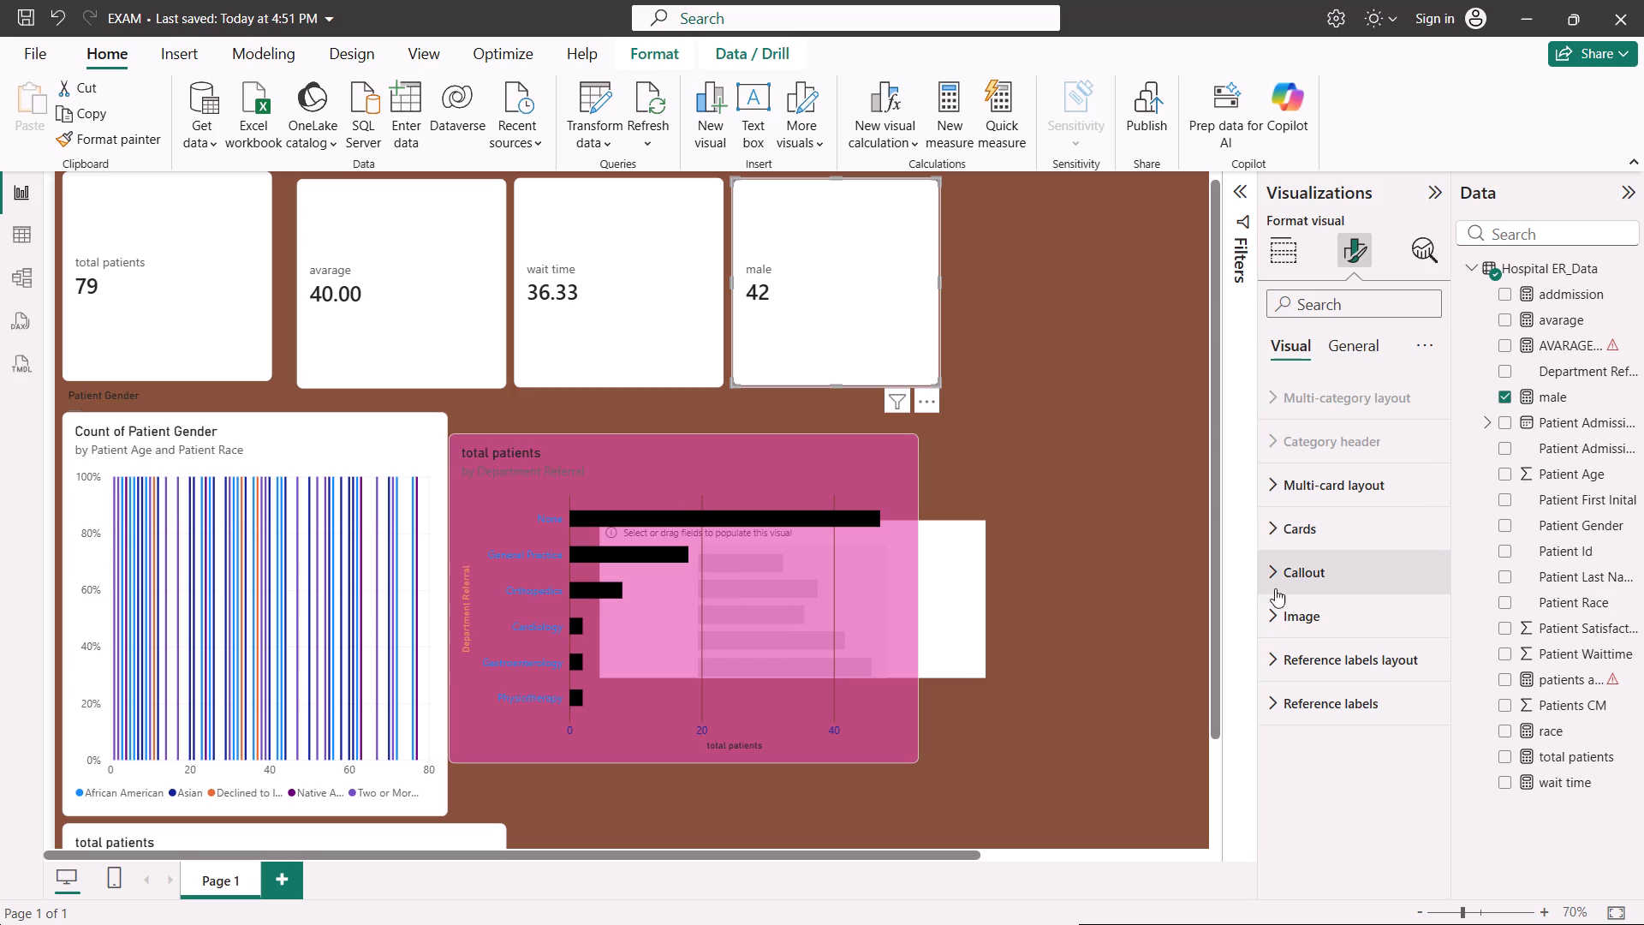
pyautogui.click(1276, 617)
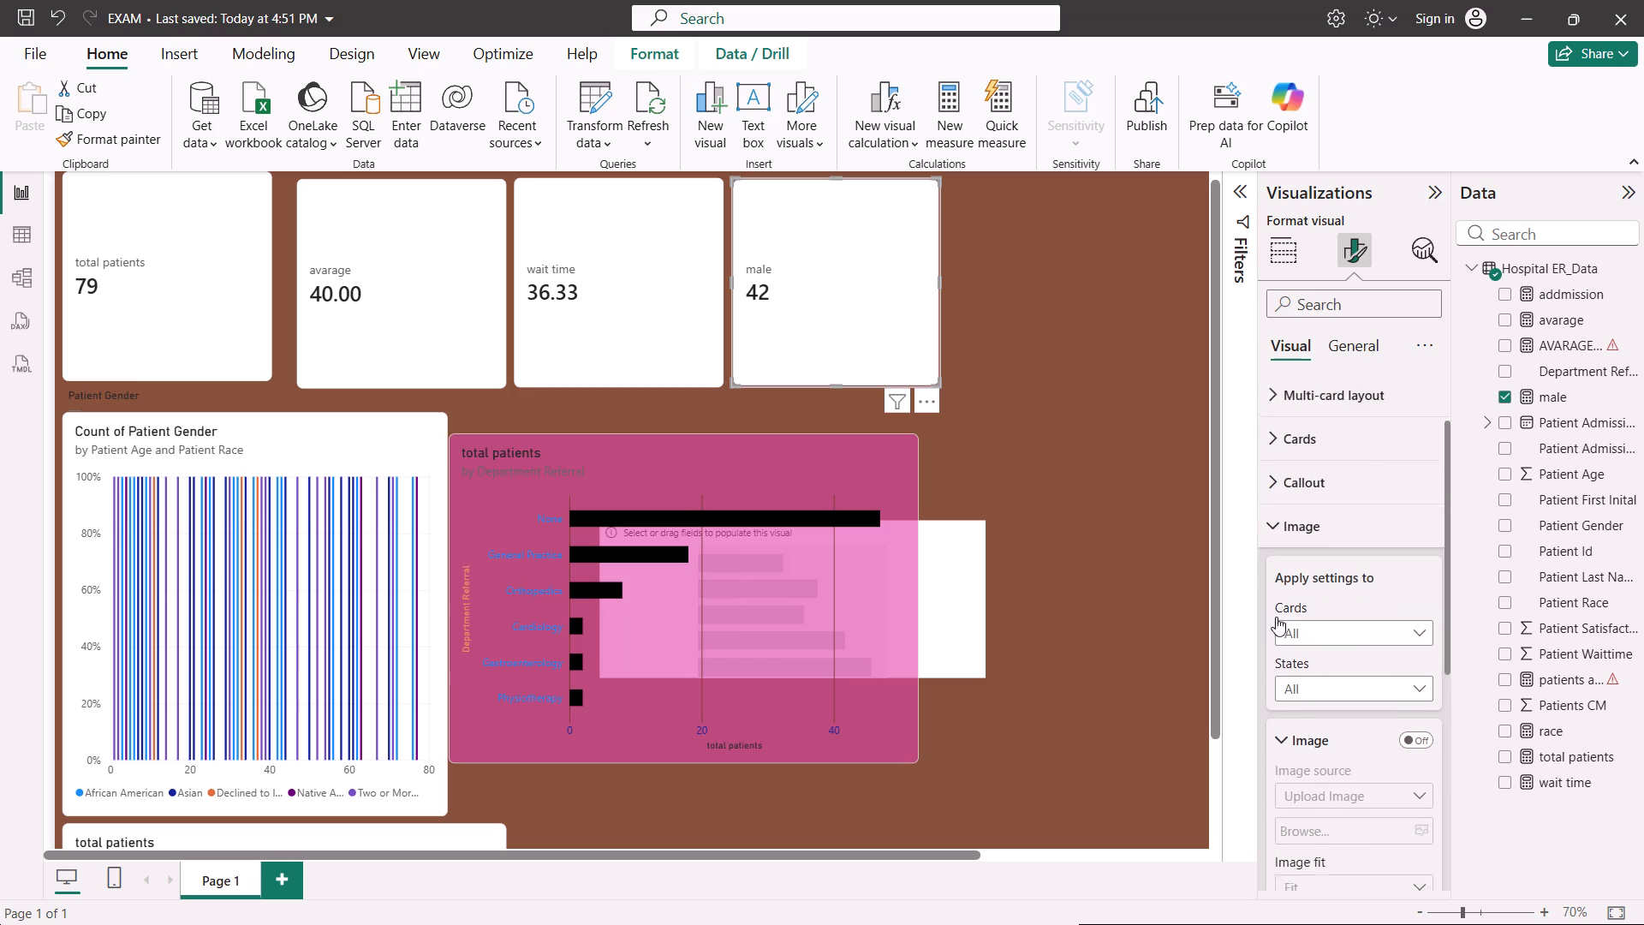
pyautogui.click(1272, 573)
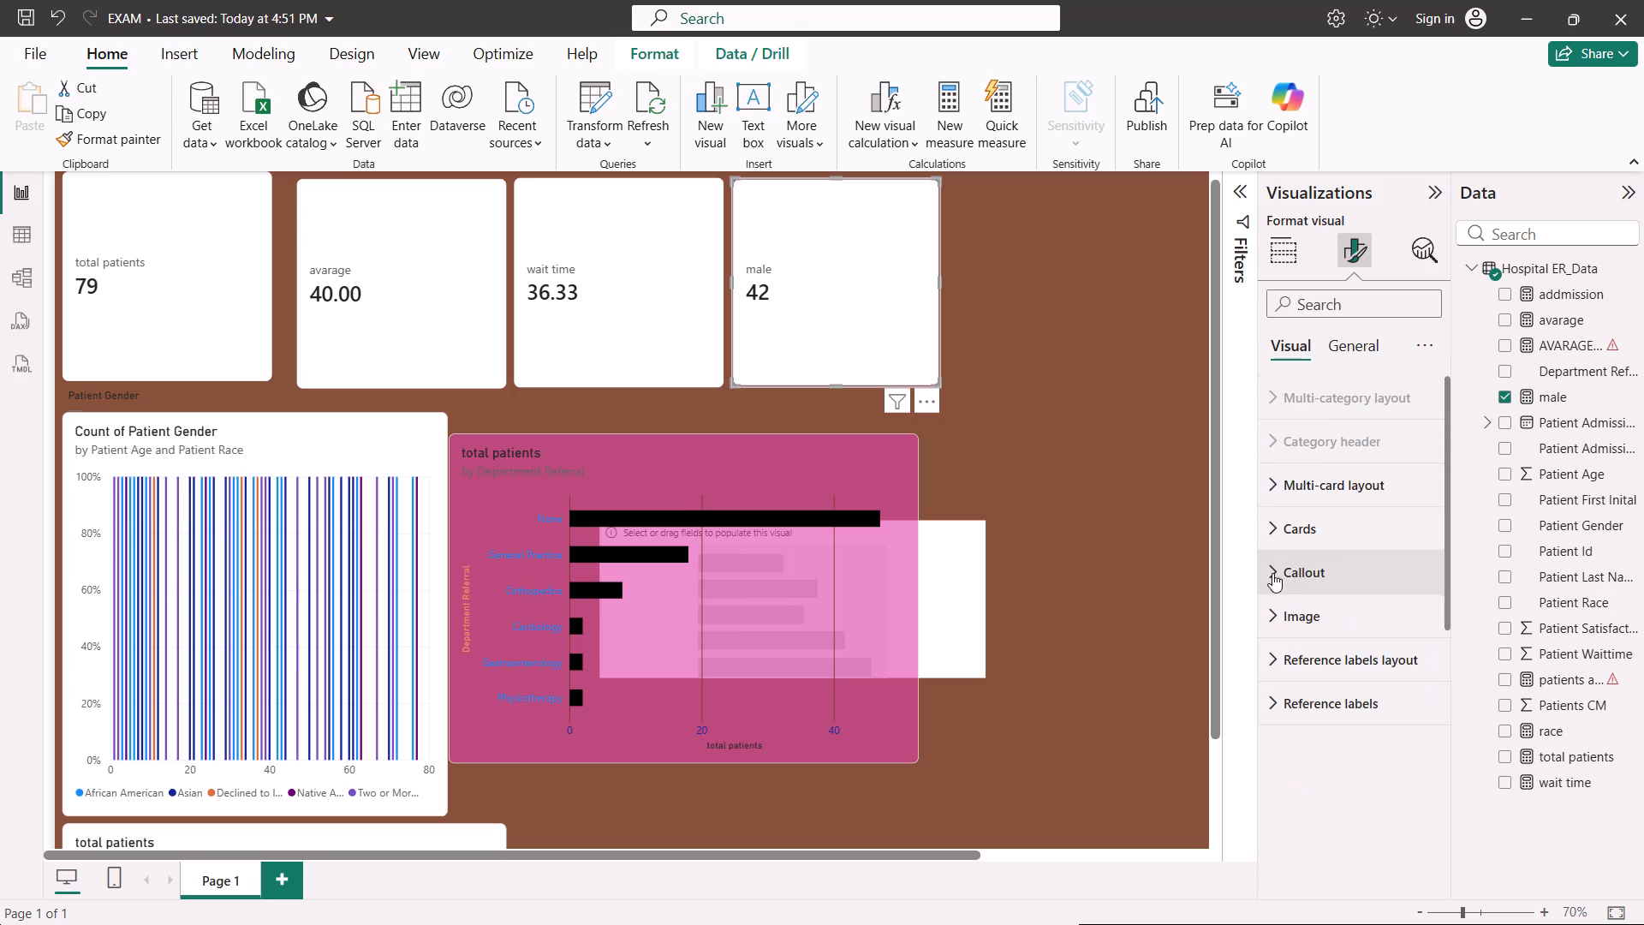
pyautogui.click(1266, 513)
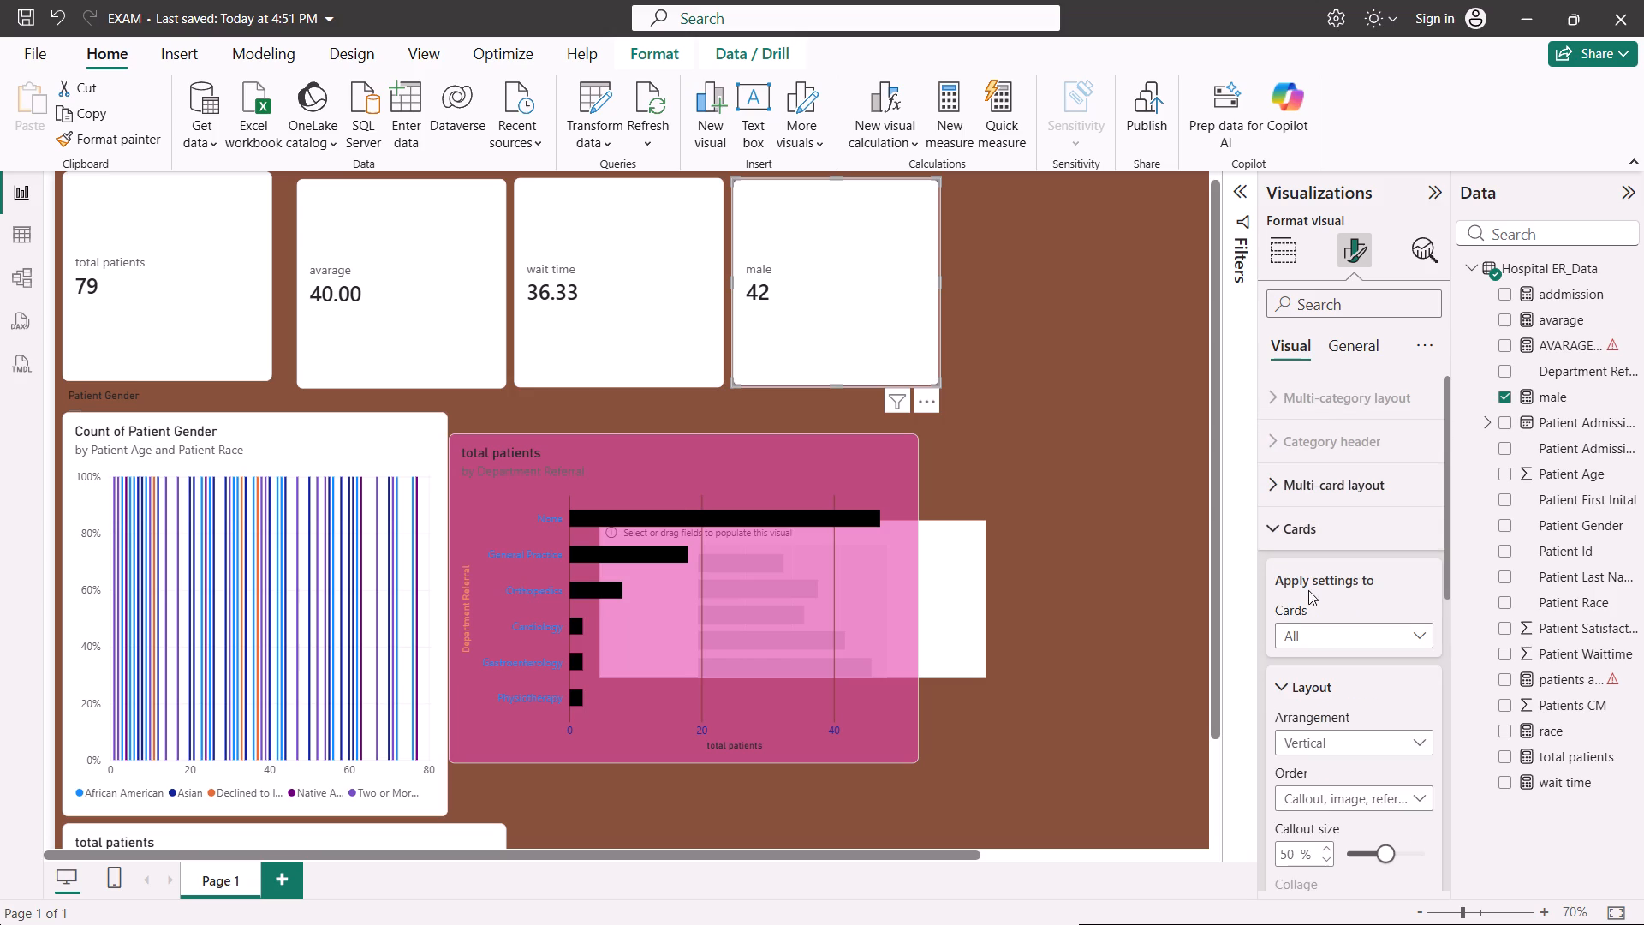
pyautogui.scroll(-3, 1347, 683)
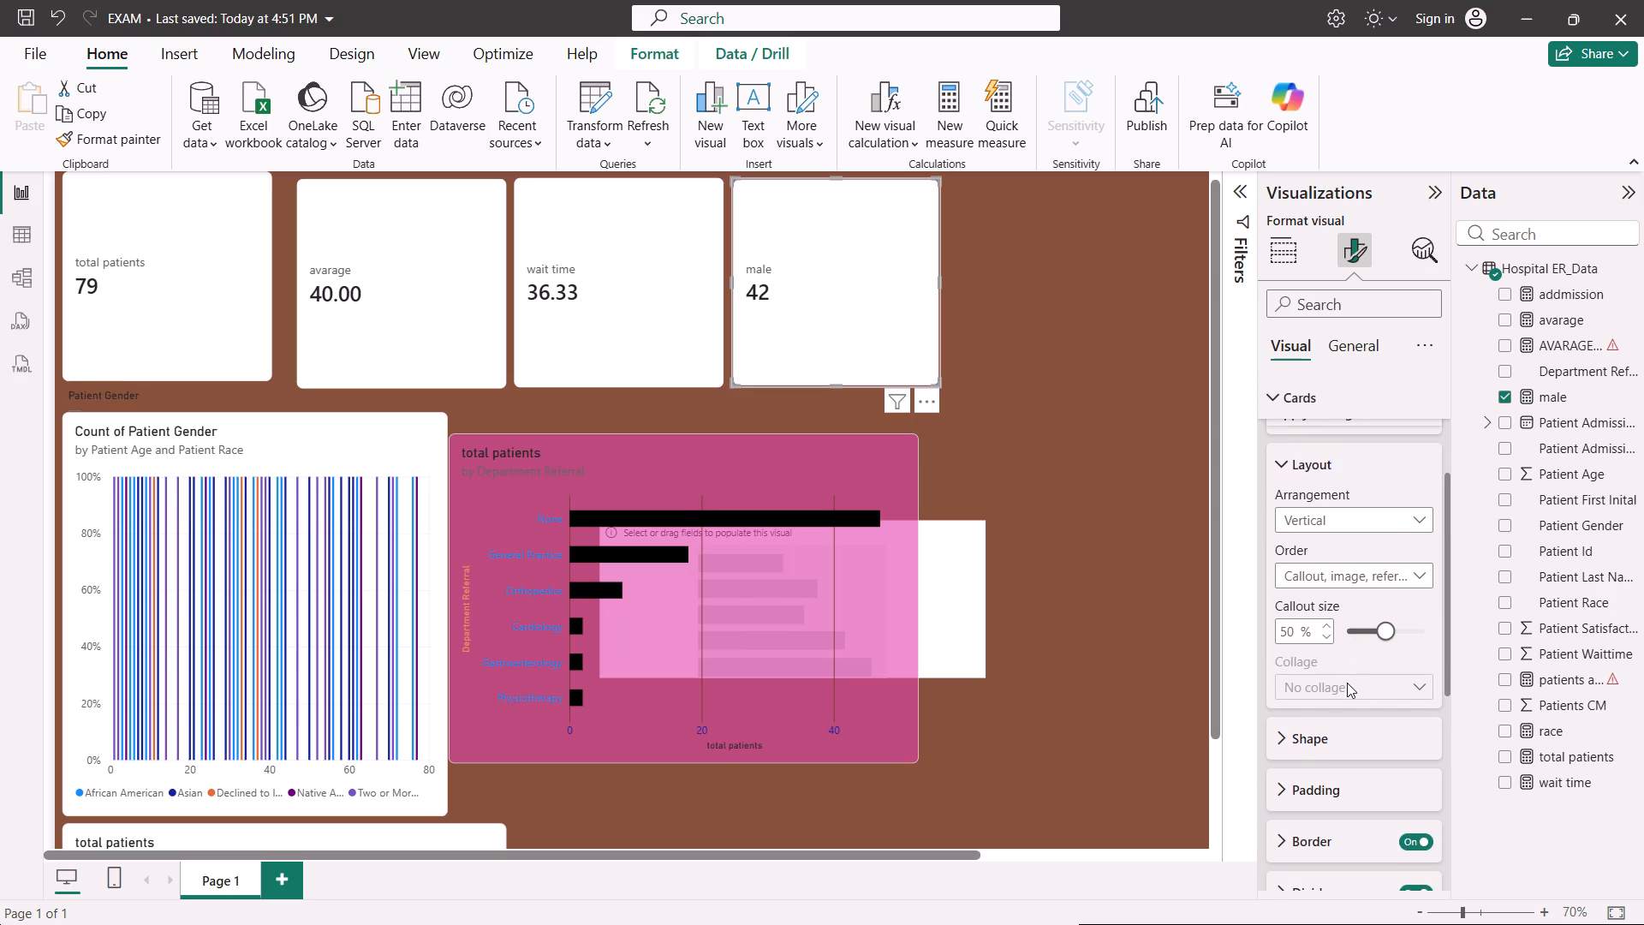
pyautogui.scroll(-1, 1347, 683)
pyautogui.scroll(1, 1347, 683)
pyautogui.scroll(-1, 1347, 683)
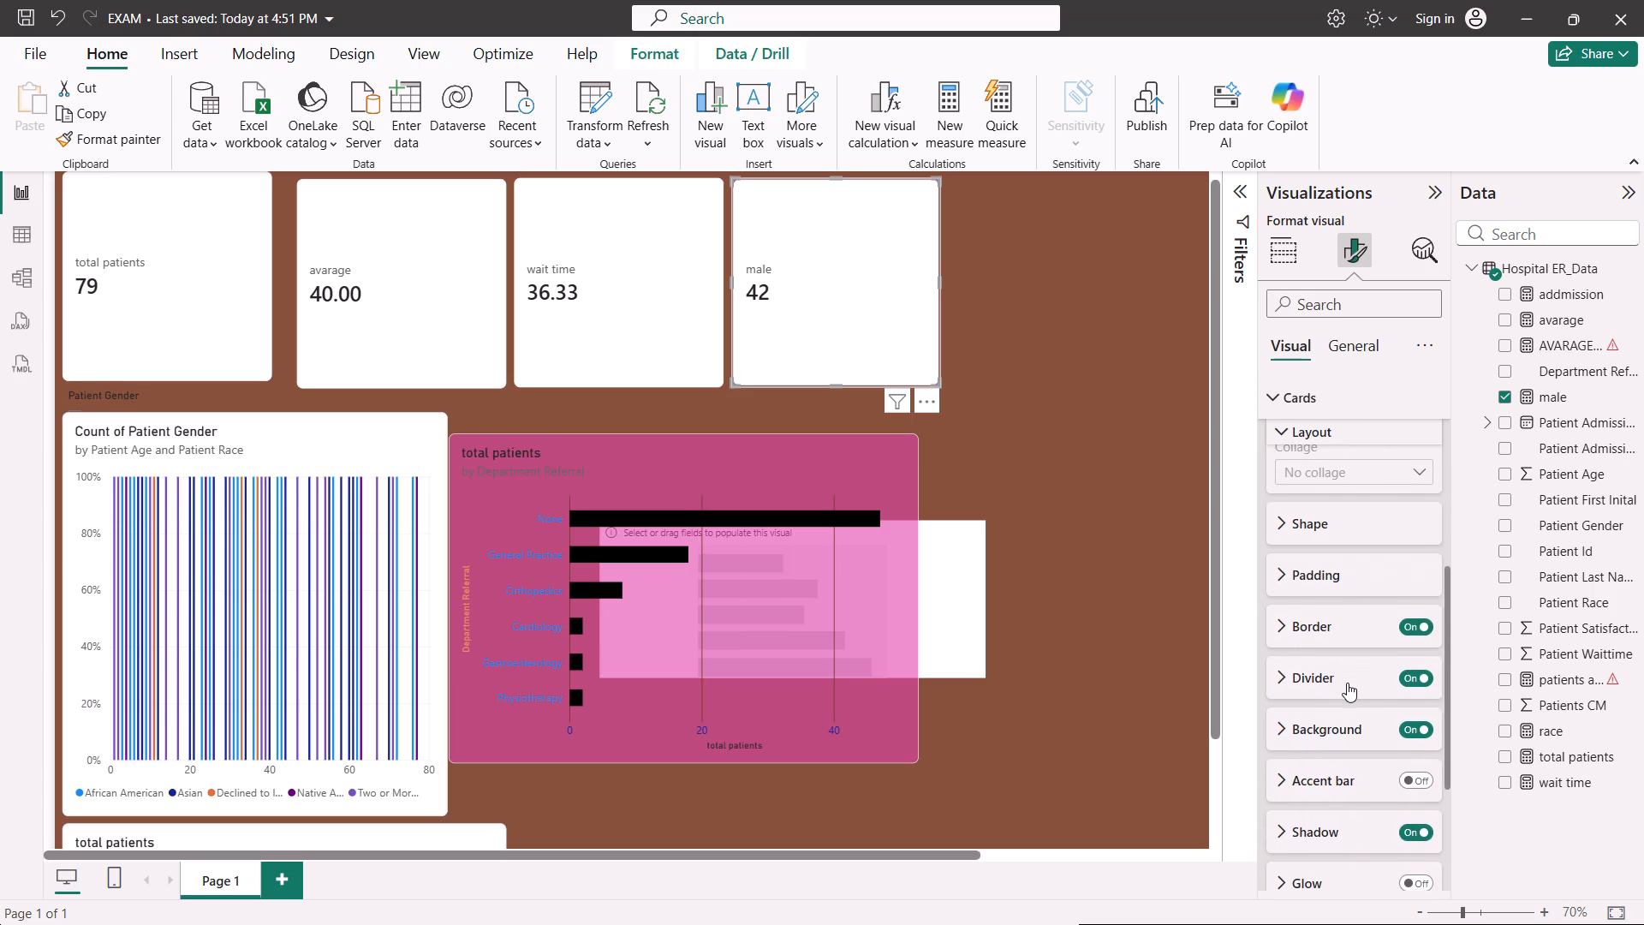
pyautogui.scroll(-2, 1347, 683)
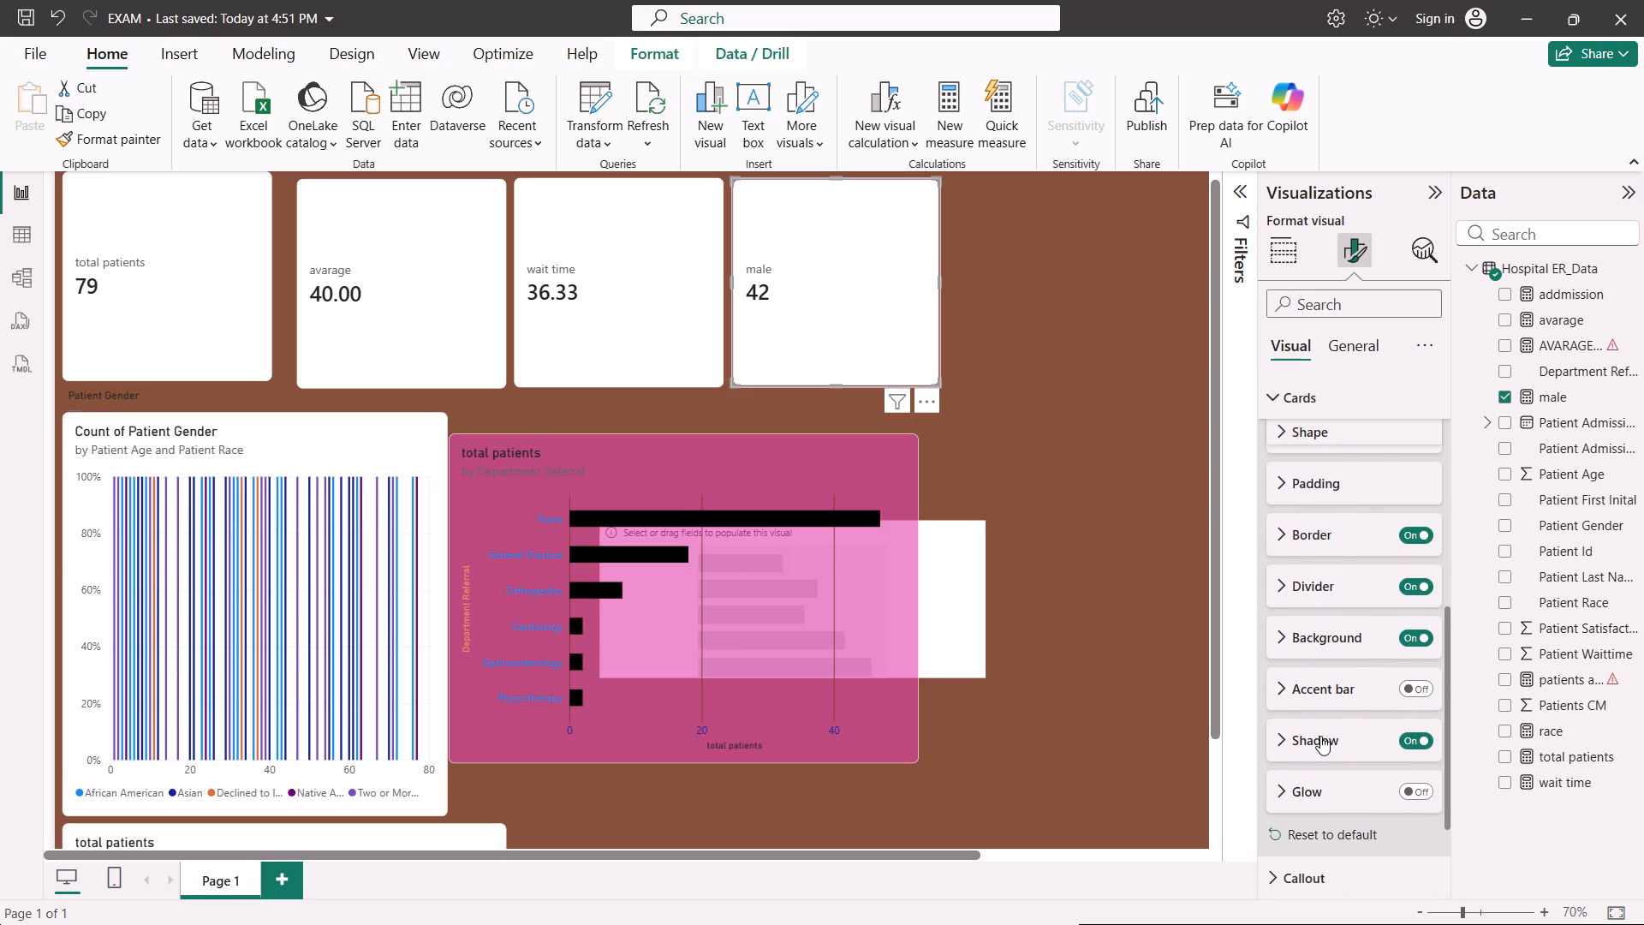
pyautogui.scroll(-2, 1320, 736)
pyautogui.scroll(1, 1320, 736)
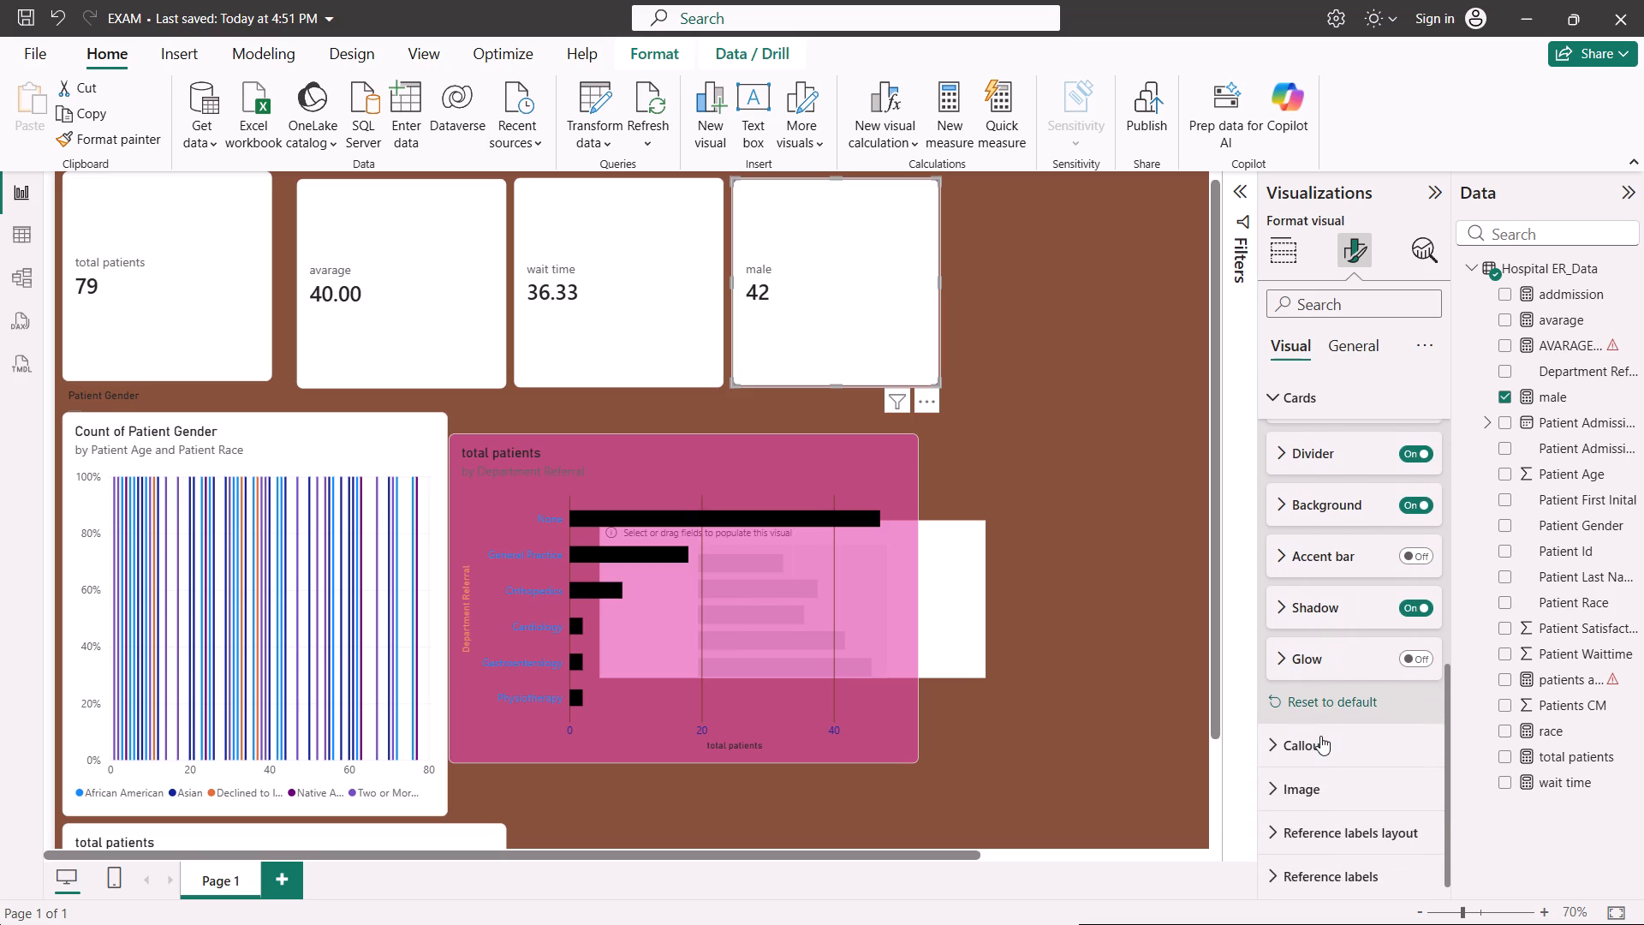
pyautogui.scroll(7, 1320, 736)
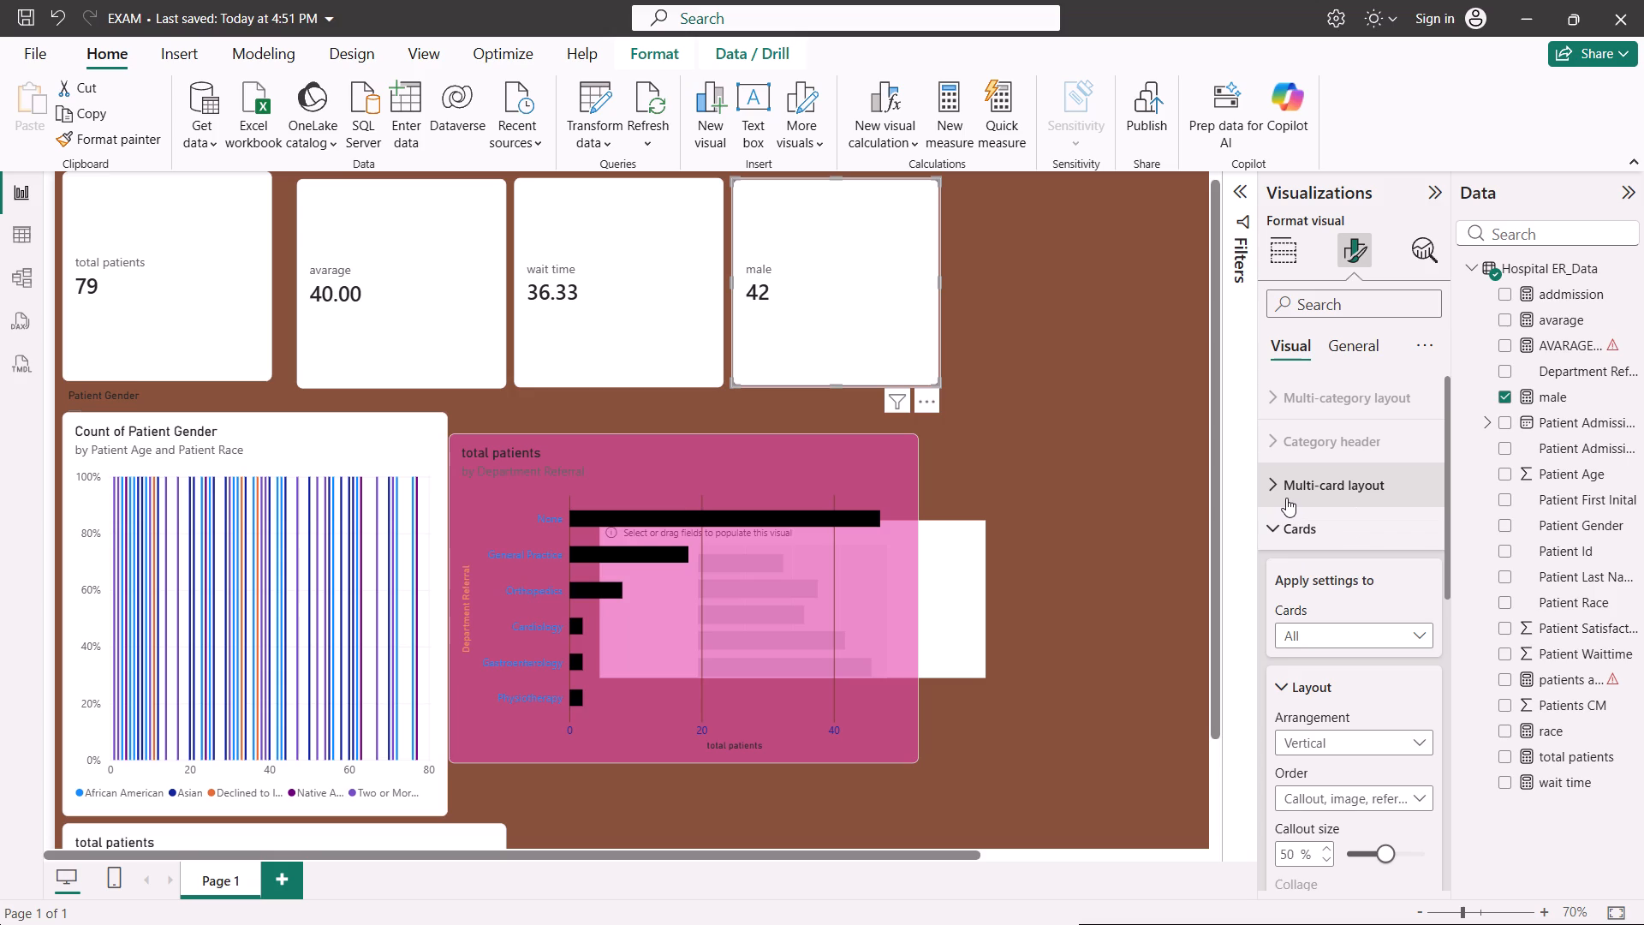
# Set the background colour in the male card's Multi-card layout settings to purple from the recent colours.
pyautogui.click(1286, 495)
pyautogui.scroll(-2, 1327, 642)
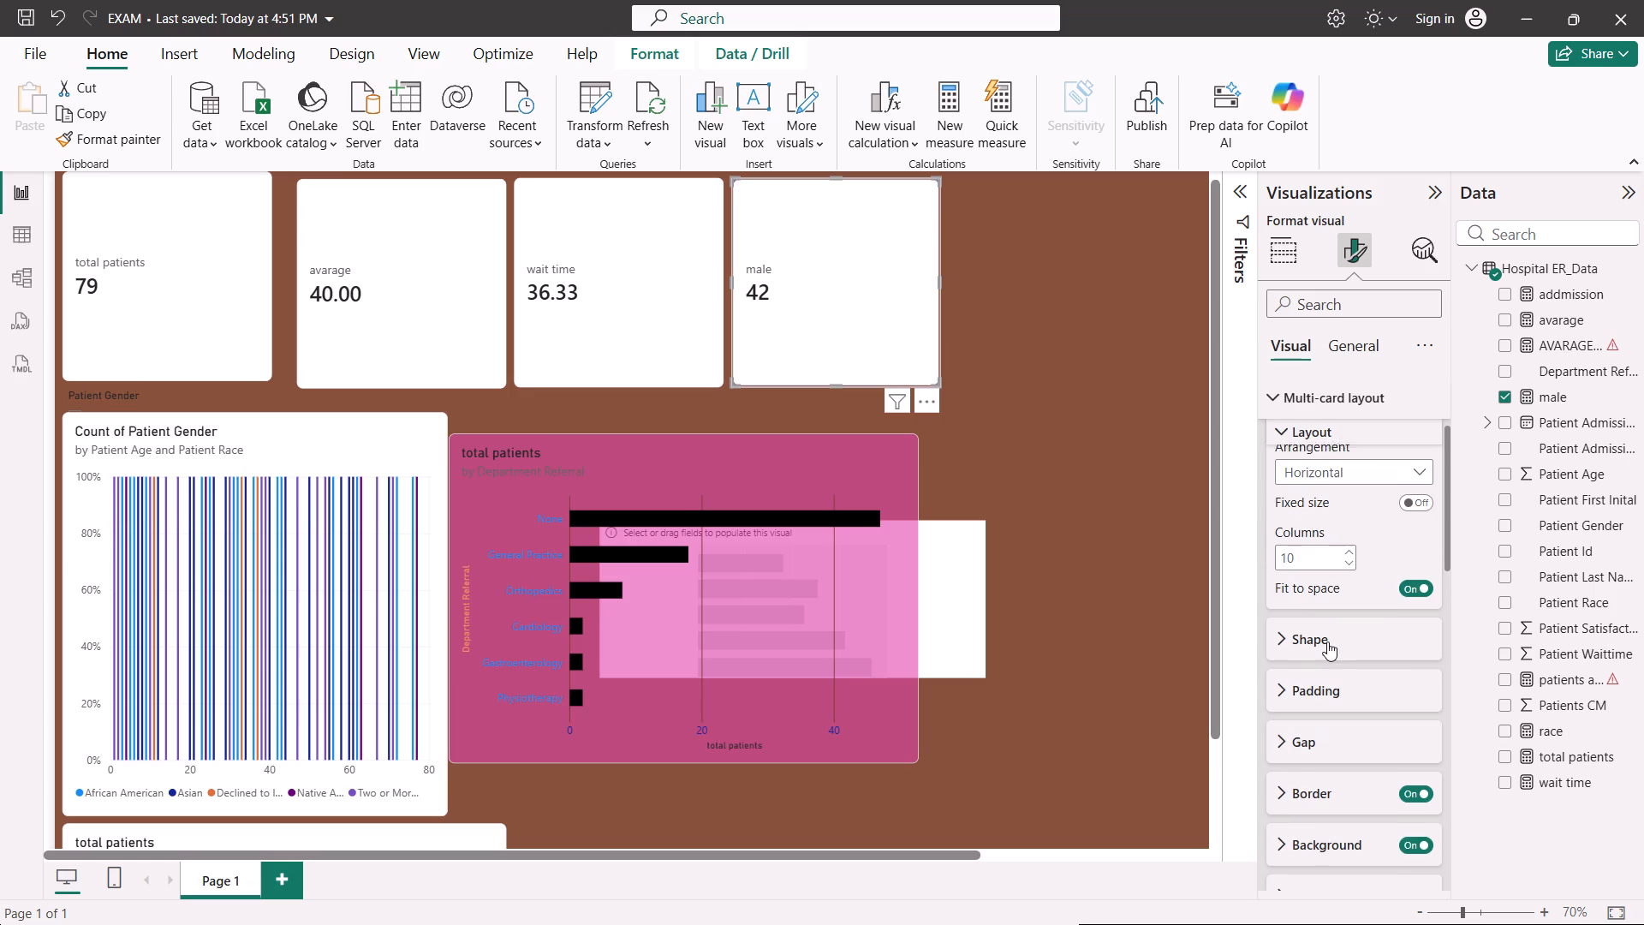
pyautogui.click(1299, 632)
pyautogui.scroll(-2, 1299, 632)
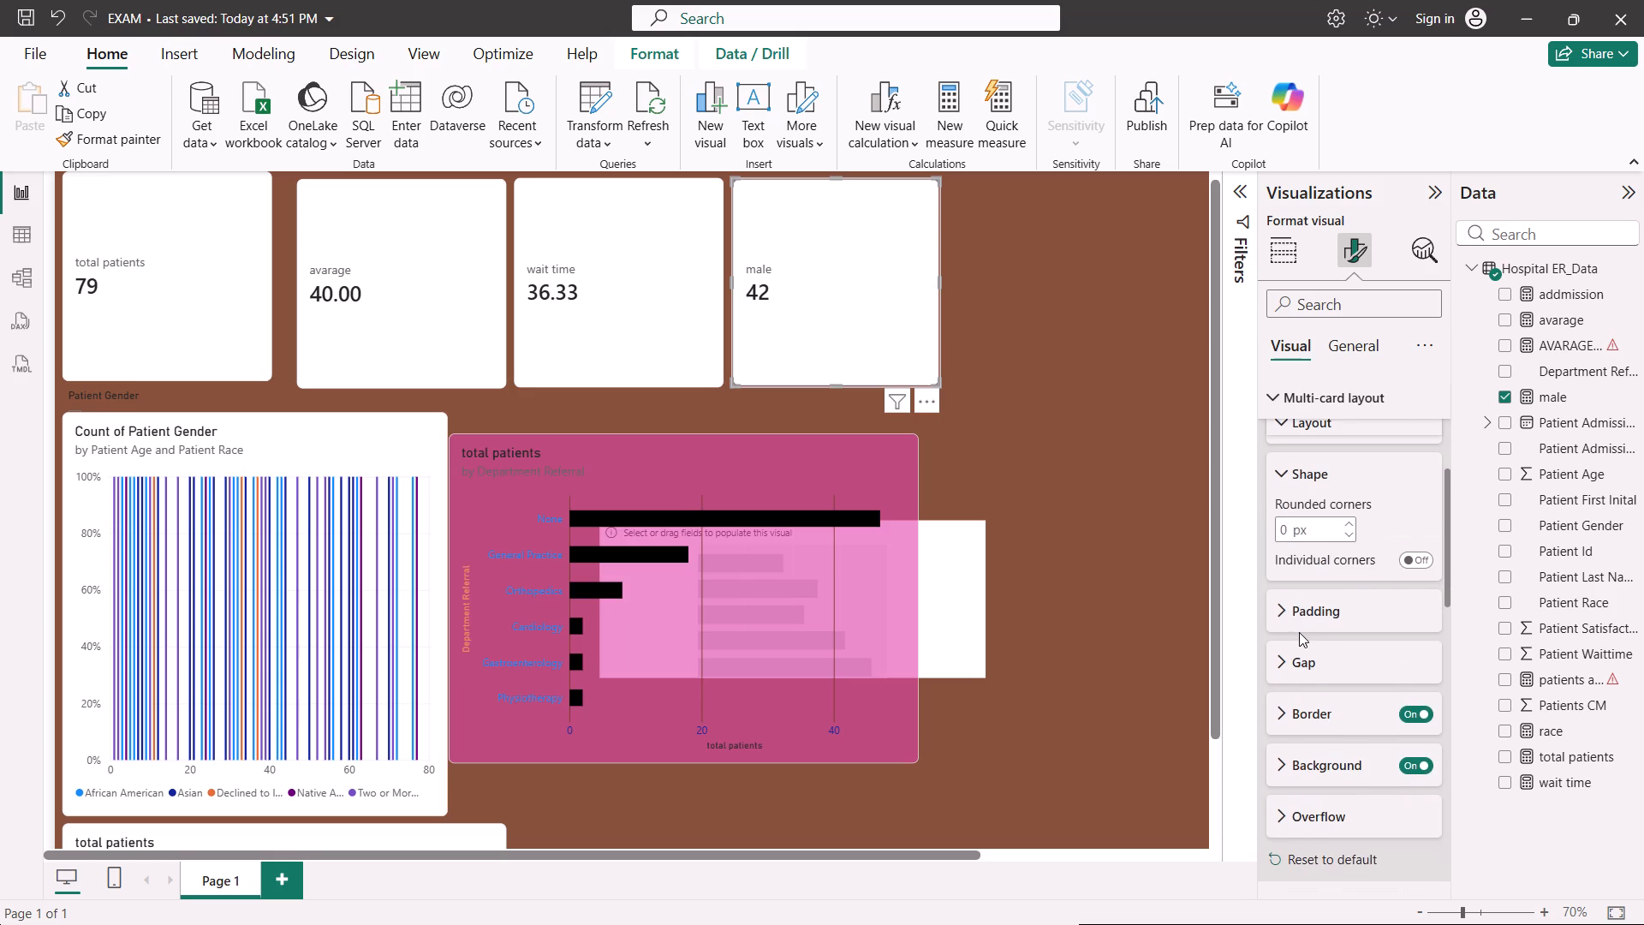
pyautogui.moveTo(1299, 632); pyautogui.dragTo(1279, 611)
pyautogui.click(1279, 611)
pyautogui.scroll(-1, 1279, 611)
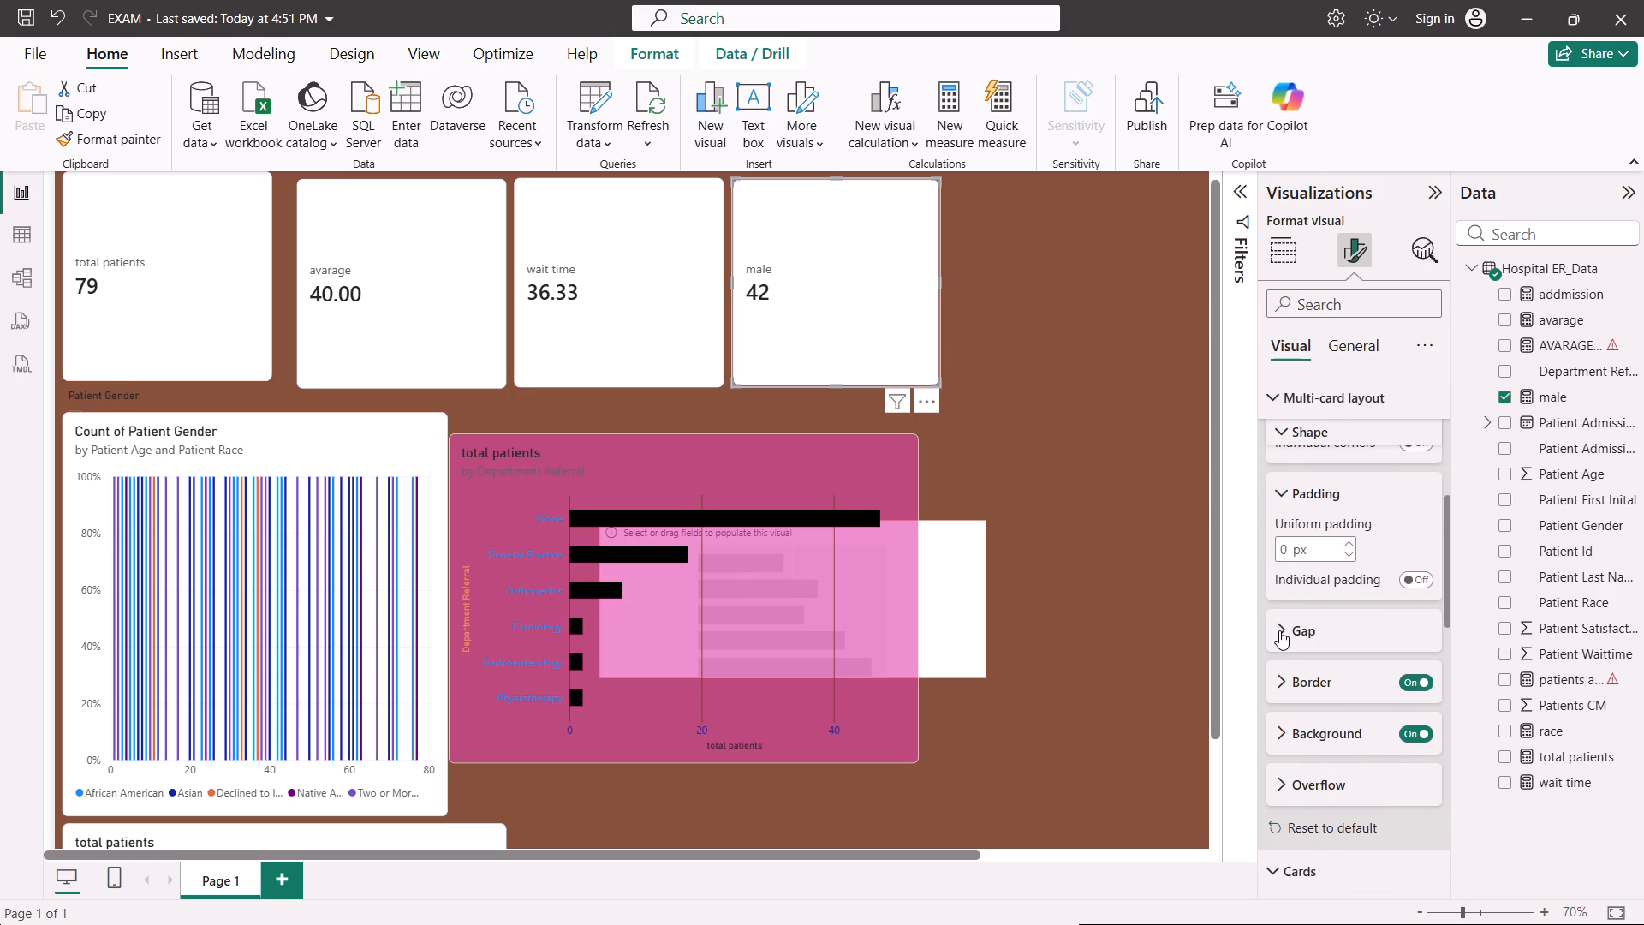
pyautogui.click(1280, 743)
pyautogui.scroll(-1, 1280, 743)
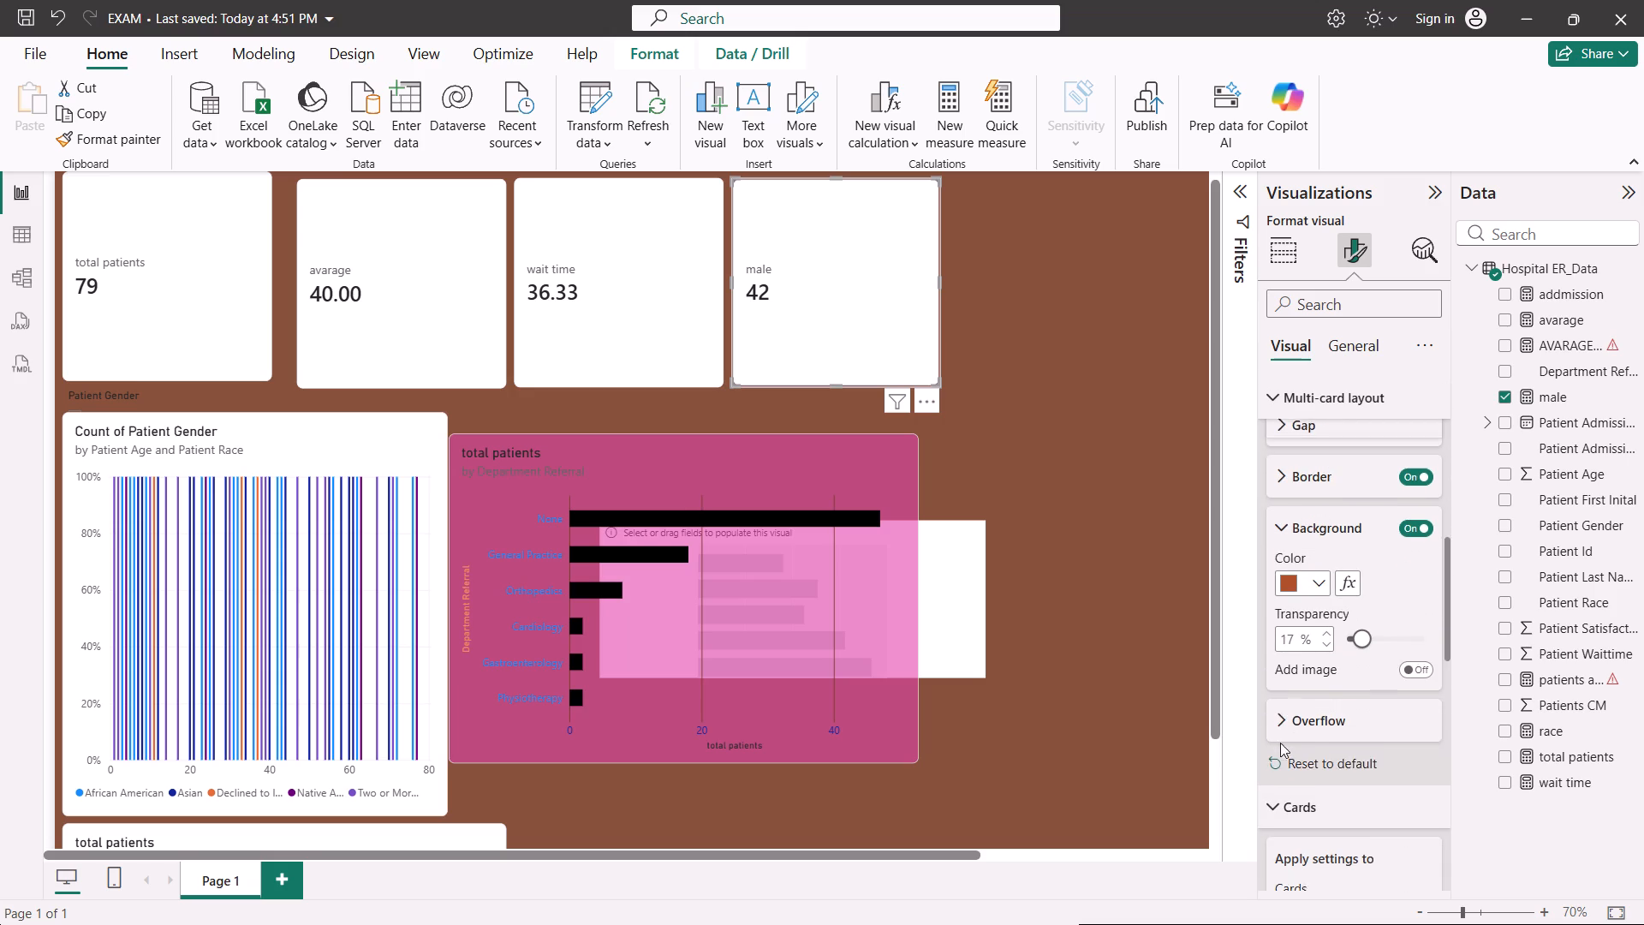
pyautogui.scroll(-1, 1280, 743)
pyautogui.click(1317, 564)
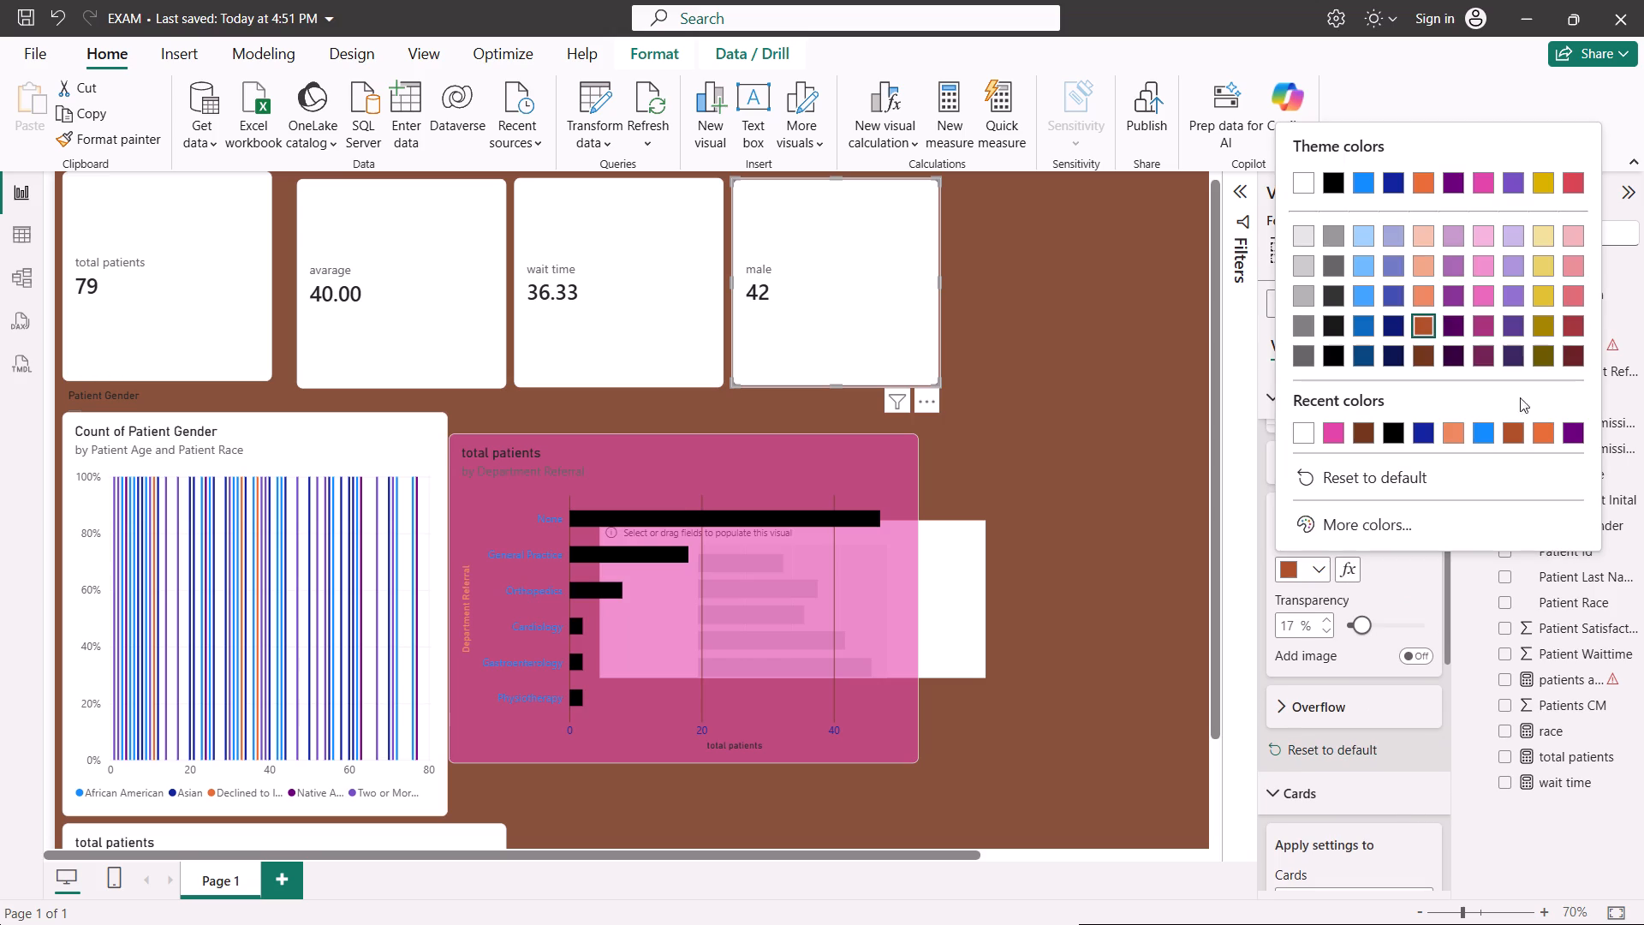
pyautogui.click(1567, 428)
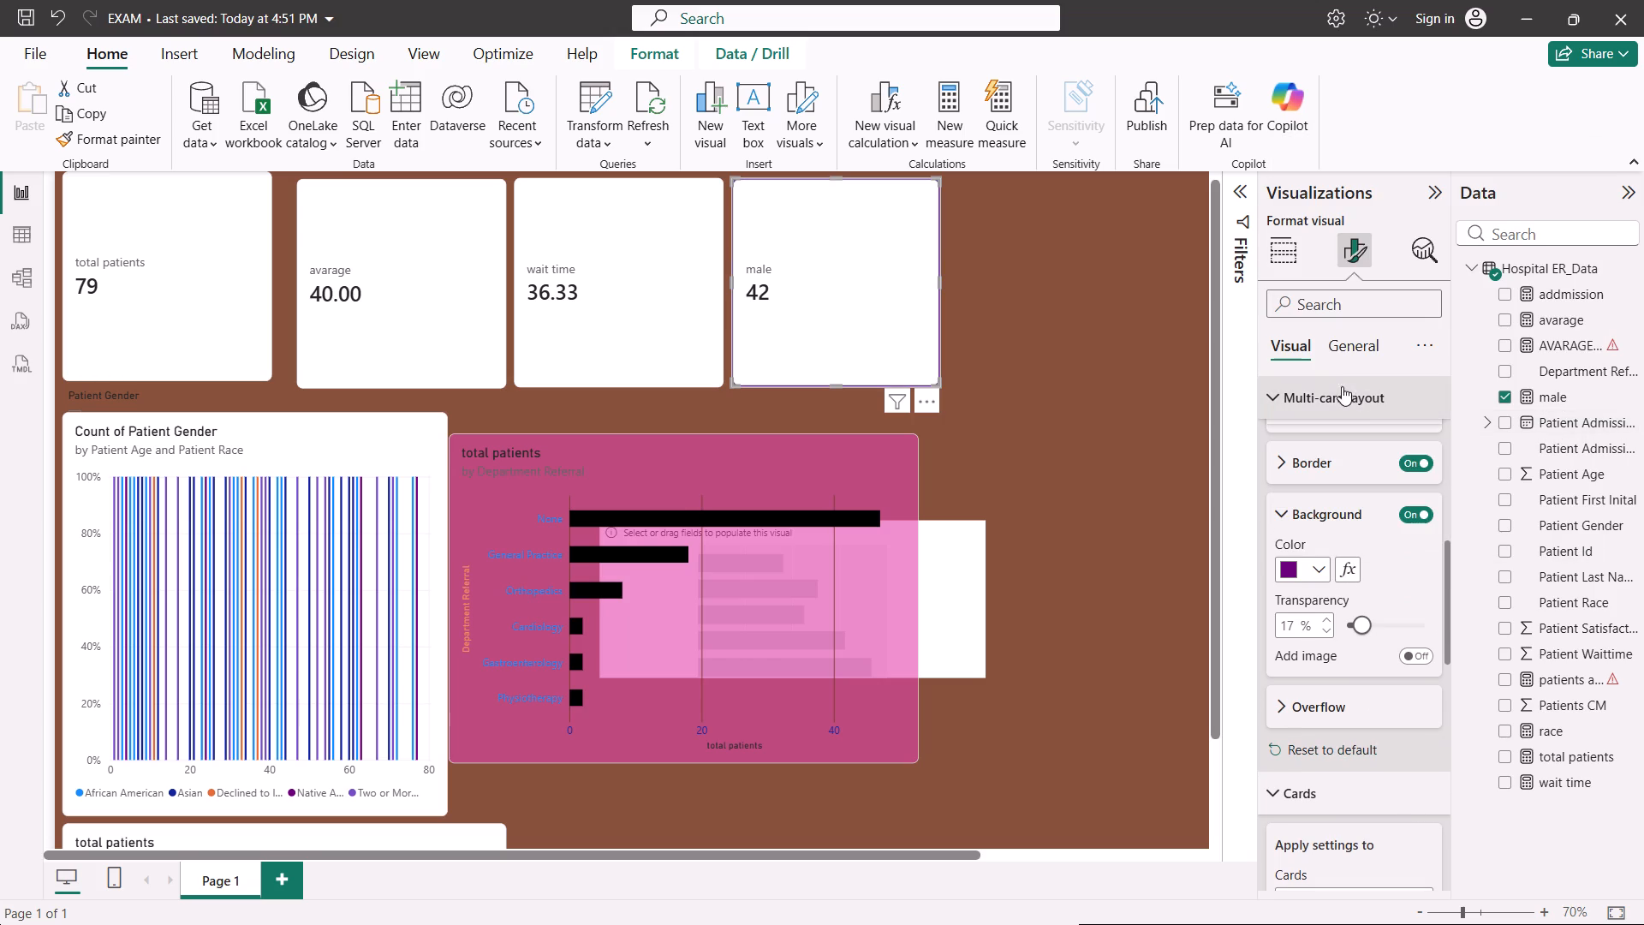
pyautogui.click(1084, 352)
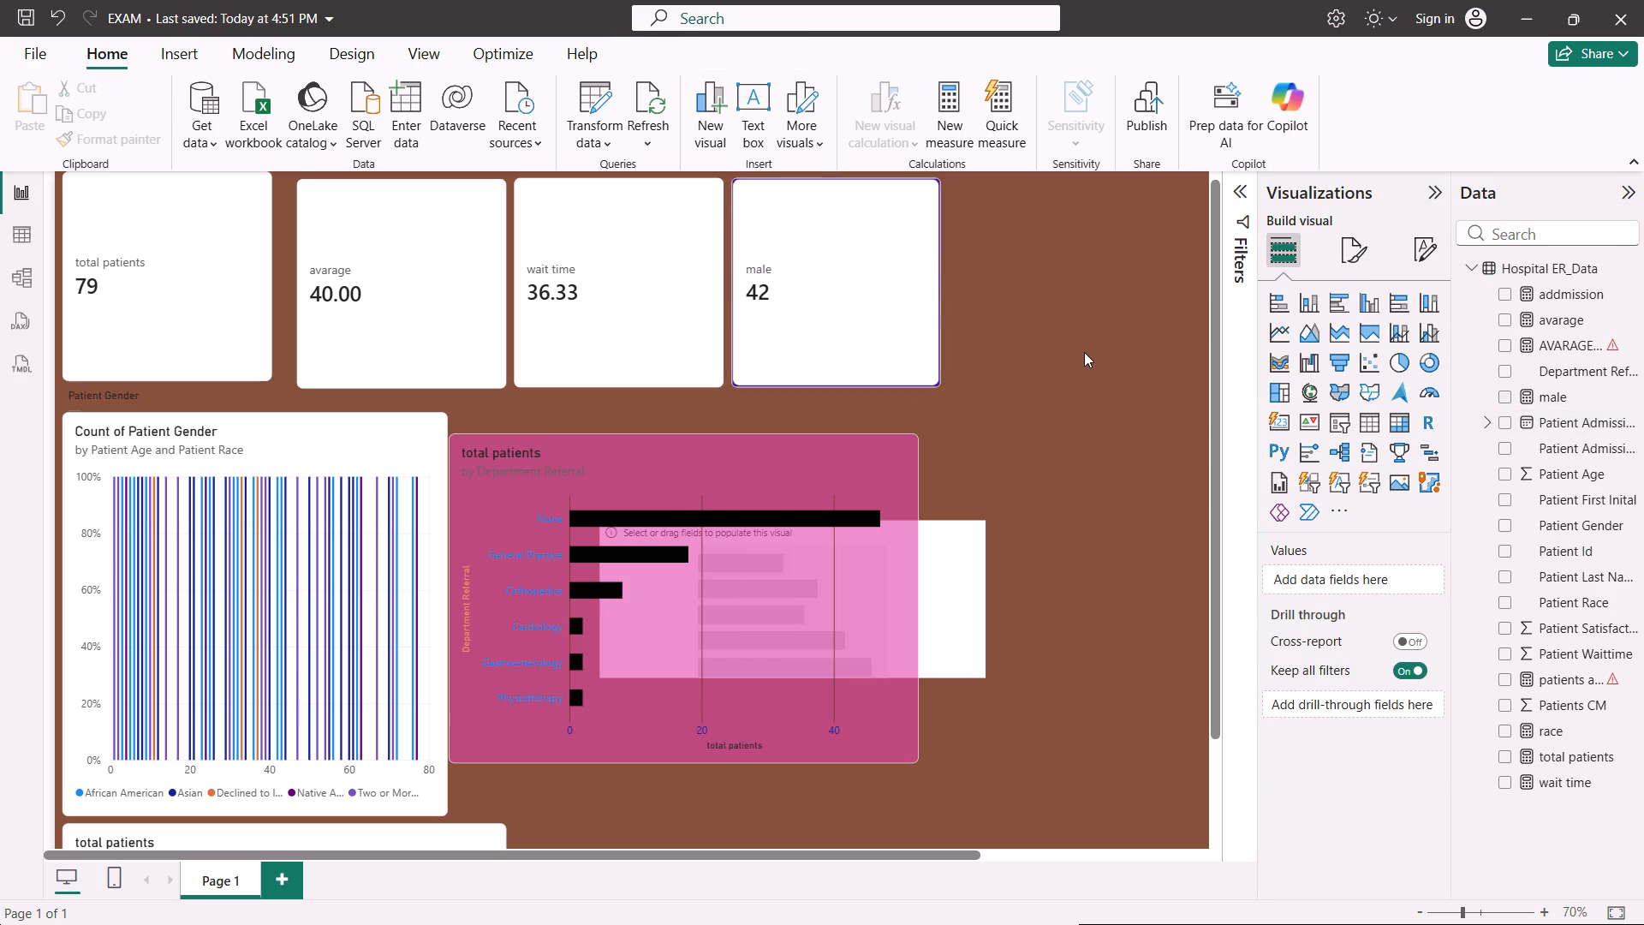
# Examine the male card's general properties, including size, position, padding and advanced options.
pyautogui.click(859, 296)
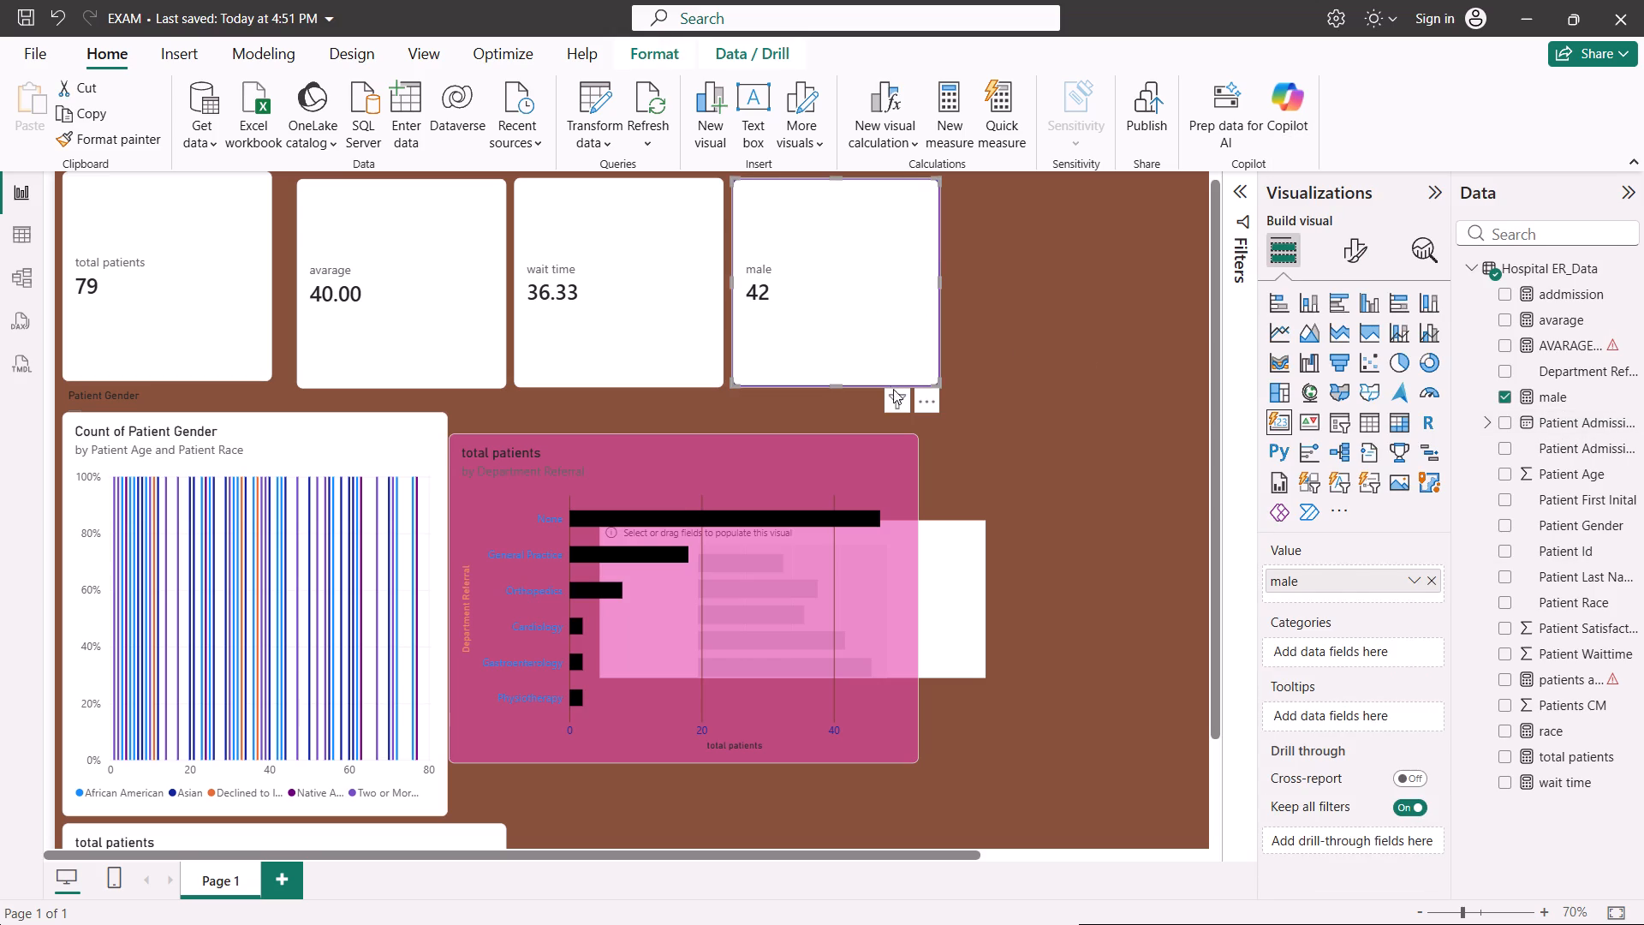
pyautogui.click(929, 401)
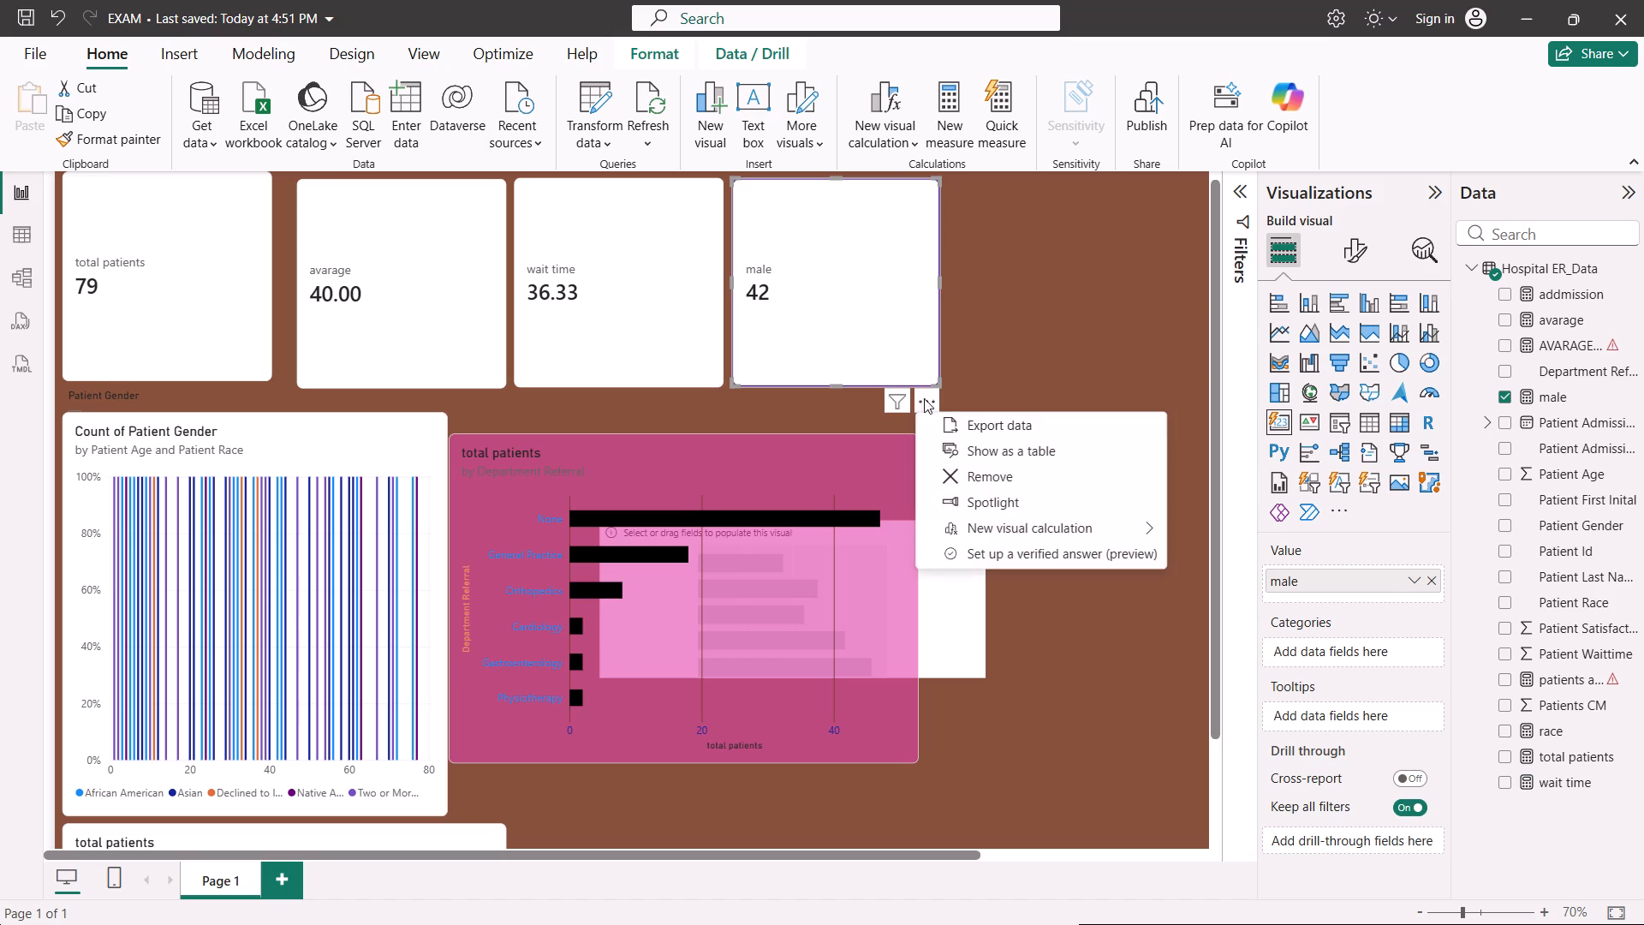
pyautogui.click(878, 307)
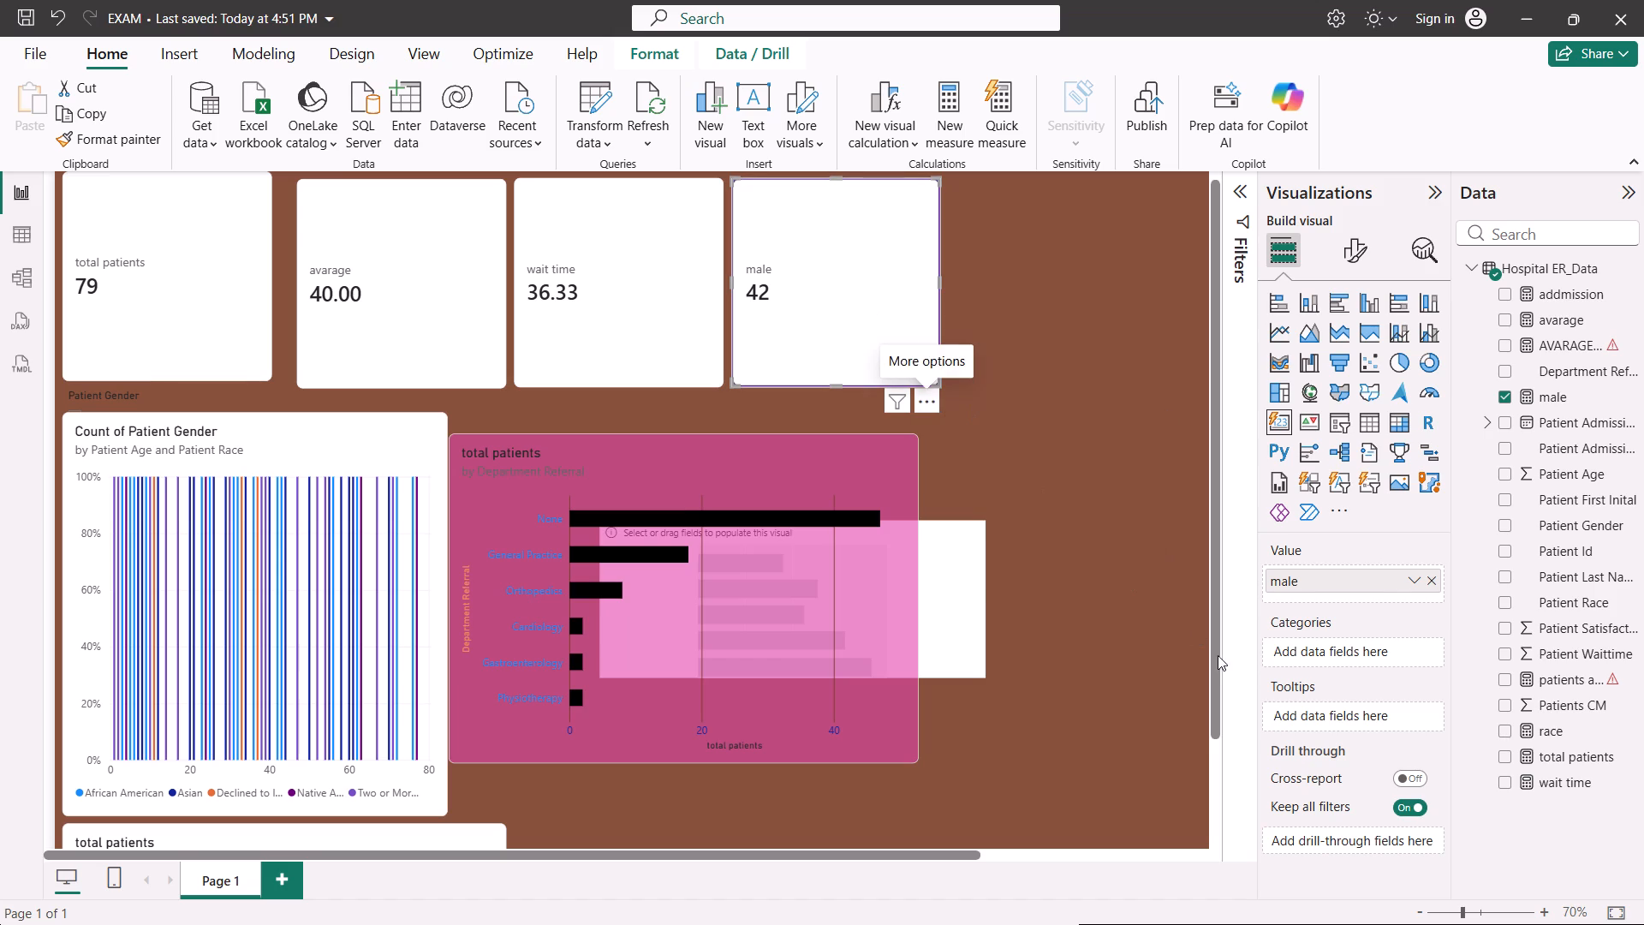
pyautogui.click(813, 319)
pyautogui.click(1364, 255)
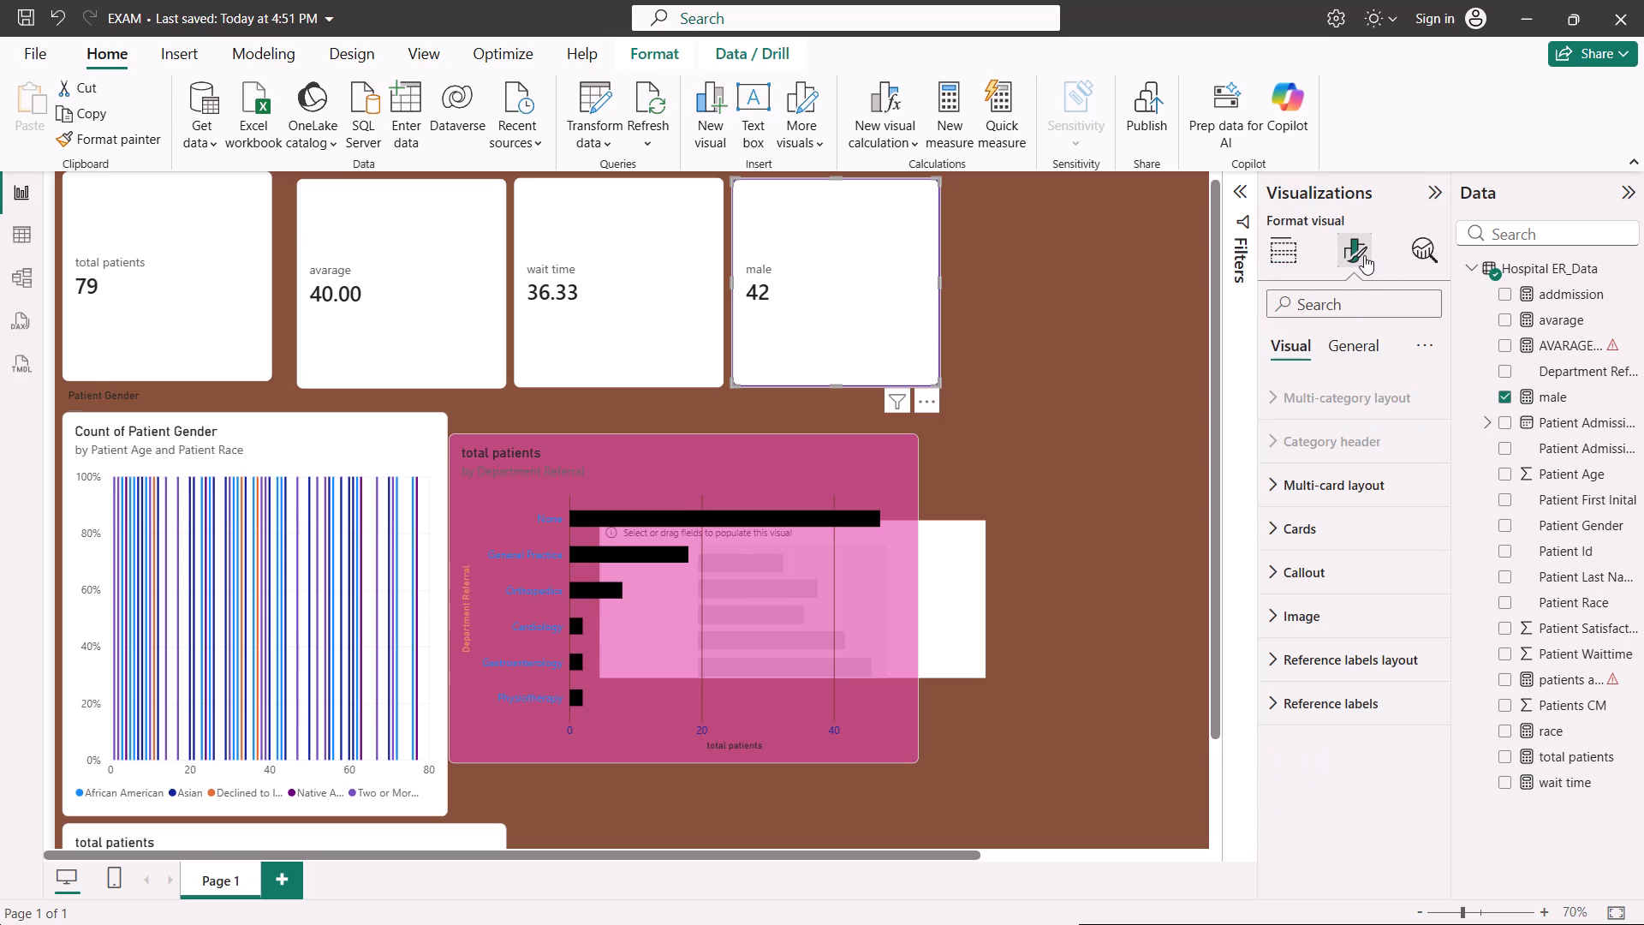
pyautogui.click(1345, 350)
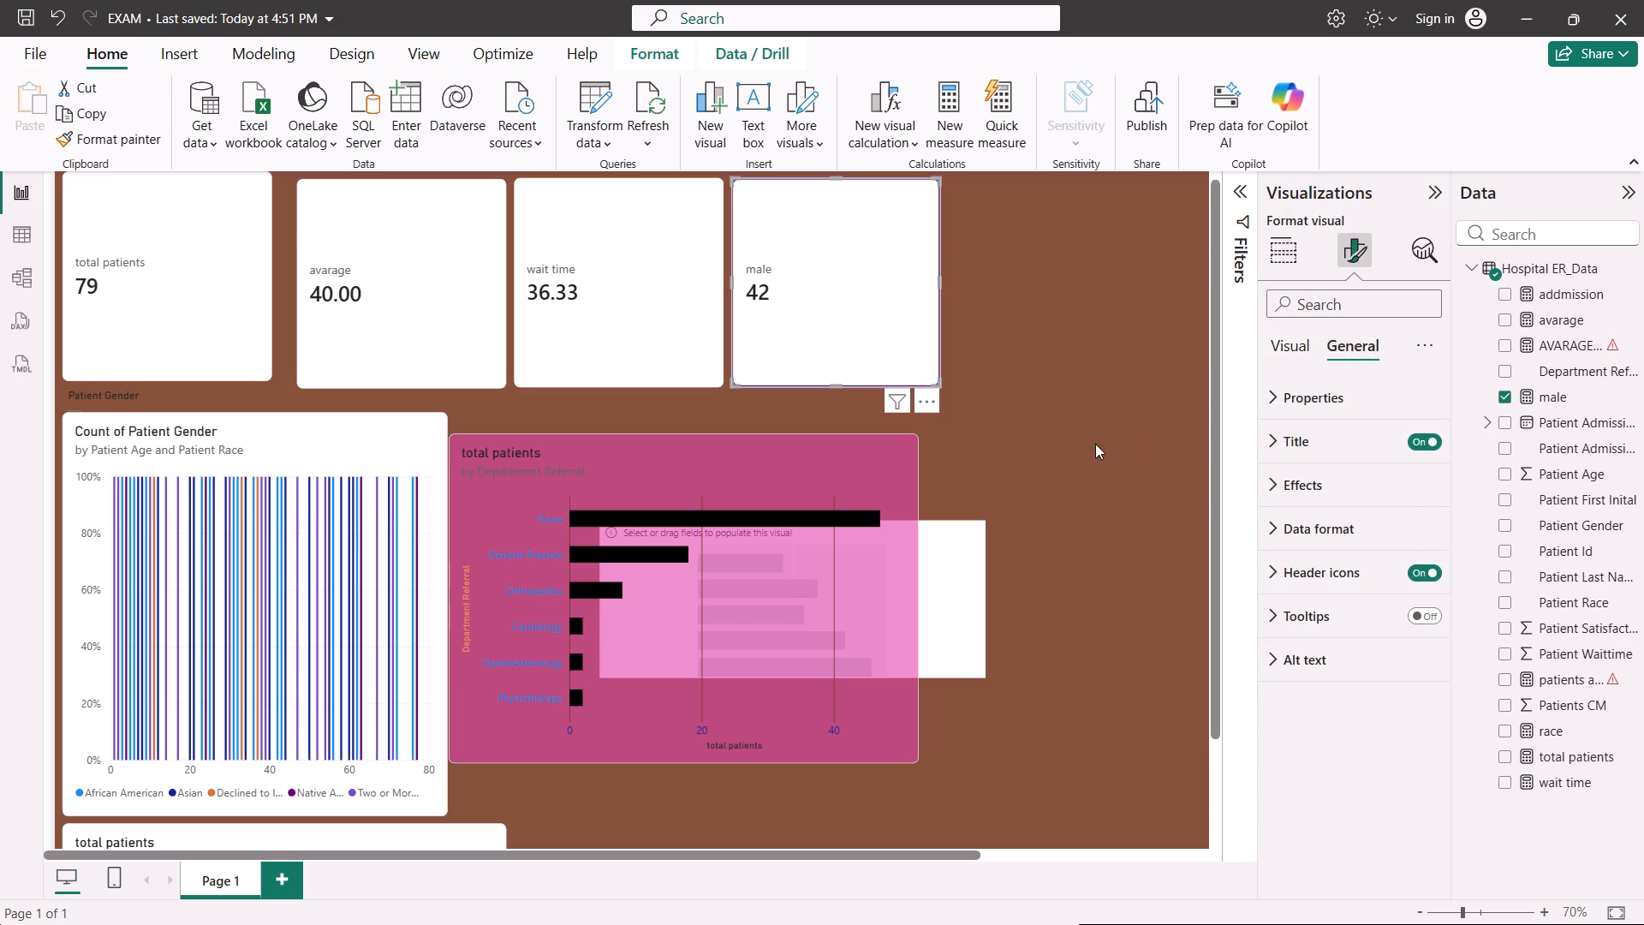
pyautogui.click(1279, 385)
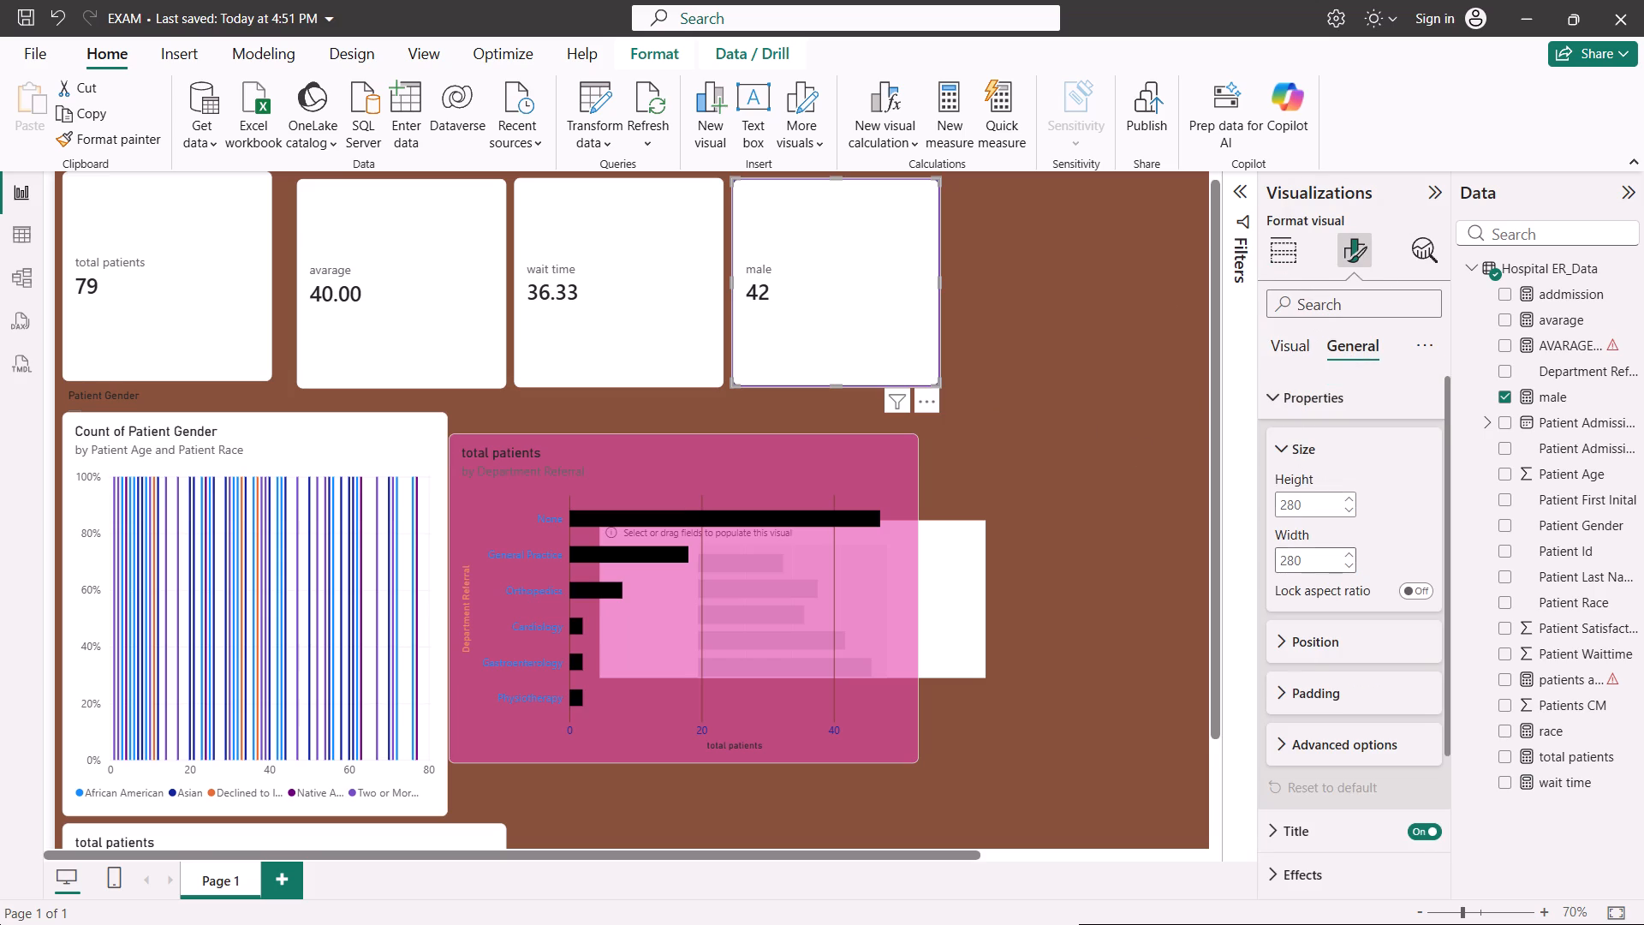
pyautogui.click(1278, 642)
pyautogui.scroll(-2, 1278, 642)
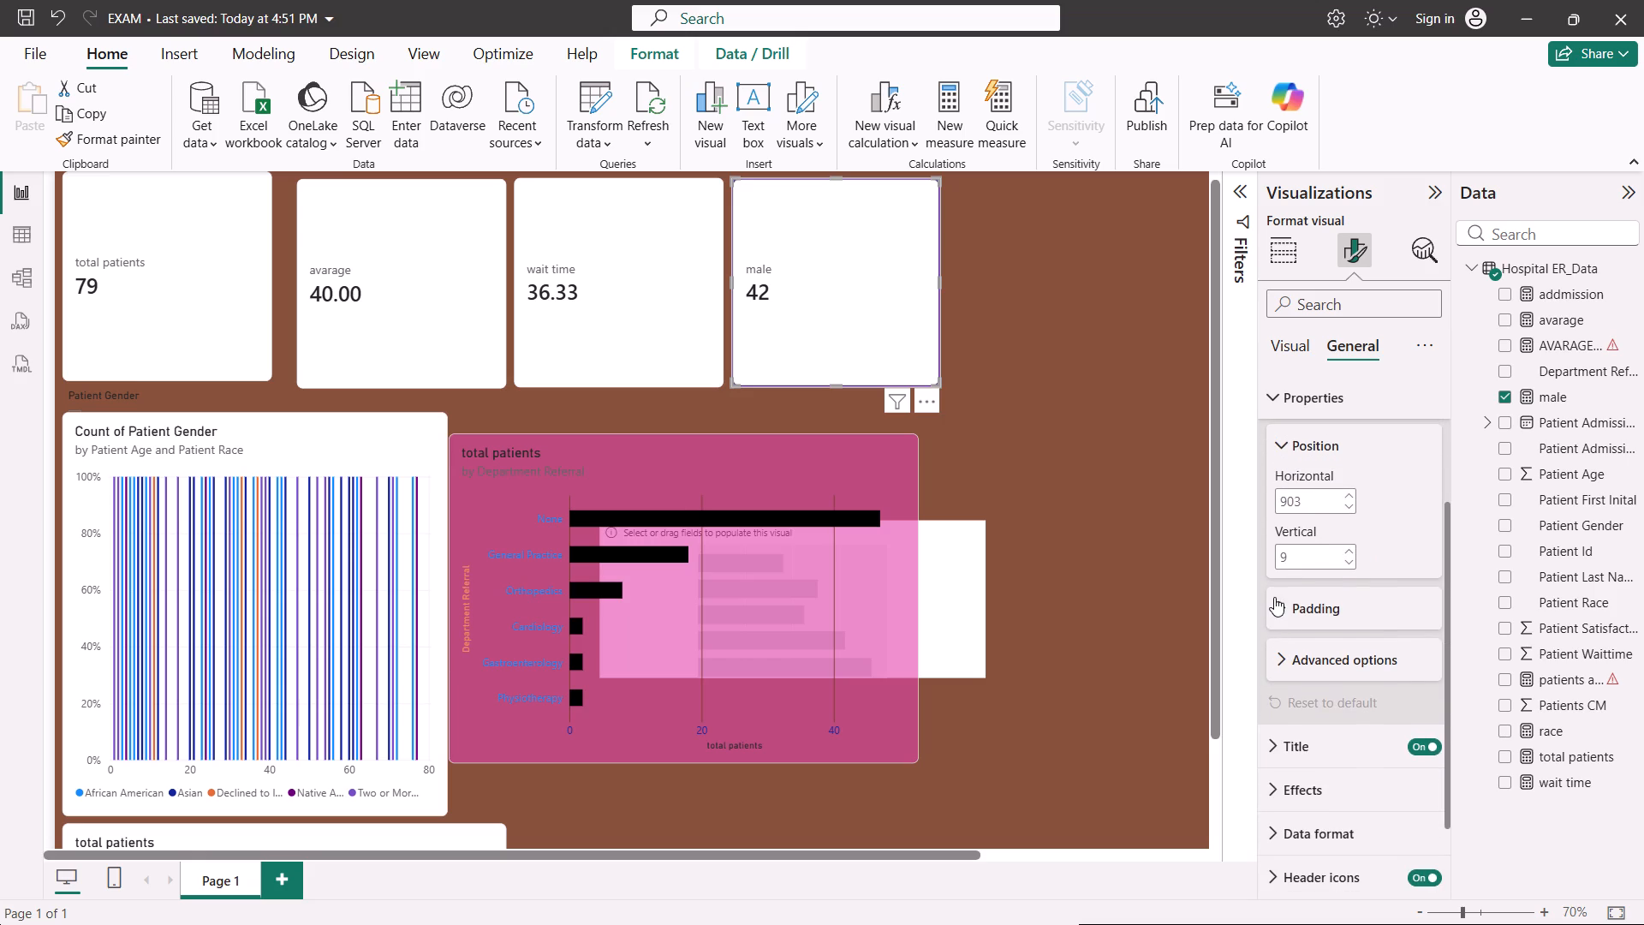
pyautogui.click(1271, 598)
pyautogui.scroll(-2, 1271, 598)
pyautogui.click(1271, 598)
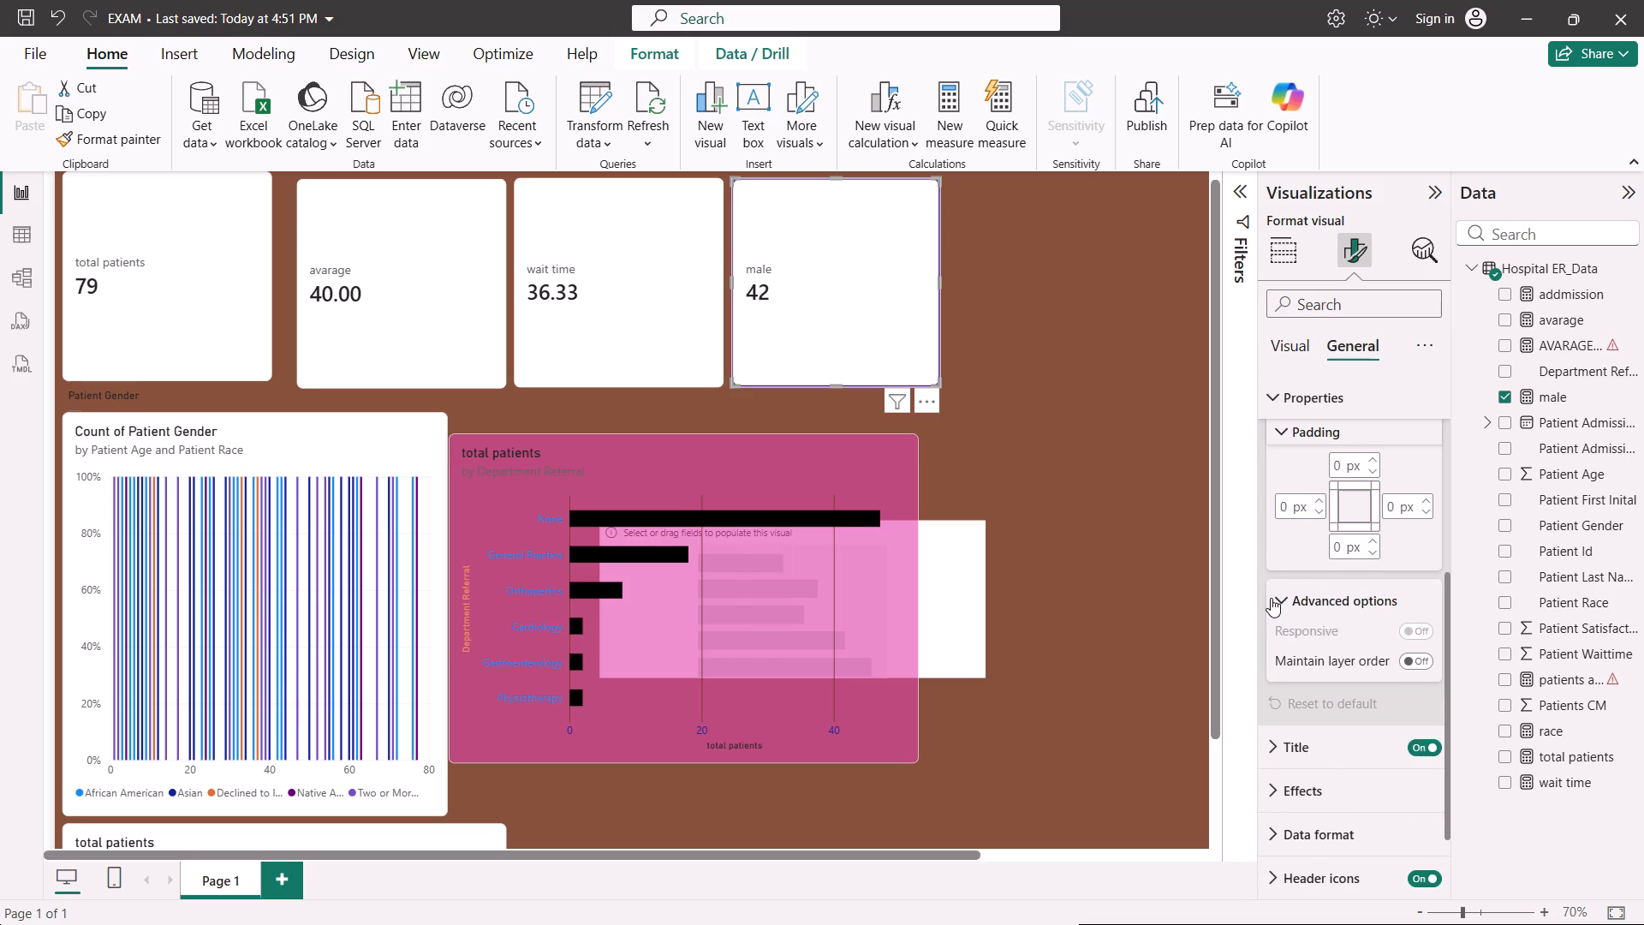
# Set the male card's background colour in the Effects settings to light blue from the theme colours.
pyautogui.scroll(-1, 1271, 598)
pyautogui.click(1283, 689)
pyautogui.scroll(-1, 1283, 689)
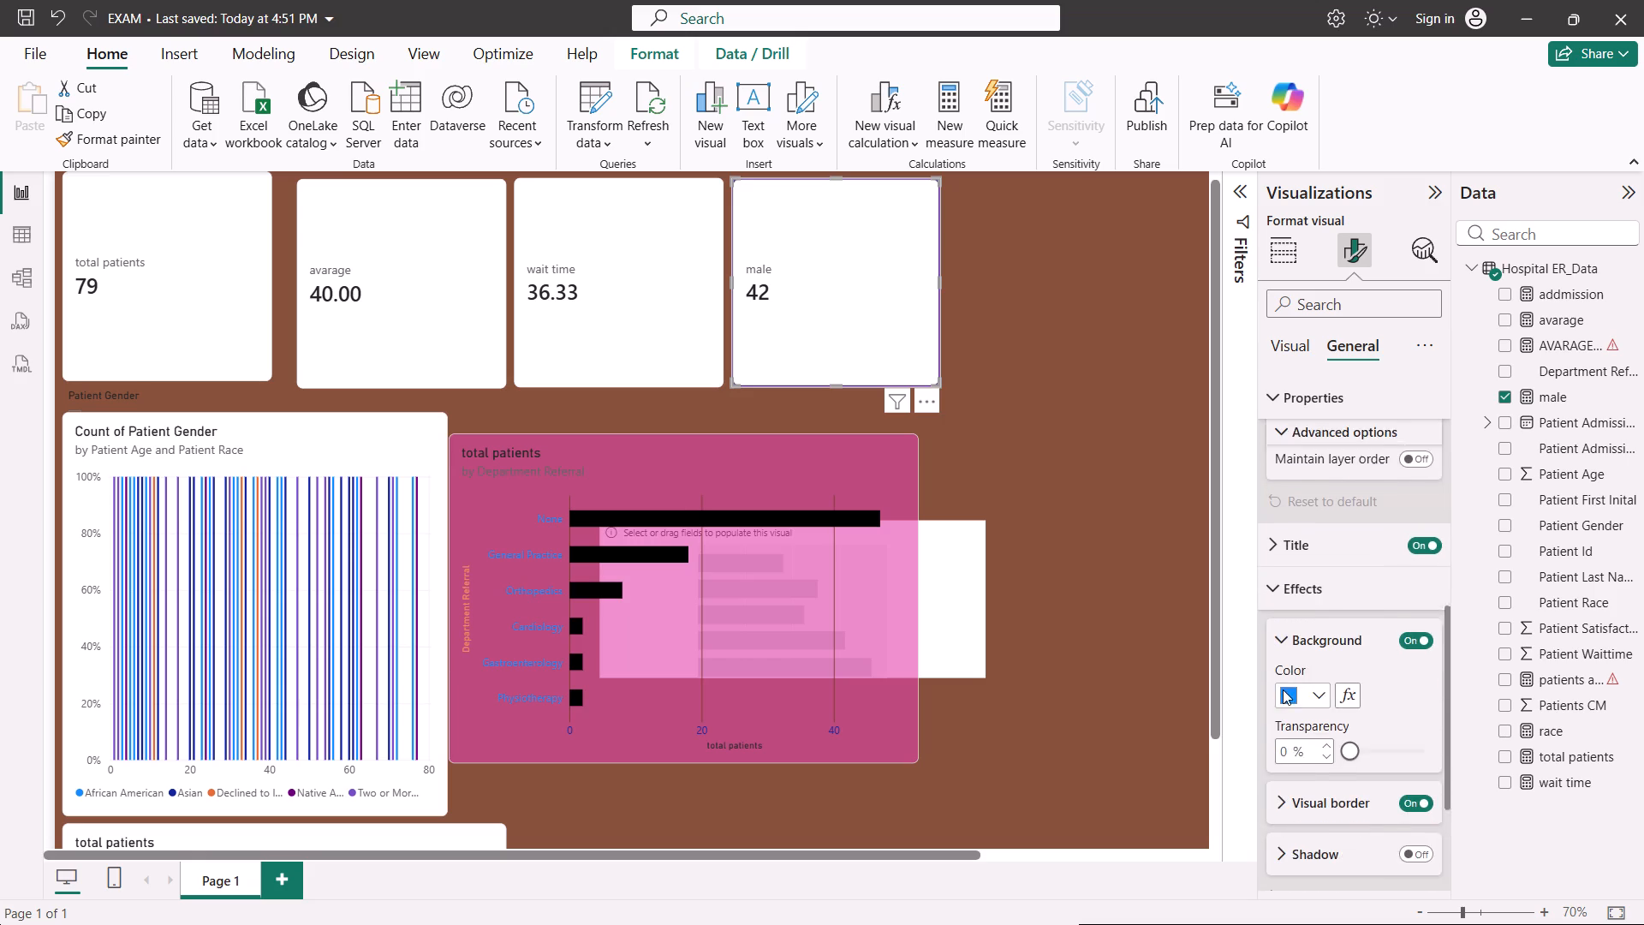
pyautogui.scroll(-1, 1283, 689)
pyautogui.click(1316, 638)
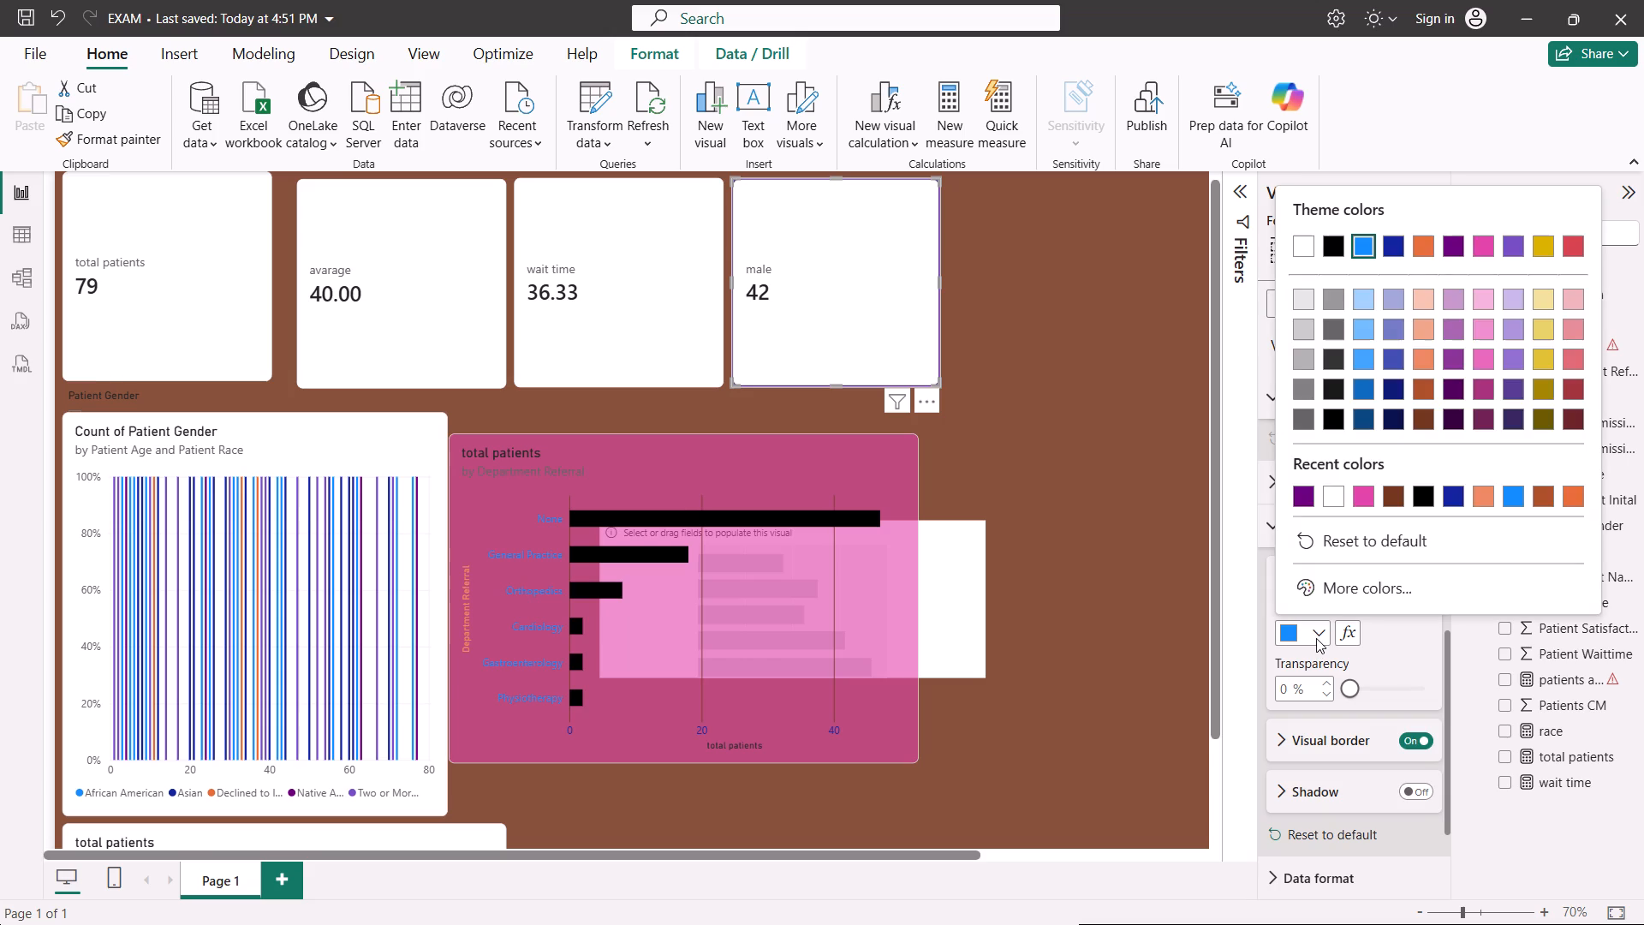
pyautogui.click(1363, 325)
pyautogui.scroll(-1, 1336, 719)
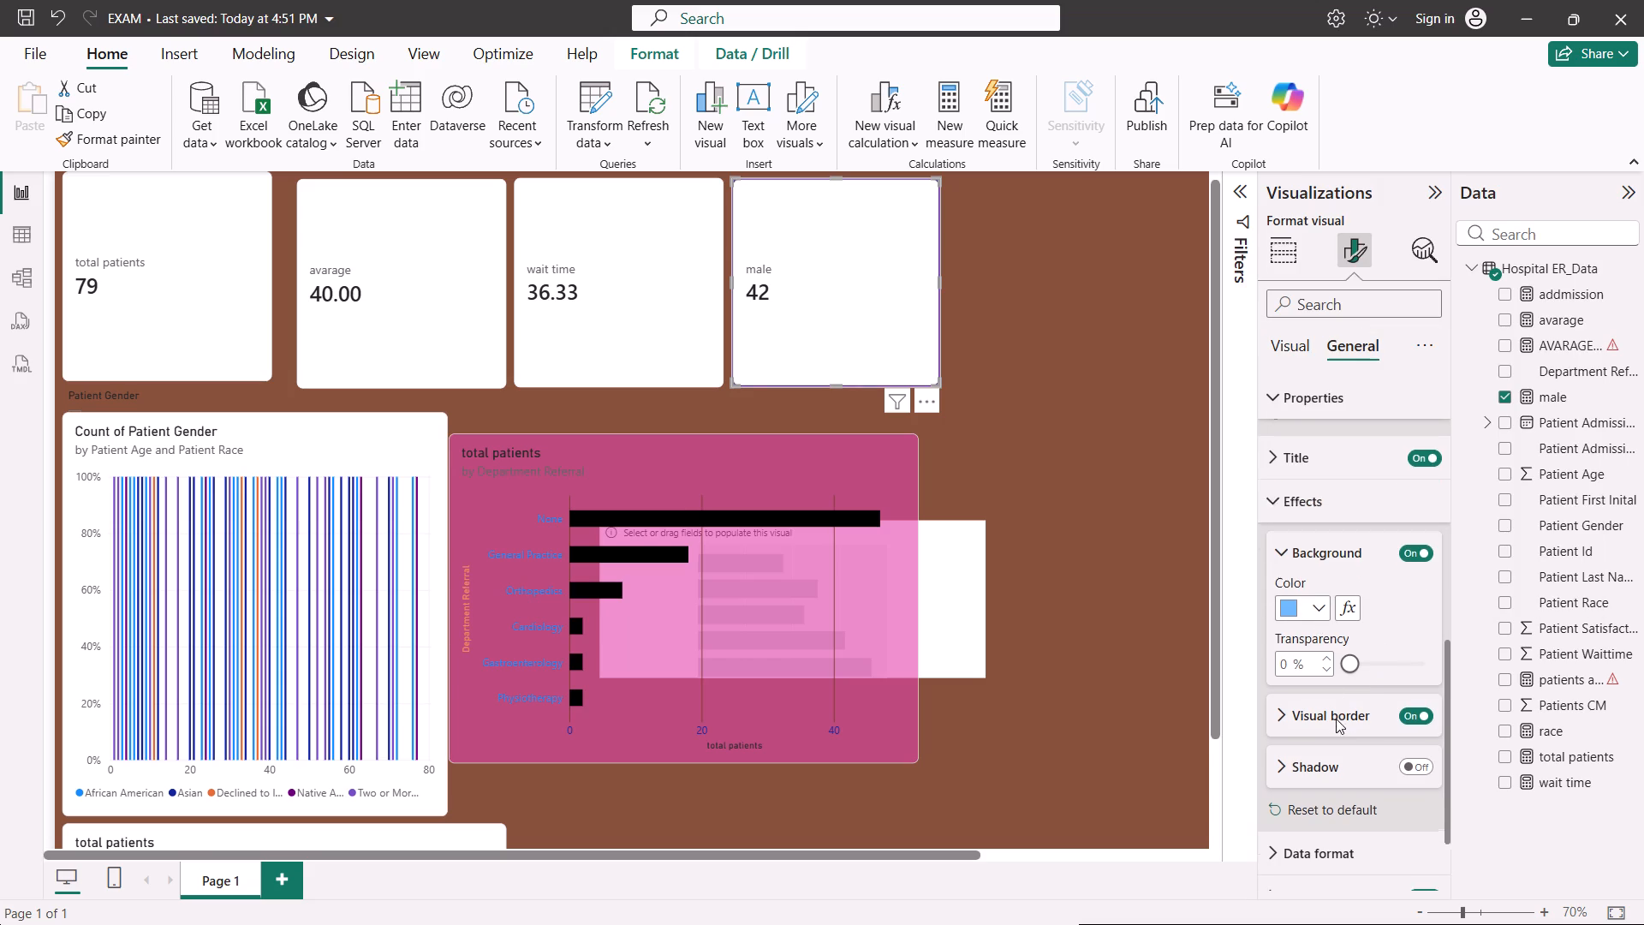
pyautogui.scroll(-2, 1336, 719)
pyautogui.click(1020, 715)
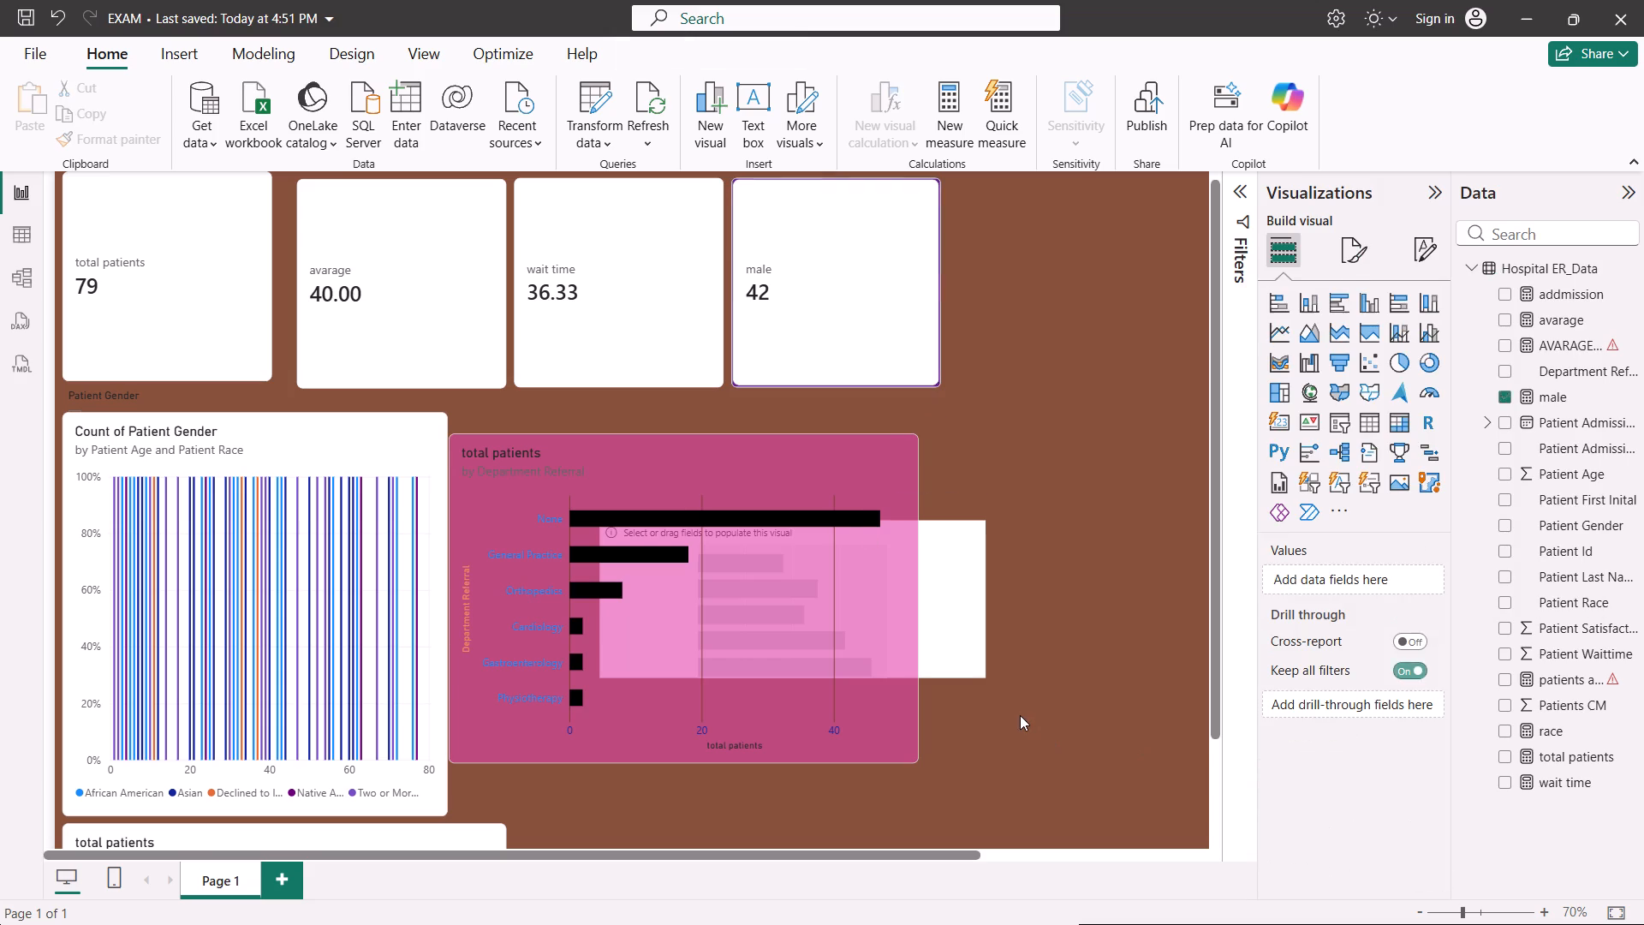
# Copy the Department Referral bar chart's formatting onto the male card with Format Painter.
pyautogui.click(849, 502)
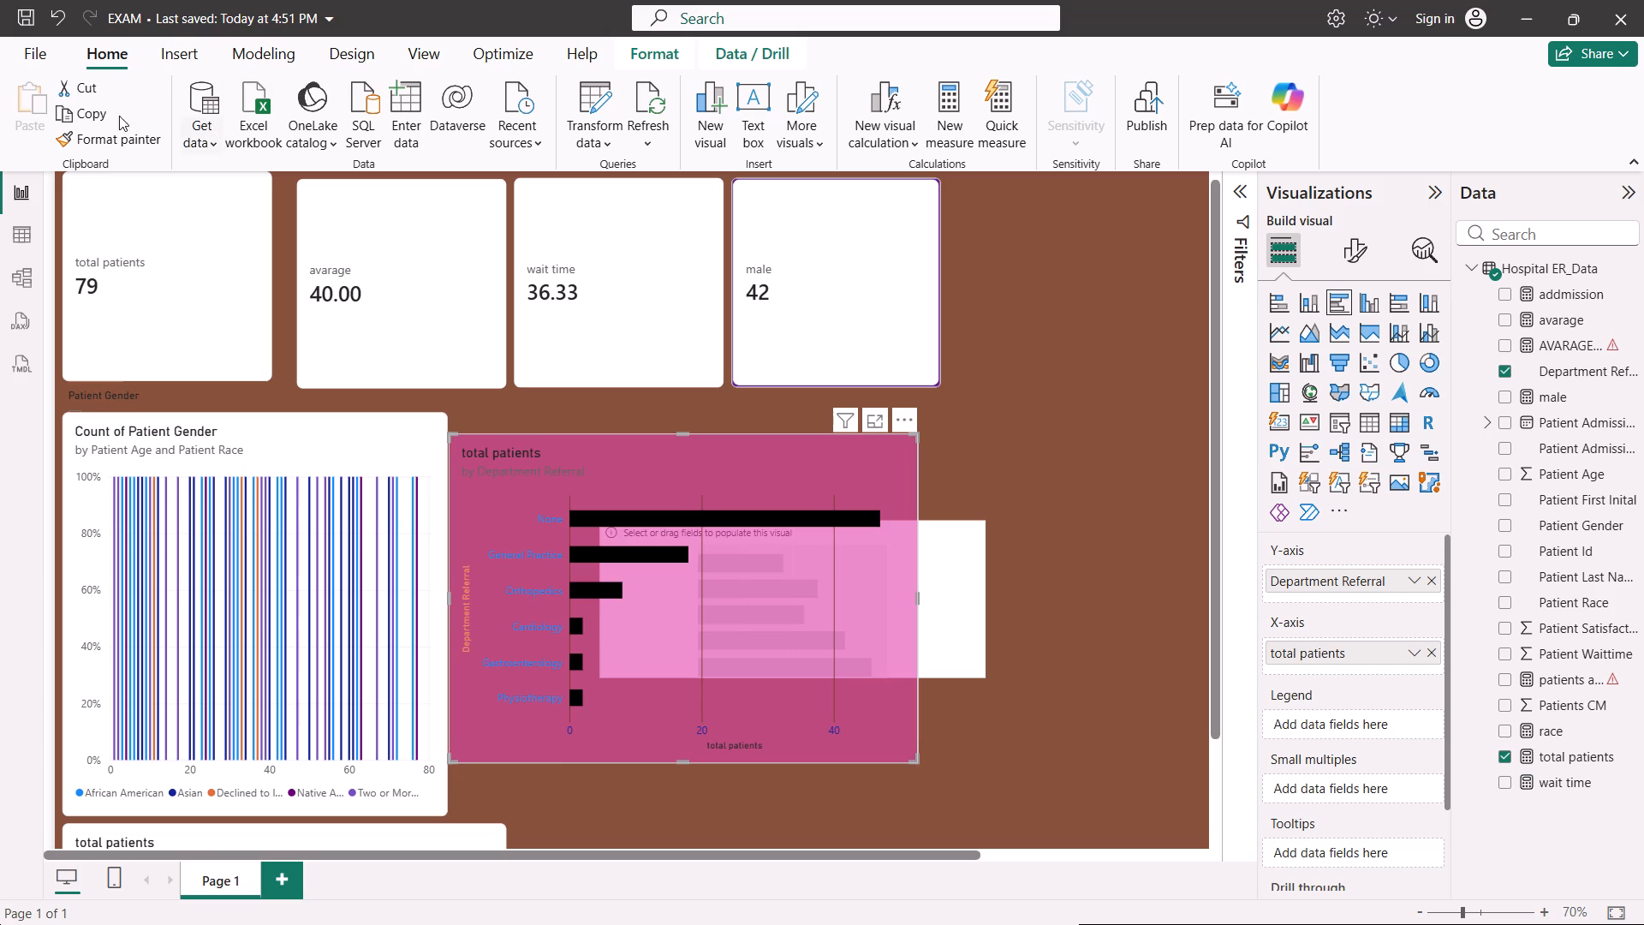
pyautogui.click(116, 129)
pyautogui.click(807, 204)
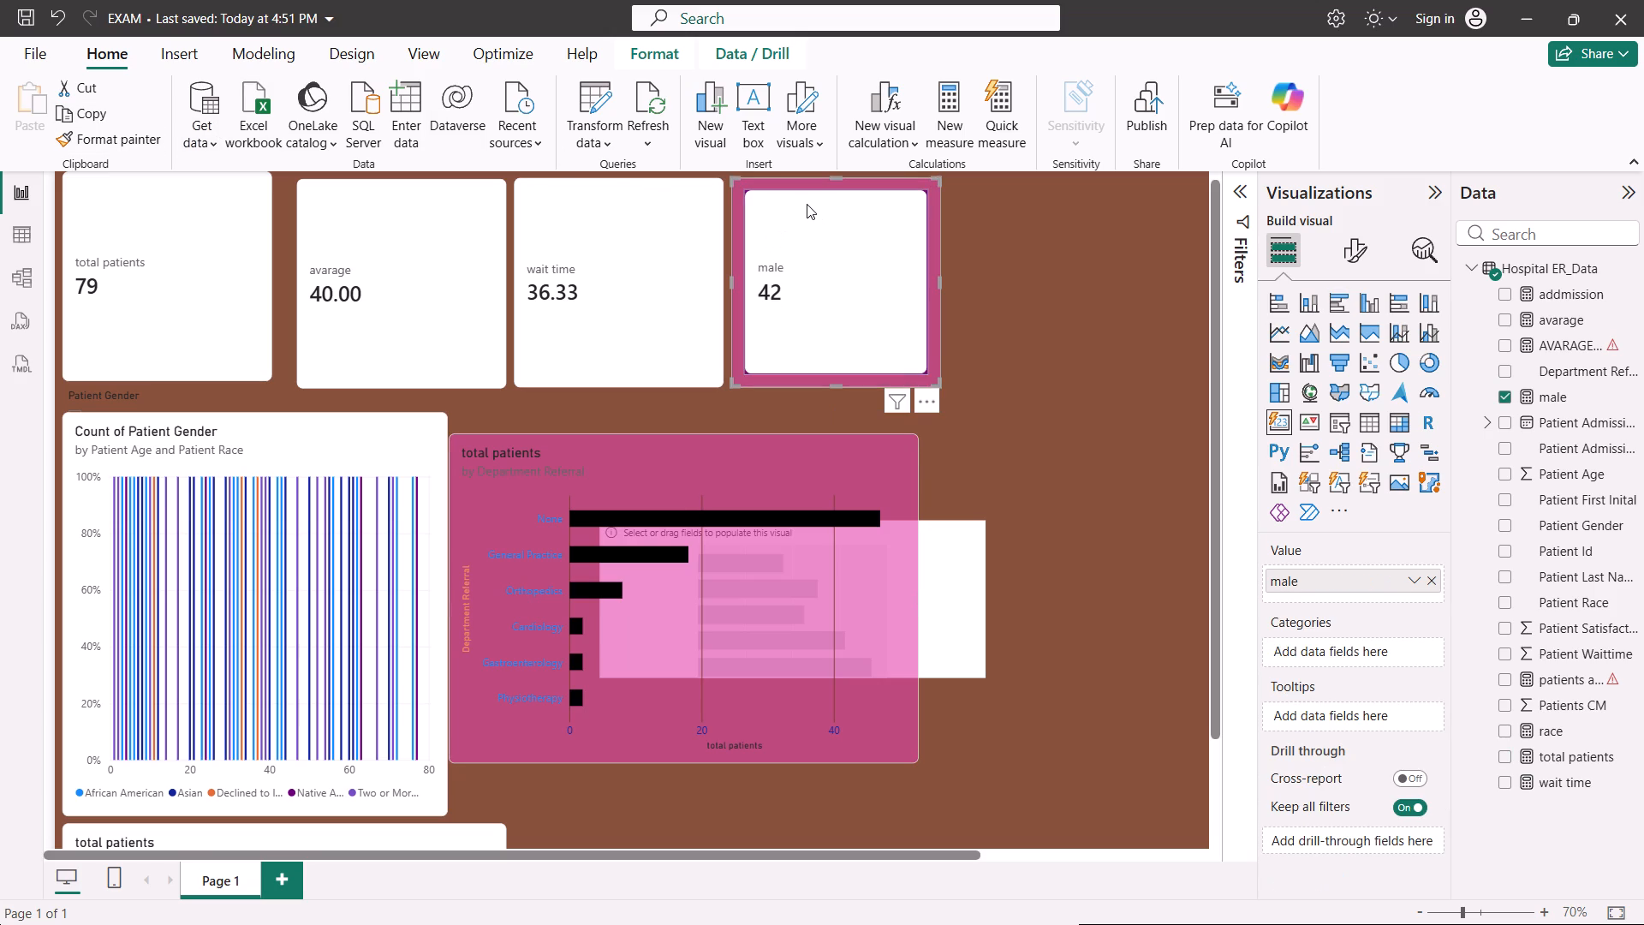
pyautogui.click(845, 356)
# Move the male card slightly farther from the wait time card.
pyautogui.moveTo(837, 263); pyautogui.dragTo(843, 272)
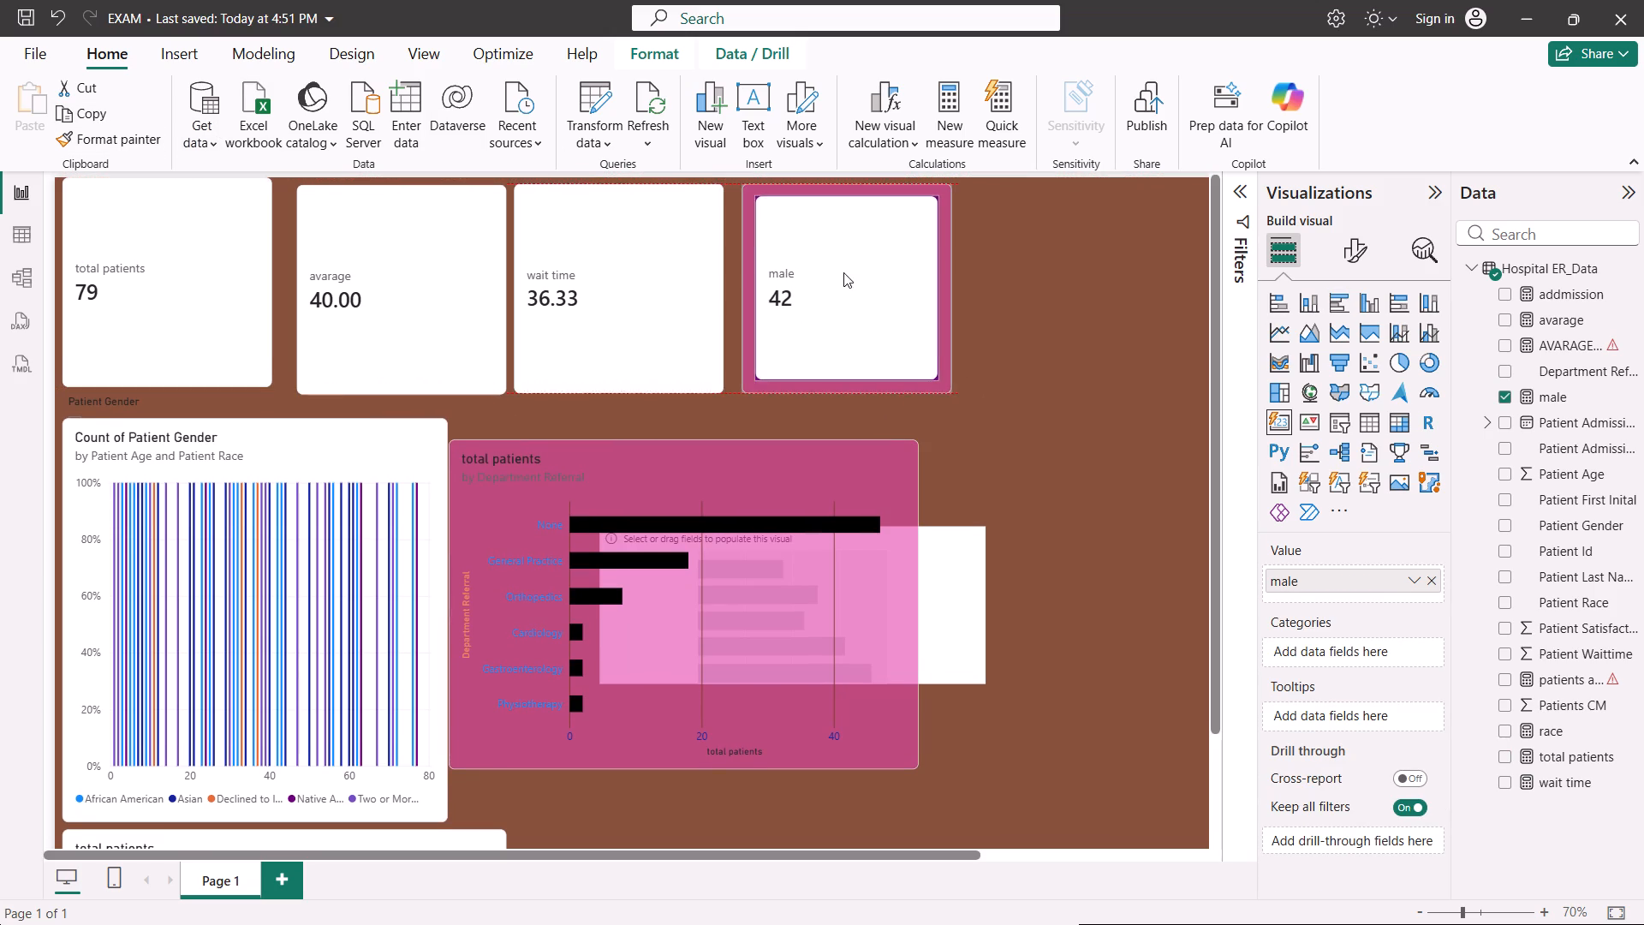
pyautogui.moveTo(843, 272); pyautogui.dragTo(843, 277)
pyautogui.click(843, 277)
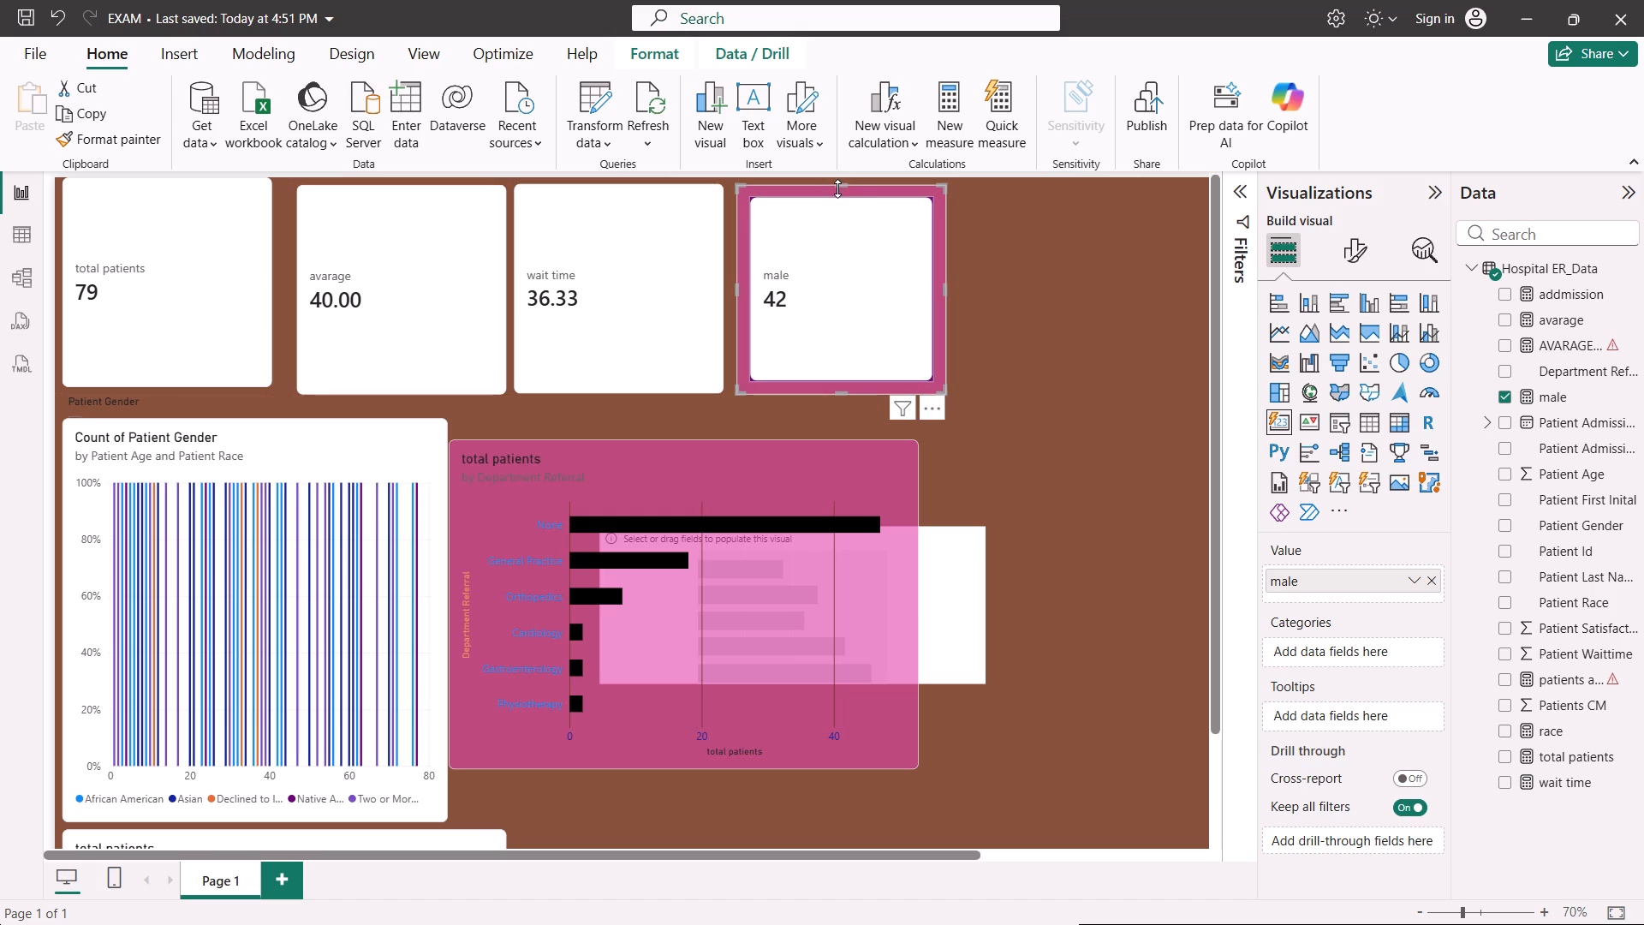
# Set the male card's background colour in the Effects settings to light blue from the recent colours.
pyautogui.click(841, 260)
pyautogui.click(1366, 253)
pyautogui.click(1362, 343)
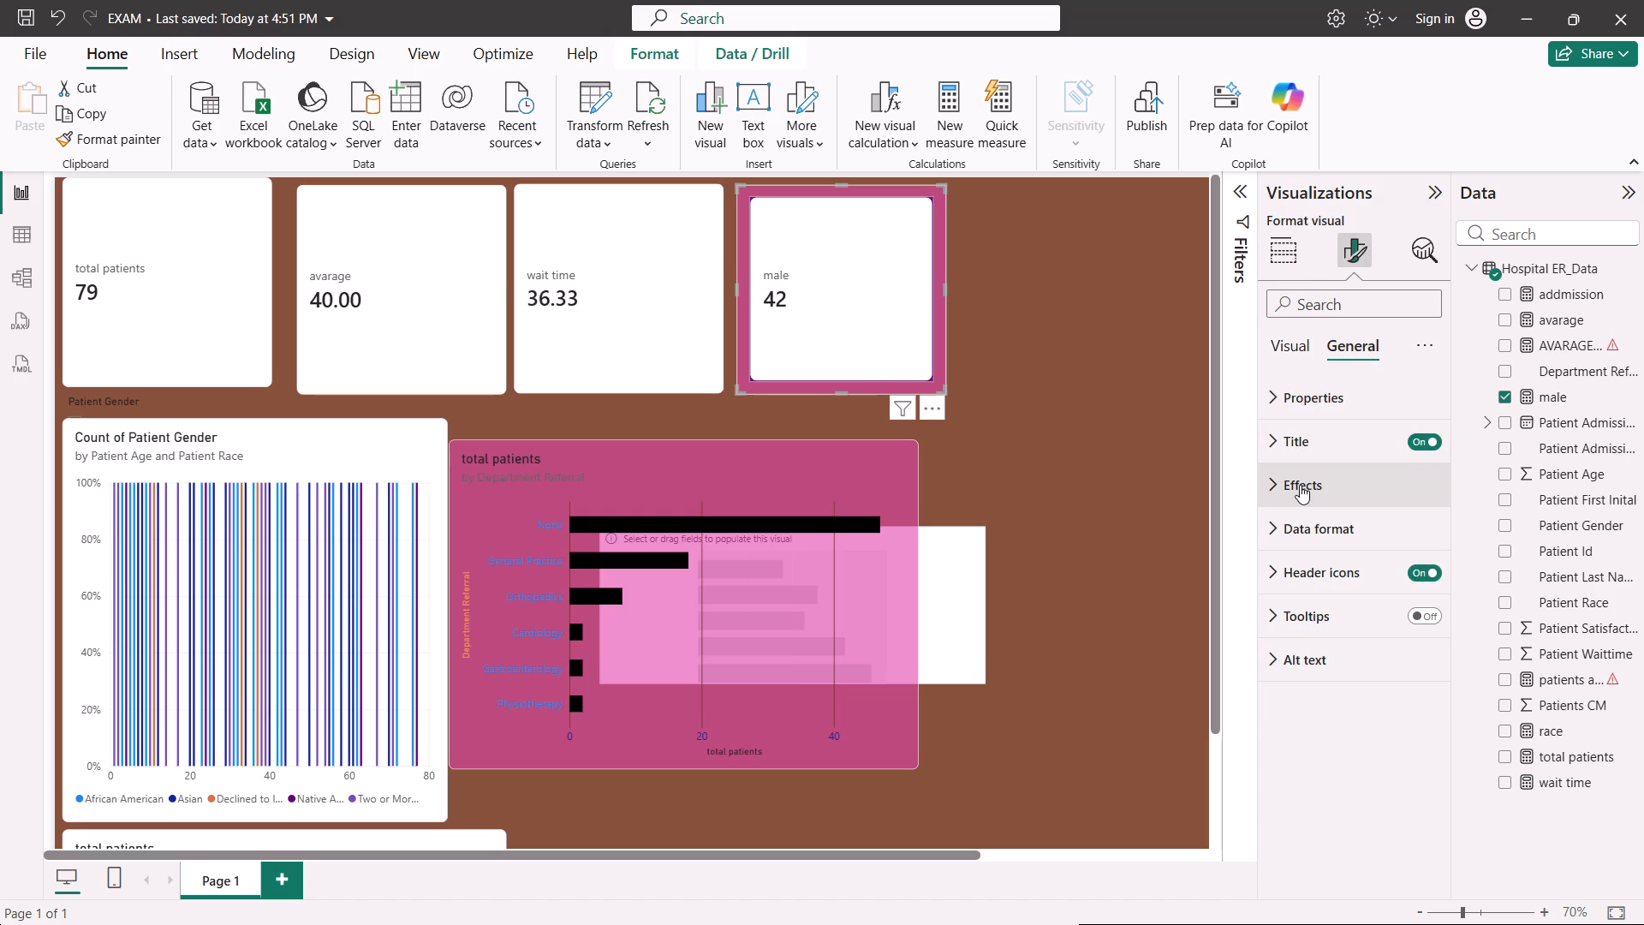
pyautogui.click(1300, 485)
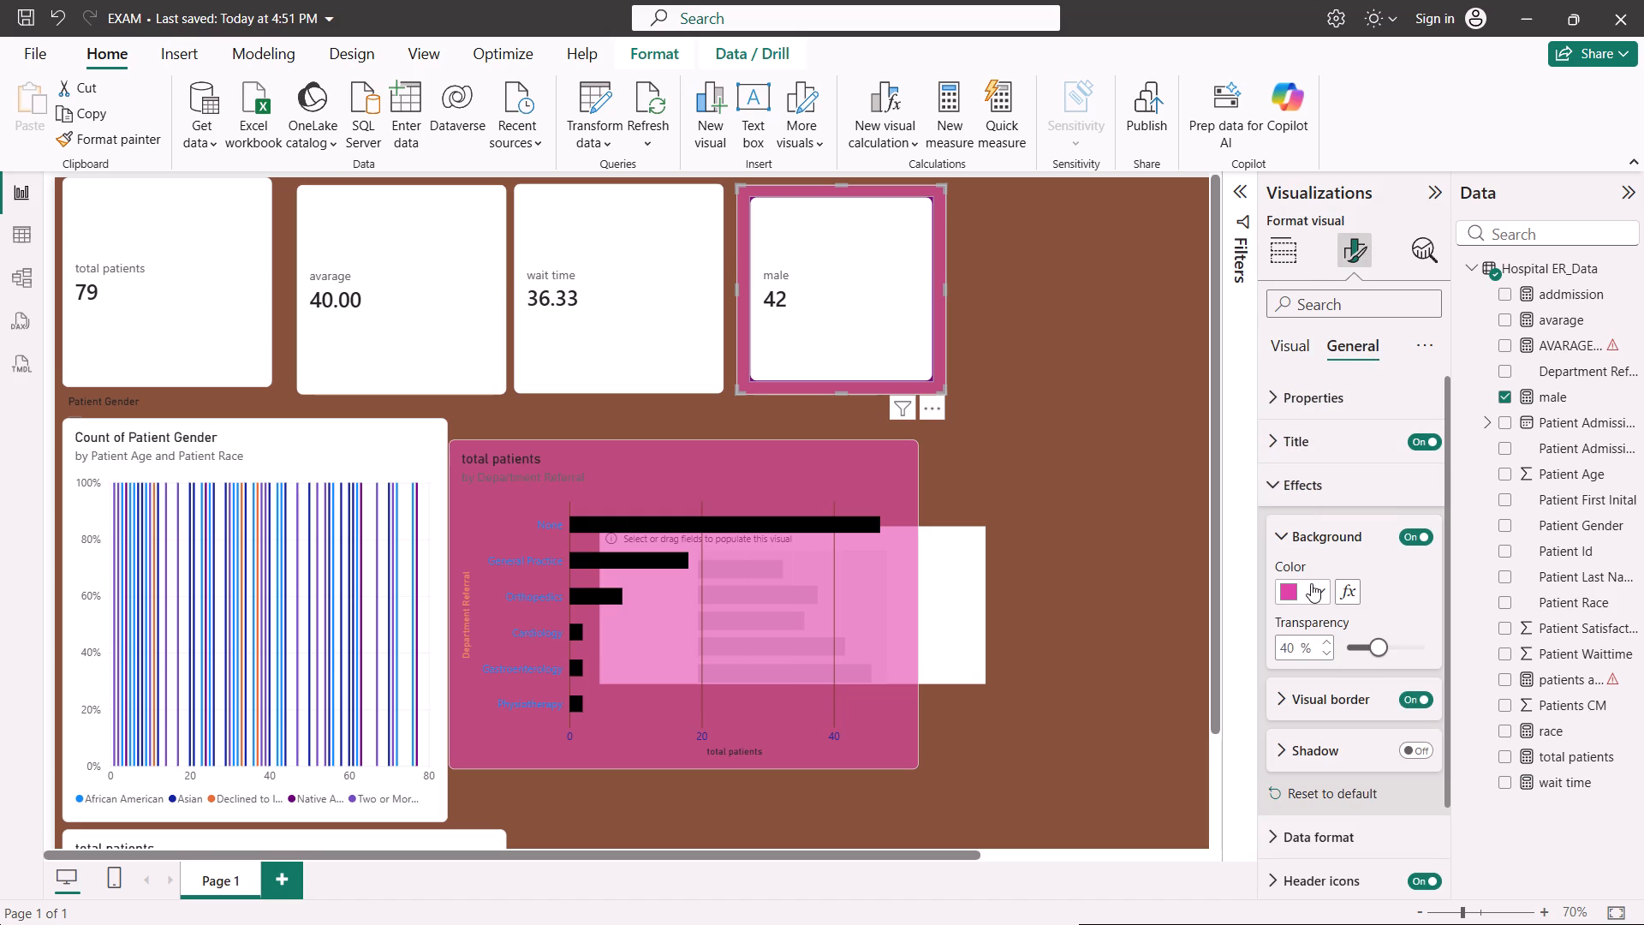
pyautogui.click(1311, 583)
pyautogui.click(1300, 451)
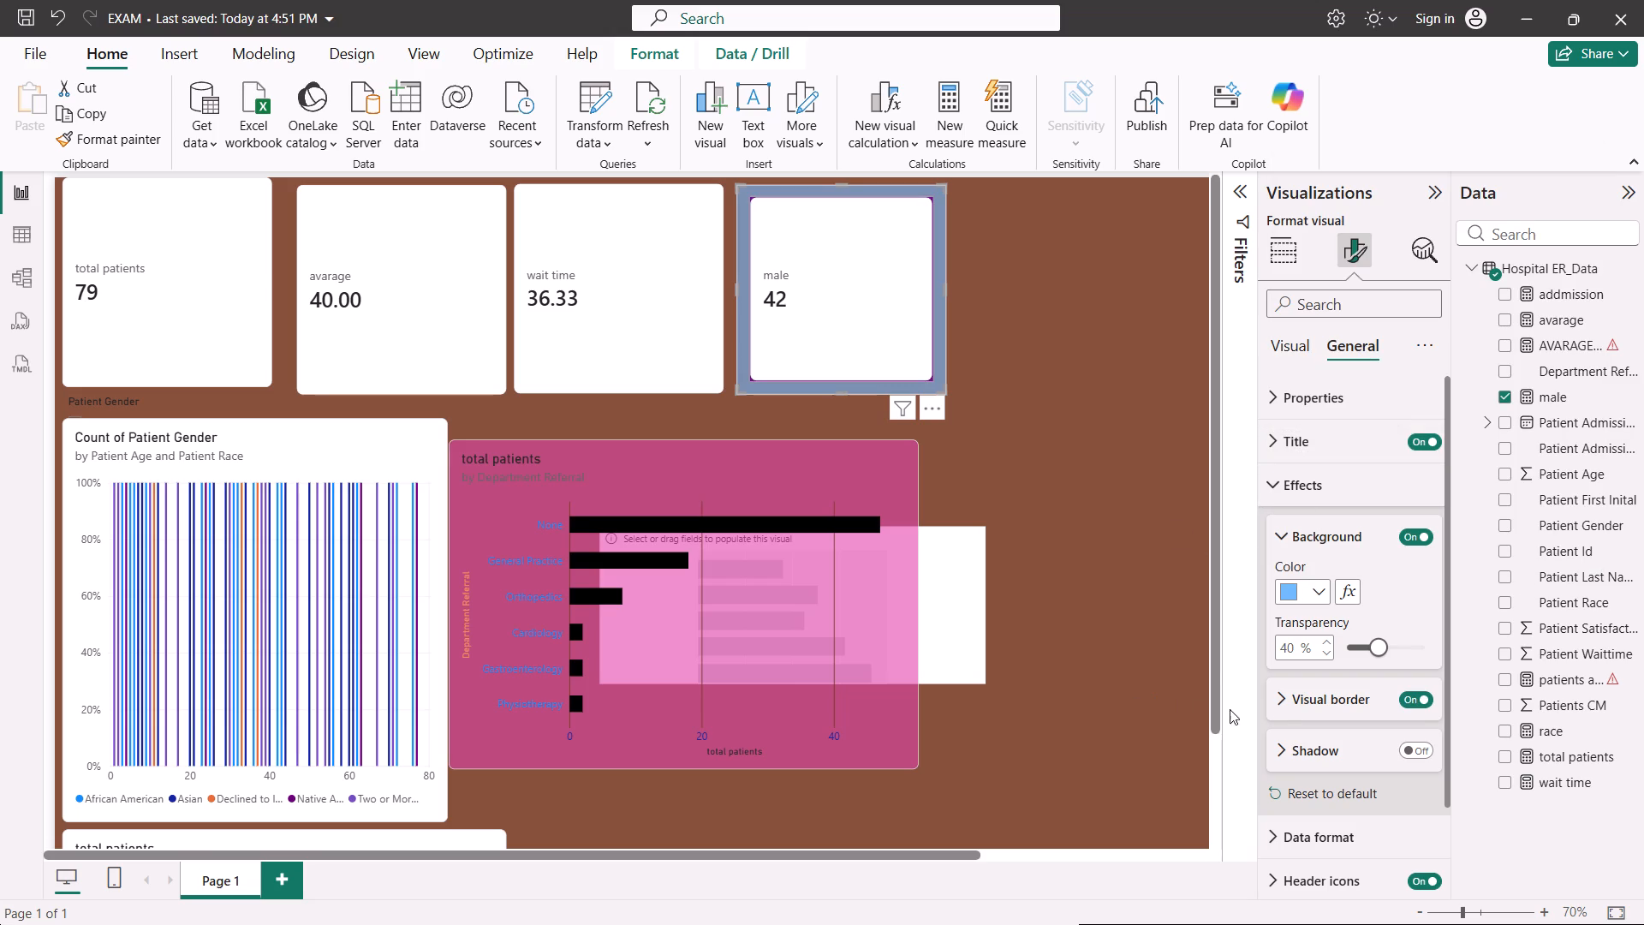
# Examine the male card's Data format settings, including the Apply settings to and Format options.
pyautogui.scroll(-2, 1288, 706)
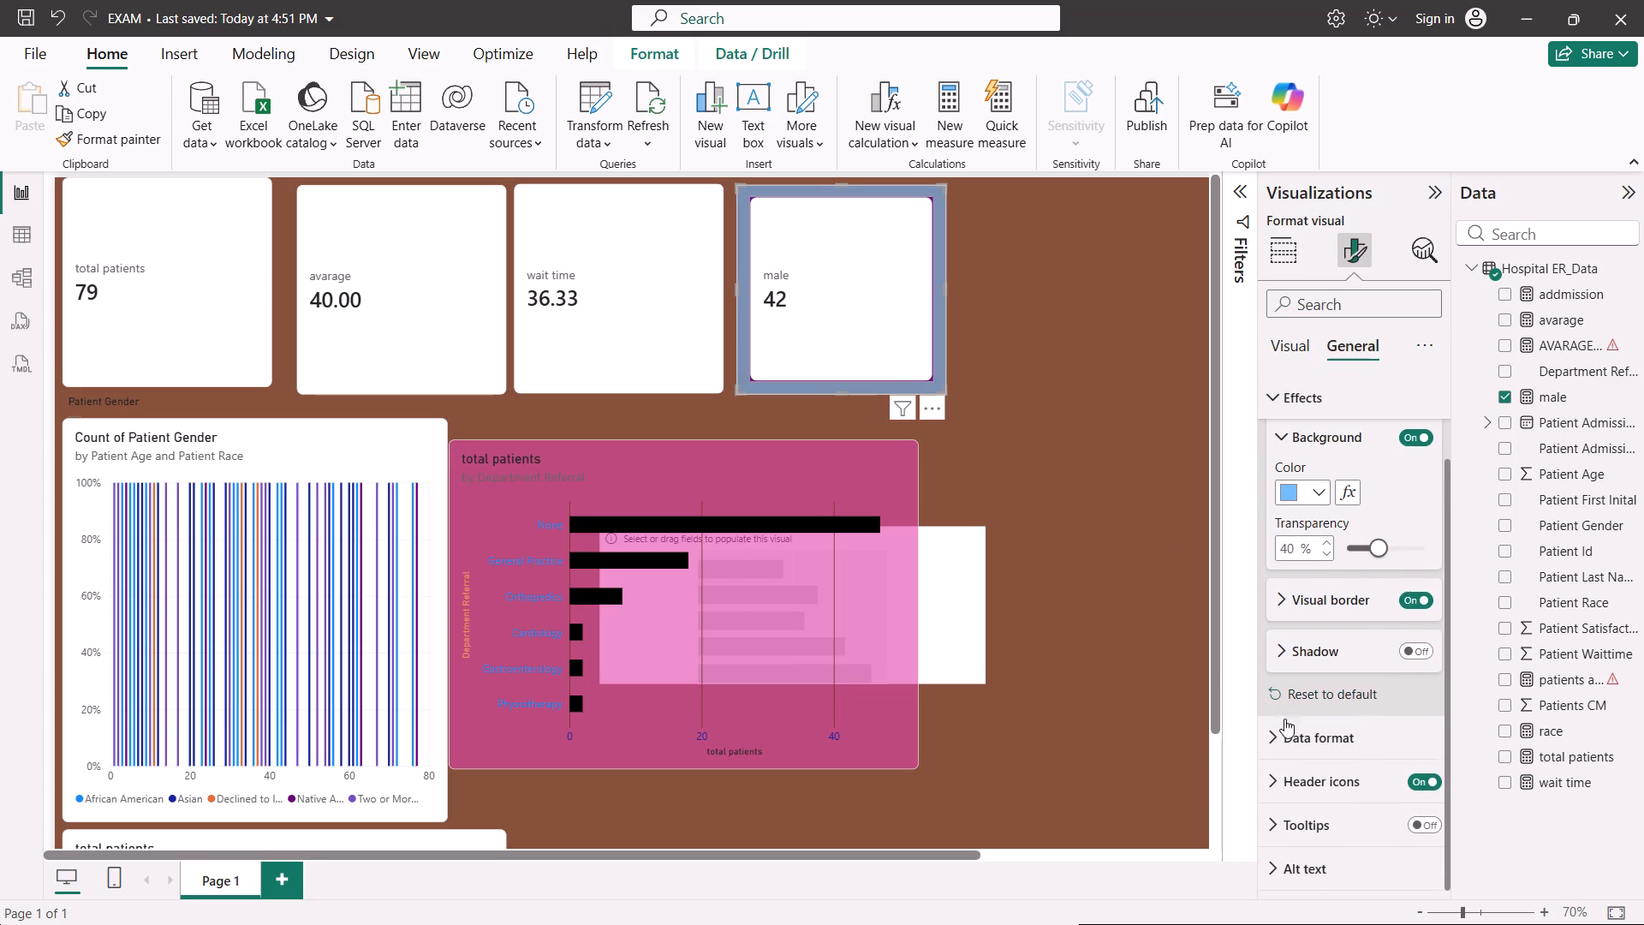
pyautogui.click(1271, 743)
pyautogui.scroll(-1, 1271, 743)
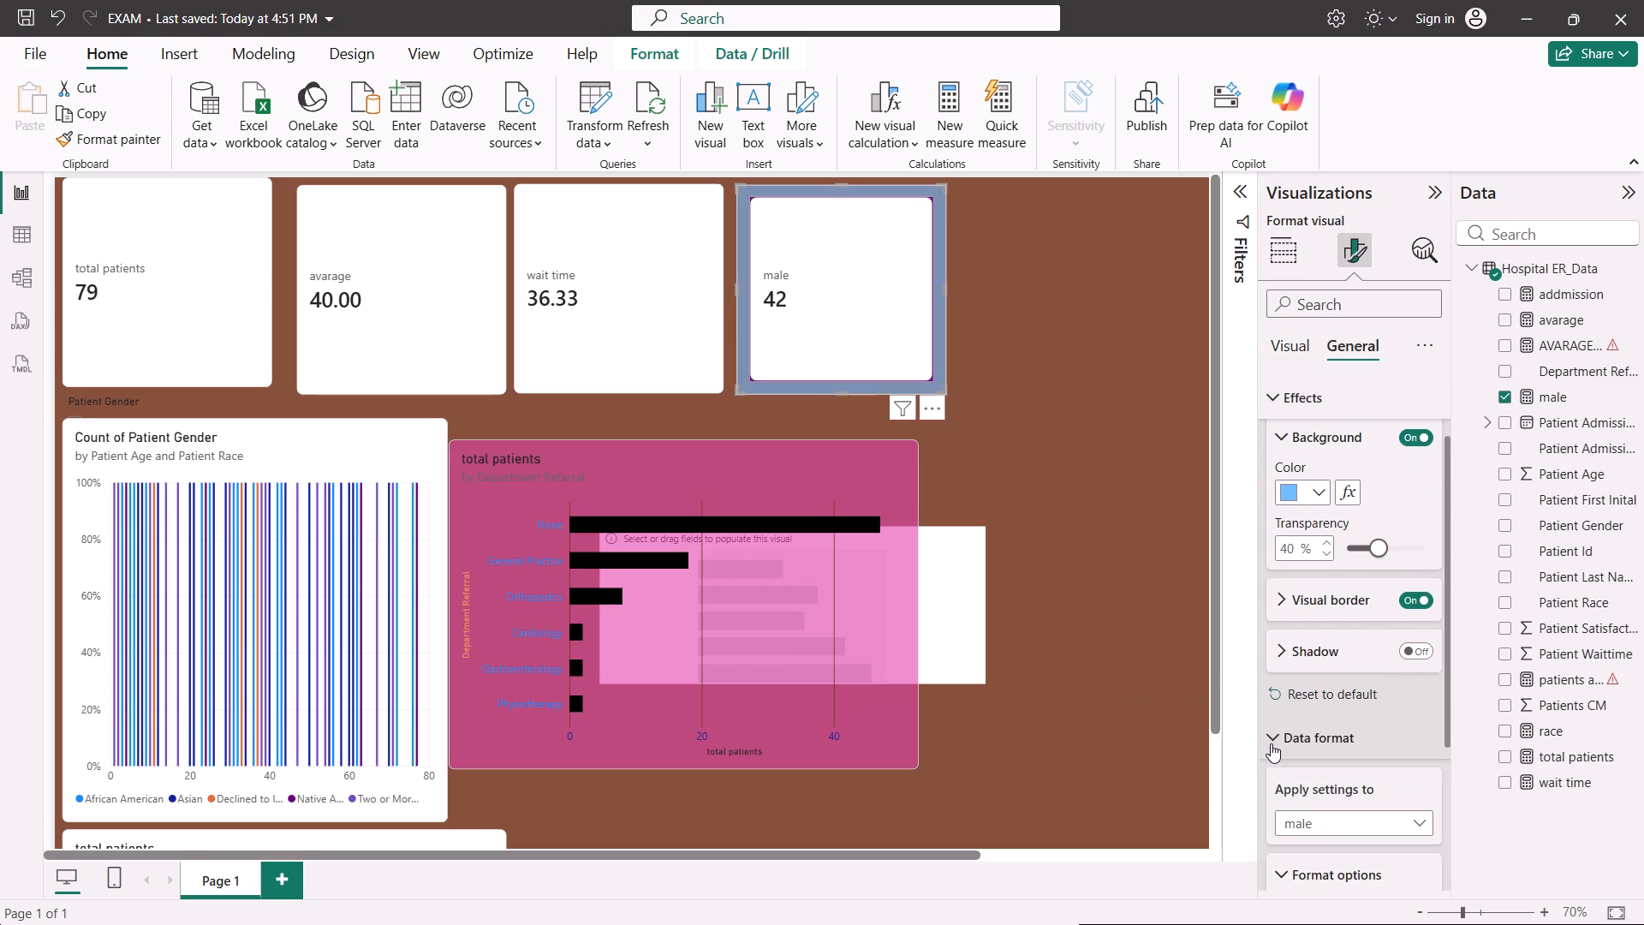
pyautogui.scroll(-2, 1271, 743)
pyautogui.click(1422, 584)
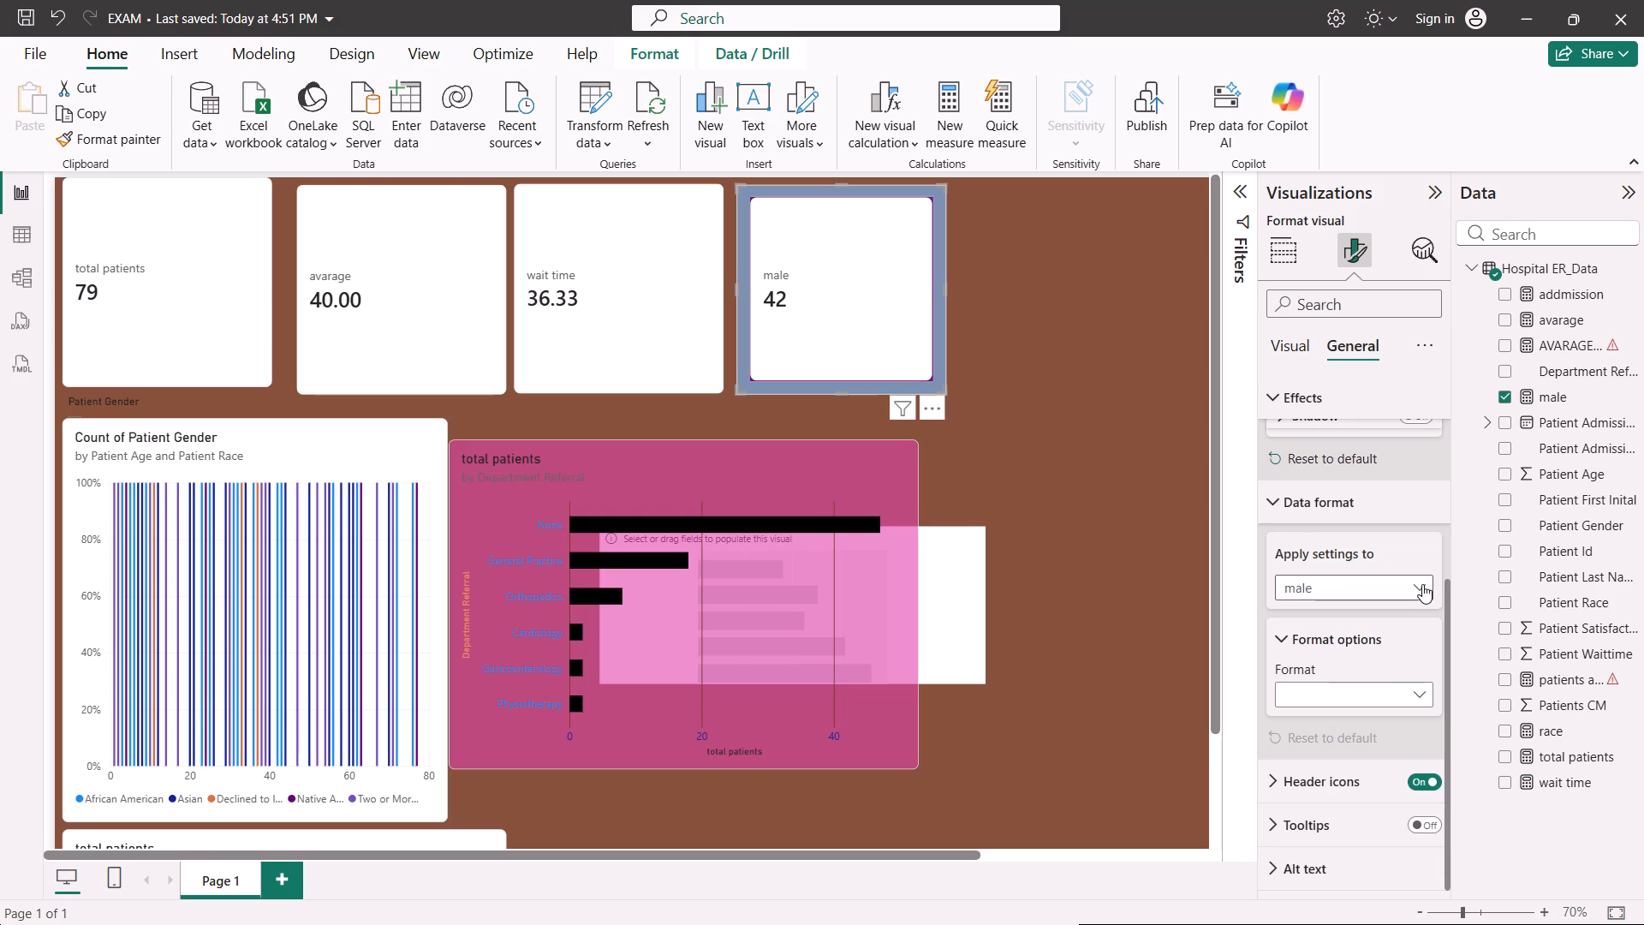
pyautogui.click(1422, 584)
pyautogui.scroll(-2, 1344, 700)
# Set the background colour of the male card's header icons to purple #6B007B from the recent colours.
pyautogui.click(1291, 788)
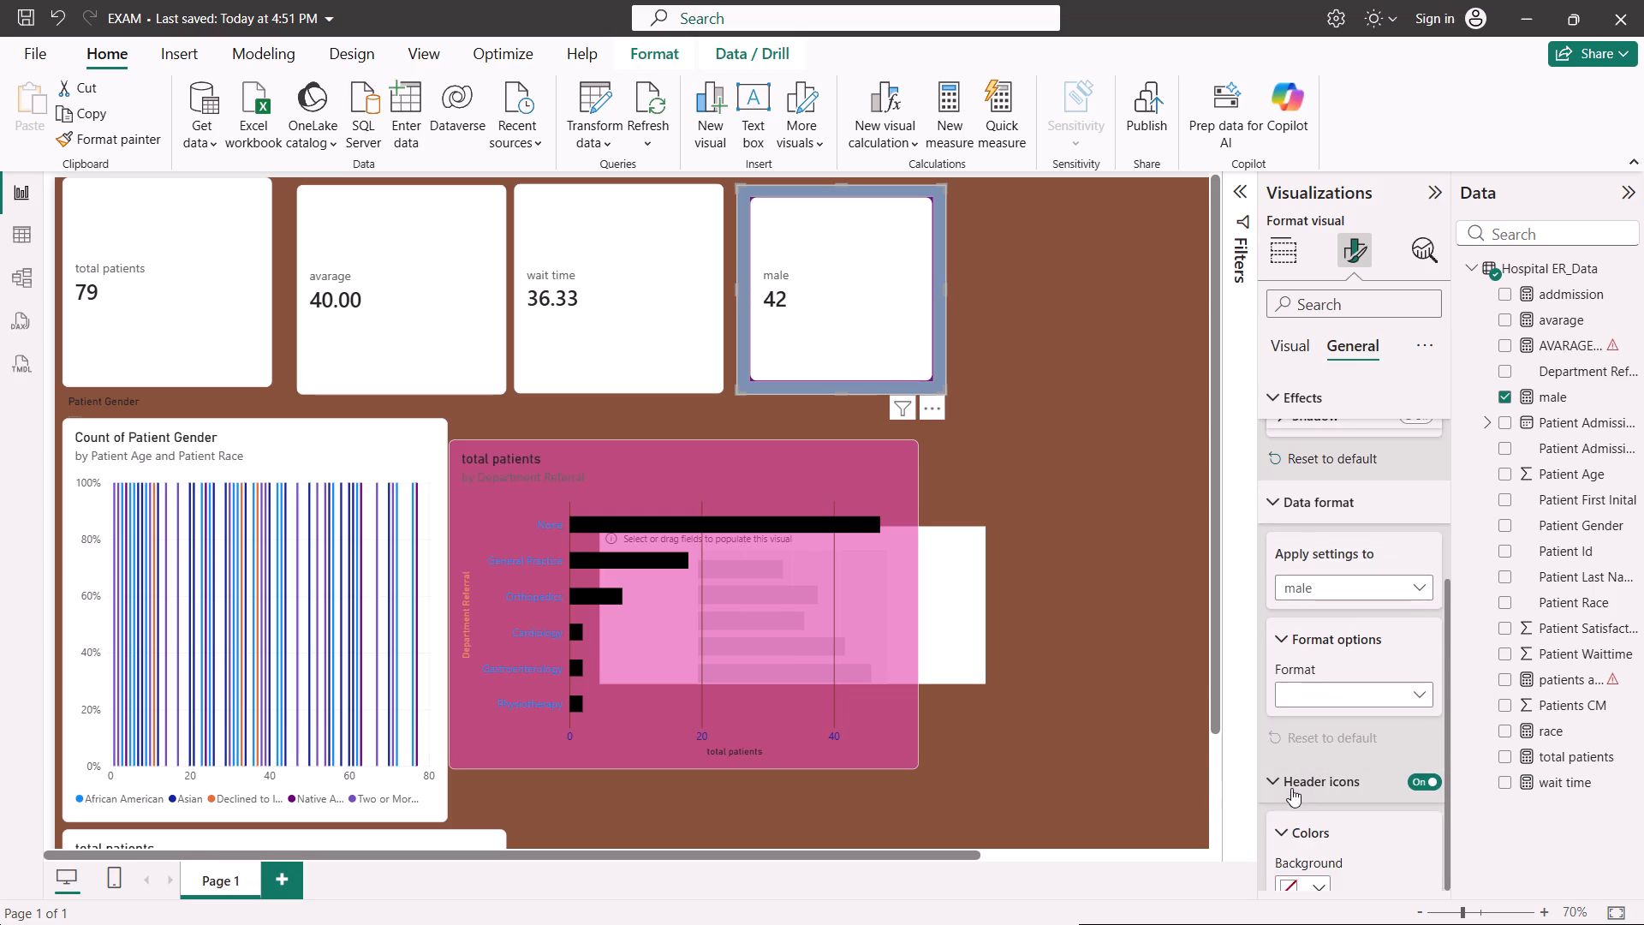
pyautogui.scroll(-2, 1298, 853)
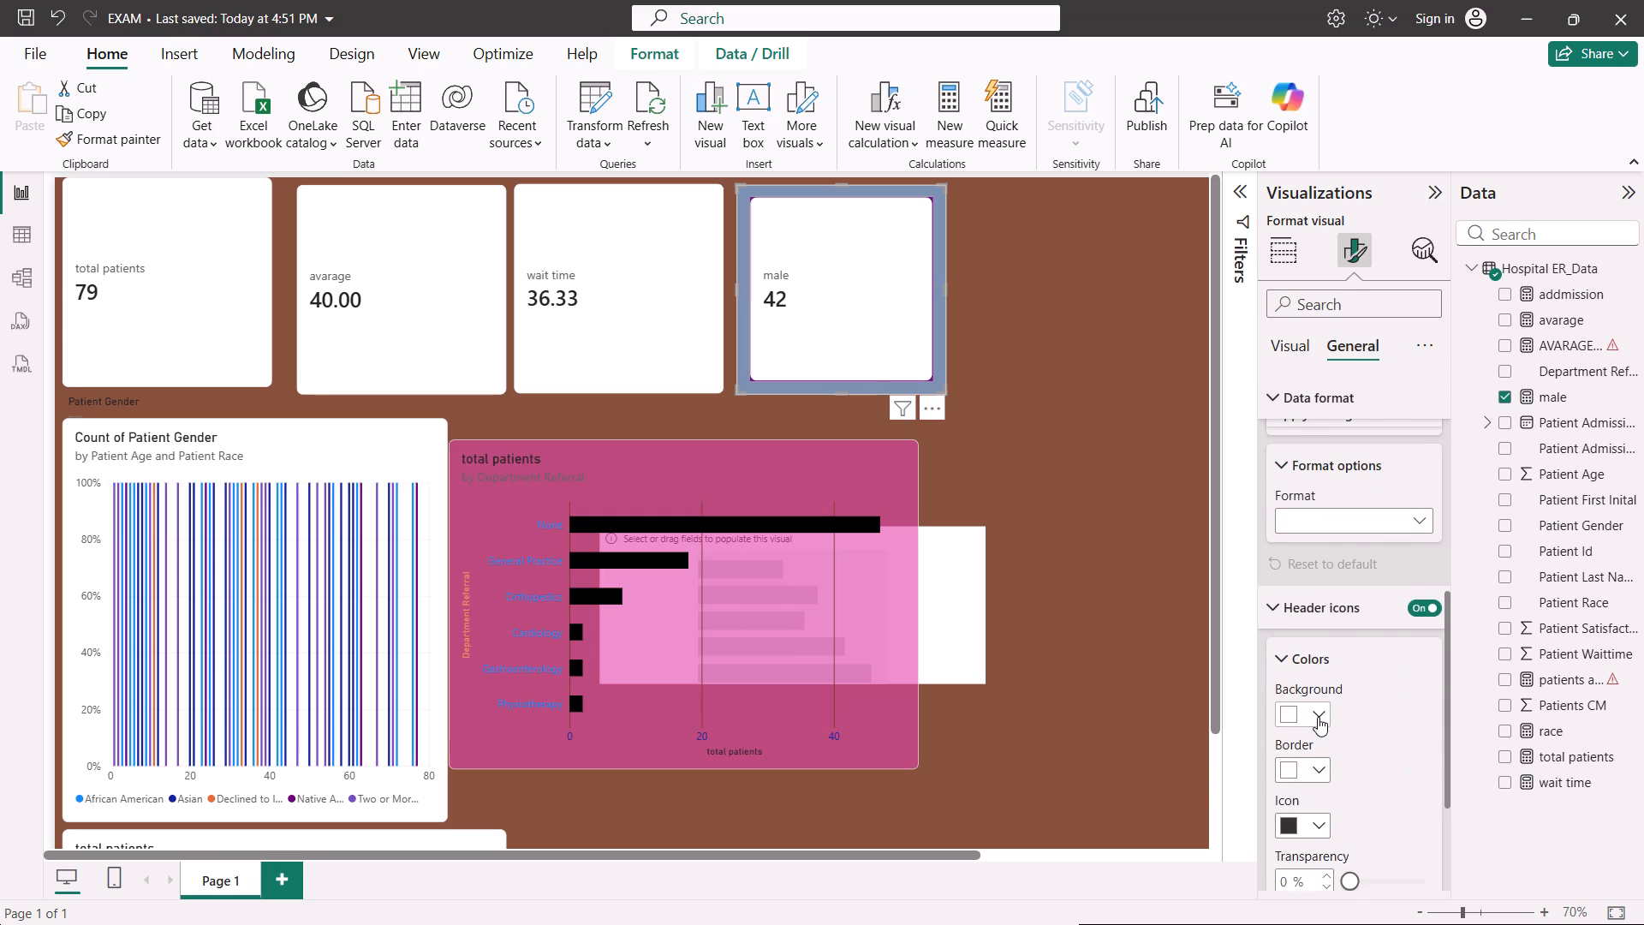
pyautogui.click(1318, 717)
pyautogui.click(1327, 578)
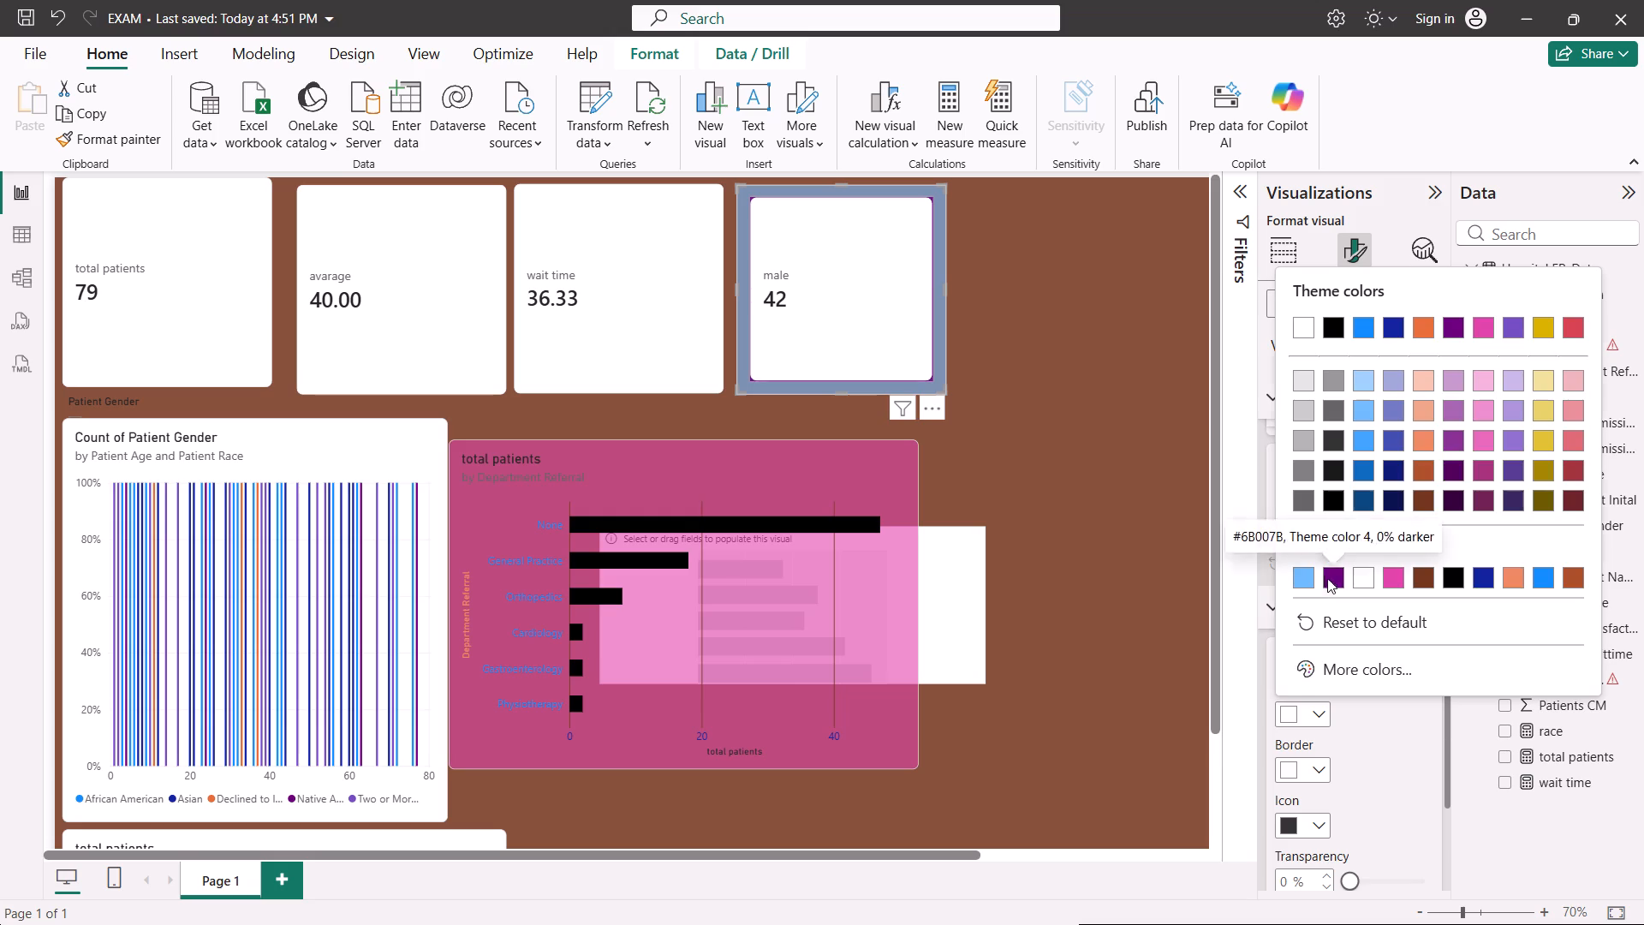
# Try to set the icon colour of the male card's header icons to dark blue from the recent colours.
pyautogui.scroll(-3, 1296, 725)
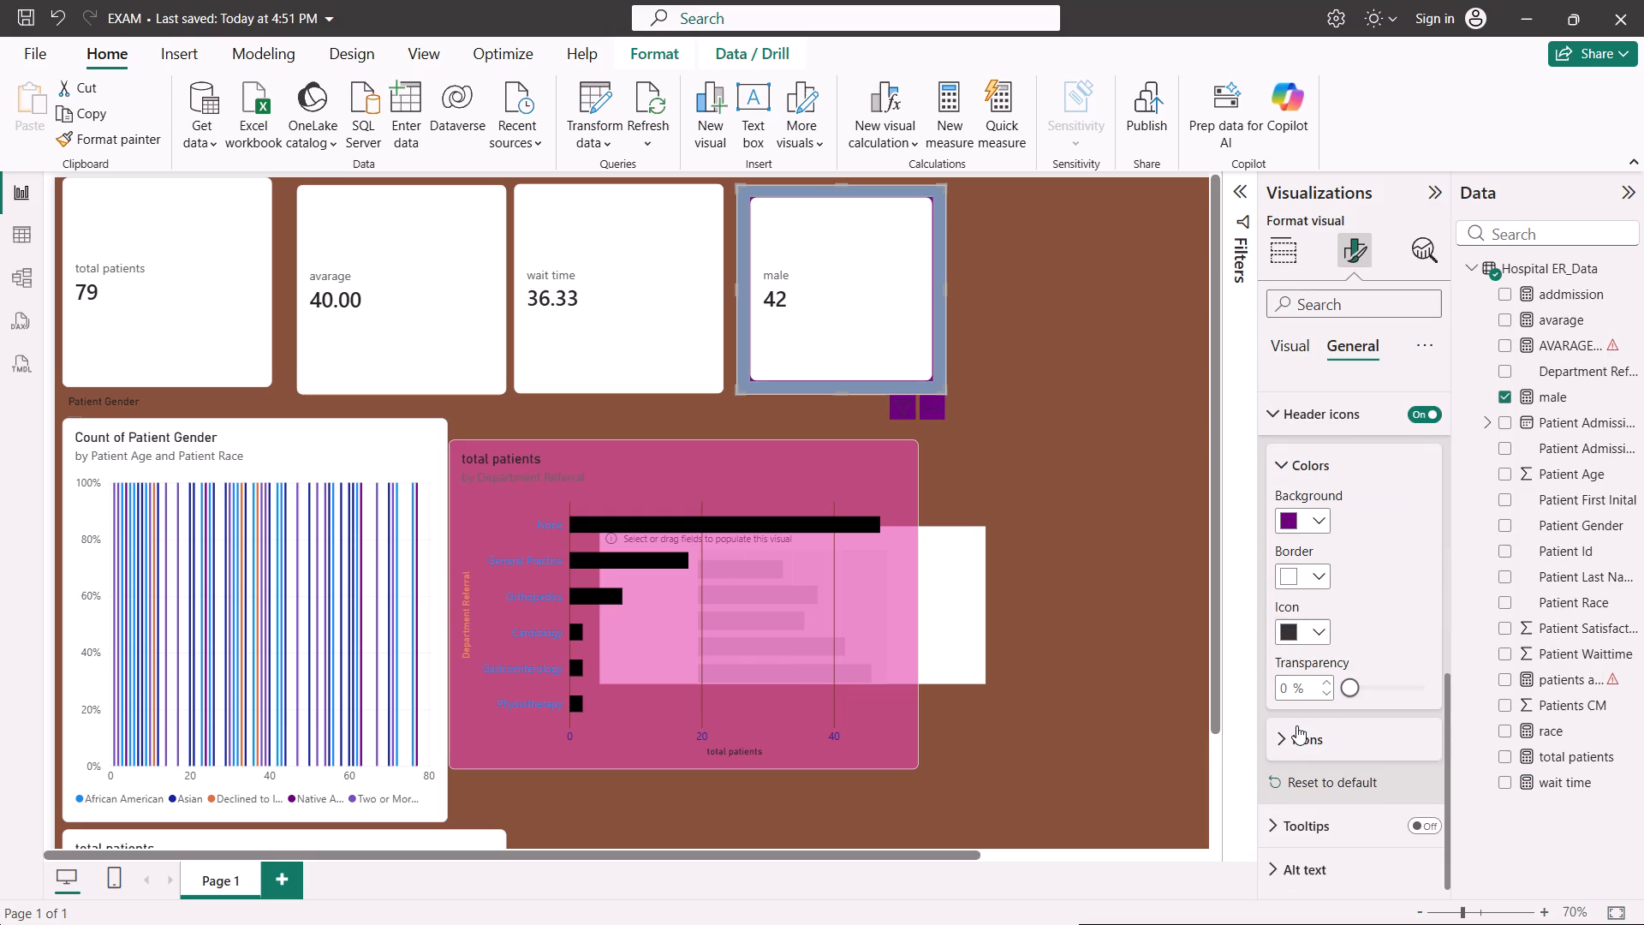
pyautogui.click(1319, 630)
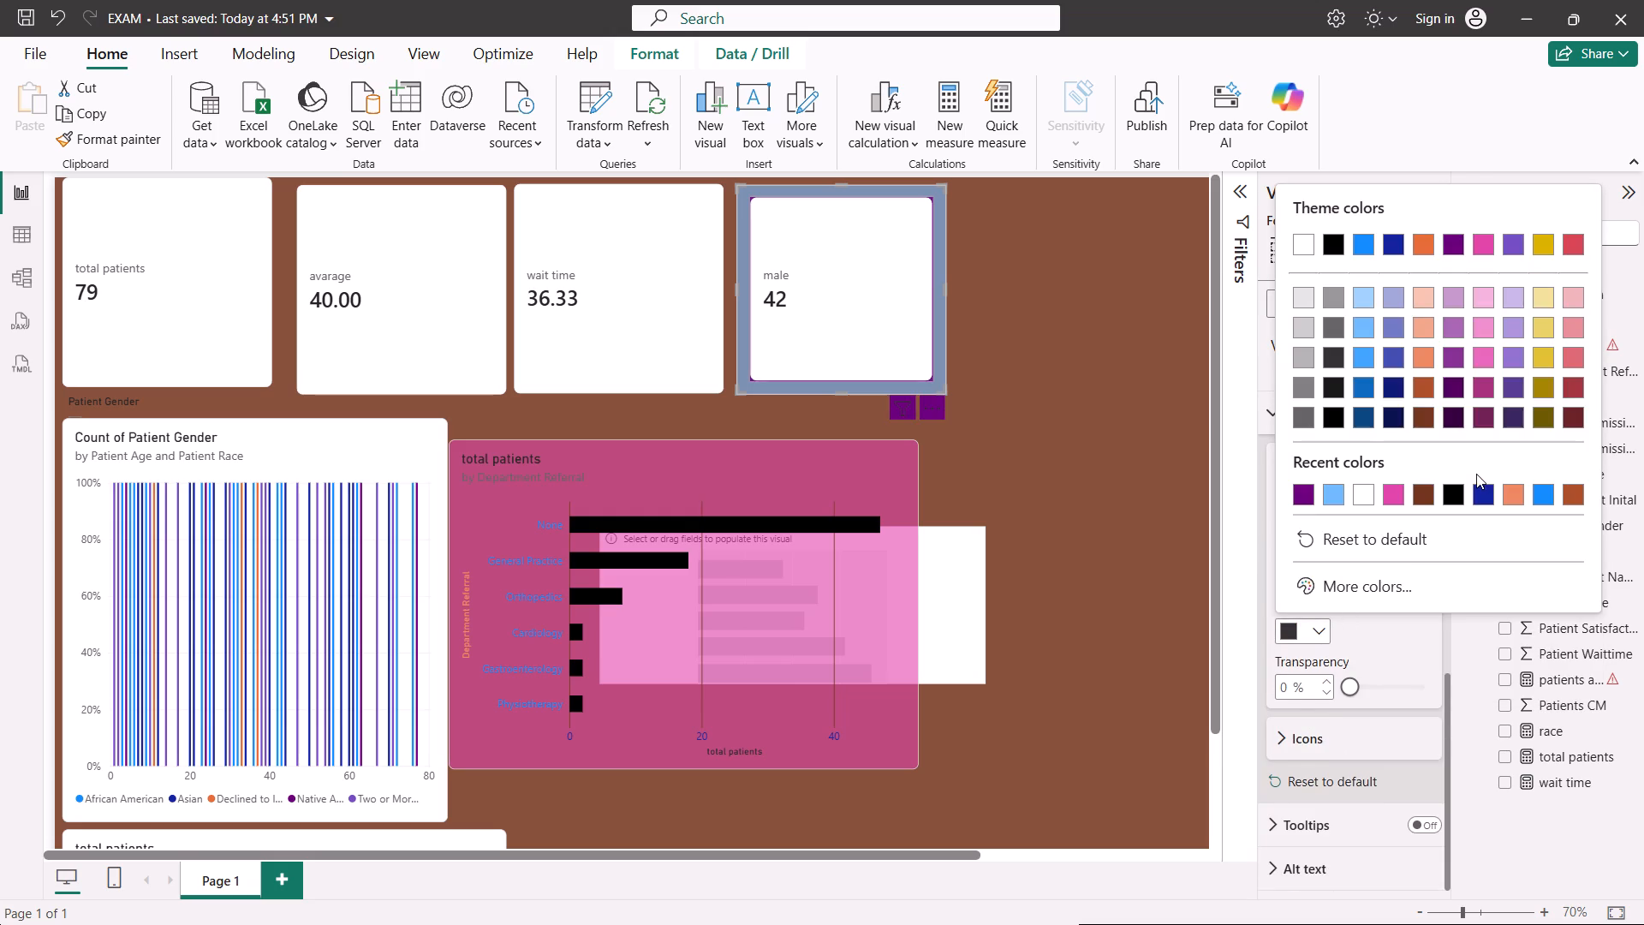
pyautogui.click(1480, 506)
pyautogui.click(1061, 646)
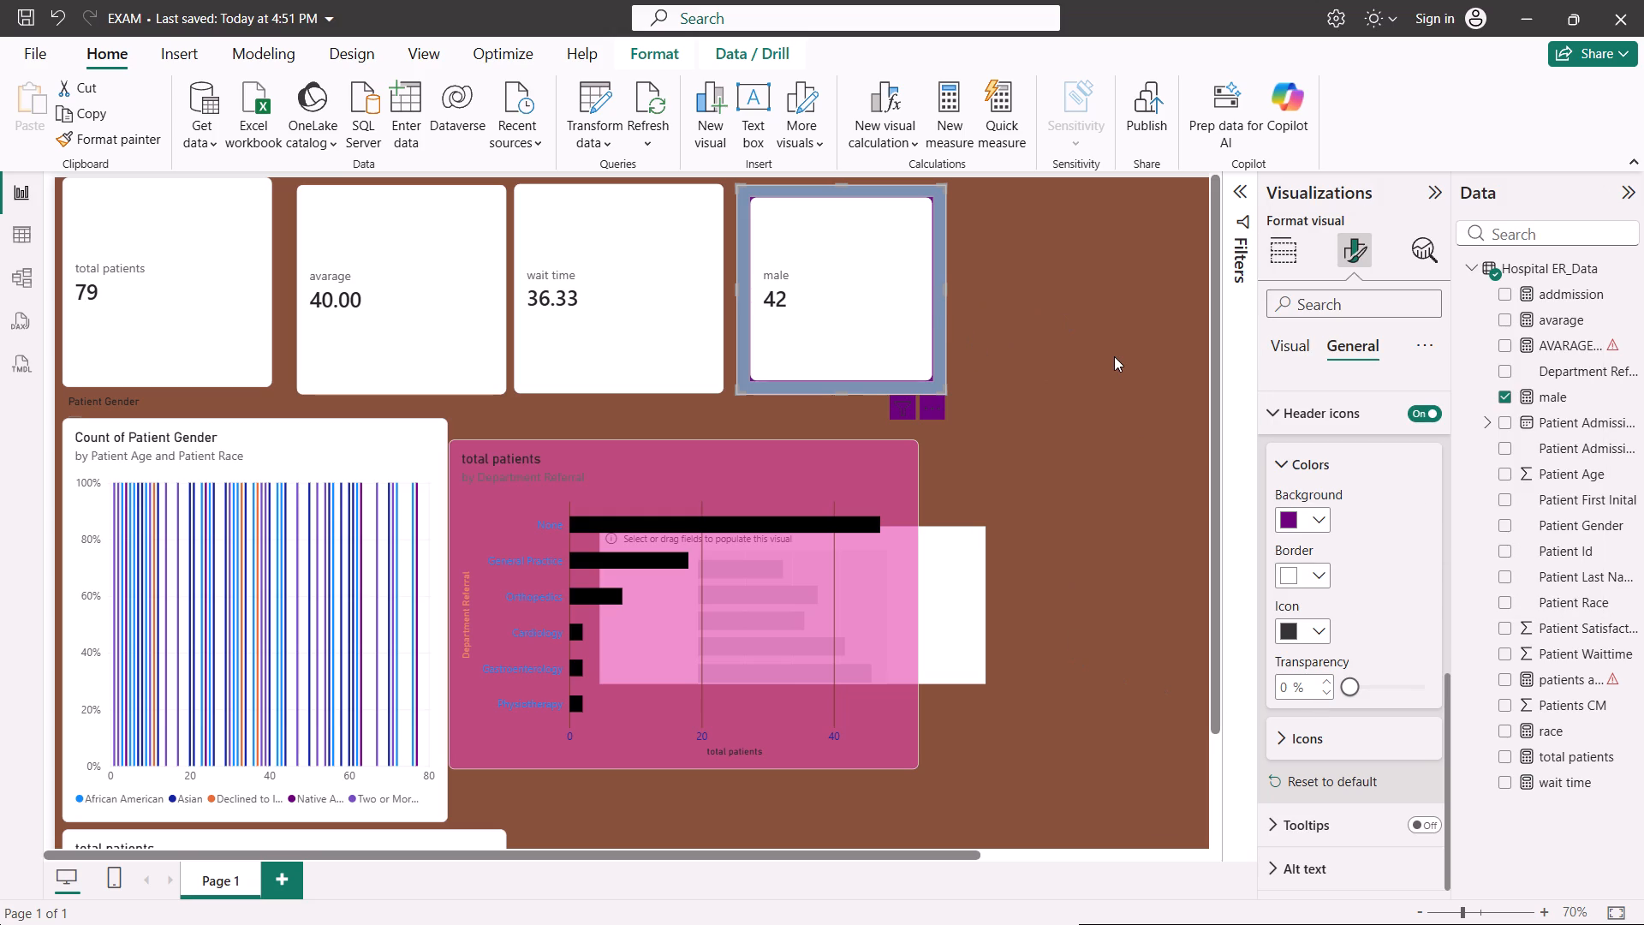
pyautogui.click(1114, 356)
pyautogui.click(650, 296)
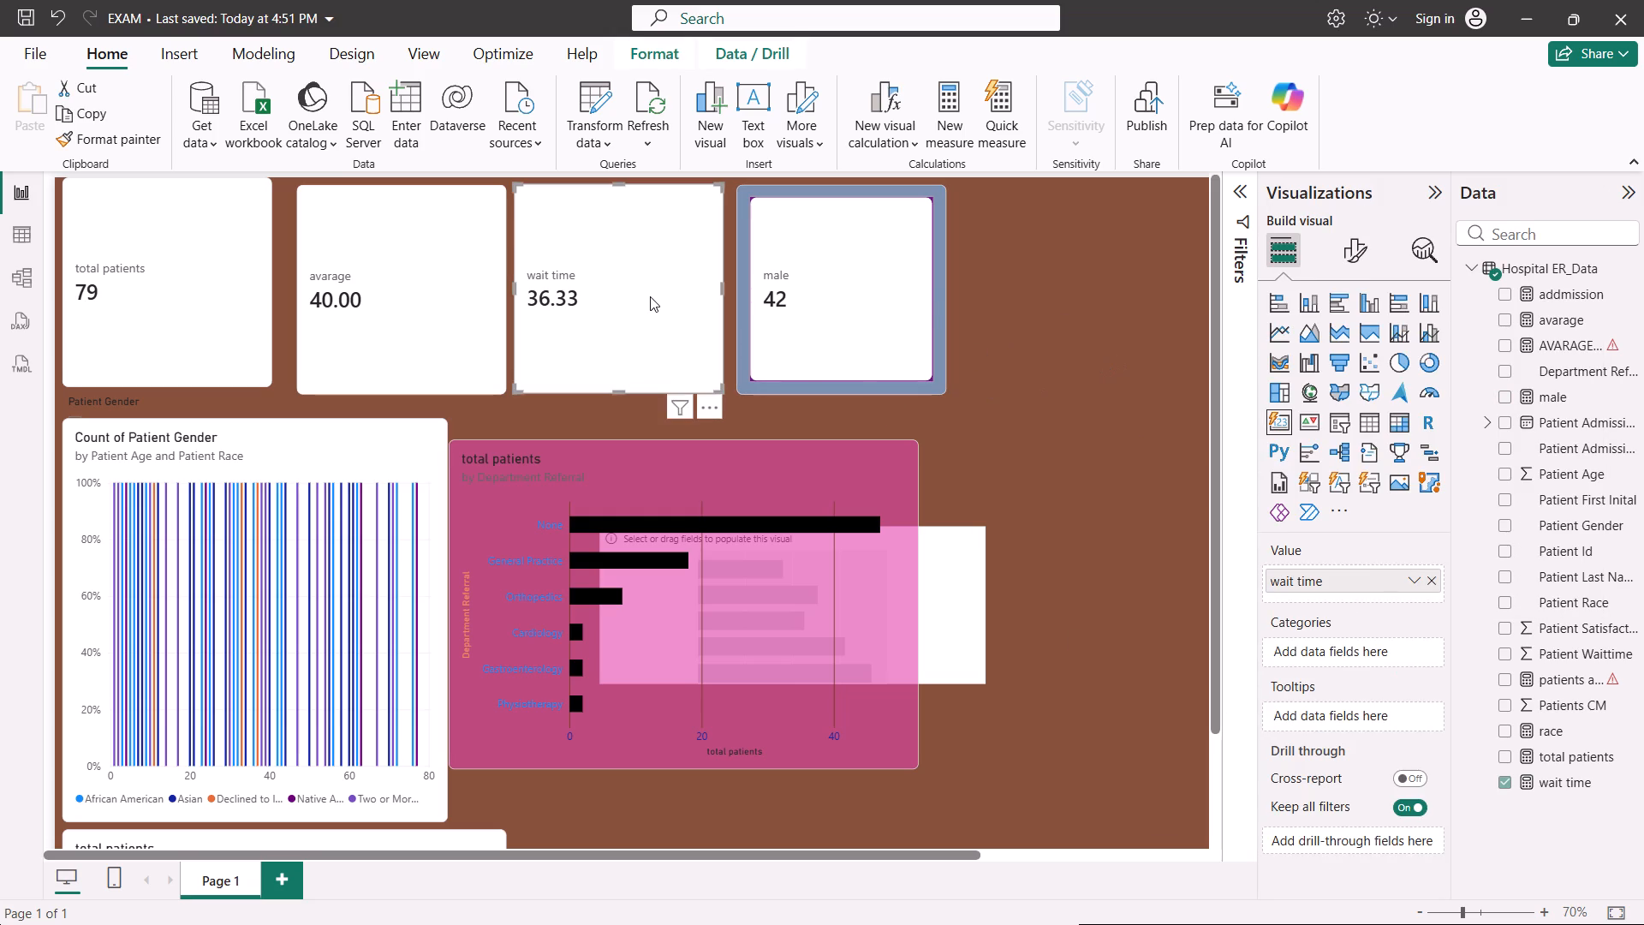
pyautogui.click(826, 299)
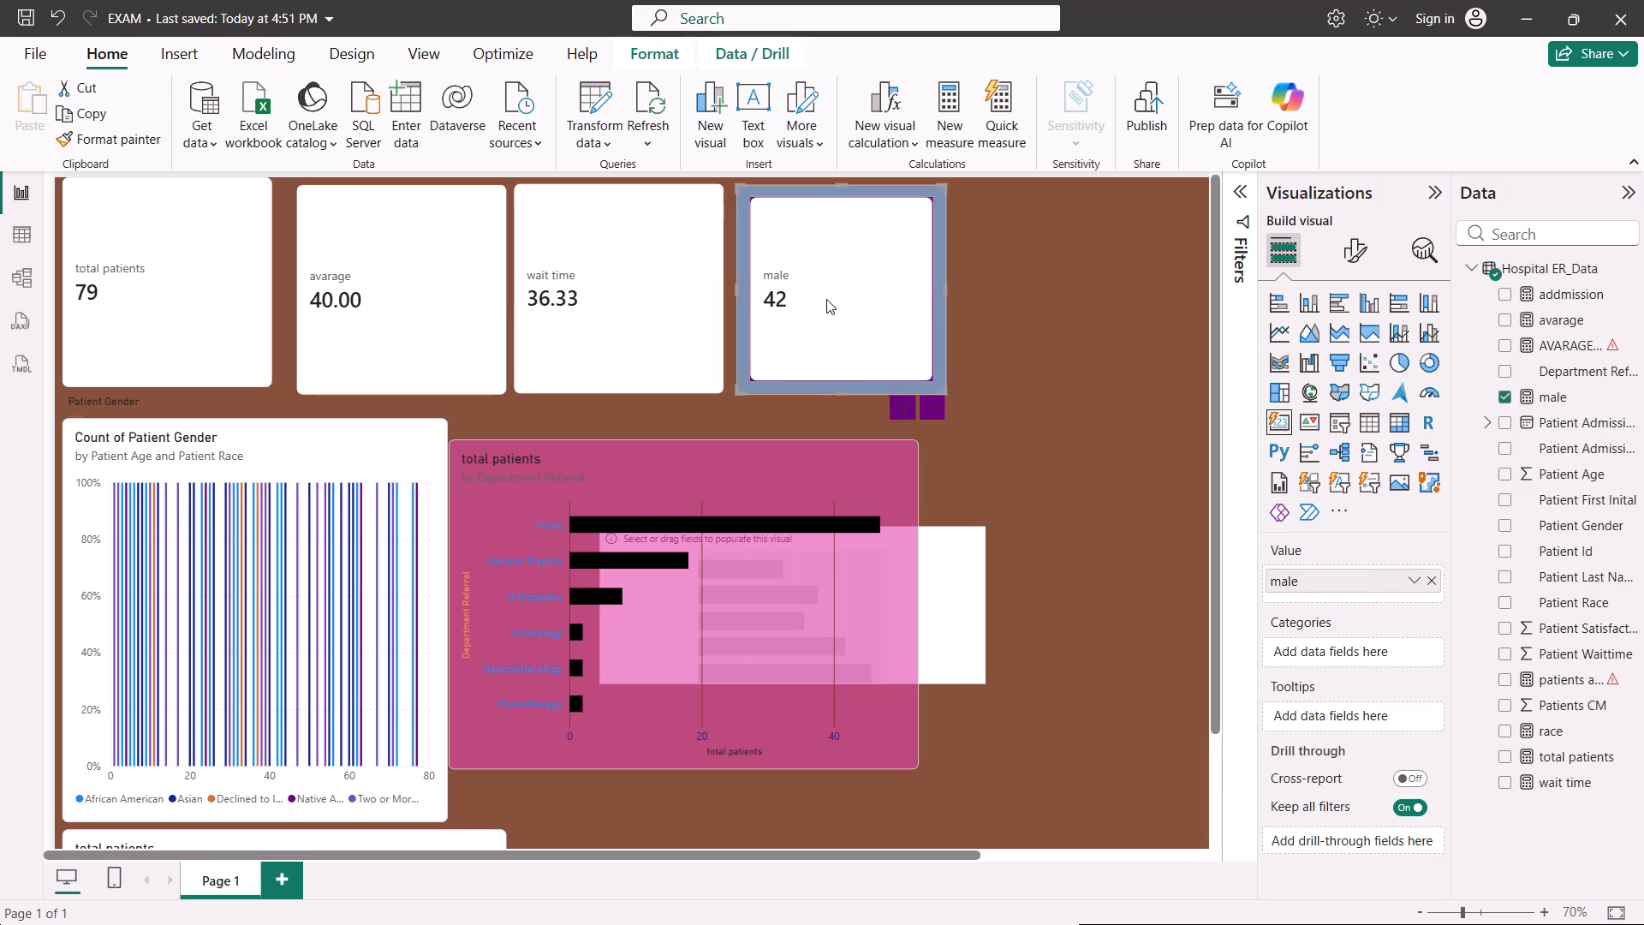
# Set the male card's visual border to 30 px rounded corners and the dark blue theme colour.
pyautogui.scroll(-1, 1340, 622)
pyautogui.click(1350, 267)
pyautogui.click(1346, 254)
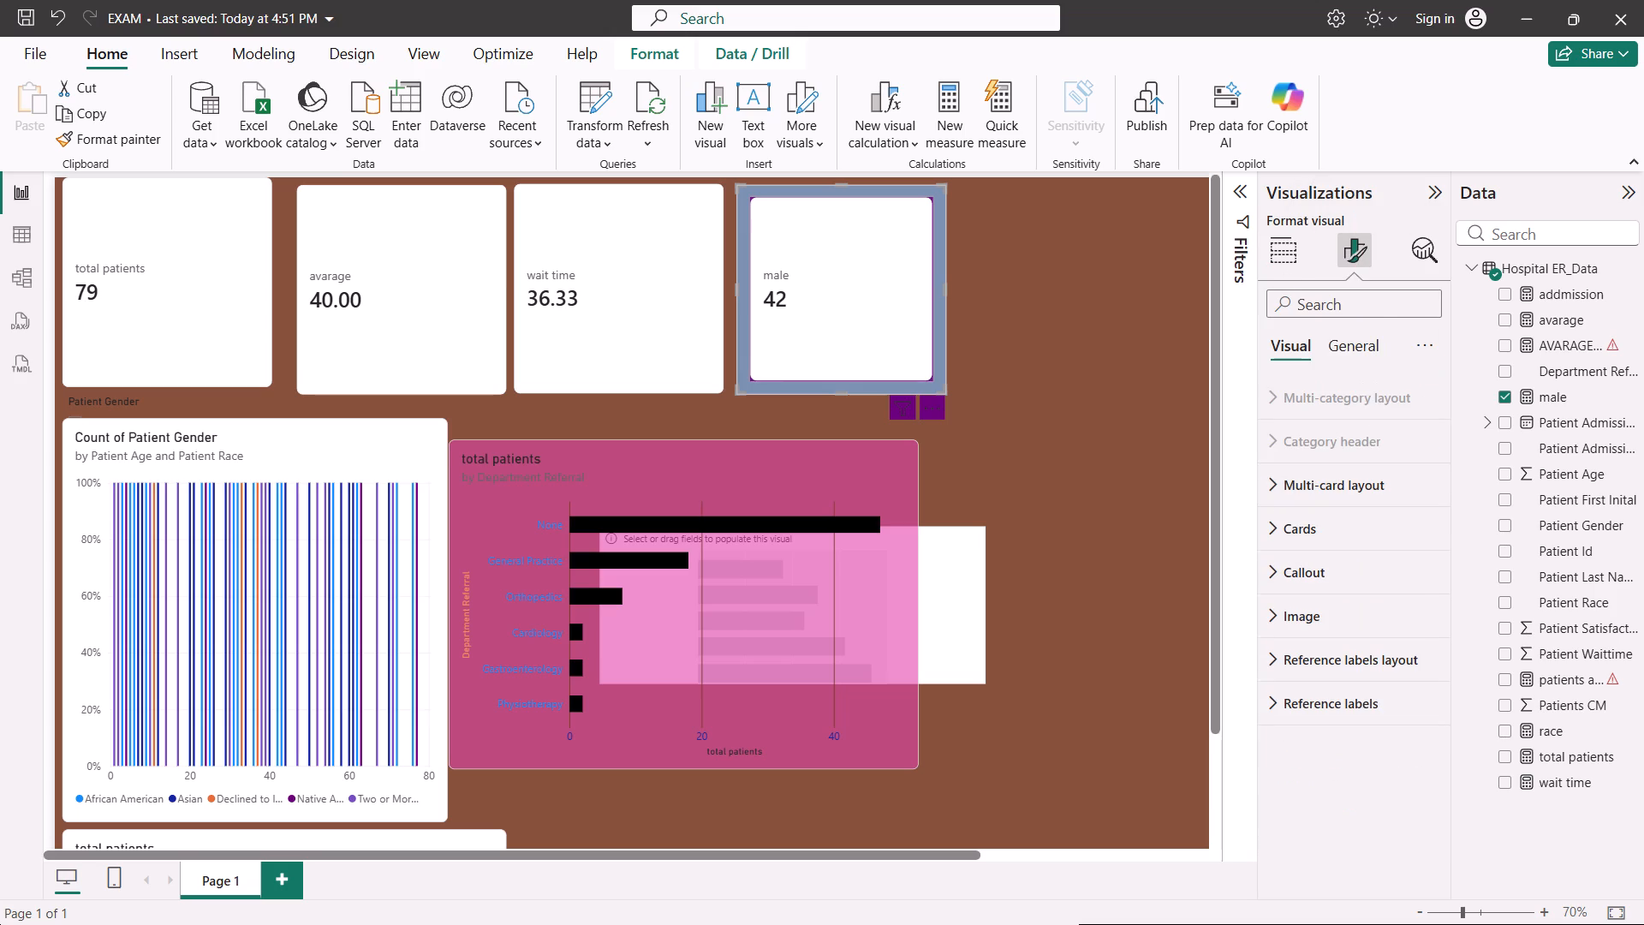
pyautogui.click(1366, 340)
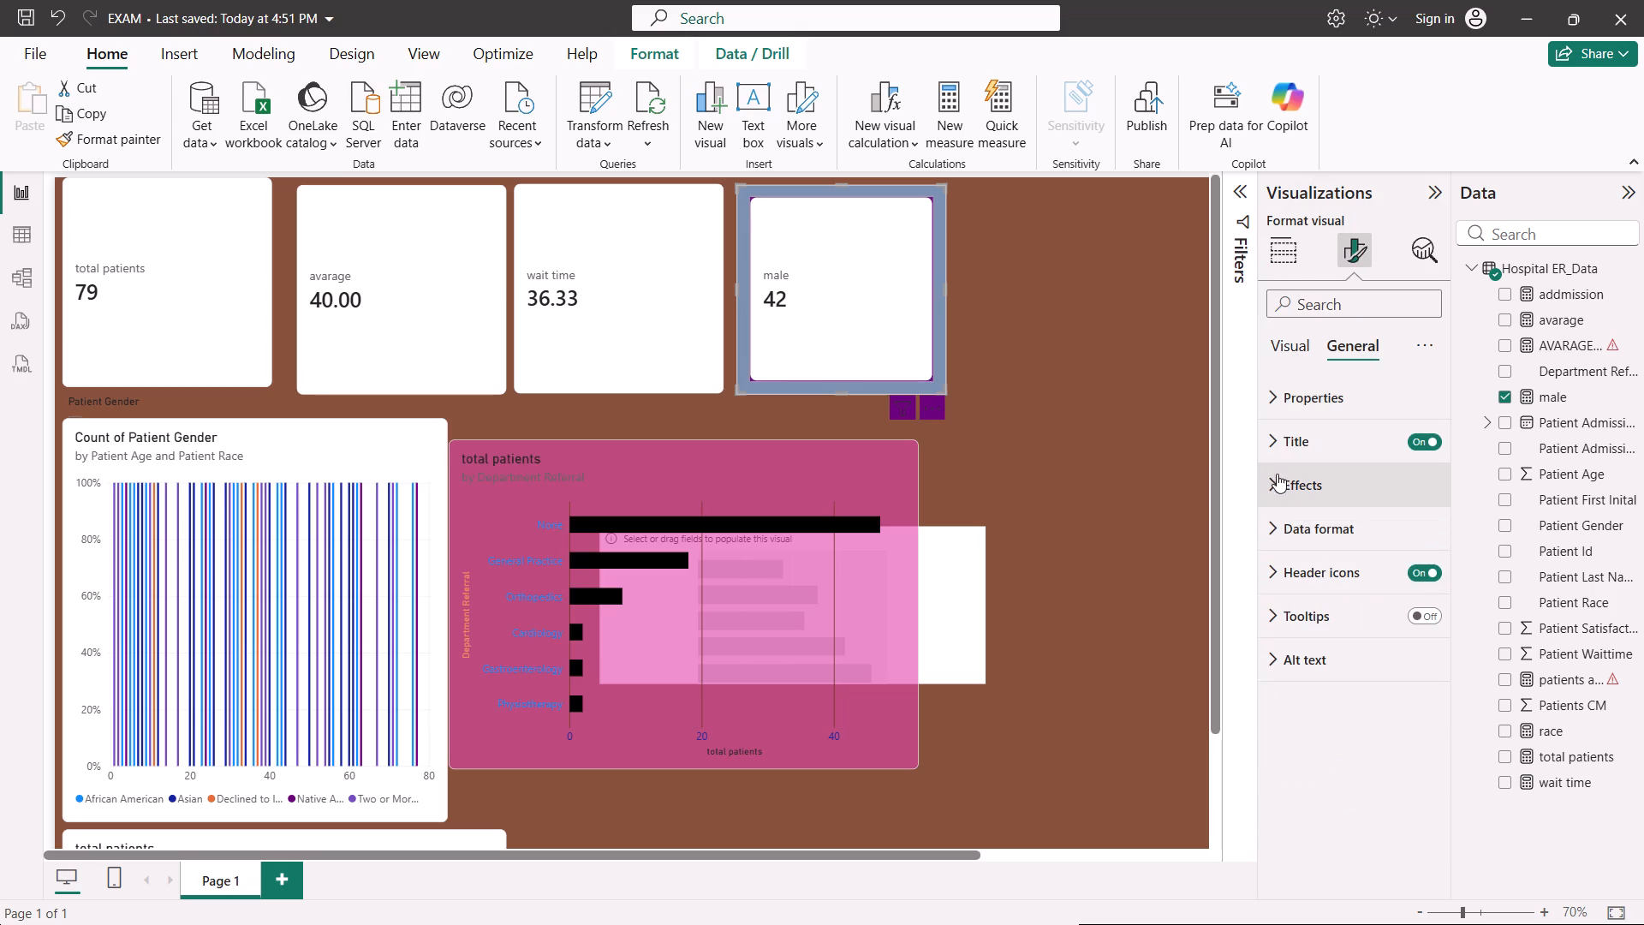
pyautogui.click(1266, 480)
pyautogui.scroll(-1, 1324, 725)
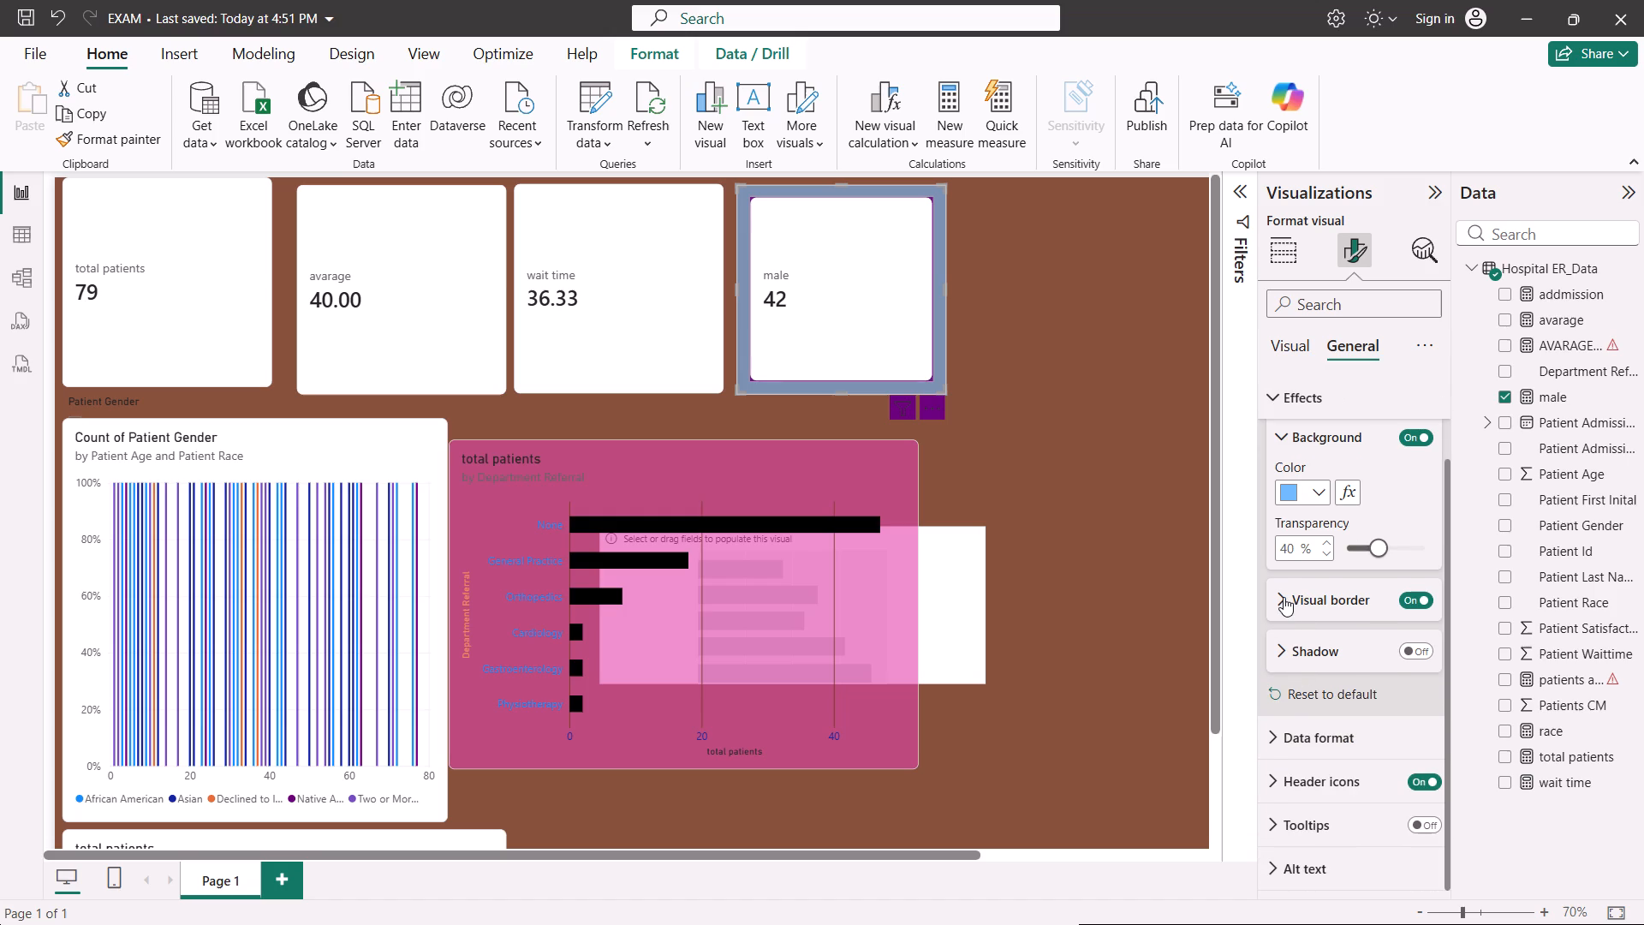
pyautogui.click(1284, 597)
pyautogui.scroll(-1, 1284, 597)
pyautogui.moveTo(1362, 617); pyautogui.dragTo(1443, 612)
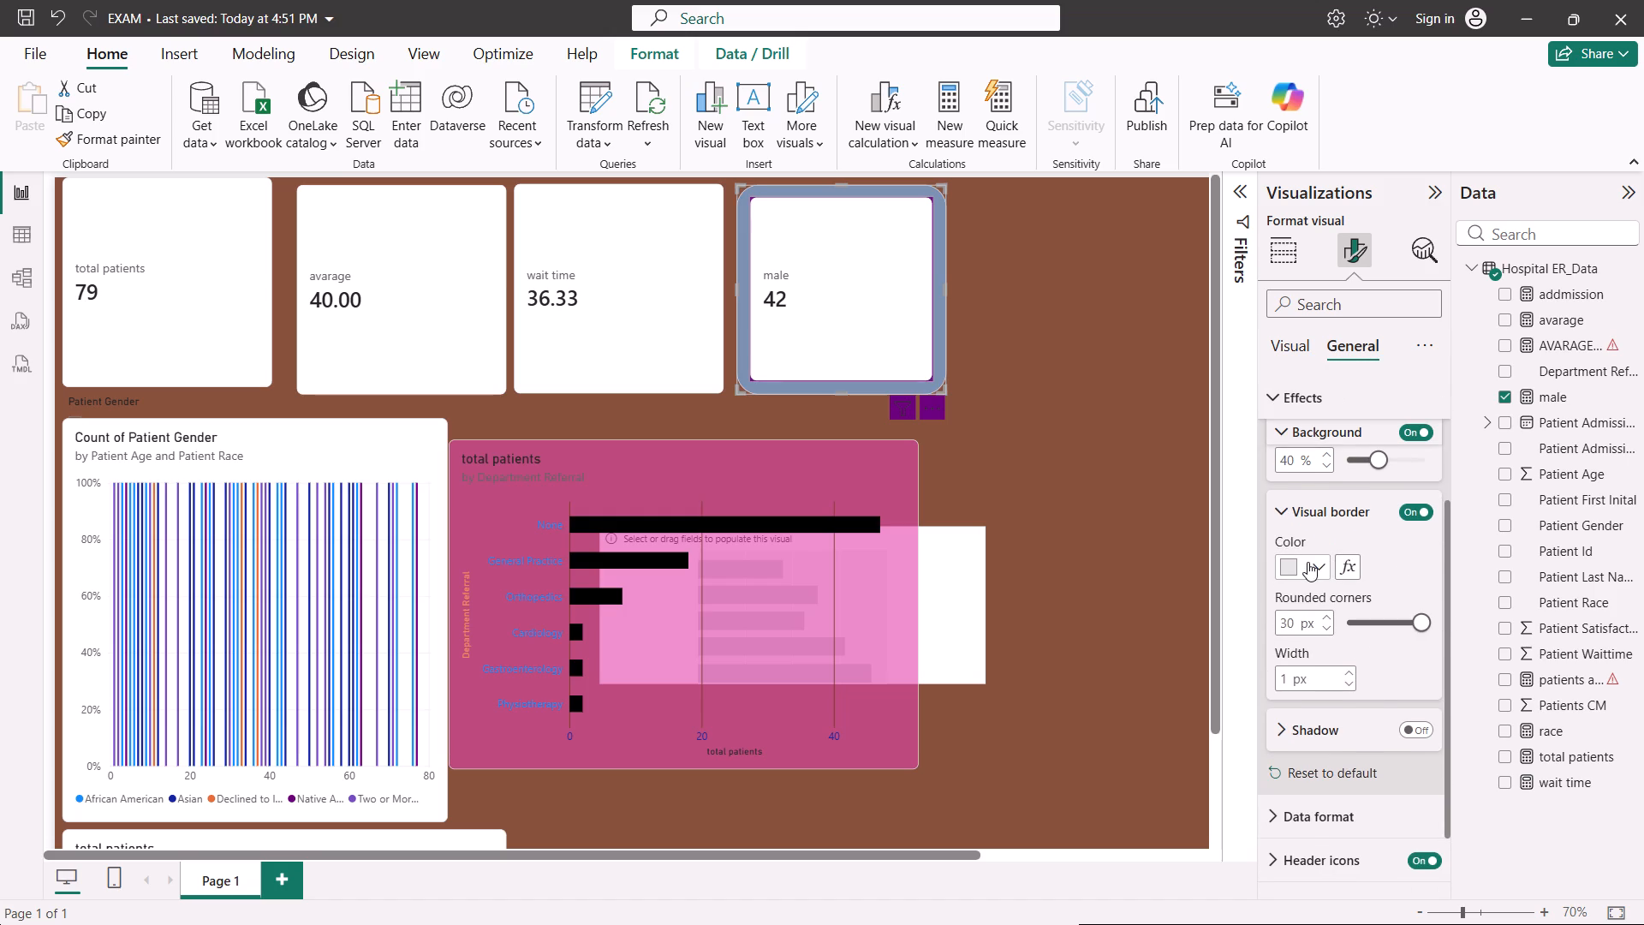
pyautogui.click(1307, 562)
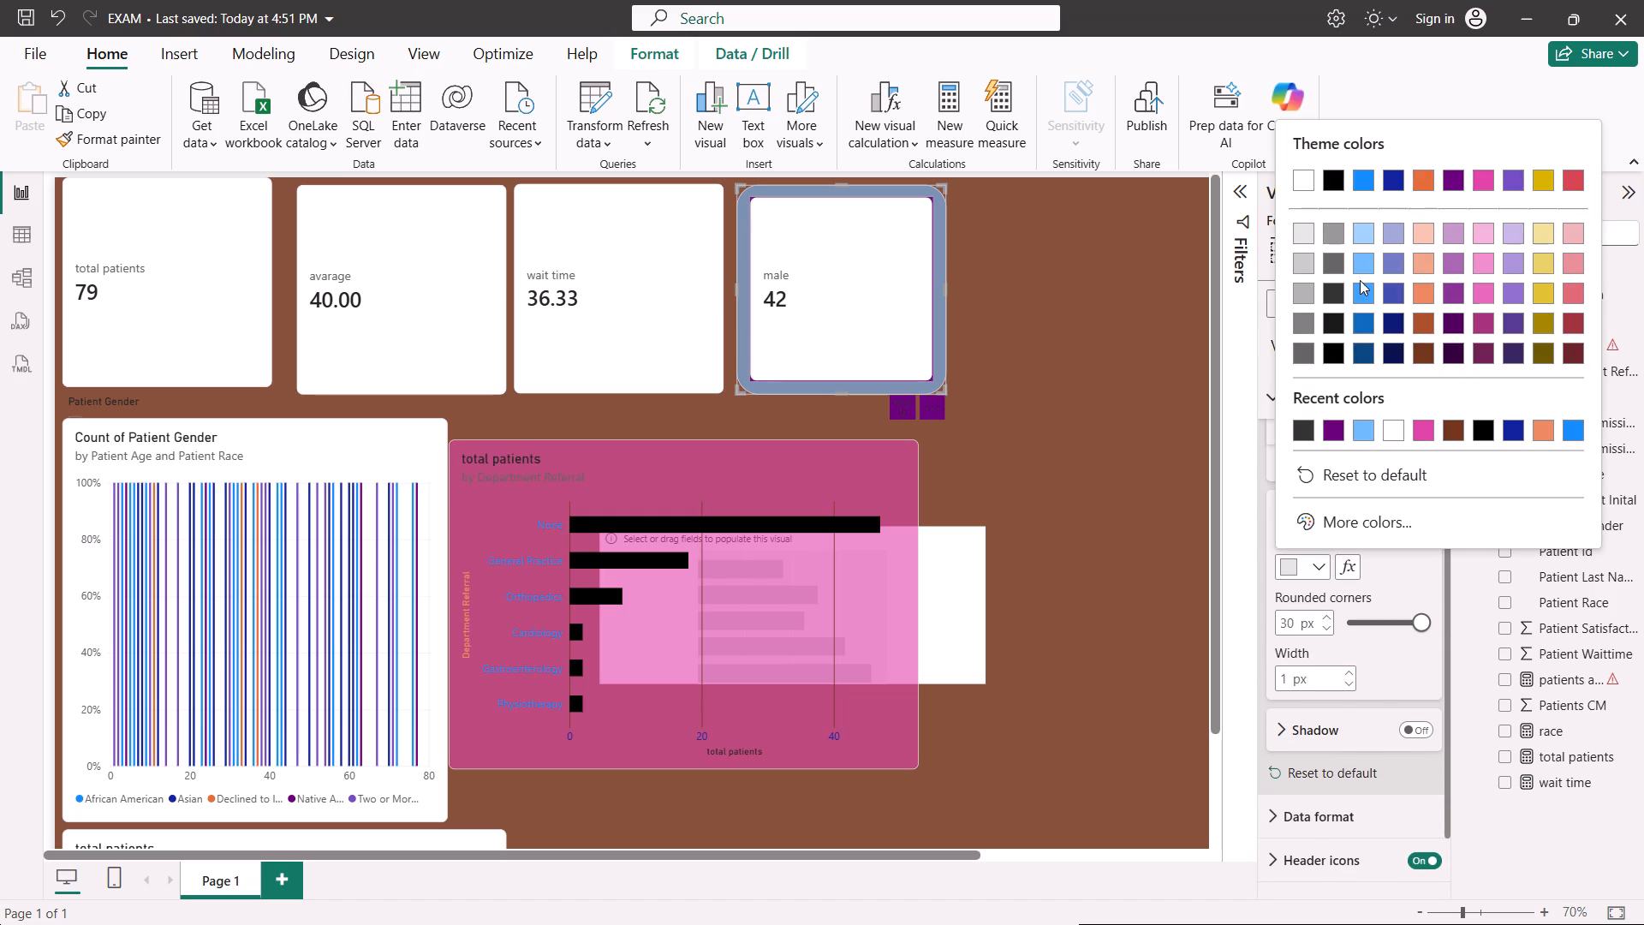
pyautogui.click(1390, 182)
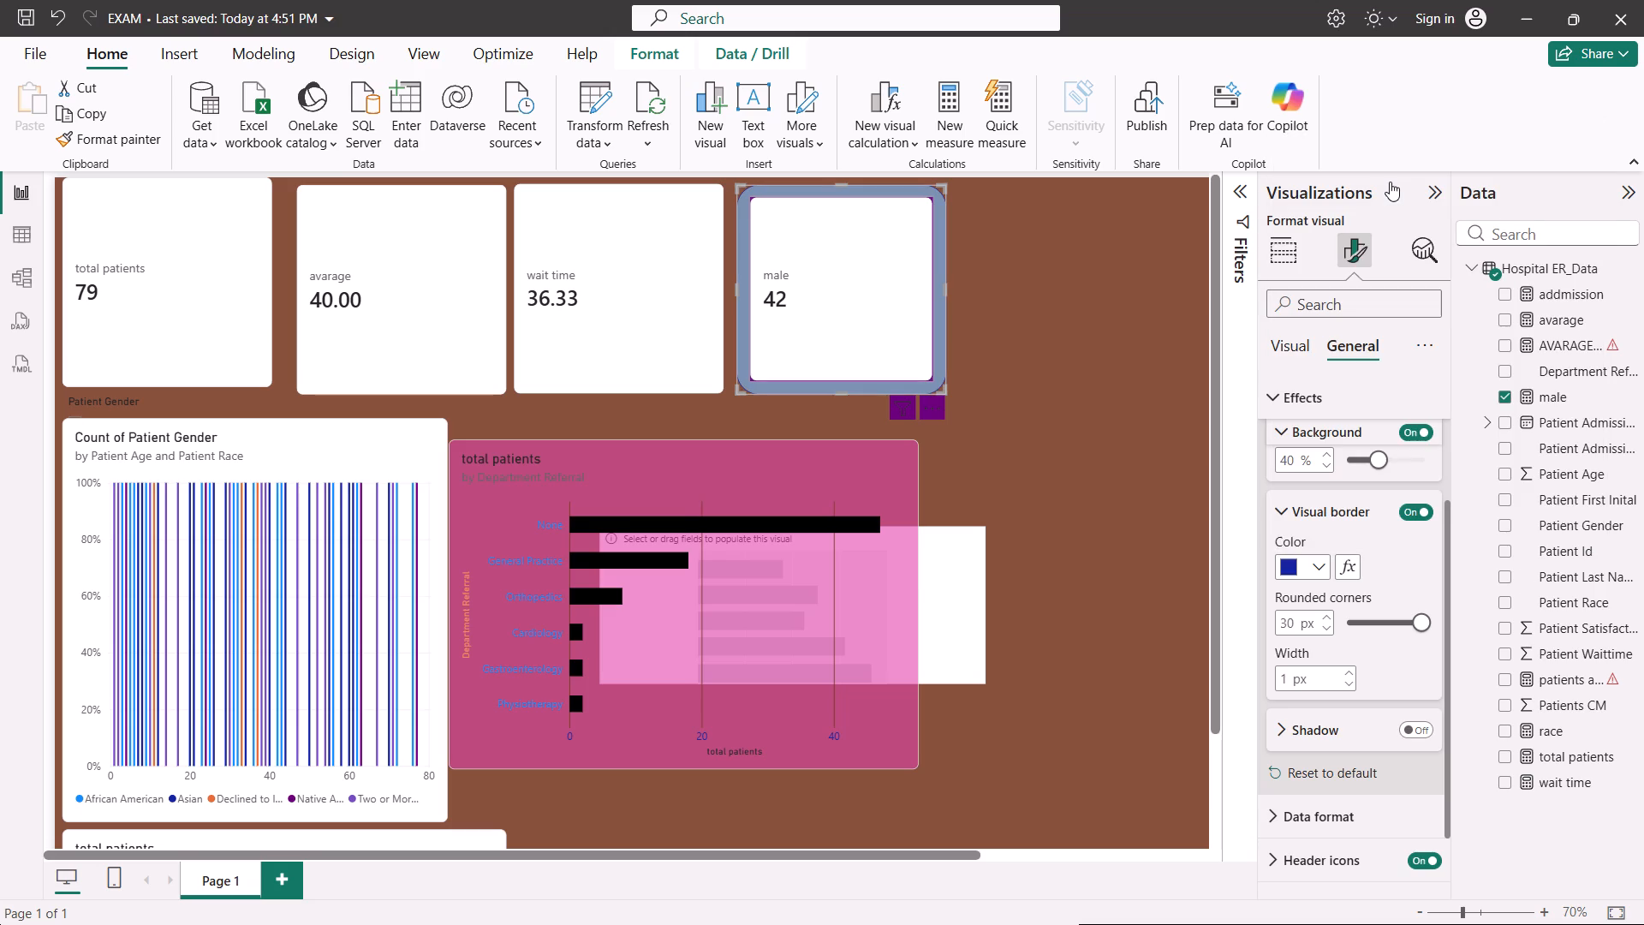
pyautogui.click(1062, 477)
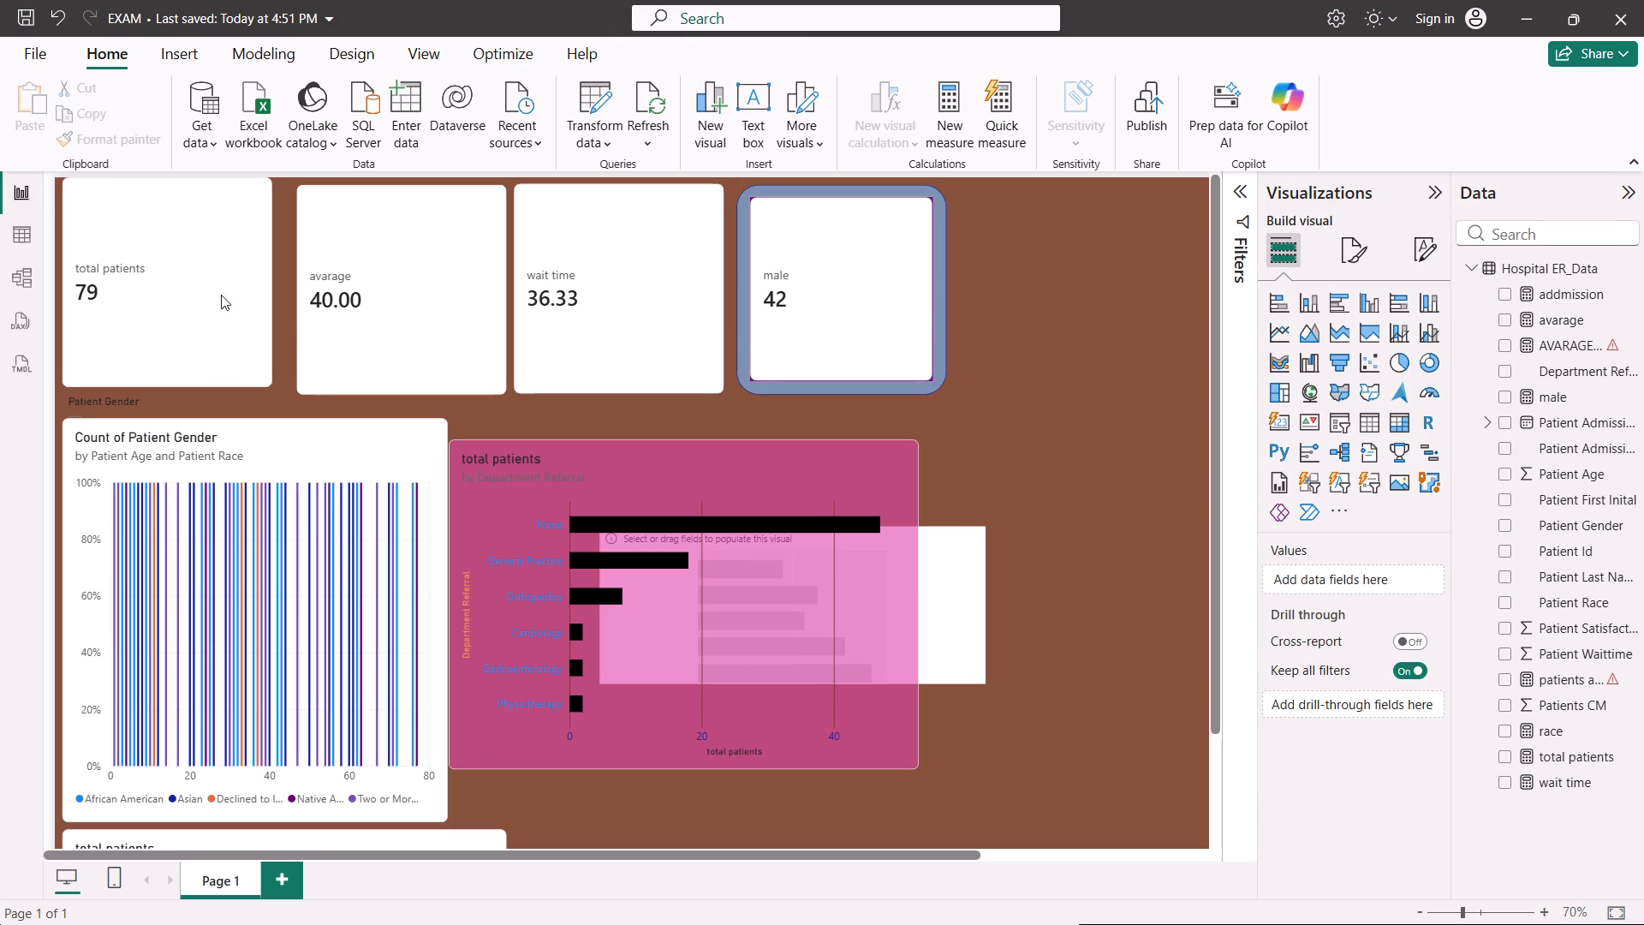
# Copy the male card's formatting with Format painter onto the wait time, avarage and total patients cards.
pyautogui.click(852, 295)
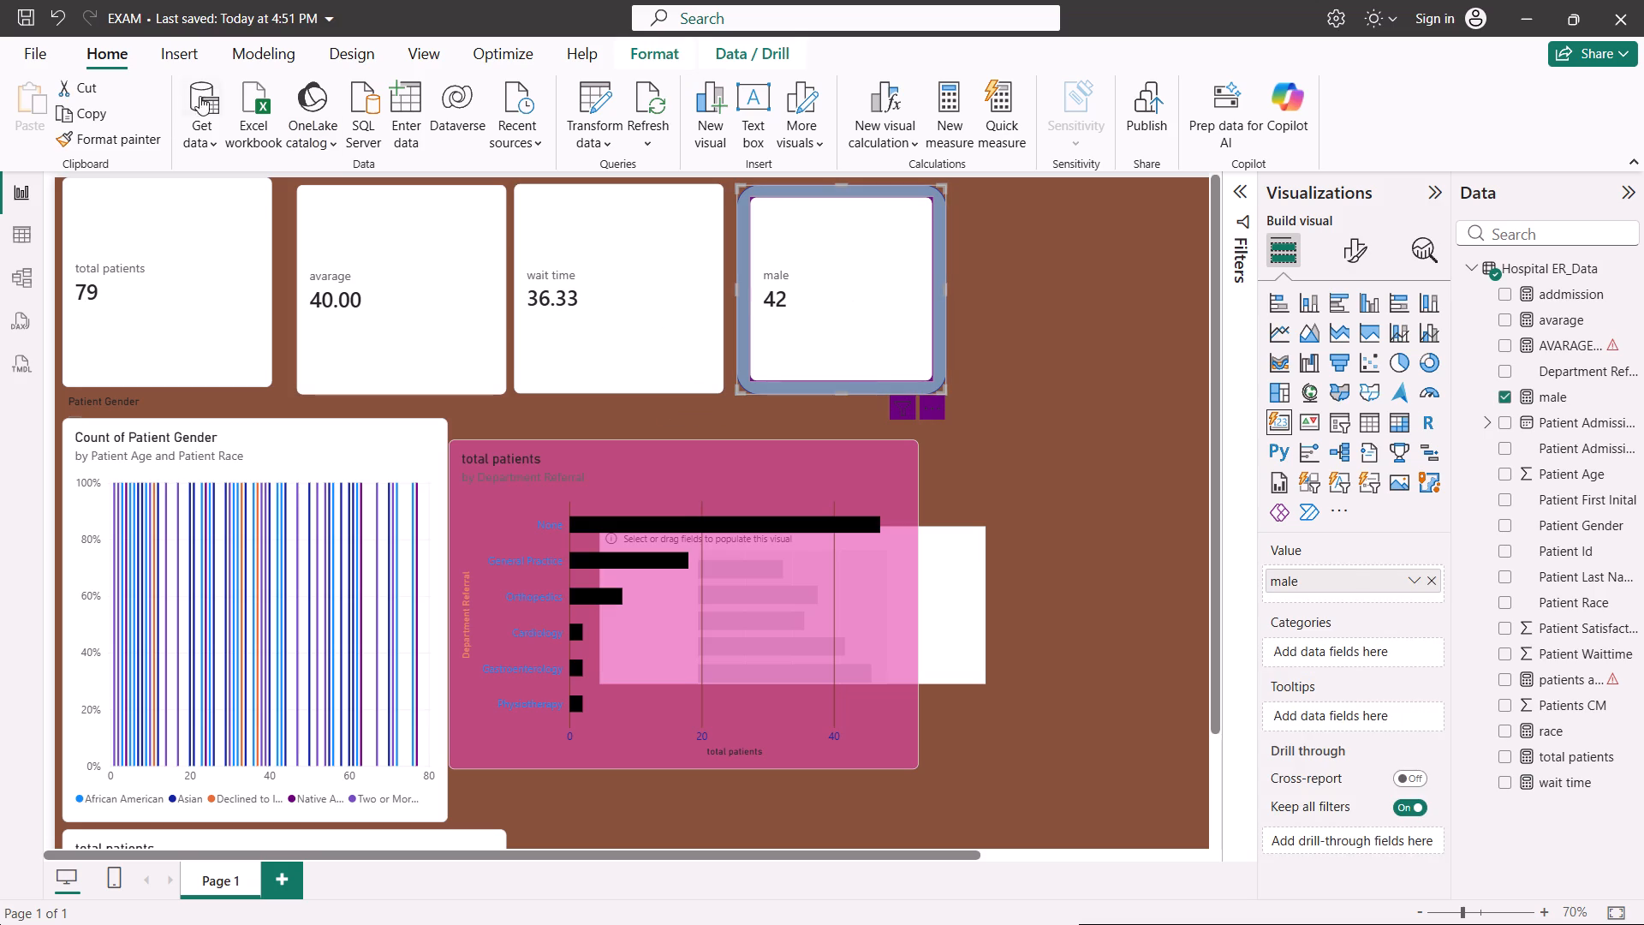
pyautogui.click(135, 146)
pyautogui.click(631, 243)
pyautogui.click(152, 122)
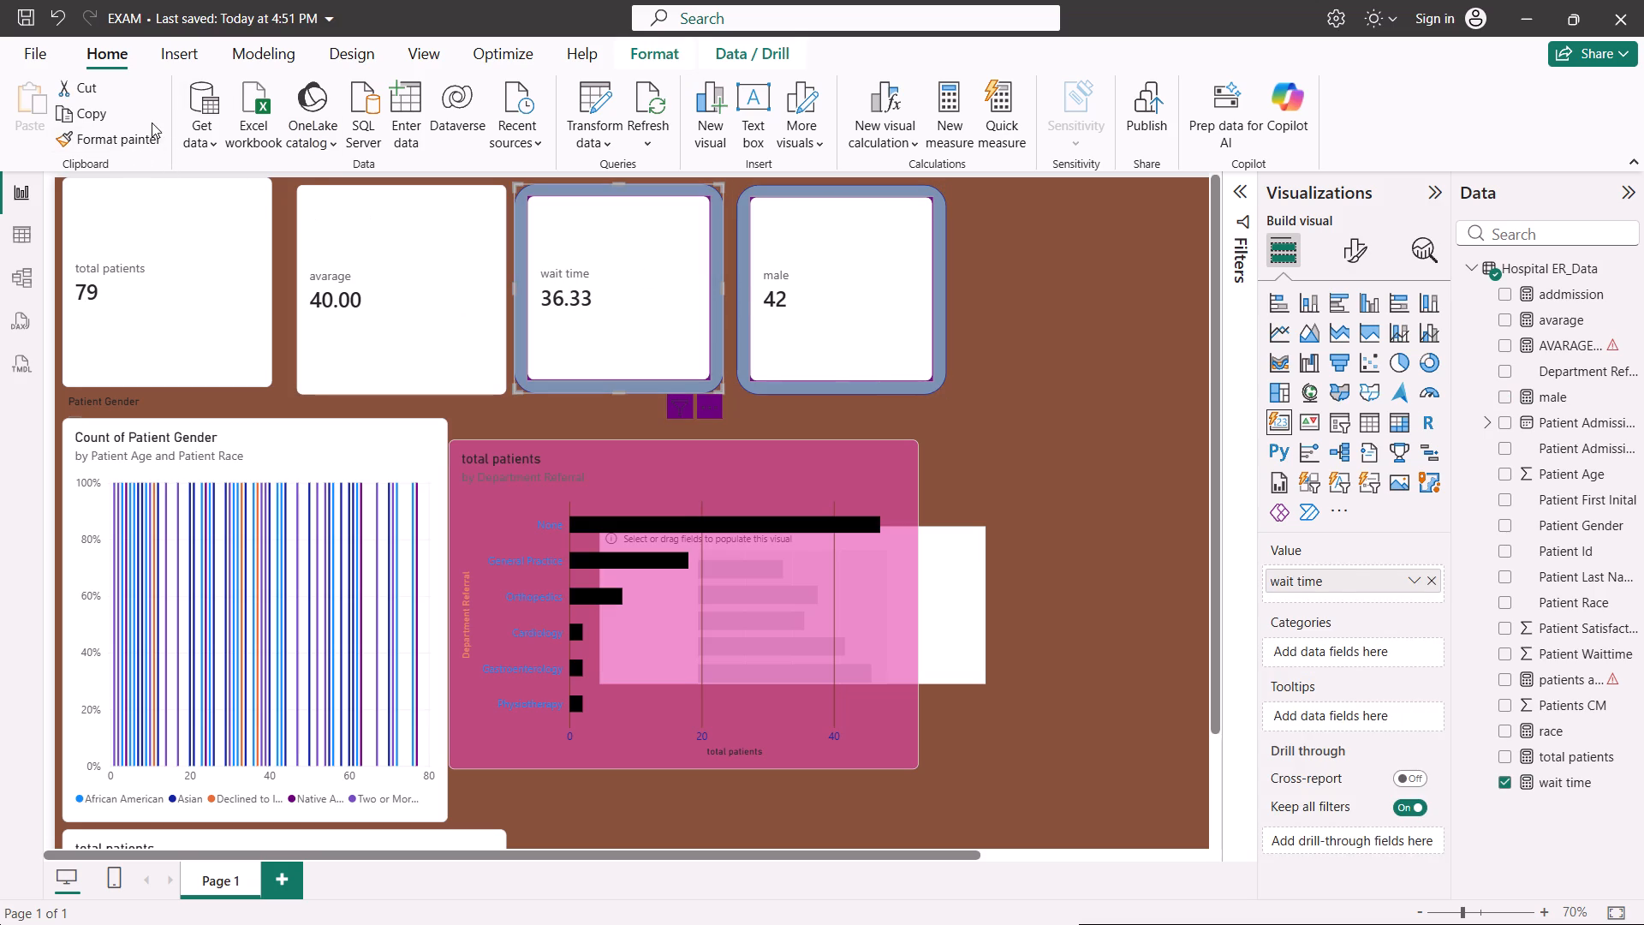
pyautogui.click(152, 143)
pyautogui.click(366, 217)
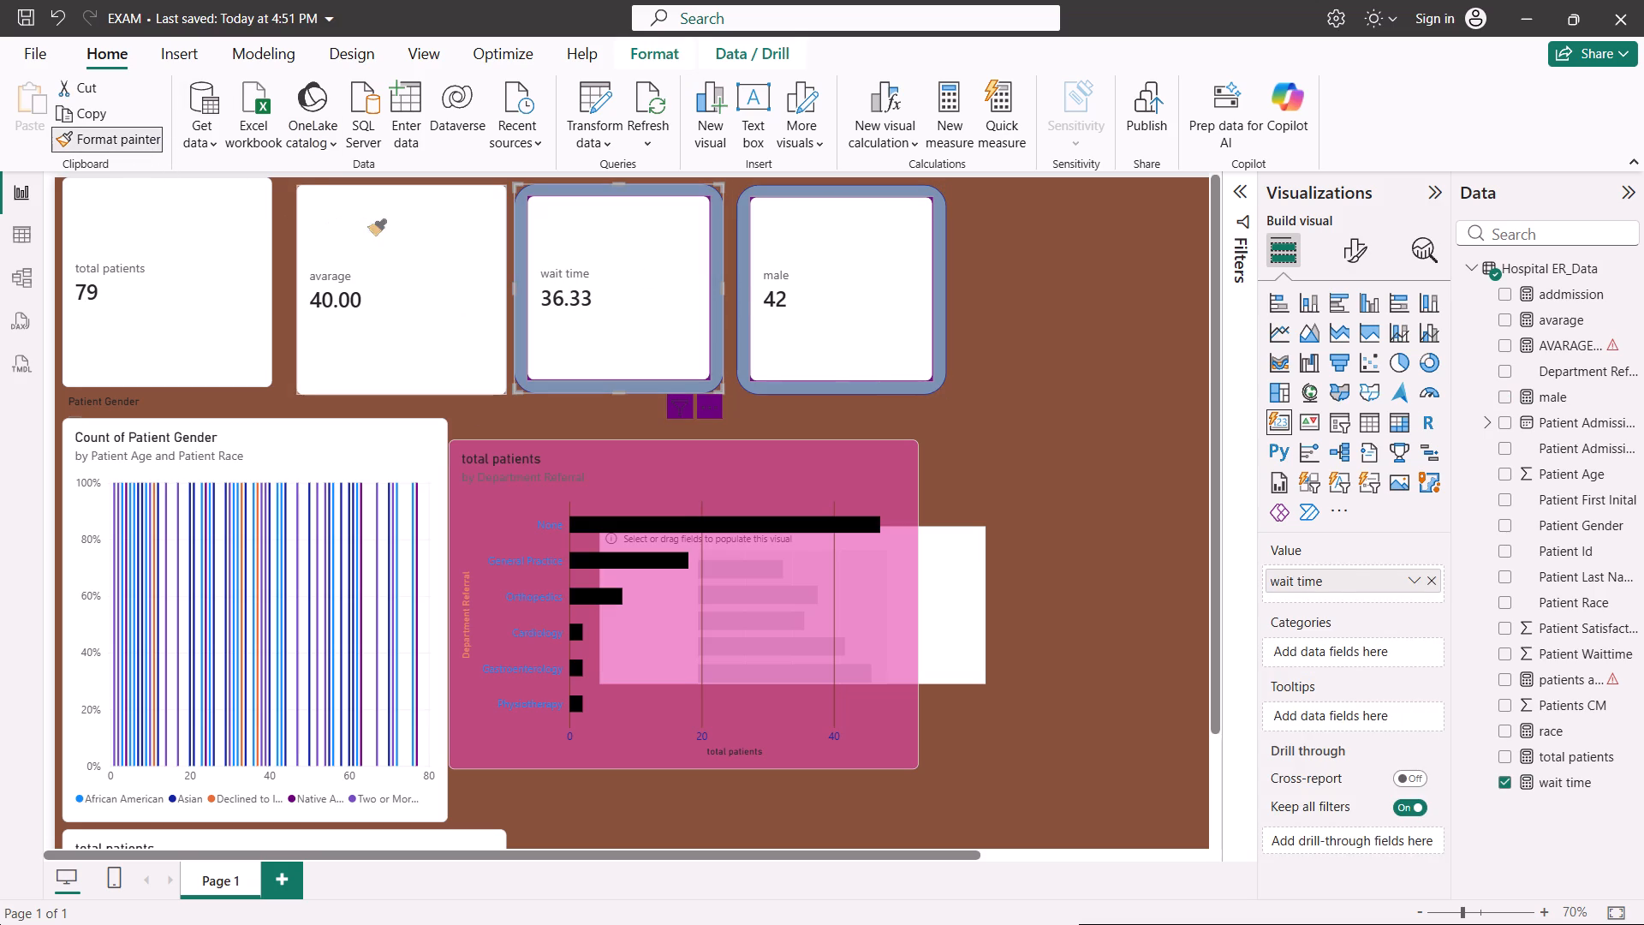
pyautogui.click(131, 130)
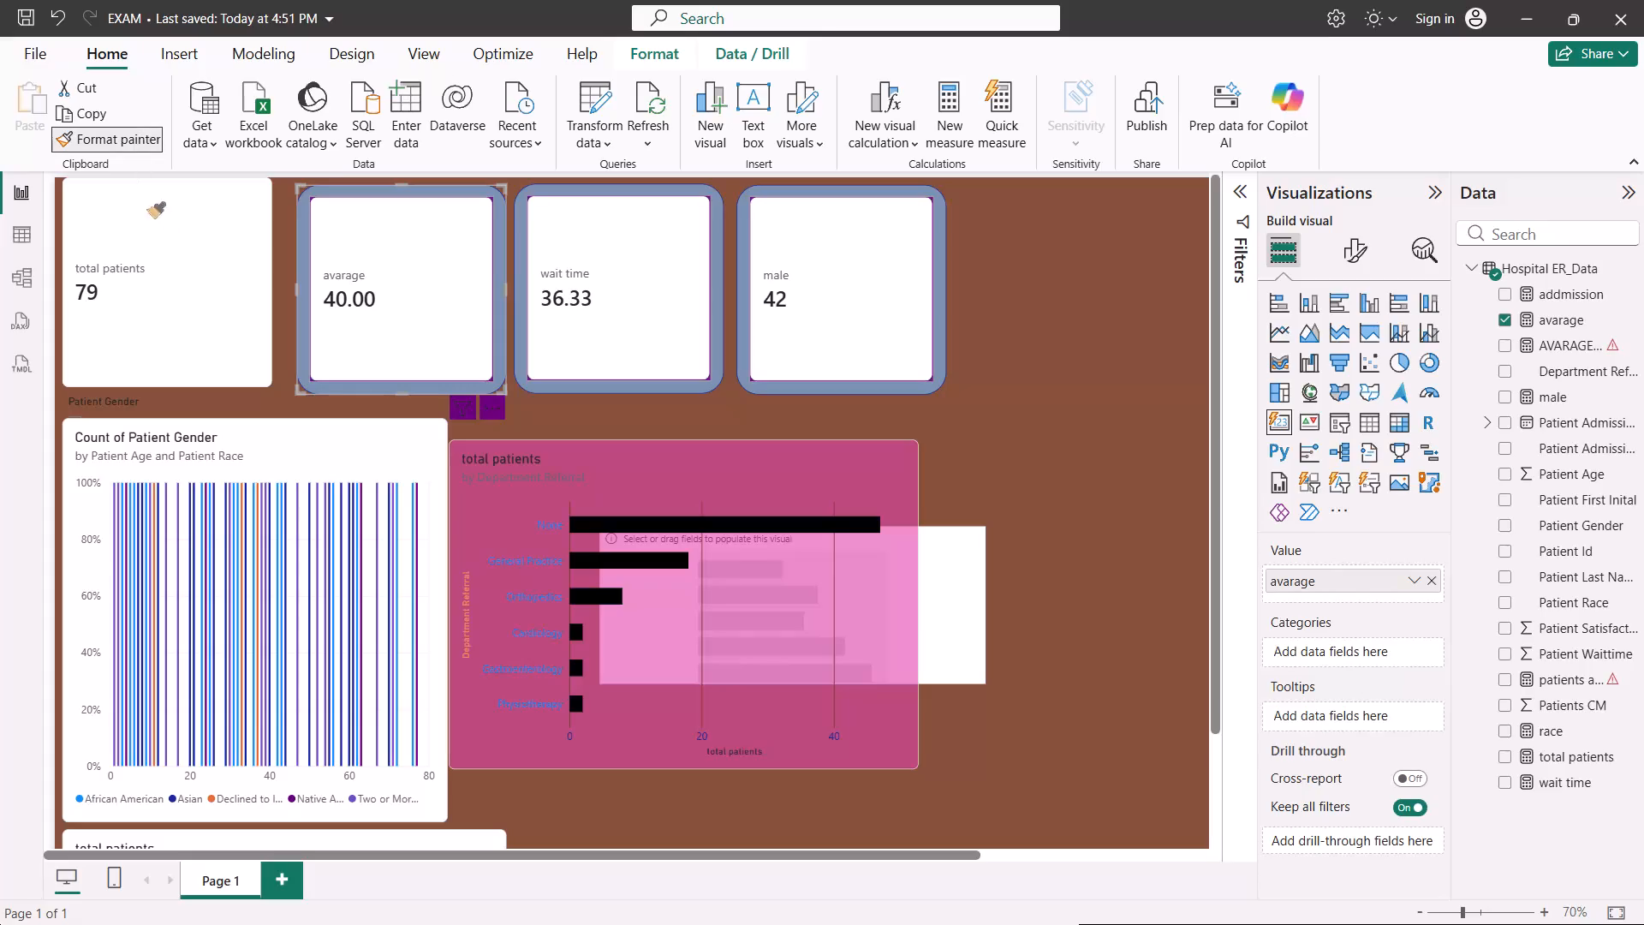
pyautogui.click(168, 234)
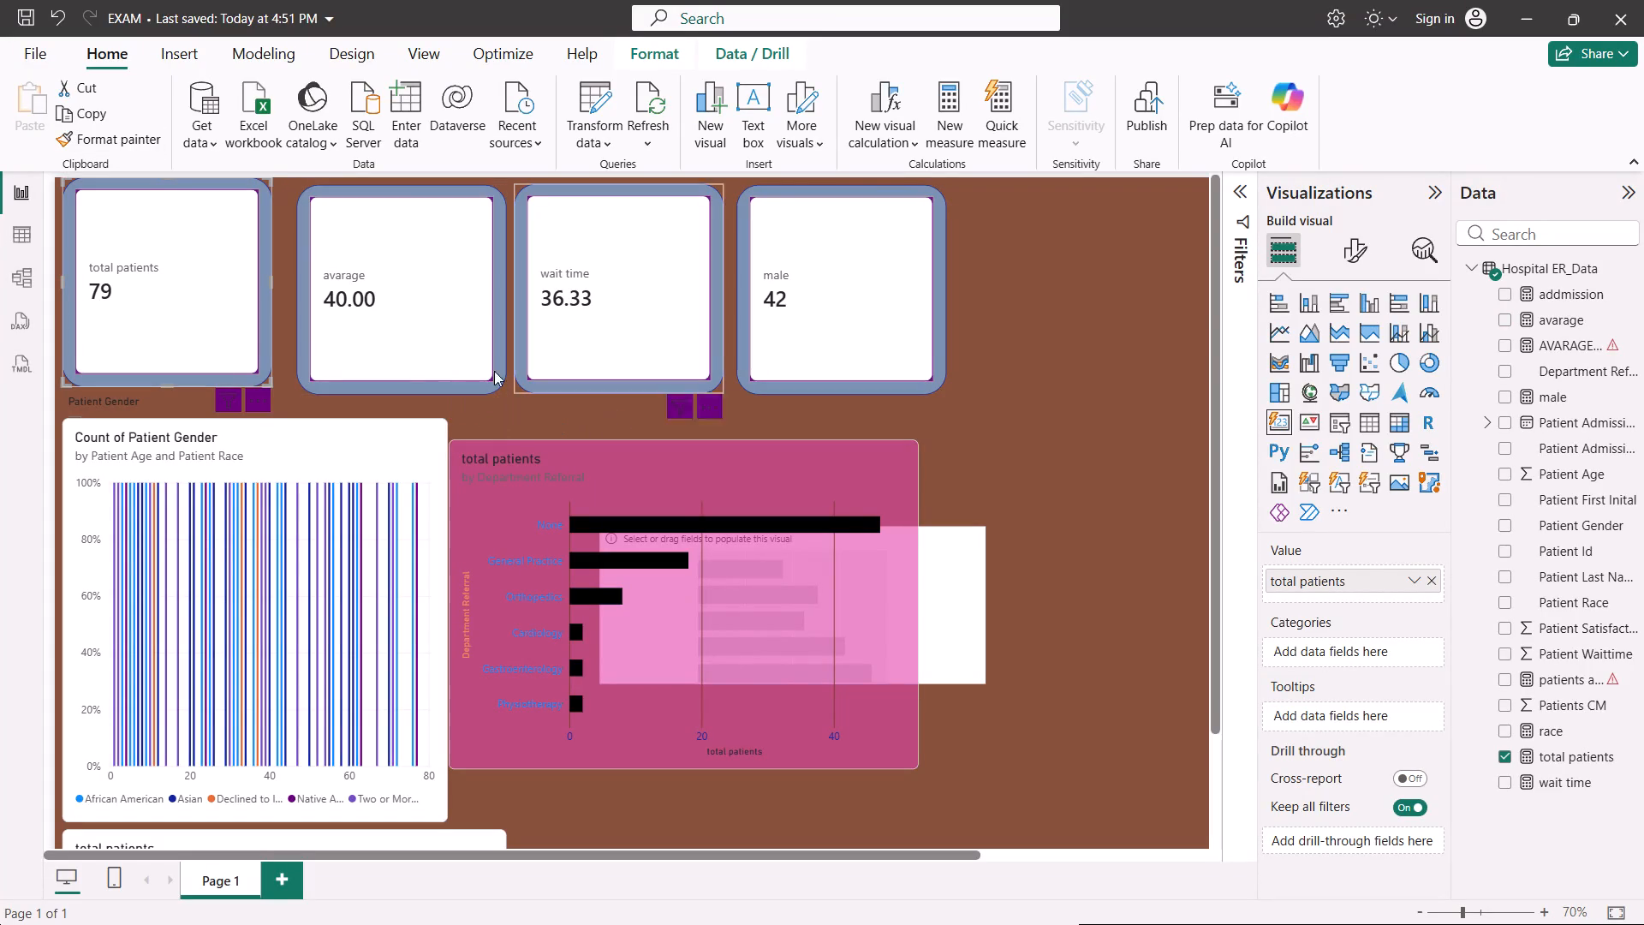
# Copy the total patients card's formatting with Format painter onto the Count of Patient Gender chart.
pyautogui.click(148, 127)
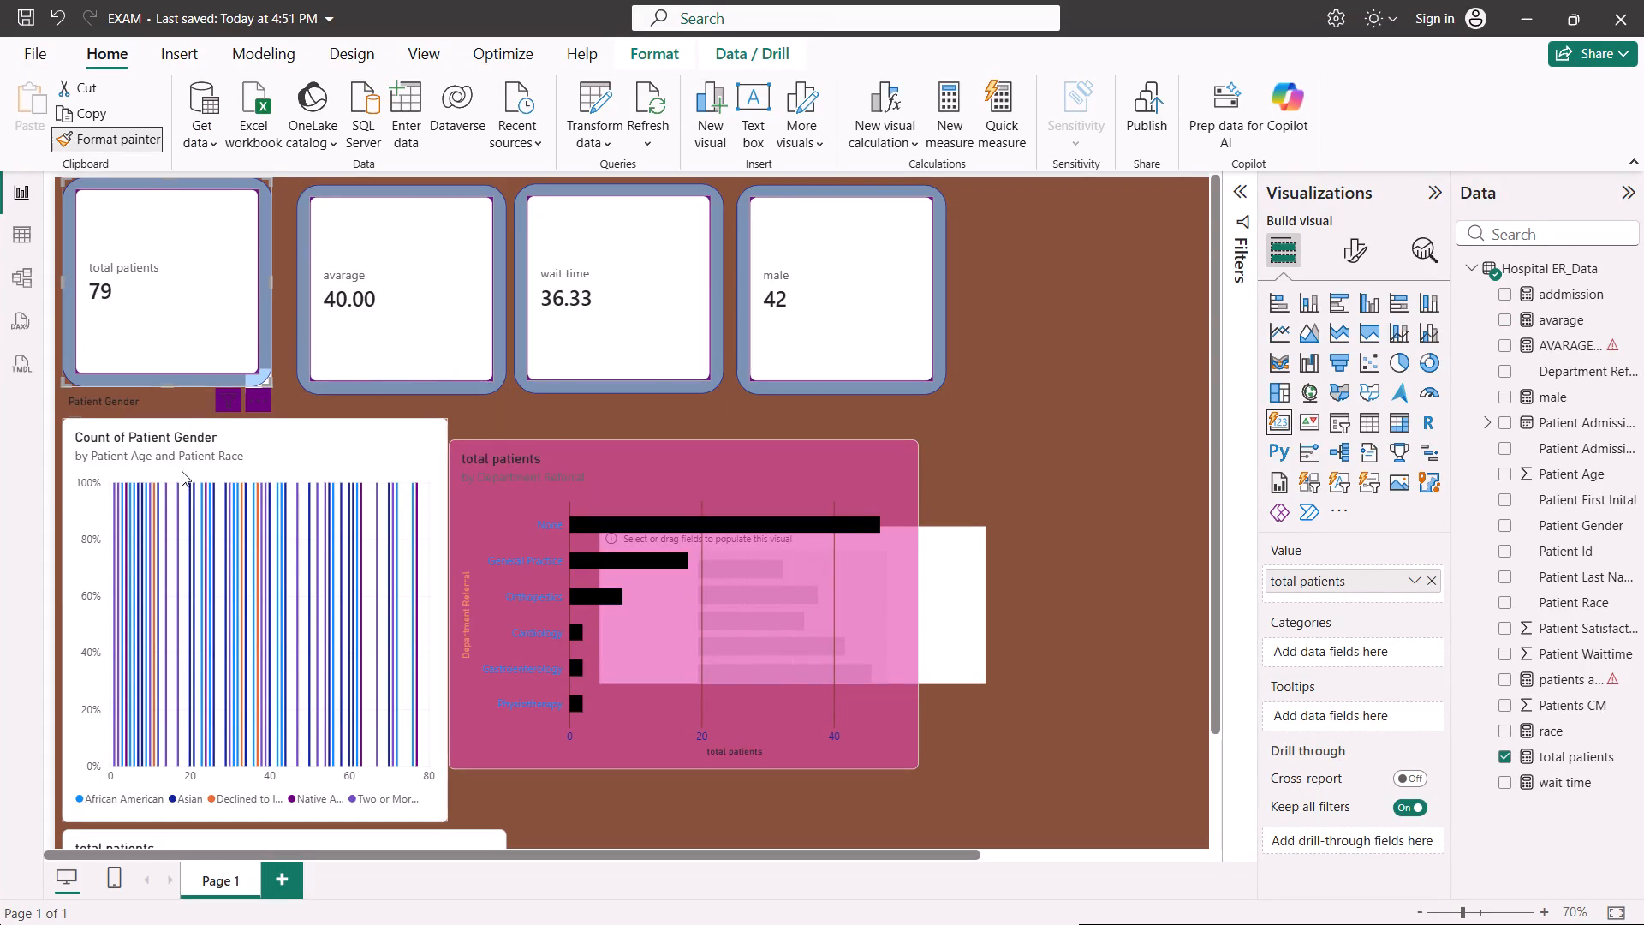
pyautogui.click(275, 445)
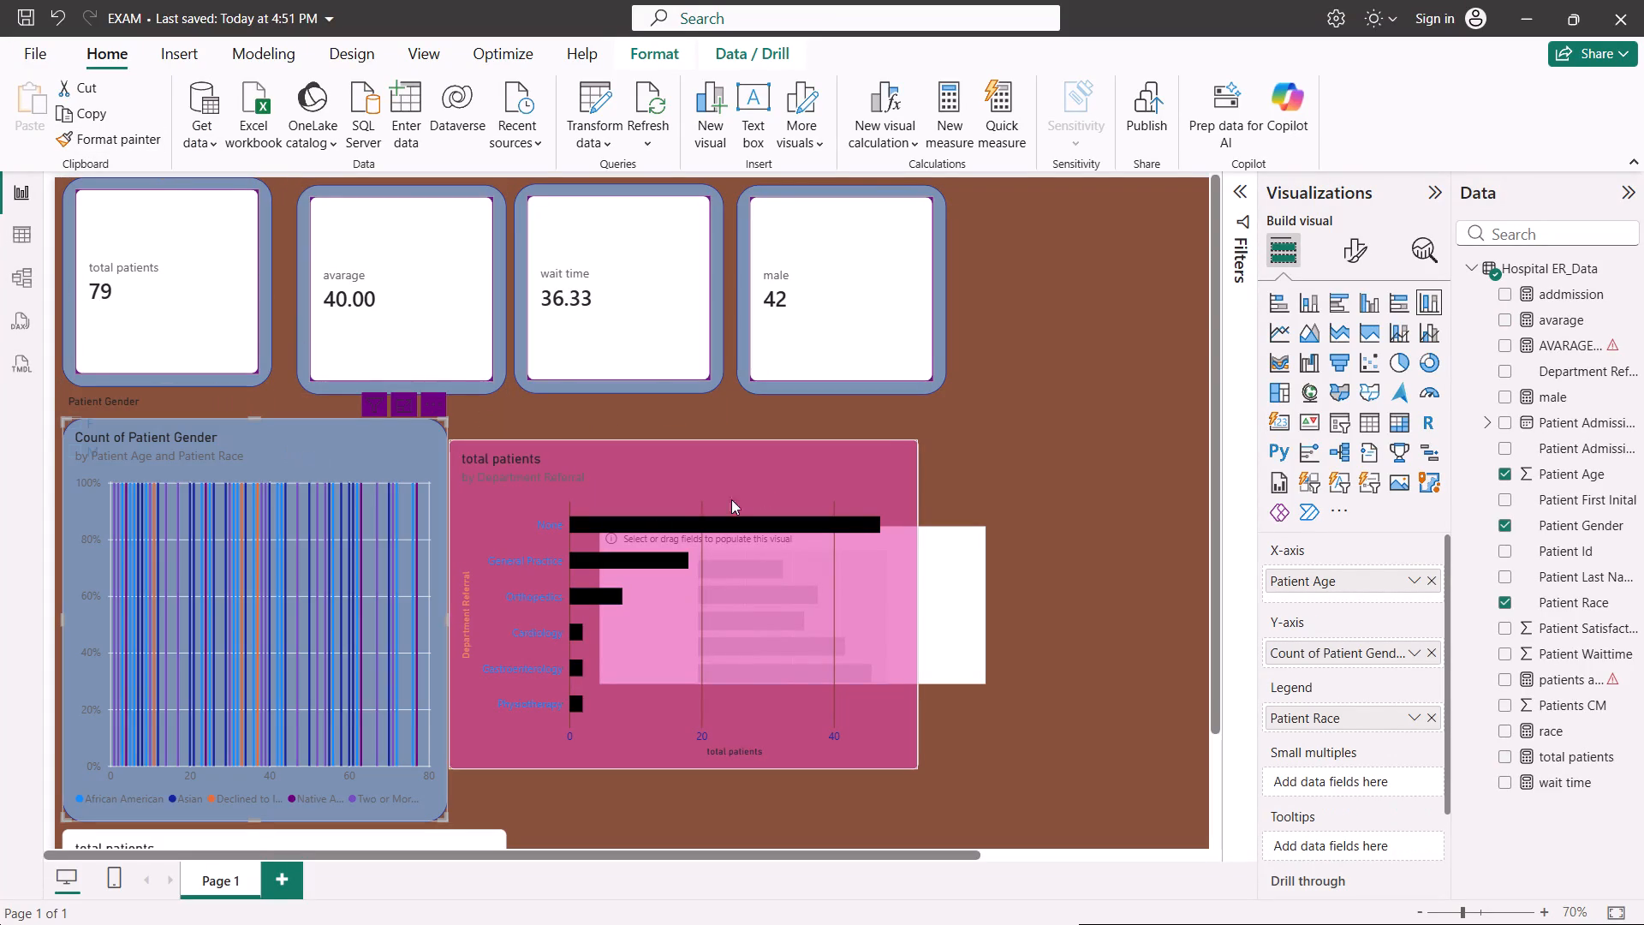
pyautogui.click(1010, 406)
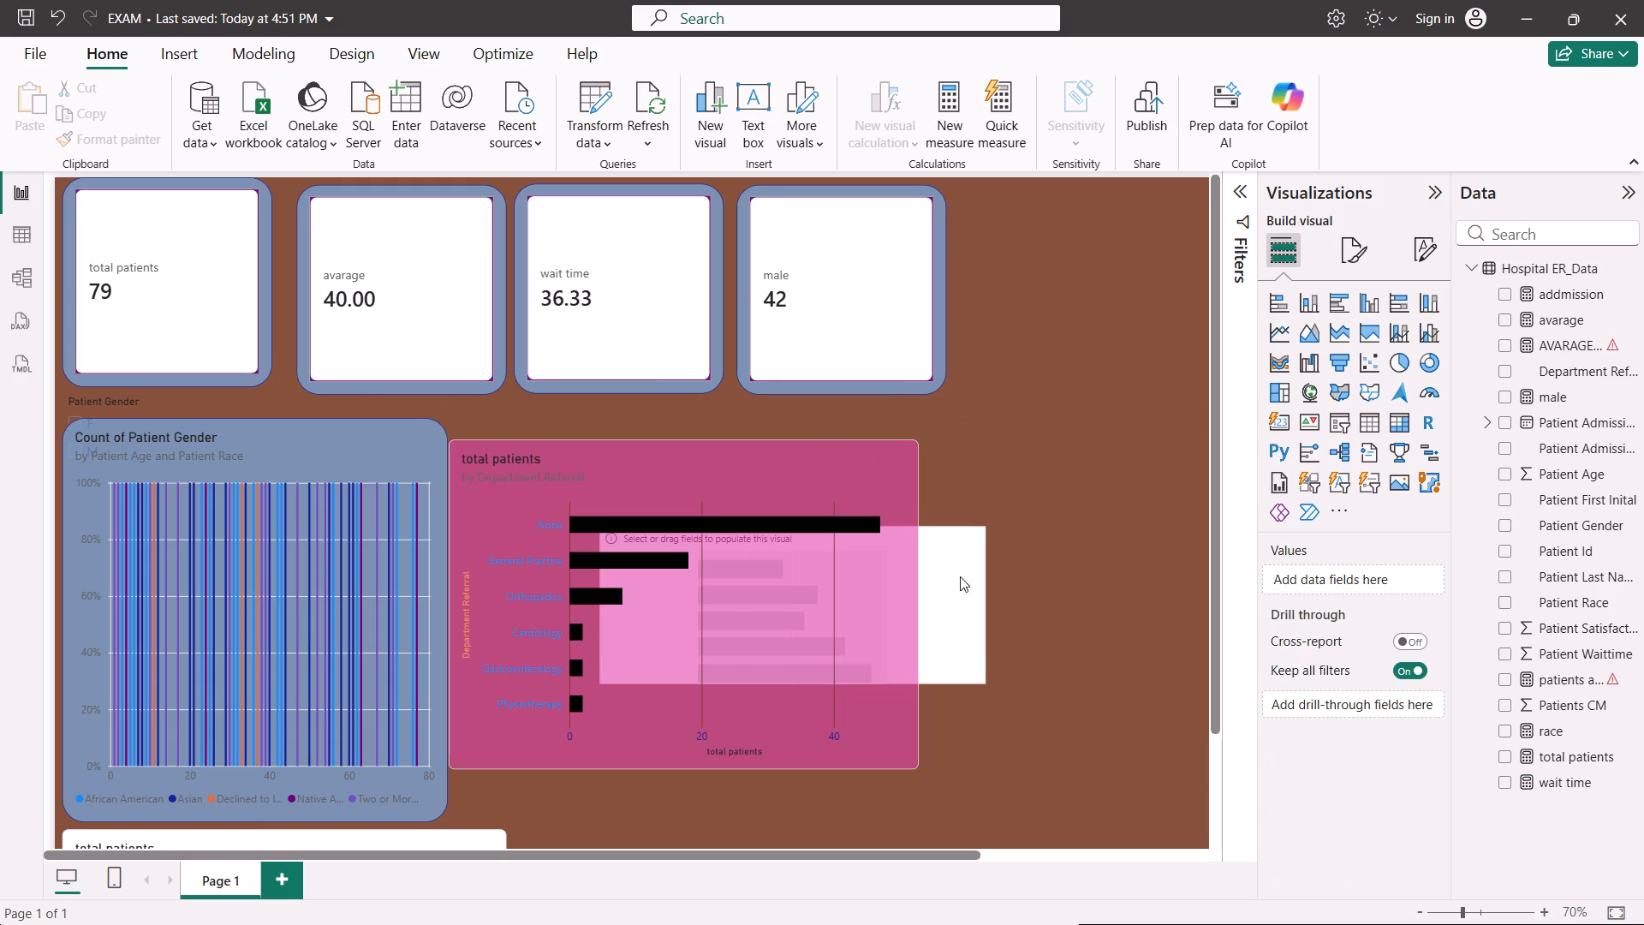
# Delete the empty stacked bar chart visual that overlaps the Department Referral chart.
pyautogui.moveTo(937, 624); pyautogui.dragTo(1138, 437)
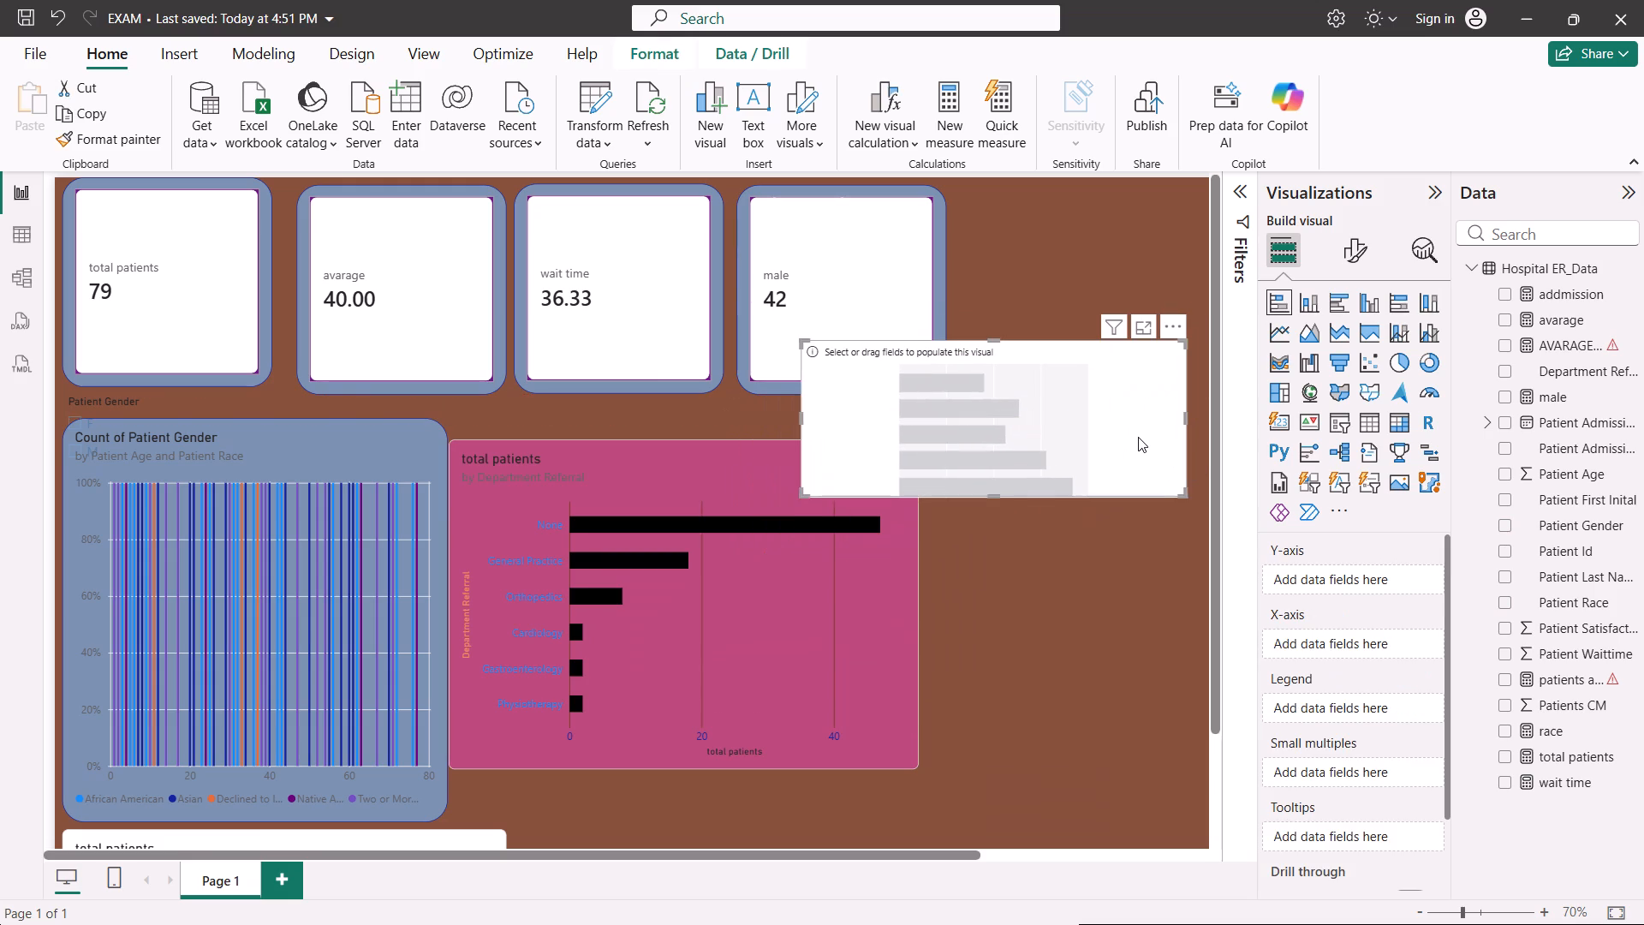
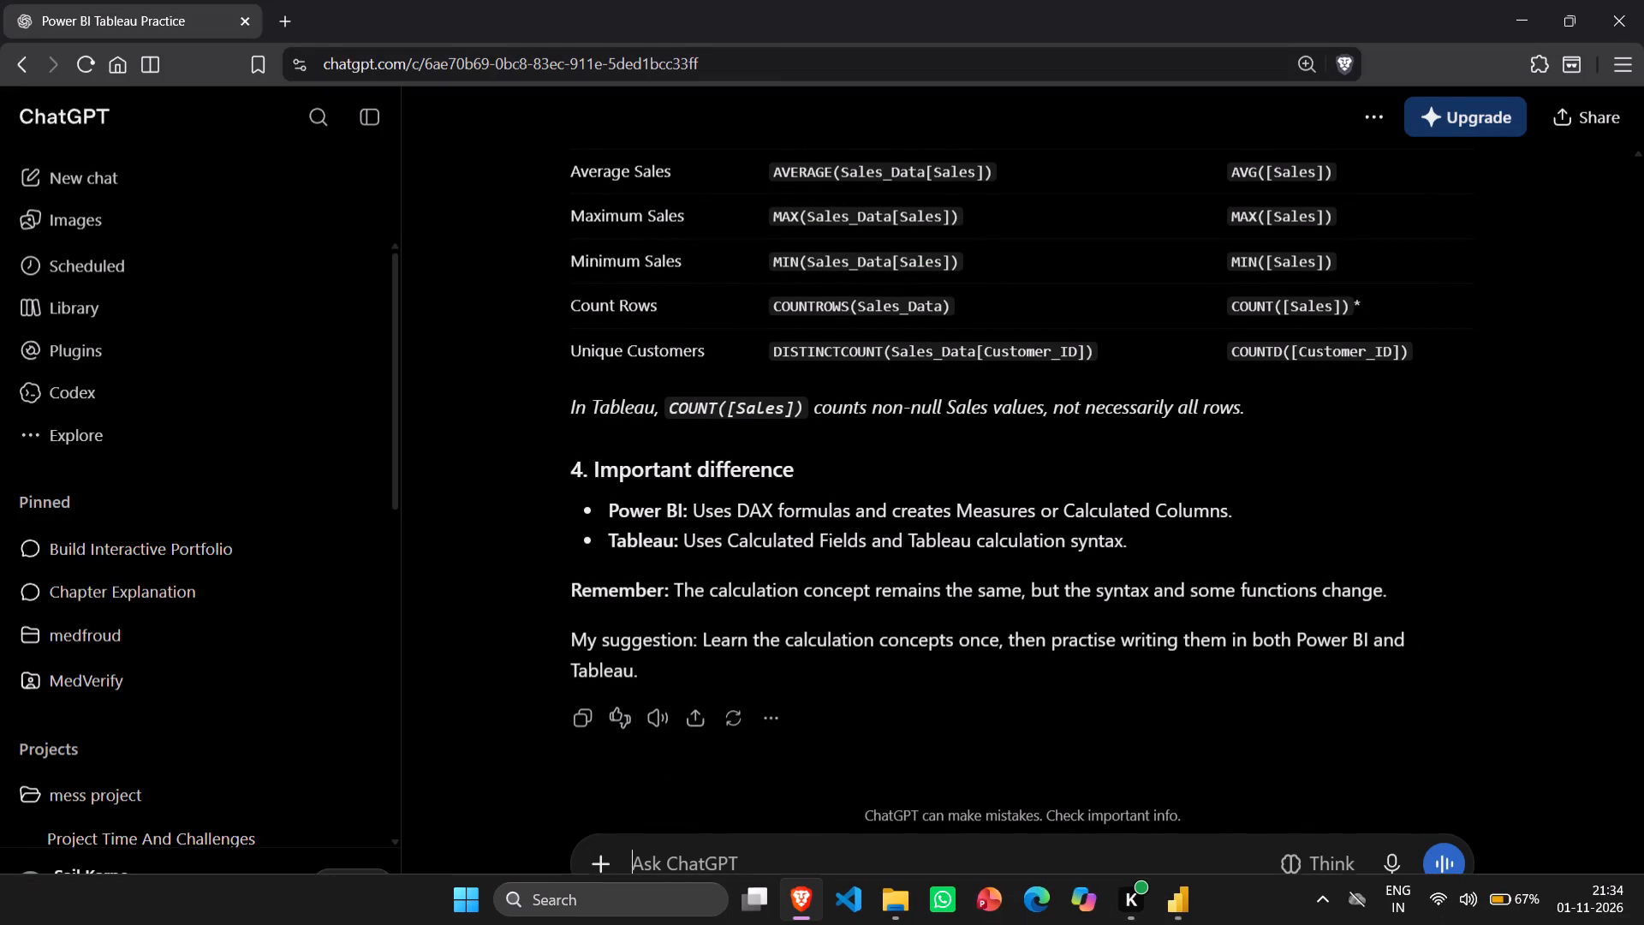
pyautogui.click(1172, 884)
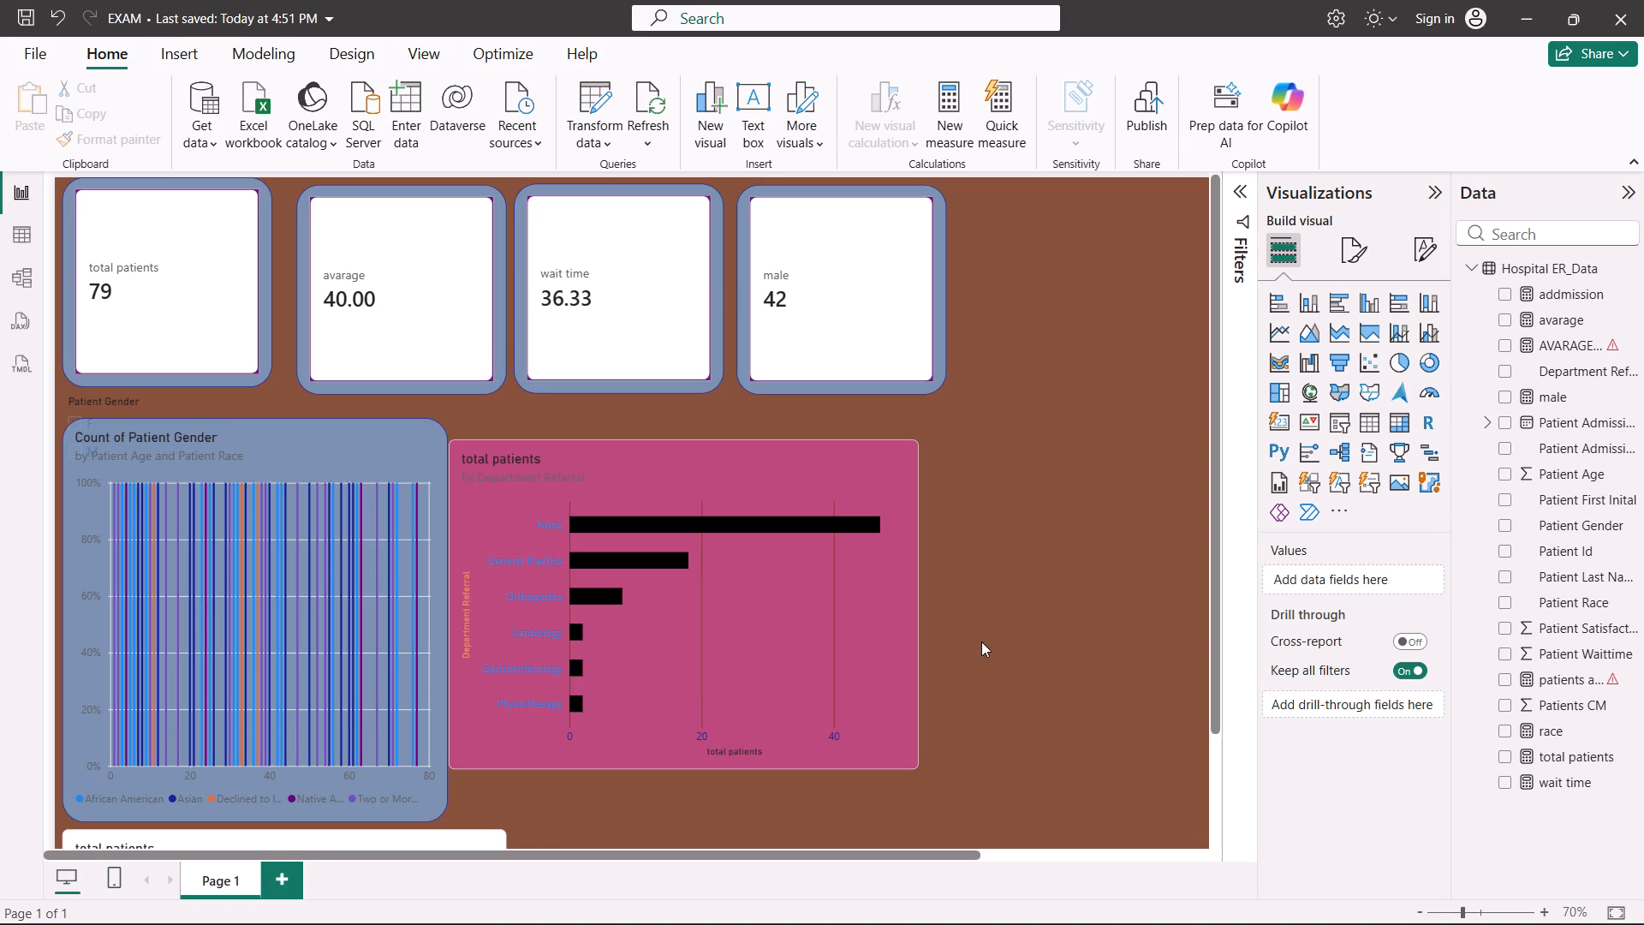
pyautogui.click(981, 642)
pyautogui.scroll(-1, 981, 642)
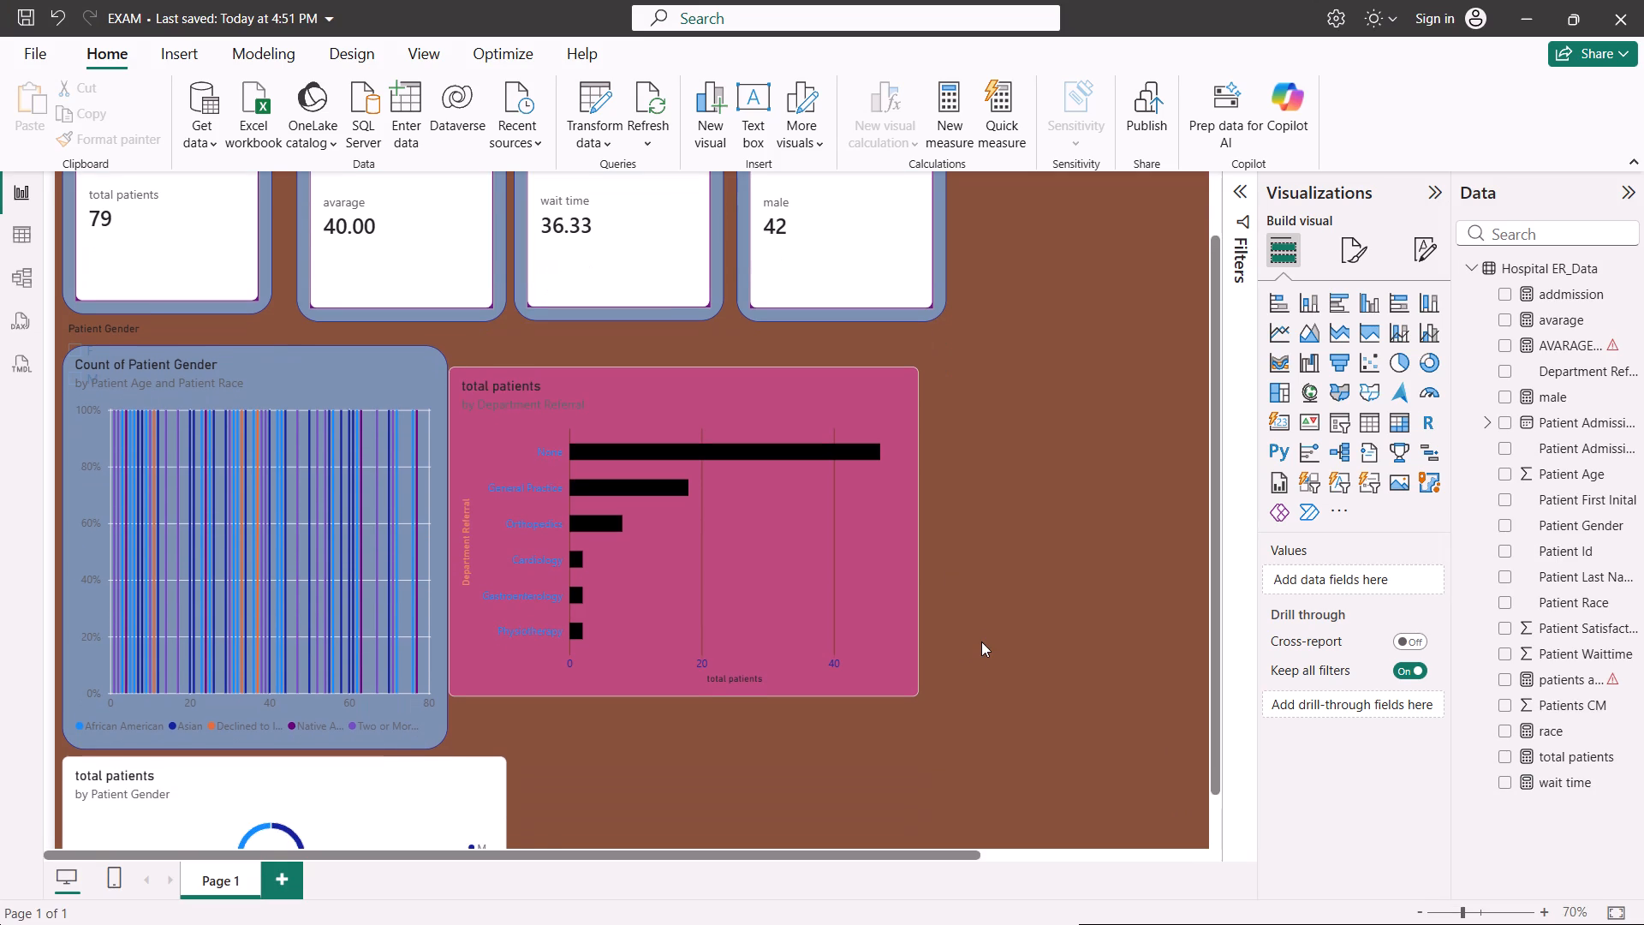
pyautogui.scroll(-2, 981, 642)
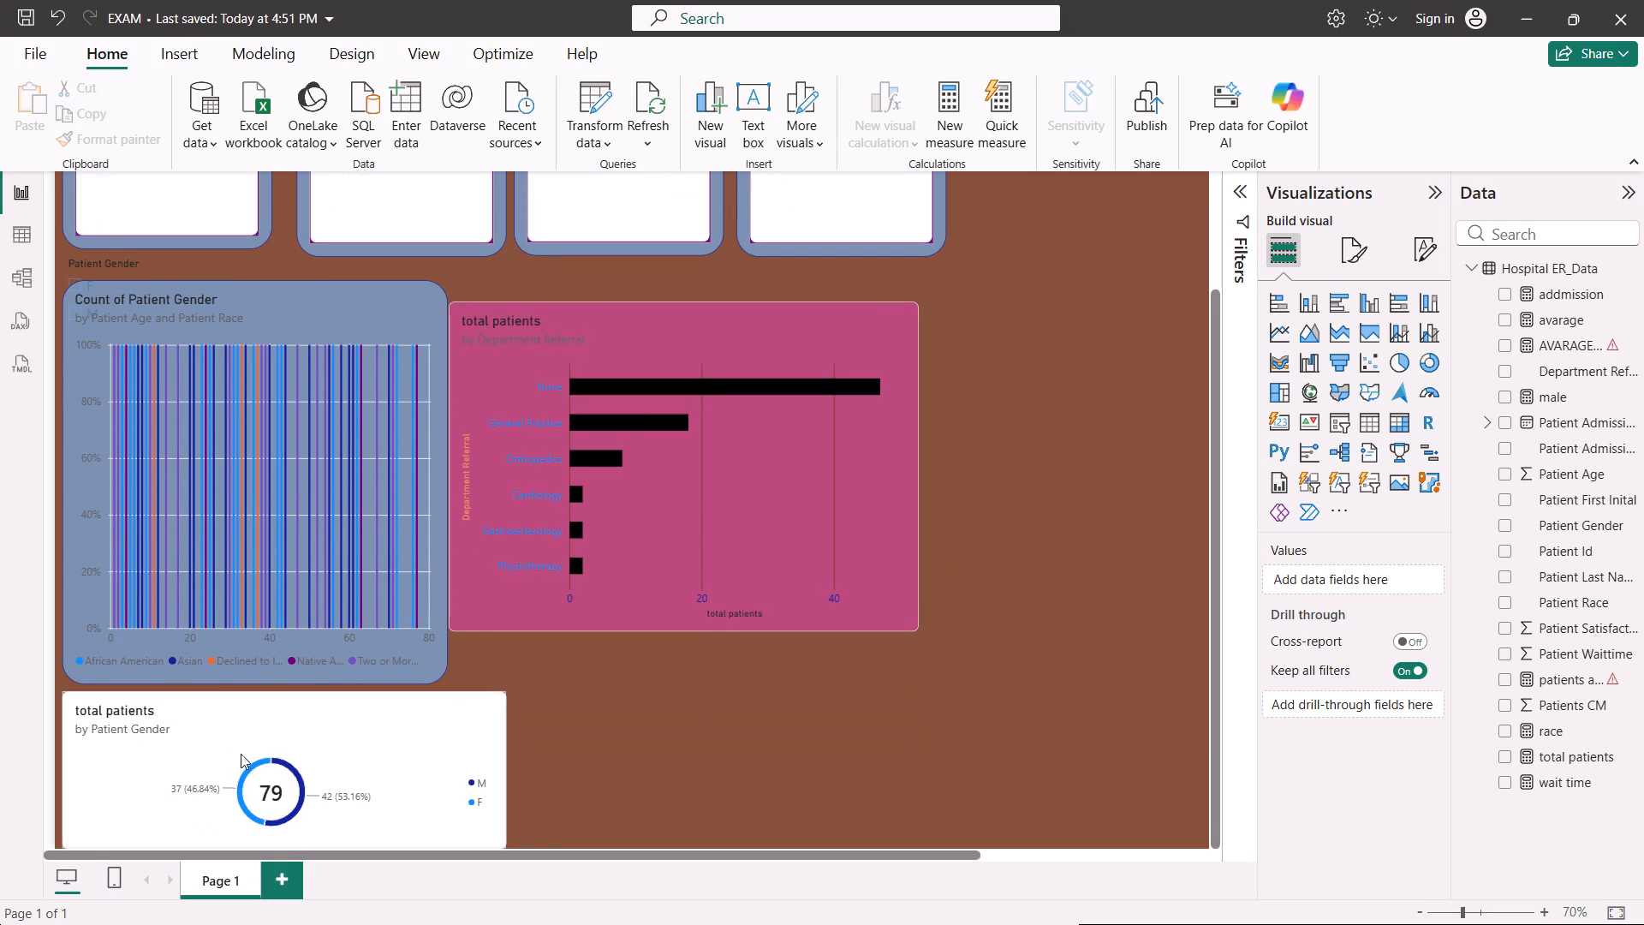
pyautogui.moveTo(357, 735); pyautogui.dragTo(922, 374)
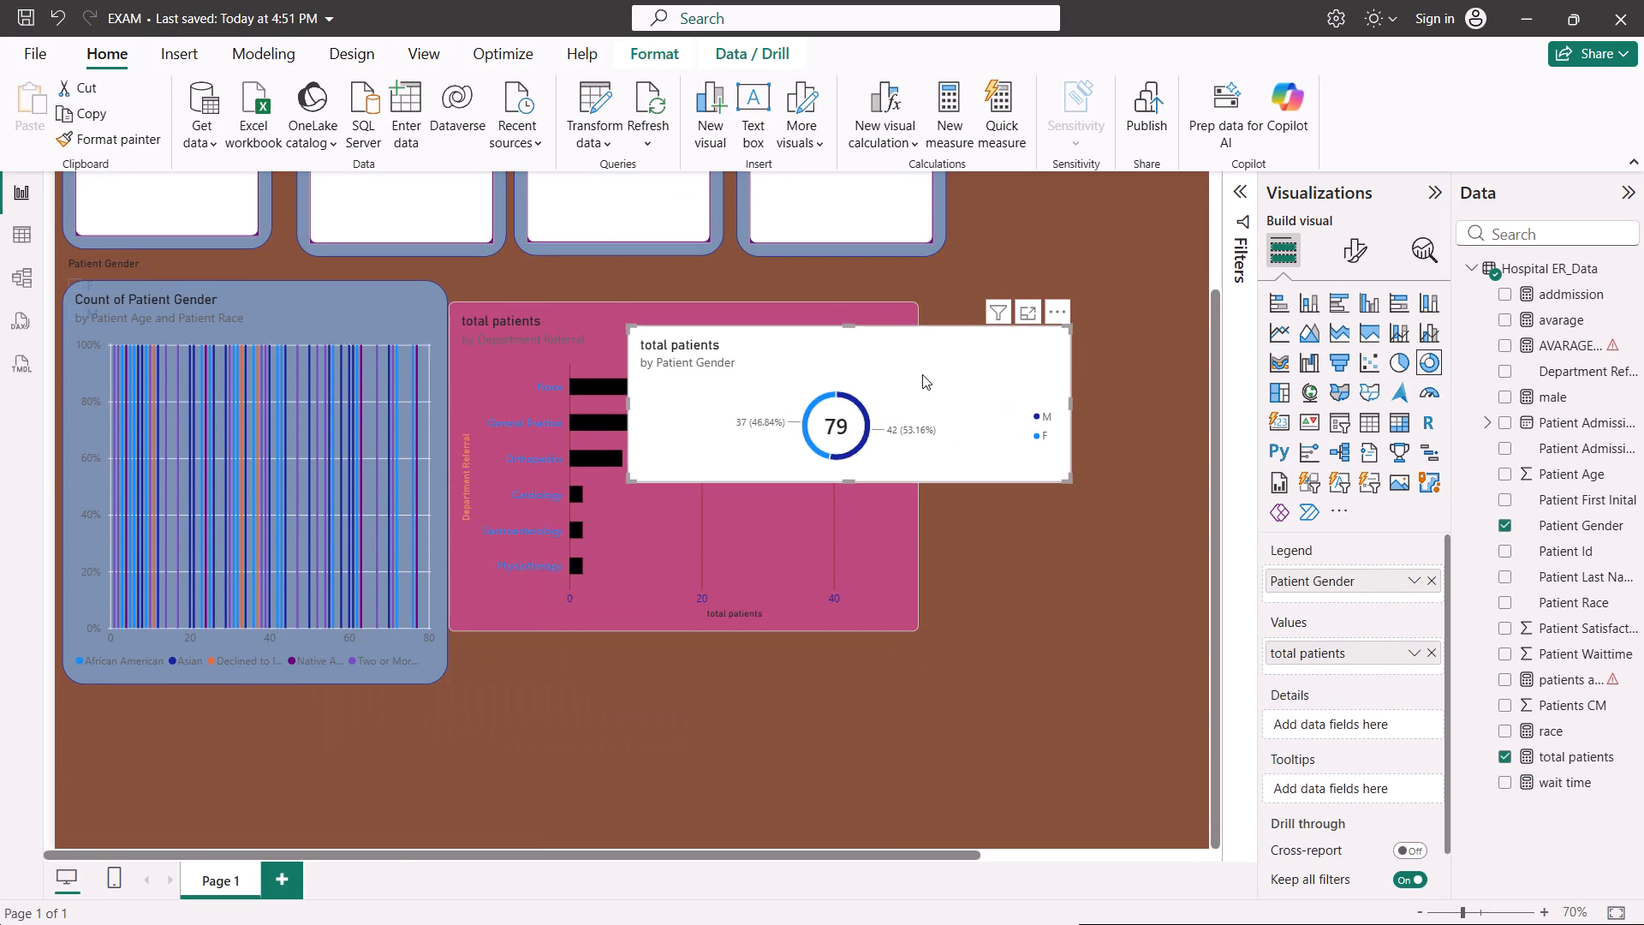
pyautogui.scroll(1, 922, 374)
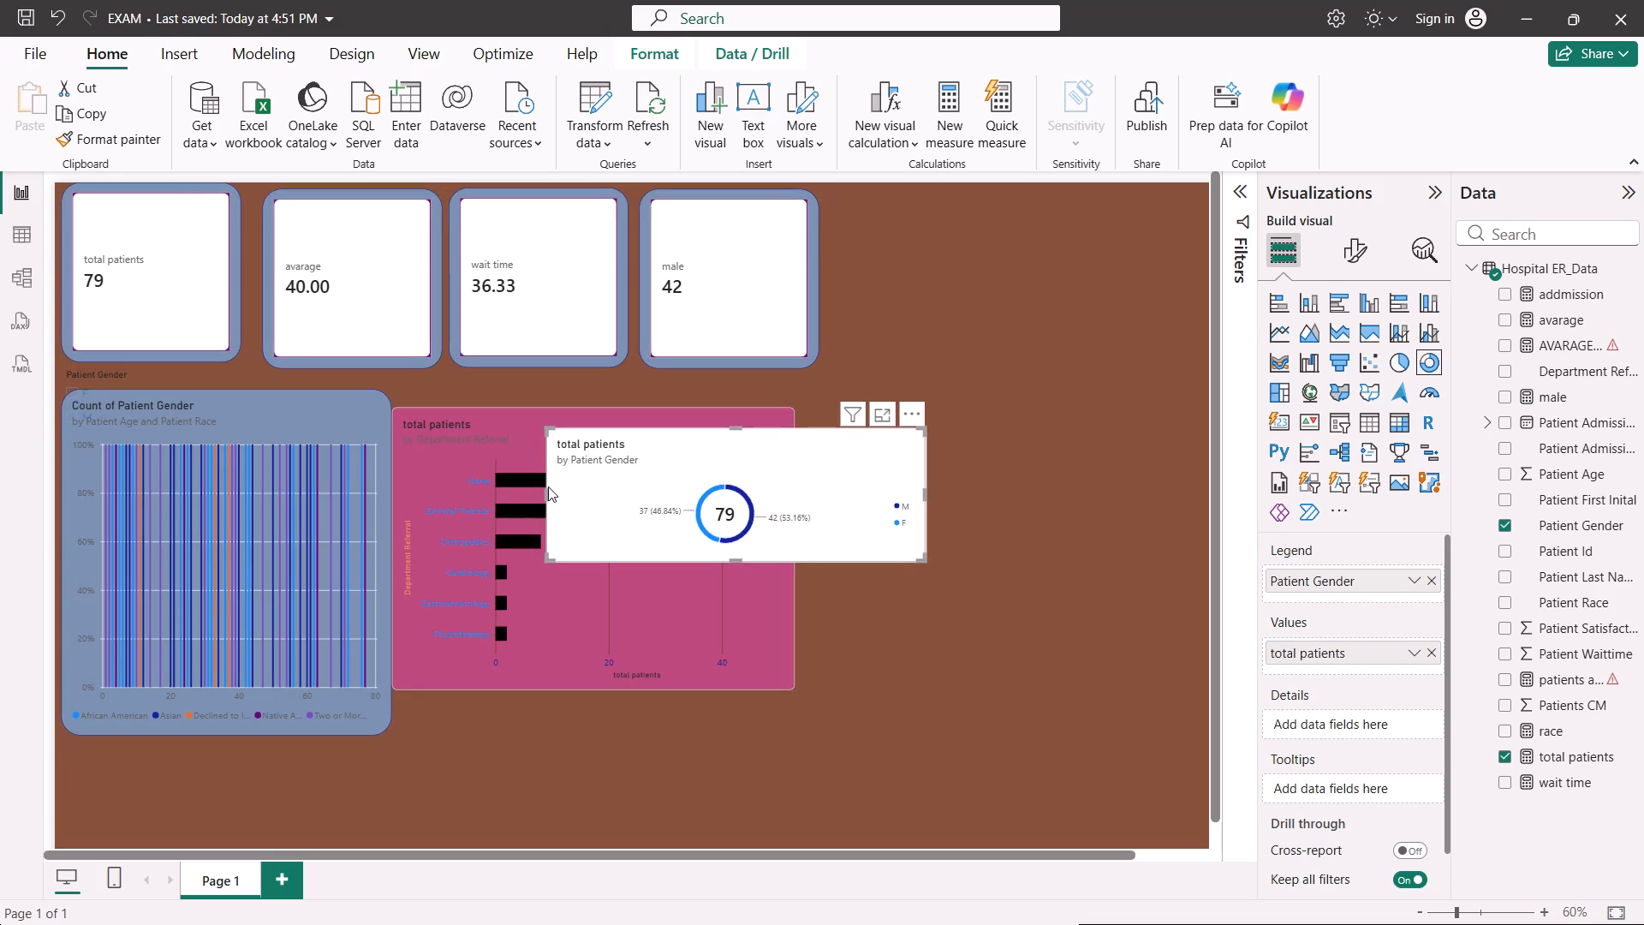
pyautogui.moveTo(548, 492); pyautogui.dragTo(770, 473)
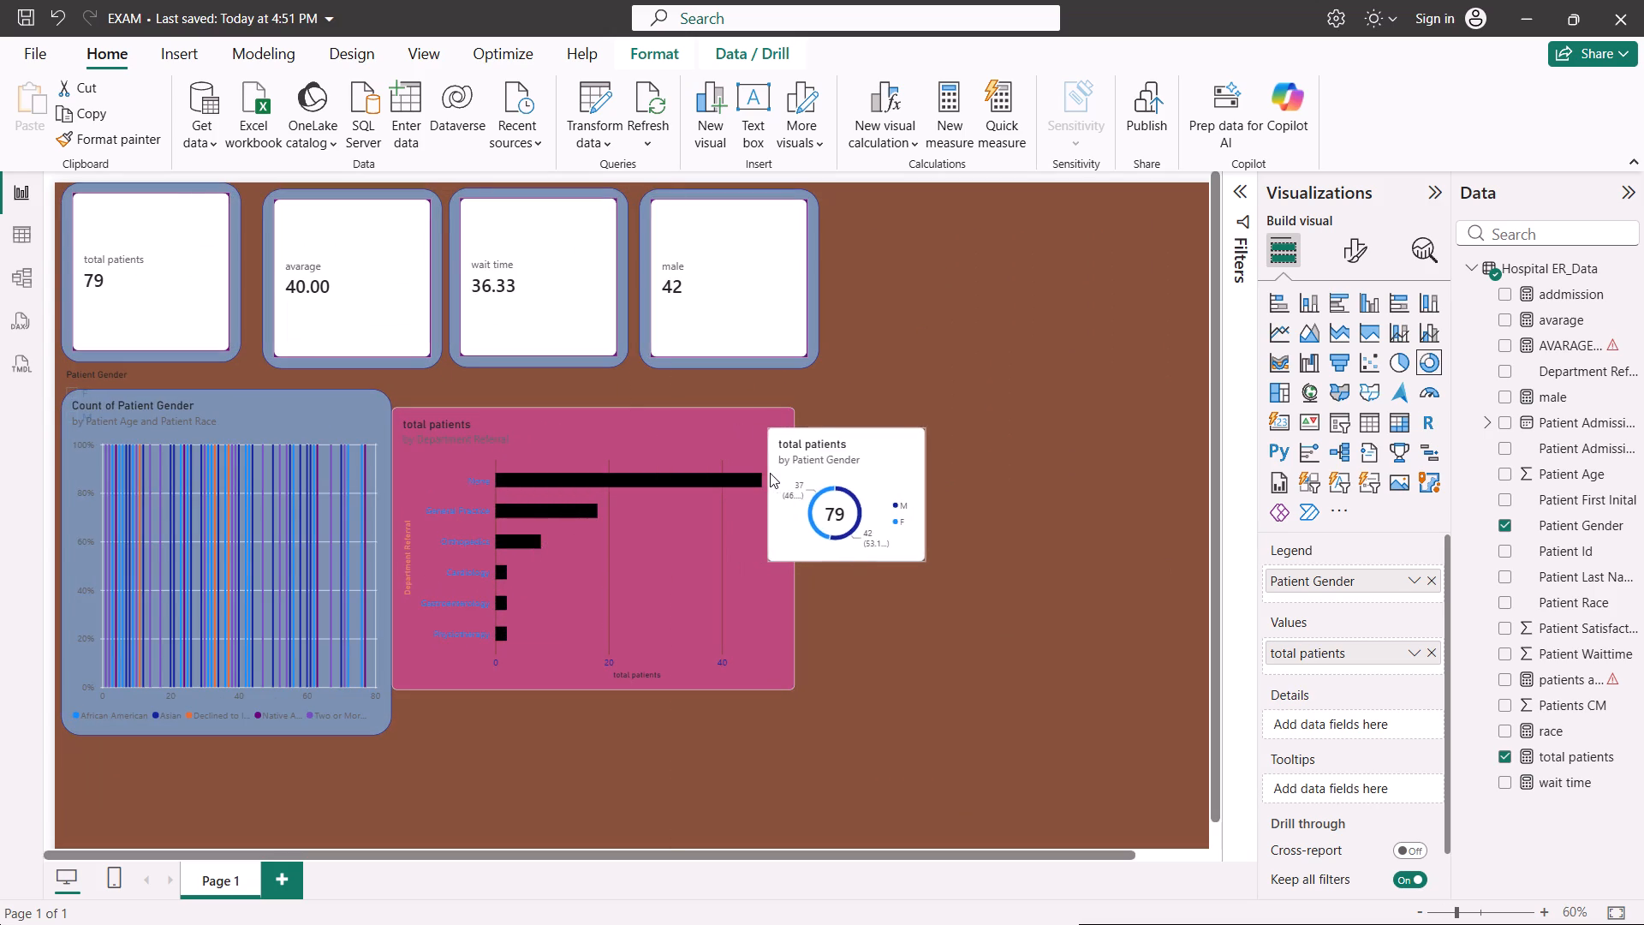
pyautogui.moveTo(770, 473); pyautogui.dragTo(792, 474)
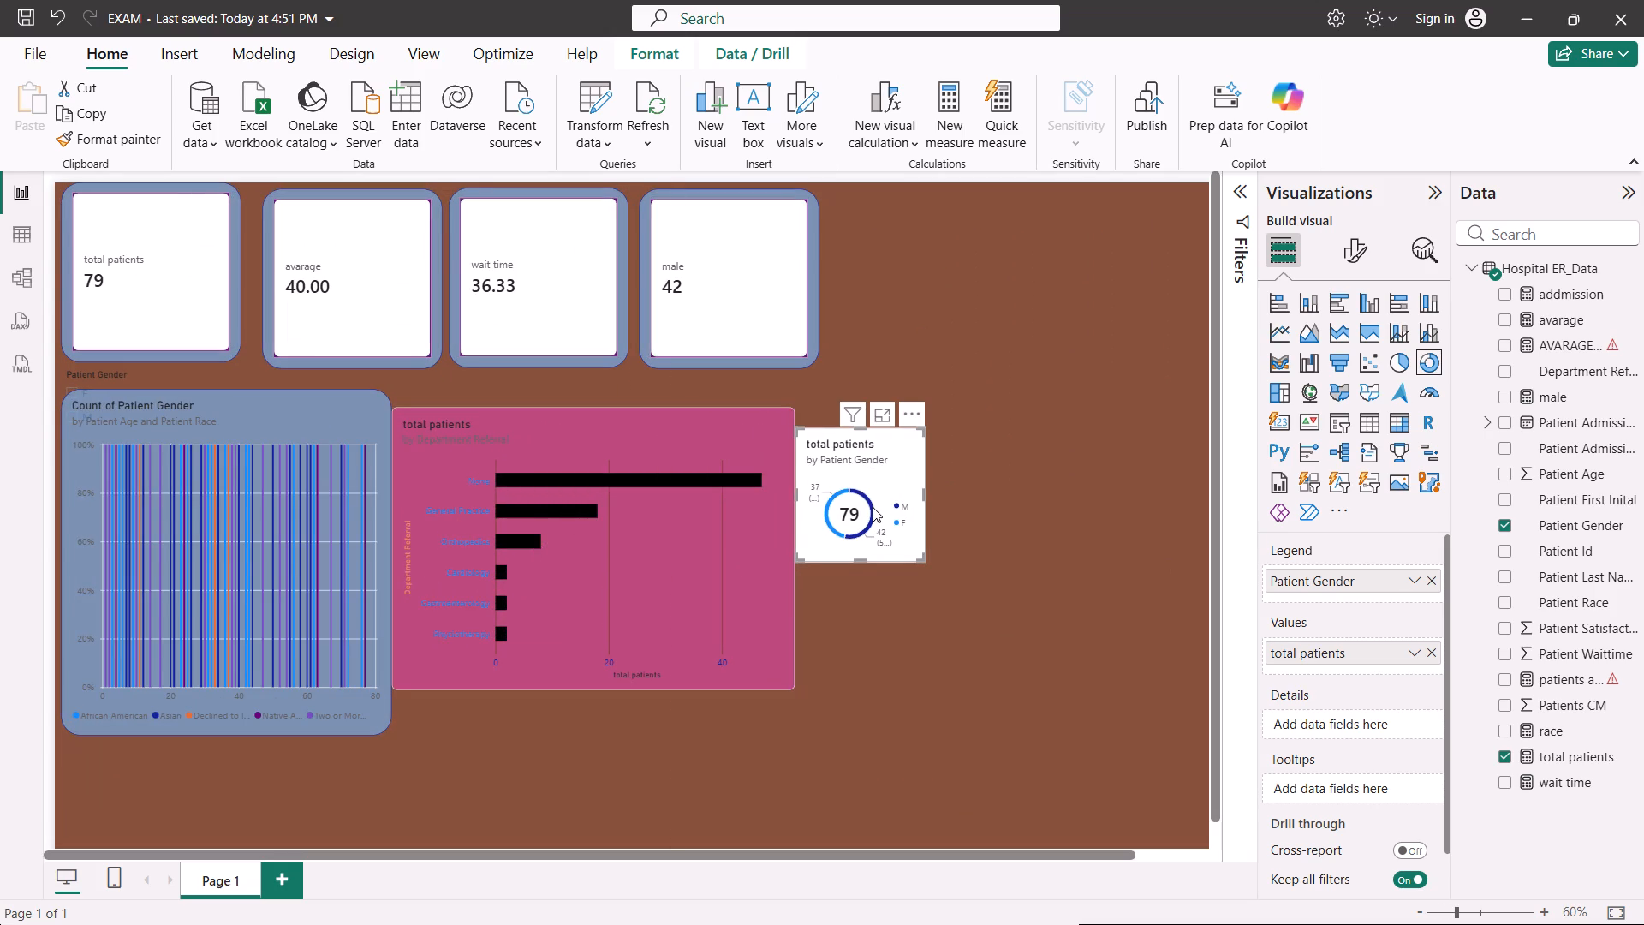
pyautogui.moveTo(873, 507); pyautogui.dragTo(895, 466)
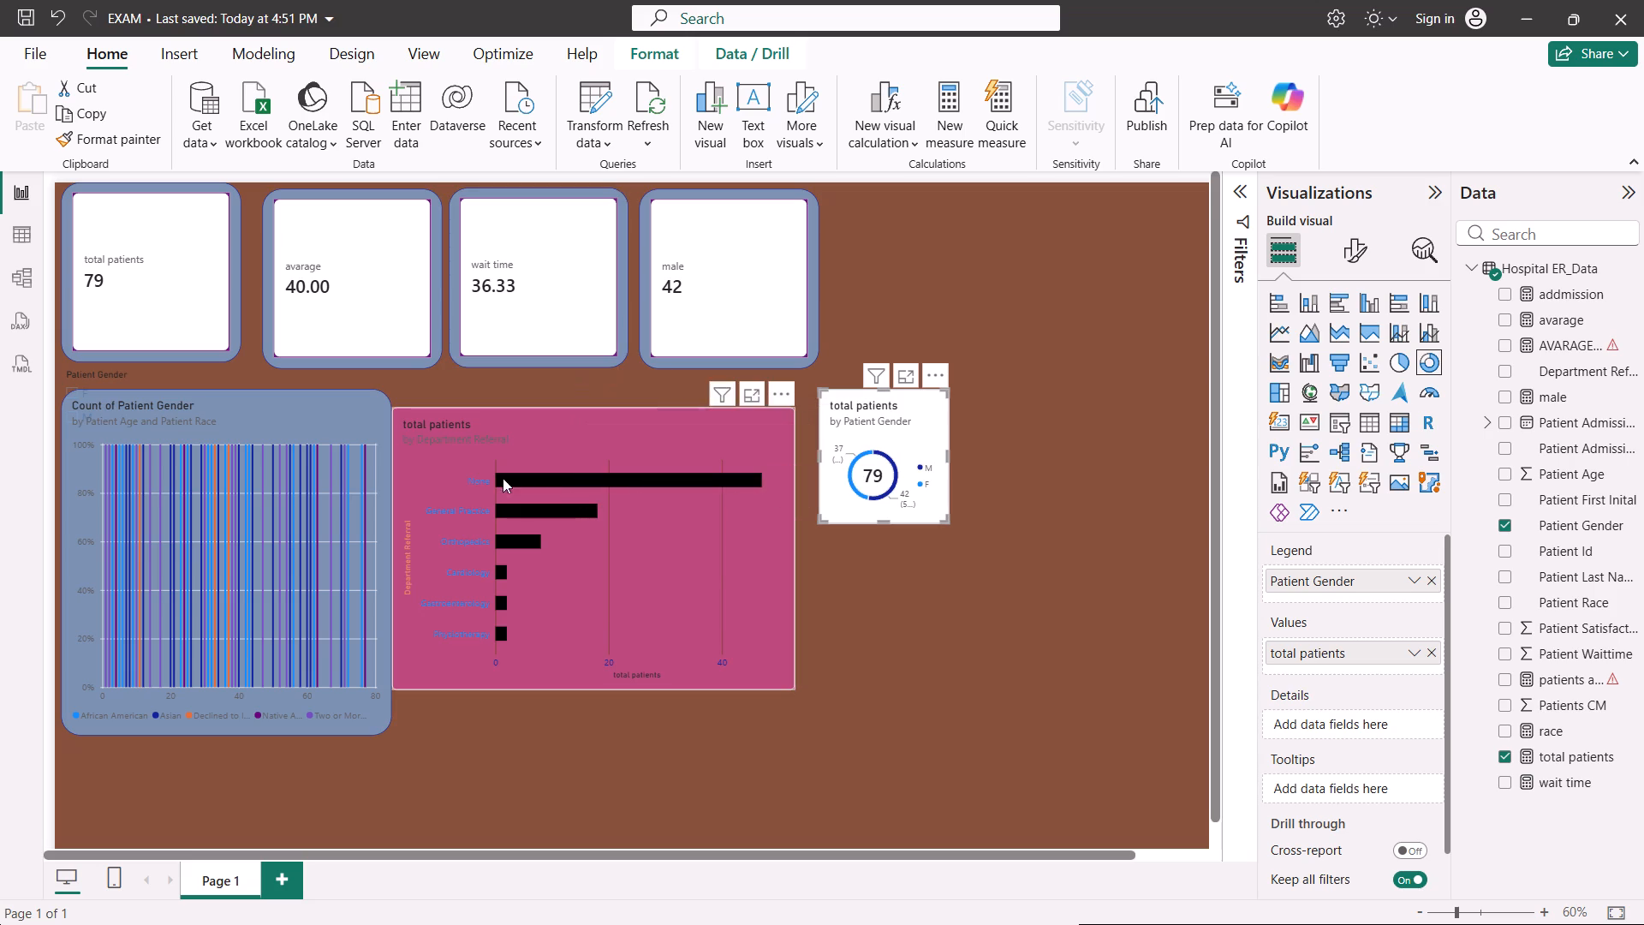
# Copy the Count of Patient Gender chart's formatting onto the total patients by Patient Gender donut chart with Format Painter.
pyautogui.click(301, 410)
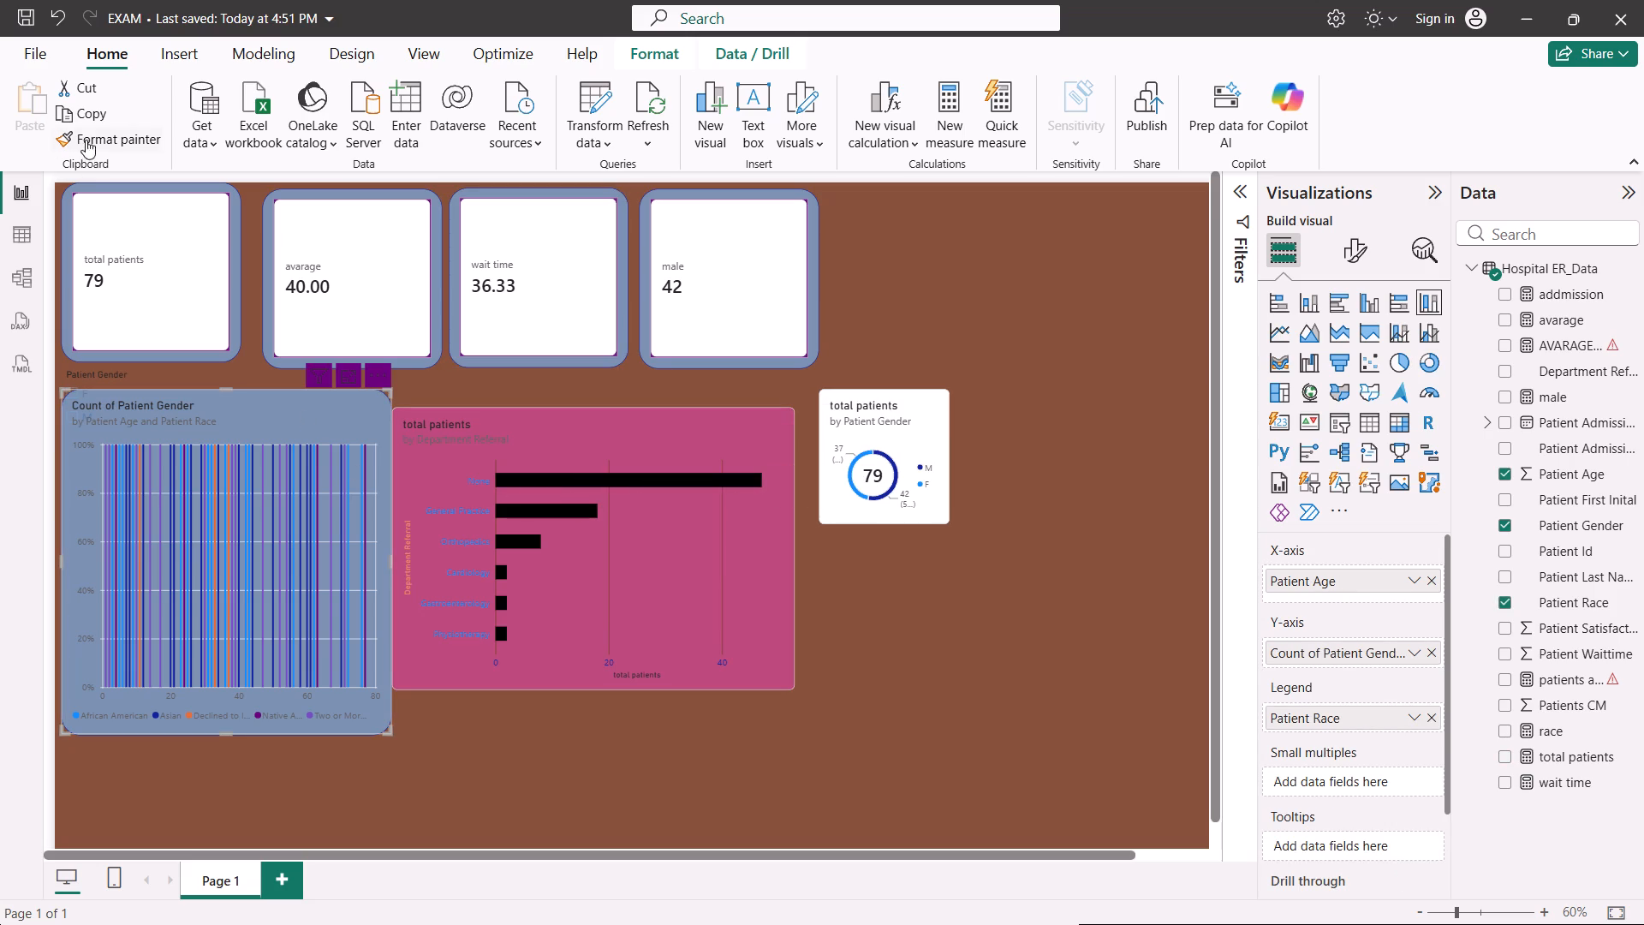
pyautogui.click(93, 143)
pyautogui.click(893, 425)
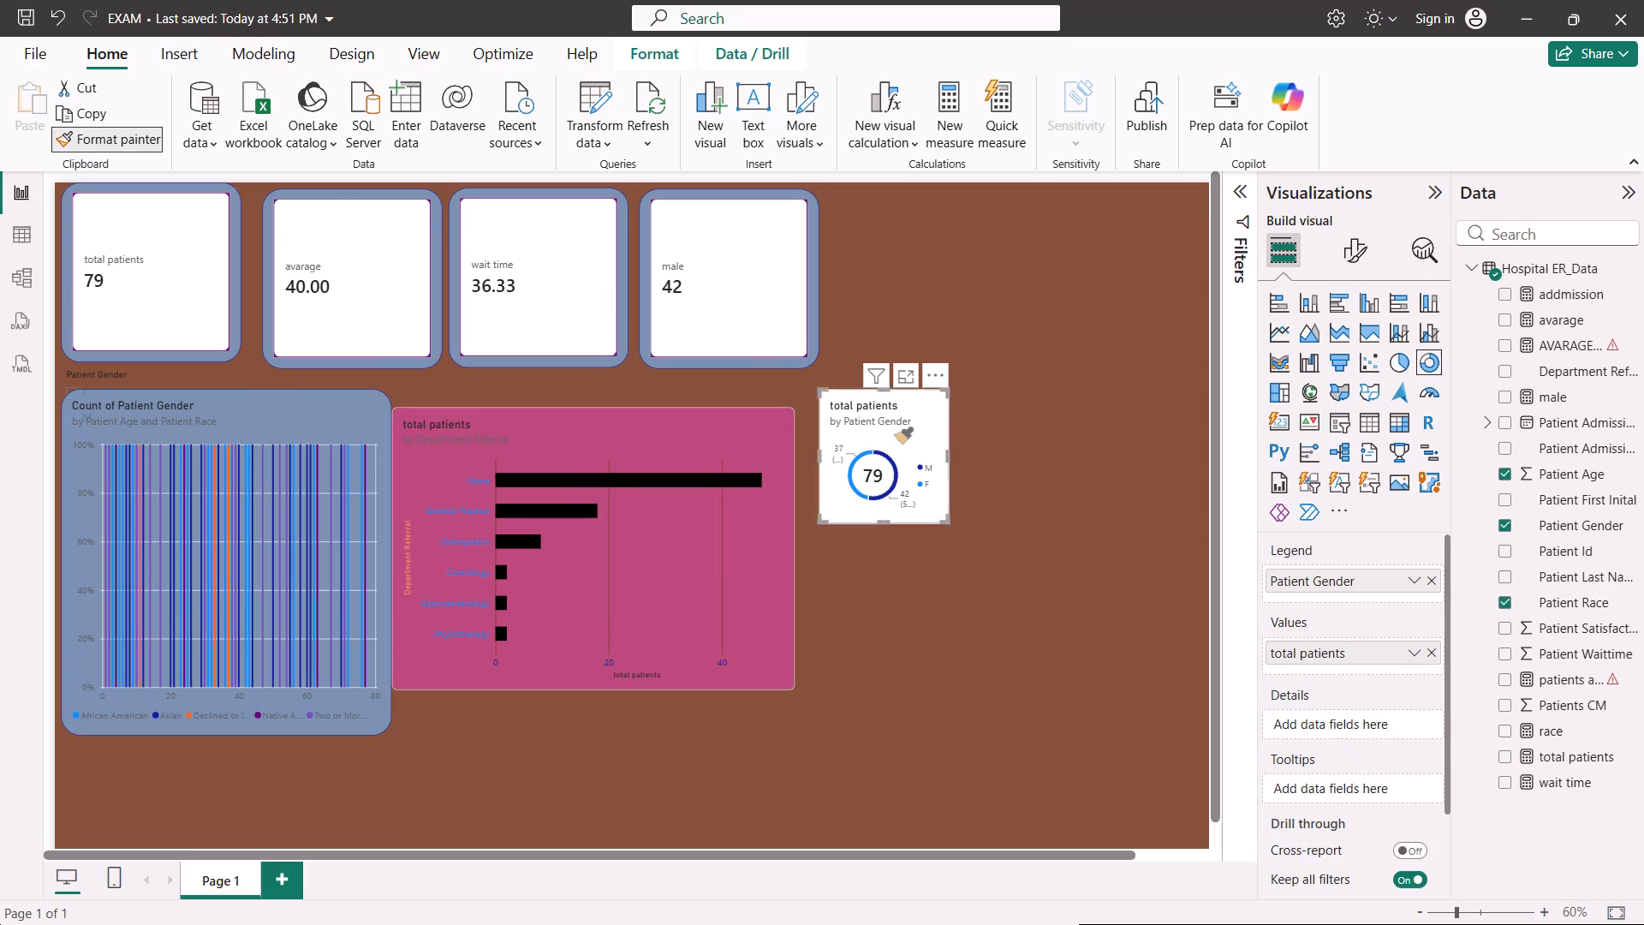
pyautogui.click(1033, 503)
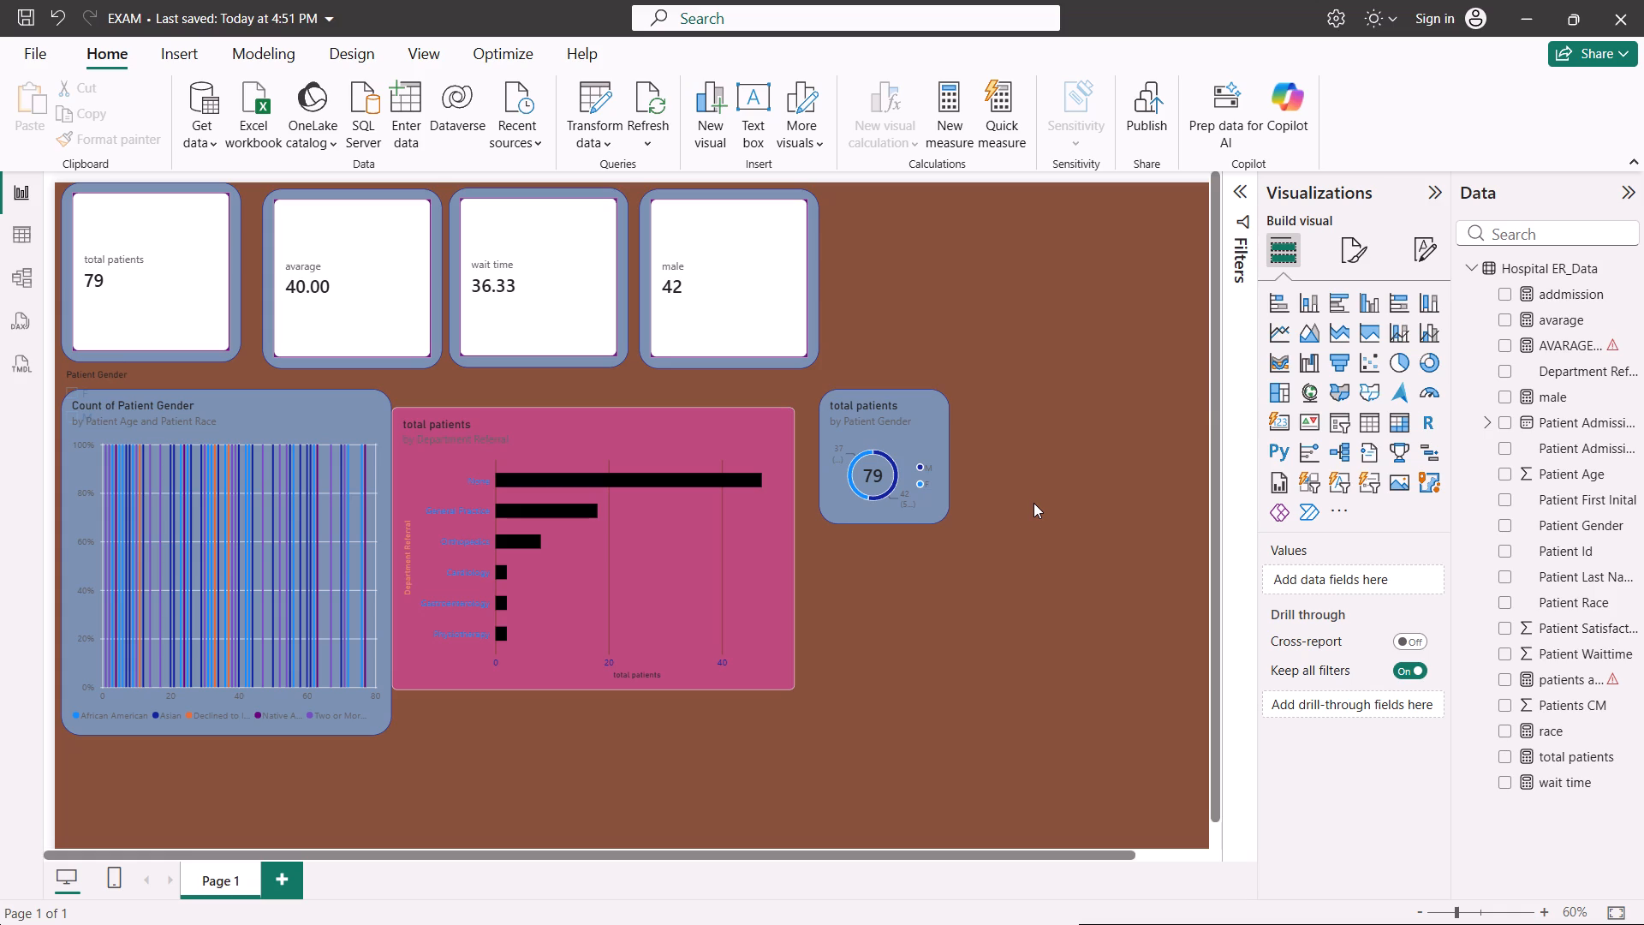
# Rearrange the page by moving the bar chart and Count of Patient Gender chart lower, and the total patients card below the avarage card.
pyautogui.moveTo(661, 550); pyautogui.dragTo(726, 693)
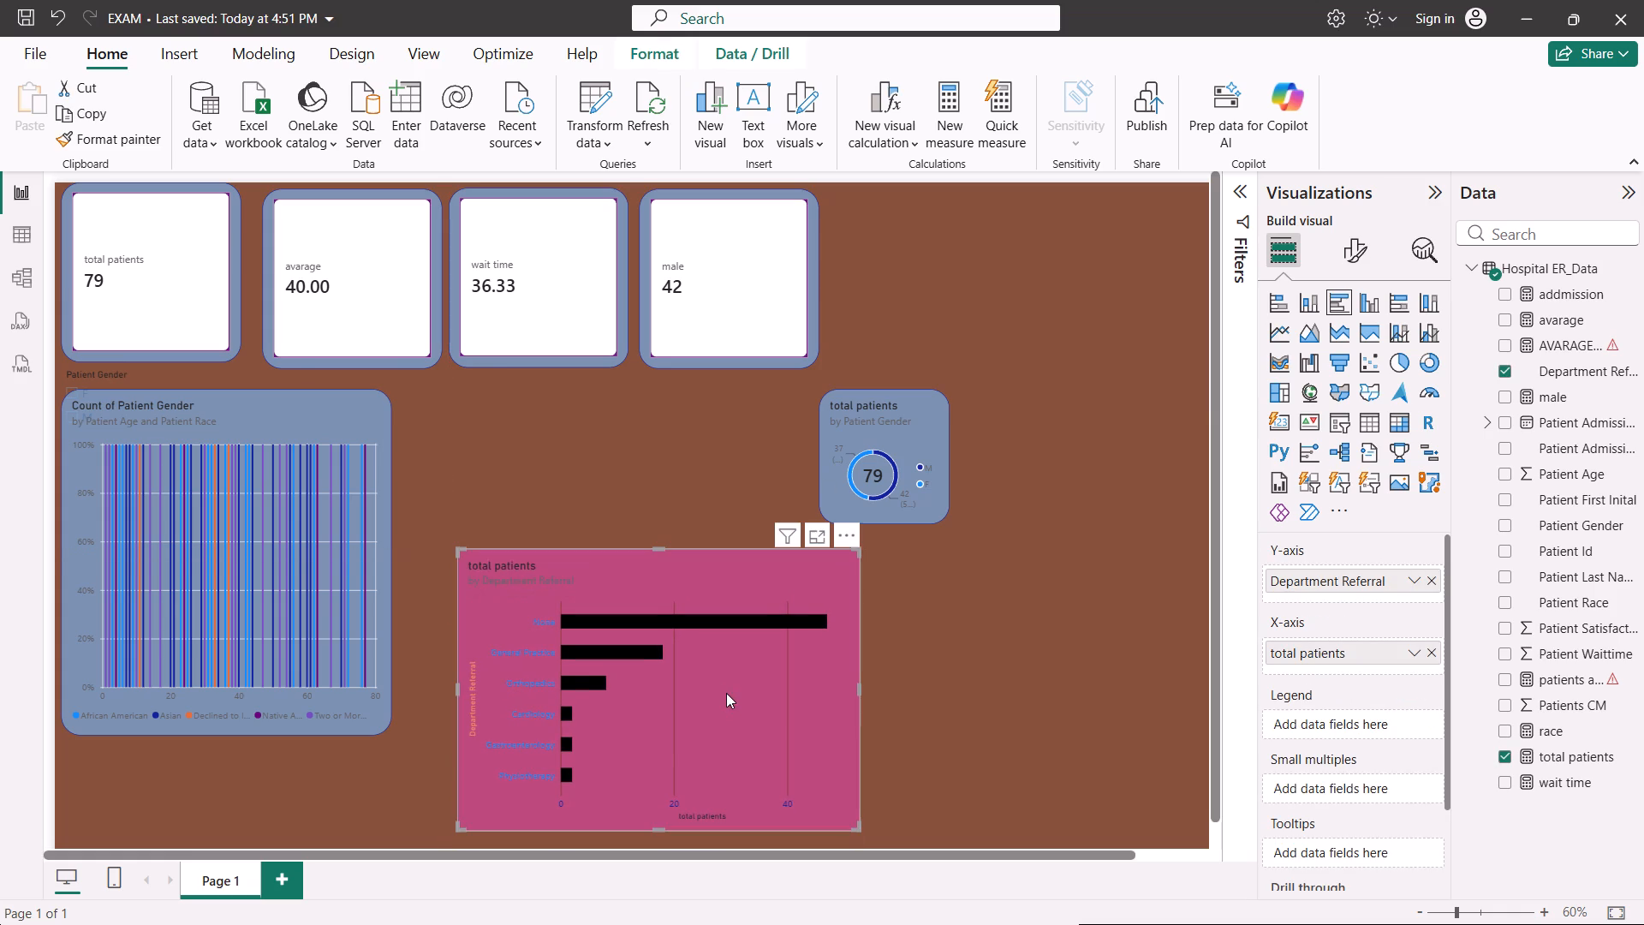
pyautogui.moveTo(233, 574); pyautogui.dragTo(270, 761)
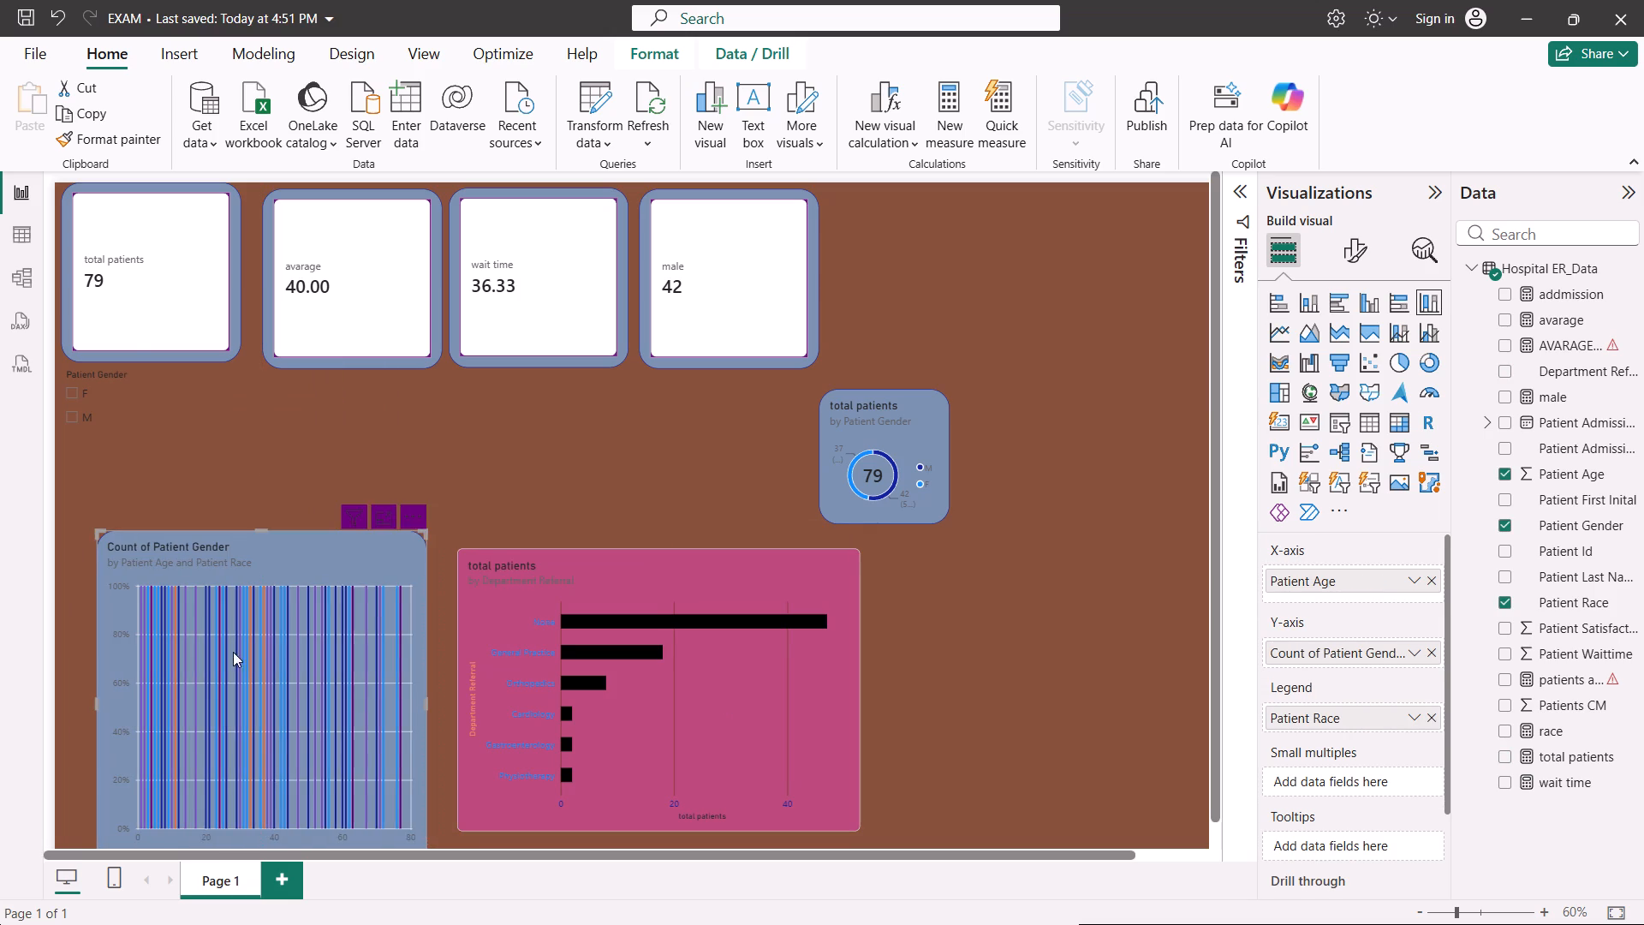
pyautogui.moveTo(177, 283); pyautogui.dragTo(416, 458)
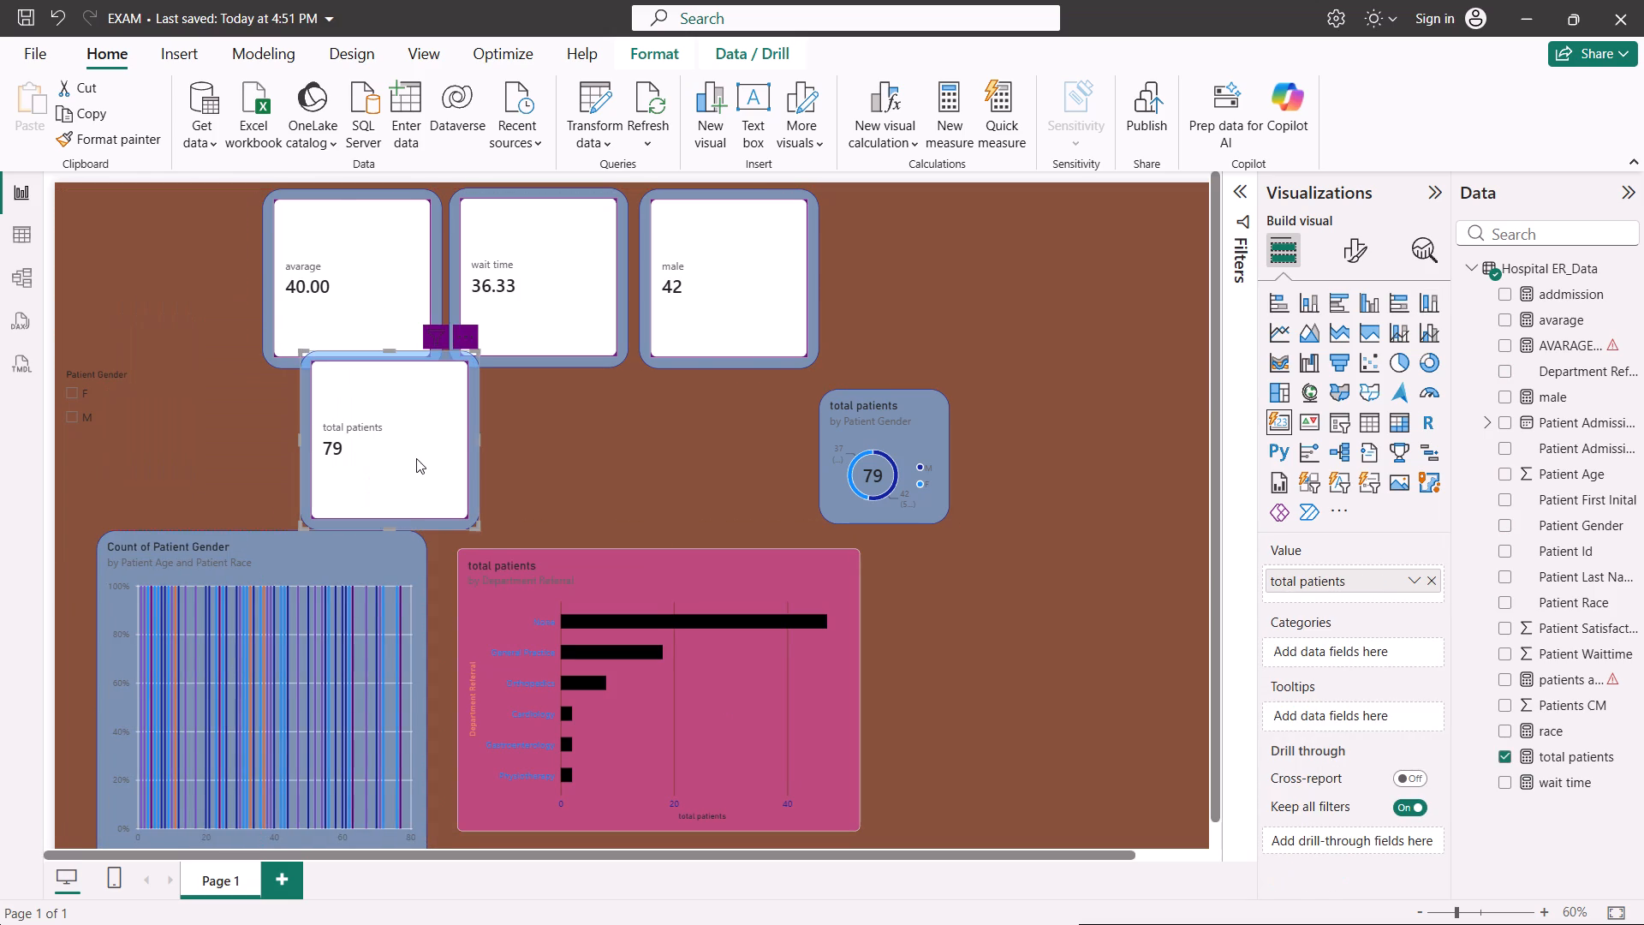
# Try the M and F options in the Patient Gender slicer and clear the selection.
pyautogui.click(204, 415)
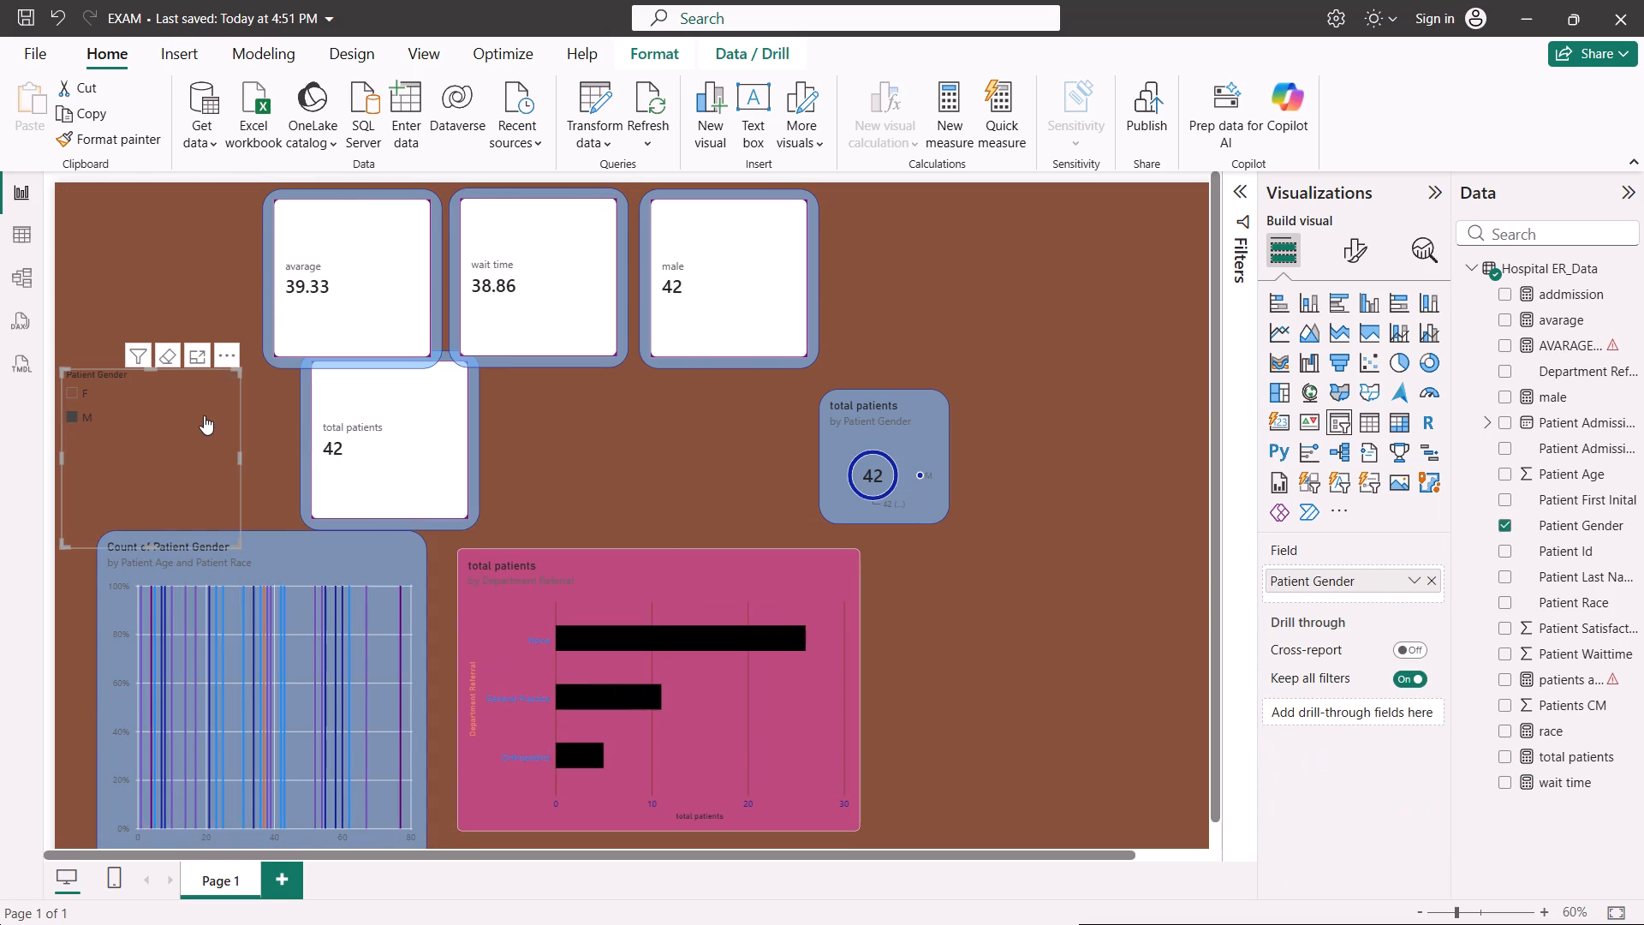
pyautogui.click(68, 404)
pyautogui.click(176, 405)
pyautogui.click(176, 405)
# Change the Patient Gender slicer's style to Dropdown and check its expanded list.
pyautogui.click(1351, 253)
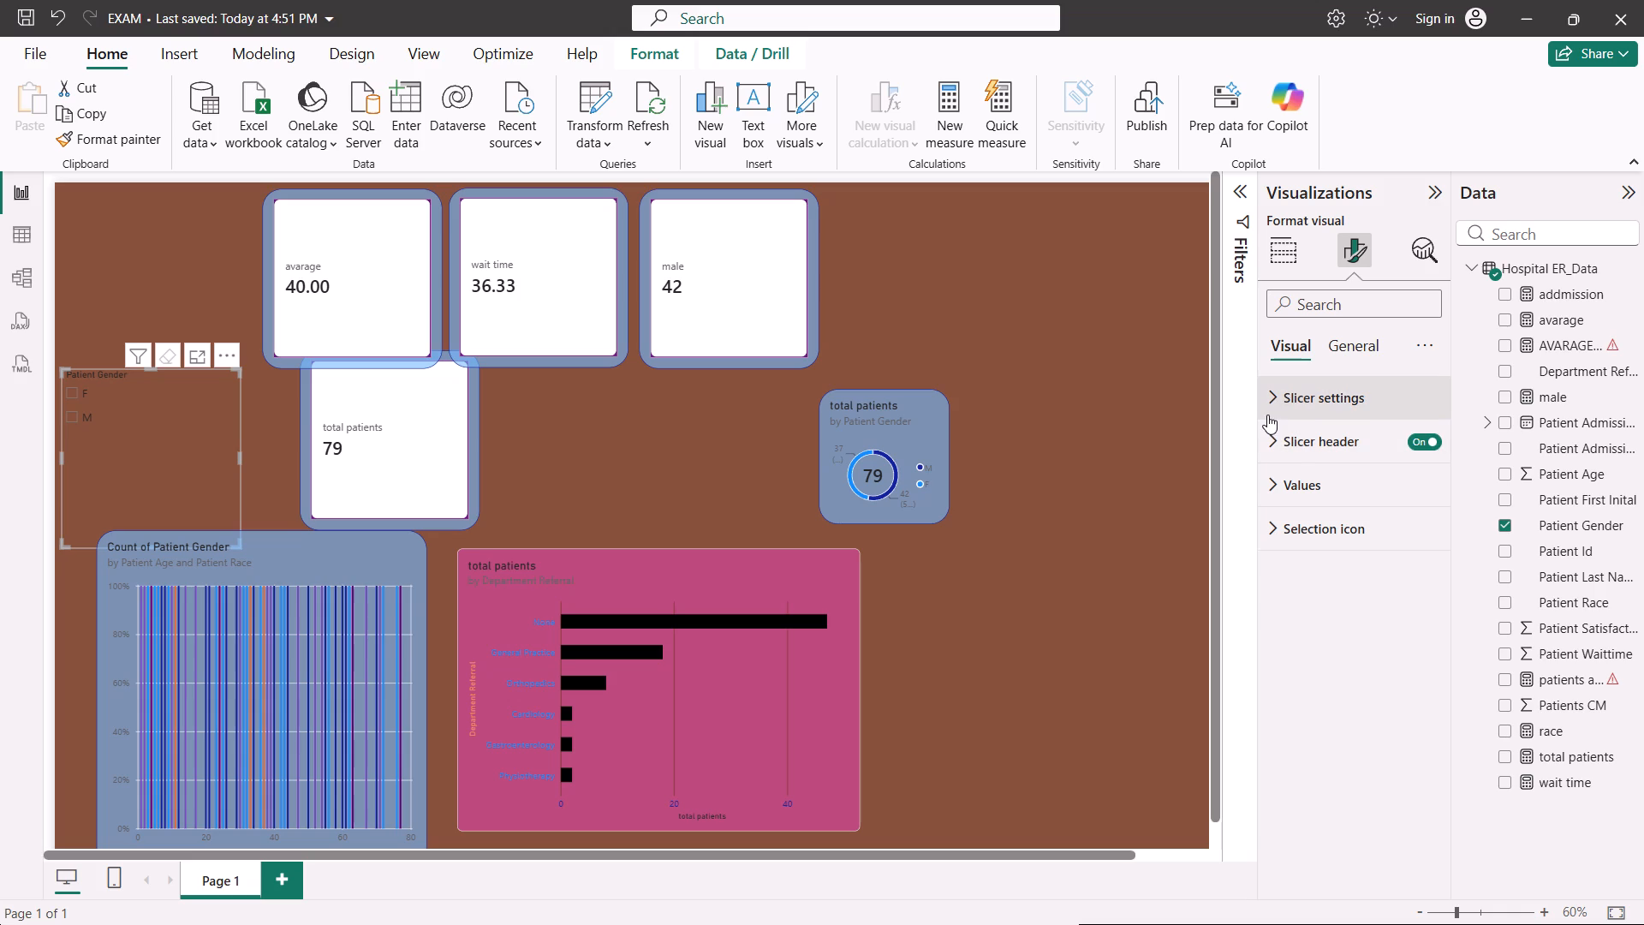
pyautogui.click(1267, 415)
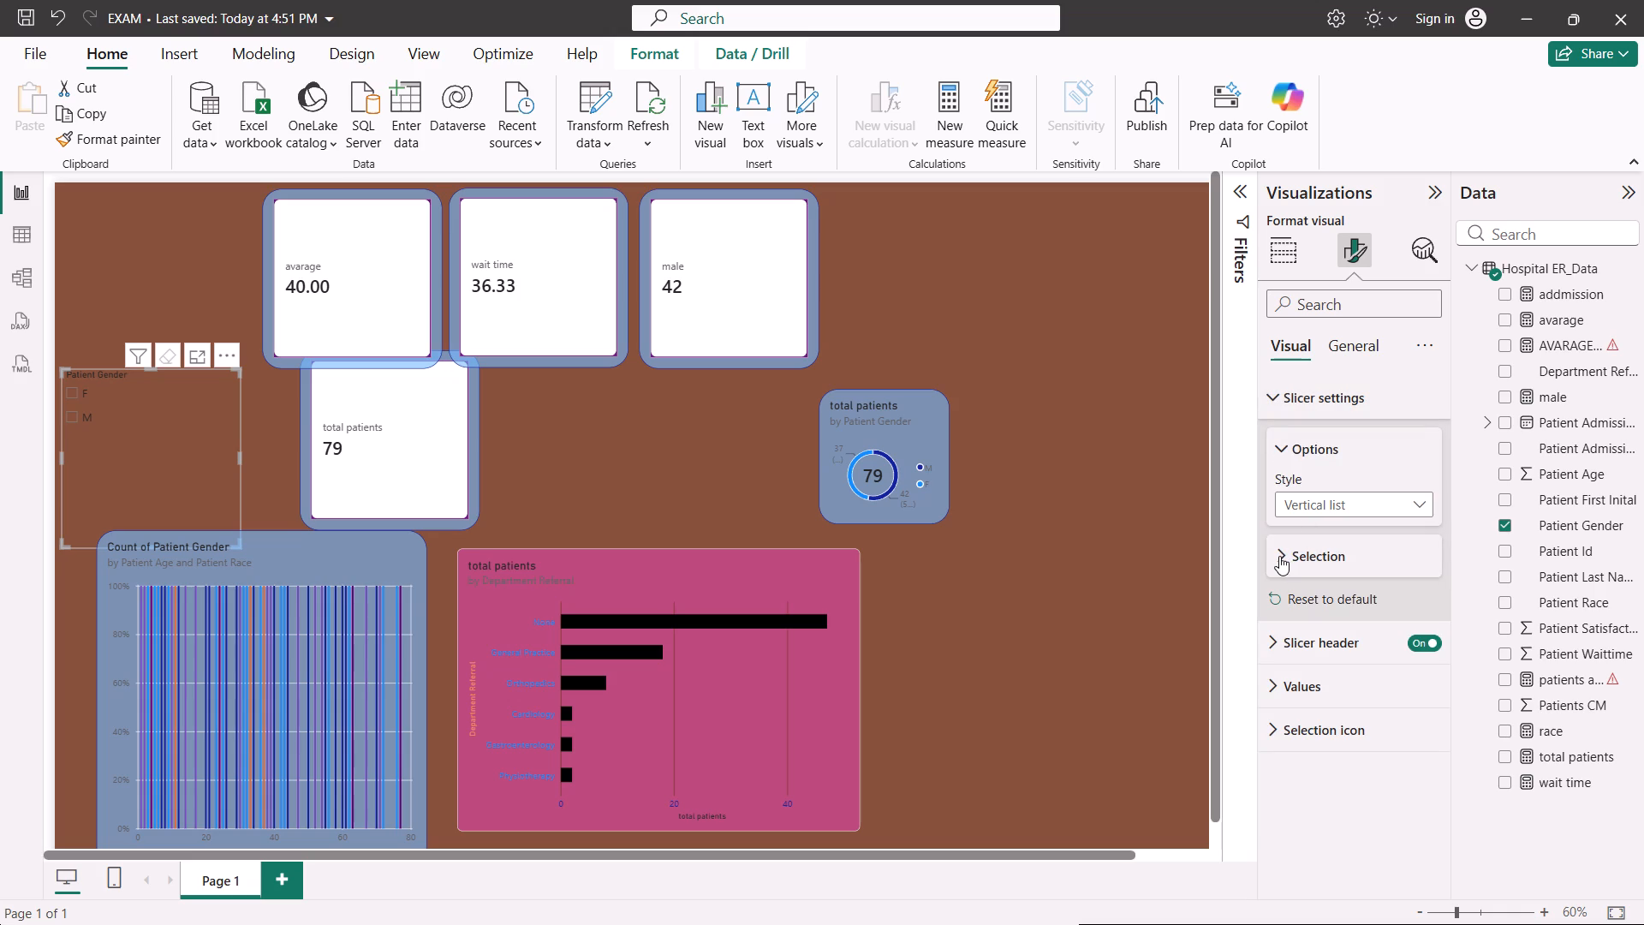
pyautogui.click(1409, 488)
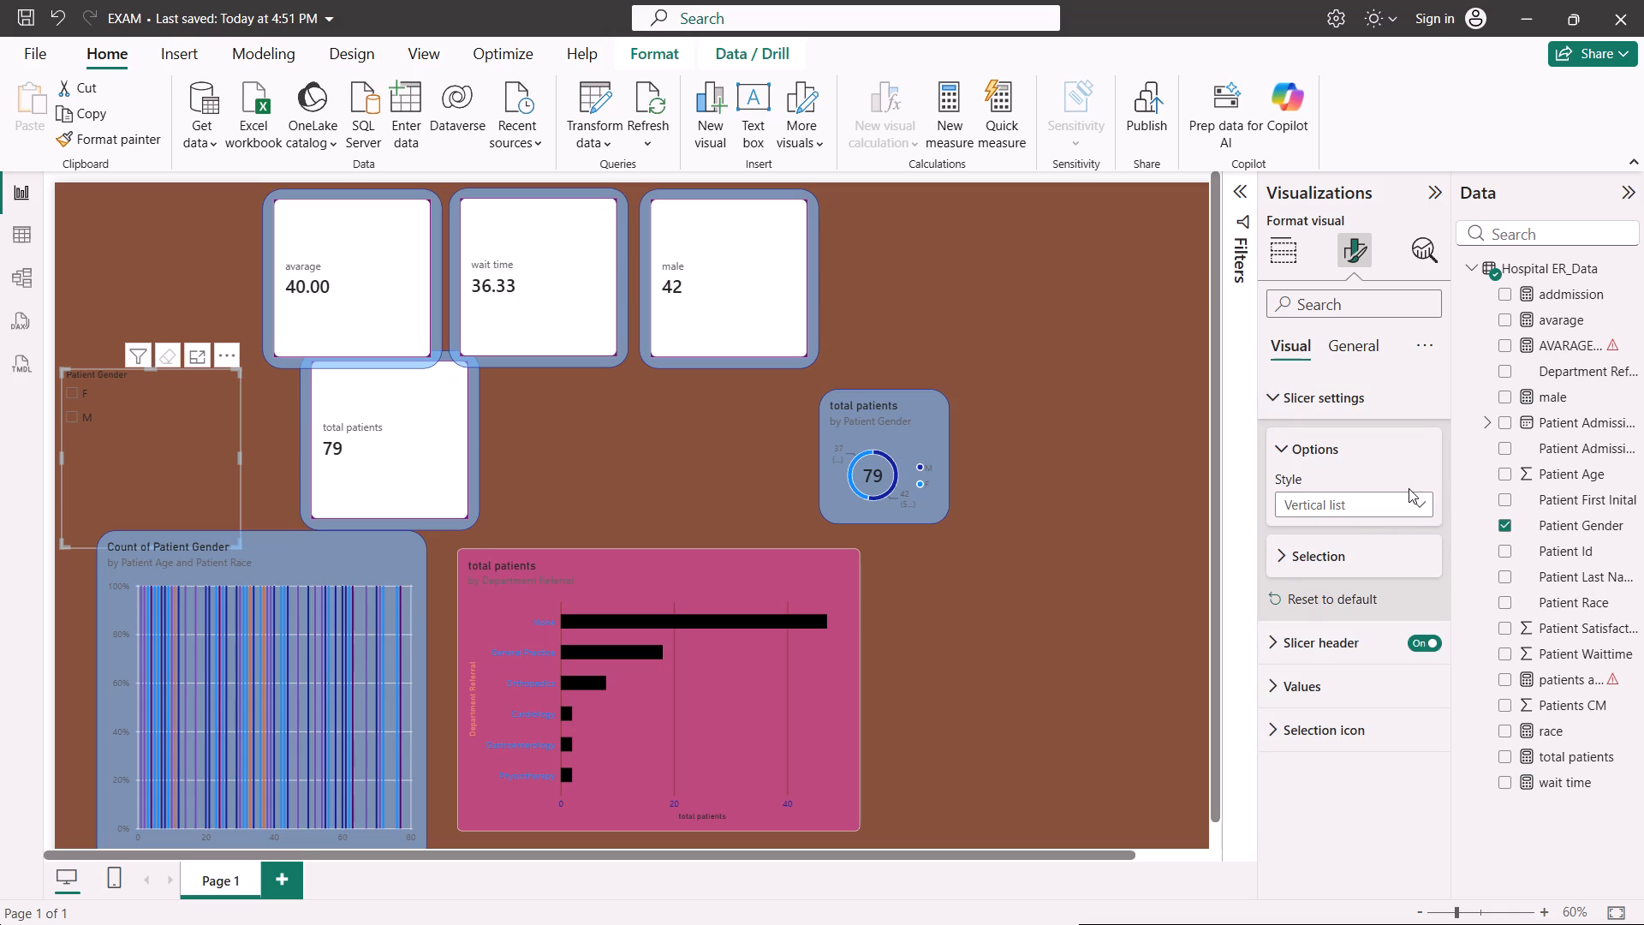
pyautogui.click(1414, 504)
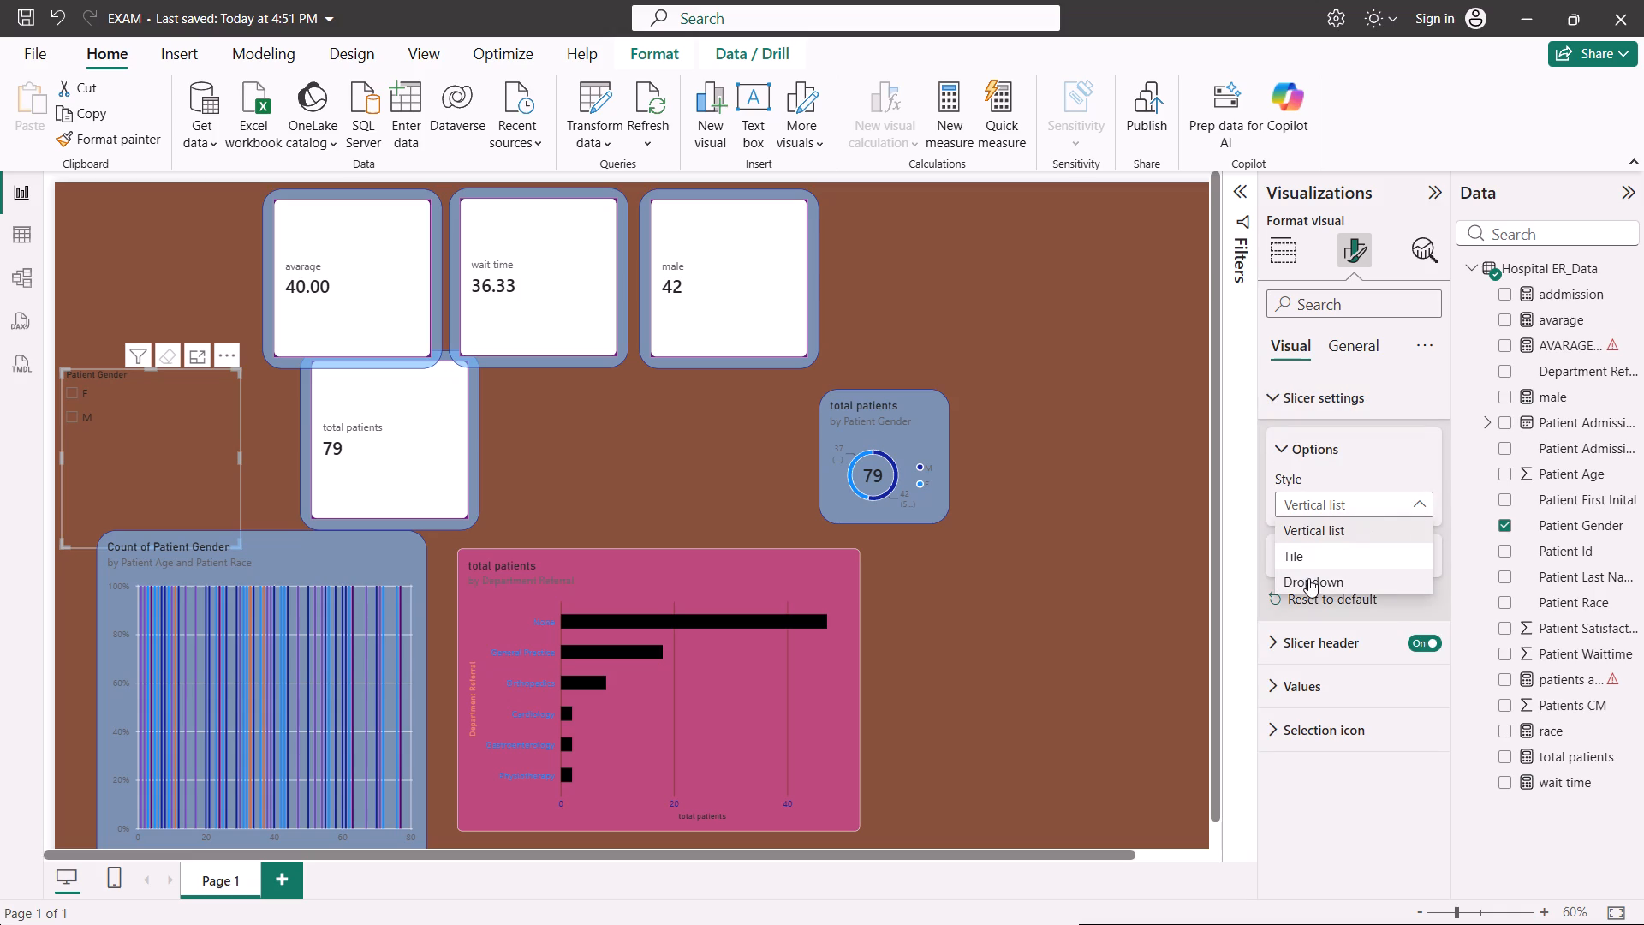
pyautogui.click(1309, 578)
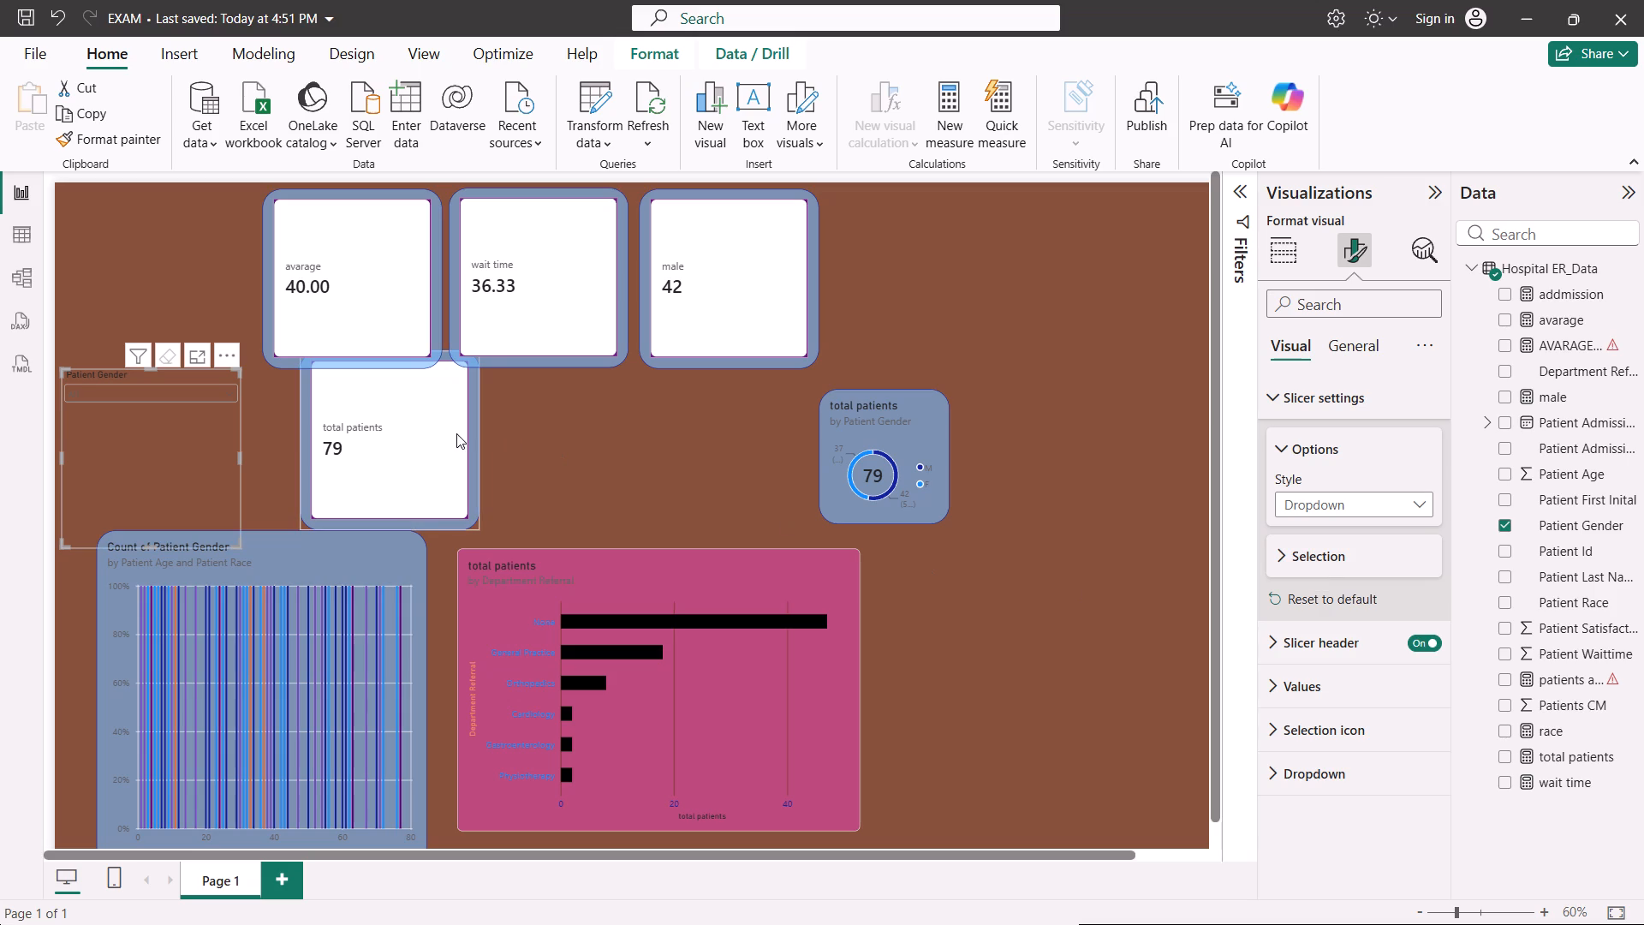
pyautogui.click(192, 394)
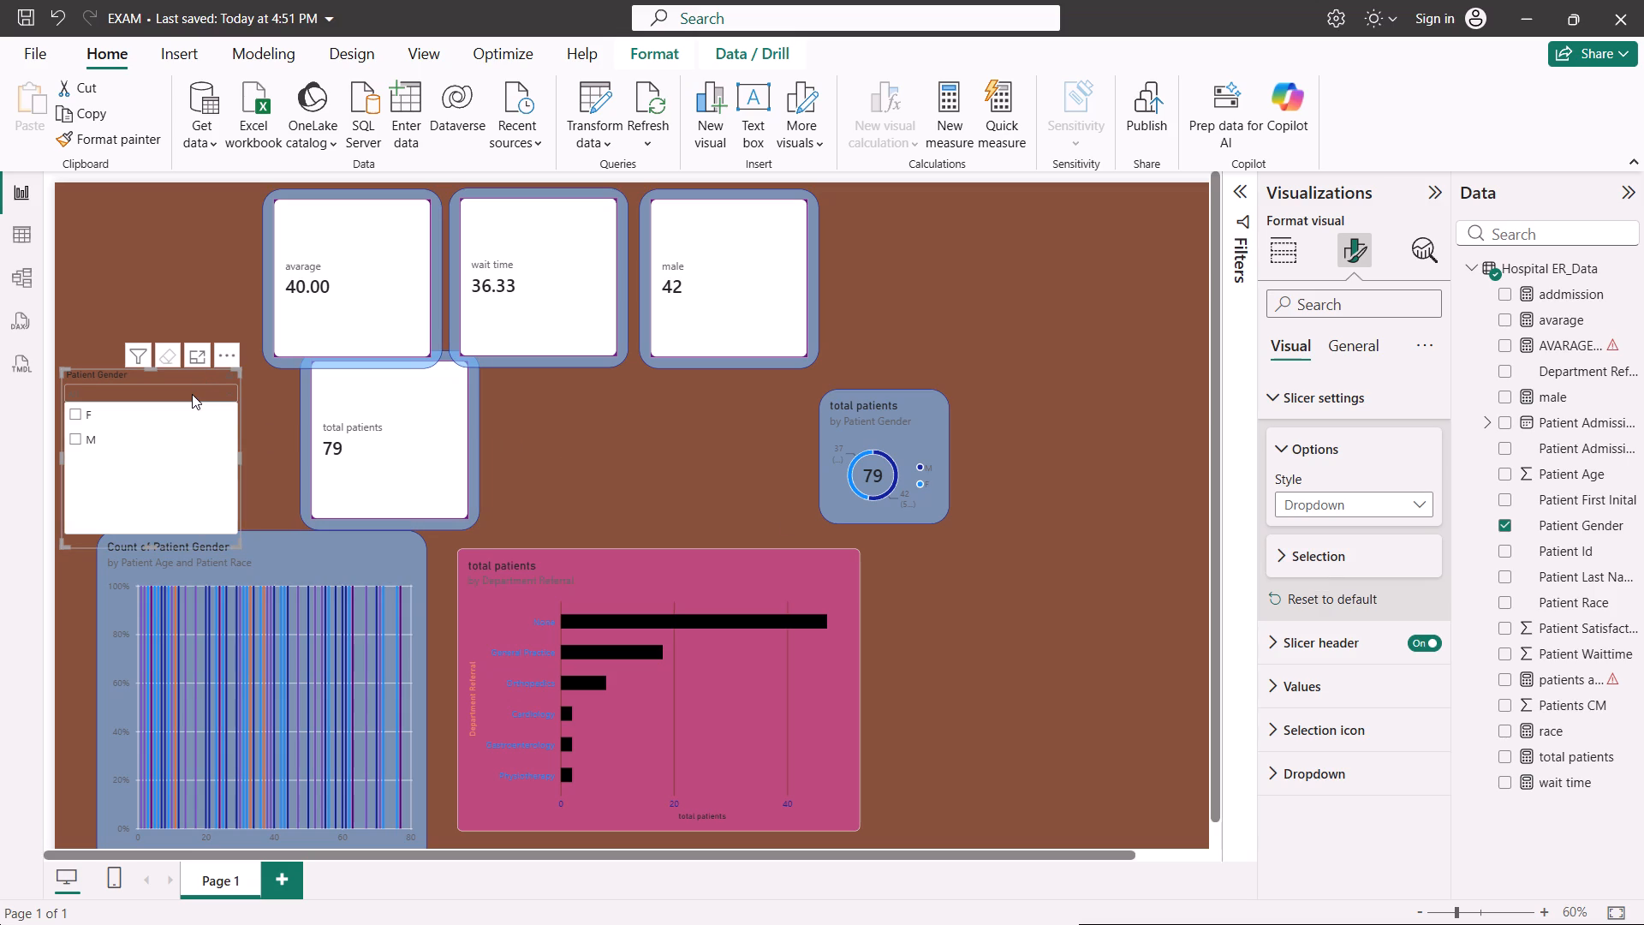
pyautogui.click(192, 394)
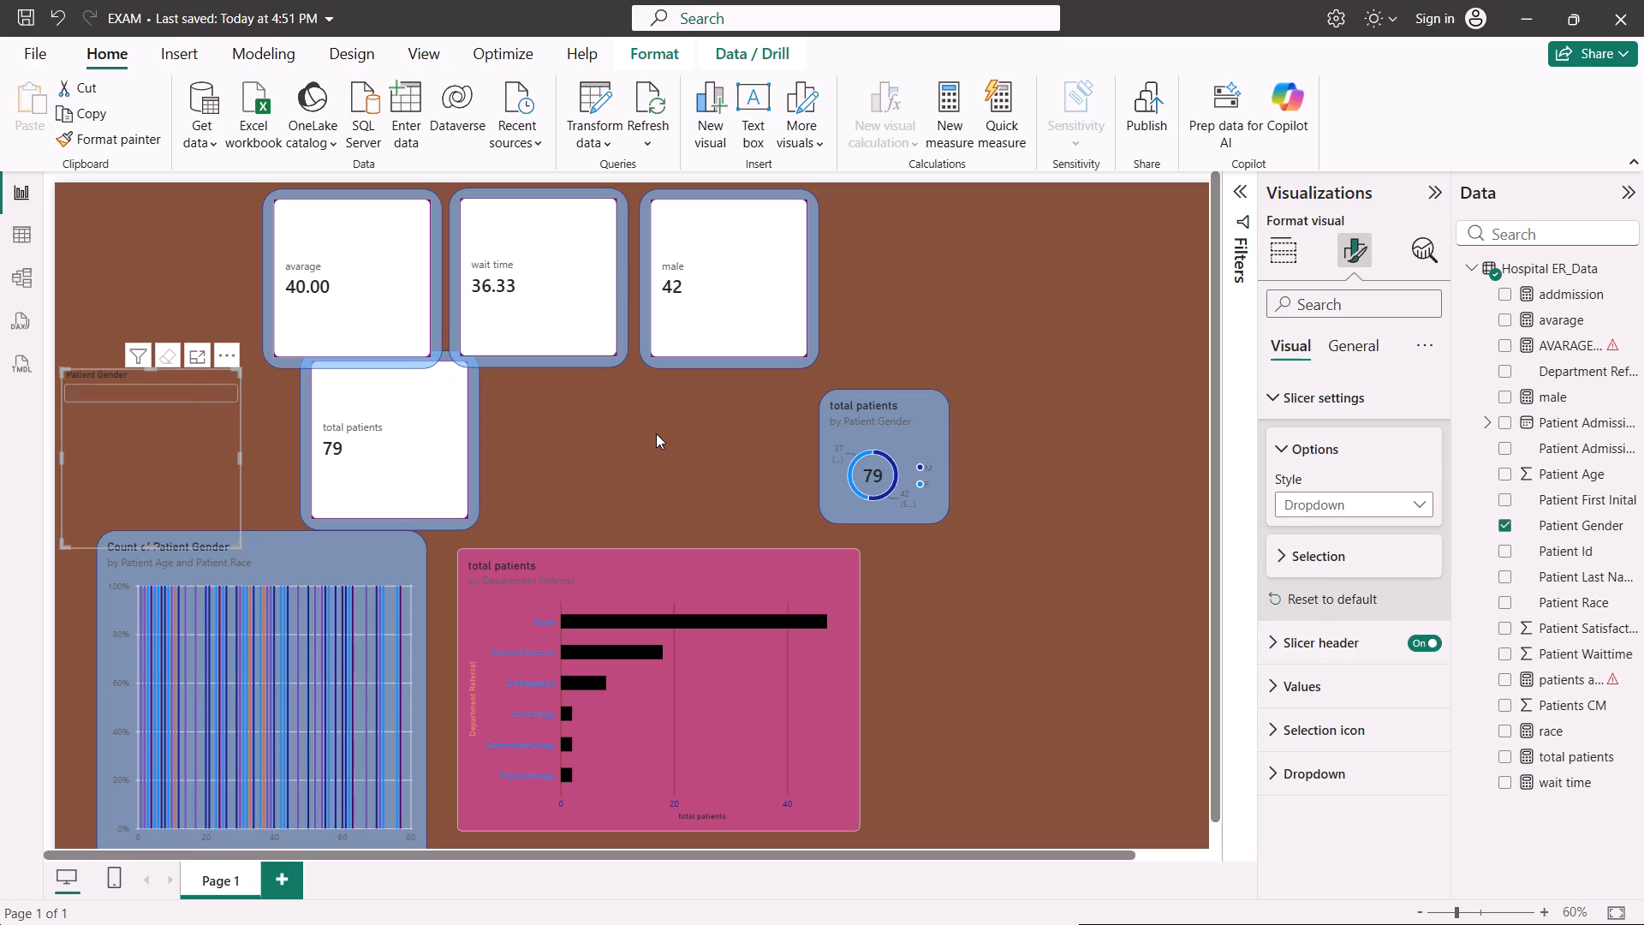
pyautogui.click(656, 433)
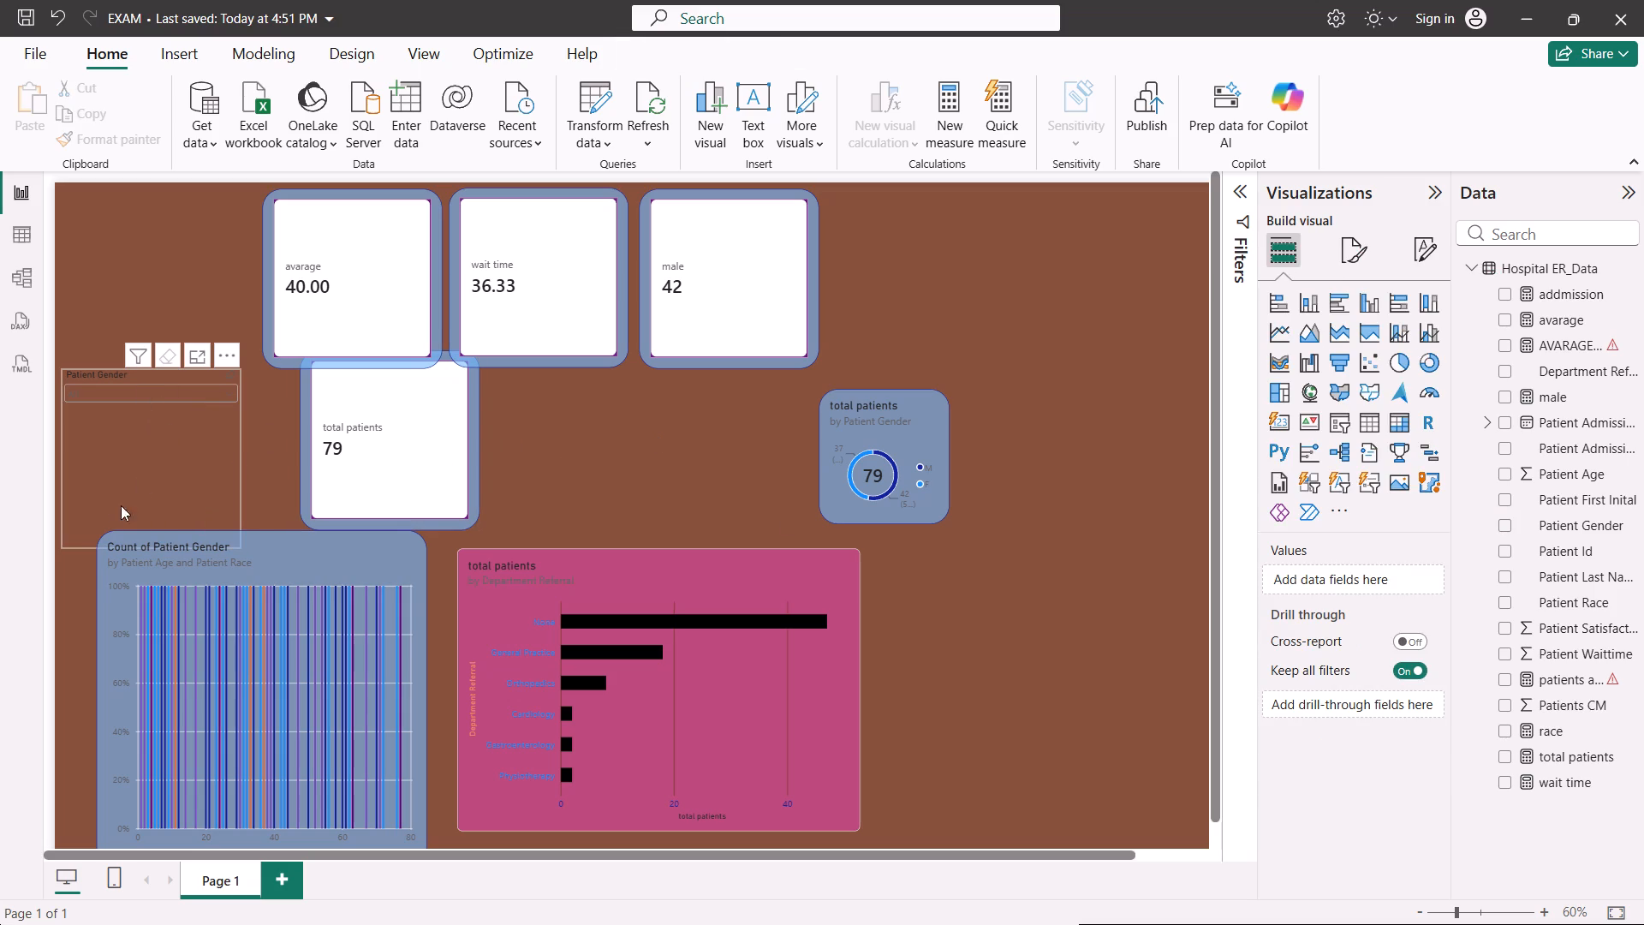
# Shorten the Patient Gender slicer to fit its dropdown and move it to the report page's upper-right corner.
pyautogui.click(91, 529)
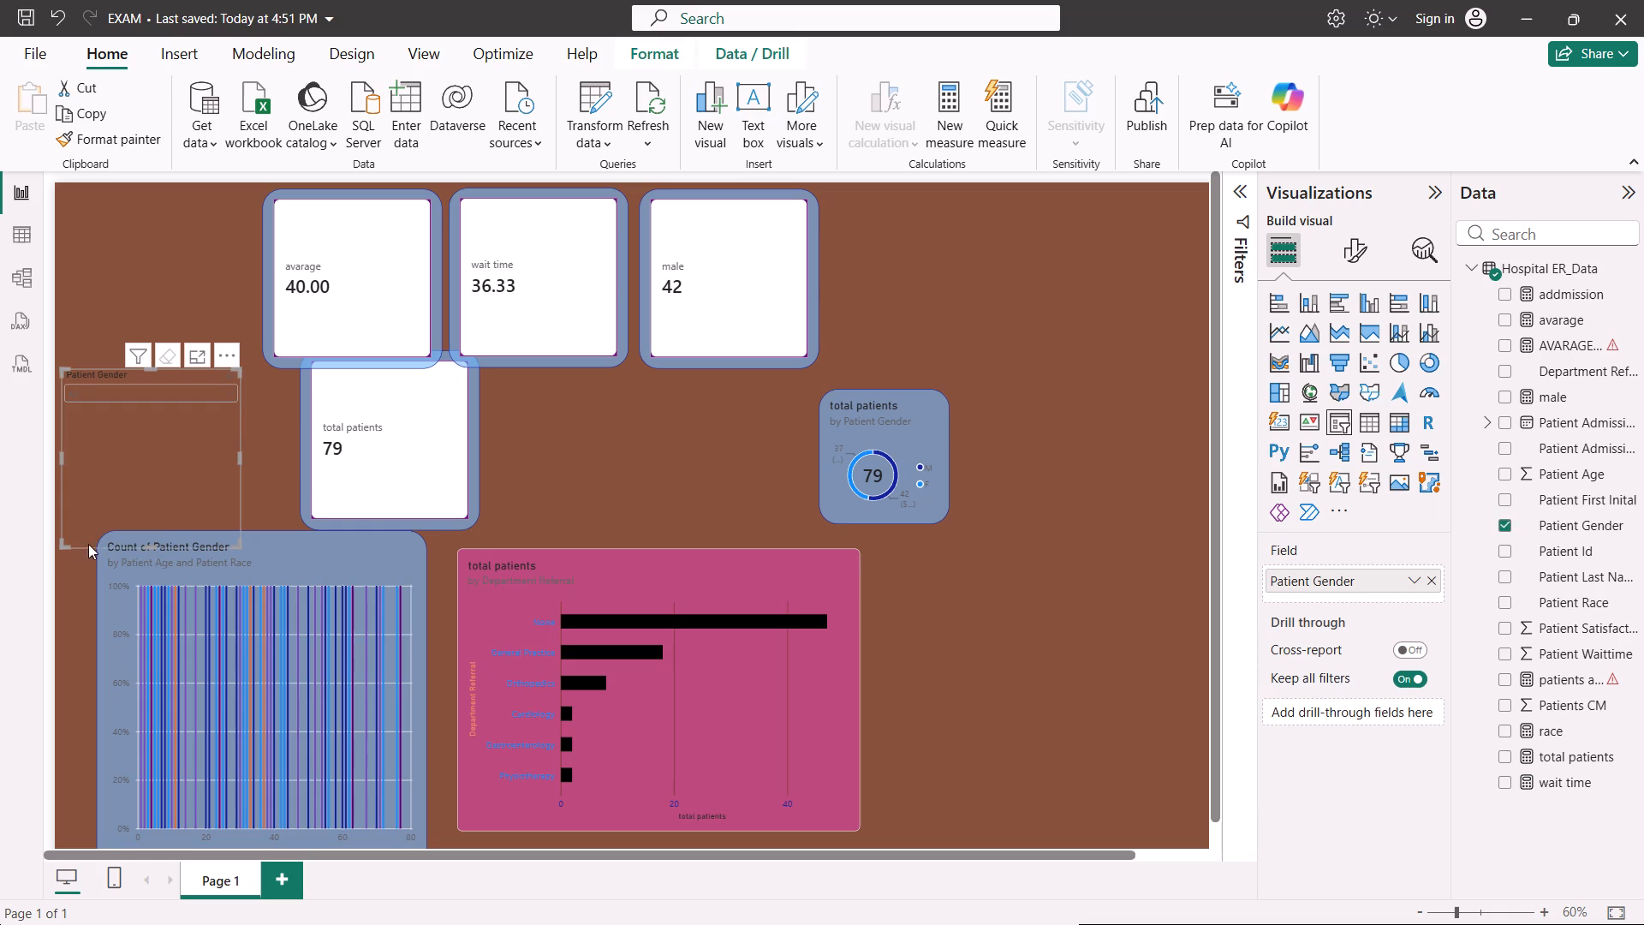
pyautogui.moveTo(148, 543); pyautogui.dragTo(160, 433)
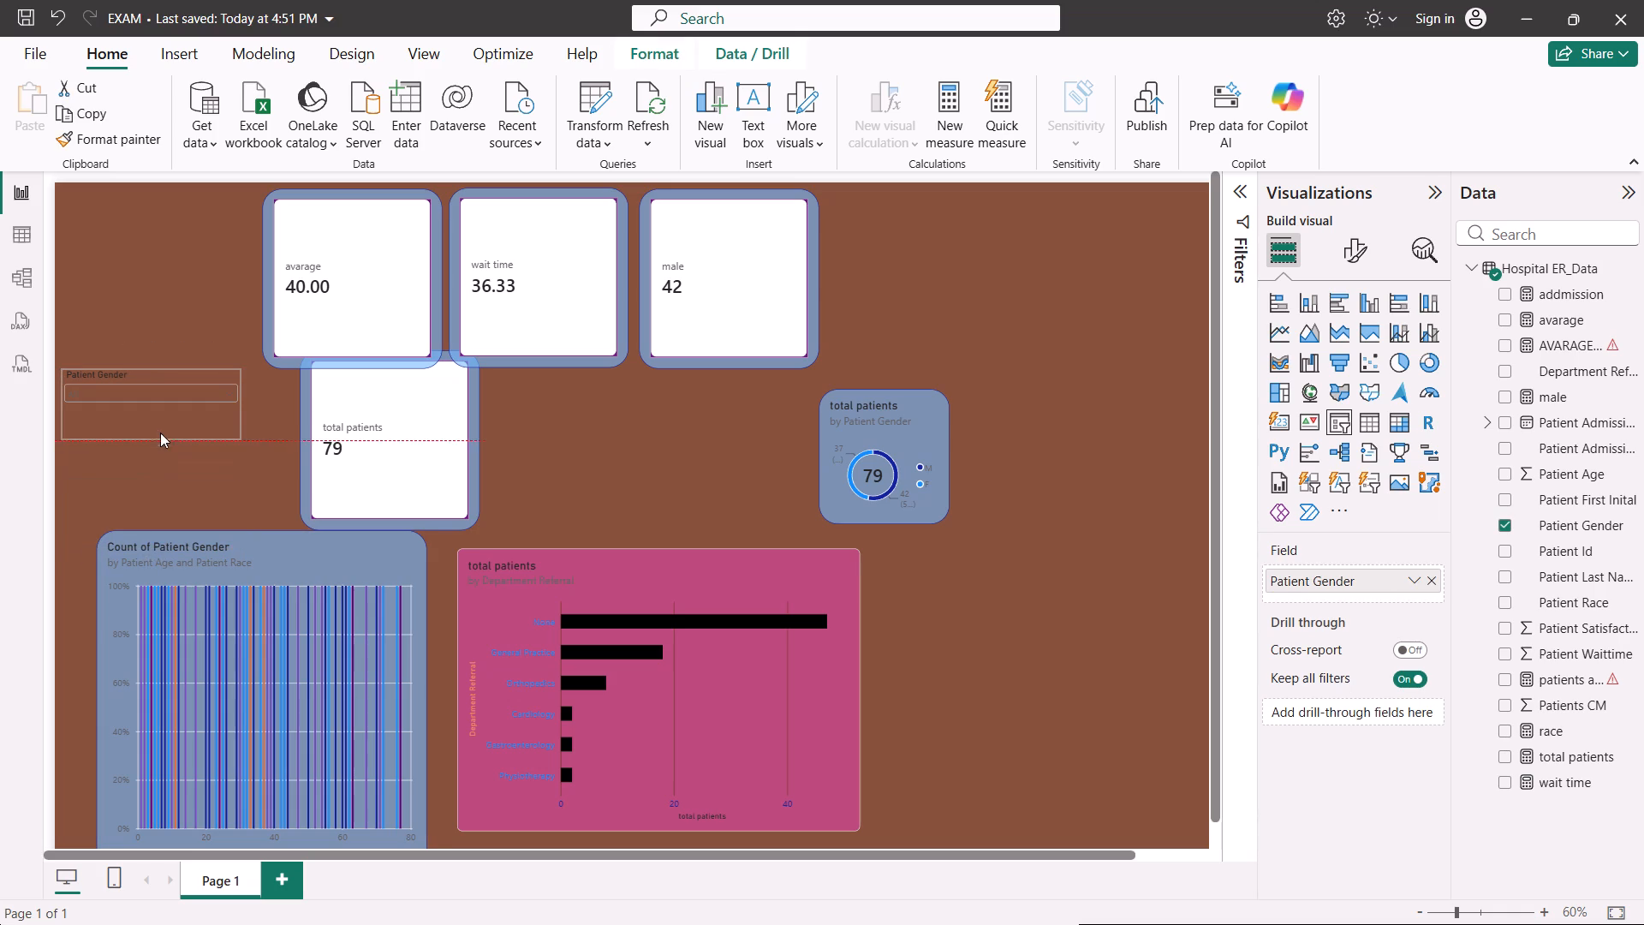
pyautogui.moveTo(160, 433); pyautogui.dragTo(158, 414)
pyautogui.moveTo(130, 375); pyautogui.dragTo(190, 369)
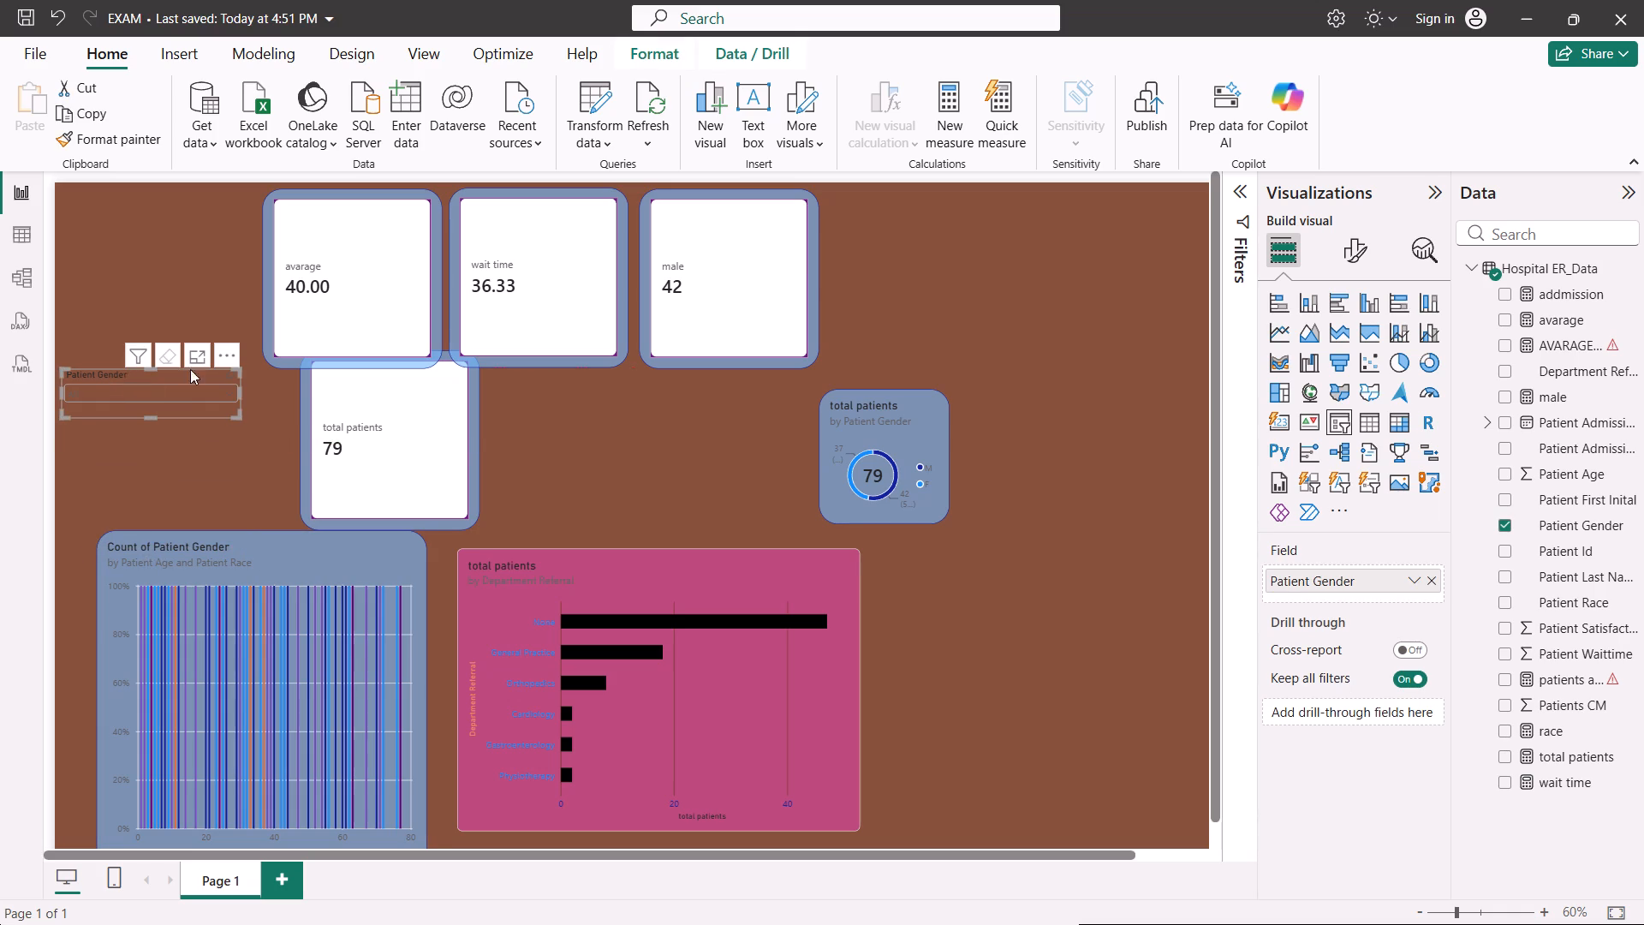
pyautogui.moveTo(190, 369); pyautogui.dragTo(1063, 212)
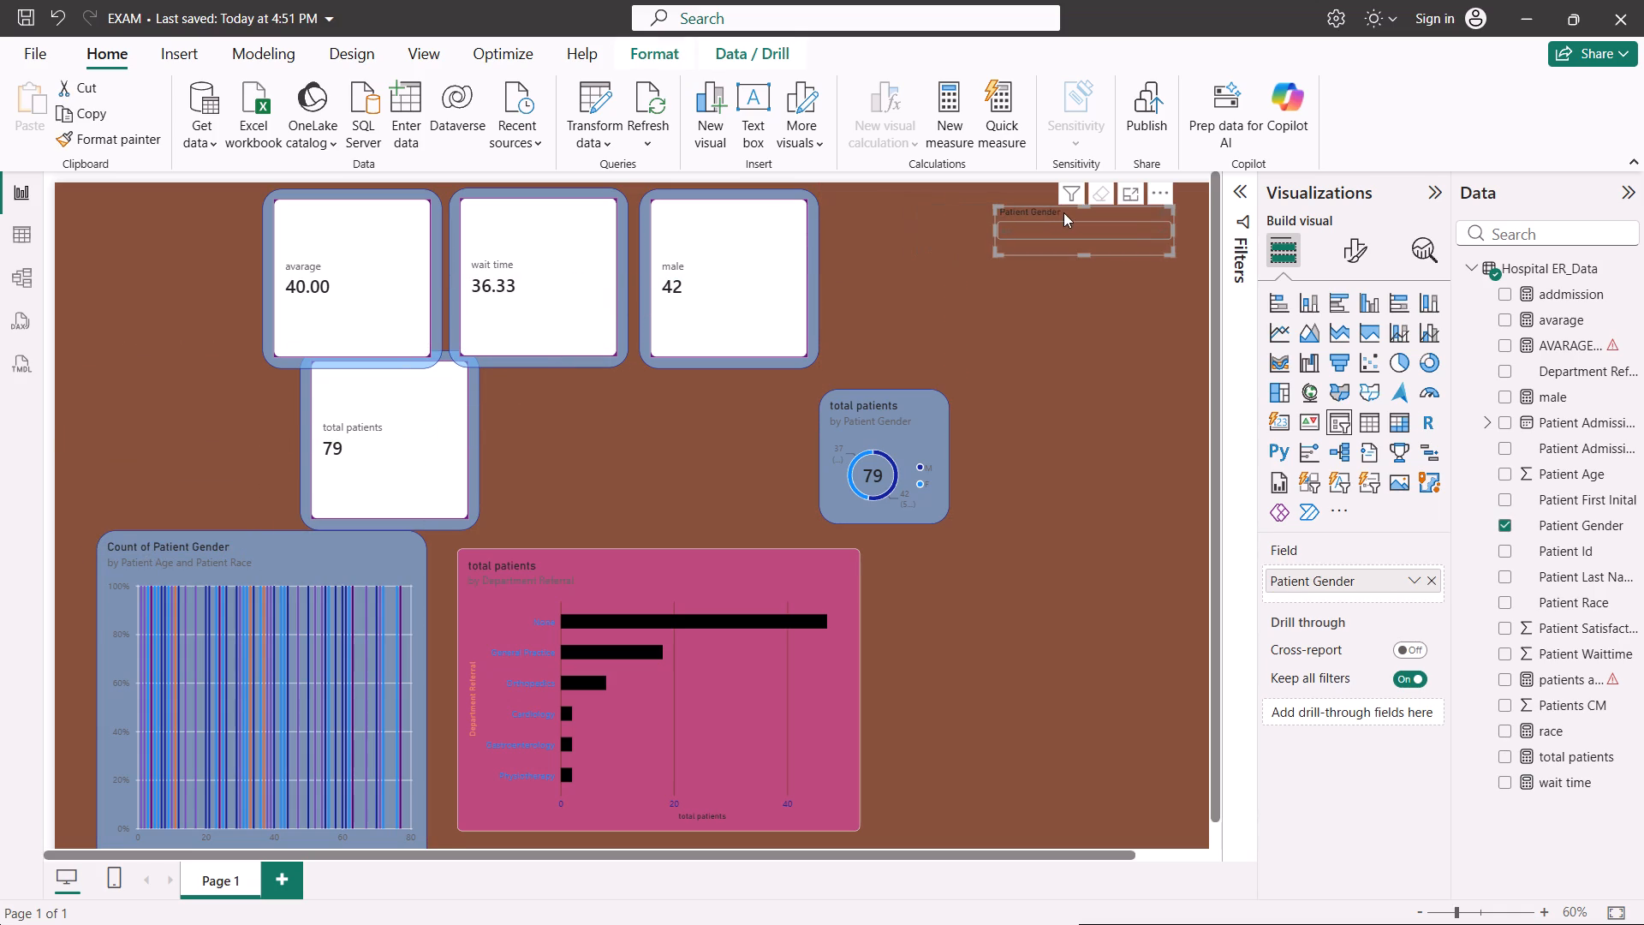
pyautogui.click(1066, 418)
# Set the font color of the Patient Gender slicer's values to black.
pyautogui.click(1089, 215)
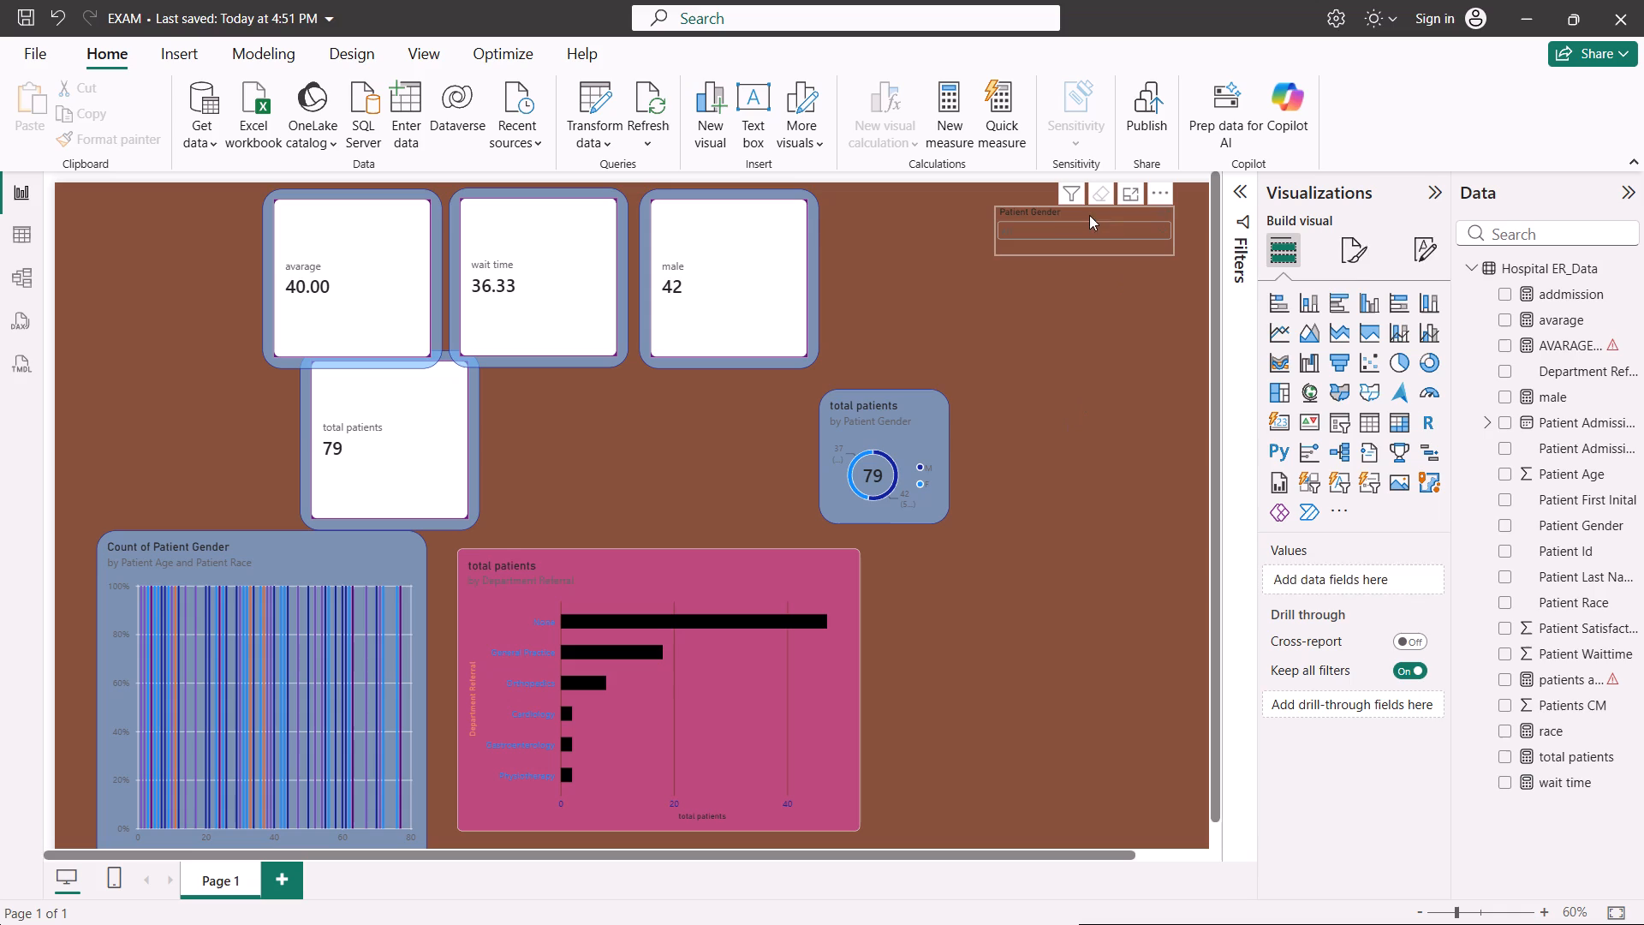
pyautogui.click(1360, 260)
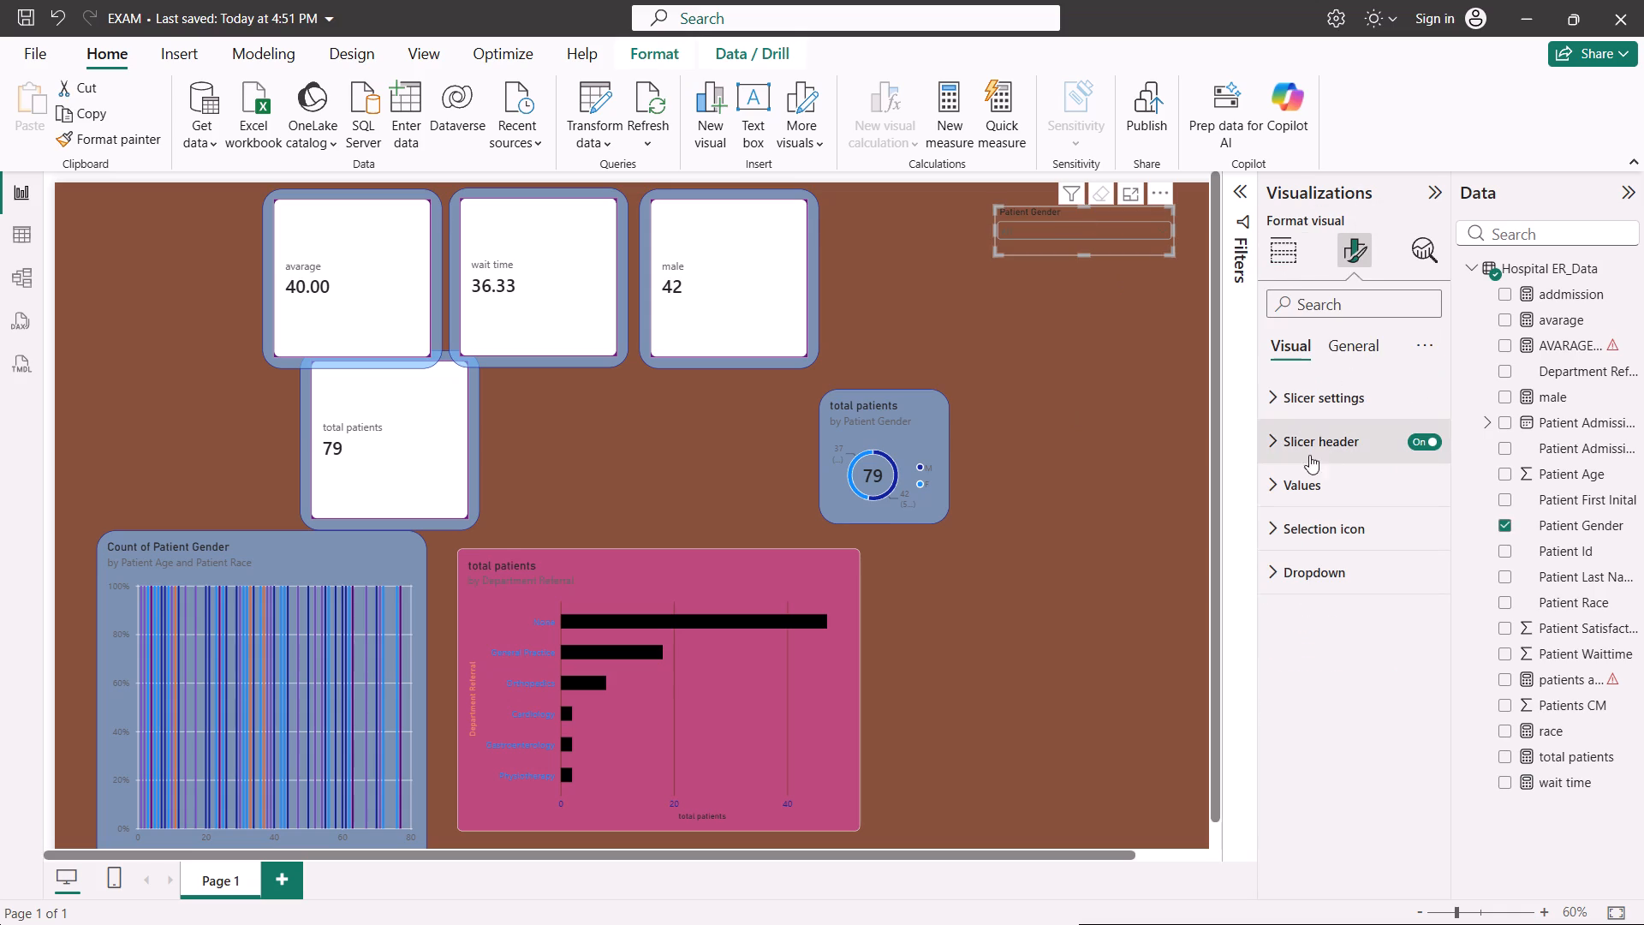
pyautogui.click(1288, 486)
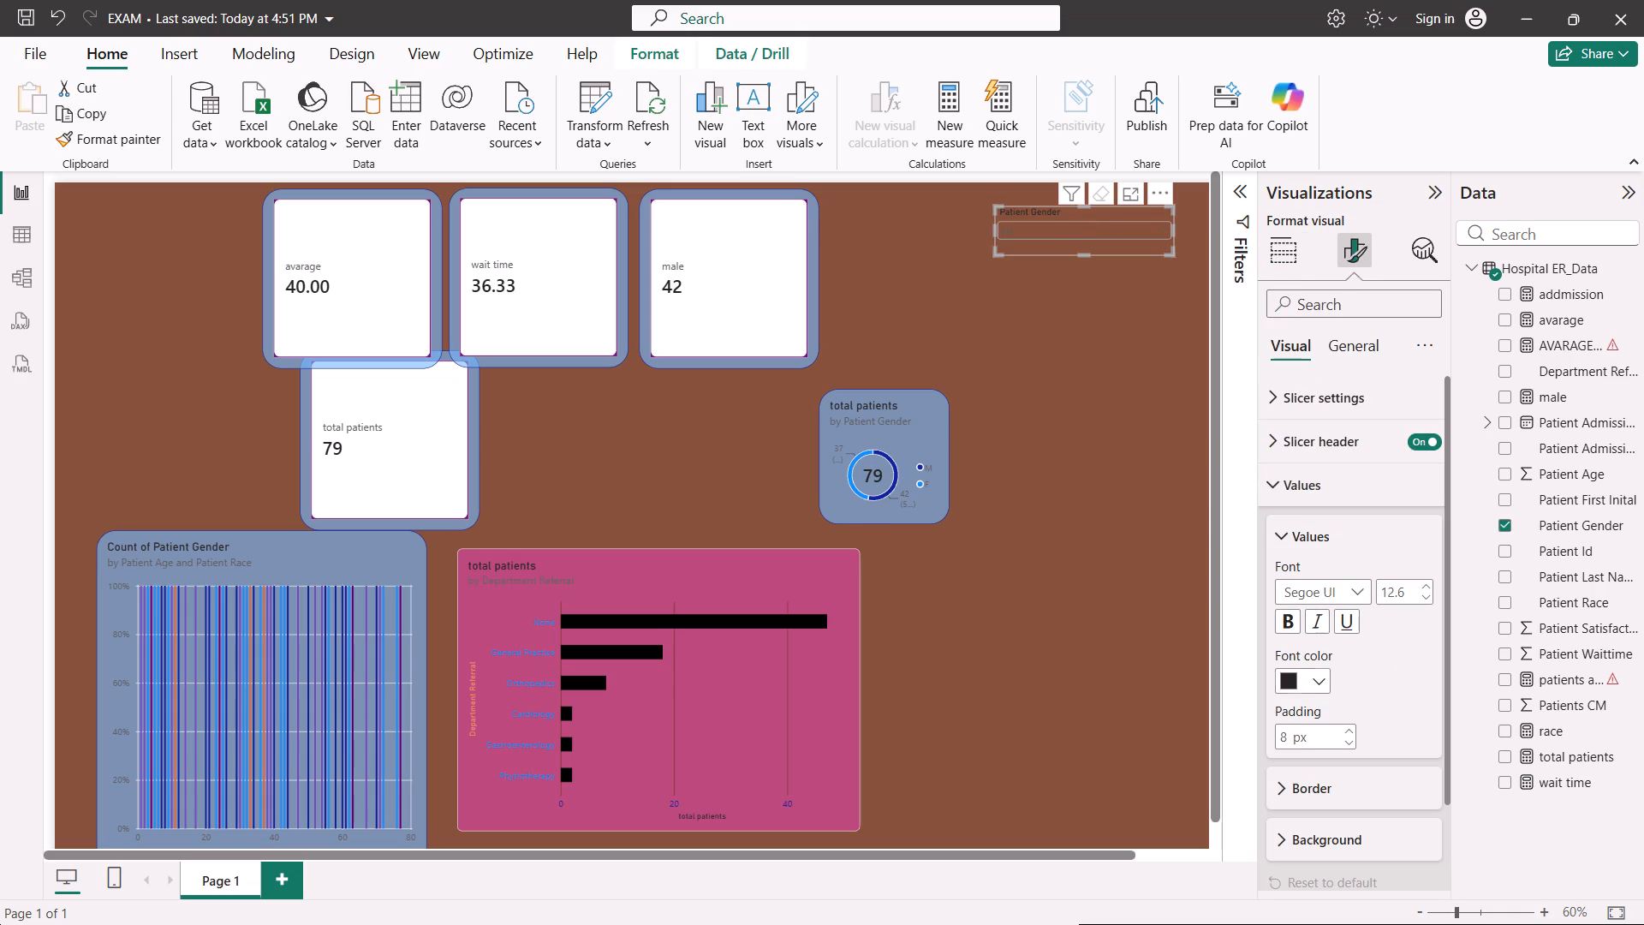
pyautogui.click(1311, 676)
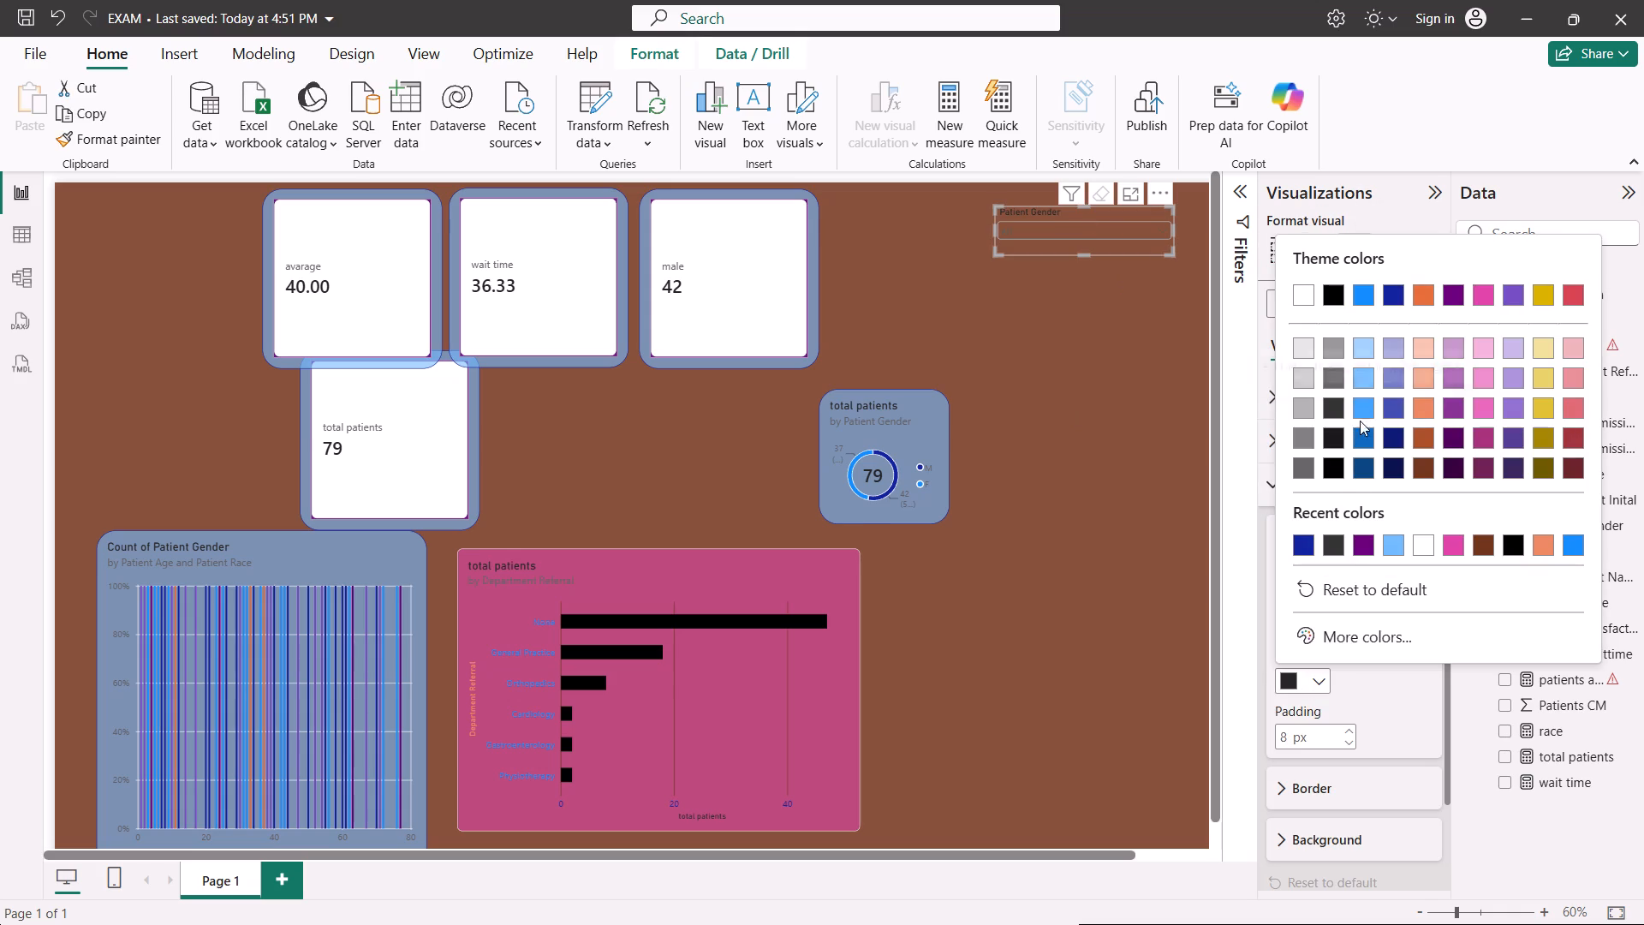
pyautogui.click(1336, 463)
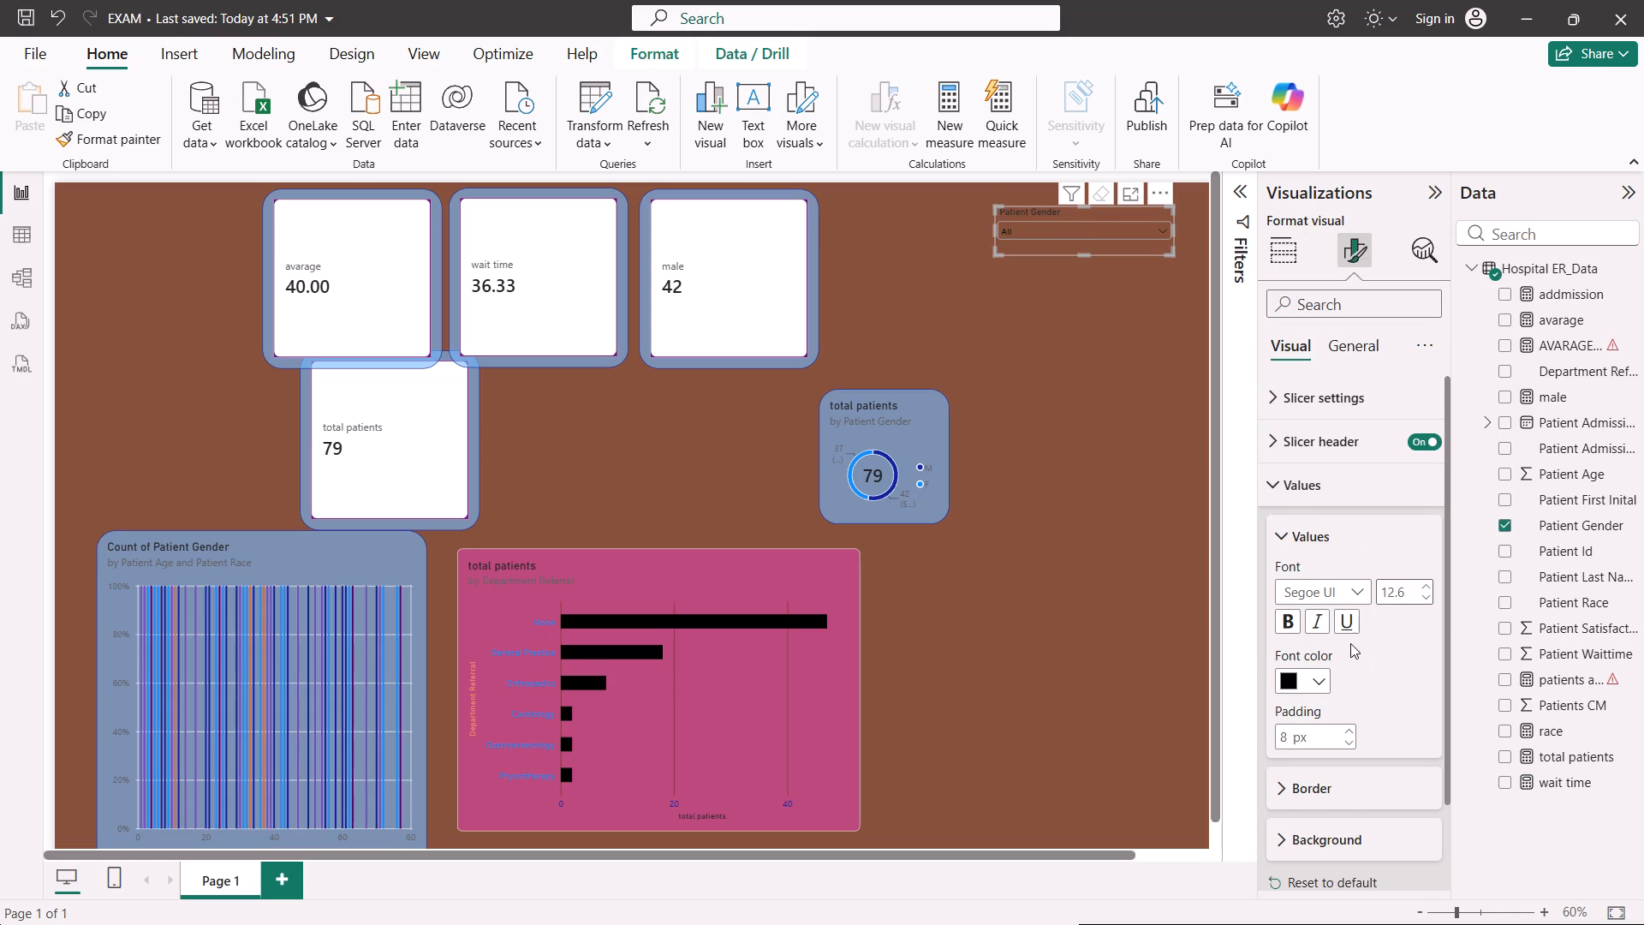
# Set the background color of the Patient Gender slicer's values to light blue.
pyautogui.scroll(-2, 1350, 643)
pyautogui.click(1296, 738)
pyautogui.scroll(-1, 1296, 738)
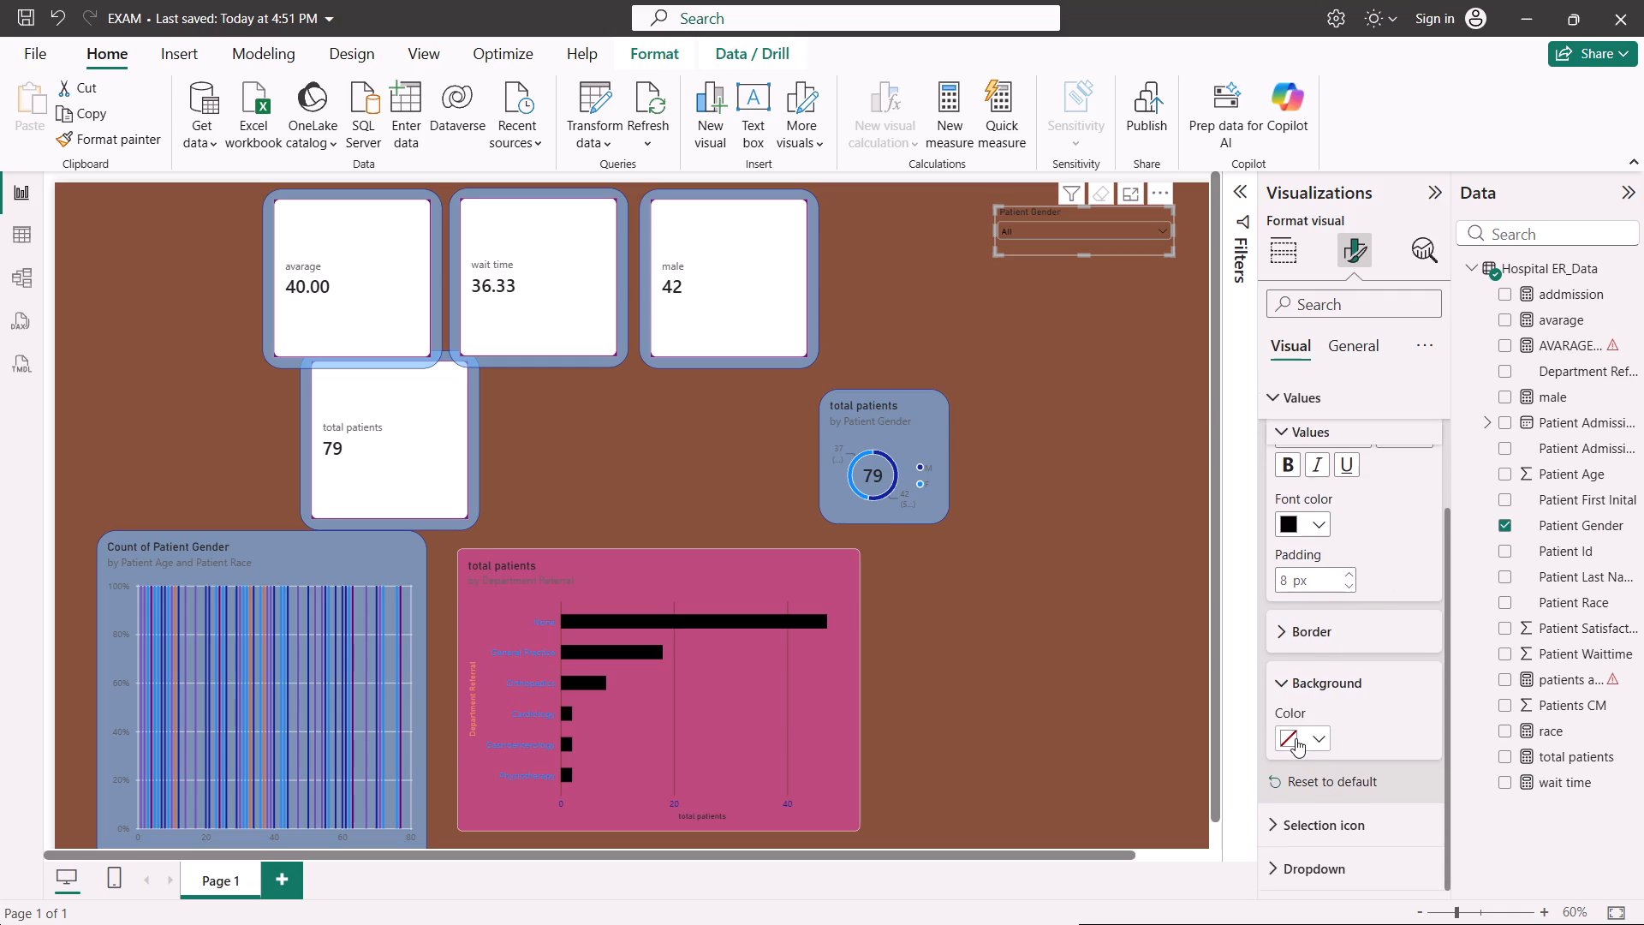
pyautogui.scroll(-1, 1296, 738)
pyautogui.click(1311, 737)
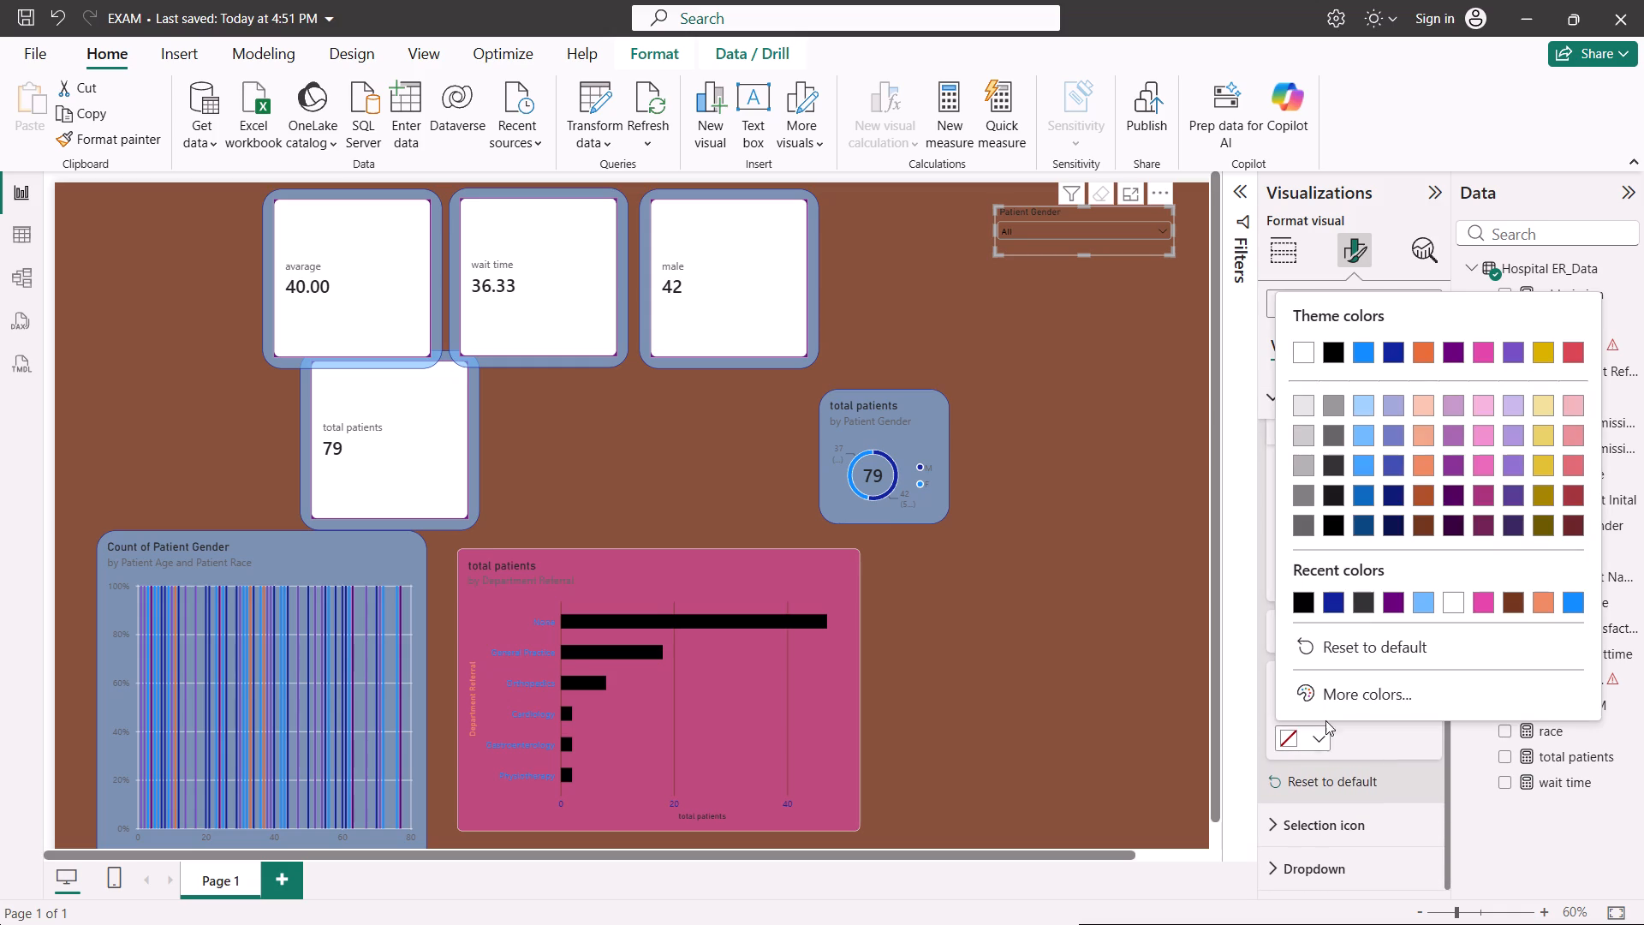
pyautogui.click(1423, 606)
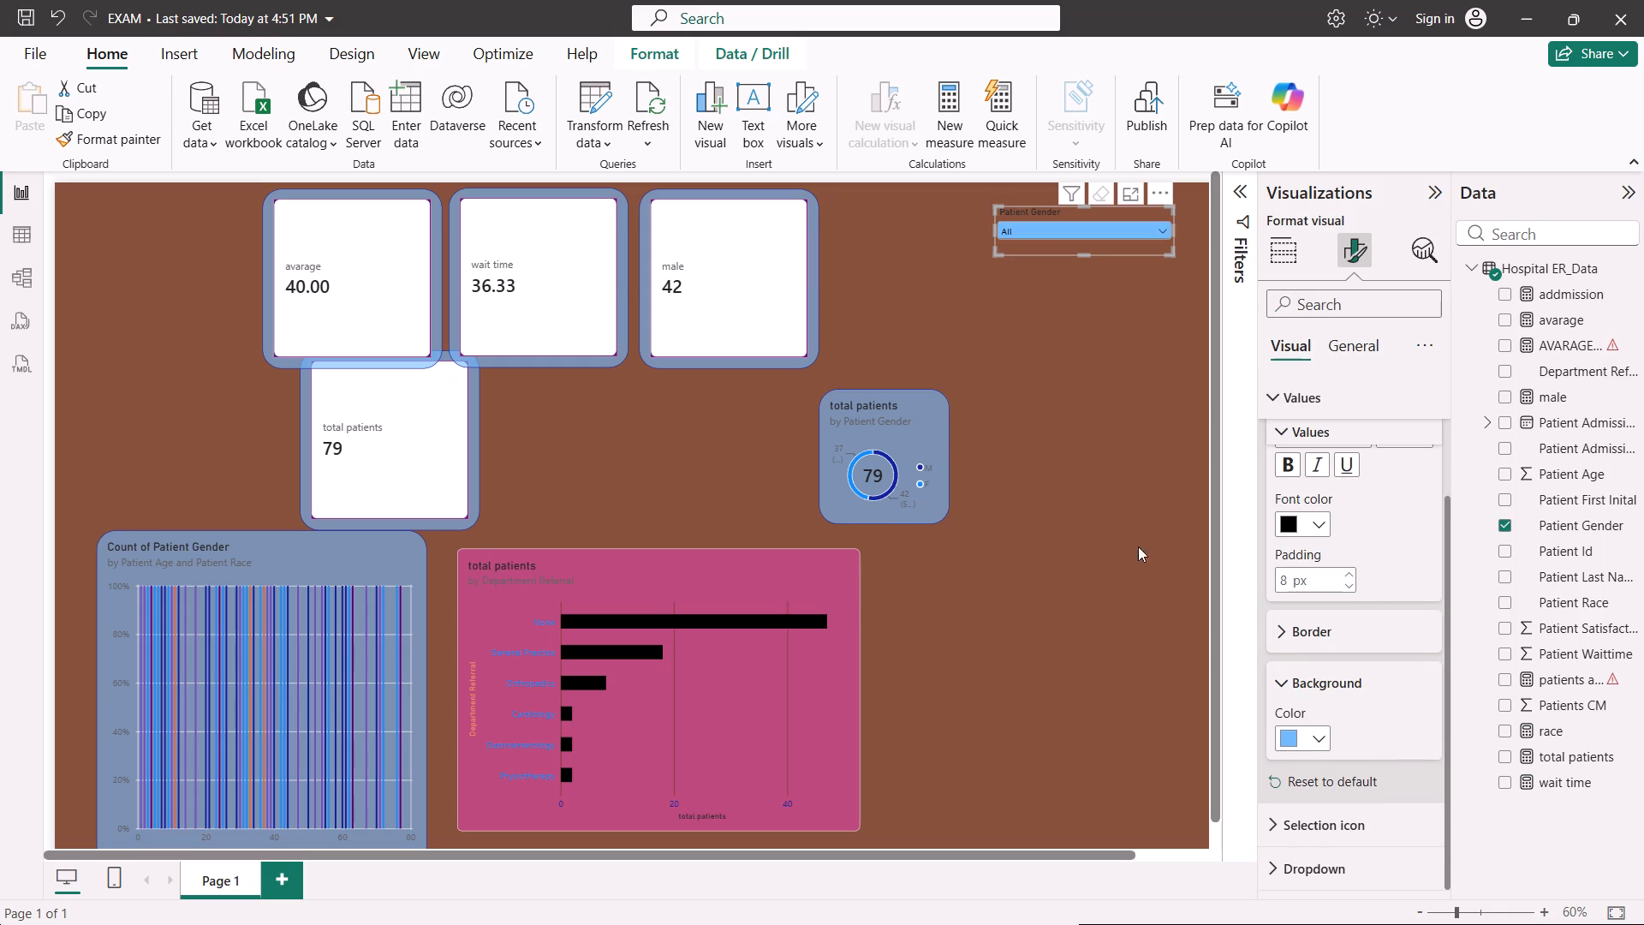
pyautogui.click(1102, 468)
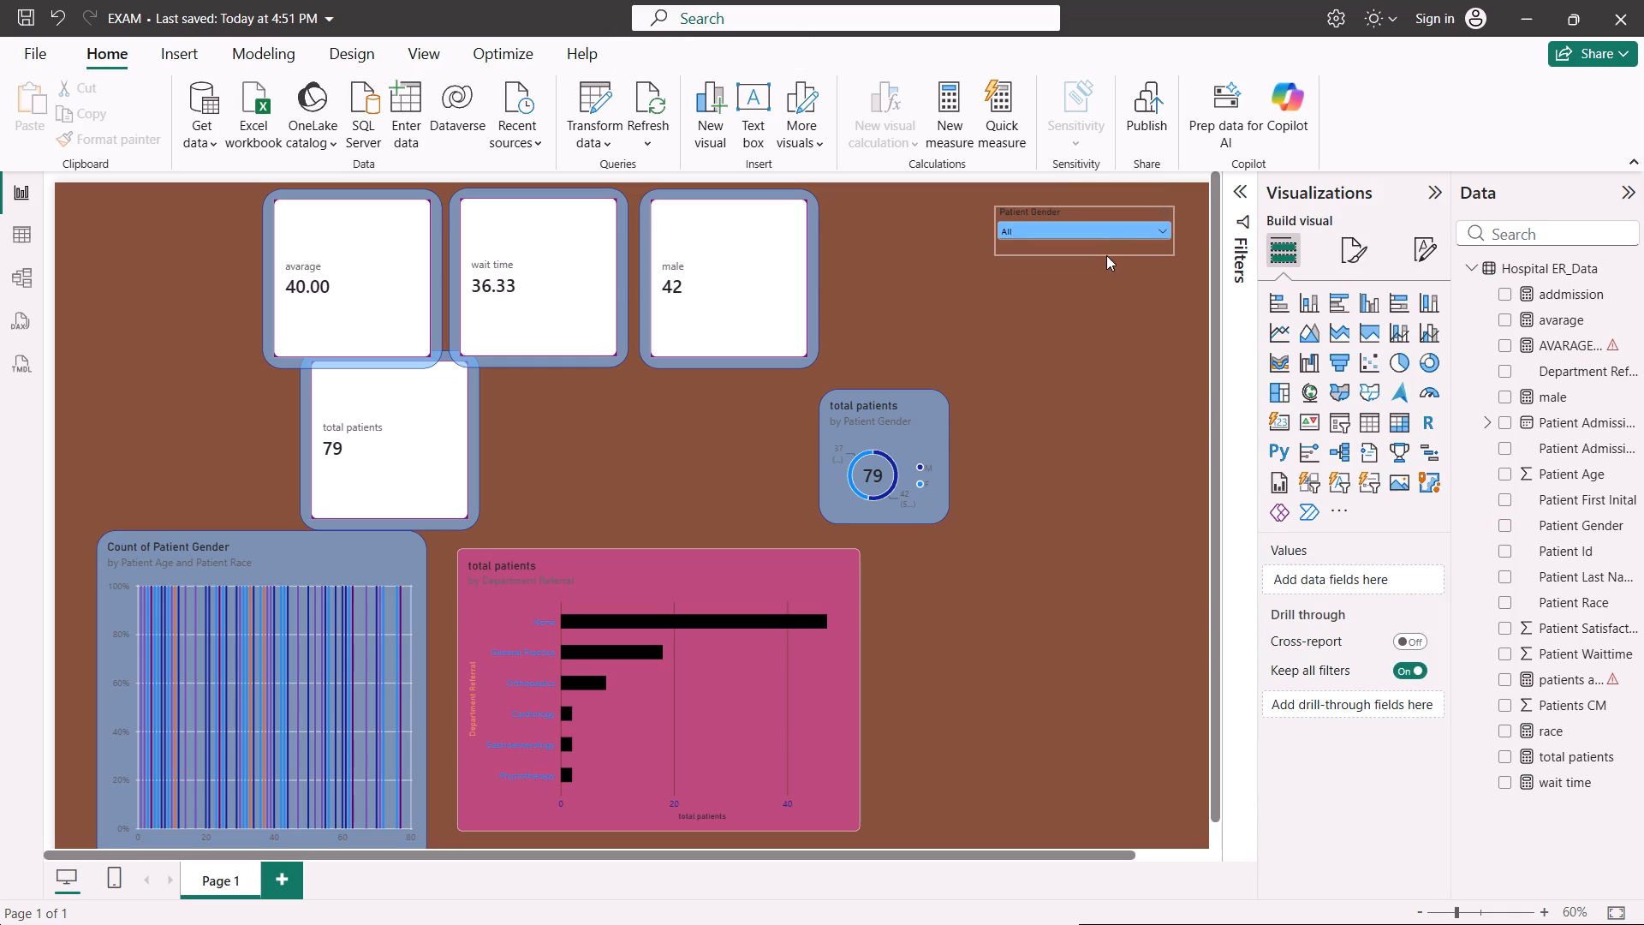
# Set the border color of the Patient Gender slicer's dropdown to dark gray.
pyautogui.click(1102, 242)
pyautogui.click(1355, 238)
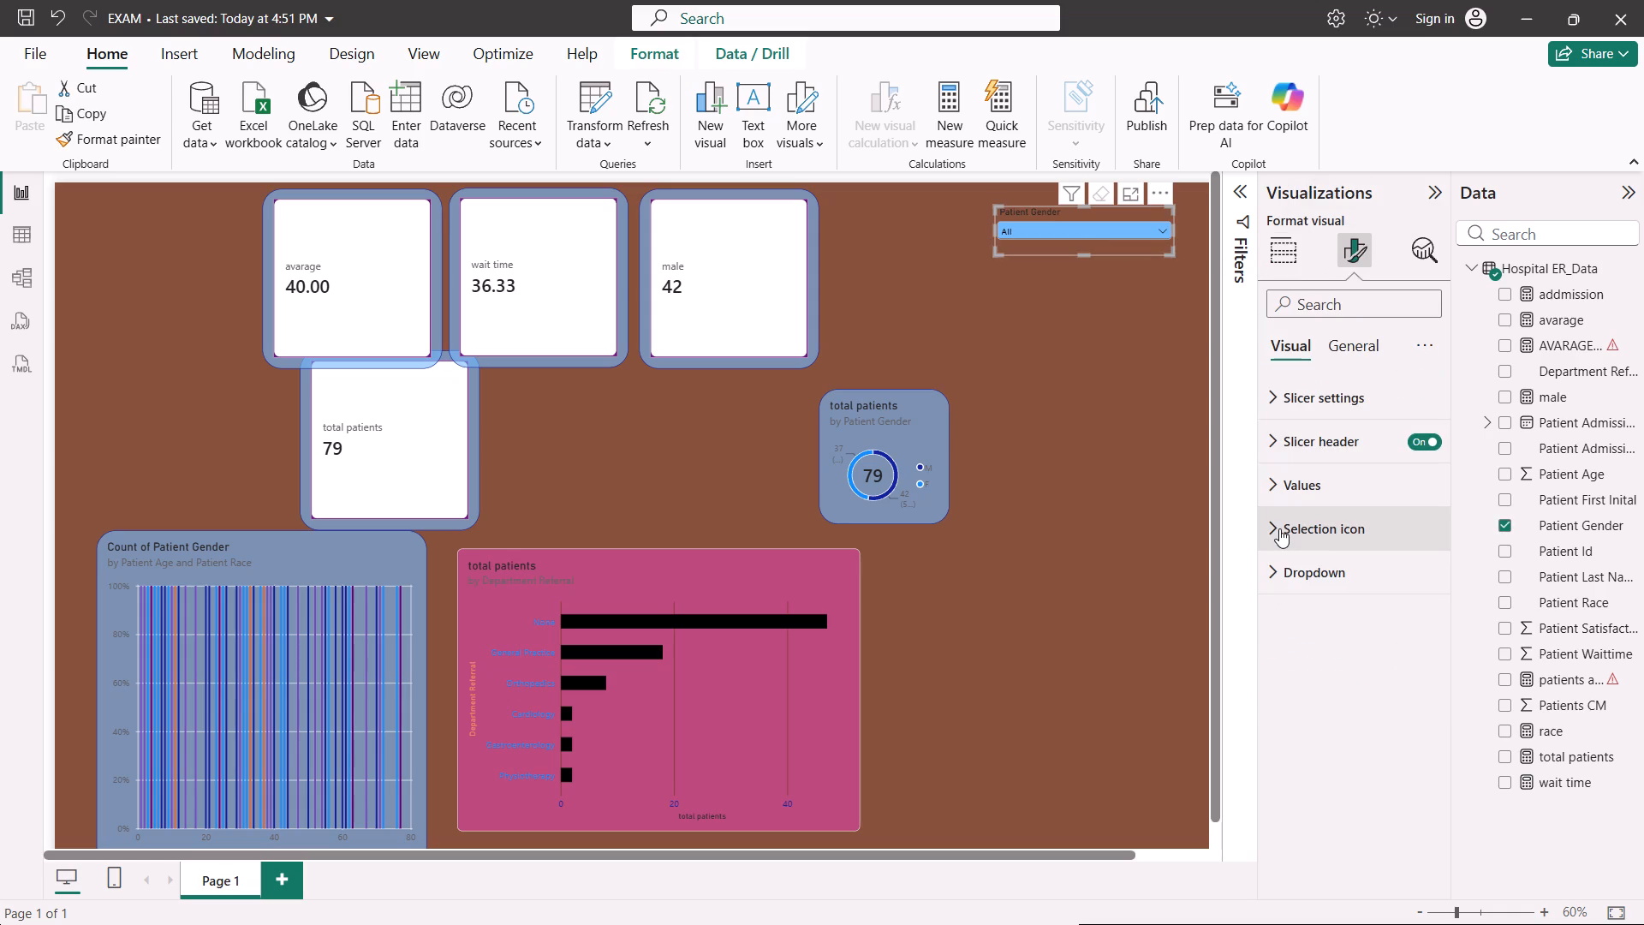
pyautogui.scroll(-1, 1279, 528)
pyautogui.click(1270, 584)
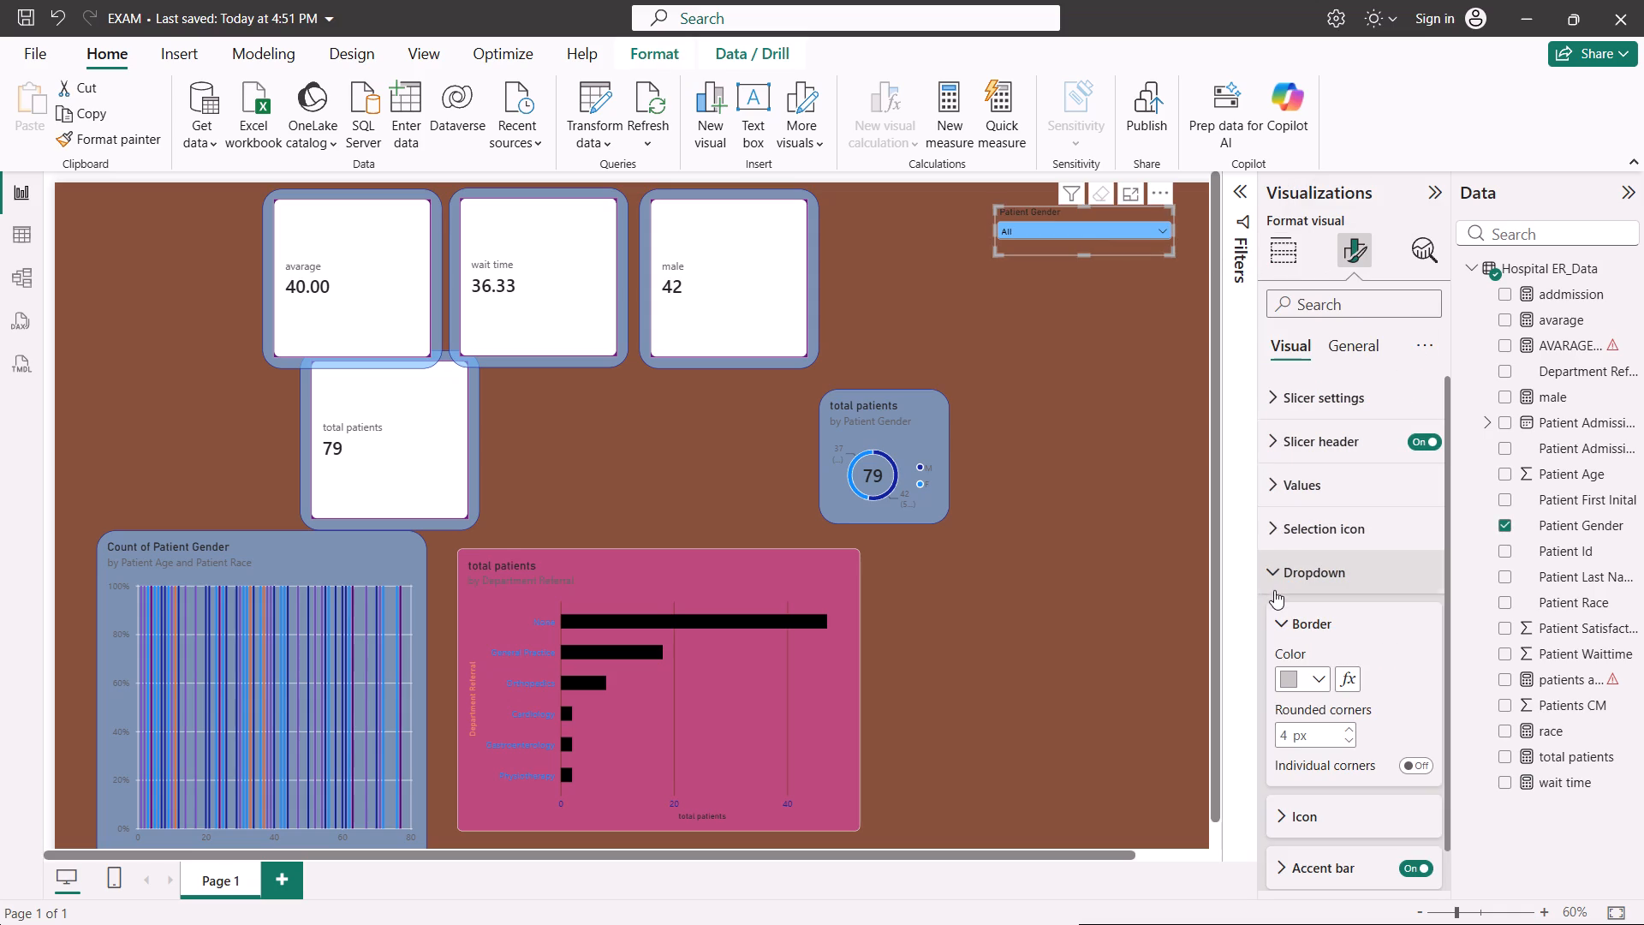
pyautogui.click(1320, 673)
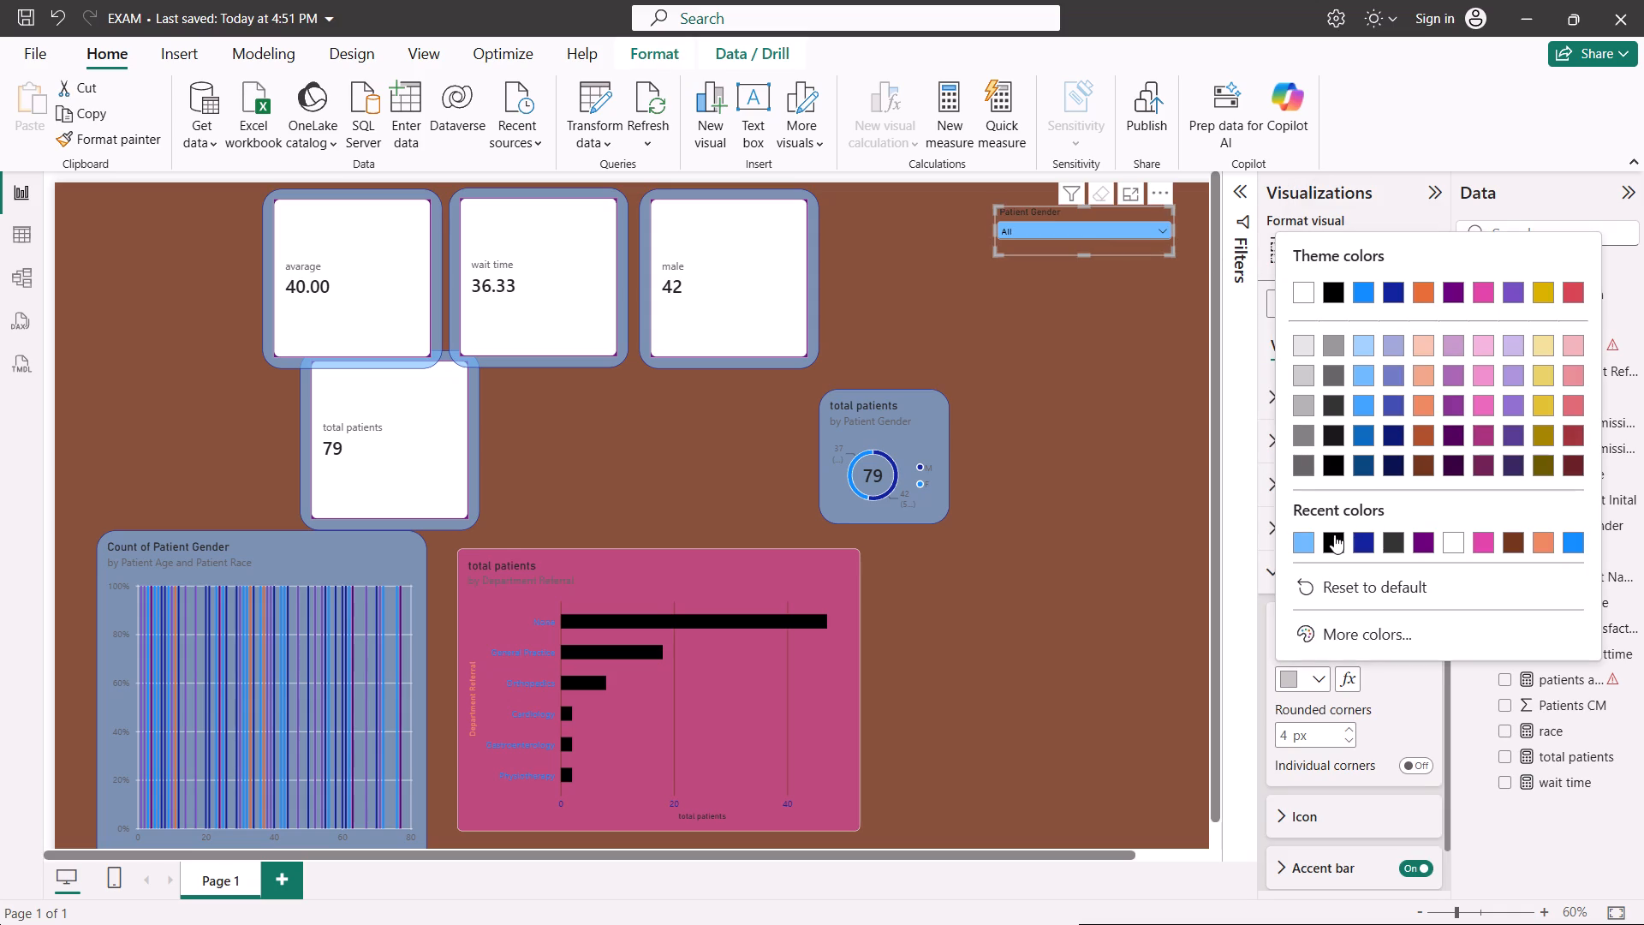
pyautogui.moveTo(1384, 540); pyautogui.dragTo(1397, 540)
pyautogui.click(1397, 540)
# Review the Patient Gender slicer's remaining visual settings and its size, position and padding properties.
pyautogui.scroll(-1, 1340, 685)
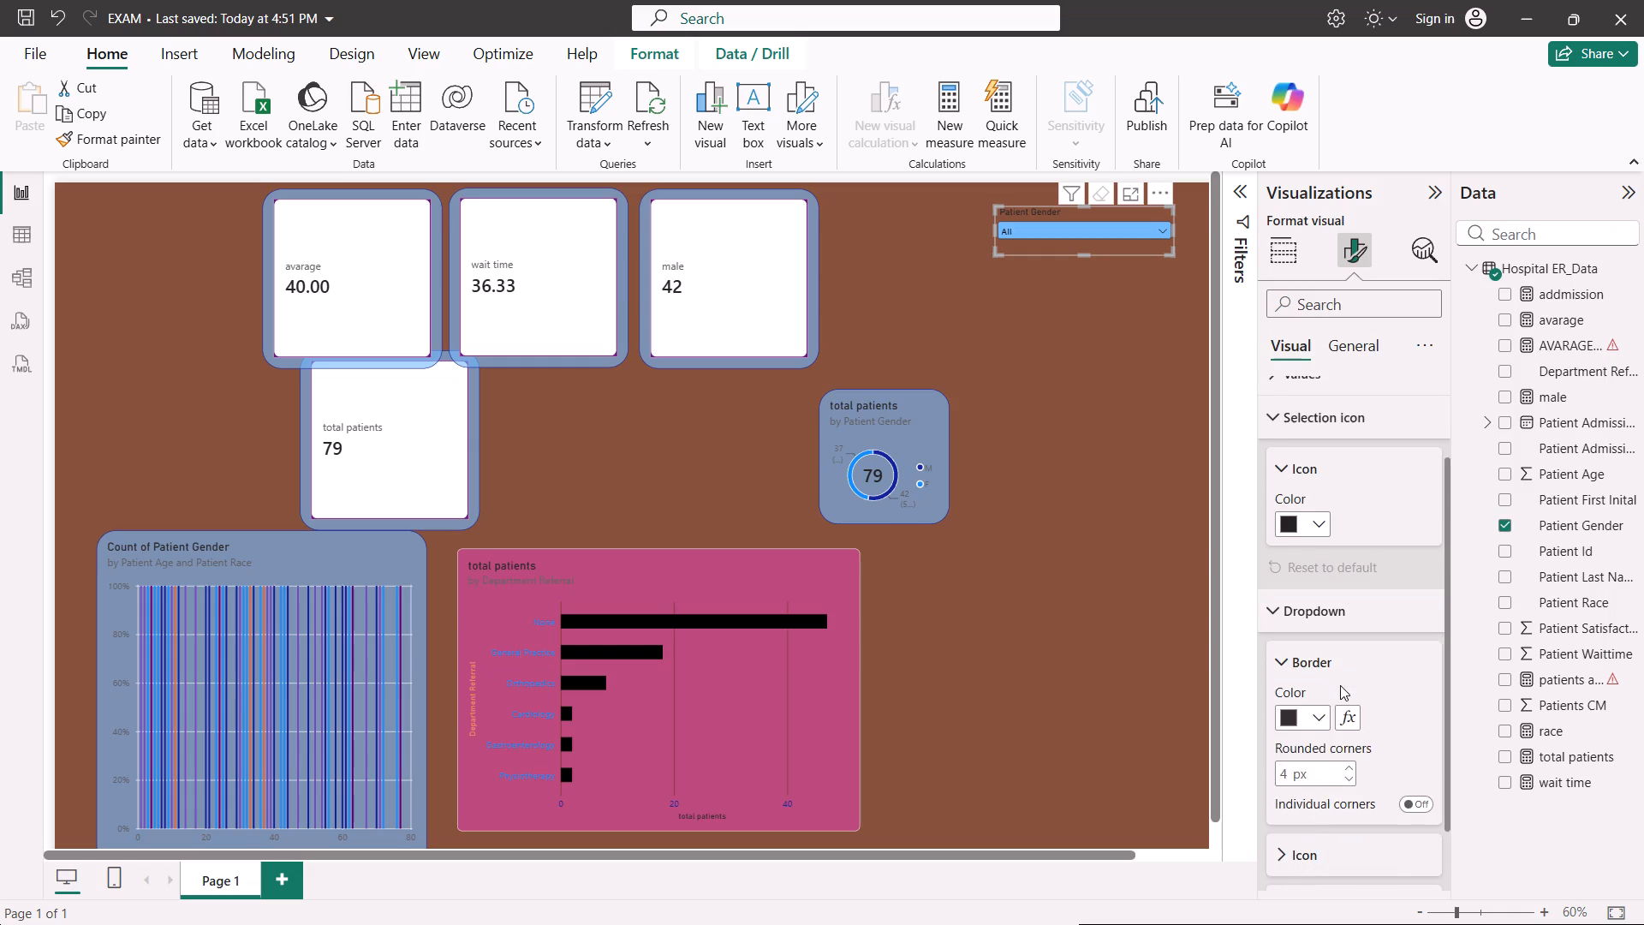
pyautogui.scroll(-1, 1340, 685)
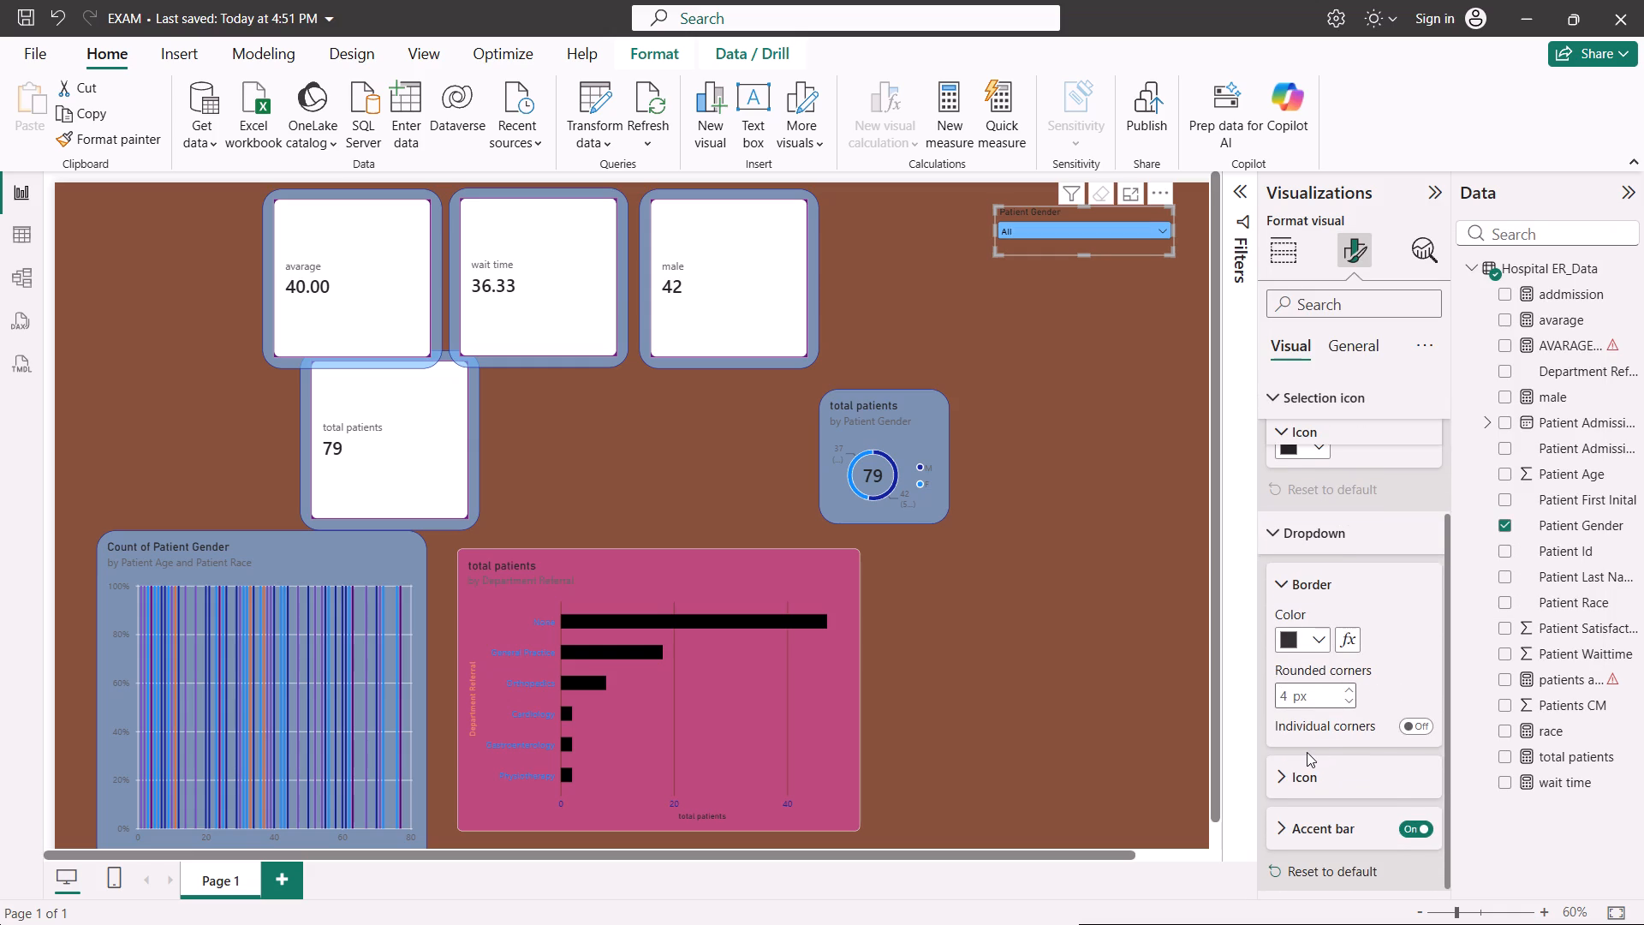
pyautogui.scroll(-1, 1307, 752)
pyautogui.scroll(4, 1314, 615)
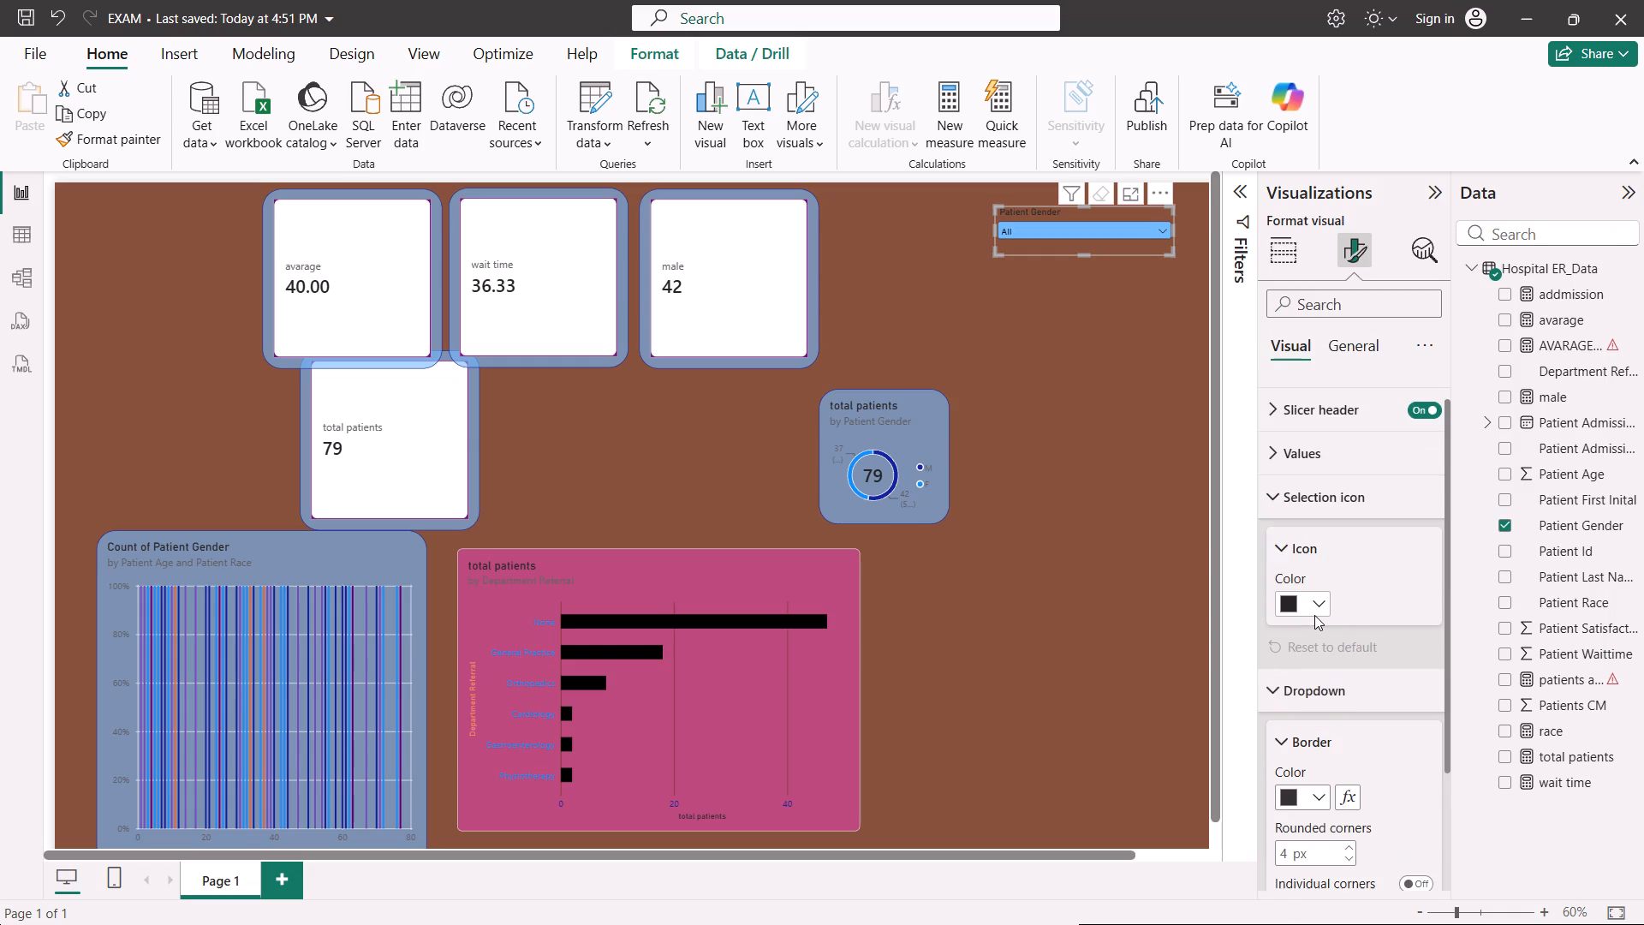
pyautogui.scroll(1, 1314, 615)
pyautogui.click(1272, 485)
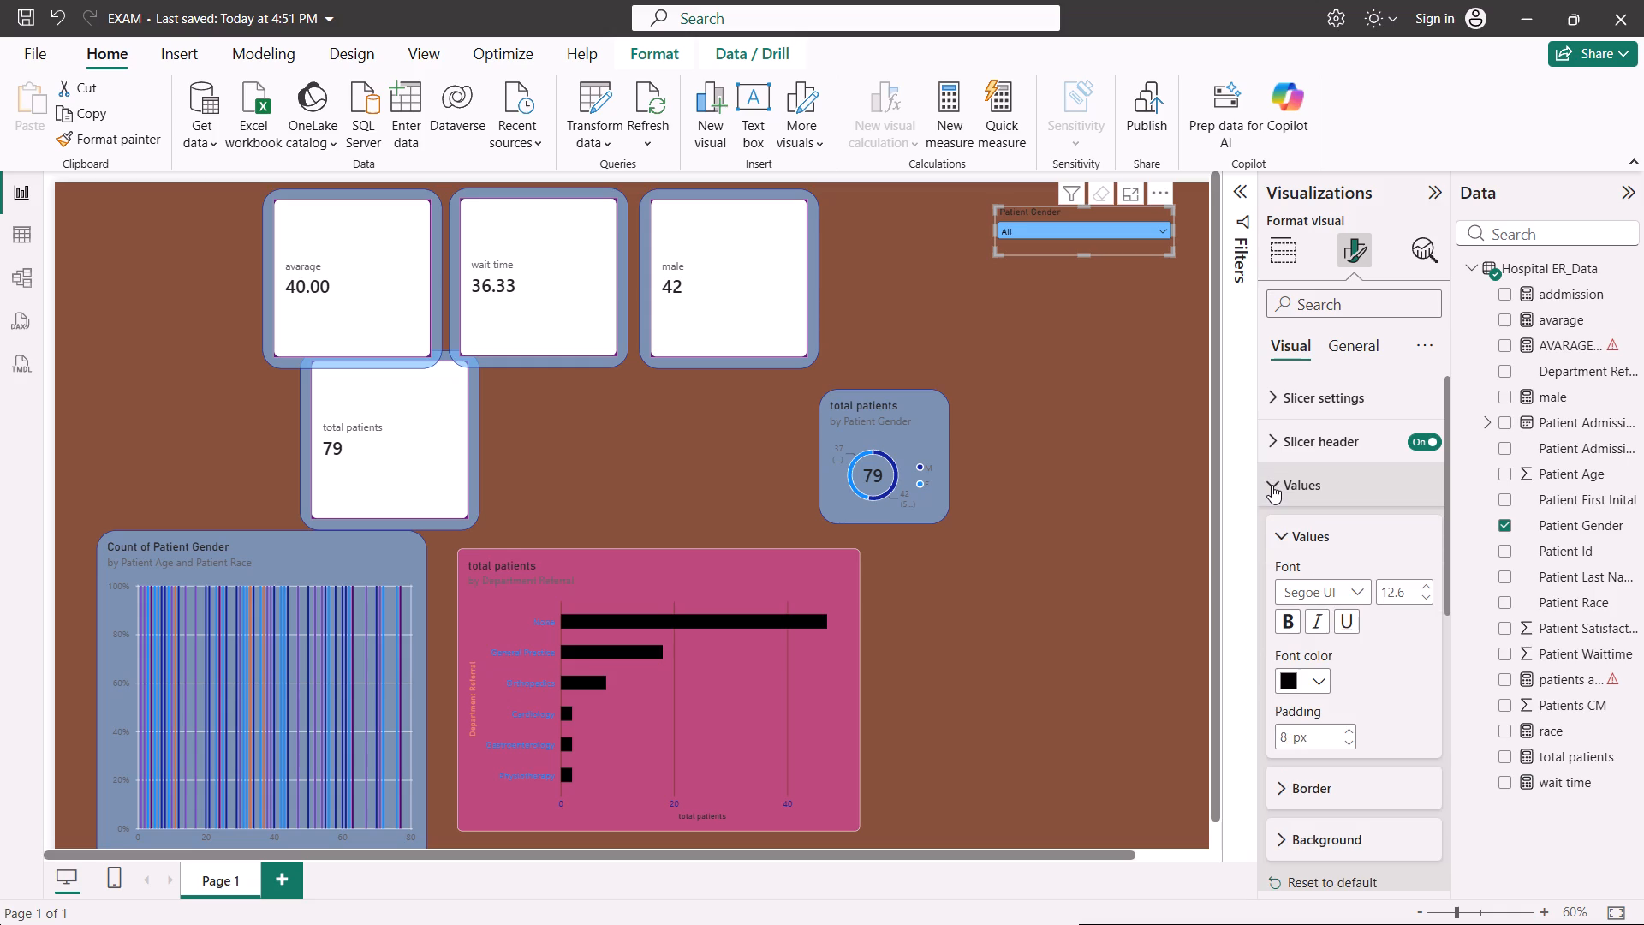
pyautogui.click(1334, 343)
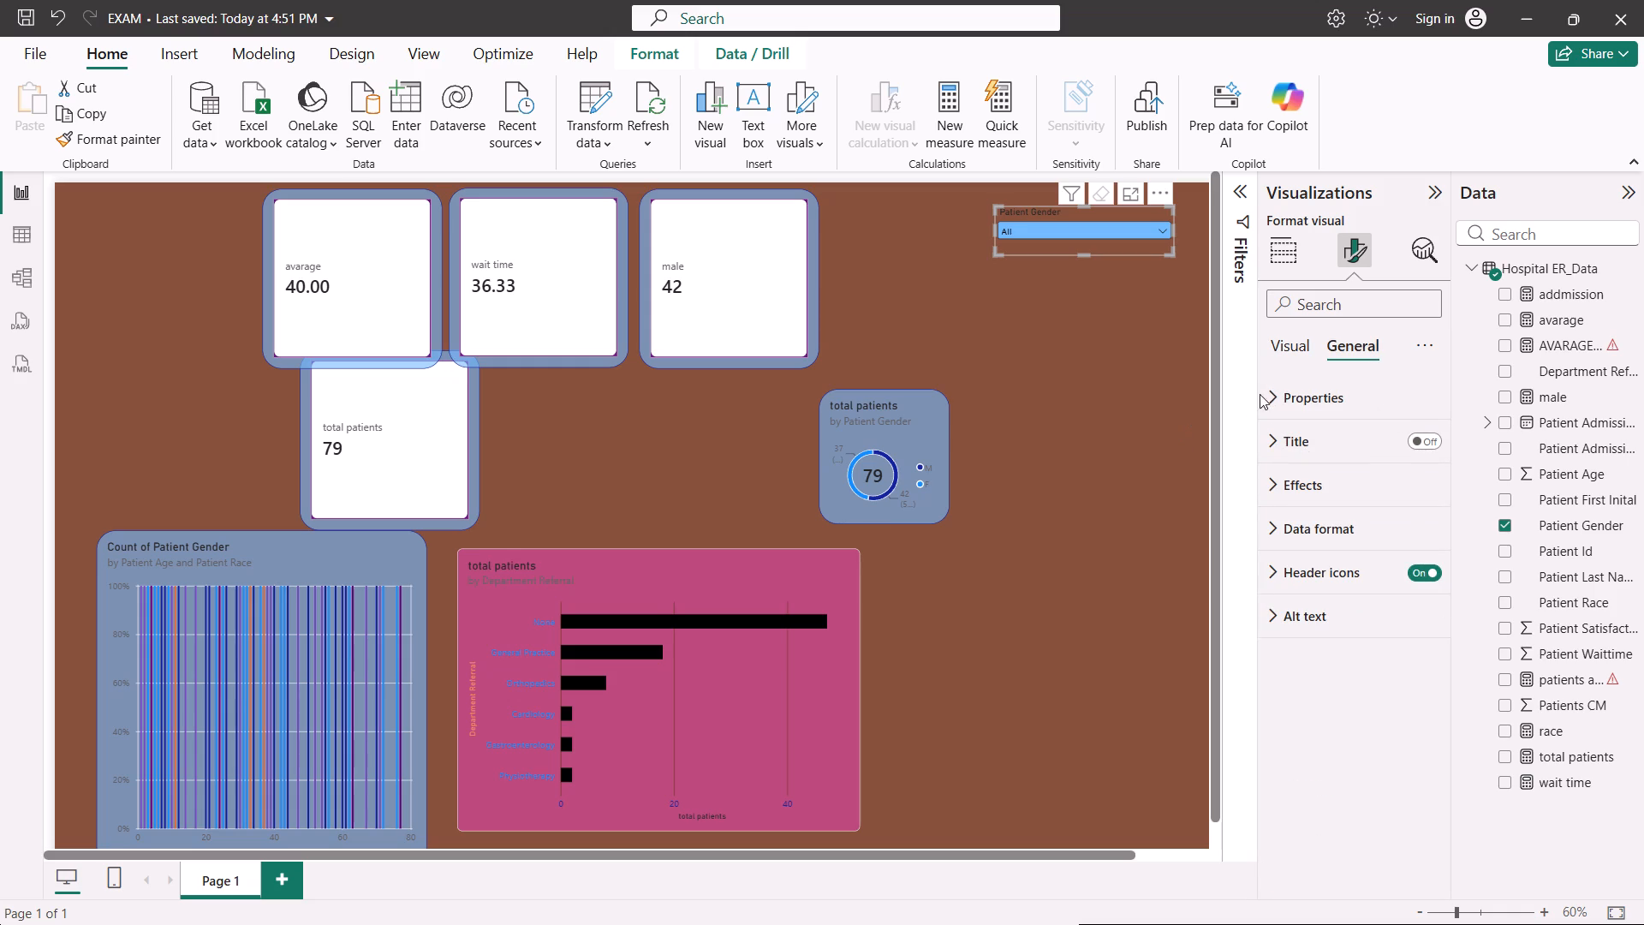
pyautogui.click(1274, 394)
pyautogui.scroll(-1, 1319, 523)
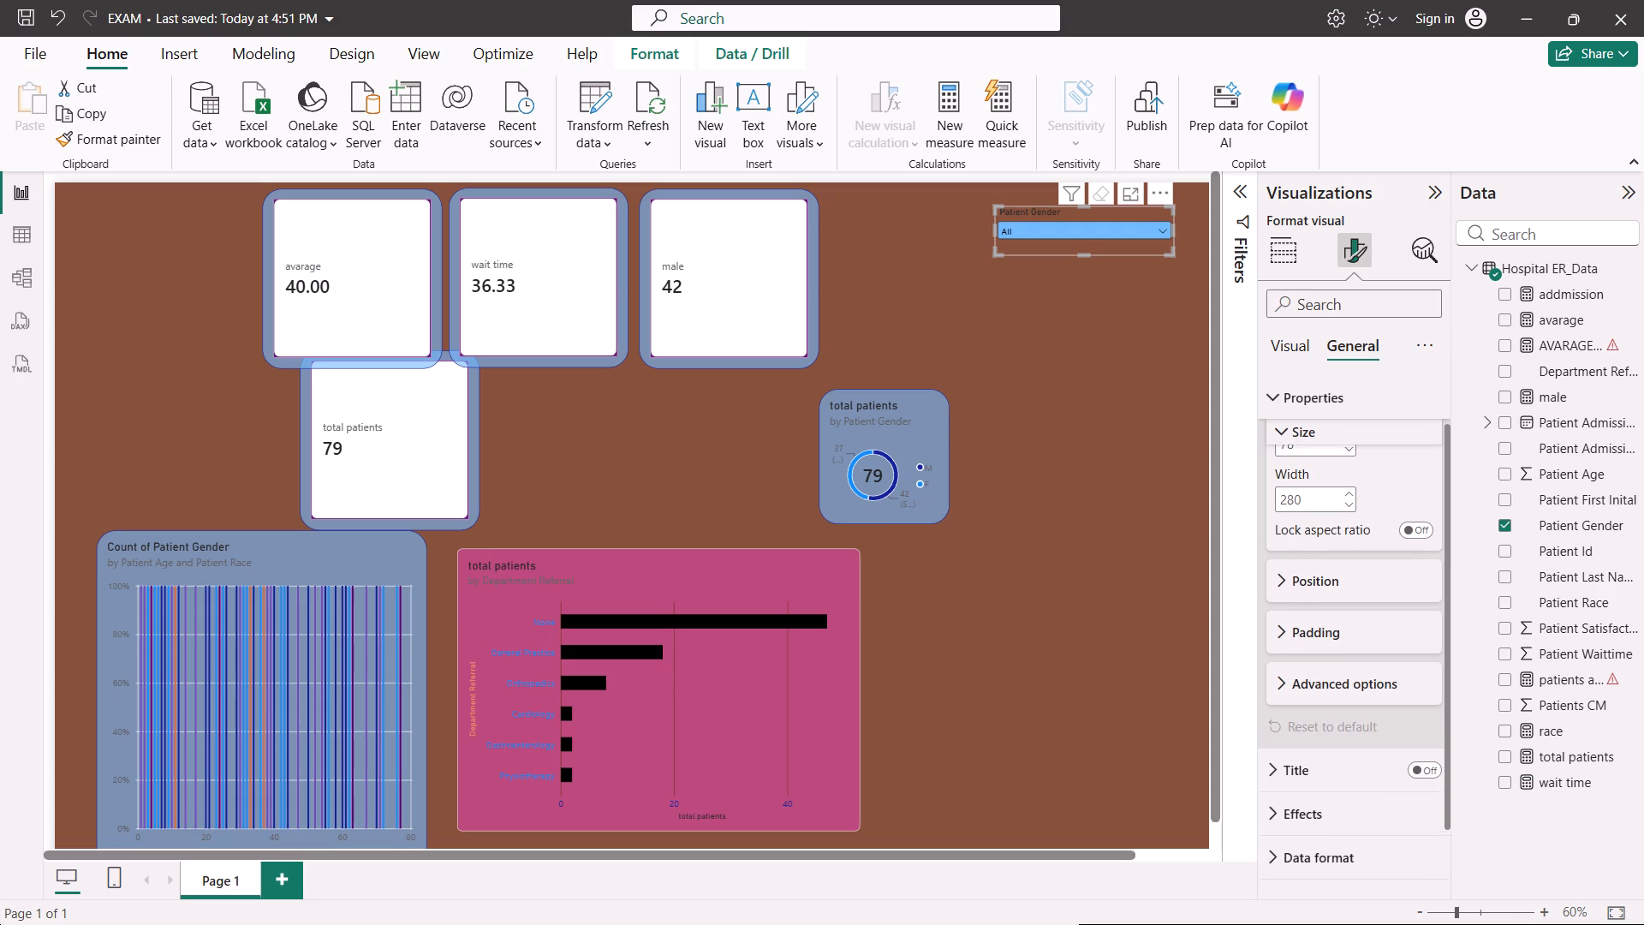
pyautogui.click(1280, 569)
pyautogui.scroll(-1, 1280, 569)
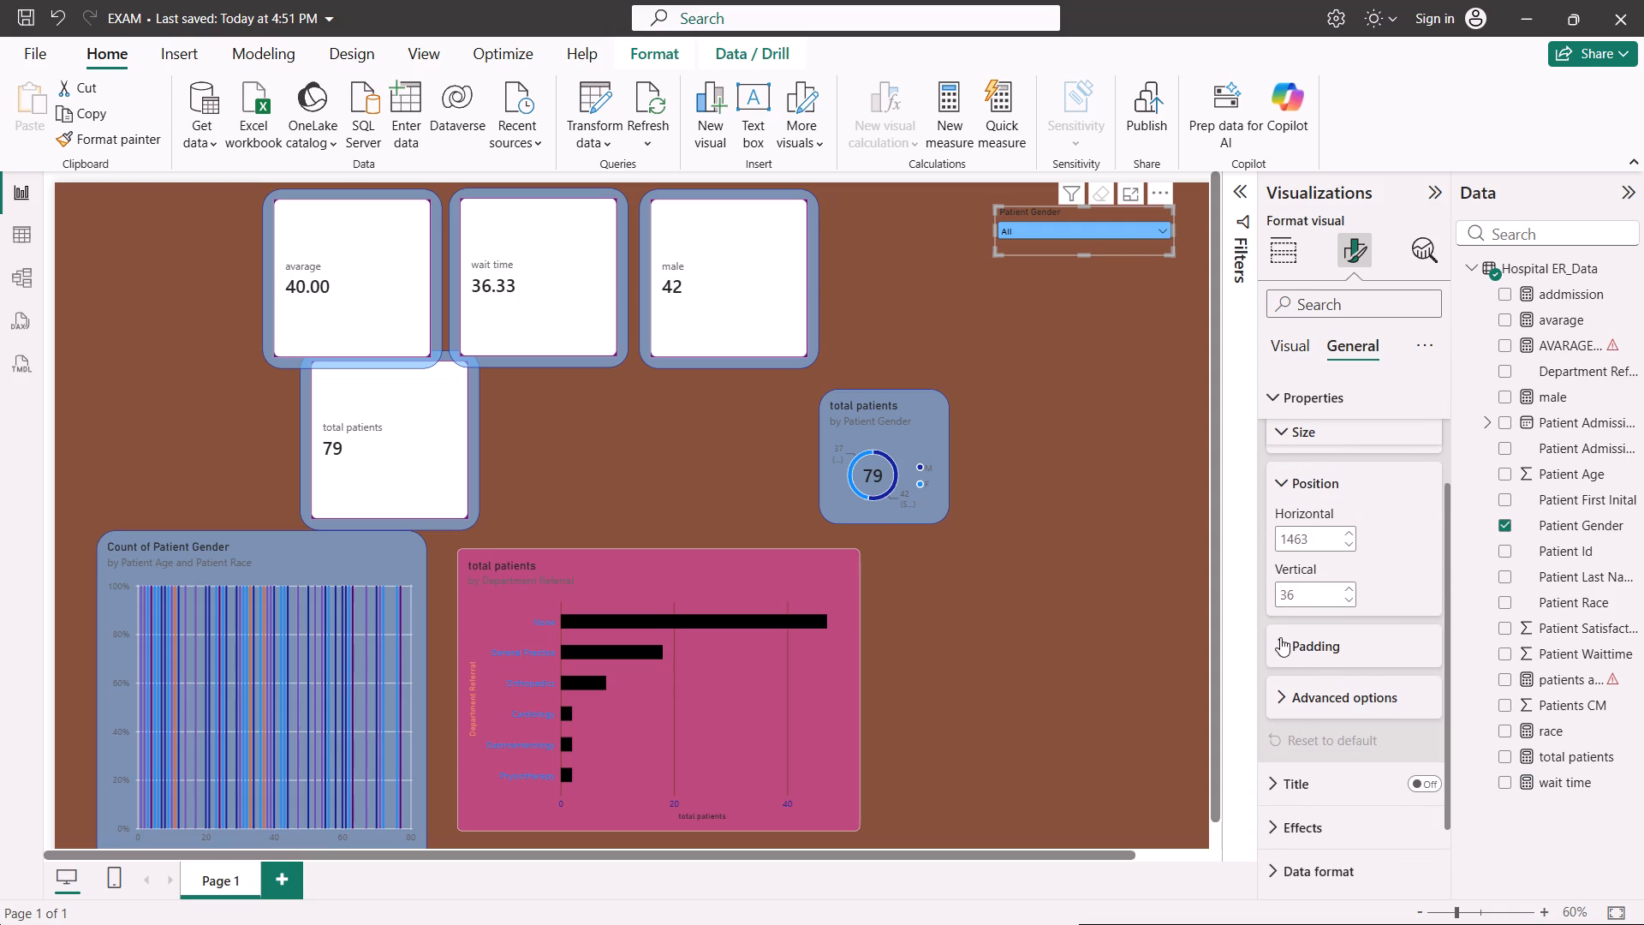
pyautogui.click(1272, 653)
pyautogui.scroll(-2, 1301, 662)
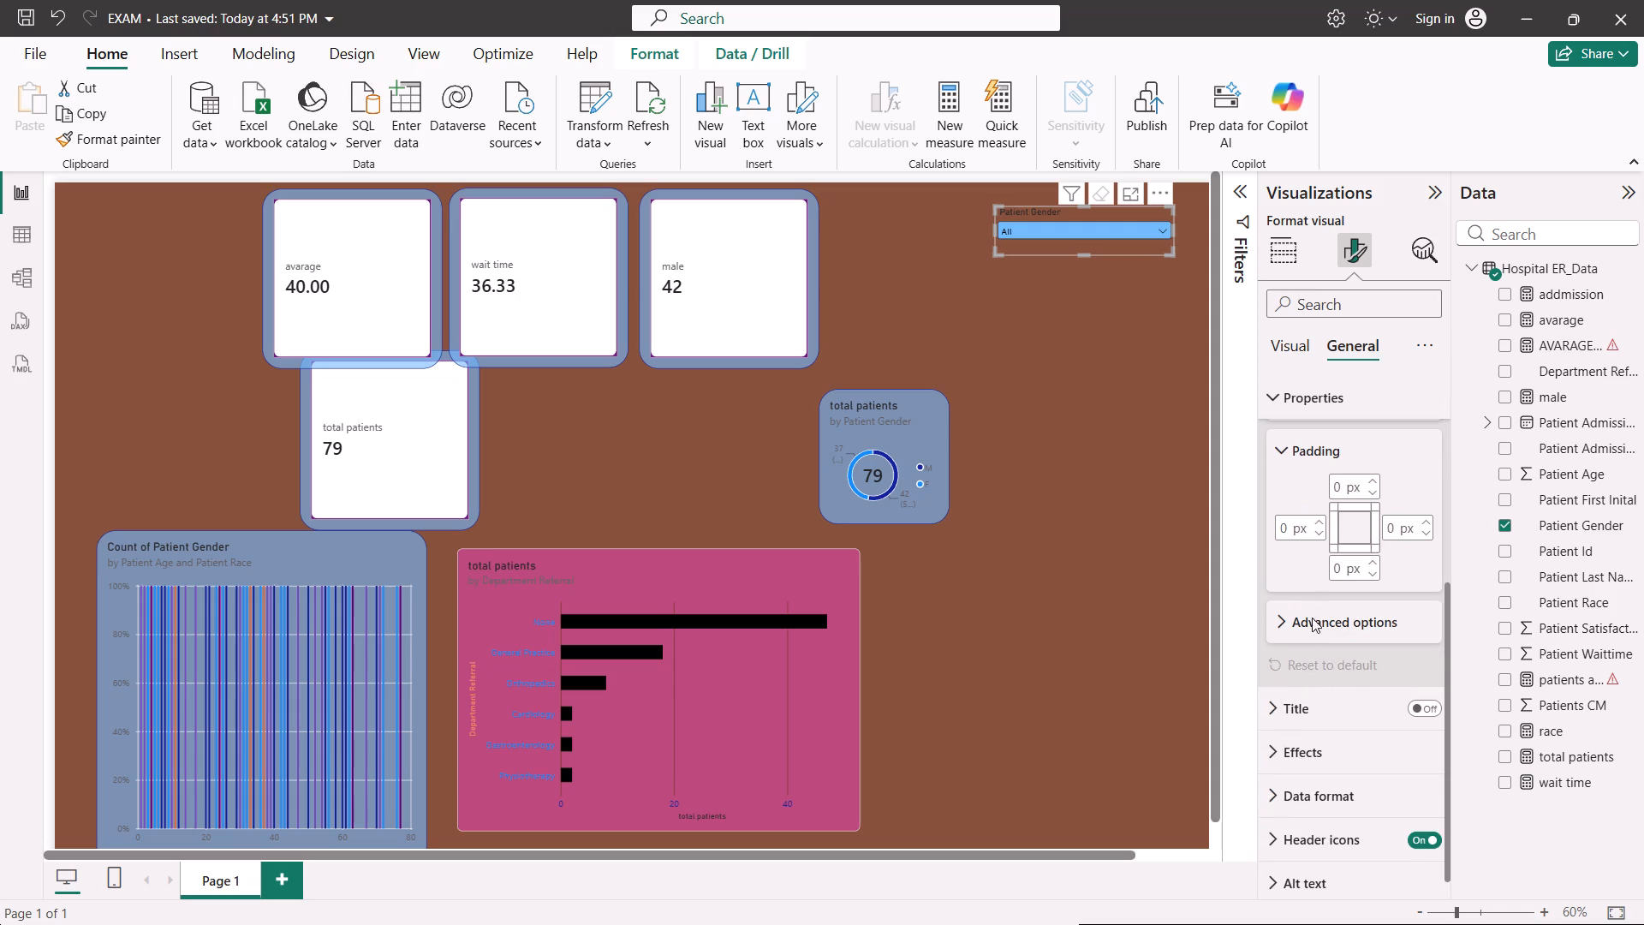
# Turn on the title of the Patient Gender slicer.
pyautogui.click(1268, 694)
pyautogui.scroll(-1, 1268, 694)
pyautogui.click(1428, 573)
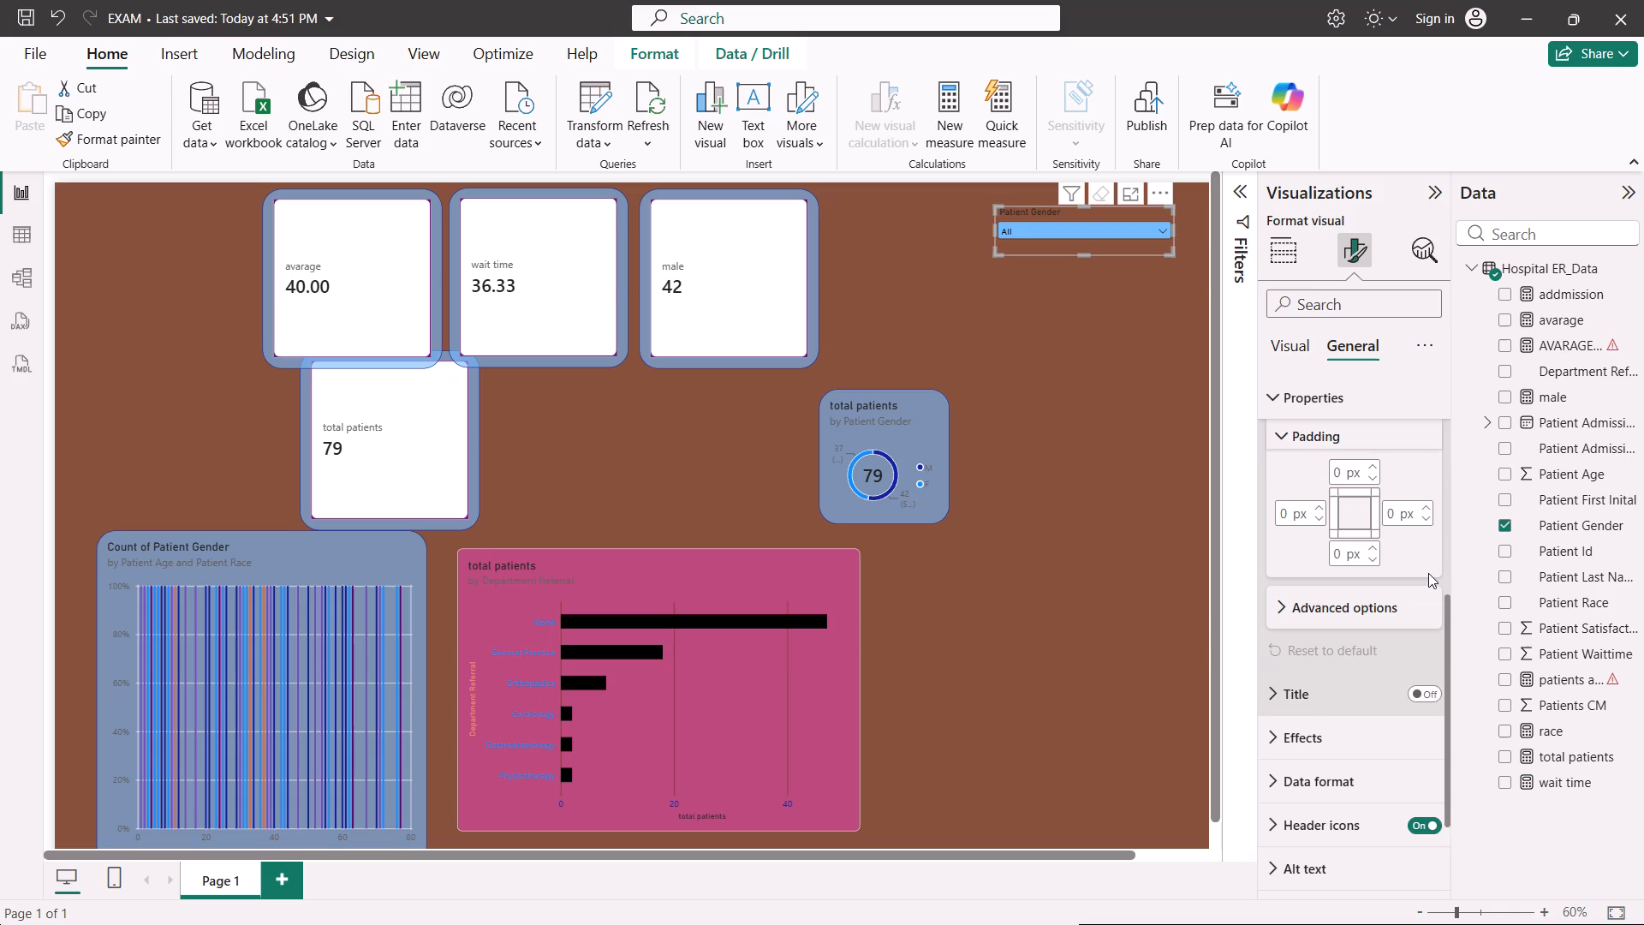
pyautogui.click(1421, 687)
pyautogui.scroll(-2, 1421, 687)
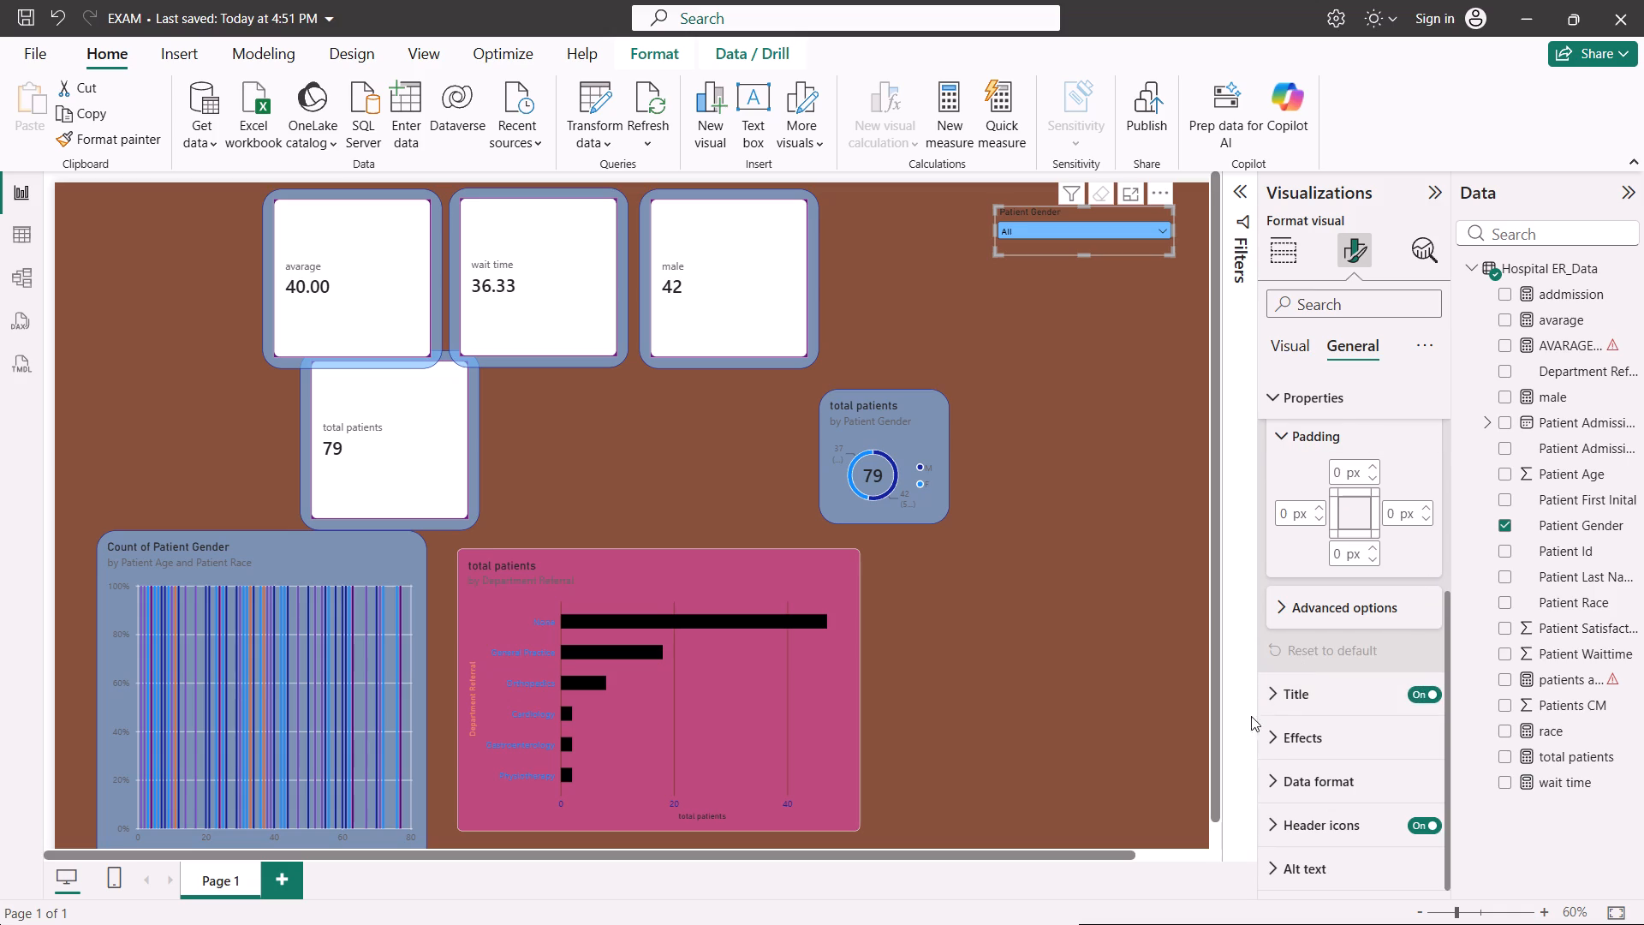
# Set the Patient Gender slicer title's text color to purple and its background color to light blue #70bbff.
pyautogui.click(1285, 695)
pyautogui.scroll(-2, 1285, 695)
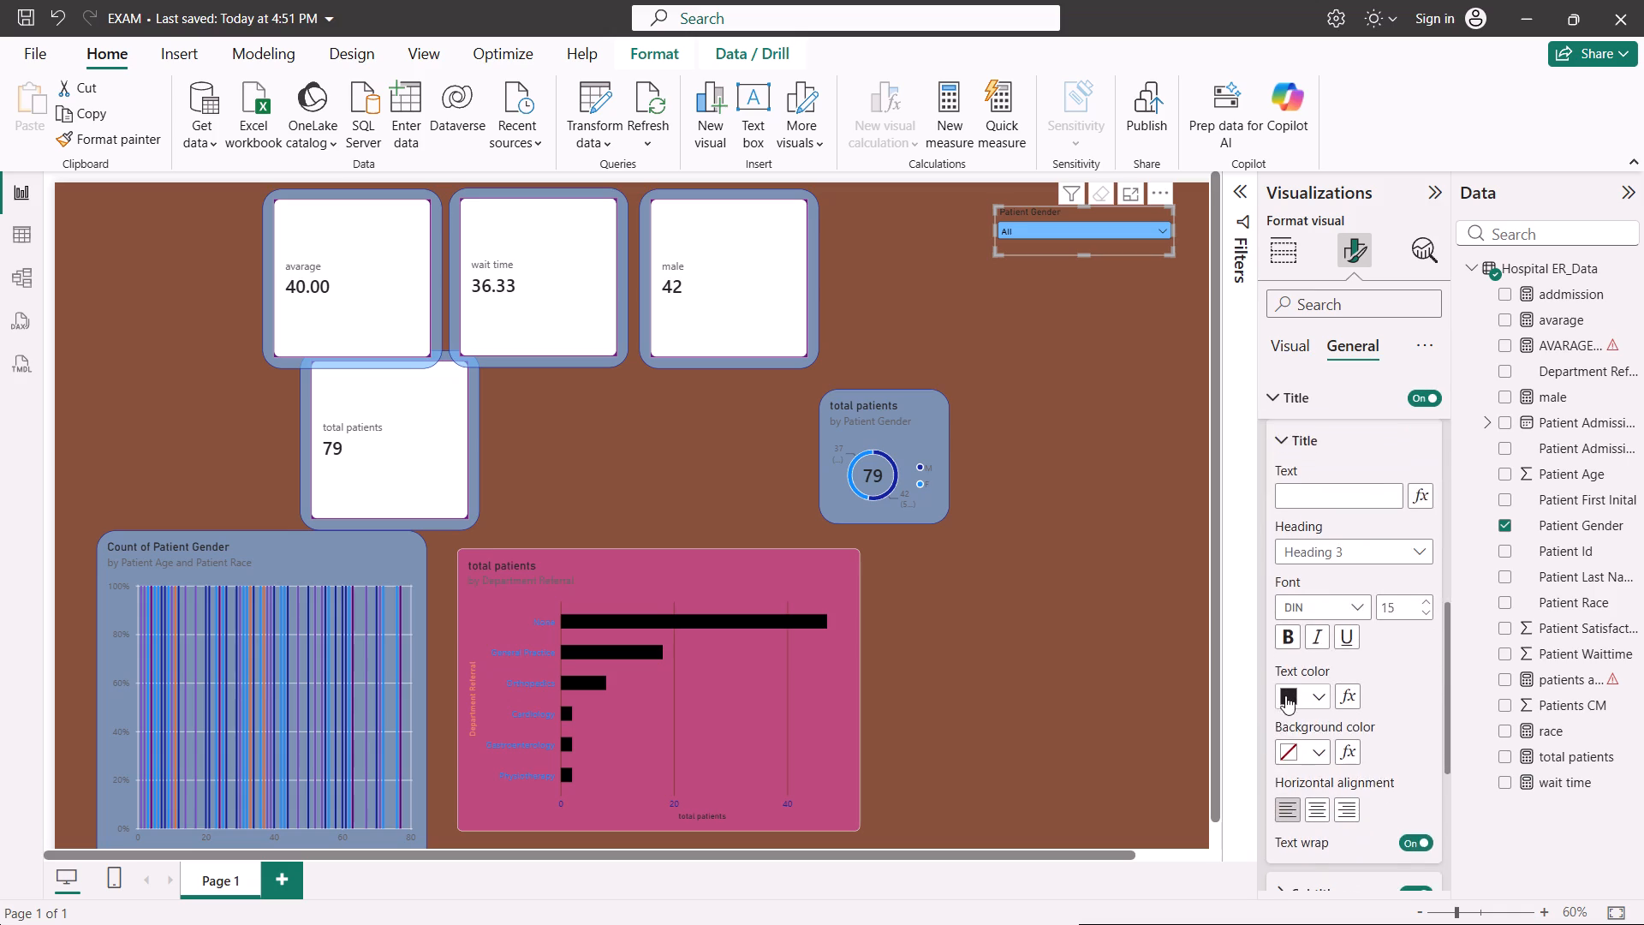
pyautogui.scroll(-2, 1285, 695)
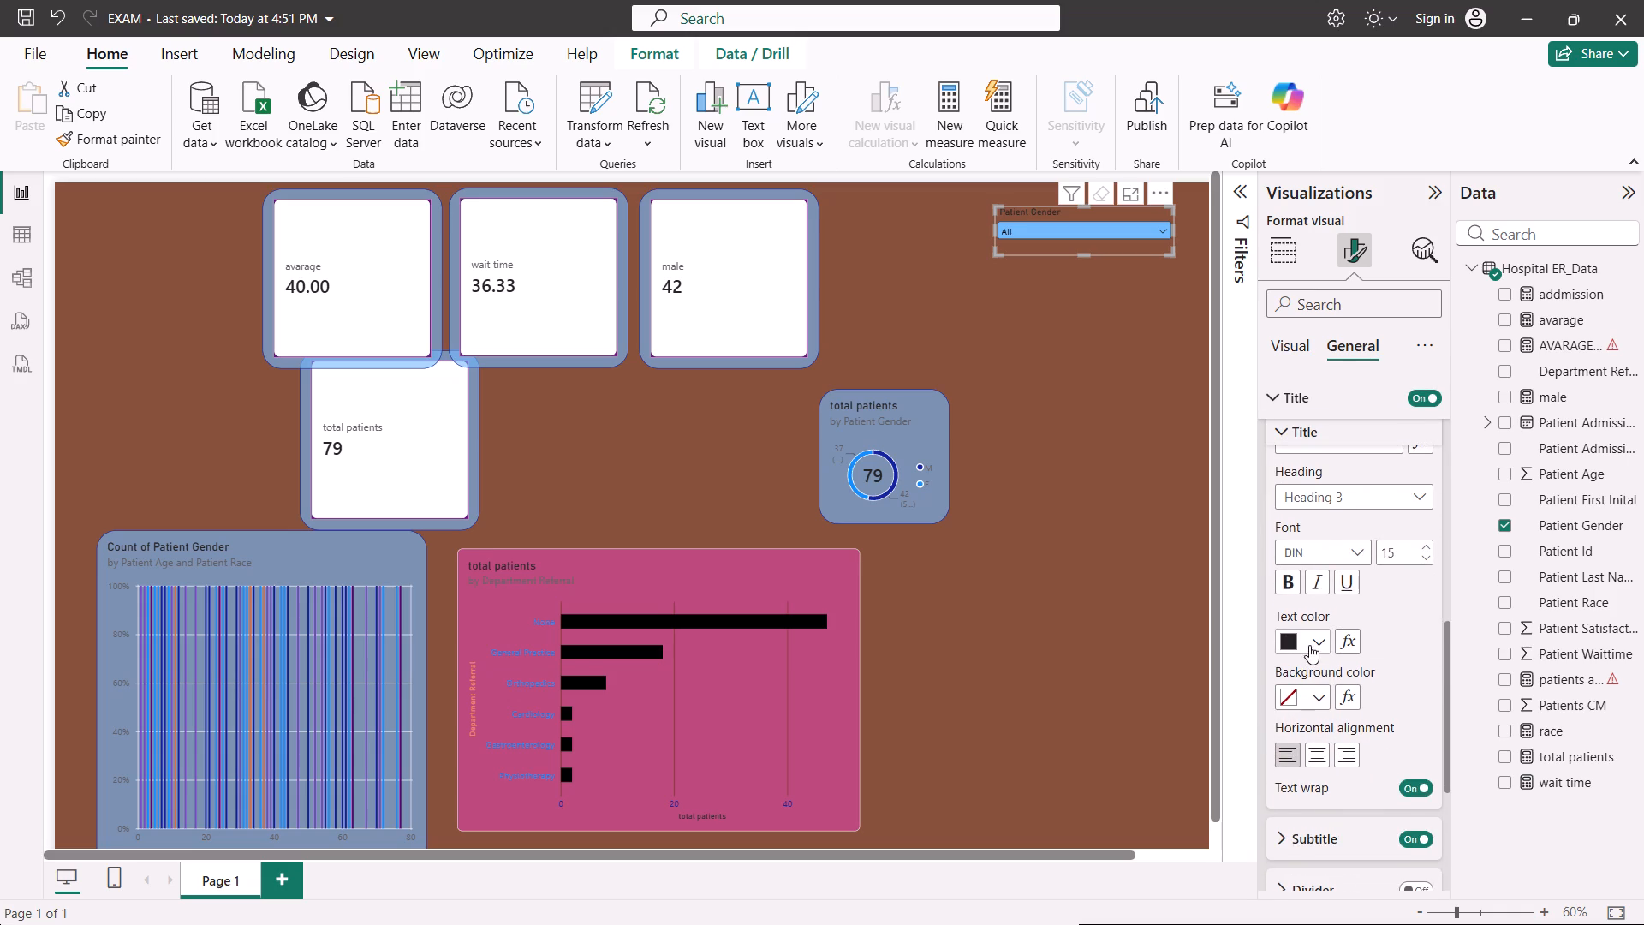
pyautogui.click(1309, 645)
pyautogui.click(1421, 494)
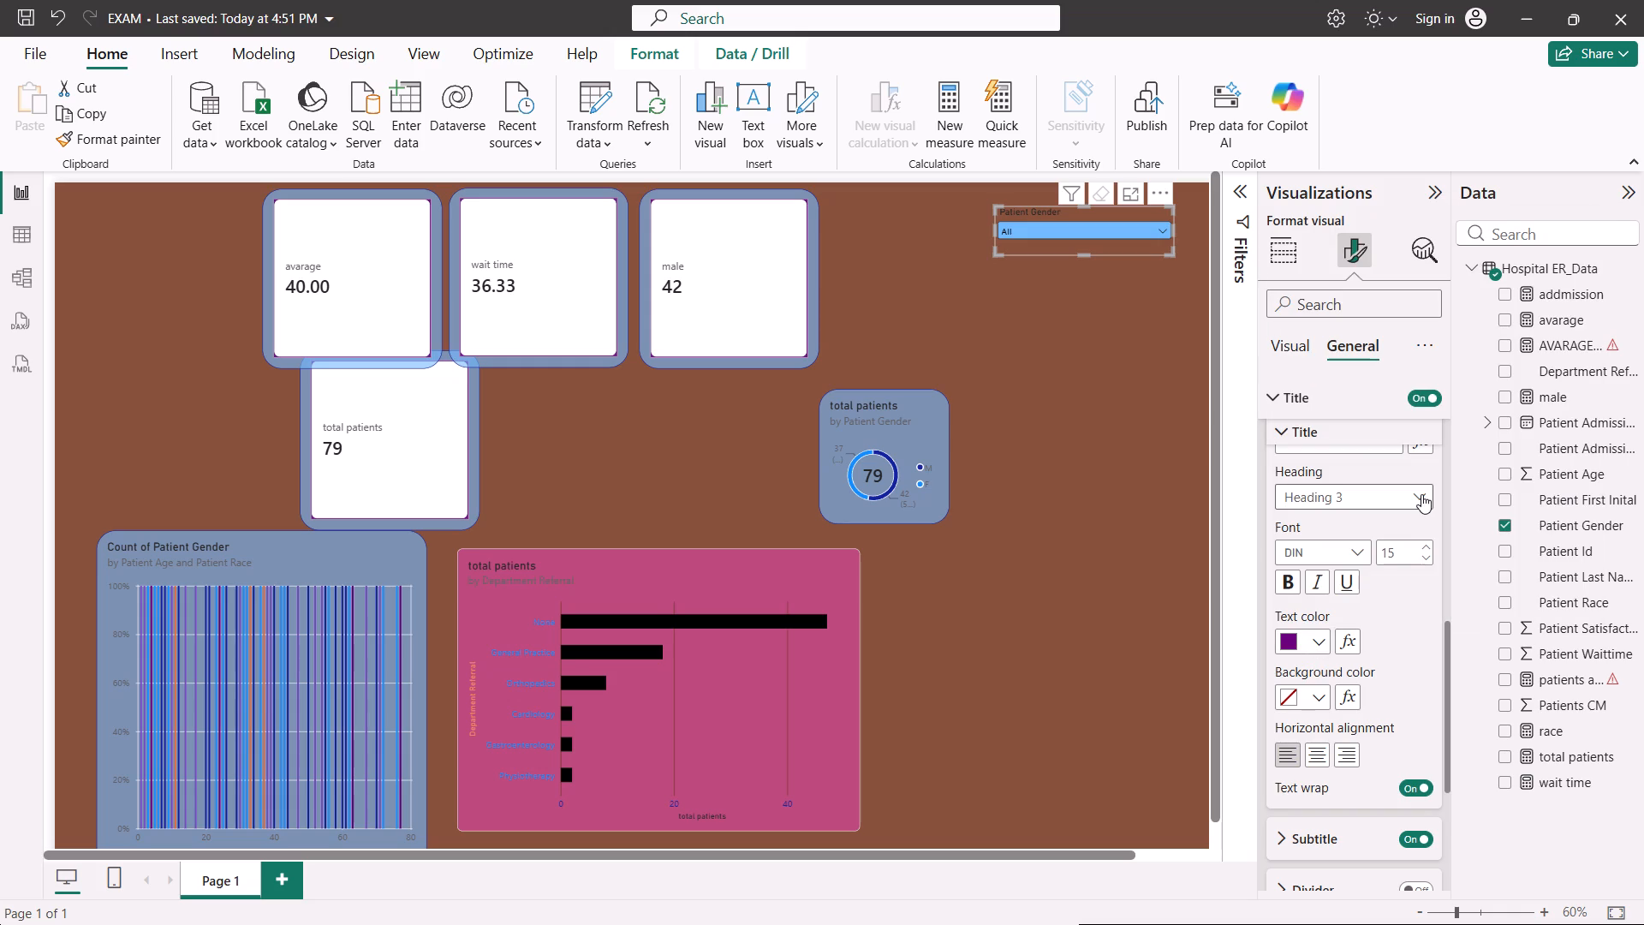
pyautogui.click(1324, 692)
pyautogui.click(1357, 510)
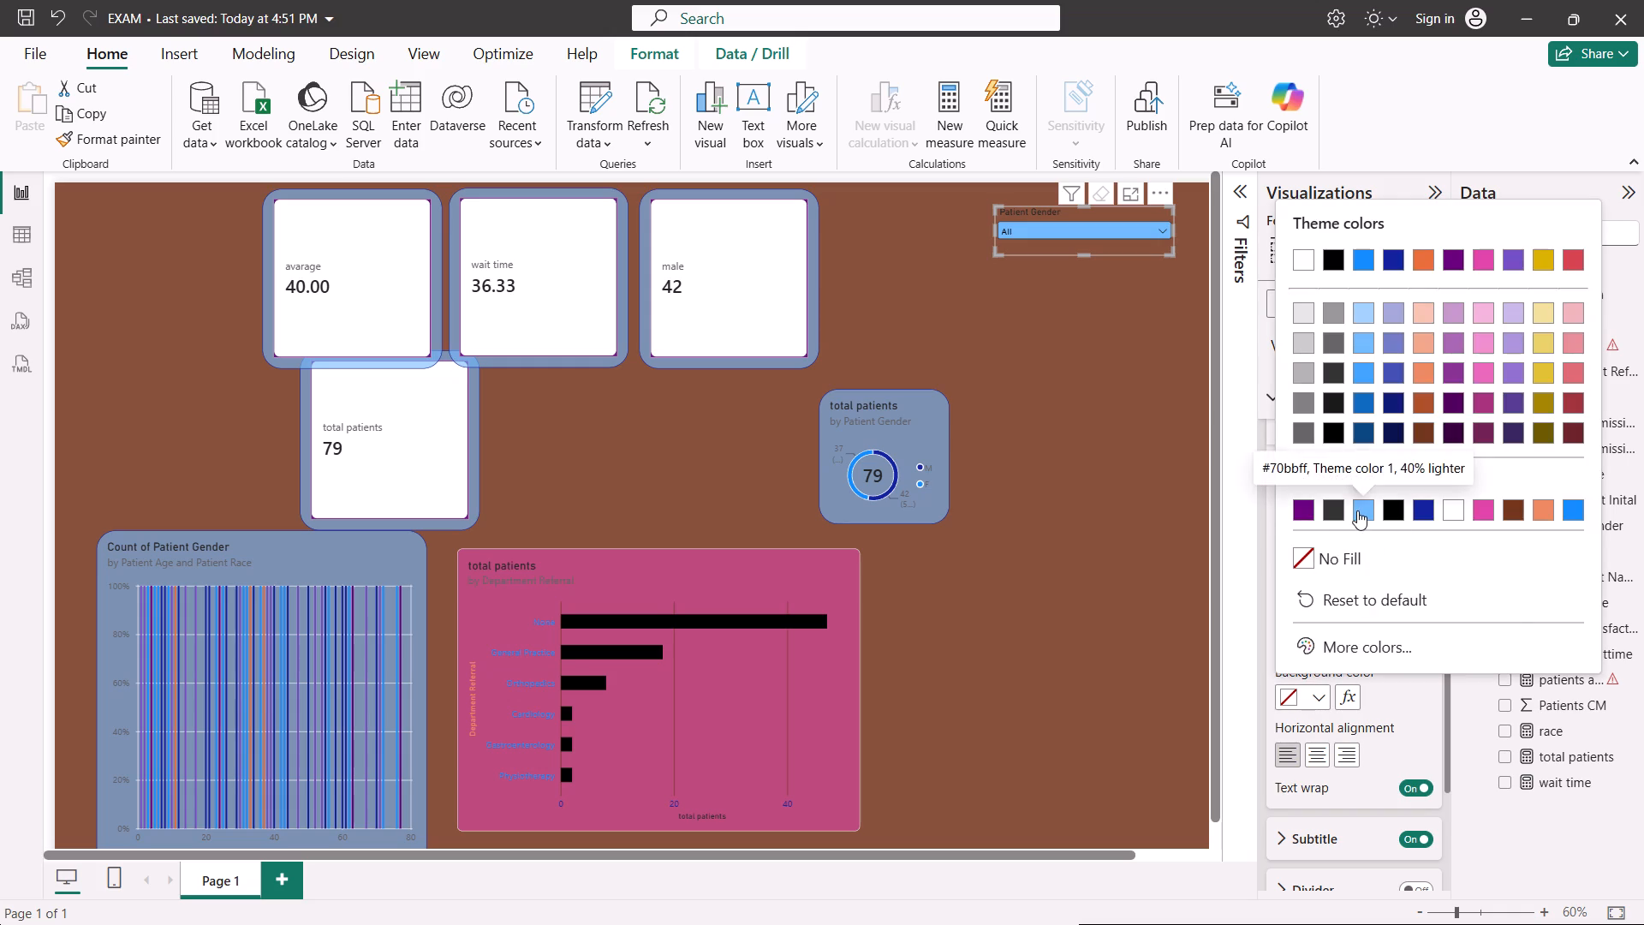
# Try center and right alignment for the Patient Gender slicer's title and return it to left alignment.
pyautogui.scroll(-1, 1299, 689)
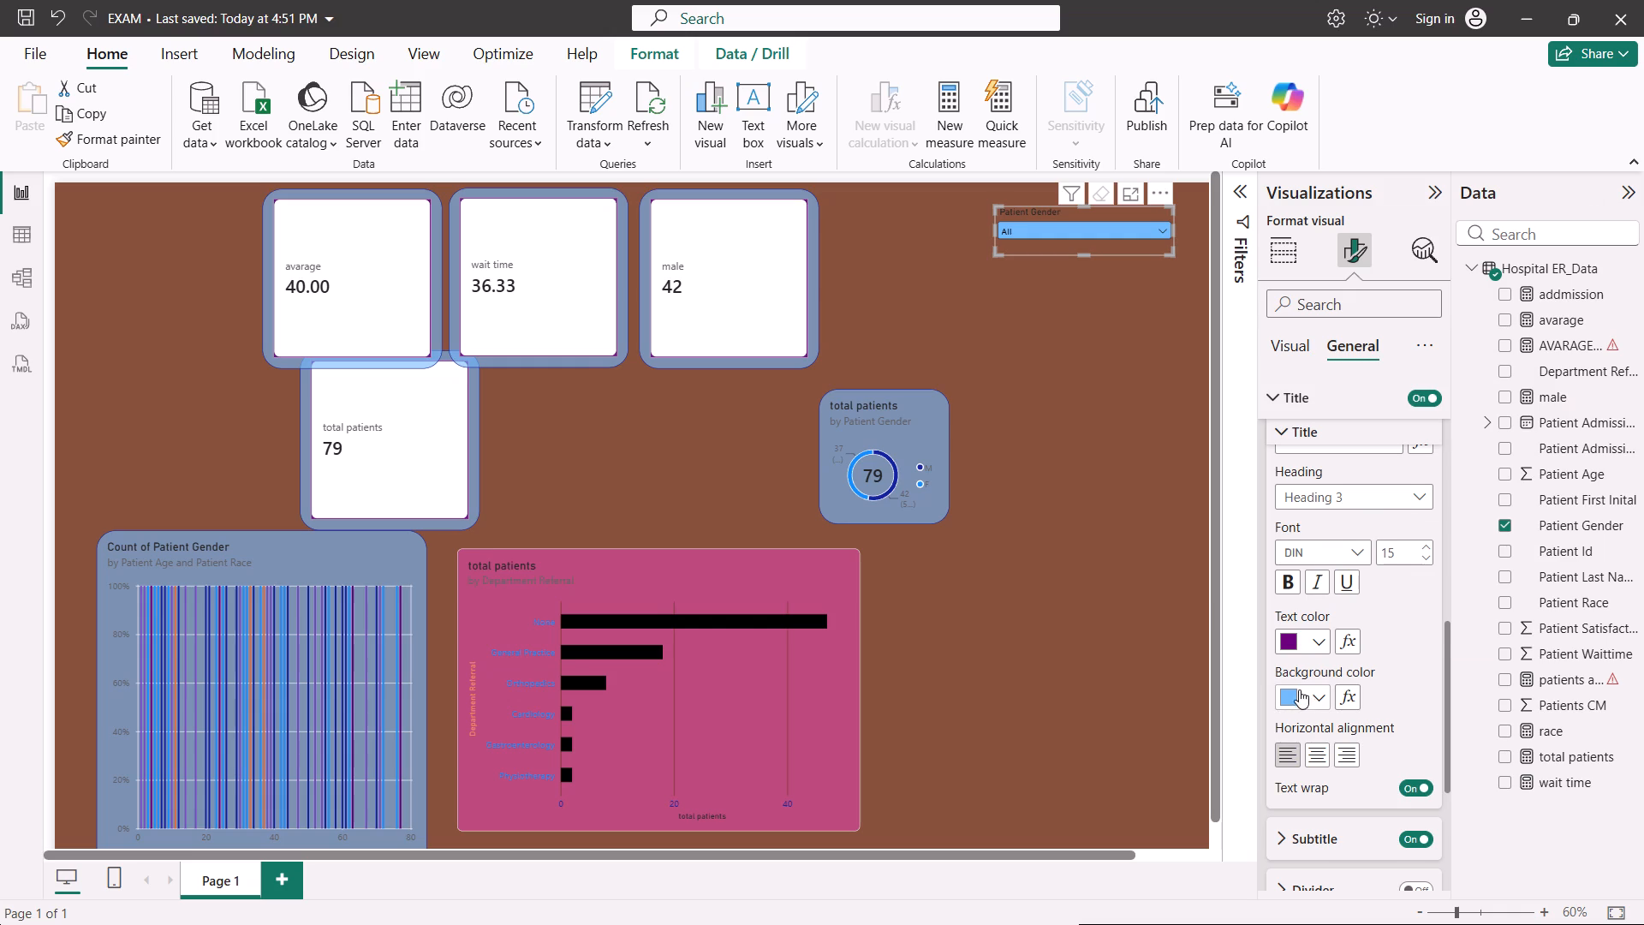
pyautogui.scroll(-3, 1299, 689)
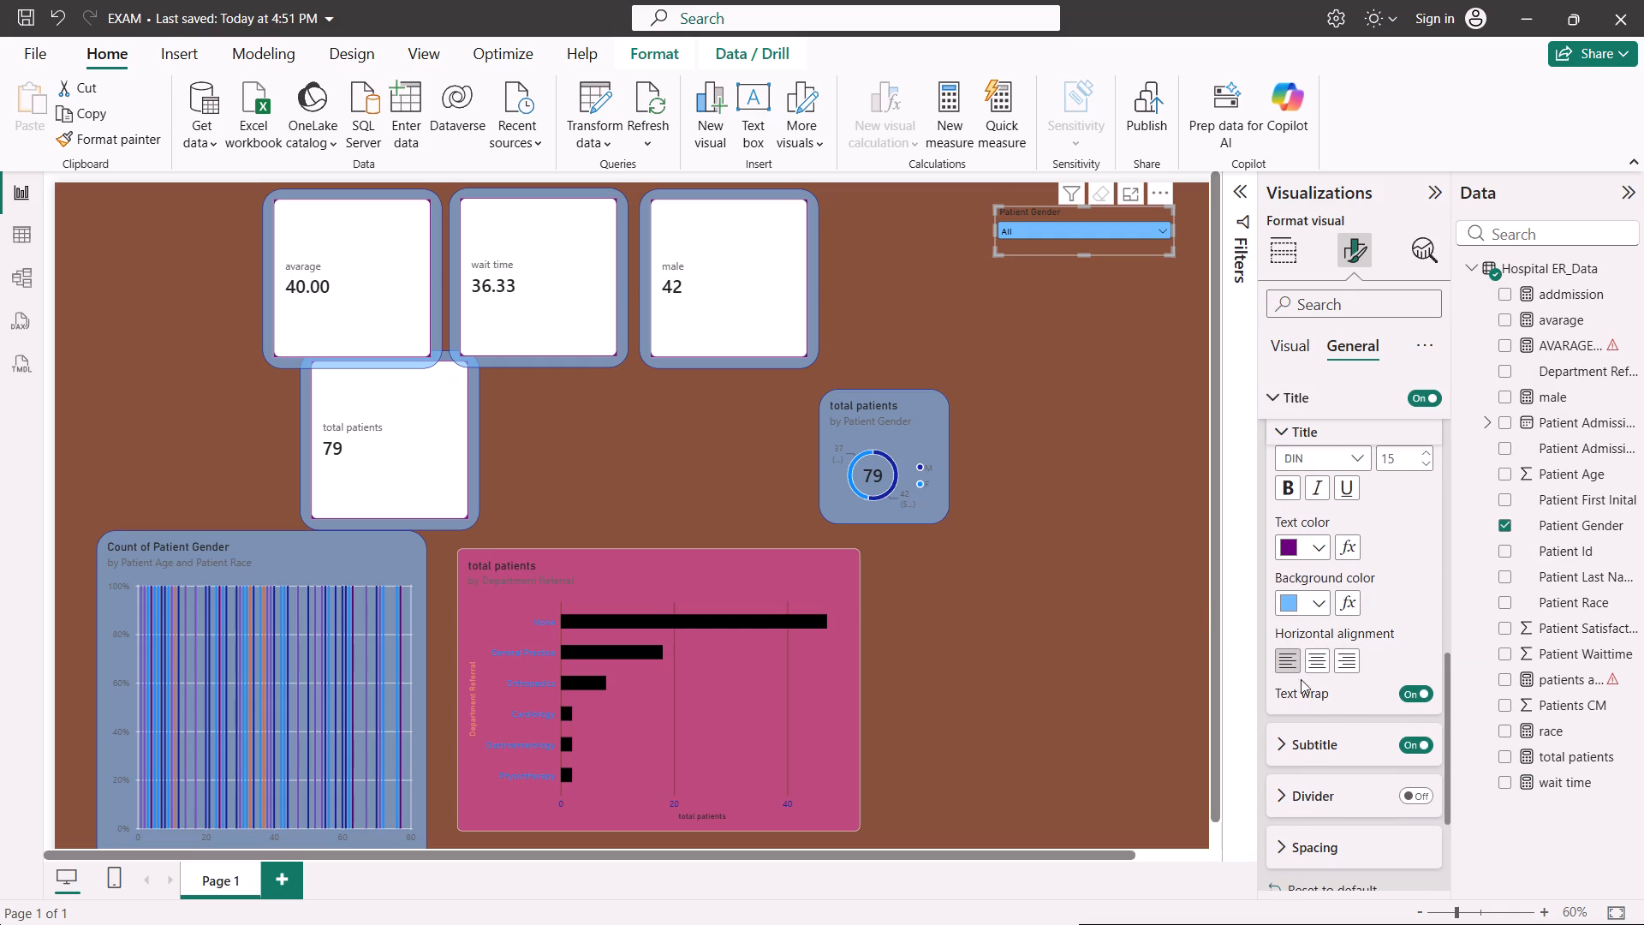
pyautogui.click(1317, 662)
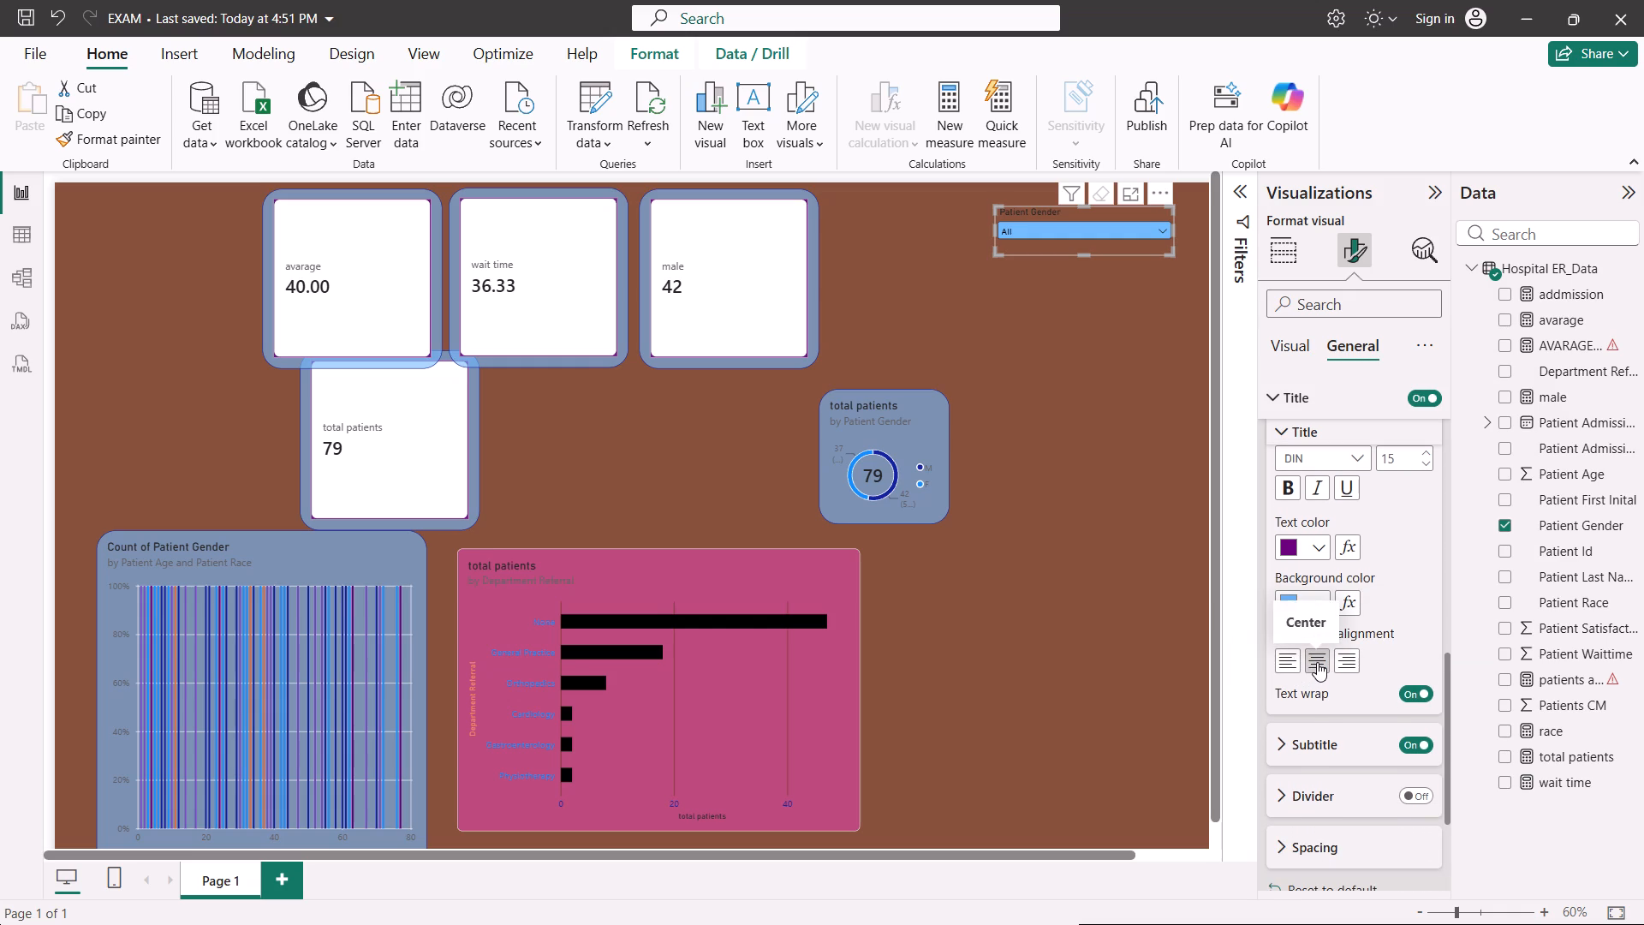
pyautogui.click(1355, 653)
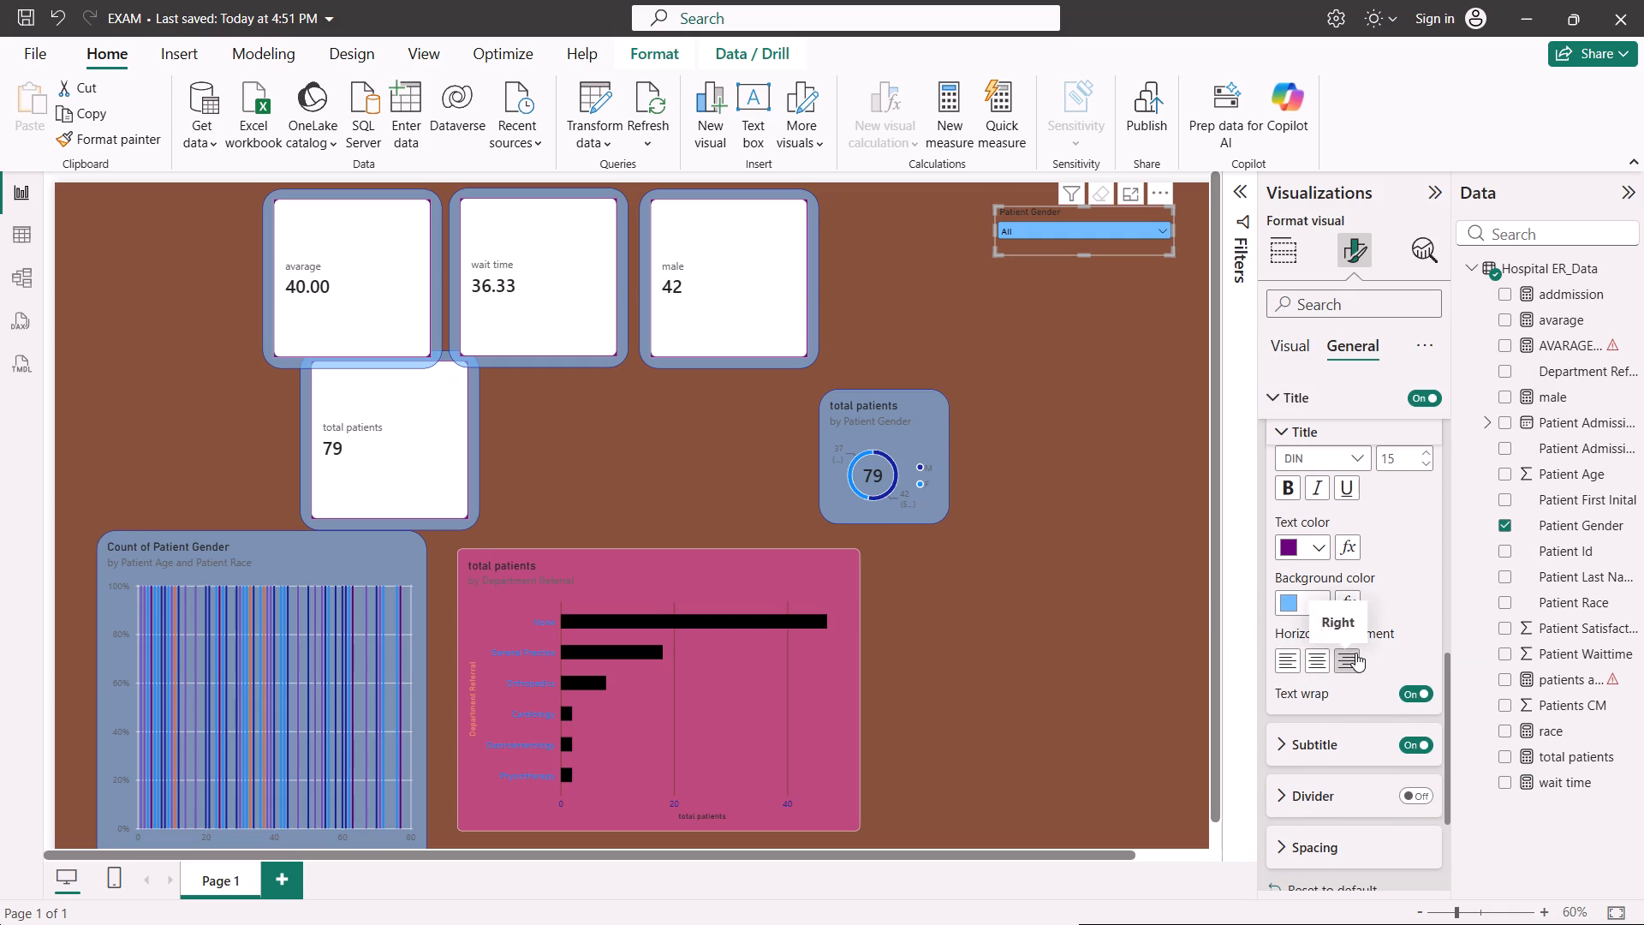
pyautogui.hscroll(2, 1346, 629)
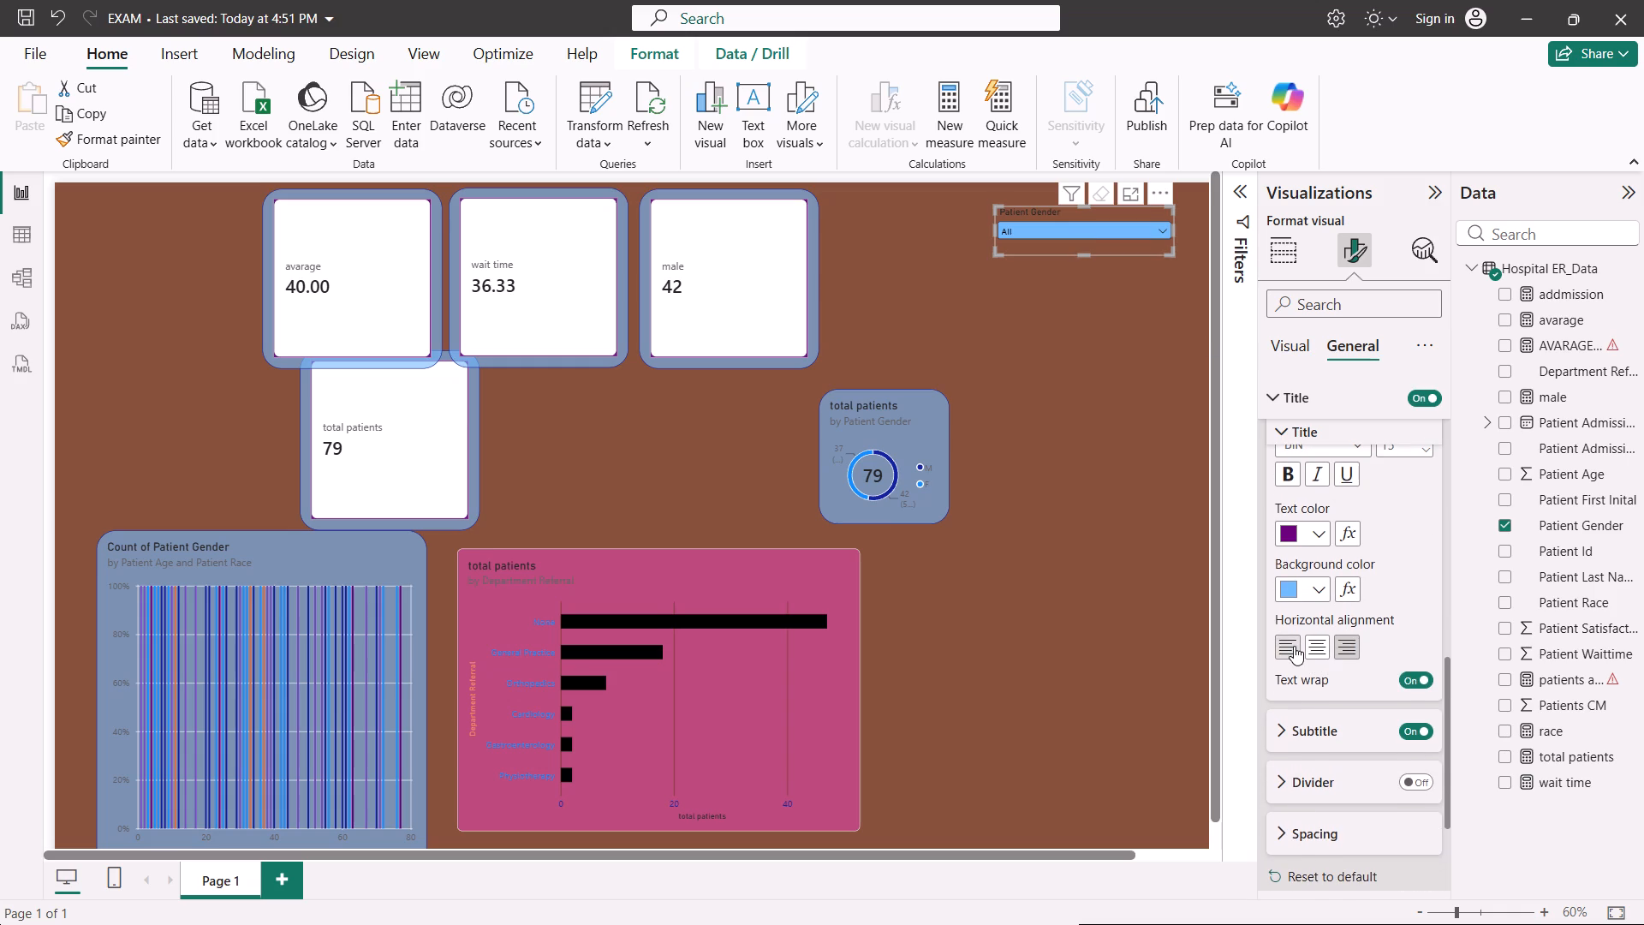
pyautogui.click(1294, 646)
# Set the Patient Gender slicer subtitle's text color to red and its horizontal alignment to center.
pyautogui.scroll(-1, 1294, 646)
pyautogui.click(1278, 646)
pyautogui.scroll(-1, 1278, 646)
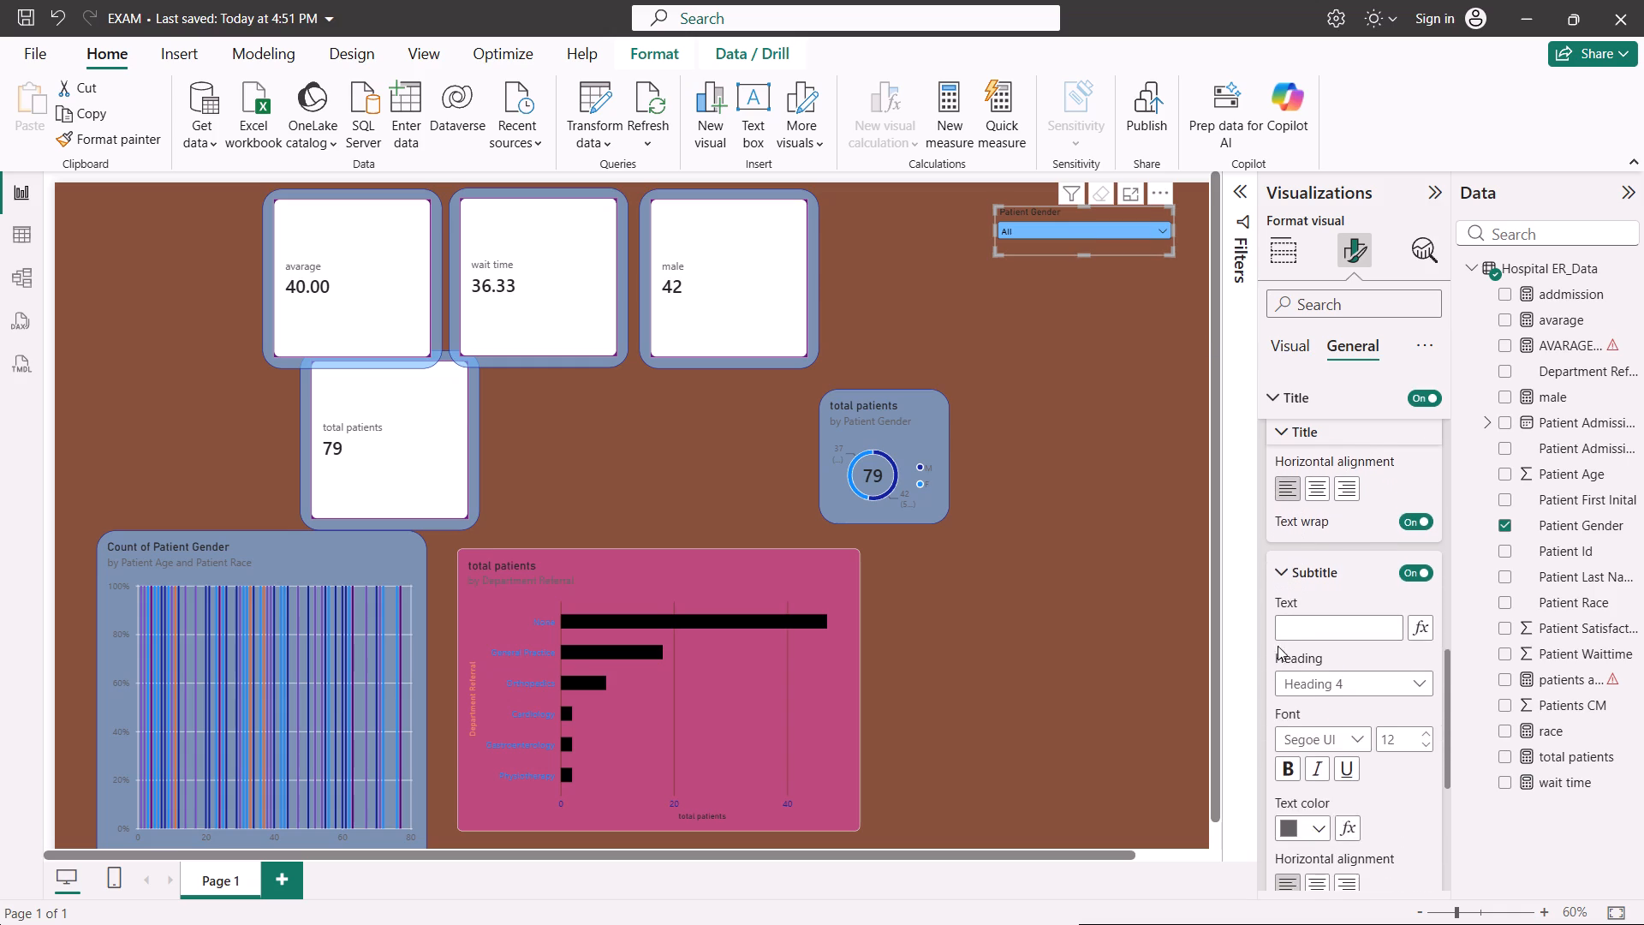
pyautogui.scroll(-1, 1278, 646)
pyautogui.click(1320, 731)
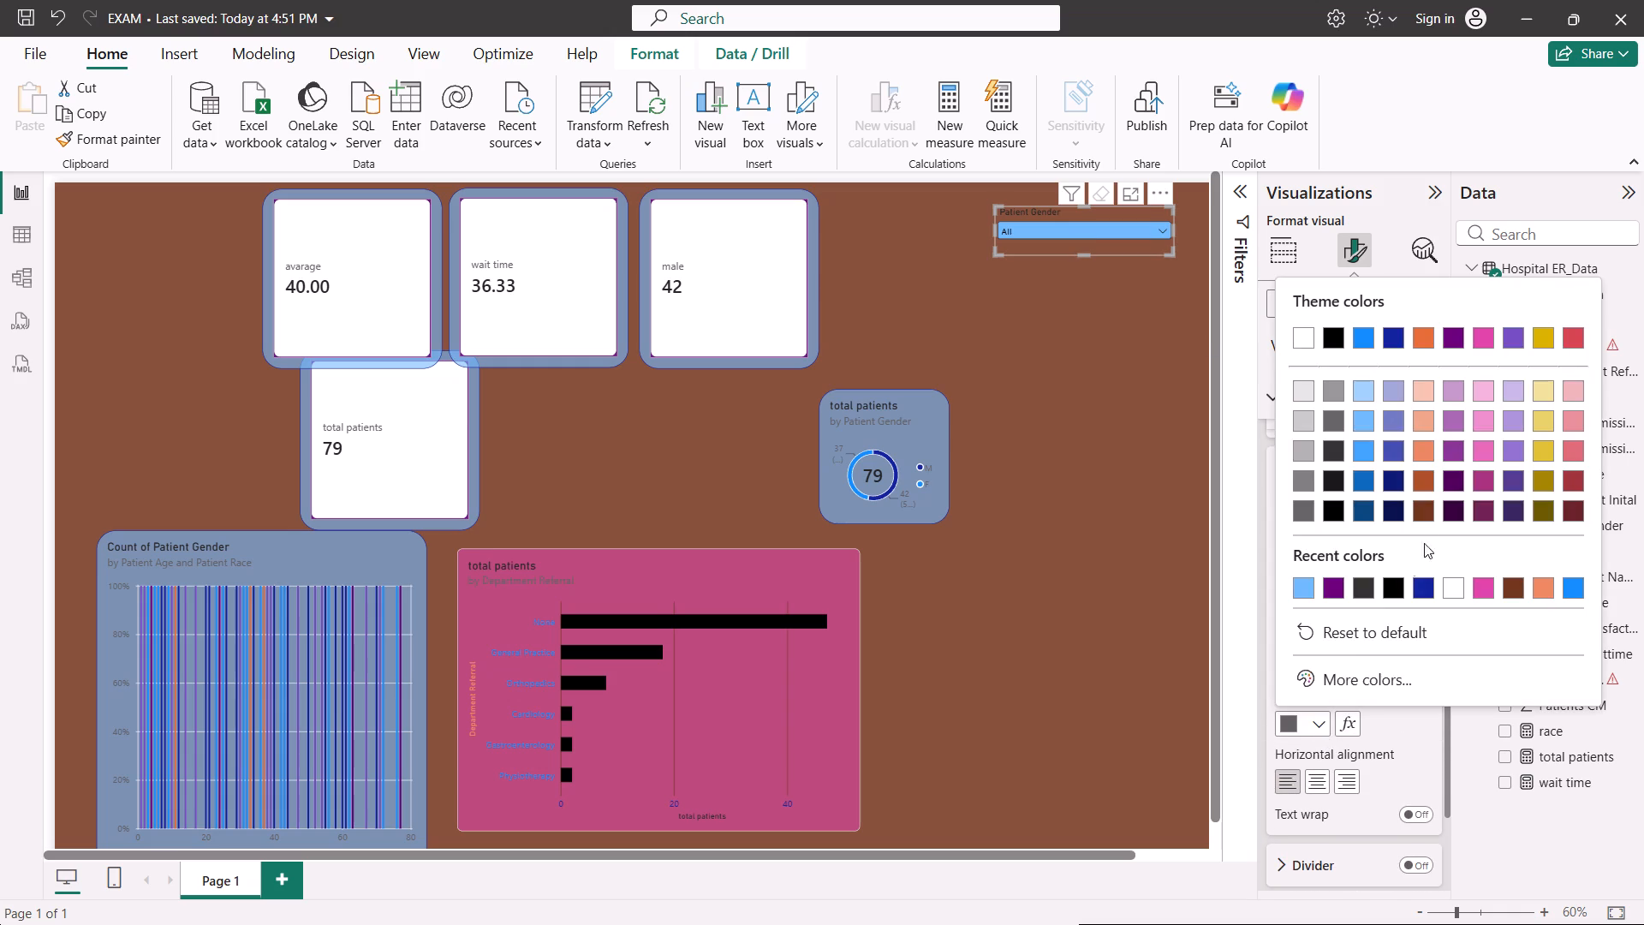
pyautogui.click(1571, 343)
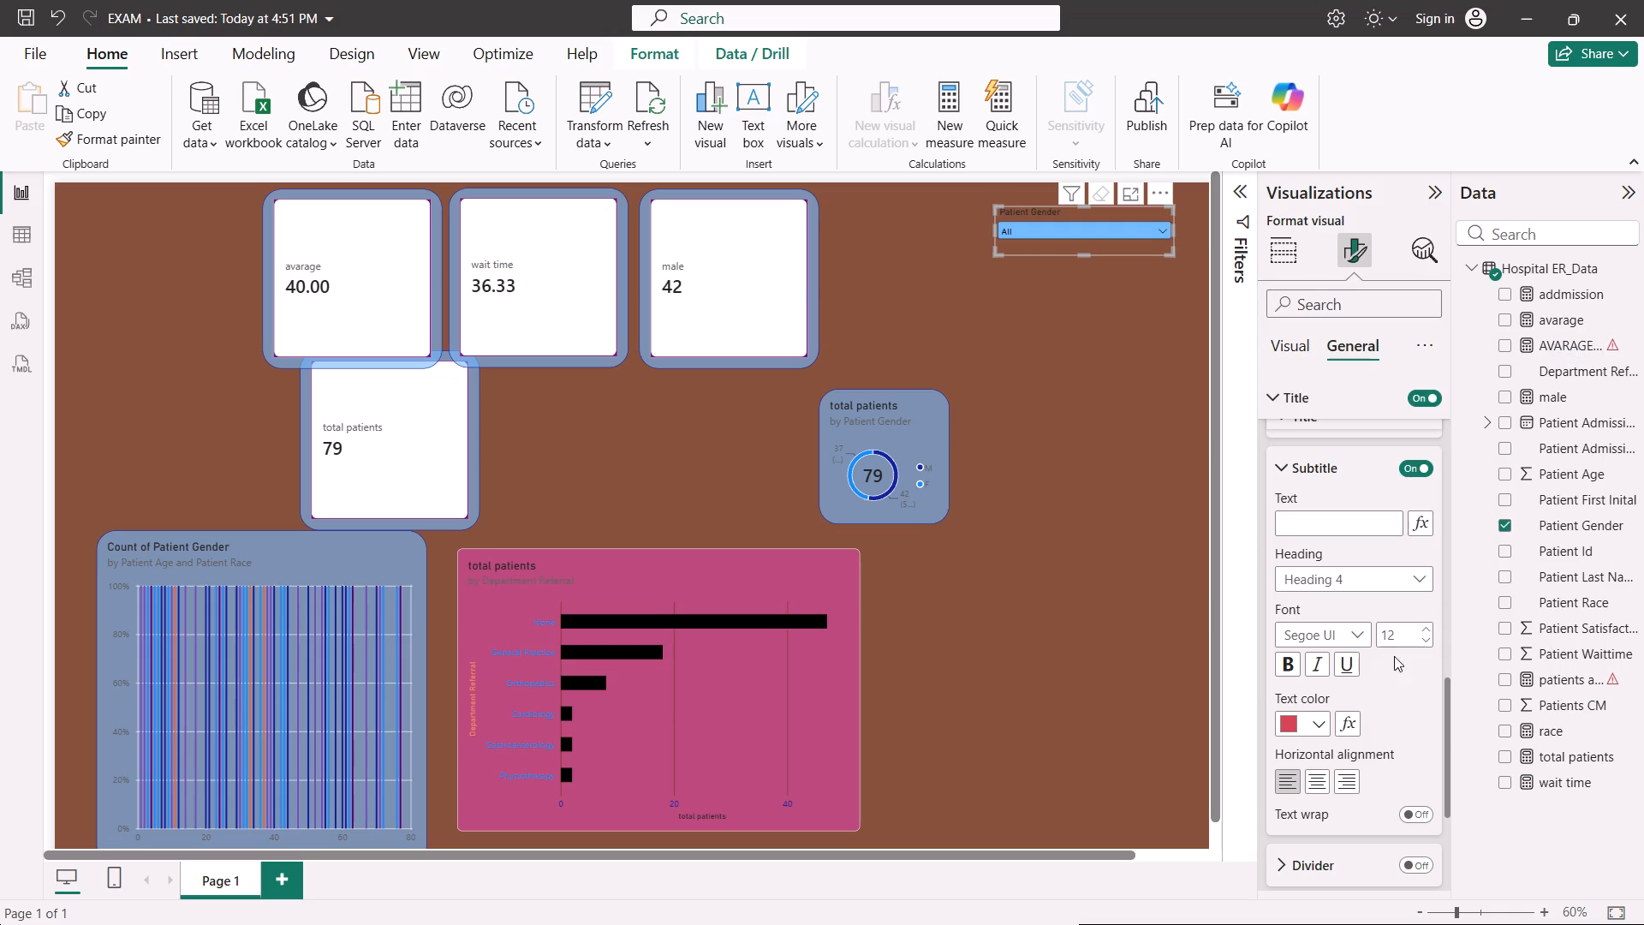
pyautogui.click(1323, 773)
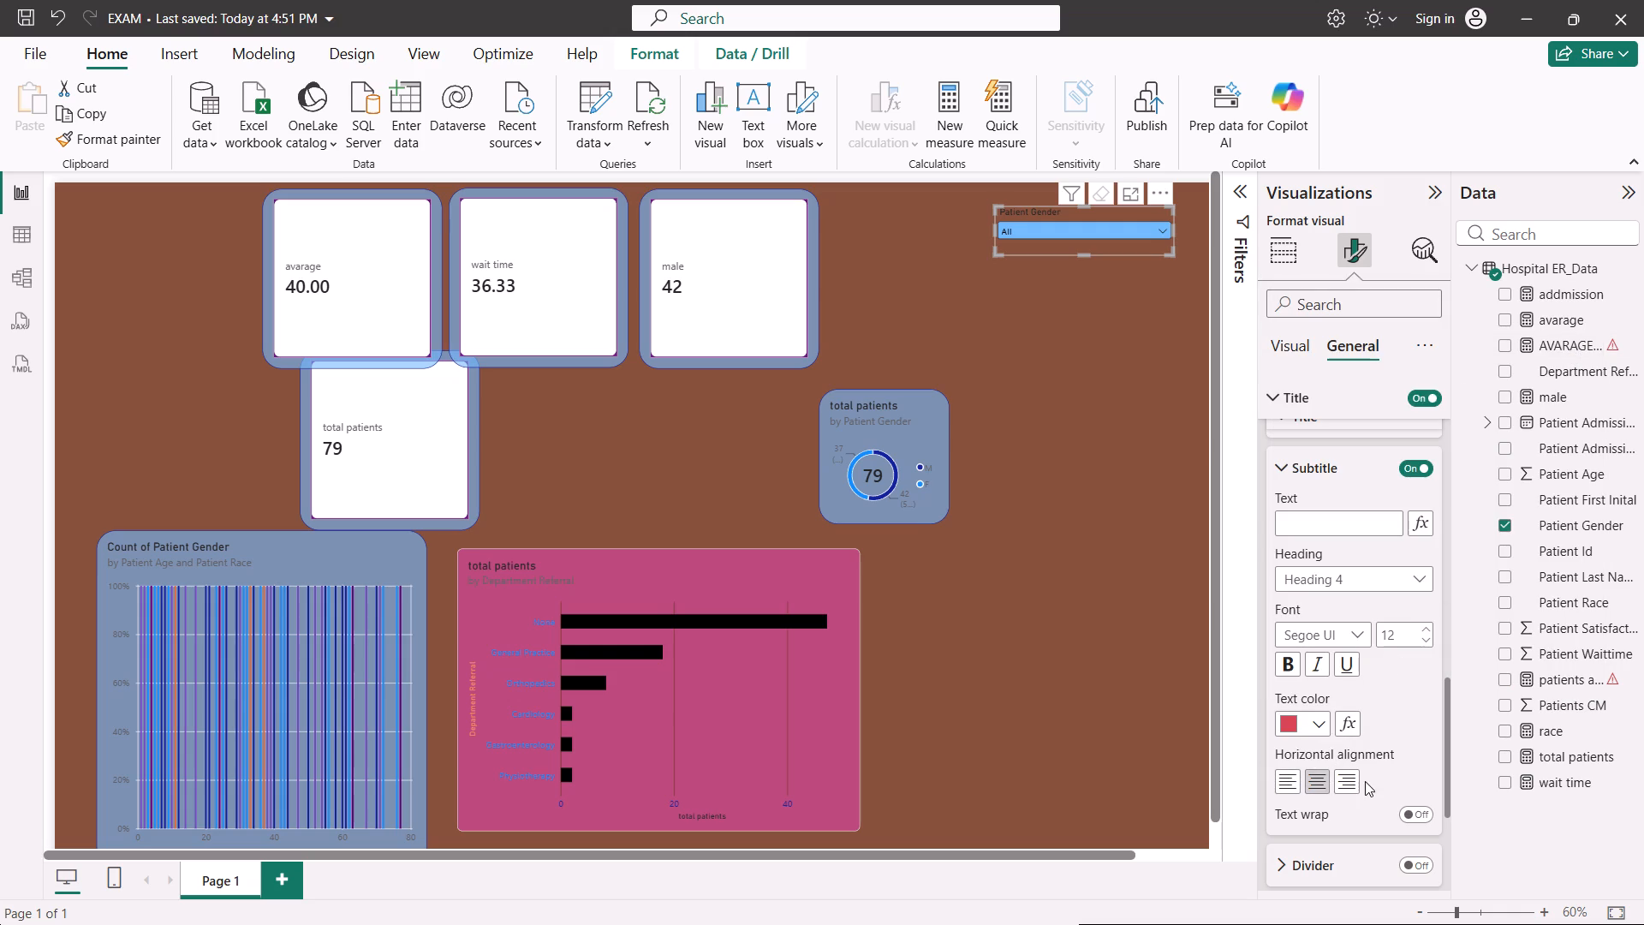
pyautogui.click(1371, 785)
# Check the Patient Gender slicer's dropdown on the report page and deselect the slicer.
pyautogui.click(1169, 234)
pyautogui.click(1164, 230)
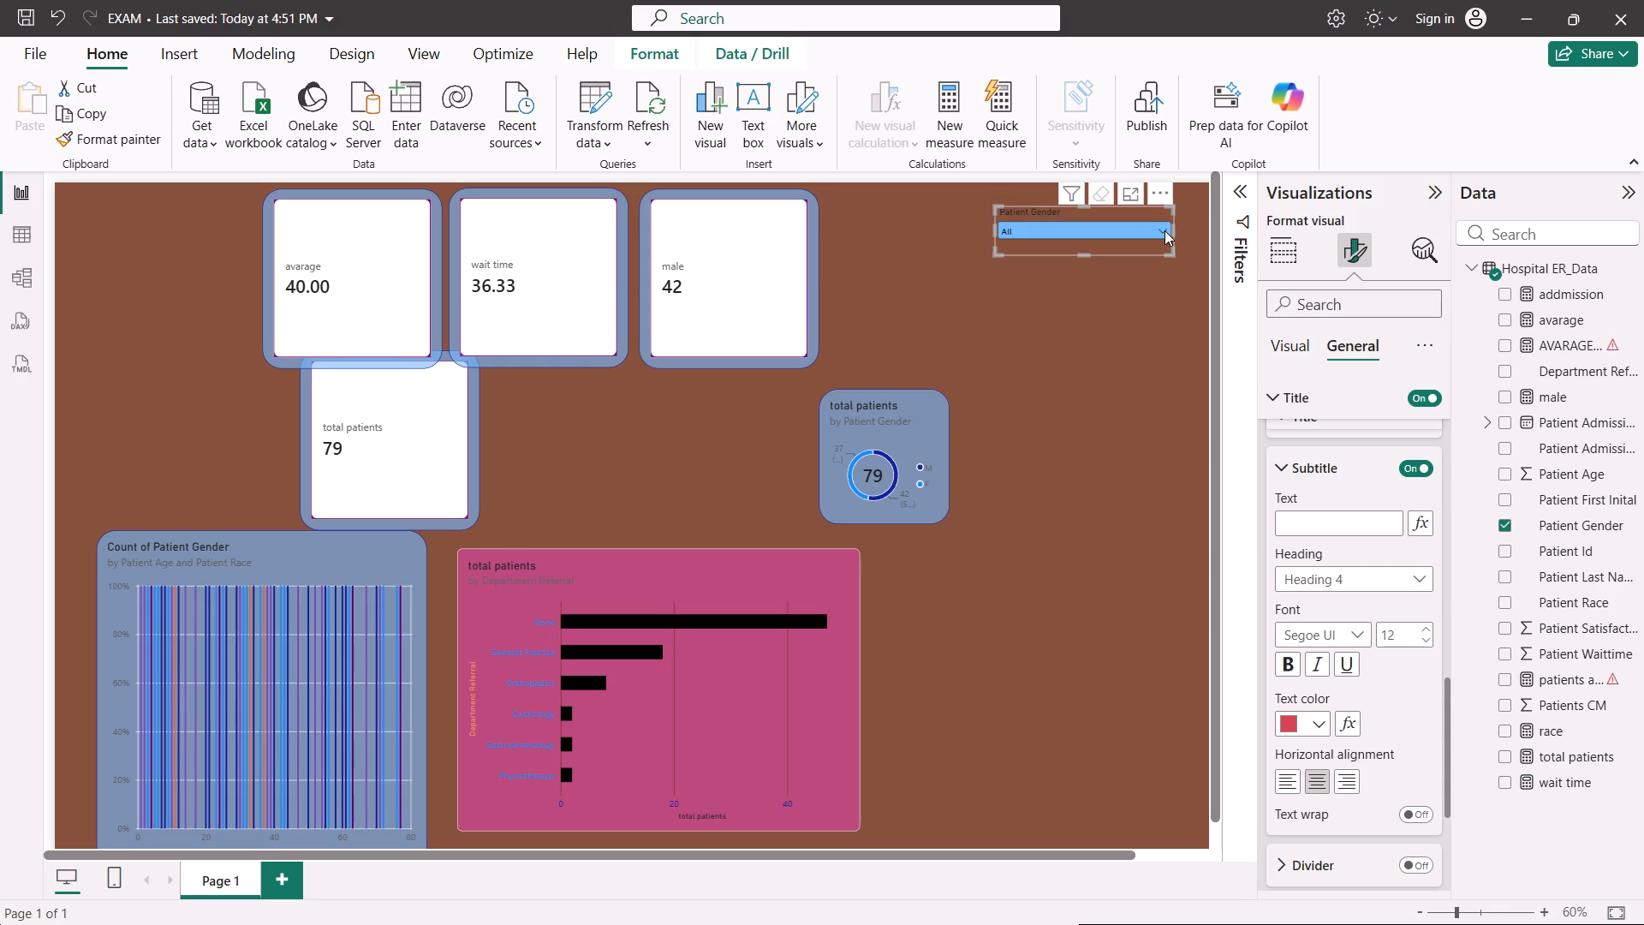
pyautogui.click(1164, 230)
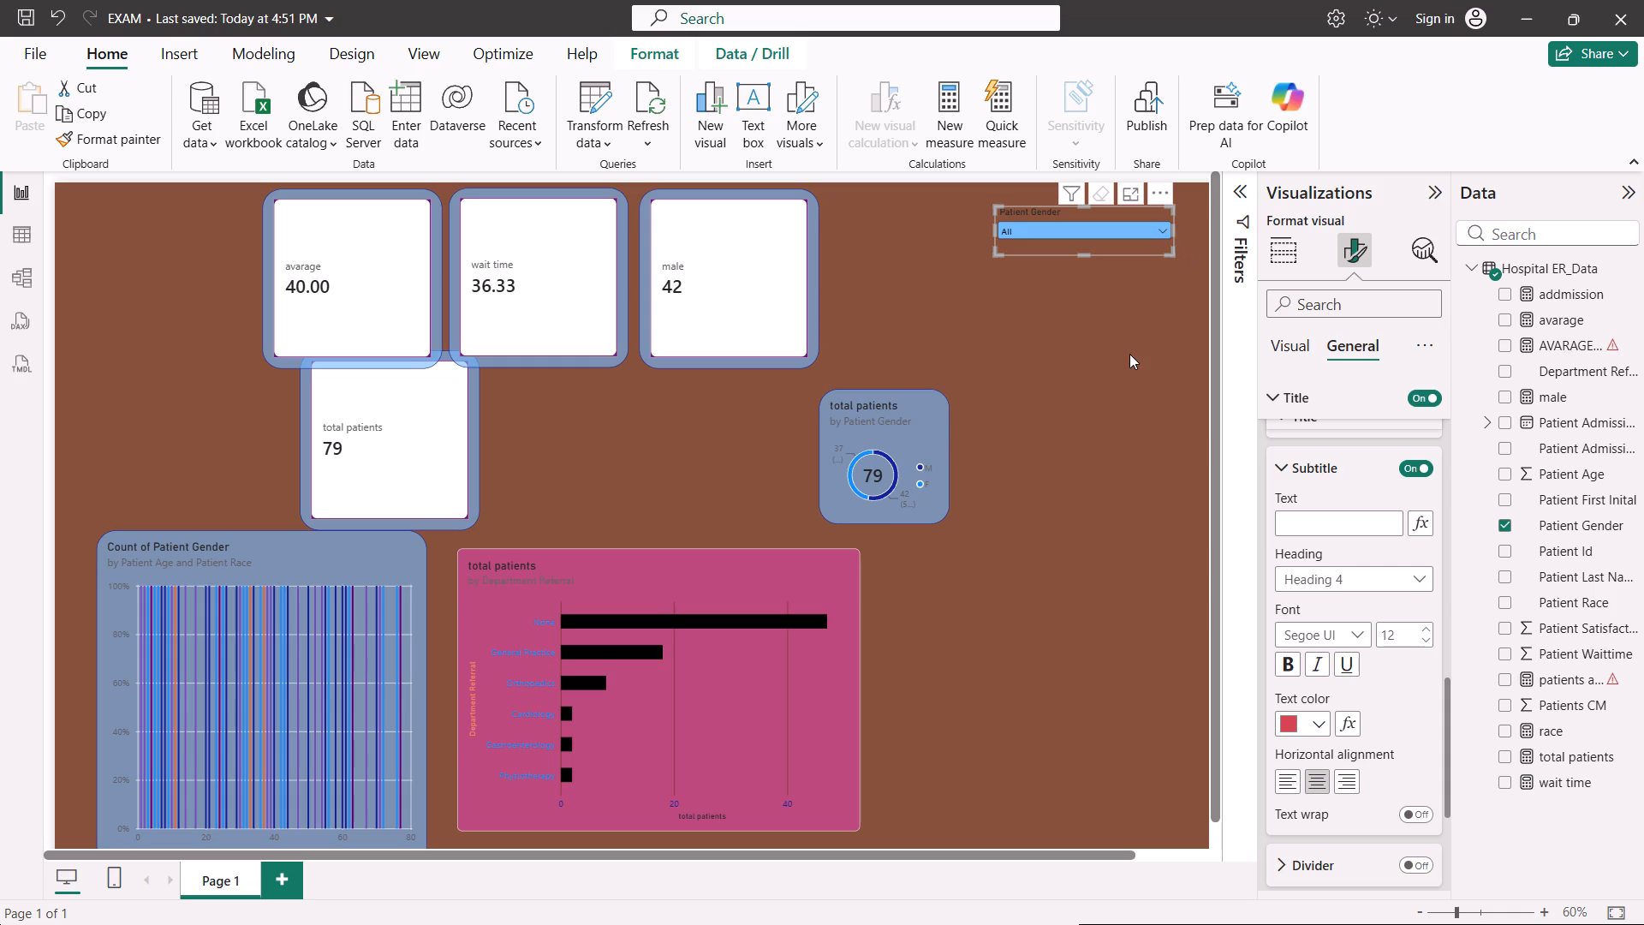
pyautogui.click(1129, 354)
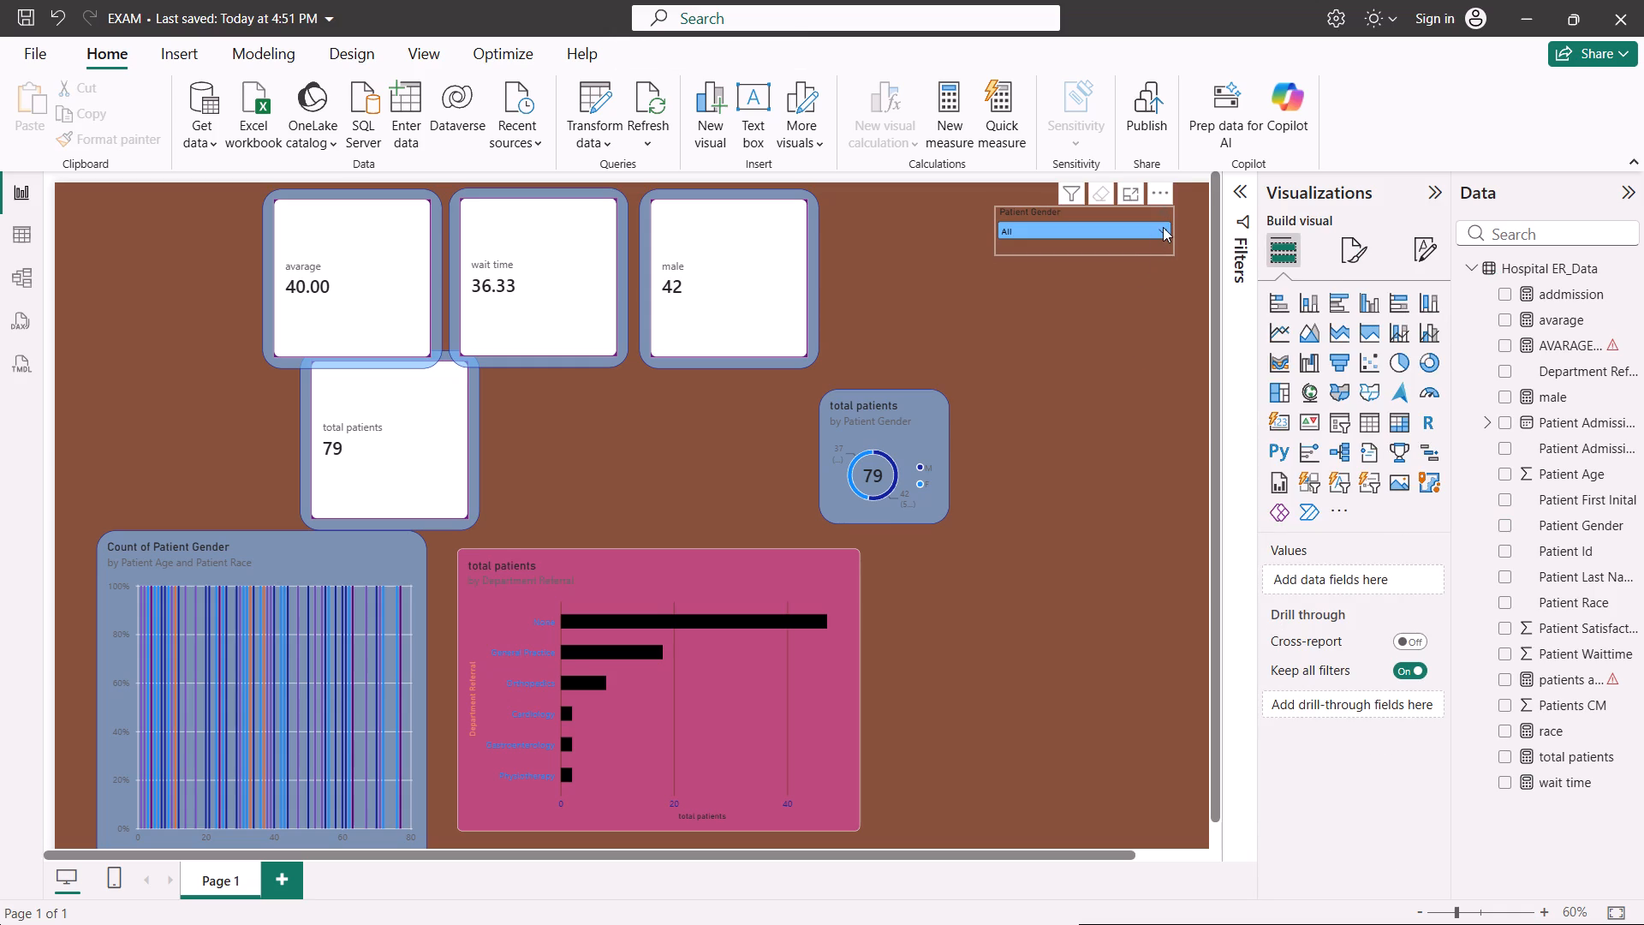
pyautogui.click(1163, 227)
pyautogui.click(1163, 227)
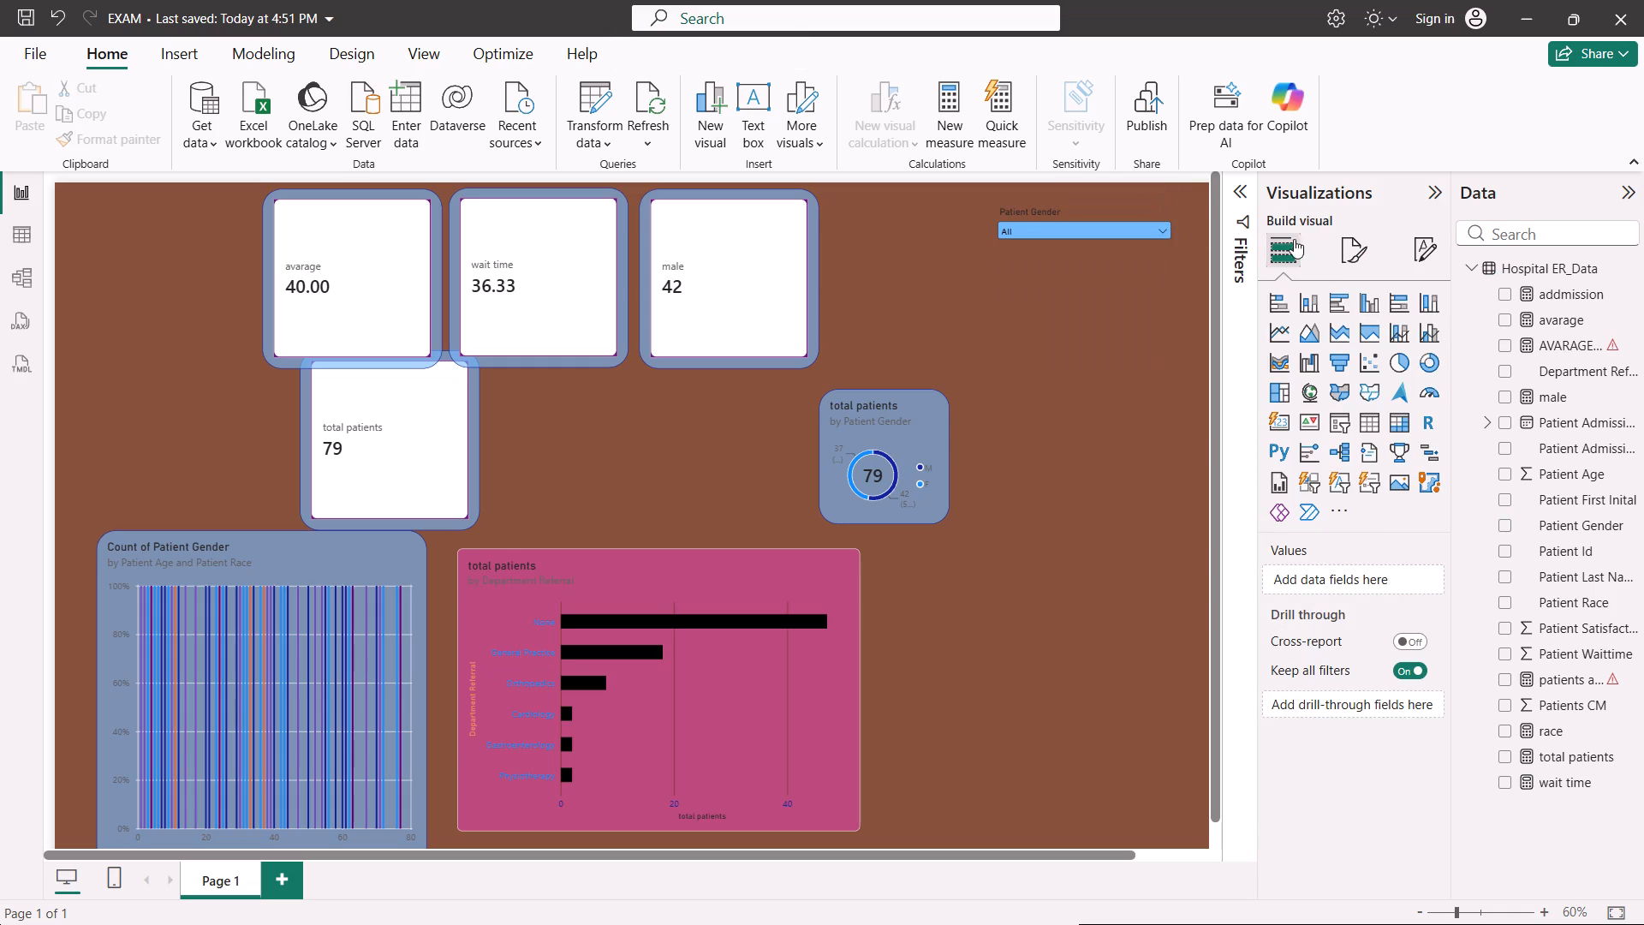
# Turn on the Patient Gender slicer's background effect, color it red and set its transparency to 30%.
pyautogui.click(1361, 251)
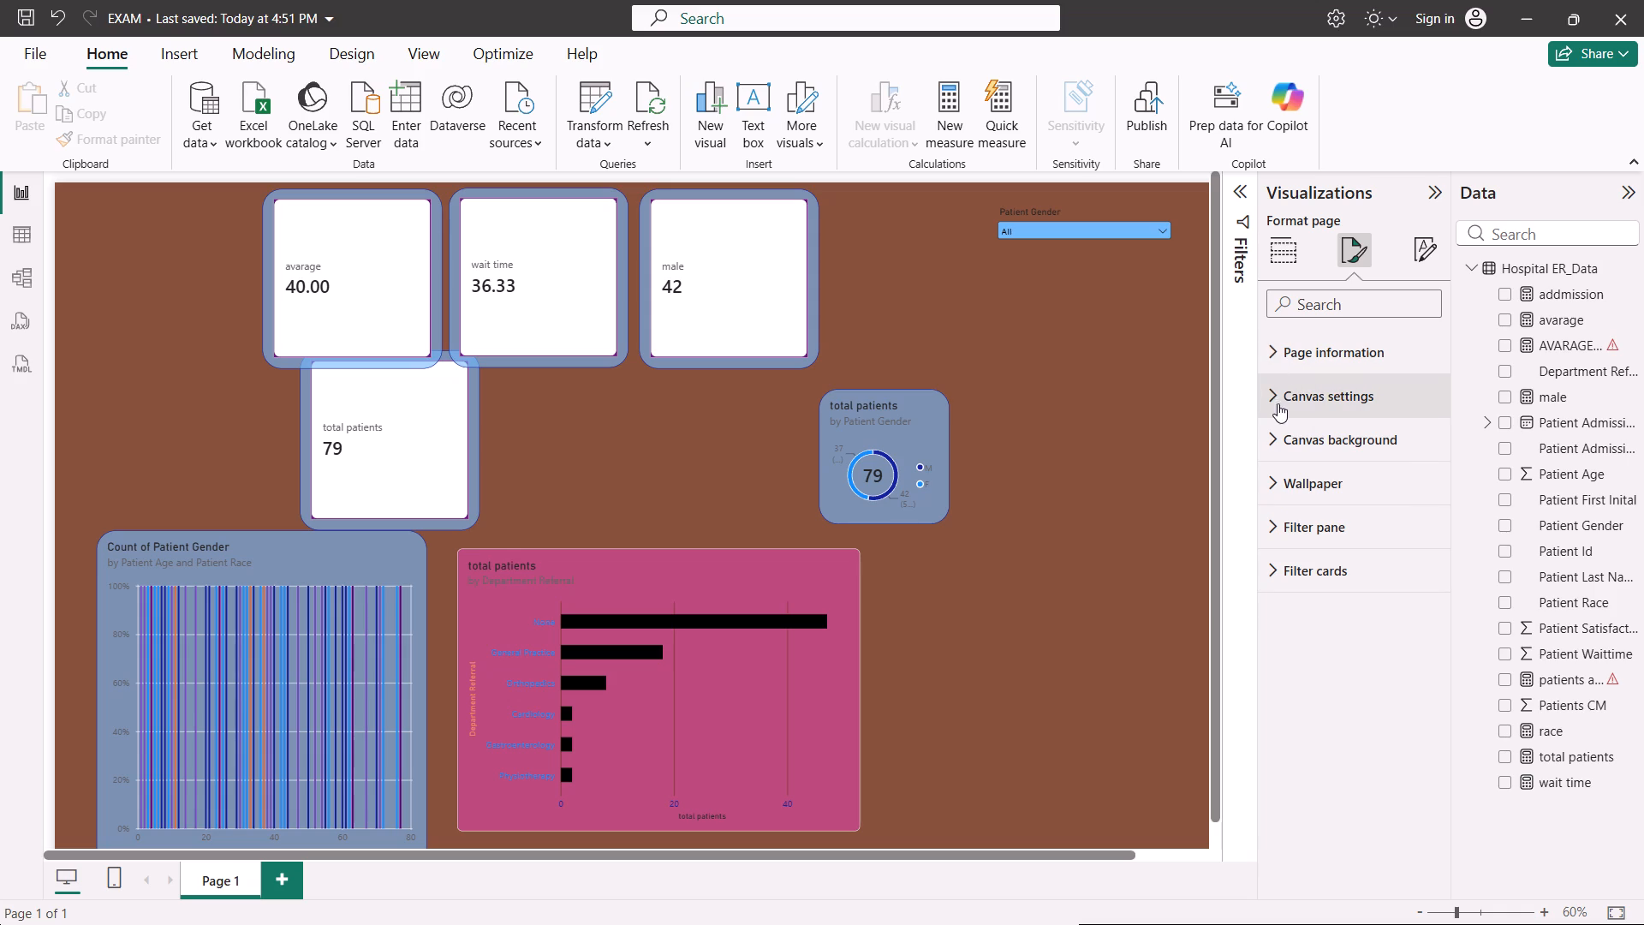
pyautogui.click(1075, 230)
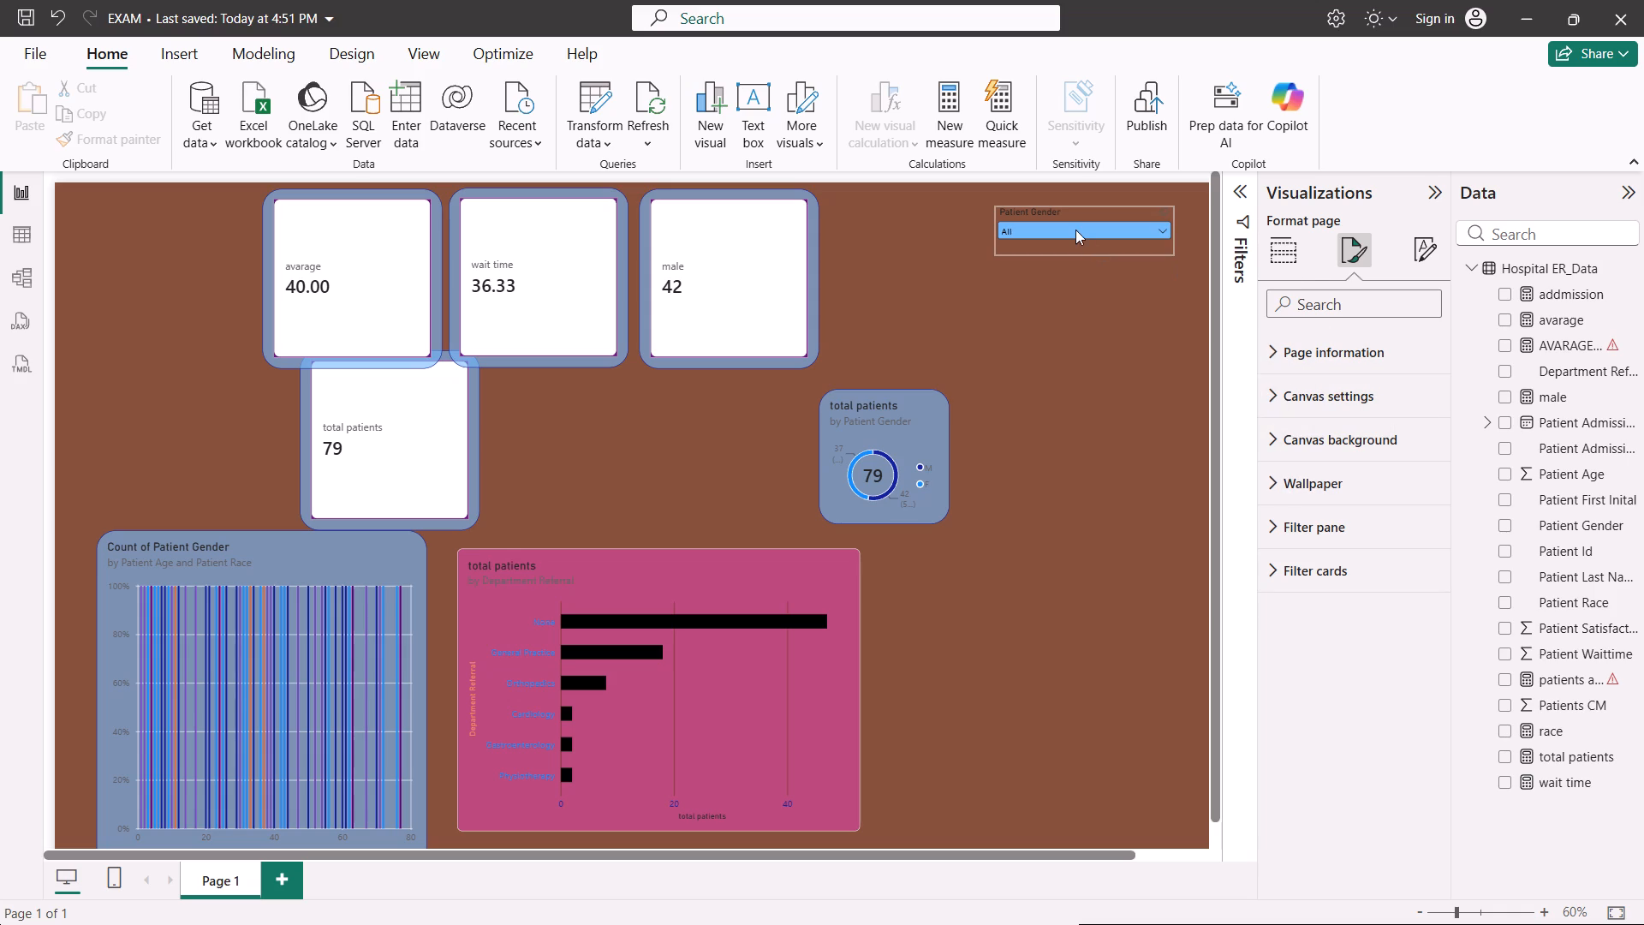
pyautogui.moveTo(947, 338); pyautogui.dragTo(1060, 228)
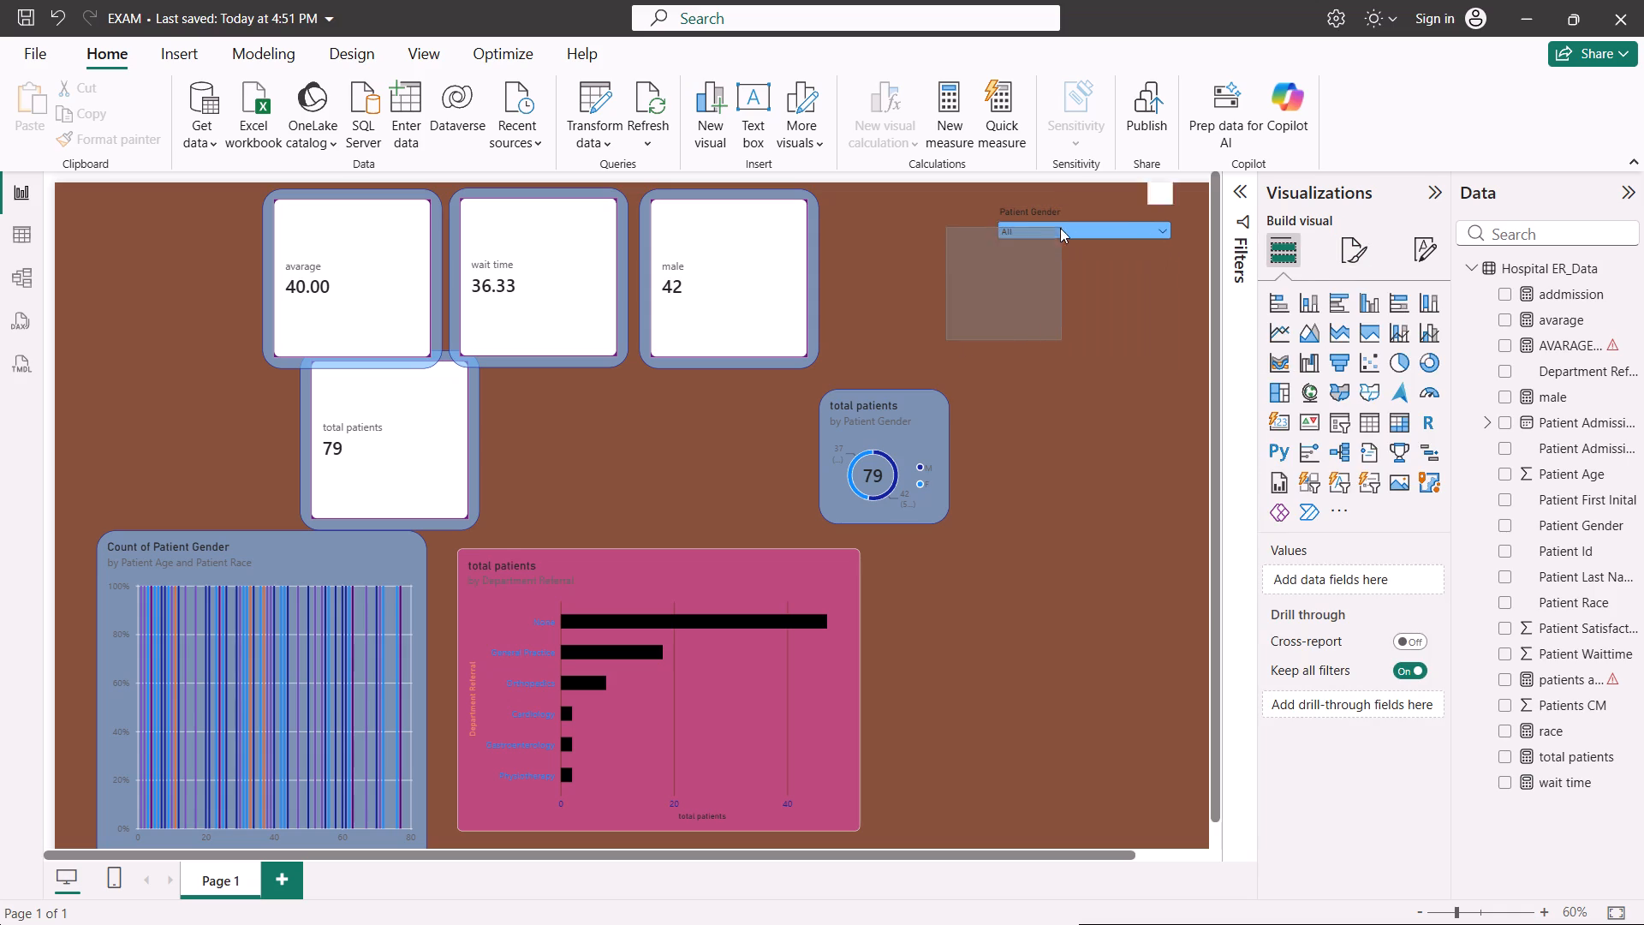
pyautogui.moveTo(1060, 228); pyautogui.dragTo(1022, 269)
pyautogui.click(1044, 249)
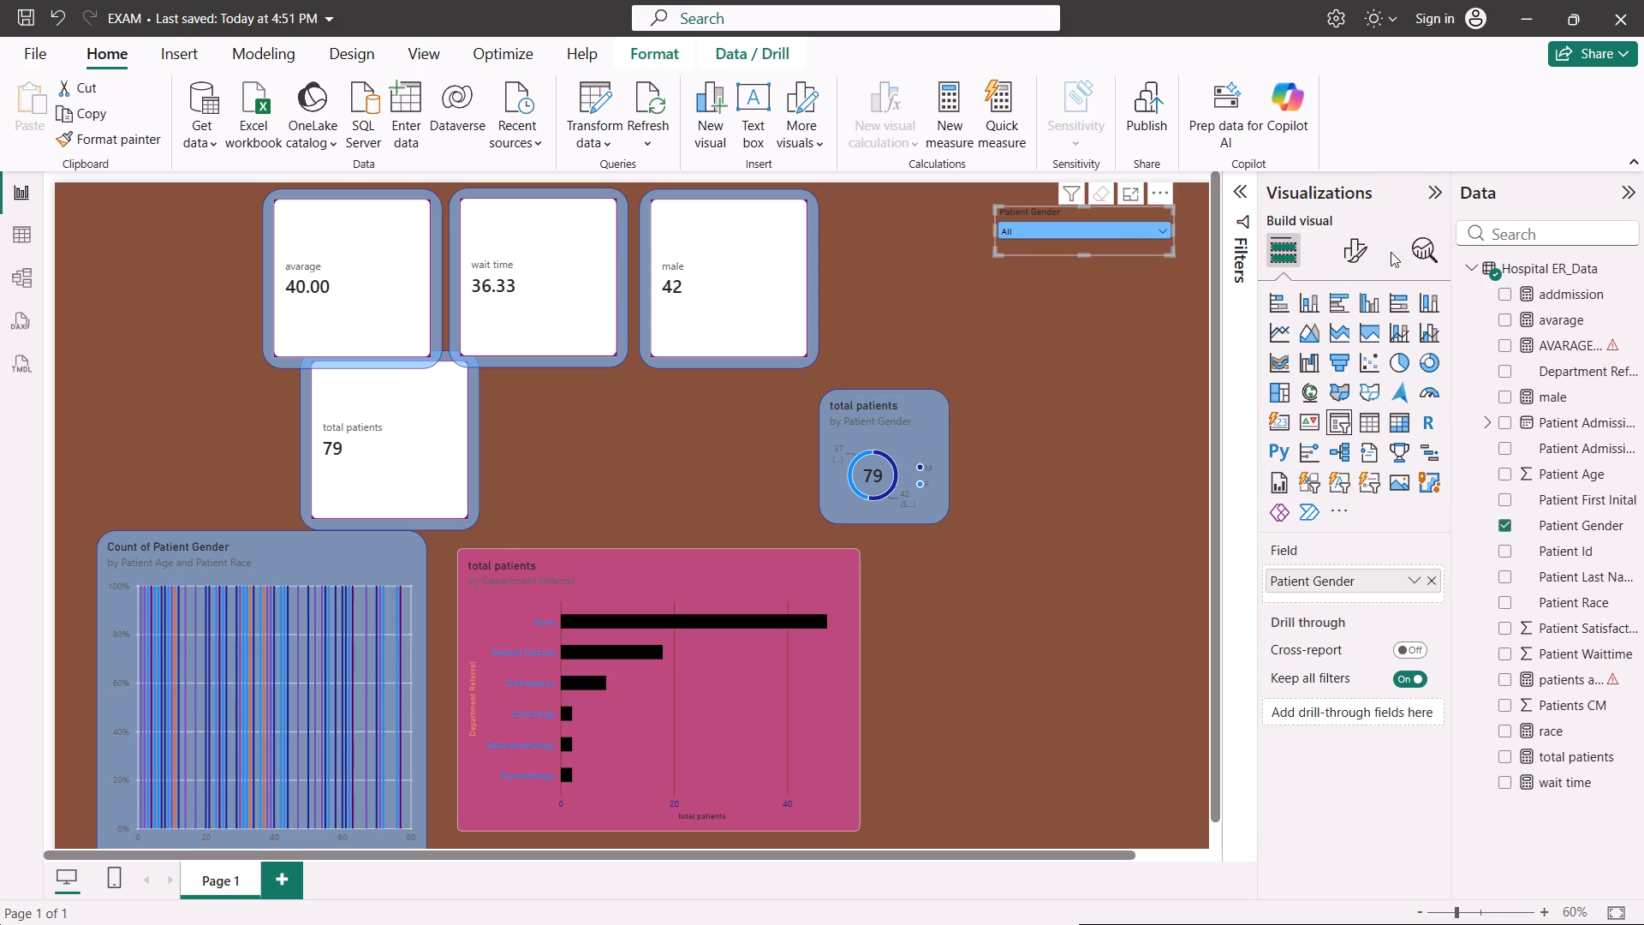
pyautogui.click(1342, 263)
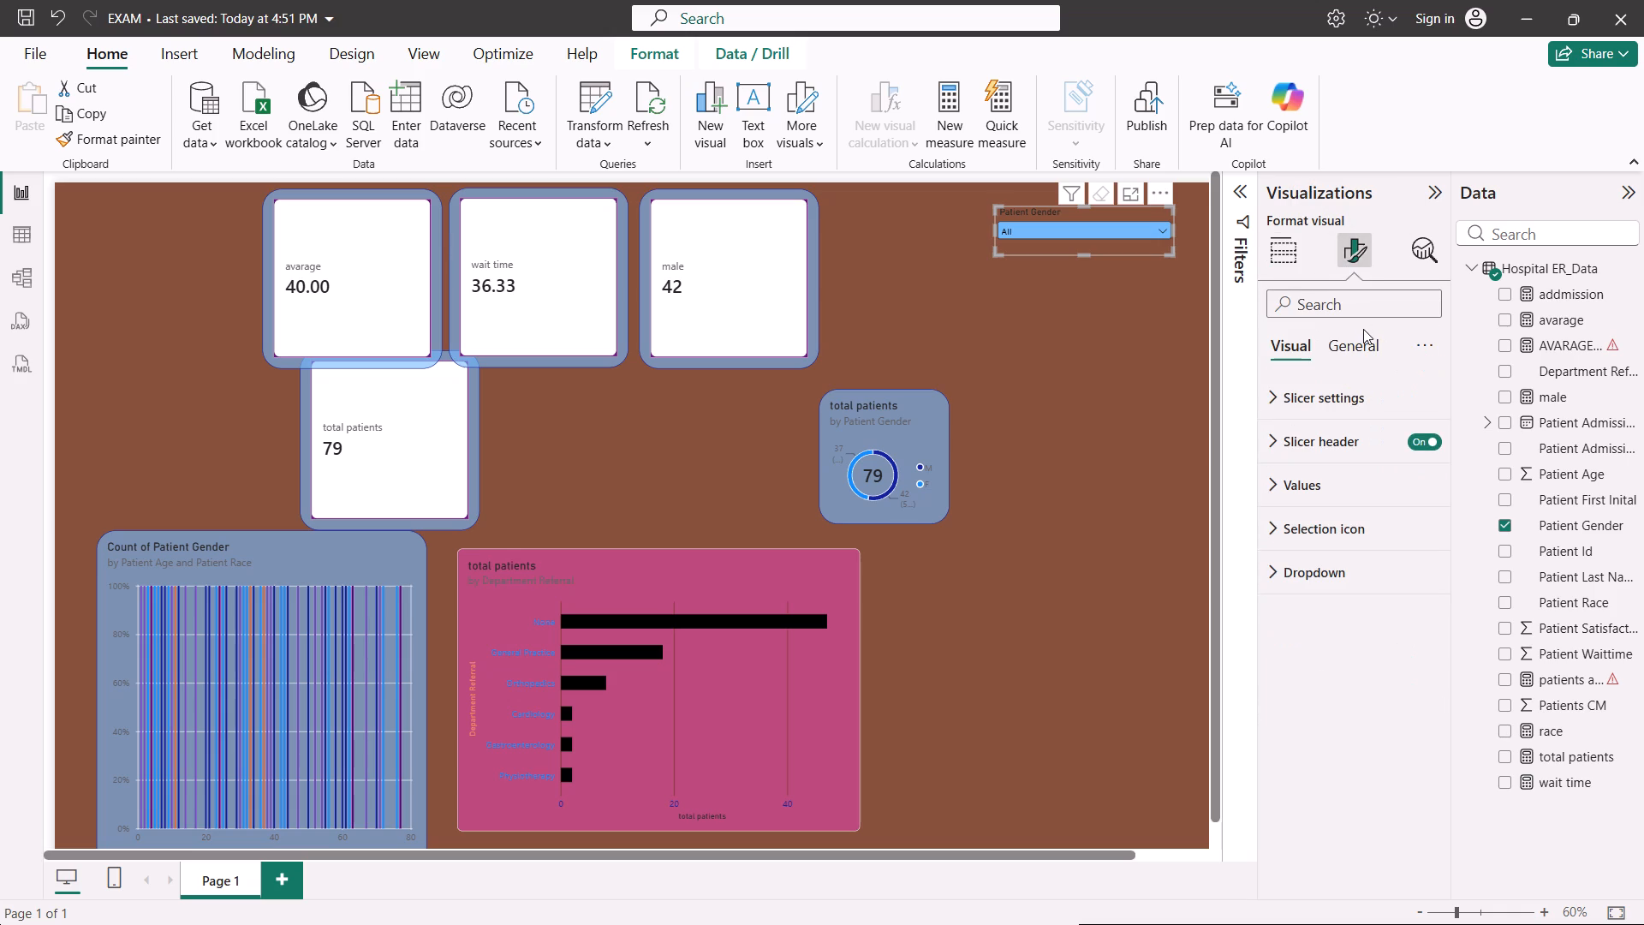
pyautogui.click(1361, 340)
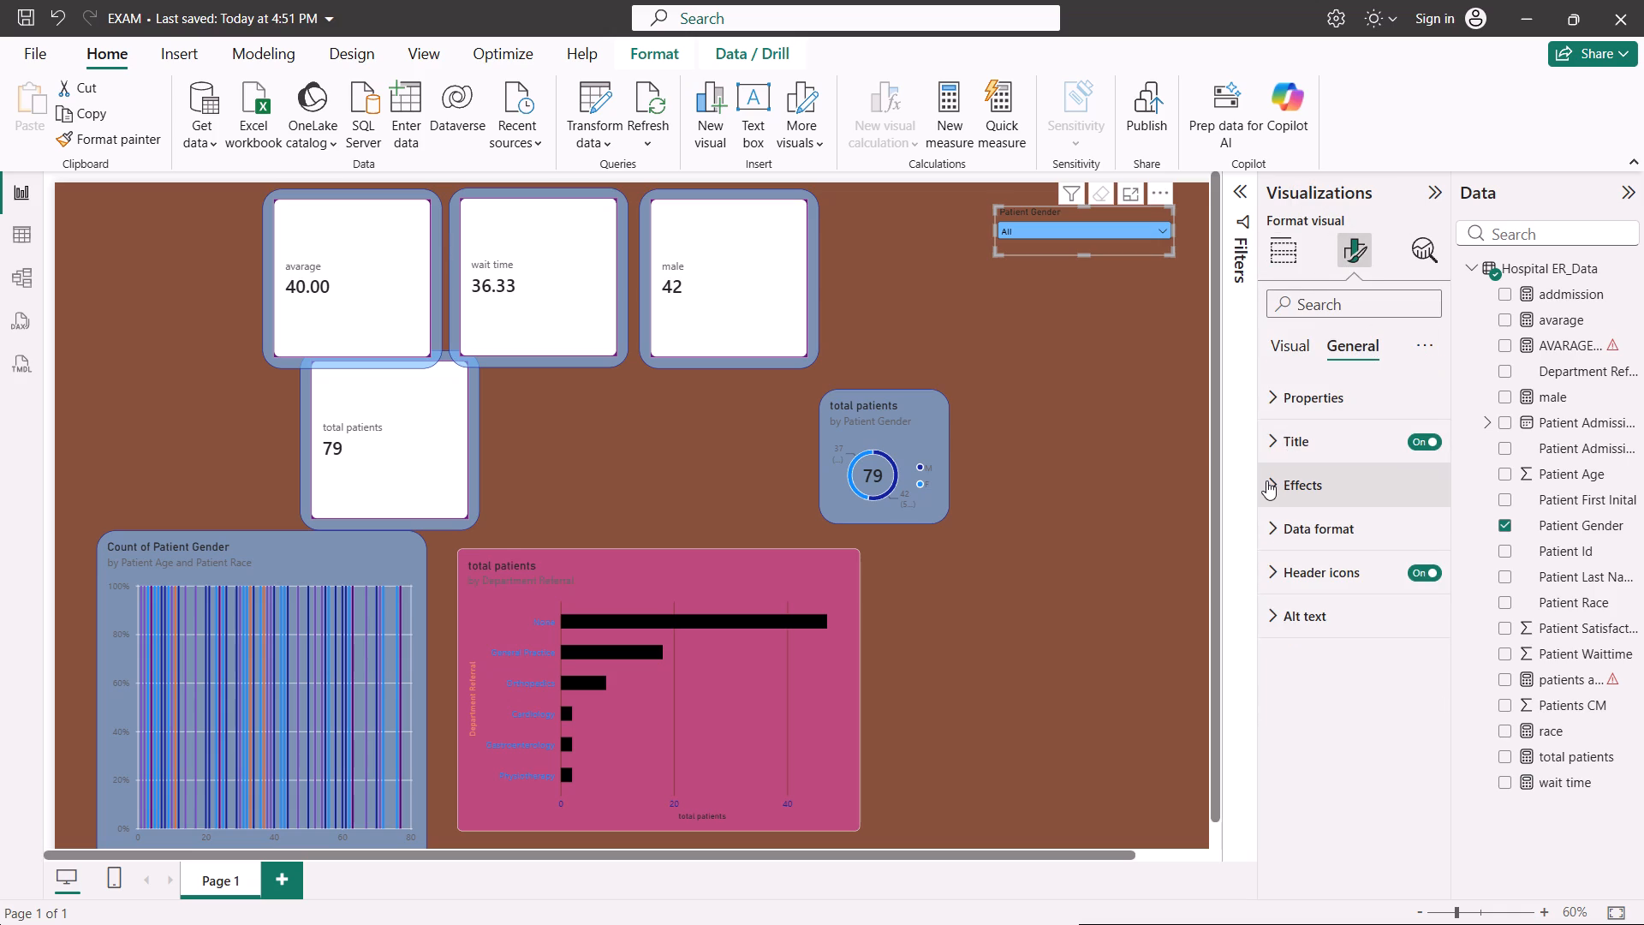
pyautogui.click(1266, 480)
pyautogui.scroll(-1, 1304, 588)
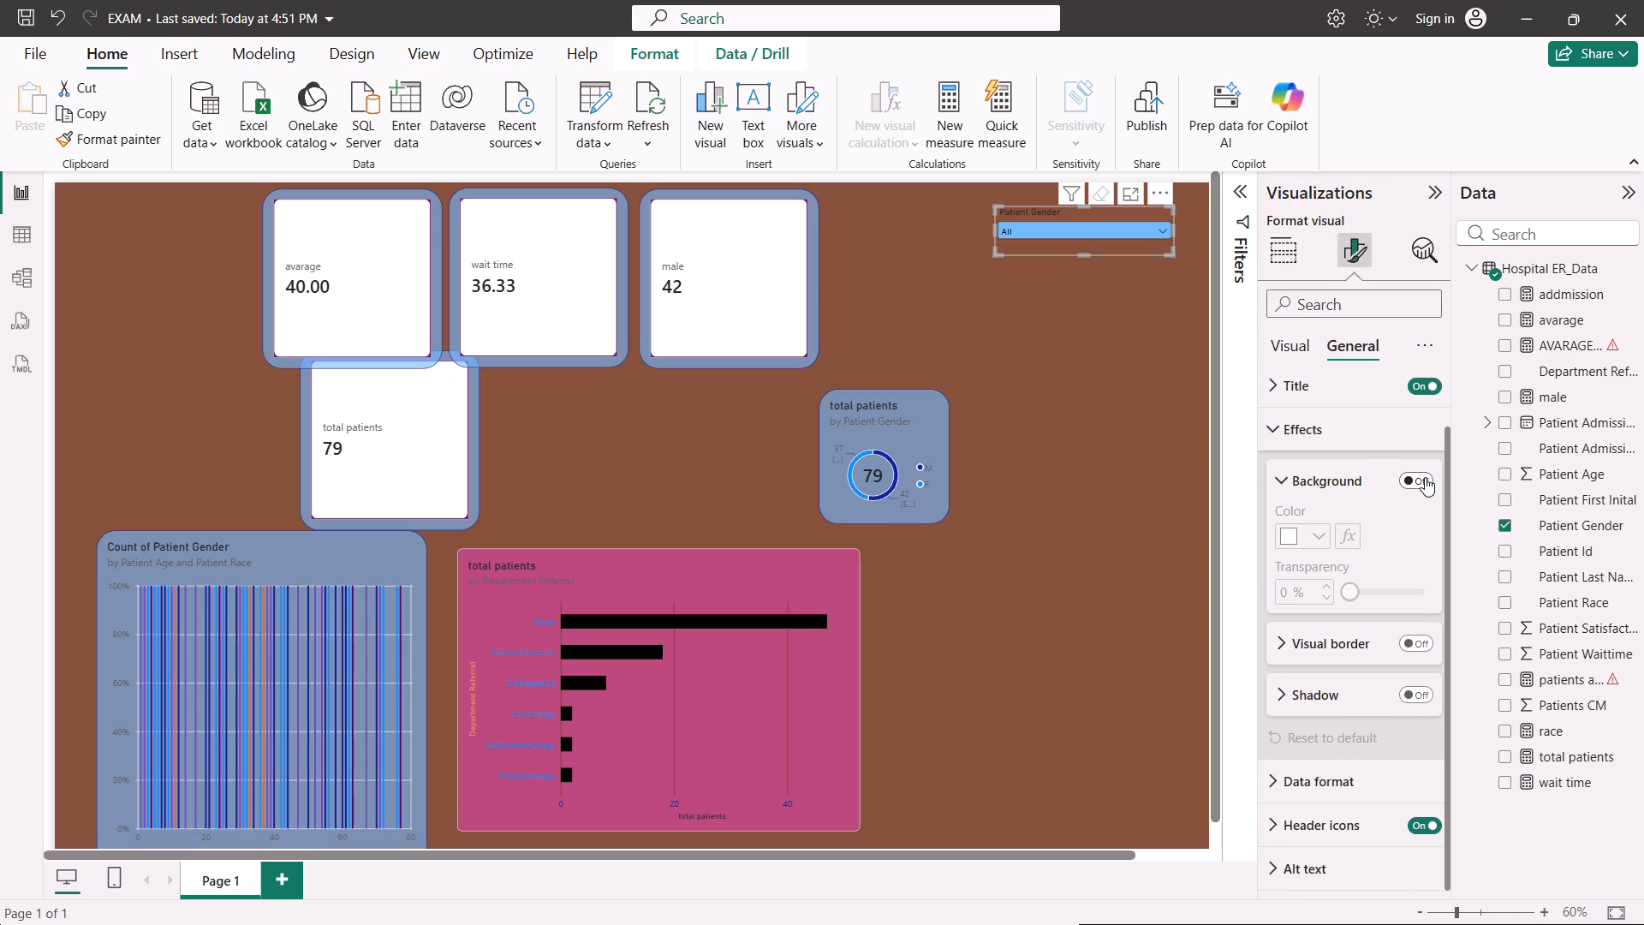
pyautogui.click(1422, 474)
pyautogui.click(1329, 538)
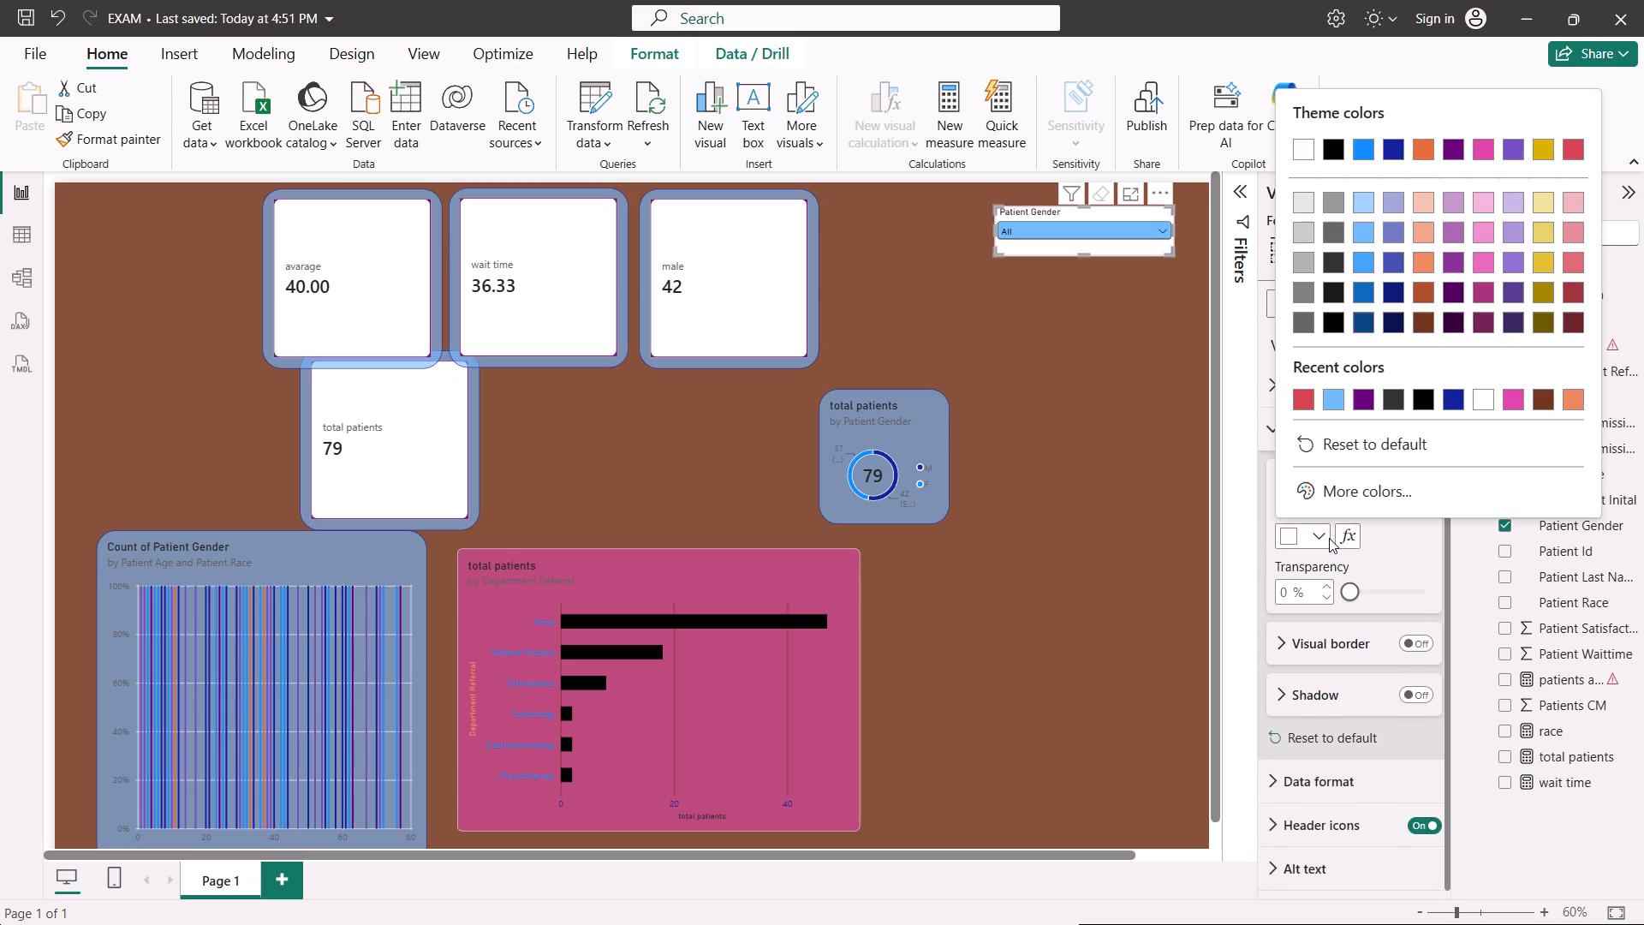
pyautogui.click(1309, 387)
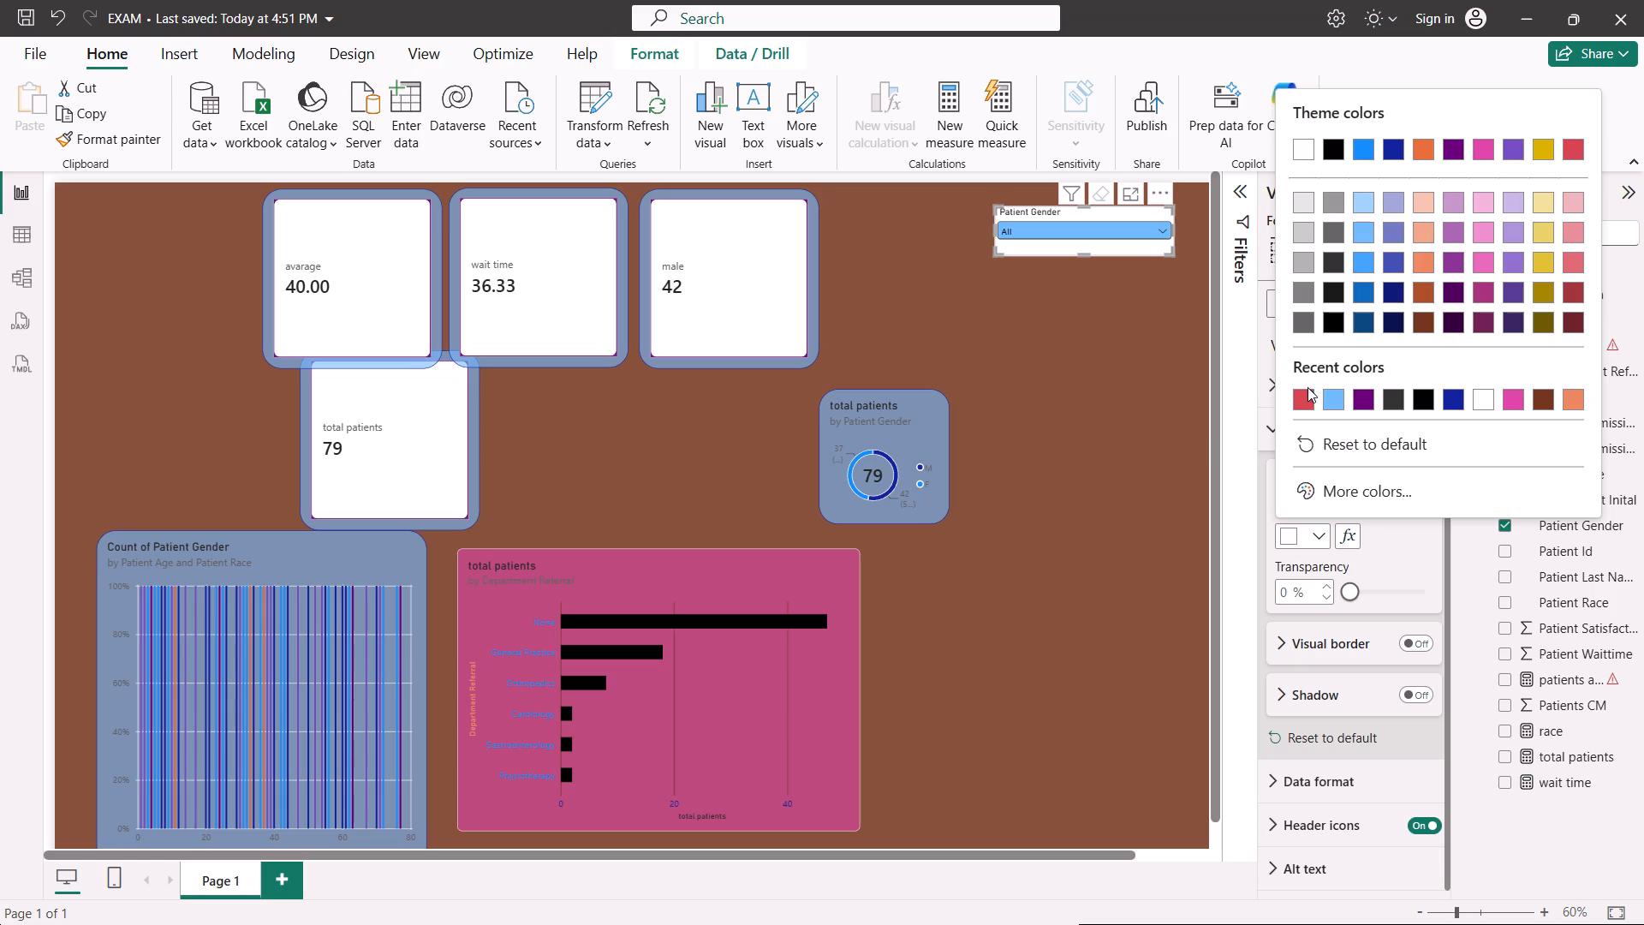
pyautogui.click(1303, 398)
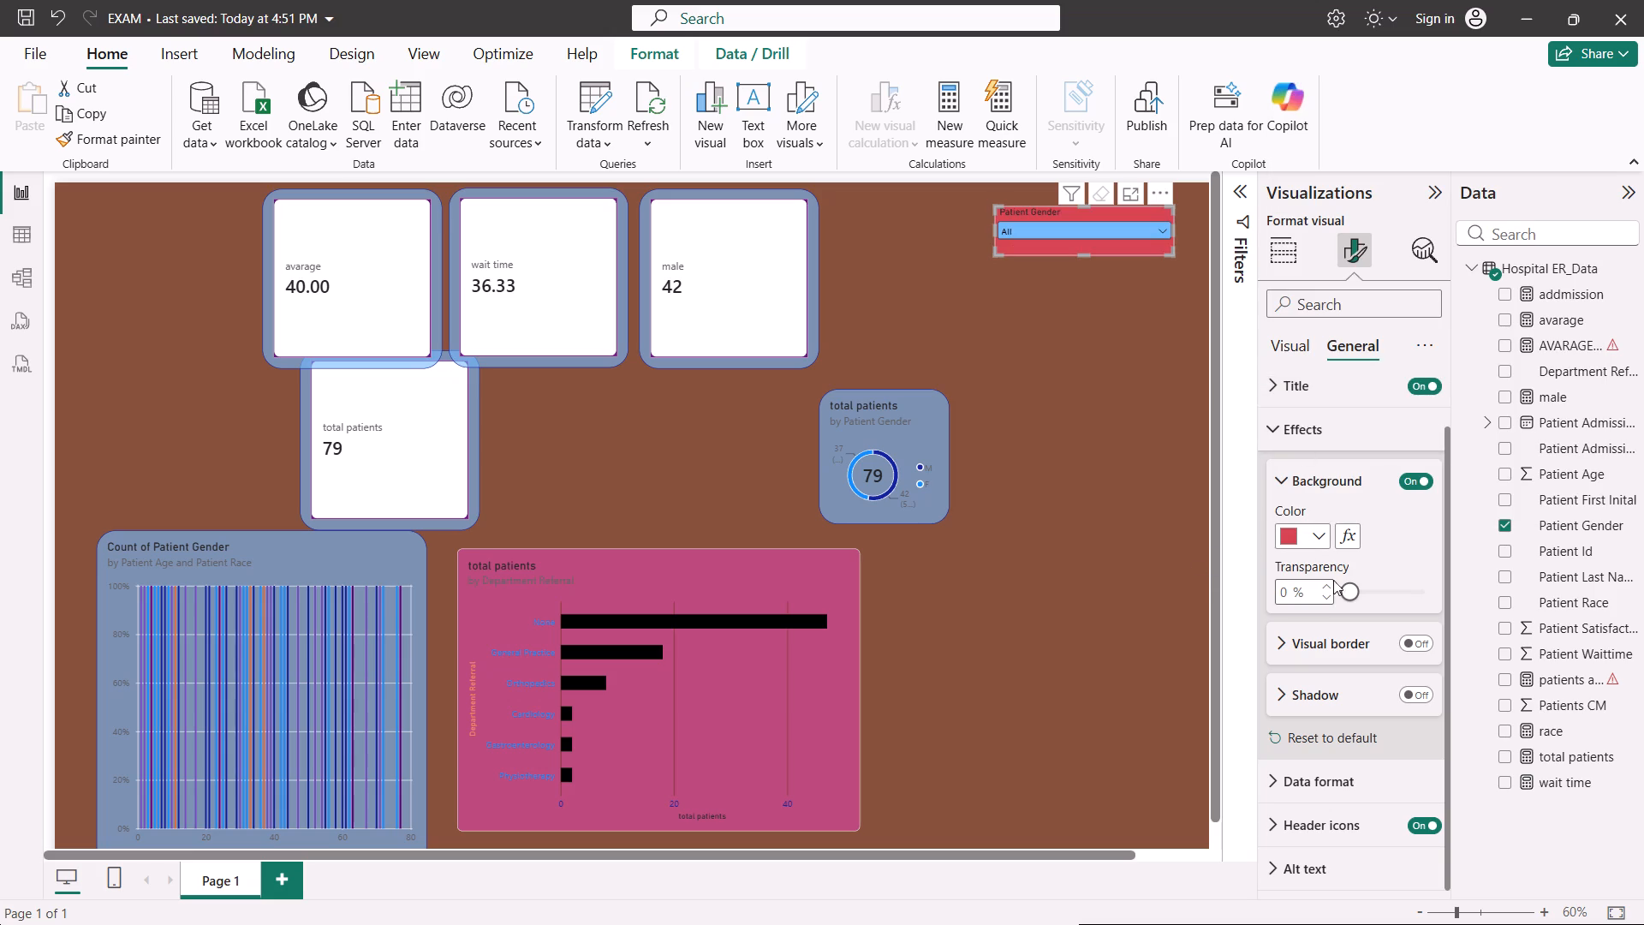
pyautogui.moveTo(1342, 587); pyautogui.dragTo(1374, 593)
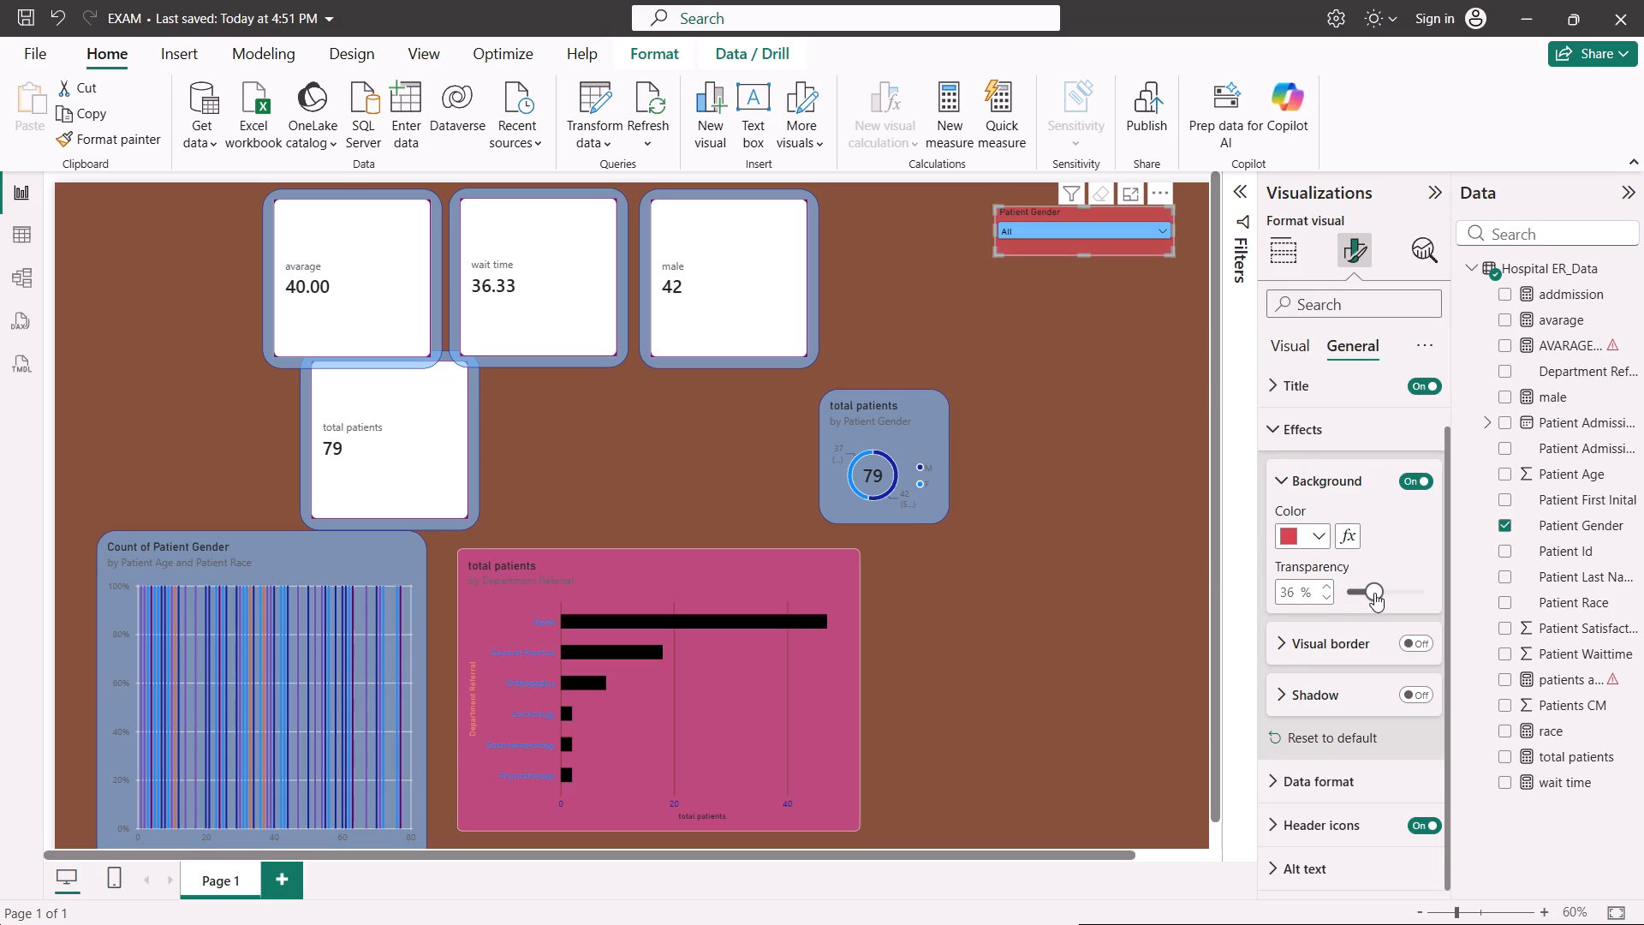
pyautogui.moveTo(1374, 593); pyautogui.dragTo(1372, 594)
# Turn on the Patient Gender slicer's visual border with 30 px rounded corners and a dark brown color.
pyautogui.click(1412, 641)
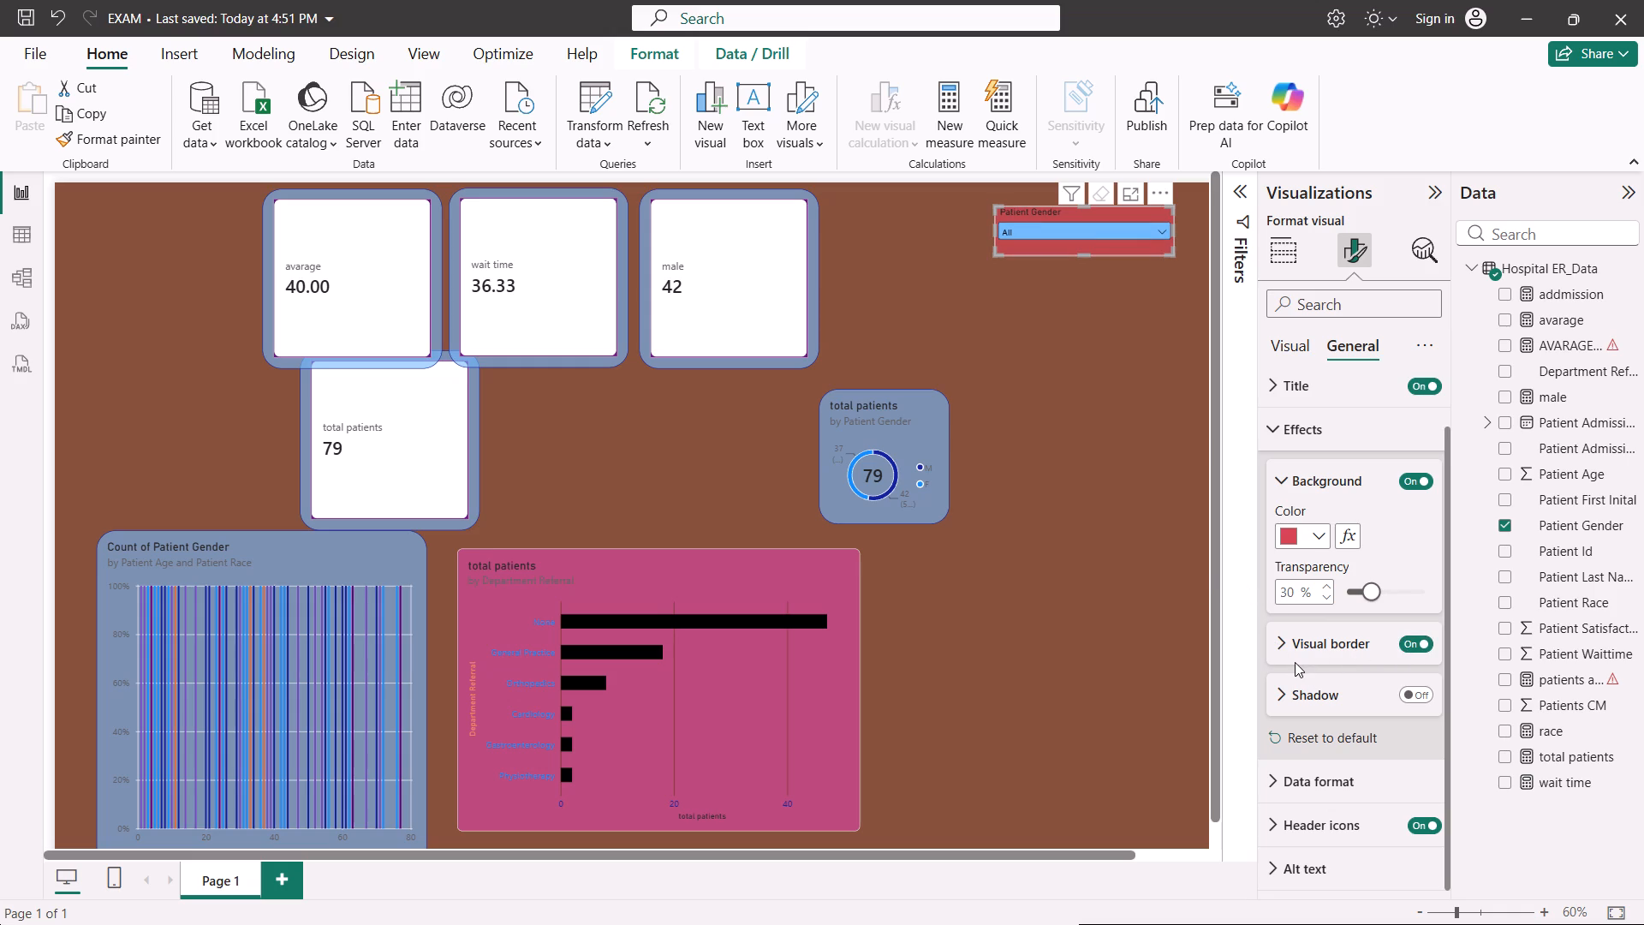
pyautogui.click(1273, 640)
pyautogui.scroll(-1, 1273, 640)
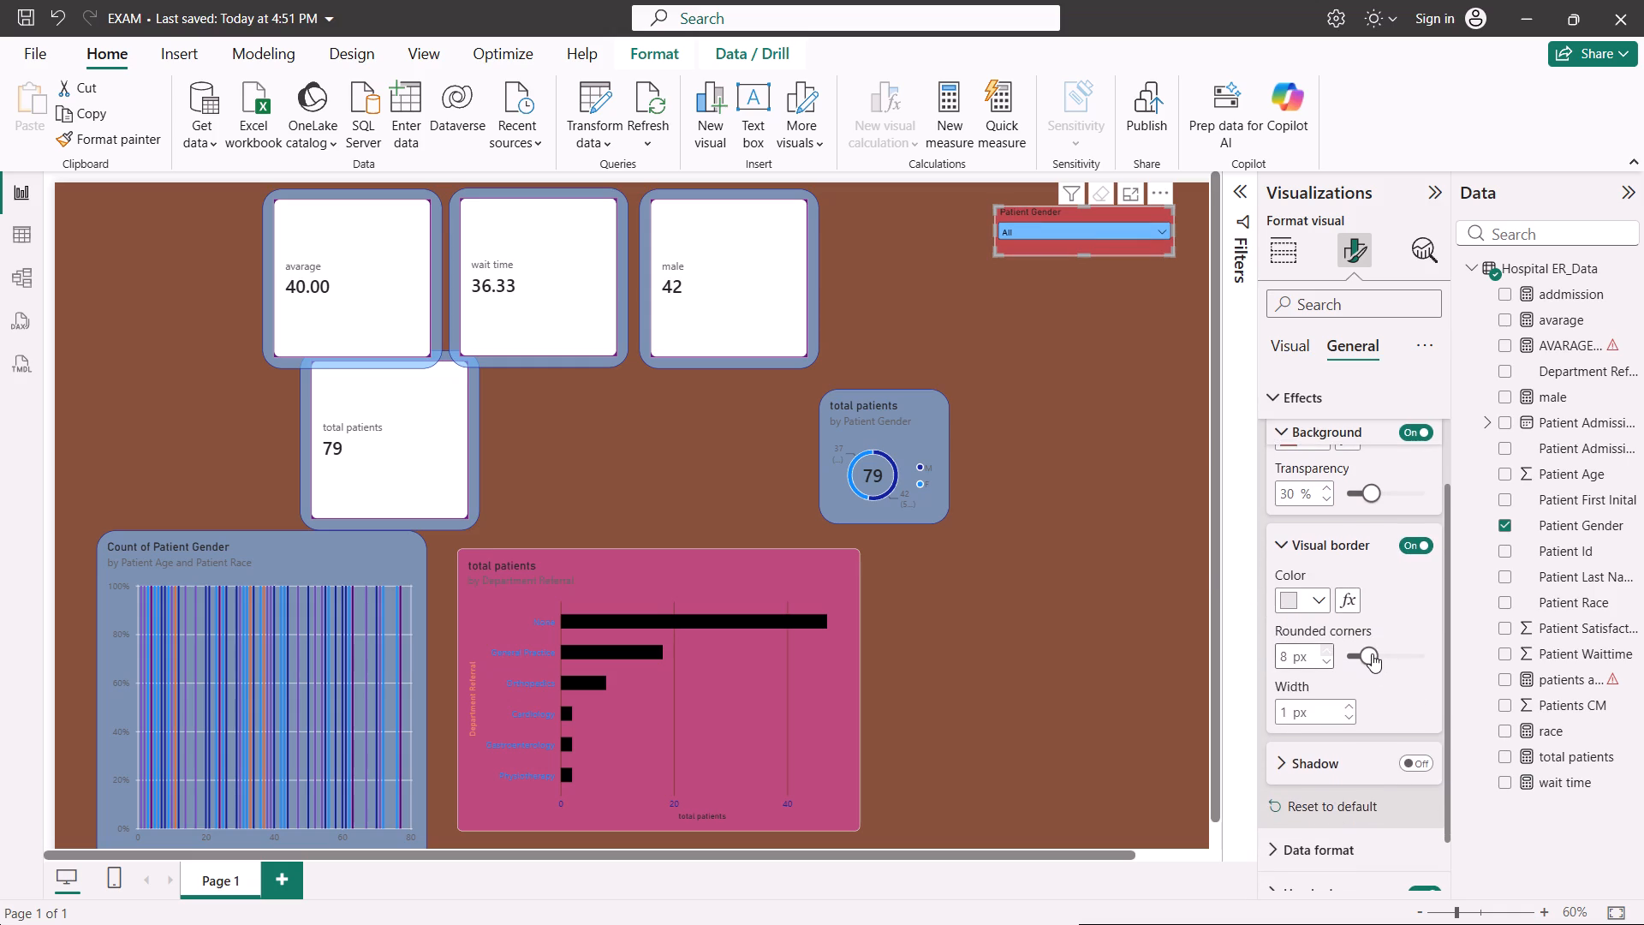
pyautogui.moveTo(1372, 653); pyautogui.dragTo(1460, 650)
pyautogui.click(1325, 600)
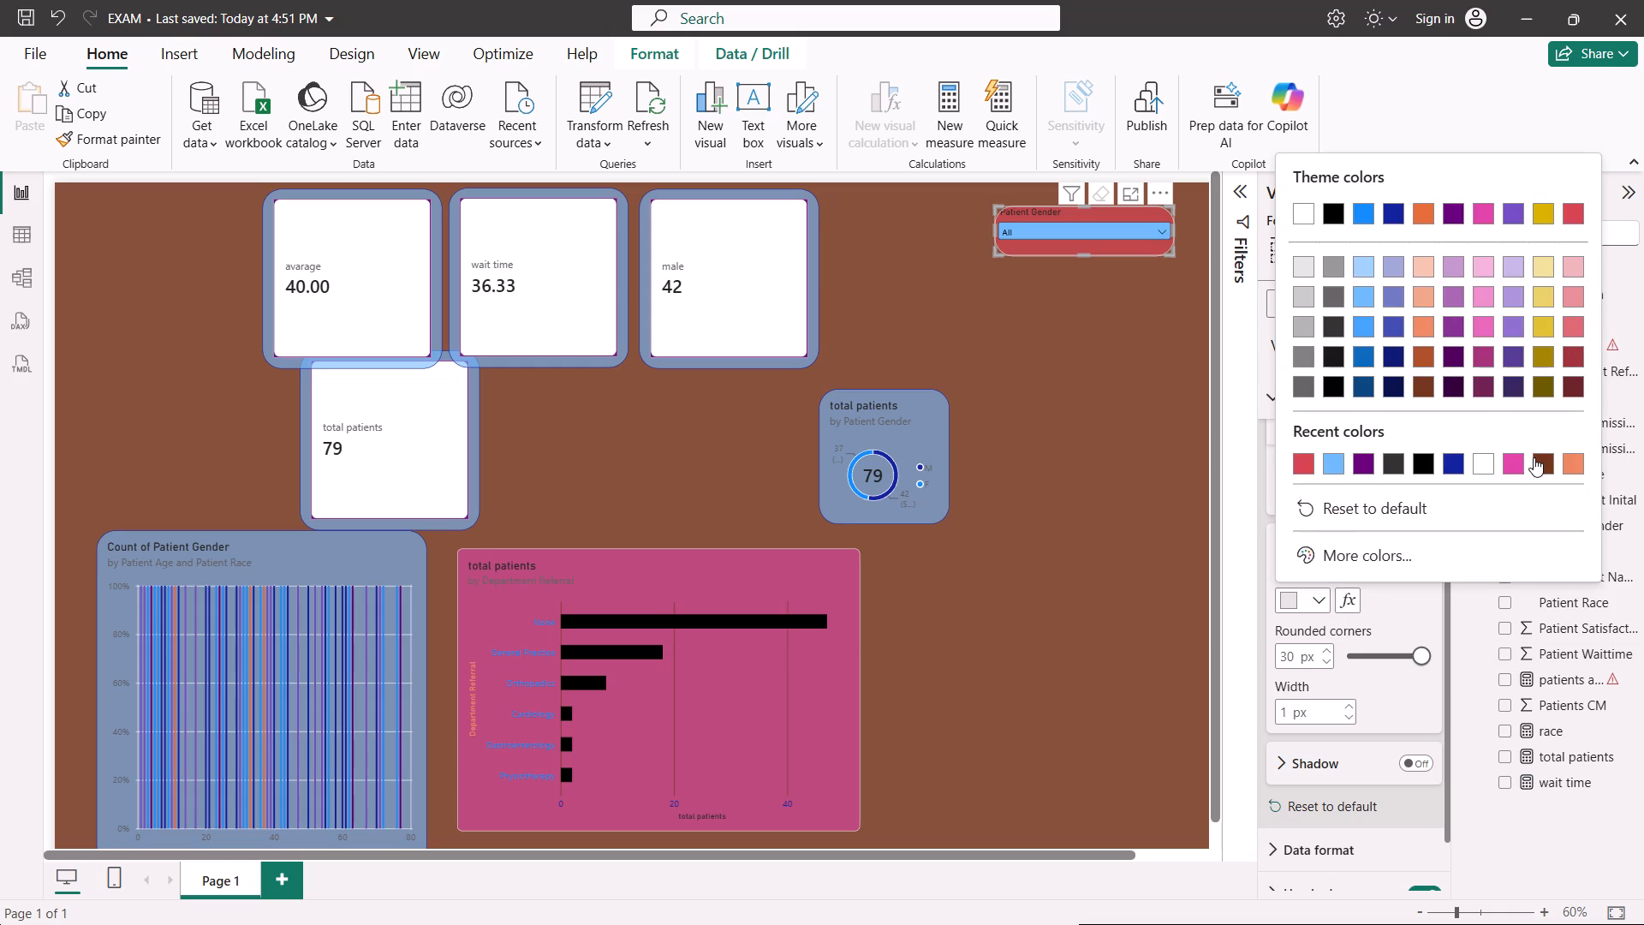
pyautogui.click(1534, 459)
pyautogui.click(1158, 479)
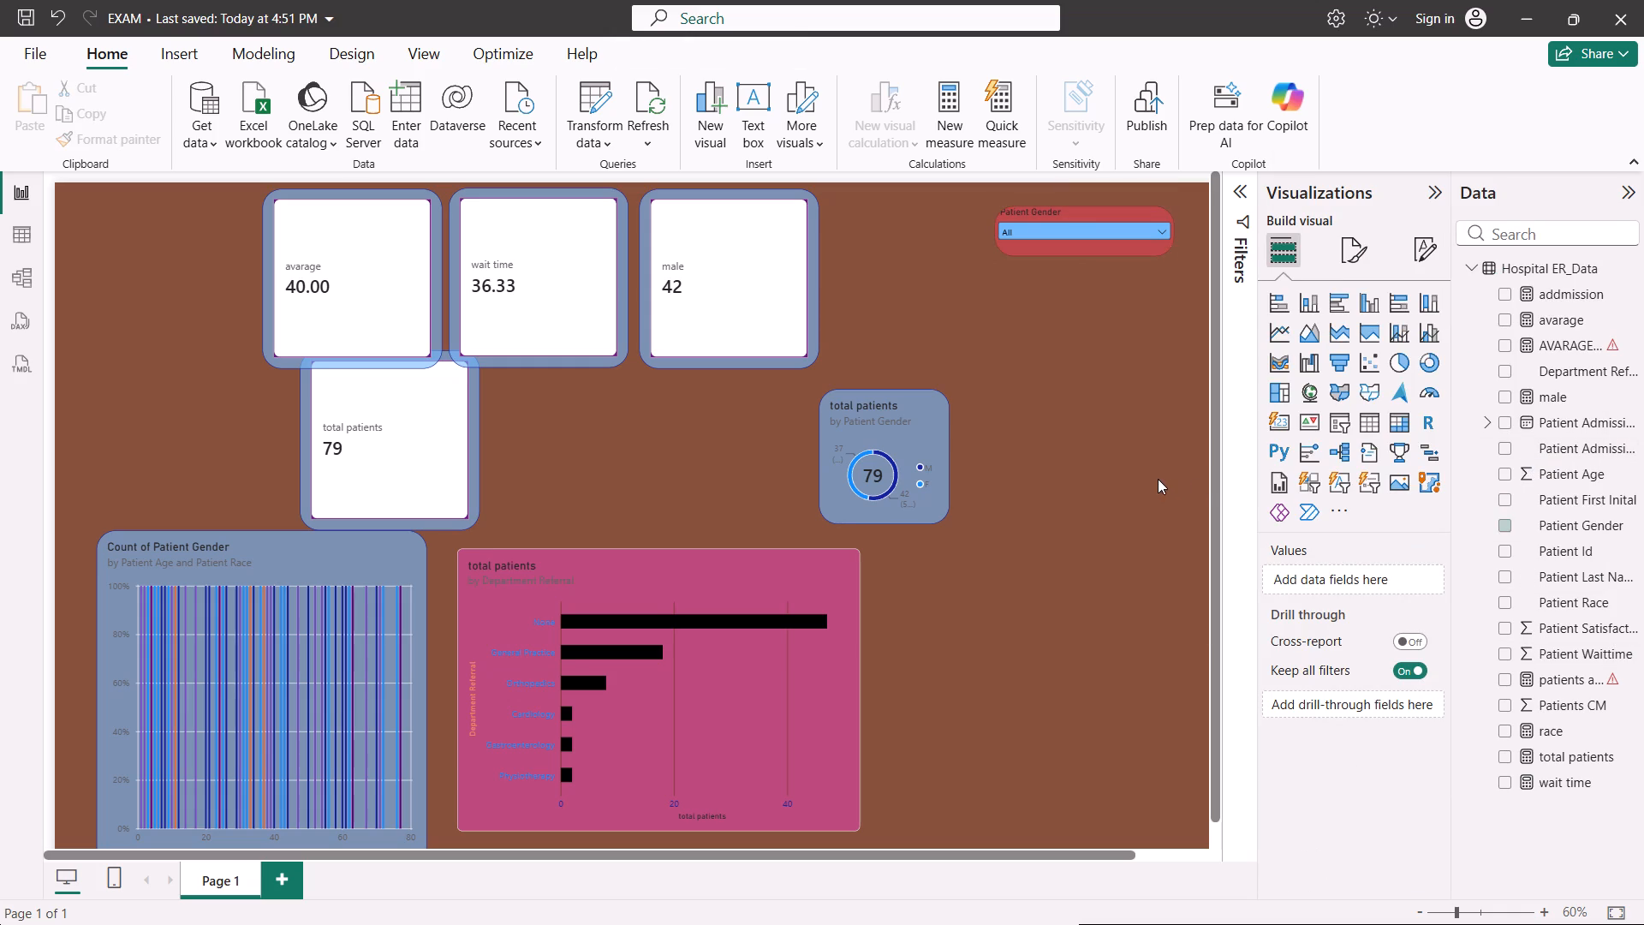
# Move the Patient Gender slicer into the upper-right corner of the report page and deselect it.
pyautogui.moveTo(1080, 247); pyautogui.dragTo(1103, 249)
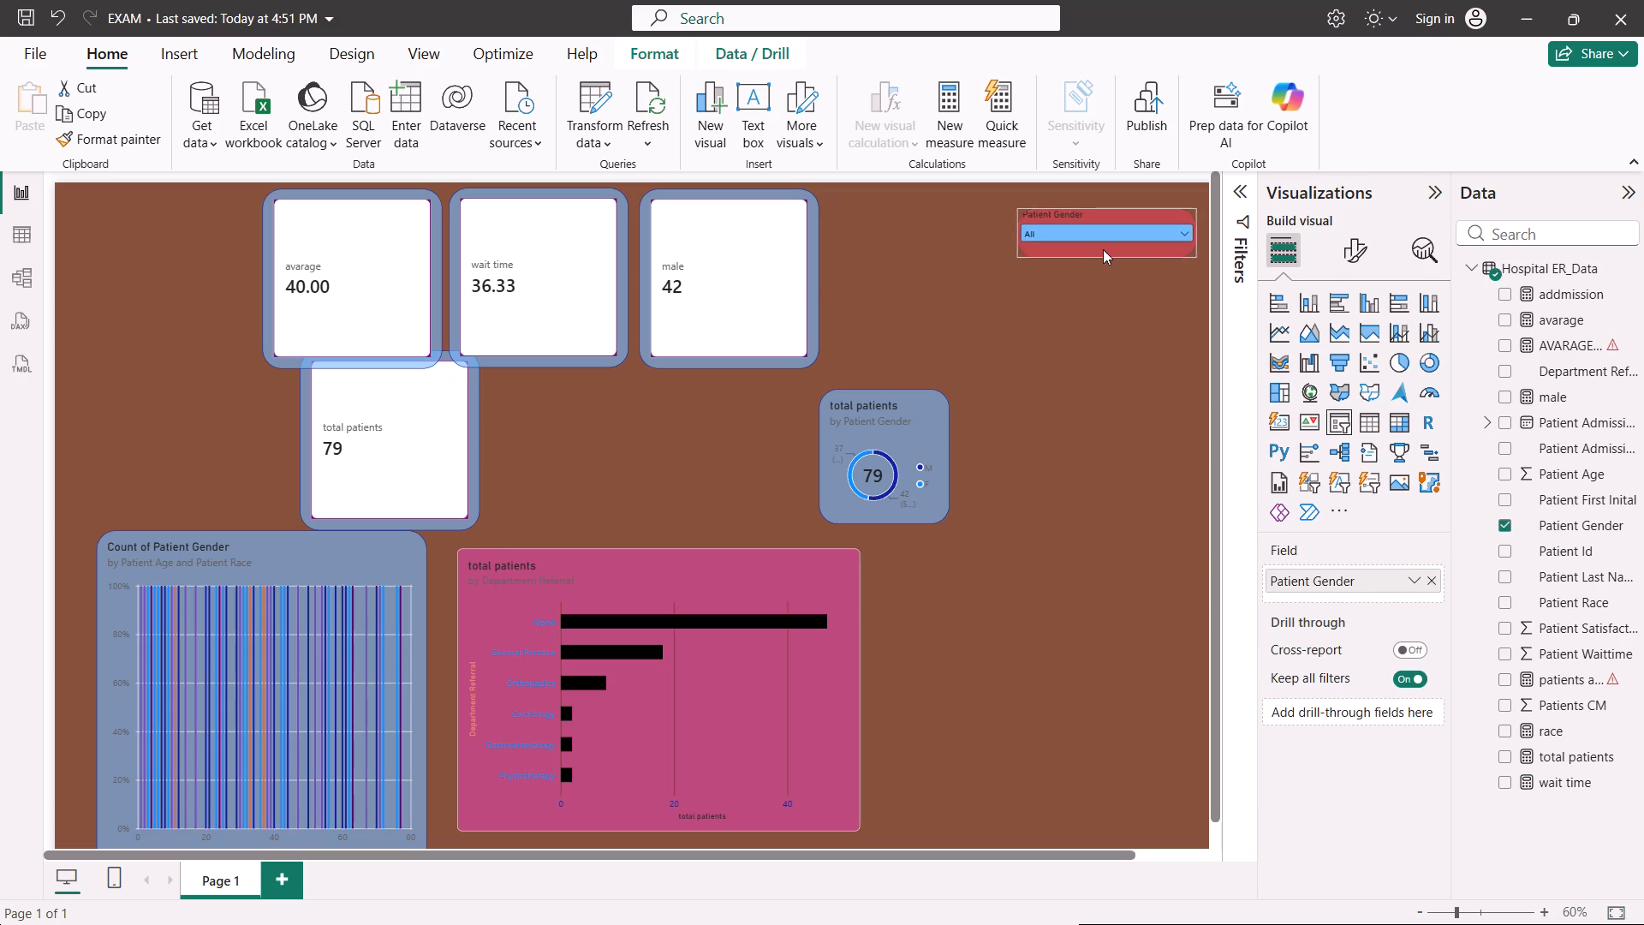
pyautogui.moveTo(1103, 249); pyautogui.dragTo(1112, 246)
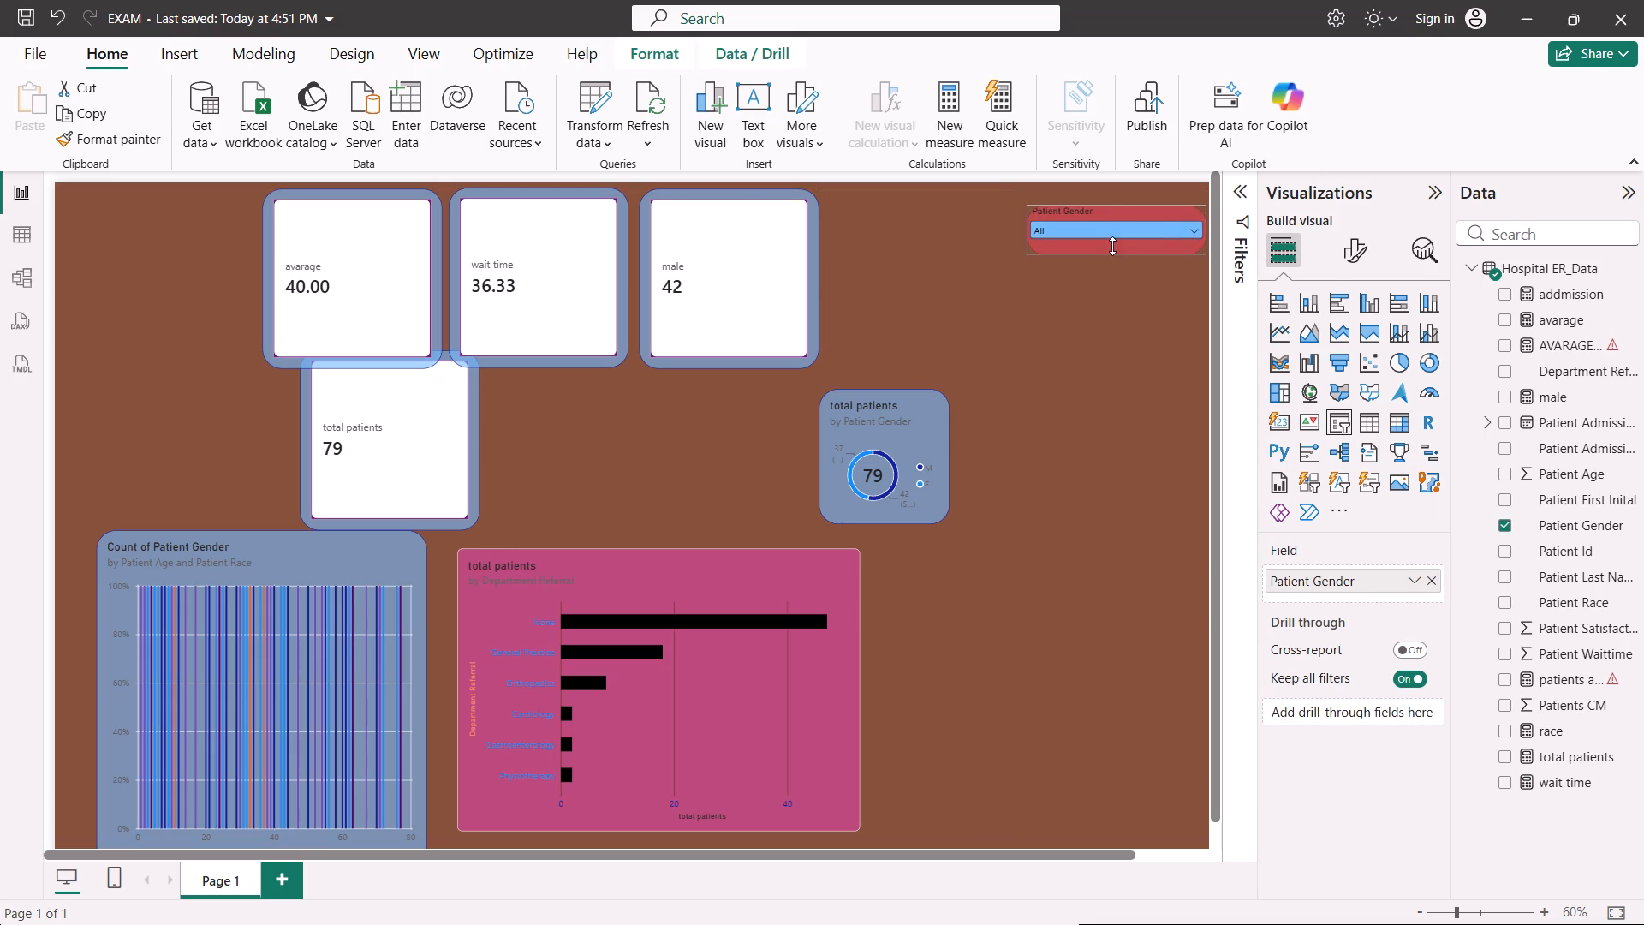
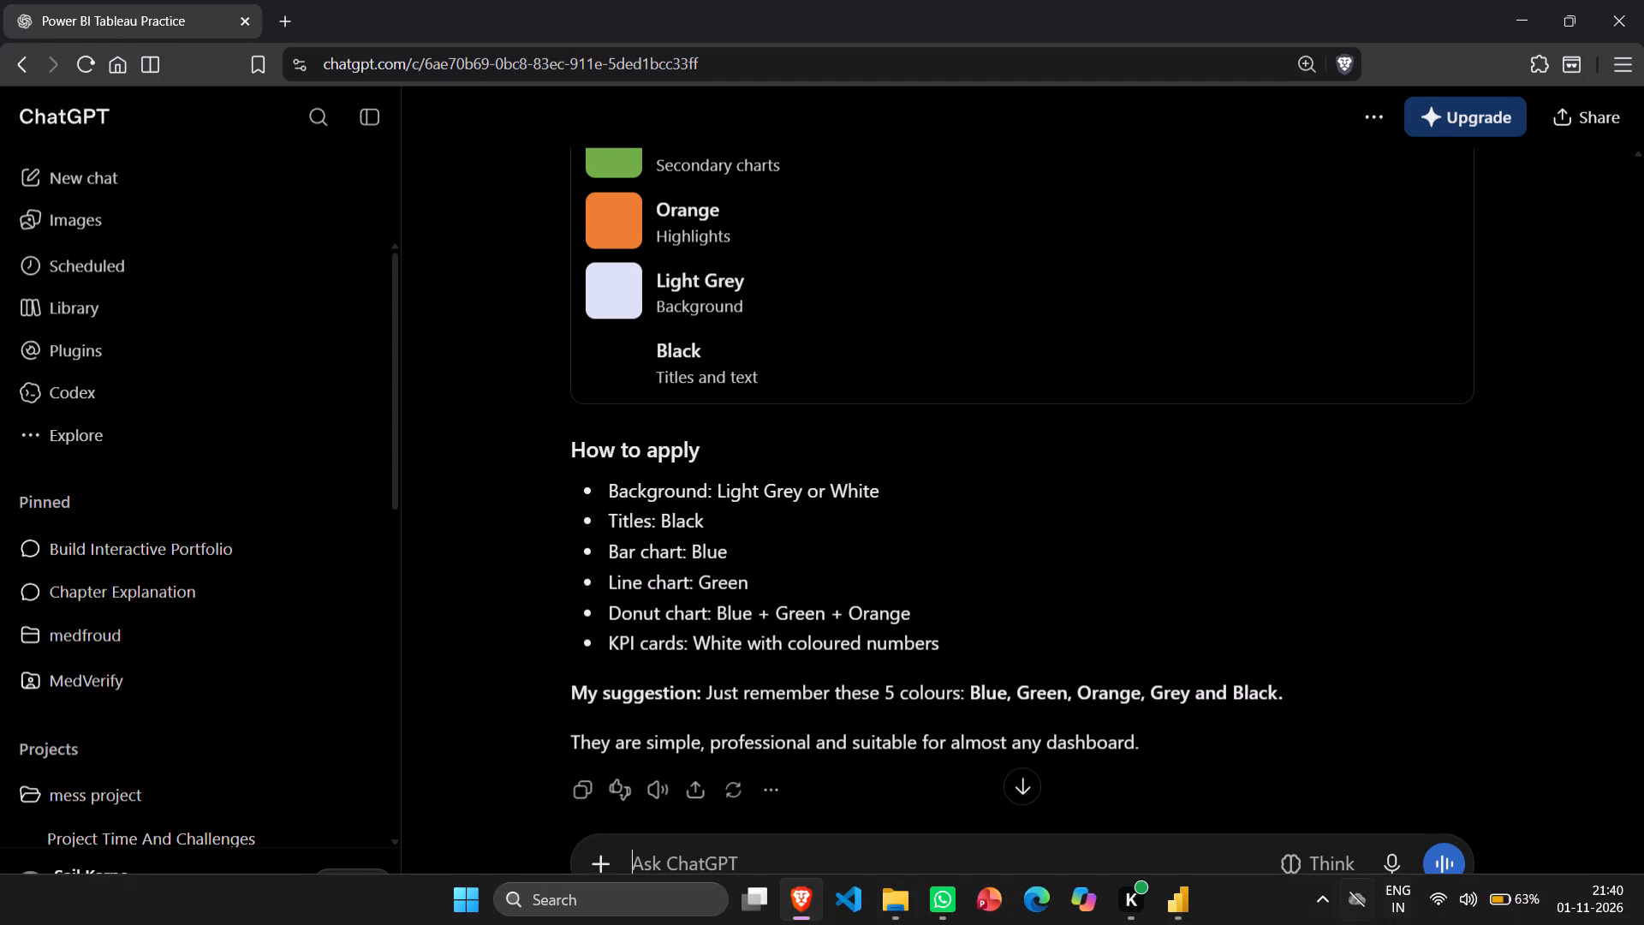
# Switch to Power BI and set the page's canvas background colour to medium grey.
pyautogui.click(1174, 901)
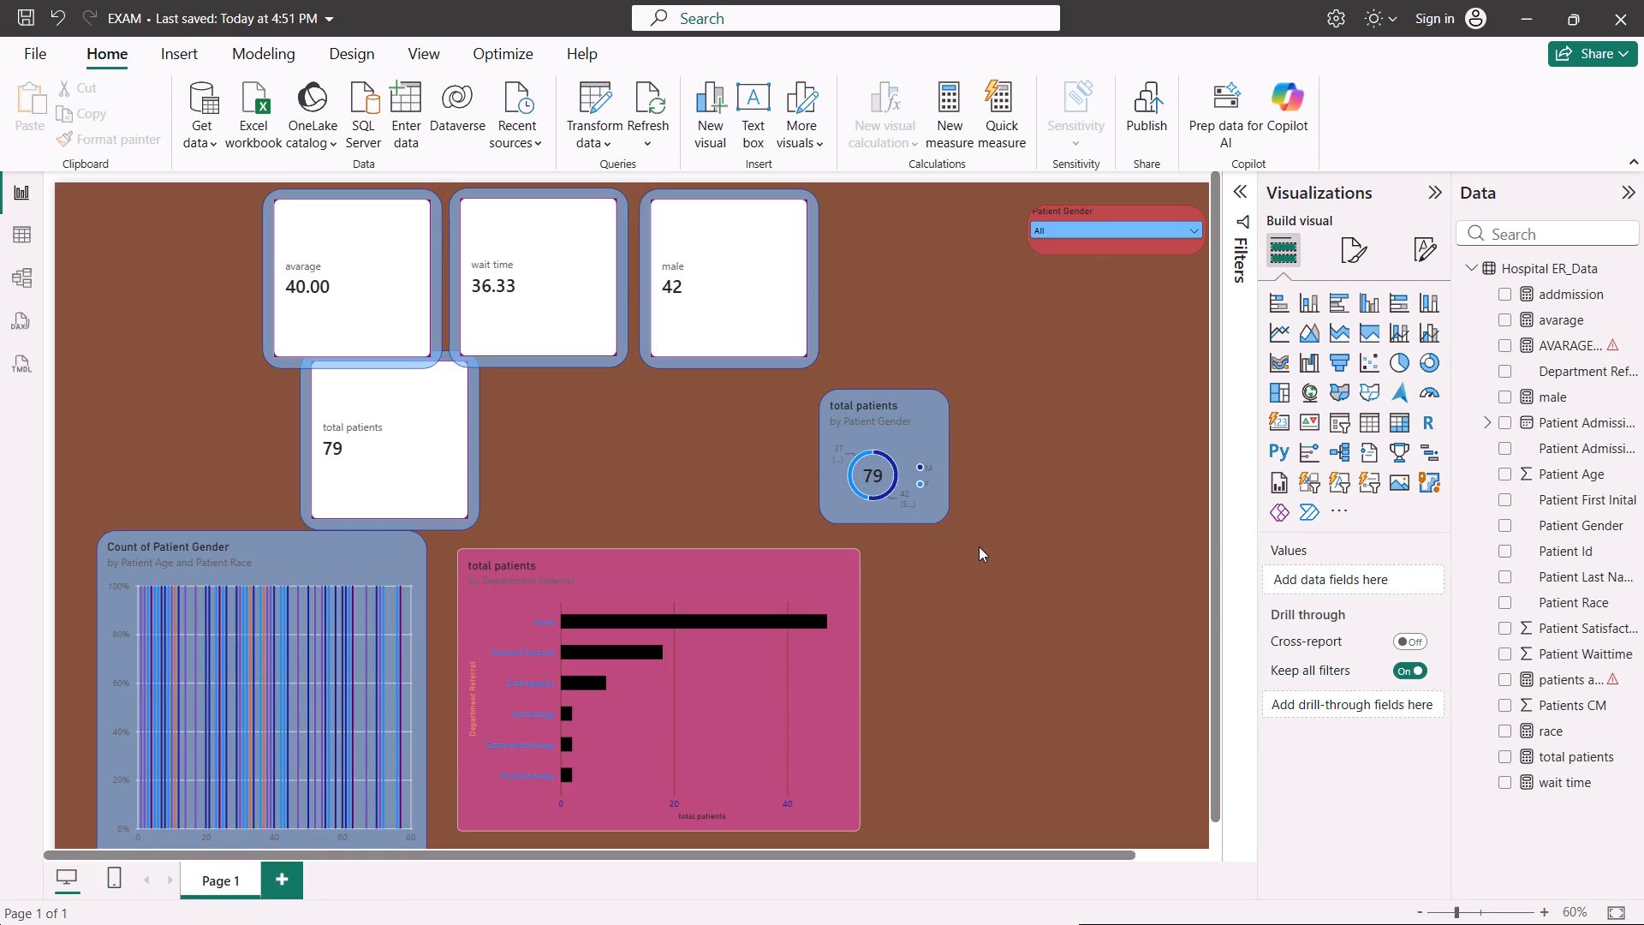
pyautogui.click(979, 546)
pyautogui.click(1341, 234)
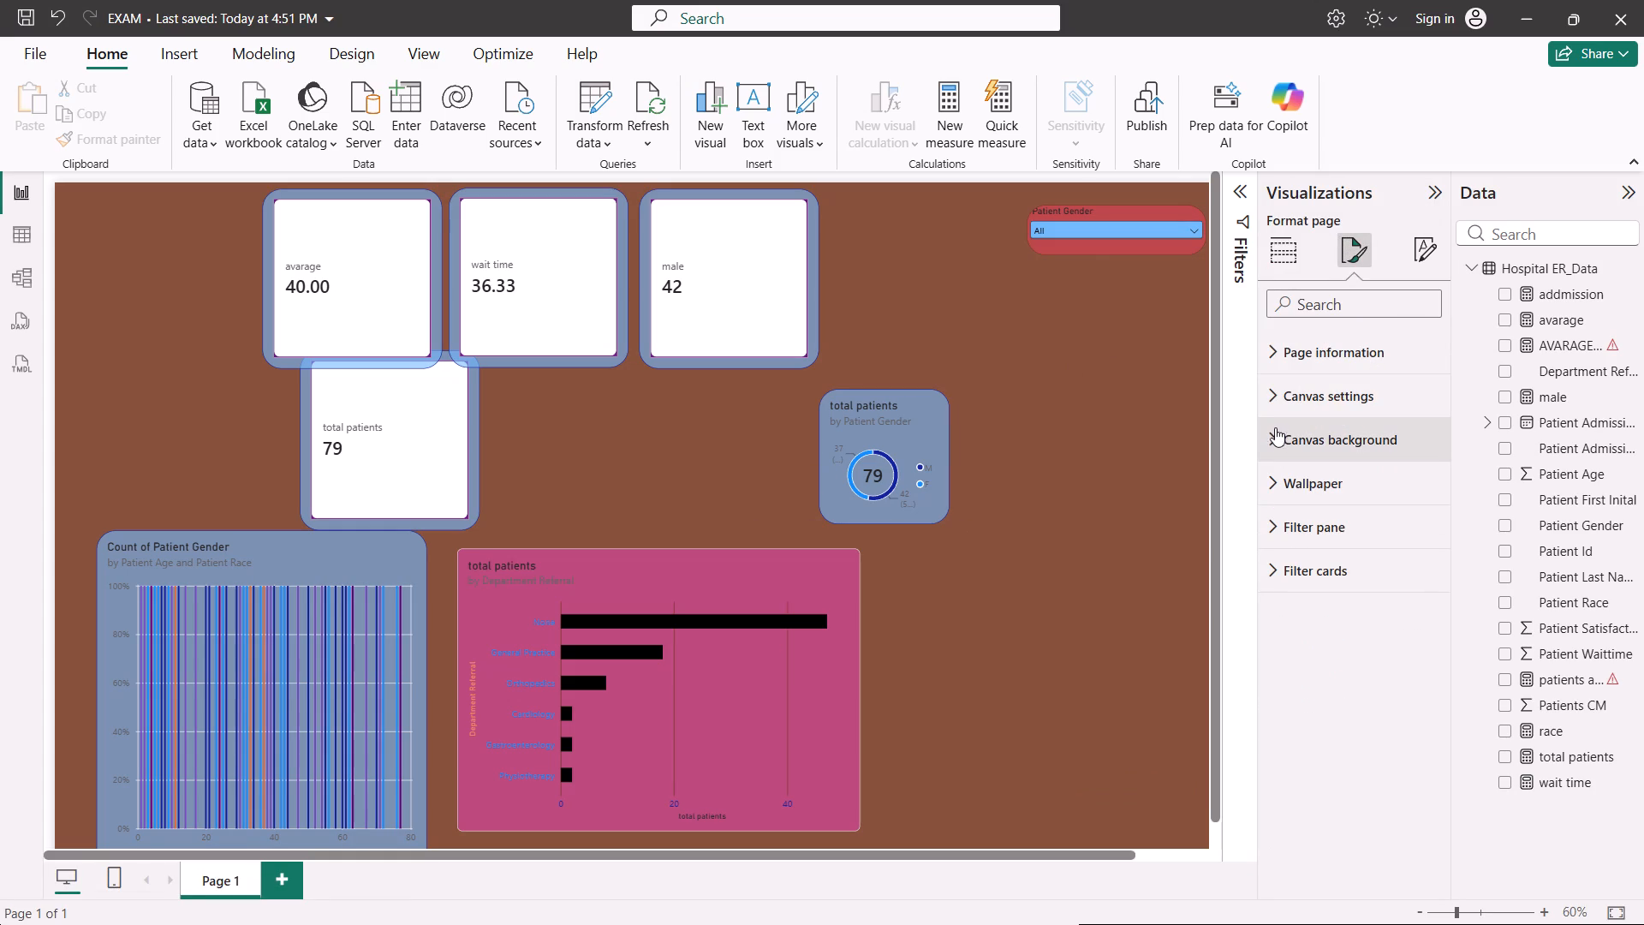
pyautogui.click(1274, 432)
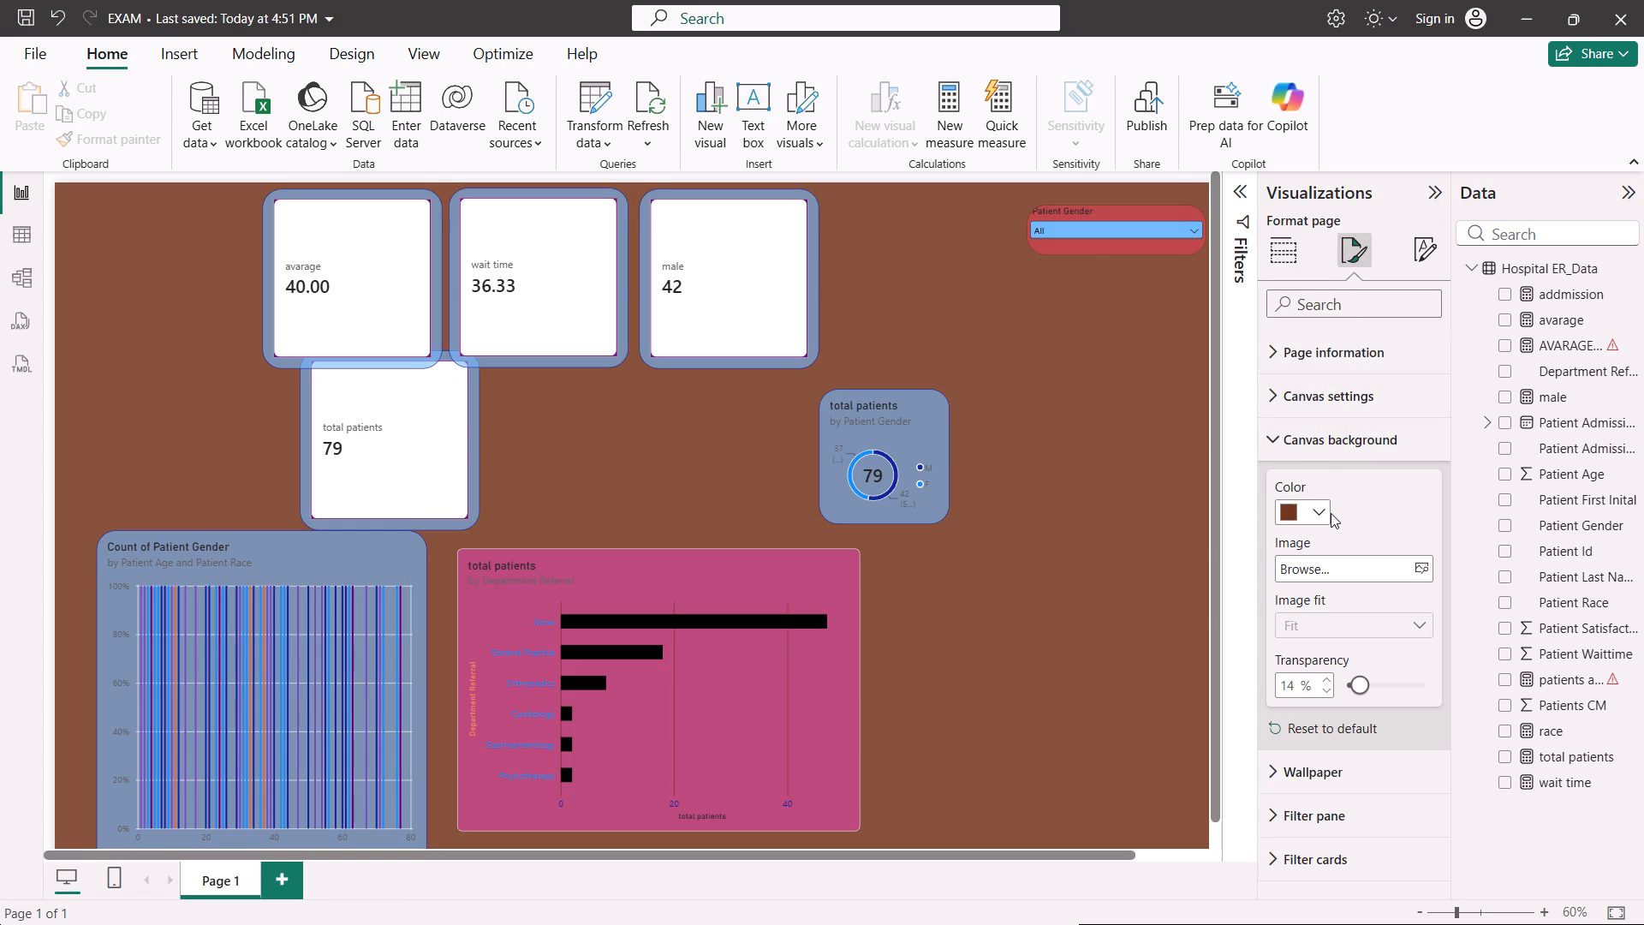
pyautogui.click(1331, 513)
pyautogui.click(1320, 511)
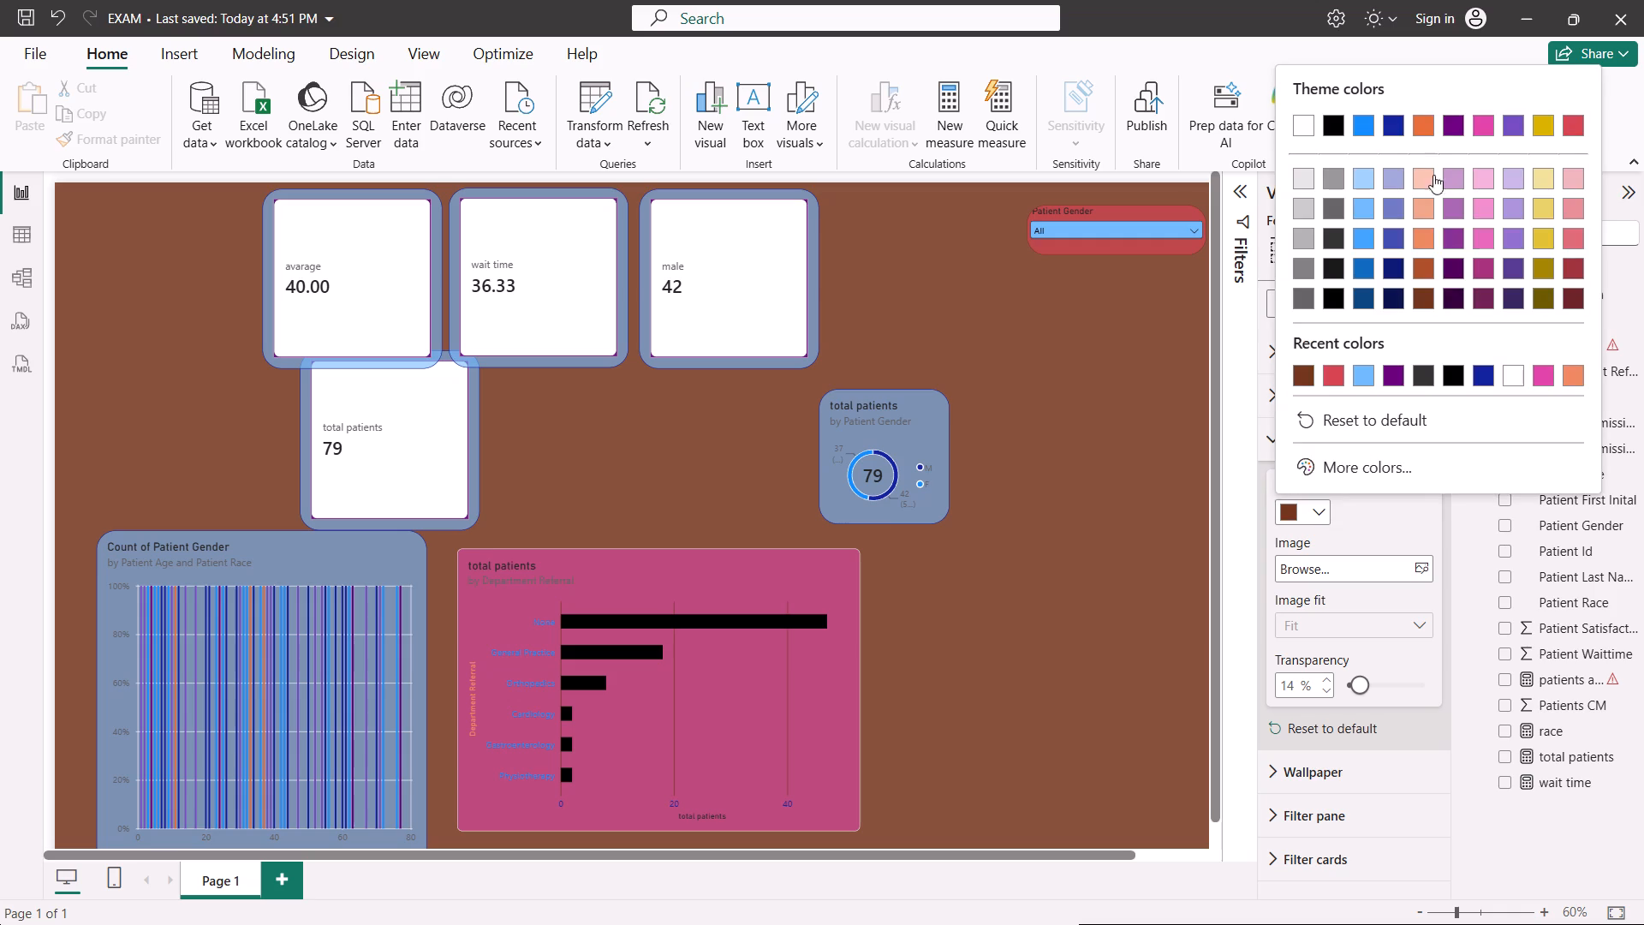
pyautogui.click(1339, 173)
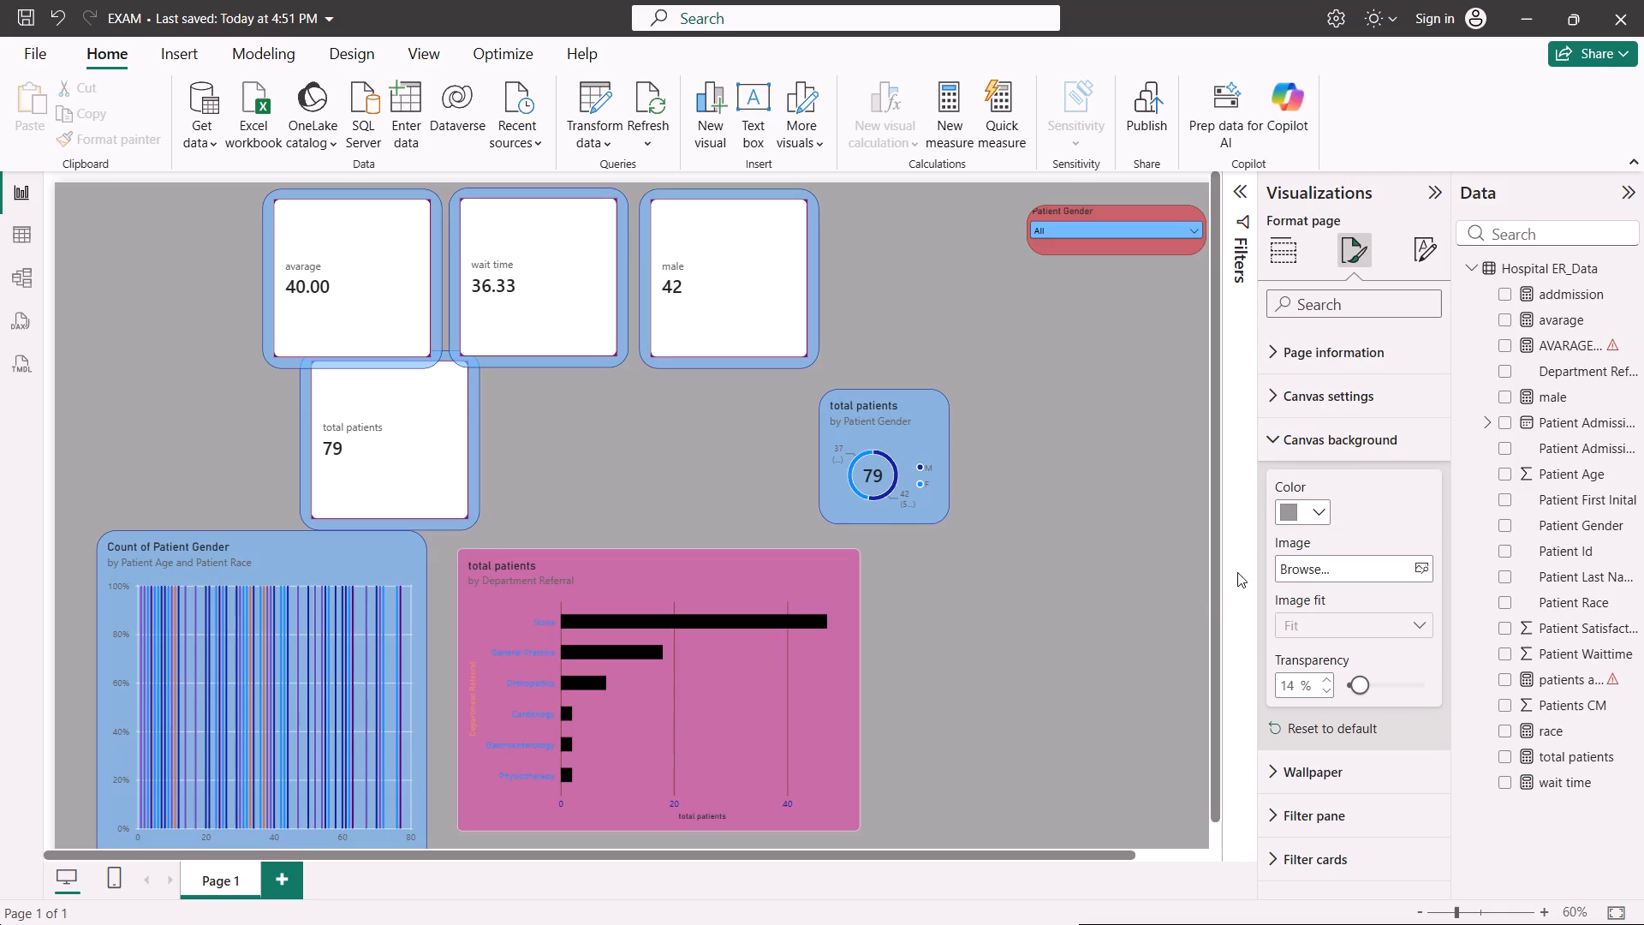
pyautogui.click(1148, 600)
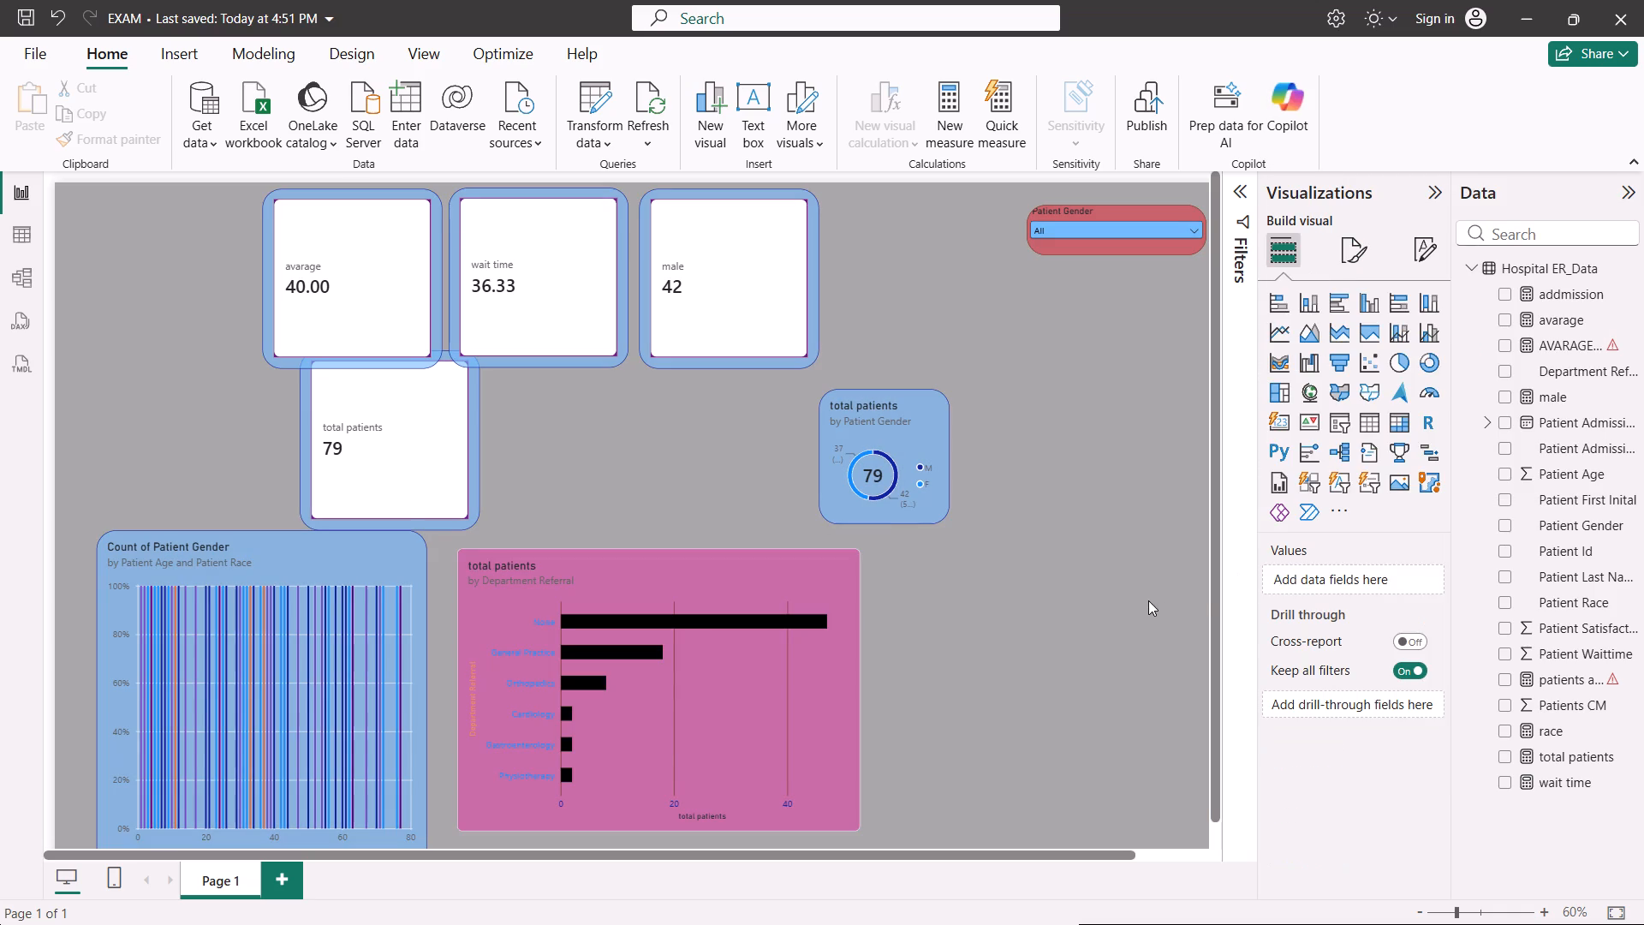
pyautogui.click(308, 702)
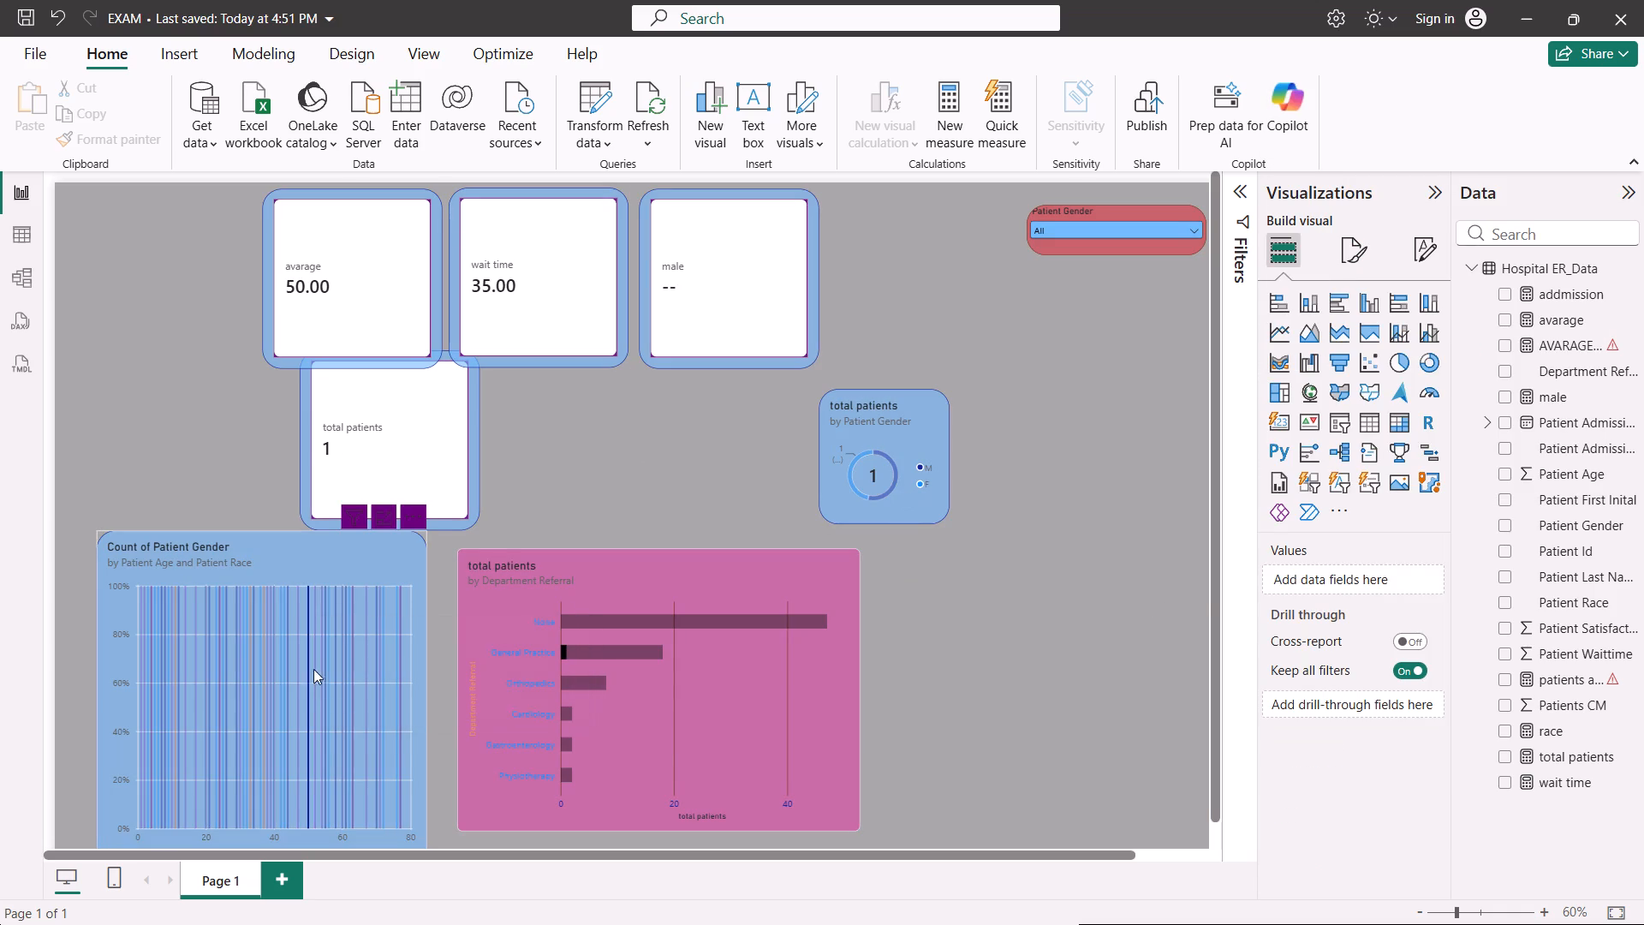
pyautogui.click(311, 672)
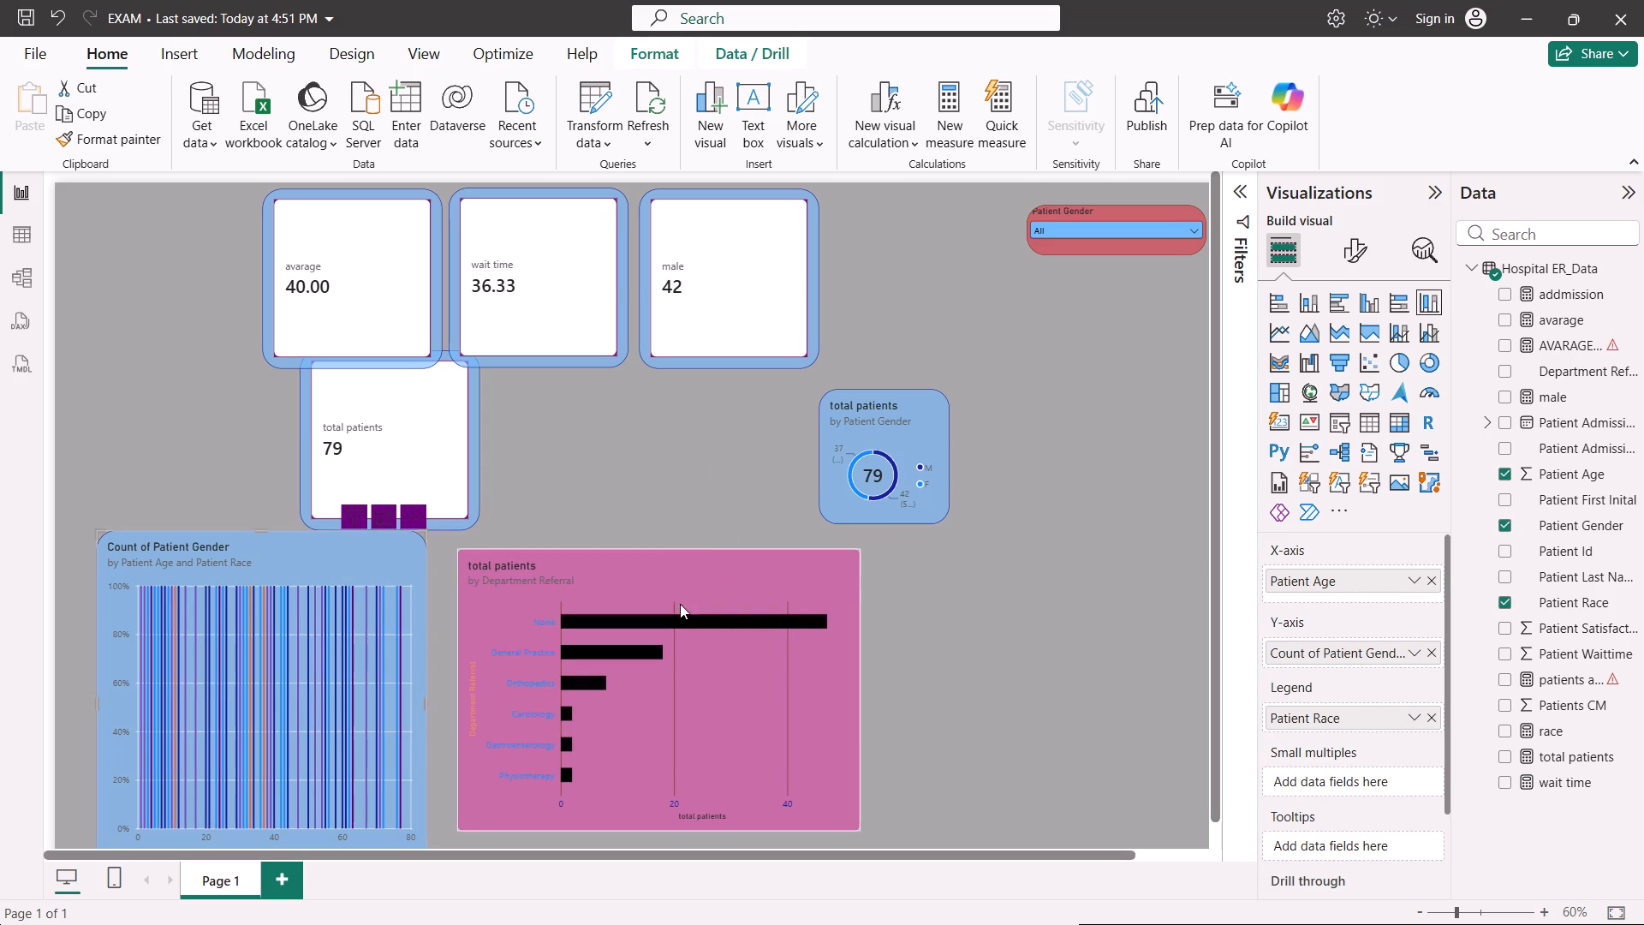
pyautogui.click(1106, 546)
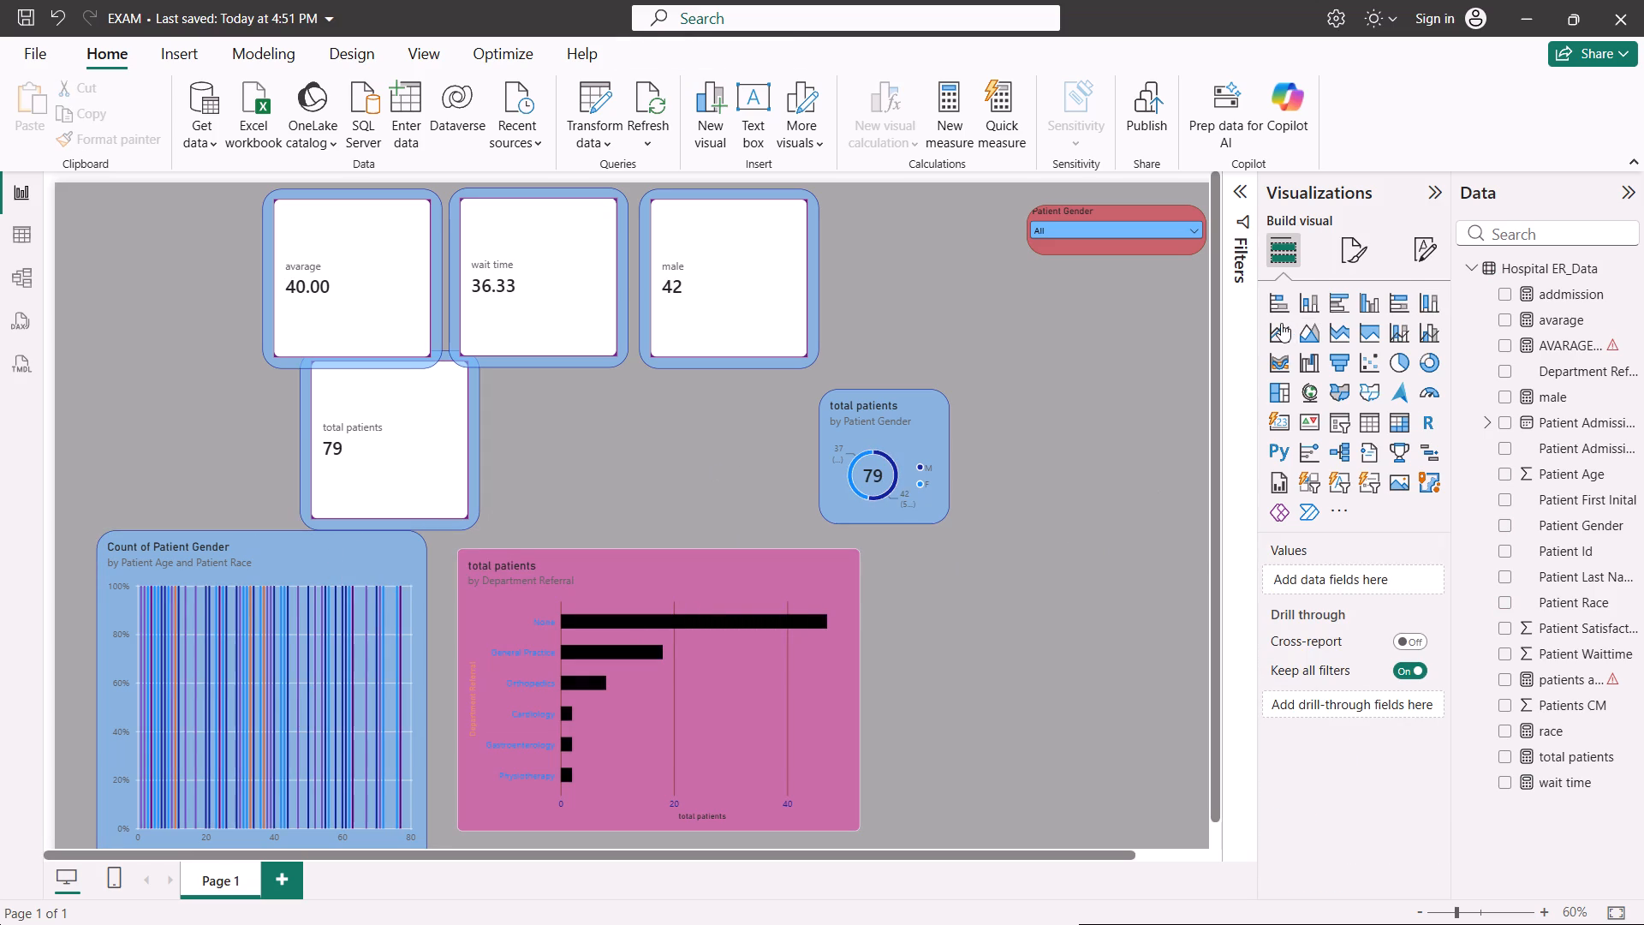
# Add a line chart to the page with Patient Waittime on its Y-axis, widening the field list to read the names.
pyautogui.click(1281, 323)
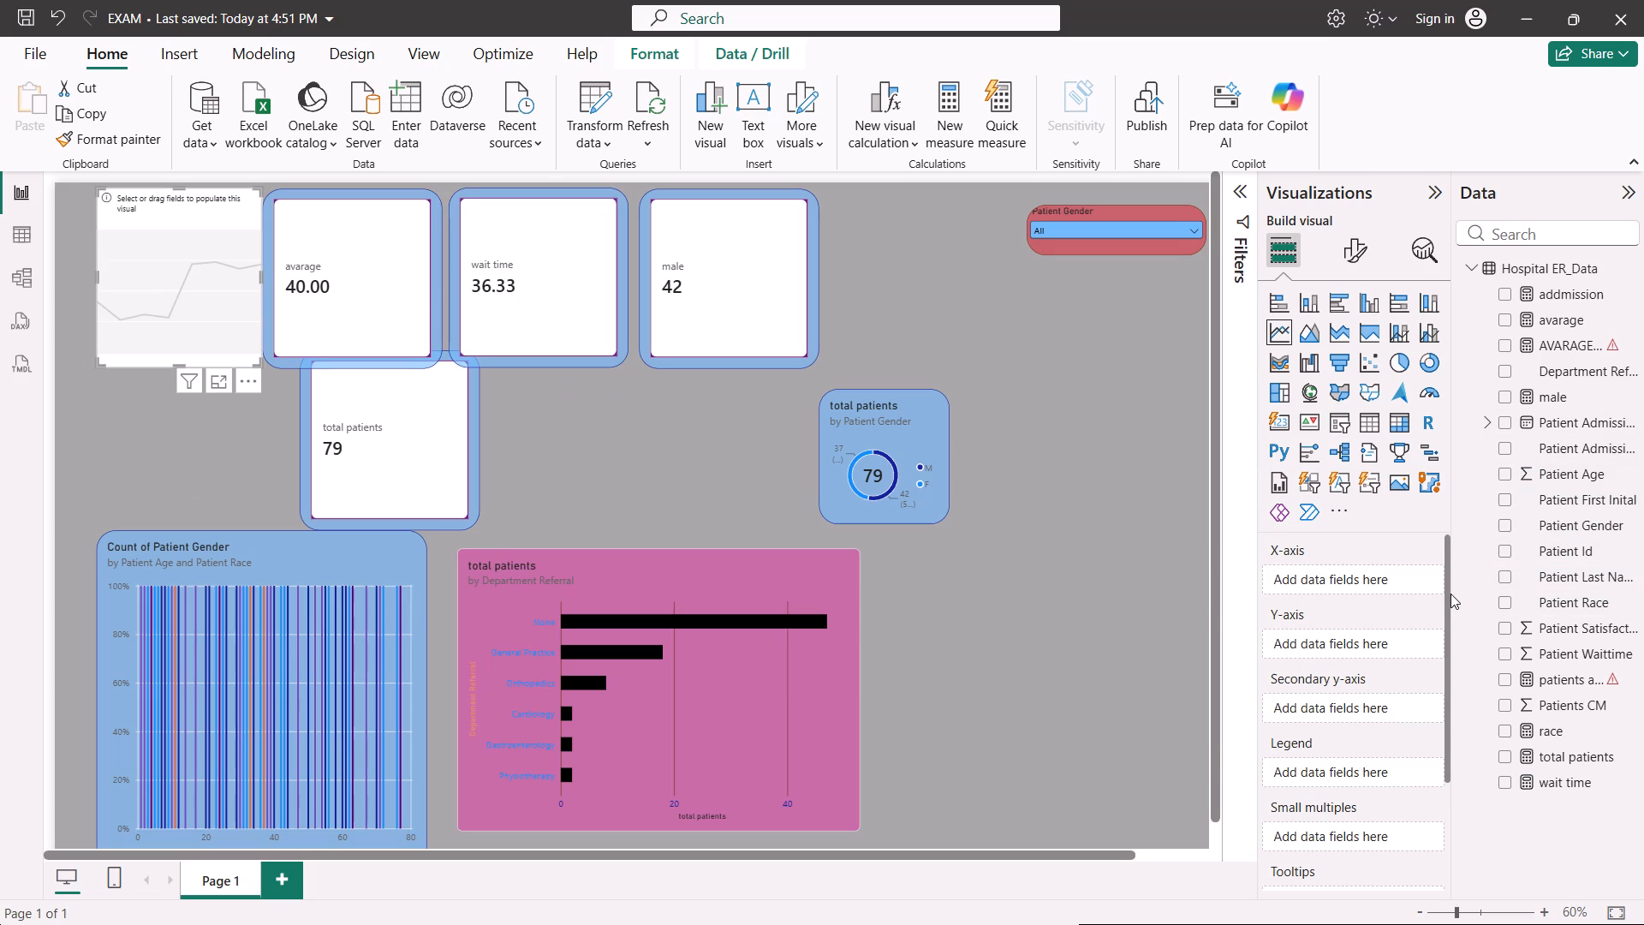
pyautogui.moveTo(1450, 594); pyautogui.dragTo(1444, 498)
pyautogui.moveTo(1444, 498); pyautogui.dragTo(1450, 498)
pyautogui.moveTo(1450, 498); pyautogui.dragTo(1450, 494)
pyautogui.moveTo(1453, 496); pyautogui.dragTo(1407, 502)
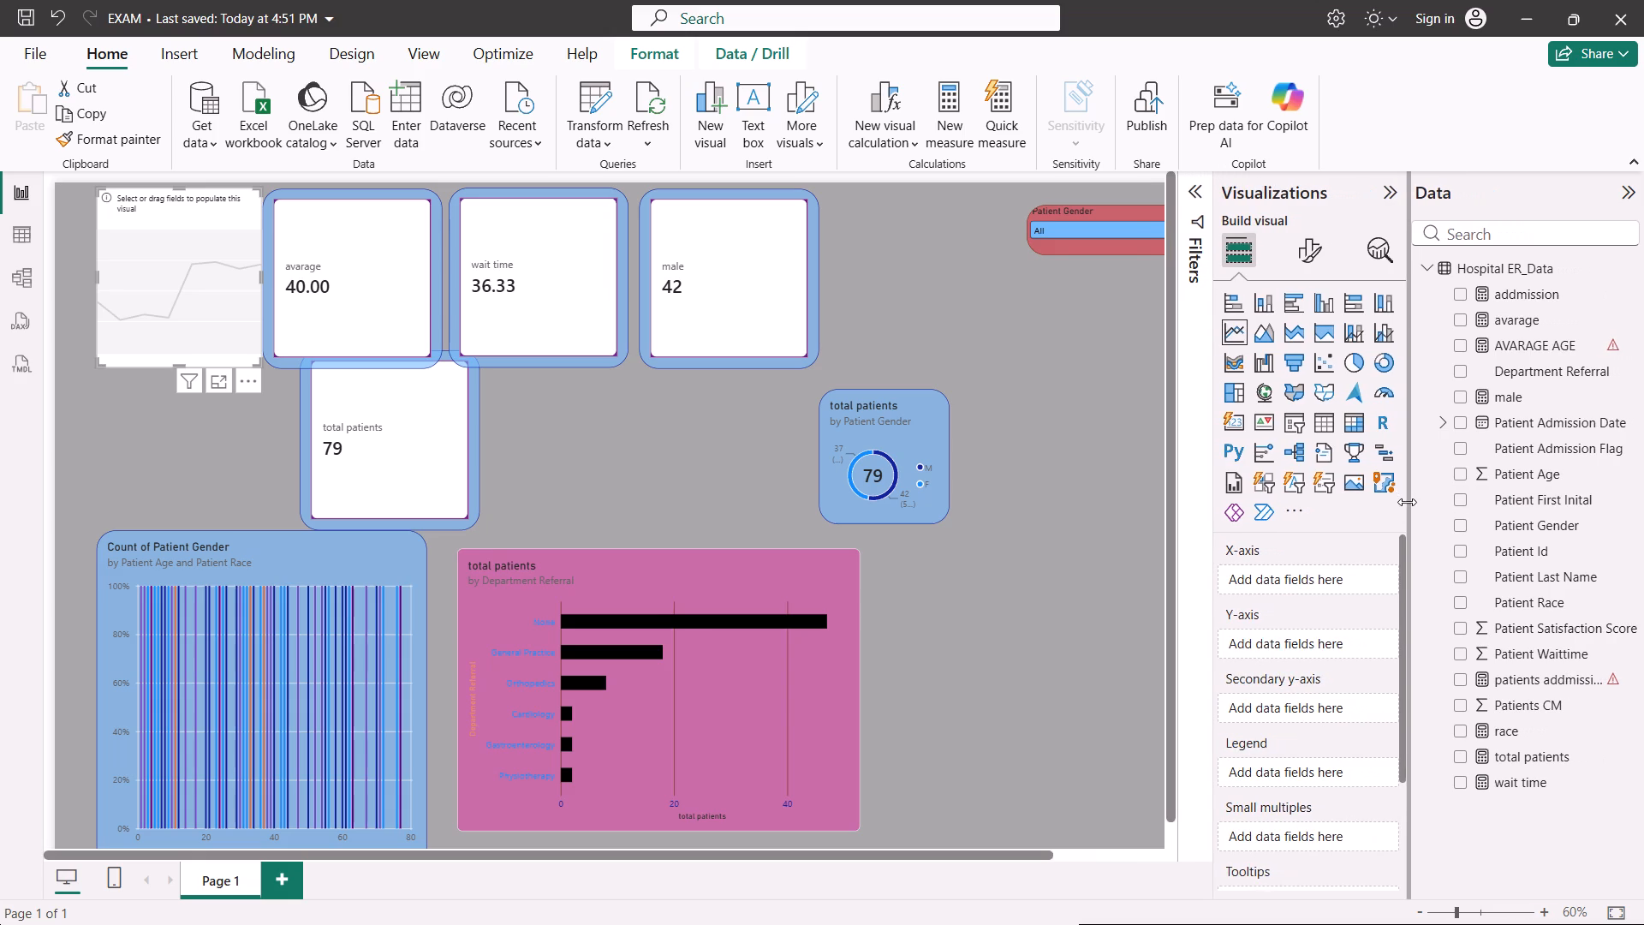
pyautogui.moveTo(1407, 502); pyautogui.dragTo(1393, 511)
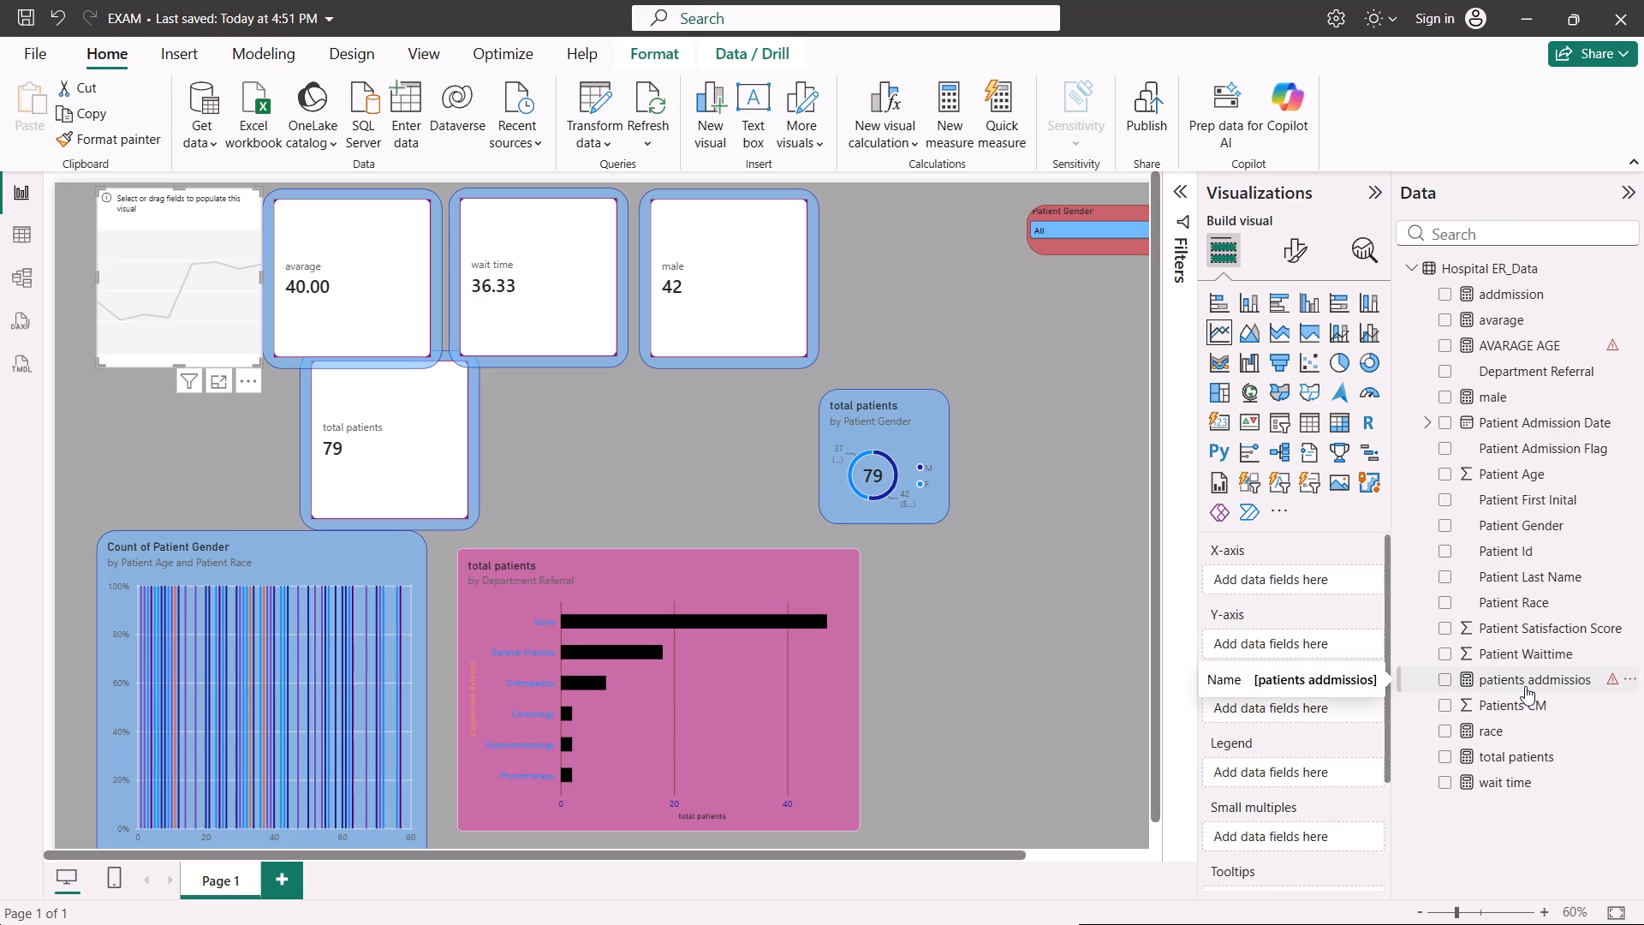
pyautogui.click(1447, 652)
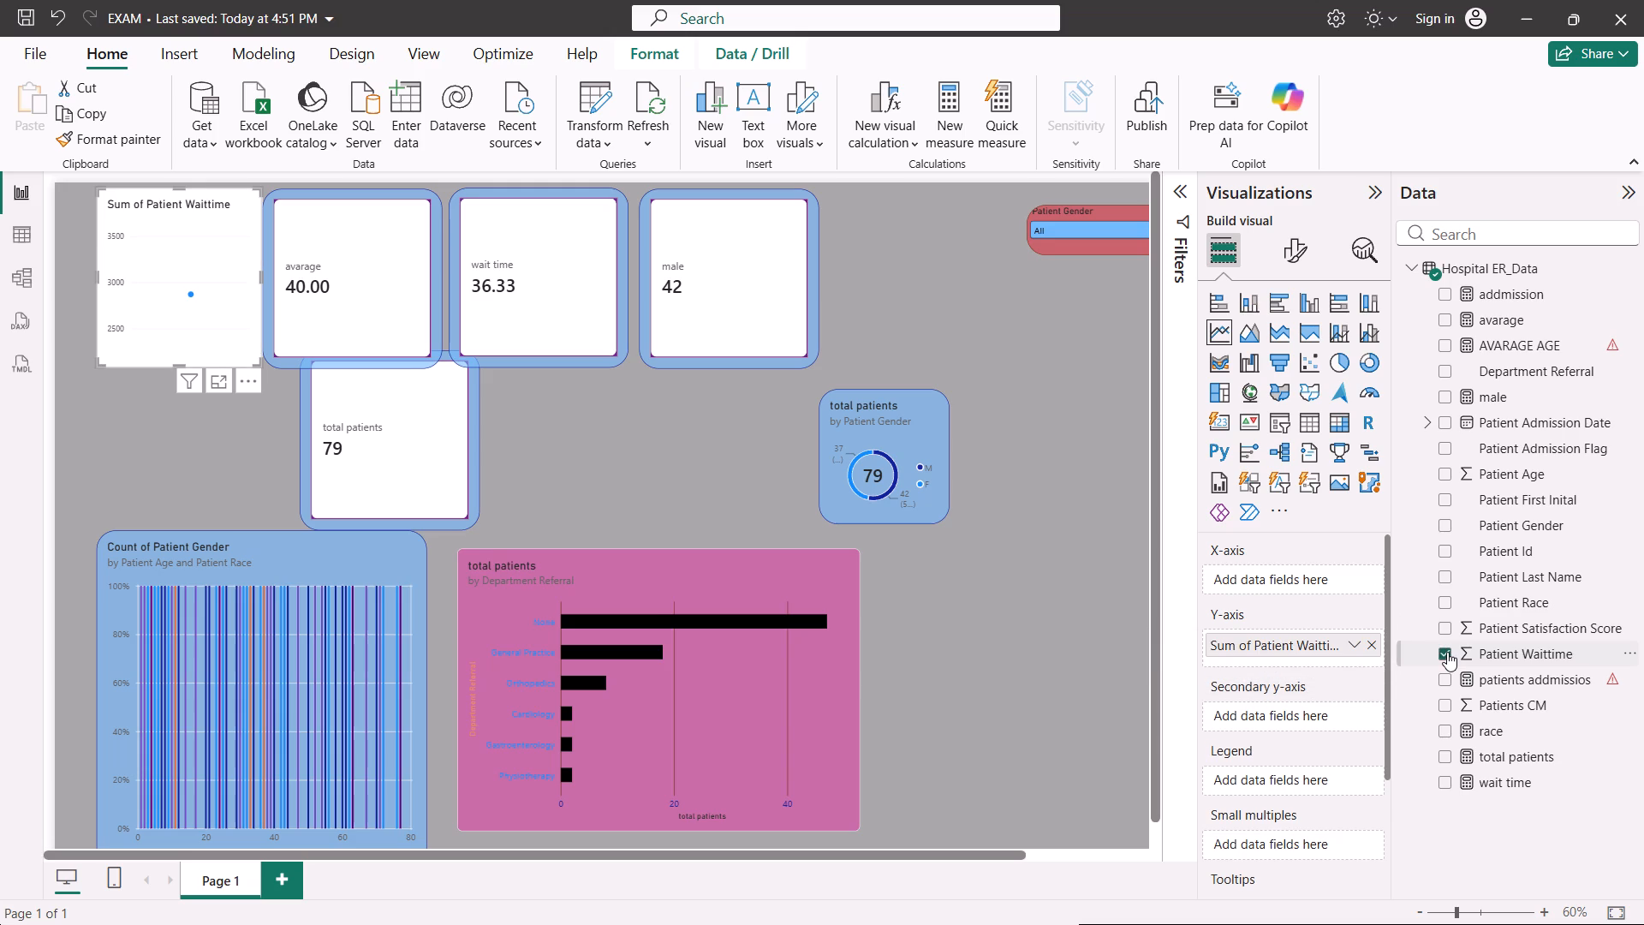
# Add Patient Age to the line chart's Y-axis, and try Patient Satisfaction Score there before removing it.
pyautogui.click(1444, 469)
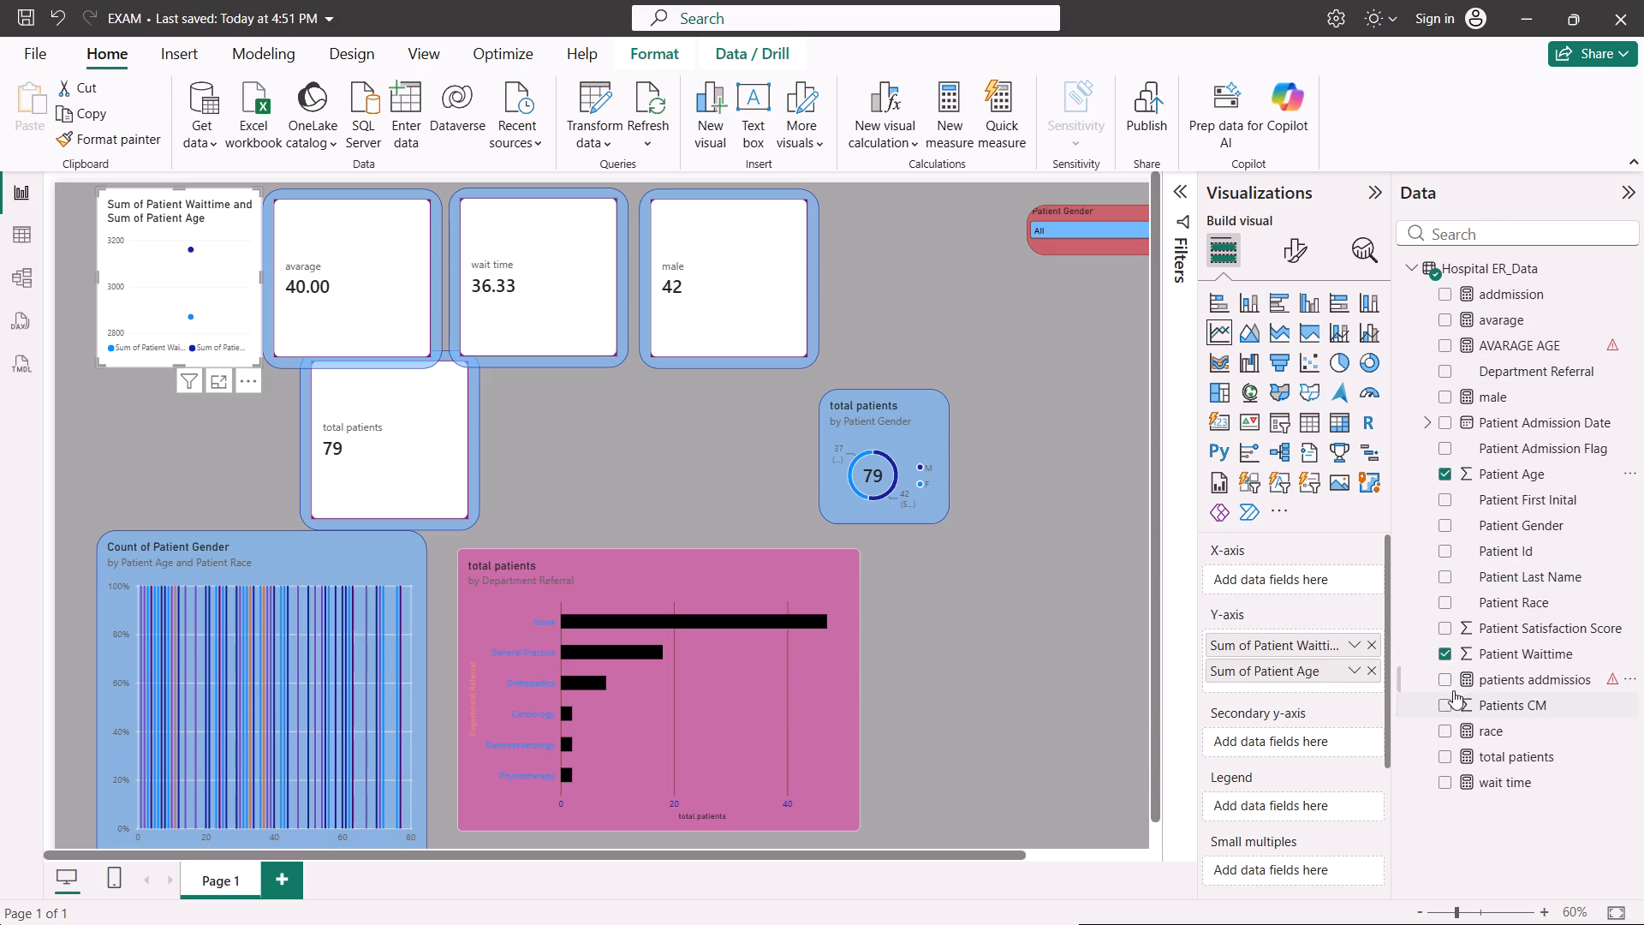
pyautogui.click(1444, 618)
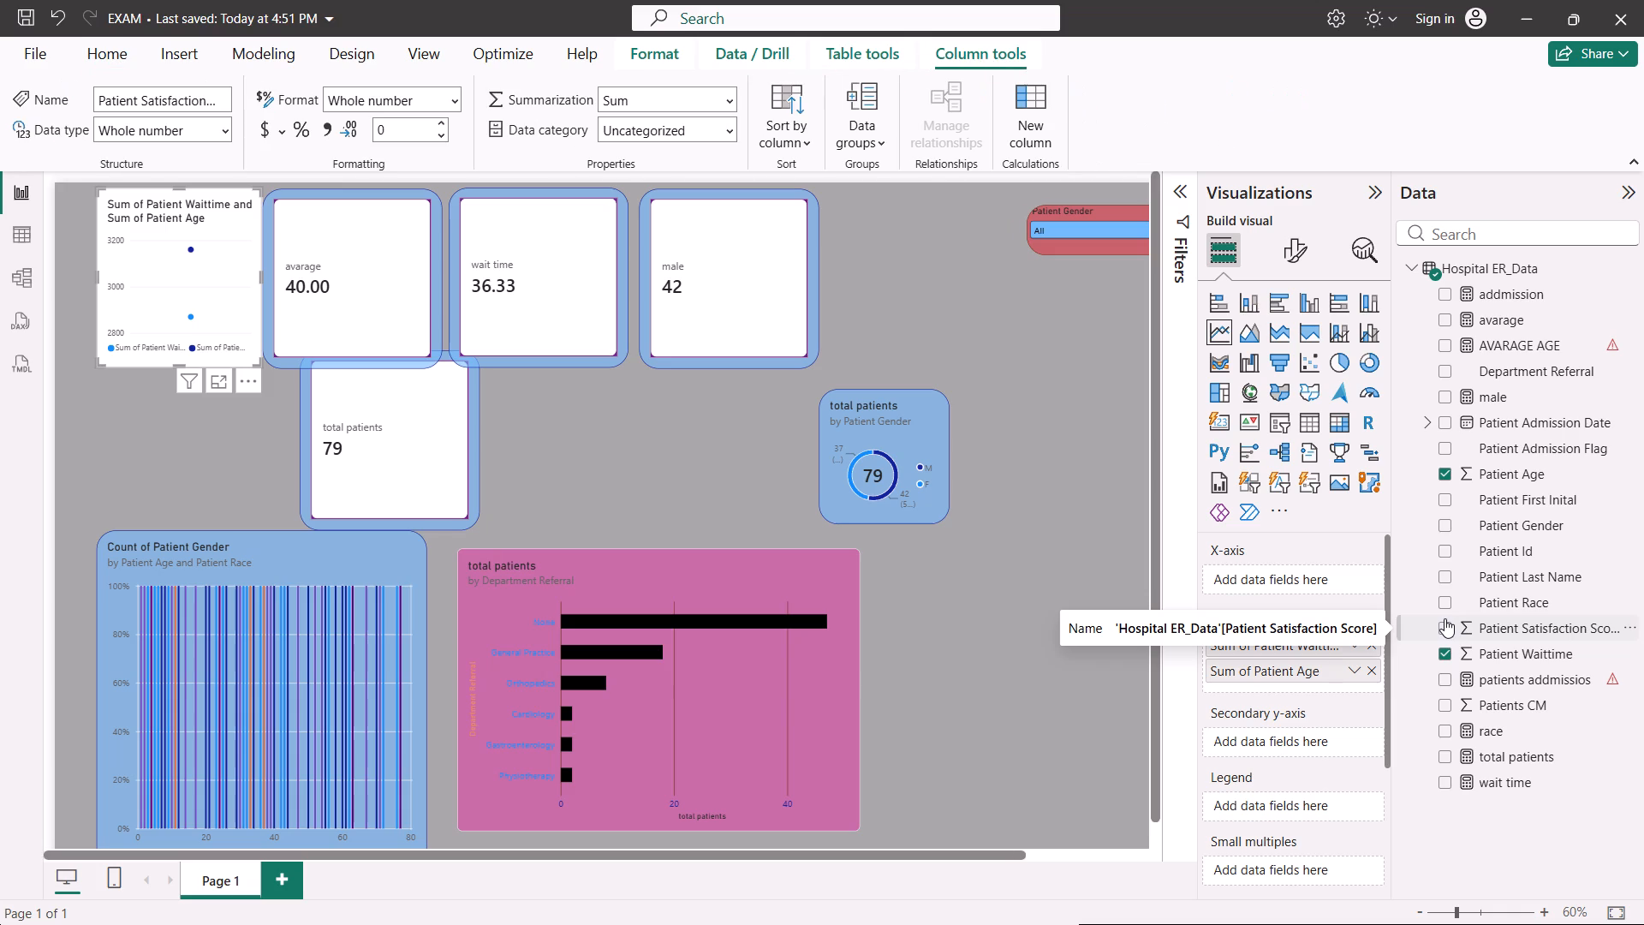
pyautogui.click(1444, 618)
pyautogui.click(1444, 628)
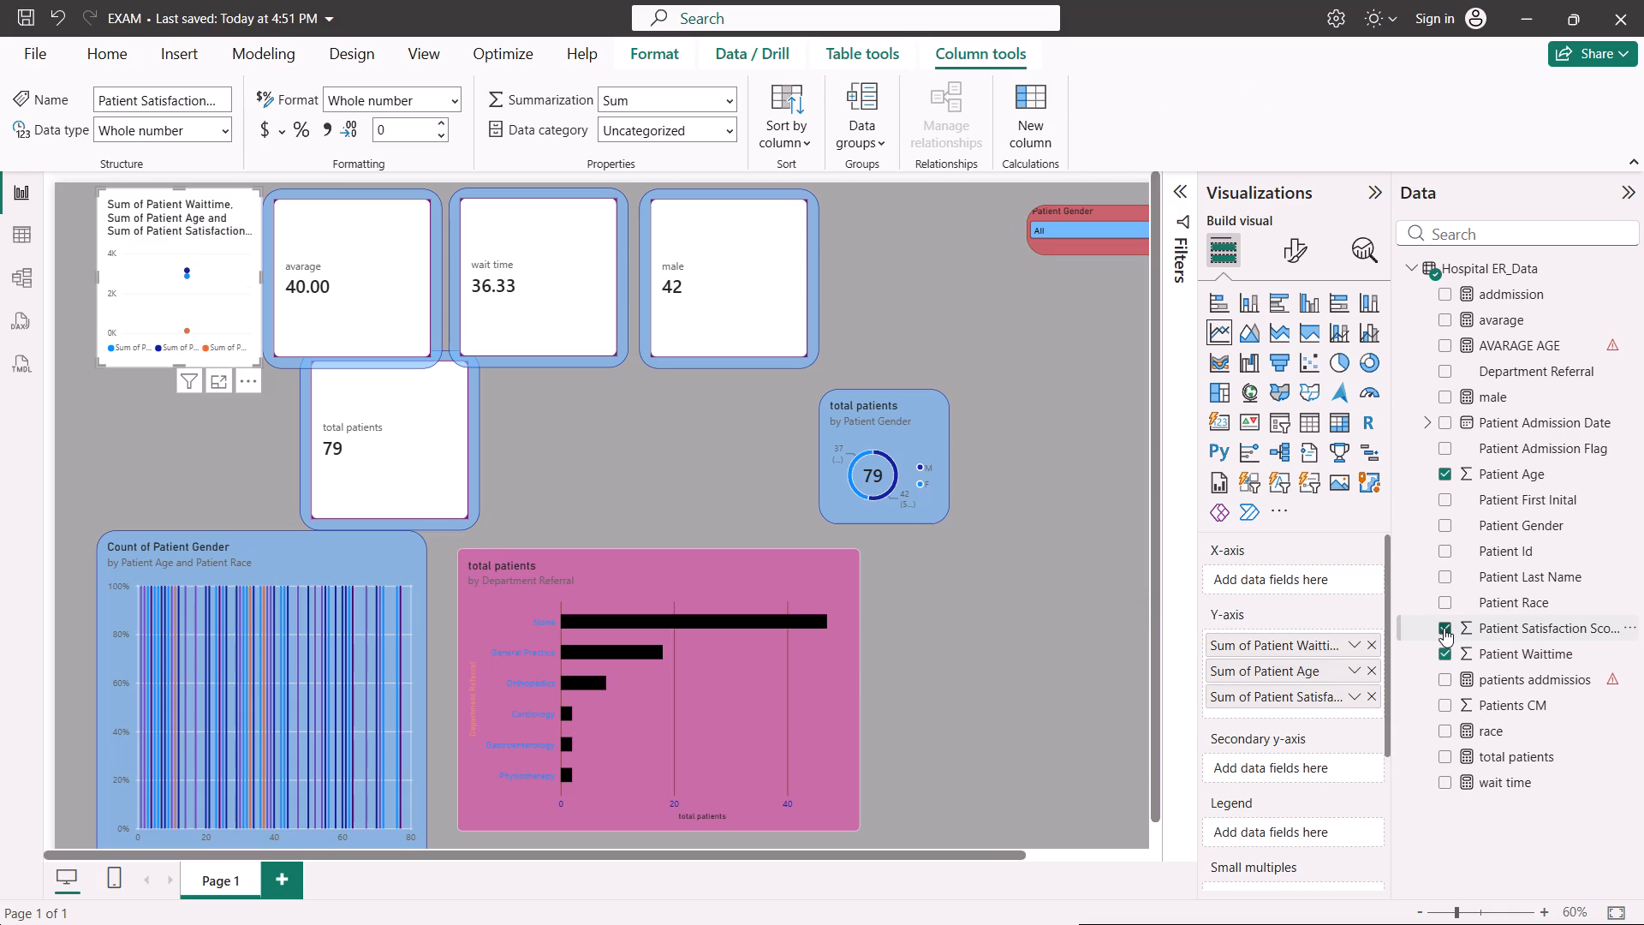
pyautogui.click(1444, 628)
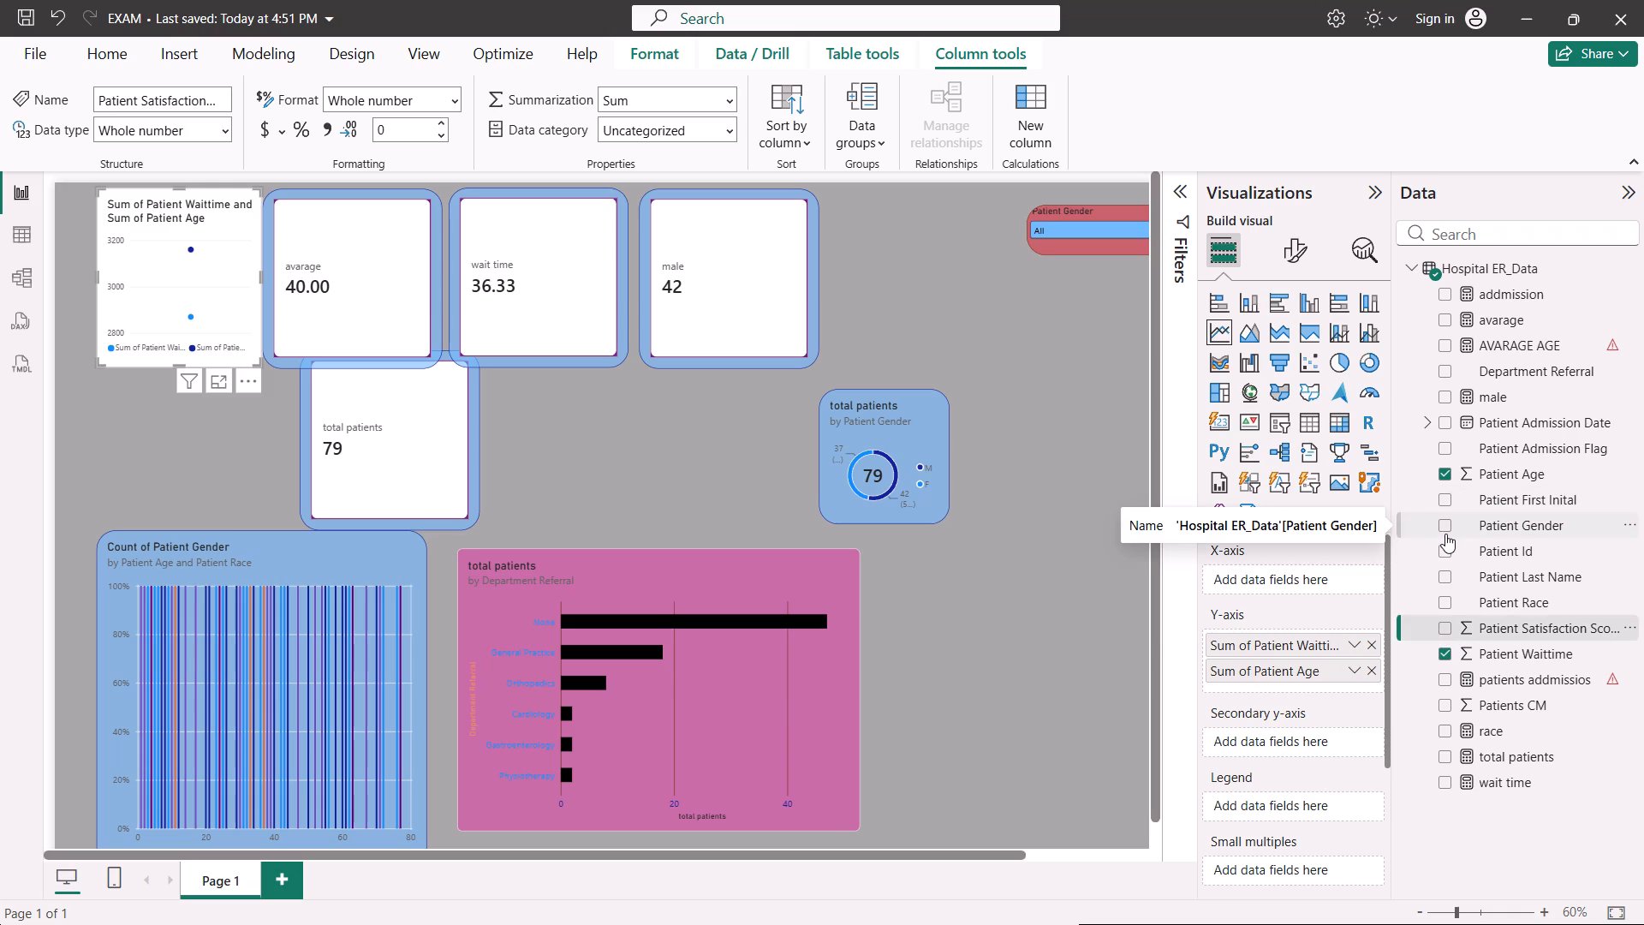
# Put the Patient Admission Date hierarchy on the line chart's X-axis.
pyautogui.click(1438, 421)
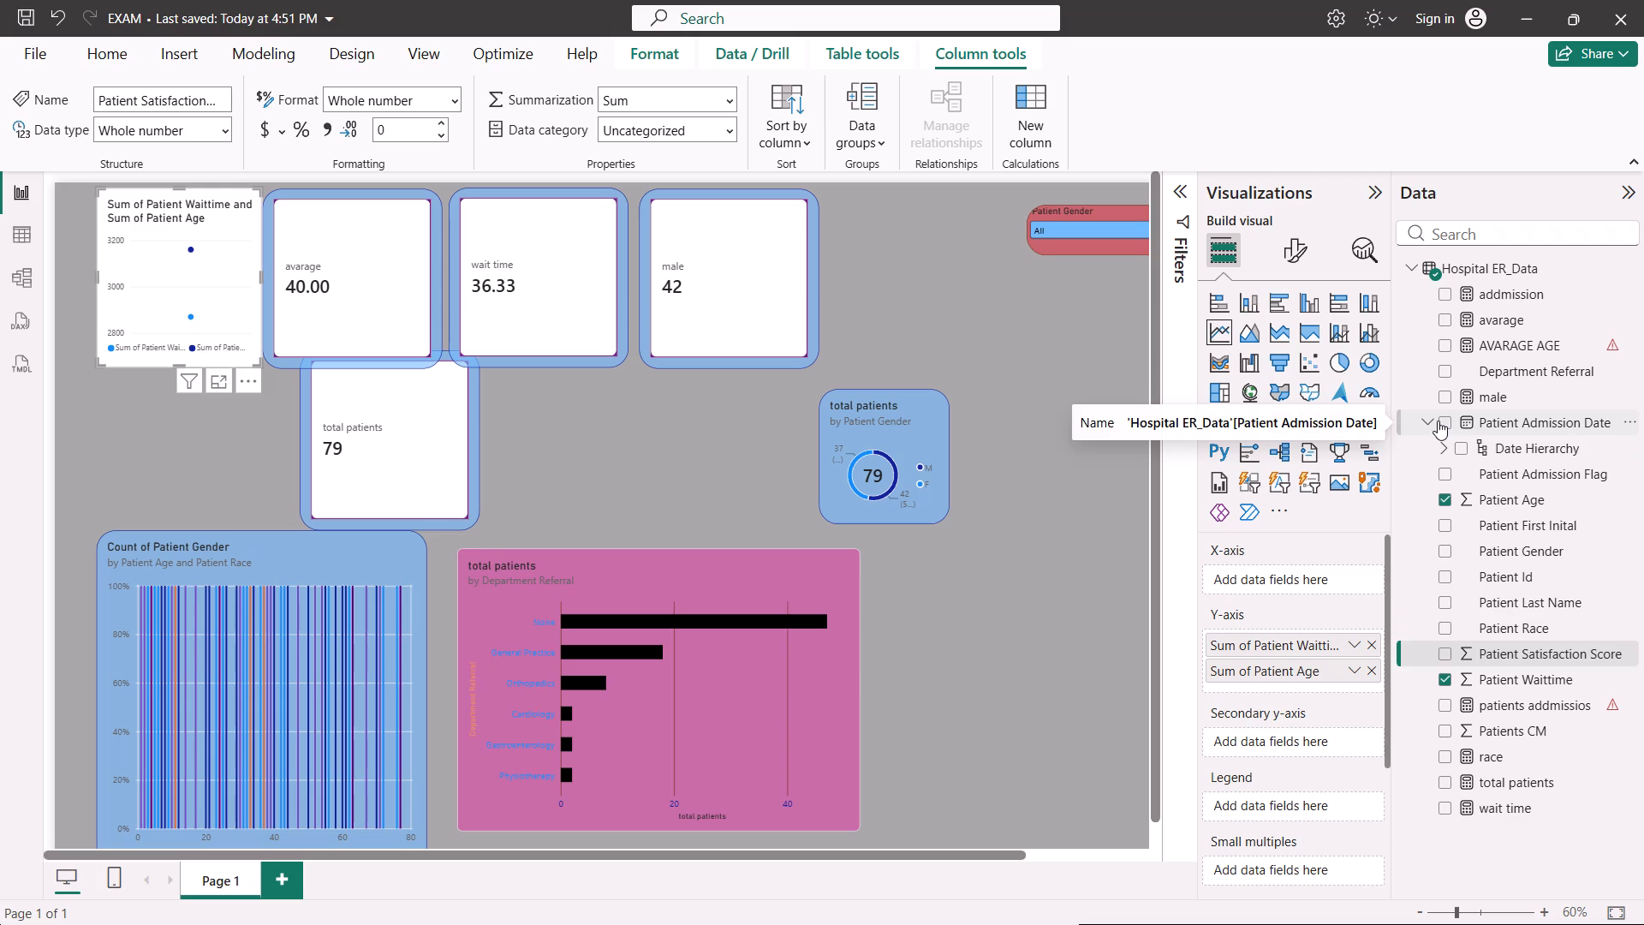
pyautogui.click(1444, 426)
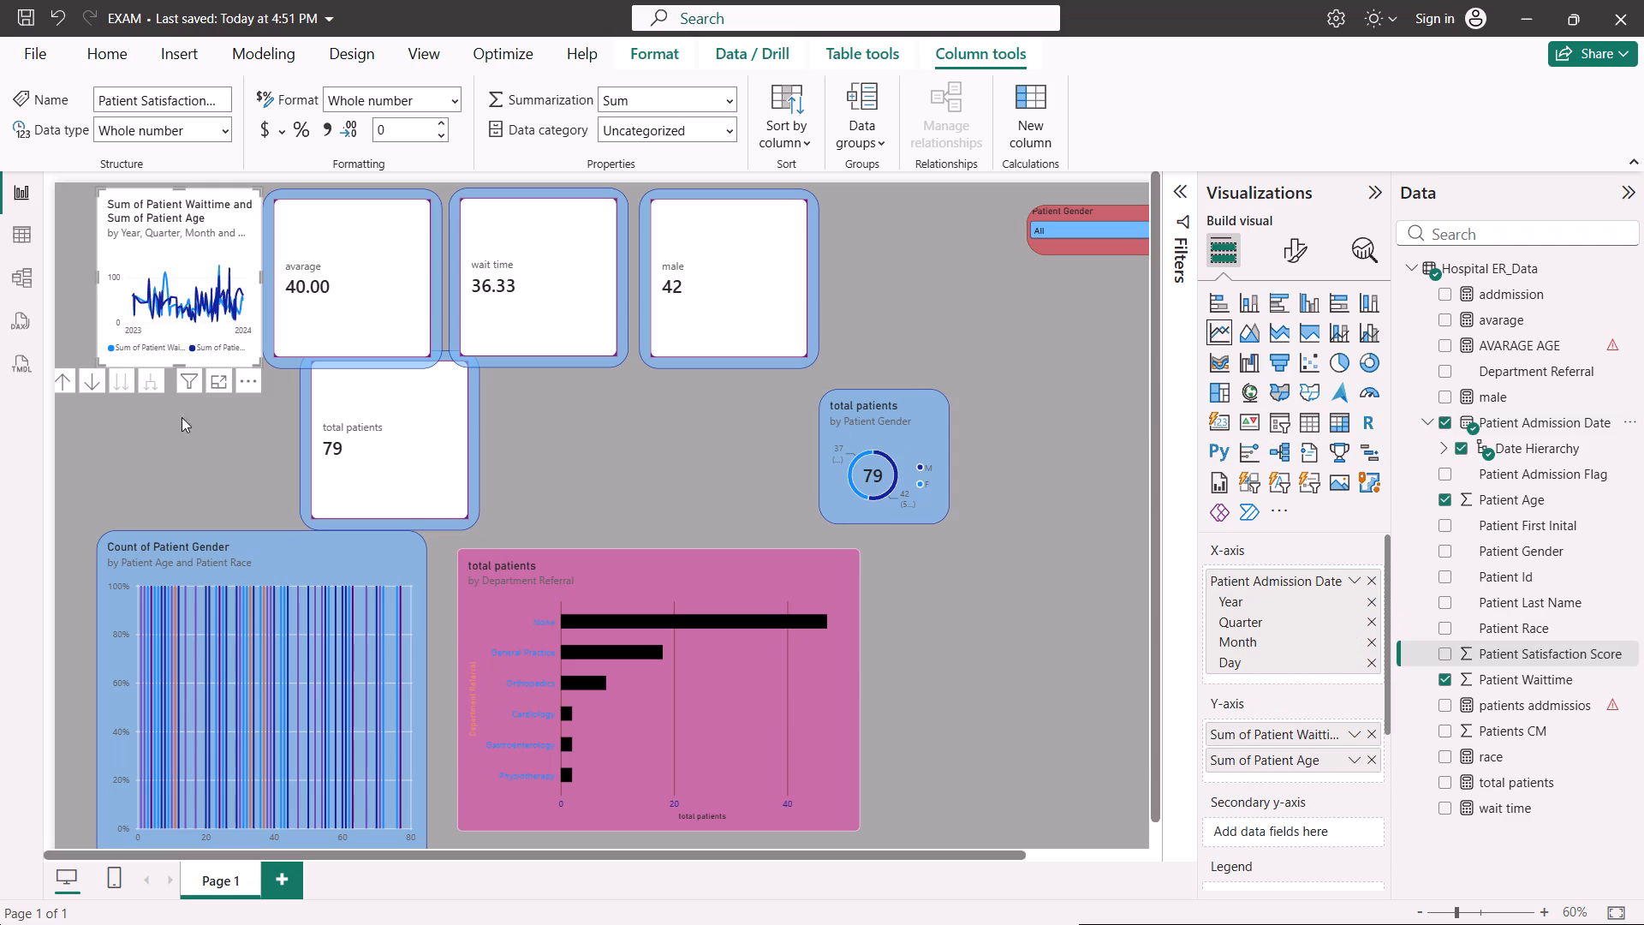
# Move the line chart down beside the total patients card and widen it across the lower part of the cards.
pyautogui.moveTo(174, 365); pyautogui.dragTo(145, 446)
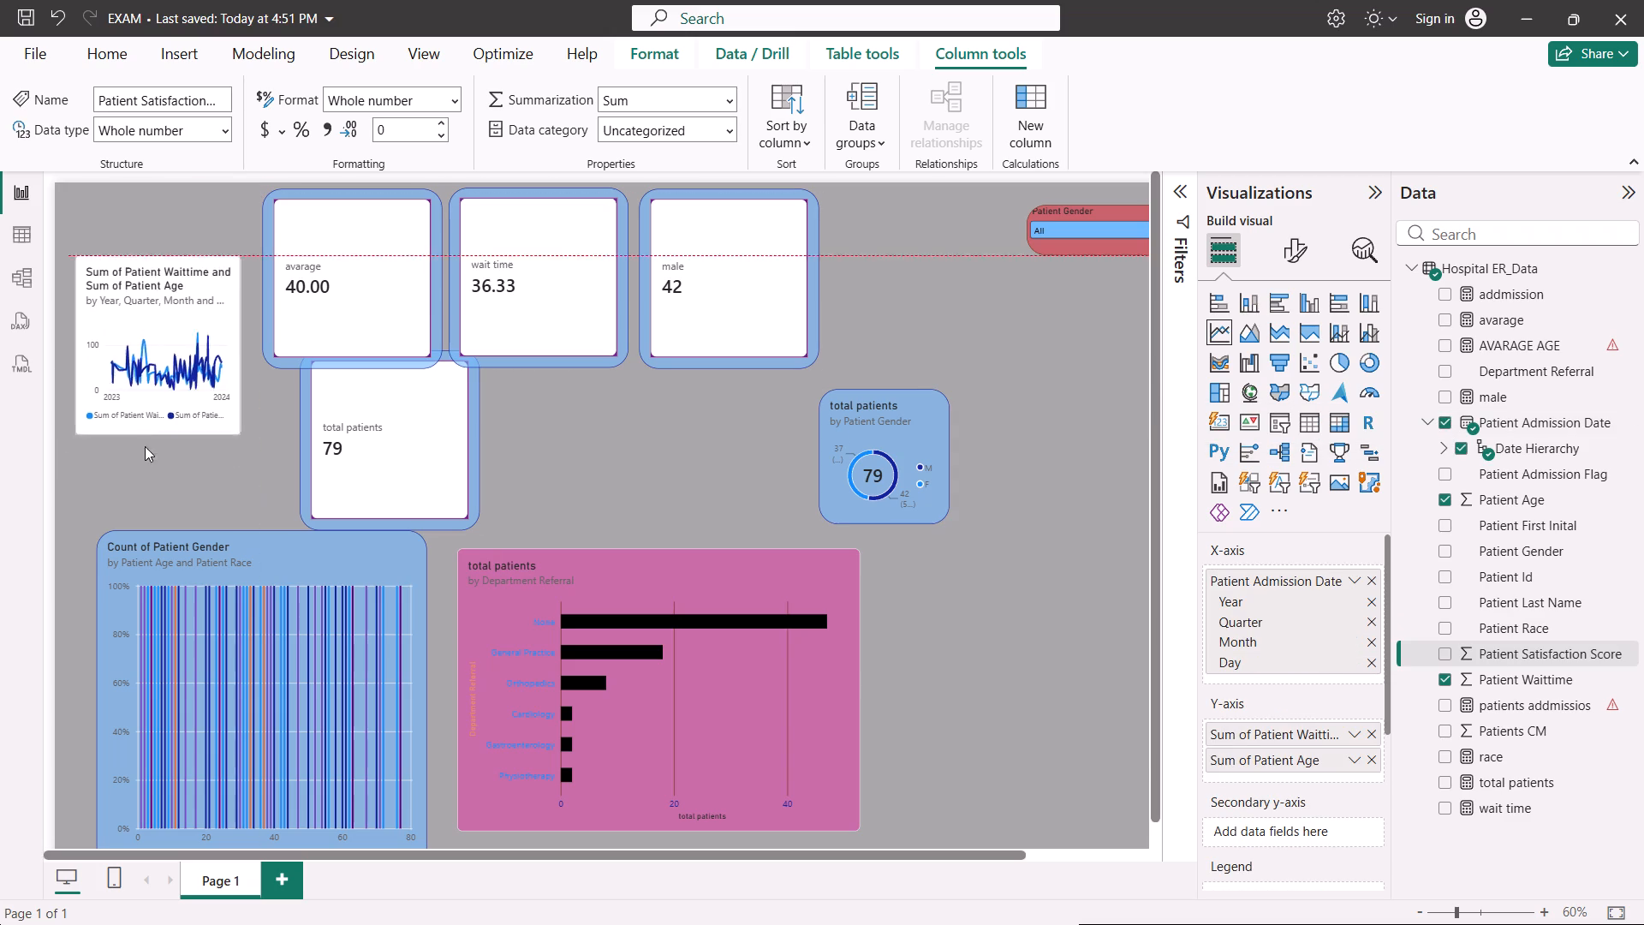
pyautogui.moveTo(145, 446); pyautogui.dragTo(144, 456)
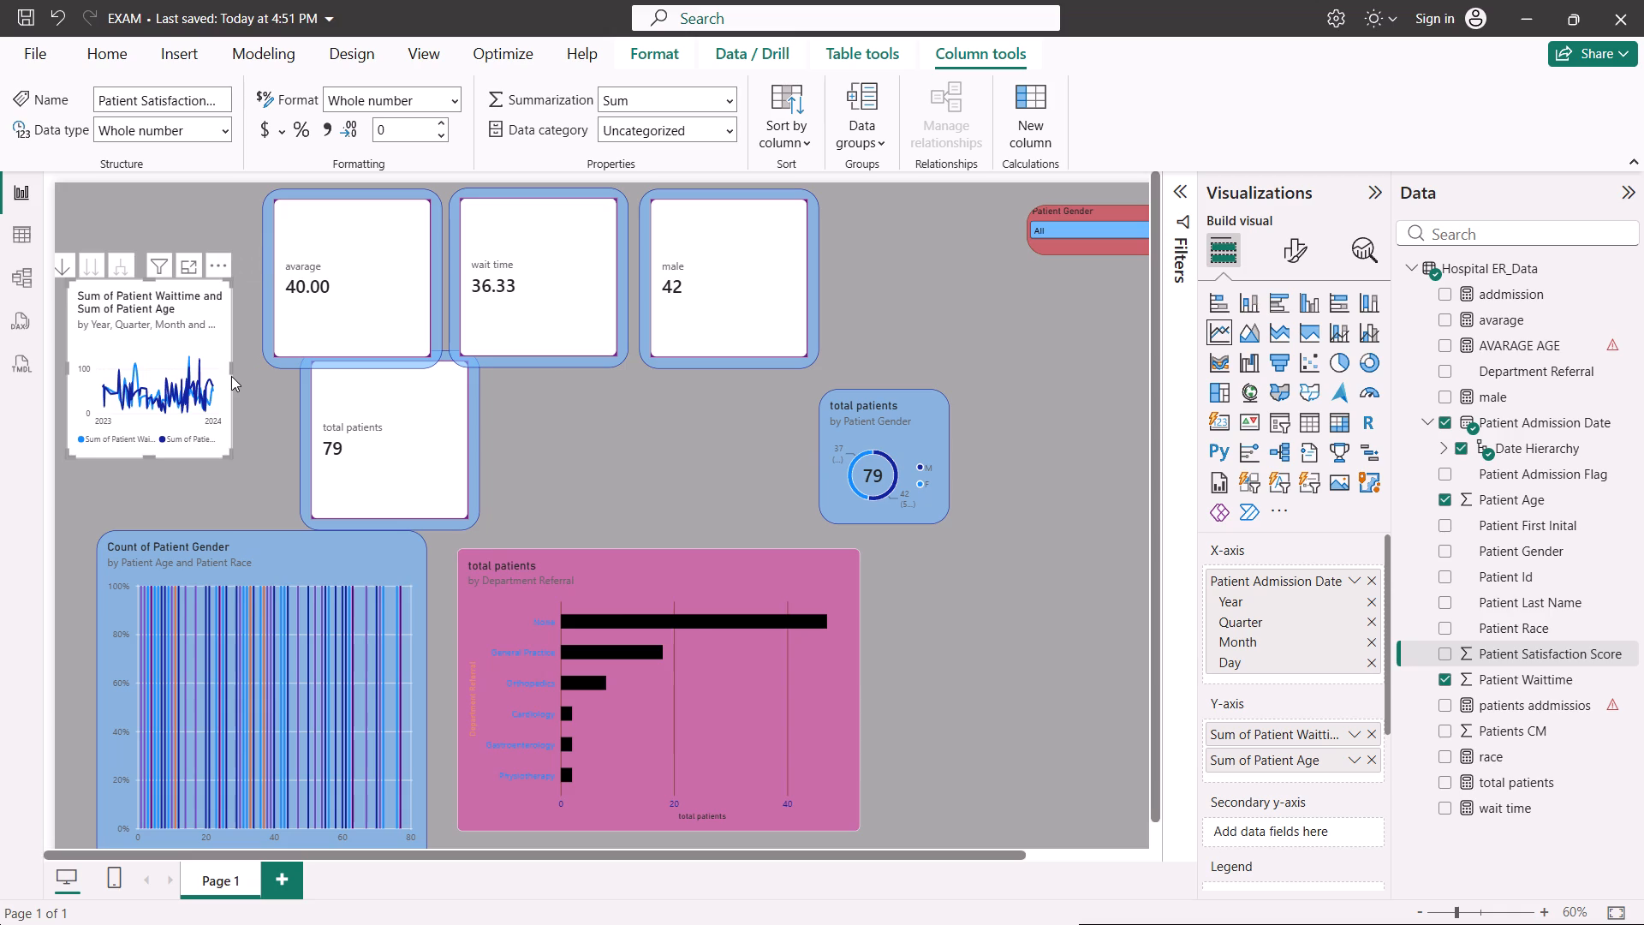
pyautogui.moveTo(229, 366); pyautogui.dragTo(281, 369)
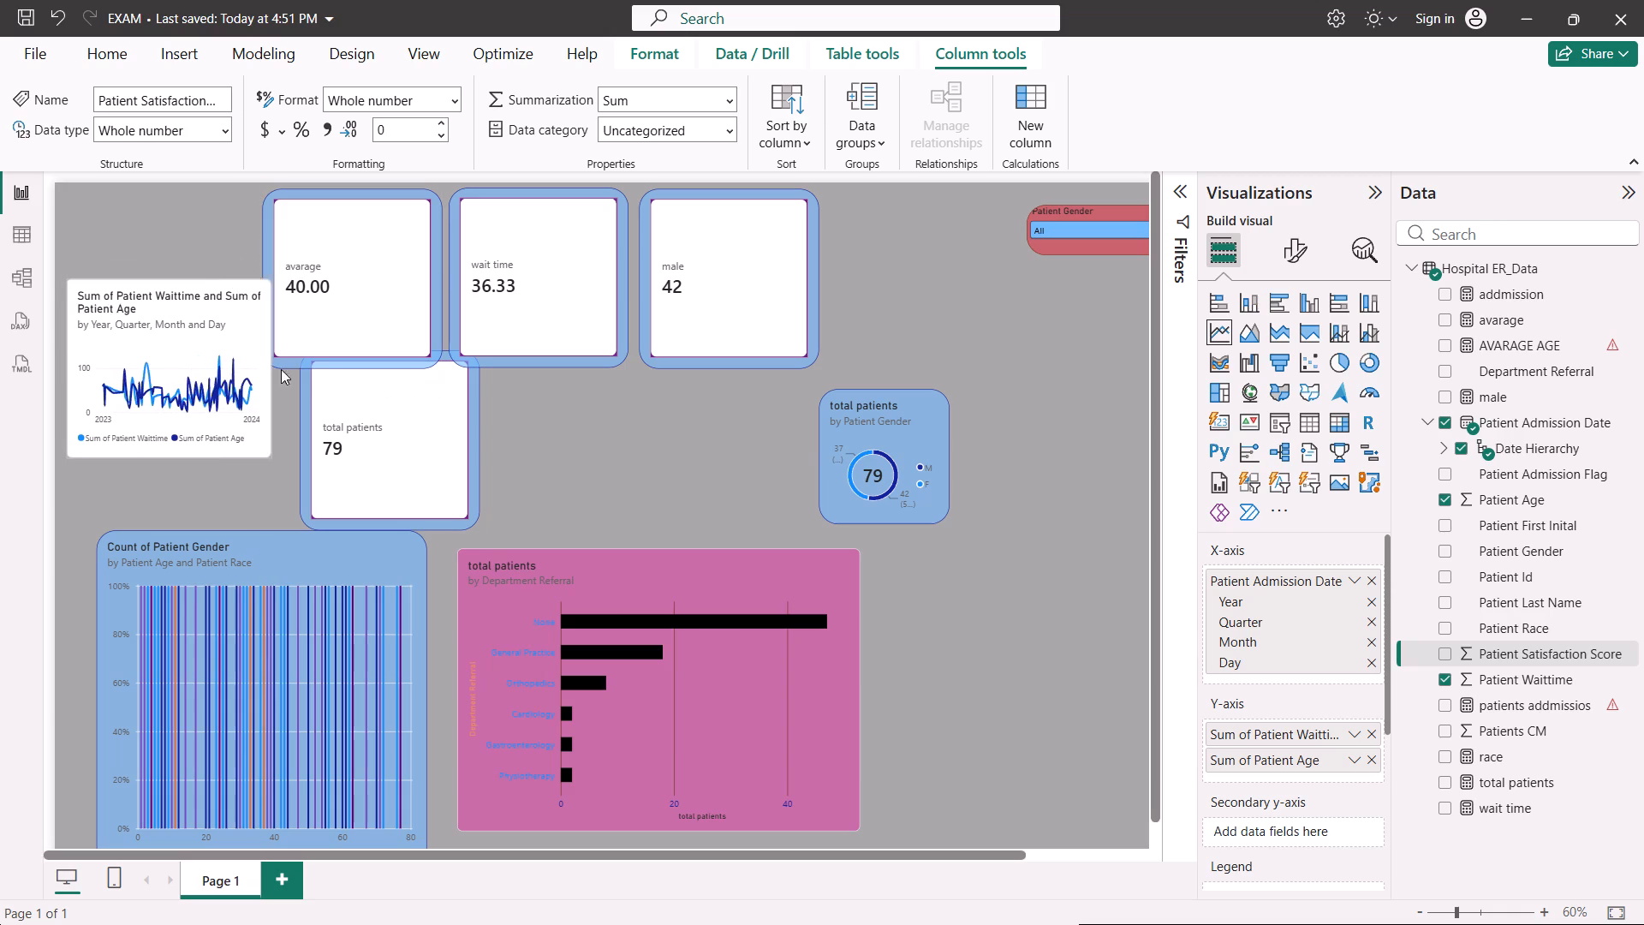
pyautogui.moveTo(281, 369); pyautogui.dragTo(541, 380)
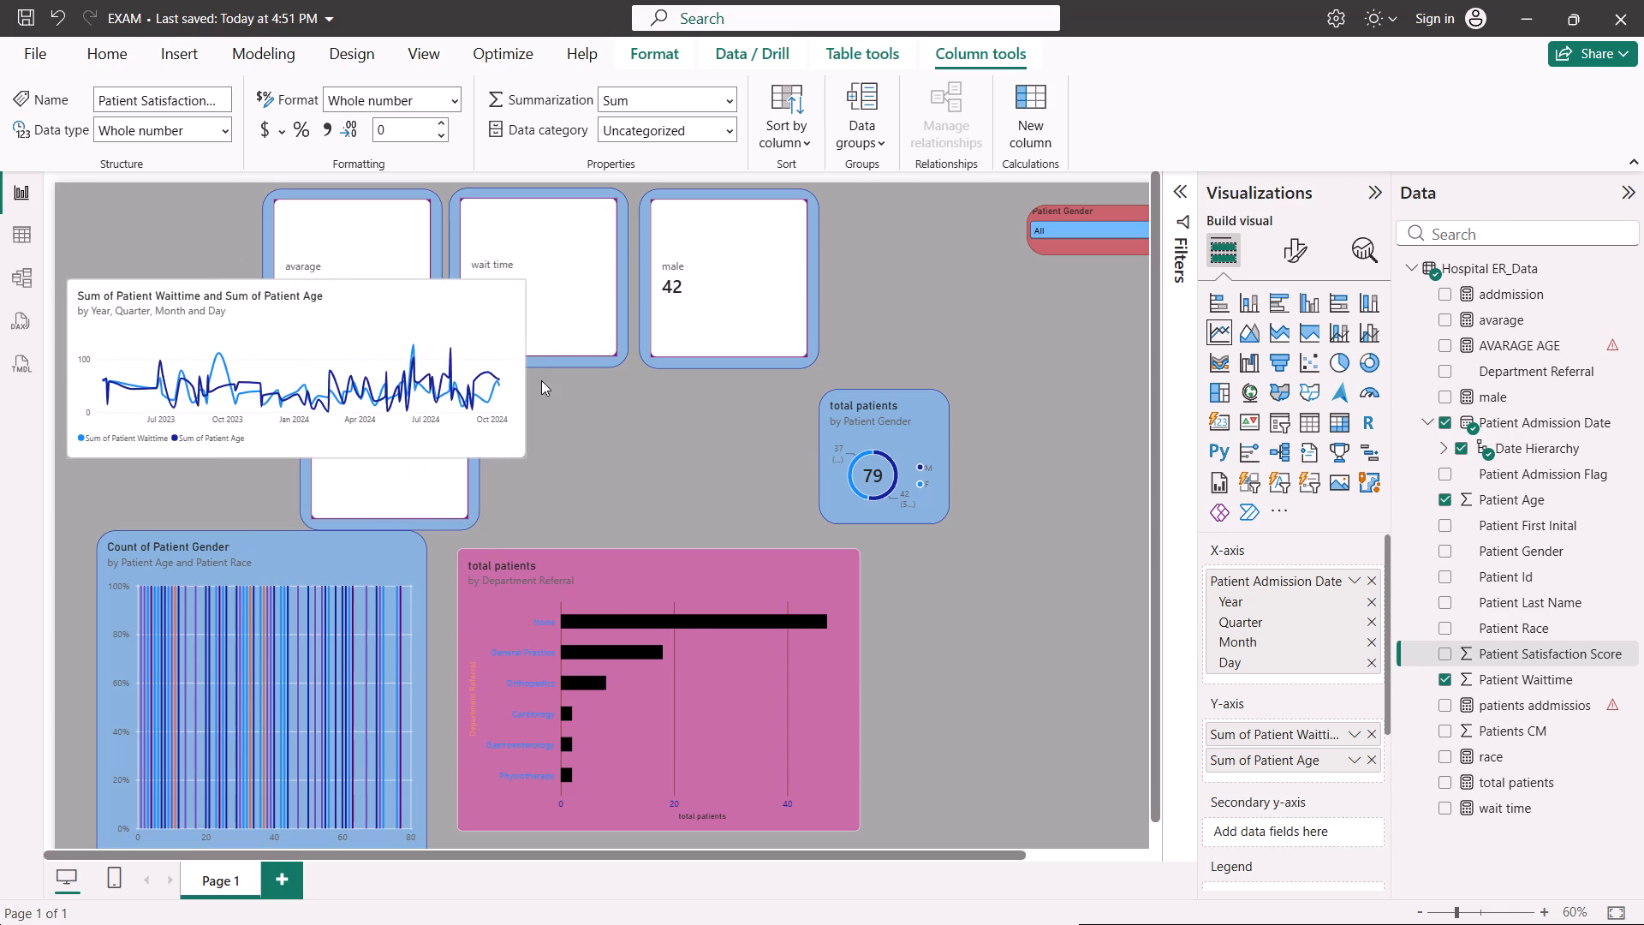
pyautogui.moveTo(541, 380); pyautogui.dragTo(641, 399)
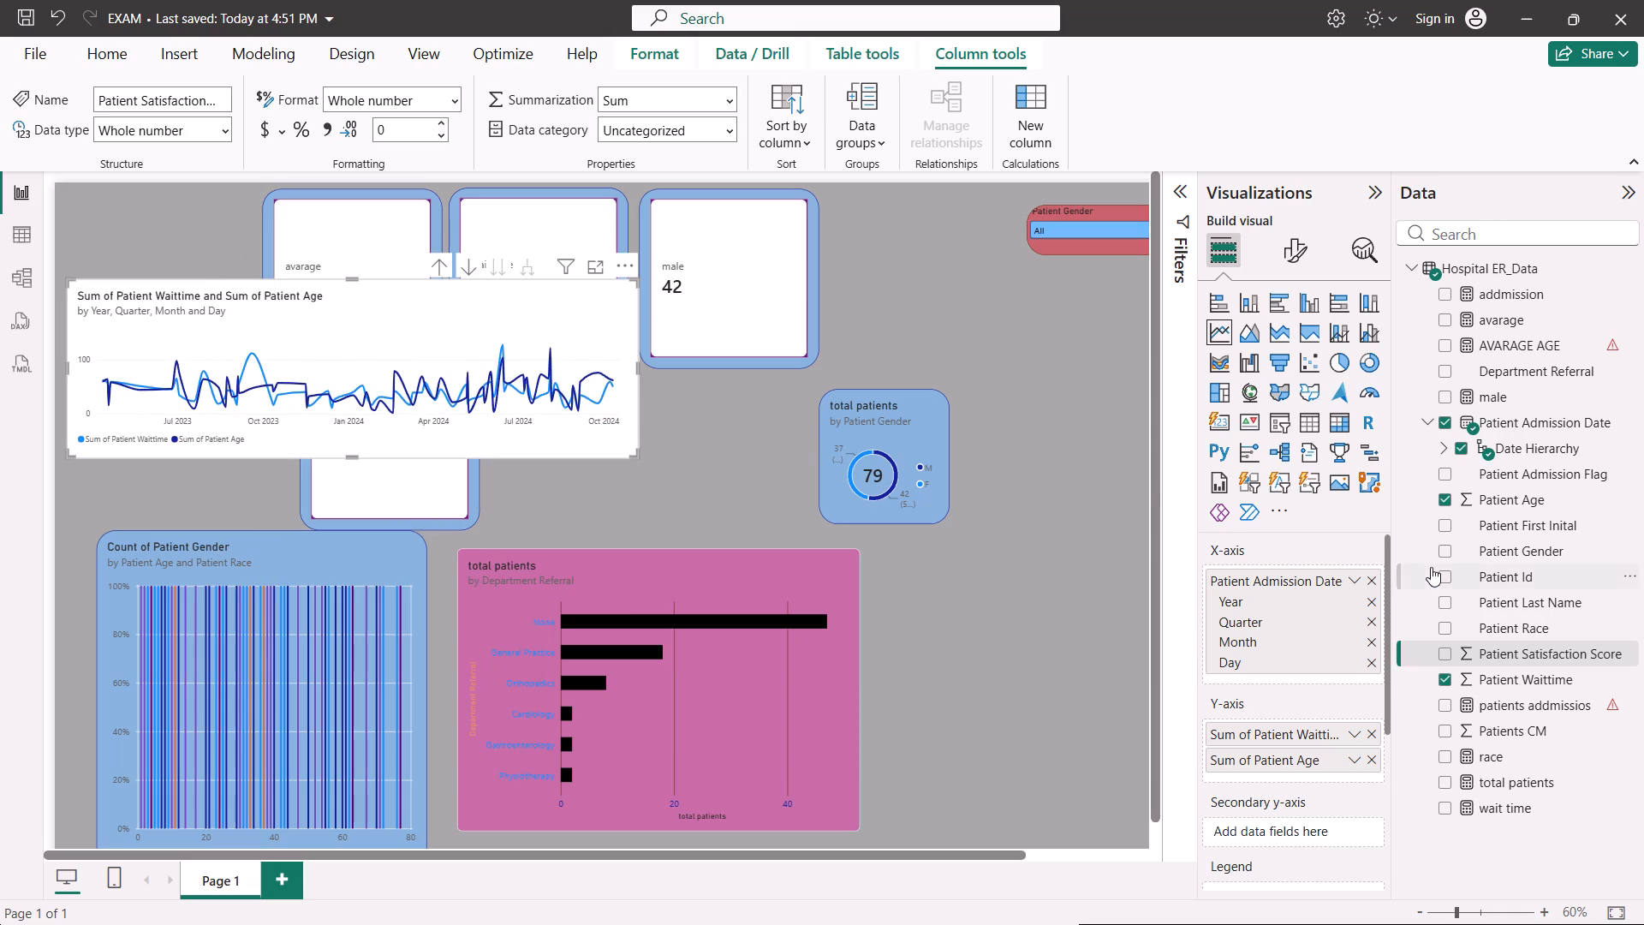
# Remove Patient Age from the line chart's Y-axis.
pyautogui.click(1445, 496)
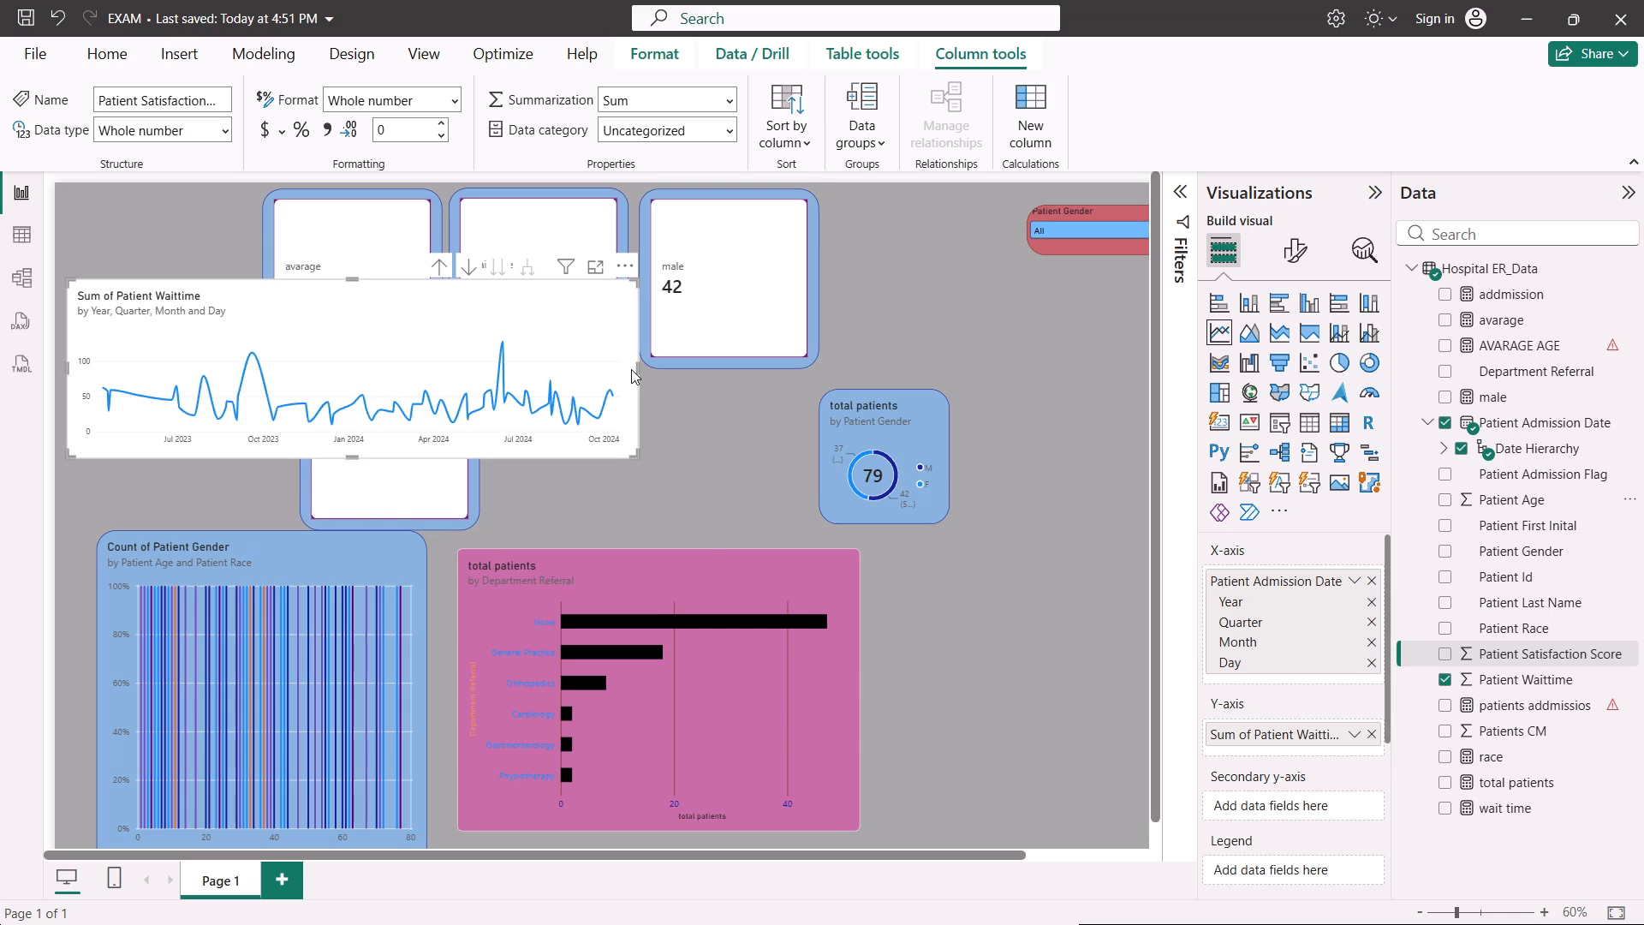
# Narrow the line chart so it fits beside the avarage card without covering the KPI cards.
pyautogui.moveTo(637, 367); pyautogui.dragTo(245, 336)
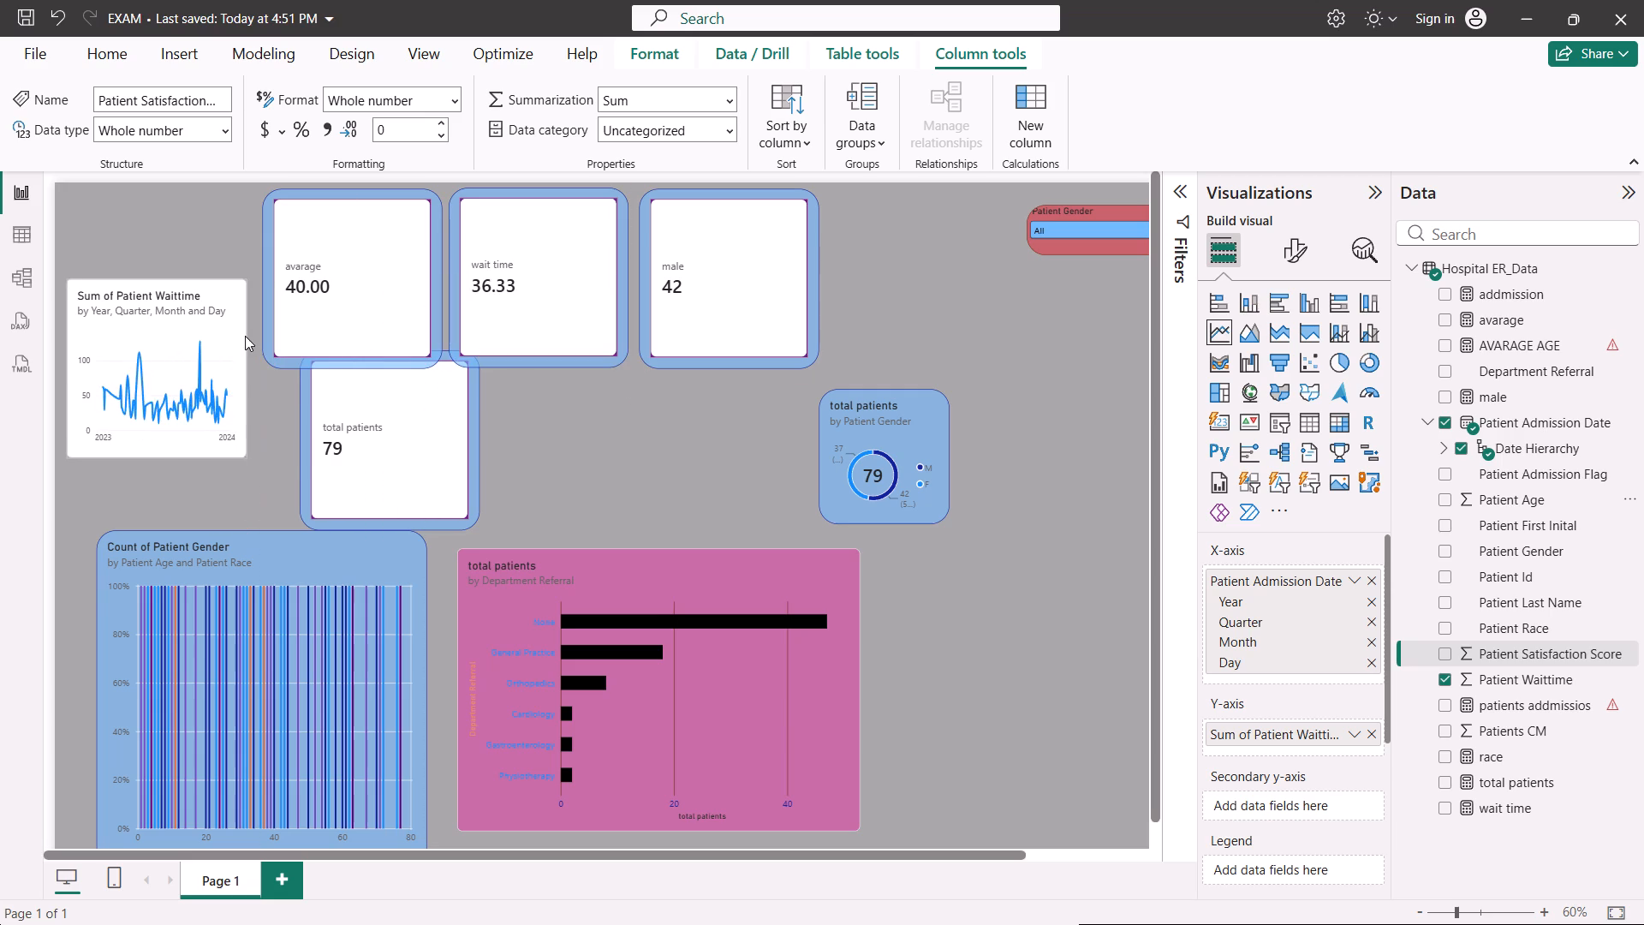
pyautogui.moveTo(245, 336); pyautogui.dragTo(246, 331)
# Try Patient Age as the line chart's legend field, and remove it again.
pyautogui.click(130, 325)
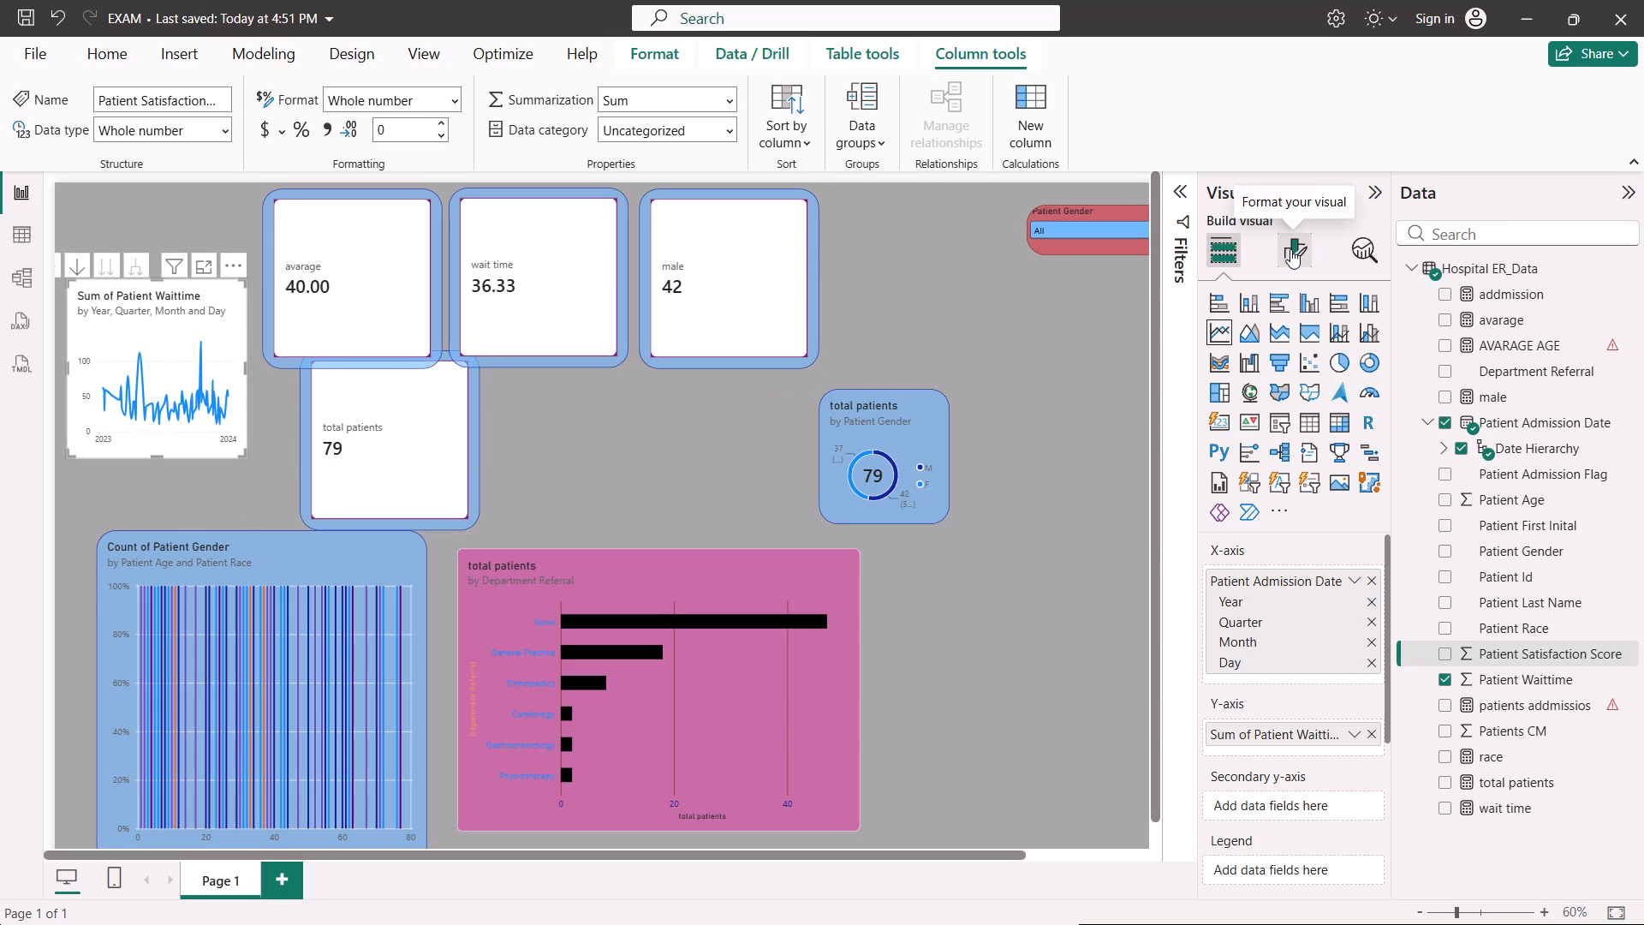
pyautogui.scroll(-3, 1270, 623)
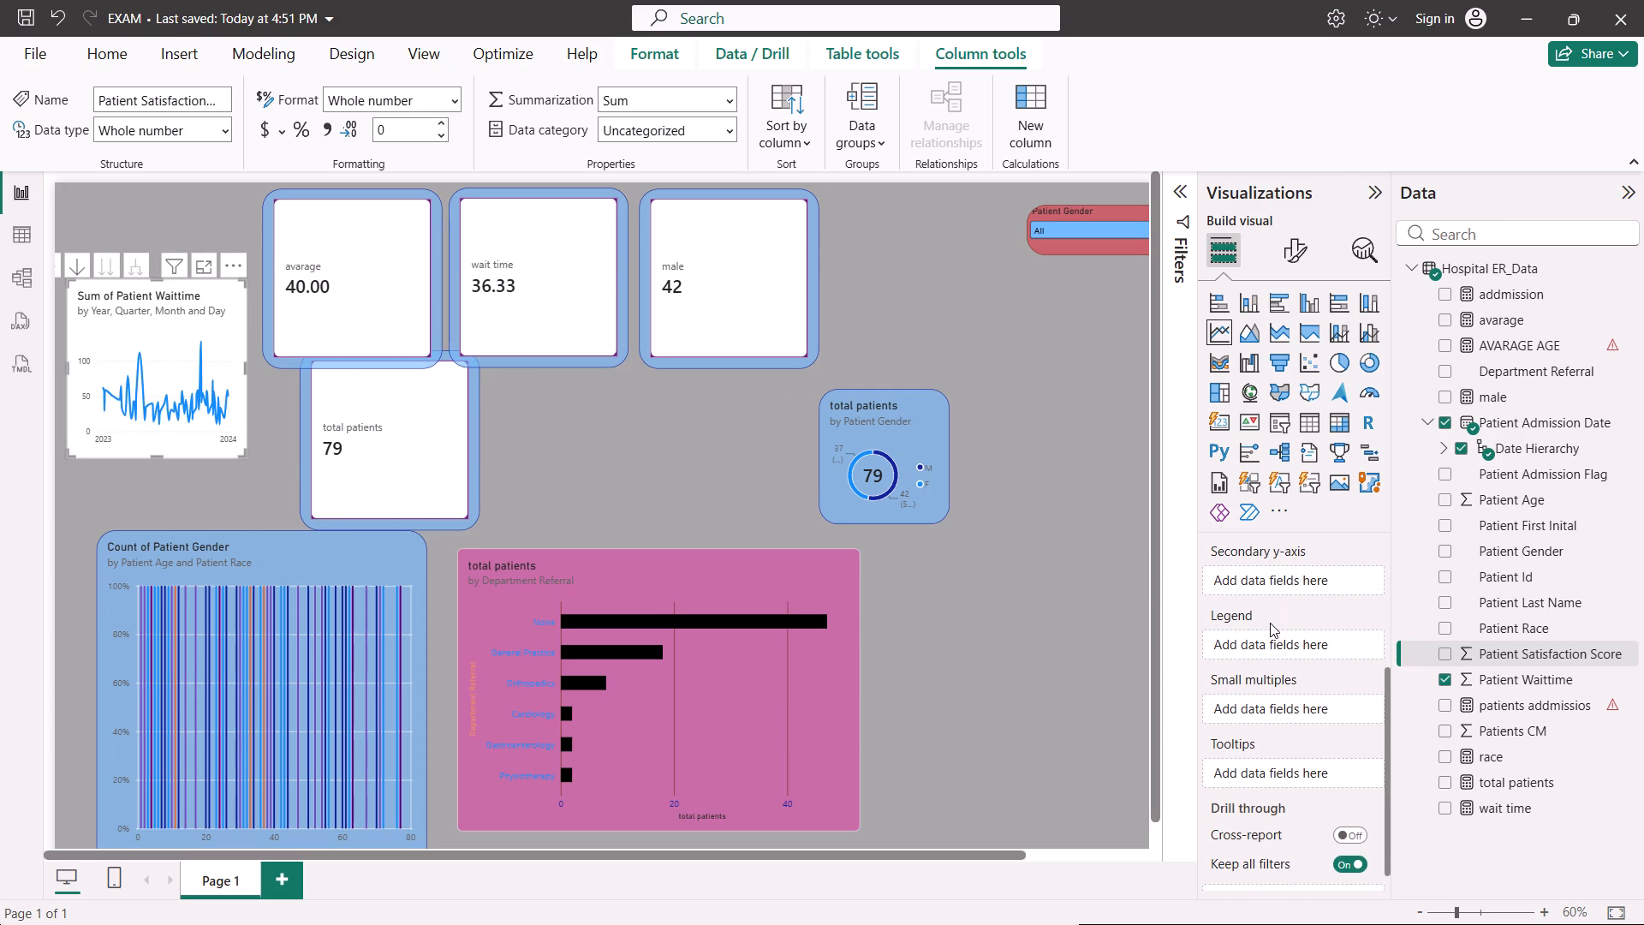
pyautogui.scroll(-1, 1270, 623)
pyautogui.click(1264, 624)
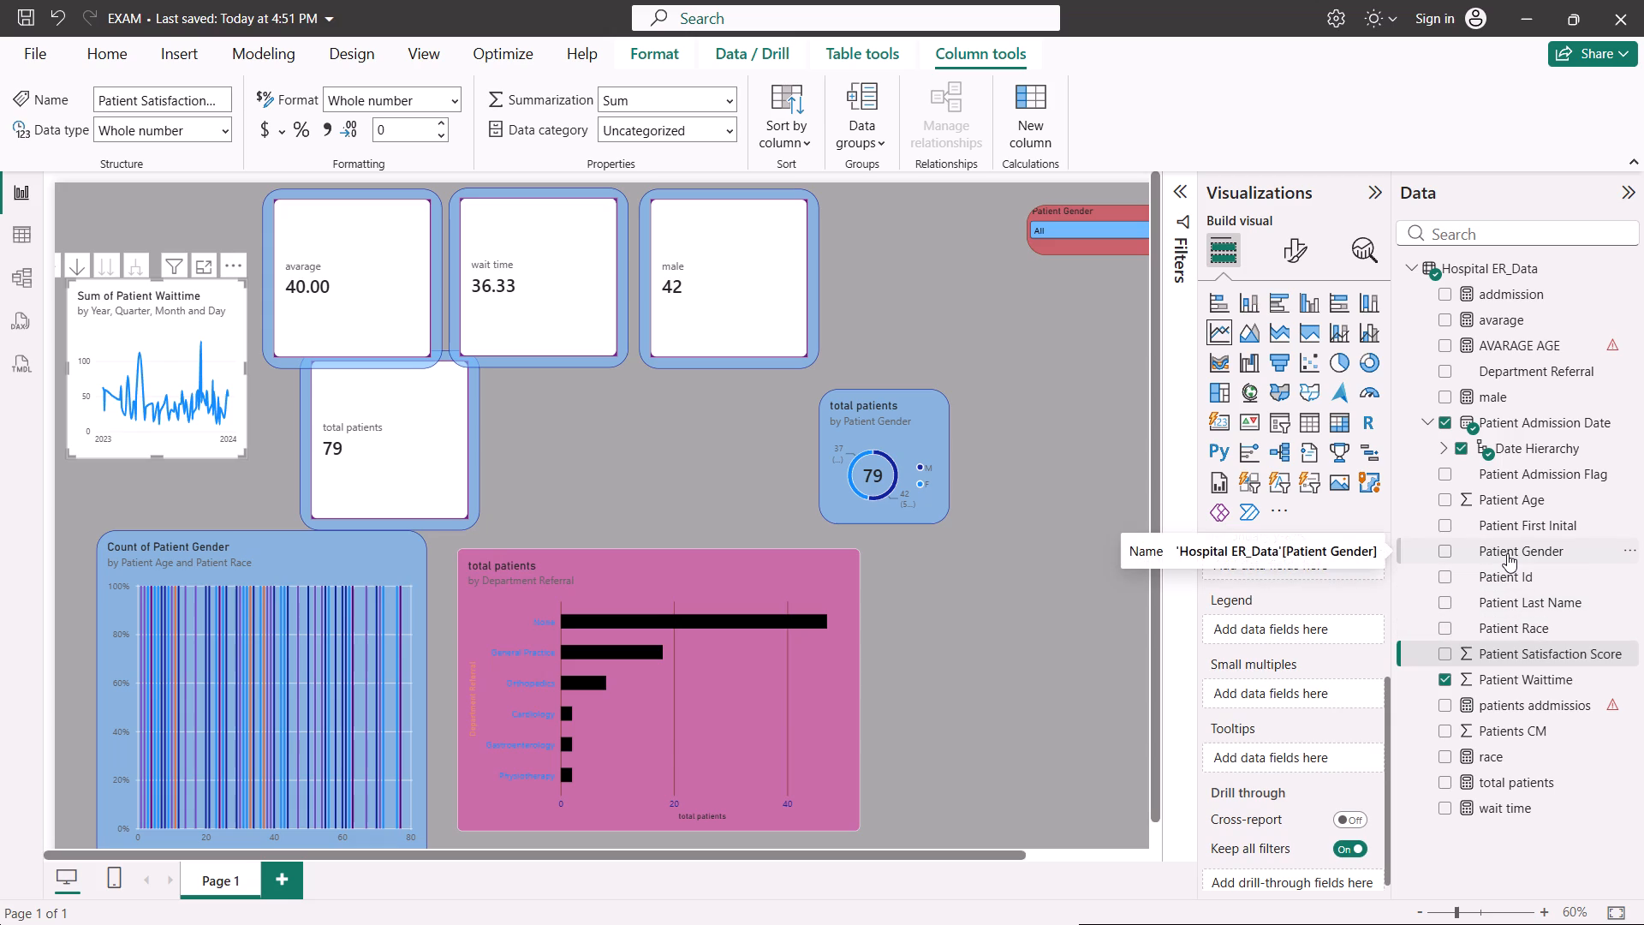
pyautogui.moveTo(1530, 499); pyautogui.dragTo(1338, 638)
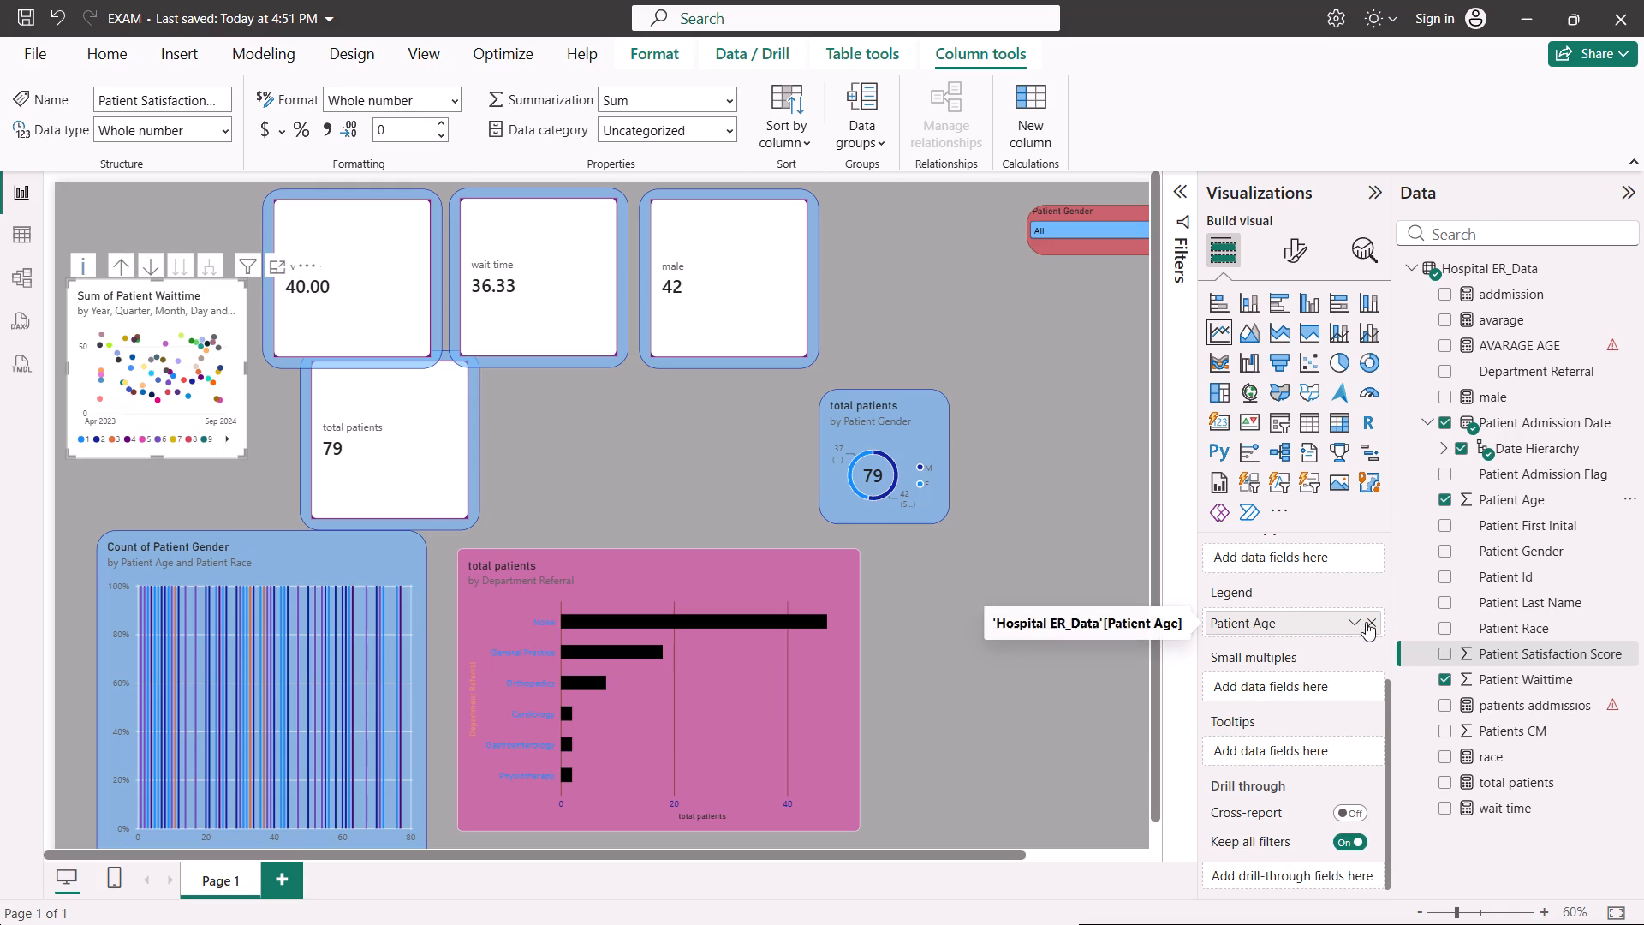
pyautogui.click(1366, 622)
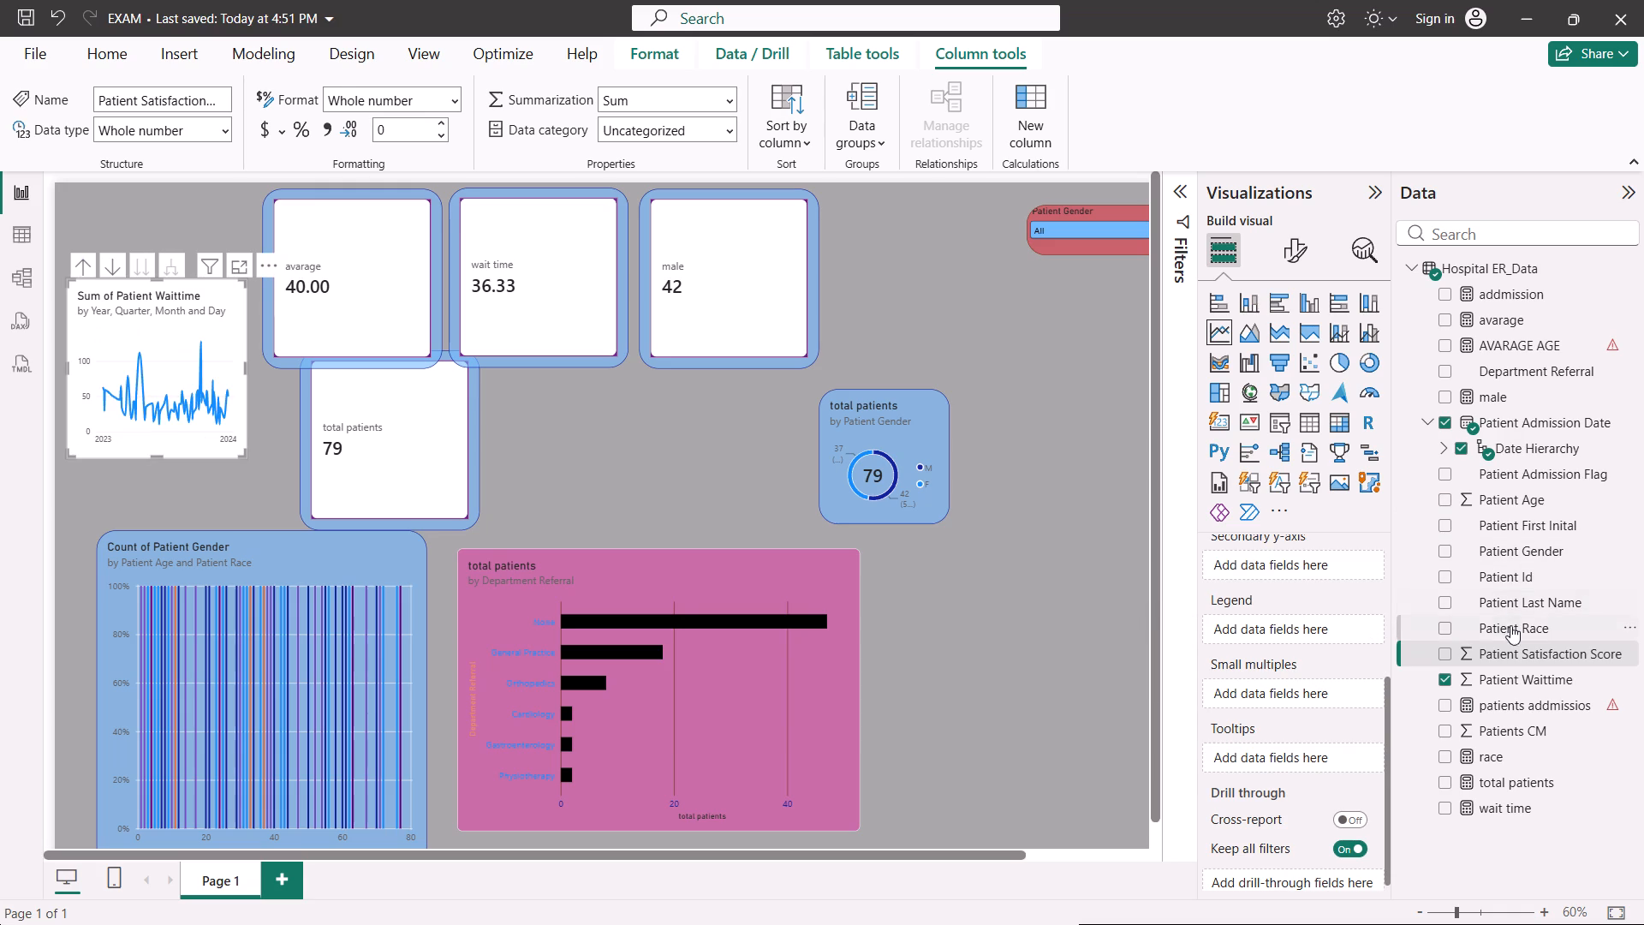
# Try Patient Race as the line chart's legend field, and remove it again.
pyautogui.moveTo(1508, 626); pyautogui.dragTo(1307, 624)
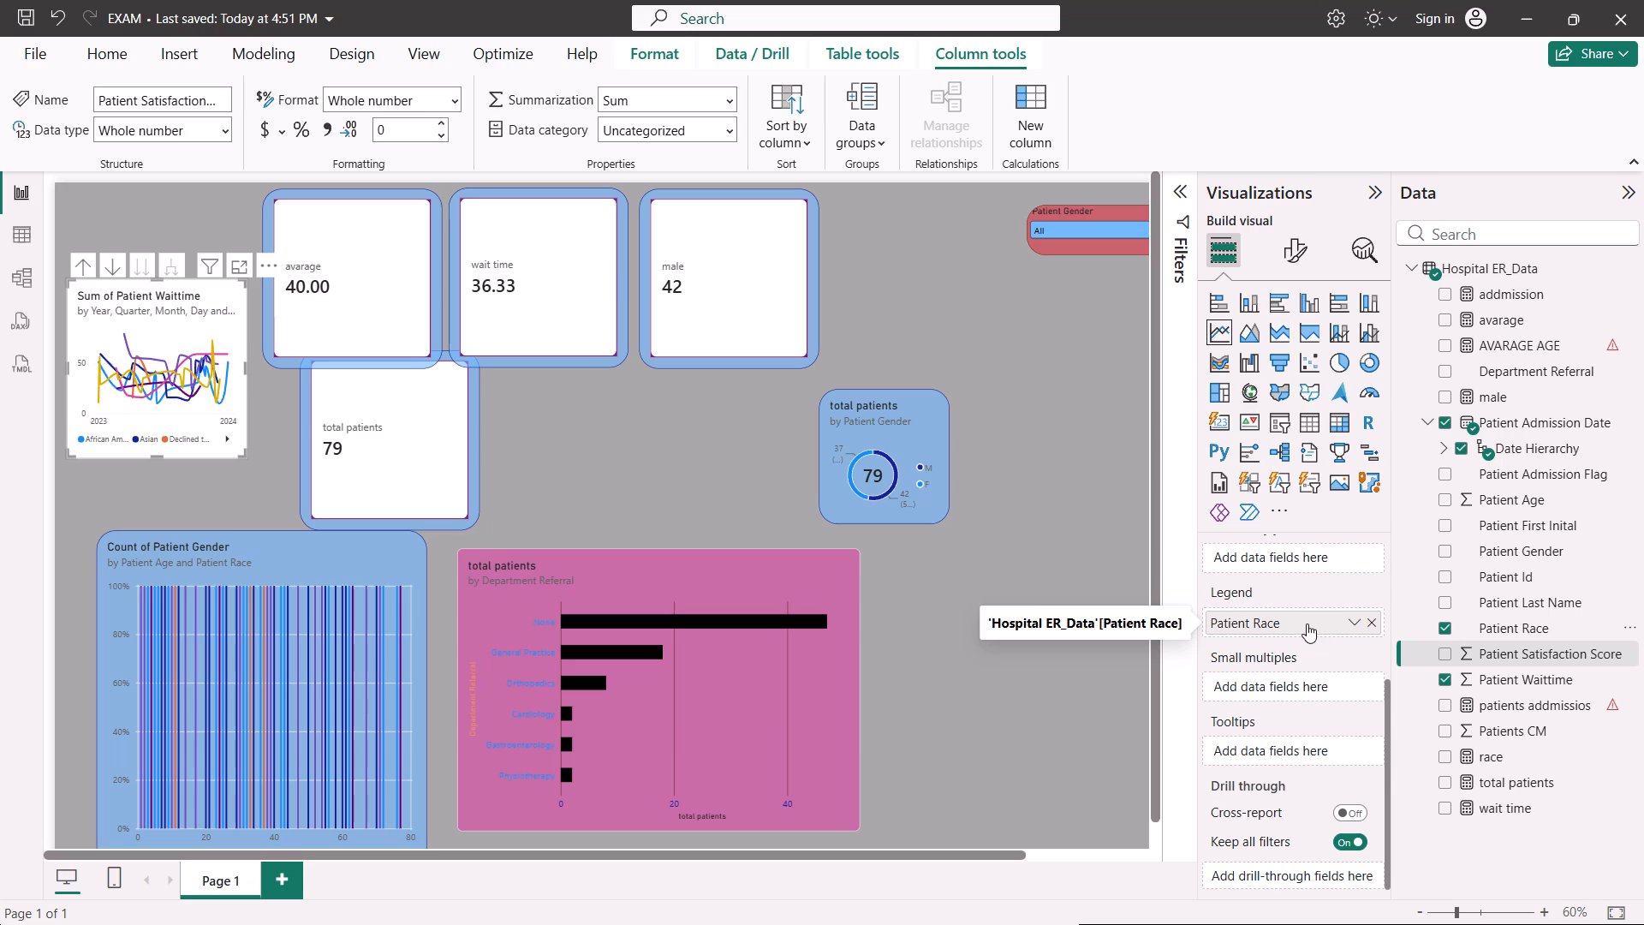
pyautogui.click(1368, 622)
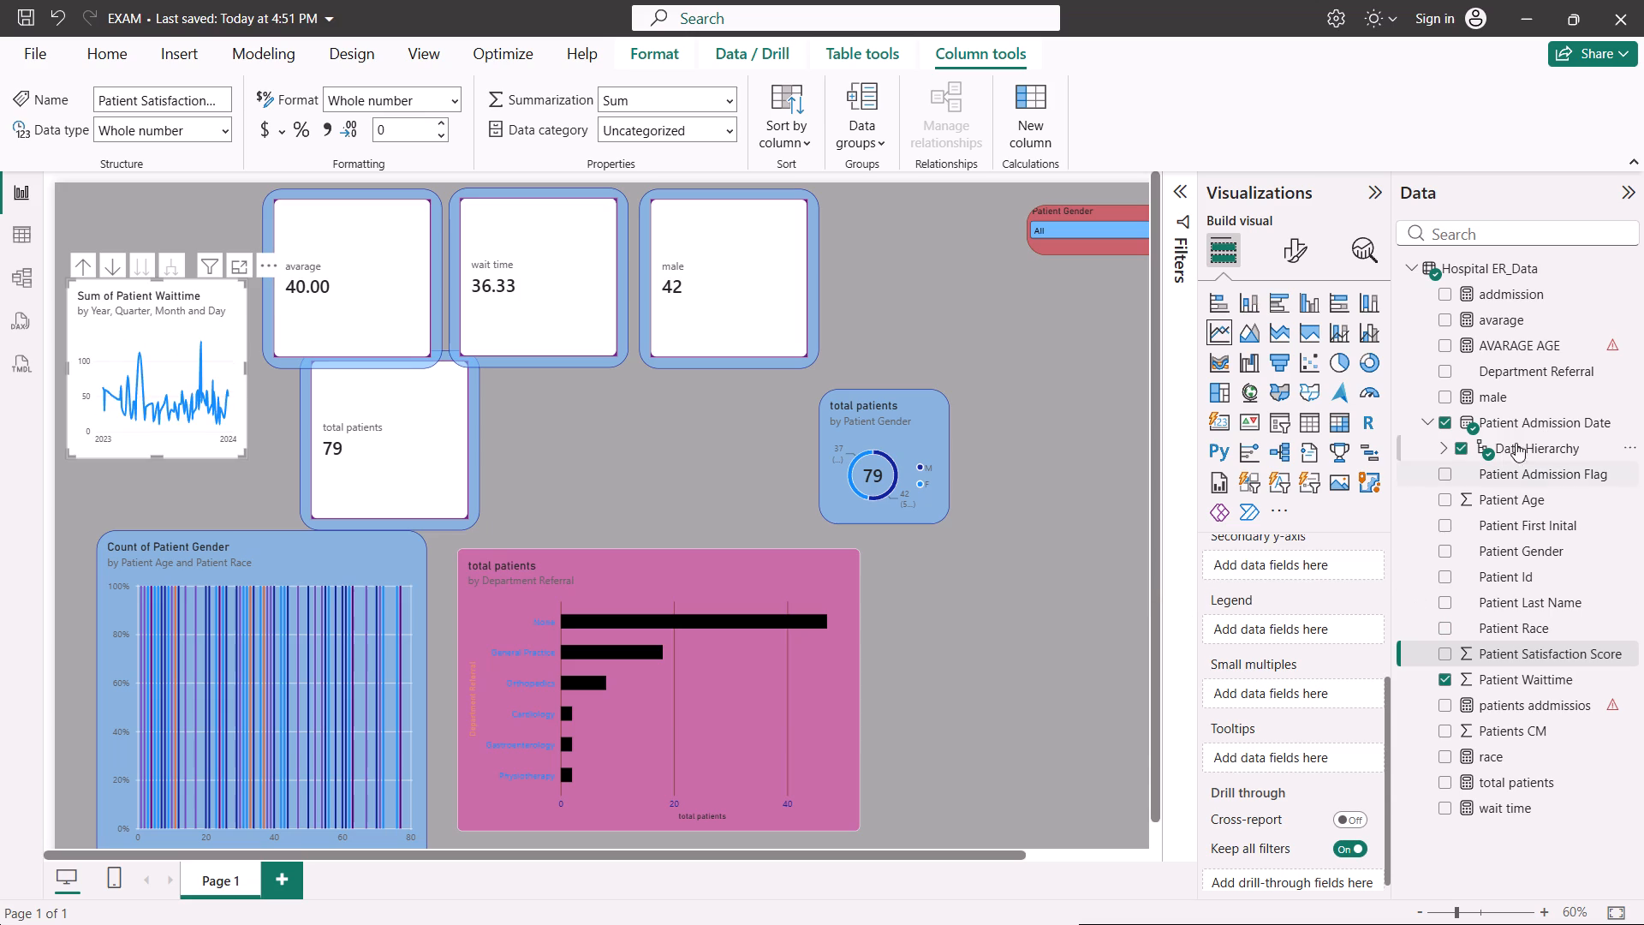
# Remove Quarter, Year and Month of the Patient Admission Date hierarchy from the line chart, keeping only Day on its X-axis.
pyautogui.click(1449, 444)
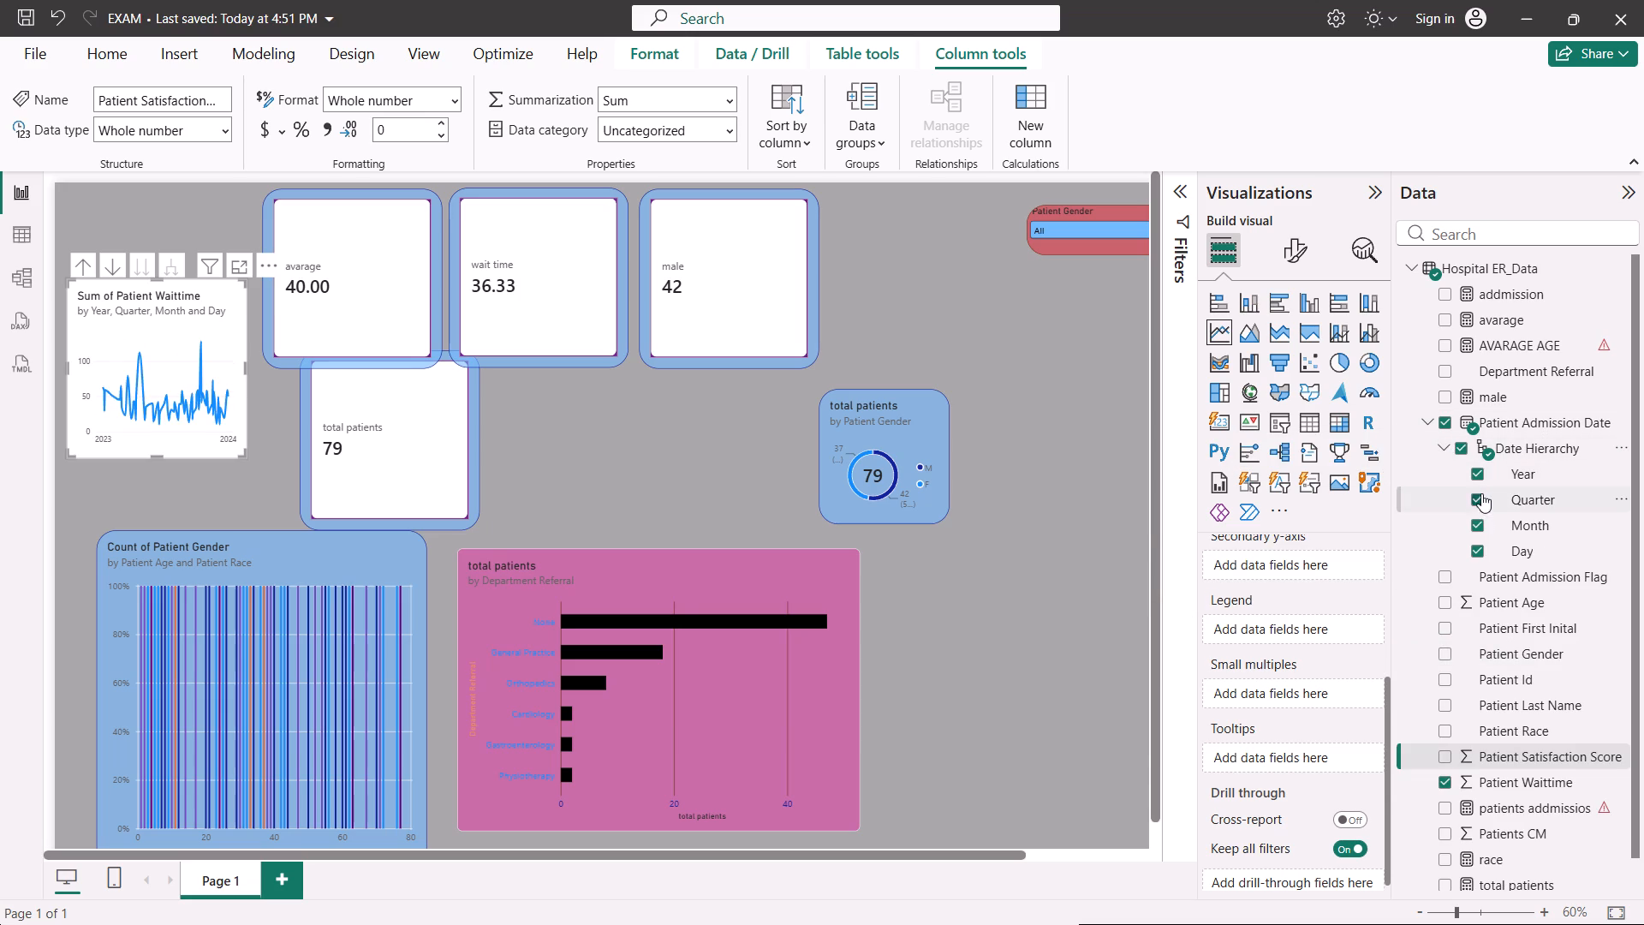
pyautogui.click(1472, 492)
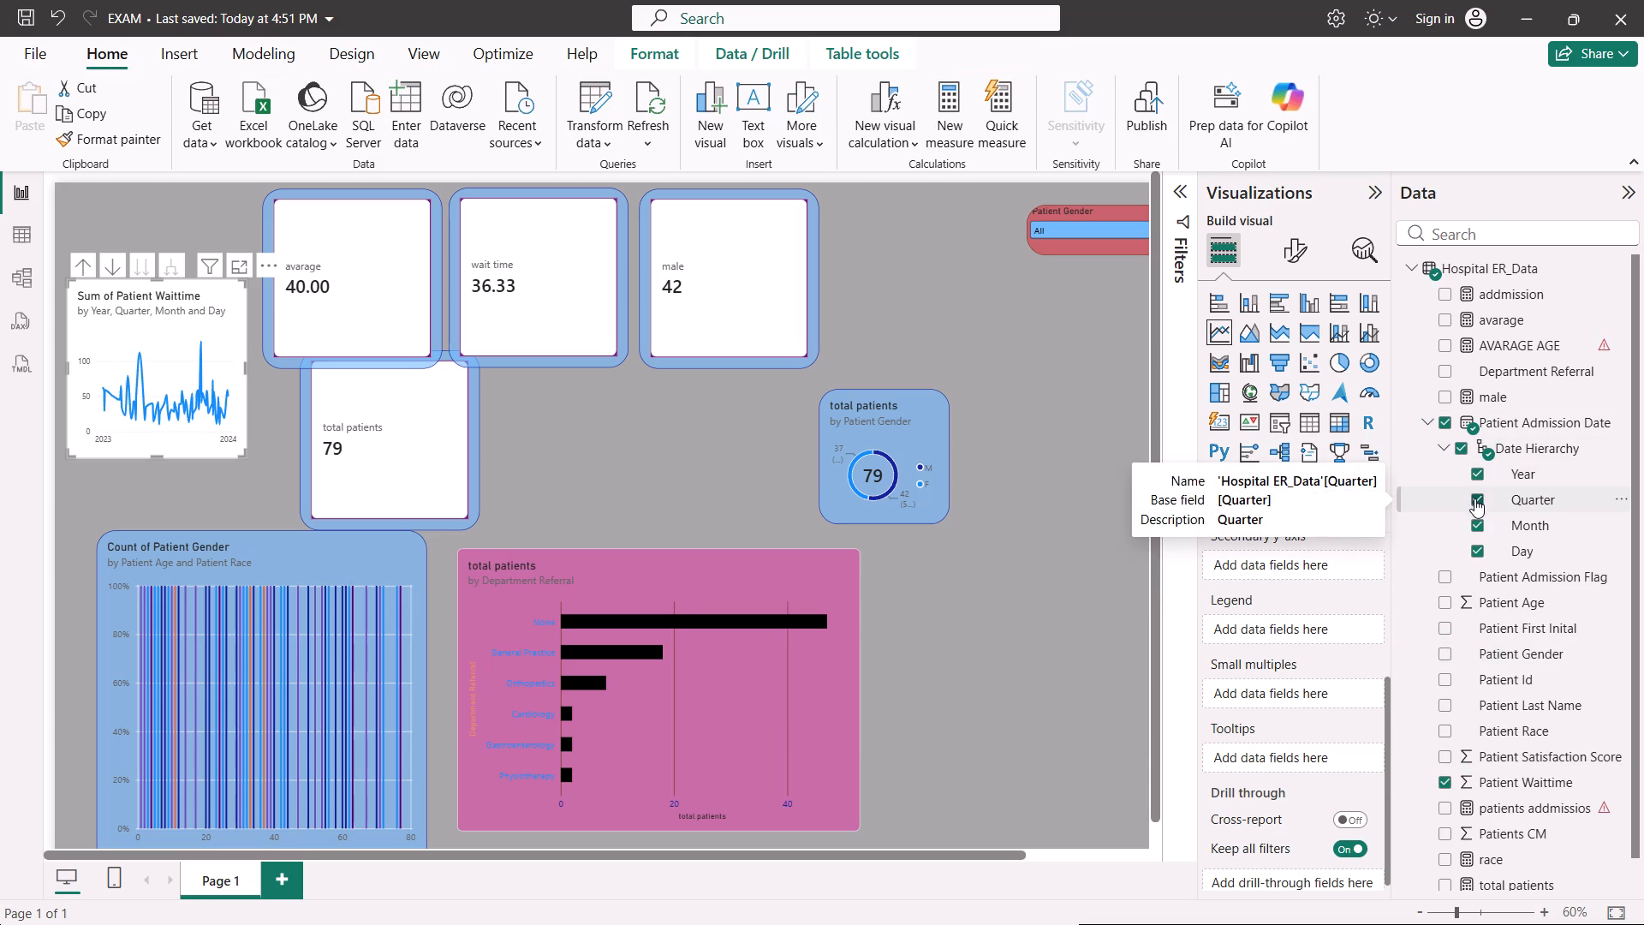
pyautogui.click(1472, 498)
pyautogui.click(1476, 475)
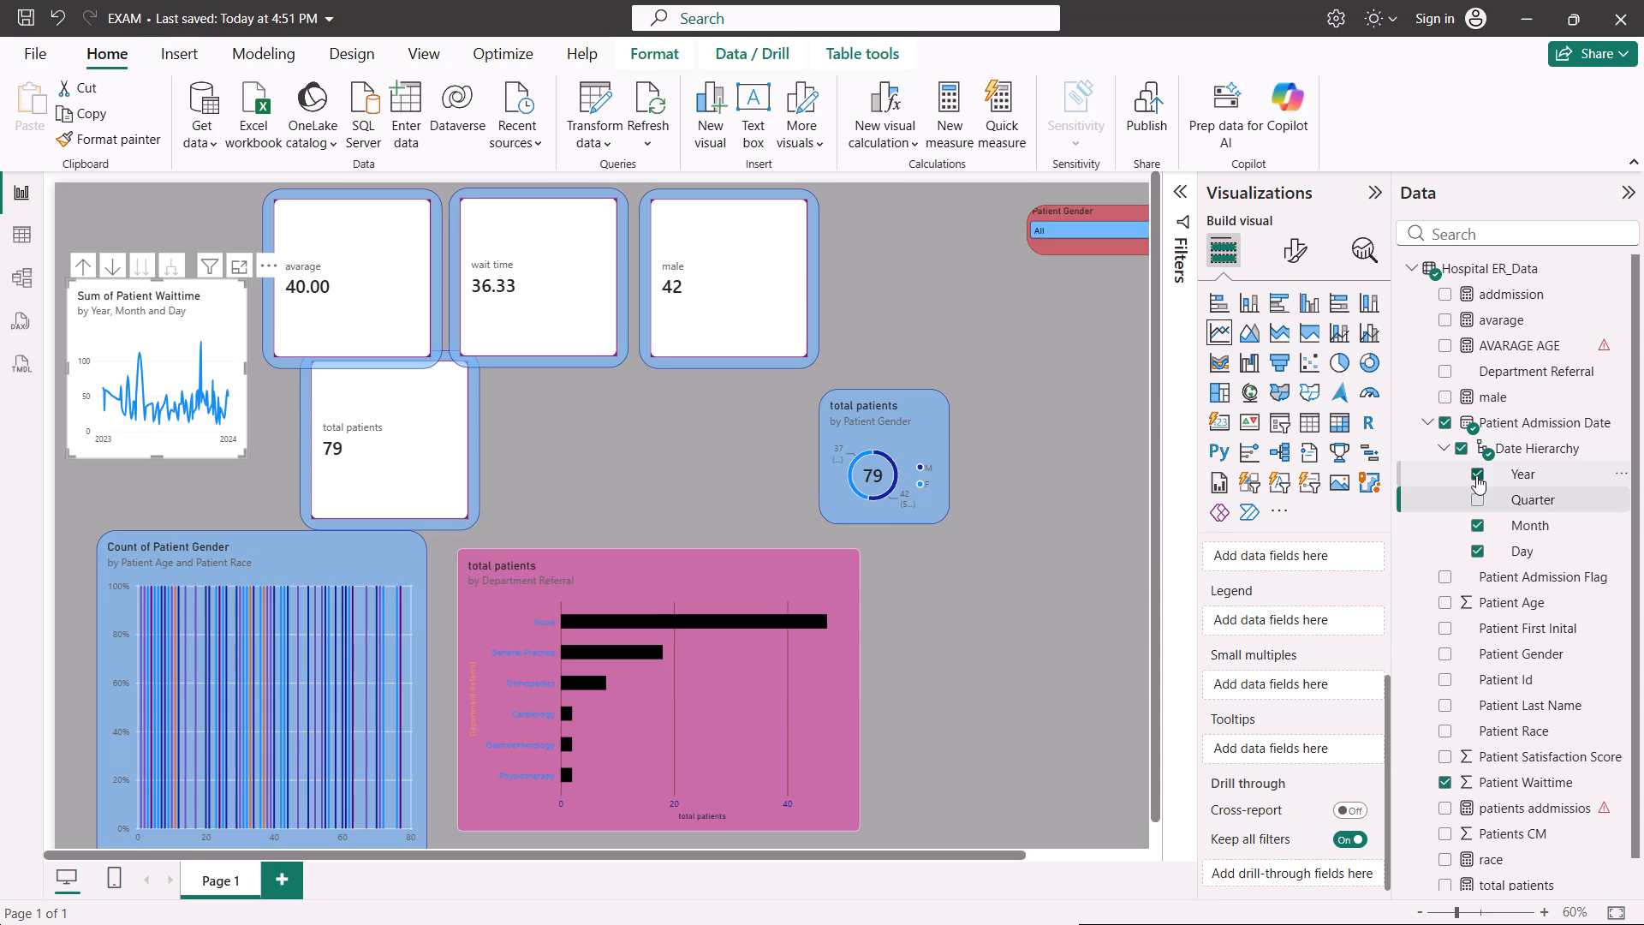
pyautogui.click(1473, 527)
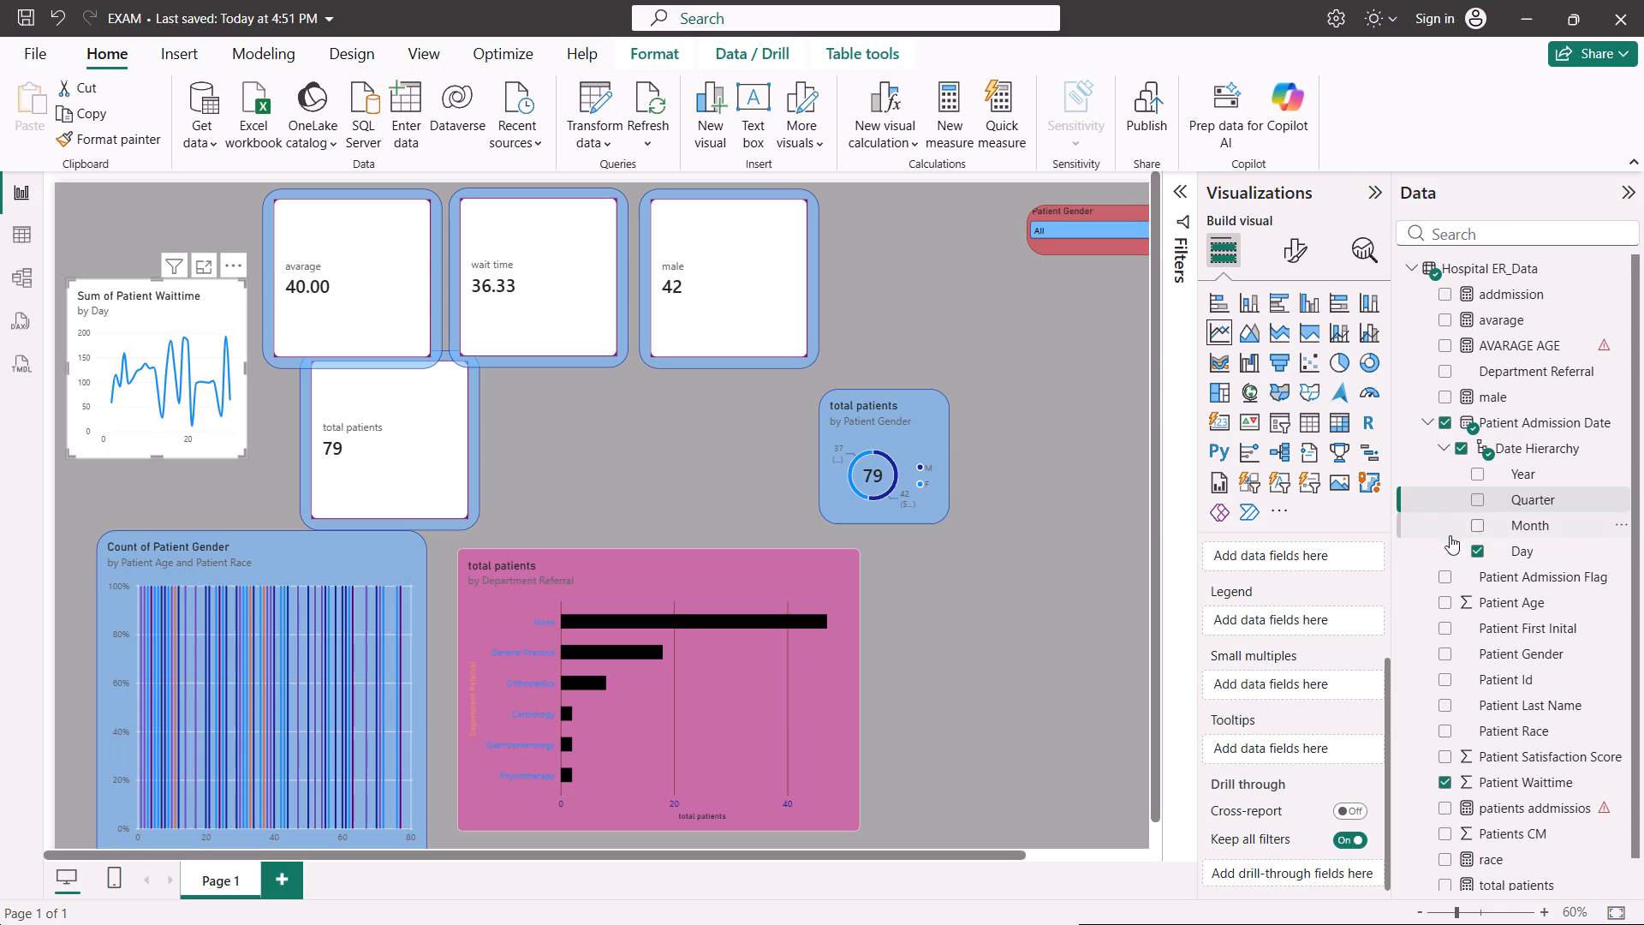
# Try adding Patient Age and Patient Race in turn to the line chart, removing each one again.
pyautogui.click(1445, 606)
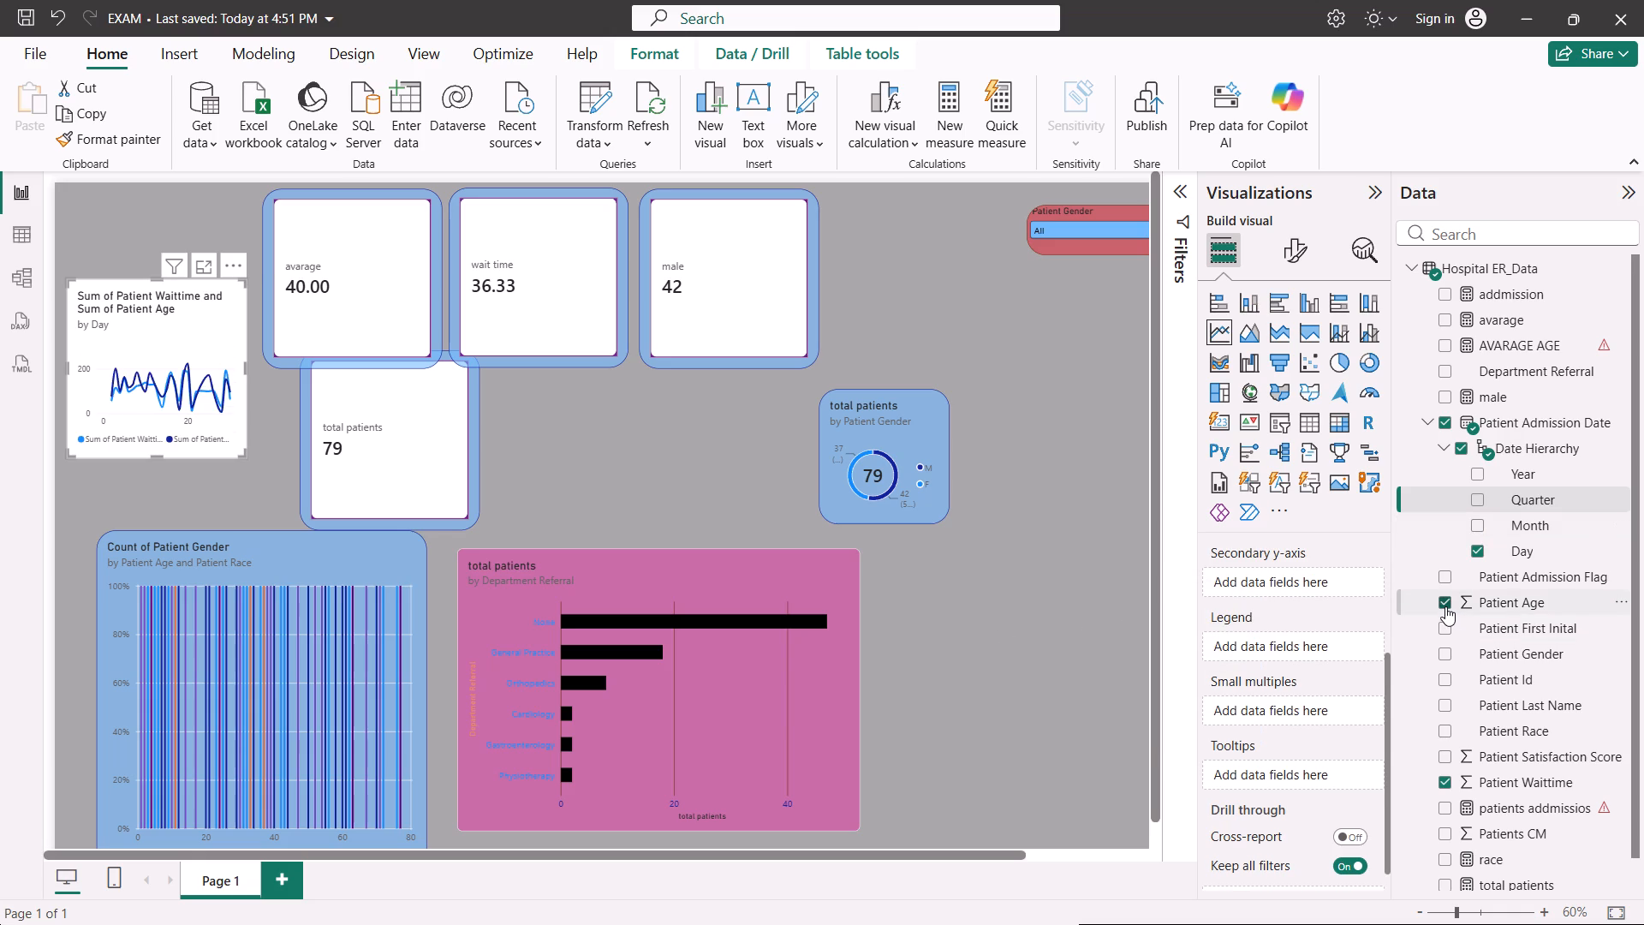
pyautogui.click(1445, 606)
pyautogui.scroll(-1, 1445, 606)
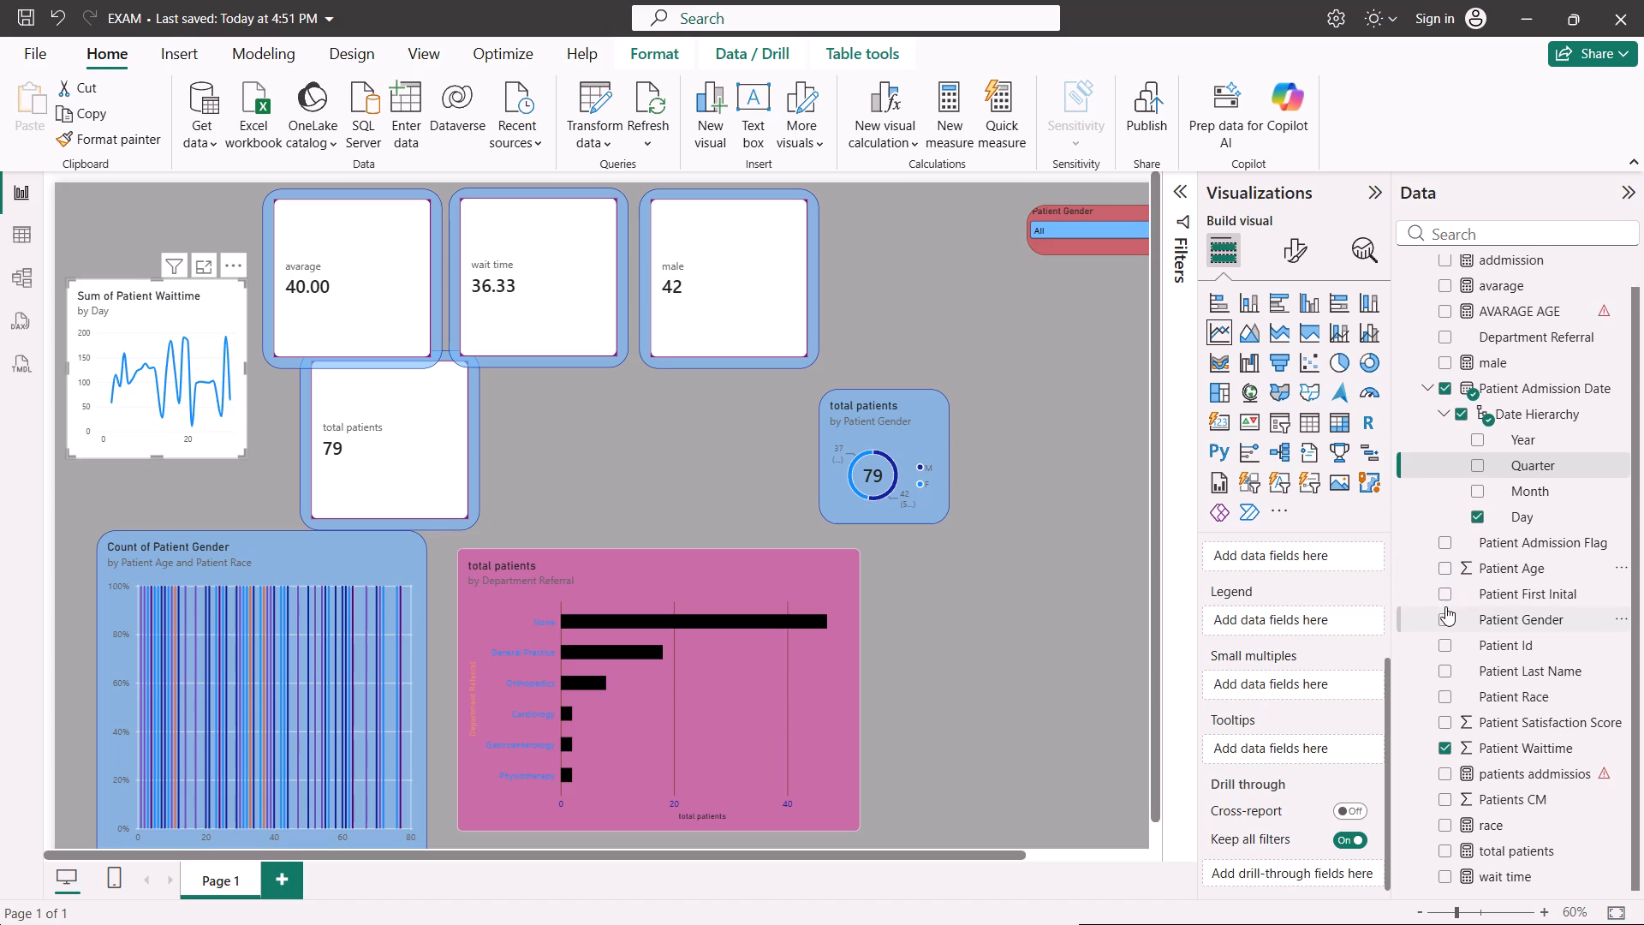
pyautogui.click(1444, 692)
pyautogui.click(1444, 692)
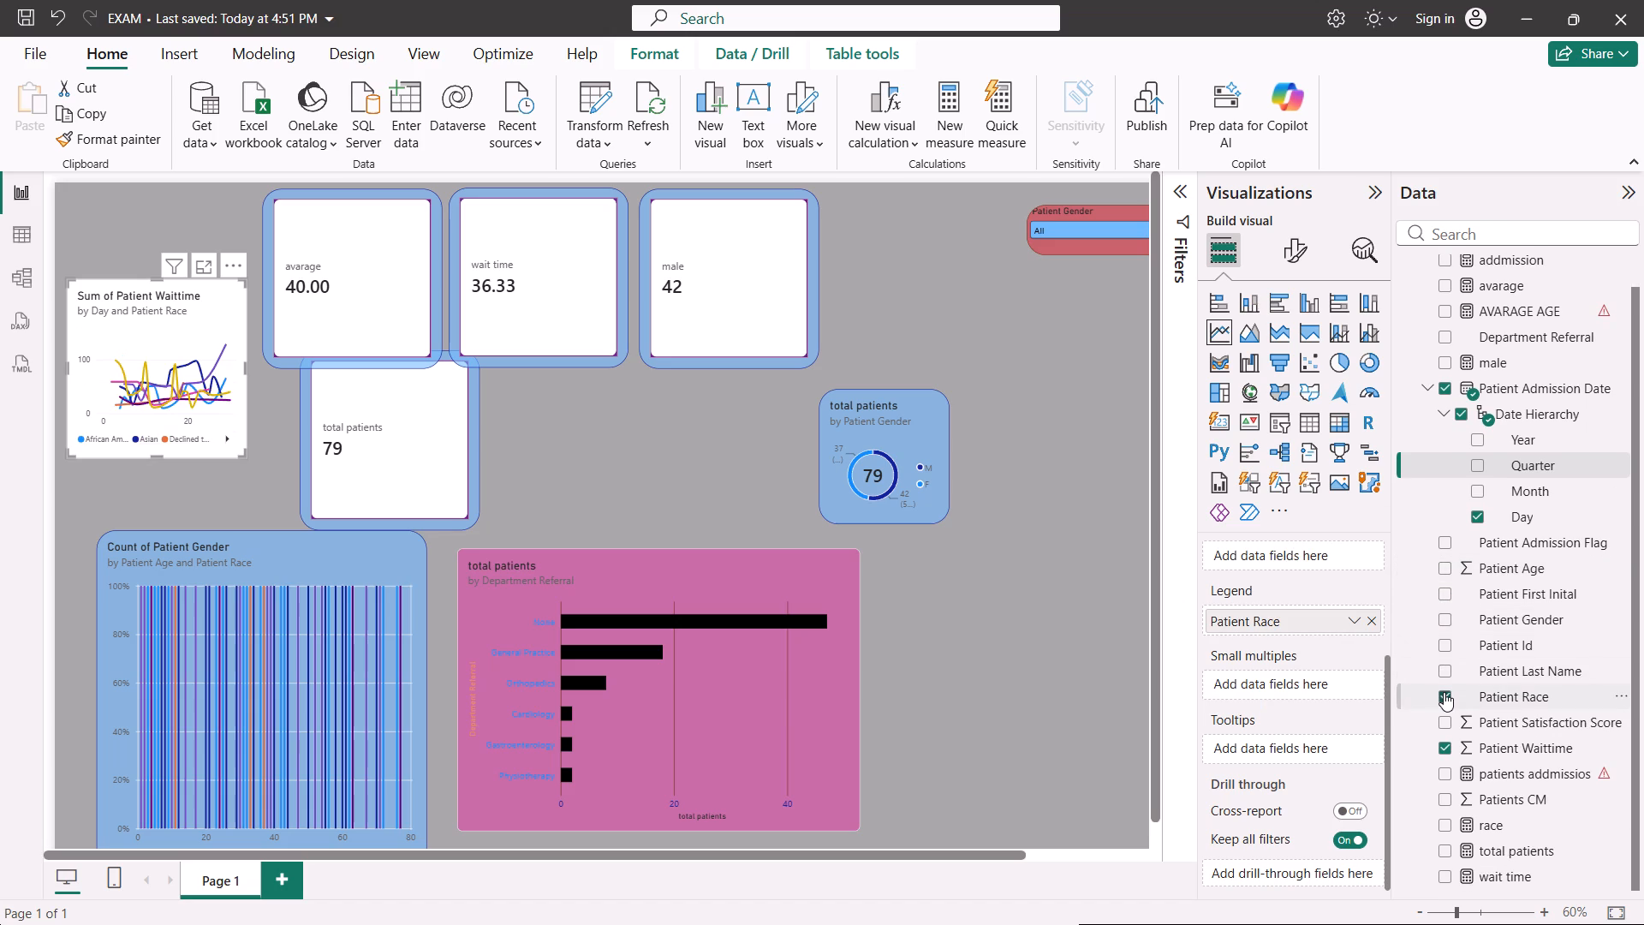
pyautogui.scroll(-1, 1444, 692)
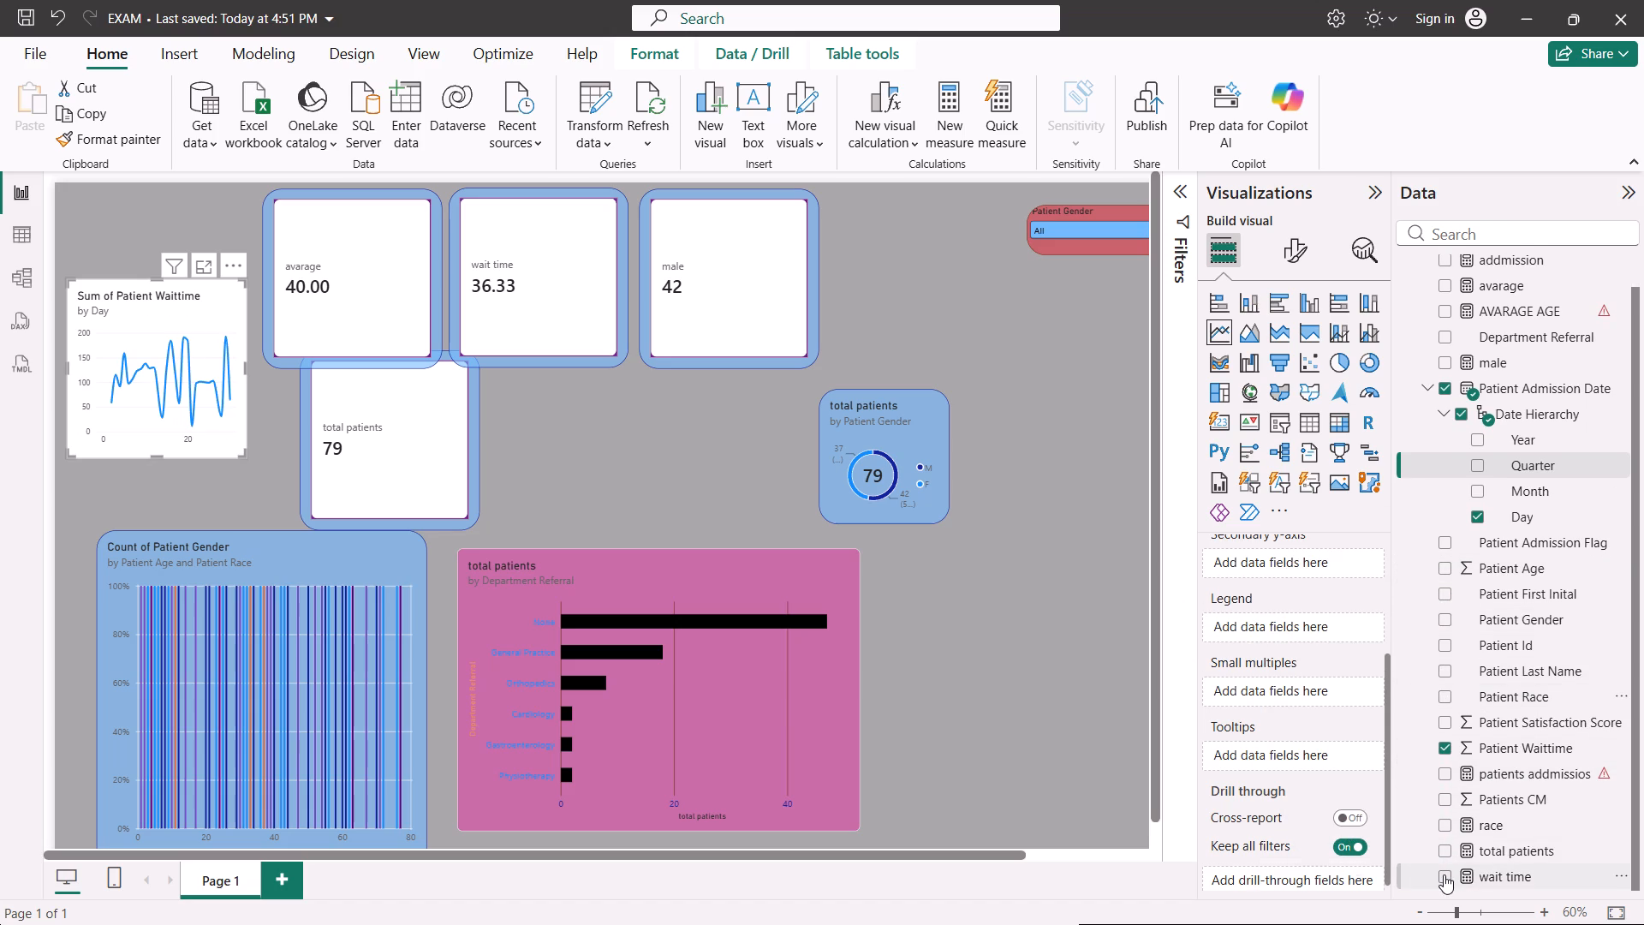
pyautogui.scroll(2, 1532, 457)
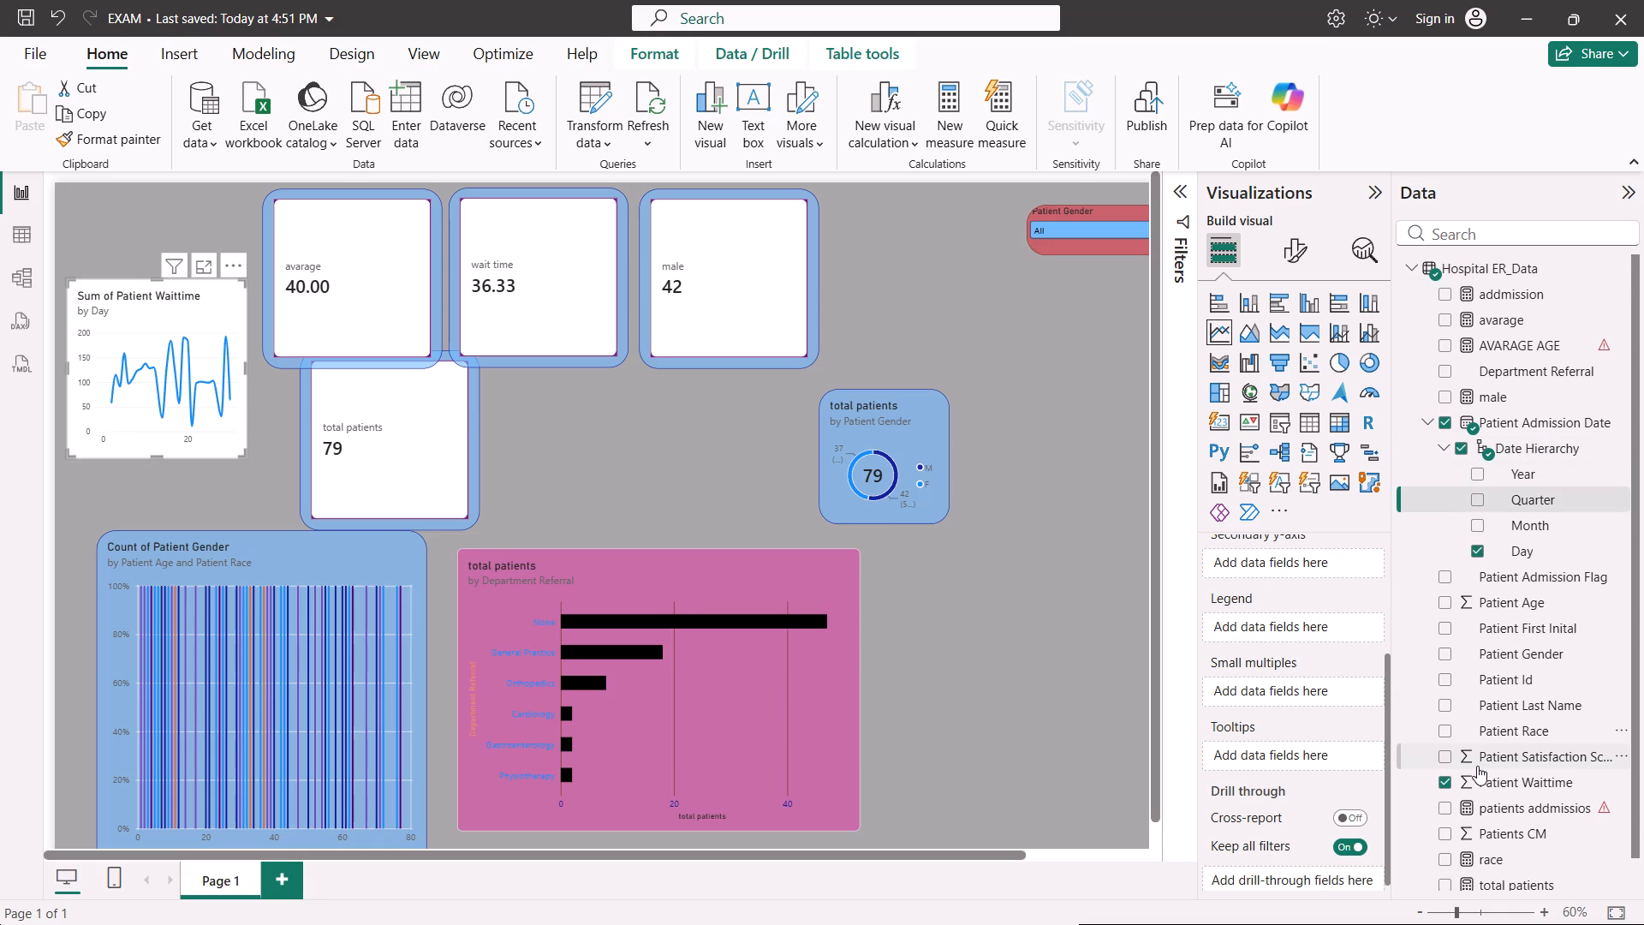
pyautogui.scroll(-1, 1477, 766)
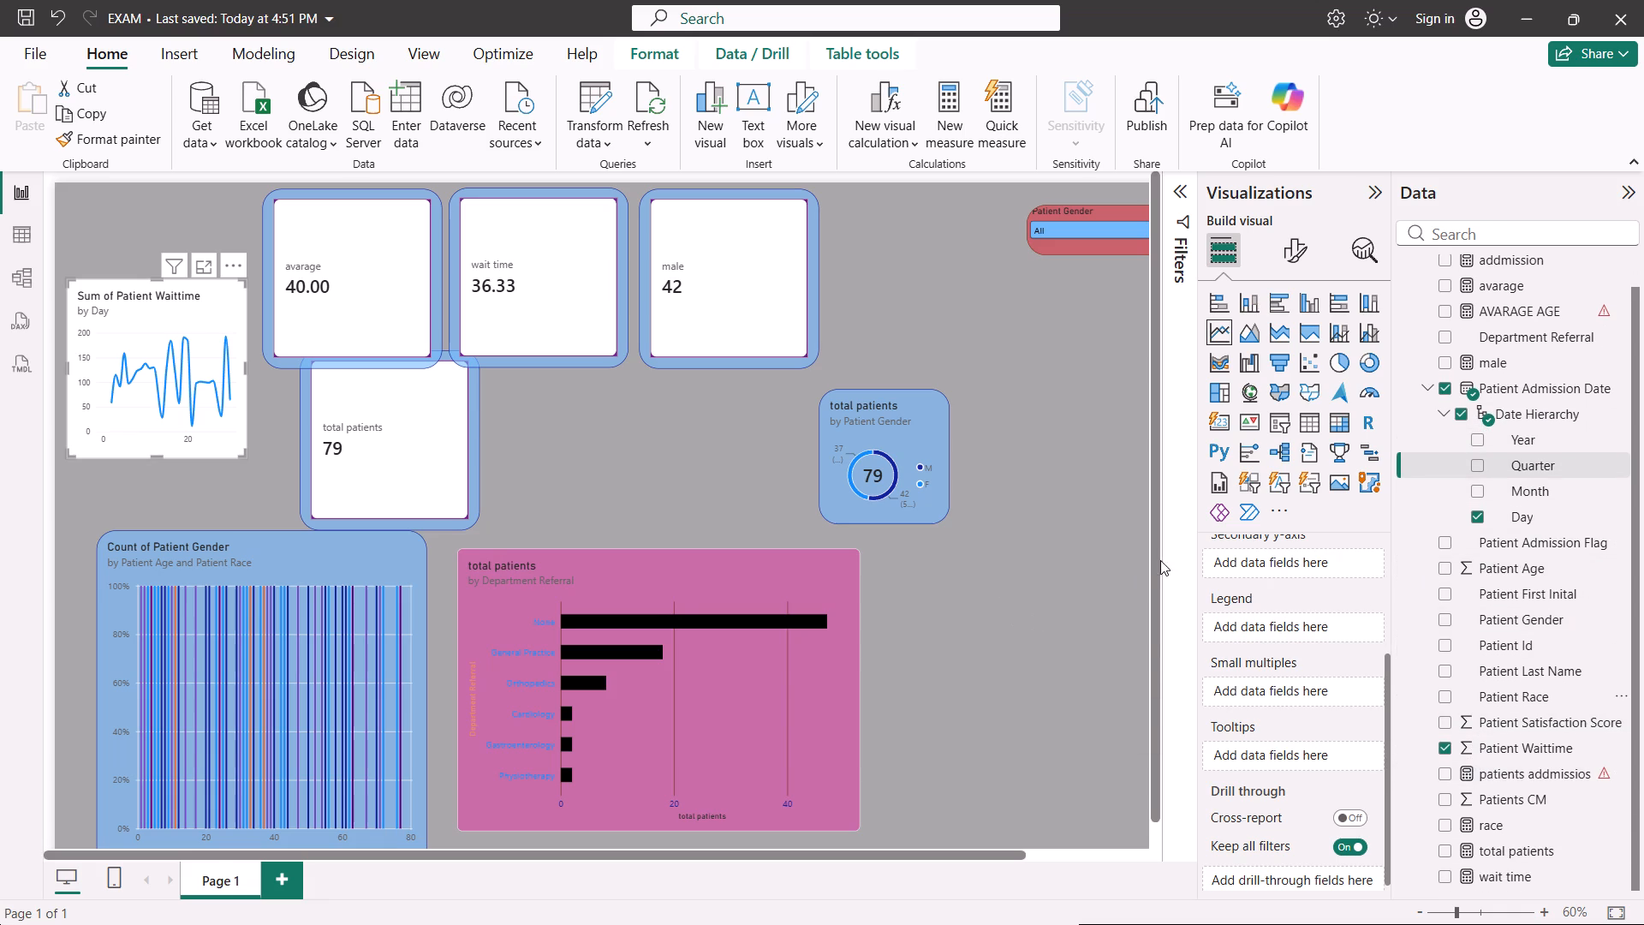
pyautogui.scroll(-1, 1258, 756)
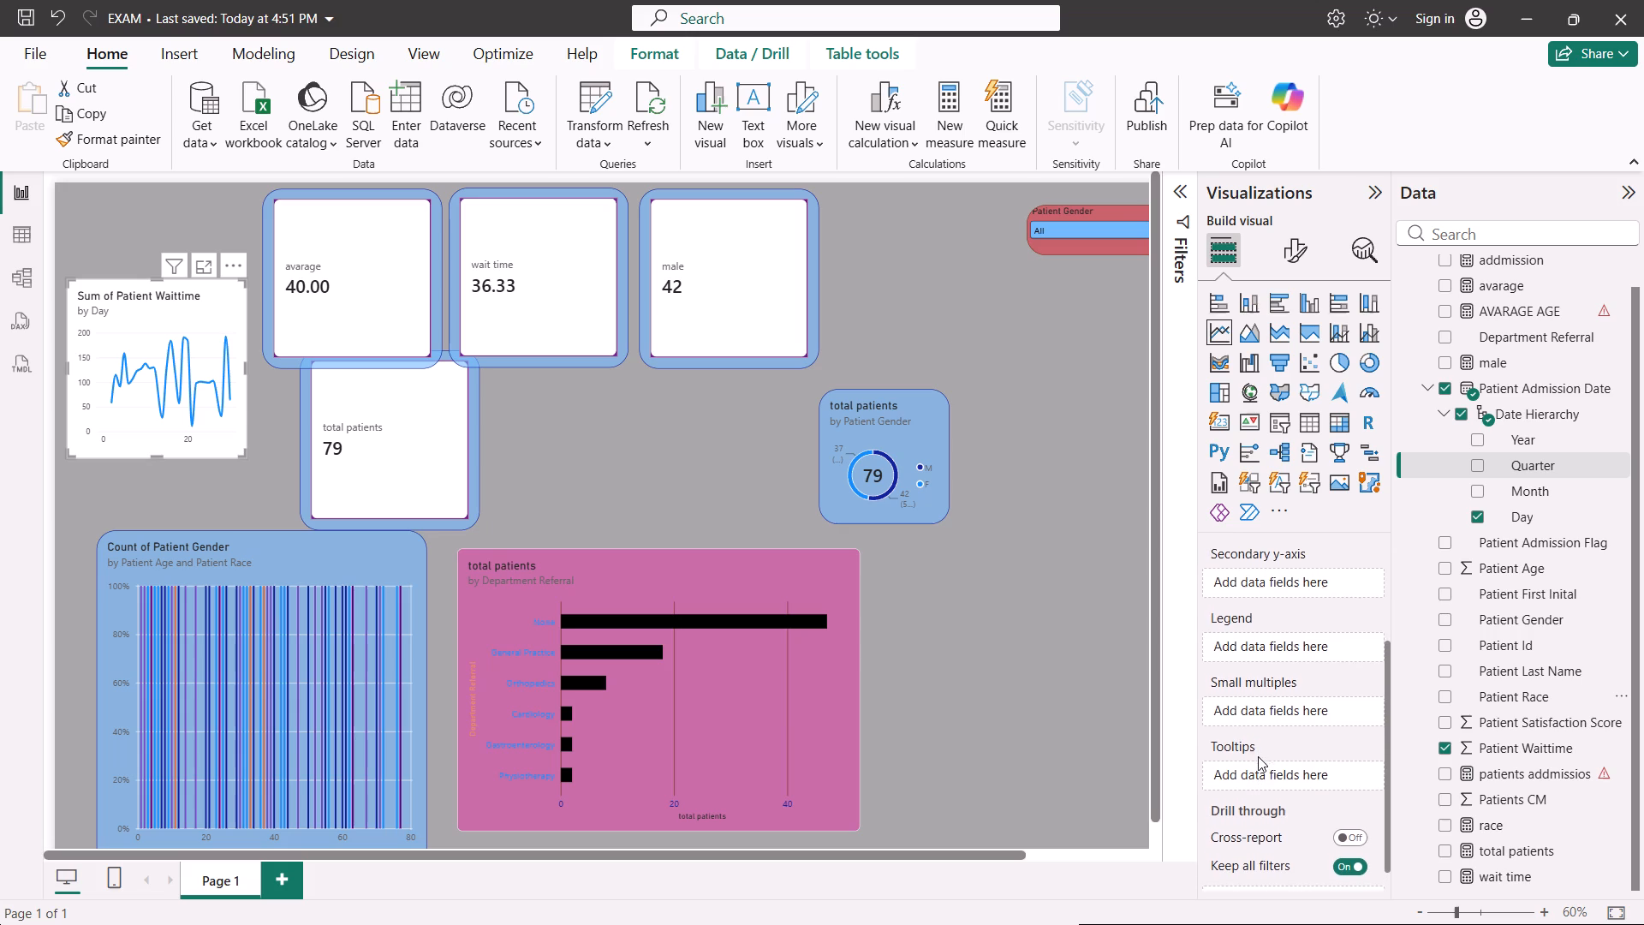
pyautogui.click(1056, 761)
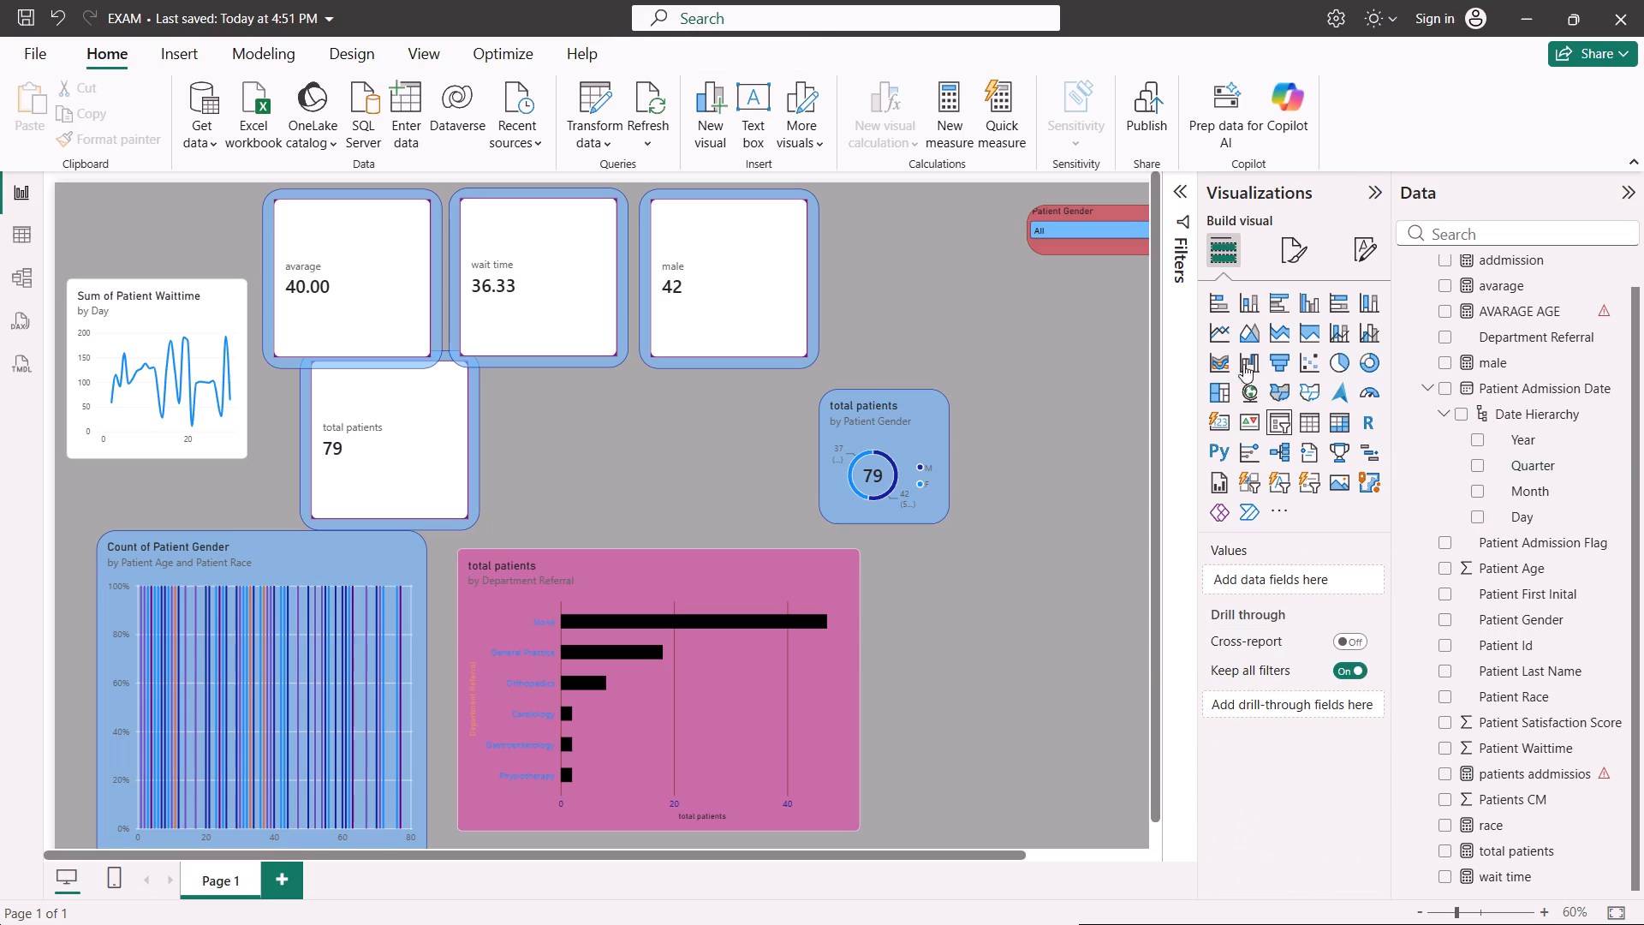
# Examine the line chart's X-axis type and range formatting options.
pyautogui.click(176, 324)
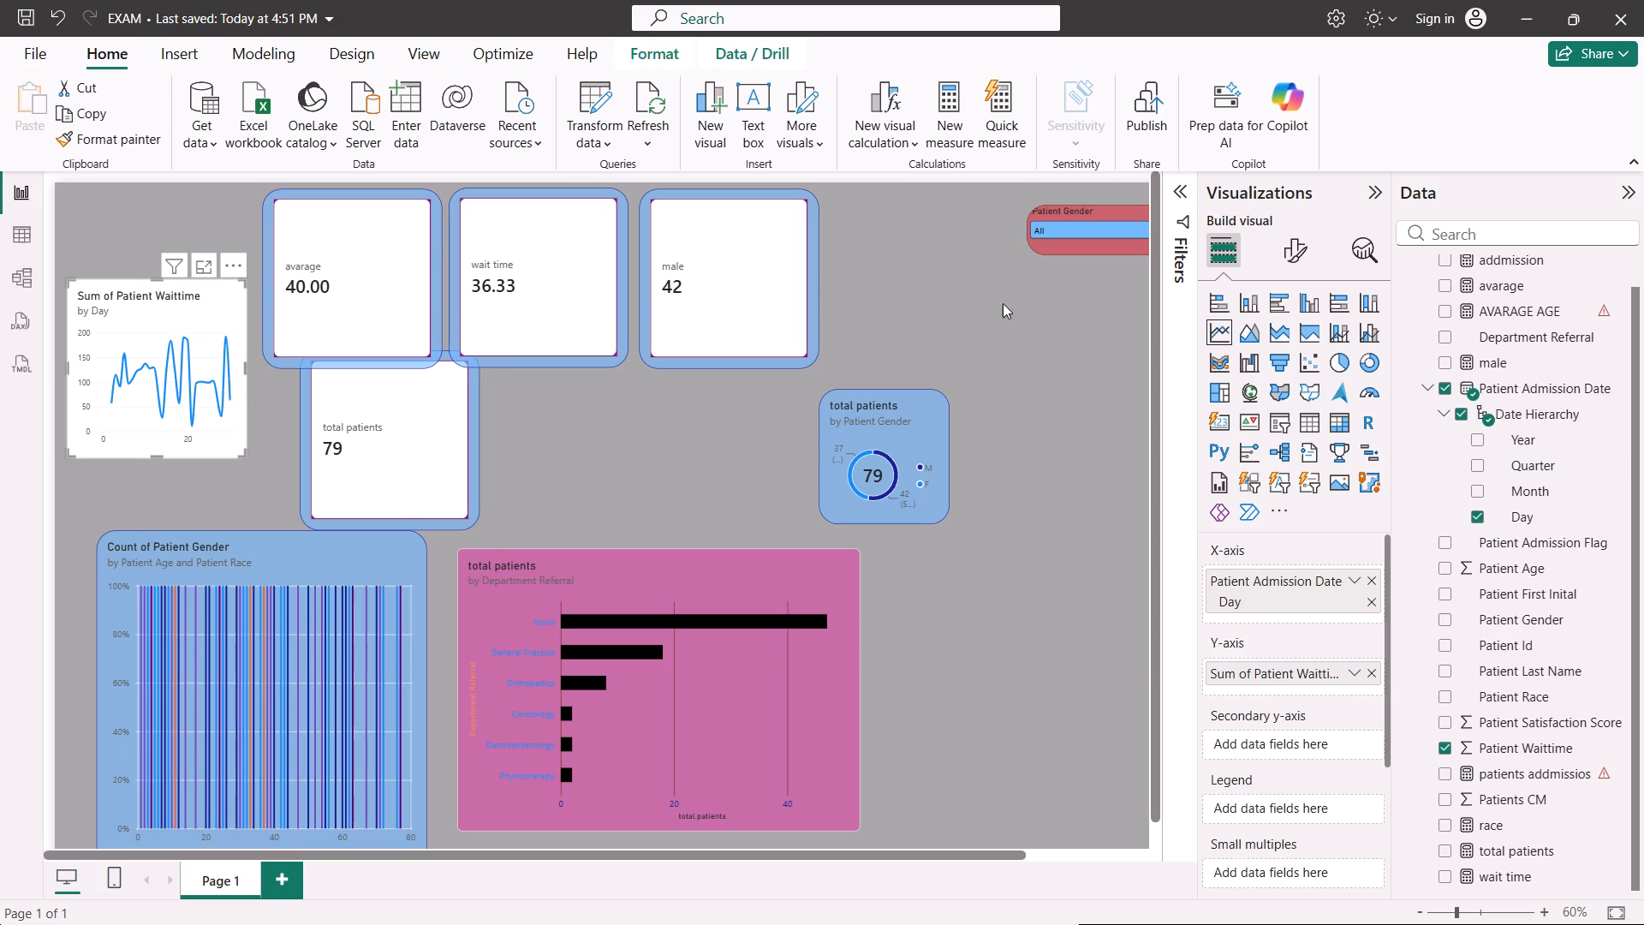
pyautogui.click(1299, 249)
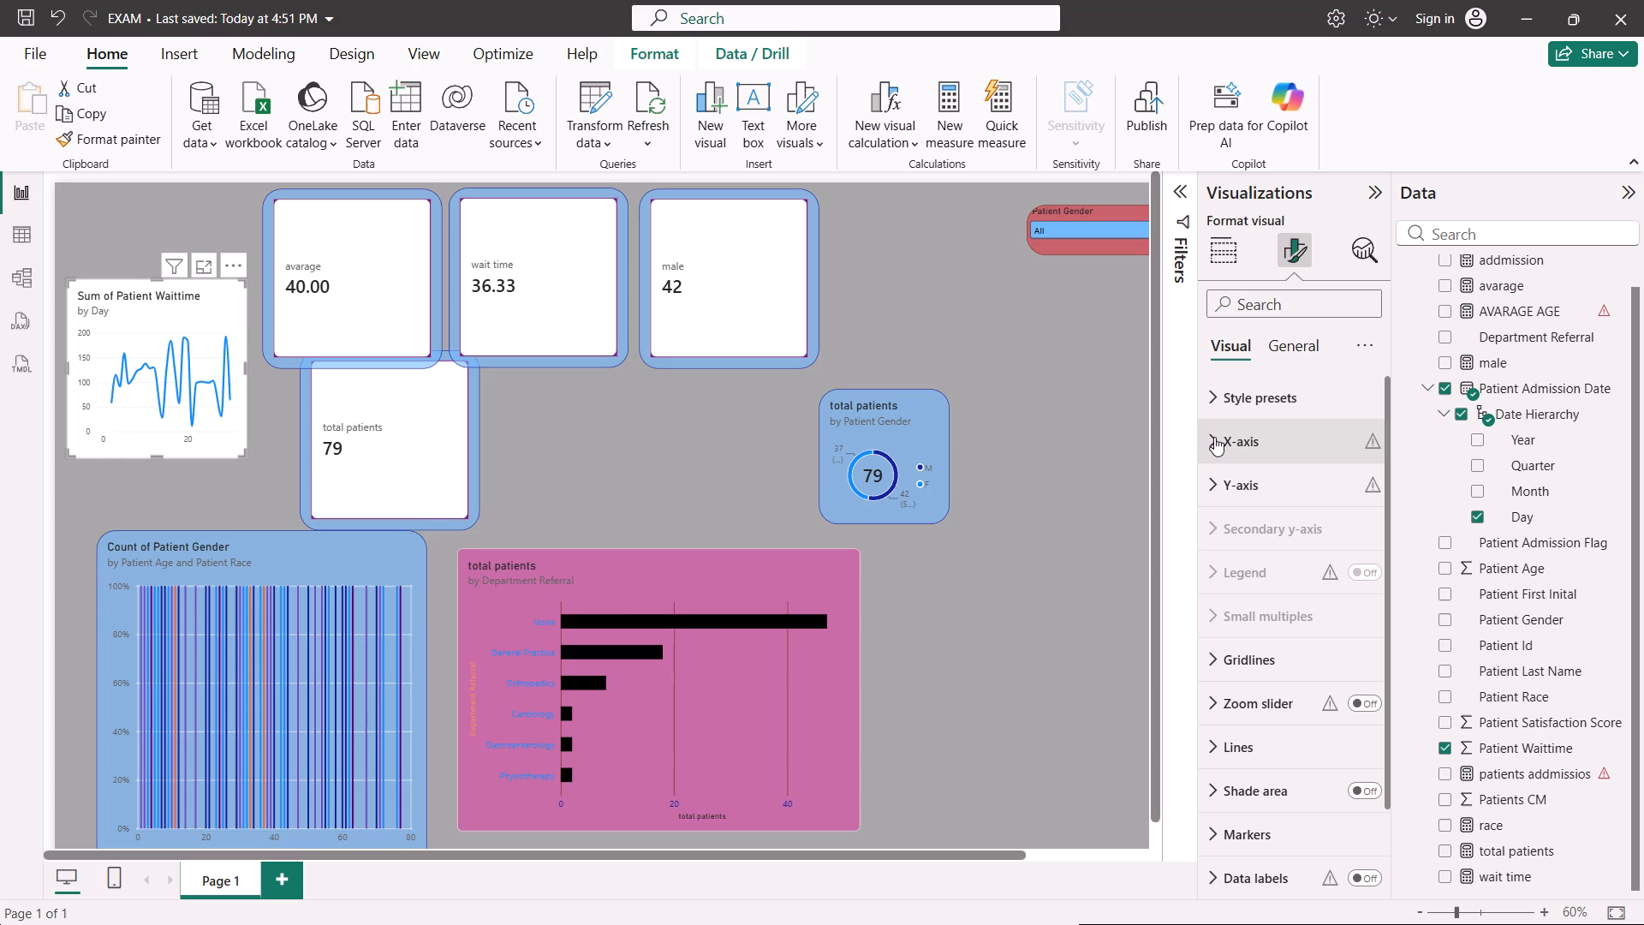
pyautogui.click(1214, 437)
pyautogui.scroll(-1, 1280, 598)
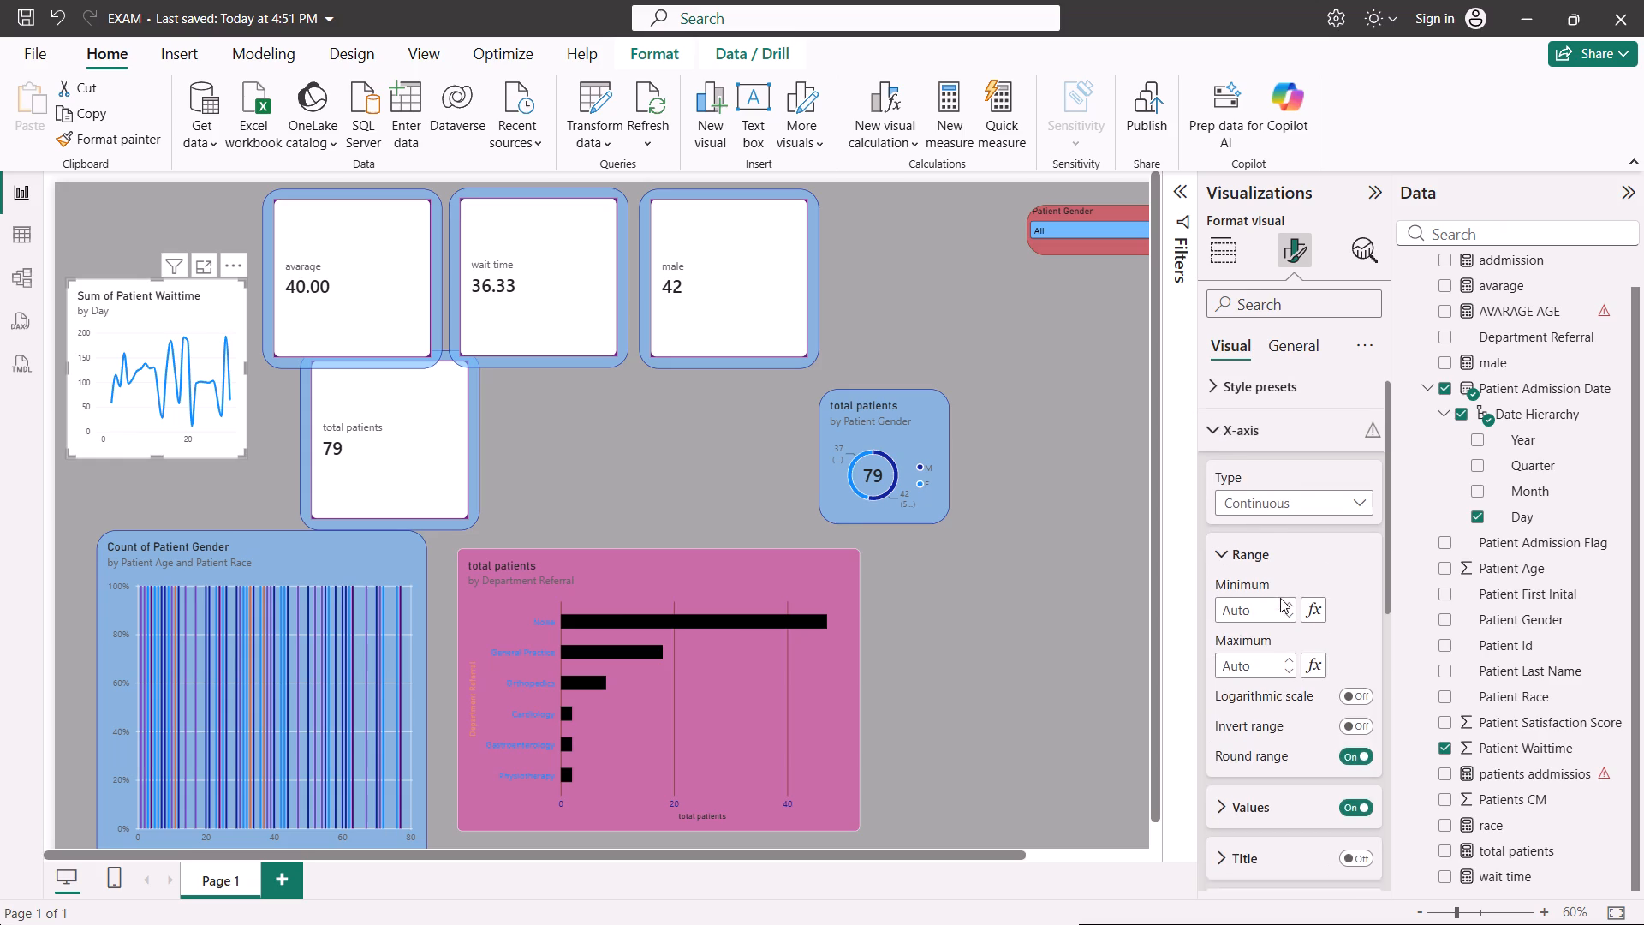
pyautogui.scroll(-2, 1280, 598)
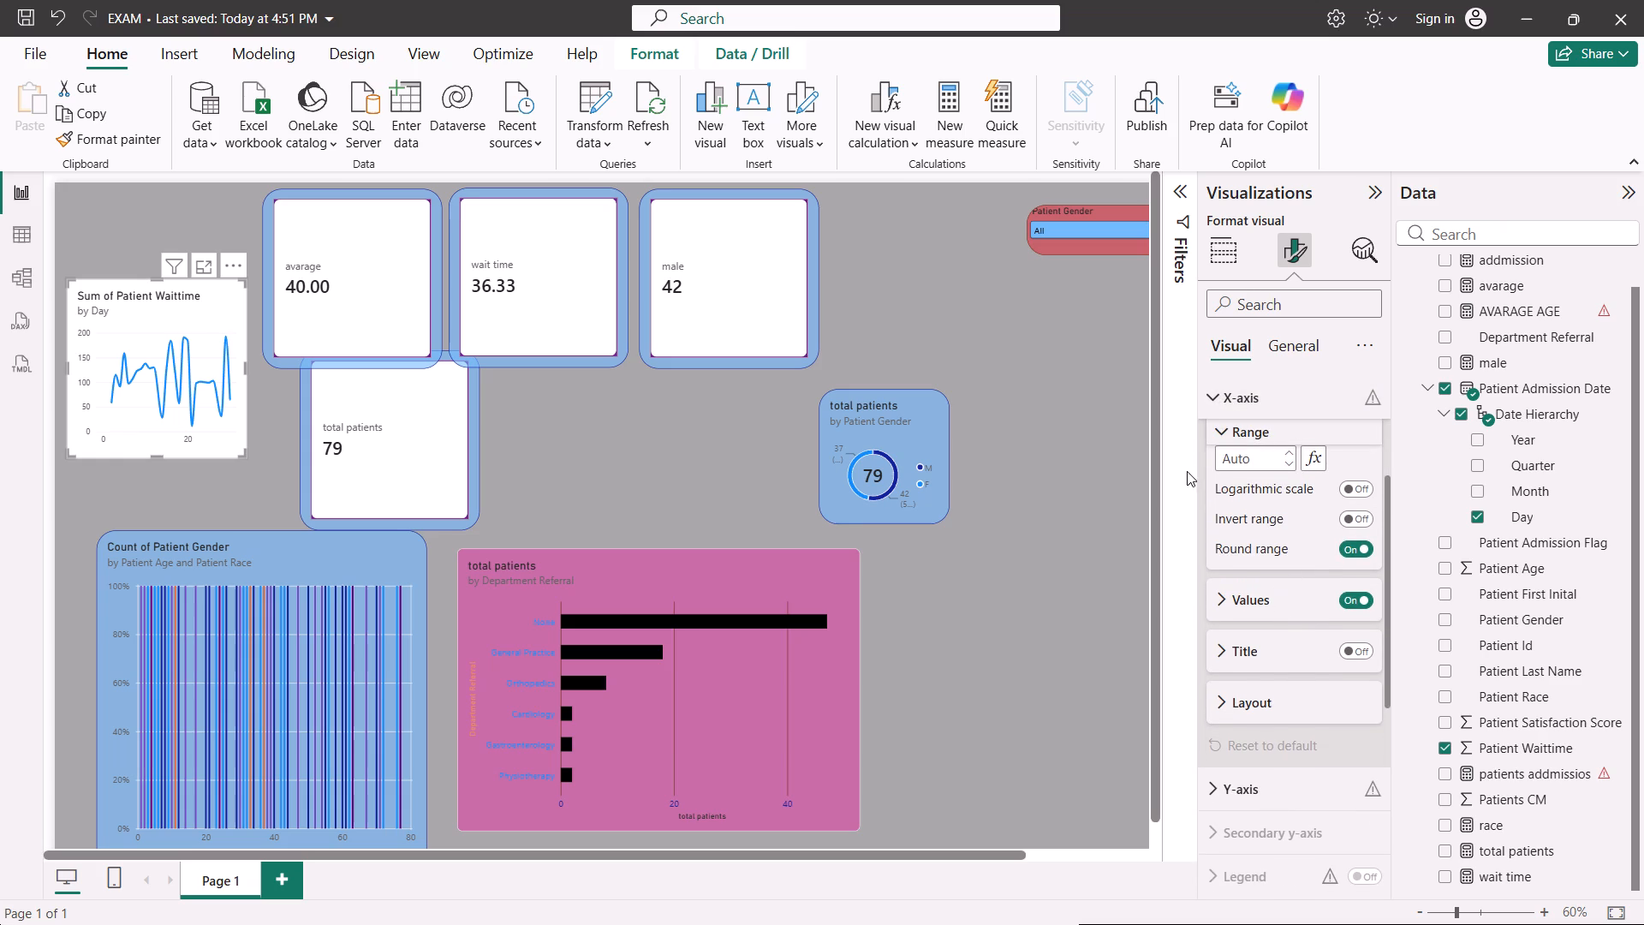
pyautogui.click(1213, 397)
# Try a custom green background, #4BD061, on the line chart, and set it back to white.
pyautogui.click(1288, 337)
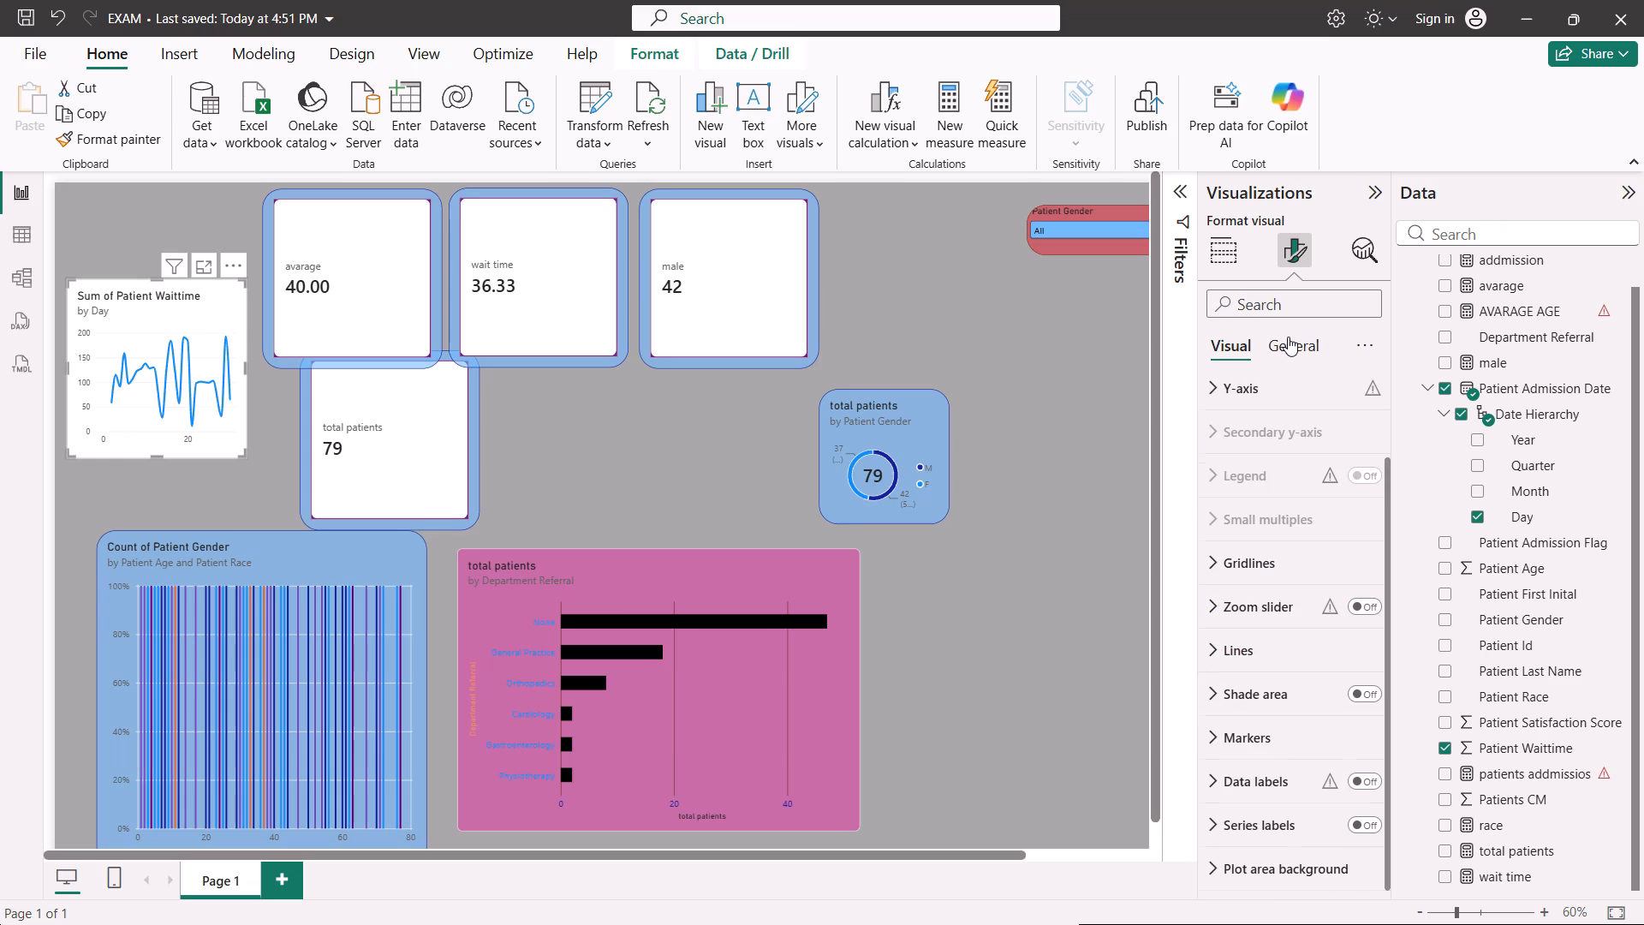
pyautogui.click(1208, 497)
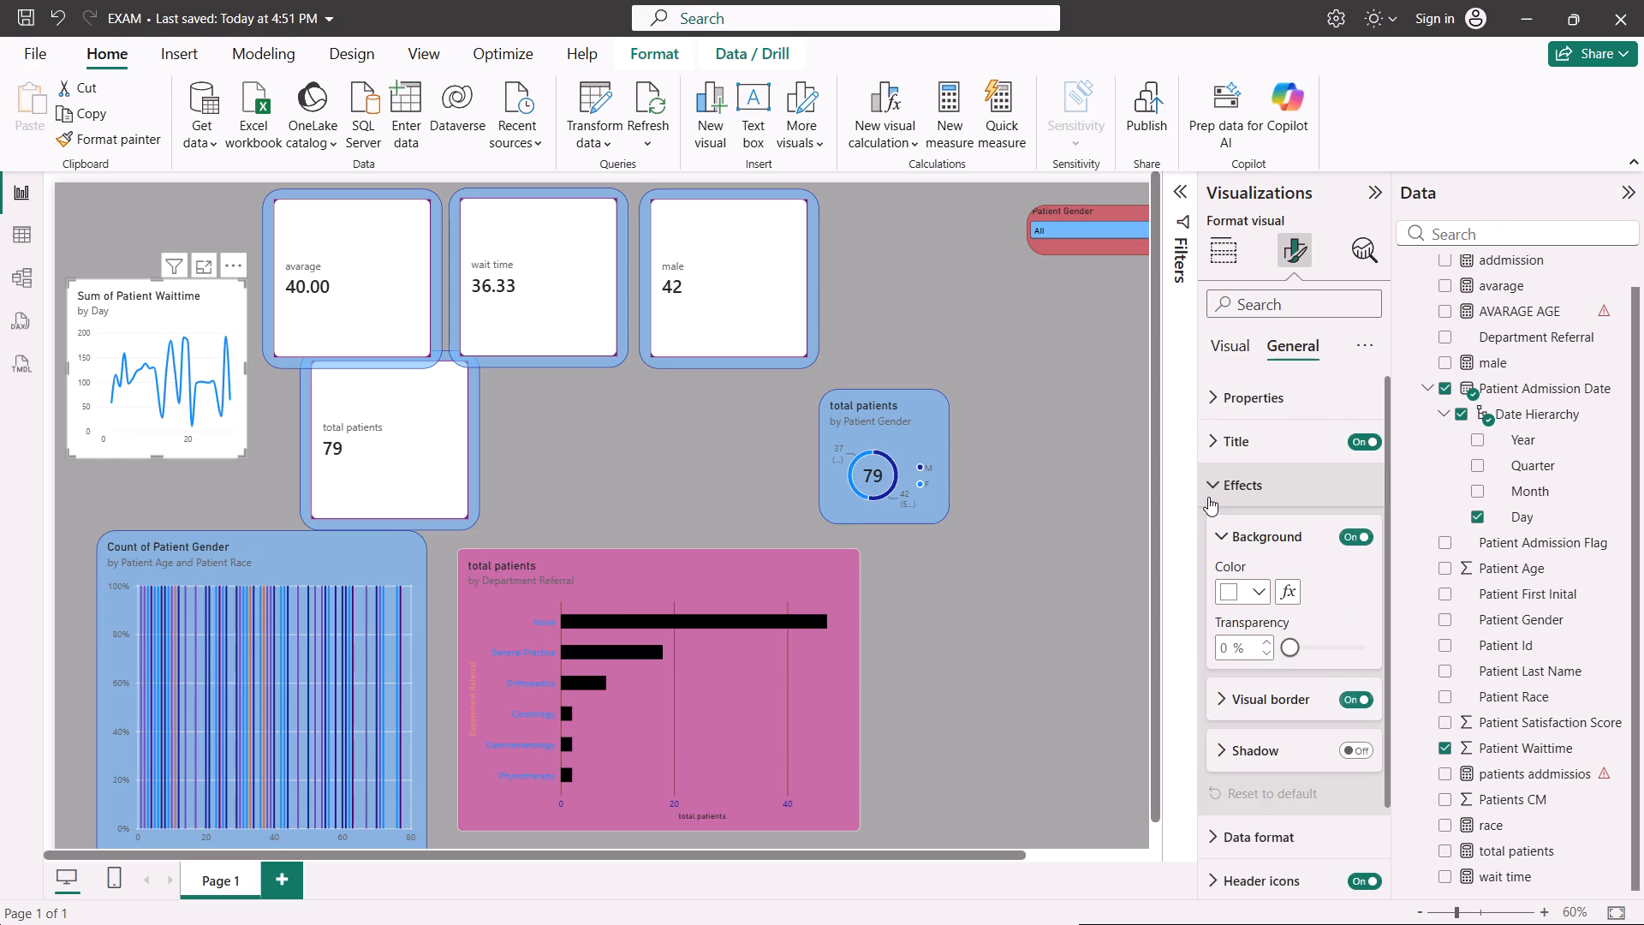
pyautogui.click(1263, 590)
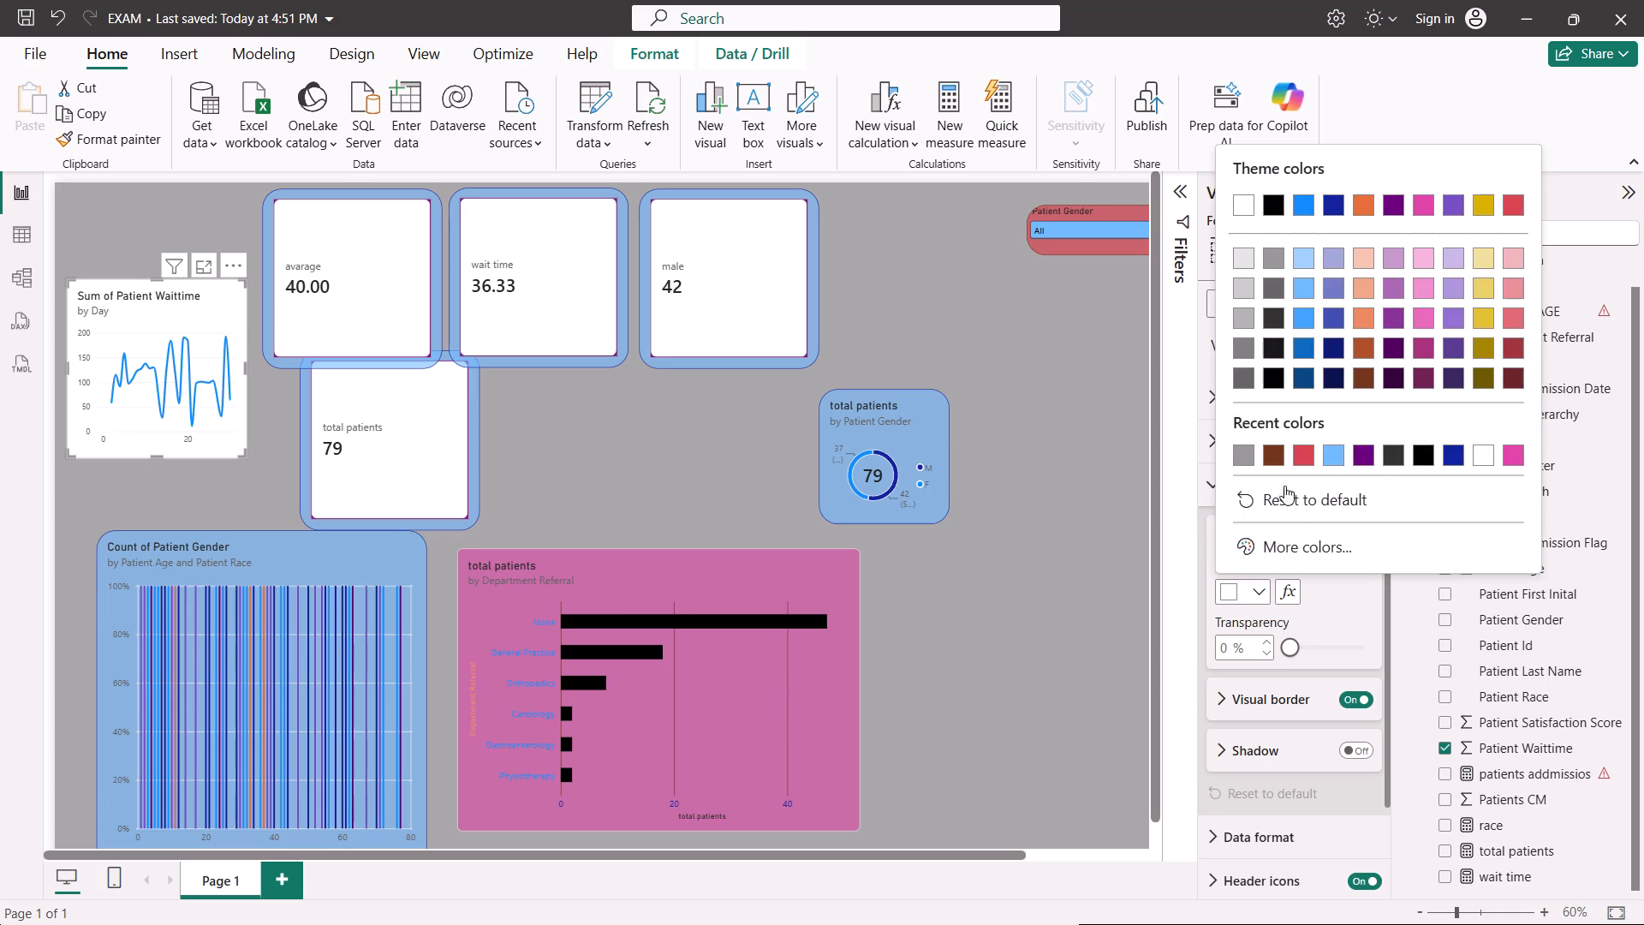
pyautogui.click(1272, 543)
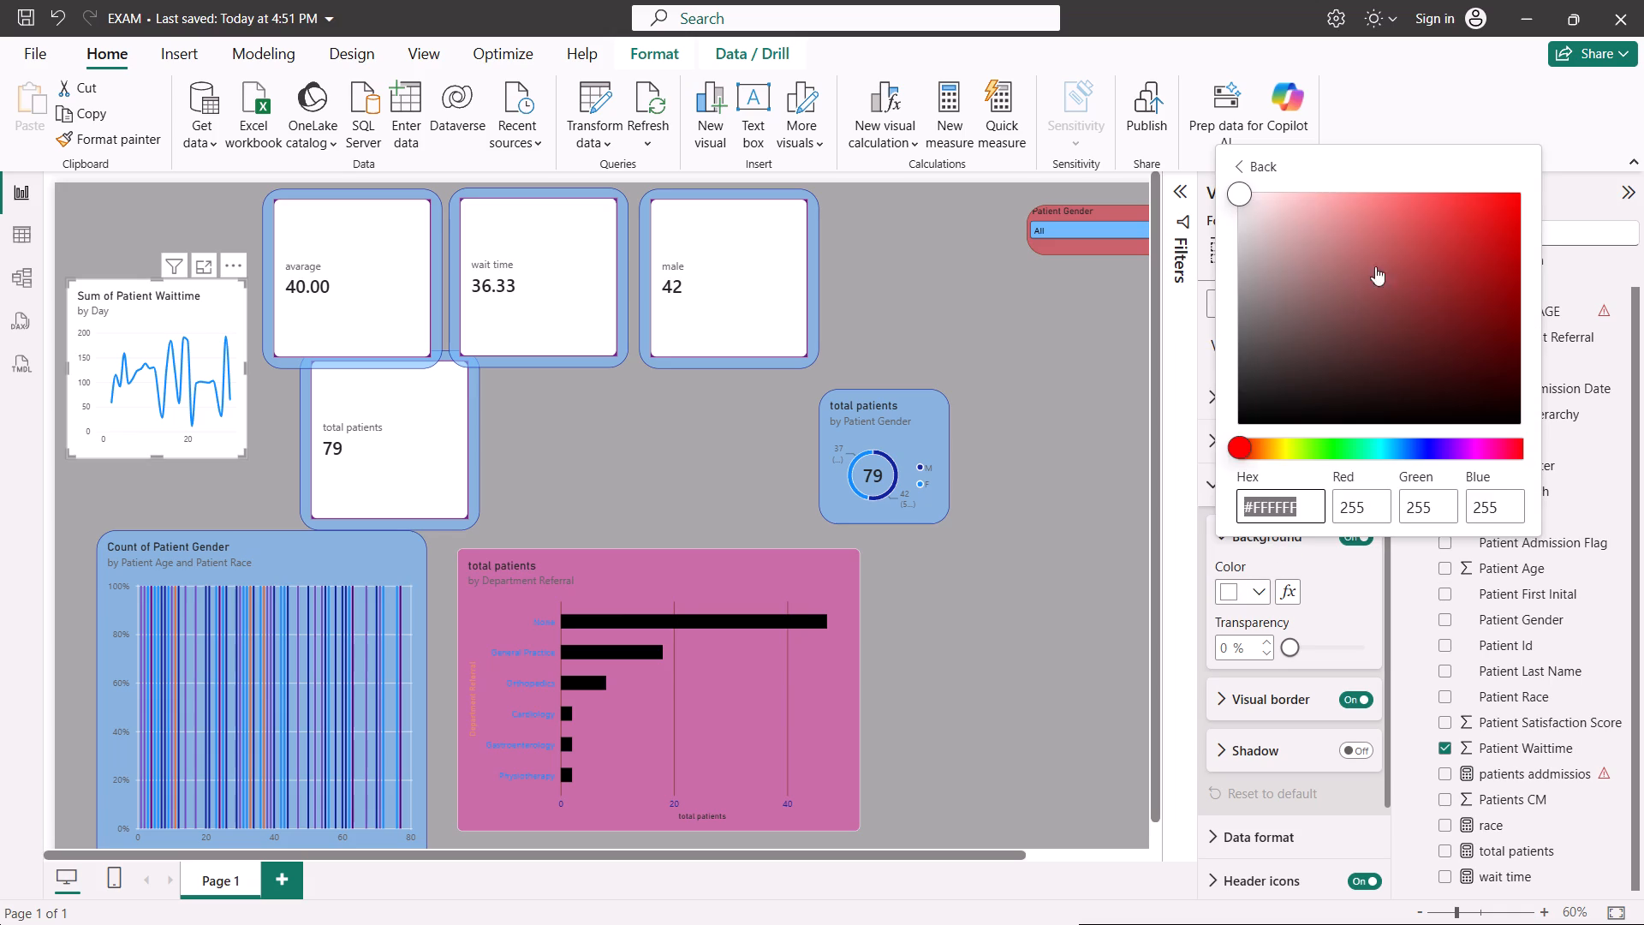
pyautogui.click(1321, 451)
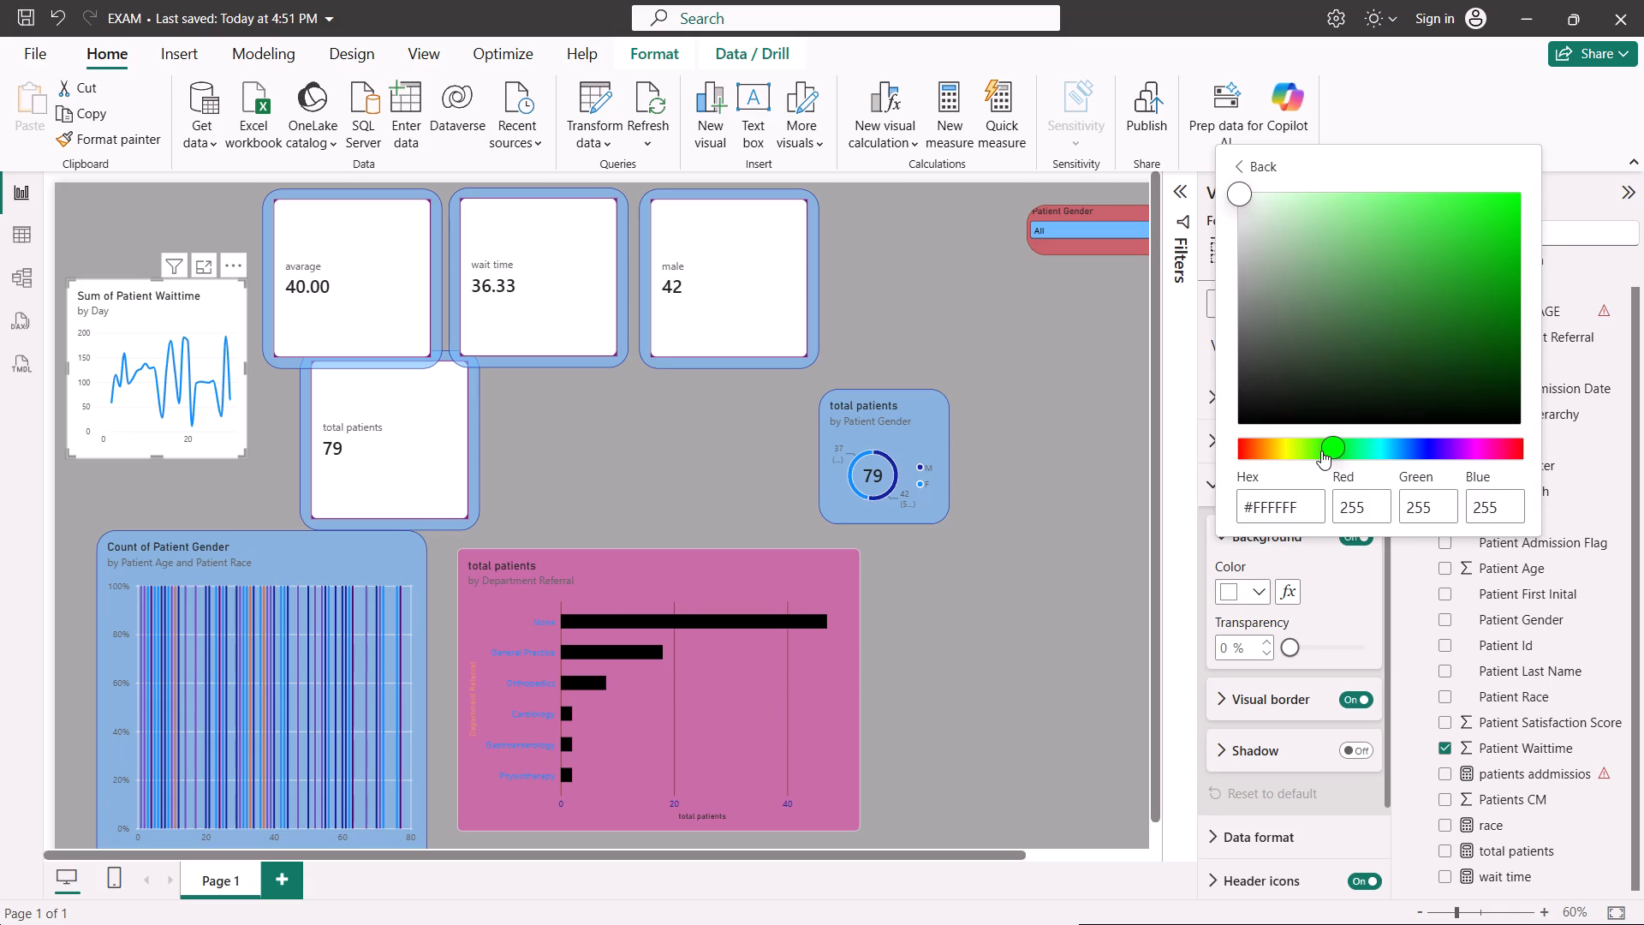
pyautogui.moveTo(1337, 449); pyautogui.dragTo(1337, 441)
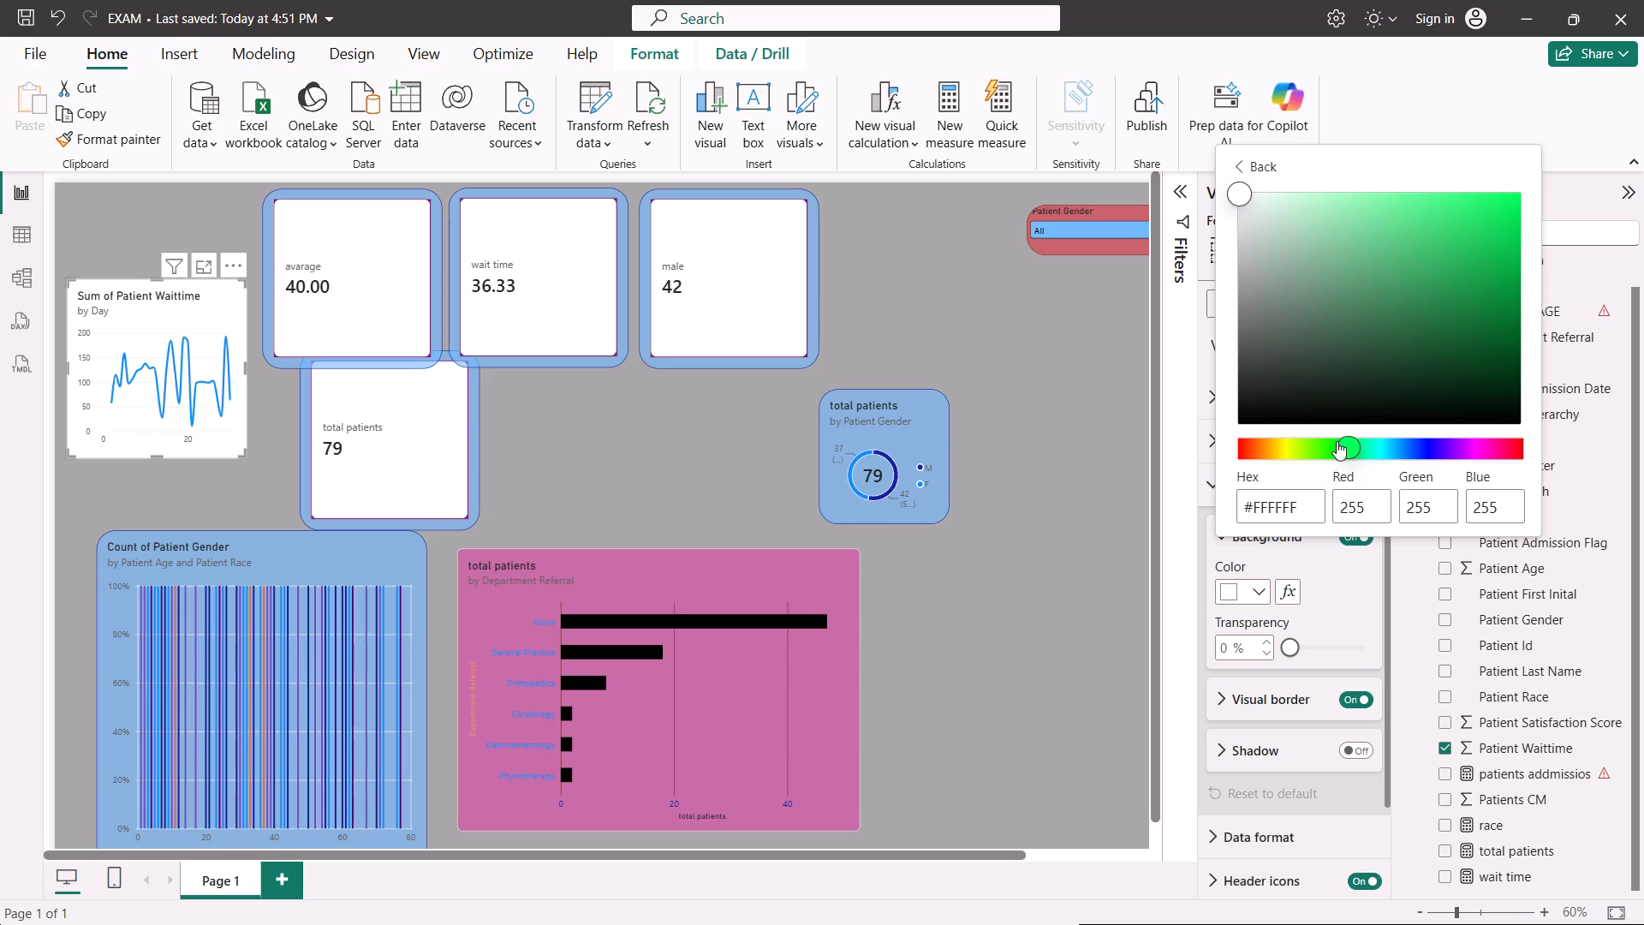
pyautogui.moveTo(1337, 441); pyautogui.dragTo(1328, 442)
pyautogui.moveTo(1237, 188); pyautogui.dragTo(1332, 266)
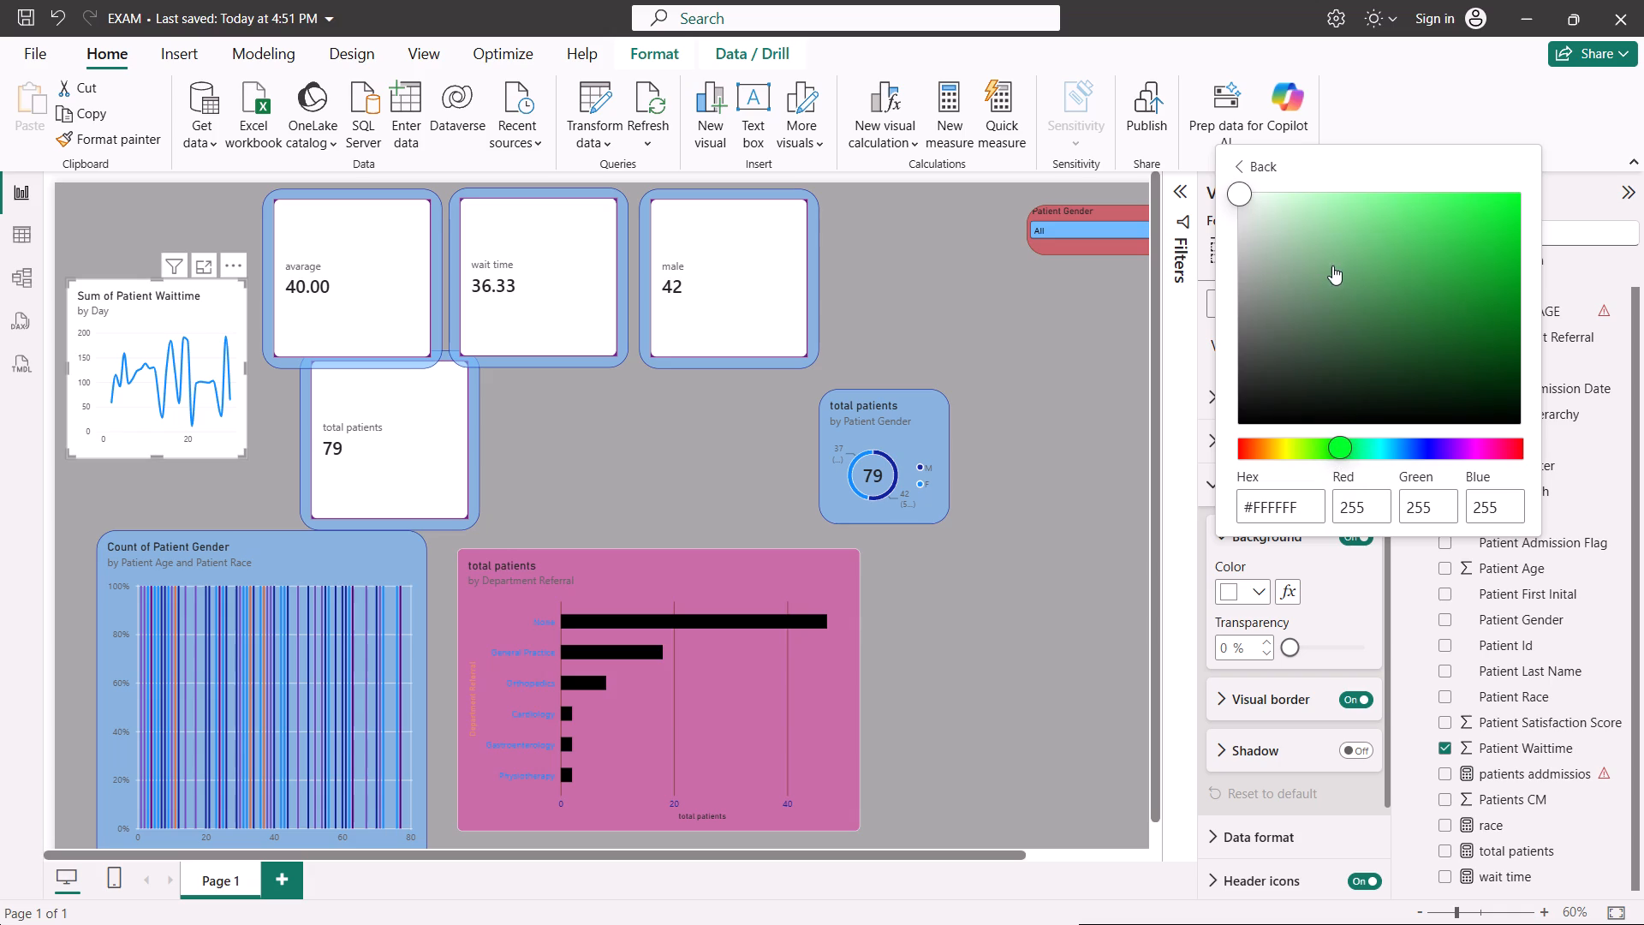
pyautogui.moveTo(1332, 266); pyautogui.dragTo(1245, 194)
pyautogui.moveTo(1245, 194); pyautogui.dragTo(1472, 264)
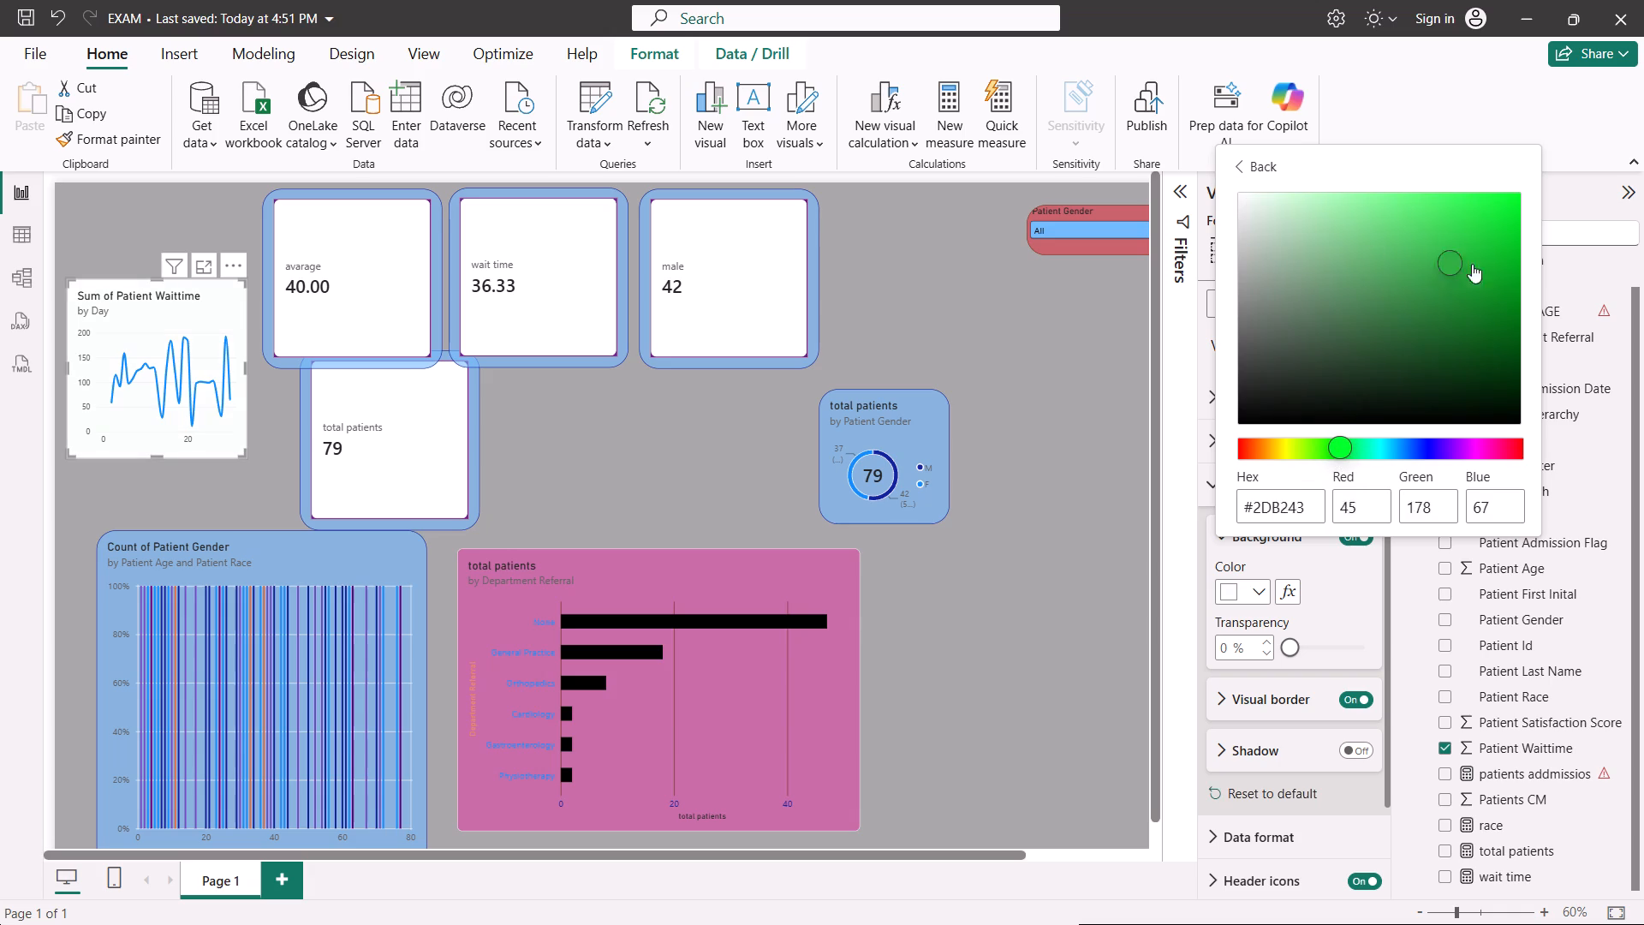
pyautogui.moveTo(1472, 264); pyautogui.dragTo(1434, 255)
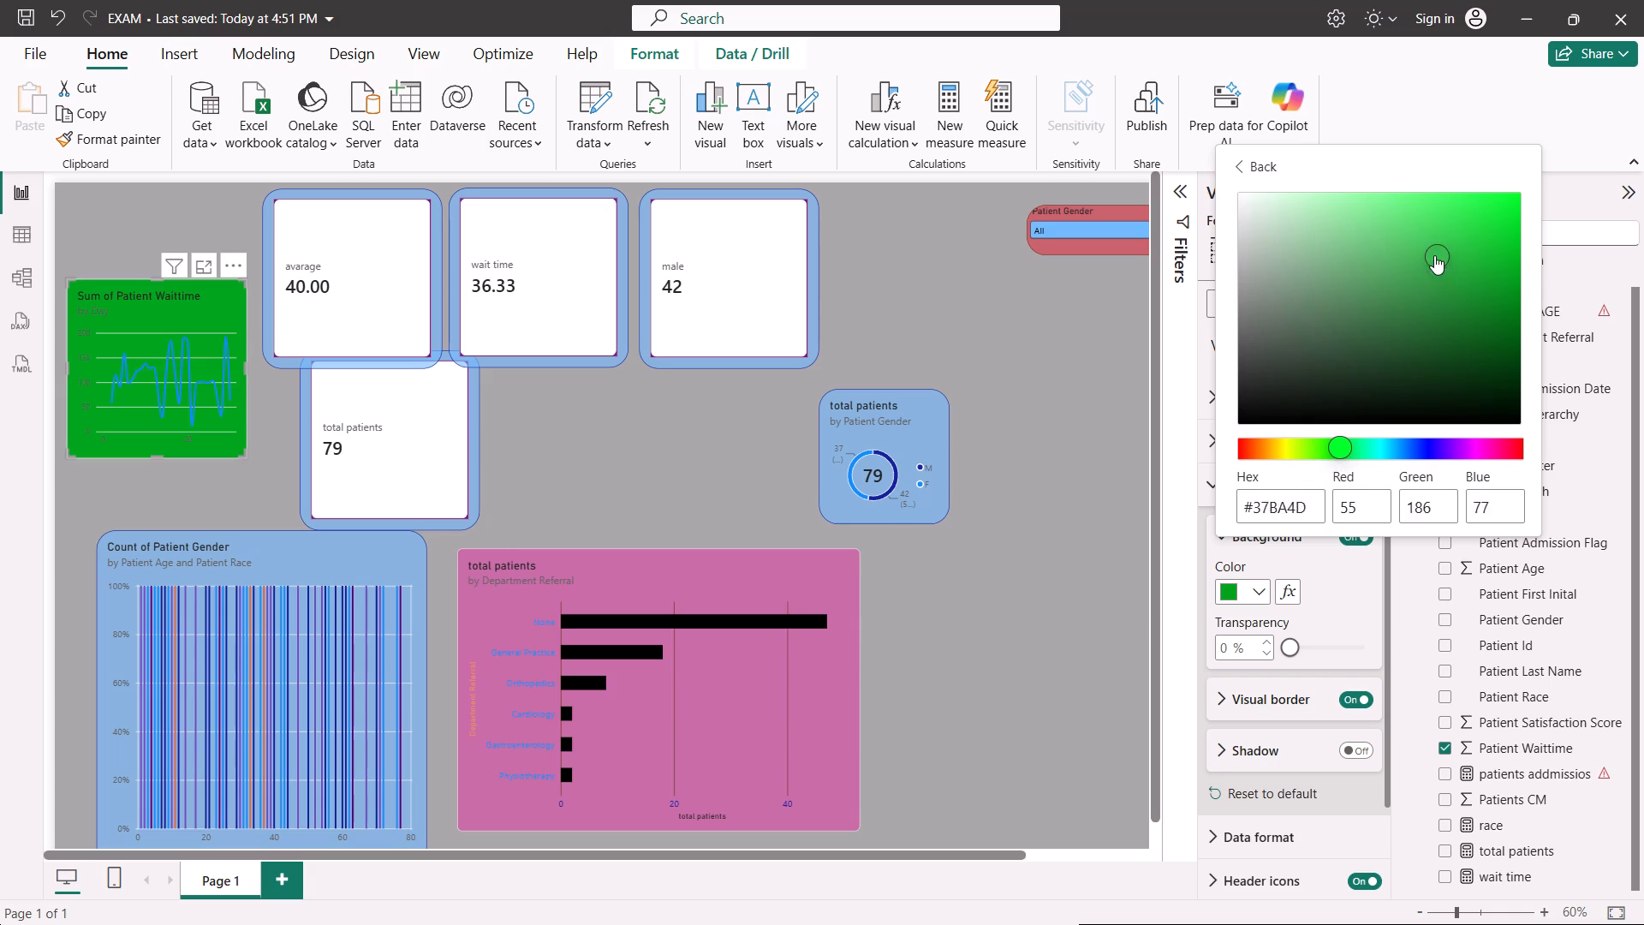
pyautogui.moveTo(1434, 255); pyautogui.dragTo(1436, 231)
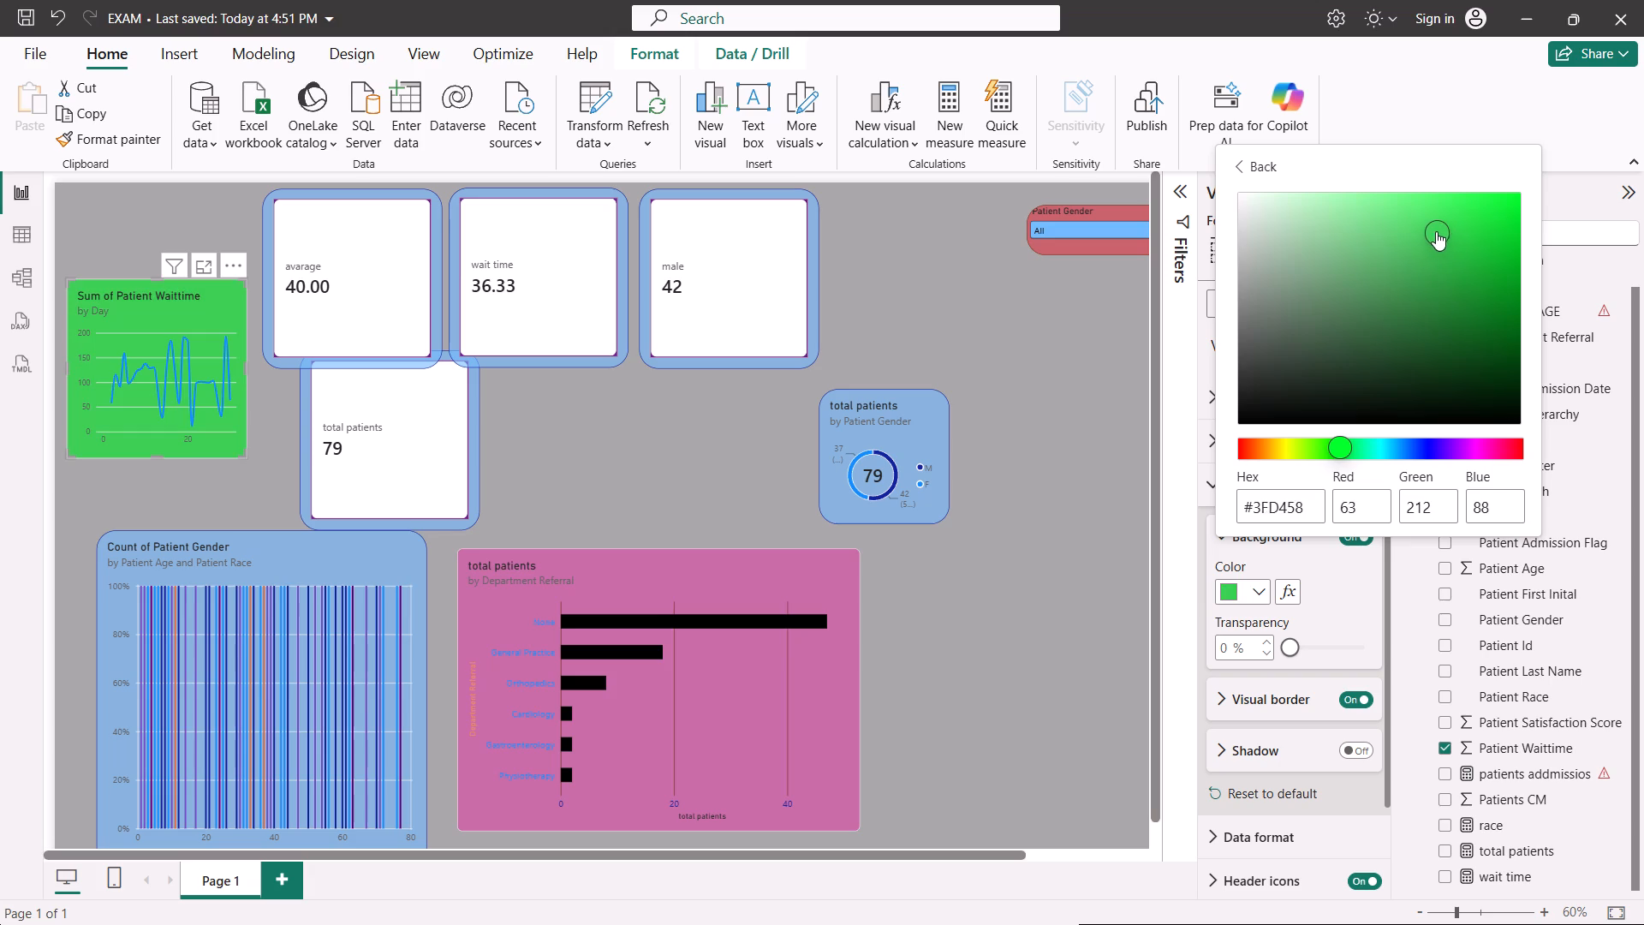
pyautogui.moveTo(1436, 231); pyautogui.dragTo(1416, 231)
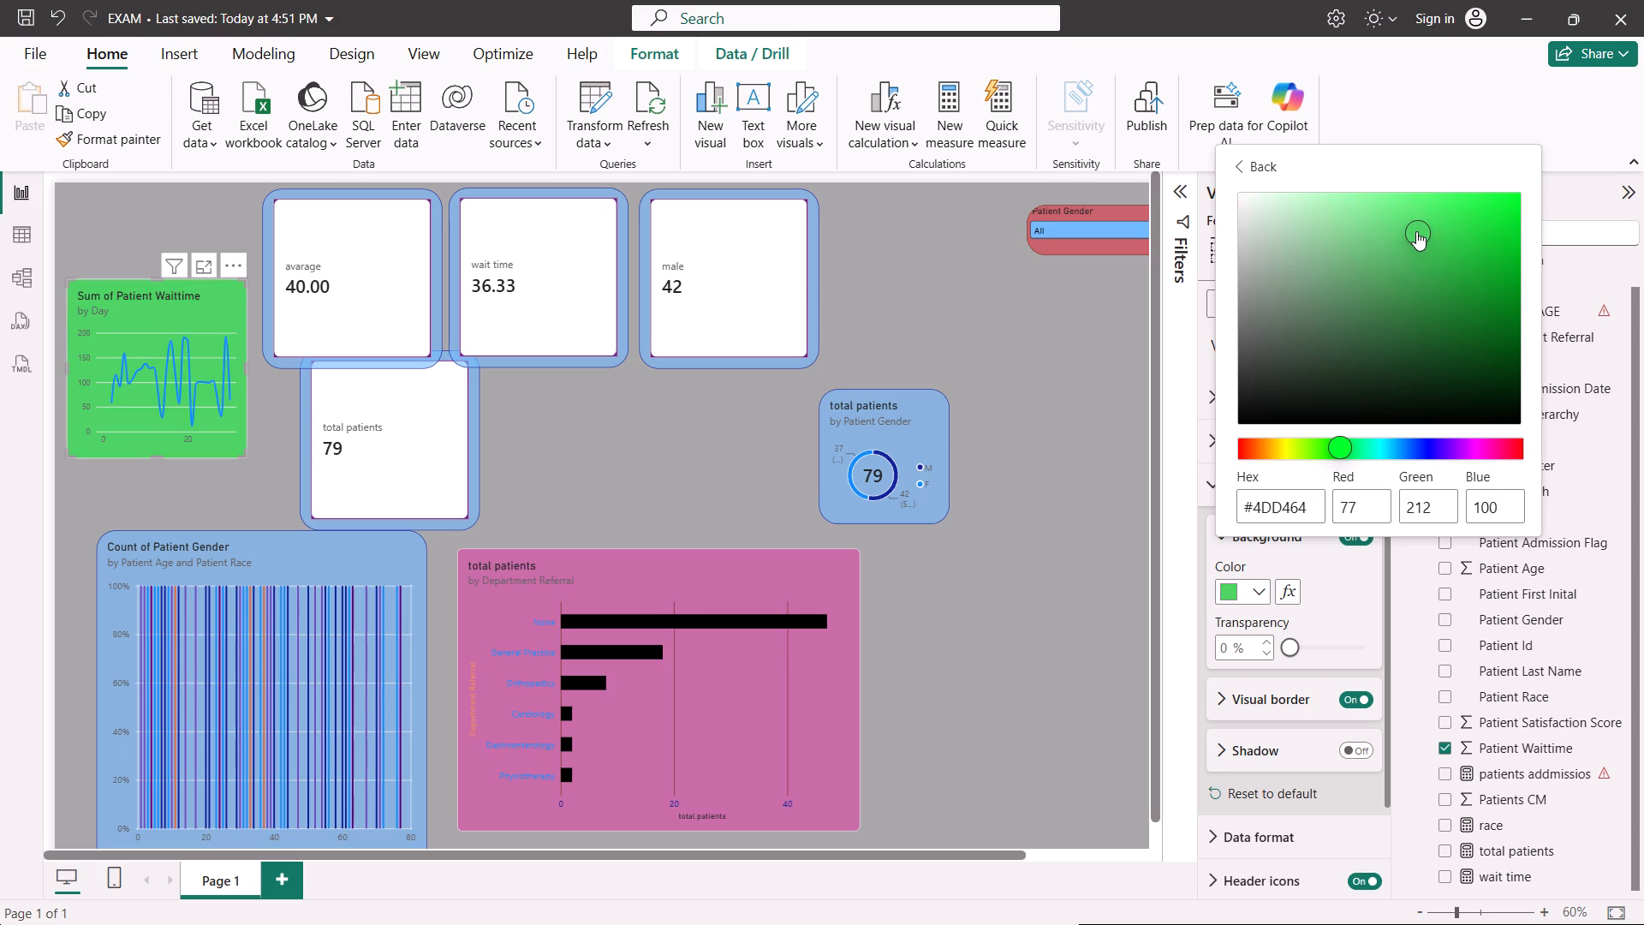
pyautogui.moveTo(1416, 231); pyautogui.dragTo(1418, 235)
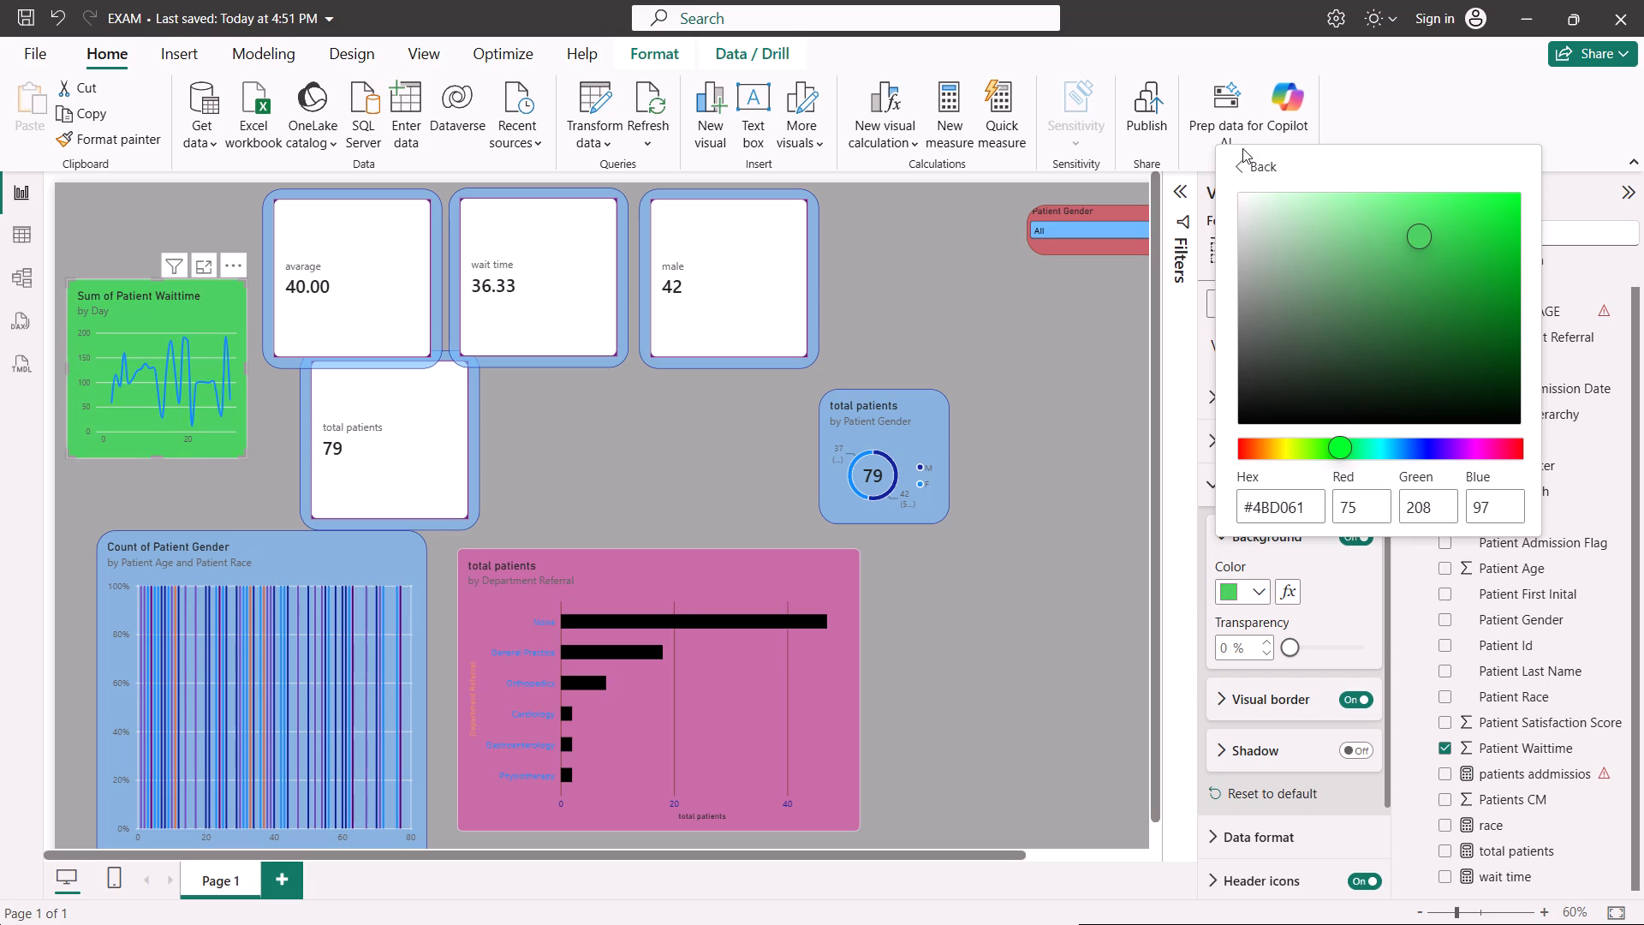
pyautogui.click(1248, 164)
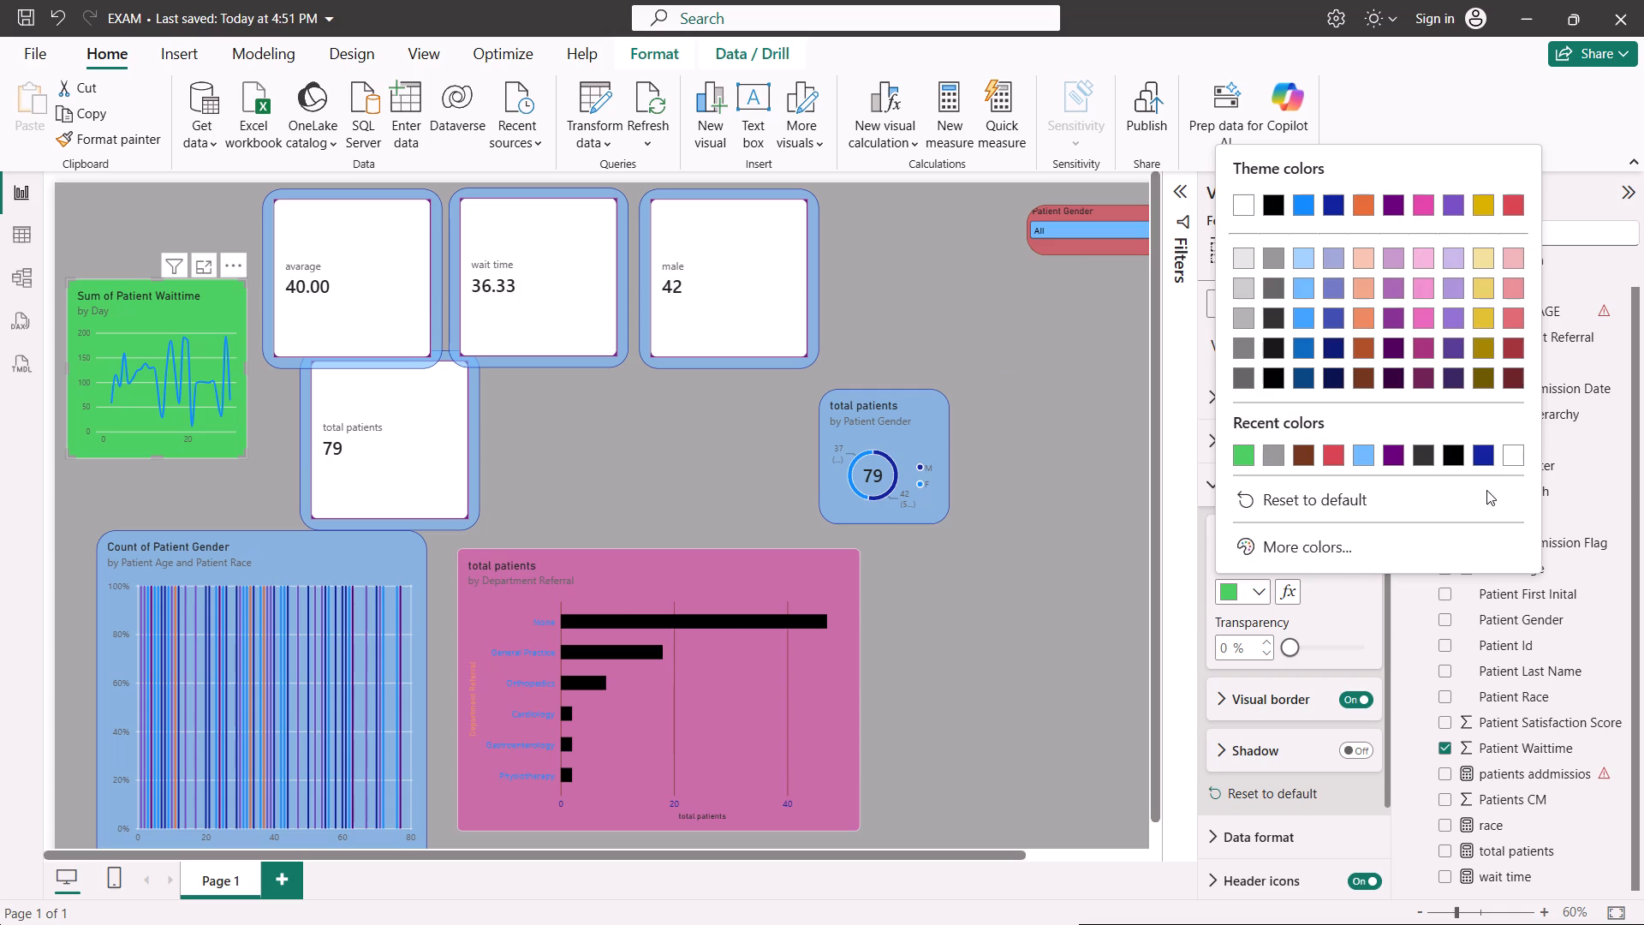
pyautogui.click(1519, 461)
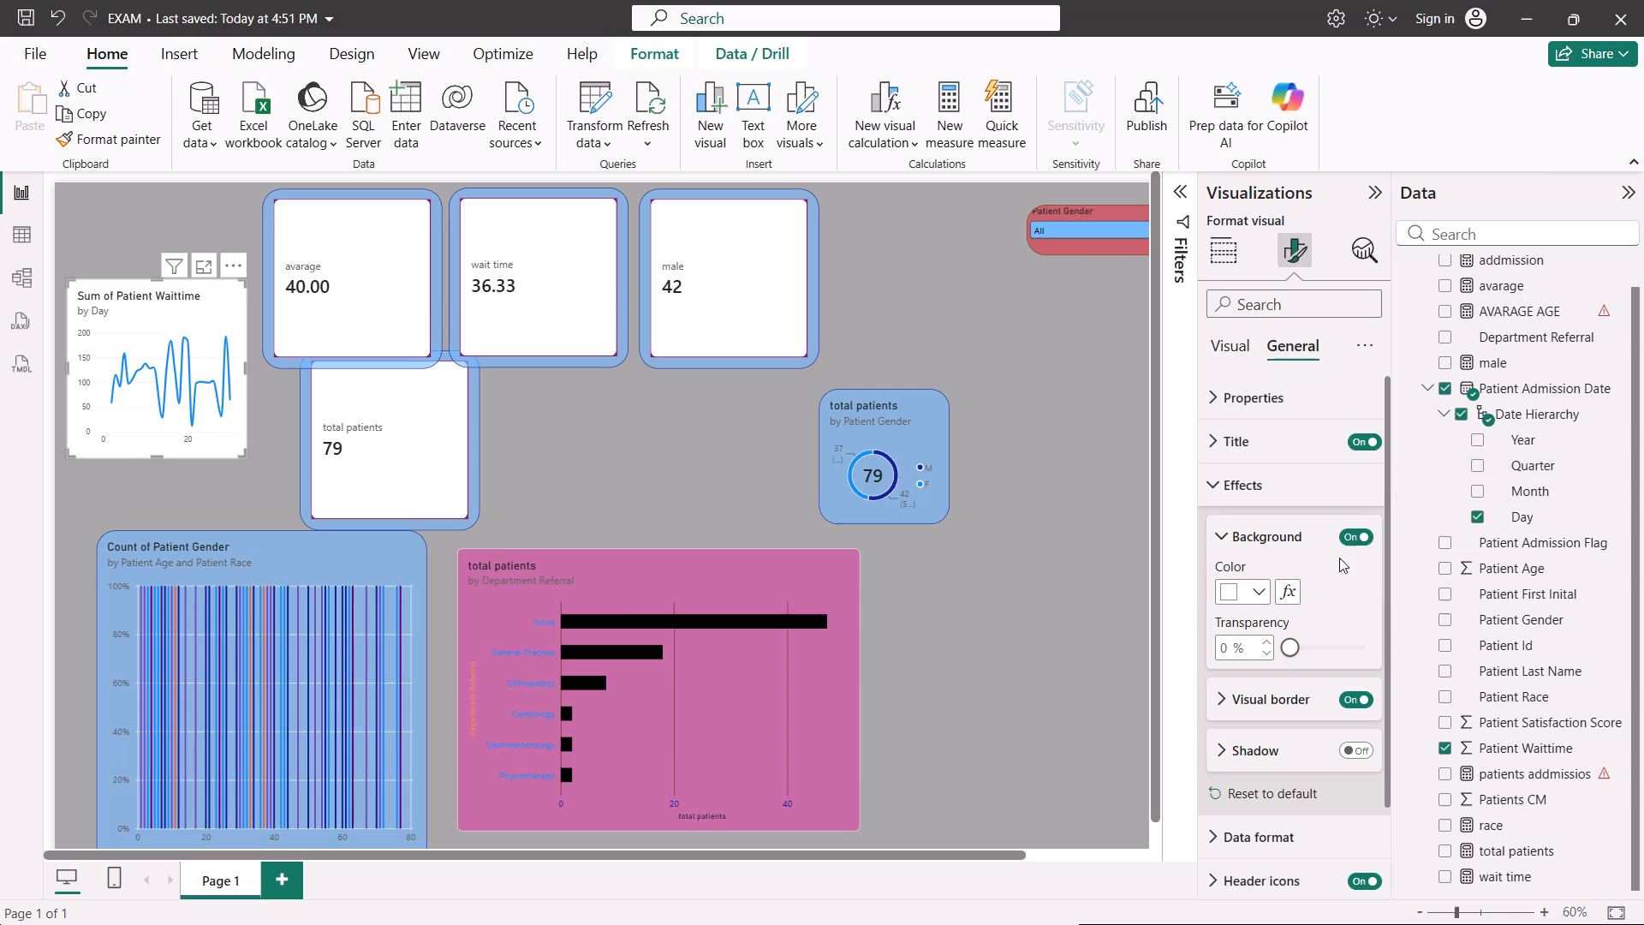
# Set the line chart's background to the lightest gray shade of the black theme colour.
pyautogui.click(1263, 595)
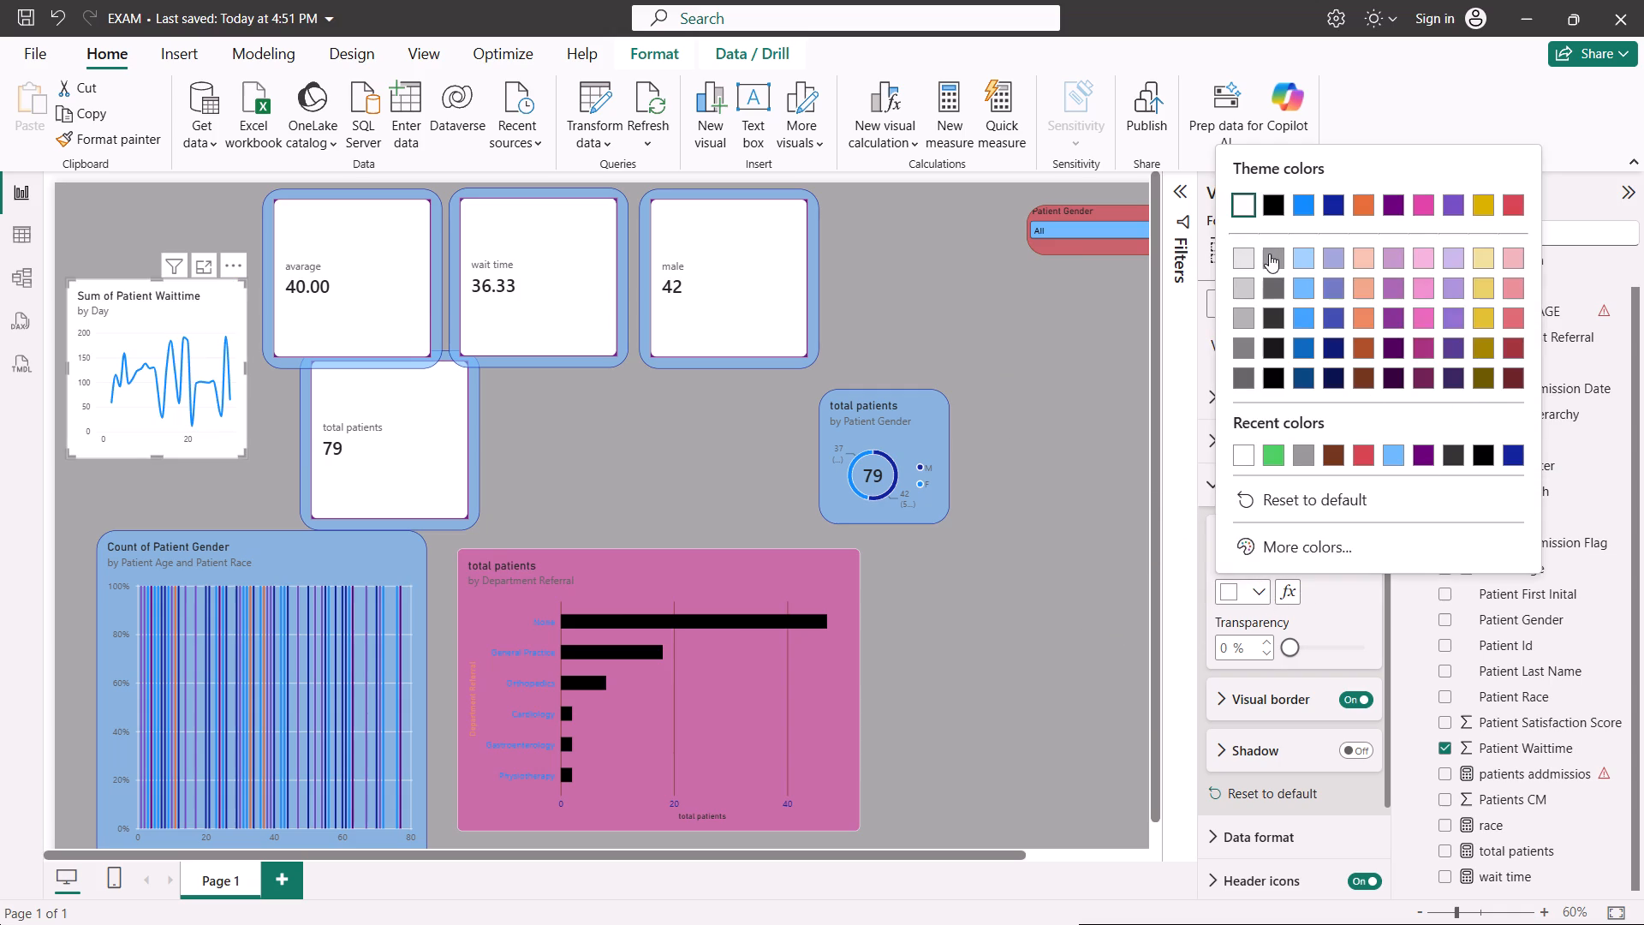
pyautogui.click(1269, 254)
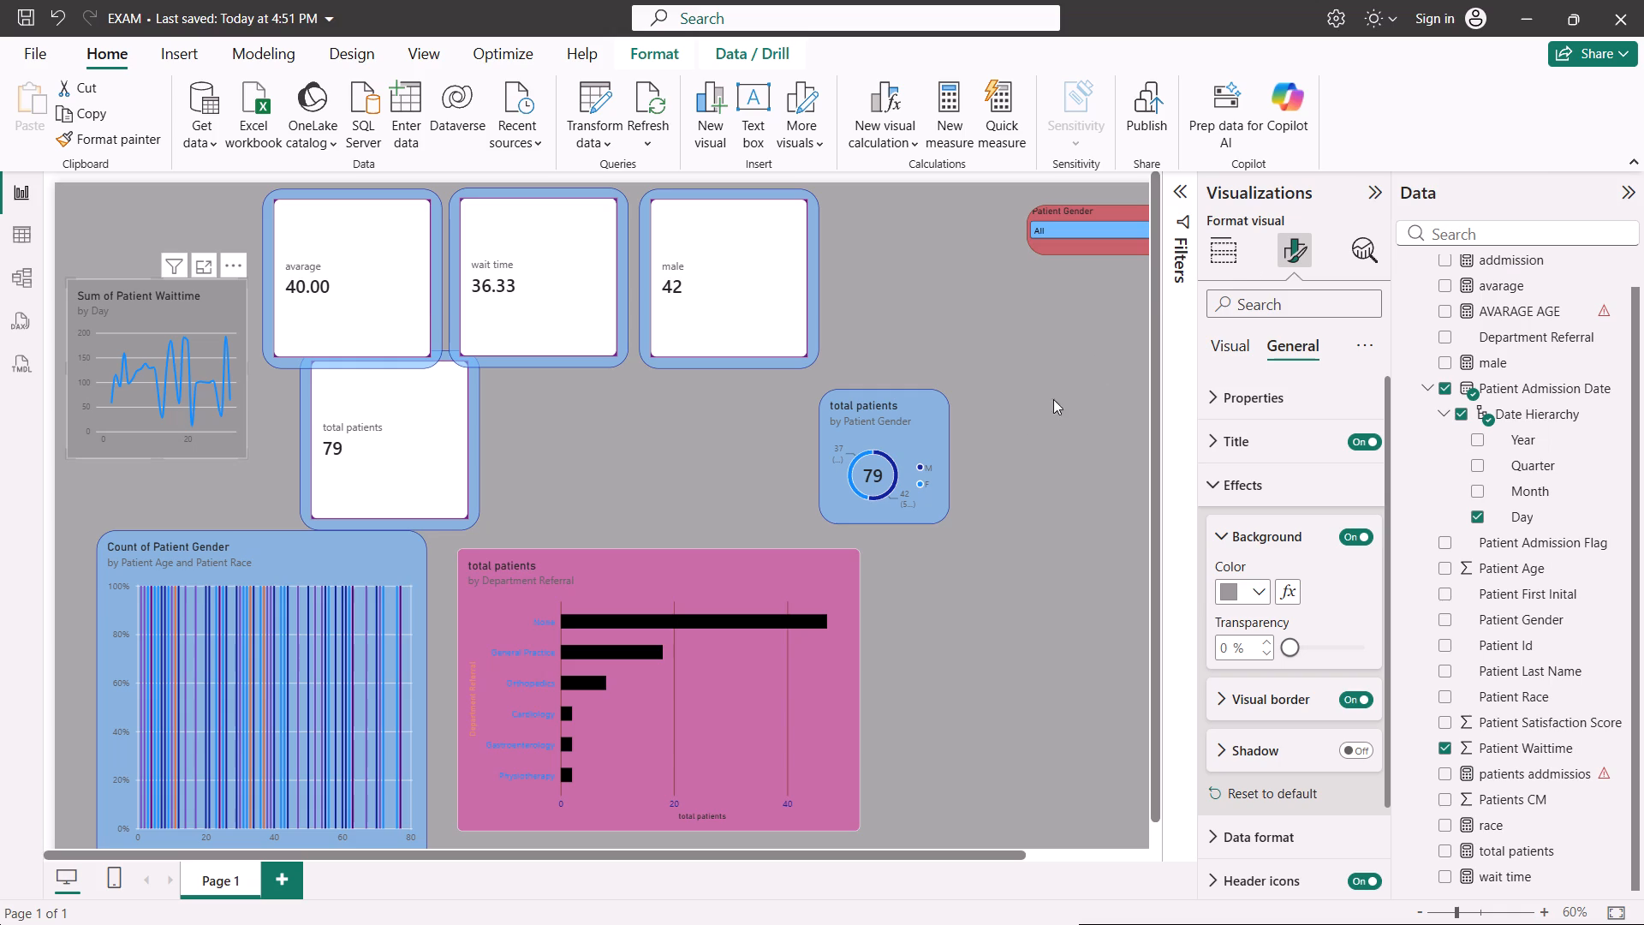
pyautogui.click(1006, 432)
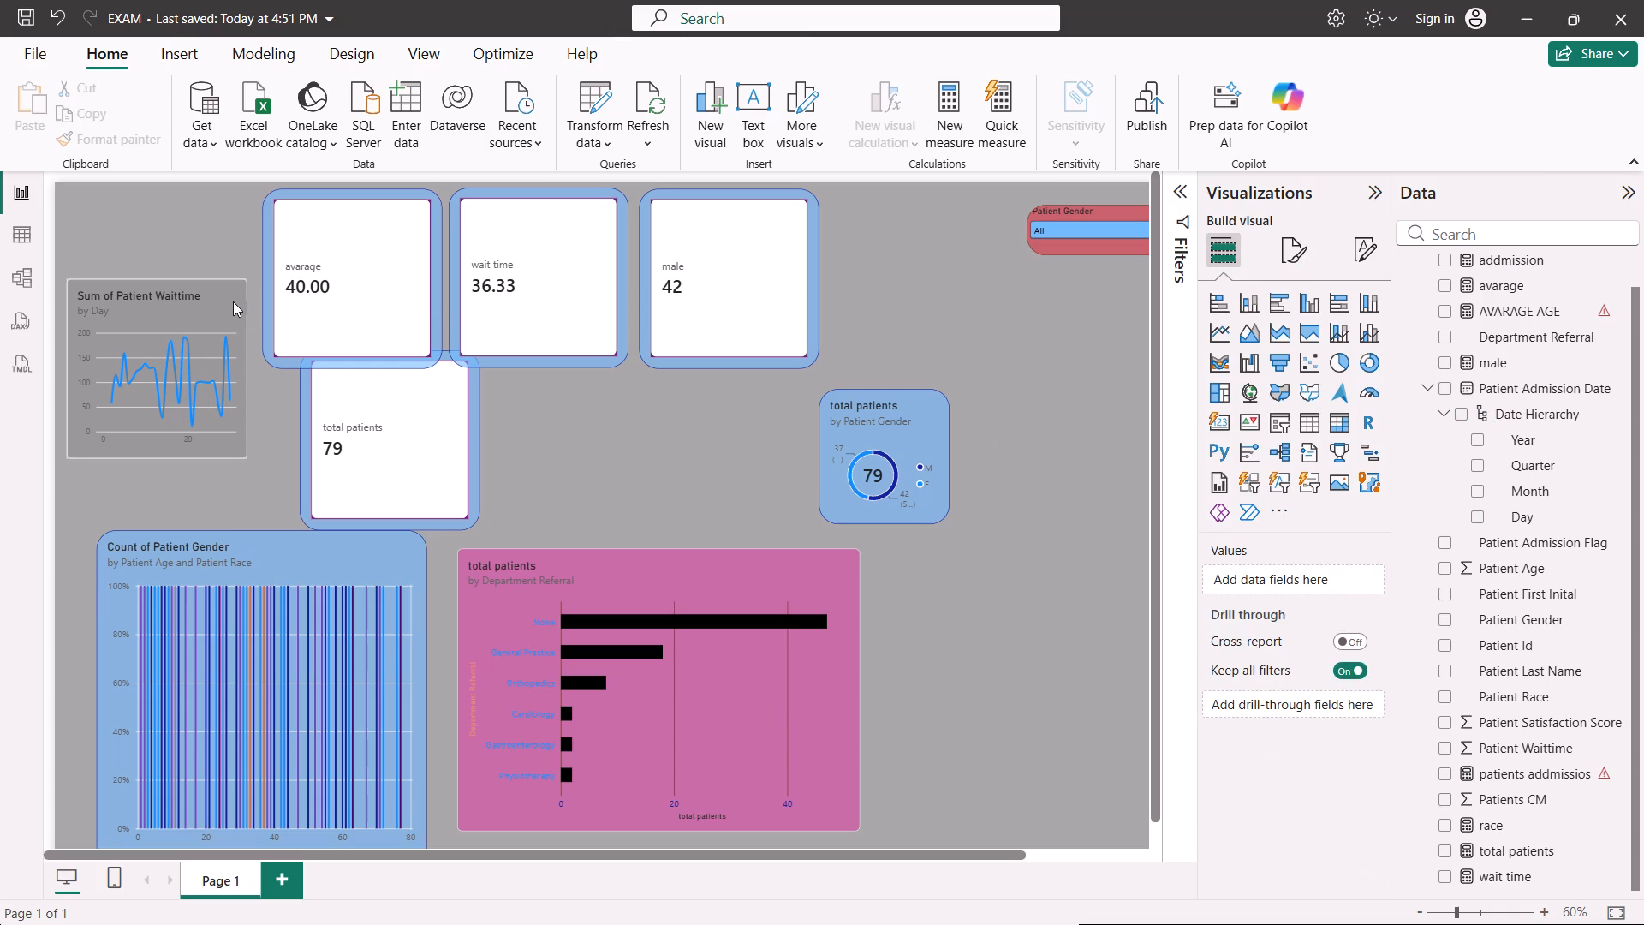
# Examine the horizontal gridline formatting options of the Sum of Patient Waittime line chart.
pyautogui.click(232, 301)
pyautogui.click(222, 321)
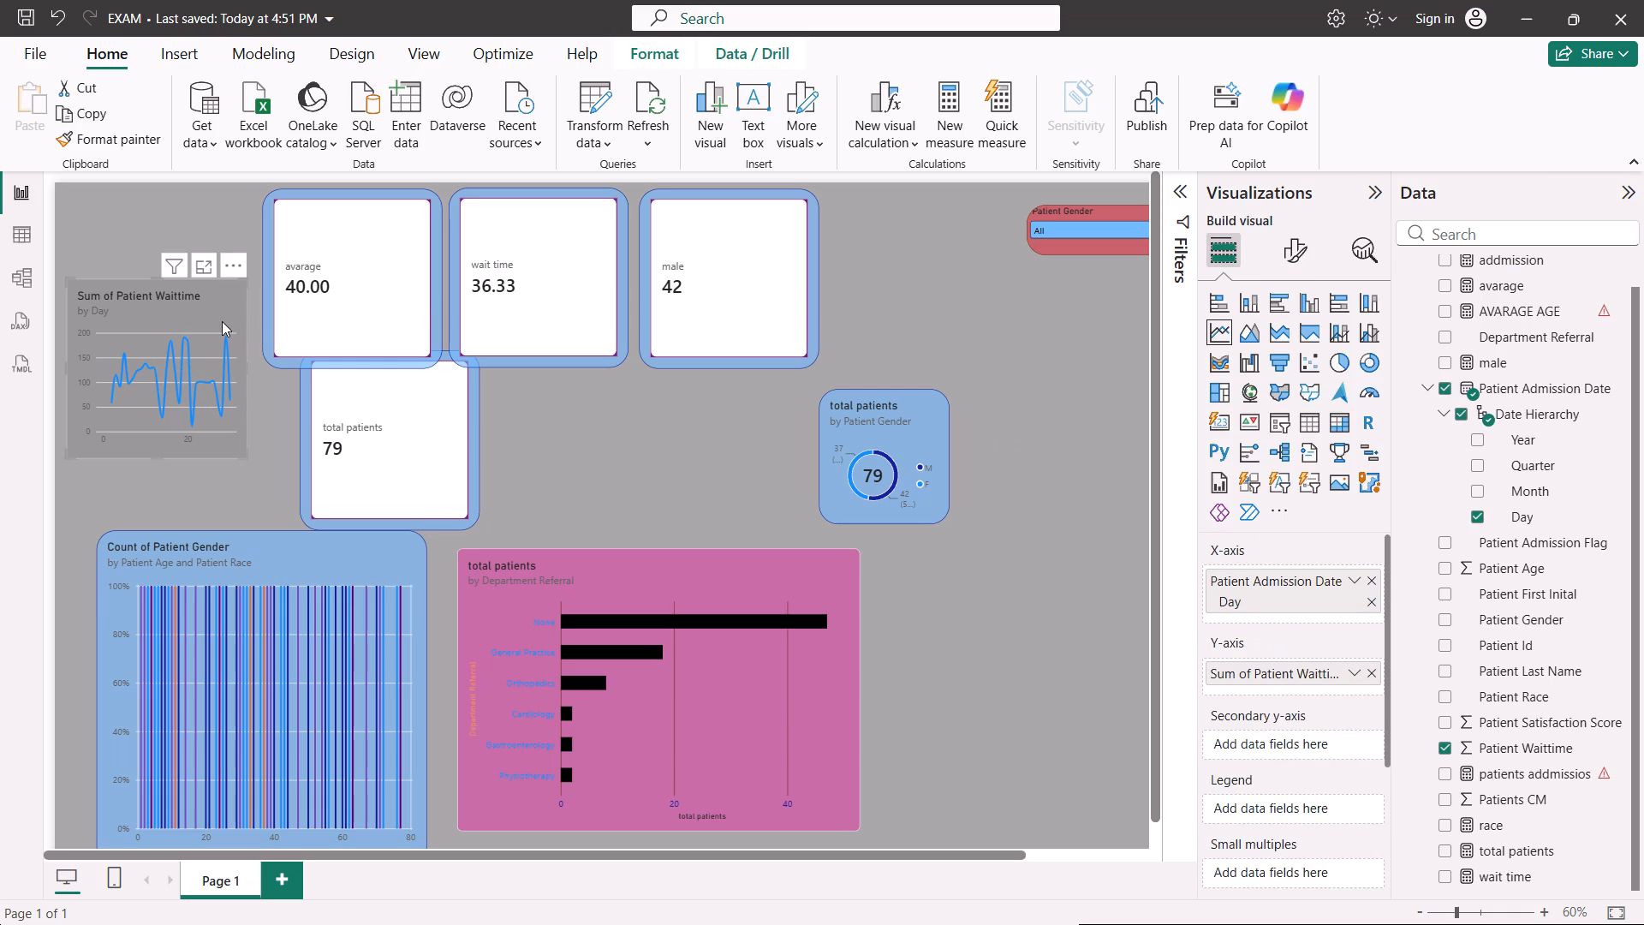
pyautogui.click(222, 321)
pyautogui.click(1301, 251)
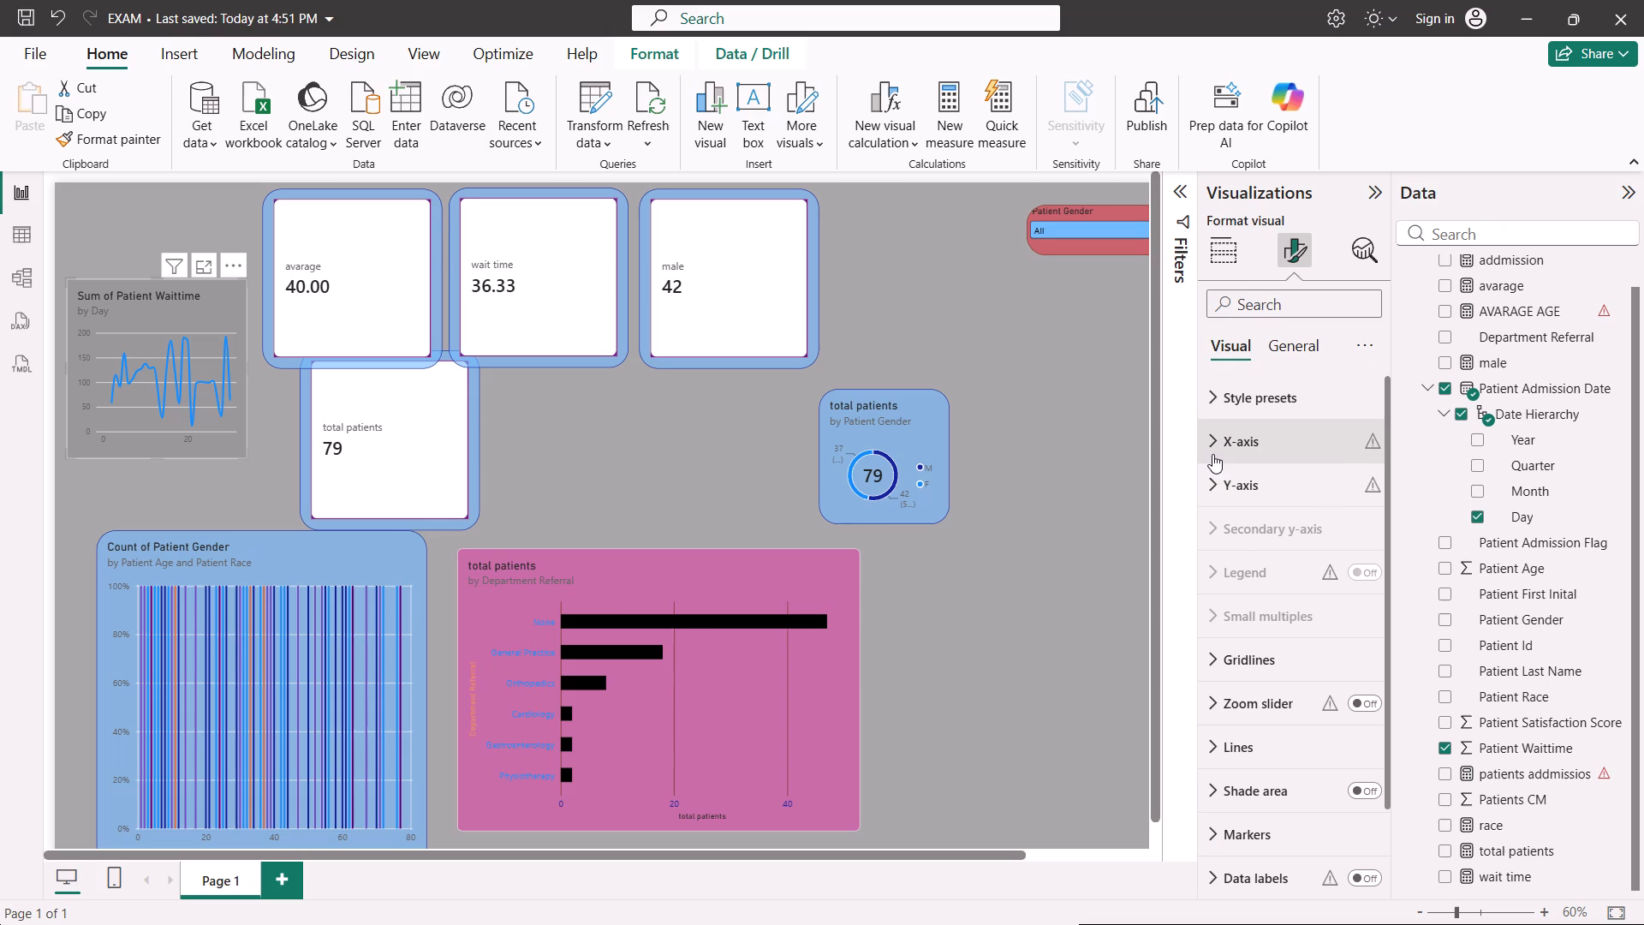
pyautogui.scroll(-1, 1239, 533)
pyautogui.click(1222, 560)
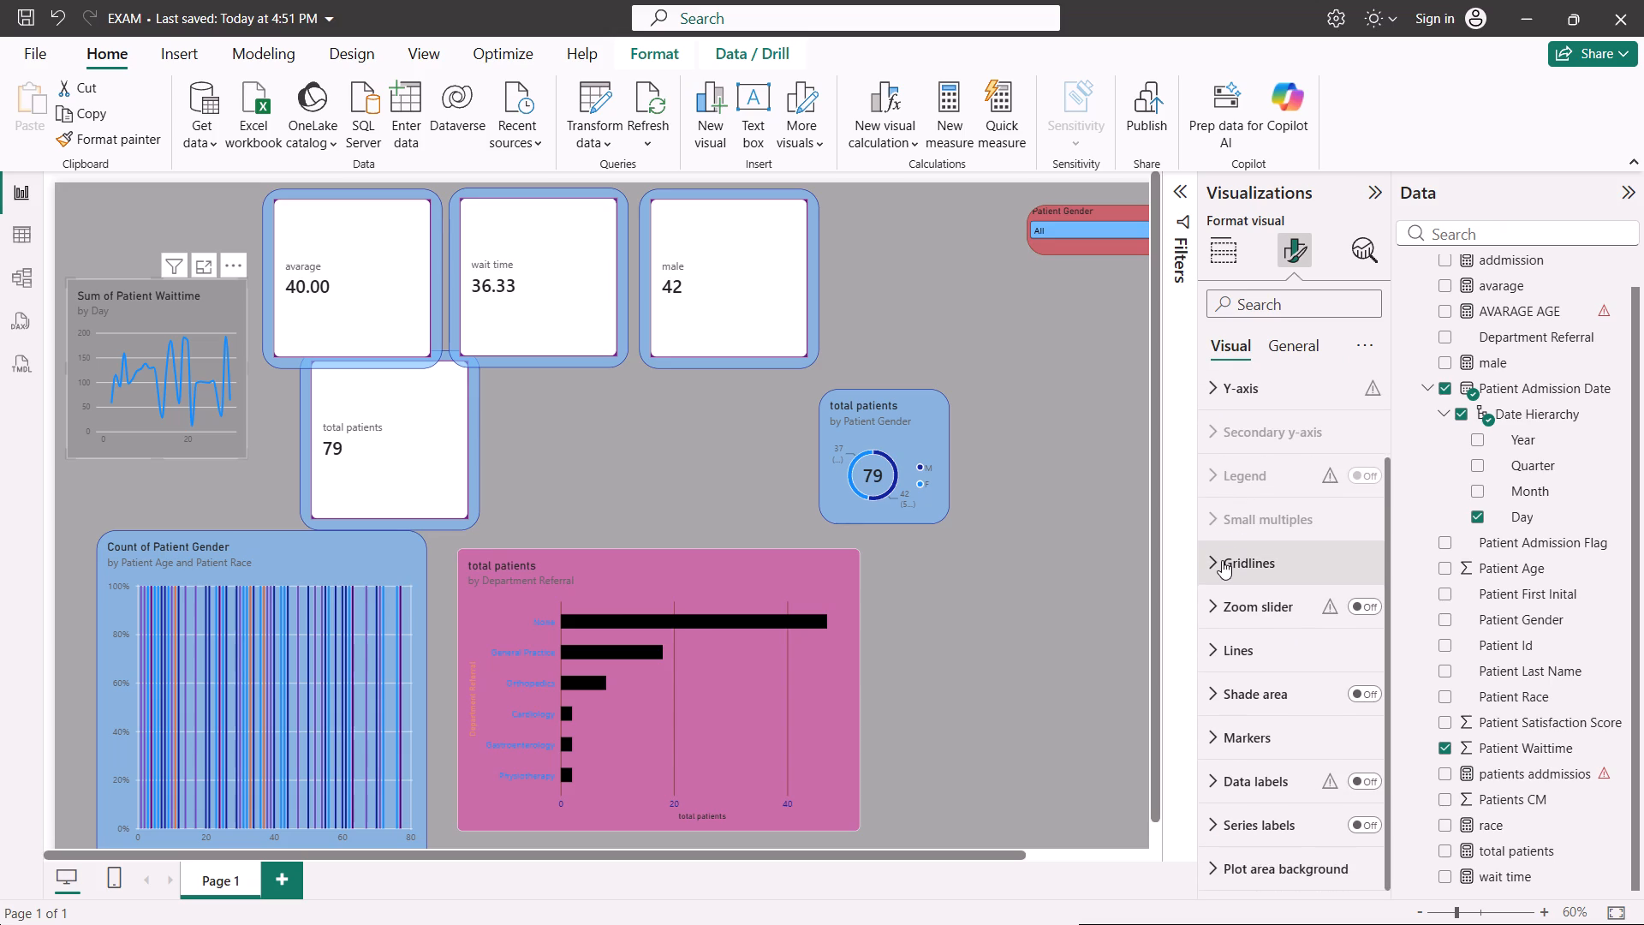
pyautogui.scroll(-1, 1222, 560)
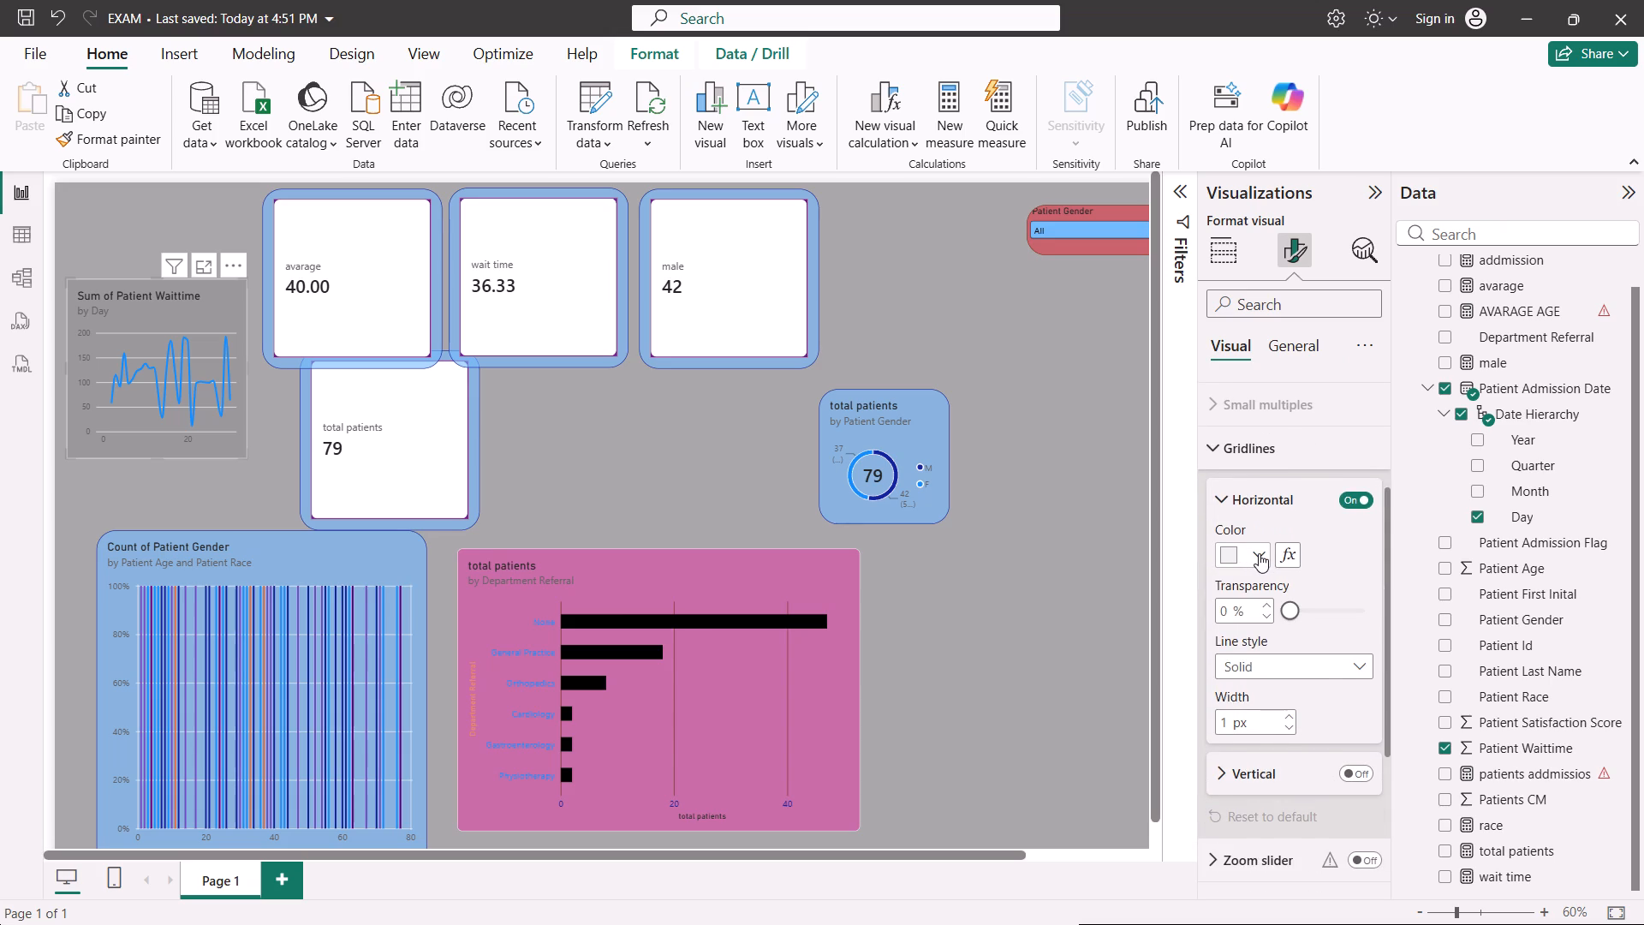
pyautogui.click(1259, 553)
pyautogui.click(1259, 553)
pyautogui.scroll(-2, 1259, 553)
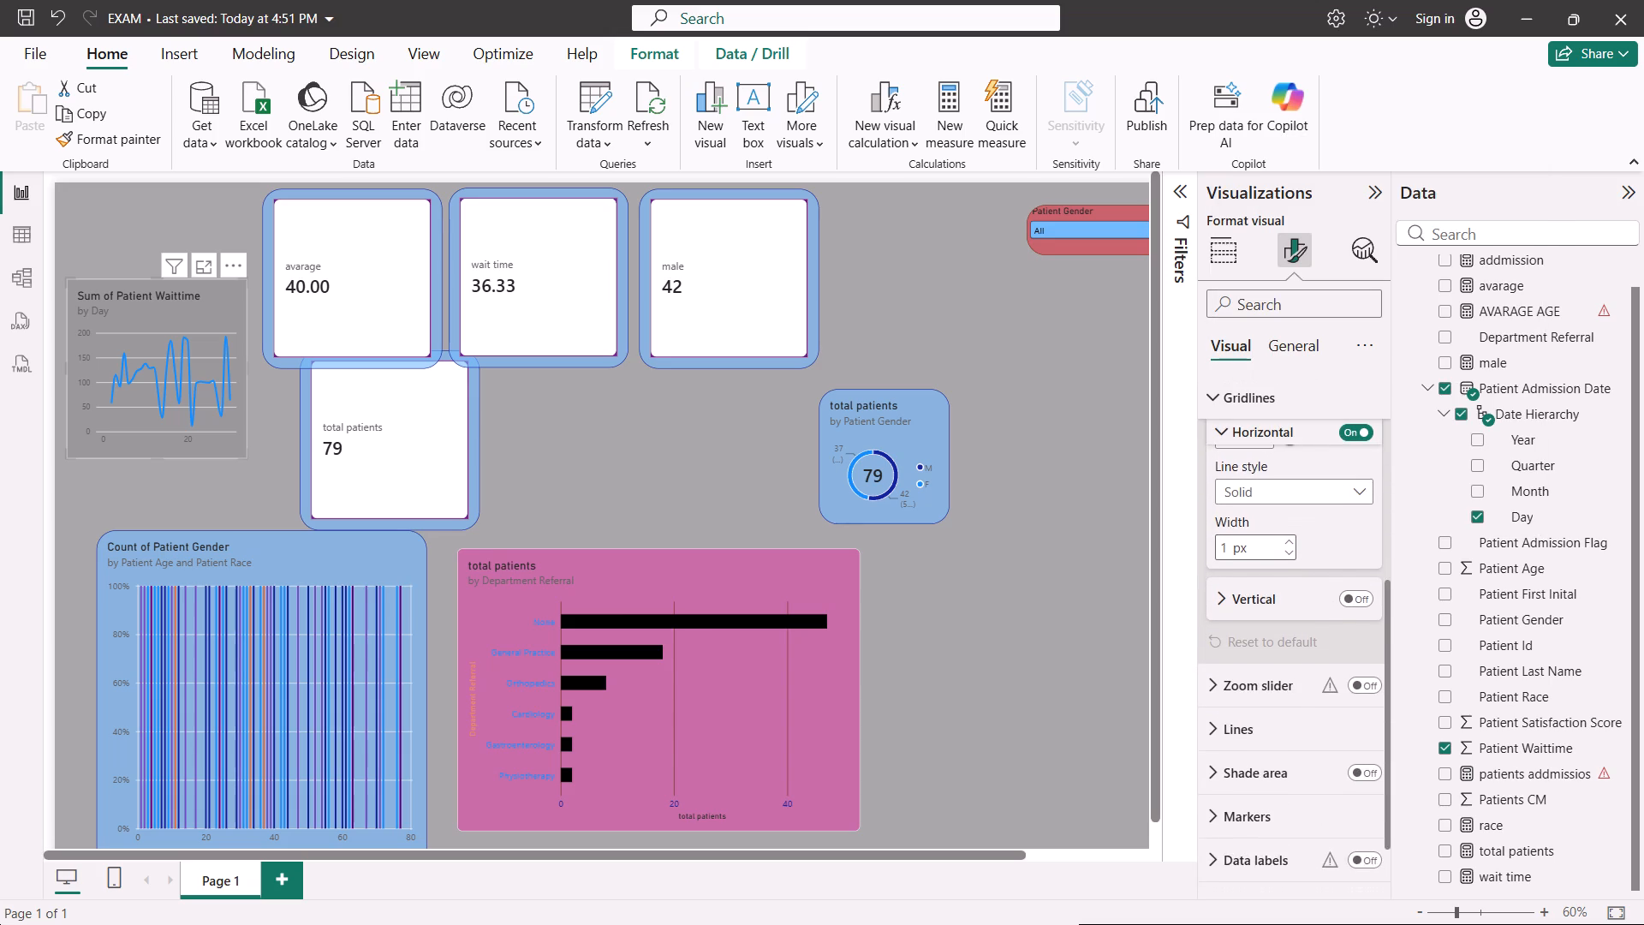
# Set the line colour of the Sum of Patient Waittime chart to the recently used custom green.
pyautogui.scroll(-1, 1259, 553)
pyautogui.click(1215, 647)
pyautogui.scroll(-1, 1215, 647)
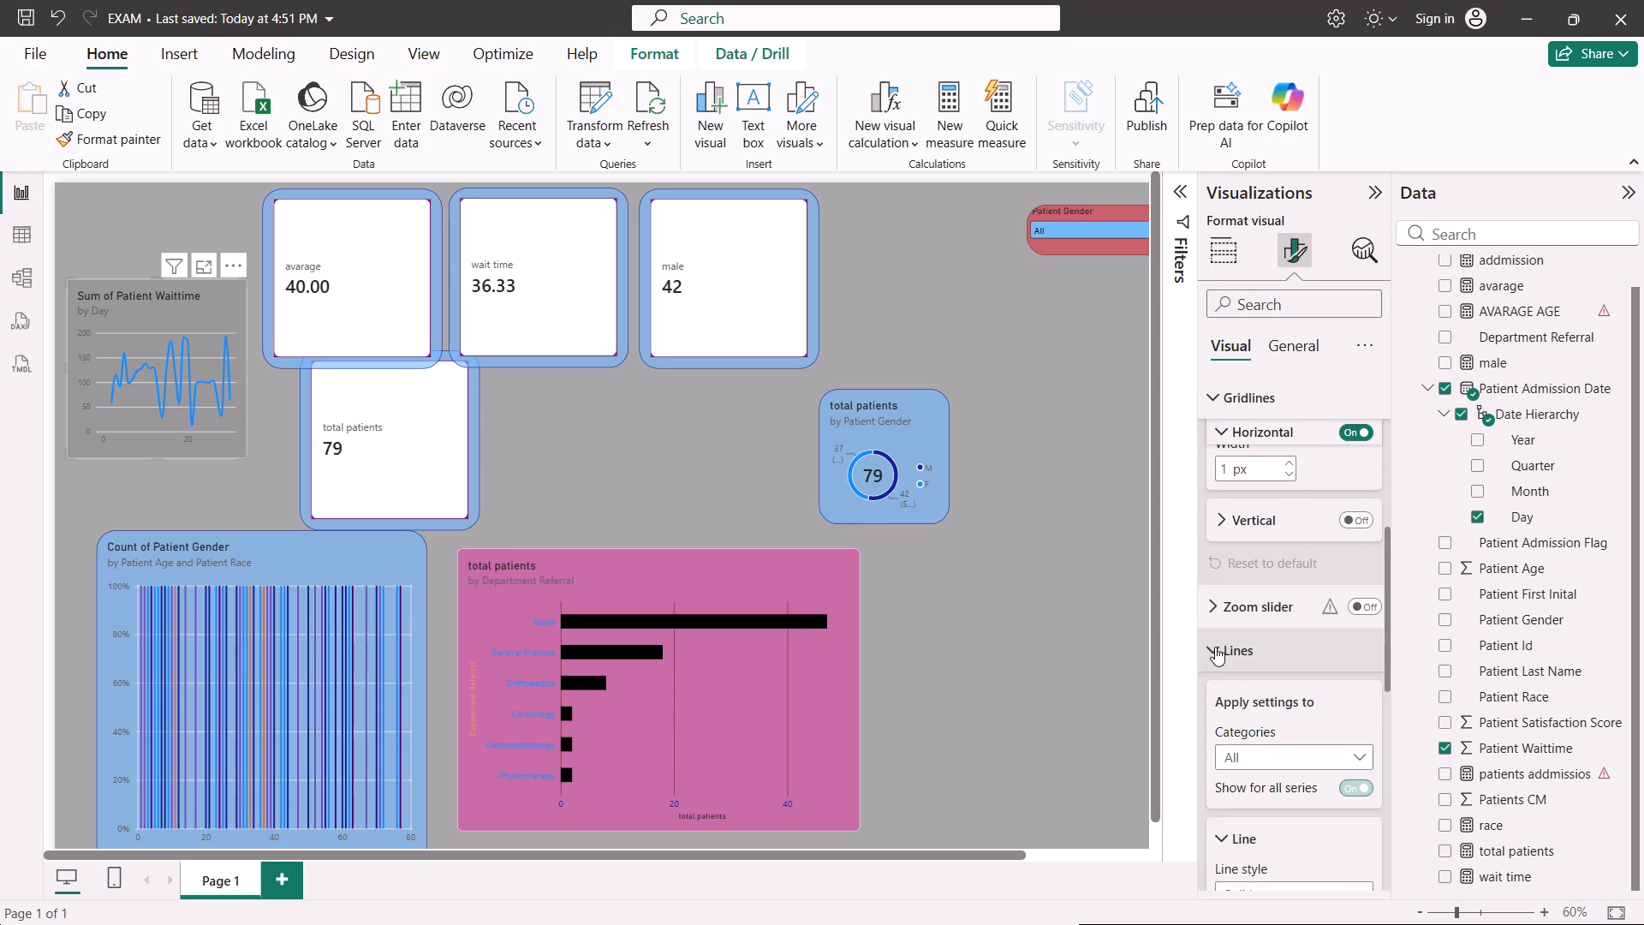
pyautogui.scroll(-3, 1215, 647)
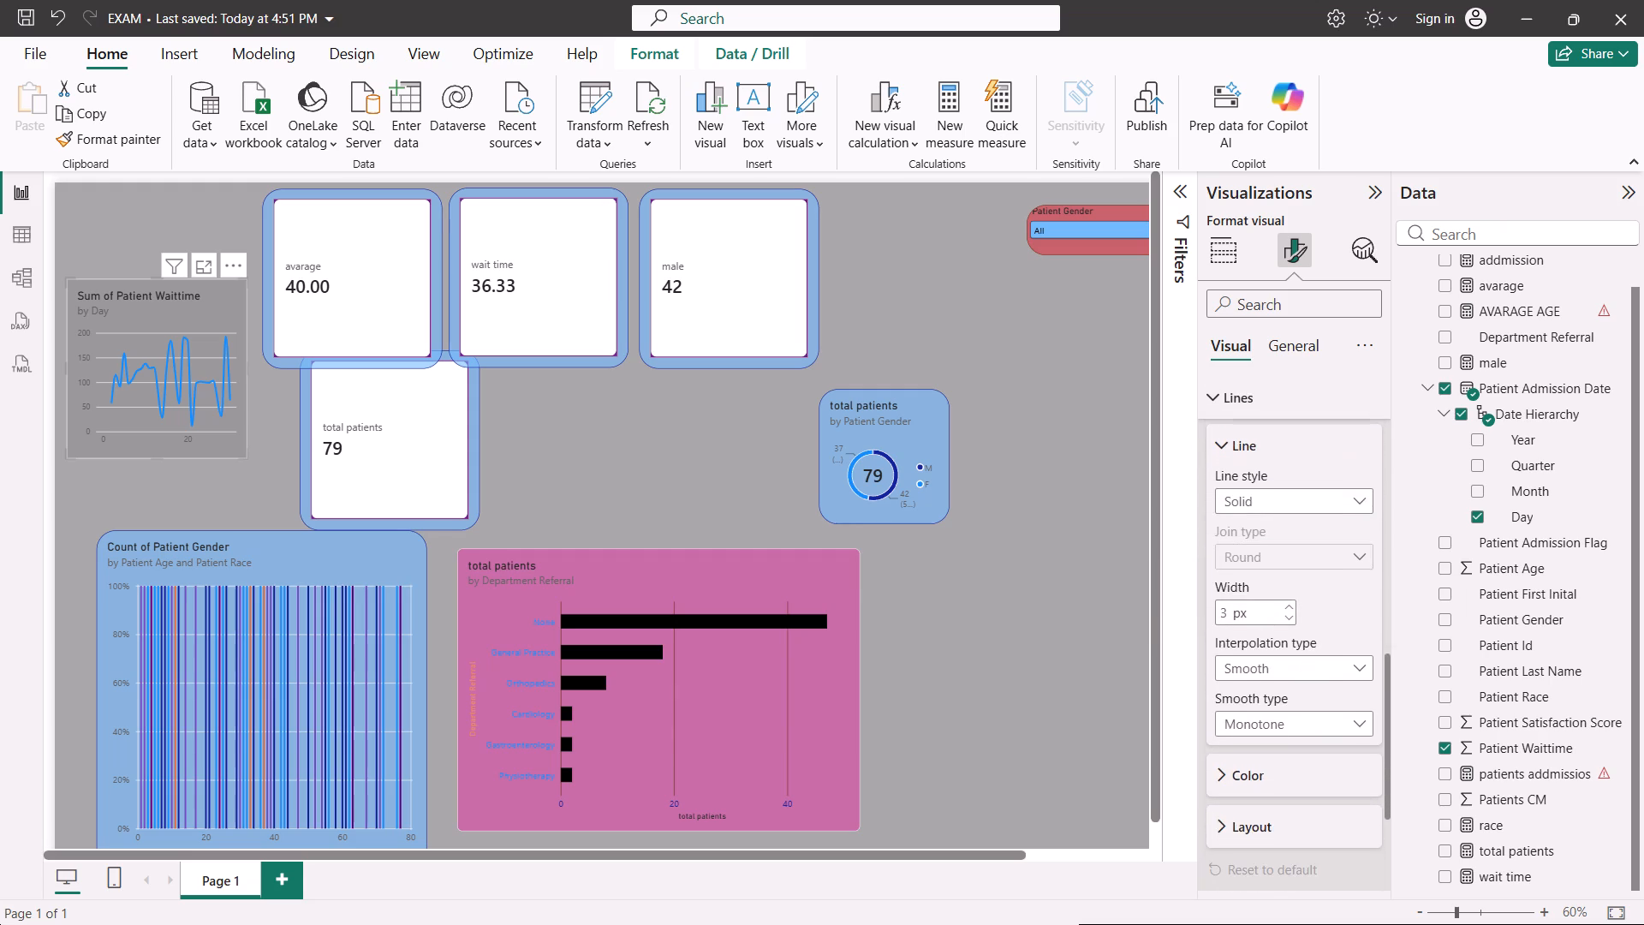
pyautogui.scroll(-1, 1215, 647)
pyautogui.click(1216, 650)
pyautogui.scroll(-2, 1216, 650)
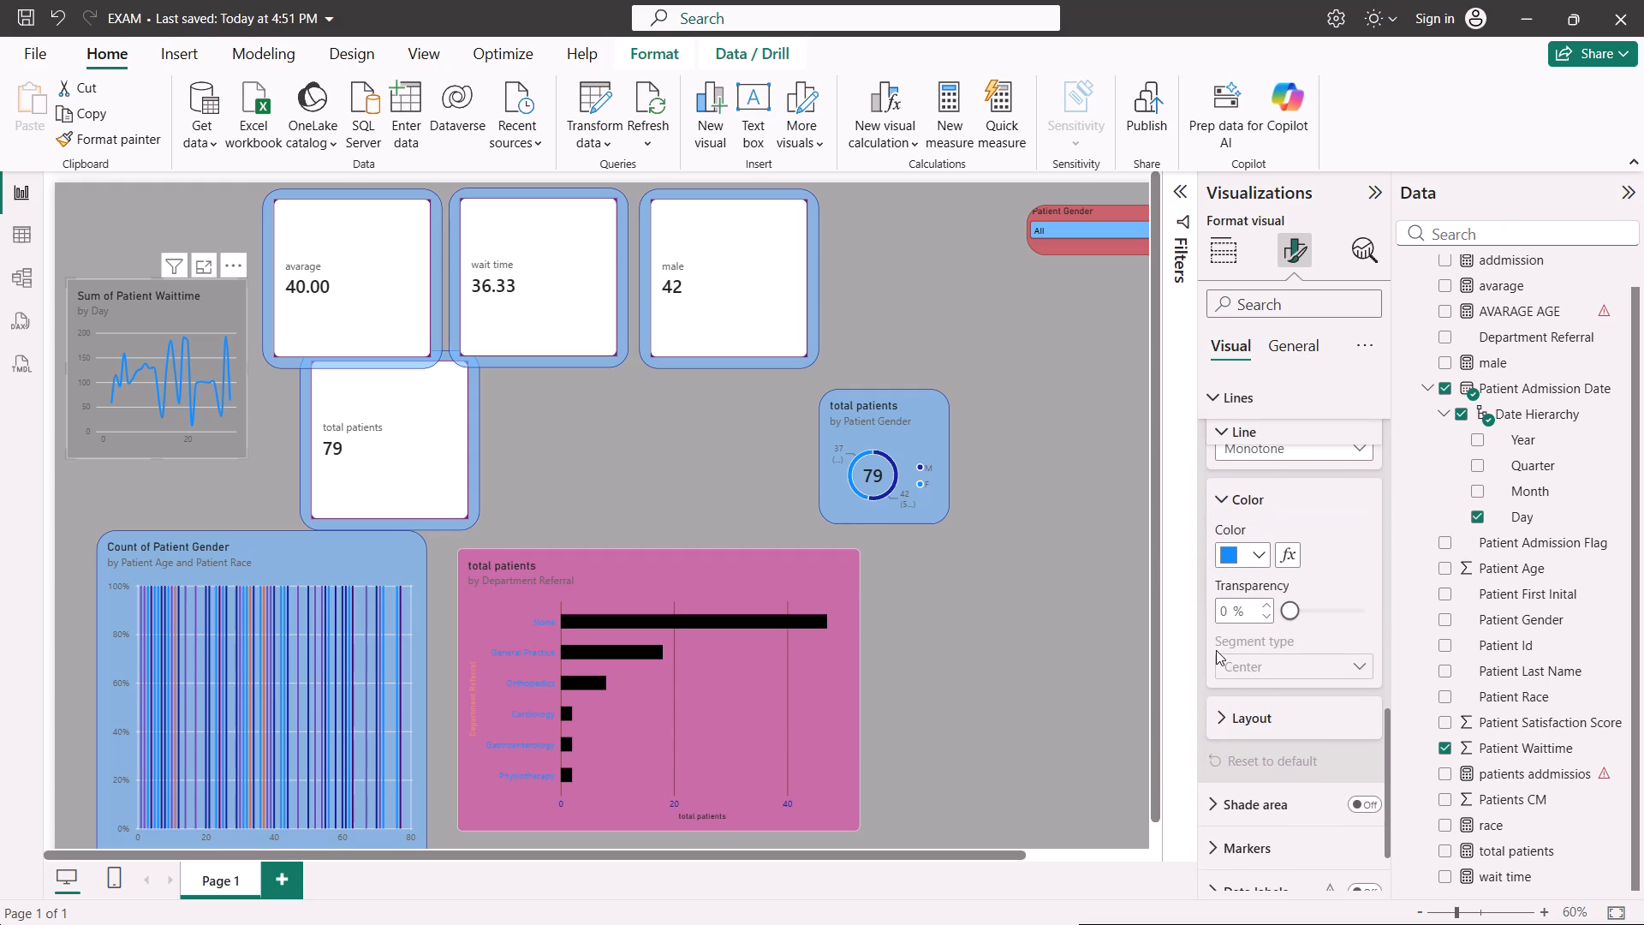
pyautogui.click(1257, 551)
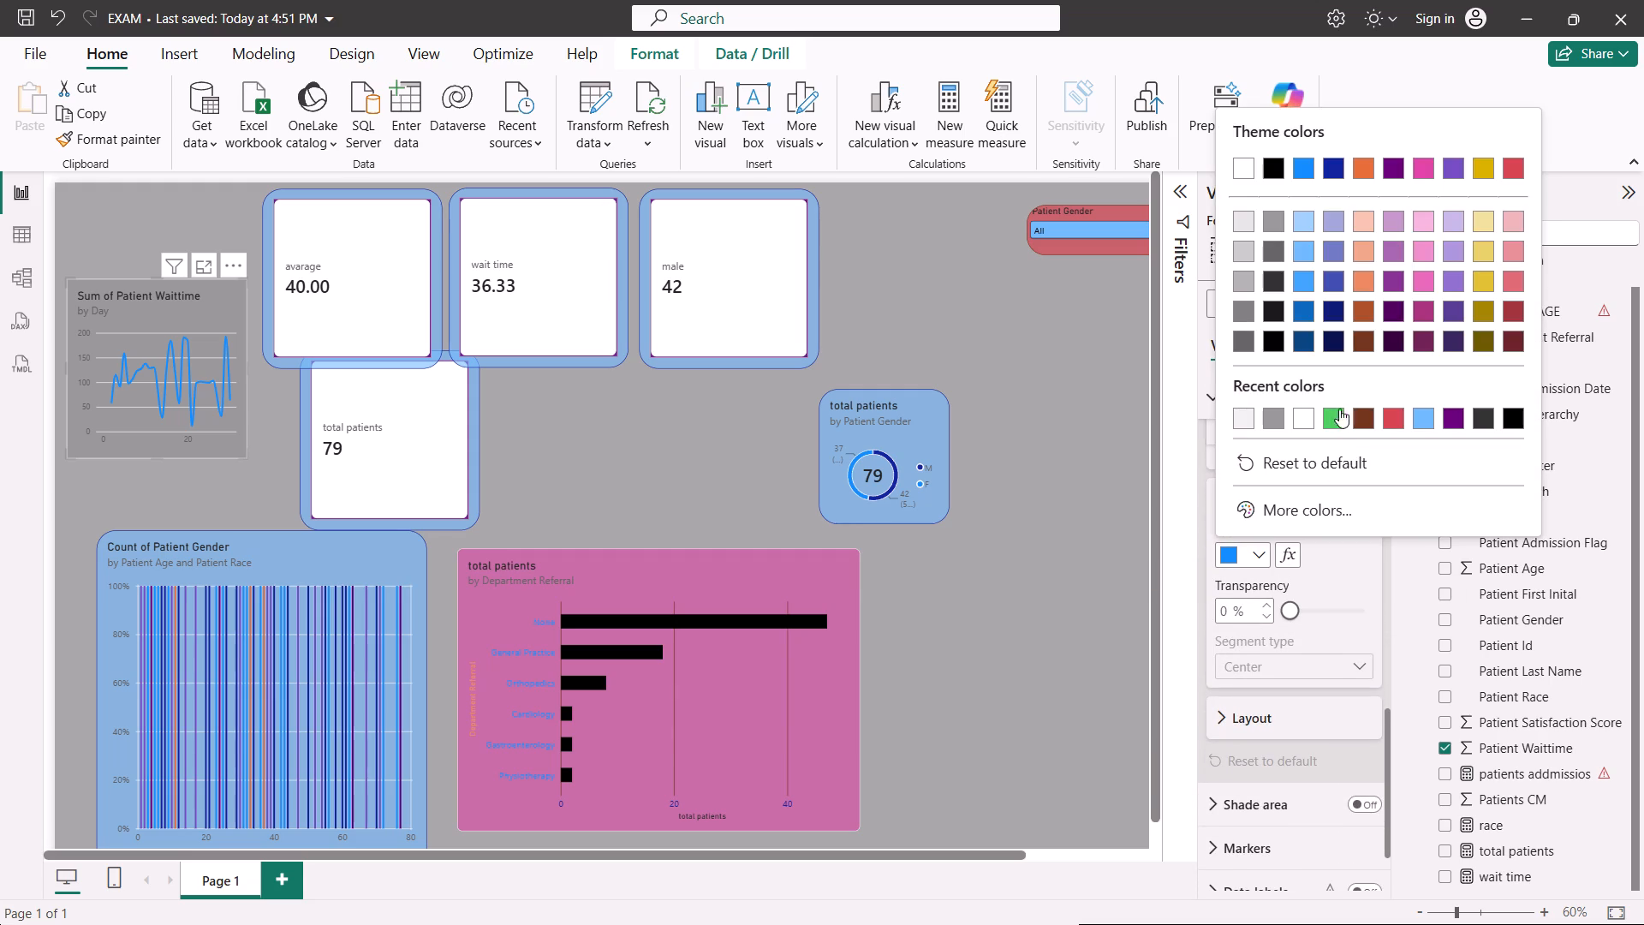
pyautogui.click(1325, 425)
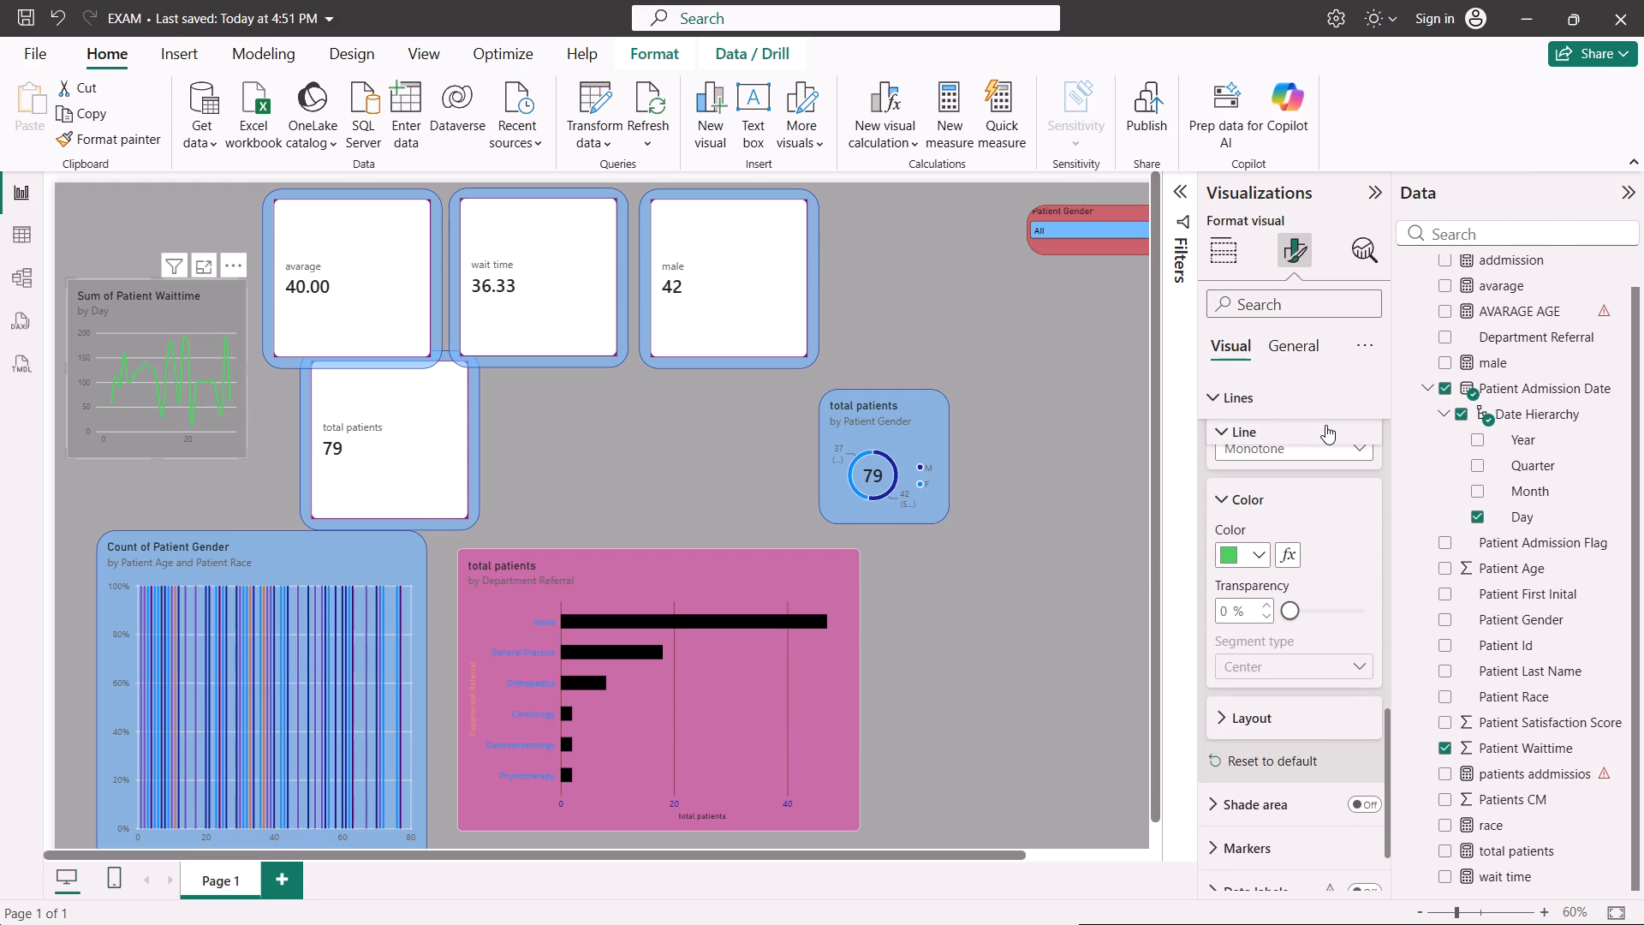
pyautogui.click(1291, 606)
pyautogui.click(1035, 645)
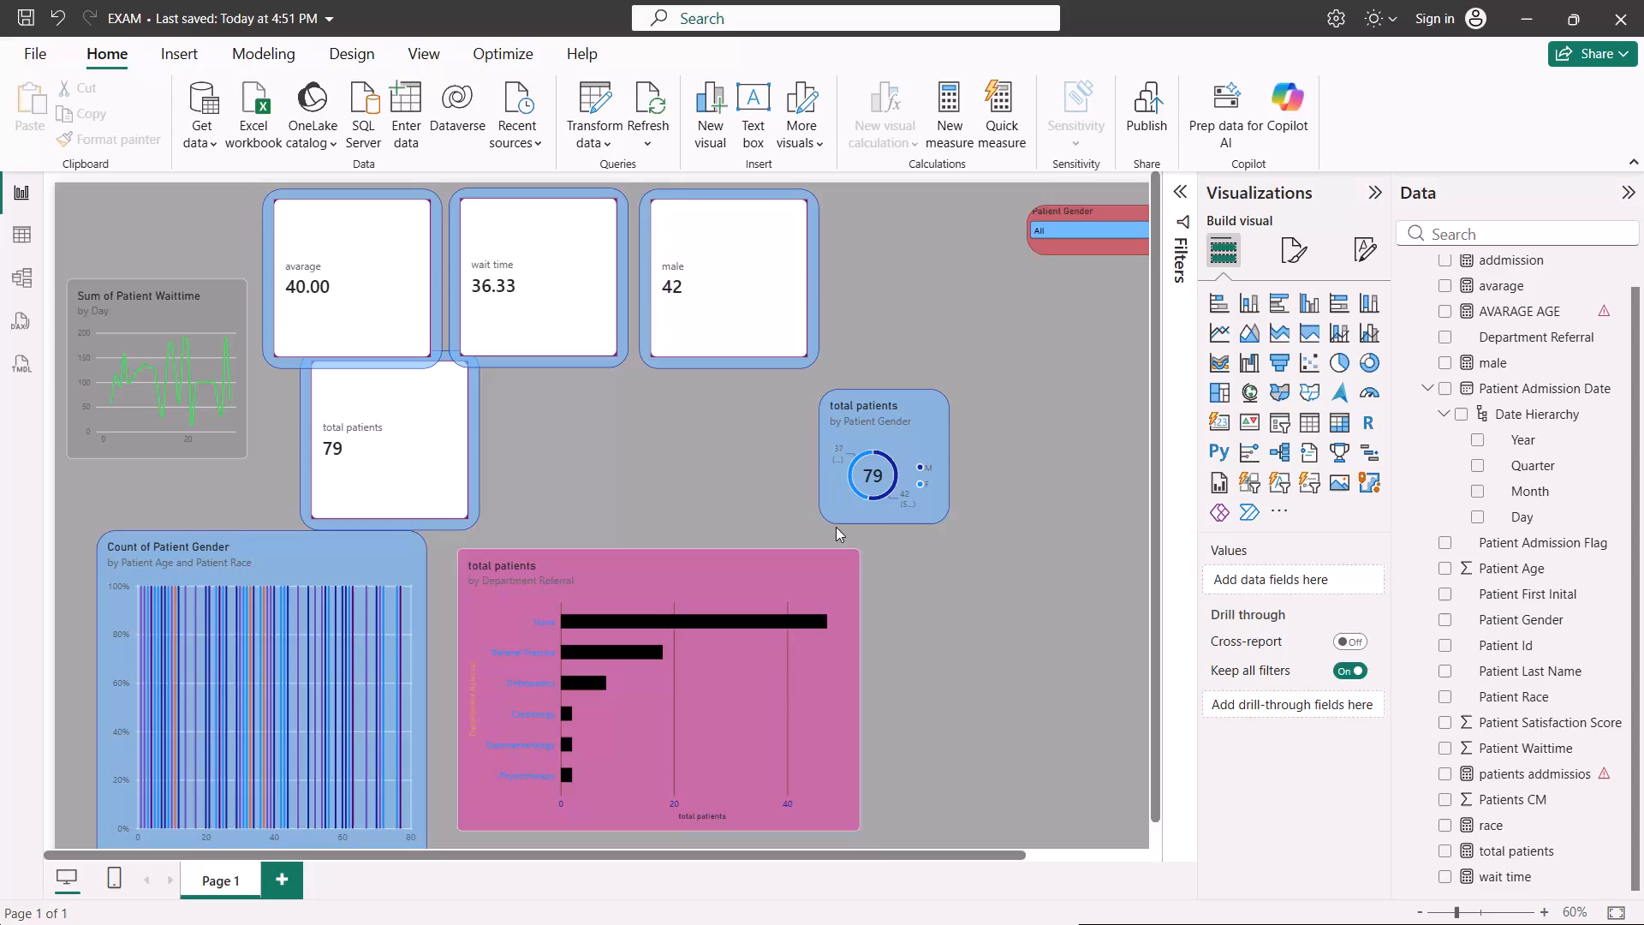
pyautogui.click(1057, 683)
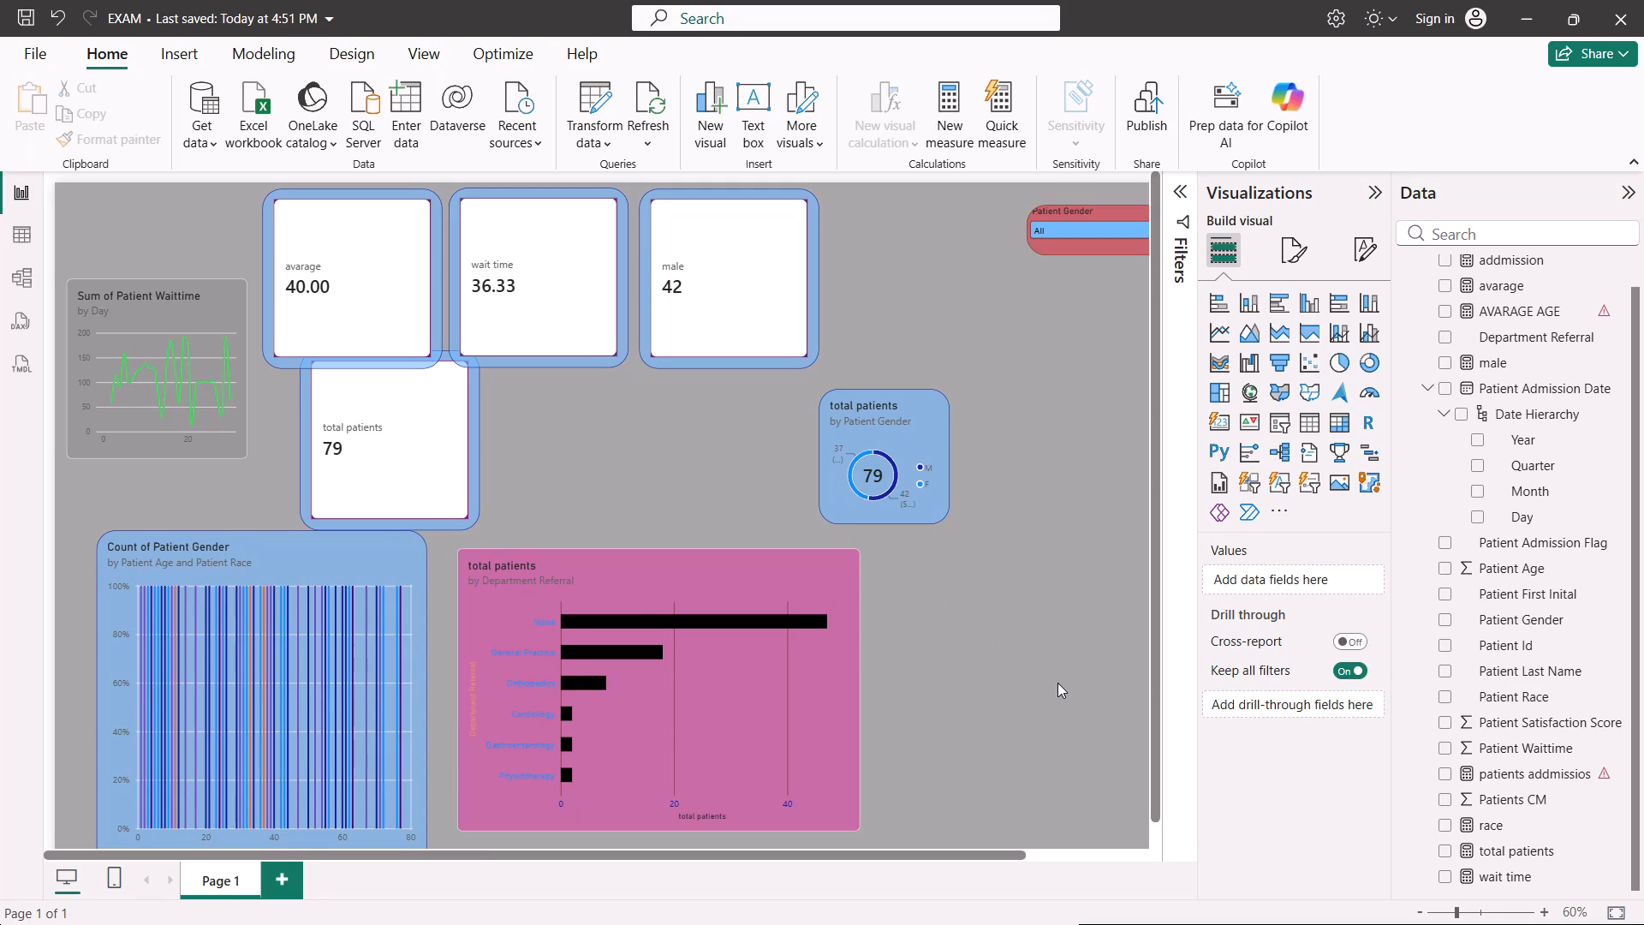
# Add a pie chart to the page and place it beside the total patients by Patient Gender donut chart.
pyautogui.click(892, 447)
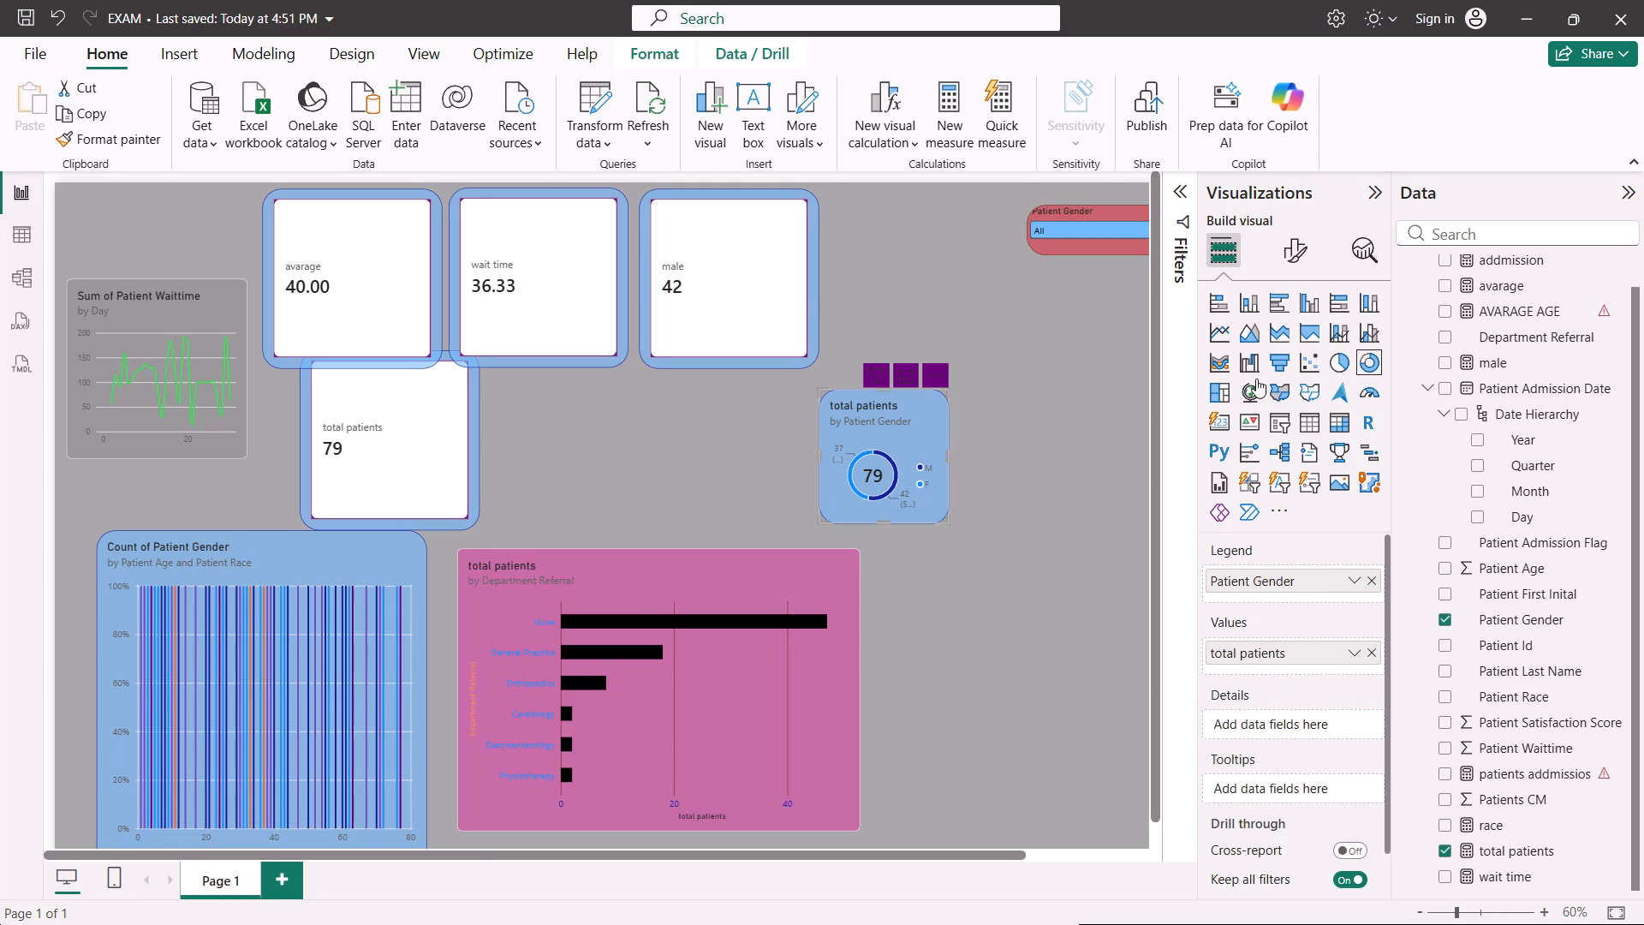
pyautogui.moveTo(1062, 527); pyautogui.dragTo(1349, 352)
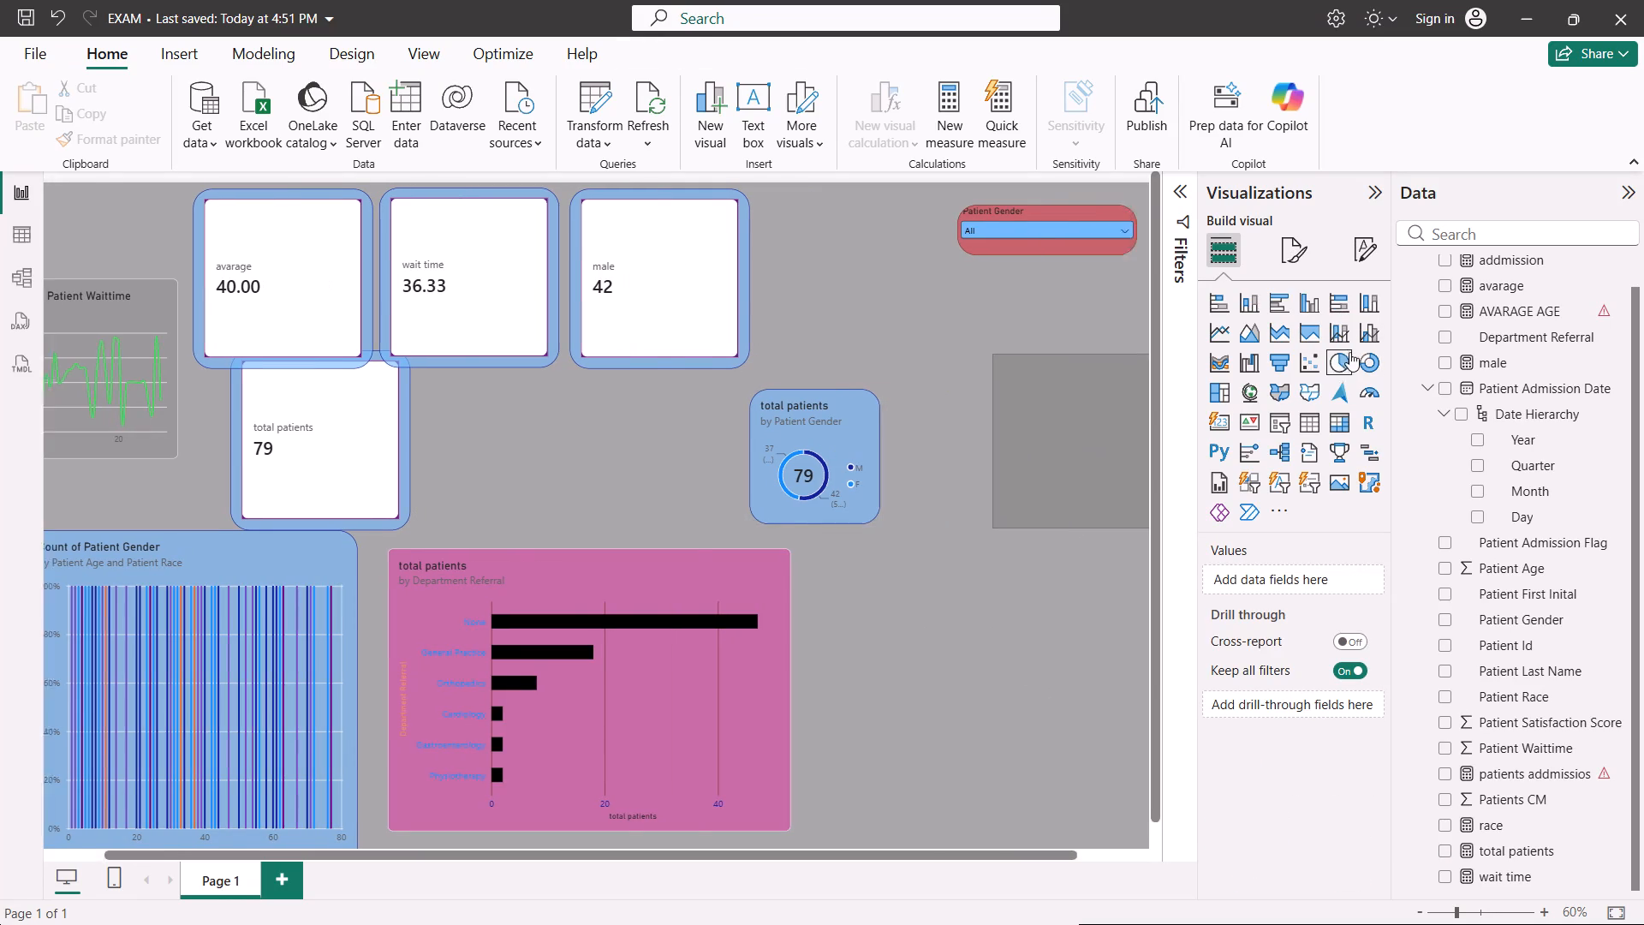
pyautogui.moveTo(1349, 352); pyautogui.dragTo(1039, 522)
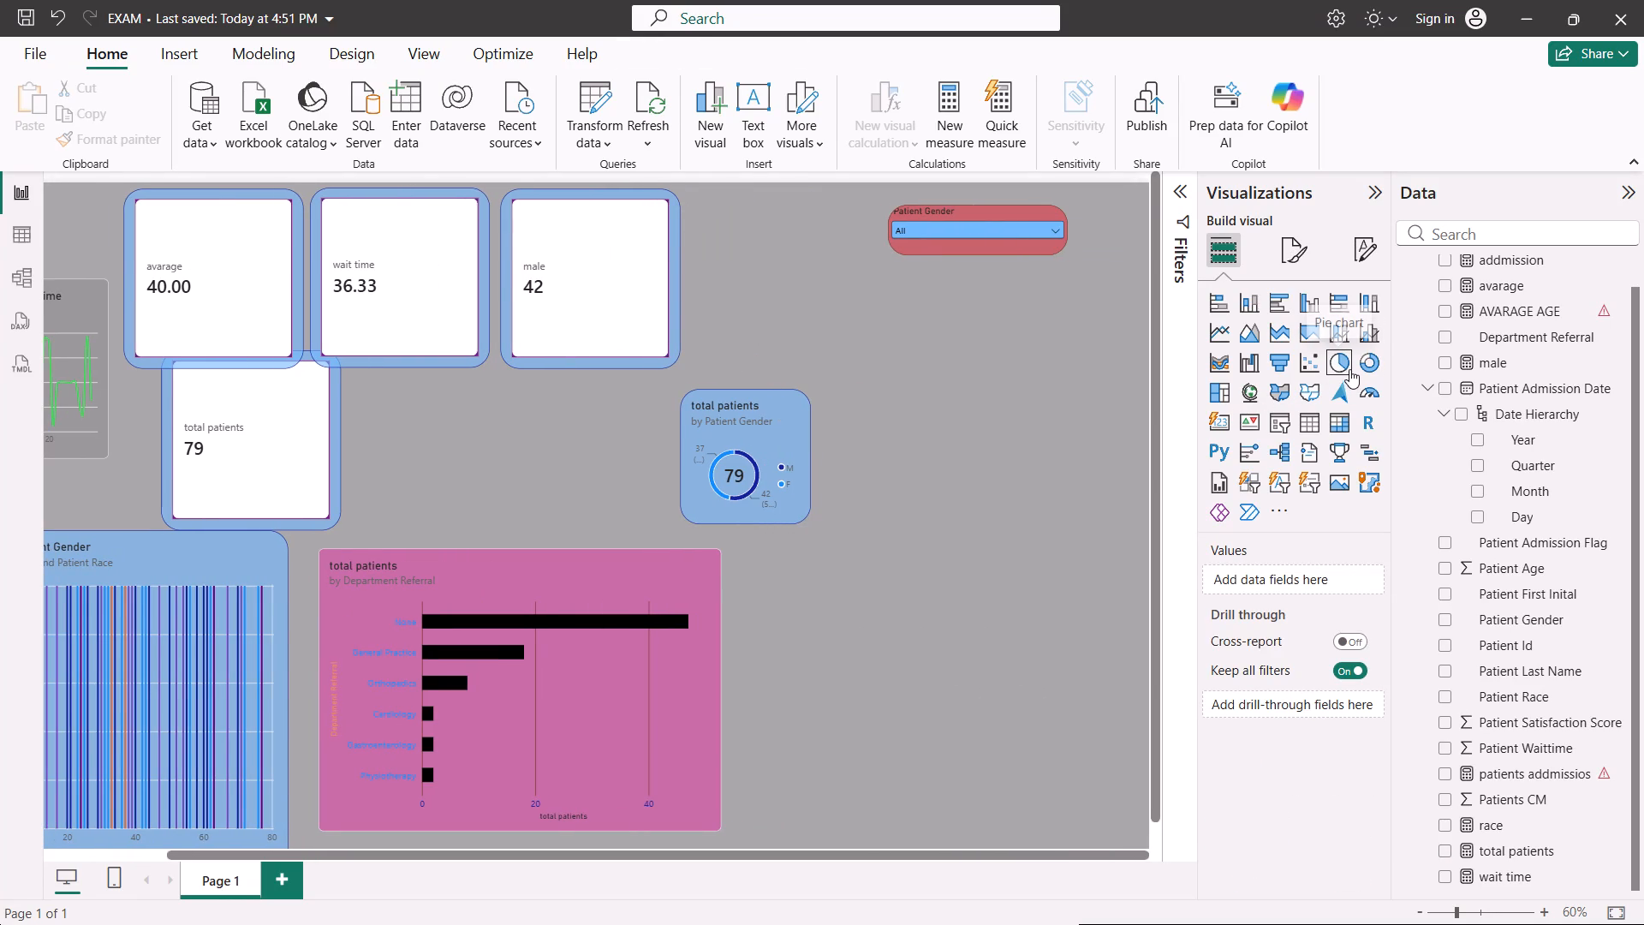
pyautogui.click(1349, 369)
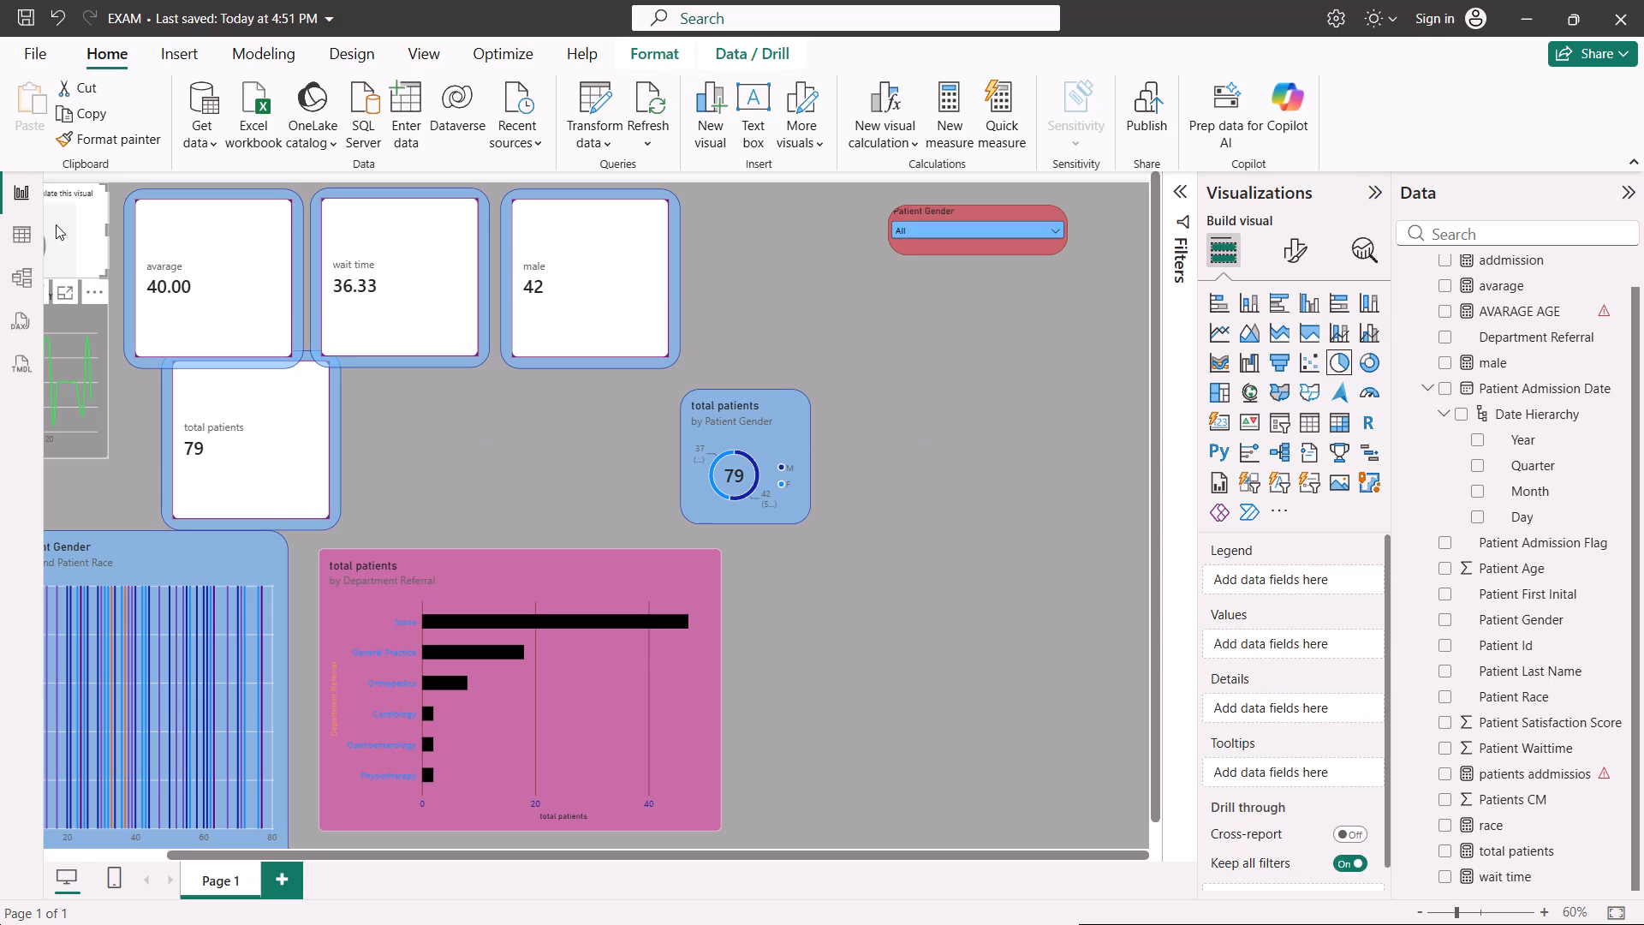
pyautogui.moveTo(55, 220); pyautogui.dragTo(959, 431)
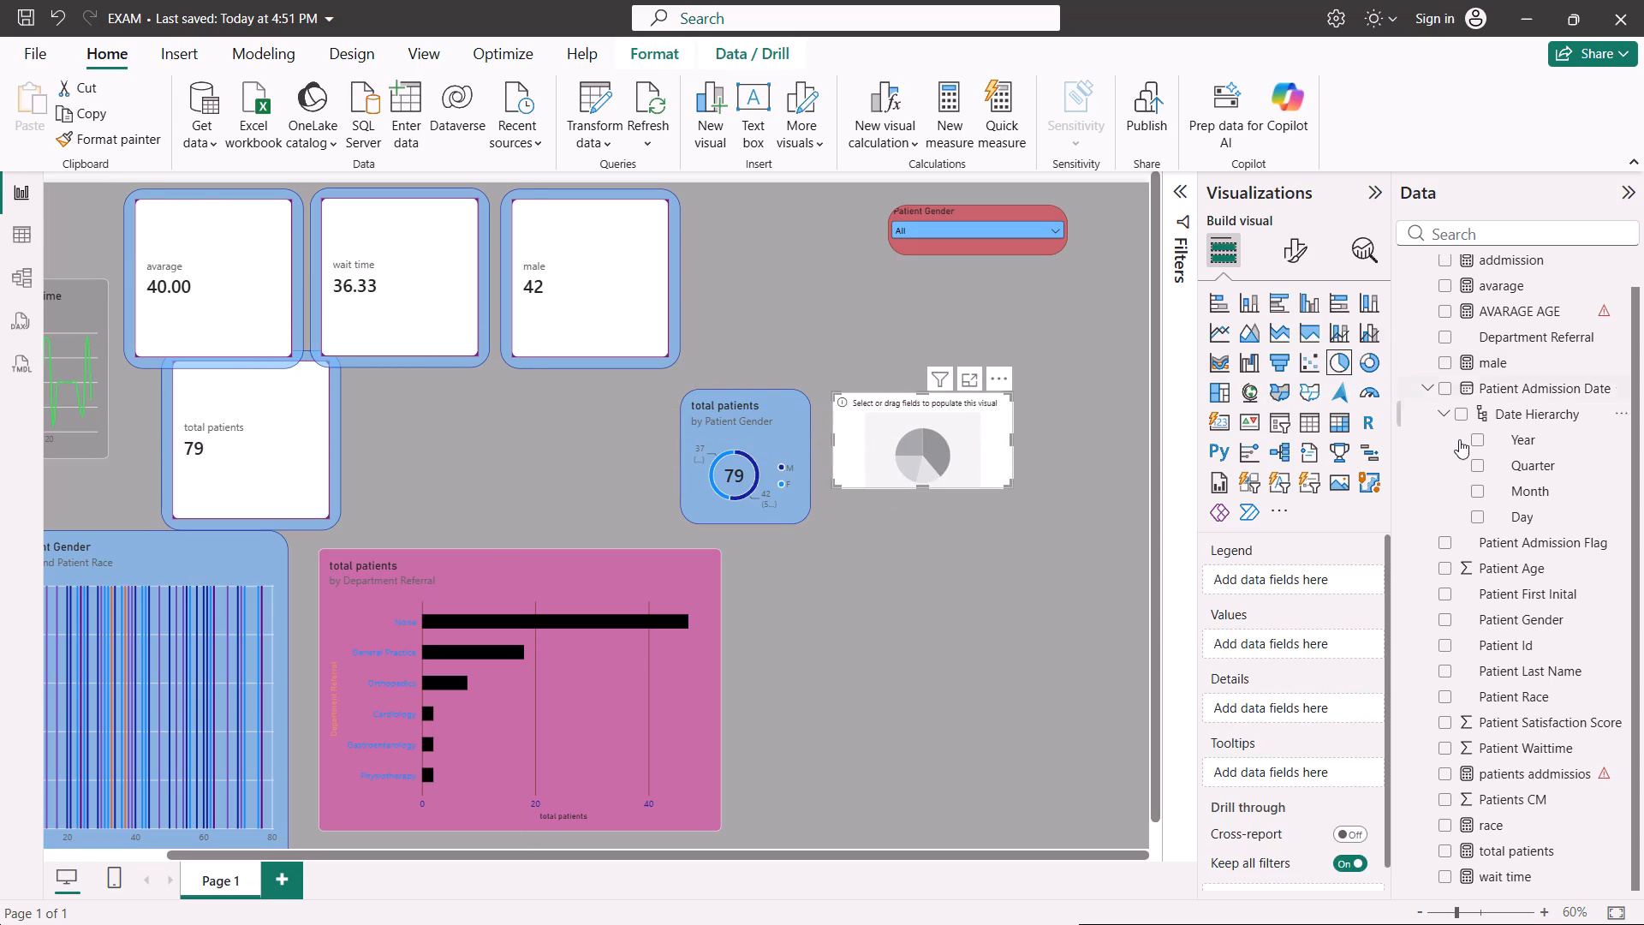
# Add Month from the Patient Admission Date hierarchy as the pie chart's legend.
pyautogui.click(1474, 493)
pyautogui.scroll(-1, 1475, 595)
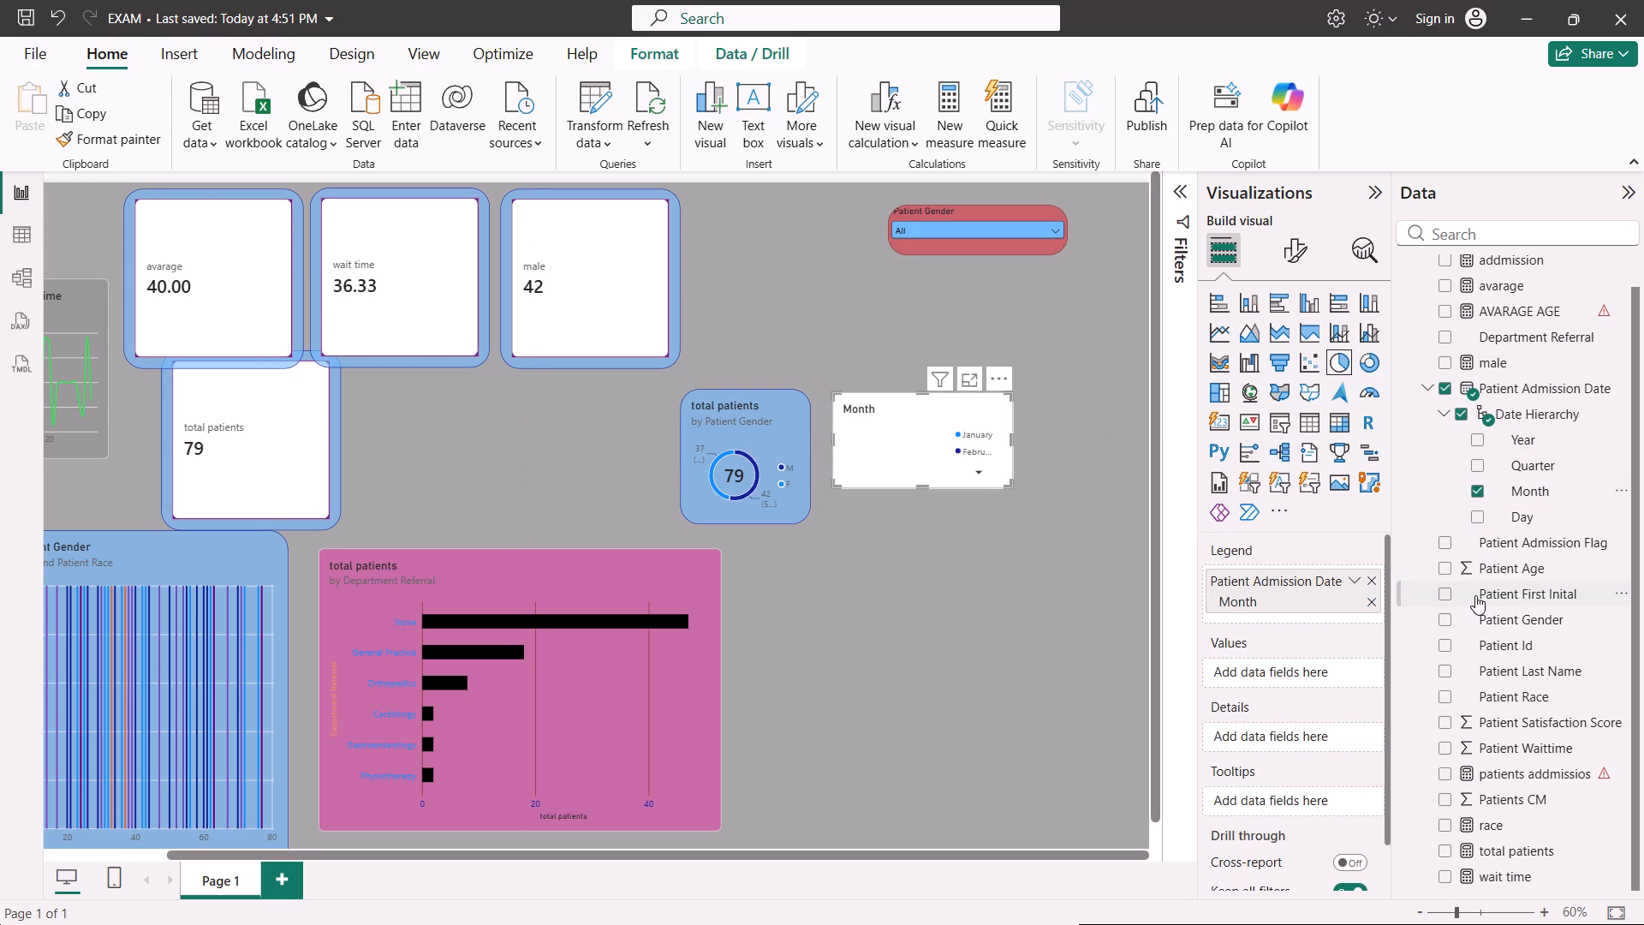
pyautogui.scroll(-2, 1475, 595)
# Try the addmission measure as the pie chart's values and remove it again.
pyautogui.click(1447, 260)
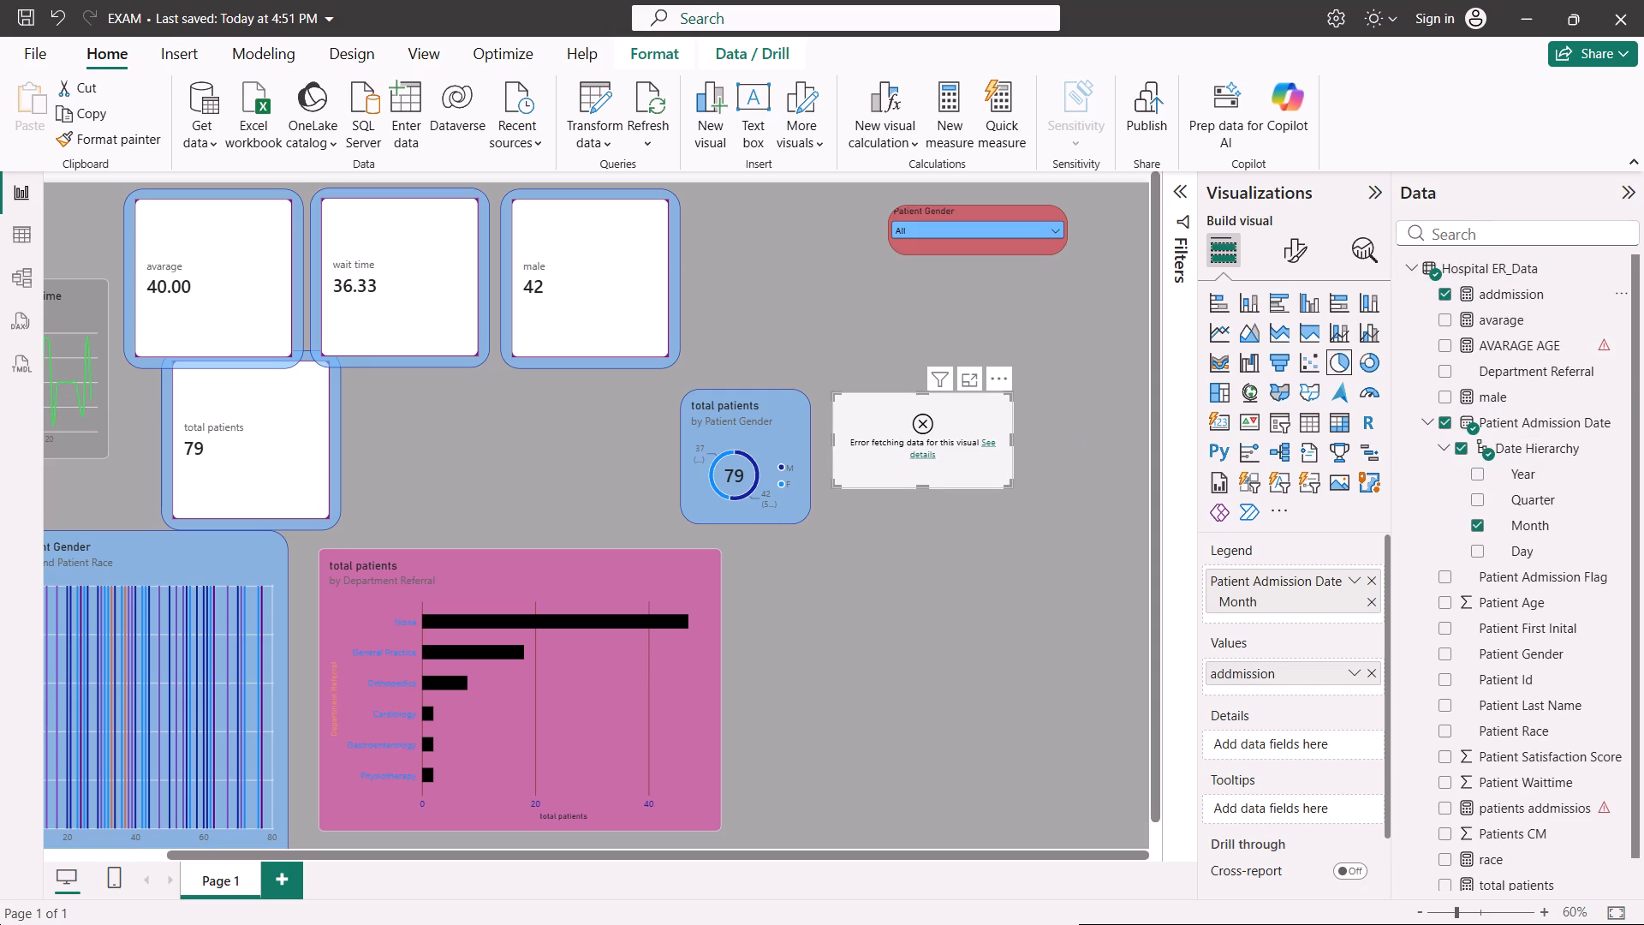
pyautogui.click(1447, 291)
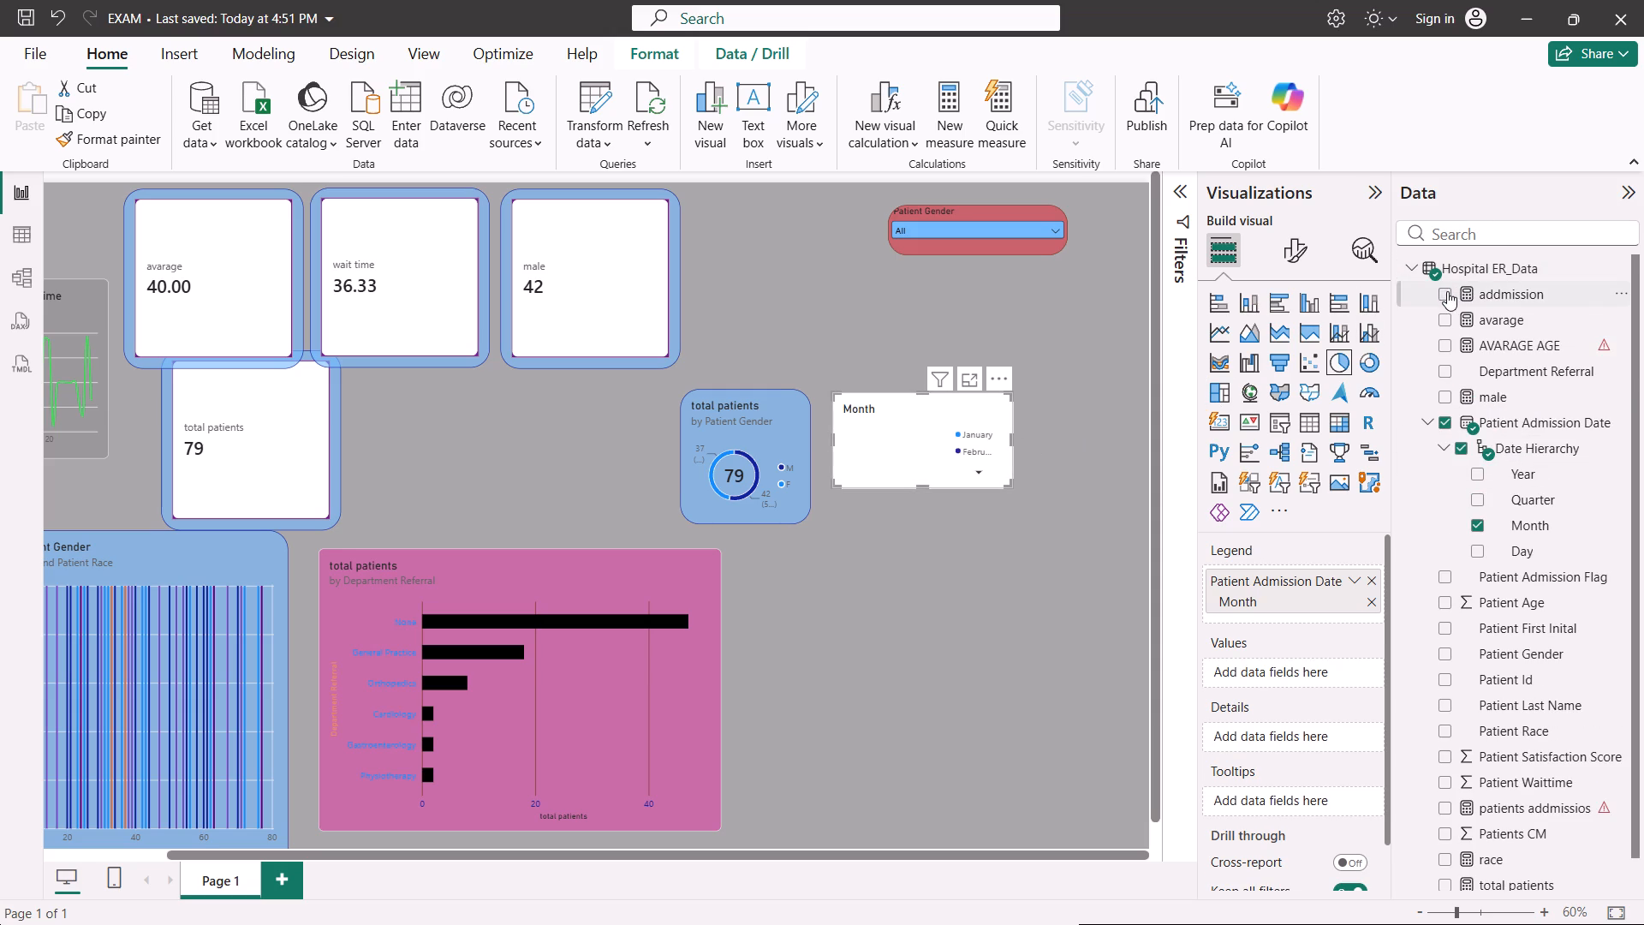
# Add Patient Satisfaction Score as the pie chart's values.
pyautogui.scroll(-1, 1501, 573)
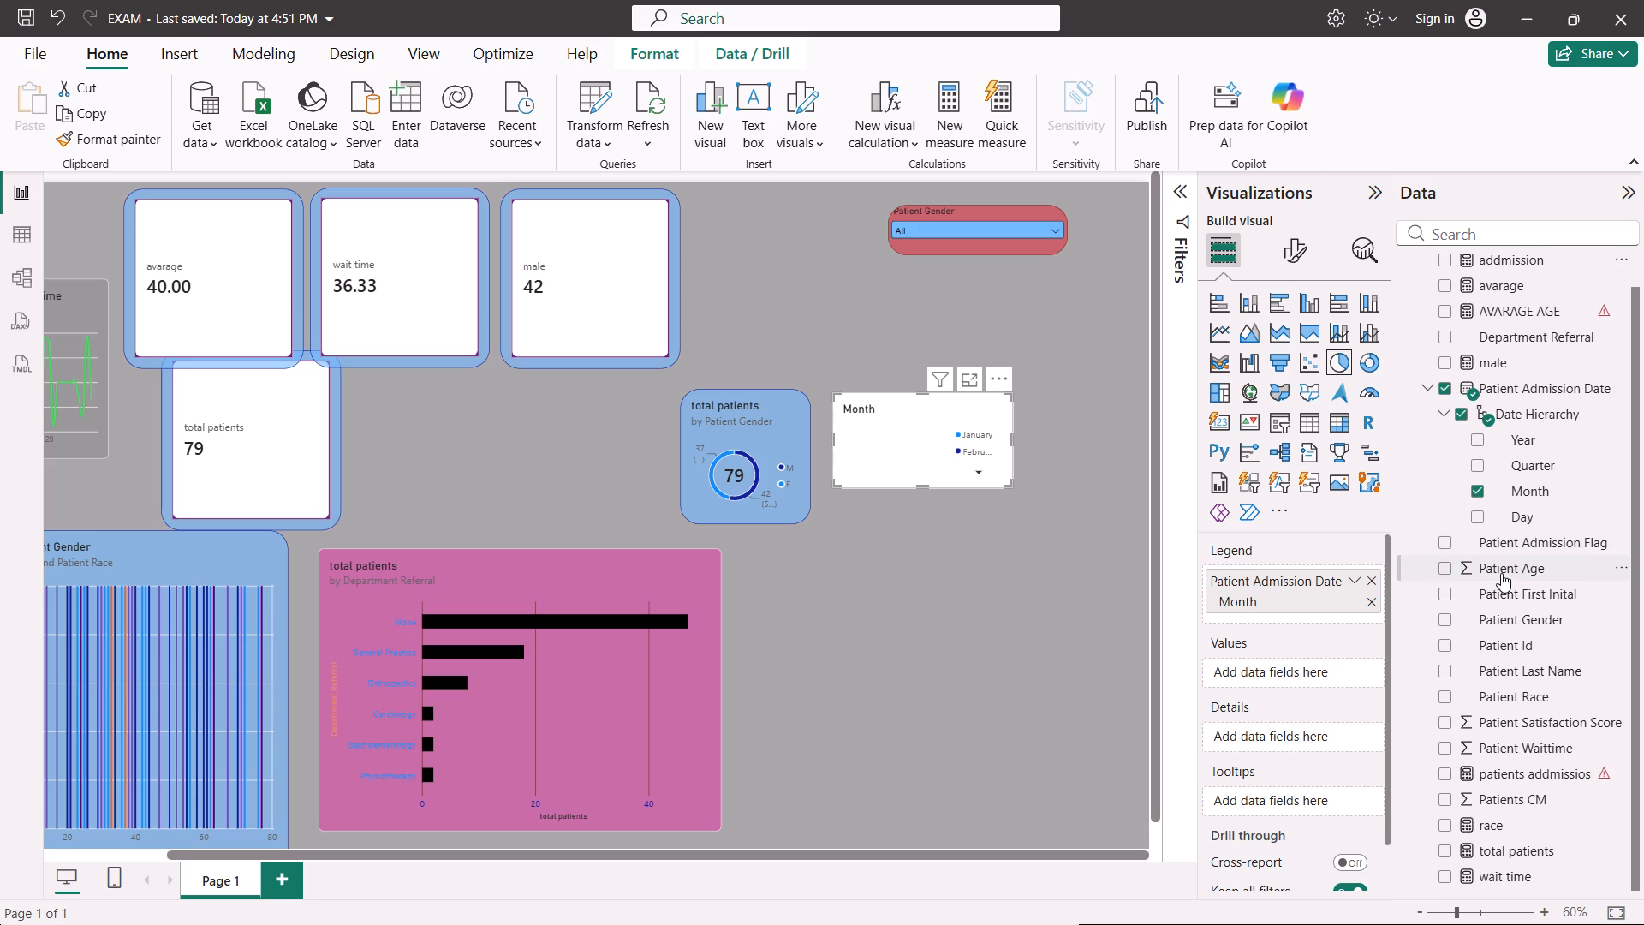
pyautogui.scroll(-1, 1501, 573)
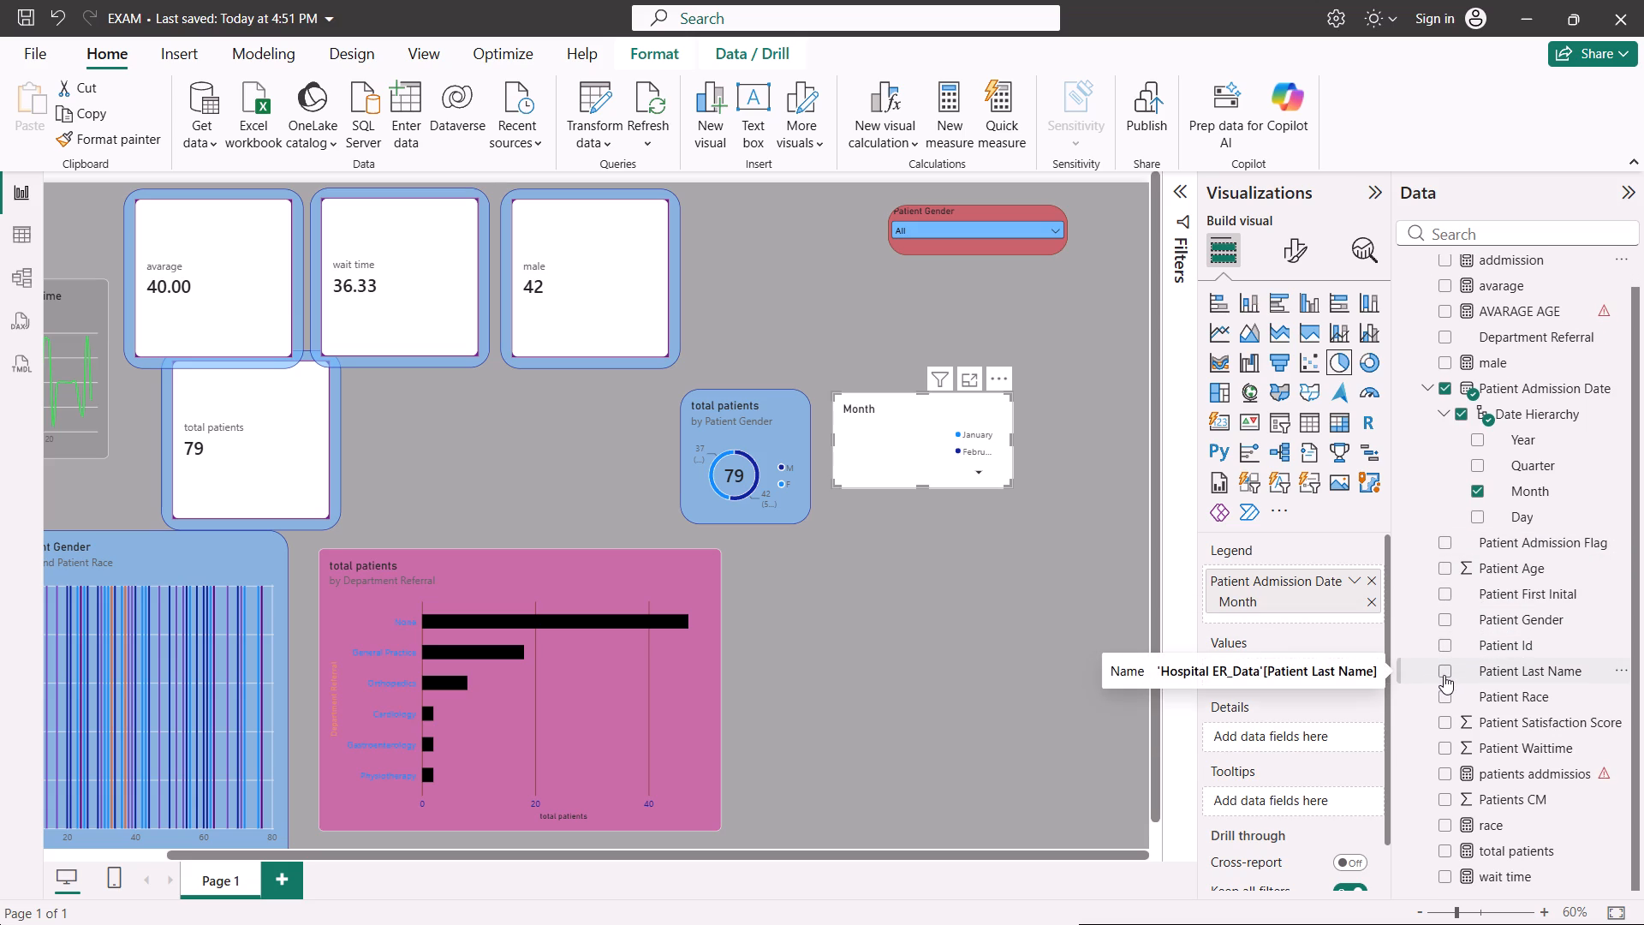
pyautogui.click(1441, 720)
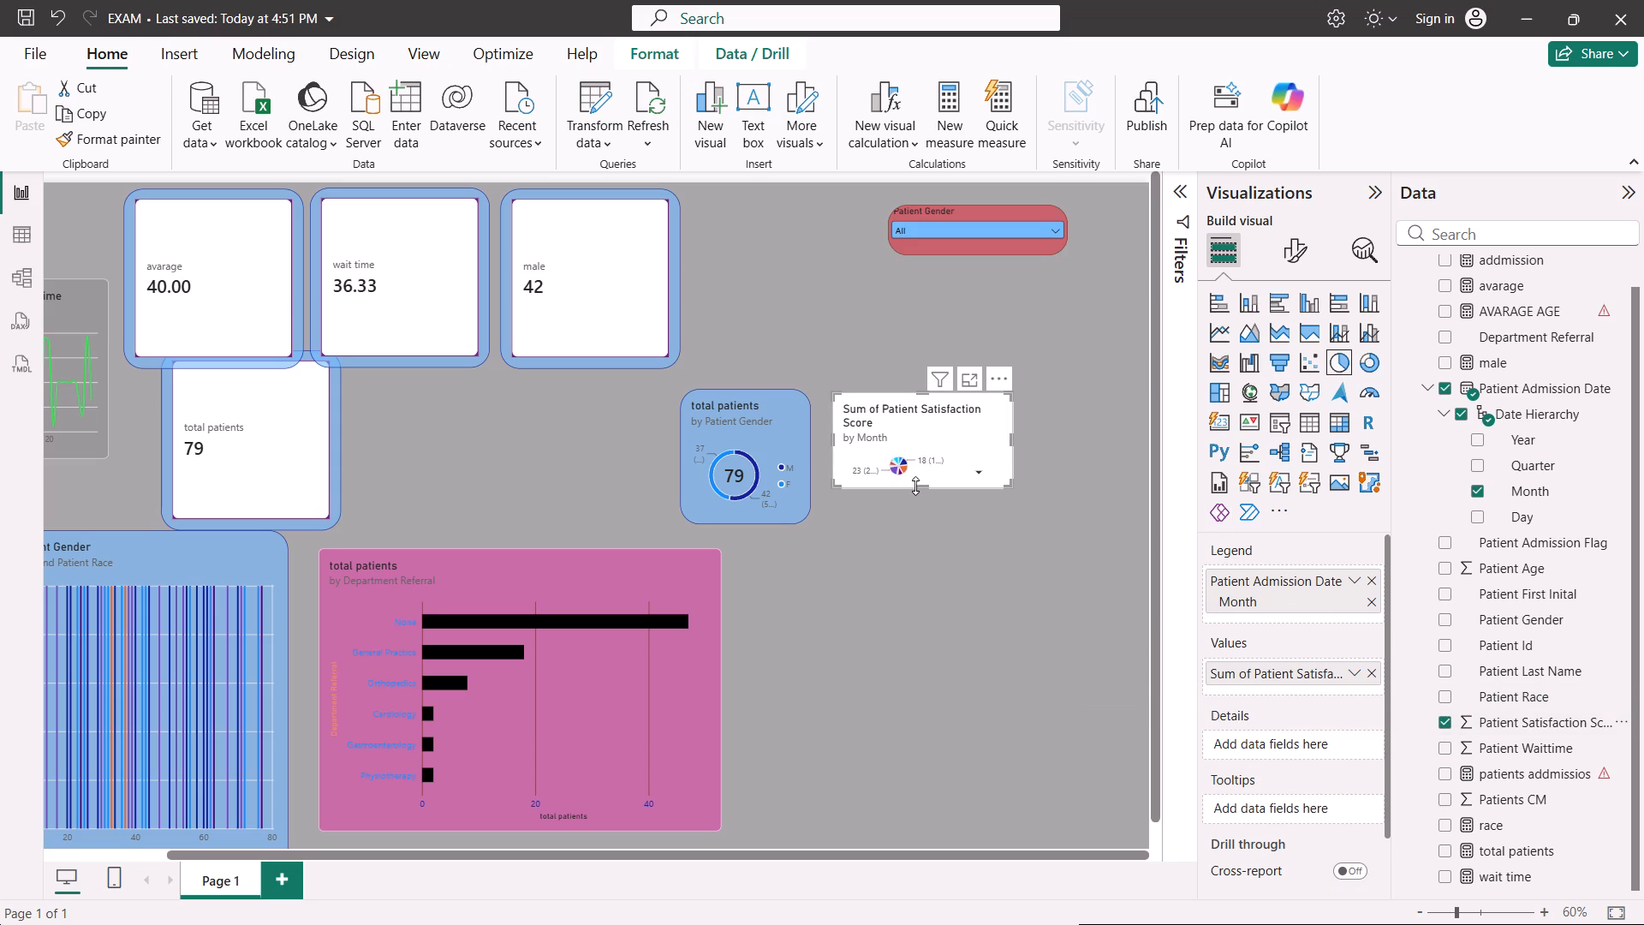
# Shift the pie chart slightly away from the donut chart and enlarge it in height and width to fit its labels and legend.
pyautogui.moveTo(914, 483); pyautogui.dragTo(926, 486)
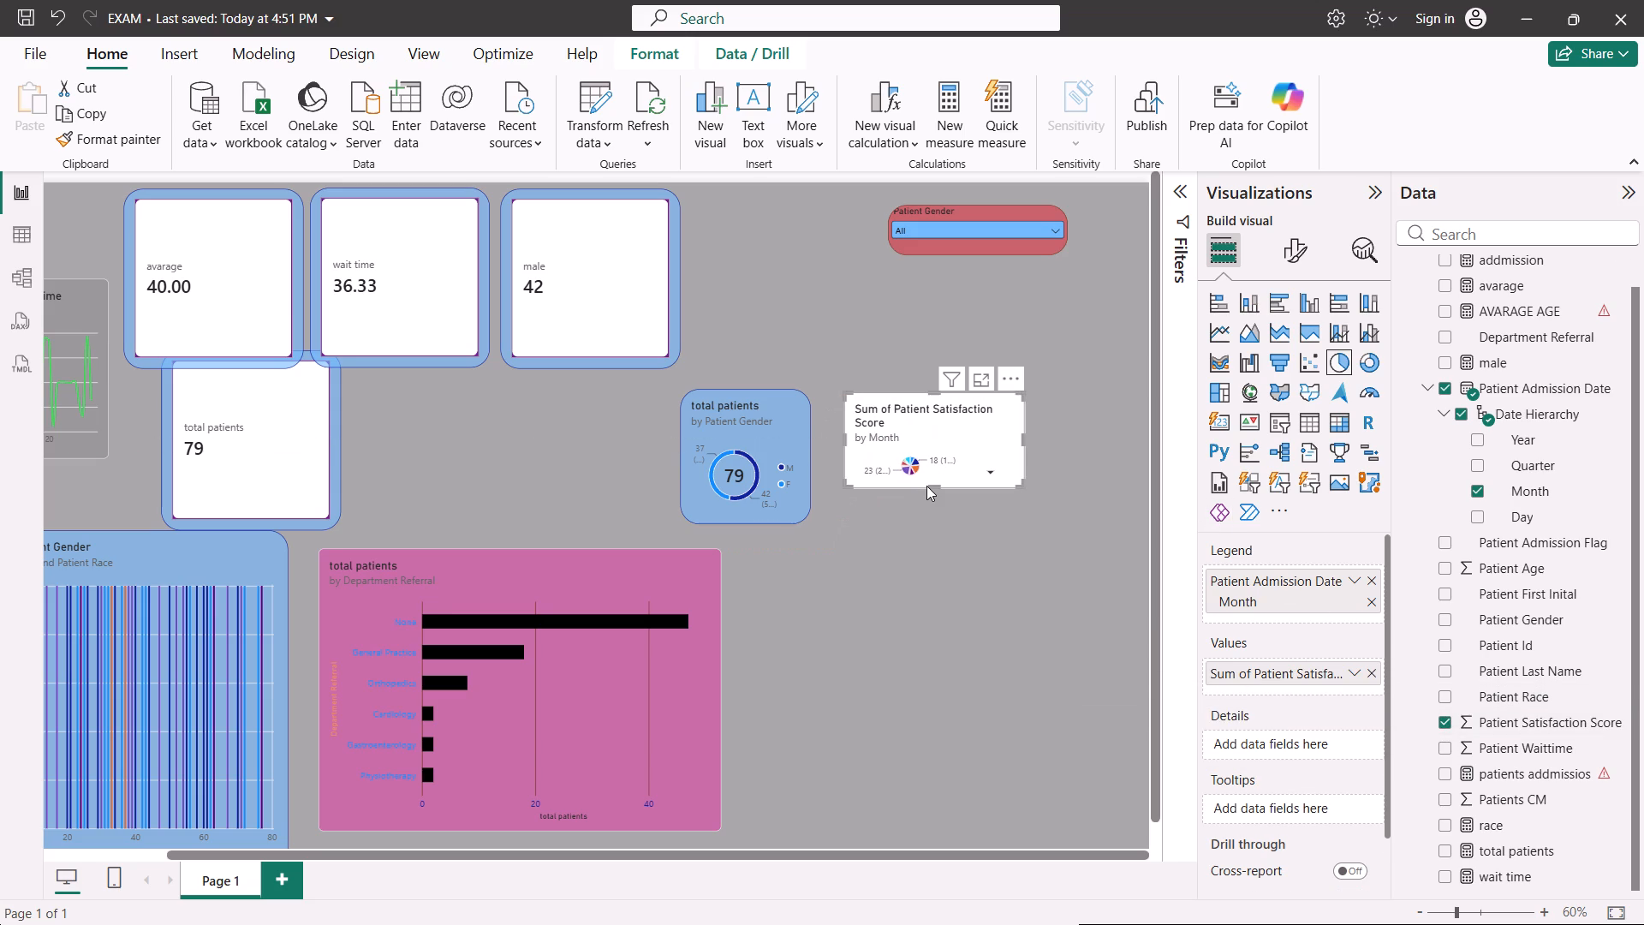
pyautogui.moveTo(938, 483); pyautogui.dragTo(949, 586)
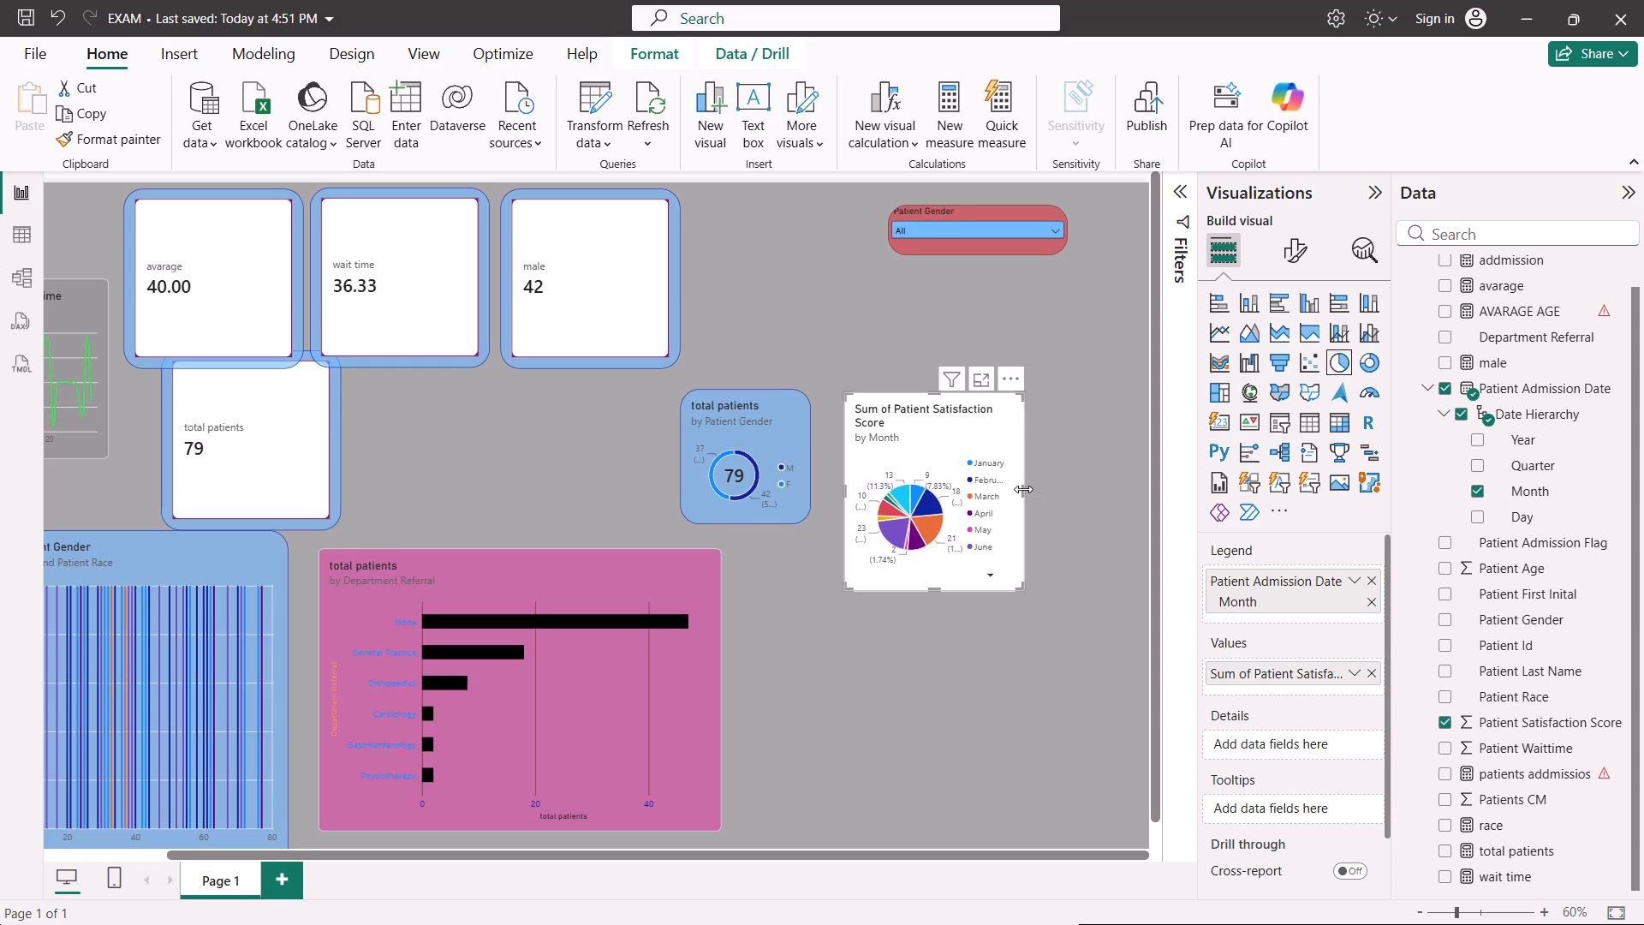
pyautogui.moveTo(1025, 489); pyautogui.dragTo(1027, 489)
pyautogui.moveTo(1027, 489); pyautogui.dragTo(1099, 475)
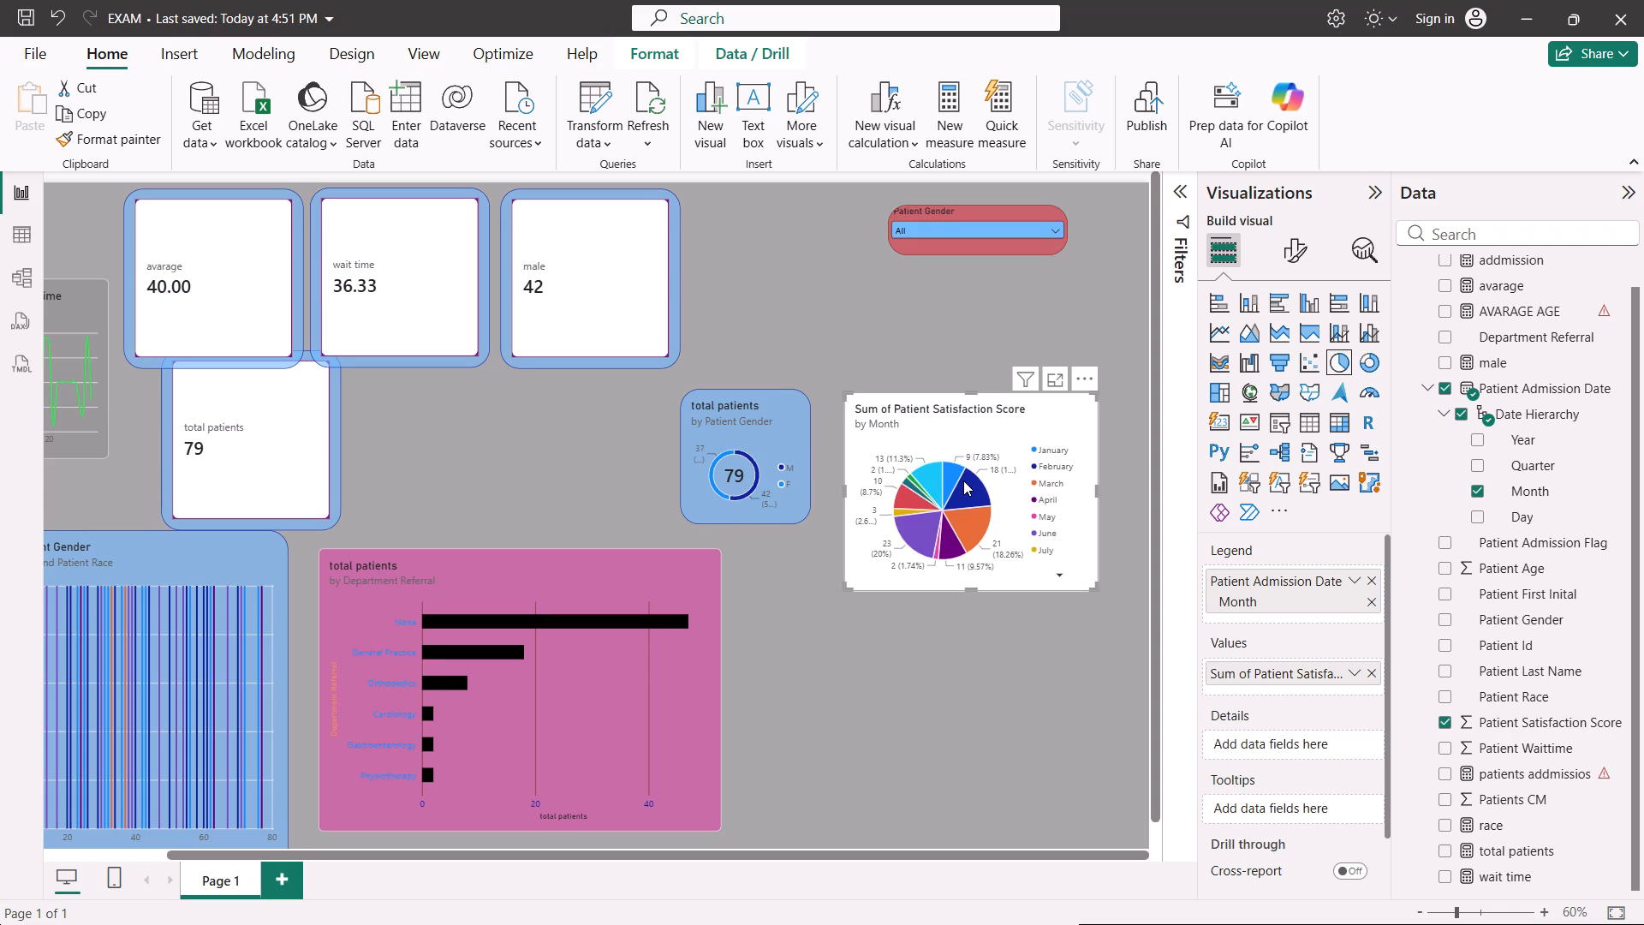
pyautogui.scroll(-1, 963, 480)
pyautogui.click(849, 705)
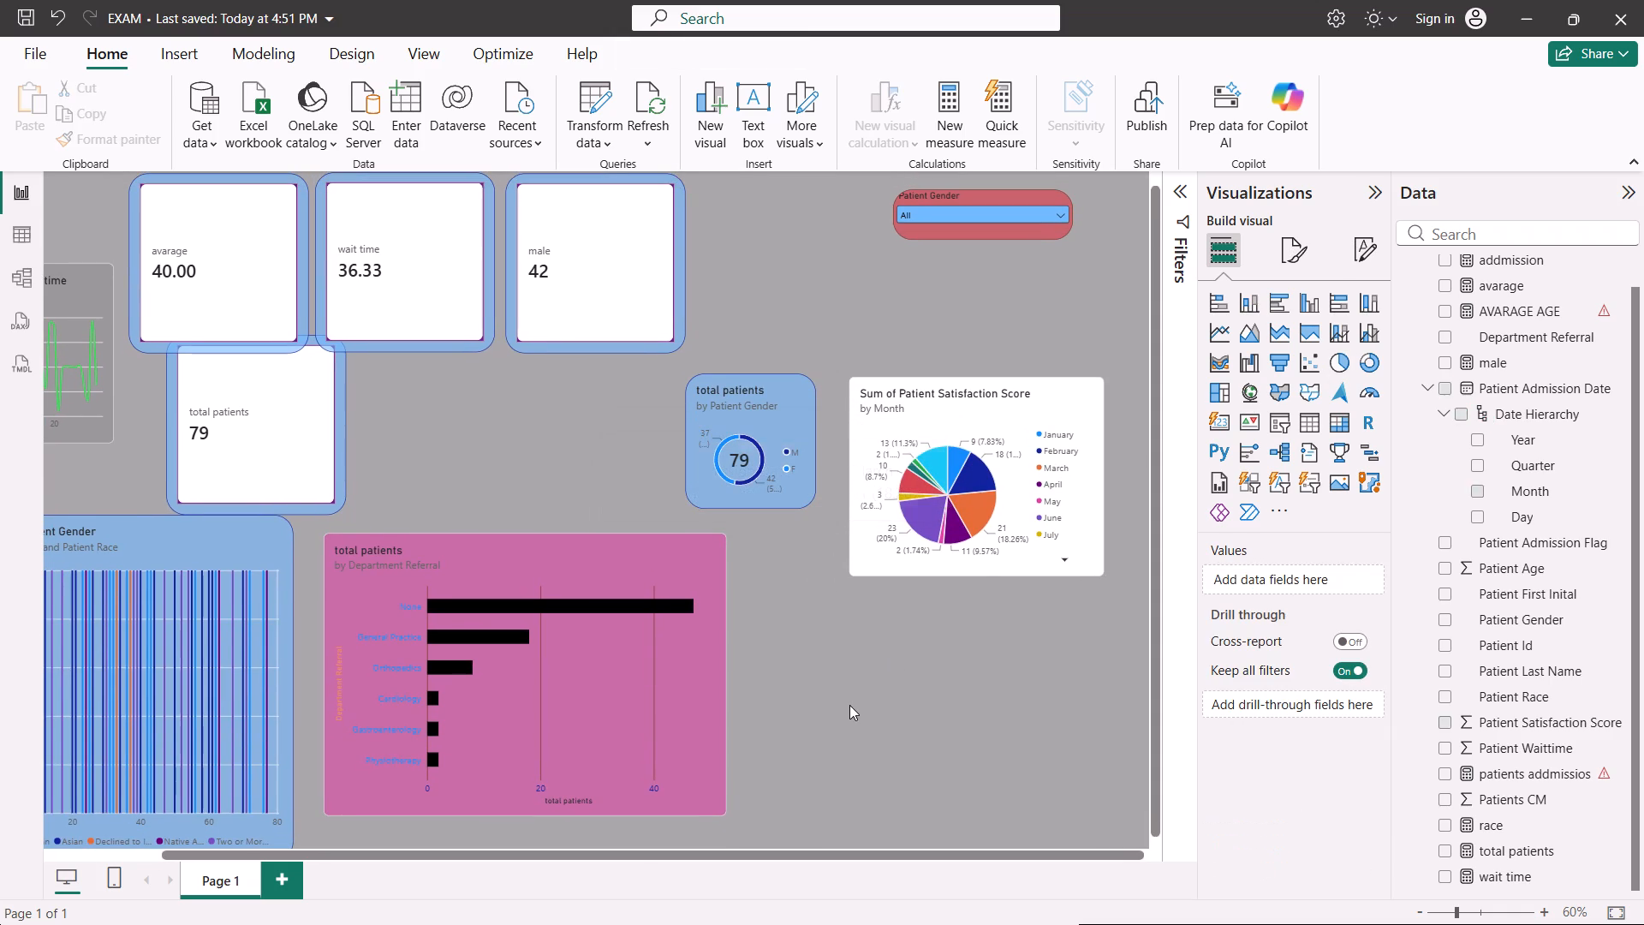
# Save the EXAM report.
pyautogui.hotkey('ctrl', 's')
pyautogui.hotkey('ctrl', 's')
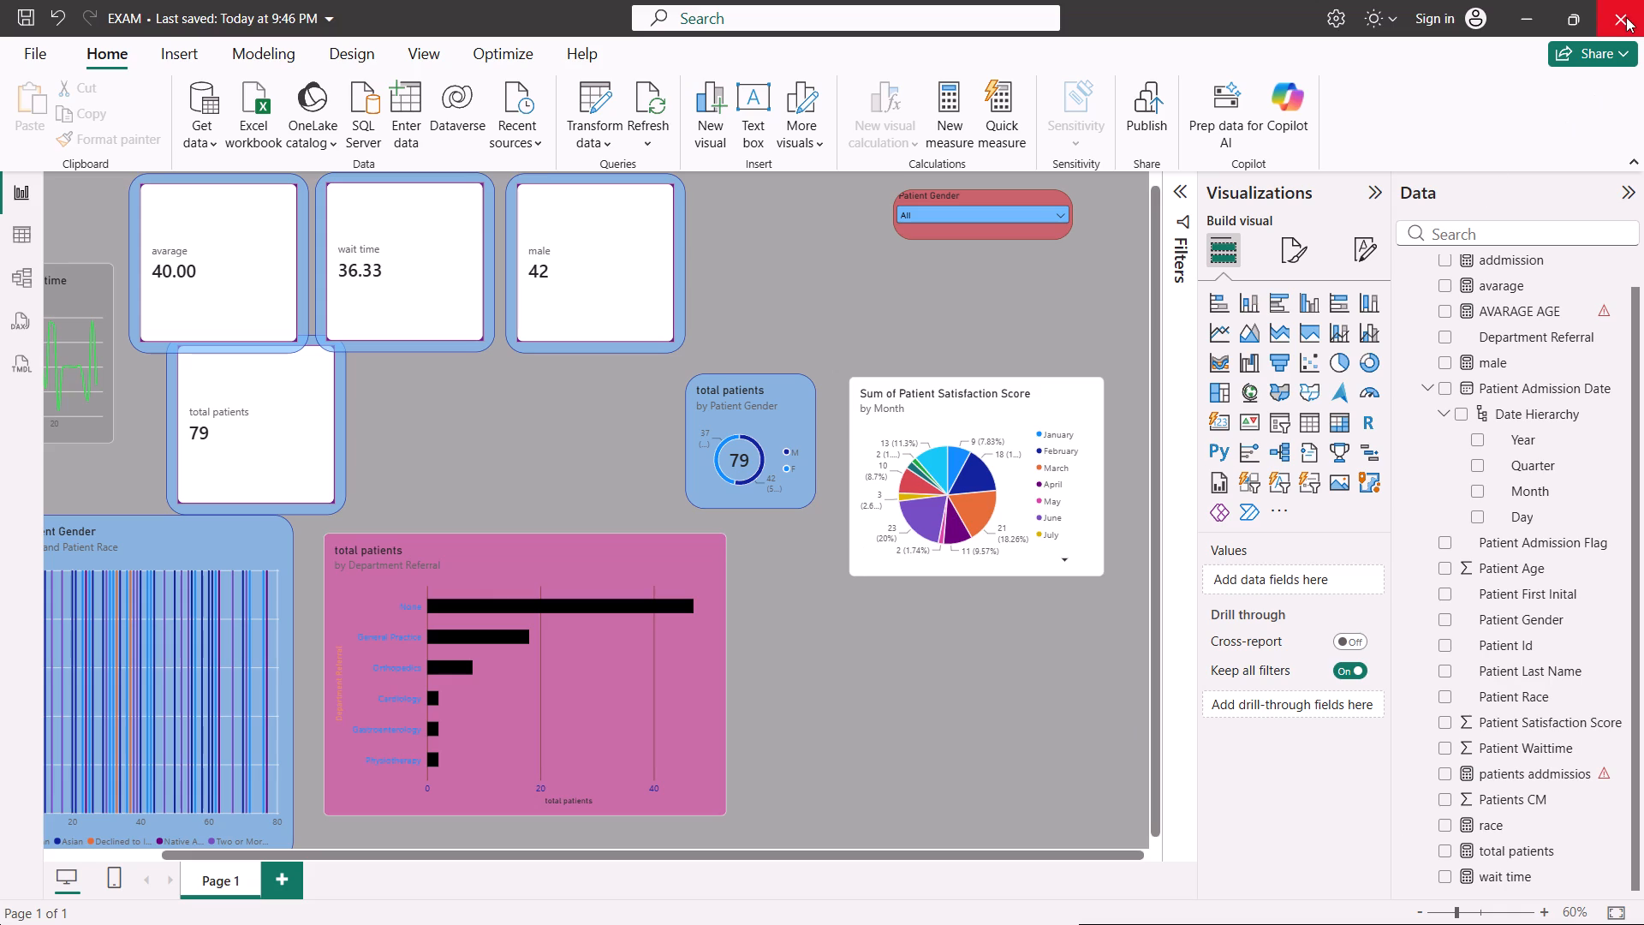
# Minimize the Power BI window to return to the ChatGPT conversation with the colour scheme.
pyautogui.click(1530, 13)
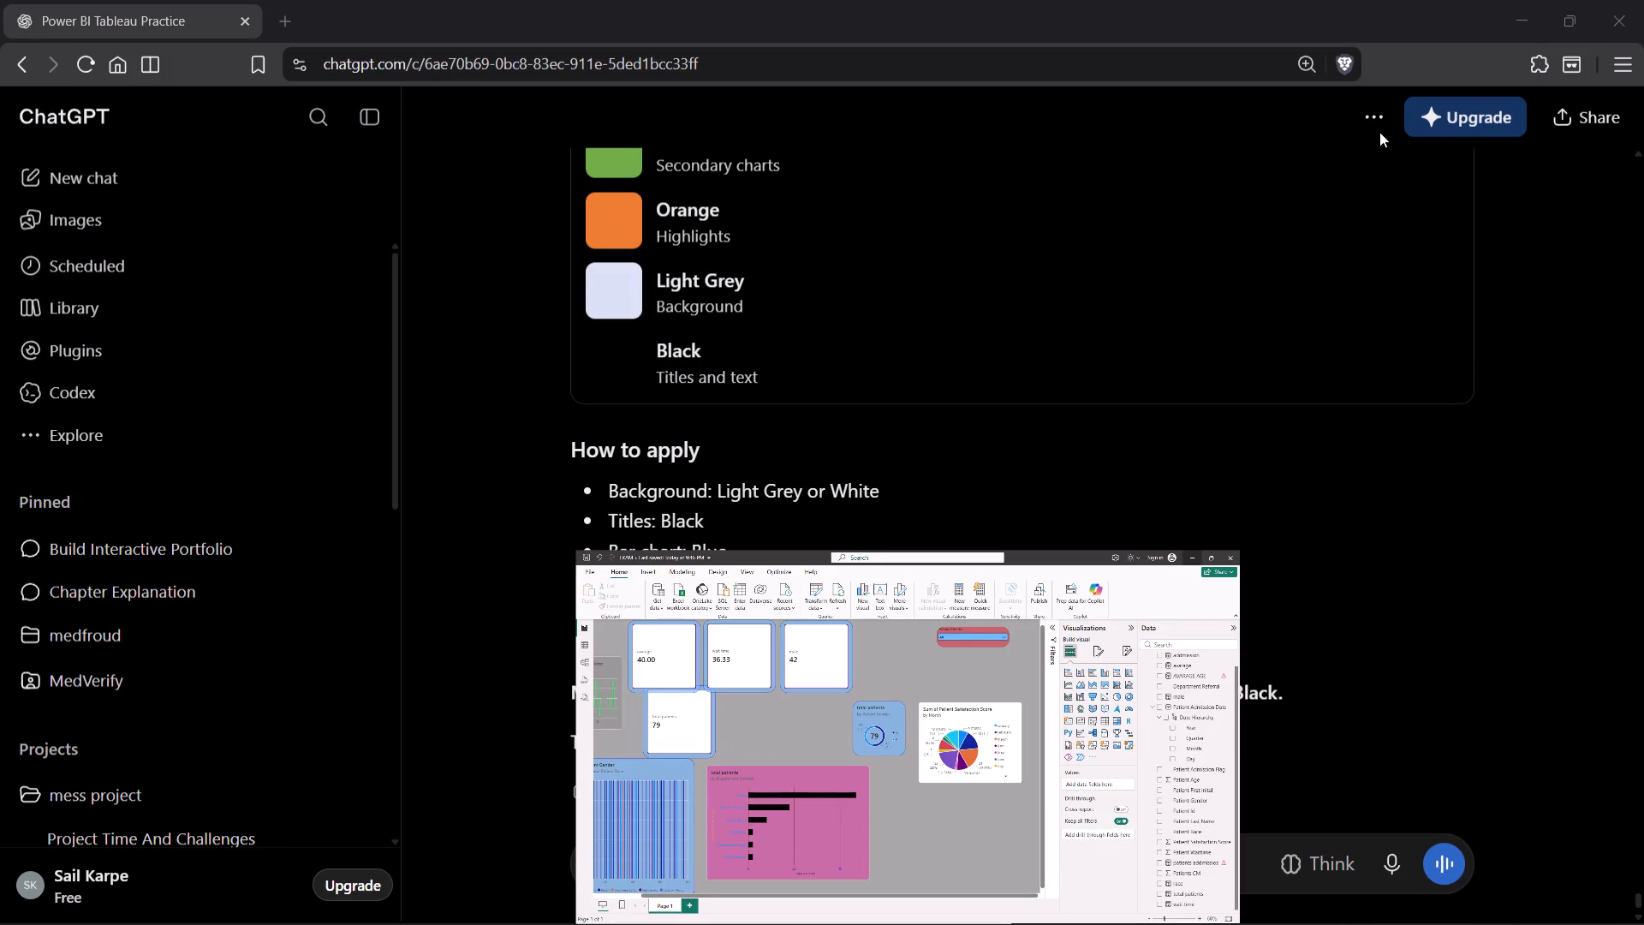
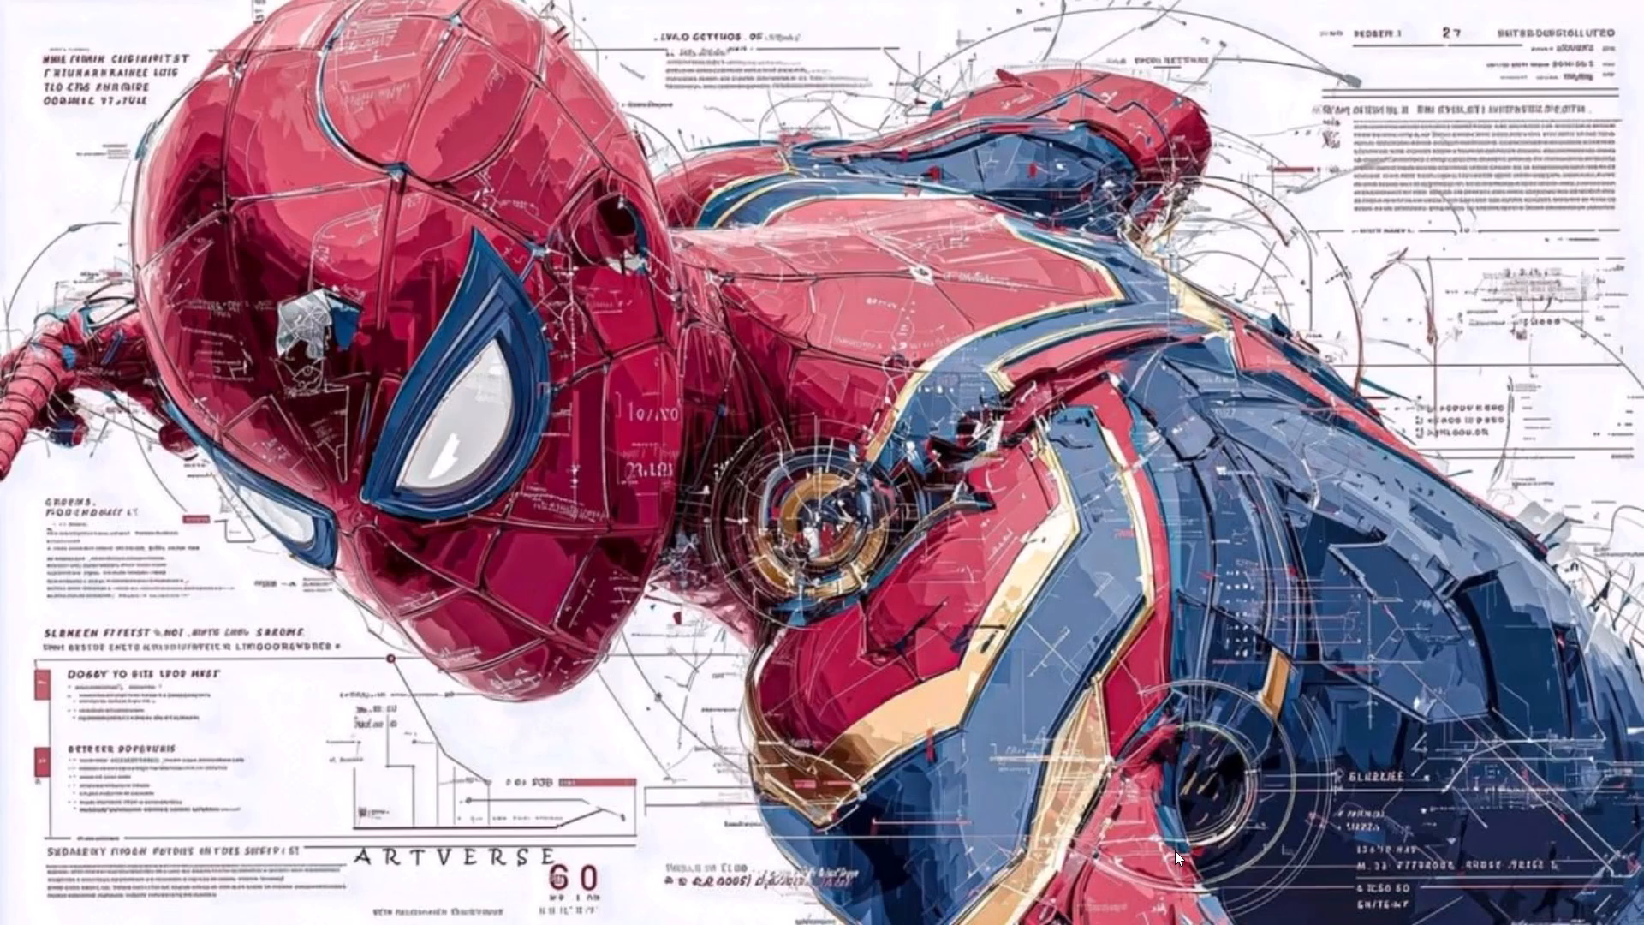
# Launch Tableau 2026.2 and dismiss the file recovery offer without opening any recovered workbook.
pyautogui.hotkey('alt', 'space')
pyautogui.write('tab')
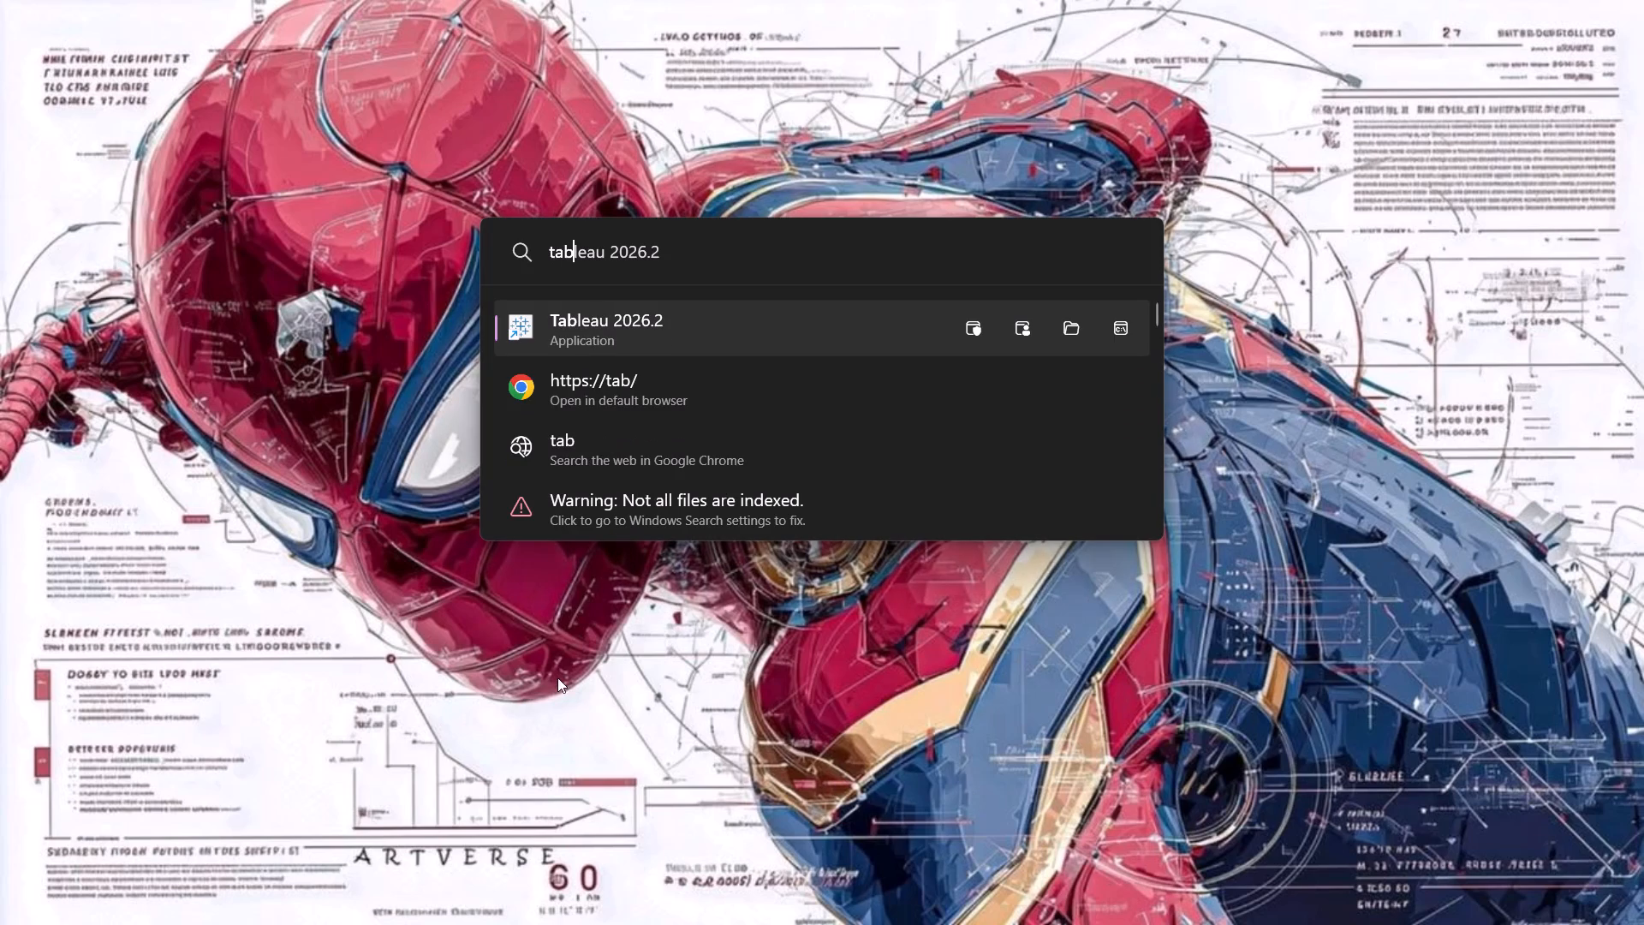
pyautogui.click(693, 322)
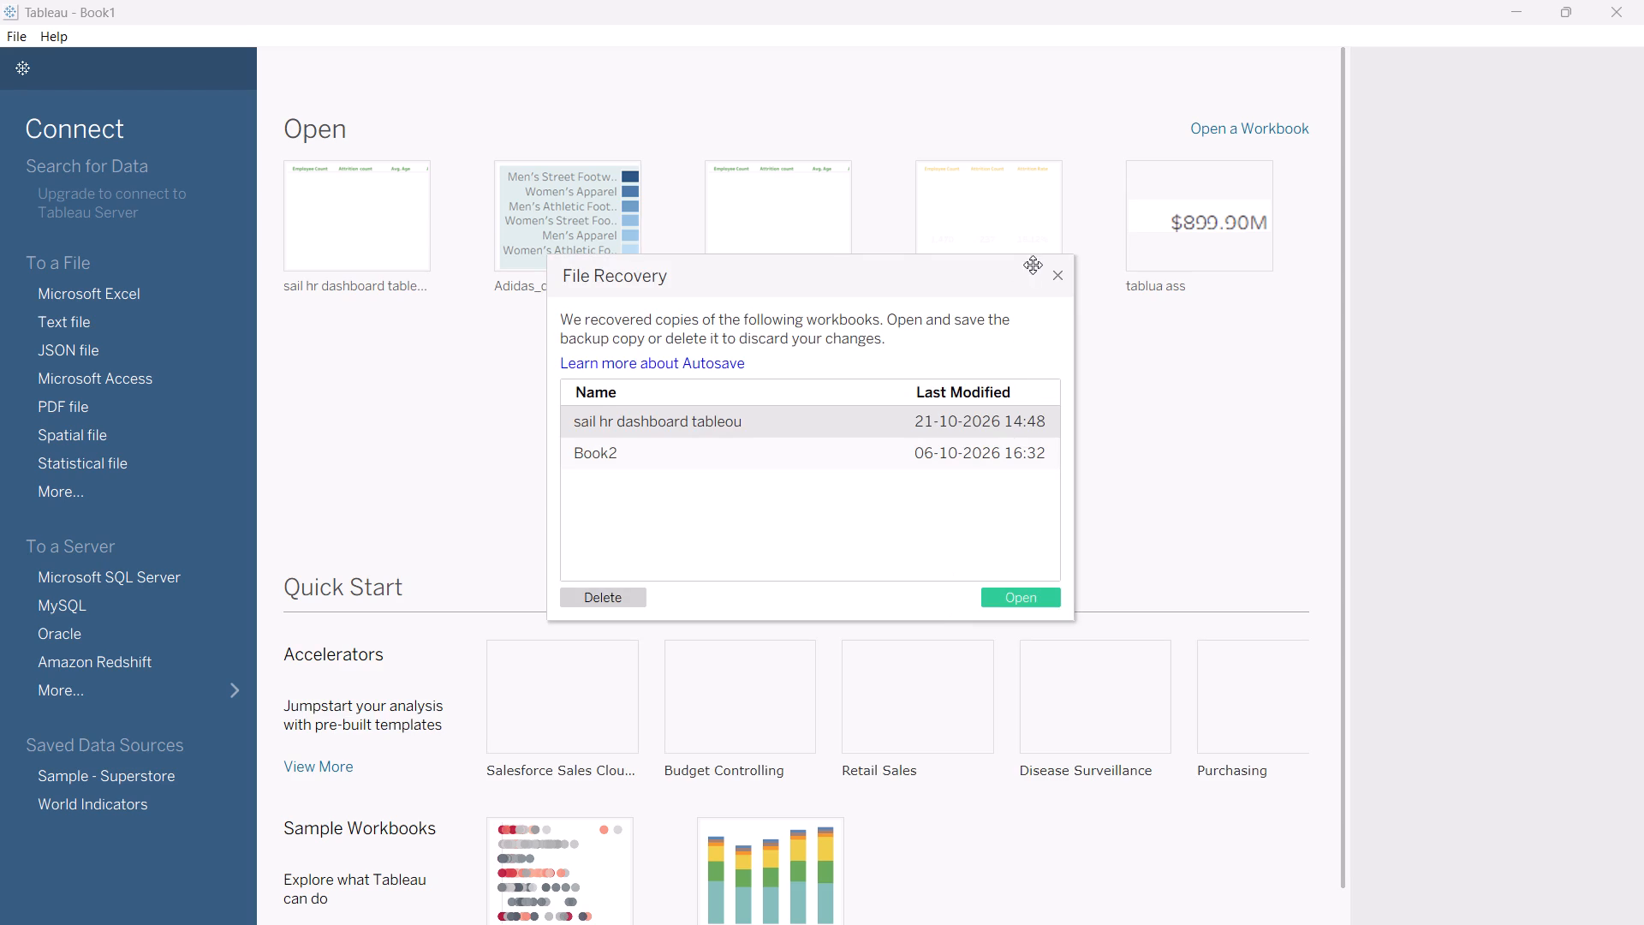
pyautogui.click(1058, 274)
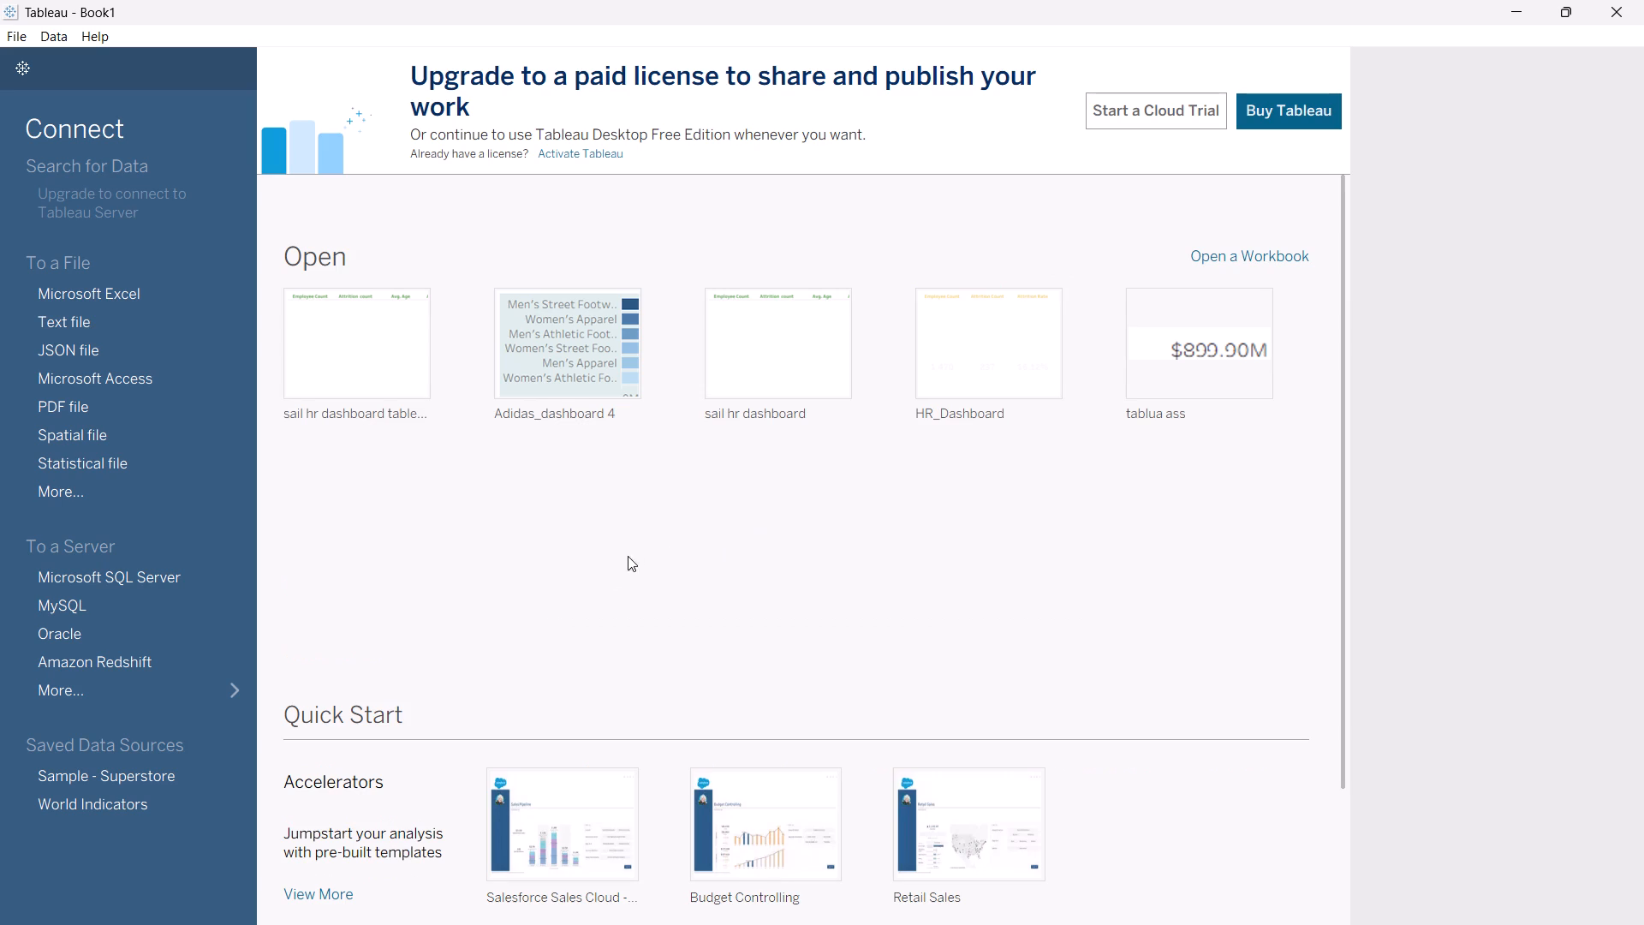
# Connect to the Microsoft Excel workbook HR Data in the power bi all data folder as the data source.
pyautogui.click(102, 291)
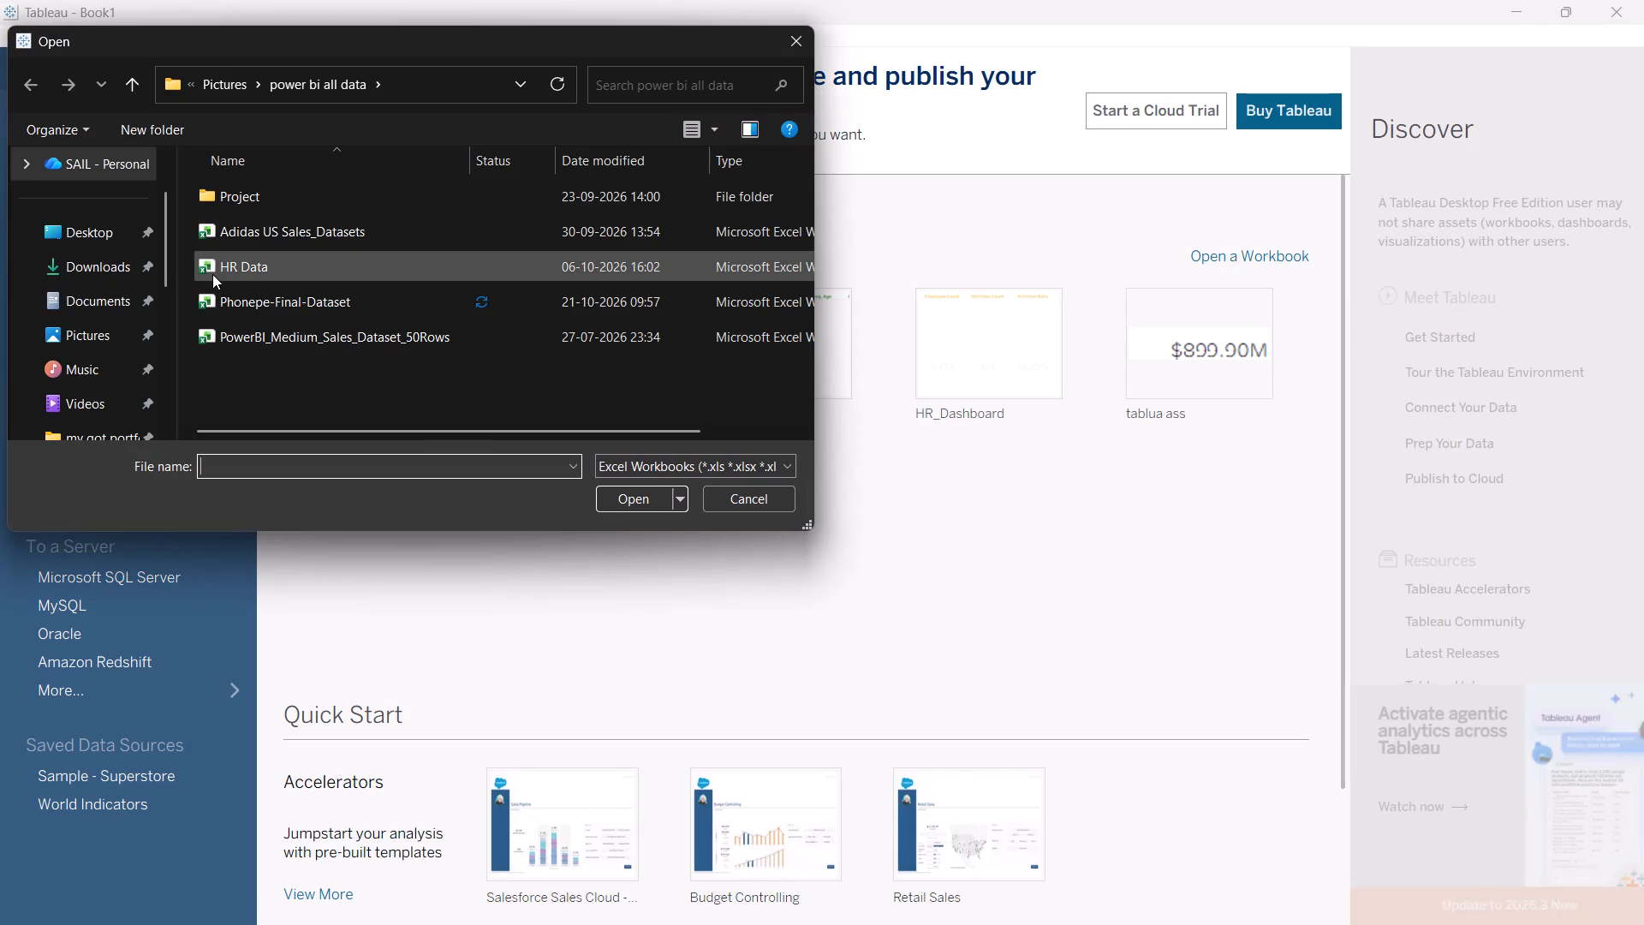
pyautogui.click(255, 265)
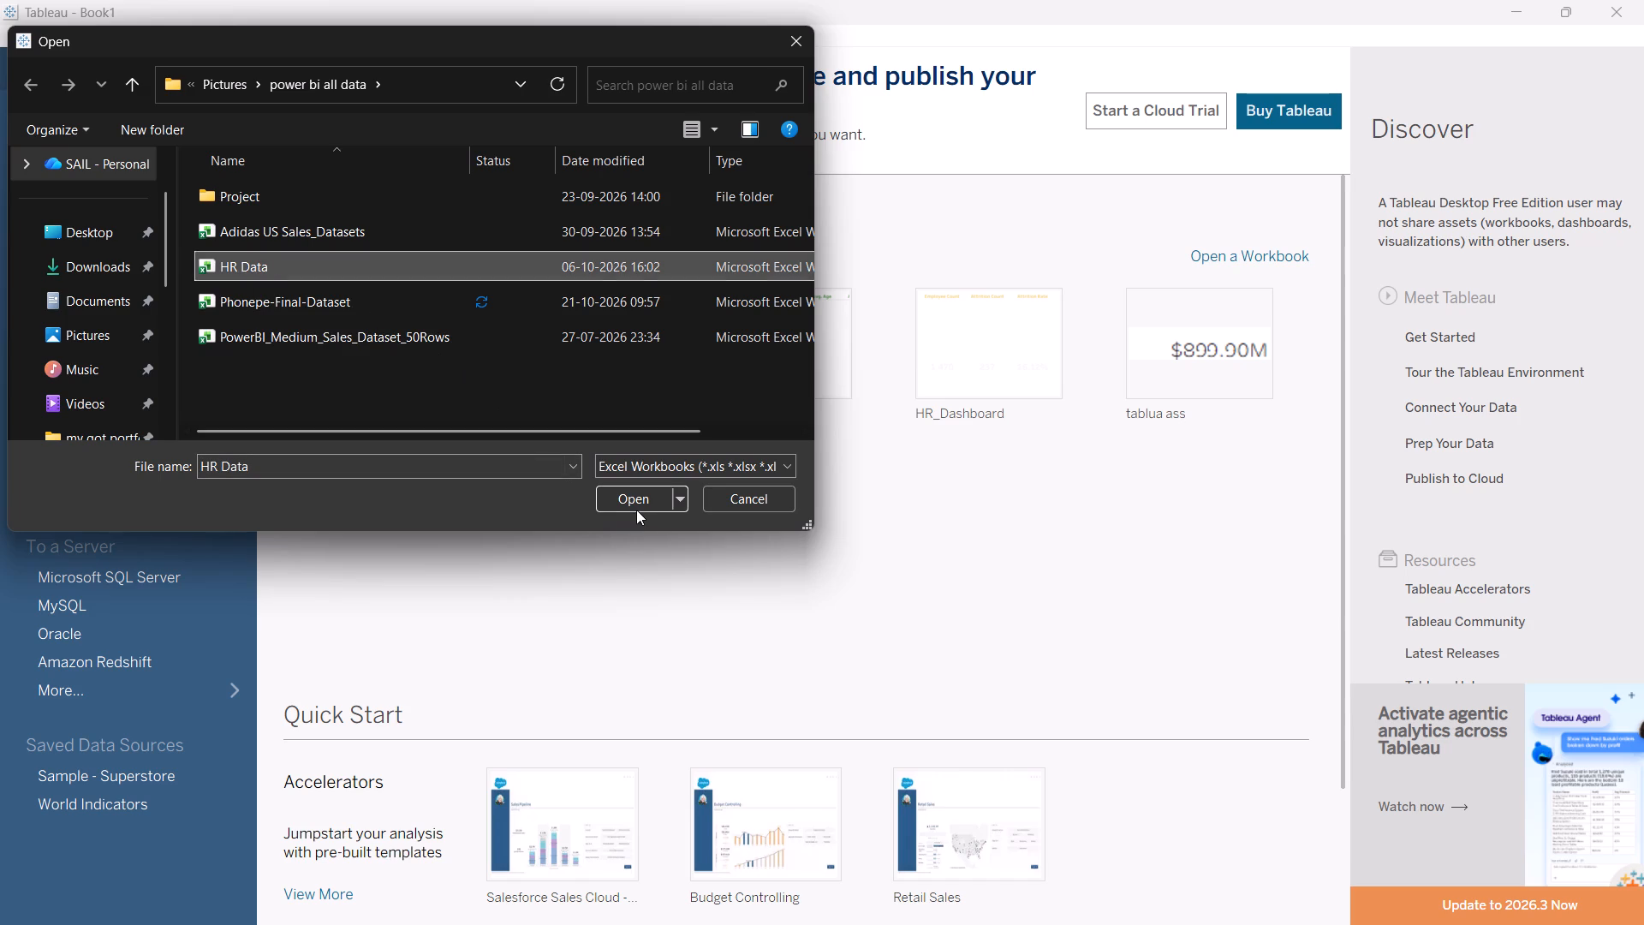
pyautogui.click(636, 508)
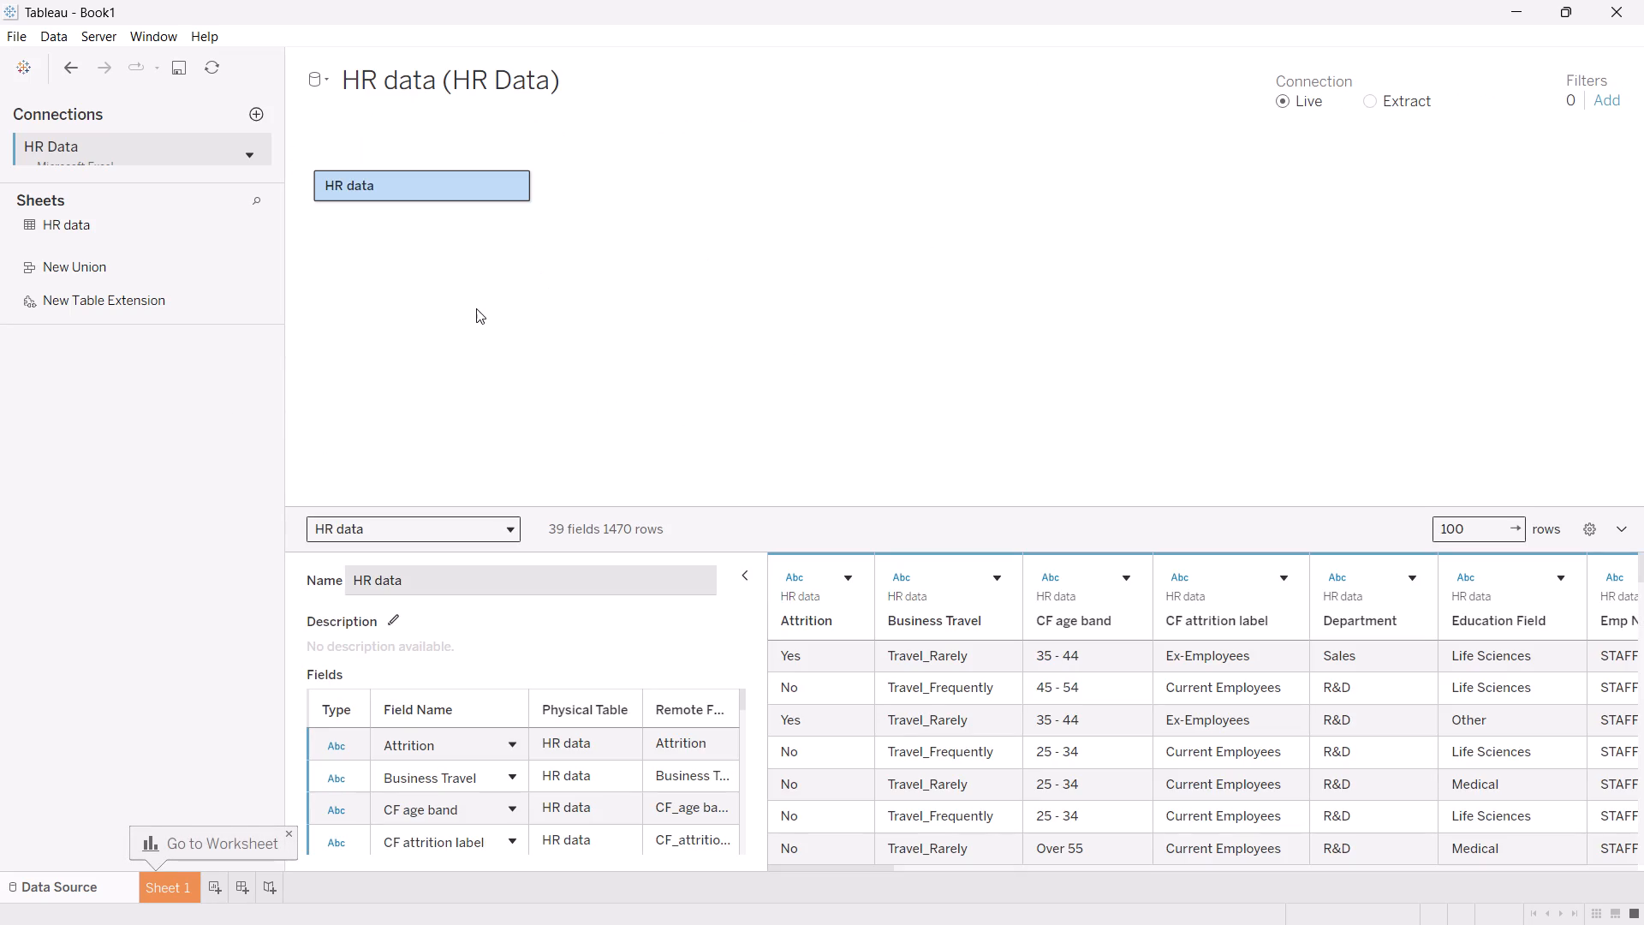
# Examine the HR data sheet's preview rows and its list of fields on the data source page.
pyautogui.scroll(-1, 476, 308)
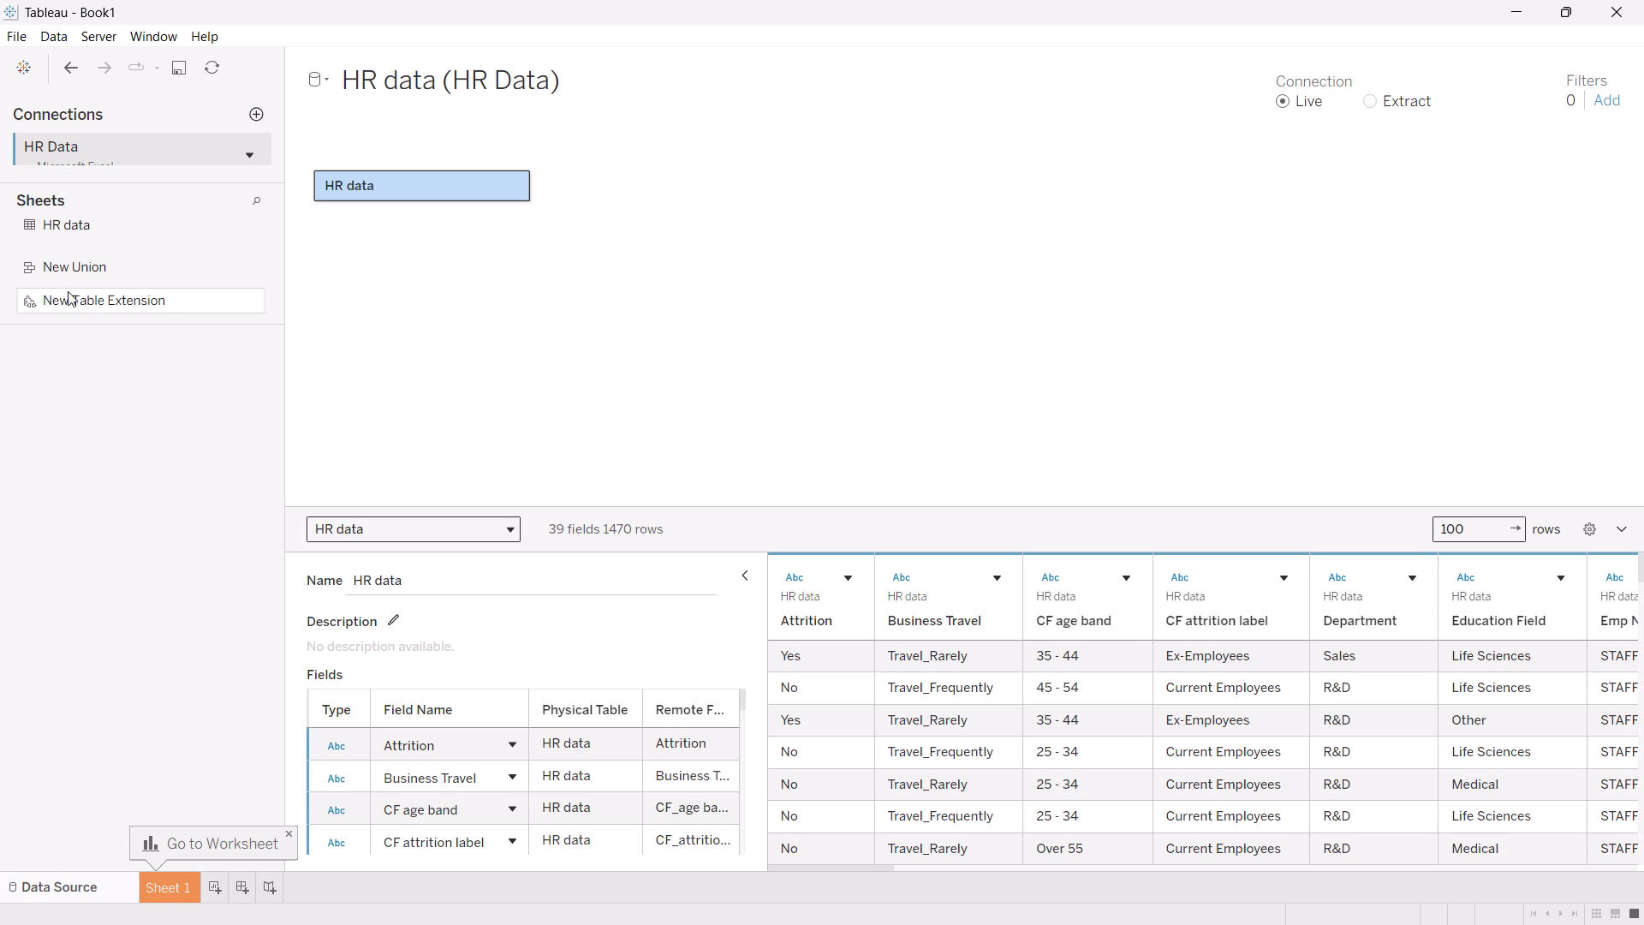
pyautogui.click(79, 222)
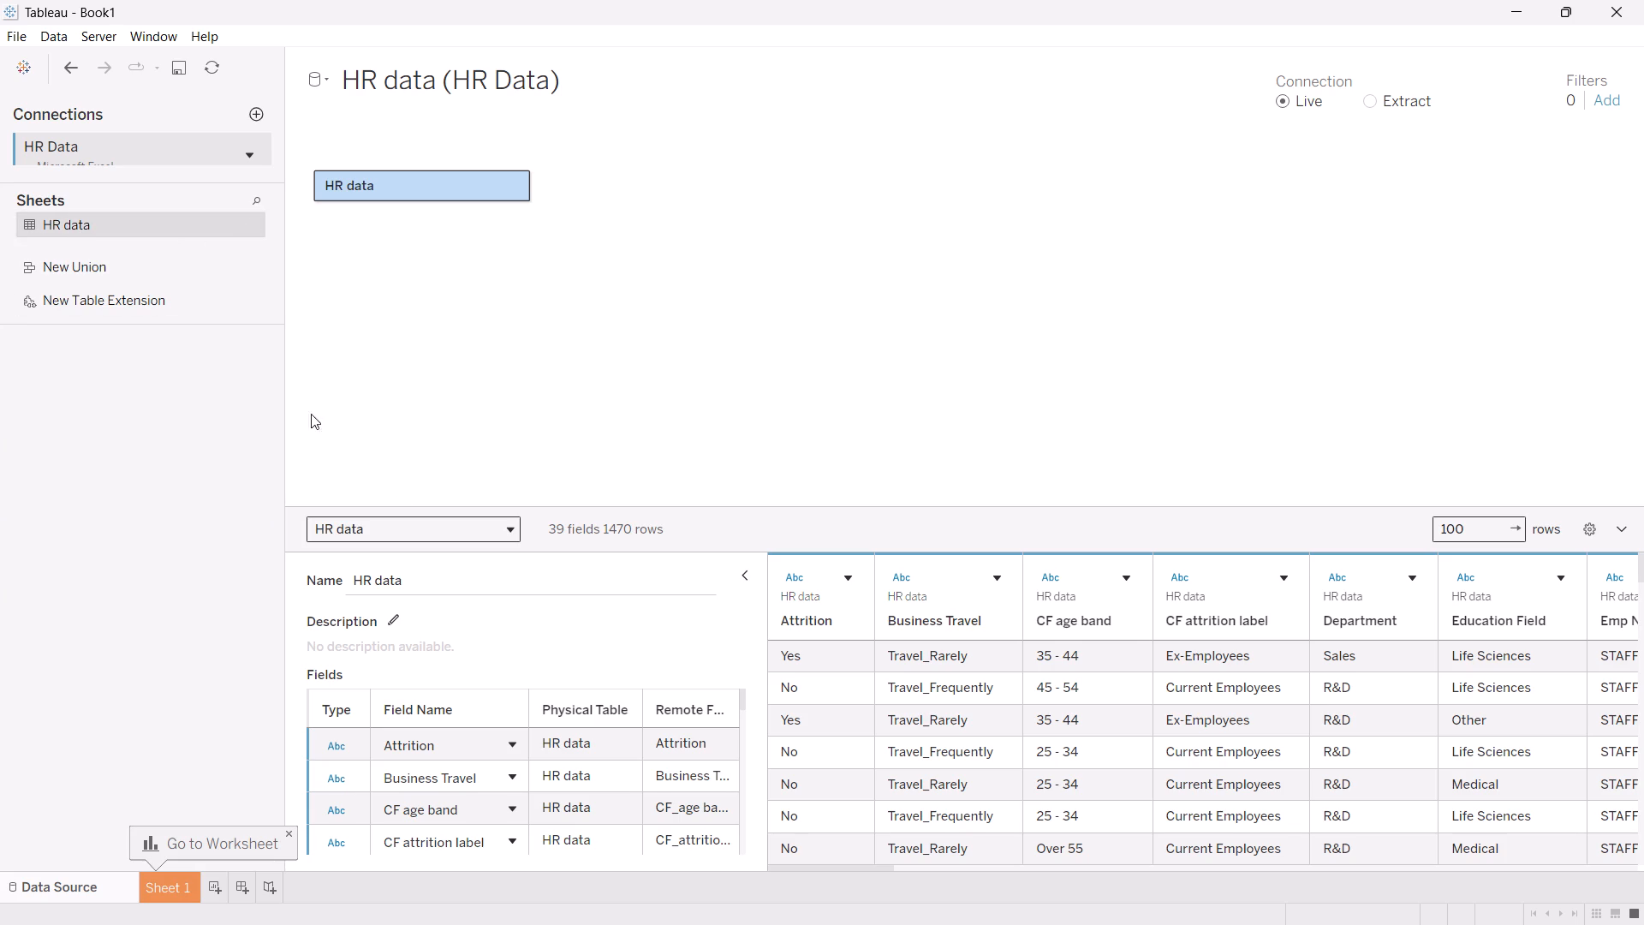
pyautogui.scroll(-2, 1022, 620)
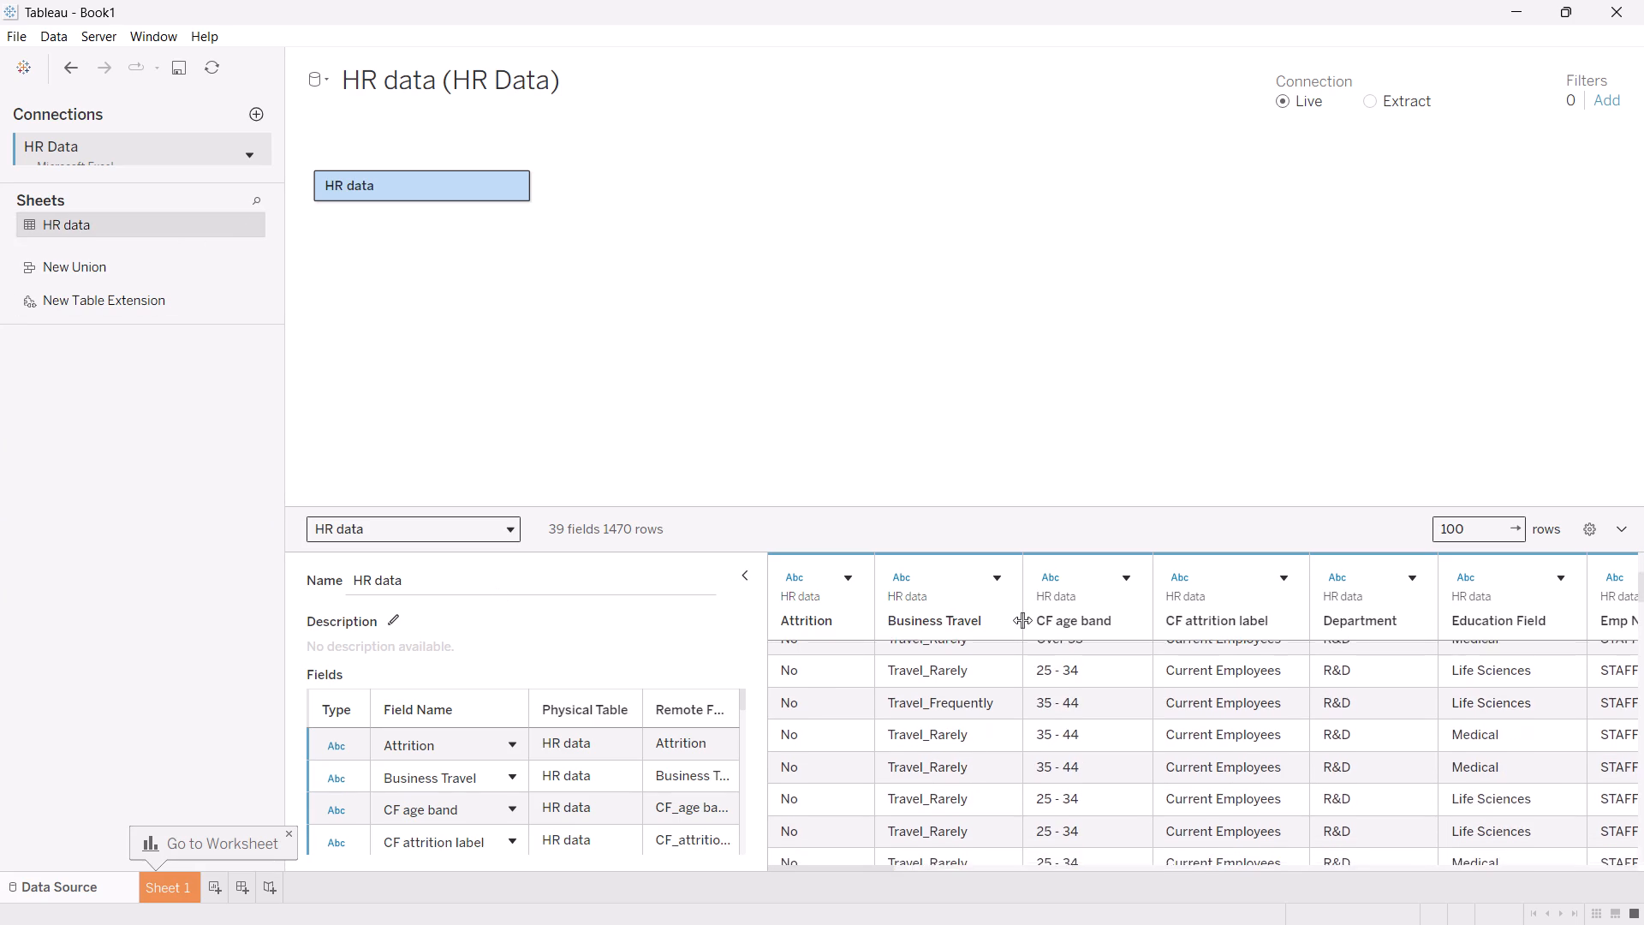
pyautogui.scroll(-1, 1022, 620)
pyautogui.scroll(-6, 611, 759)
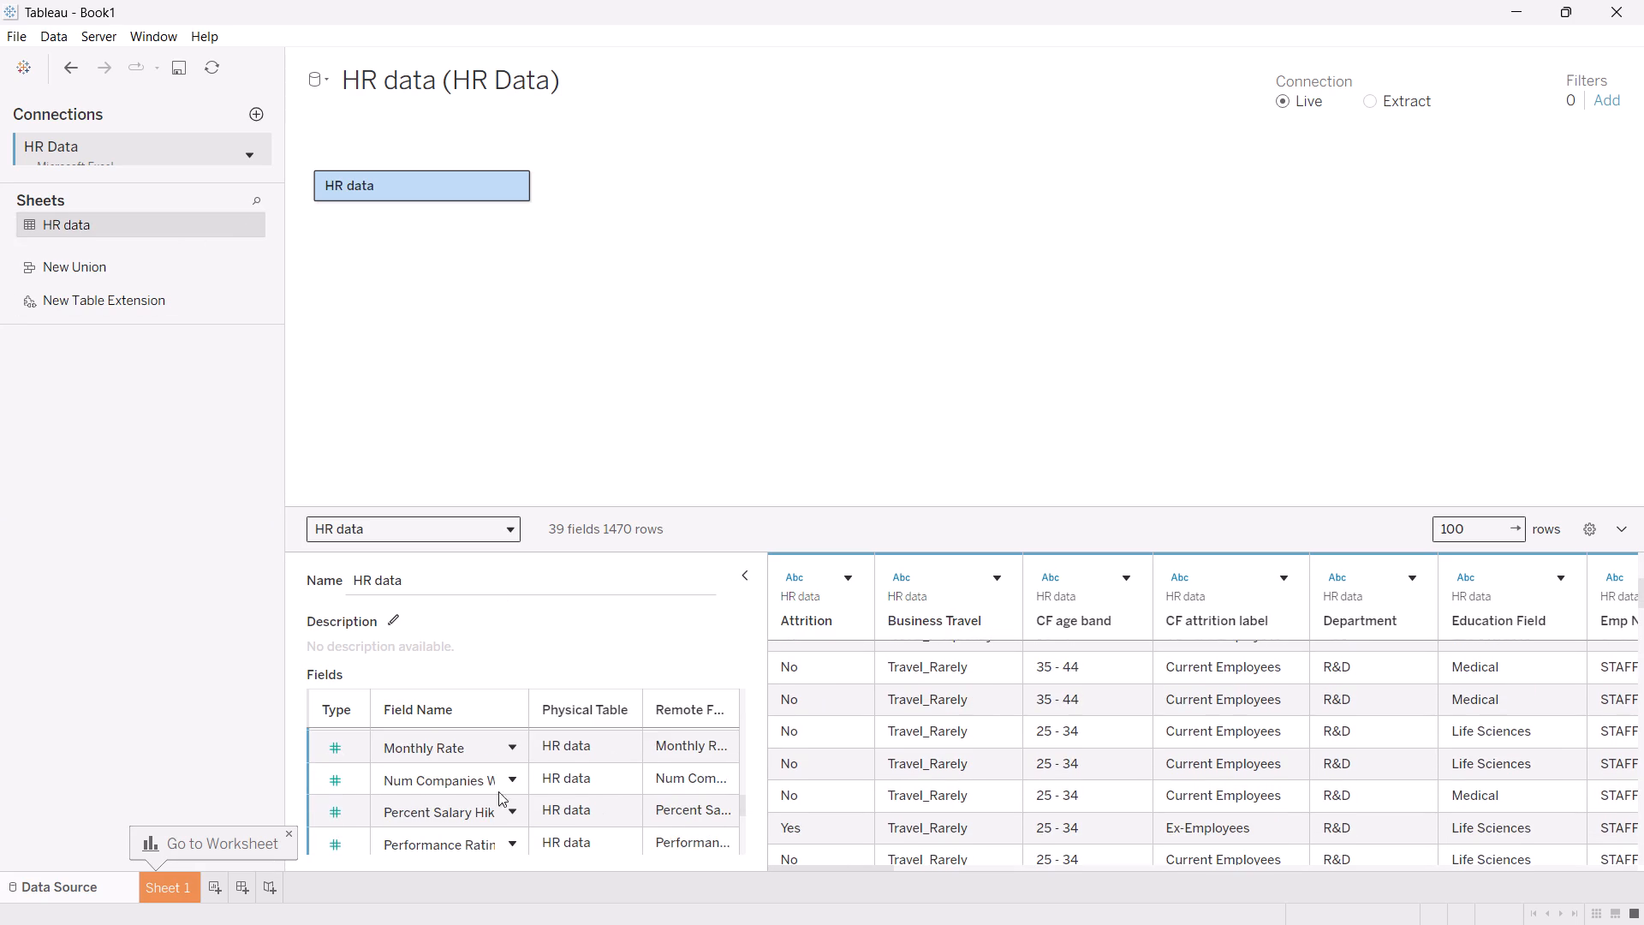
# Add a second worksheet and a new dashboard to the workbook, and return to Sheet 1.
pyautogui.click(216, 885)
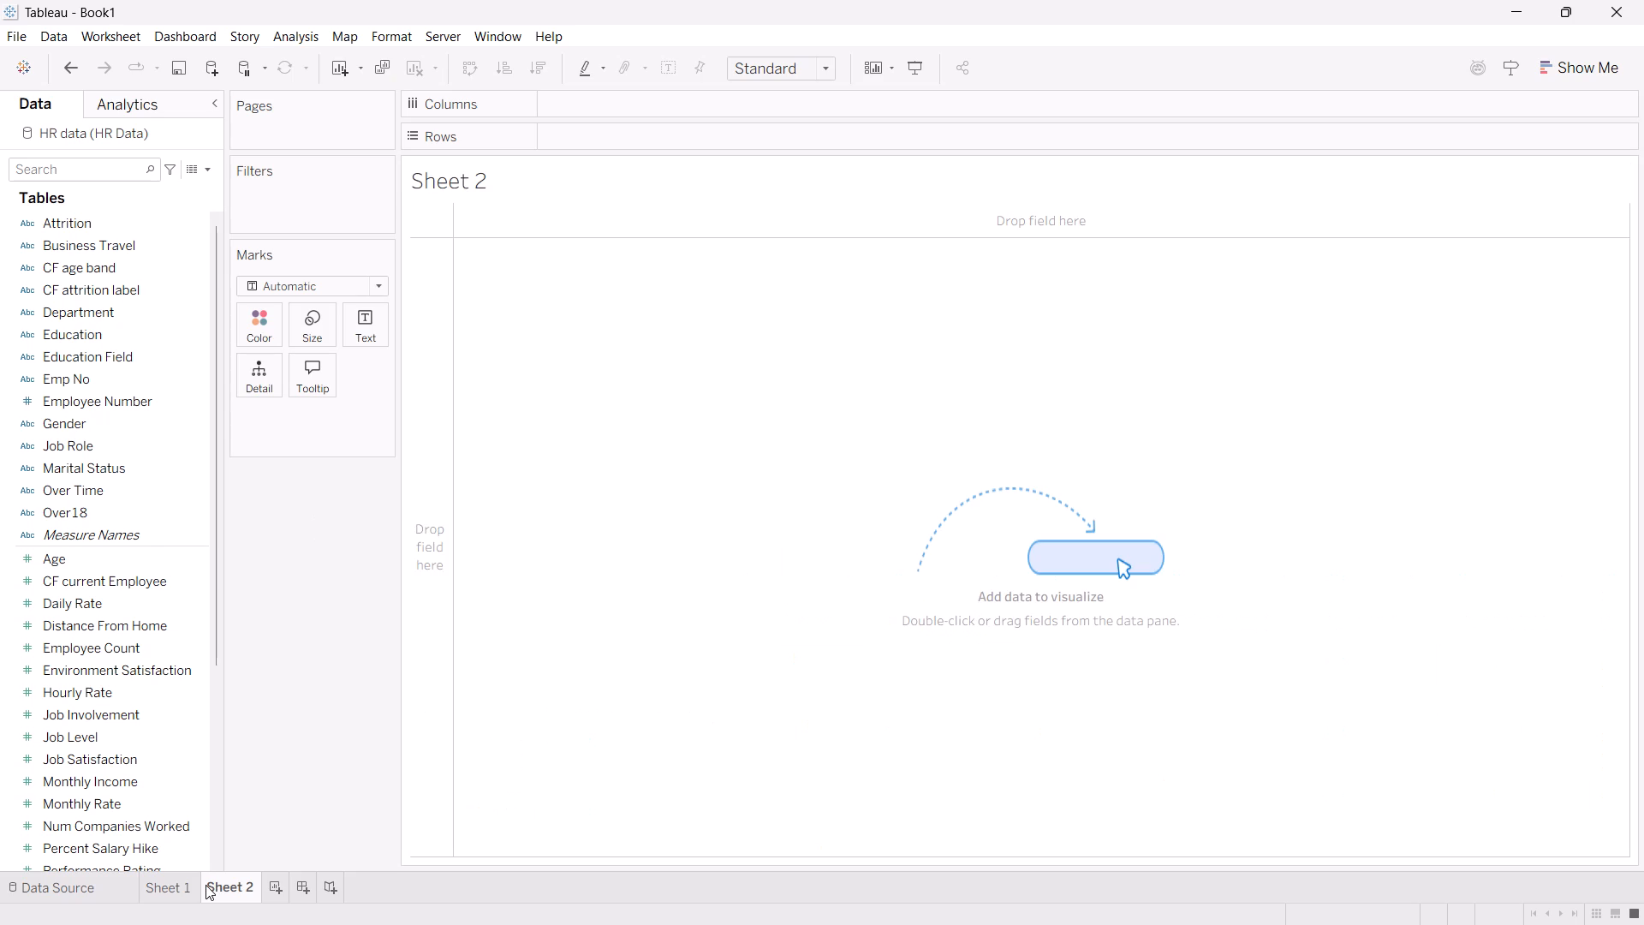
pyautogui.click(187, 887)
pyautogui.click(299, 885)
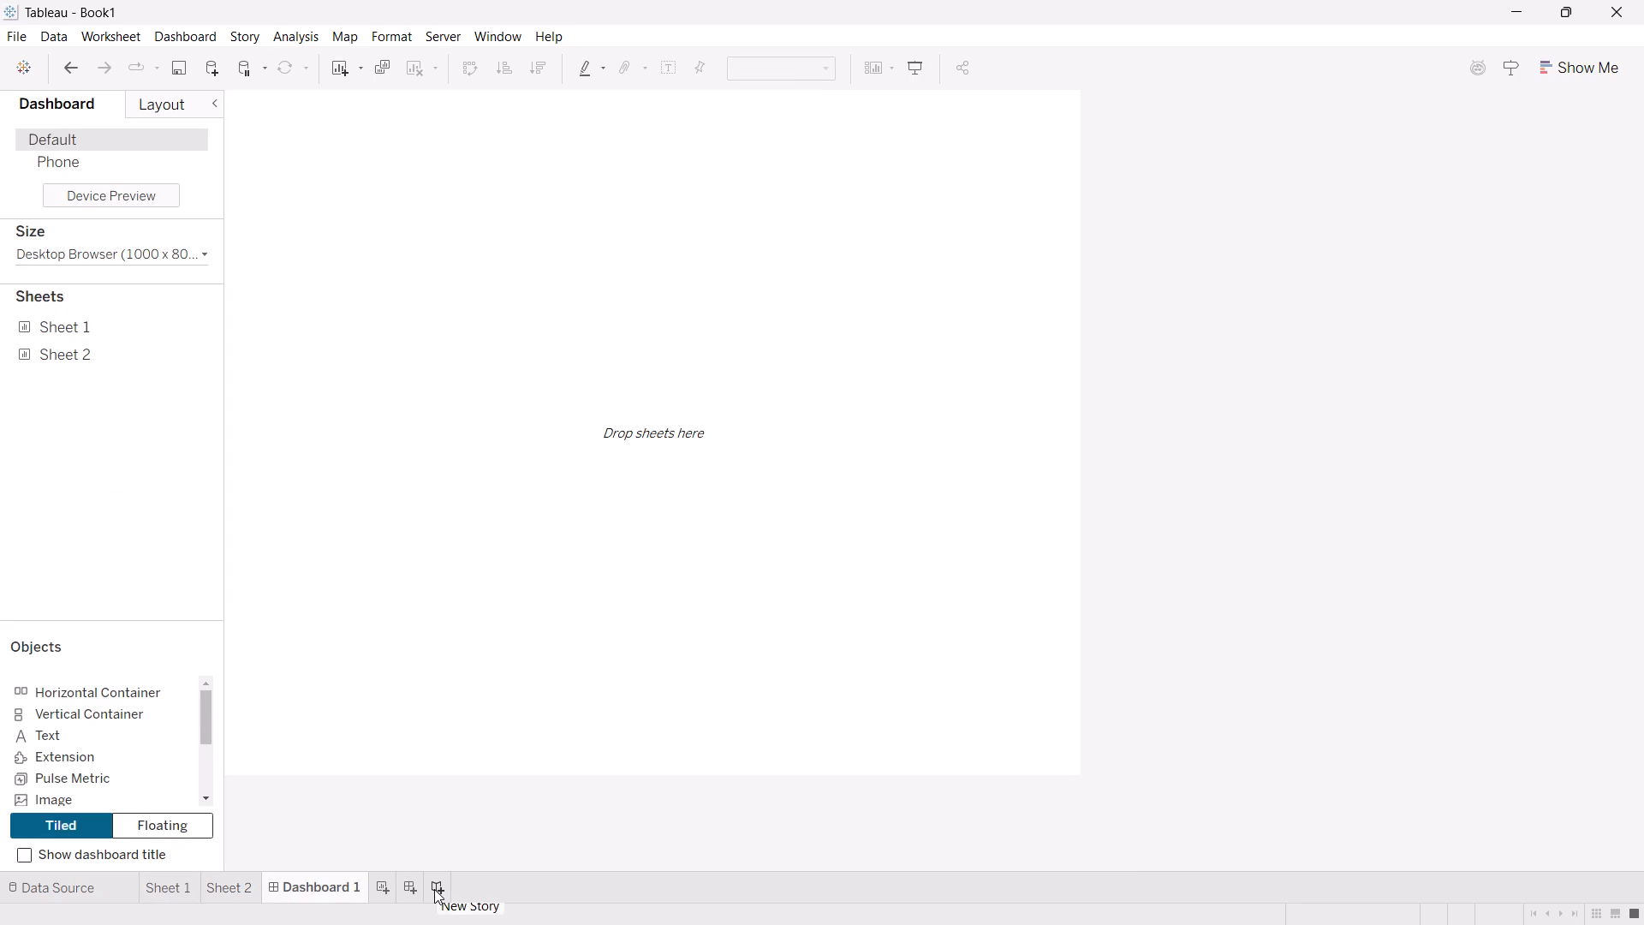
pyautogui.click(172, 885)
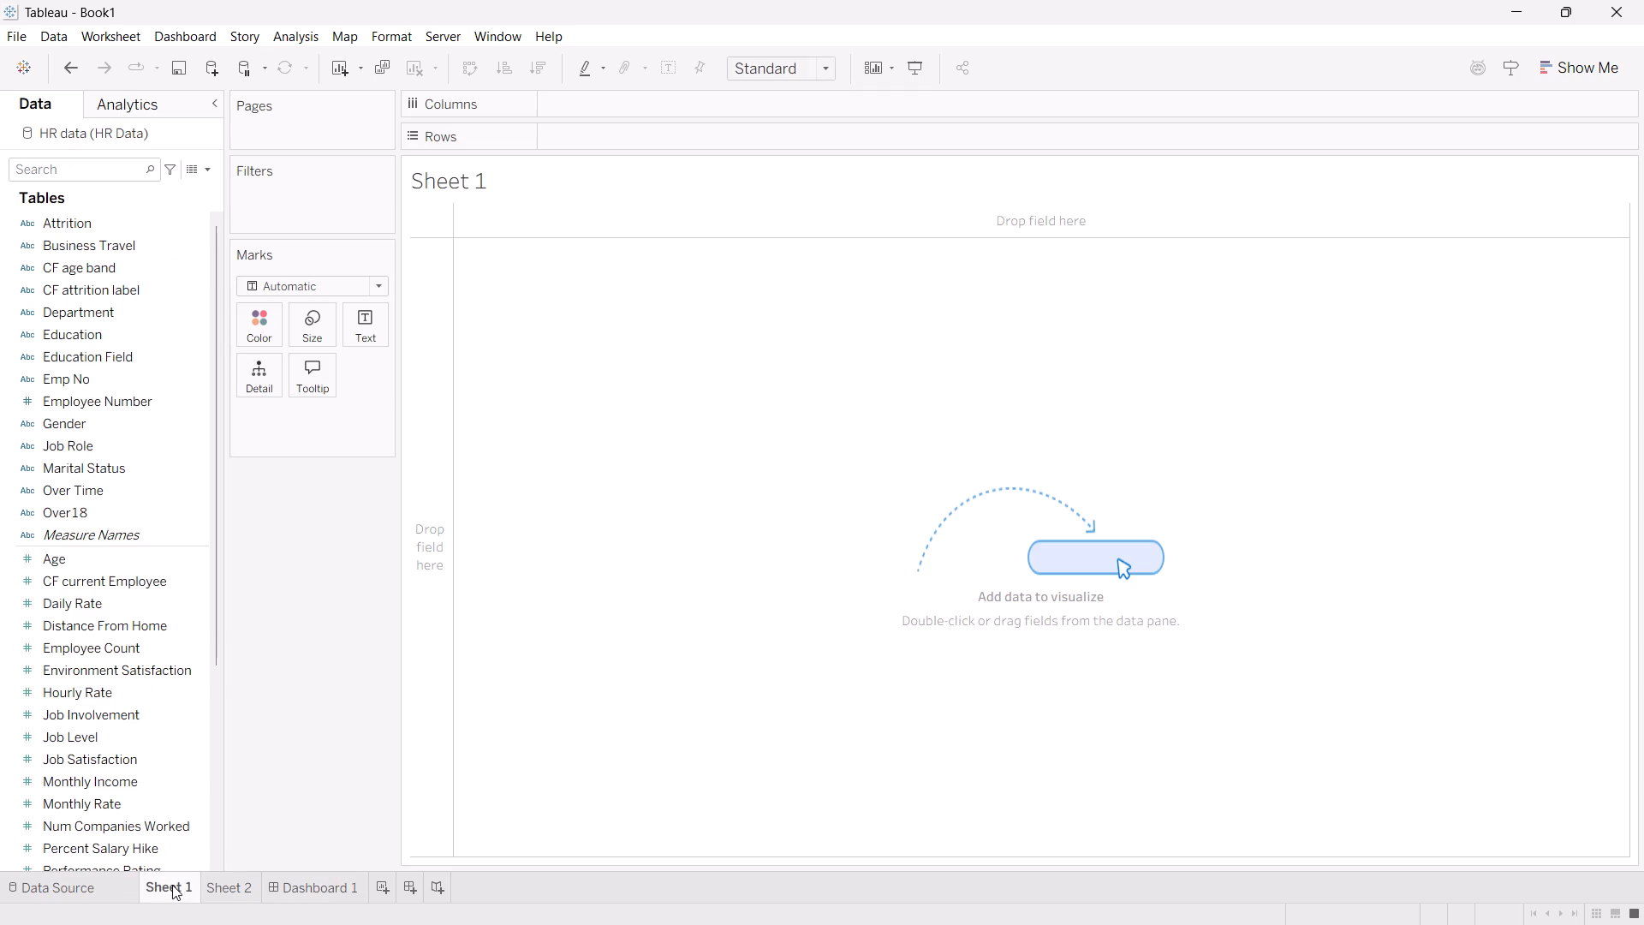
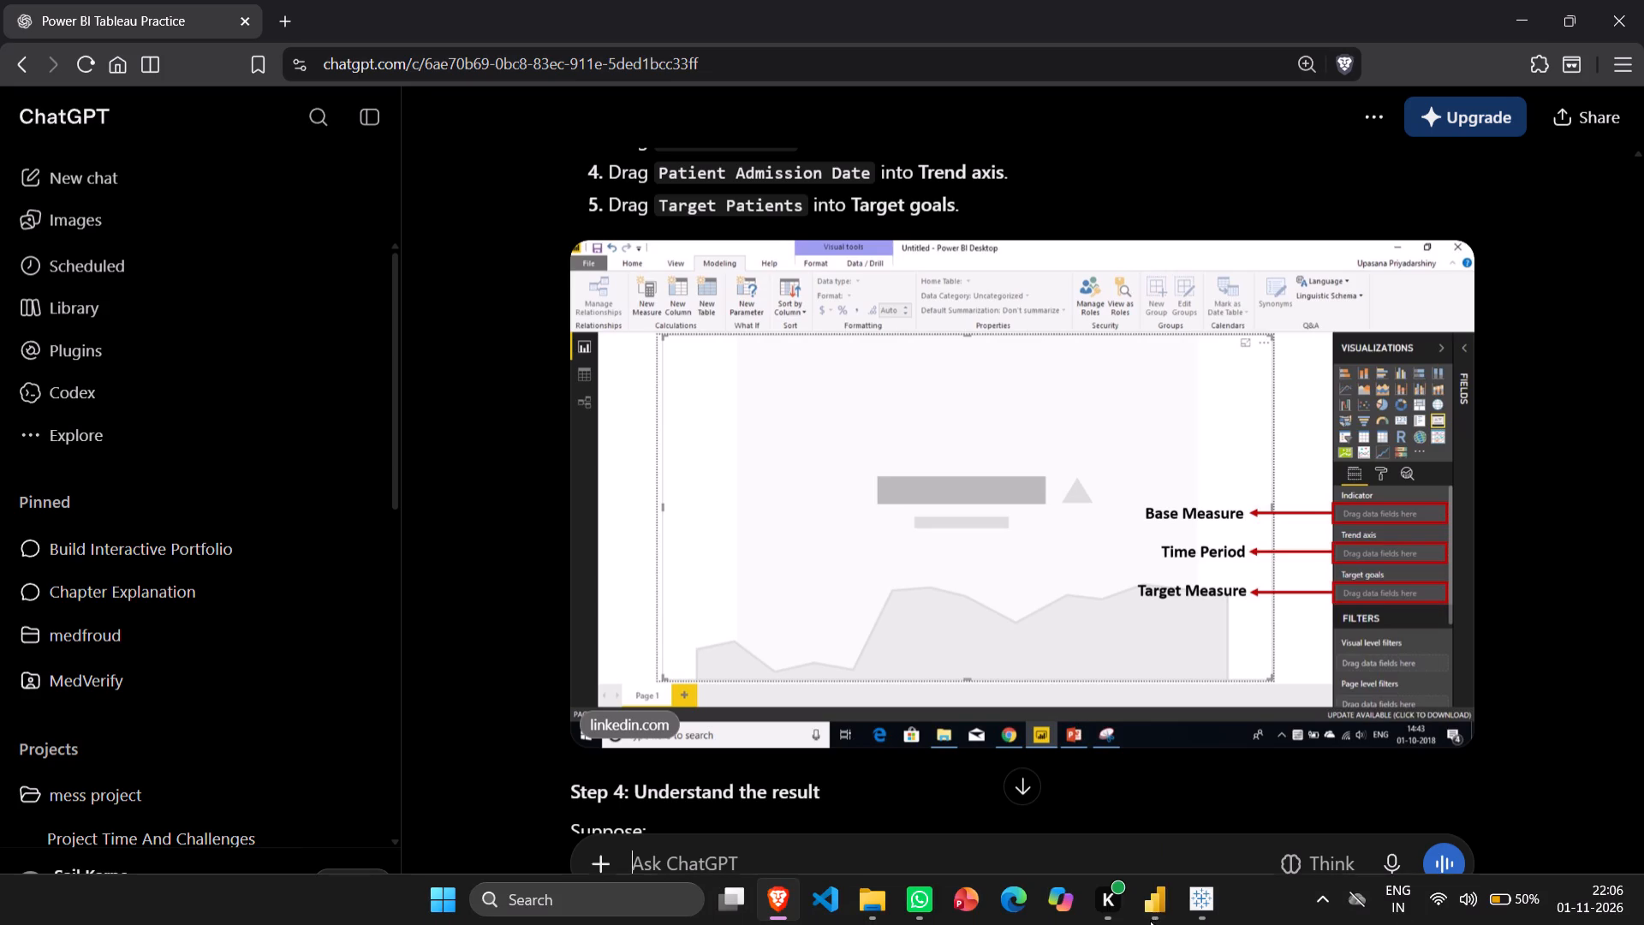
pyautogui.click(1158, 910)
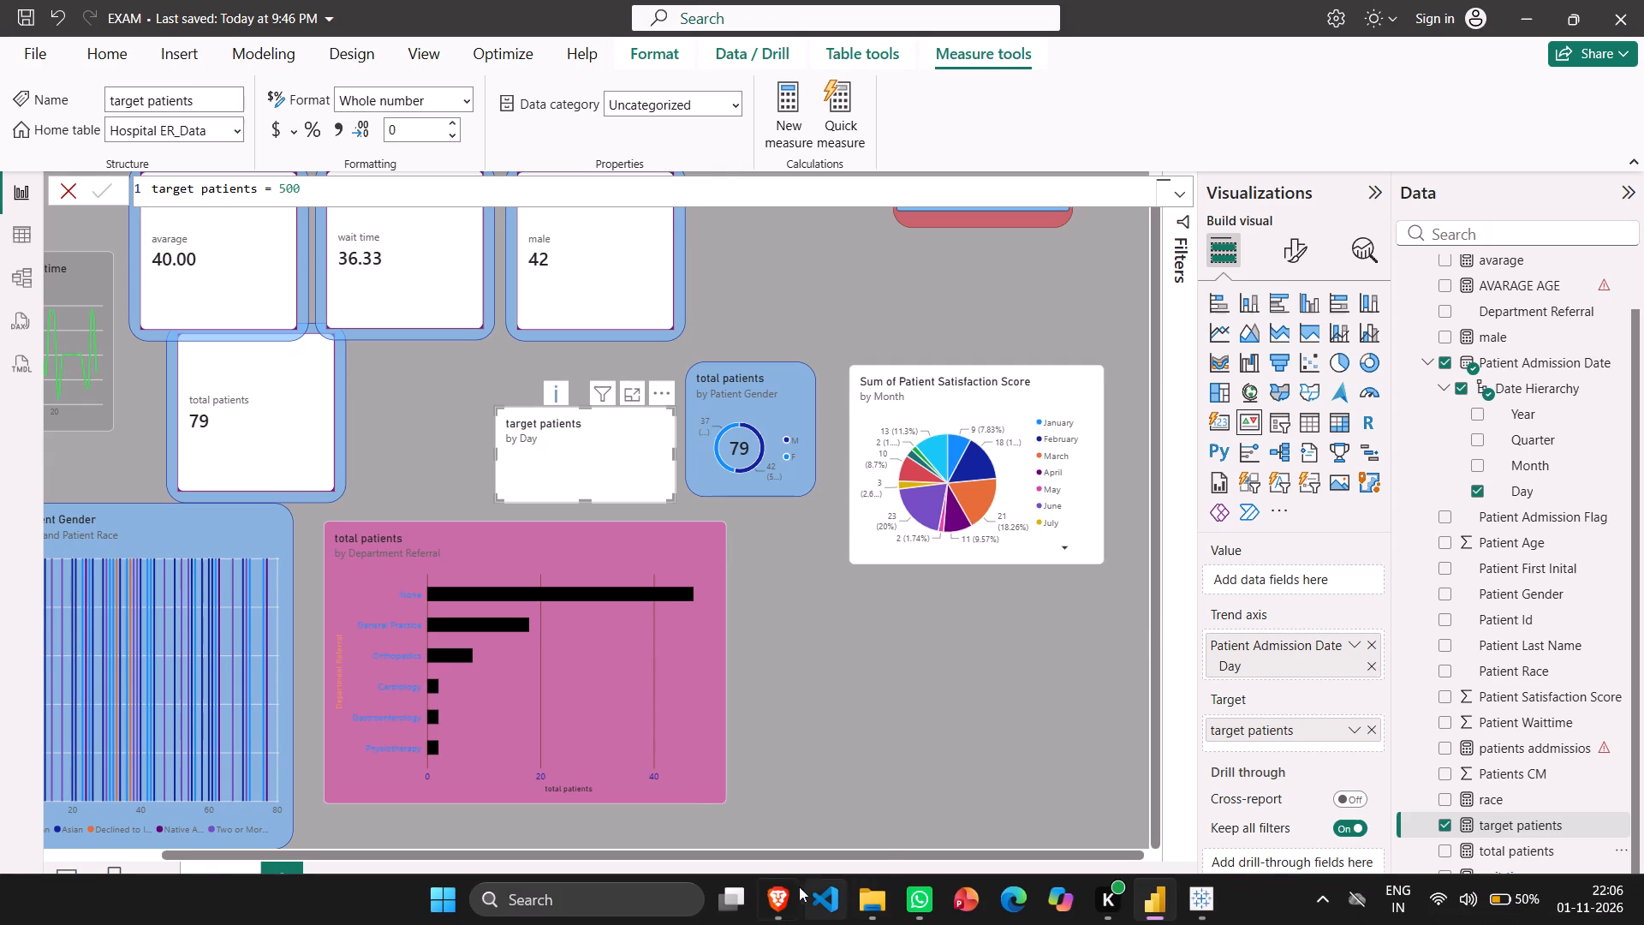
pyautogui.click(782, 896)
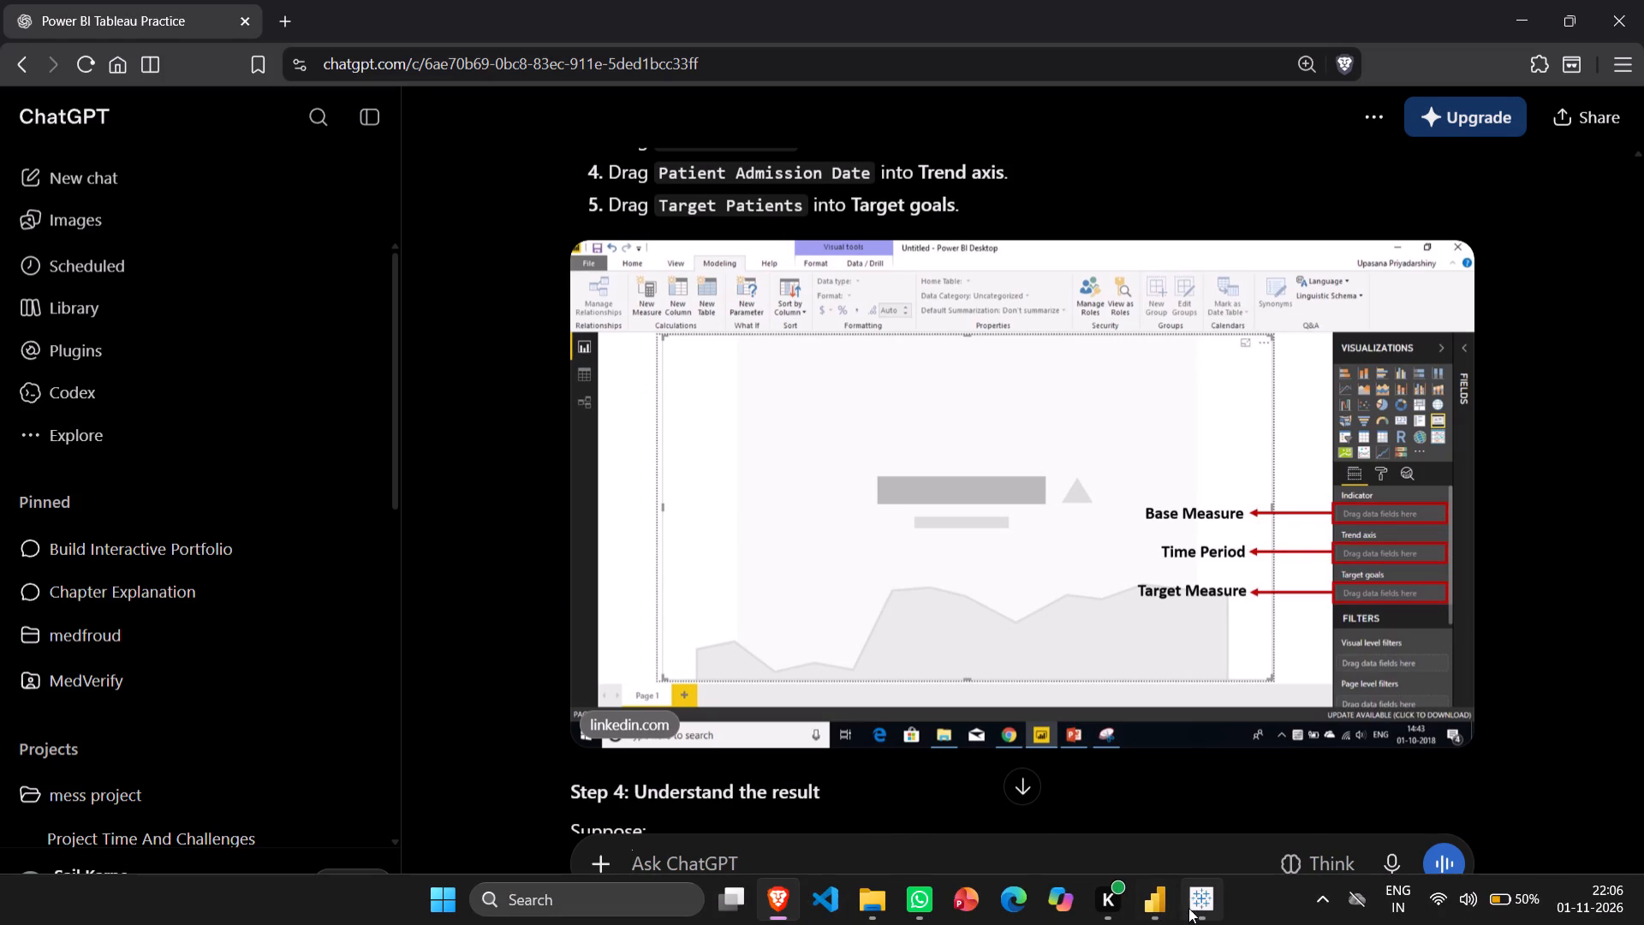
# In the Power BI report, replace the KPI's Day trend axis with the admission date's Month level and set total patients as value.
pyautogui.click(1153, 907)
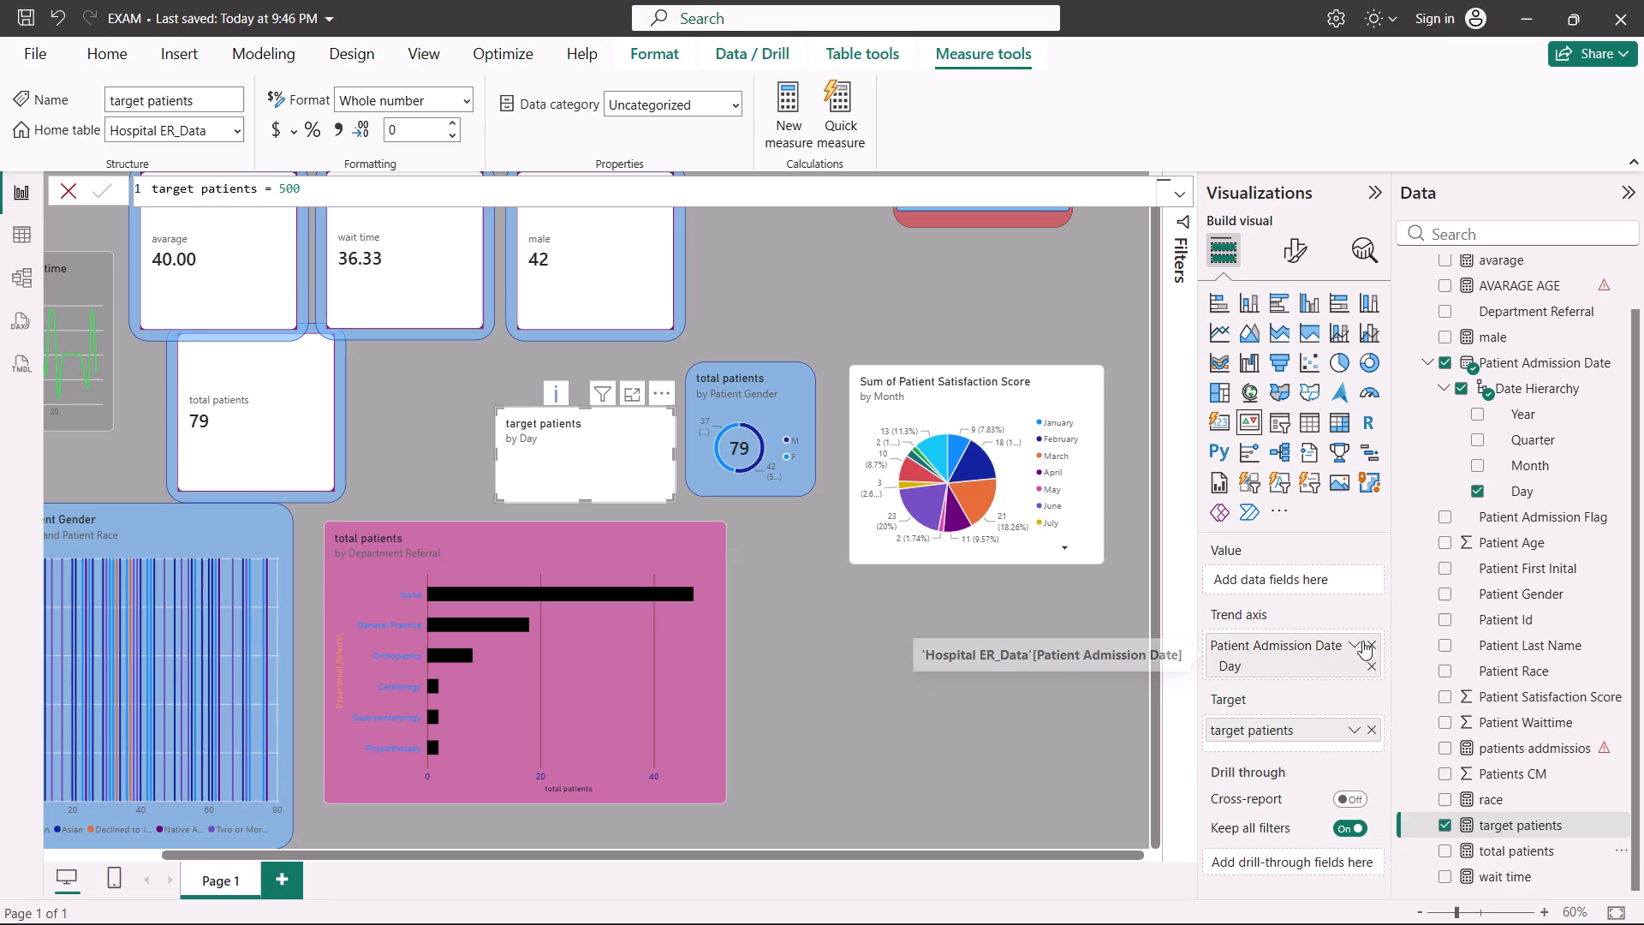
pyautogui.click(1369, 656)
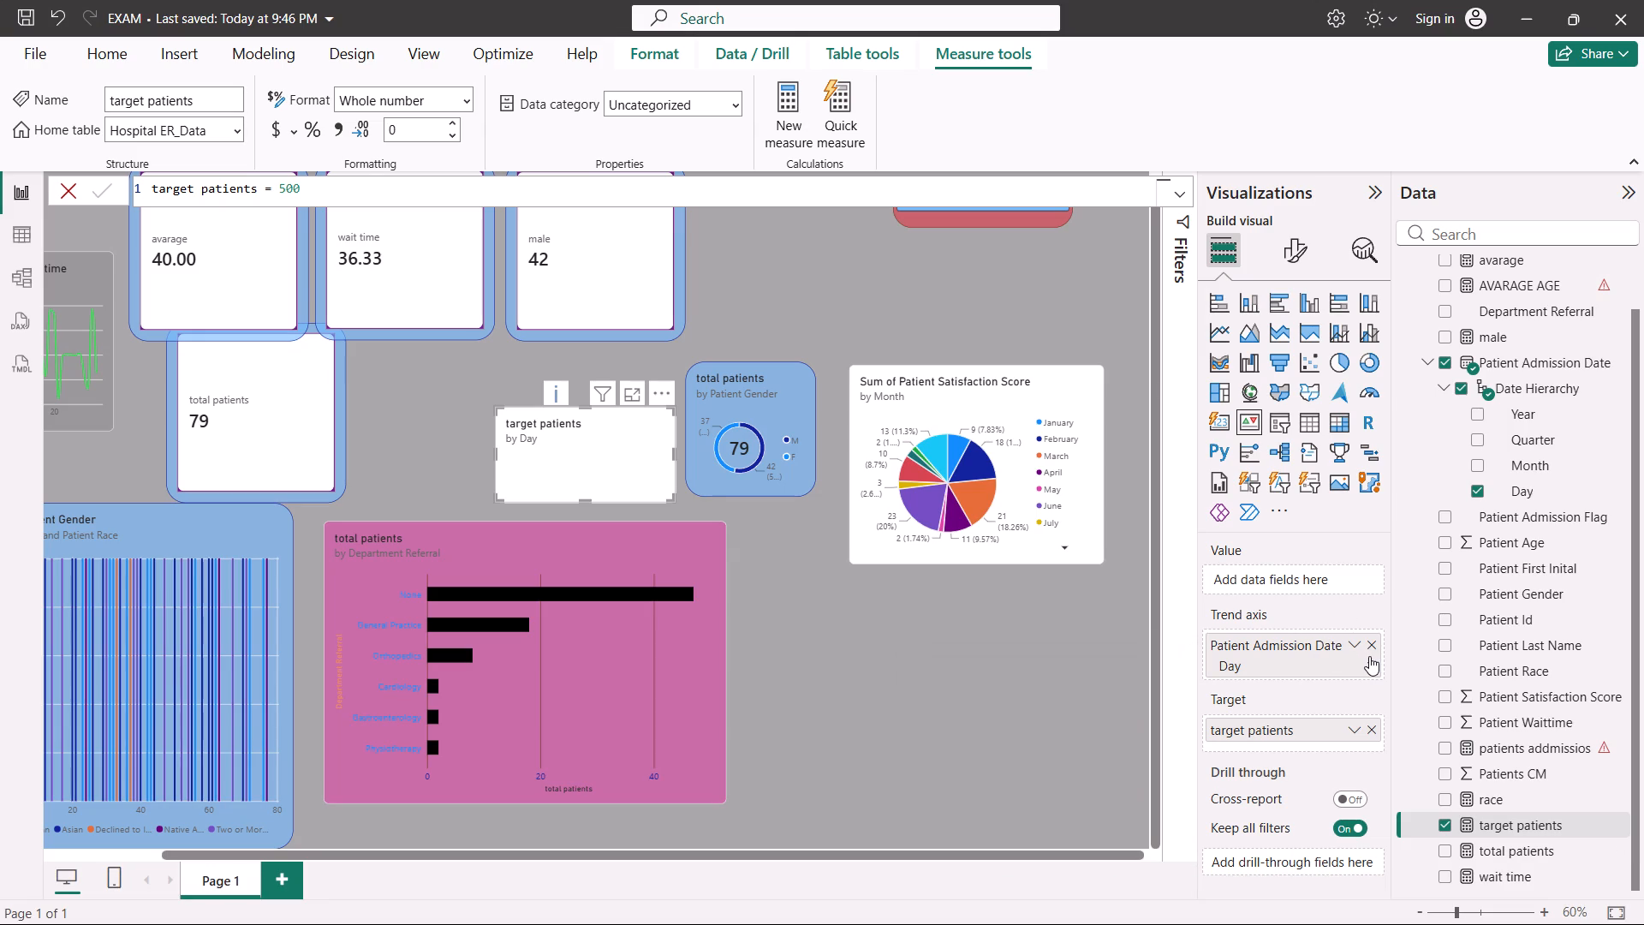
pyautogui.click(1370, 671)
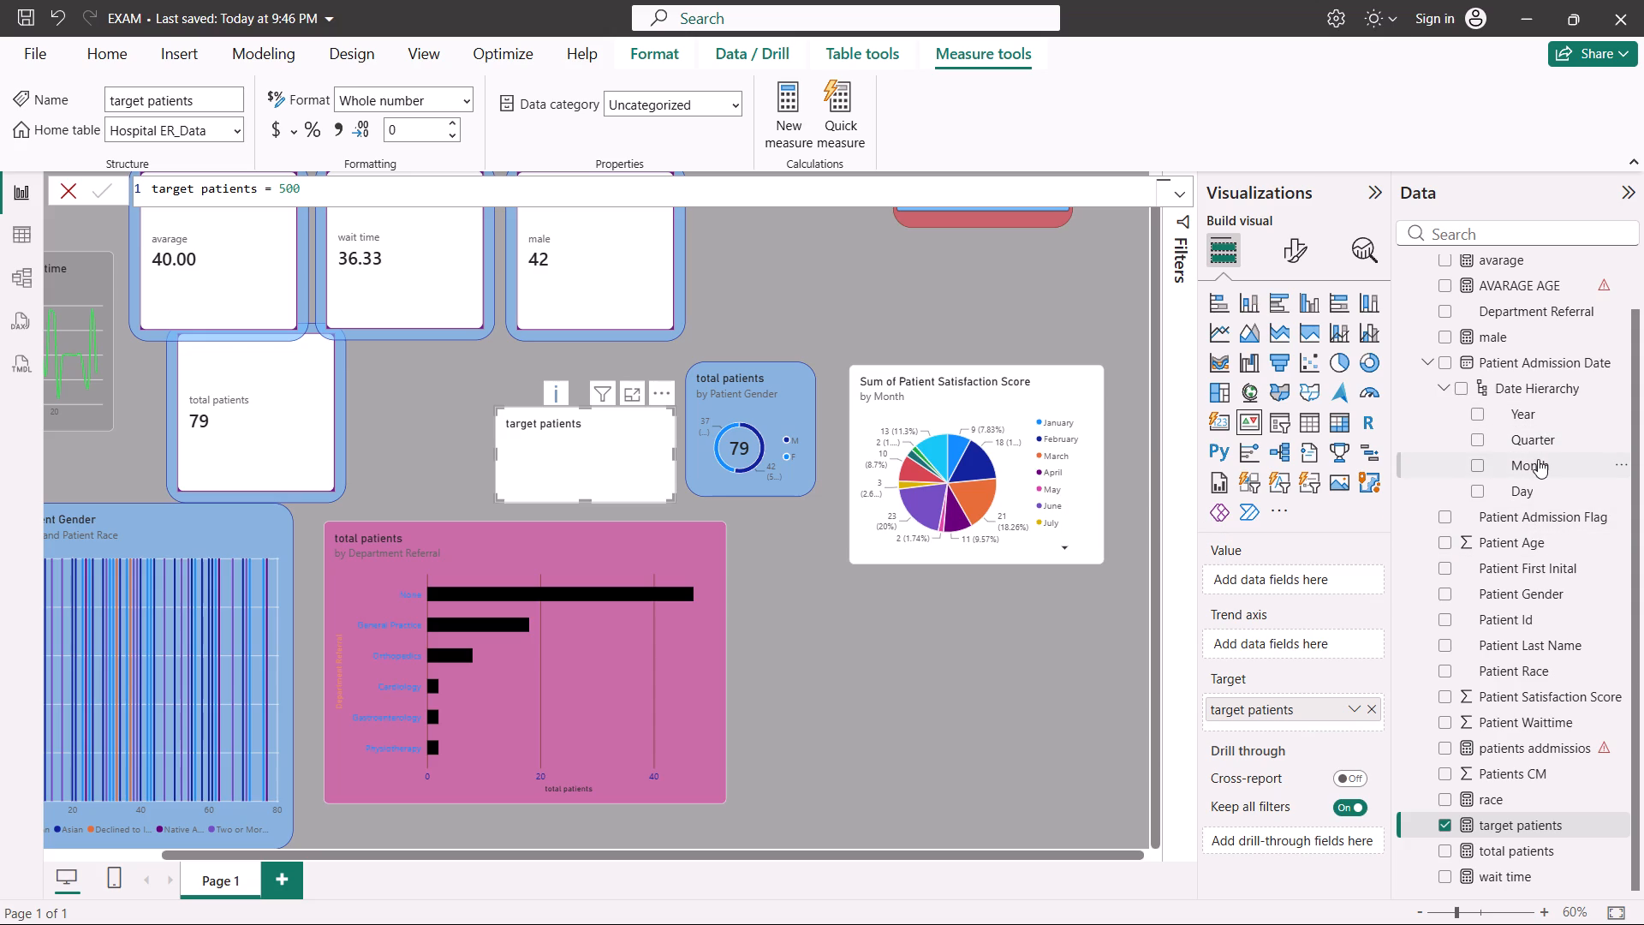
pyautogui.moveTo(1538, 459); pyautogui.dragTo(1282, 631)
pyautogui.click(1474, 462)
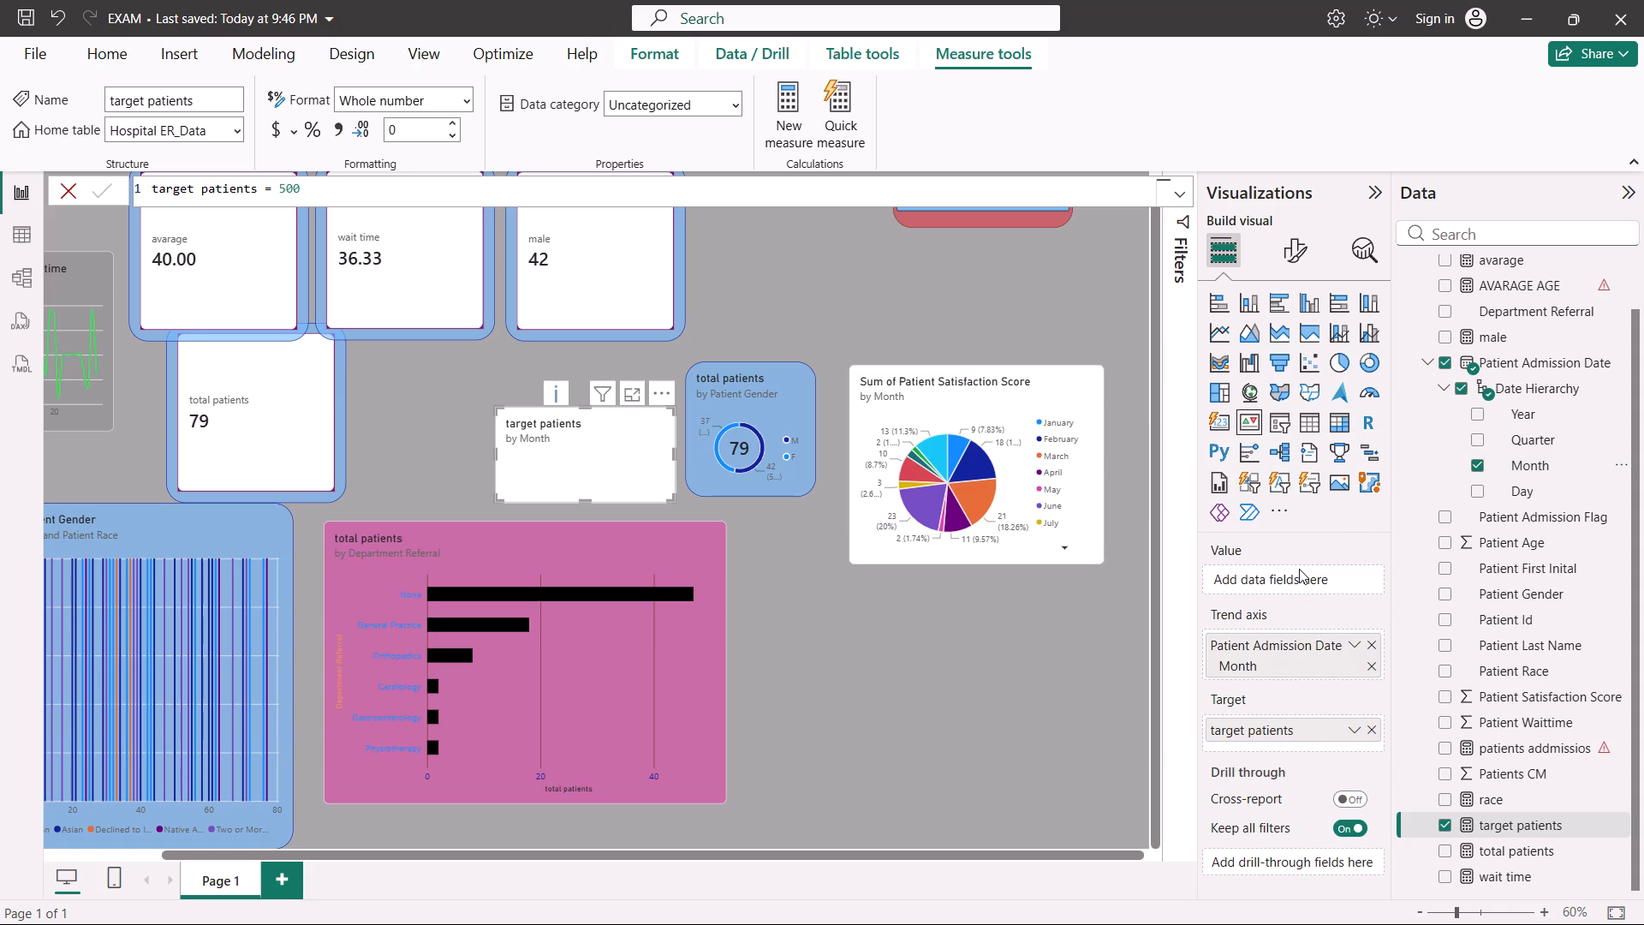
pyautogui.click(1299, 580)
pyautogui.moveTo(1490, 842); pyautogui.dragTo(1306, 569)
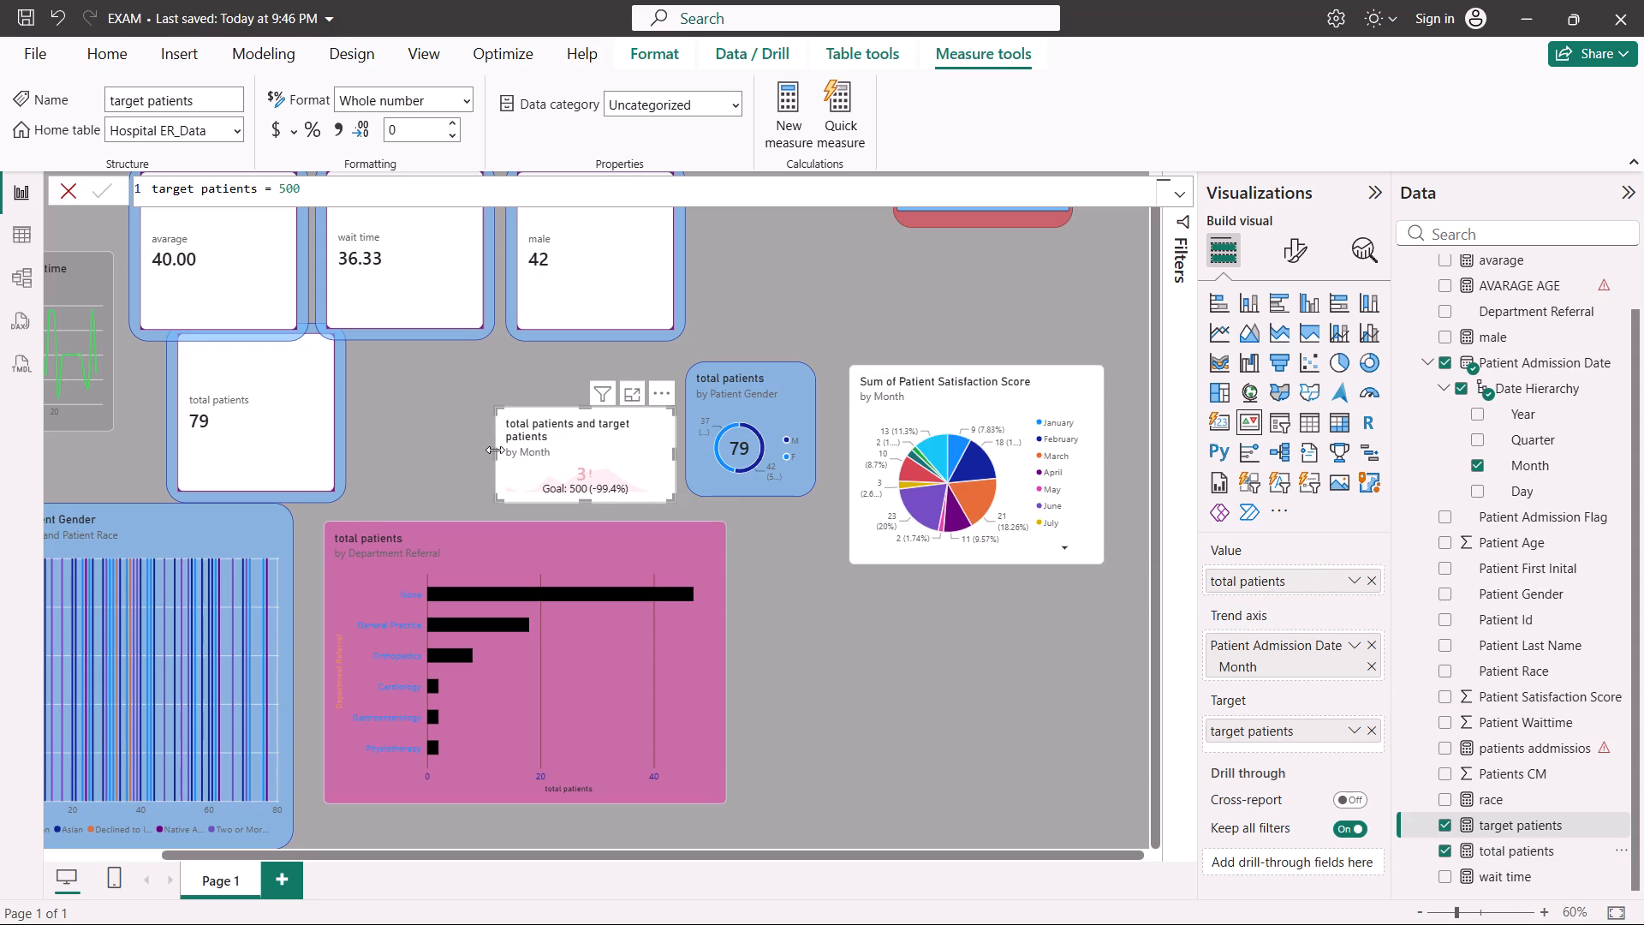
# Enlarge the KPI visual to fill the space between the total patients card and the patient gender donut chart.
pyautogui.moveTo(495, 450); pyautogui.dragTo(414, 433)
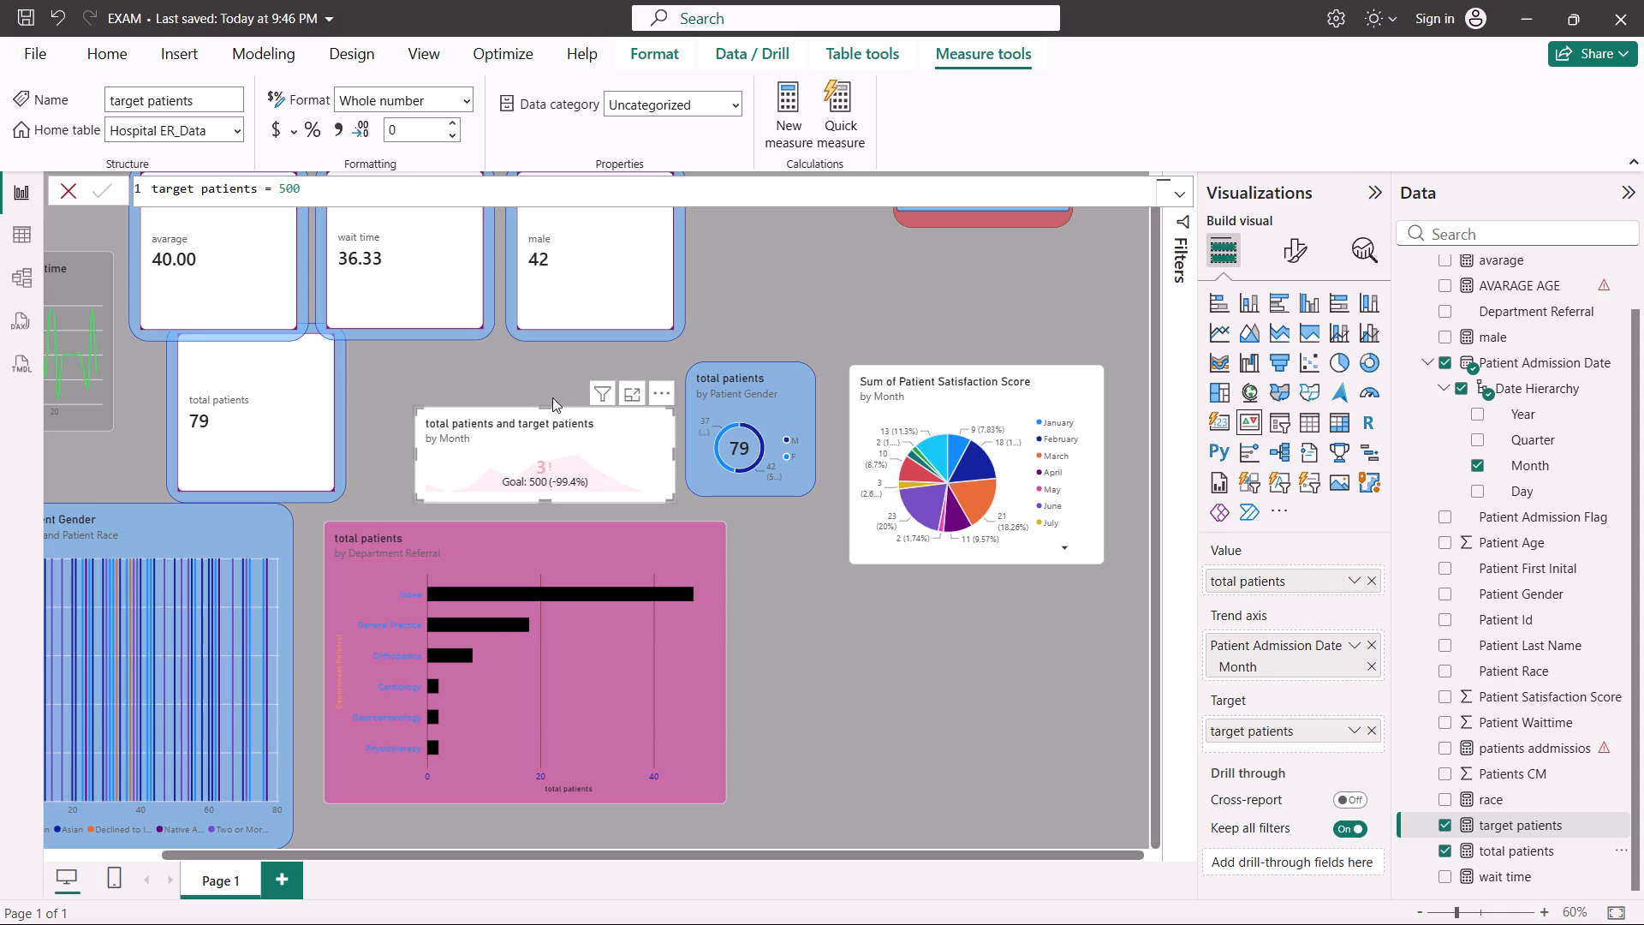
pyautogui.moveTo(542, 414); pyautogui.dragTo(539, 386)
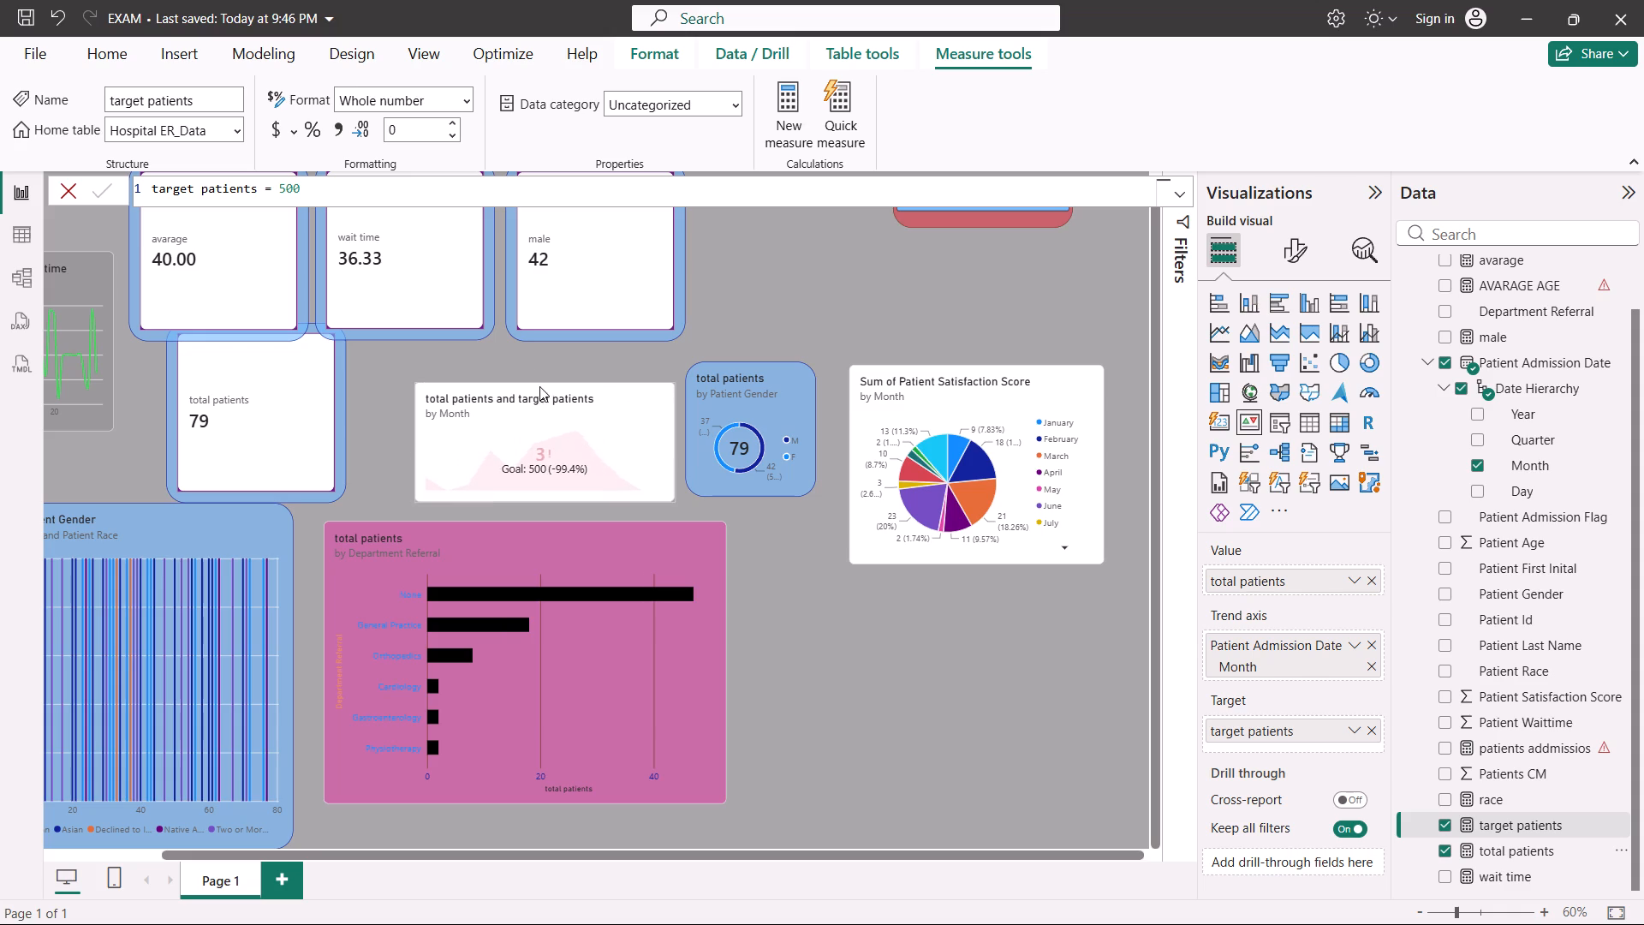
pyautogui.moveTo(539, 386); pyautogui.dragTo(541, 367)
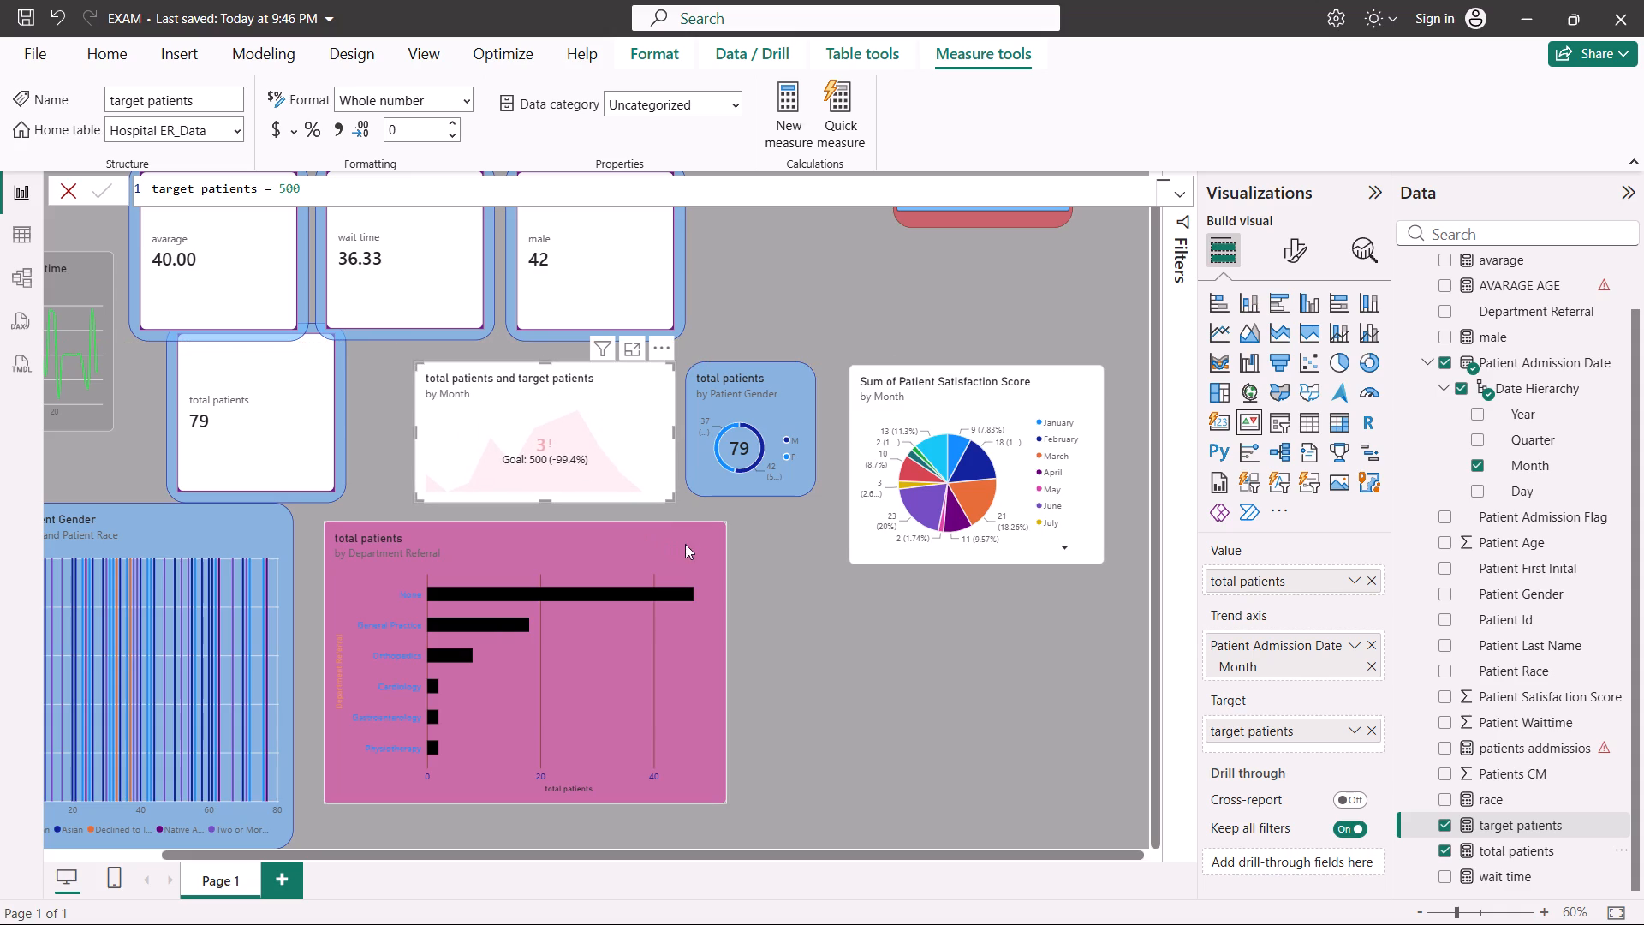
# Examine the KPI visual's filter options for target patients and total patients.
pyautogui.click(555, 433)
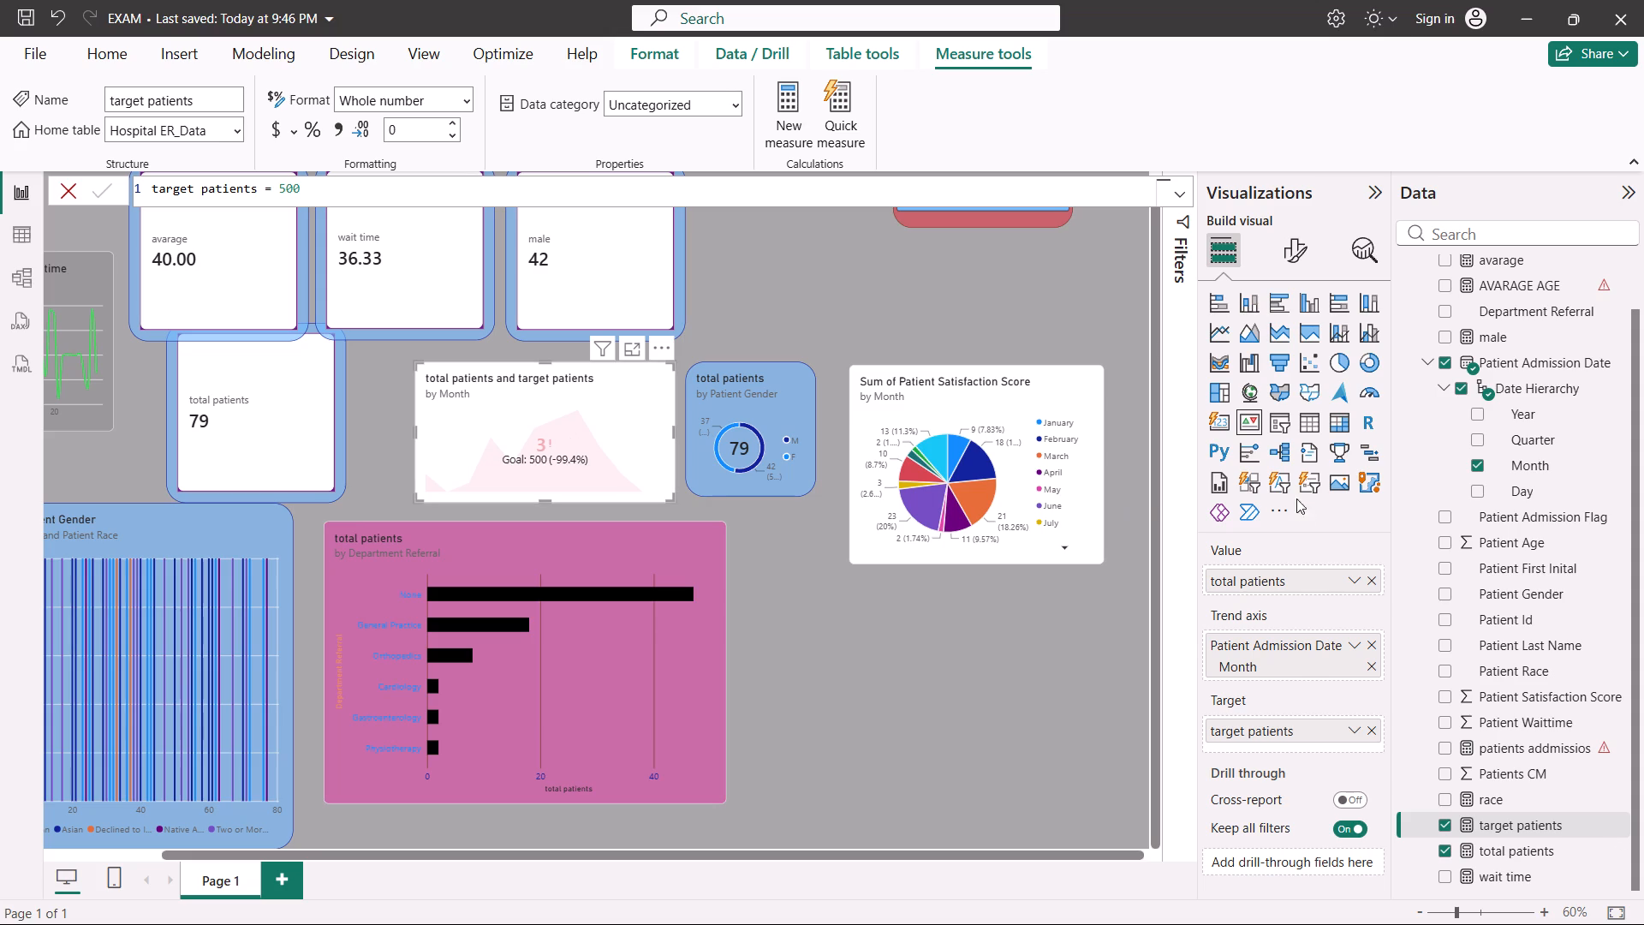
pyautogui.click(1180, 209)
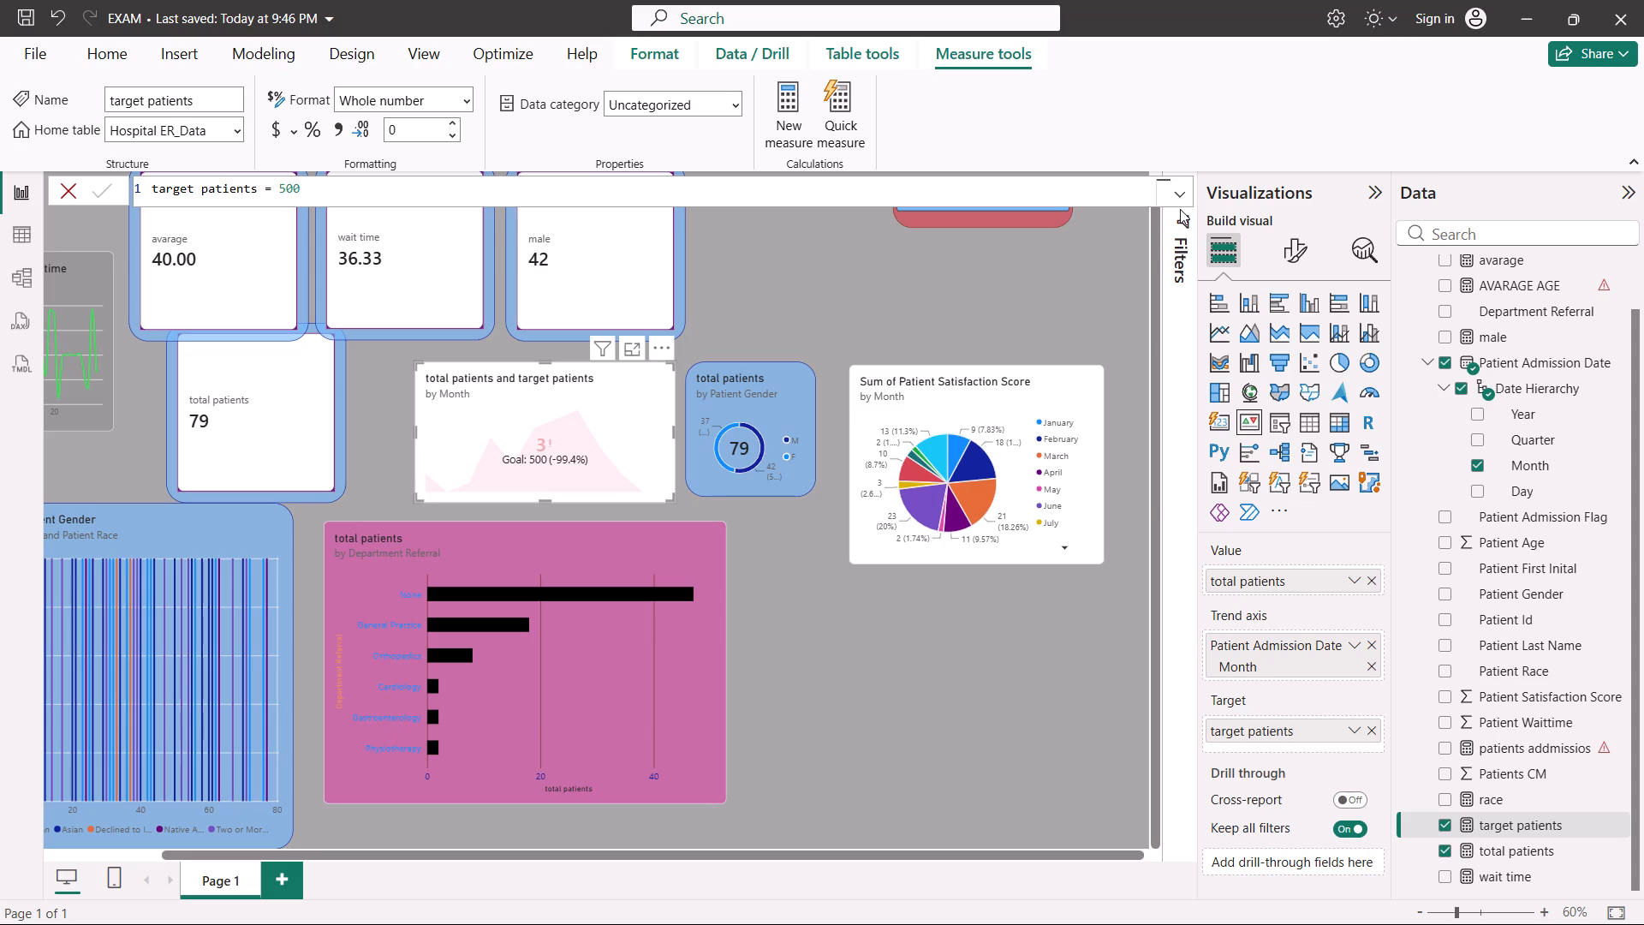
pyautogui.click(1177, 190)
pyautogui.click(1177, 190)
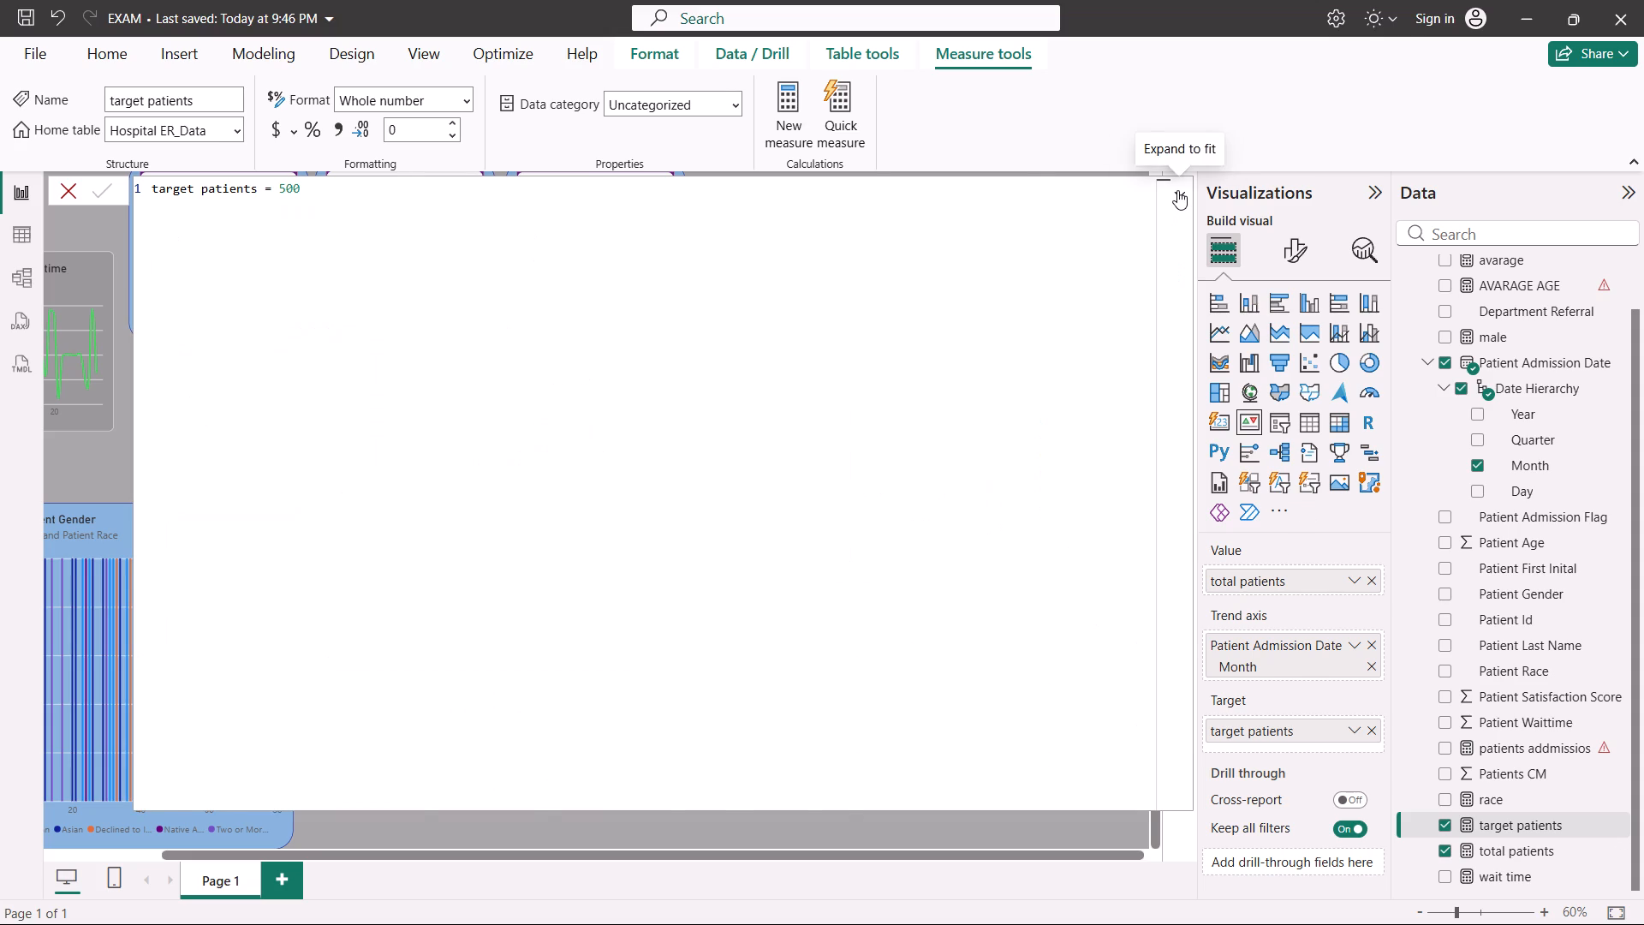
pyautogui.click(1184, 248)
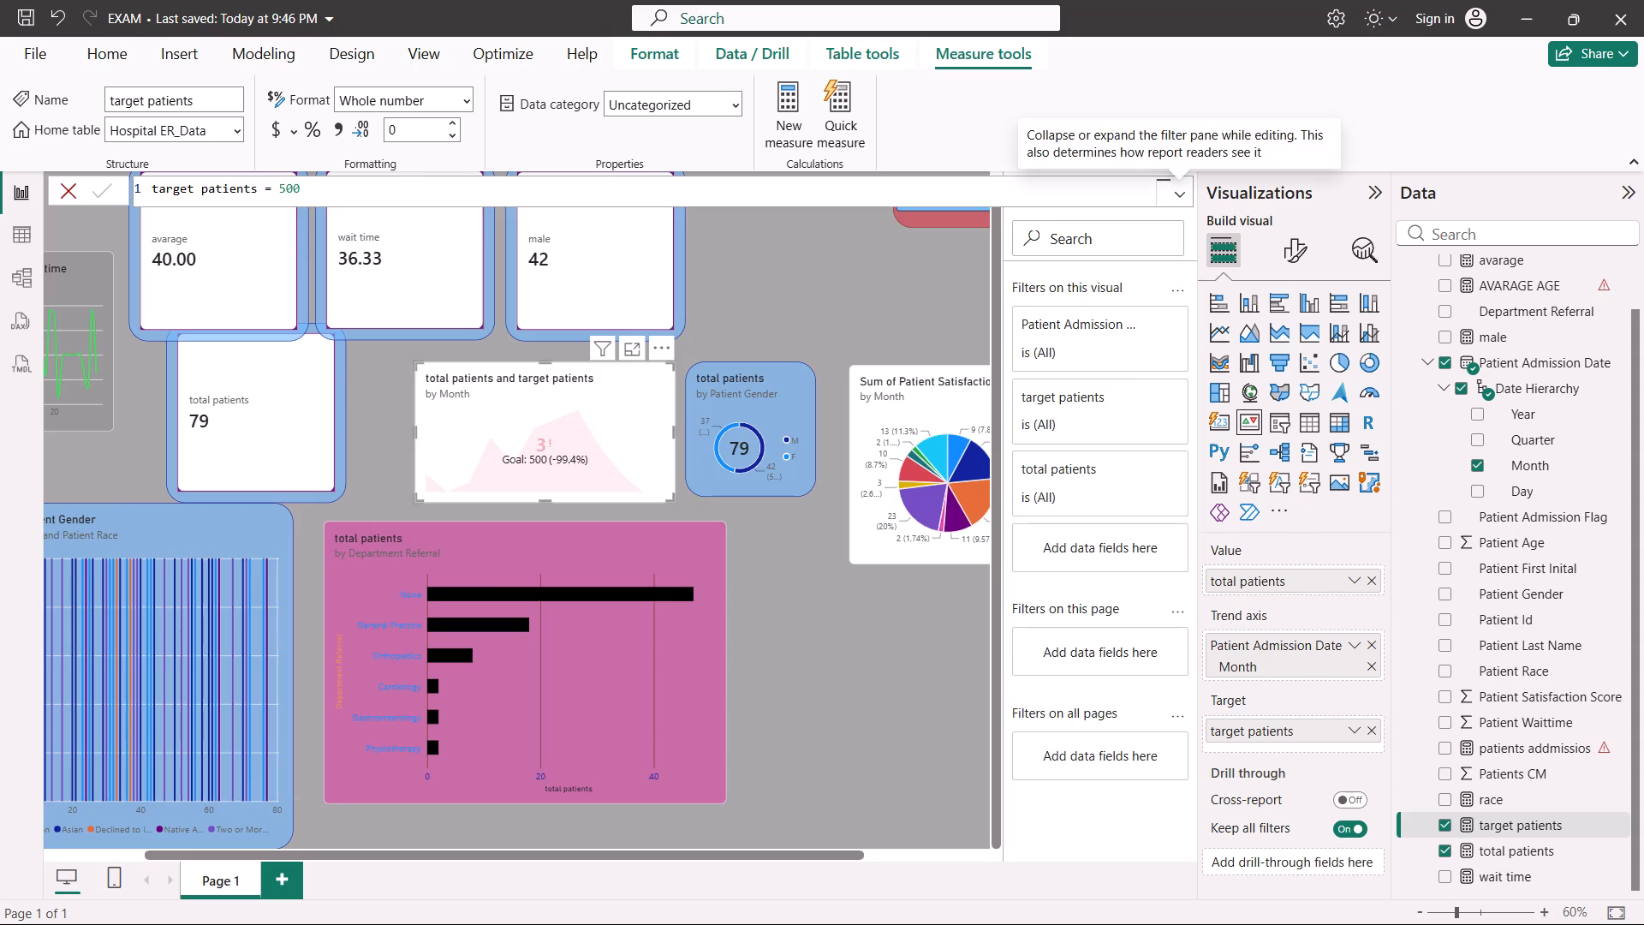
pyautogui.click(1119, 393)
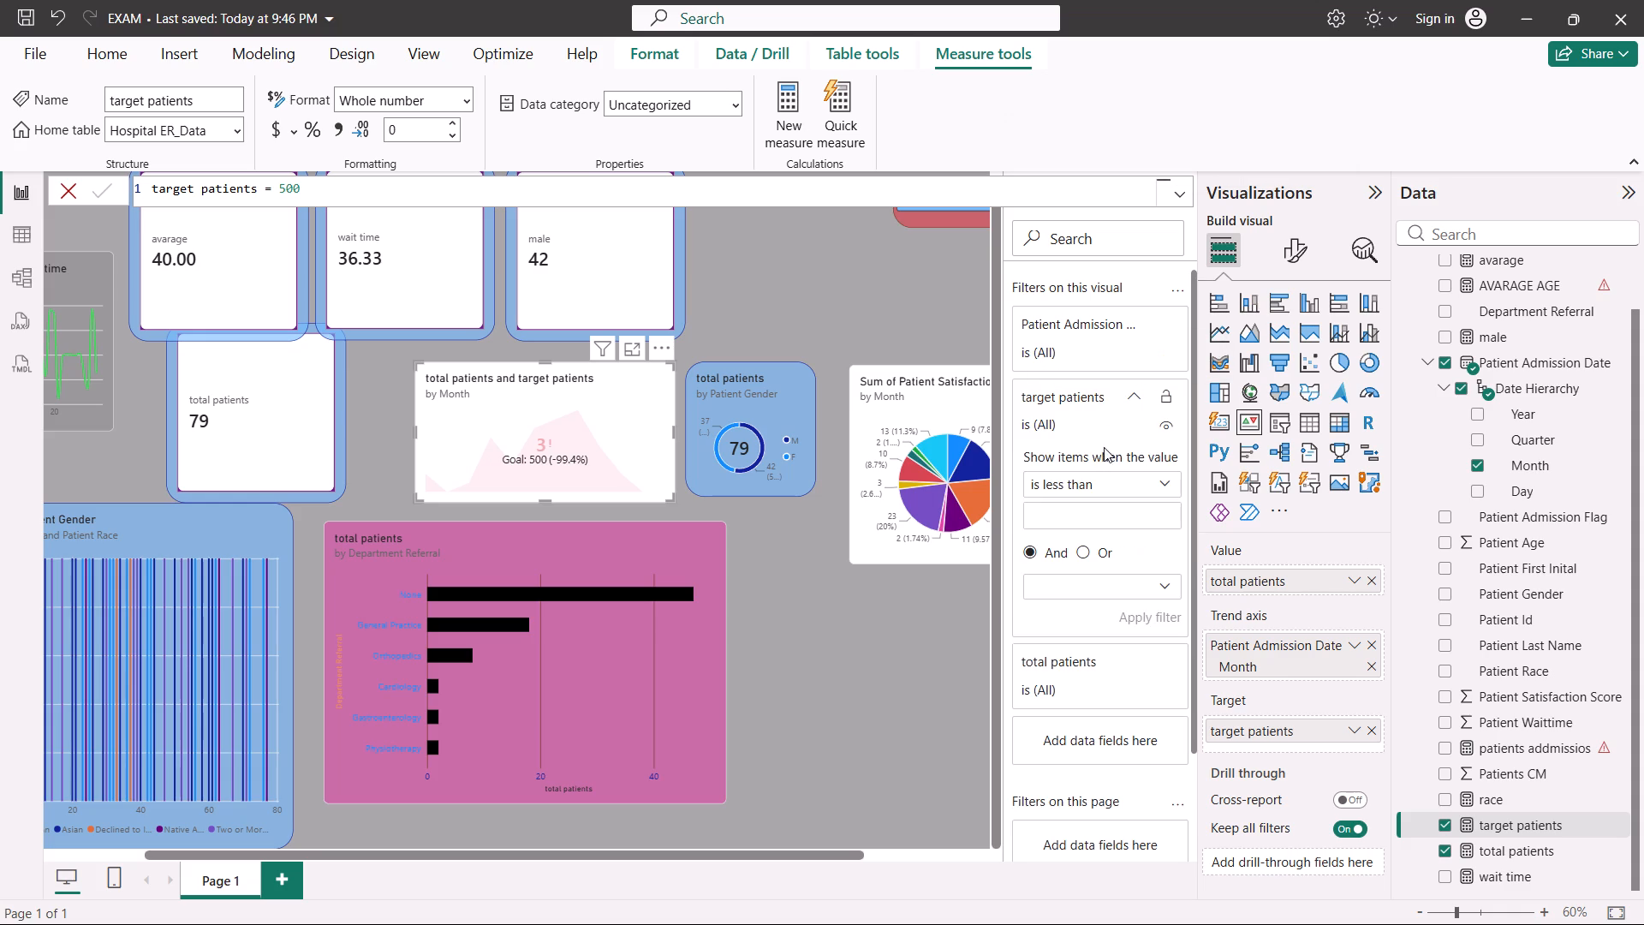
pyautogui.click(1117, 405)
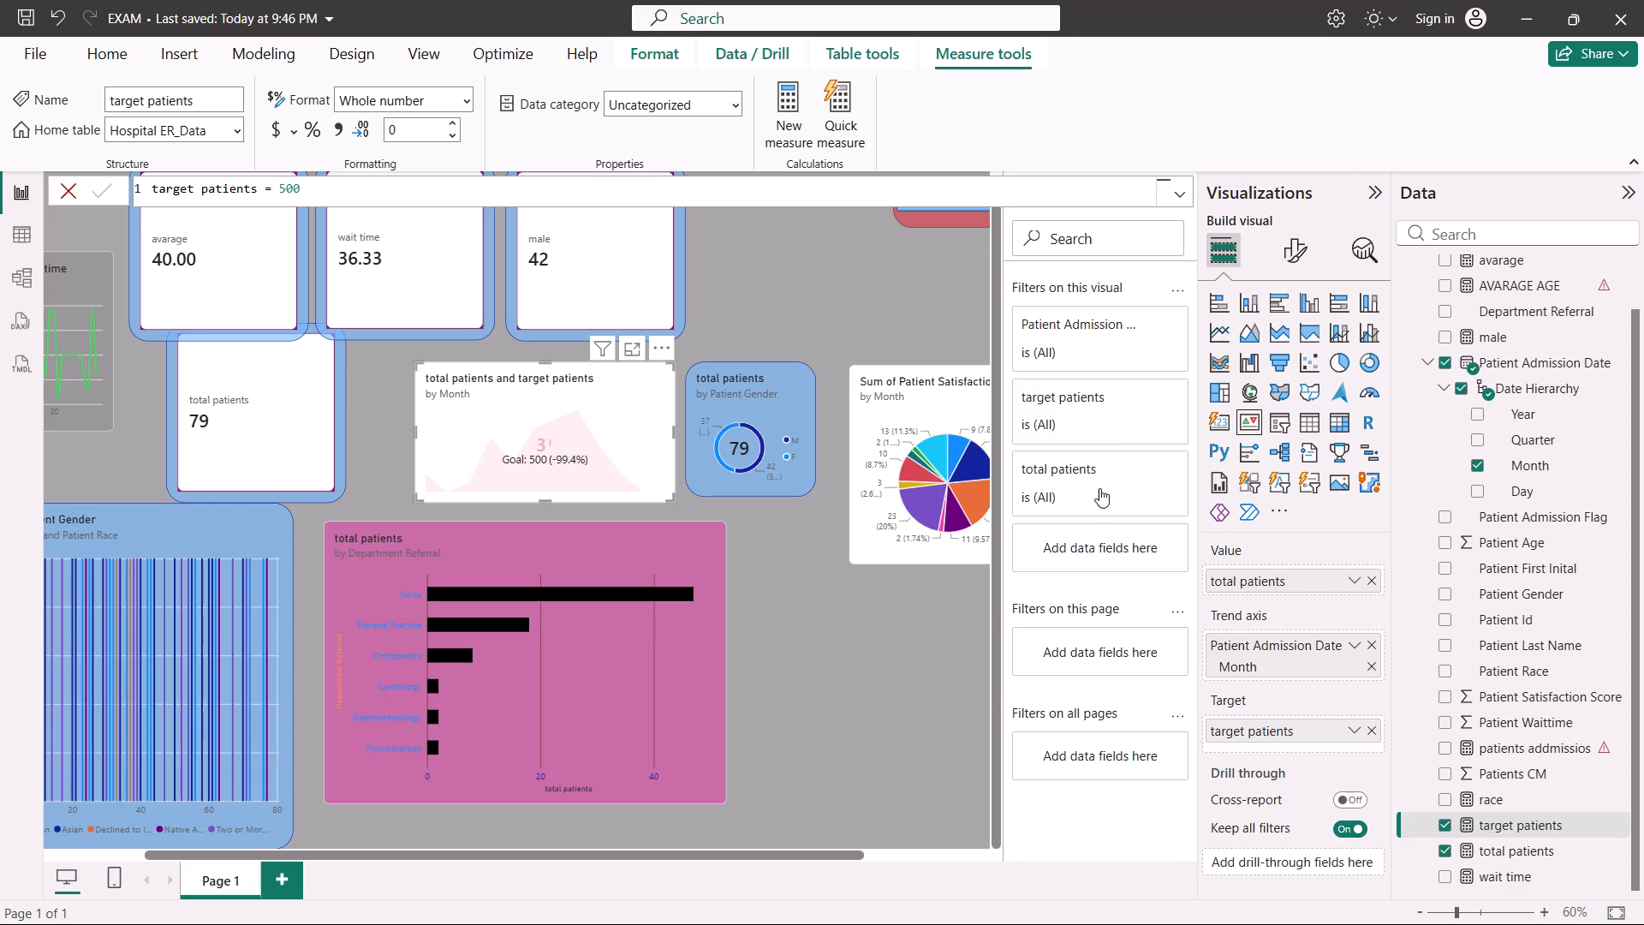
pyautogui.click(1115, 460)
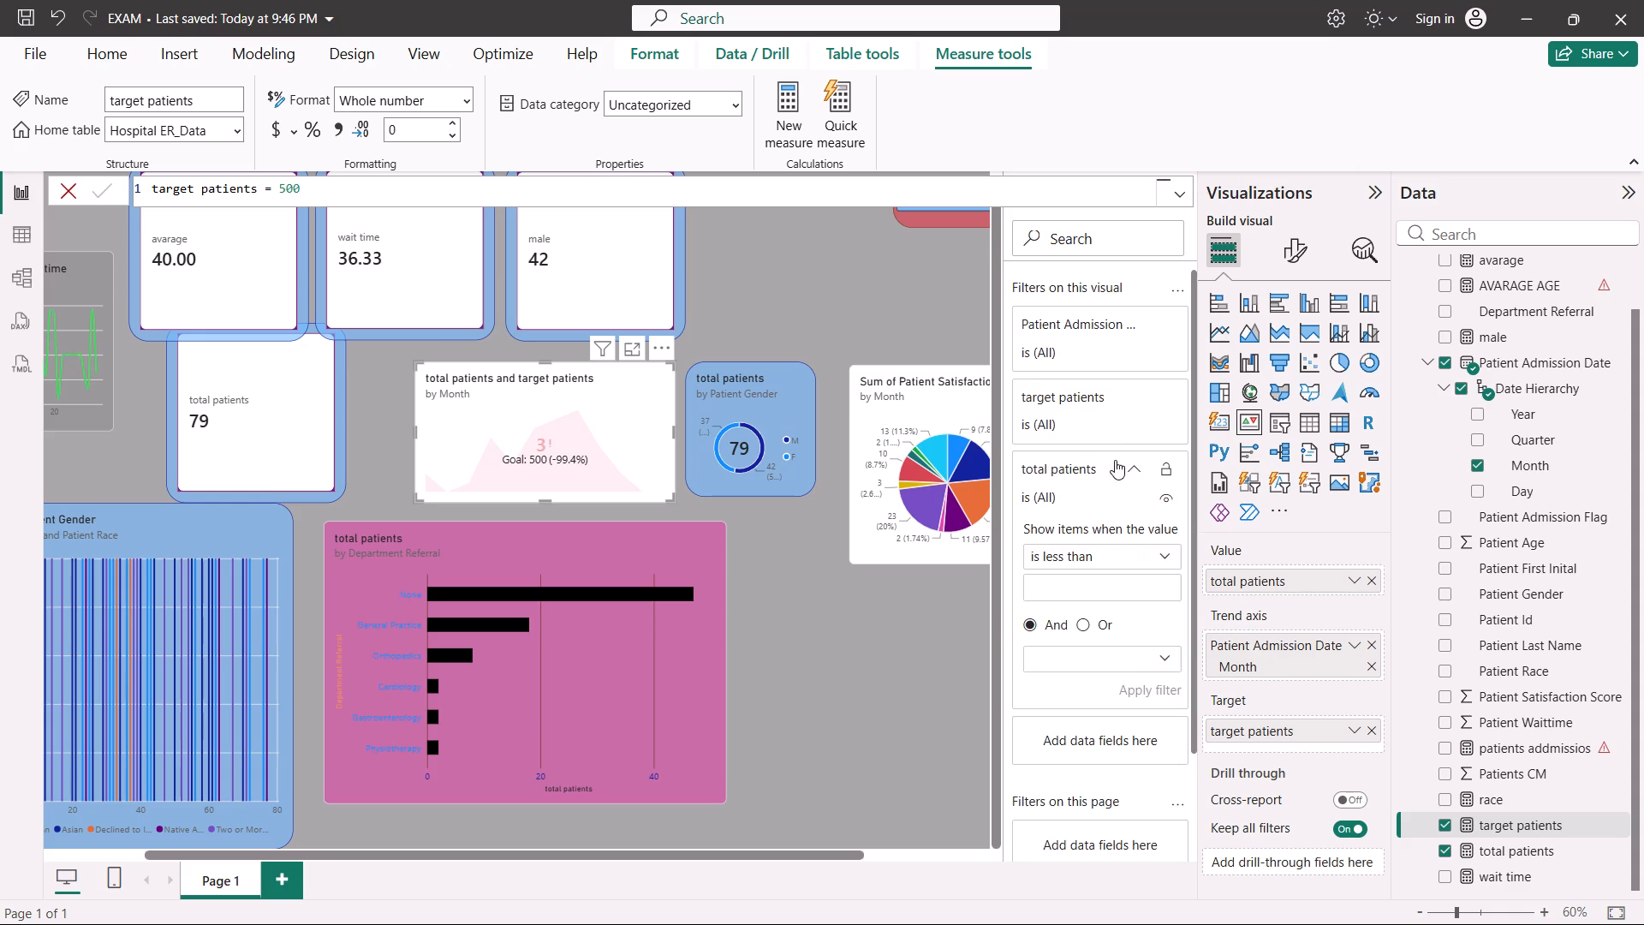
pyautogui.click(1094, 578)
pyautogui.scroll(-1, 1094, 578)
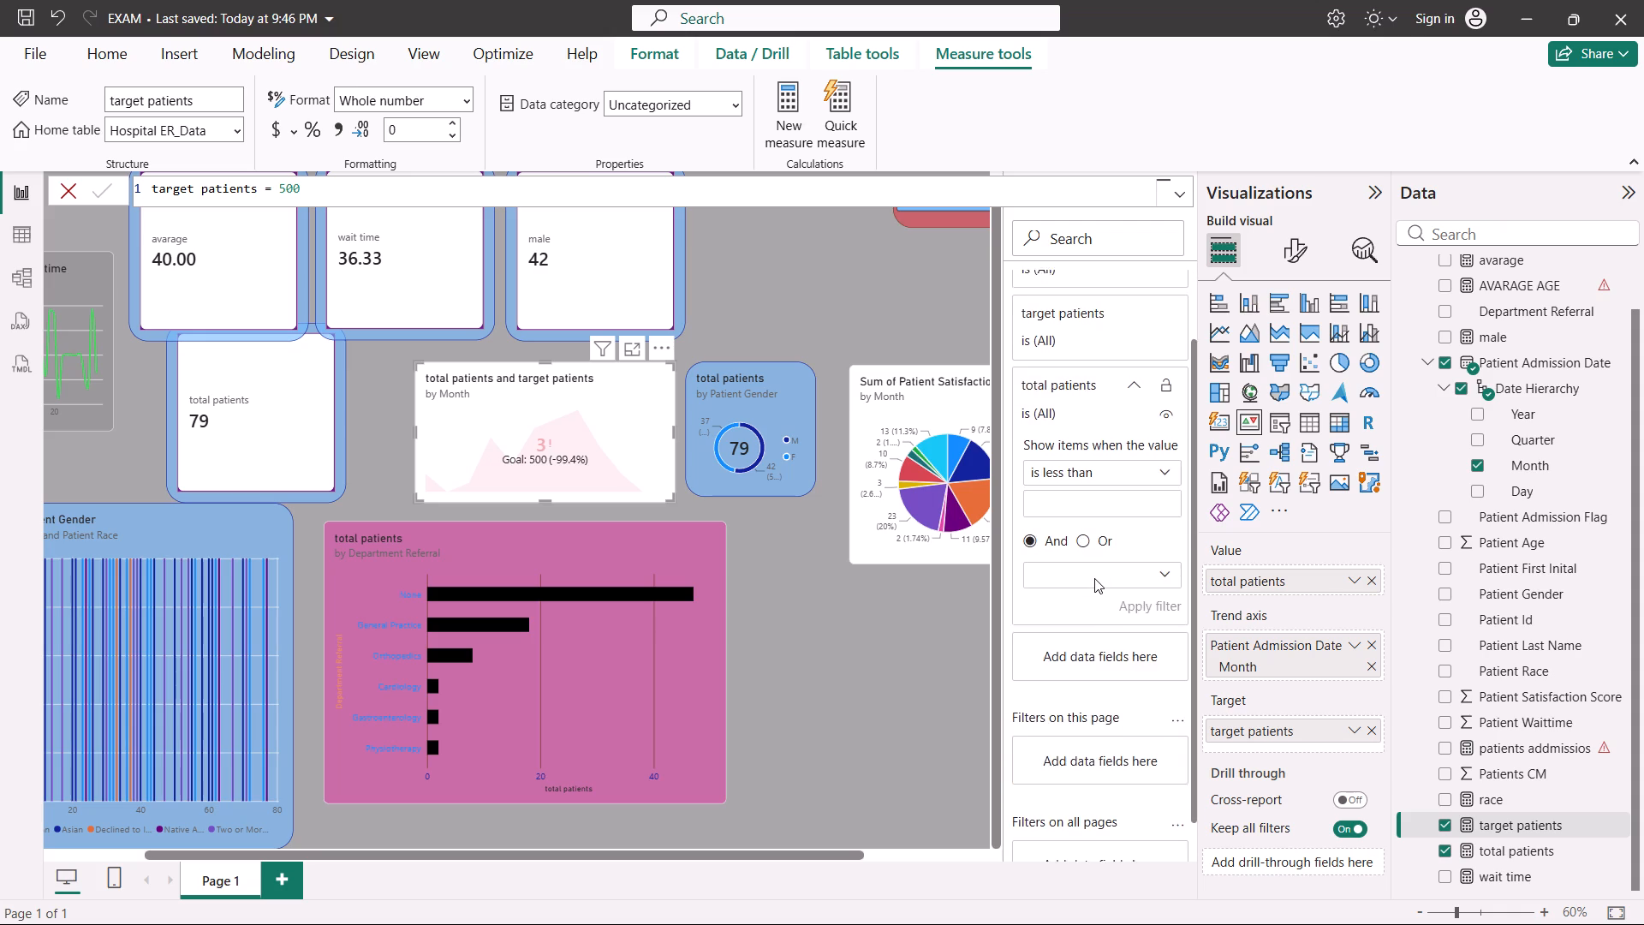
pyautogui.scroll(-2, 1094, 578)
pyautogui.scroll(2, 1094, 578)
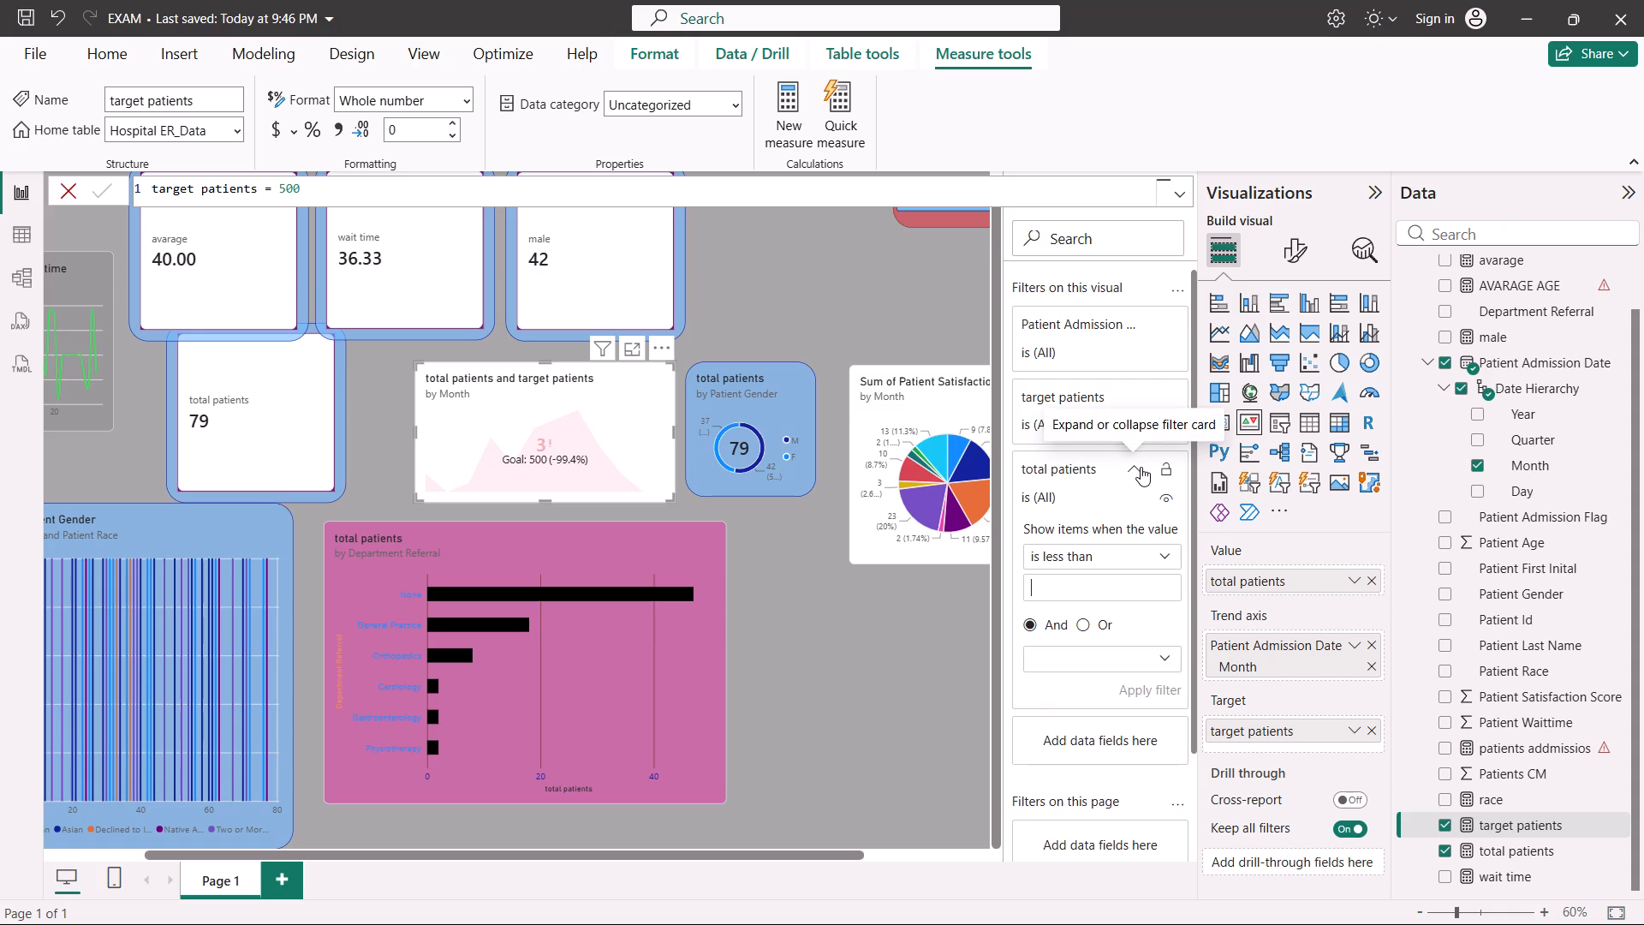
pyautogui.click(1141, 467)
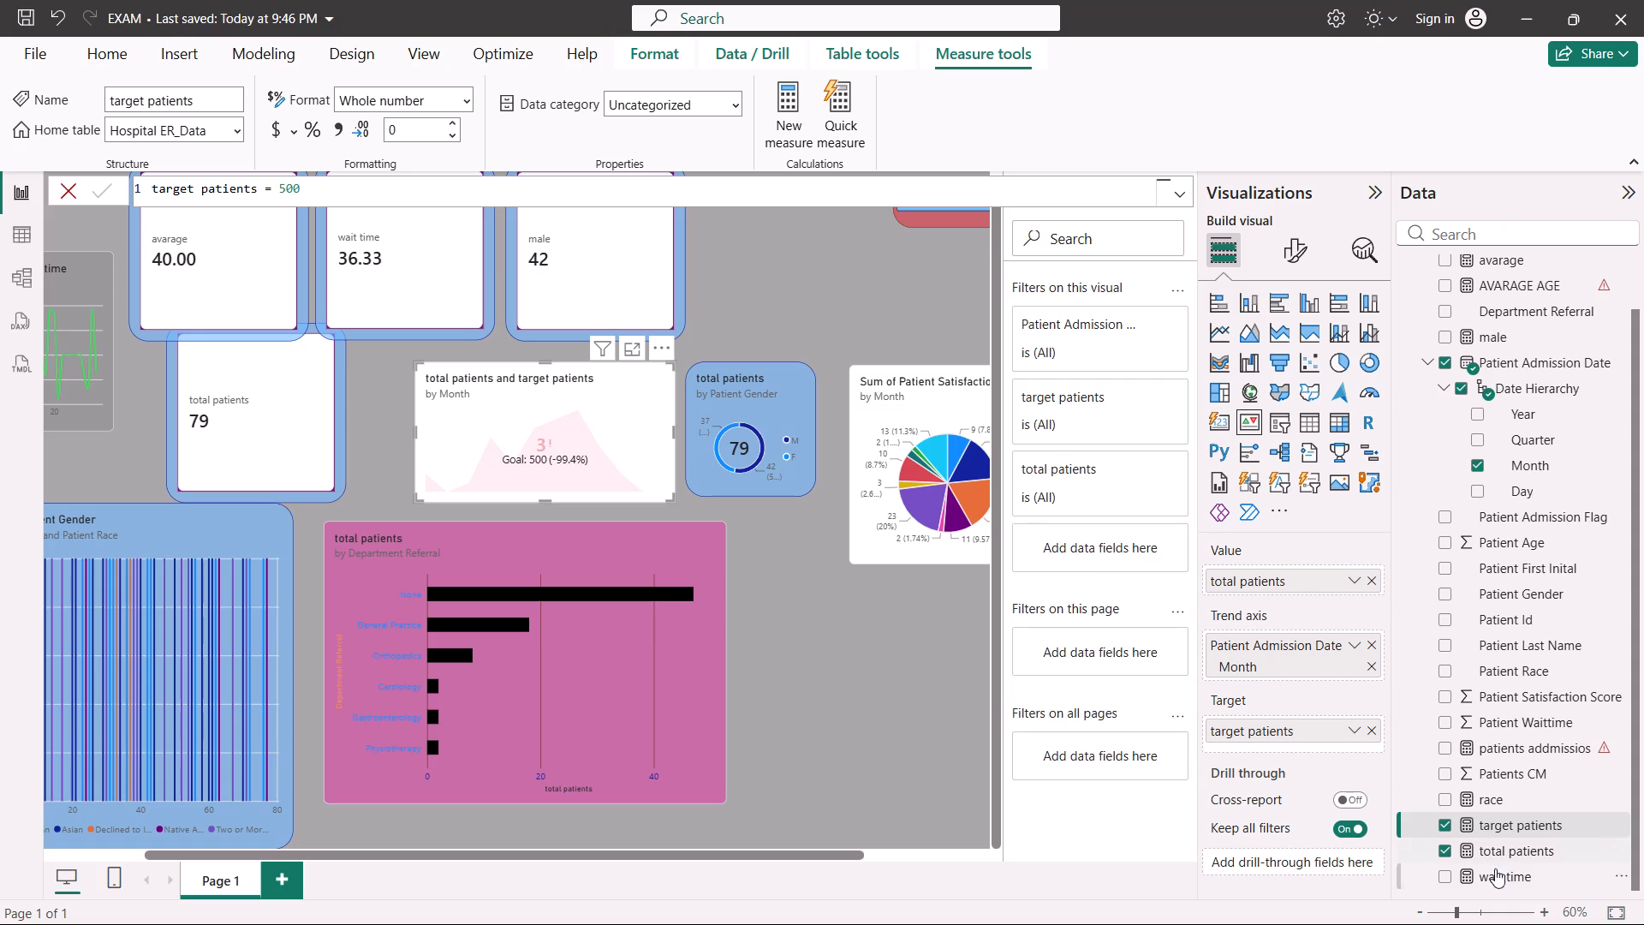
# Replace total patients with the male measure as the KPI's value, keeping the monthly trend axis and target patients.
pyautogui.click(1444, 843)
pyautogui.scroll(-2, 1444, 843)
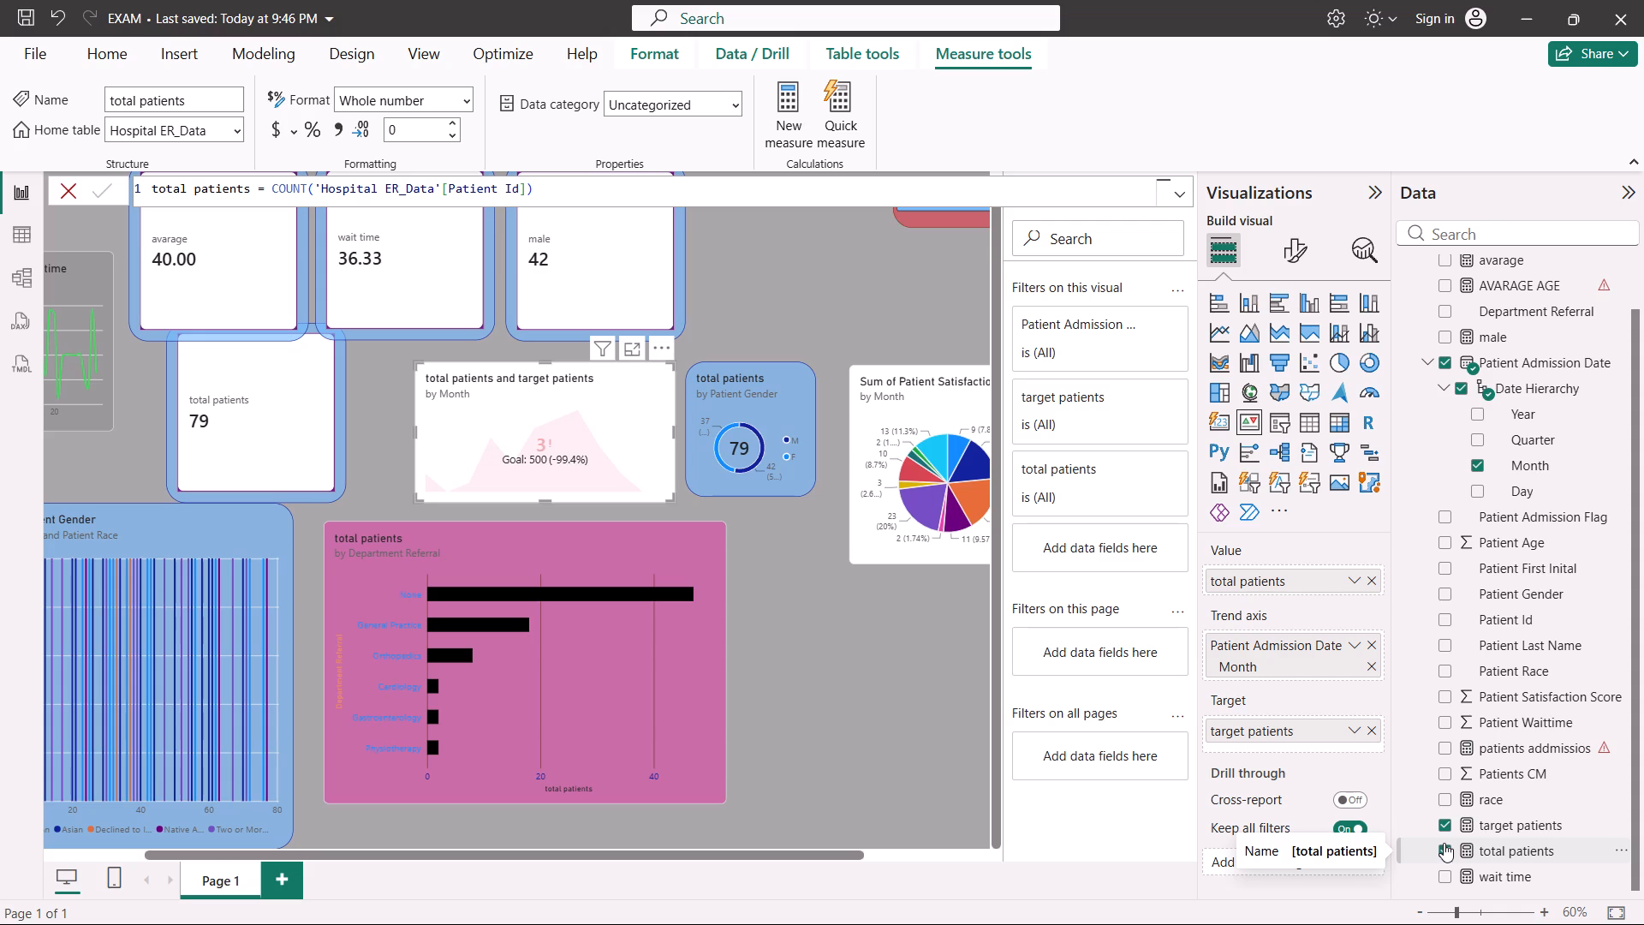
pyautogui.click(1444, 850)
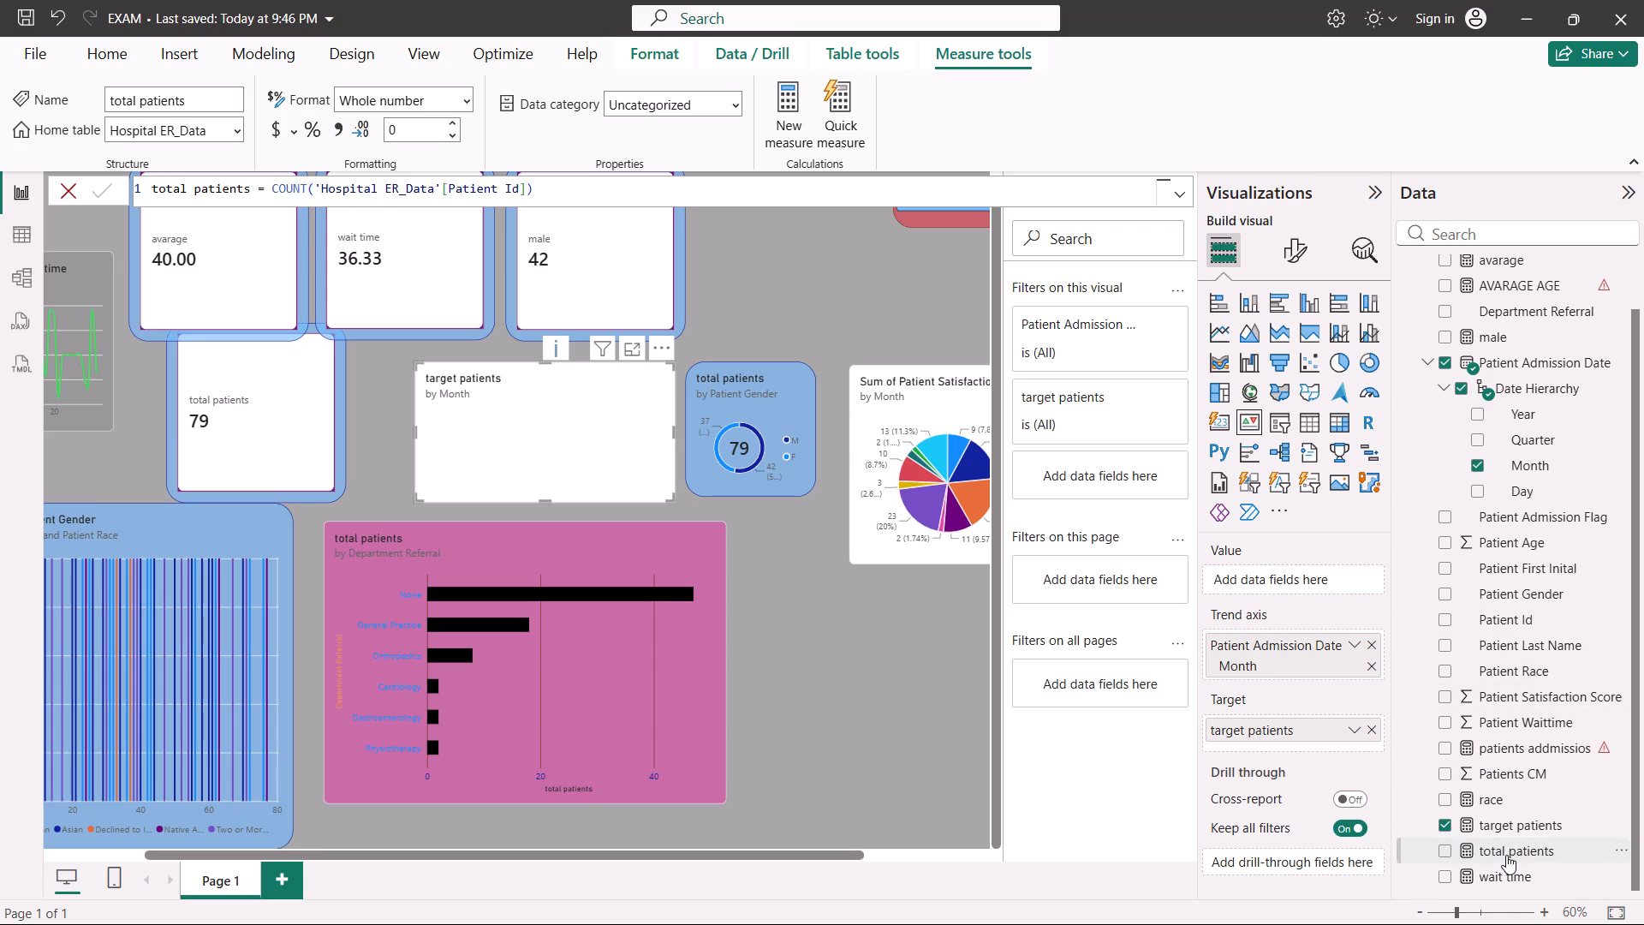
pyautogui.scroll(-2, 1506, 855)
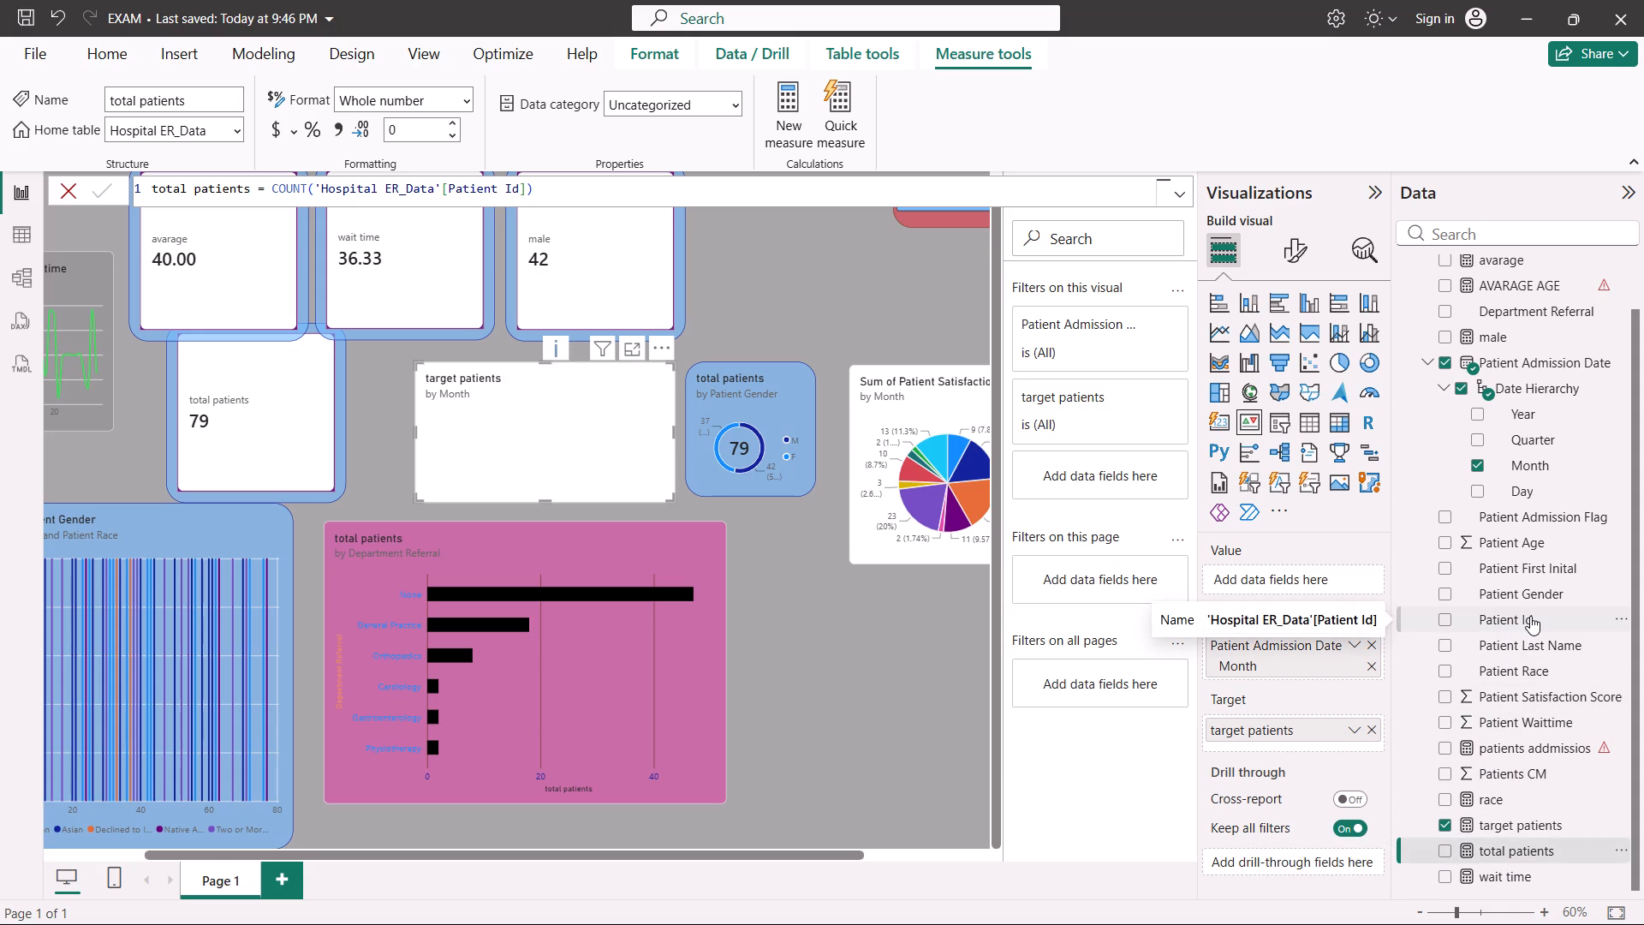
pyautogui.scroll(2, 1530, 616)
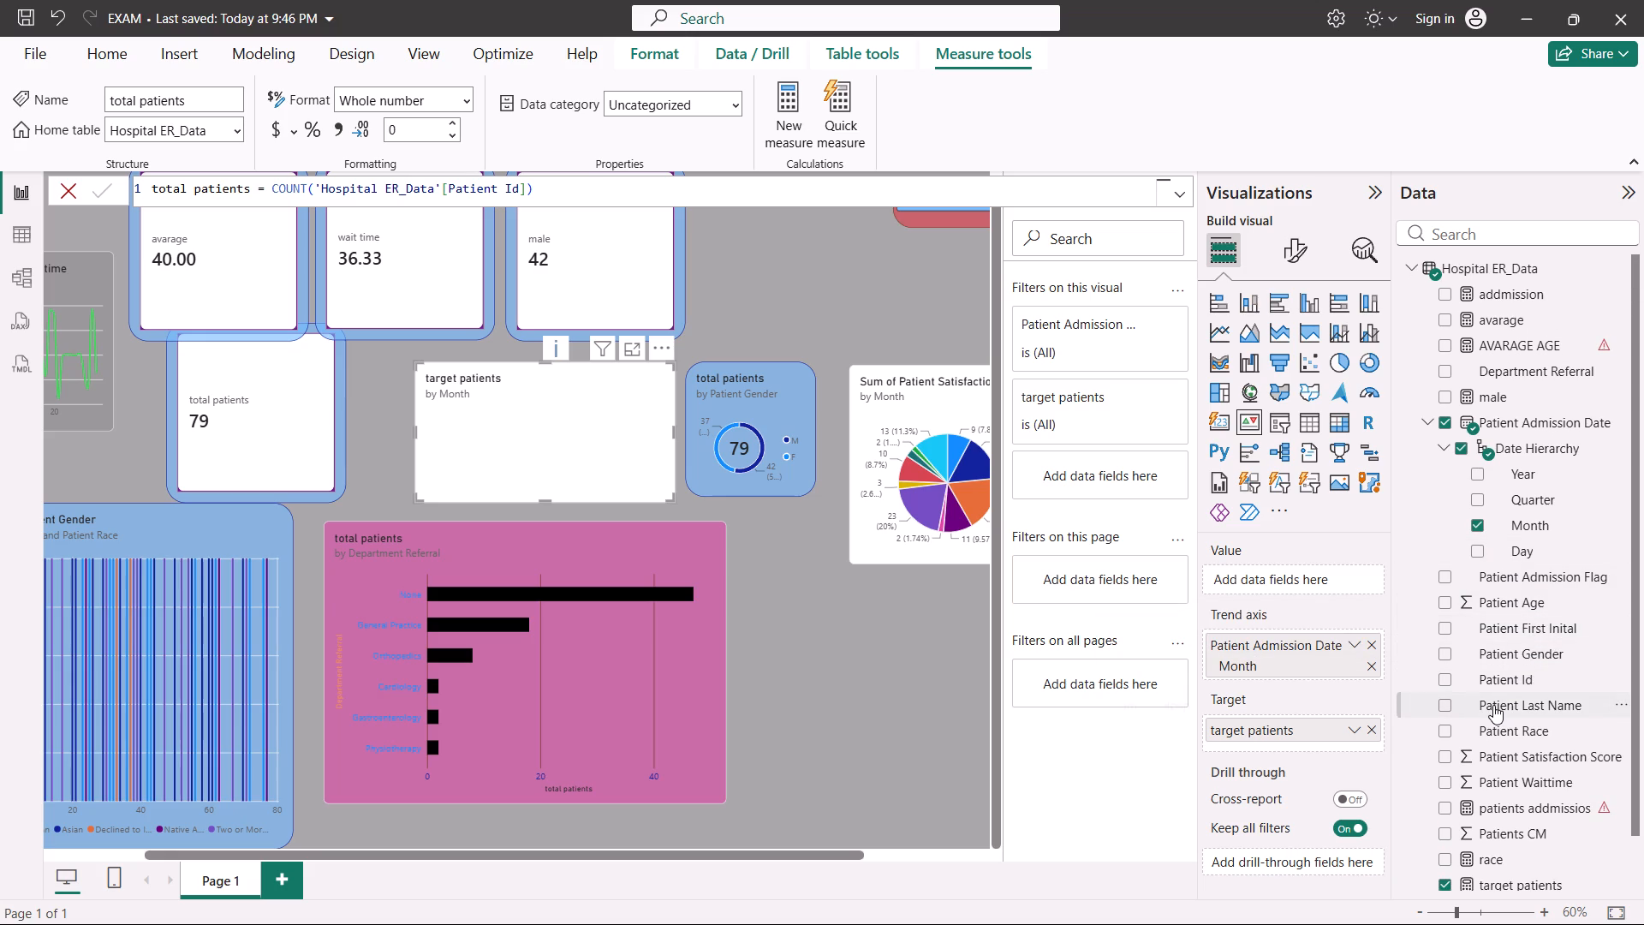
pyautogui.scroll(-2, 1493, 705)
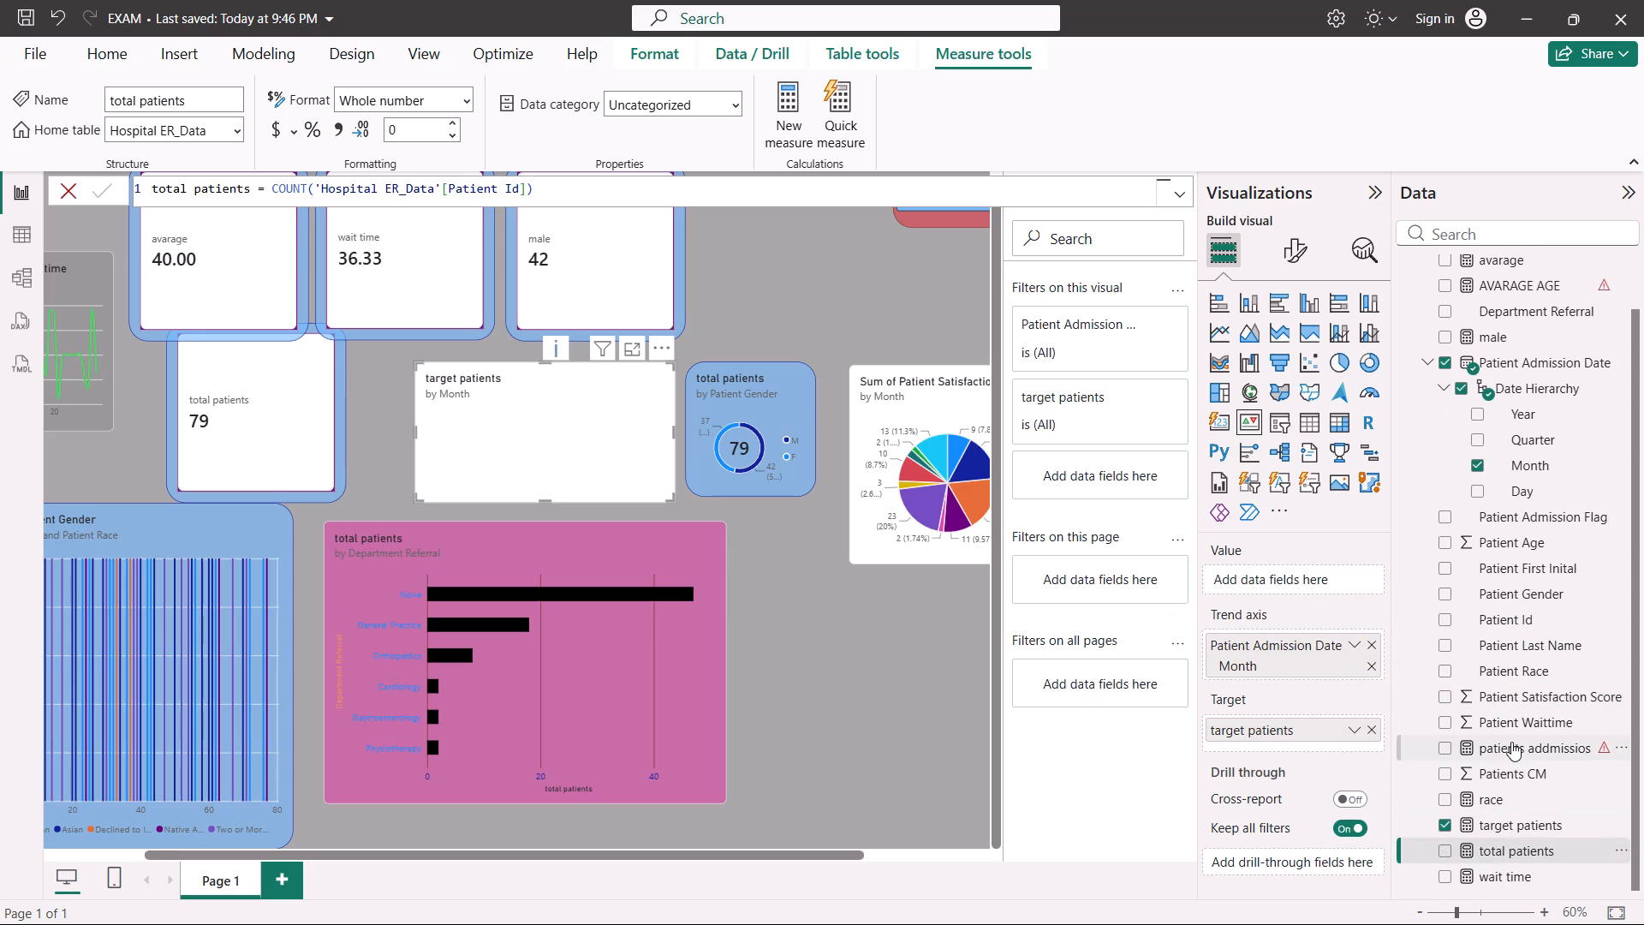
pyautogui.scroll(1, 1513, 516)
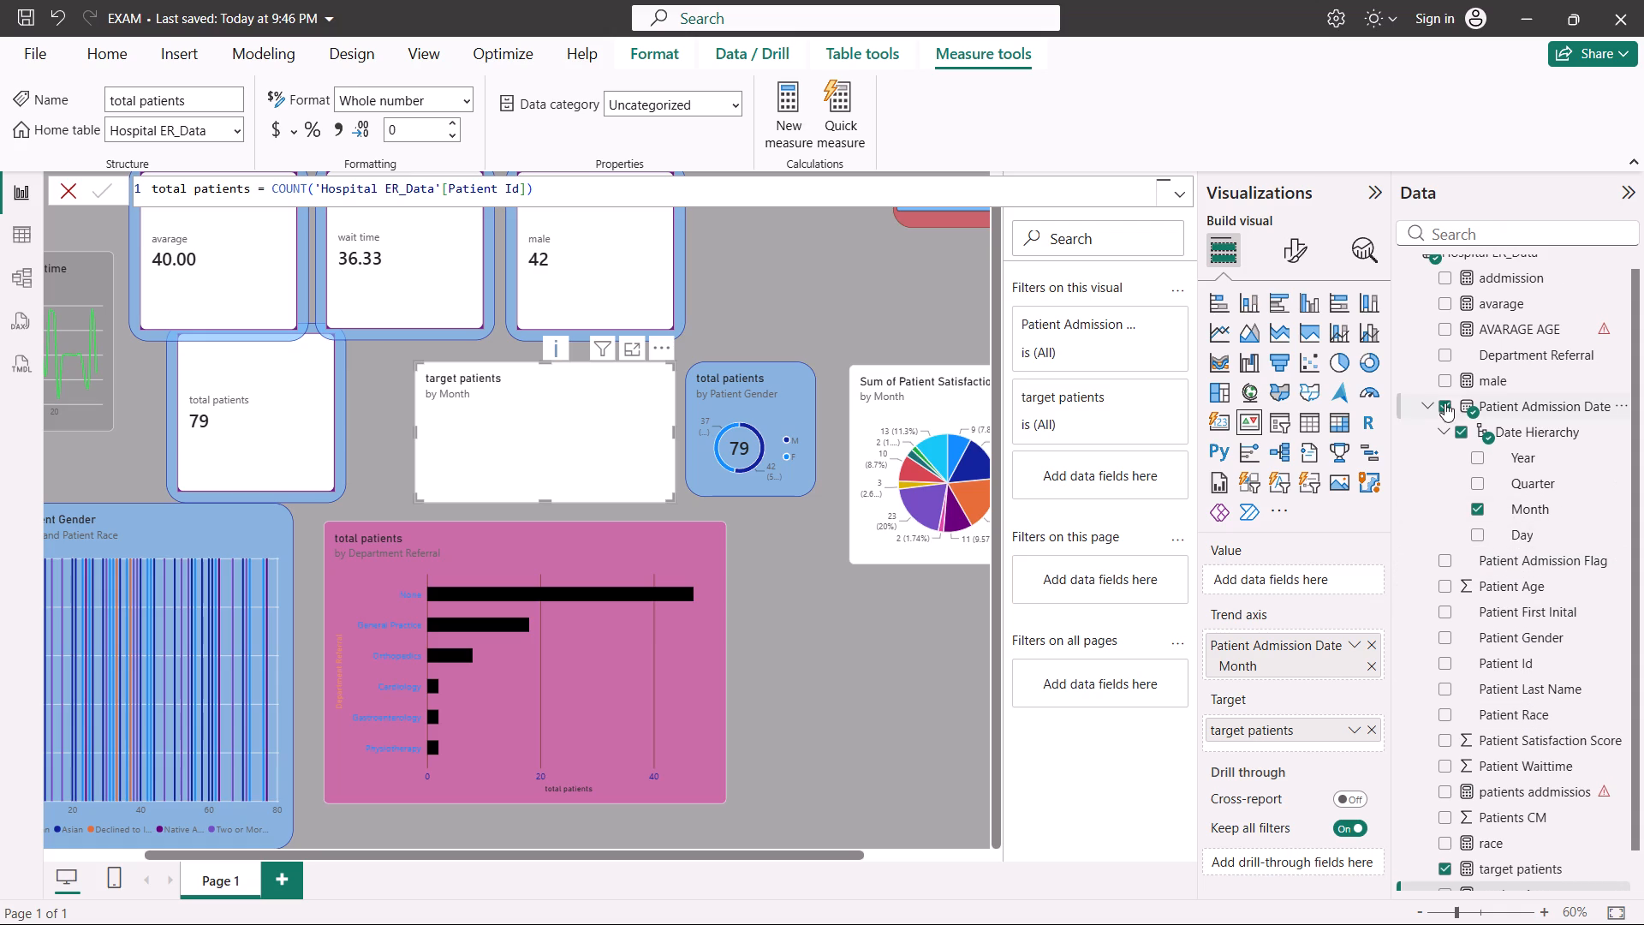
pyautogui.click(1449, 376)
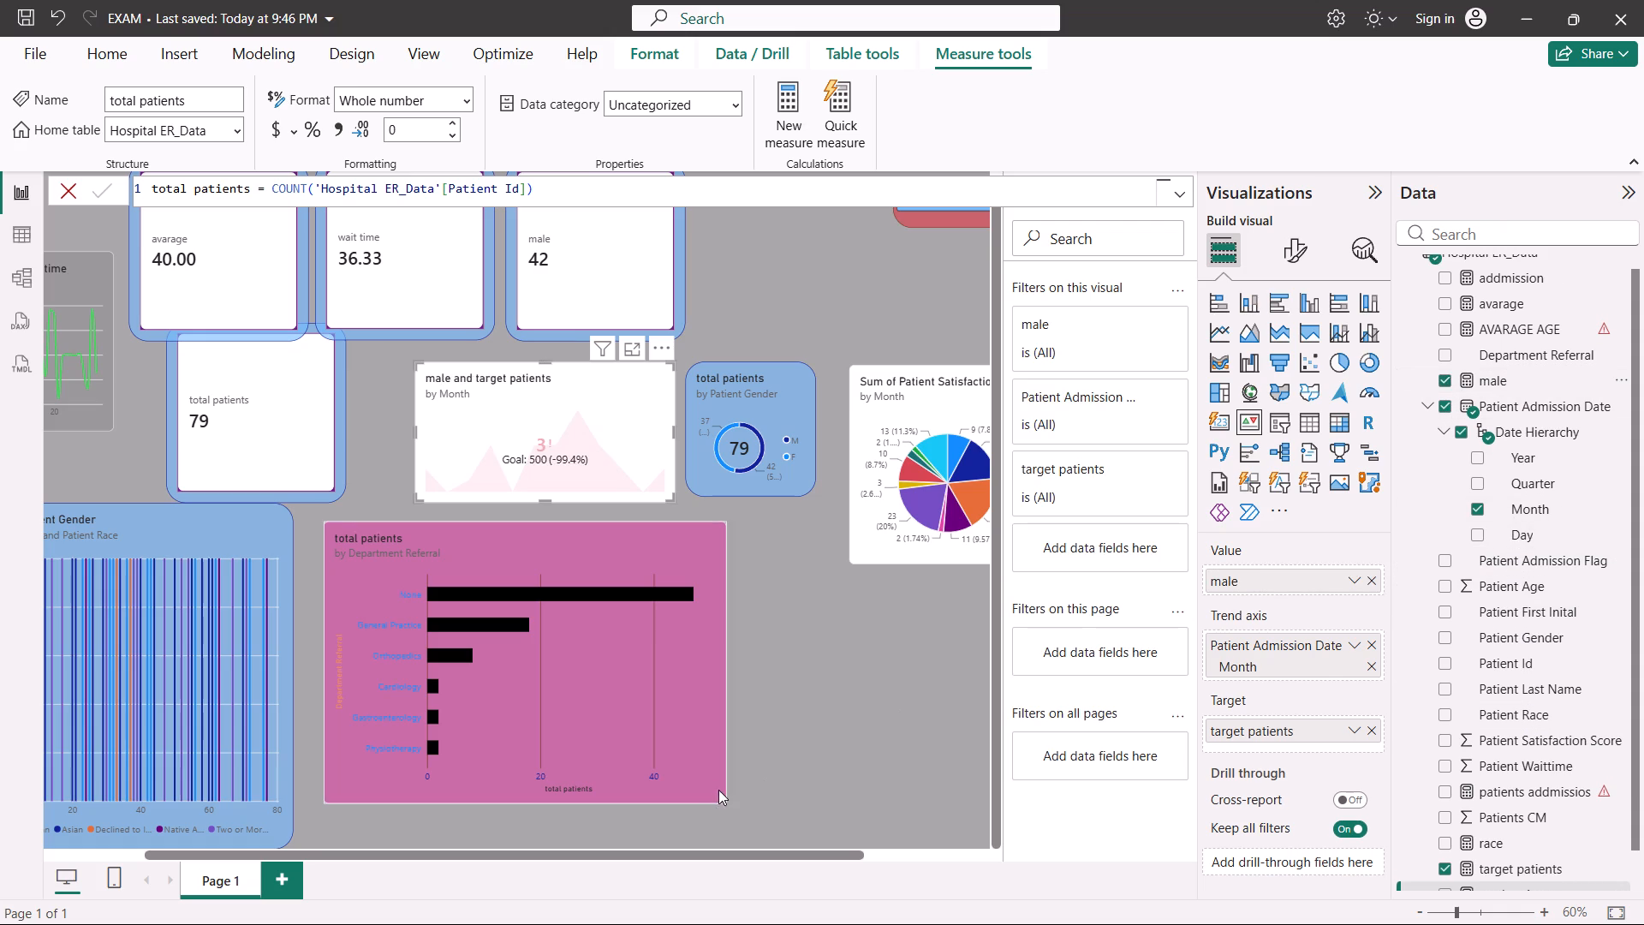
pyautogui.click(856, 717)
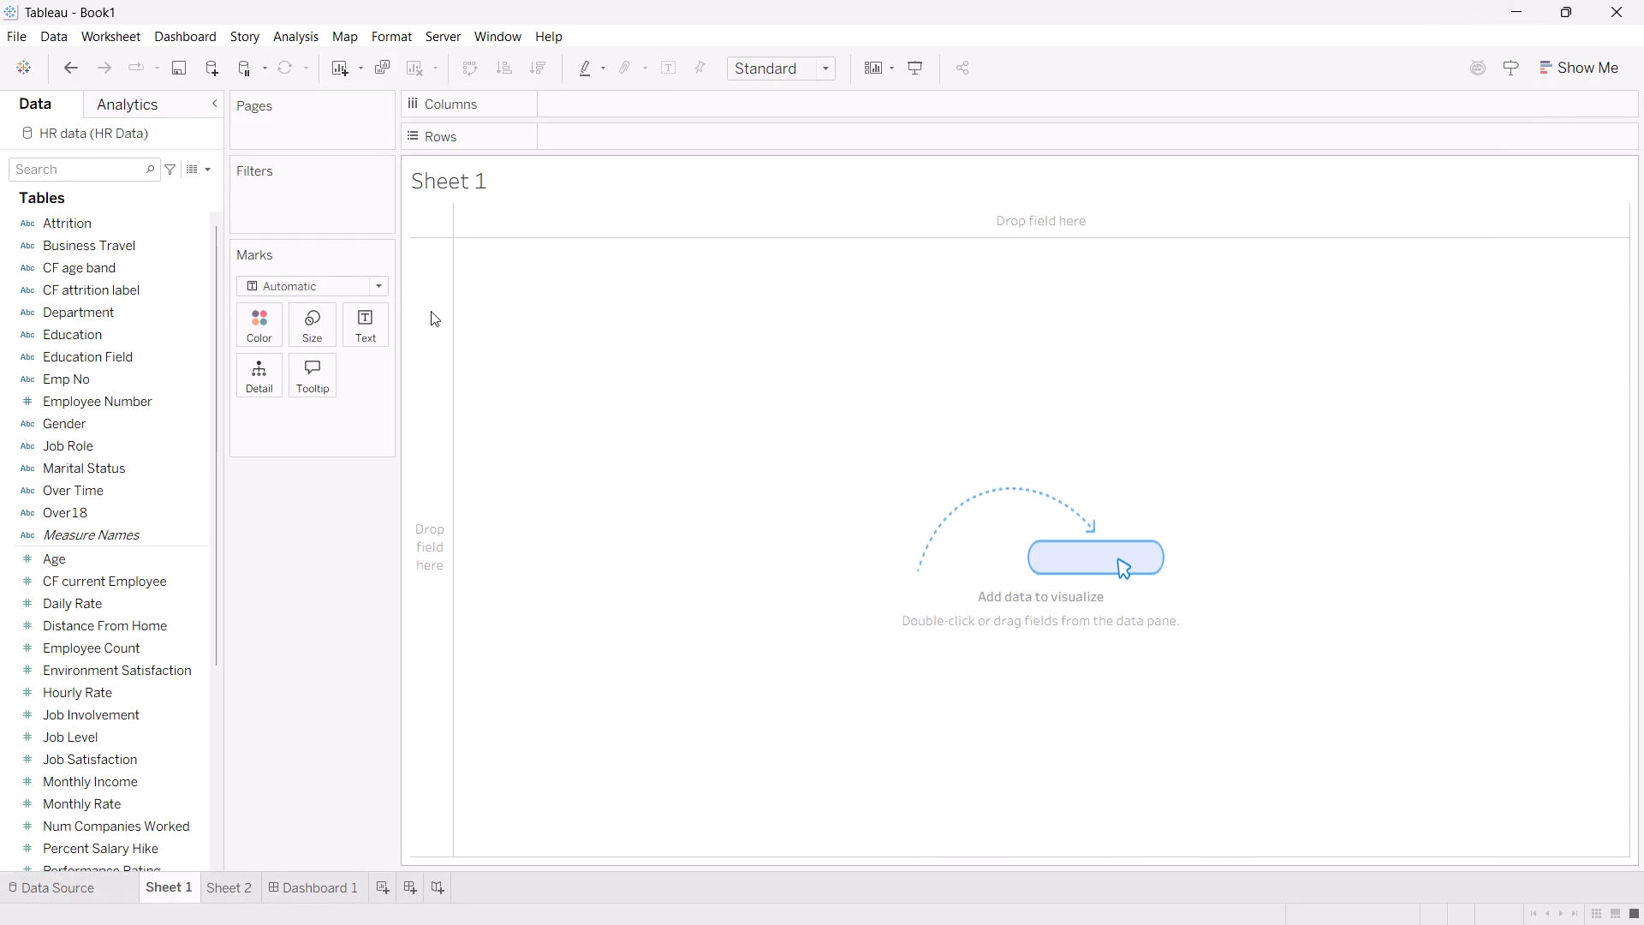
pyautogui.click(822, 67)
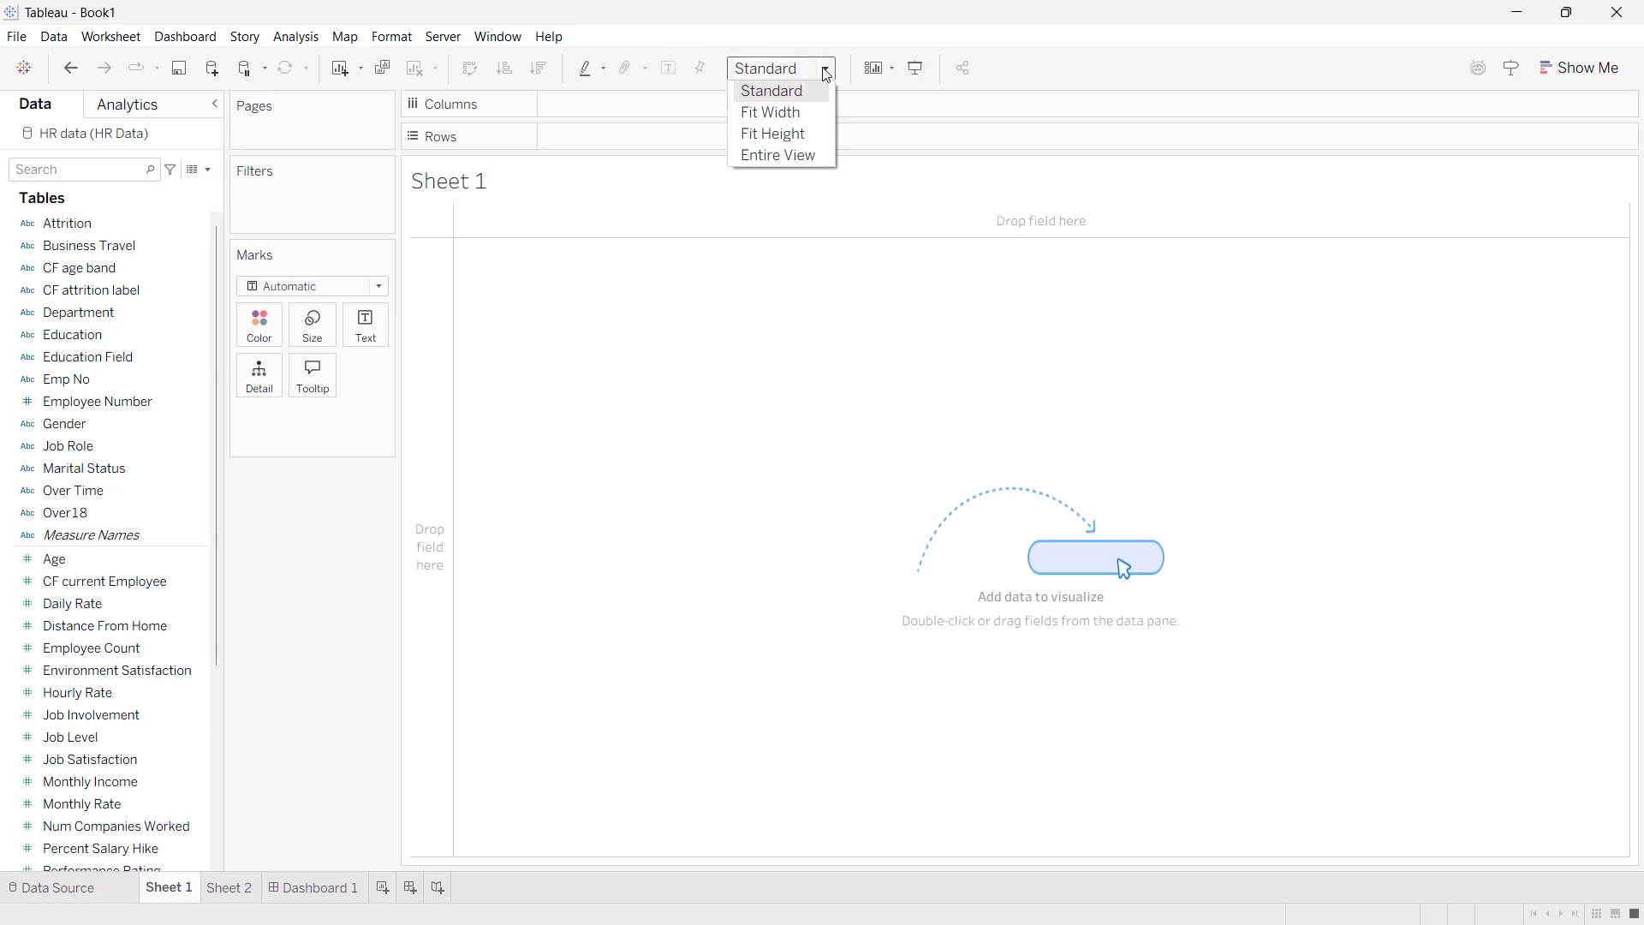
pyautogui.click(766, 160)
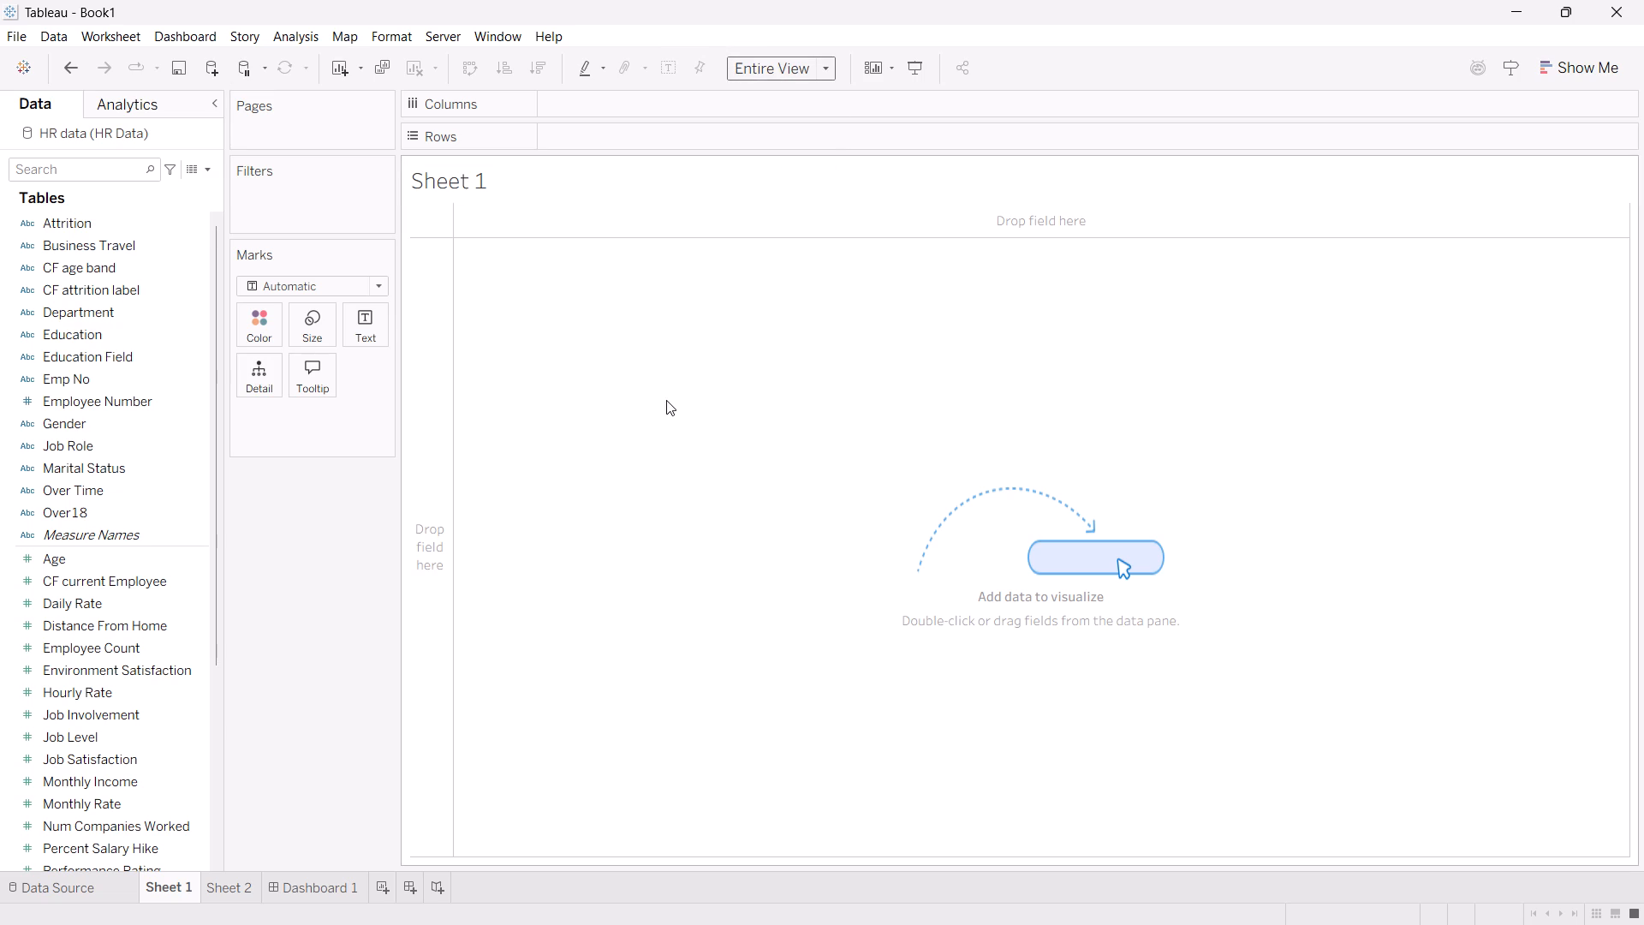
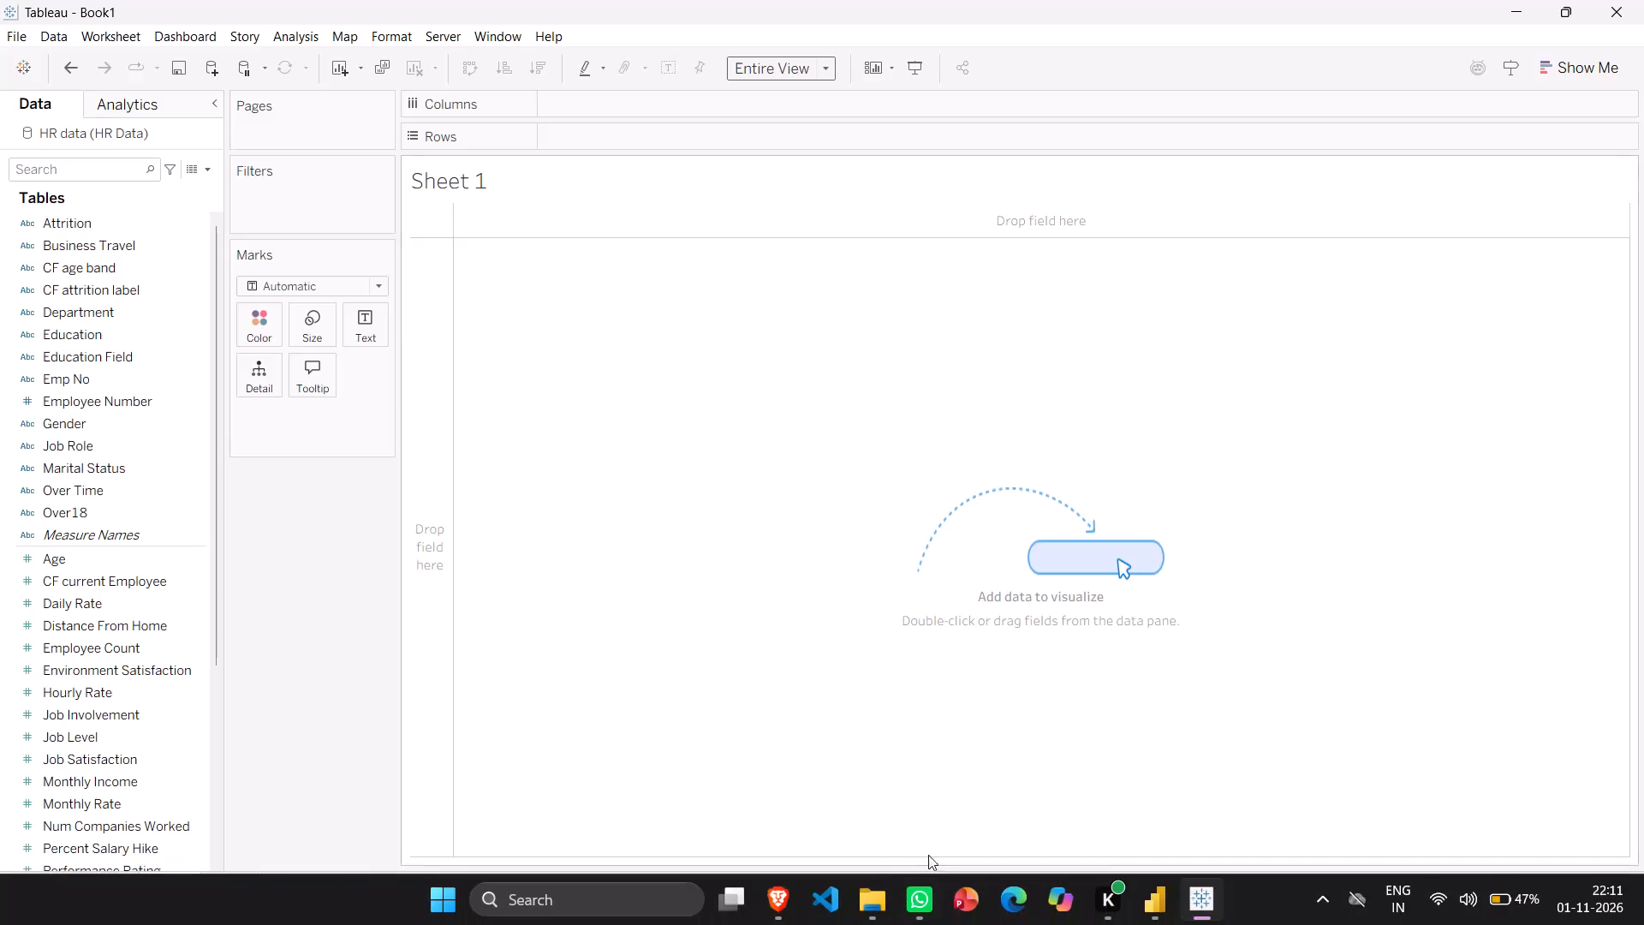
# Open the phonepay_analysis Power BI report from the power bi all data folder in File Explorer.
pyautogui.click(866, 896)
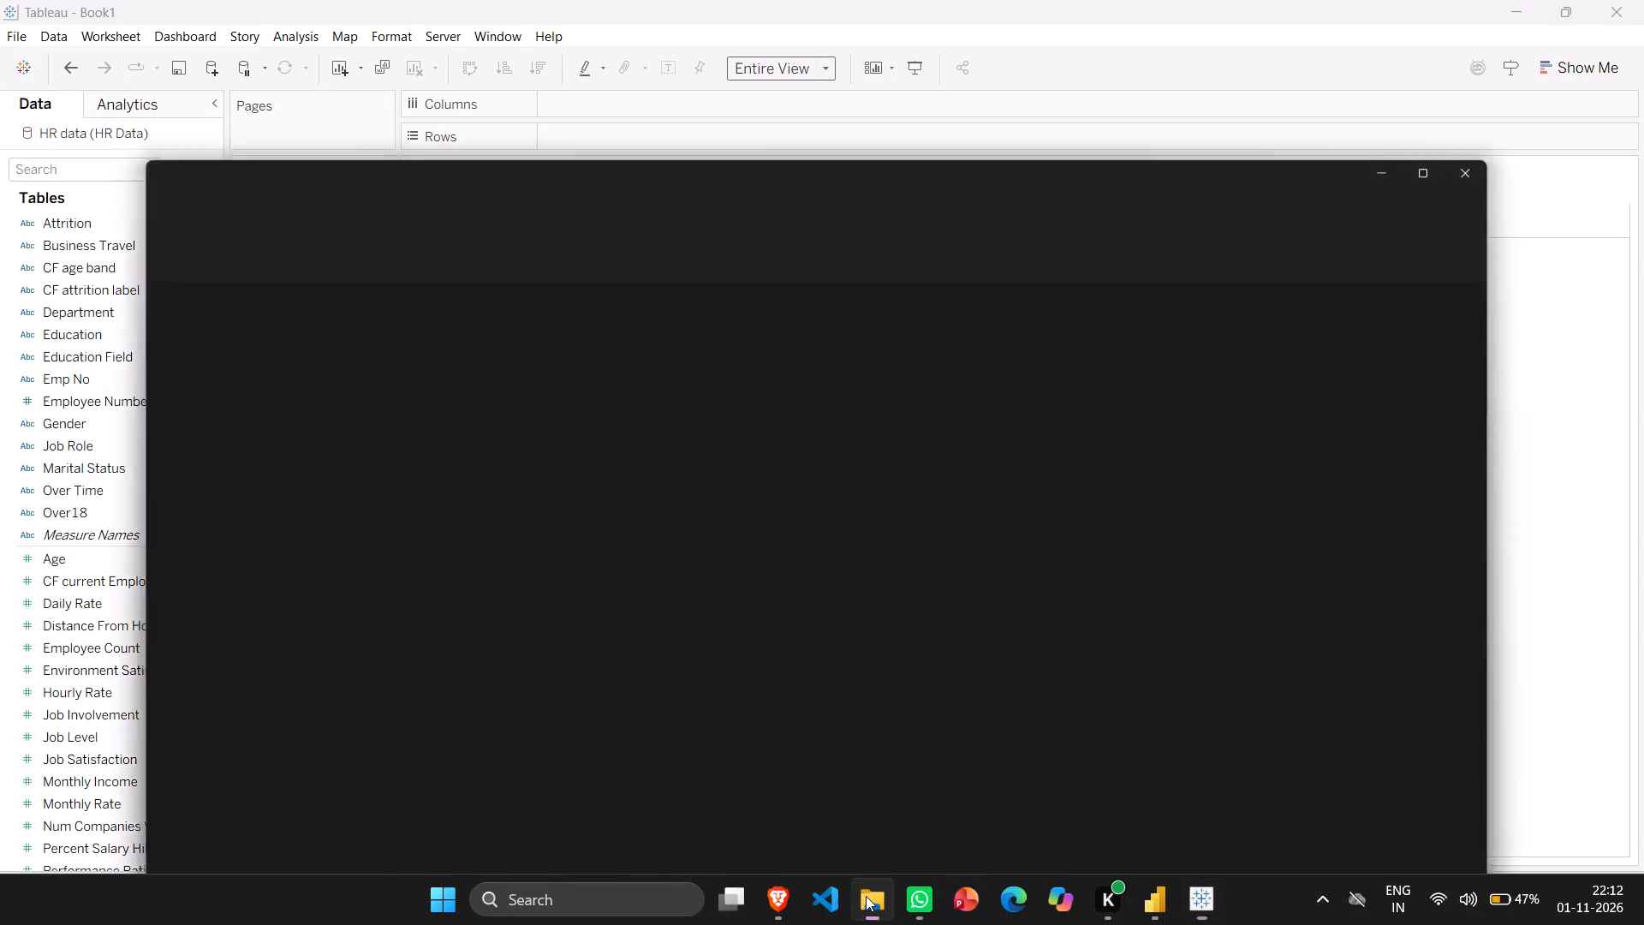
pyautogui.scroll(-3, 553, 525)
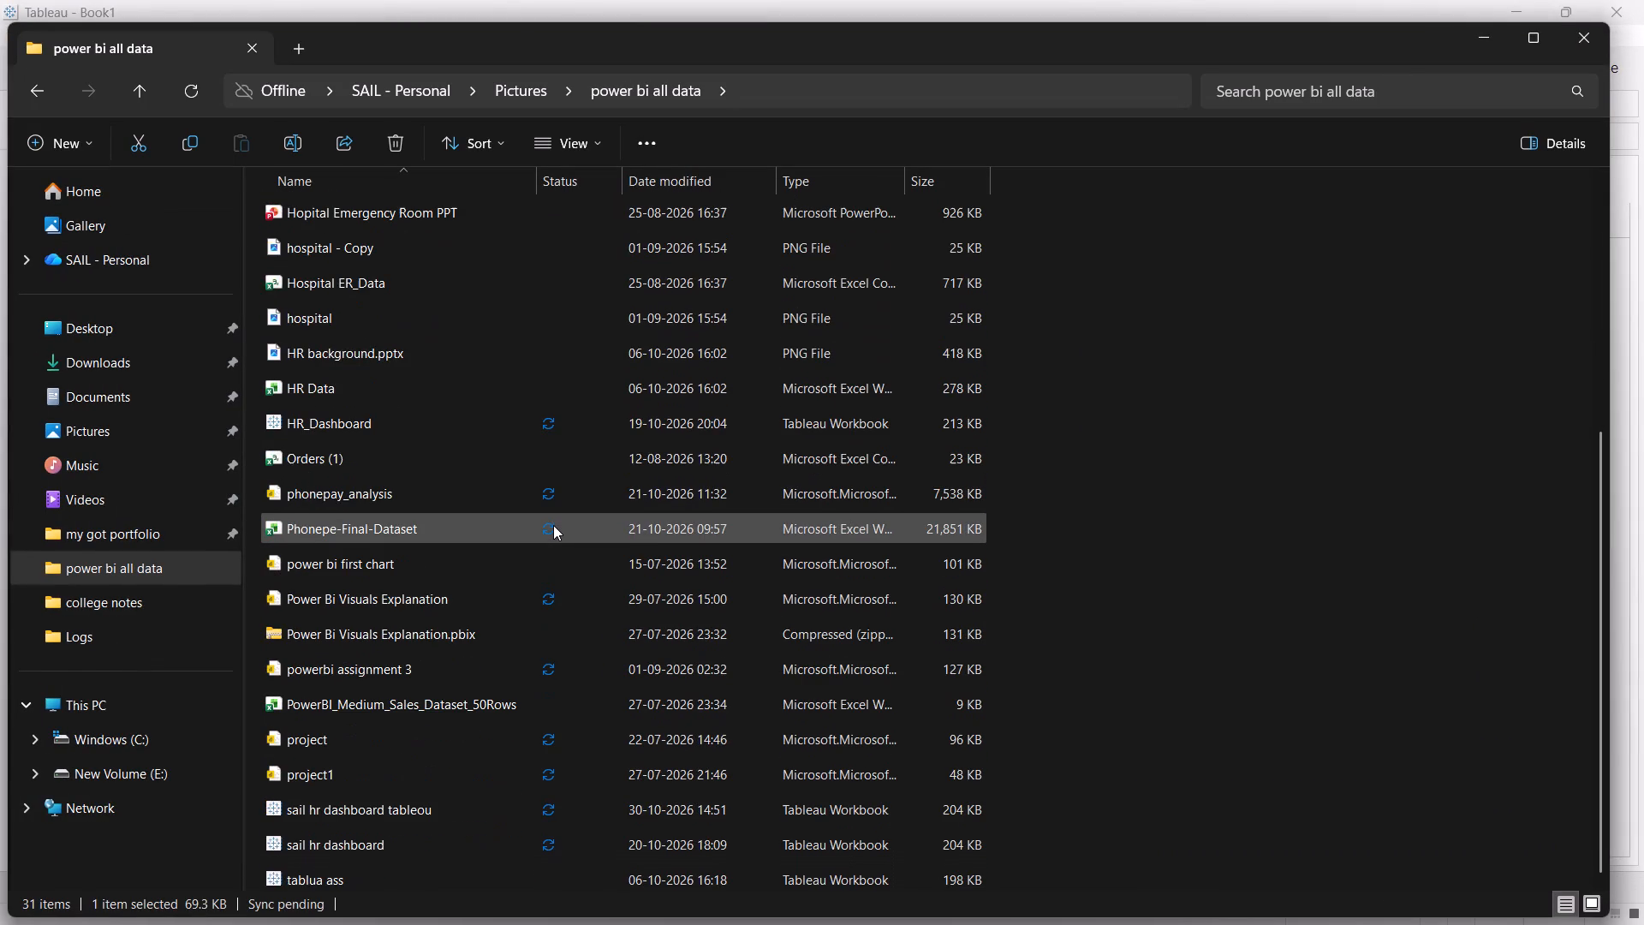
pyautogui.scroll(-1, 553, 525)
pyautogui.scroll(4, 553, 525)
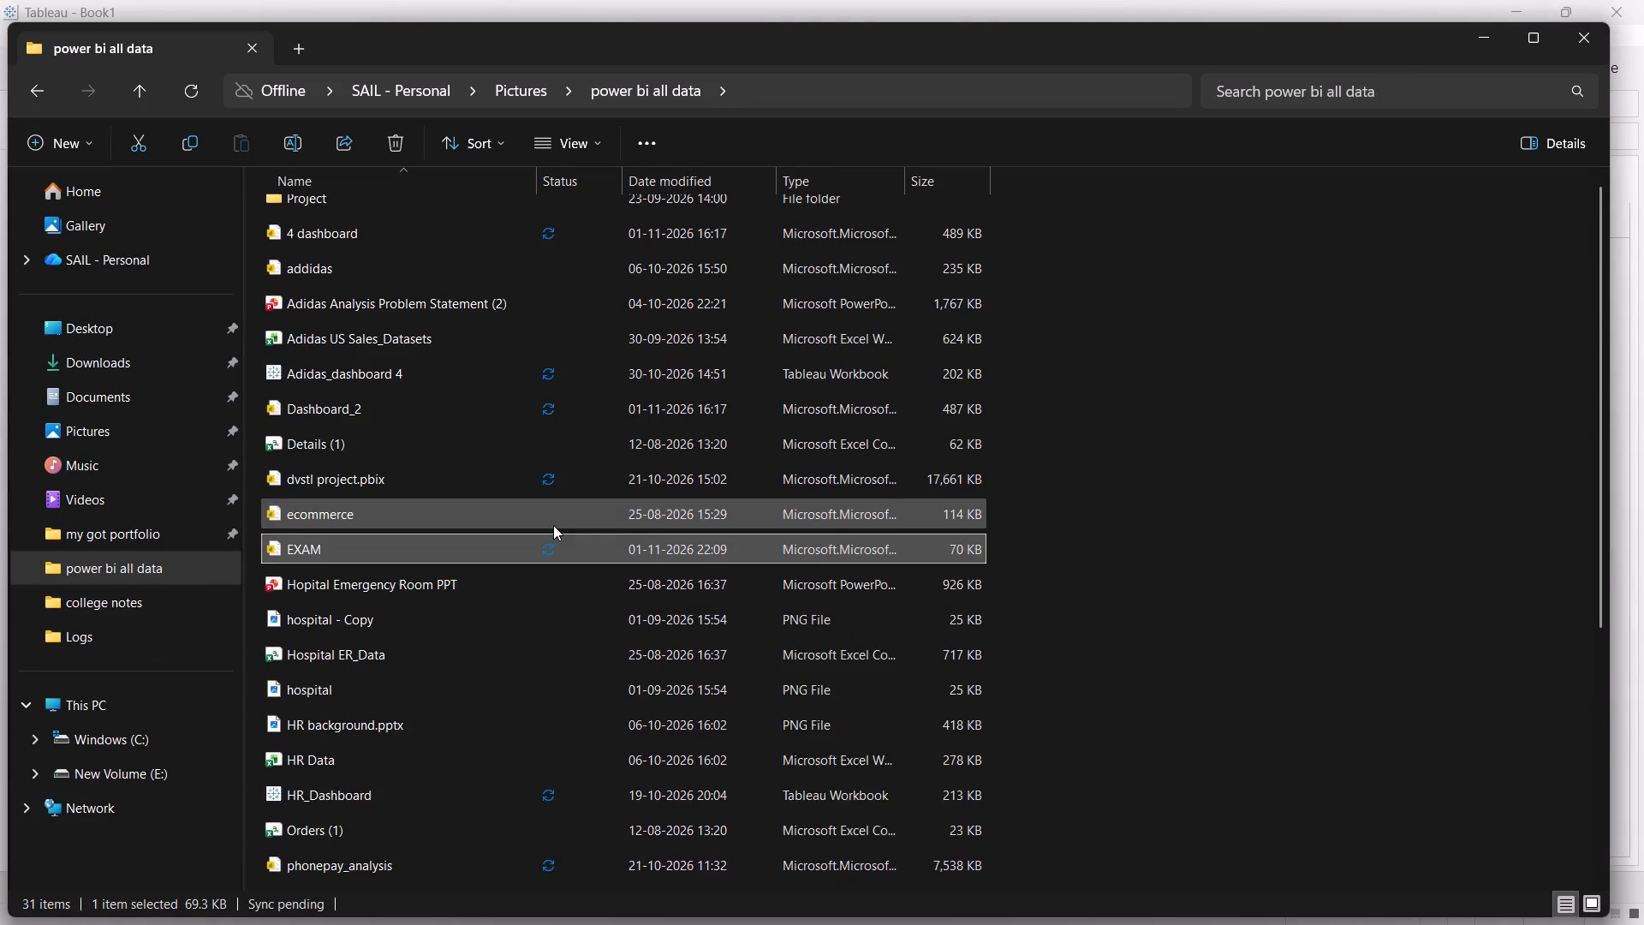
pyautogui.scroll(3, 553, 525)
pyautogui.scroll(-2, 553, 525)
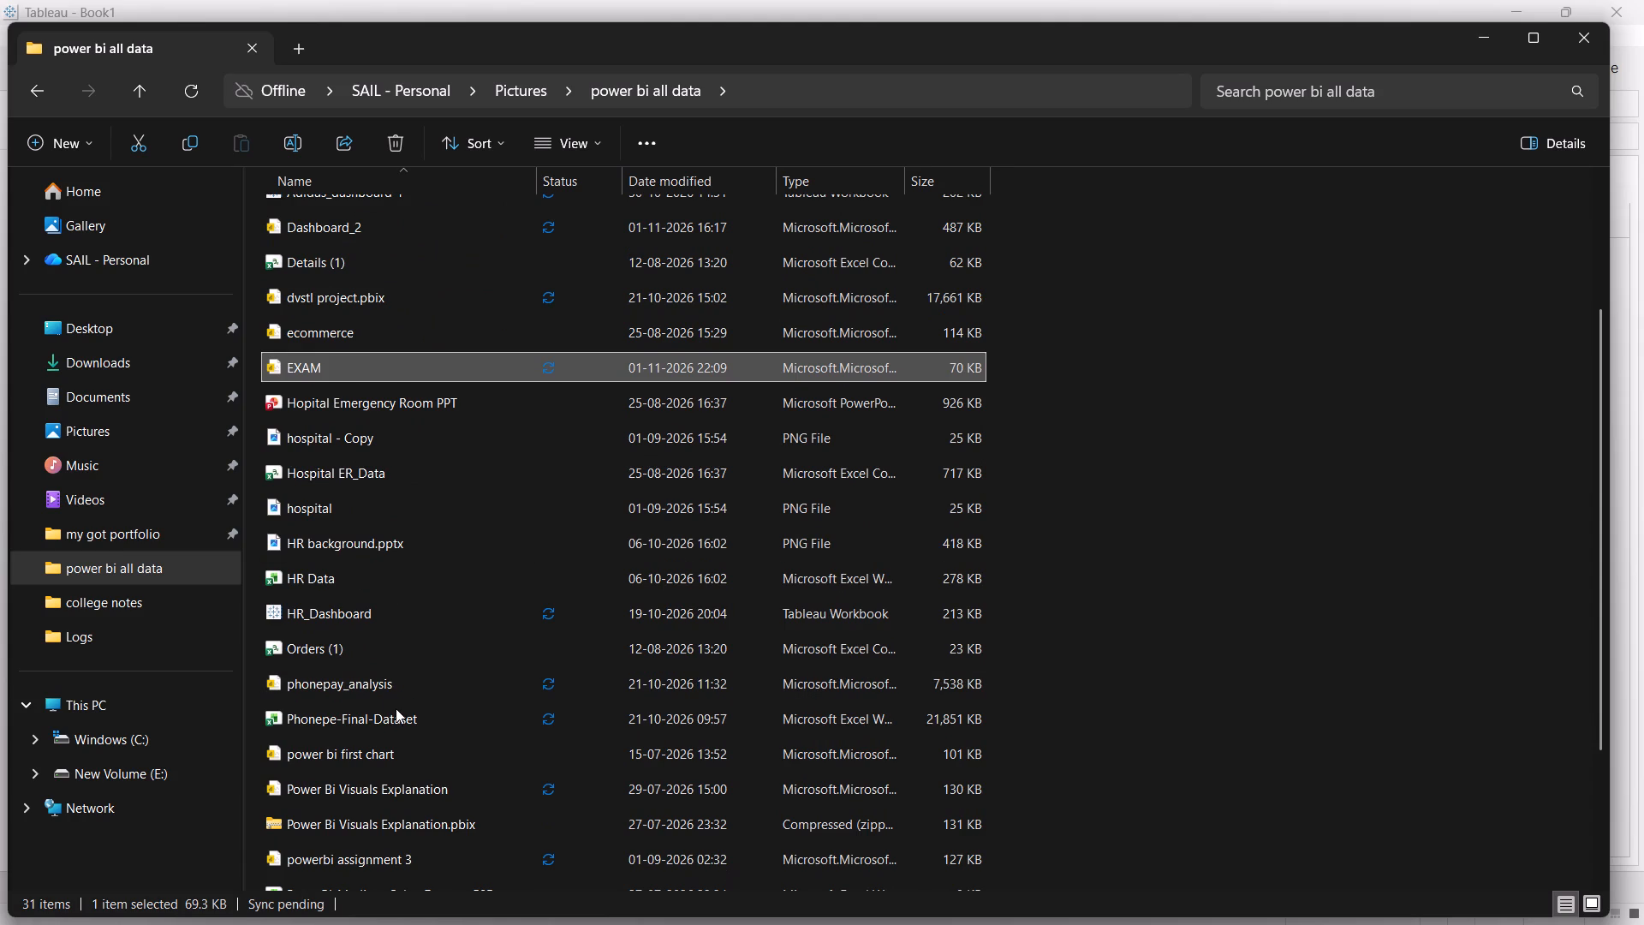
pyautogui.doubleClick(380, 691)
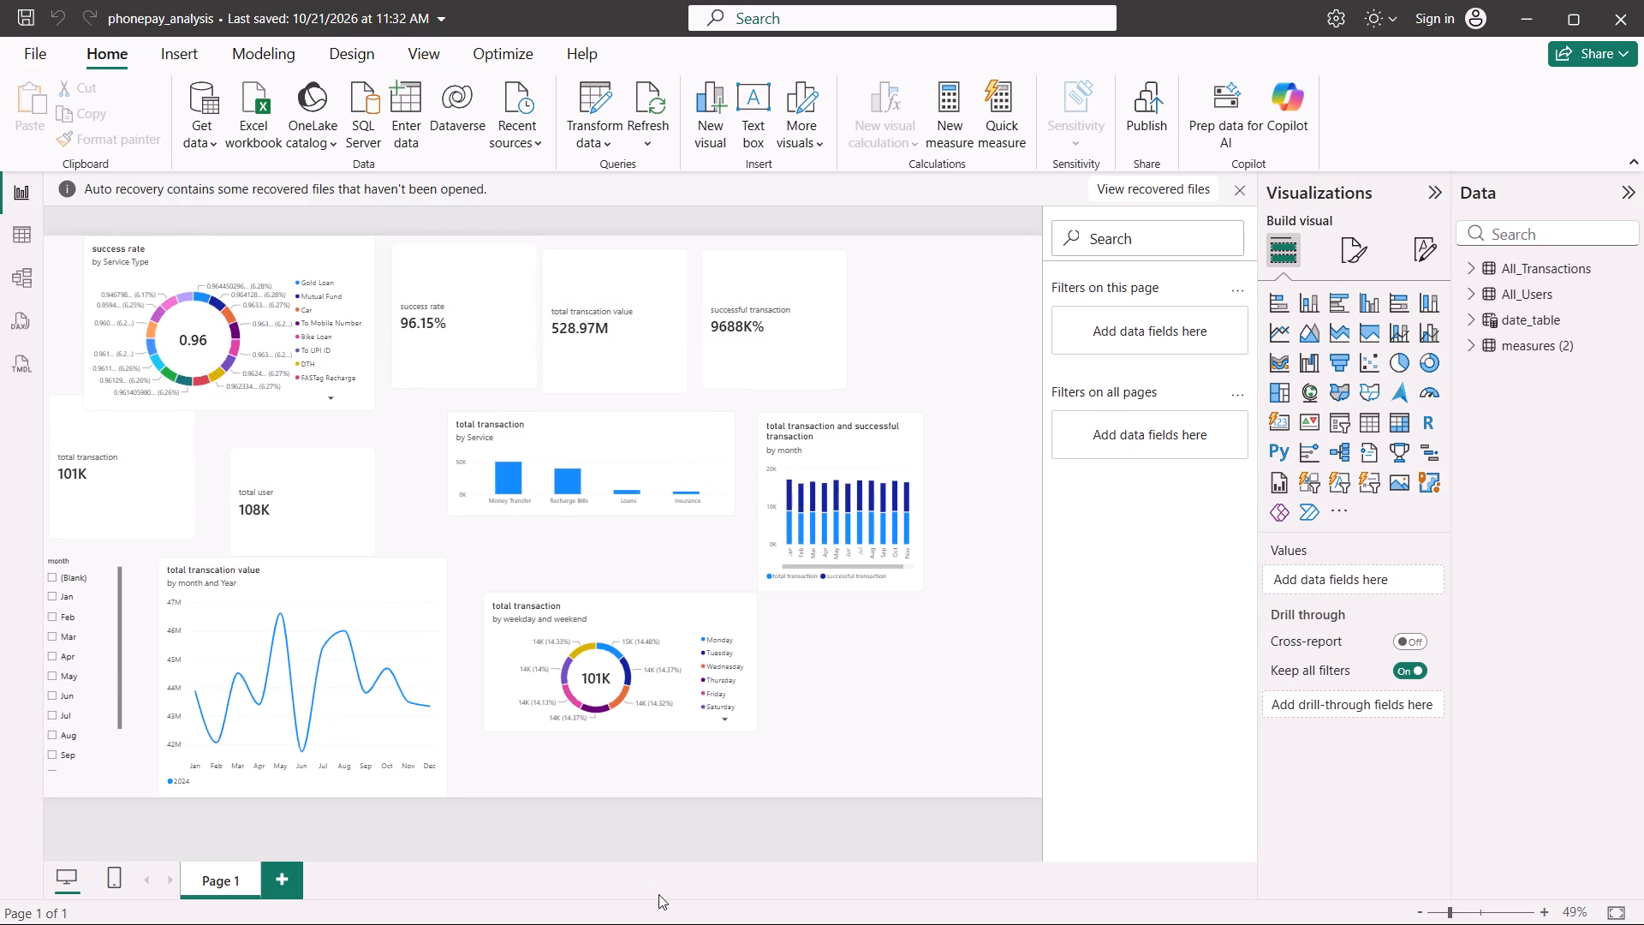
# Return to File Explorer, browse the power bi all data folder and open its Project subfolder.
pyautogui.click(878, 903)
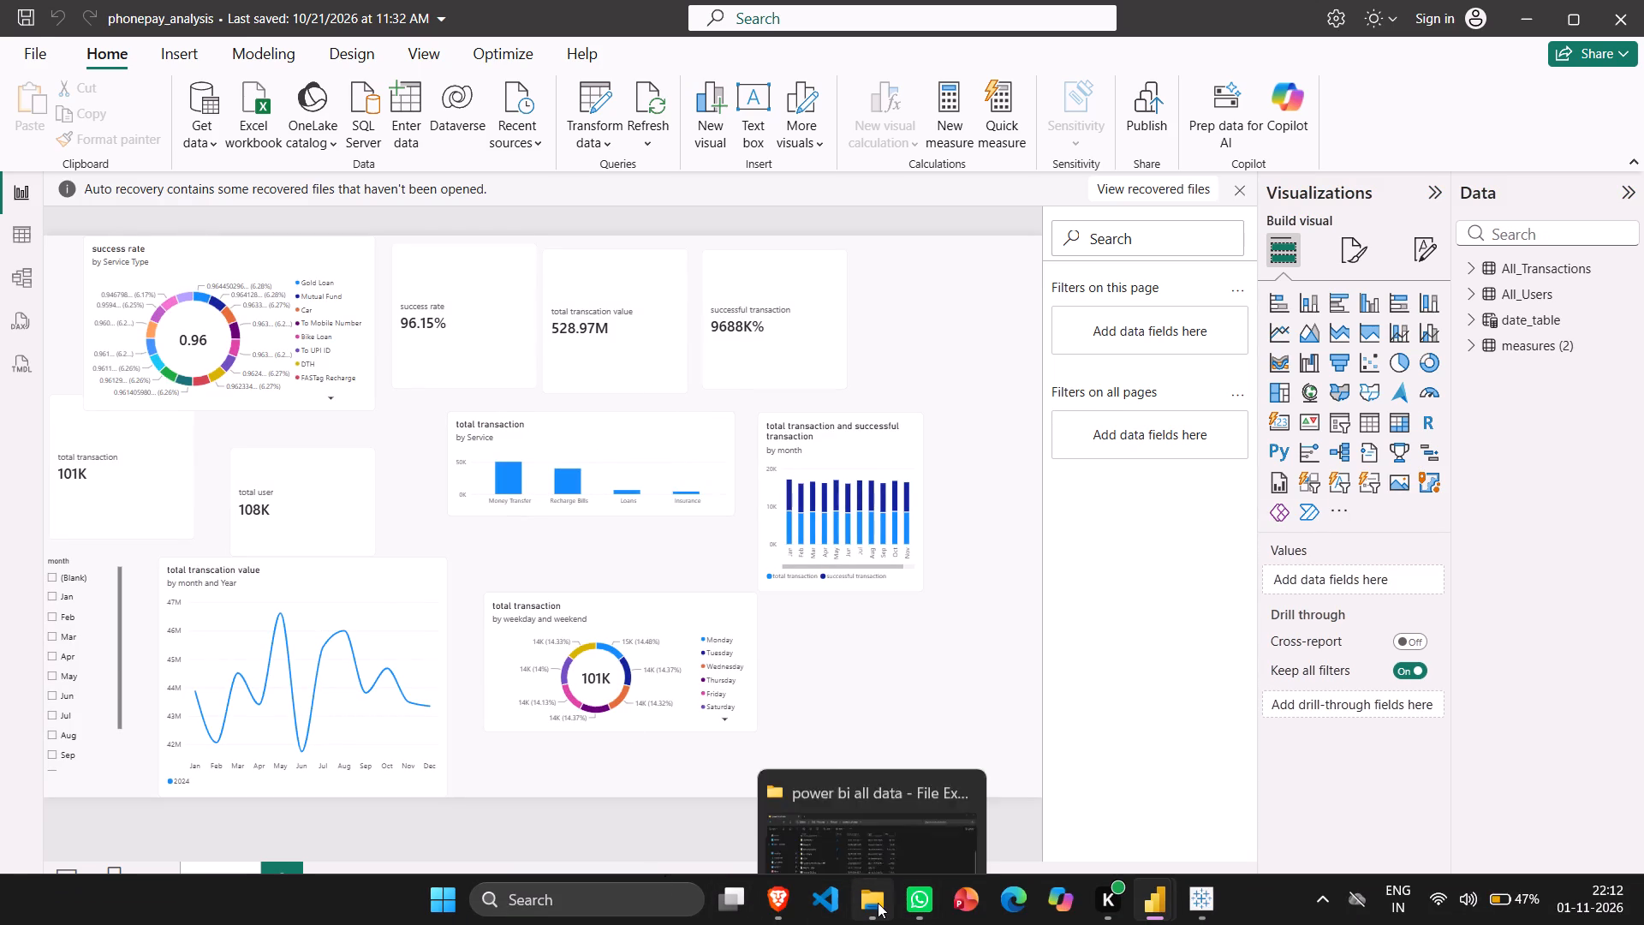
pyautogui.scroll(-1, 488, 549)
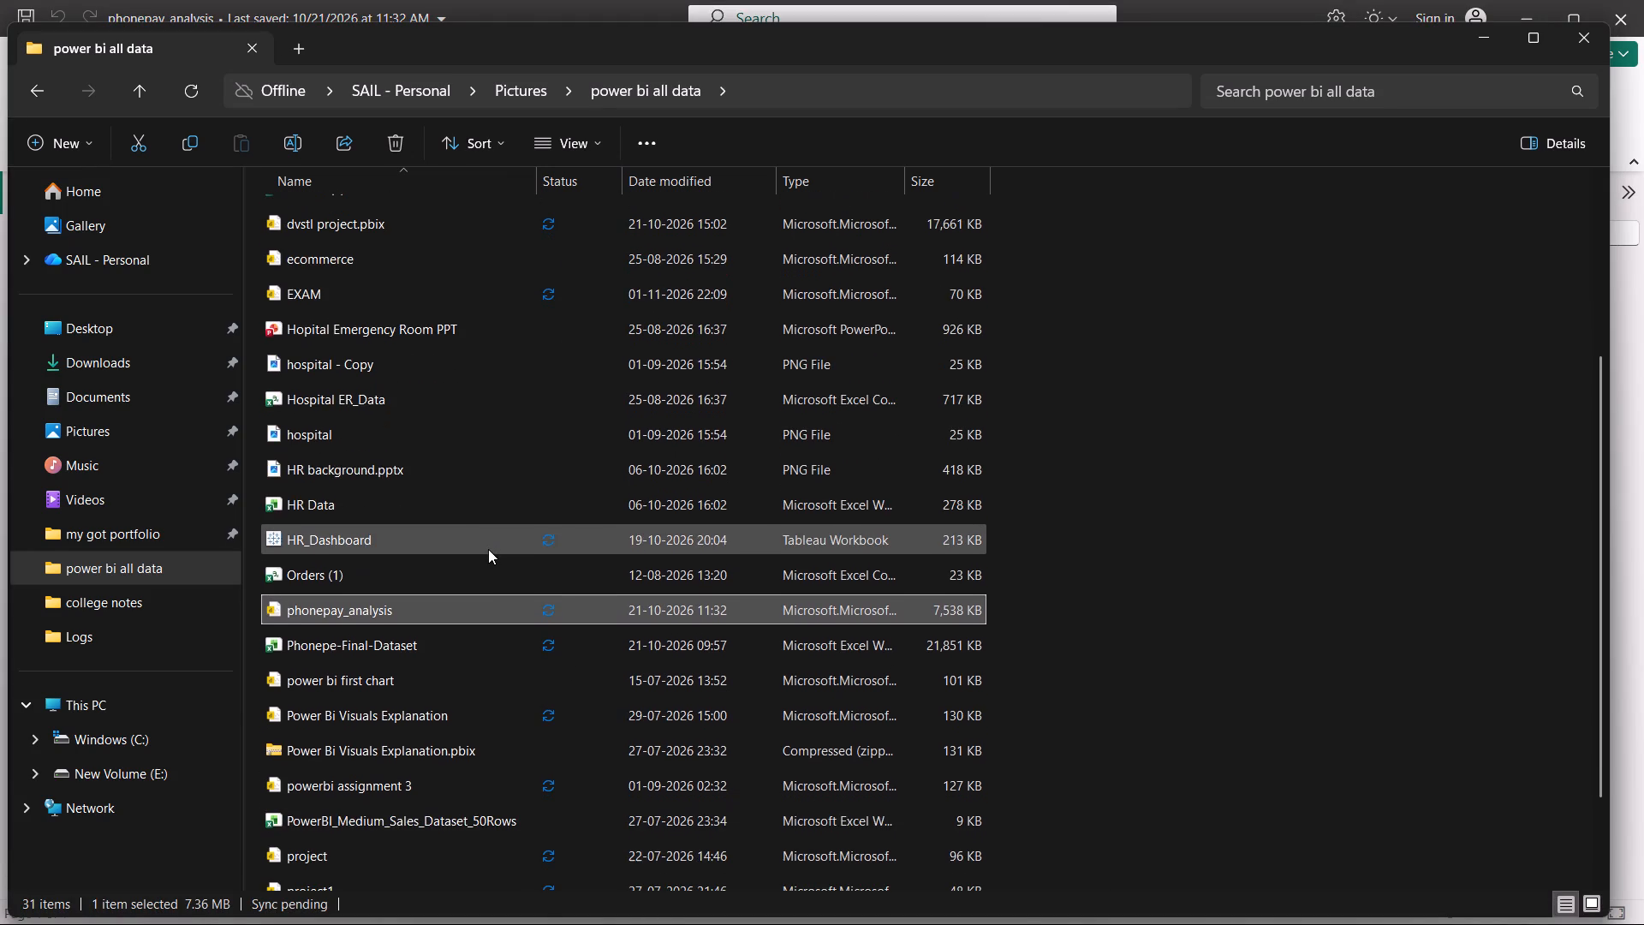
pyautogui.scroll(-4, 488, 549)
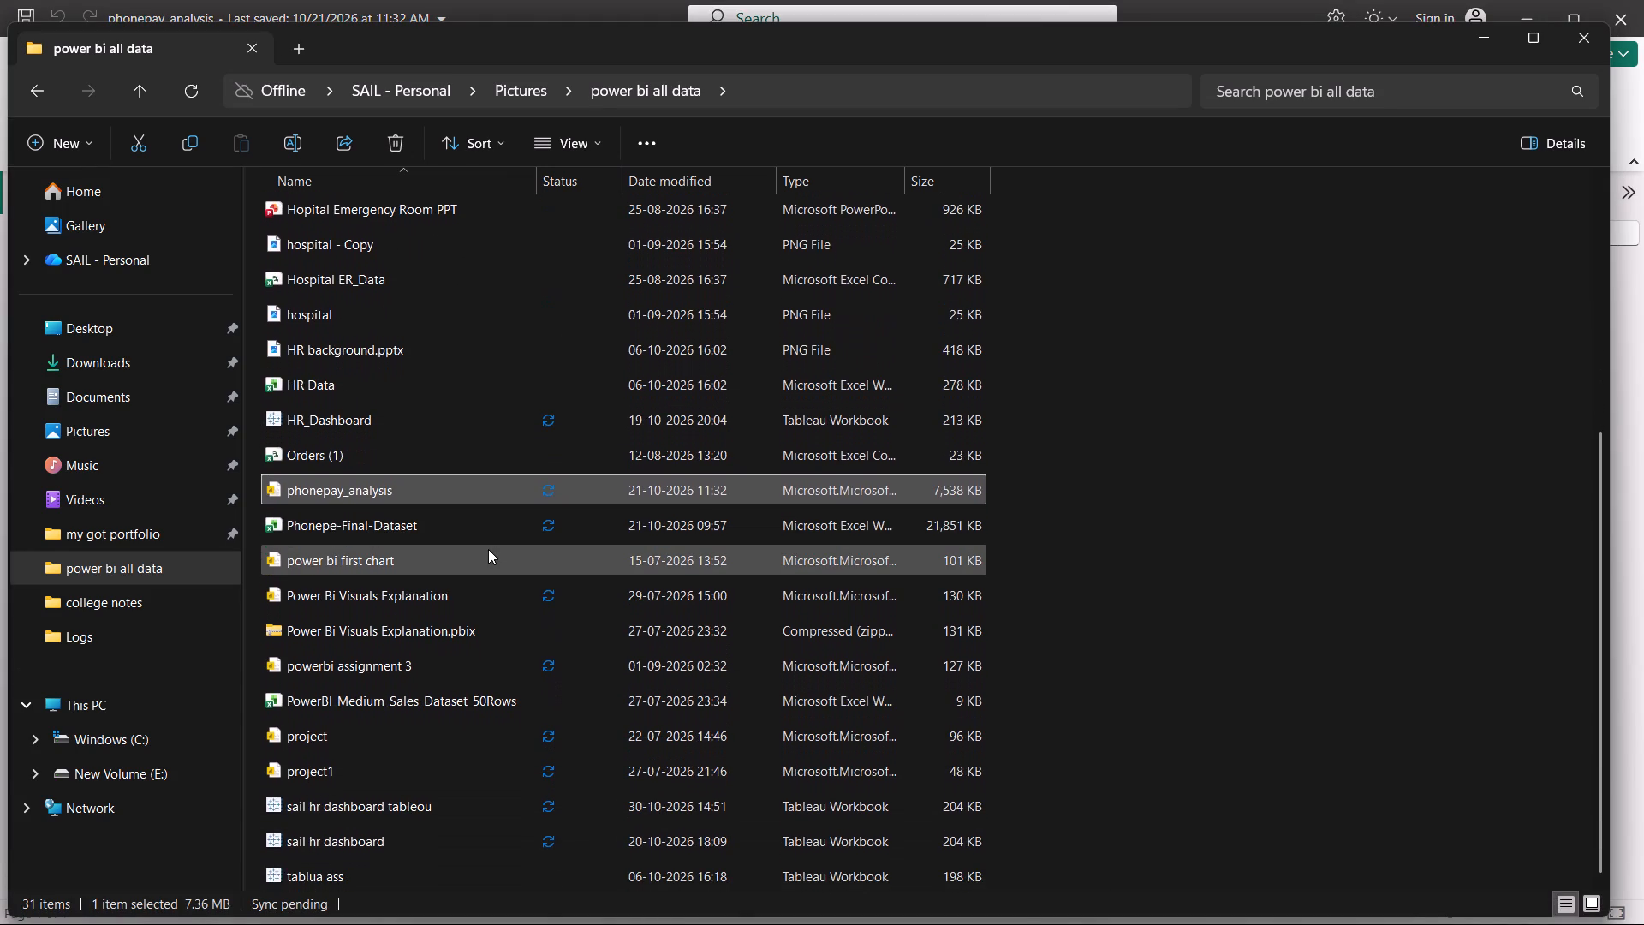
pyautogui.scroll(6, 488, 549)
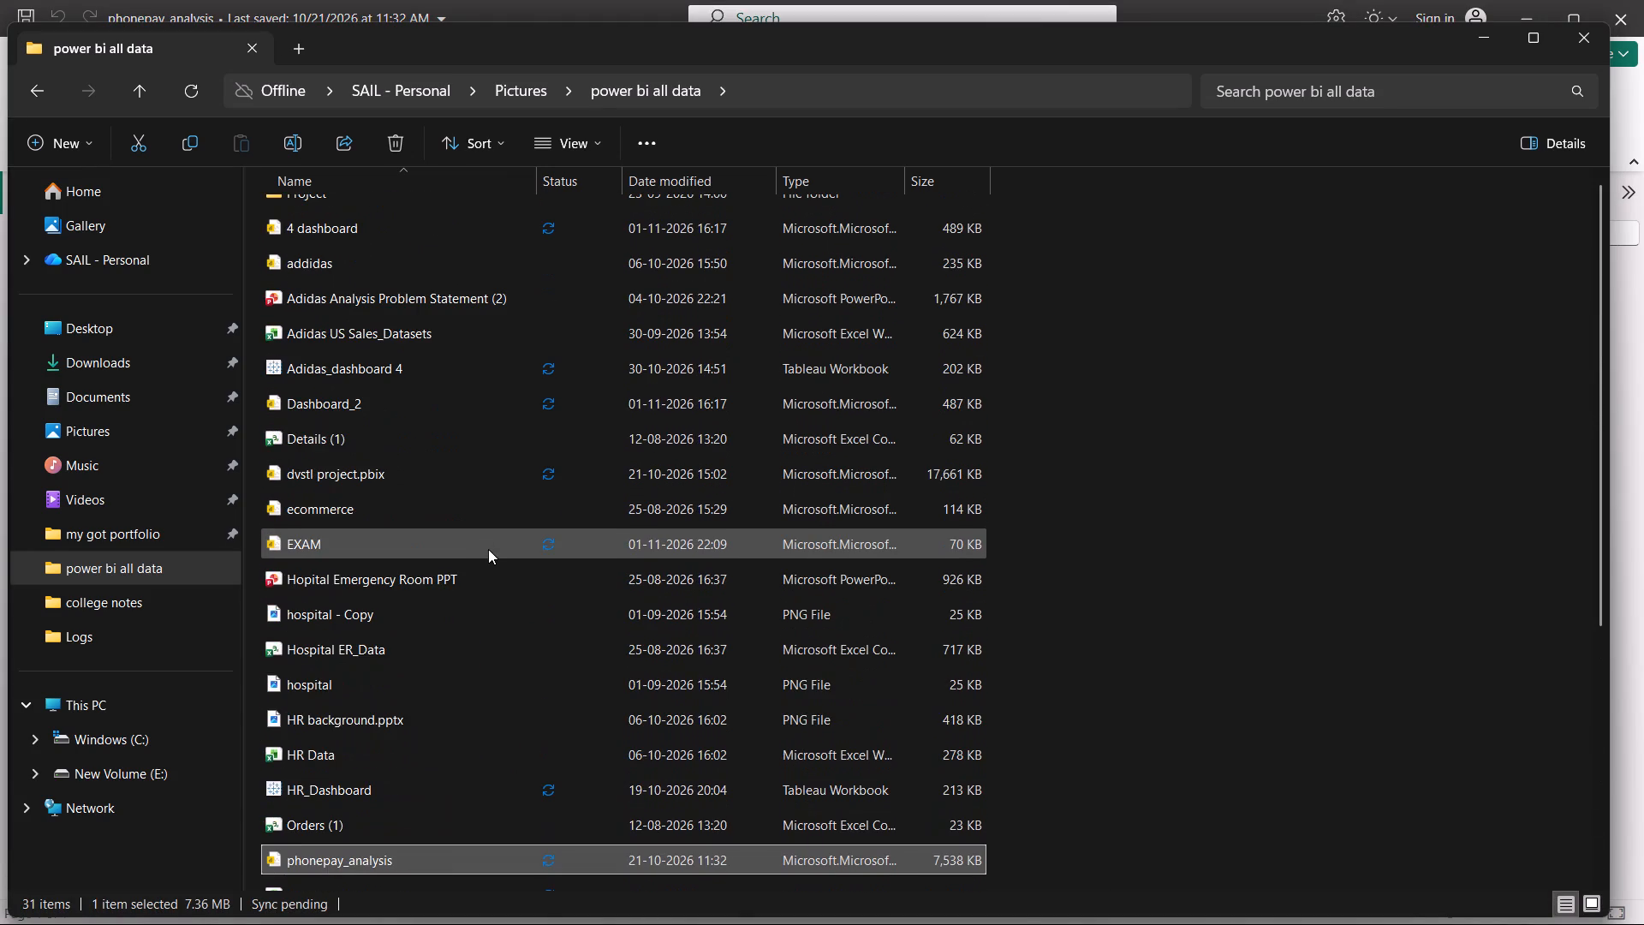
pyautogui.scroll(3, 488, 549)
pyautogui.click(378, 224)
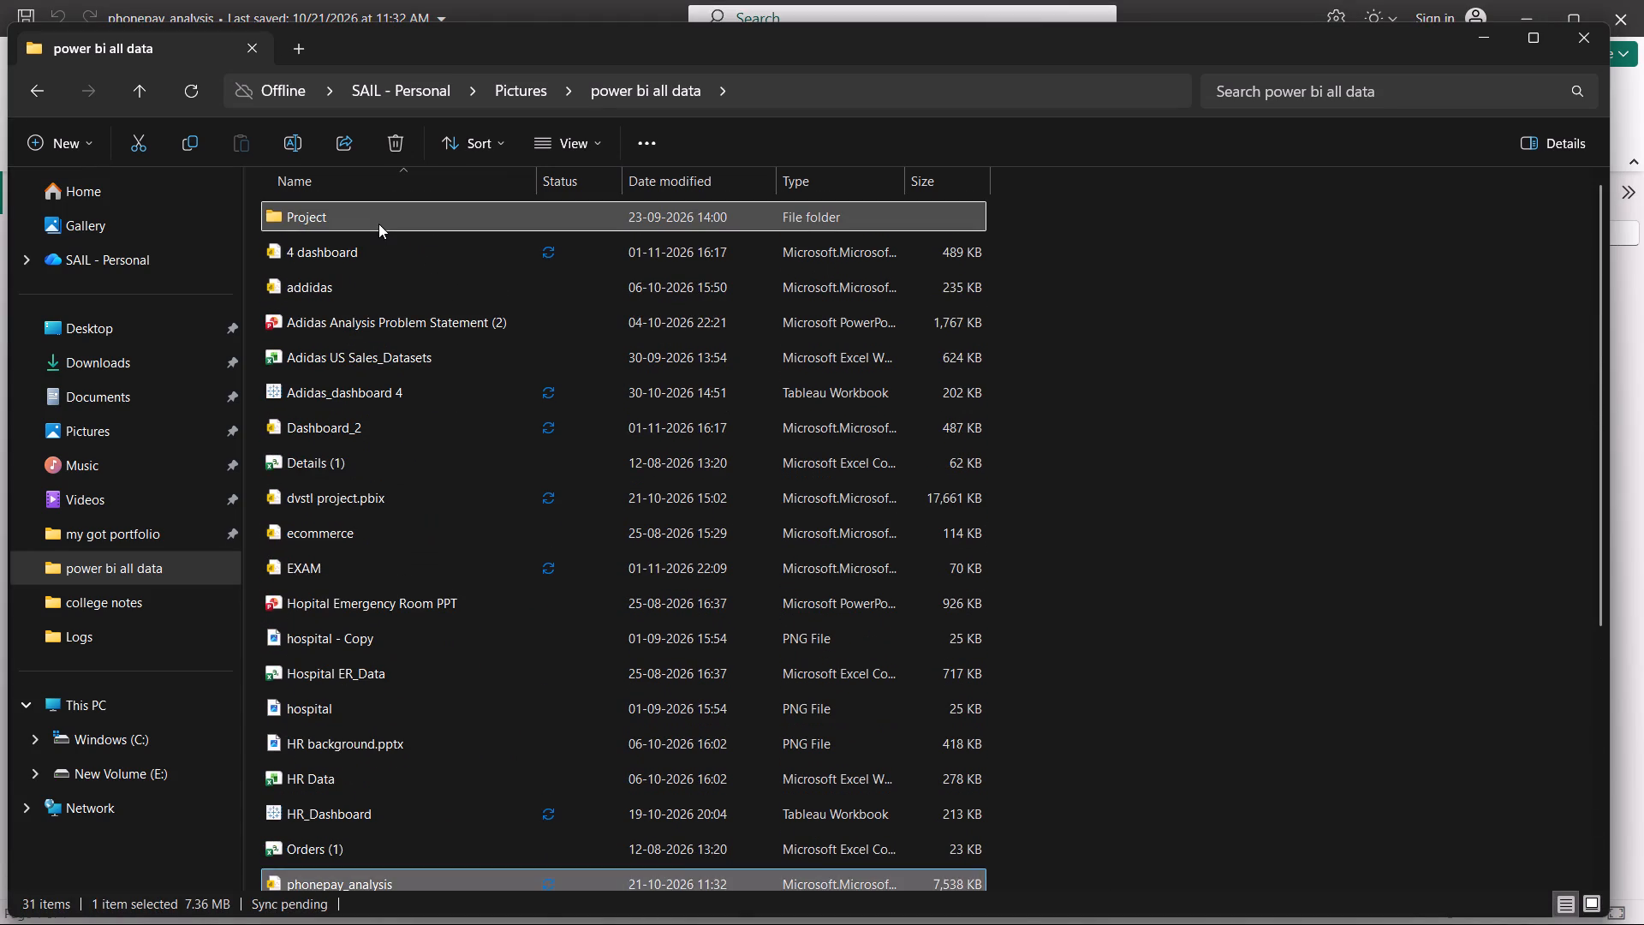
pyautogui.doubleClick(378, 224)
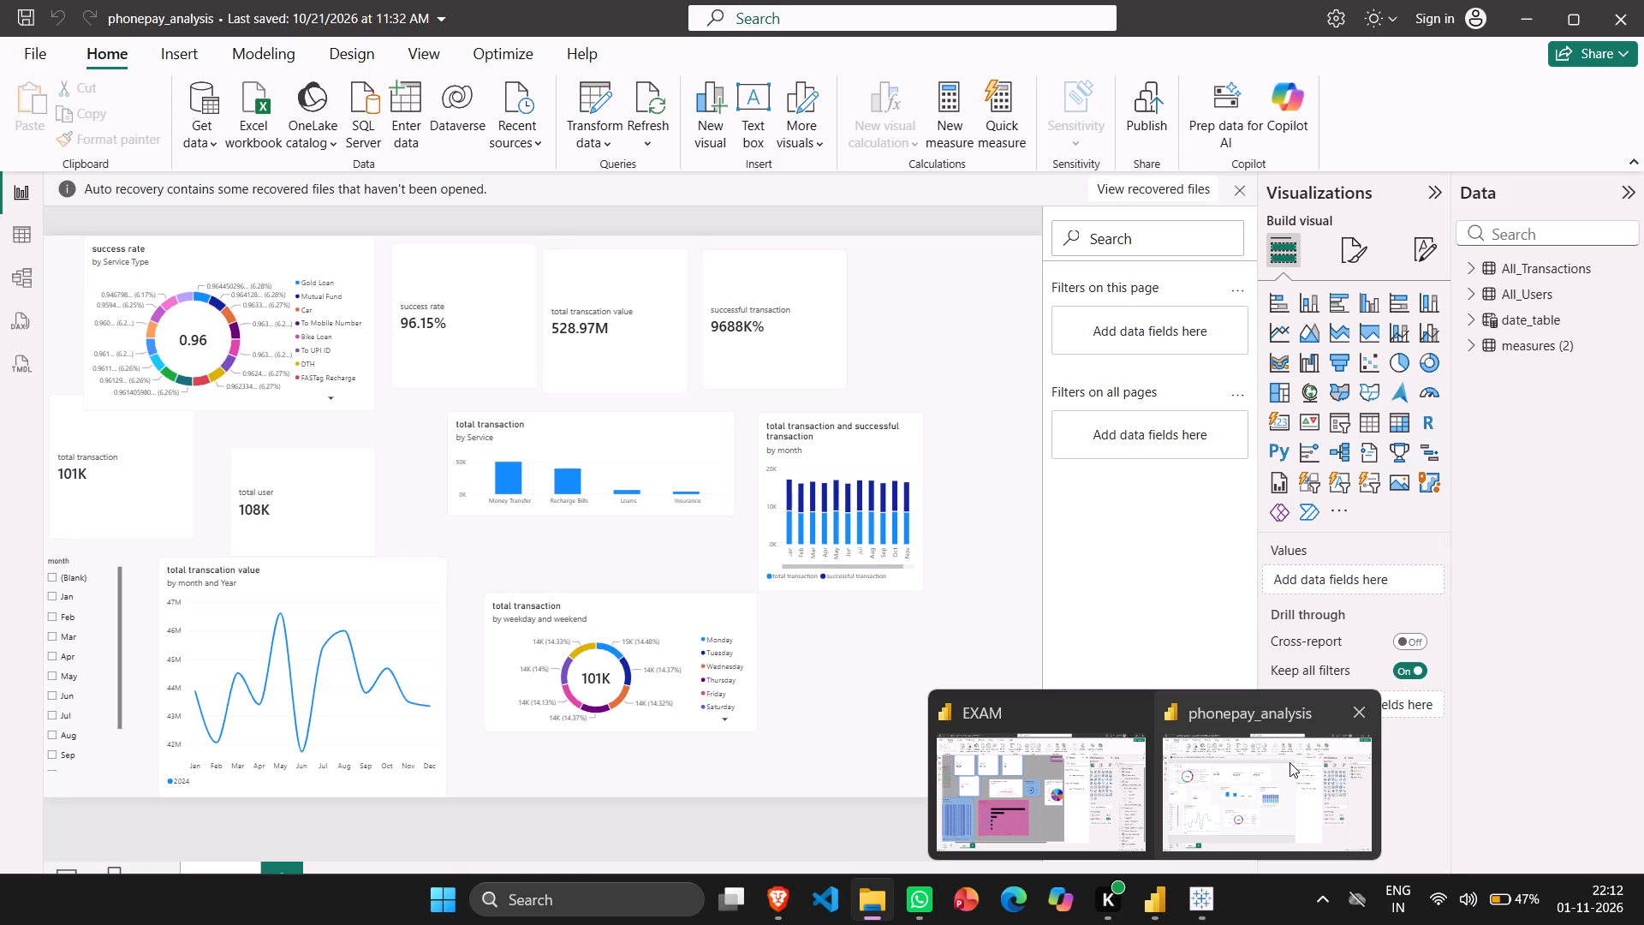
# Close the phonepay_analysis report in Power BI, choosing to remove the unopened recovered files.
pyautogui.click(1348, 713)
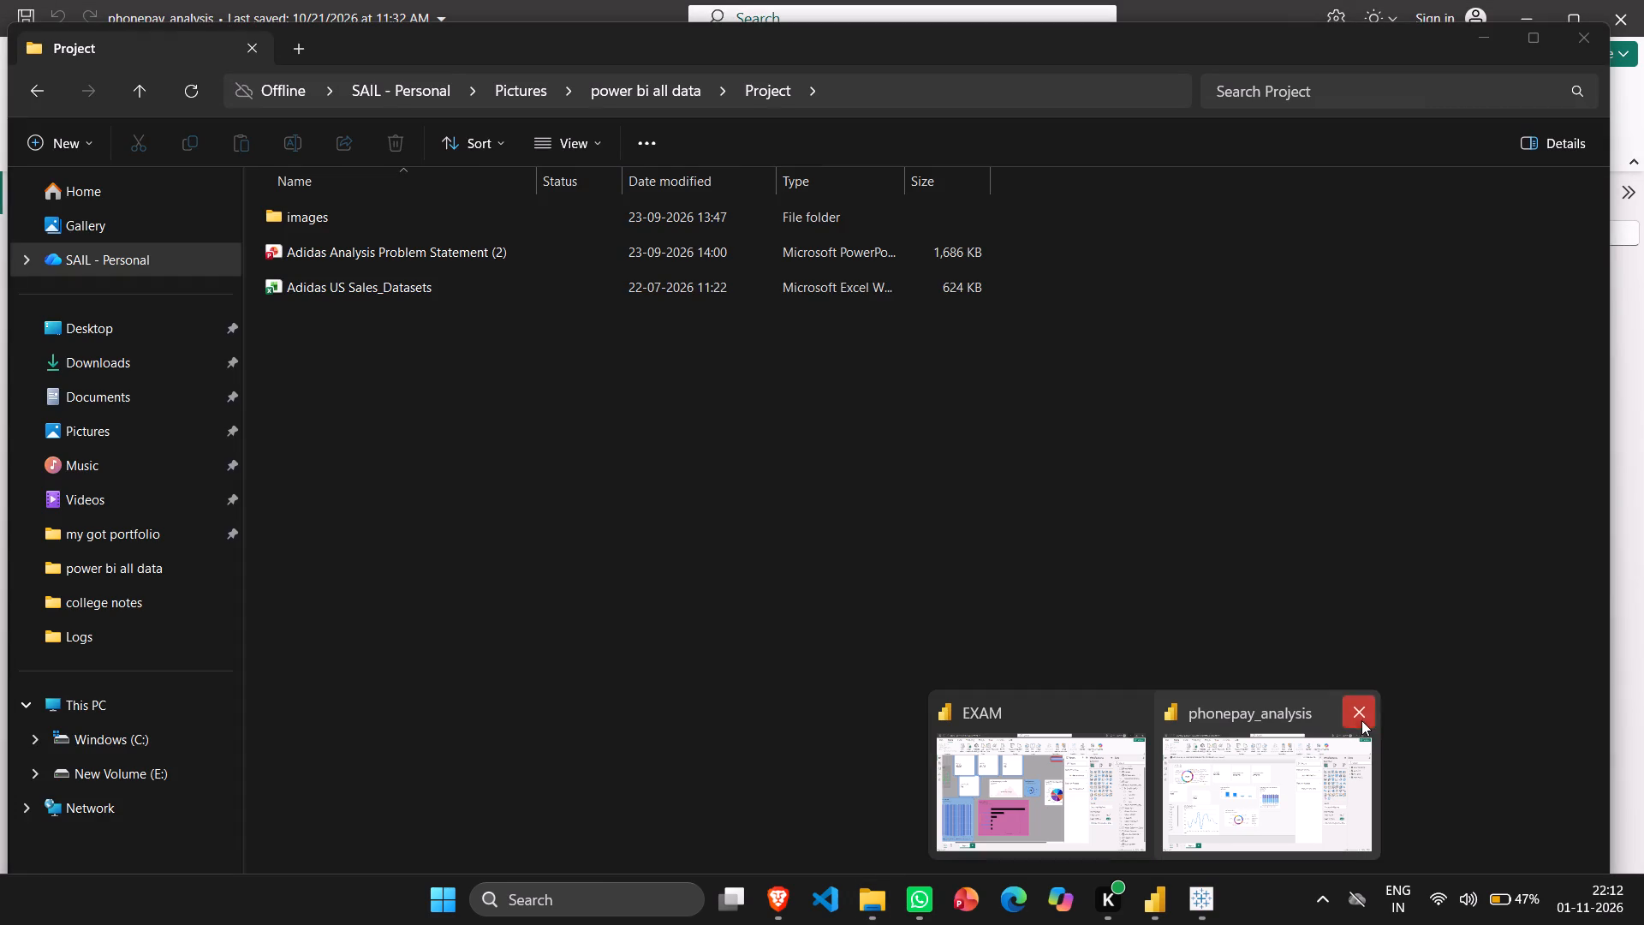
pyautogui.click(1277, 806)
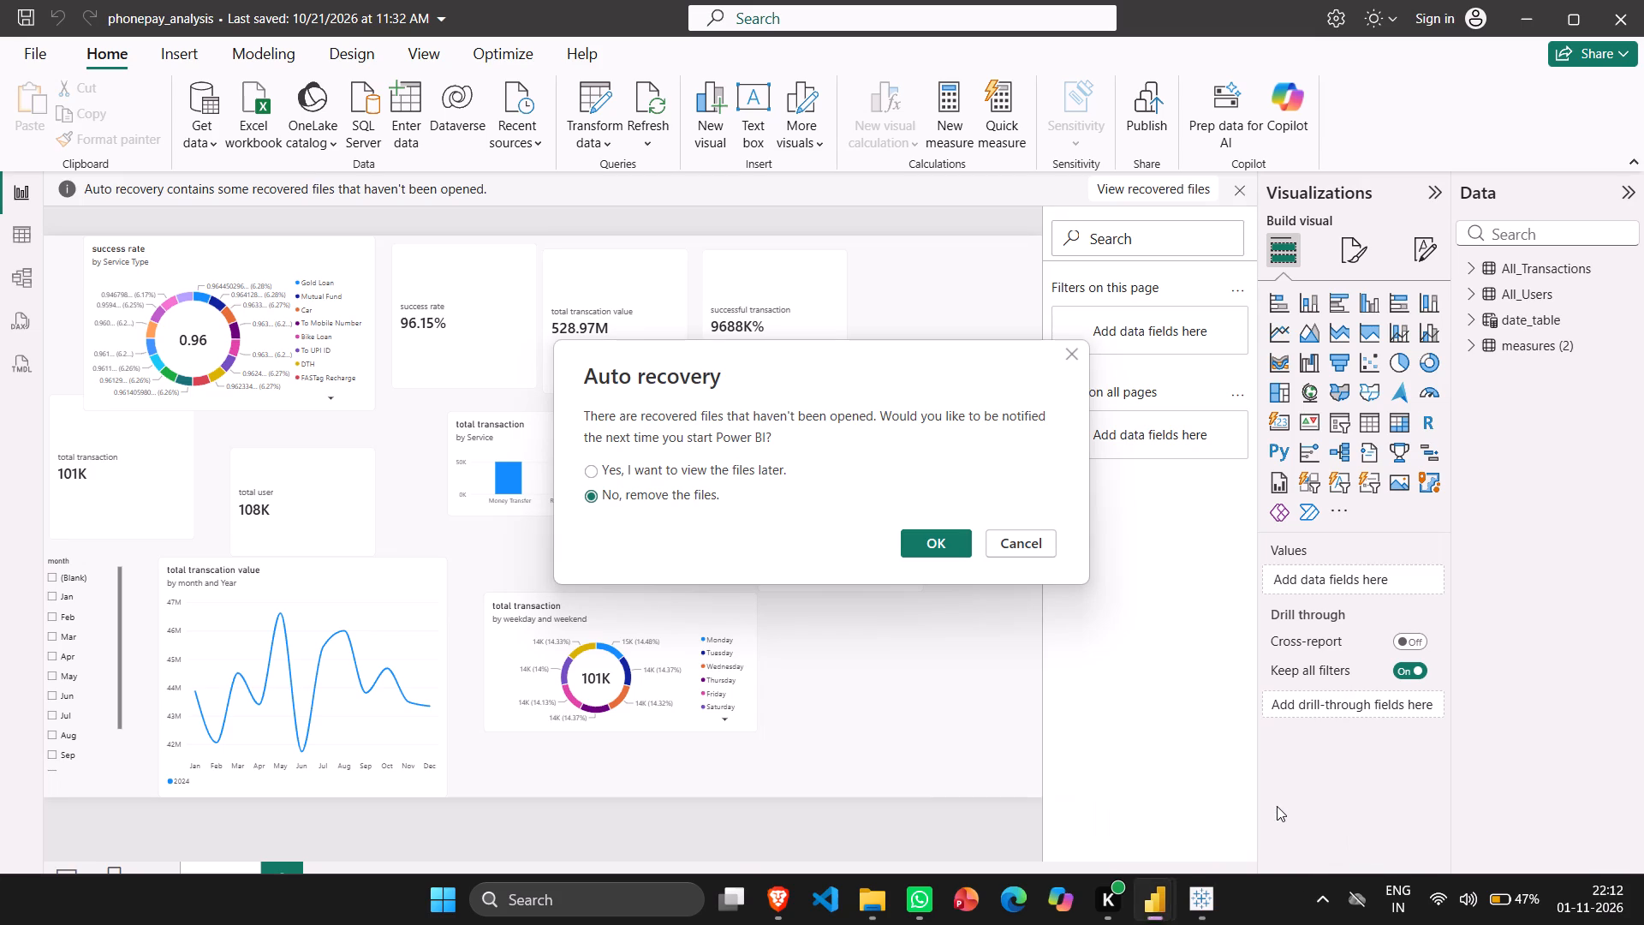
pyautogui.click(955, 552)
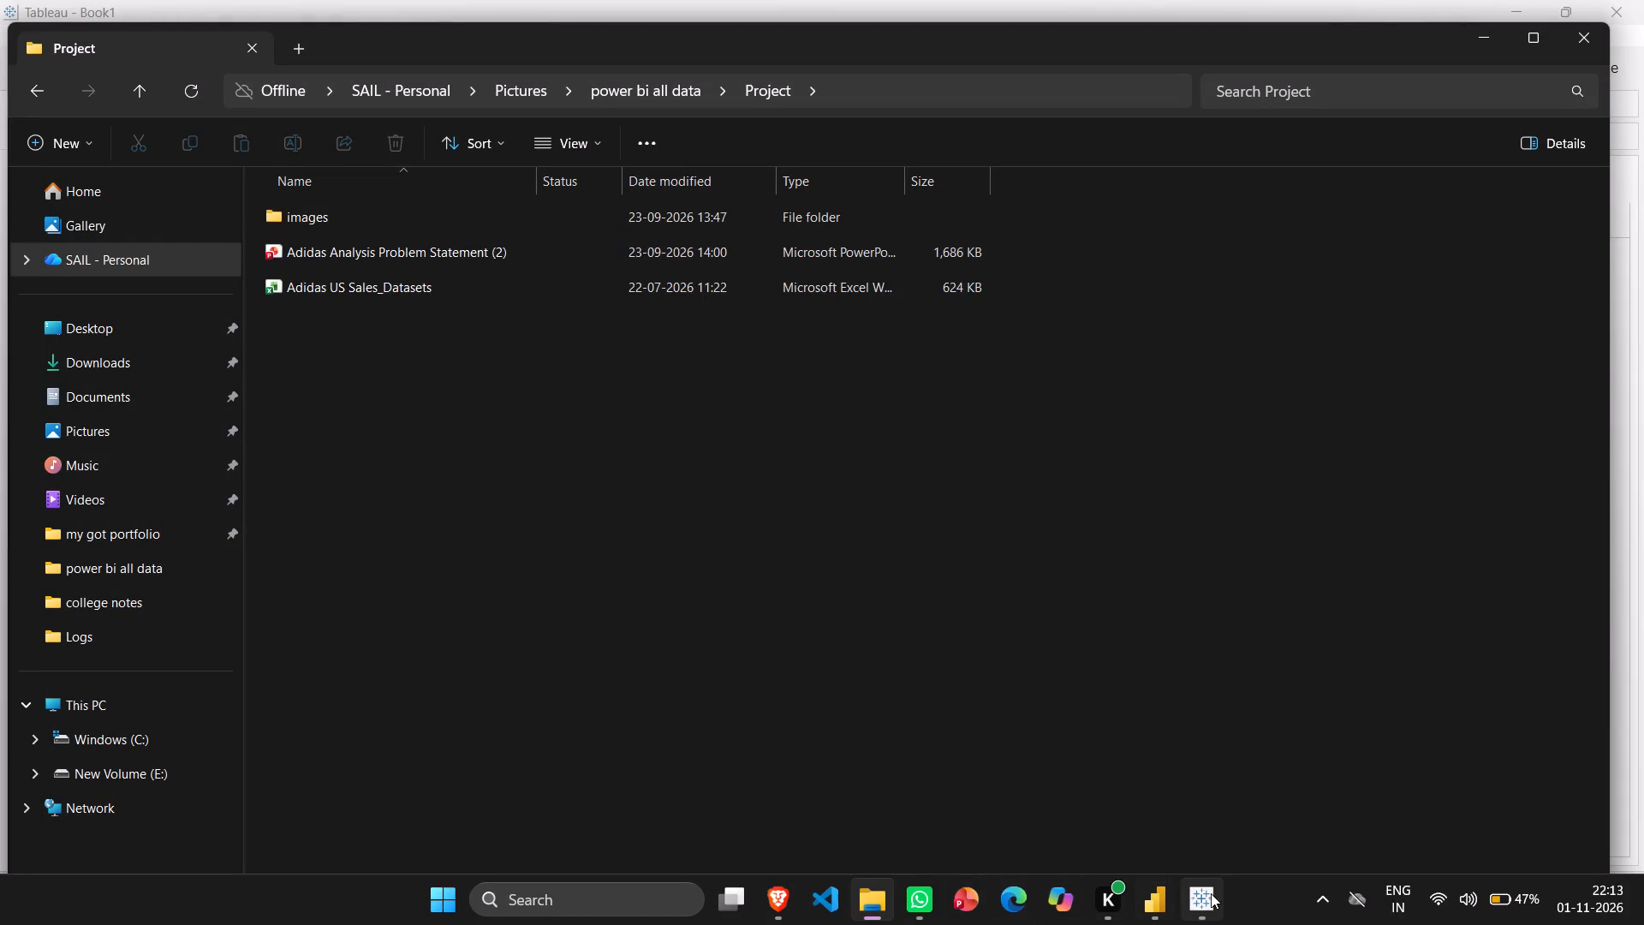
# Open the sail hr dashboard Tableau workbook from the power bi all data folder and maximize its window.
pyautogui.click(1211, 893)
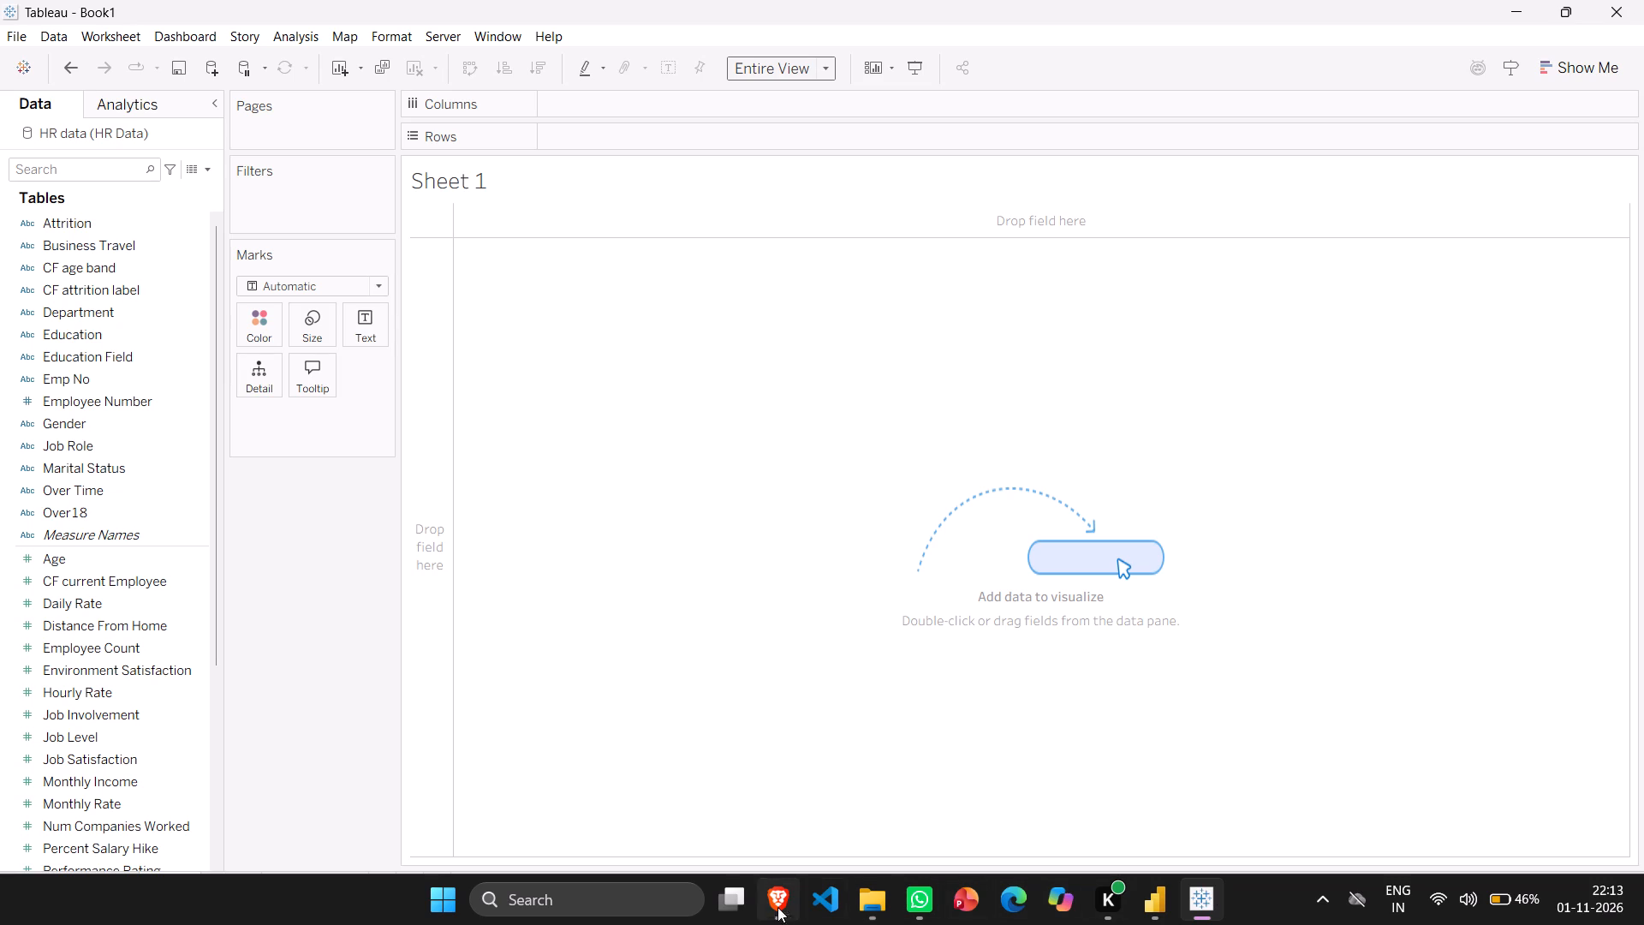
pyautogui.click(862, 909)
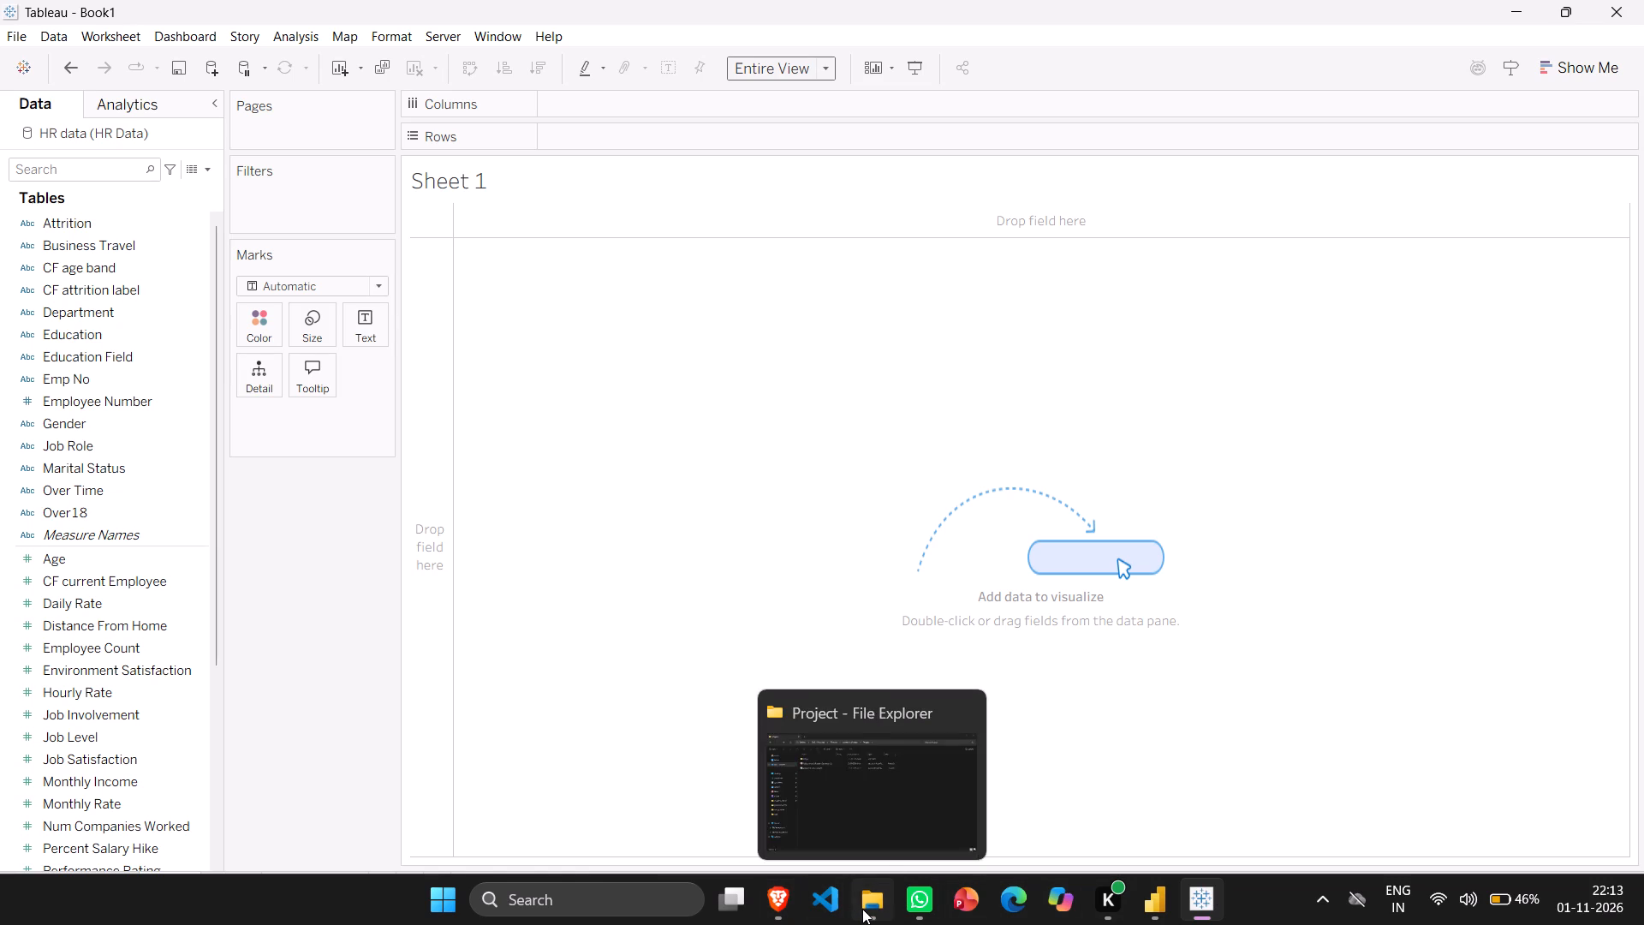
pyautogui.click(862, 909)
pyautogui.click(862, 909)
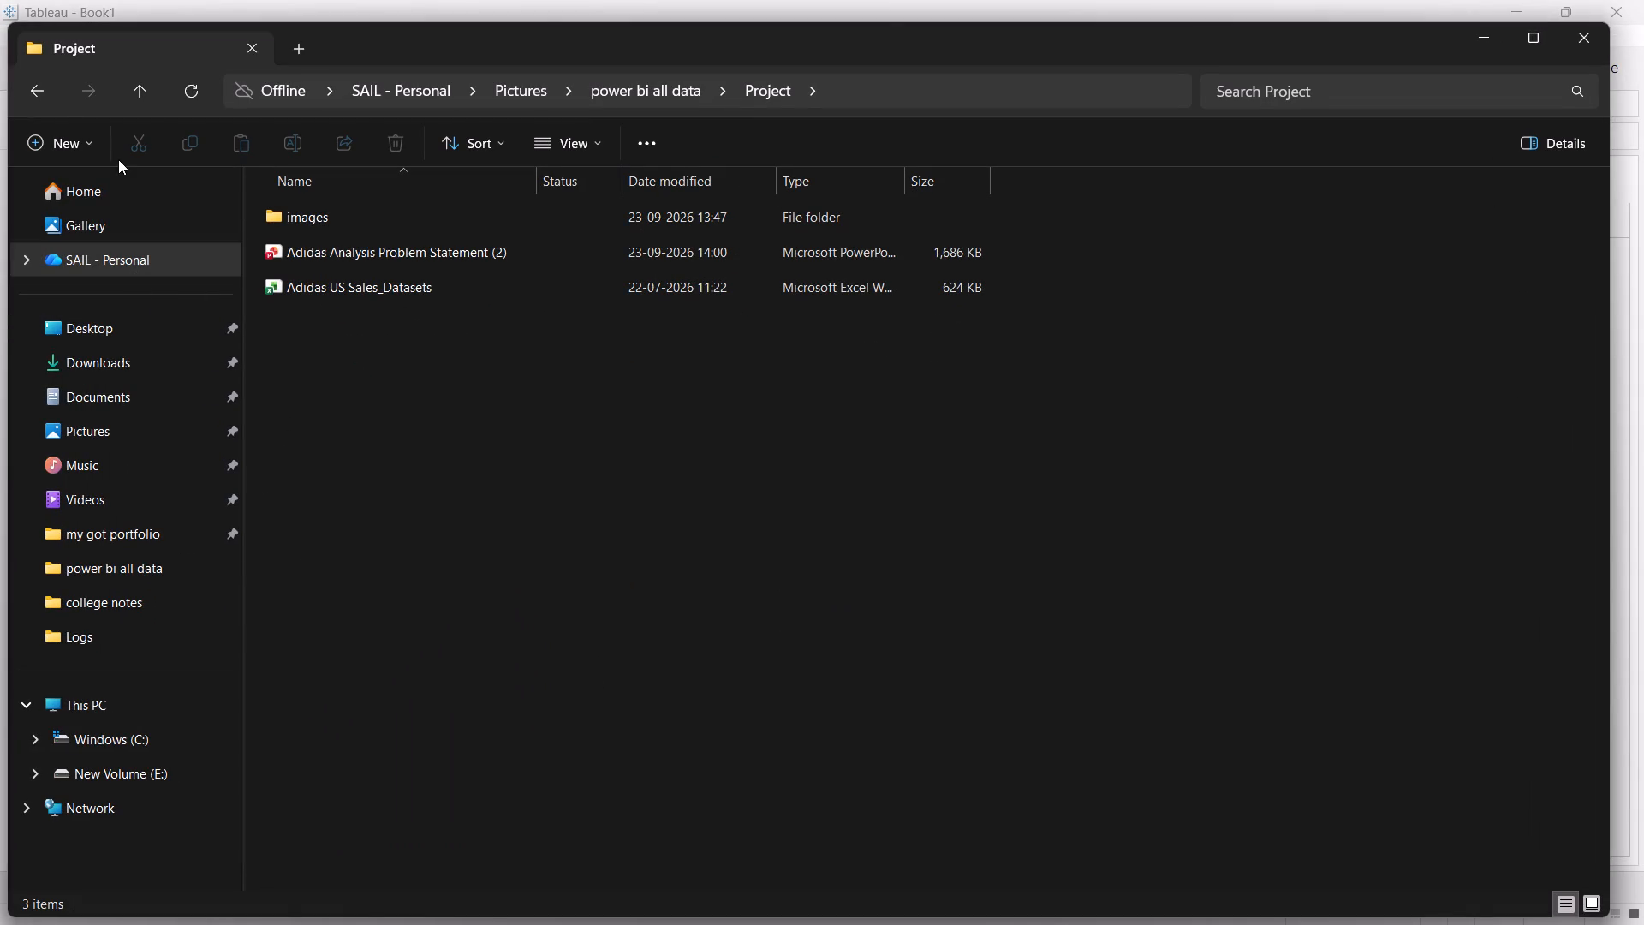
pyautogui.click(39, 88)
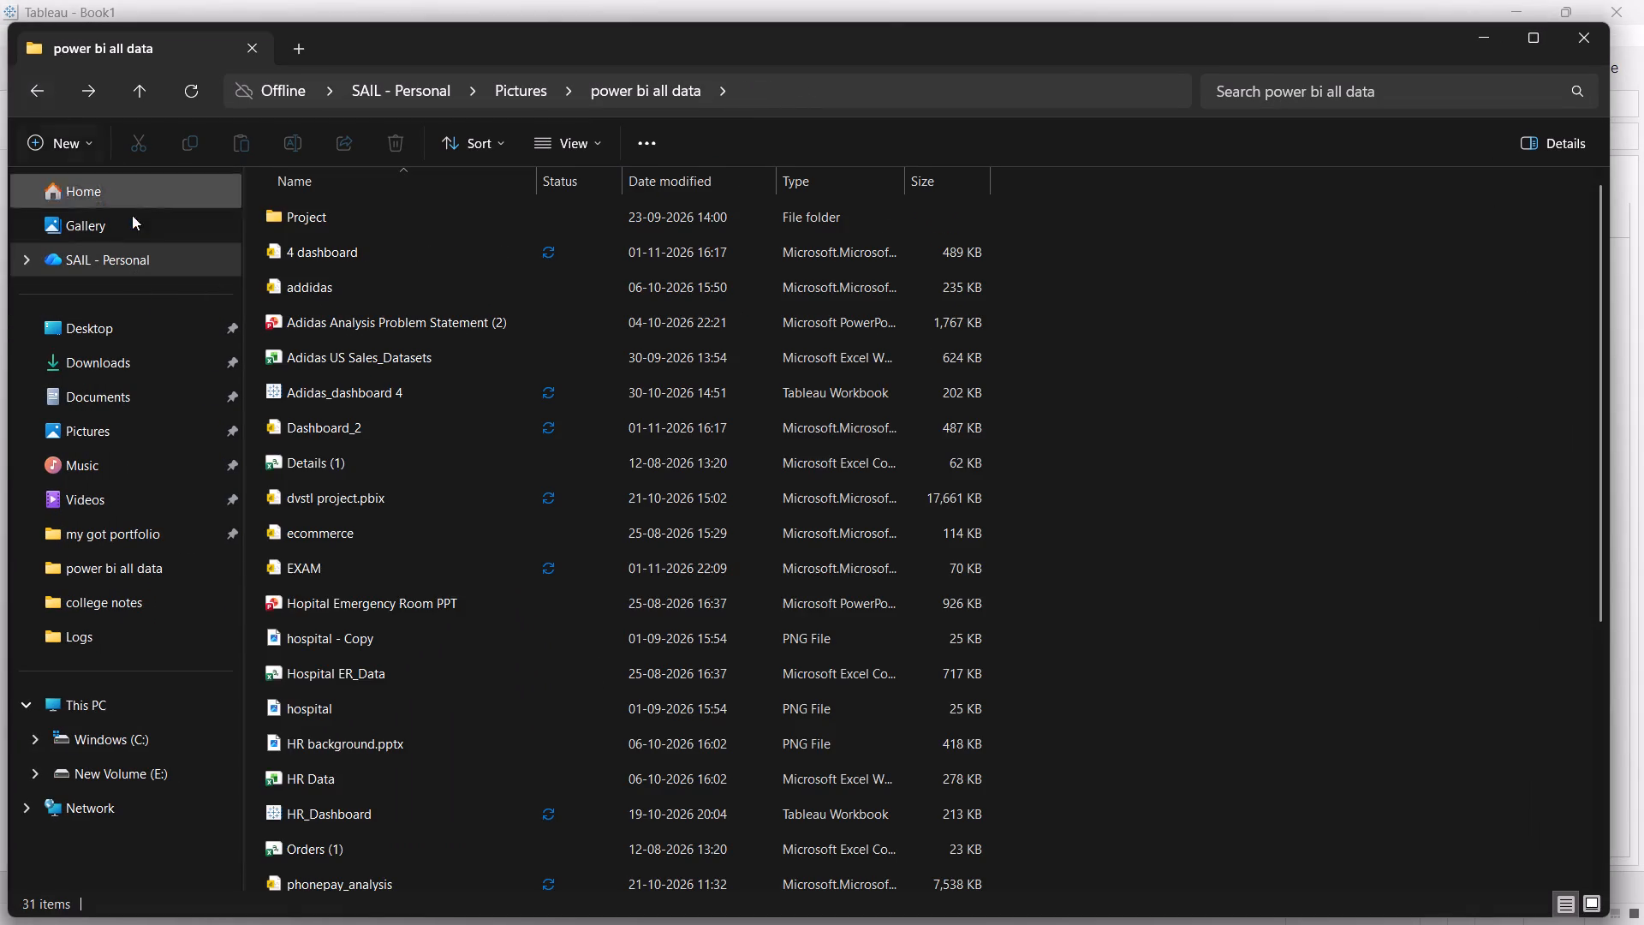
pyautogui.scroll(-6, 616, 597)
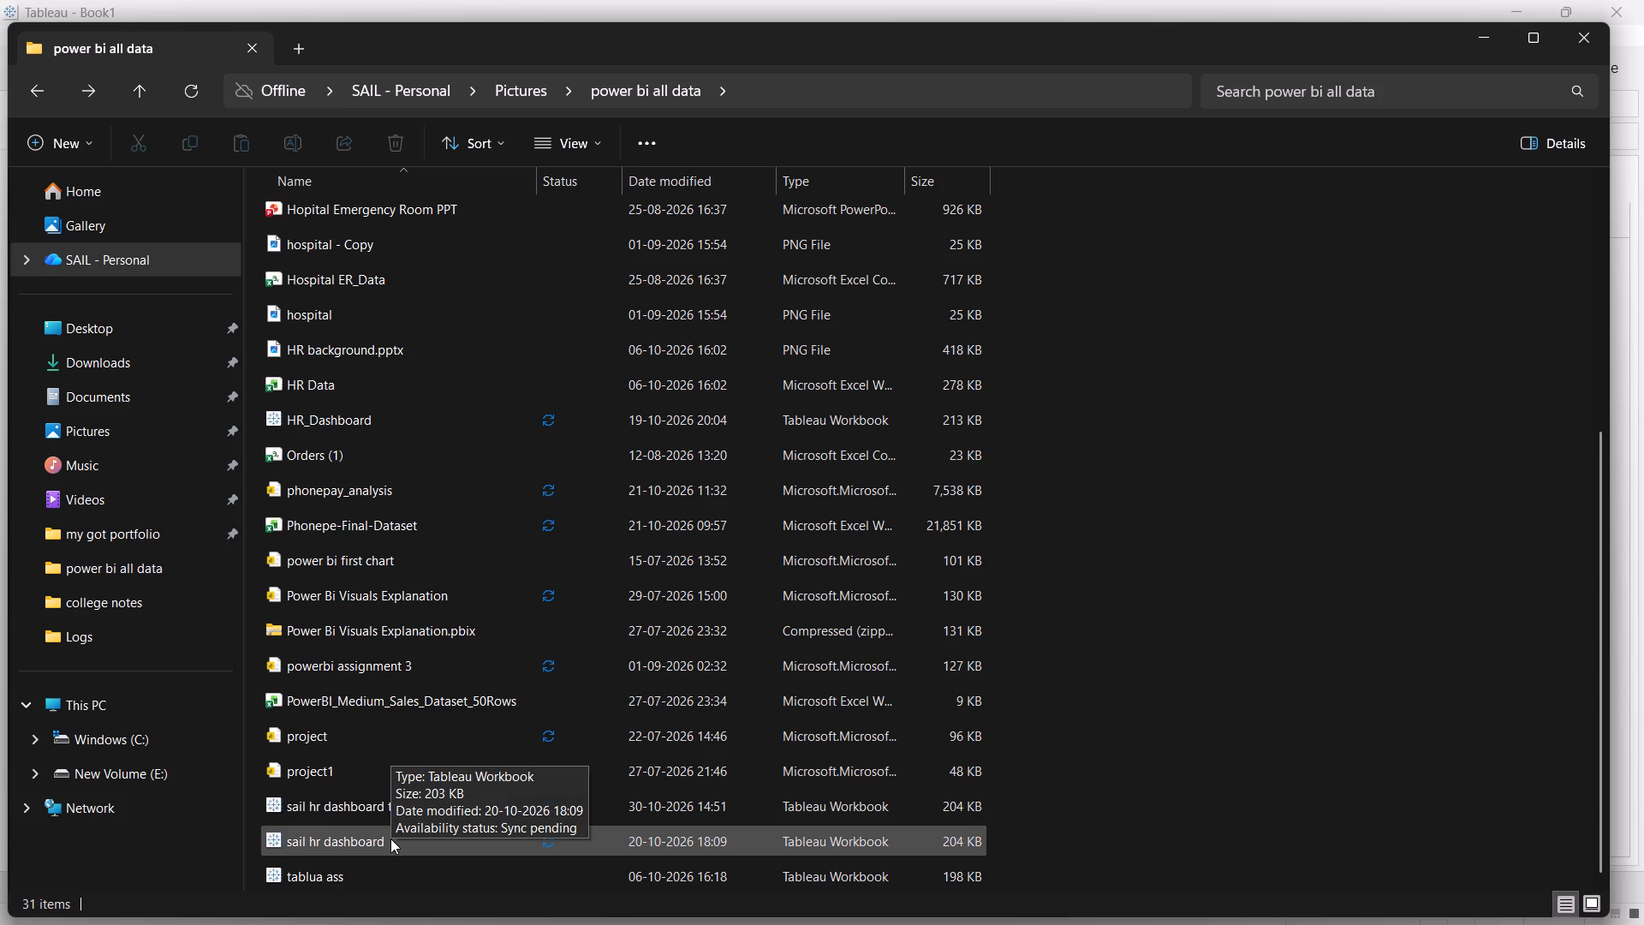
pyautogui.doubleClick(390, 838)
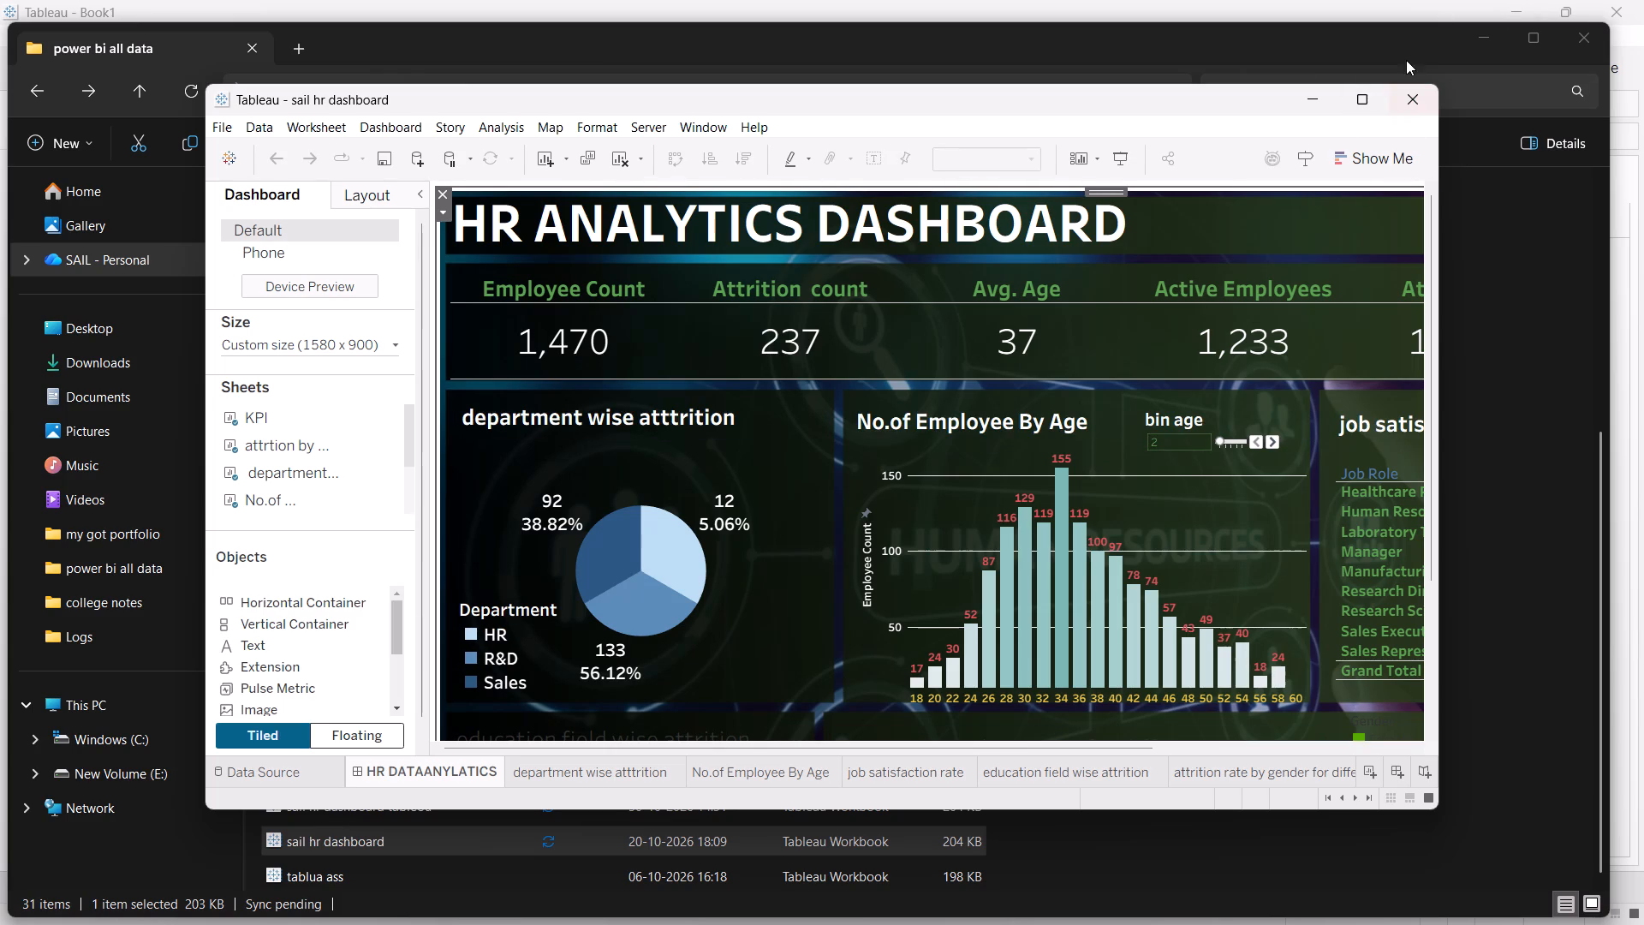
pyautogui.click(1349, 98)
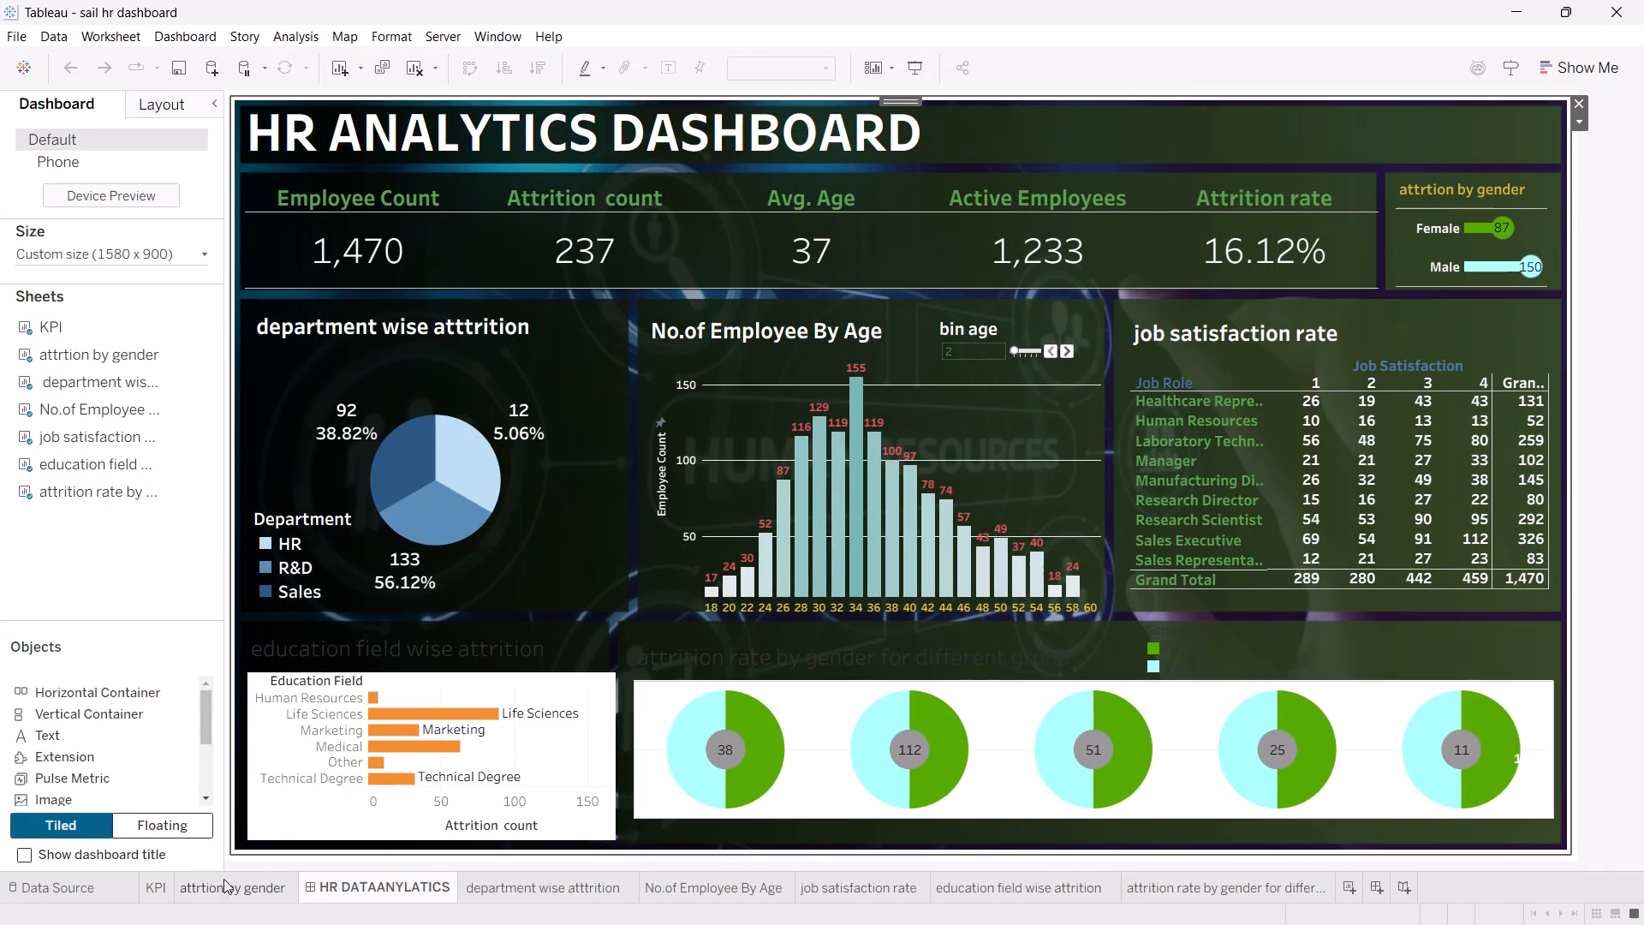
# Open the KPI worksheet and examine its Employee Count figure and the available data fields.
pyautogui.click(164, 880)
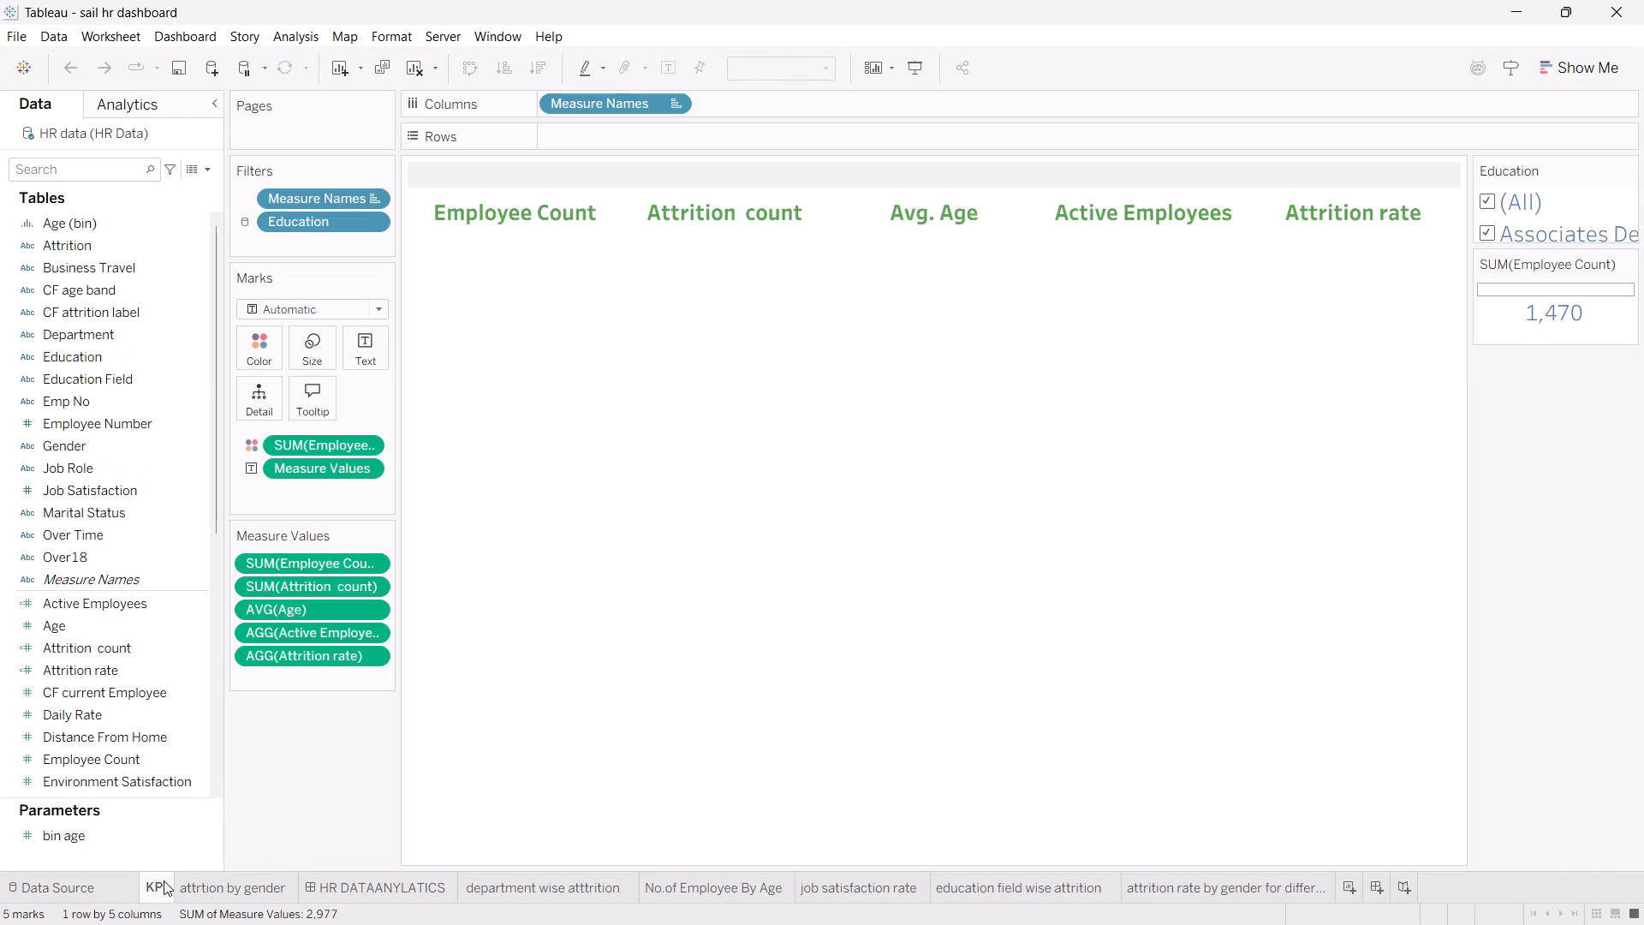
pyautogui.click(494, 399)
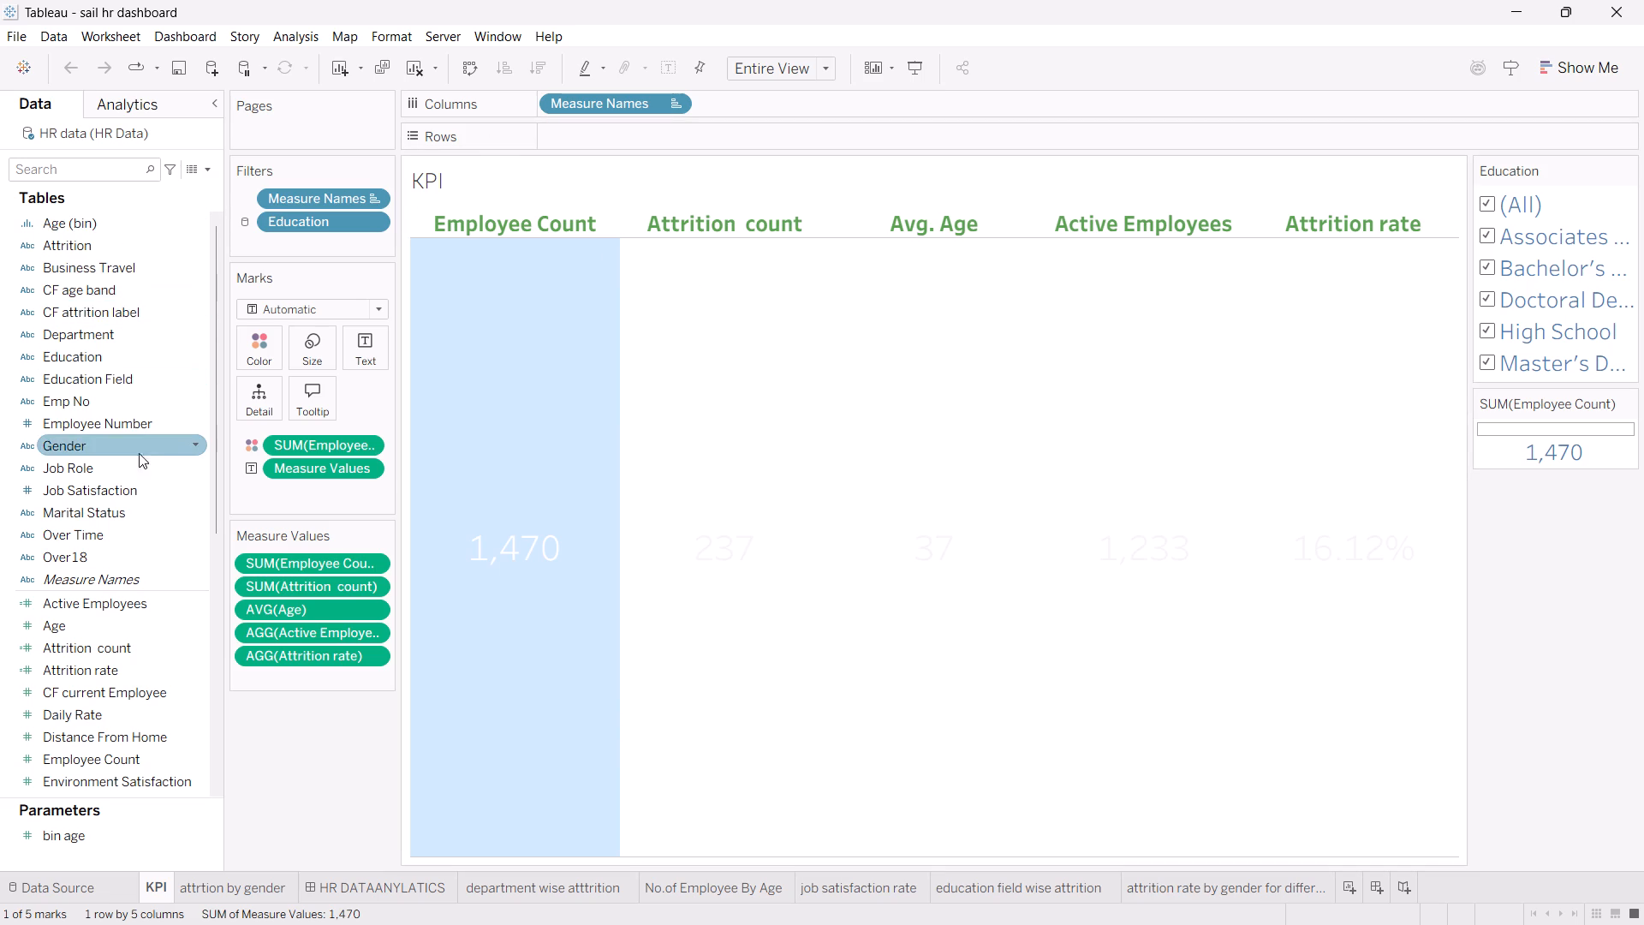
pyautogui.scroll(-1, 141, 462)
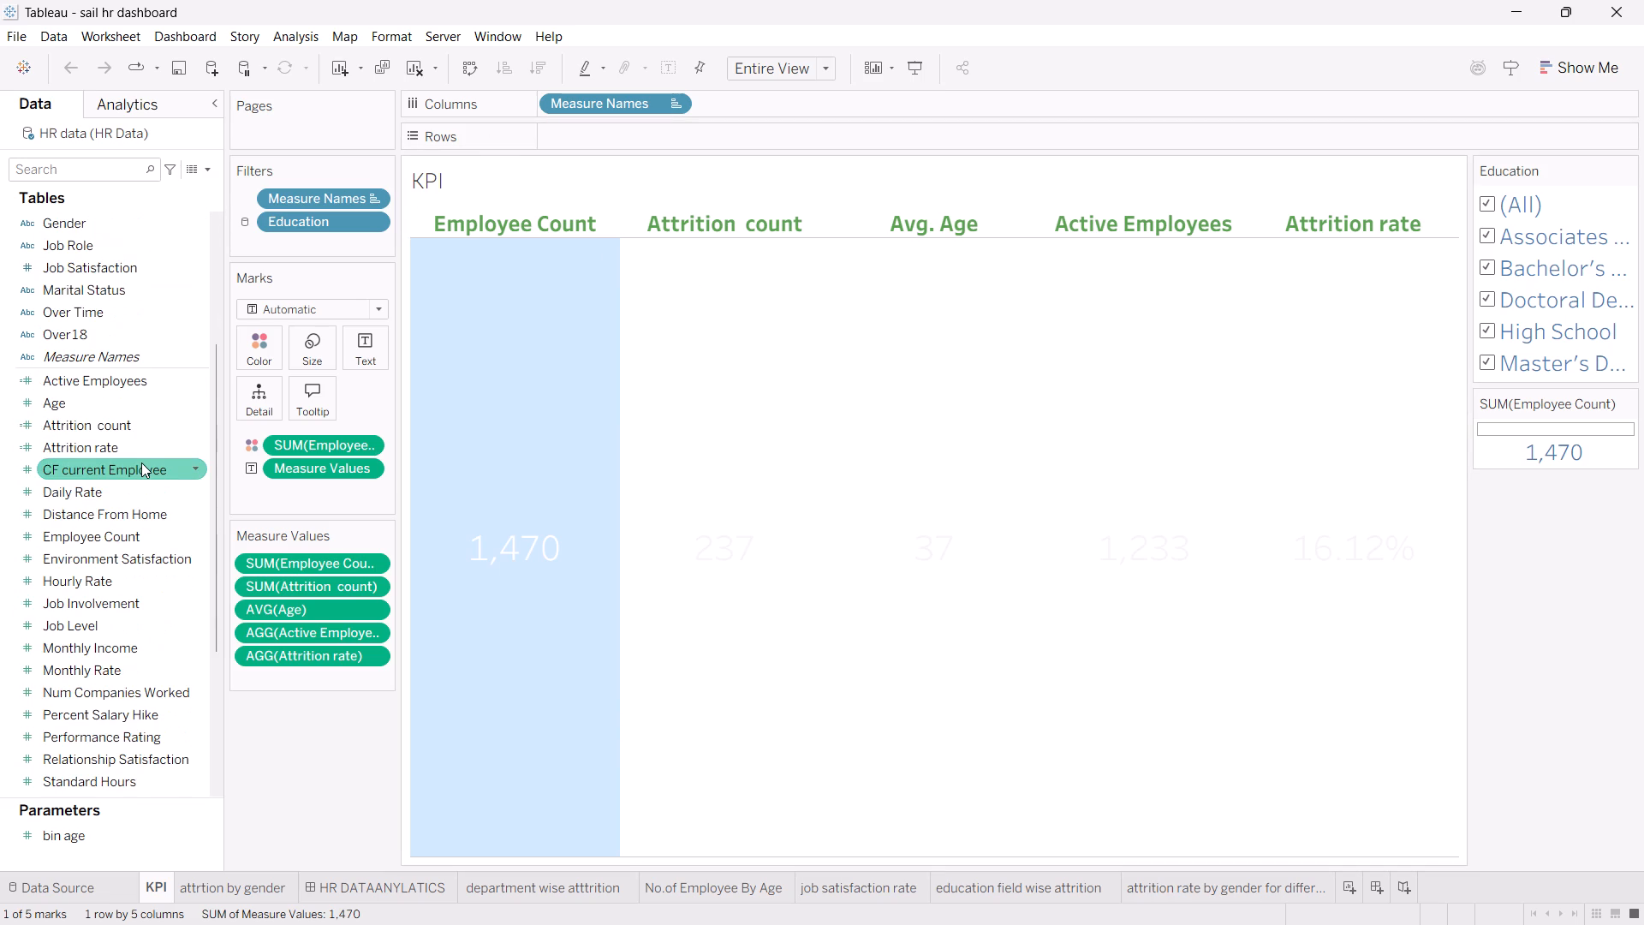
pyautogui.scroll(-9, 141, 462)
pyautogui.scroll(8, 141, 462)
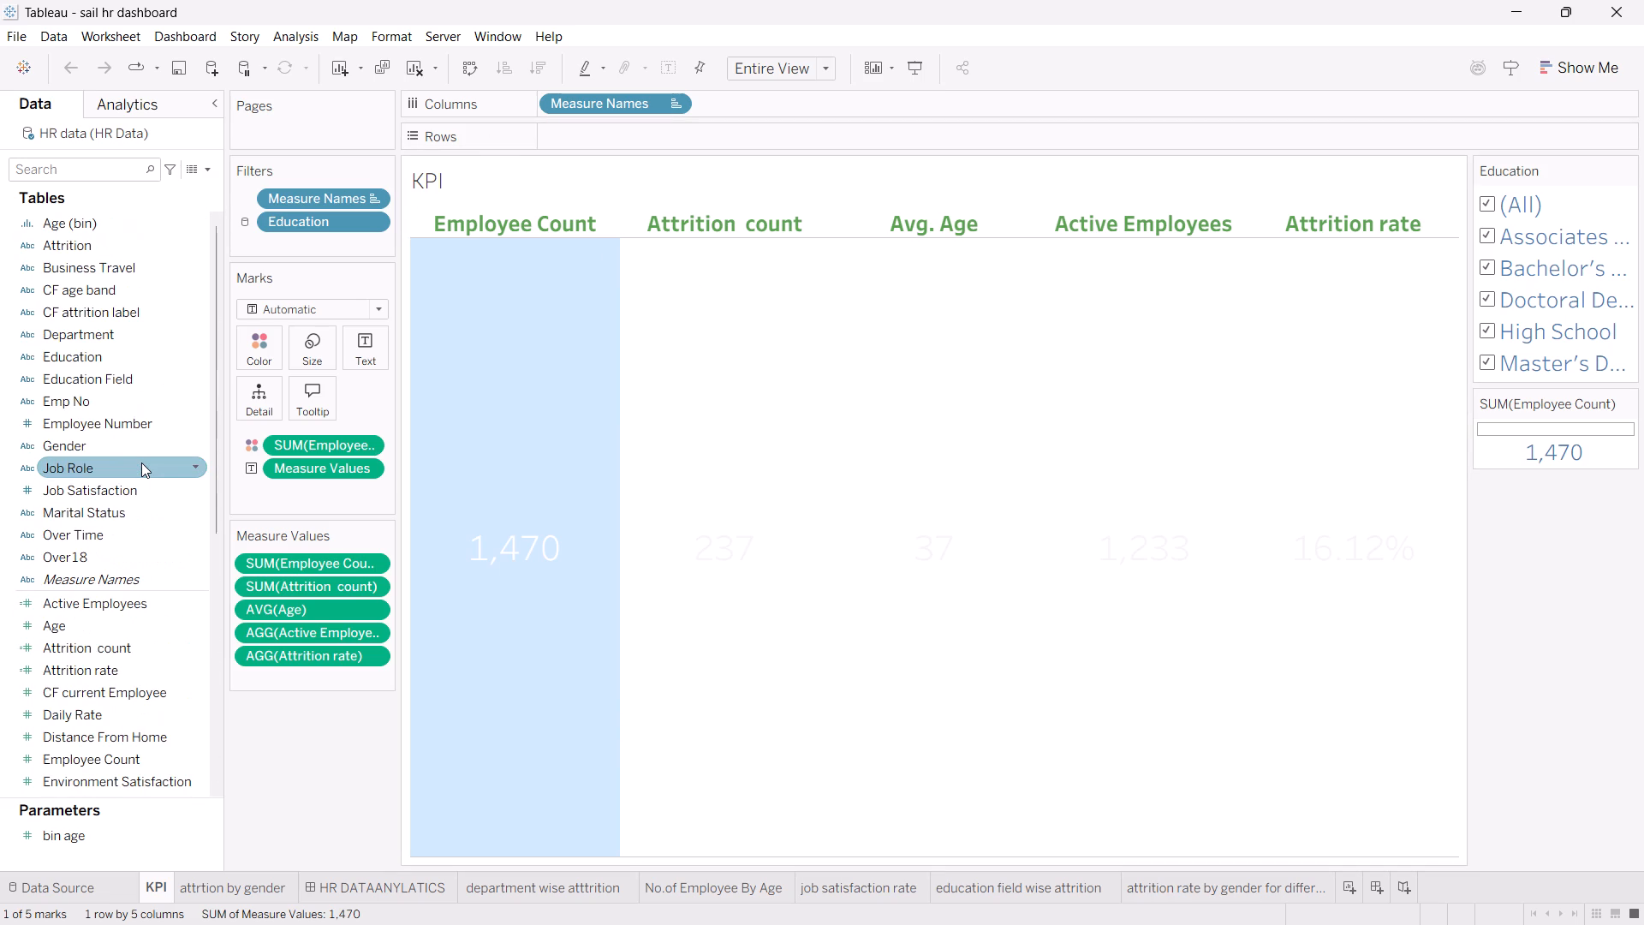
# Inspect the options of the SUM(Employee Count) colour field on the KPI worksheet and look through the available data fields.
pyautogui.click(322, 440)
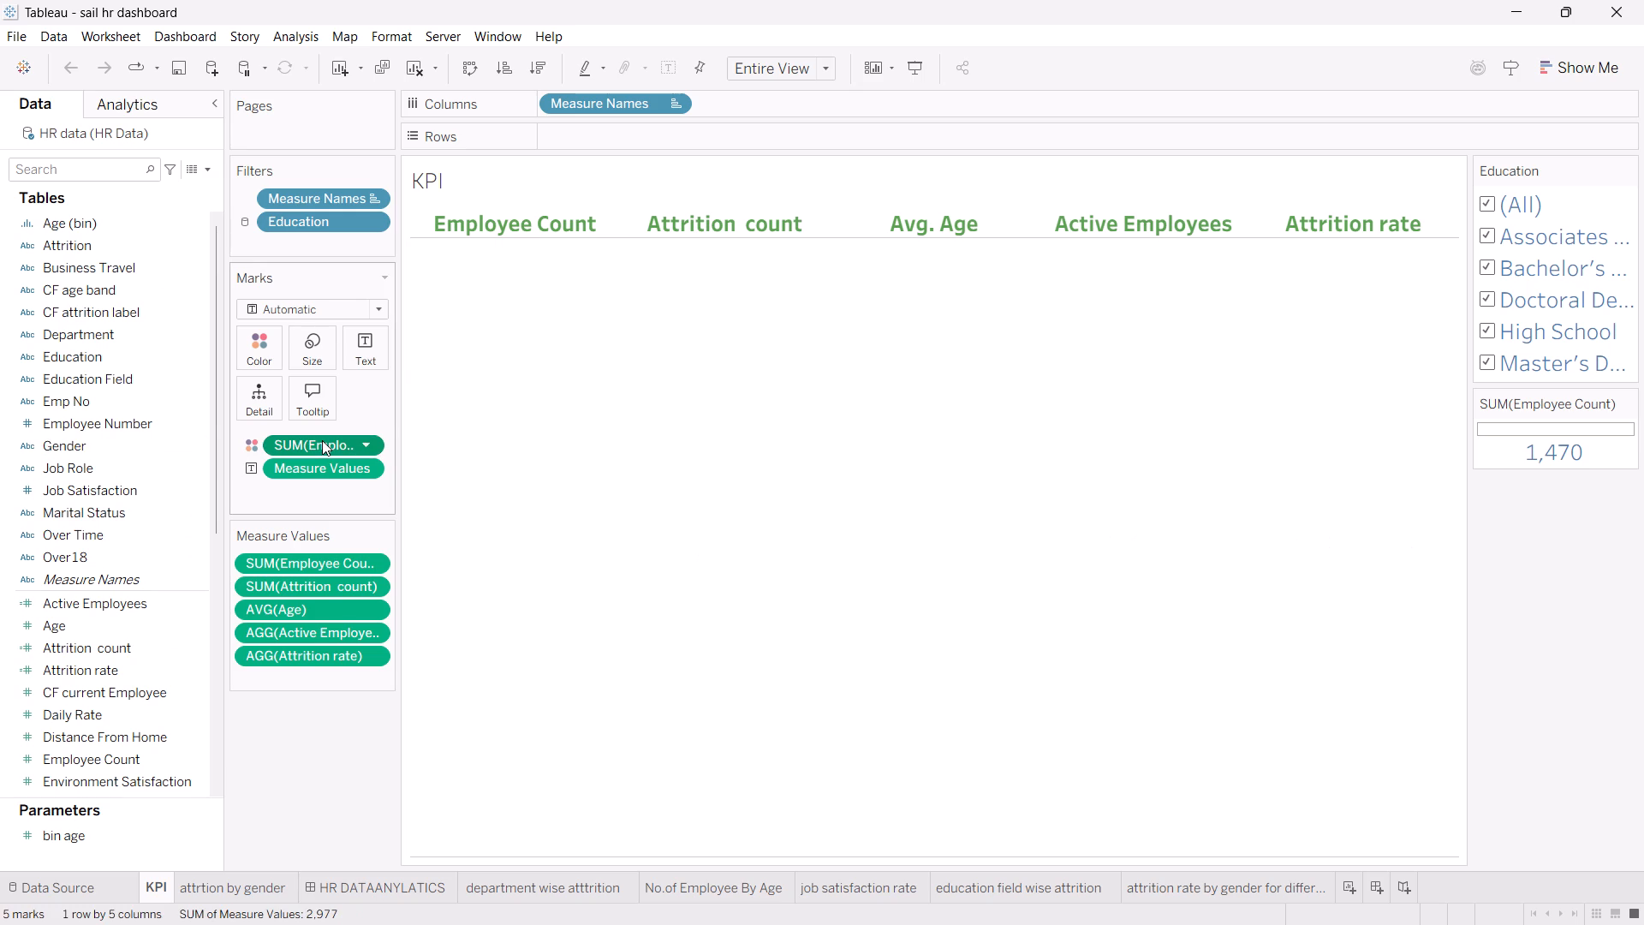
pyautogui.click(322, 440)
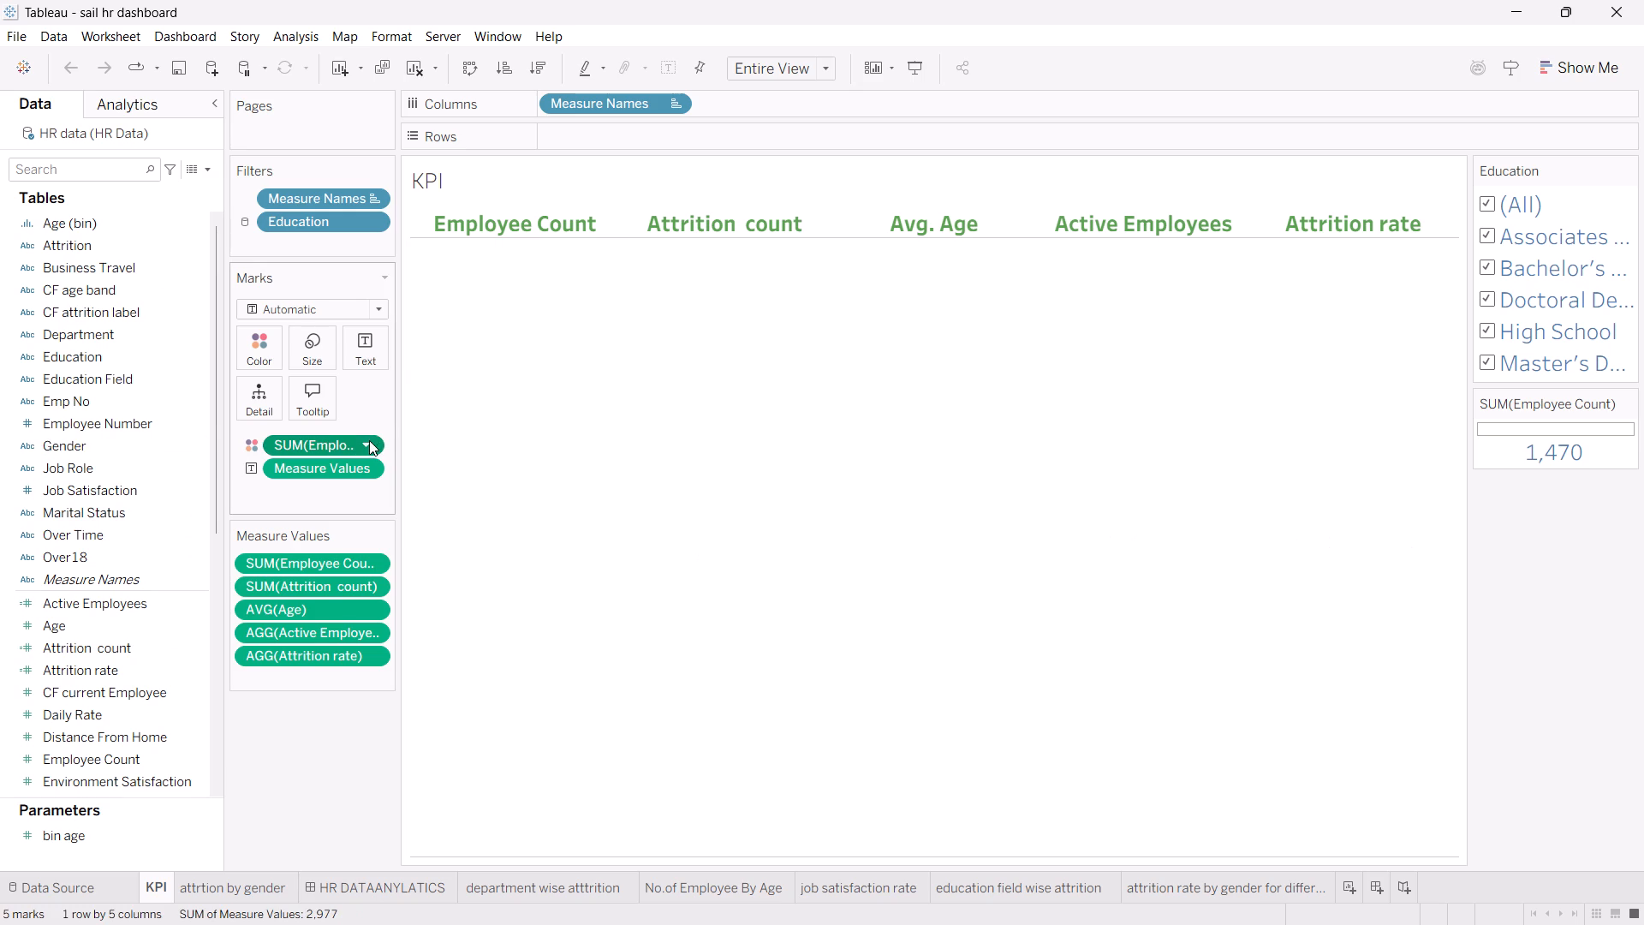
pyautogui.click(366, 440)
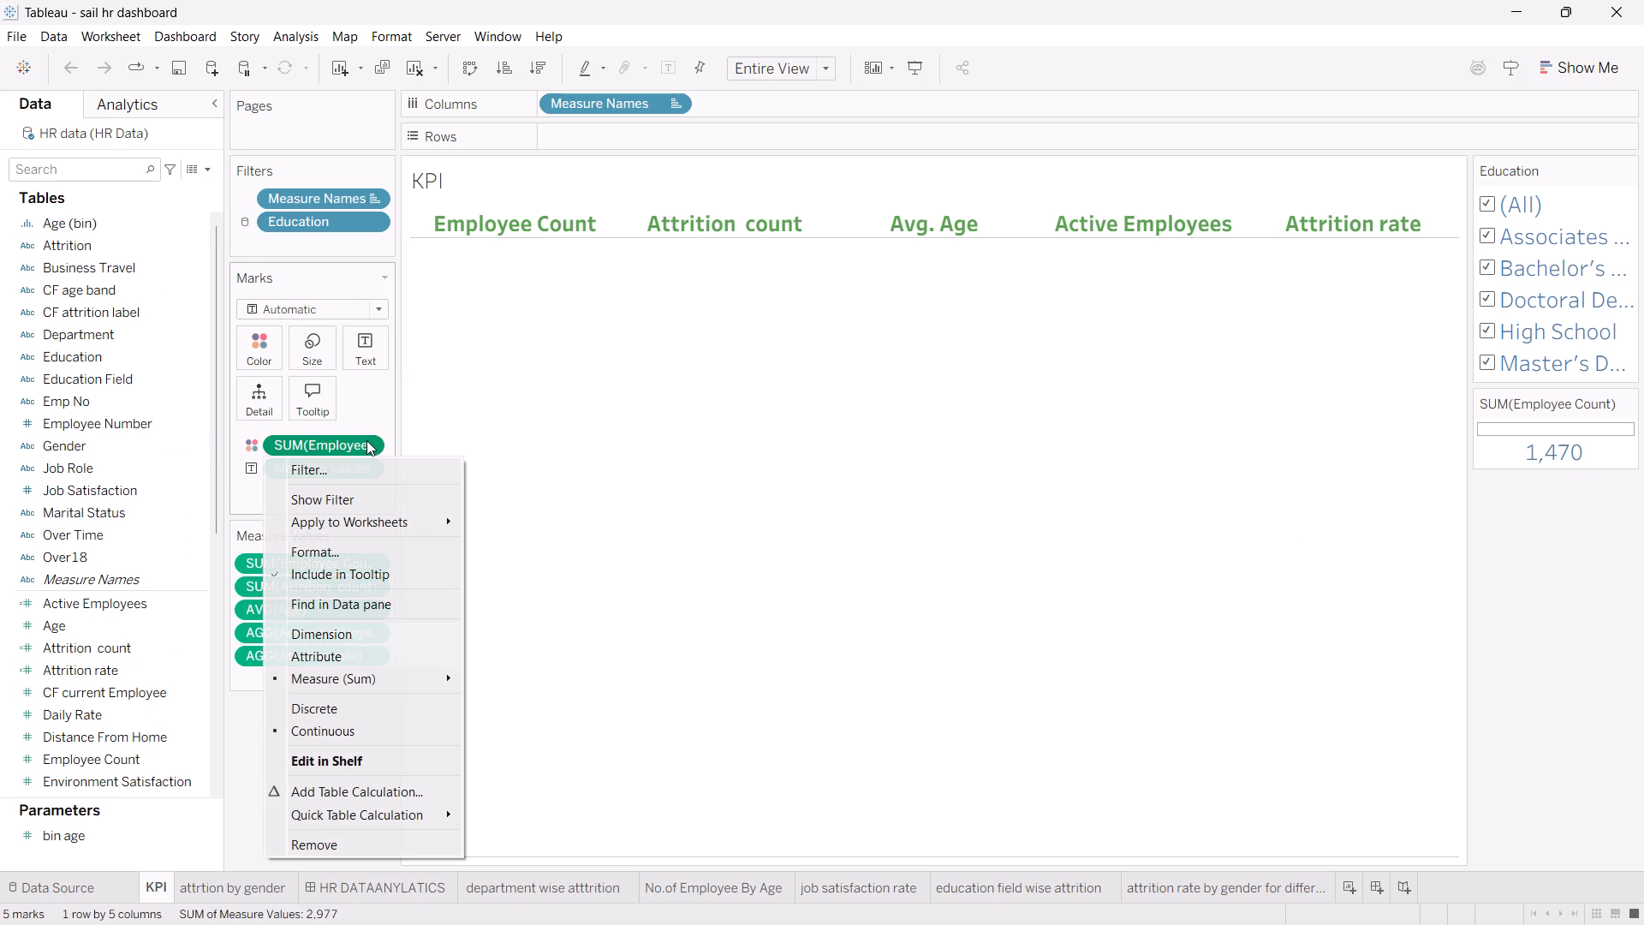
pyautogui.click(366, 440)
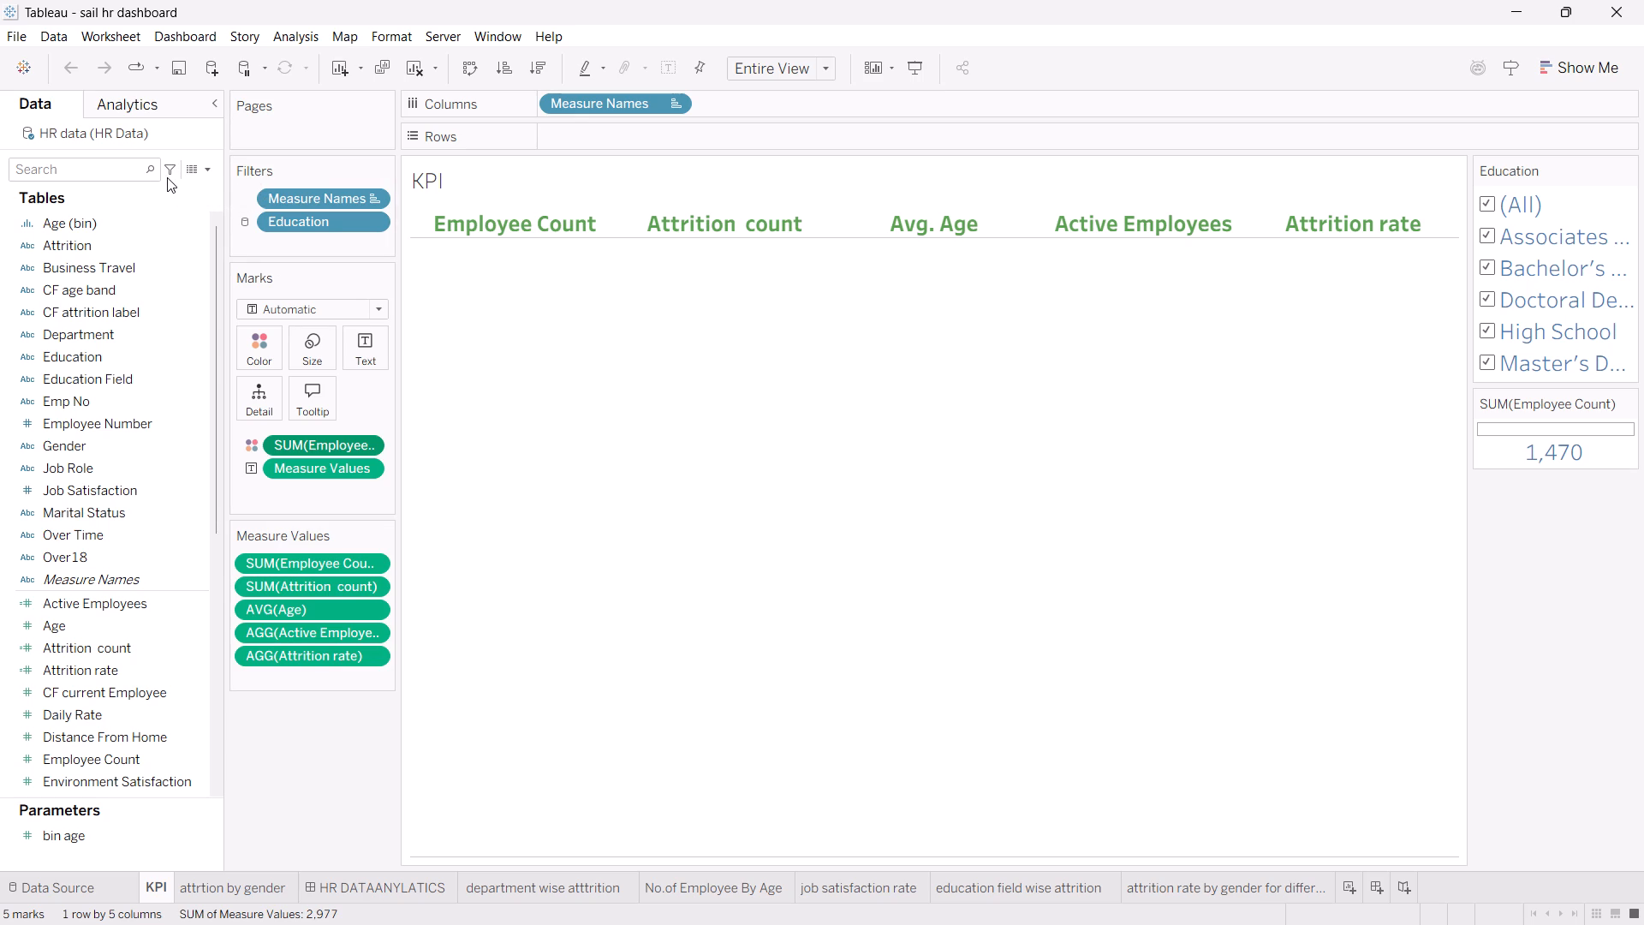
pyautogui.click(444, 451)
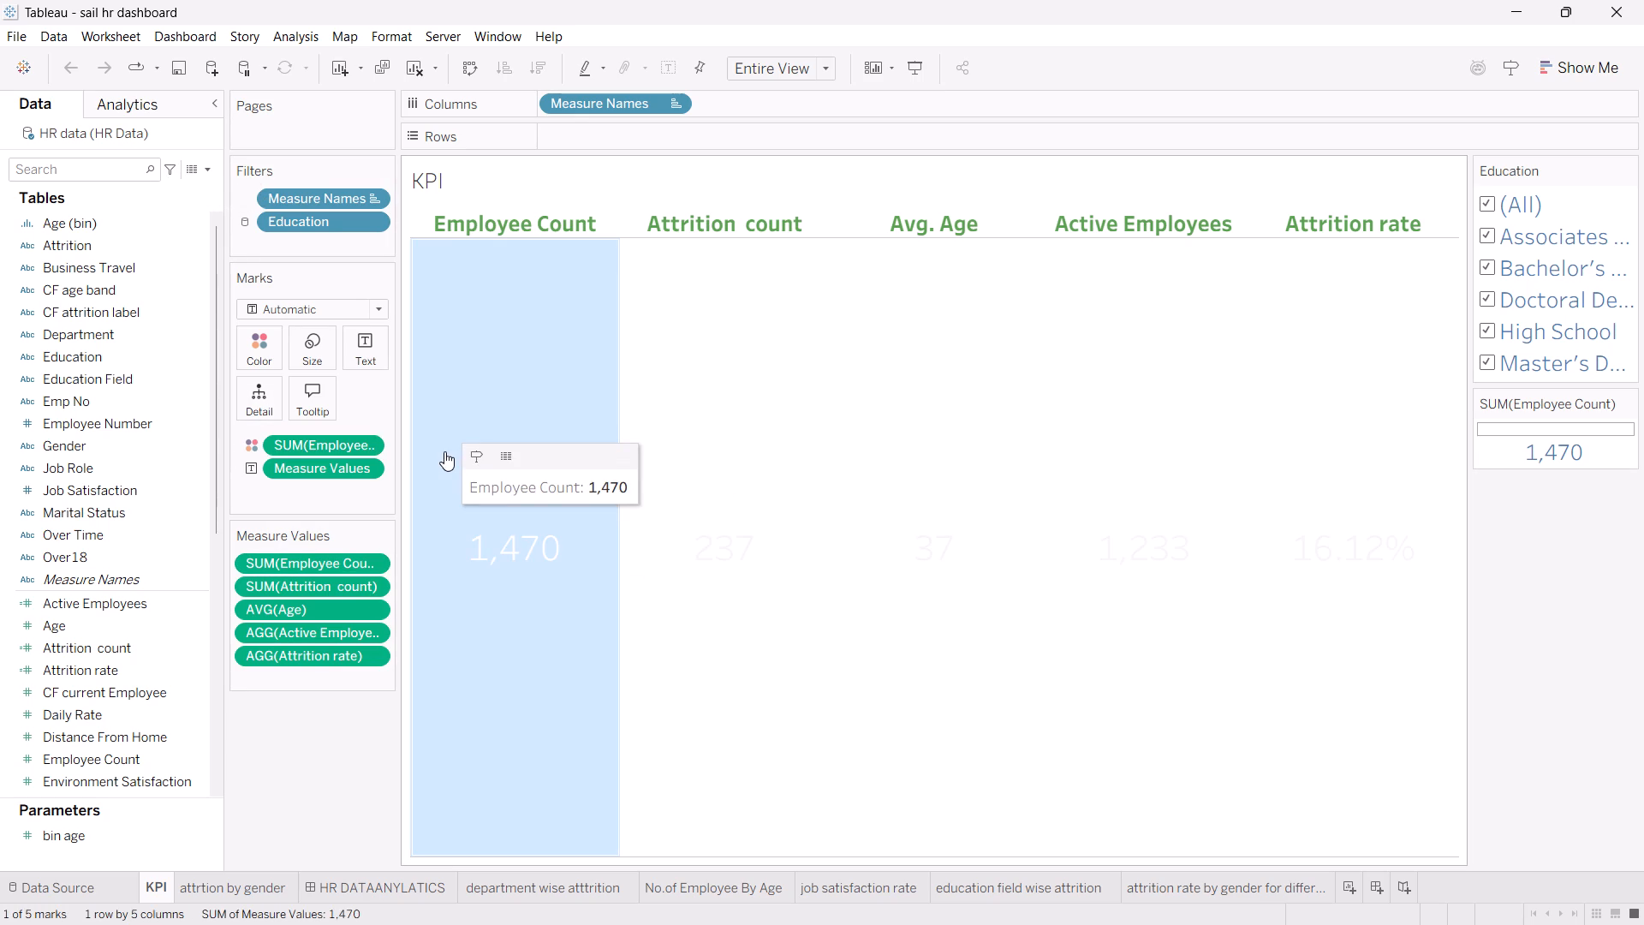
pyautogui.scroll(-1, 147, 654)
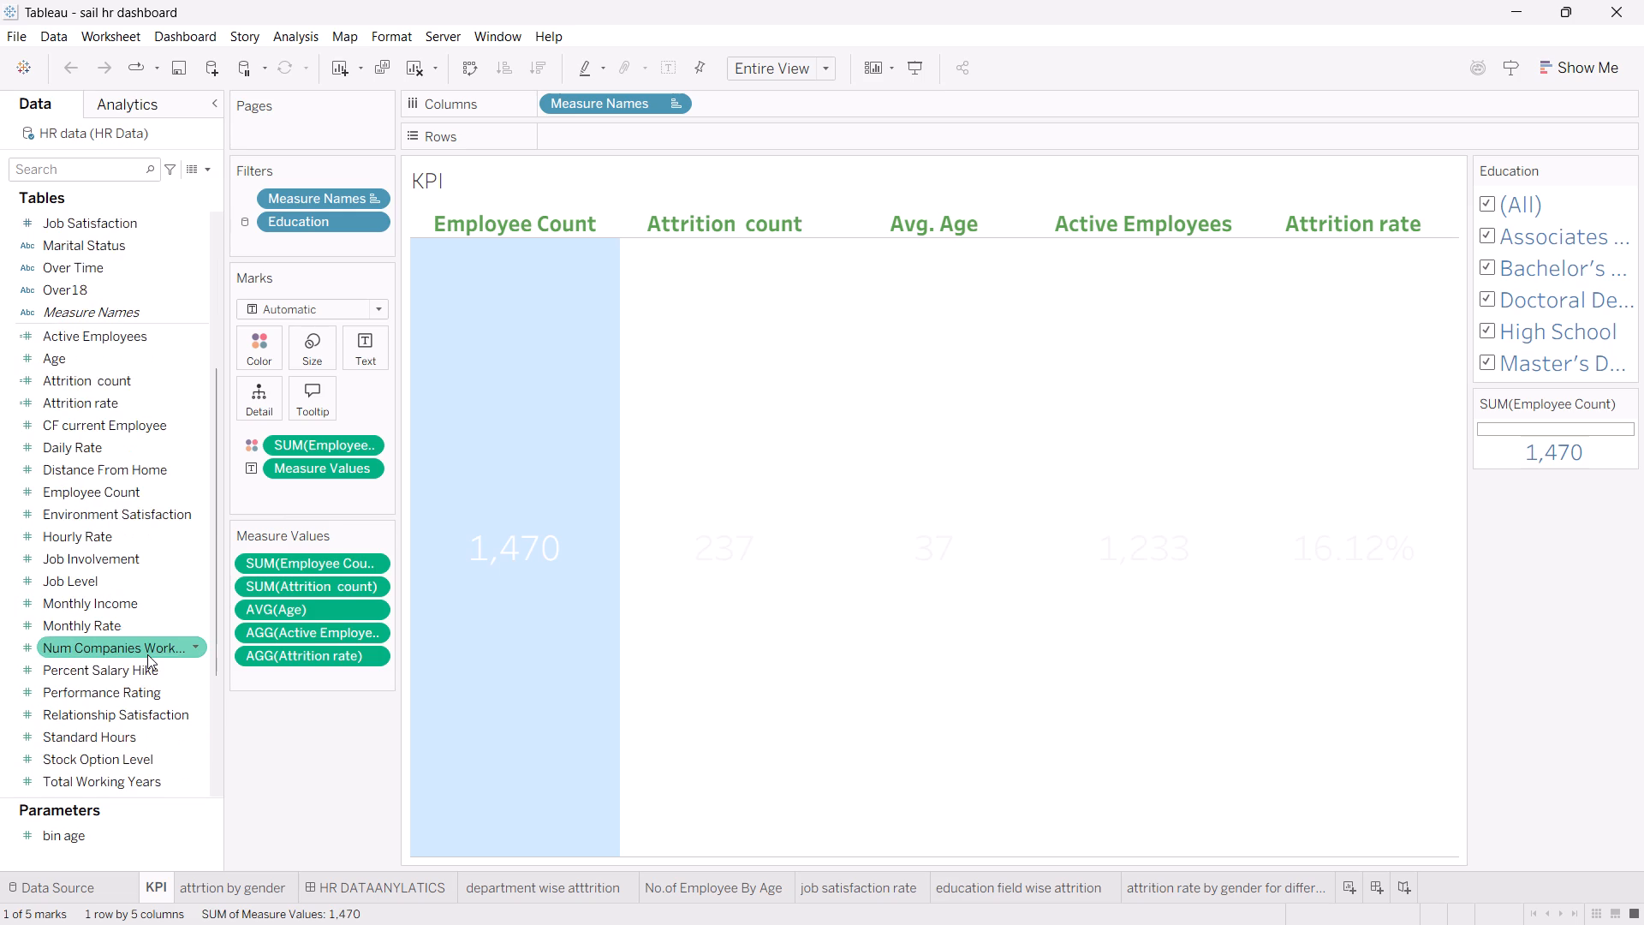
pyautogui.scroll(-3, 147, 654)
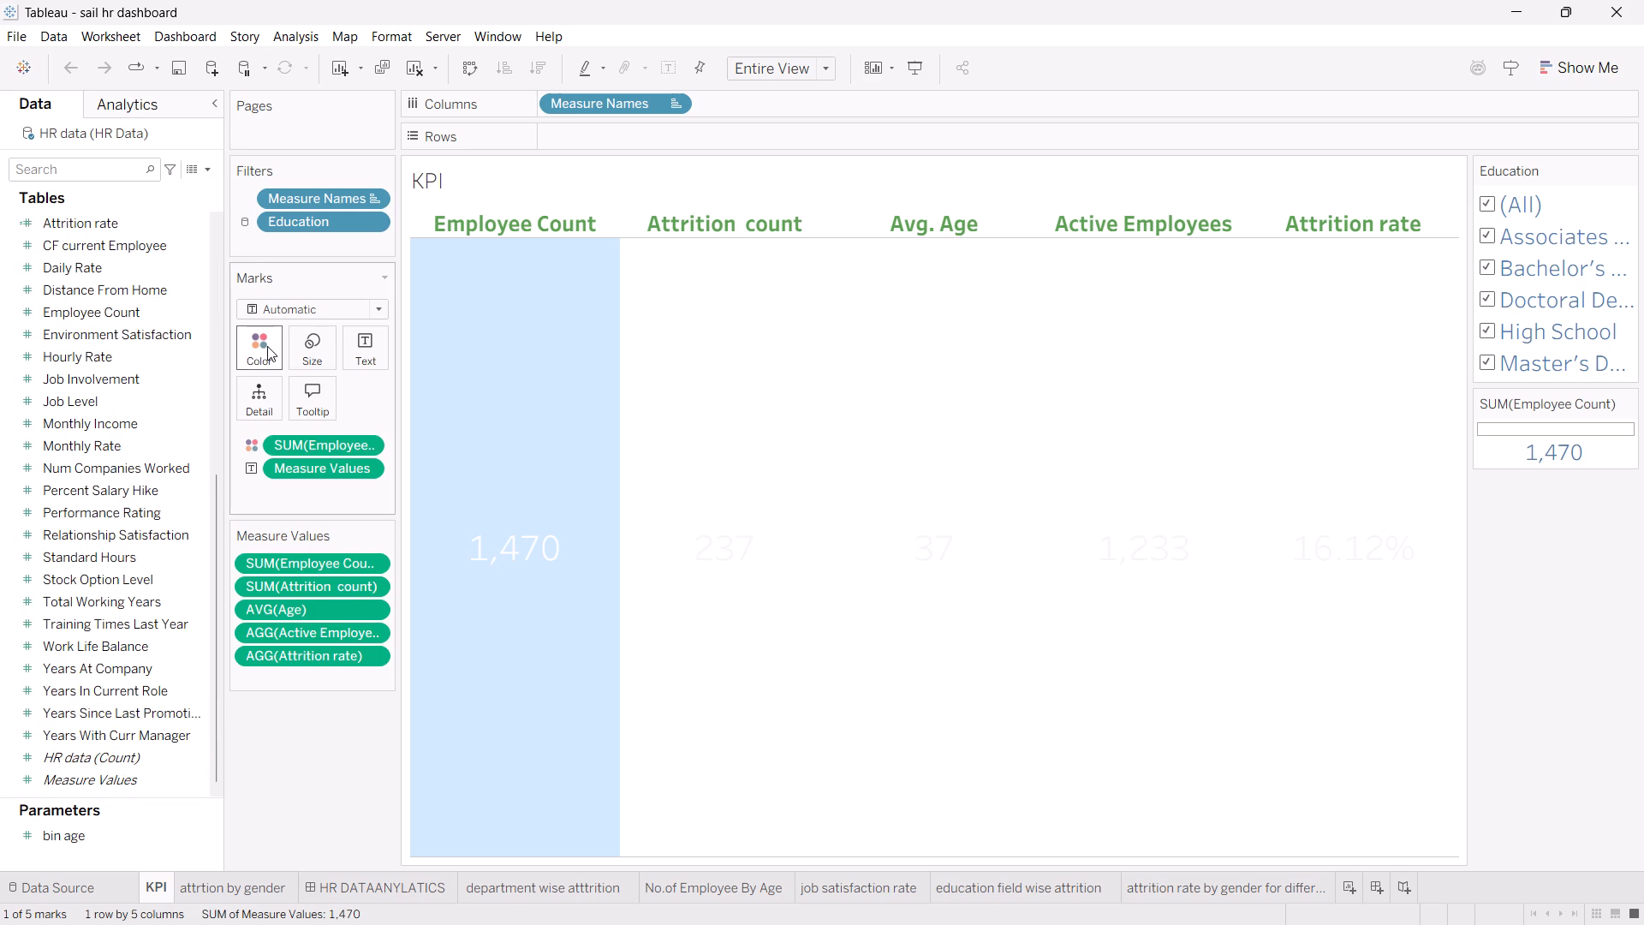
# Review the mark types available for the KPI worksheet and look through its dimensions and measures.
pyautogui.click(380, 313)
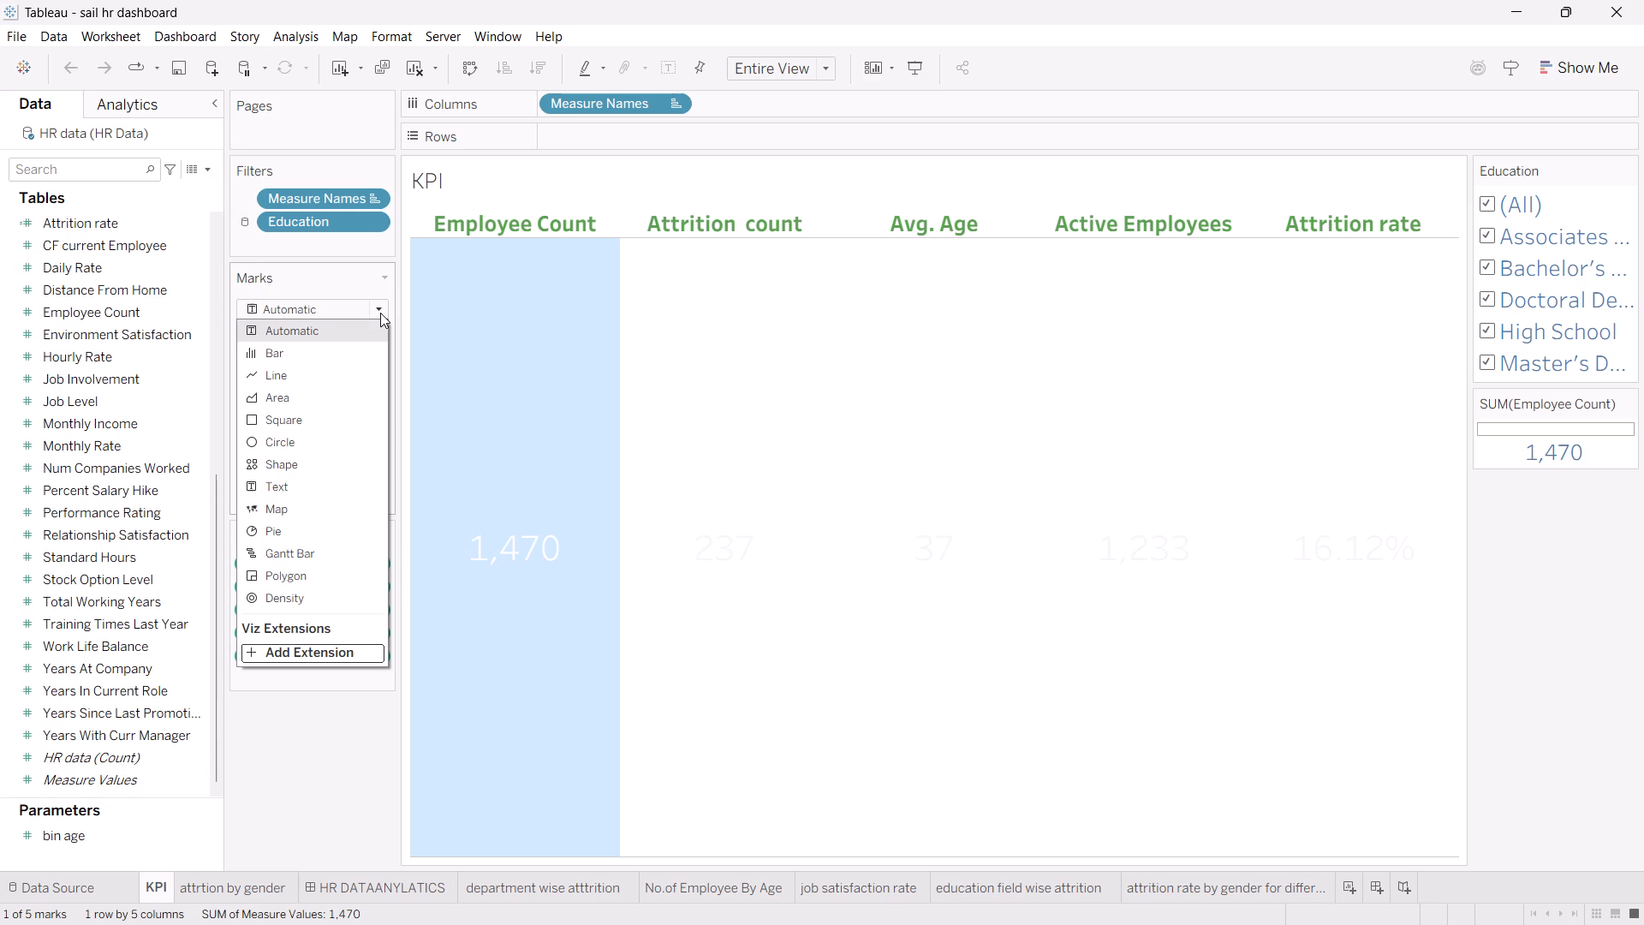
pyautogui.click(380, 313)
pyautogui.click(380, 313)
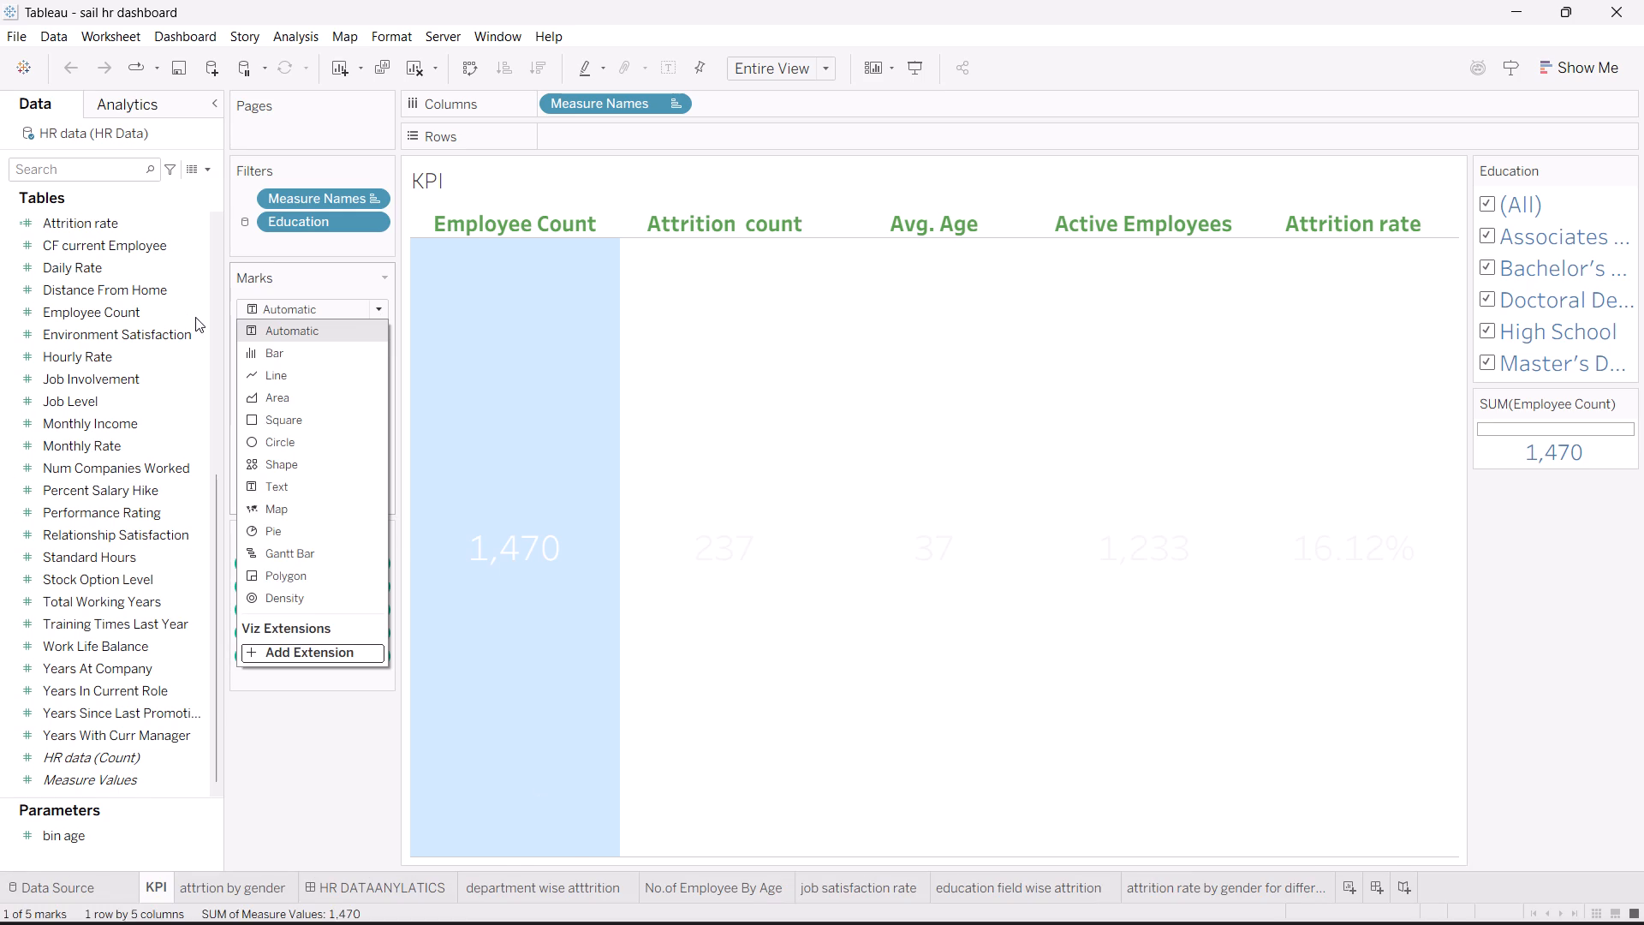
pyautogui.scroll(5, 127, 330)
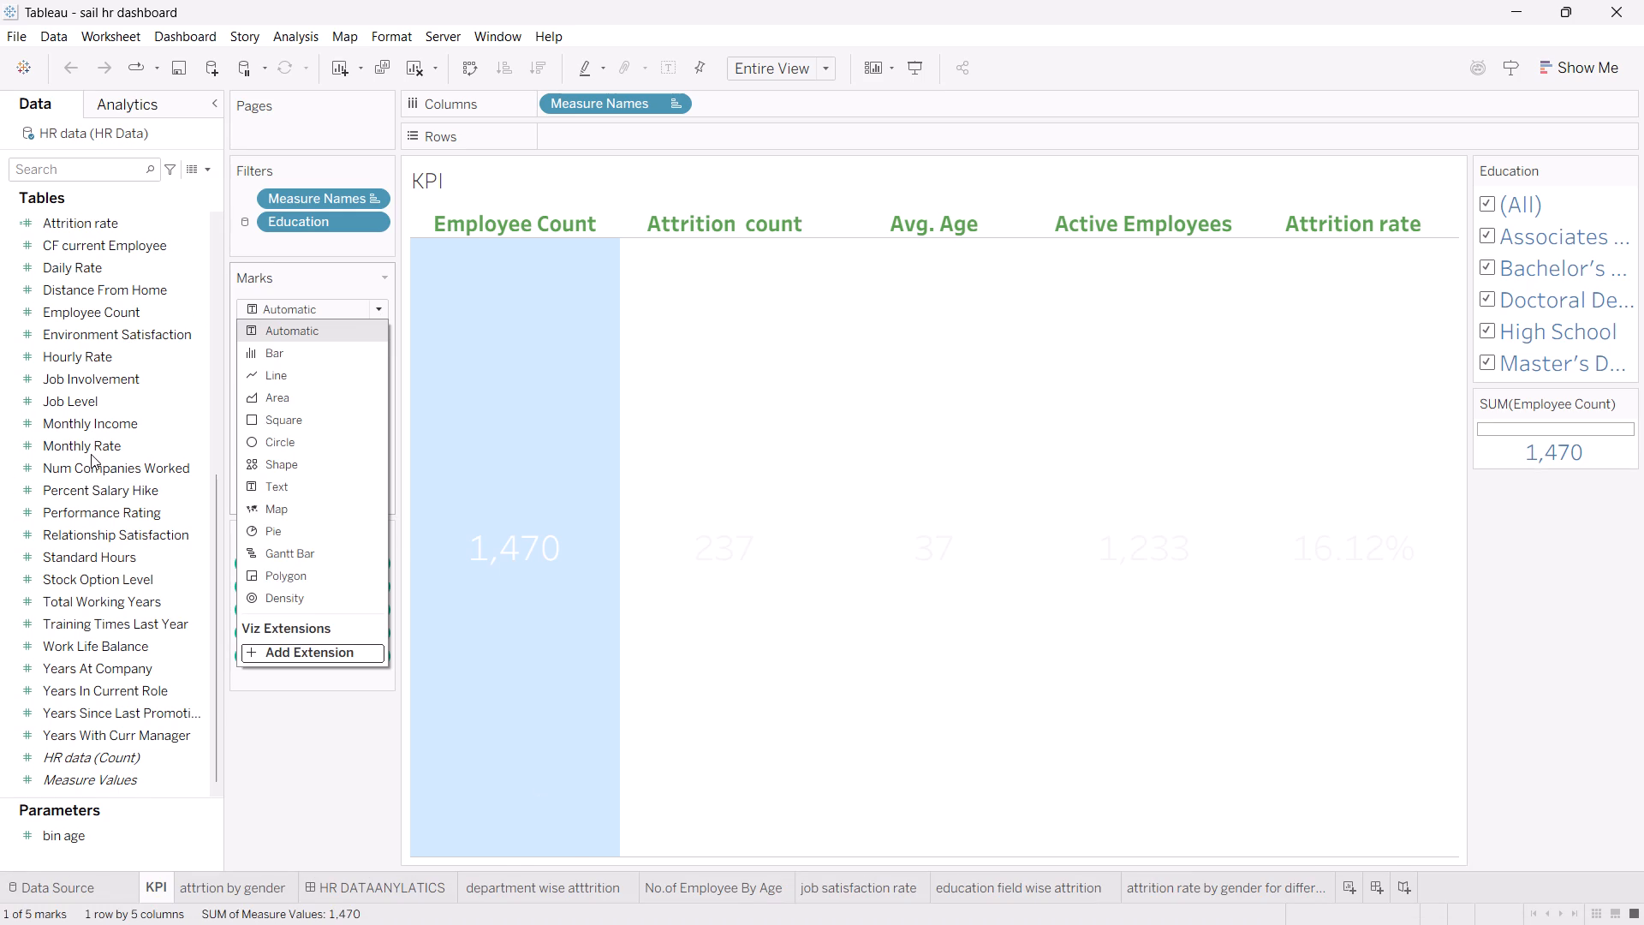
pyautogui.scroll(-2, 91, 454)
pyautogui.scroll(2, 91, 454)
pyautogui.scroll(3, 99, 565)
pyautogui.scroll(-2, 99, 565)
pyautogui.click(500, 427)
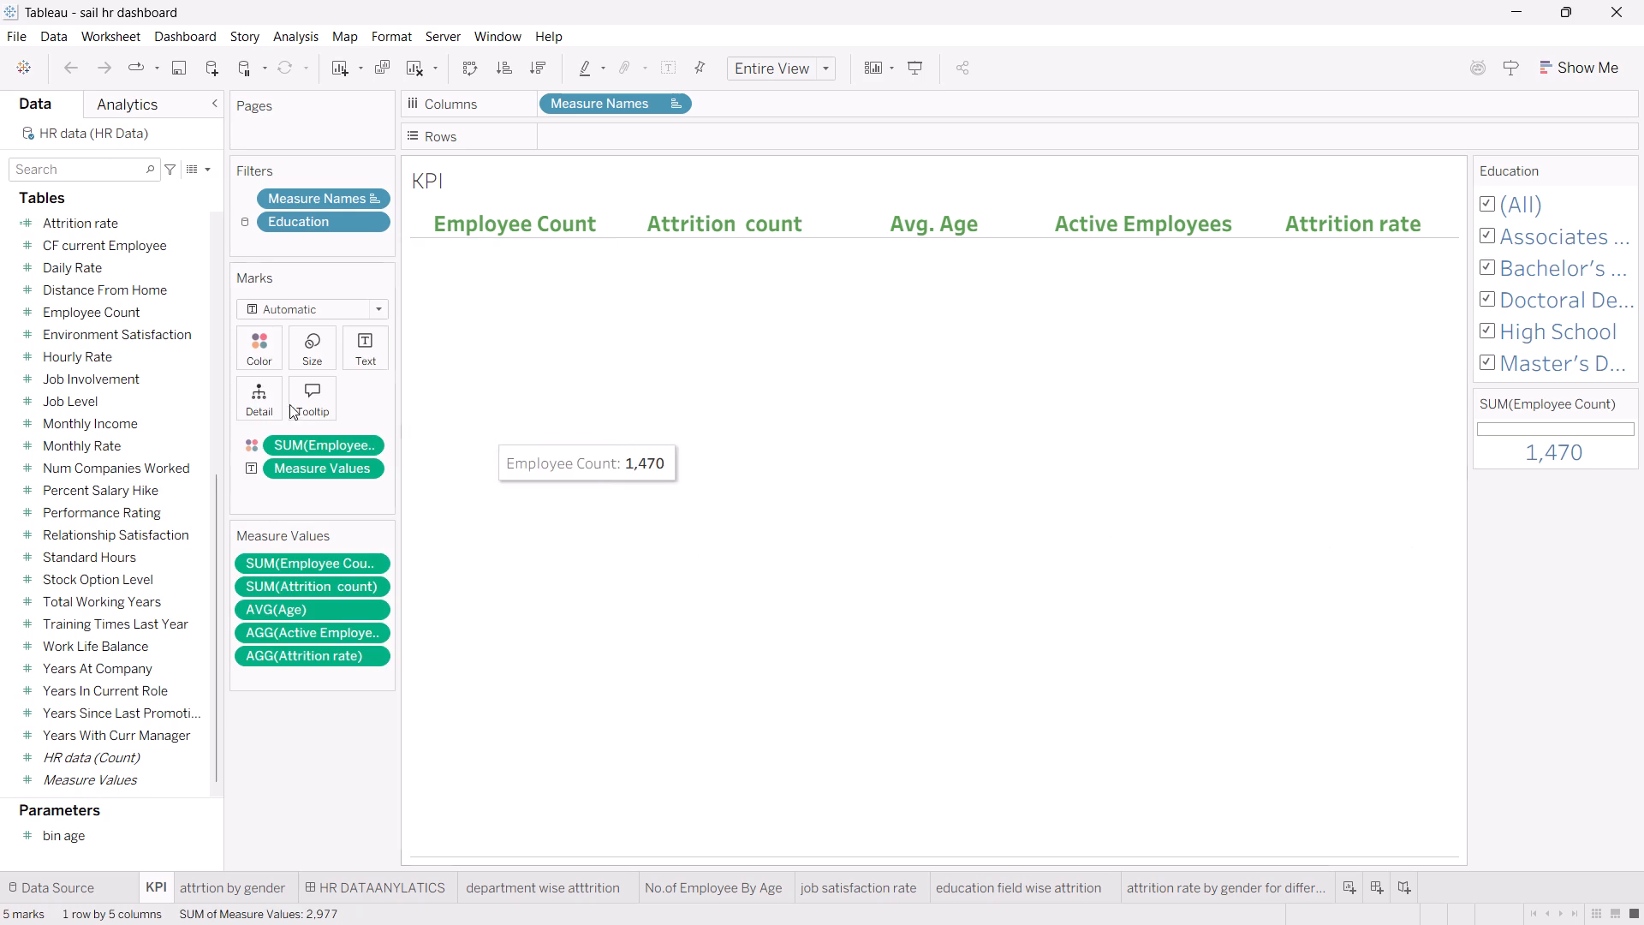
pyautogui.scroll(4, 184, 355)
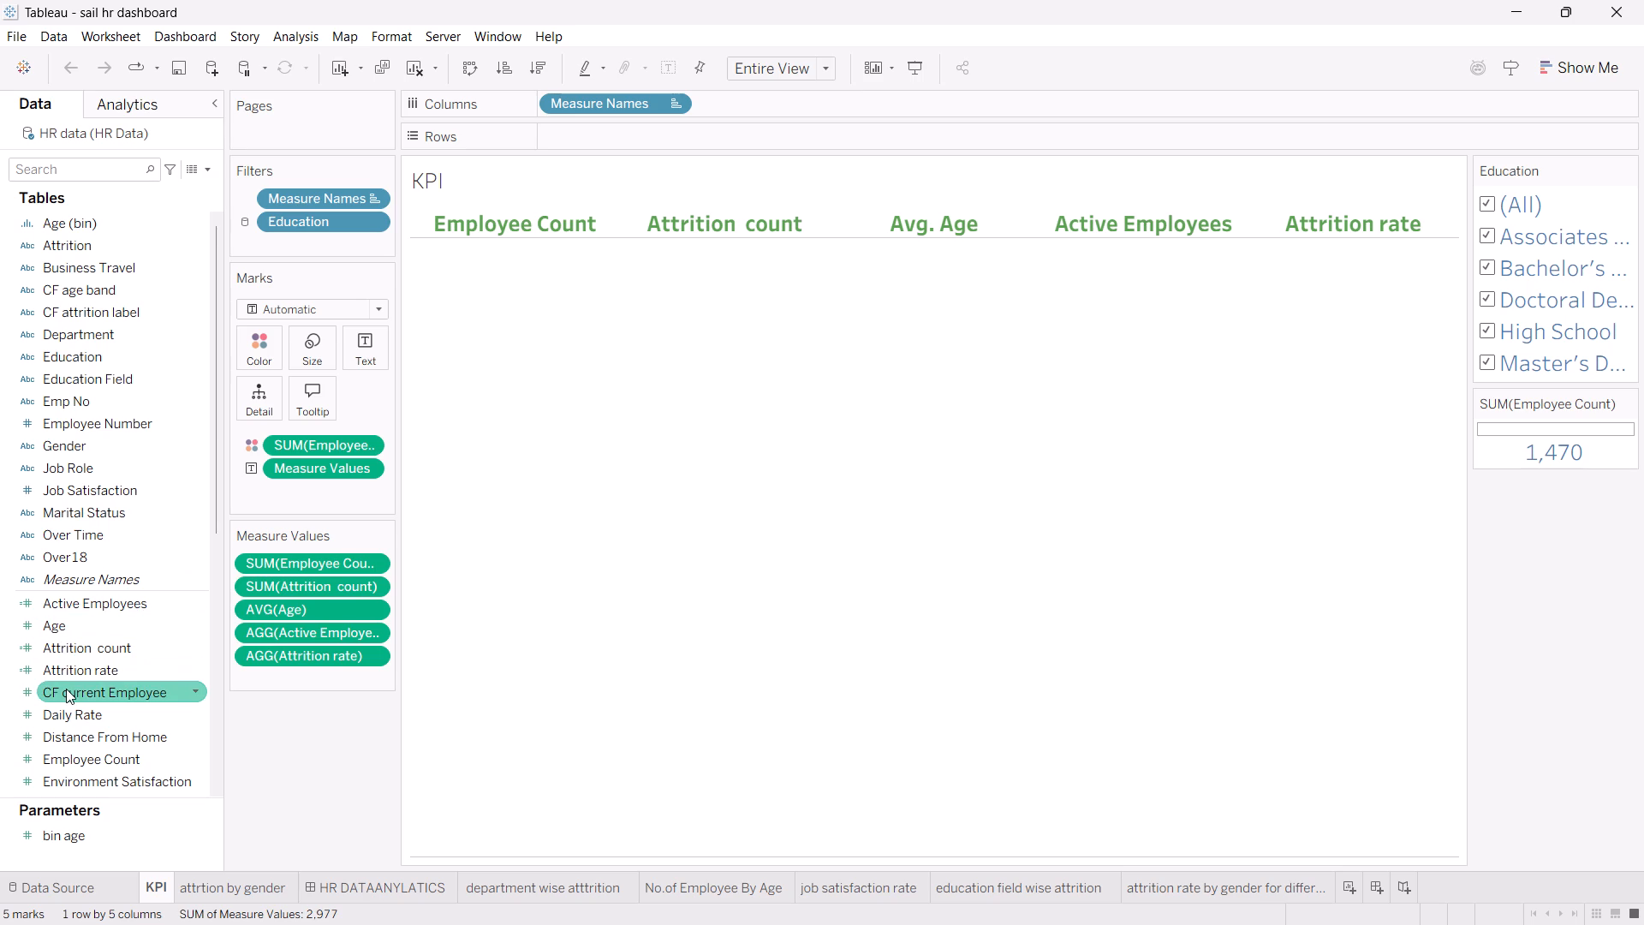
pyautogui.scroll(-1, 66, 689)
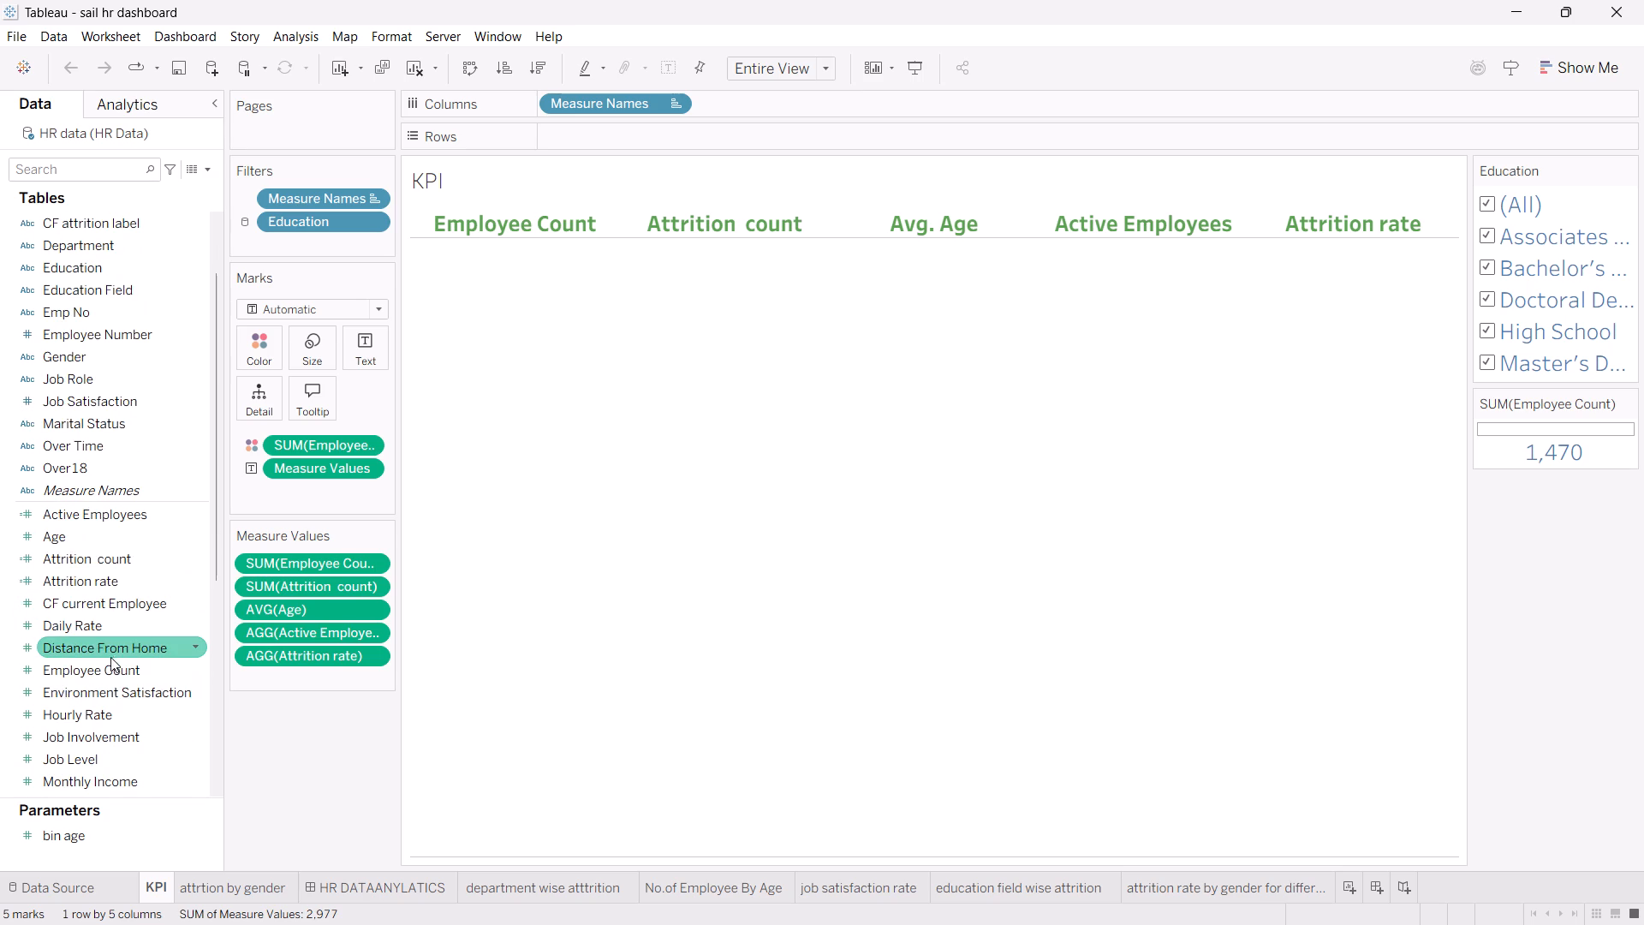
pyautogui.scroll(-1, 114, 655)
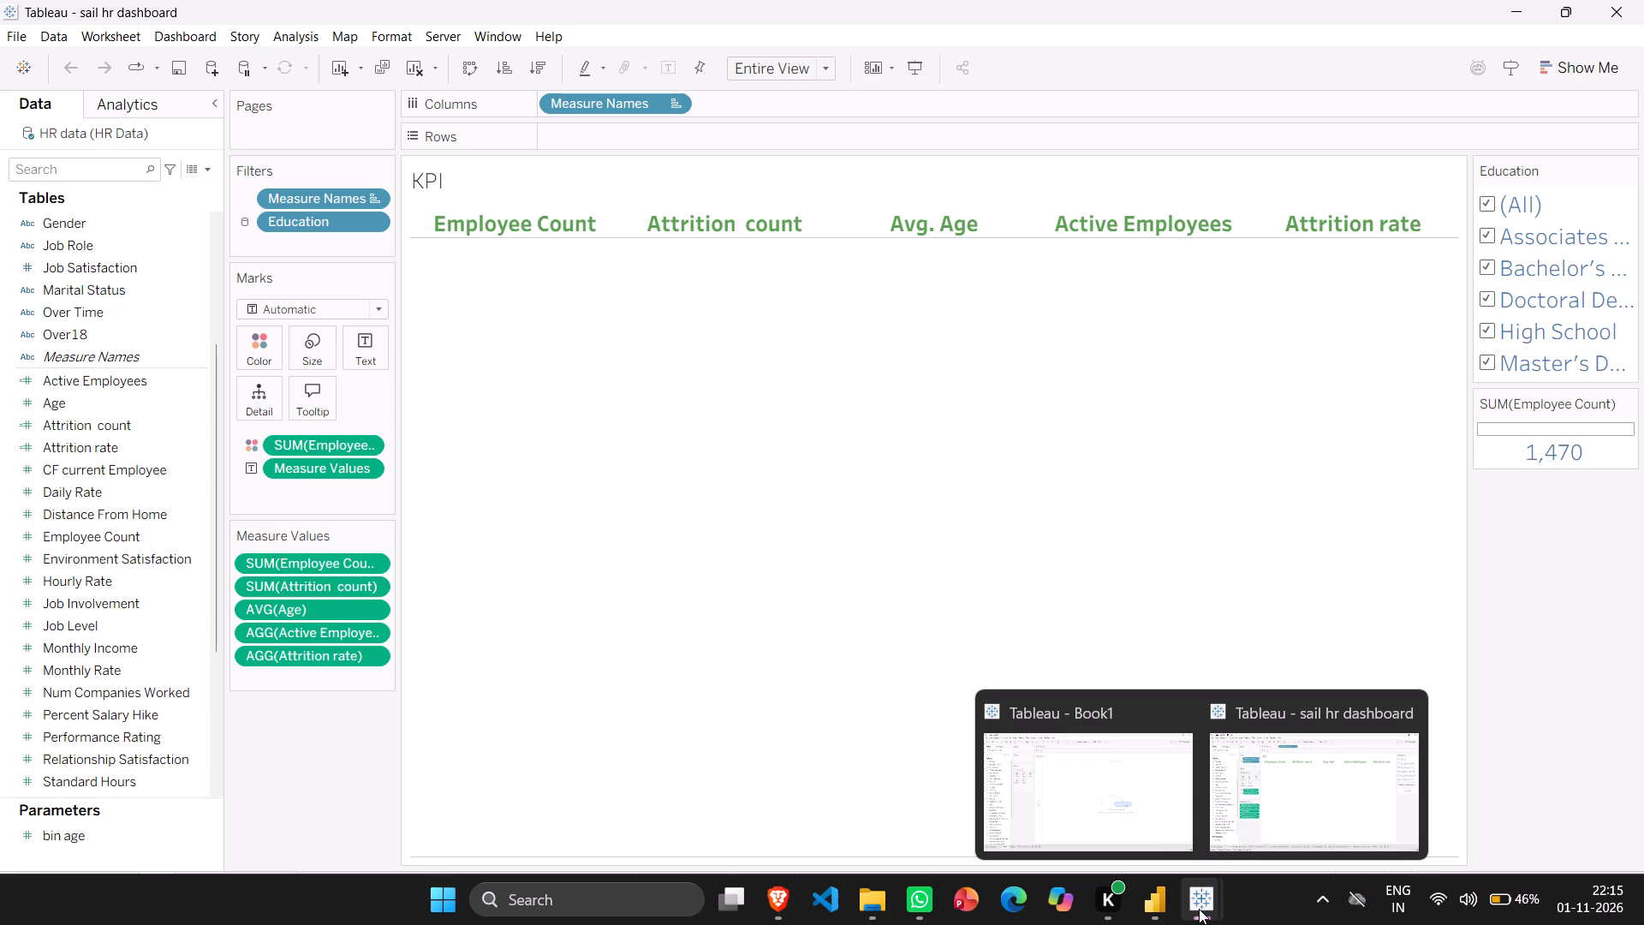
# Switch to the Book1 workbook and look through the HR data fields available for Sheet 1.
pyautogui.click(1102, 792)
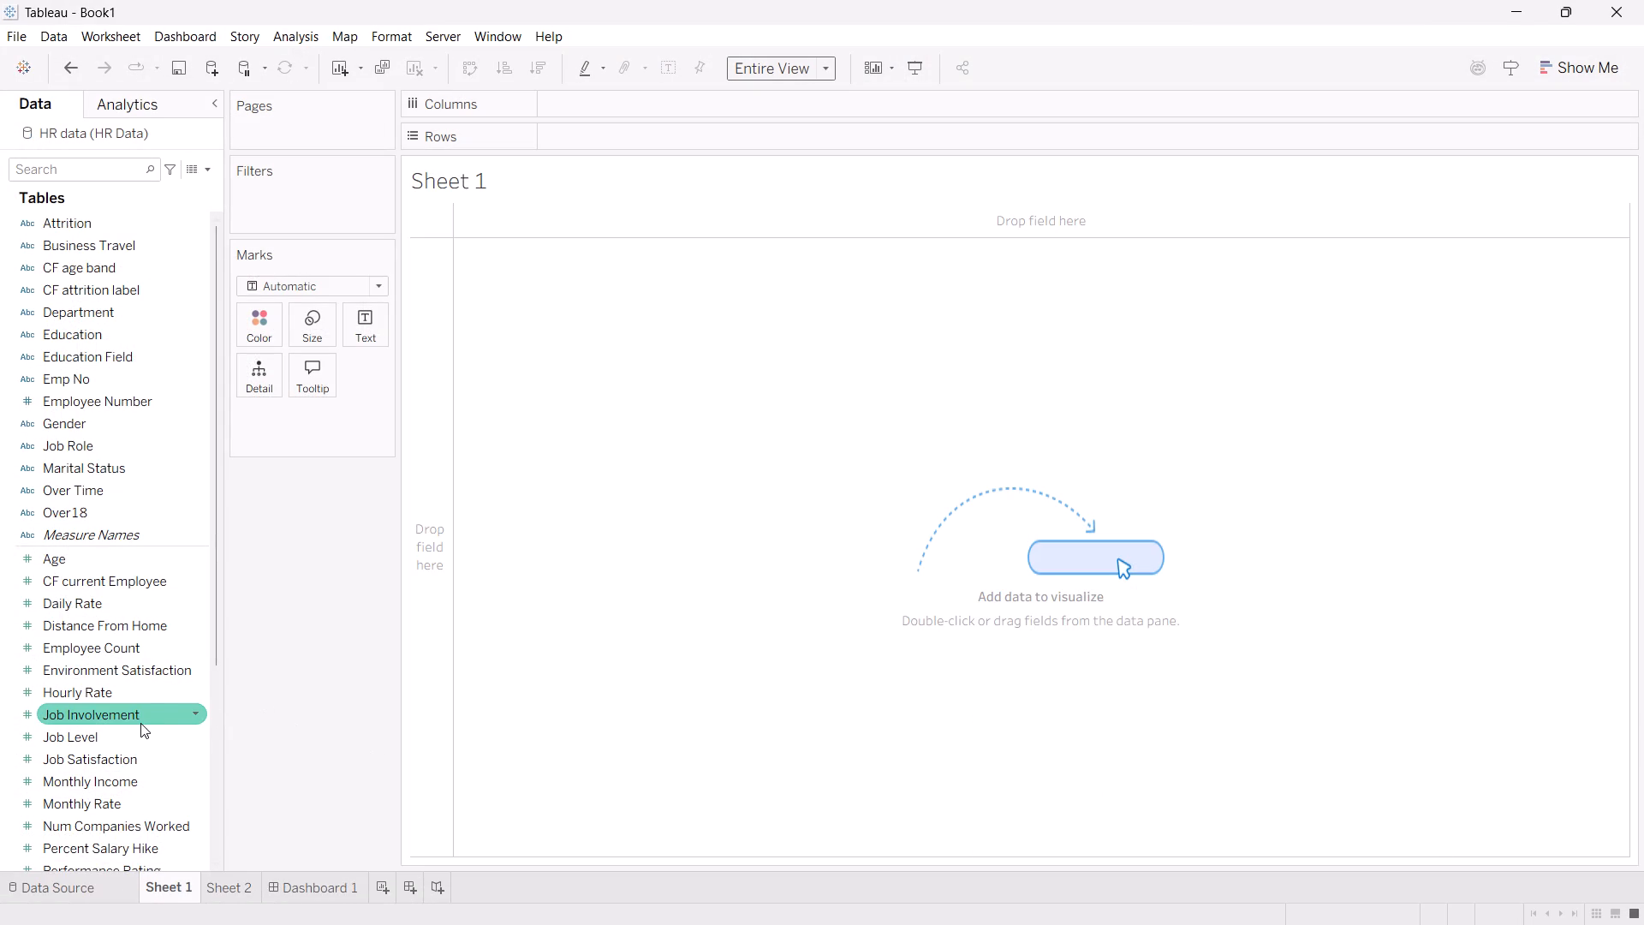
pyautogui.scroll(-3, 140, 723)
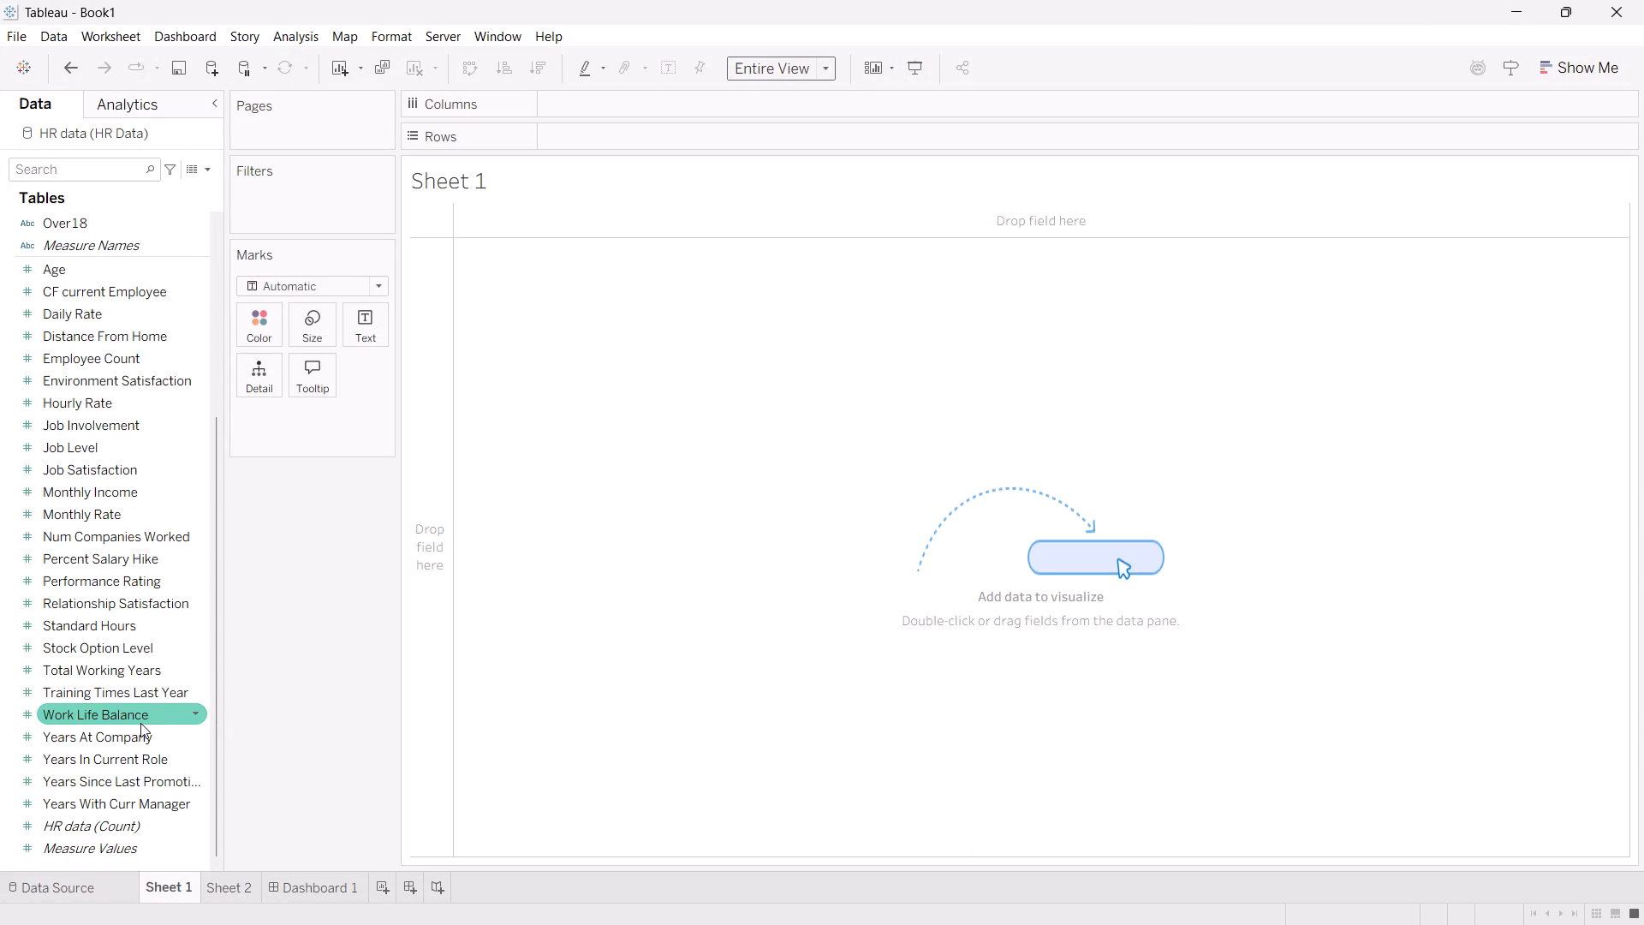
pyautogui.scroll(-1, 140, 723)
pyautogui.scroll(1, 140, 723)
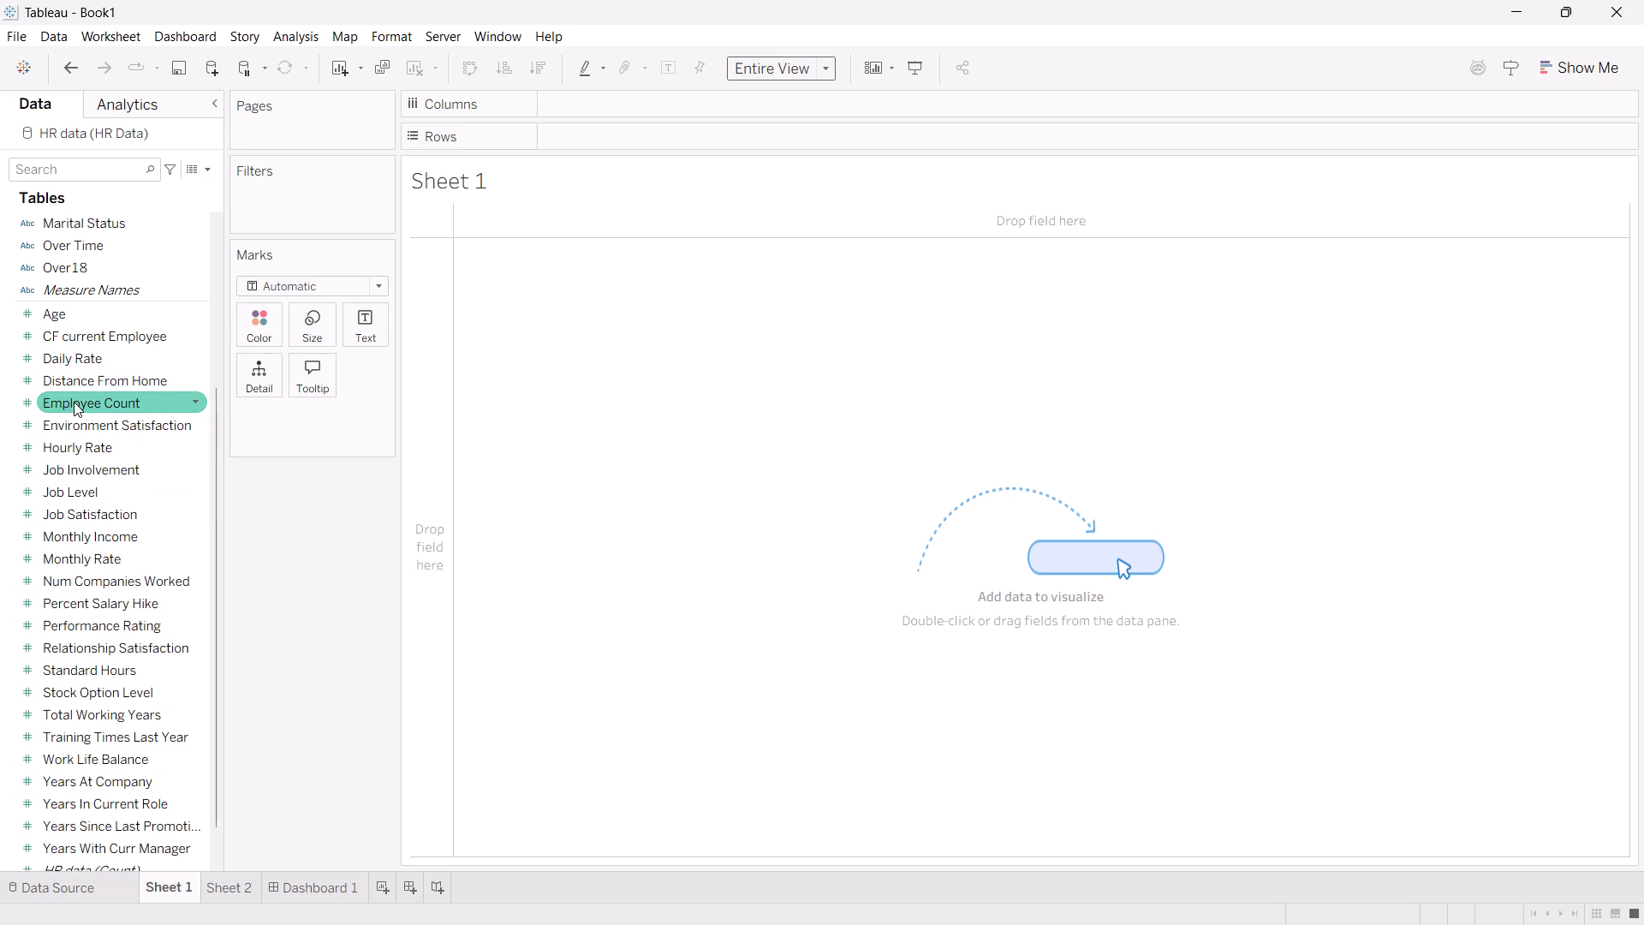
# Add Employee Count to the Text mark of Sheet 1 and set the mark type to Text.
pyautogui.click(74, 402)
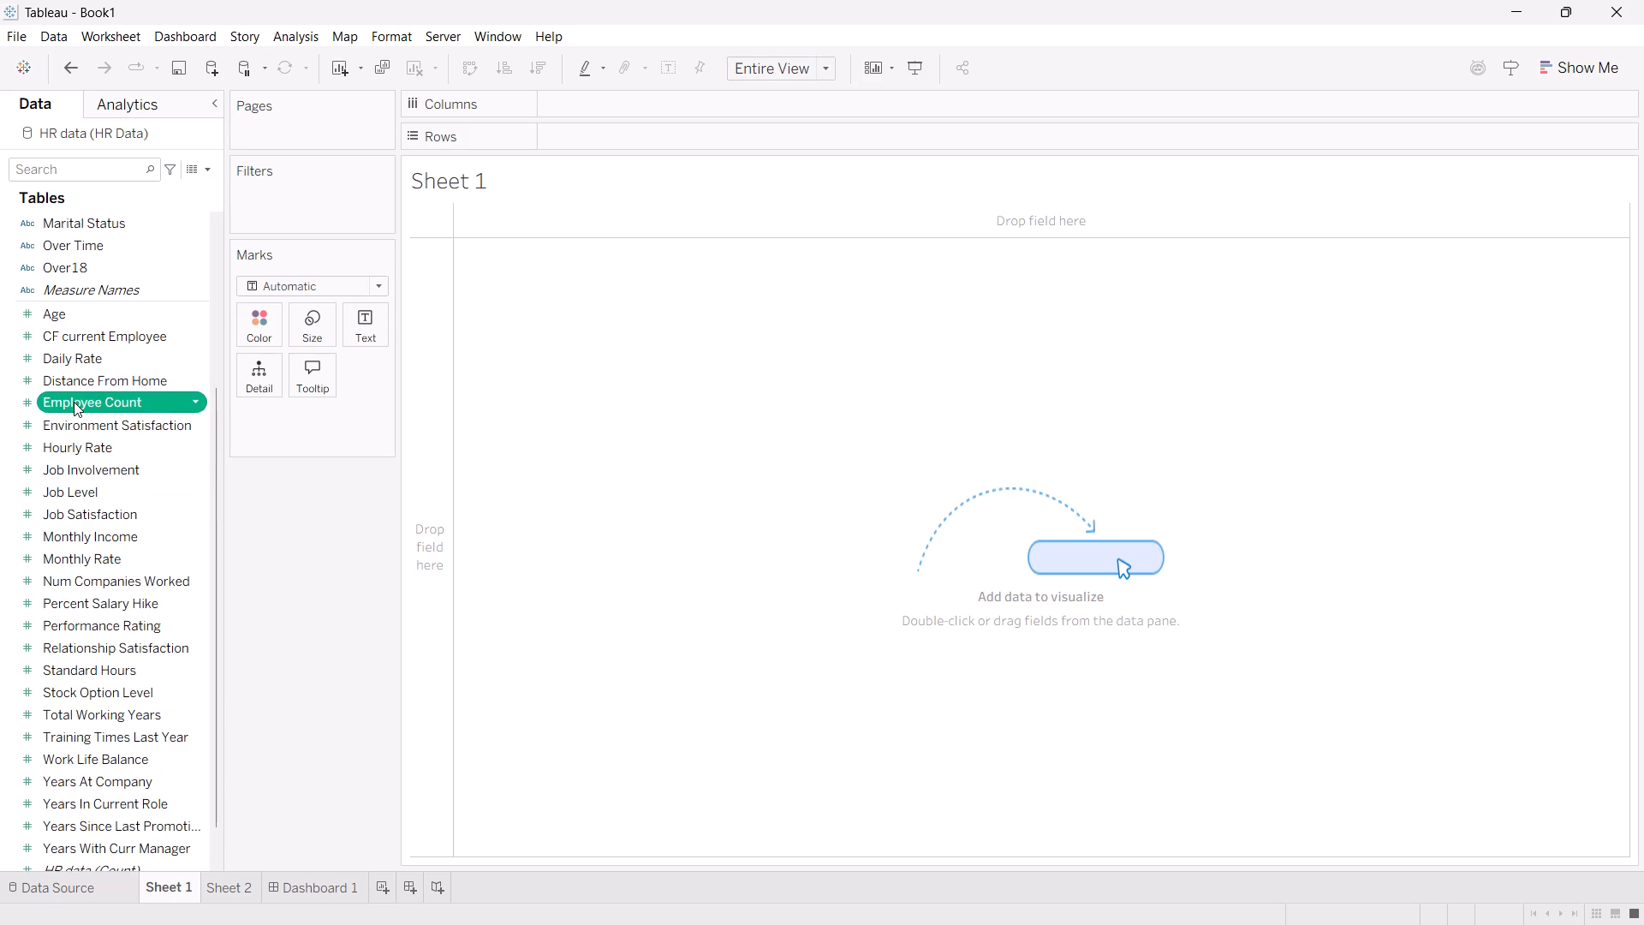
pyautogui.moveTo(128, 412); pyautogui.dragTo(363, 338)
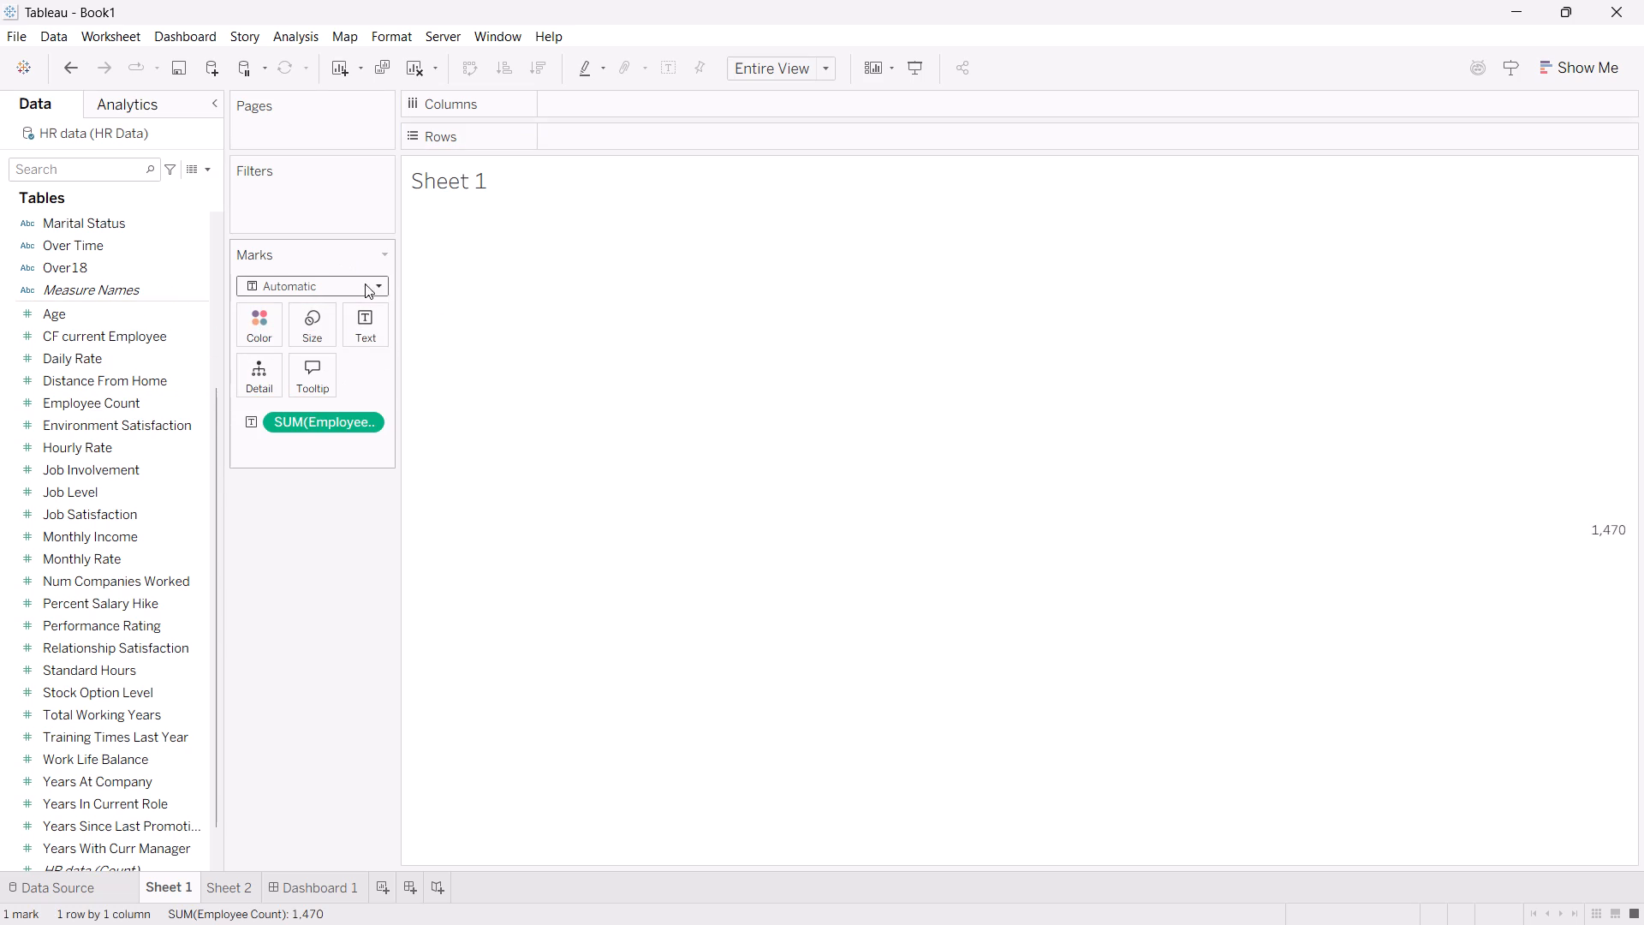
pyautogui.click(378, 286)
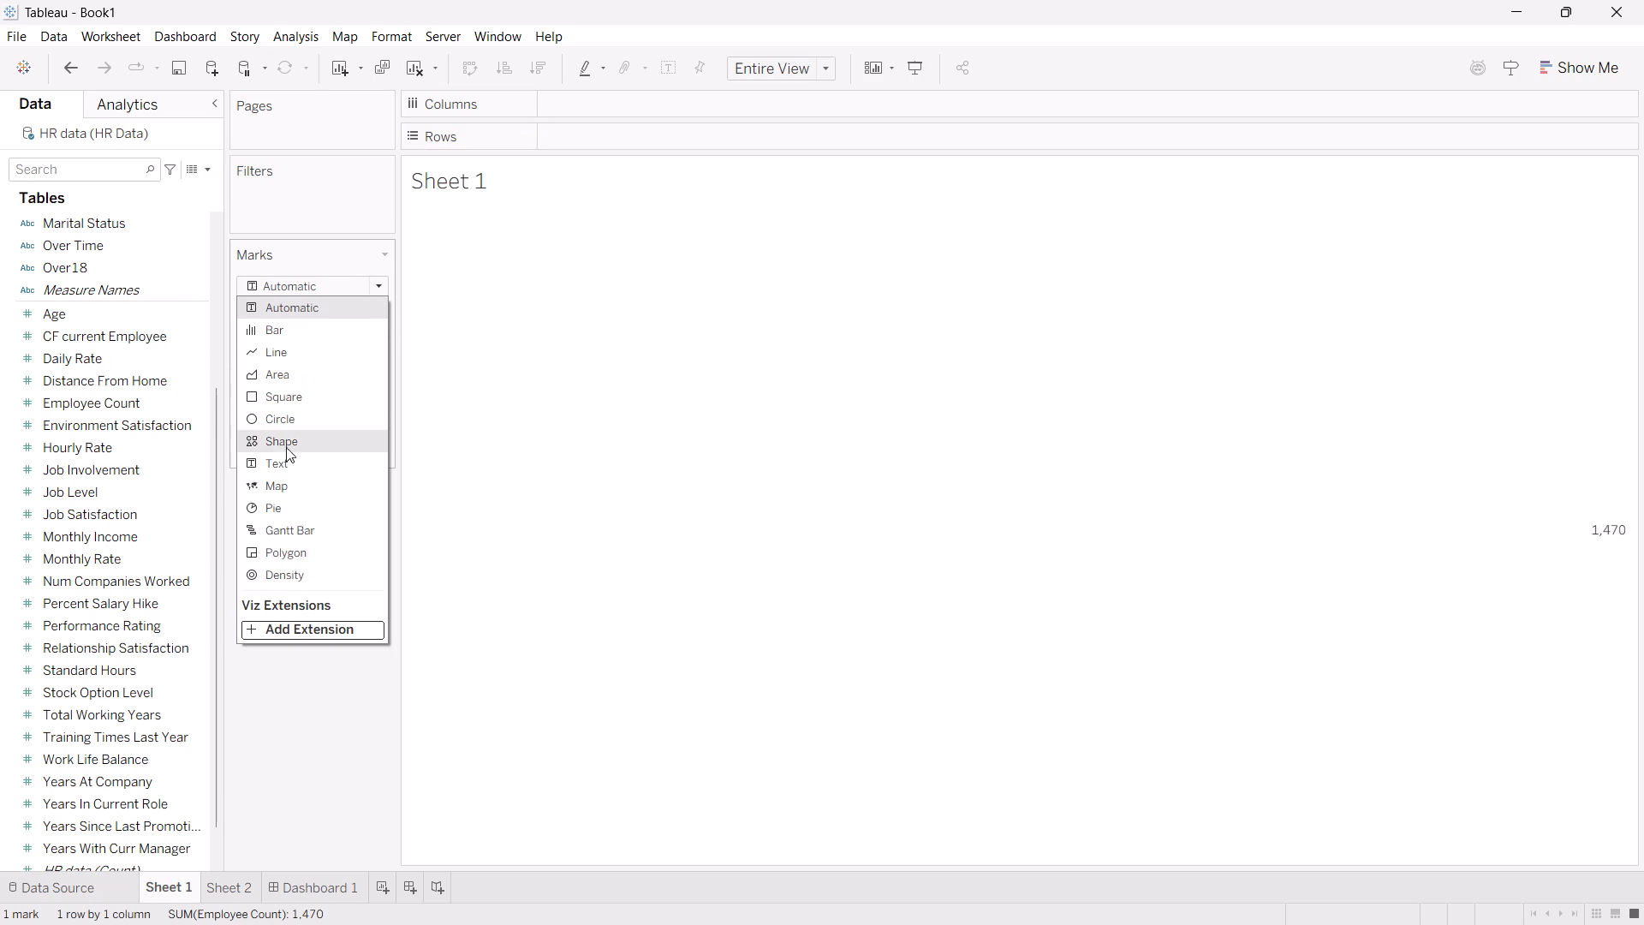
pyautogui.click(282, 468)
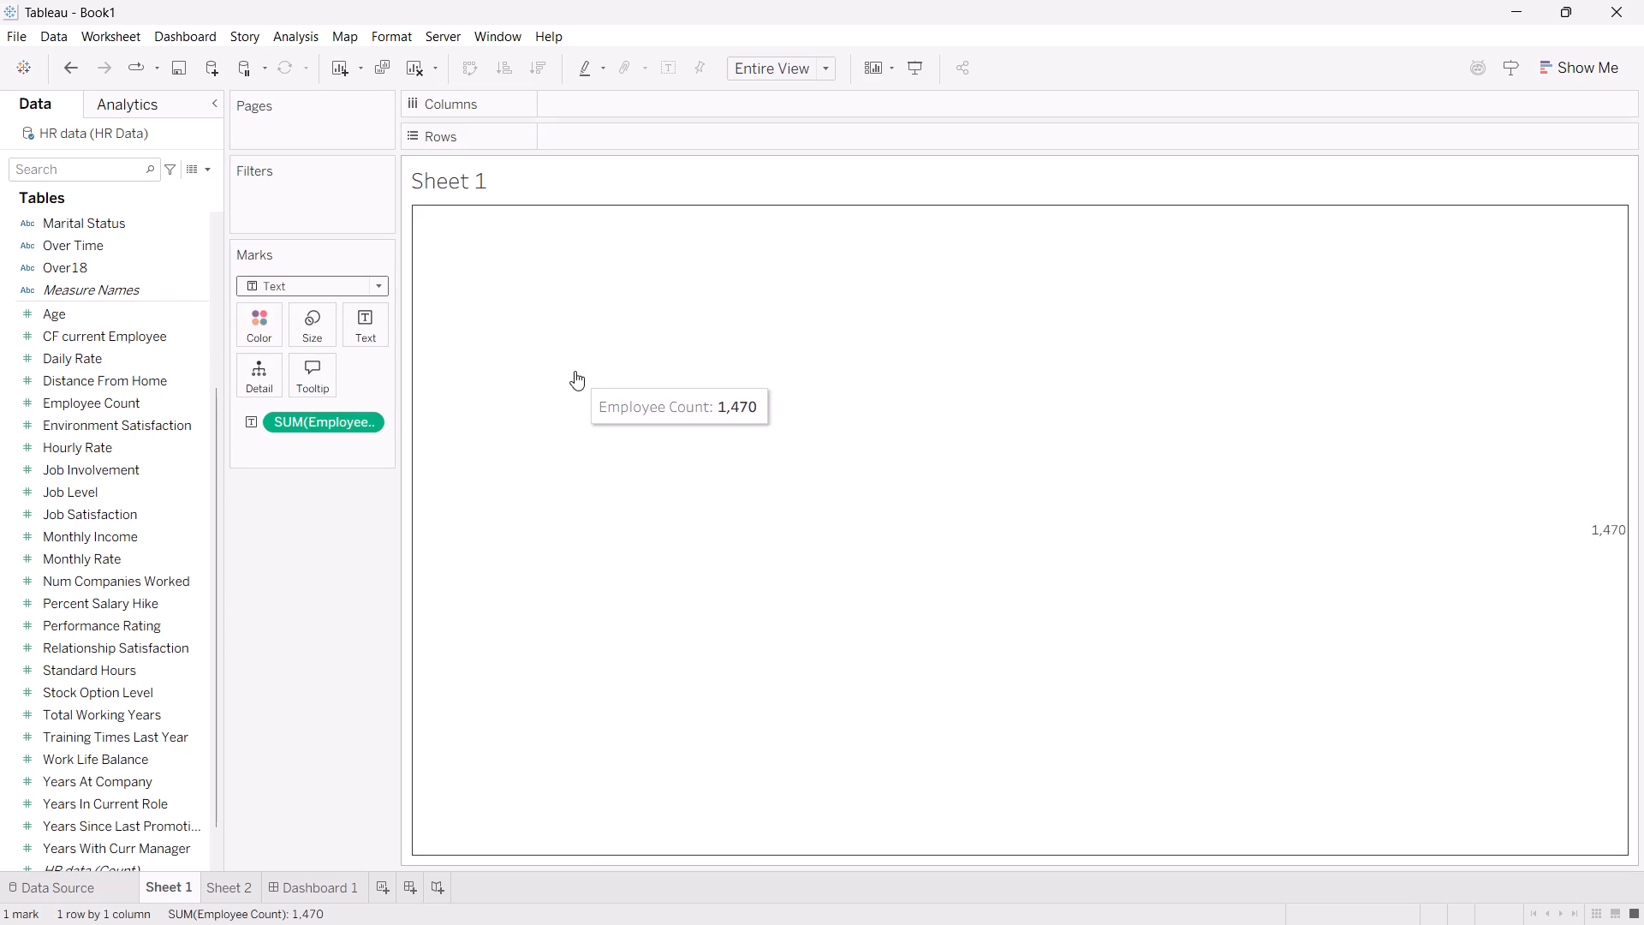
pyautogui.click(575, 377)
pyautogui.click(575, 377)
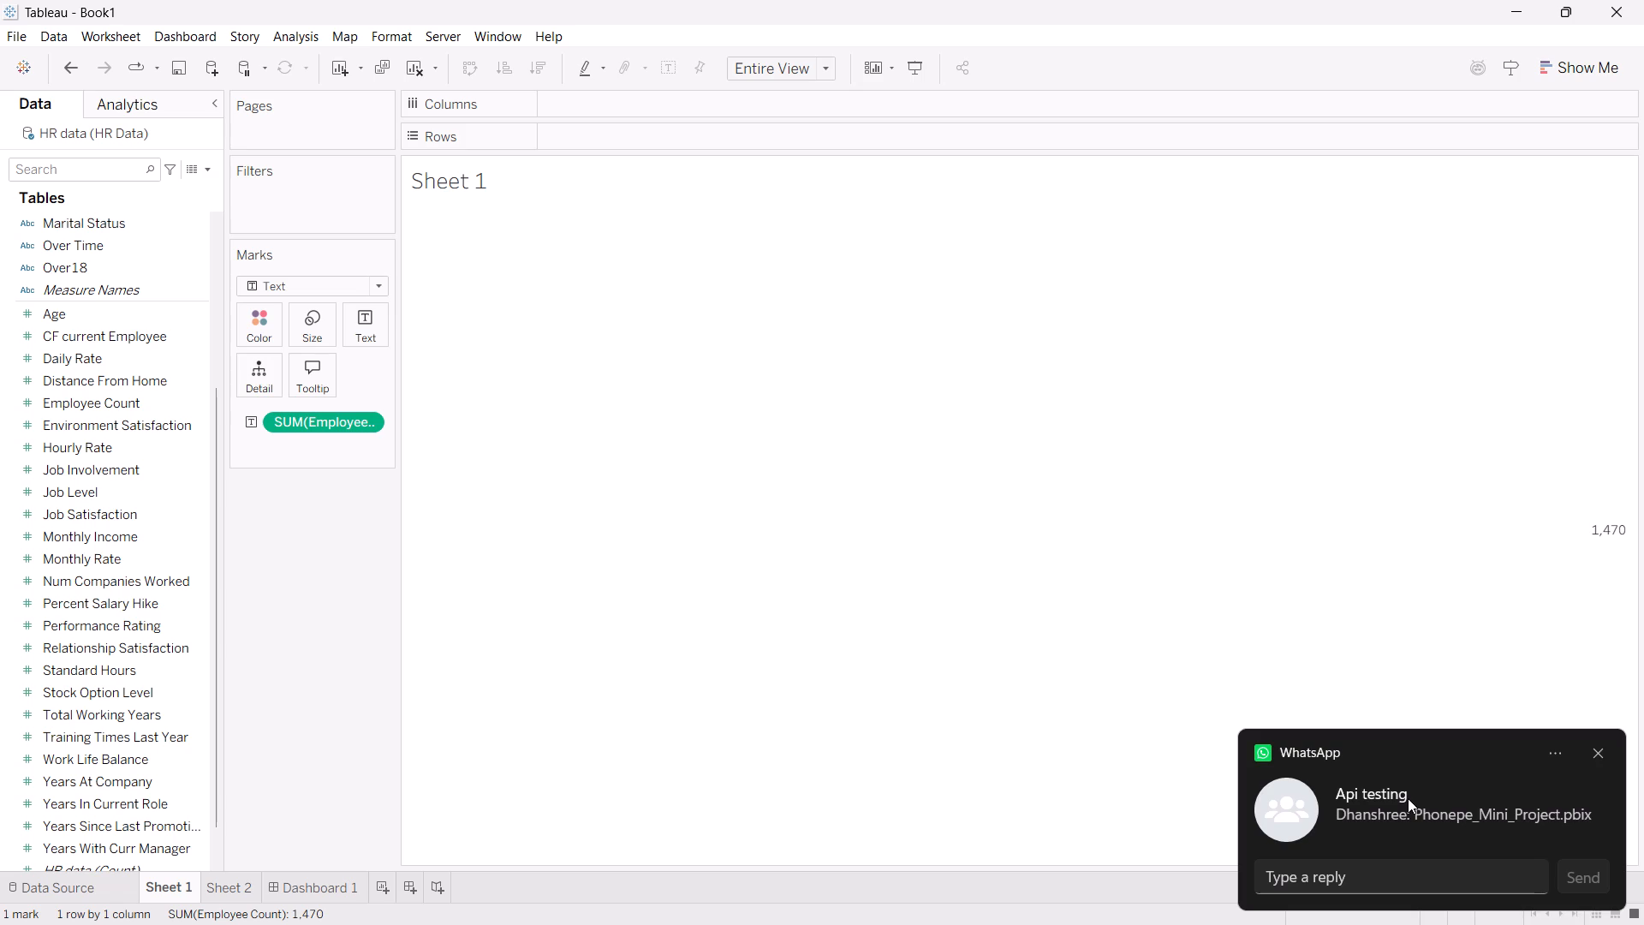
pyautogui.click(1603, 756)
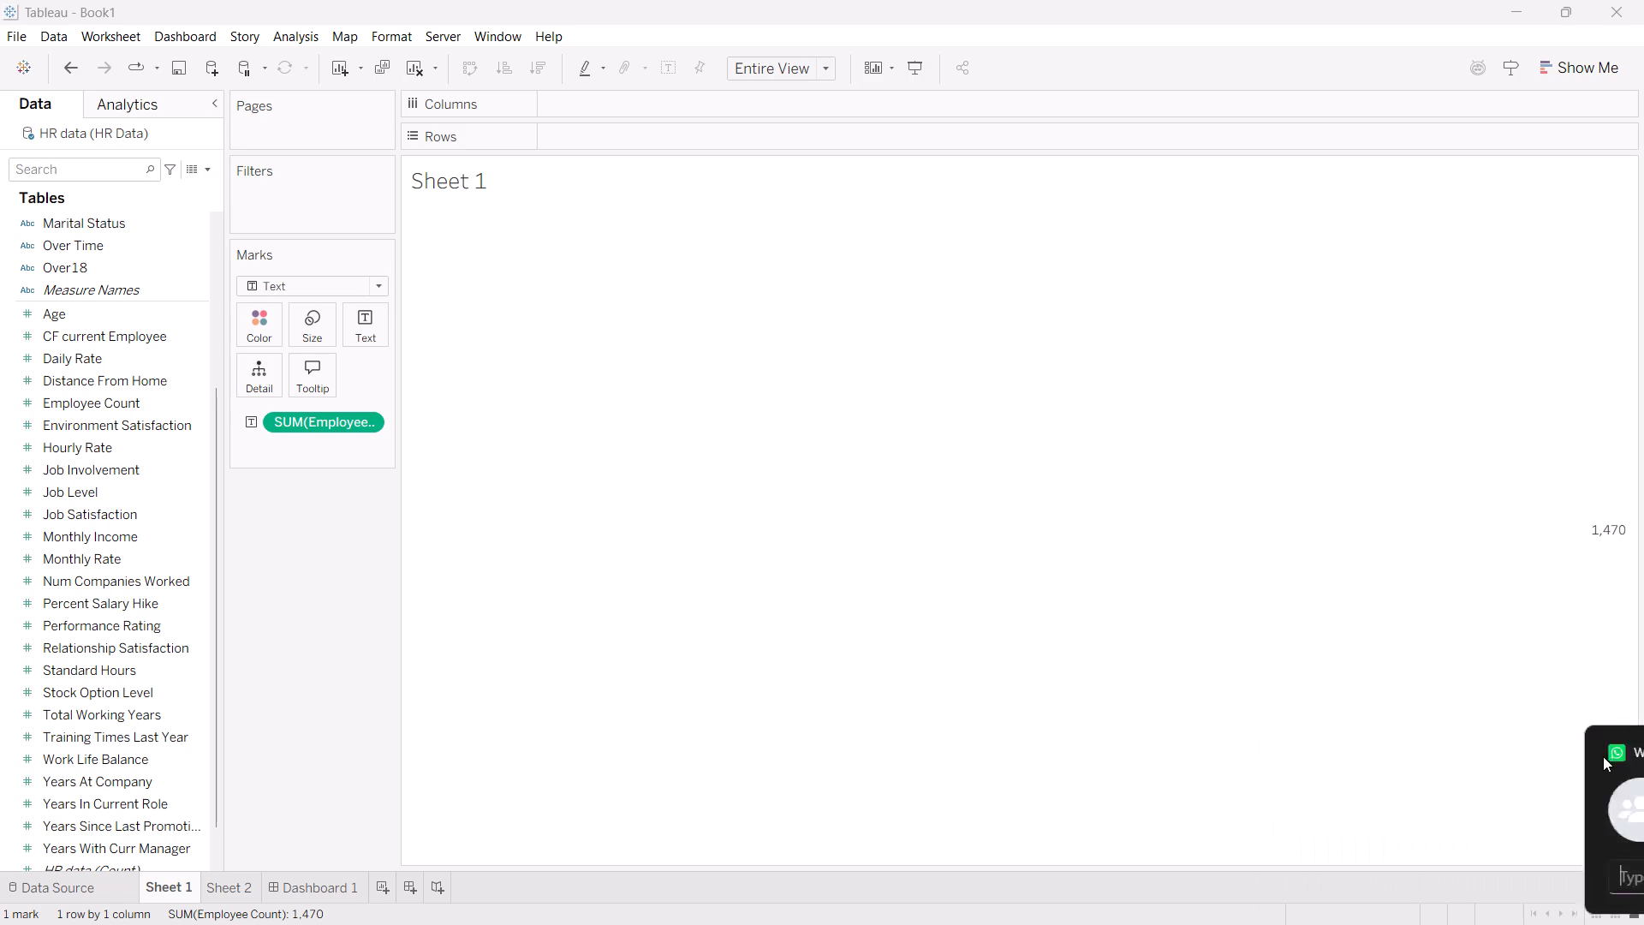
# Place Sheet 1 on the empty canvas of Dashboard 1 as a tiled sheet.
pyautogui.click(301, 882)
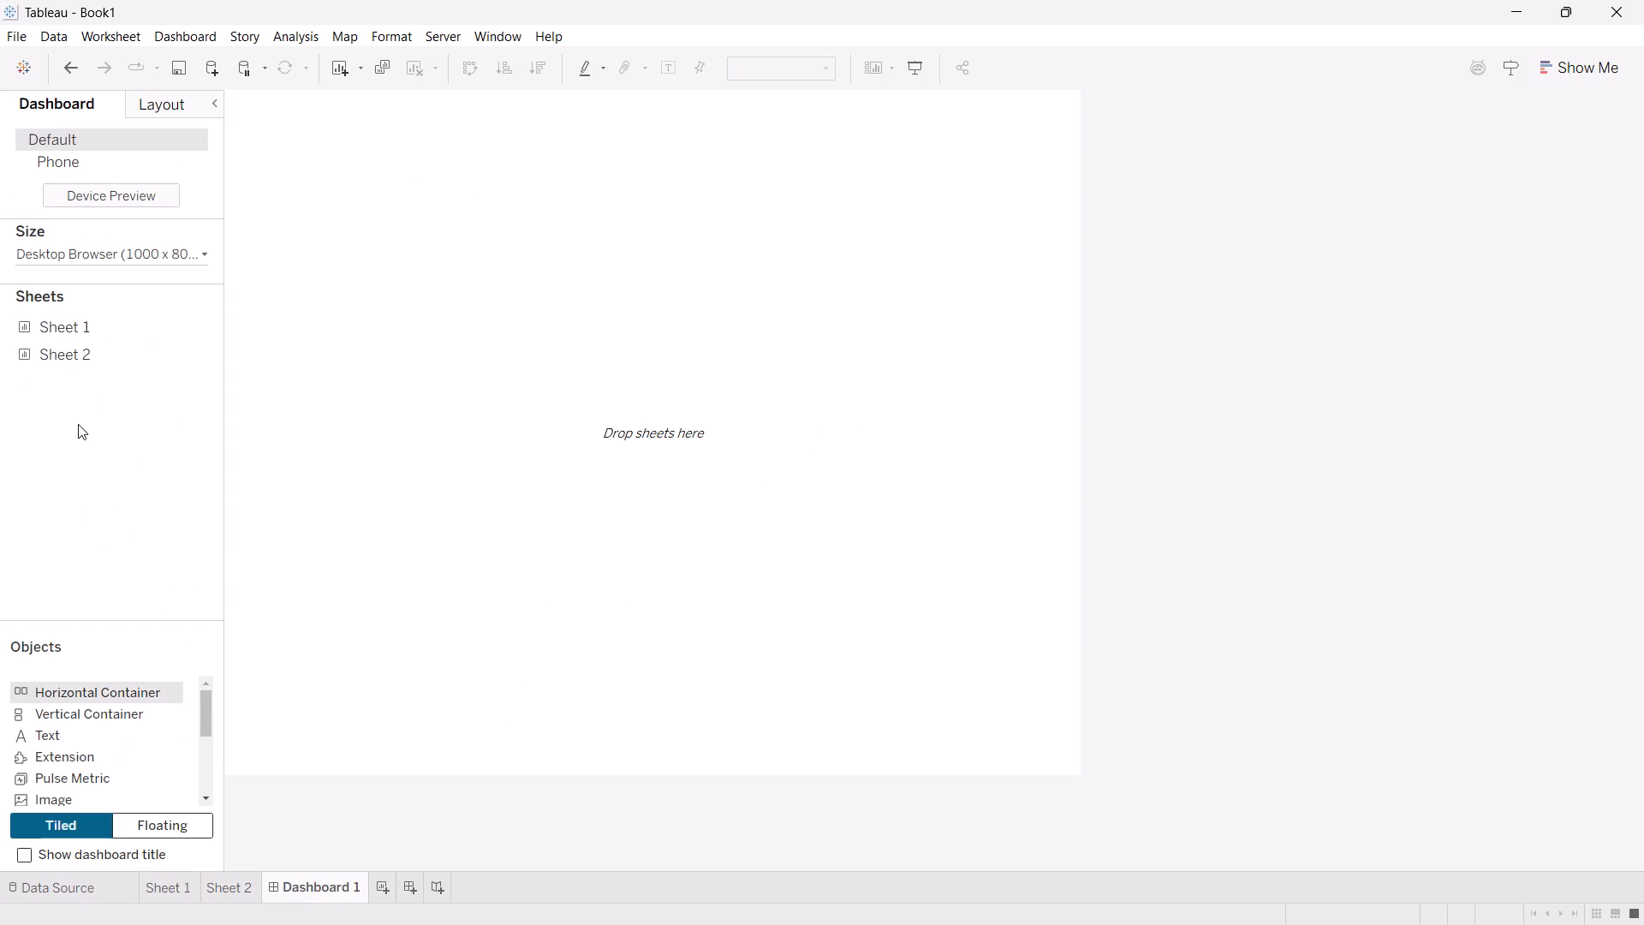
pyautogui.click(84, 330)
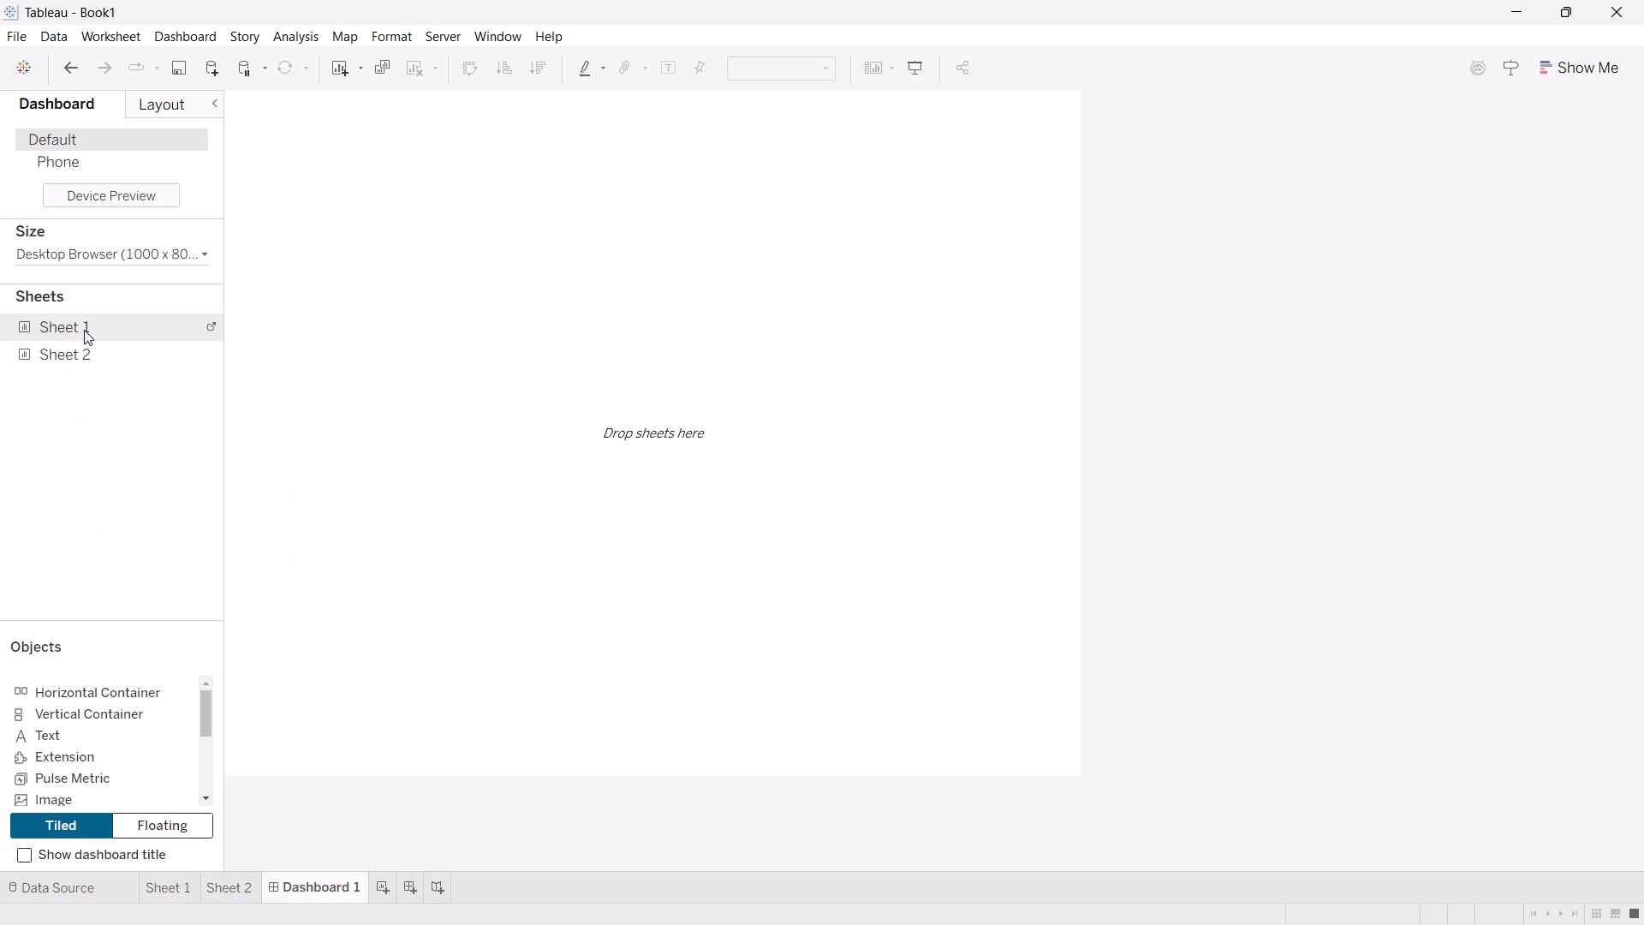
pyautogui.moveTo(130, 325); pyautogui.dragTo(275, 328)
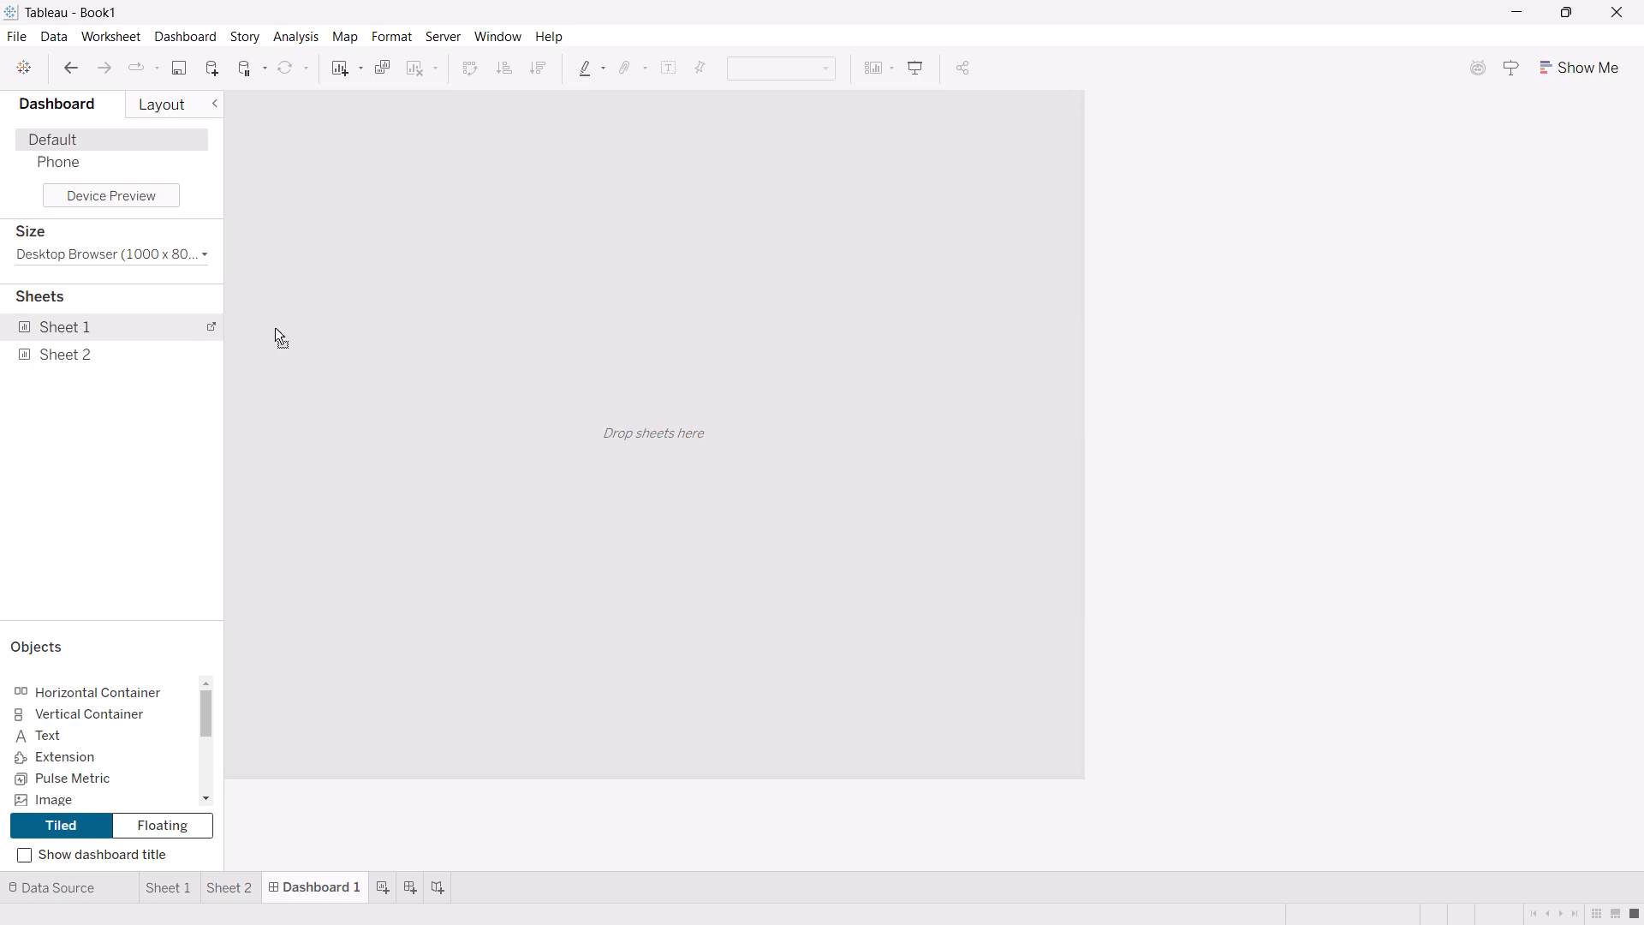
pyautogui.moveTo(275, 328); pyautogui.dragTo(334, 323)
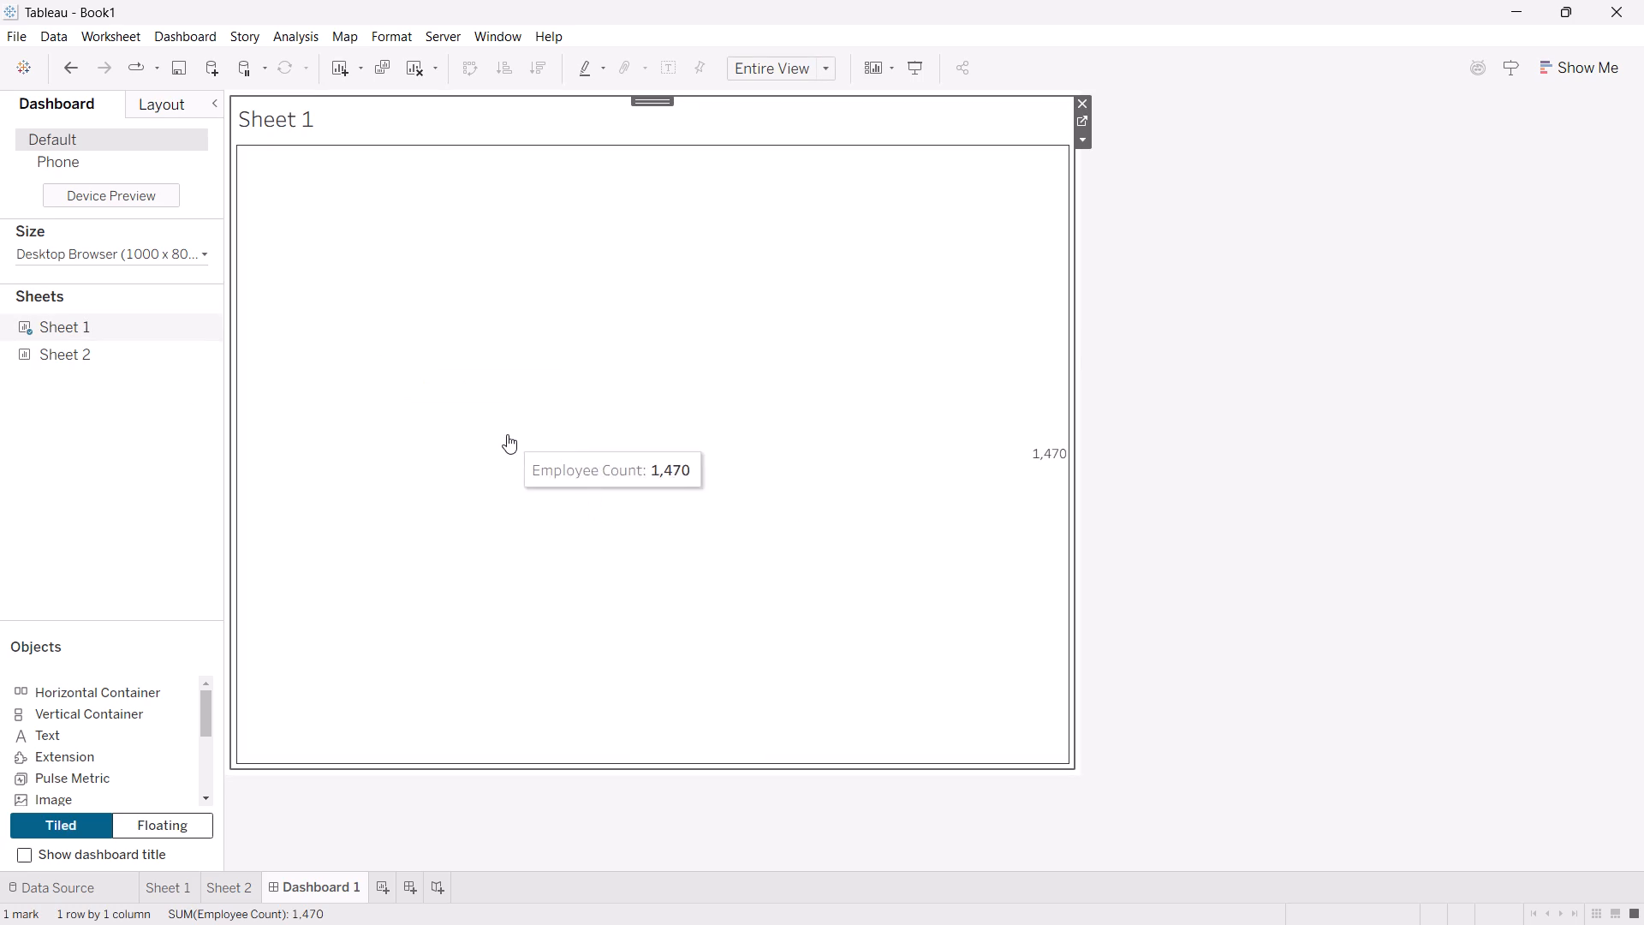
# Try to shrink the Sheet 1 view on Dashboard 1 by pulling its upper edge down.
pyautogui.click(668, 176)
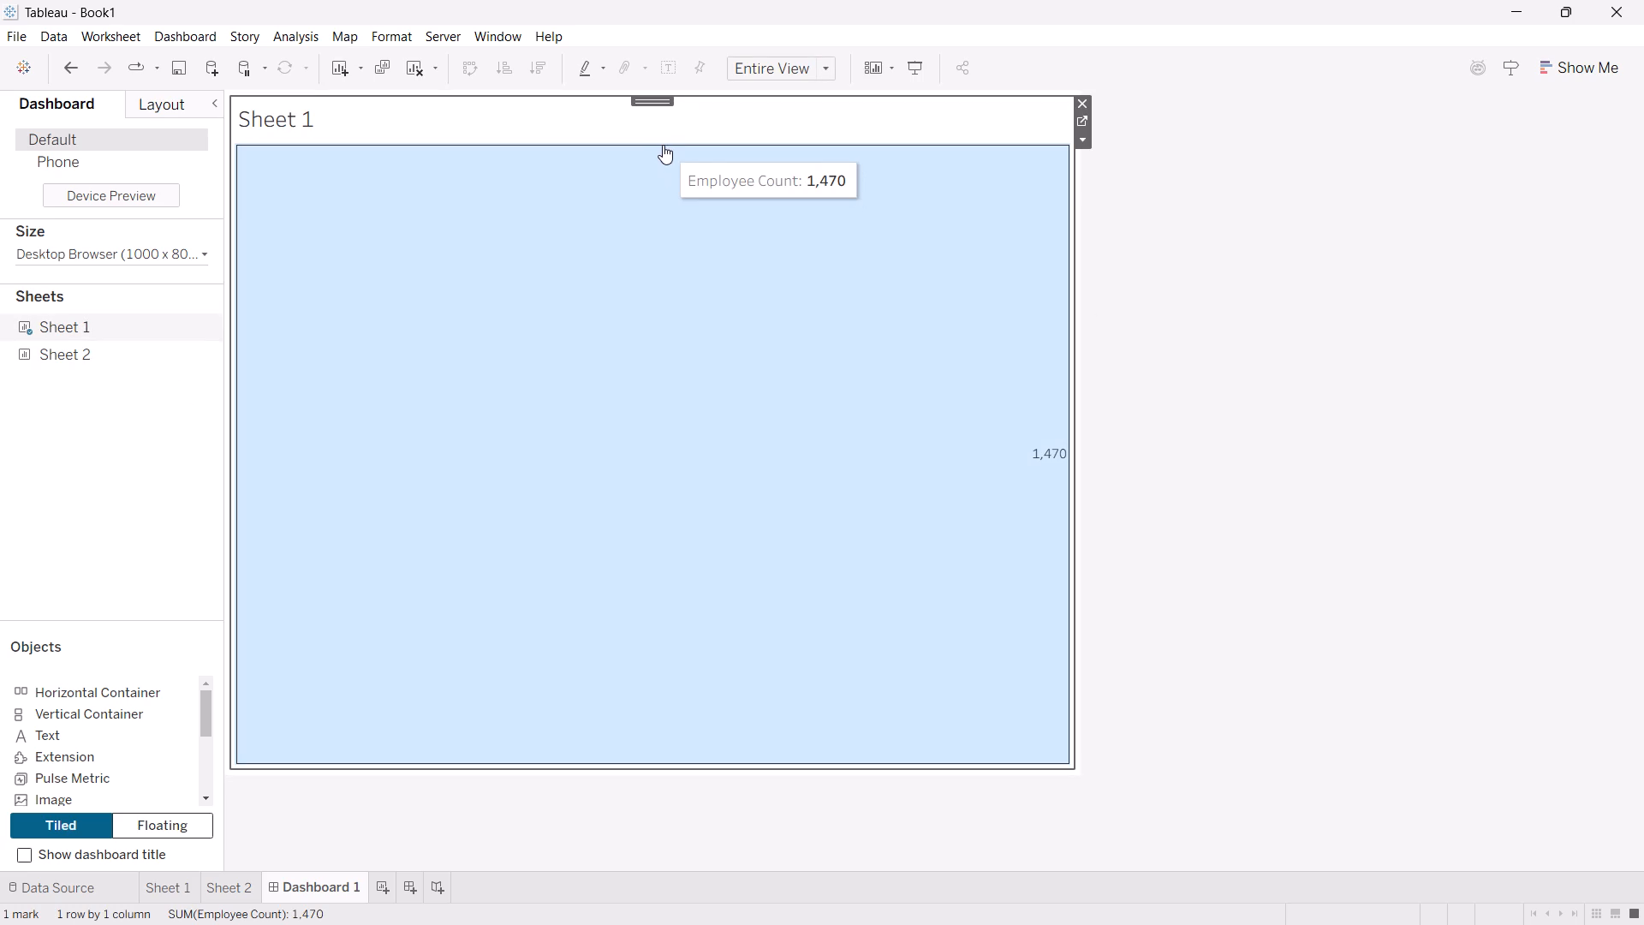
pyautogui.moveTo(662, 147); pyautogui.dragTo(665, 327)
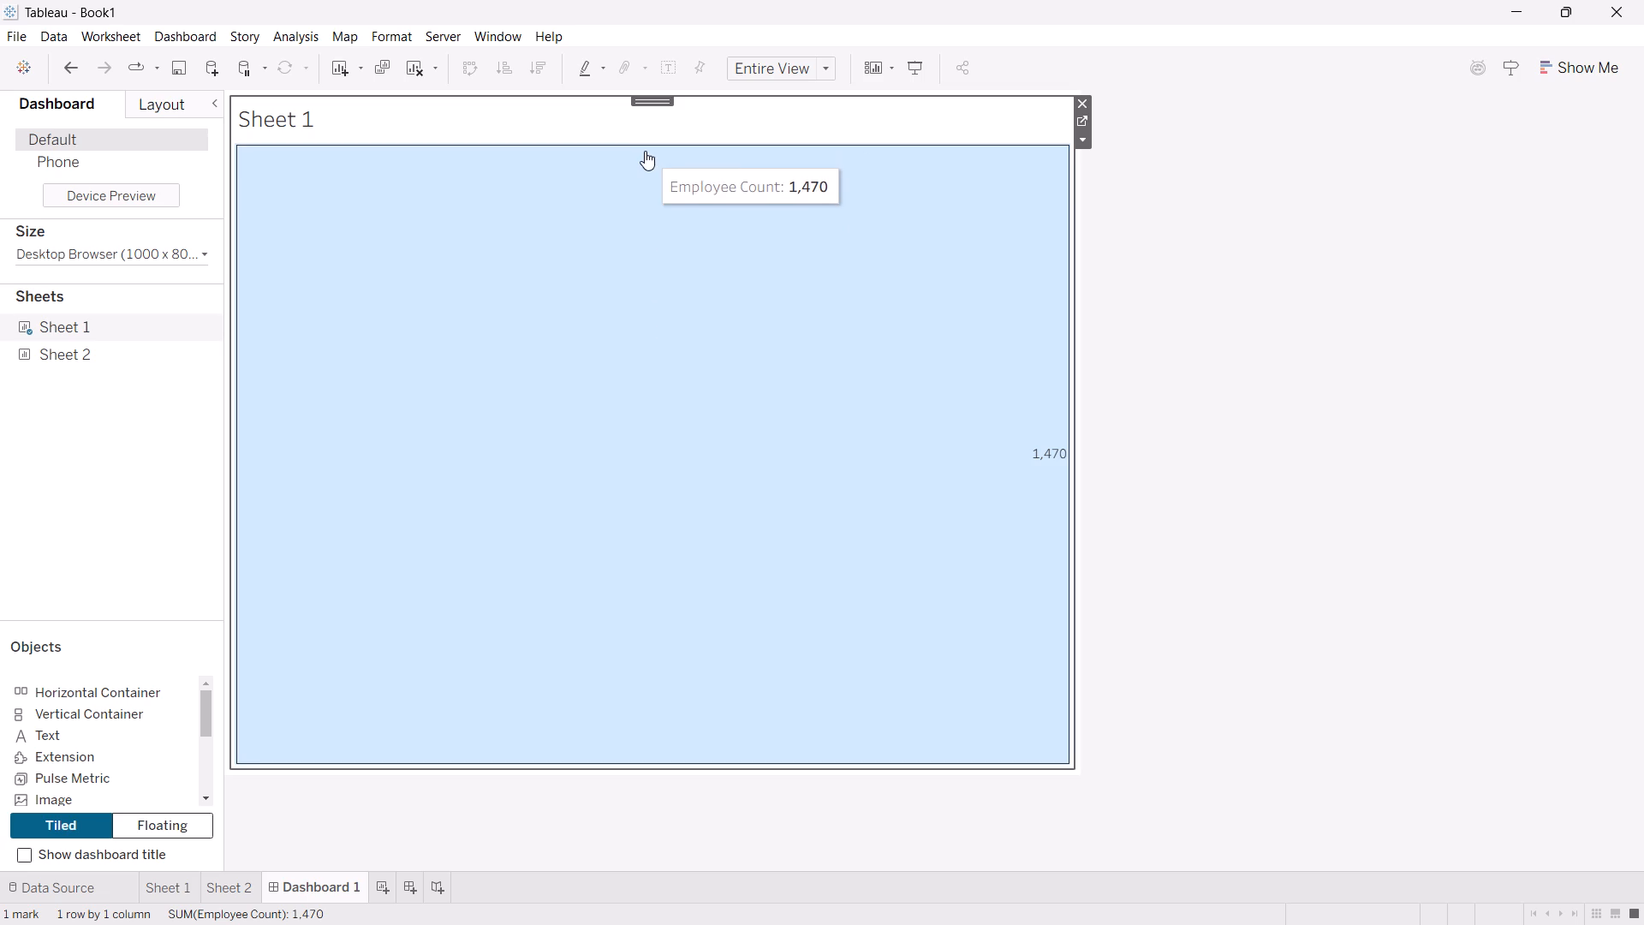
# Open Dashboard 1's size settings and check the size of the HR DATAANYLATICS dashboard in the sail hr dashboard workbook for reference.
pyautogui.click(199, 251)
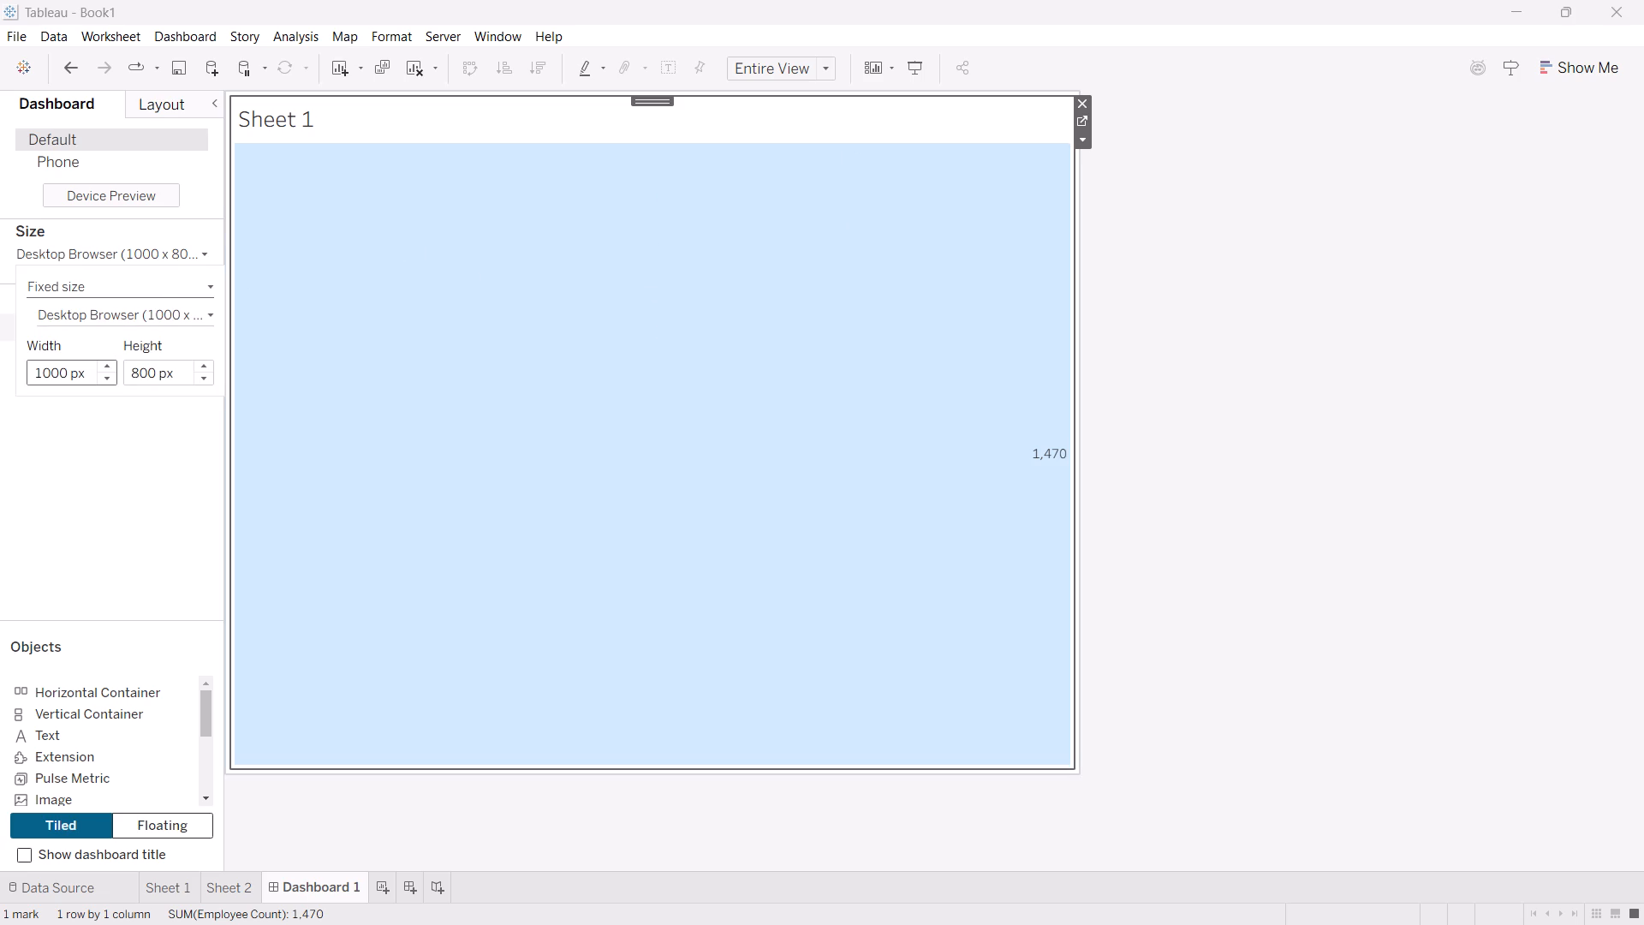
pyautogui.click(86, 374)
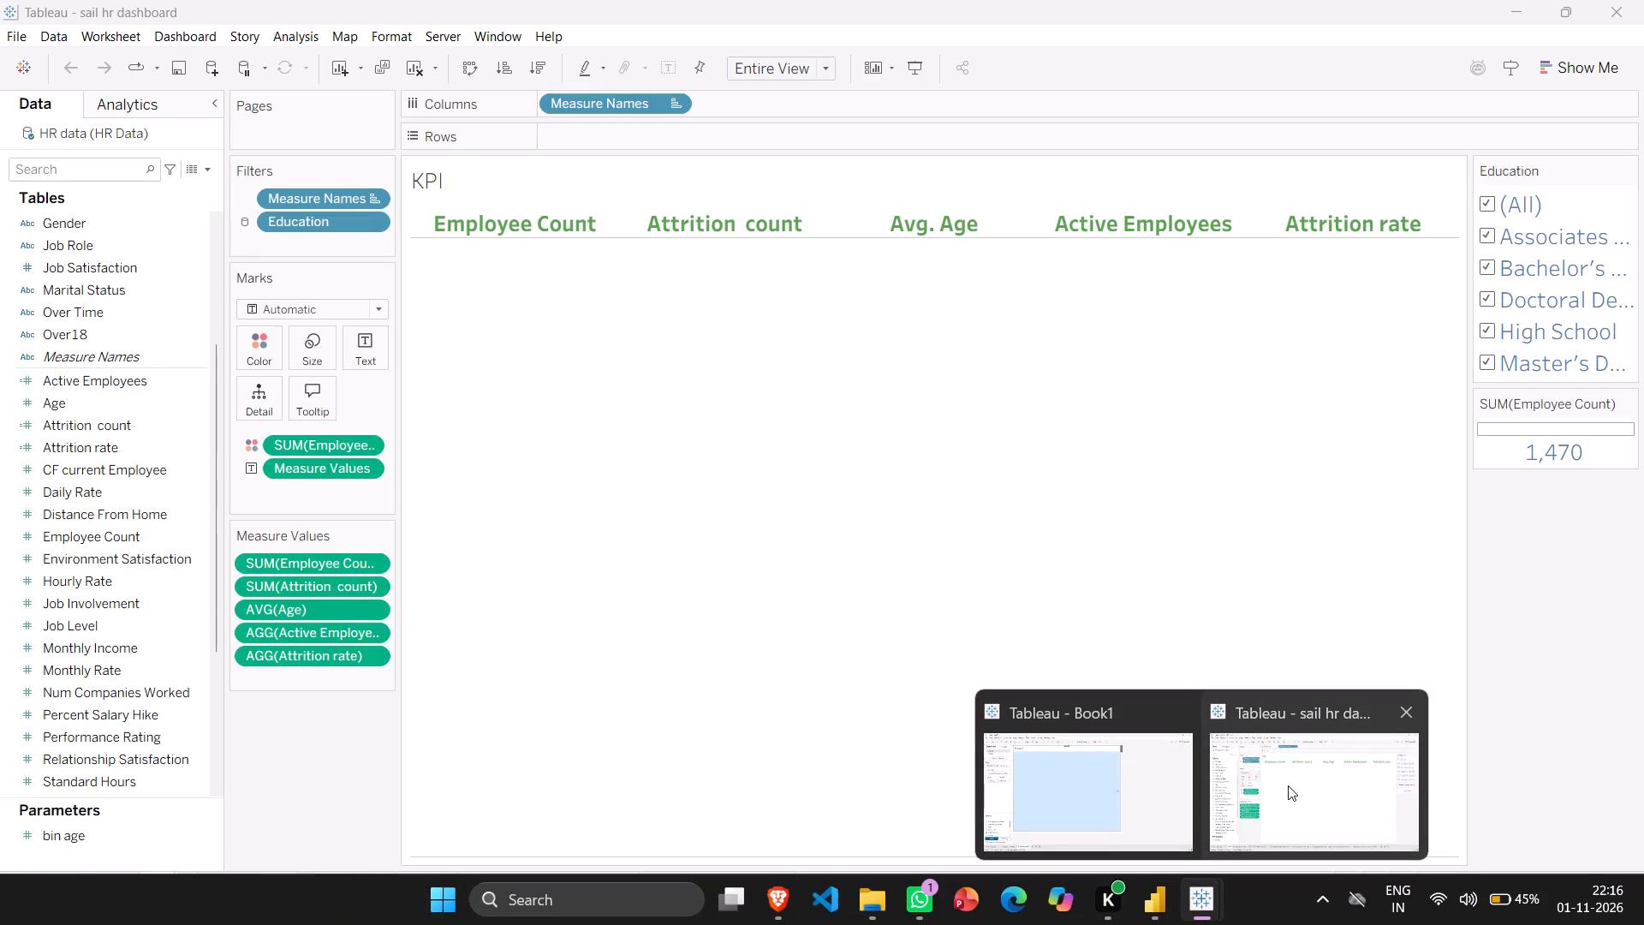
pyautogui.click(1273, 779)
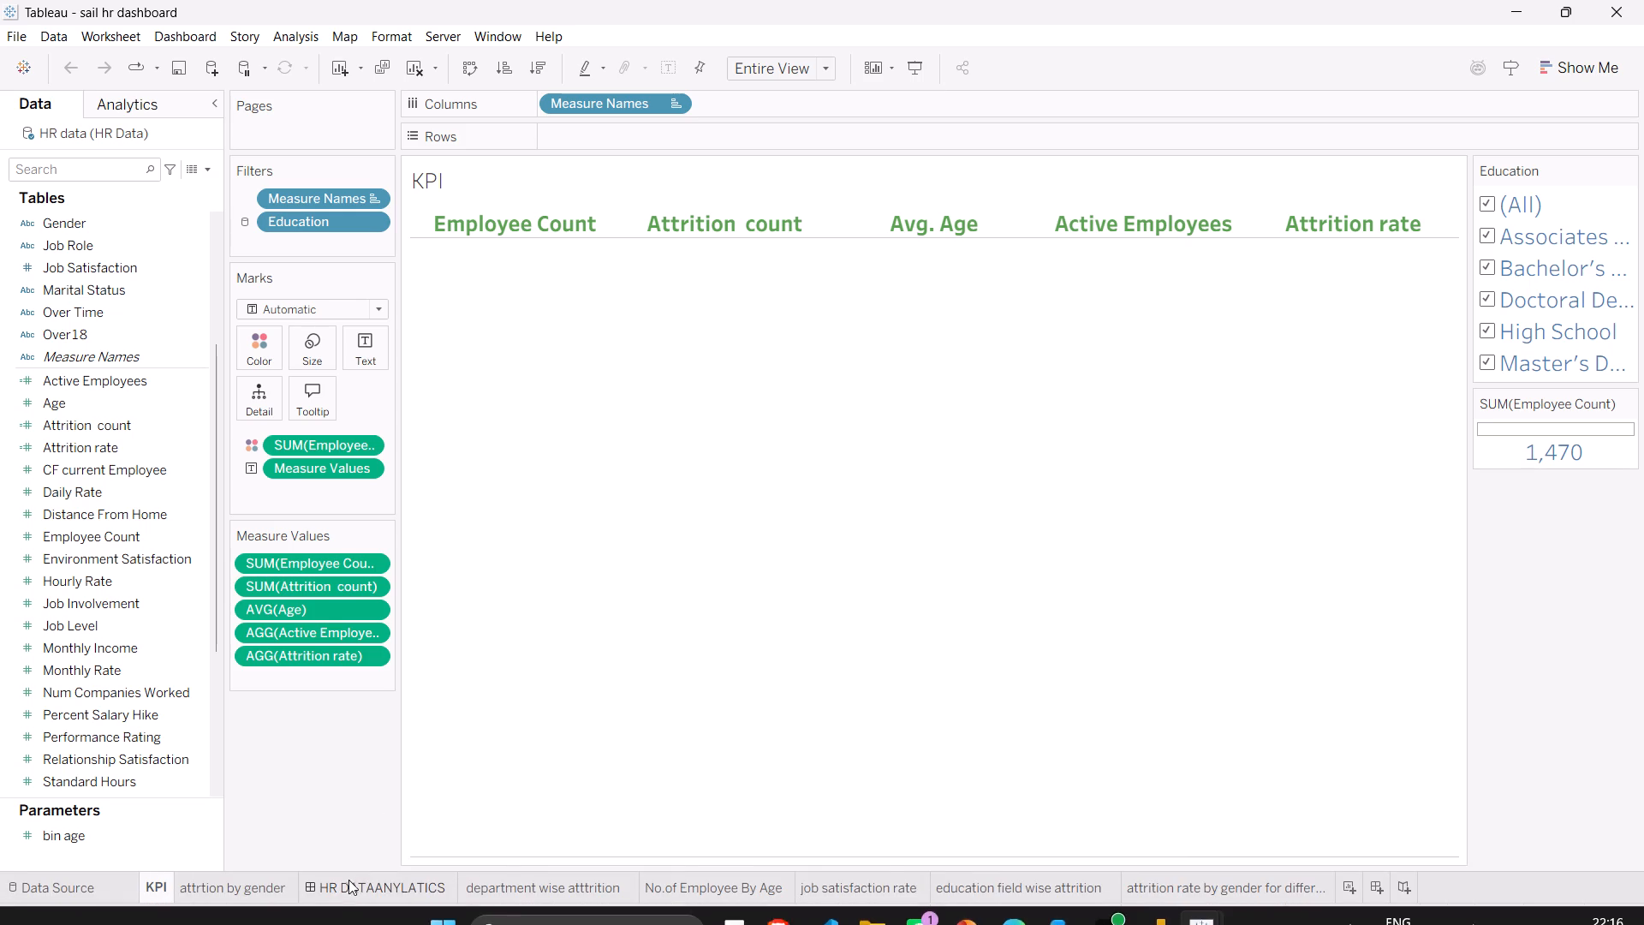
pyautogui.click(346, 889)
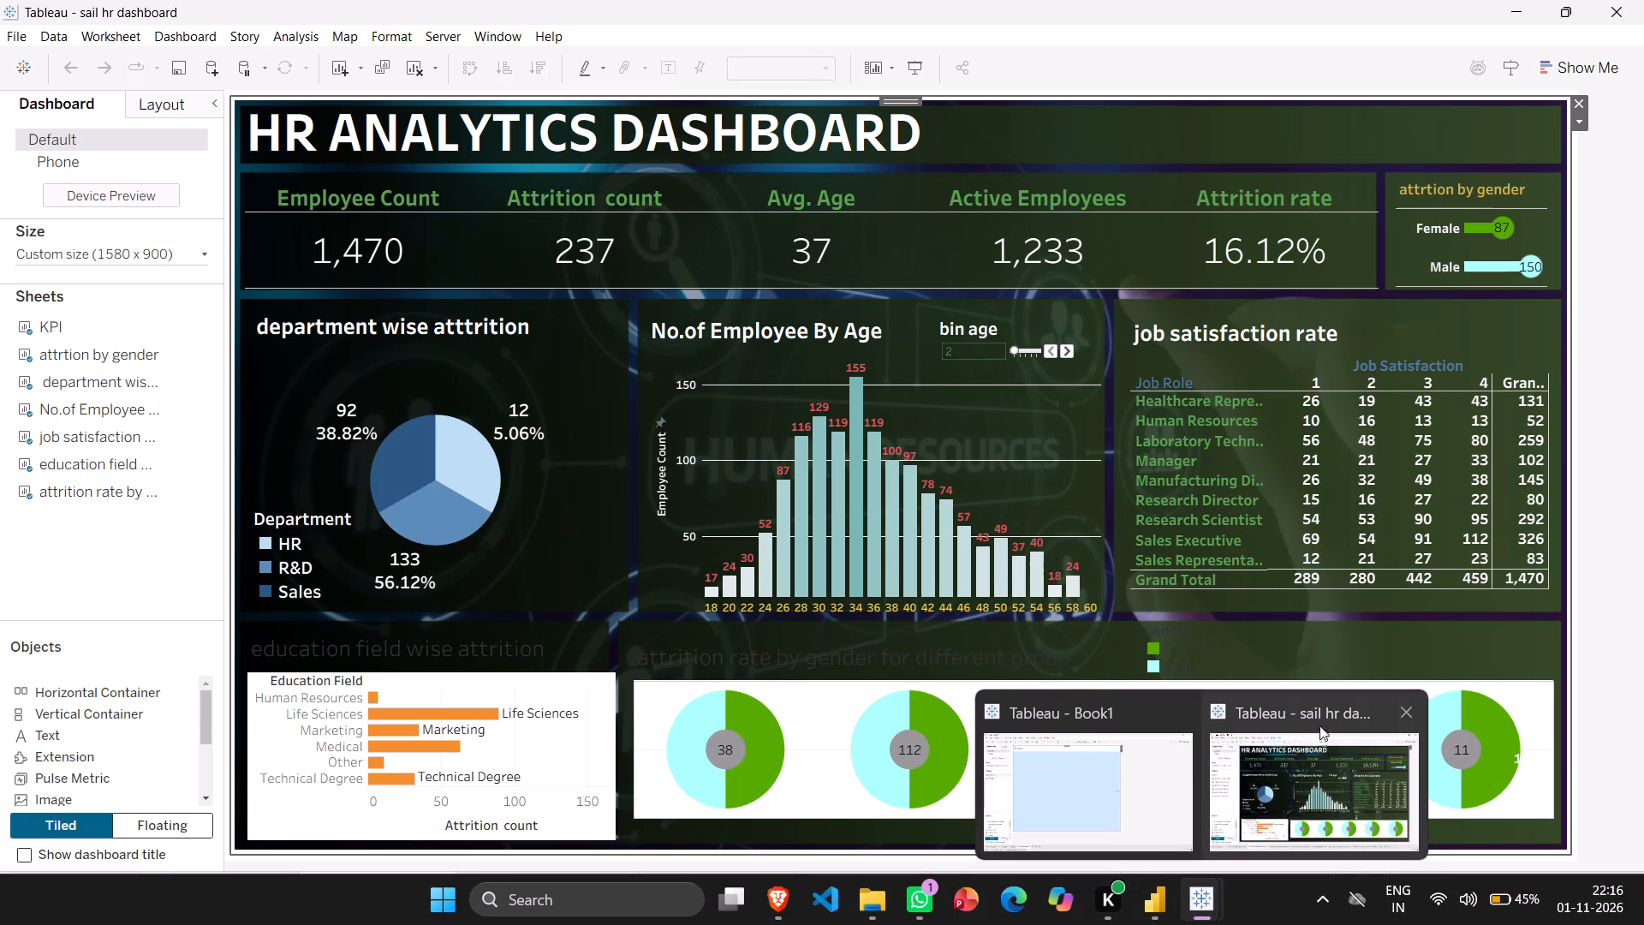
# Return to Book1 and set Dashboard 1's fixed size to 1580 px wide by 900 px high.
pyautogui.click(1099, 778)
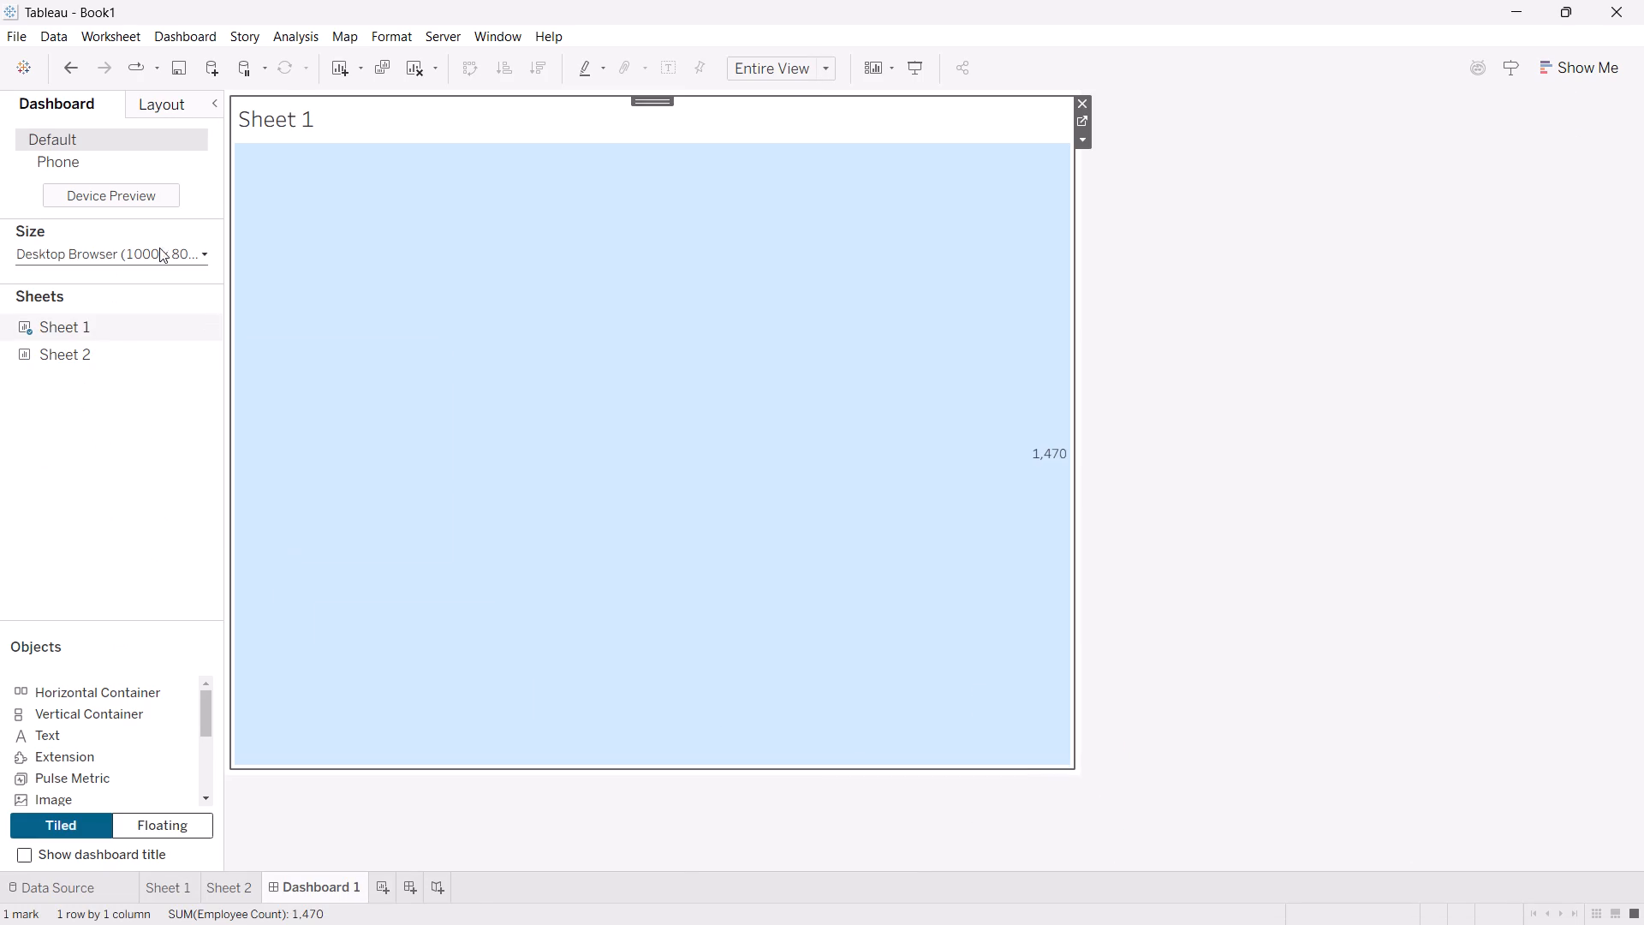
pyautogui.click(164, 248)
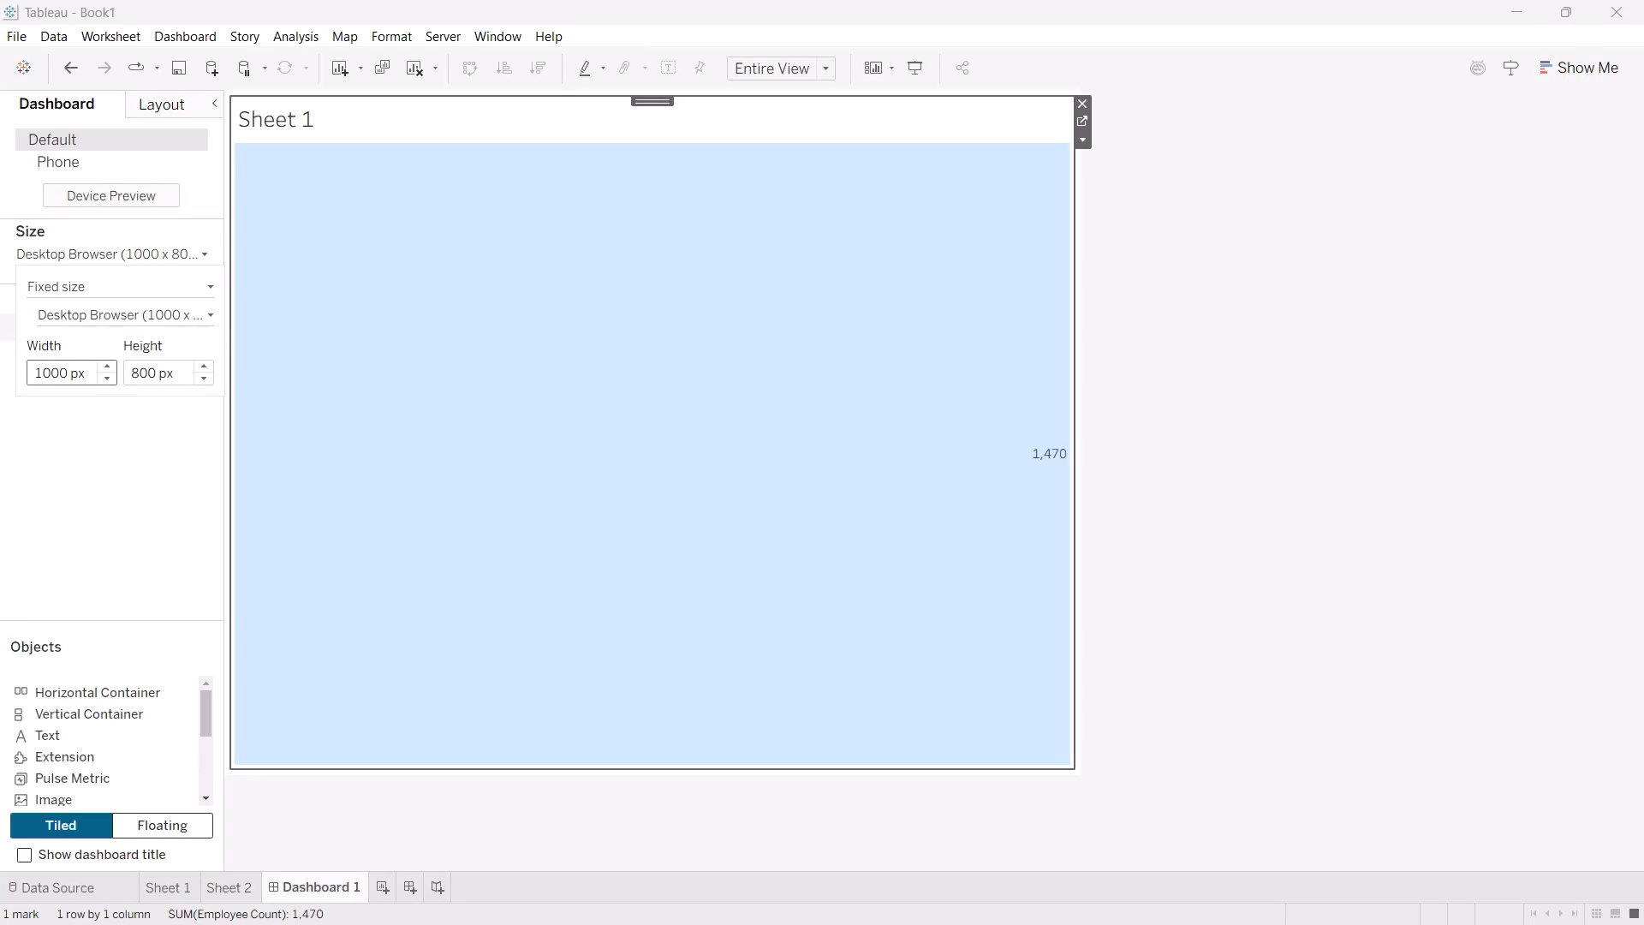
pyautogui.press('Left')
pyautogui.press('BackSpace')
pyautogui.press('BackSpace')
pyautogui.press('BackSpace')
pyautogui.press('5')
pyautogui.write('80')
pyautogui.click(136, 373)
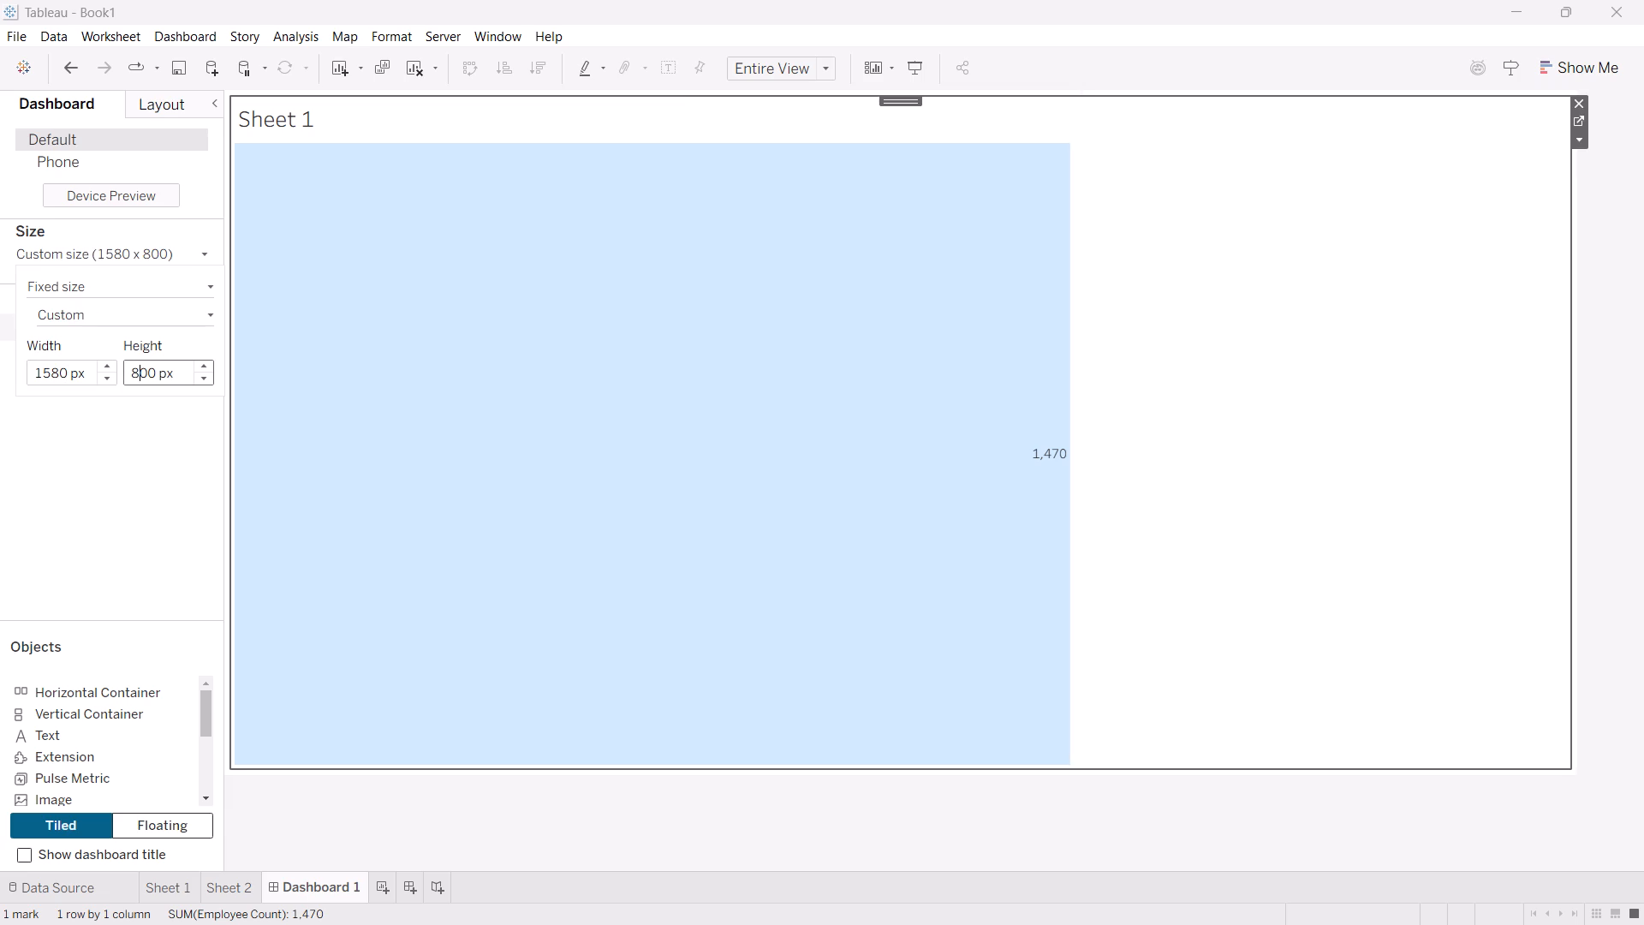
pyautogui.press('BackSpace')
pyautogui.press('9')
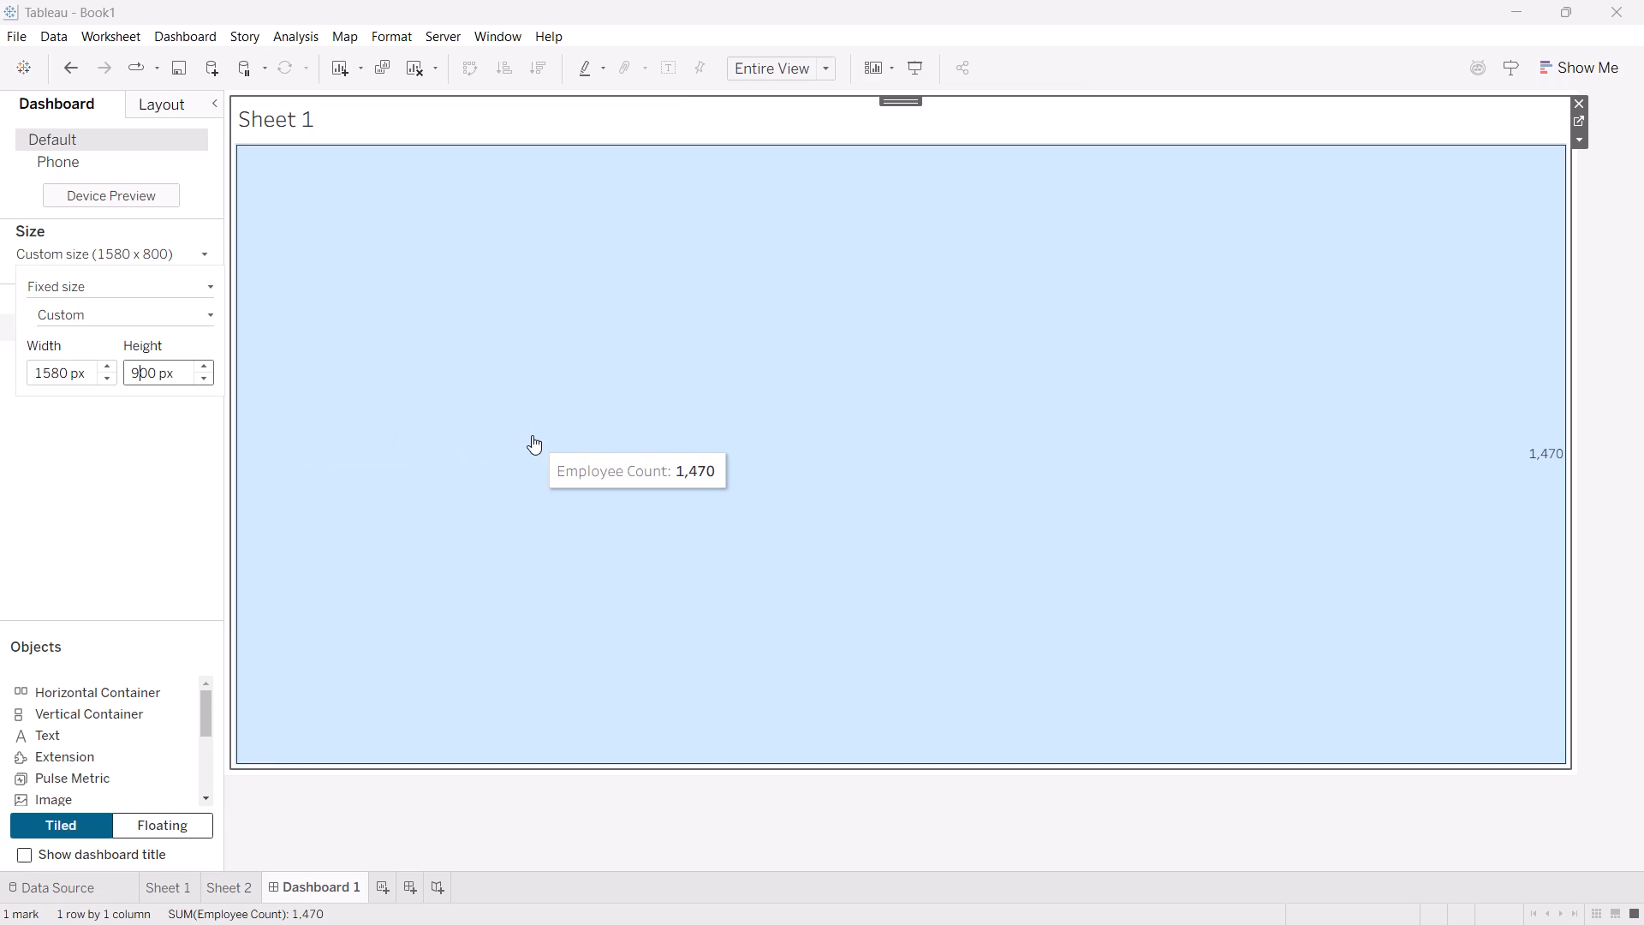
pyautogui.click(532, 435)
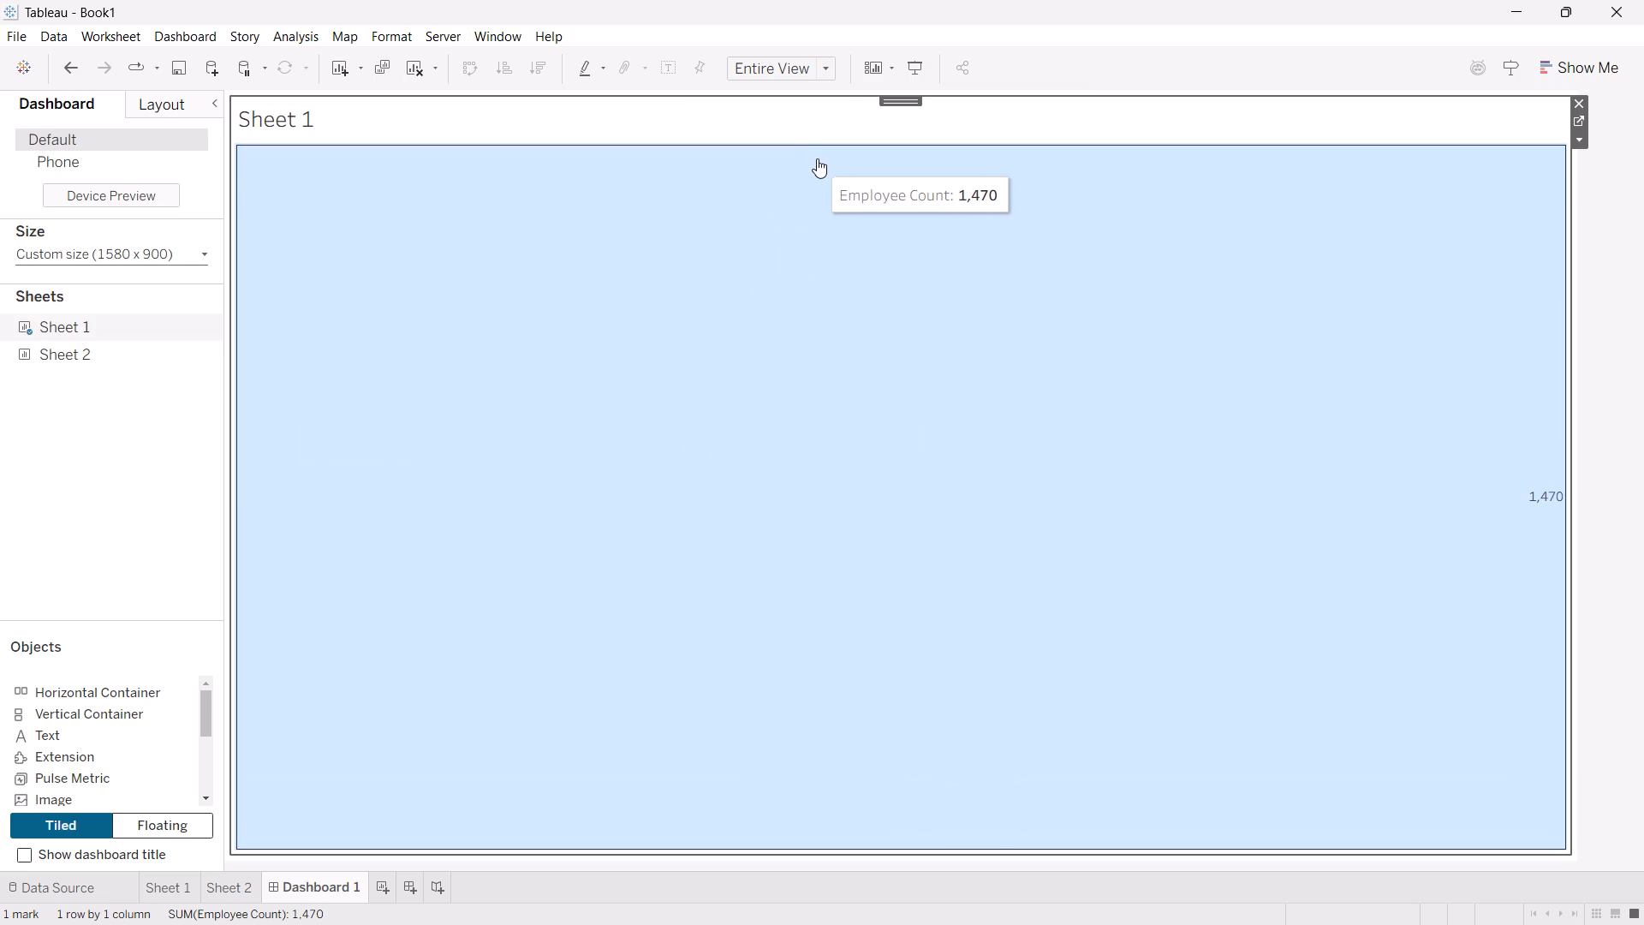
pyautogui.click(773, 220)
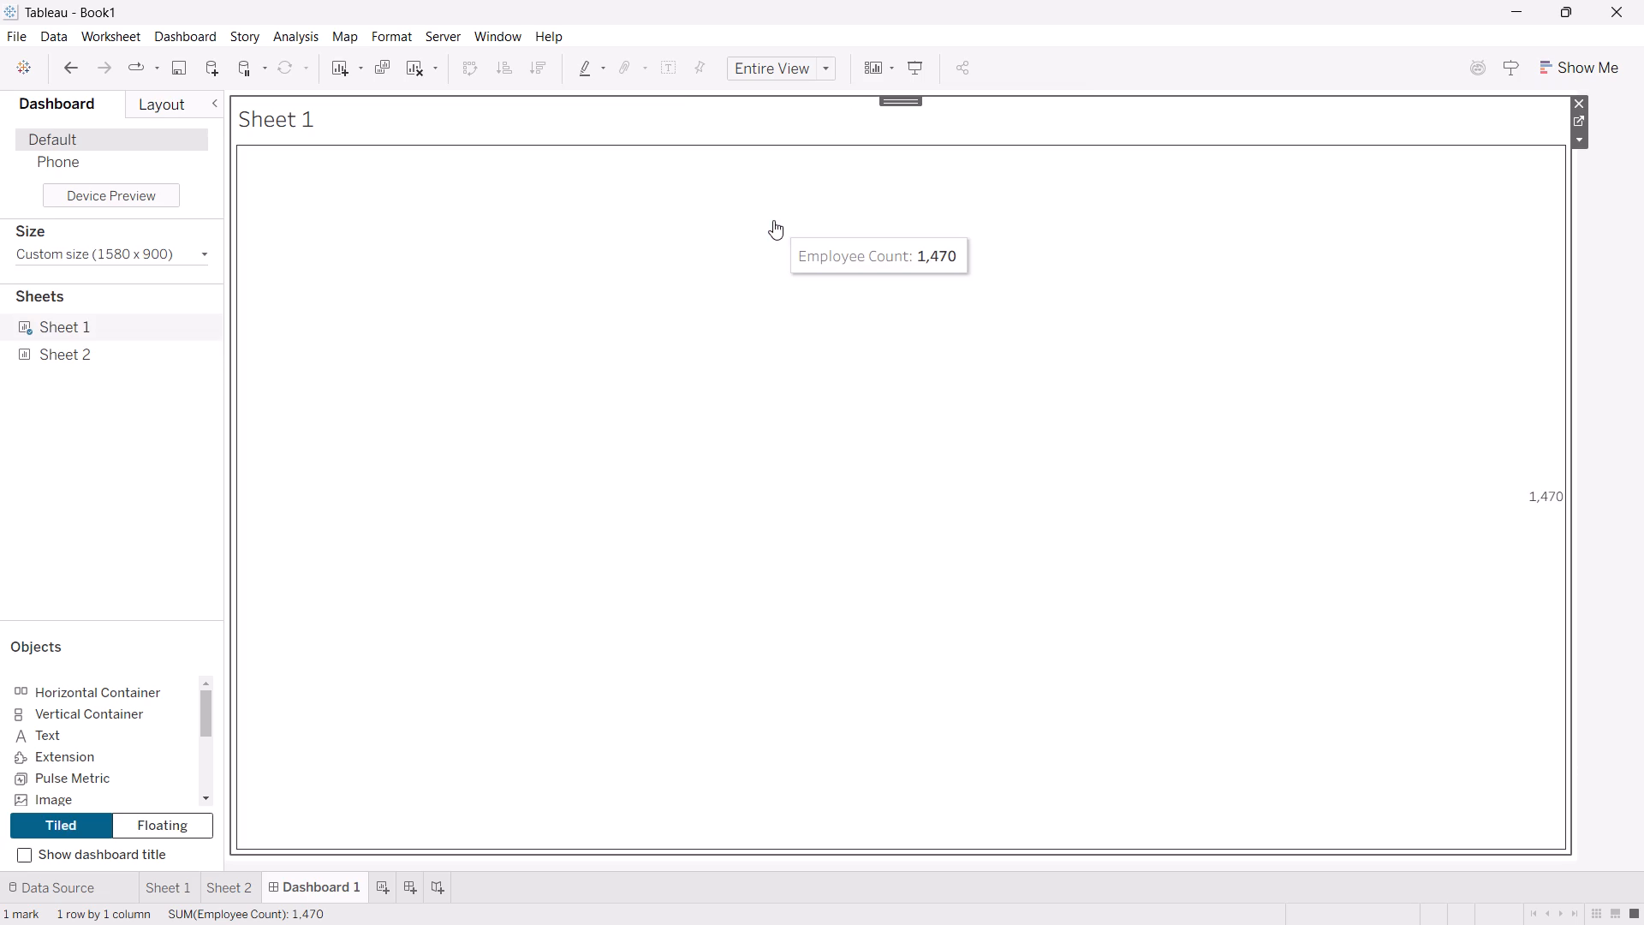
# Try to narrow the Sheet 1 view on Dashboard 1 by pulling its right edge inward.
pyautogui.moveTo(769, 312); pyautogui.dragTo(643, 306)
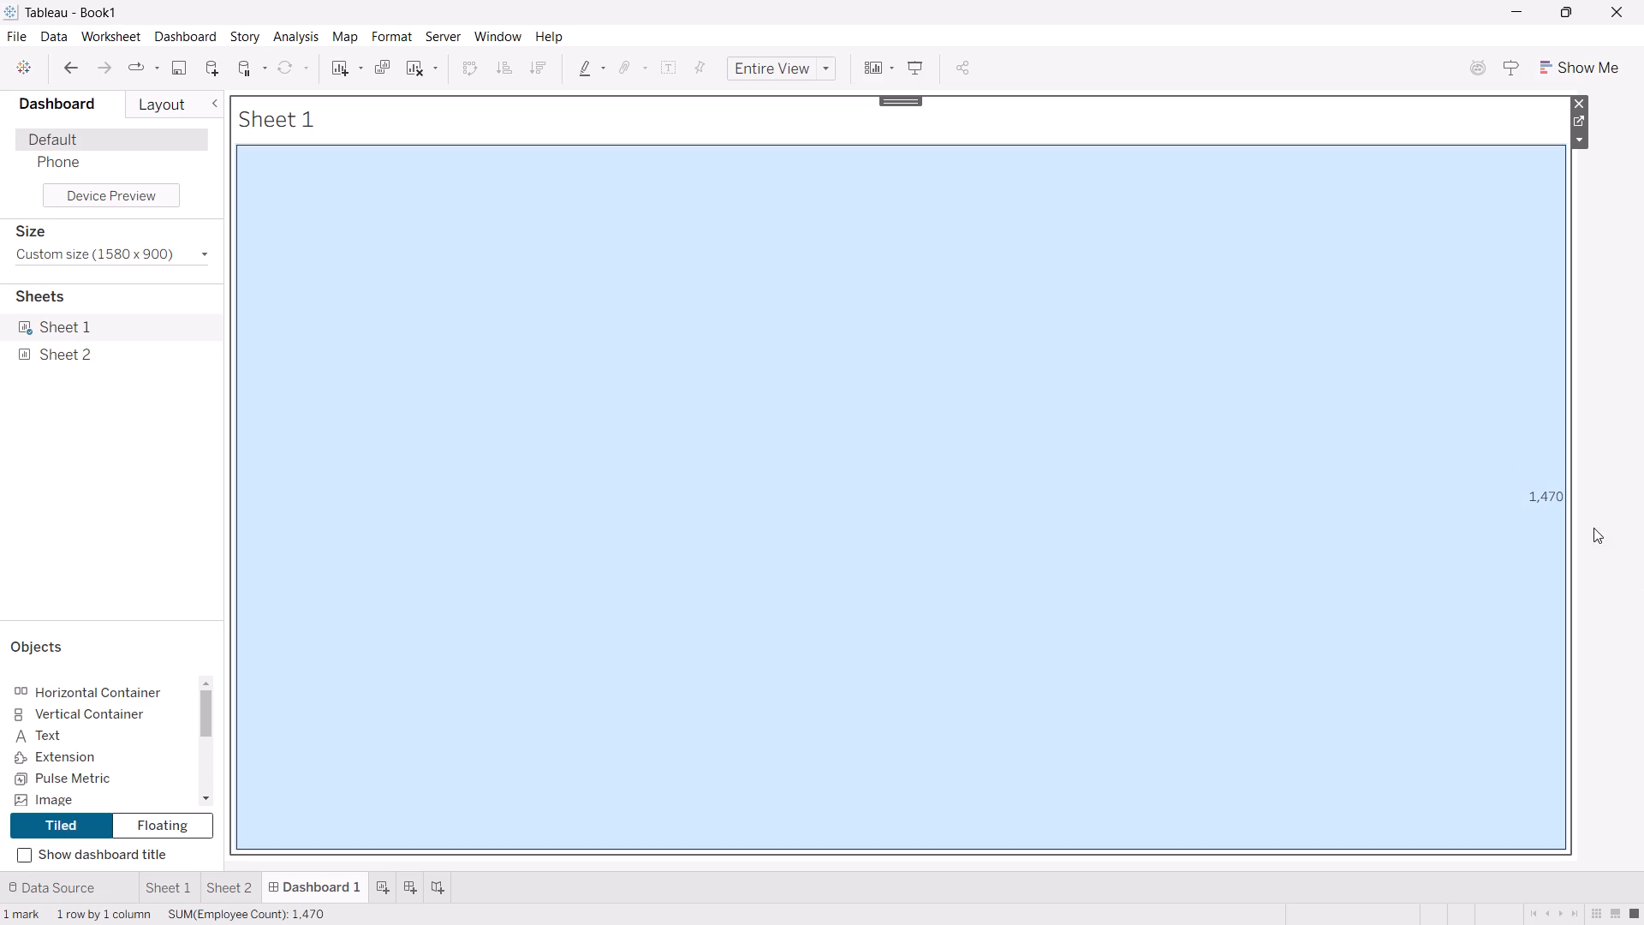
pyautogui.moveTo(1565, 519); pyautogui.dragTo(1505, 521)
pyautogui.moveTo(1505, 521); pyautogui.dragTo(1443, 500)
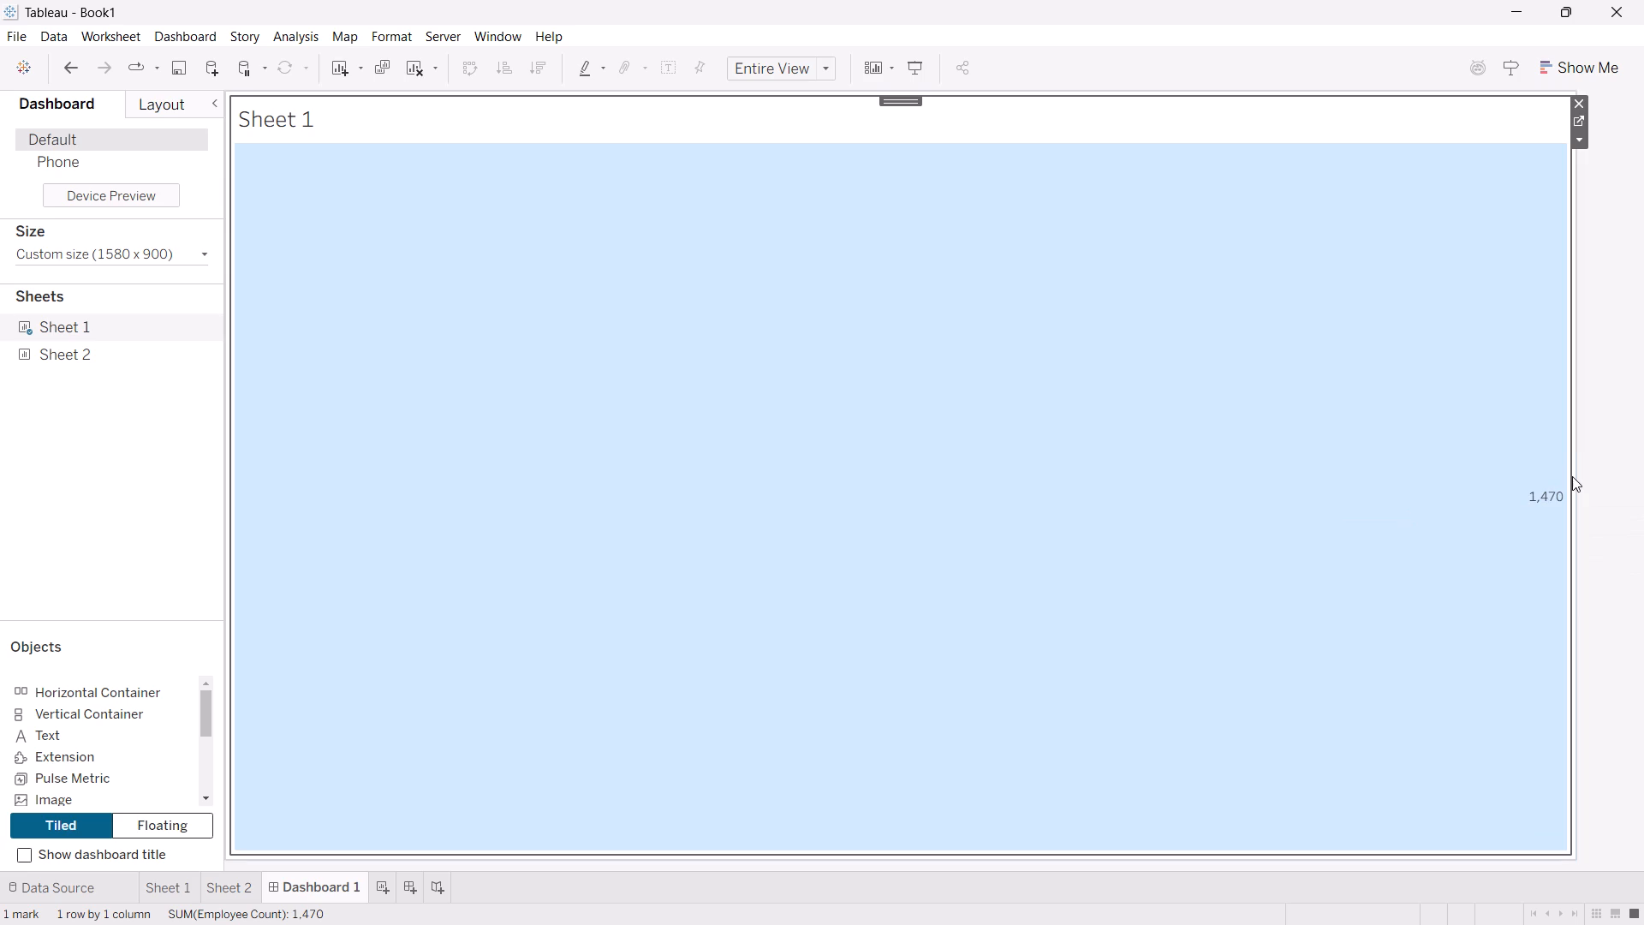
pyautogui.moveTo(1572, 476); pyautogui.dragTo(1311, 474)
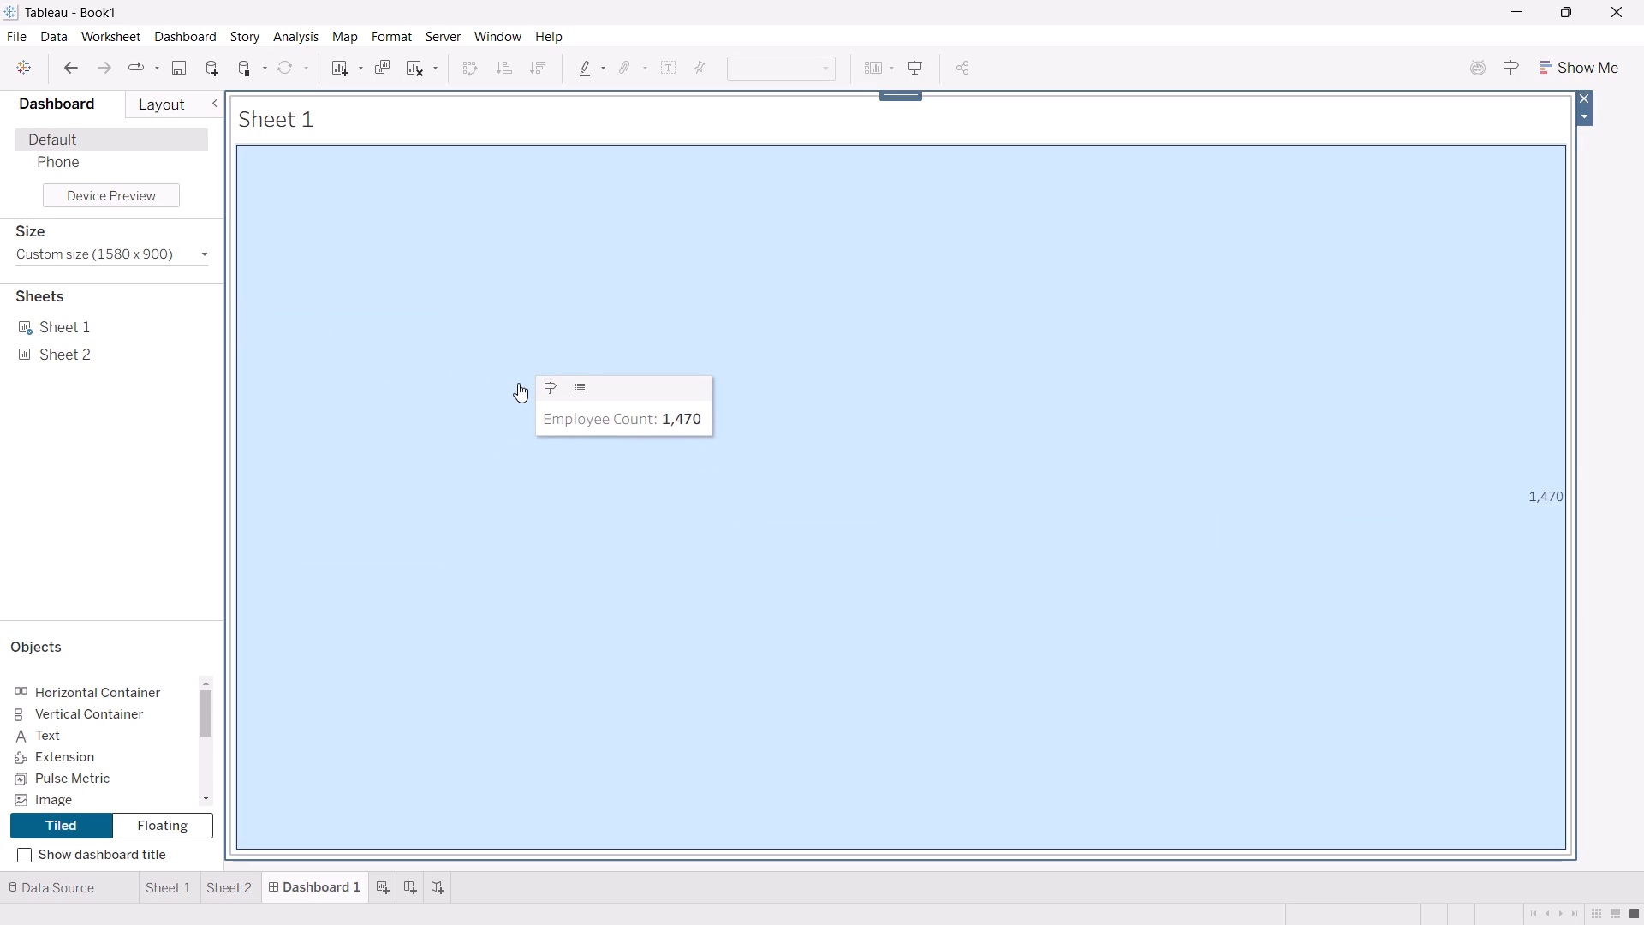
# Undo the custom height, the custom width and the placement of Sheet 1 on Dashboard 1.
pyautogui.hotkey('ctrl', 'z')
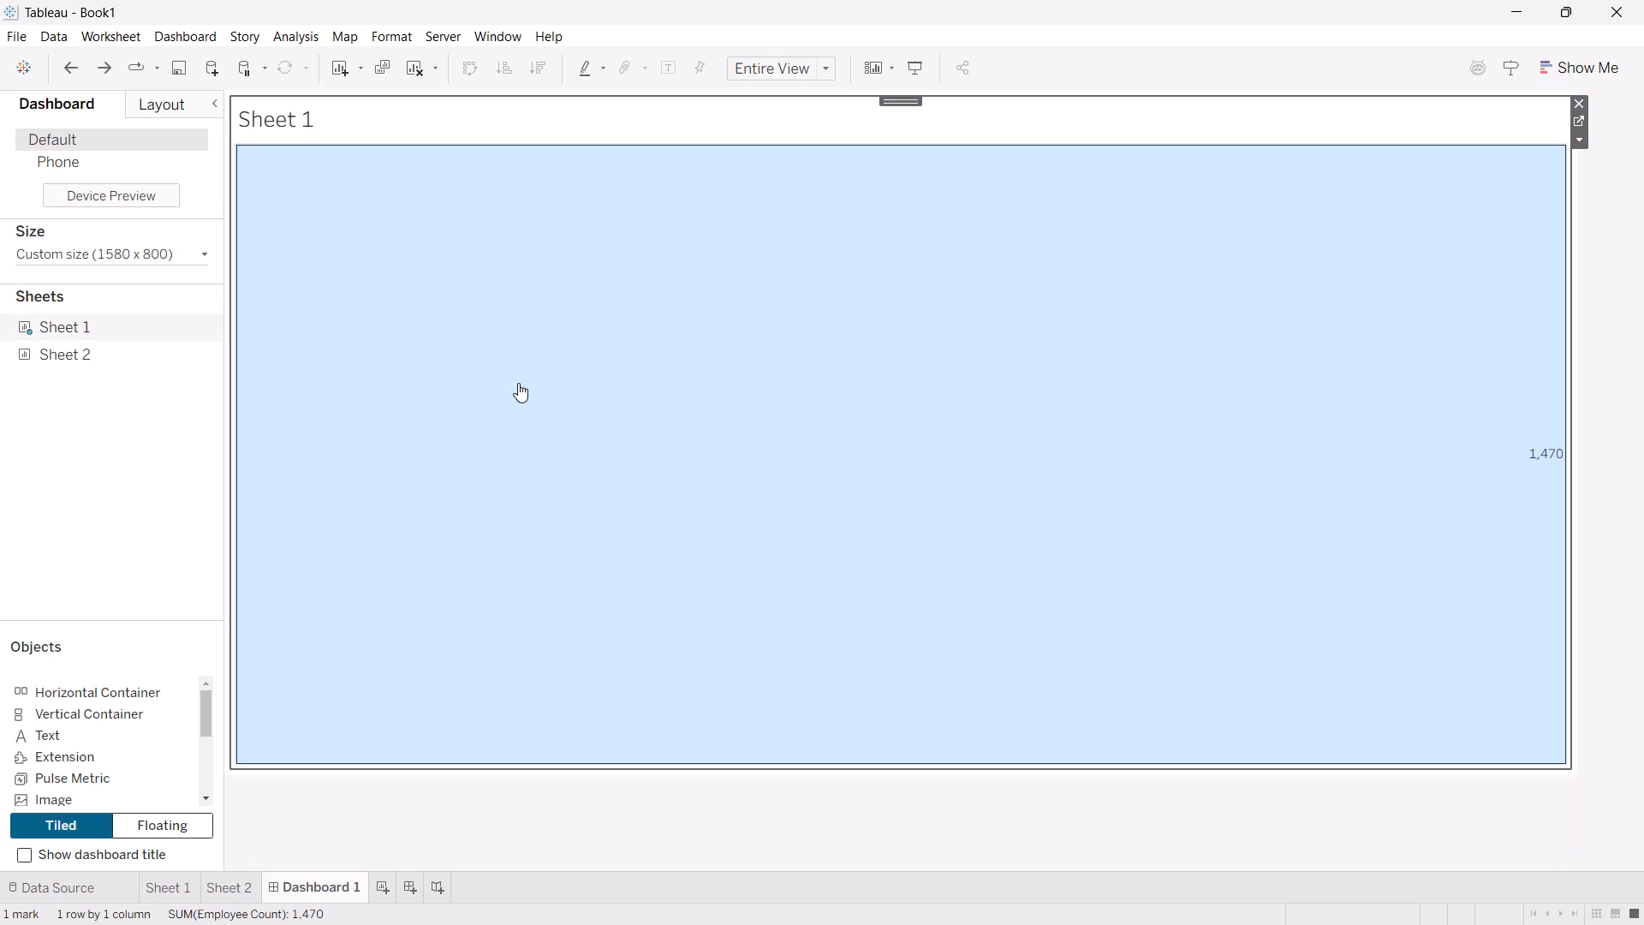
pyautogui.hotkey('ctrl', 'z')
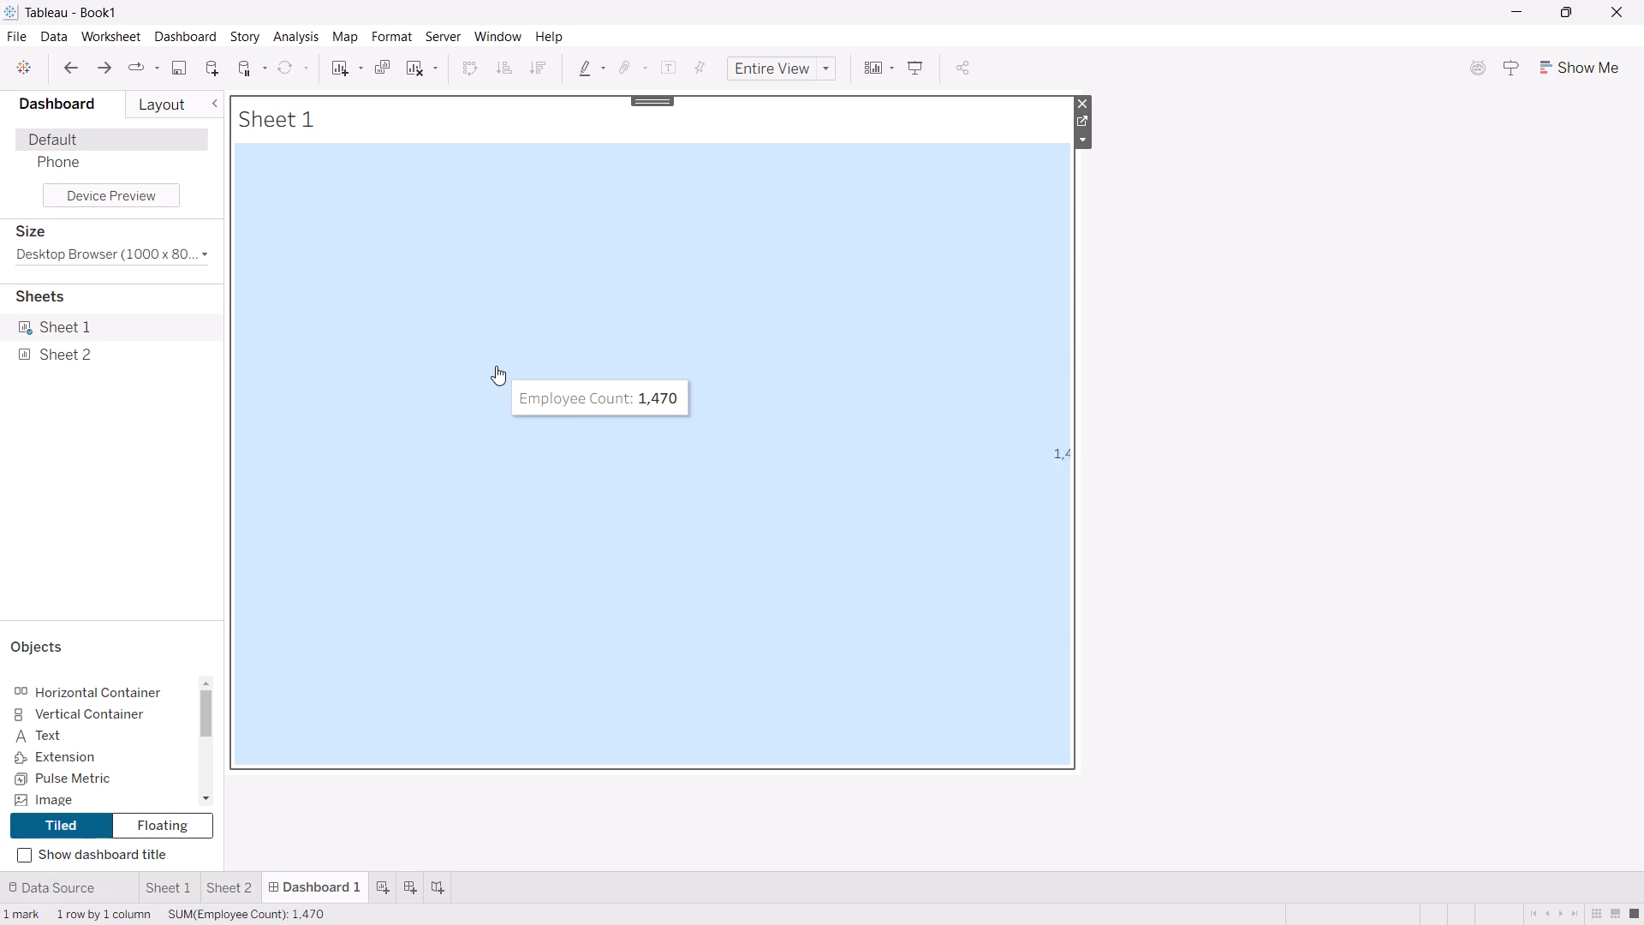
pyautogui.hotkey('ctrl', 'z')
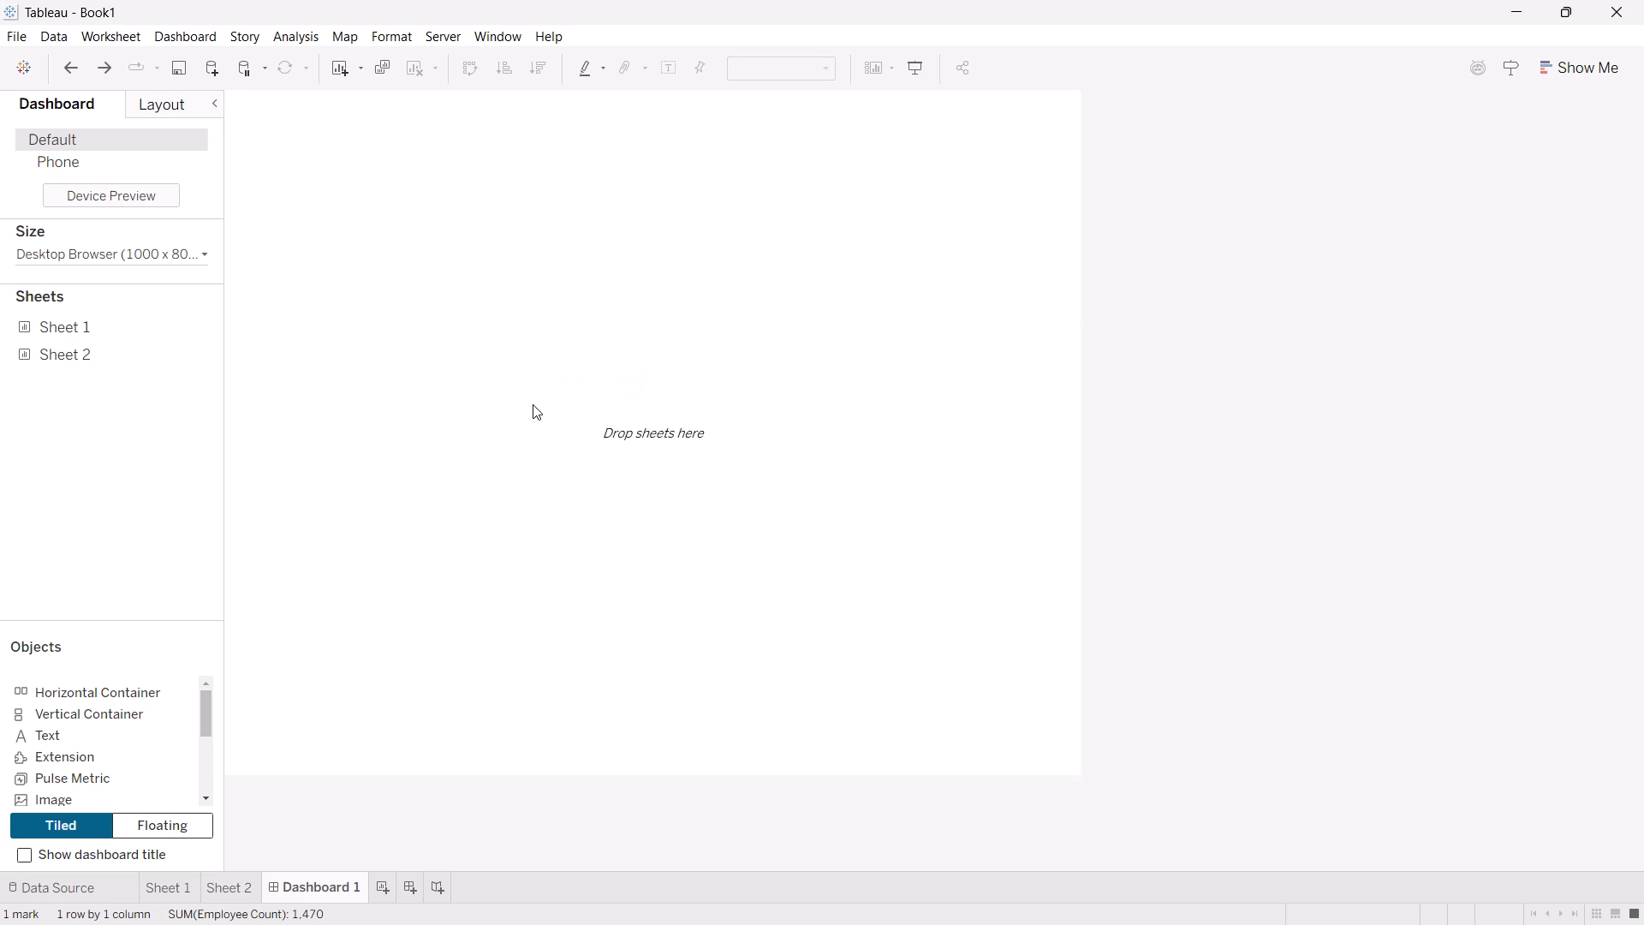
# Set Dashboard 1's fixed size to 1580 px wide by 900 px high.
pyautogui.click(175, 247)
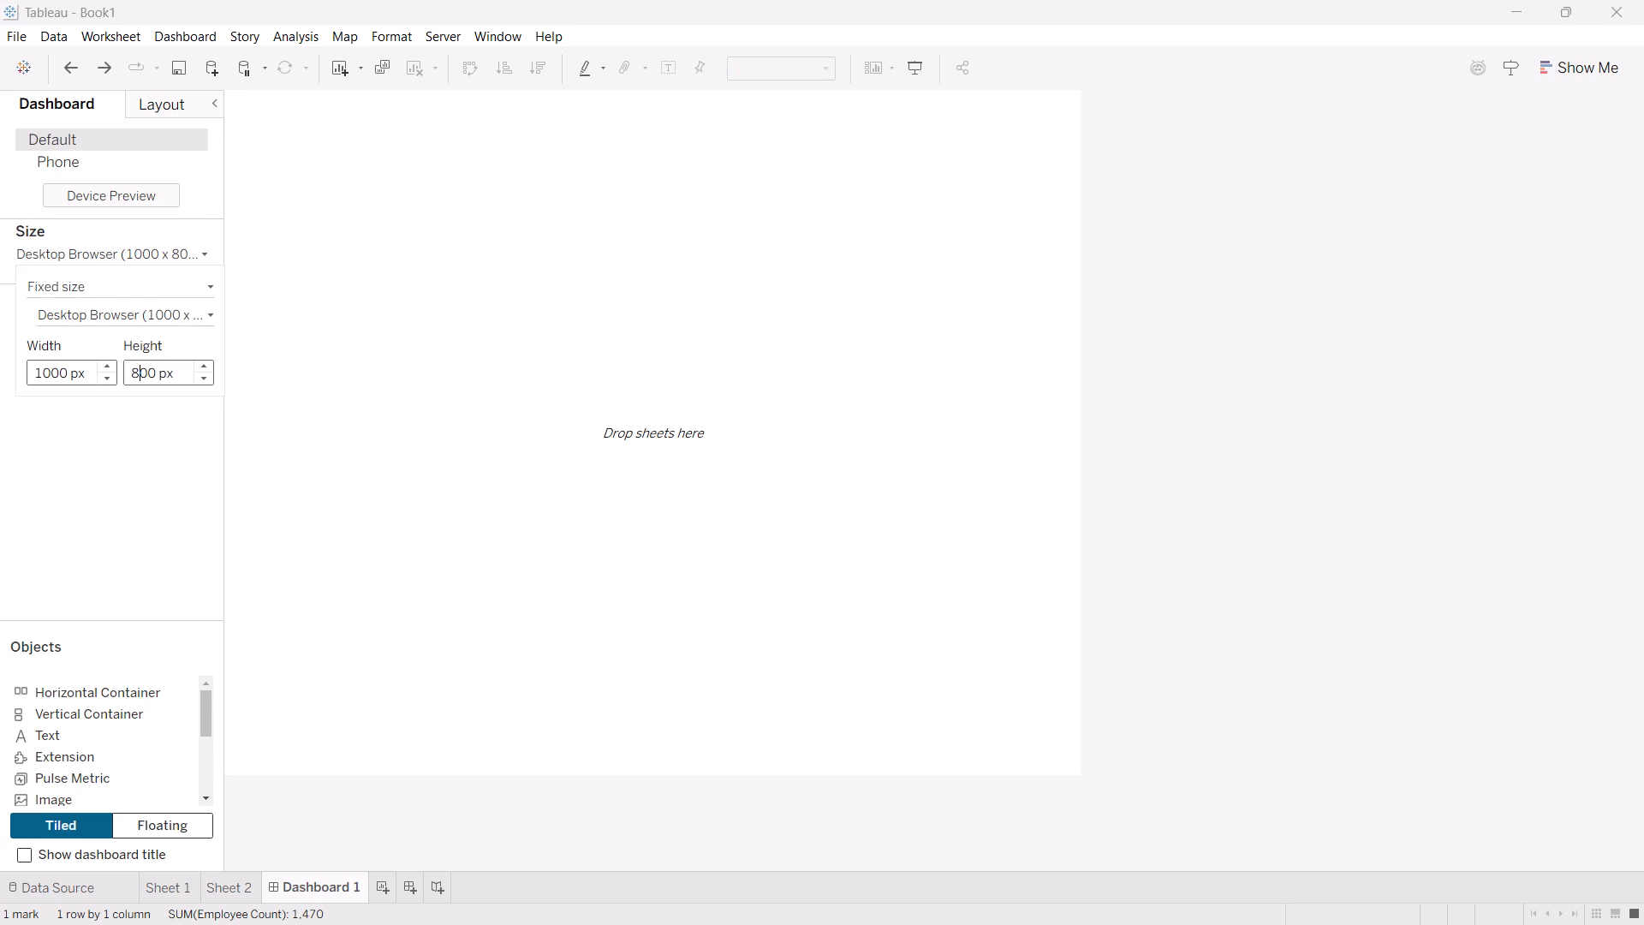
pyautogui.click(65, 373)
pyautogui.press('BackSpace')
pyautogui.press('BackSpace')
pyautogui.press('BackSpace')
pyautogui.press('5')
pyautogui.write('80')
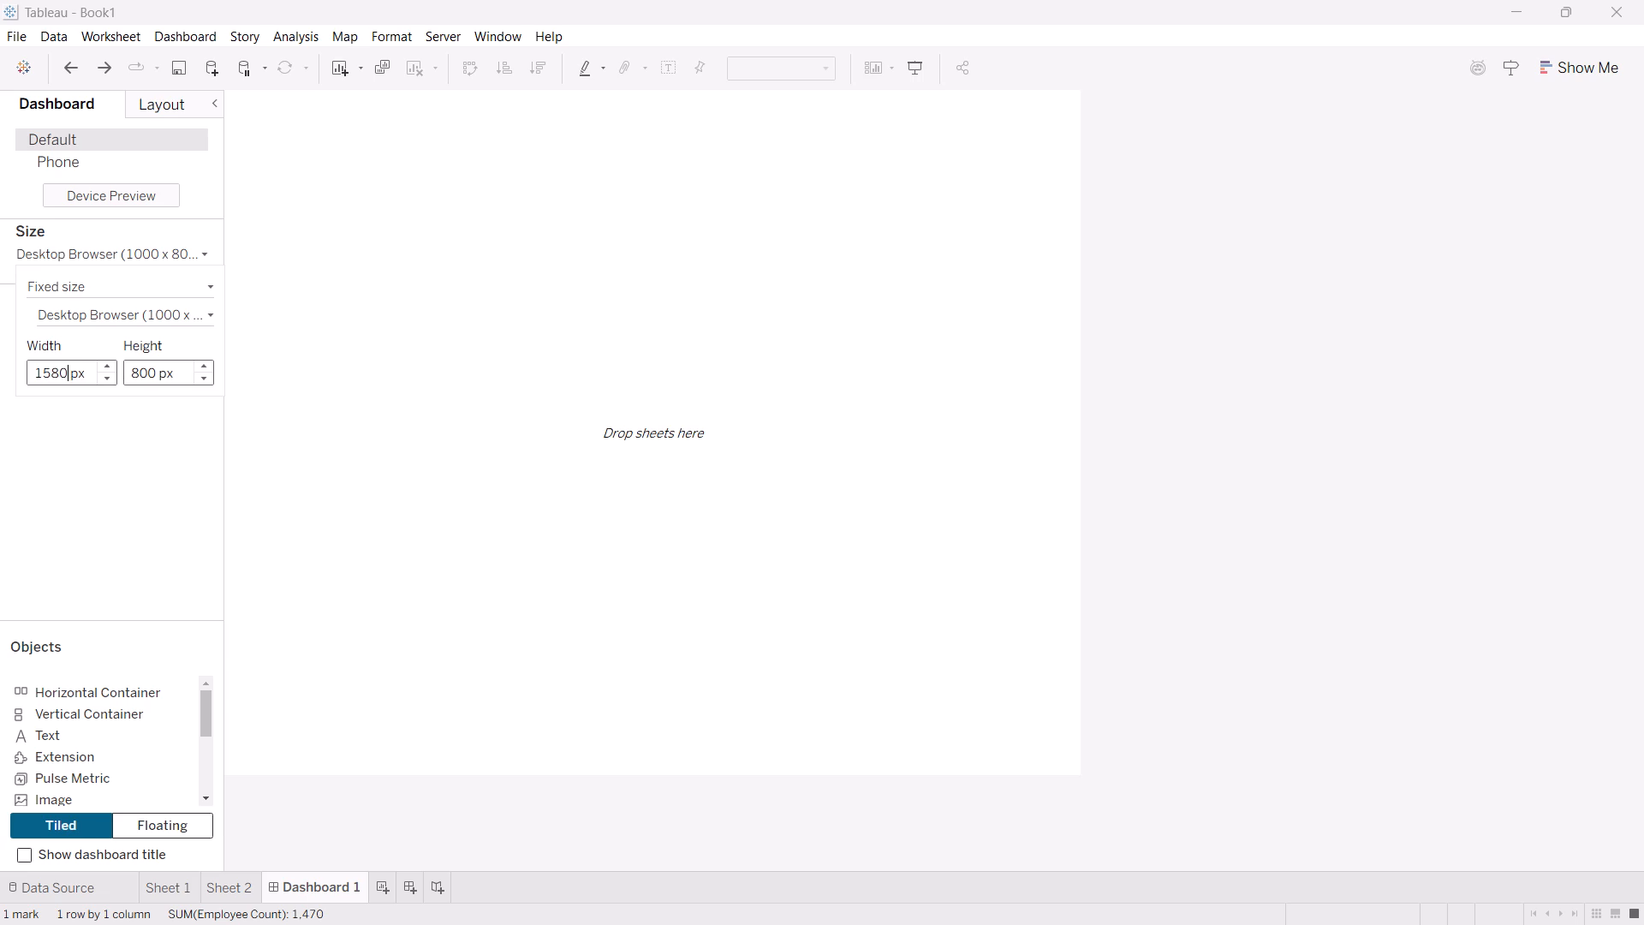
pyautogui.click(131, 370)
pyautogui.press('Right')
pyautogui.press('BackSpace')
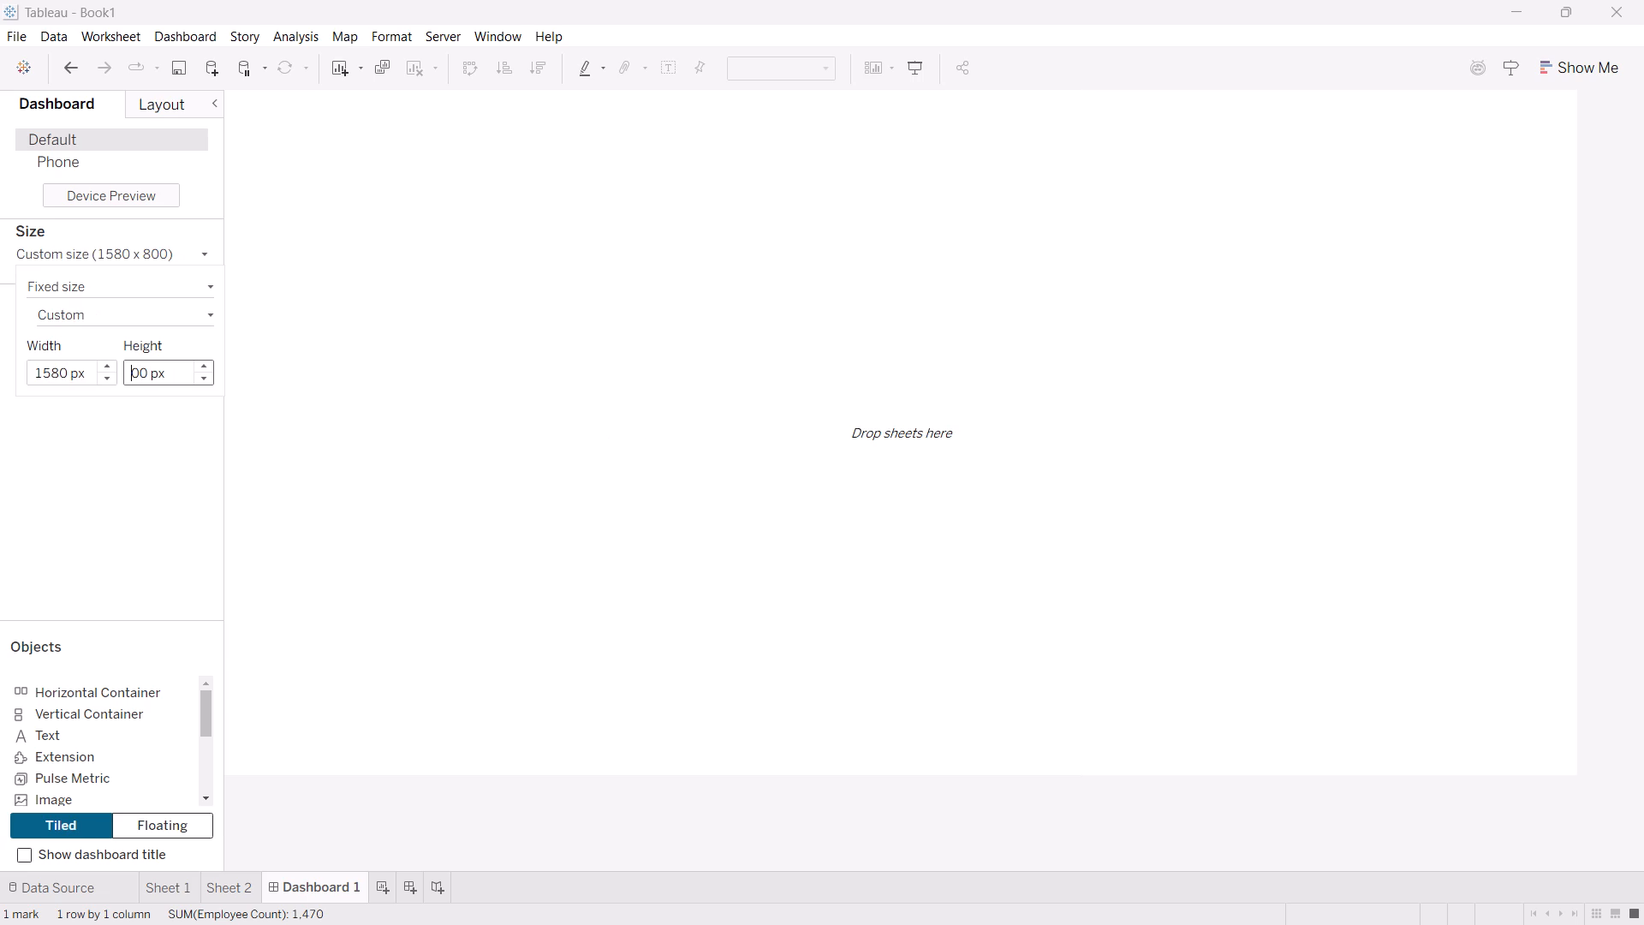
pyautogui.press('9')
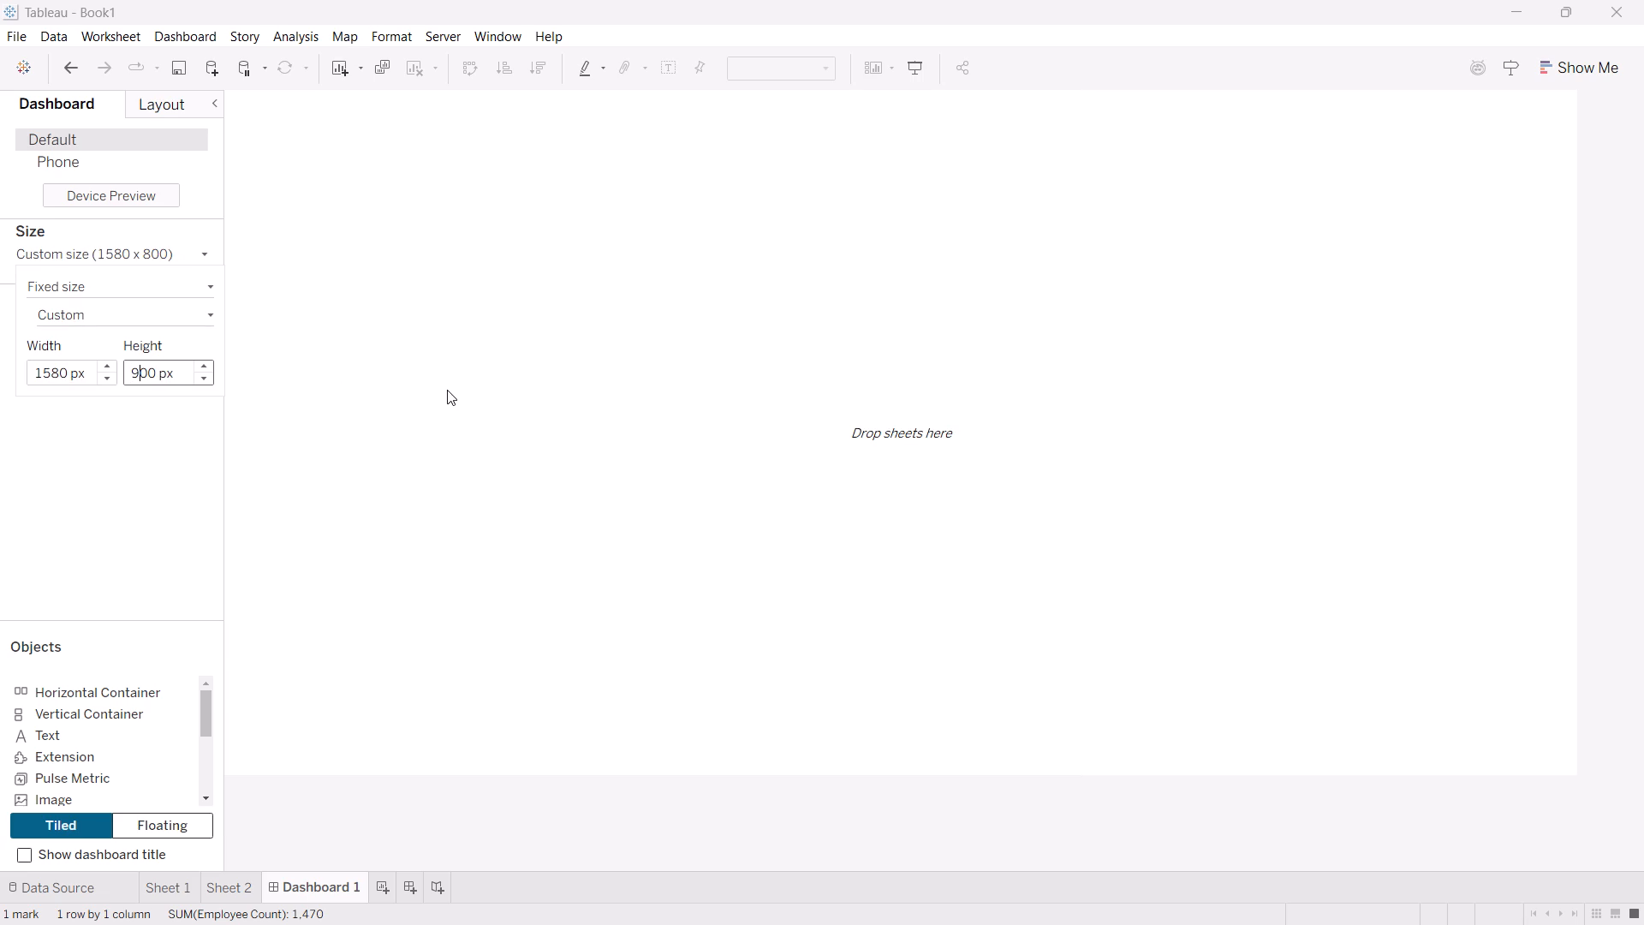
pyautogui.click(447, 390)
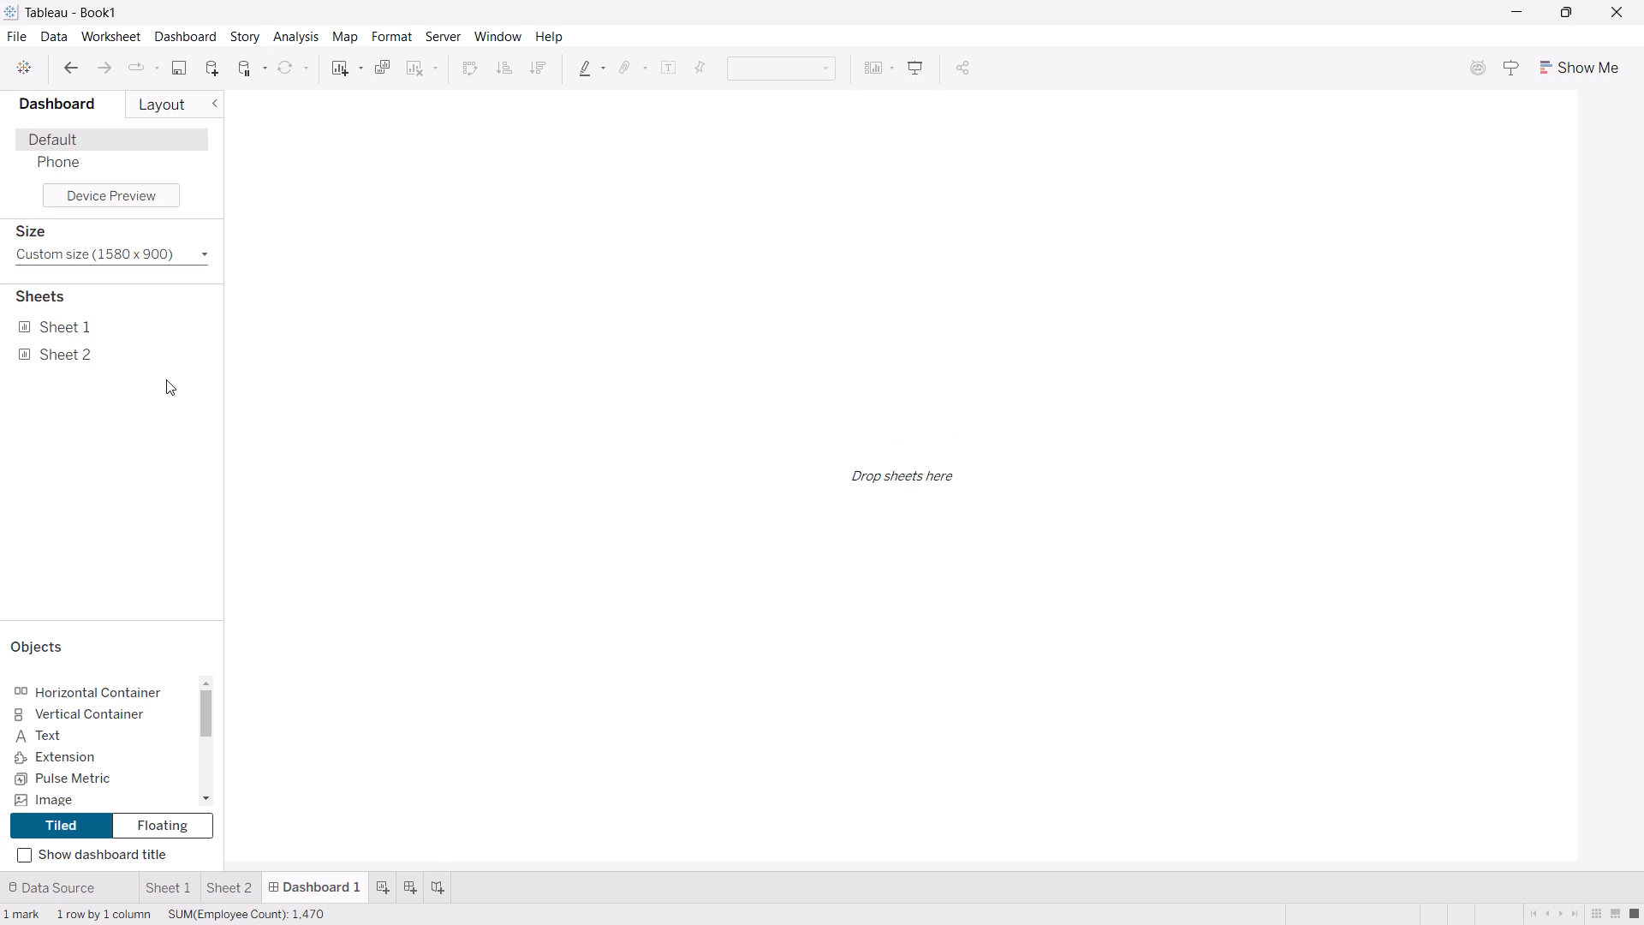
# Add Sheet 1 to the empty Dashboard 1 canvas.
pyautogui.moveTo(90, 330); pyautogui.dragTo(103, 330)
pyautogui.moveTo(103, 330); pyautogui.dragTo(292, 366)
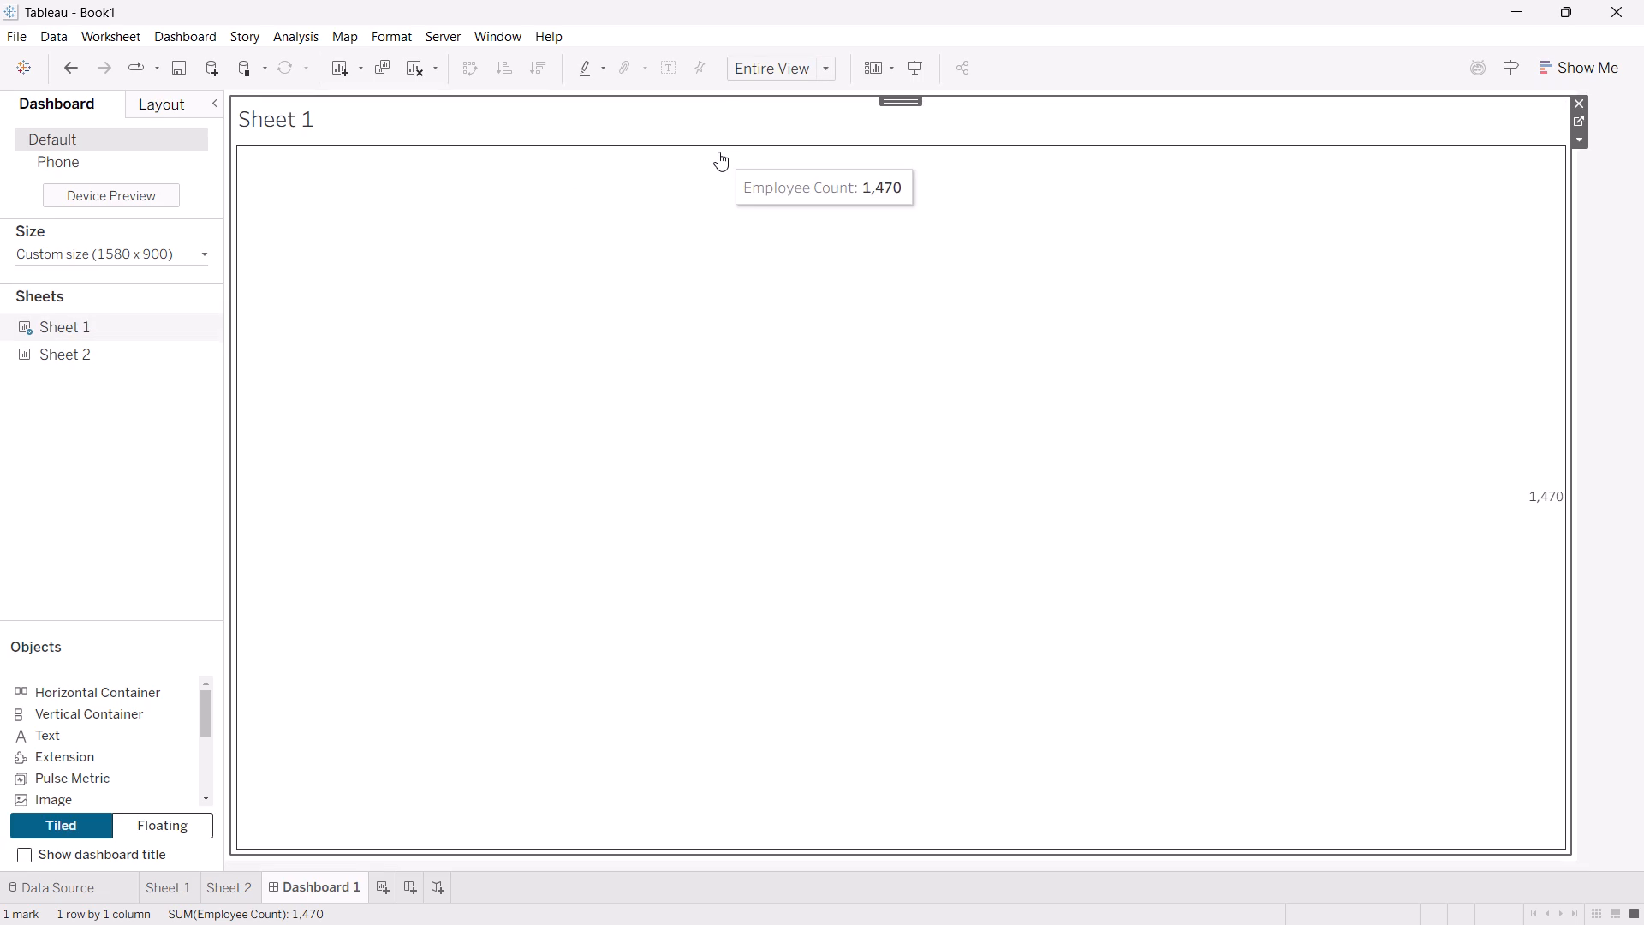
# Format Sheet 1's default worksheet font on the dashboard with size 10 and a red colour.
pyautogui.rightClick(717, 232)
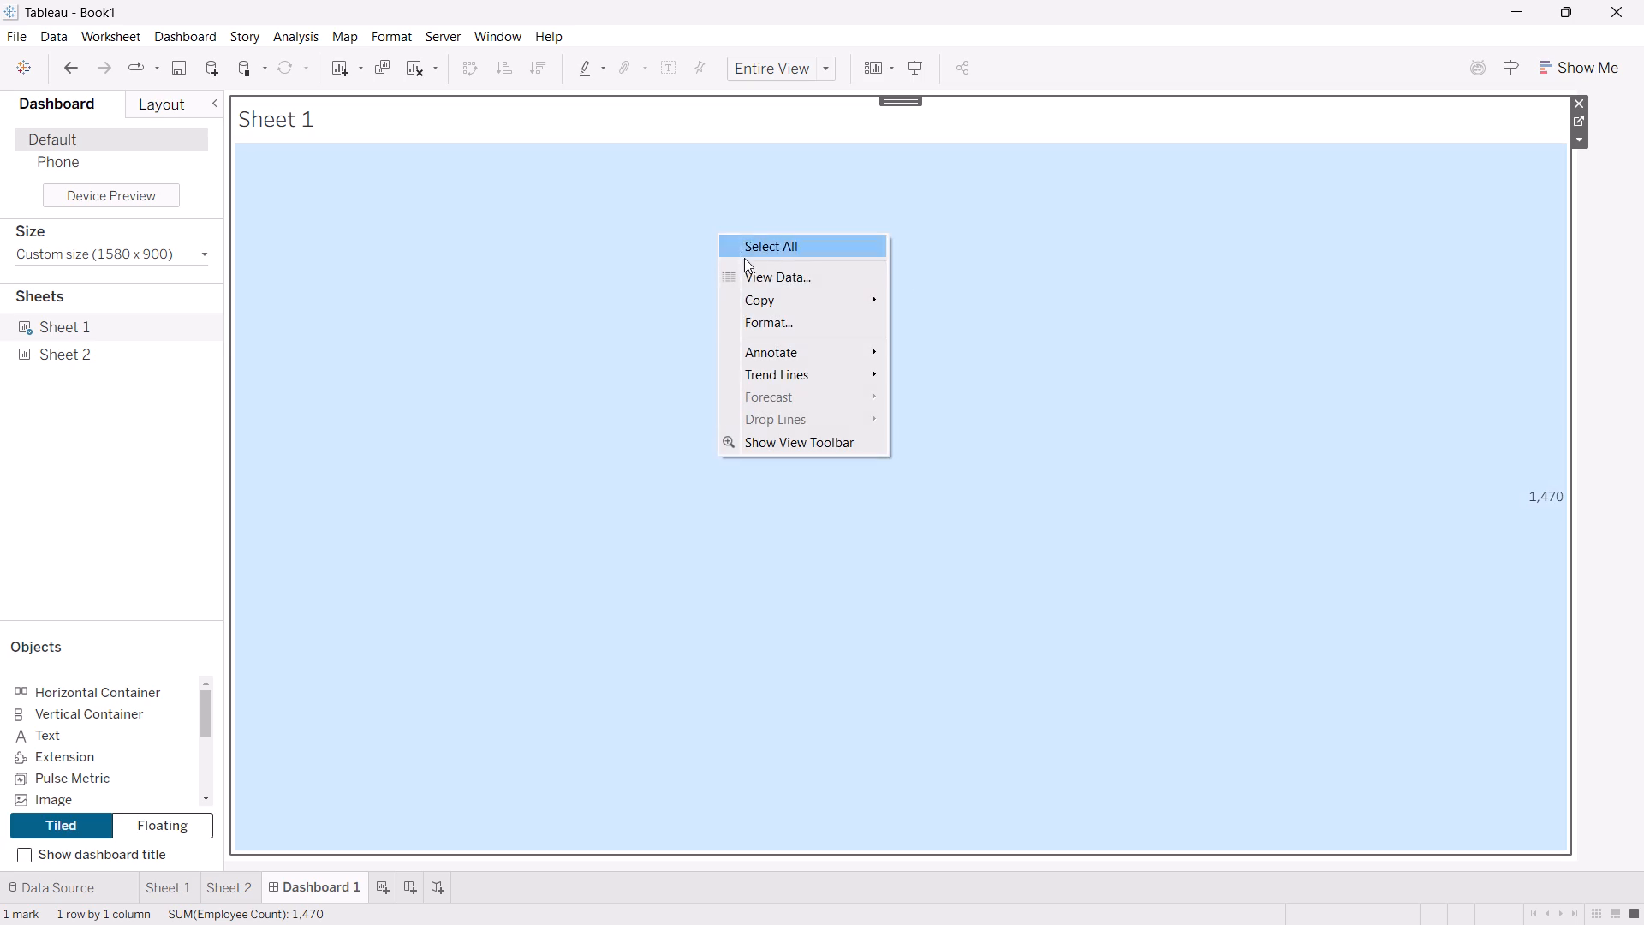
pyautogui.click(753, 319)
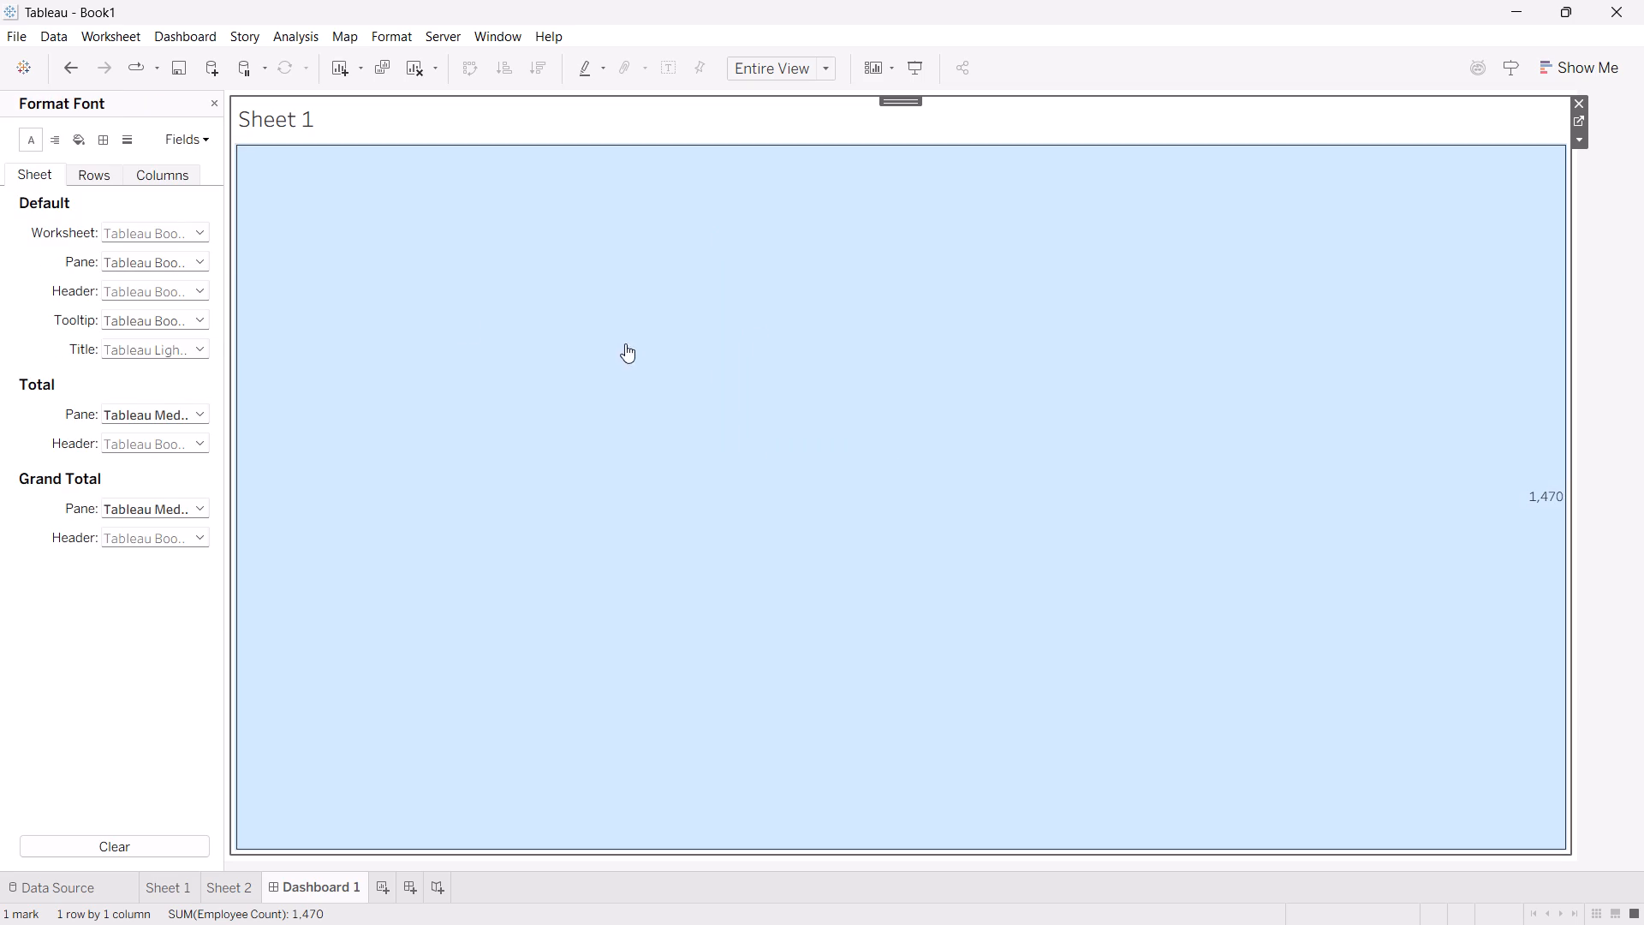
pyautogui.click(196, 236)
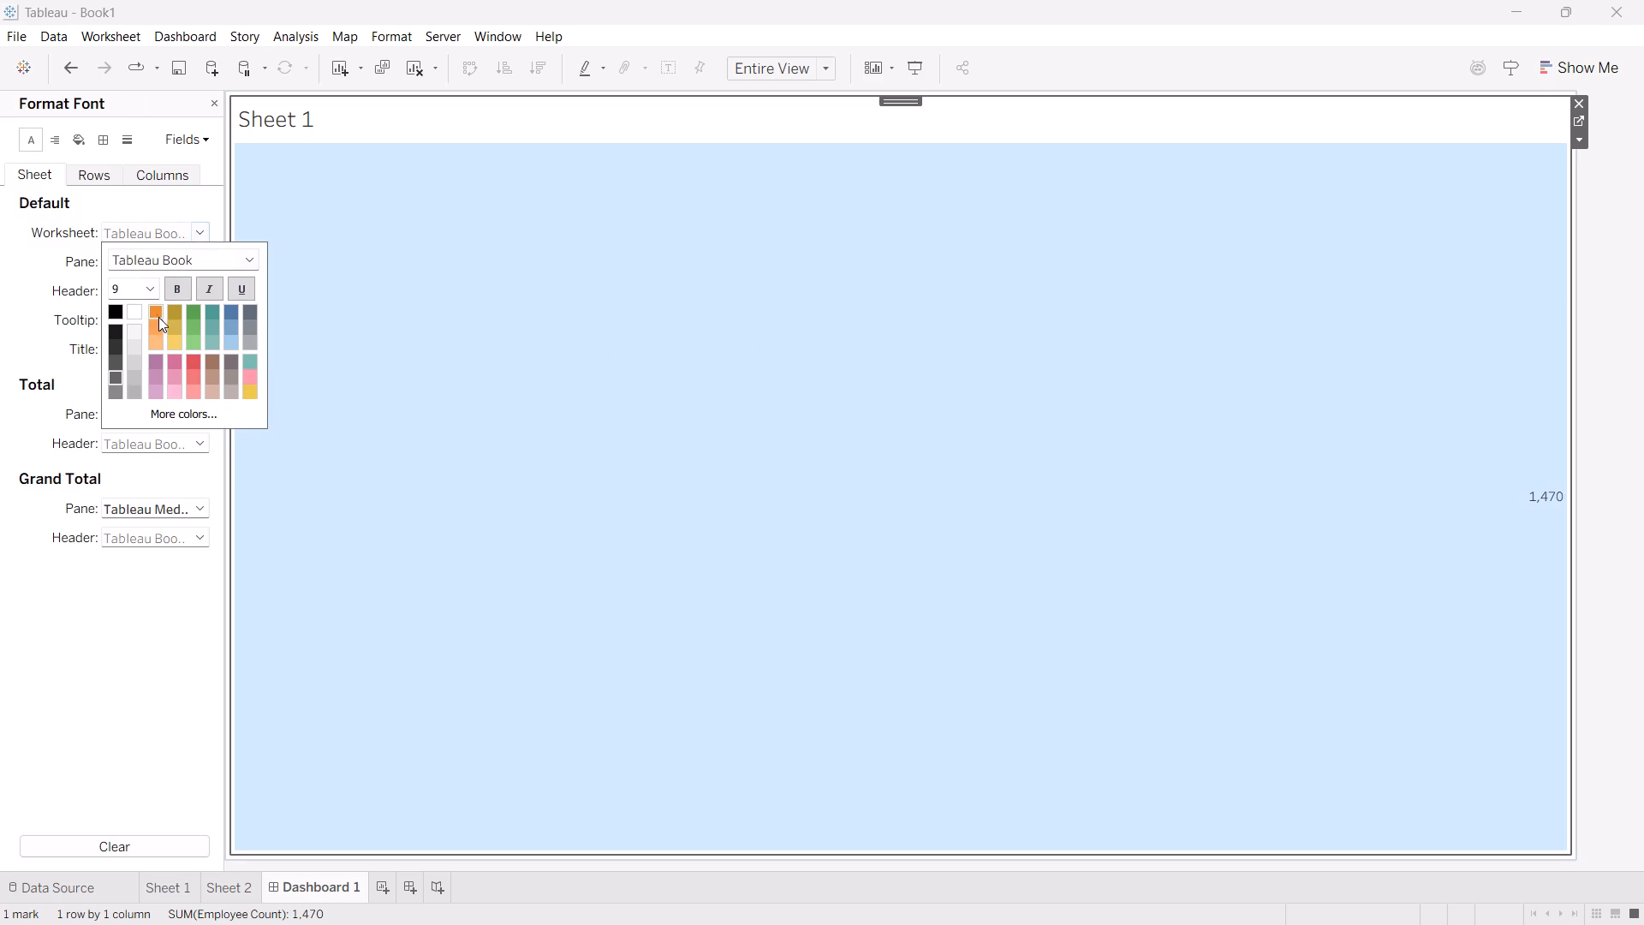
pyautogui.click(156, 311)
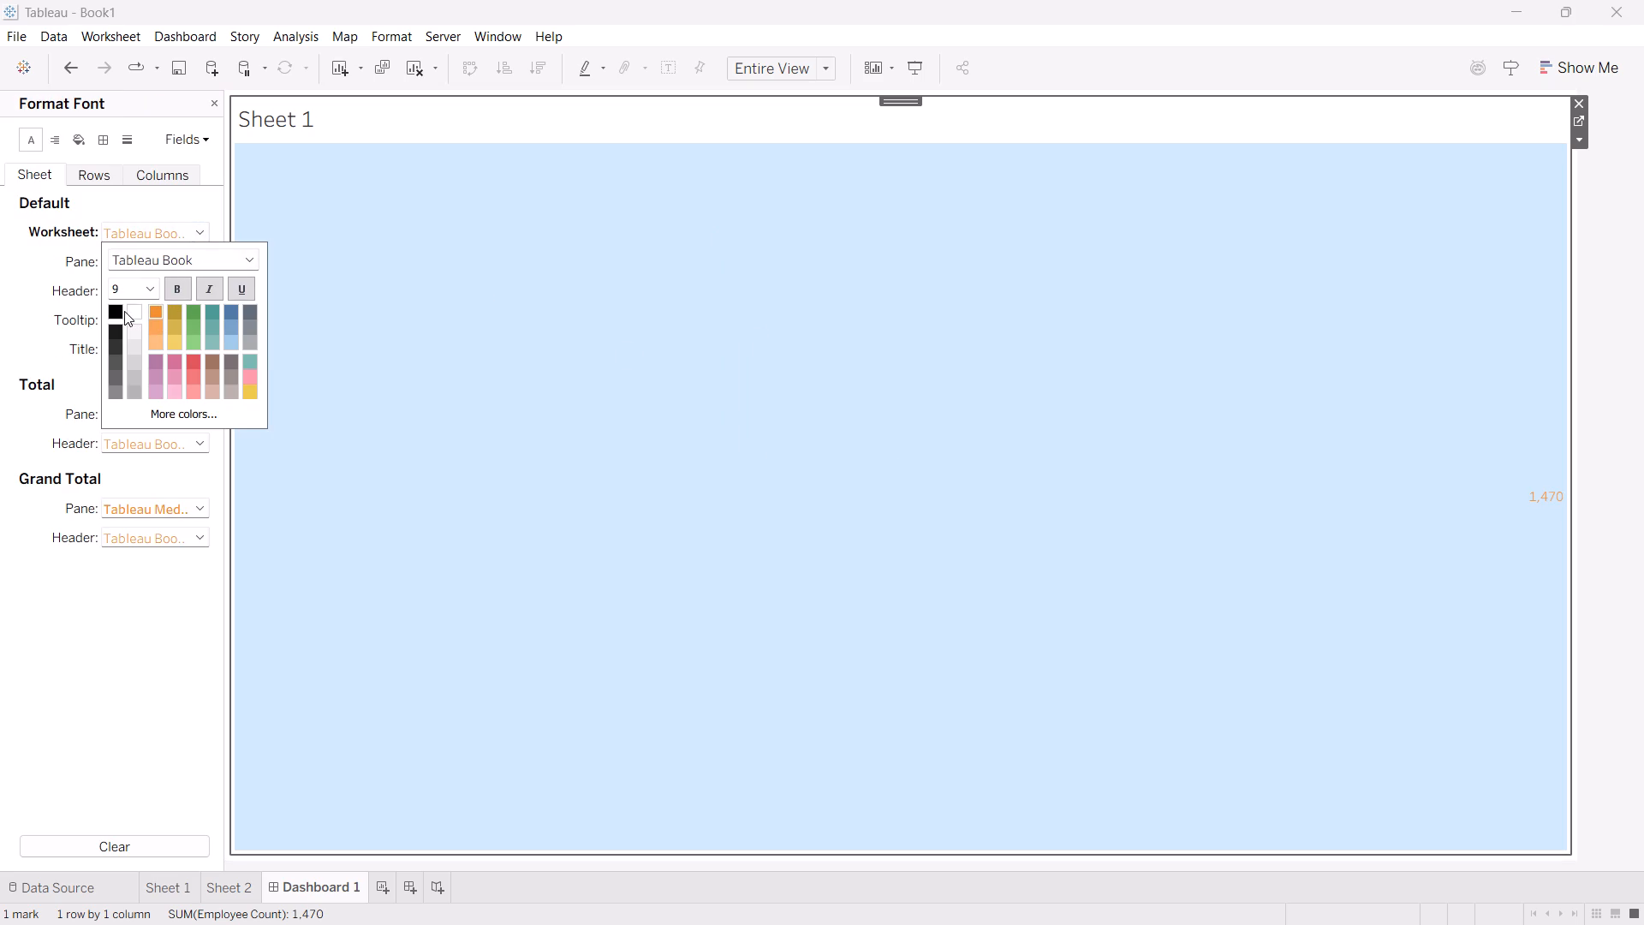
pyautogui.click(113, 311)
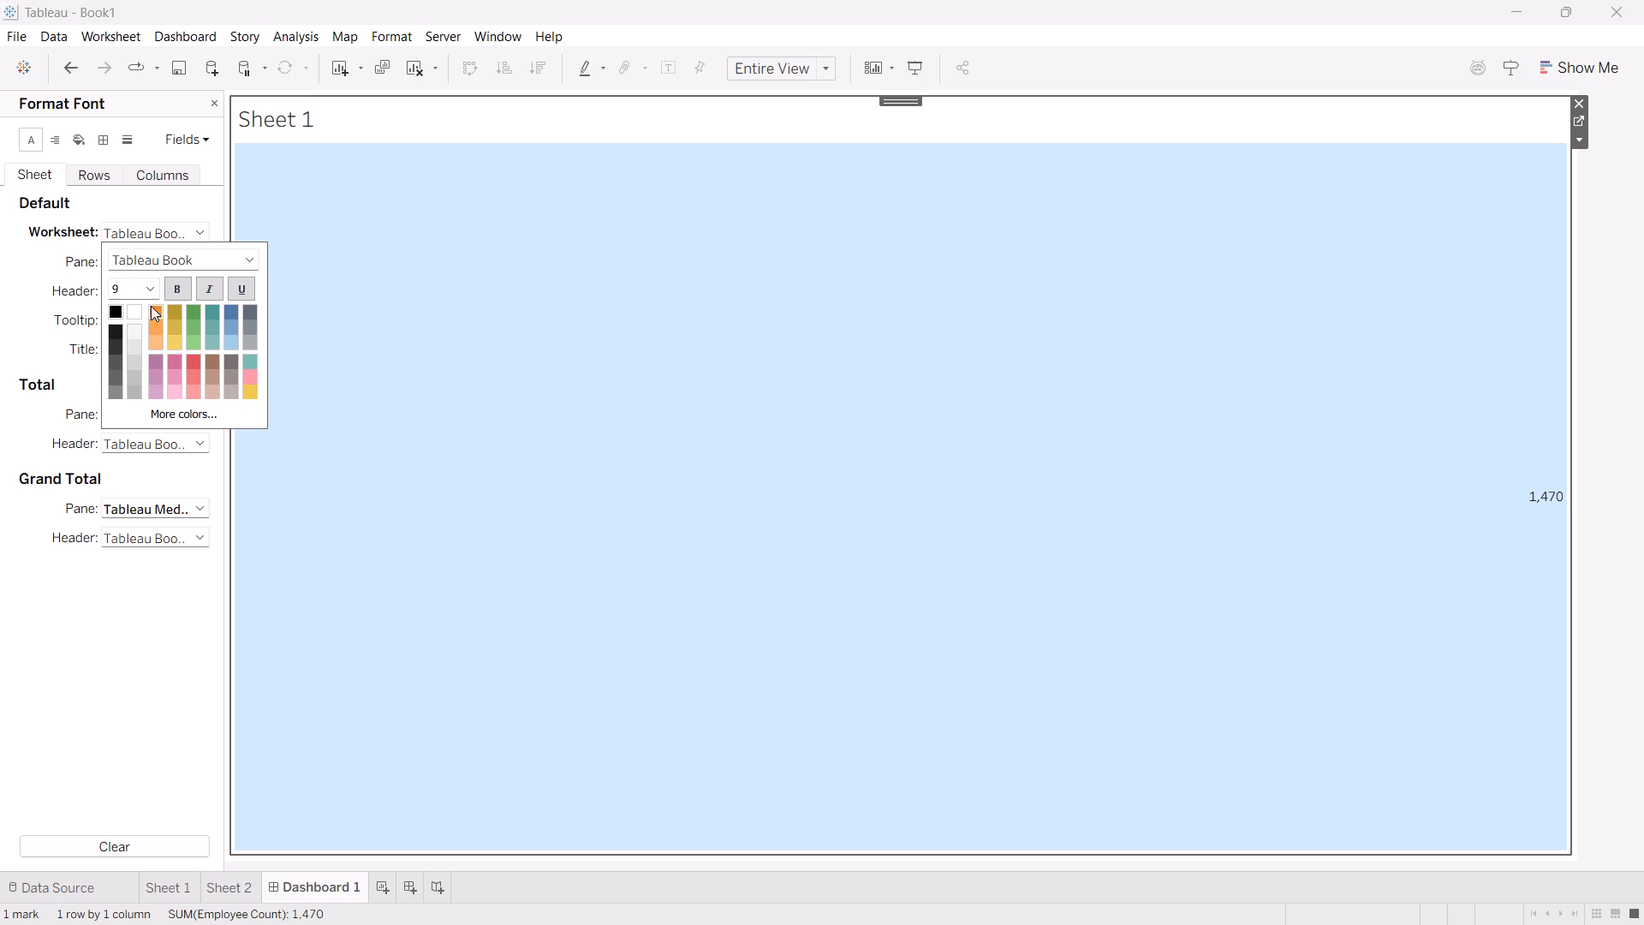
pyautogui.click(158, 311)
pyautogui.click(151, 289)
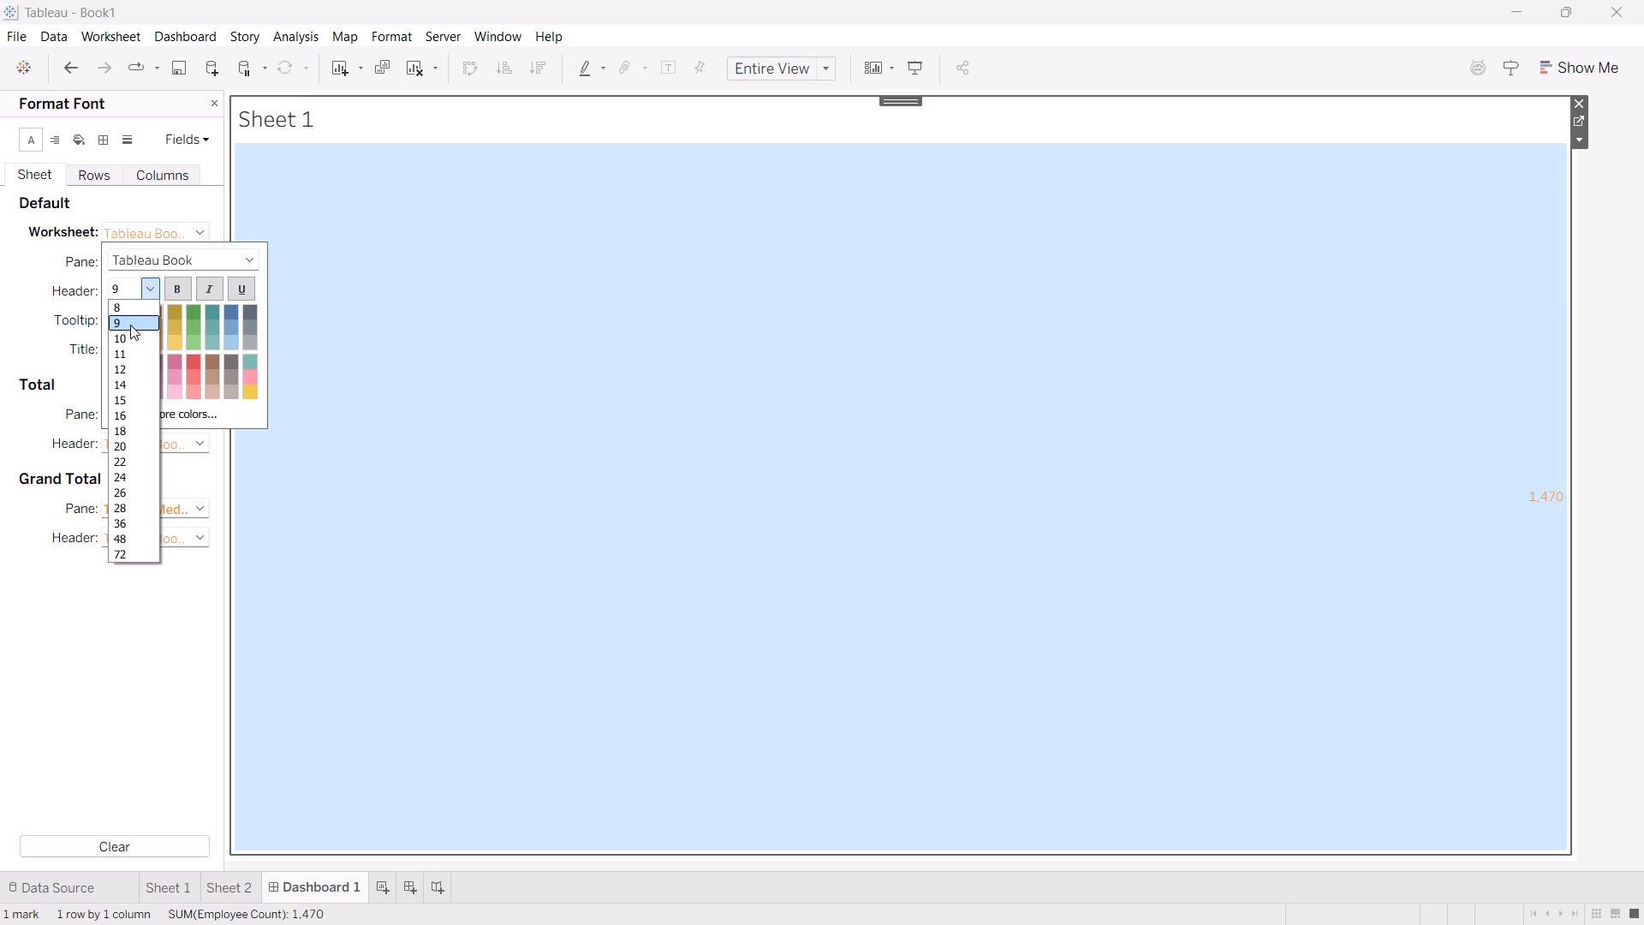
pyautogui.click(123, 342)
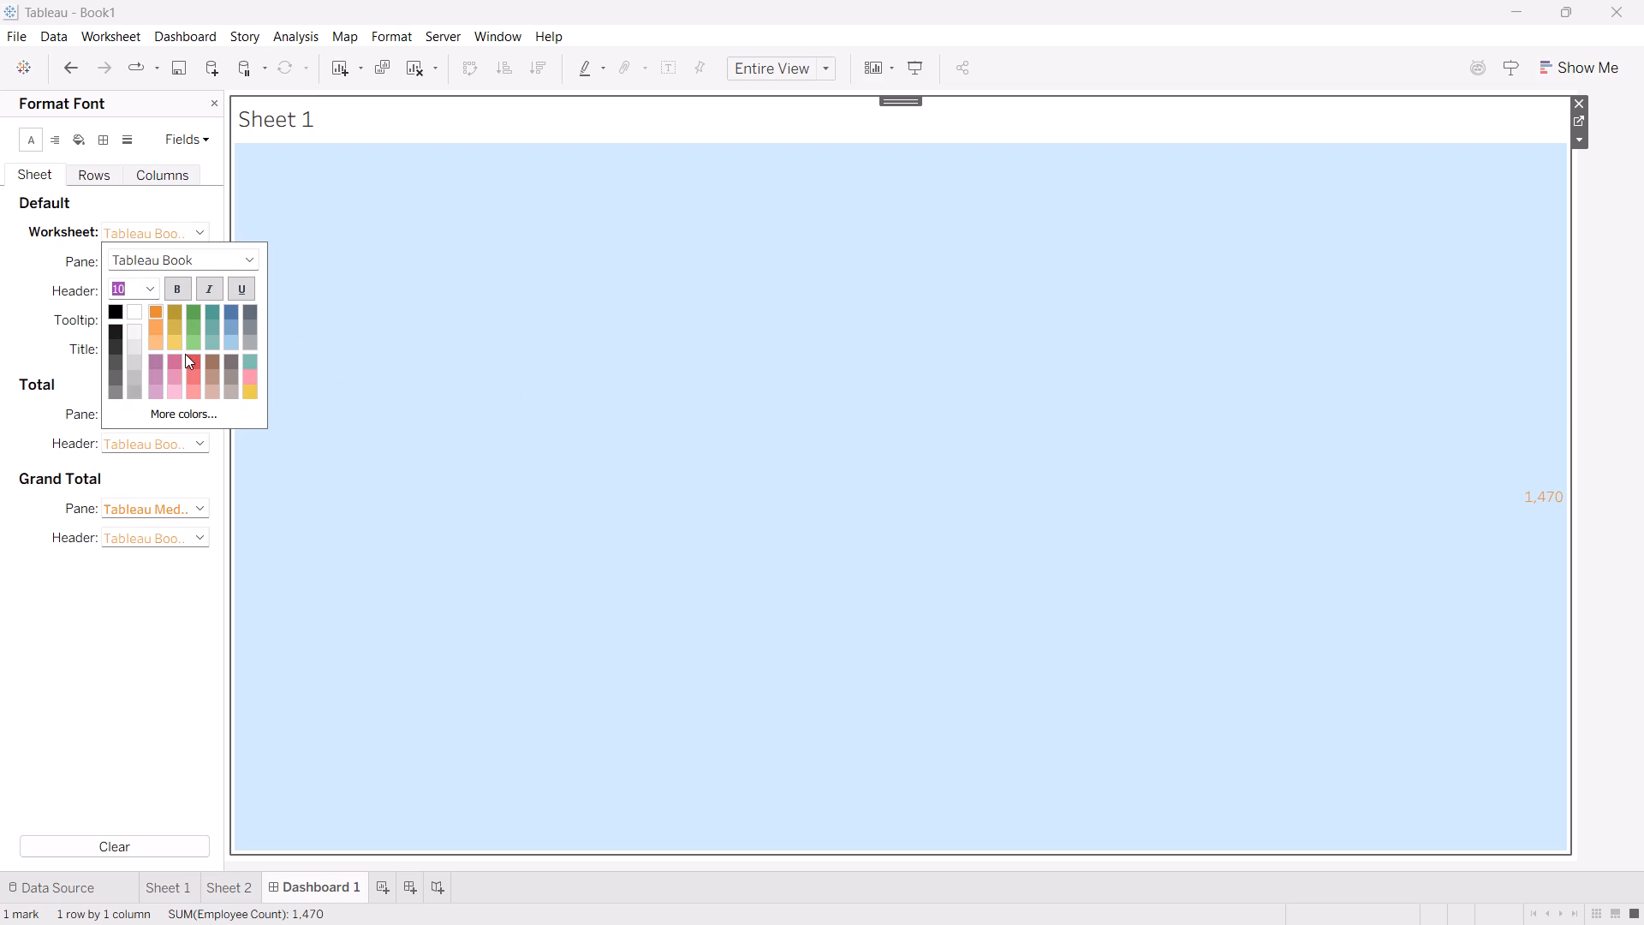
pyautogui.click(185, 354)
pyautogui.click(547, 352)
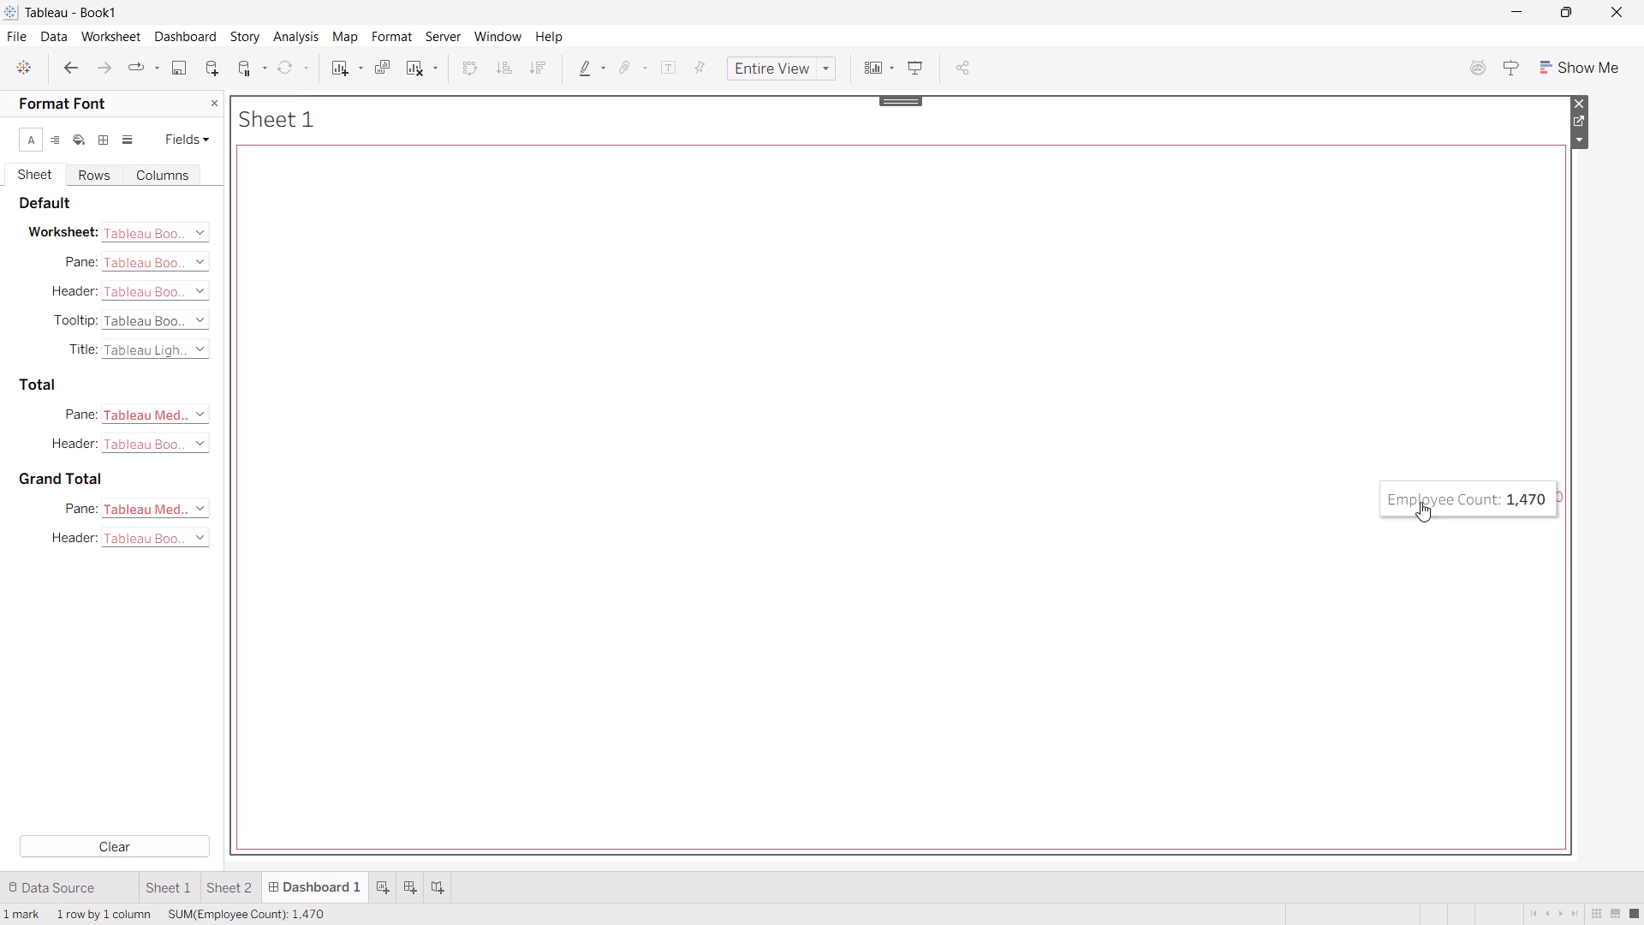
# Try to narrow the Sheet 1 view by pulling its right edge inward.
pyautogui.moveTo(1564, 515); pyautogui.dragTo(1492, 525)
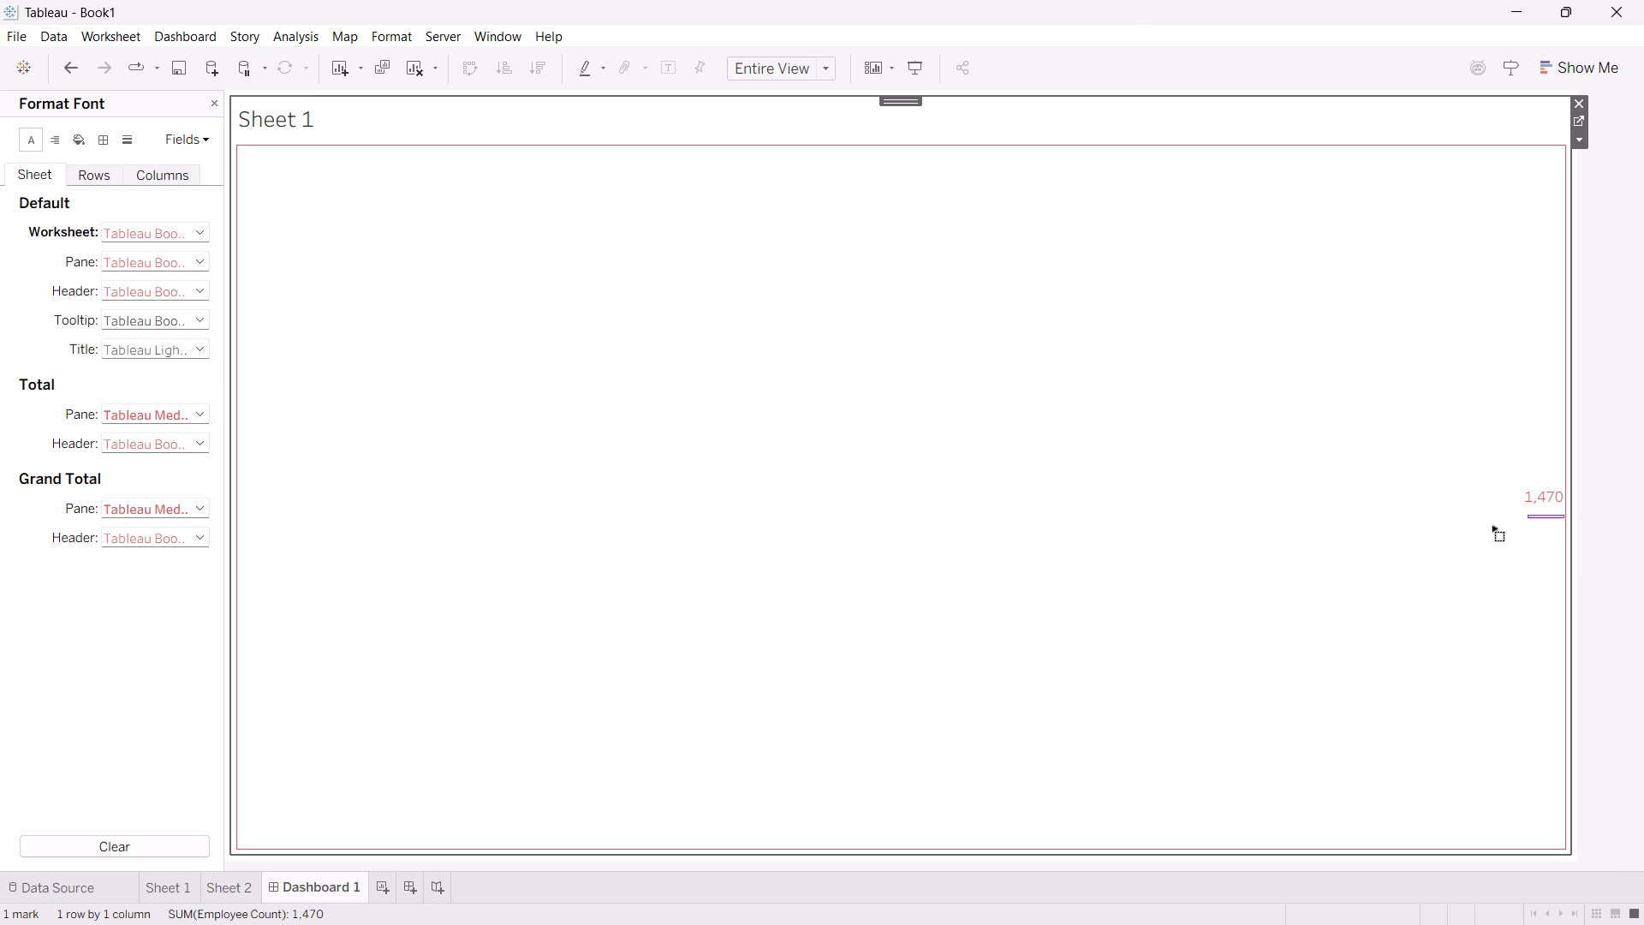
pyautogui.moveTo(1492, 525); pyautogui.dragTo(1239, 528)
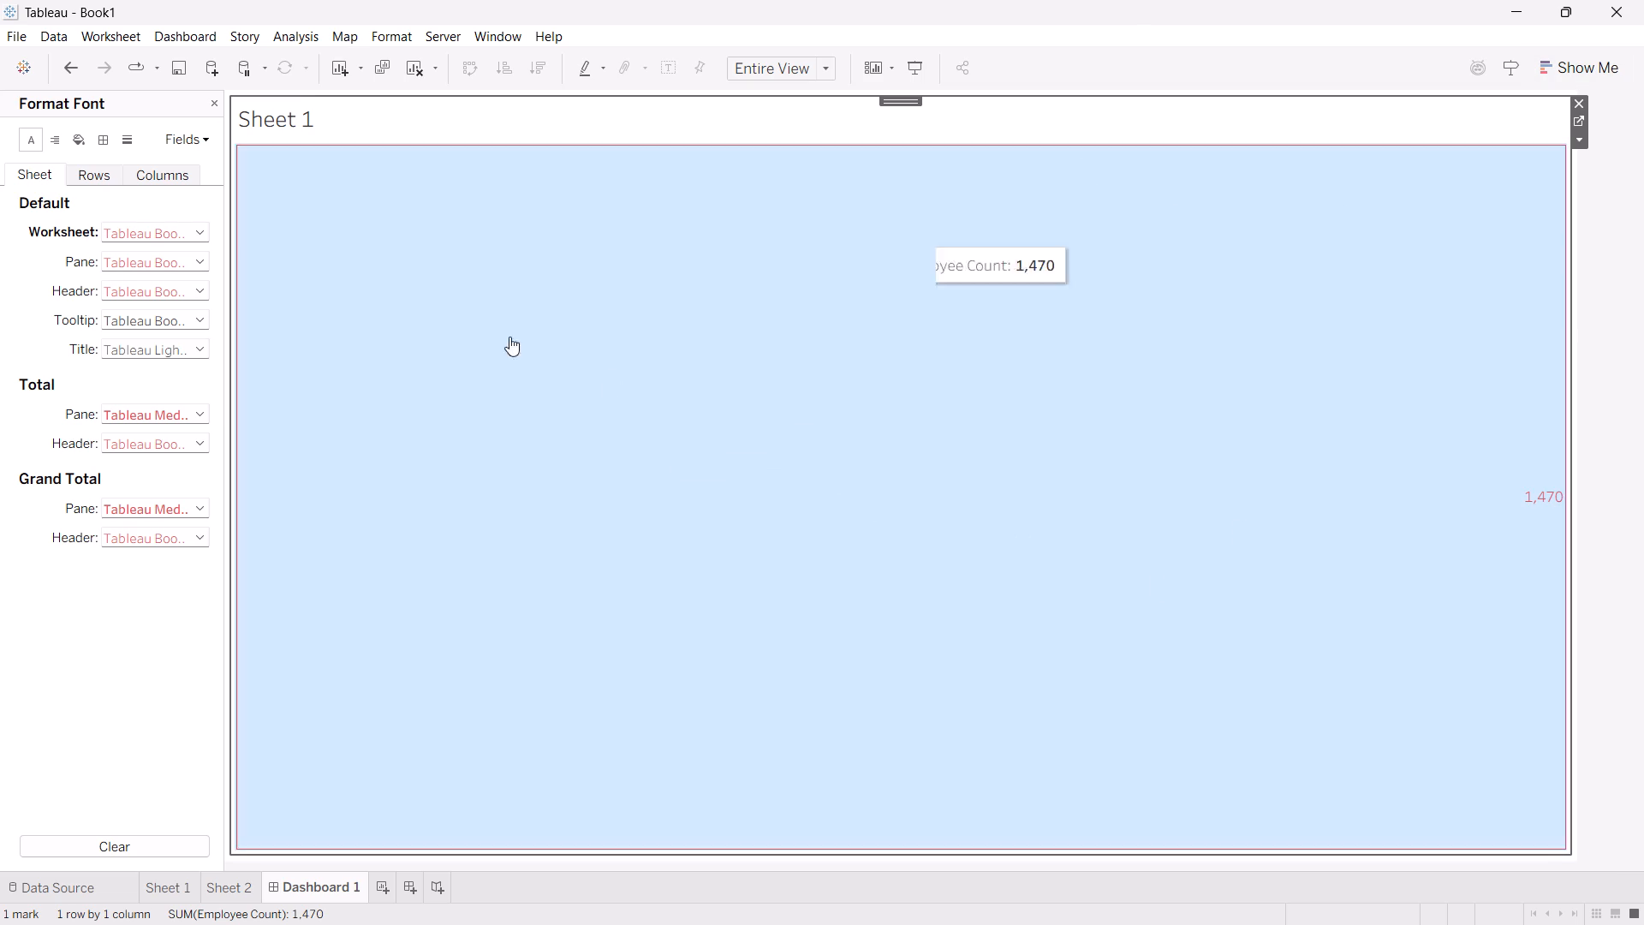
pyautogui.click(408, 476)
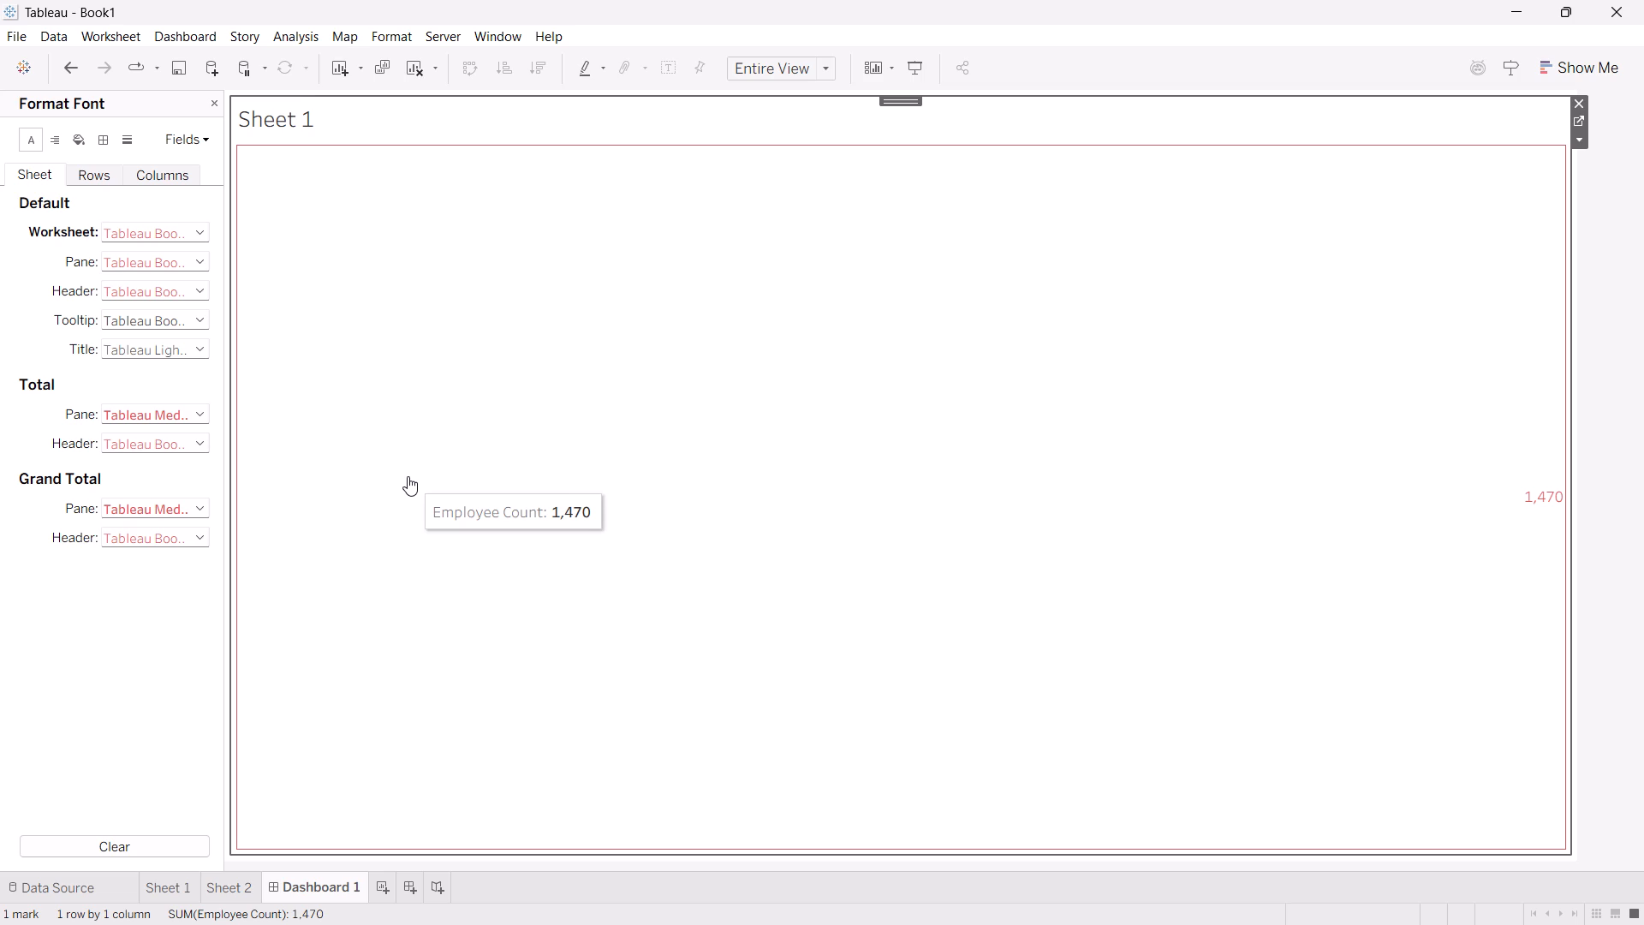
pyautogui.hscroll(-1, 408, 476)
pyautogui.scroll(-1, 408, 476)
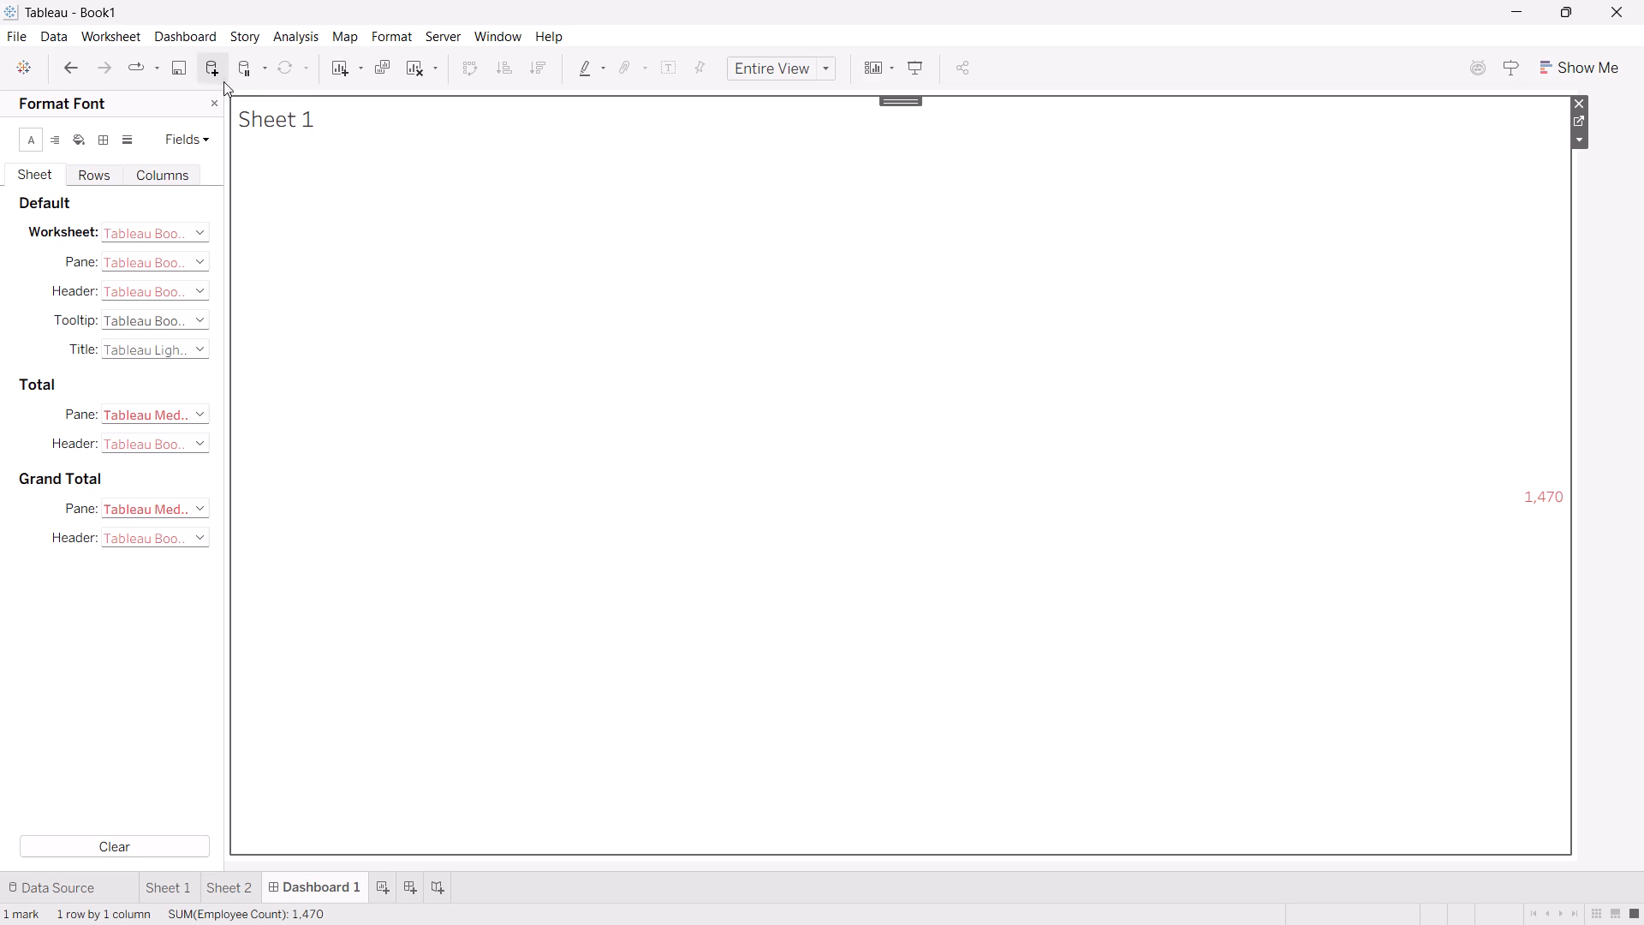
# Close the font formatting and add Sheet 2 to Dashboard 1 beside Sheet 1.
pyautogui.click(215, 102)
pyautogui.click(1456, 578)
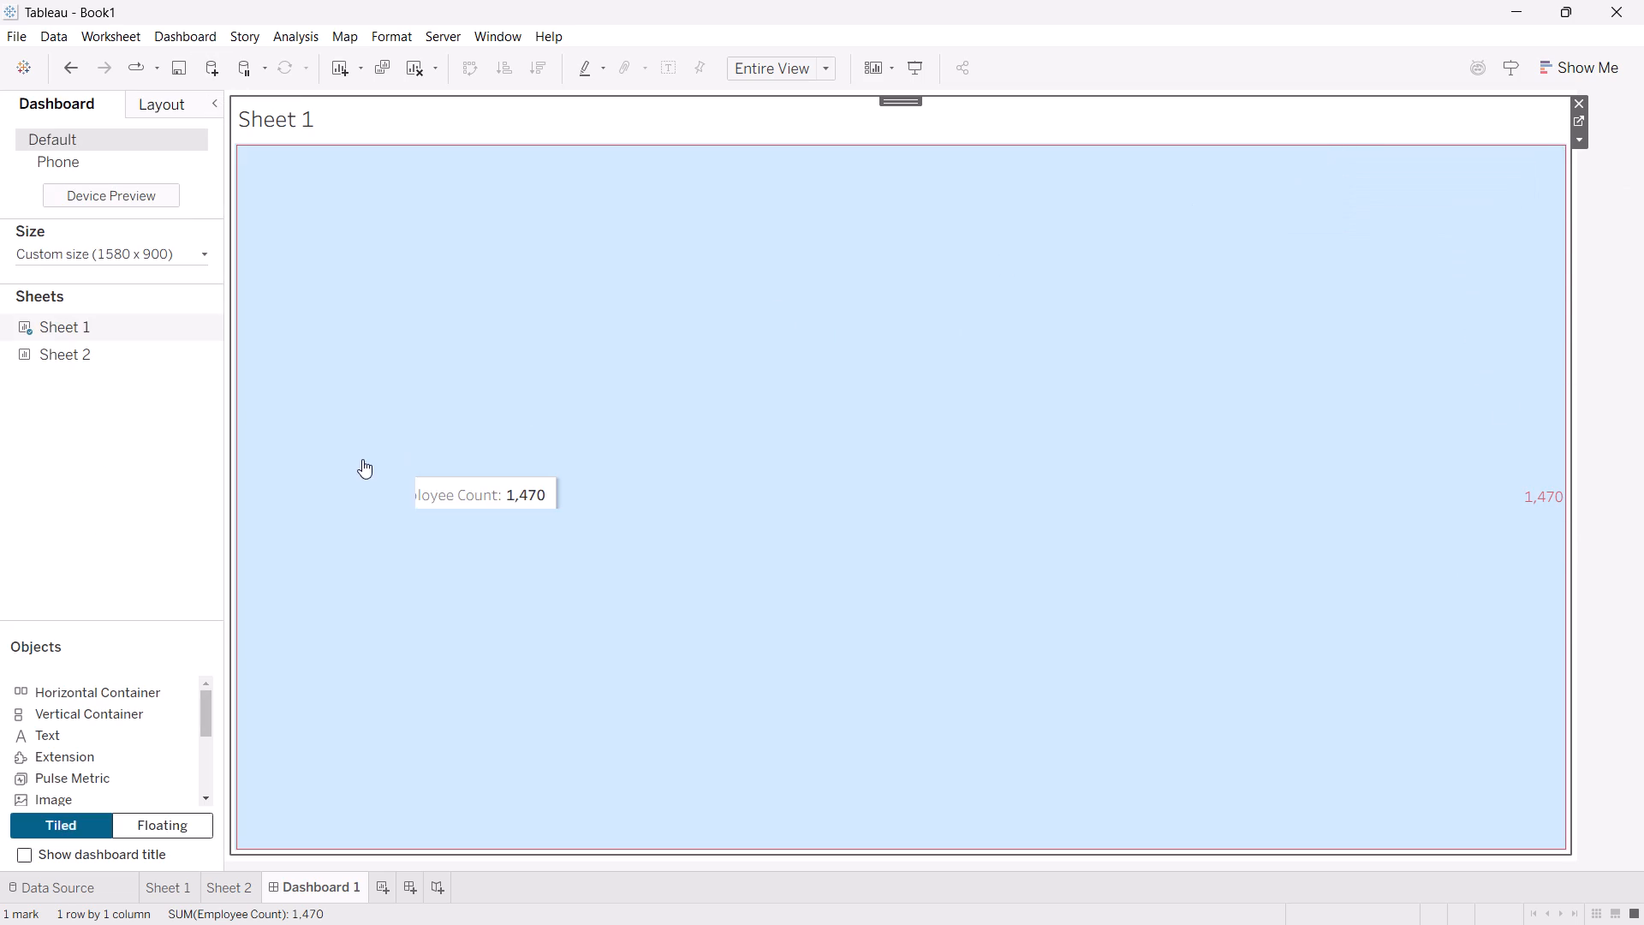
pyautogui.click(60, 357)
pyautogui.moveTo(60, 357); pyautogui.dragTo(219, 365)
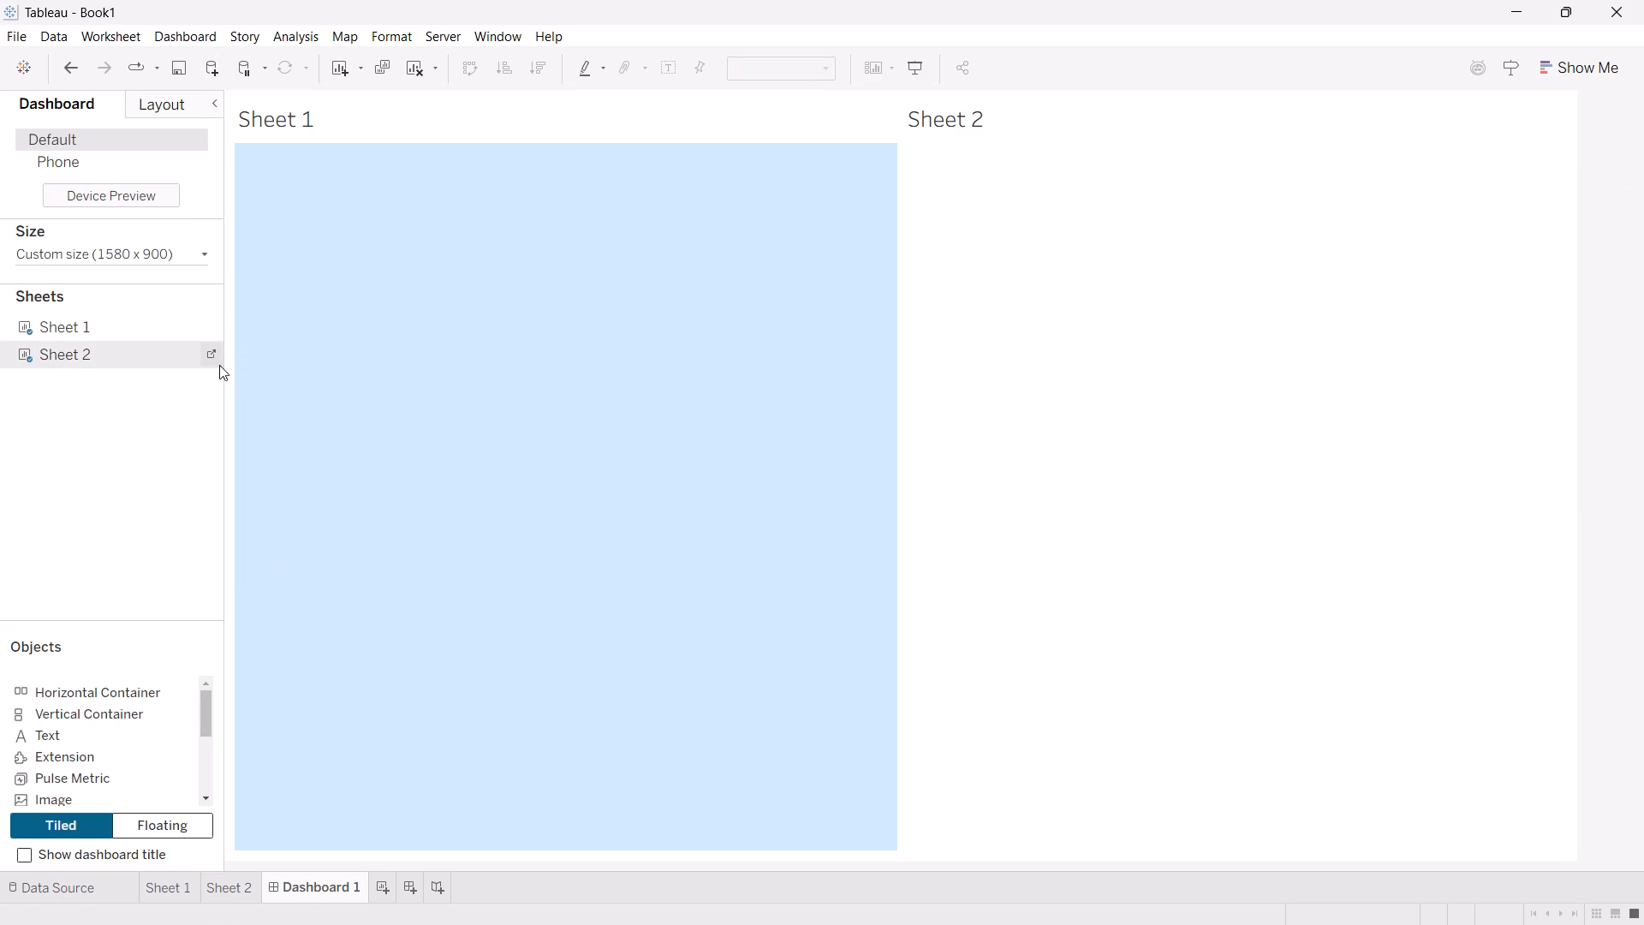
pyautogui.moveTo(219, 365); pyautogui.dragTo(534, 371)
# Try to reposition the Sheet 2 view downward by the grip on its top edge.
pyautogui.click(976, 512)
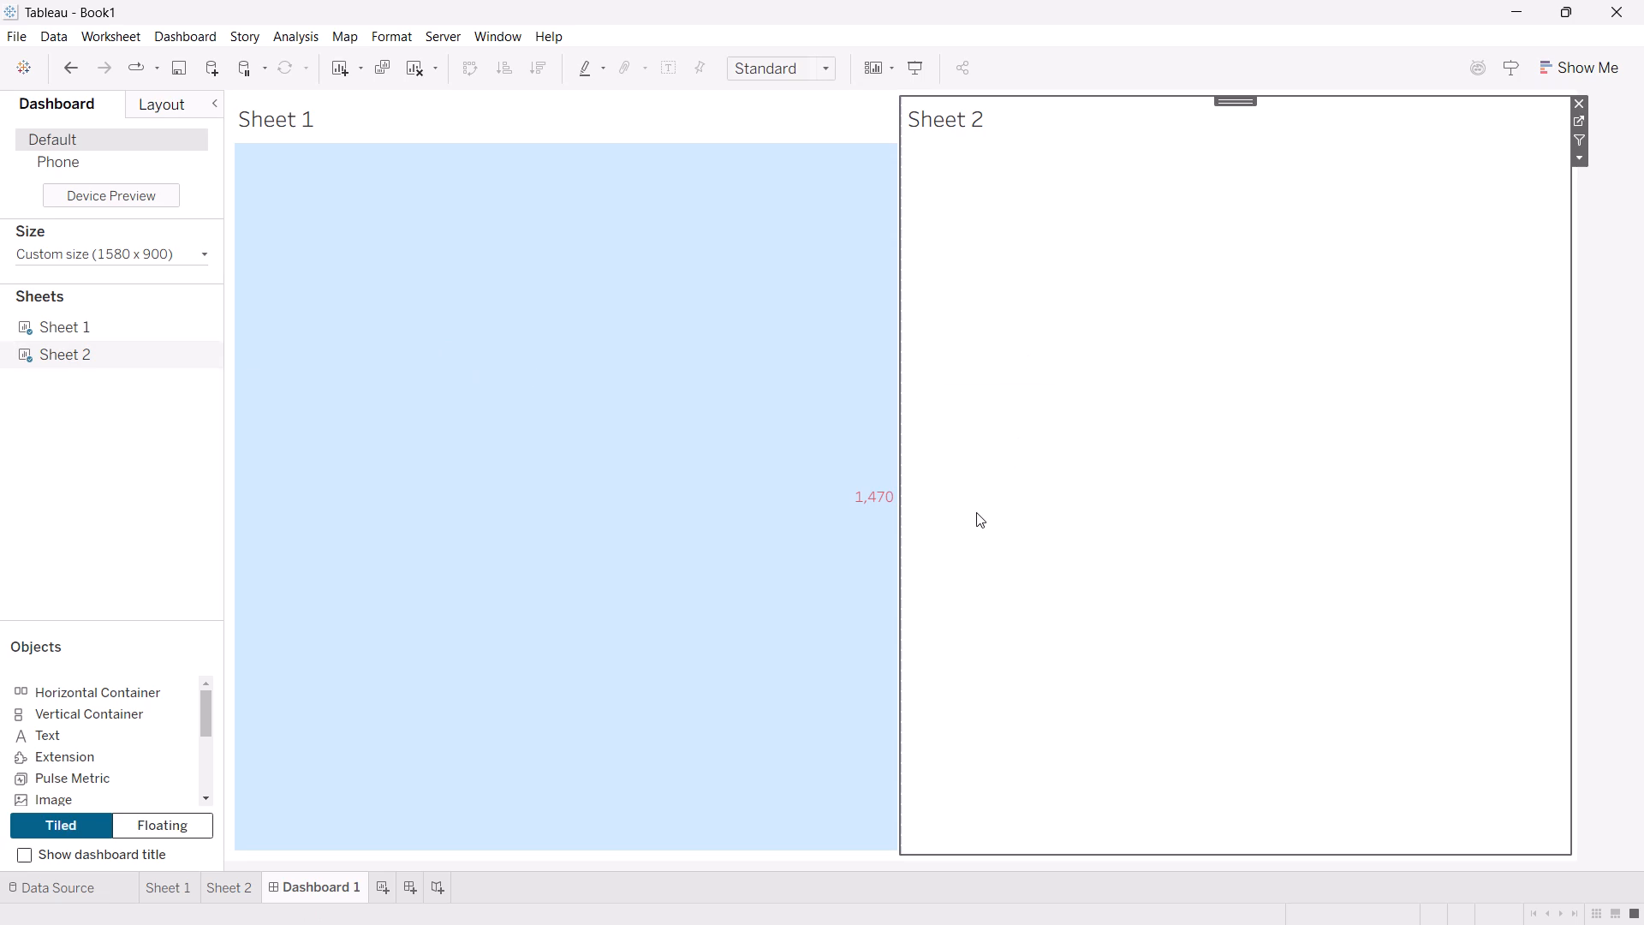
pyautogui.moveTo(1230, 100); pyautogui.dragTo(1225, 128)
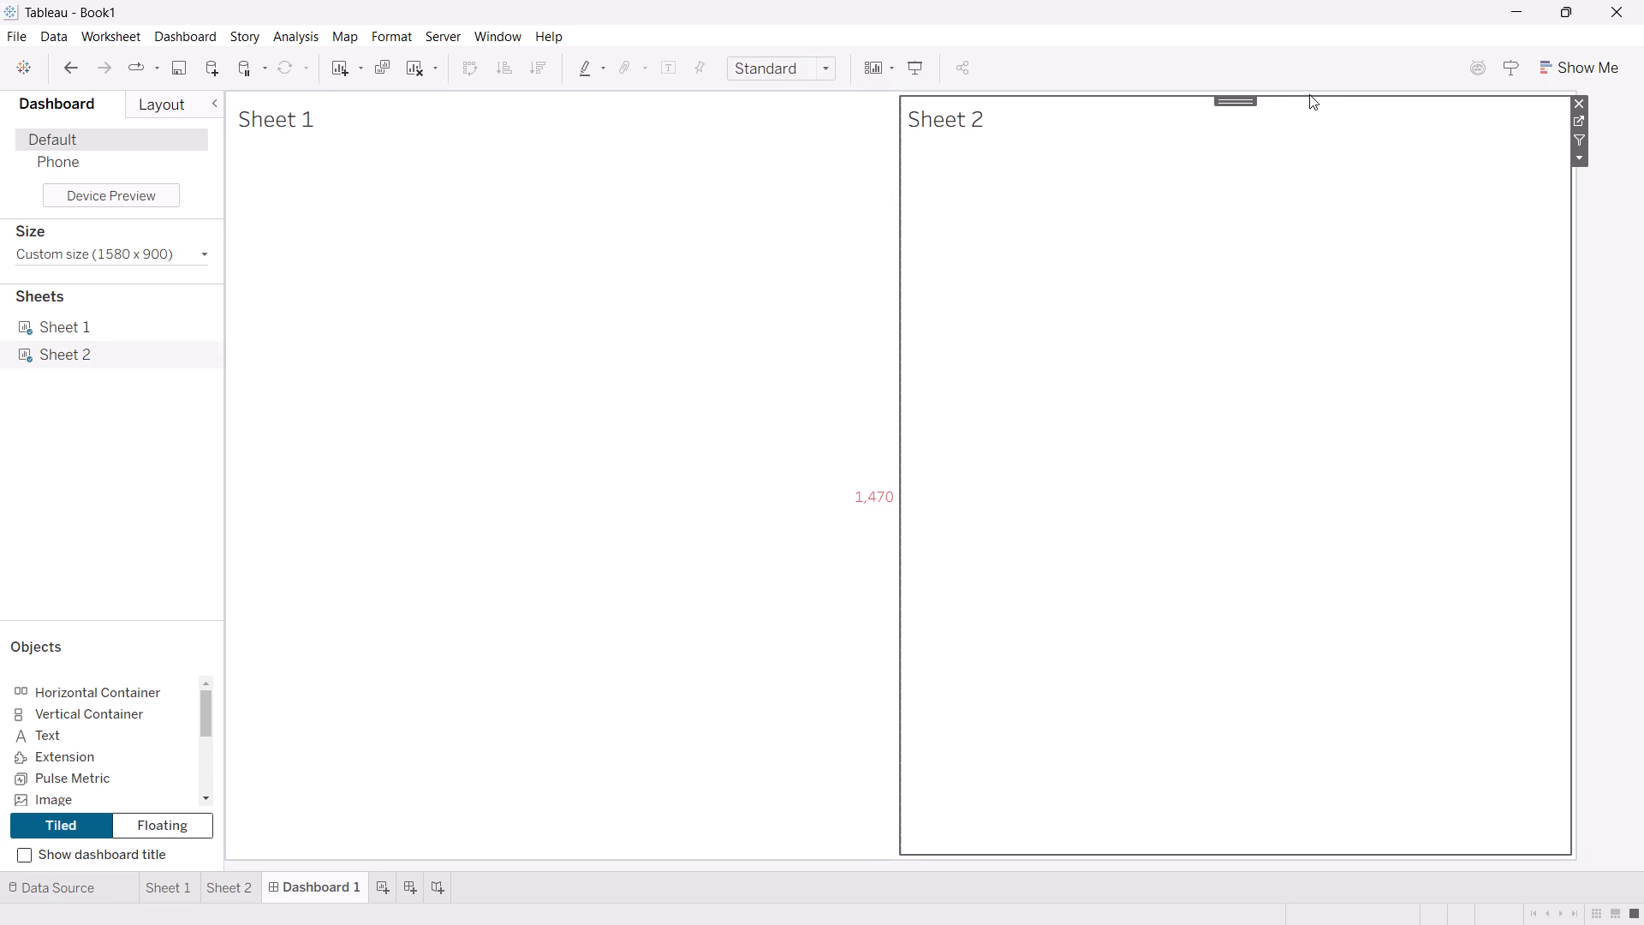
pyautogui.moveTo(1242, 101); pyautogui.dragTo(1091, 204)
# Narrow the Sheet 1 view by shifting its border with Sheet 2 leftward, giving Sheet 2 the larger share of the dashboard width.
pyautogui.click(734, 497)
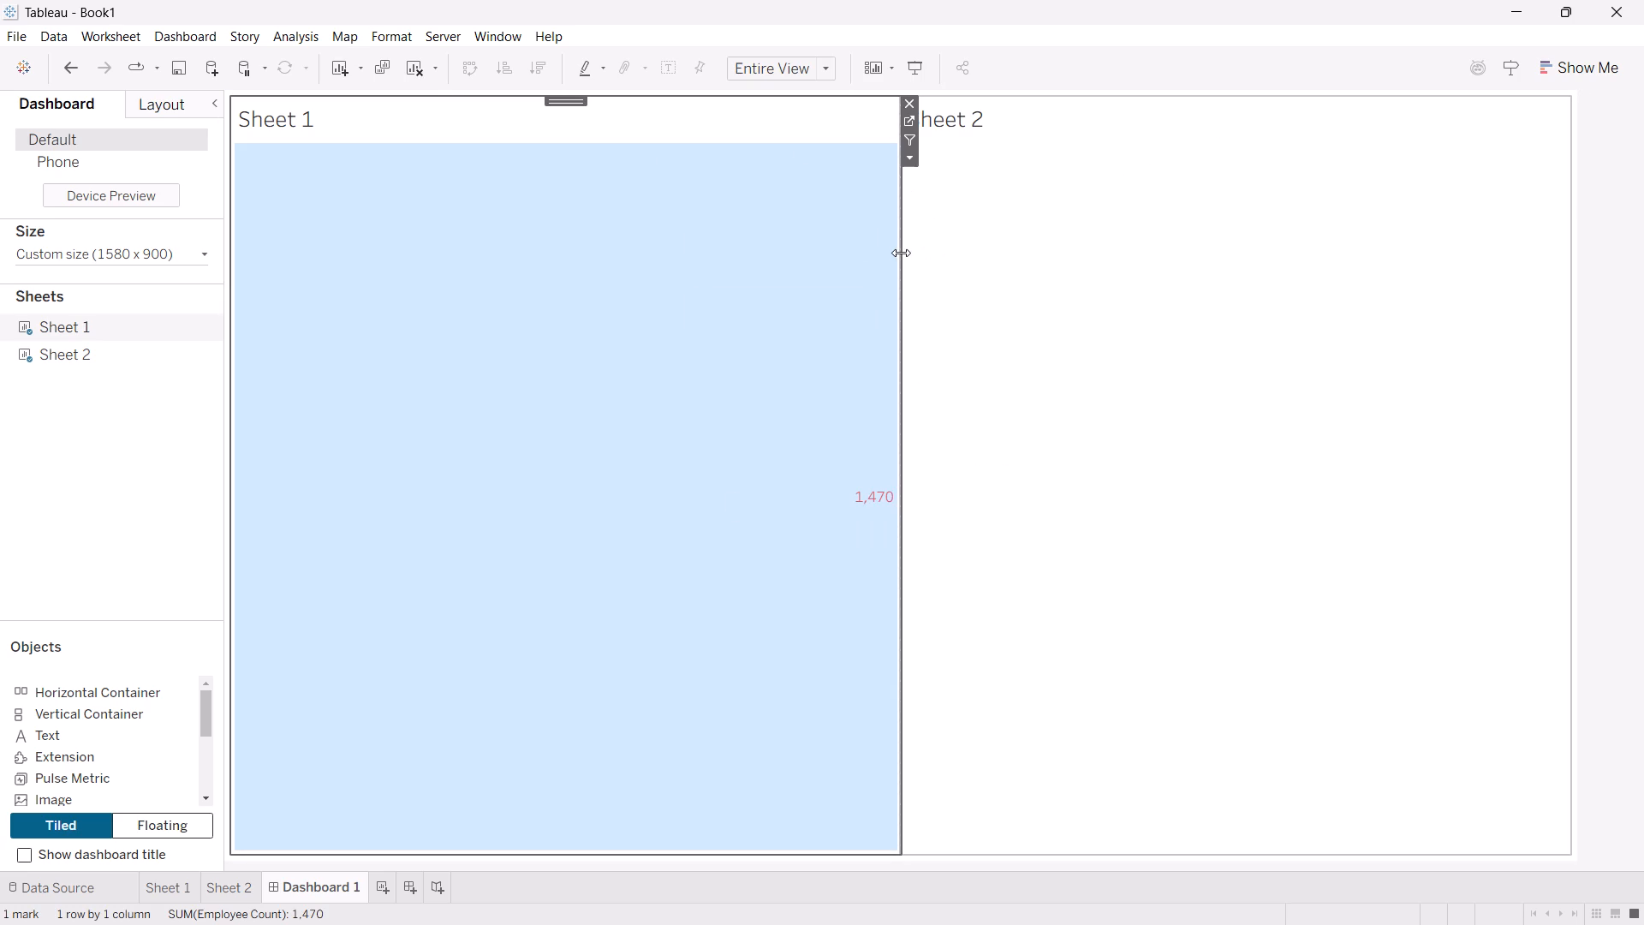
pyautogui.moveTo(901, 253); pyautogui.dragTo(724, 257)
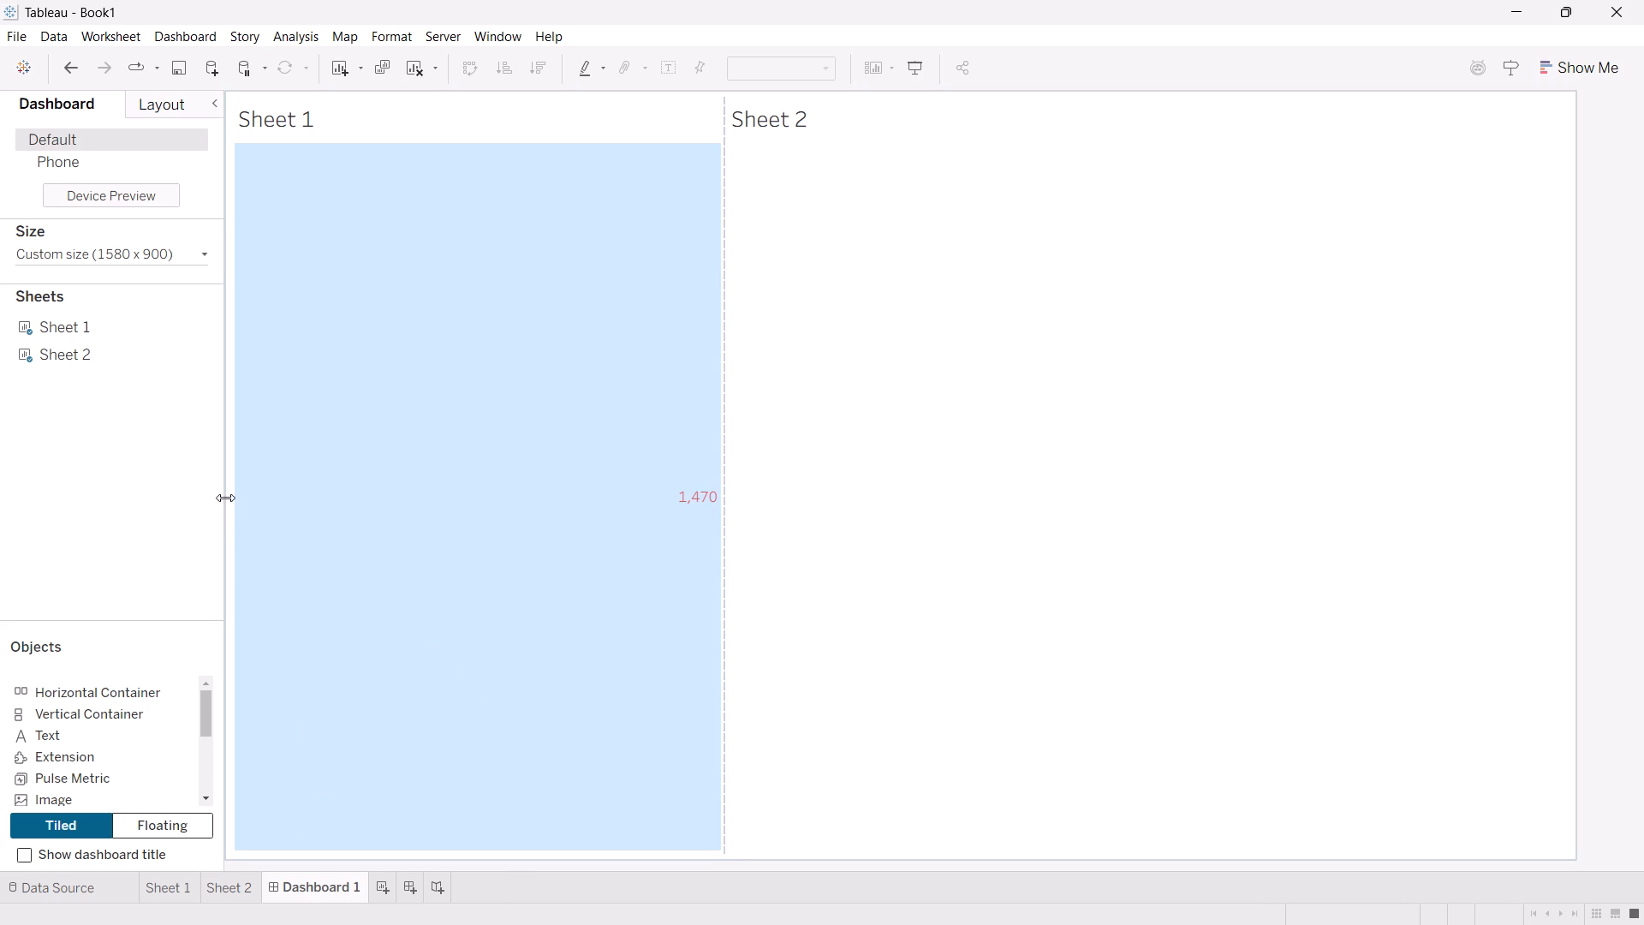
pyautogui.moveTo(225, 498); pyautogui.dragTo(253, 462)
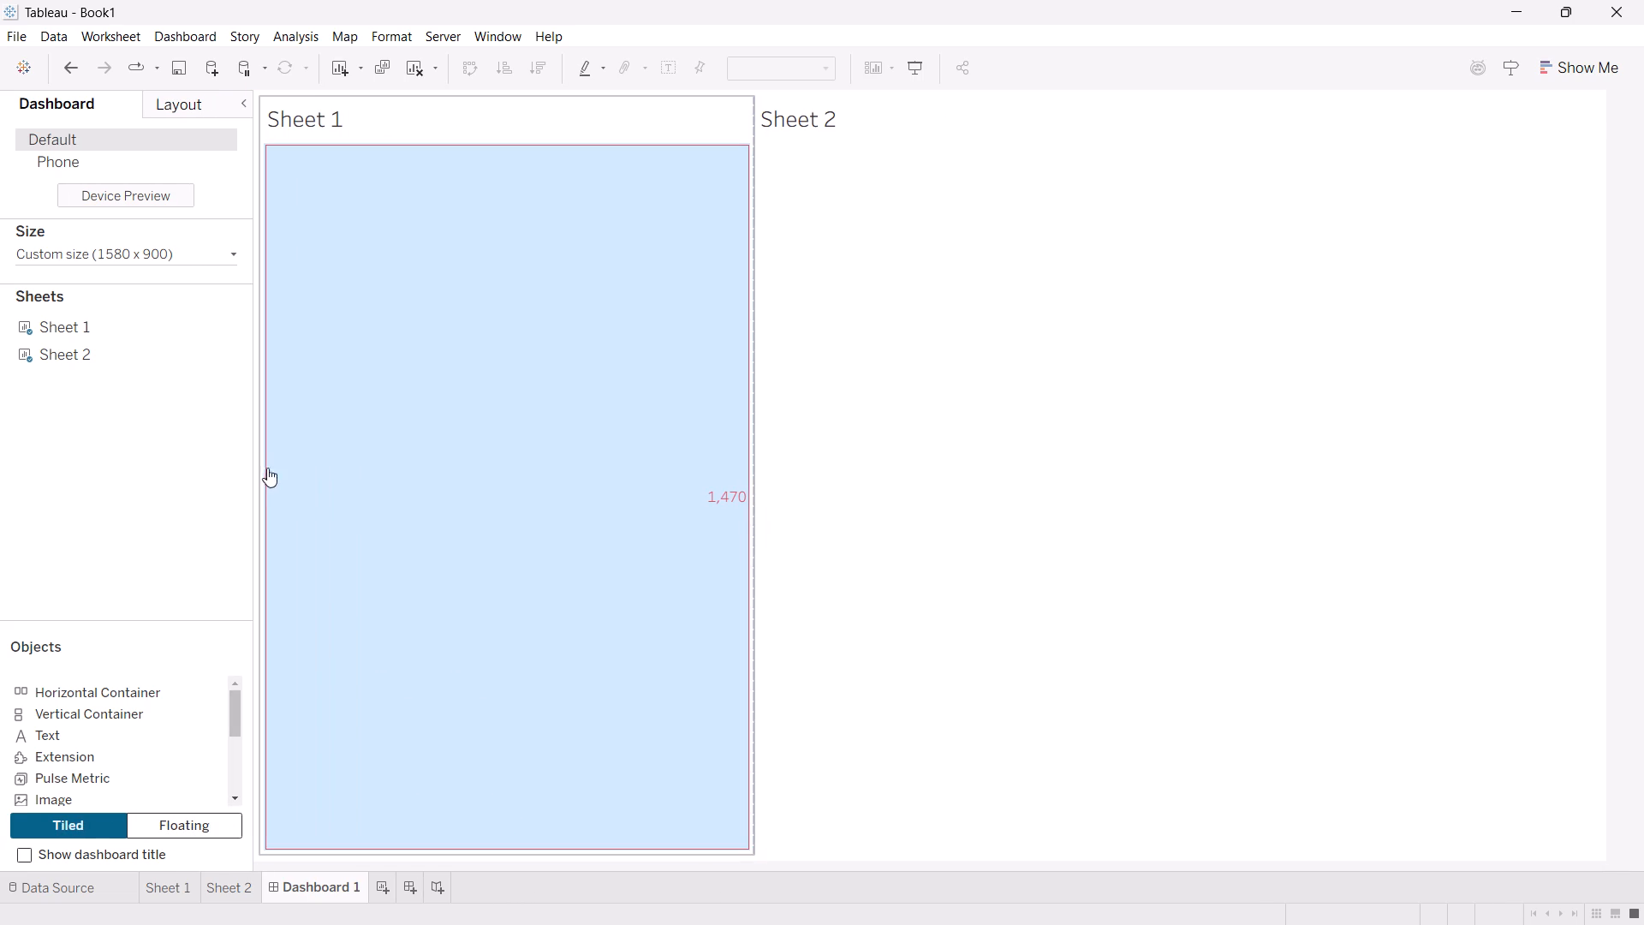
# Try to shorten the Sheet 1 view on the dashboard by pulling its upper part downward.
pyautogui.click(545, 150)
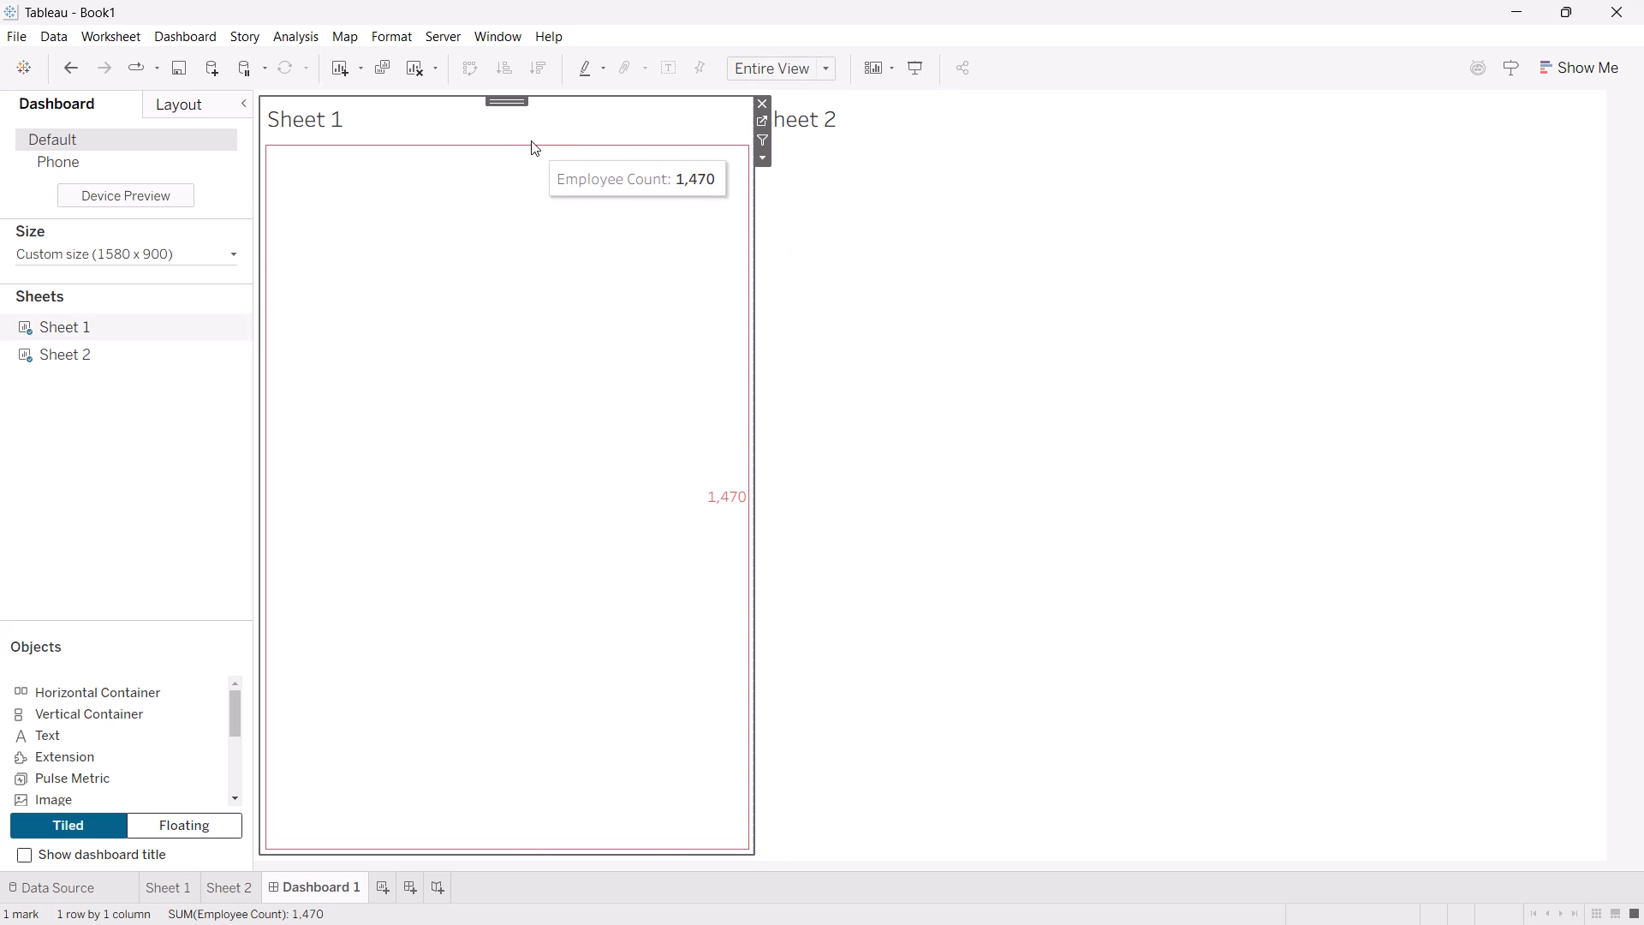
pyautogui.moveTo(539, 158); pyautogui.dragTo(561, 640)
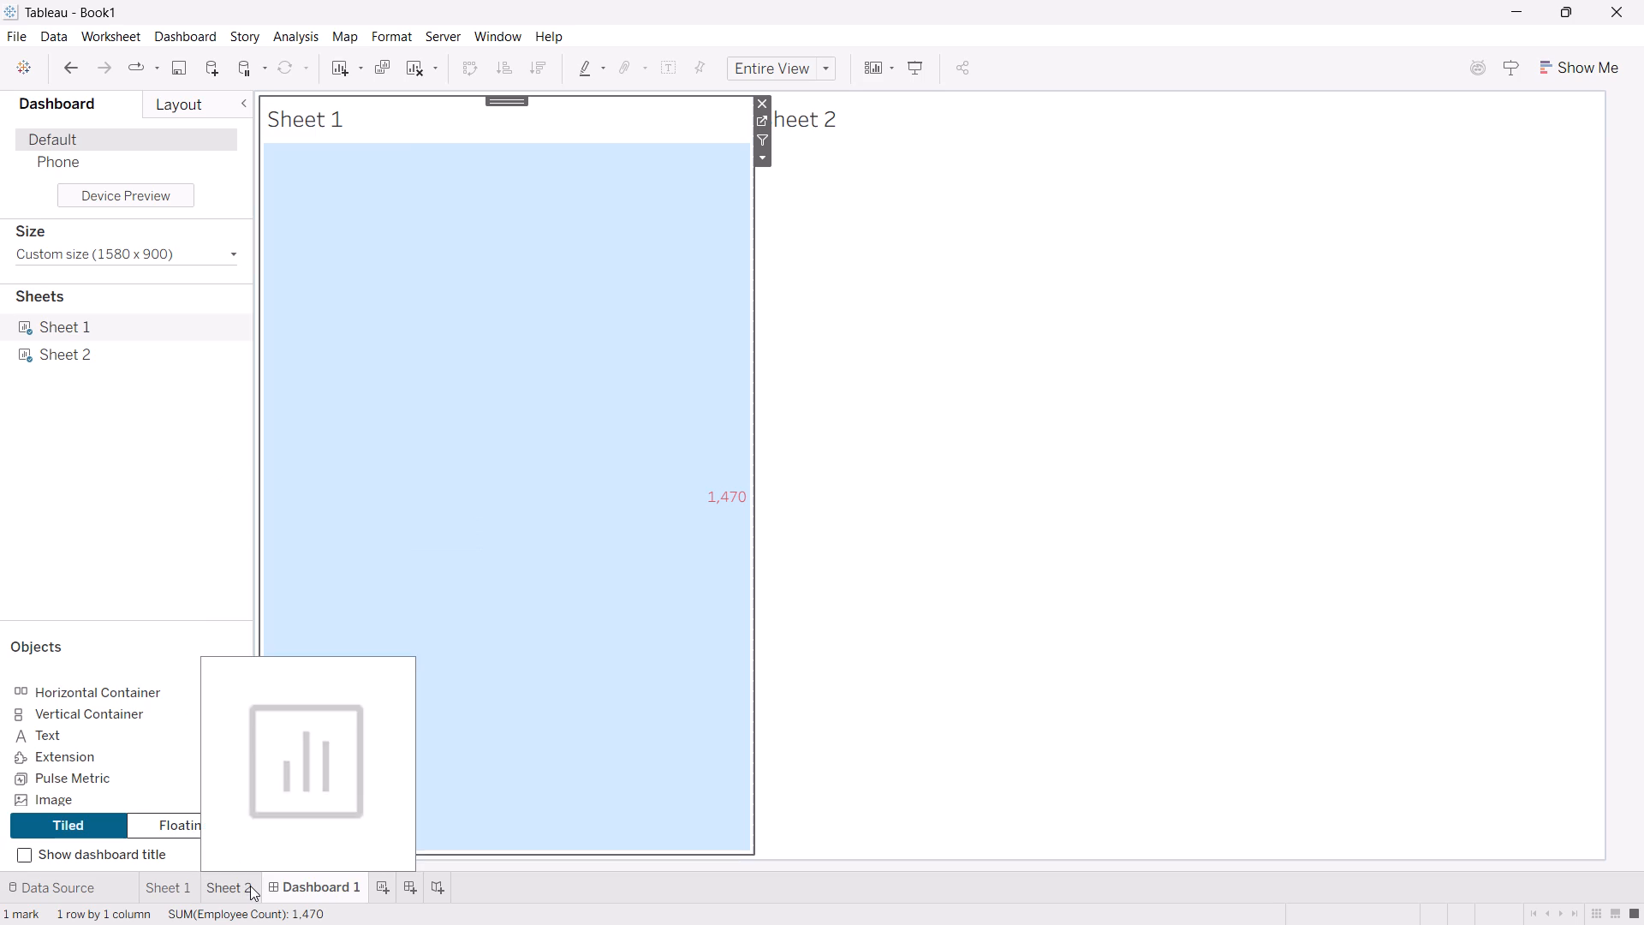
# Add two new blank worksheets after Dashboard 1.
pyautogui.click(382, 885)
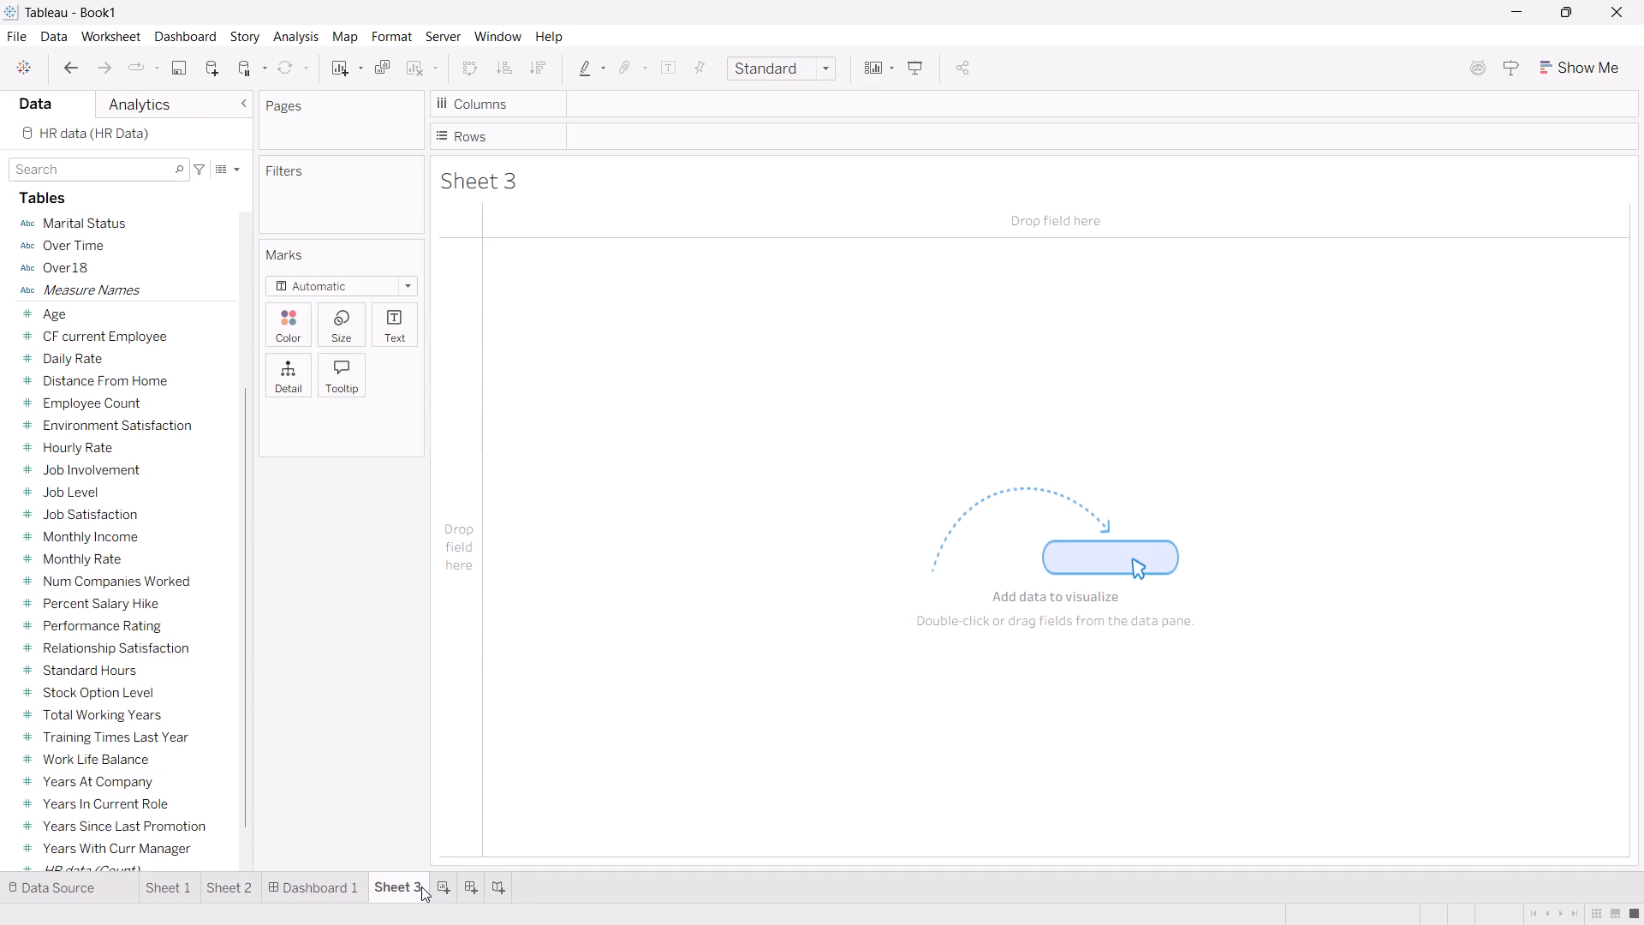
pyautogui.click(444, 886)
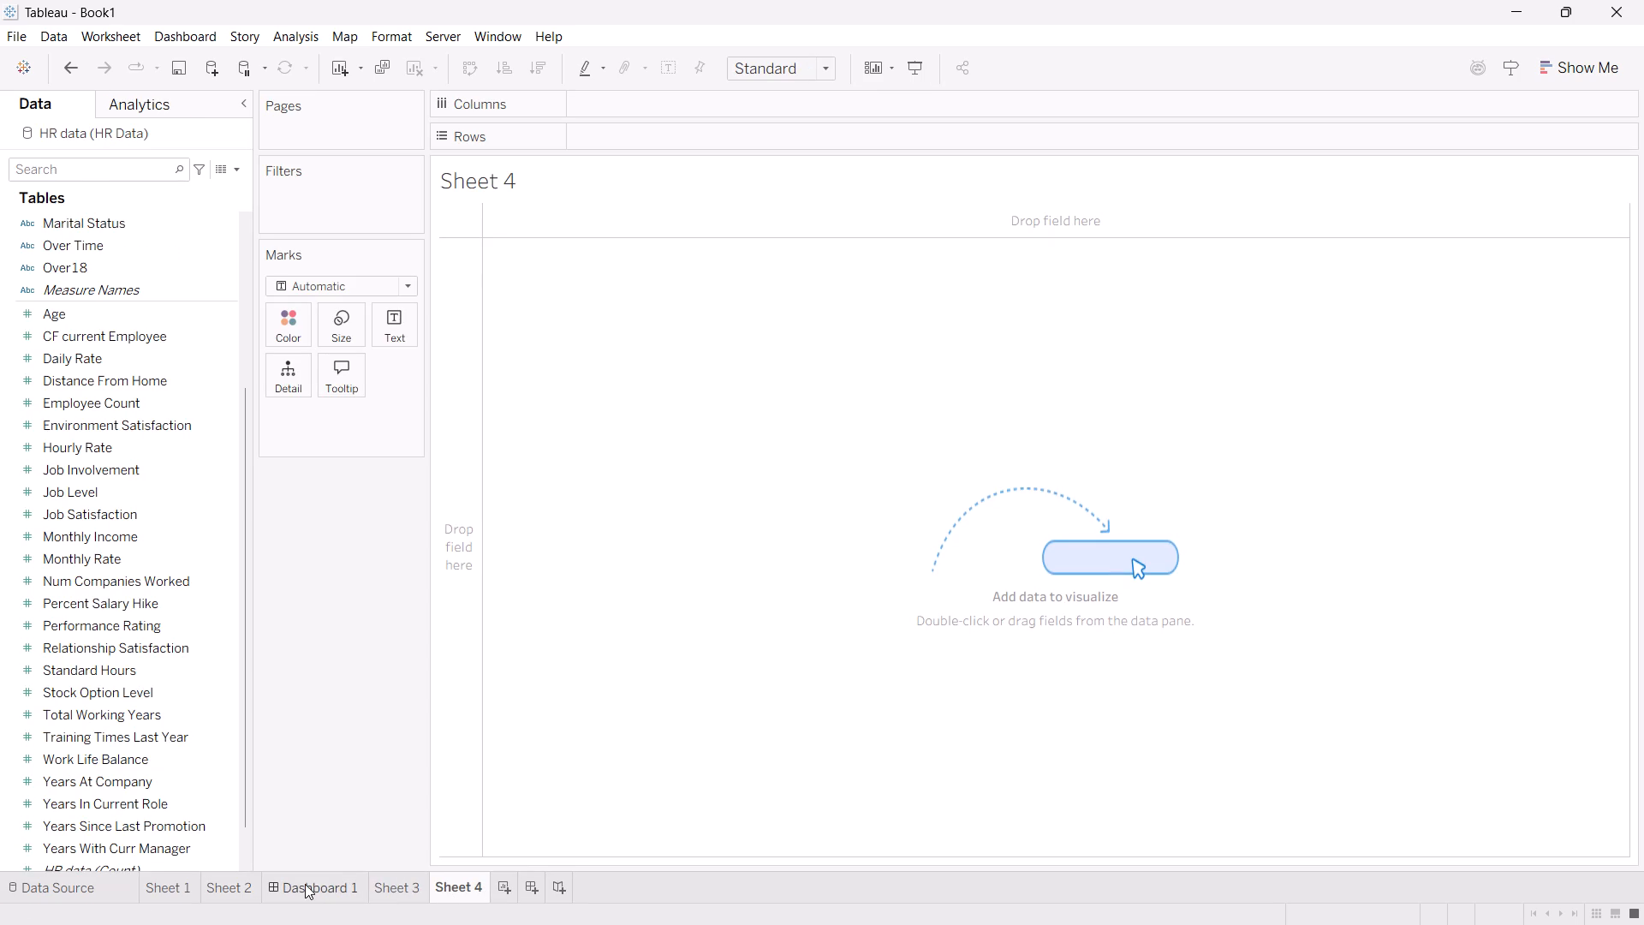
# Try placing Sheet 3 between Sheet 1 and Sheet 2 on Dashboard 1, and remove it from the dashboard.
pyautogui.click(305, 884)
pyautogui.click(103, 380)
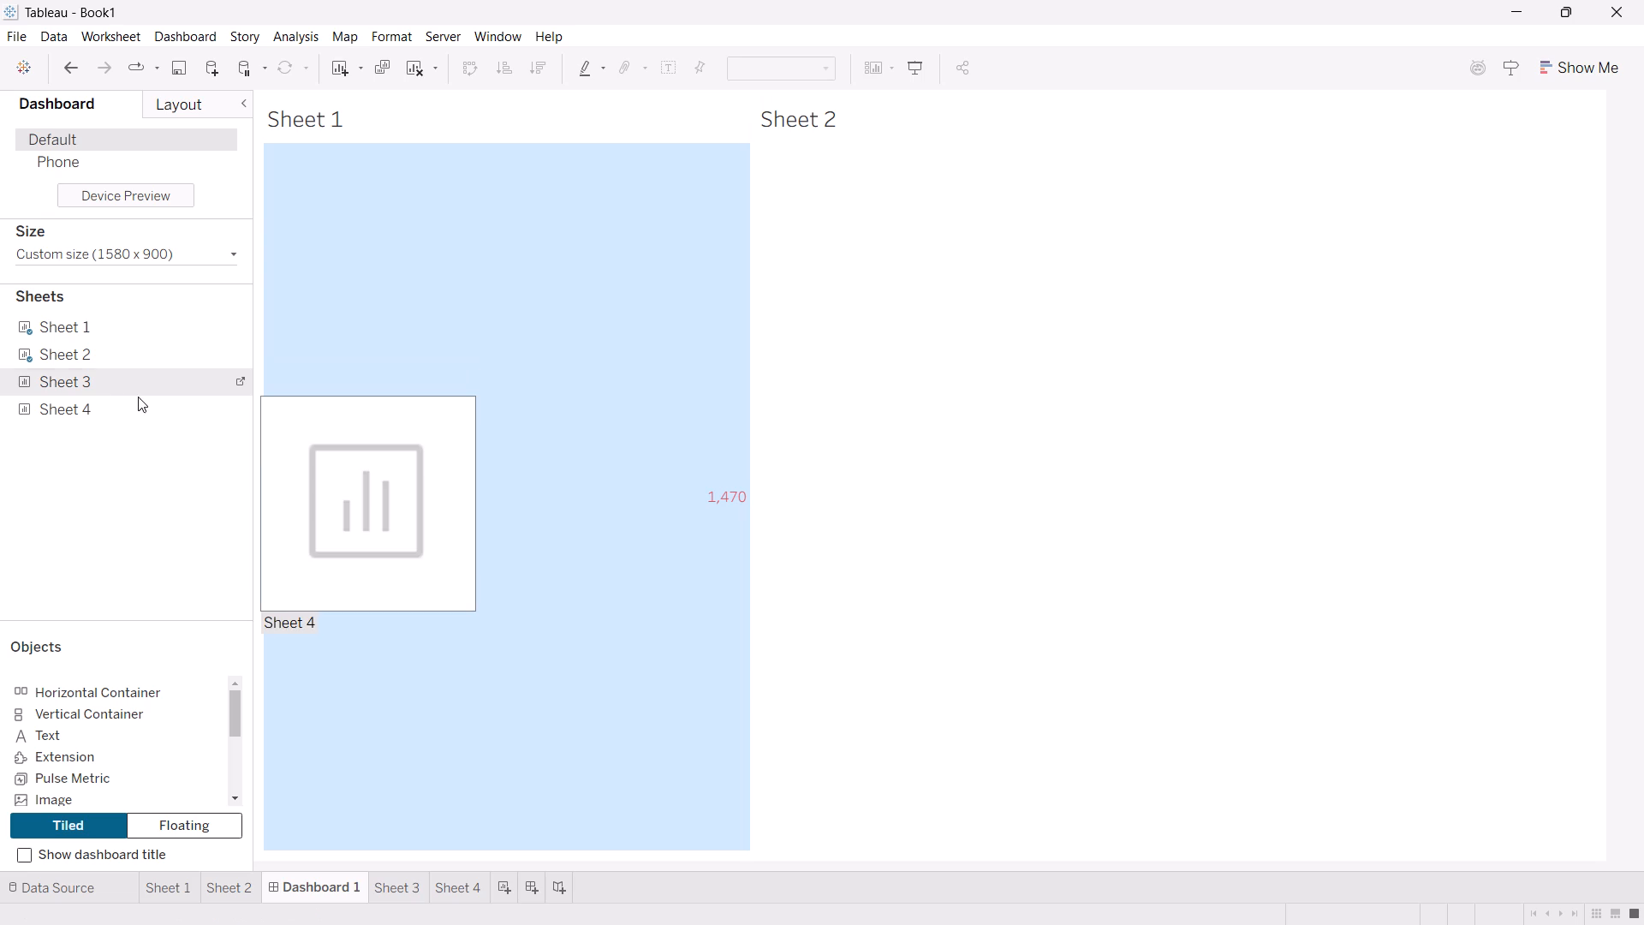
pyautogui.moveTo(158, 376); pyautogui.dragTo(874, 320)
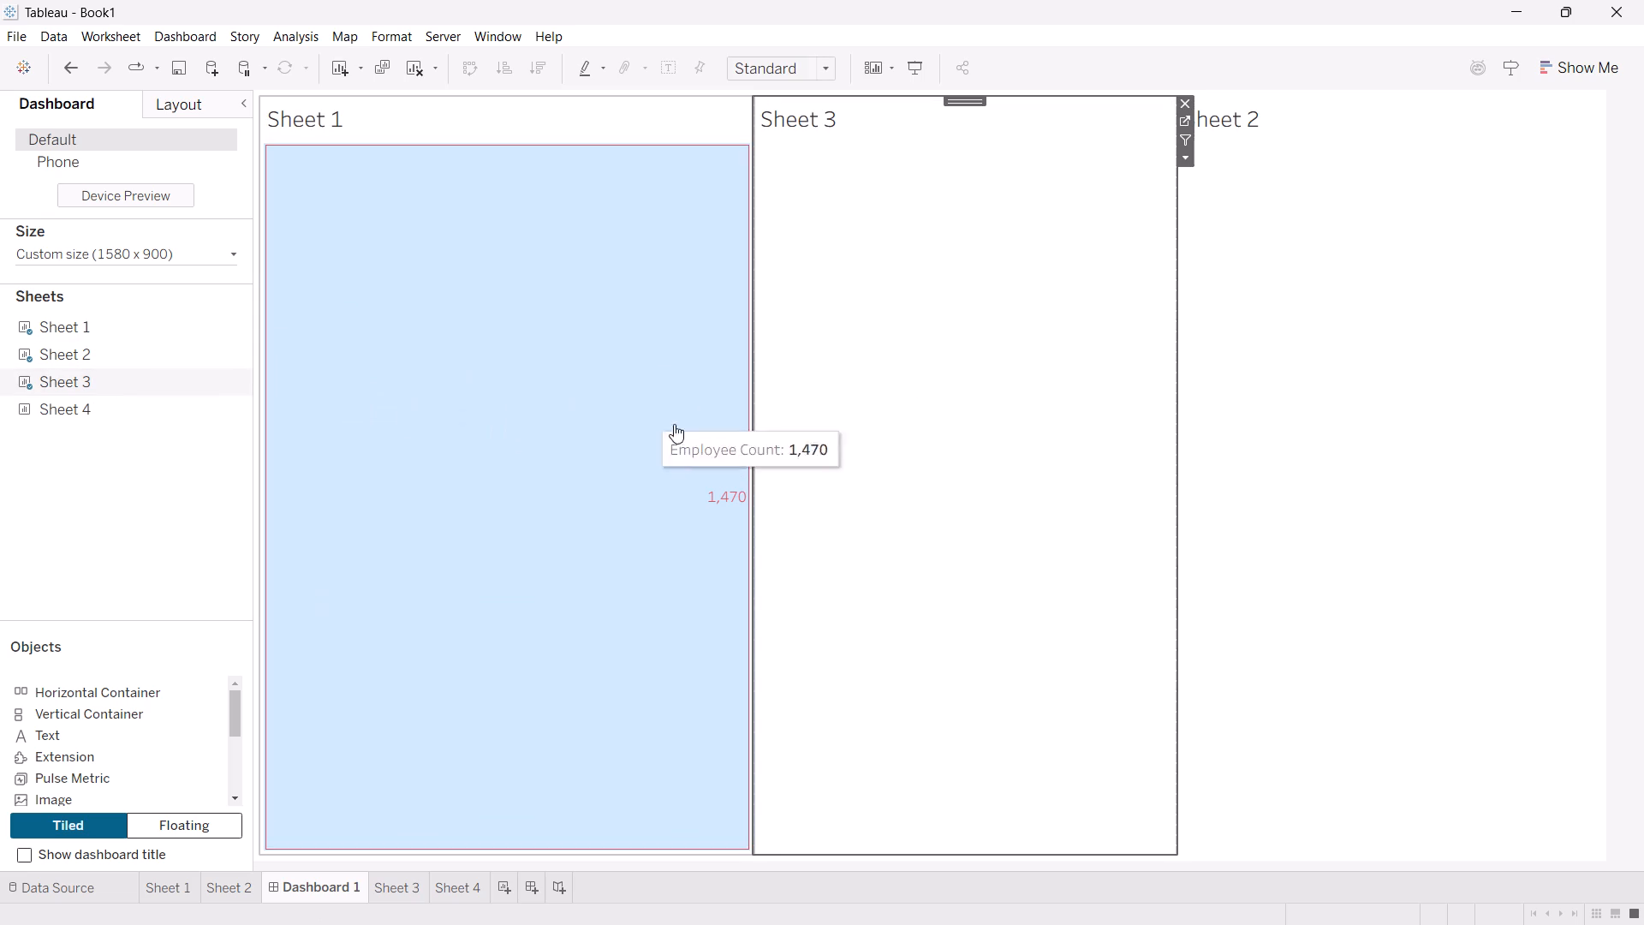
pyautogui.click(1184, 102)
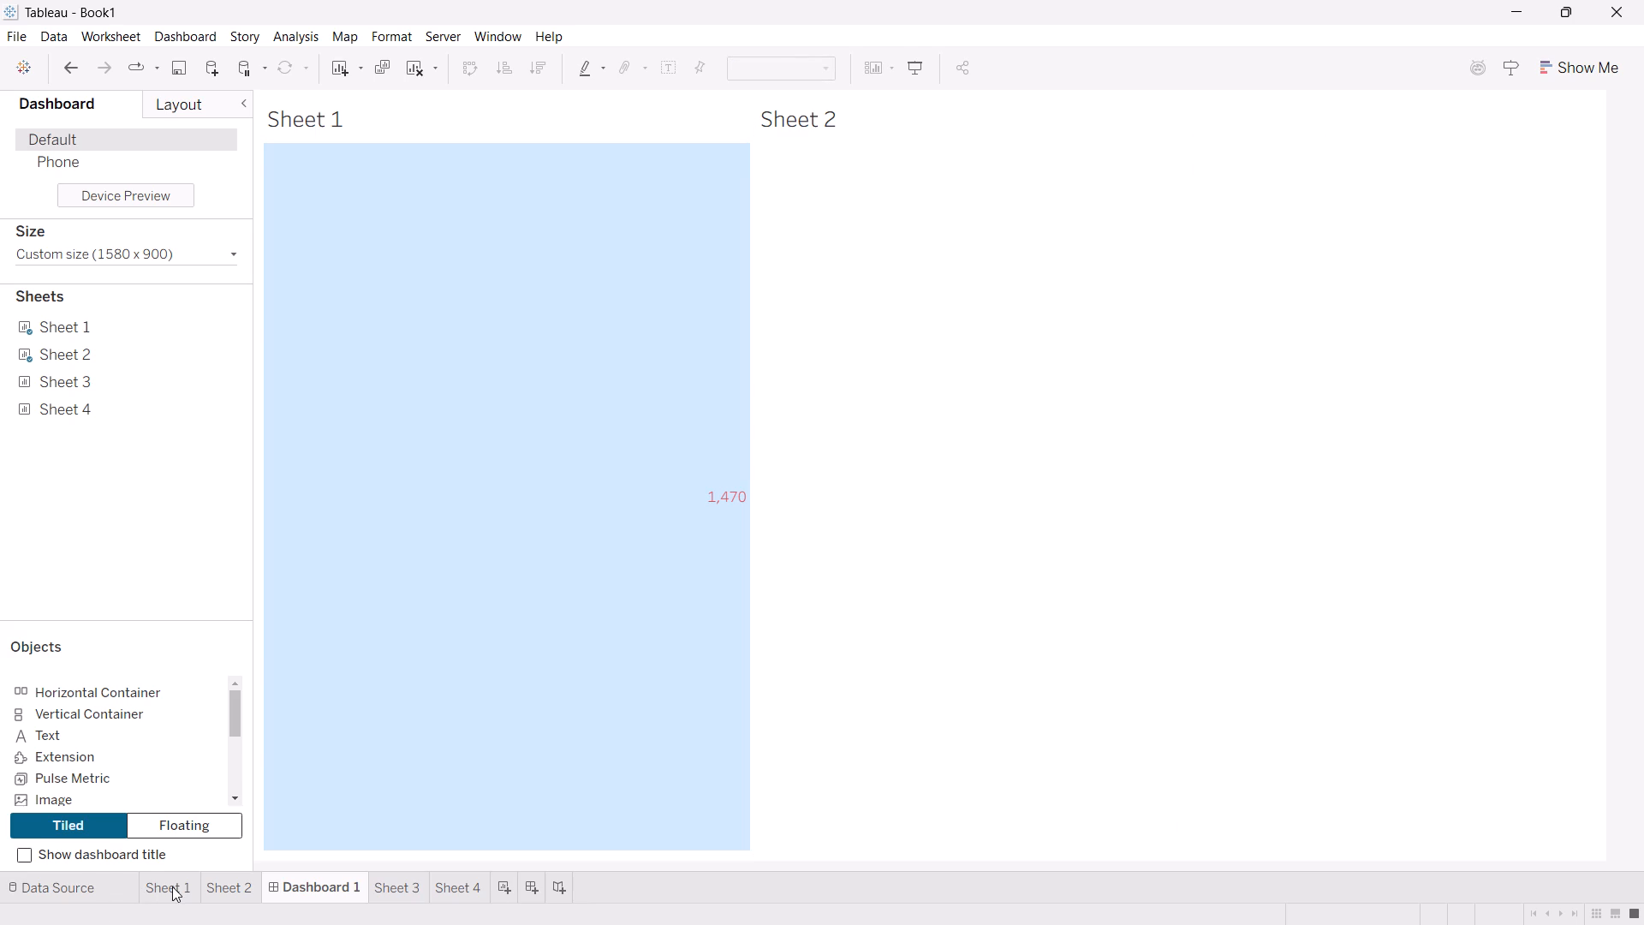
# Open the Sheet 1 worksheet and set its view fit to Standard.
pyautogui.click(172, 886)
pyautogui.doubleClick(172, 886)
pyautogui.click(172, 886)
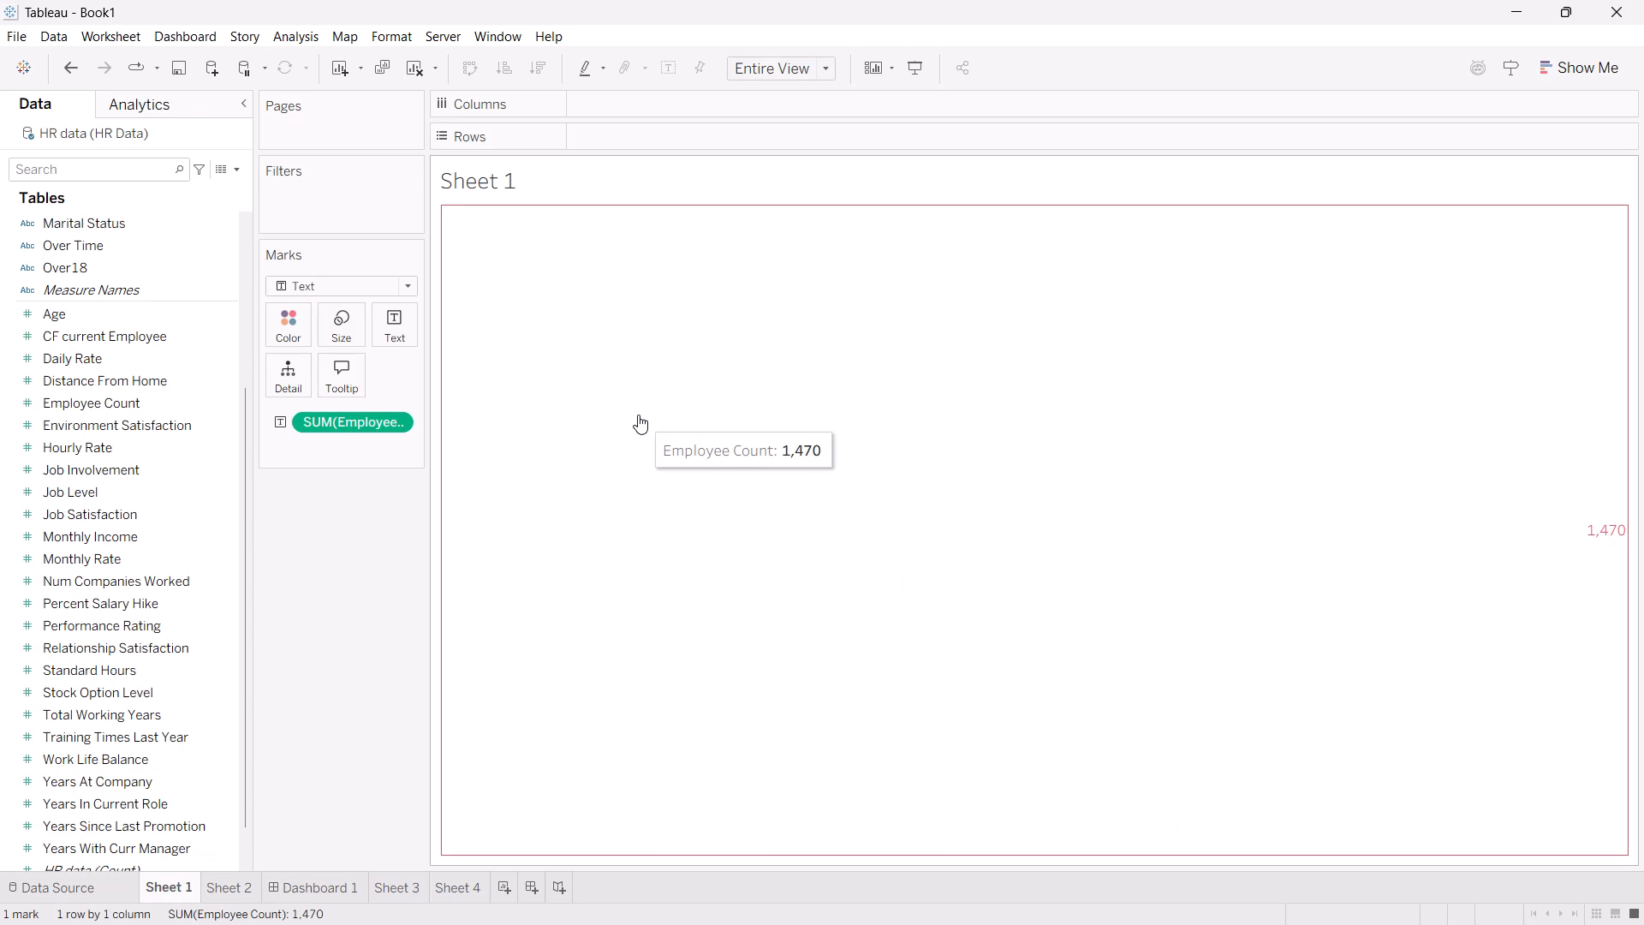
pyautogui.click(638, 415)
pyautogui.click(638, 415)
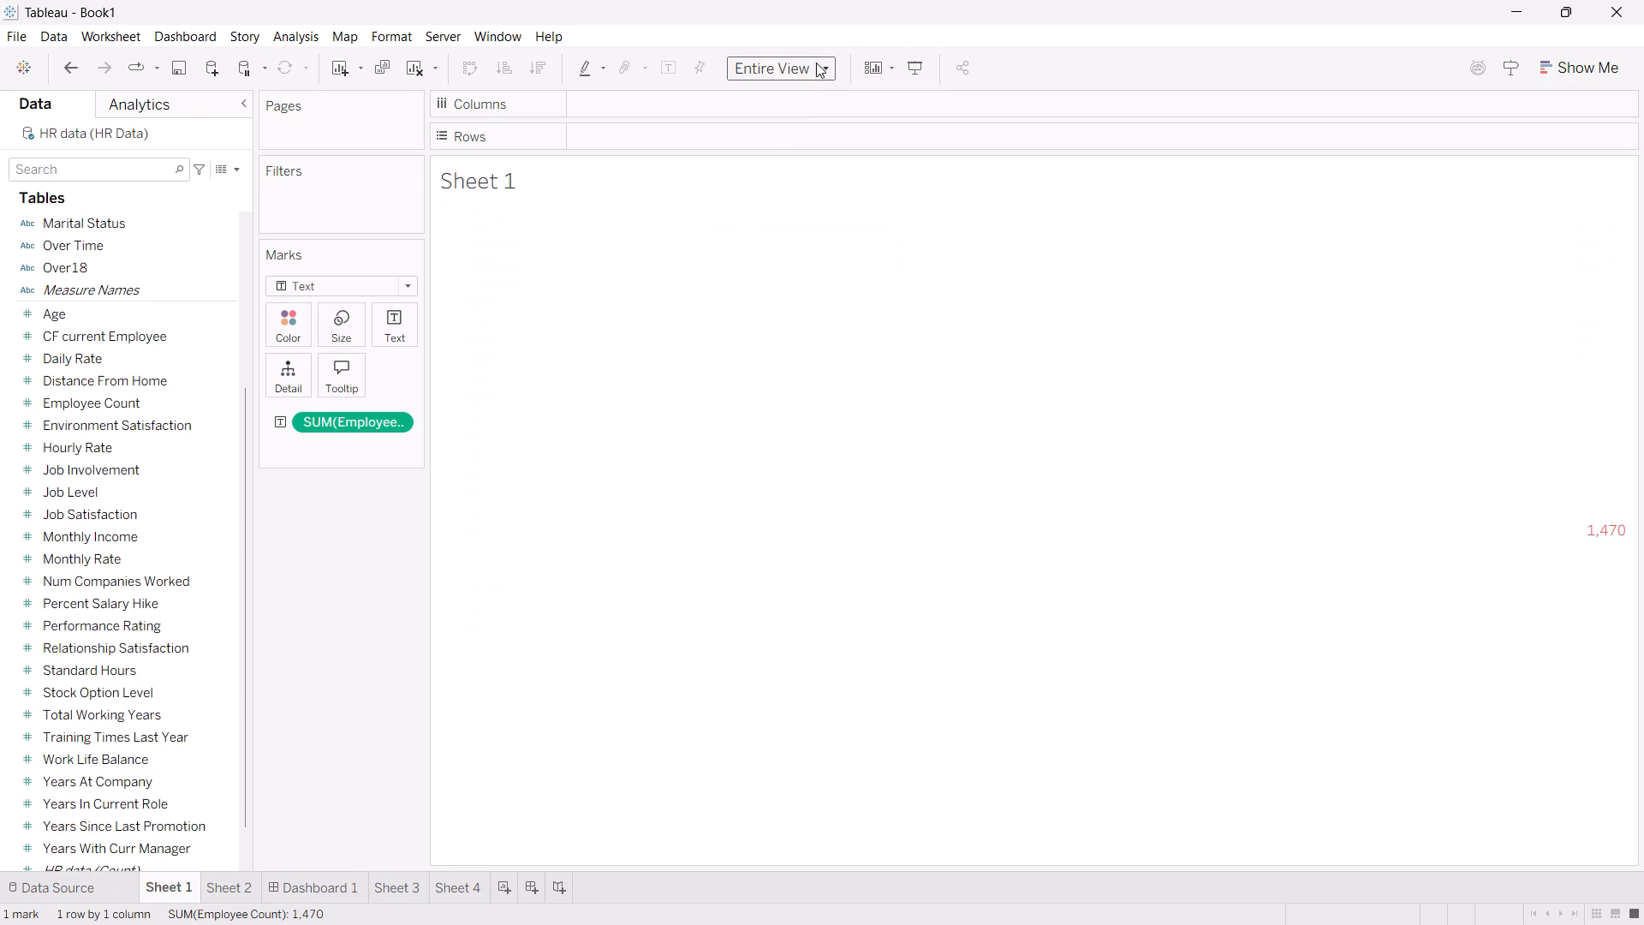
pyautogui.click(817, 61)
pyautogui.click(775, 101)
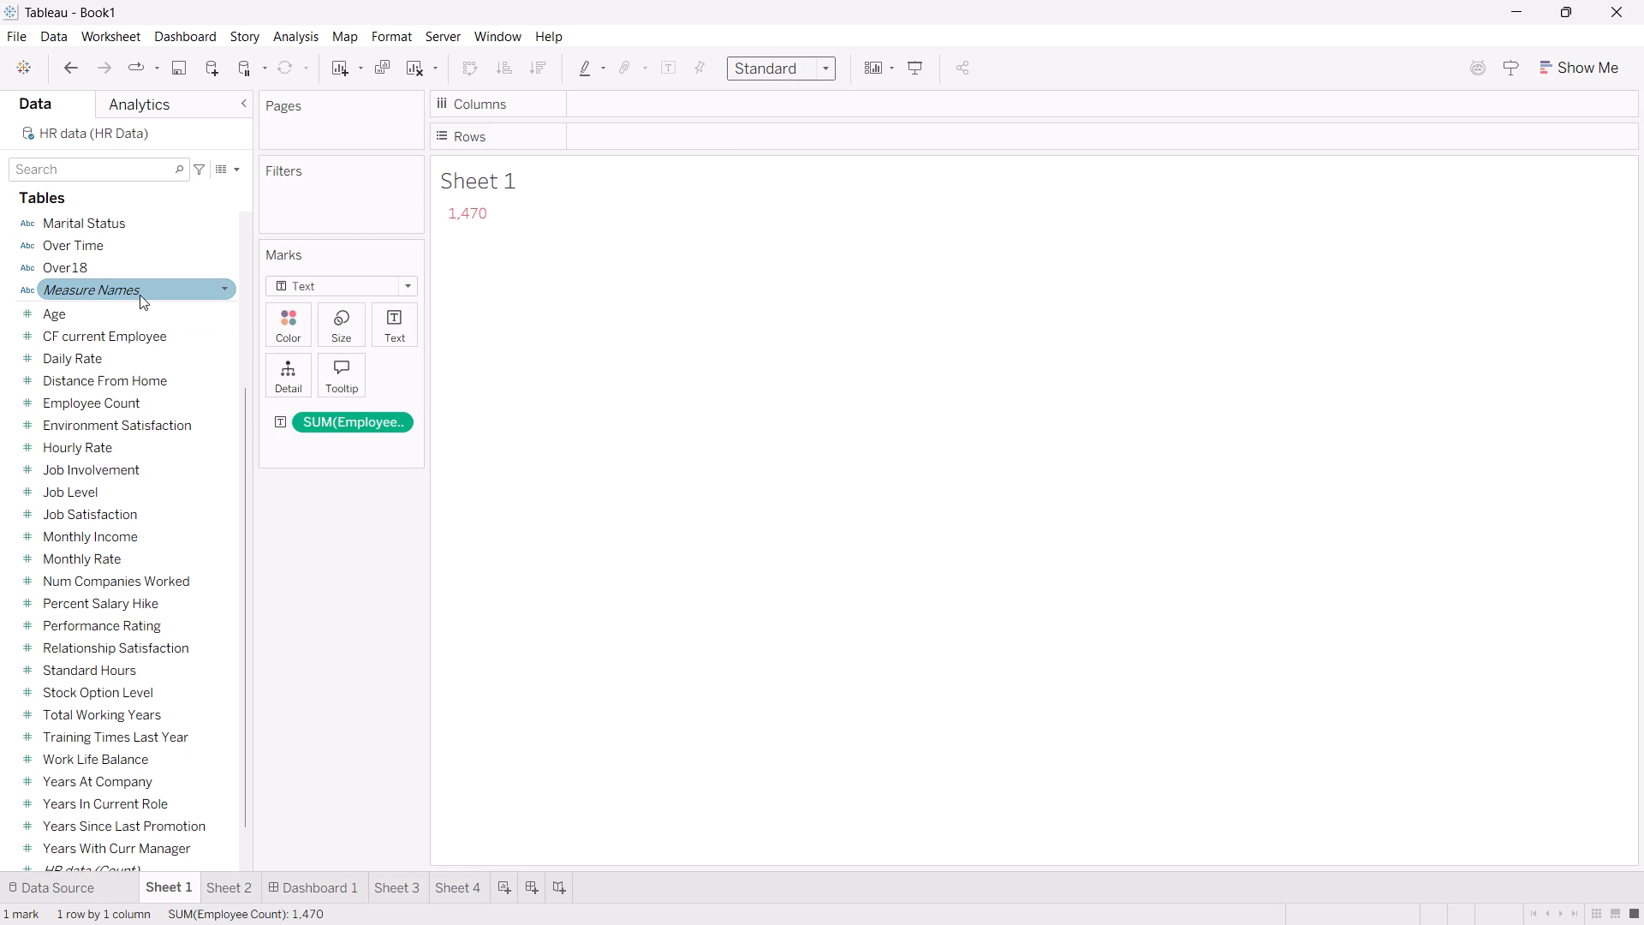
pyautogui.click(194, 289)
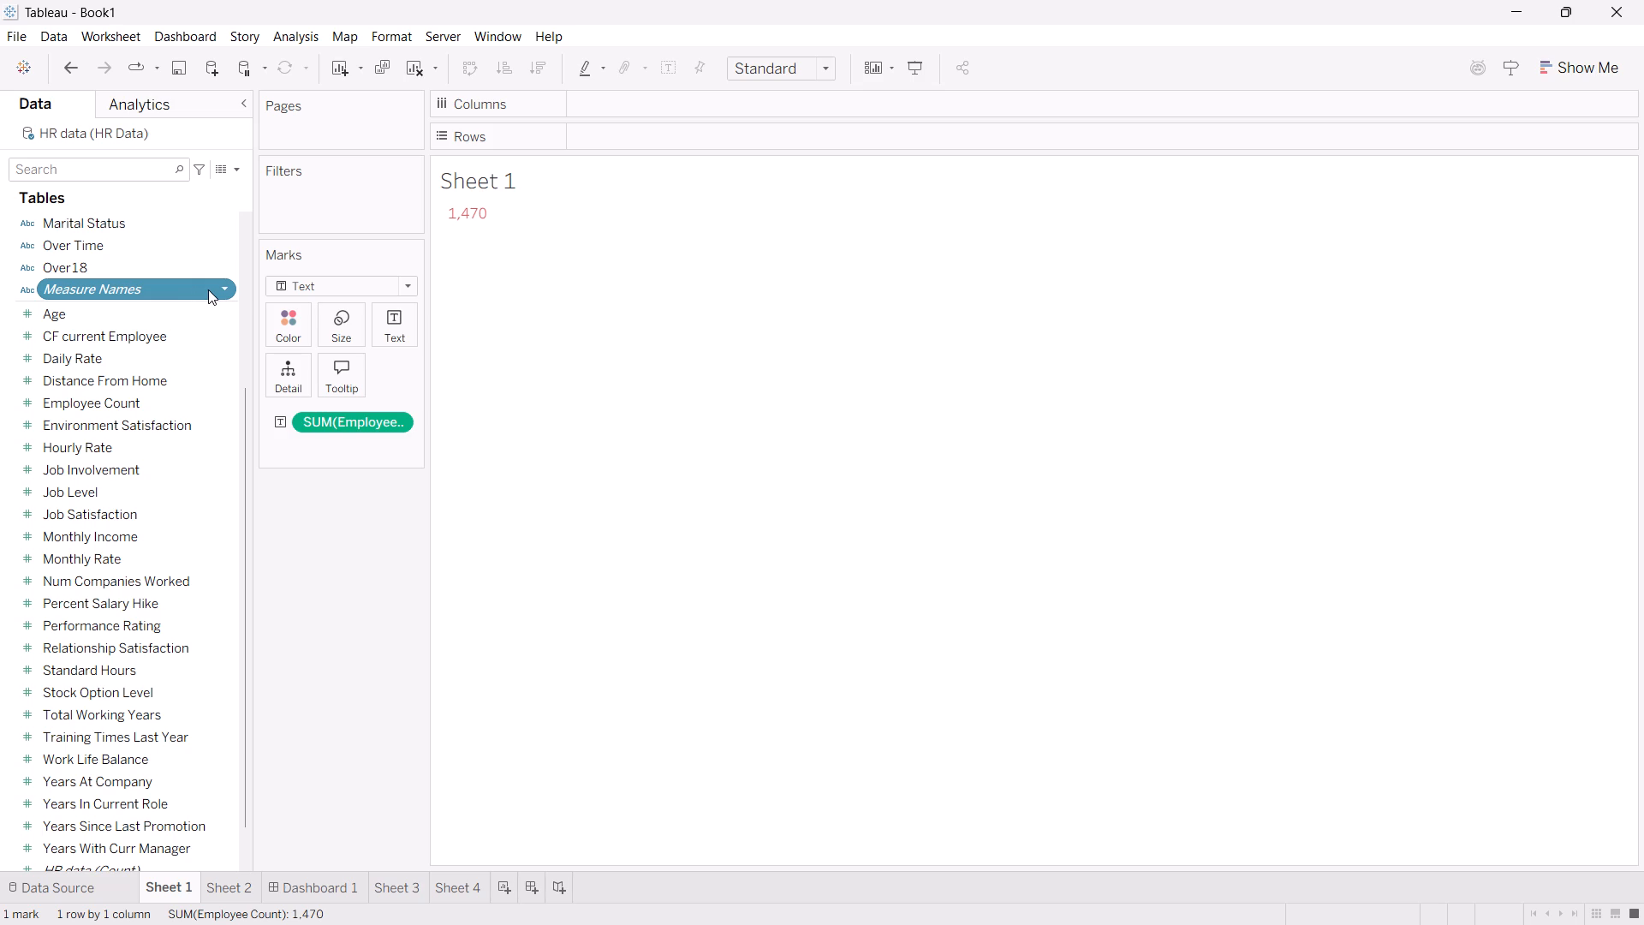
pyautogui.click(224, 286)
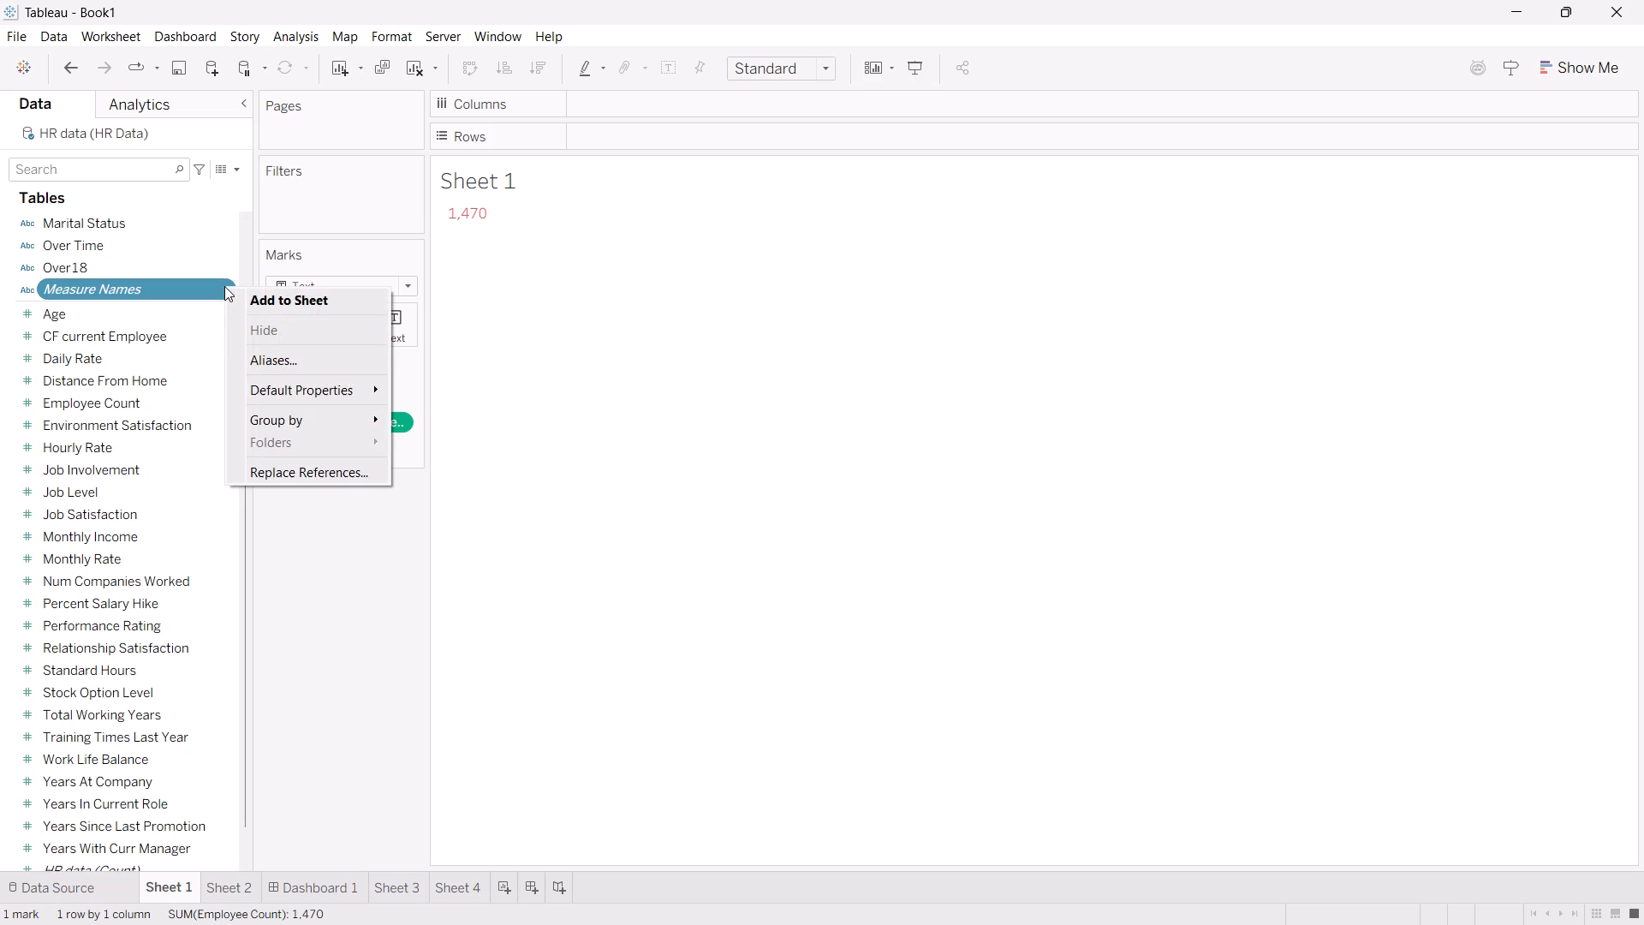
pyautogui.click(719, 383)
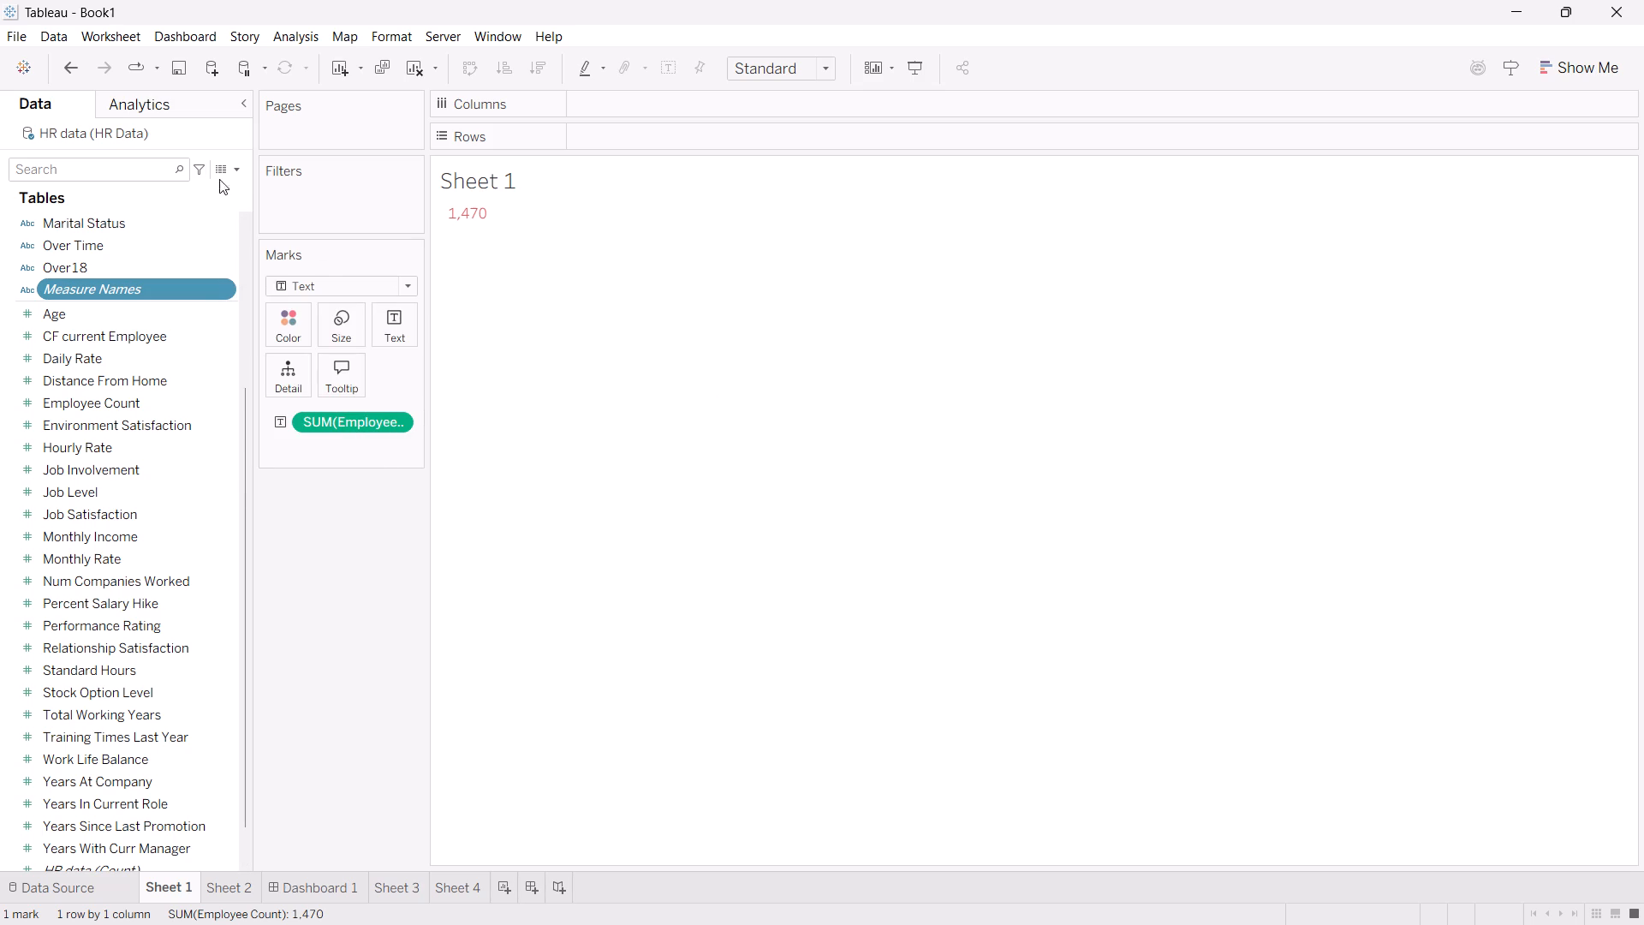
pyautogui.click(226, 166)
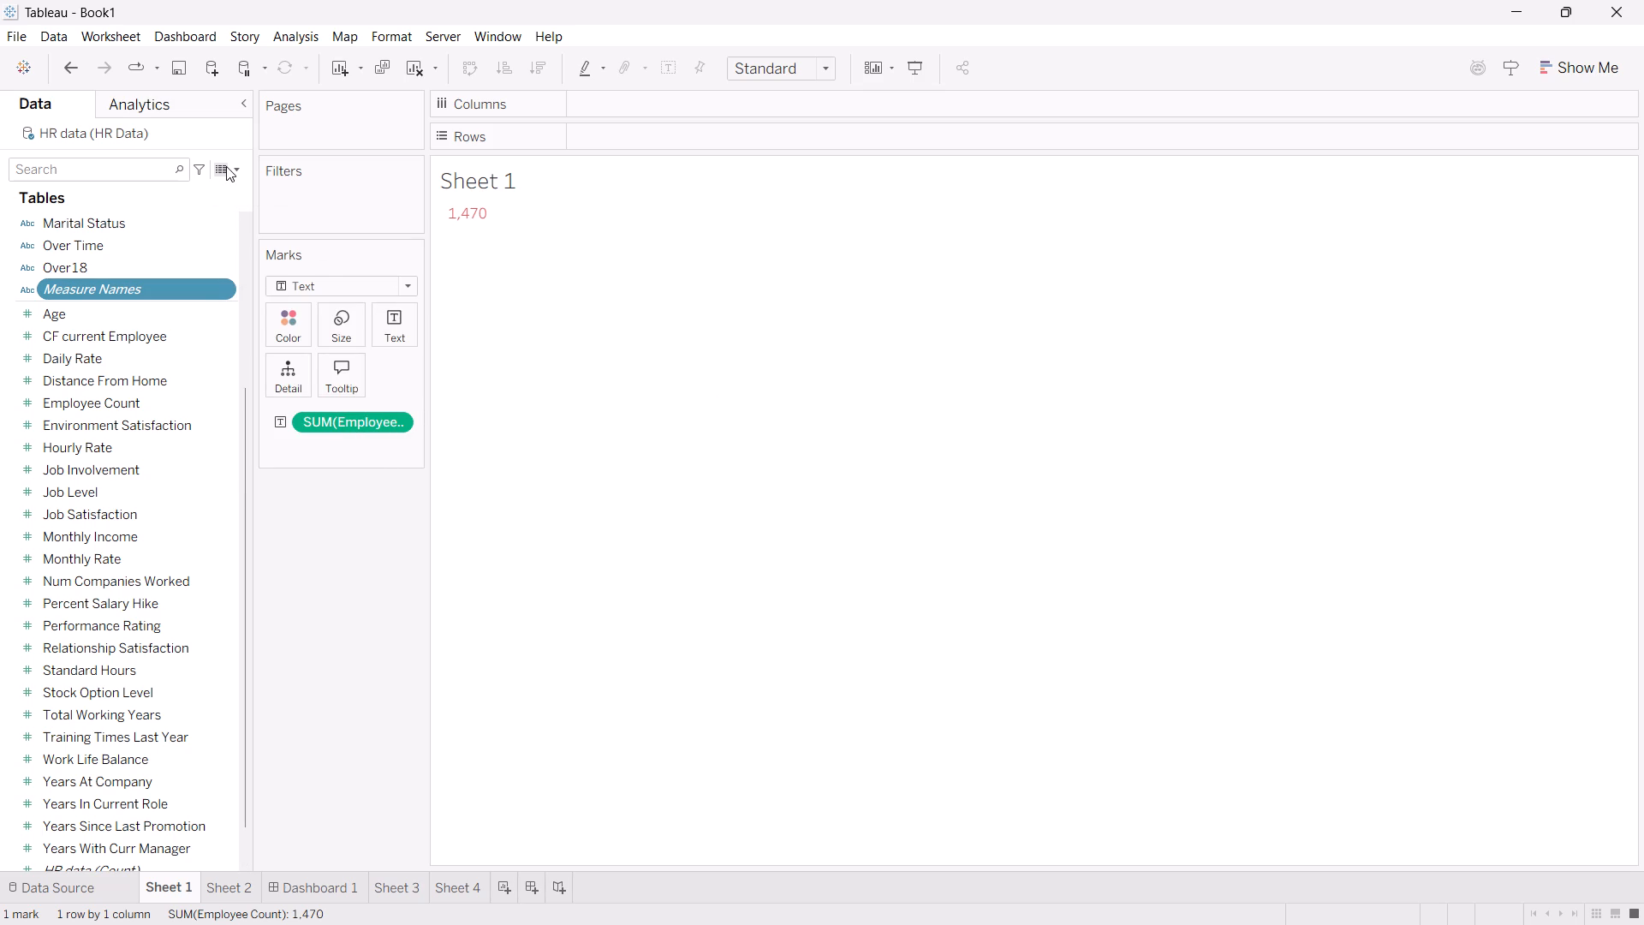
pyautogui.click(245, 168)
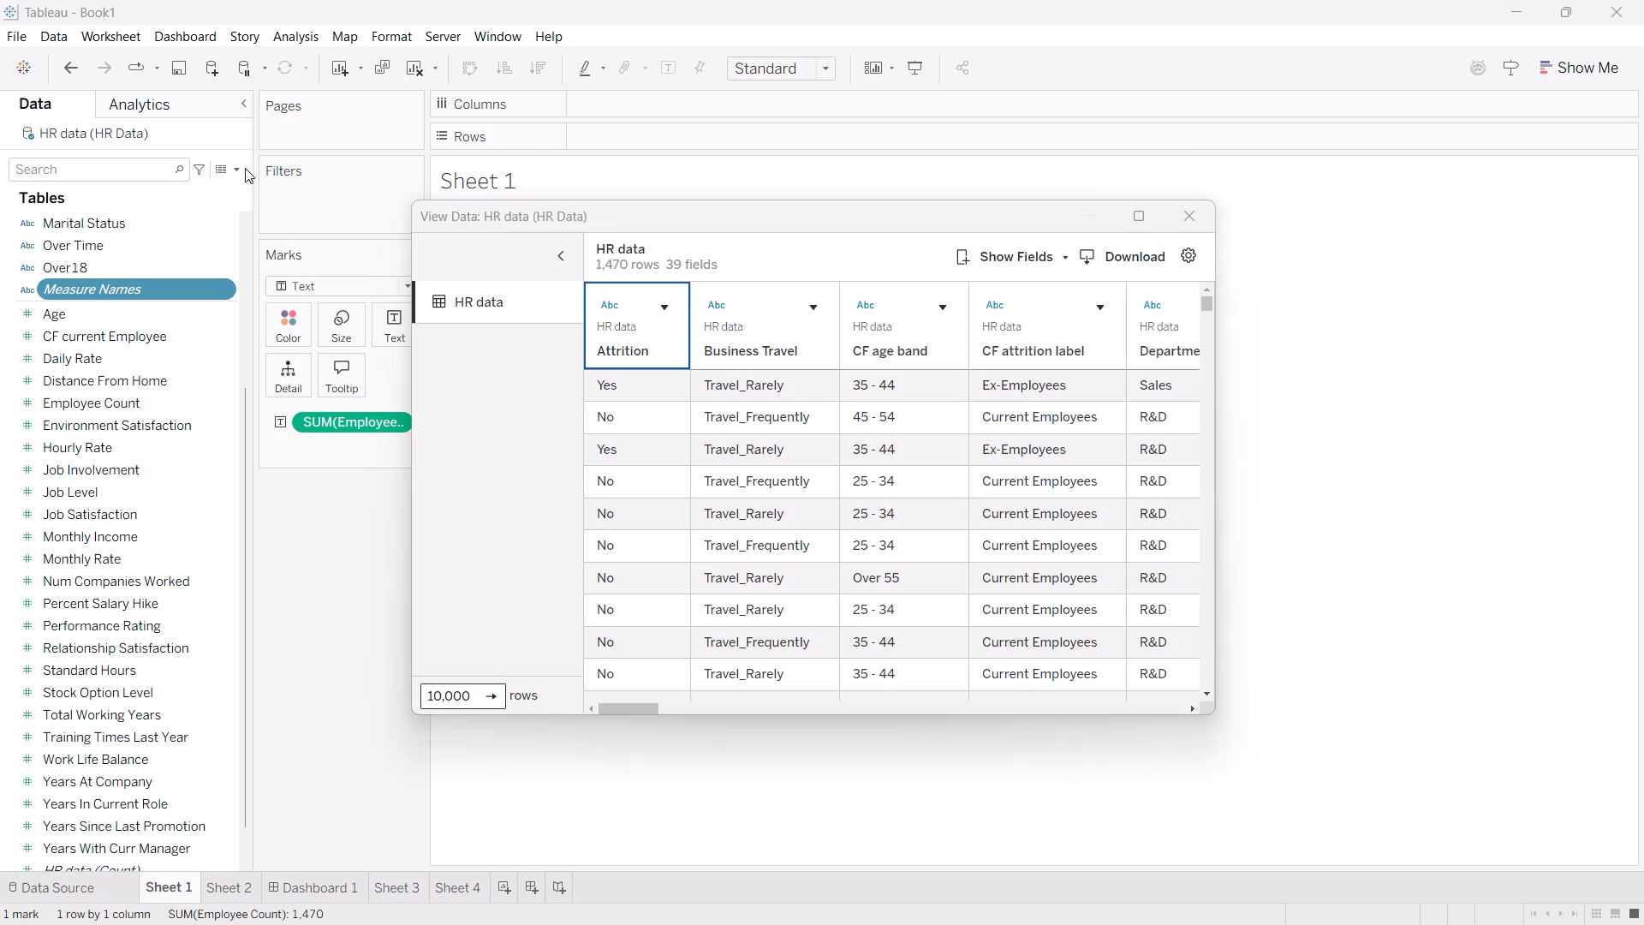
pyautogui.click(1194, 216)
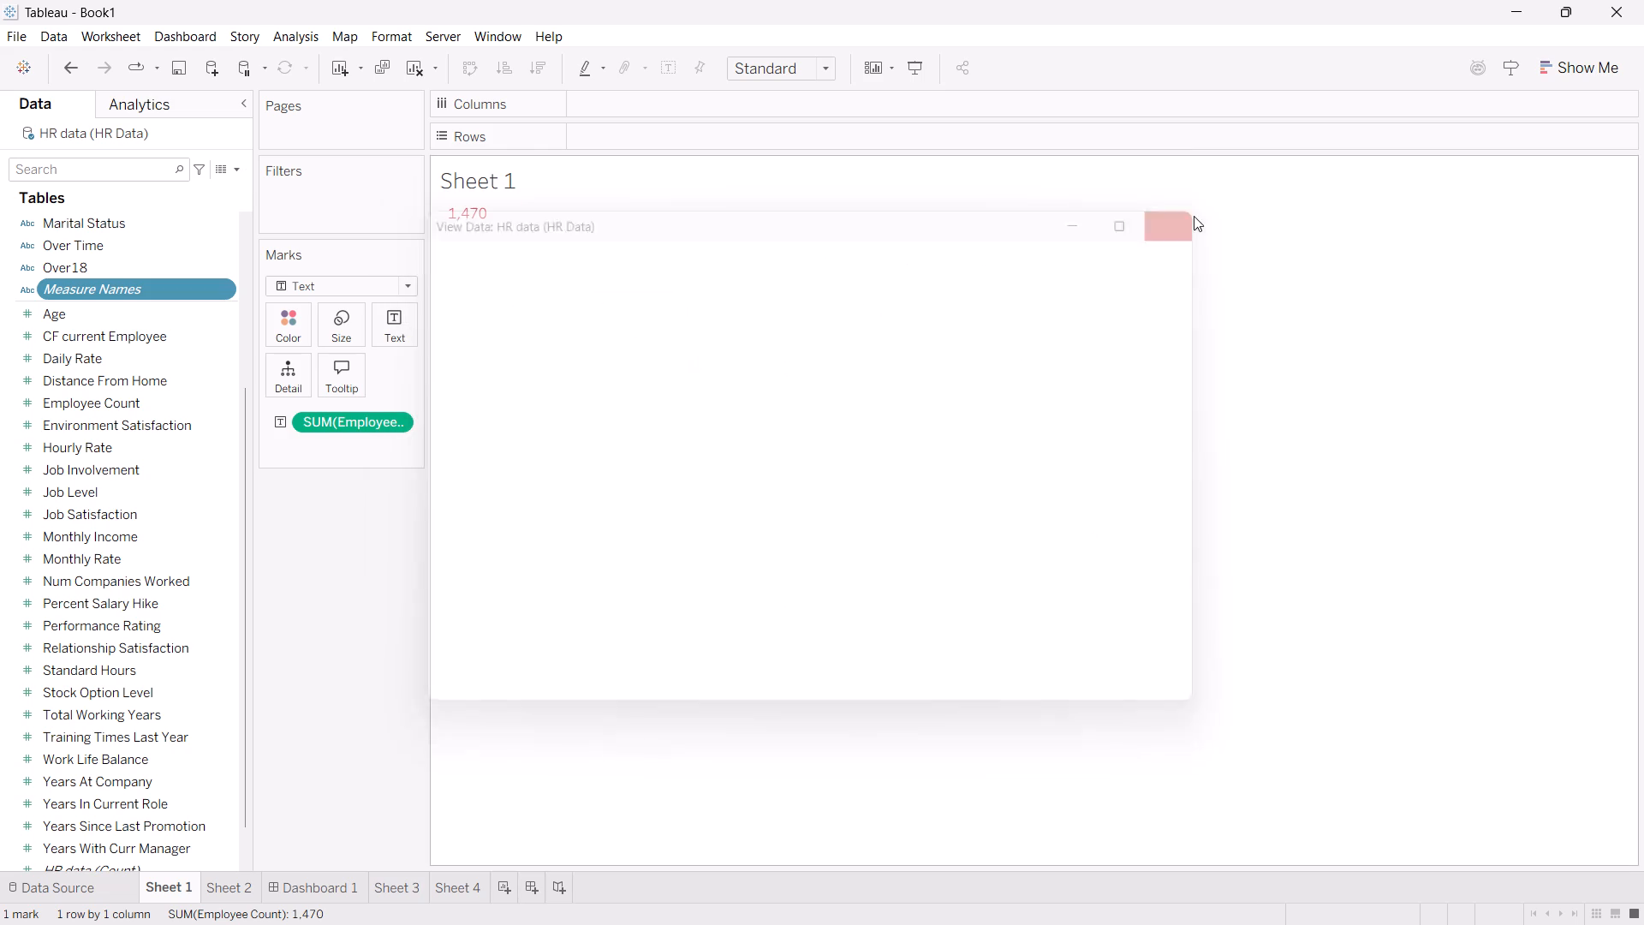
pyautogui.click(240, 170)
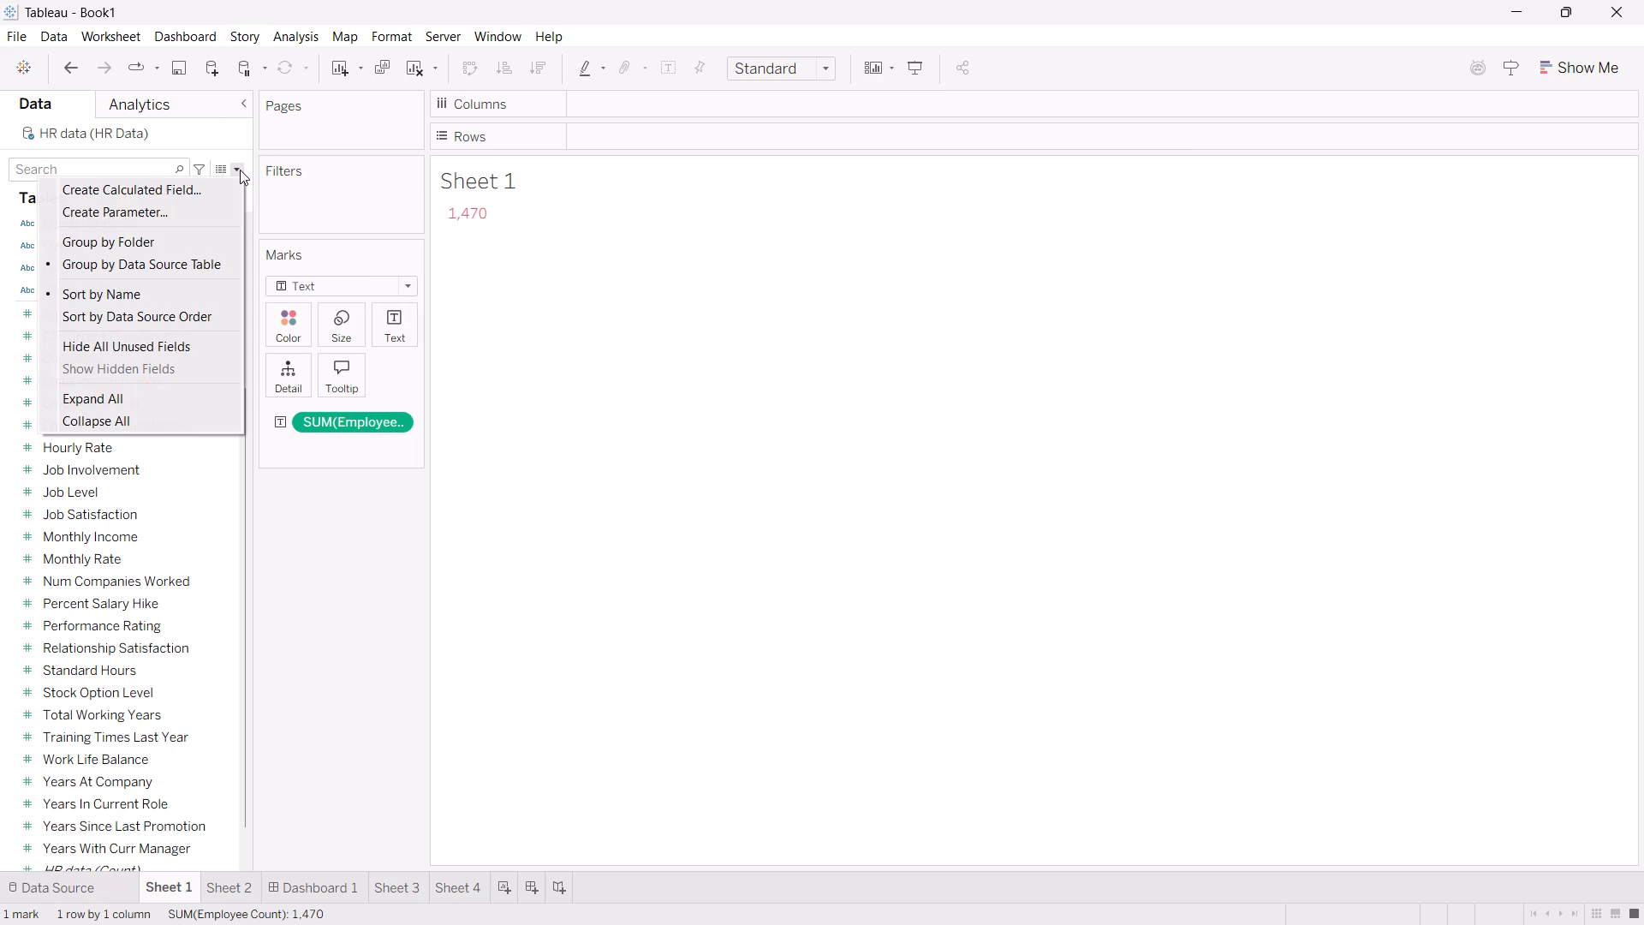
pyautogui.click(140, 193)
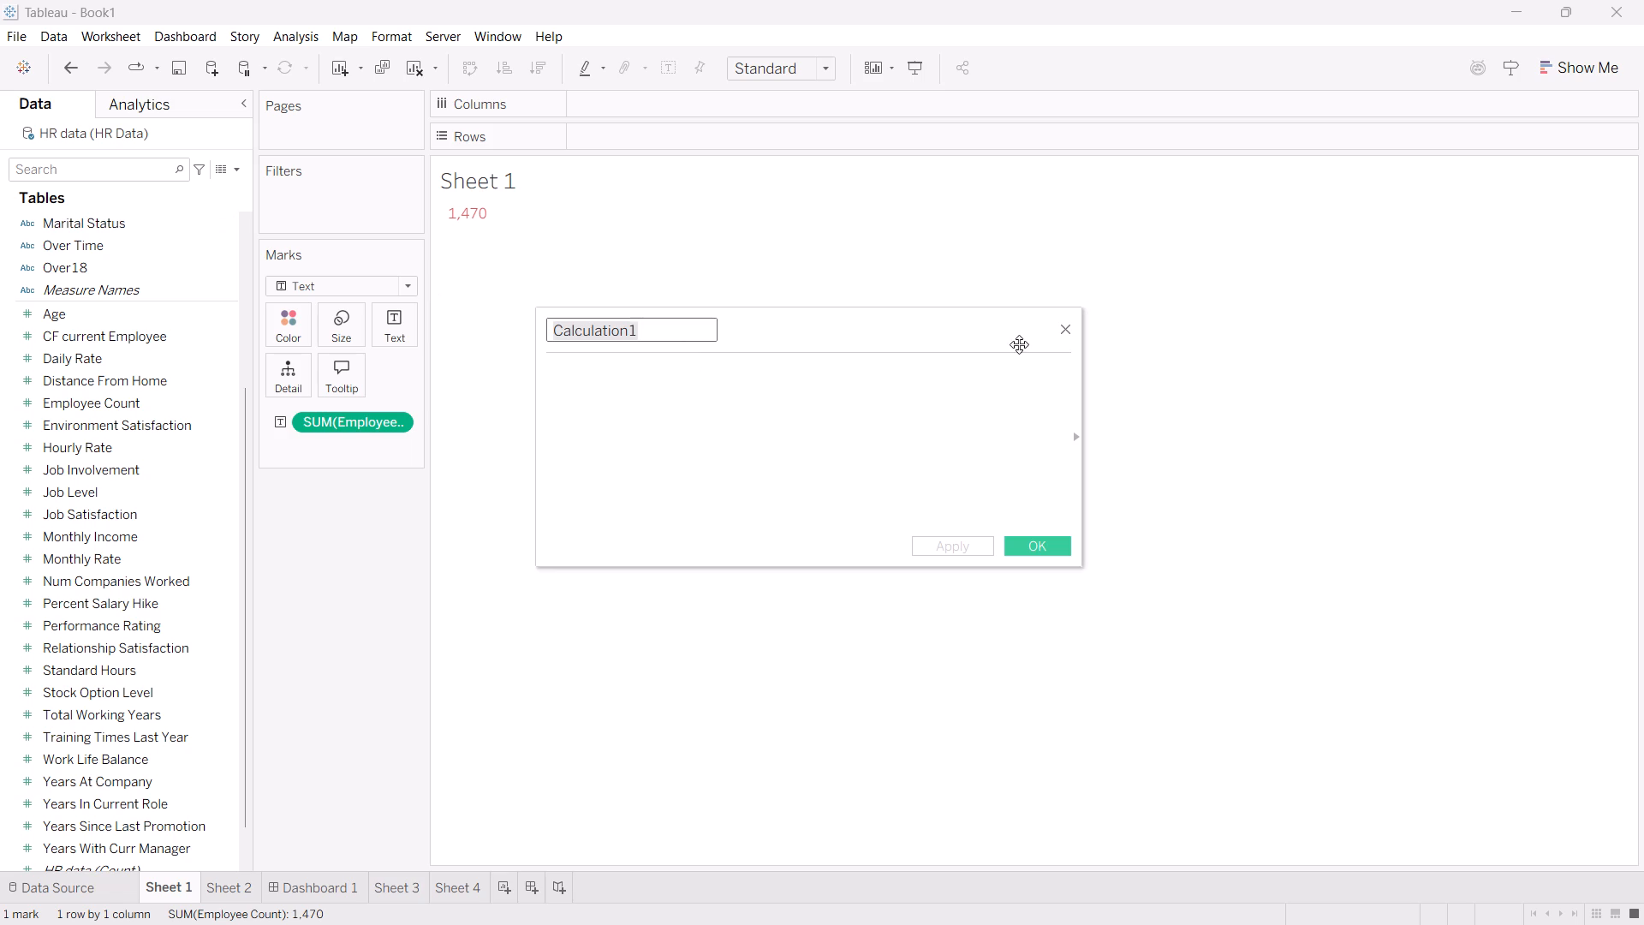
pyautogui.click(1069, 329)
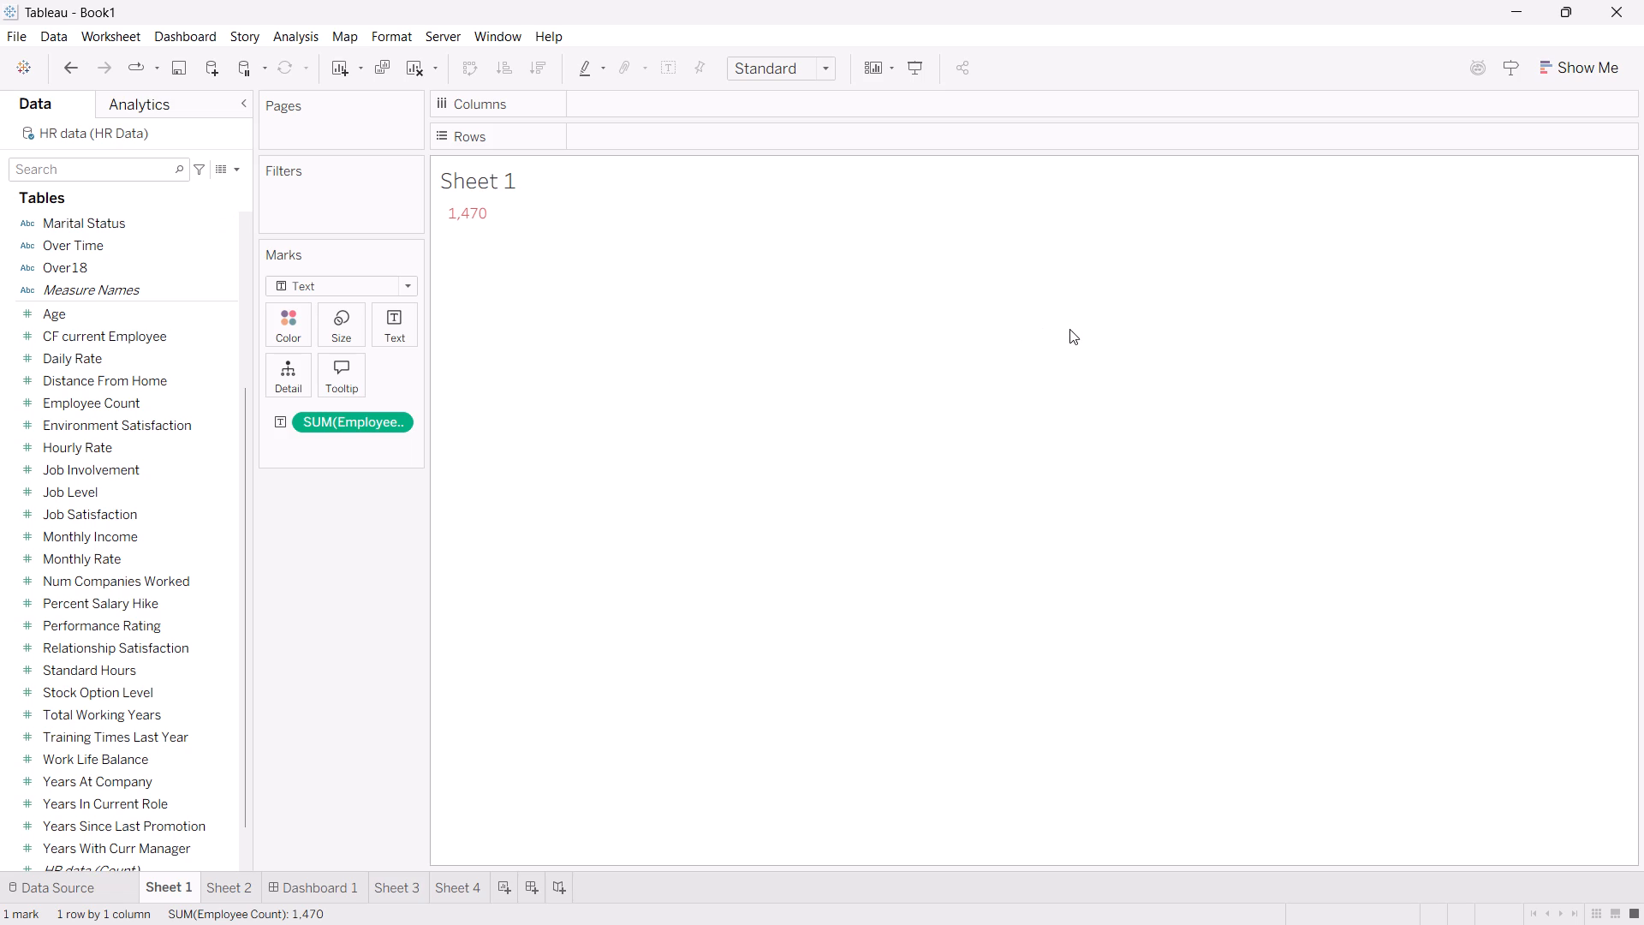
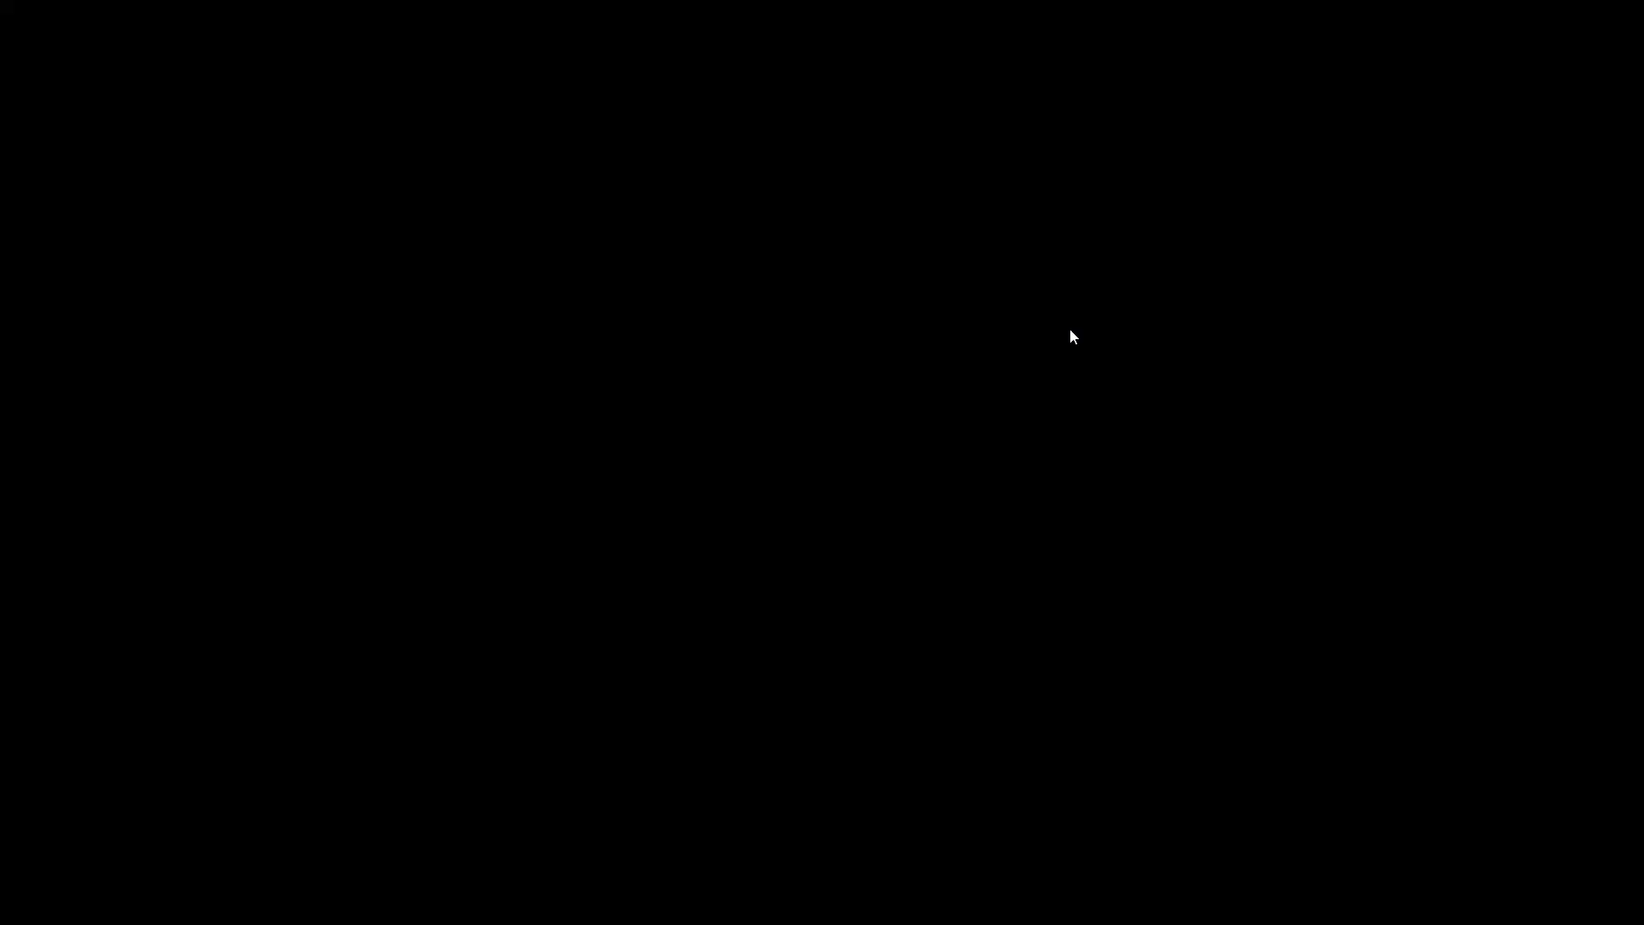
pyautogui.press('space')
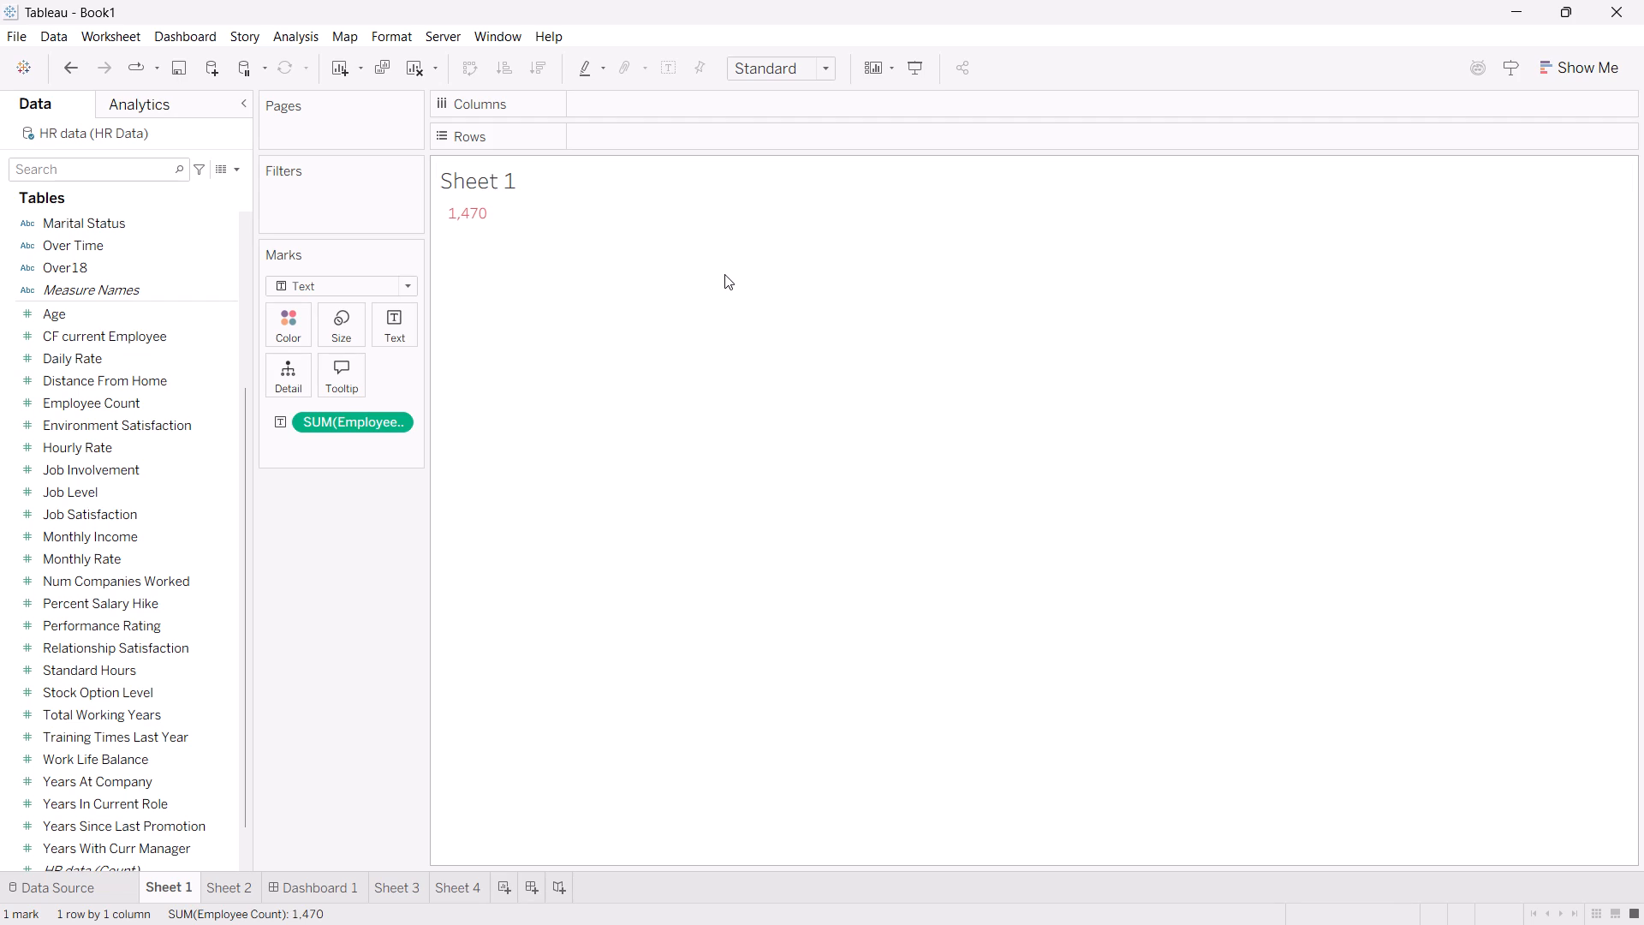
# Set the employee count label on Sheet 1 to the Tableau Bold font and make it bold.
pyautogui.click(521, 215)
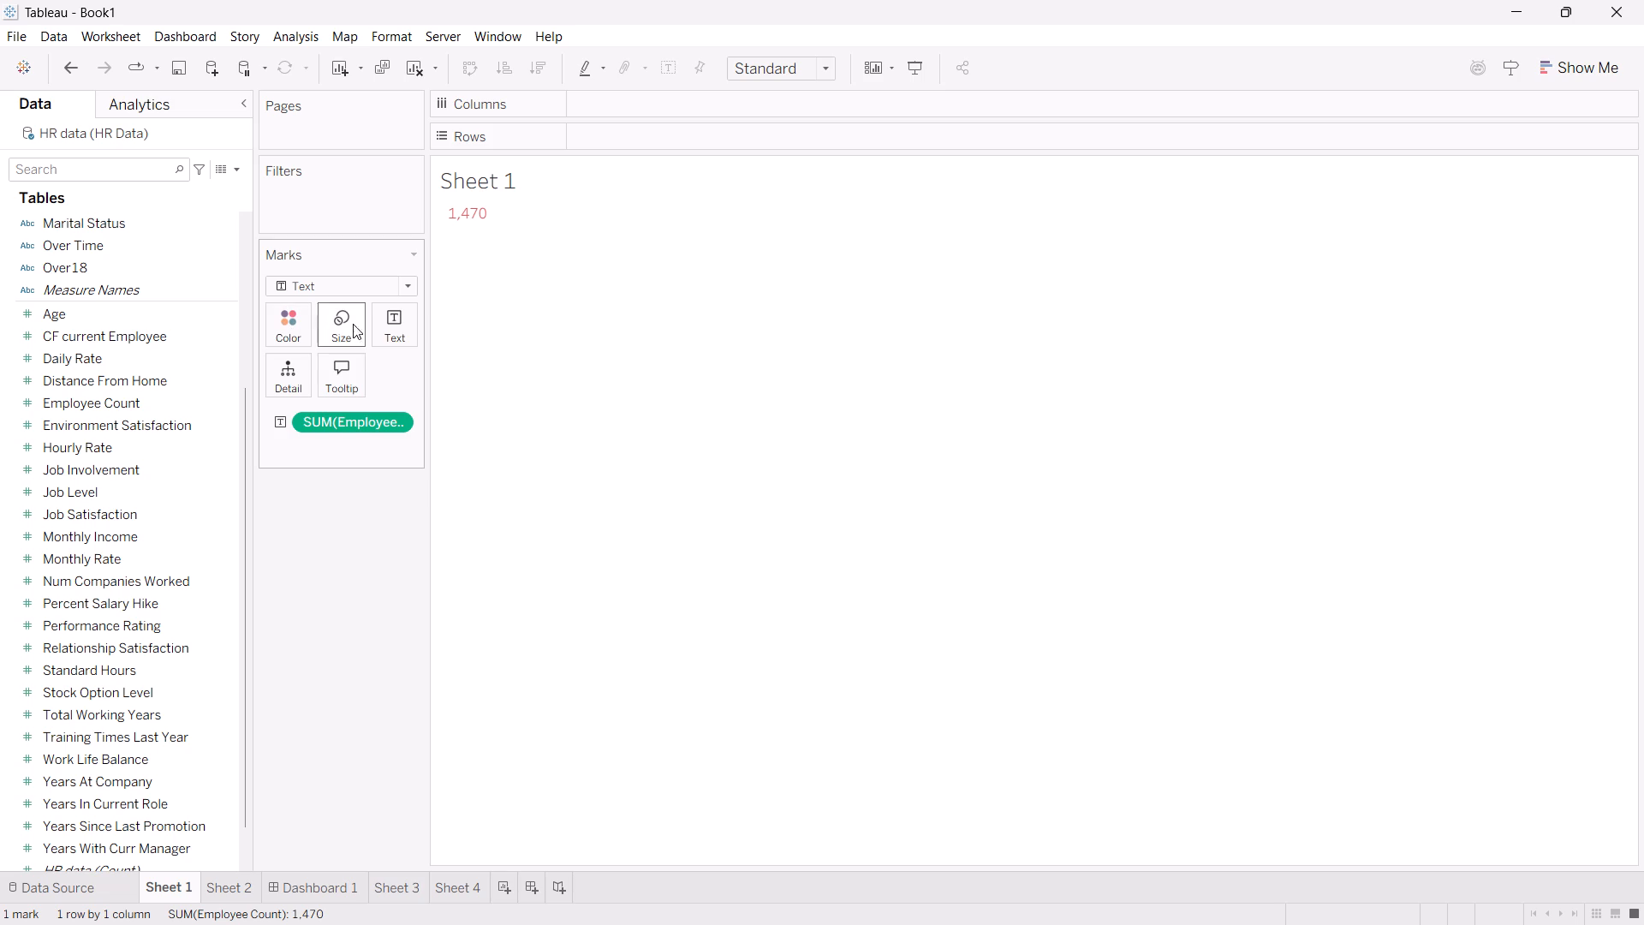
pyautogui.click(387, 328)
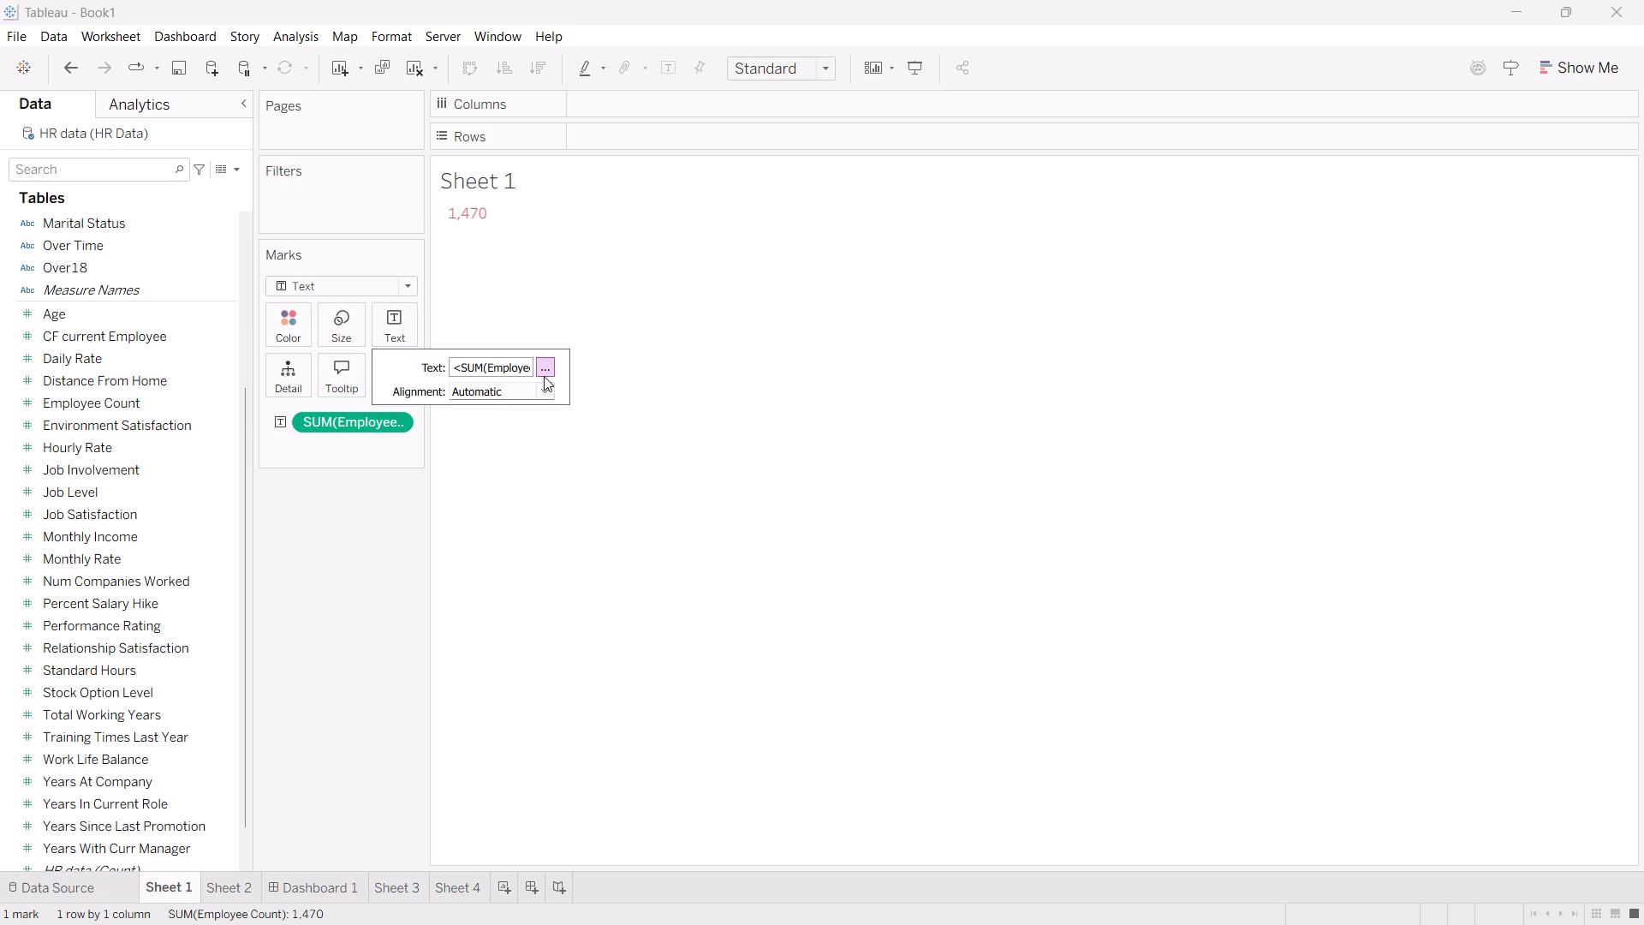
pyautogui.click(546, 371)
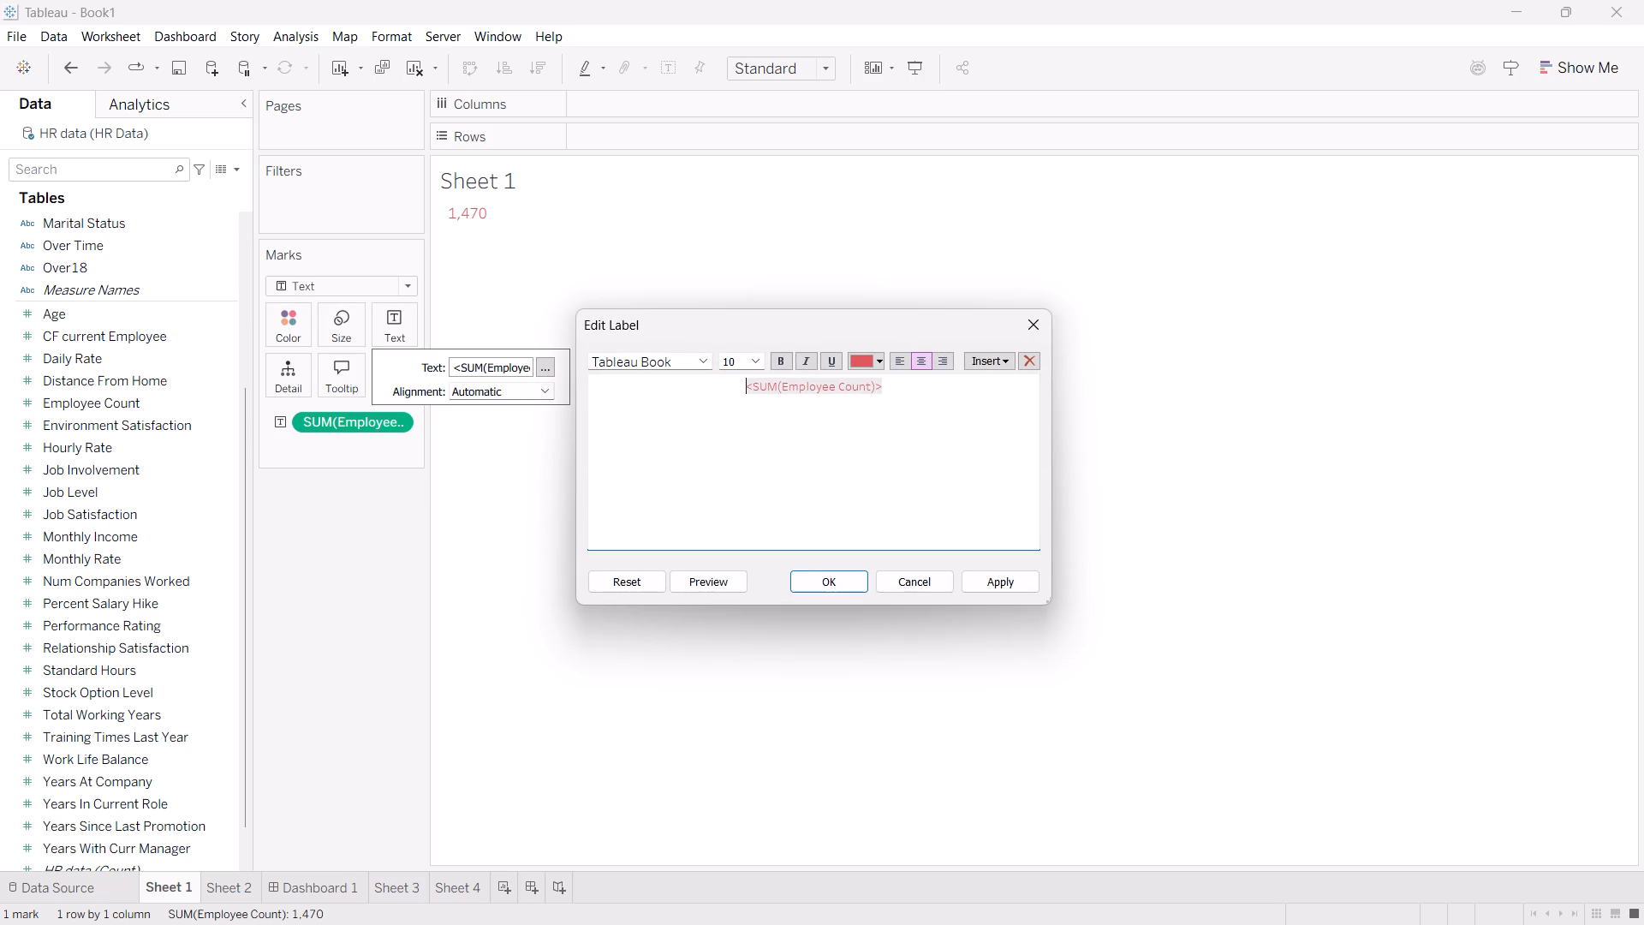
pyautogui.moveTo(915, 399); pyautogui.dragTo(746, 376)
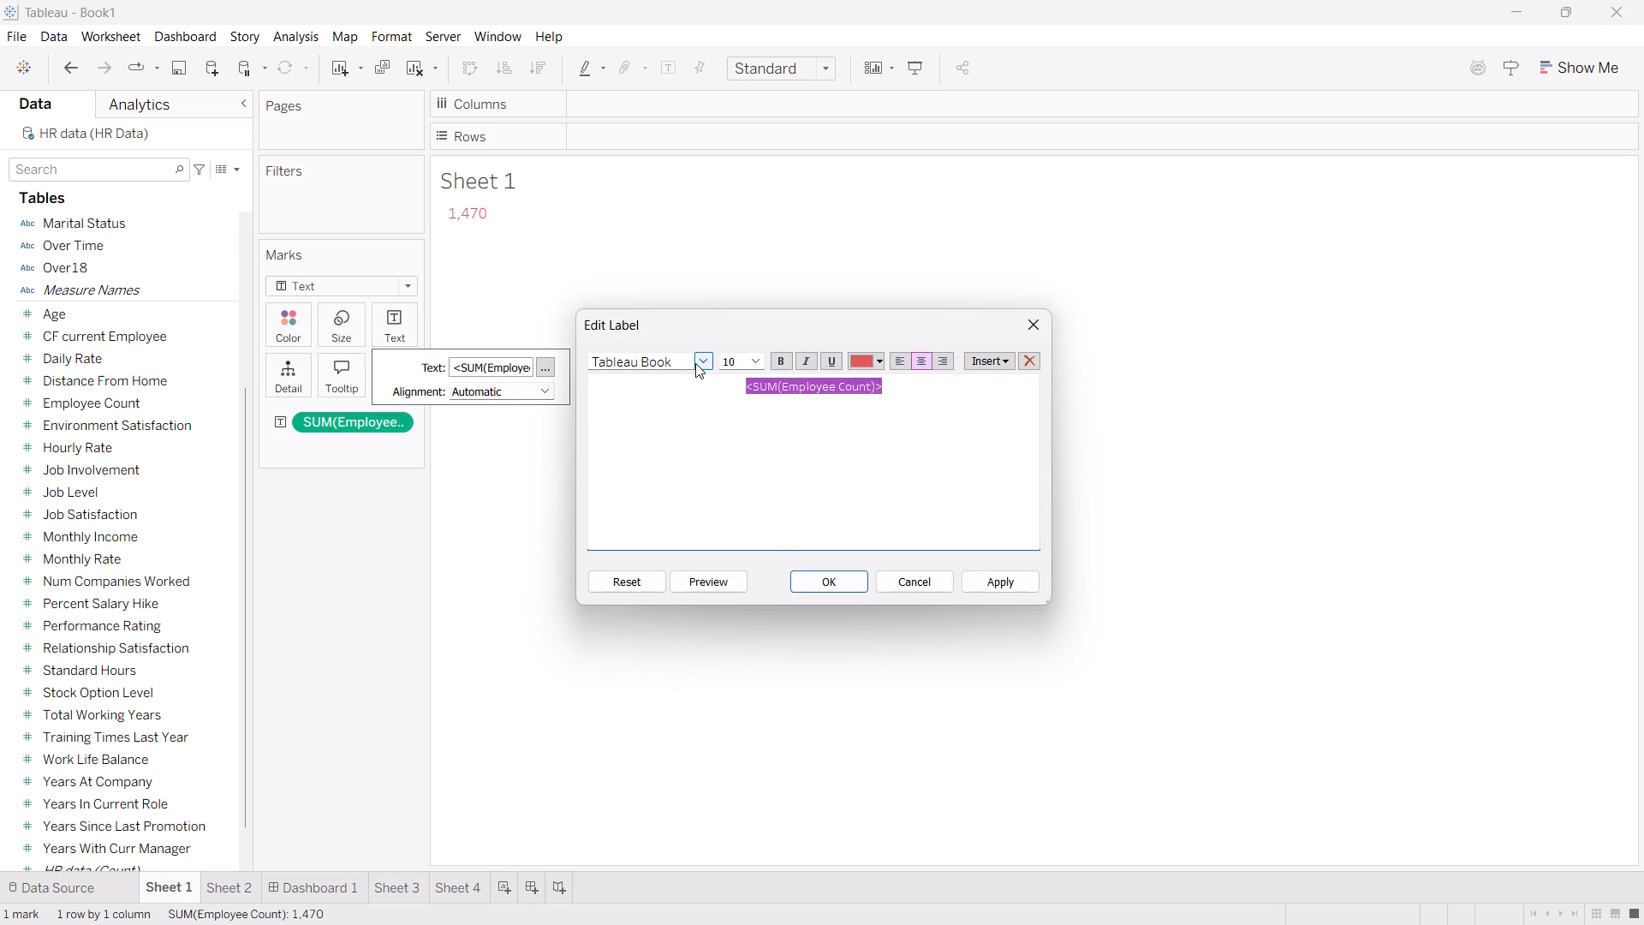
pyautogui.click(695, 363)
pyautogui.click(699, 367)
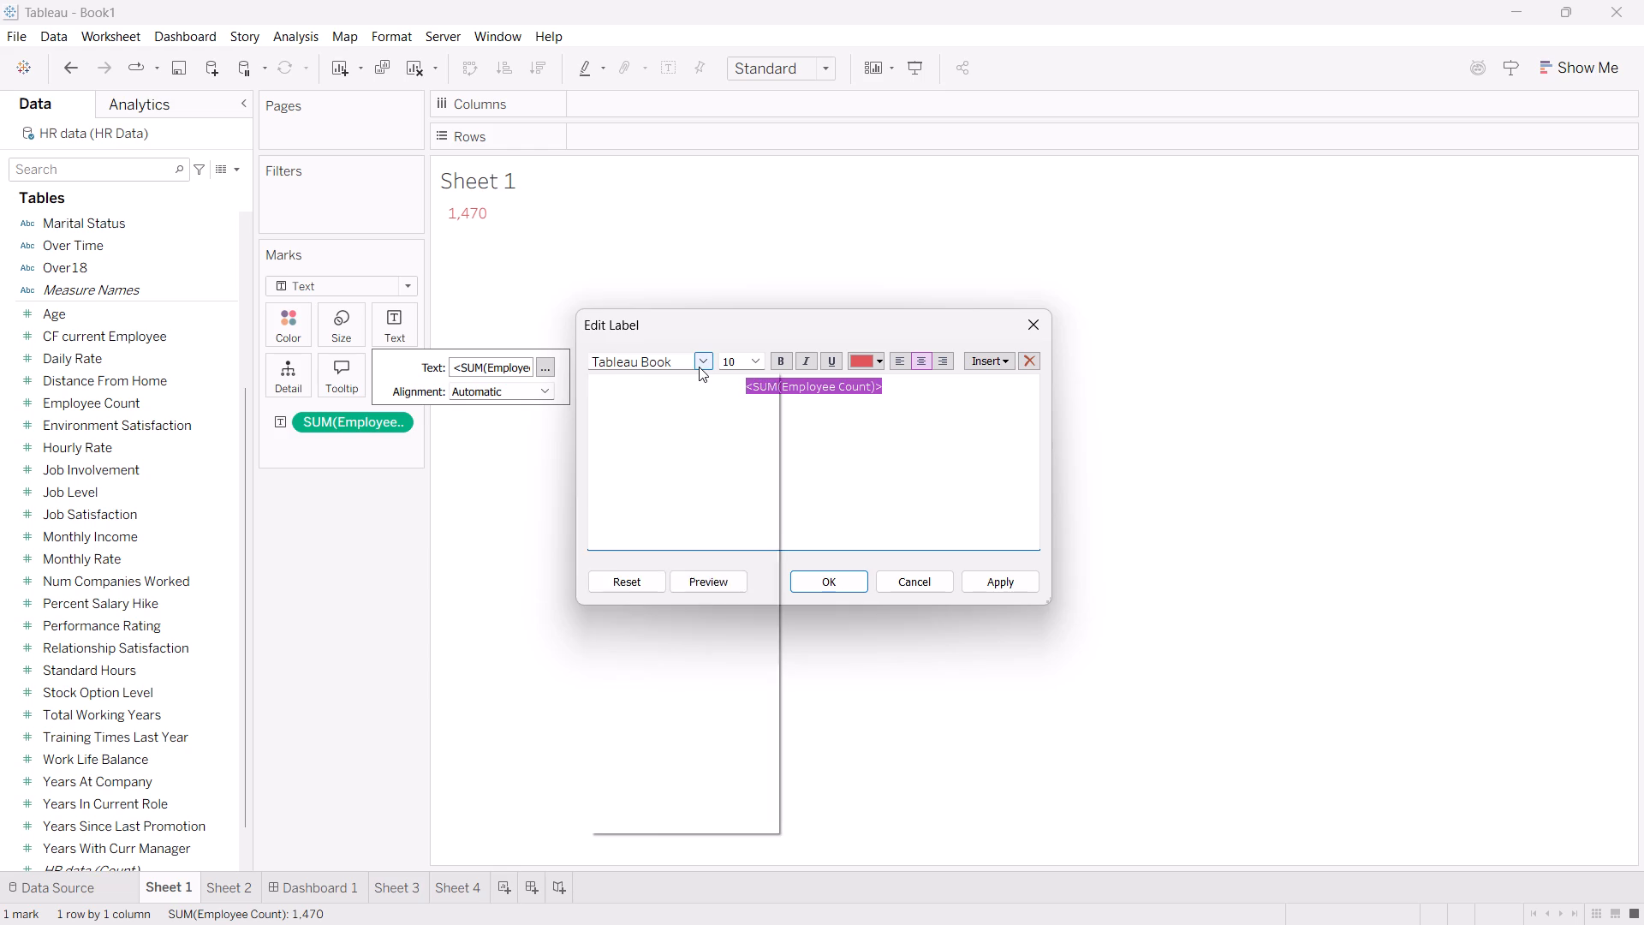
pyautogui.click(649, 393)
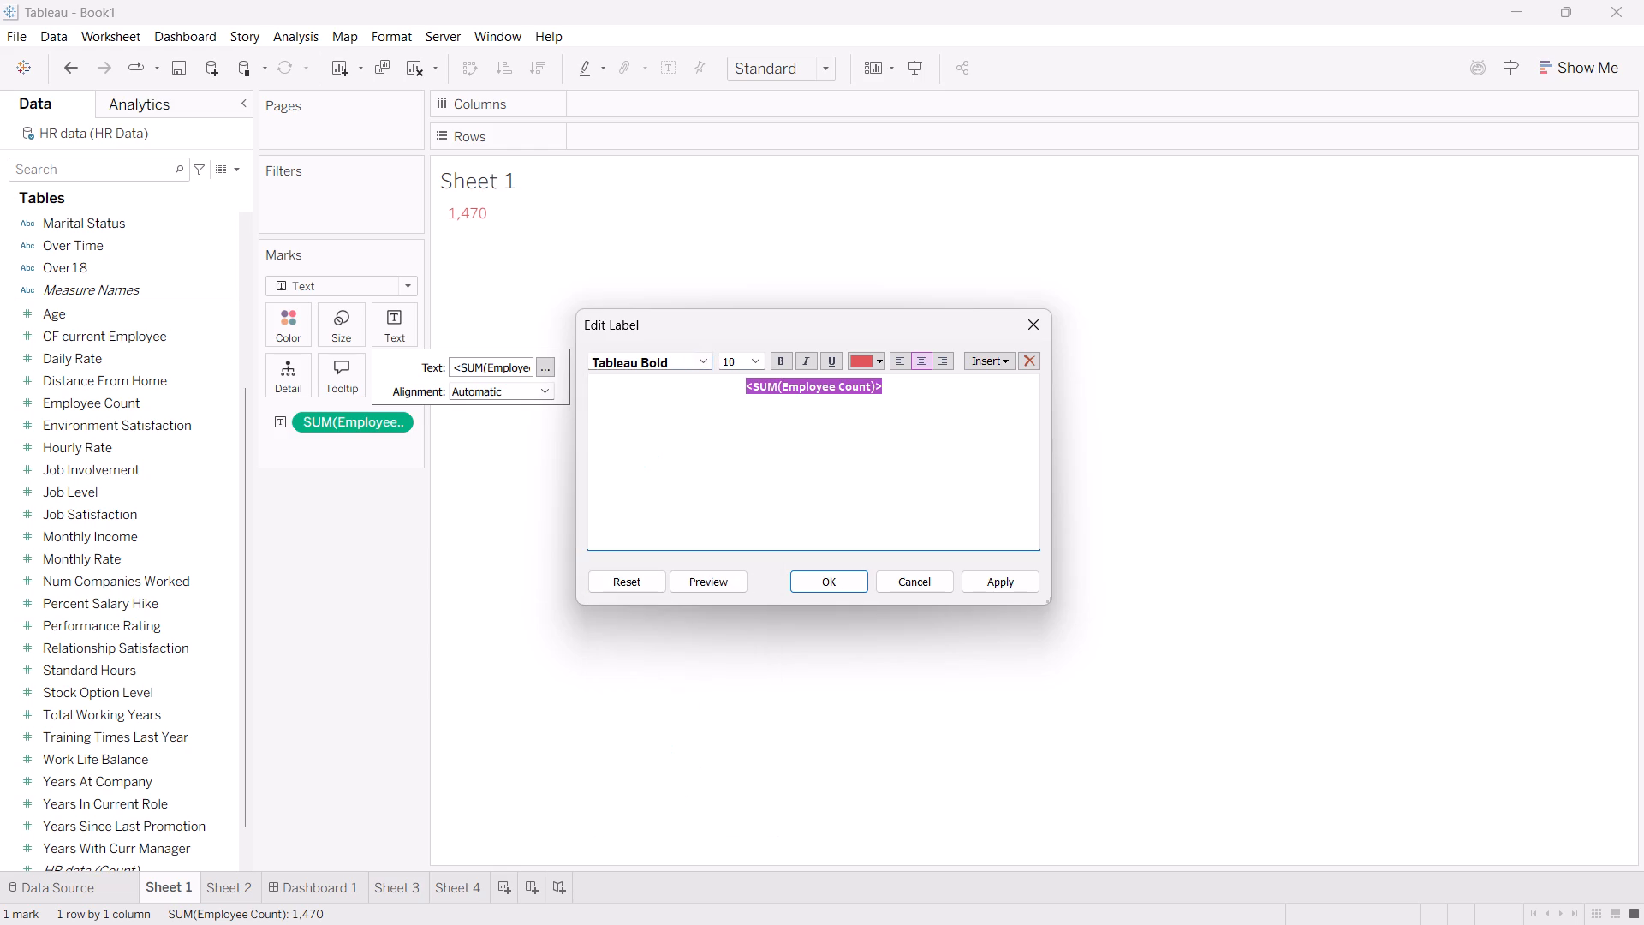
pyautogui.click(772, 368)
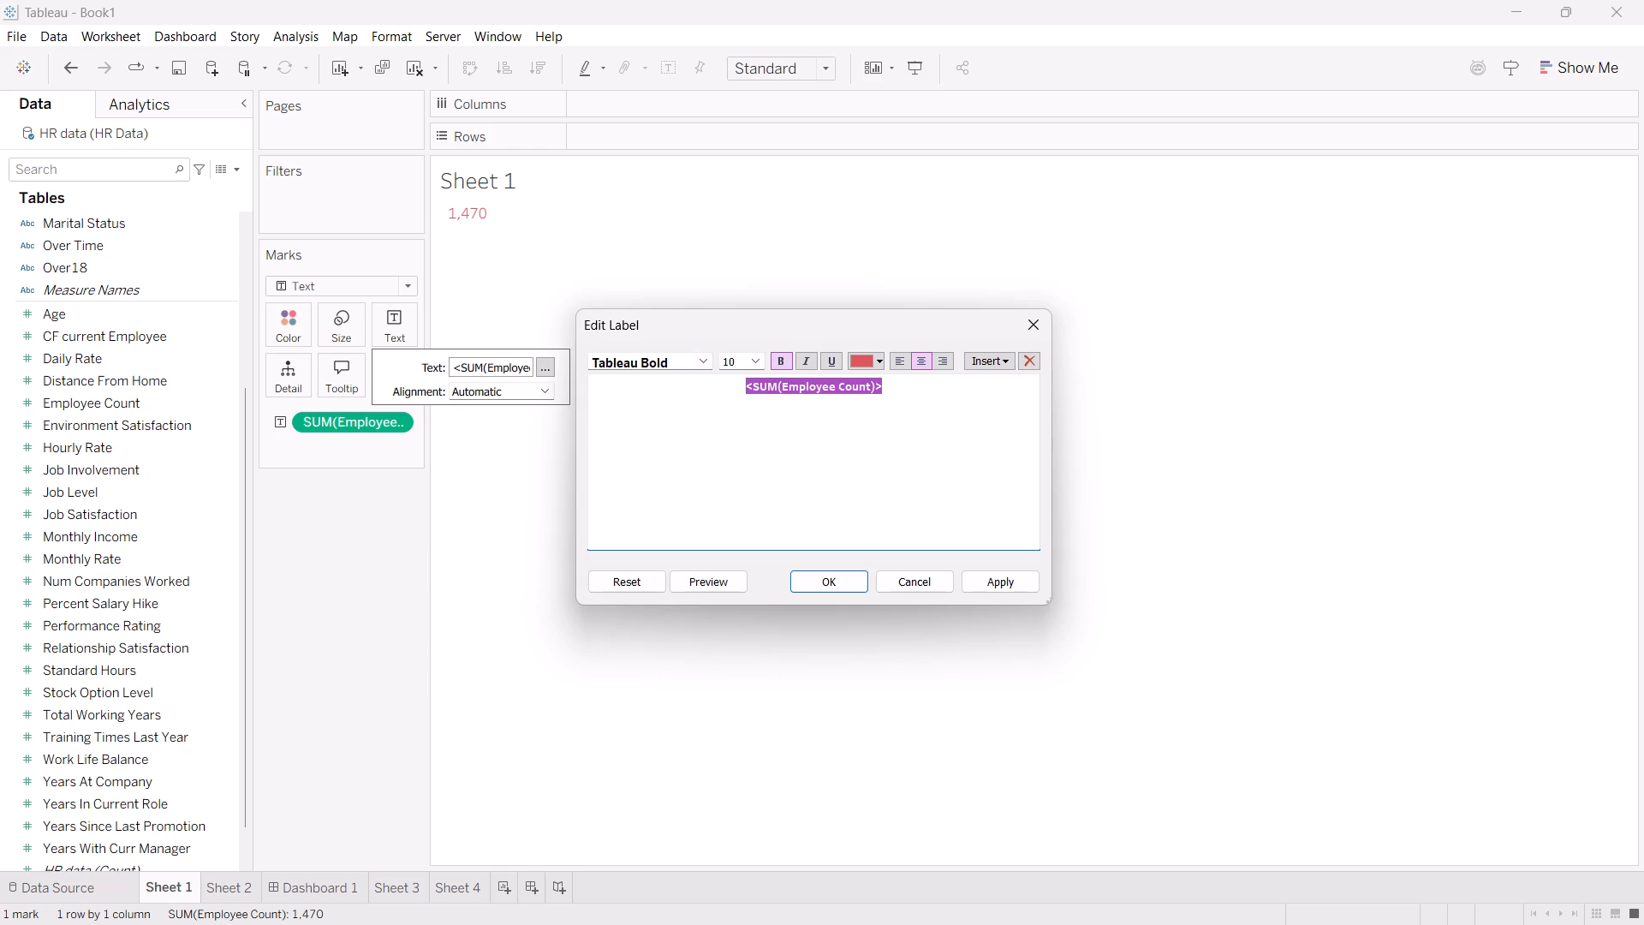
pyautogui.click(807, 363)
pyautogui.click(807, 363)
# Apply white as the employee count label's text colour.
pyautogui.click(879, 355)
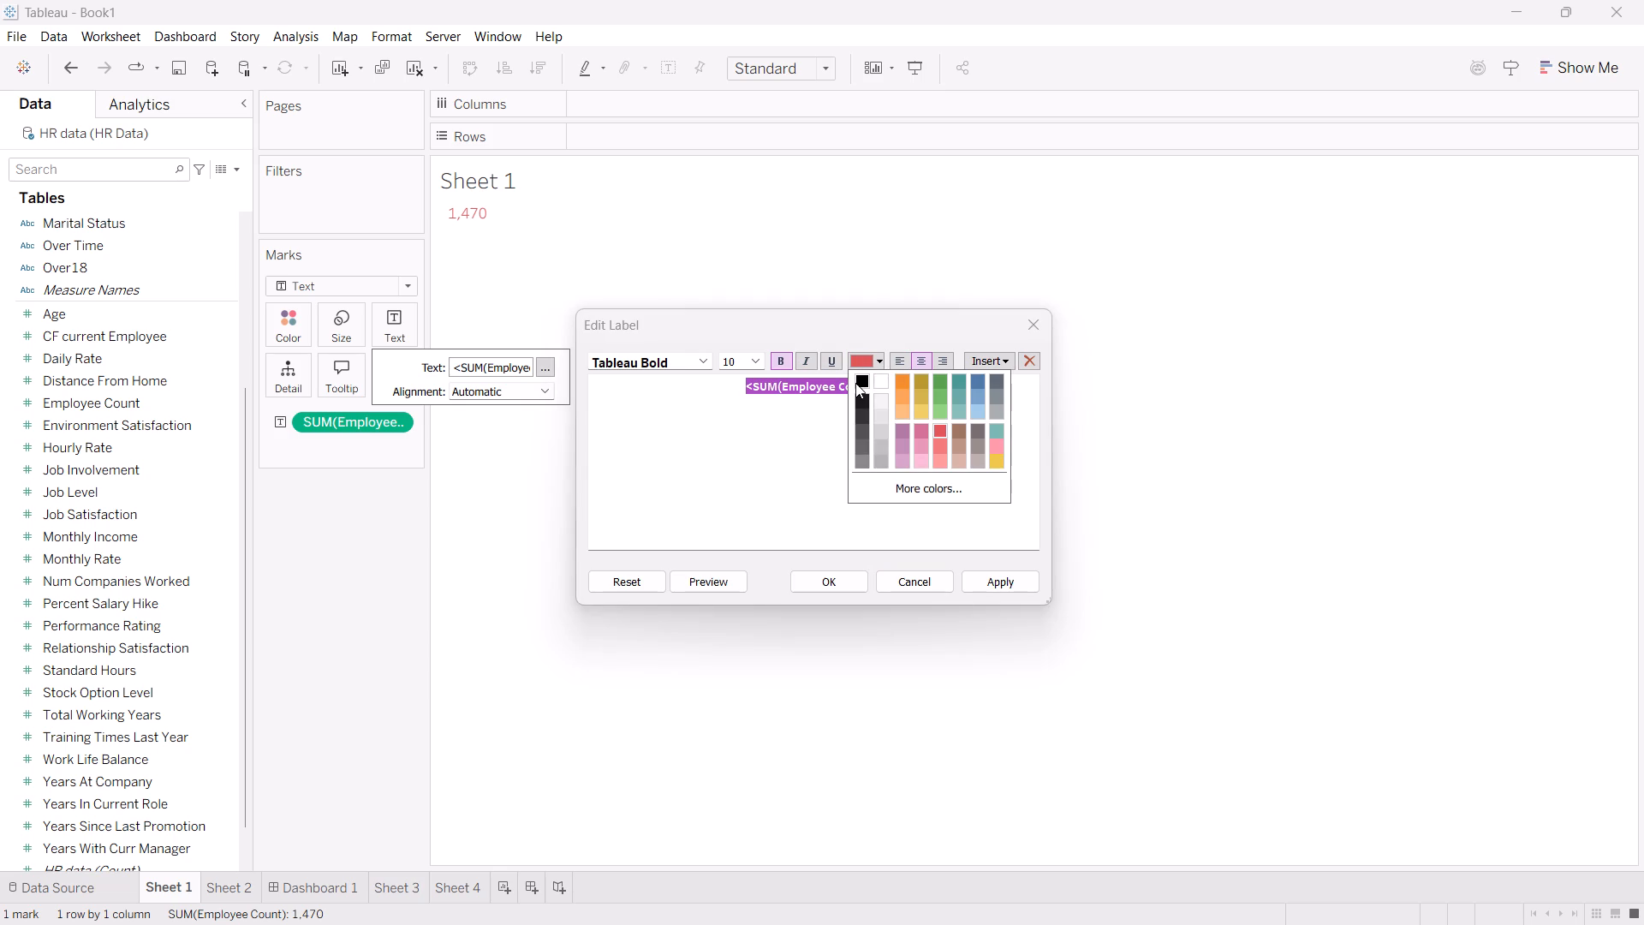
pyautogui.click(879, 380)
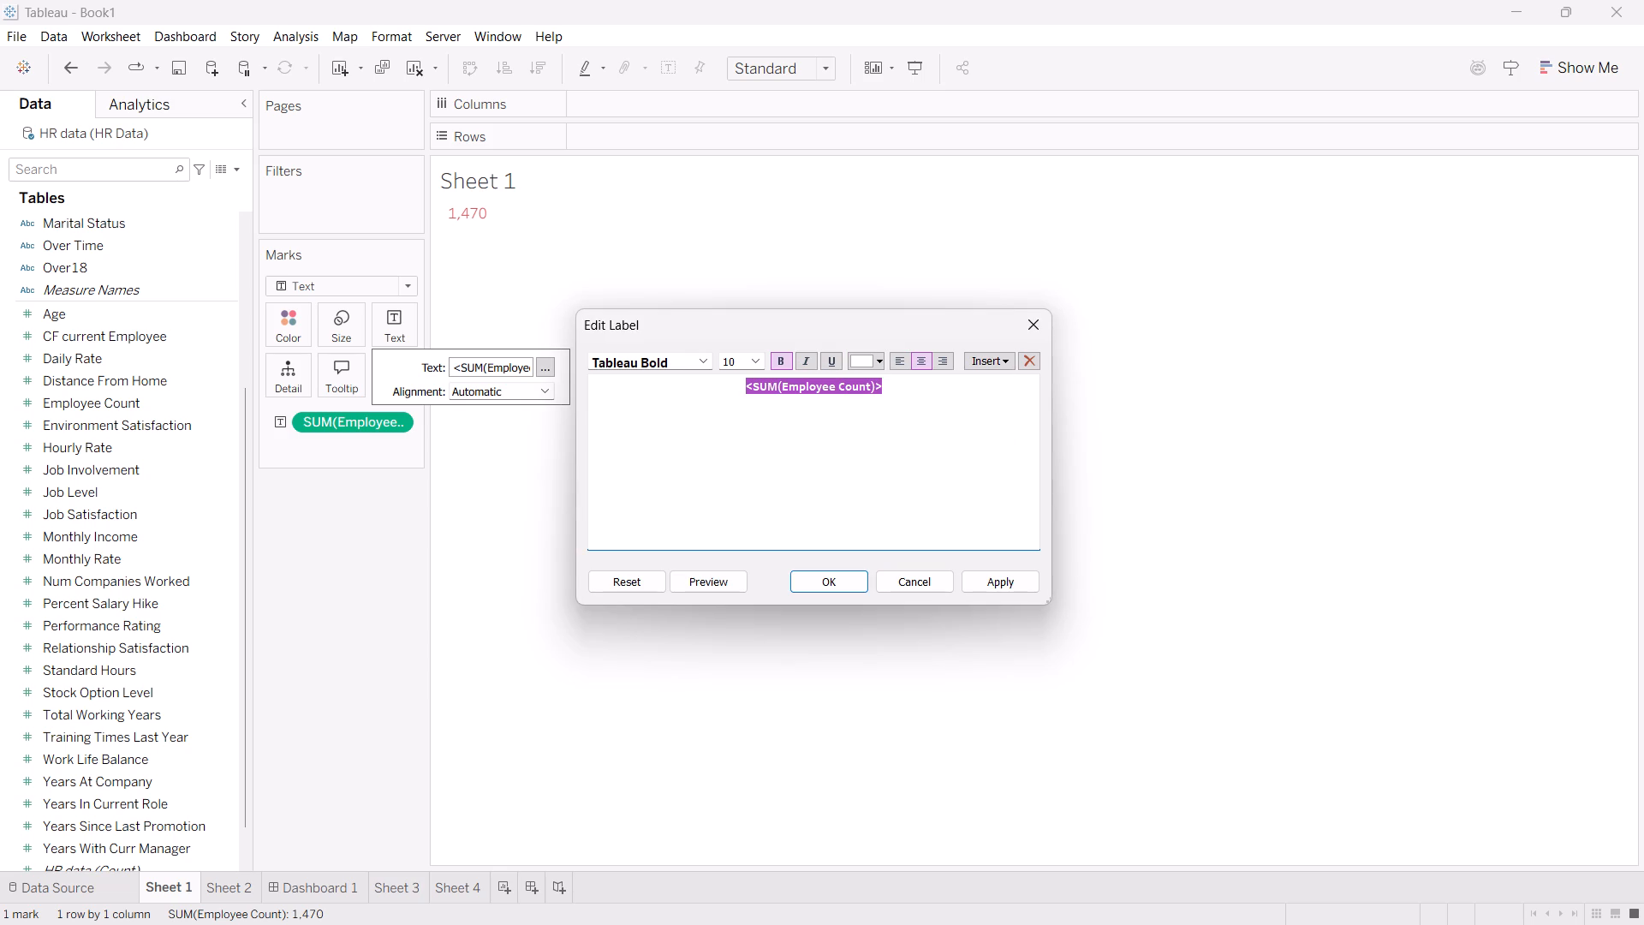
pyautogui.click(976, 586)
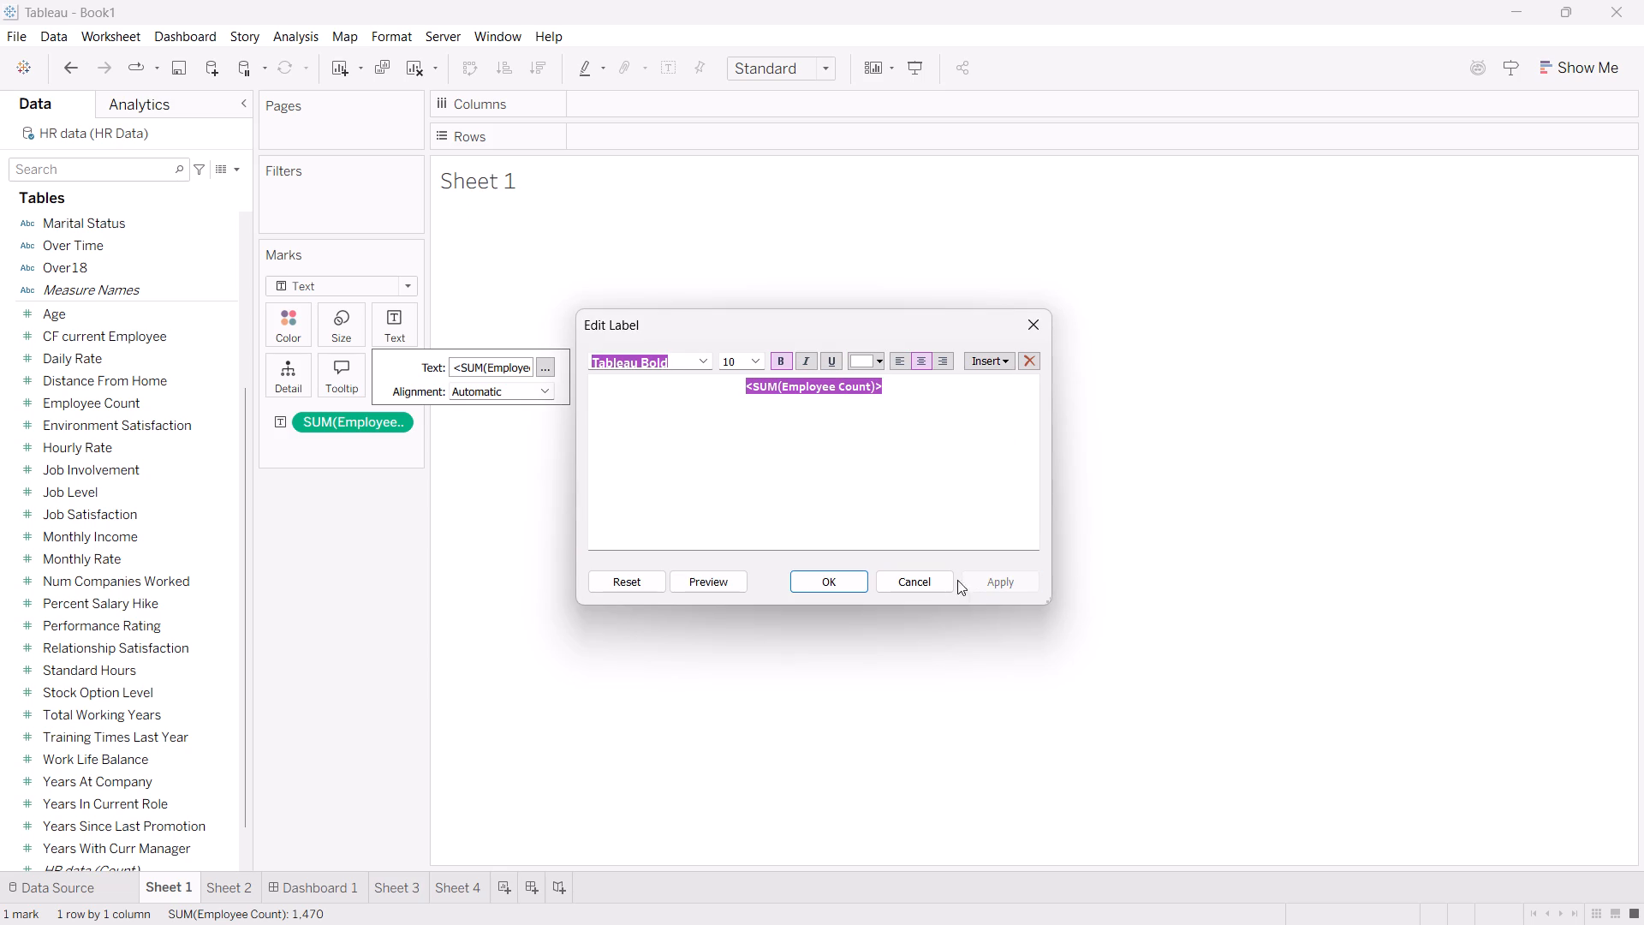
# Set the employee count label's text colour to green and apply the label edits.
pyautogui.click(878, 360)
pyautogui.click(942, 388)
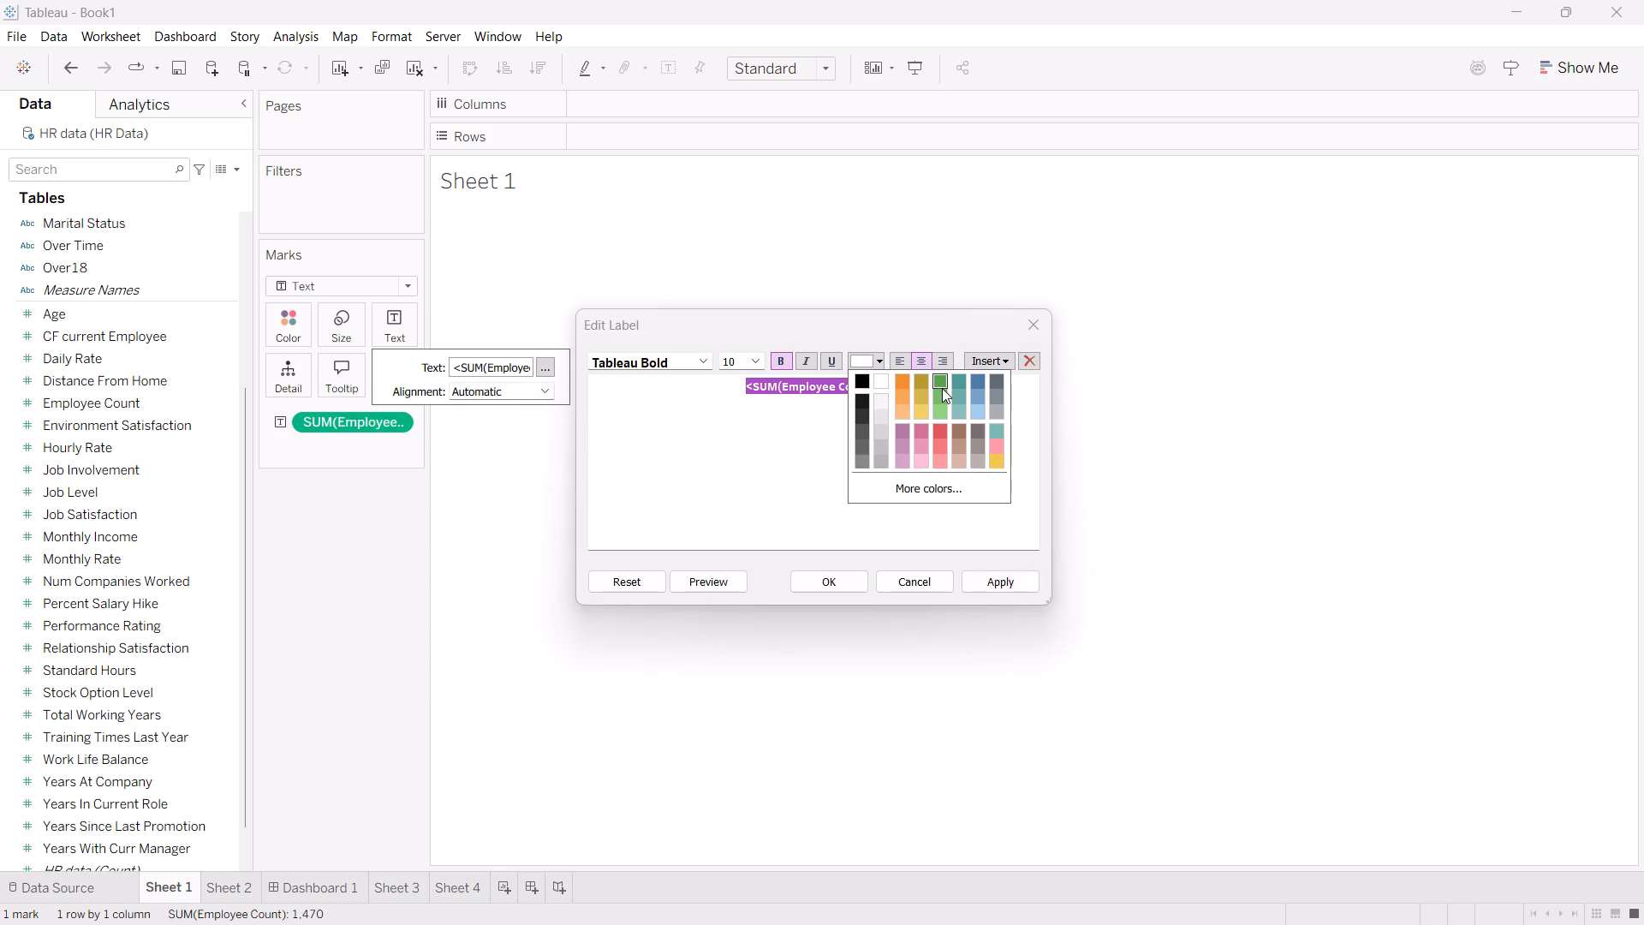
pyautogui.click(1008, 590)
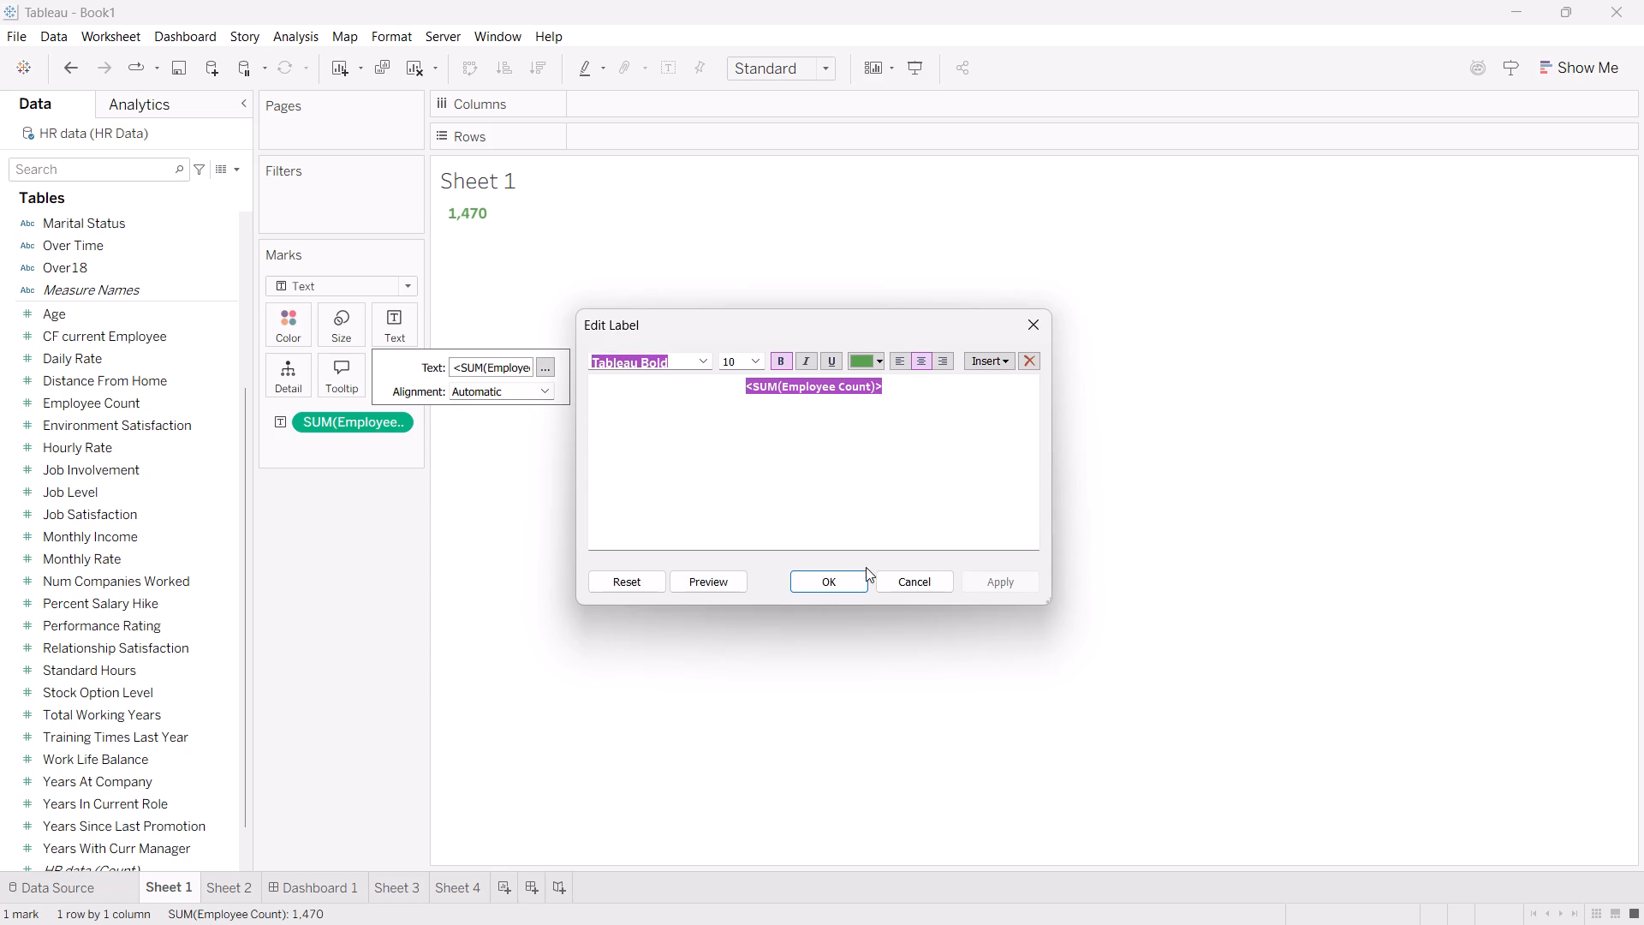
pyautogui.click(822, 583)
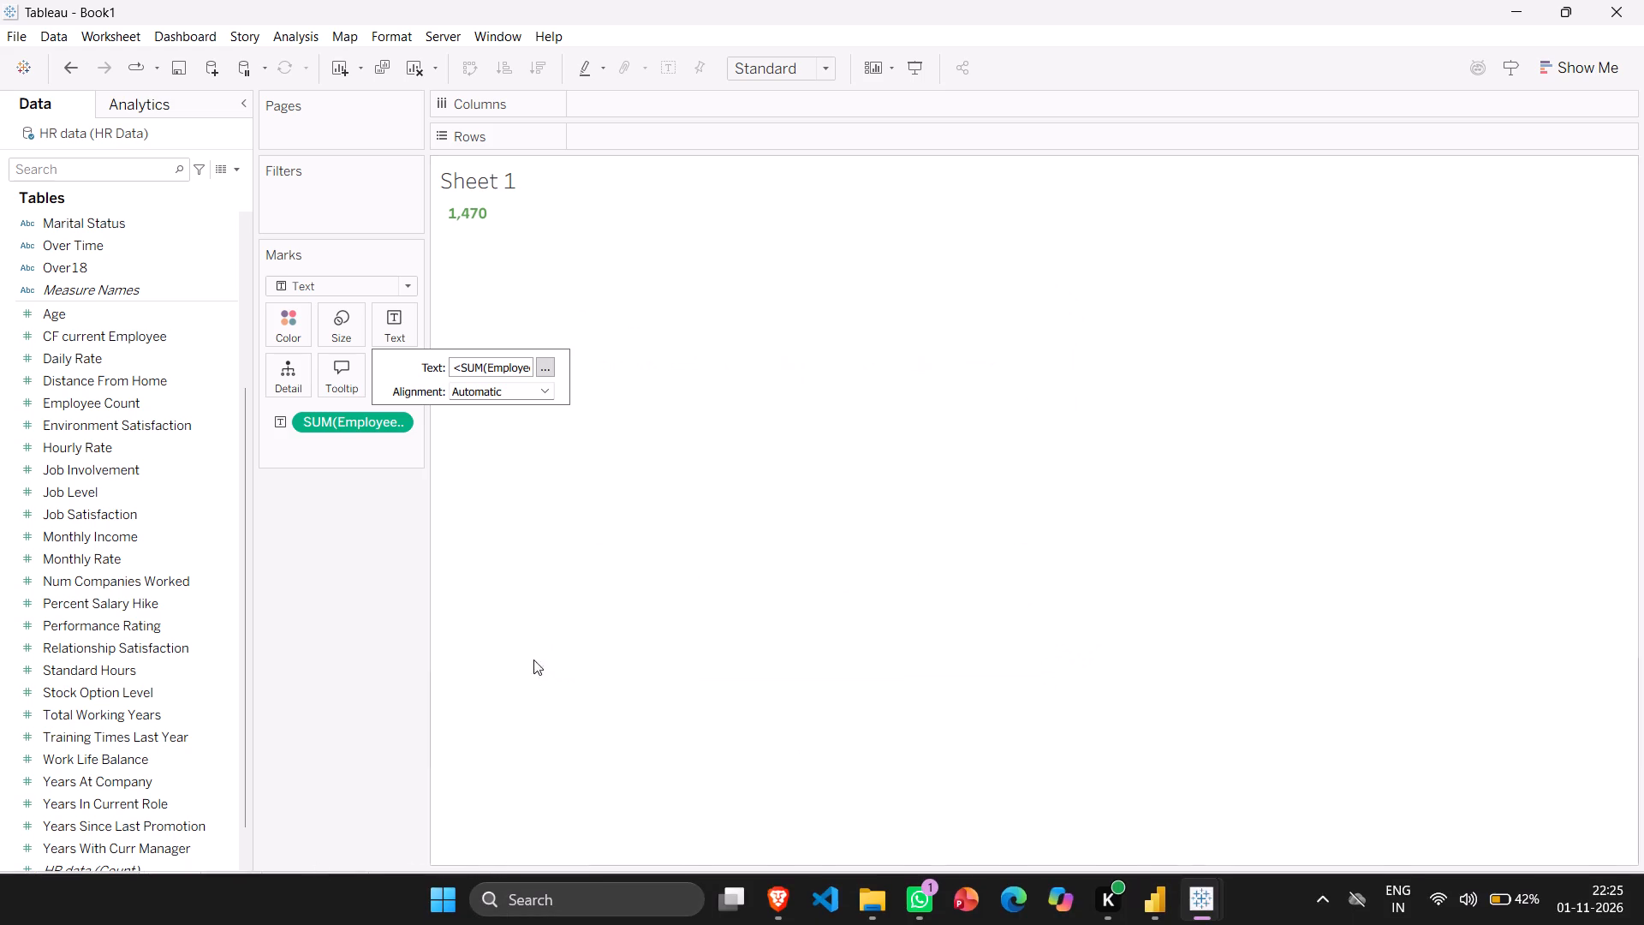
# On Dashboard 1, set the worksheet shading of the Sheet 1 view to None.
pyautogui.click(313, 892)
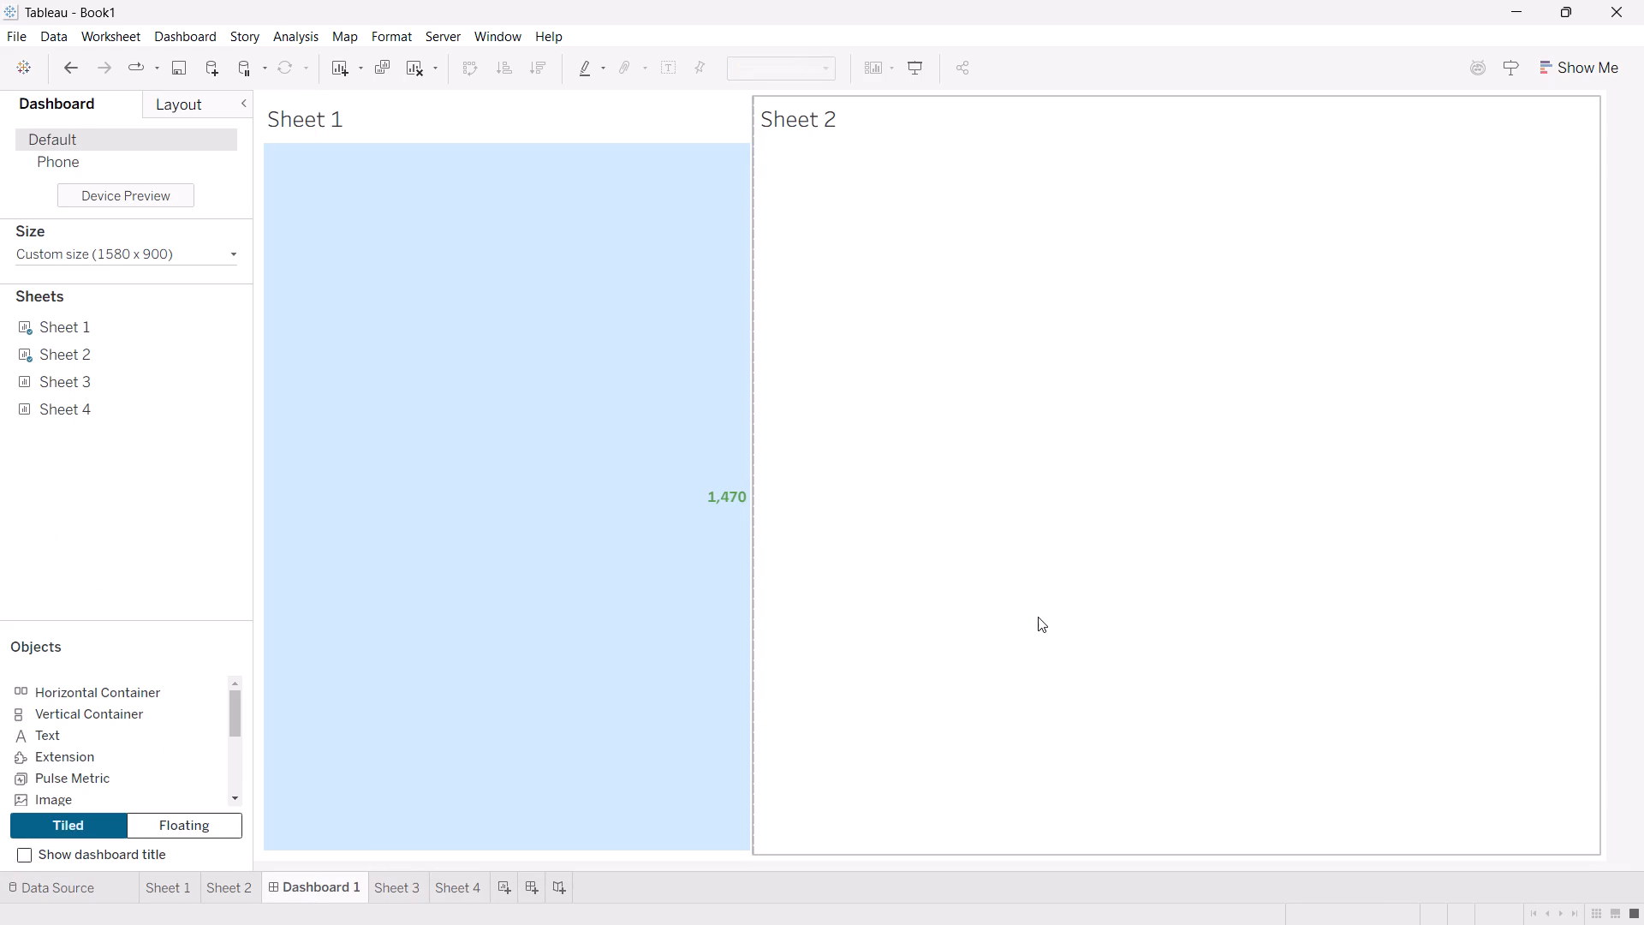
pyautogui.click(1036, 613)
pyautogui.click(646, 271)
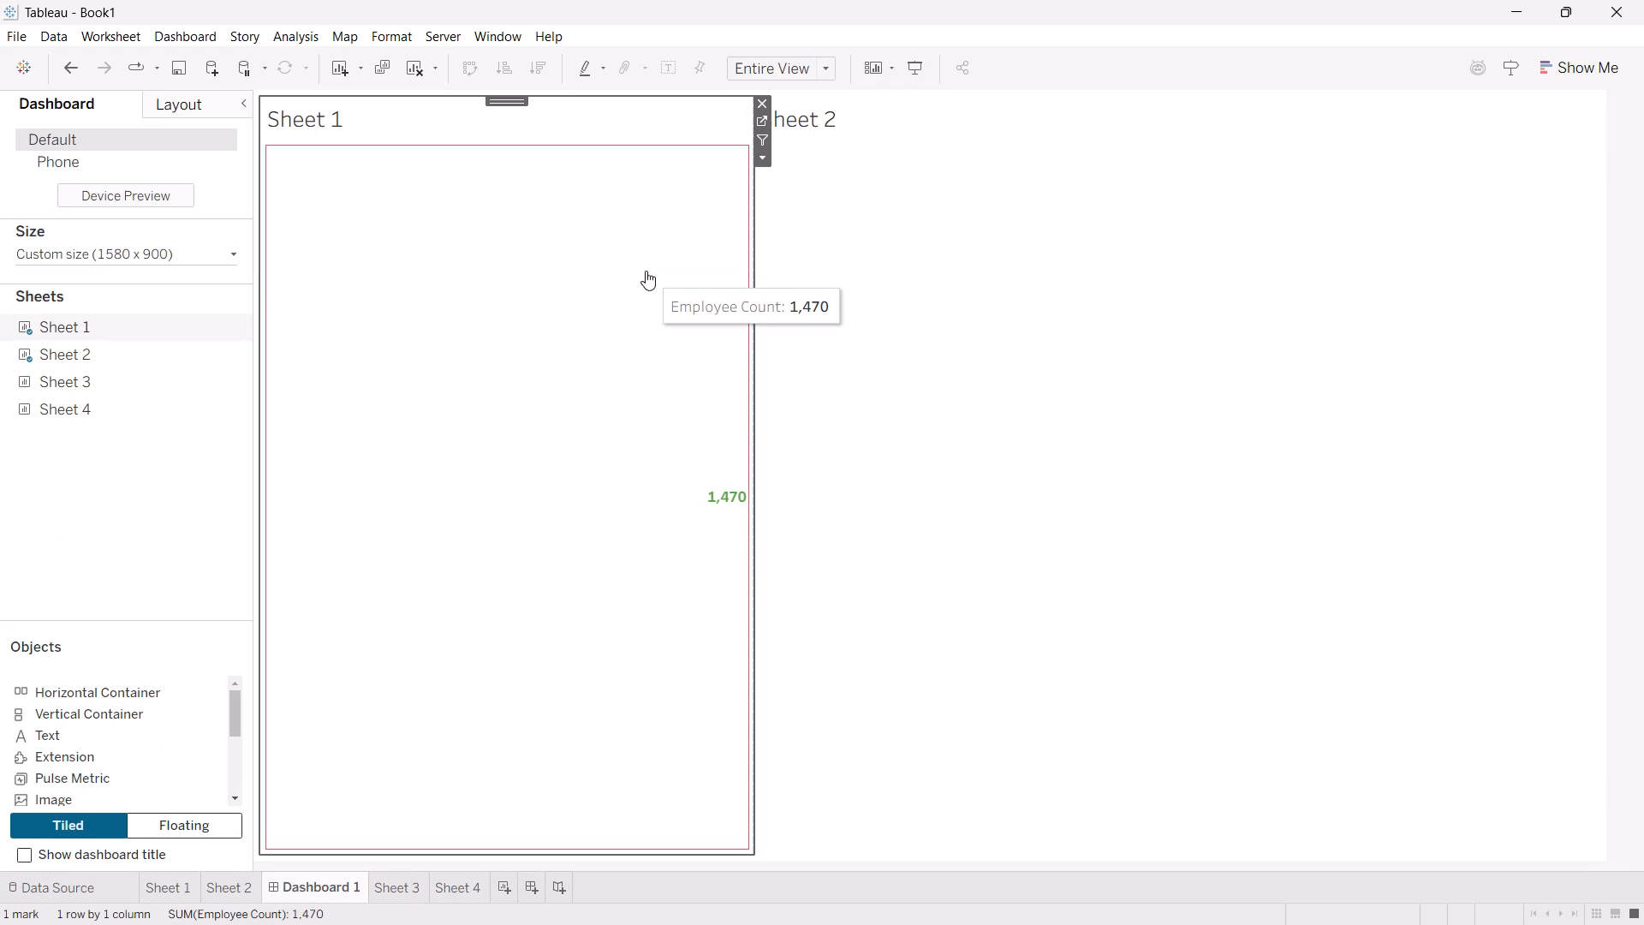
pyautogui.rightClick(492, 415)
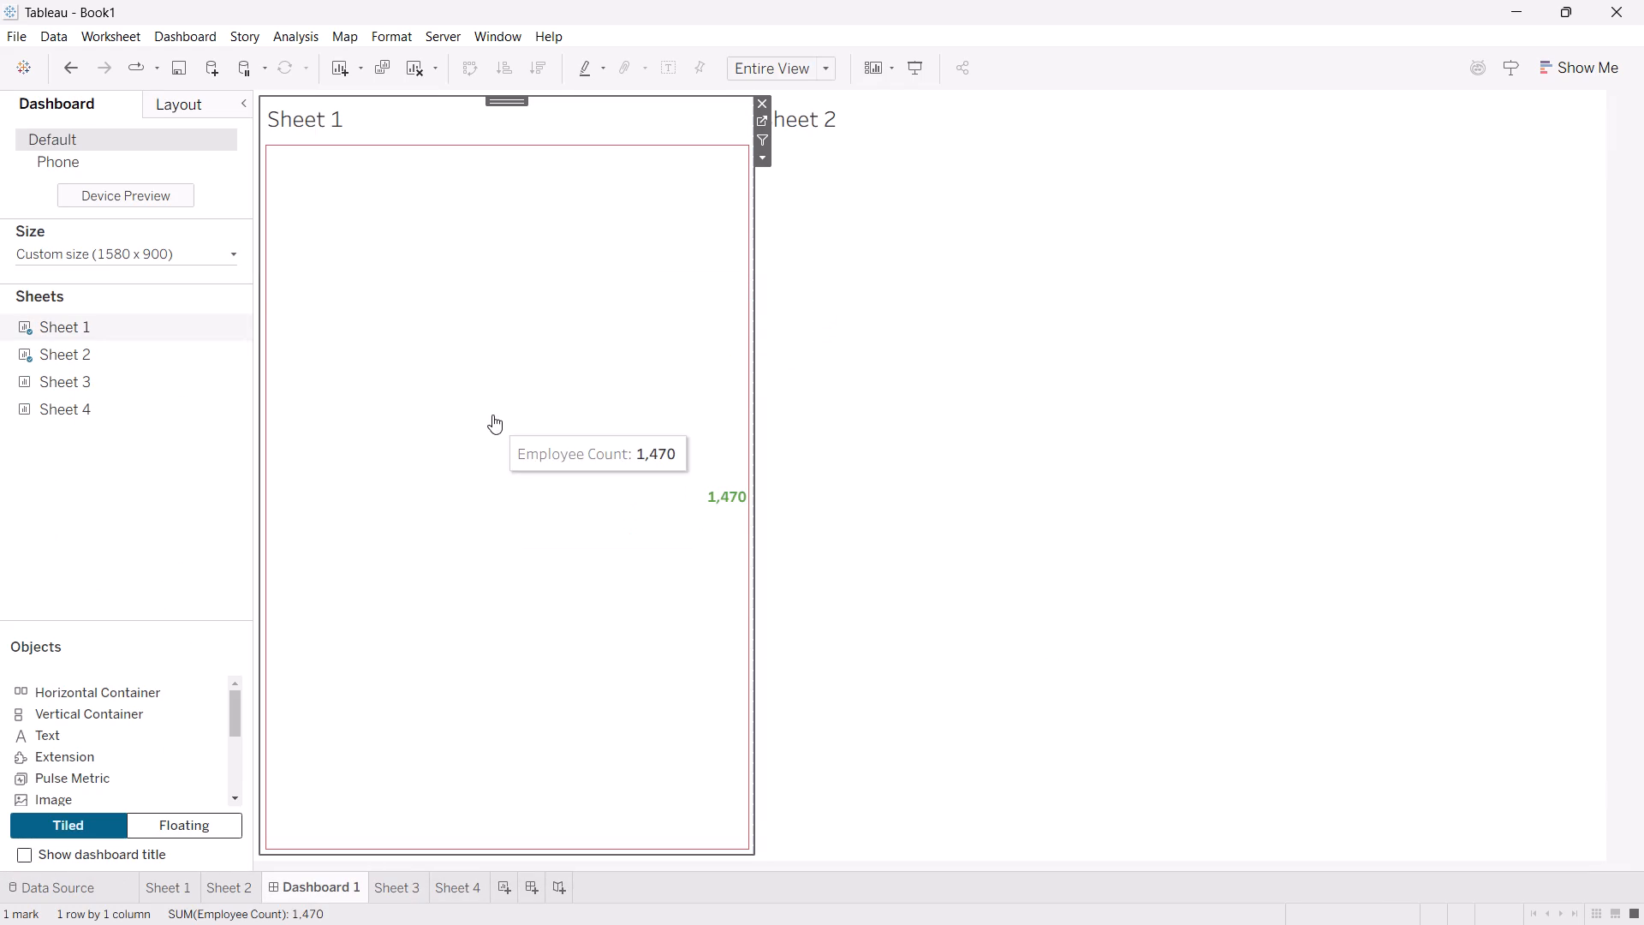
pyautogui.click(545, 493)
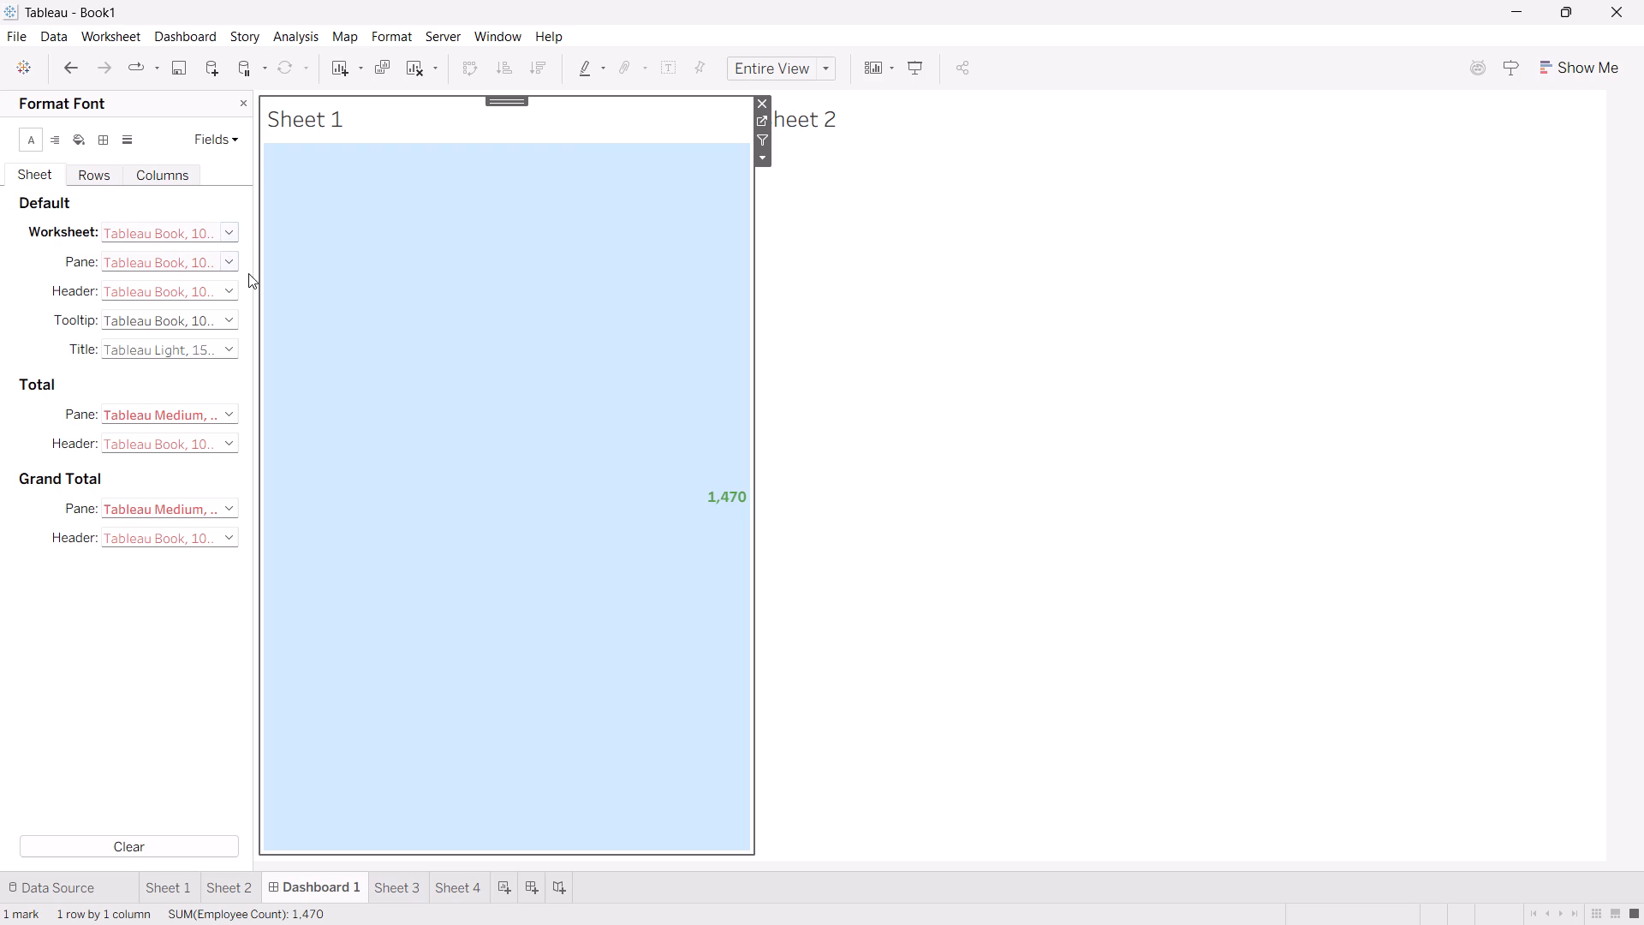
pyautogui.click(74, 133)
pyautogui.click(238, 231)
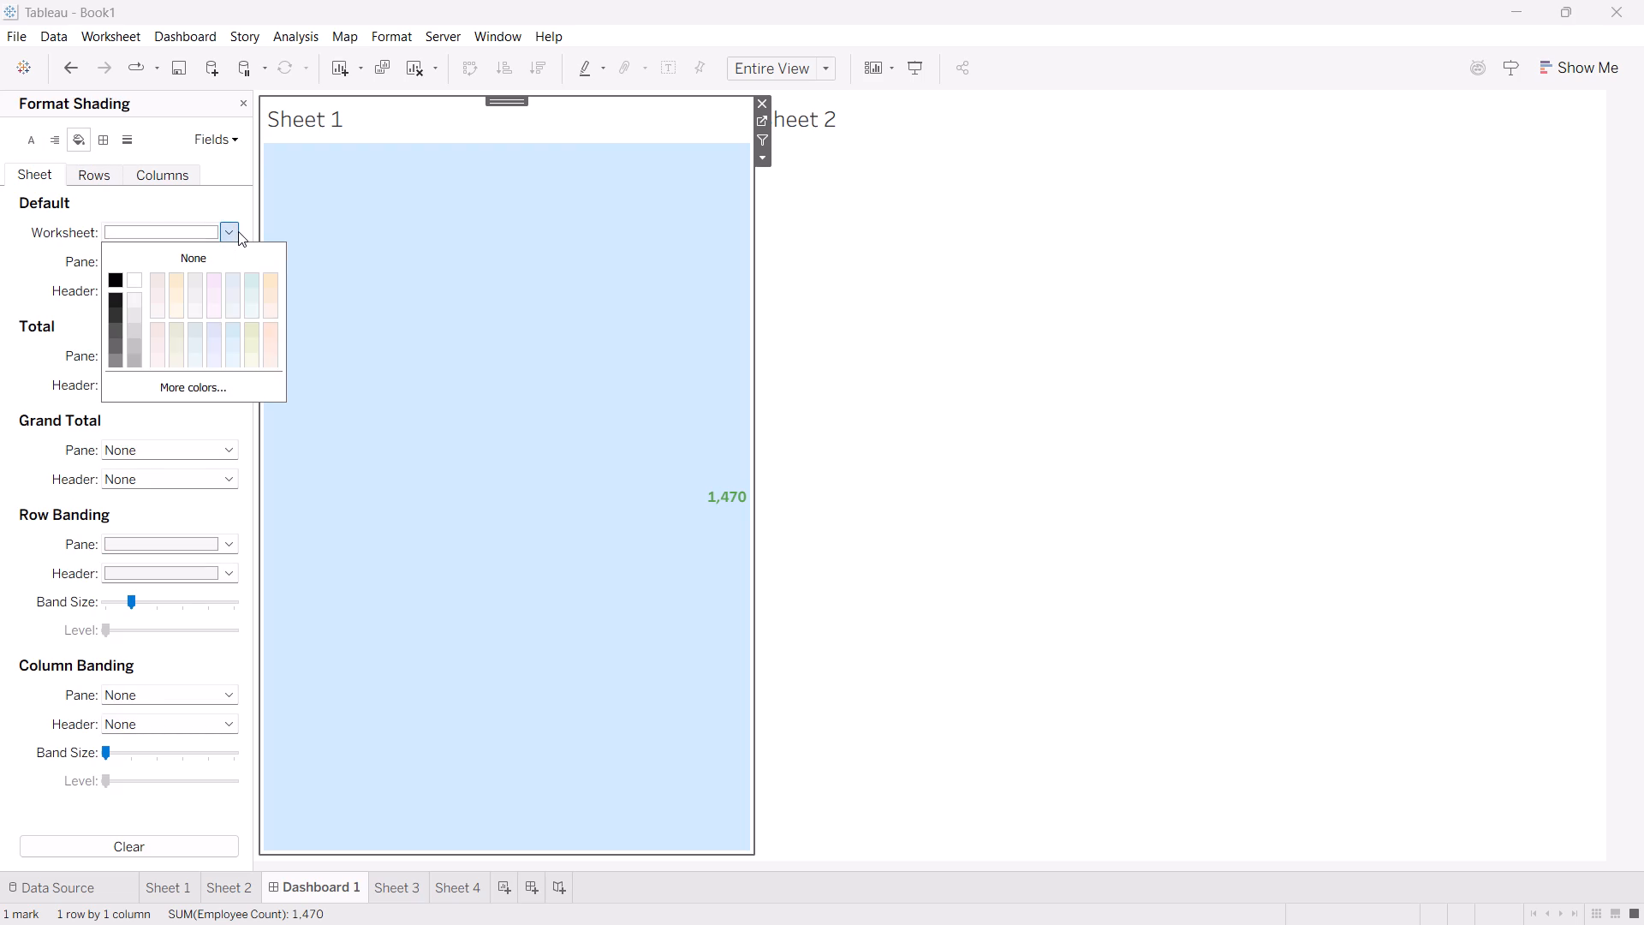
pyautogui.click(205, 253)
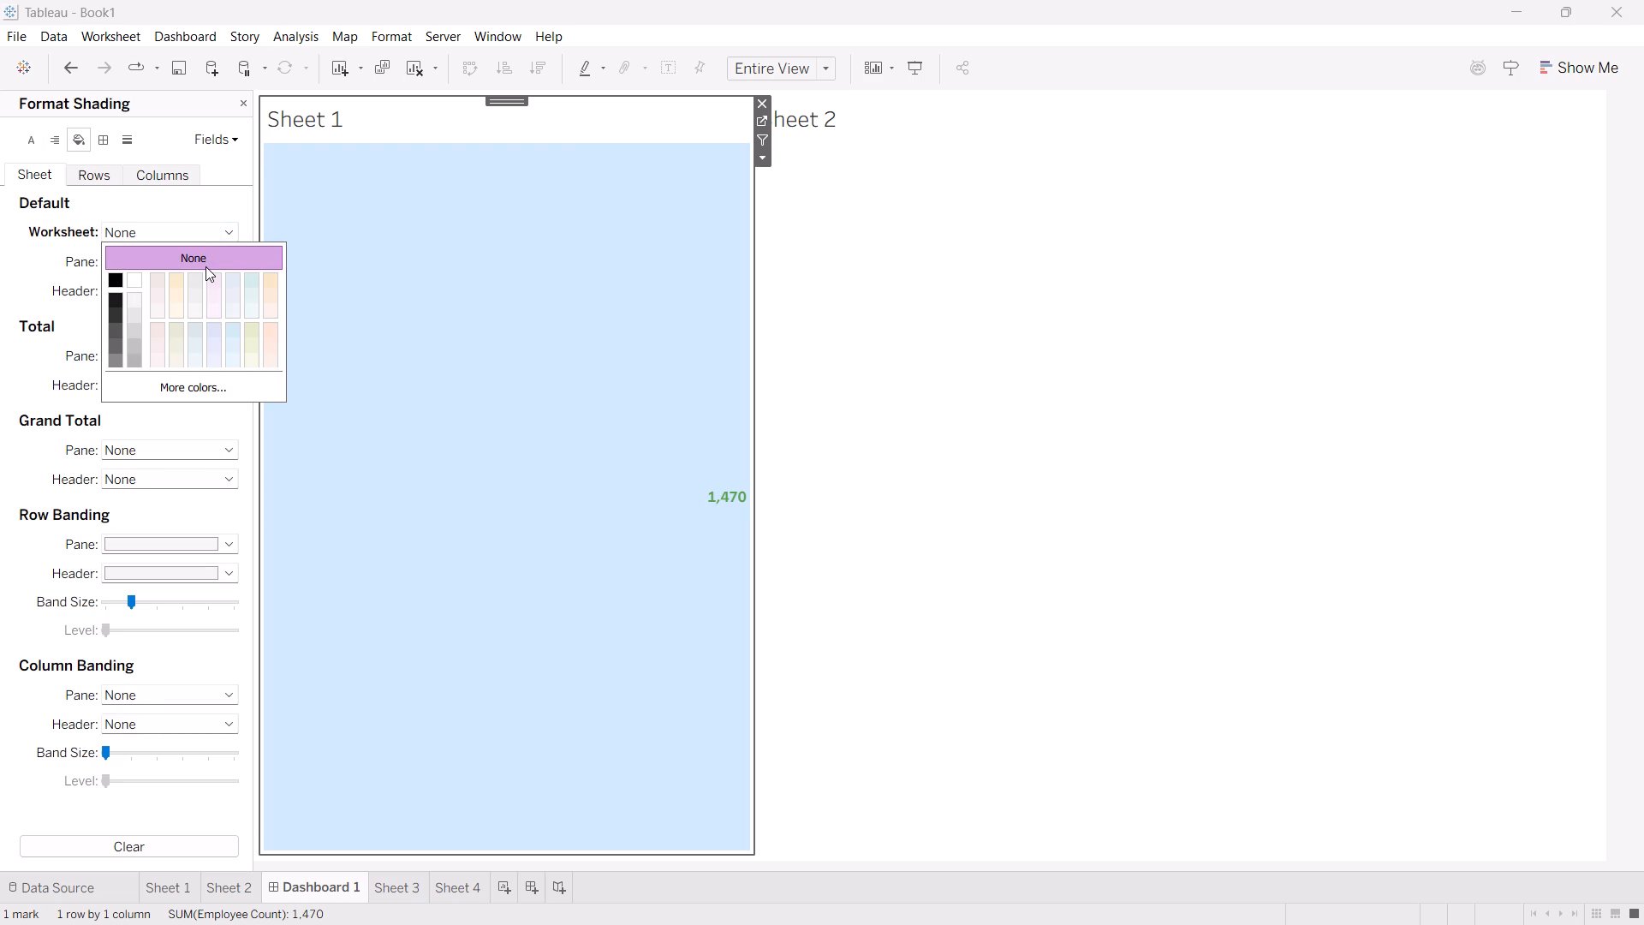
pyautogui.click(206, 266)
# Clear the shading formatting of the Sheet 2 view on the dashboard and close the format settings.
pyautogui.click(821, 349)
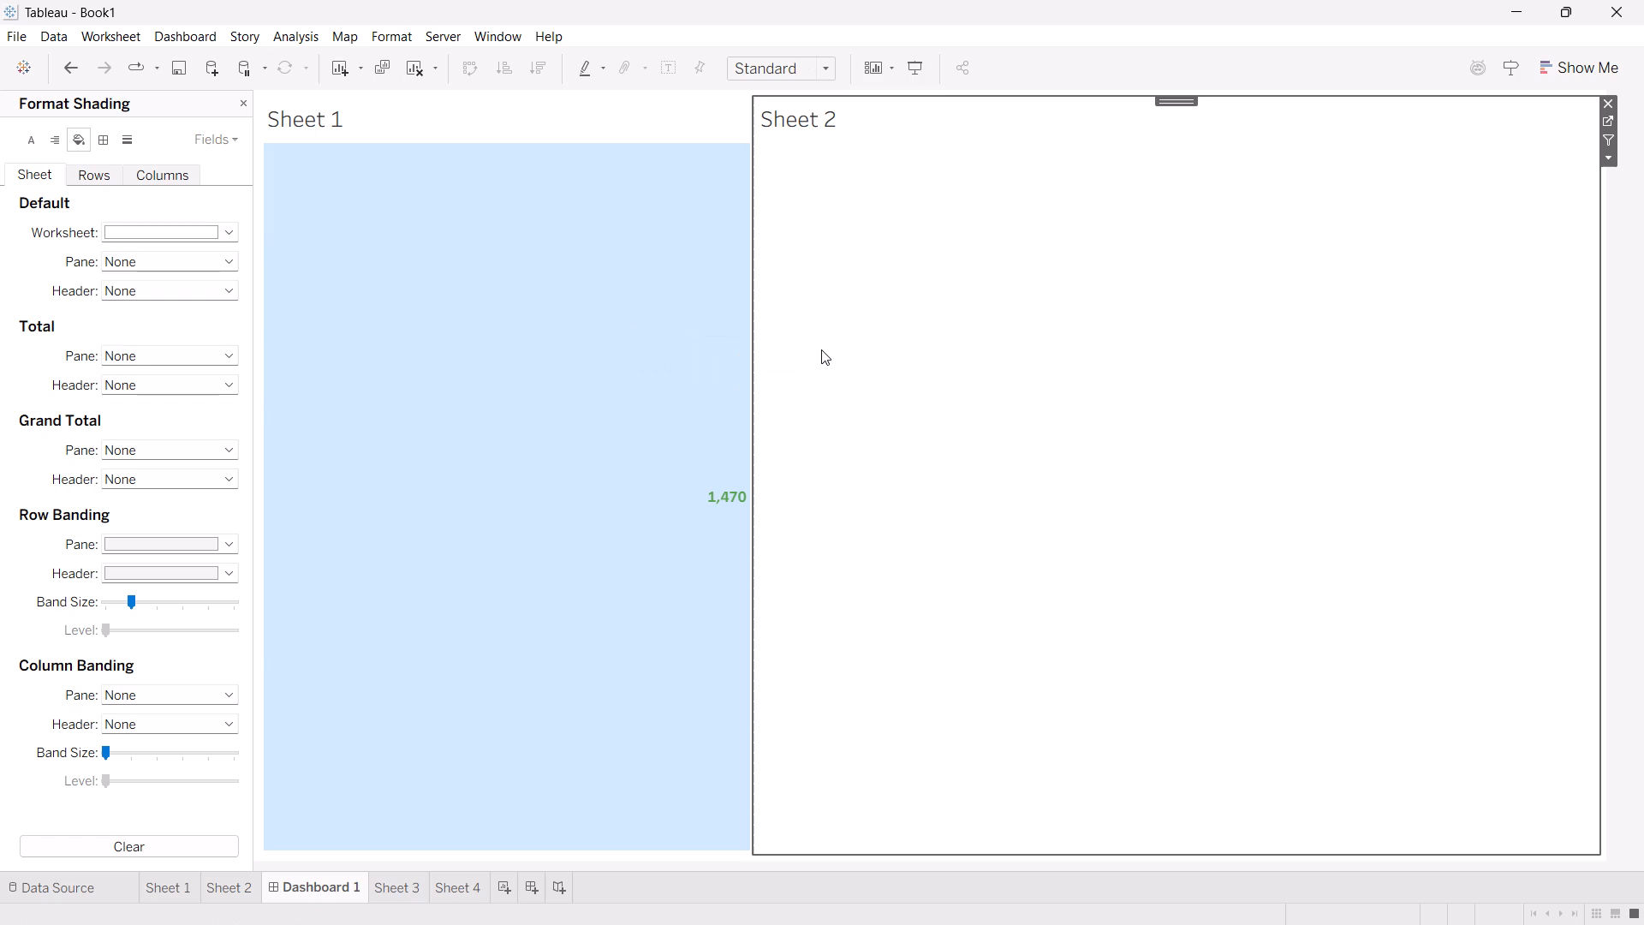
pyautogui.click(129, 848)
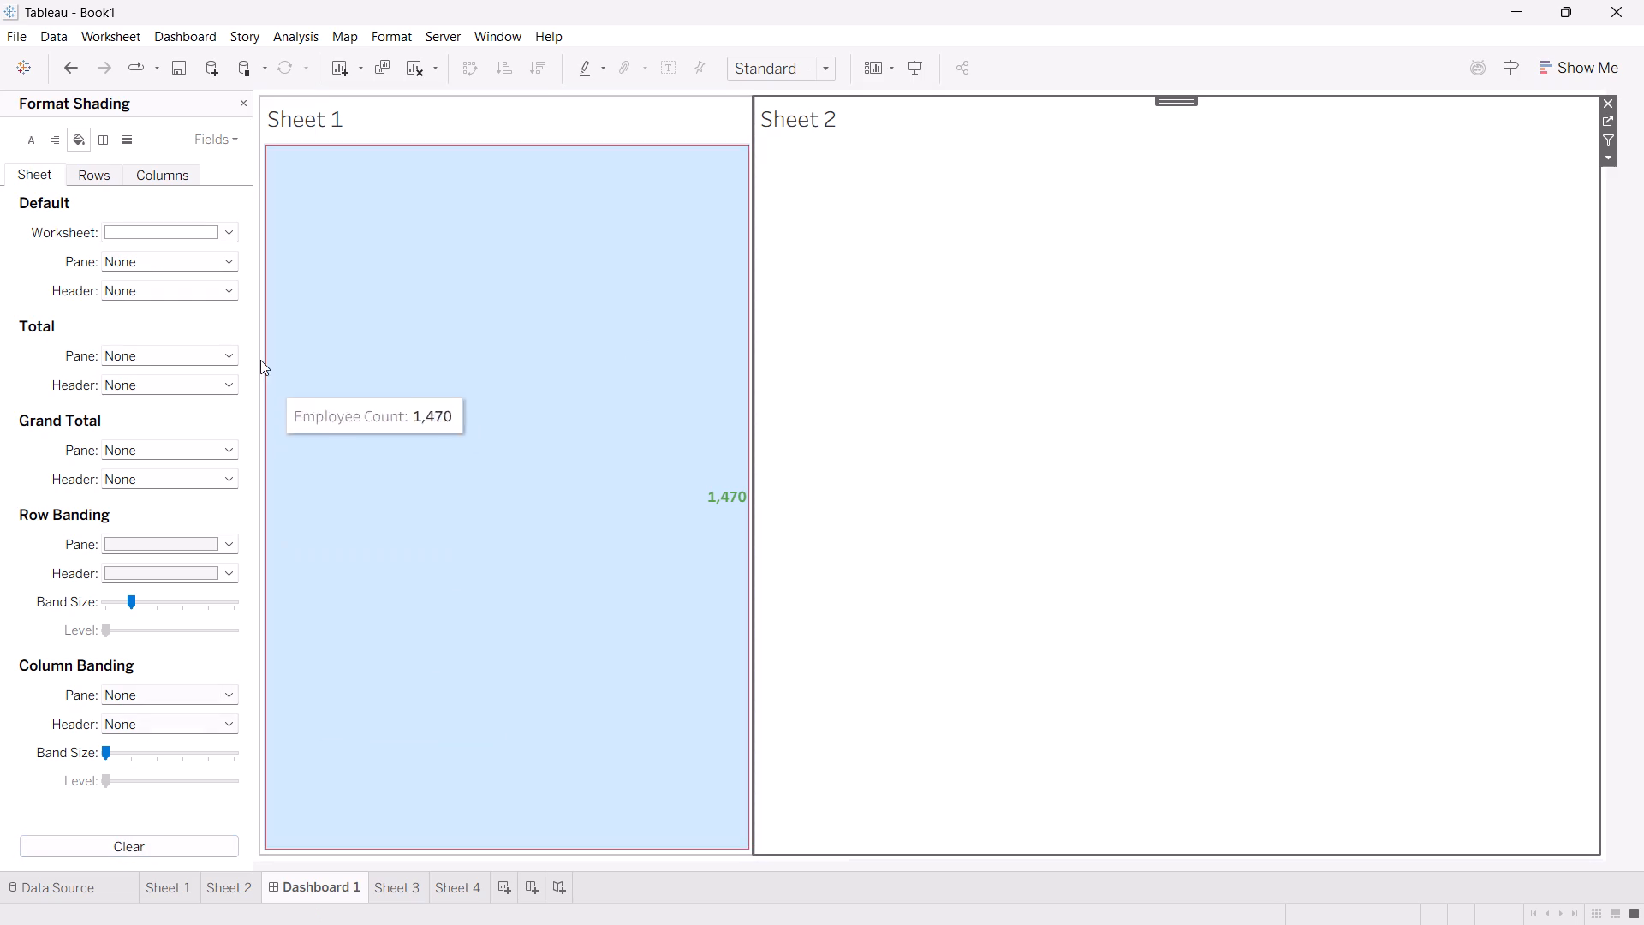
pyautogui.click(246, 104)
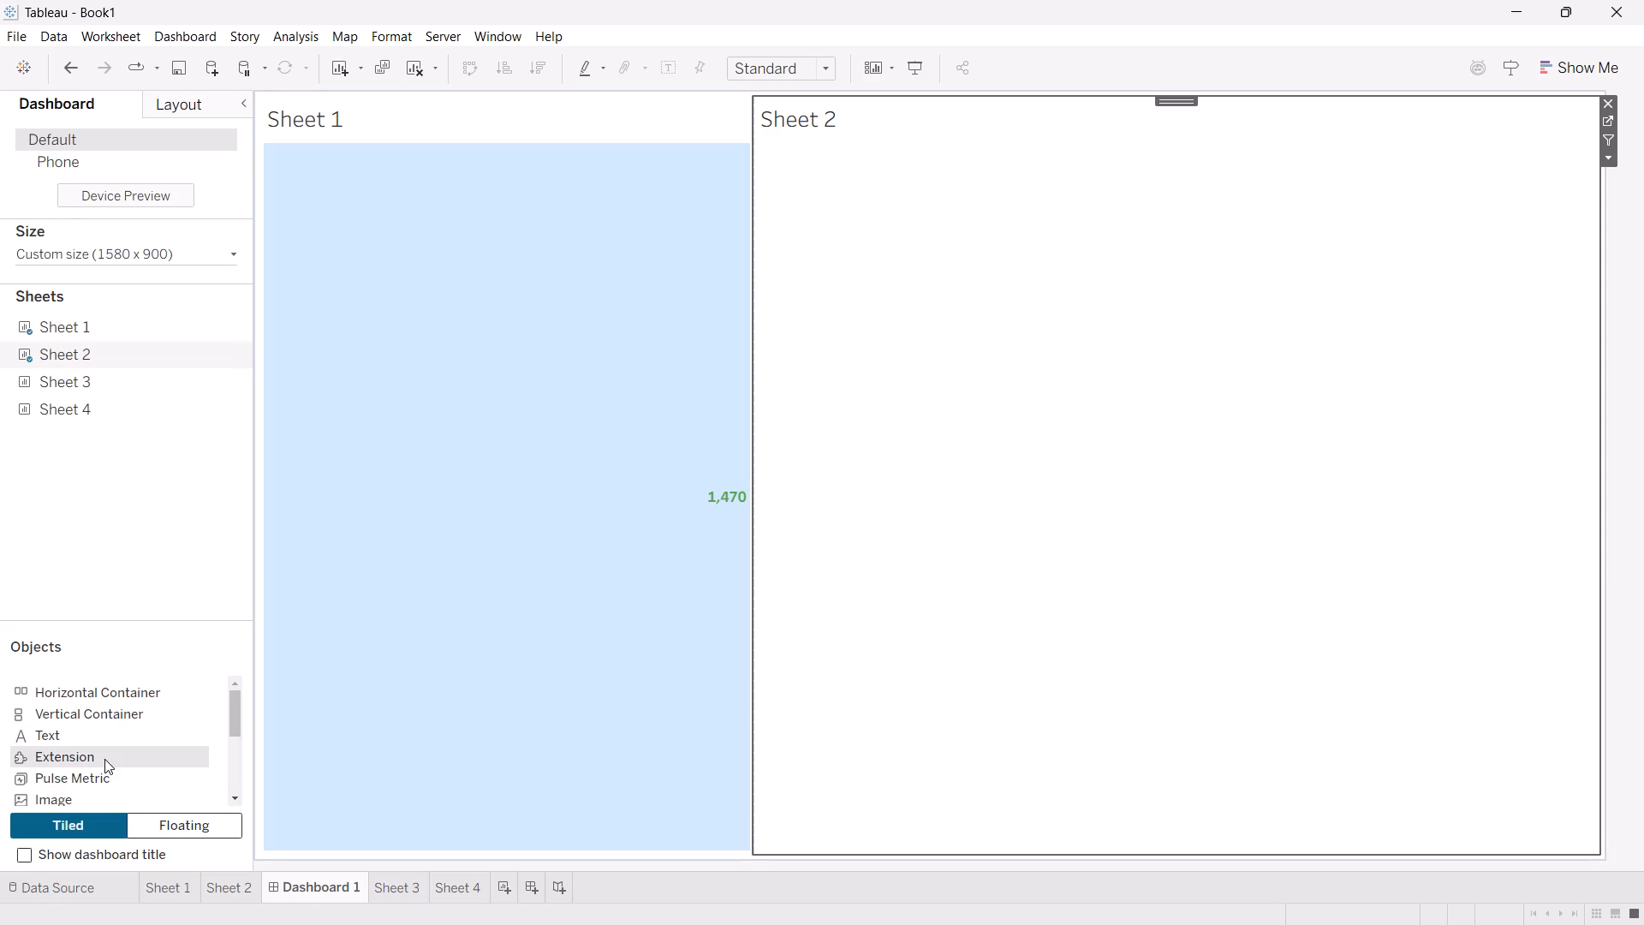
# Open the shading settings for the Sheet 2 view and look through the other formatting options.
pyautogui.scroll(-1, 104, 759)
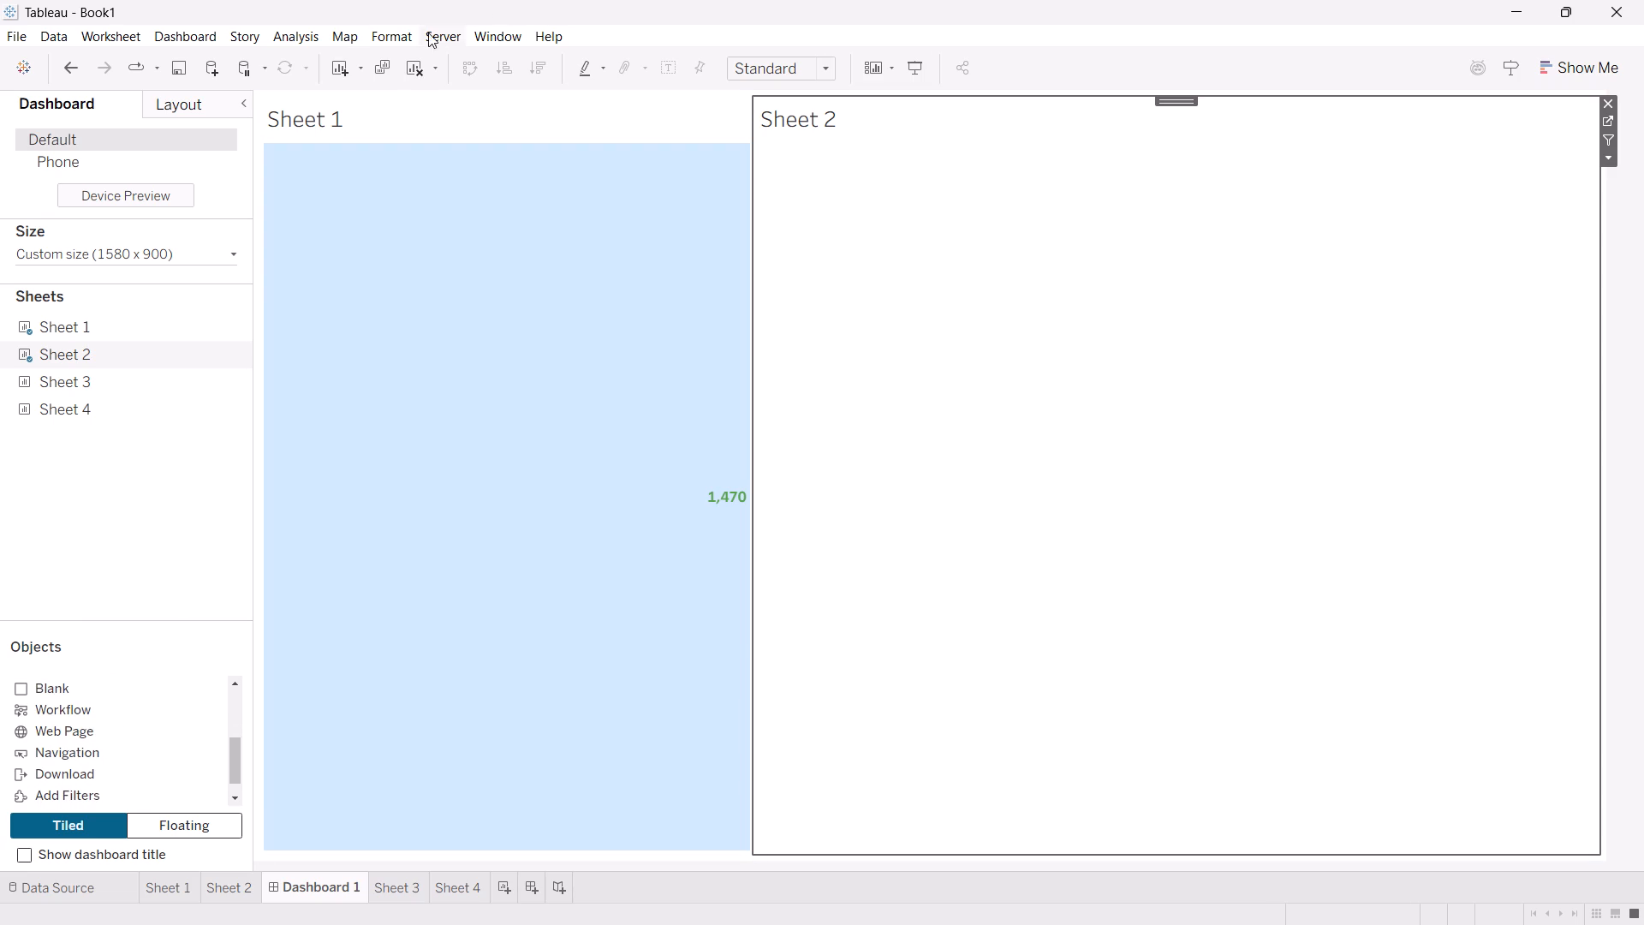
pyautogui.click(380, 30)
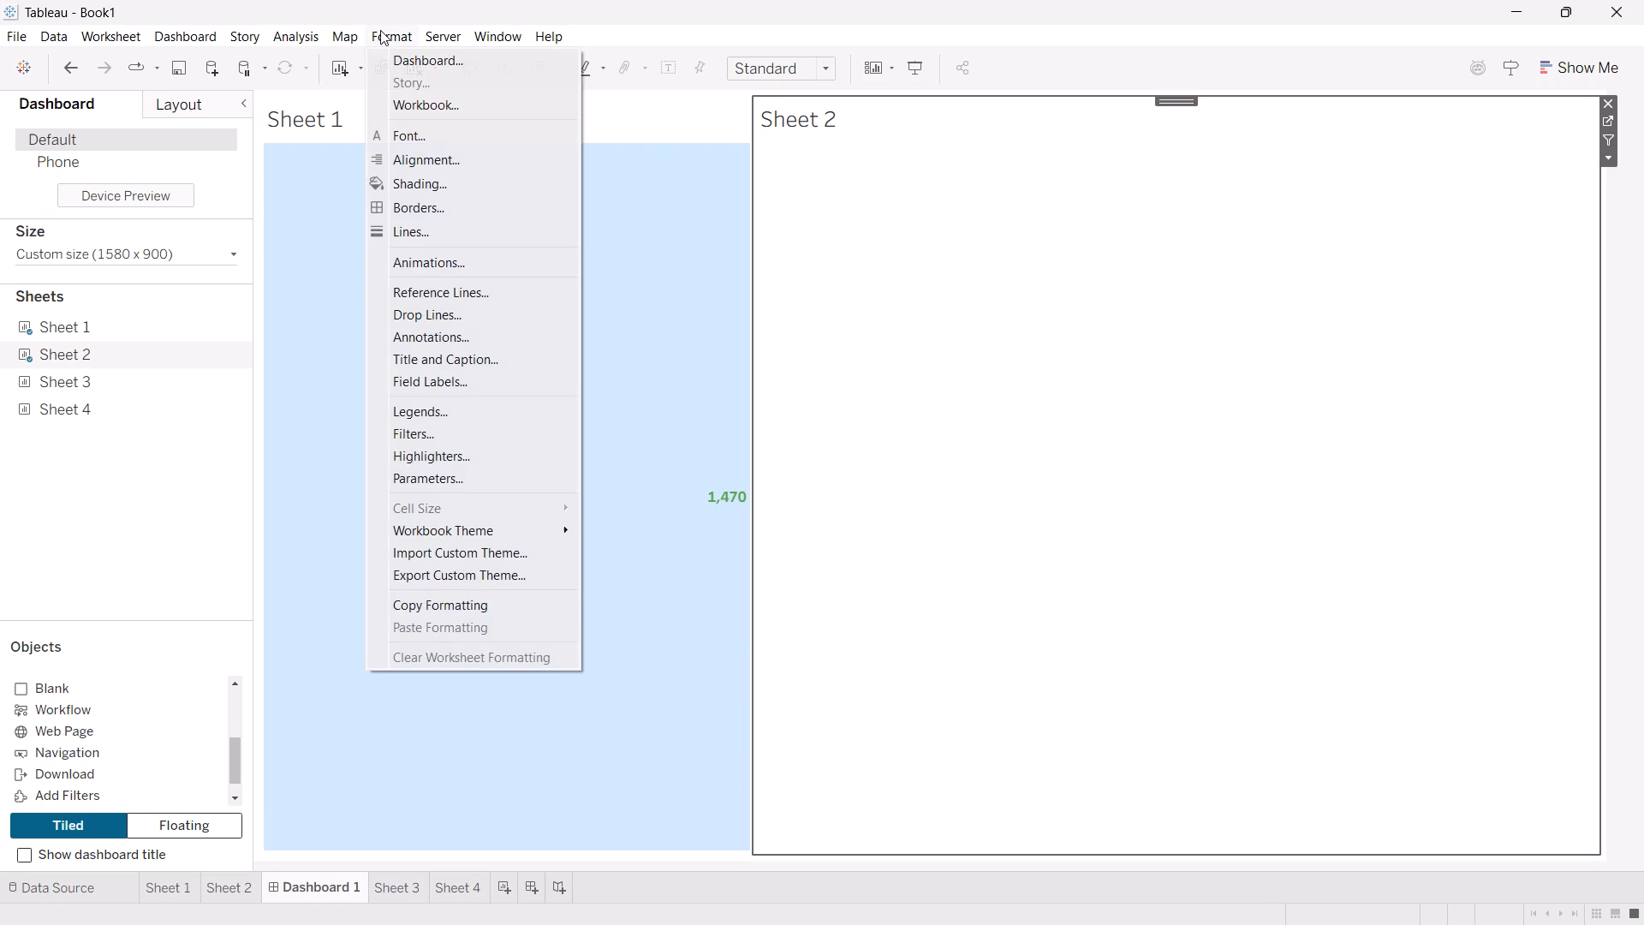
pyautogui.click(418, 180)
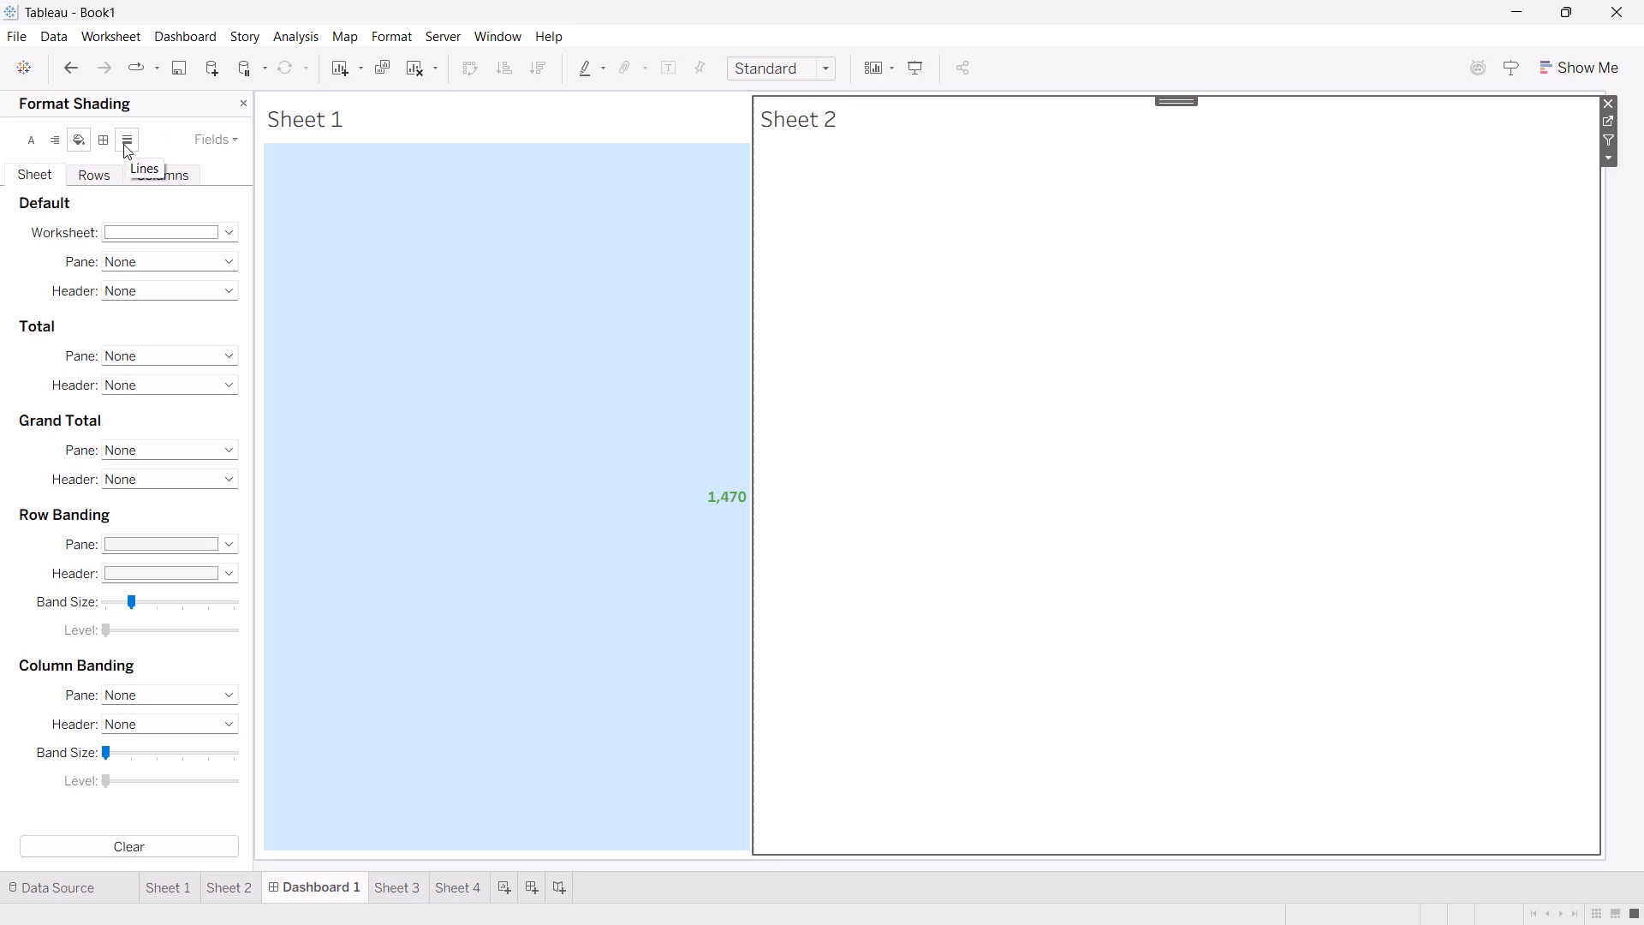
pyautogui.click(396, 29)
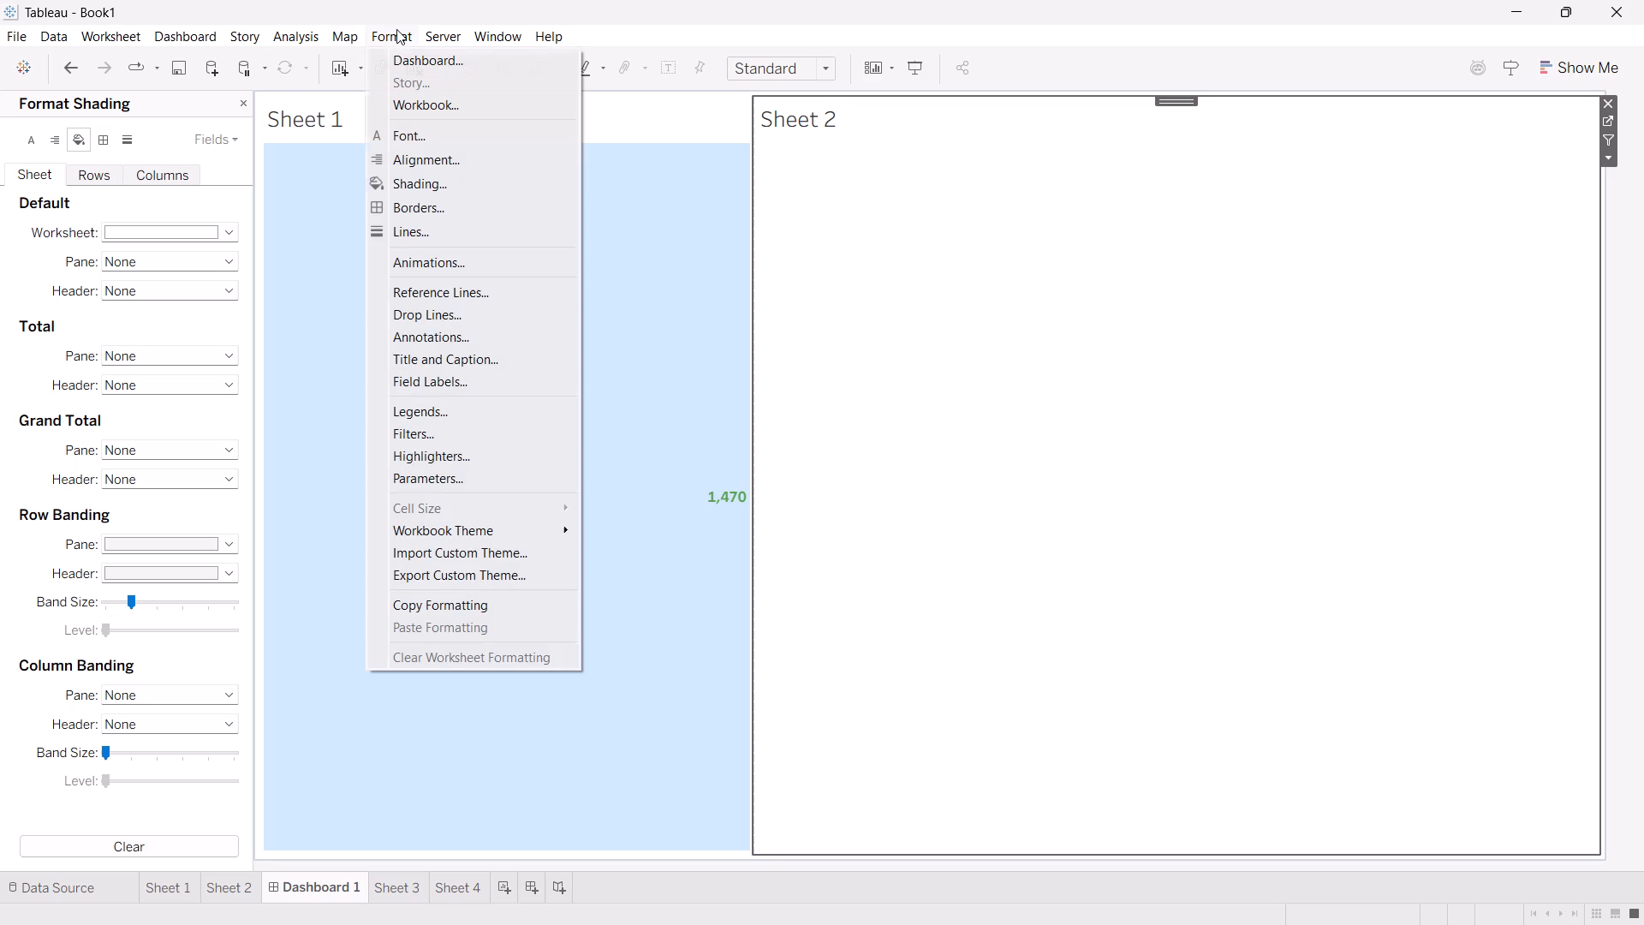
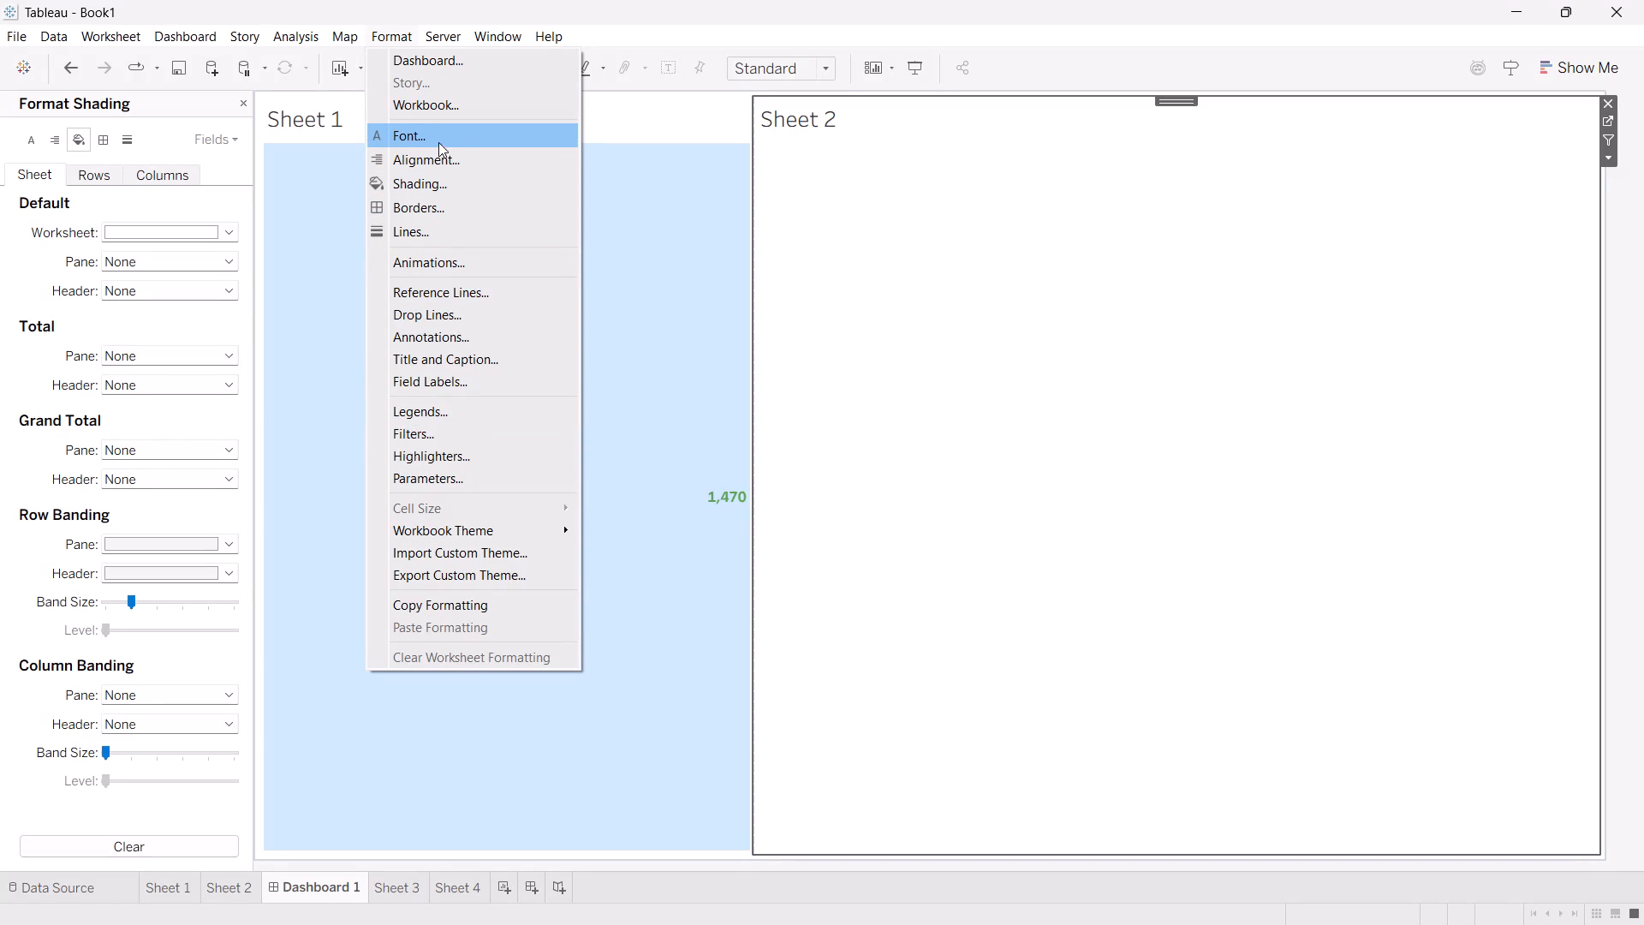
# Open the dashboard-level format settings and review the shading, title and text object options.
pyautogui.click(450, 60)
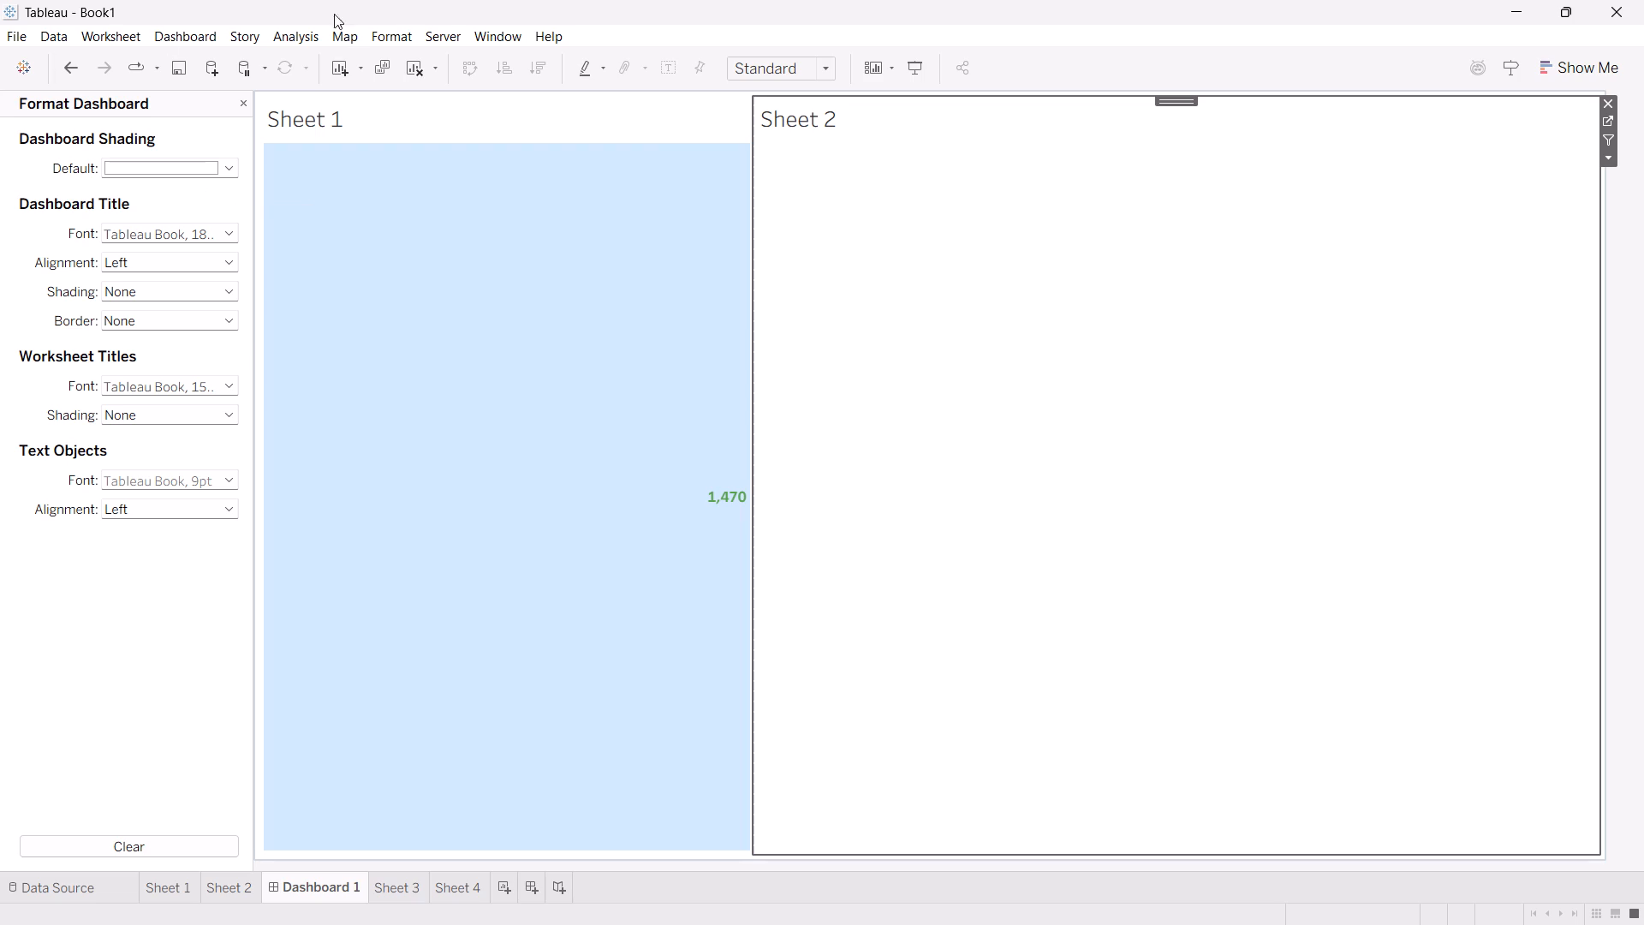
pyautogui.click(540, 121)
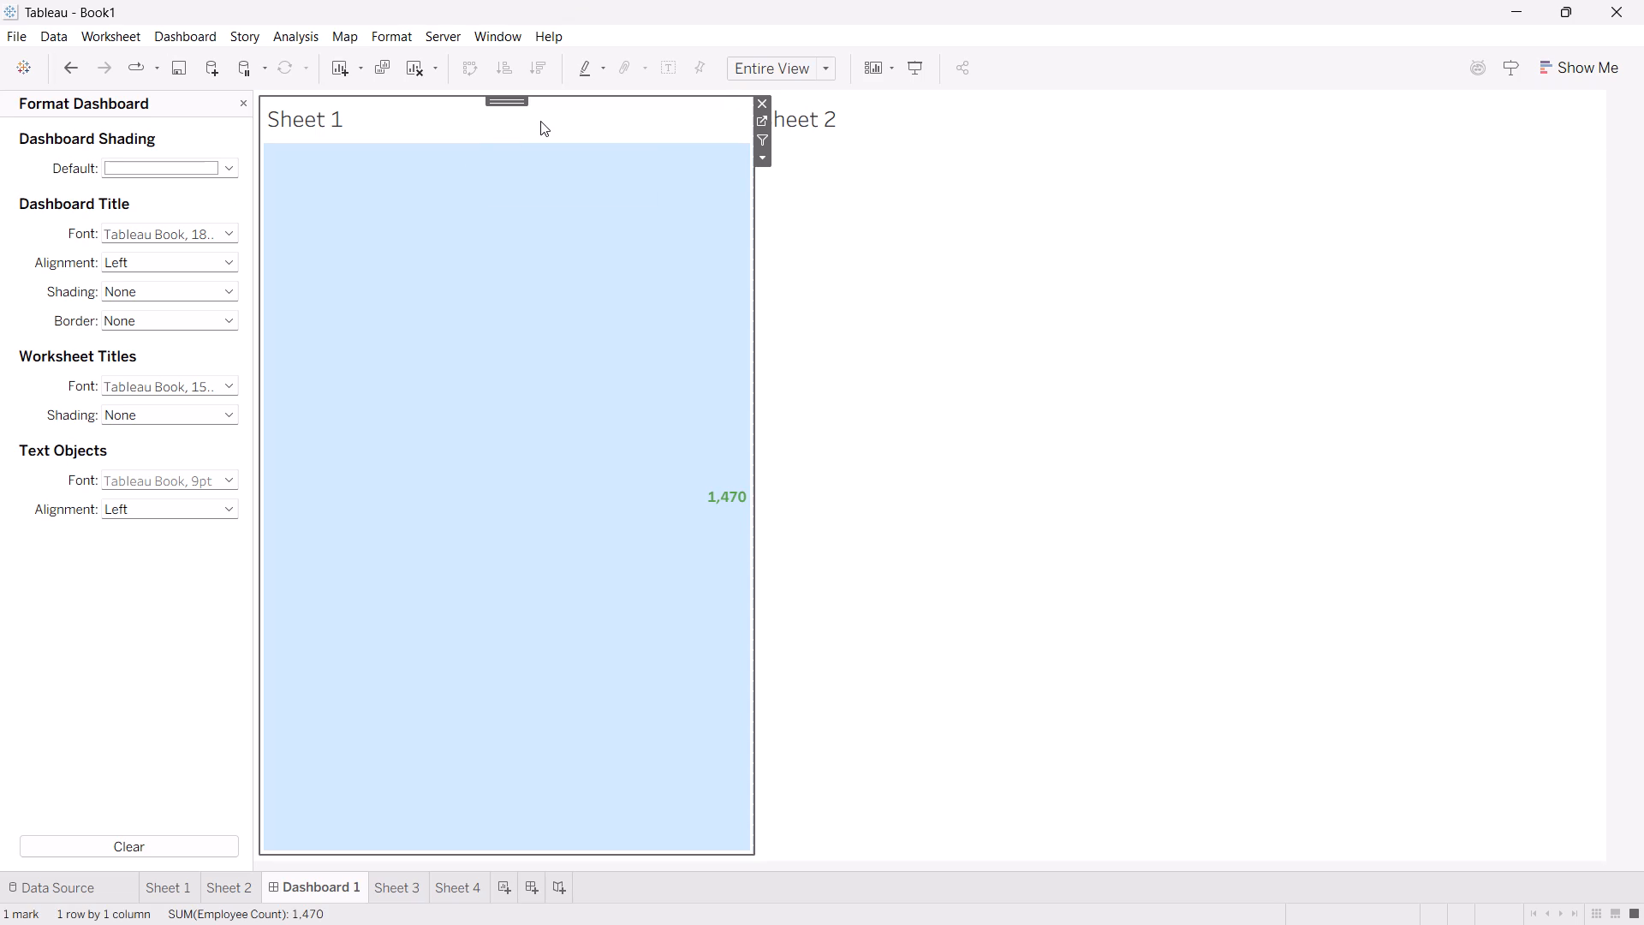
pyautogui.click(162, 623)
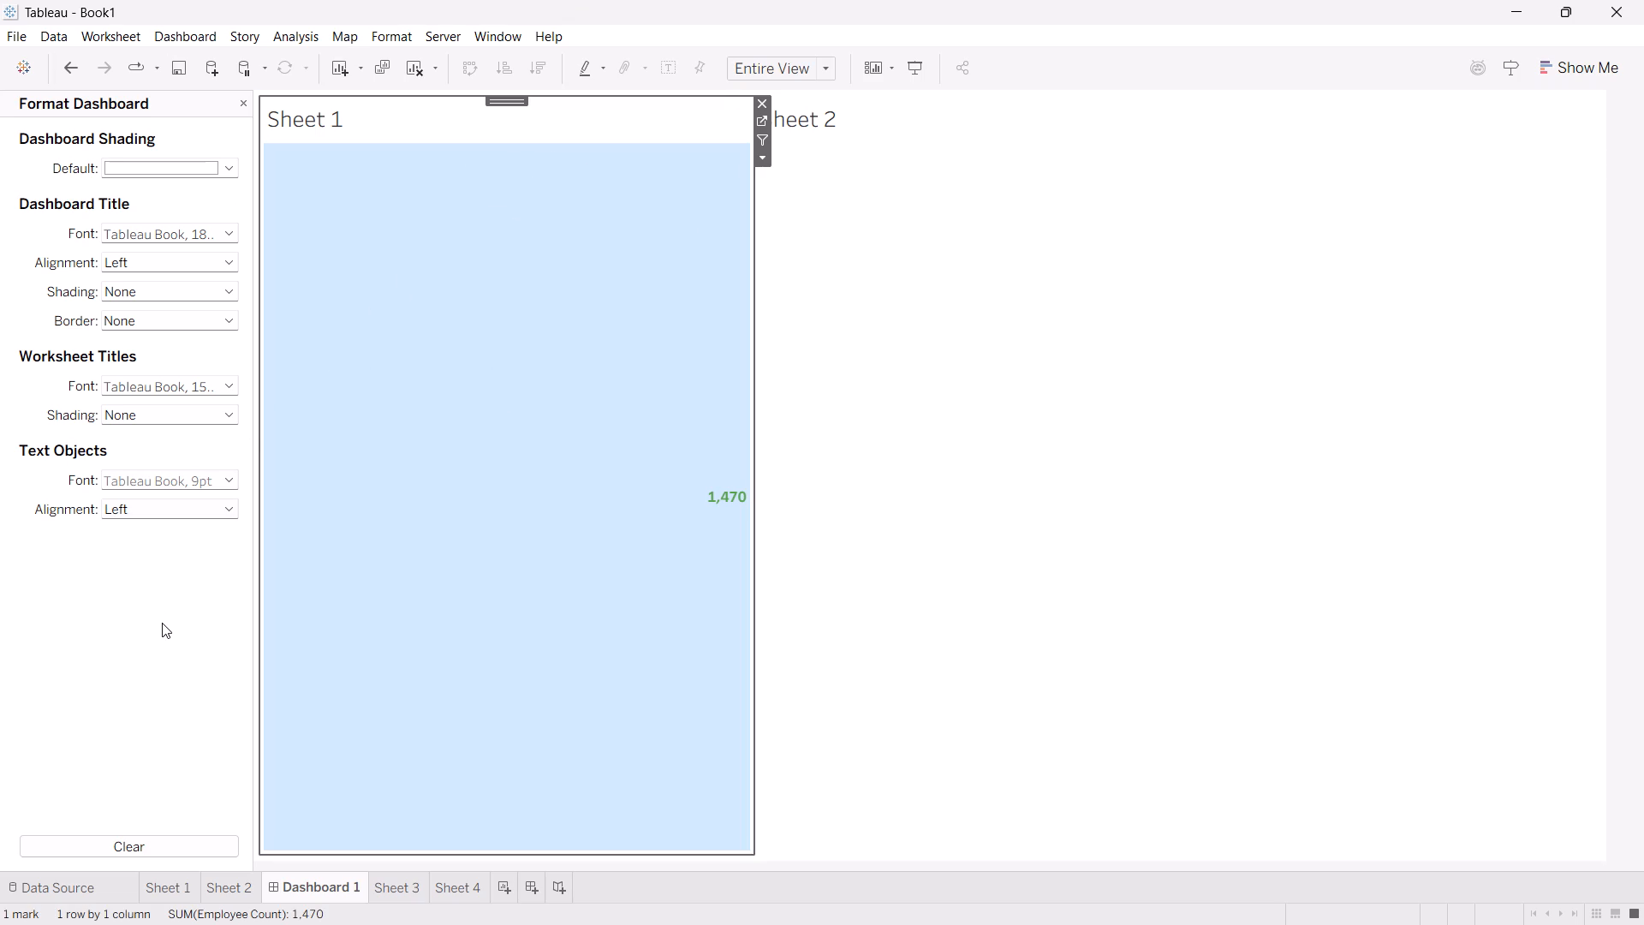
pyautogui.click(162, 623)
# Remove the Sheet 2 view from Dashboard 1.
pyautogui.click(992, 271)
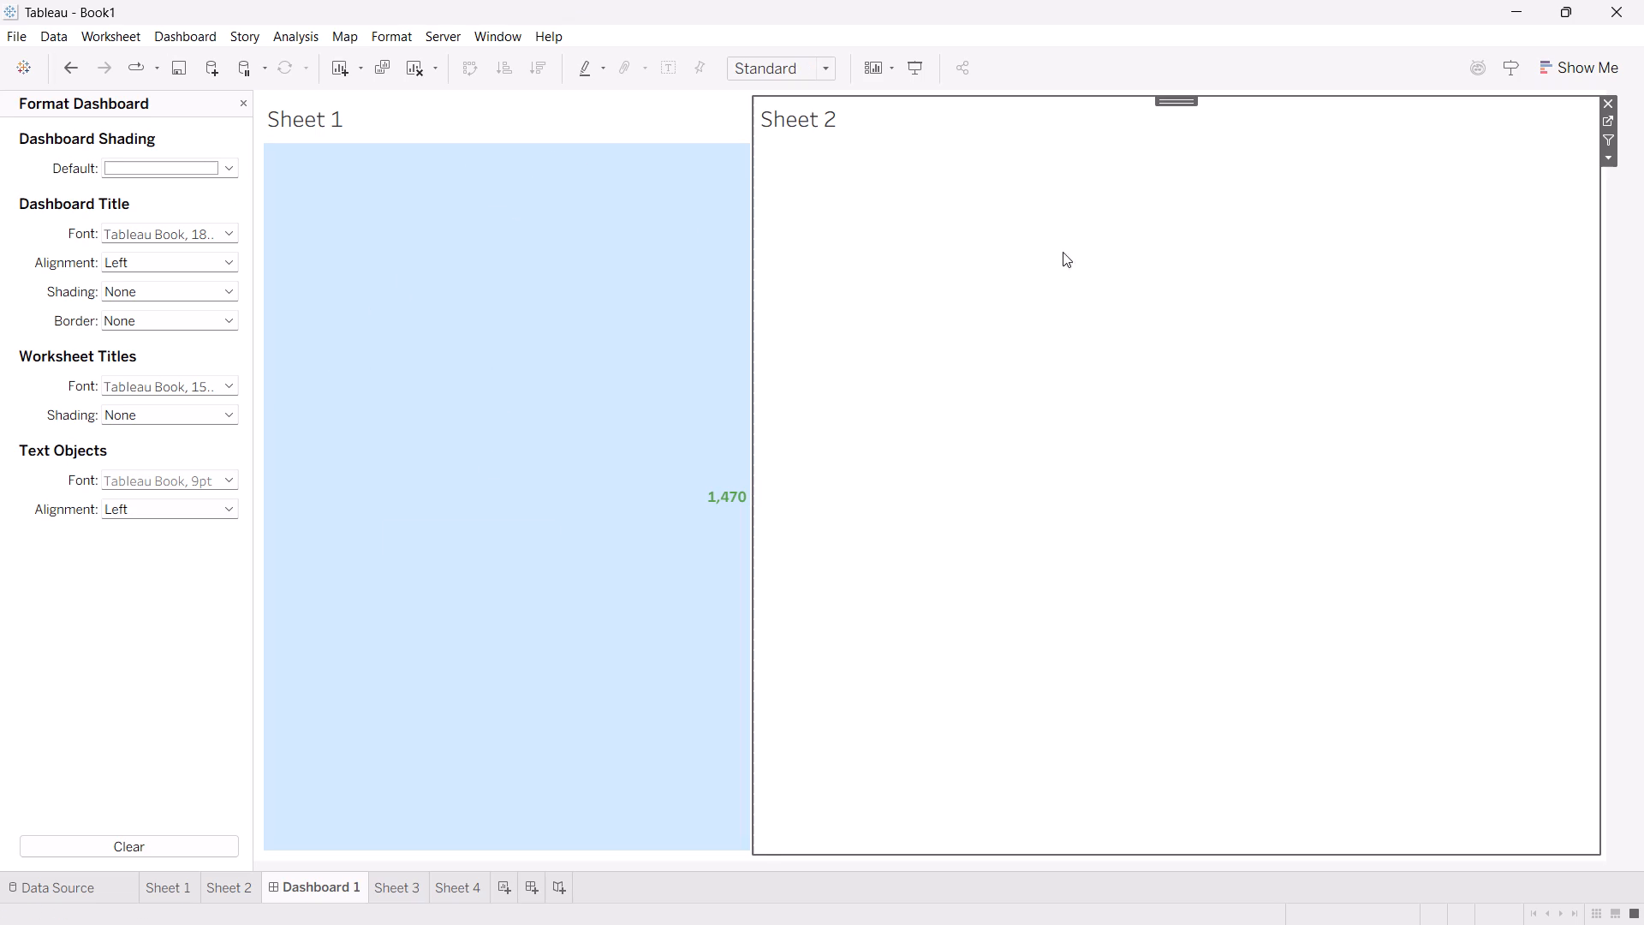
pyautogui.click(1608, 106)
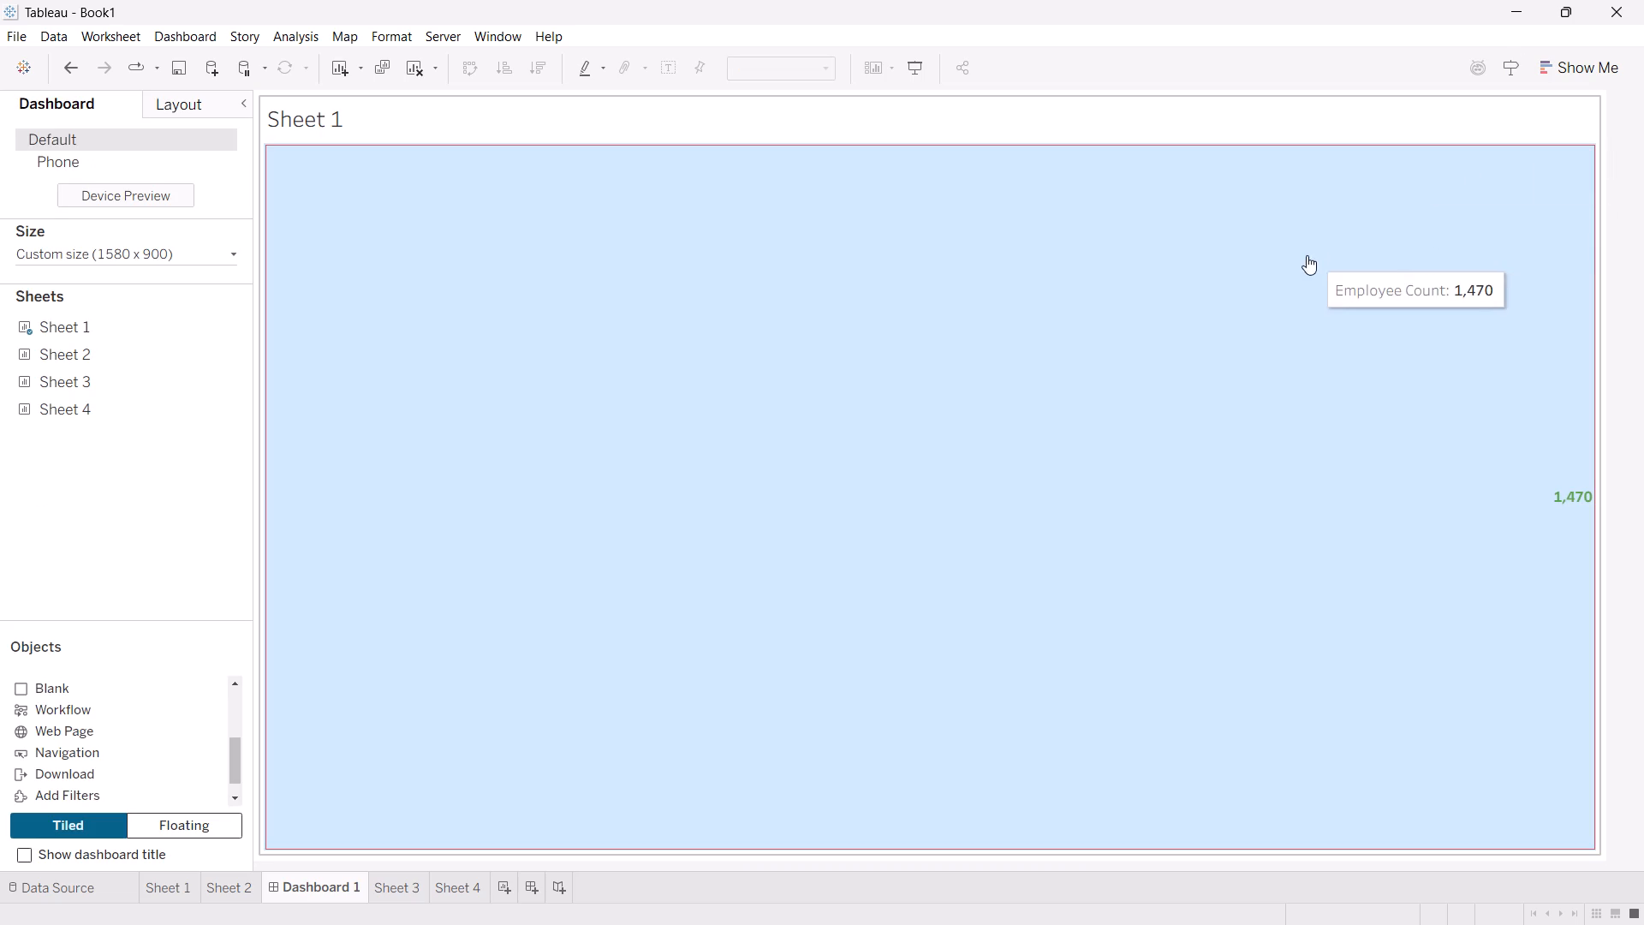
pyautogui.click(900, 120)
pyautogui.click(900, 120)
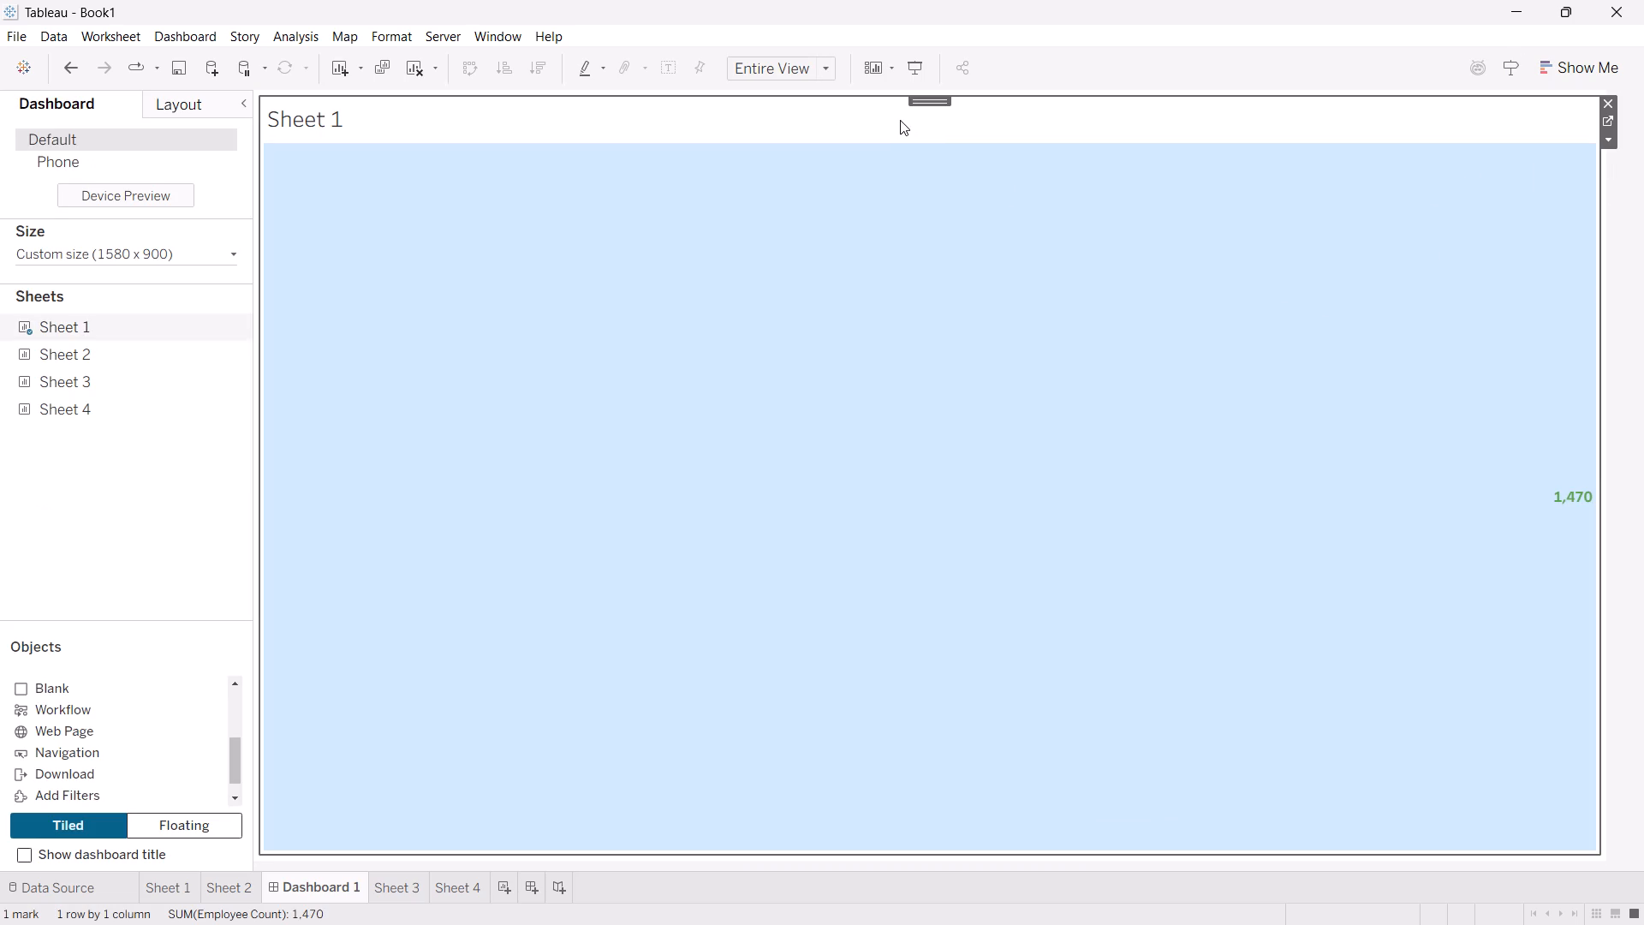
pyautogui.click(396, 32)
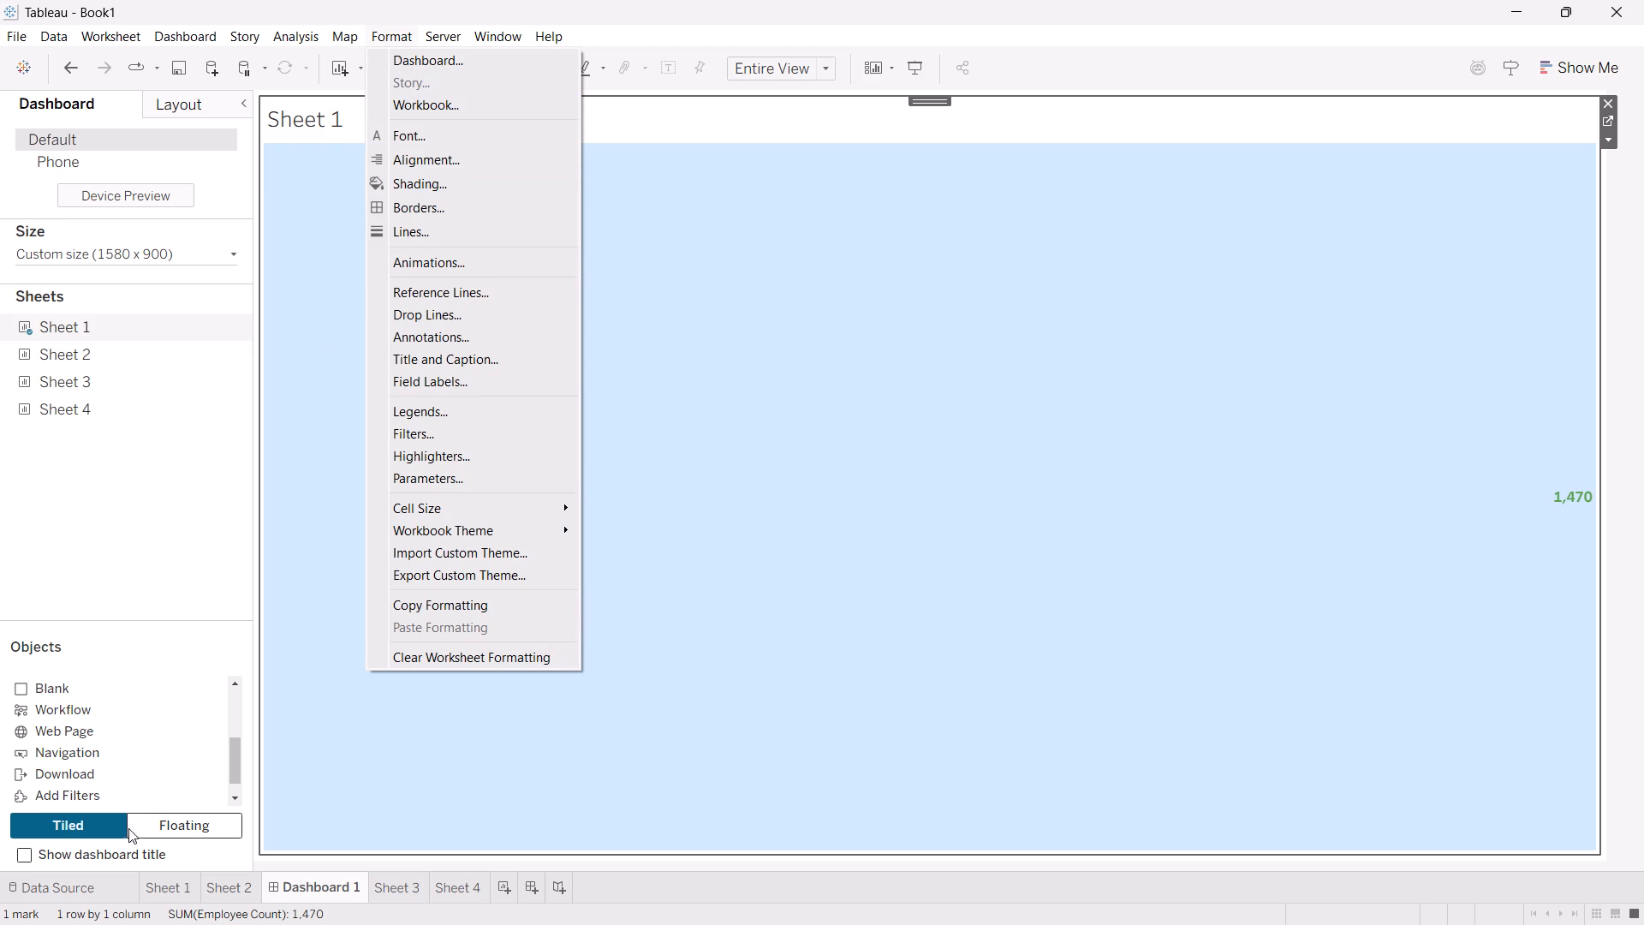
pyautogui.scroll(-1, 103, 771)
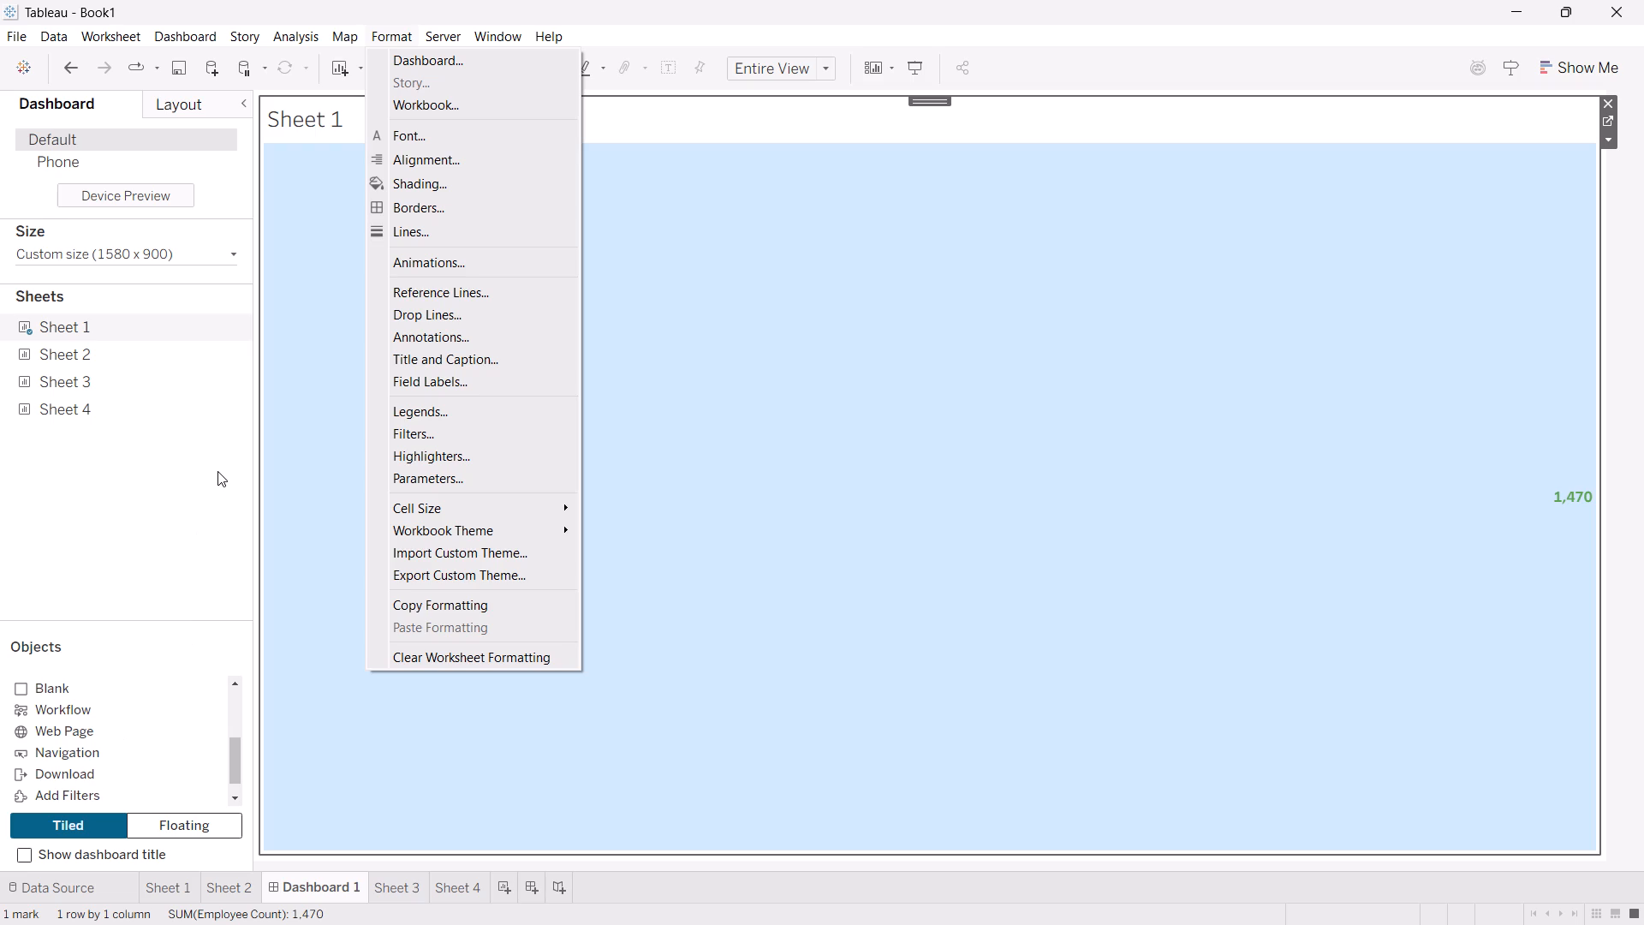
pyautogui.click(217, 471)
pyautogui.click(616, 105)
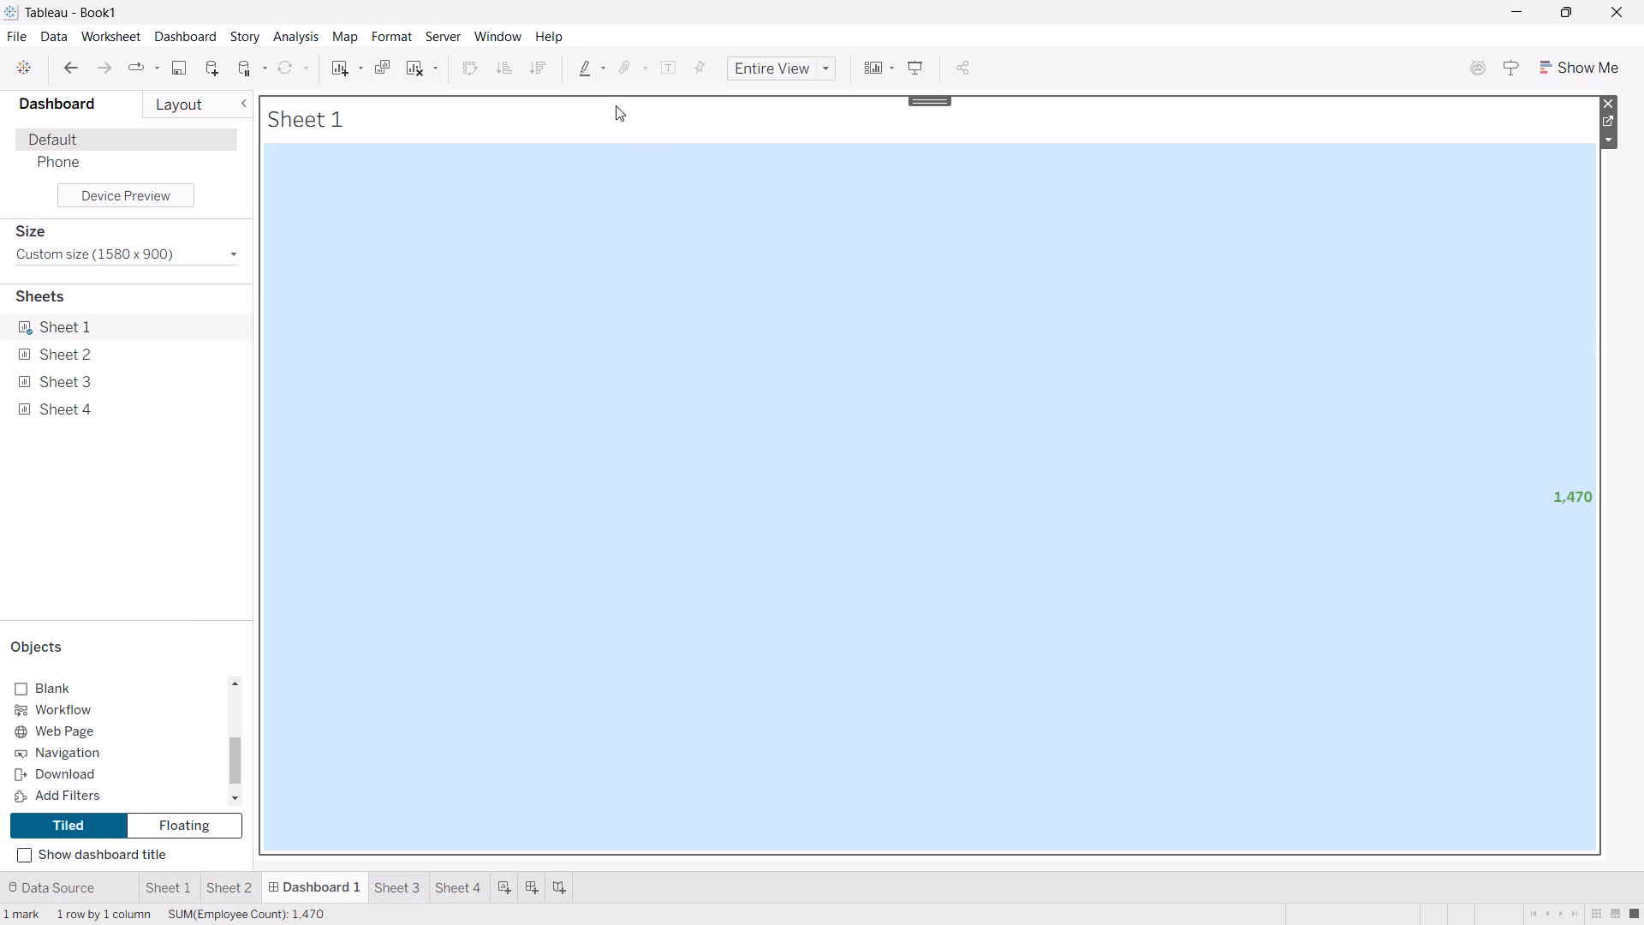
# Look through the dashboard objects available for Dashboard 1, including Blank and Image.
pyautogui.scroll(-1, 97, 711)
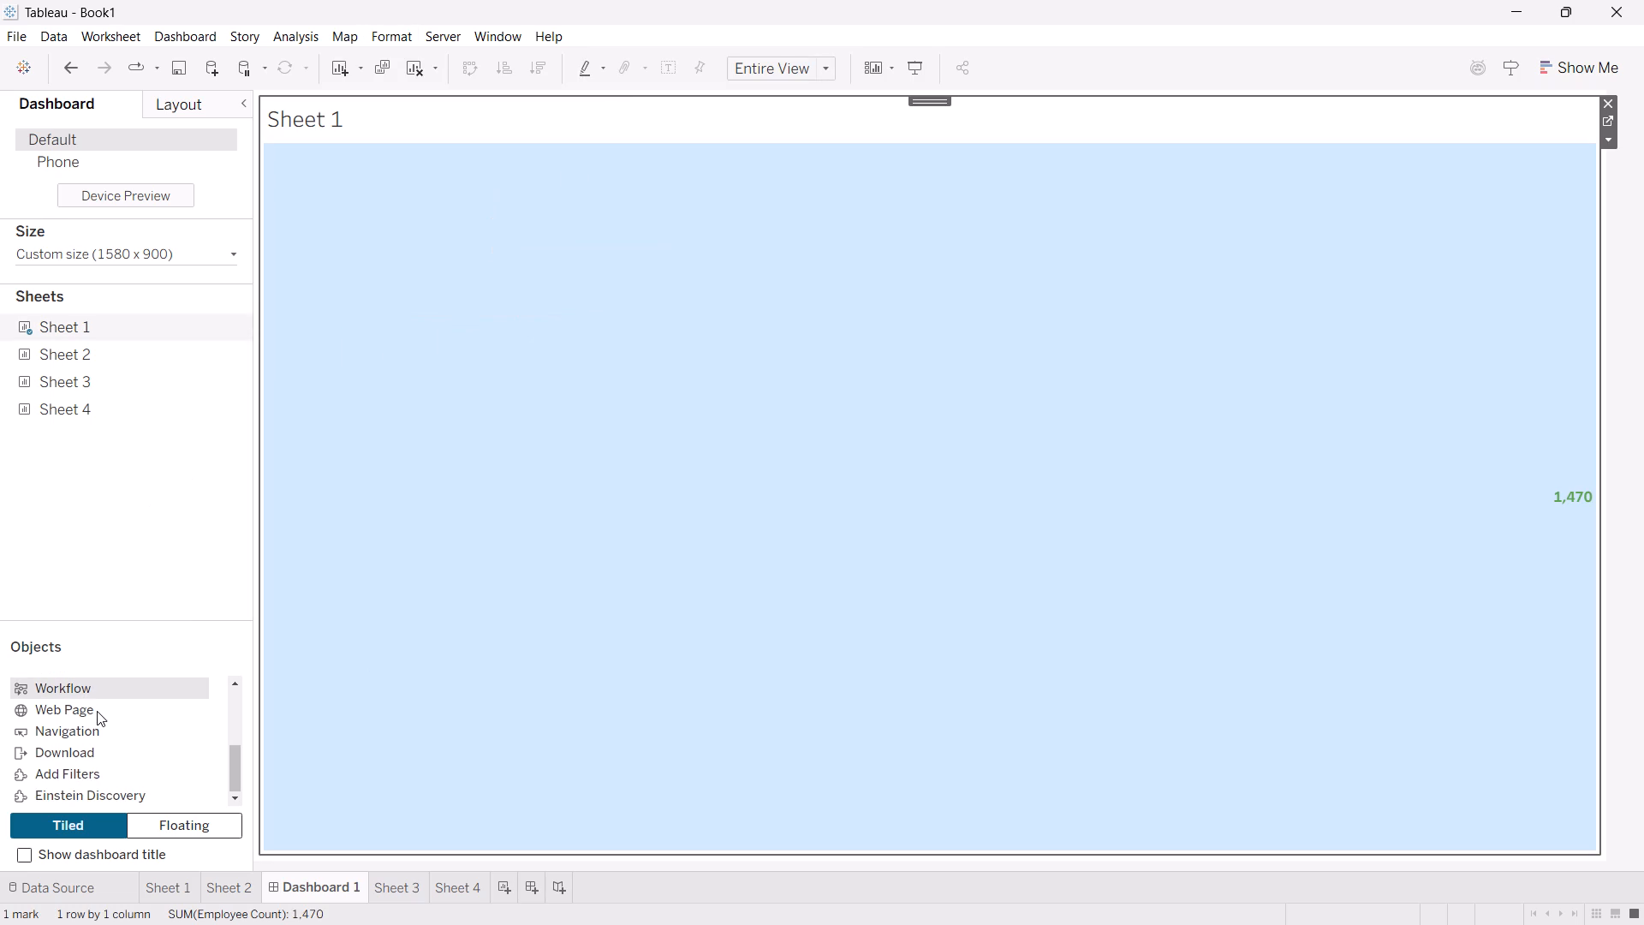
pyautogui.scroll(-1, 97, 711)
pyautogui.scroll(3, 97, 711)
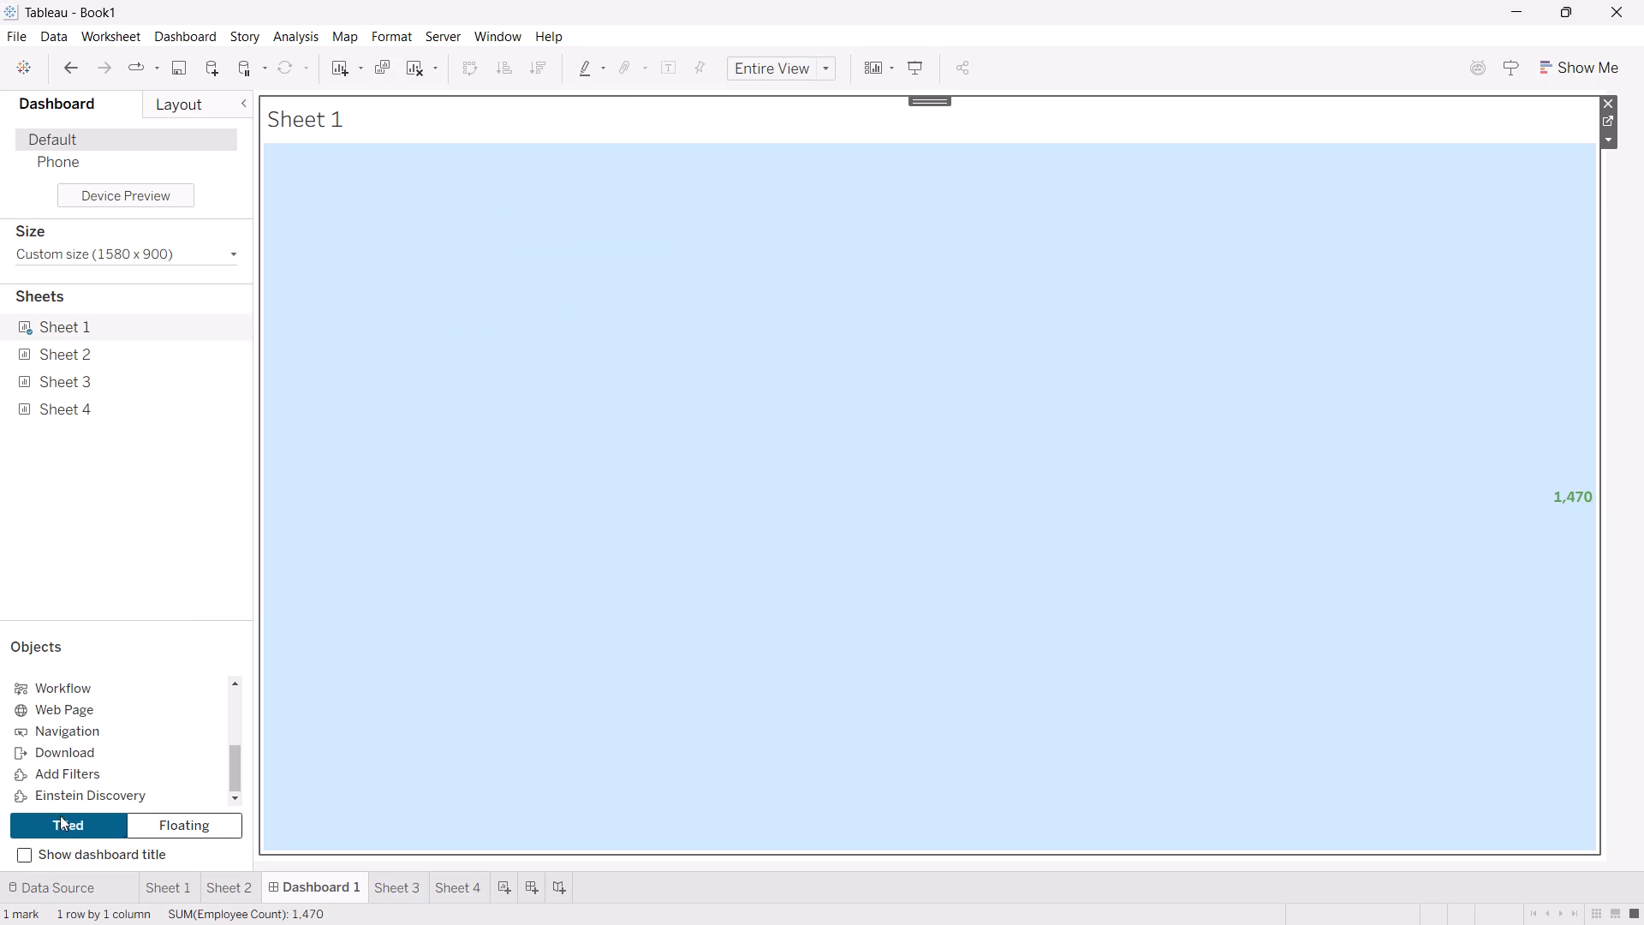
pyautogui.click(720, 348)
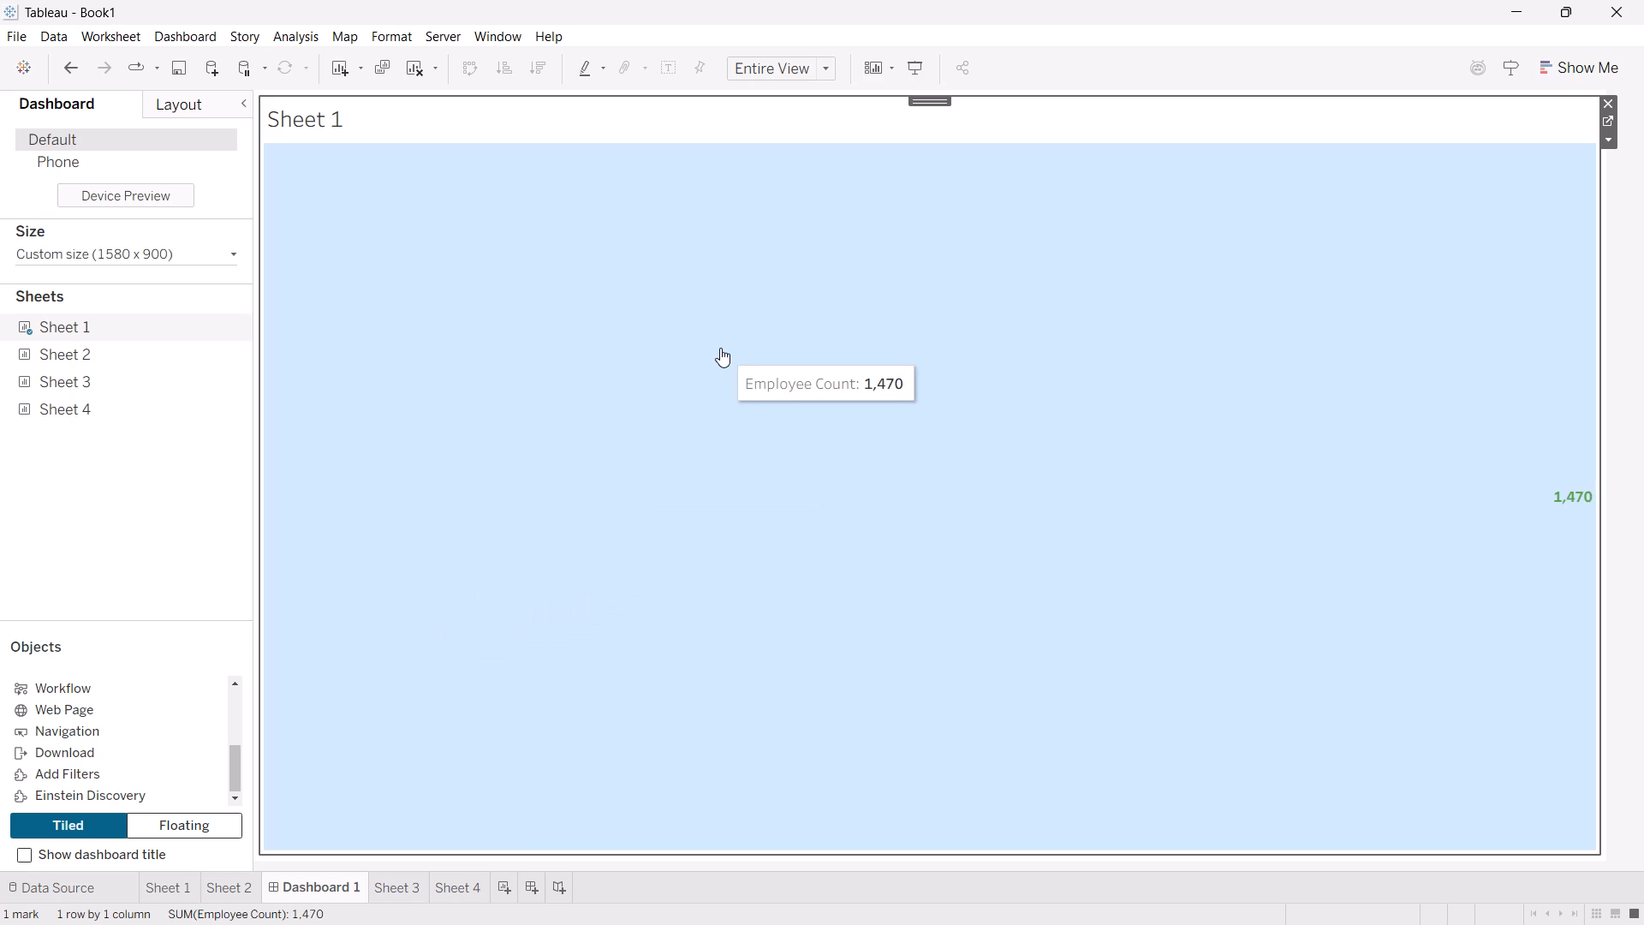
pyautogui.click(720, 348)
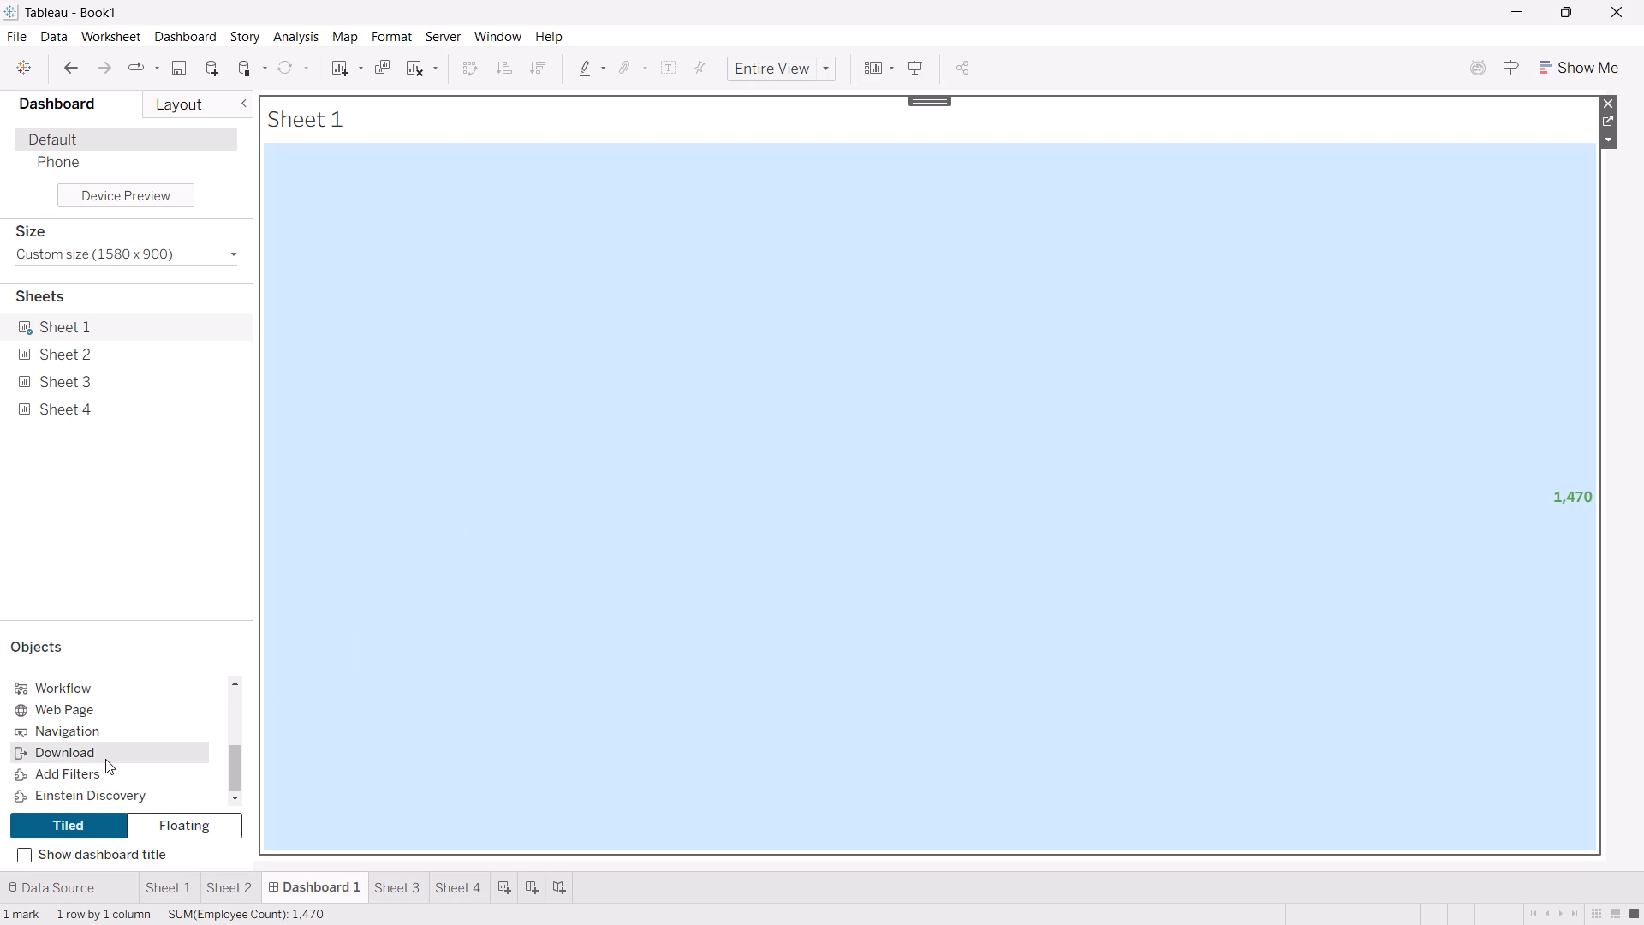
pyautogui.scroll(1, 105, 759)
pyautogui.scroll(-1, 105, 759)
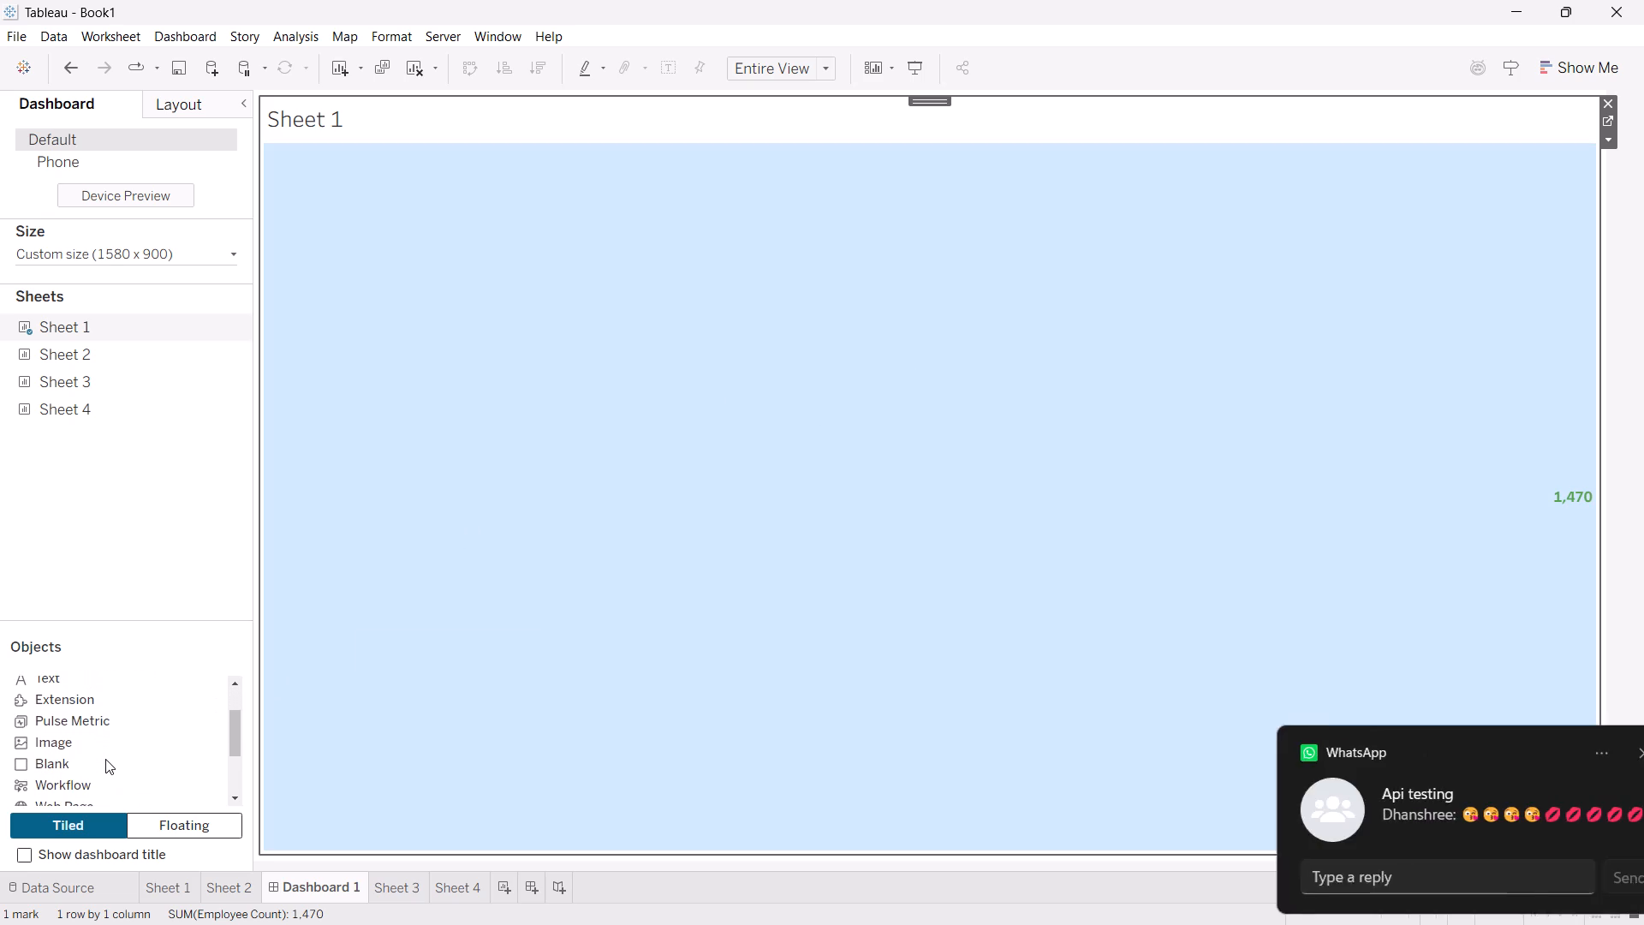
pyautogui.click(55, 763)
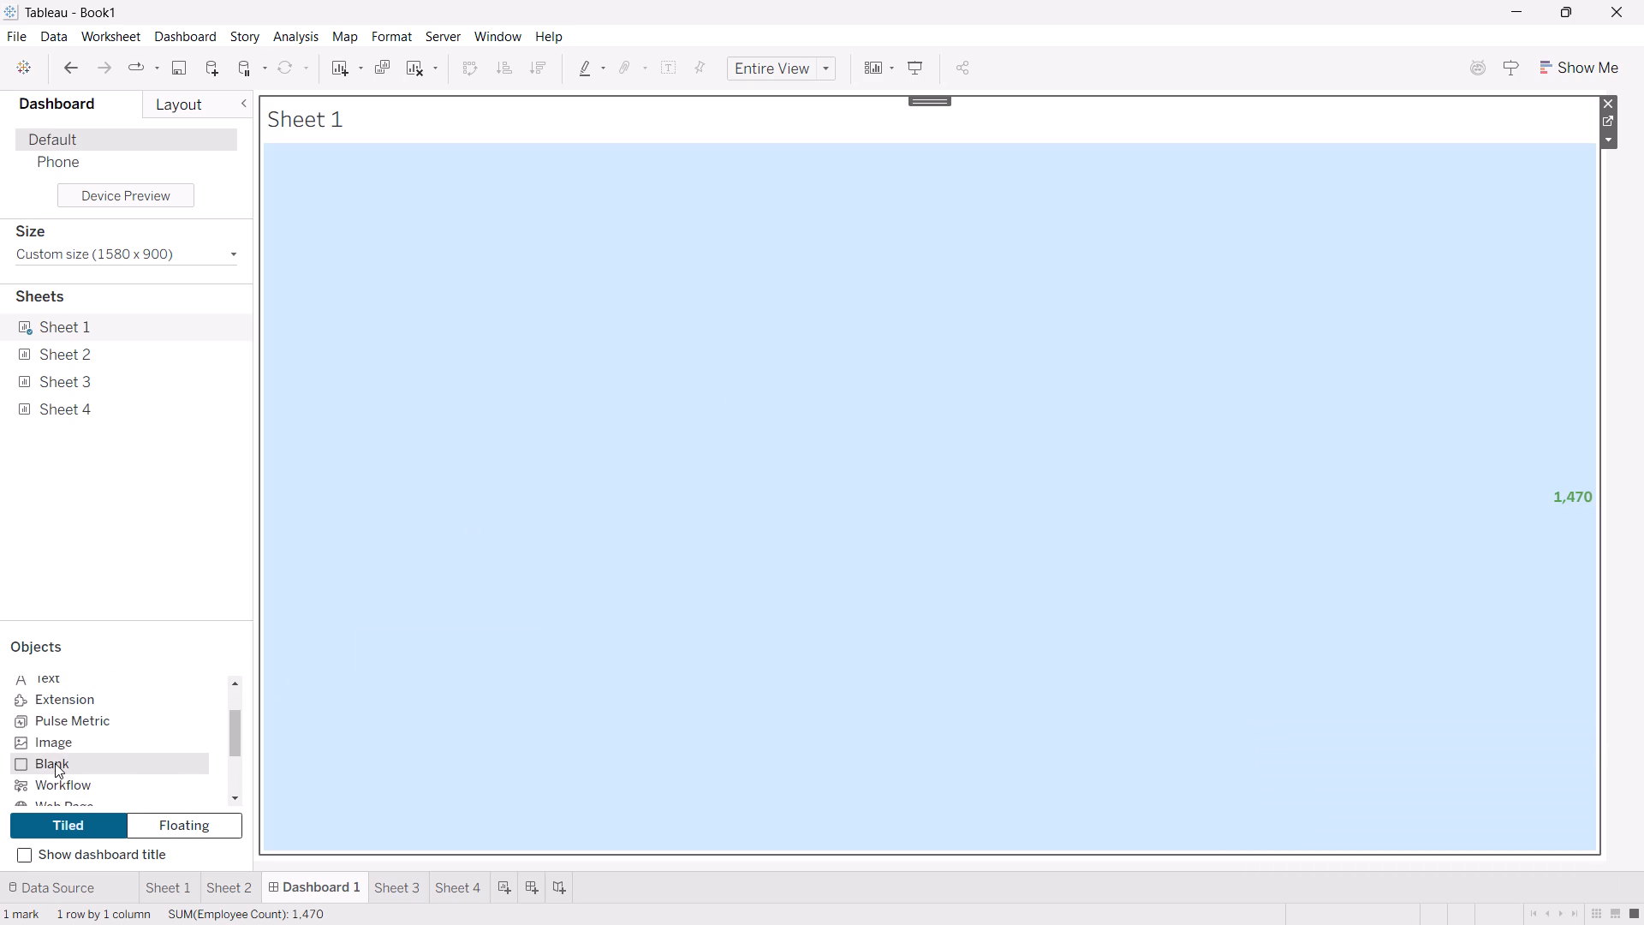
pyautogui.click(55, 763)
pyautogui.click(92, 741)
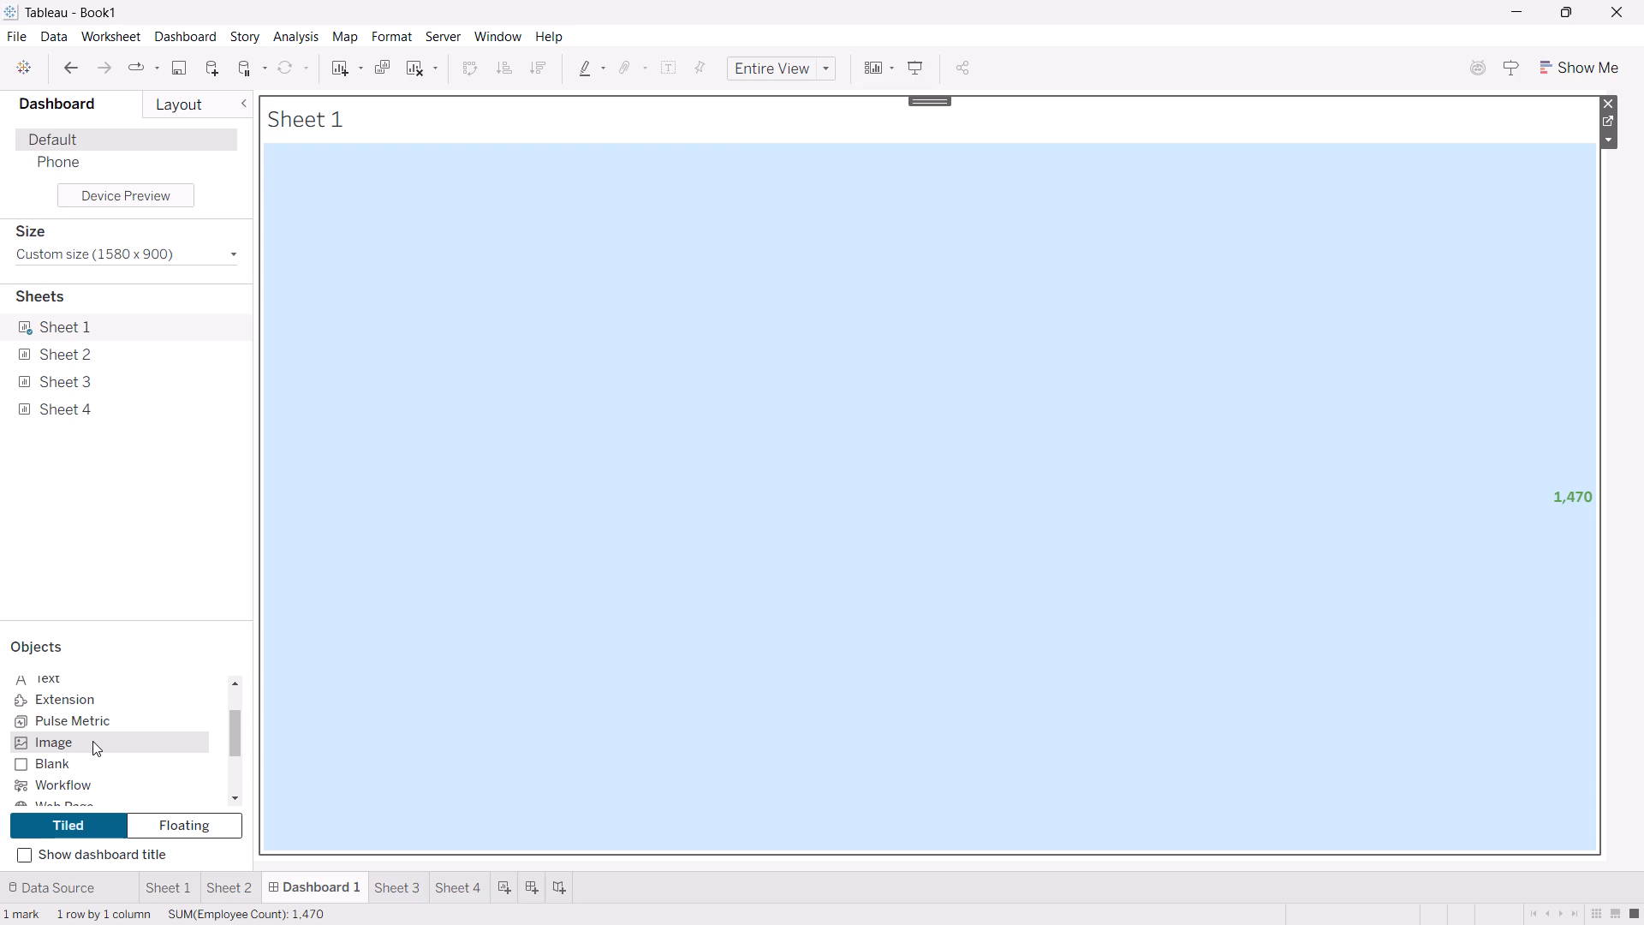
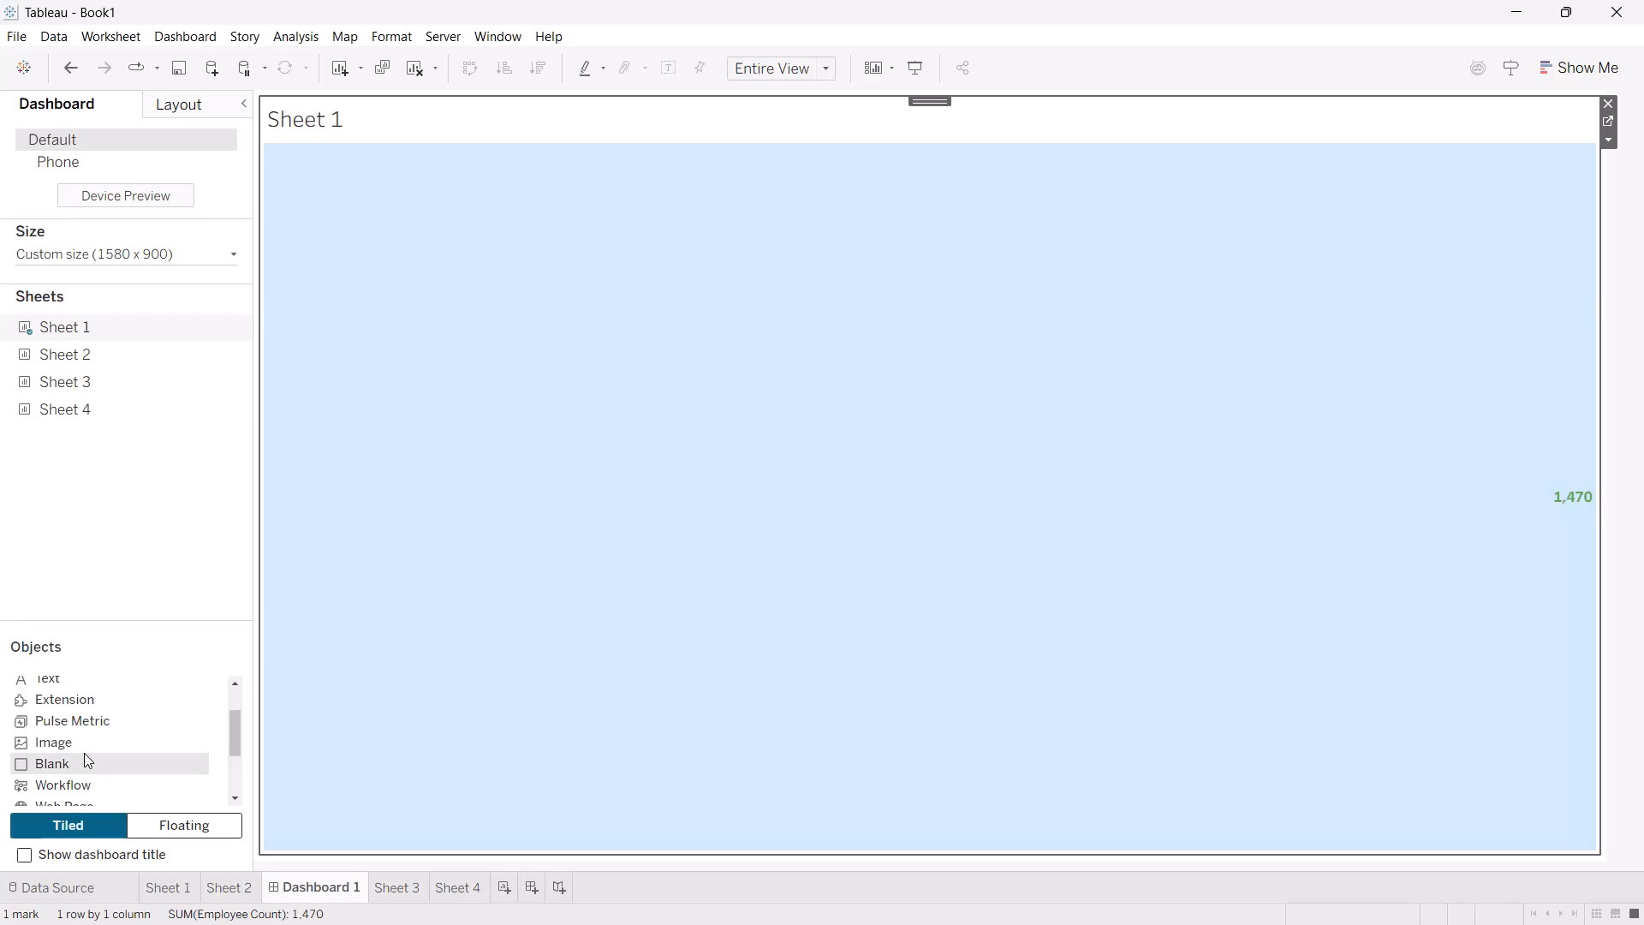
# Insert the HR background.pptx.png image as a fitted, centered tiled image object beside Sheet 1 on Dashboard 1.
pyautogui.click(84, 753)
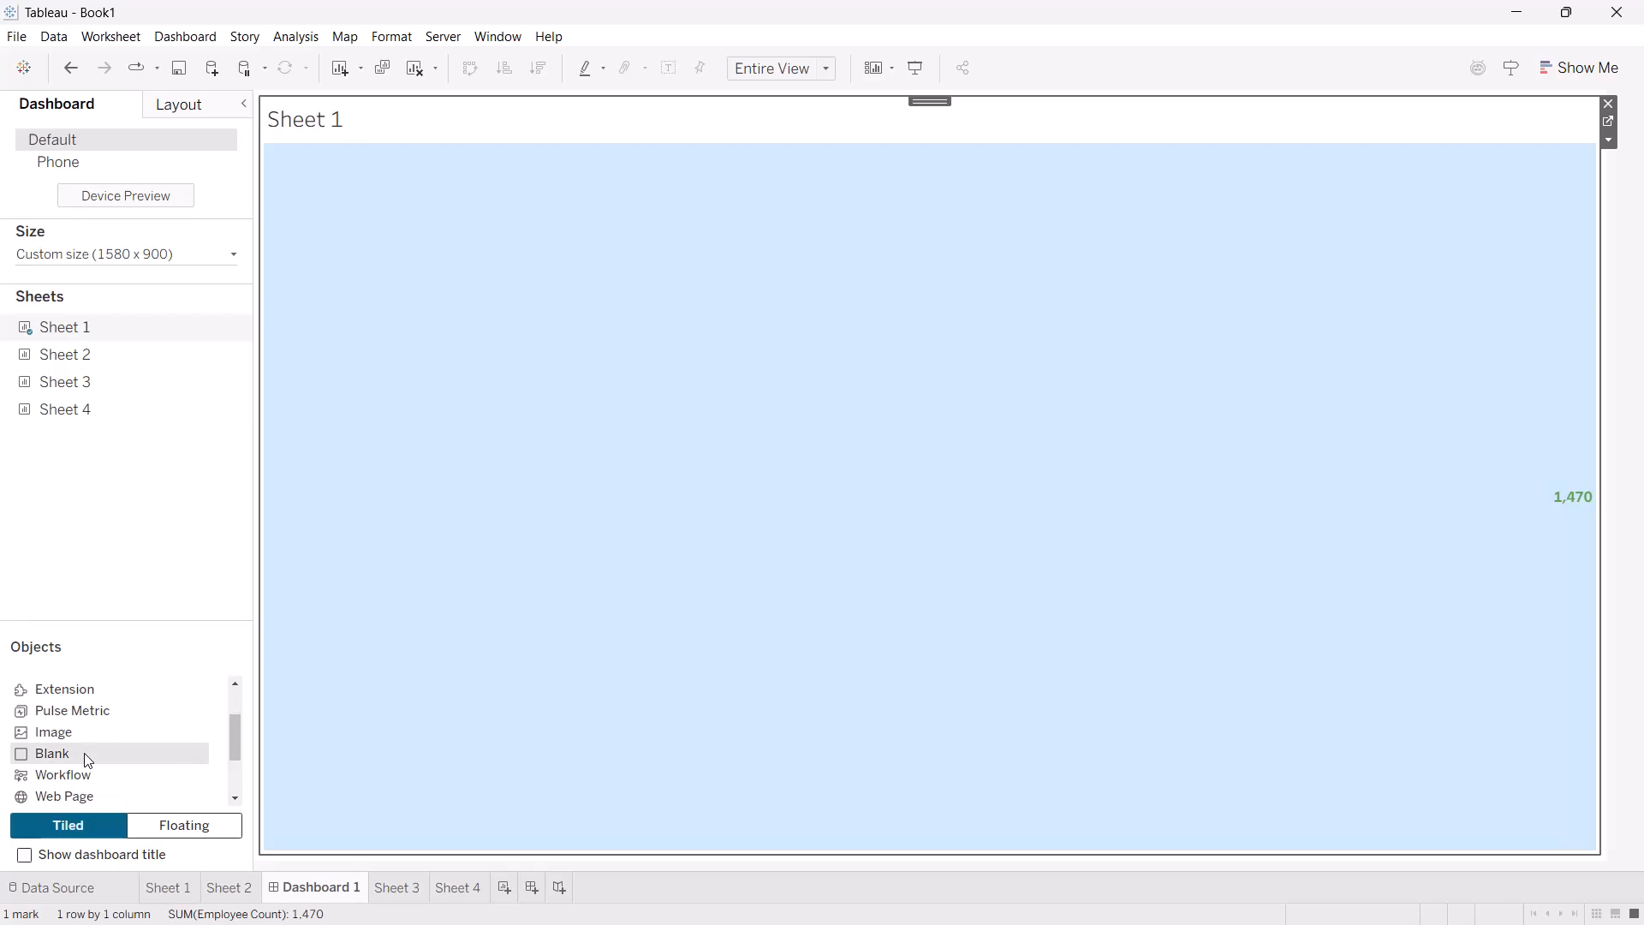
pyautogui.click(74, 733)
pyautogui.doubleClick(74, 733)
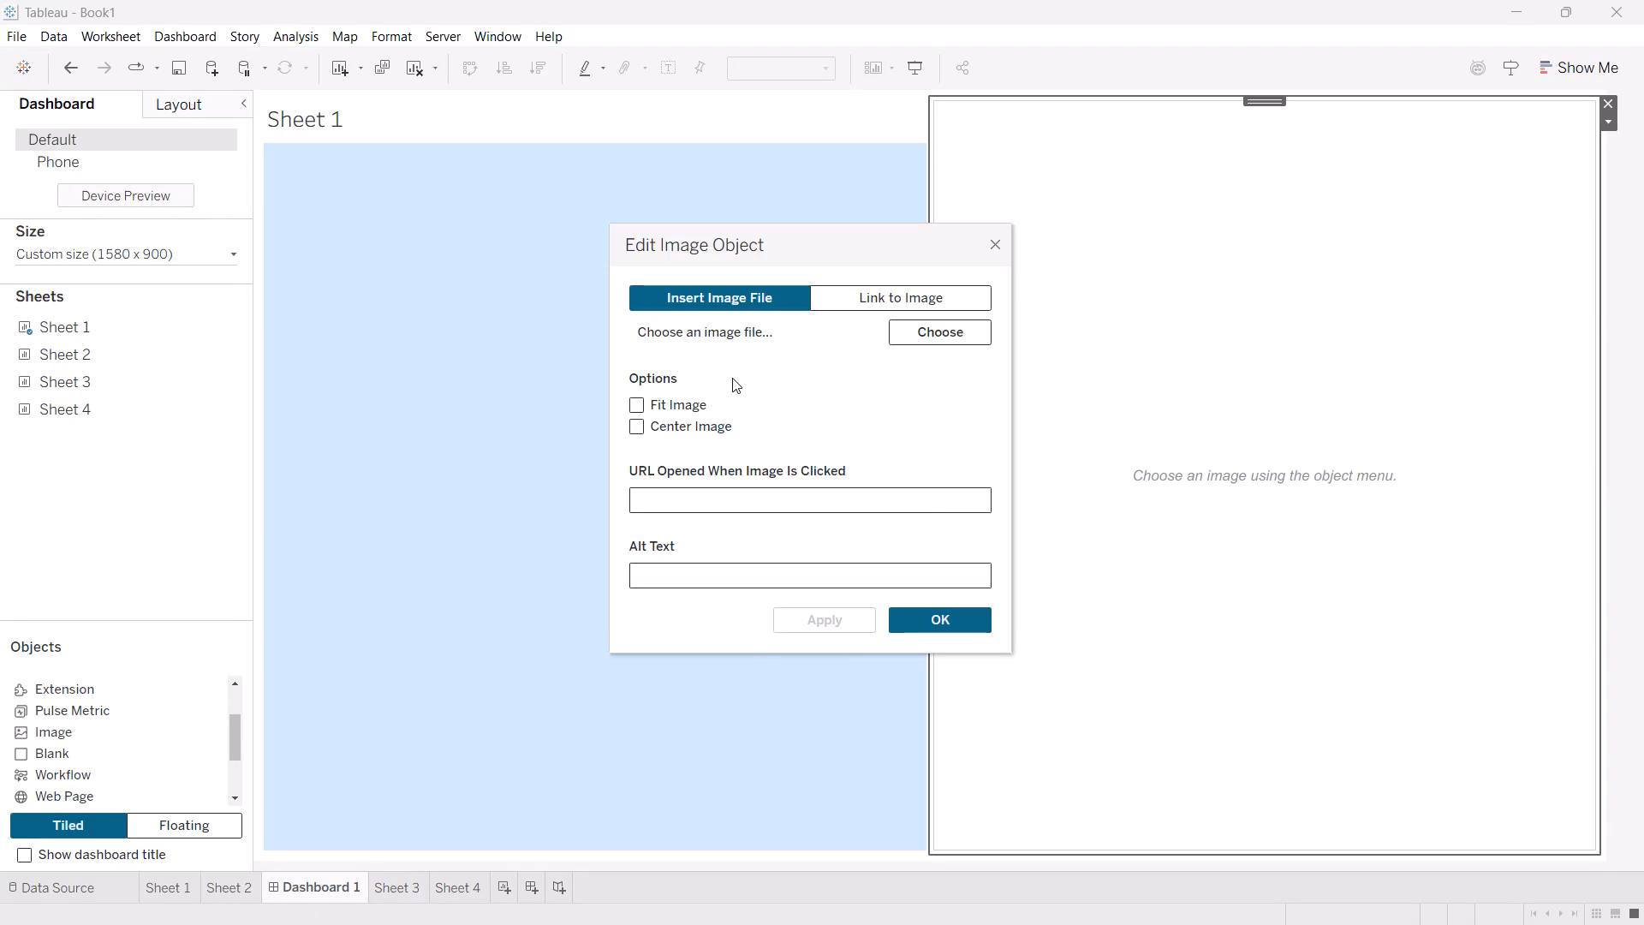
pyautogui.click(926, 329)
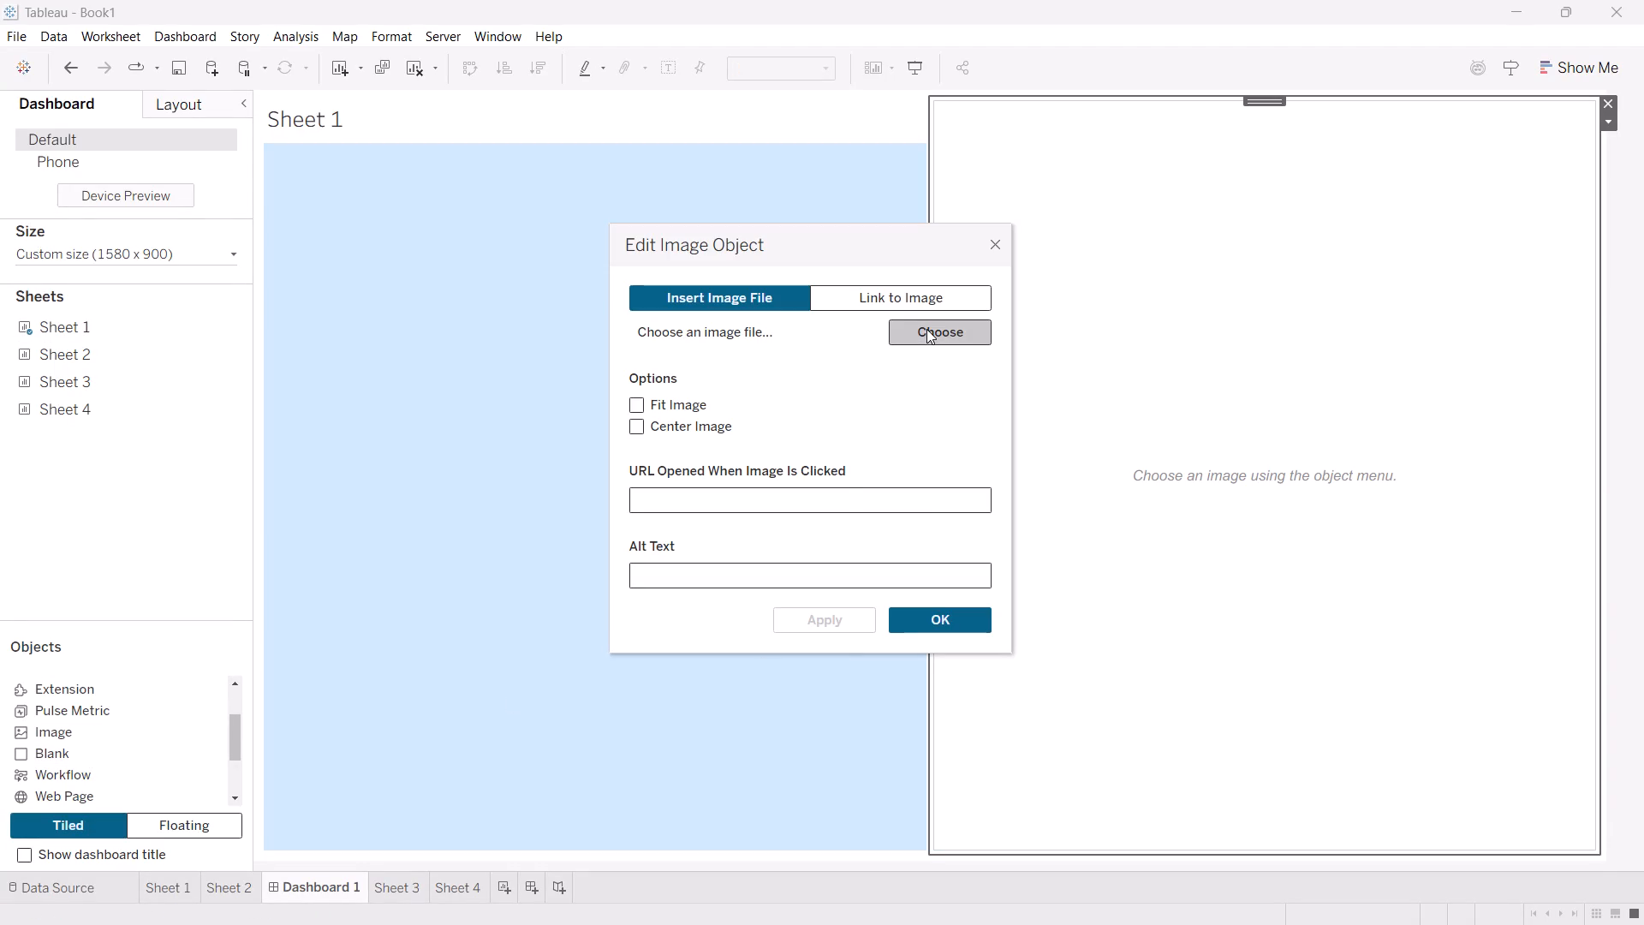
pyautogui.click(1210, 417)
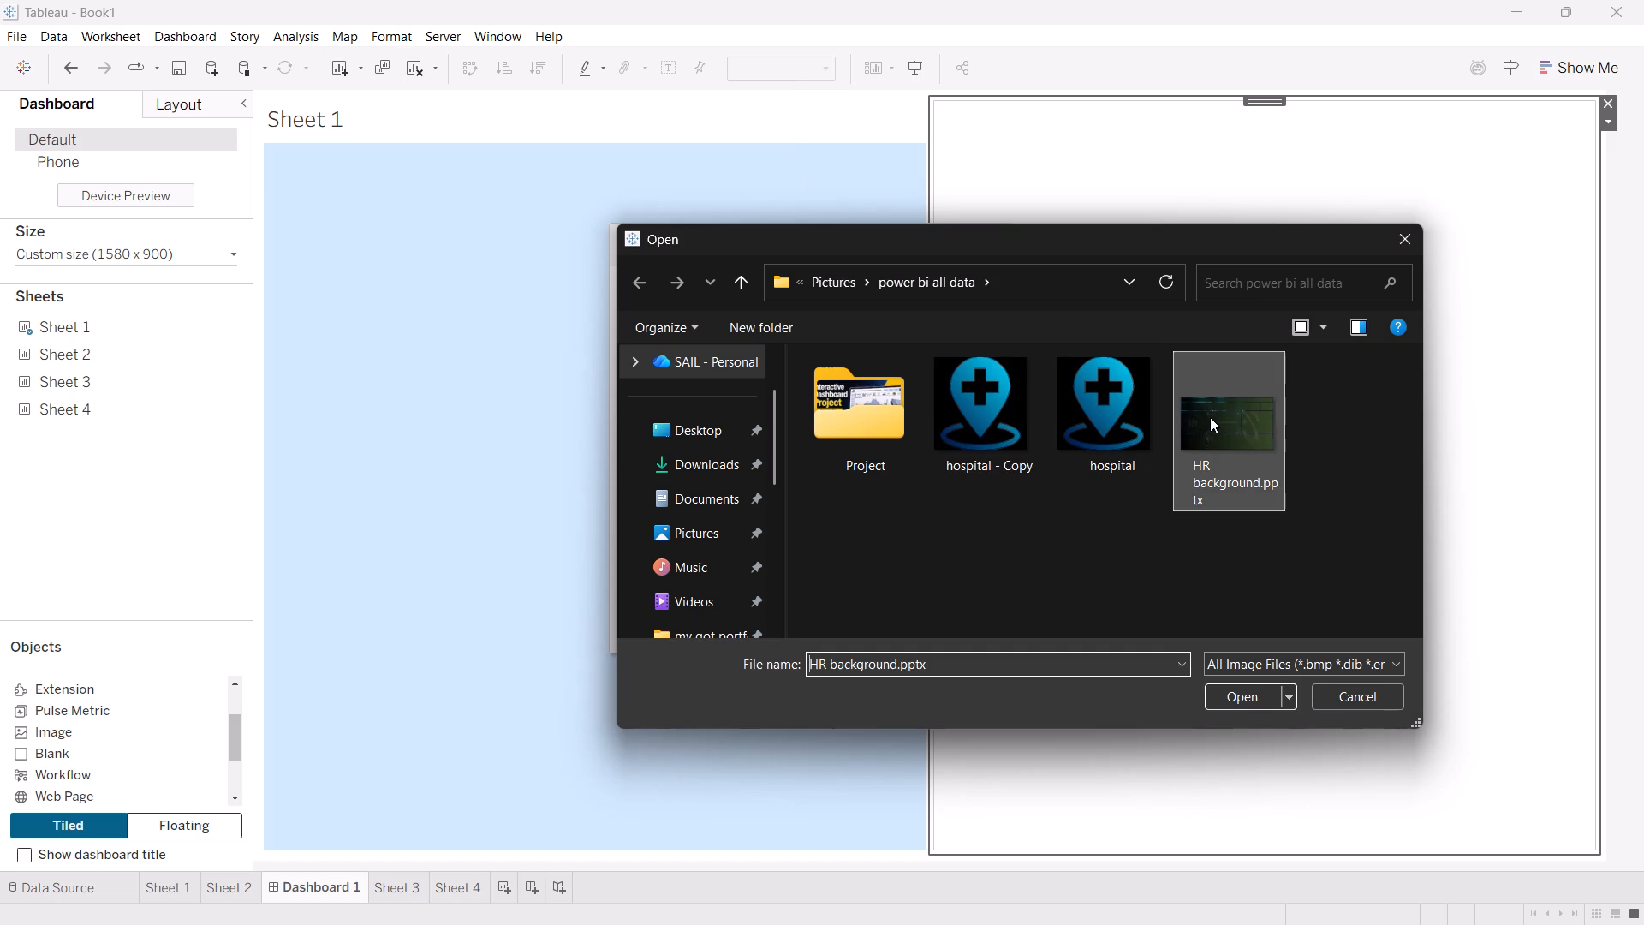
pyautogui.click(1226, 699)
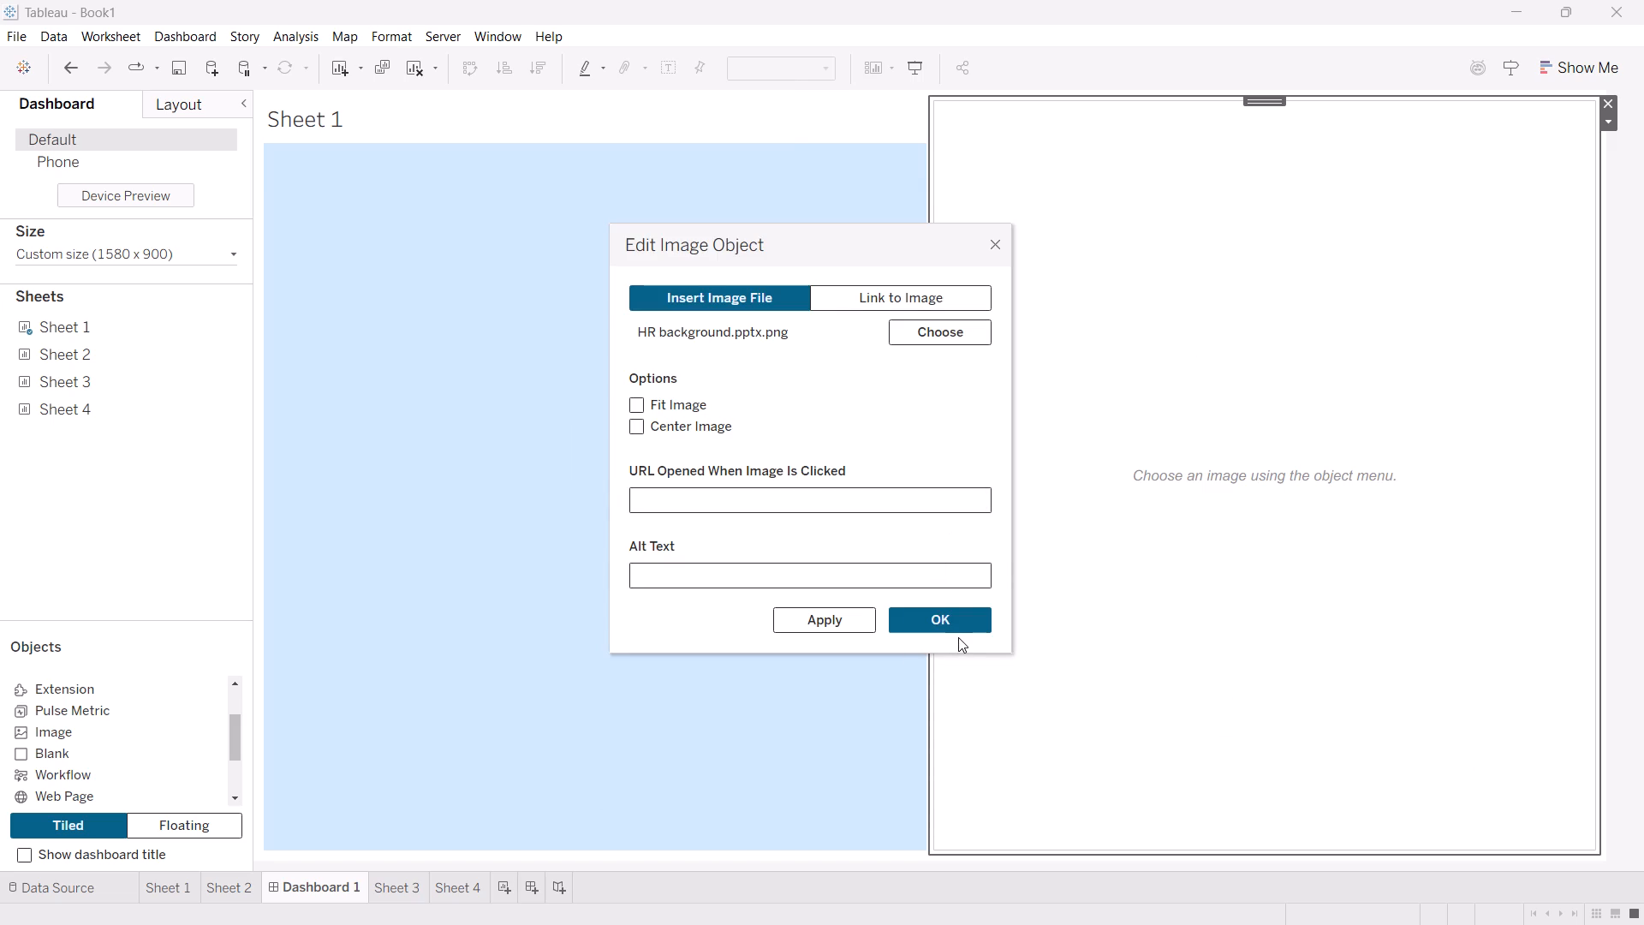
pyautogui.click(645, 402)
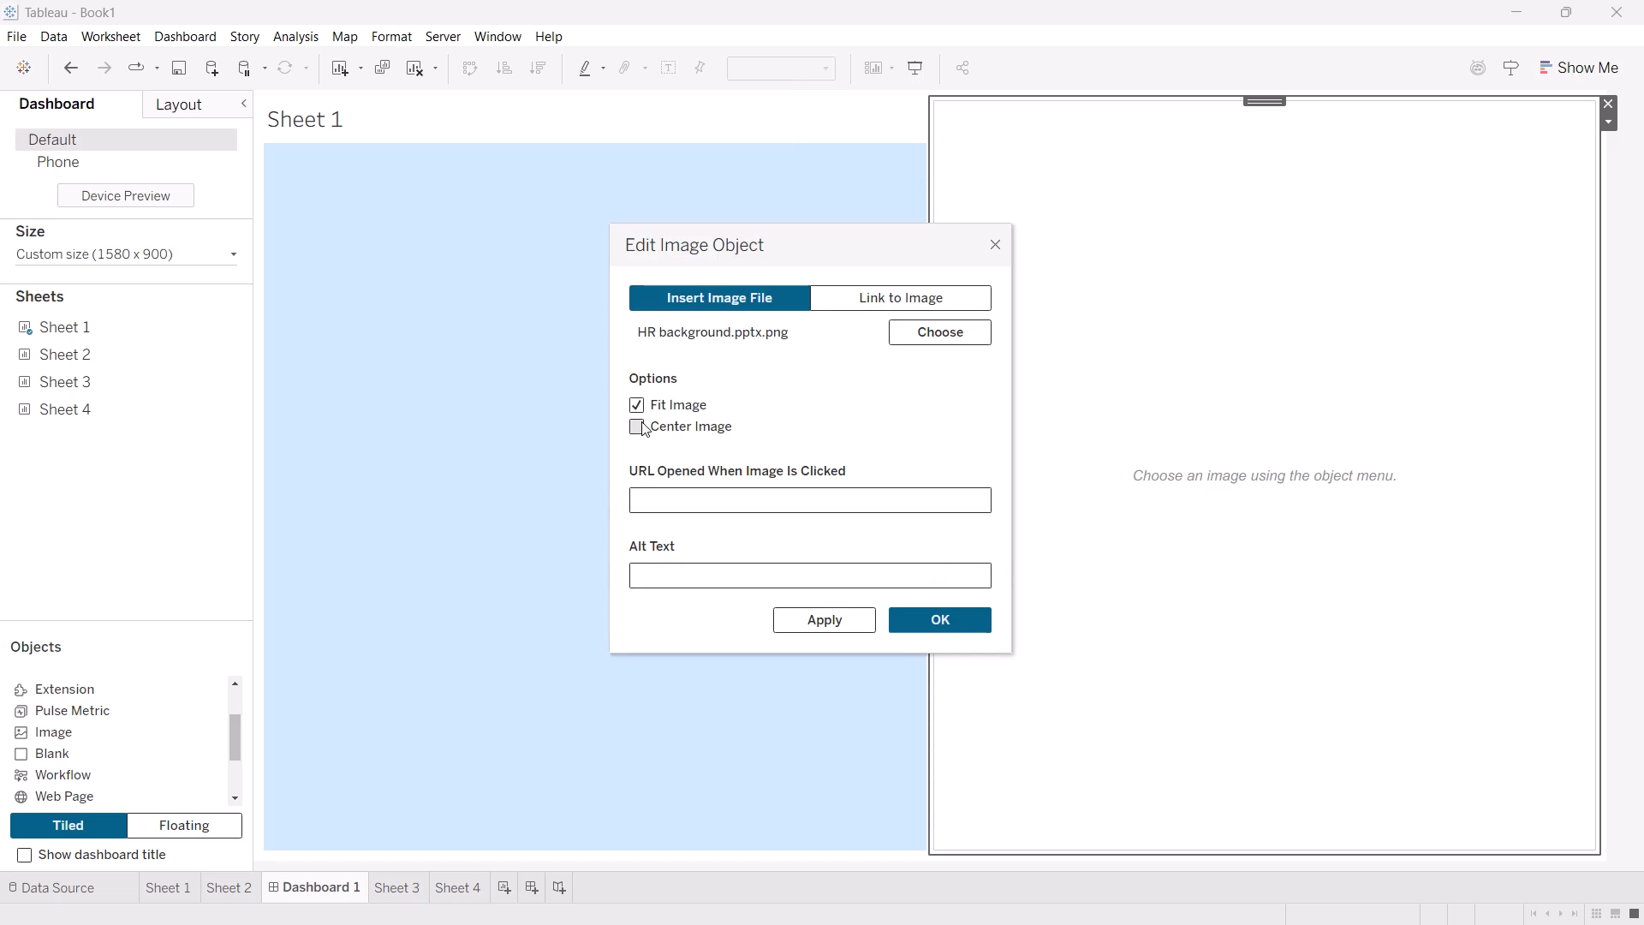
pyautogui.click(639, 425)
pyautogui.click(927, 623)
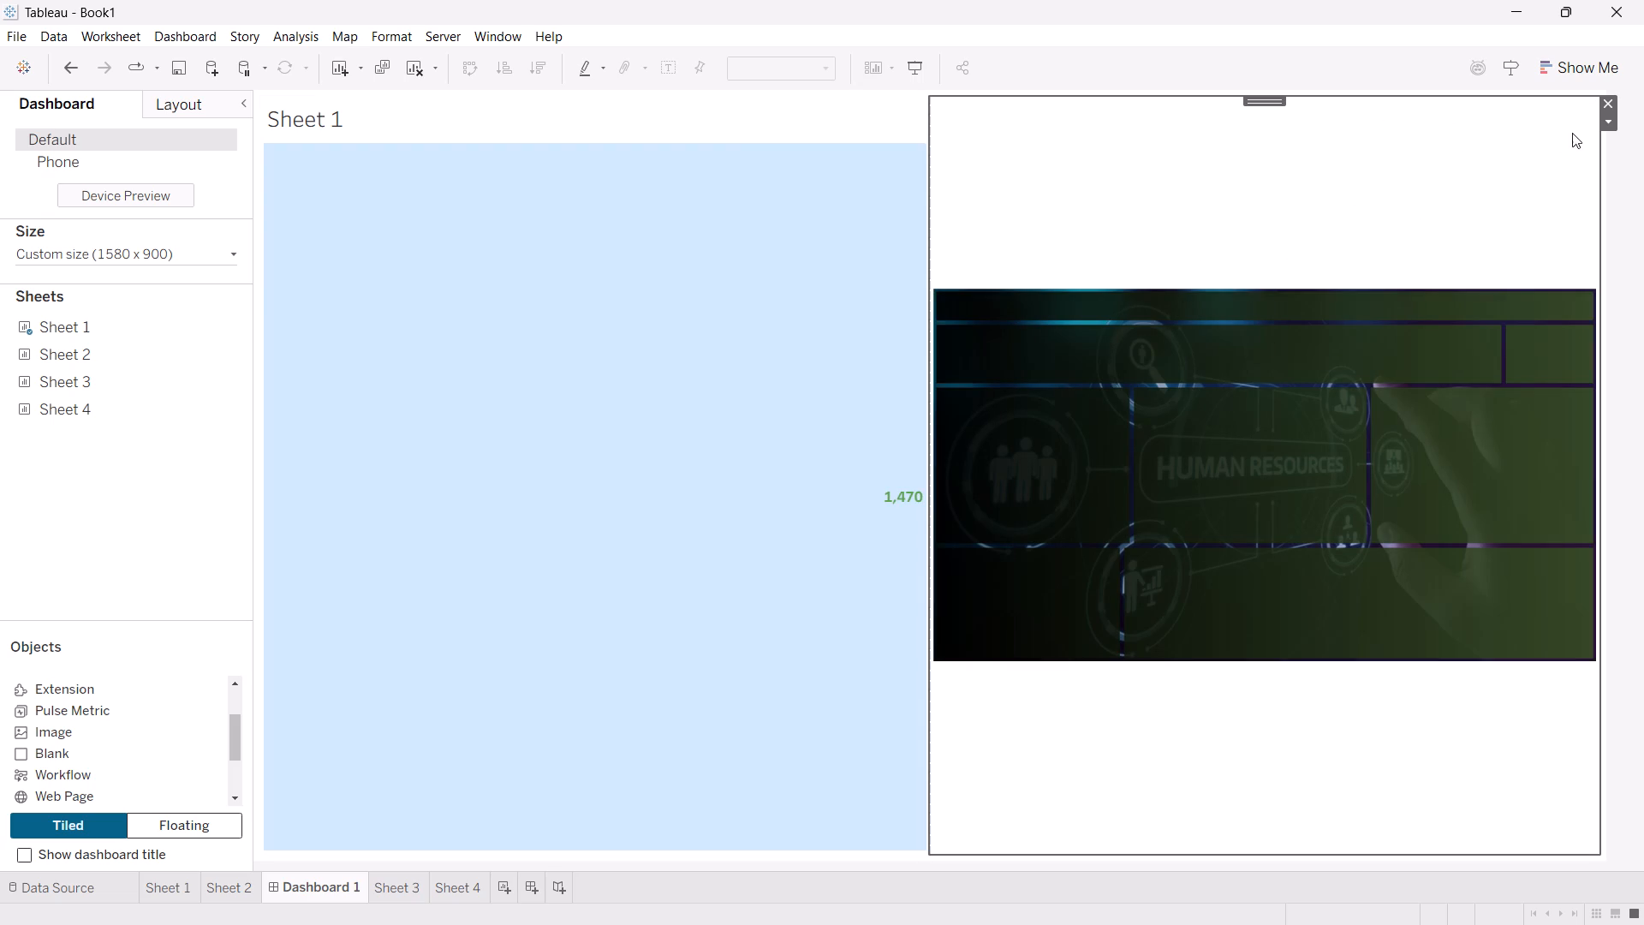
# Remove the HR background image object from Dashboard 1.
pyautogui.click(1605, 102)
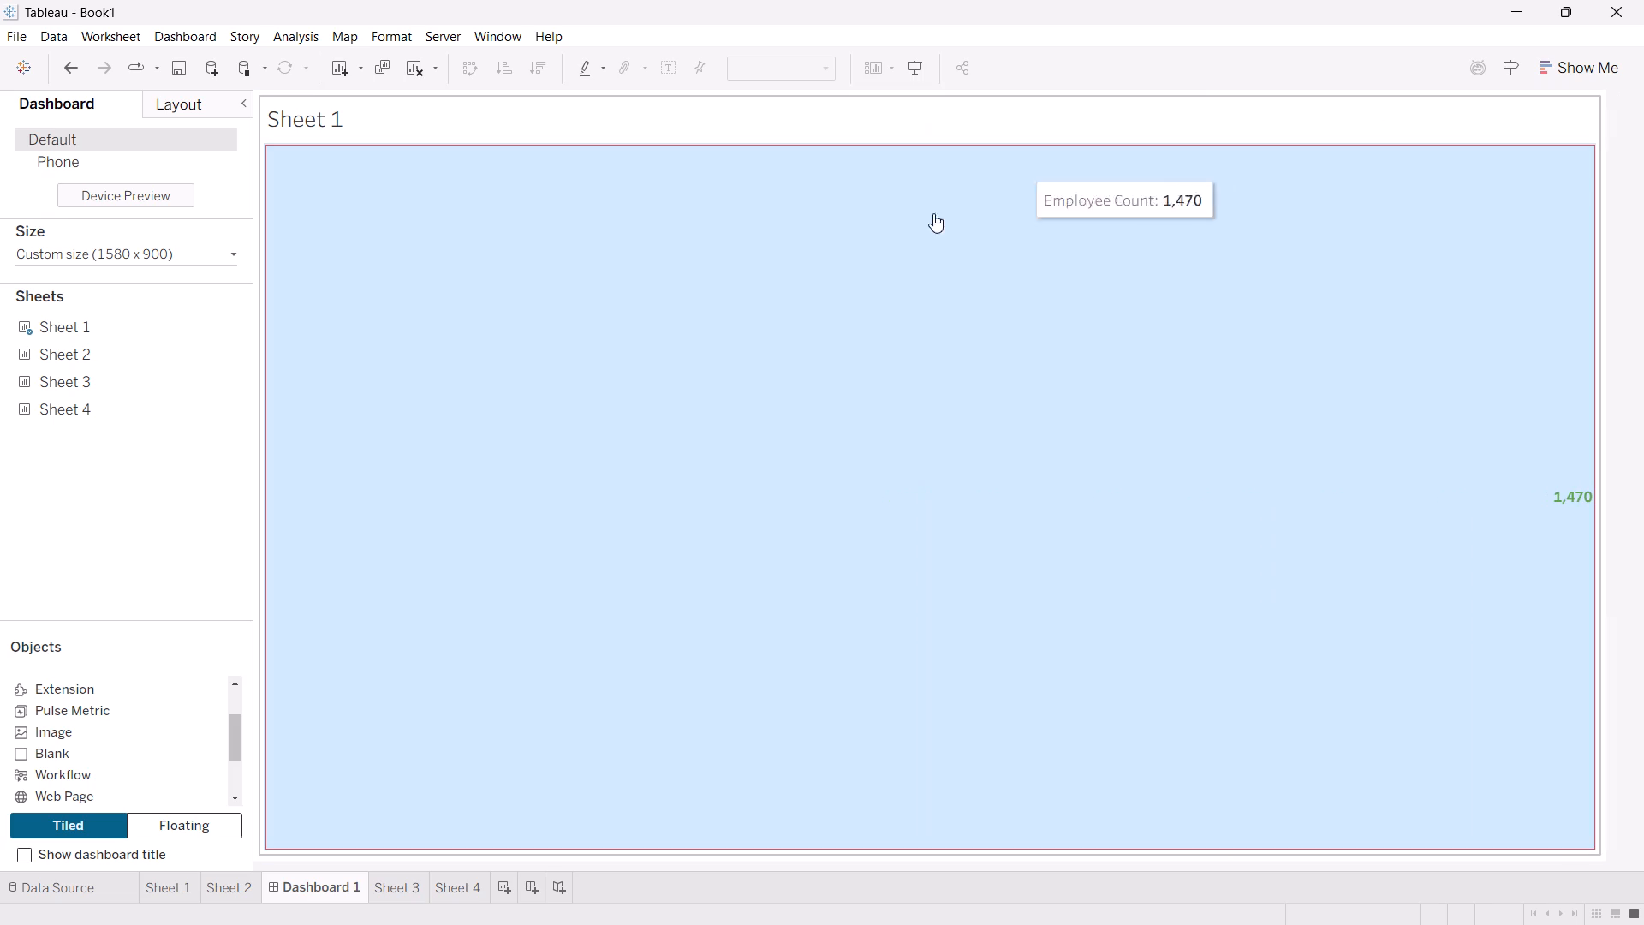
# Remove the Sheet 1 view from Dashboard 1 so that the dashboard is empty.
pyautogui.click(1395, 200)
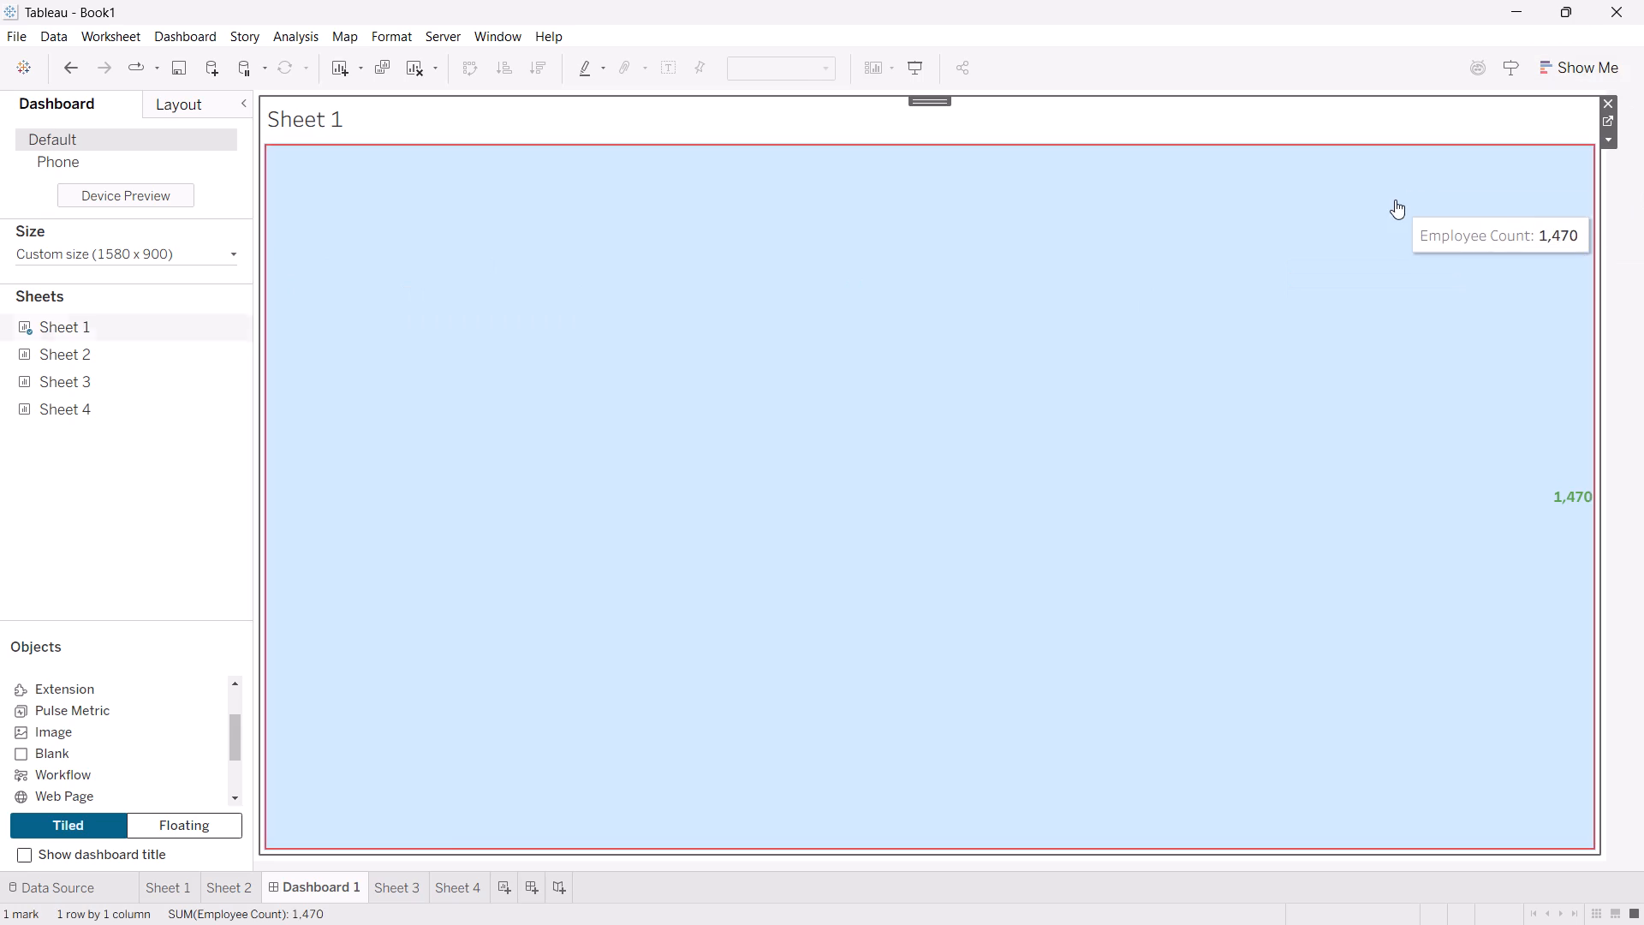
pyautogui.click(1605, 104)
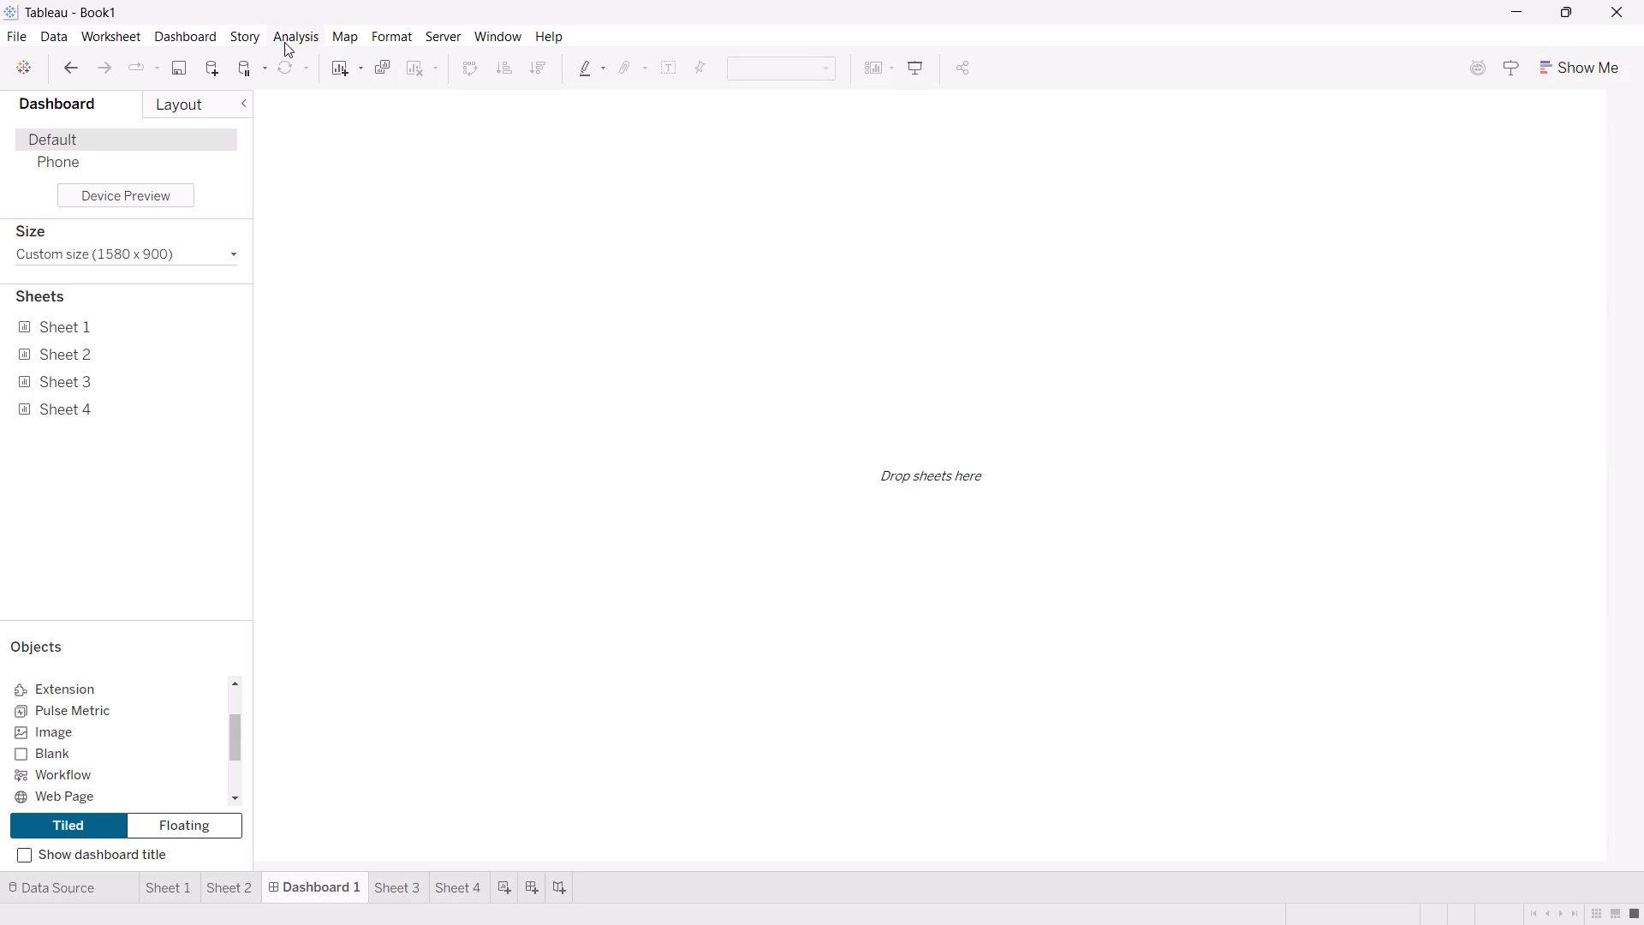
# Change the workbook theme to Modern.
pyautogui.click(401, 40)
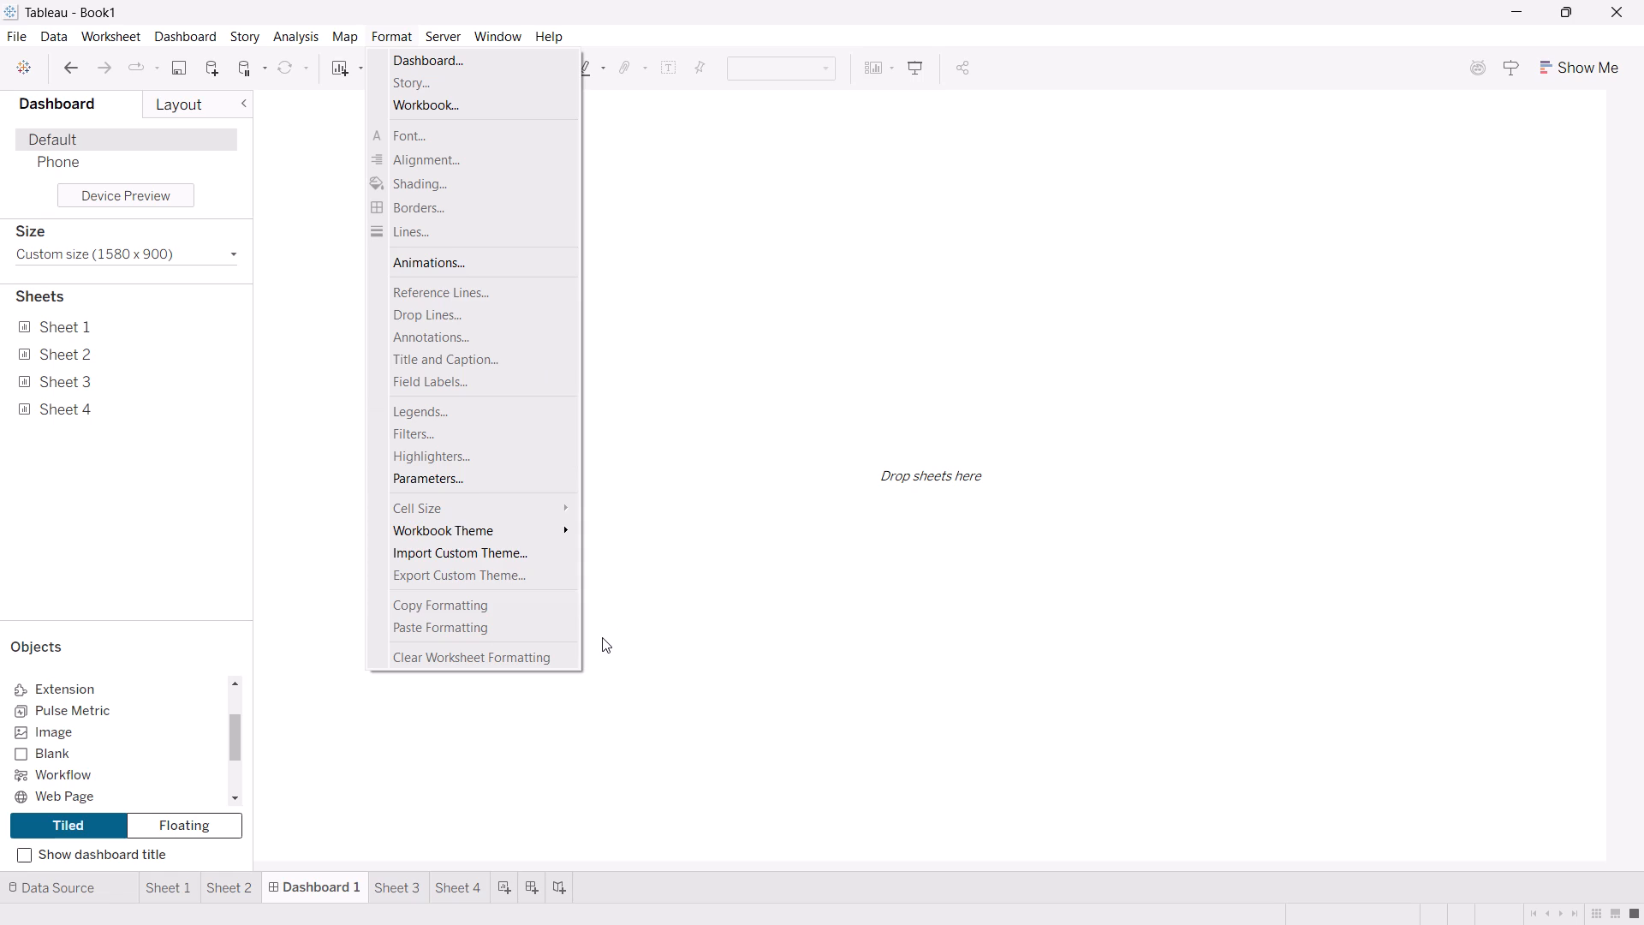
pyautogui.click(559, 524)
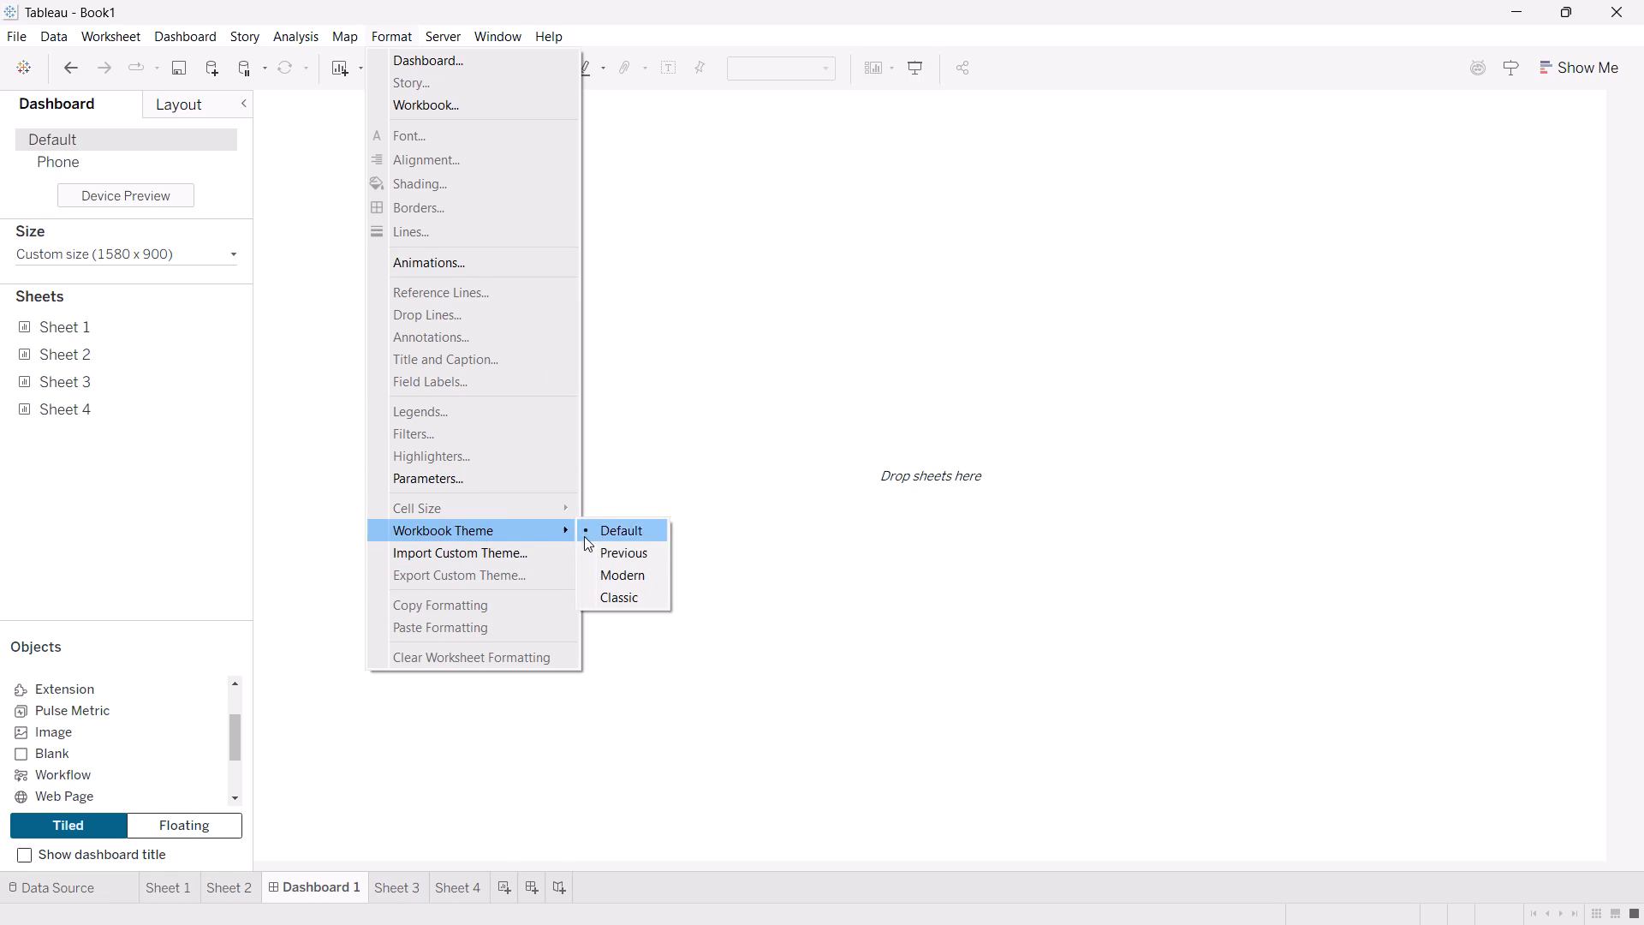
pyautogui.click(605, 566)
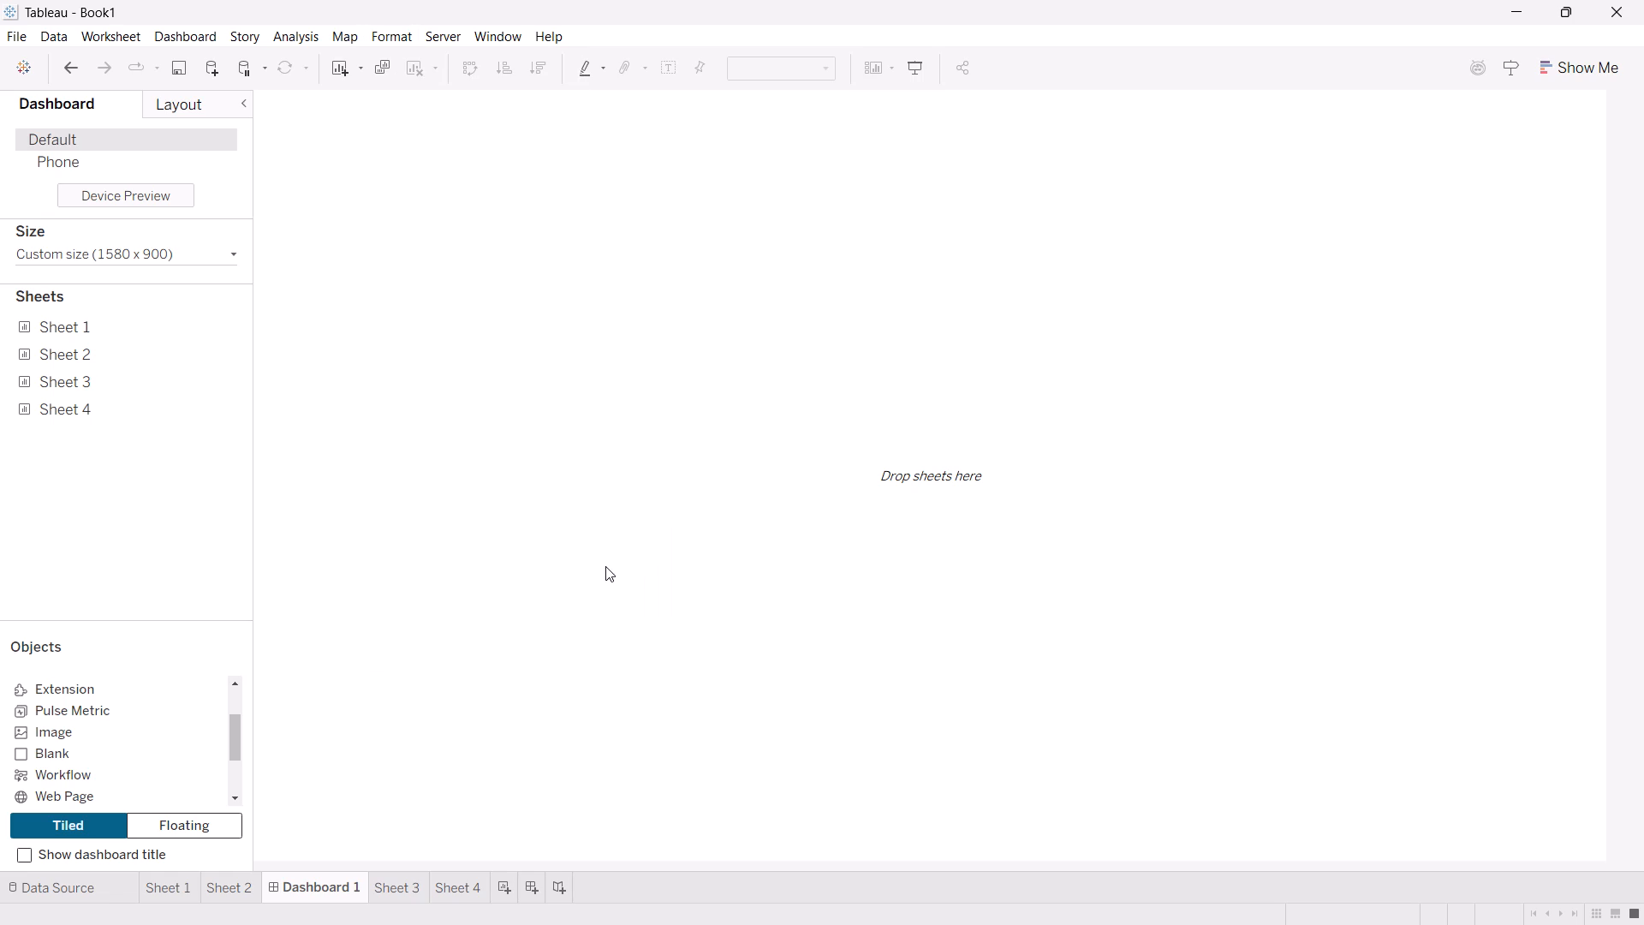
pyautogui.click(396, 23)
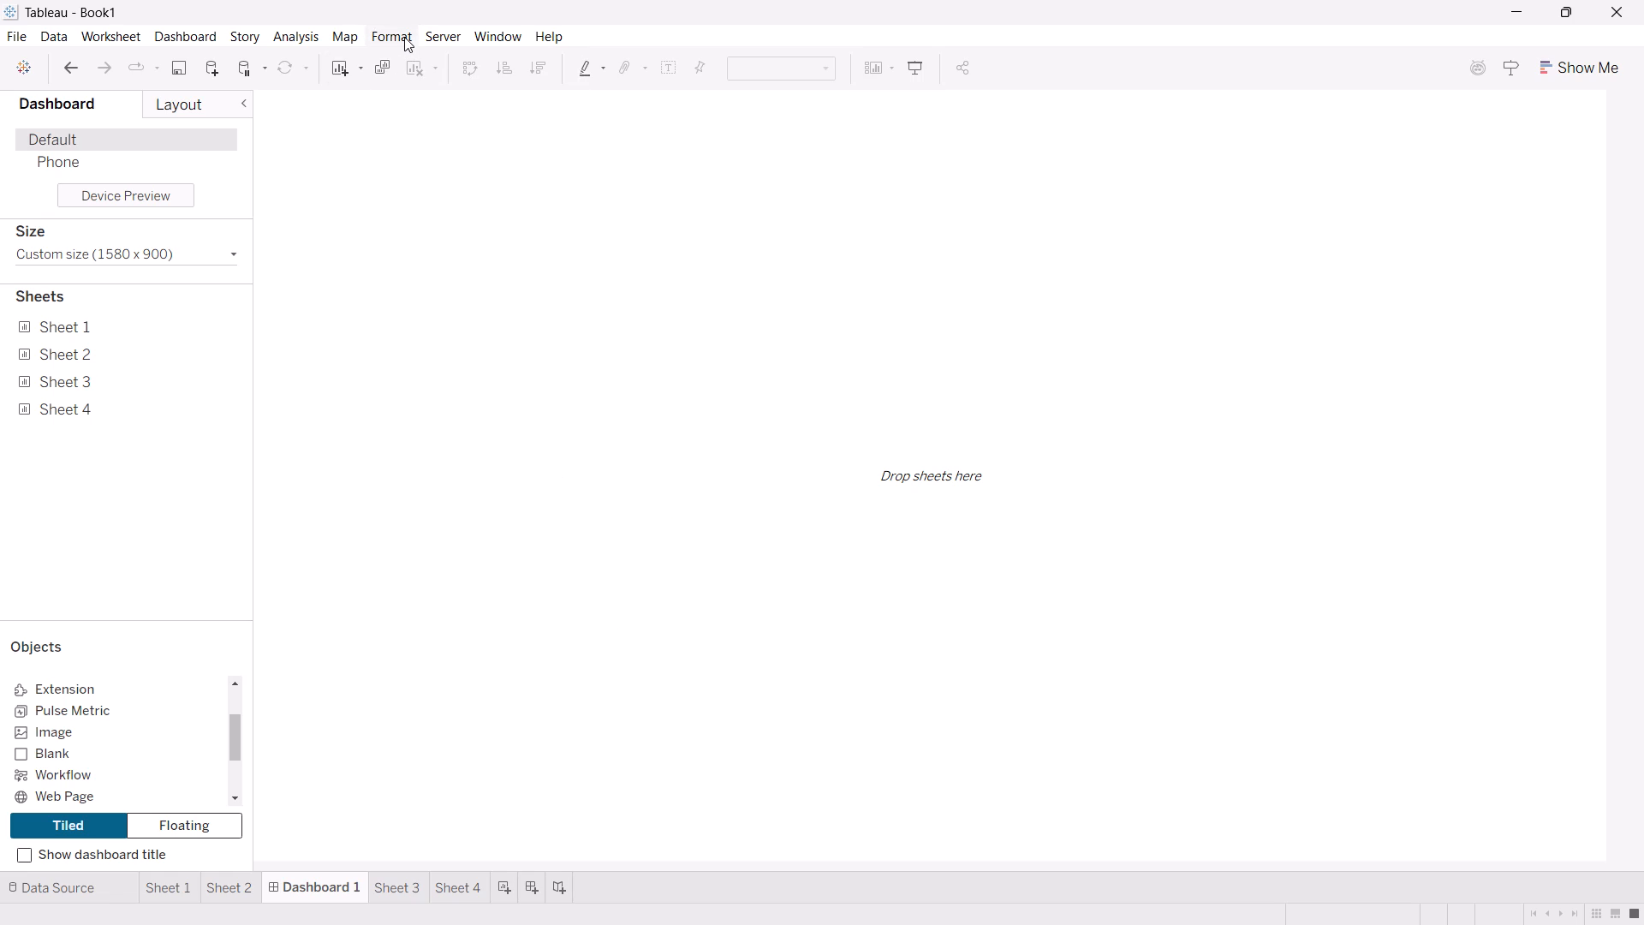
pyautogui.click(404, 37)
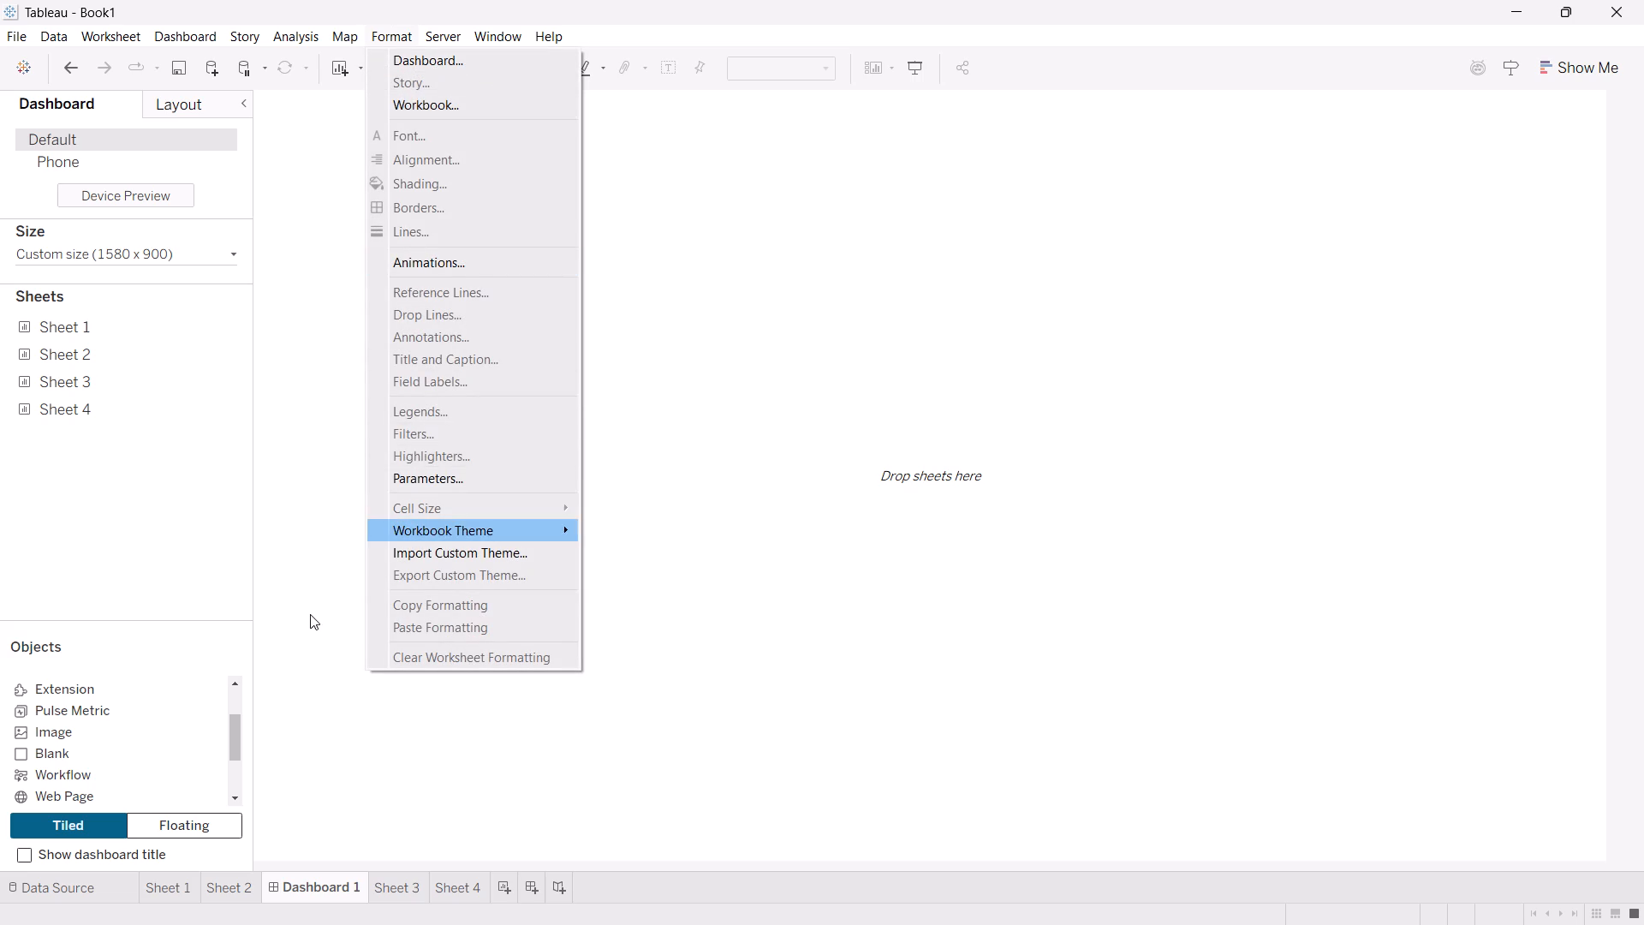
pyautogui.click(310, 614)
# Insert the HR background.pptx.png image on the empty Dashboard 1, with Fit Image and Center Image enabled.
pyautogui.click(74, 734)
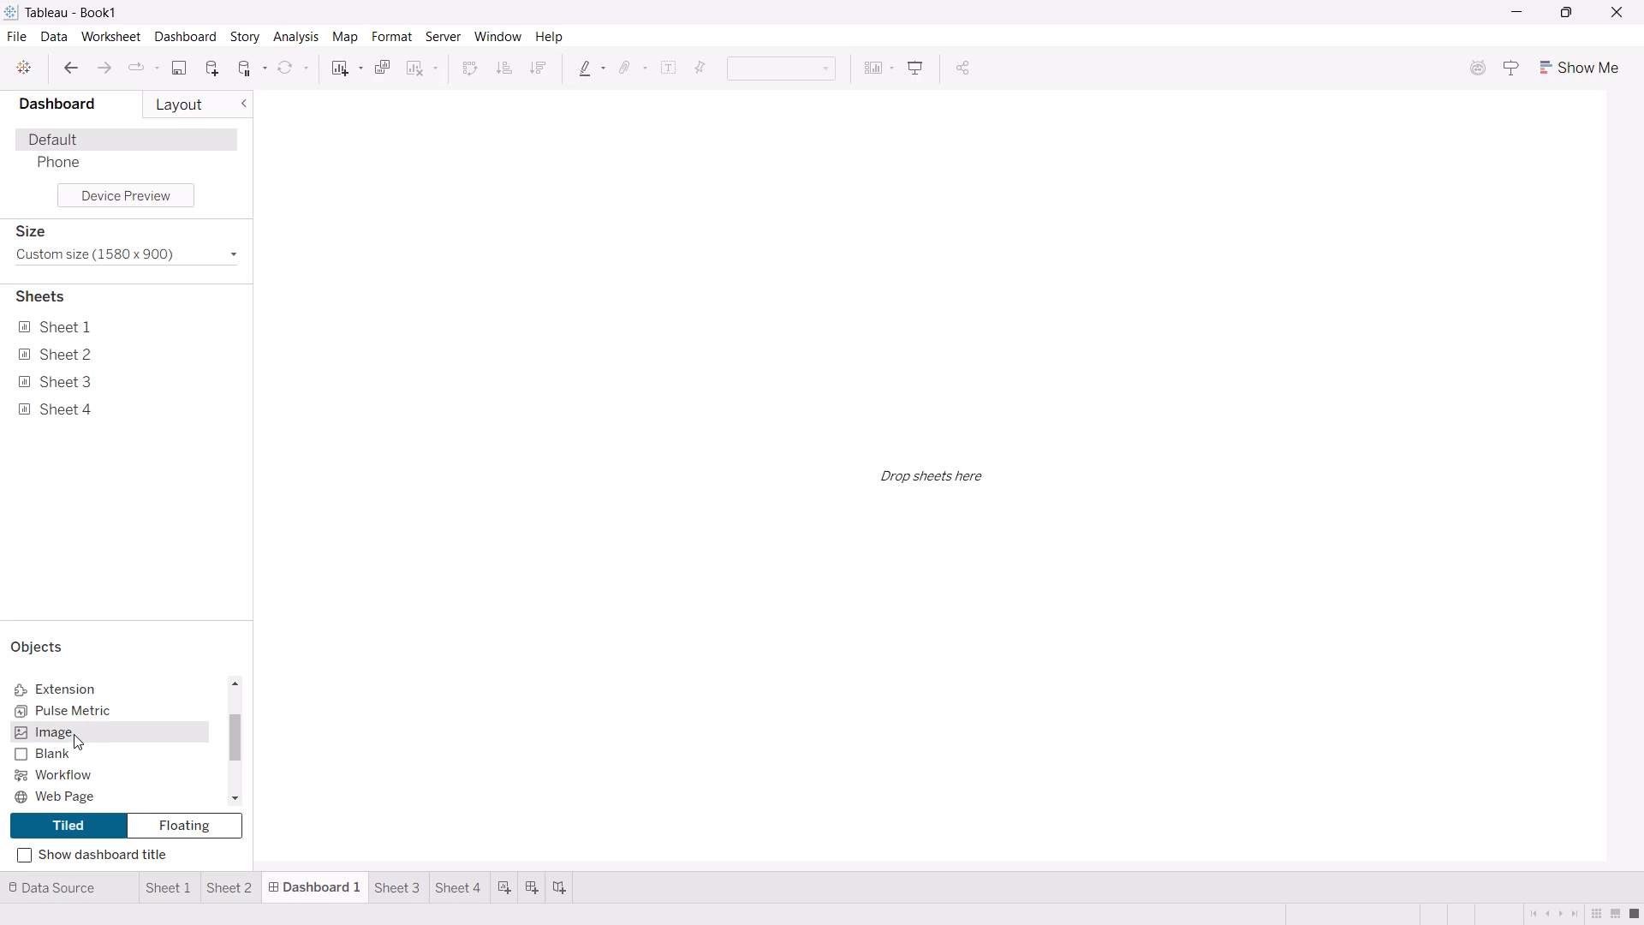
pyautogui.doubleClick(39, 731)
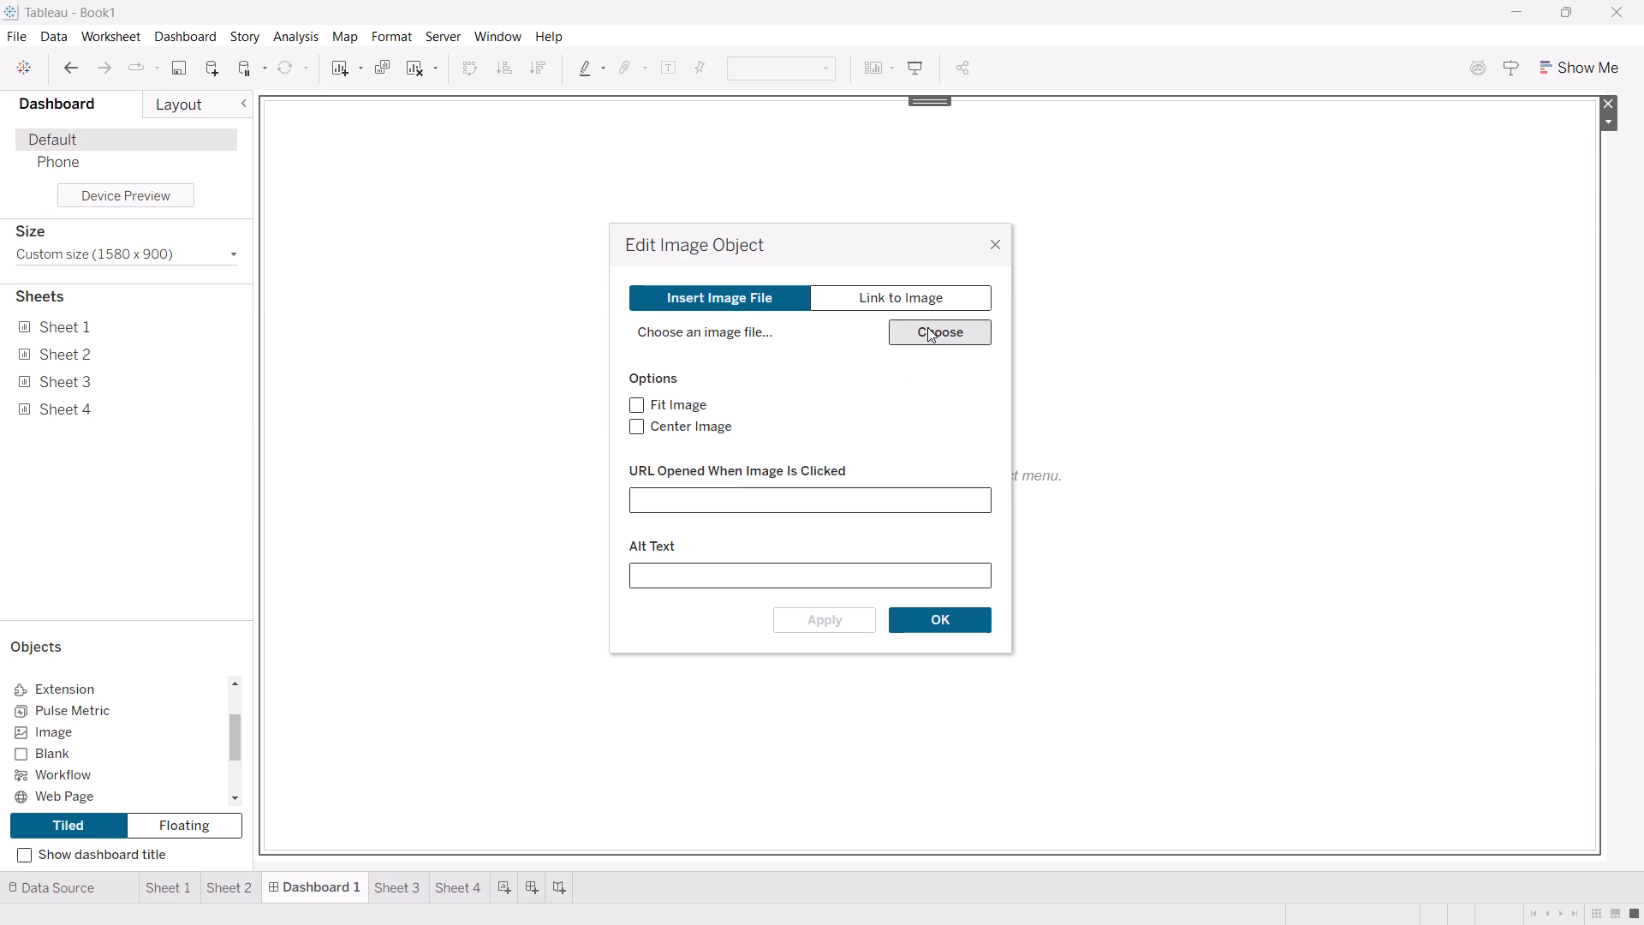
pyautogui.click(927, 327)
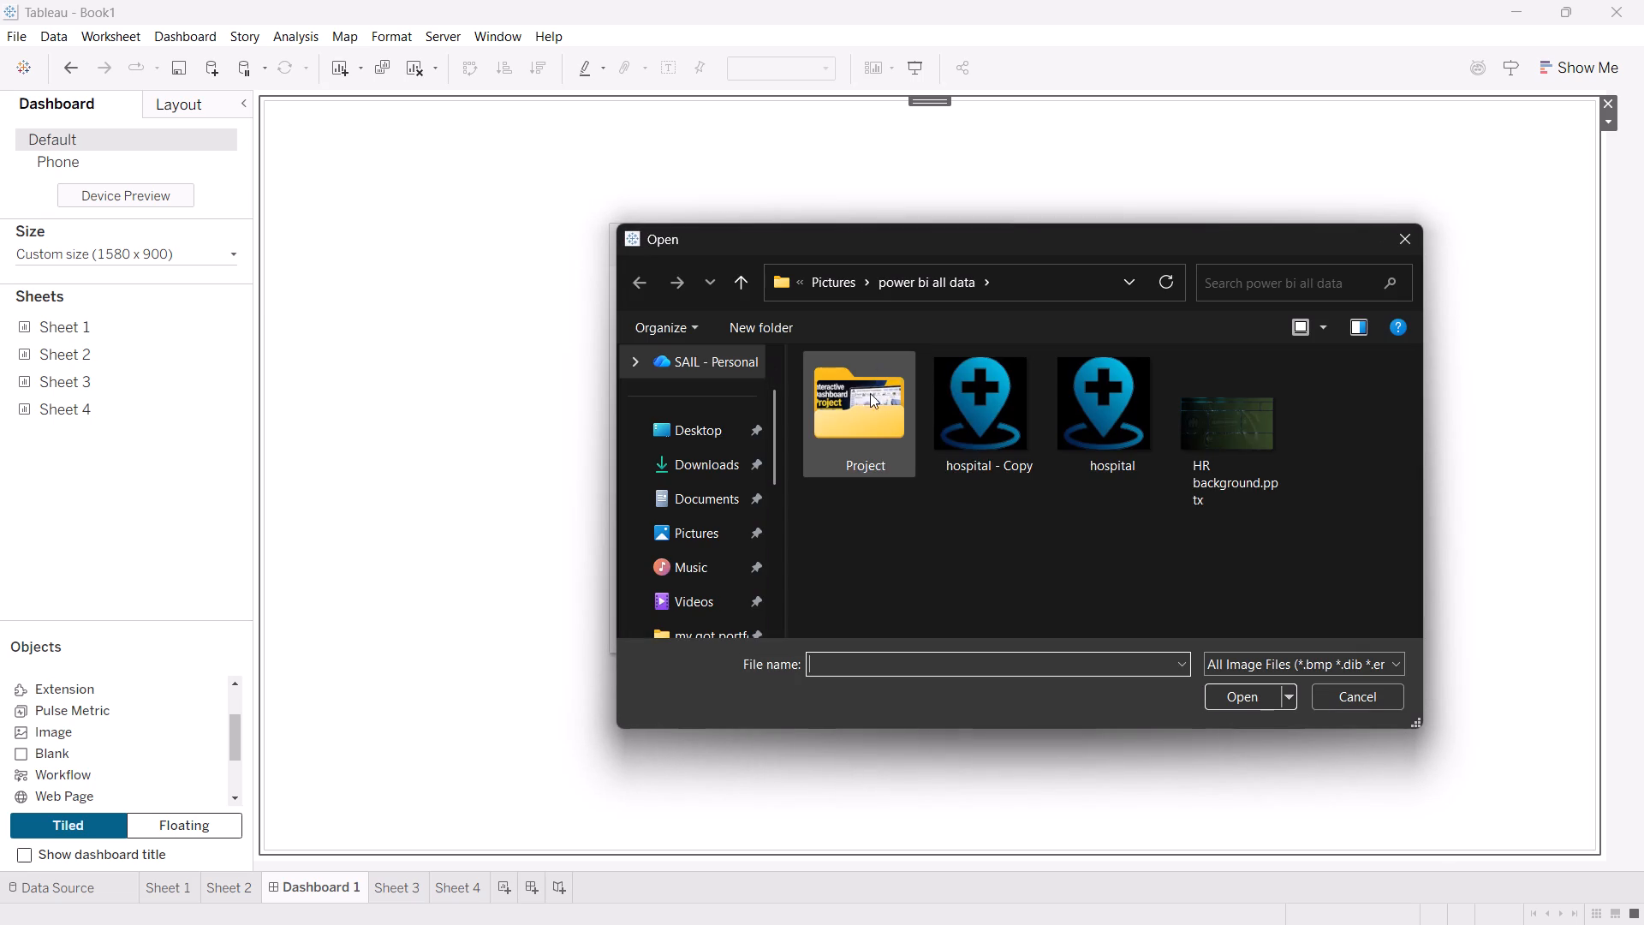
pyautogui.click(1265, 397)
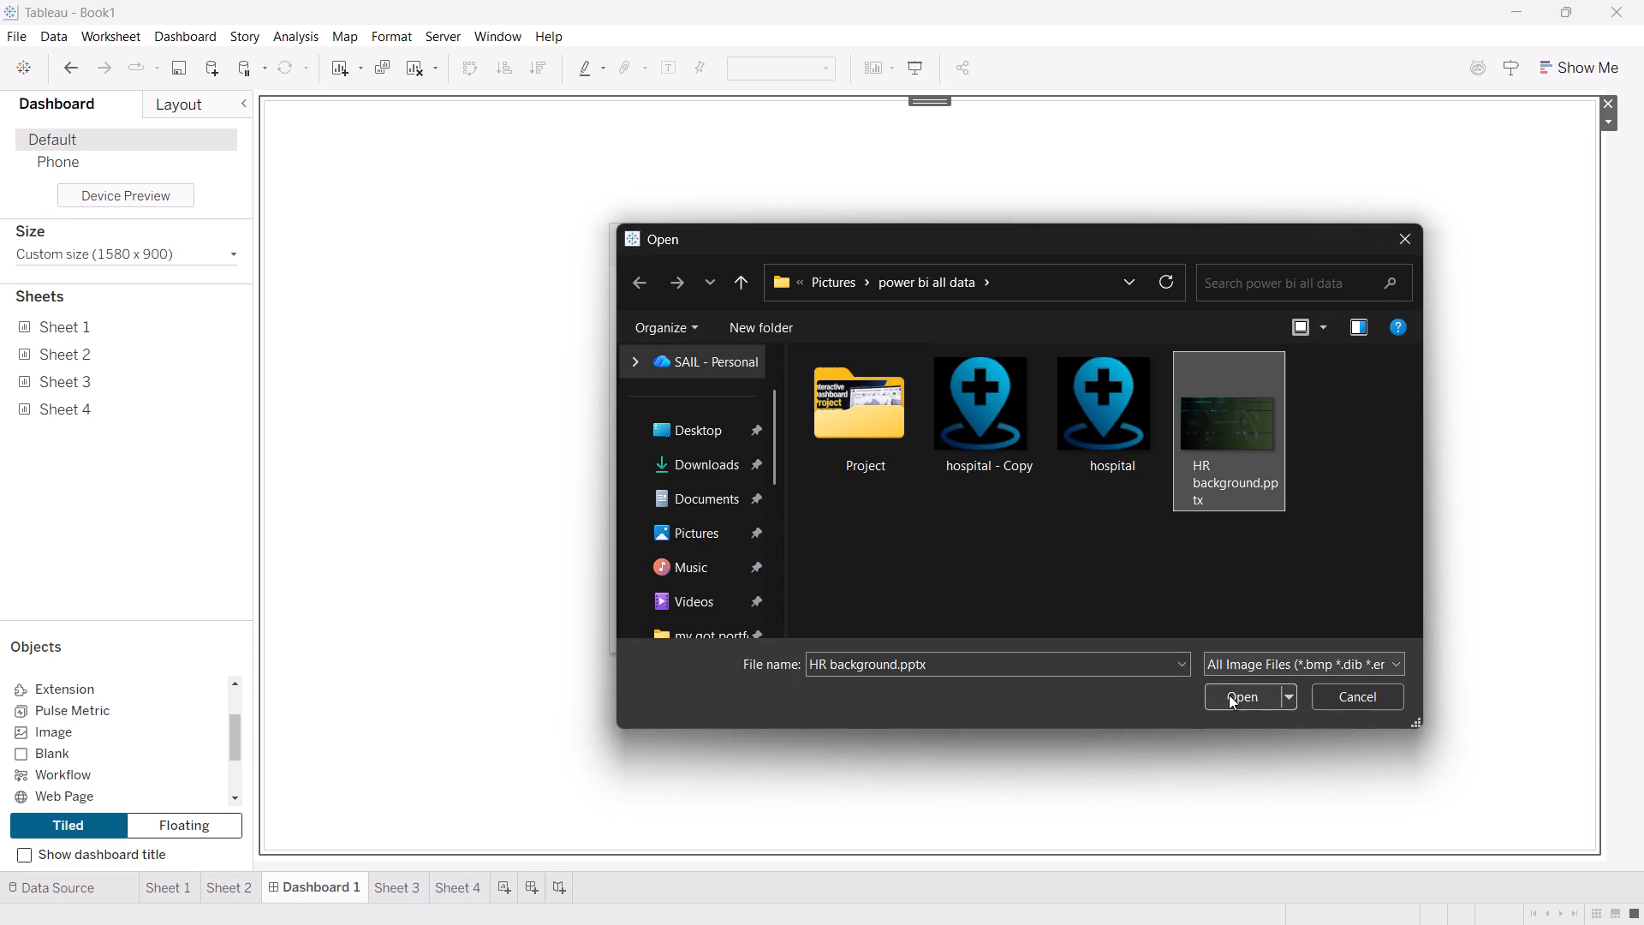
pyautogui.click(1229, 695)
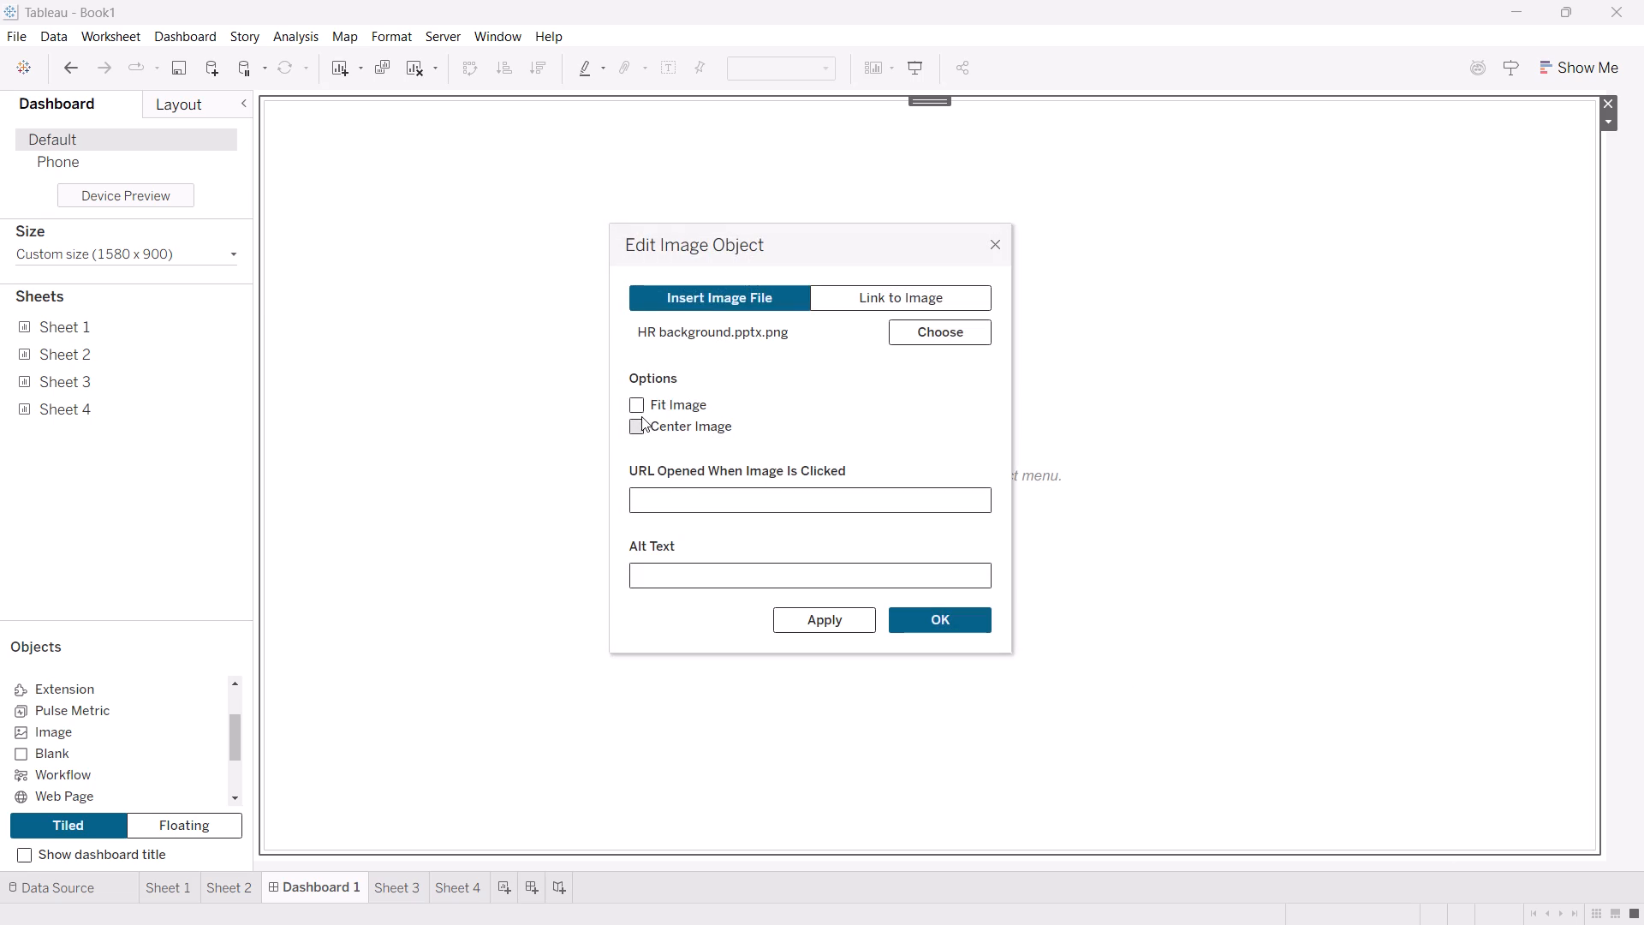
pyautogui.click(632, 426)
pyautogui.click(637, 399)
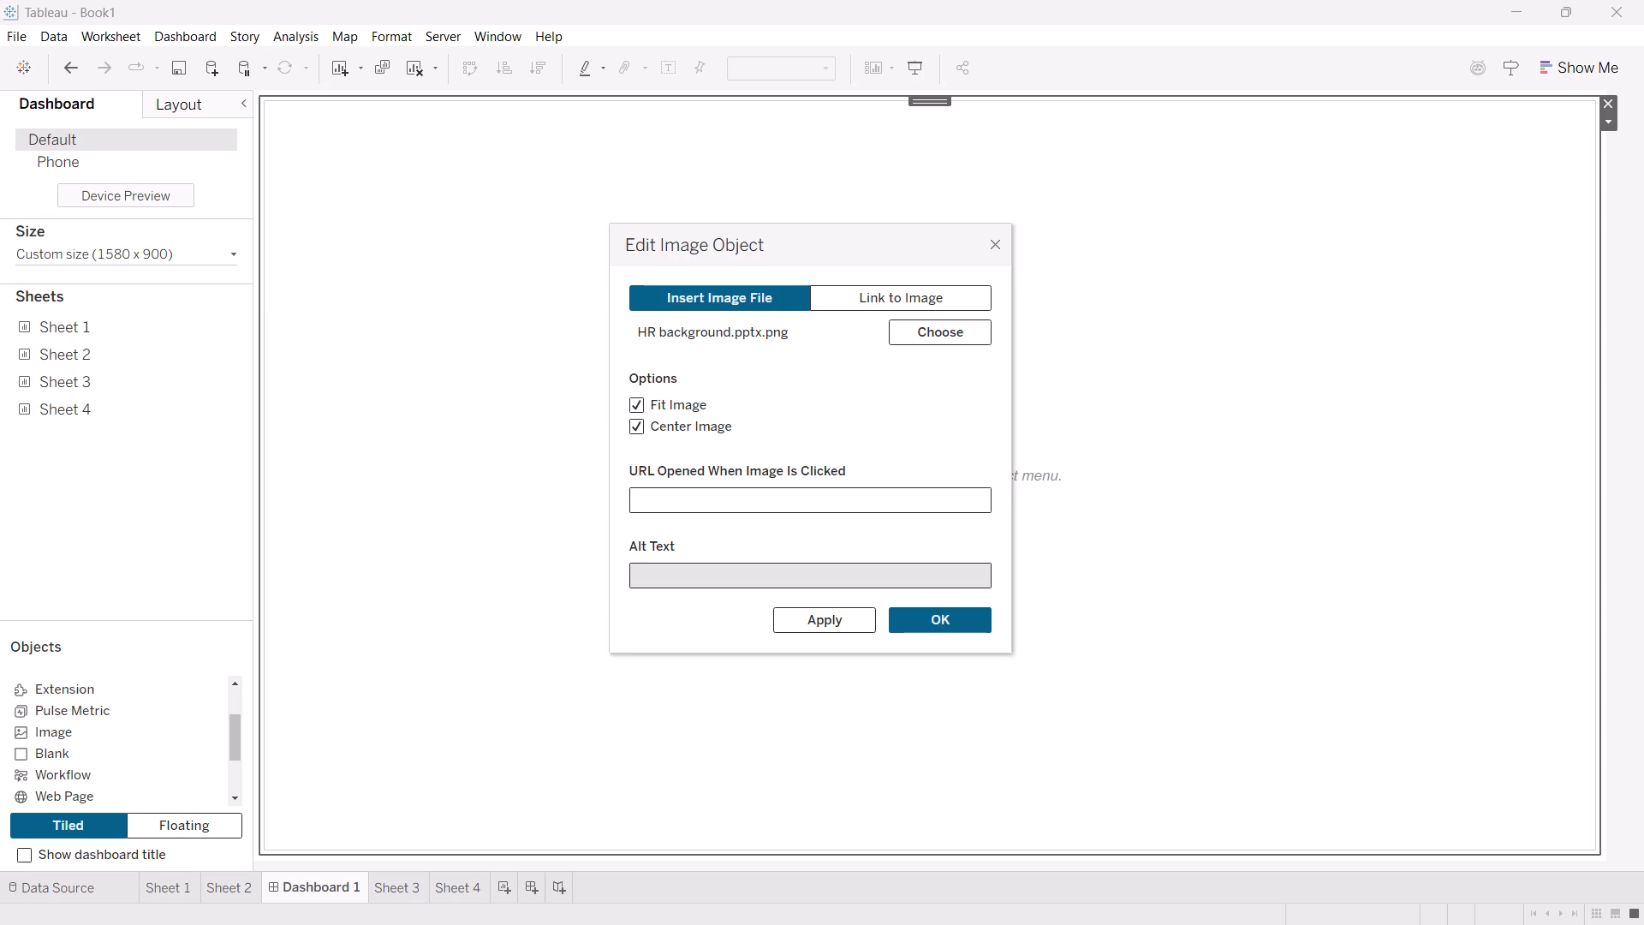
pyautogui.click(935, 630)
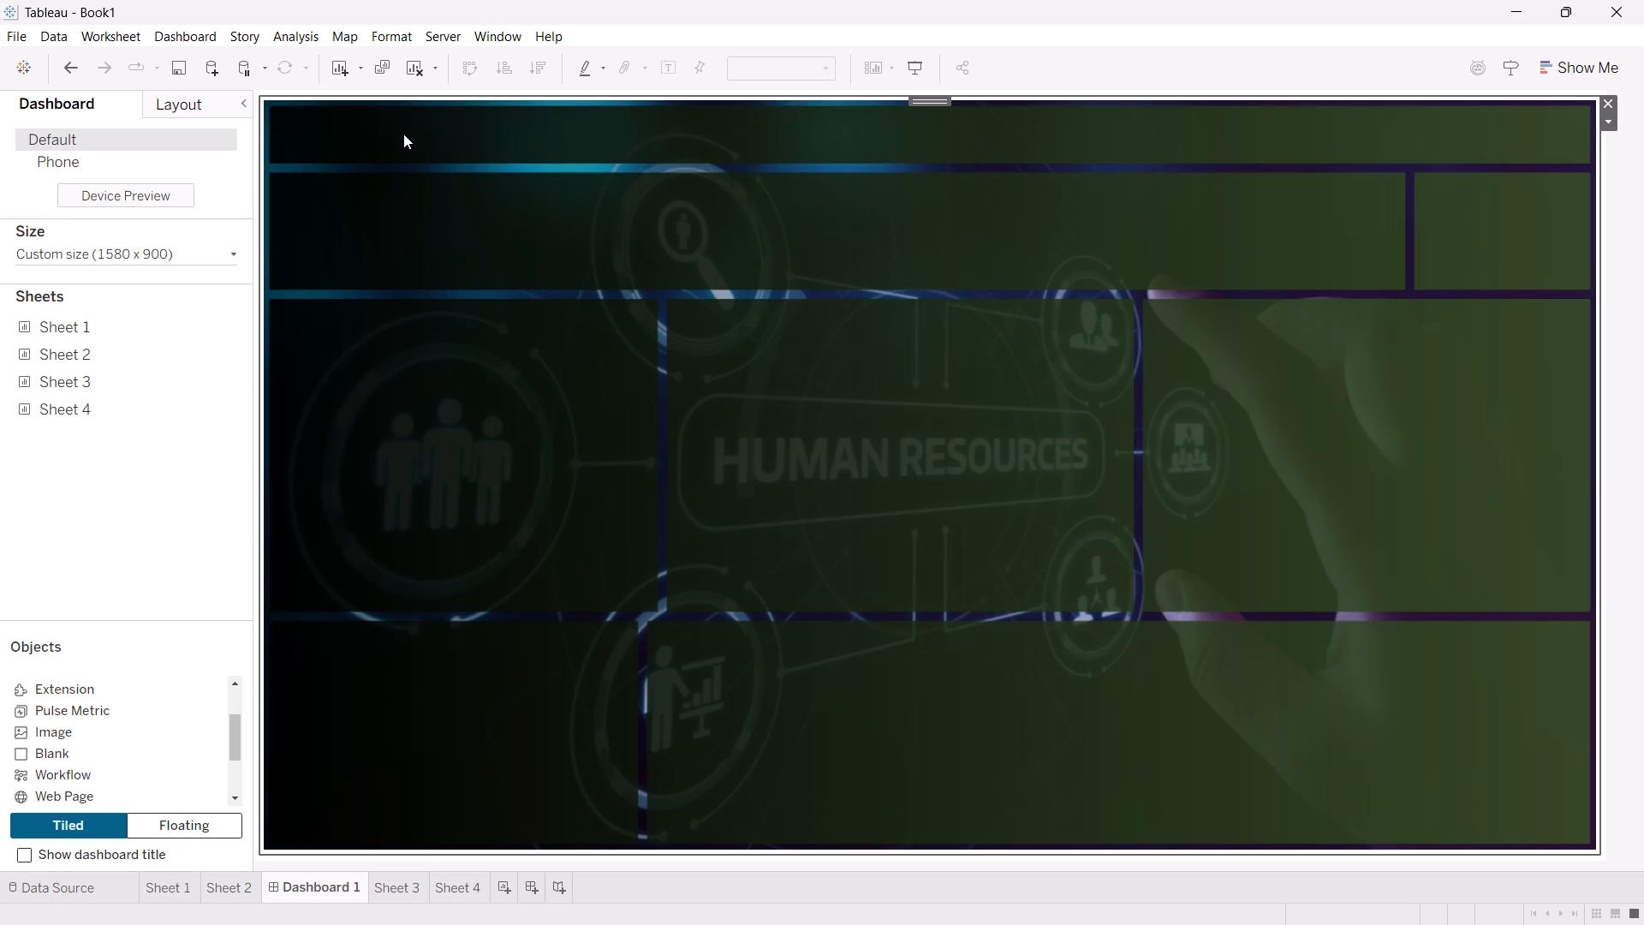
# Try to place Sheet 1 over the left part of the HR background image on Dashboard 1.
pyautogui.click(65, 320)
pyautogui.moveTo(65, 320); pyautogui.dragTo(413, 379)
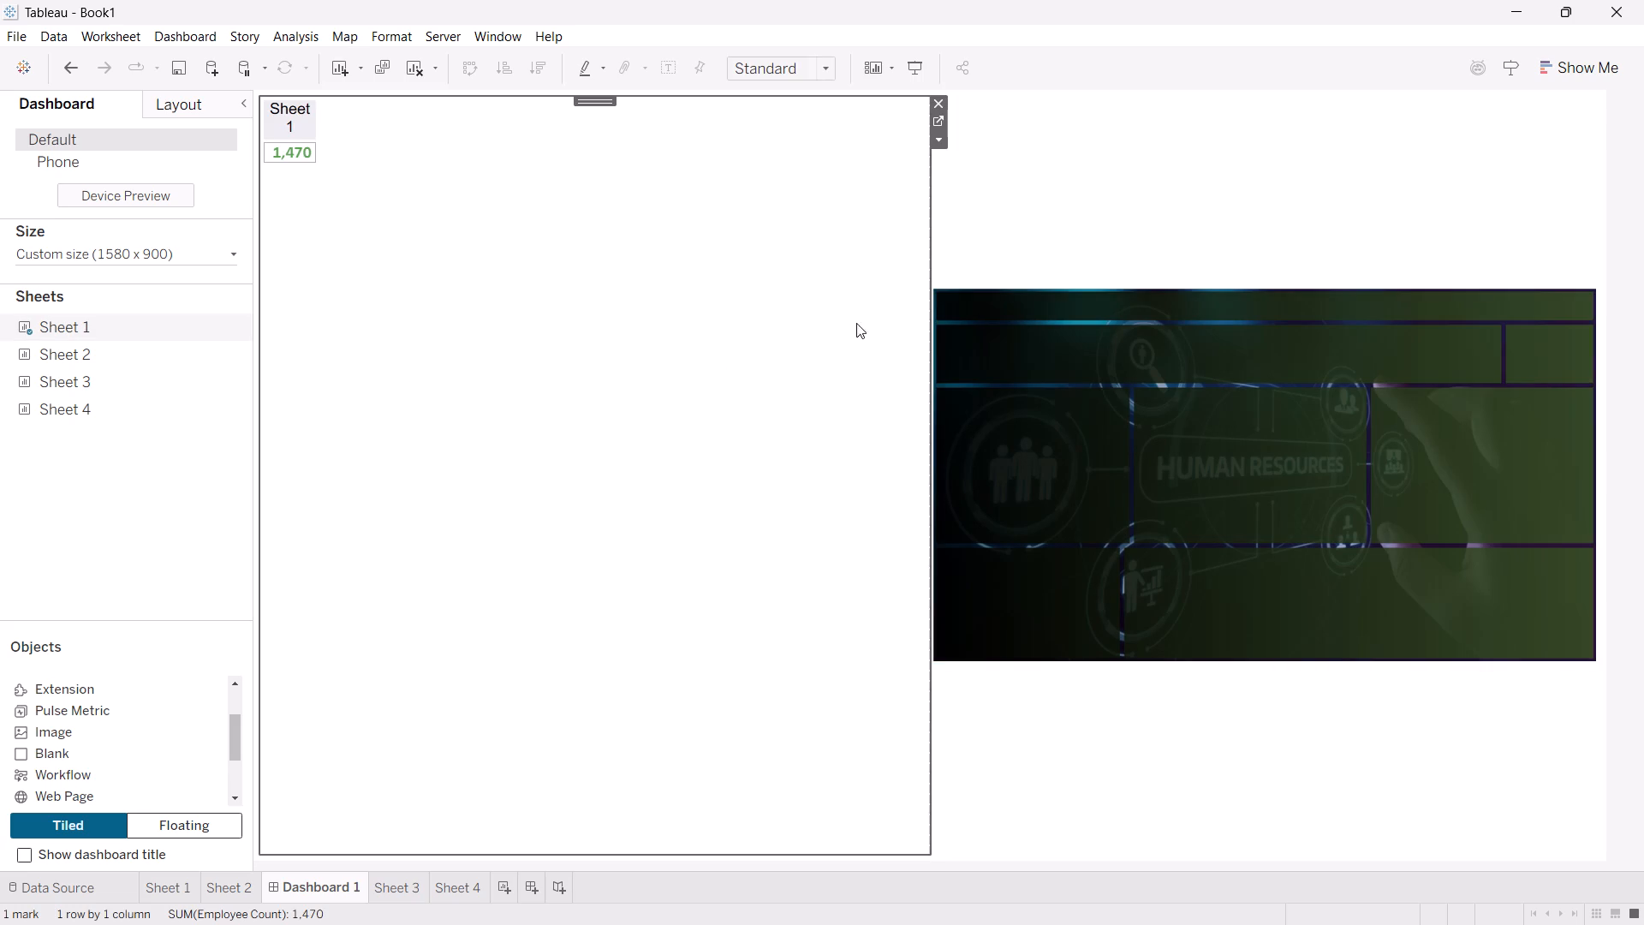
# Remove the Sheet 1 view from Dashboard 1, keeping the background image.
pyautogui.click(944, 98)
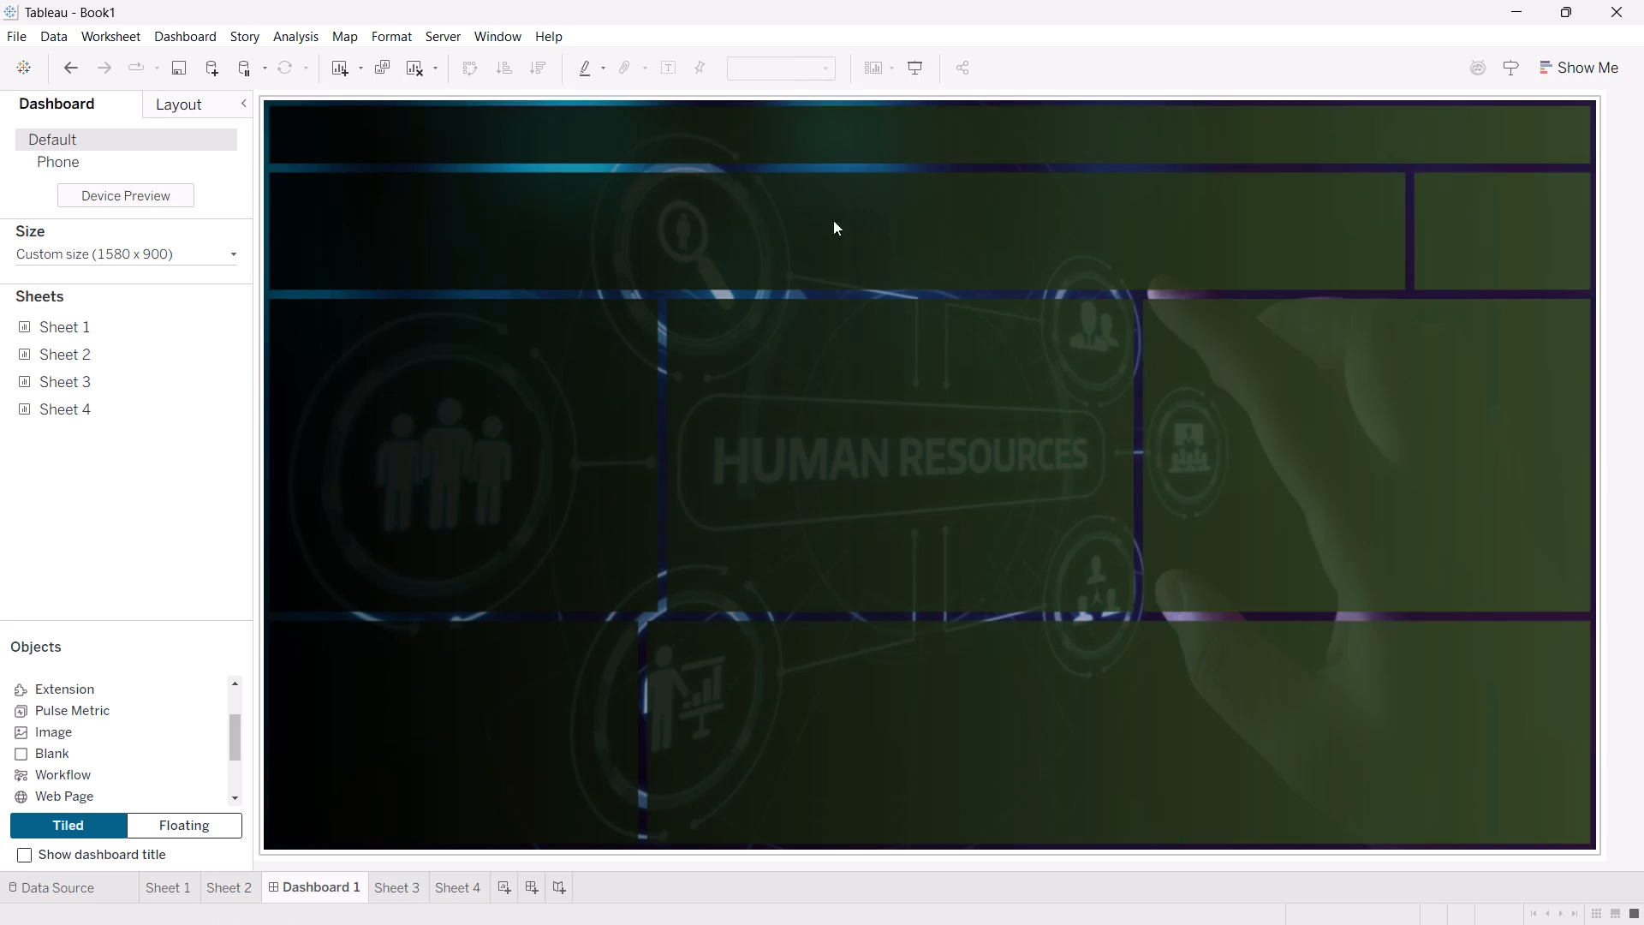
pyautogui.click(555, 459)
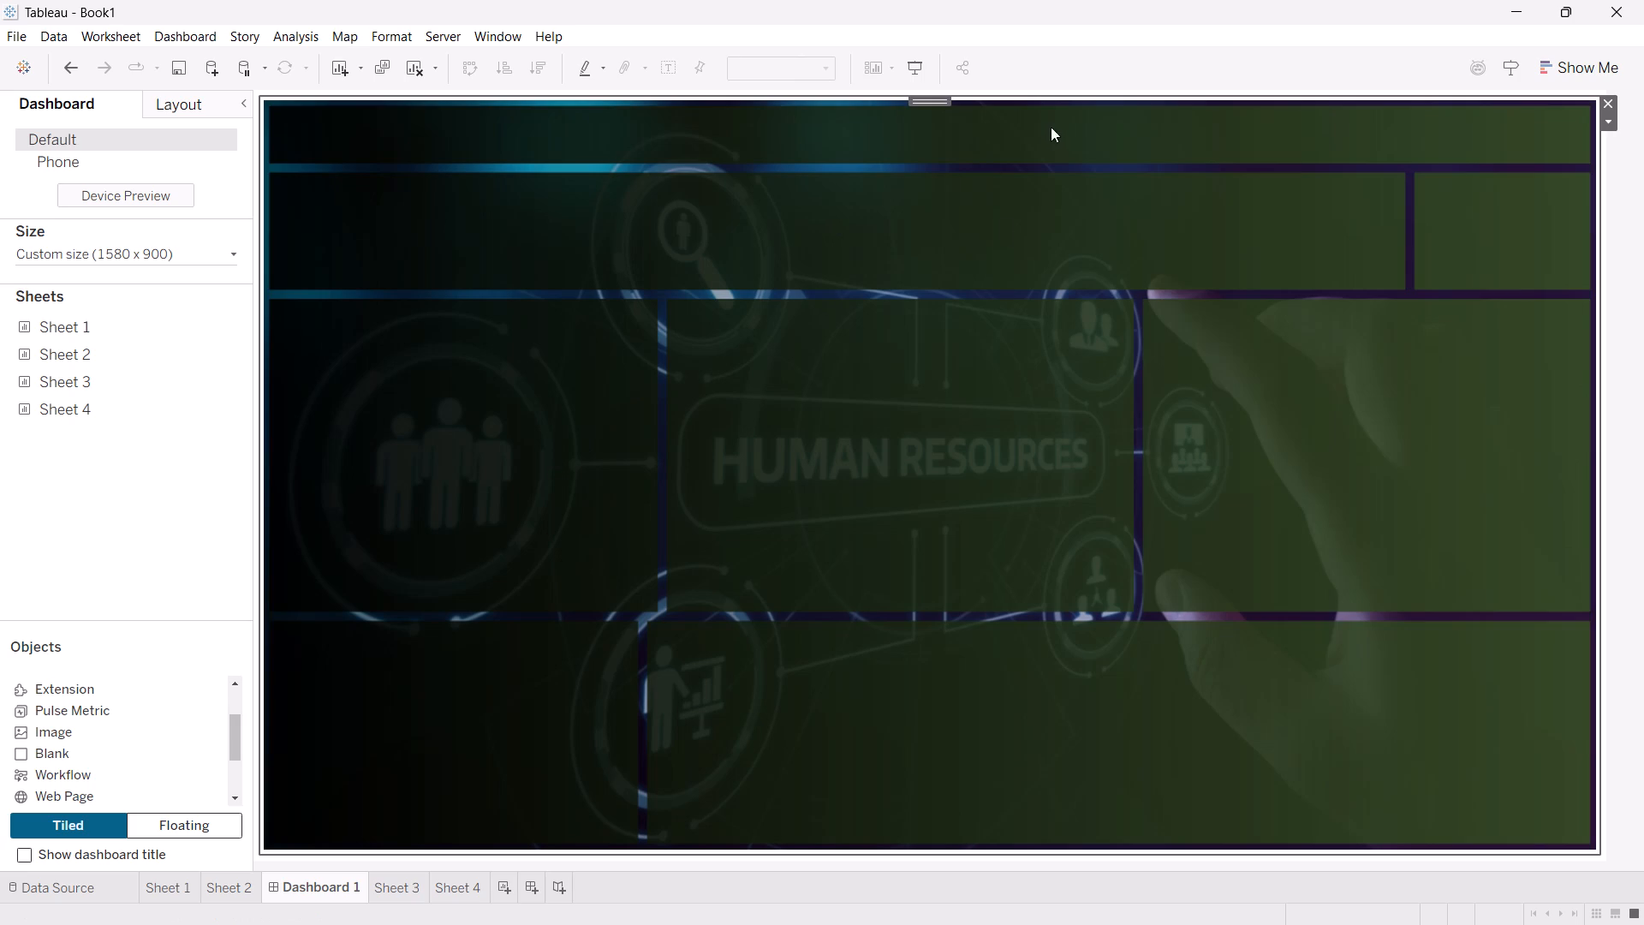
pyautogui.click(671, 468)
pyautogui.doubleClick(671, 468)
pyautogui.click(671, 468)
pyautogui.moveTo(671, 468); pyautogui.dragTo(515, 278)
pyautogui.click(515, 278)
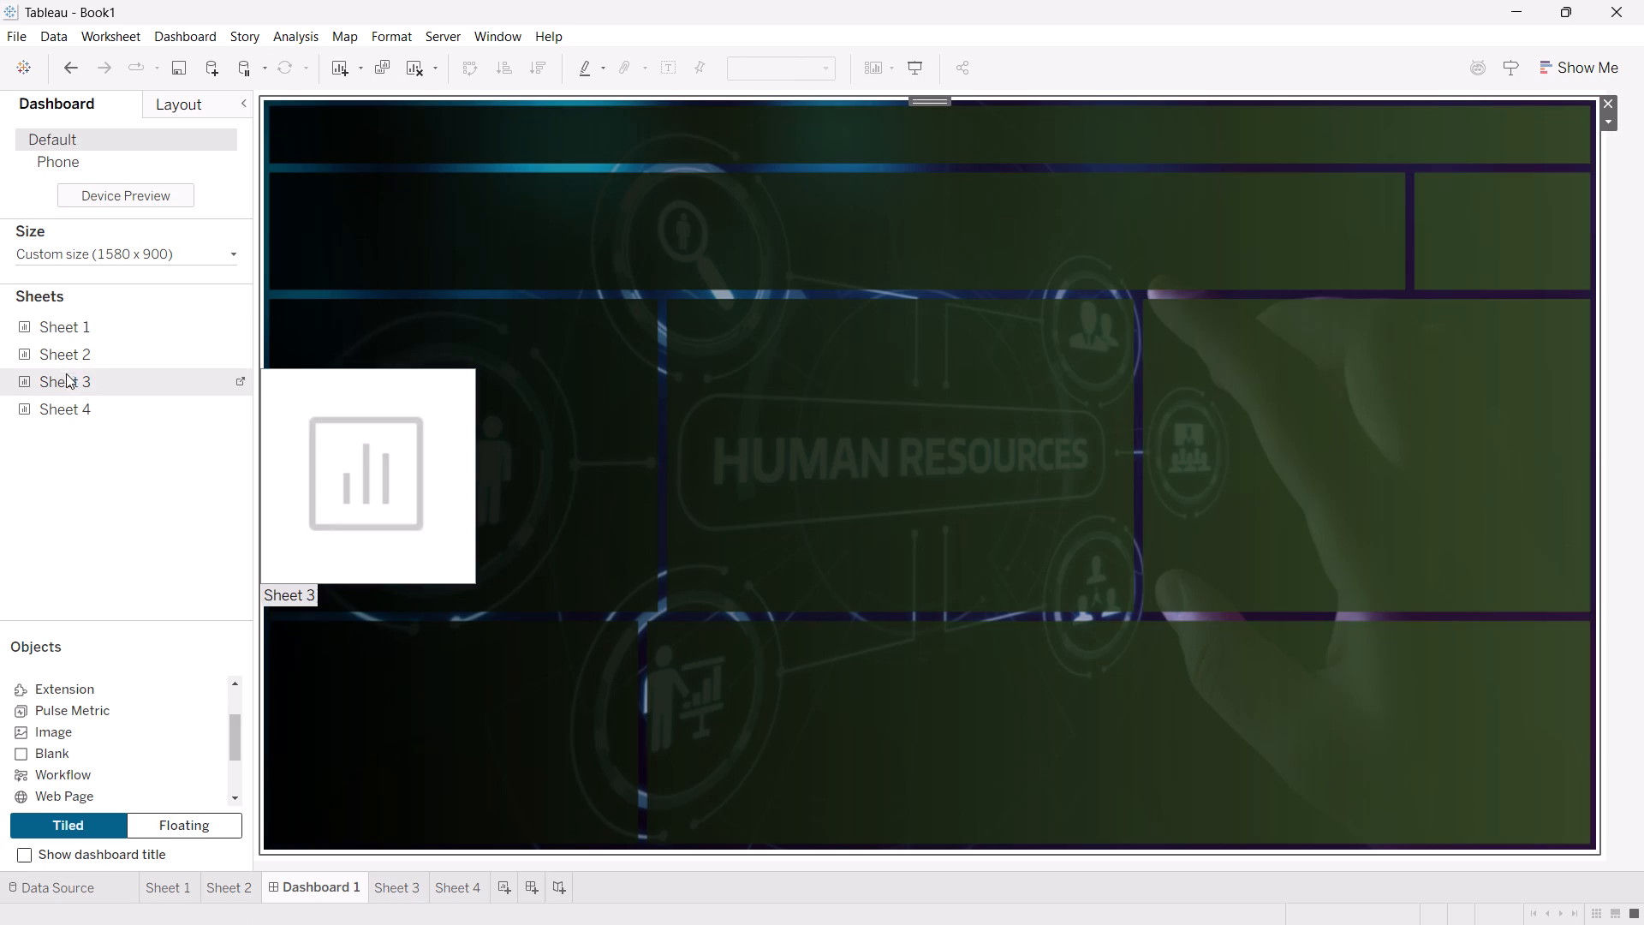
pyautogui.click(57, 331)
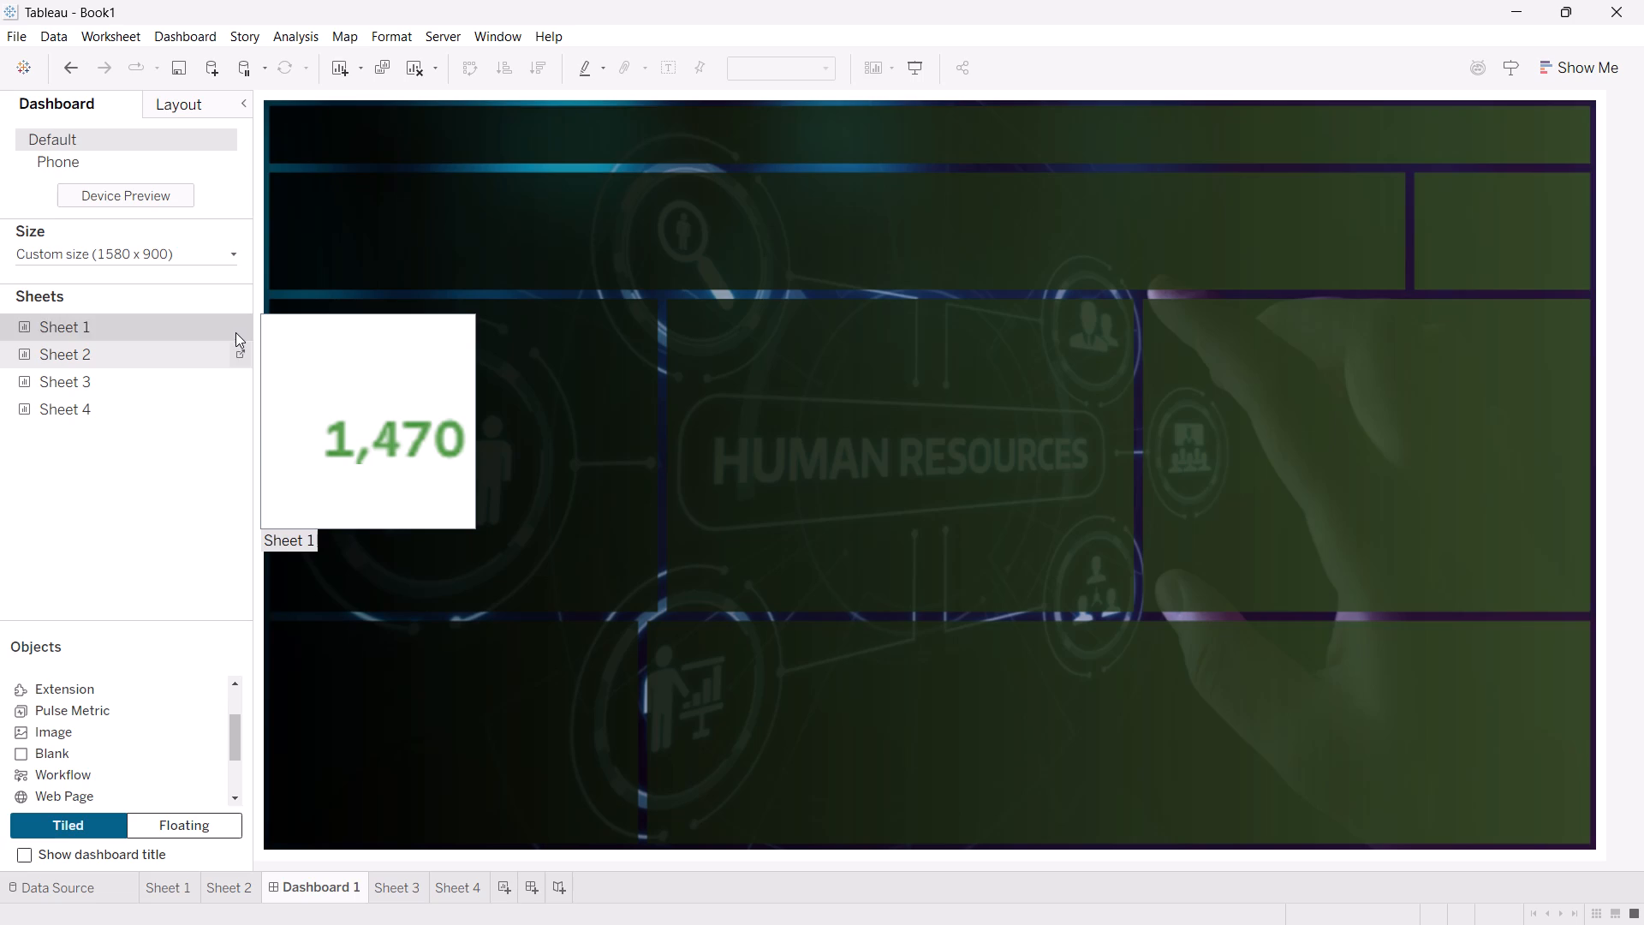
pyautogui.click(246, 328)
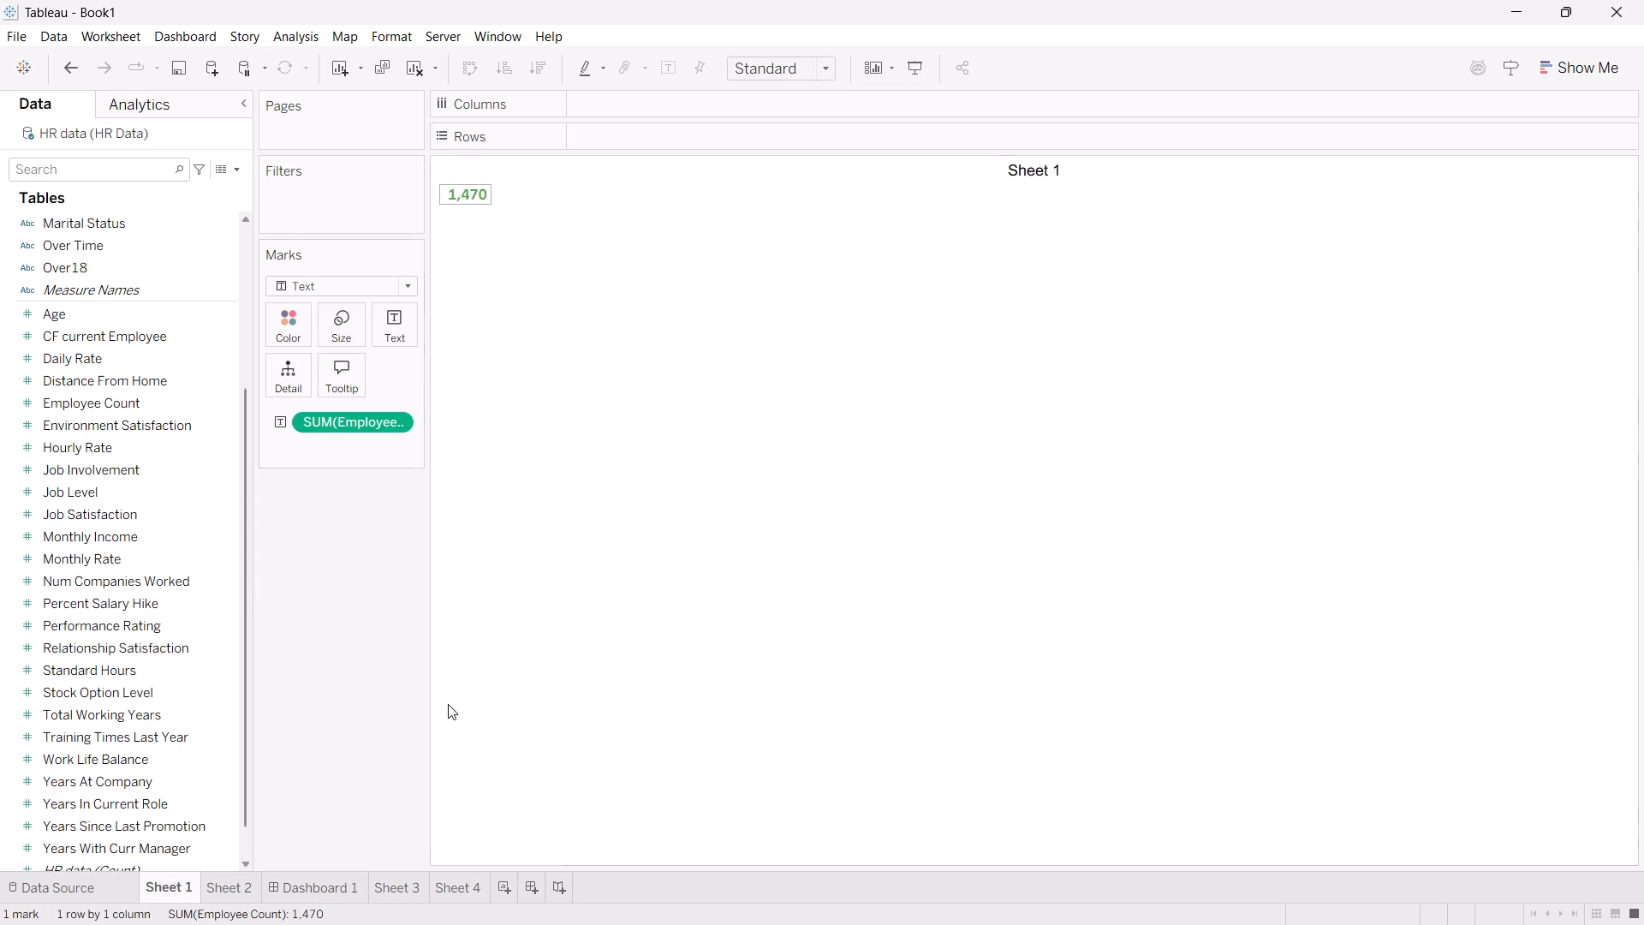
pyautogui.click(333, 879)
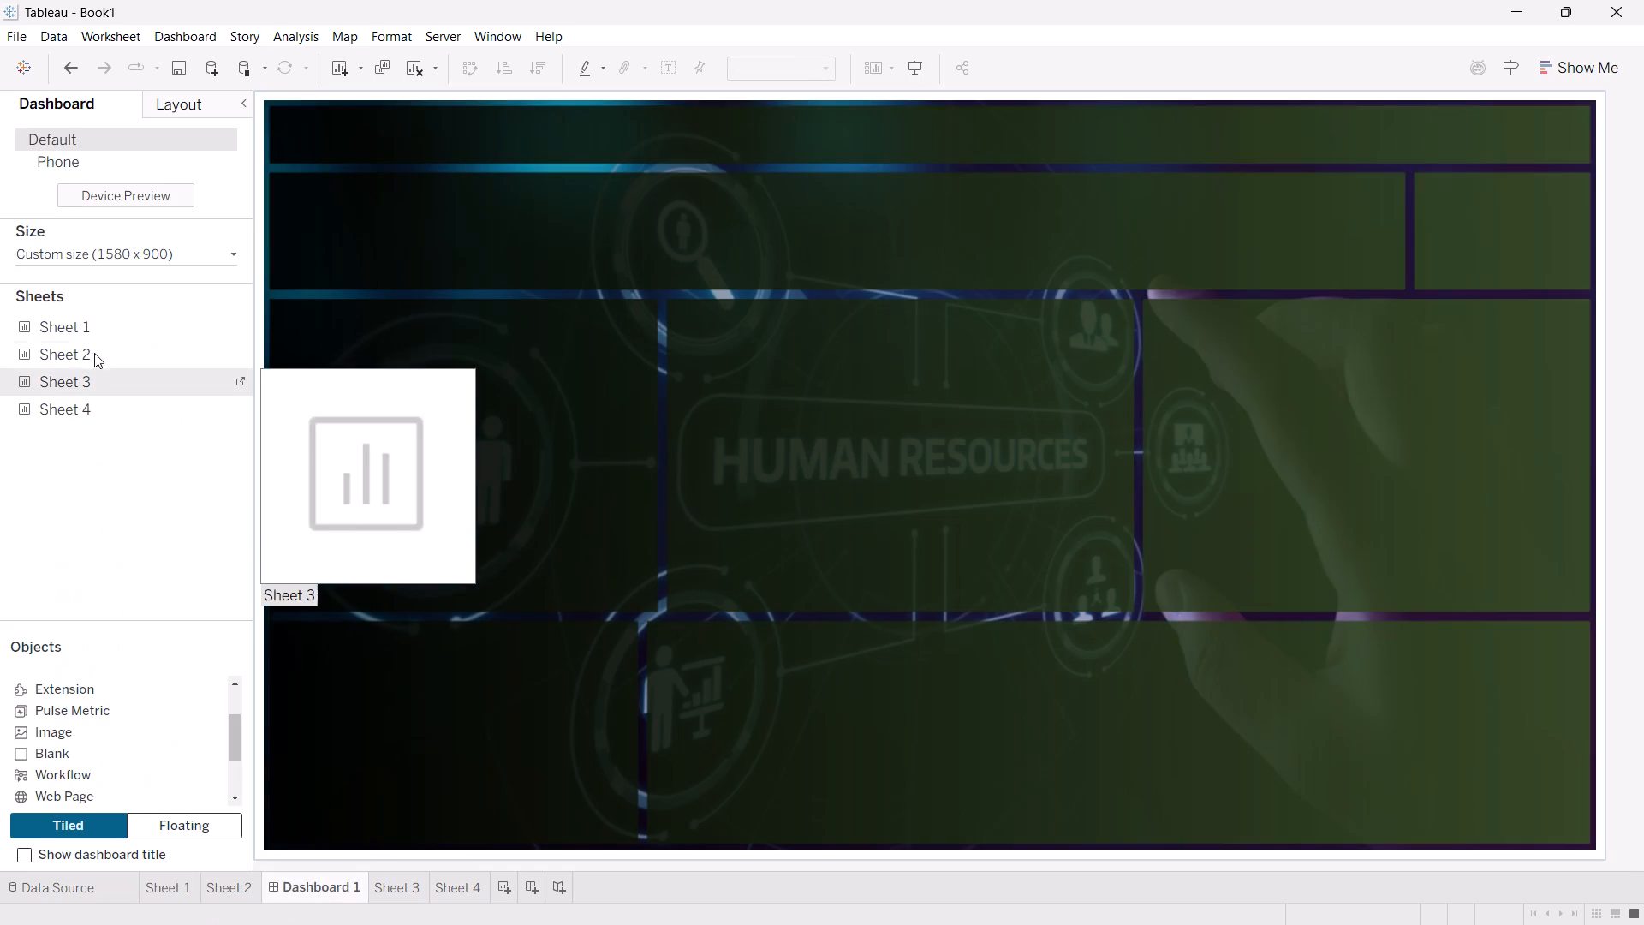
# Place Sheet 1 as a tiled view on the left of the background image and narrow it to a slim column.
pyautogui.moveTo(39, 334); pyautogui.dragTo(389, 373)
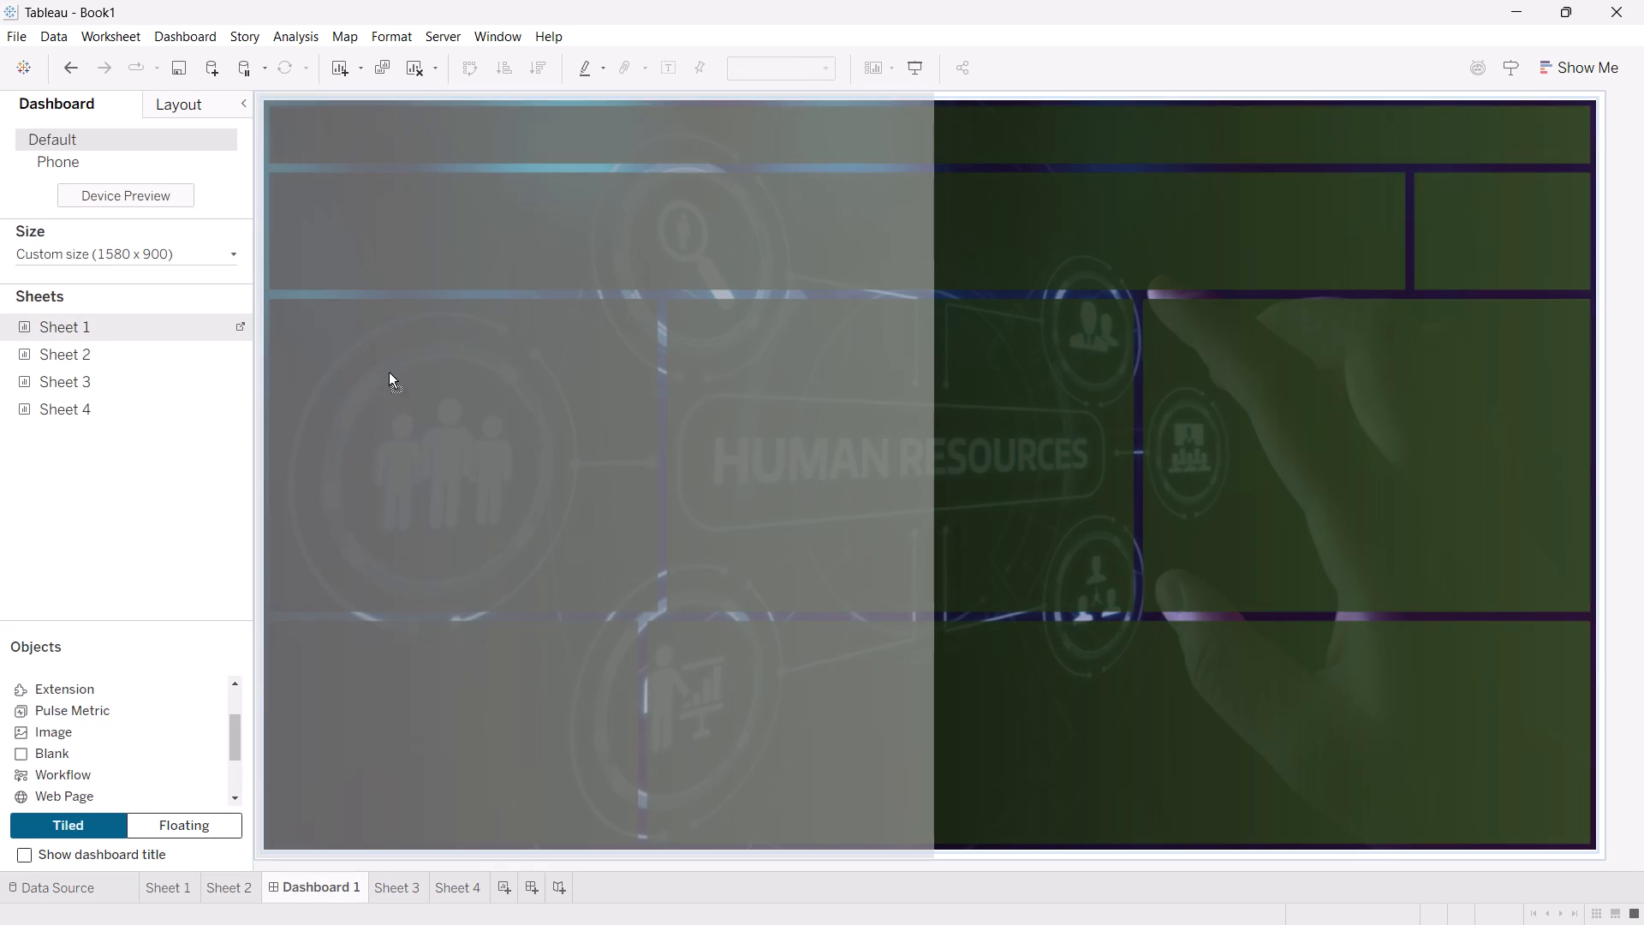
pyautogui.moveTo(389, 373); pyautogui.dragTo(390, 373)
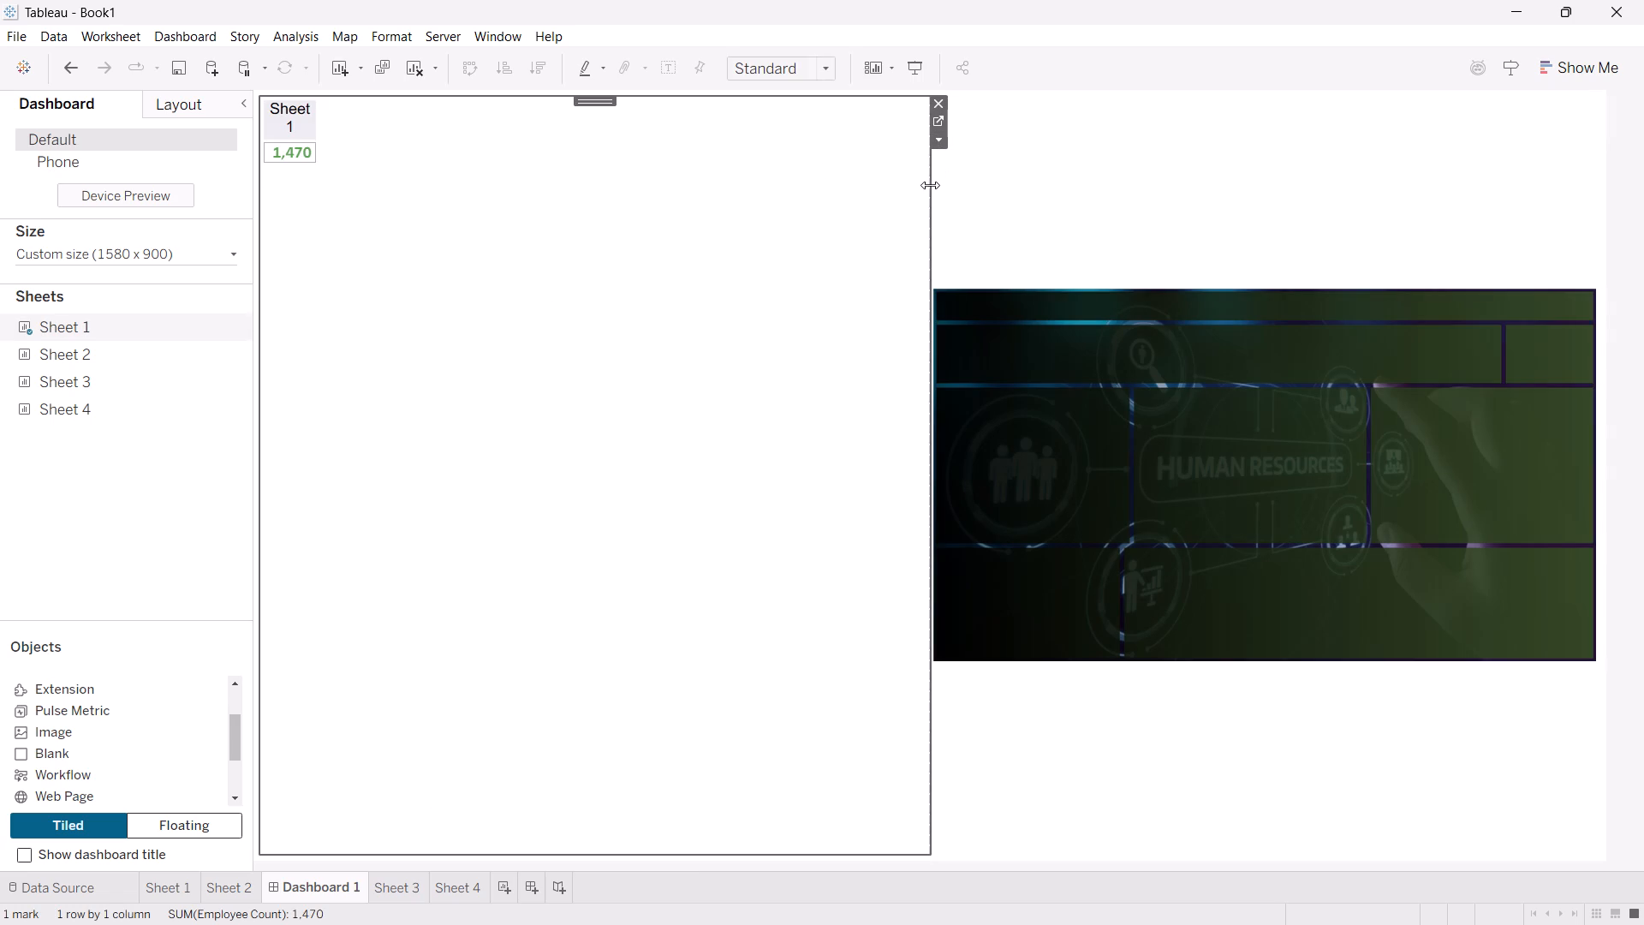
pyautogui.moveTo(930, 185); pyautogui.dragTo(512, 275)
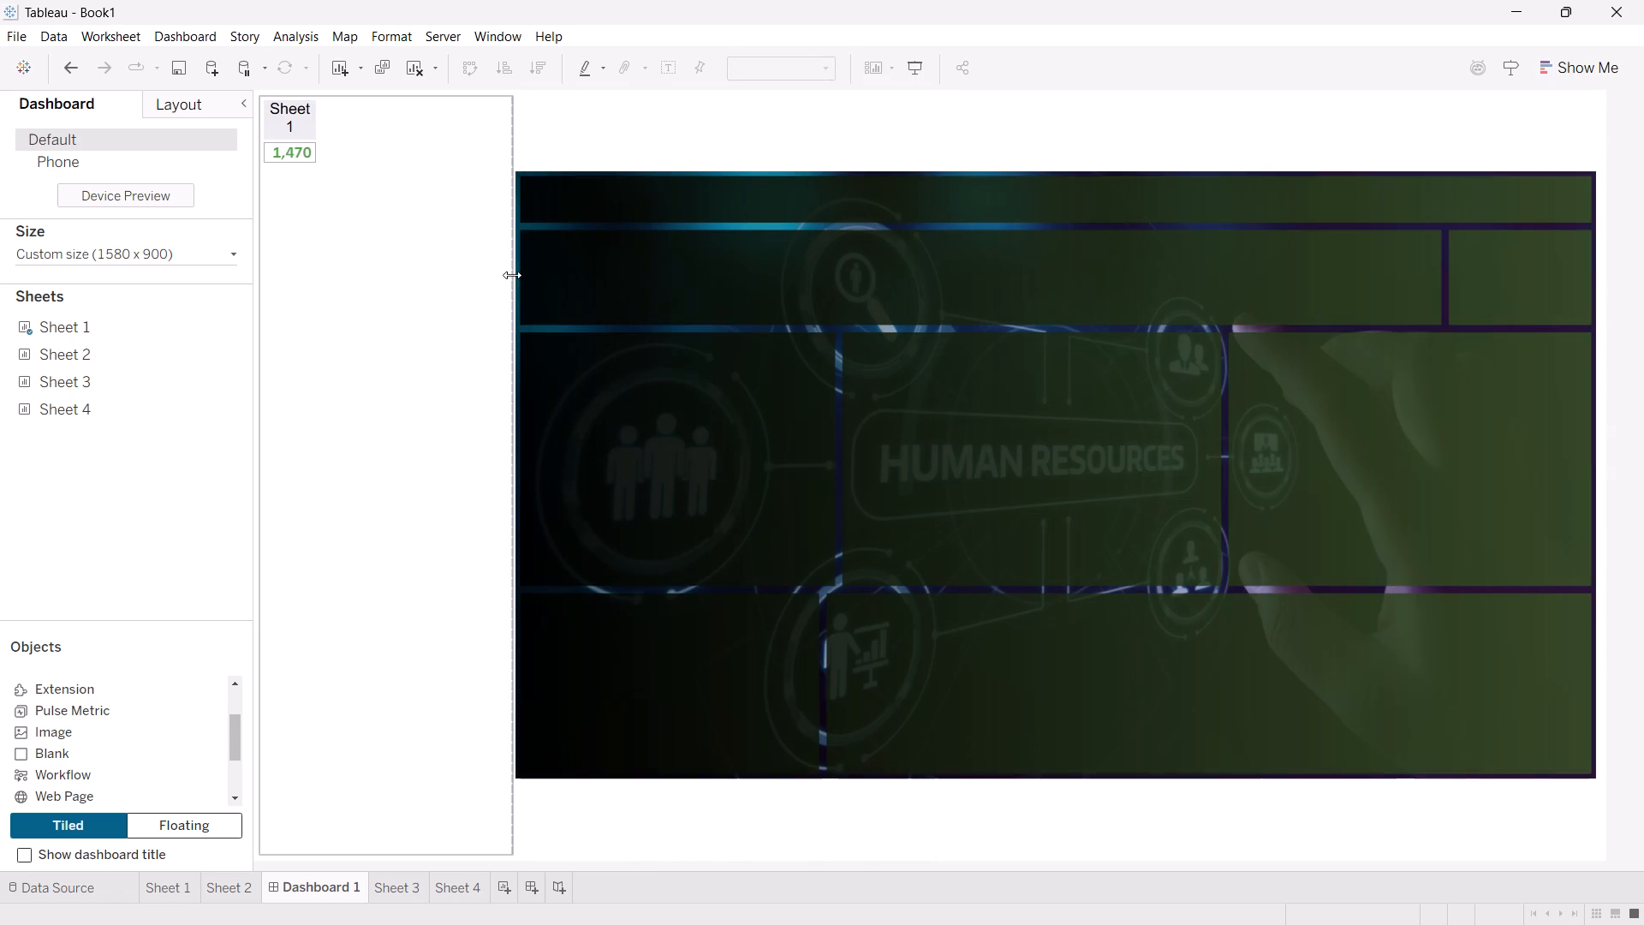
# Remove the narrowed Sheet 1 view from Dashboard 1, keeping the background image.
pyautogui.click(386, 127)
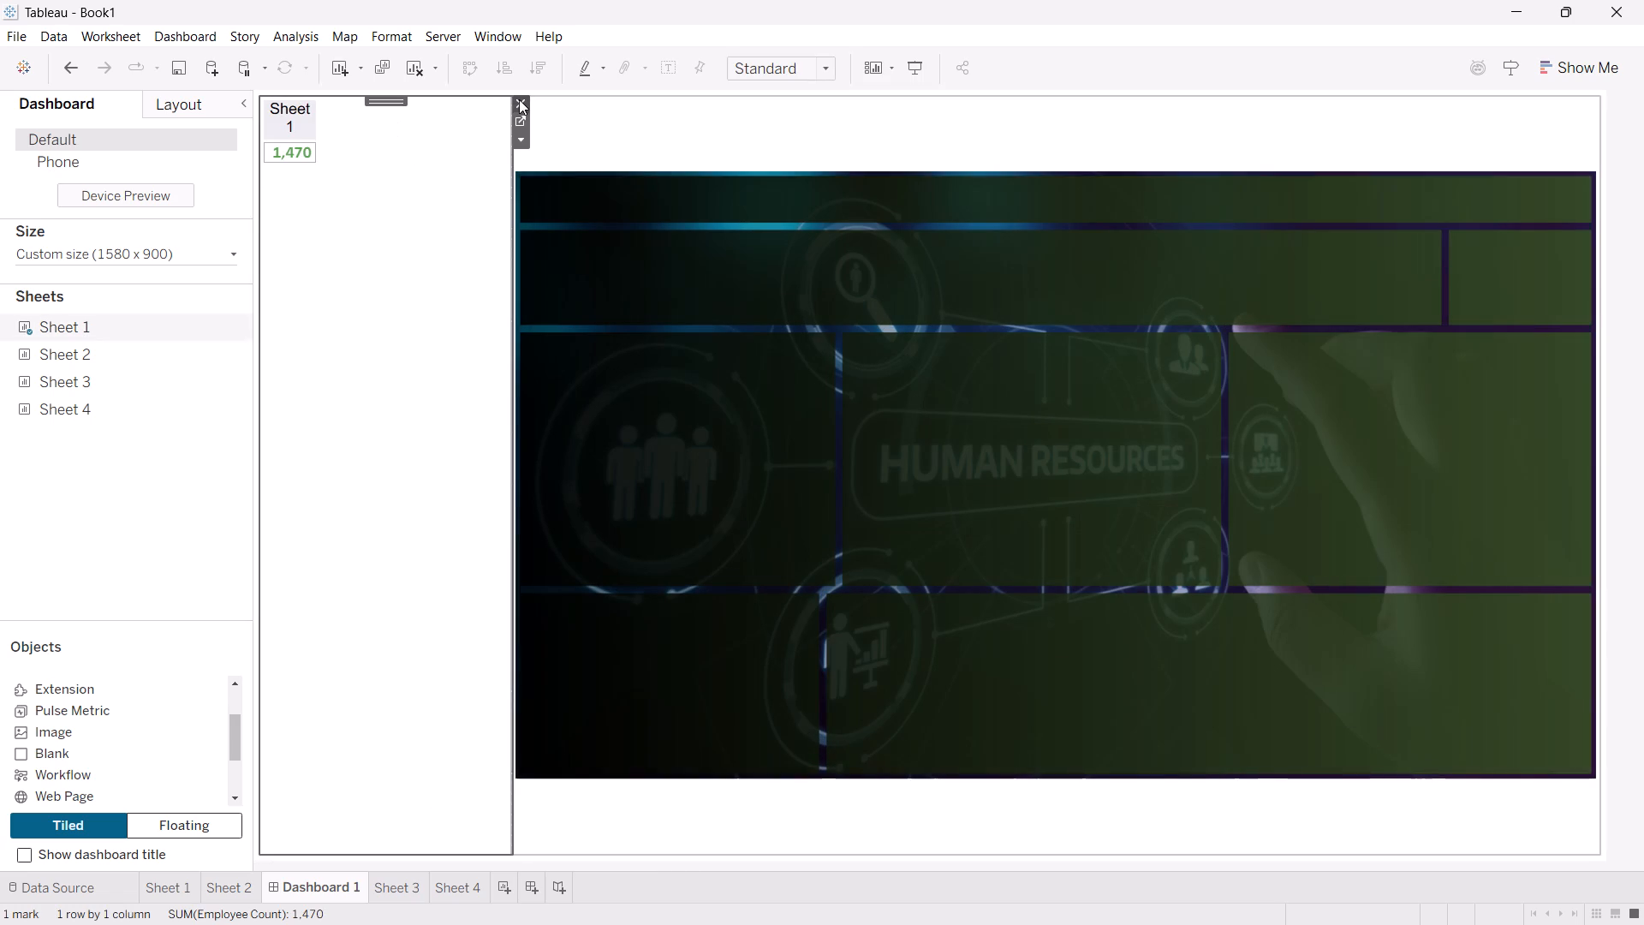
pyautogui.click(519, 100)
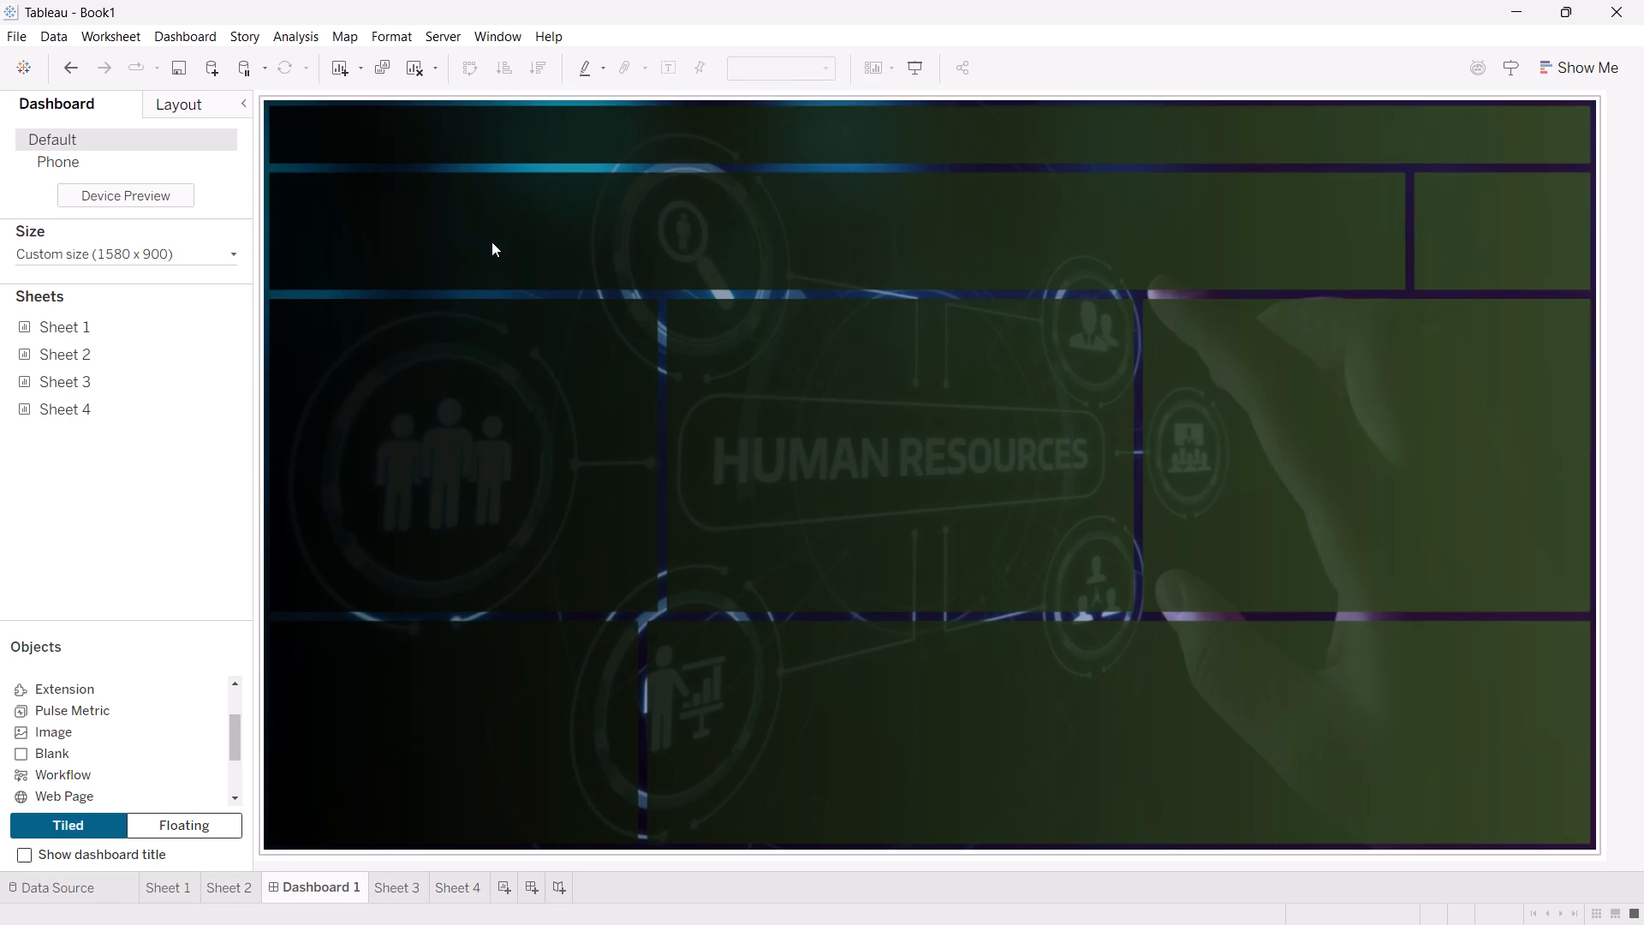
# Undo the recent Dashboard 1 edits in Book1, including the HR background image placement, back to an empty dashboard.
pyautogui.press('Delete')
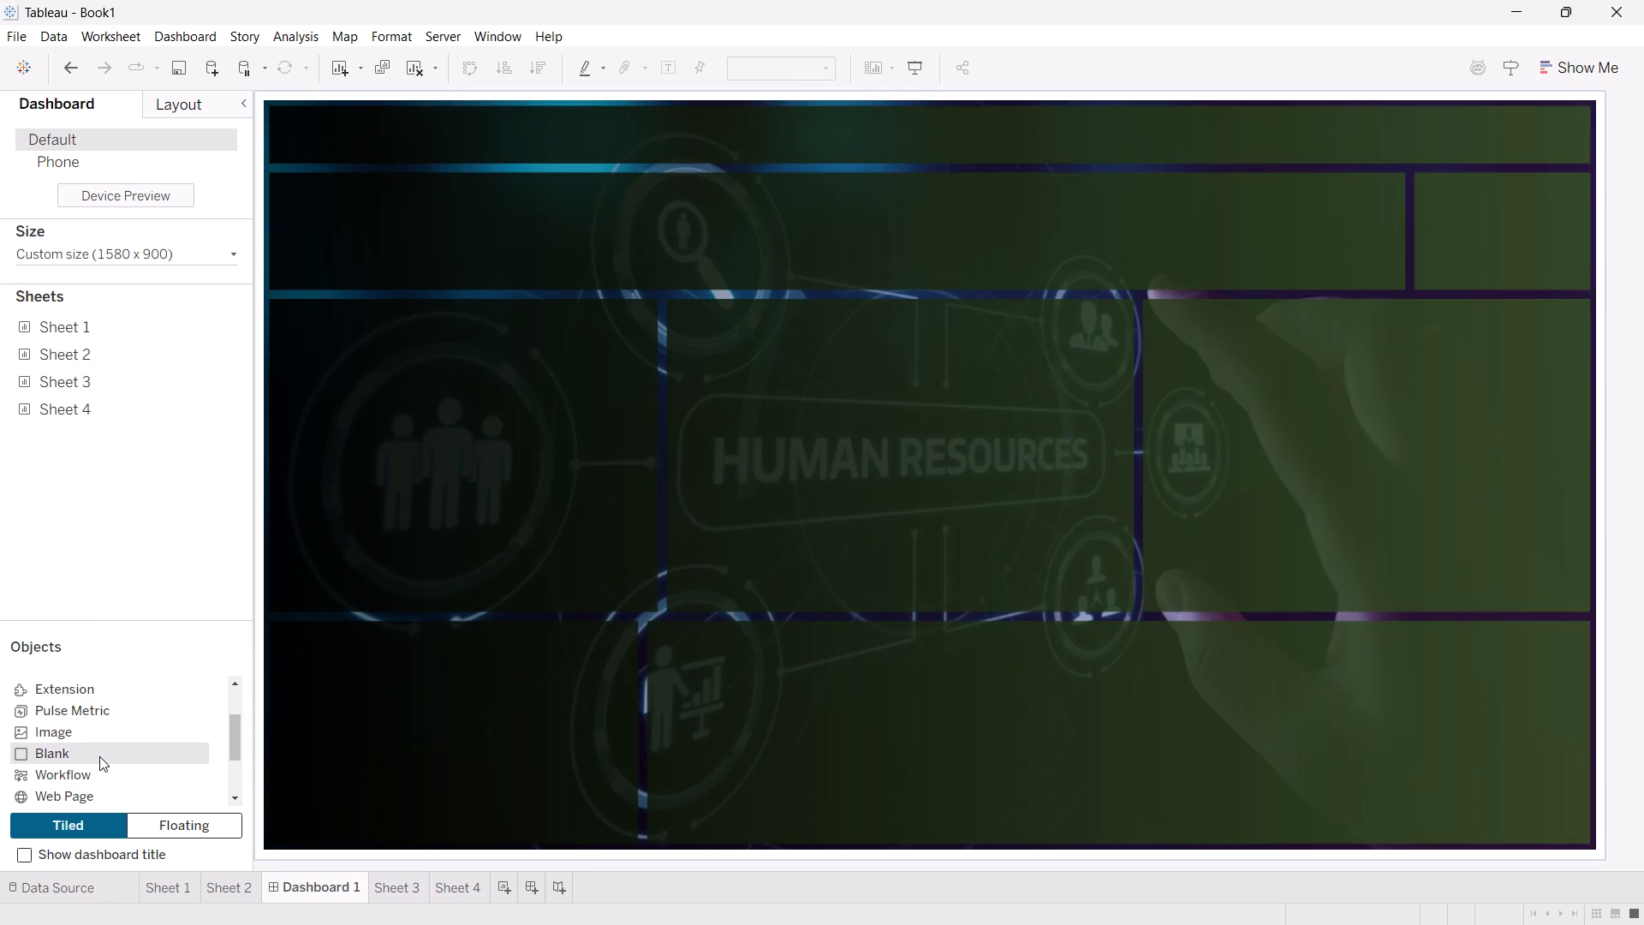
pyautogui.hotkey('ctrl', 'z')
pyautogui.hotkey('ctrl', 'z')
pyautogui.hotkey('ctrl', 'z')
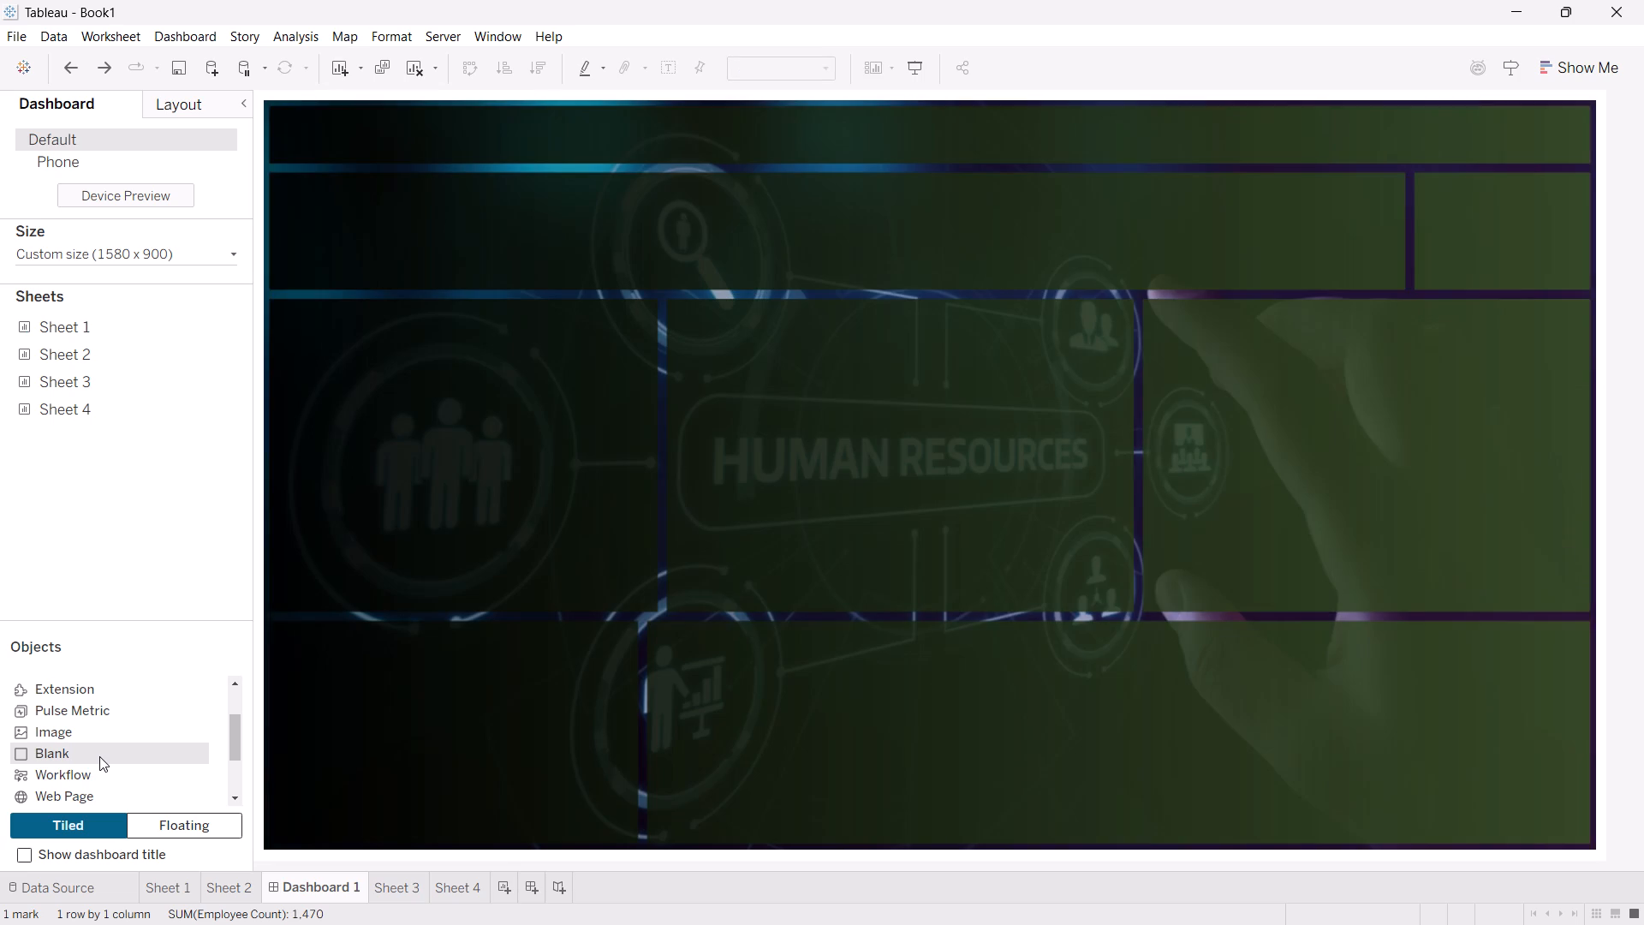
pyautogui.hotkey('ctrl', 'z')
pyautogui.hotkey('ctrl', 'z')
pyautogui.hotkey('ctrl', 'z')
pyautogui.hotkey('ctrl', 'z')
pyautogui.hotkey('ctrl', 'z')
pyautogui.hotkey('ctrl', 'z')
pyautogui.hotkey('ctrl', 'z')
pyautogui.hotkey('ctrl', 'z')
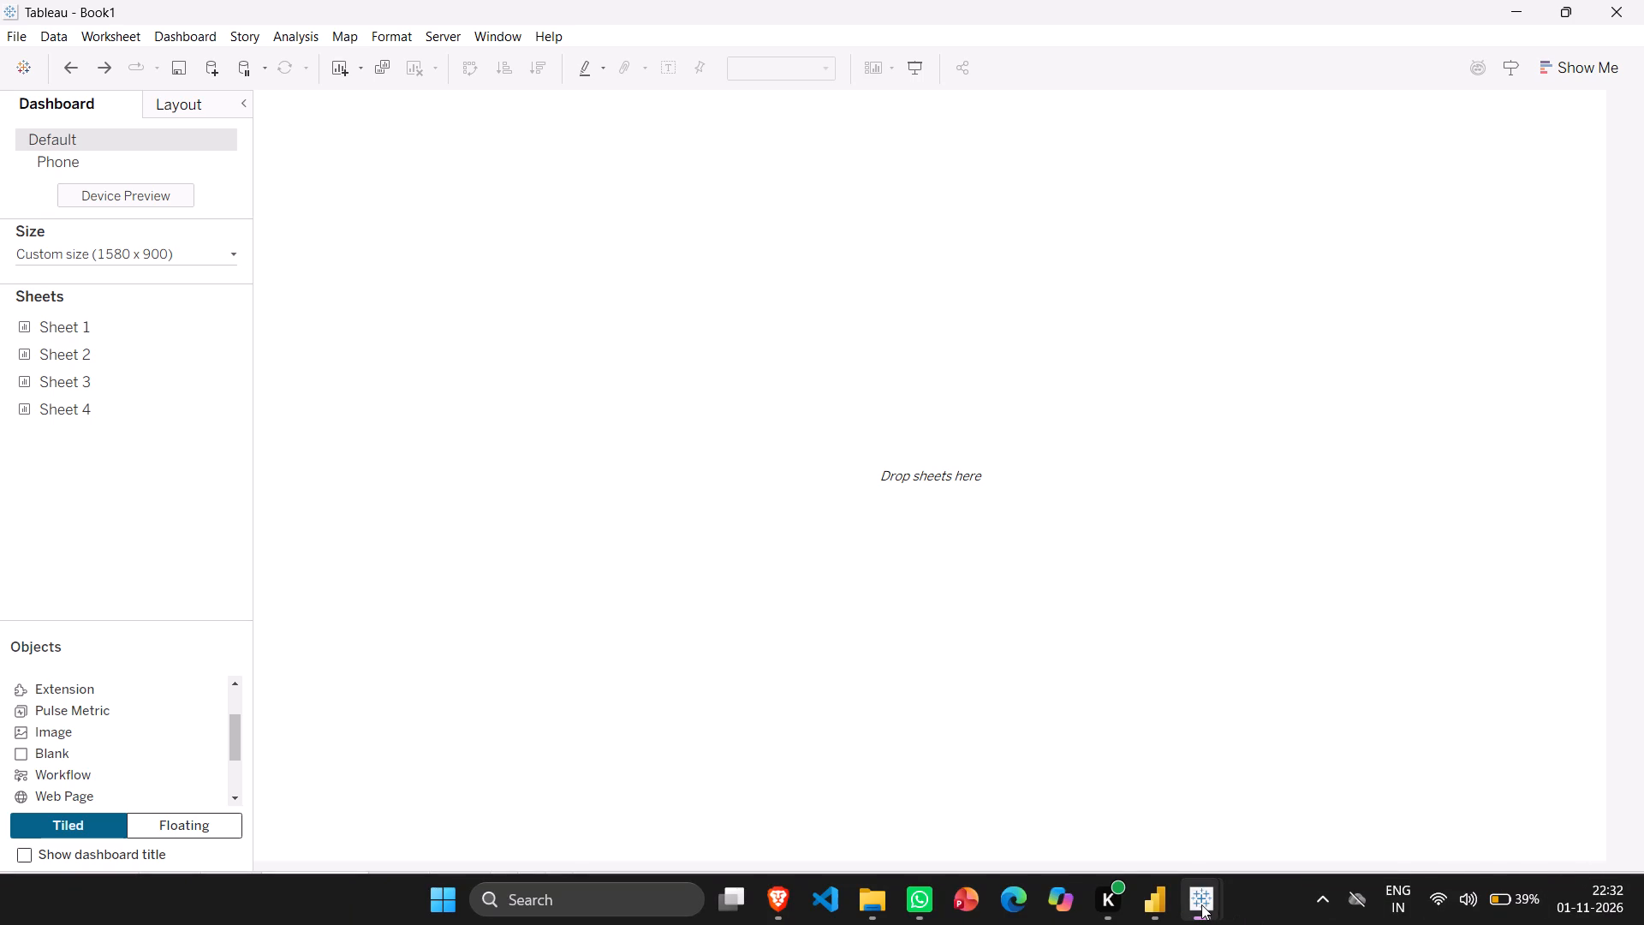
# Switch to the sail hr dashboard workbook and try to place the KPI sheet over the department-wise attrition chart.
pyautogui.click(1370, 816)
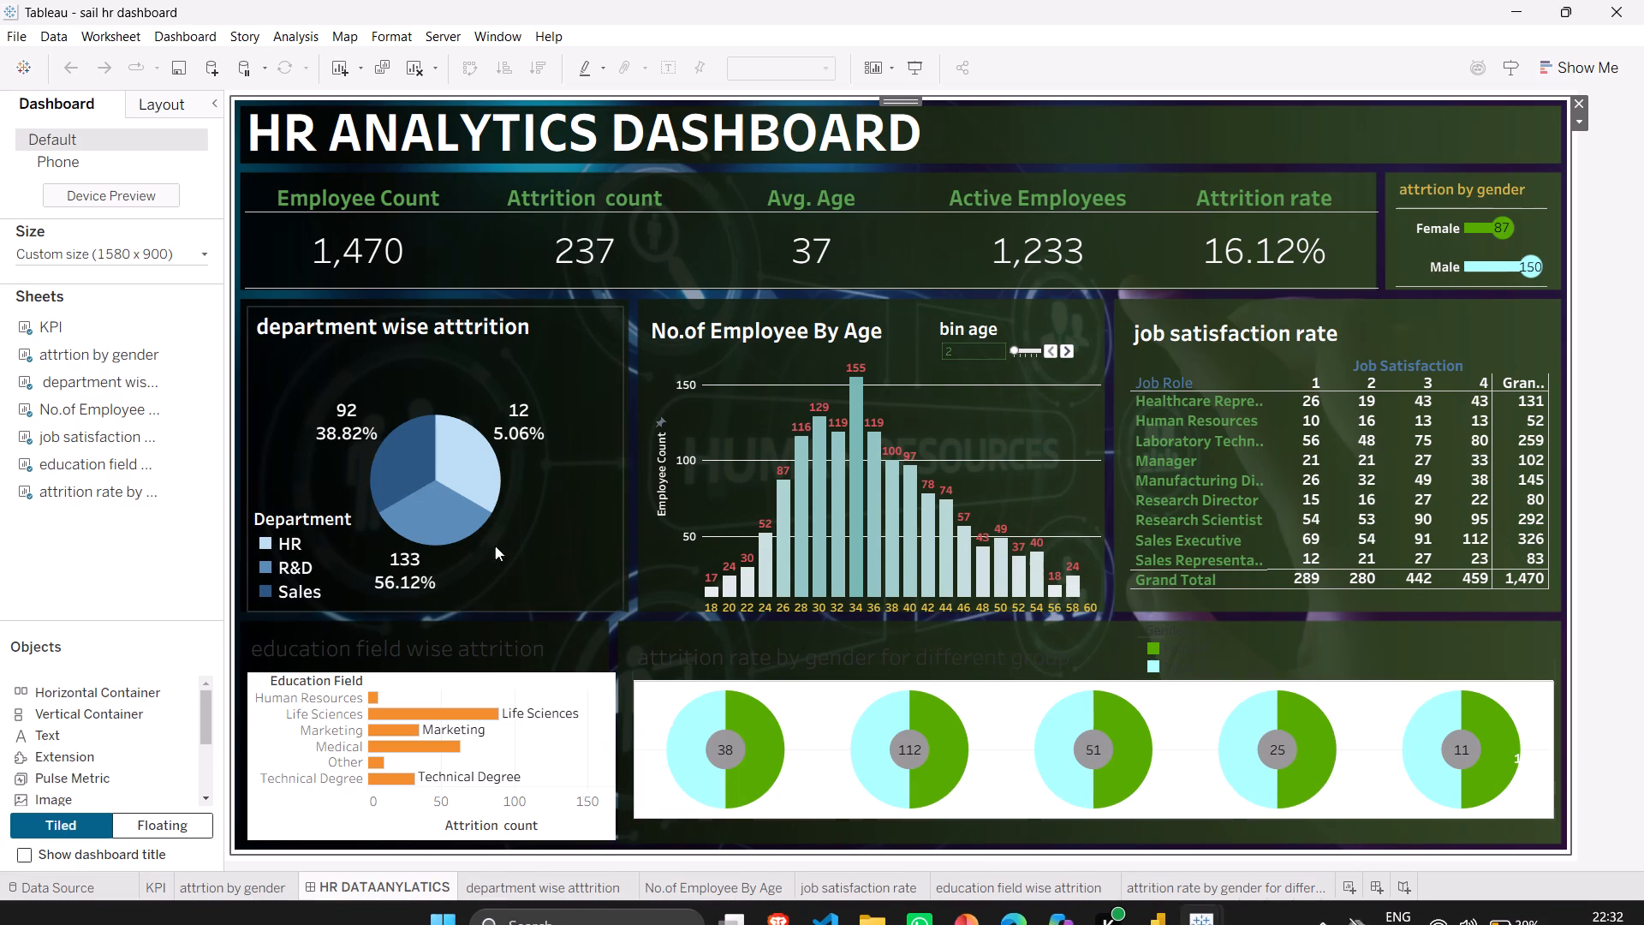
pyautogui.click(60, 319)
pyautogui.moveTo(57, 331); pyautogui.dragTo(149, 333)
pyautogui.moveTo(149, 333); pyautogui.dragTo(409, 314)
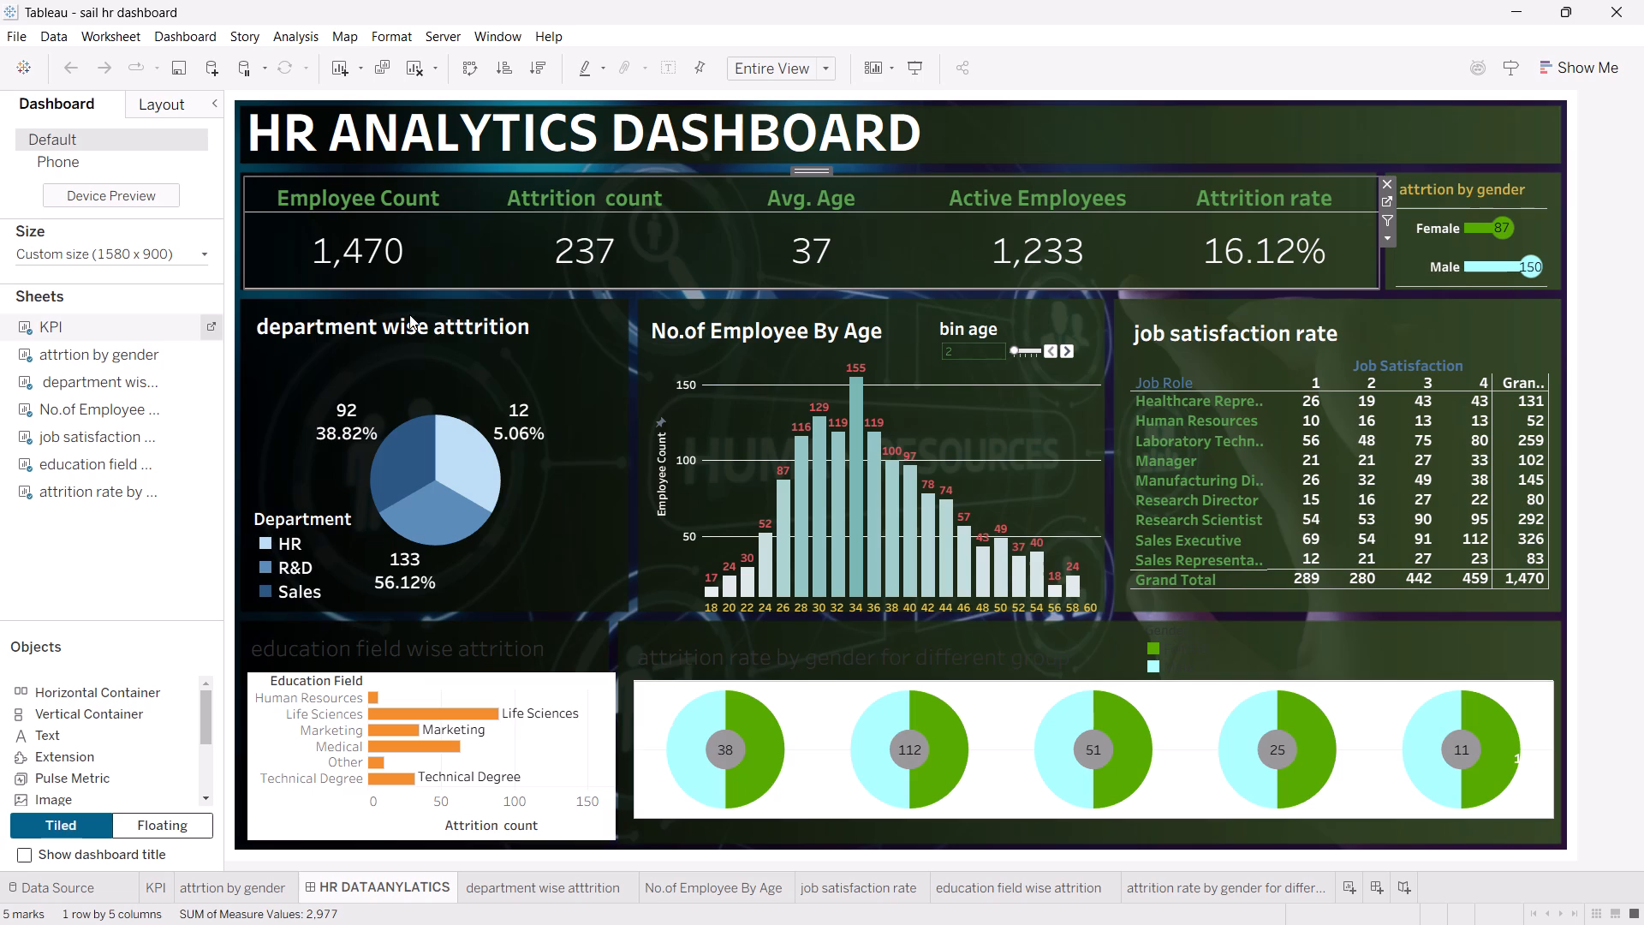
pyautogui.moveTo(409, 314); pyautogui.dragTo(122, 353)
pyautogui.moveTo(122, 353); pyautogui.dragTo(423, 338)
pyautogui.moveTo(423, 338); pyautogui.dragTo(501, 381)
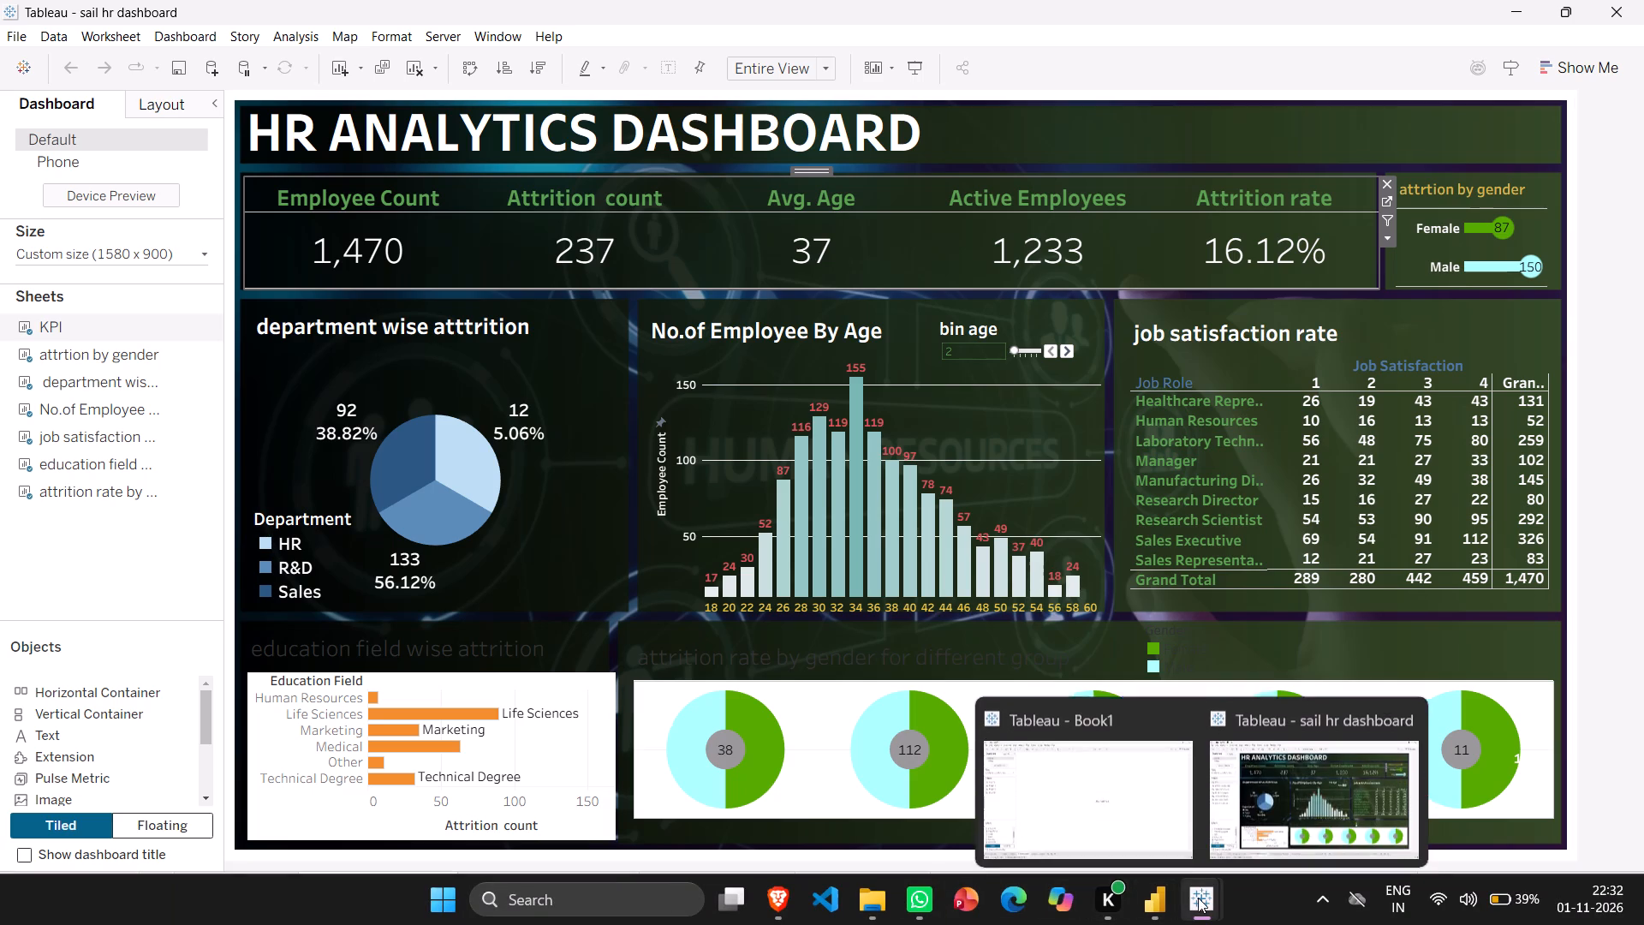
# Compare Book1's Dashboard 1 with the HR analytics layout in the sail hr dashboard workbook, ending back in Book1.
pyautogui.click(1111, 792)
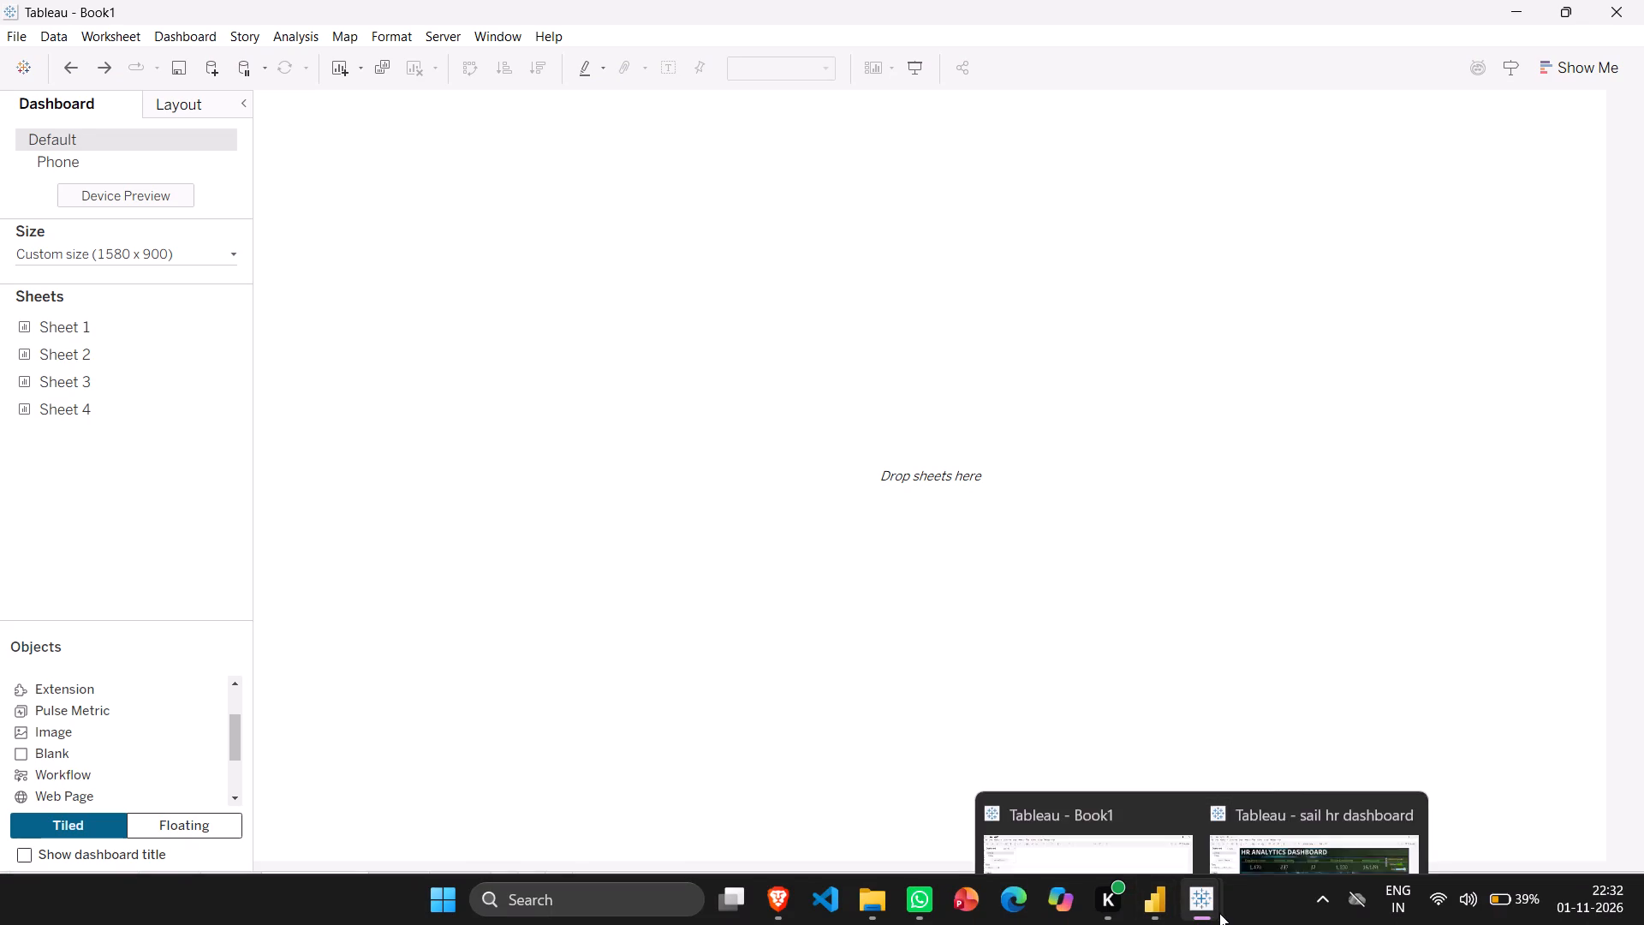
pyautogui.click(1289, 800)
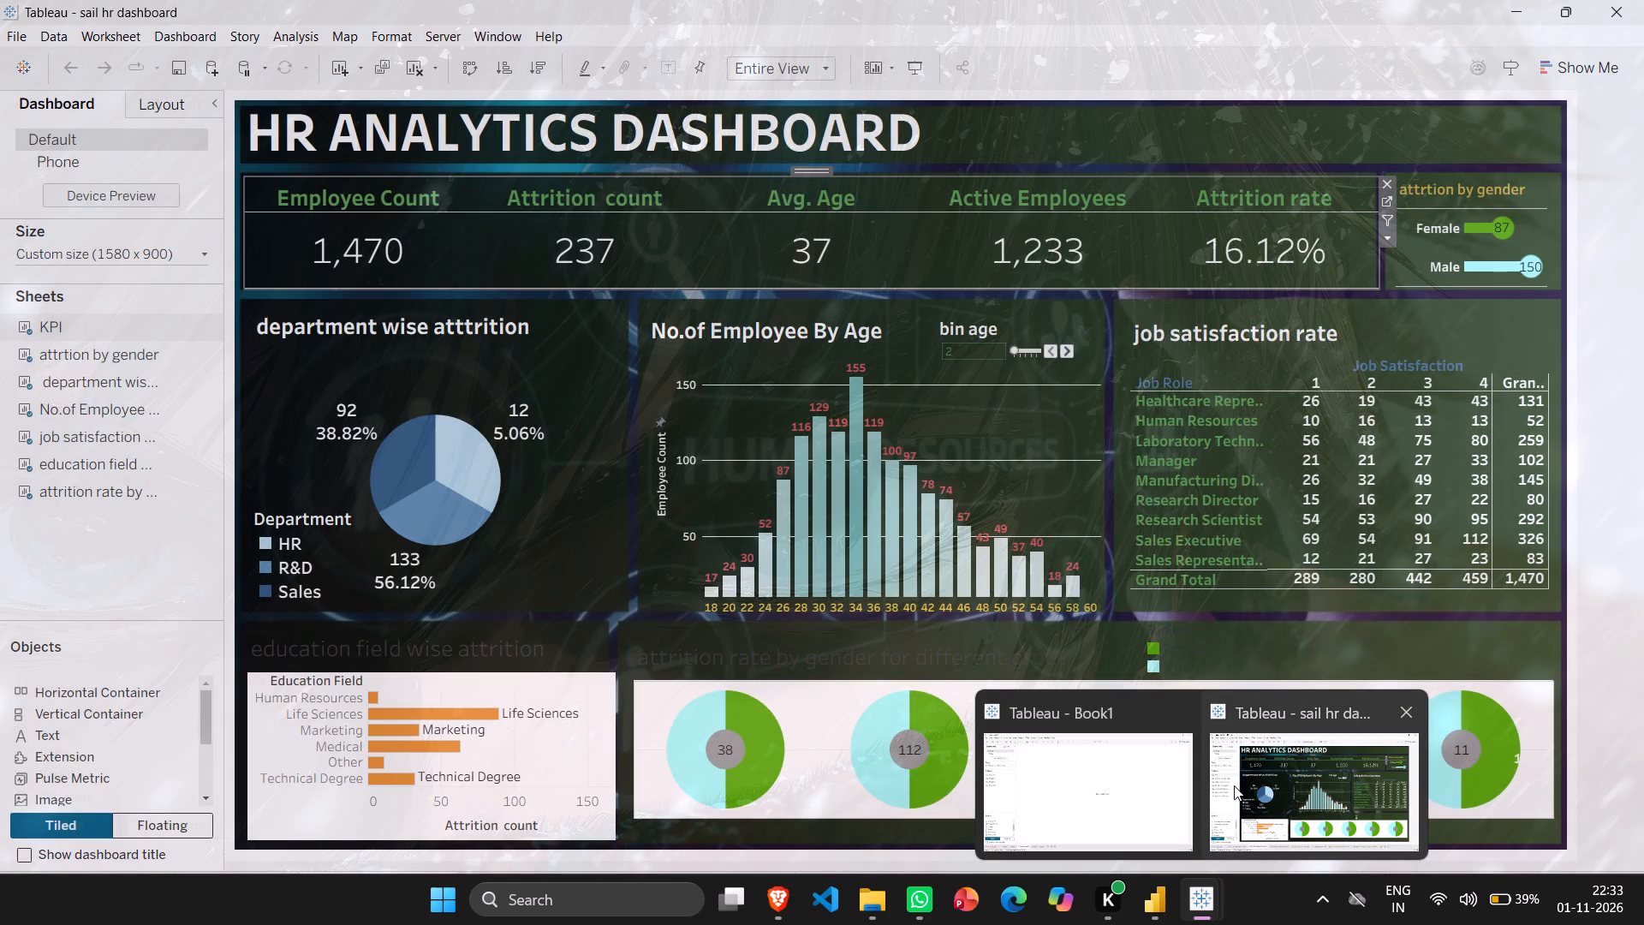
pyautogui.hscroll(-2, 1234, 785)
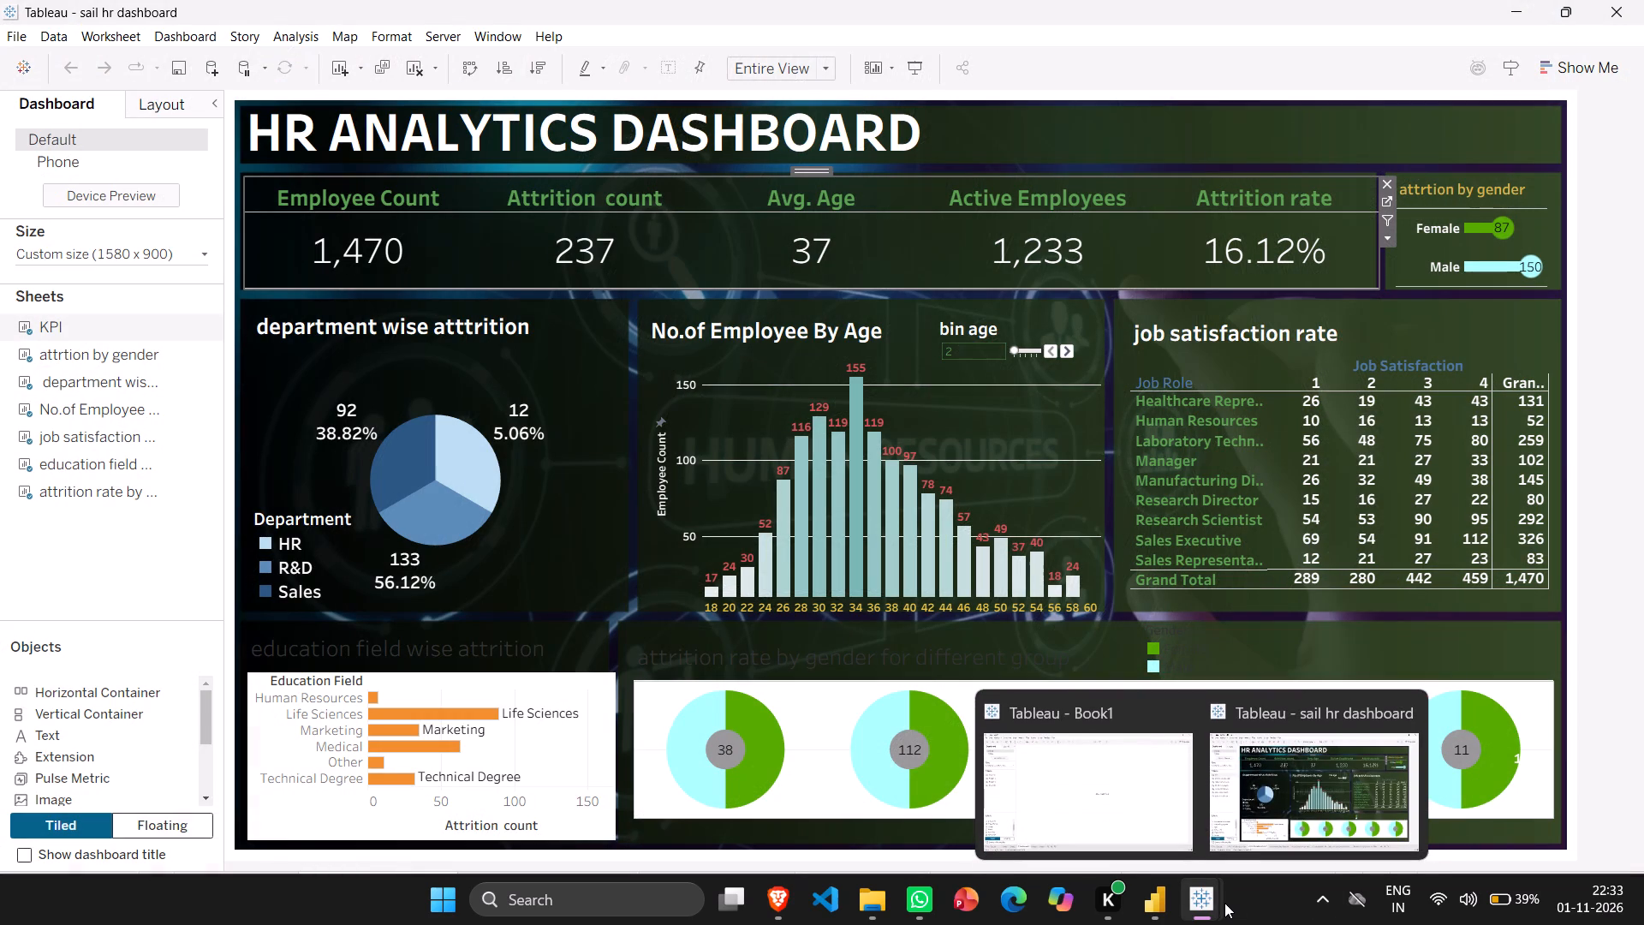
pyautogui.click(1123, 779)
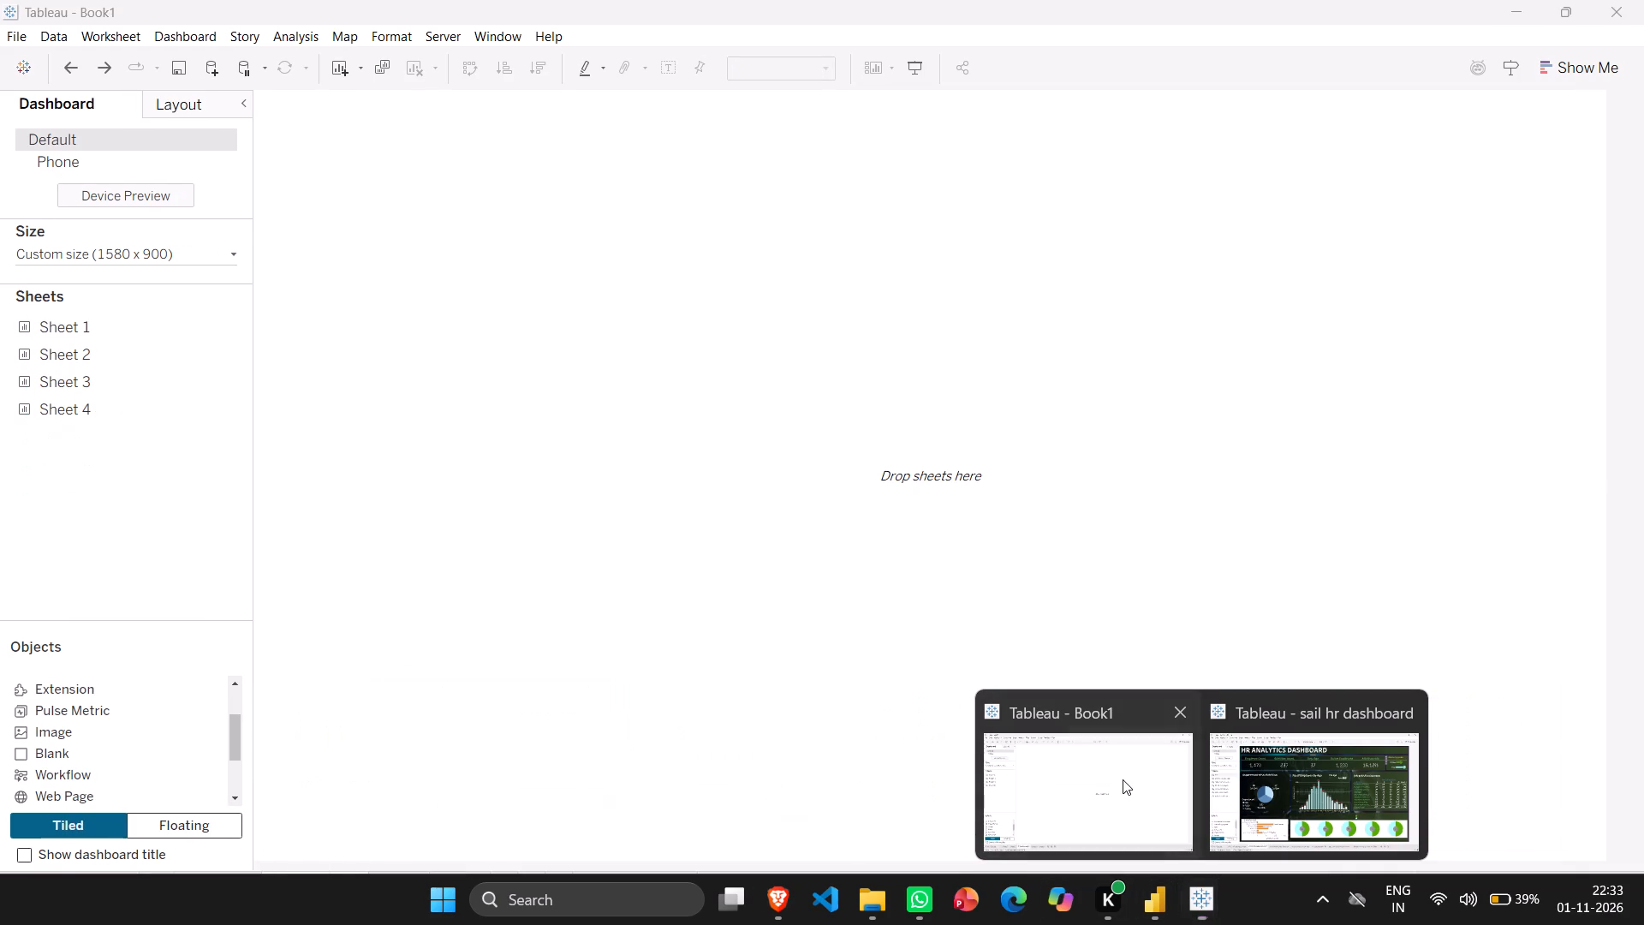
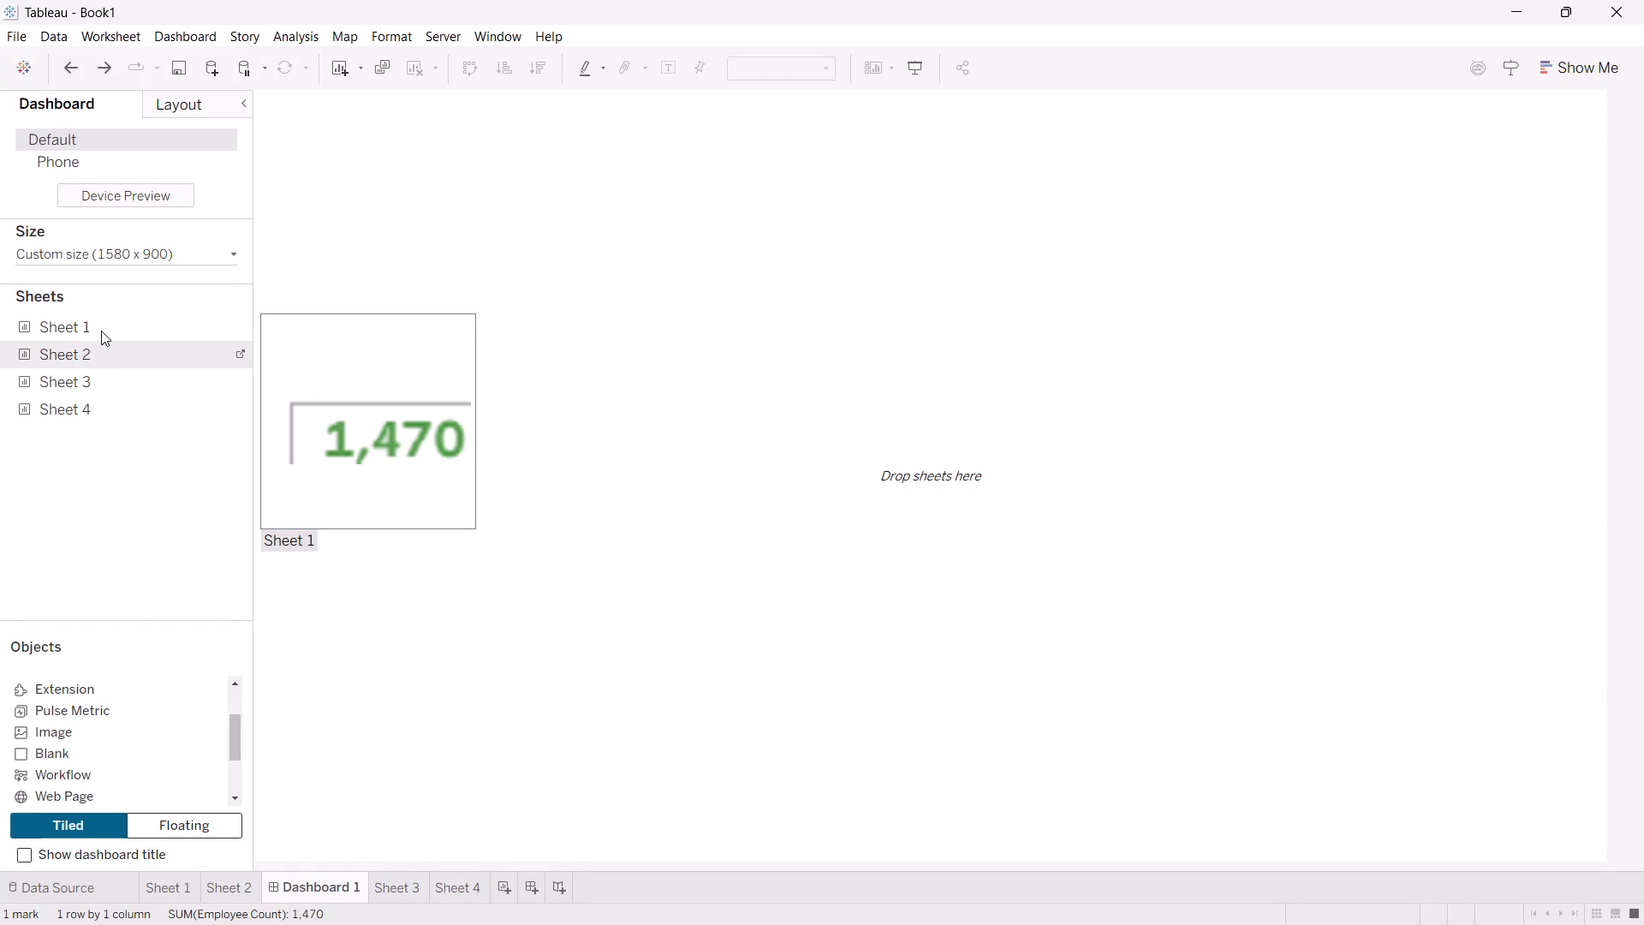
# Examine the HR data table's fields and rows in the data source, enlarging the data preview to show more records.
pyautogui.click(166, 886)
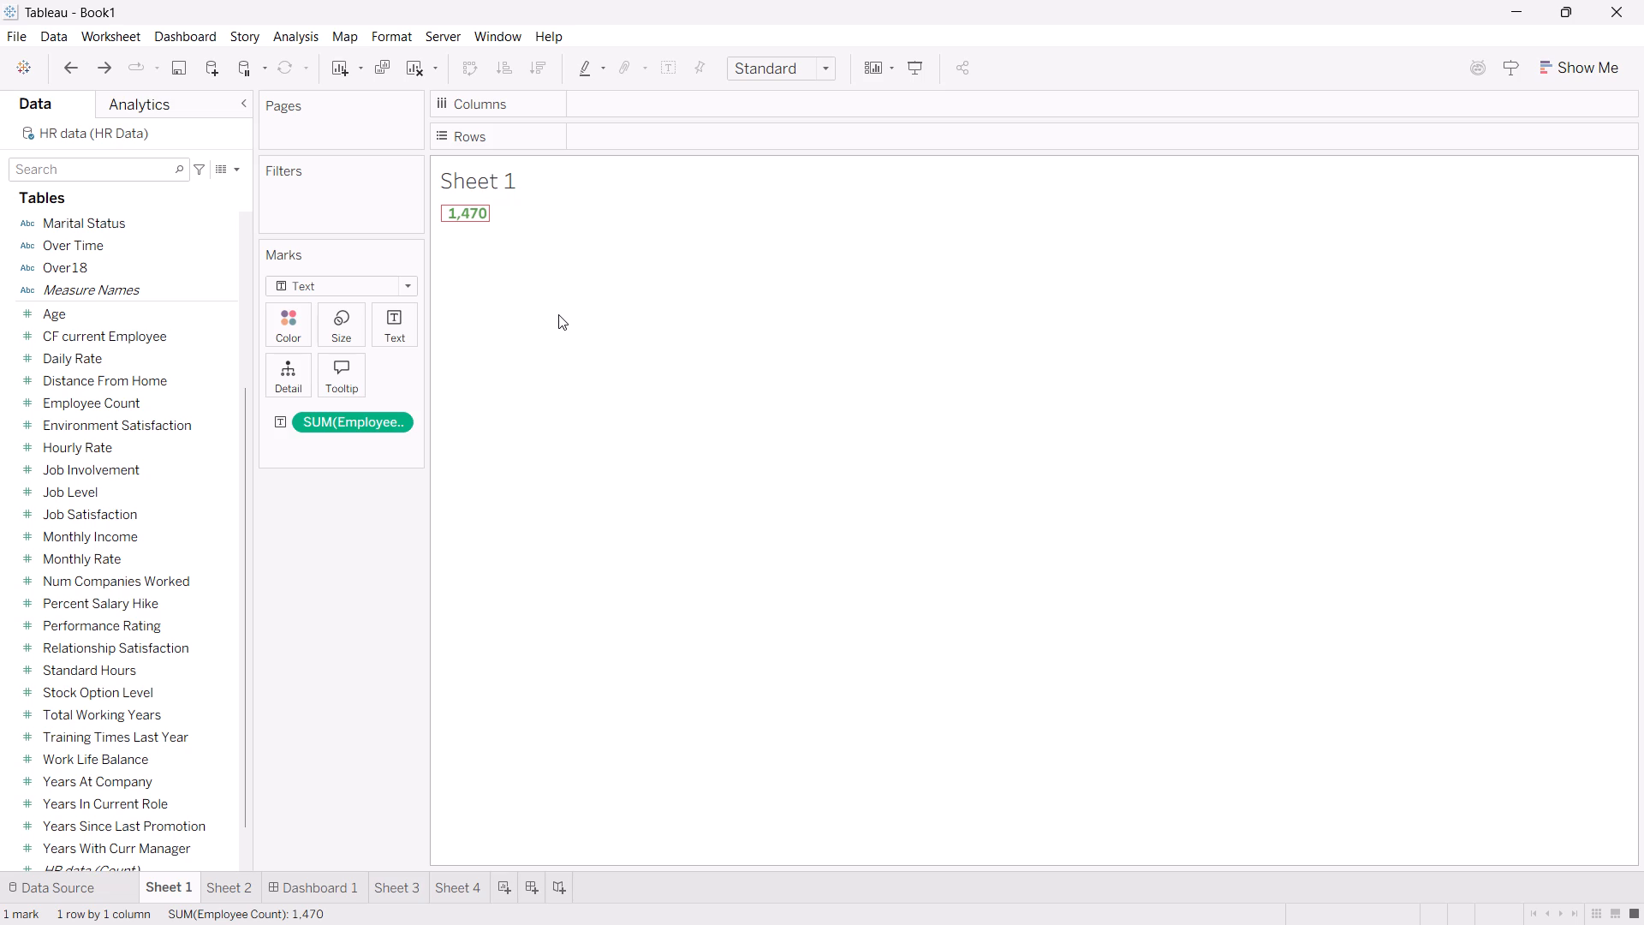
pyautogui.click(45, 895)
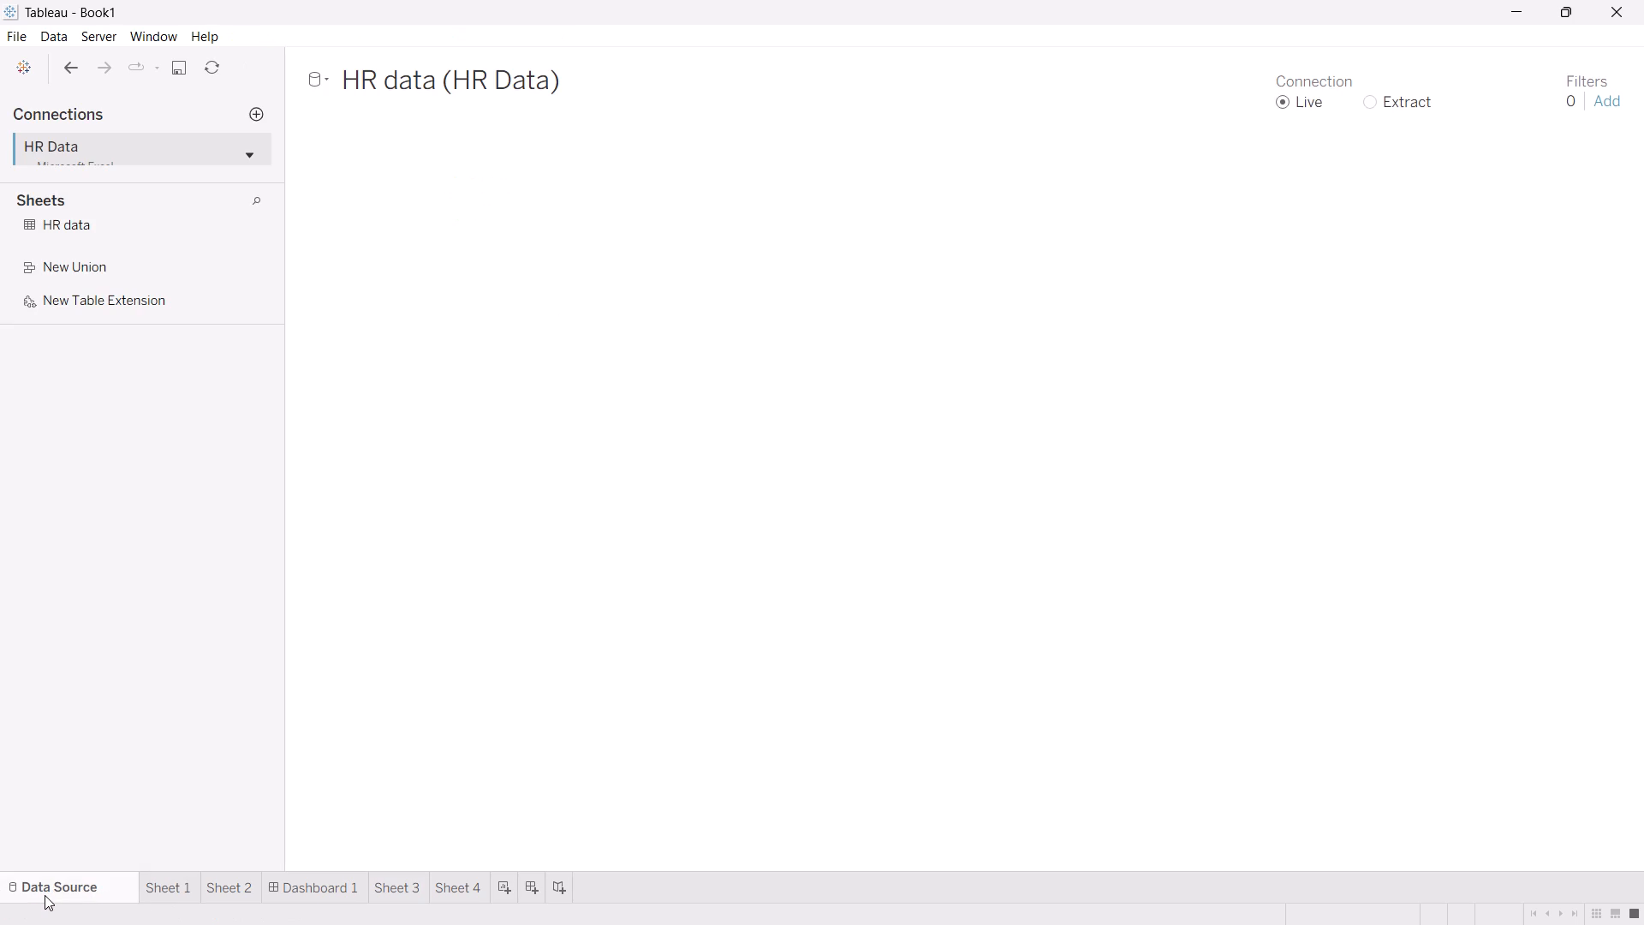
pyautogui.click(90, 236)
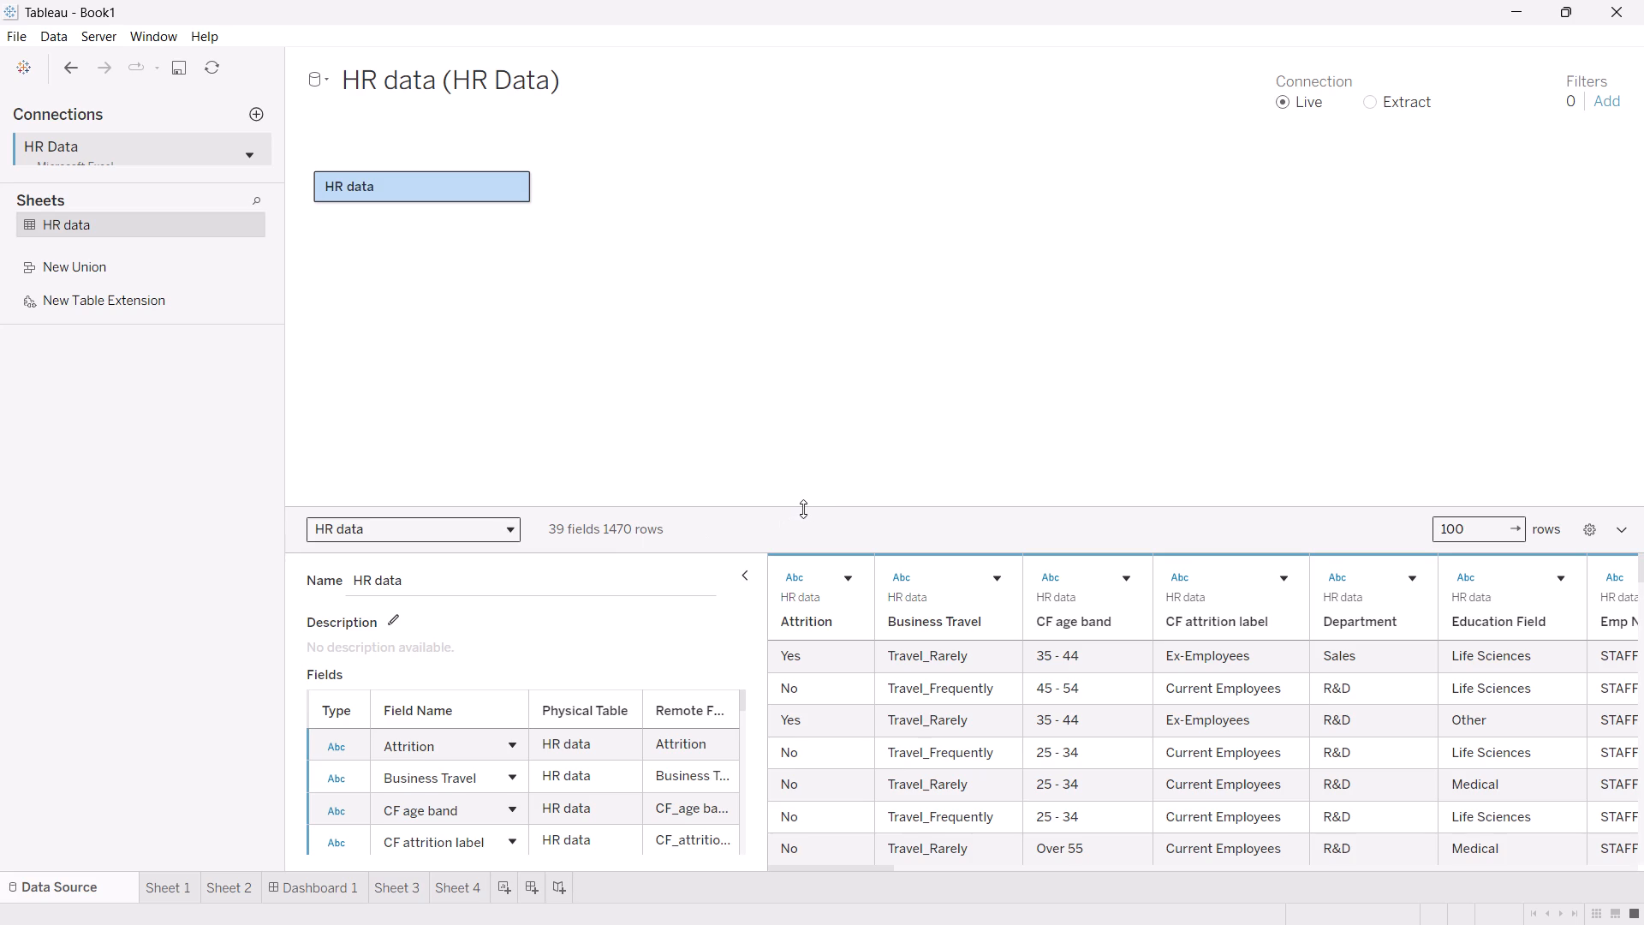
pyautogui.moveTo(803, 510); pyautogui.dragTo(848, 157)
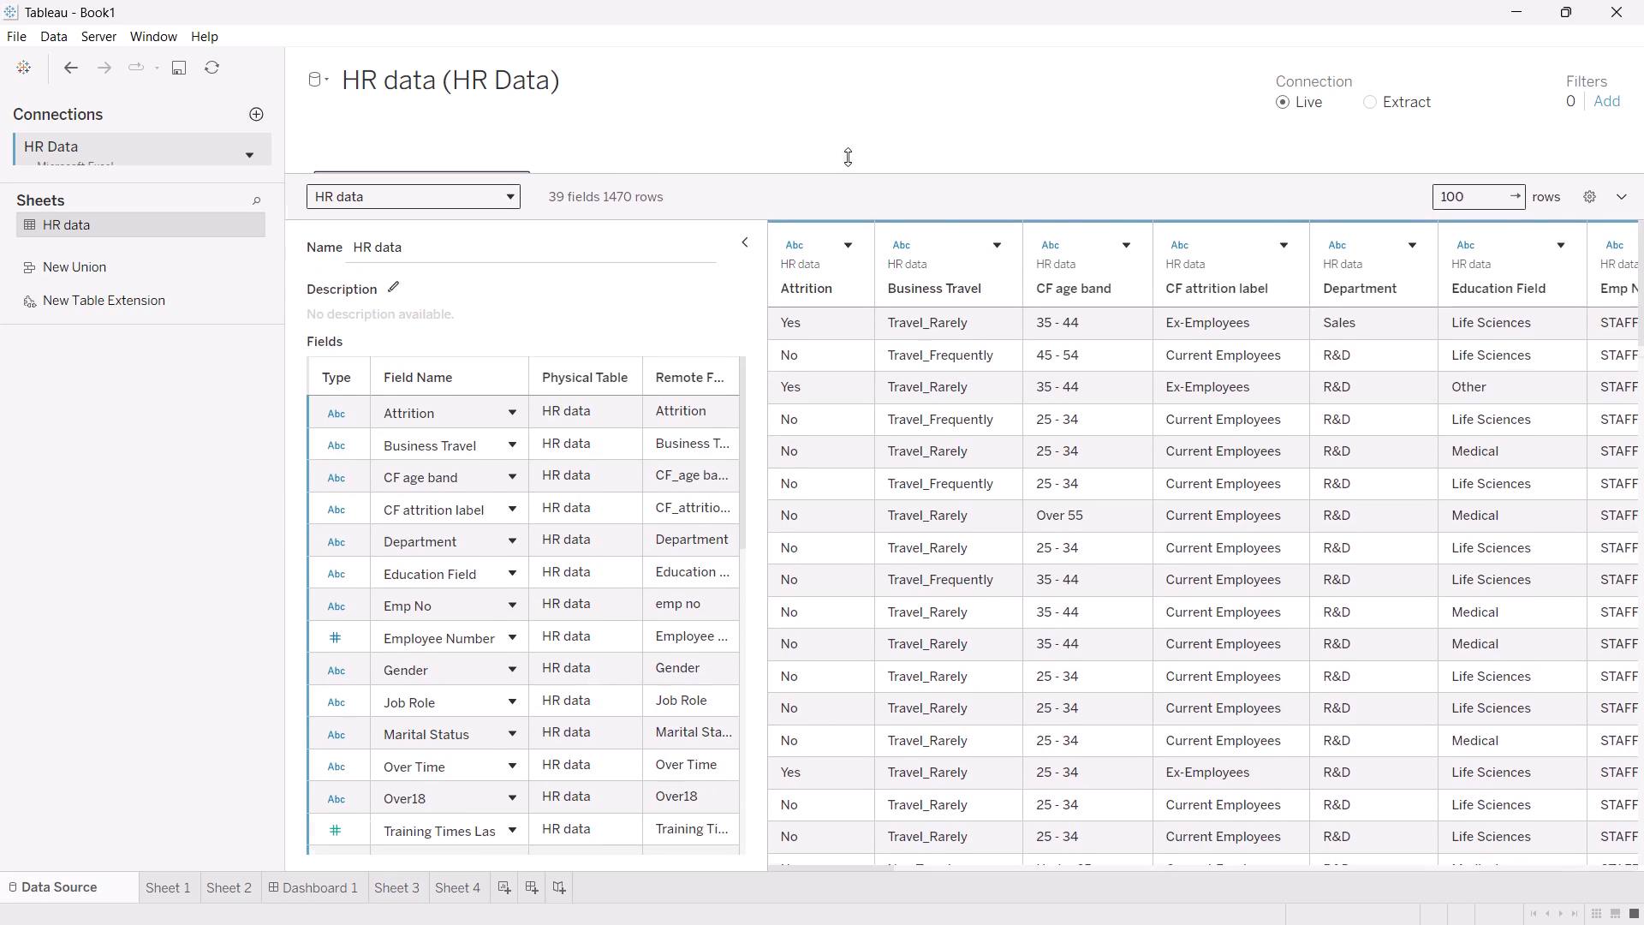
pyautogui.moveTo(848, 157); pyautogui.dragTo(848, 158)
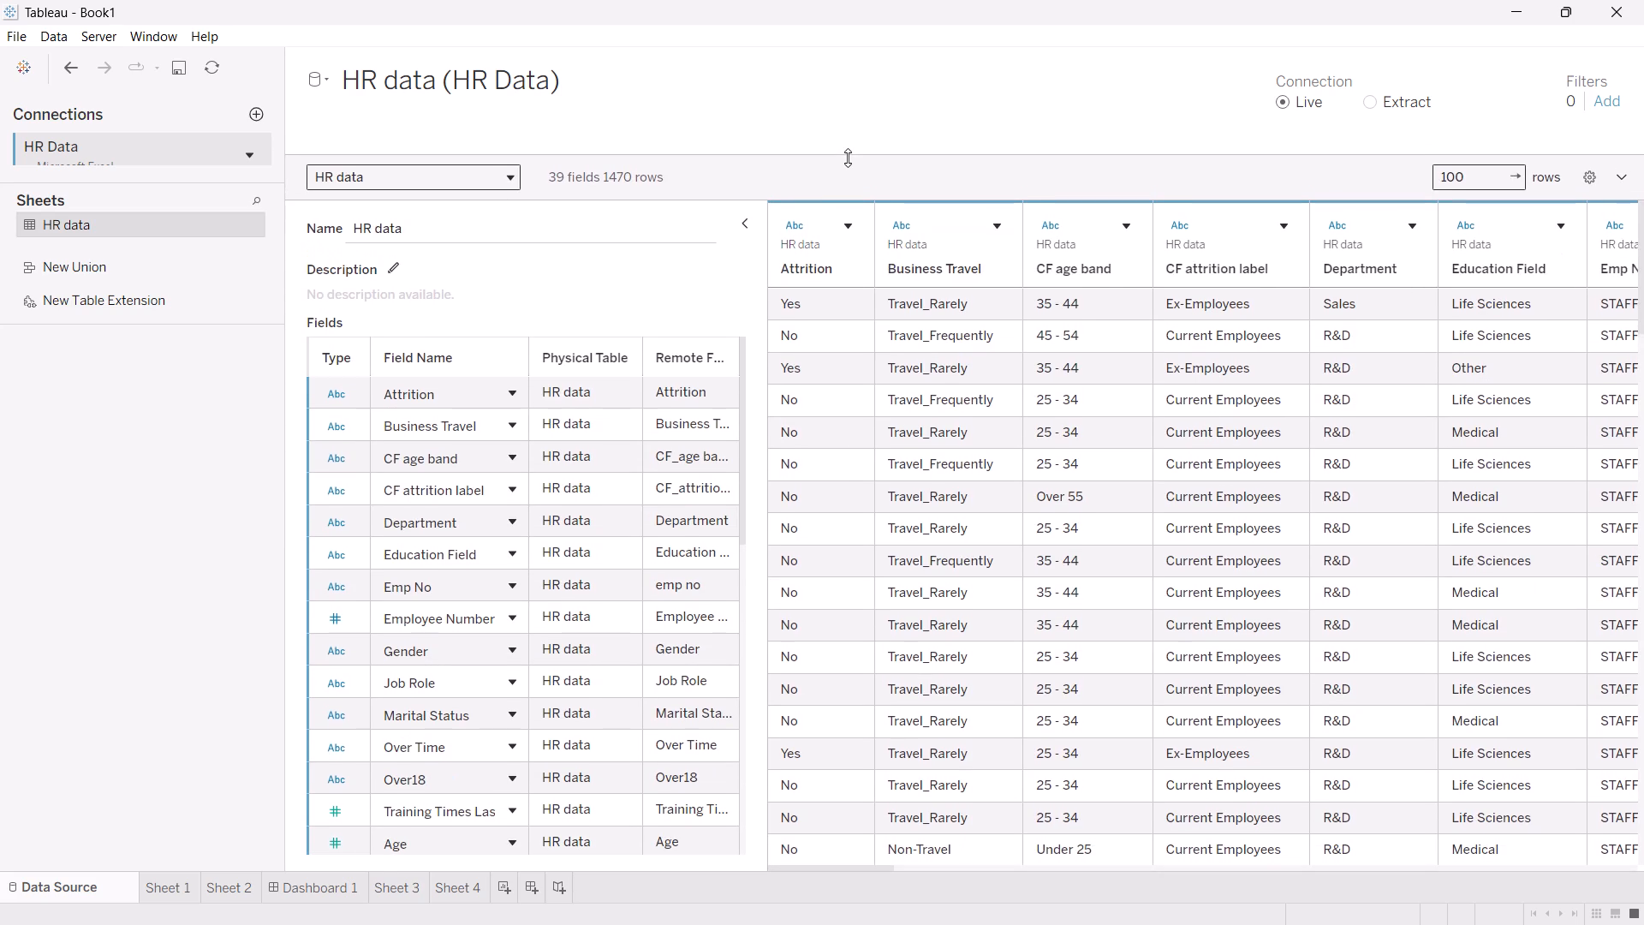
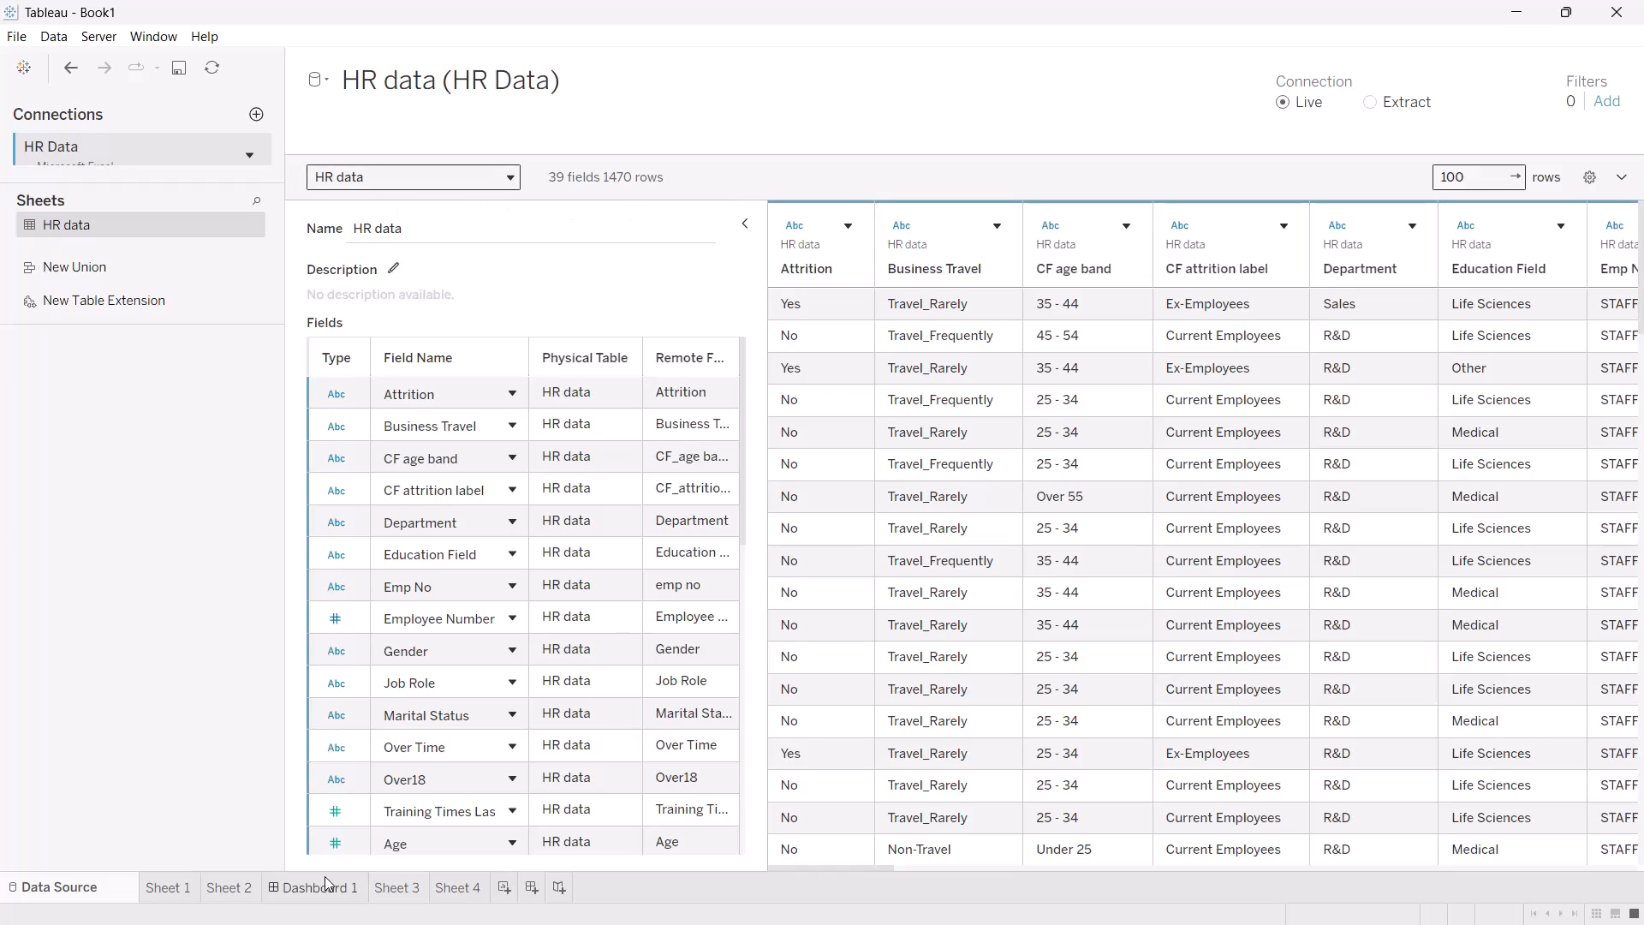
# On Sheet 1, start a new calculated field named "attrition" and leave its formula area ready for entry.
pyautogui.click(179, 885)
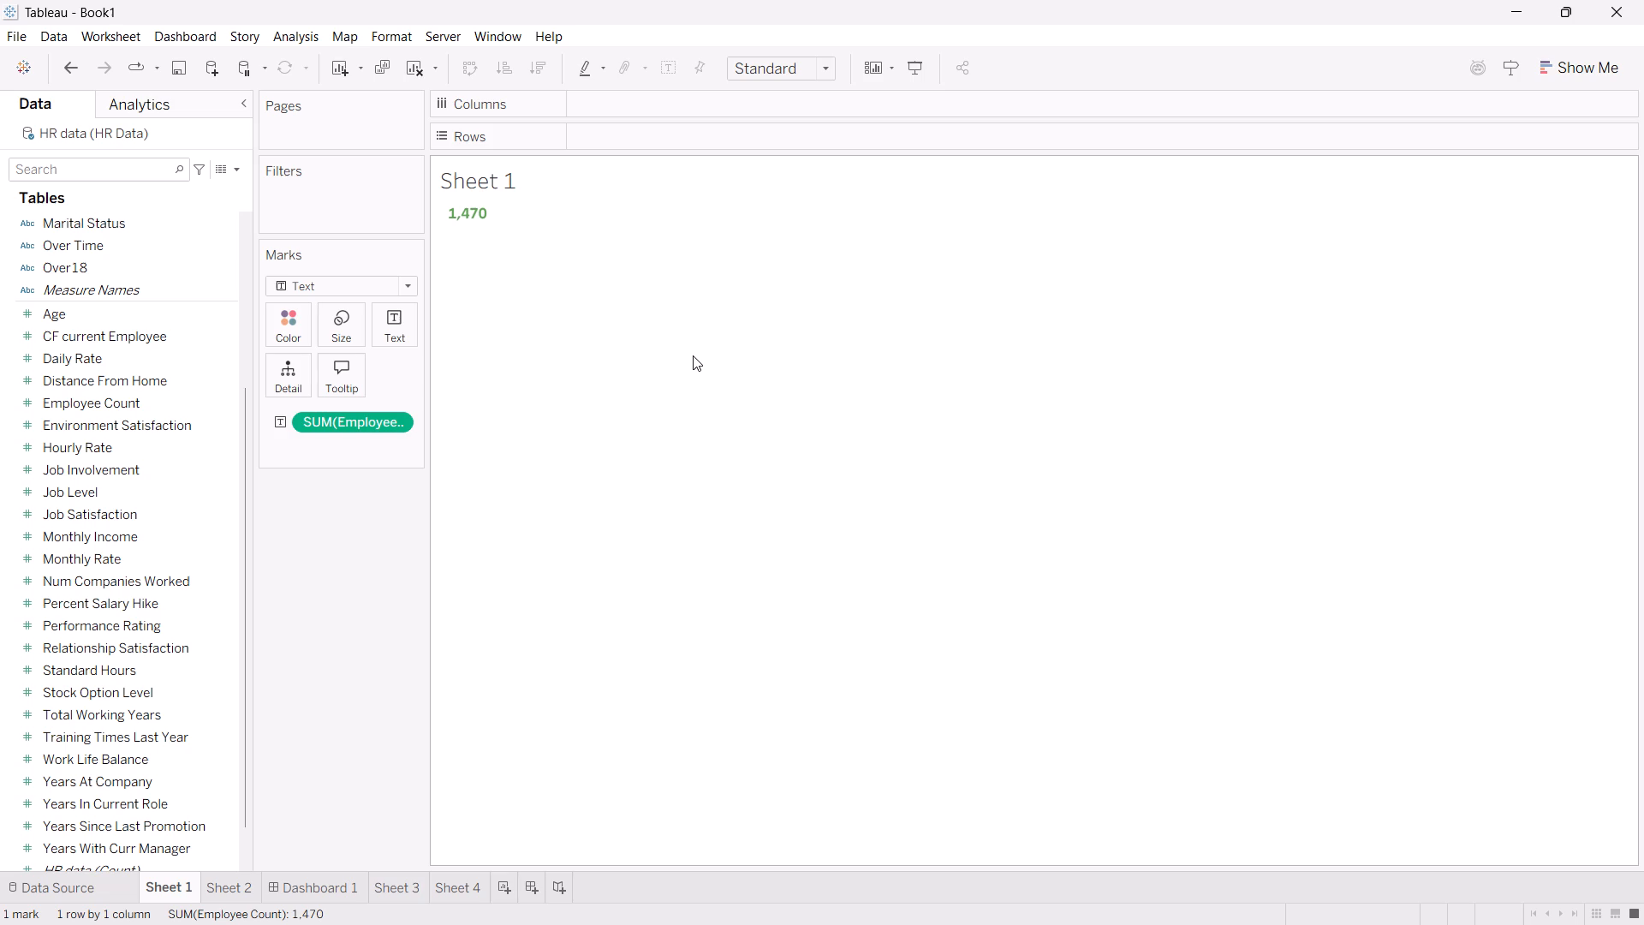
pyautogui.click(236, 167)
pyautogui.click(176, 196)
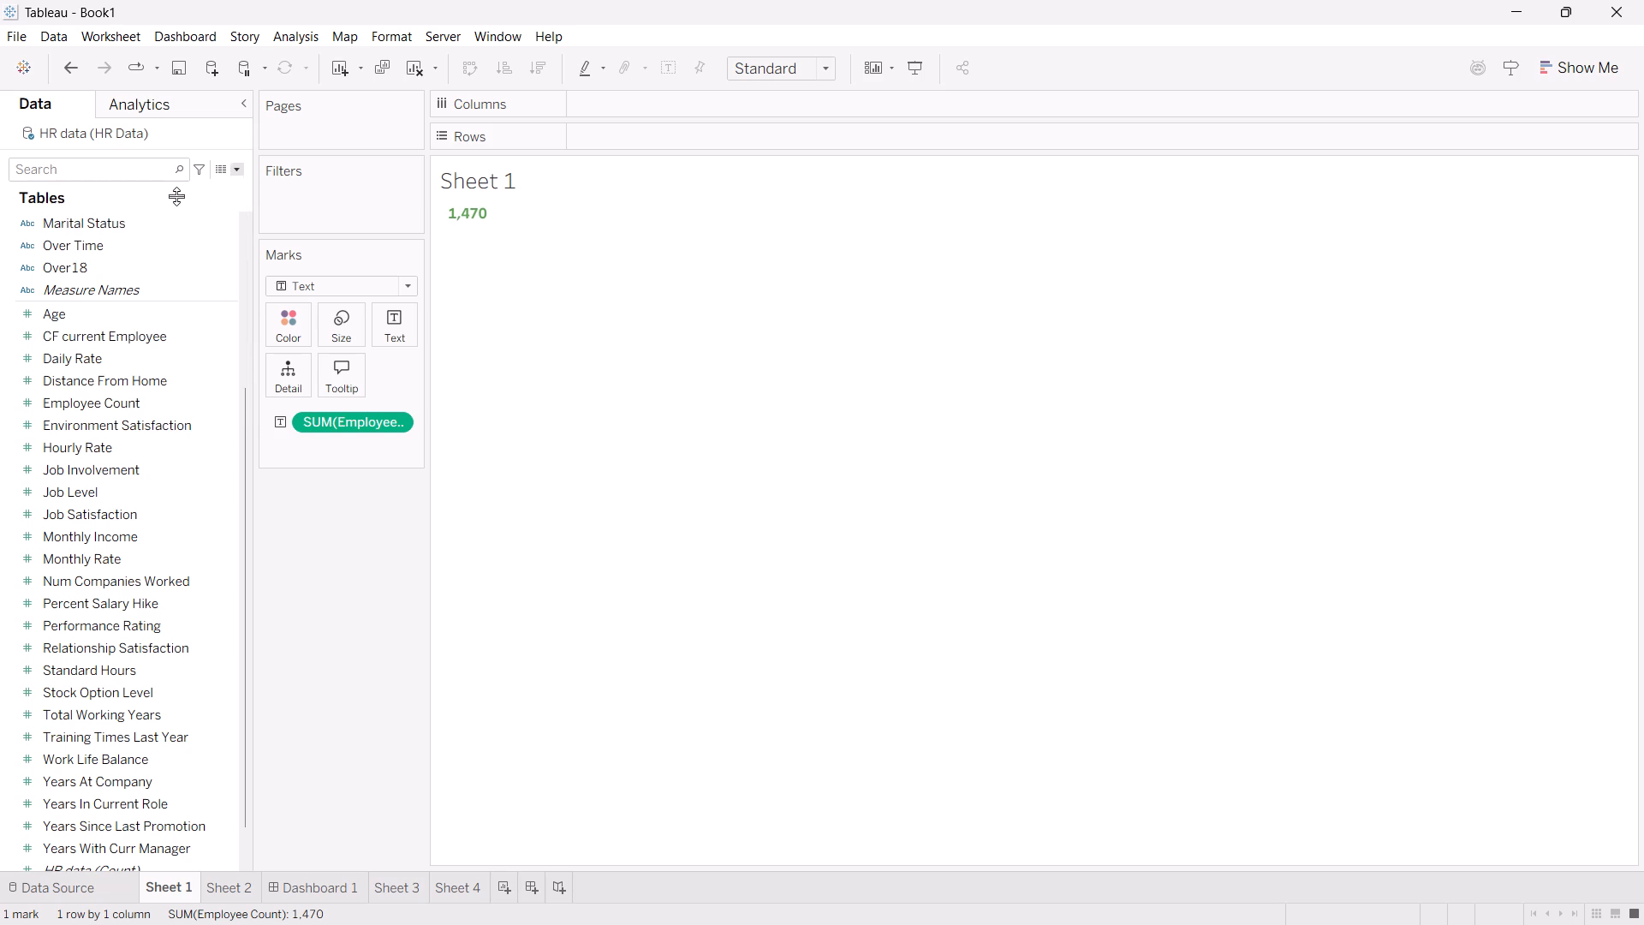
pyautogui.press('BackSpace')
pyautogui.write('attrition')
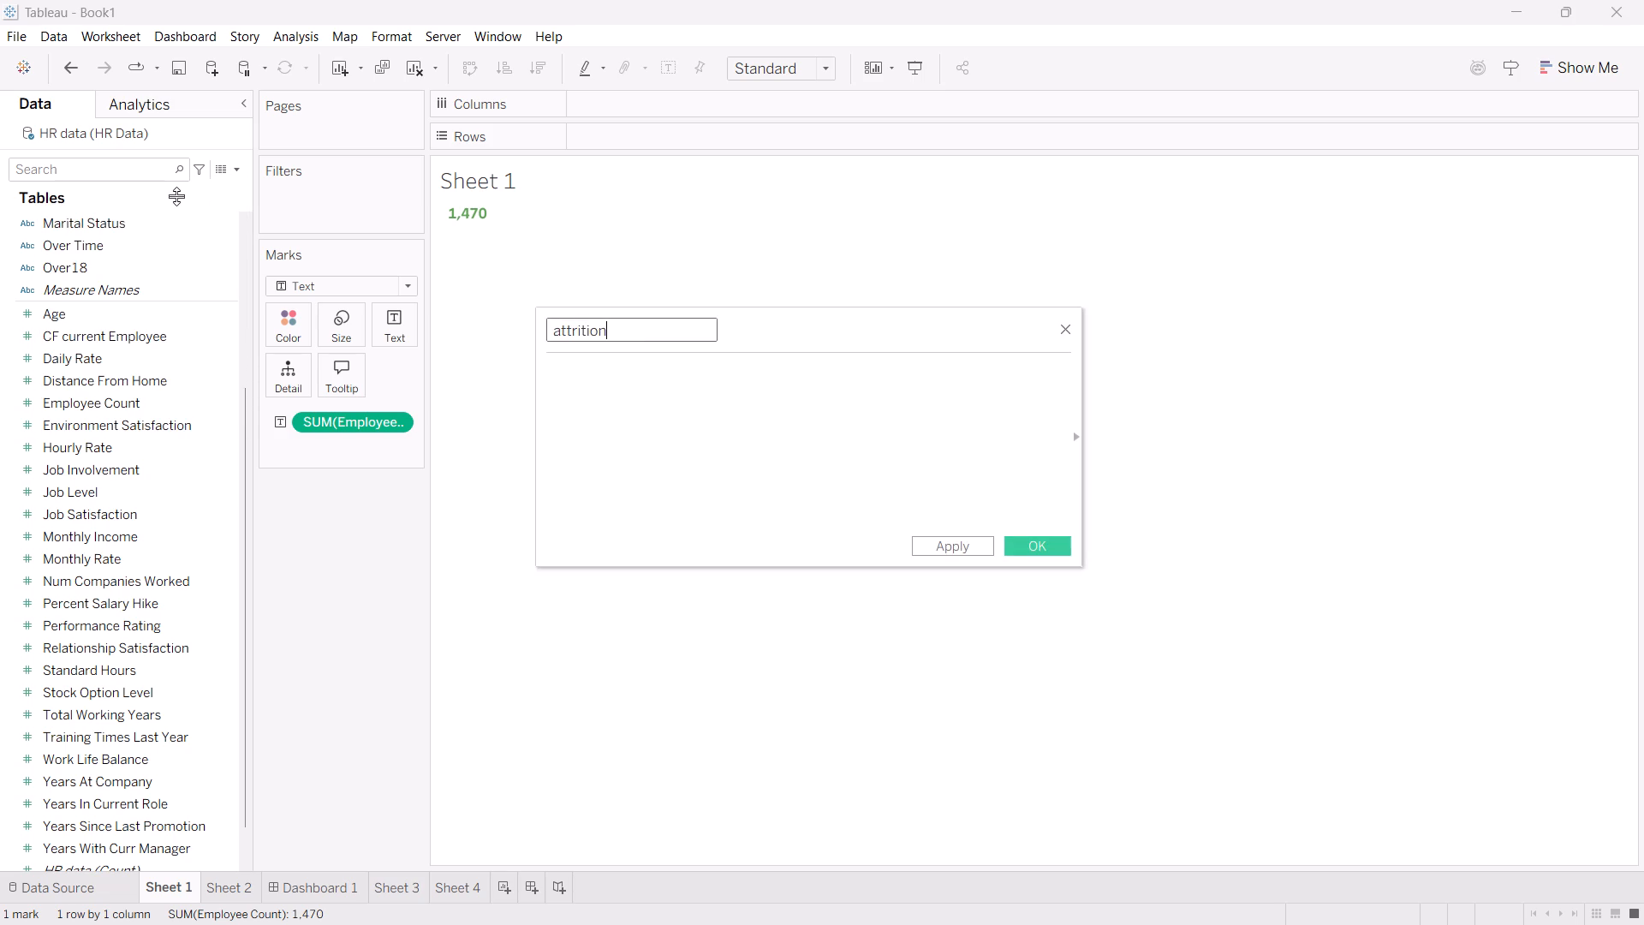
pyautogui.press('space')
pyautogui.press('Return')
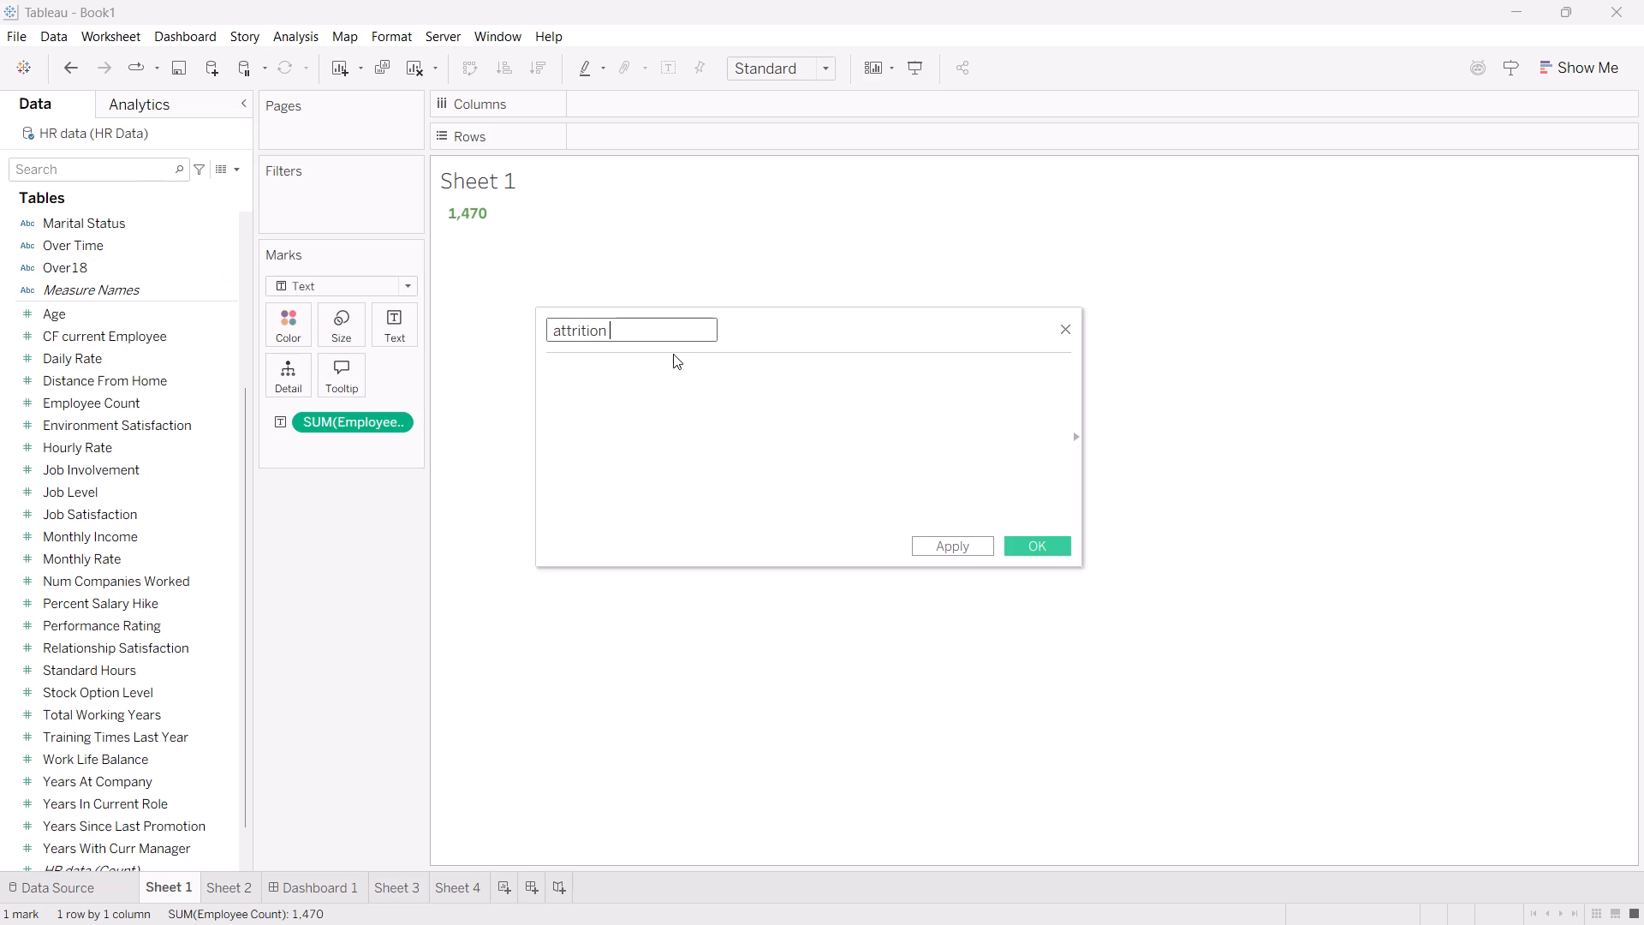
pyautogui.click(608, 361)
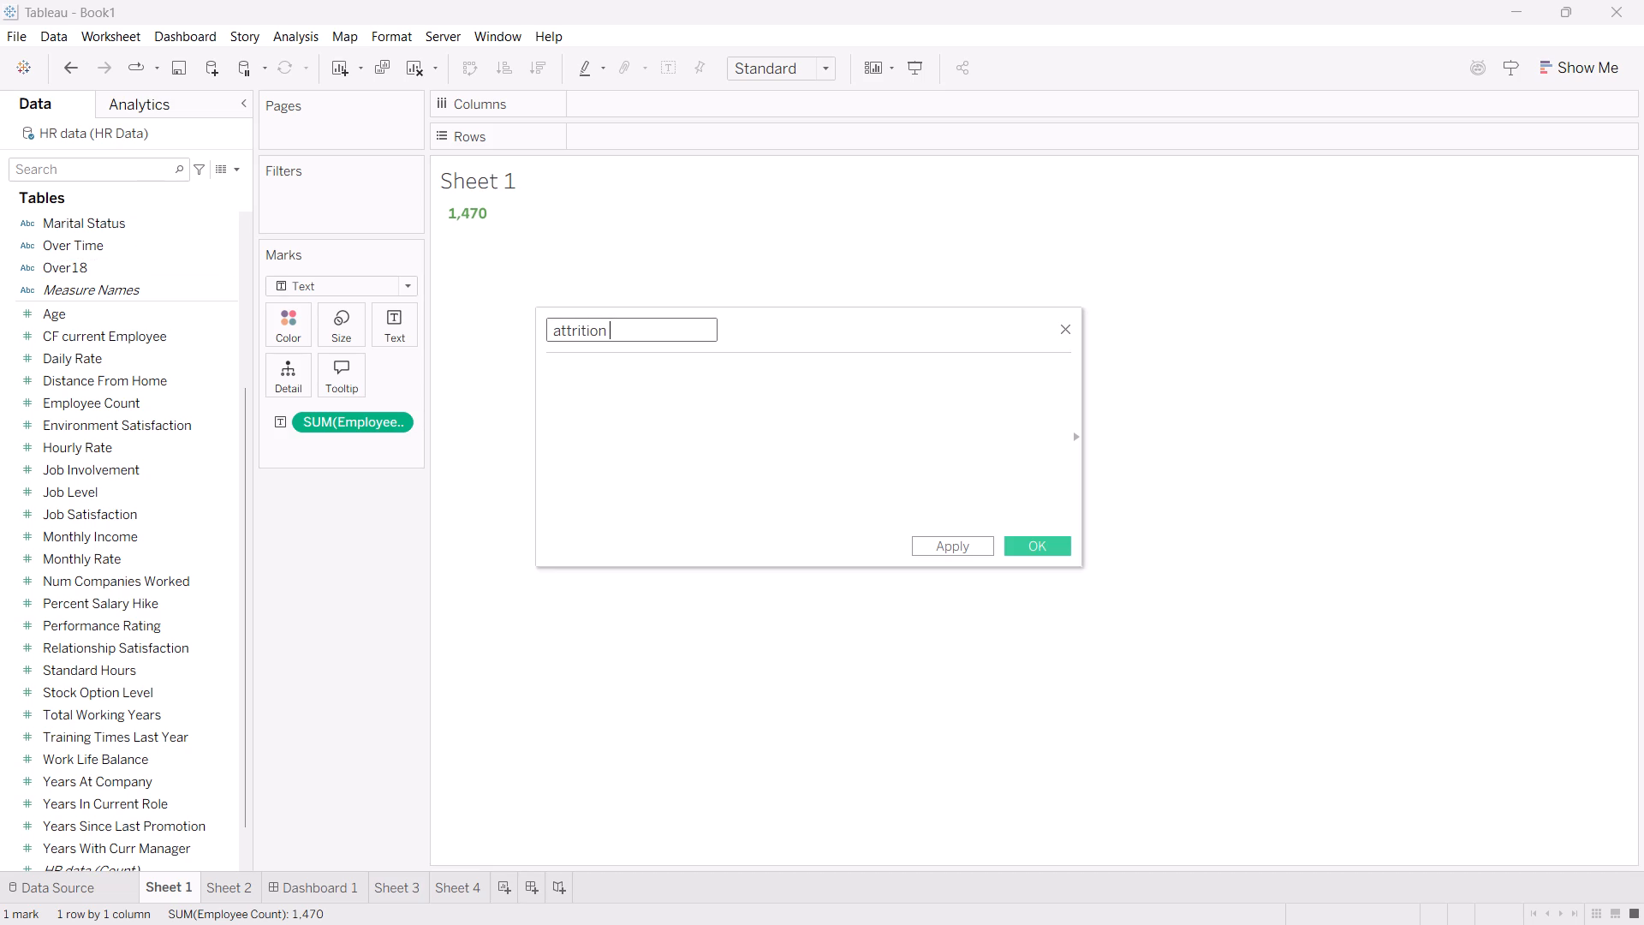
pyautogui.click(587, 364)
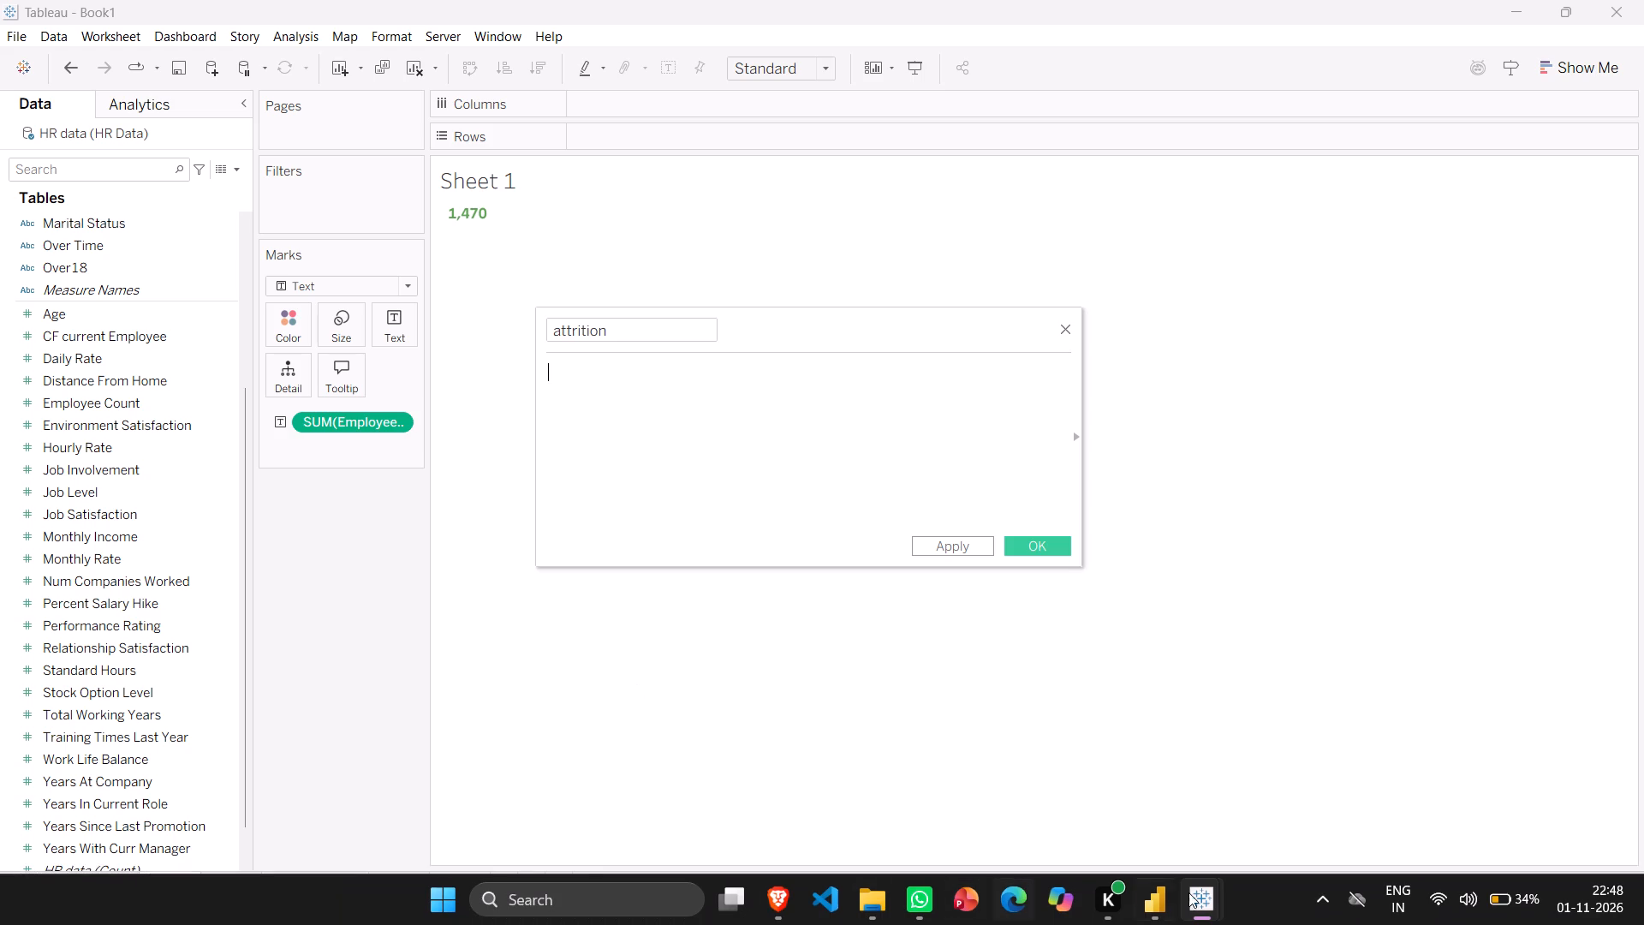
# Switch to the sail hr dashboard workbook and open the Attrition count field's calculation from the KPI sheet for reference.
pyautogui.click(1261, 820)
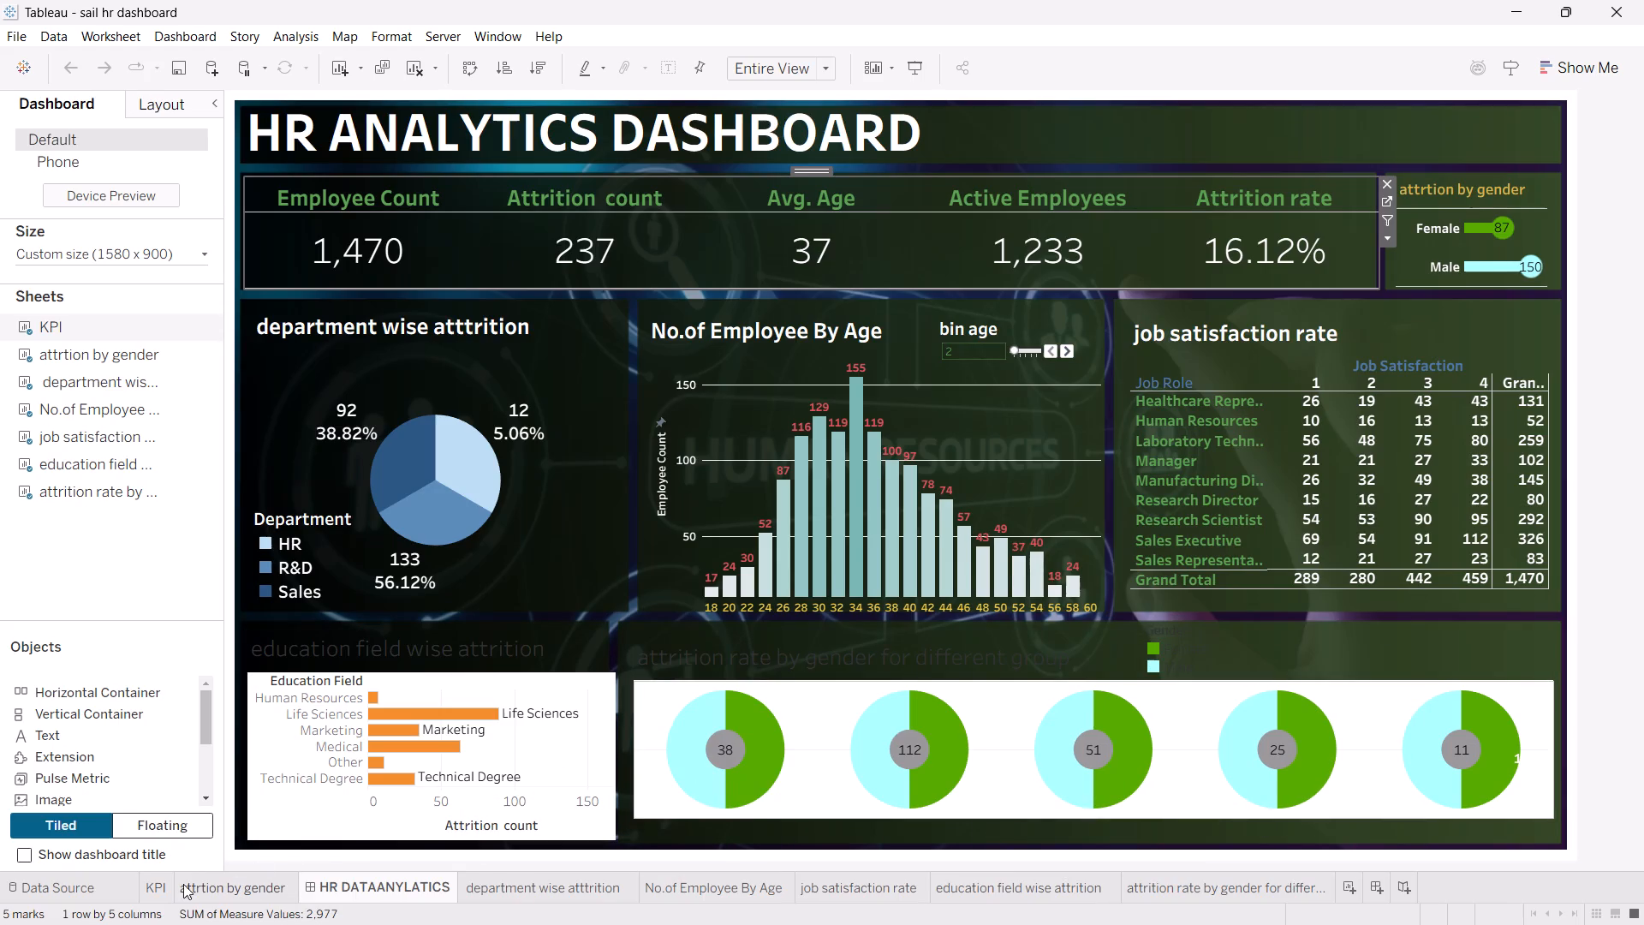
pyautogui.click(158, 886)
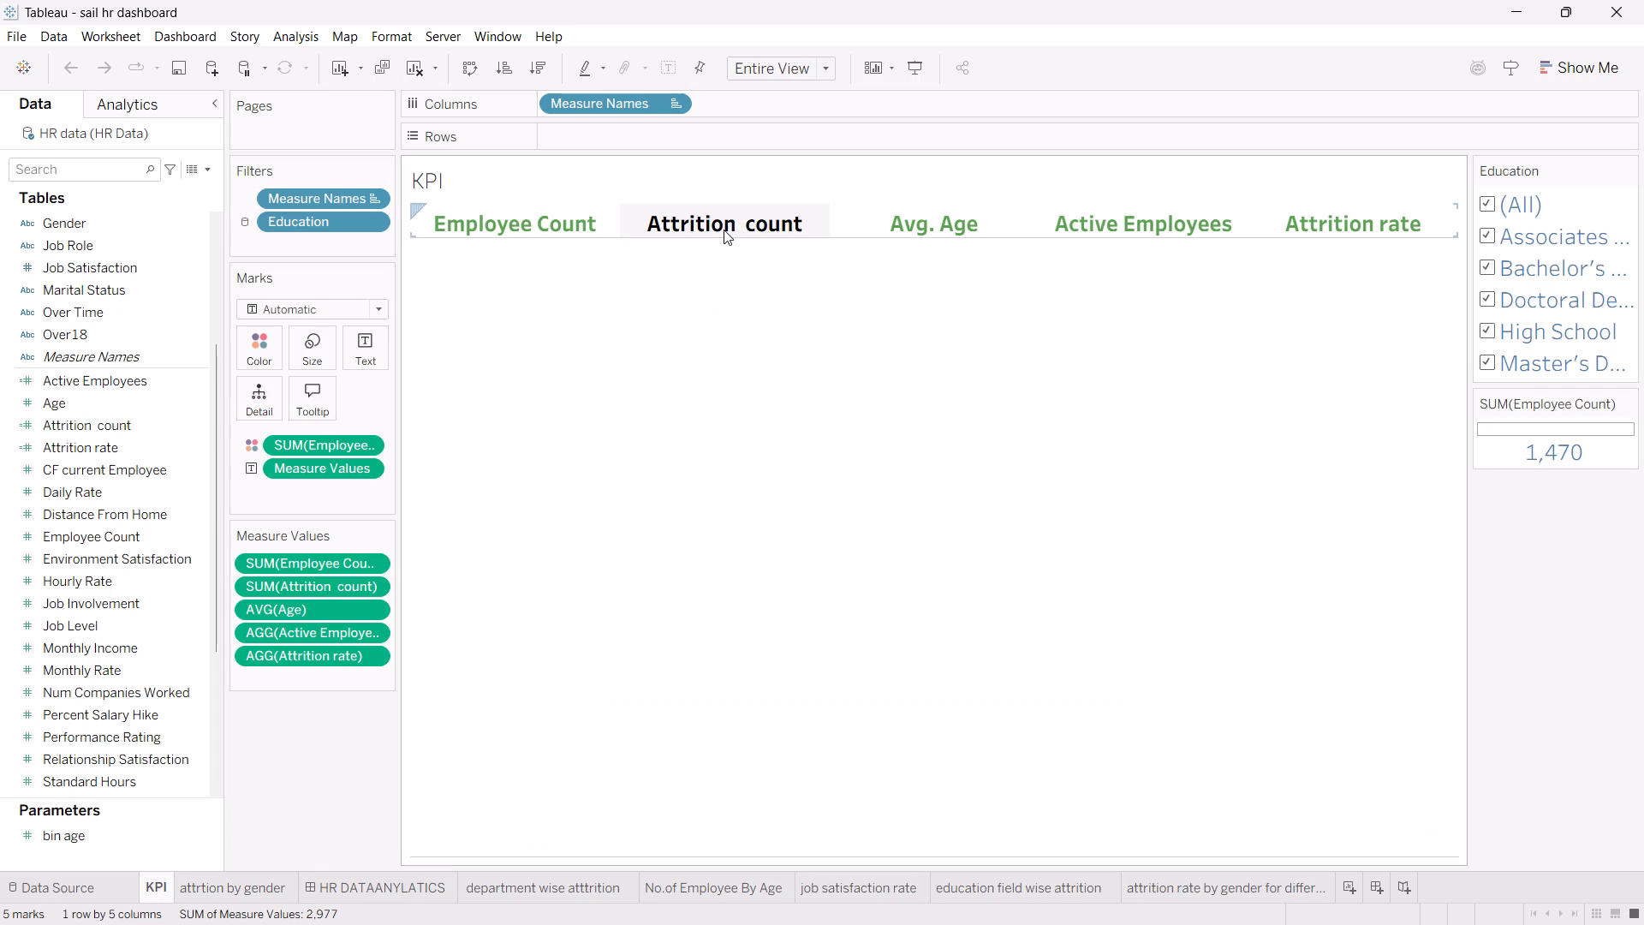
pyautogui.click(724, 230)
pyautogui.click(750, 346)
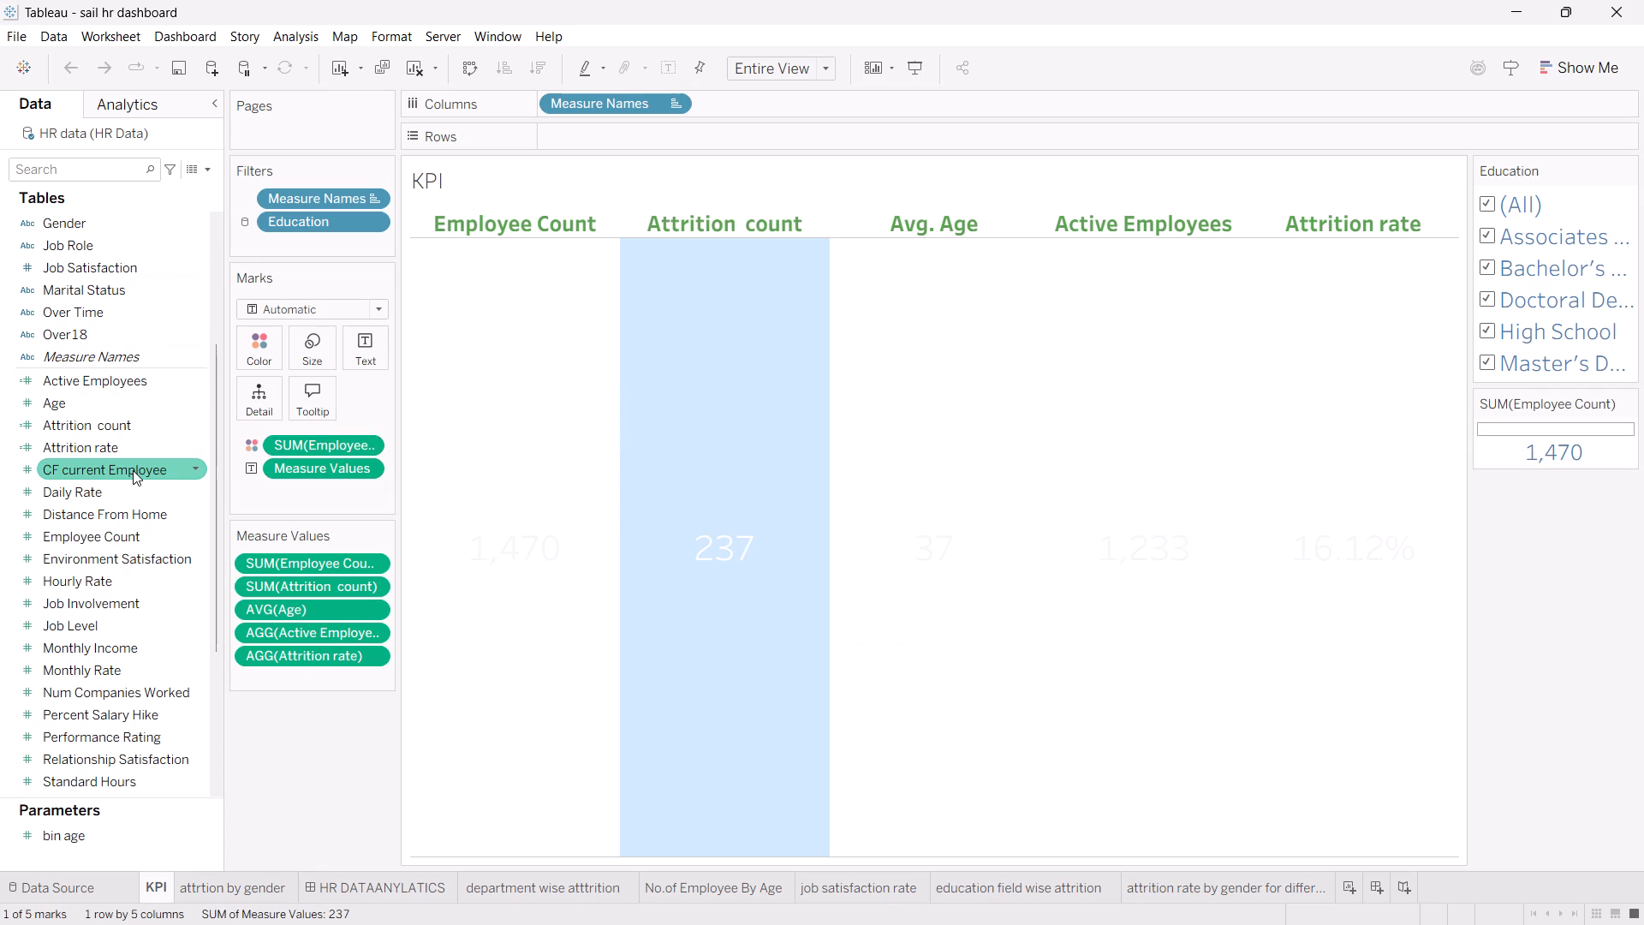
pyautogui.click(99, 424)
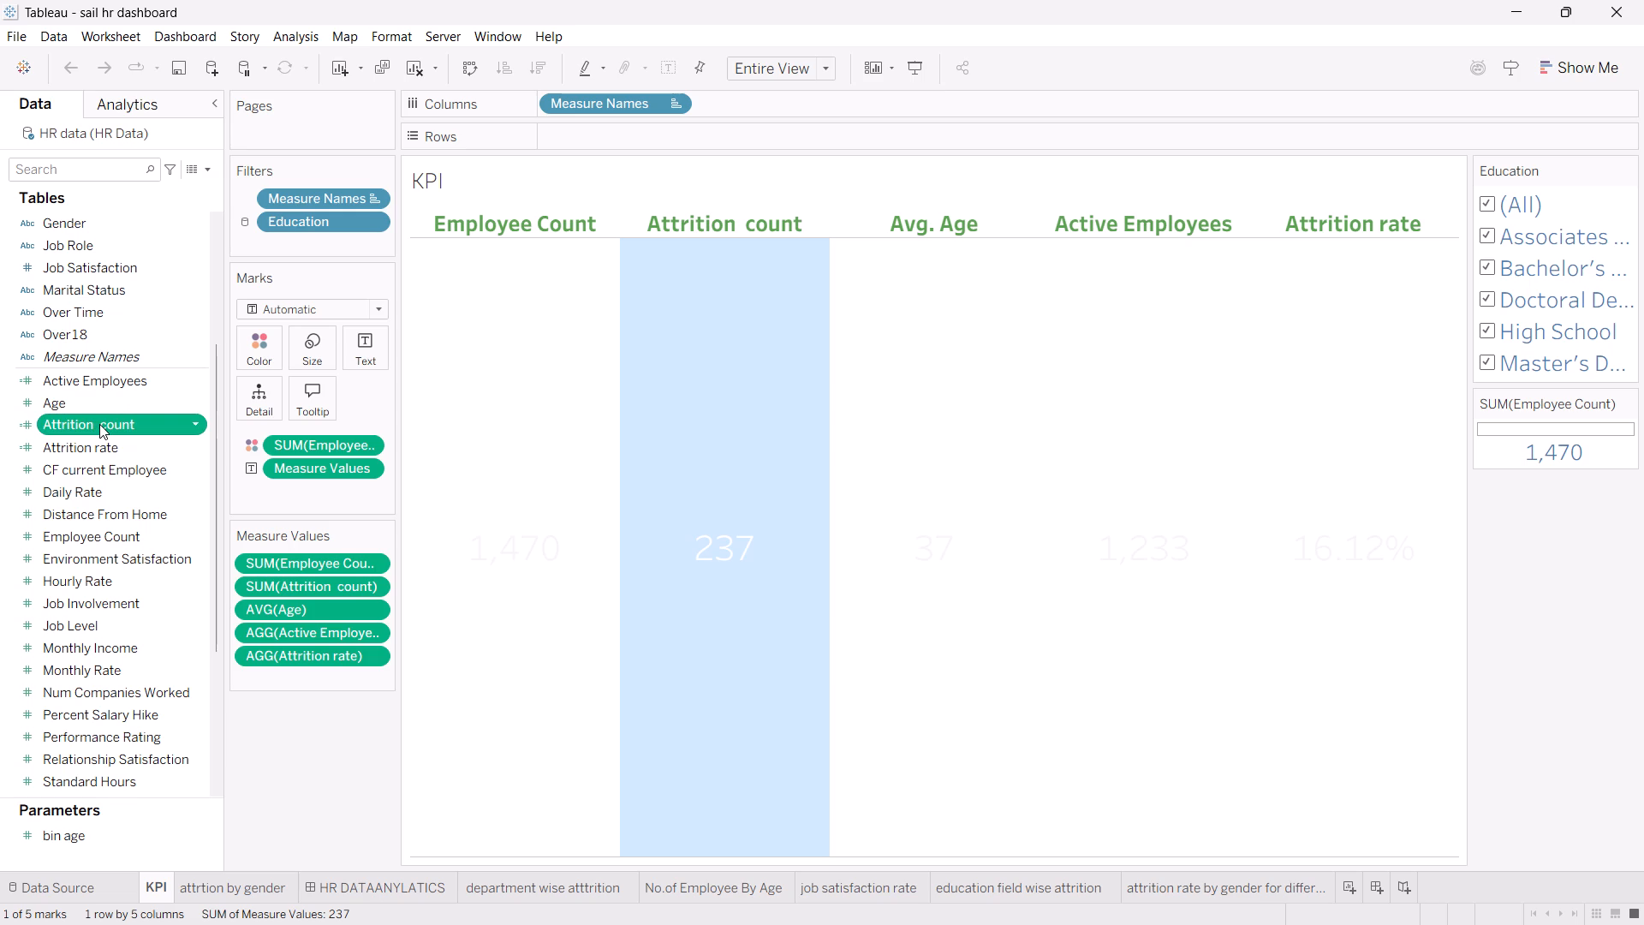
pyautogui.click(194, 421)
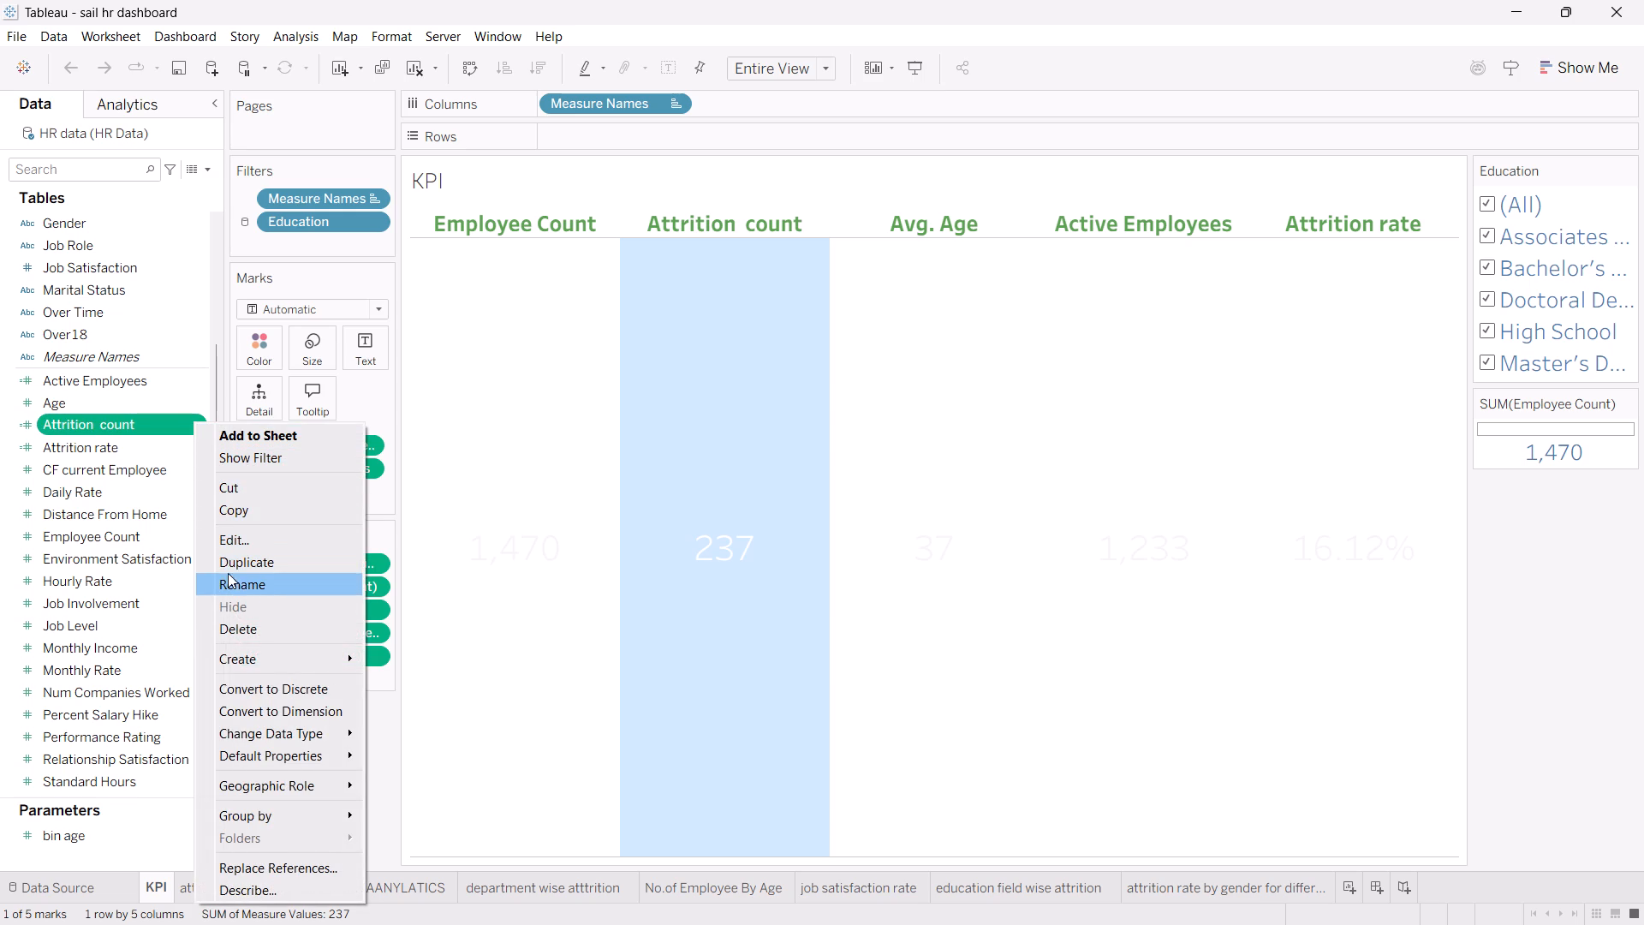
pyautogui.click(268, 548)
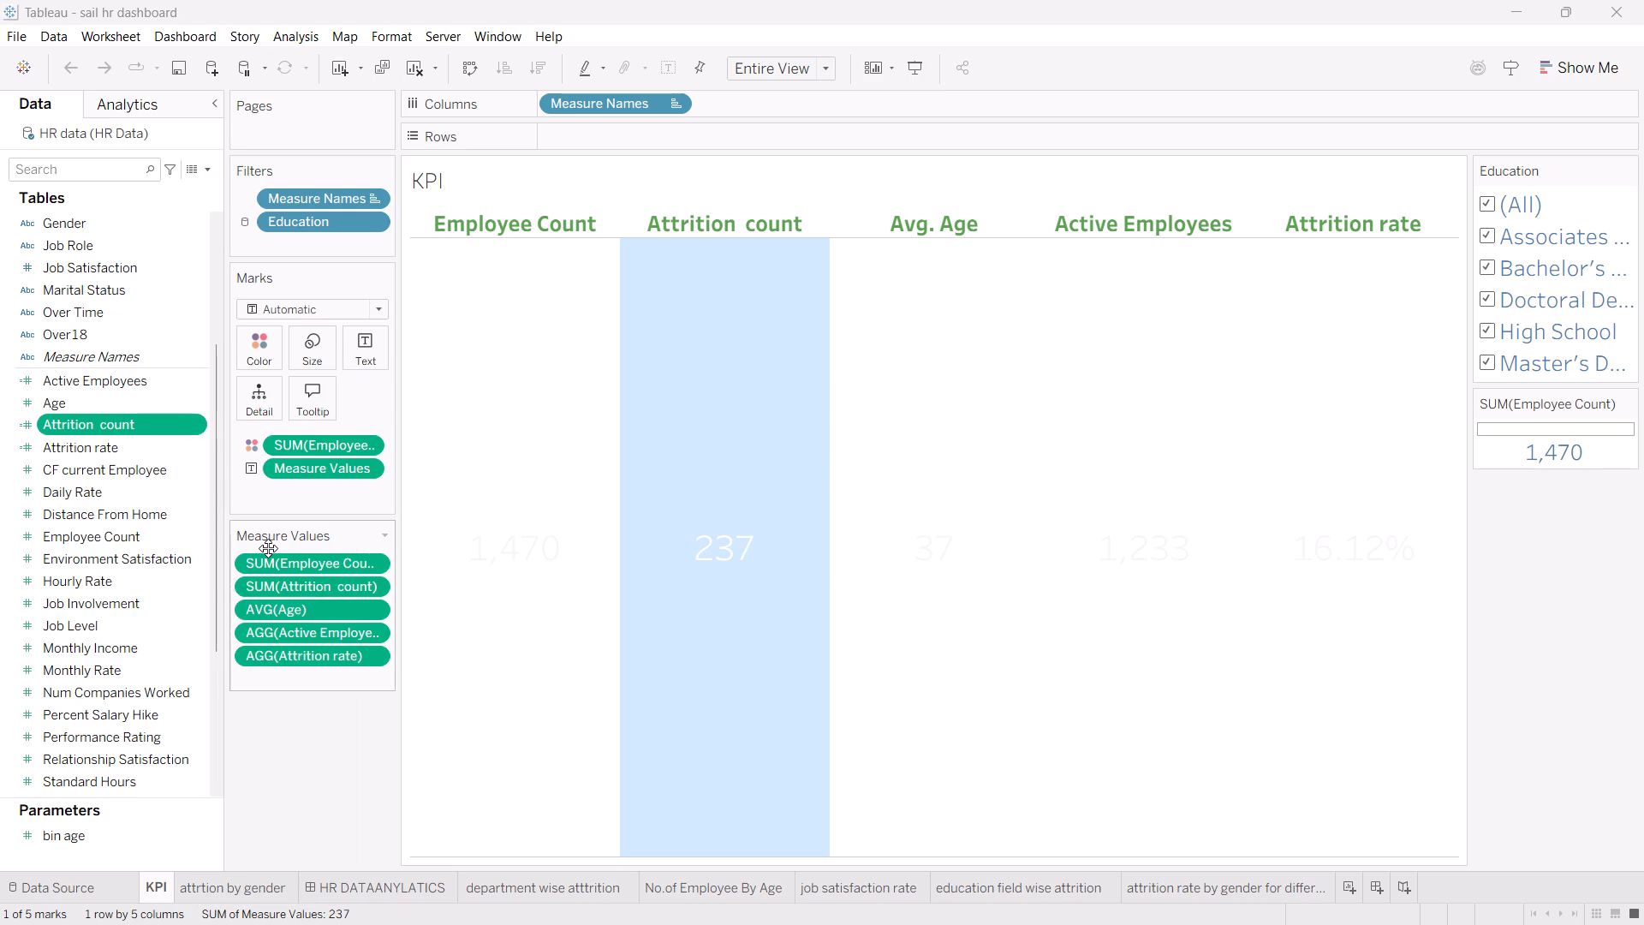
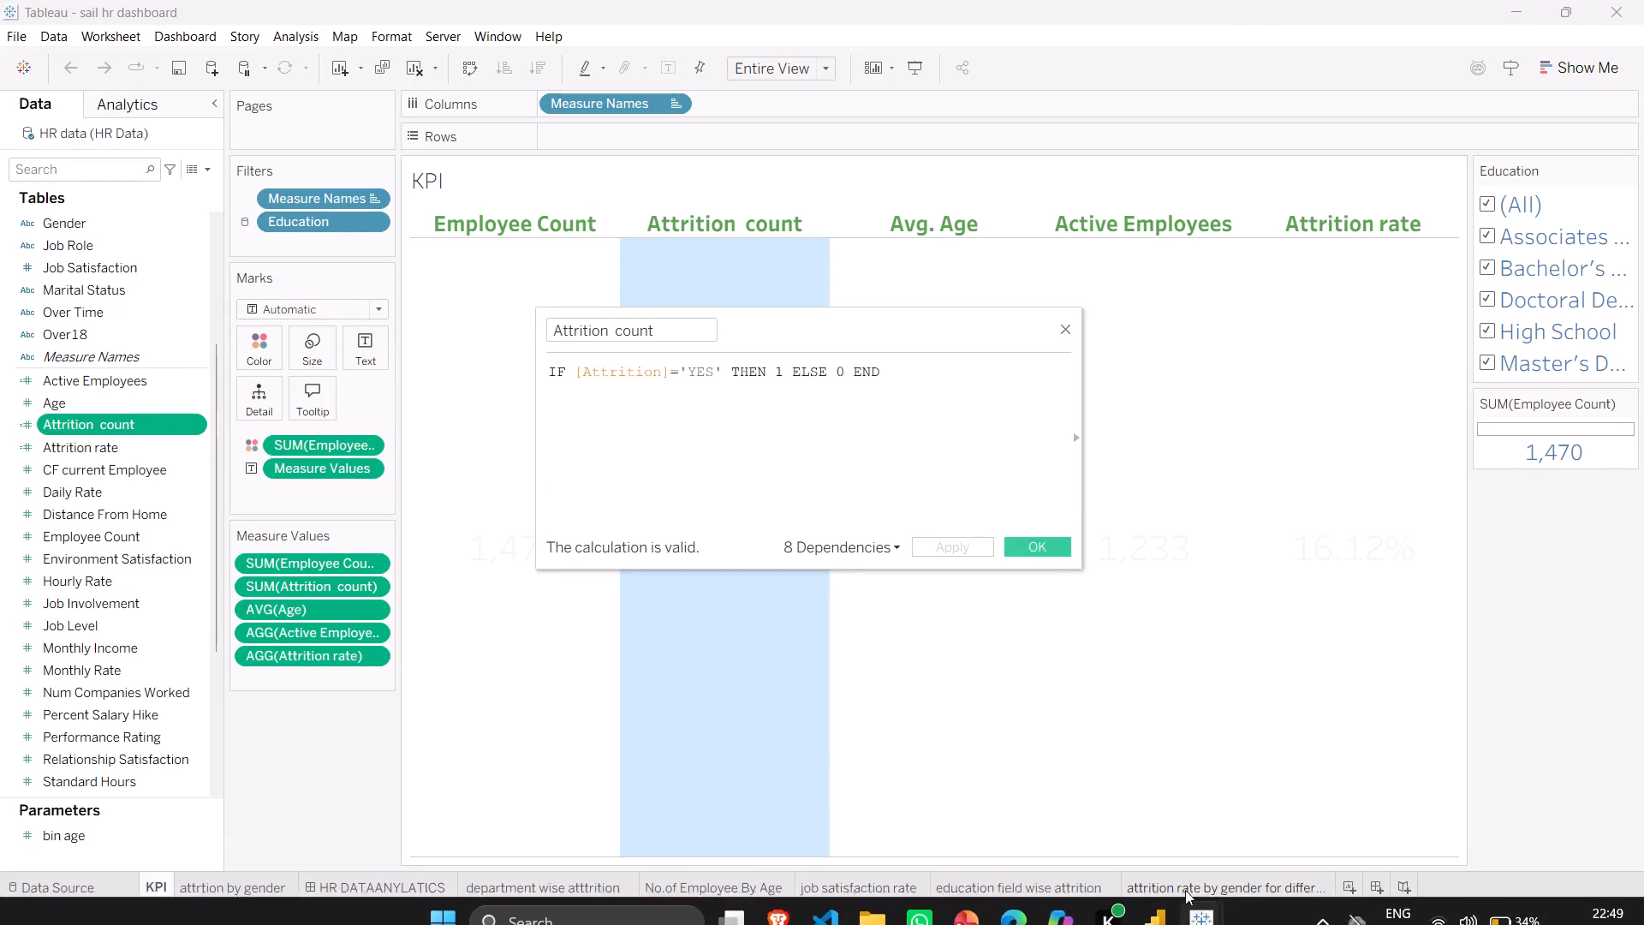
# Switch back to the Book1 workbook and define the attrition calculated field as IF [Attrition]='YES' THEN 1 ELSE 0 END.
pyautogui.click(1060, 821)
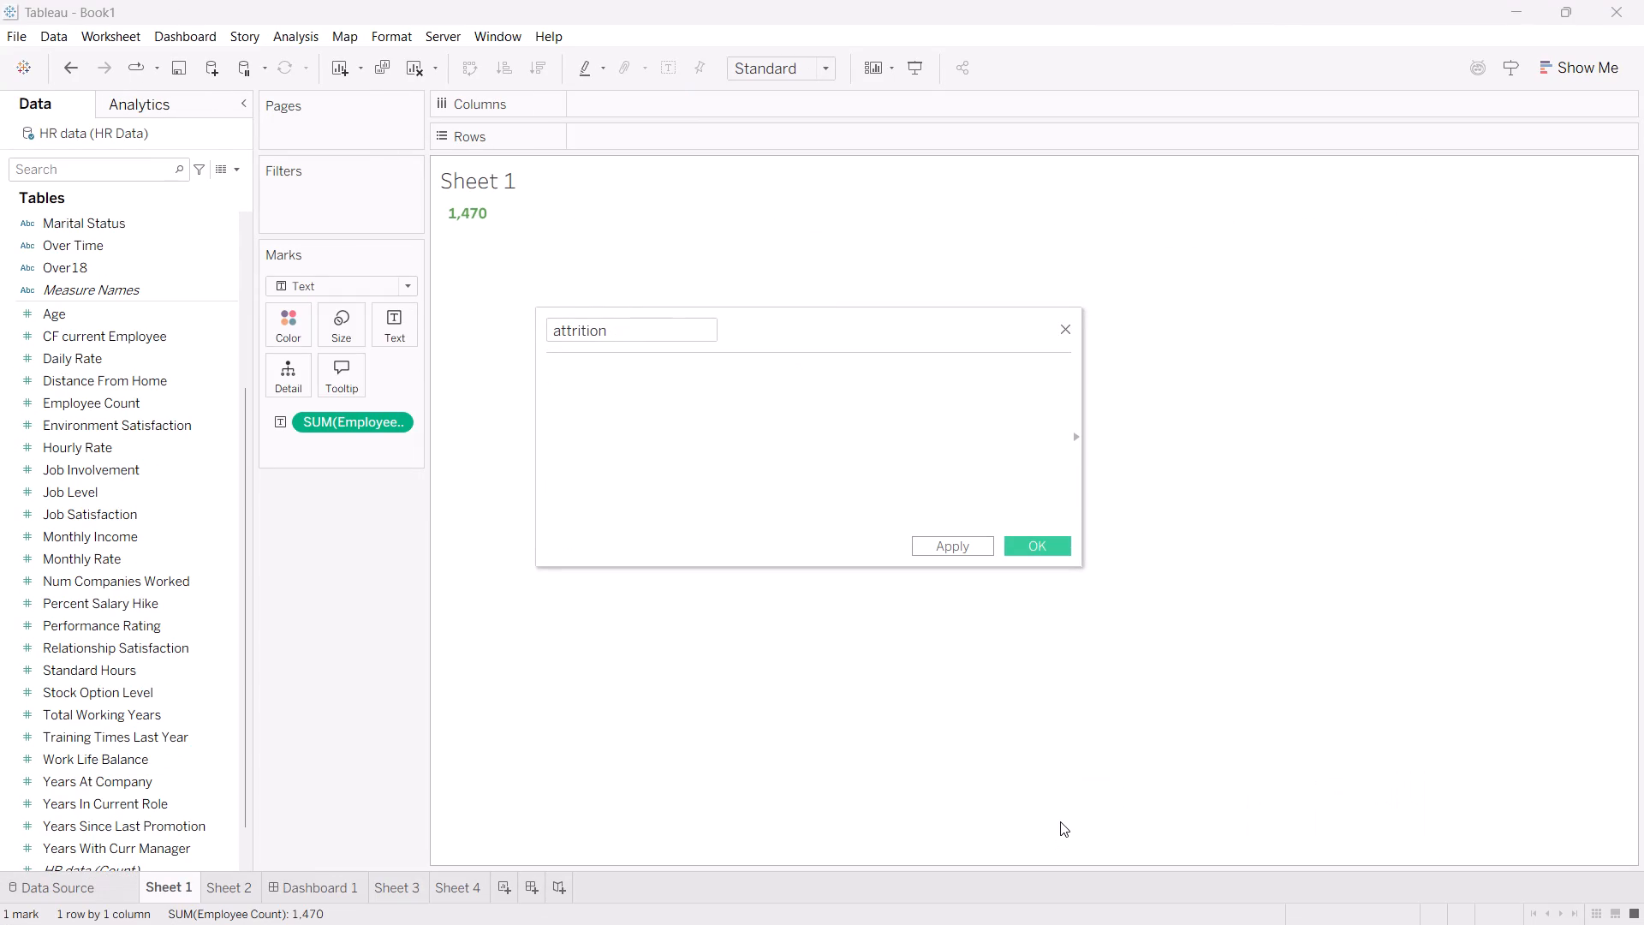
pyautogui.write('IF ATT')
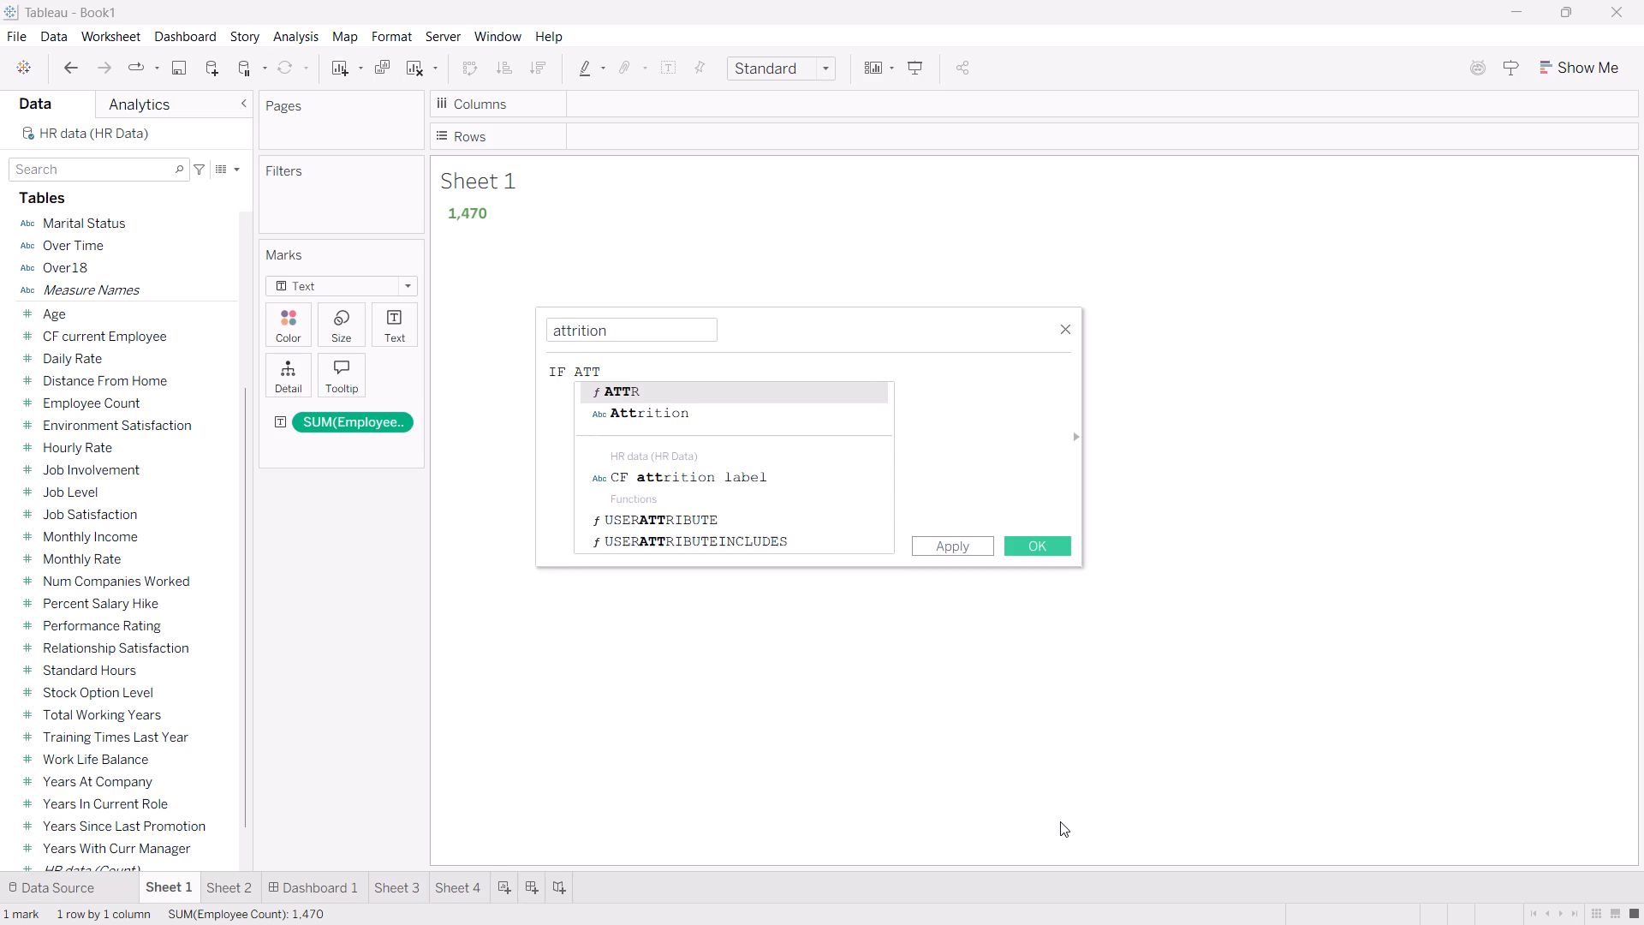
pyautogui.click(651, 411)
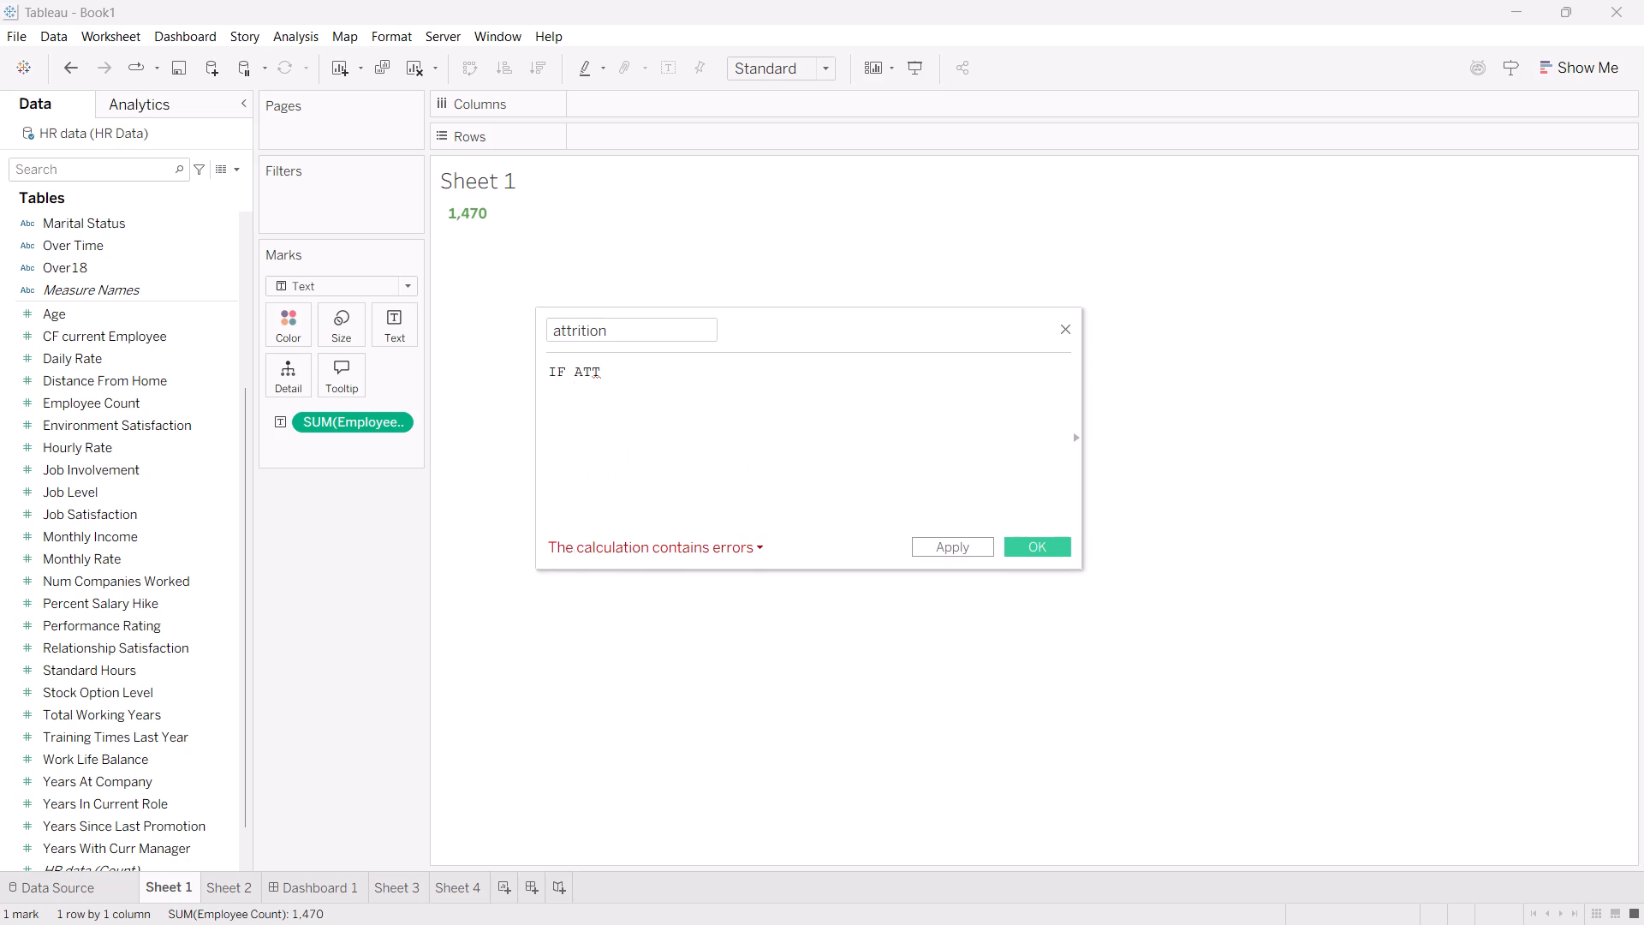
pyautogui.press('=')
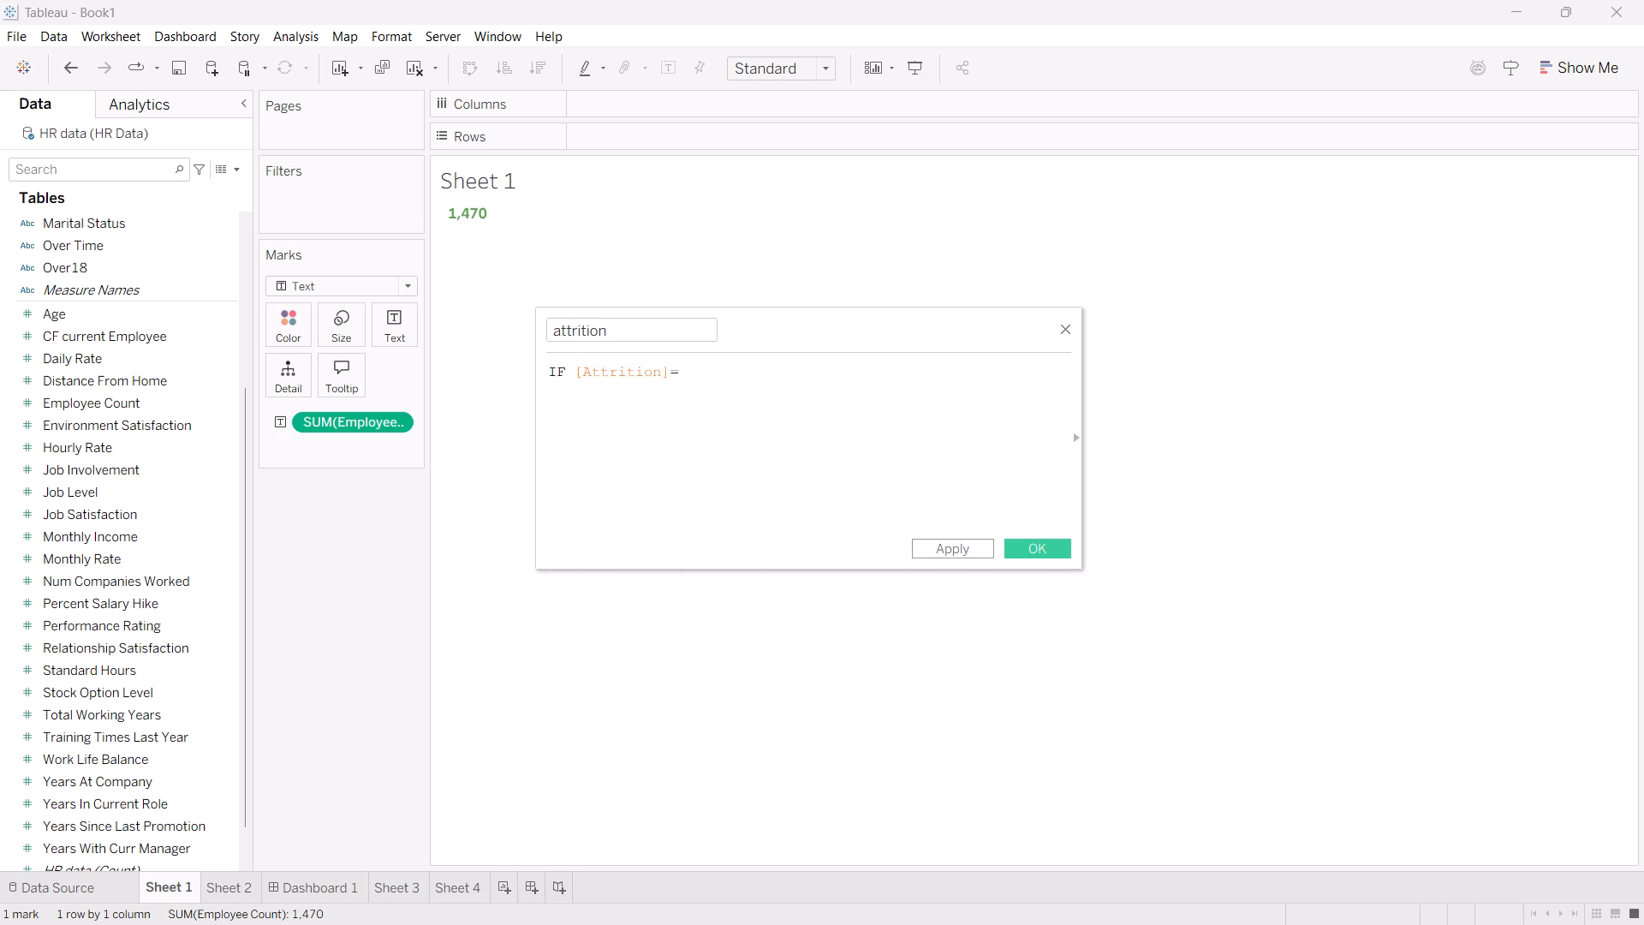
pyautogui.press("'")
pyautogui.write('YES')
pyautogui.press('space')
pyautogui.press('BackSpace')
pyautogui.write("' THEN")
pyautogui.press('space')
pyautogui.press('1')
pyautogui.press('space')
pyautogui.write('ELSE')
pyautogui.press('space')
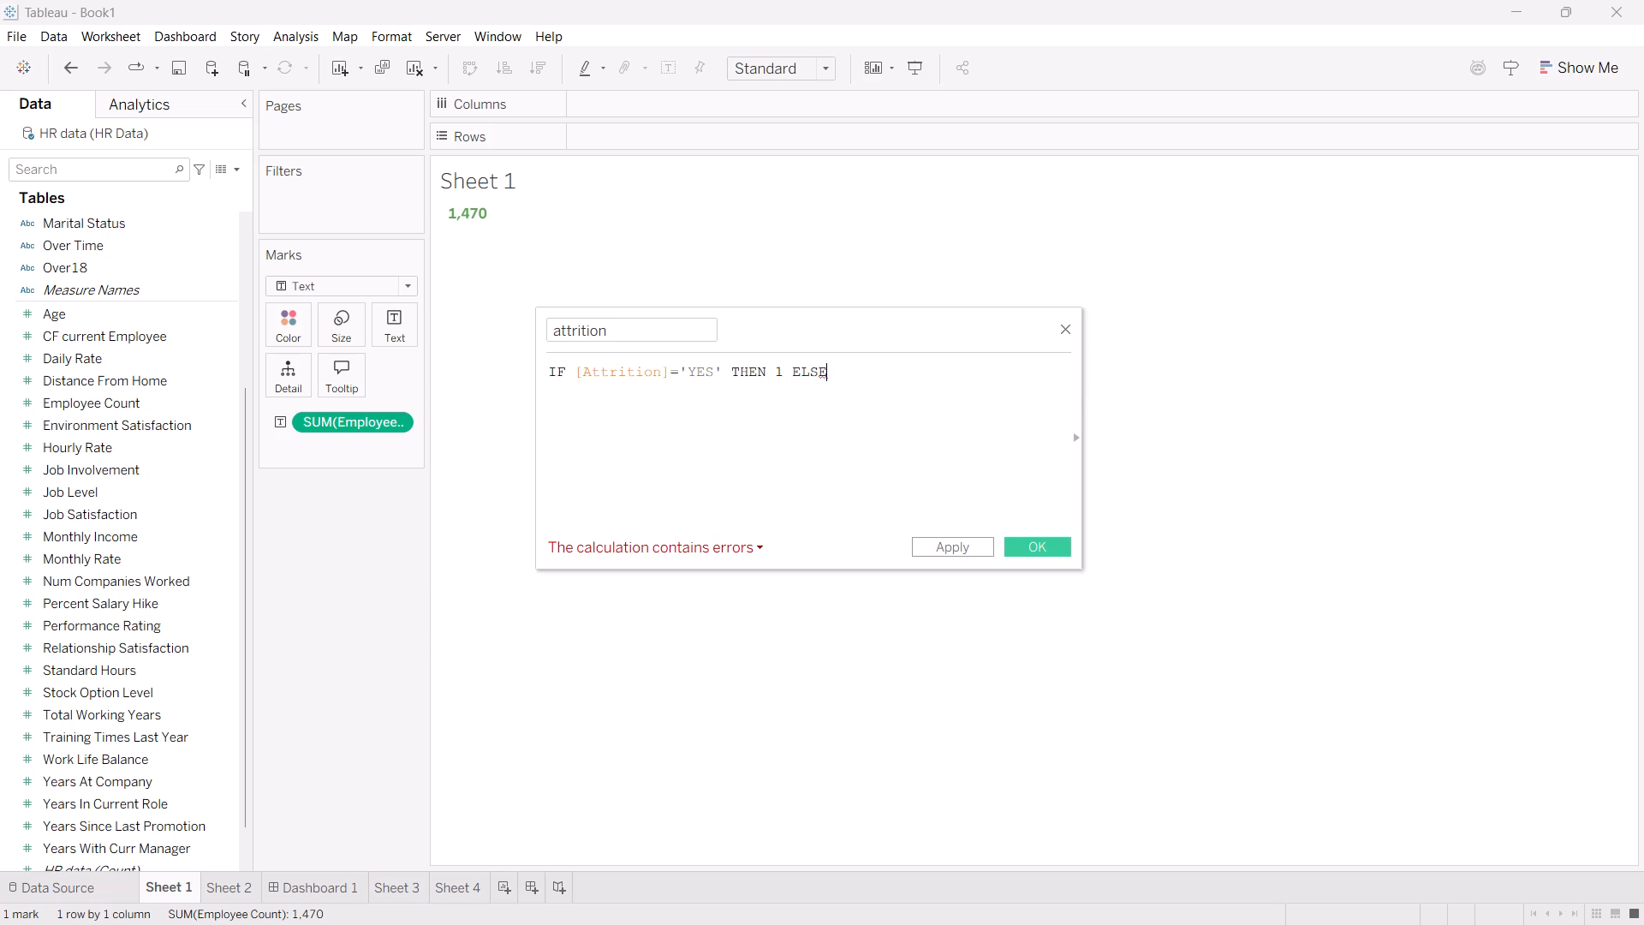
pyautogui.write('0 END')
pyautogui.press('space')
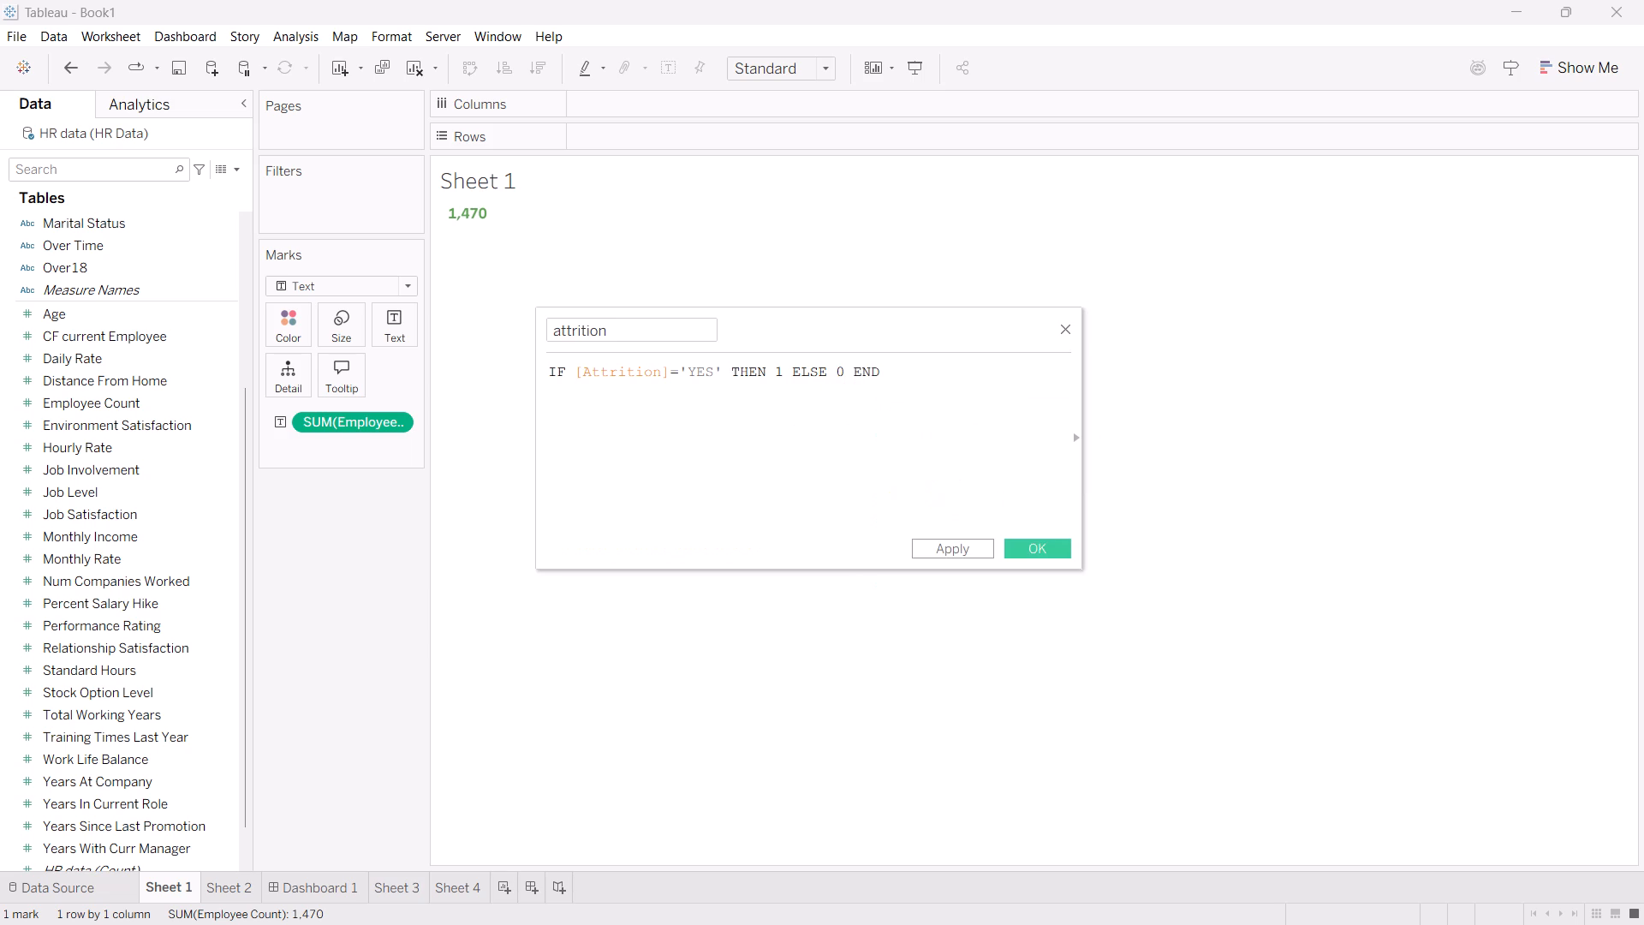
pyautogui.click(1045, 549)
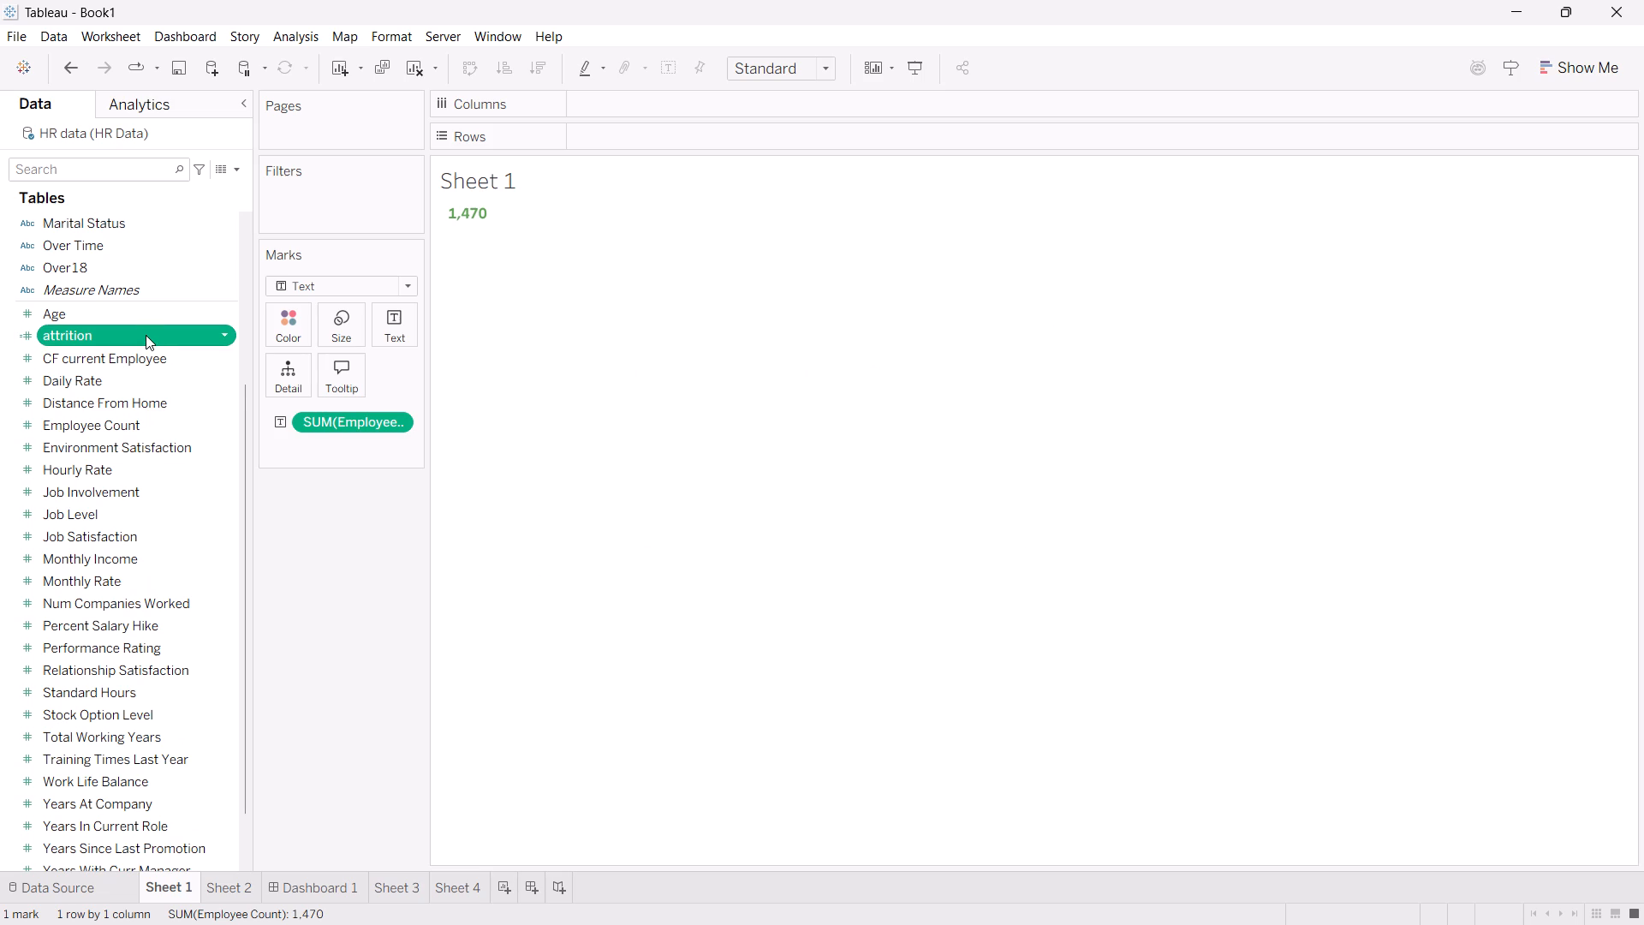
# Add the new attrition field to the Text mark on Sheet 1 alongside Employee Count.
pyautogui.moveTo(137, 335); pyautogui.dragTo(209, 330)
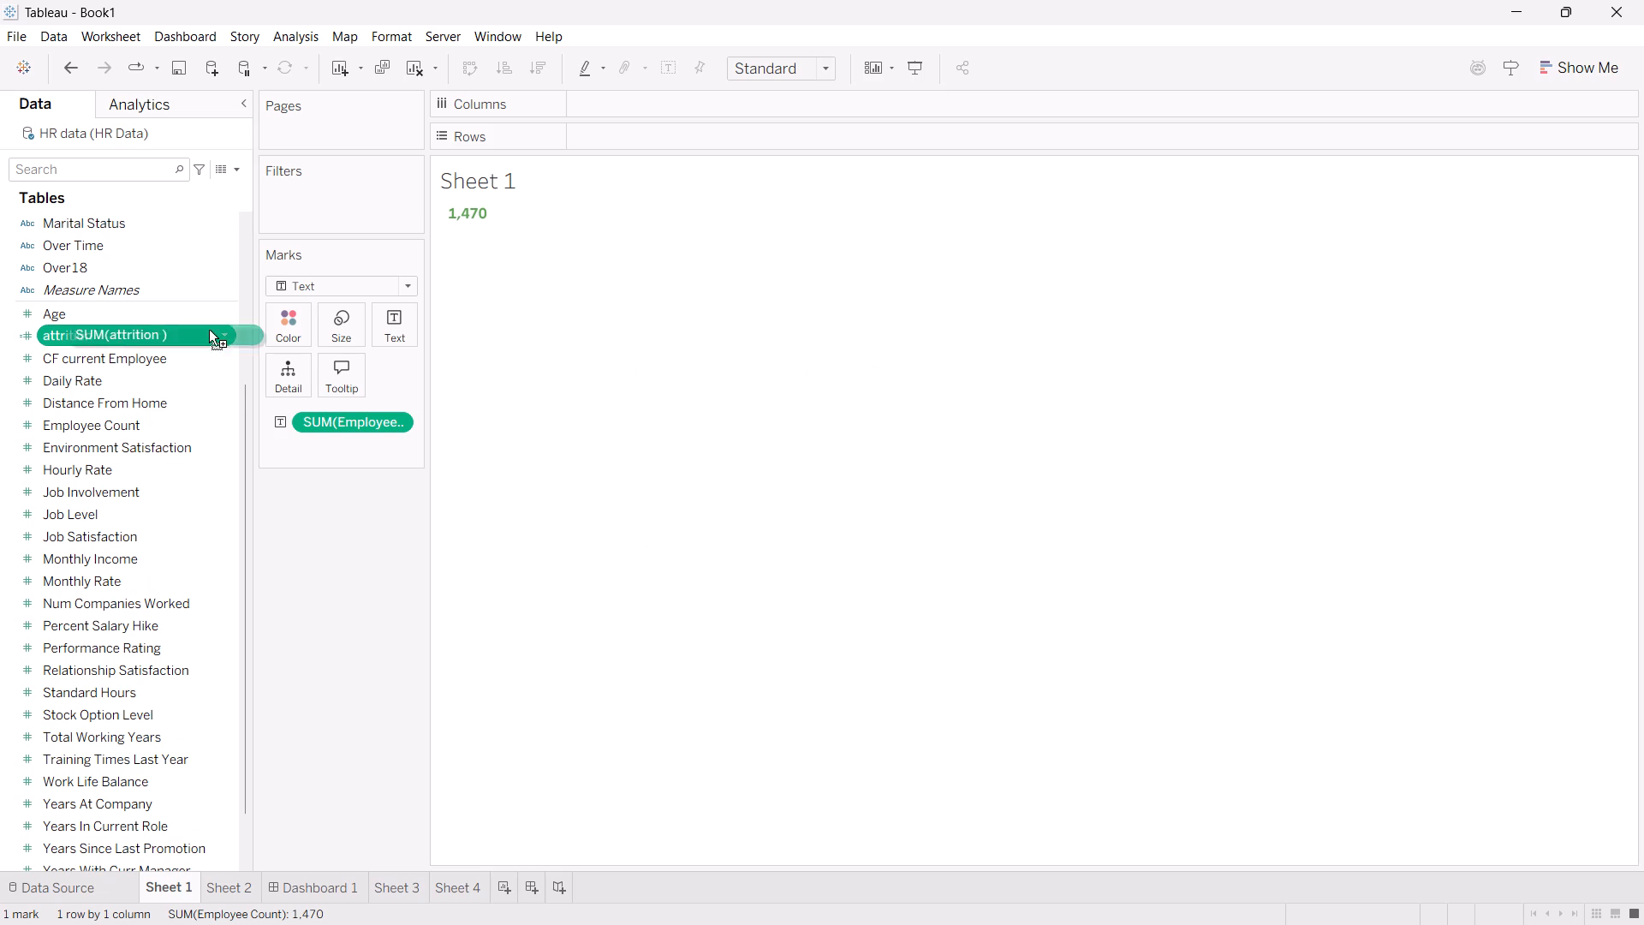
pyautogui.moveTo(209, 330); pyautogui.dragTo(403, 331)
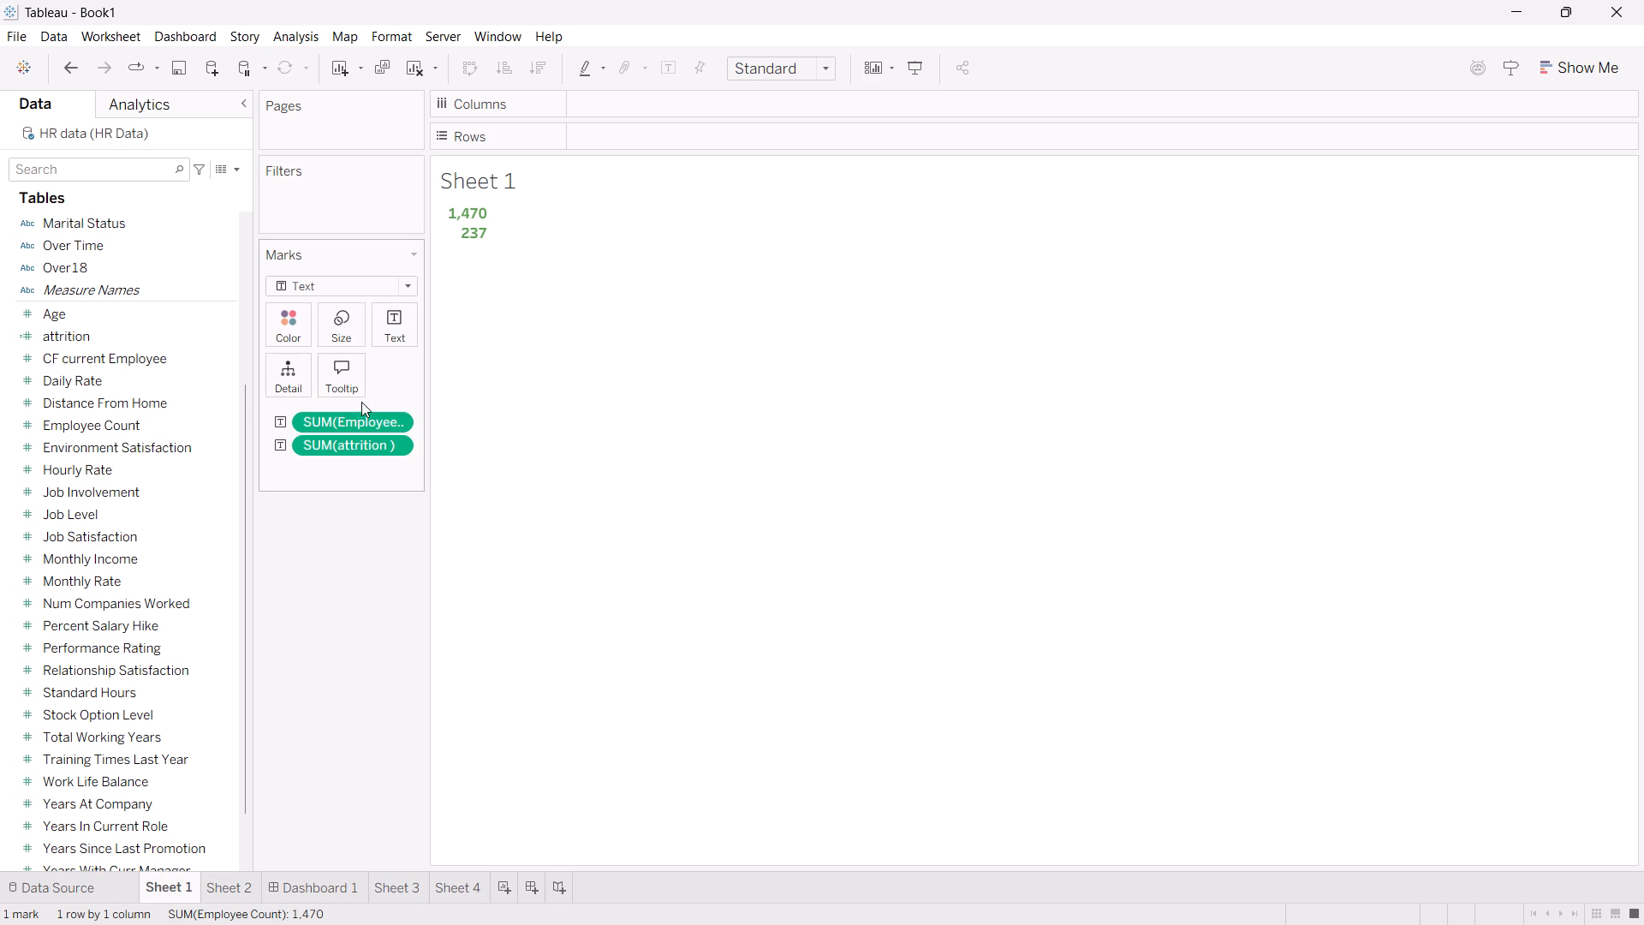
# Remove both the Employee Count and attrition sums from the Marks card so Sheet 1 is empty.
pyautogui.click(402, 420)
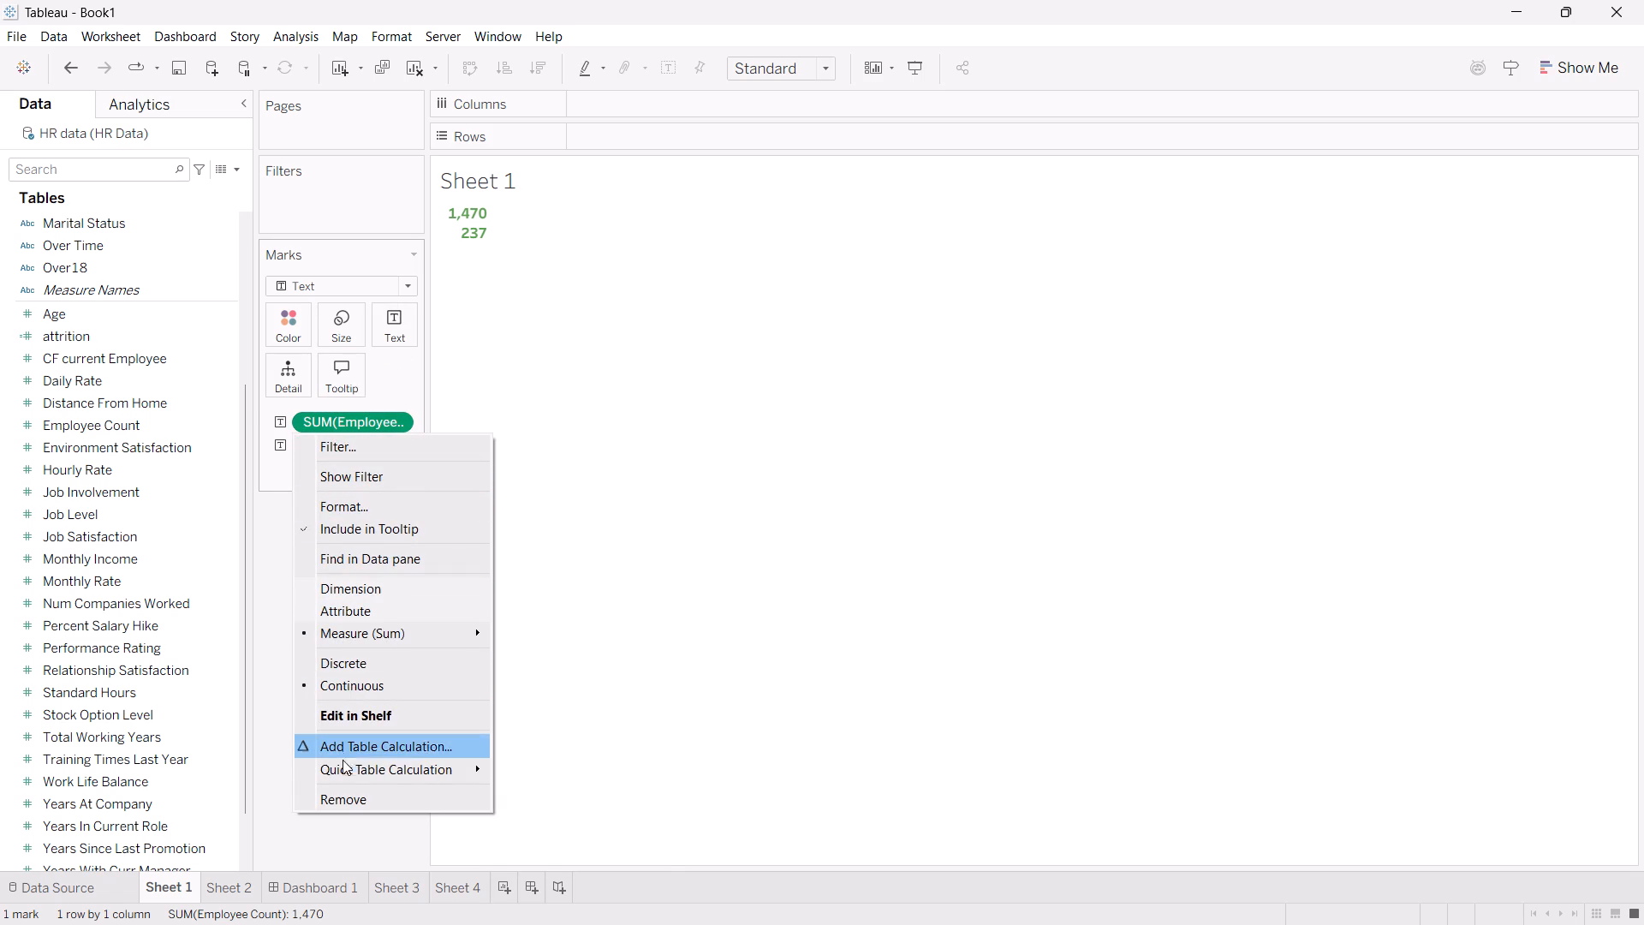
pyautogui.click(339, 804)
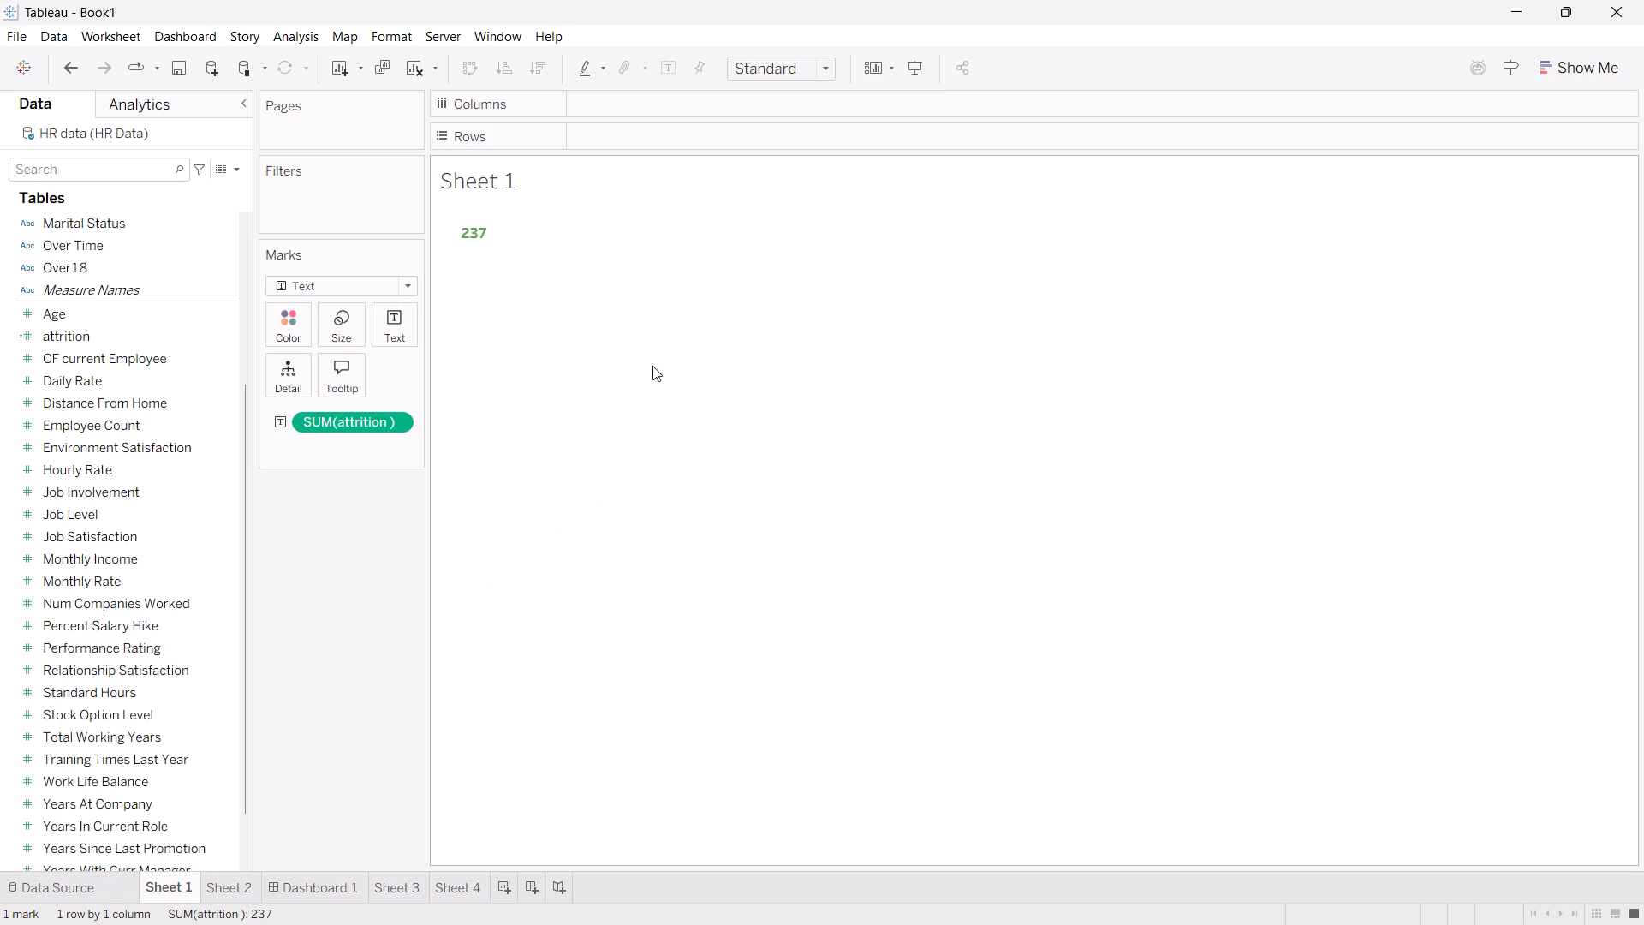
pyautogui.click(396, 421)
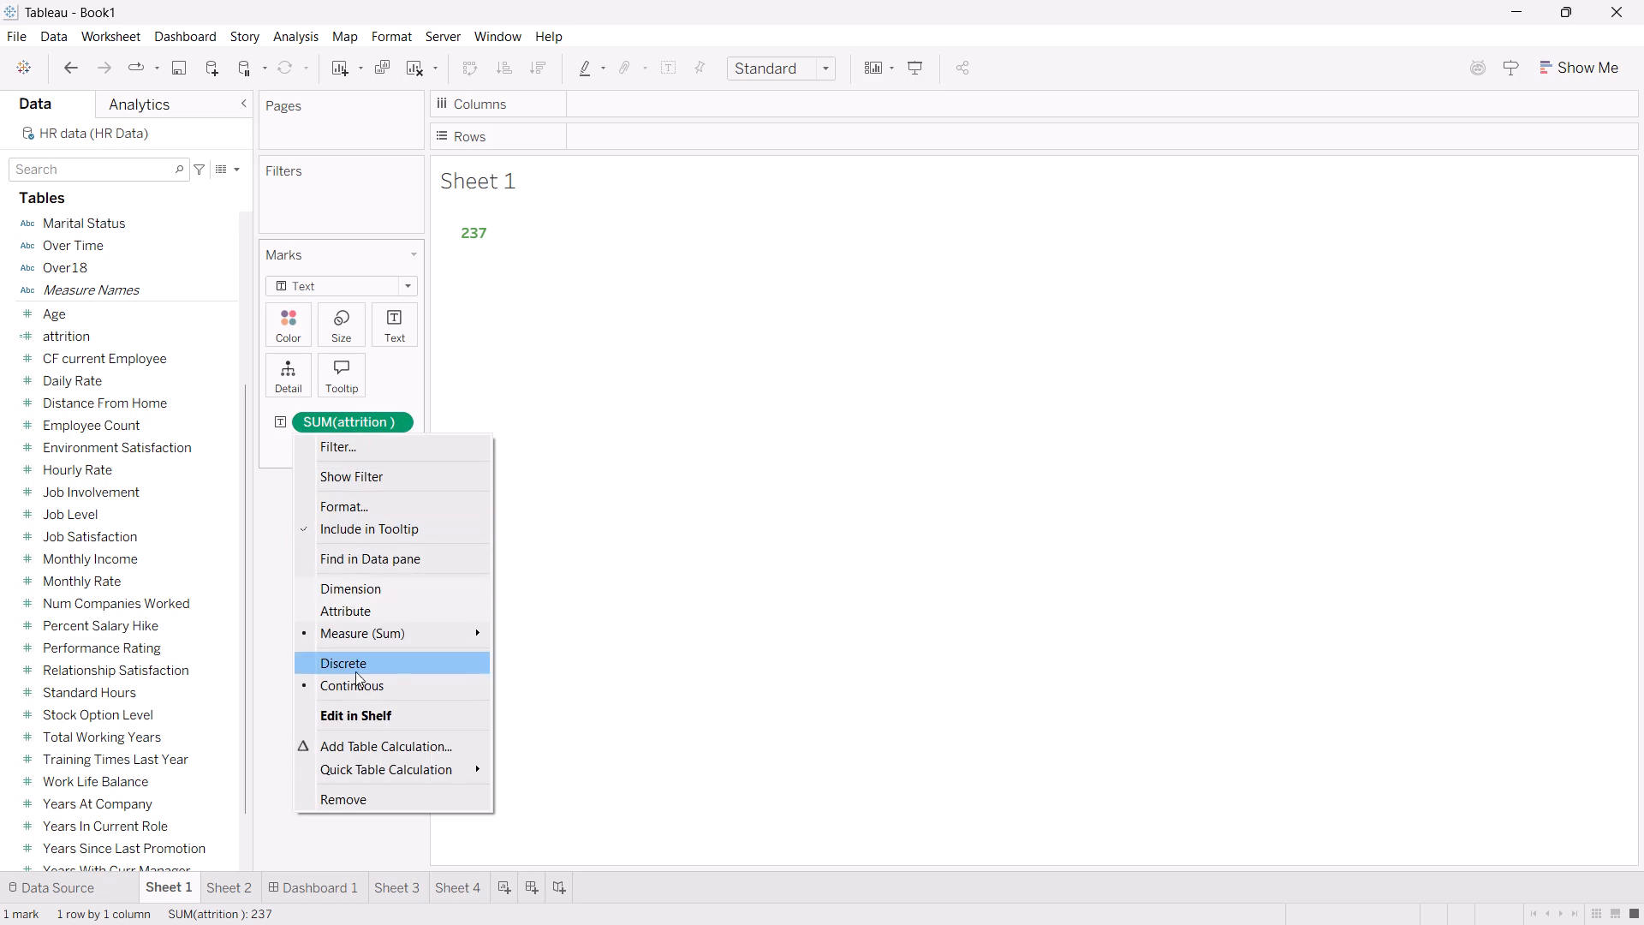
pyautogui.click(352, 794)
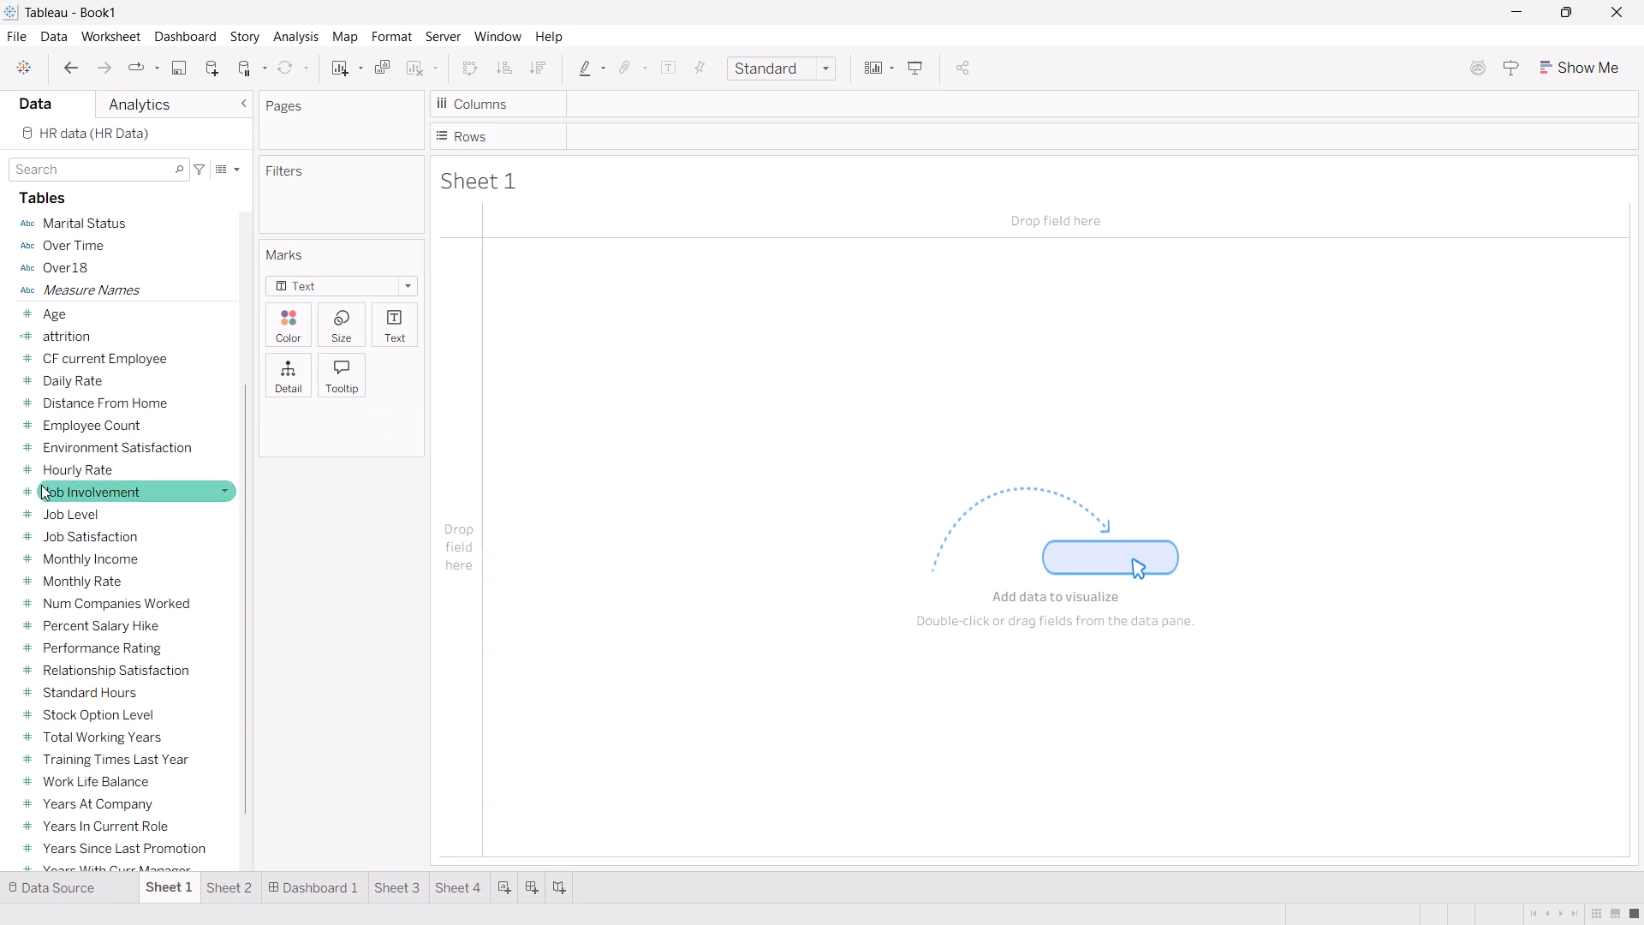
# Place Employee Count and the attrition field, in that order, on the Text mark of Sheet 1.
pyautogui.click(135, 430)
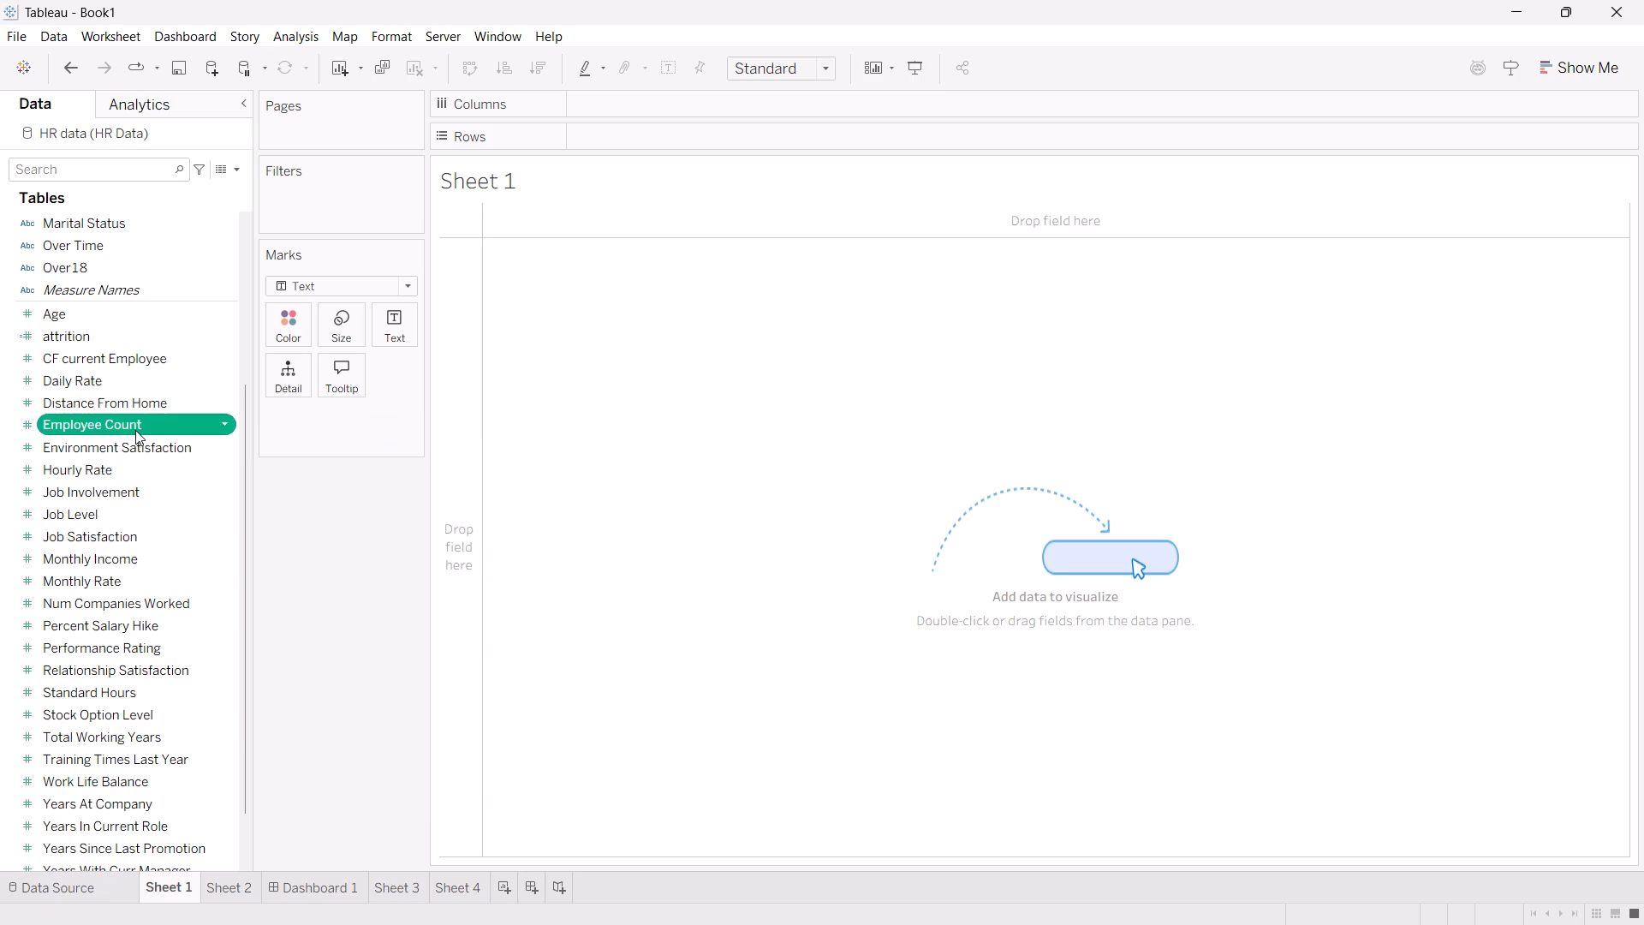
pyautogui.moveTo(135, 430); pyautogui.dragTo(393, 322)
pyautogui.click(587, 304)
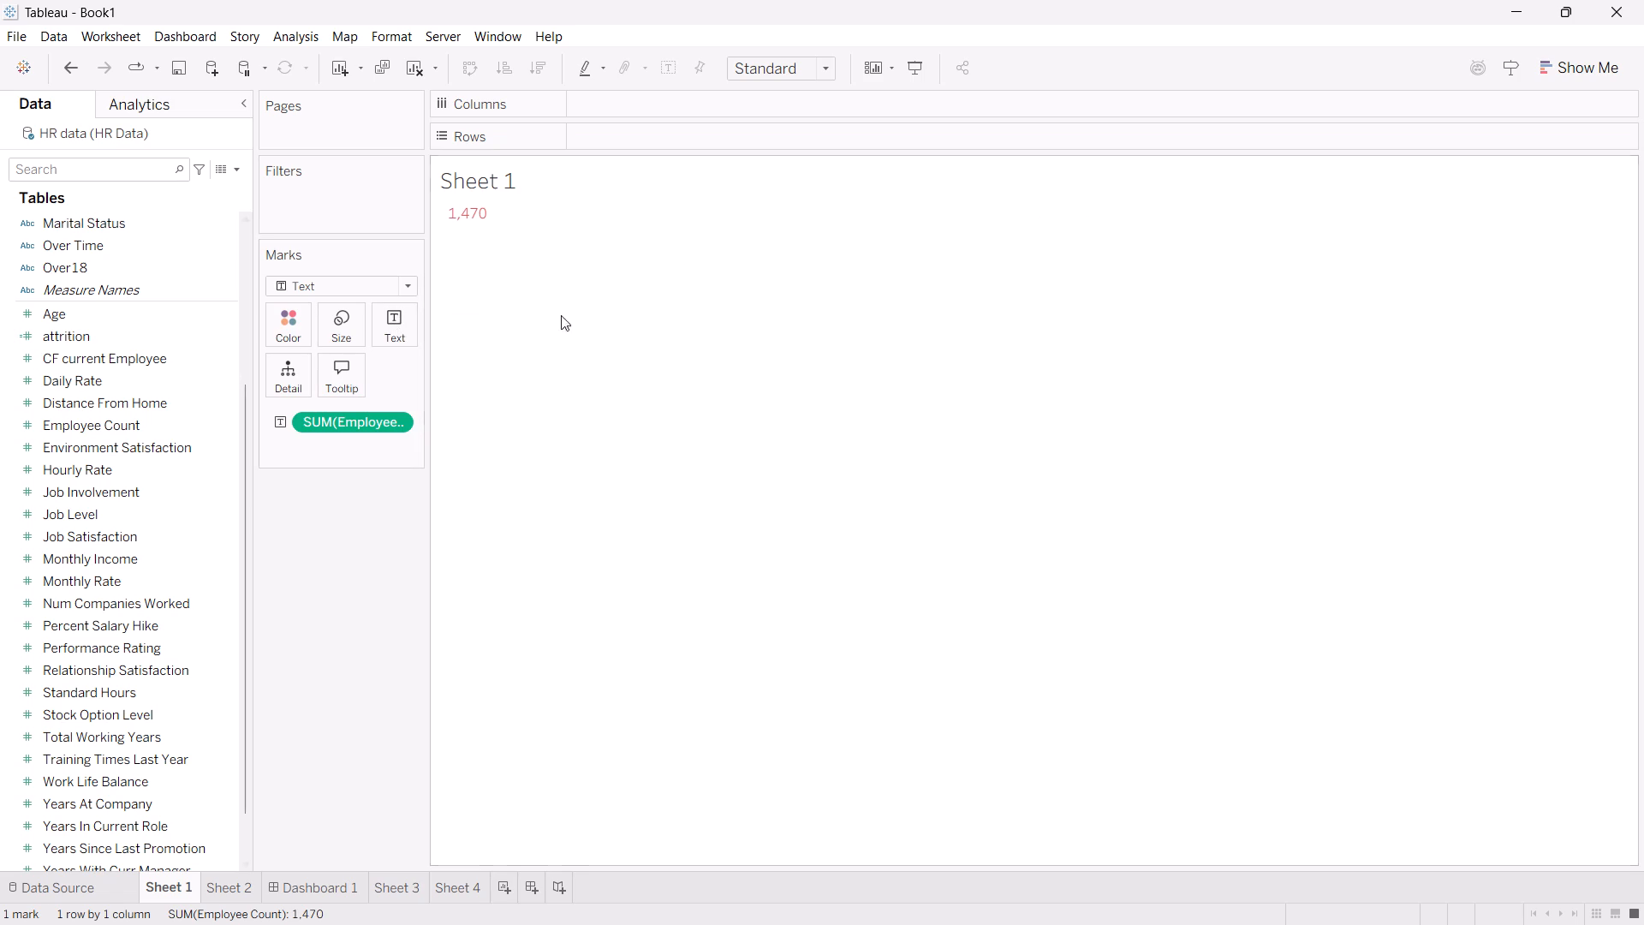
pyautogui.click(602, 318)
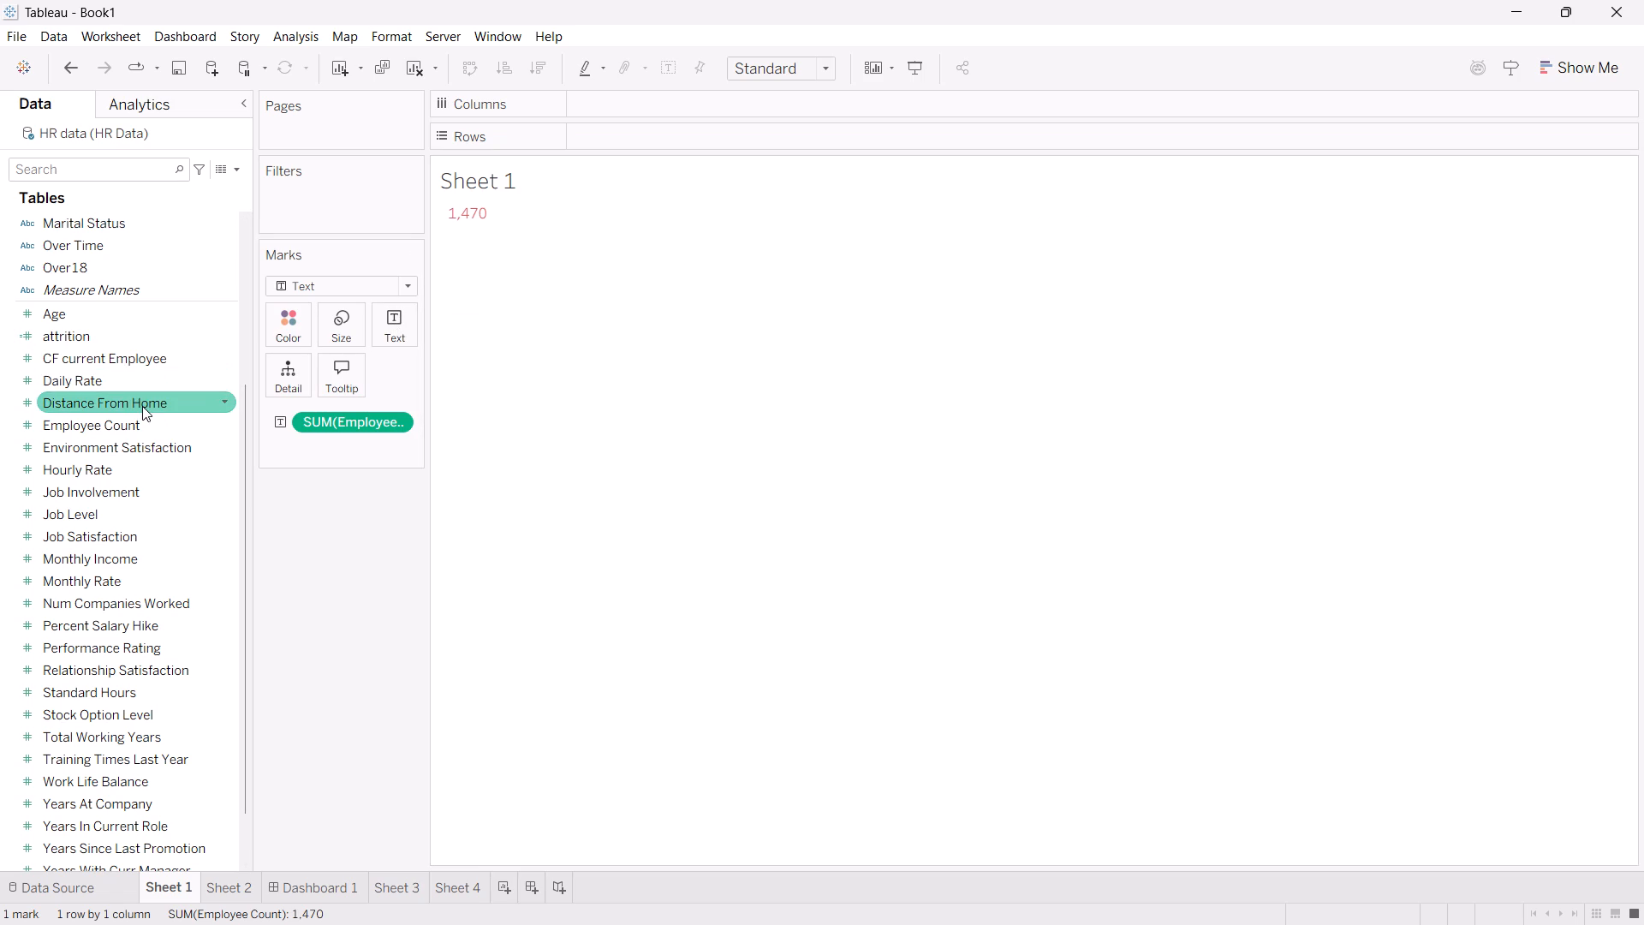
pyautogui.moveTo(110, 333); pyautogui.dragTo(384, 318)
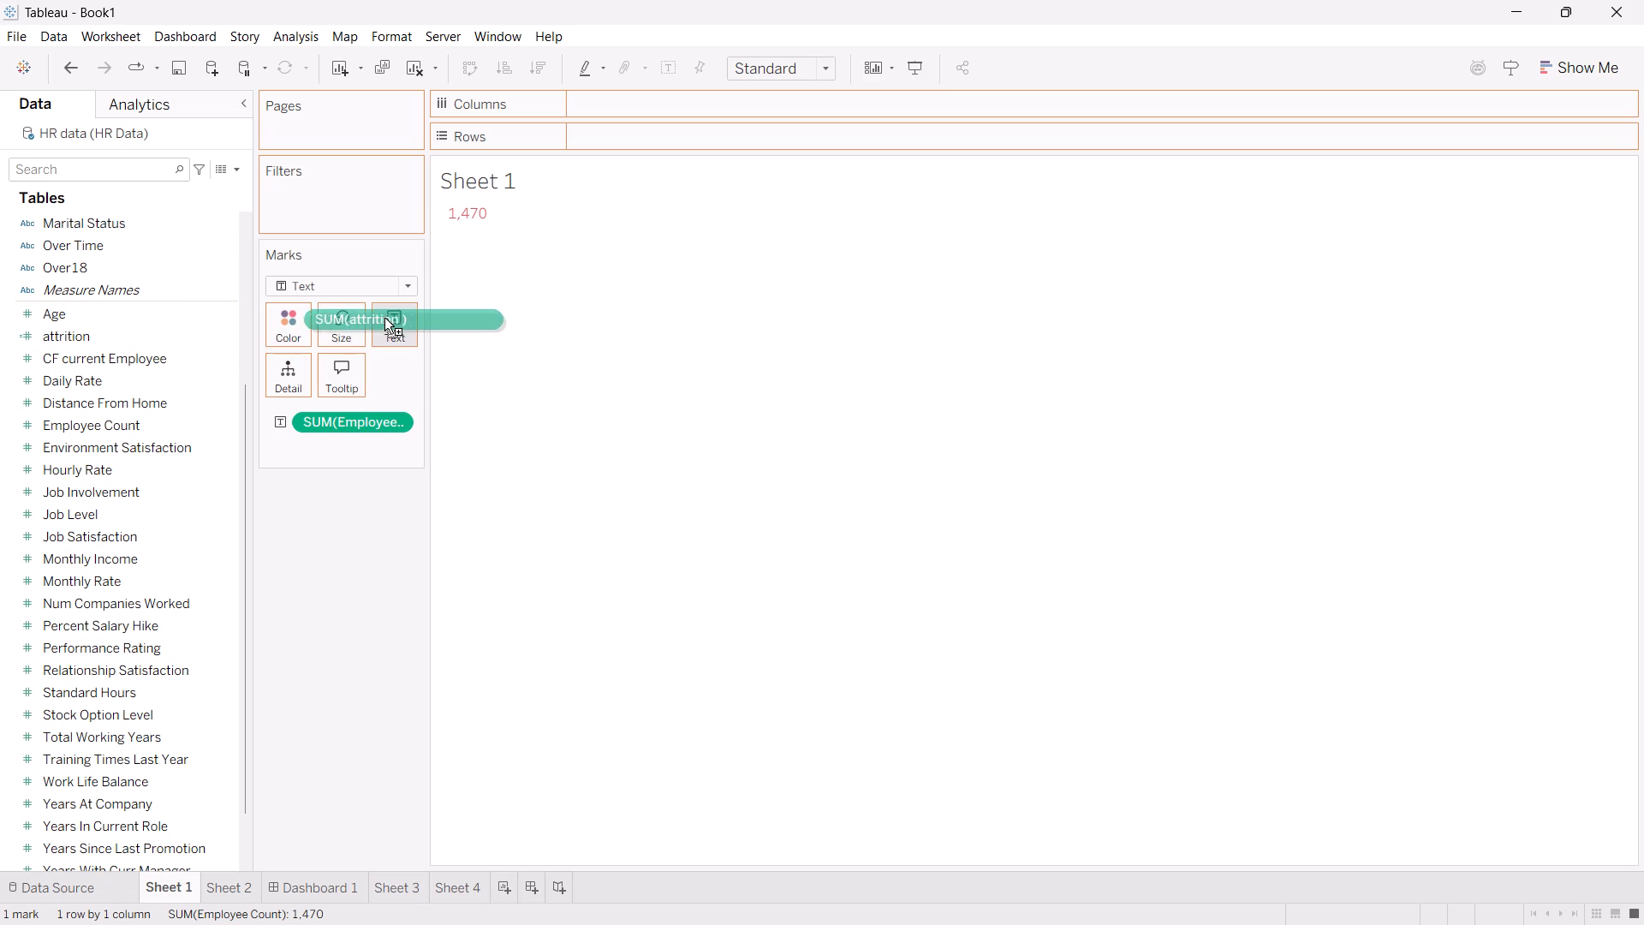
pyautogui.moveTo(384, 318); pyautogui.dragTo(388, 318)
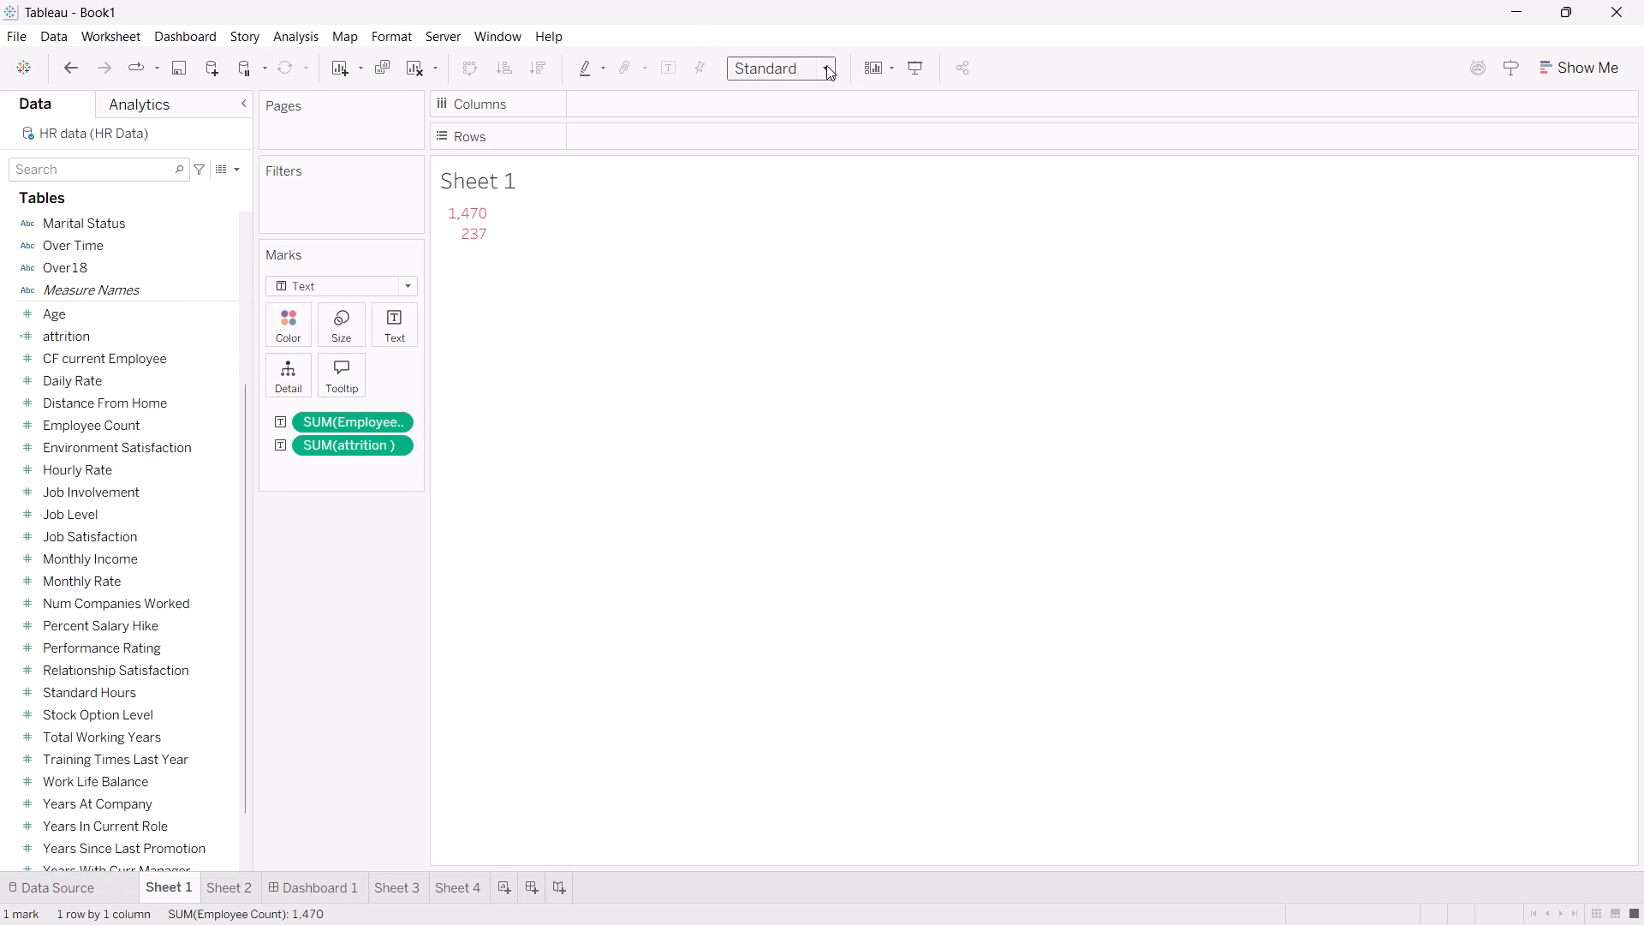
# Set the fit of Sheet 1 to Entire View.
pyautogui.click(829, 65)
pyautogui.click(766, 159)
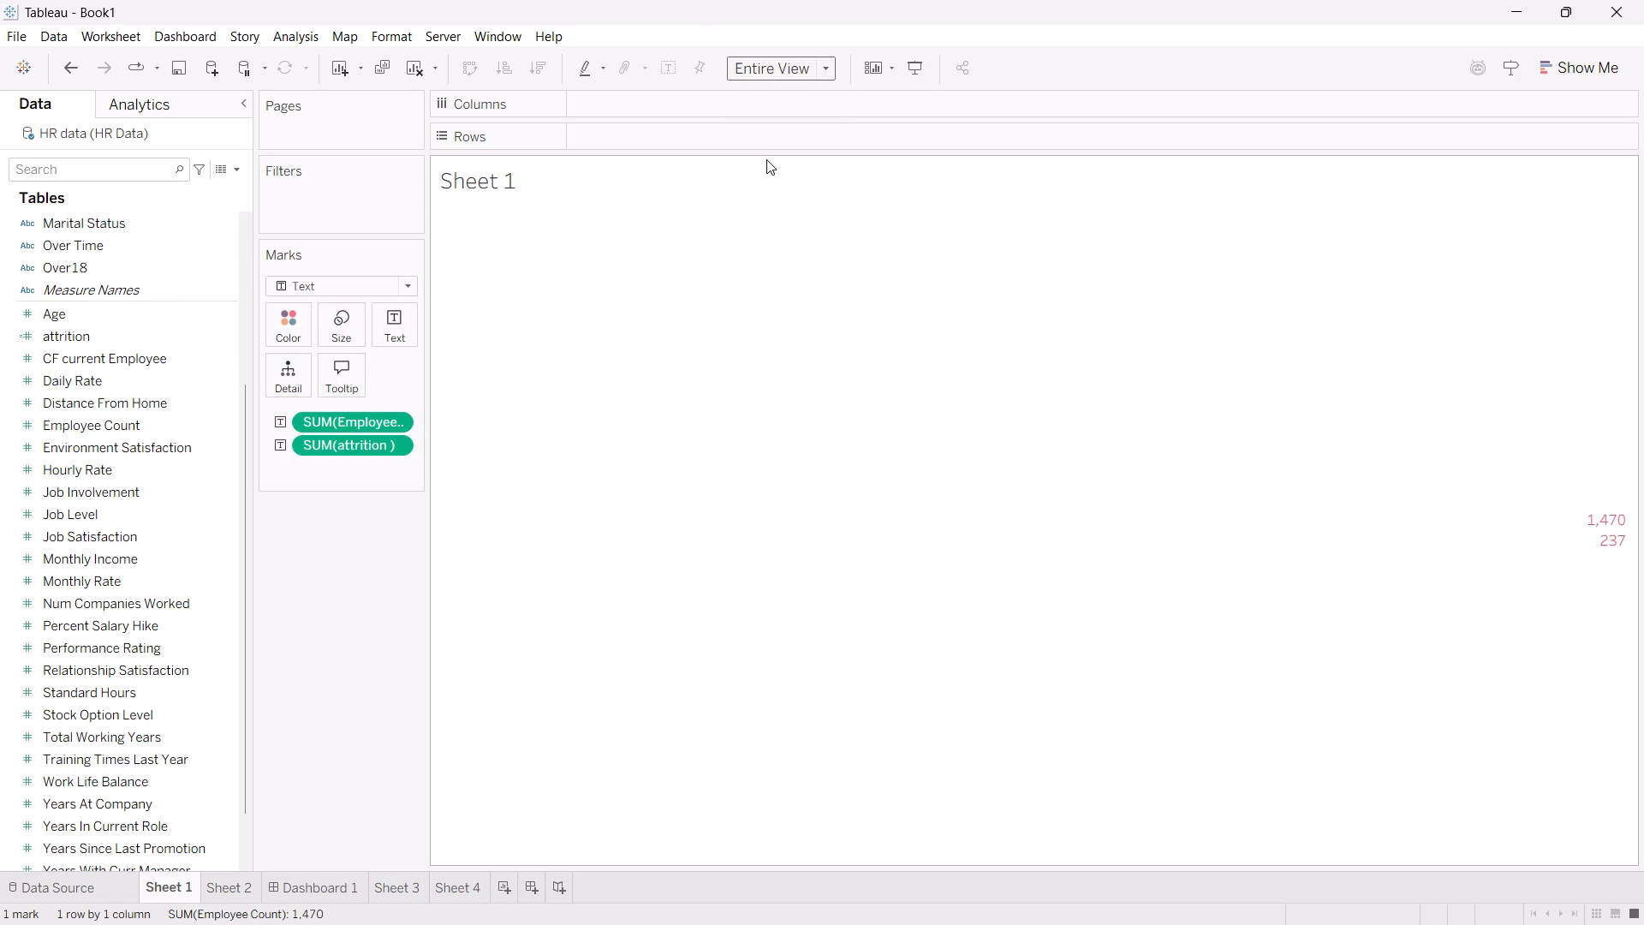
pyautogui.keyDown('ctrl'); pyautogui.scroll(-2, 852, 446); pyautogui.keyUp('ctrl')
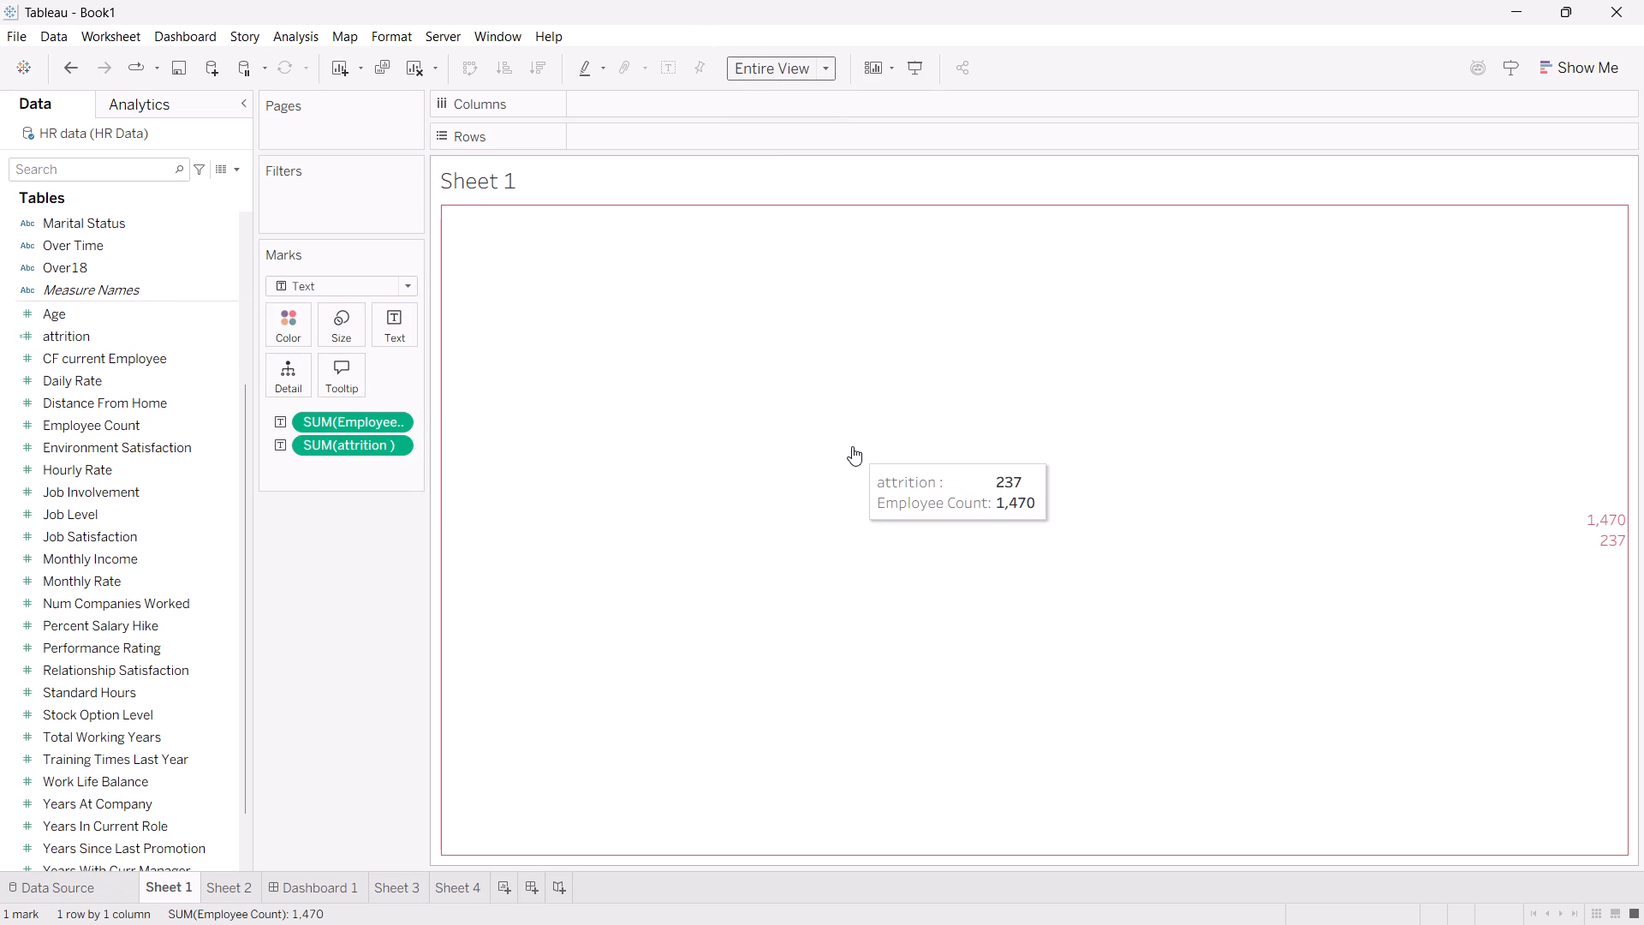
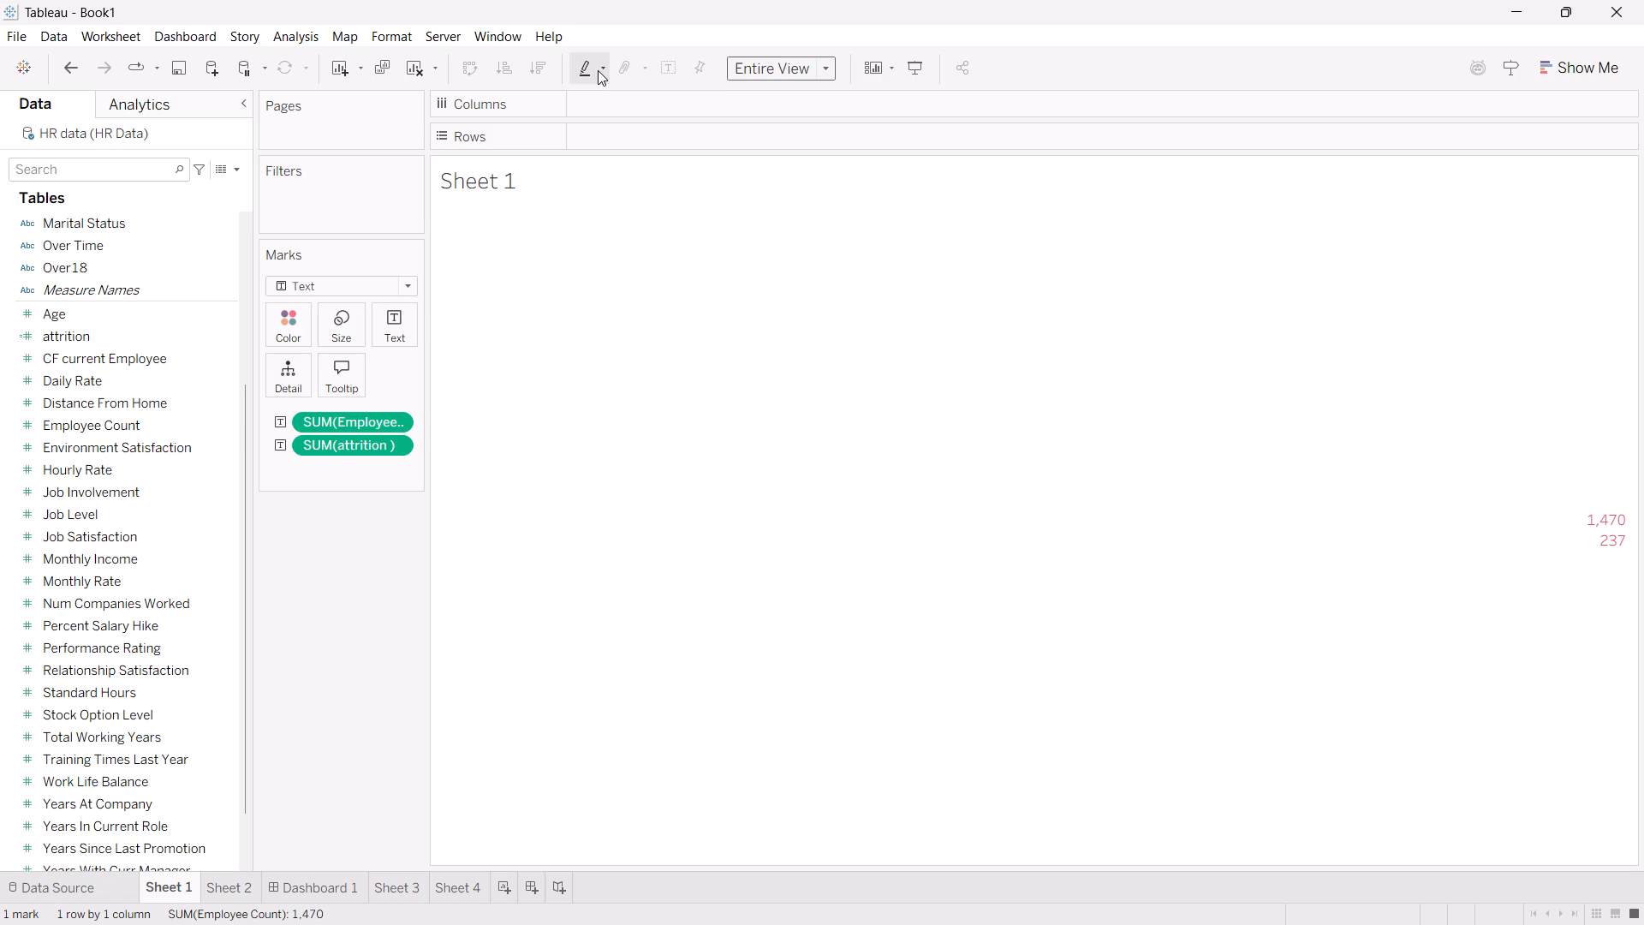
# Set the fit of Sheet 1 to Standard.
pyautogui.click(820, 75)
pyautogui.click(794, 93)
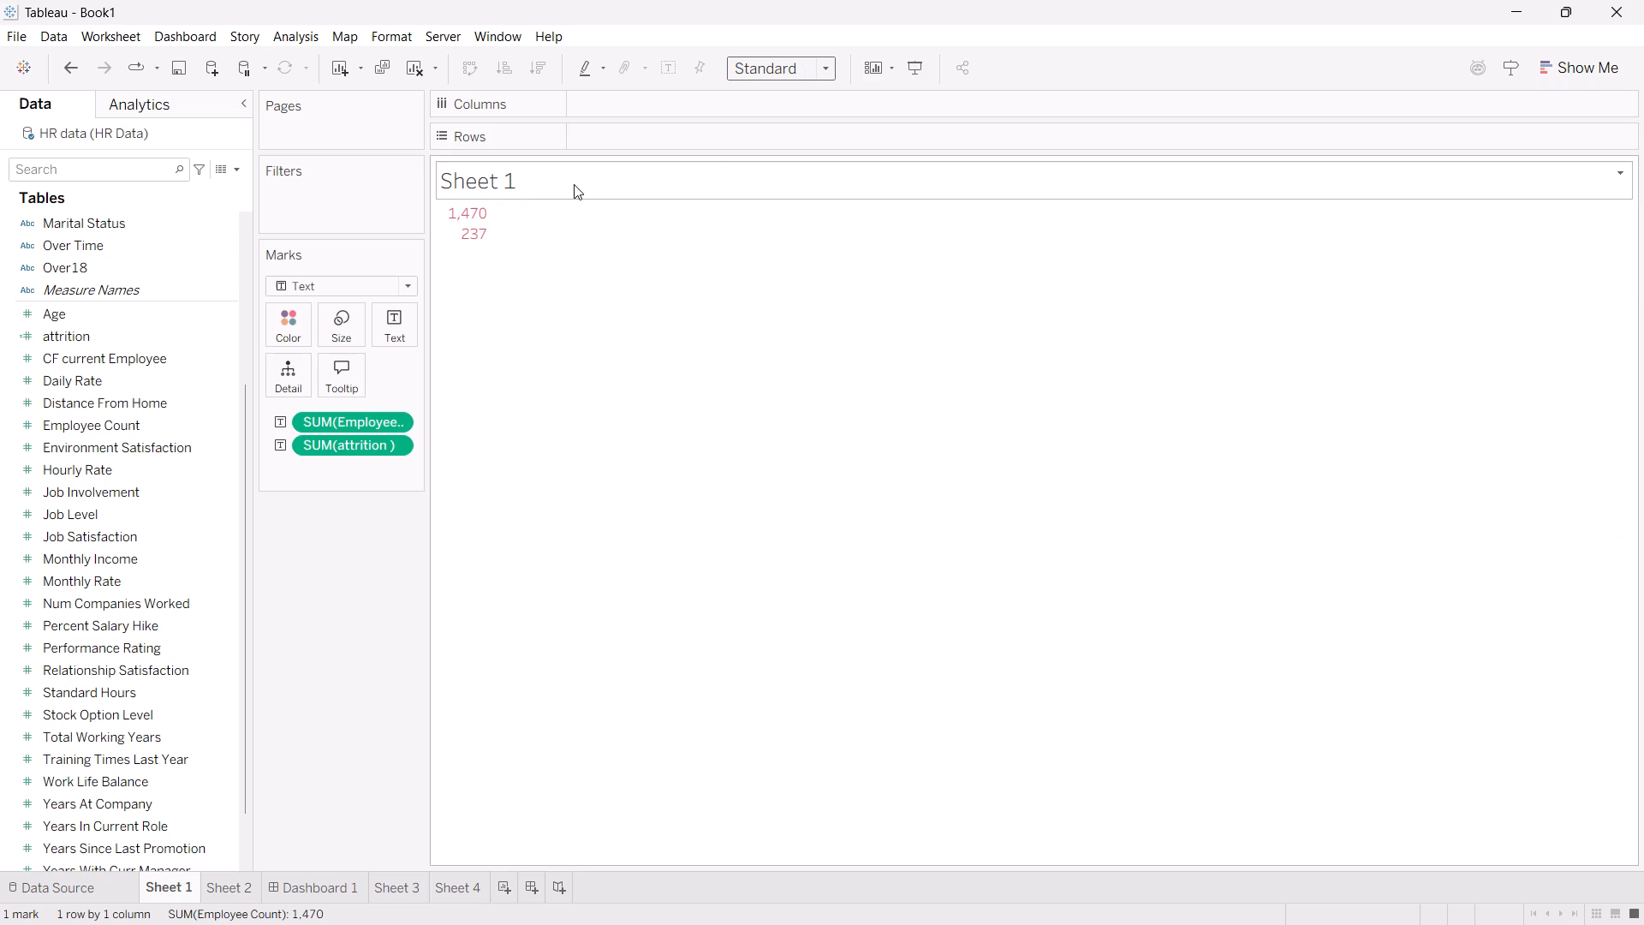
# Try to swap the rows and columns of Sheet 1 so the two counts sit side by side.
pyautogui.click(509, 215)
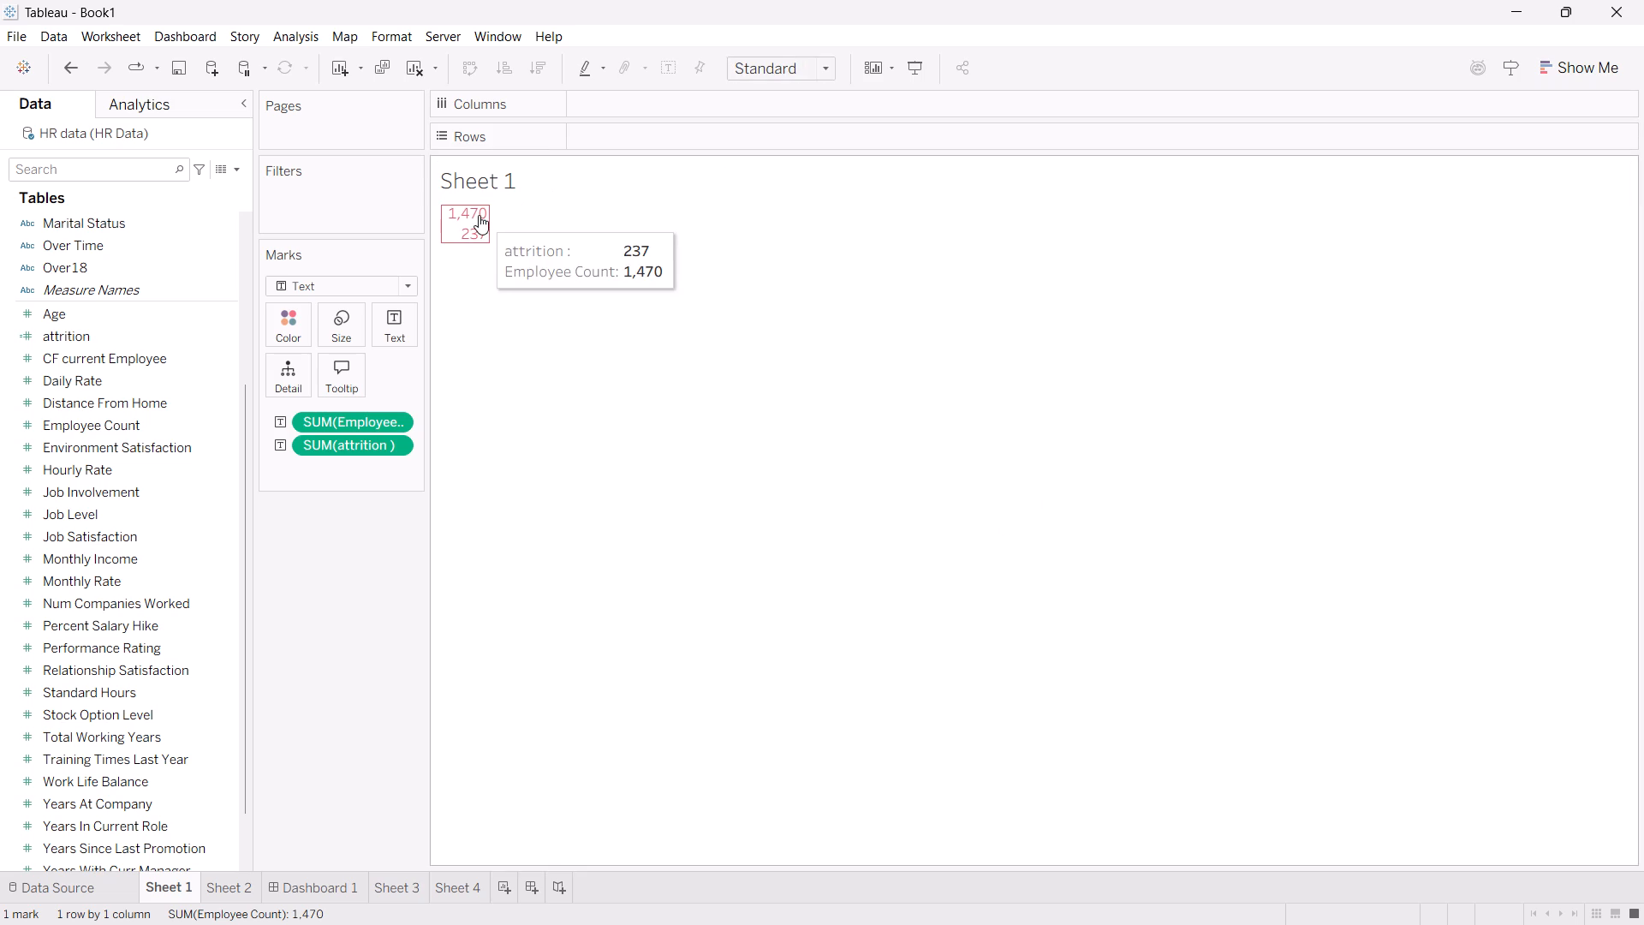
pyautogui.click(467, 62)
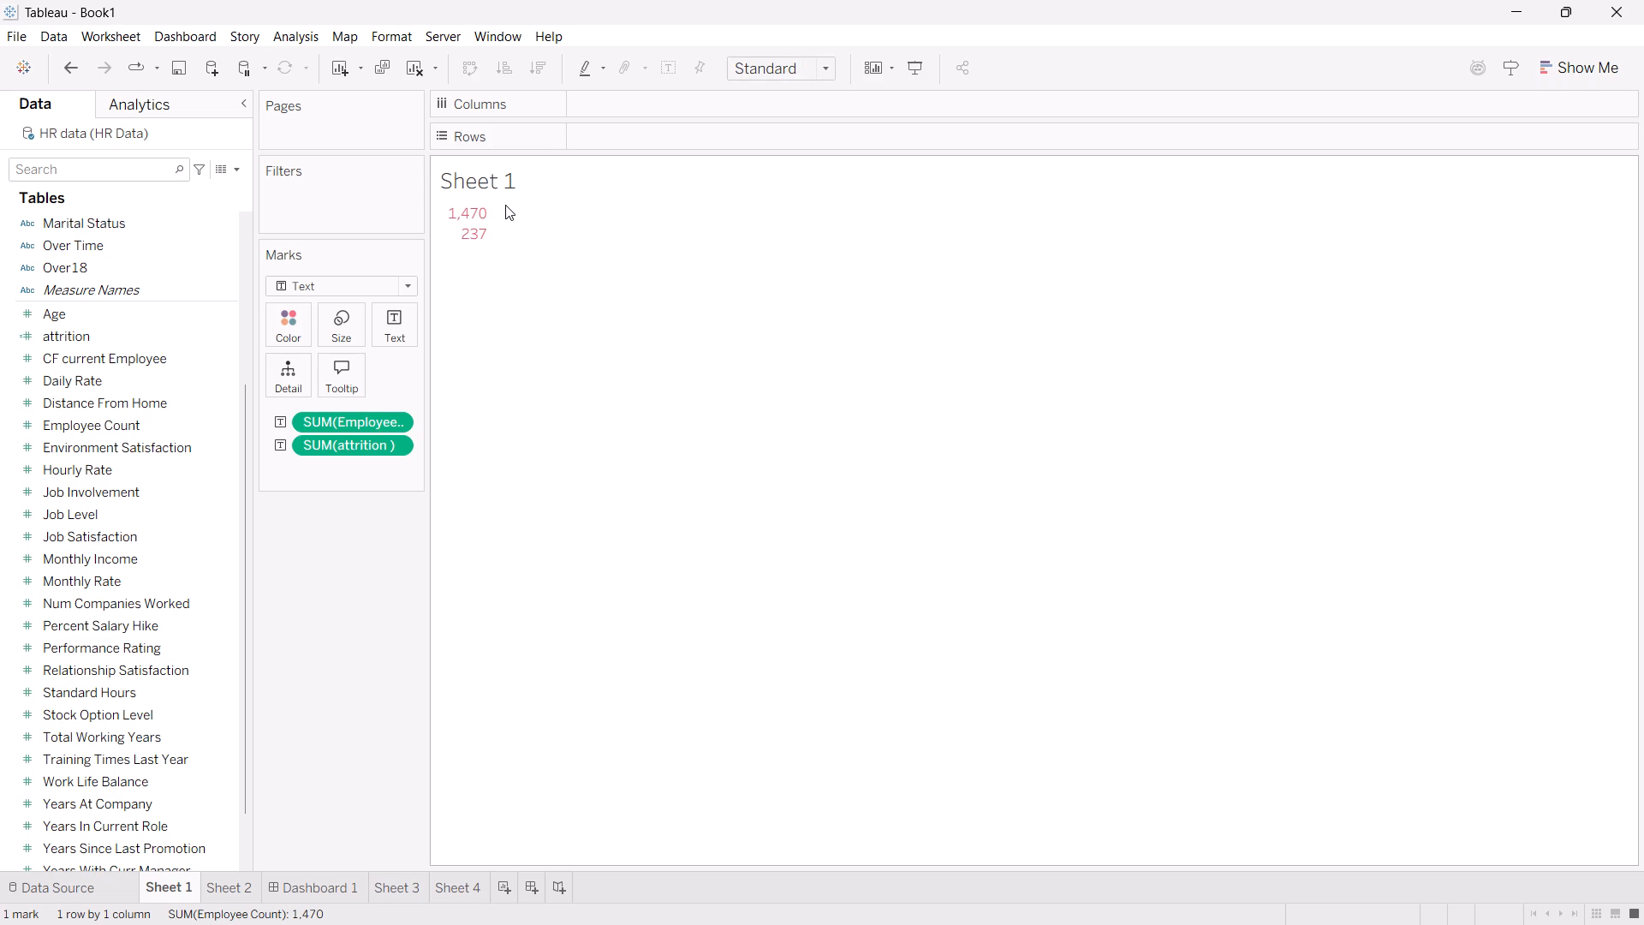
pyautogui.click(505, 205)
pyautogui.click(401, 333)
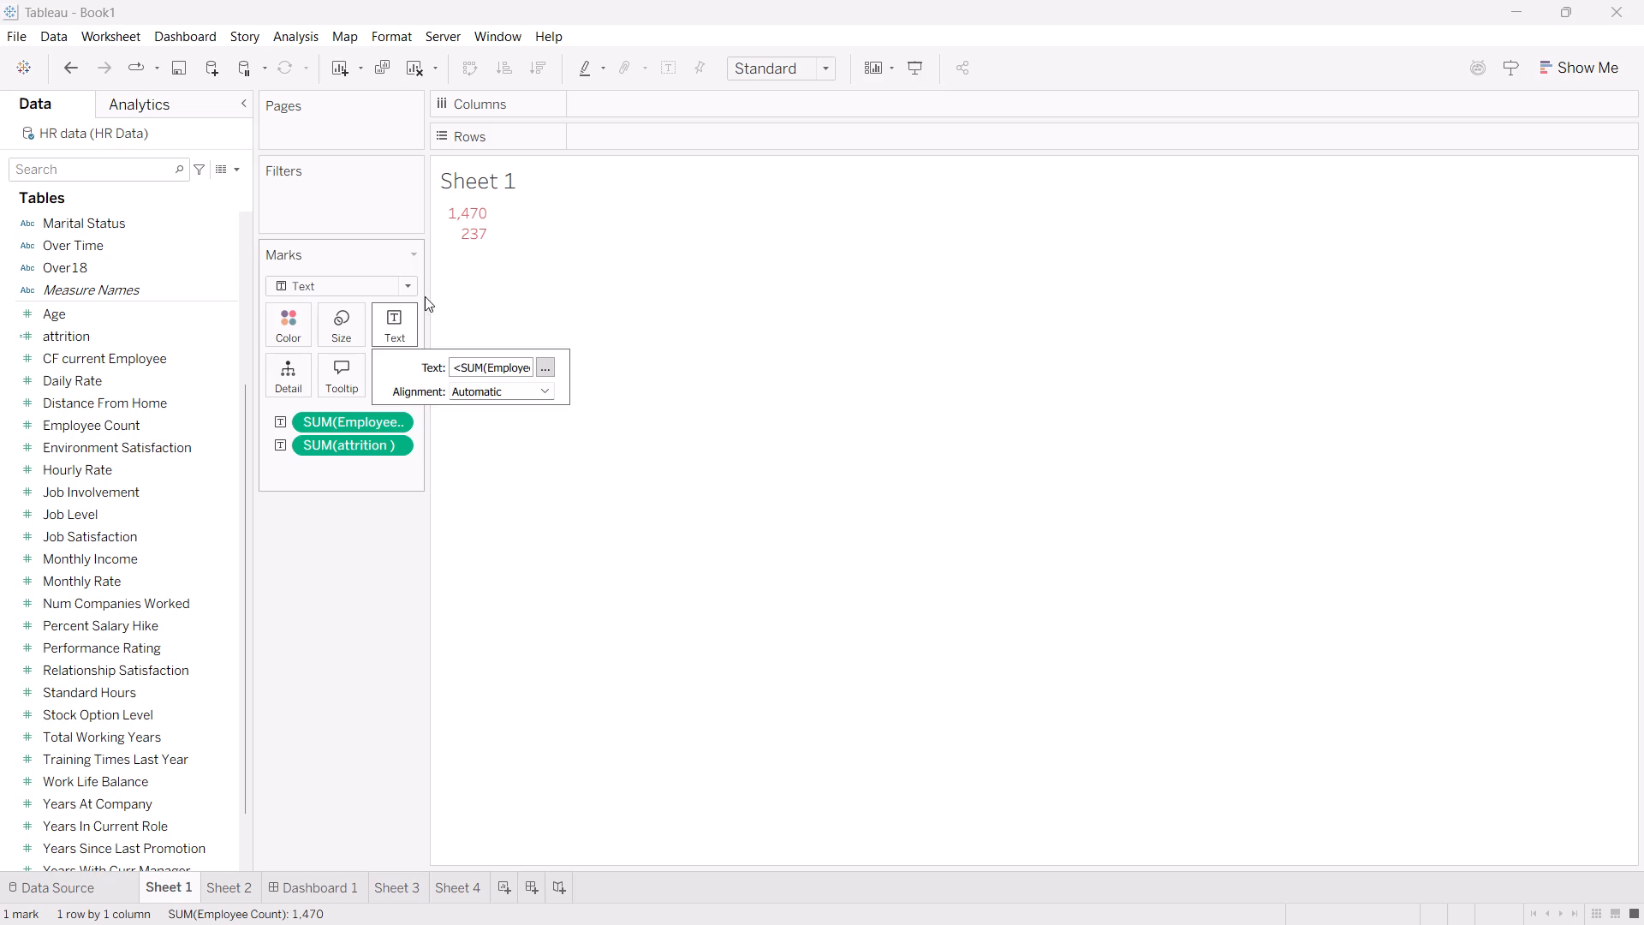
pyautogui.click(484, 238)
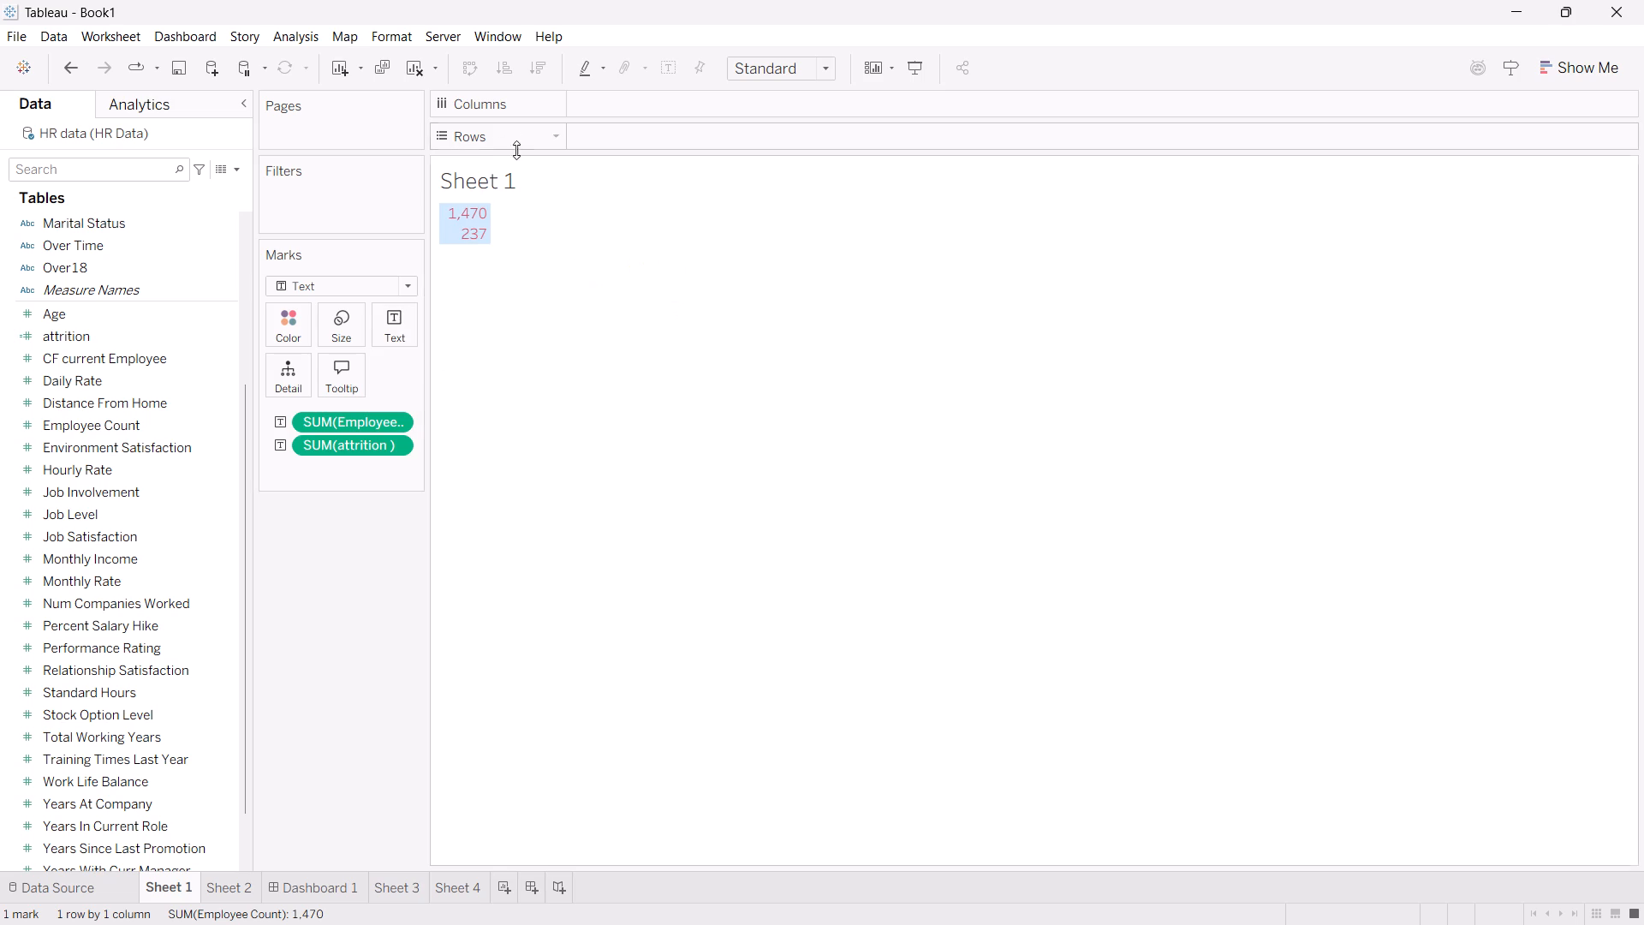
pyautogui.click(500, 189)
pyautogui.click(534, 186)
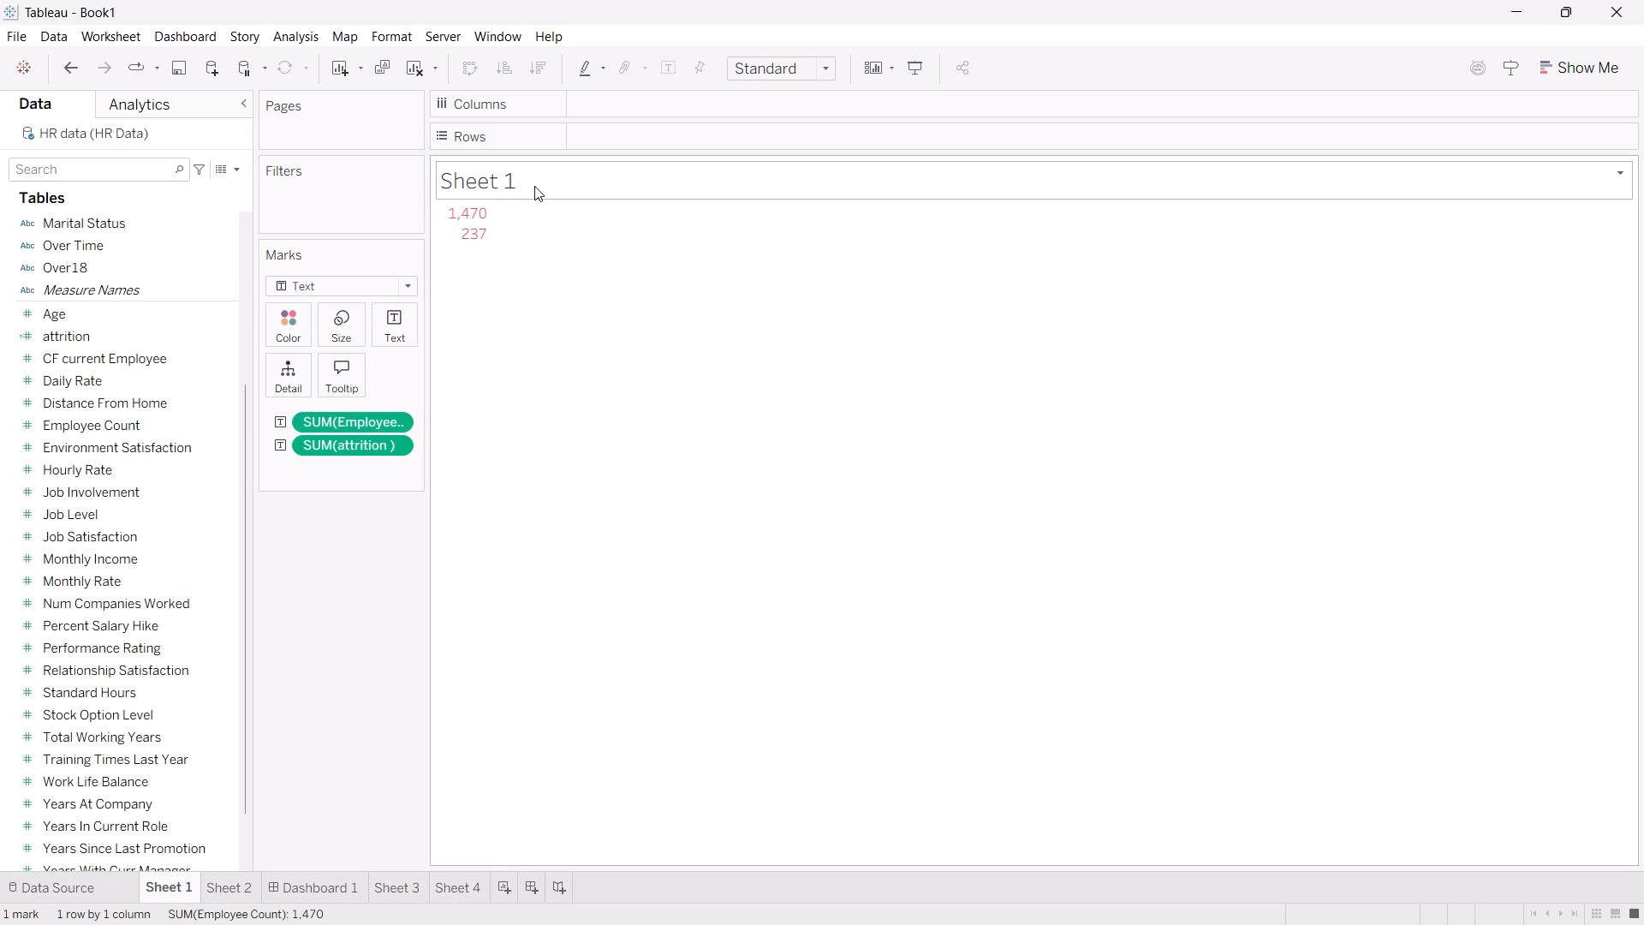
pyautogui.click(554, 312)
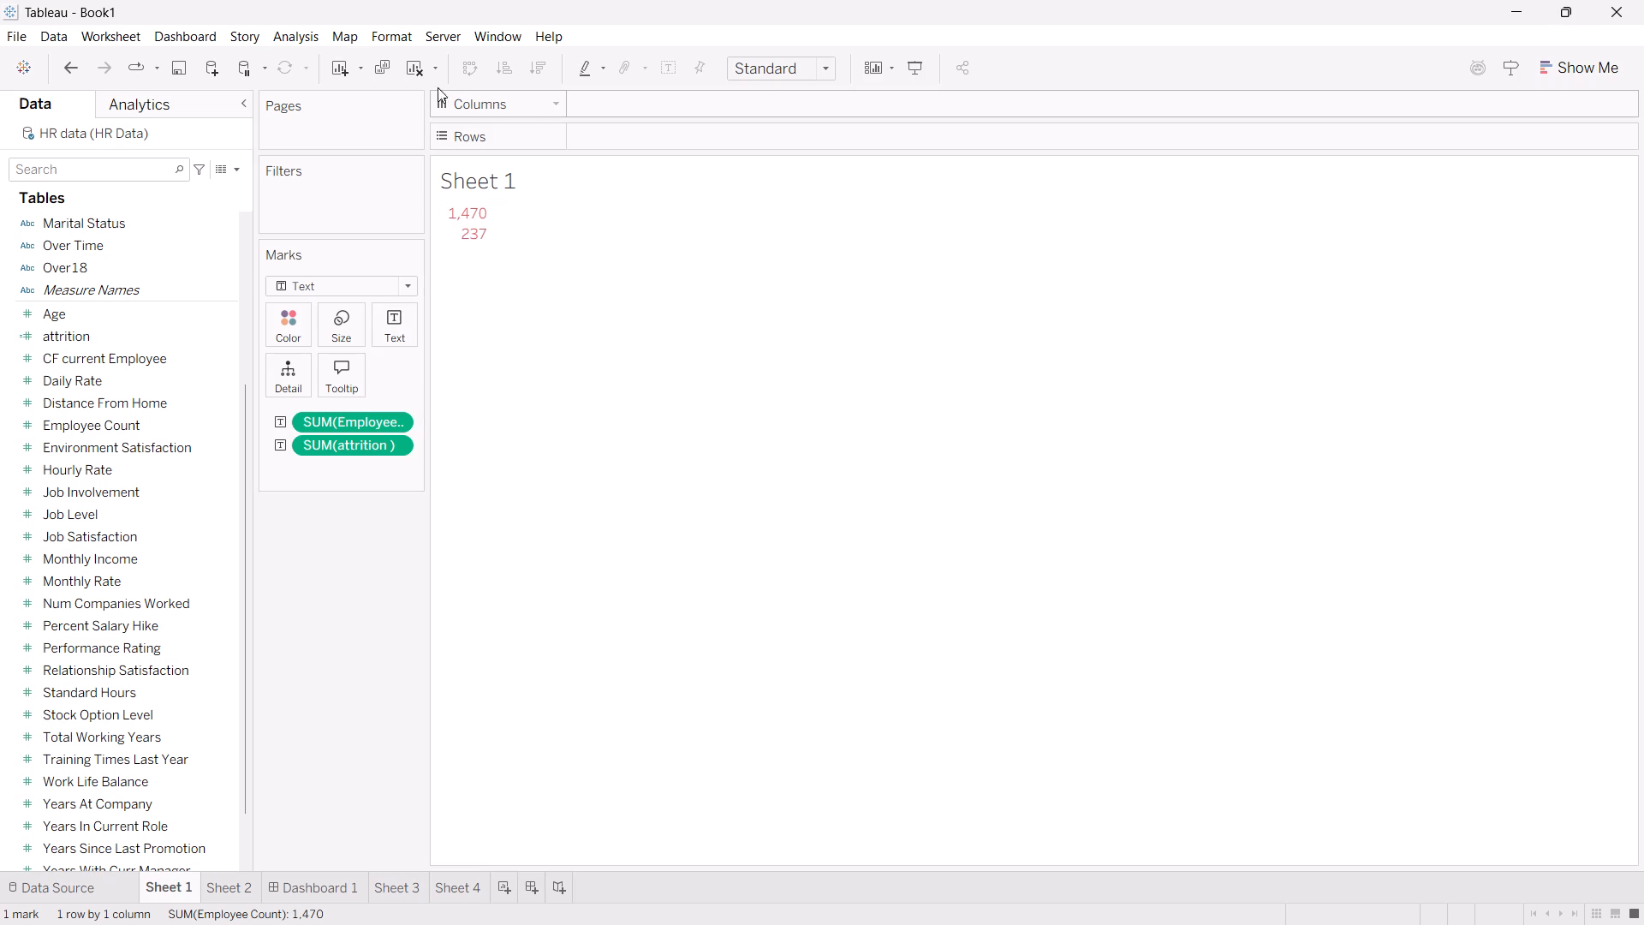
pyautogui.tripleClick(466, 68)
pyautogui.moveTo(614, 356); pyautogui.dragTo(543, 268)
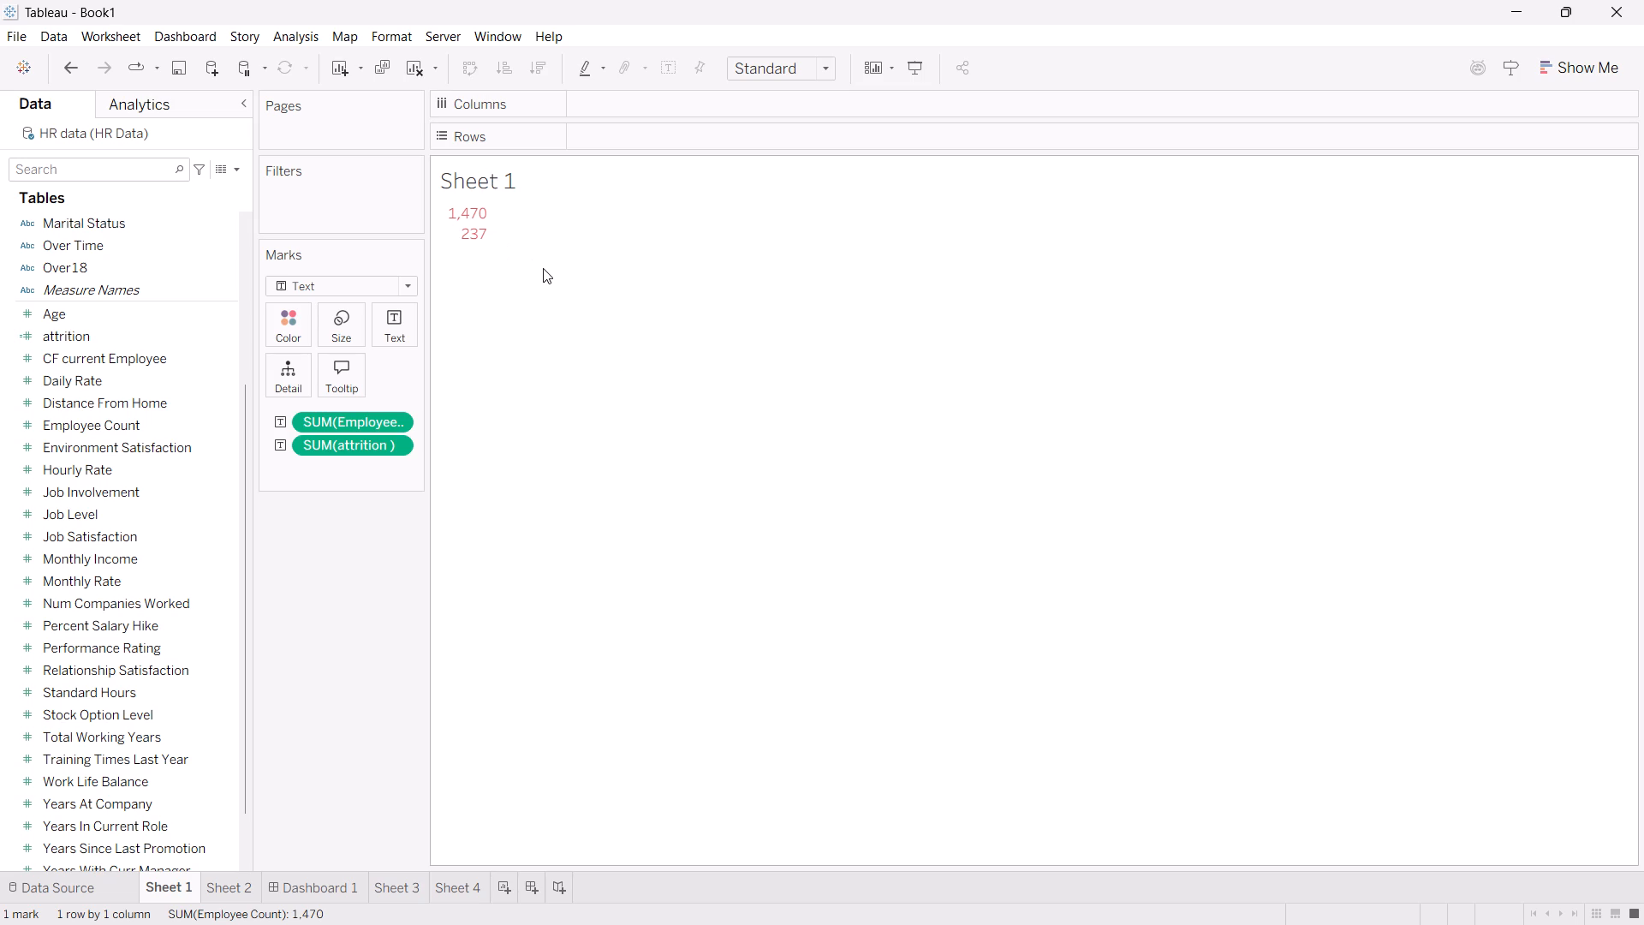
# Remove the attrition and Employee Count sums from the Marks card of Sheet 1.
pyautogui.click(407, 419)
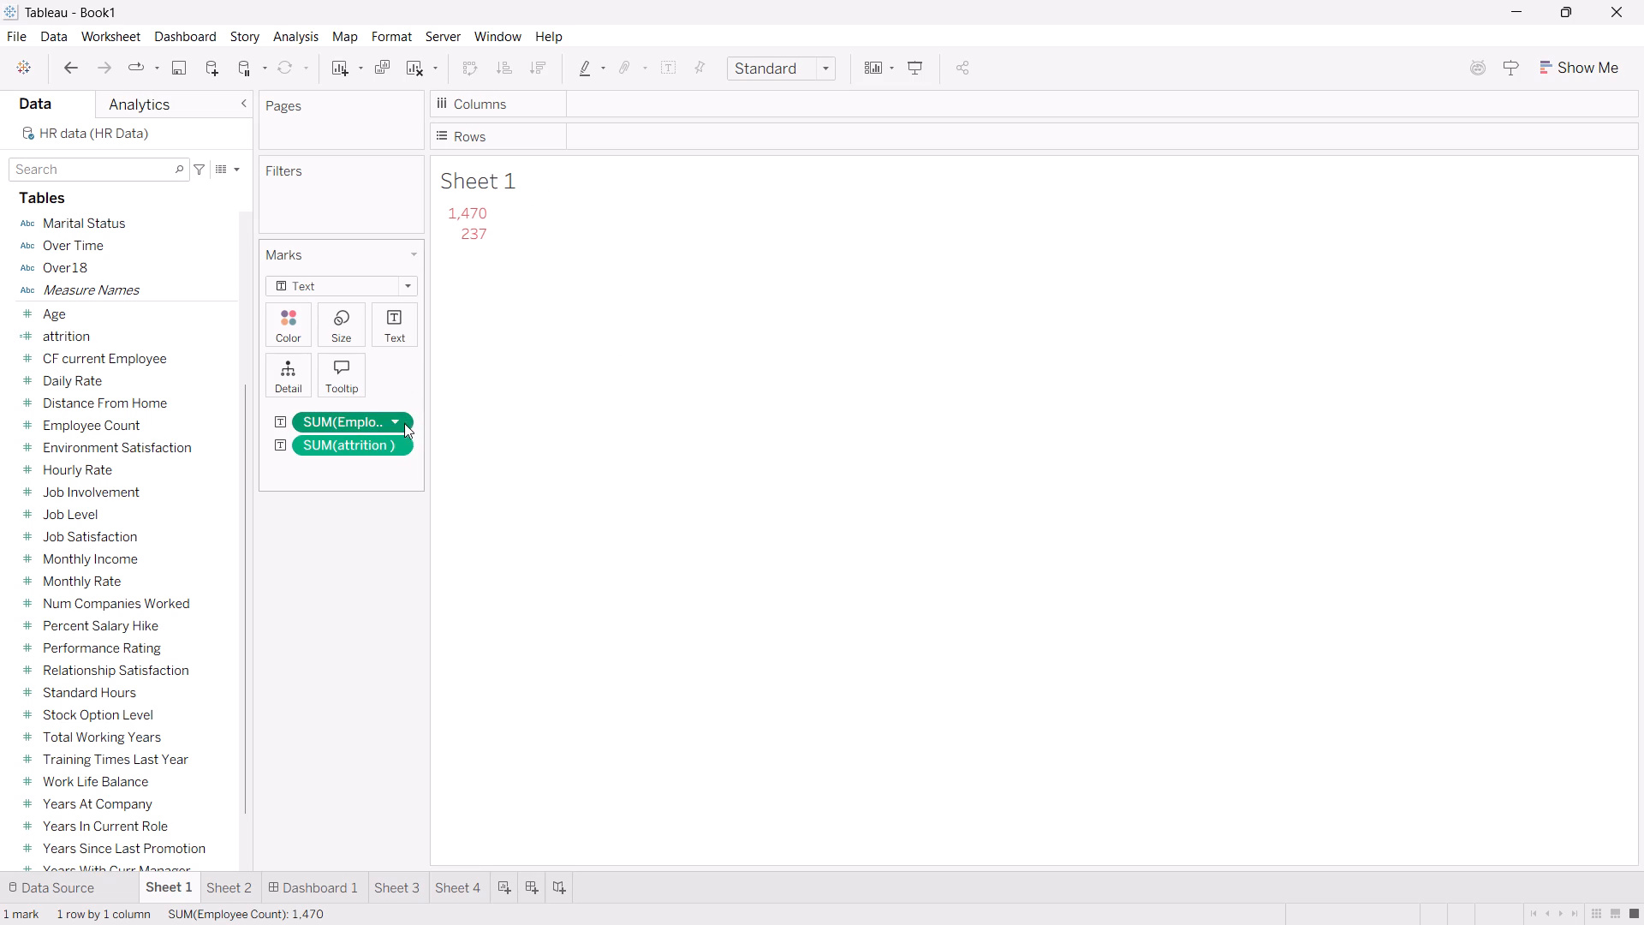
pyautogui.click(394, 445)
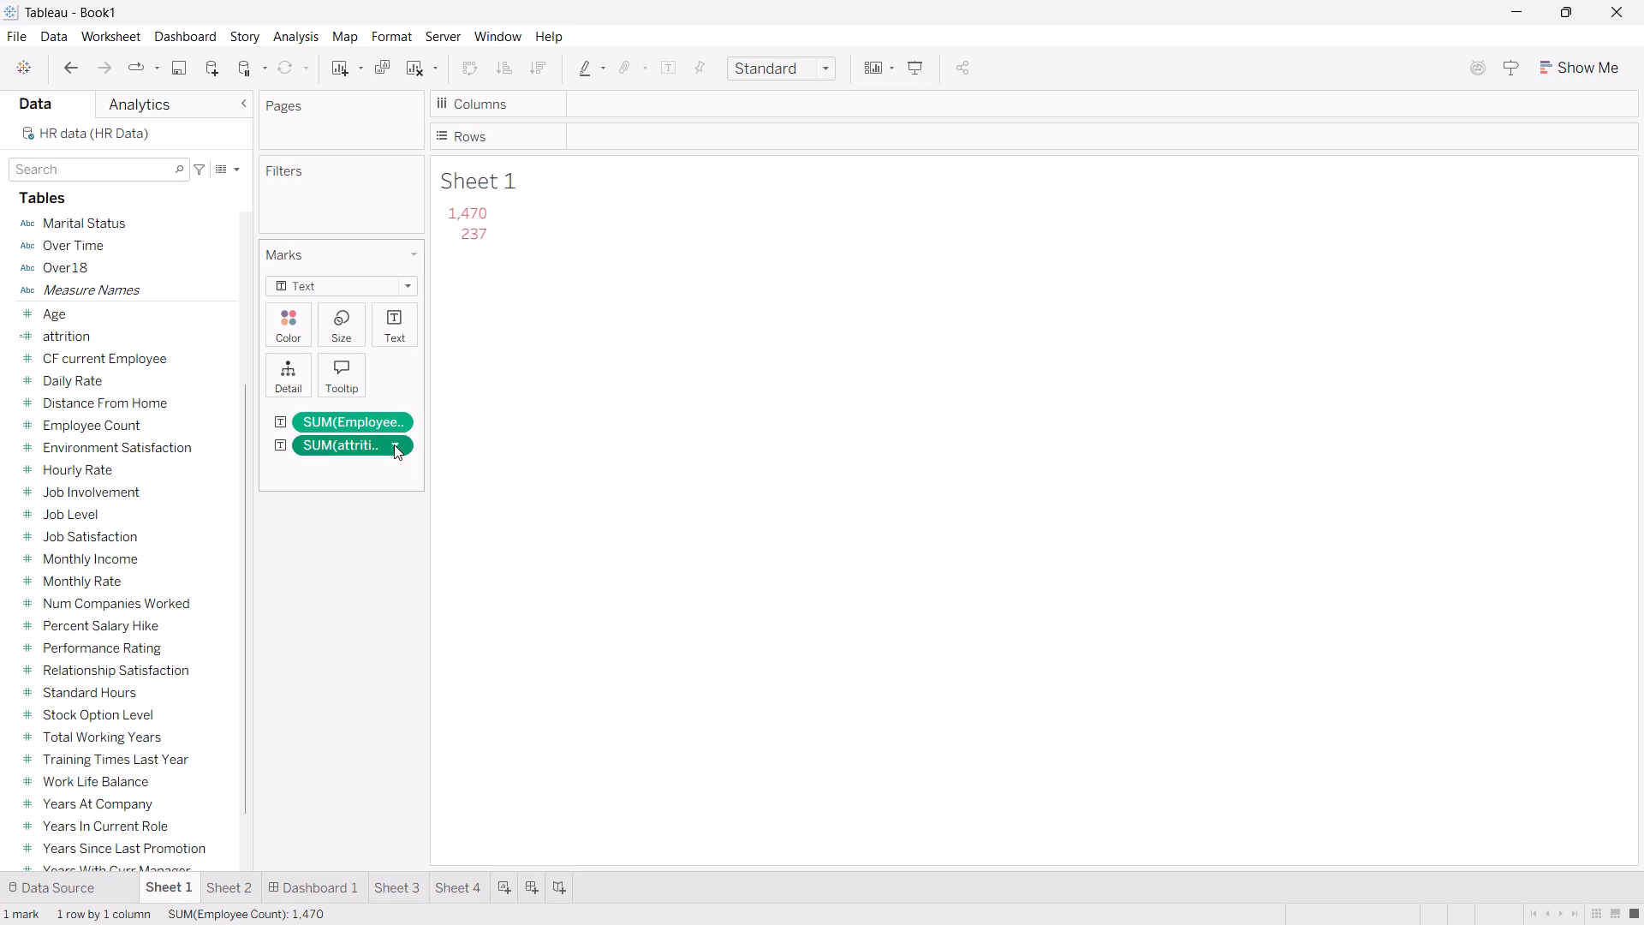
pyautogui.click(332, 821)
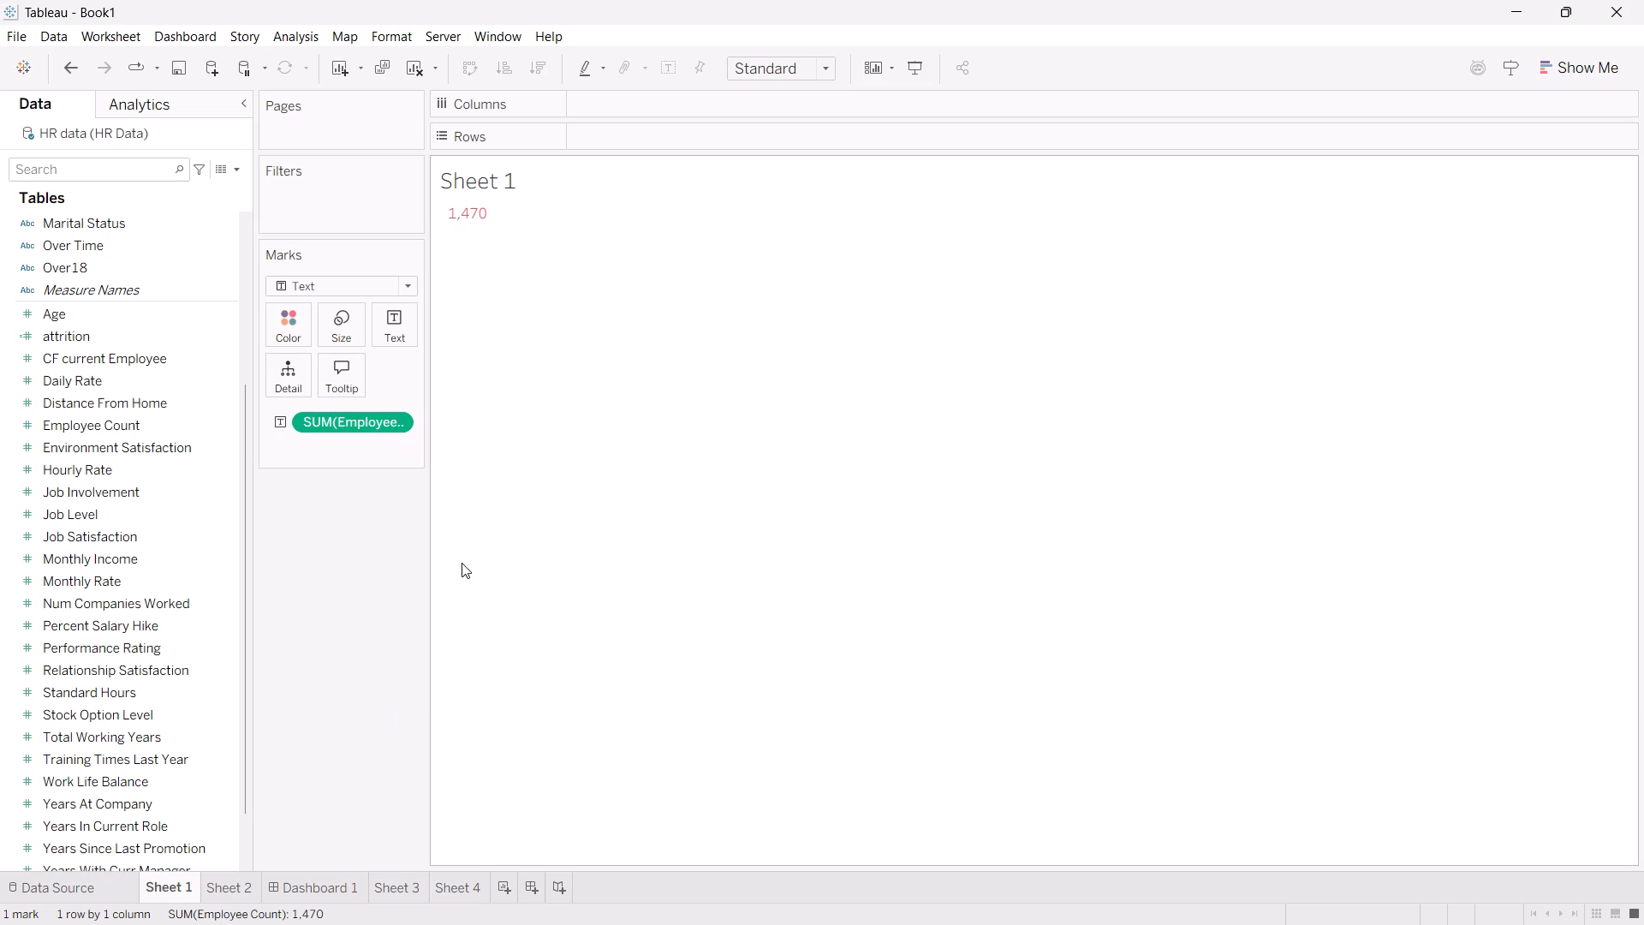
pyautogui.click(550, 360)
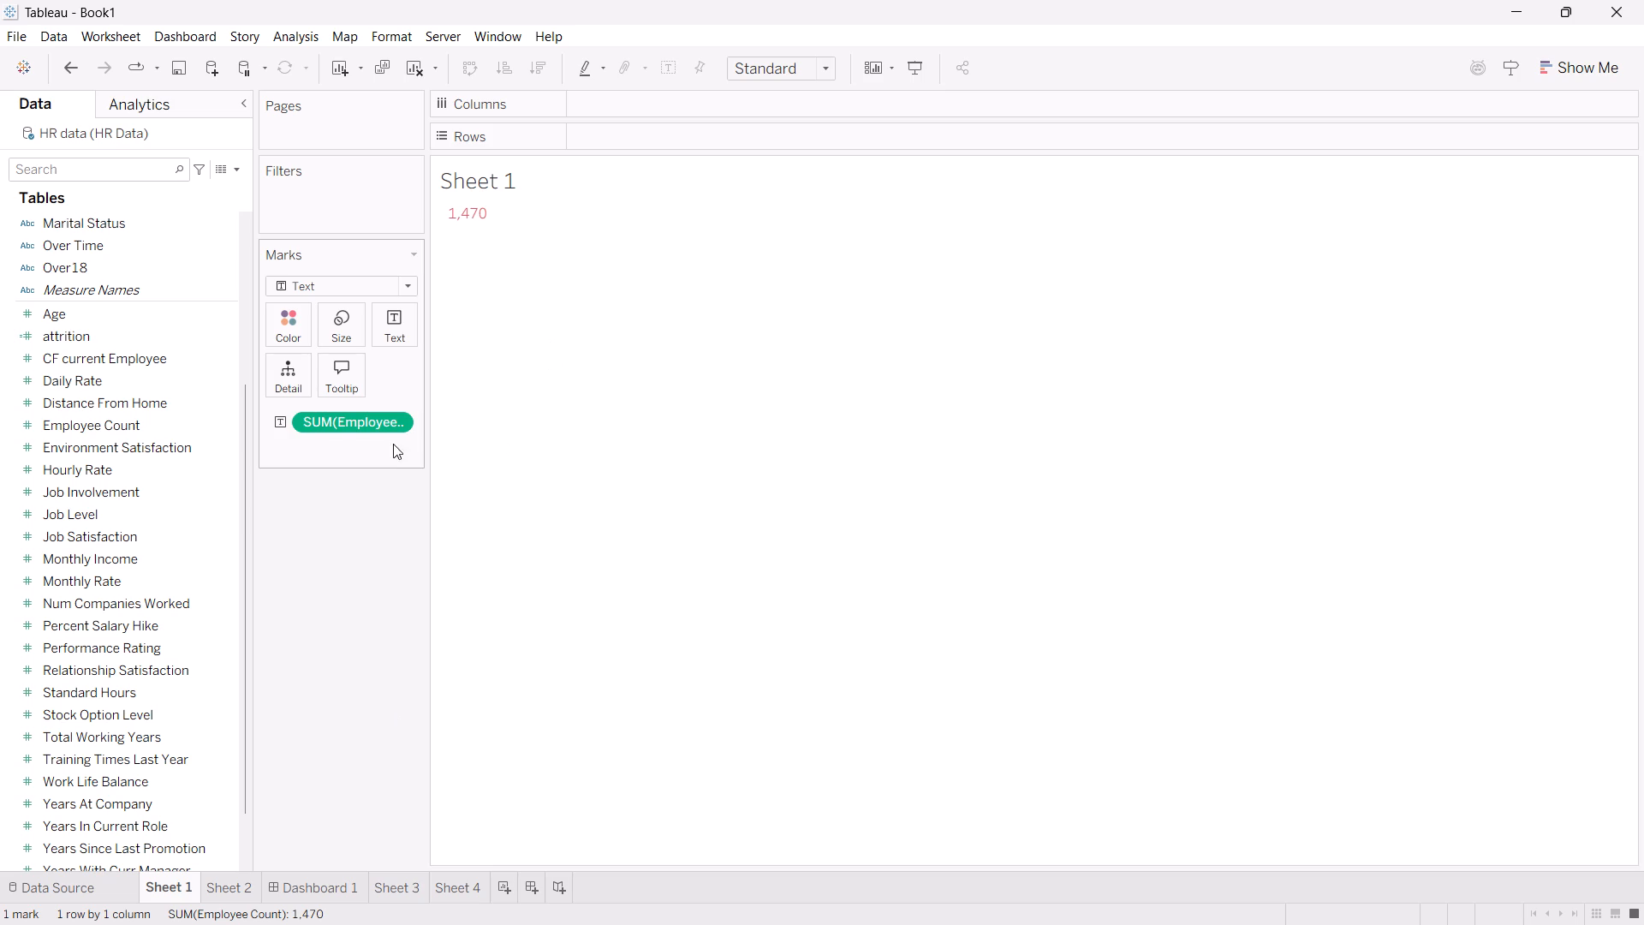
pyautogui.click(404, 426)
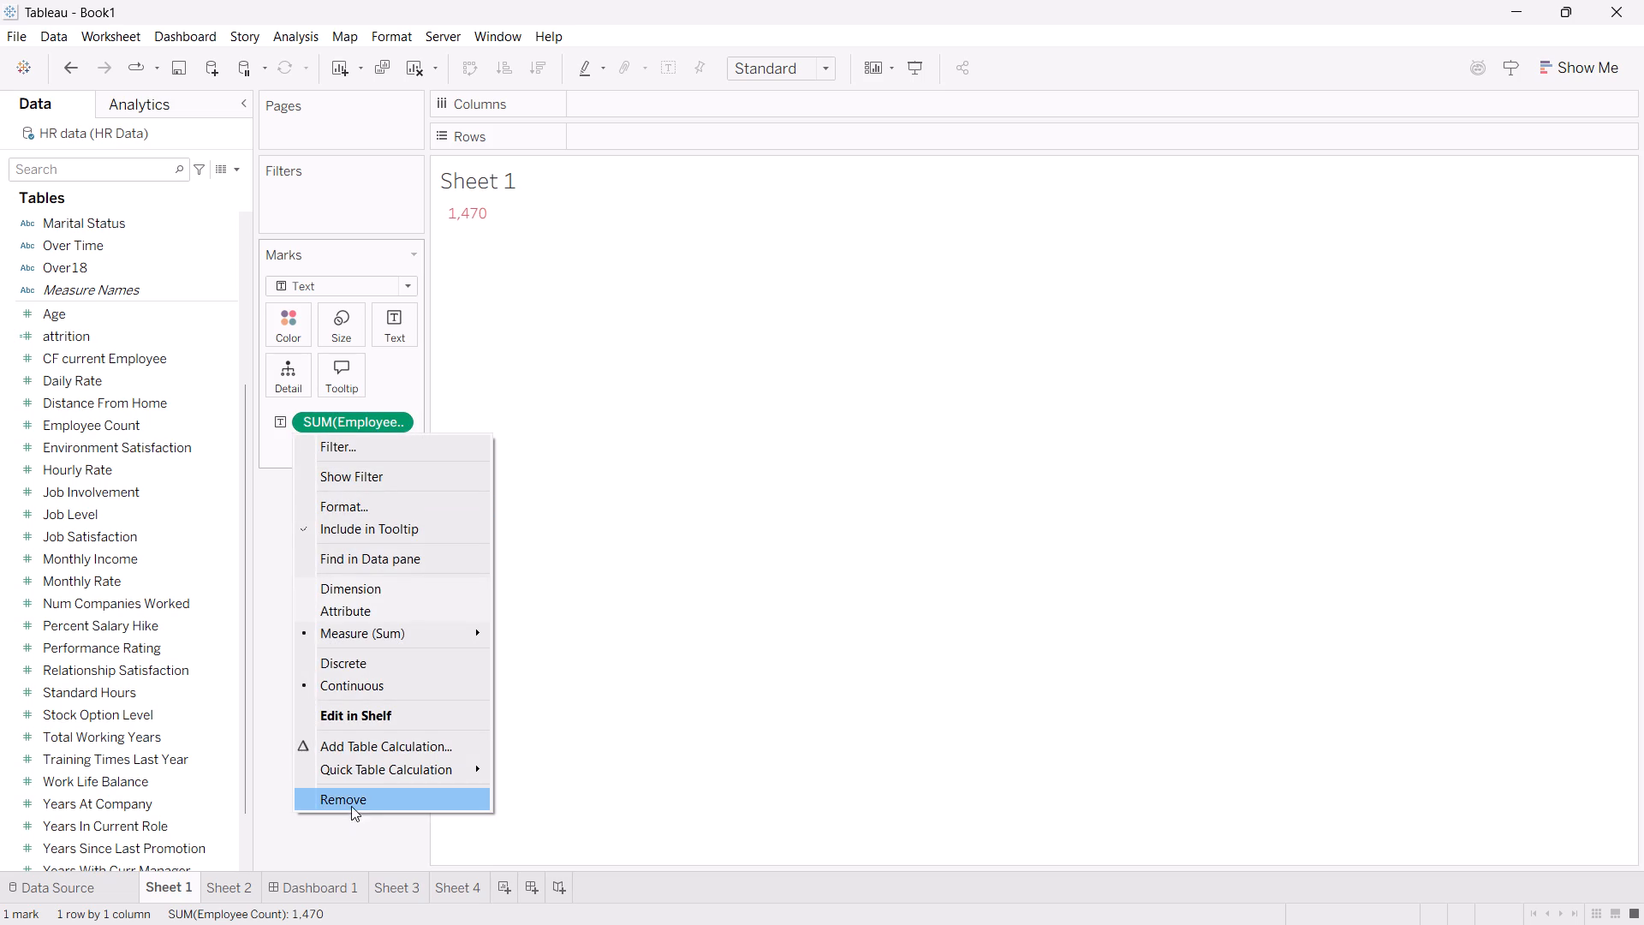
pyautogui.click(354, 797)
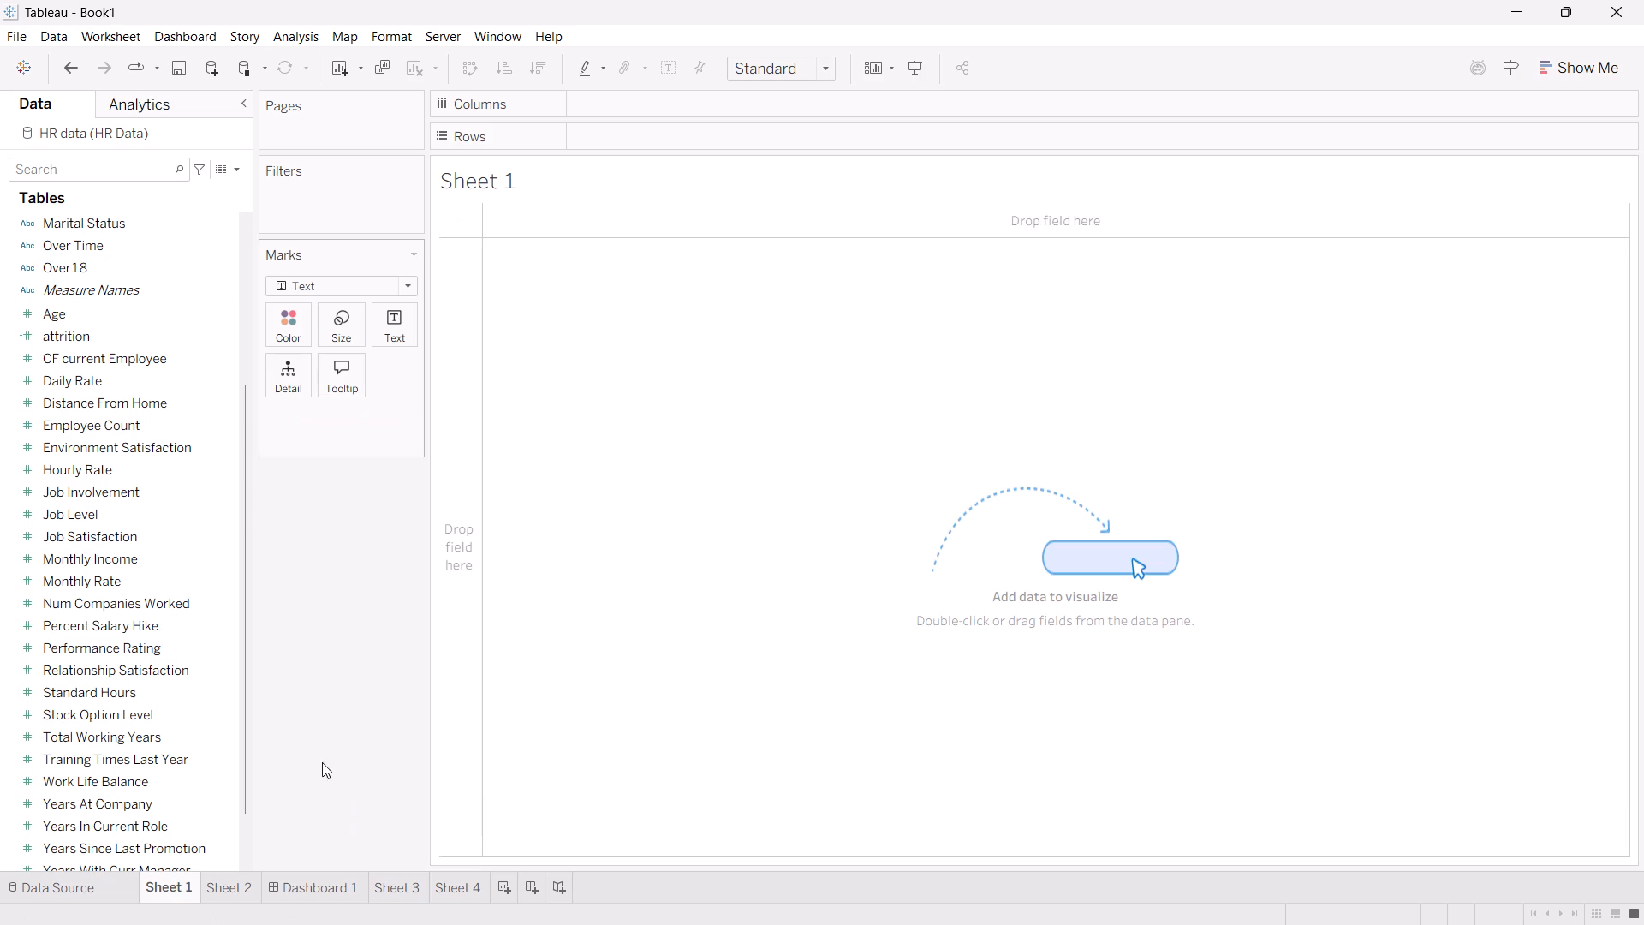
# Rename Sheet 1 as KPI.
pyautogui.tripleClick(191, 878)
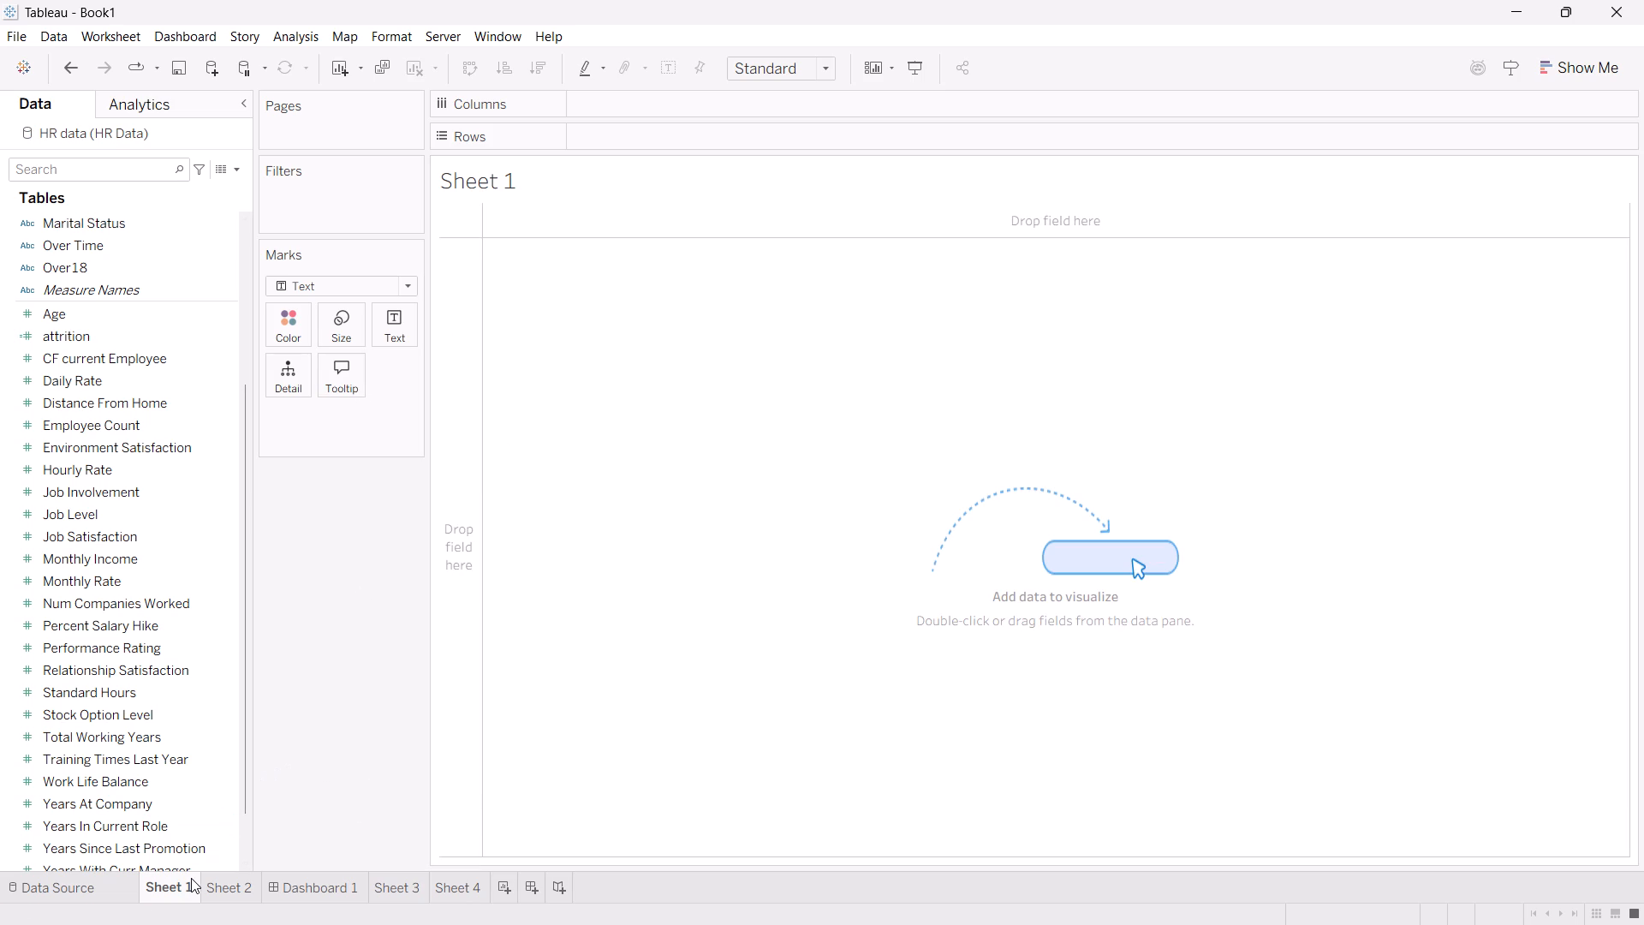
pyautogui.doubleClick(173, 885)
pyautogui.press('BackSpace')
pyautogui.write('KPI')
pyautogui.press('Return')
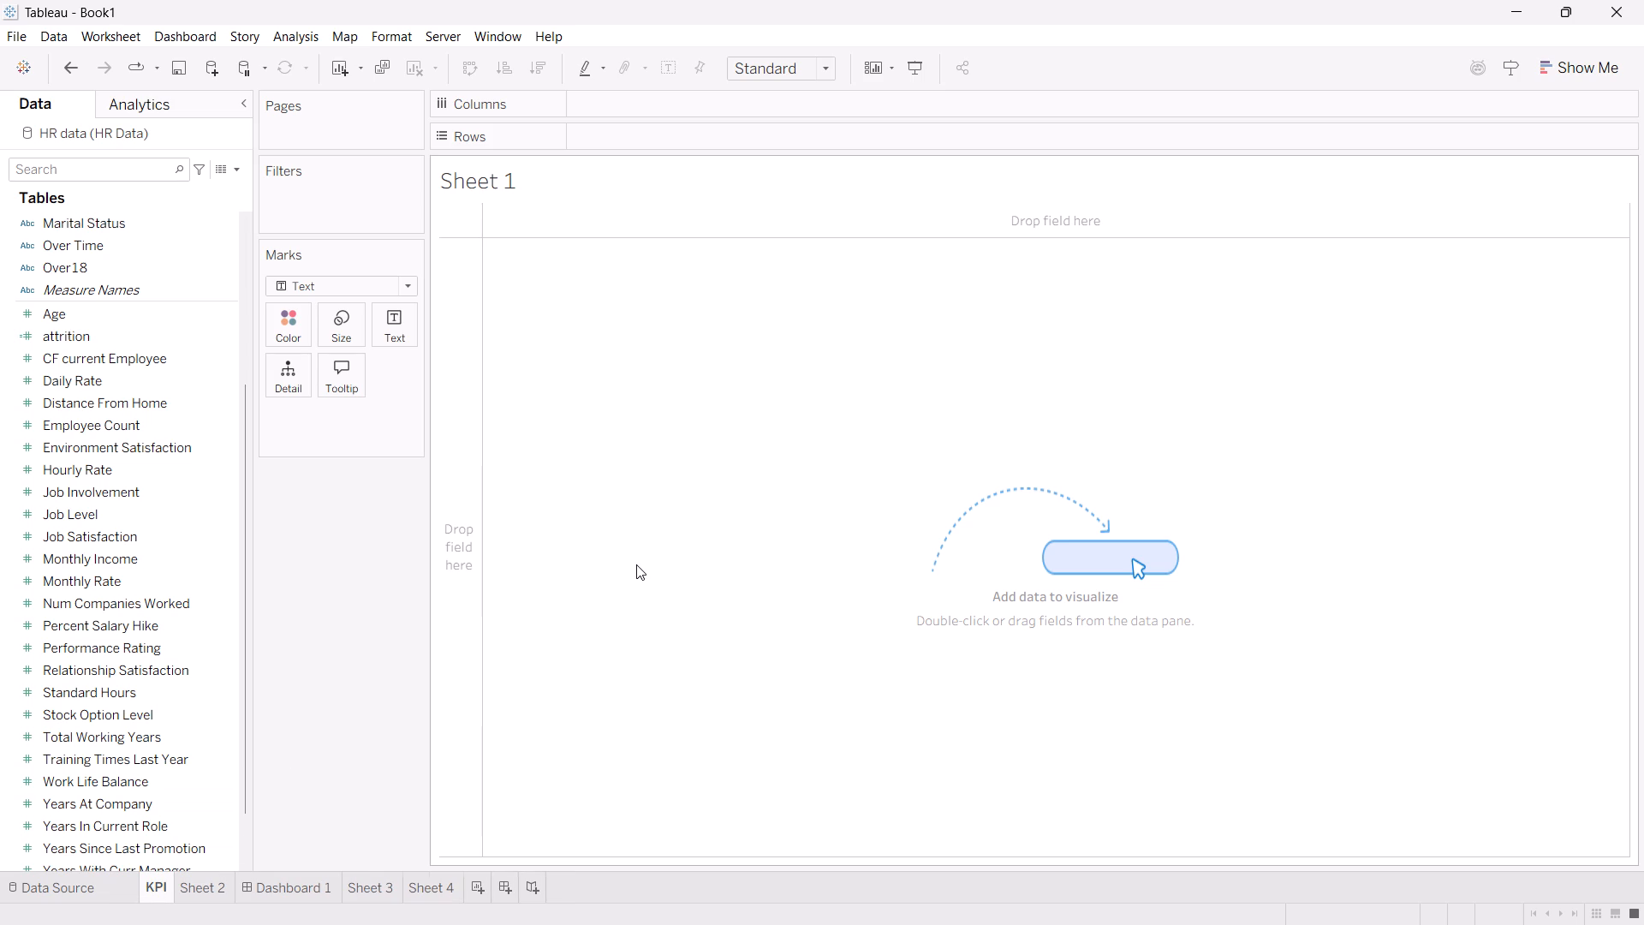
pyautogui.click(569, 330)
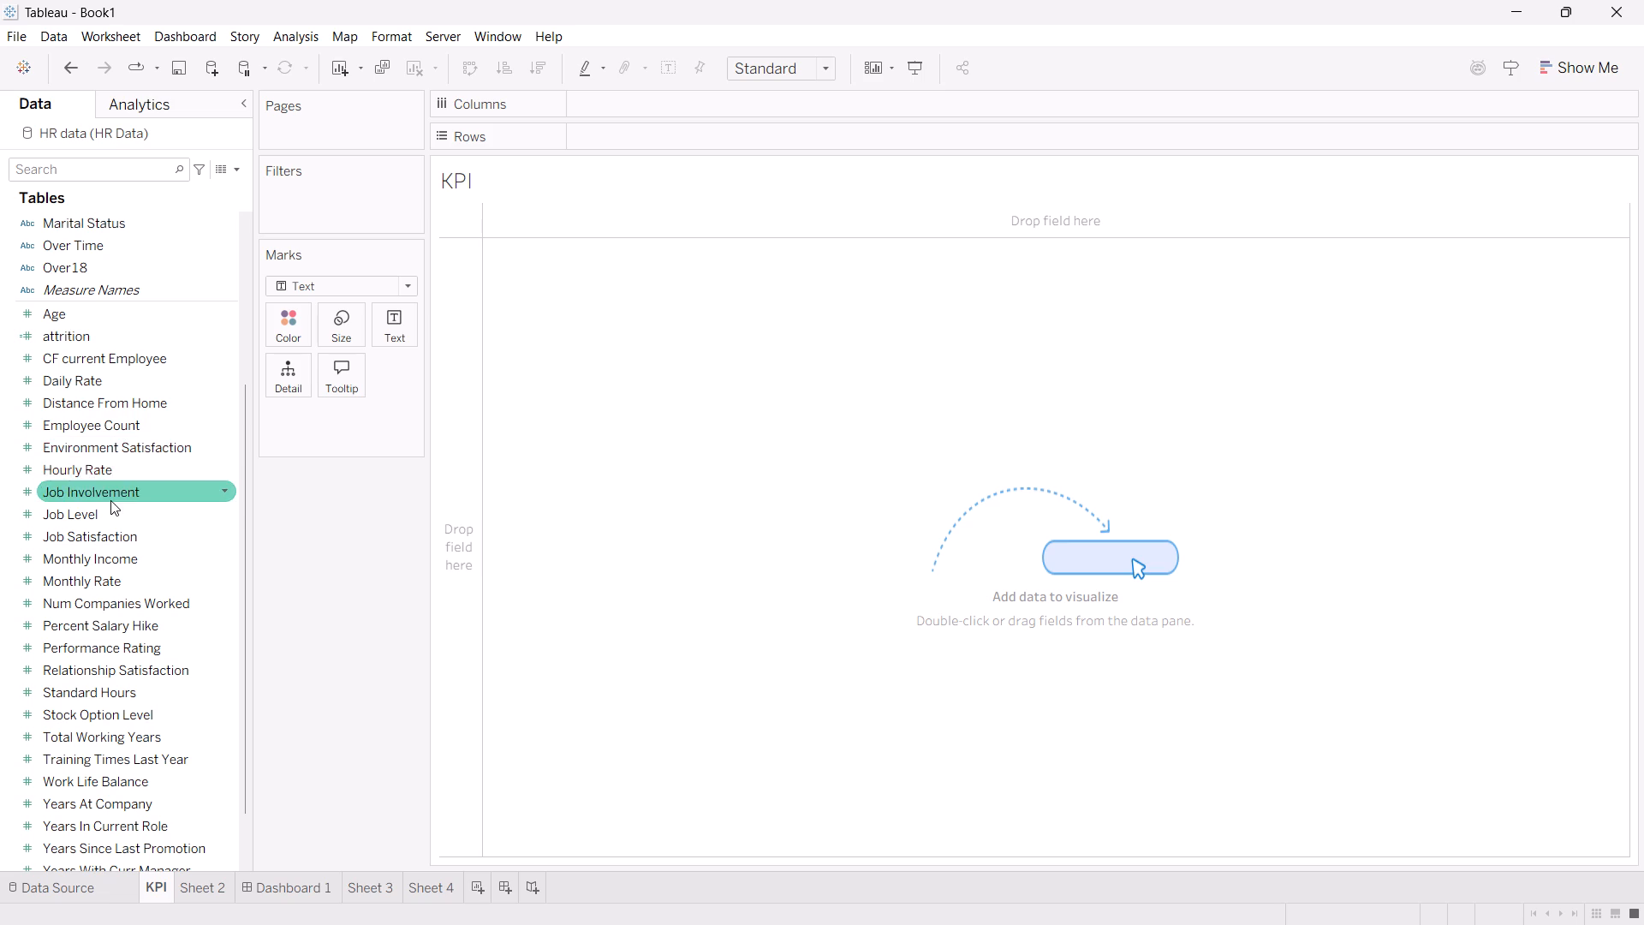
# Place Employee Count on the Text mark of the KPI sheet and add the attrition field to the view.
pyautogui.moveTo(129, 428); pyautogui.dragTo(366, 328)
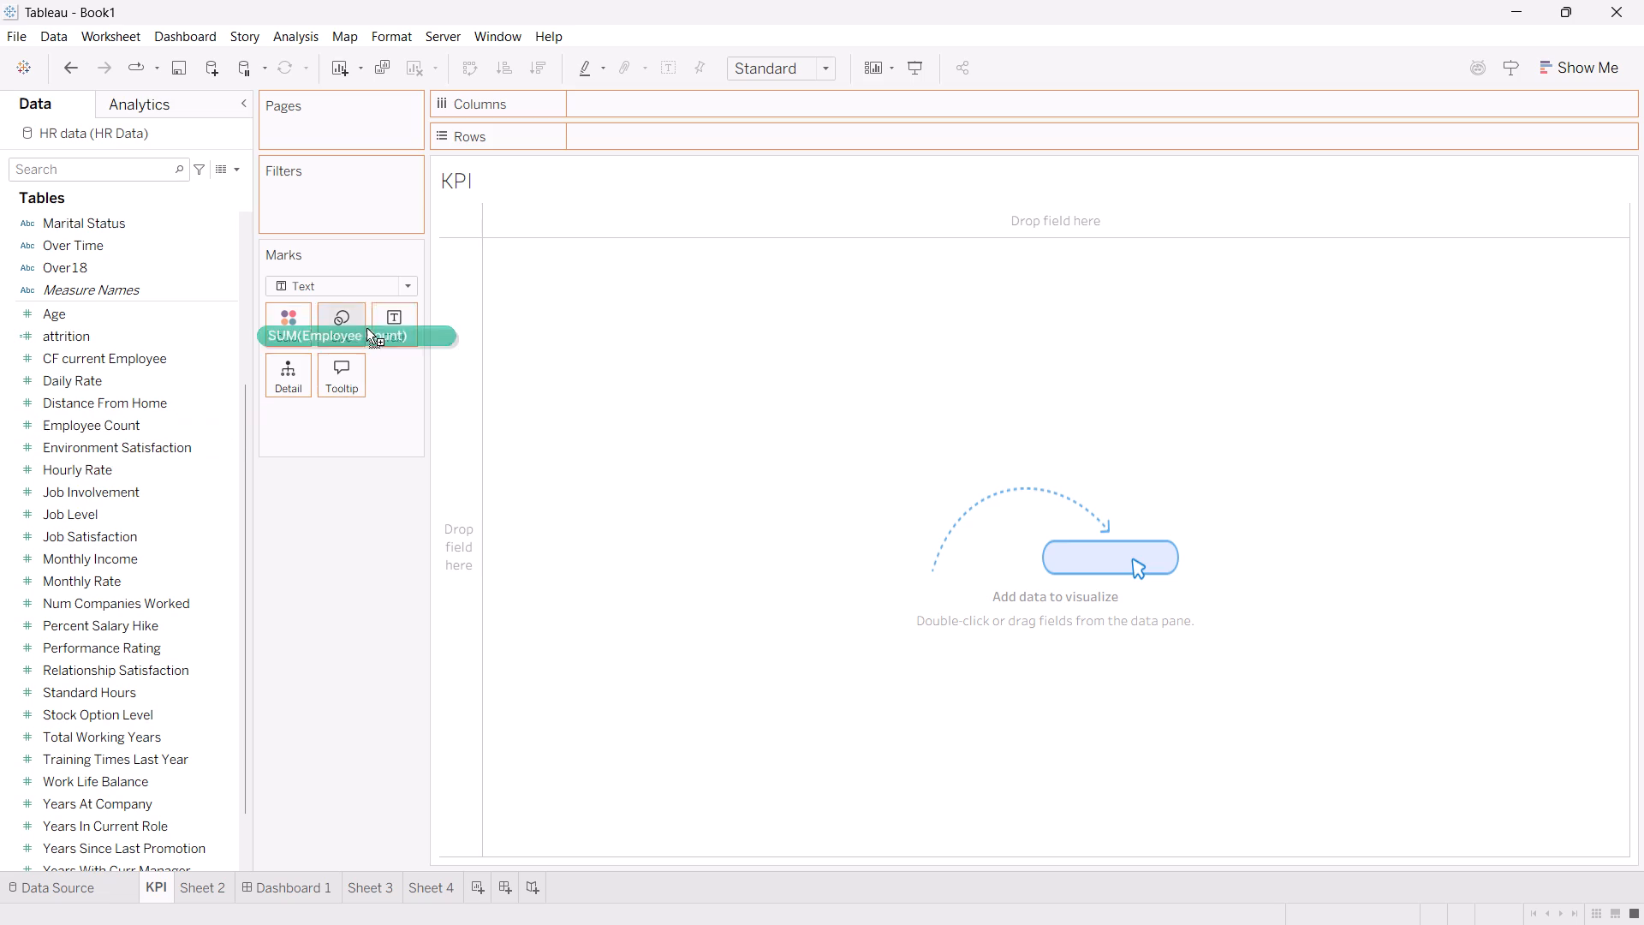
pyautogui.moveTo(366, 328); pyautogui.dragTo(396, 321)
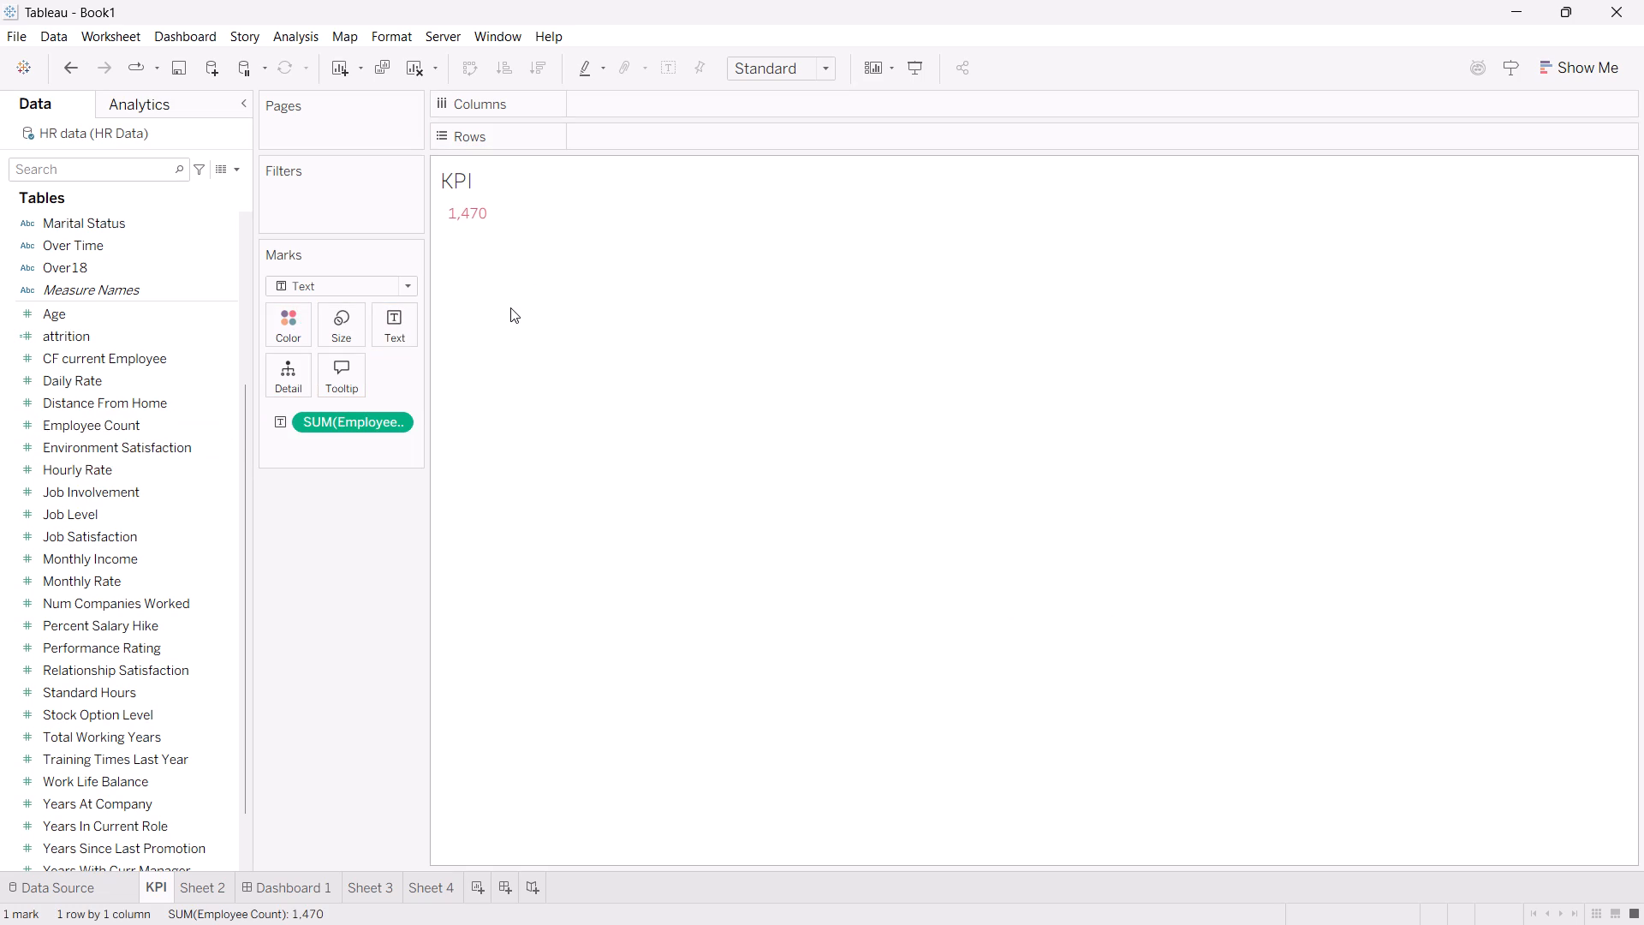
pyautogui.doubleClick(63, 340)
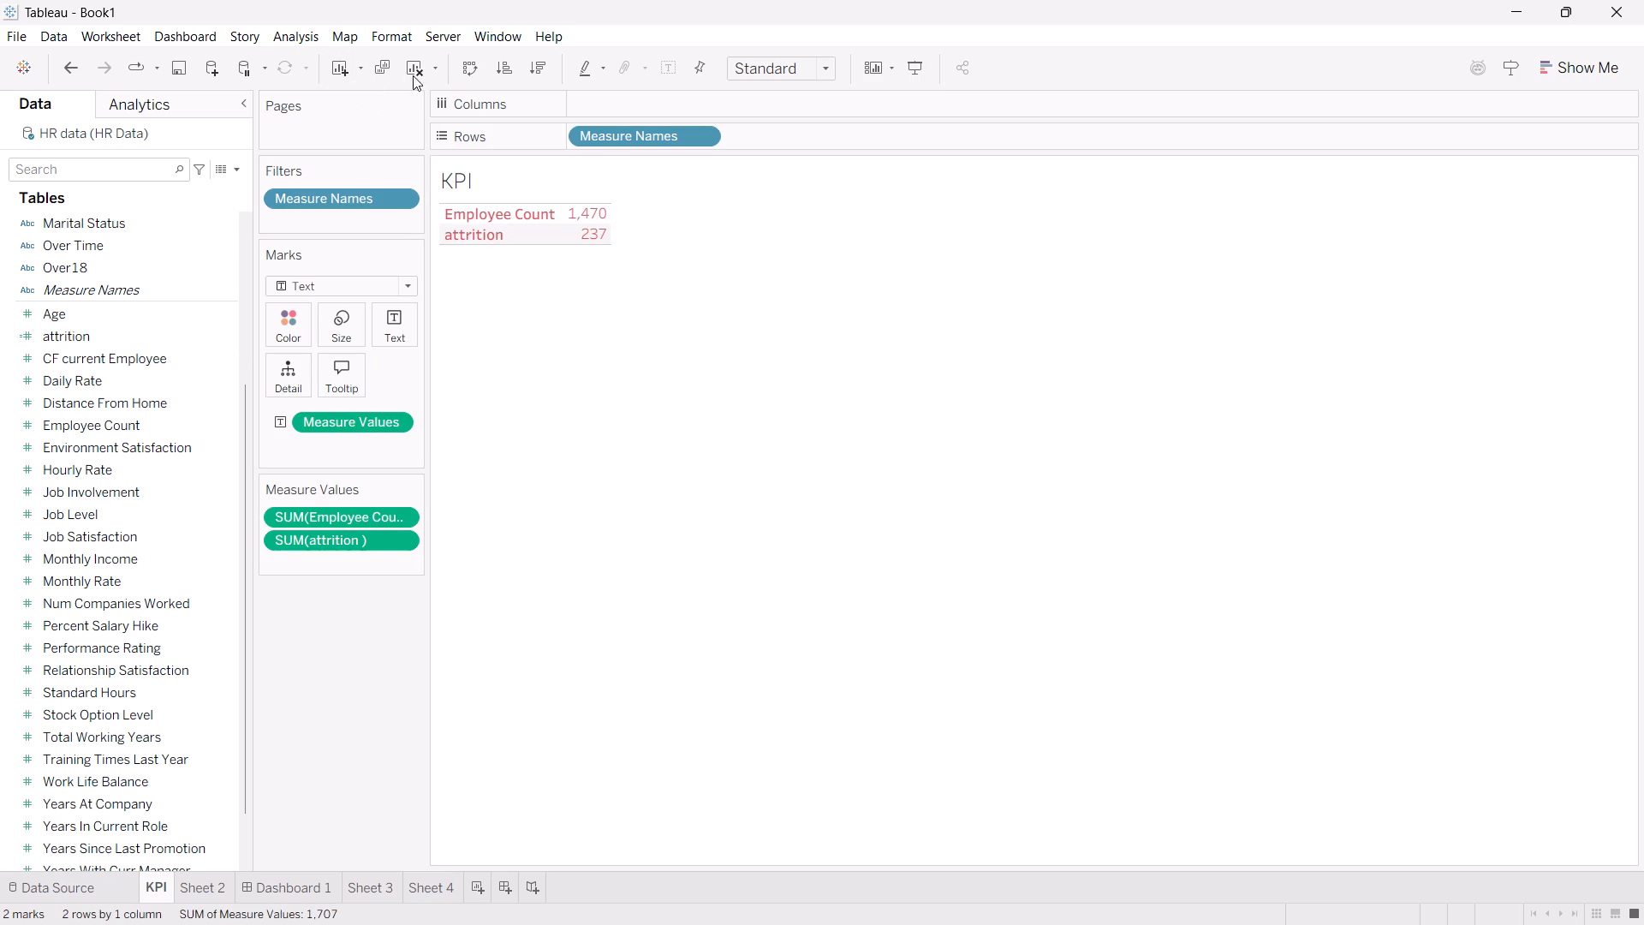
# Swap the rows and columns of the KPI sheet so Measure Names runs across the columns.
pyautogui.click(468, 63)
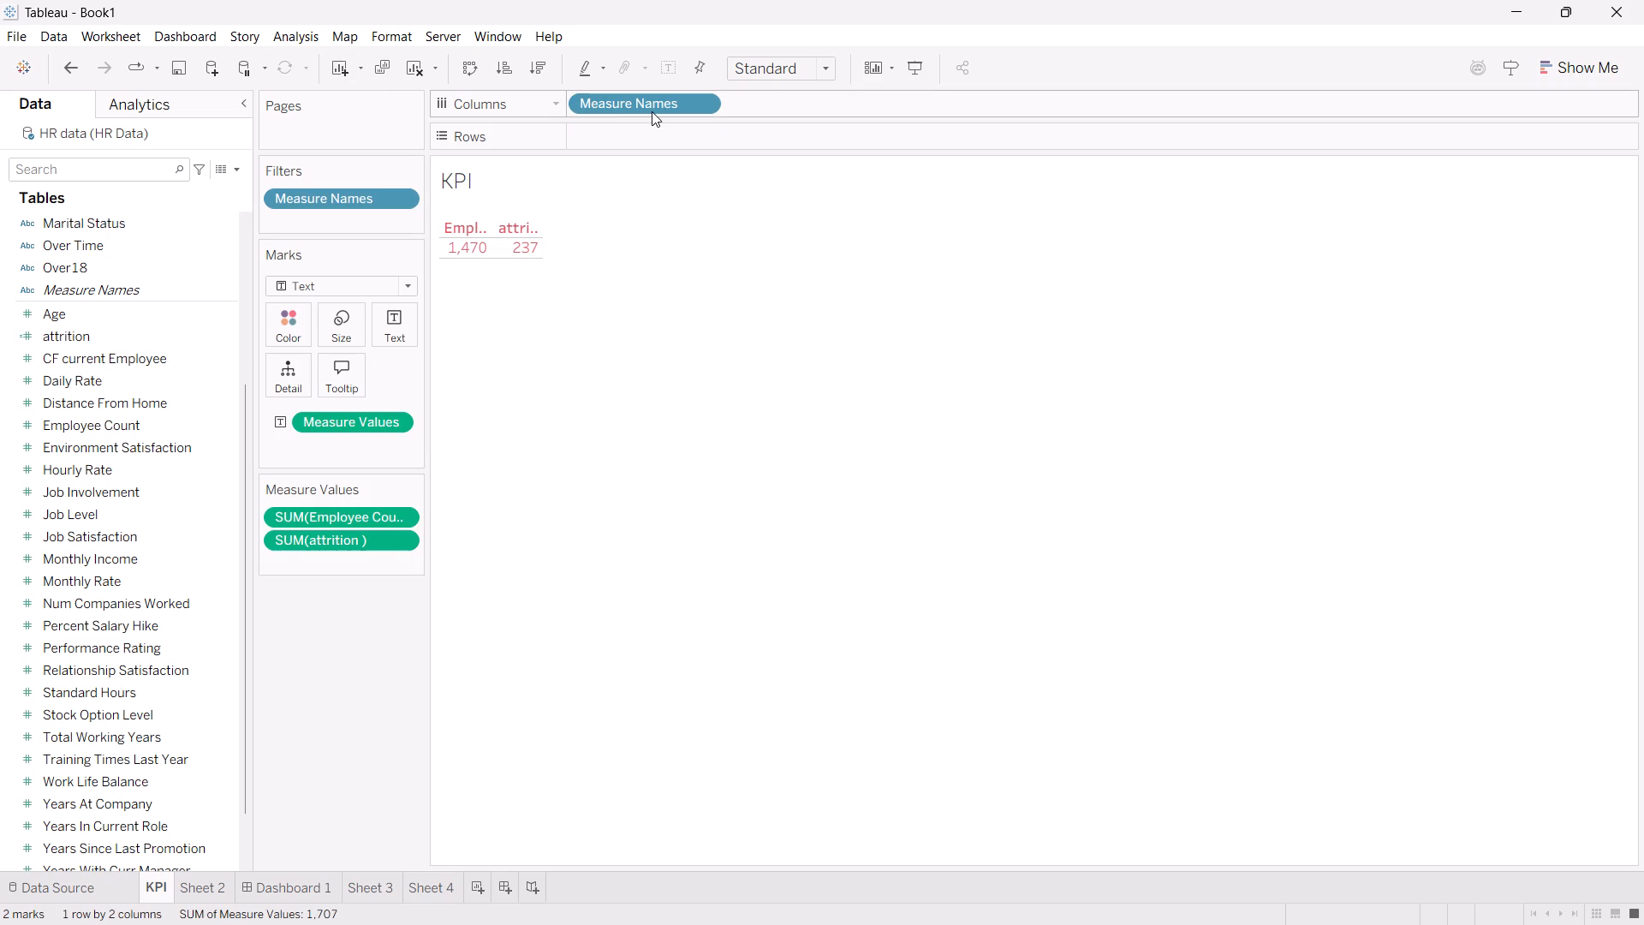
# Set the fit of the KPI sheet to Entire View.
pyautogui.click(821, 63)
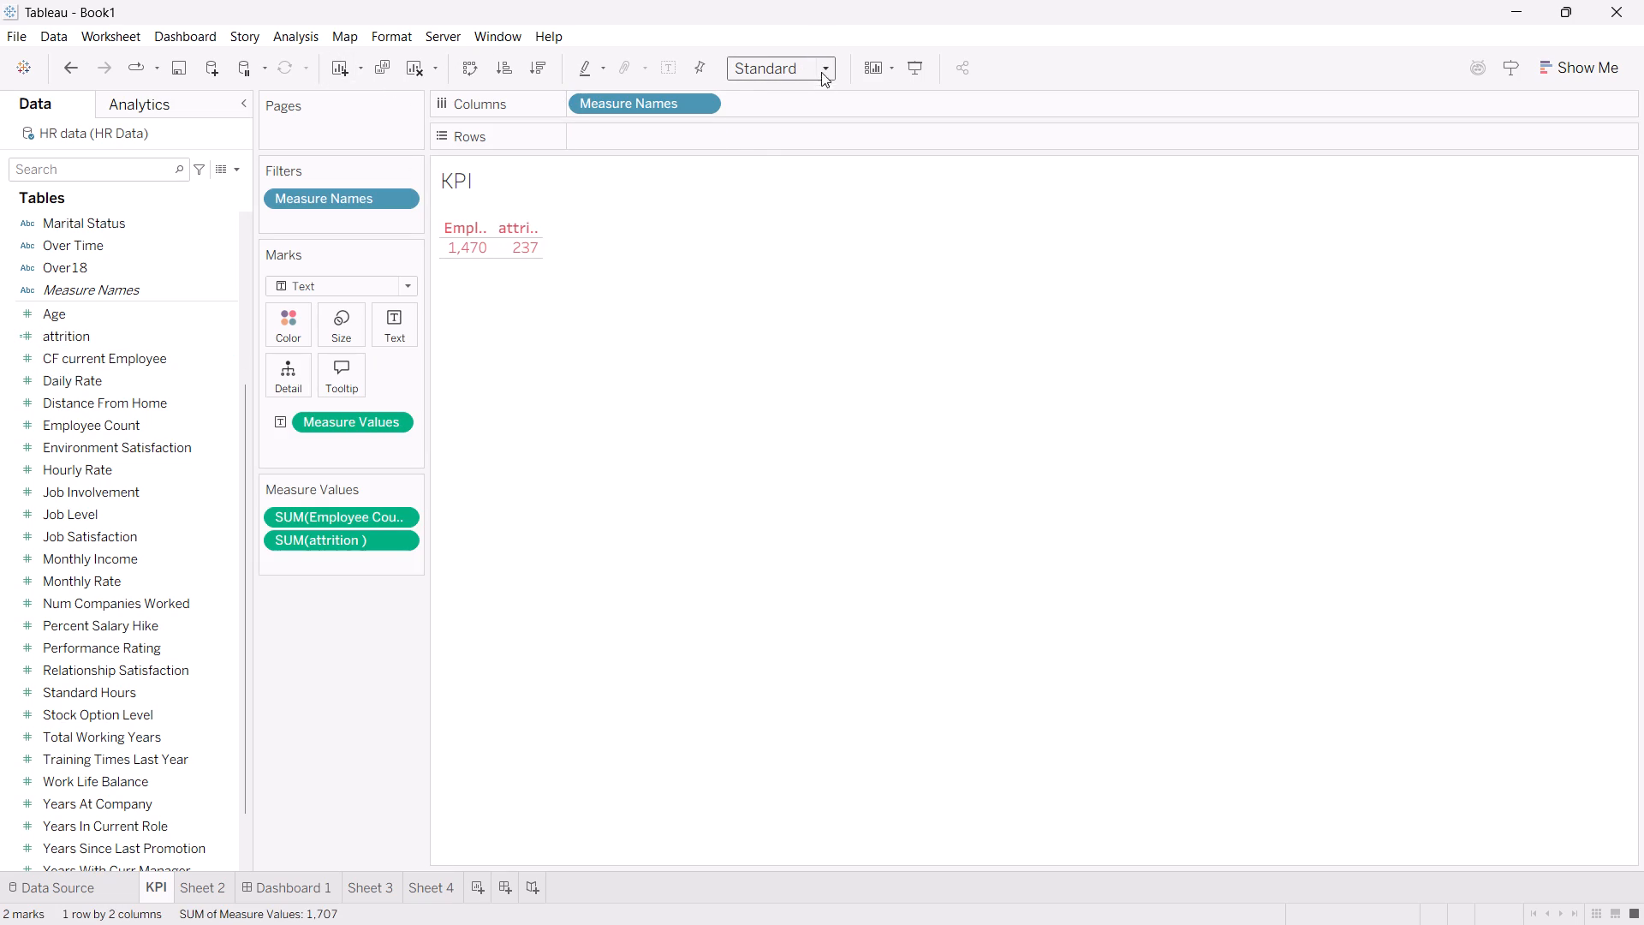
pyautogui.click(795, 147)
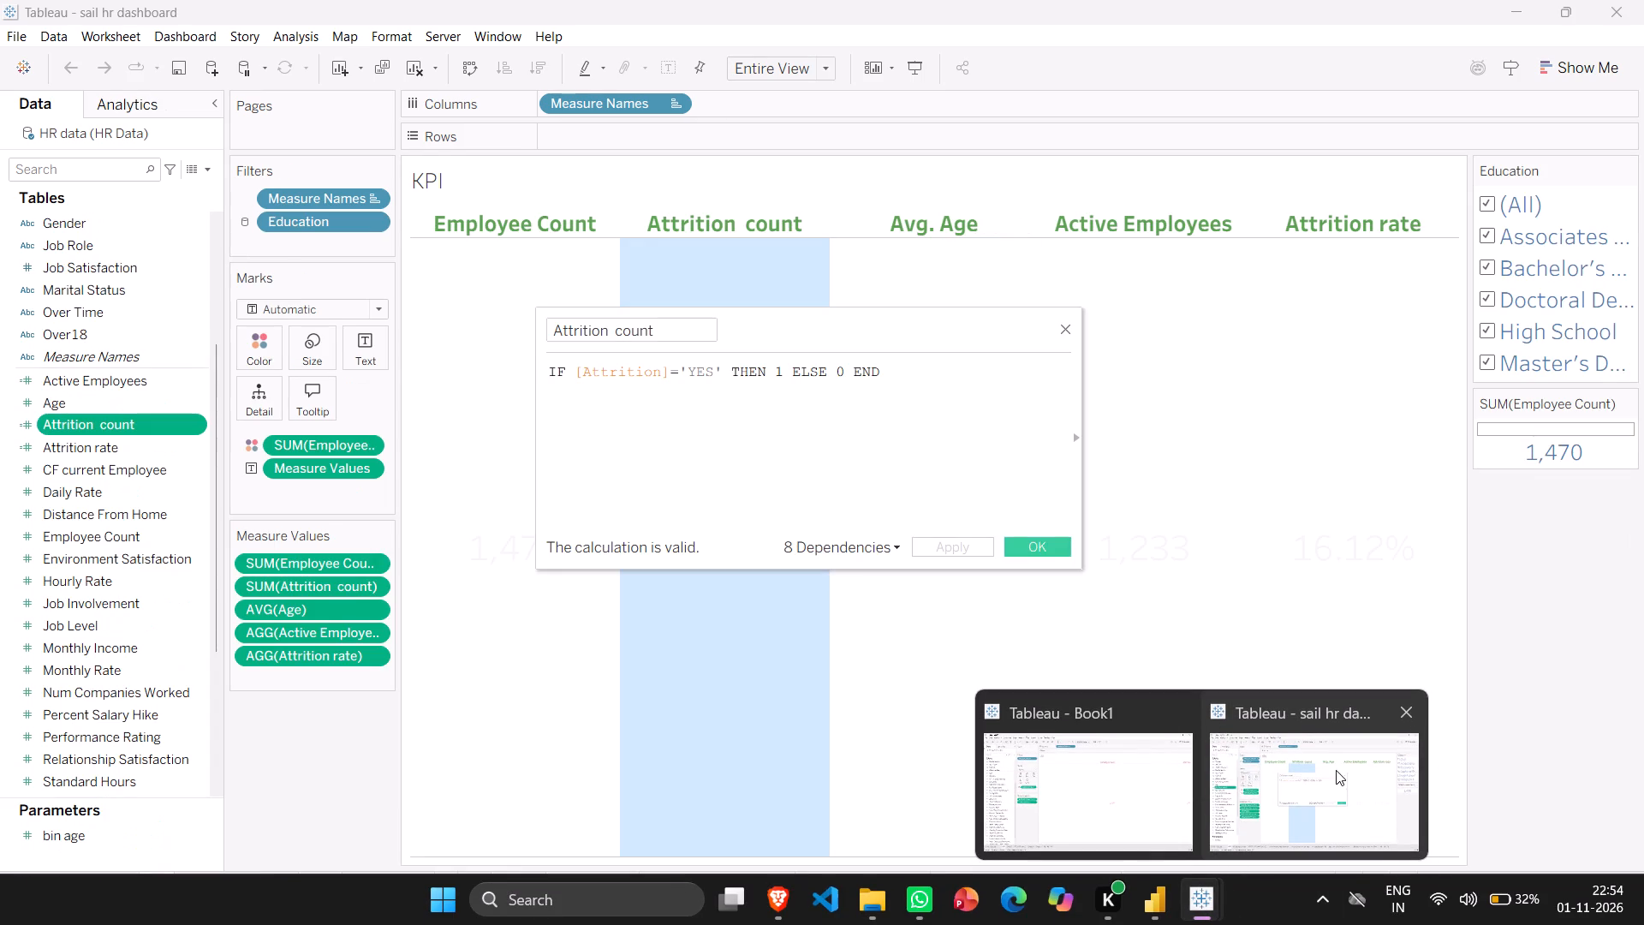
# Switch to the sail hr dashboard workbook and close its open Attrition count calculation.
pyautogui.click(1336, 770)
pyautogui.click(1067, 328)
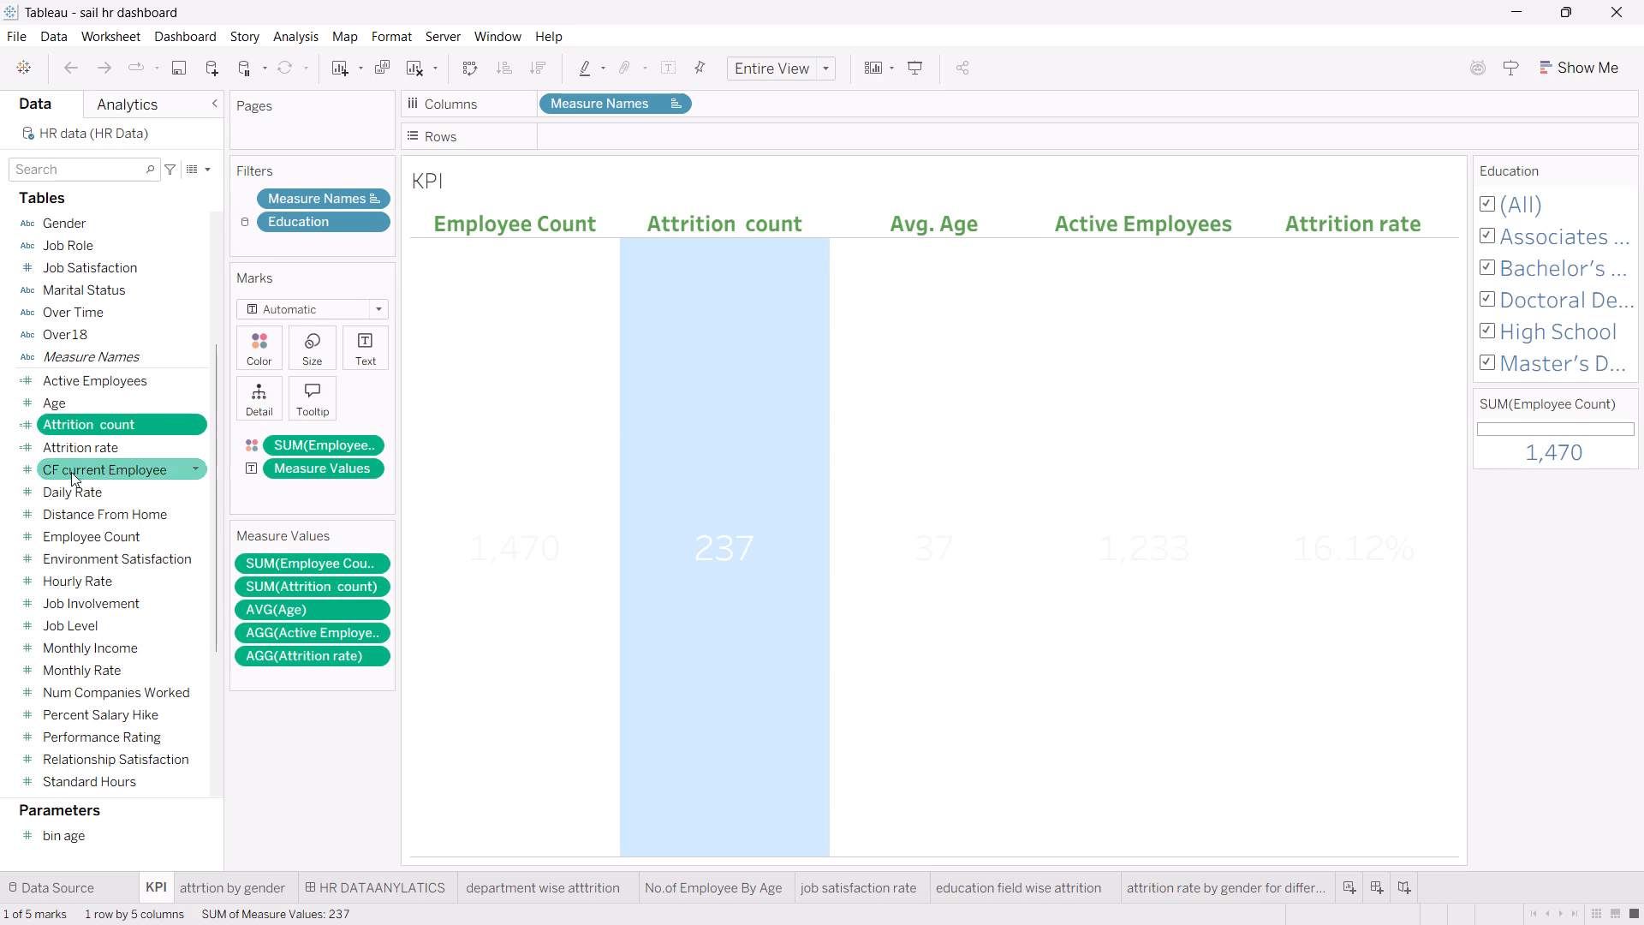
# Open the Attrition rate calculated field in the reference workbook to examine its formula.
pyautogui.click(97, 445)
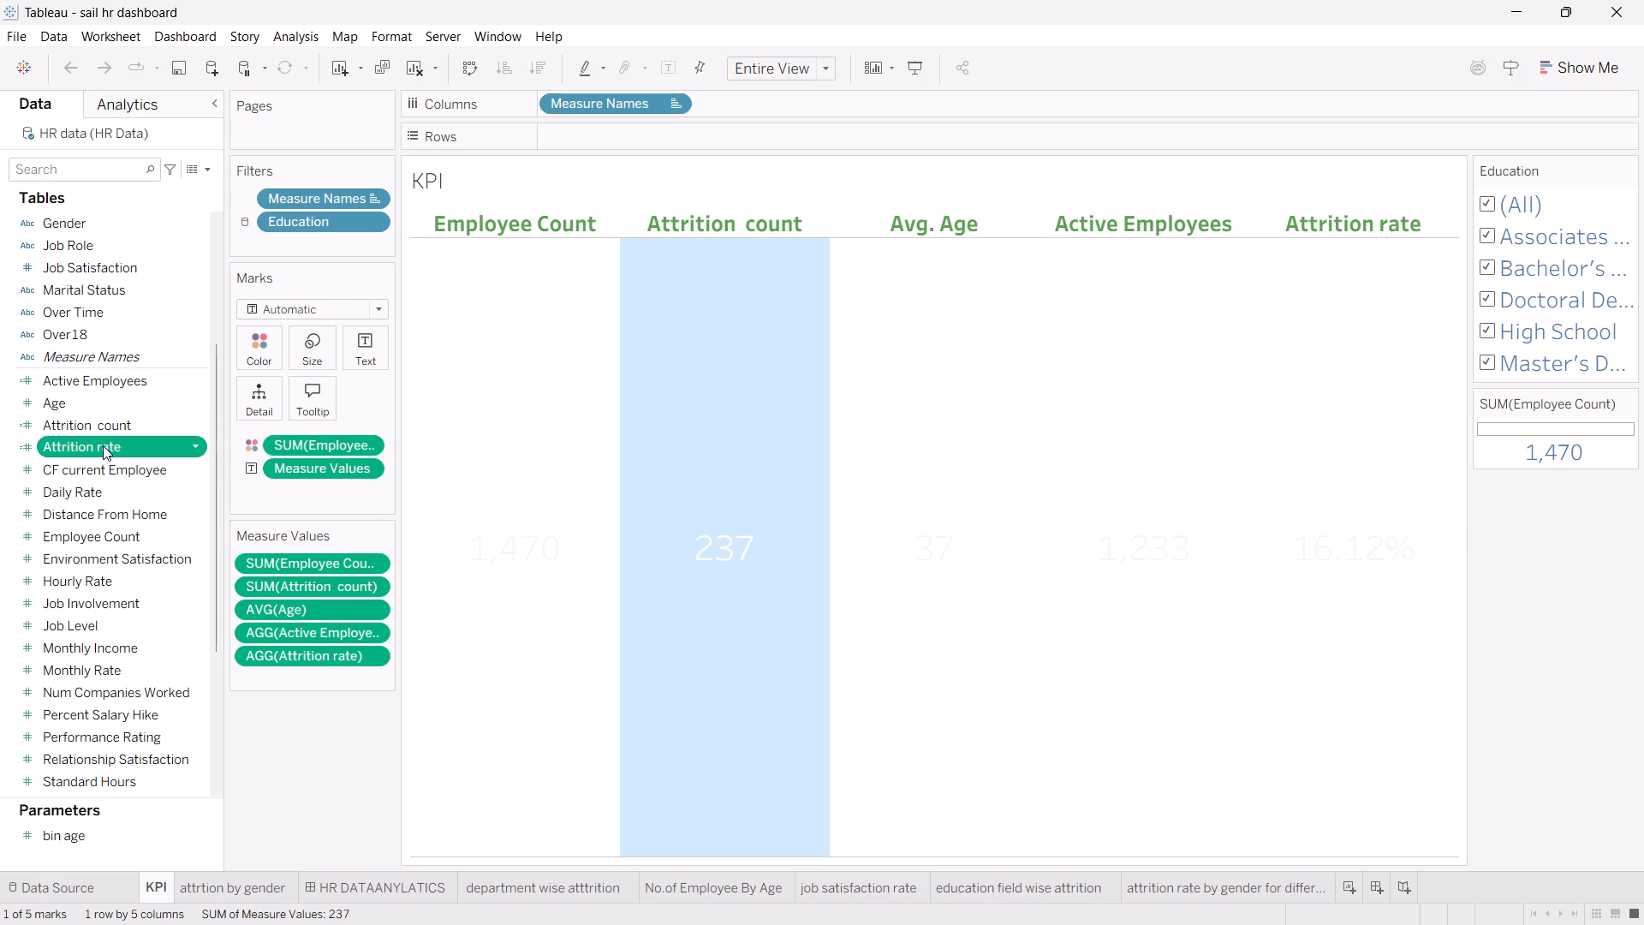
pyautogui.click(189, 440)
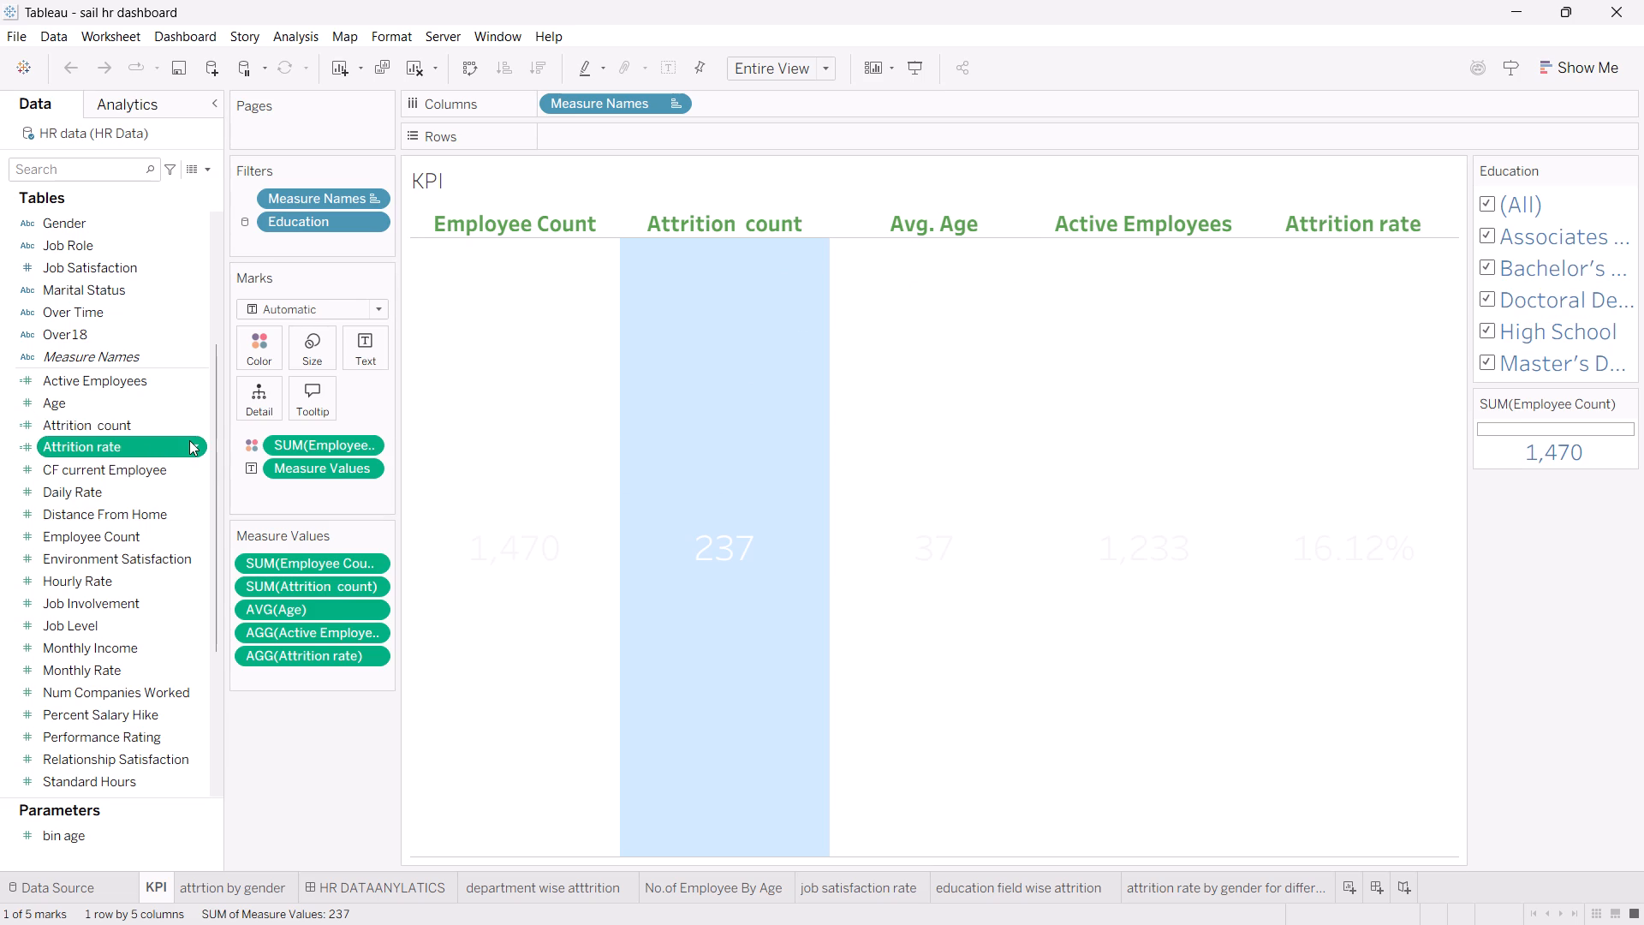
pyautogui.click(195, 448)
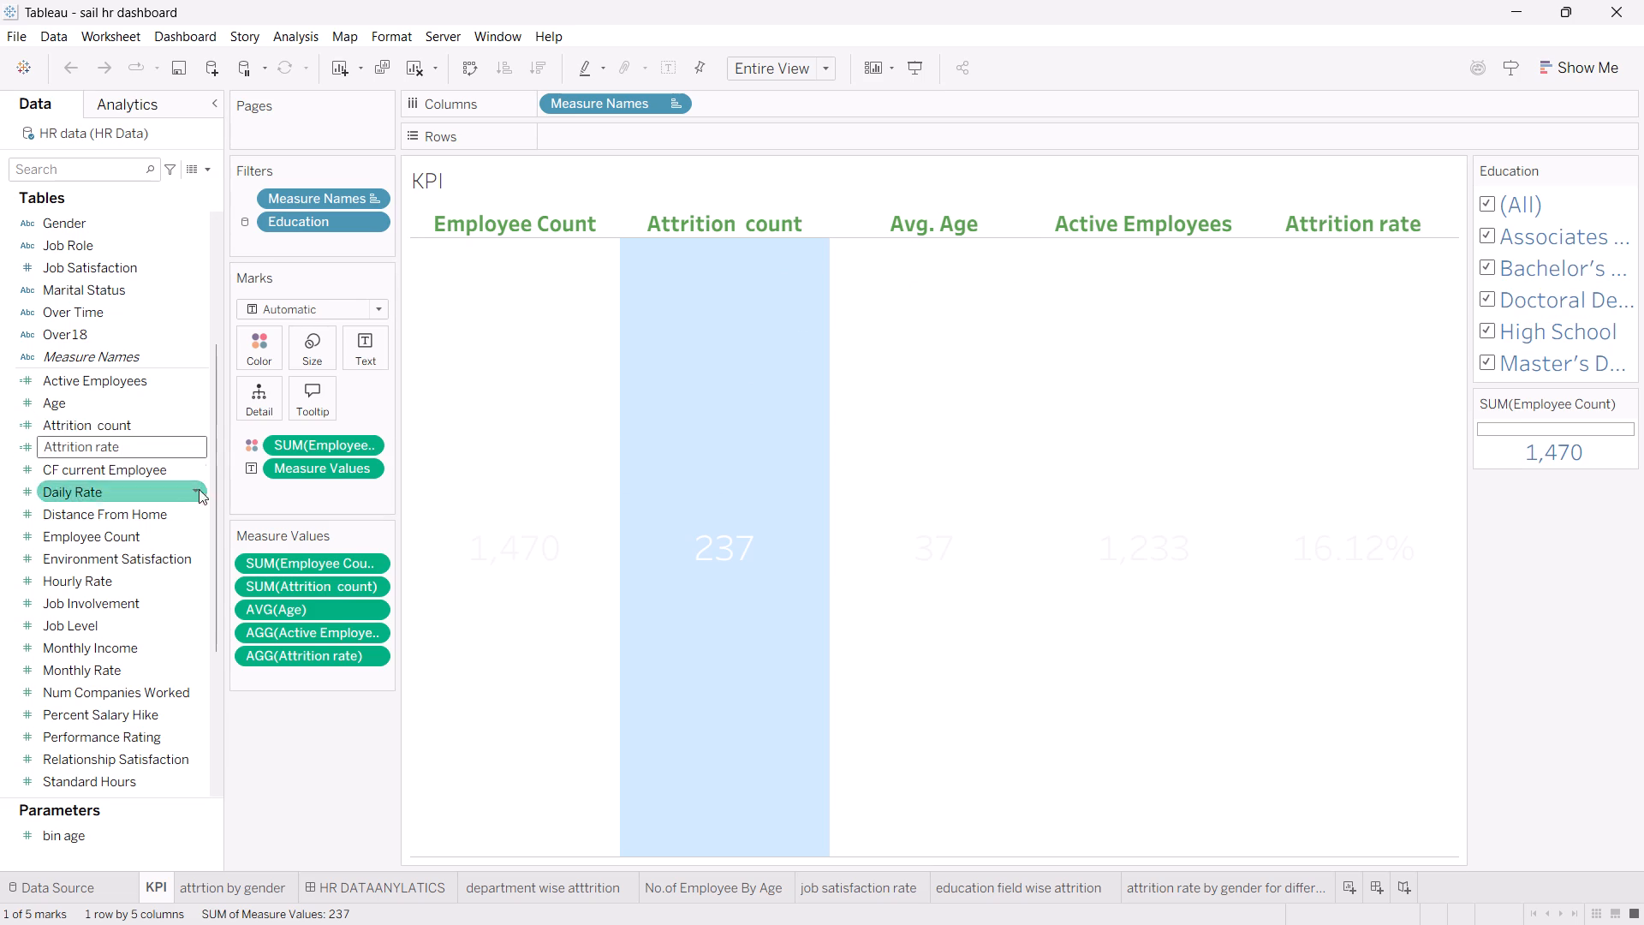
pyautogui.click(499, 564)
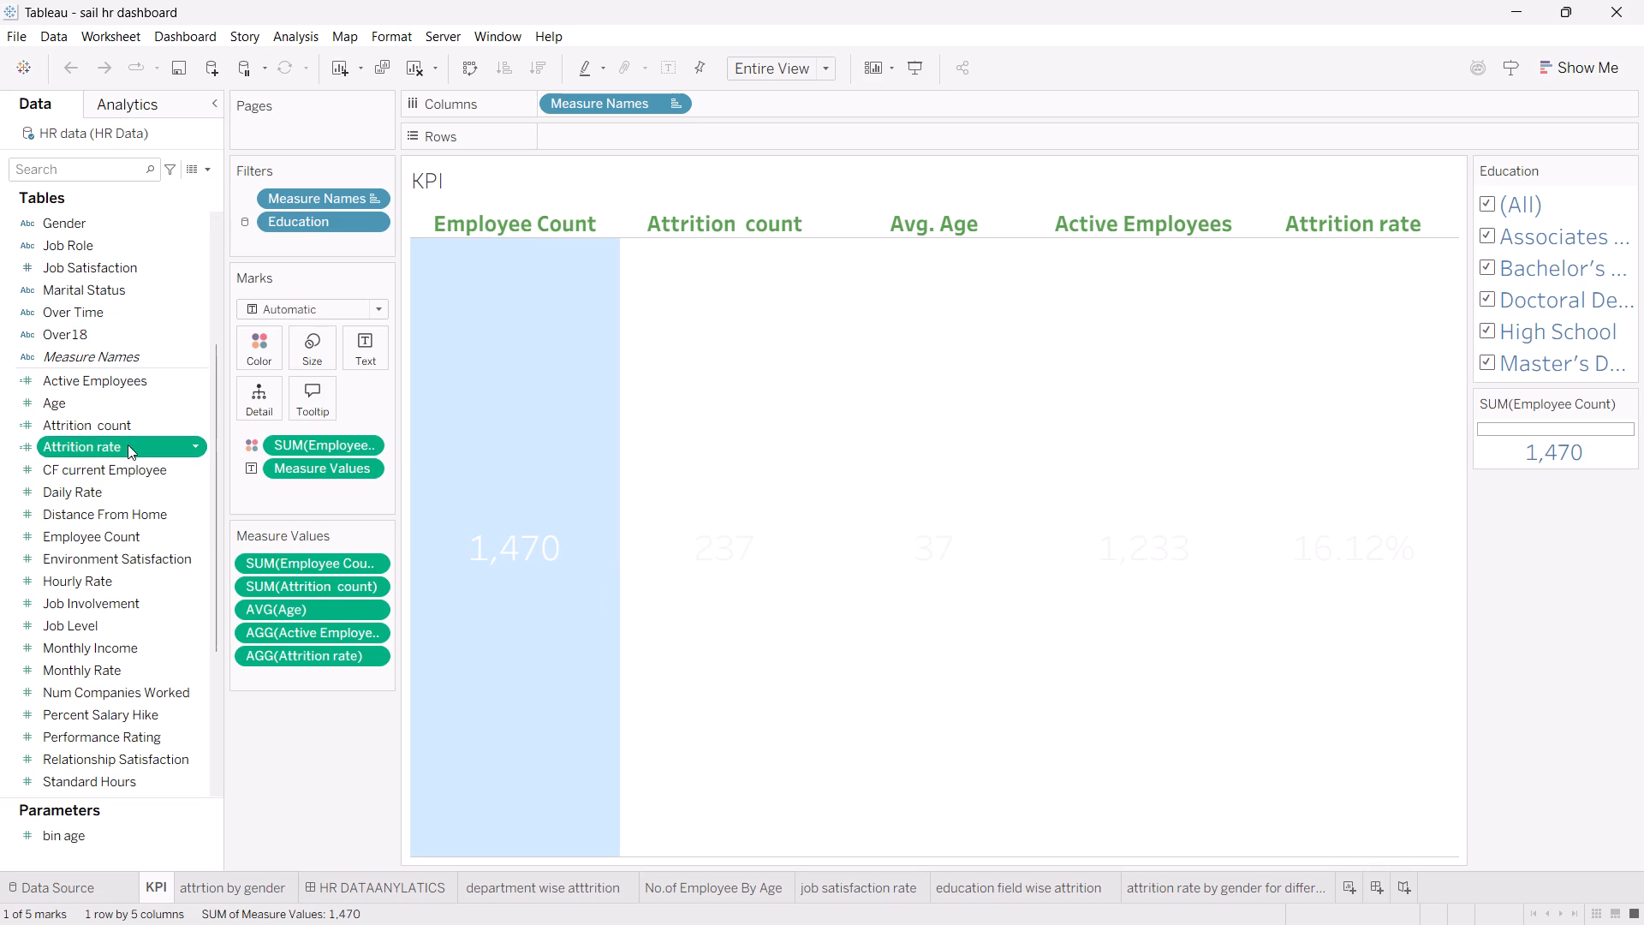
pyautogui.click(194, 445)
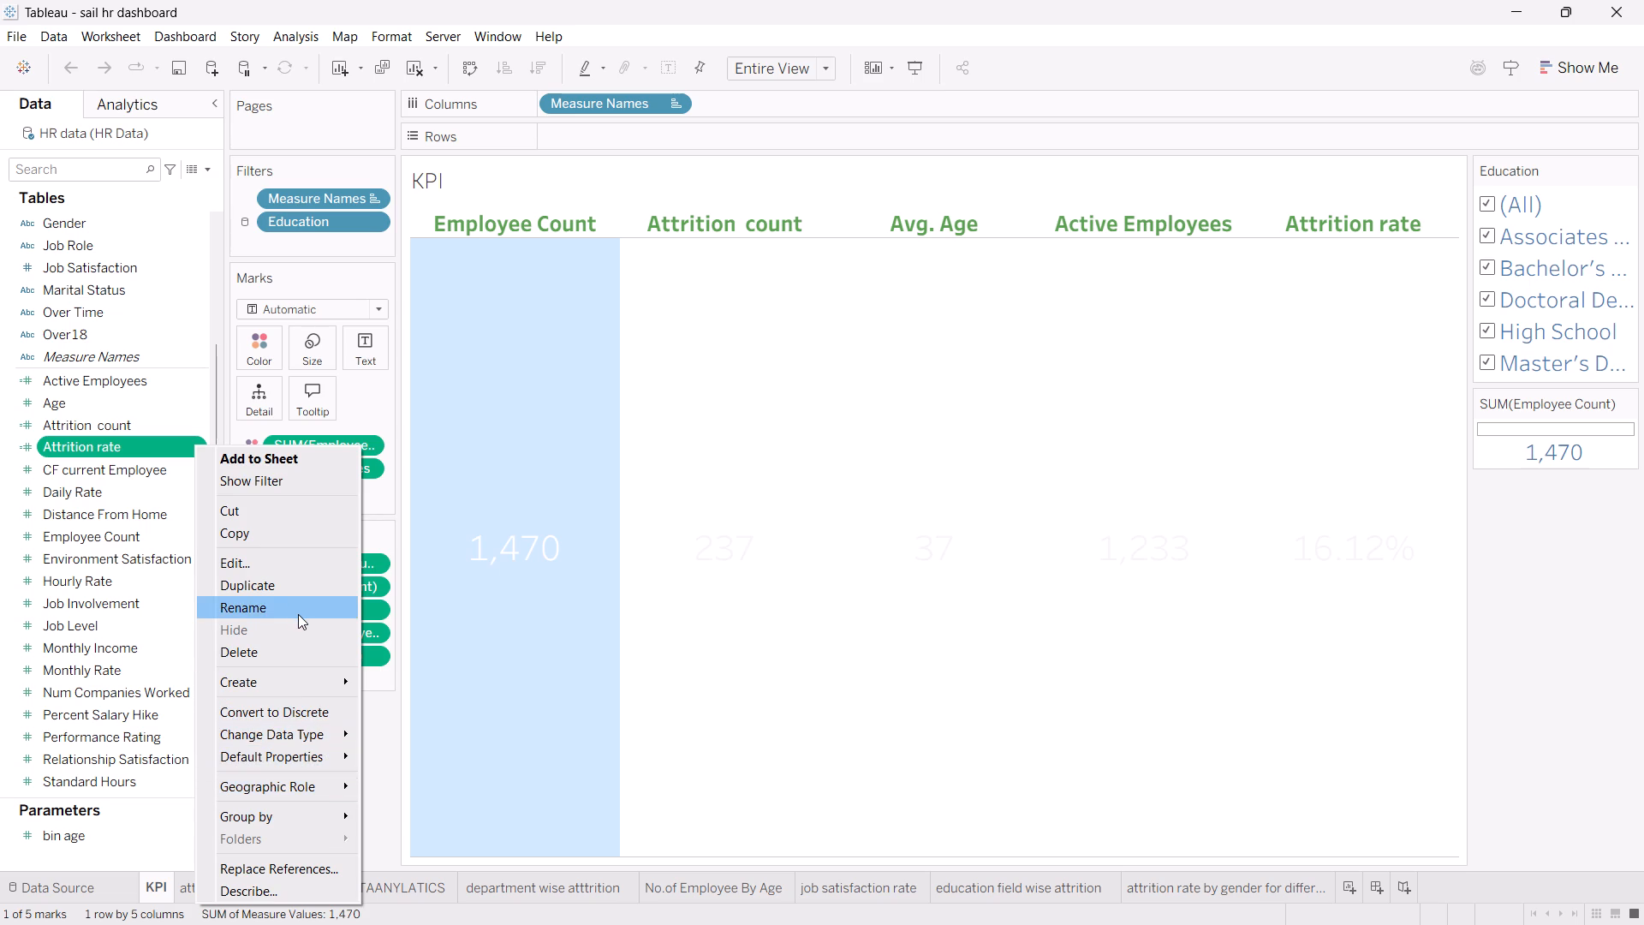
pyautogui.click(266, 568)
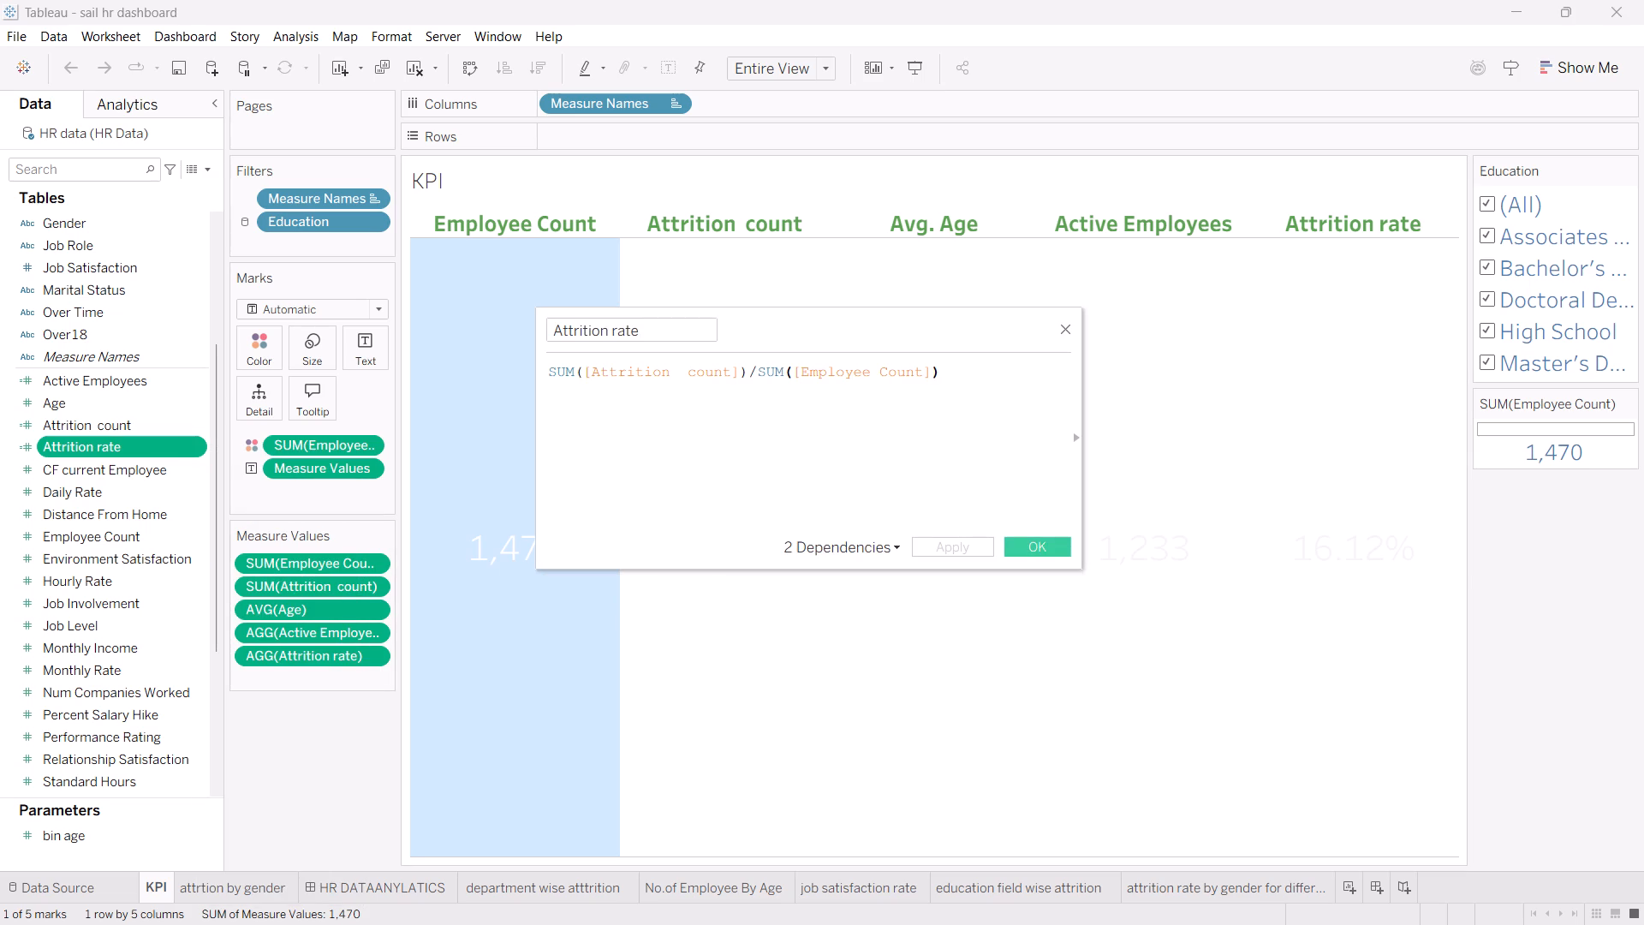
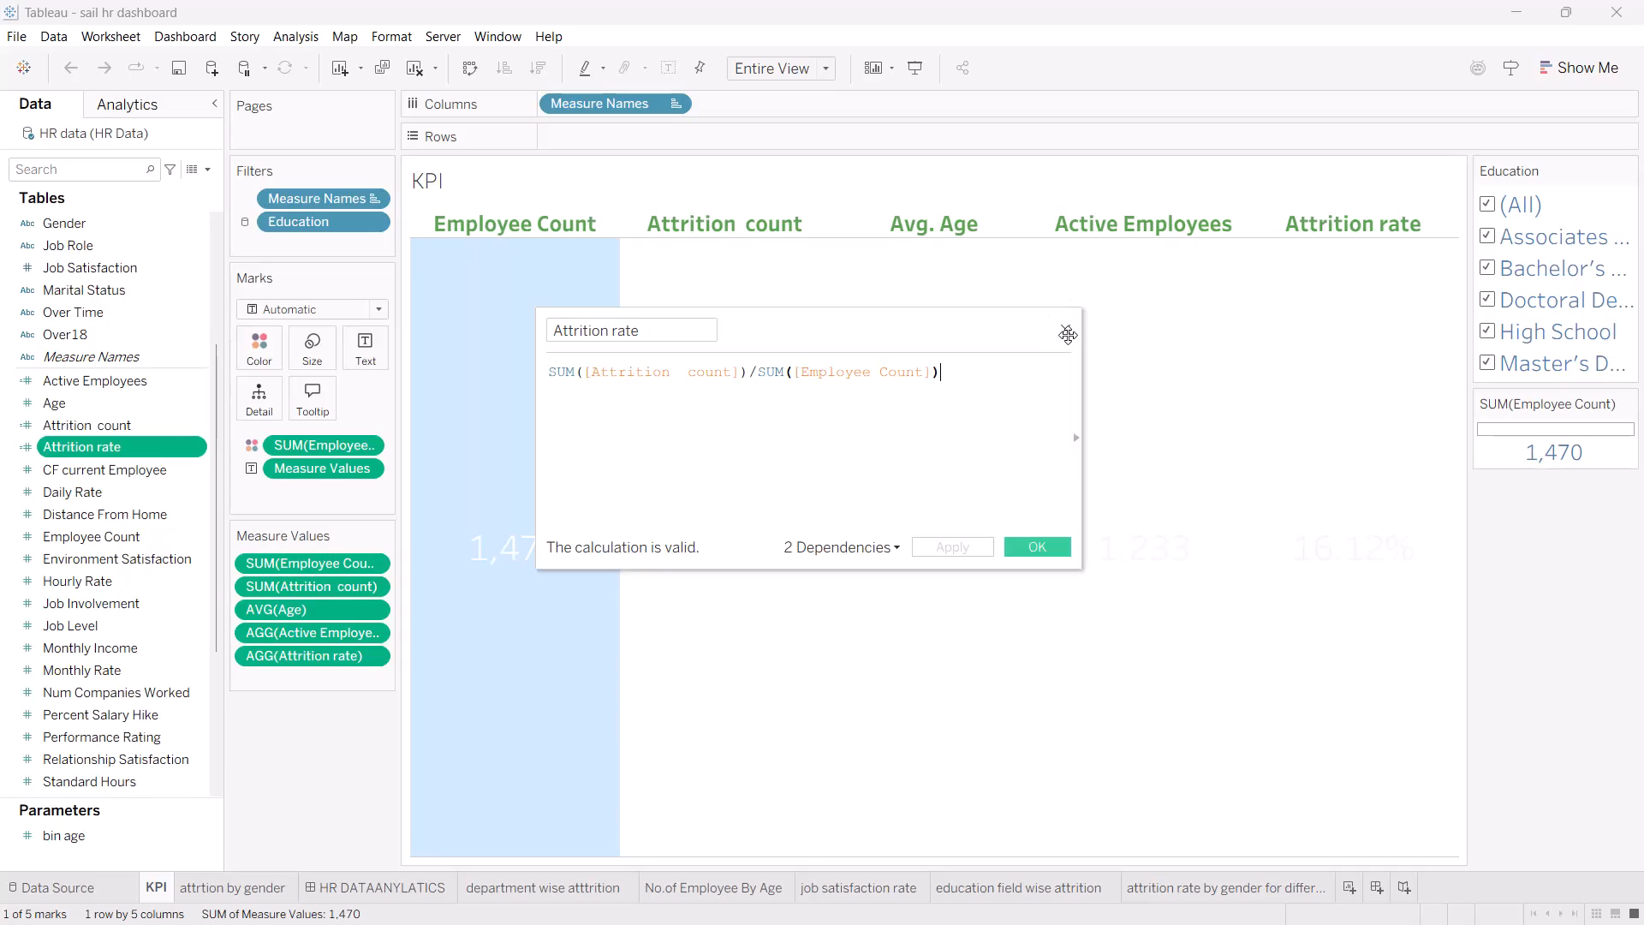
# Close the reference Attrition rate calculation without changes and switch to the Book1 workbook.
pyautogui.click(1068, 335)
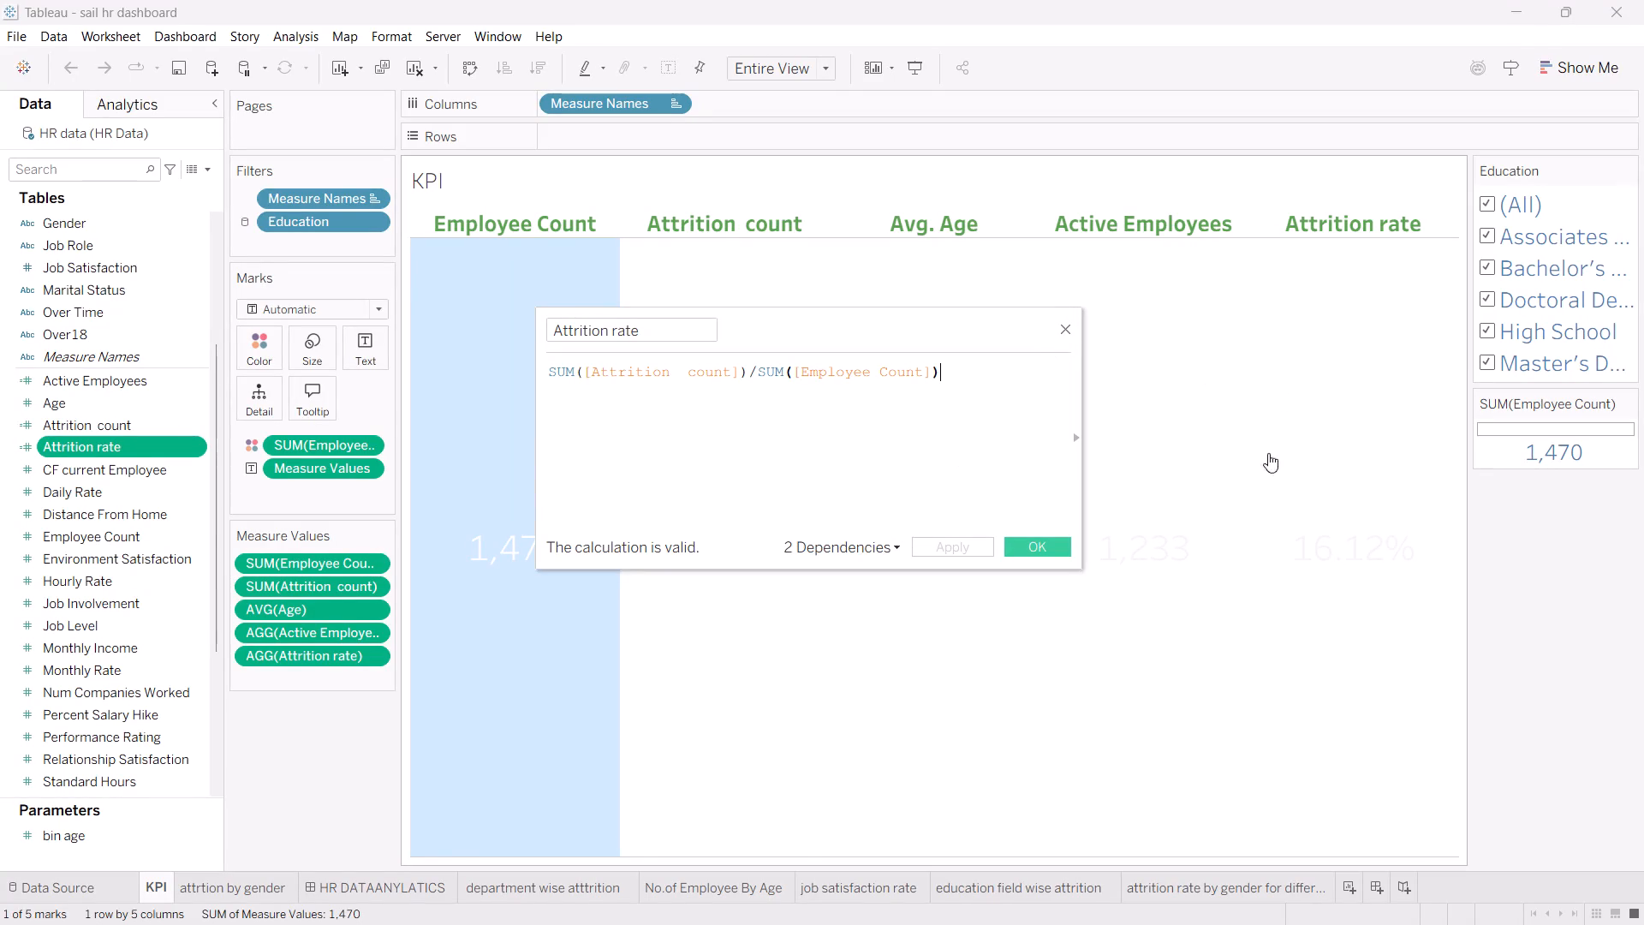
pyautogui.click(1067, 329)
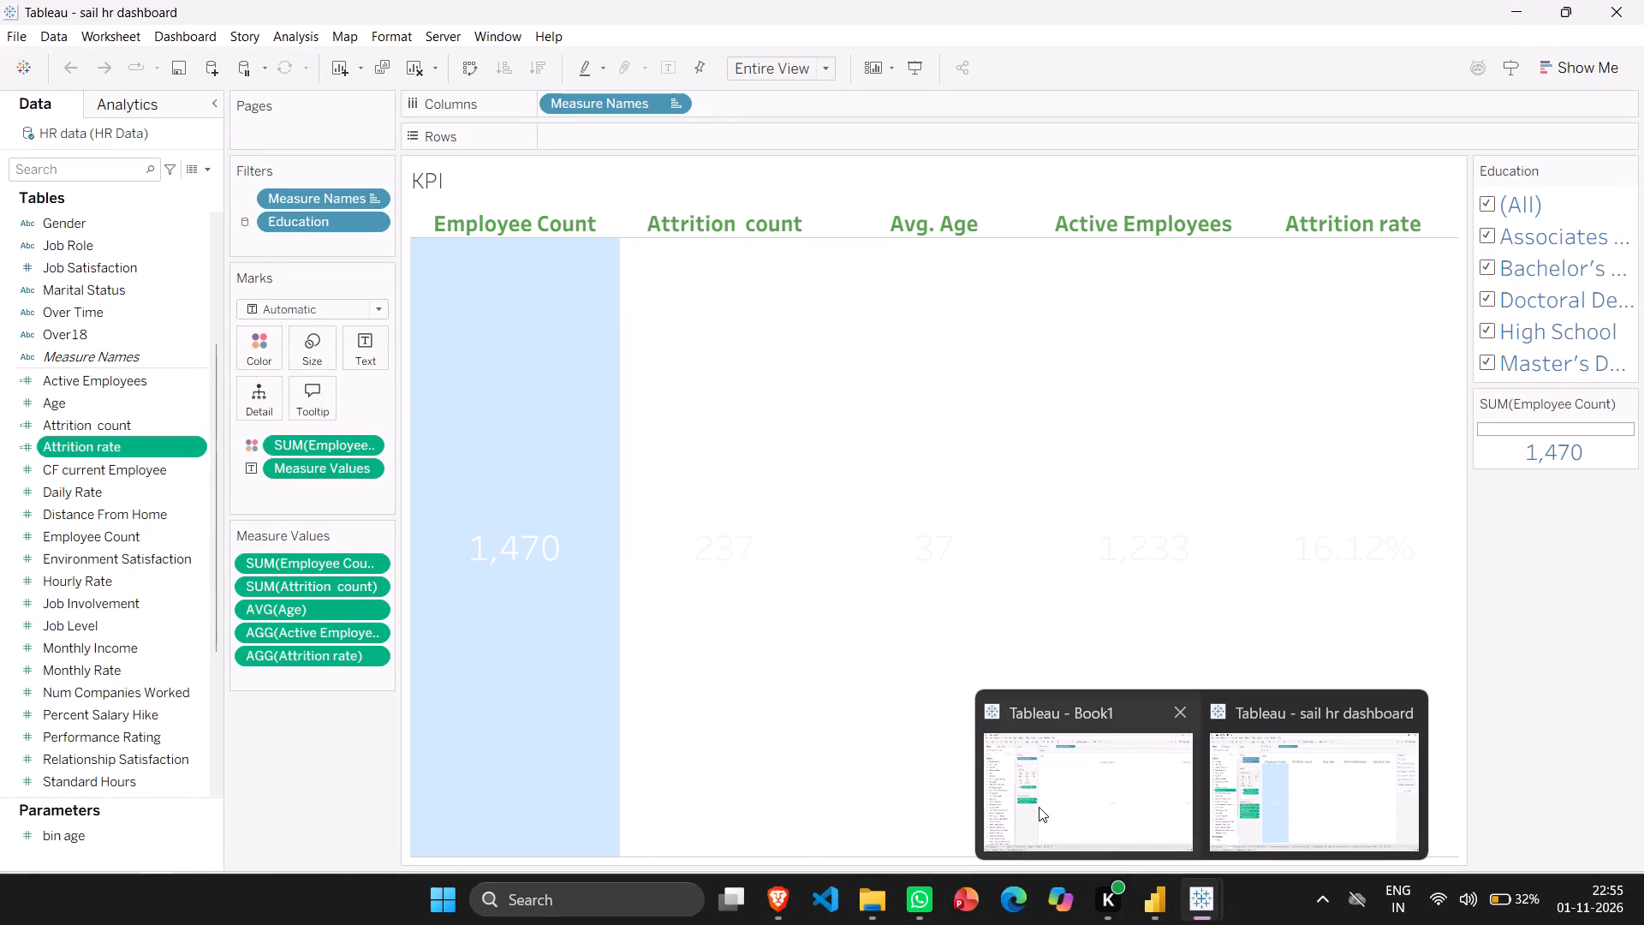
pyautogui.click(1041, 806)
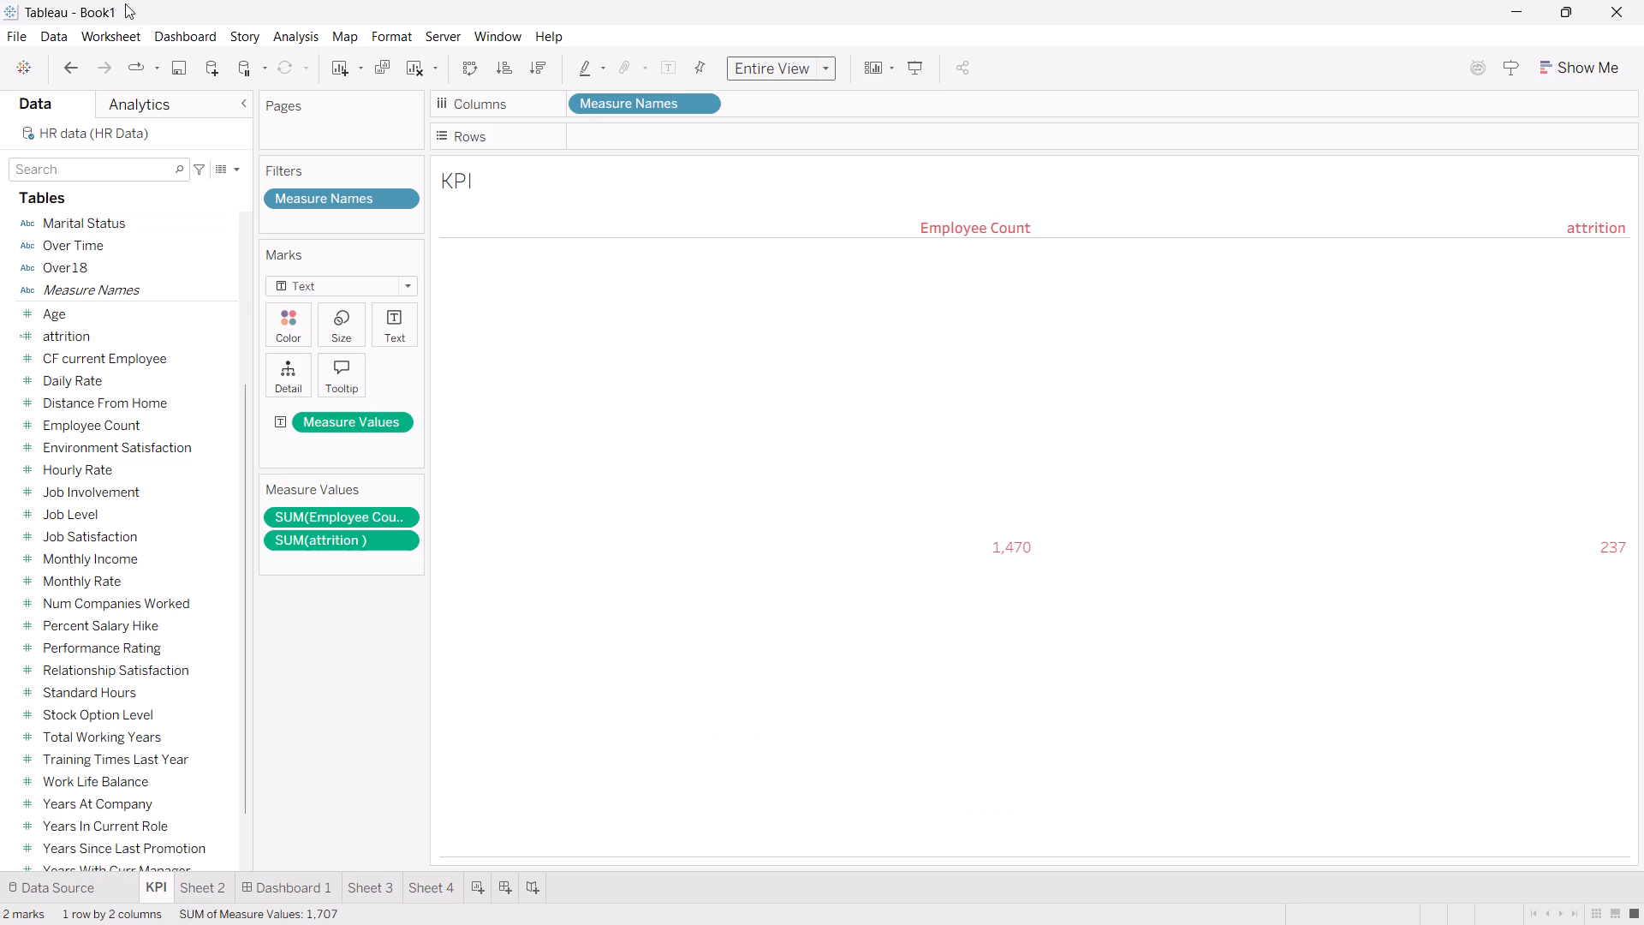
# Create a new calculated field in Book1 and name it ATTRITION RATE.
pyautogui.click(233, 169)
pyautogui.click(188, 194)
pyautogui.press('BackSpace')
pyautogui.write('ATTRITION COUT')
pyautogui.press('BackSpace')
pyautogui.press('BackSpace')
pyautogui.press('BackSpace')
pyautogui.press('BackSpace')
pyautogui.write('RATE')
pyautogui.press('space')
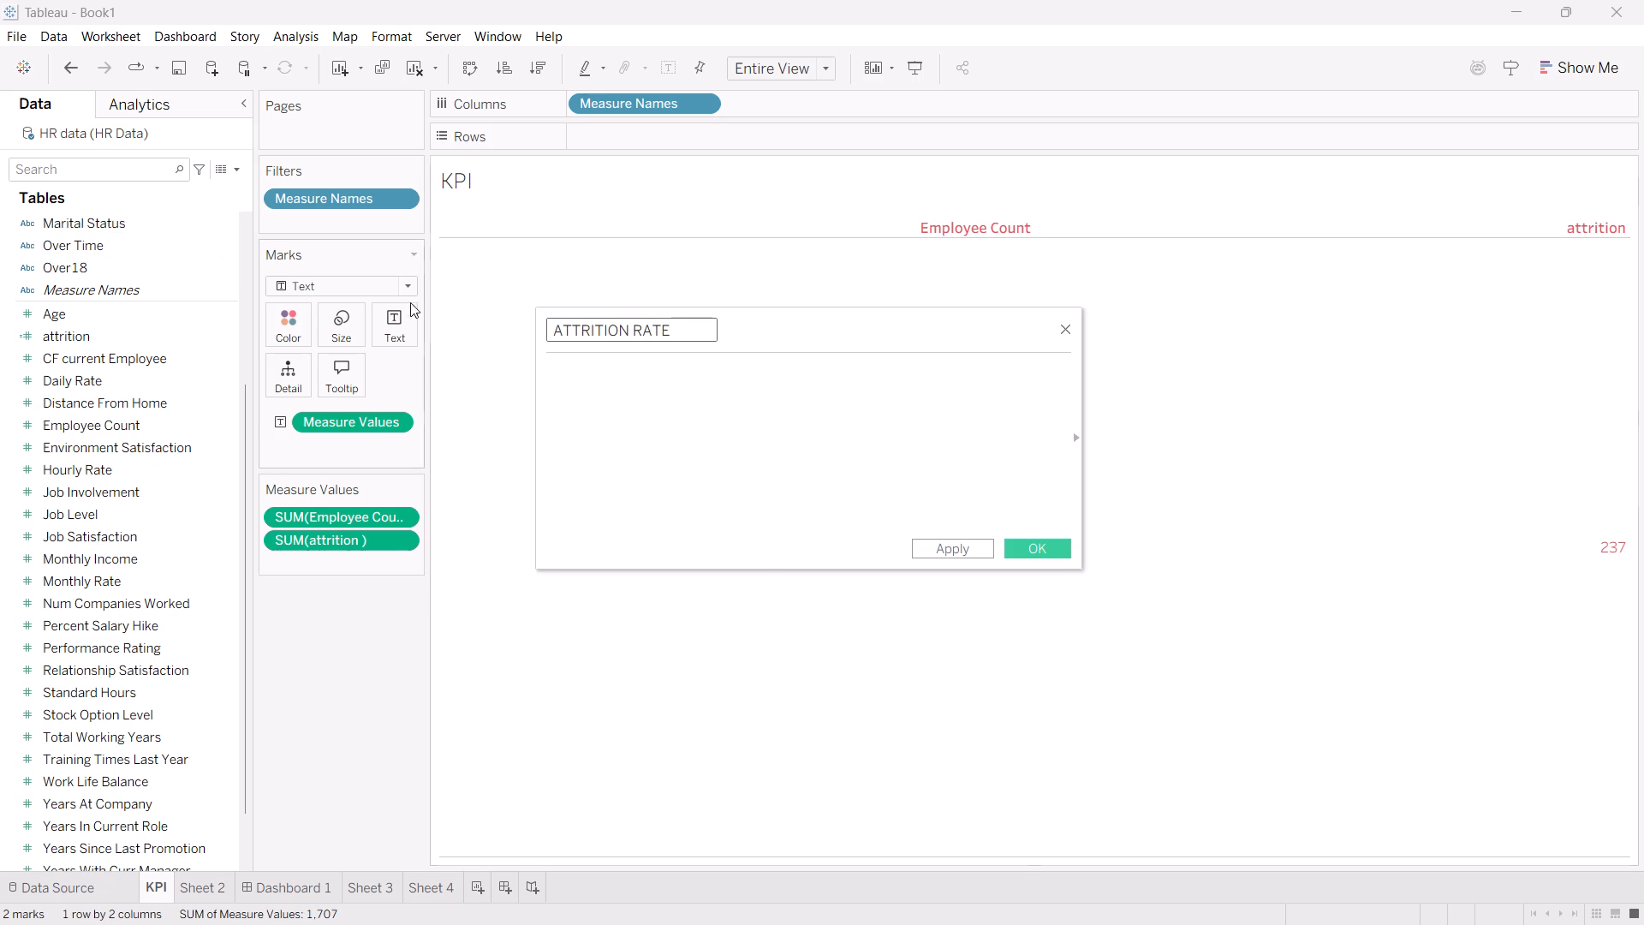
# Enter SUM([Attrition]) as the numerator of the ATTRITION RATE formula, using the existing text field Attrition.
pyautogui.click(587, 369)
pyautogui.write('SUM')
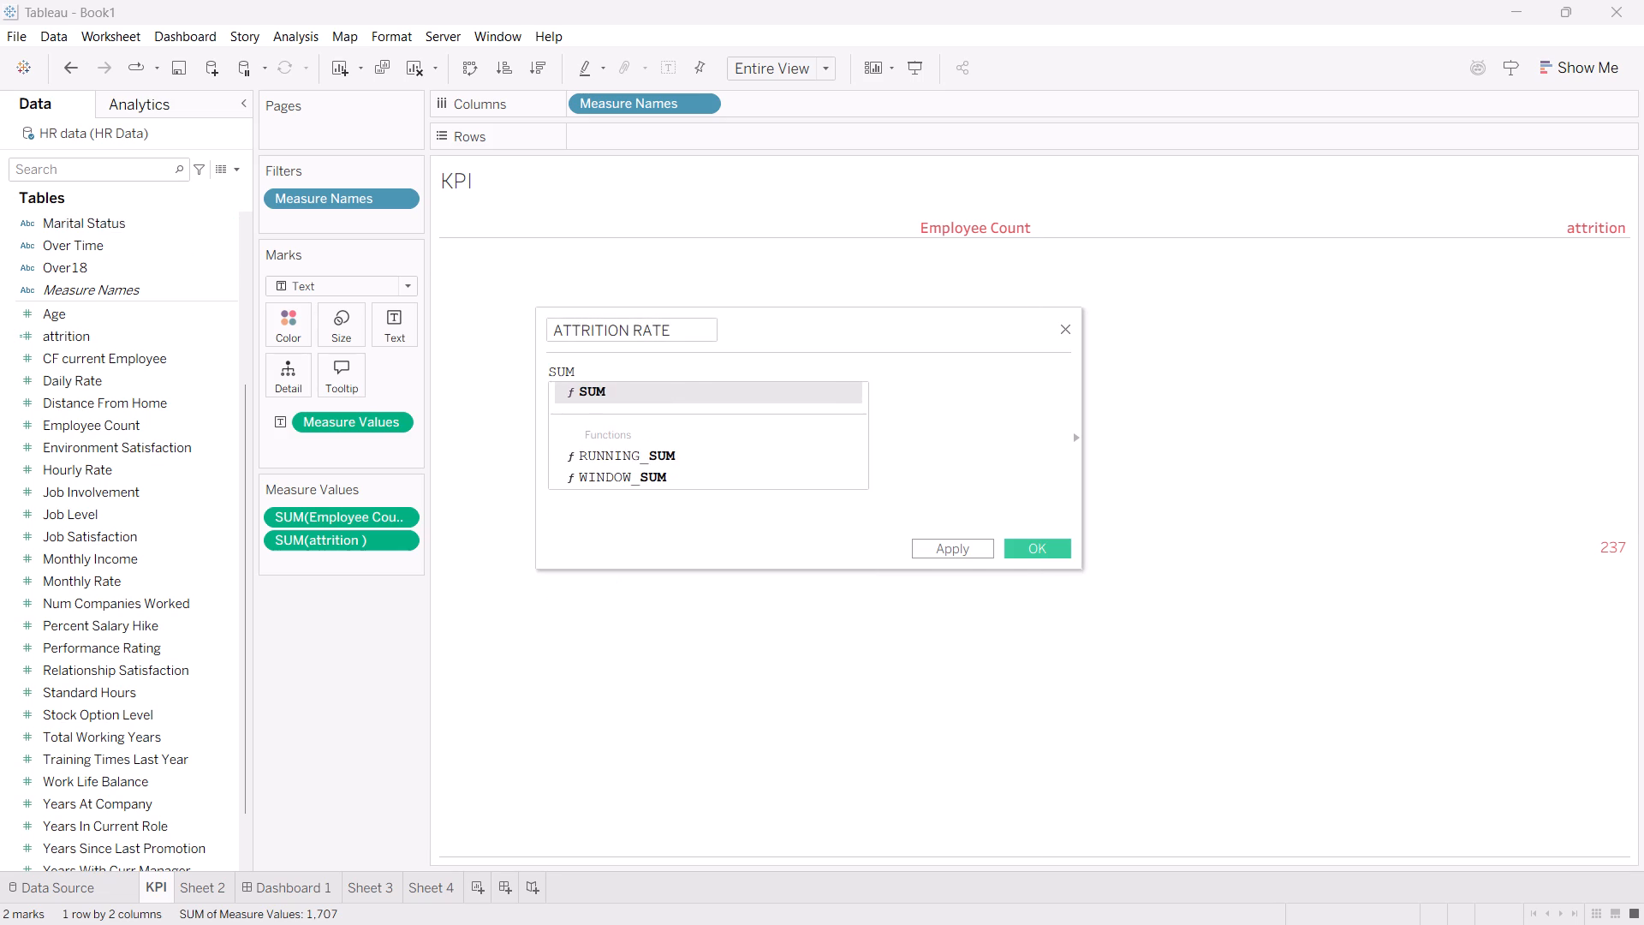
pyautogui.click(591, 391)
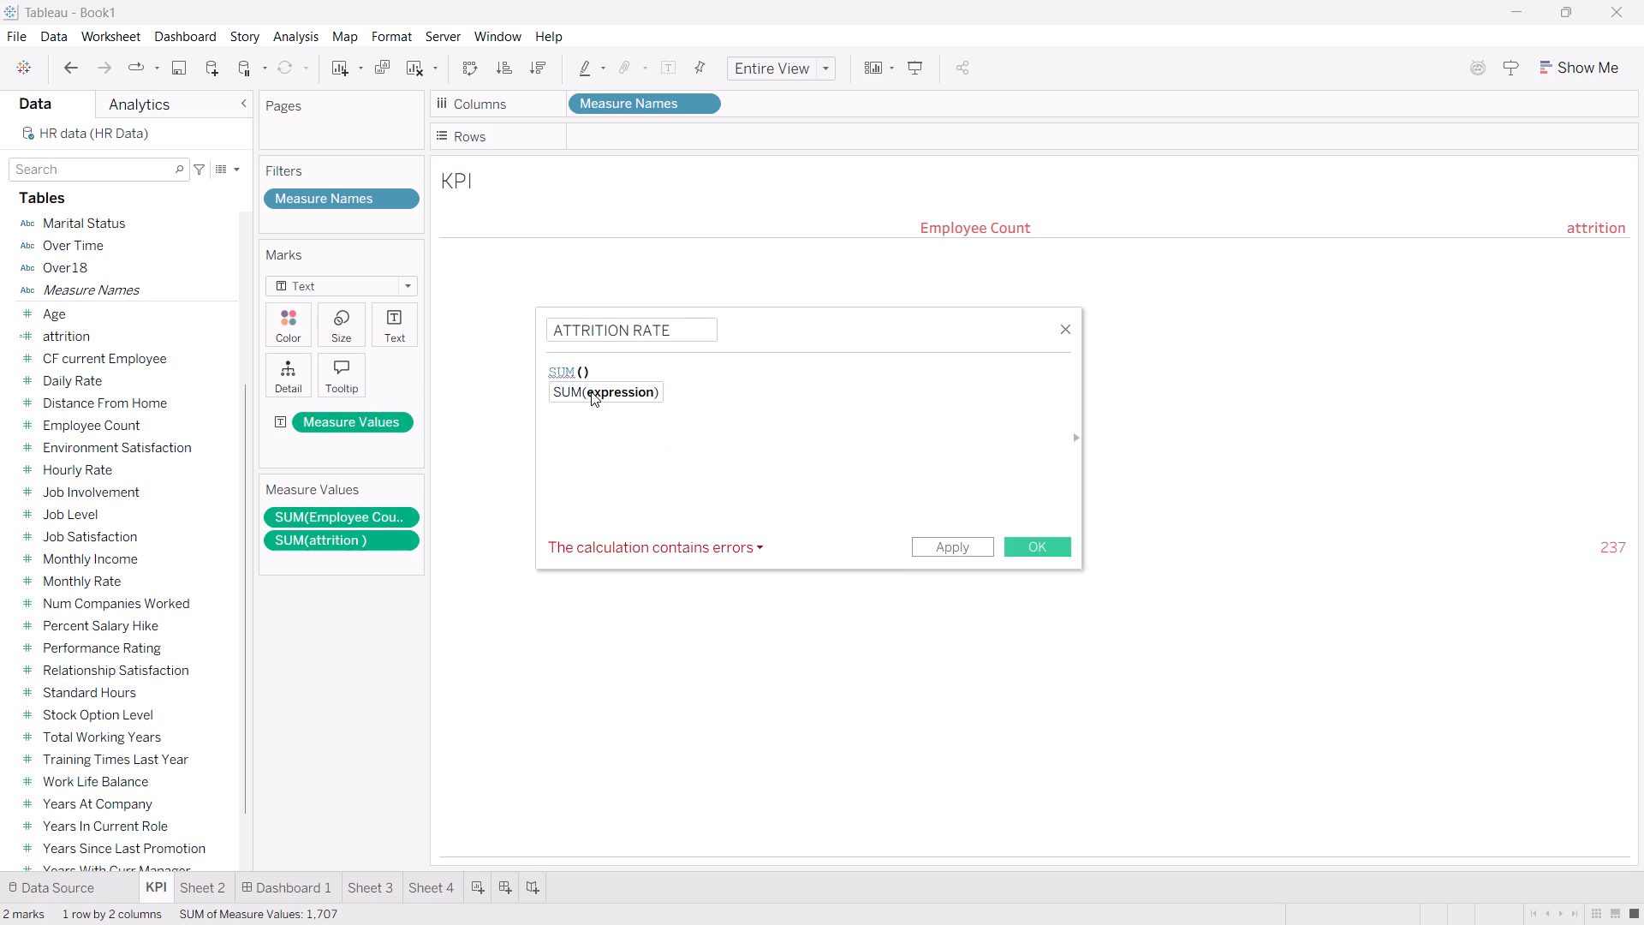
pyautogui.press('[')
pyautogui.write('ATT')
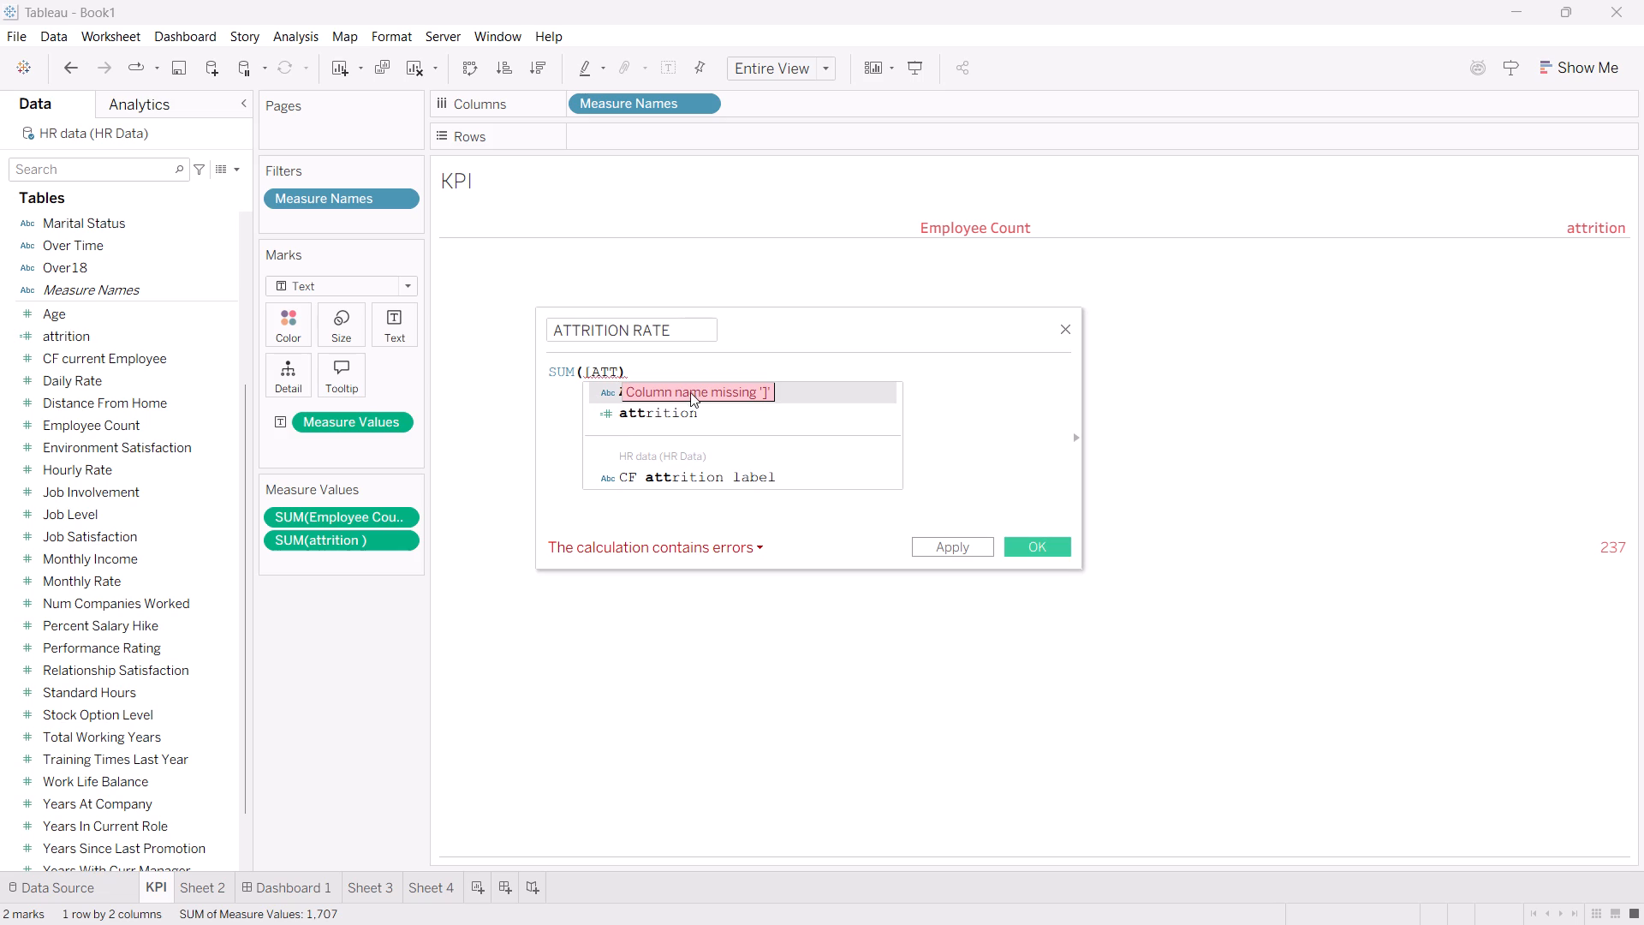
pyautogui.press('BackSpace')
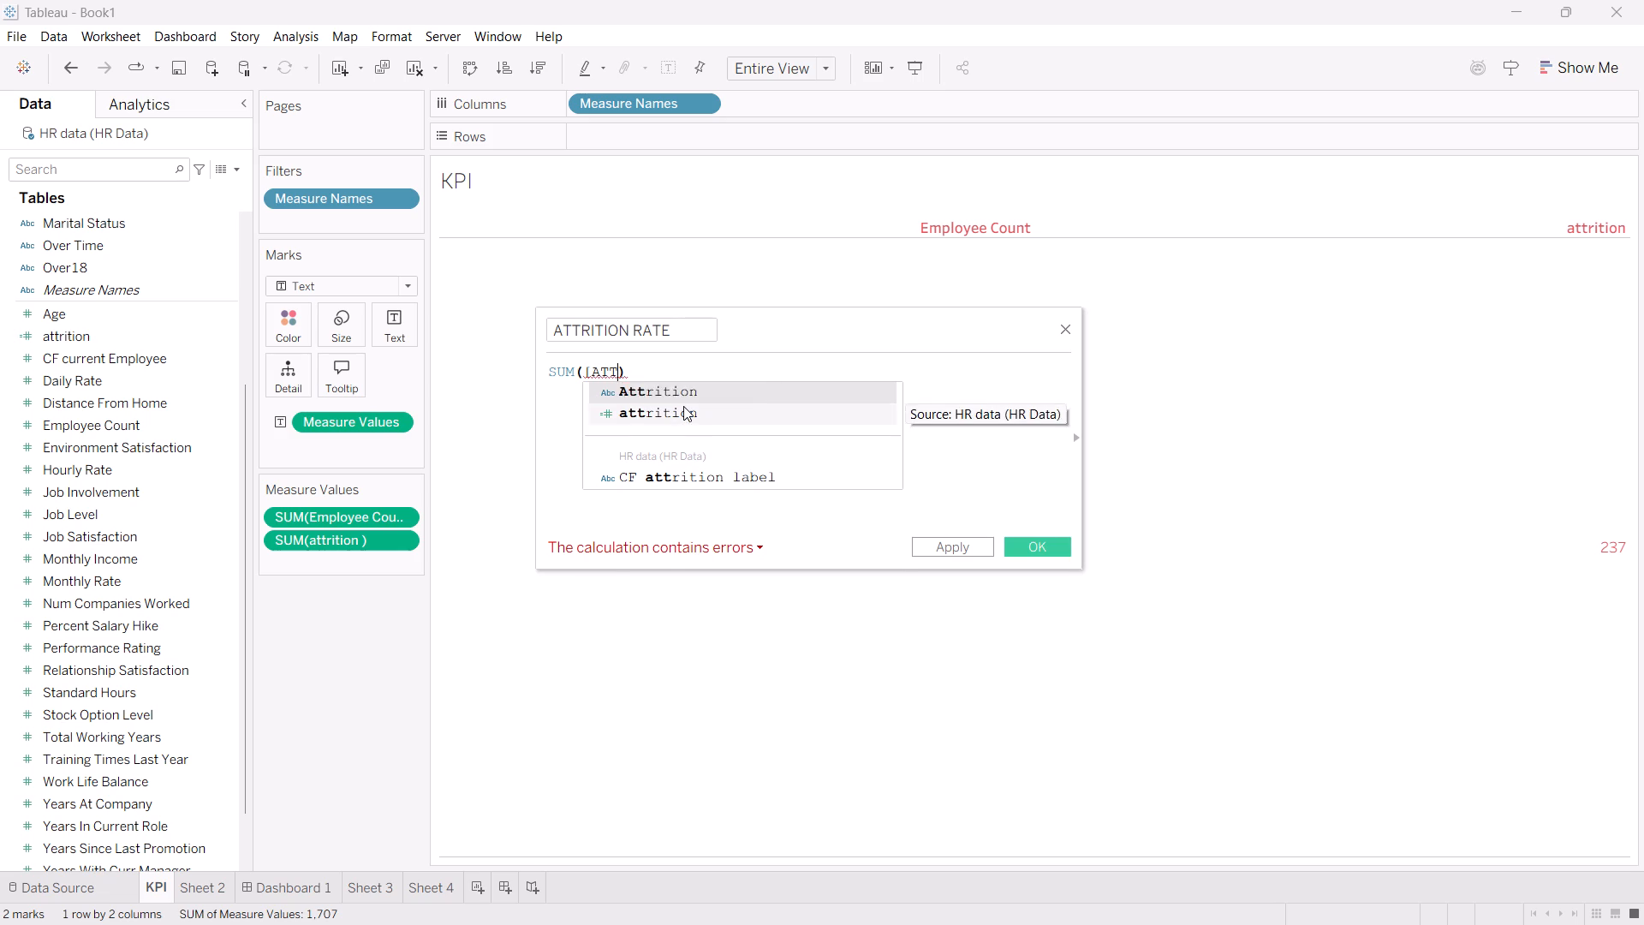
pyautogui.press('BackSpace')
pyautogui.press('BackSpace')
pyautogui.write('att')
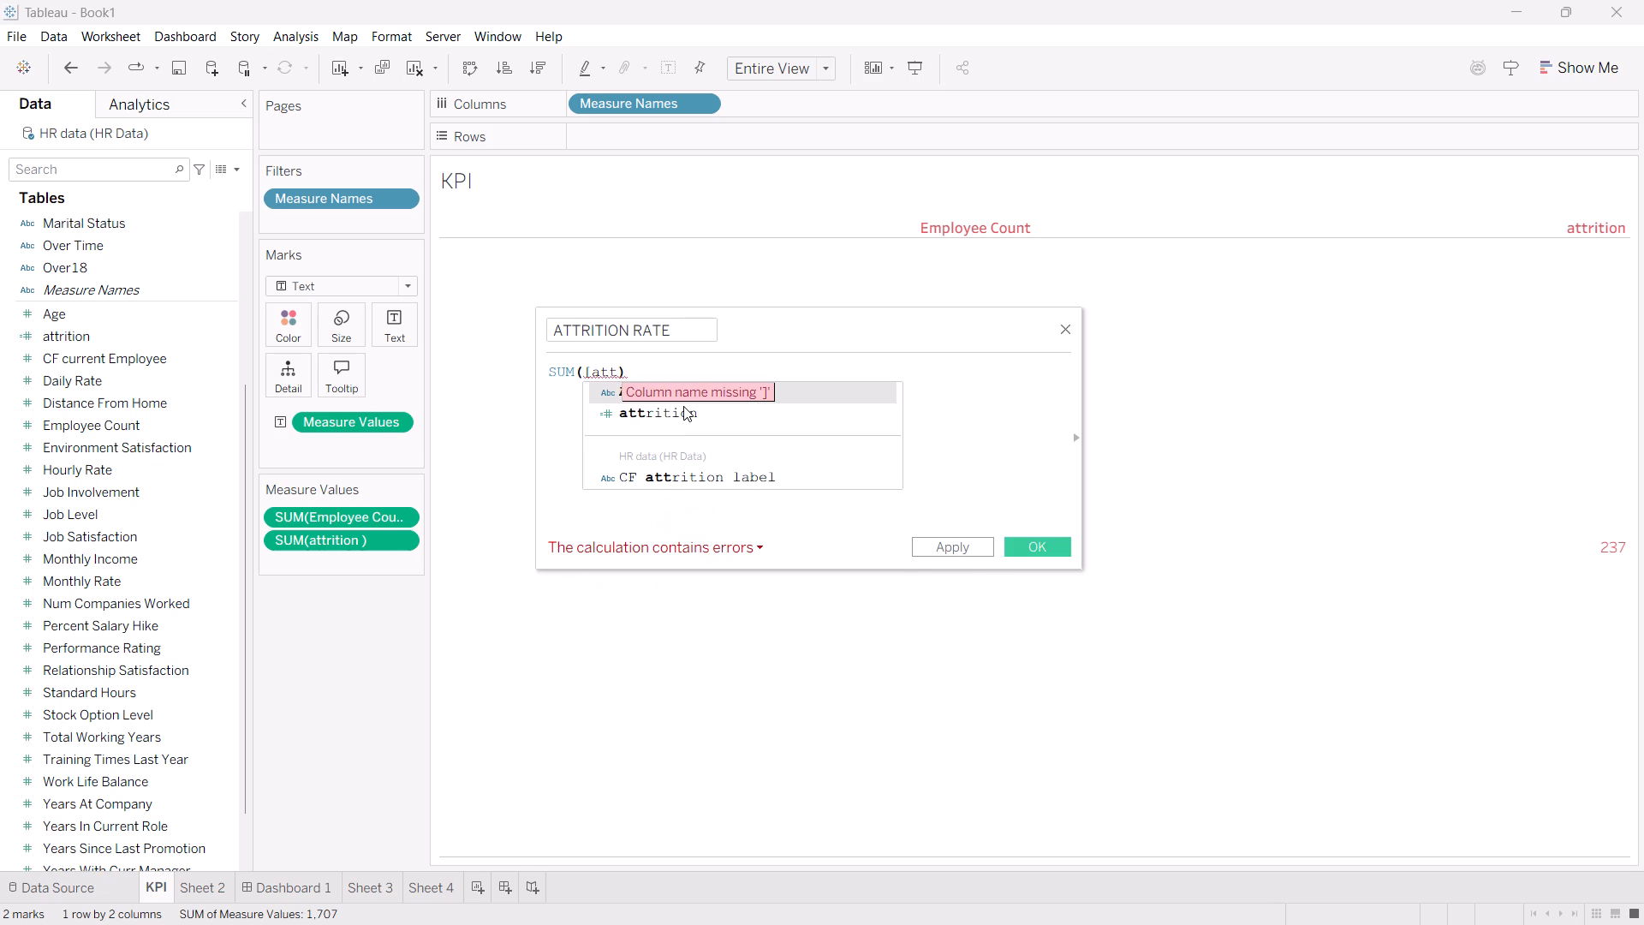
pyautogui.write('rition')
pyautogui.press('space')
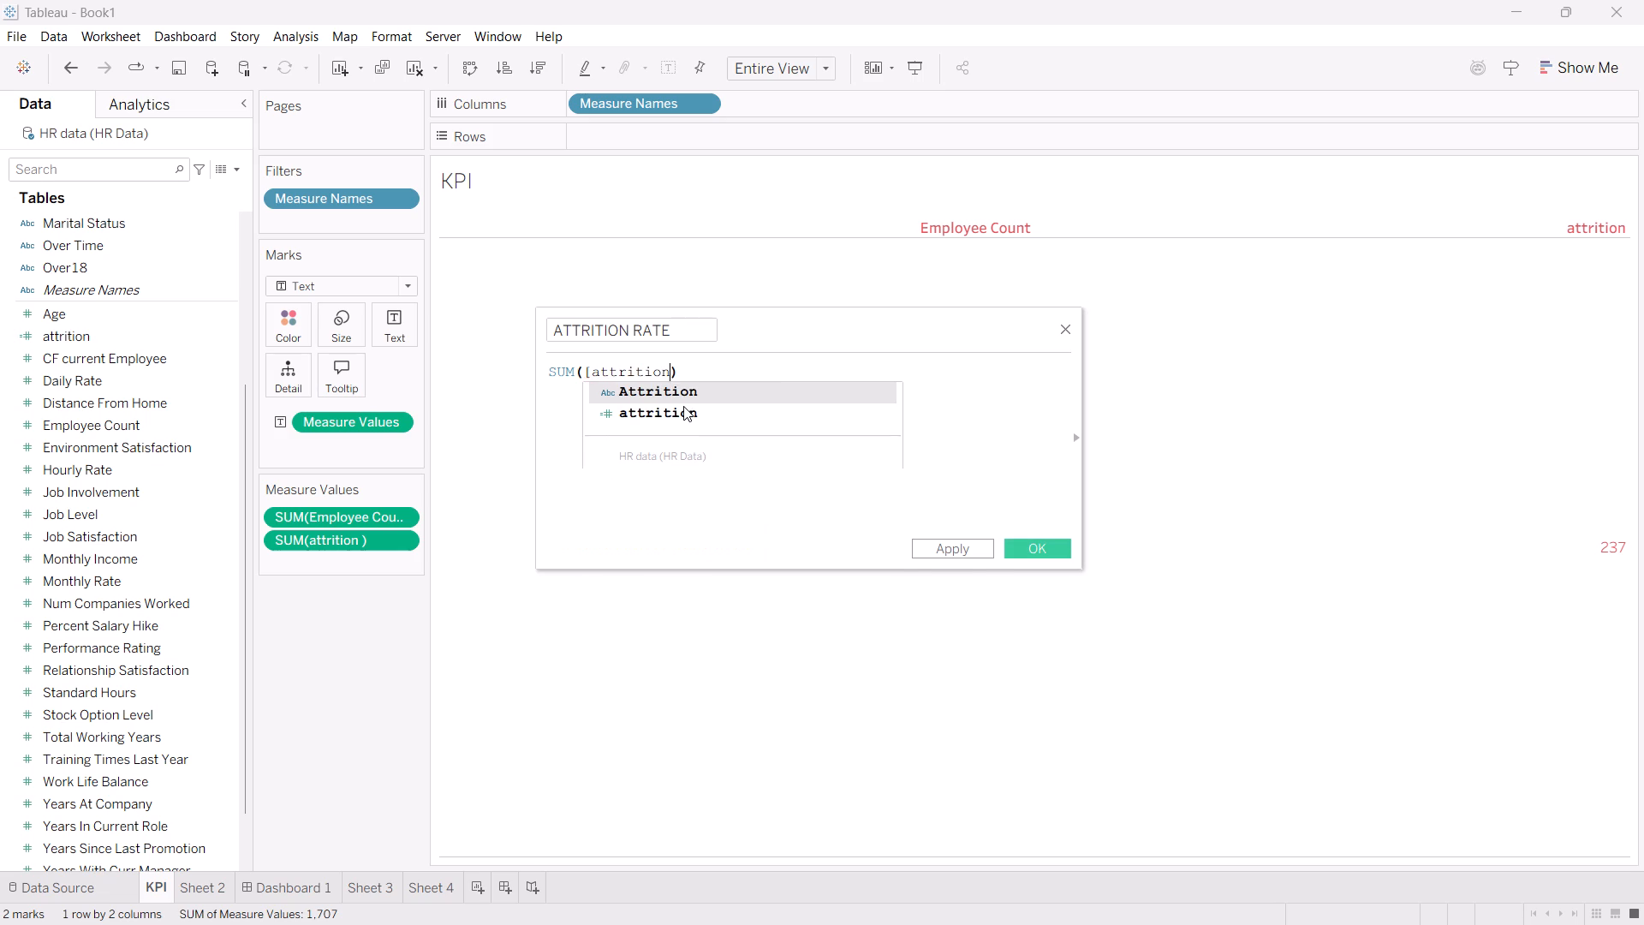
pyautogui.write('count')
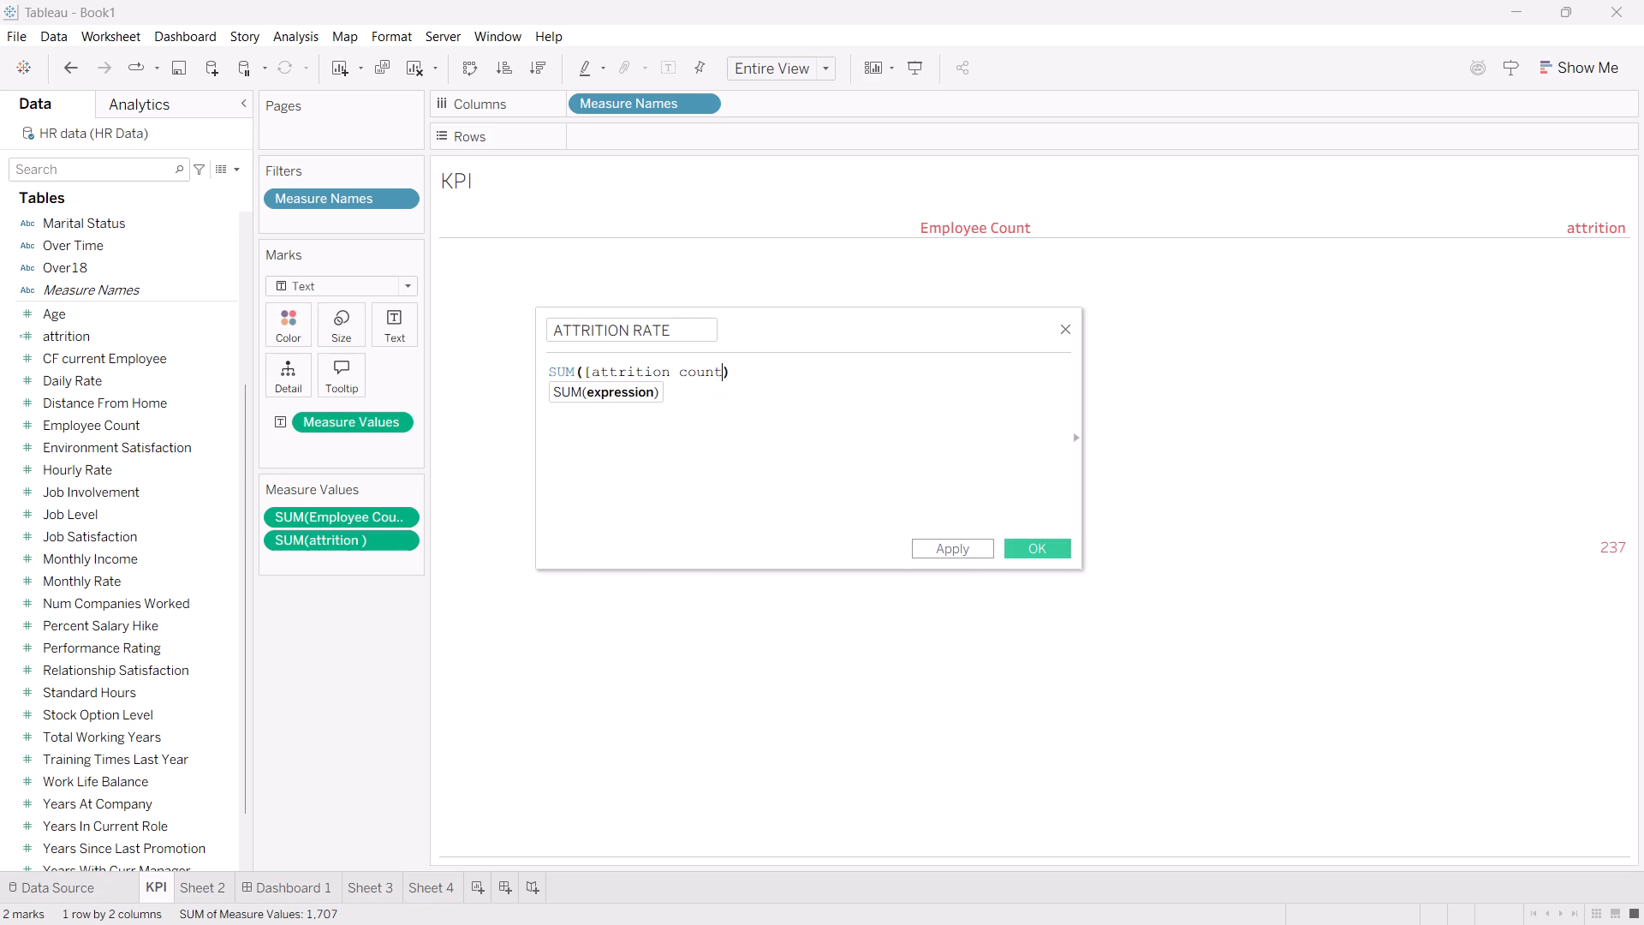
pyautogui.press('space')
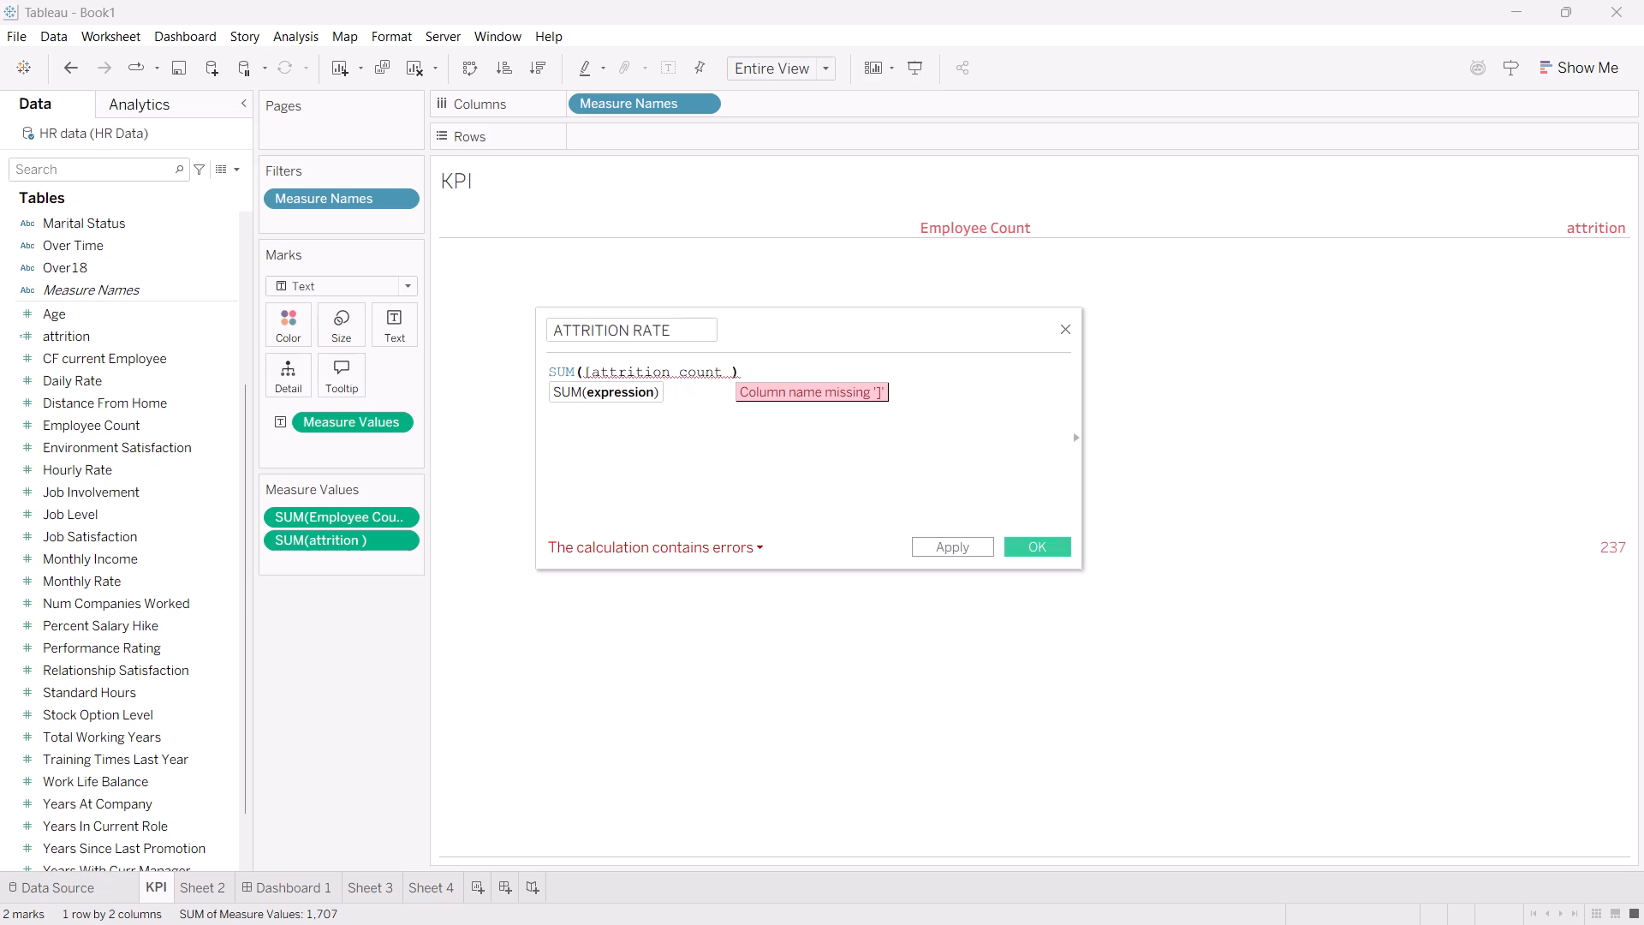
pyautogui.press('BackSpace')
pyautogui.press('BackSpace')
pyautogui.press('BackSpace')
pyautogui.press('BackSpace')
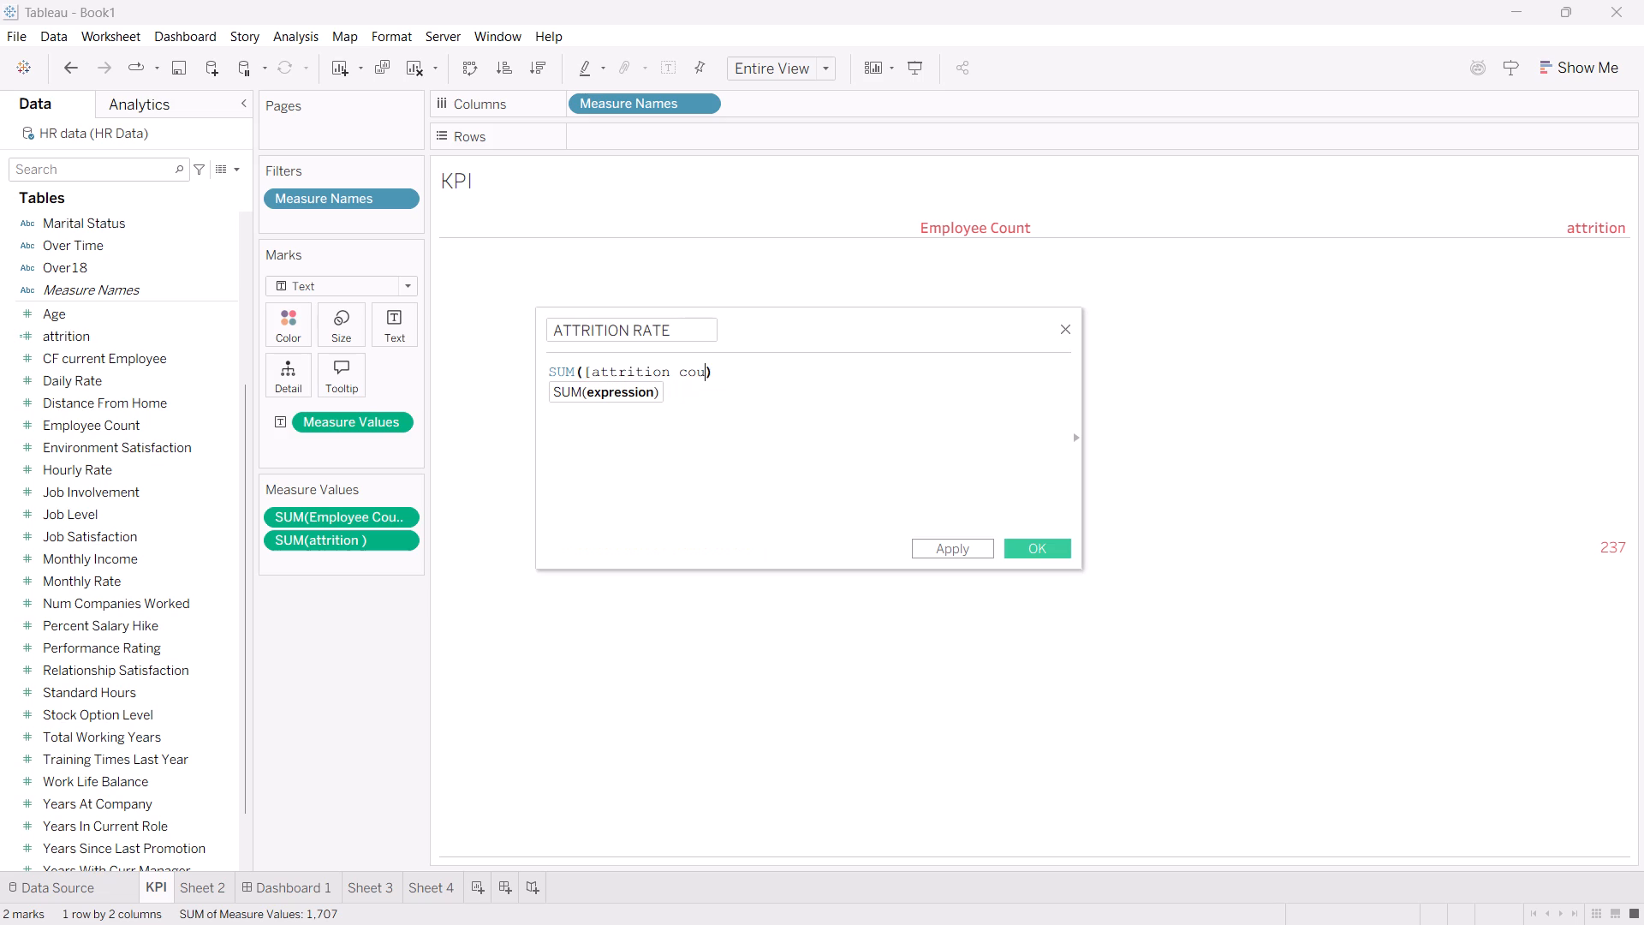
pyautogui.press('BackSpace')
pyautogui.press('BackSpace')
pyautogui.press('BackSpace')
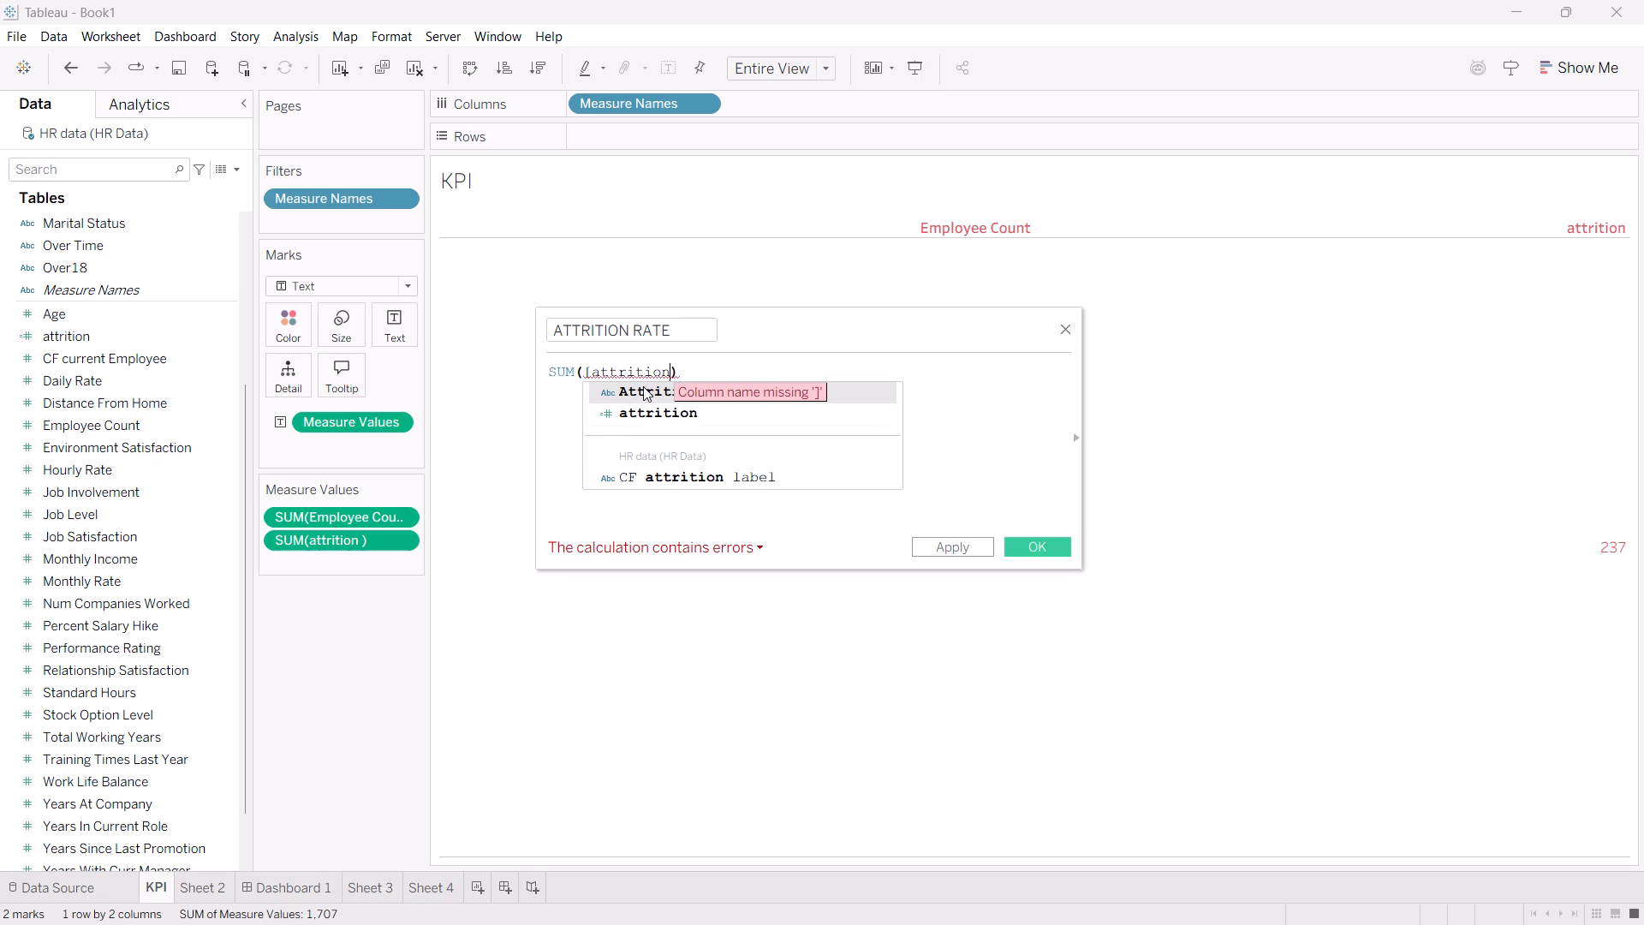
pyautogui.click(643, 386)
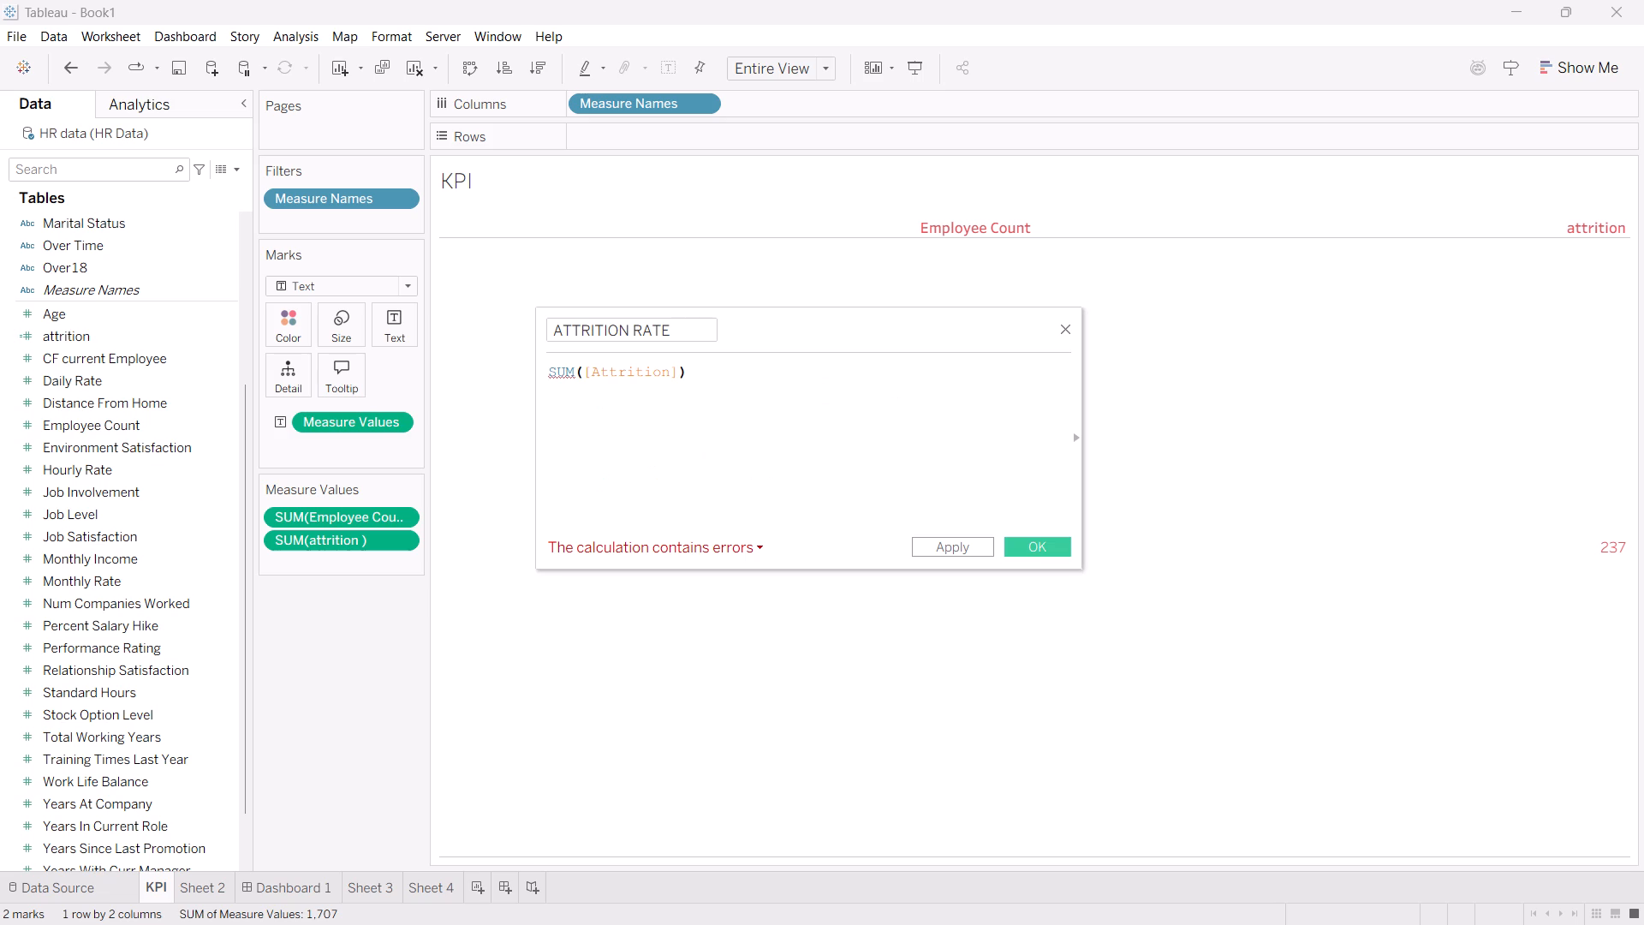
# Complete the ATTRITION RATE formula by dividing the numerator by SUM([Employee Count]).
pyautogui.press('/')
pyautogui.press('space')
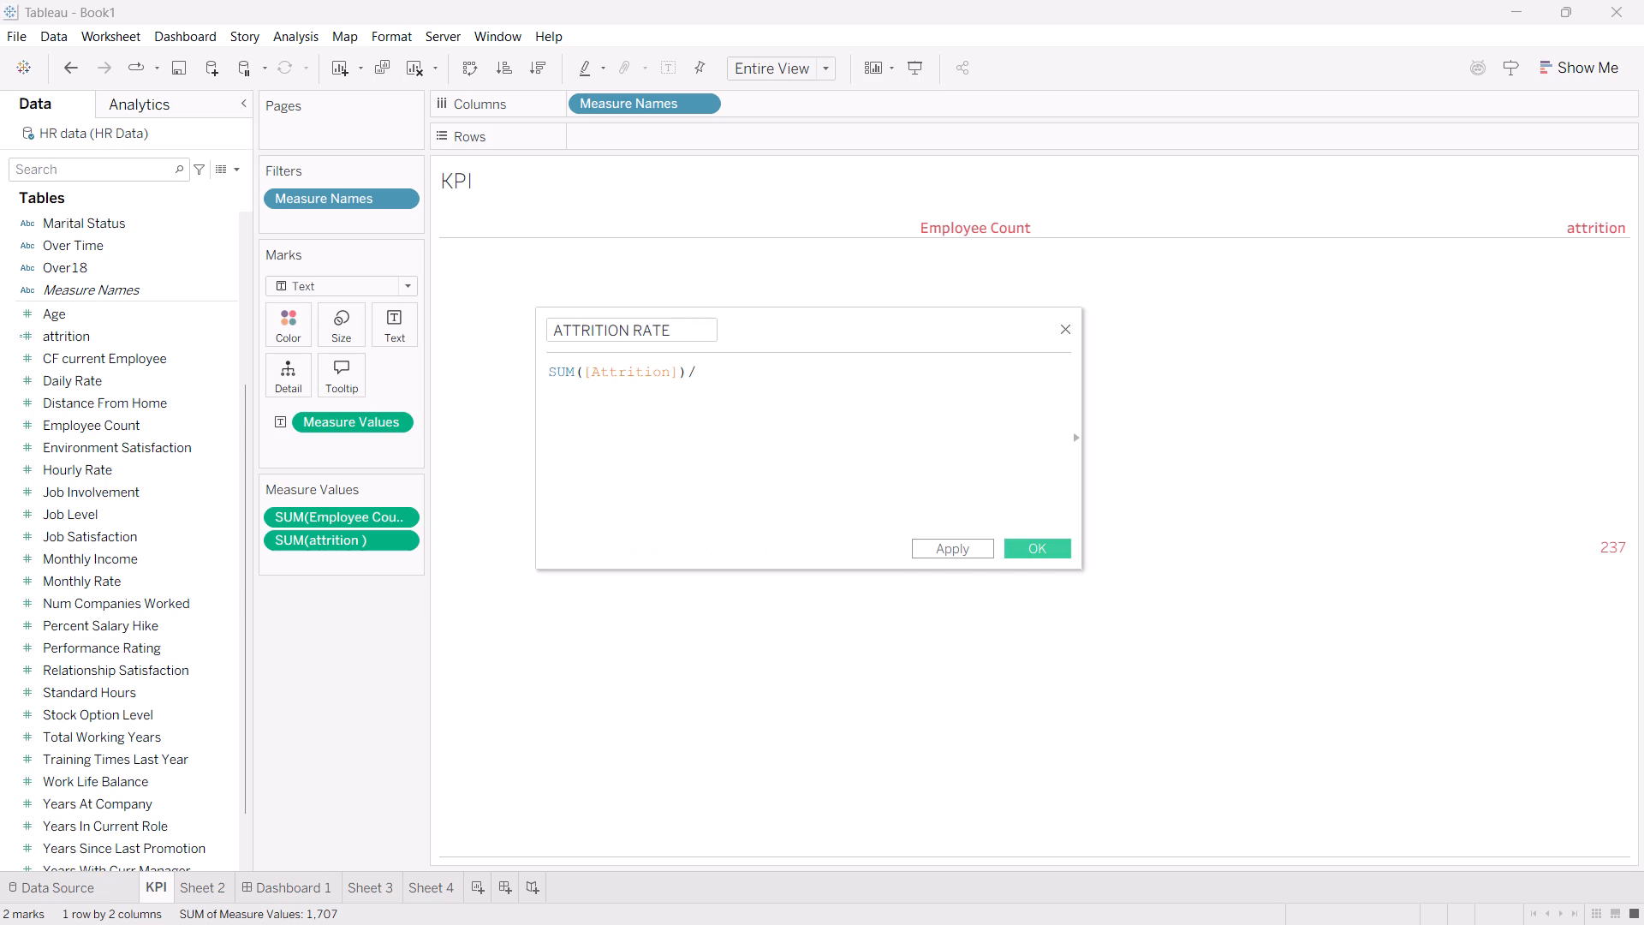
pyautogui.write('sum')
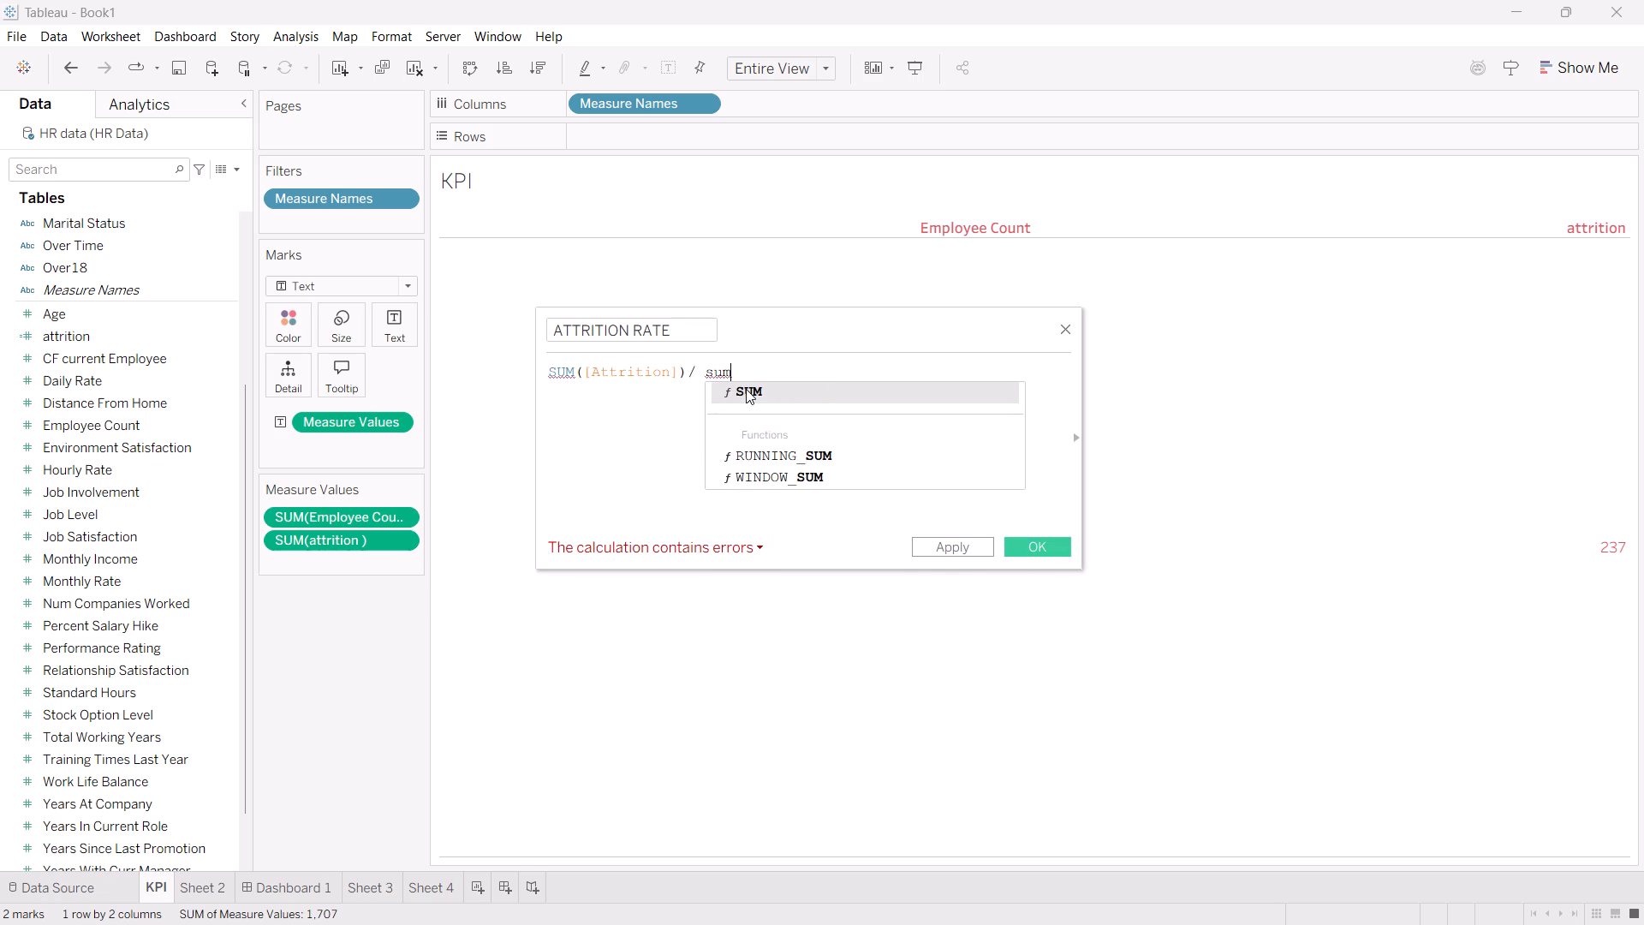
pyautogui.click(746, 389)
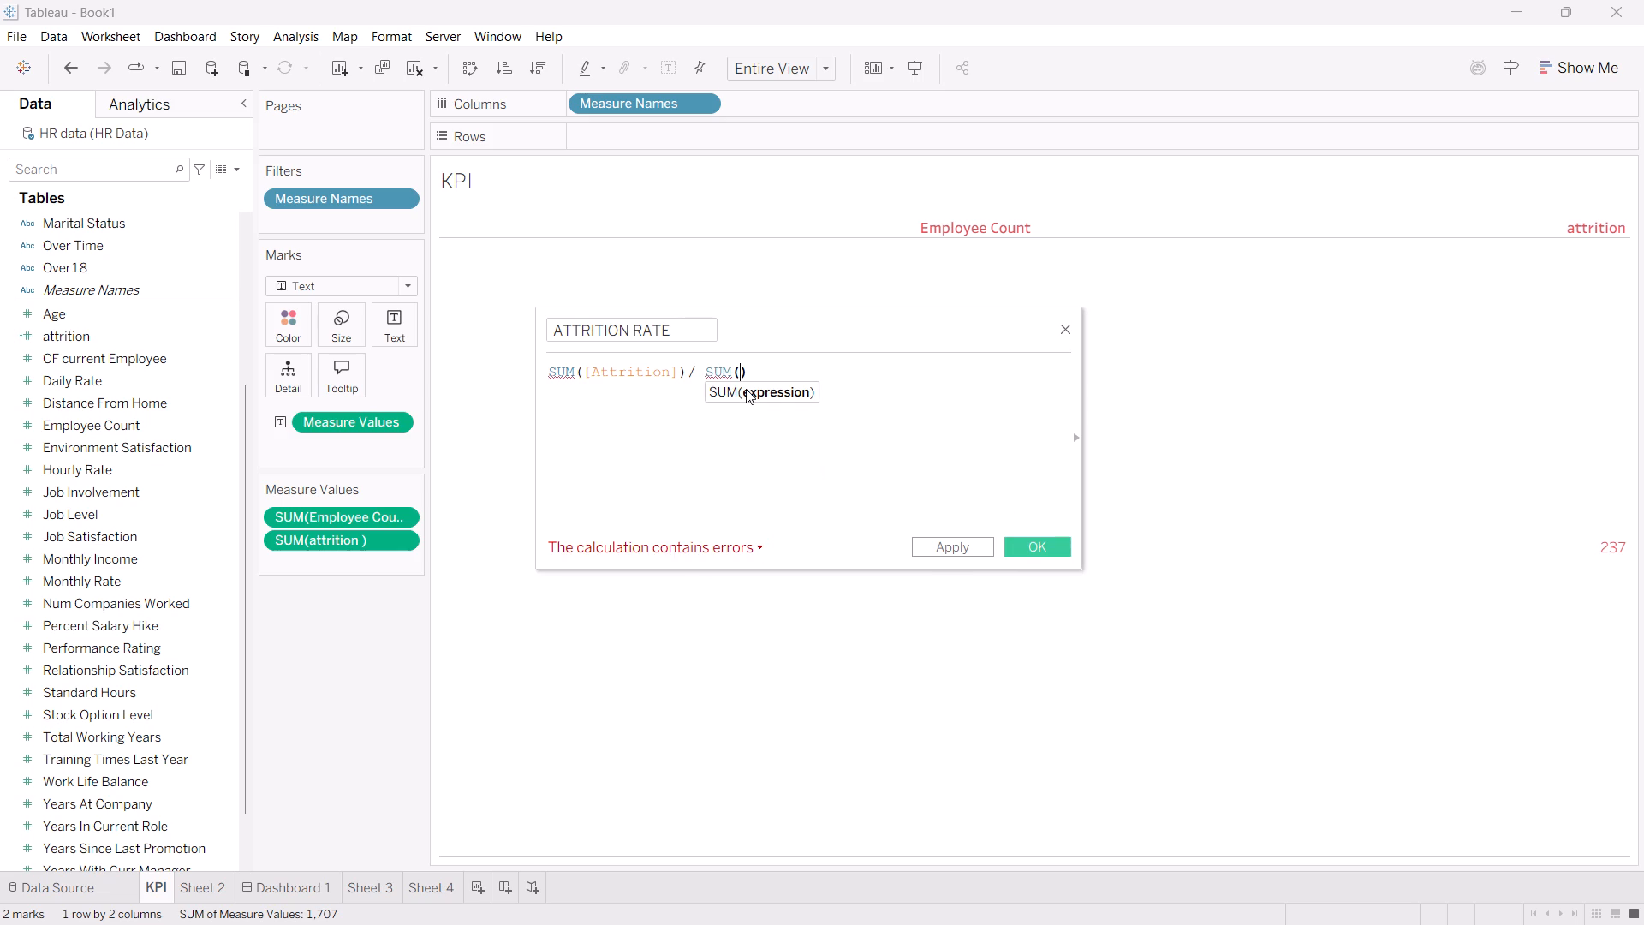
pyautogui.press('[')
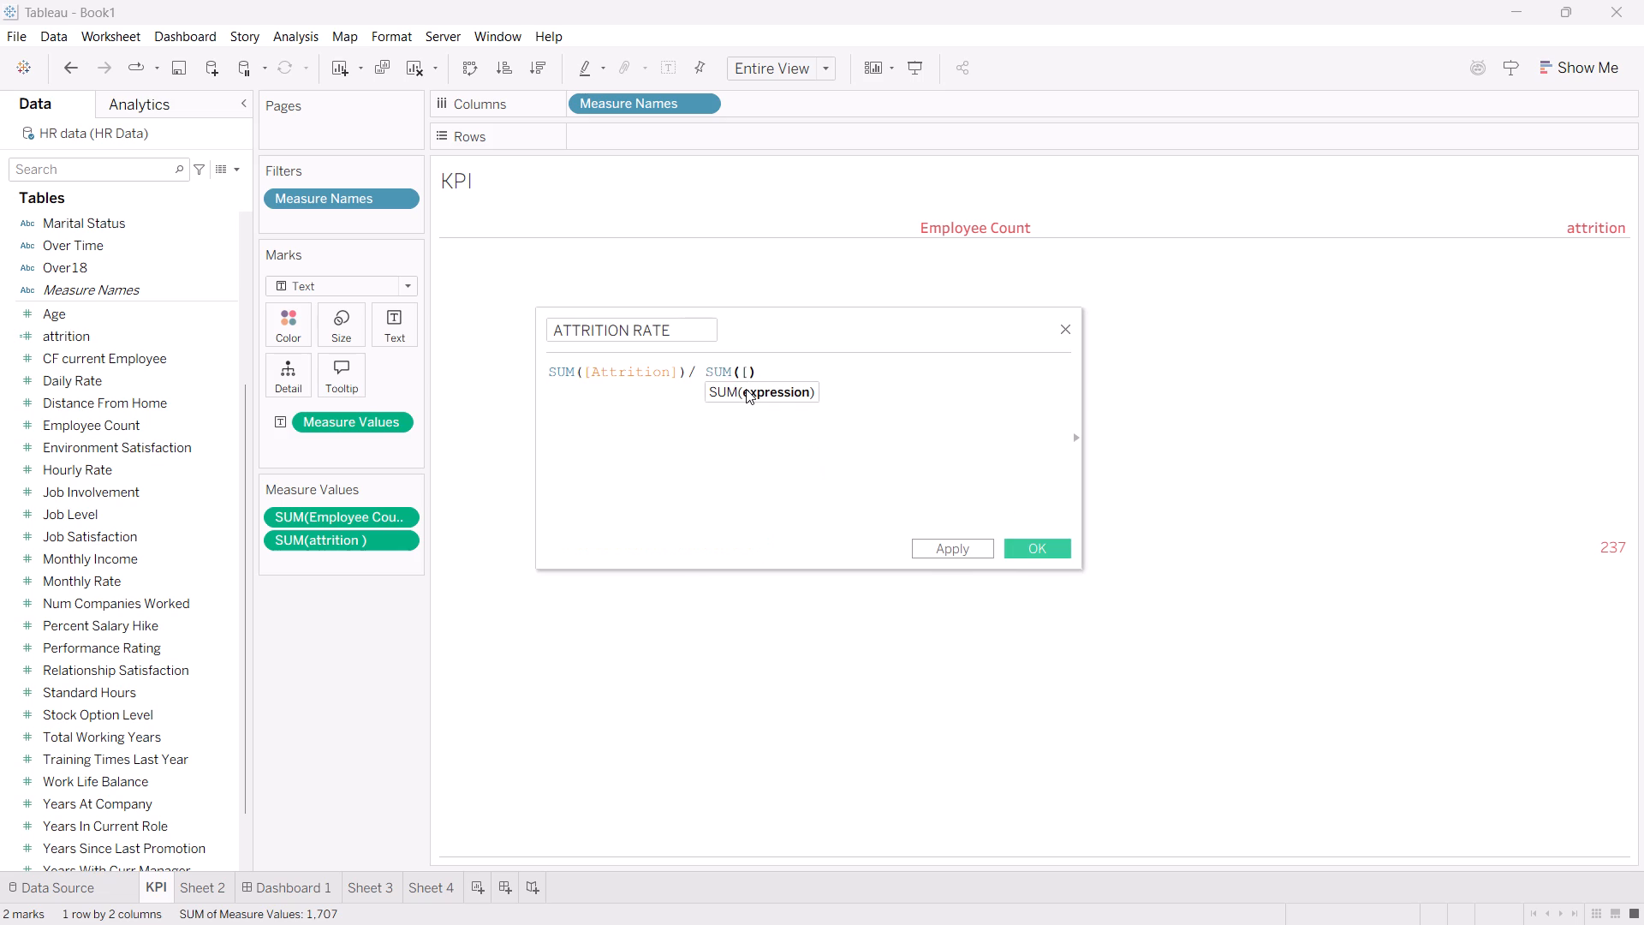
pyautogui.write('emo')
pyautogui.press('BackSpace')
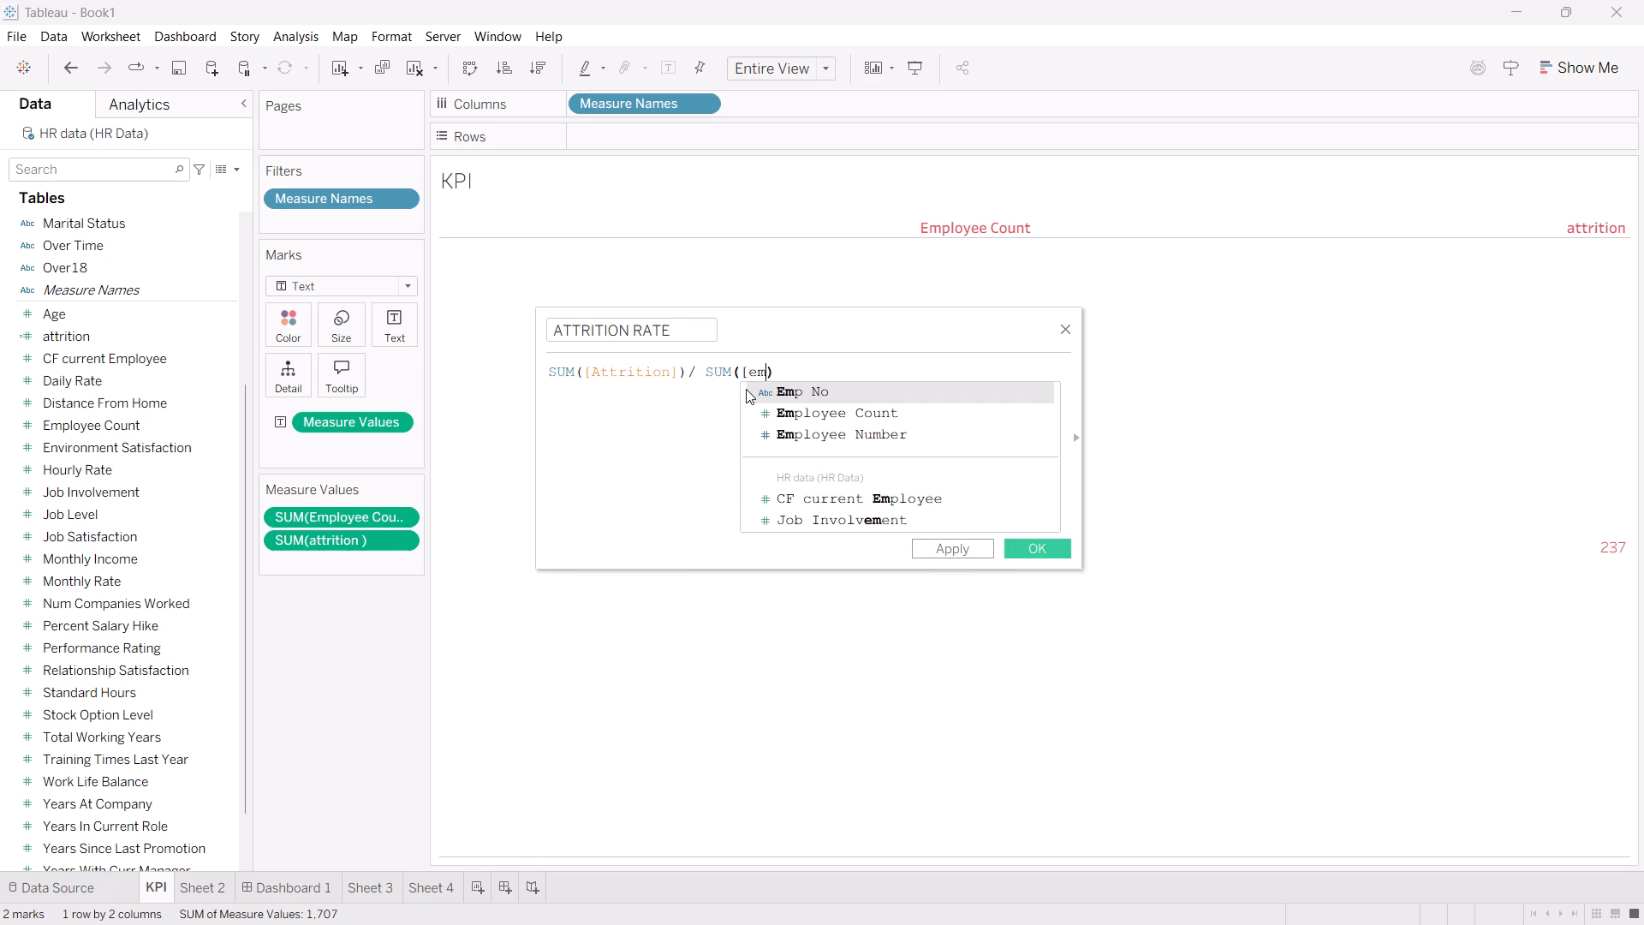
pyautogui.click(800, 415)
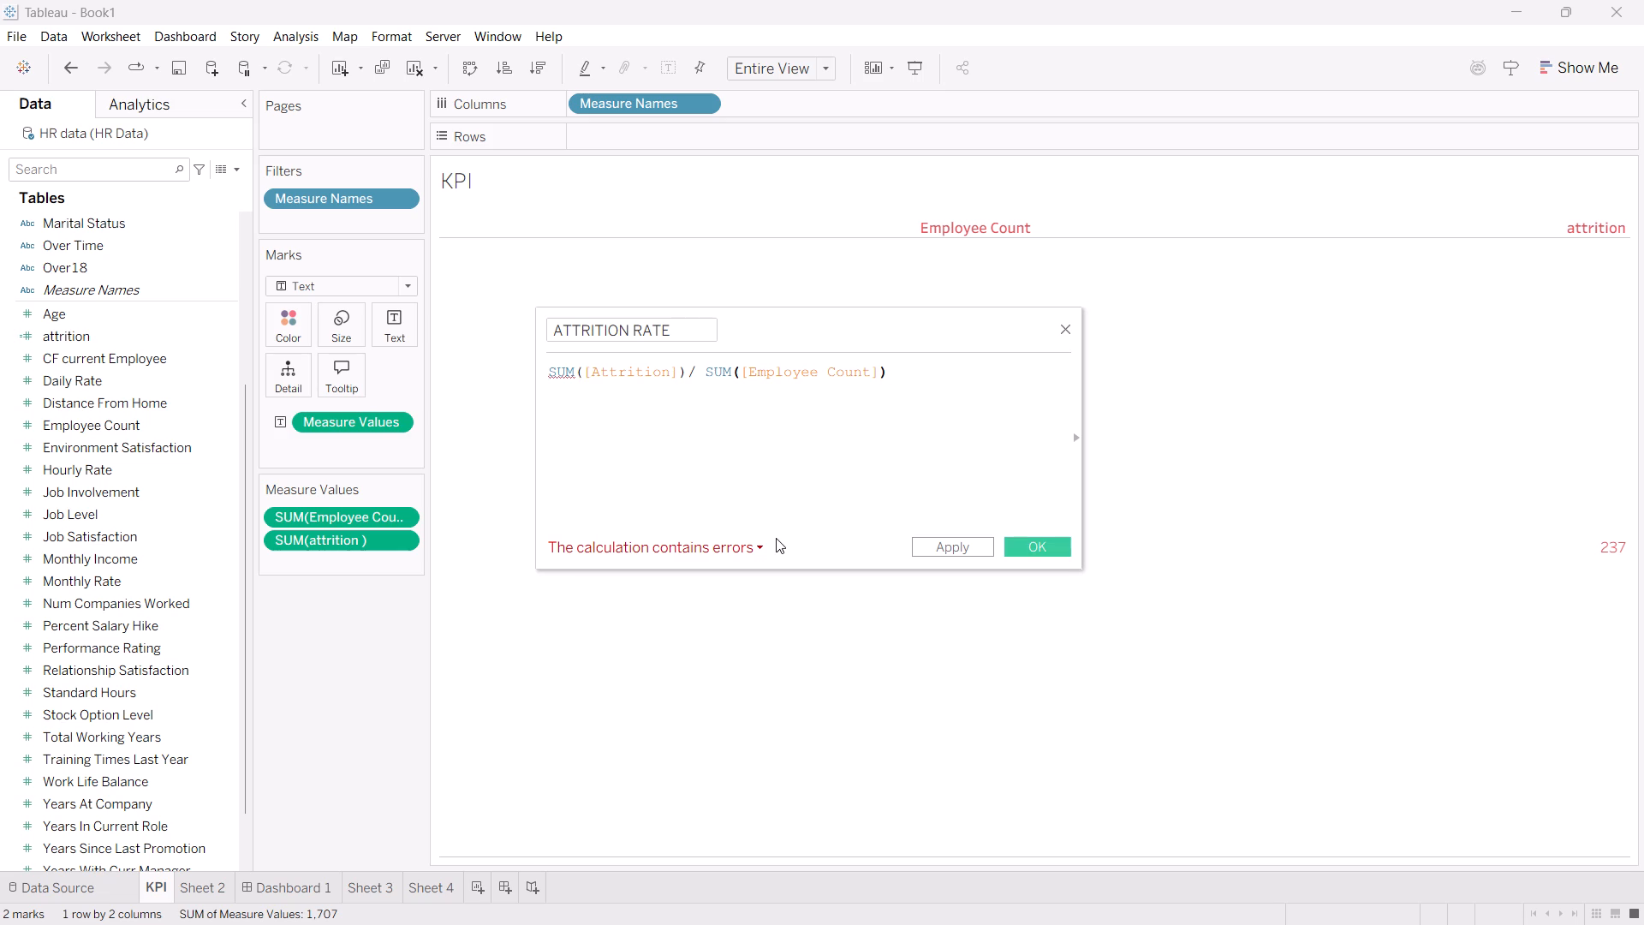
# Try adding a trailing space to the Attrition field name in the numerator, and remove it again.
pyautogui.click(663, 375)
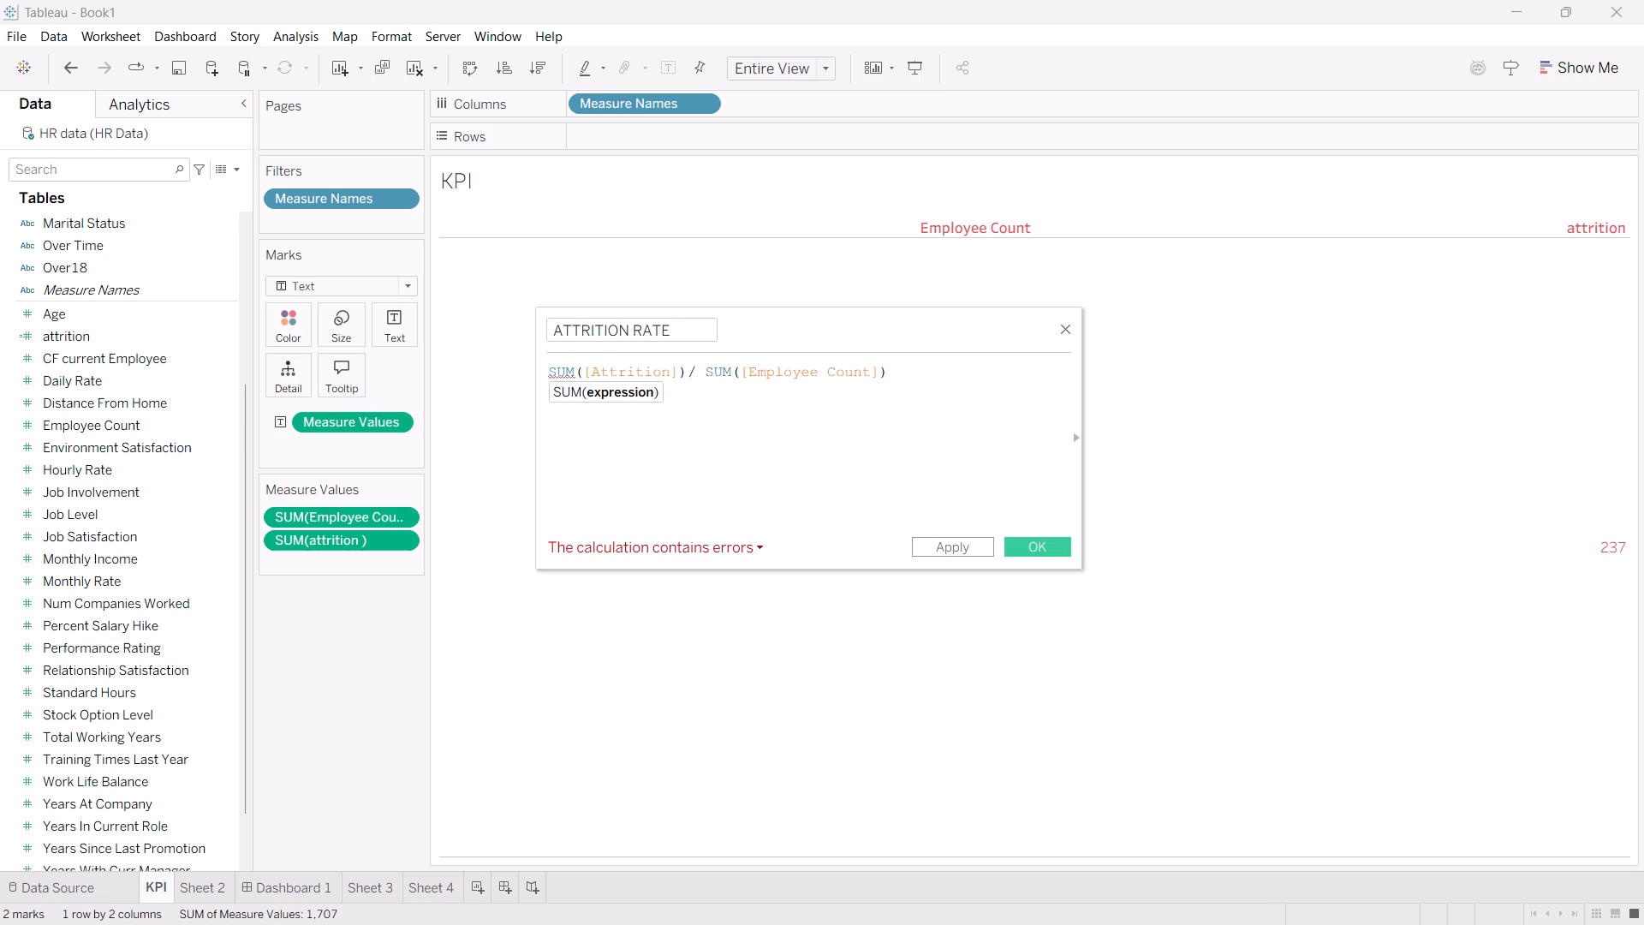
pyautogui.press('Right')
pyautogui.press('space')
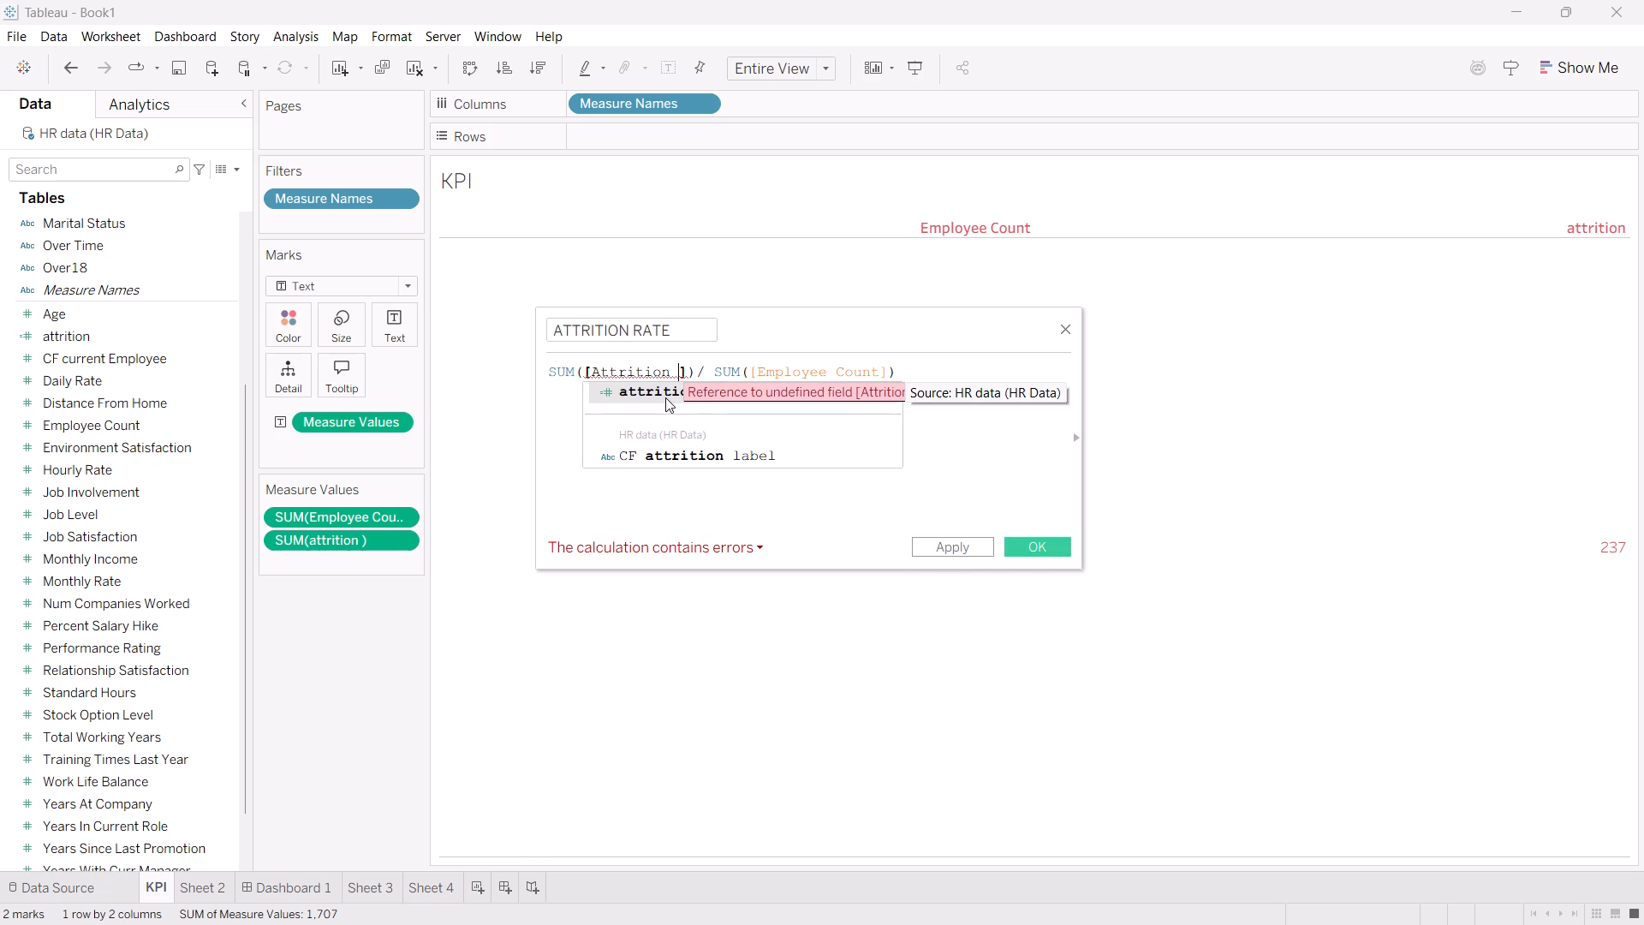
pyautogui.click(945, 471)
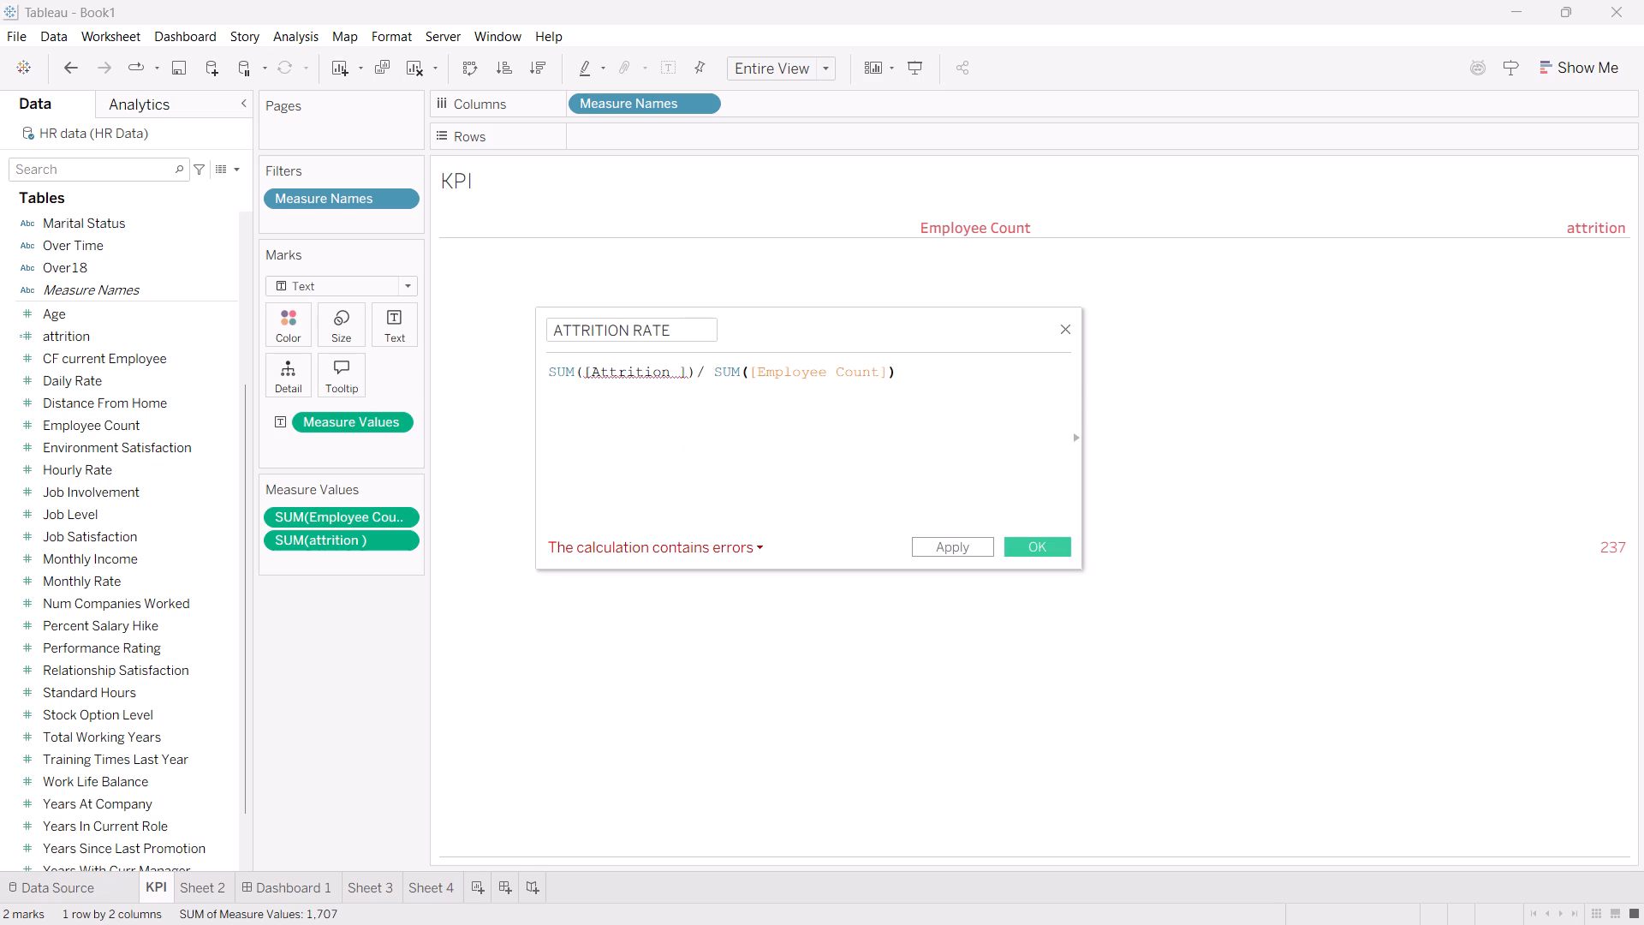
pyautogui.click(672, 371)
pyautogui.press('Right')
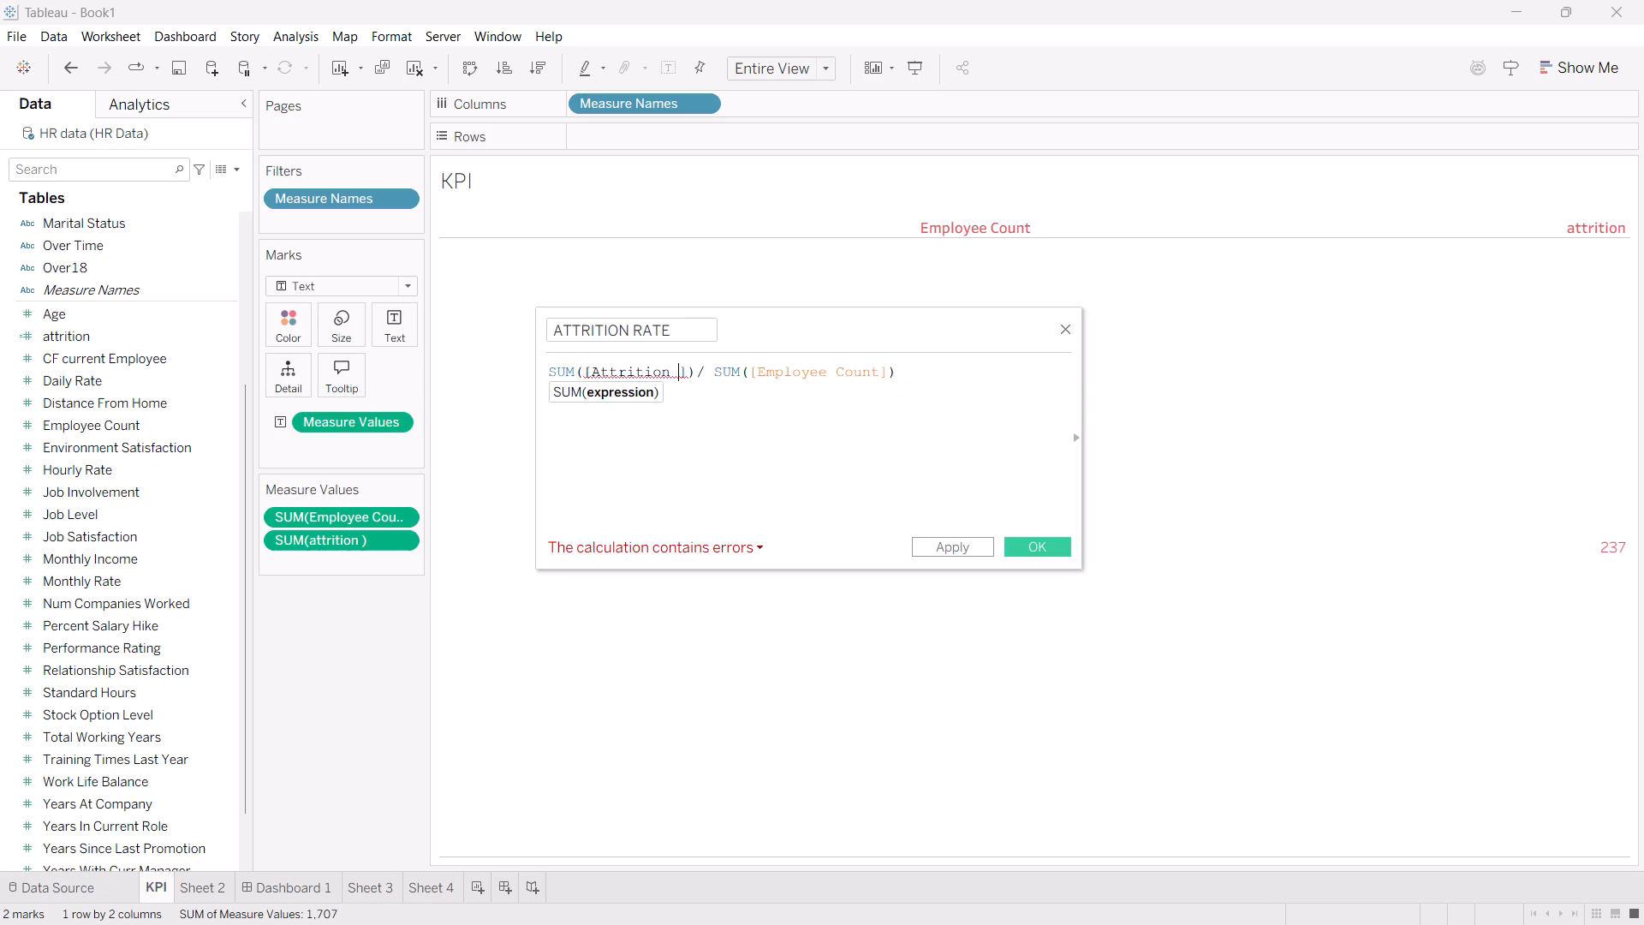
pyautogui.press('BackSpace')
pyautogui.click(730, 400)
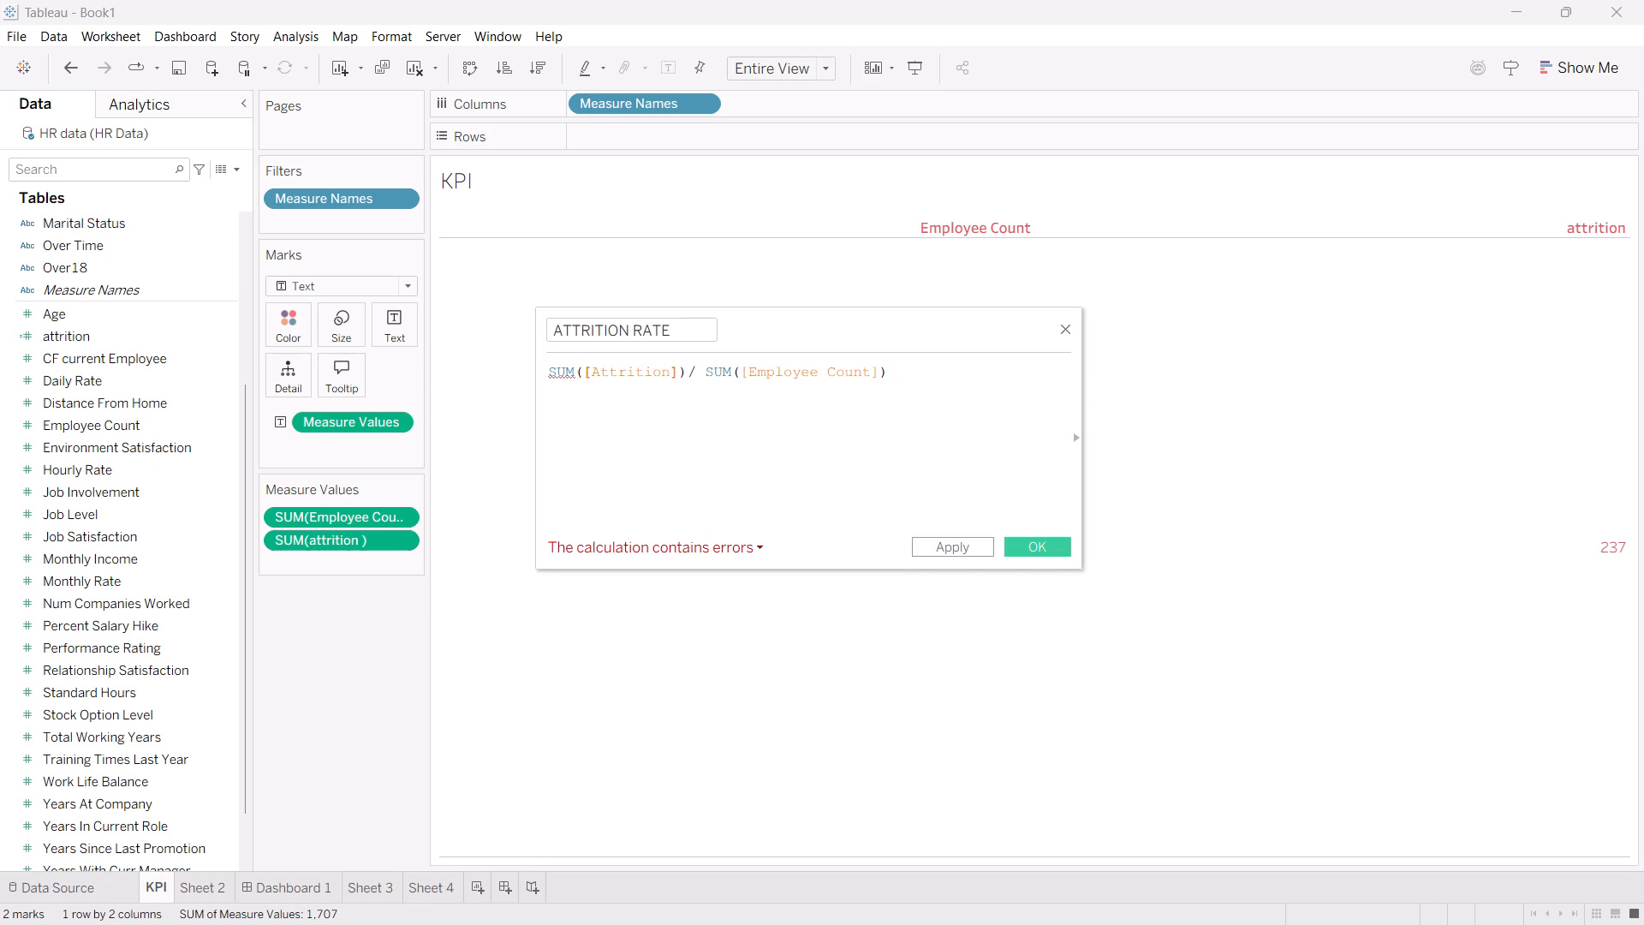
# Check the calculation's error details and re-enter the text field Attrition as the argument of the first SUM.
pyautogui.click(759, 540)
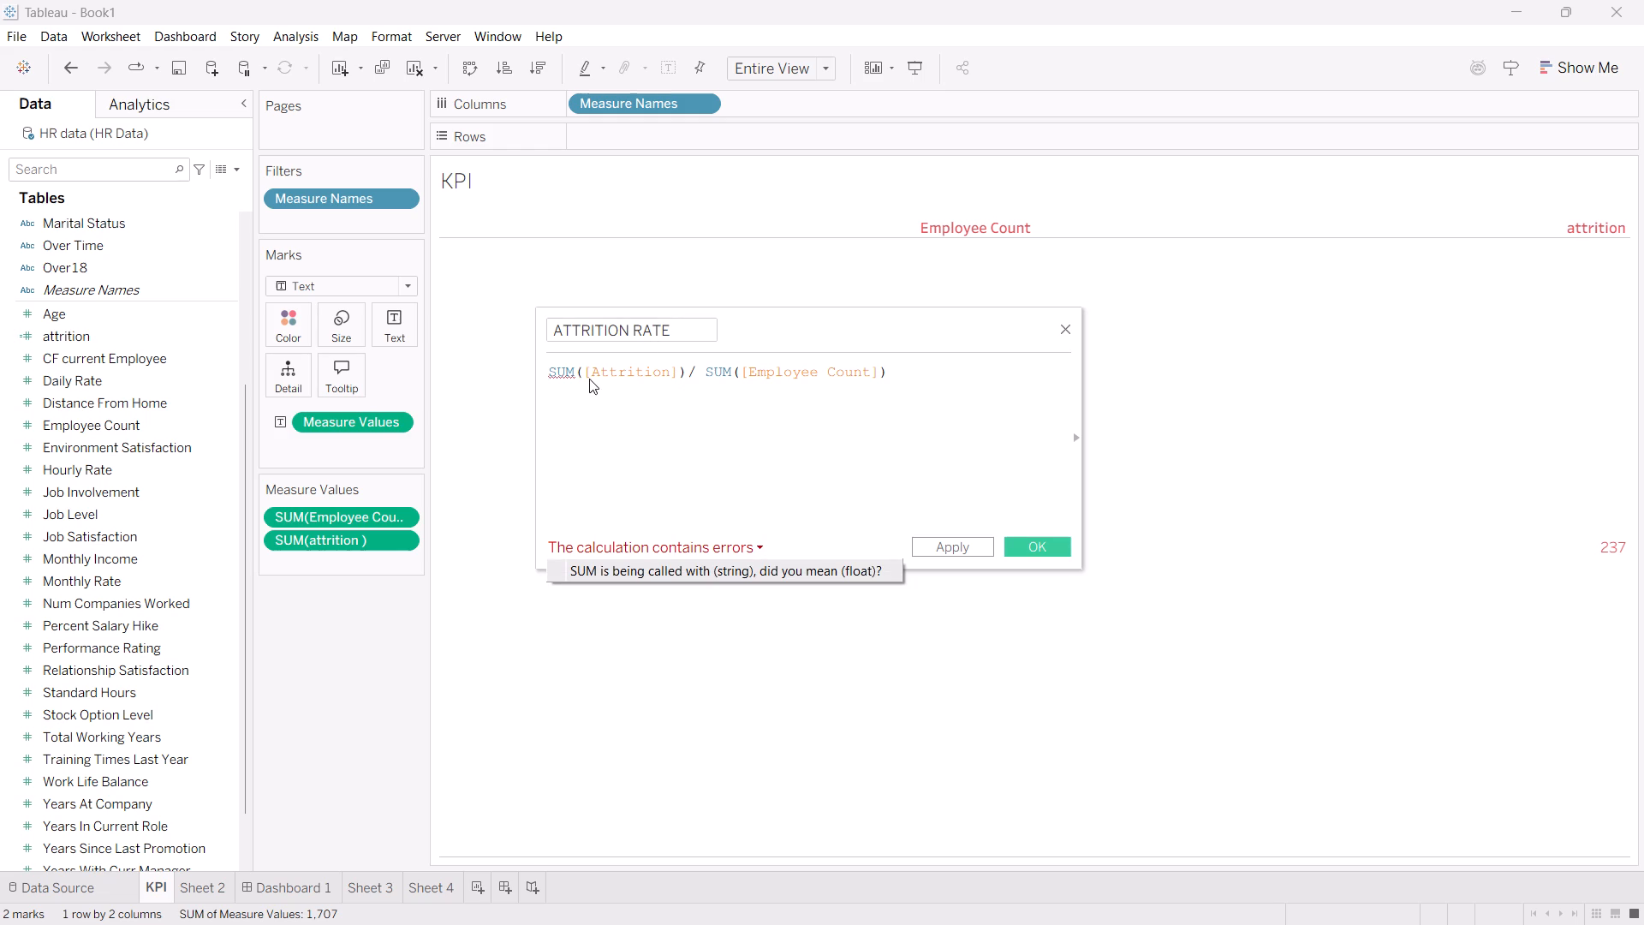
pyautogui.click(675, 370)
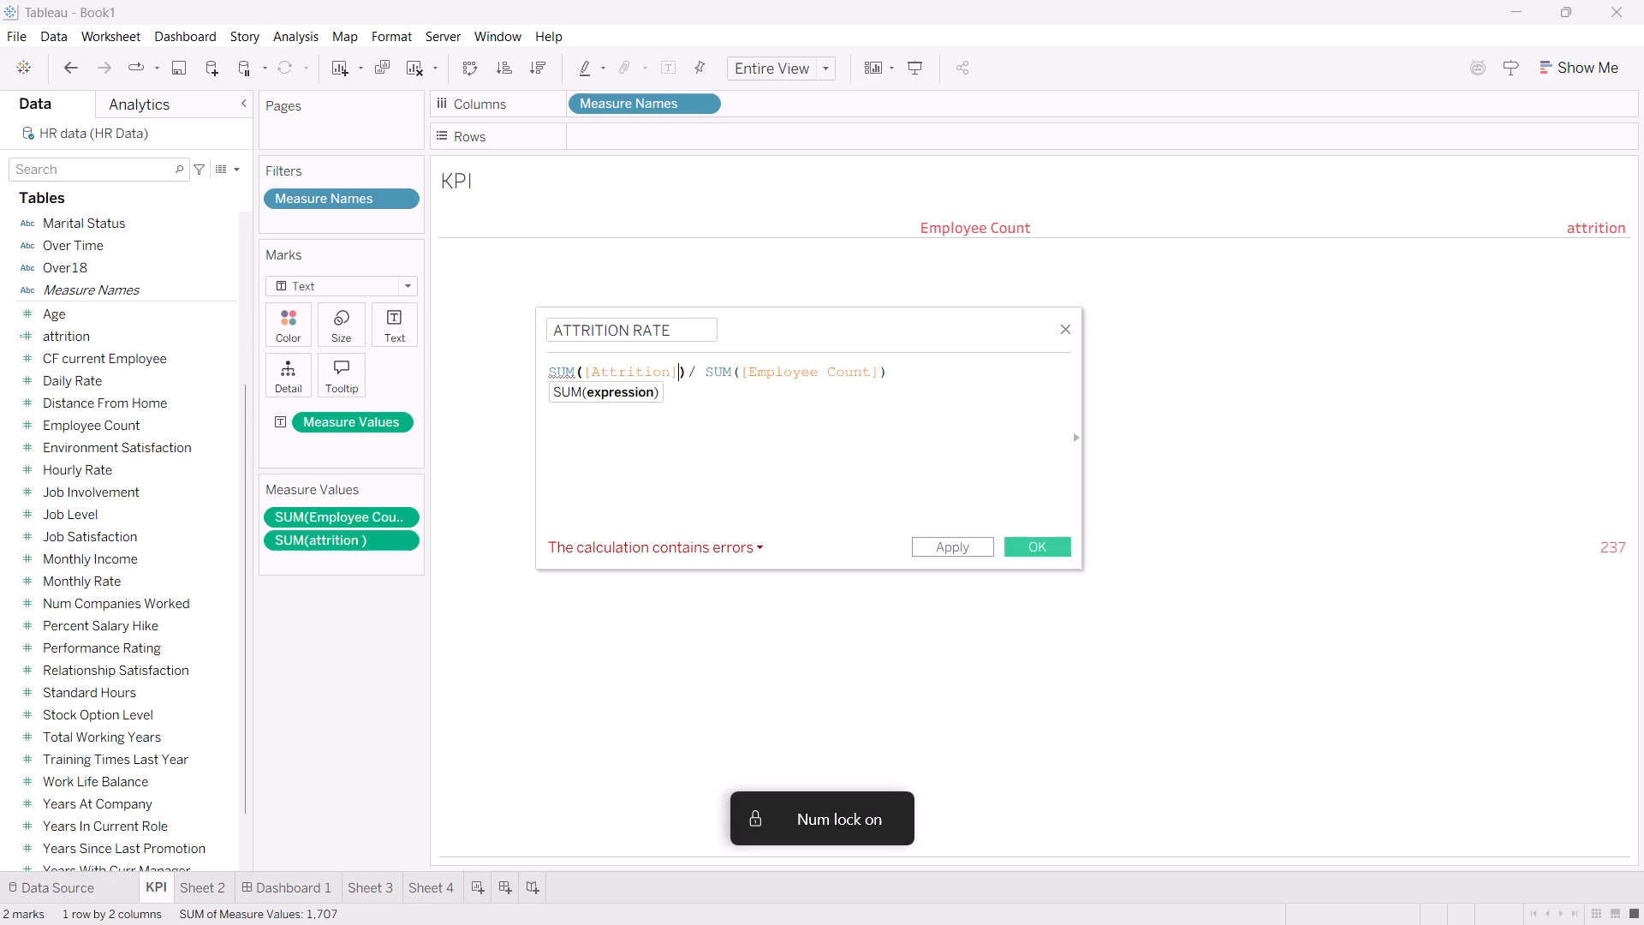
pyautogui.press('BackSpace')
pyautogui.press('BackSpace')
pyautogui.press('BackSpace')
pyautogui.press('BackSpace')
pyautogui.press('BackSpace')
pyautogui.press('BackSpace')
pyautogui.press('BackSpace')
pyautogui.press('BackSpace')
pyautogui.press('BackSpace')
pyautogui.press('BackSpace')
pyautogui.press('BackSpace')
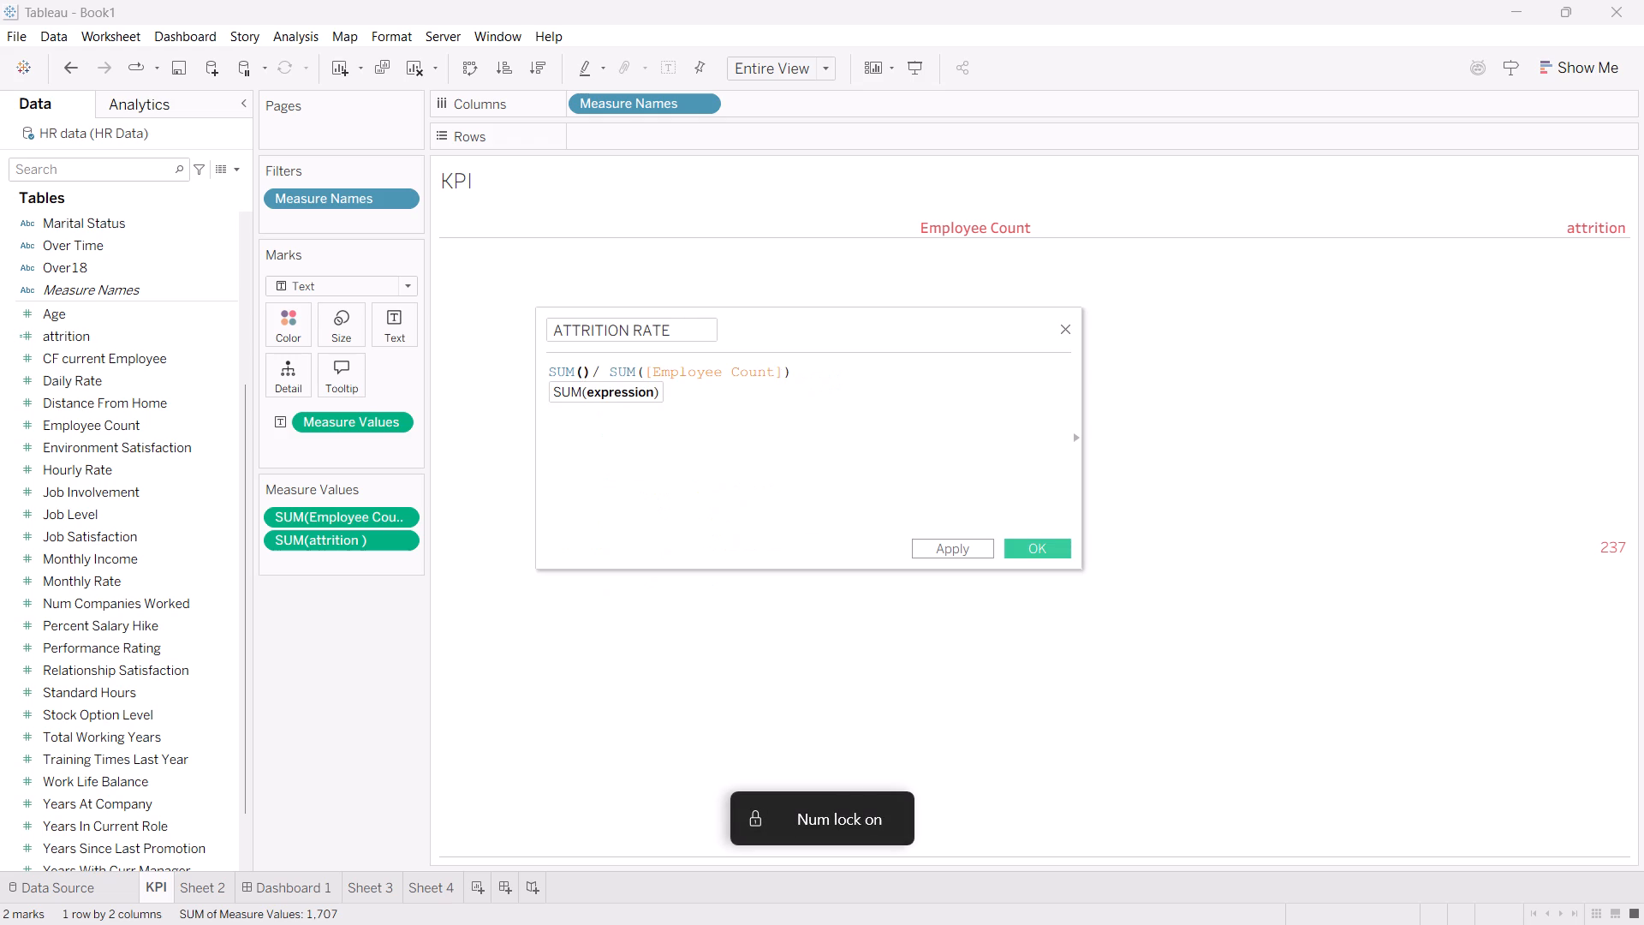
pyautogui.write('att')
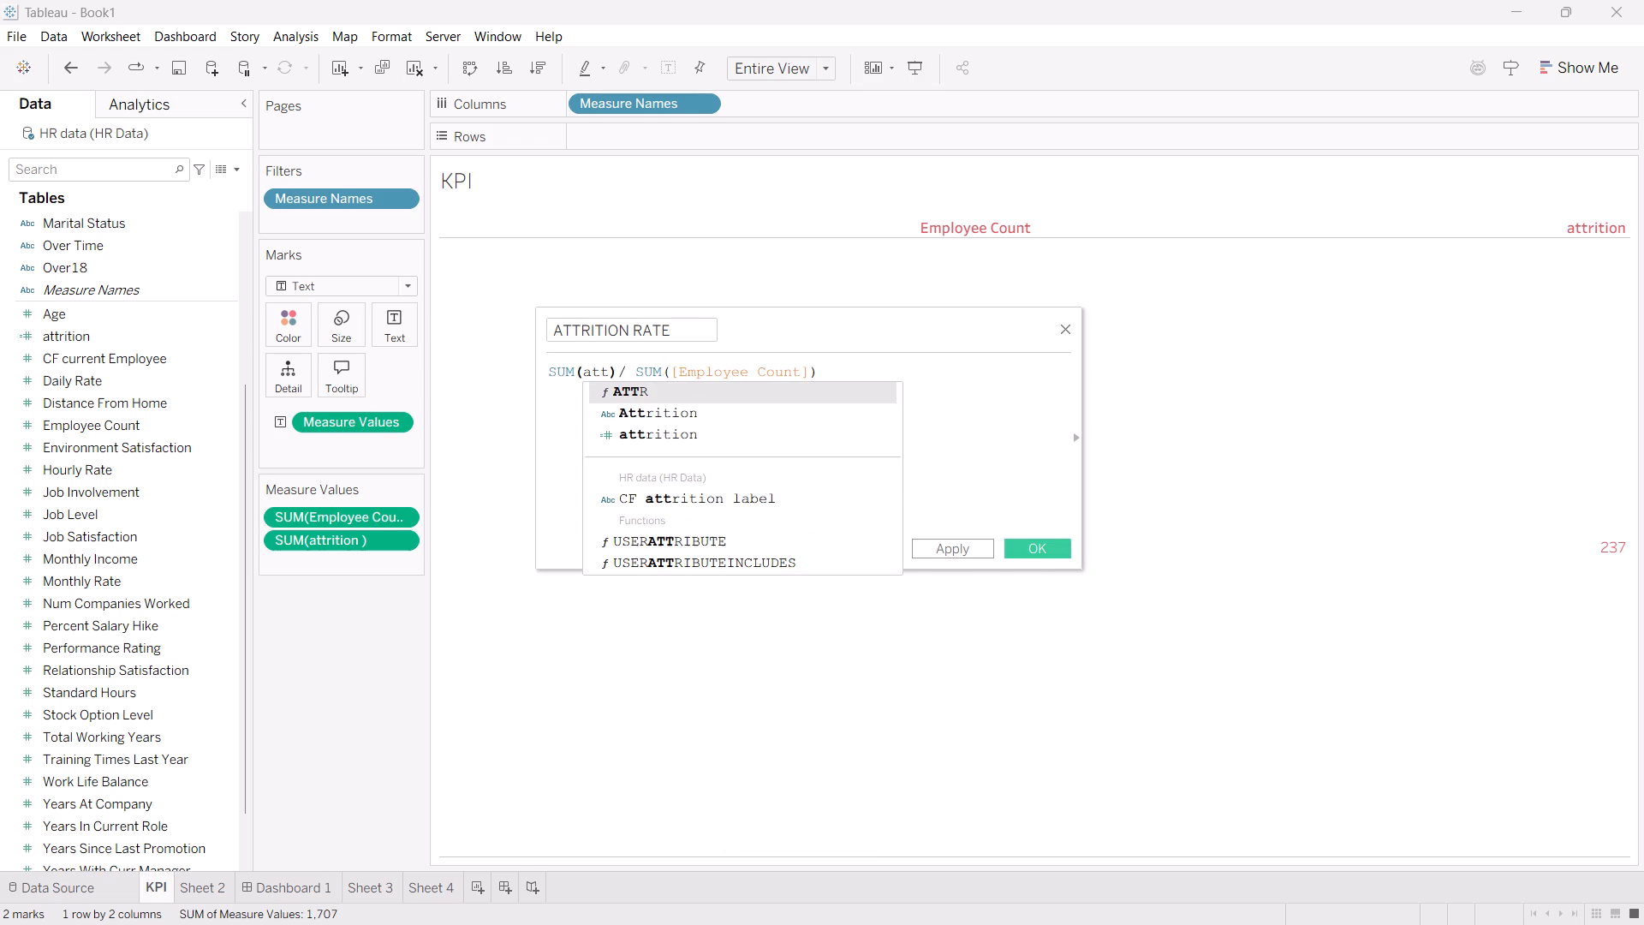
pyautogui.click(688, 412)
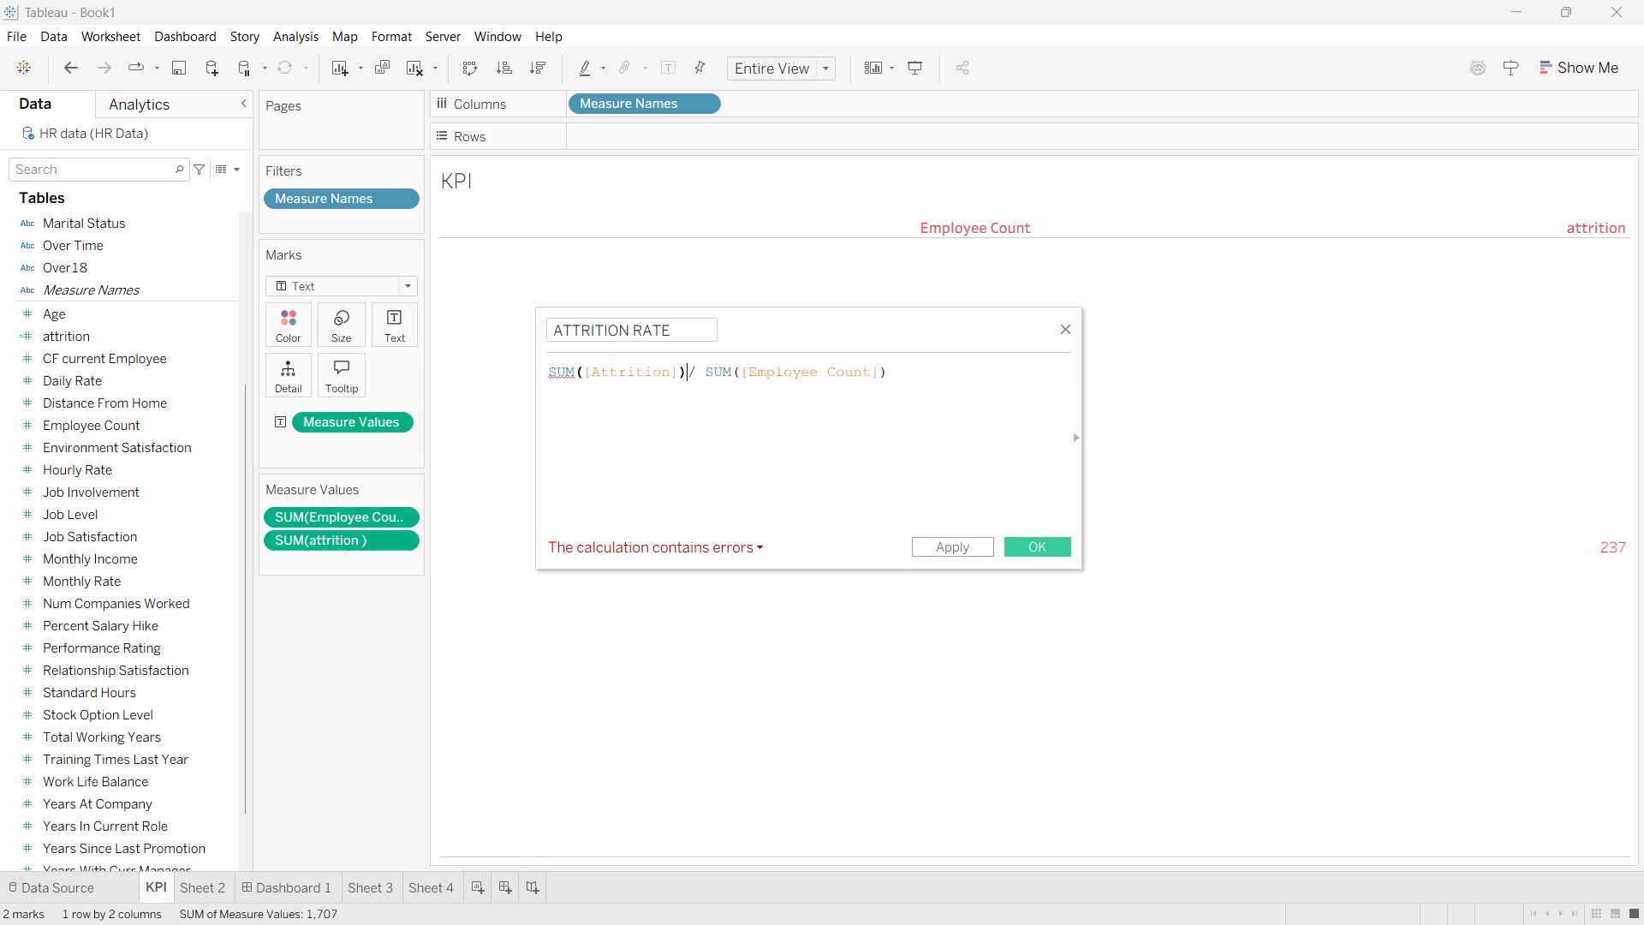
# Replace the numerator of the ATTRITION RATE formula with SUM of the numeric calculated field attrition, and save the calculation.
pyautogui.press('BackSpace')
pyautogui.press('BackSpace')
pyautogui.press('BackSpace')
pyautogui.press('BackSpace')
pyautogui.press('BackSpace')
pyautogui.press('BackSpace')
pyautogui.press('BackSpace')
pyautogui.press('BackSpace')
pyautogui.press('BackSpace')
pyautogui.press('BackSpace')
pyautogui.press('BackSpace')
pyautogui.press('BackSpace')
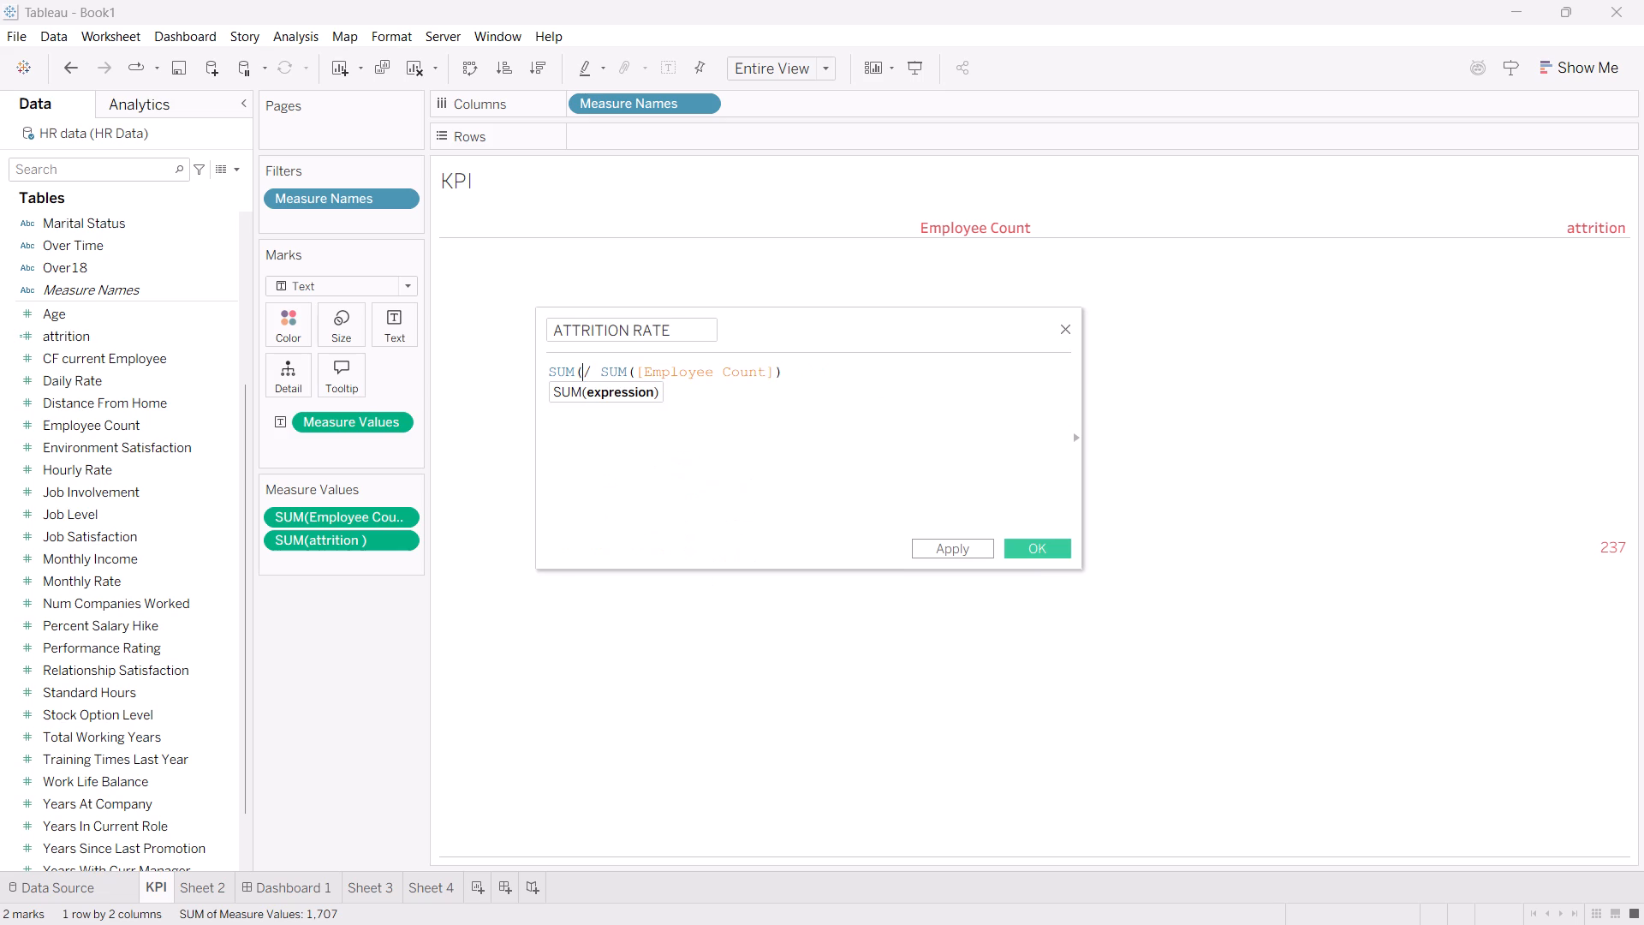
pyautogui.press('BackSpace')
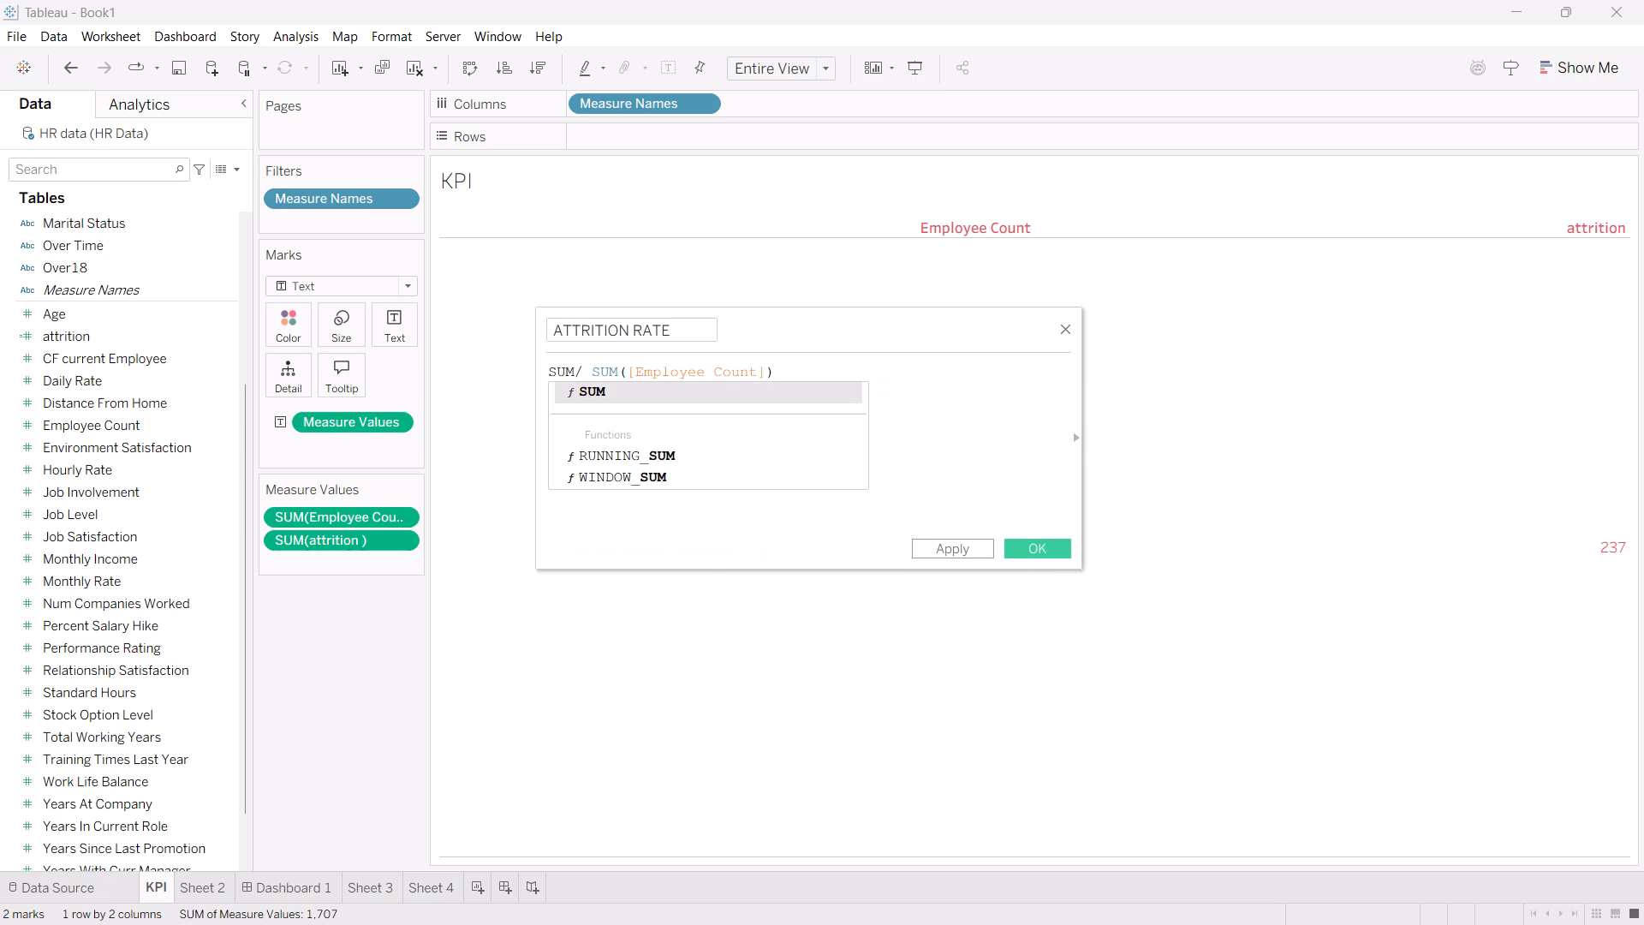
pyautogui.hotkey('shift', '(')
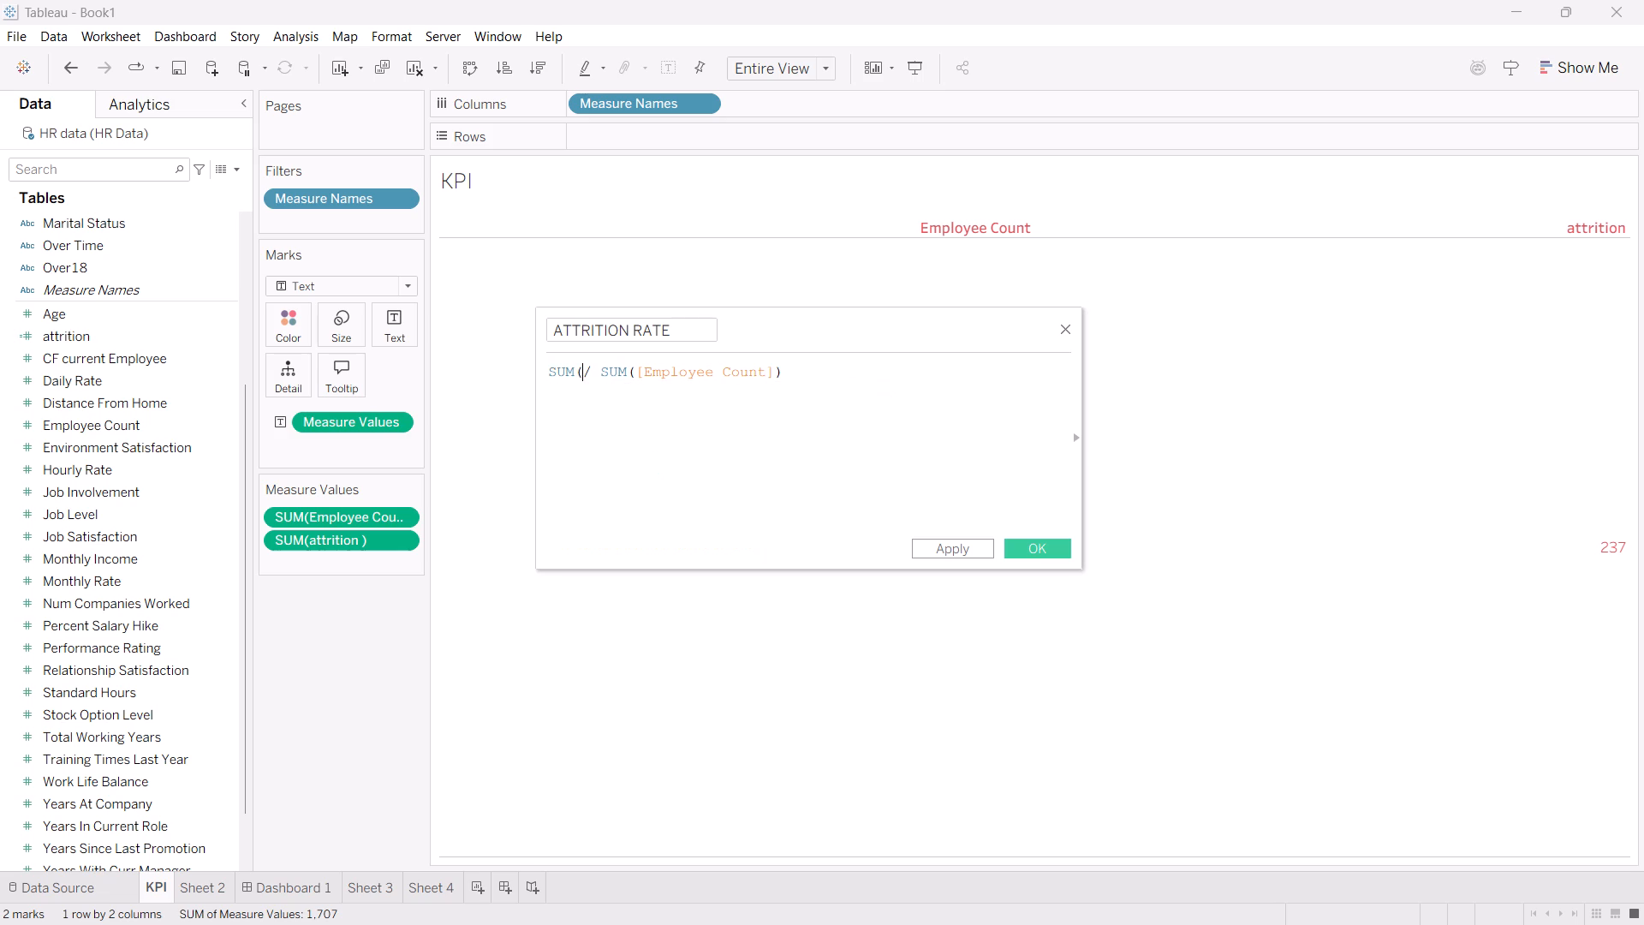
pyautogui.hotkey('shift', ')')
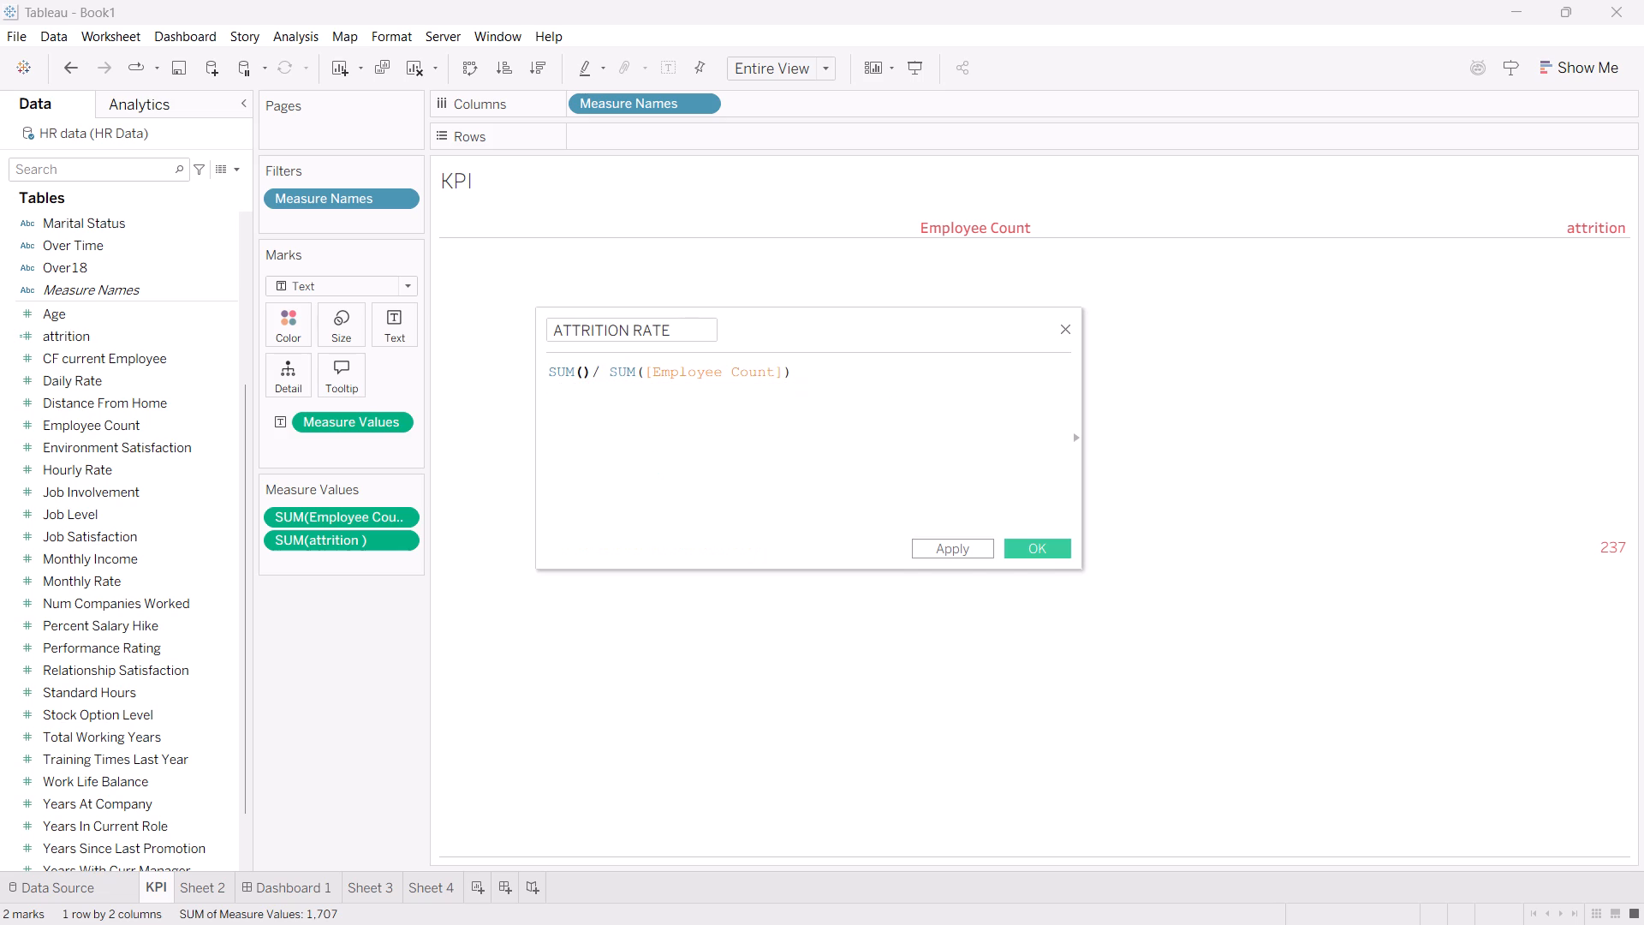
pyautogui.press('Left')
pyautogui.press('[')
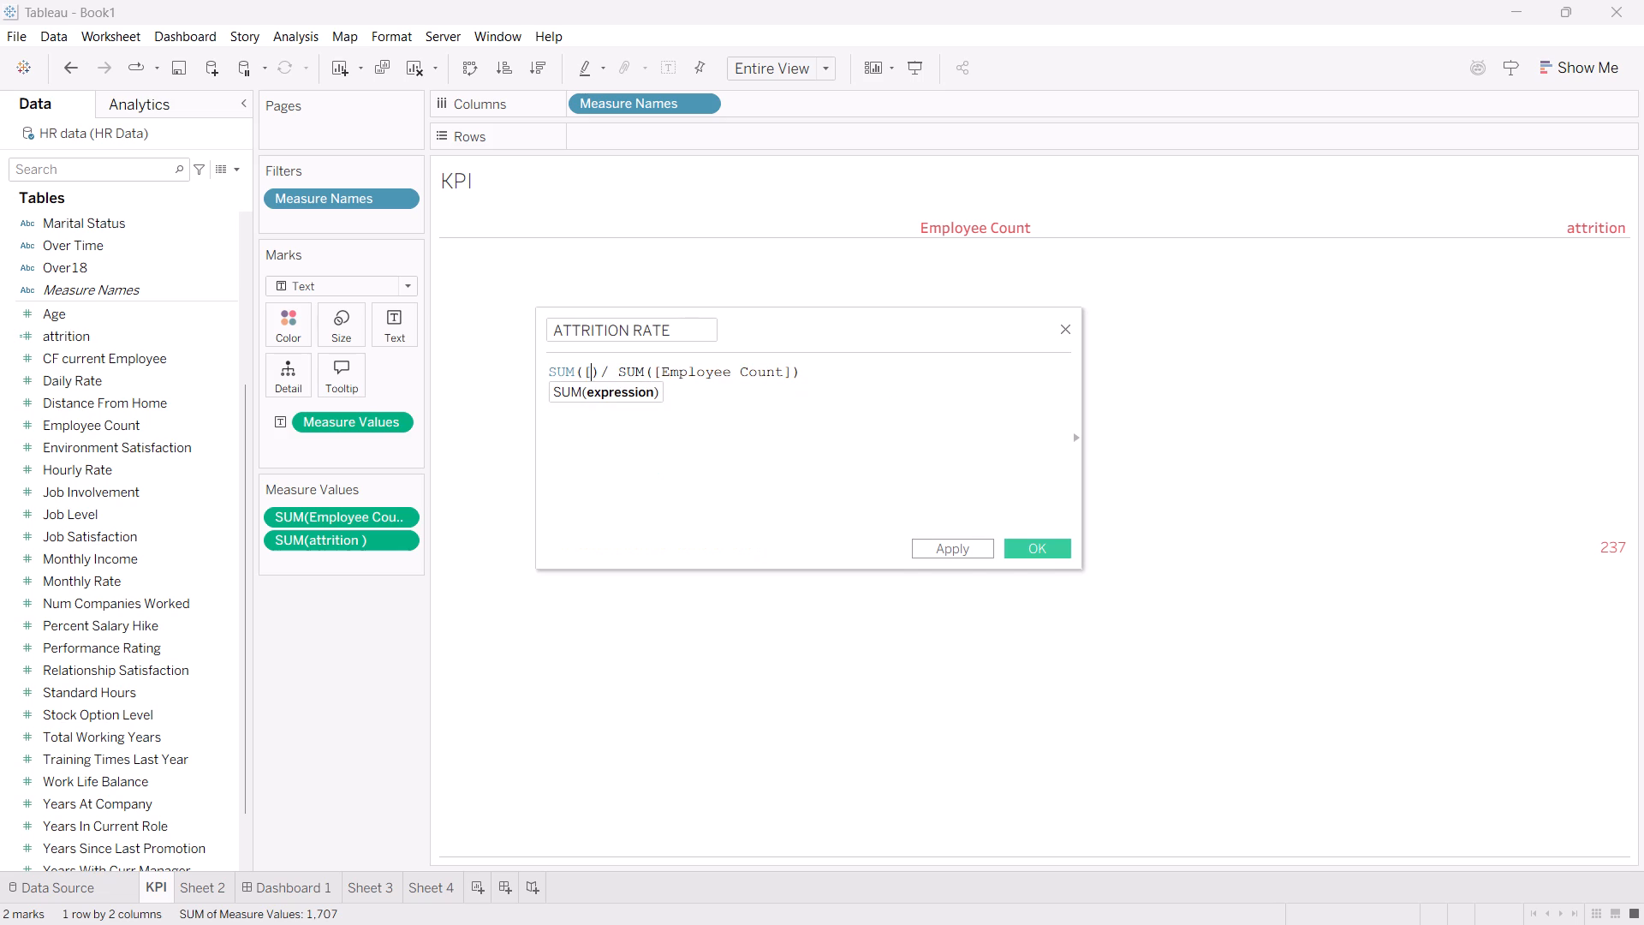
pyautogui.write('attr')
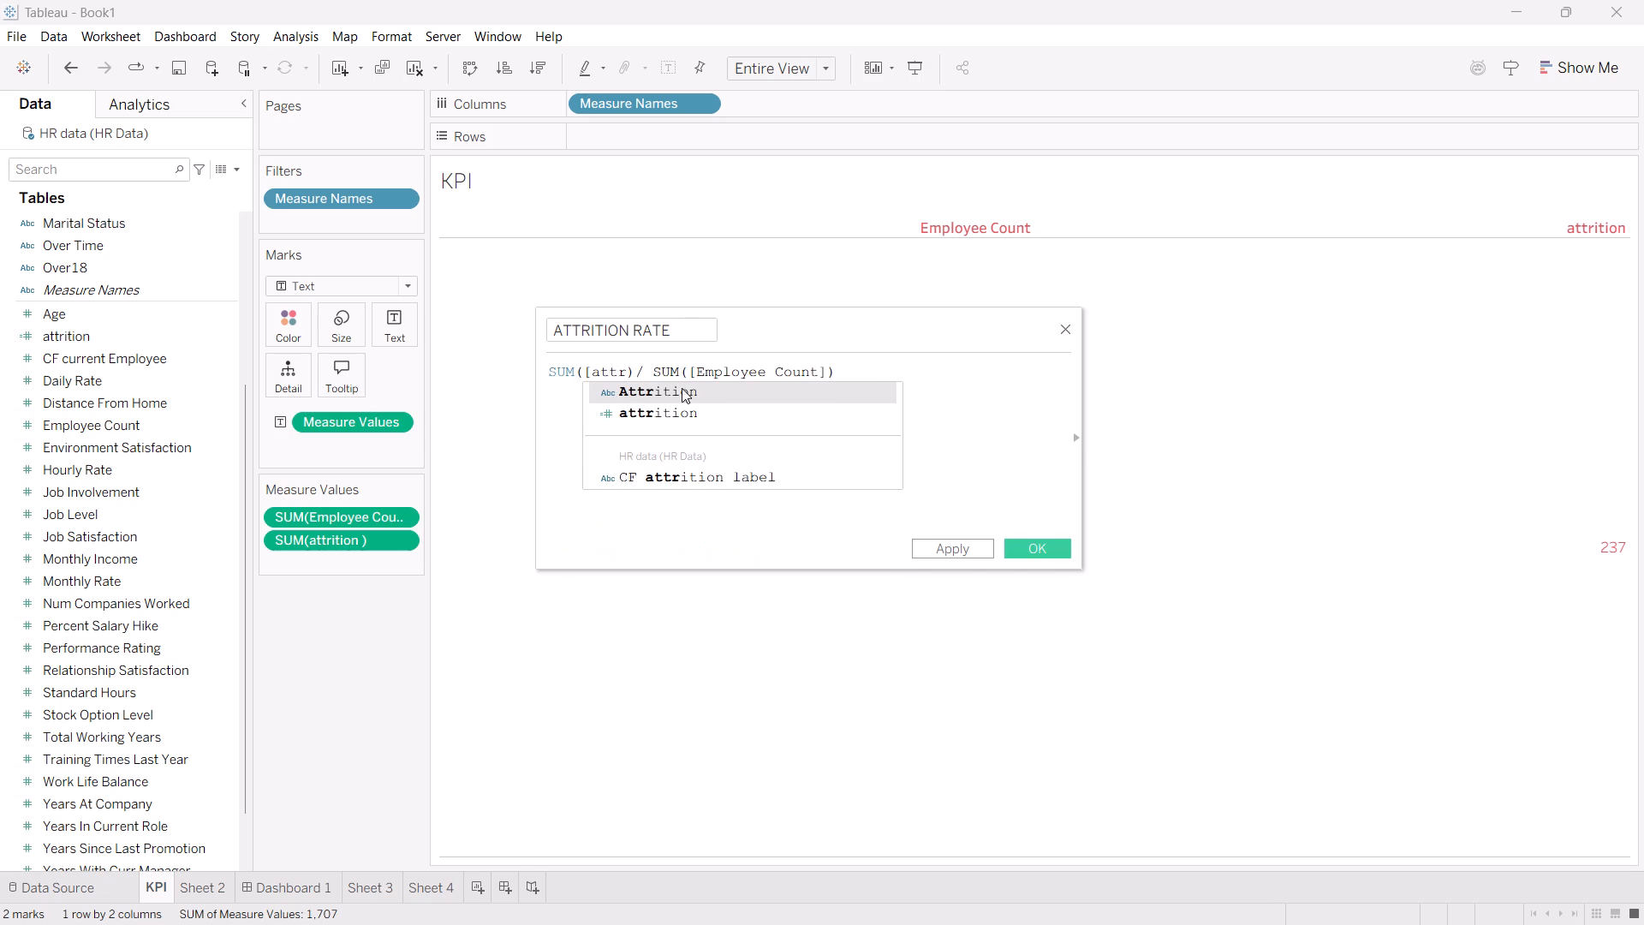
pyautogui.click(673, 415)
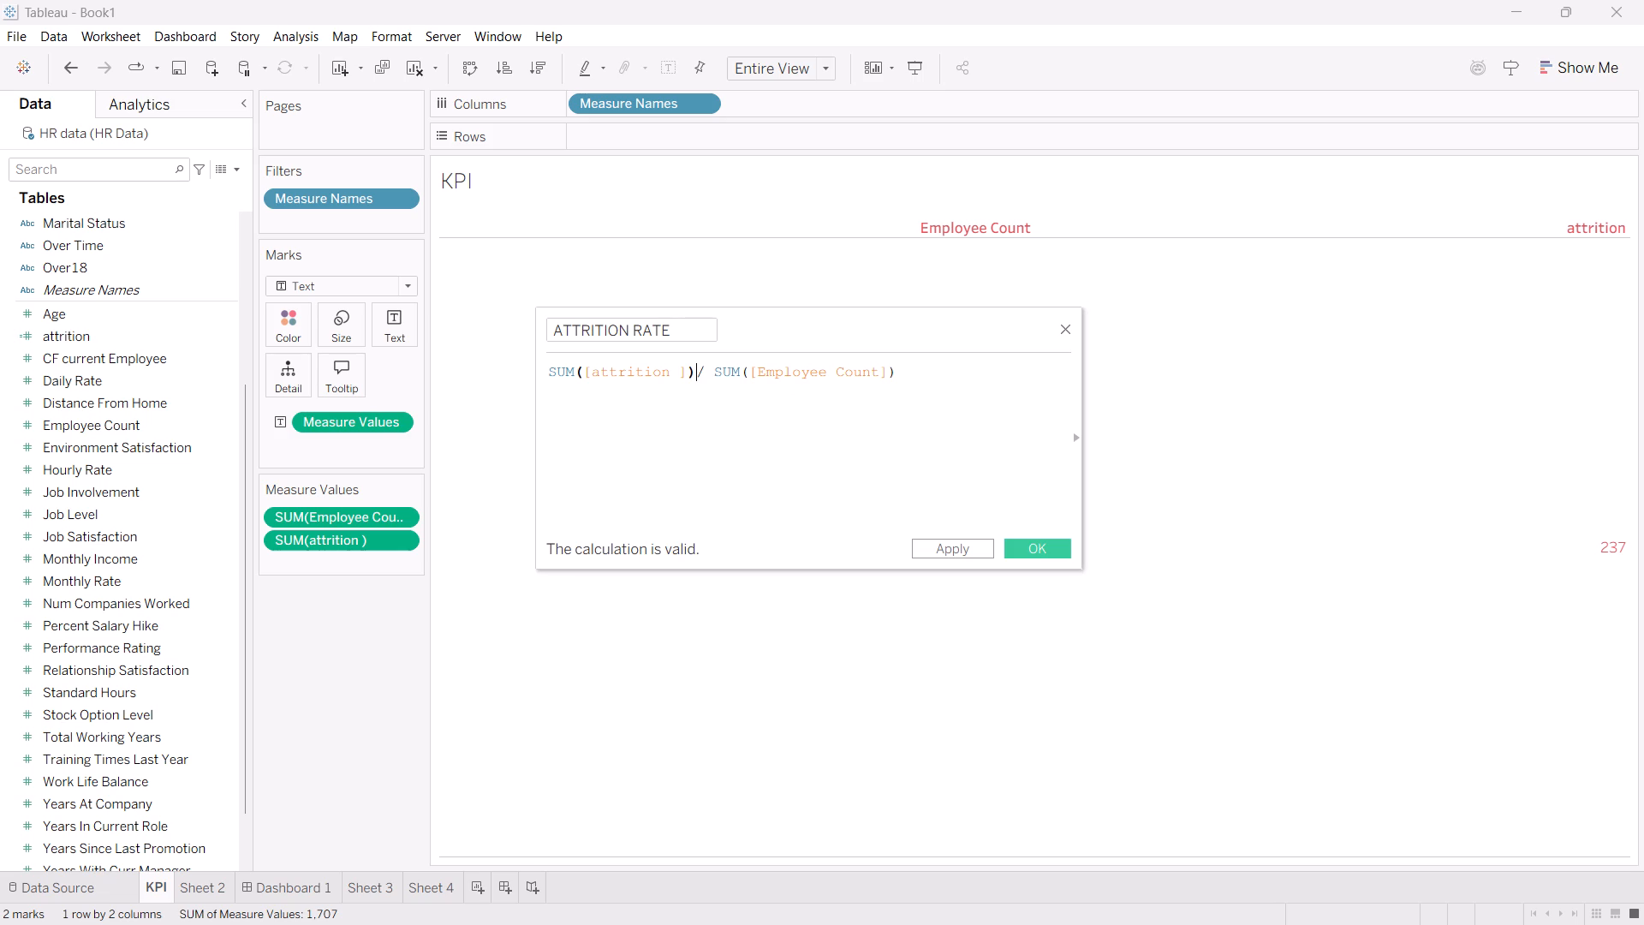
pyautogui.press('space')
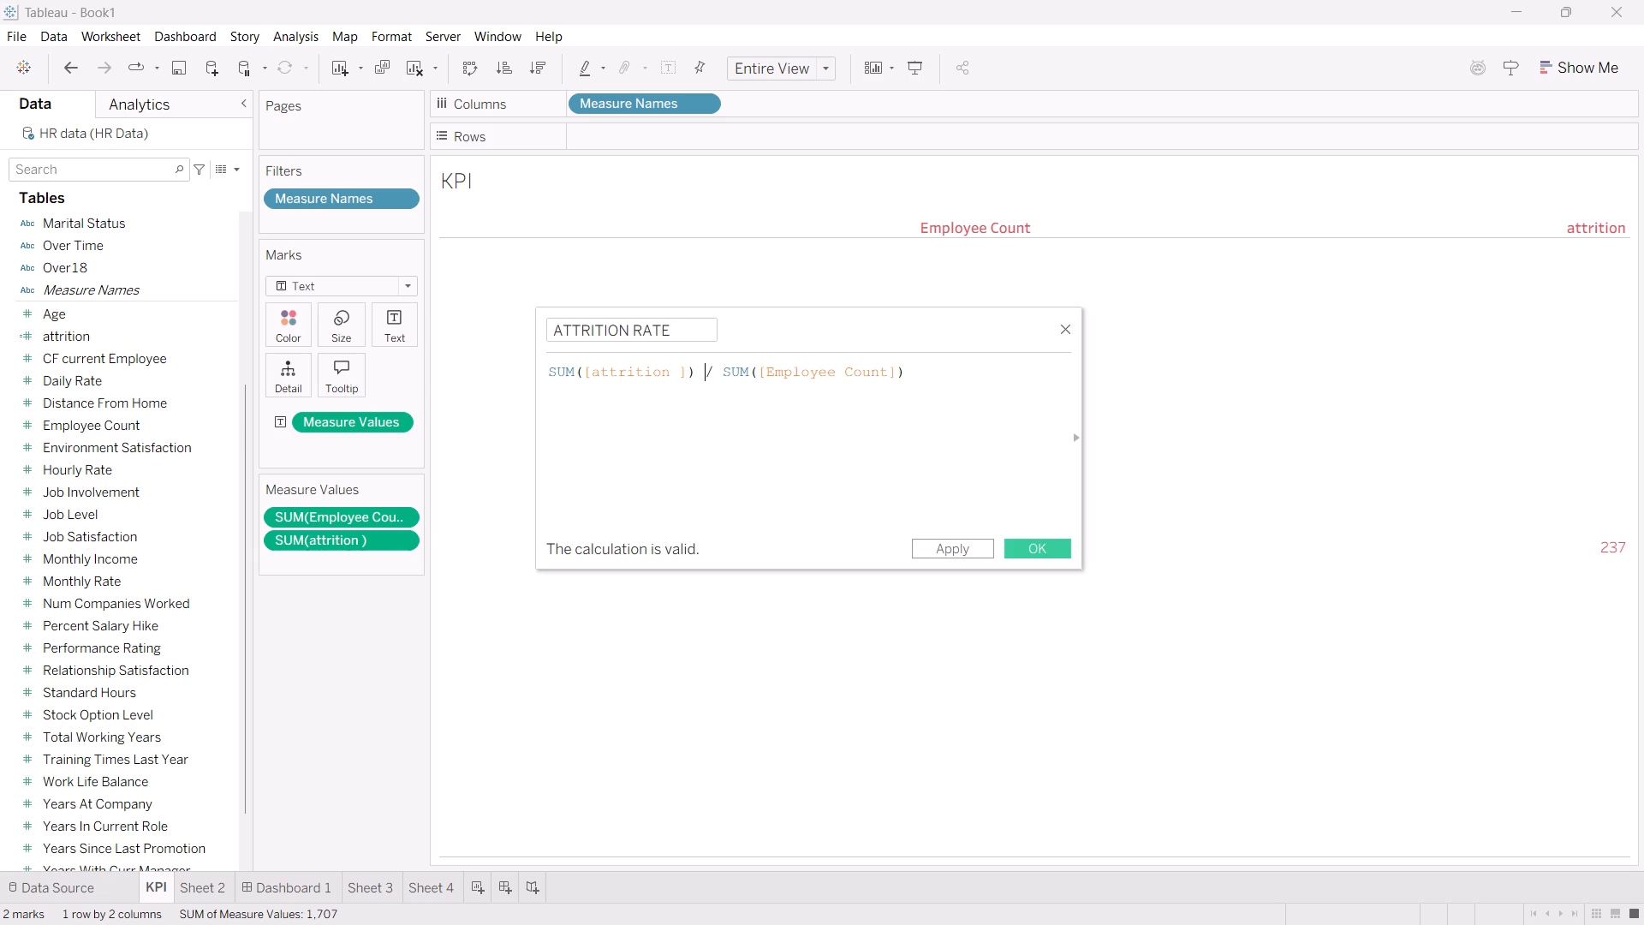
pyautogui.click(1033, 551)
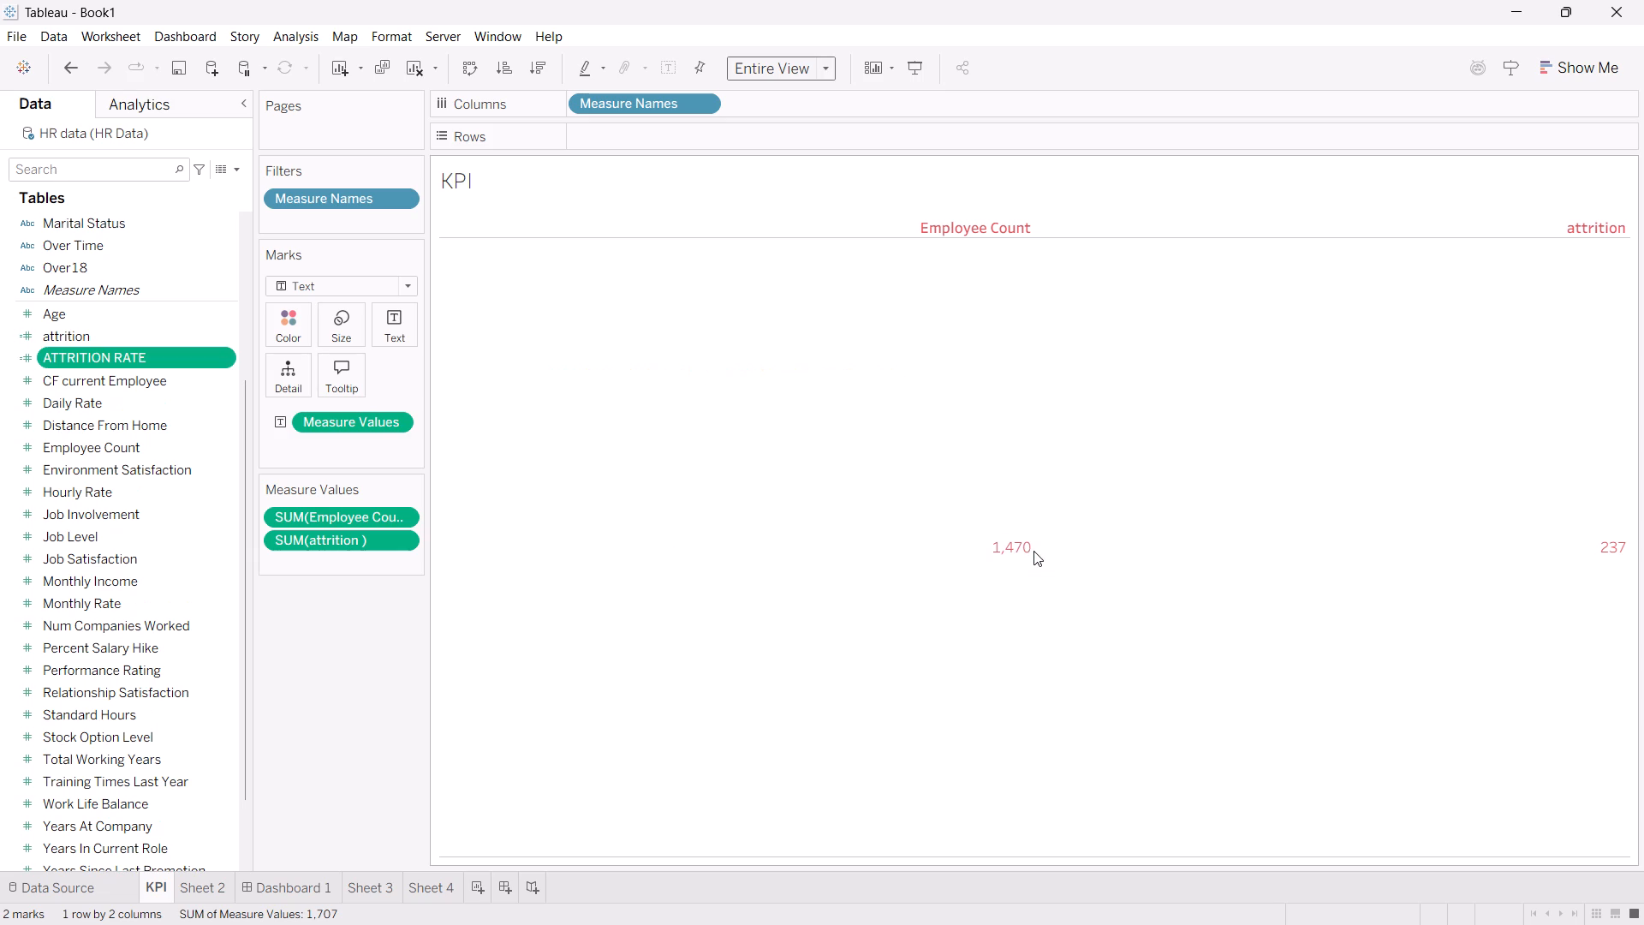
# Add the ATTRITION RATE field to the KPI sheet's measure values.
pyautogui.doubleClick(80, 356)
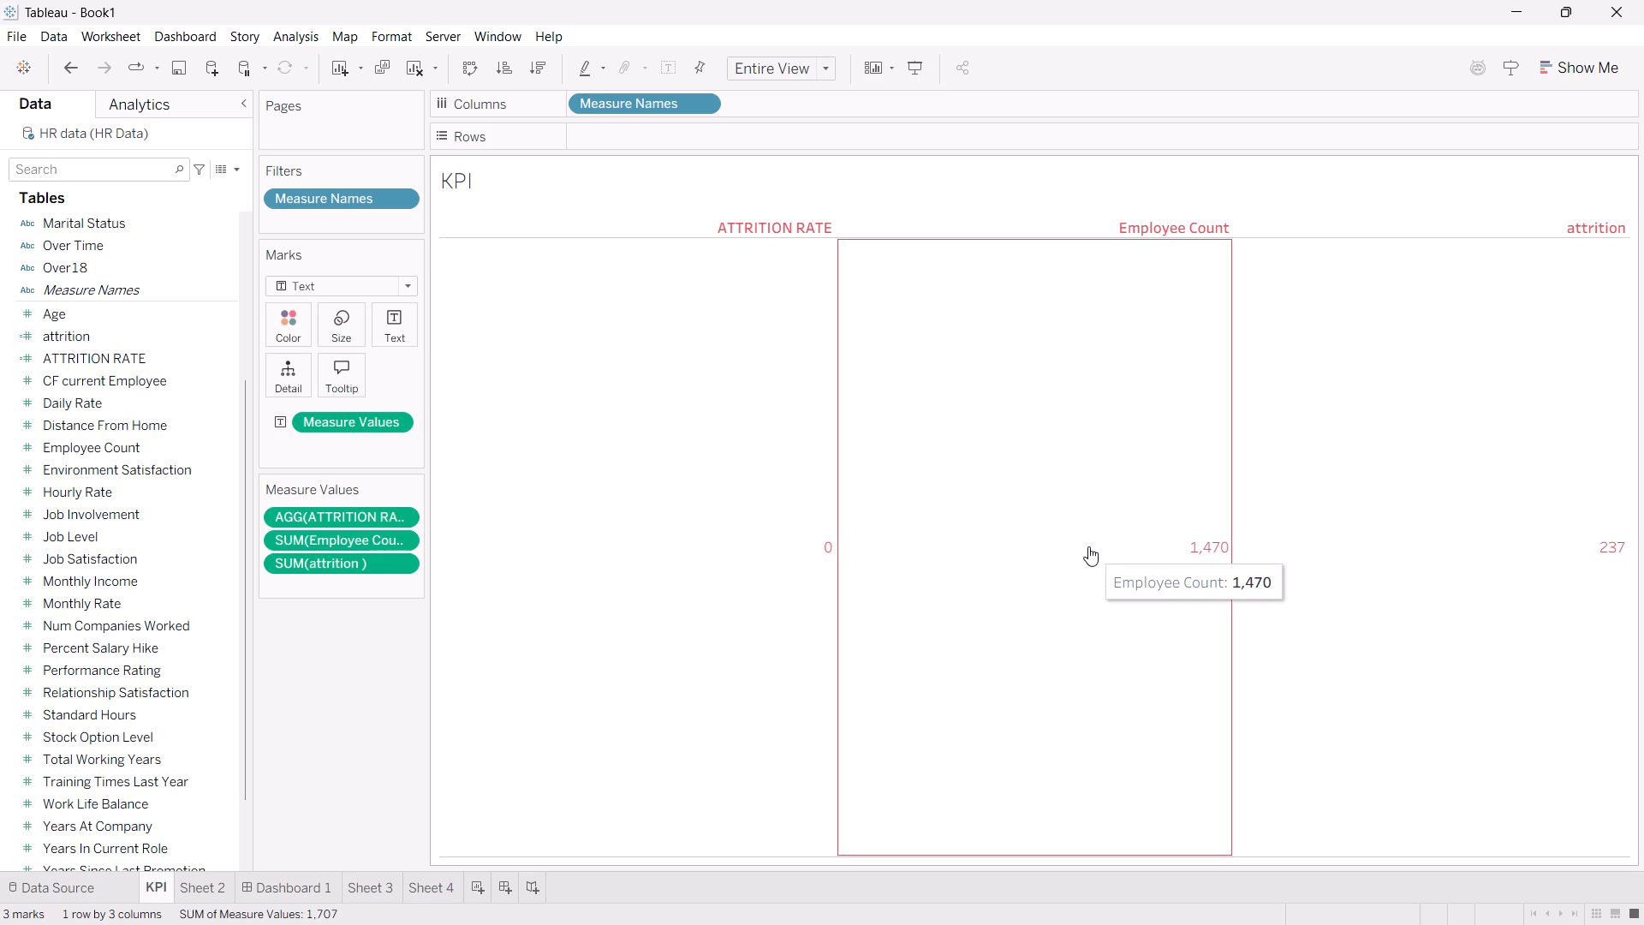
# Format the ATTRITION RATE measure's numbers in the KPI sheet as Percentage with 2 decimal places.
pyautogui.click(405, 516)
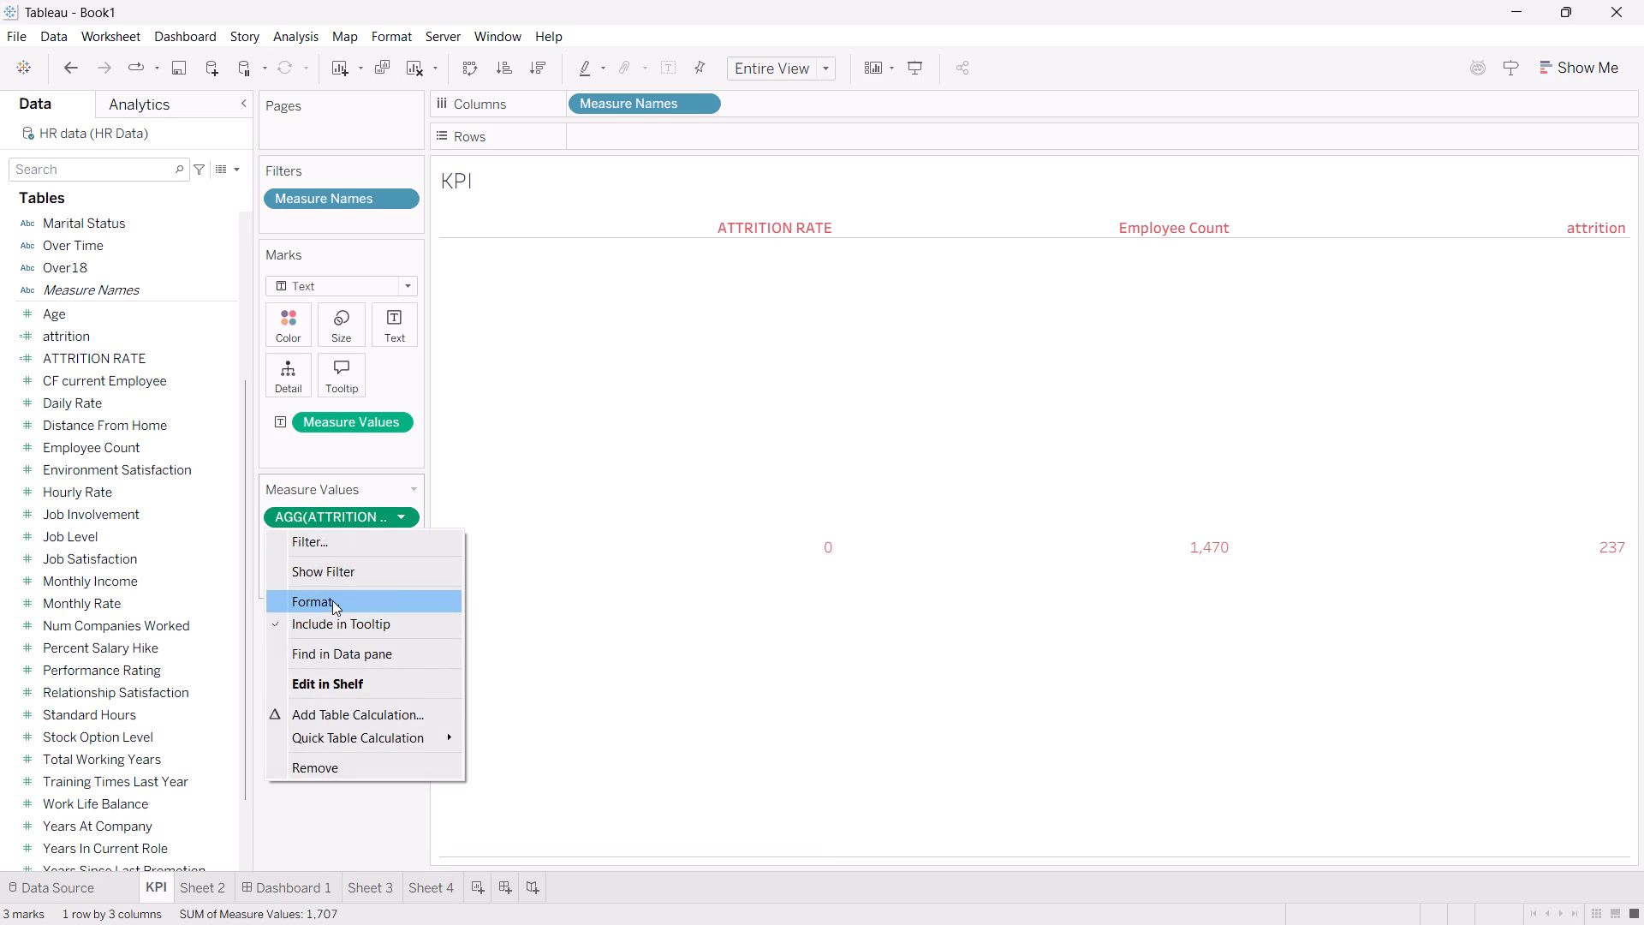
pyautogui.click(323, 601)
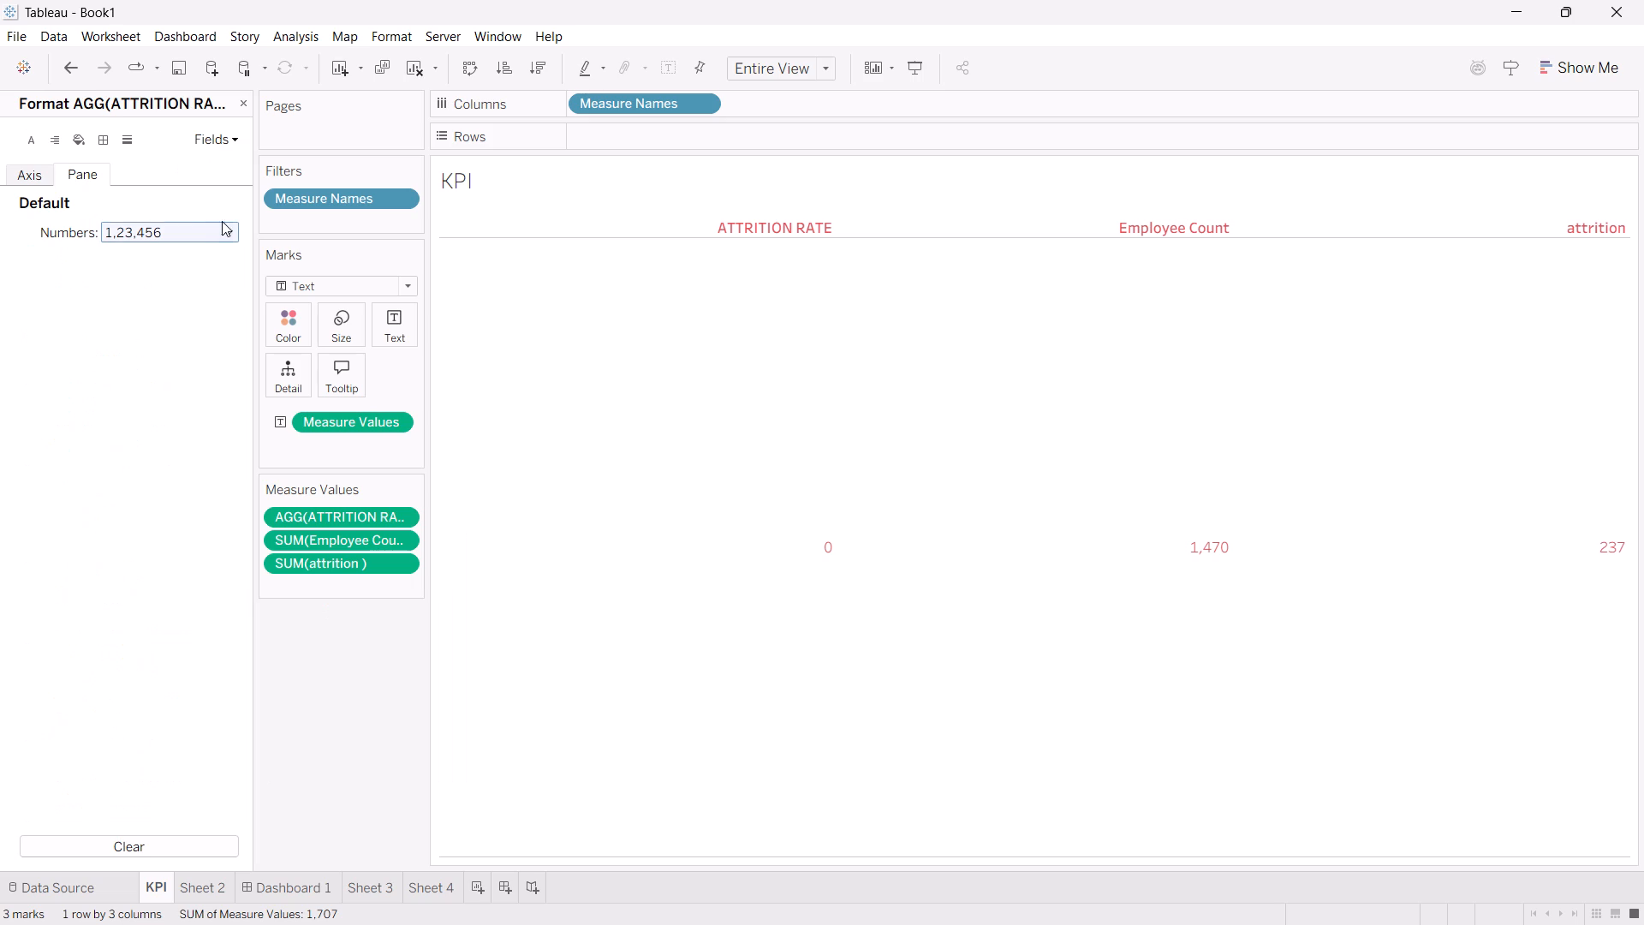
pyautogui.click(223, 231)
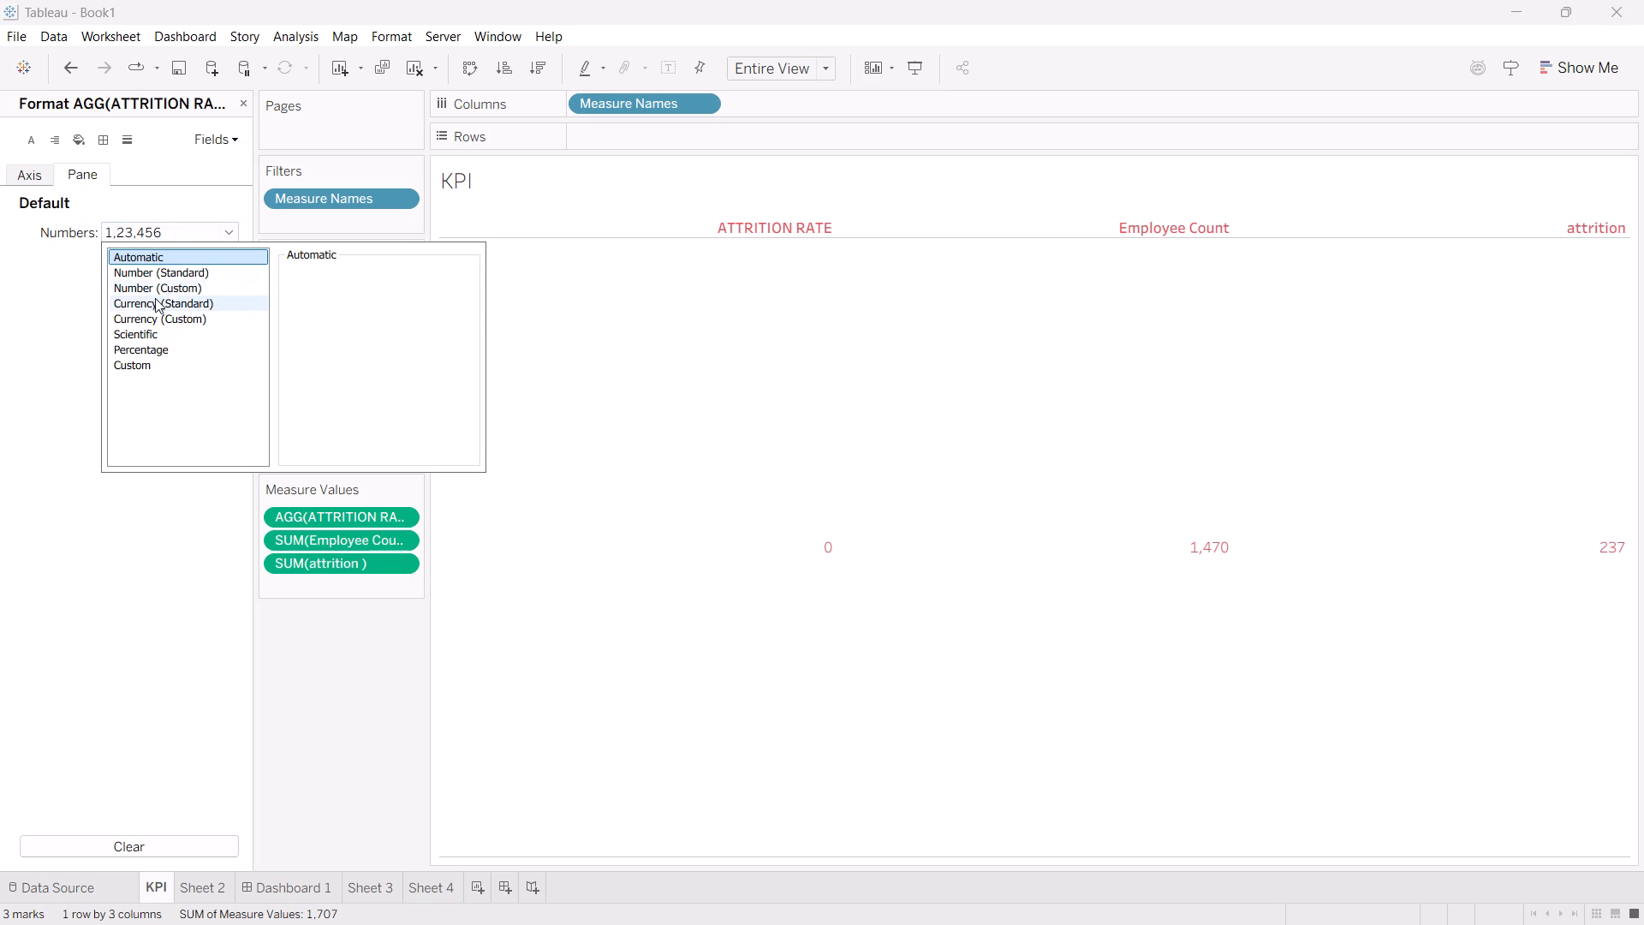
pyautogui.click(134, 350)
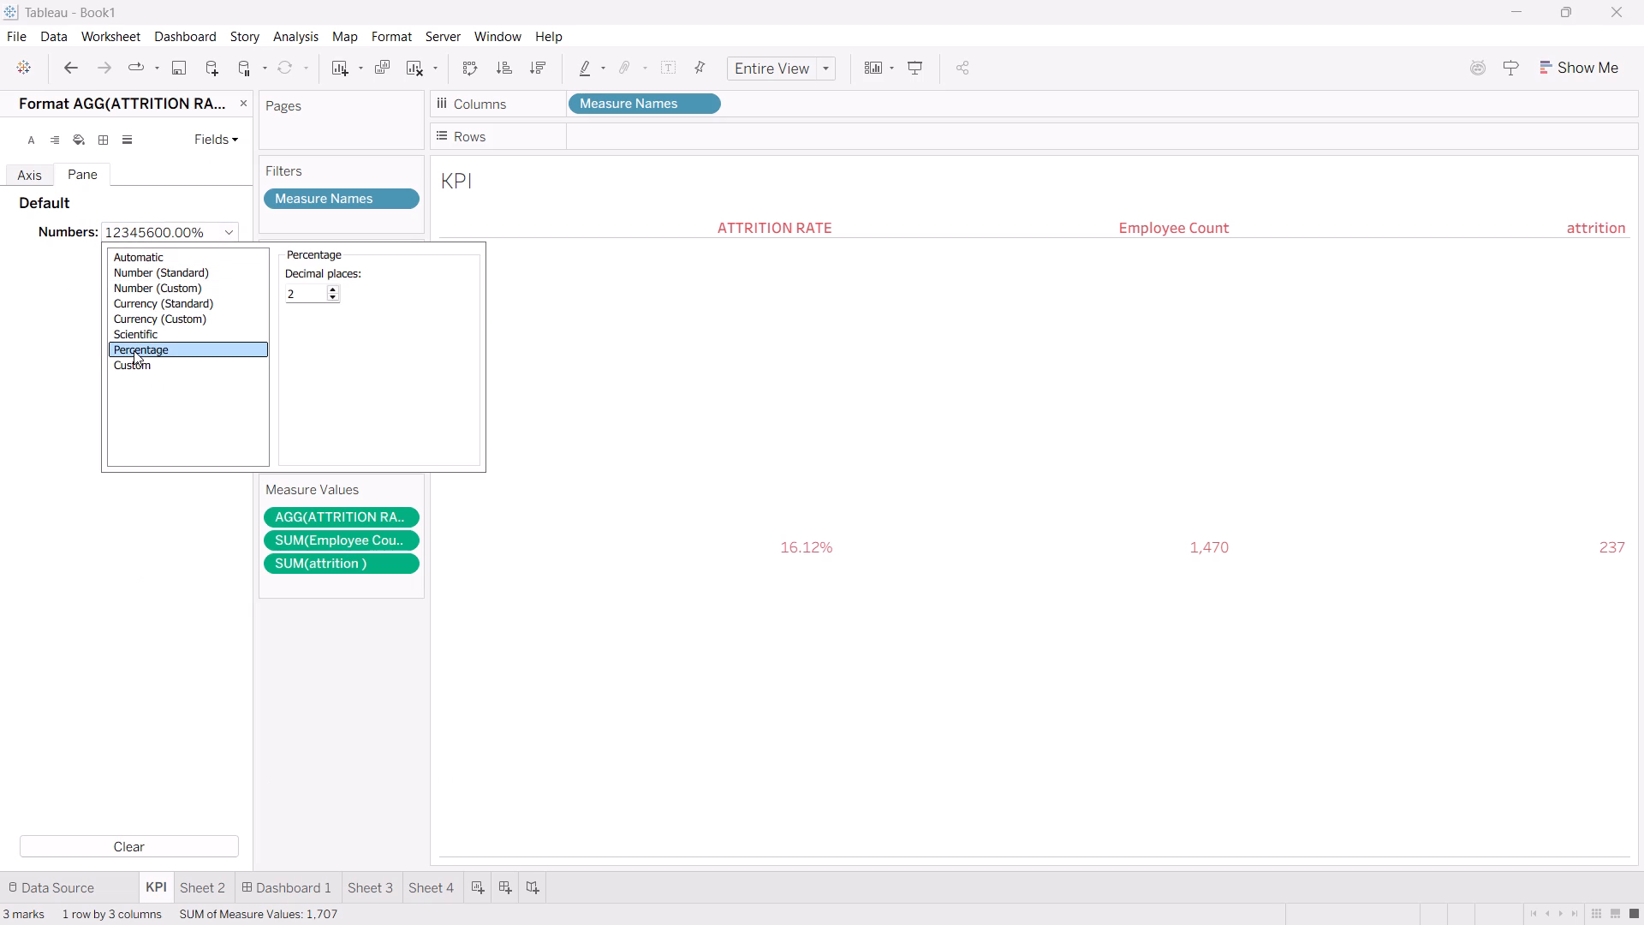
pyautogui.click(134, 350)
pyautogui.click(163, 561)
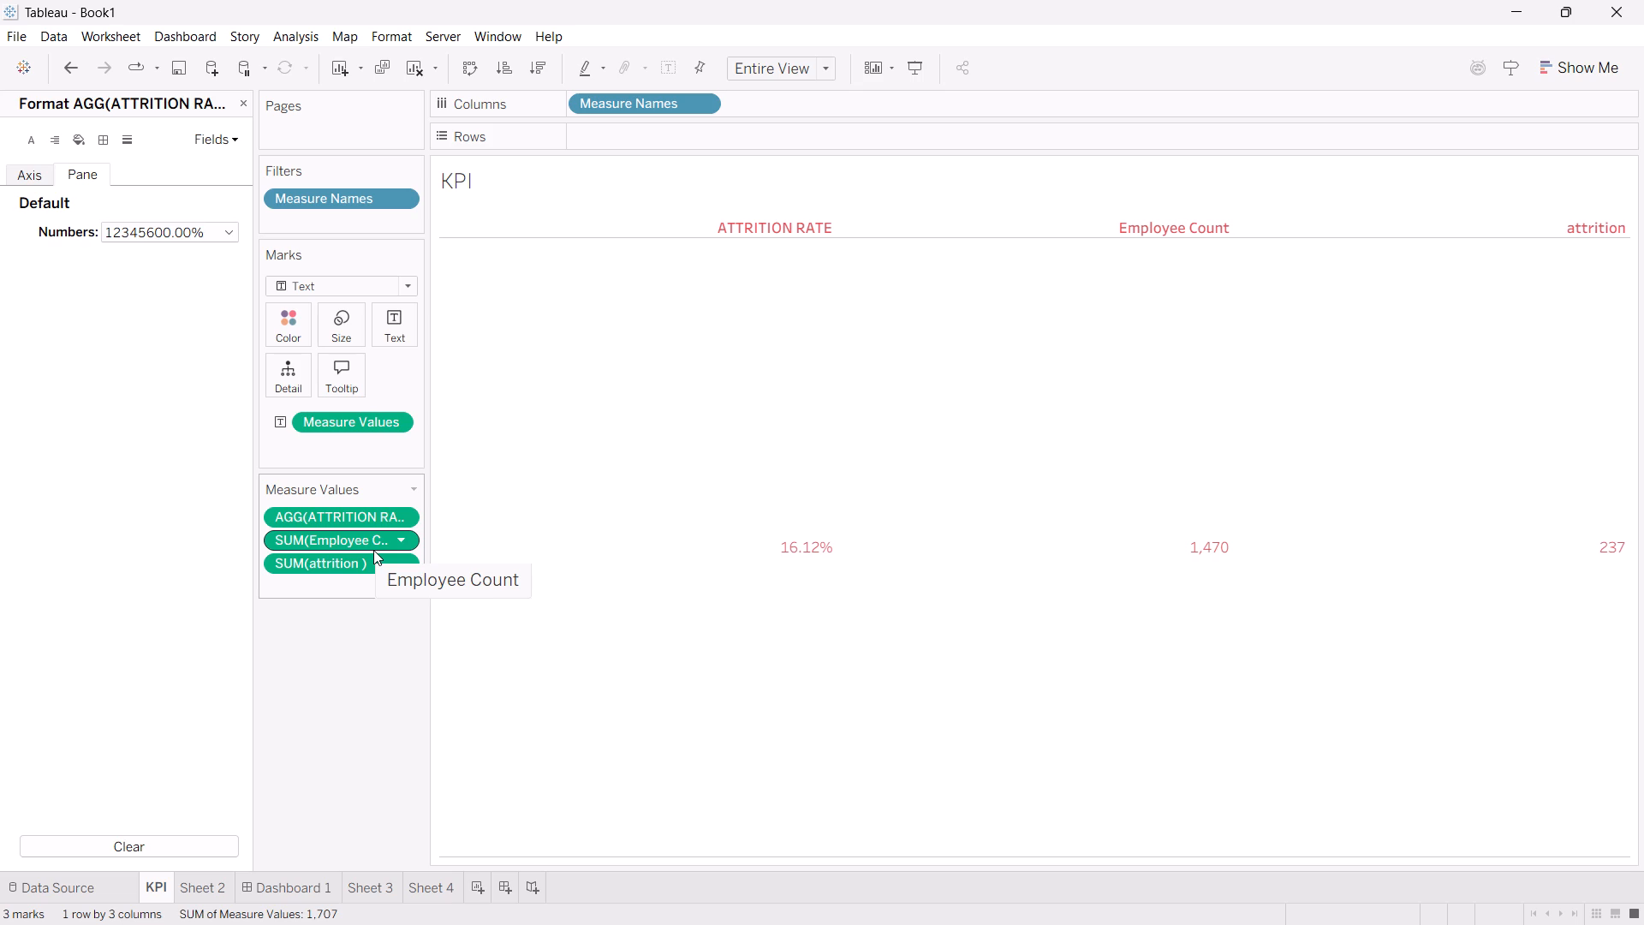
pyautogui.click(368, 612)
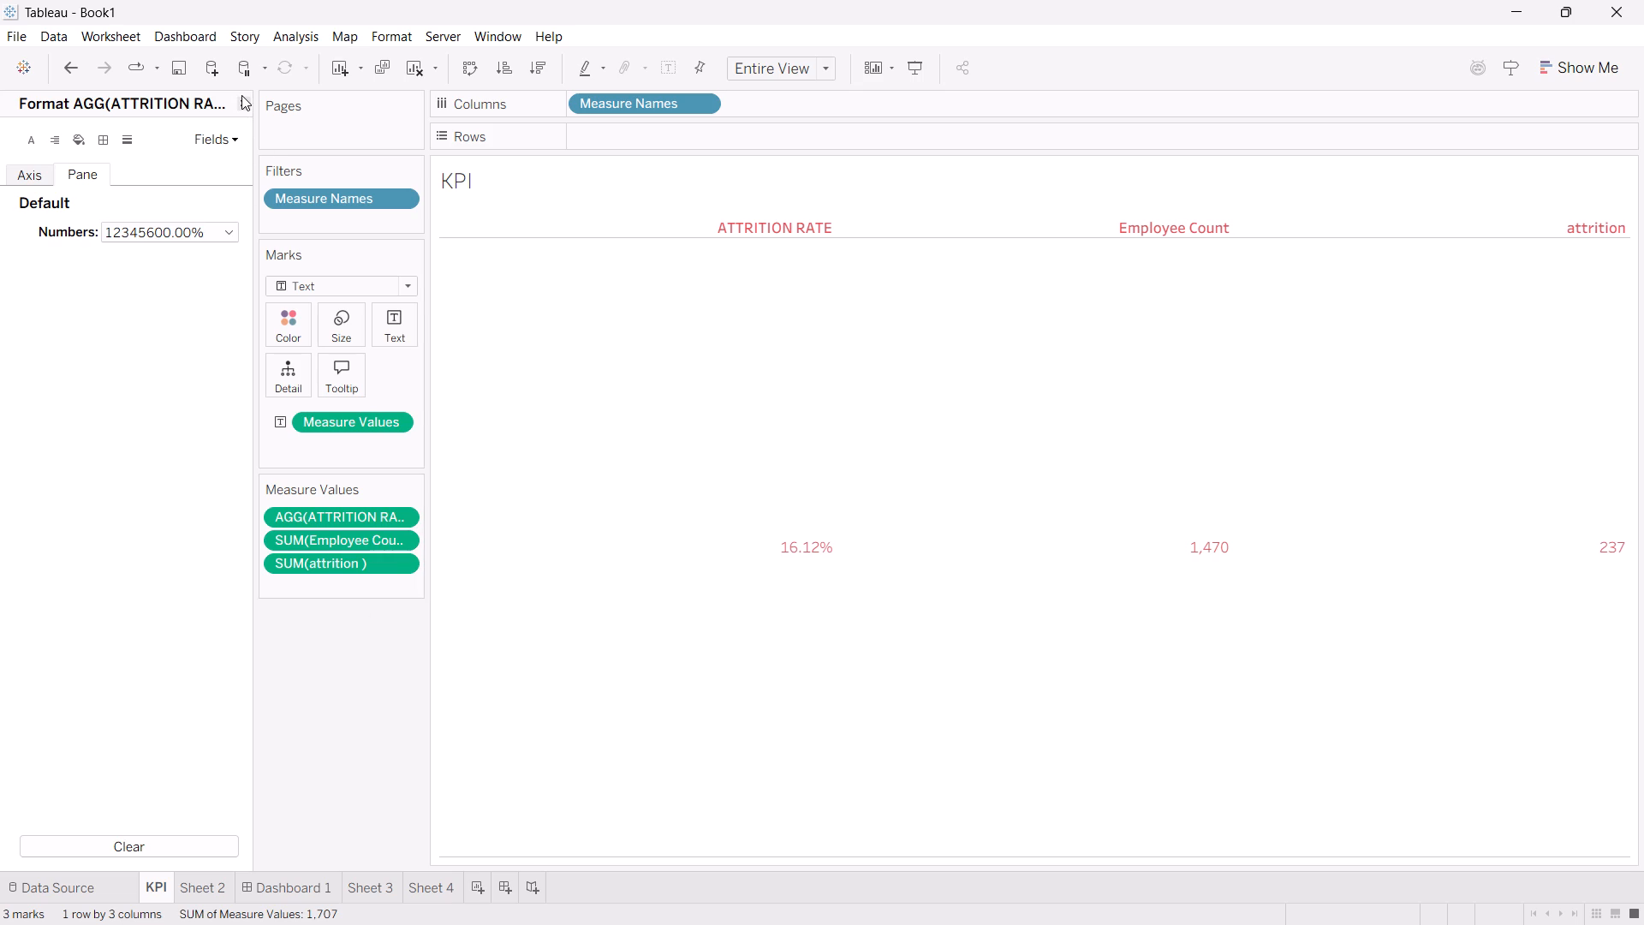
pyautogui.click(242, 100)
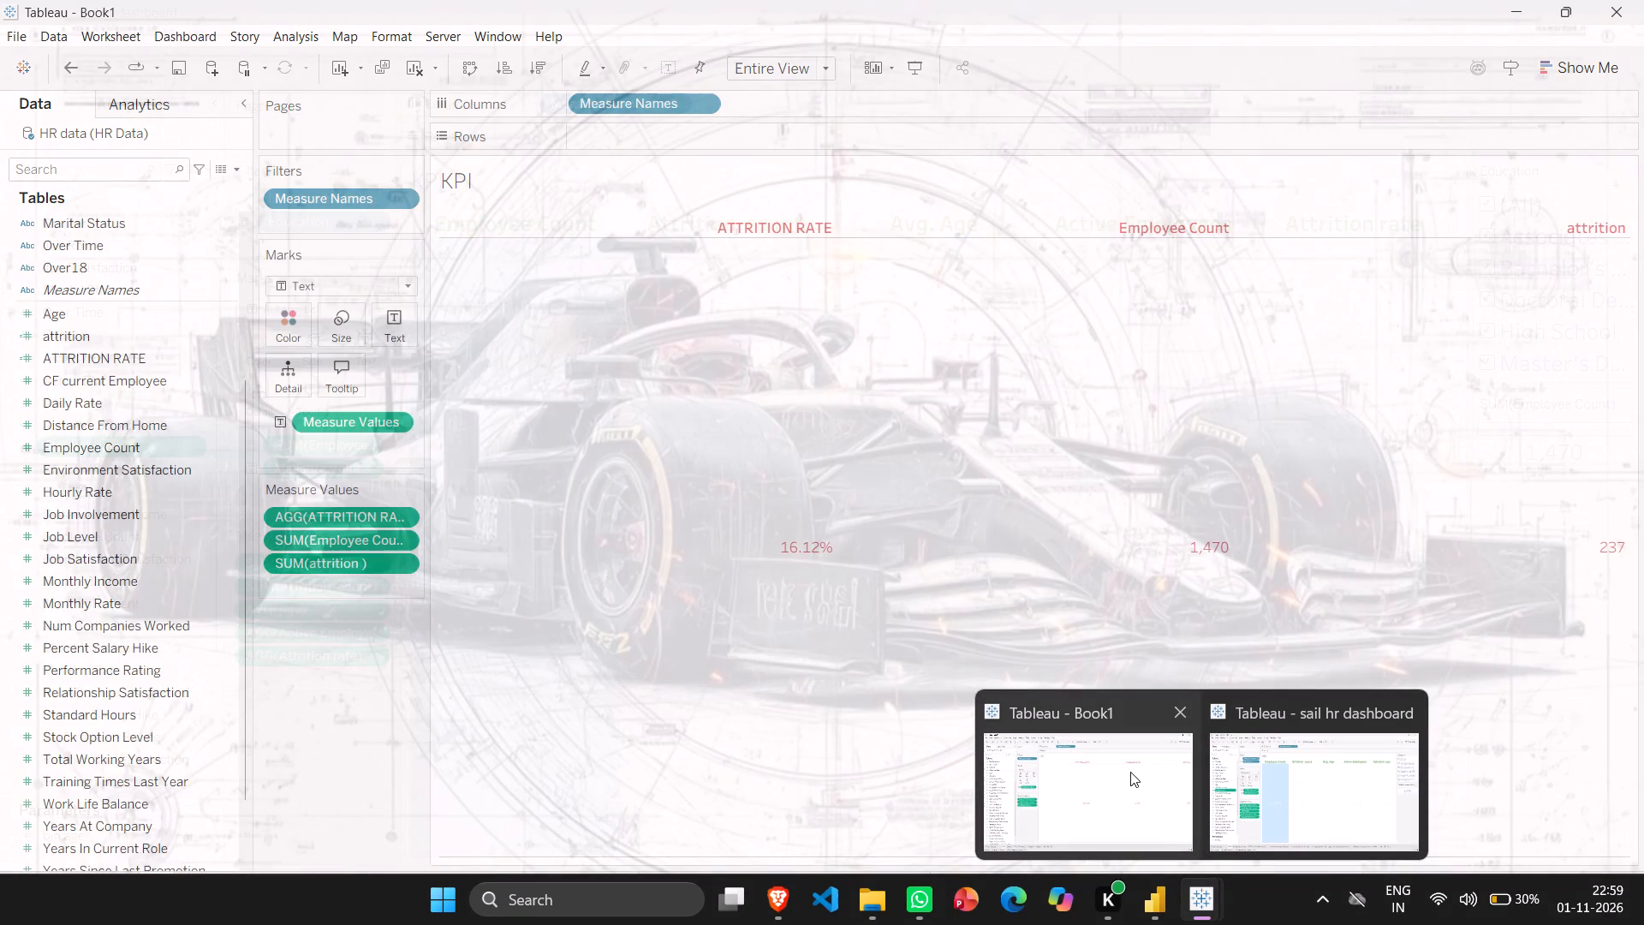
# Switch to the sail hr dashboard workbook and open the Active Employees calculated field to examine its formula.
pyautogui.click(1251, 763)
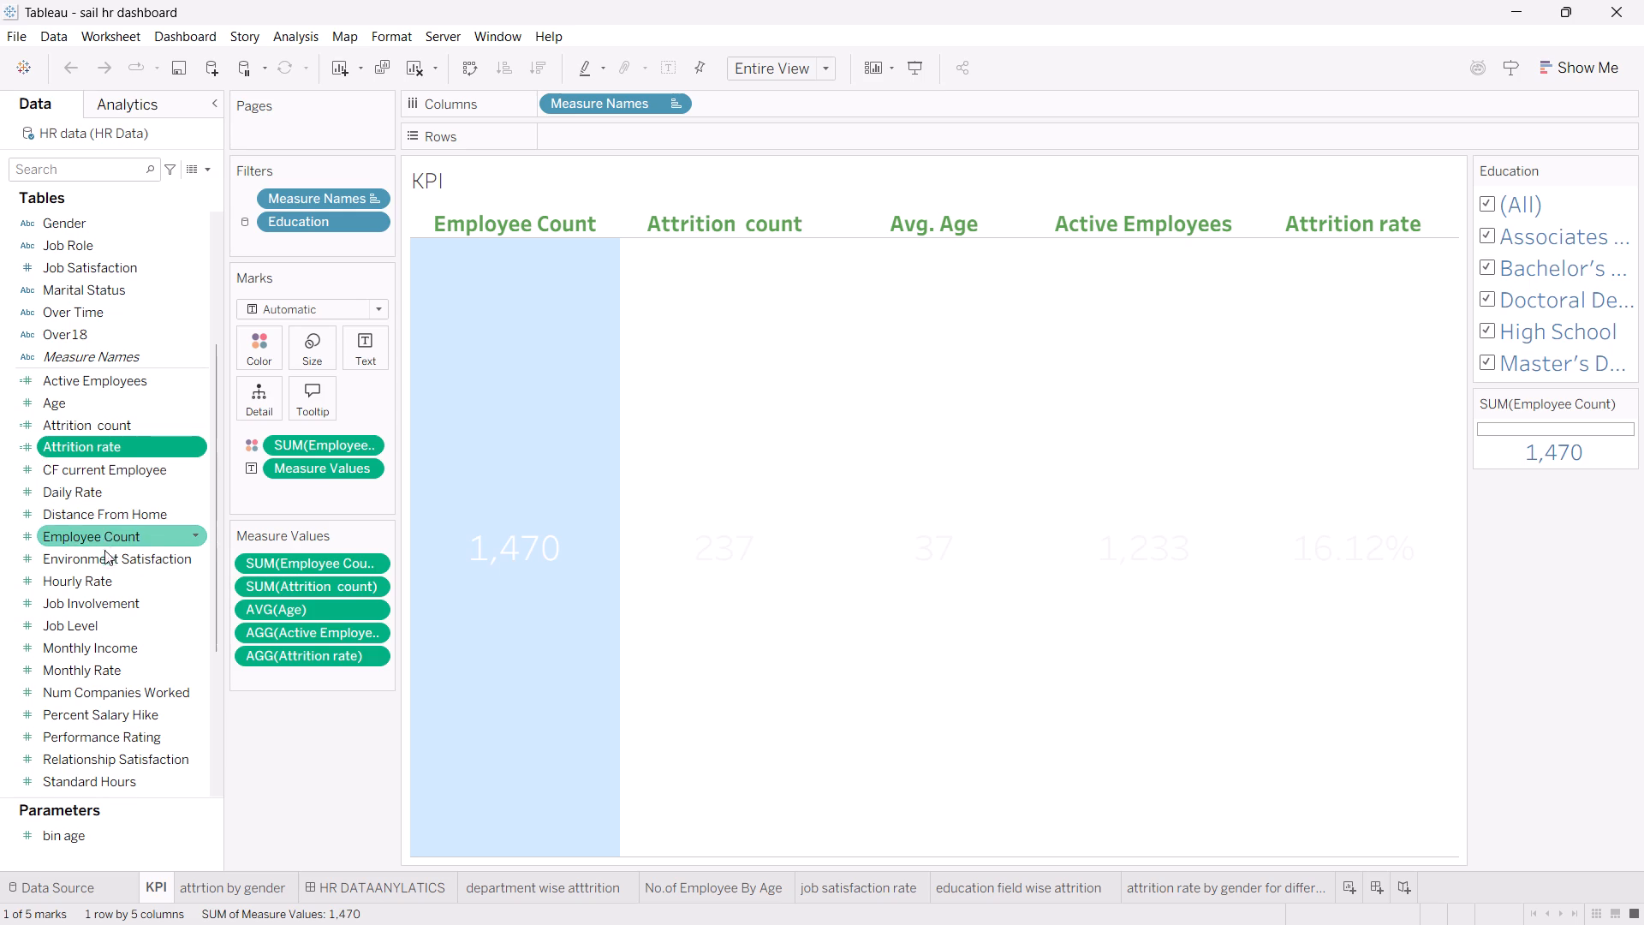
pyautogui.click(107, 386)
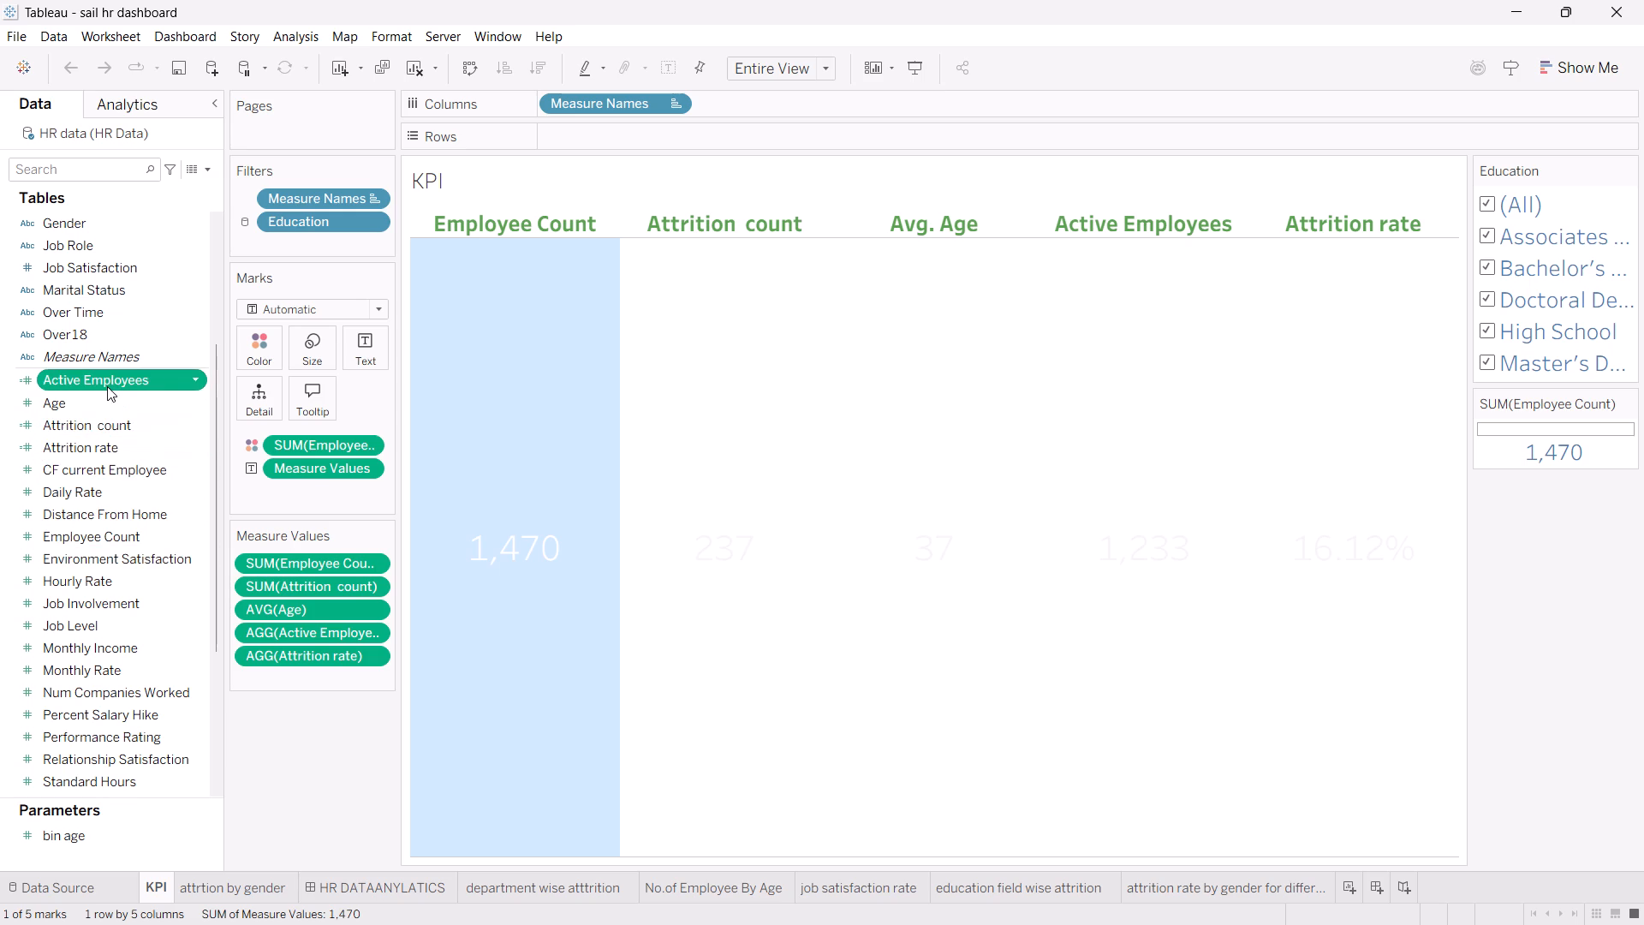
pyautogui.click(194, 381)
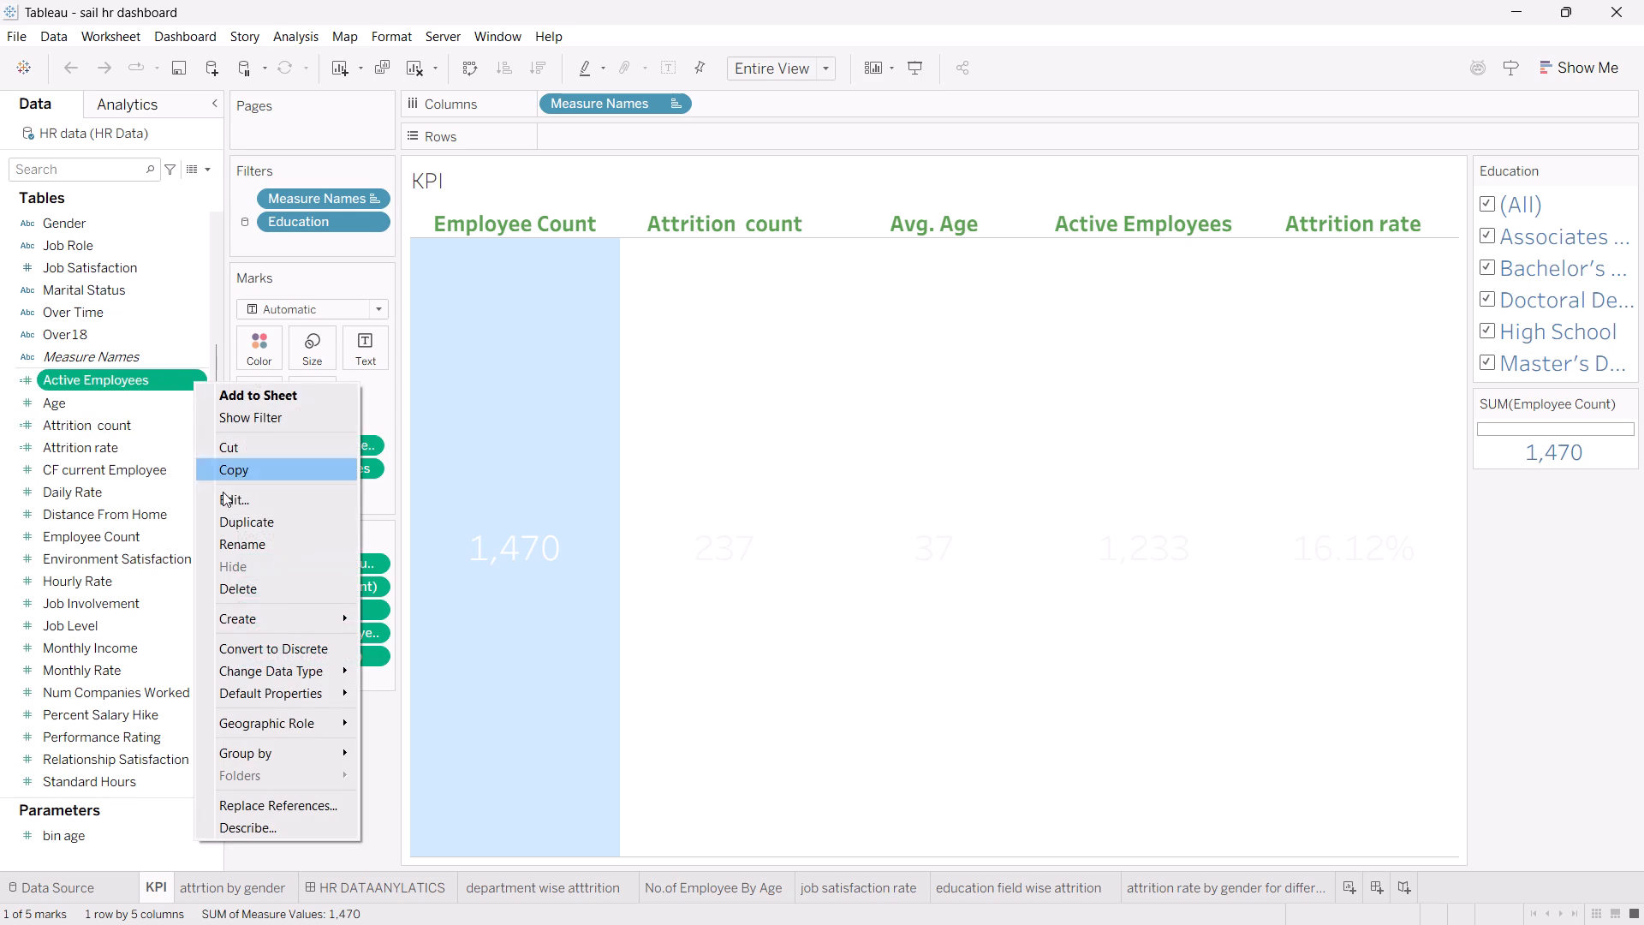
pyautogui.click(247, 505)
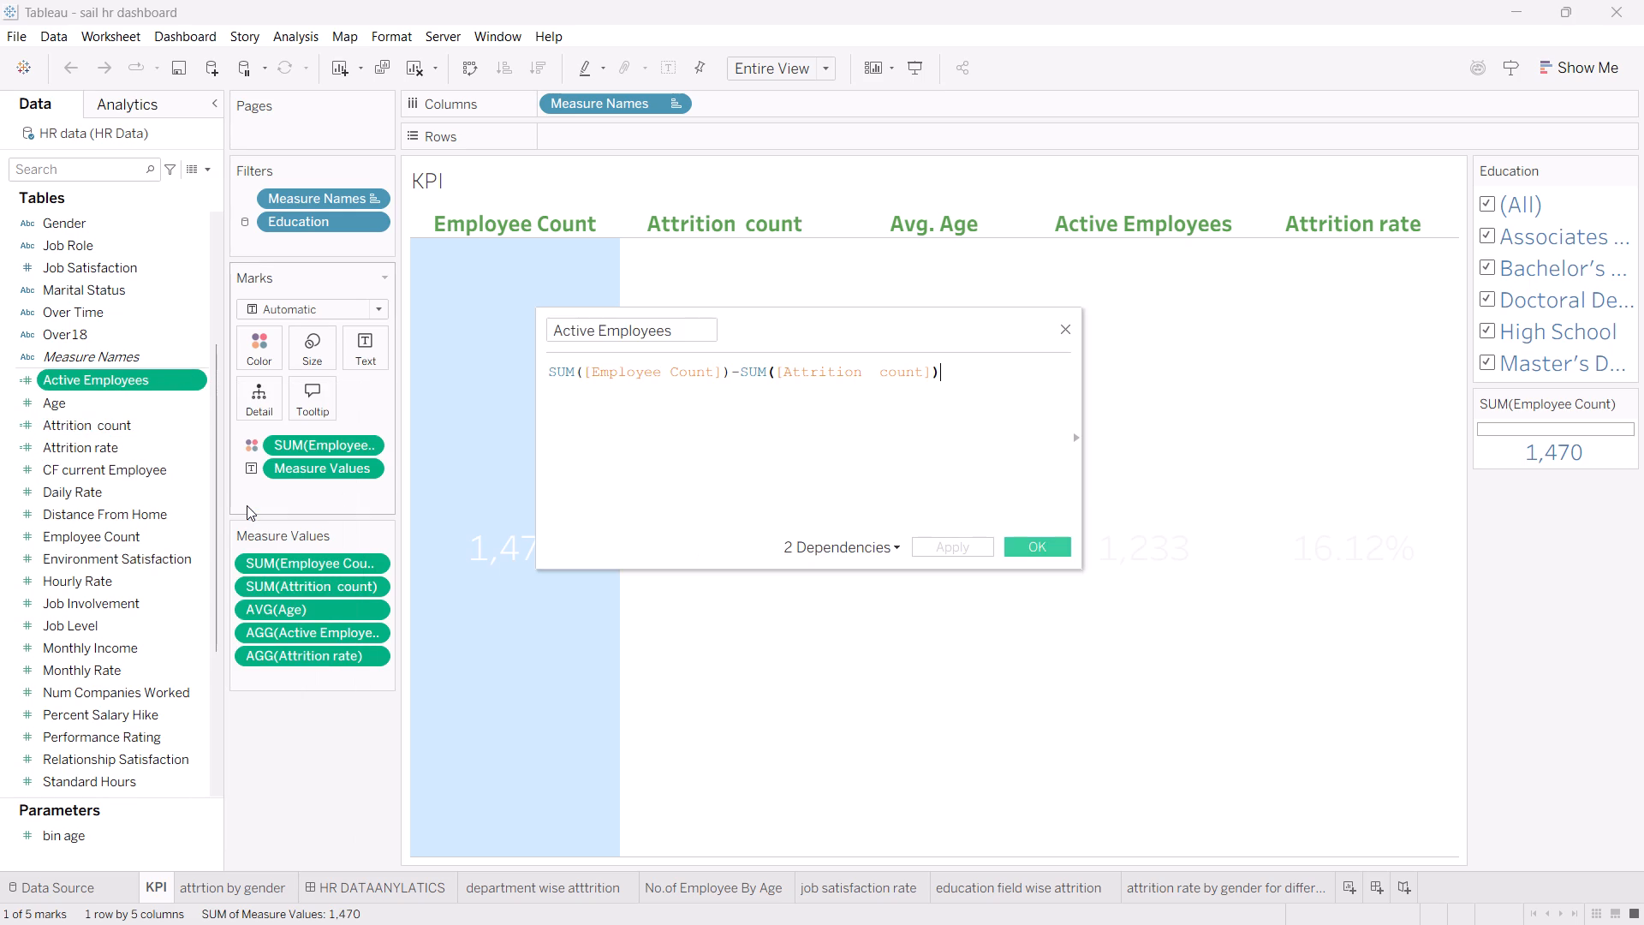
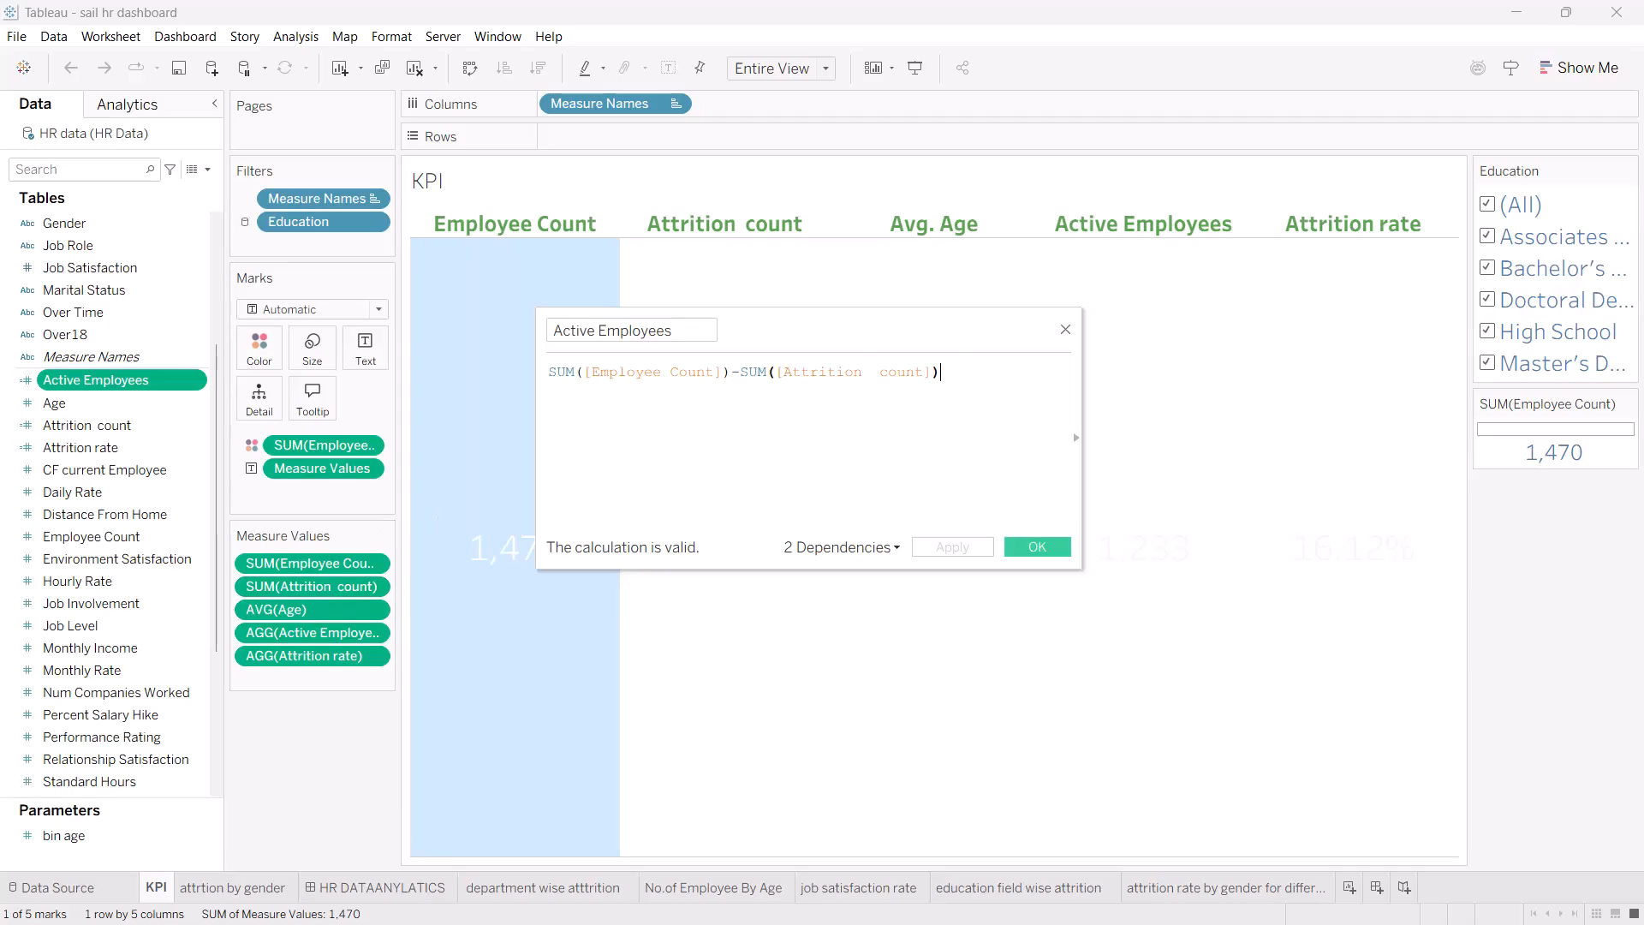
# Close the Active Employees calculation unchanged and return to the Book1 workbook's KPI sheet.
pyautogui.click(896, 552)
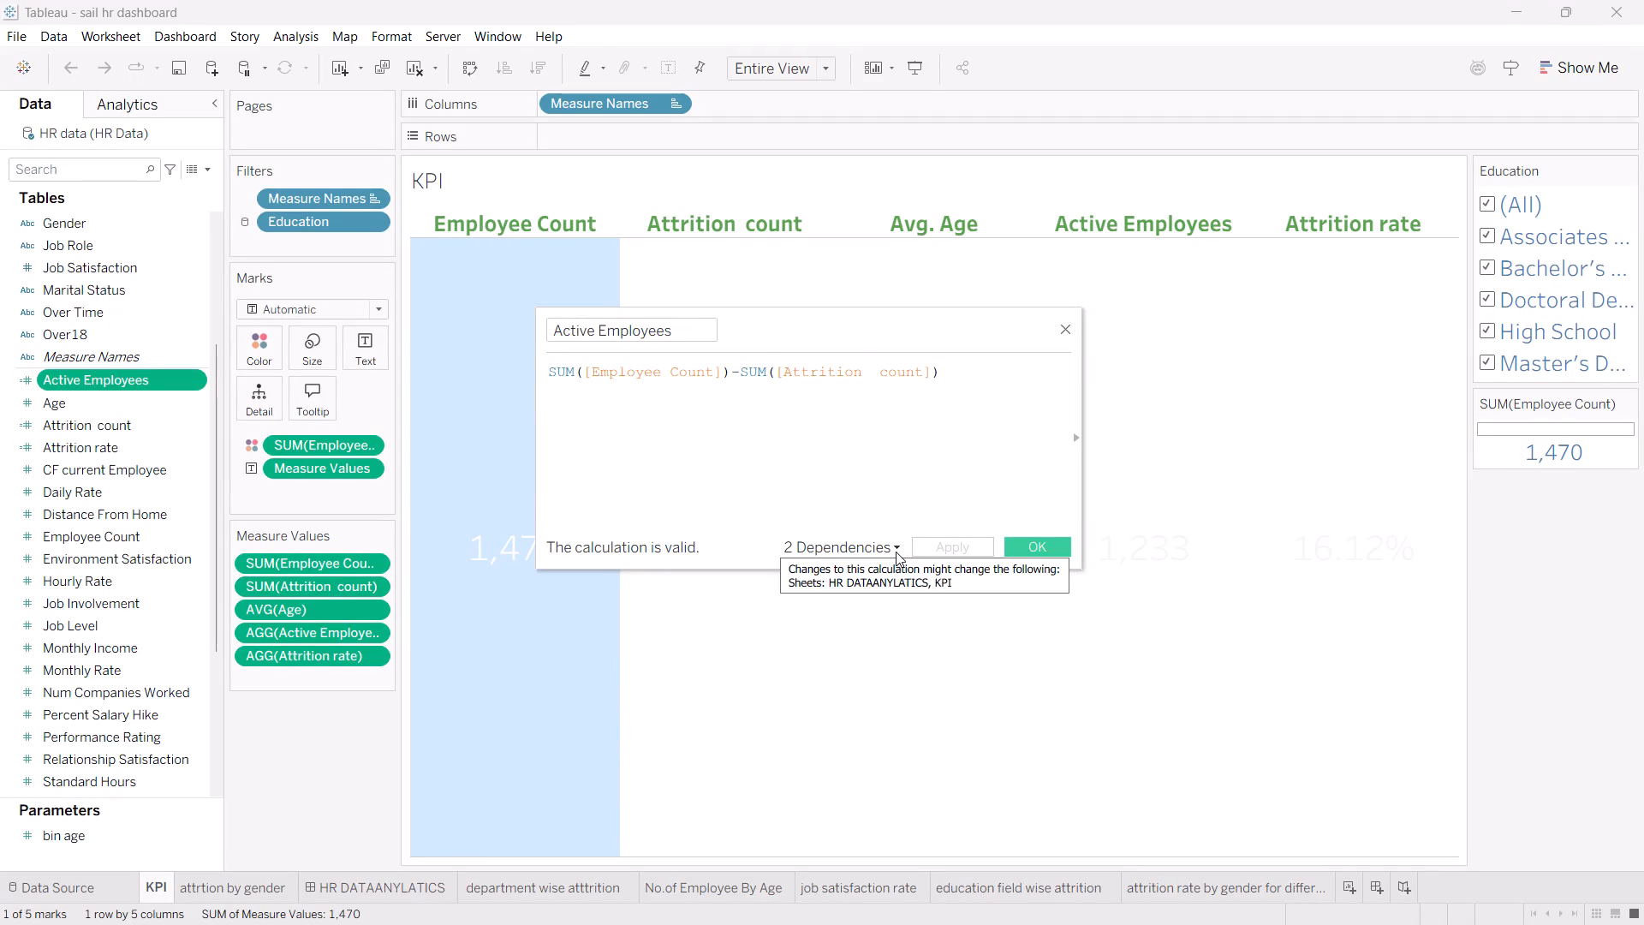
pyautogui.click(1068, 336)
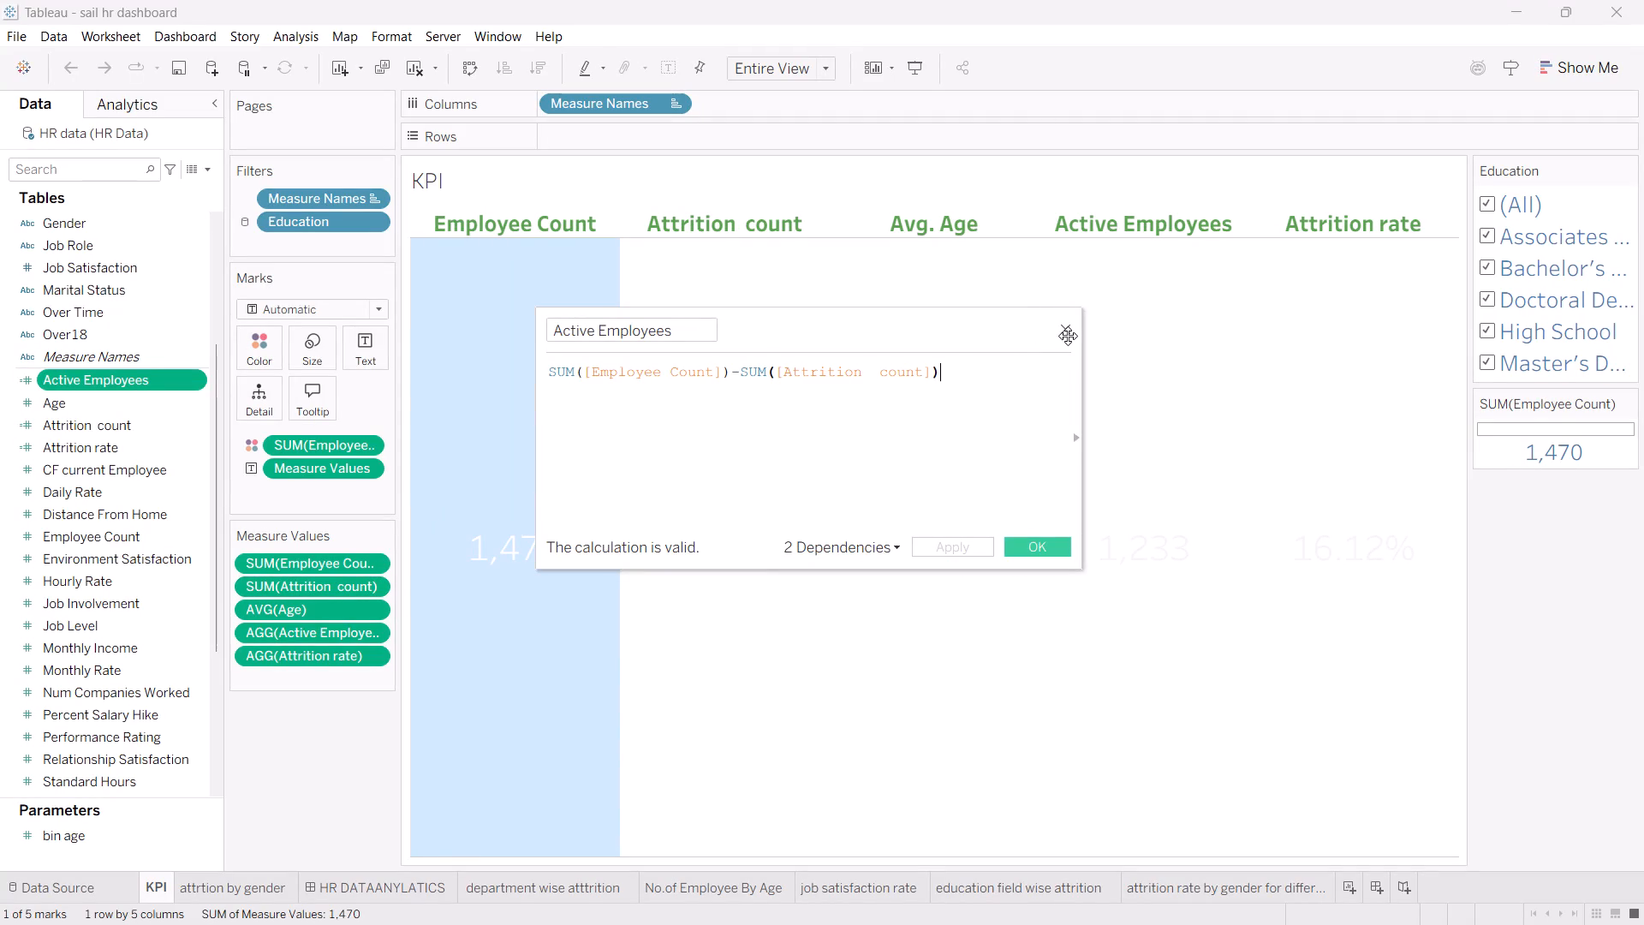
pyautogui.moveTo(1053, 353); pyautogui.dragTo(1079, 354)
pyautogui.moveTo(1079, 354); pyautogui.dragTo(1074, 335)
pyautogui.click(1063, 331)
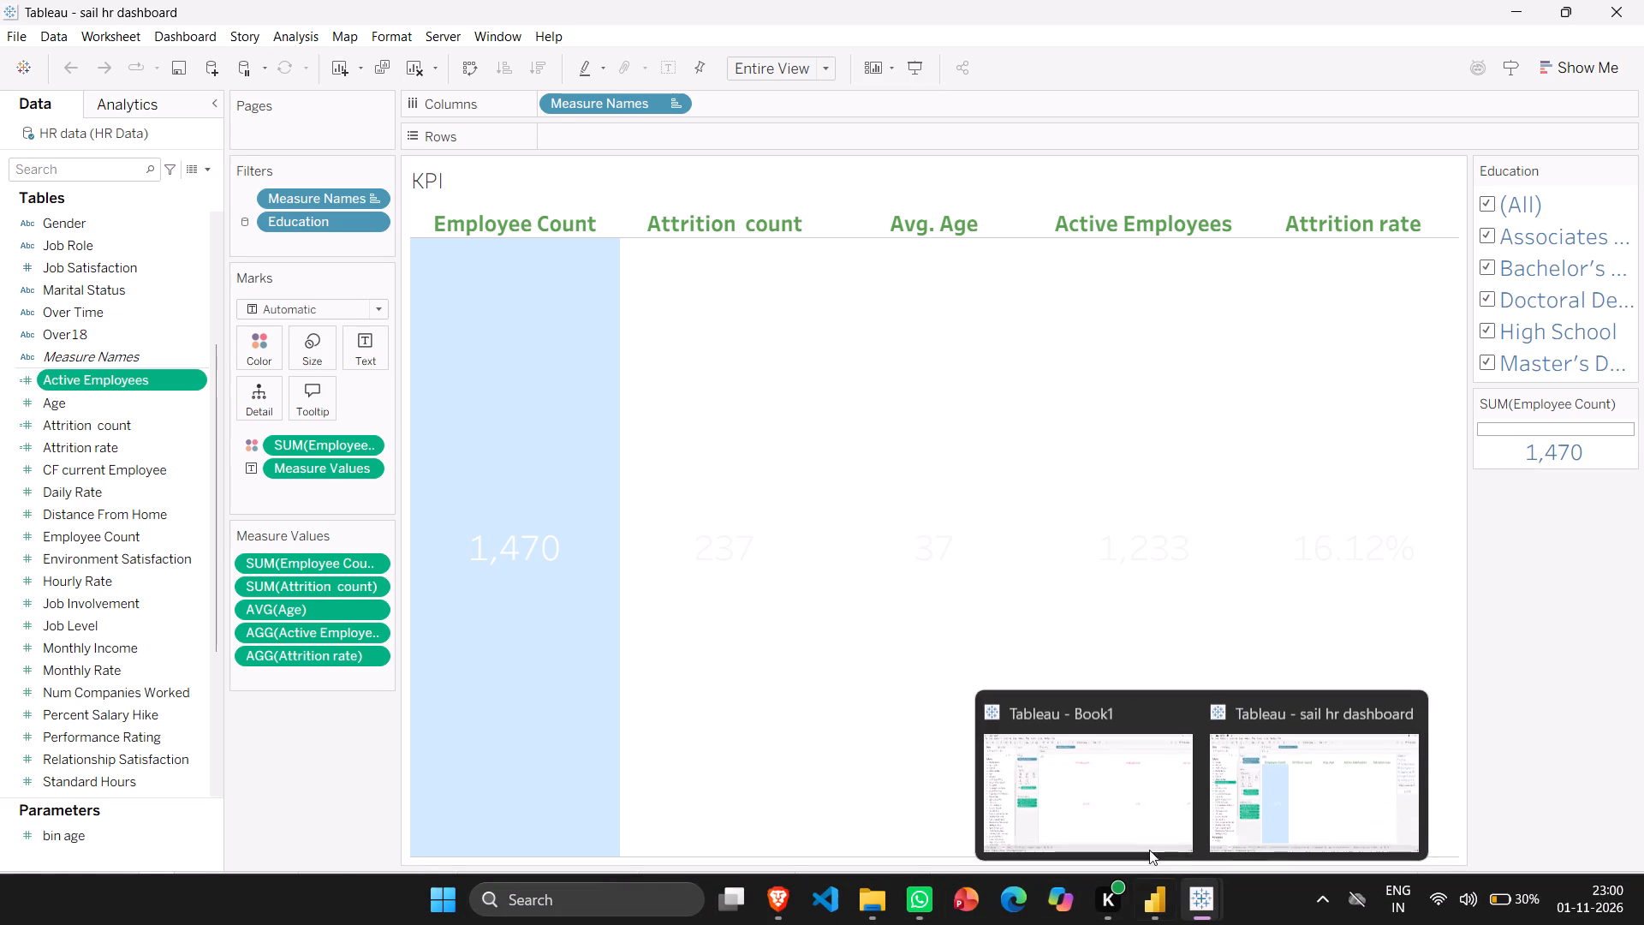
pyautogui.click(1071, 783)
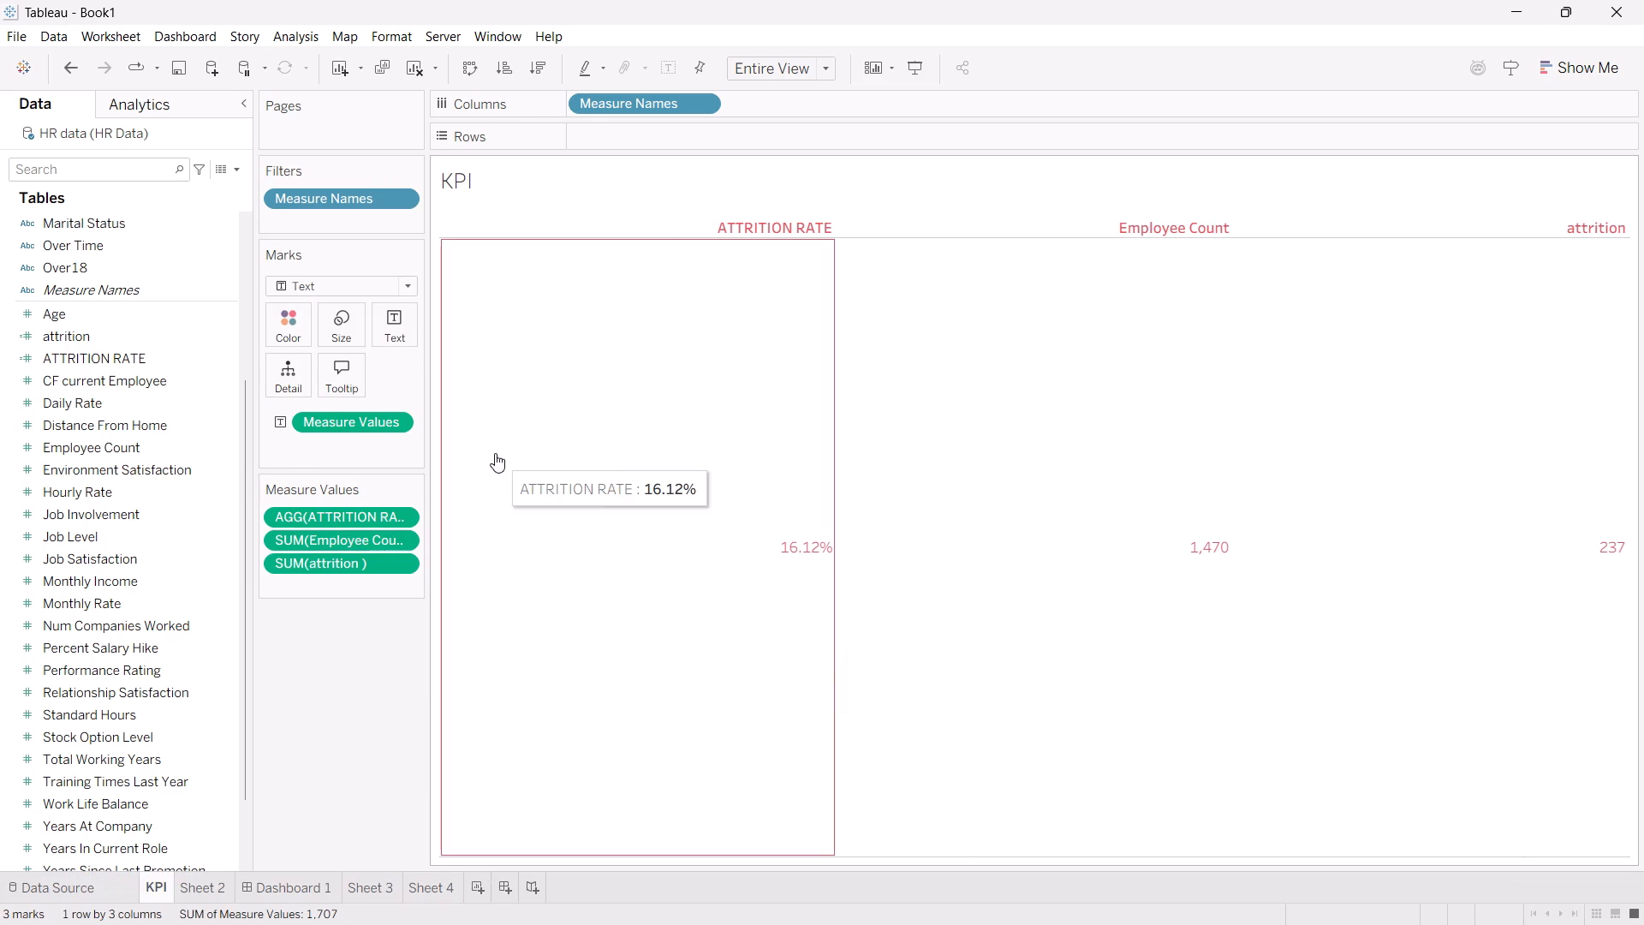
# Start a new calculated field in Book1 and name it active emplyee.
pyautogui.click(234, 164)
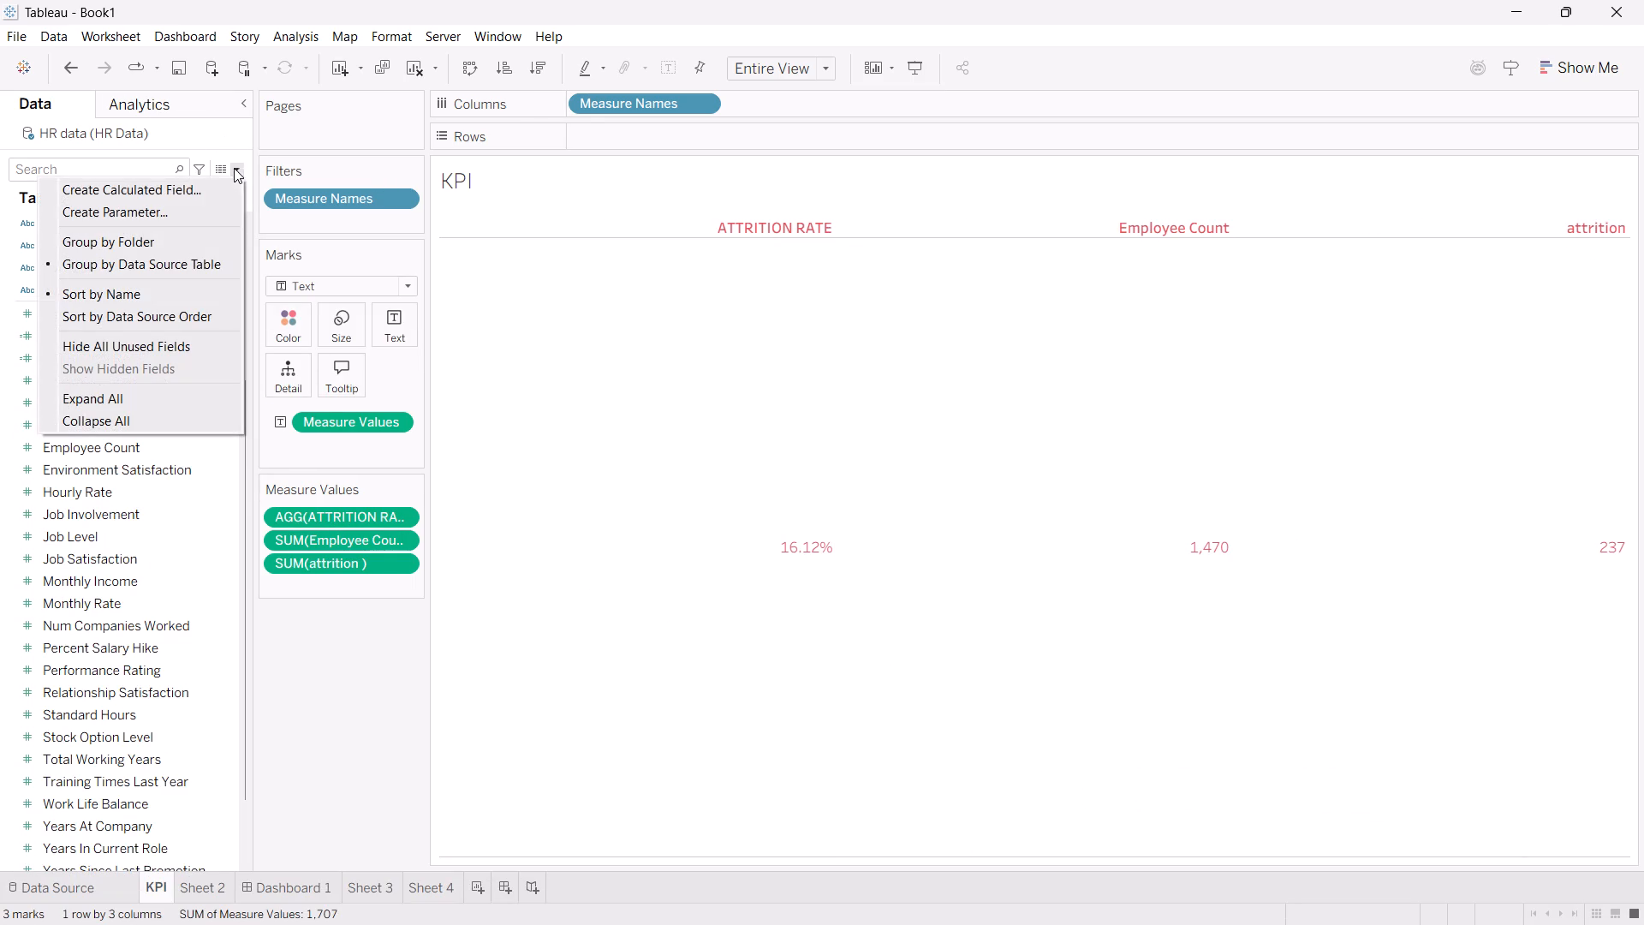
pyautogui.click(182, 188)
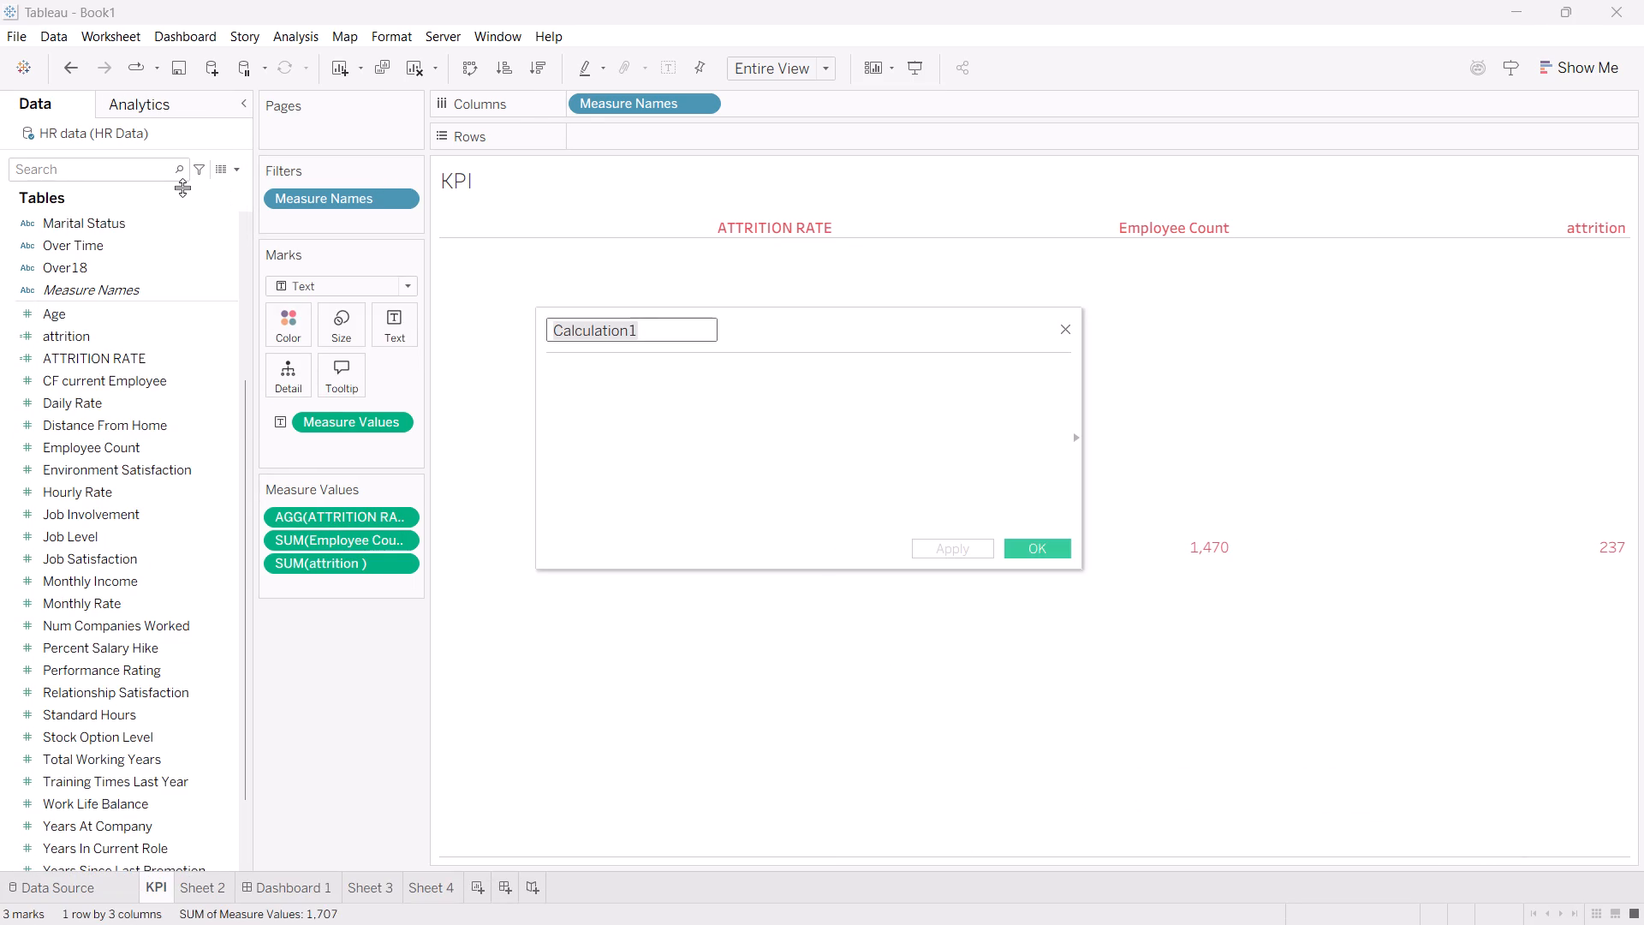
pyautogui.press('BackSpace')
pyautogui.write('ac')
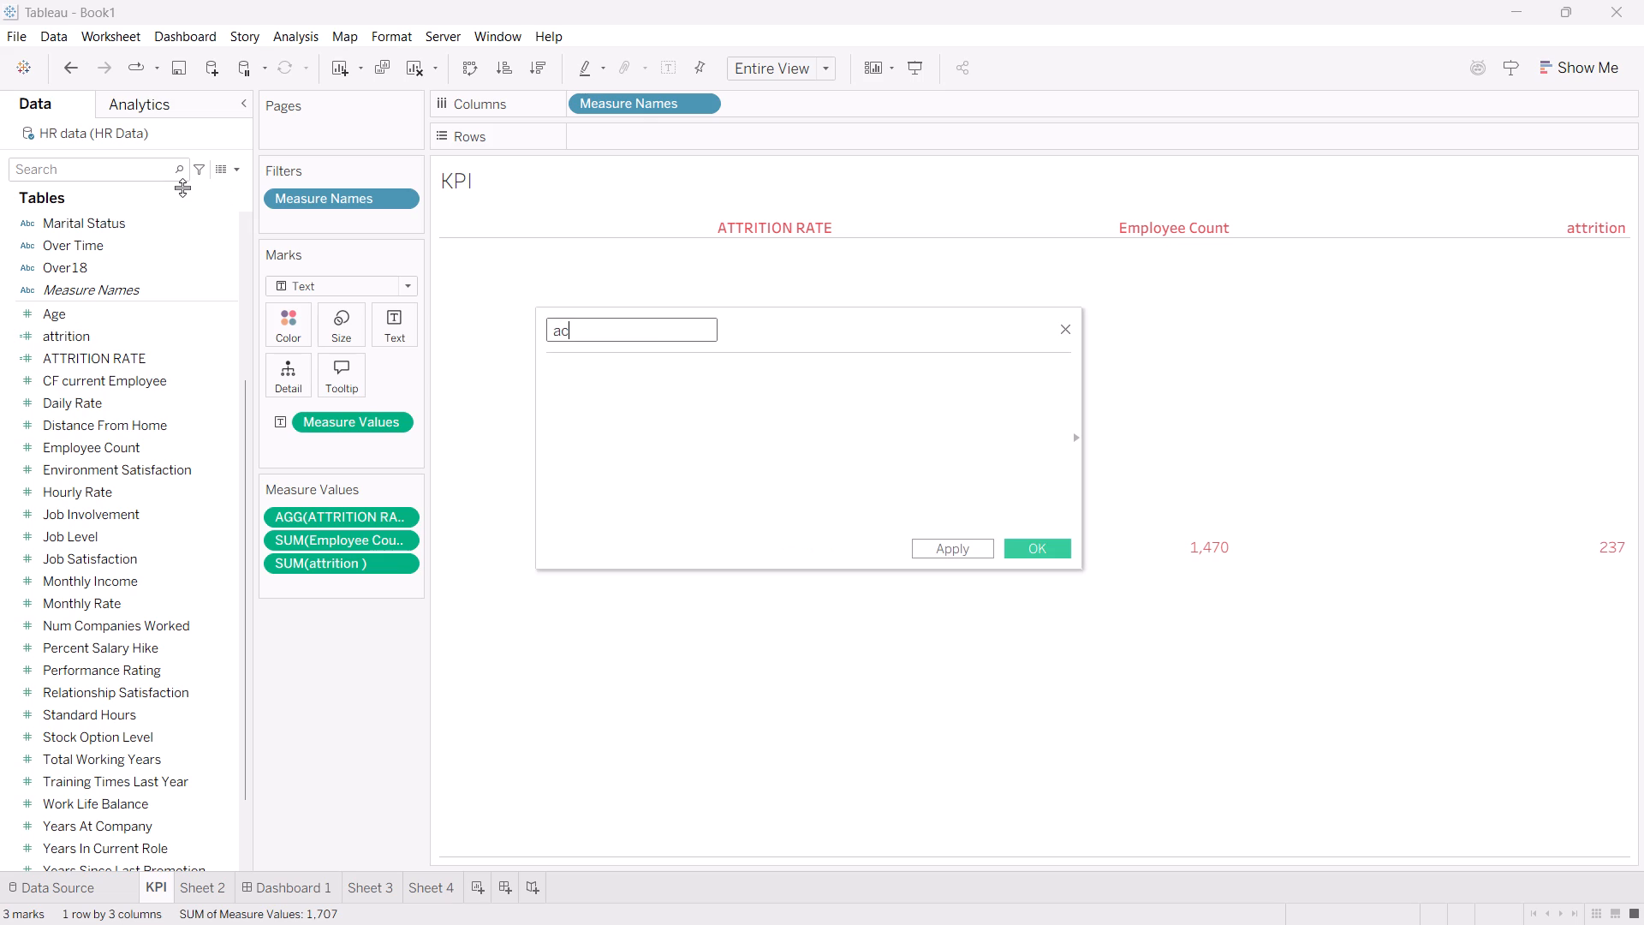
pyautogui.write('tive')
pyautogui.press('space')
pyautogui.write('emplu')
pyautogui.press('BackSpace')
pyautogui.write('yee')
pyautogui.press('space')
# Enter SUM([Employee Count]) as the first term of the active emplyee formula.
pyautogui.click(578, 376)
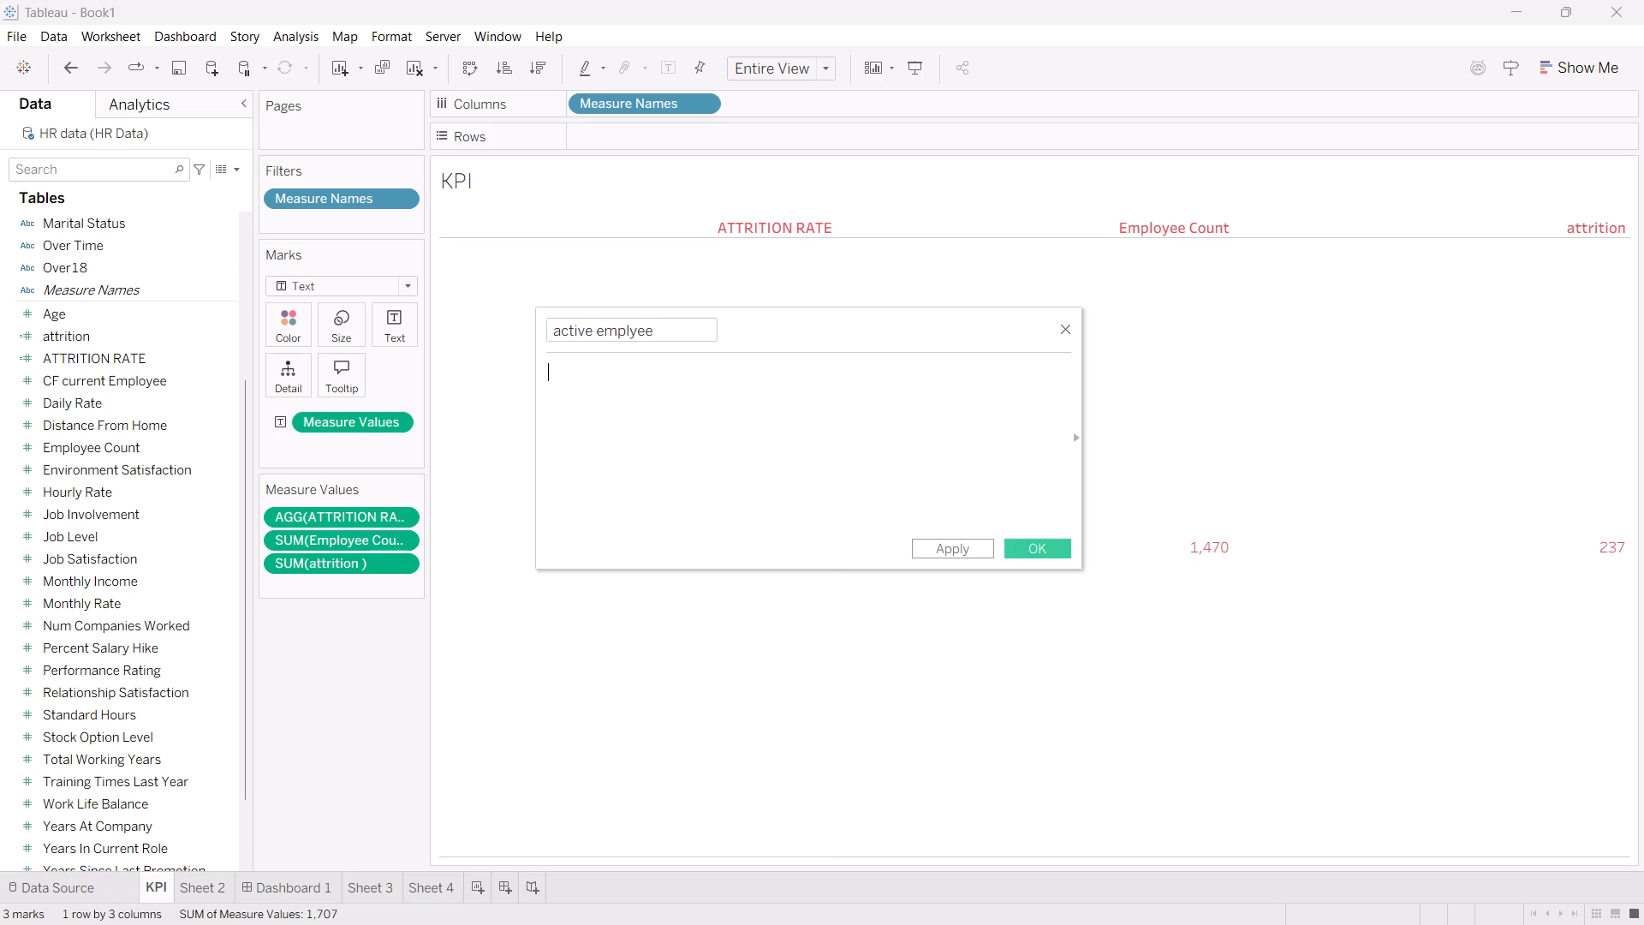
pyautogui.write('sum')
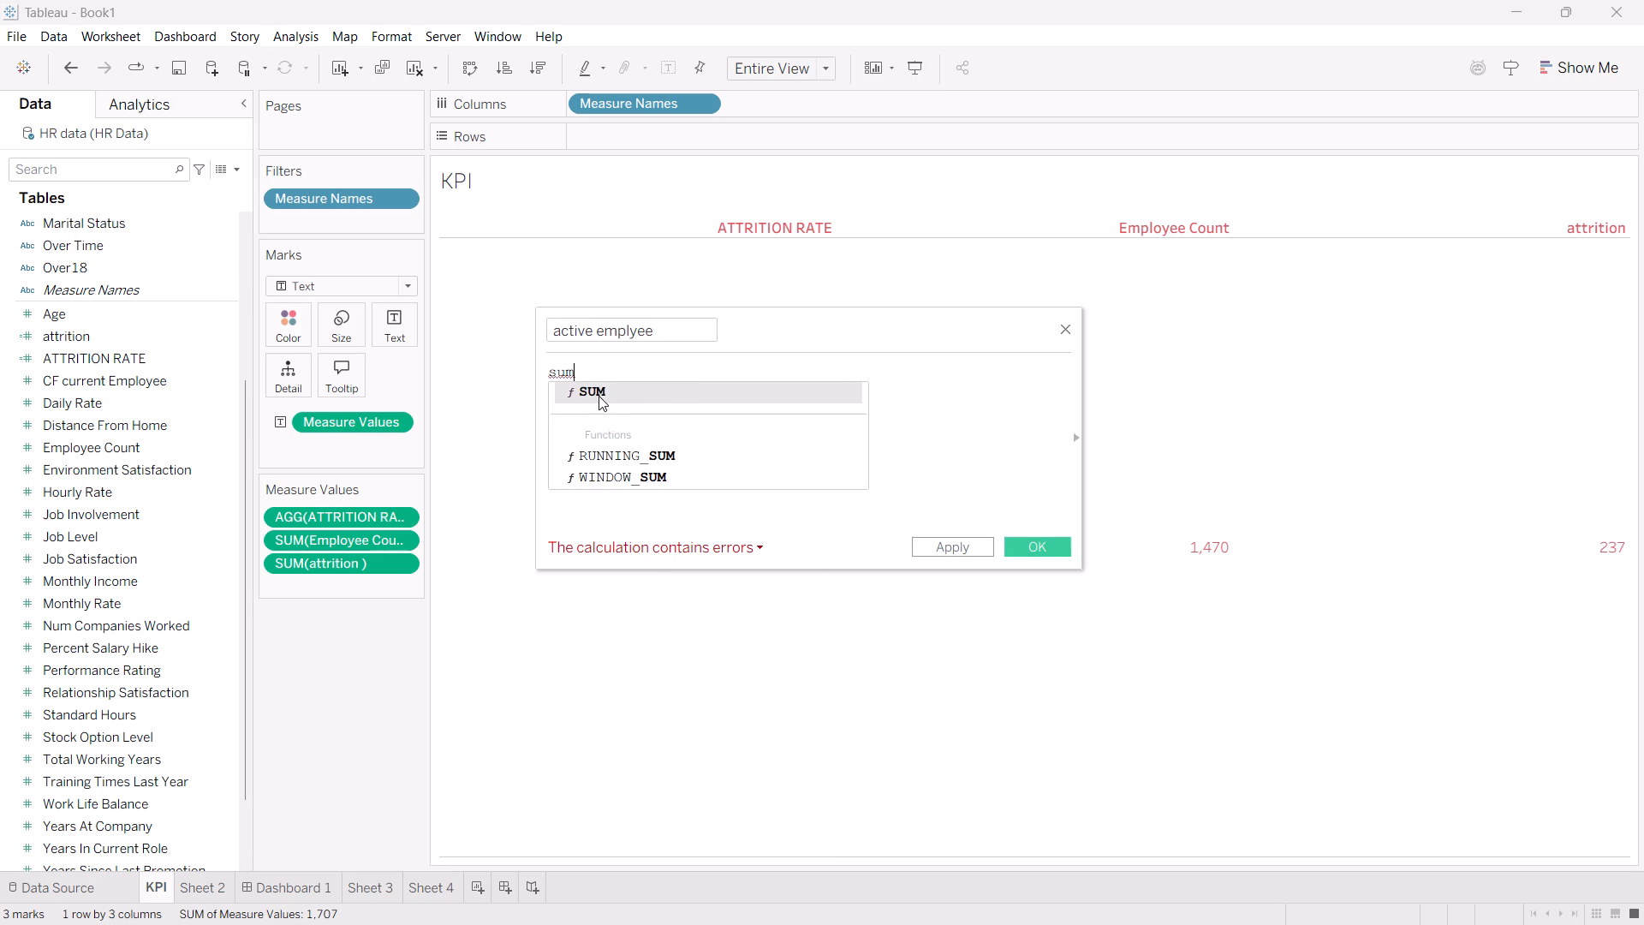
pyautogui.click(598, 396)
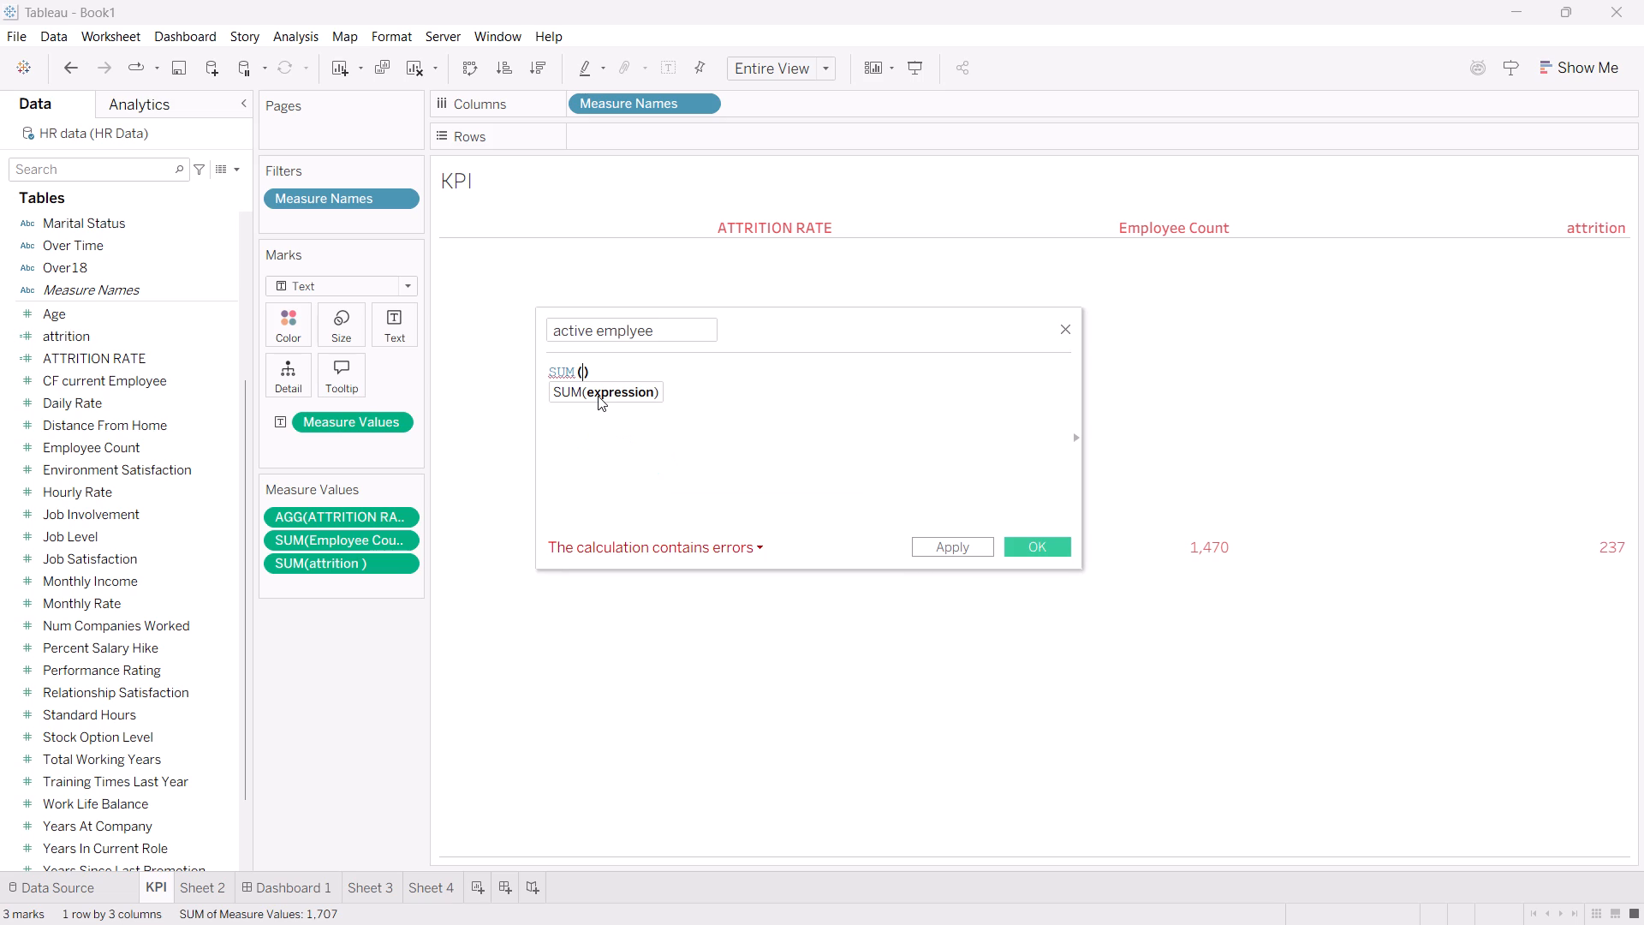
pyautogui.press('[')
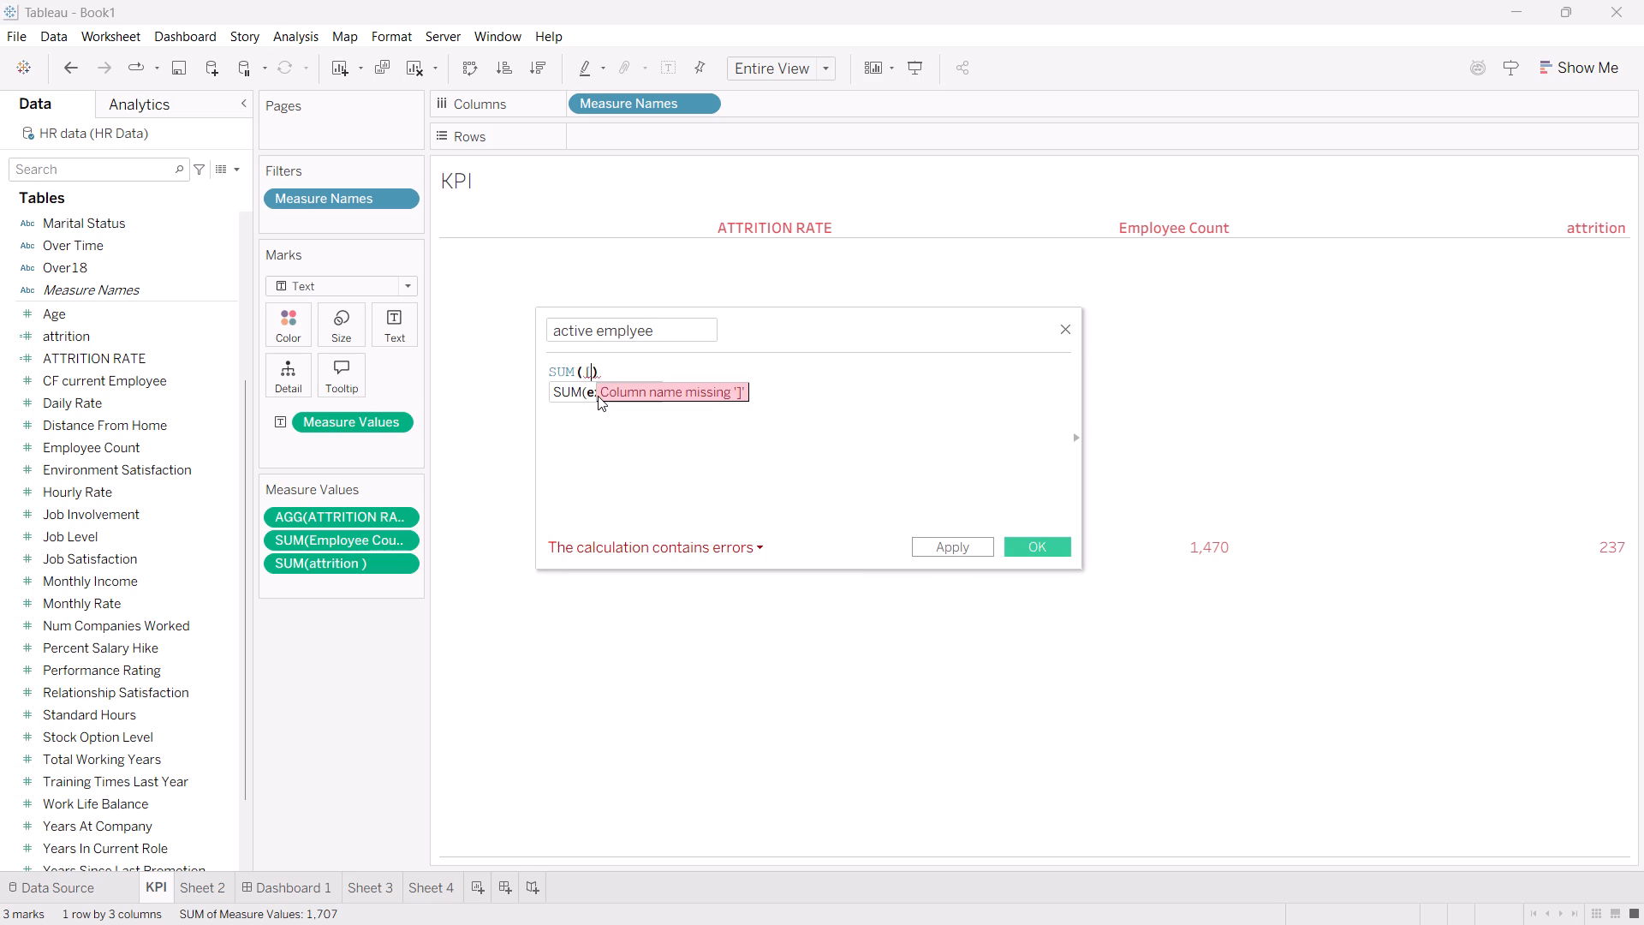
pyautogui.write('at')
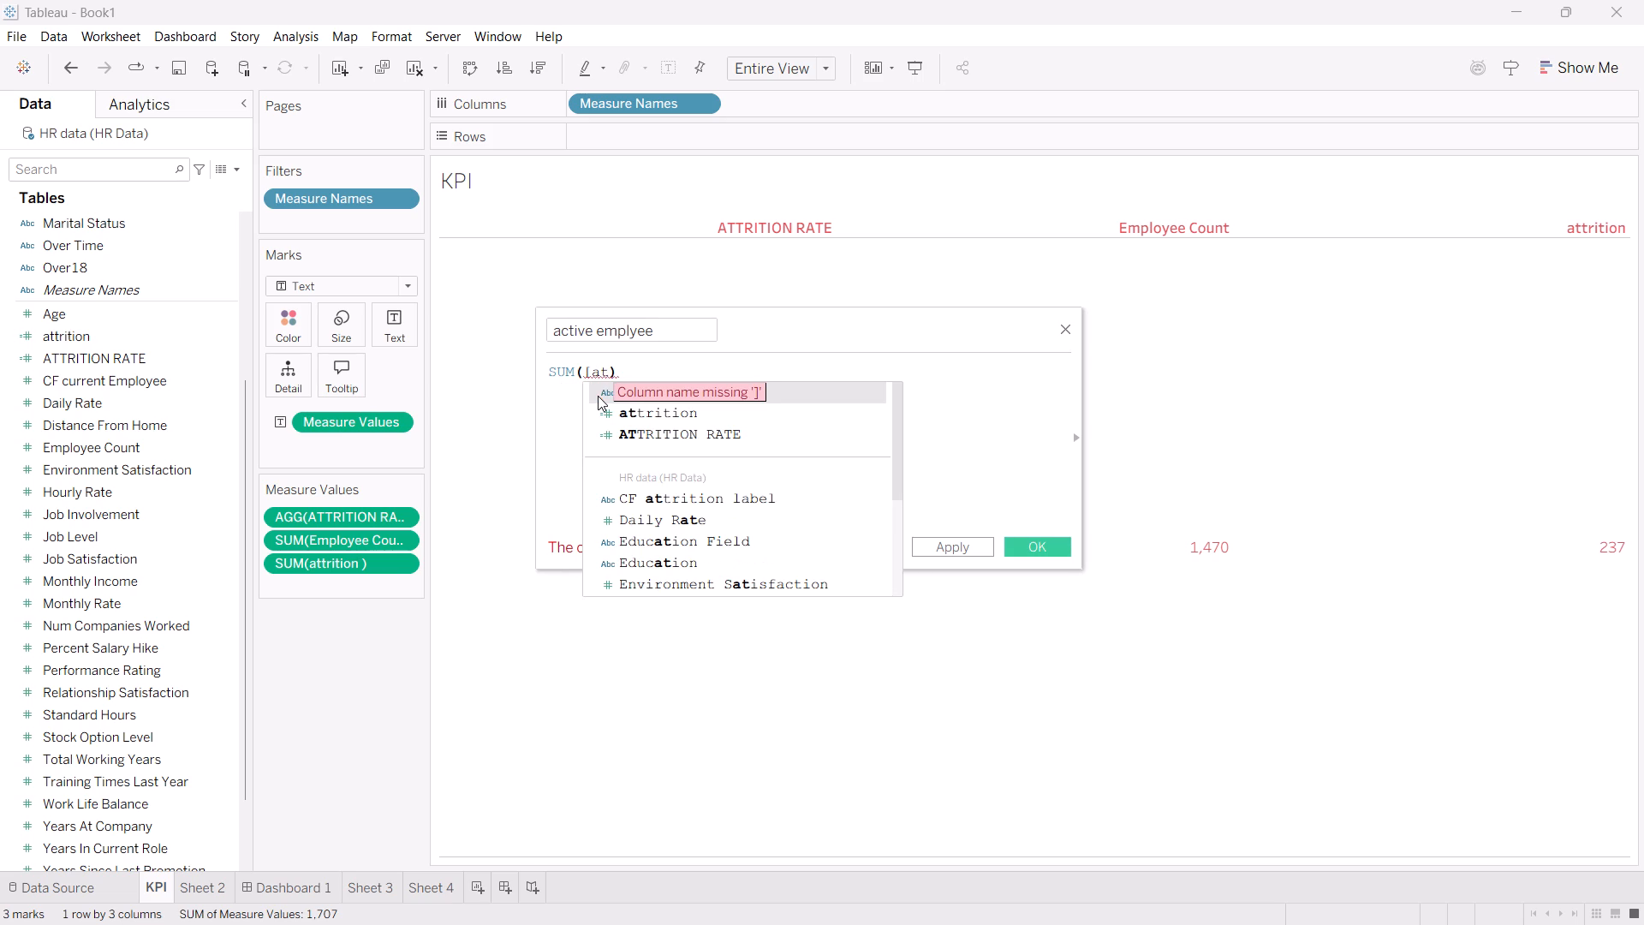
pyautogui.press('BackSpace')
pyautogui.press('BackSpace')
pyautogui.write('emp')
pyautogui.click(640, 414)
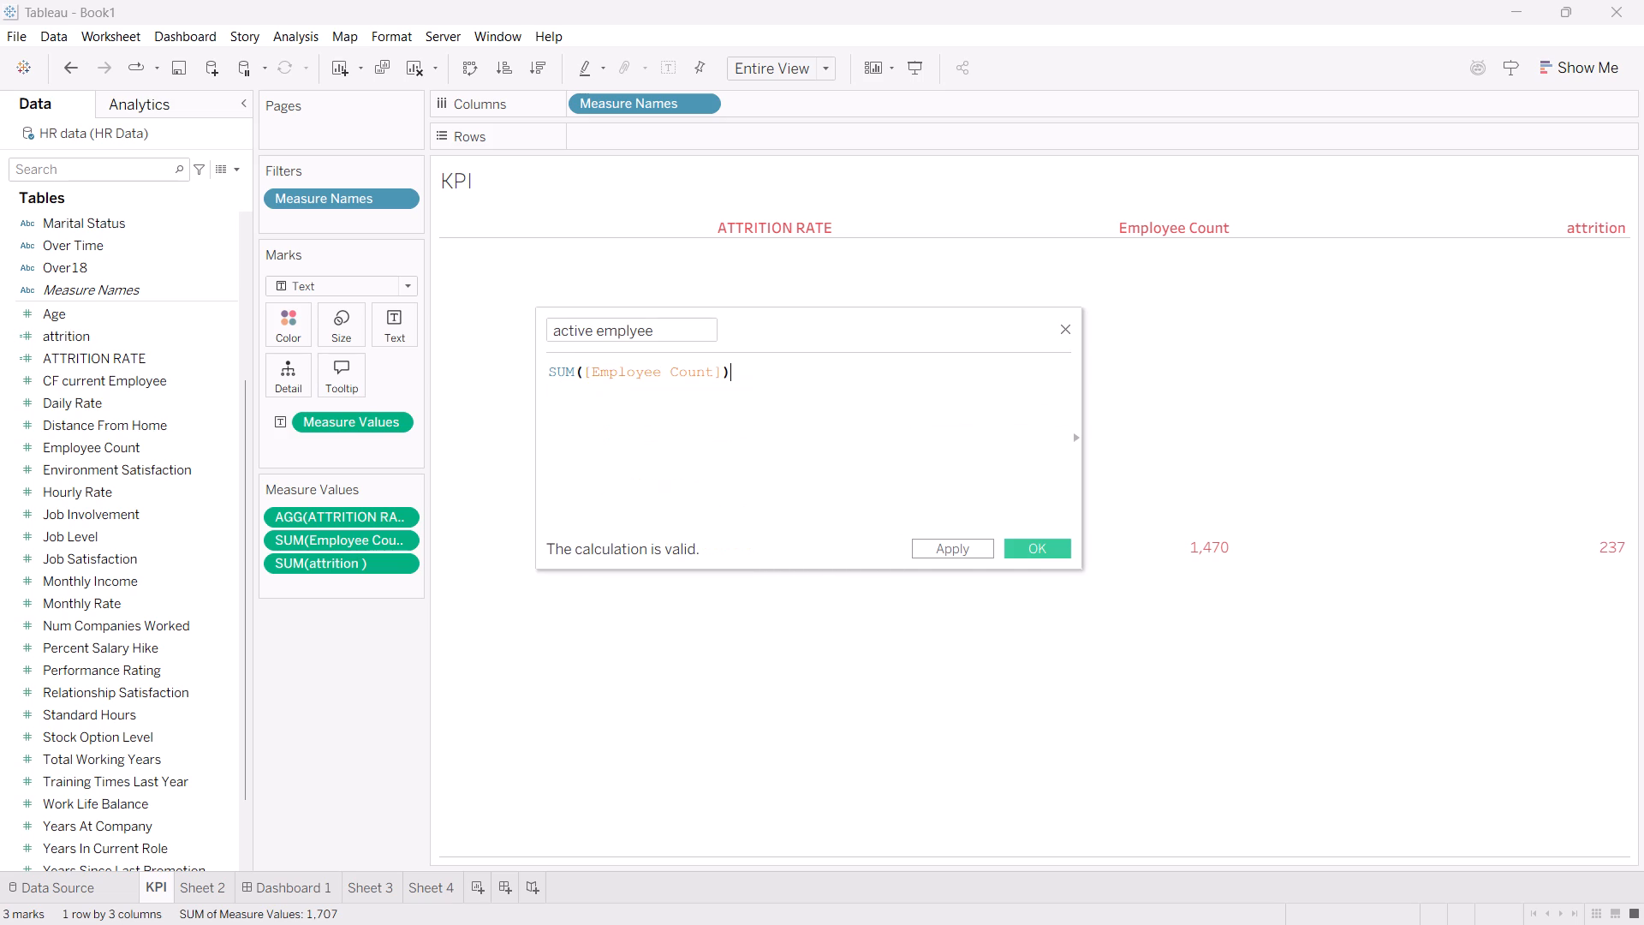
# Subtract SUM of the numeric calculated field attrition in the active emplyee formula, and save the calculation.
pyautogui.press('=')
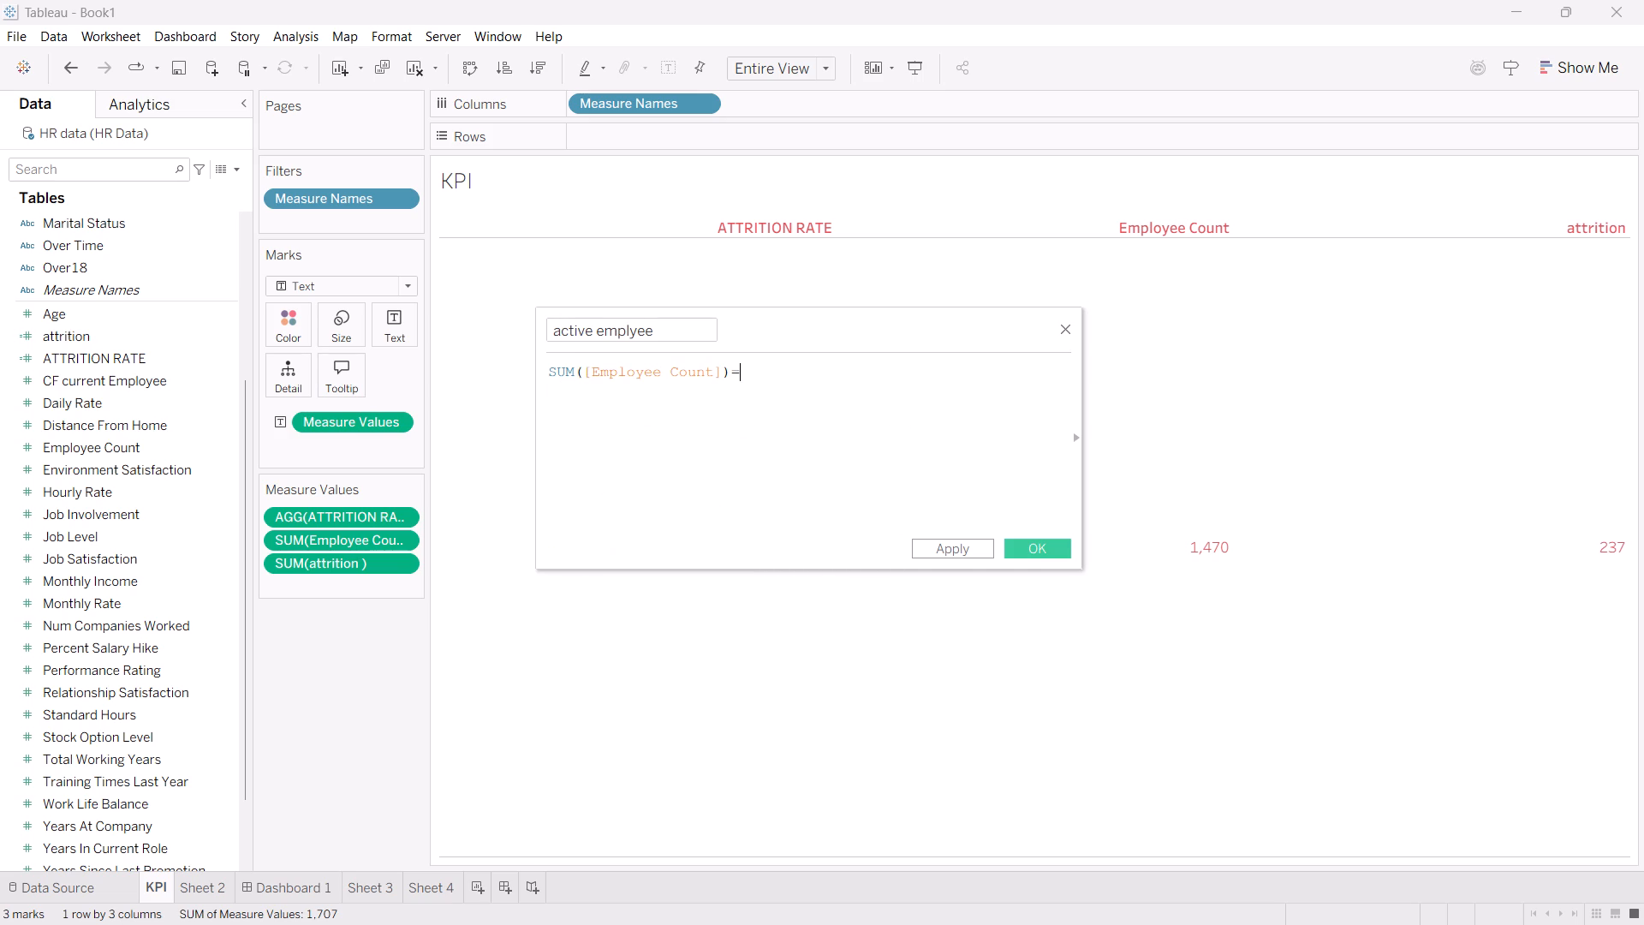
pyautogui.press('BackSpace')
pyautogui.press('-')
pyautogui.press('space')
pyautogui.write('si')
pyautogui.press('BackSpace')
pyautogui.press('u')
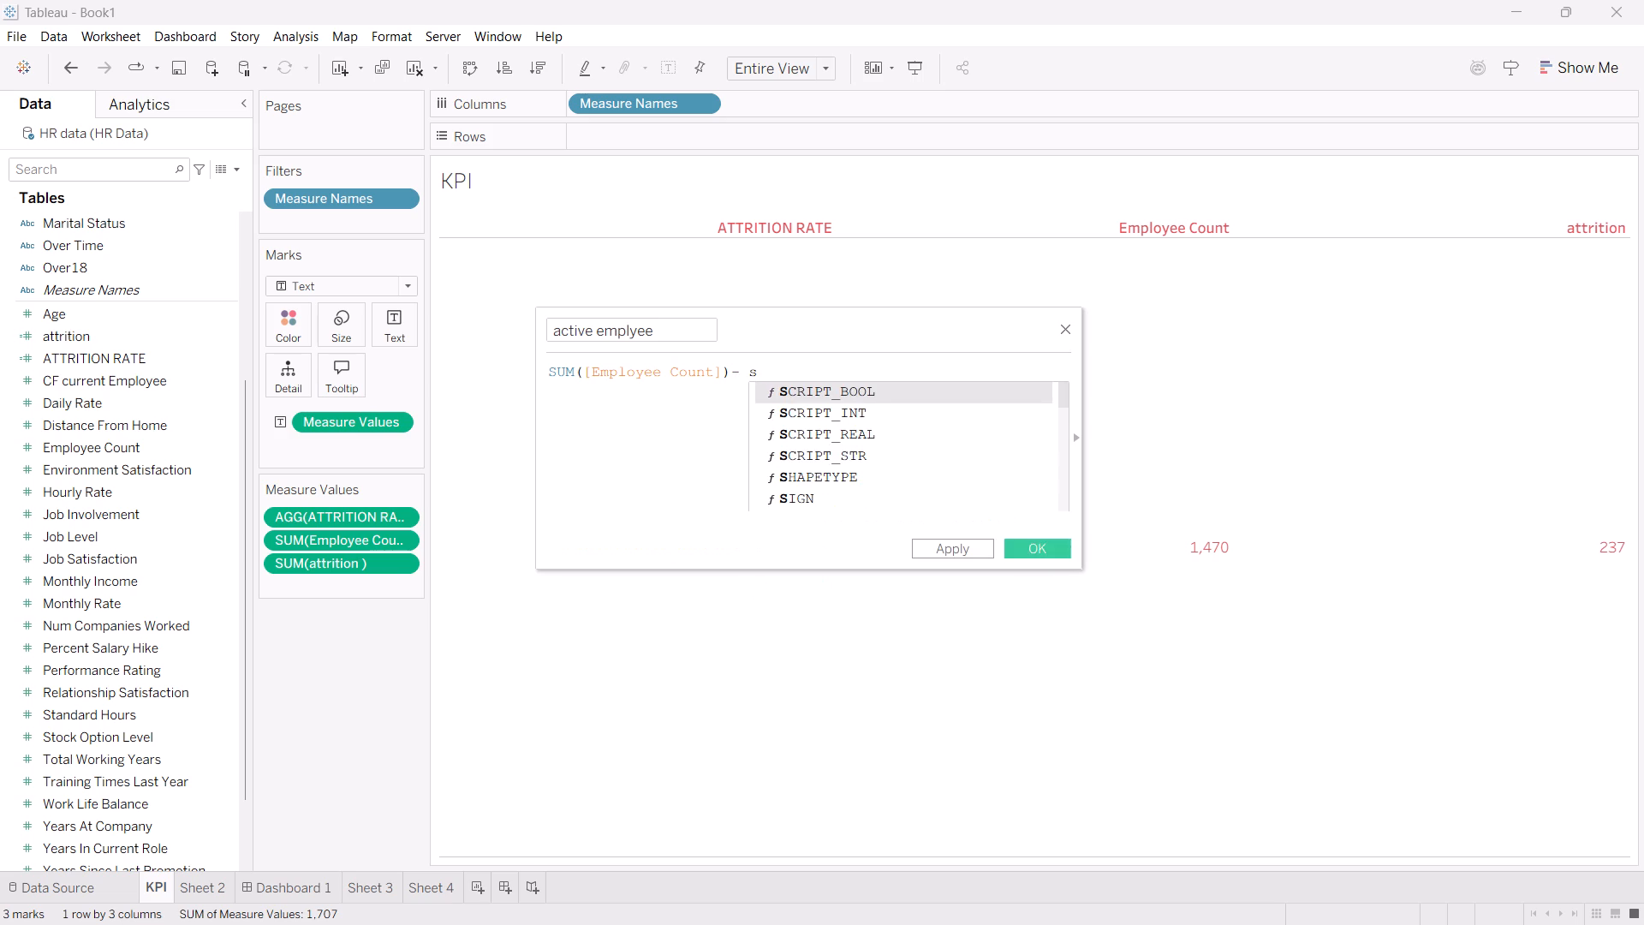
pyautogui.click(786, 398)
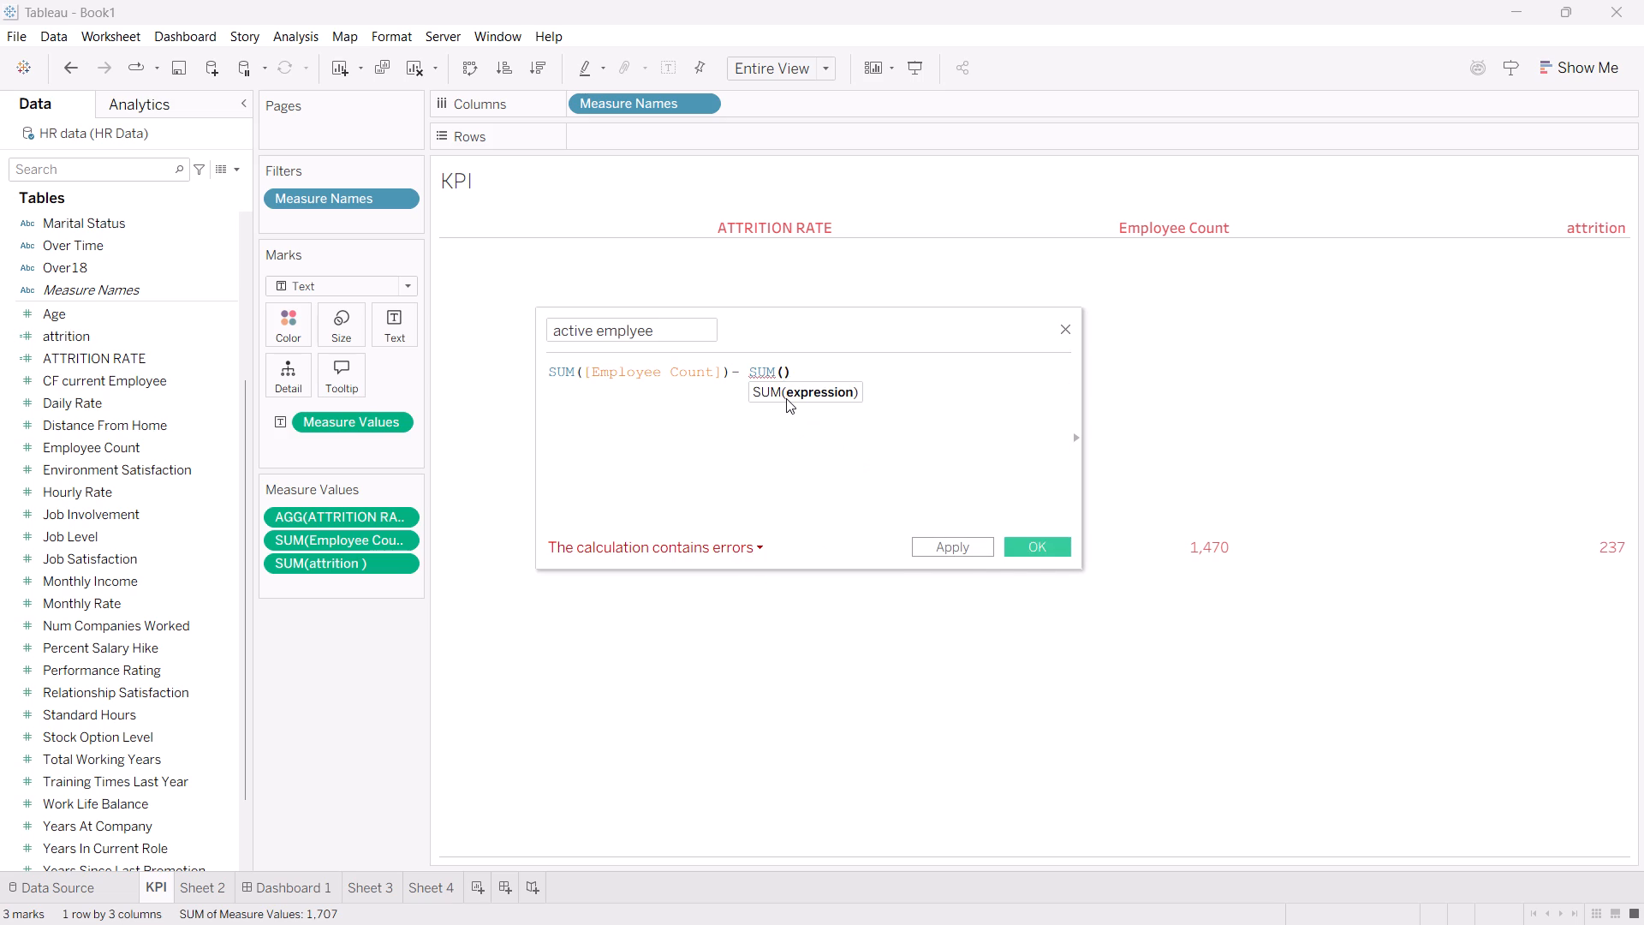
pyautogui.press('[')
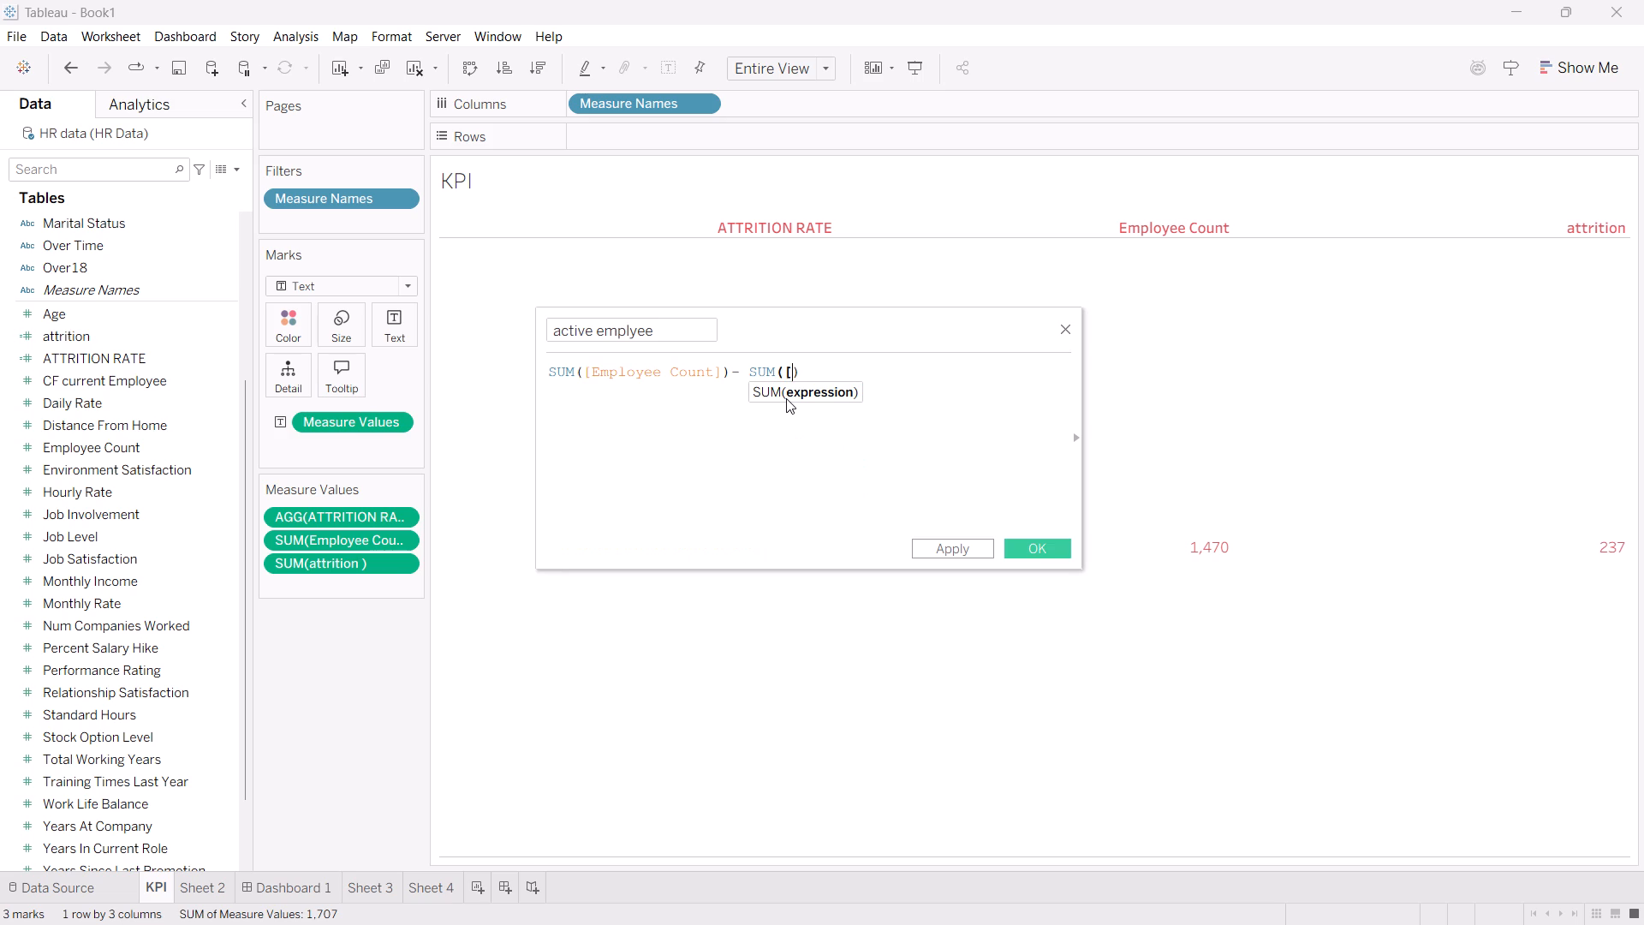
pyautogui.write('attr')
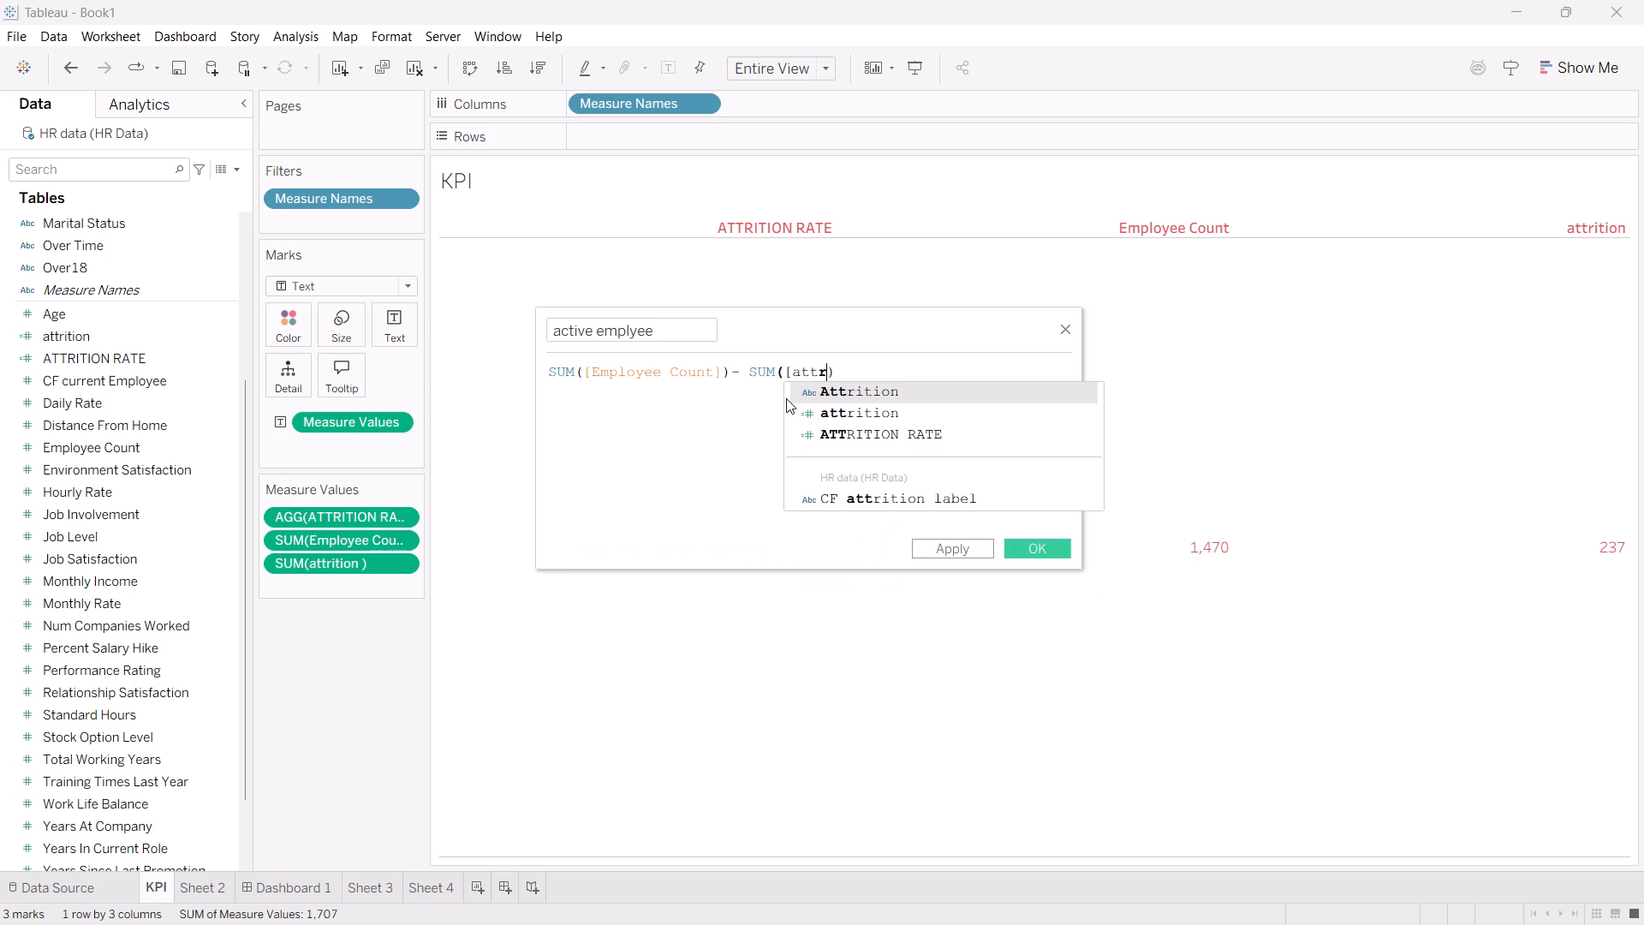
pyautogui.click(870, 419)
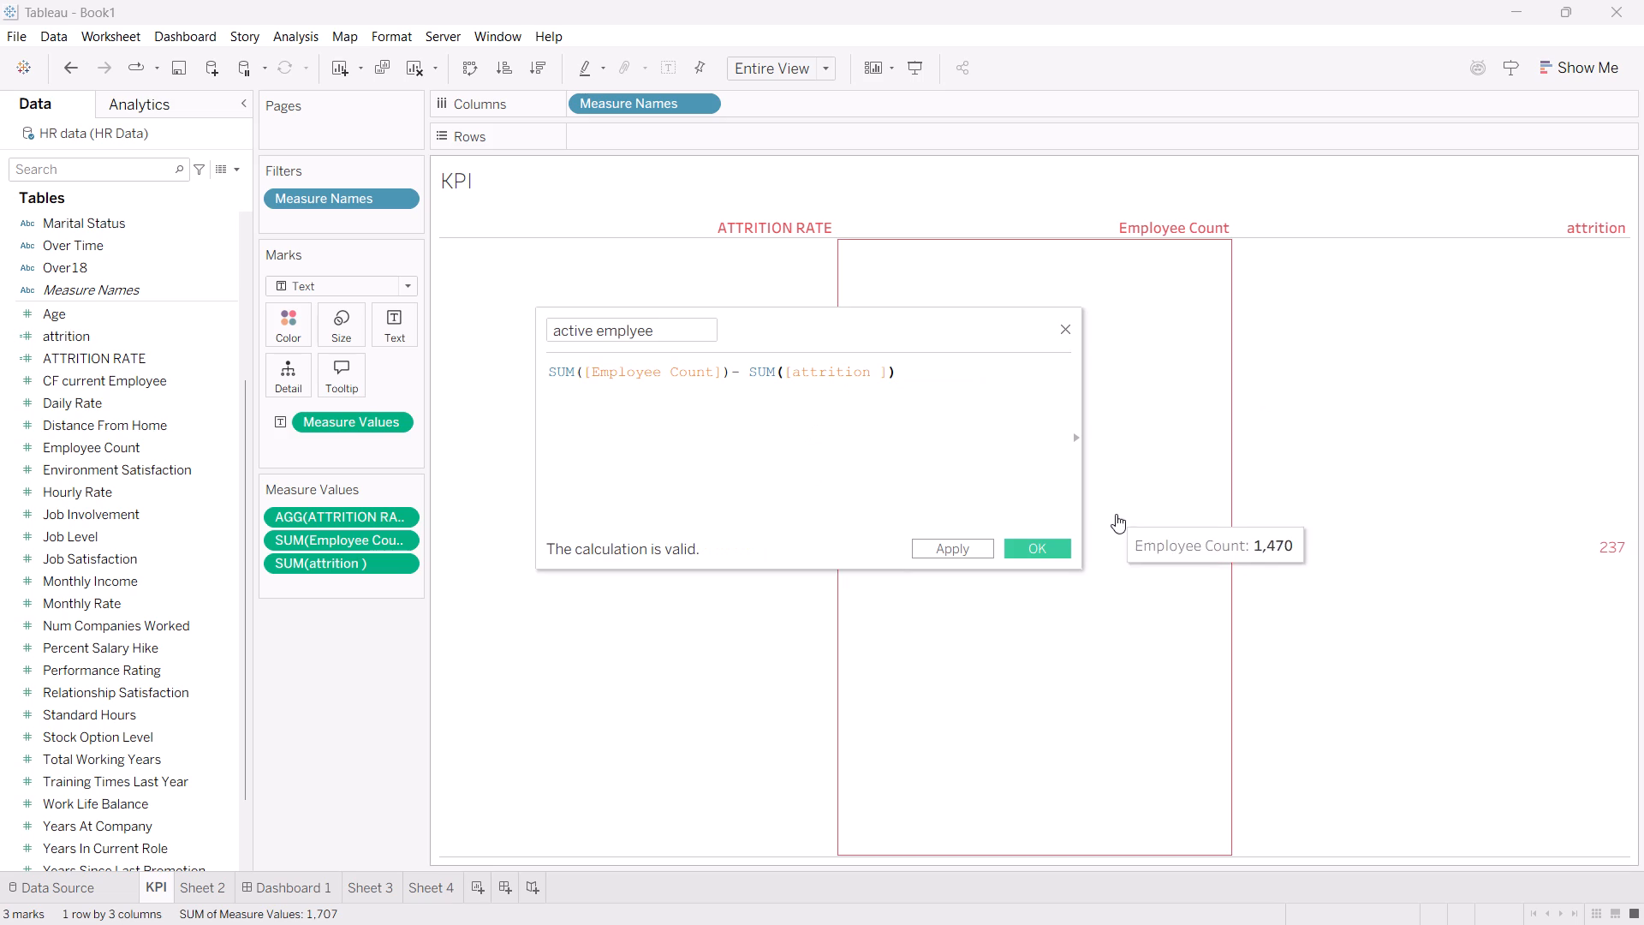
pyautogui.click(1041, 548)
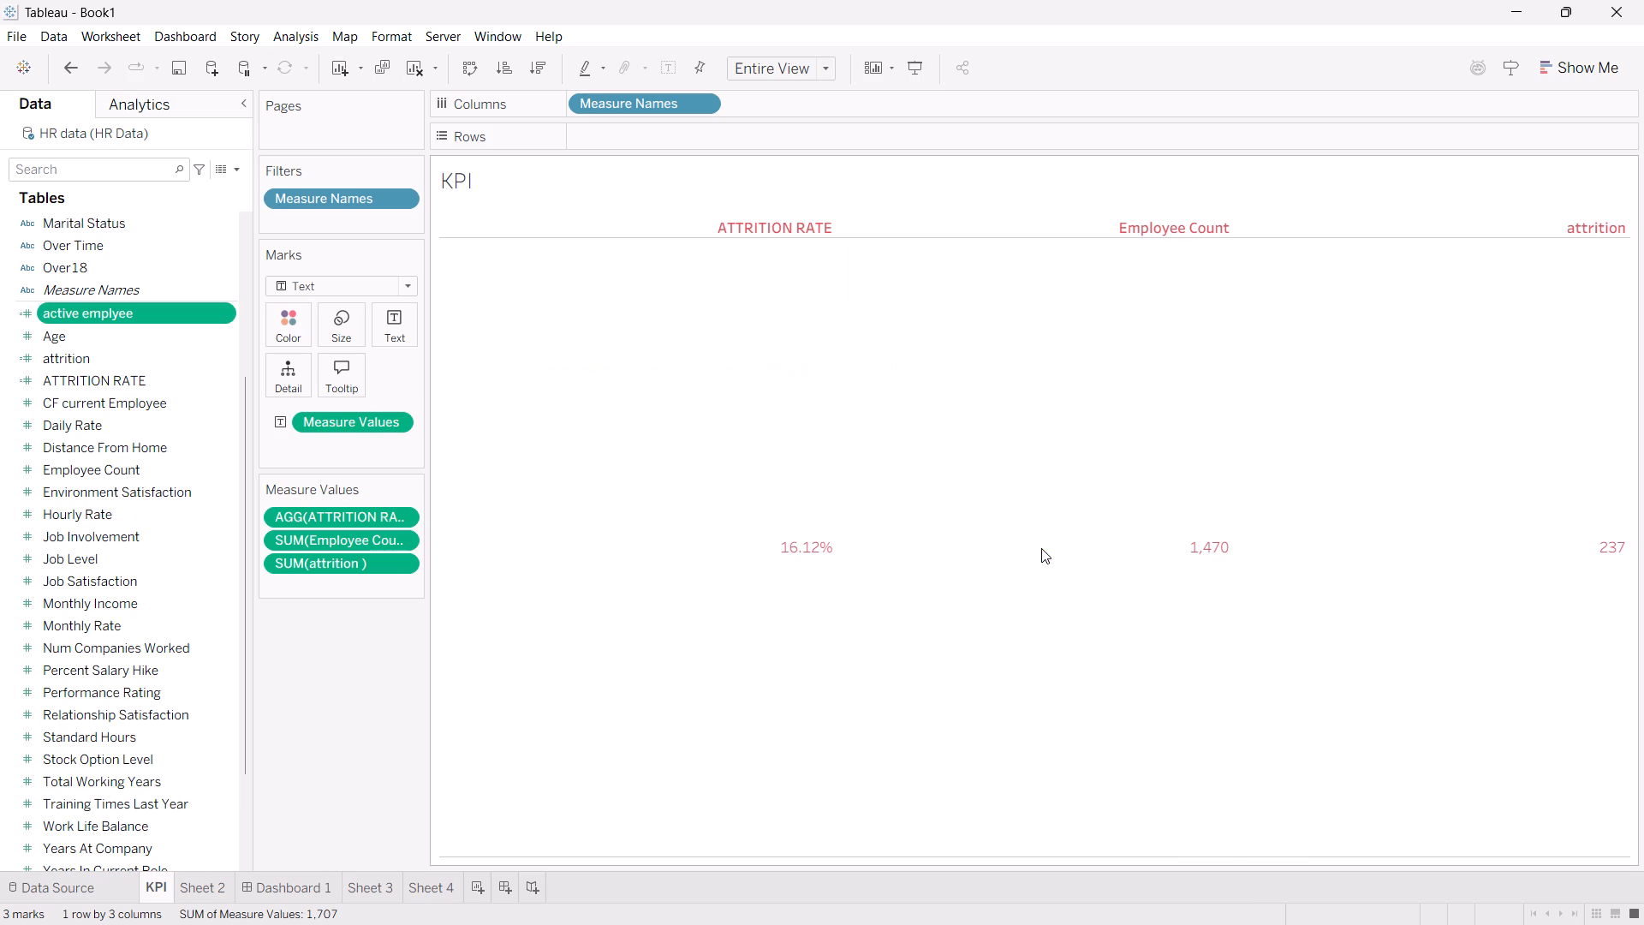
# Add the active emplyee field to the KPI sheet's measure values.
pyautogui.doubleClick(104, 318)
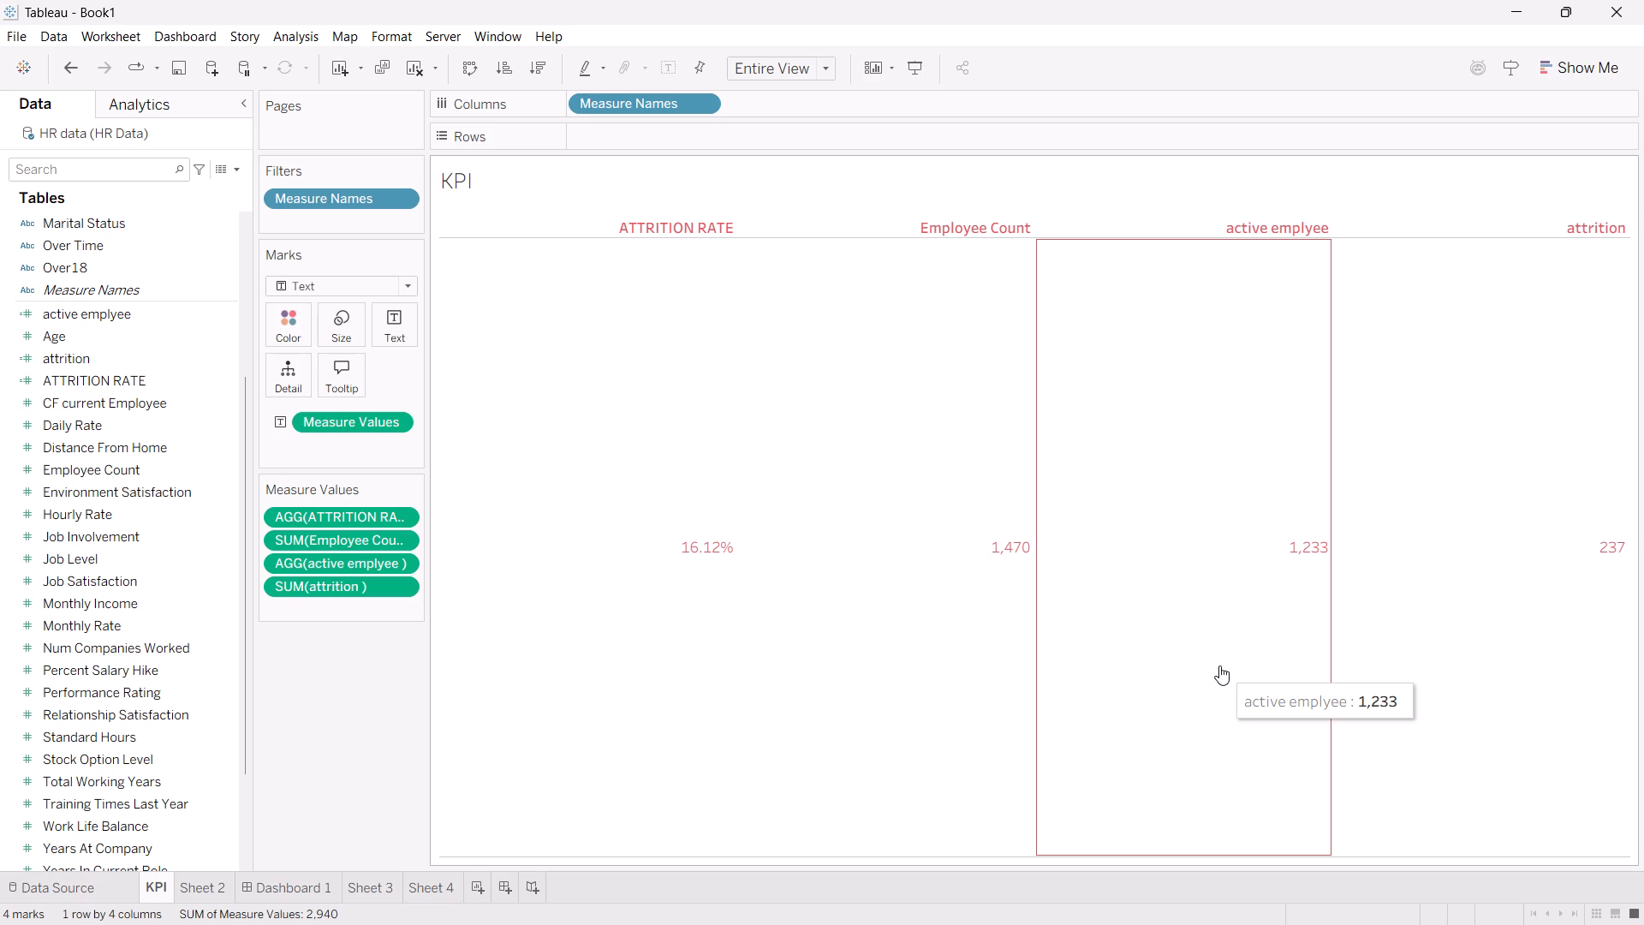
# Search the data fields for age and add the Age field to the KPI sheet's measure values.
pyautogui.click(146, 176)
pyautogui.write('age')
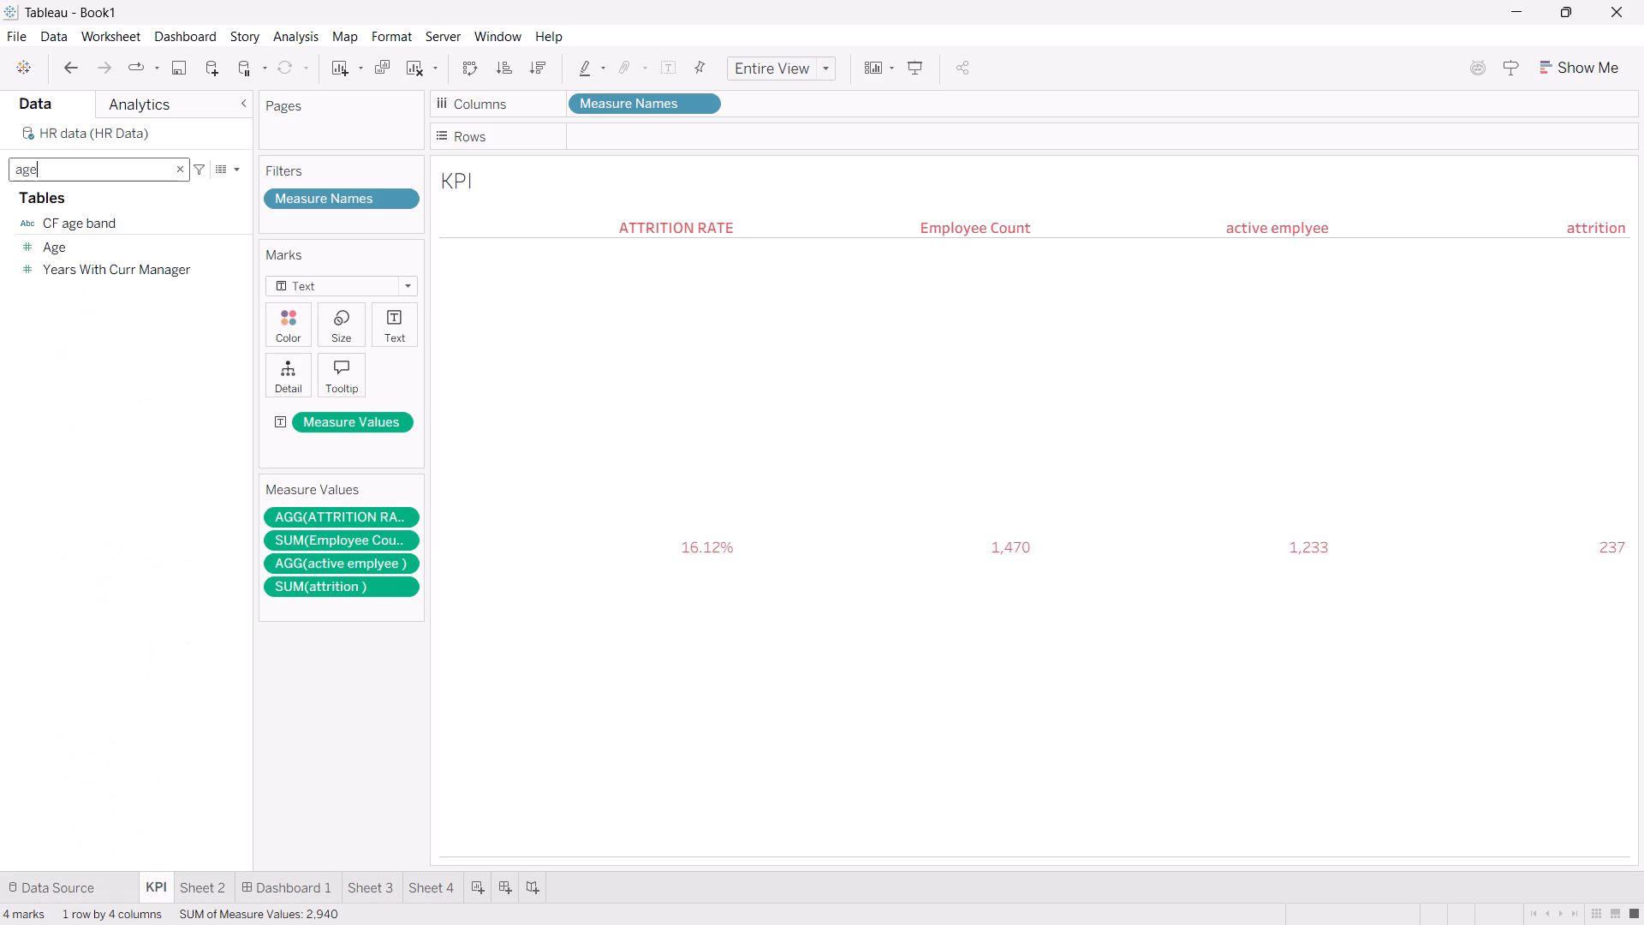
pyautogui.doubleClick(90, 236)
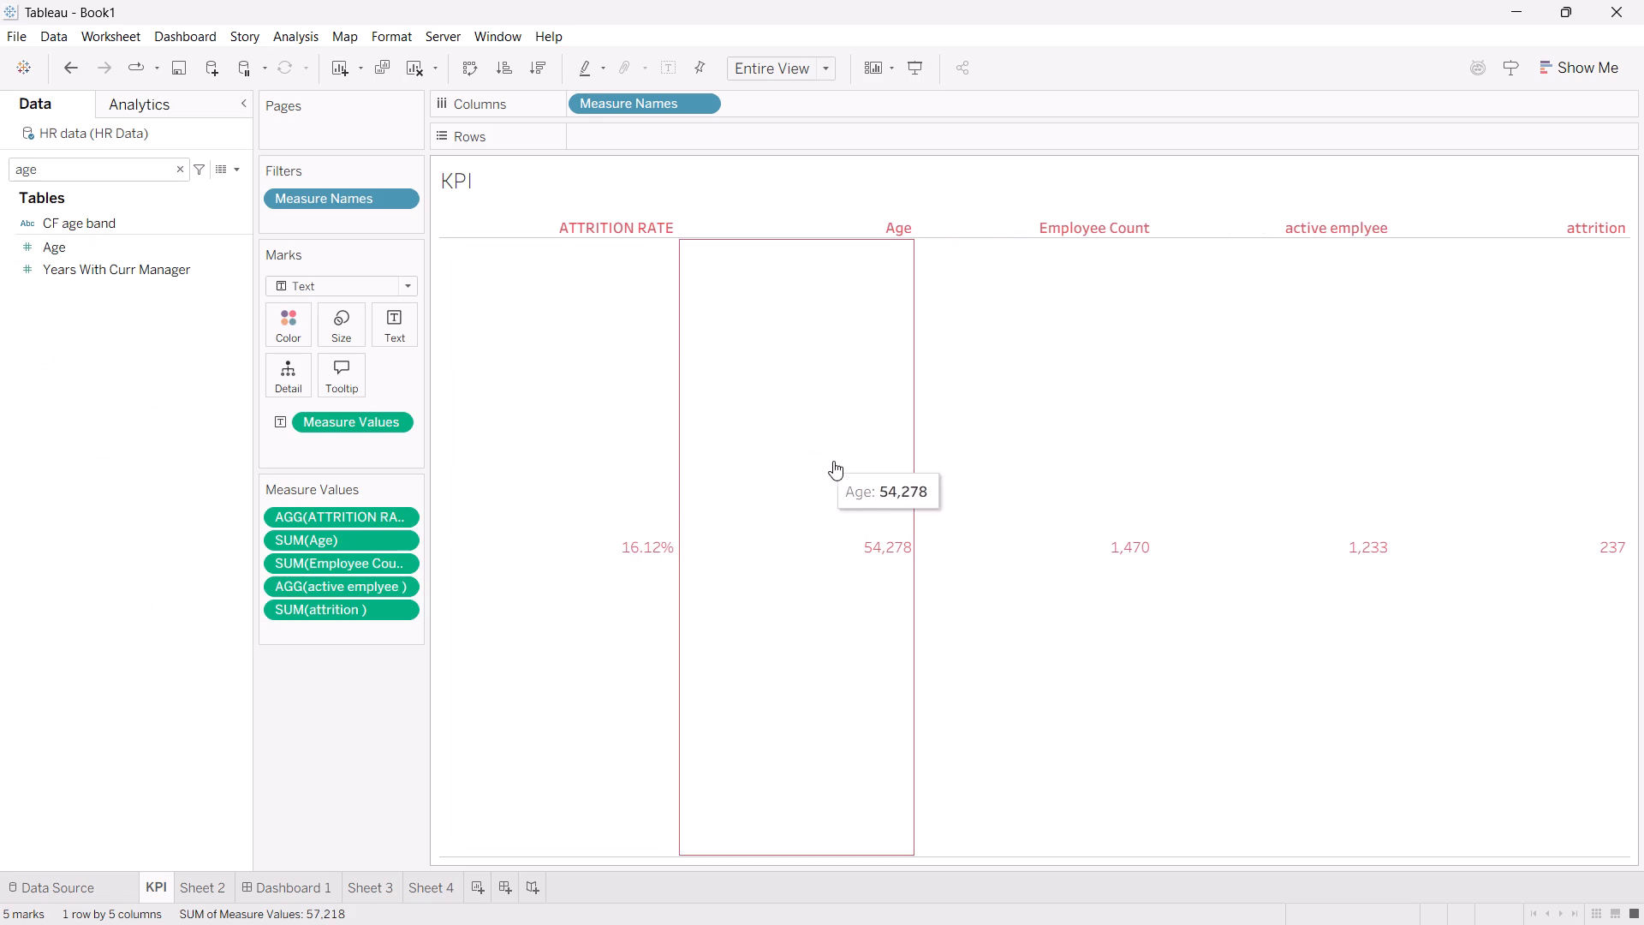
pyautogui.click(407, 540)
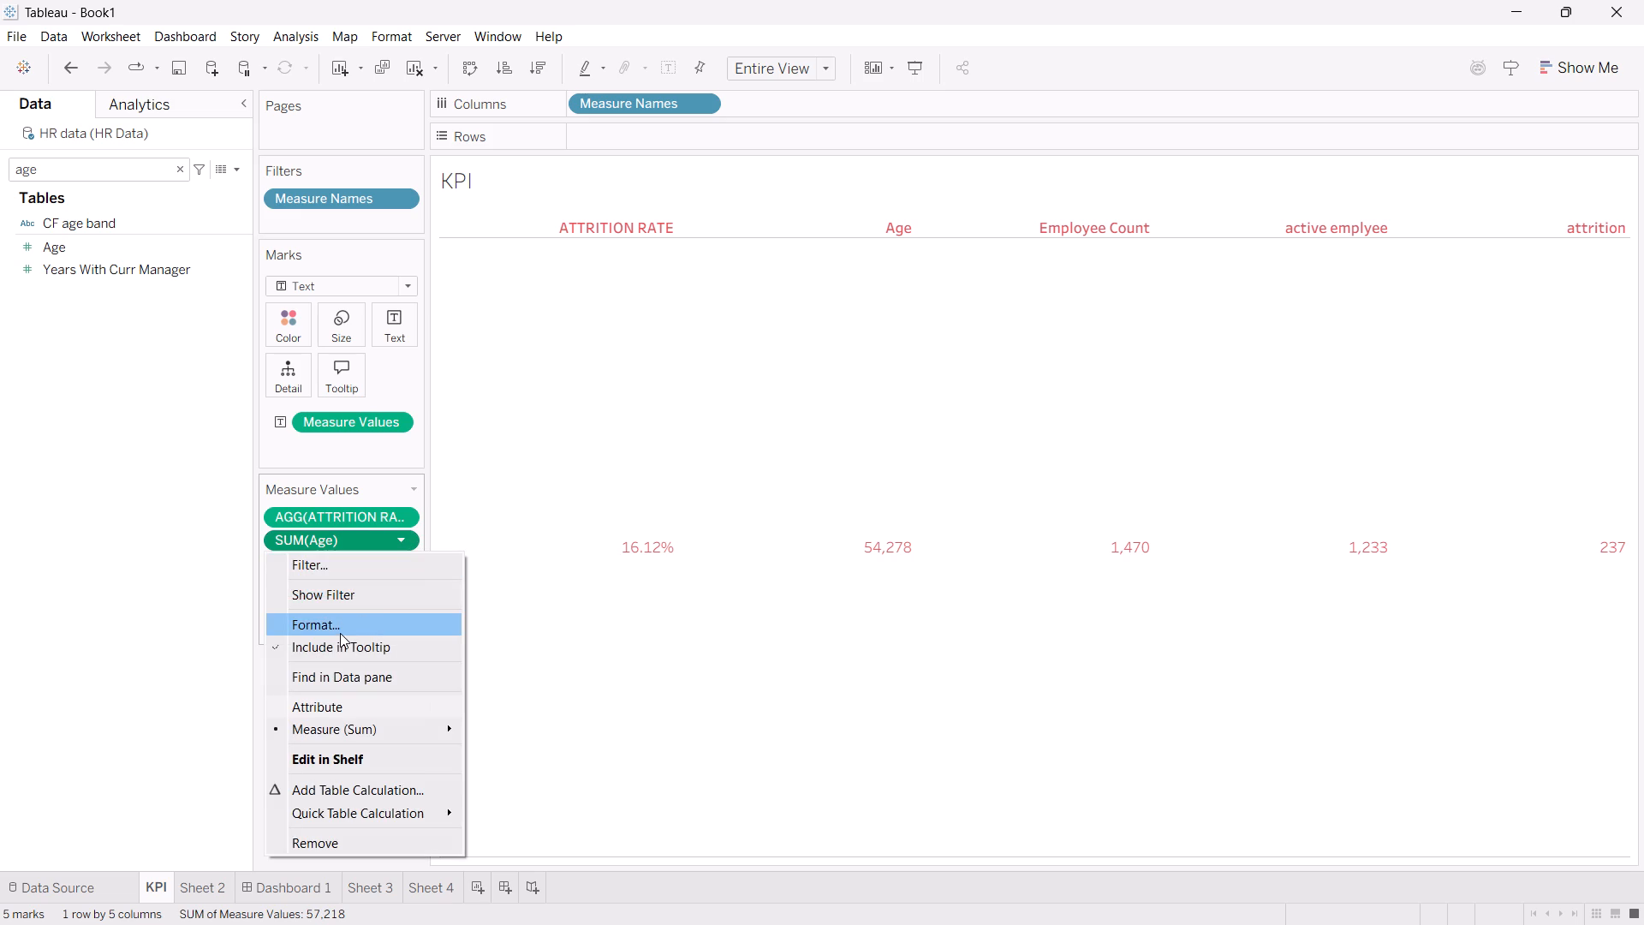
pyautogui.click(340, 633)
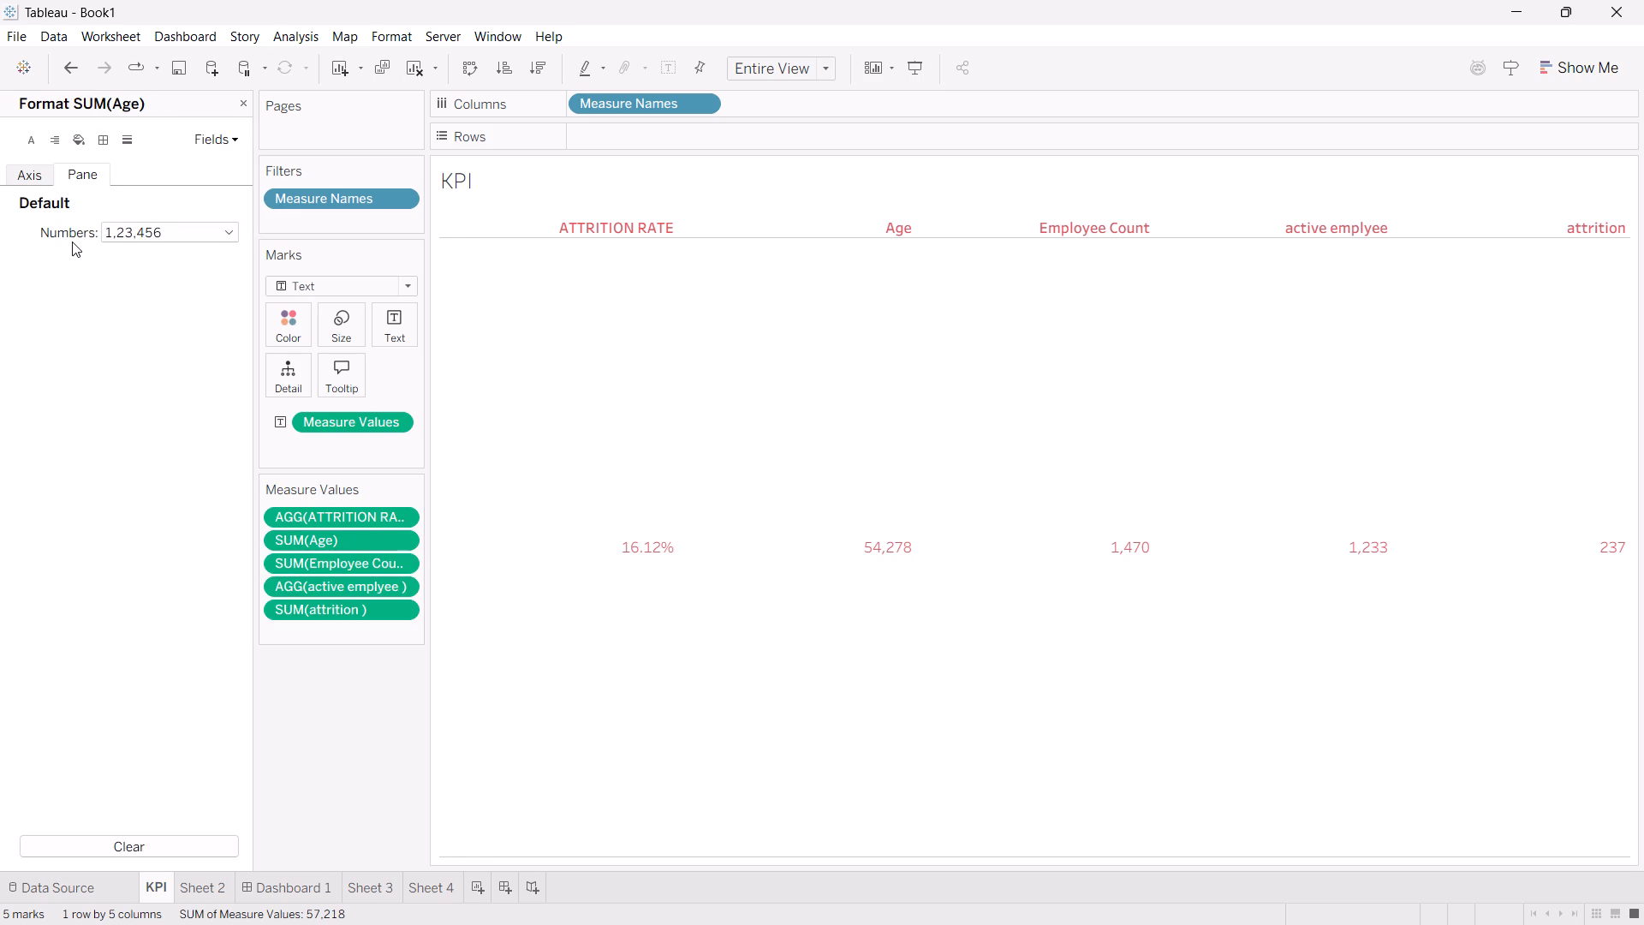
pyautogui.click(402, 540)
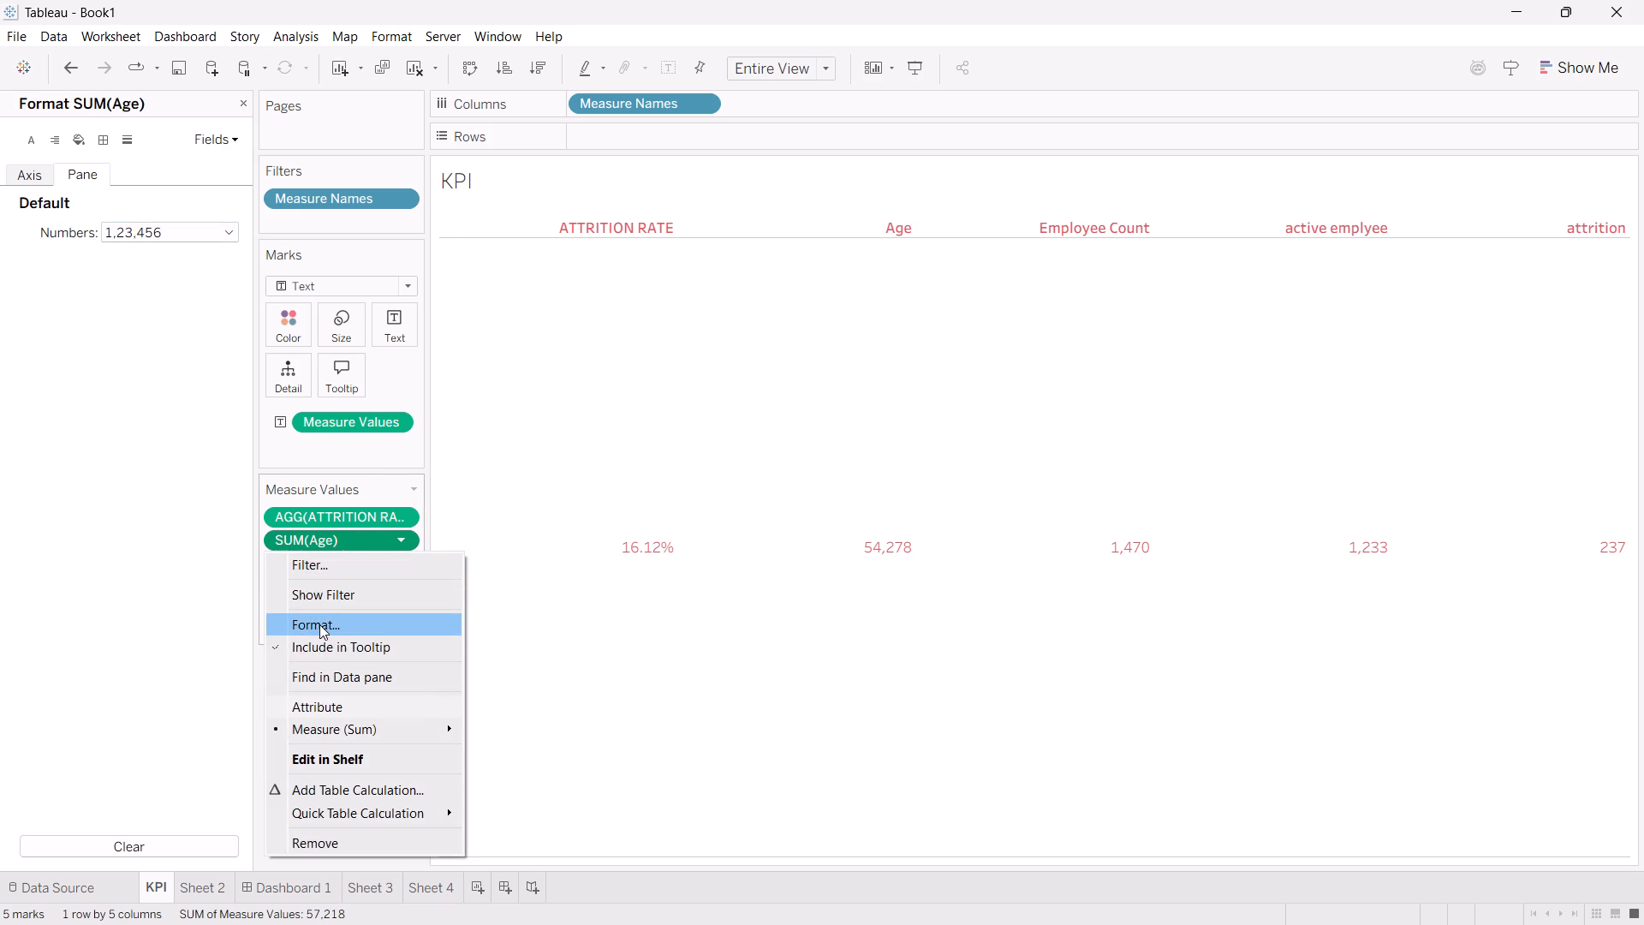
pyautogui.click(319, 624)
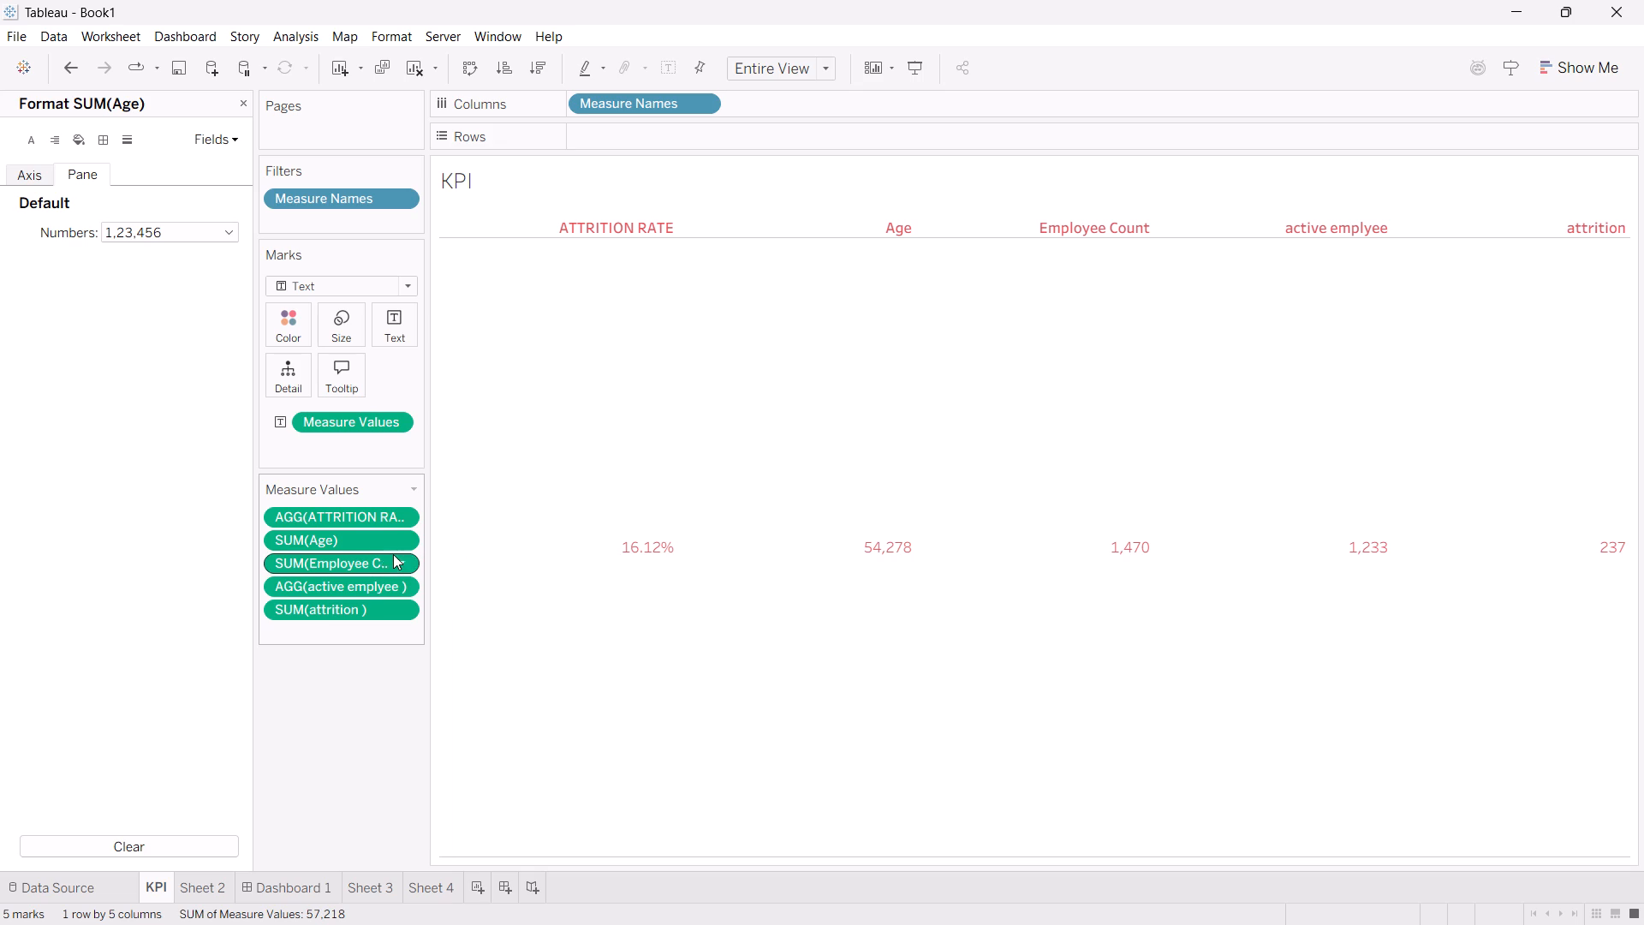
# Change the aggregation of the Age measure in the KPI sheet to Average.
pyautogui.click(397, 540)
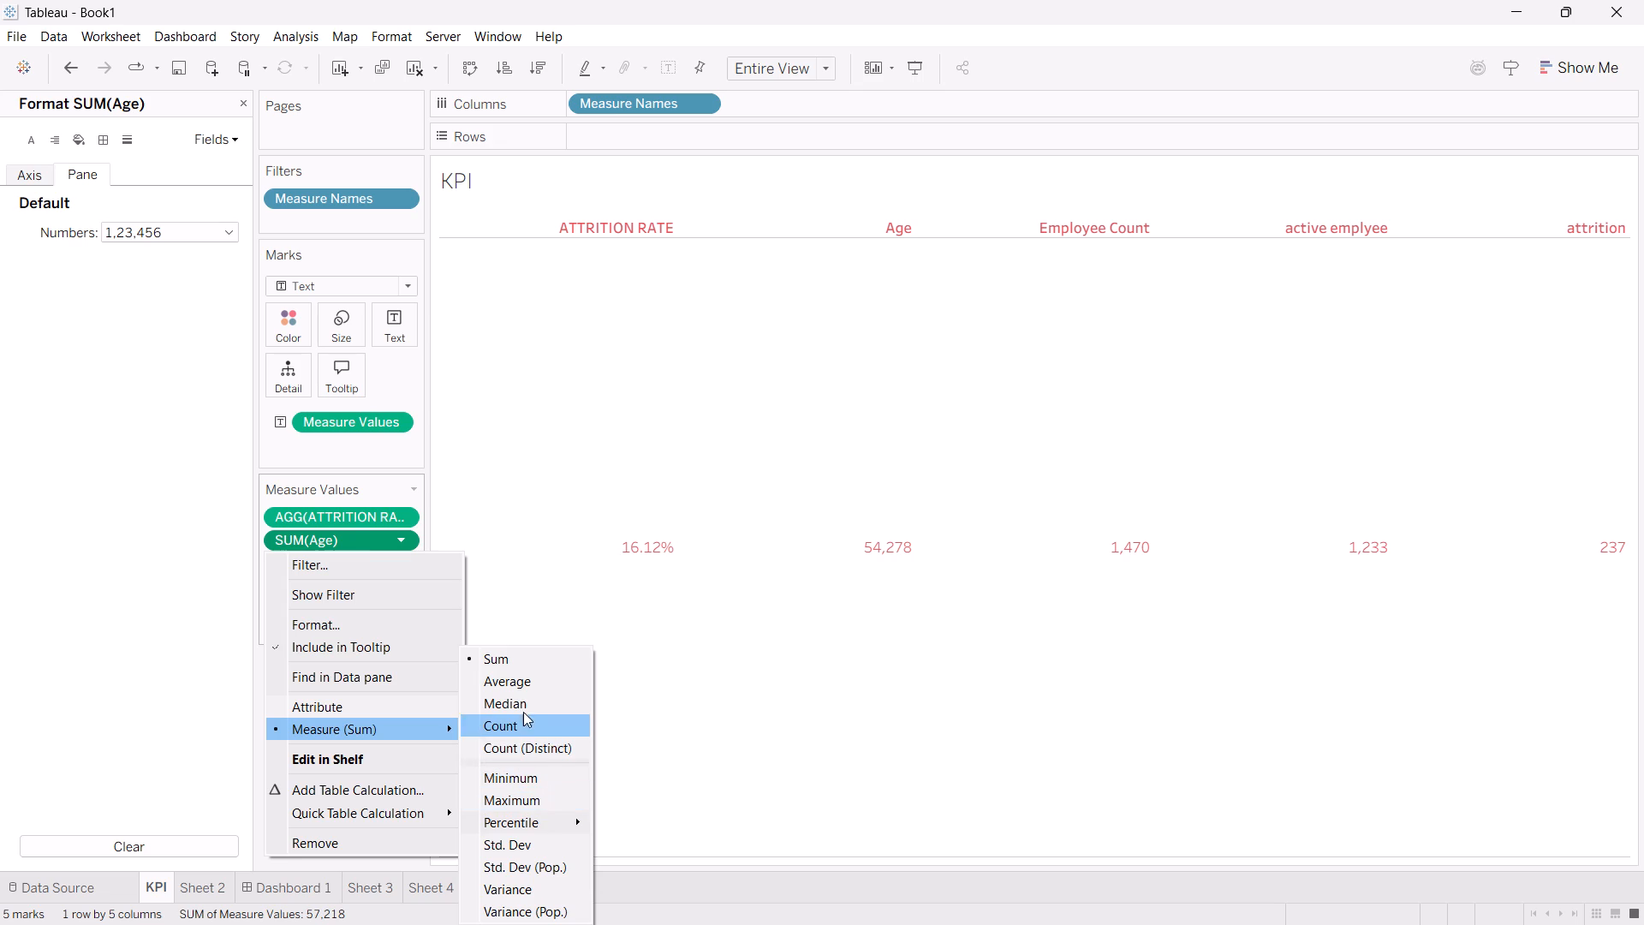
pyautogui.click(517, 688)
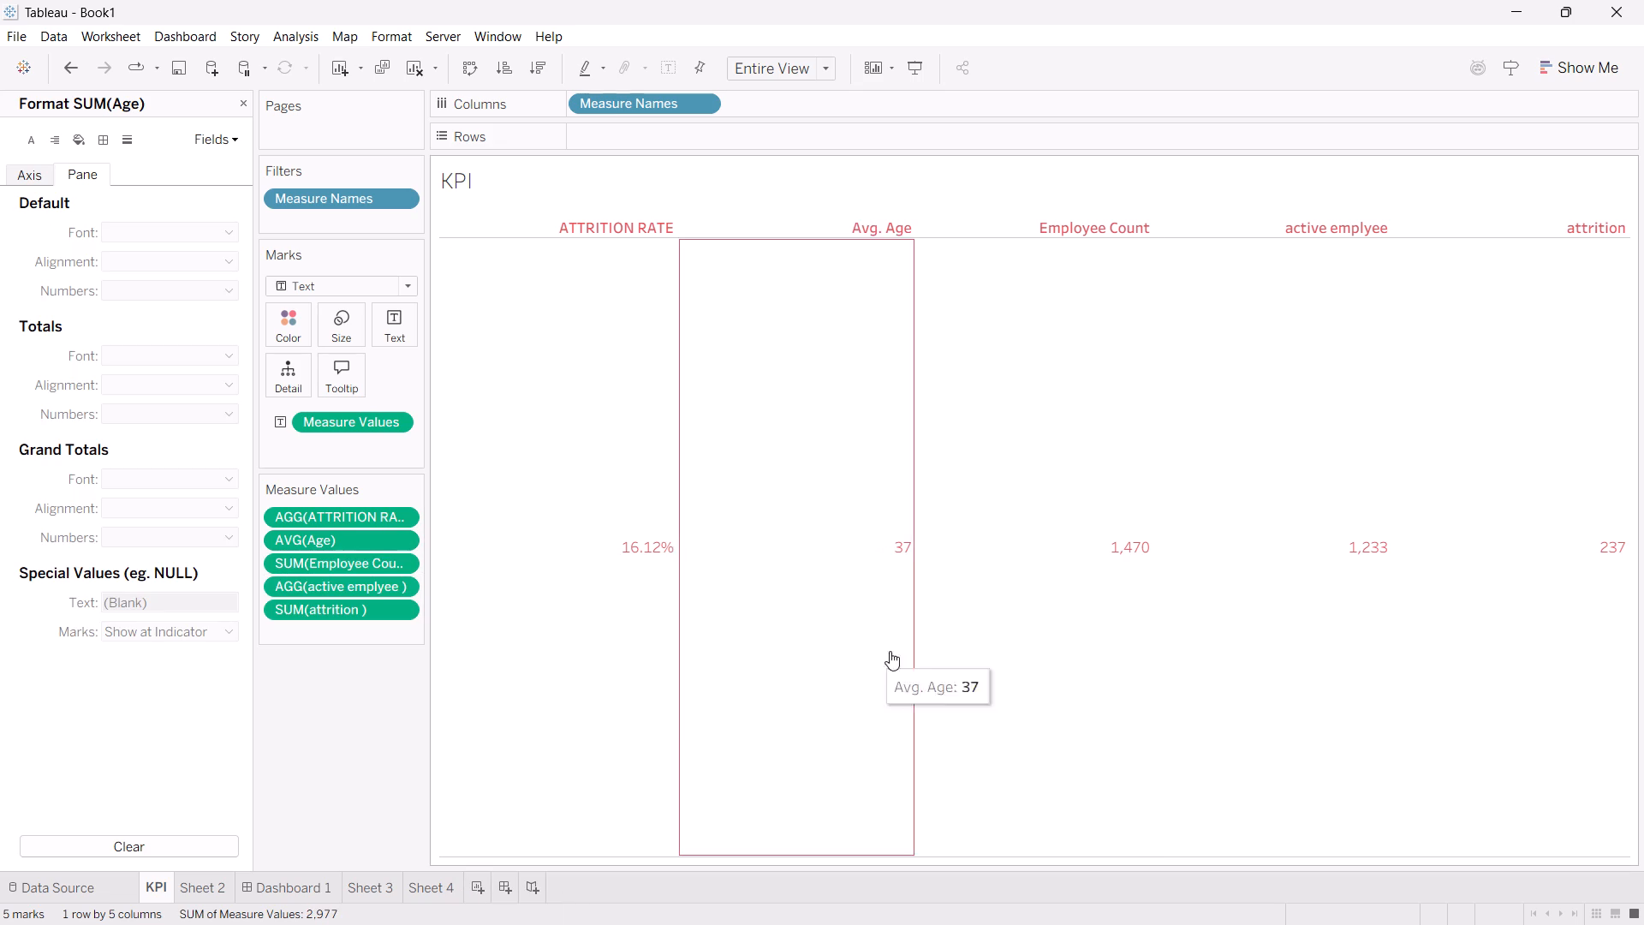
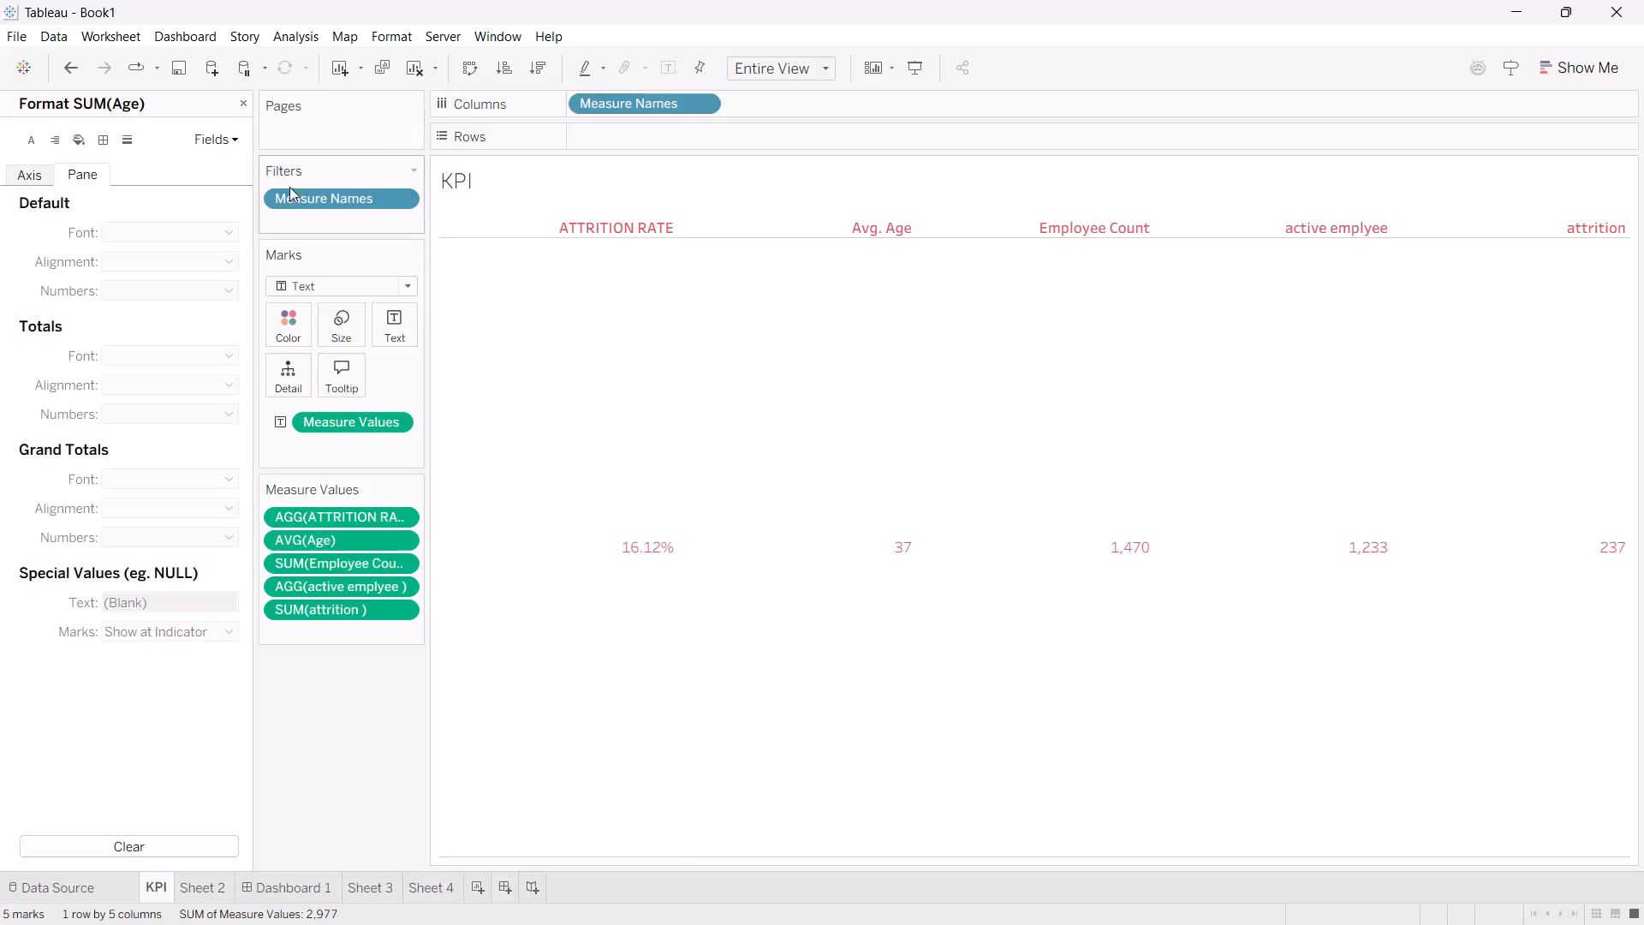
# Close the Age formatting pane and search the data fields for edu.
pyautogui.click(240, 101)
pyautogui.click(108, 176)
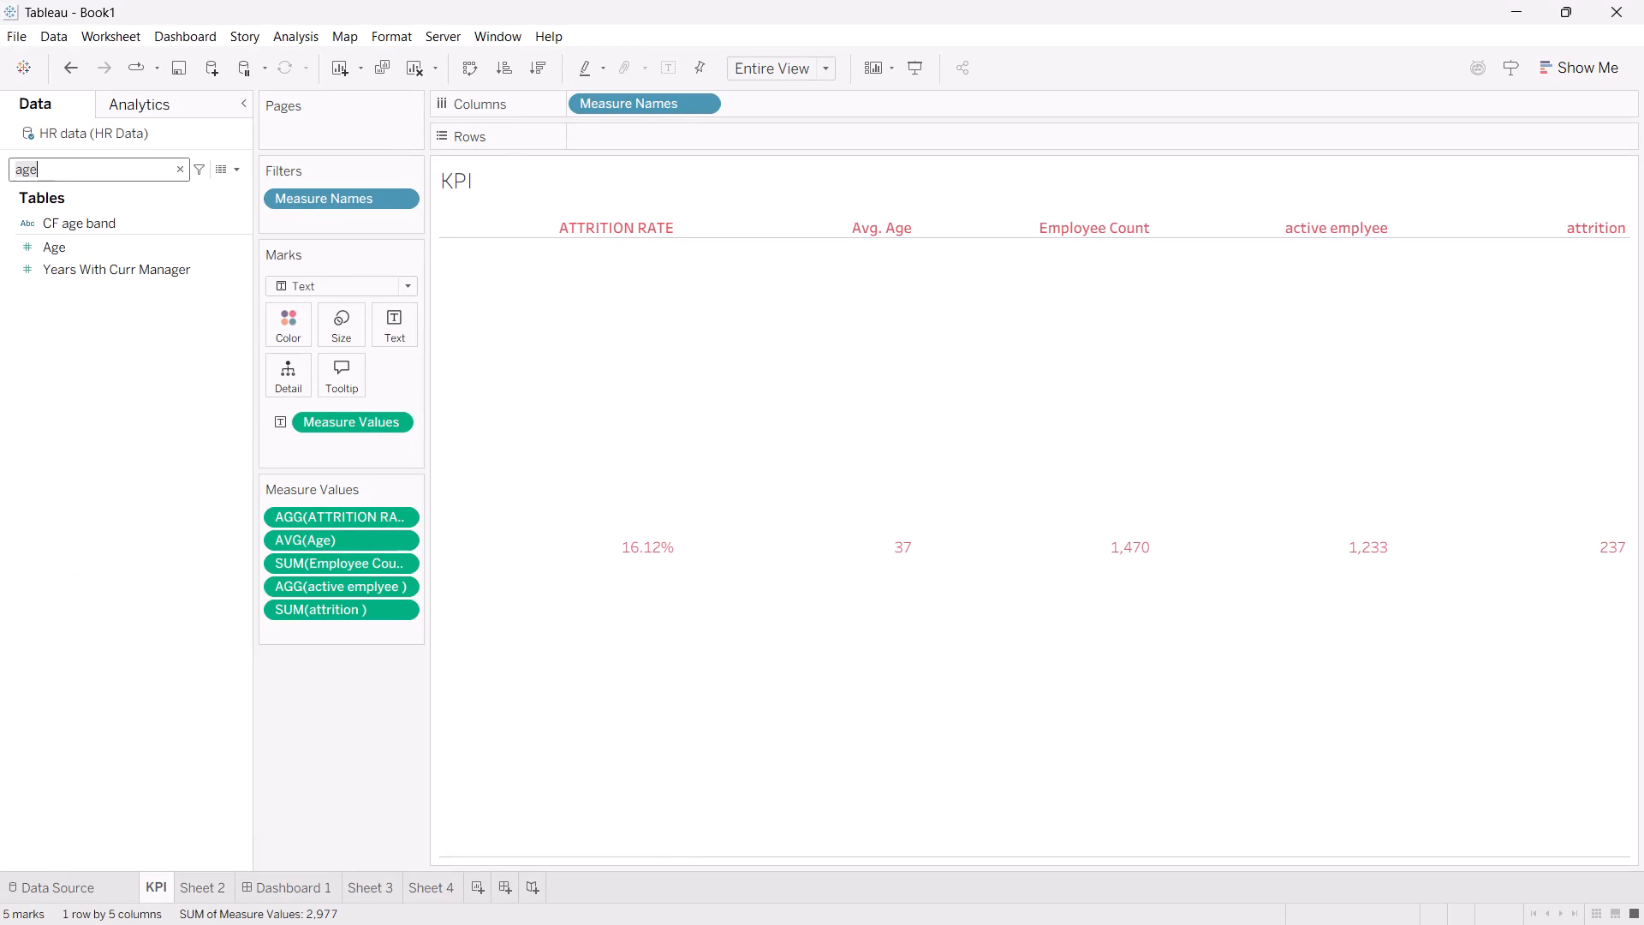
pyautogui.press('BackSpace')
pyautogui.write('edu')
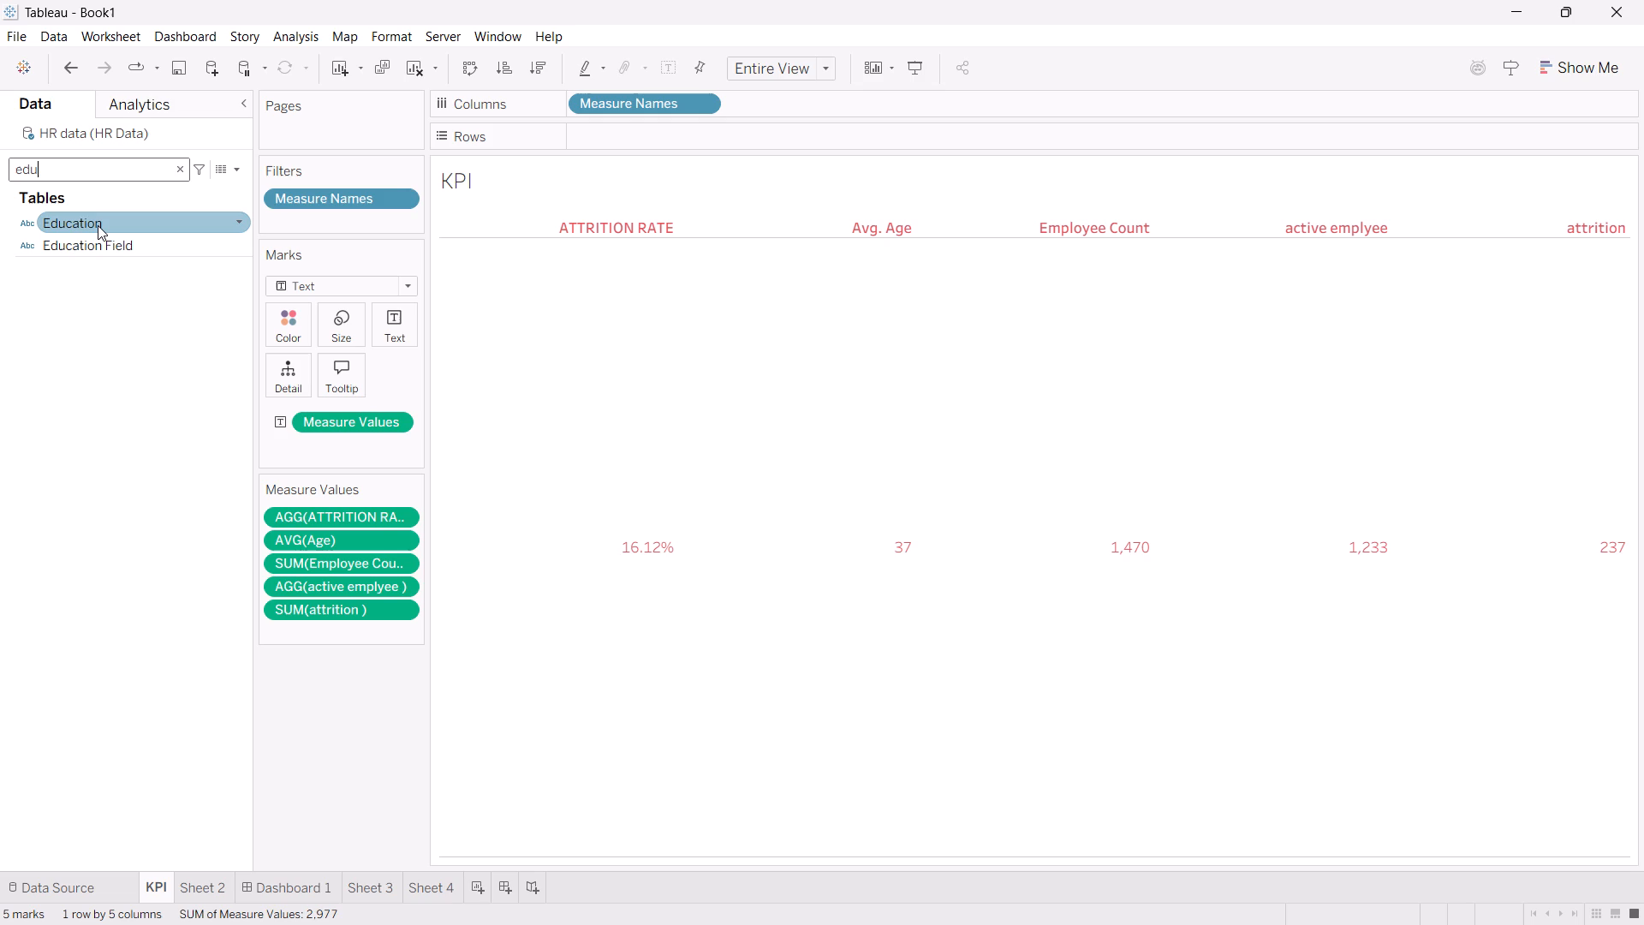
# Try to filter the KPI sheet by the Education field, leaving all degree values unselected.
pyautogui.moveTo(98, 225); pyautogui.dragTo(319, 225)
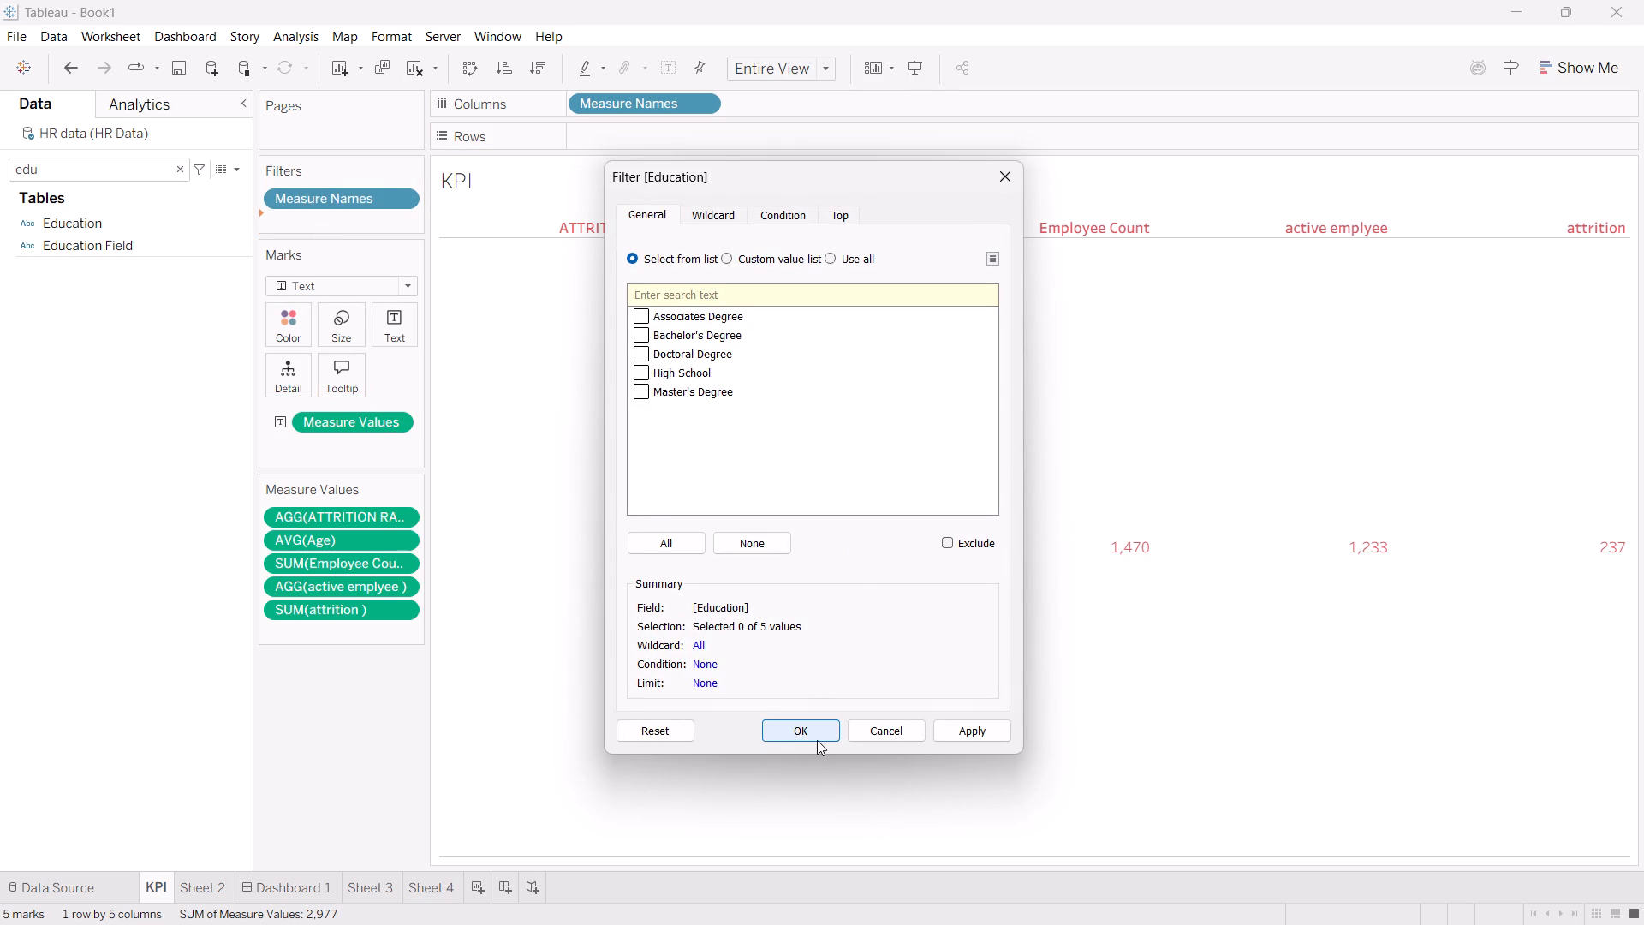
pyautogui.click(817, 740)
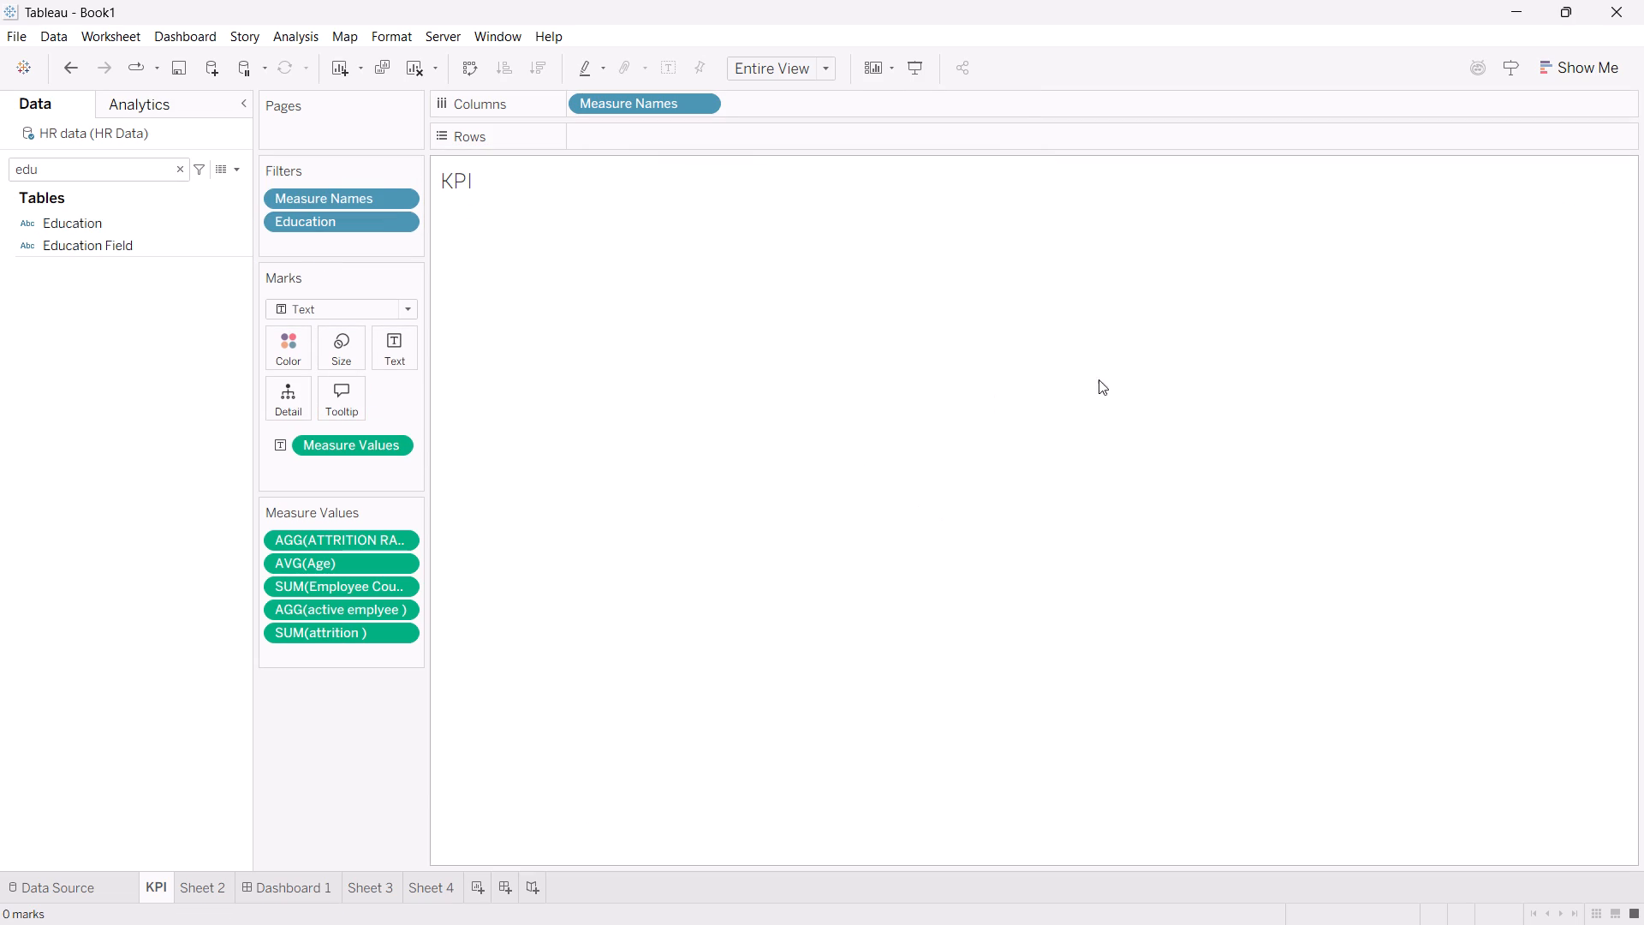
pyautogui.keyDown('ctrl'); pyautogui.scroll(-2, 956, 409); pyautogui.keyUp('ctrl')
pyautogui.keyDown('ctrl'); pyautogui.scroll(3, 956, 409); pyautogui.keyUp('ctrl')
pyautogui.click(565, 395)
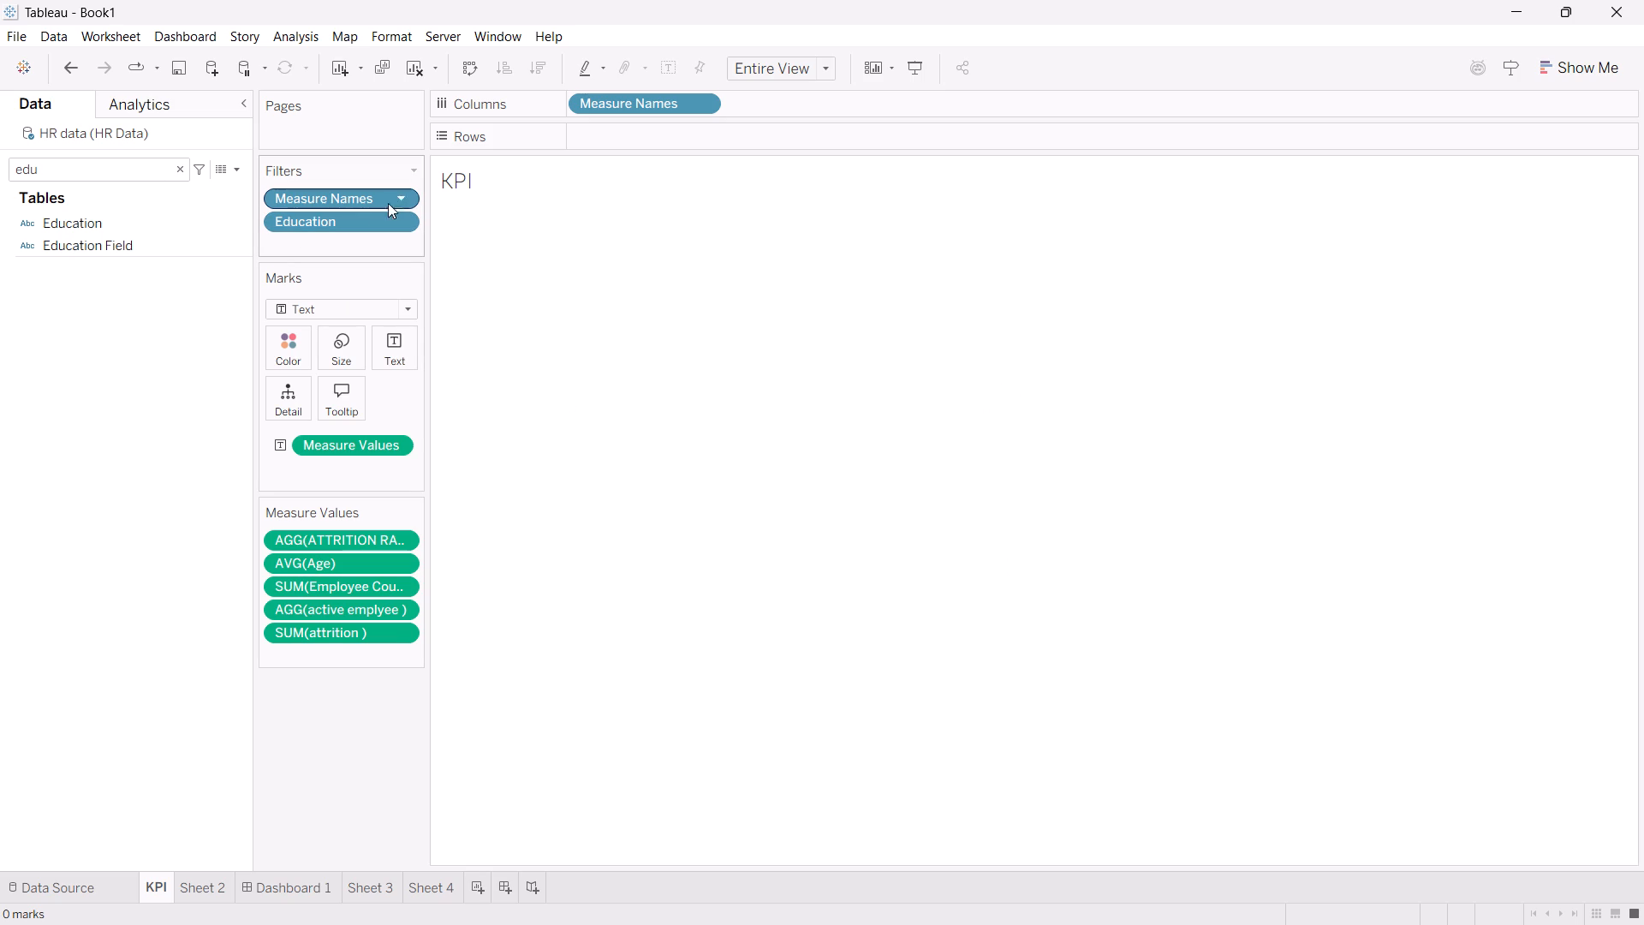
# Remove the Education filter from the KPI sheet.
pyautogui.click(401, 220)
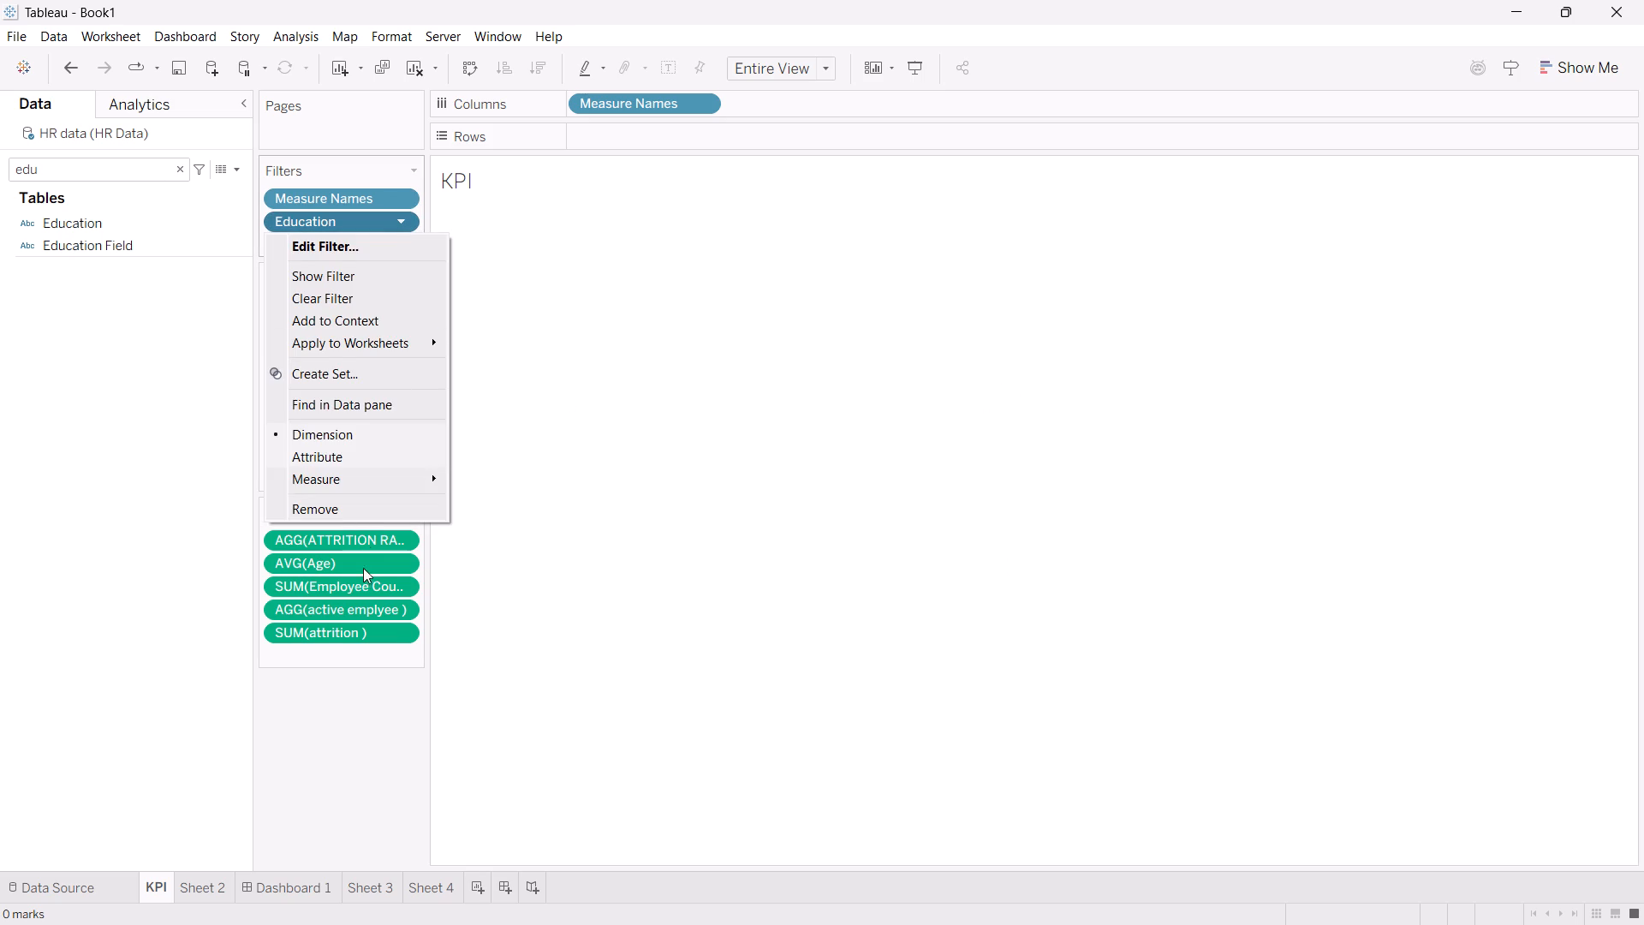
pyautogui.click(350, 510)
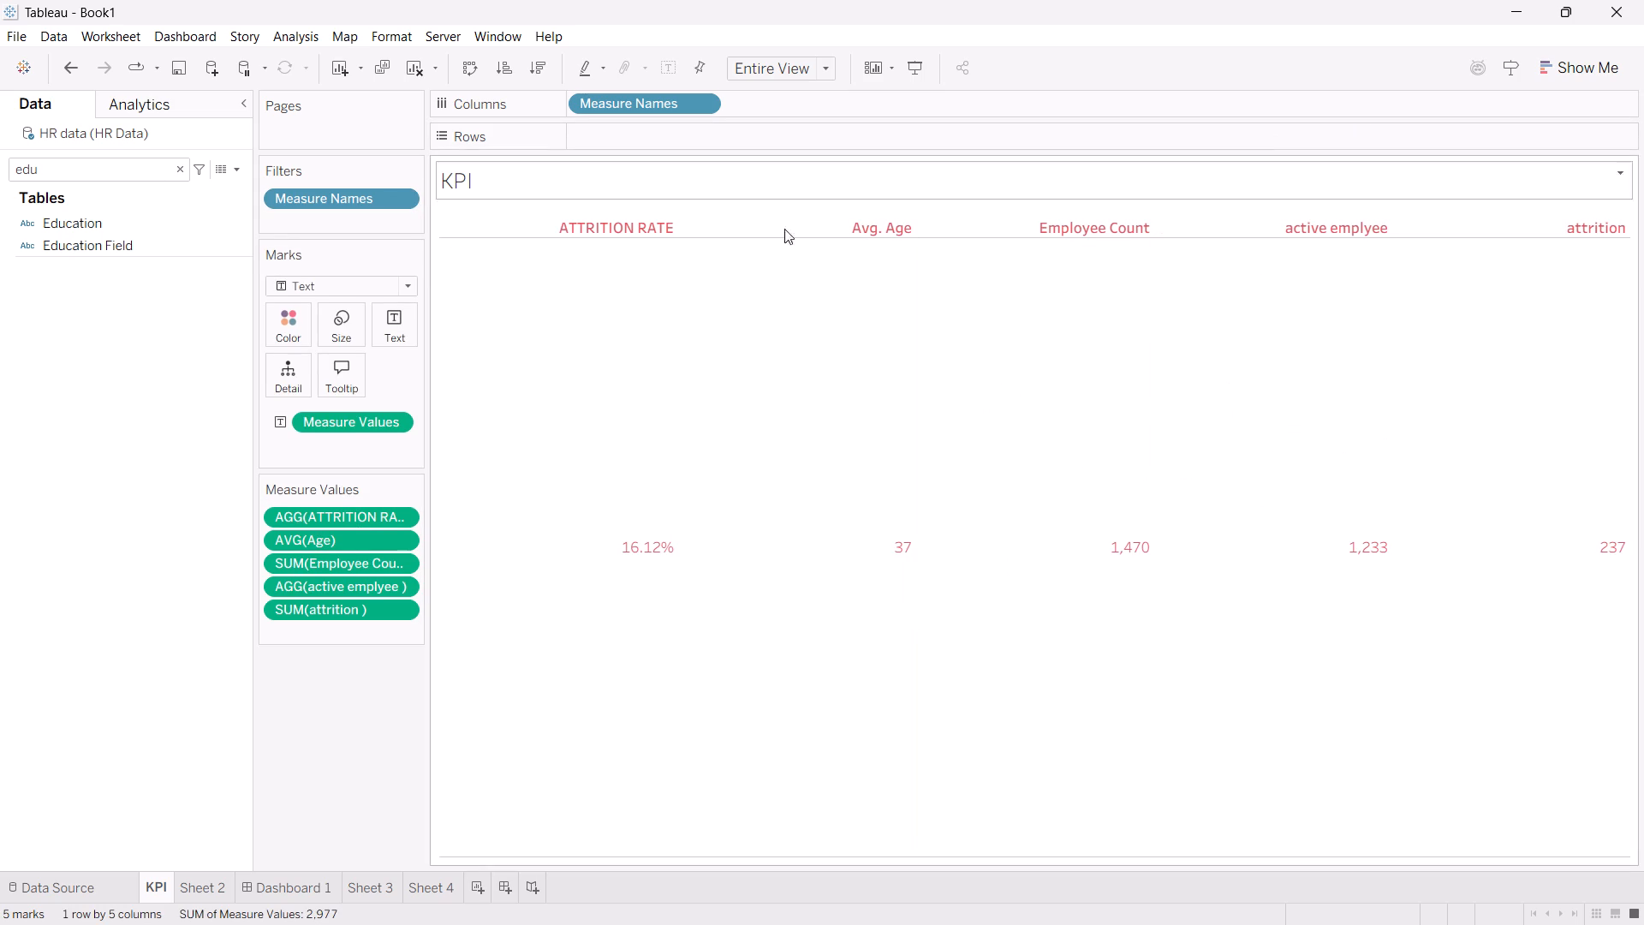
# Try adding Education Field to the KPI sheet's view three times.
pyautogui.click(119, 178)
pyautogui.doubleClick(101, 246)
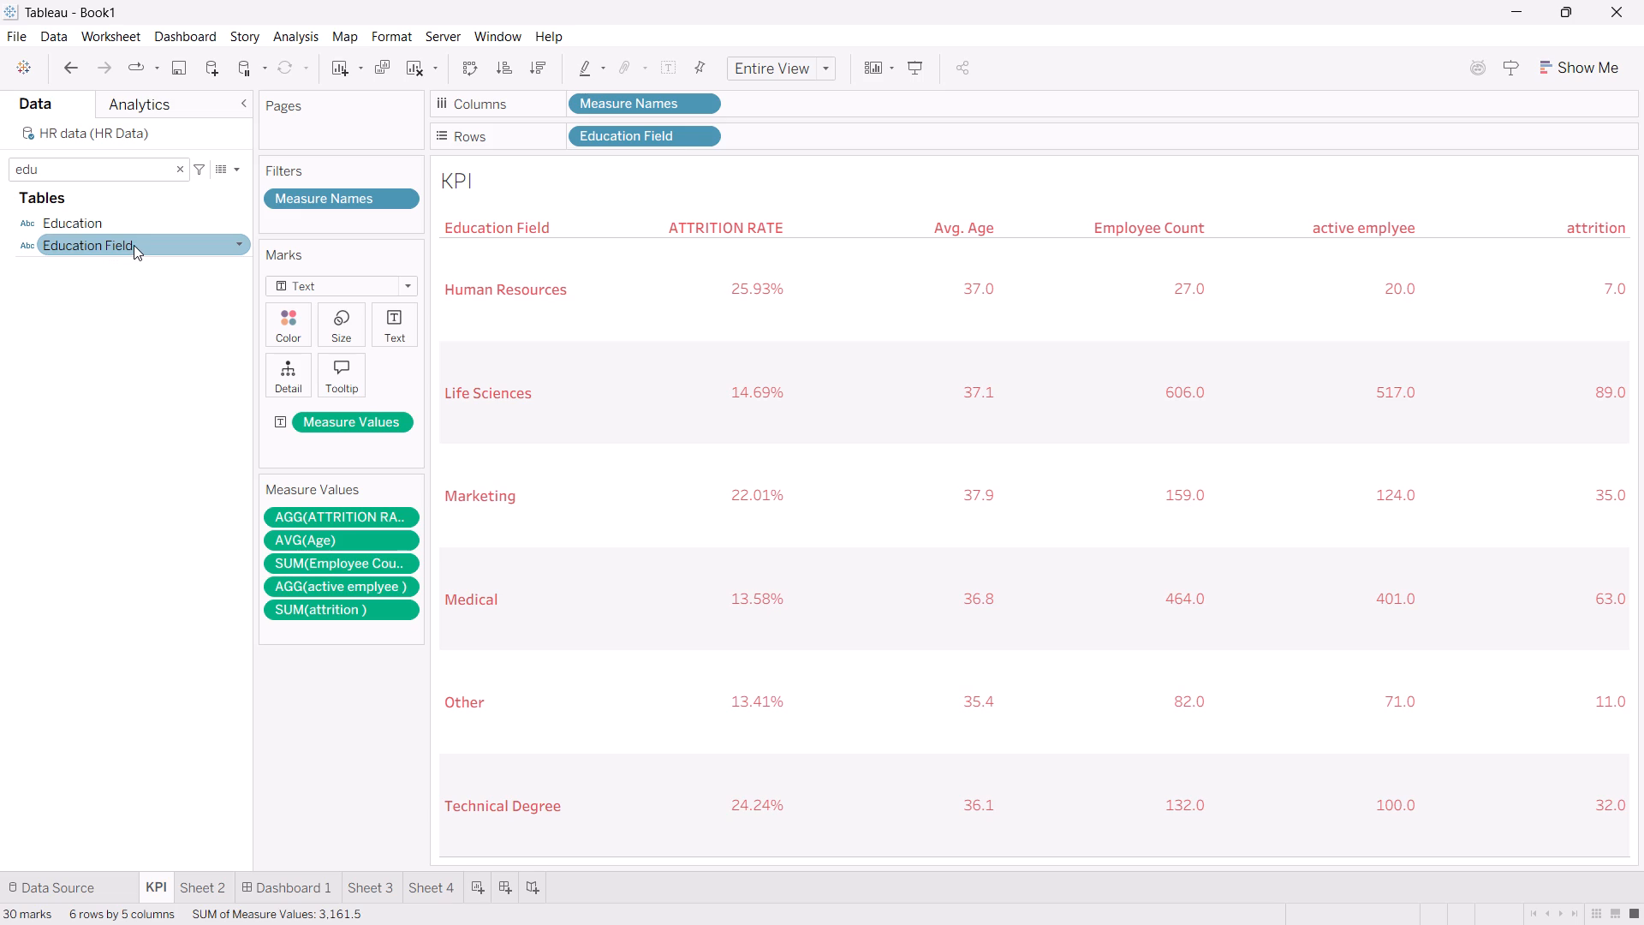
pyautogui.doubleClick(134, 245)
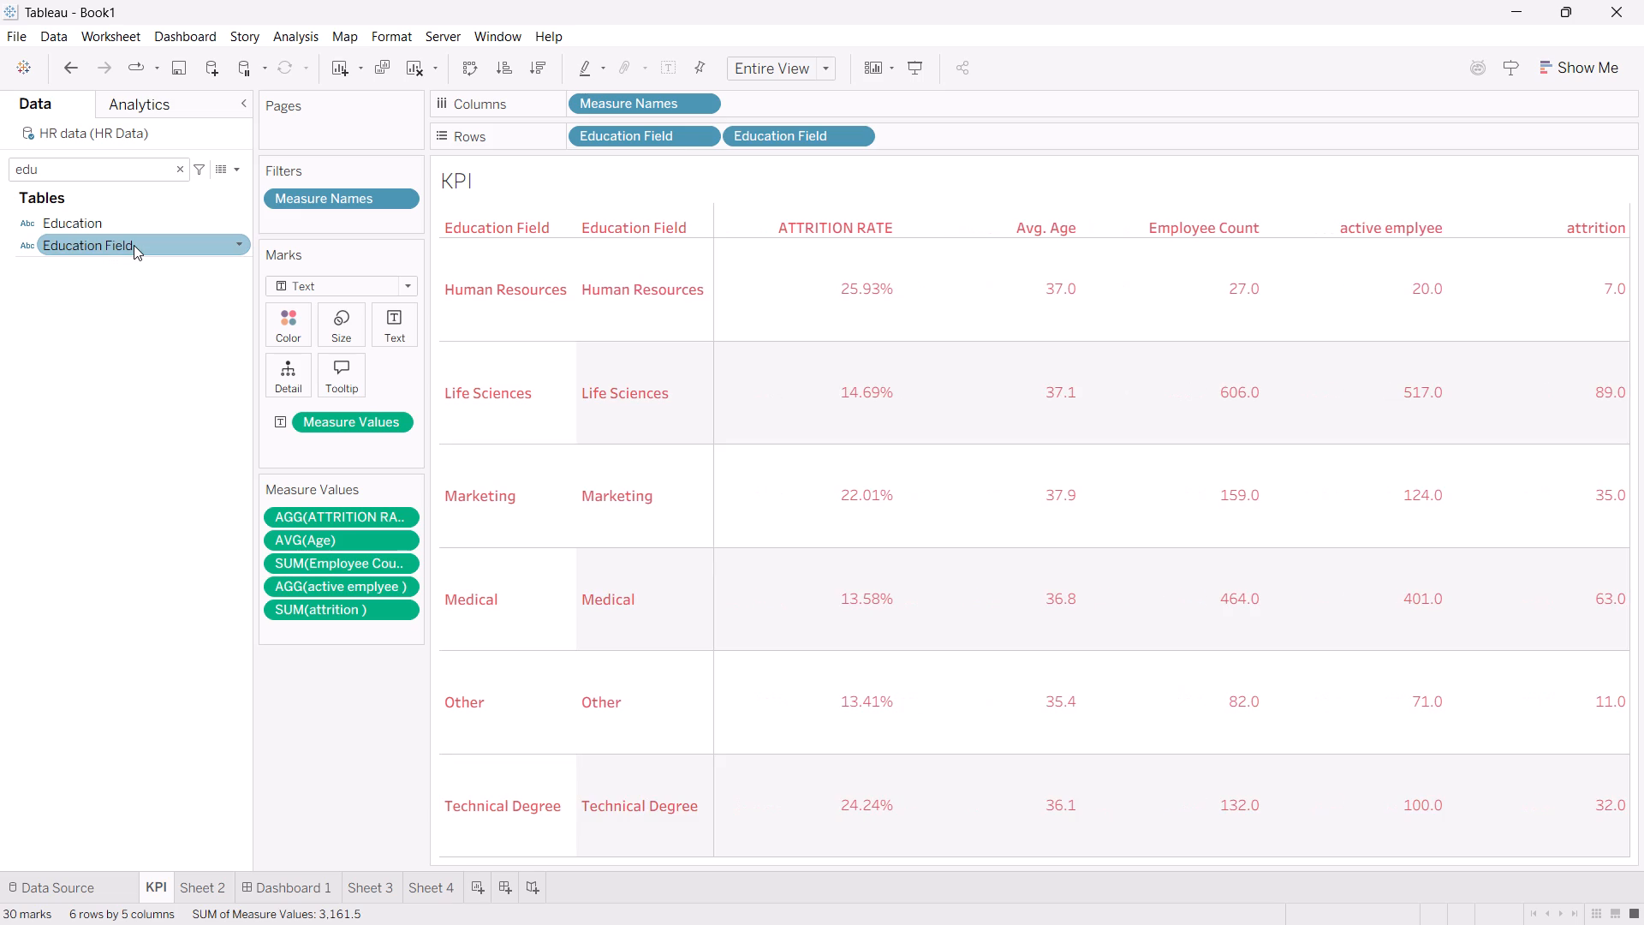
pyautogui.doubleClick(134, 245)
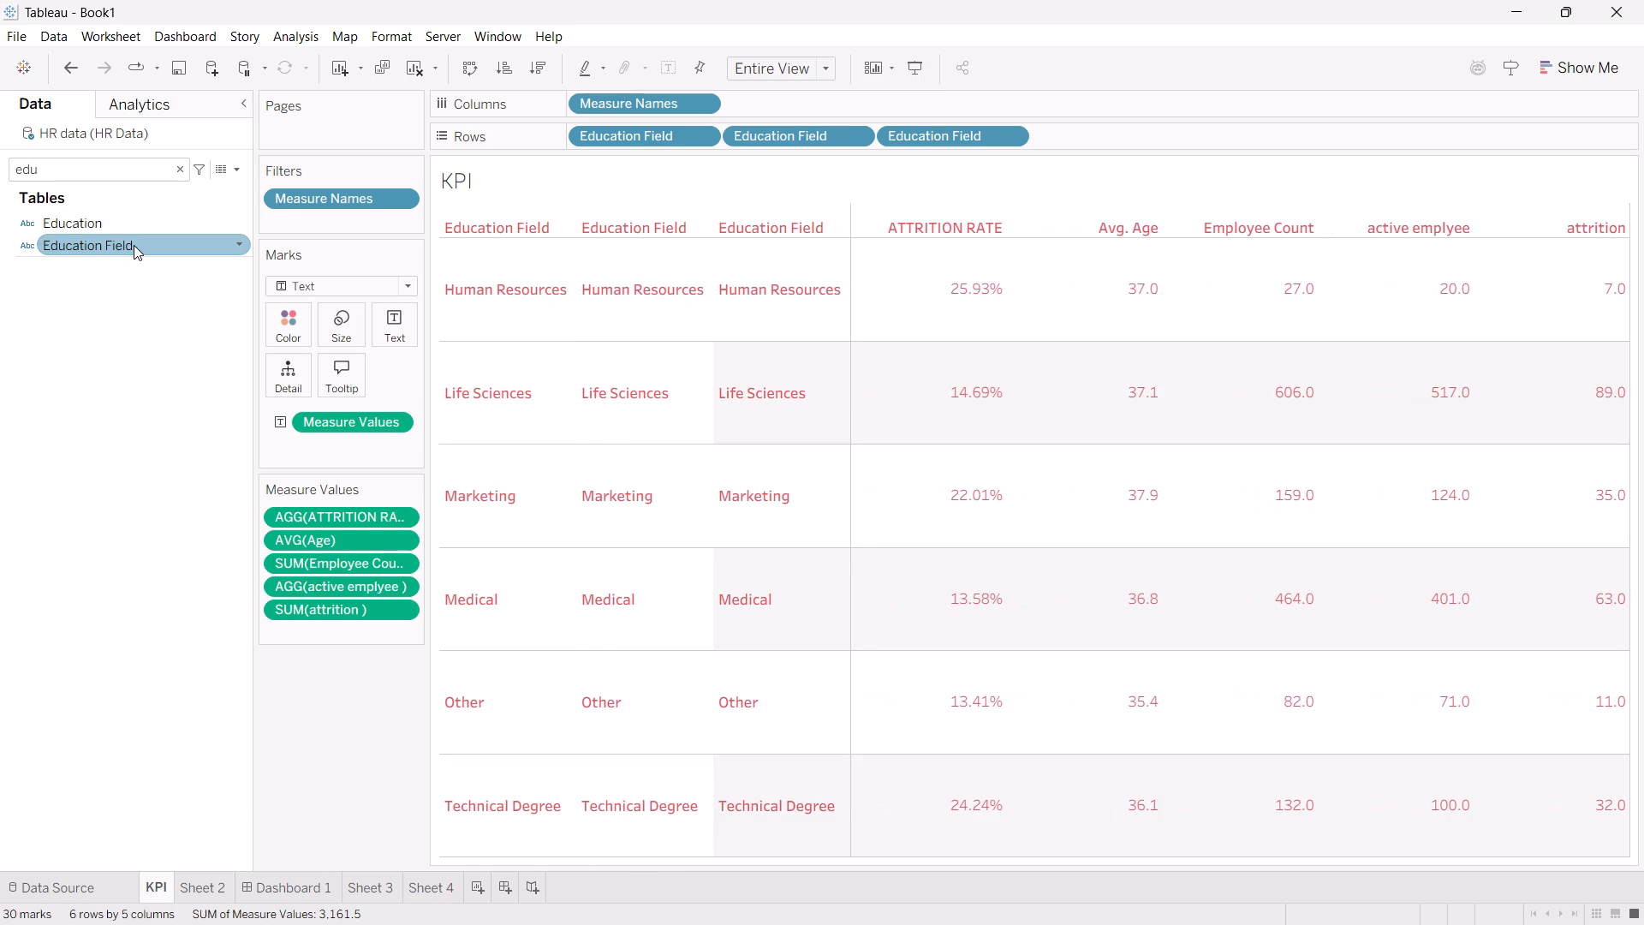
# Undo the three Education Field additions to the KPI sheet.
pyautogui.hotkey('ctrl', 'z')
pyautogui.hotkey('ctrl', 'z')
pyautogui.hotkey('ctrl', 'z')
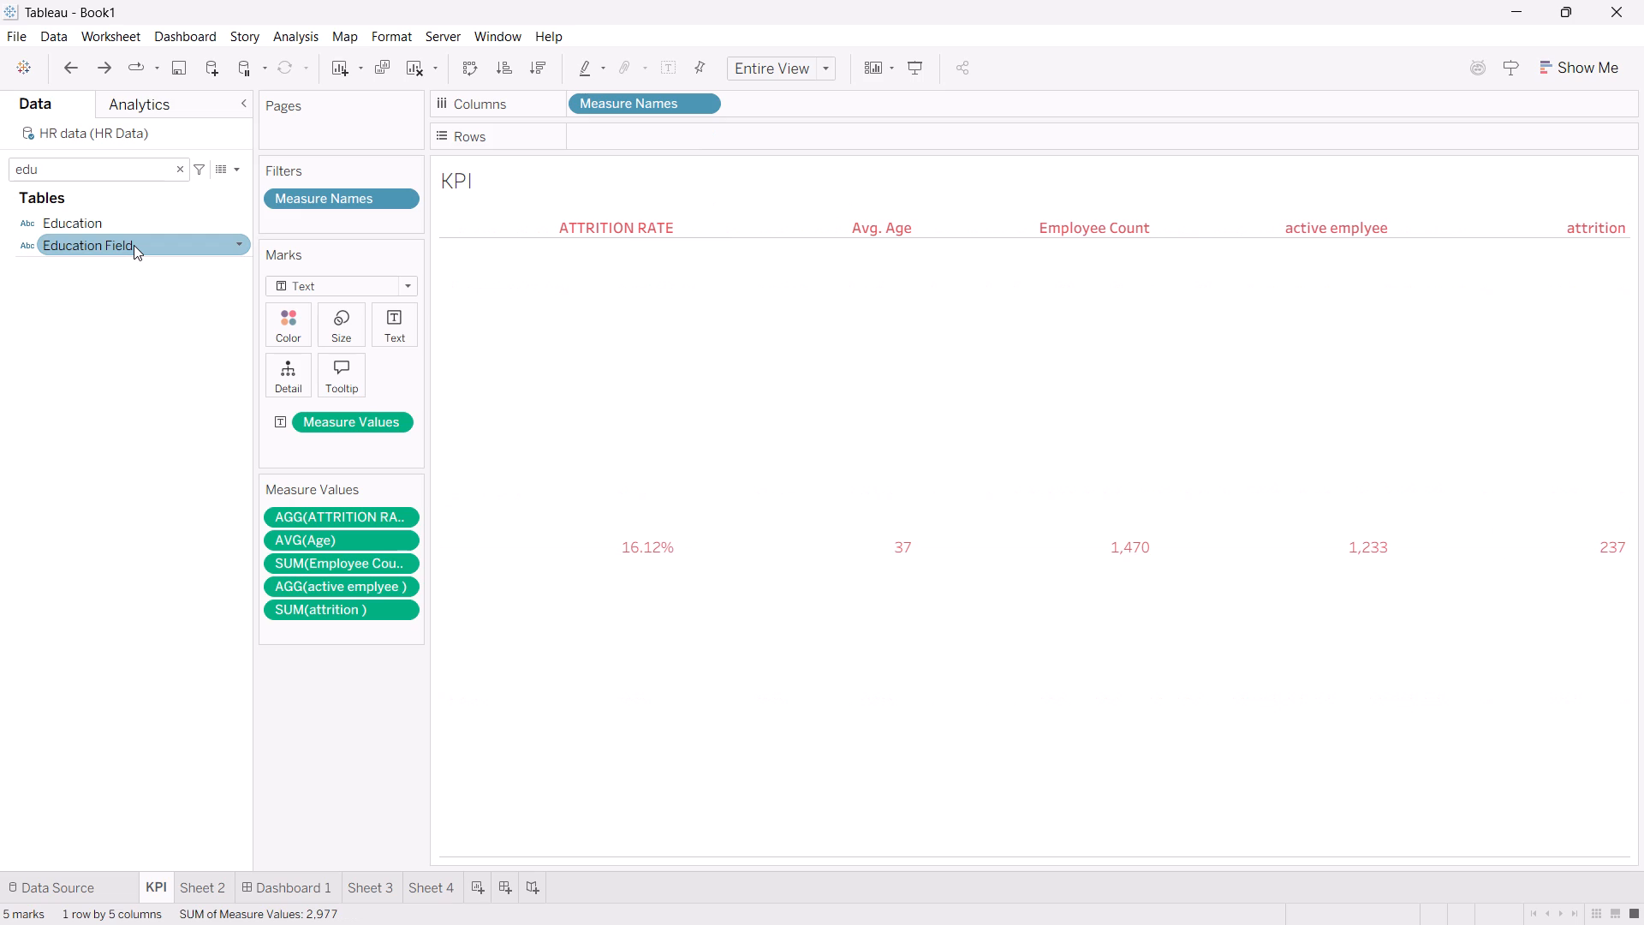
# Add the Education field as a filter on the KPI sheet with all degree values selected.
pyautogui.moveTo(126, 219); pyautogui.dragTo(254, 184)
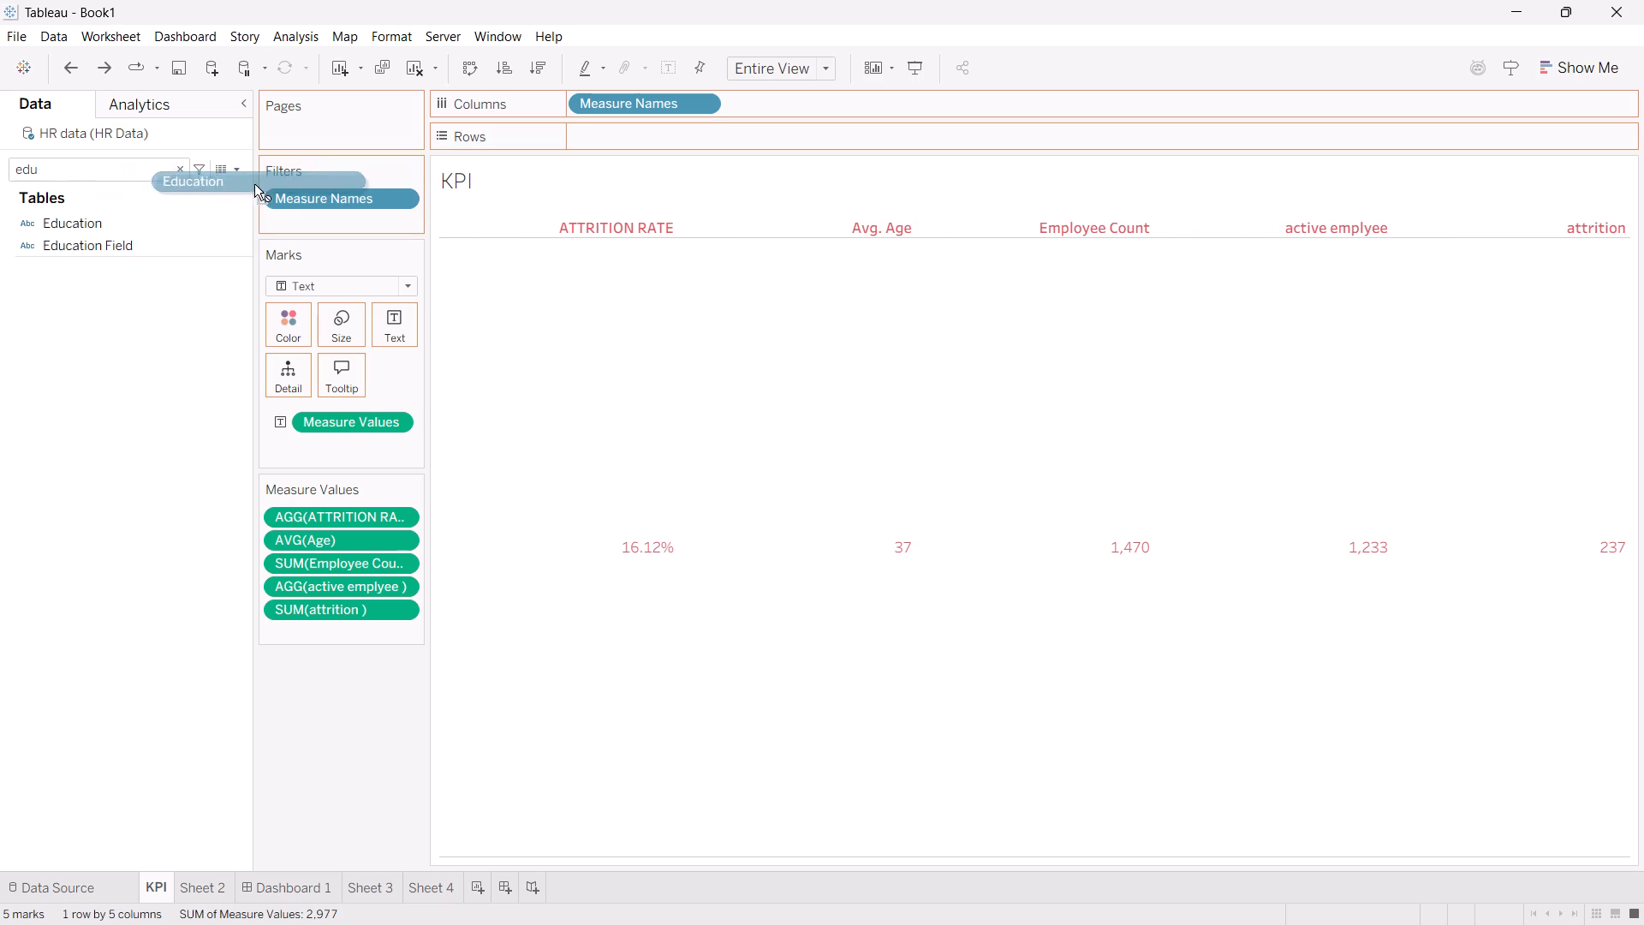
pyautogui.moveTo(254, 184); pyautogui.dragTo(396, 211)
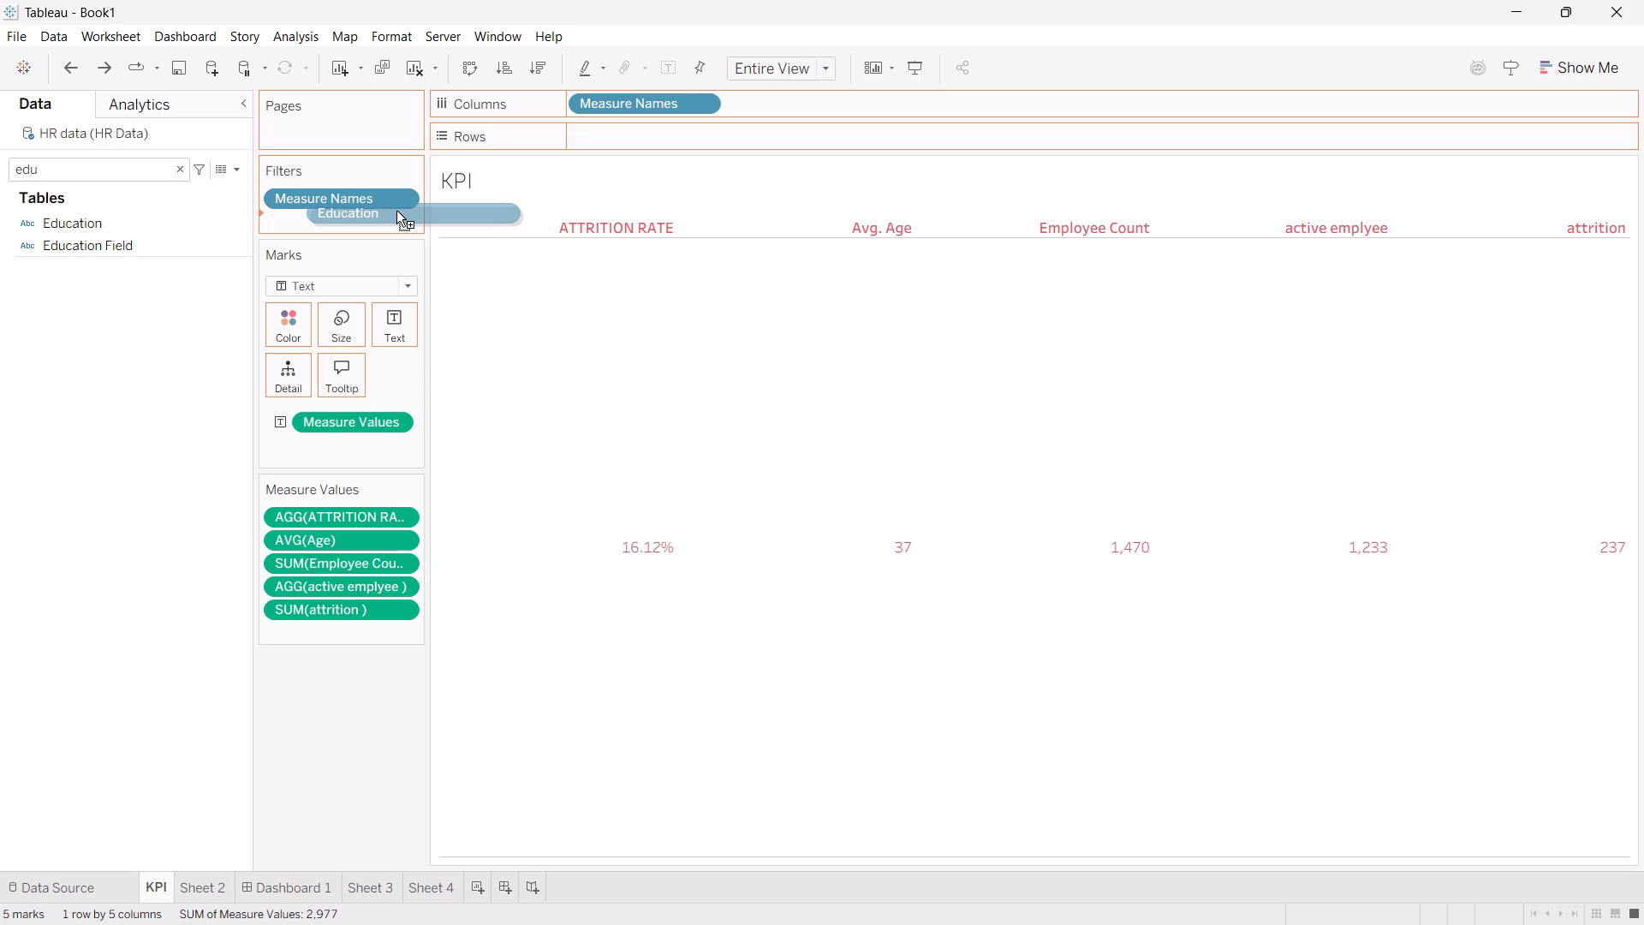
pyautogui.moveTo(396, 211); pyautogui.dragTo(347, 212)
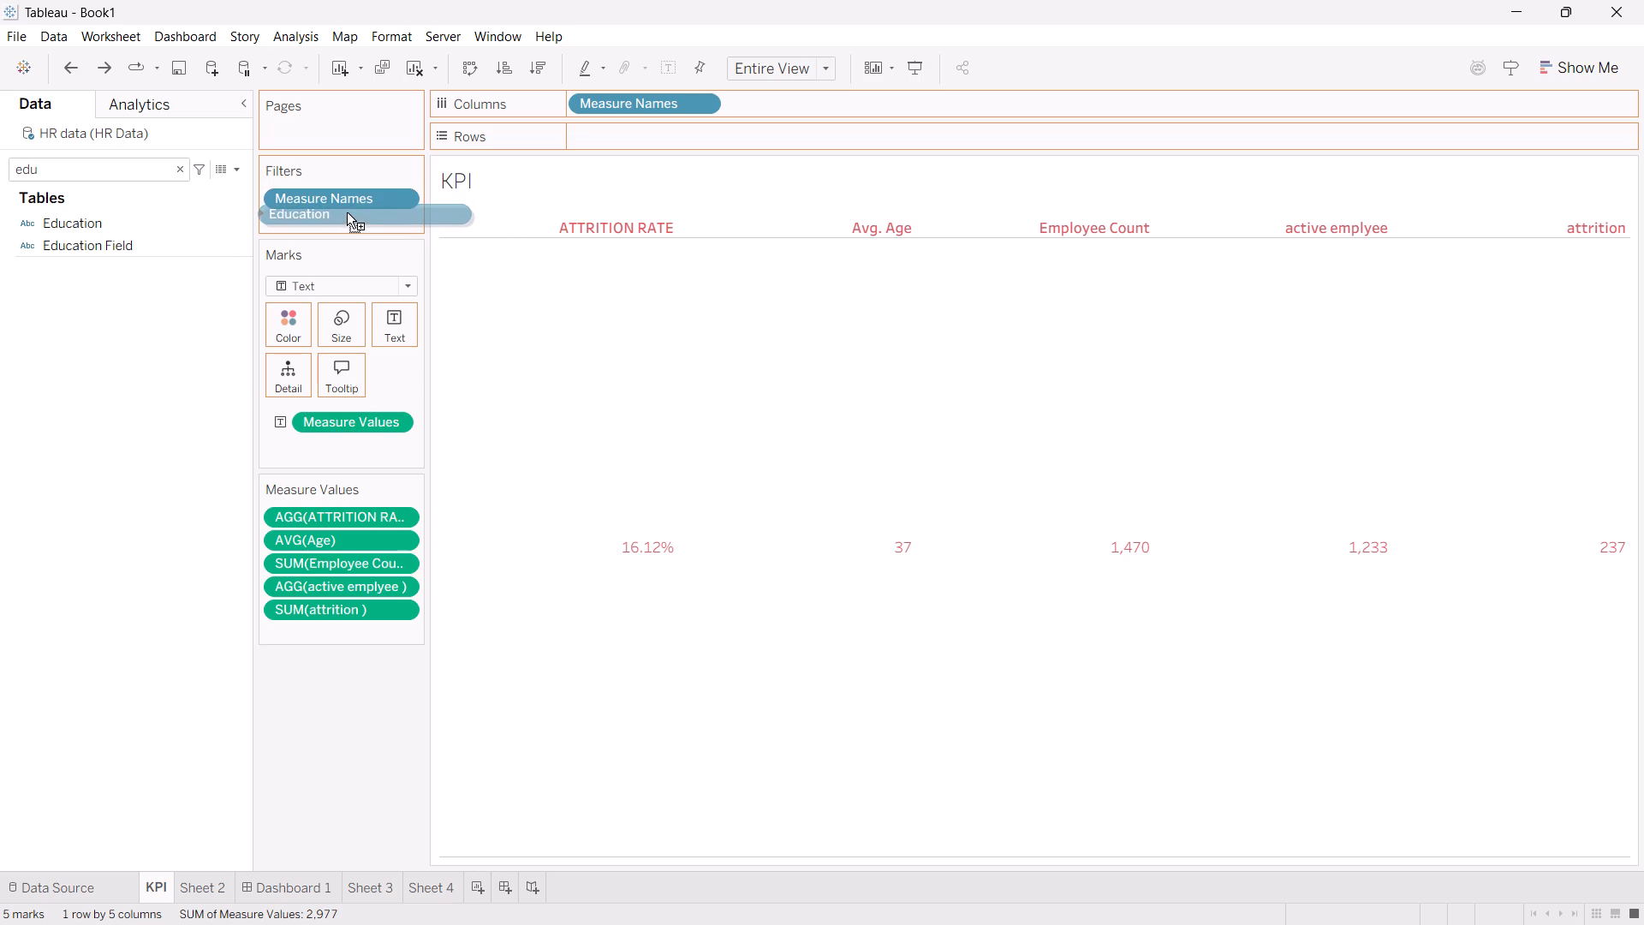
pyautogui.moveTo(347, 212); pyautogui.dragTo(346, 212)
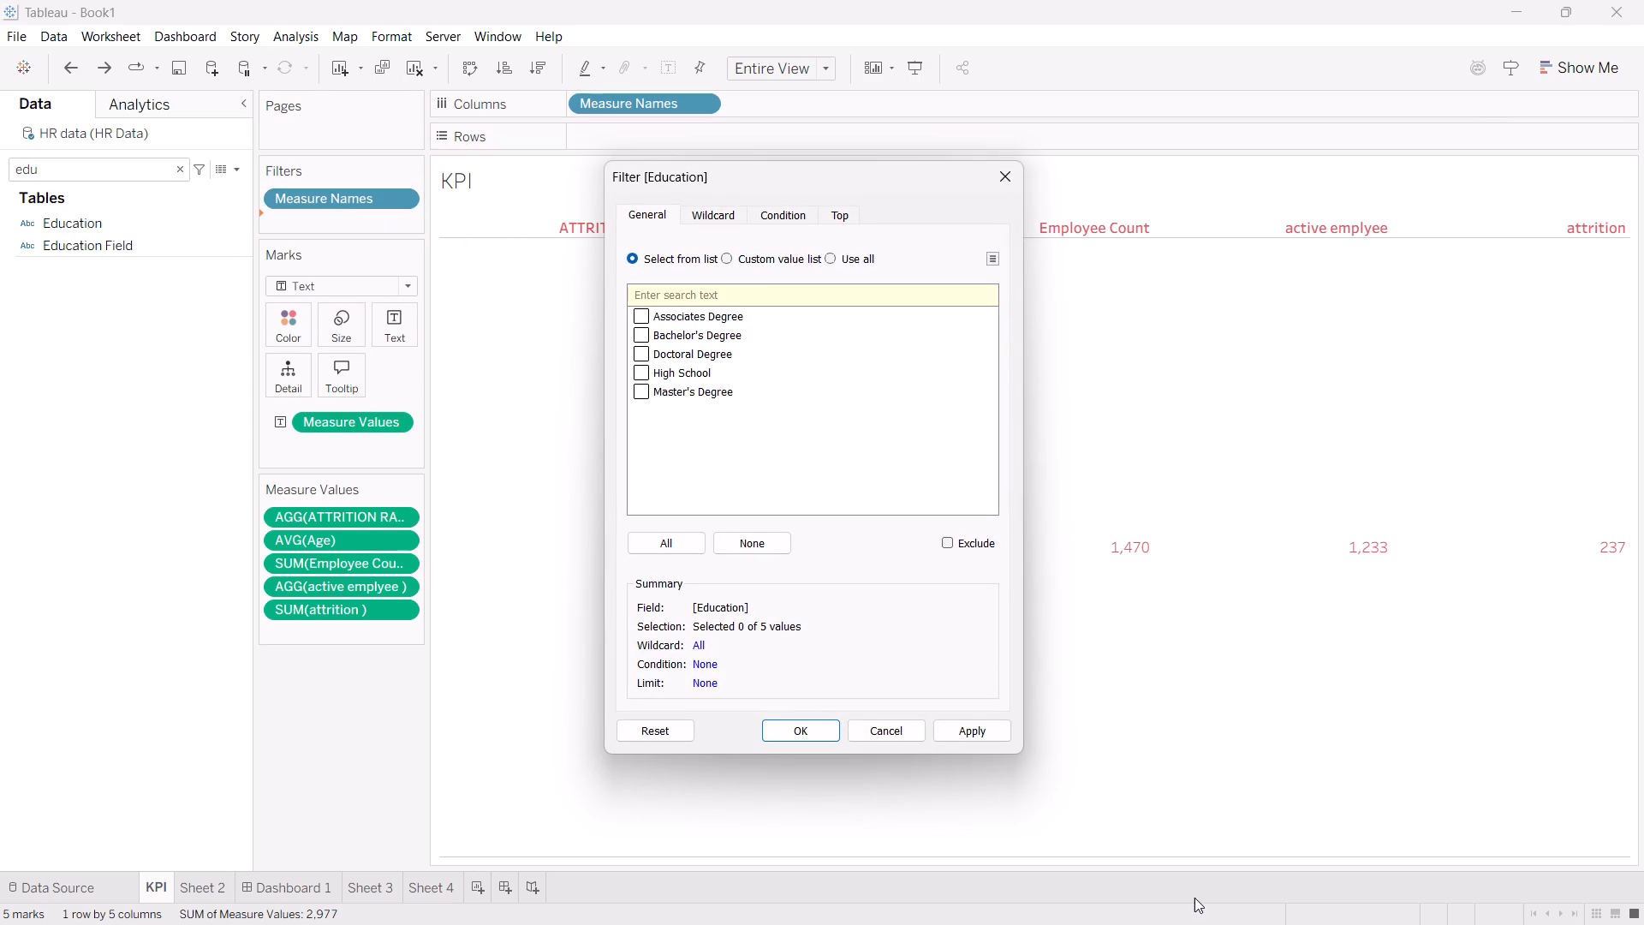
pyautogui.click(956, 730)
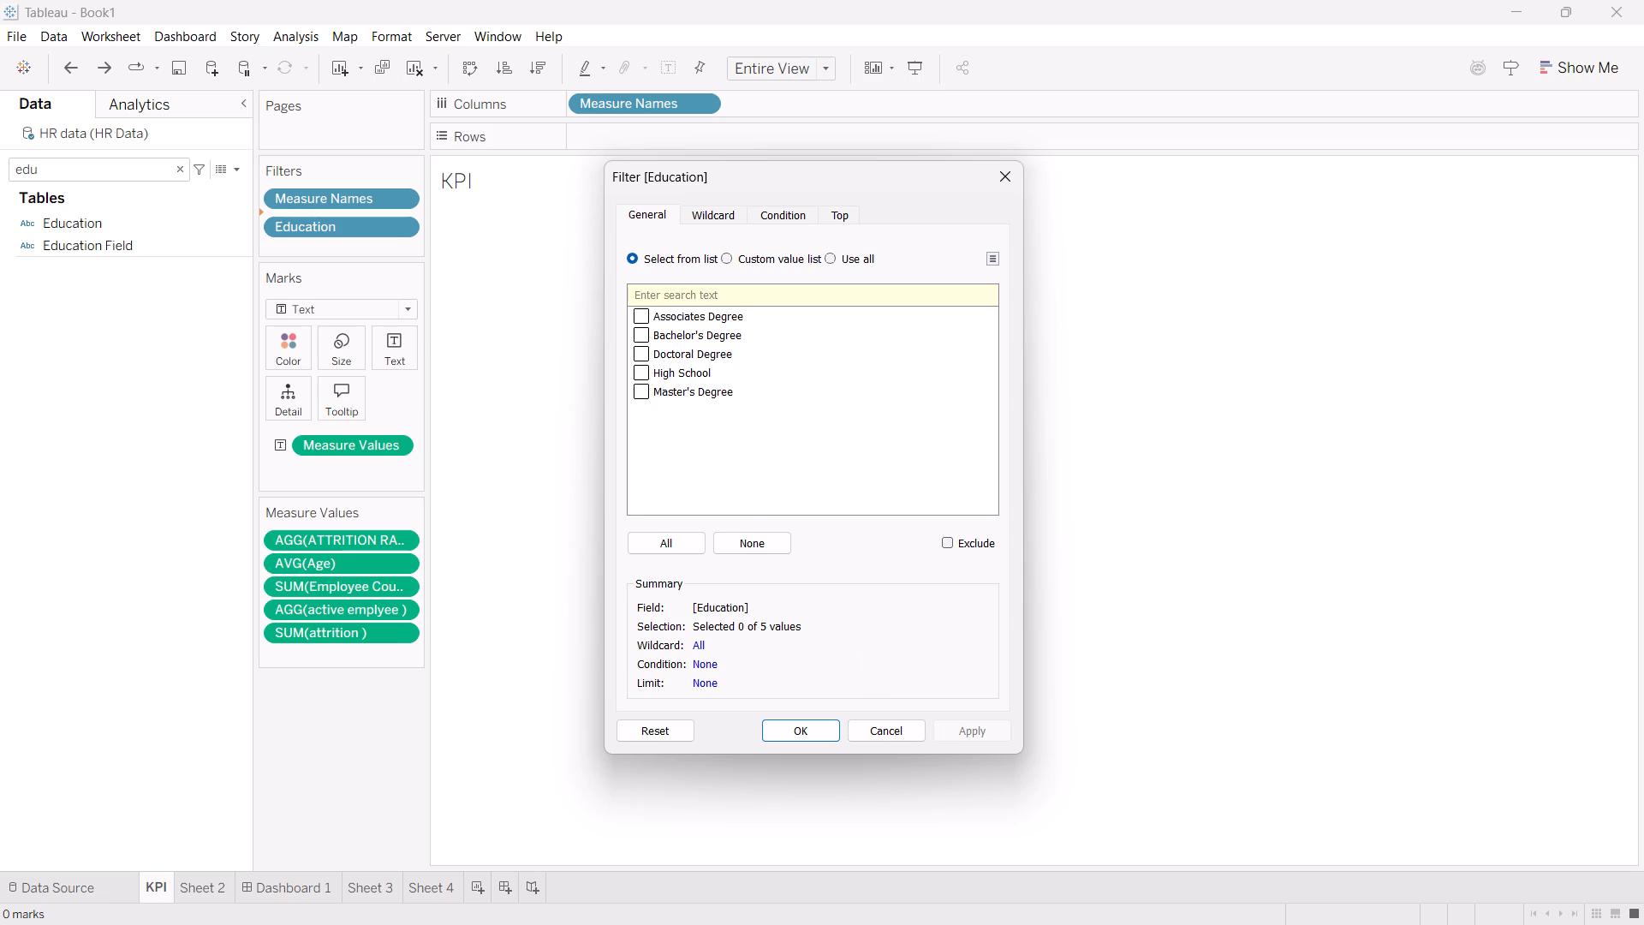
pyautogui.click(667, 551)
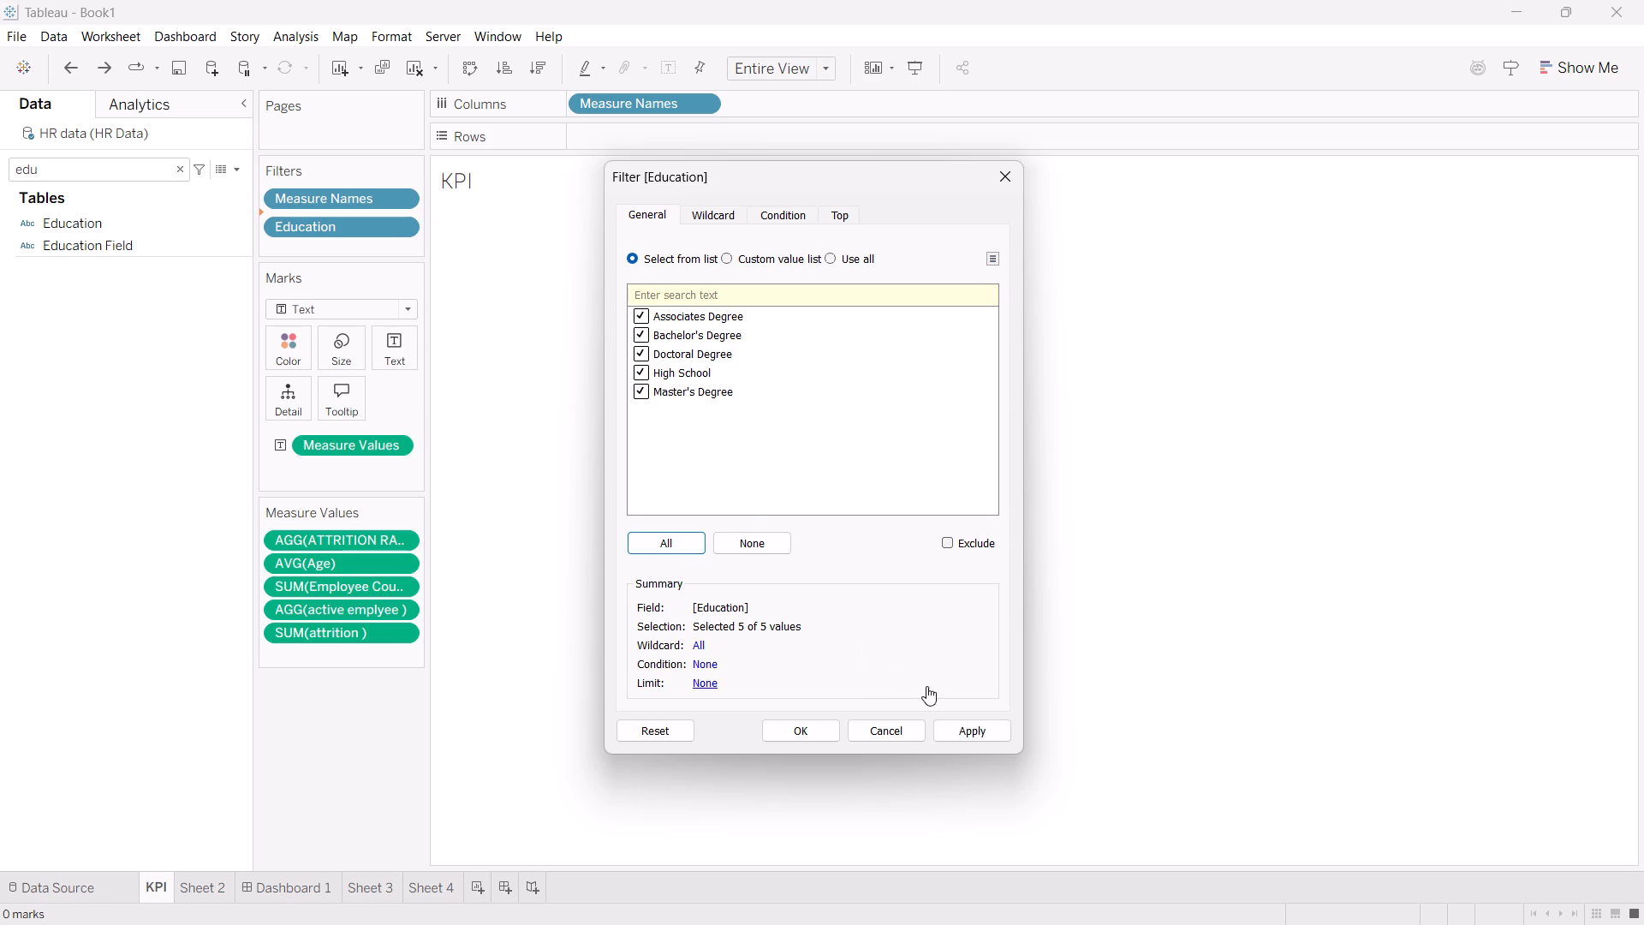
pyautogui.click(962, 725)
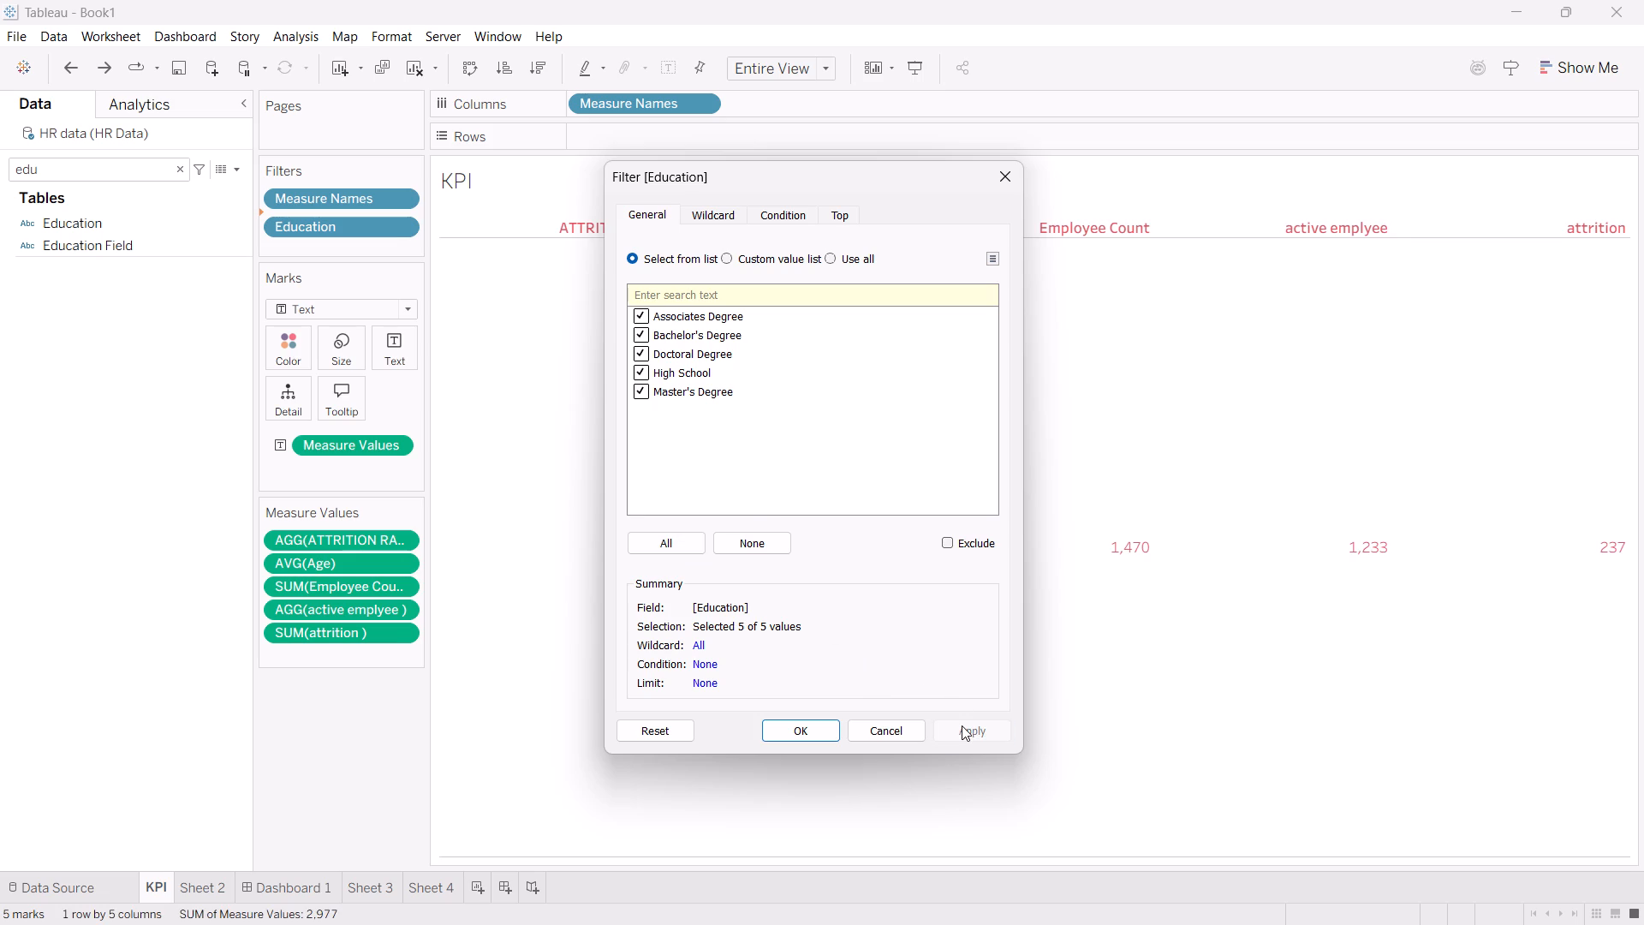
pyautogui.click(777, 727)
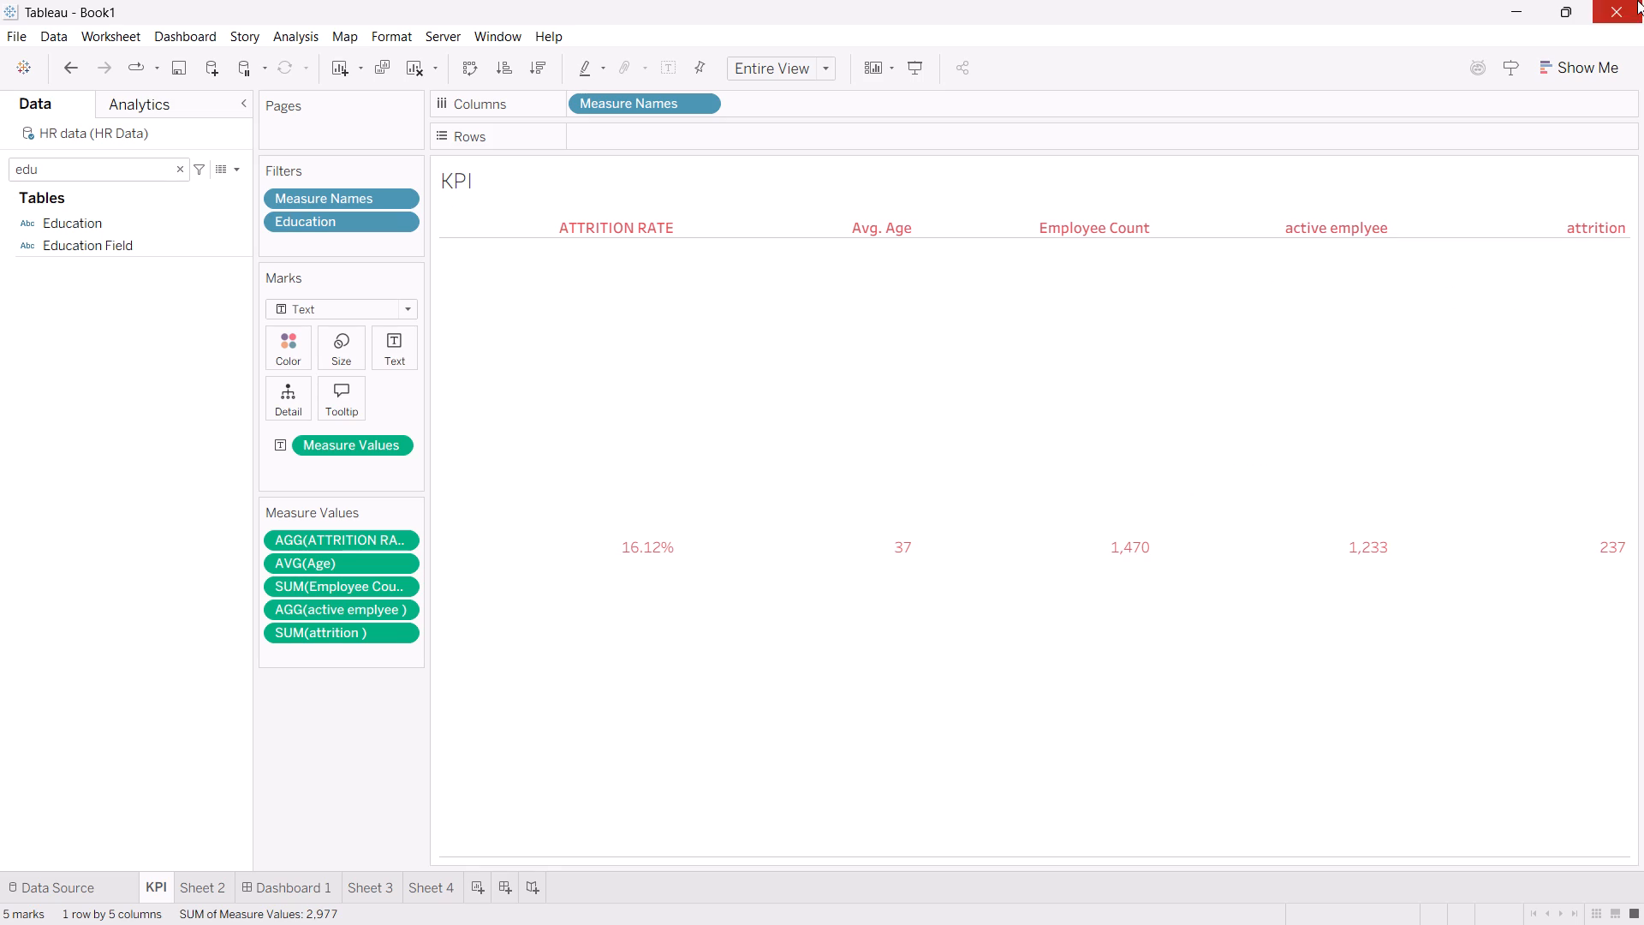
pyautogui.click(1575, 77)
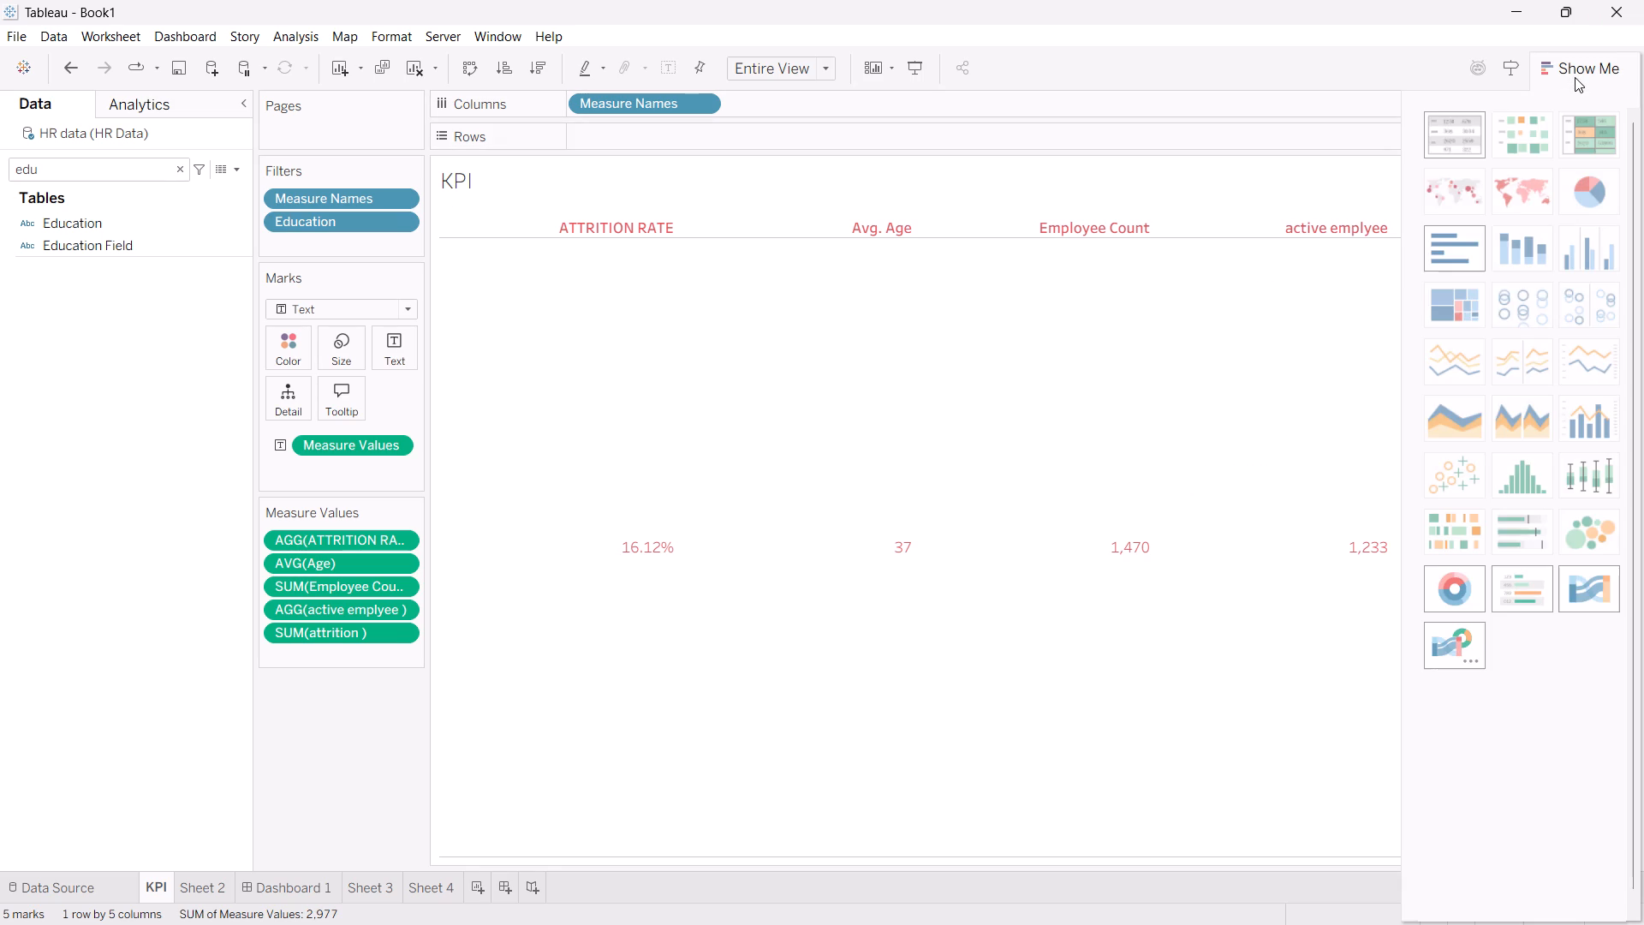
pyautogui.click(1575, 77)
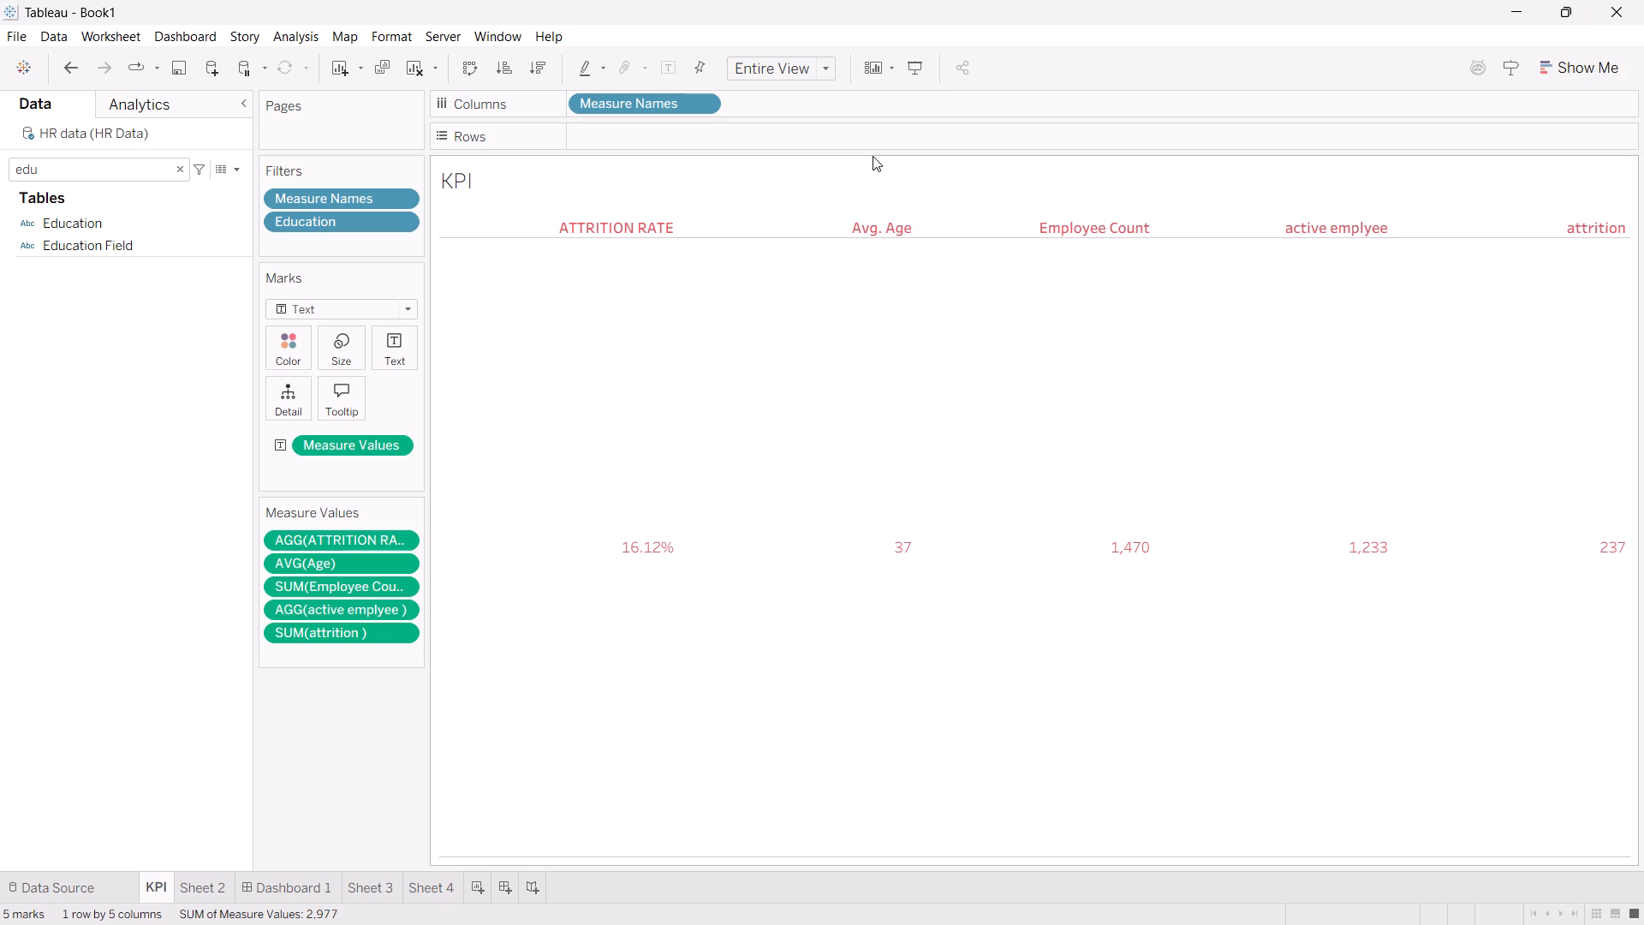
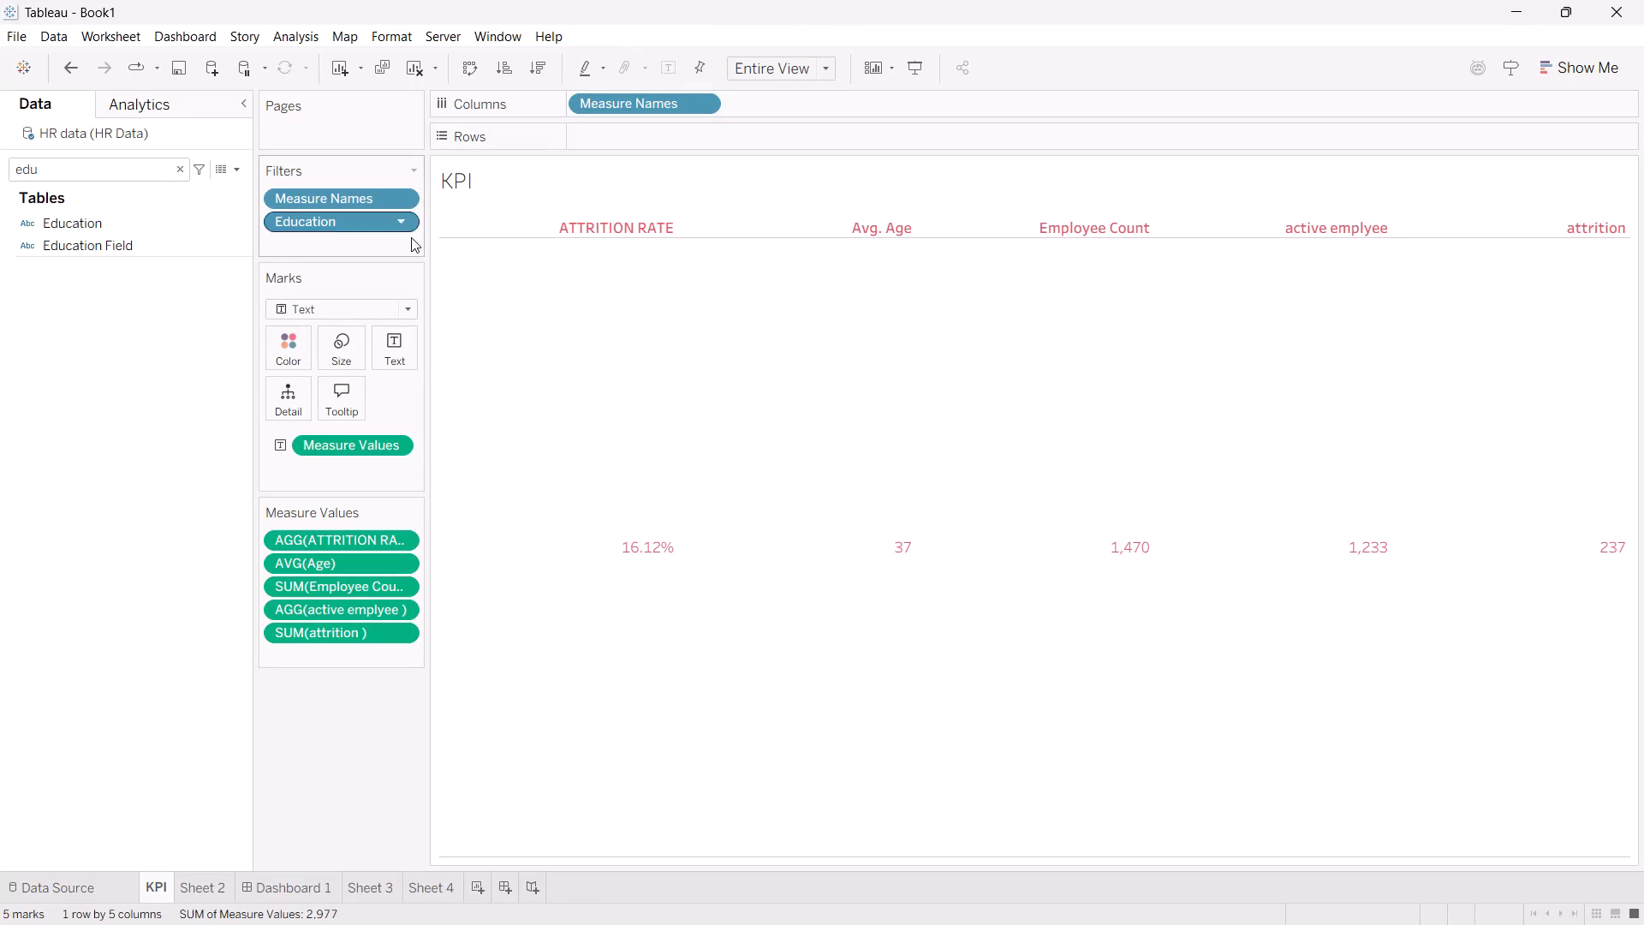
# Apply the KPI sheet's Education filter to all worksheets using this data source.
pyautogui.click(399, 224)
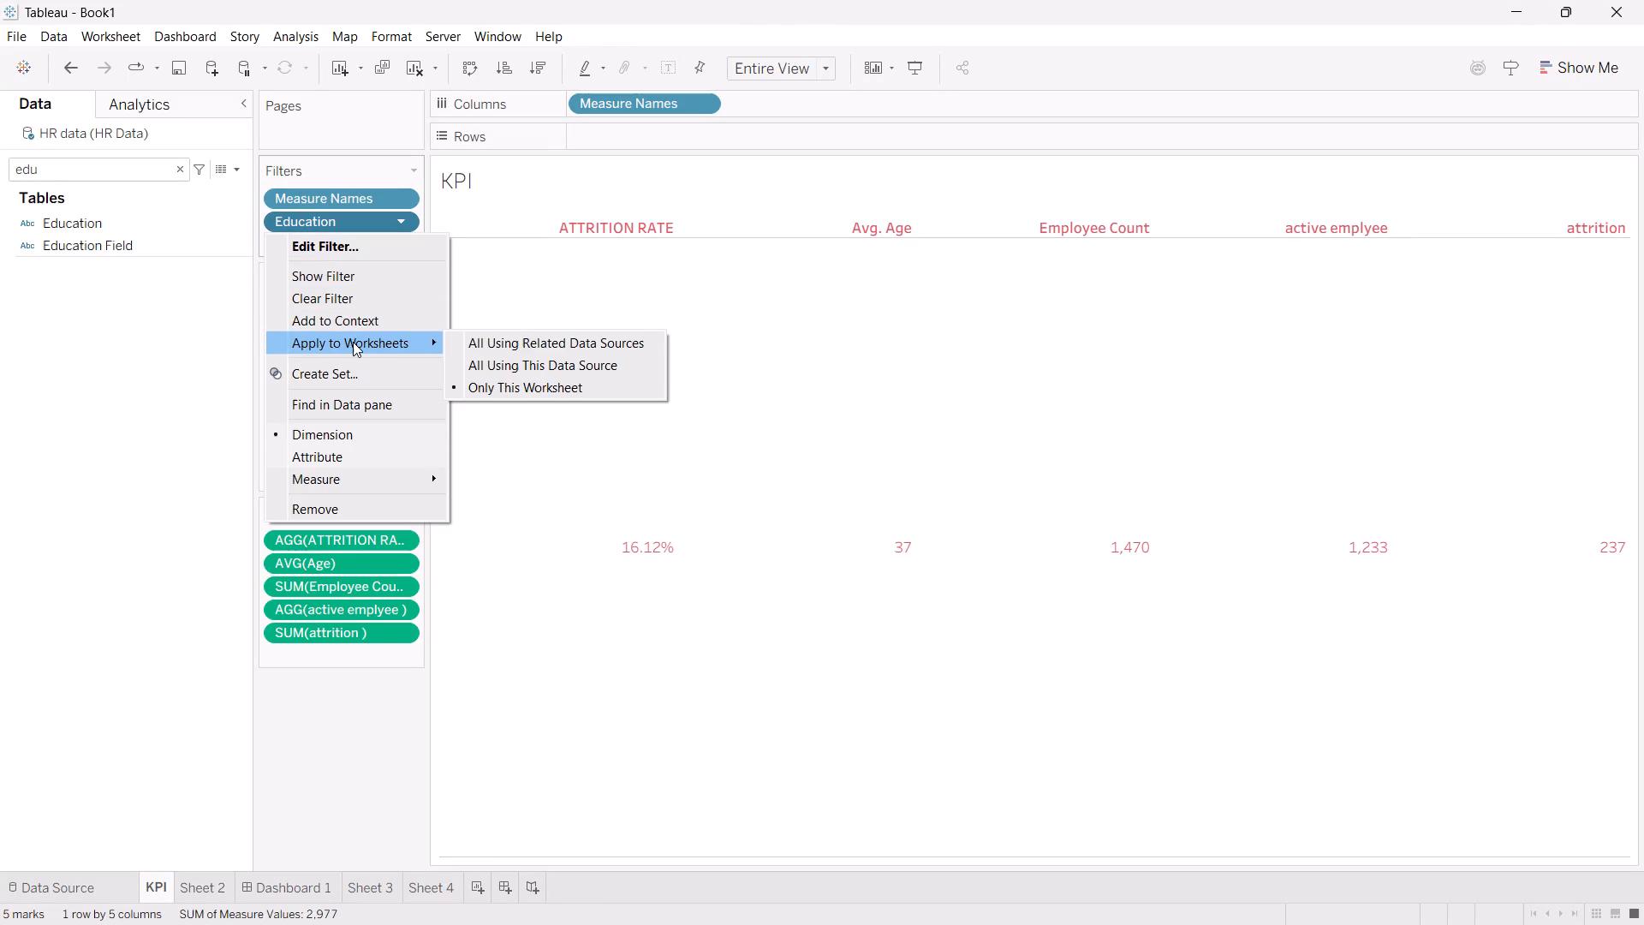
pyautogui.click(515, 365)
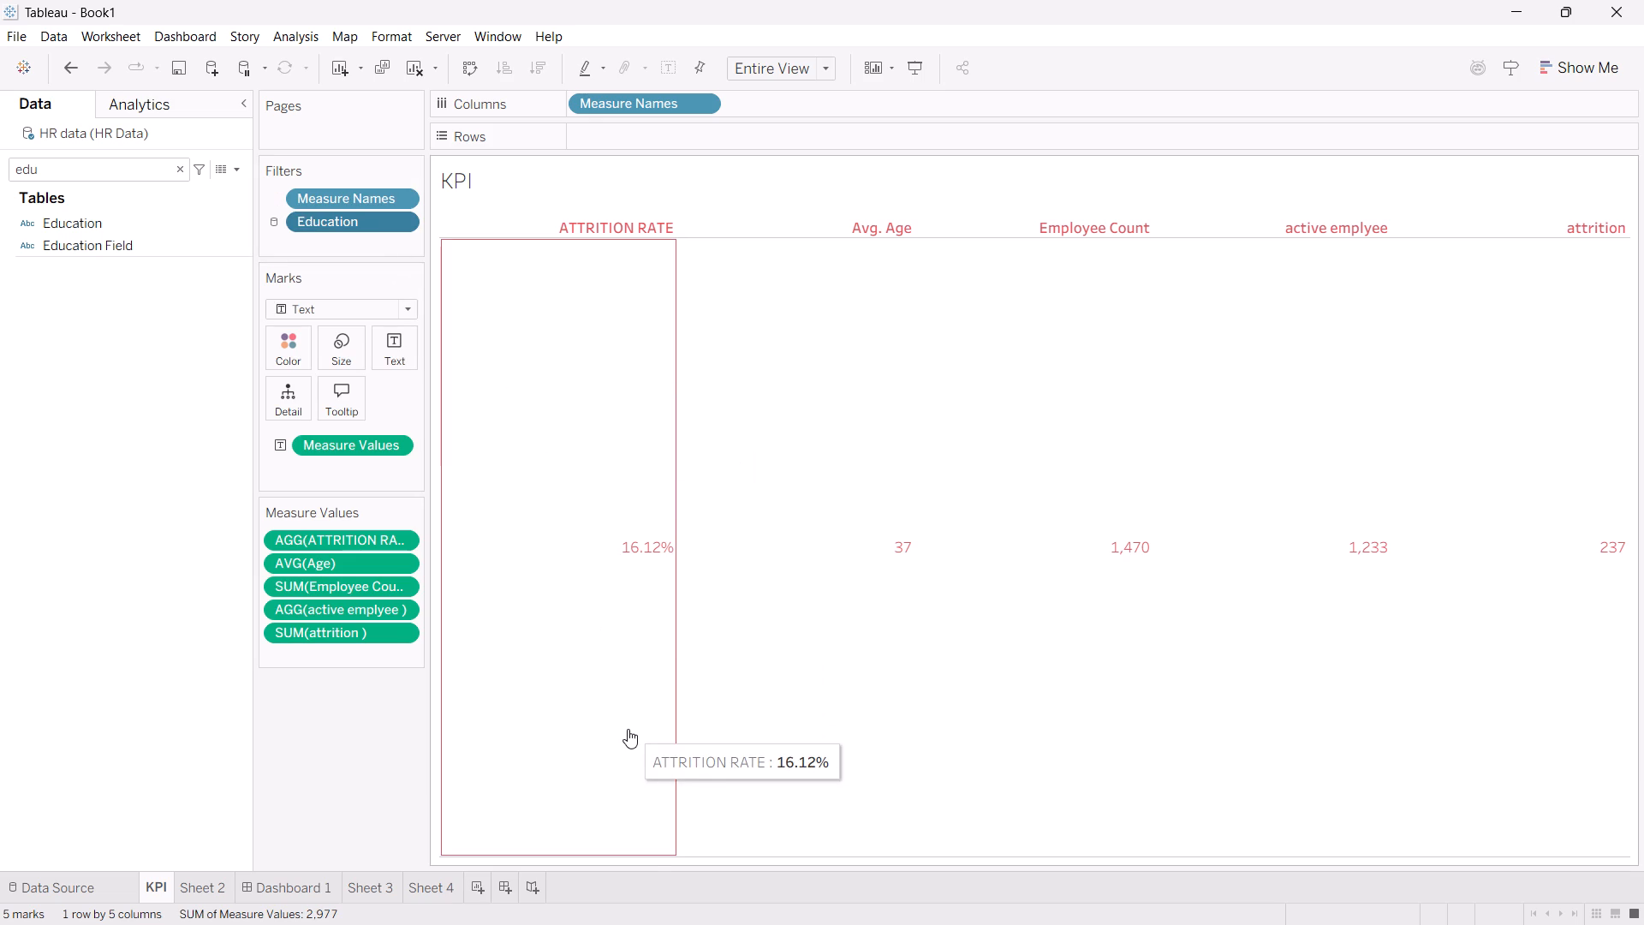
# Open Dashboard 1 to continue with the dashboard layout.
pyautogui.click(297, 886)
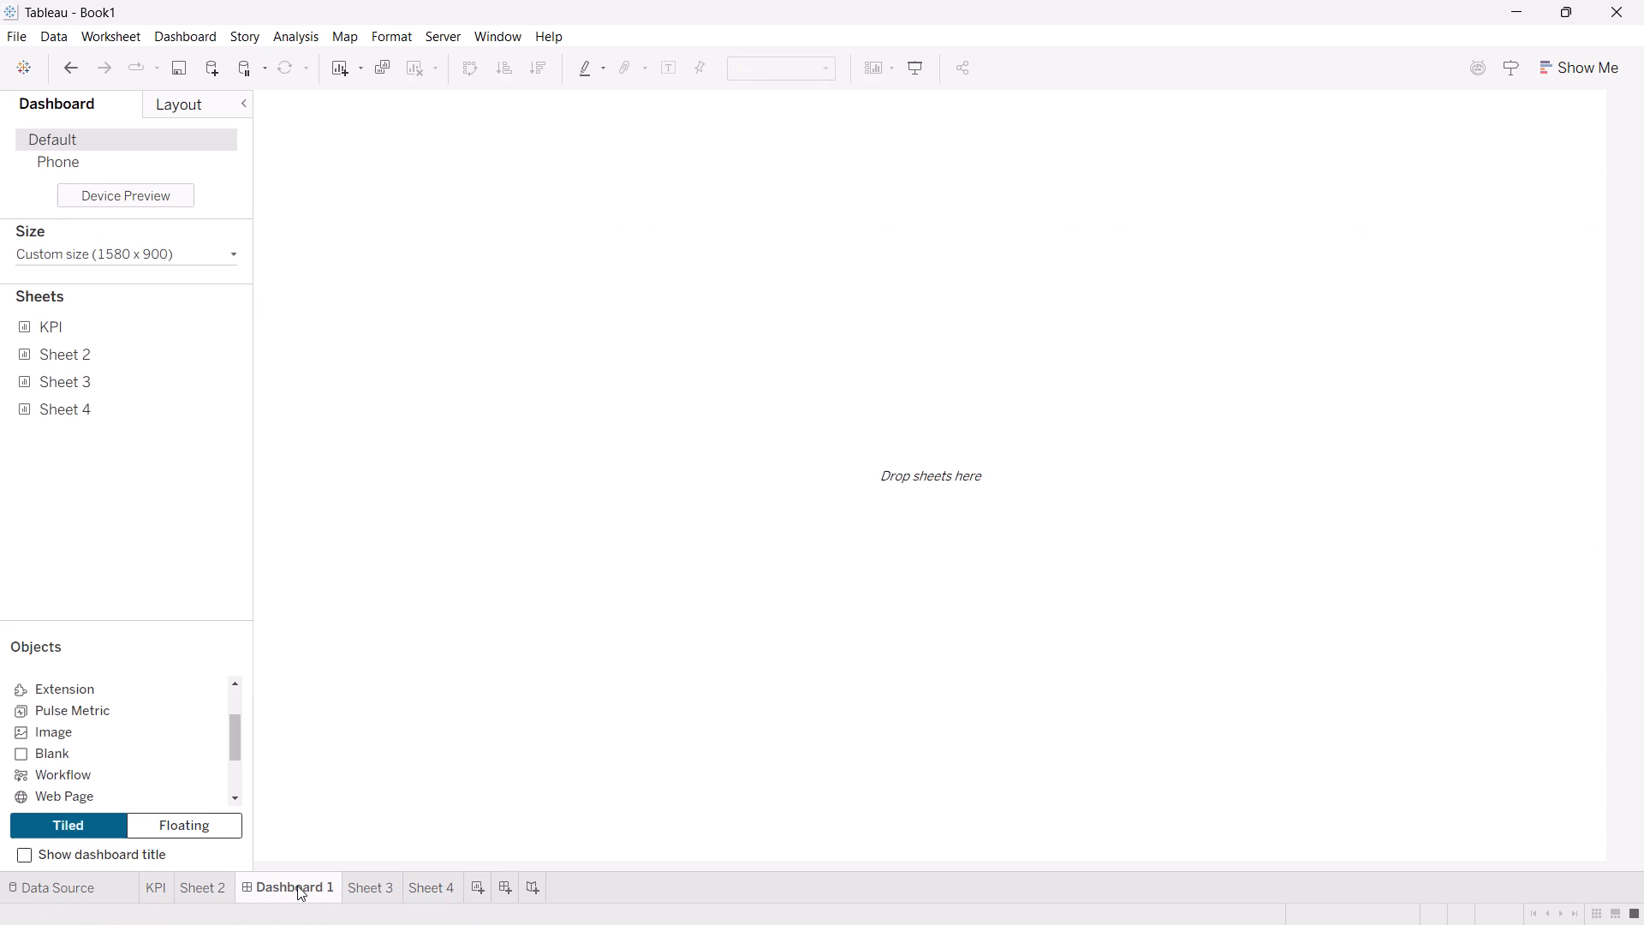
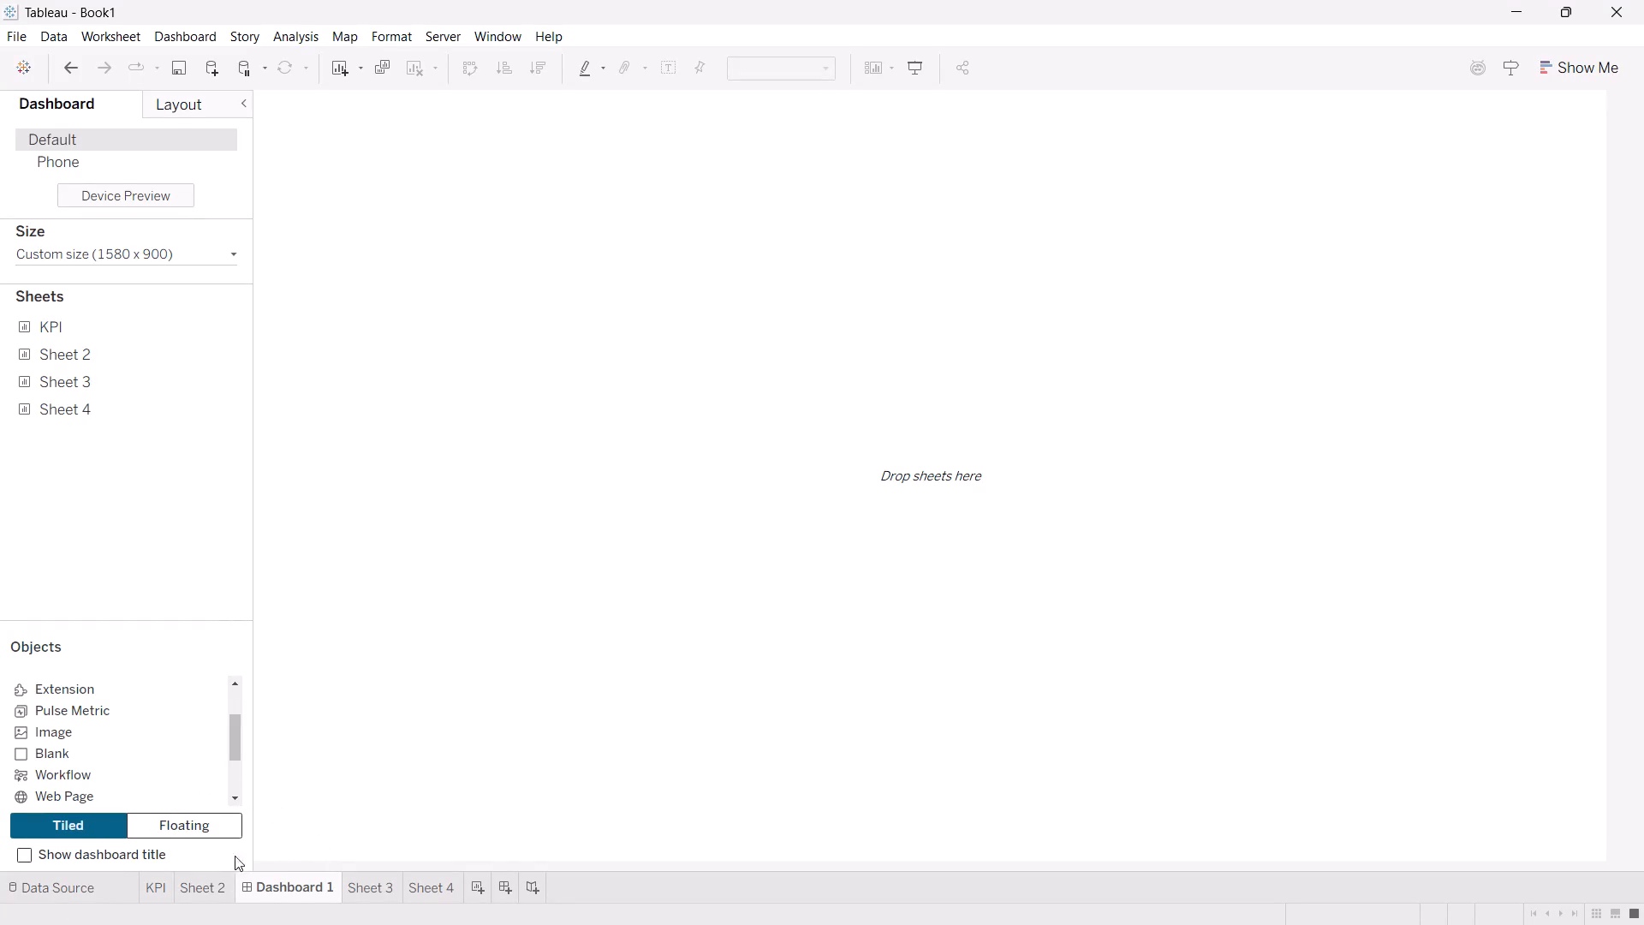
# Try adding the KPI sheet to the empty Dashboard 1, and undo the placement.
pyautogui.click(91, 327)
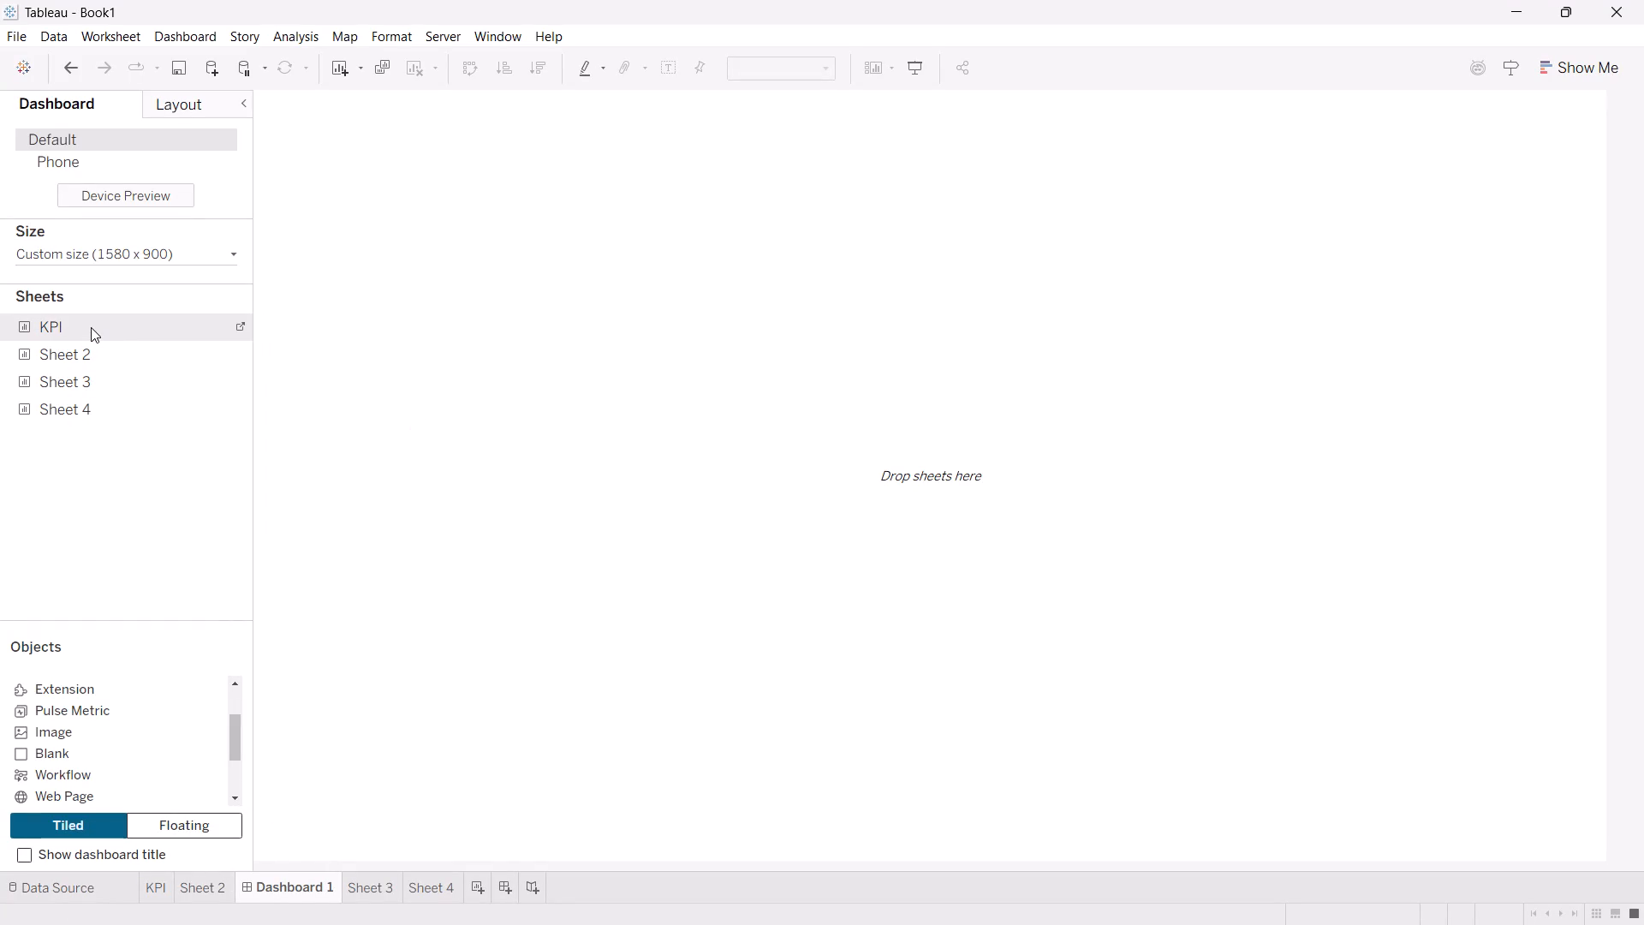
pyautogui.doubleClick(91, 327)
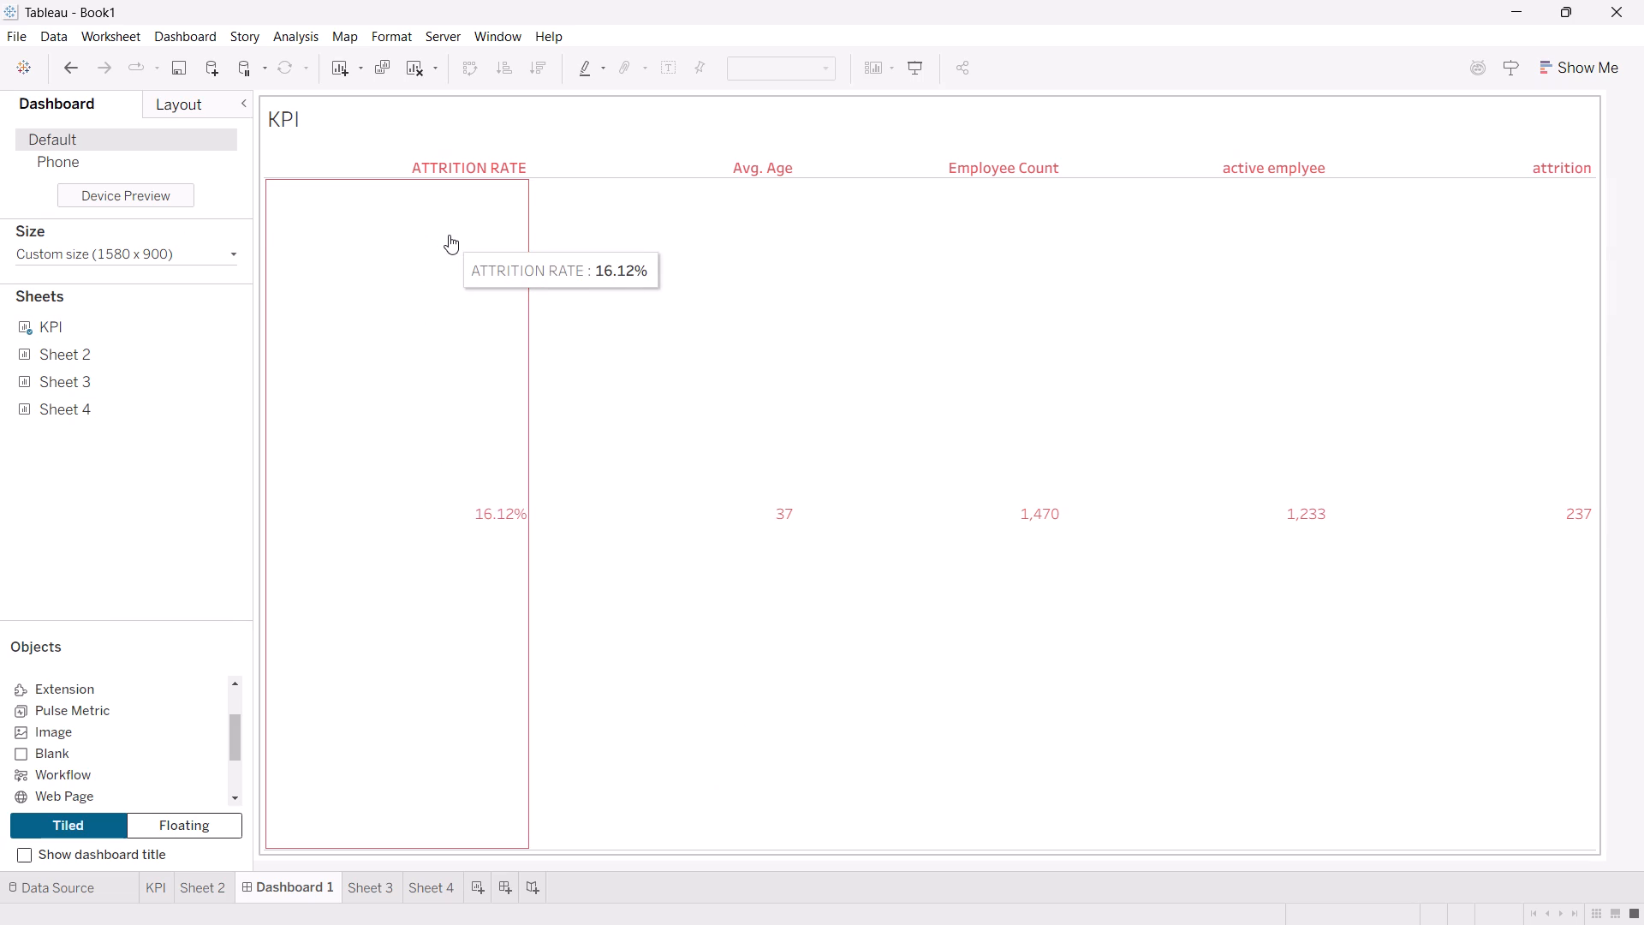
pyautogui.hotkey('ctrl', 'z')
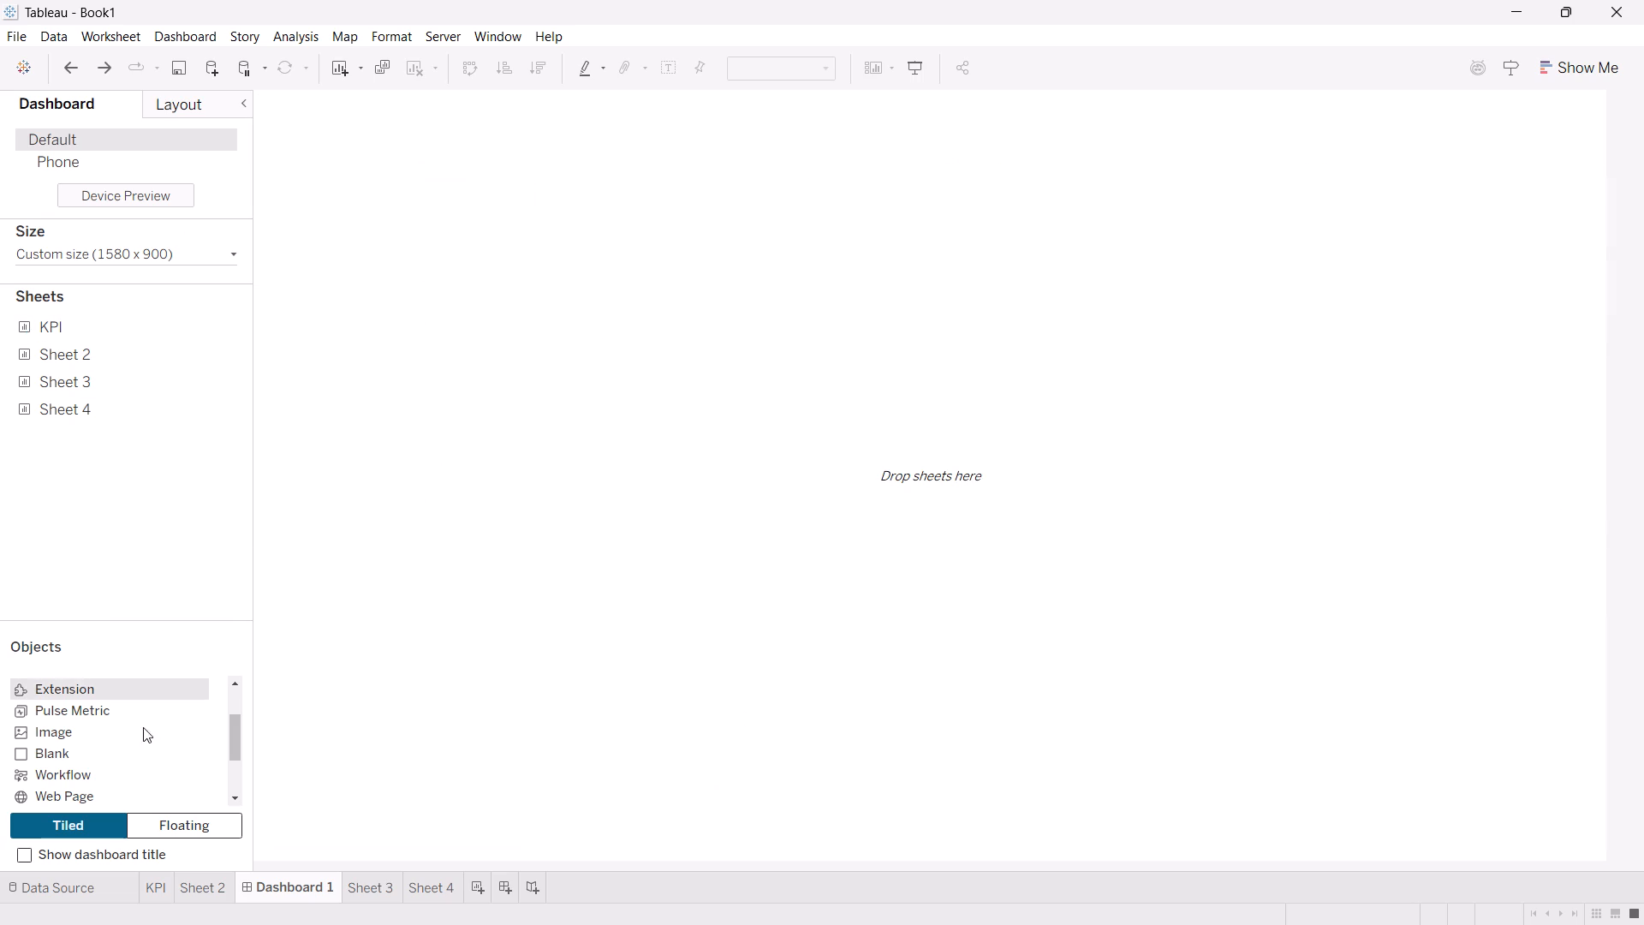
# Rename Sheet 2 as "attrtion by gender".
pyautogui.tripleClick(198, 893)
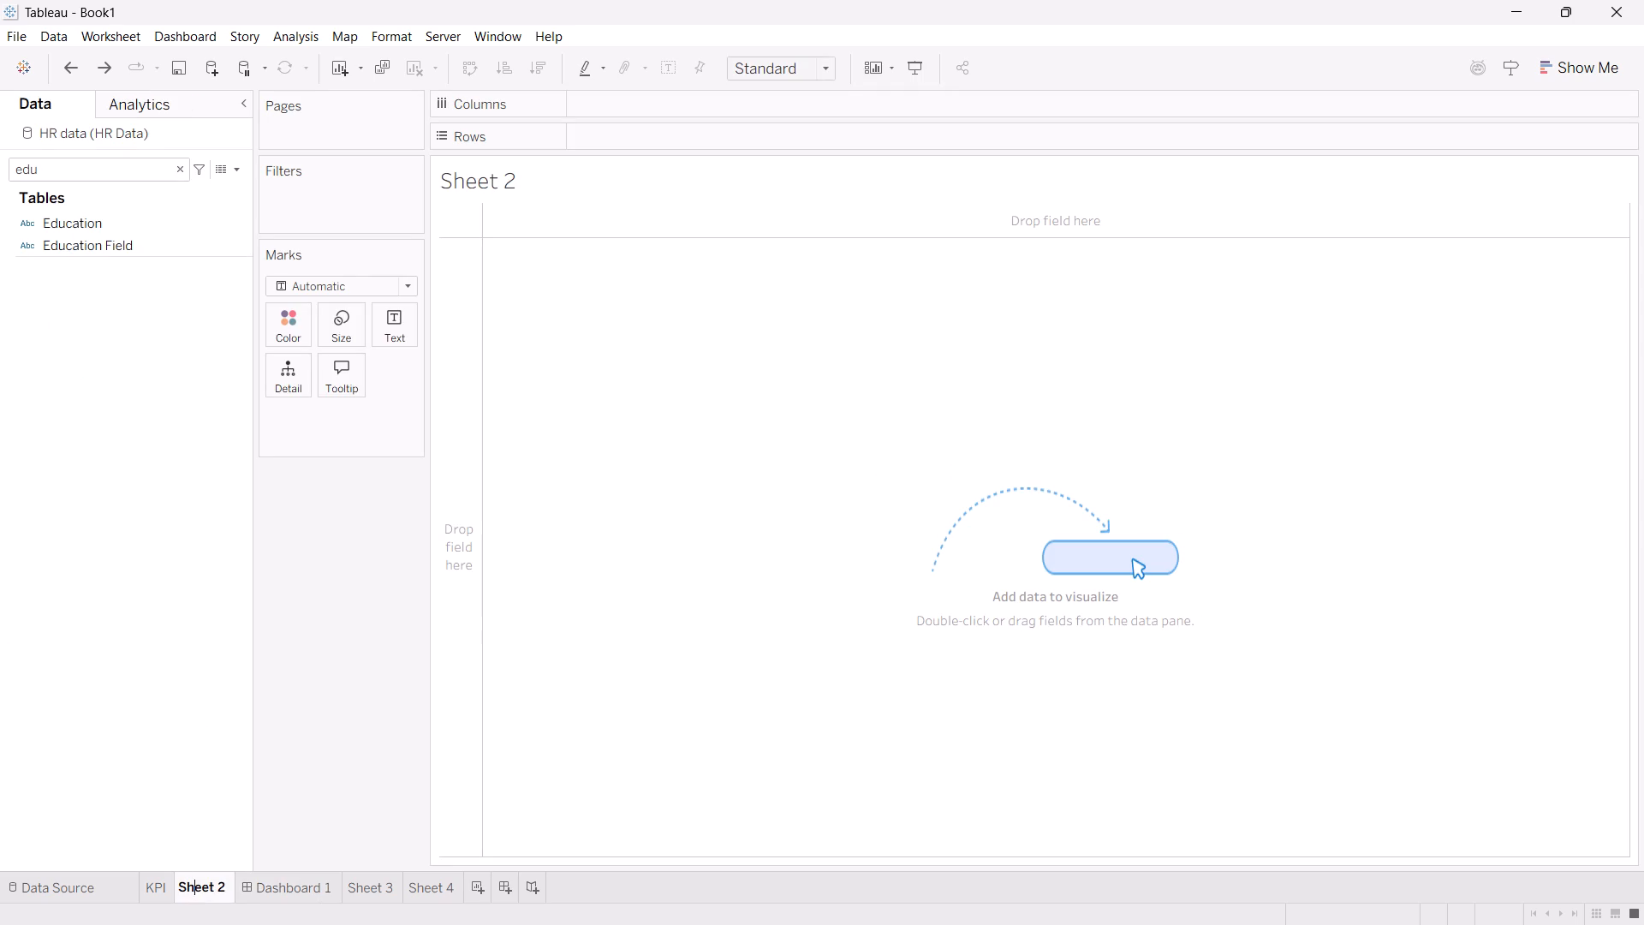
pyautogui.doubleClick(198, 893)
pyautogui.hotkey('shift', 'Right')
pyautogui.hotkey('shift', 'Right')
pyautogui.hotkey('shift', 'Right')
pyautogui.press('BackSpace')
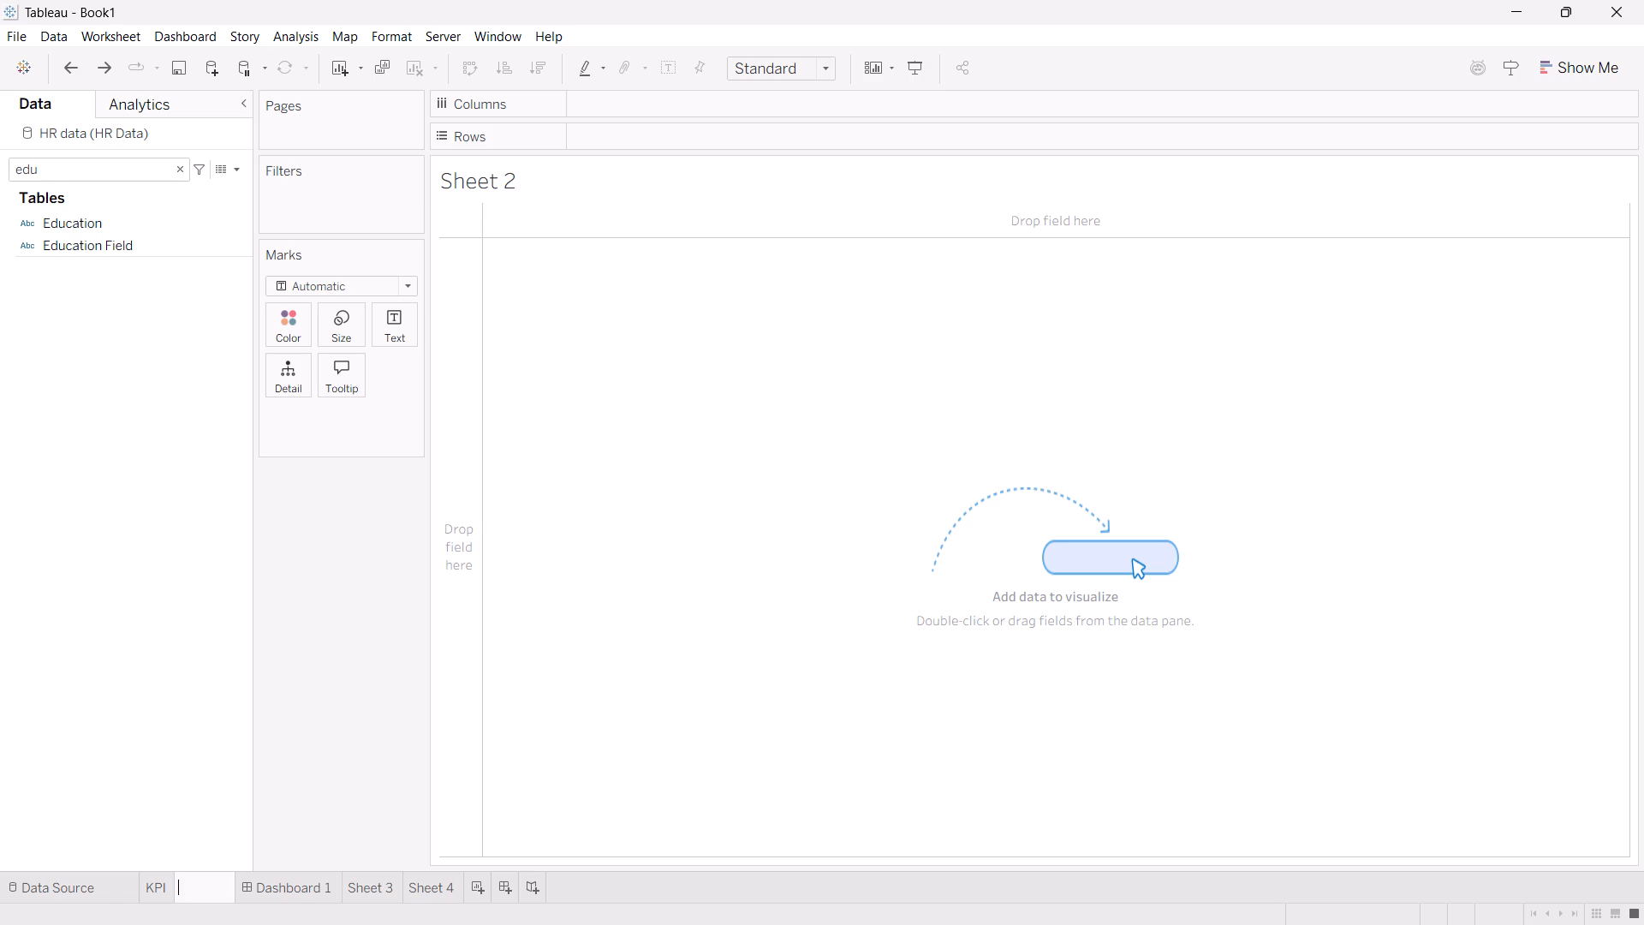
pyautogui.write('attrtion by gender')
pyautogui.press('space')
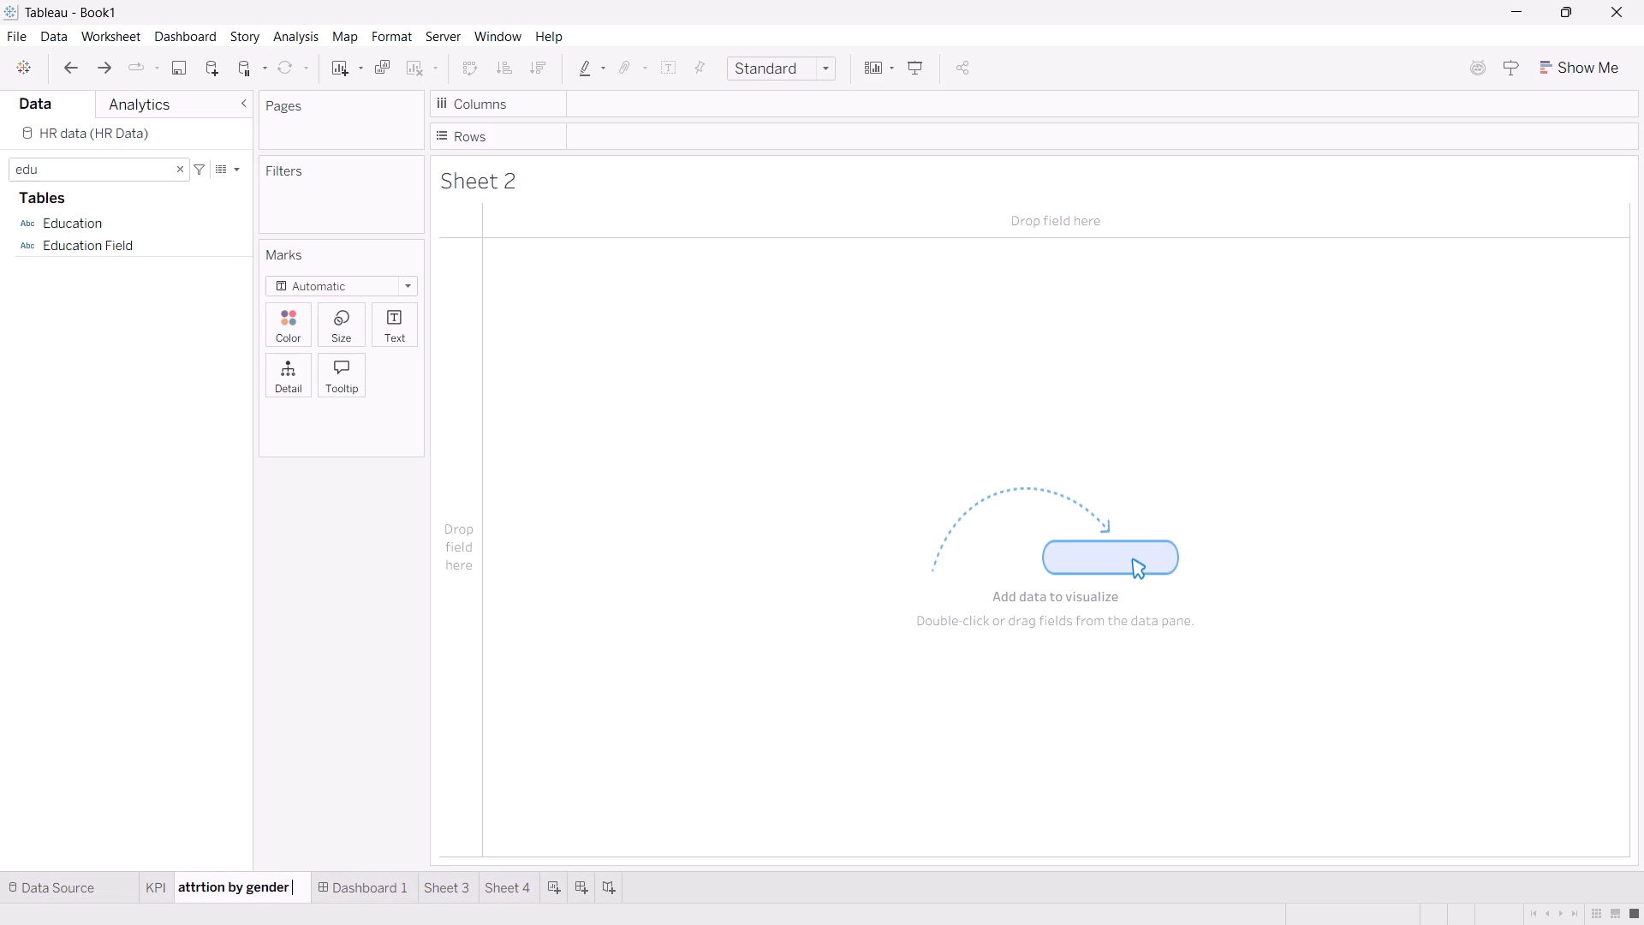
pyautogui.press('Return')
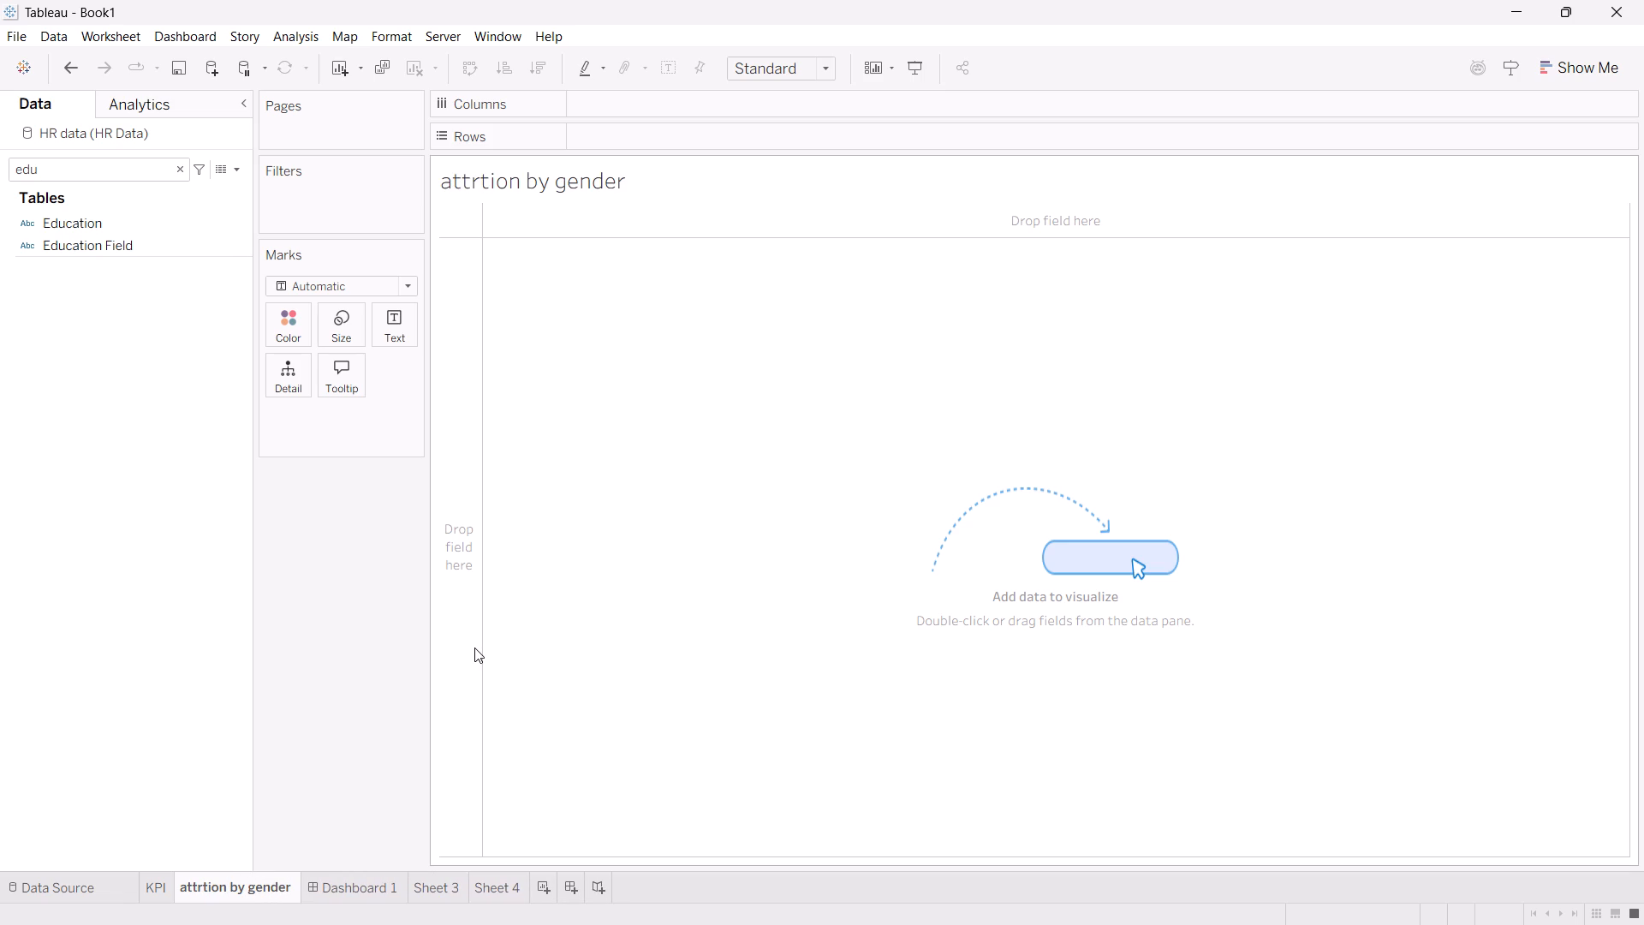
# Clear the "edu" field search and place the attrition measure on Columns.
pyautogui.click(116, 170)
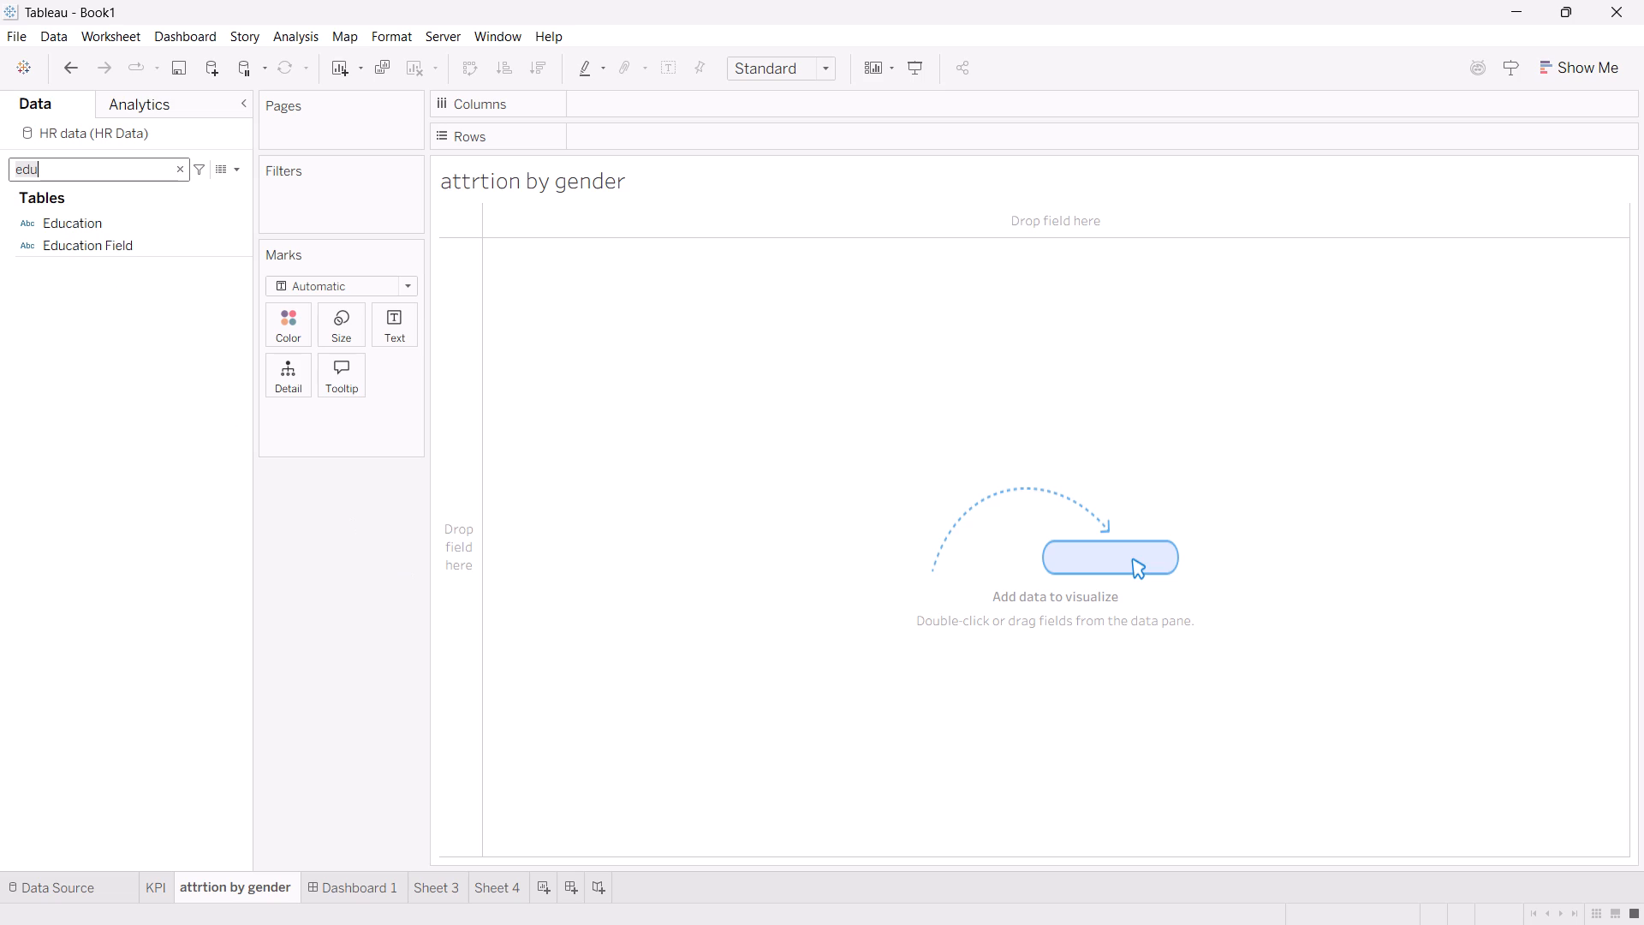
pyautogui.press('BackSpace')
pyautogui.press('BackSpace')
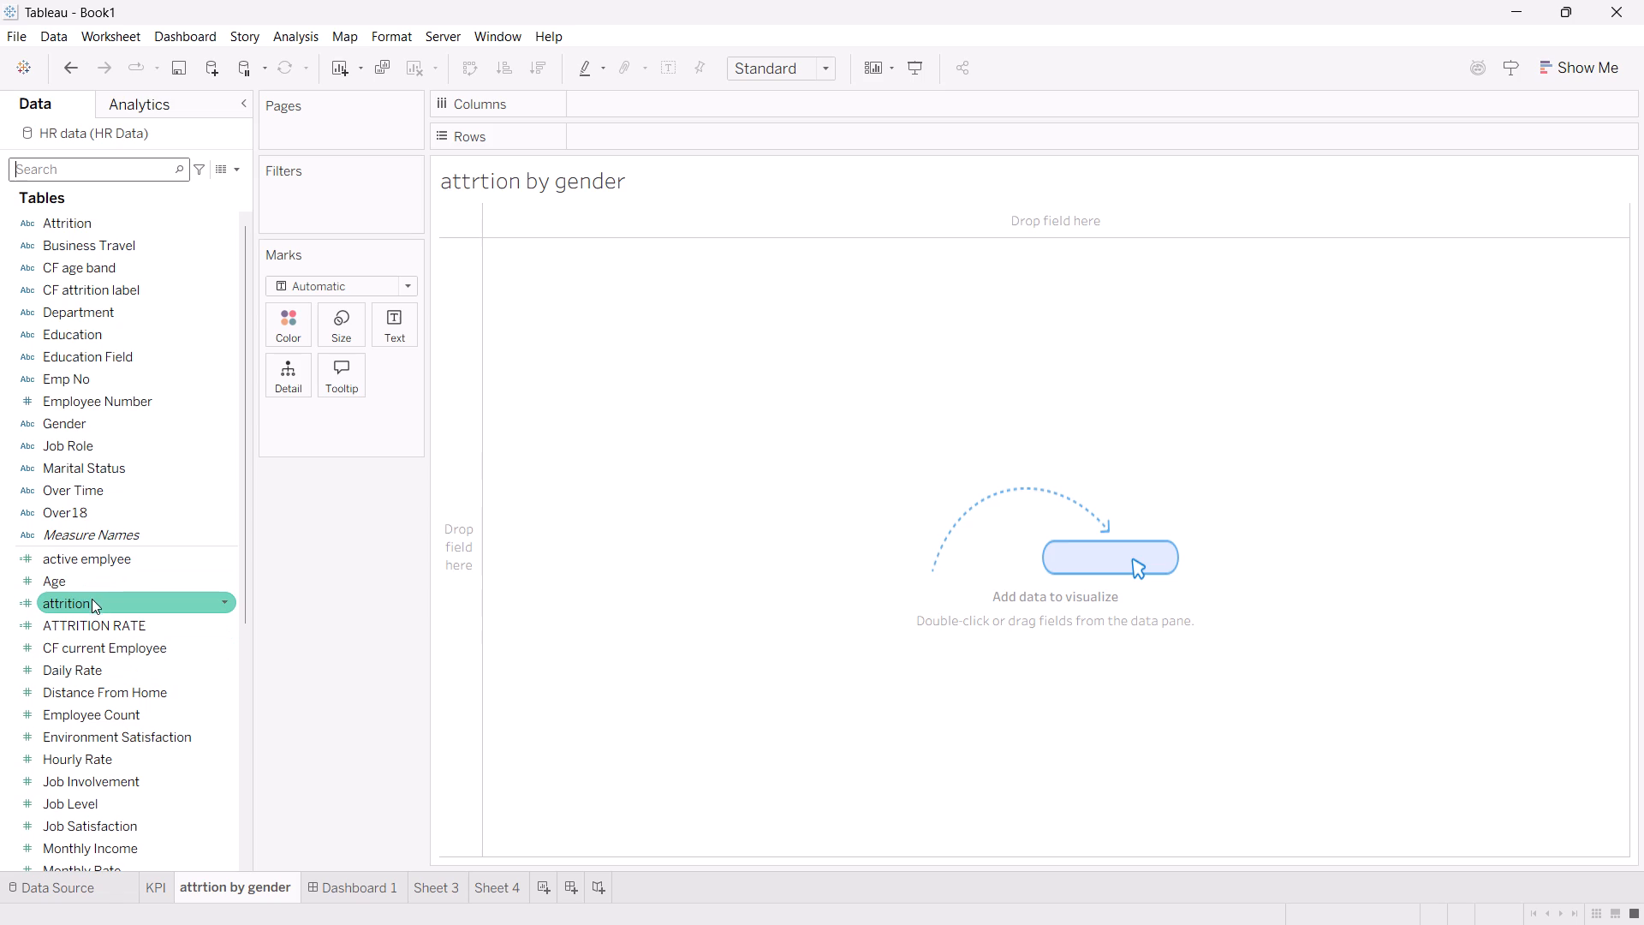
pyautogui.moveTo(92, 600); pyautogui.dragTo(618, 102)
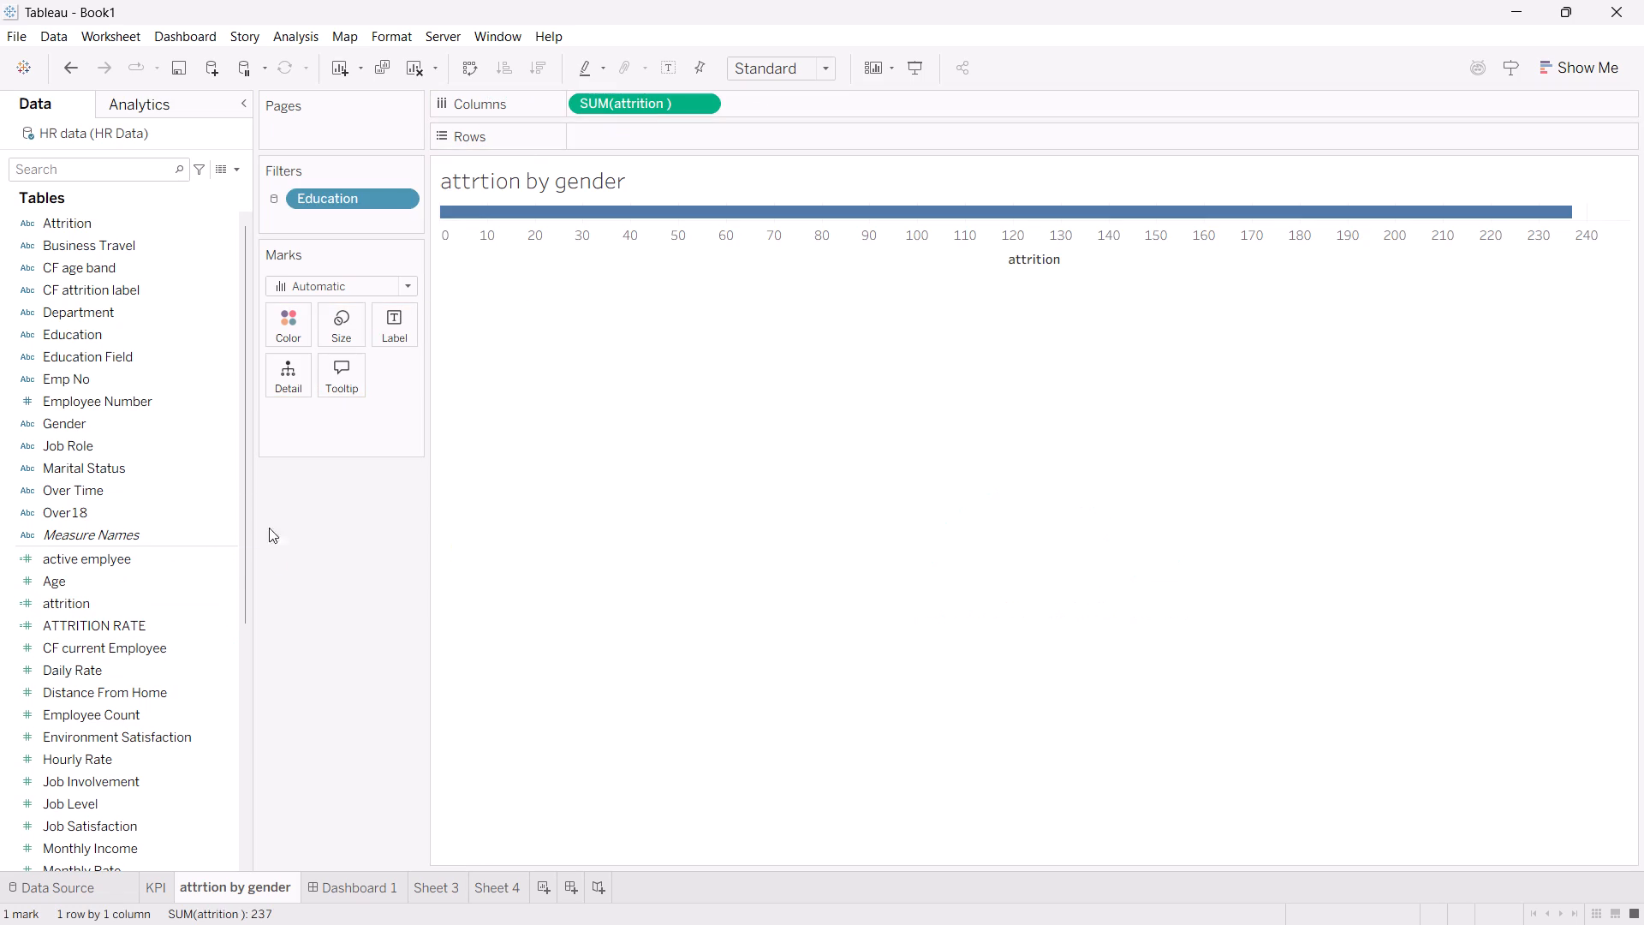
# Search the data fields for "ge" and place Gender on Rows to split attrition by gender.
pyautogui.scroll(-2, 236, 560)
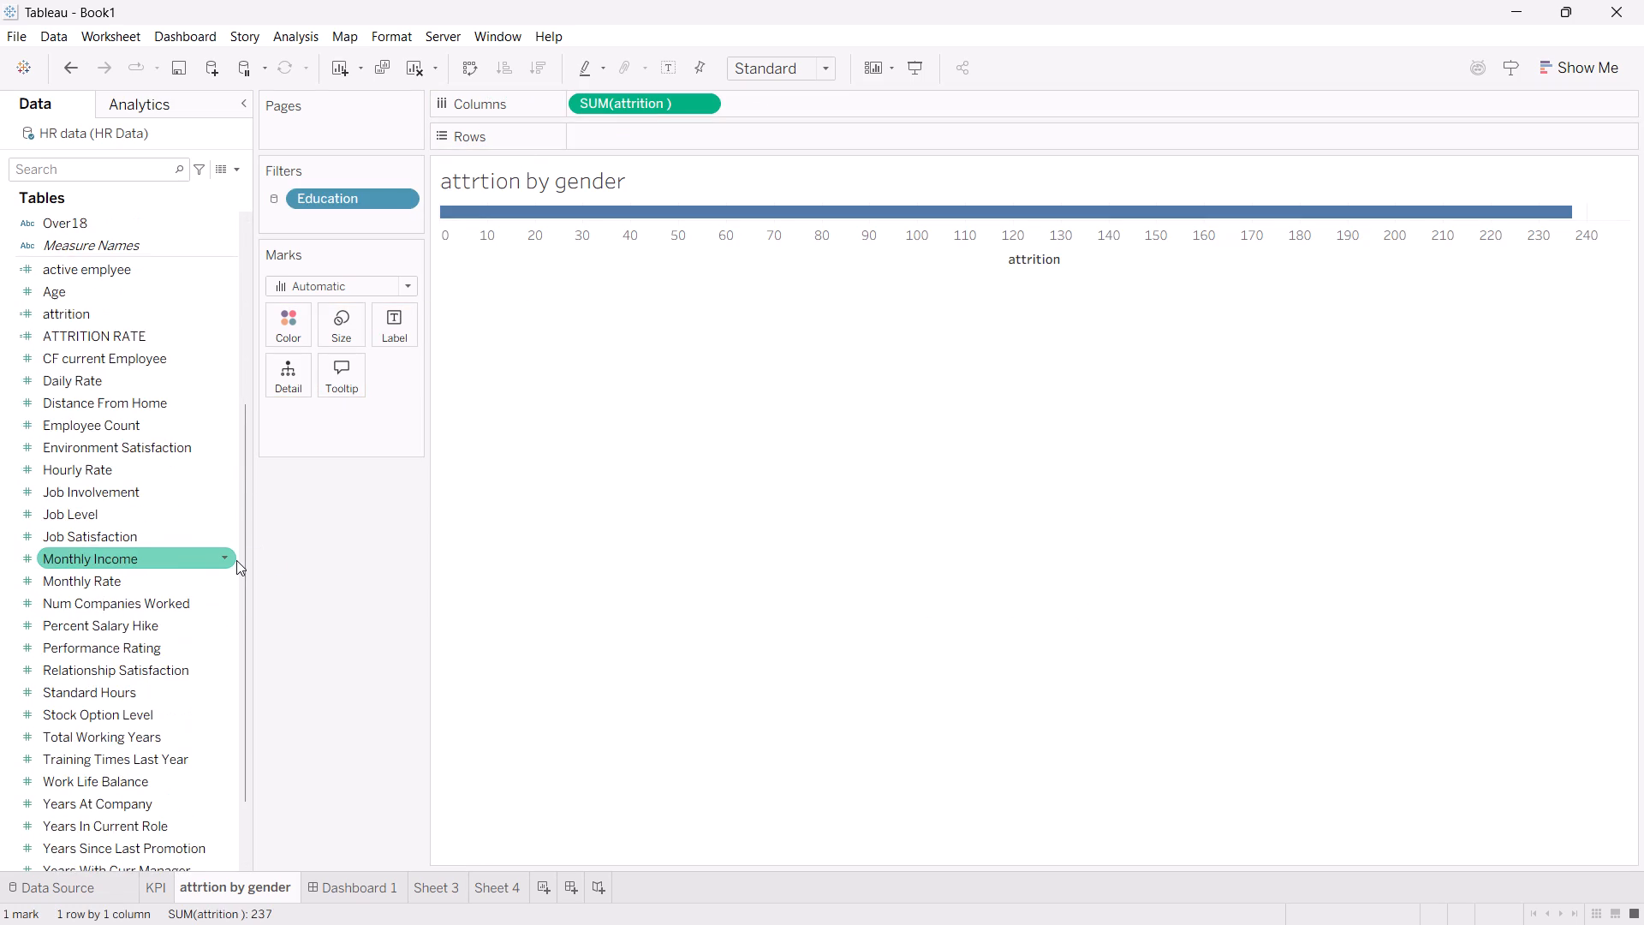
pyautogui.scroll(-2, 236, 560)
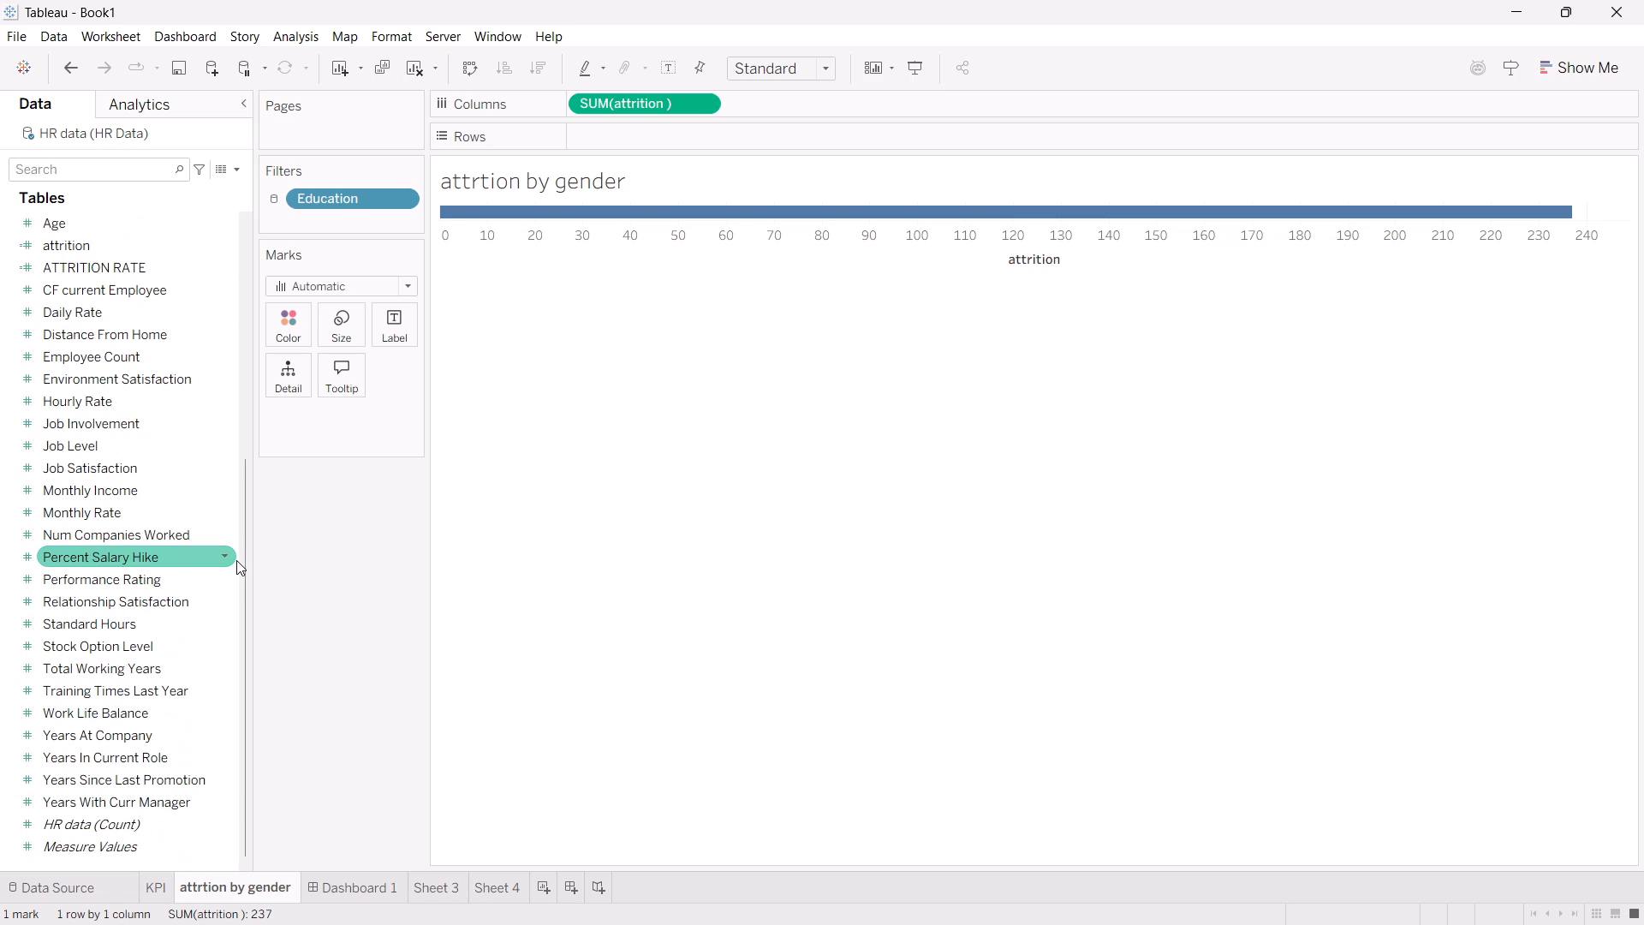
pyautogui.scroll(1, 236, 560)
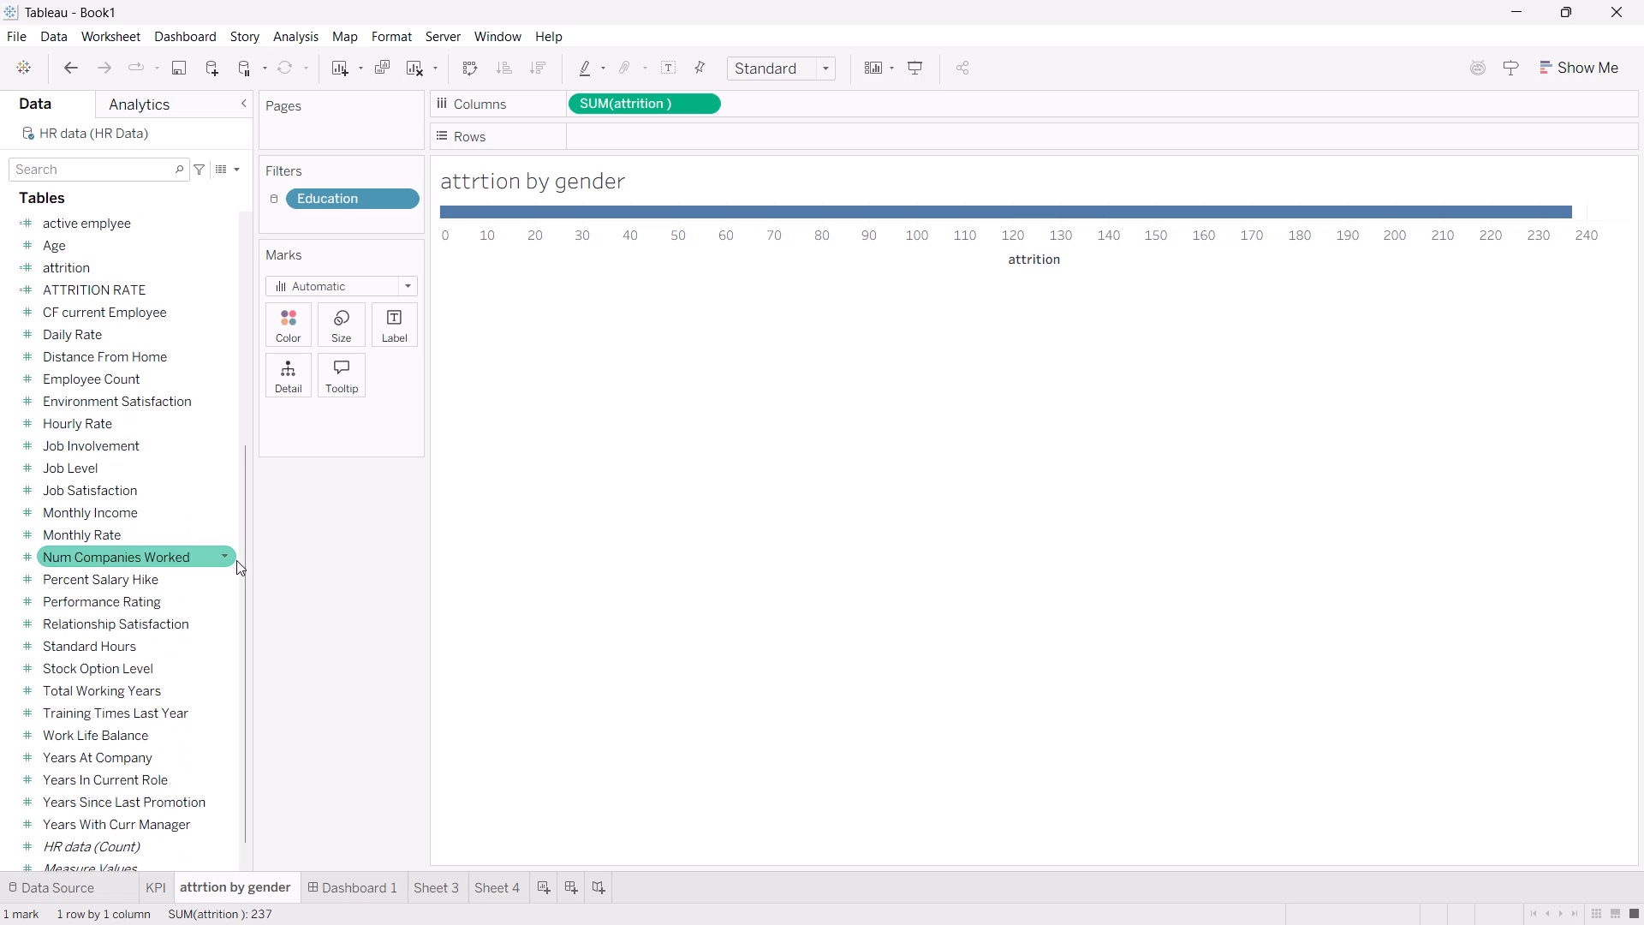
pyautogui.scroll(2, 236, 560)
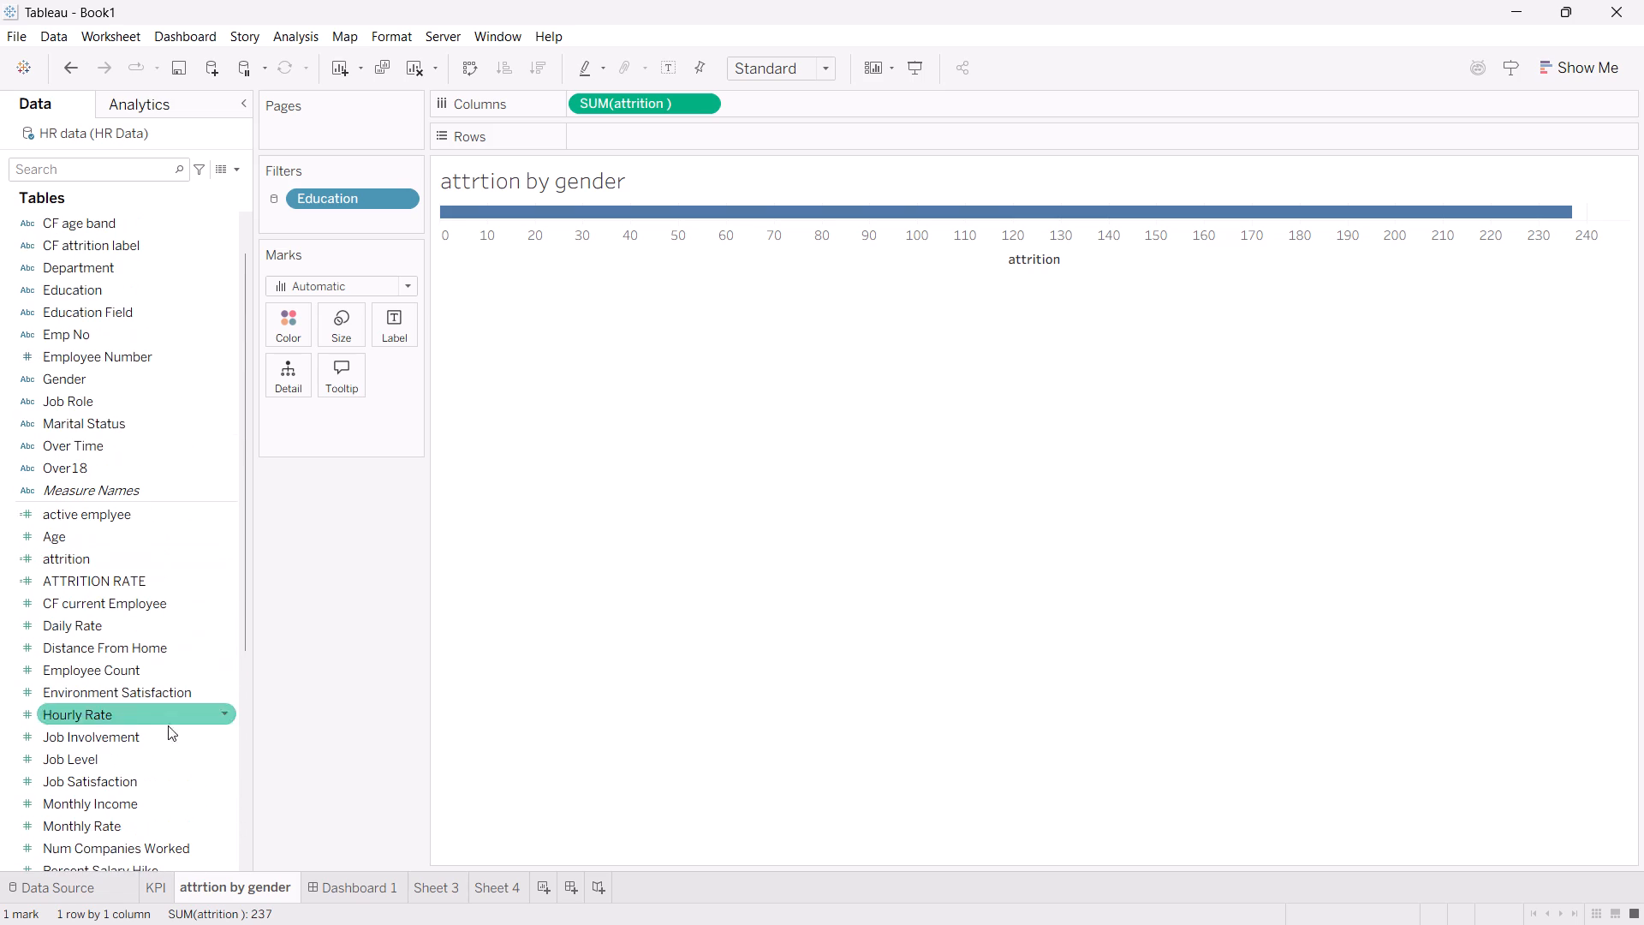
pyautogui.click(85, 179)
pyautogui.write('ge')
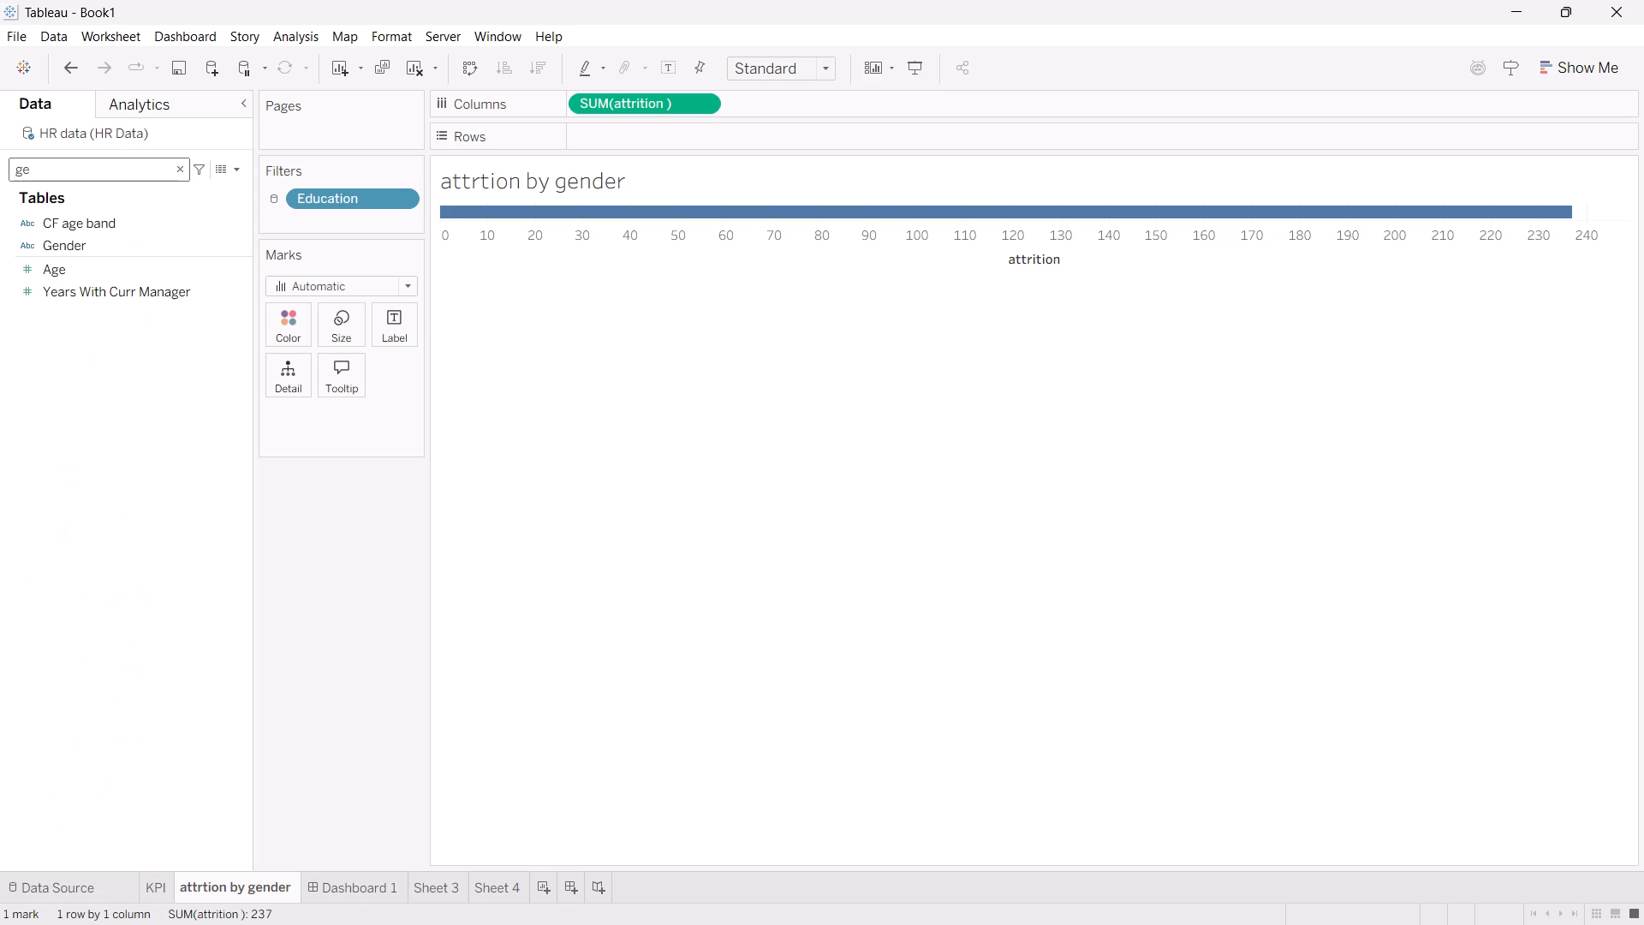
pyautogui.moveTo(54, 247); pyautogui.dragTo(626, 135)
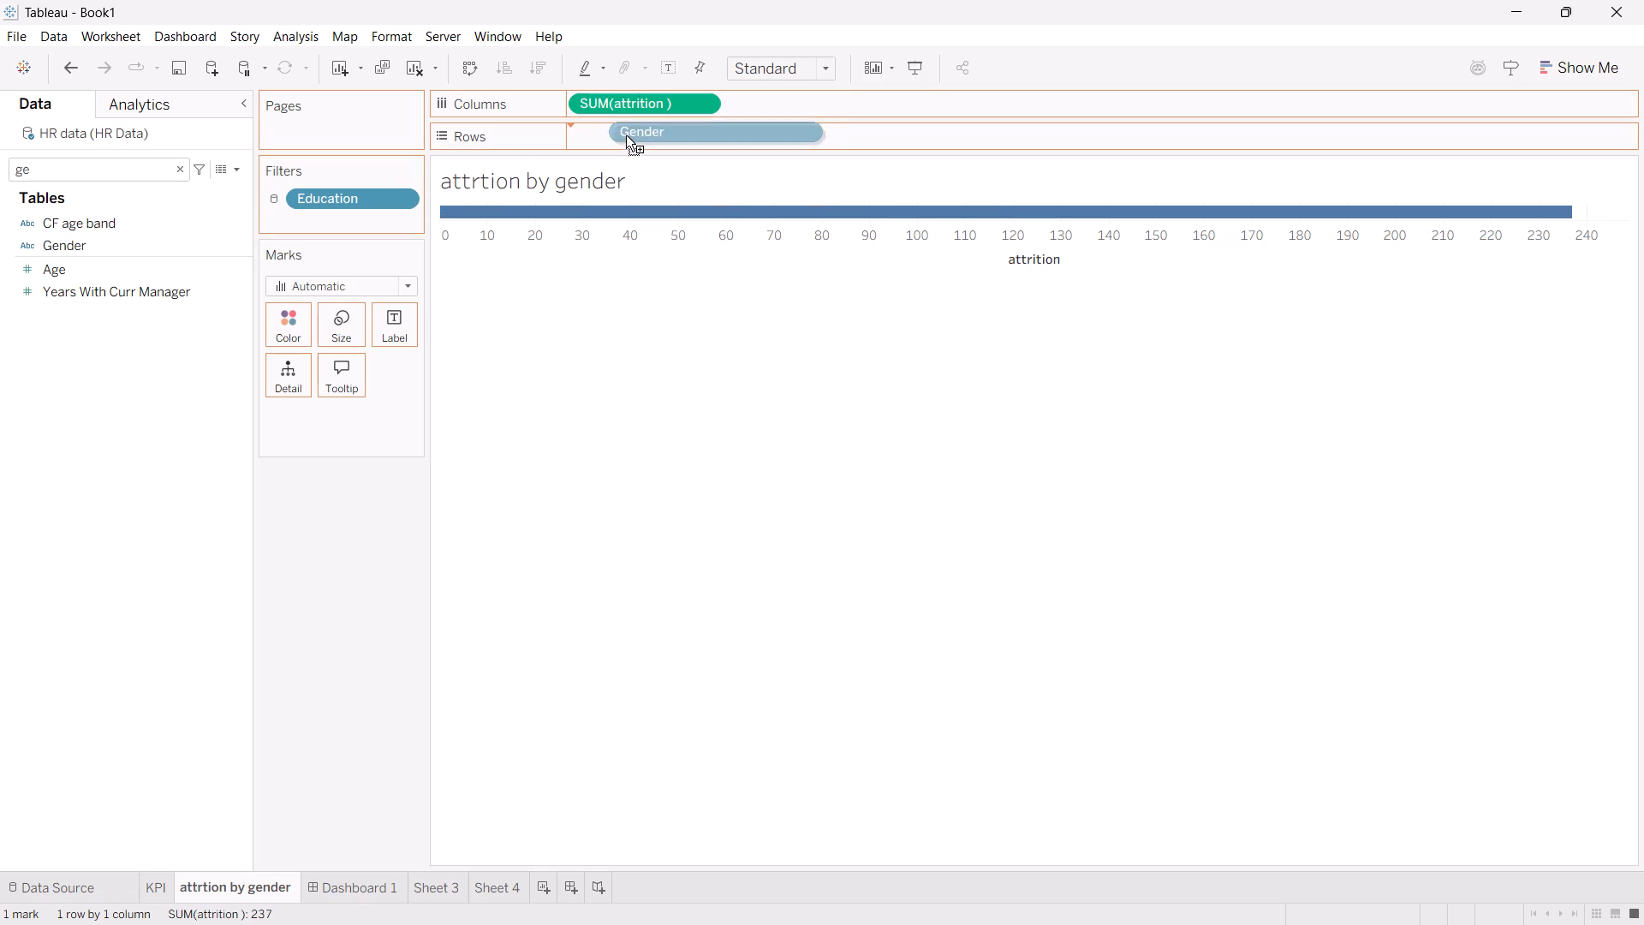
pyautogui.moveTo(626, 135); pyautogui.dragTo(626, 139)
# Duplicate the SUM(attrition) measure beside the original on Columns.
pyautogui.moveTo(664, 103); pyautogui.dragTo(705, 99)
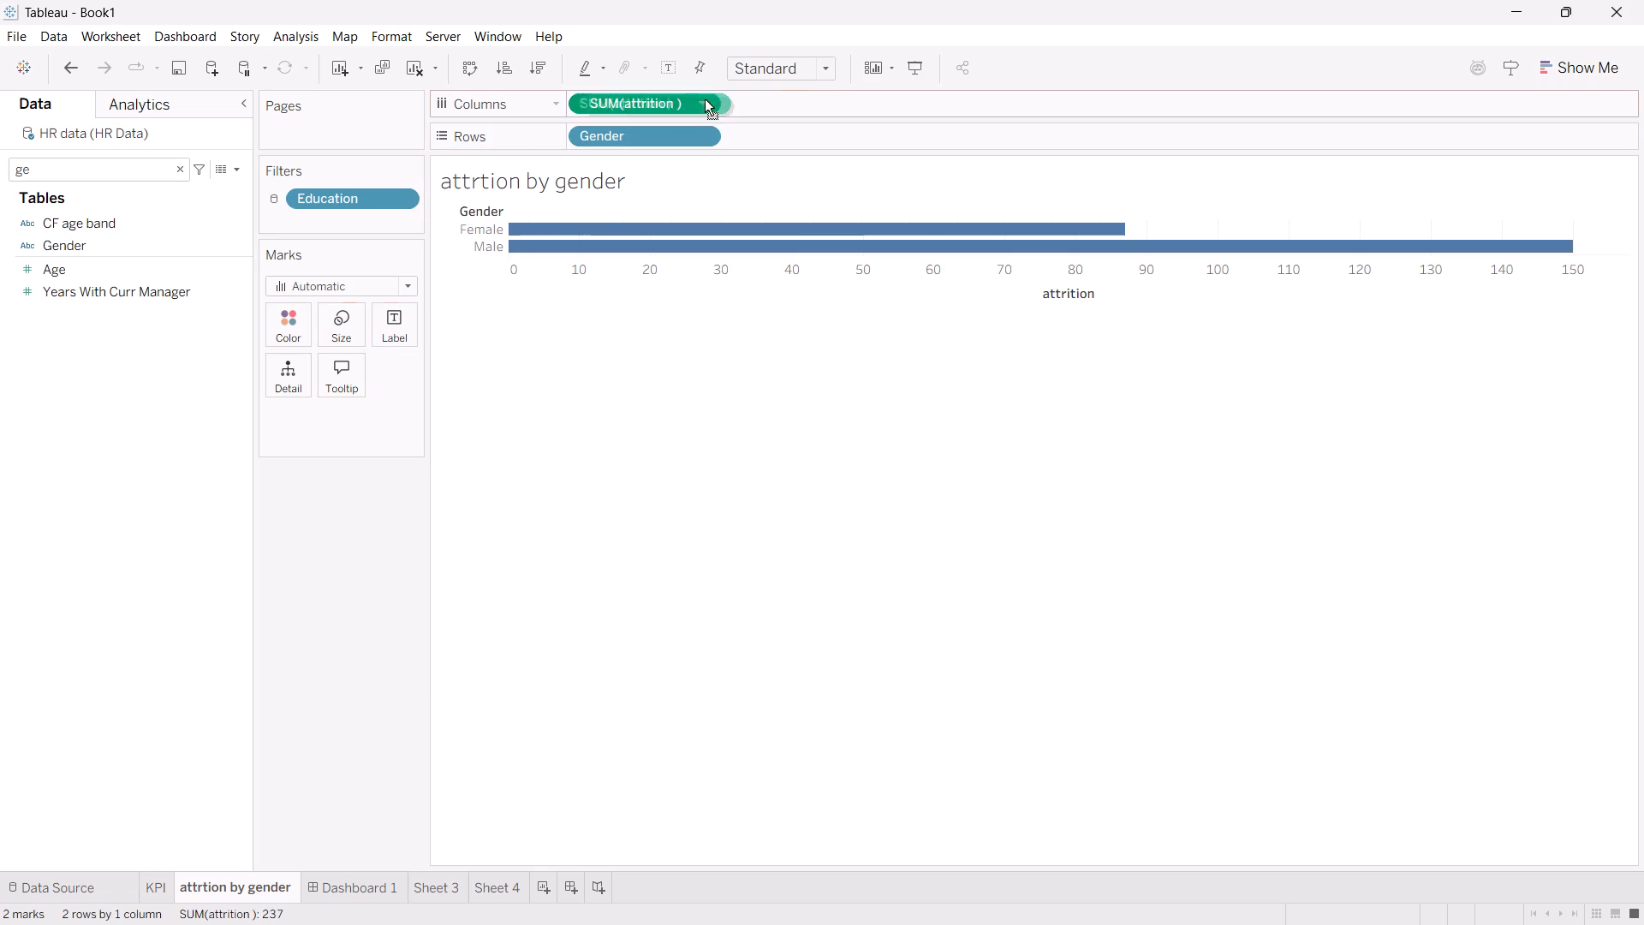
pyautogui.moveTo(705, 99); pyautogui.dragTo(676, 104)
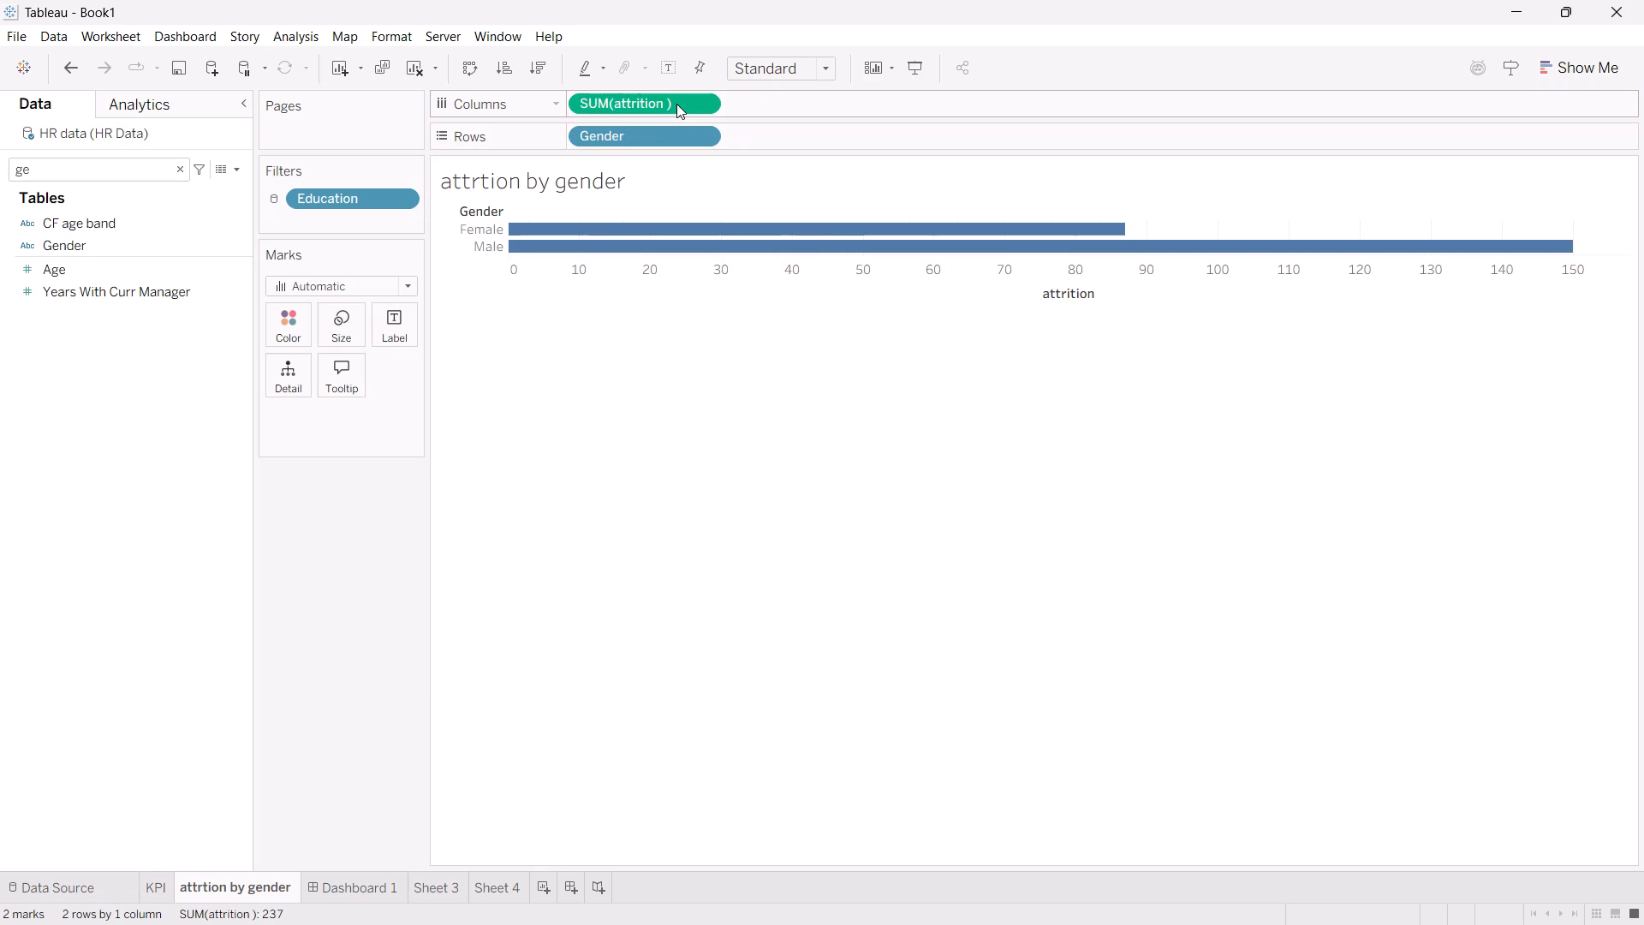
pyautogui.keyDown('ctrl'); pyautogui.moveTo(676, 104); pyautogui.dragTo(837, 106); pyautogui.keyUp('ctrl')
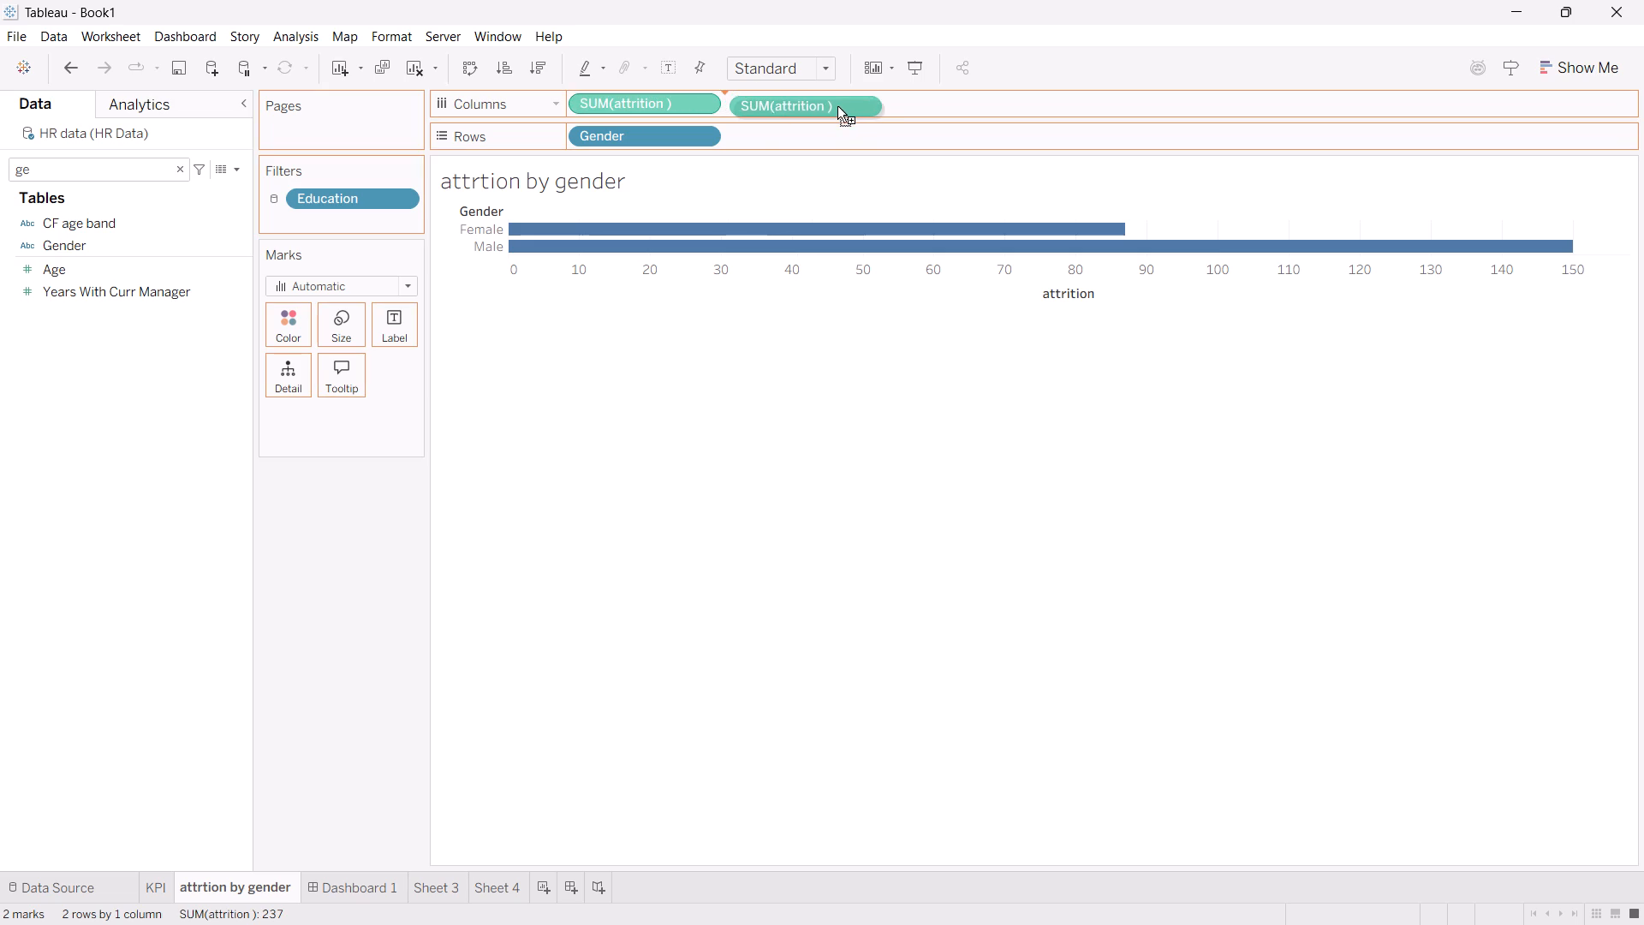
pyautogui.keyDown('ctrl'); pyautogui.moveTo(837, 106); pyautogui.dragTo(829, 100); pyautogui.keyUp('ctrl')
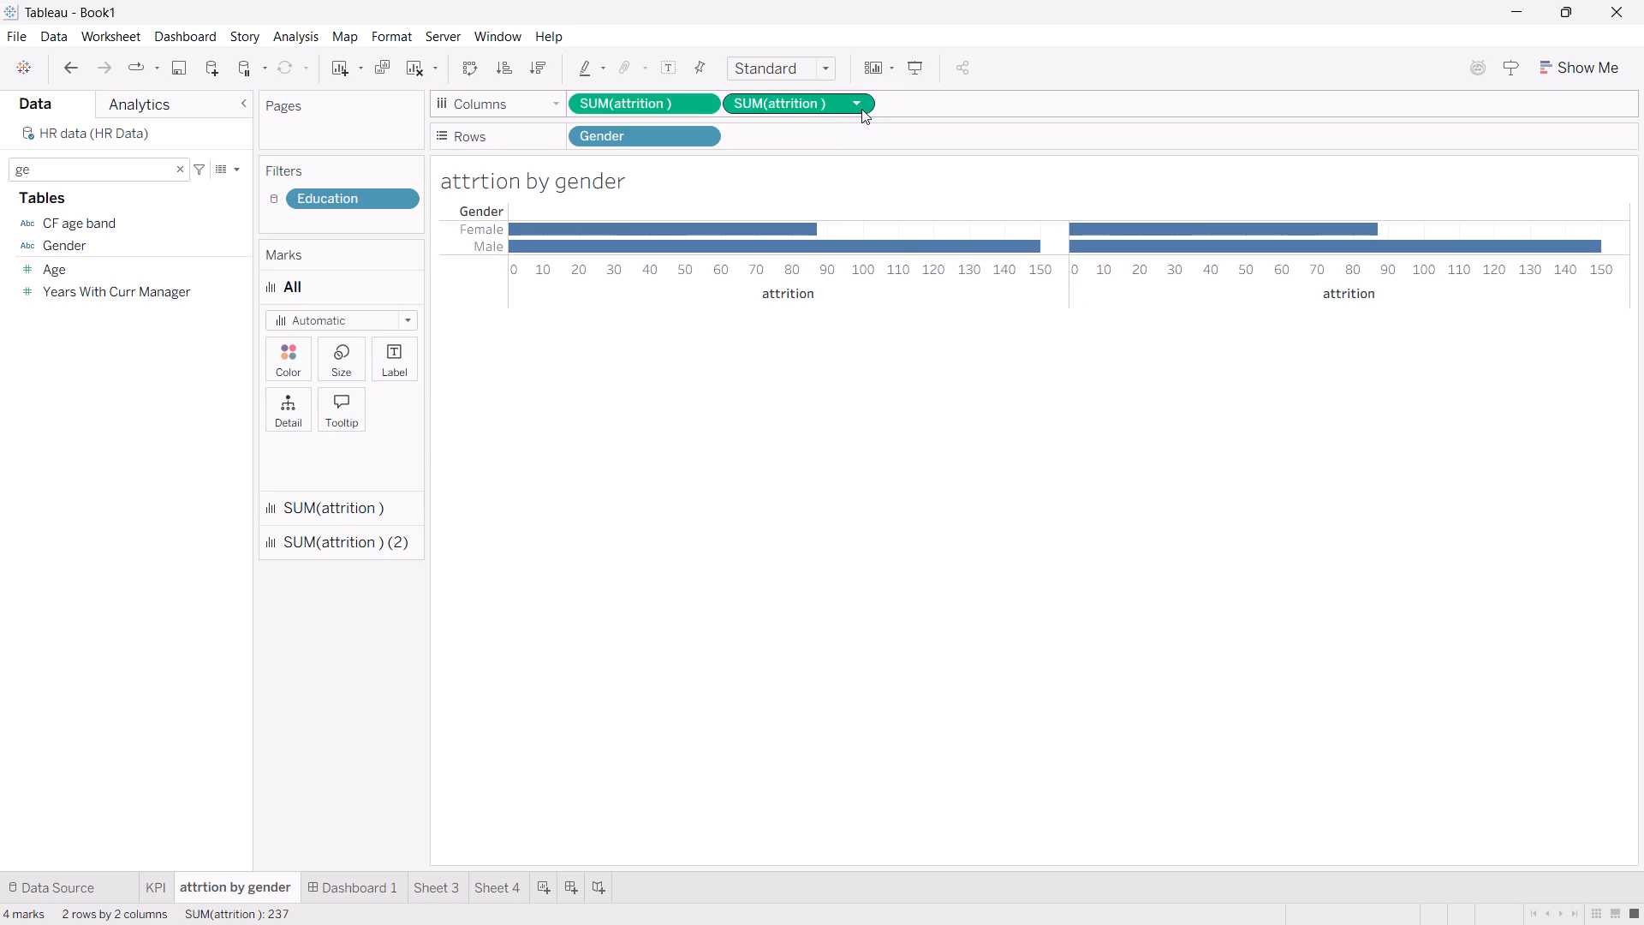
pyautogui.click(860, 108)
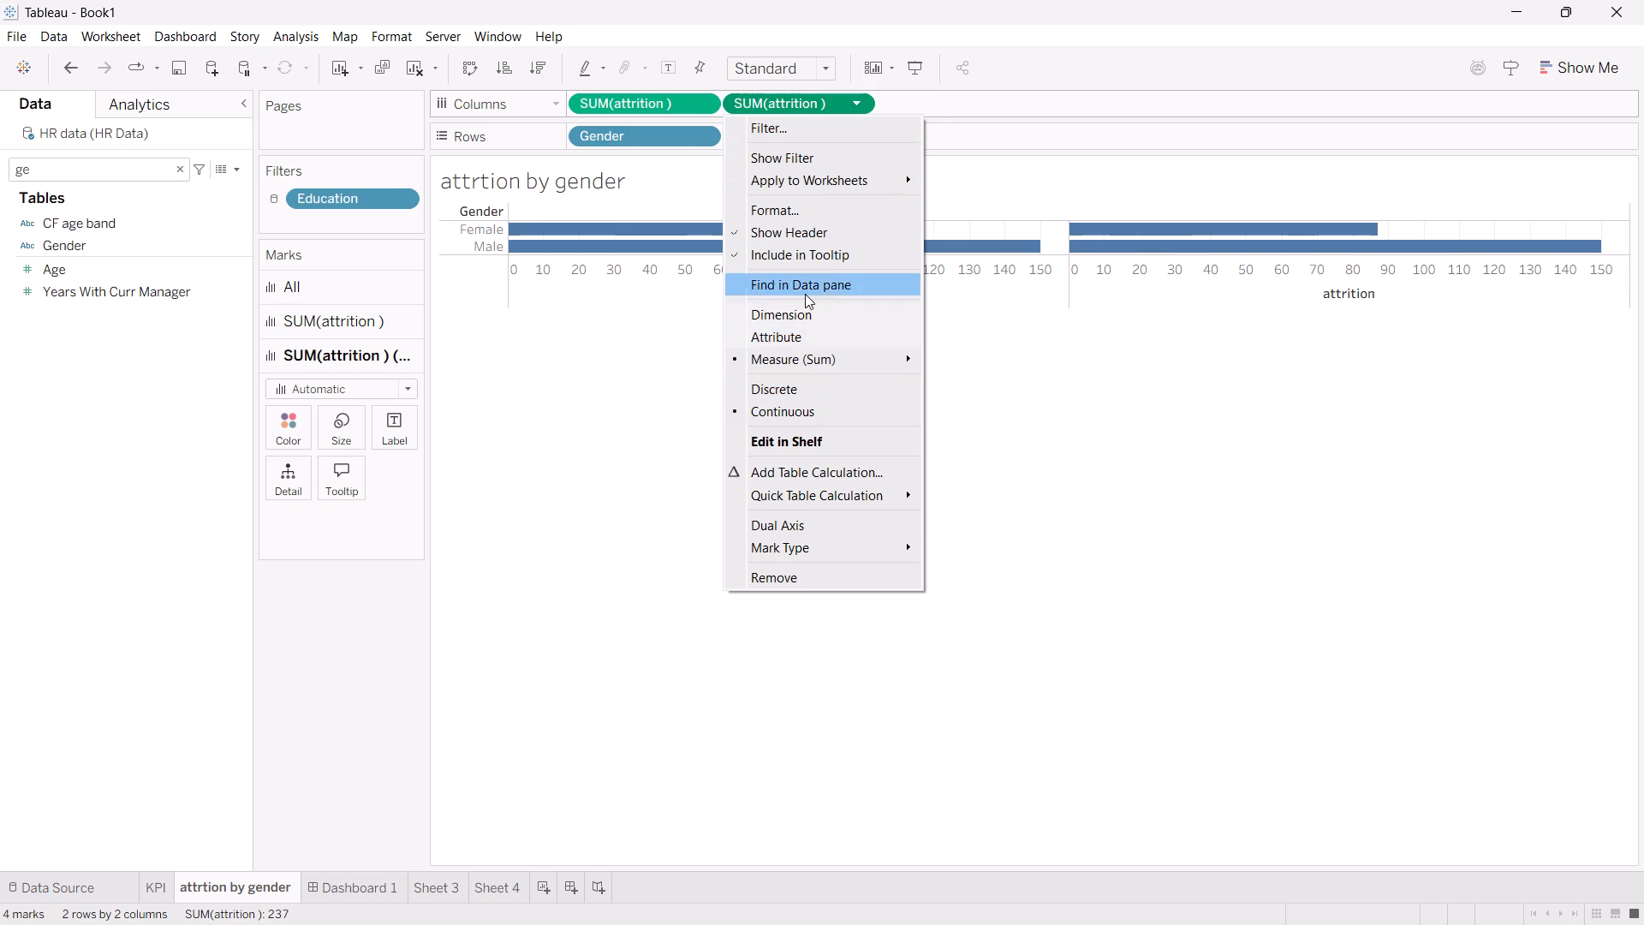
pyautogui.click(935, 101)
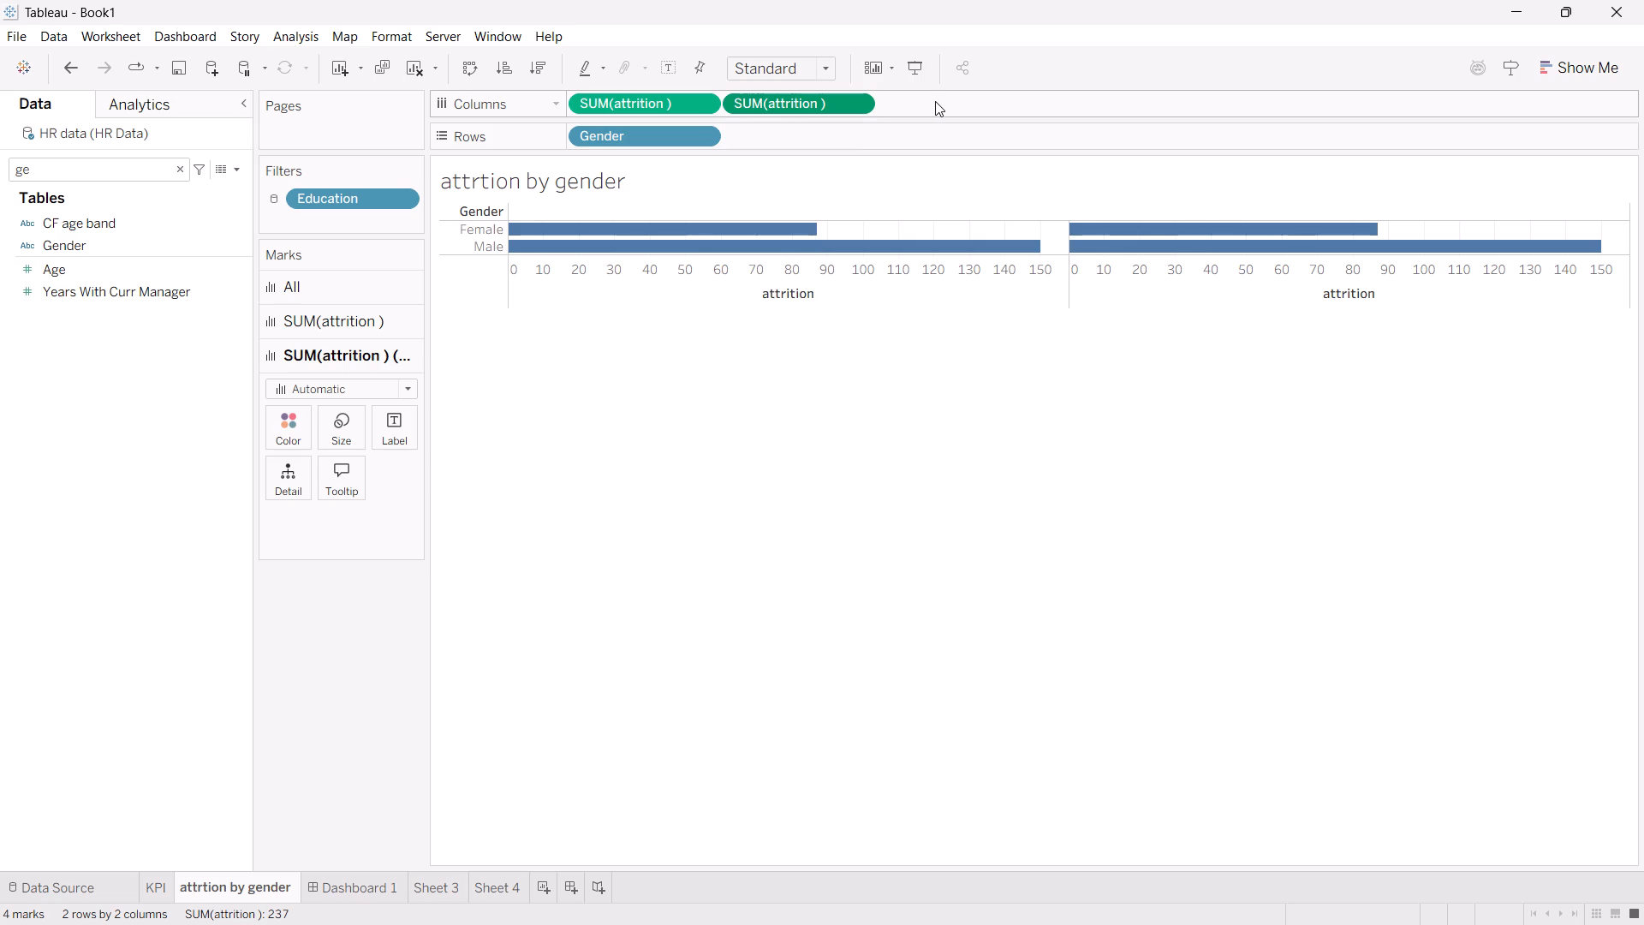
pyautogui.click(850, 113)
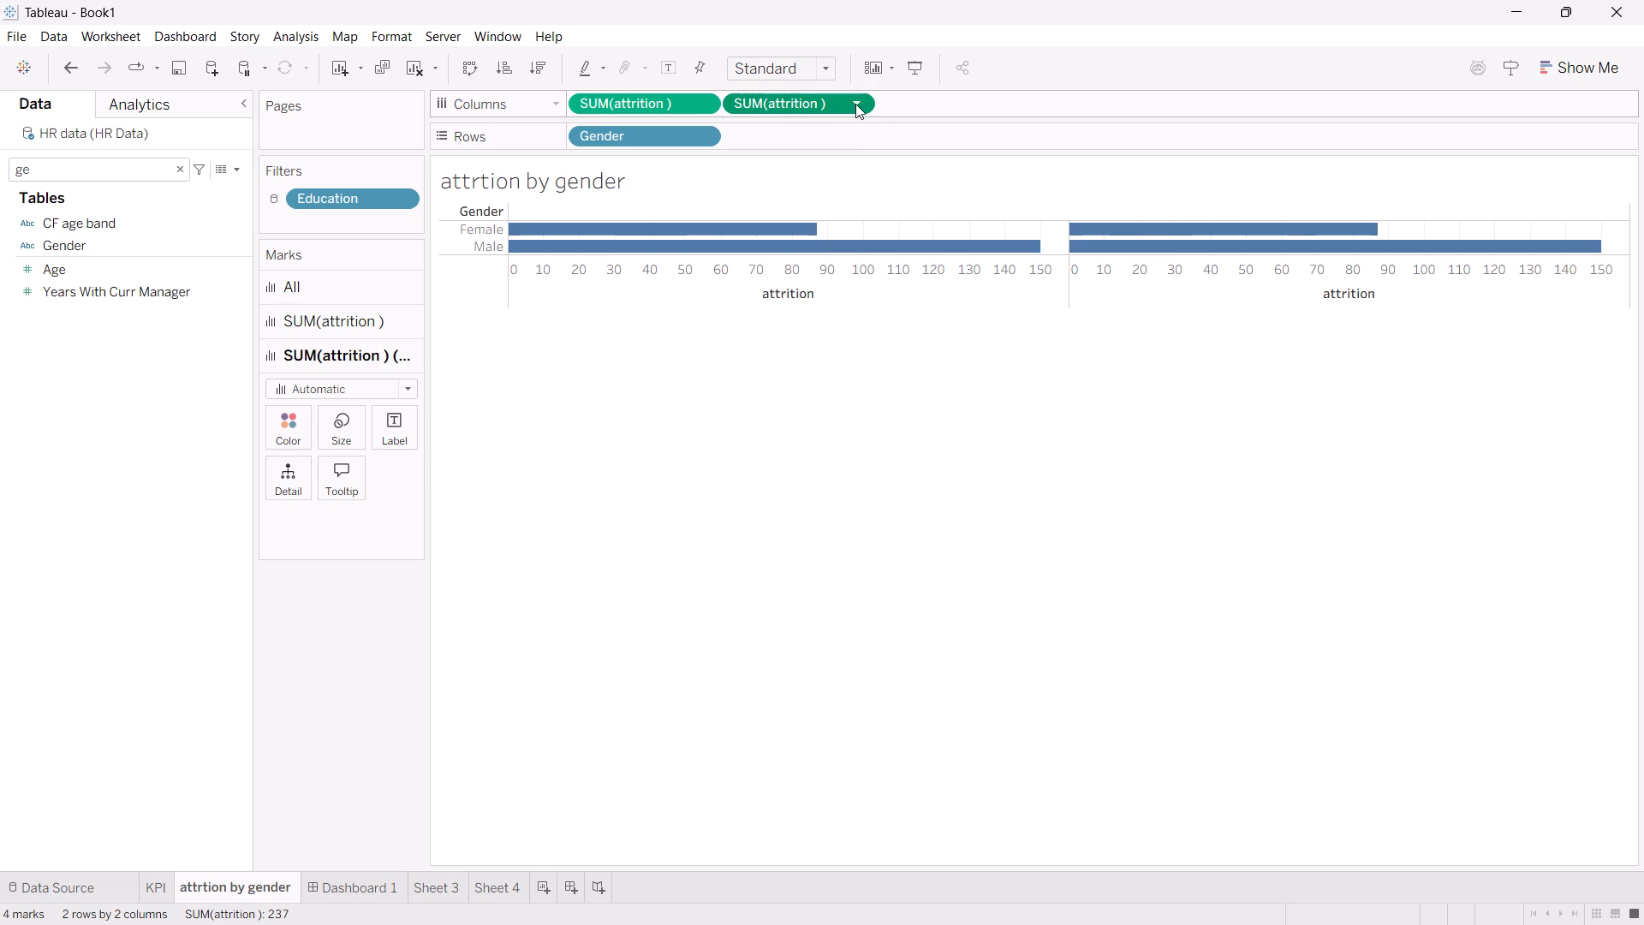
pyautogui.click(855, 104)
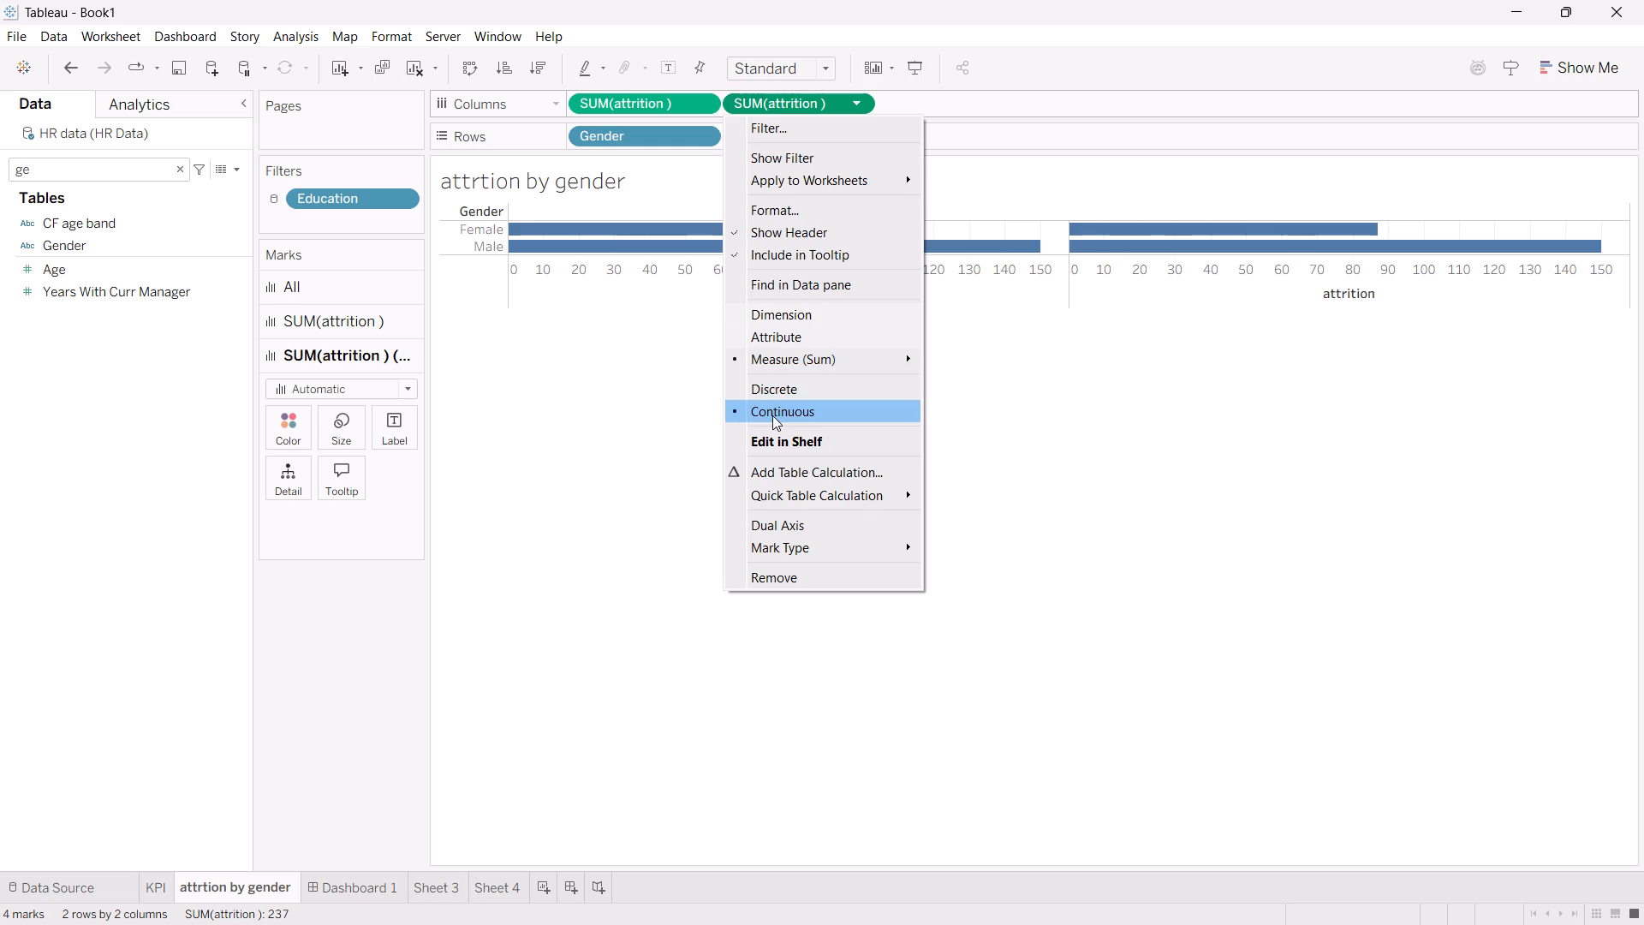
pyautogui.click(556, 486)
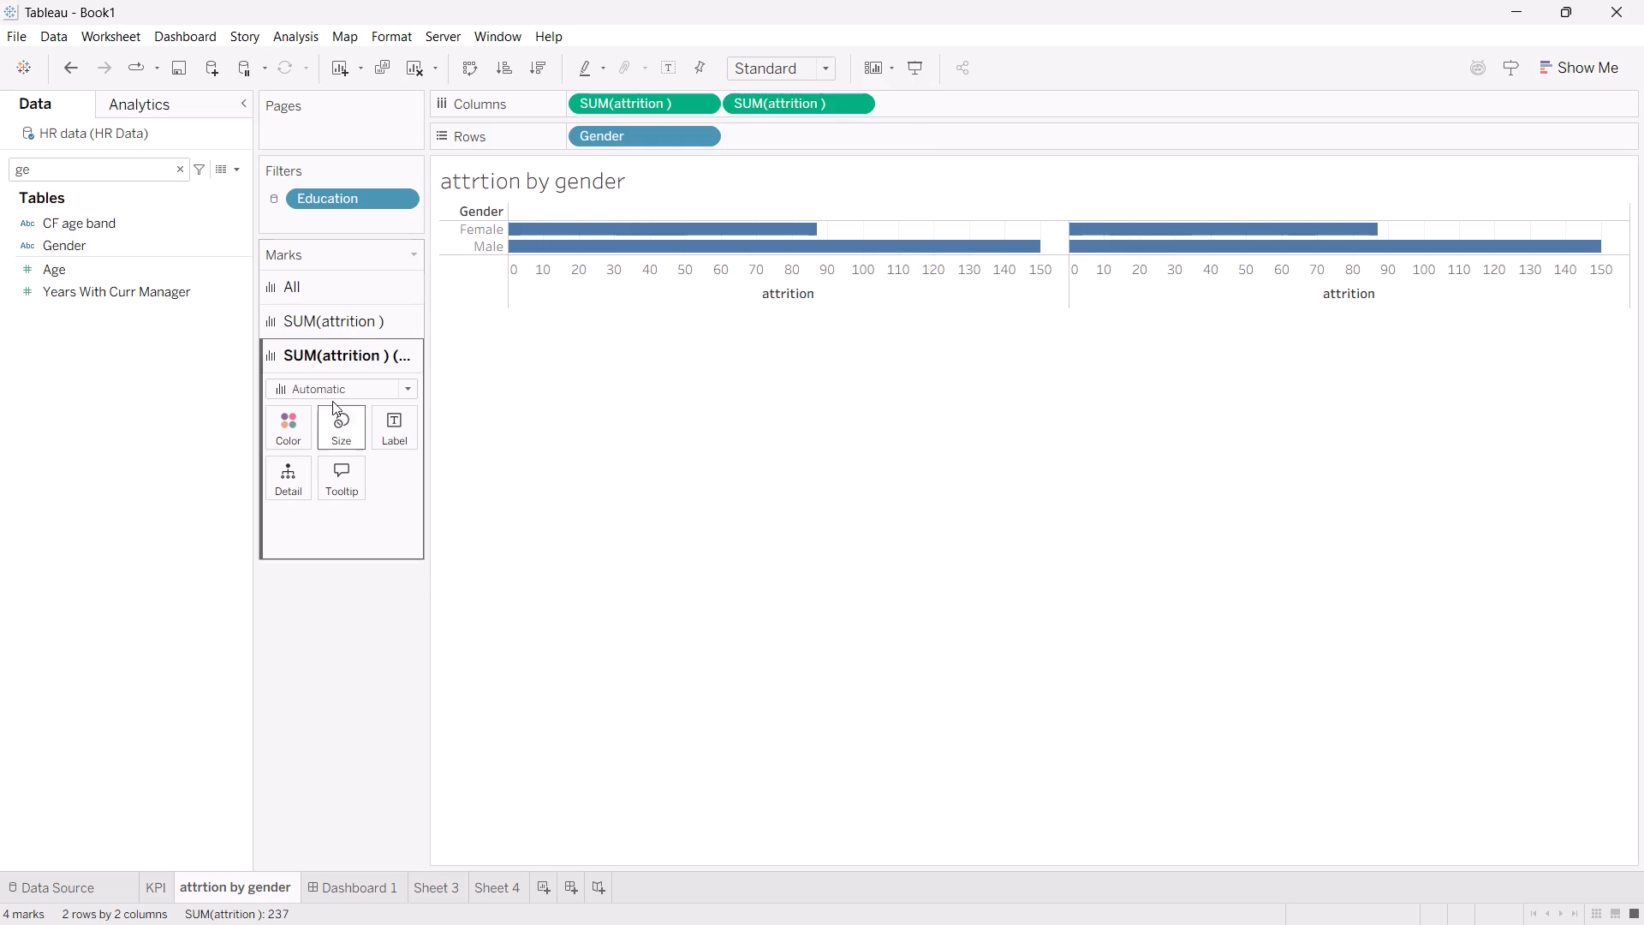
# Change the mark type of the second SUM(attrition) measure to Circle.
pyautogui.click(401, 352)
pyautogui.click(393, 313)
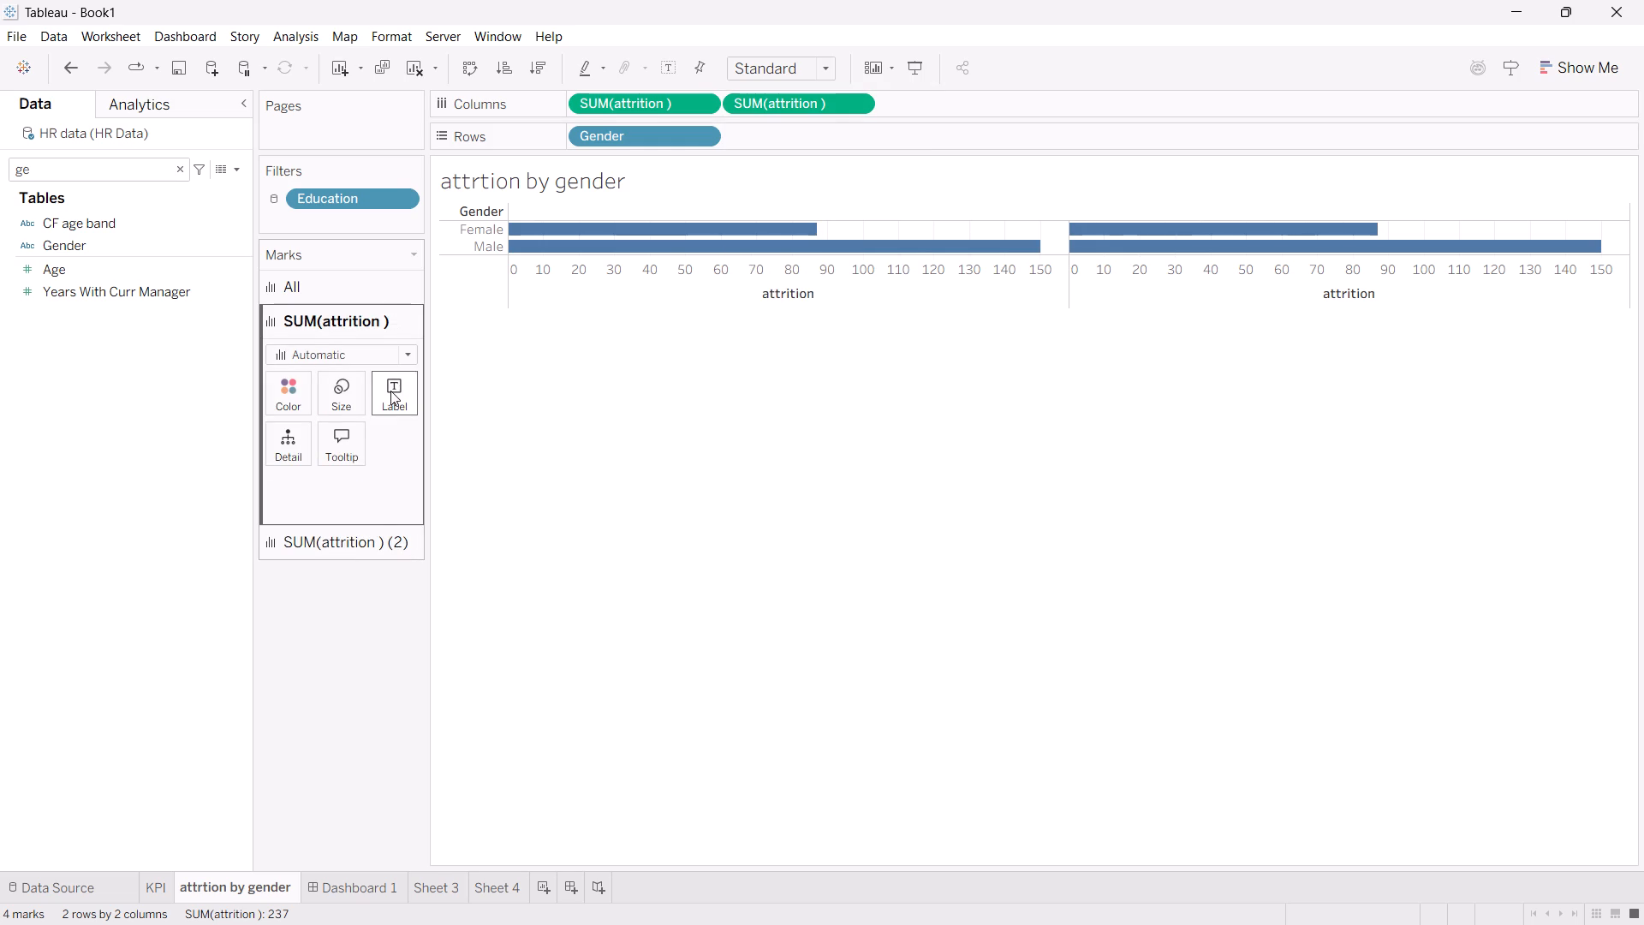
pyautogui.click(378, 551)
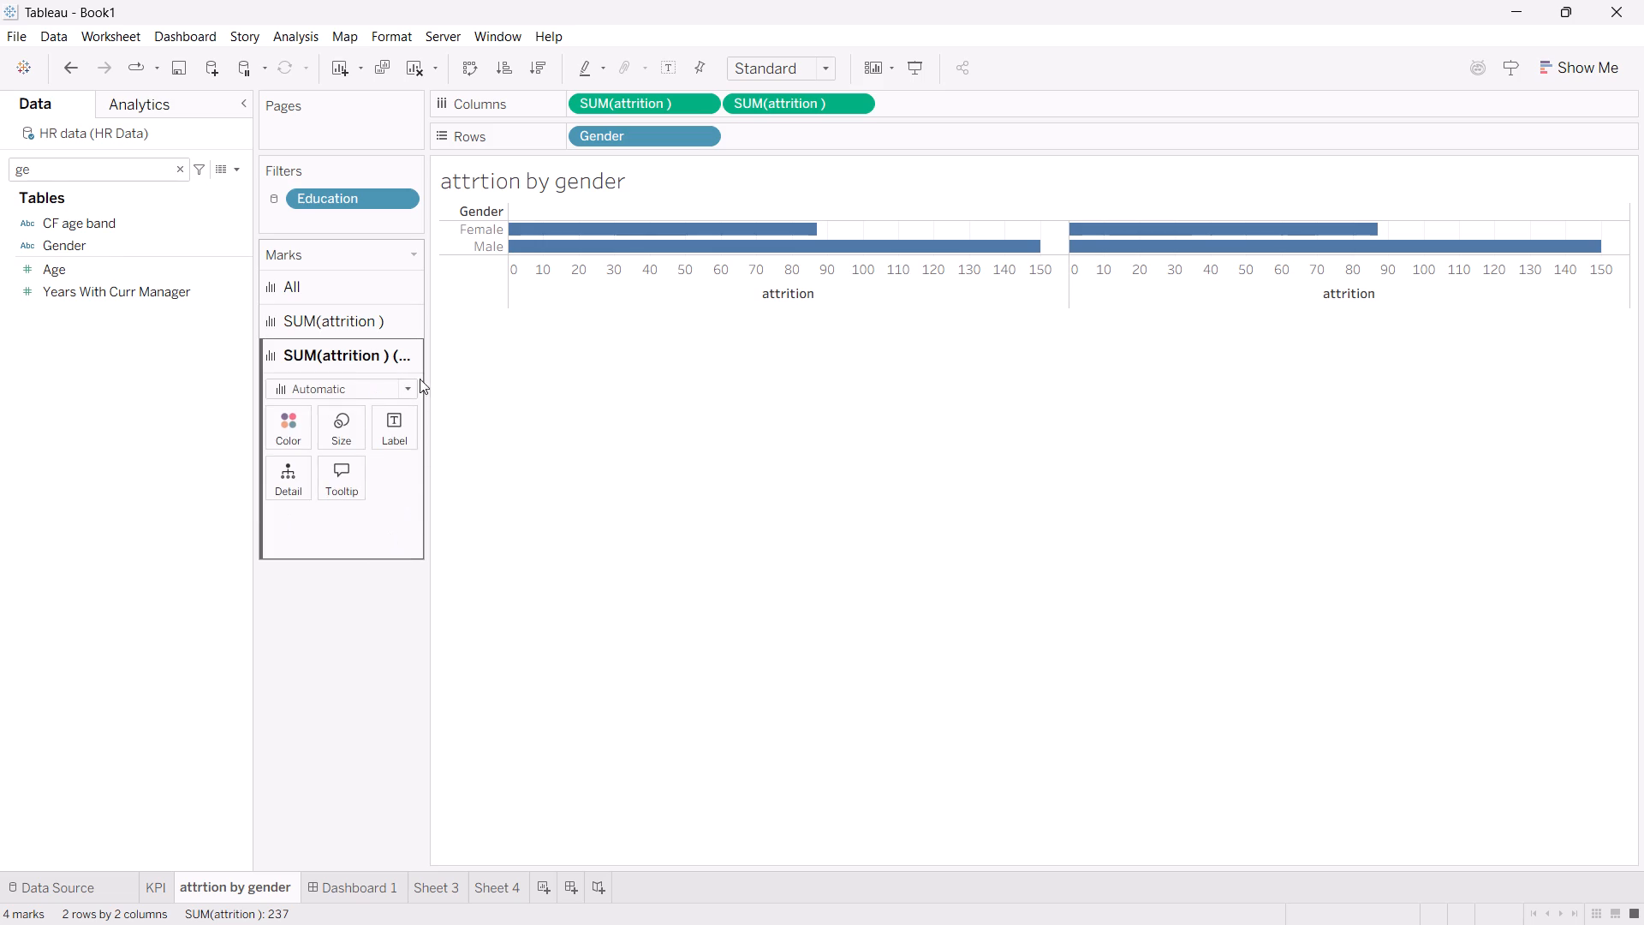
pyautogui.click(411, 387)
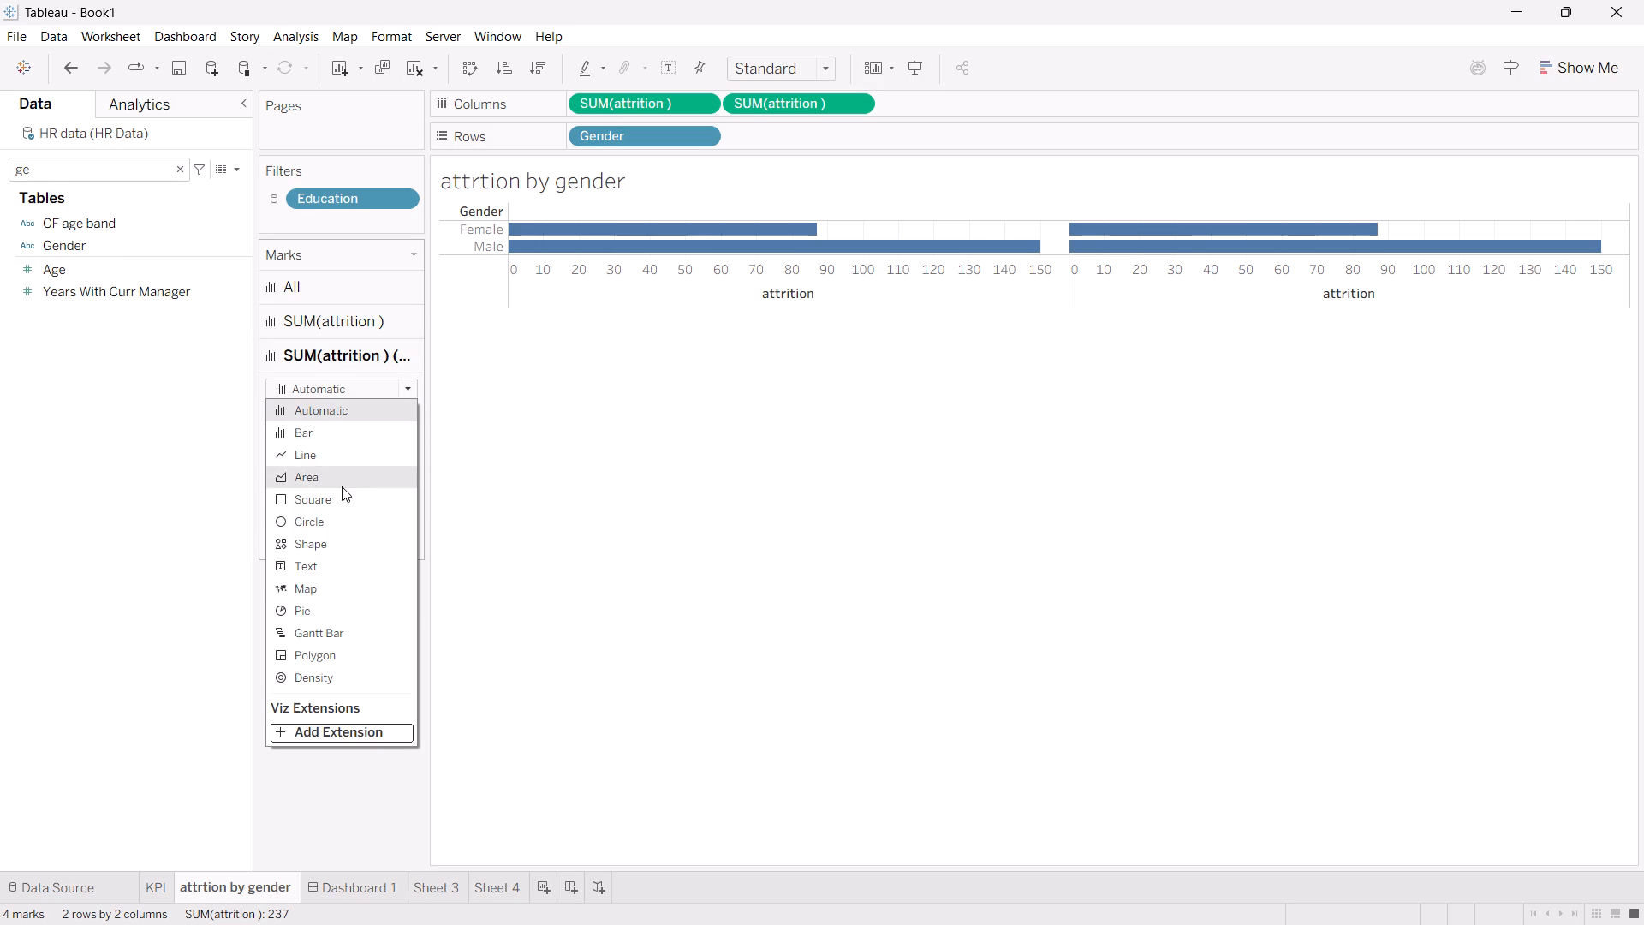
pyautogui.click(311, 522)
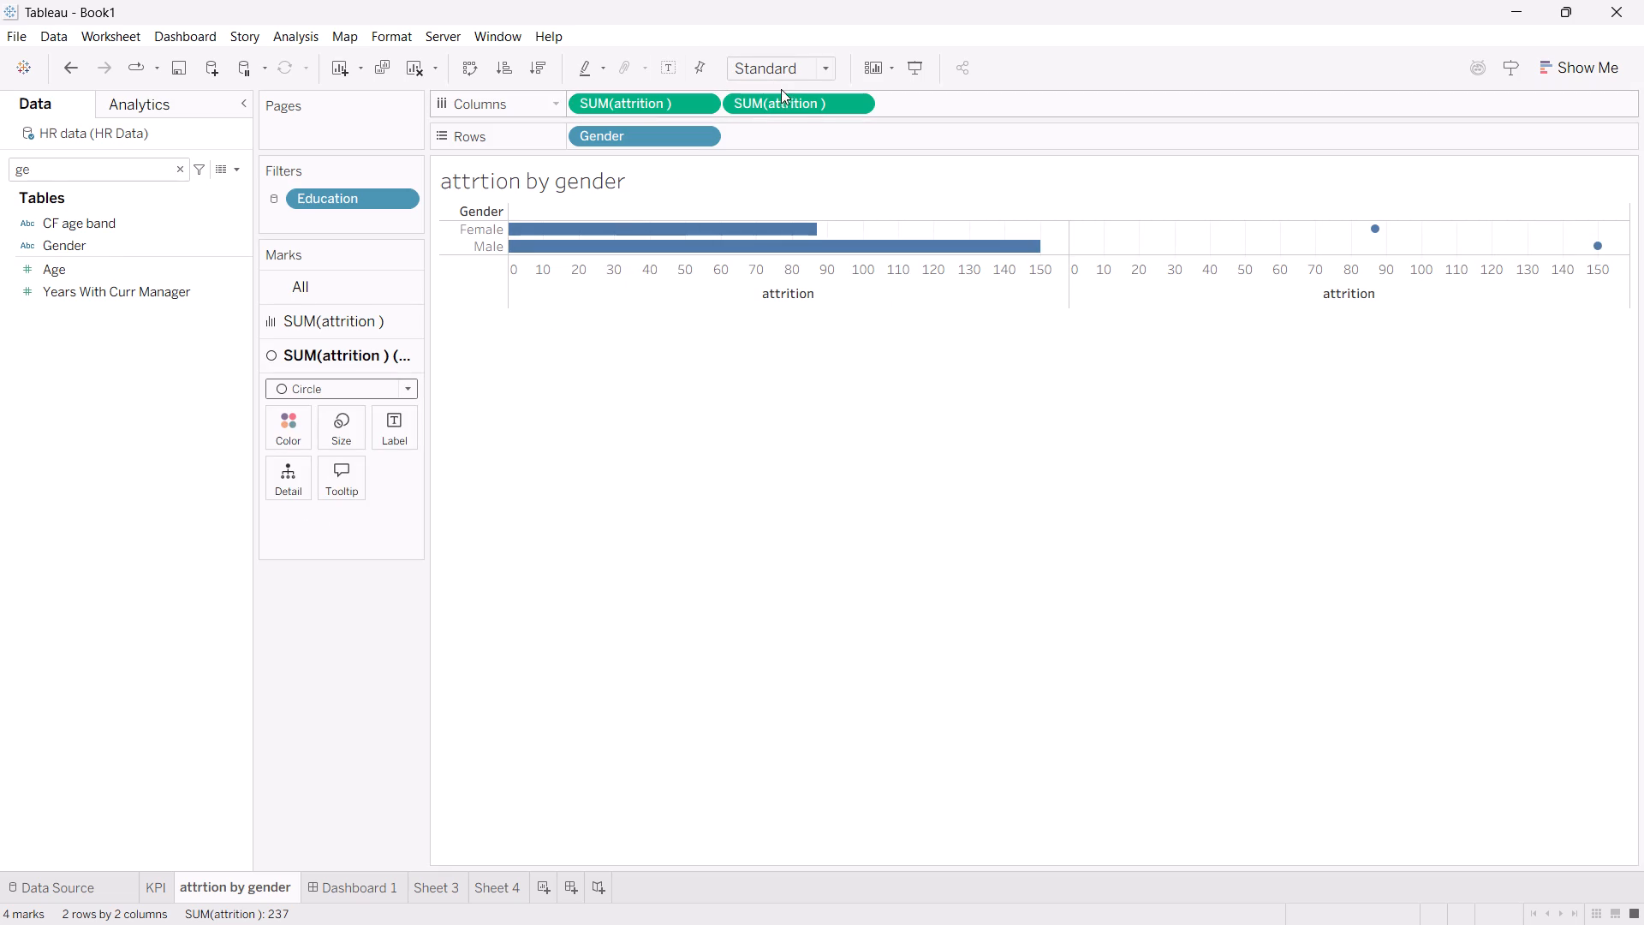
# Set the worksheet fit to Entire View.
pyautogui.click(811, 66)
pyautogui.click(771, 148)
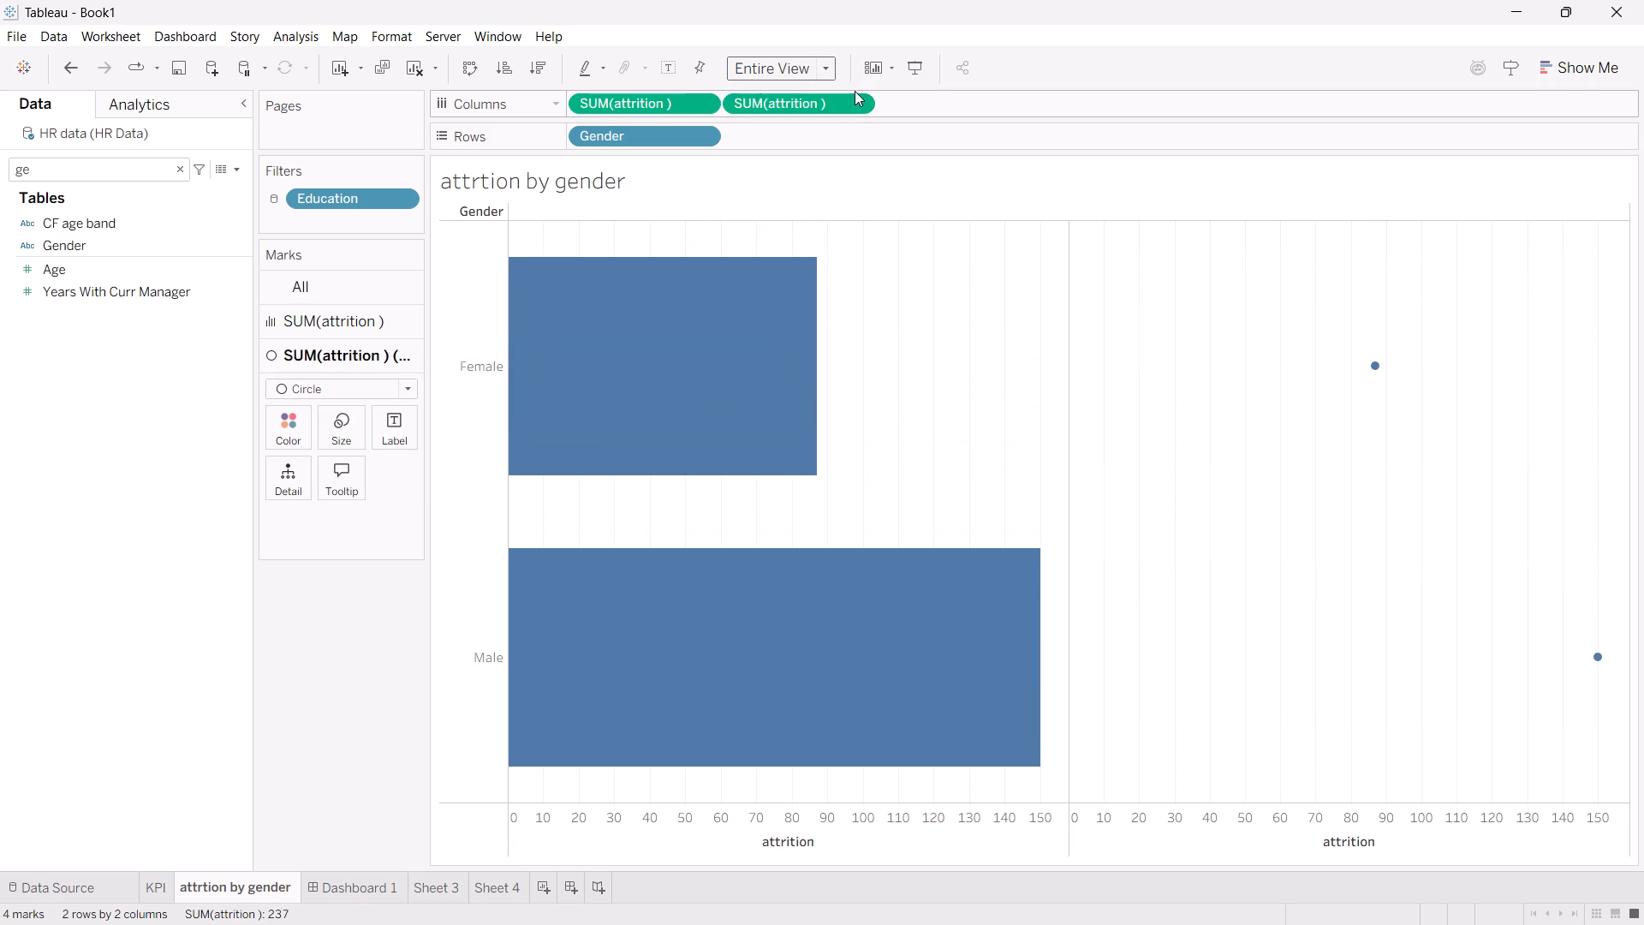
# Combine the two SUM(attrition) measures into a dual-axis chart.
pyautogui.click(866, 108)
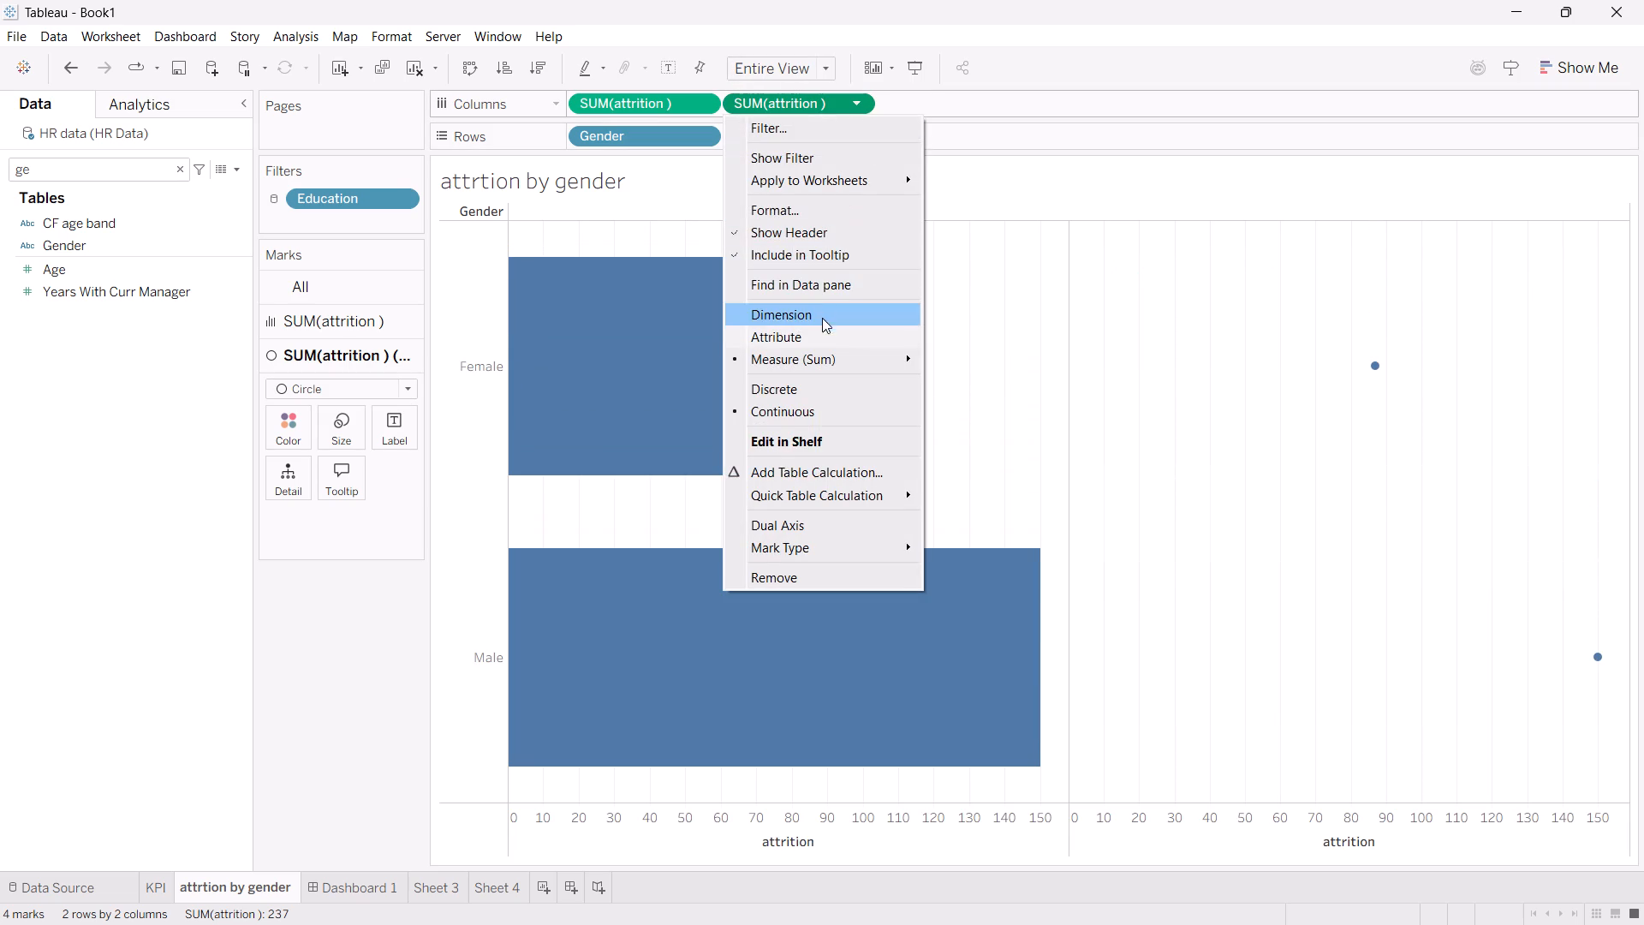
pyautogui.click(792, 527)
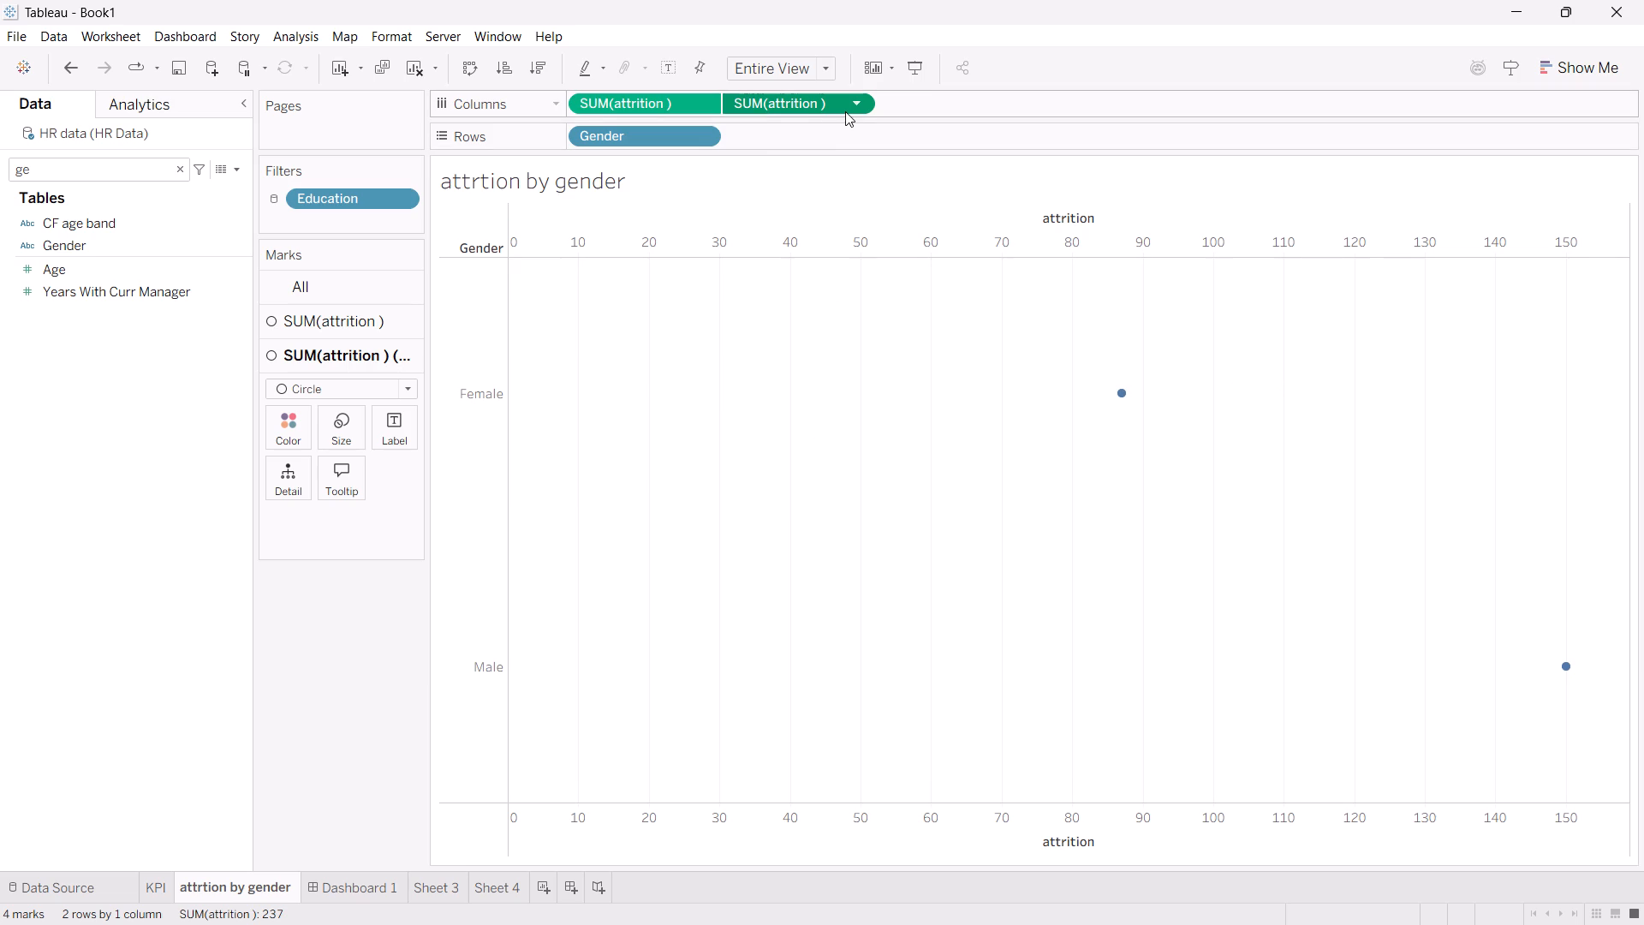
pyautogui.click(850, 104)
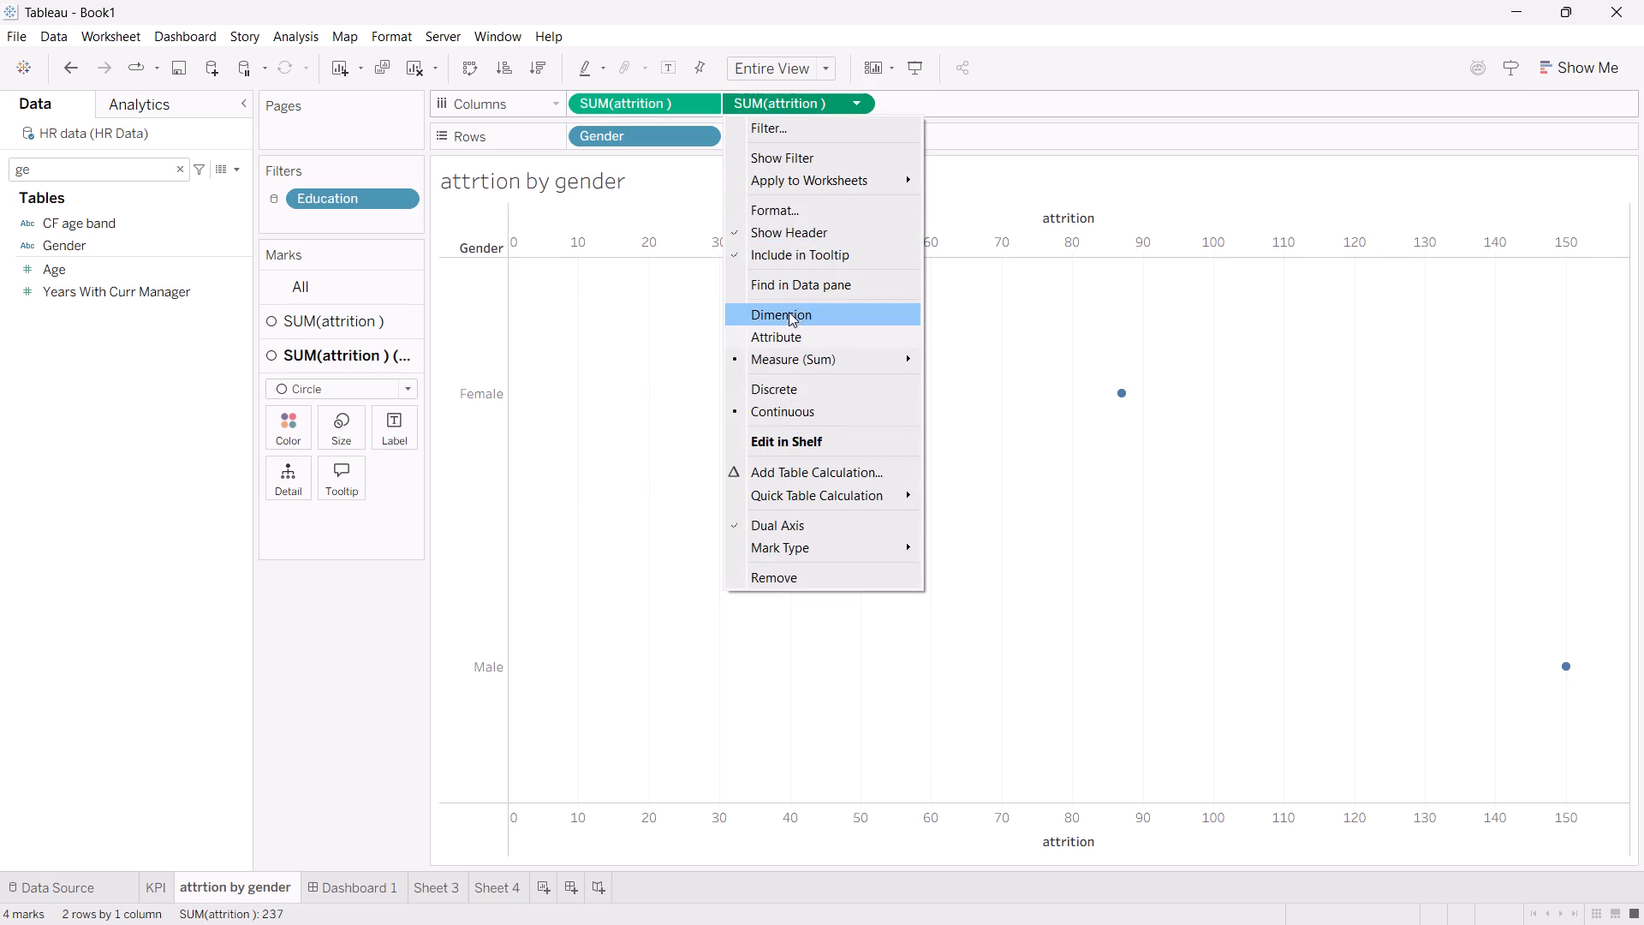
# Change the mark type of the first SUM(attrition) measure to Bar.
pyautogui.click(974, 137)
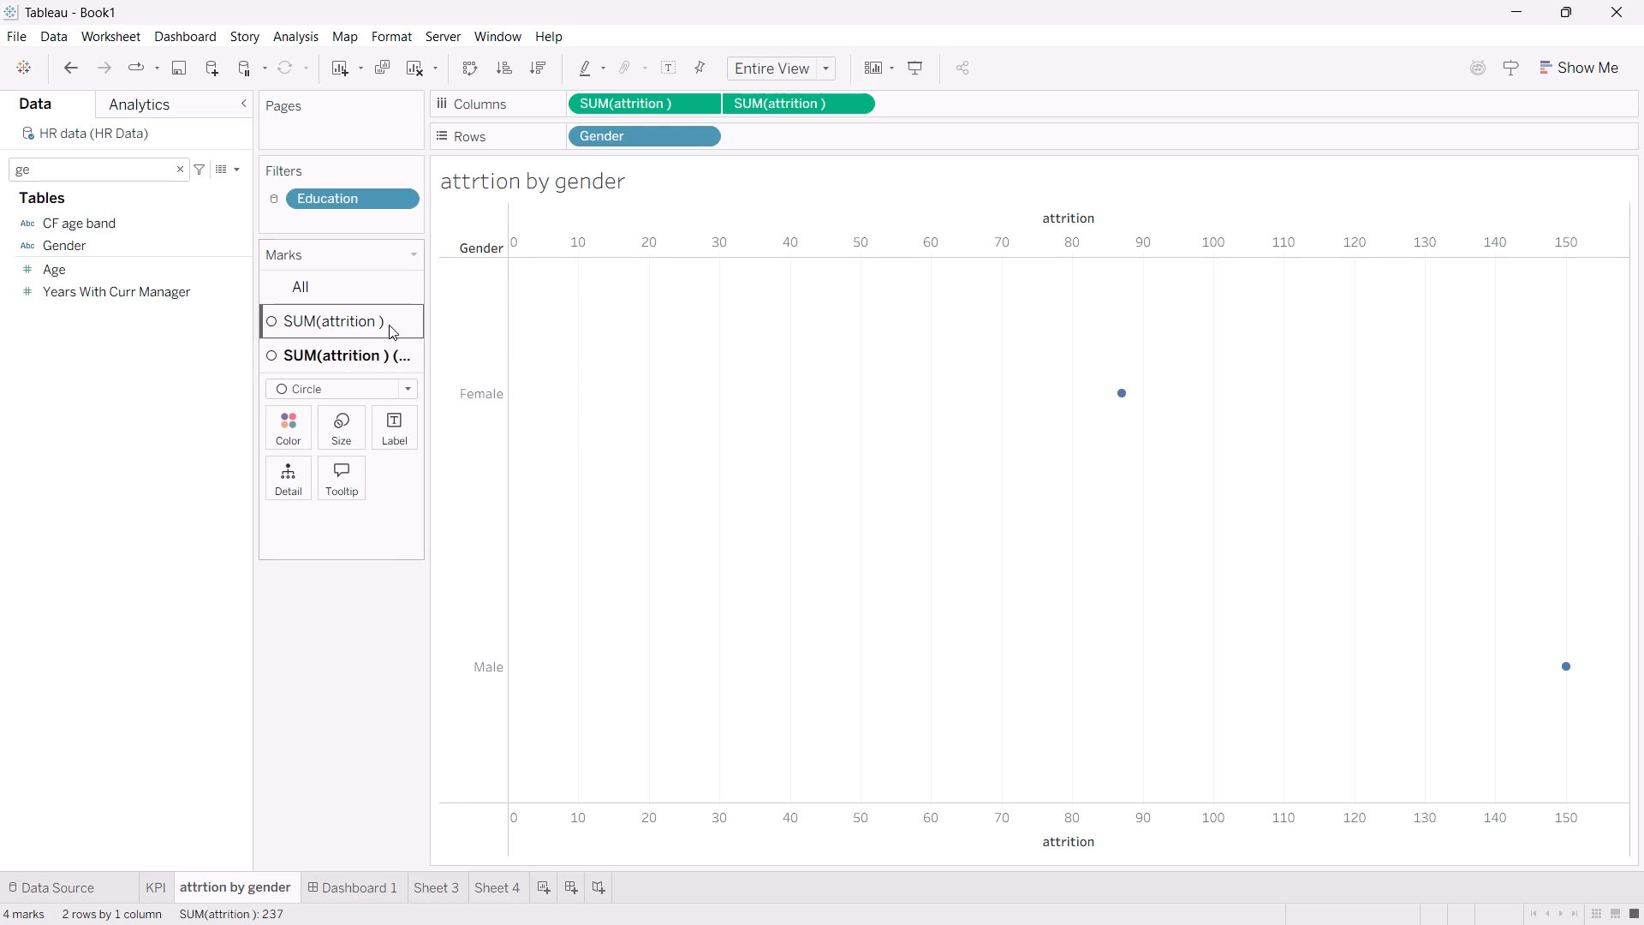
pyautogui.click(418, 321)
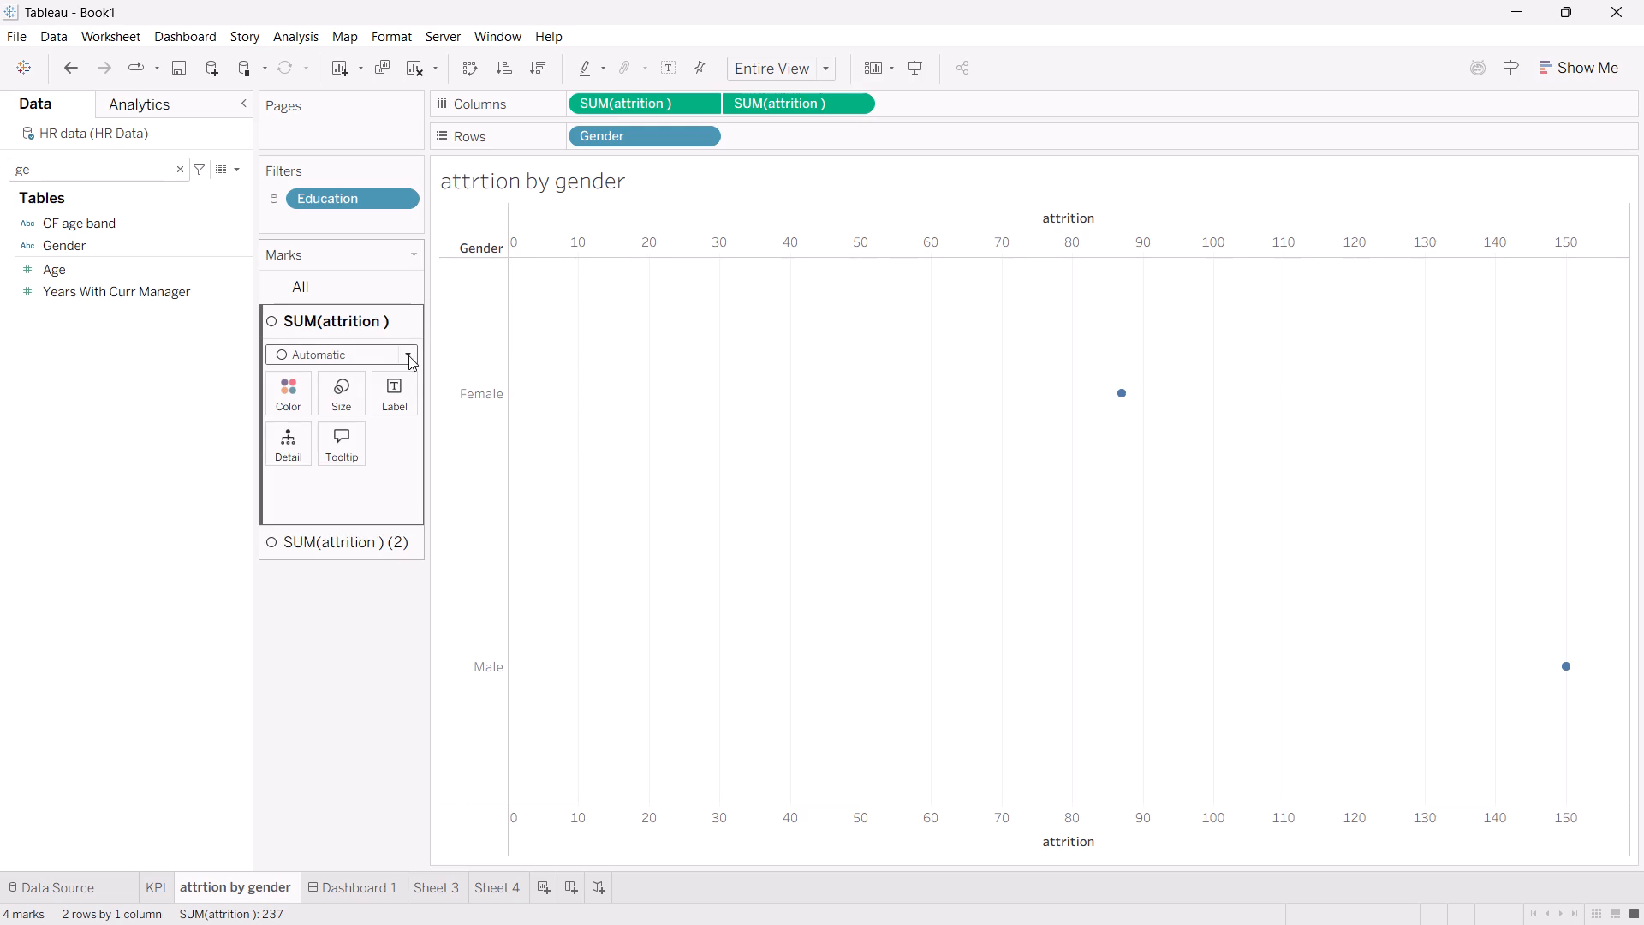
pyautogui.click(408, 355)
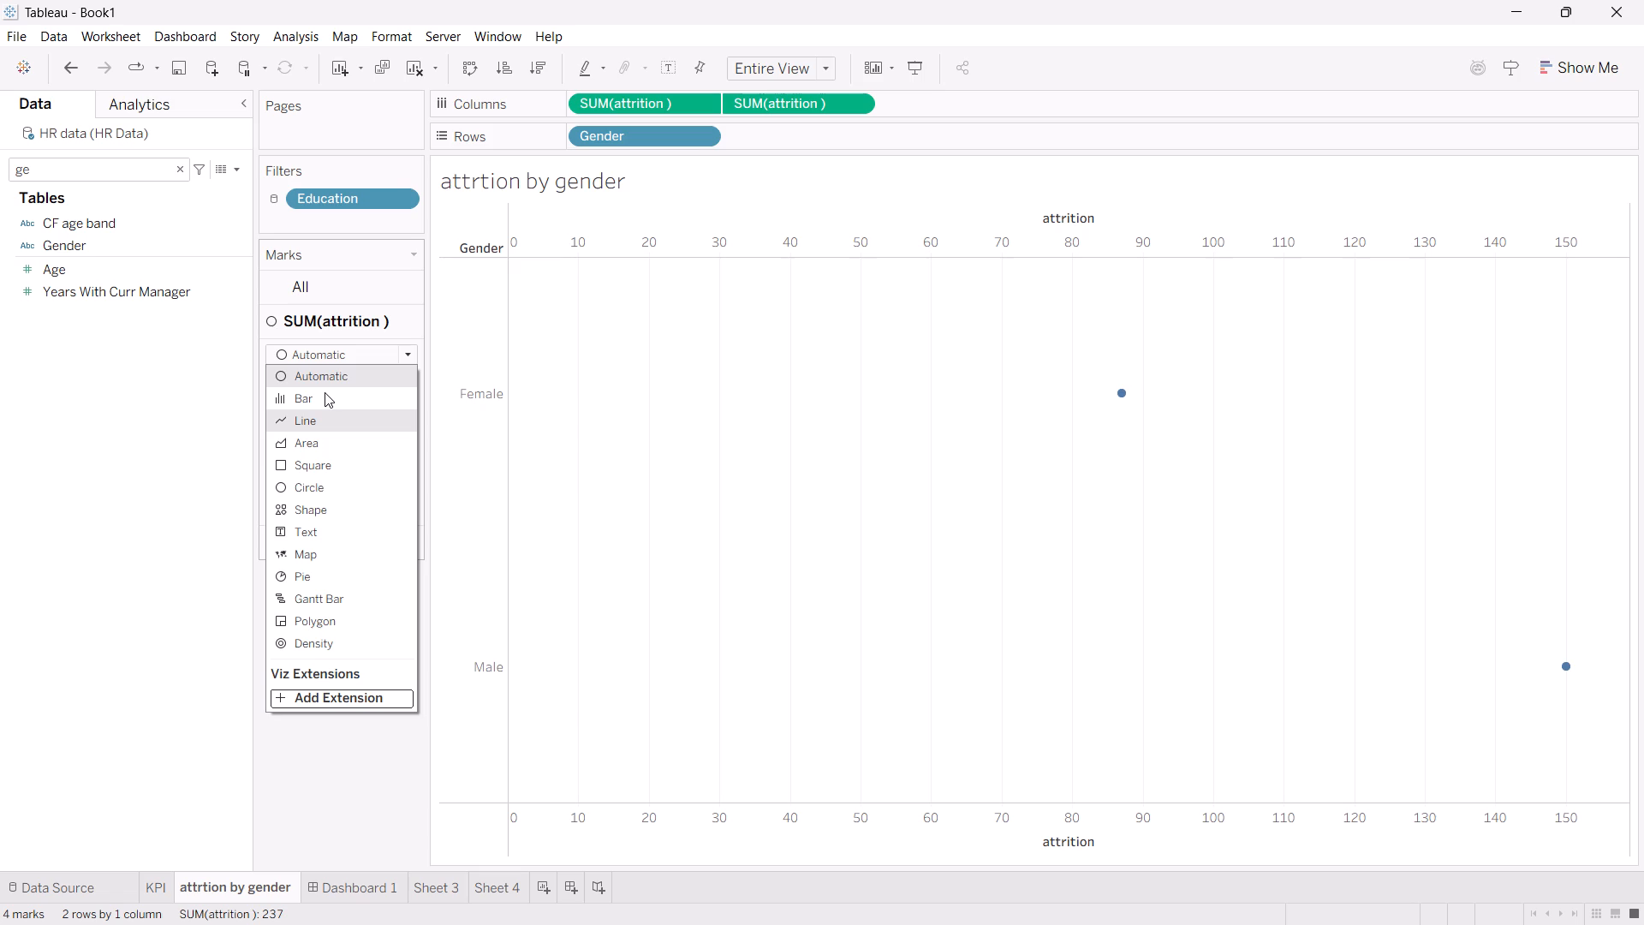
pyautogui.click(325, 392)
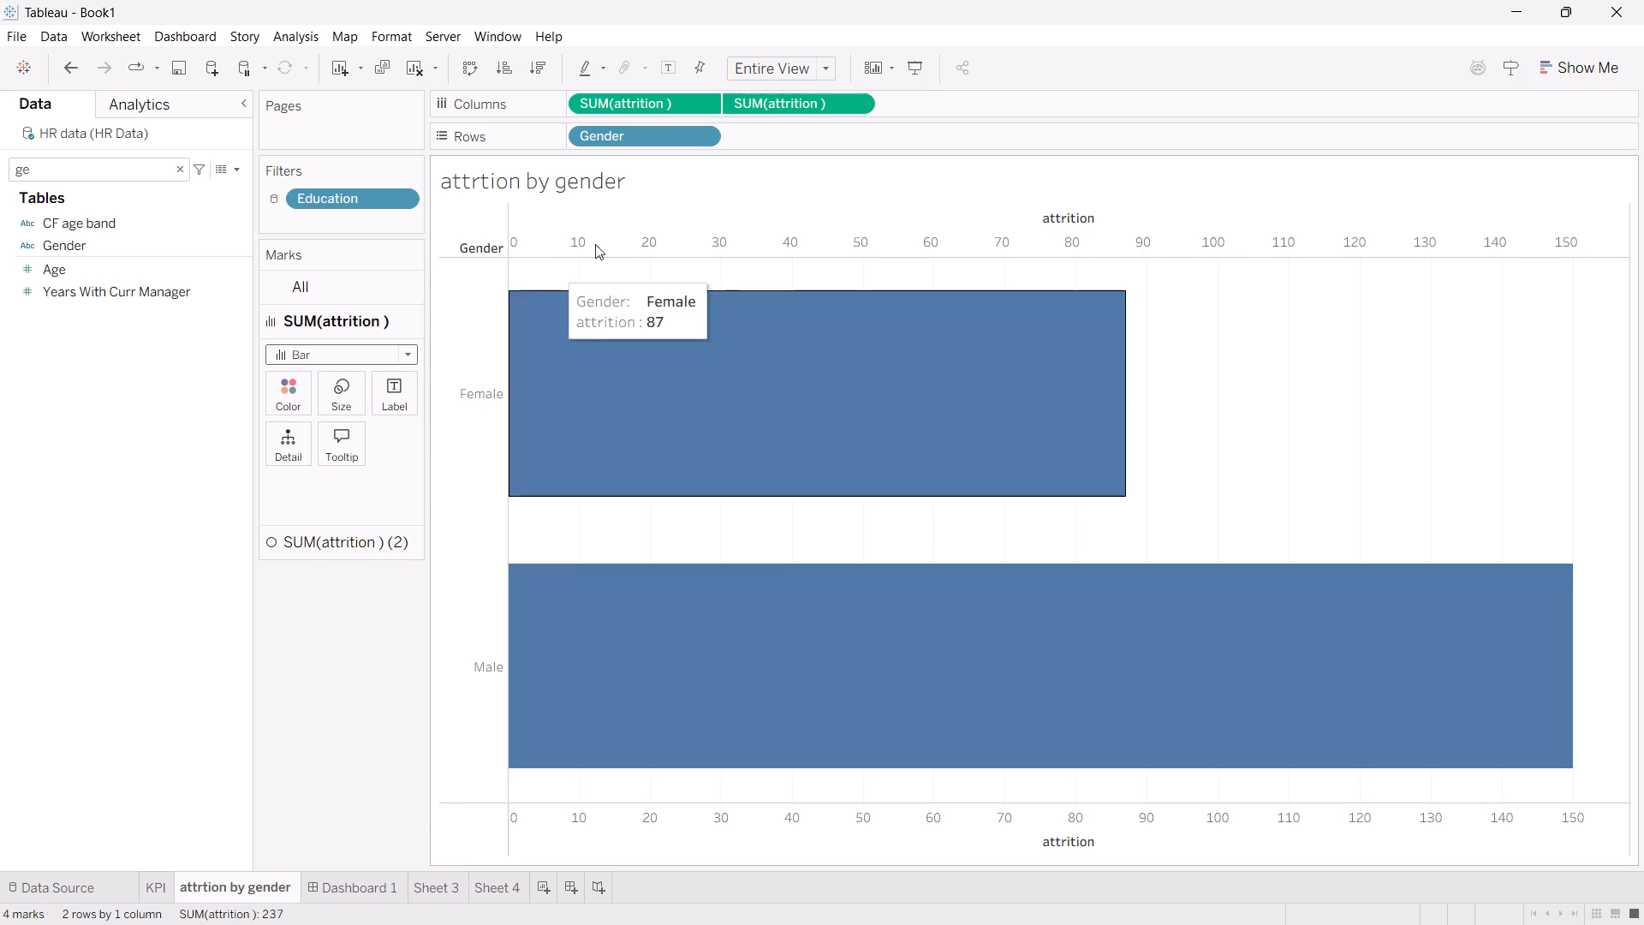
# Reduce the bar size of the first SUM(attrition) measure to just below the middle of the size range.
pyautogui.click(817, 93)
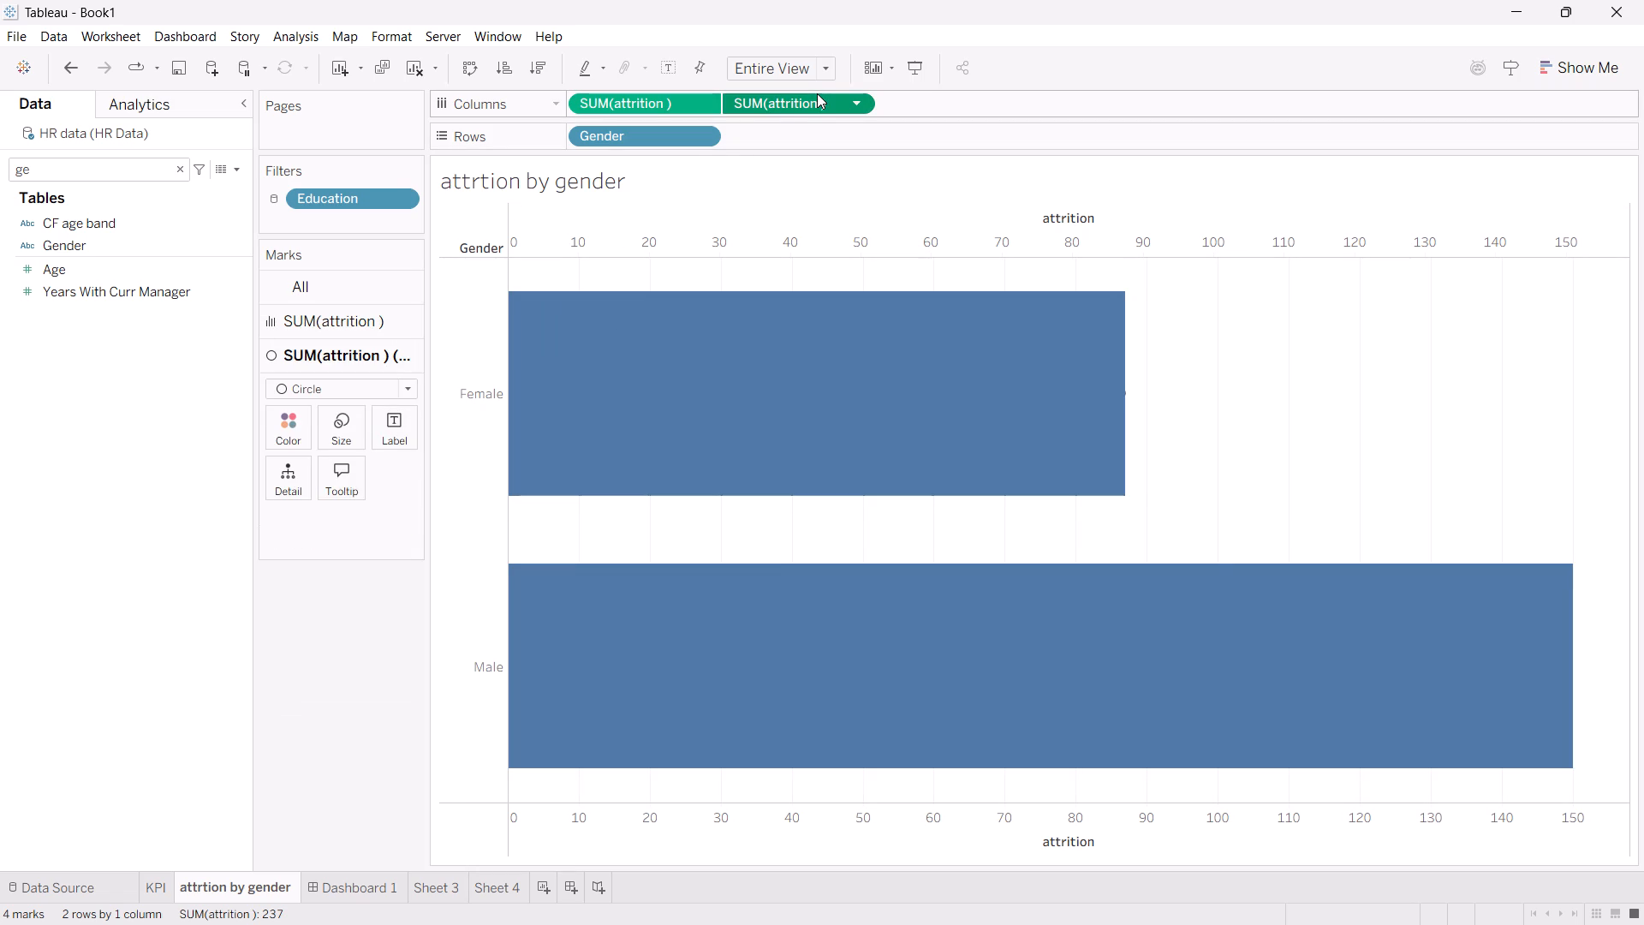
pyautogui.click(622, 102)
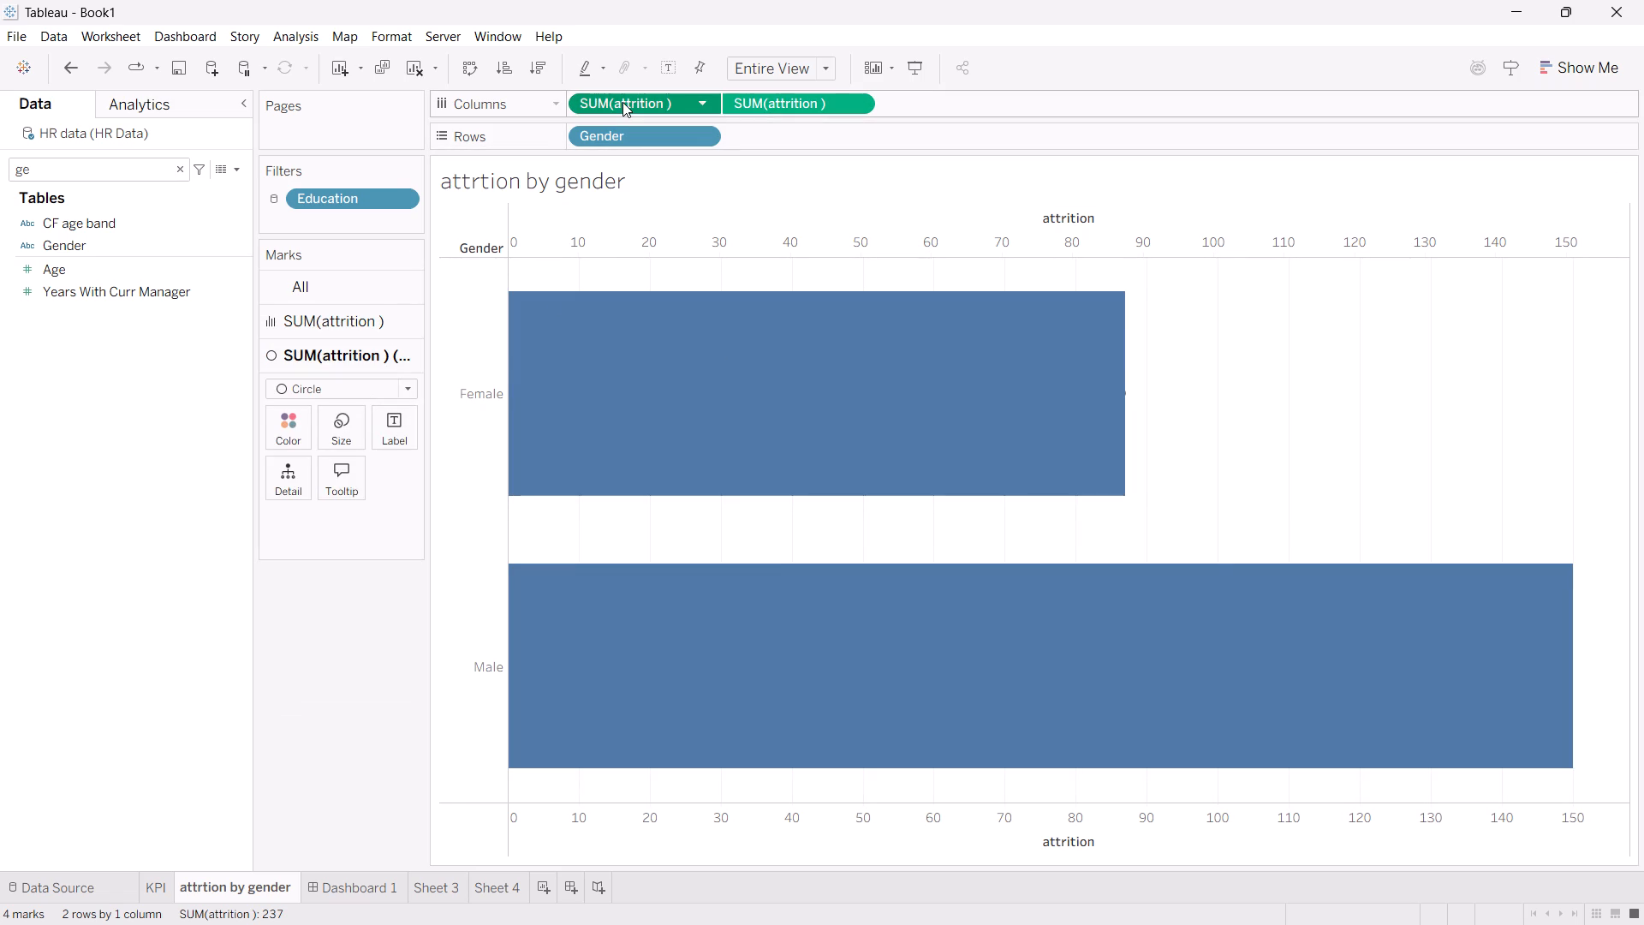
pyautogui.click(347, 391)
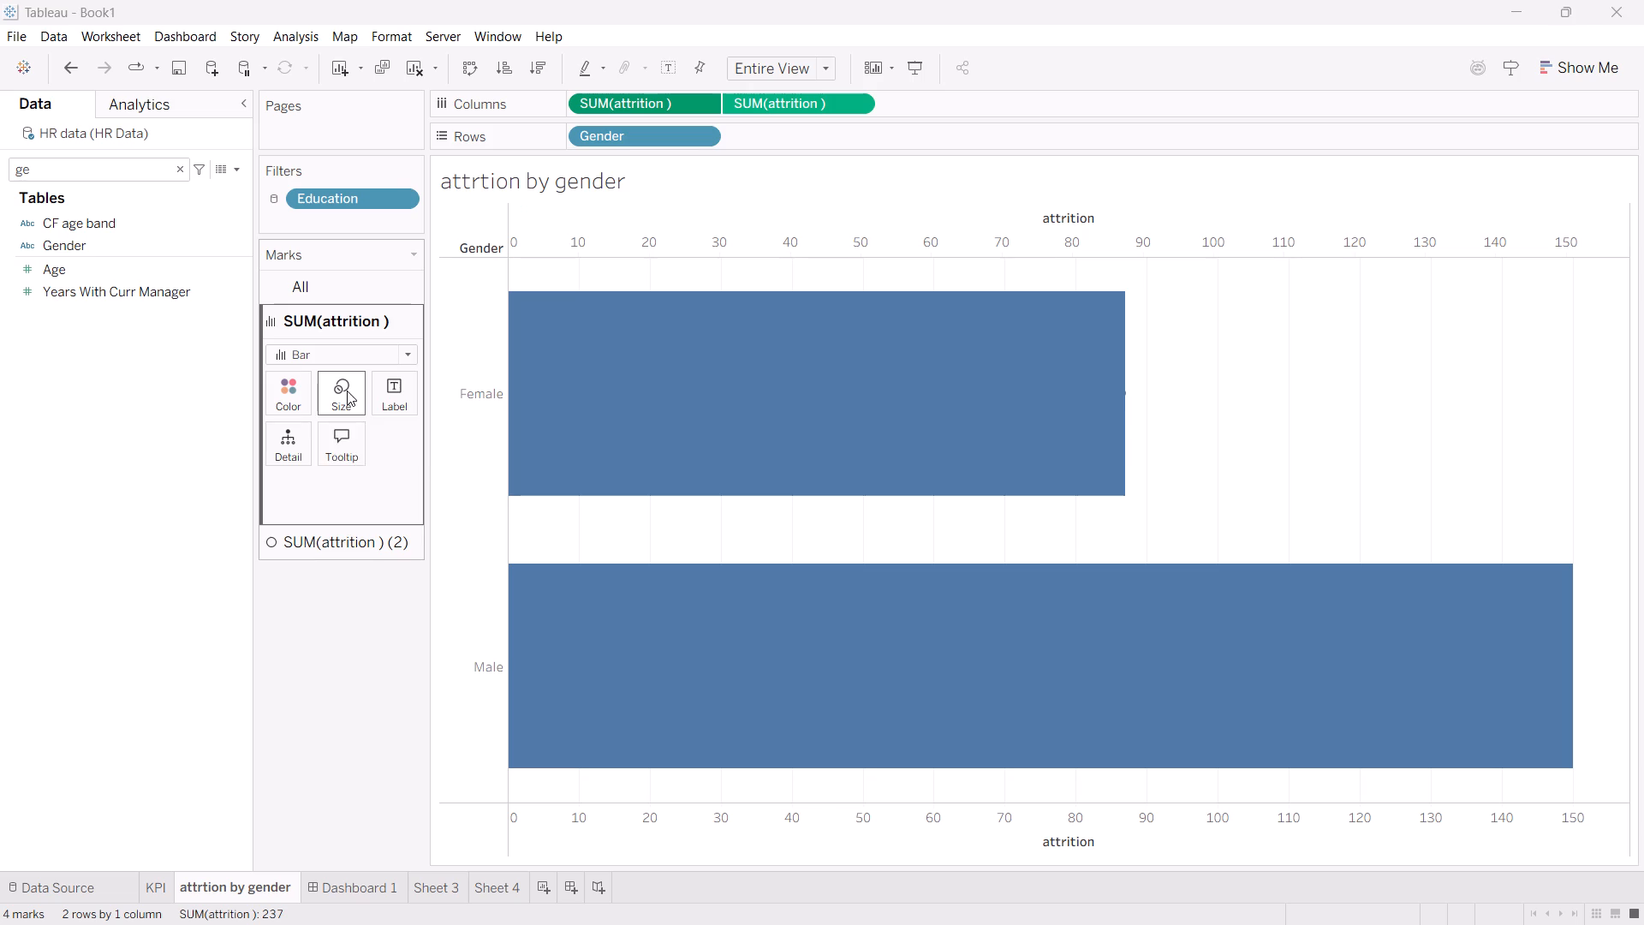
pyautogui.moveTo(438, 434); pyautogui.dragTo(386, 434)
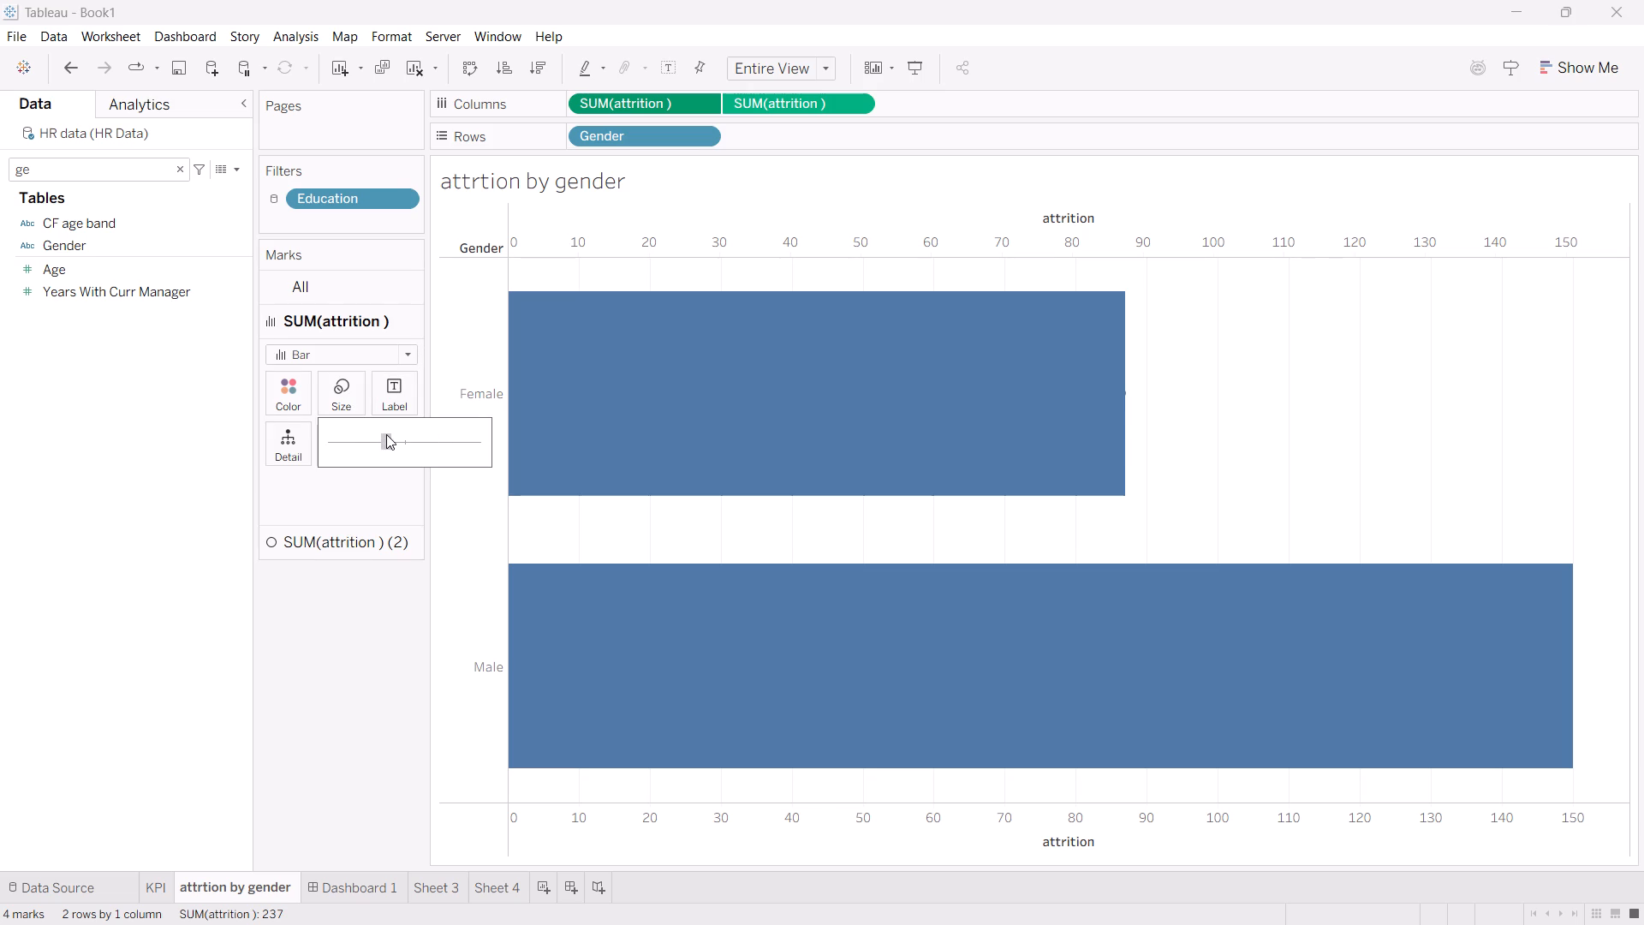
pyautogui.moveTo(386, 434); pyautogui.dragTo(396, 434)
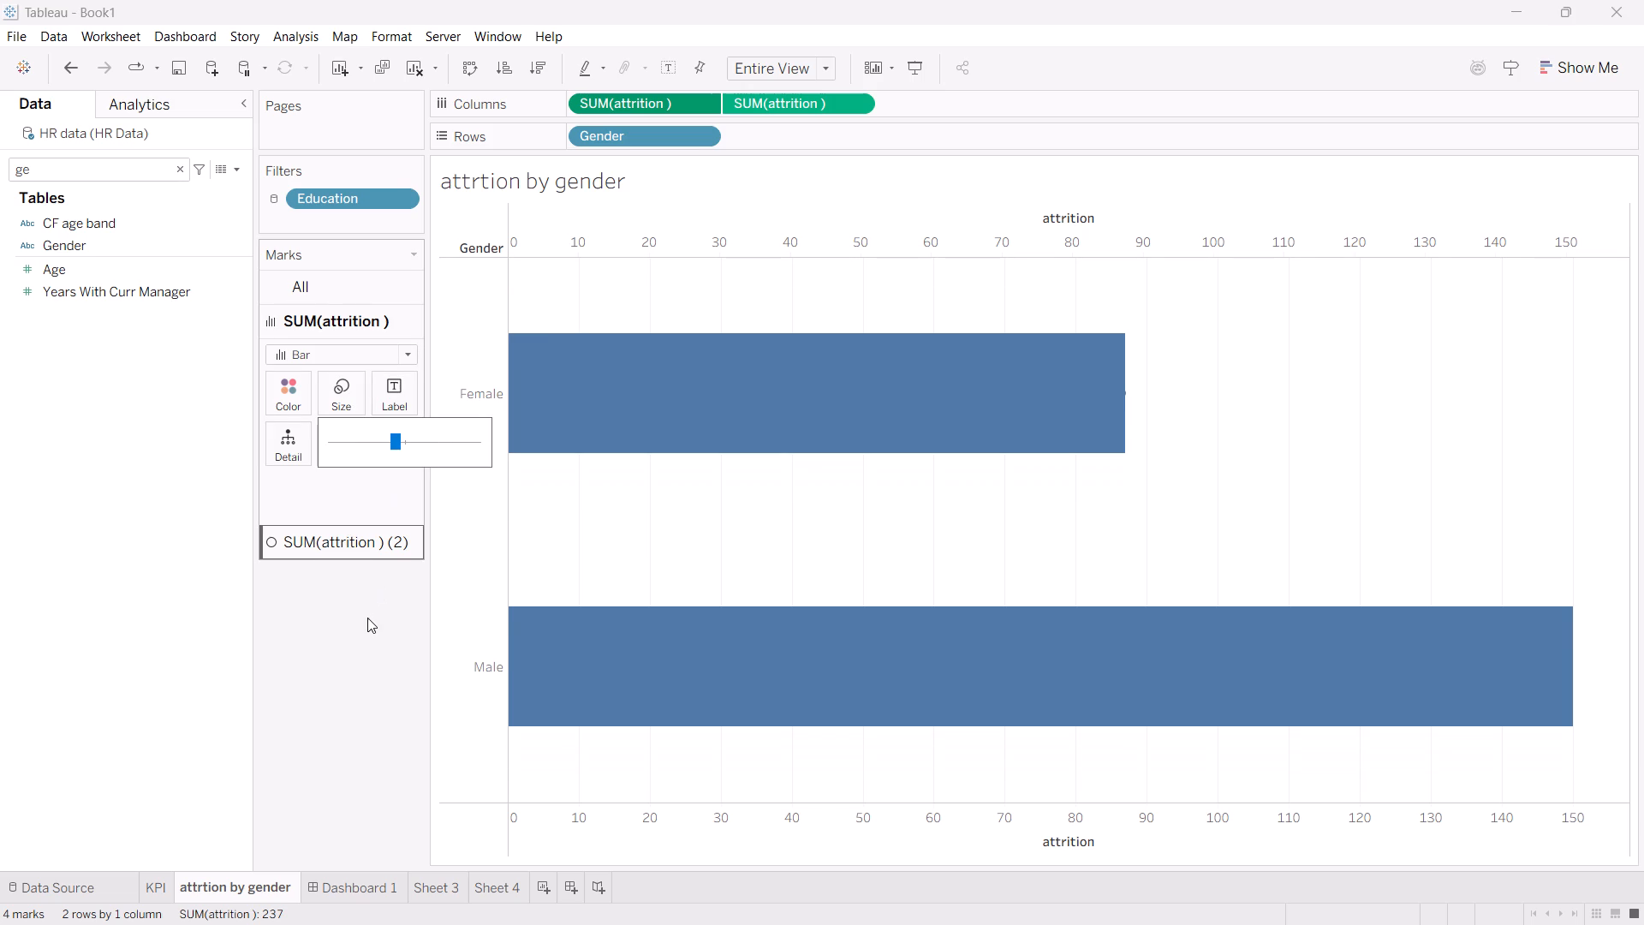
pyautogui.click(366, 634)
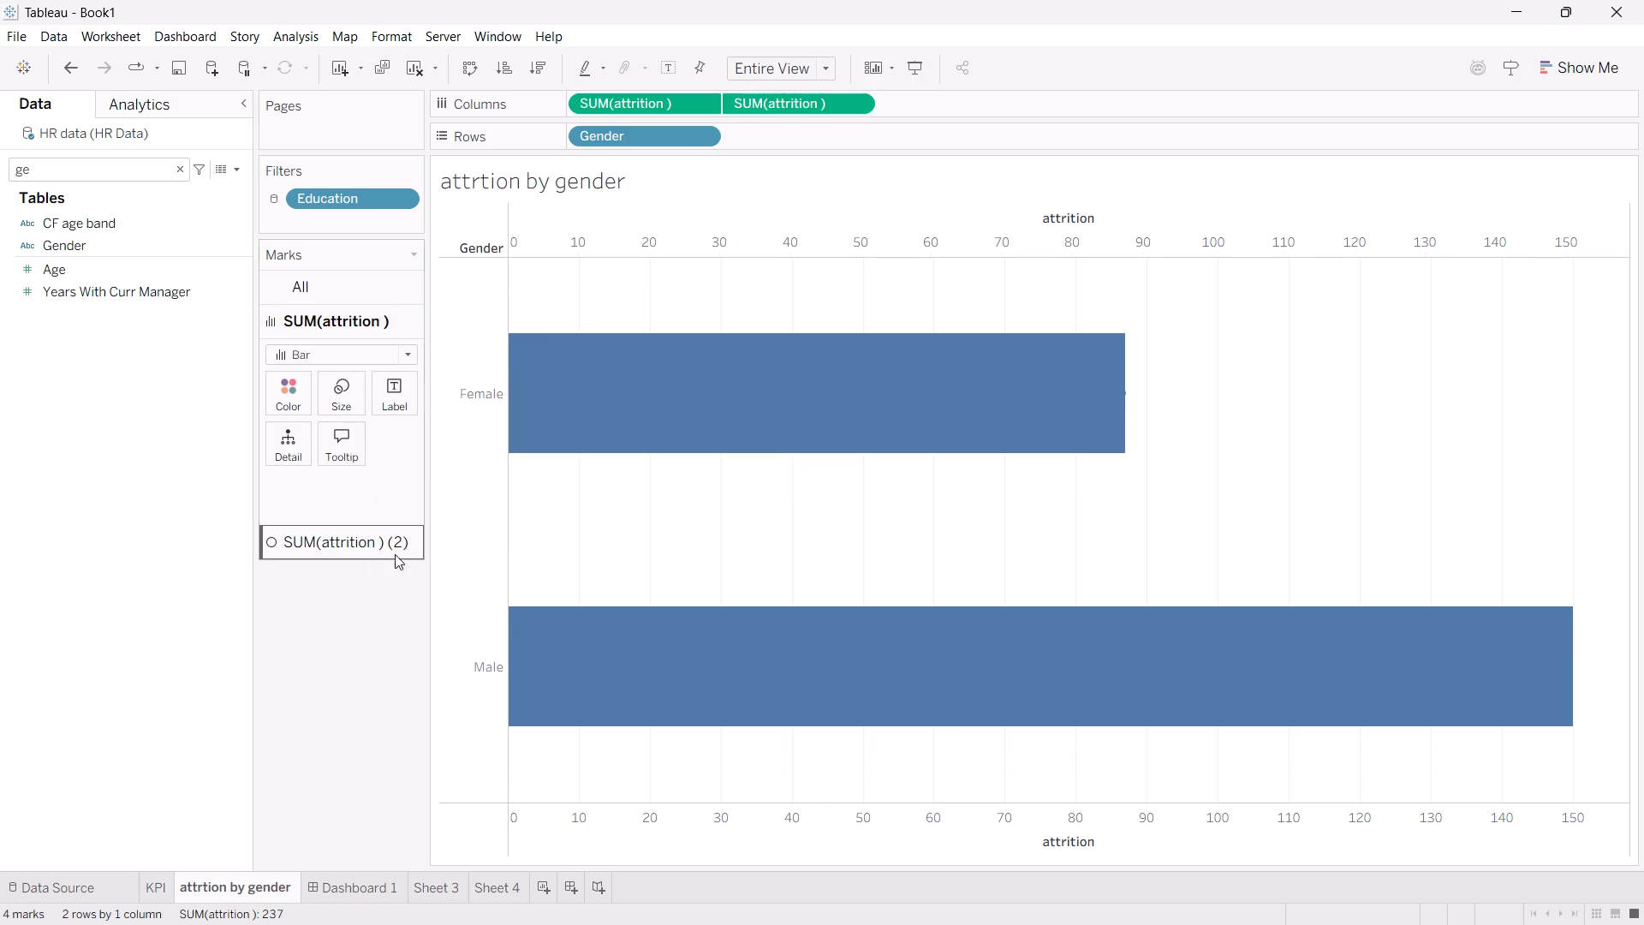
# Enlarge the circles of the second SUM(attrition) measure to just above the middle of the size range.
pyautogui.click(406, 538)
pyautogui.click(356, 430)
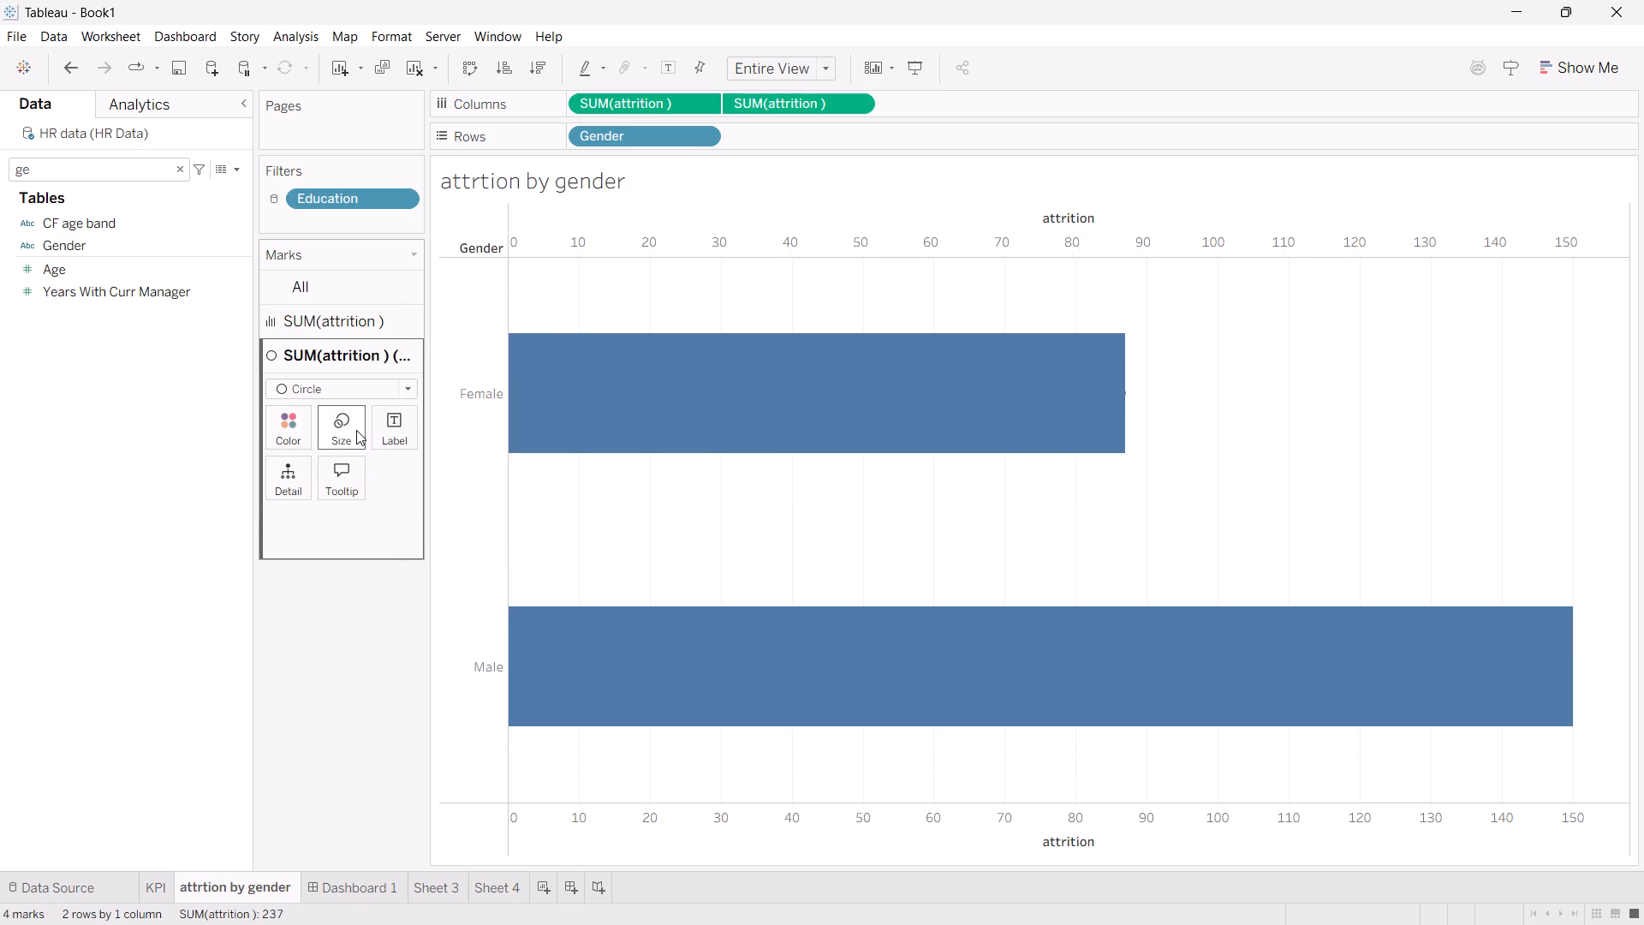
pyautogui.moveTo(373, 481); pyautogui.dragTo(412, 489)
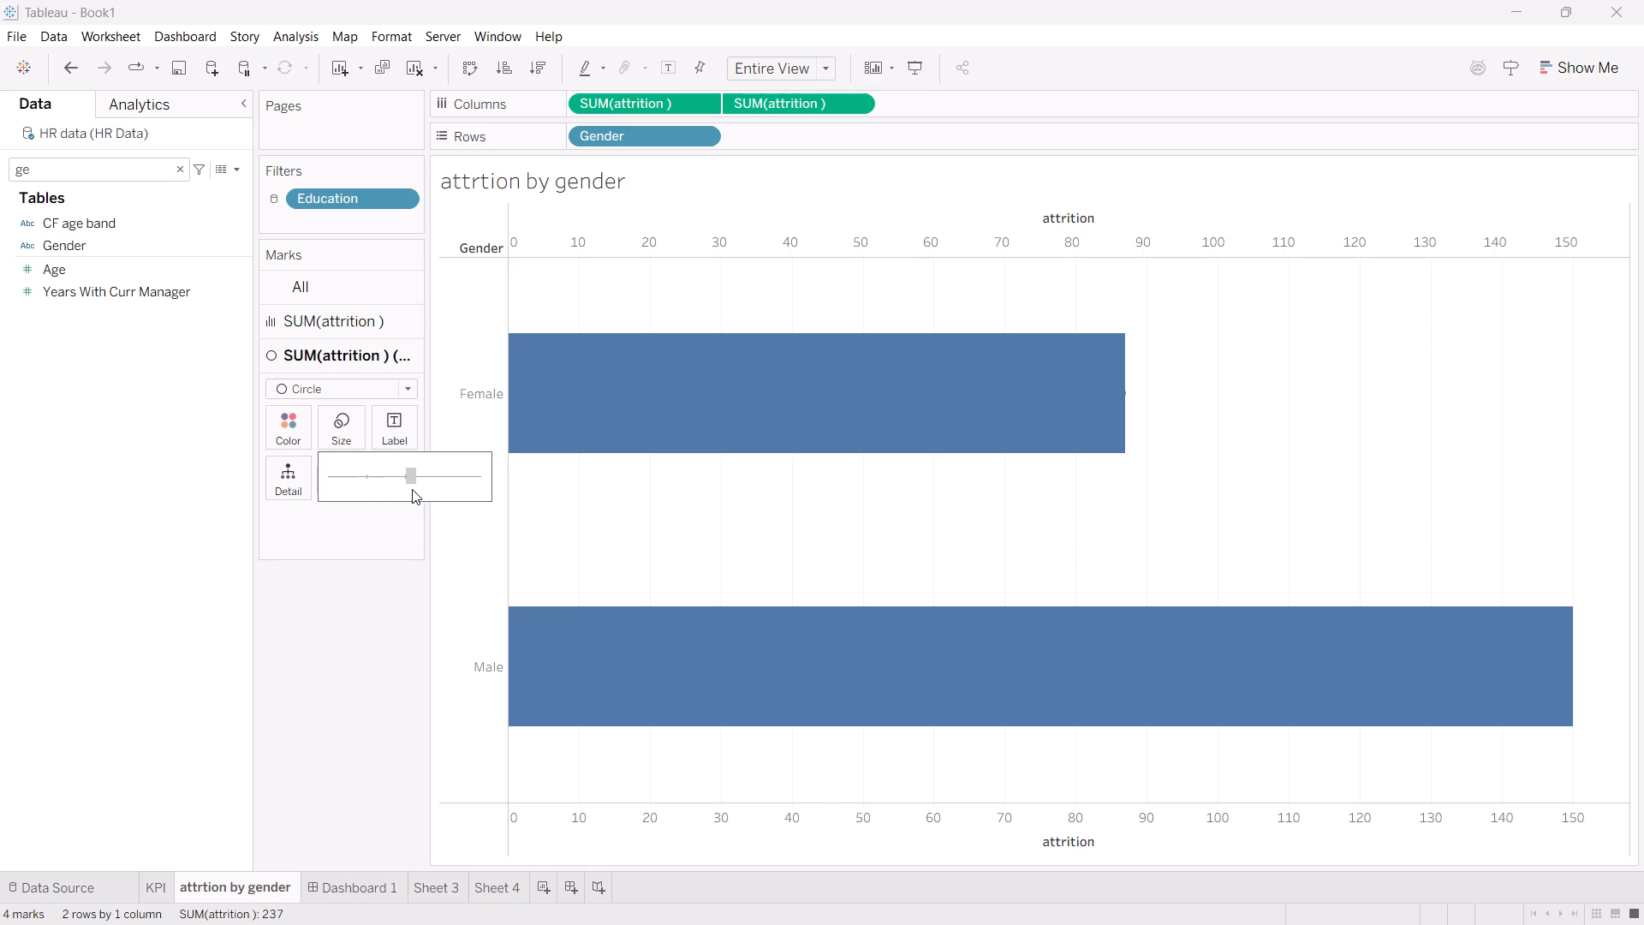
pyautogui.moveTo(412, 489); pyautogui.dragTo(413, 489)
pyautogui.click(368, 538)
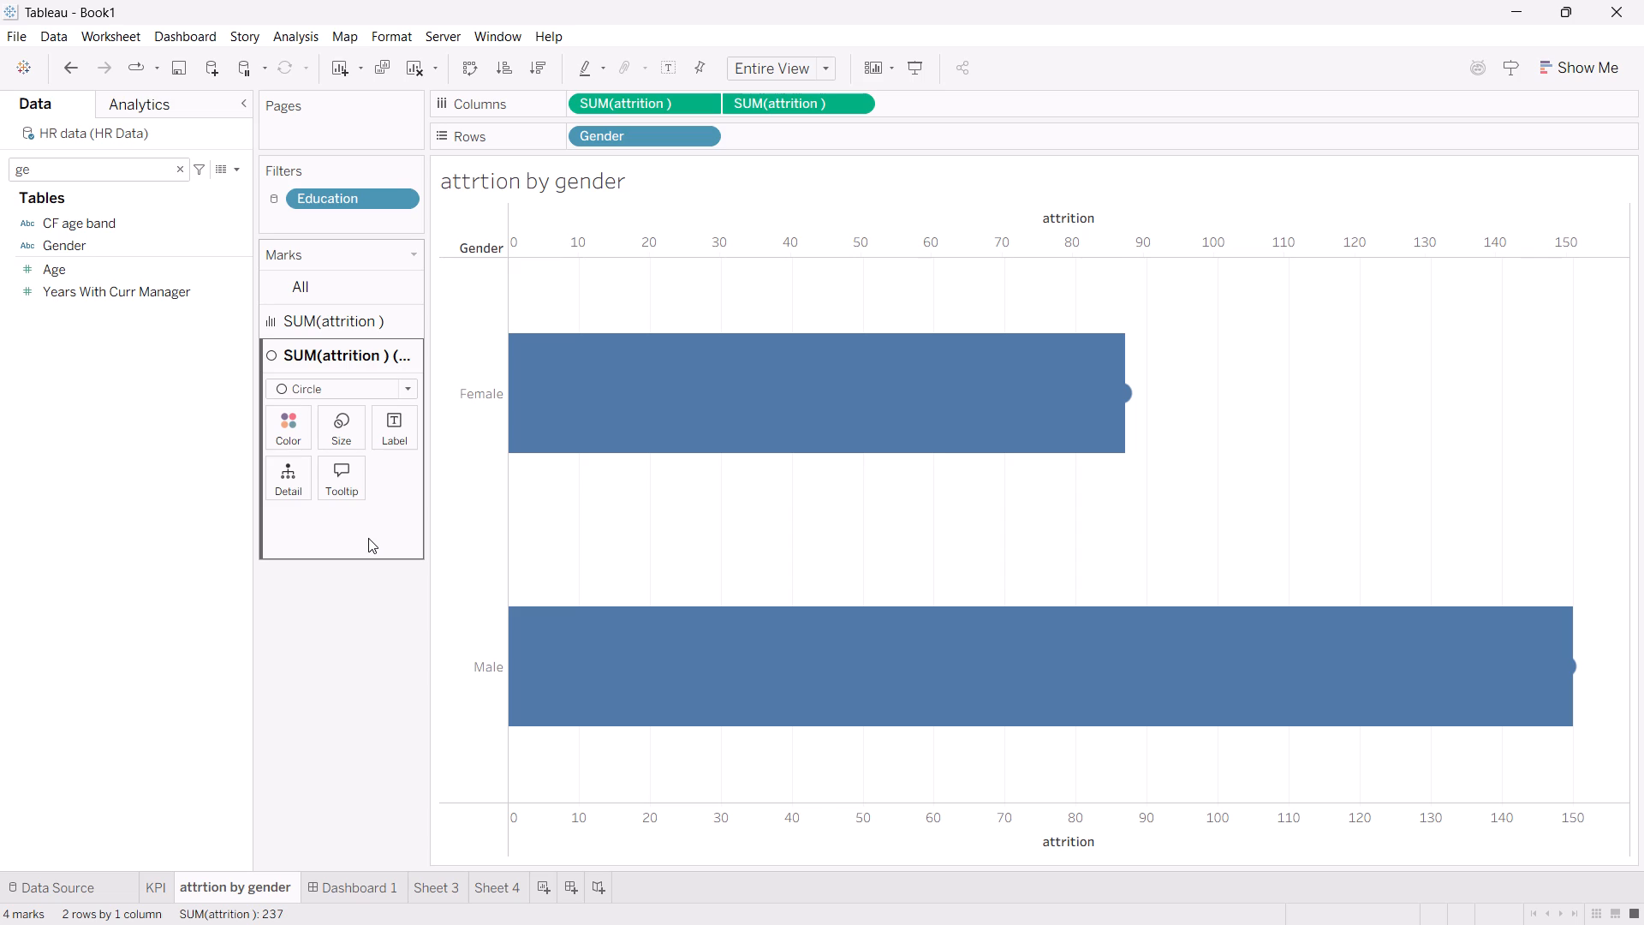
# Synchronize the two attrition axes of the dual-axis chart.
pyautogui.click(587, 236)
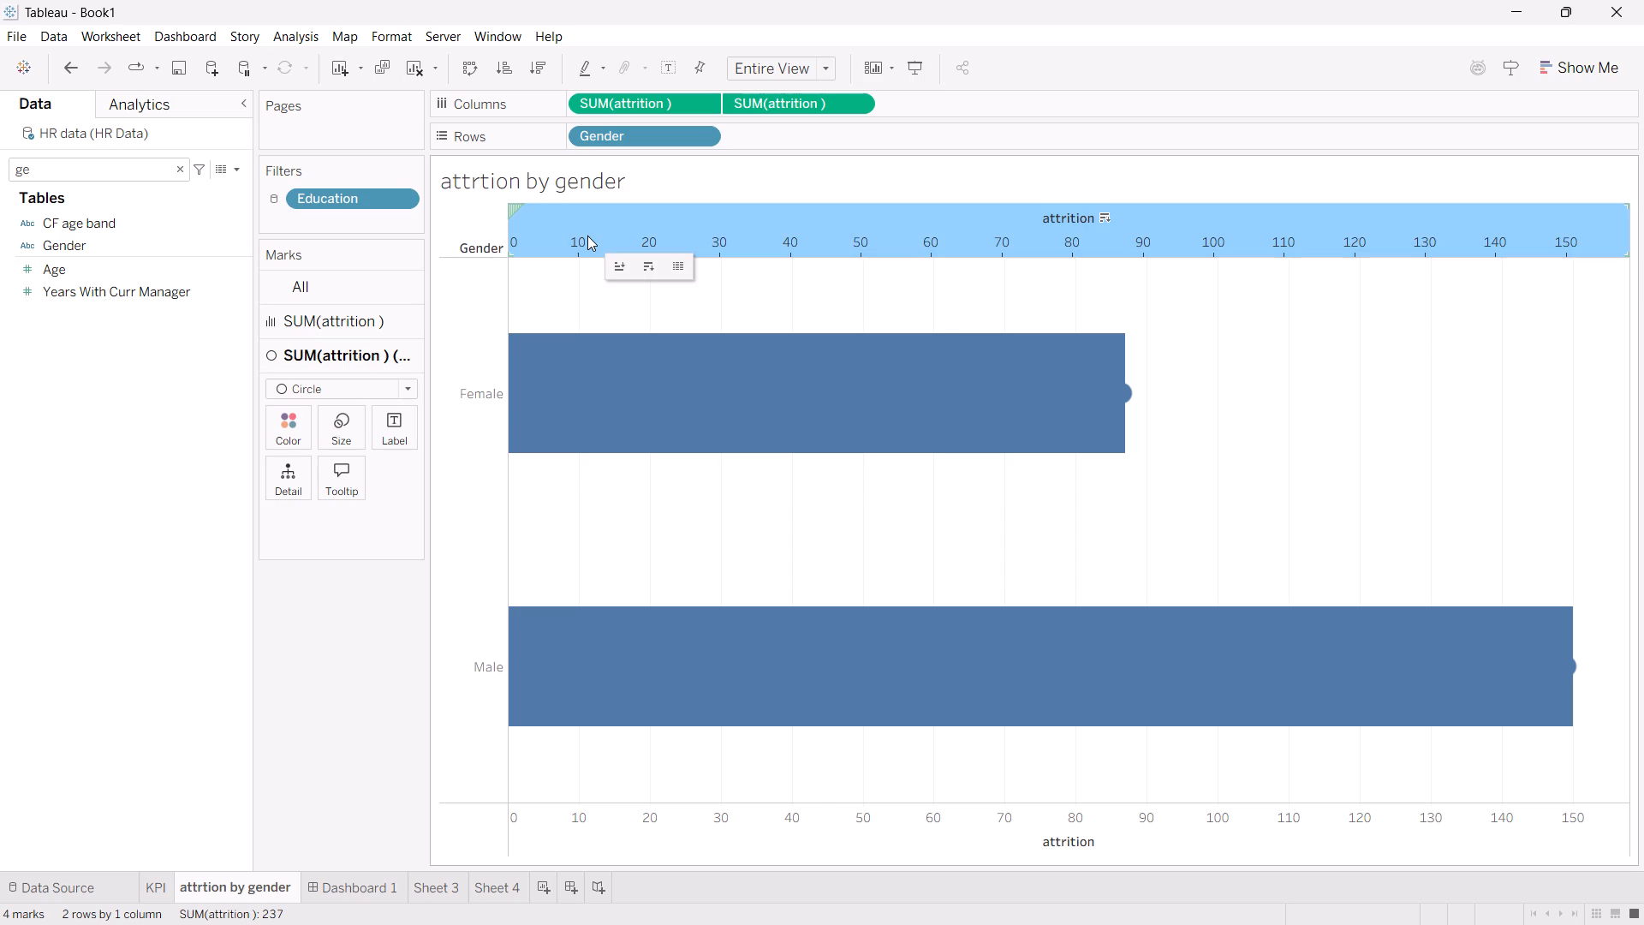
pyautogui.rightClick(587, 236)
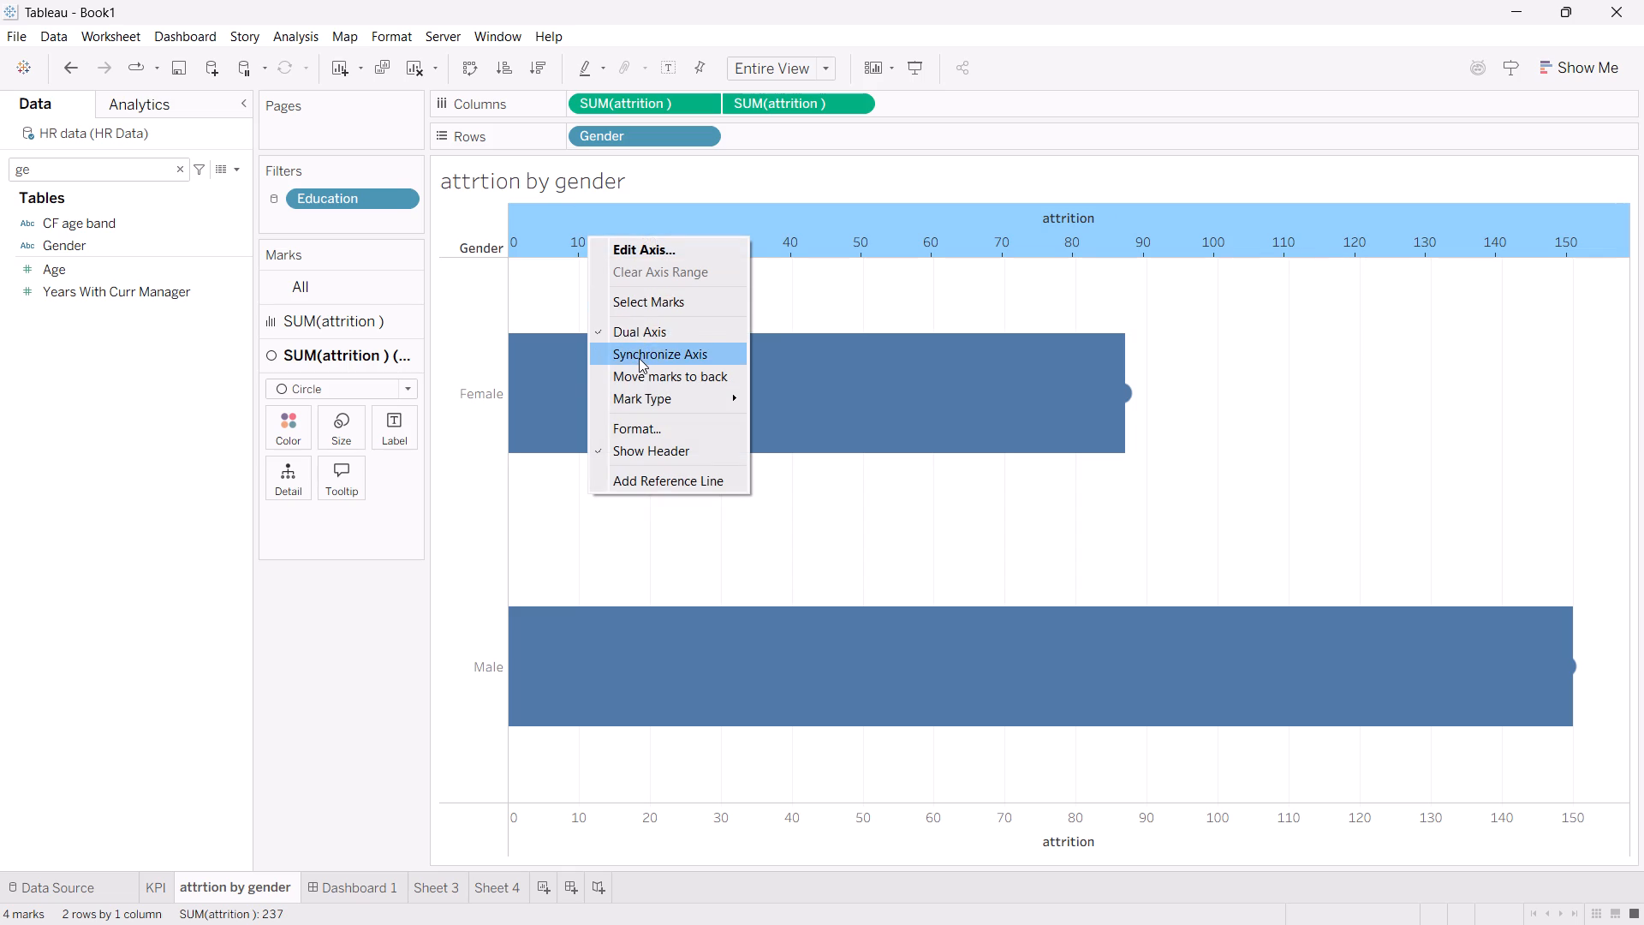
pyautogui.click(639, 358)
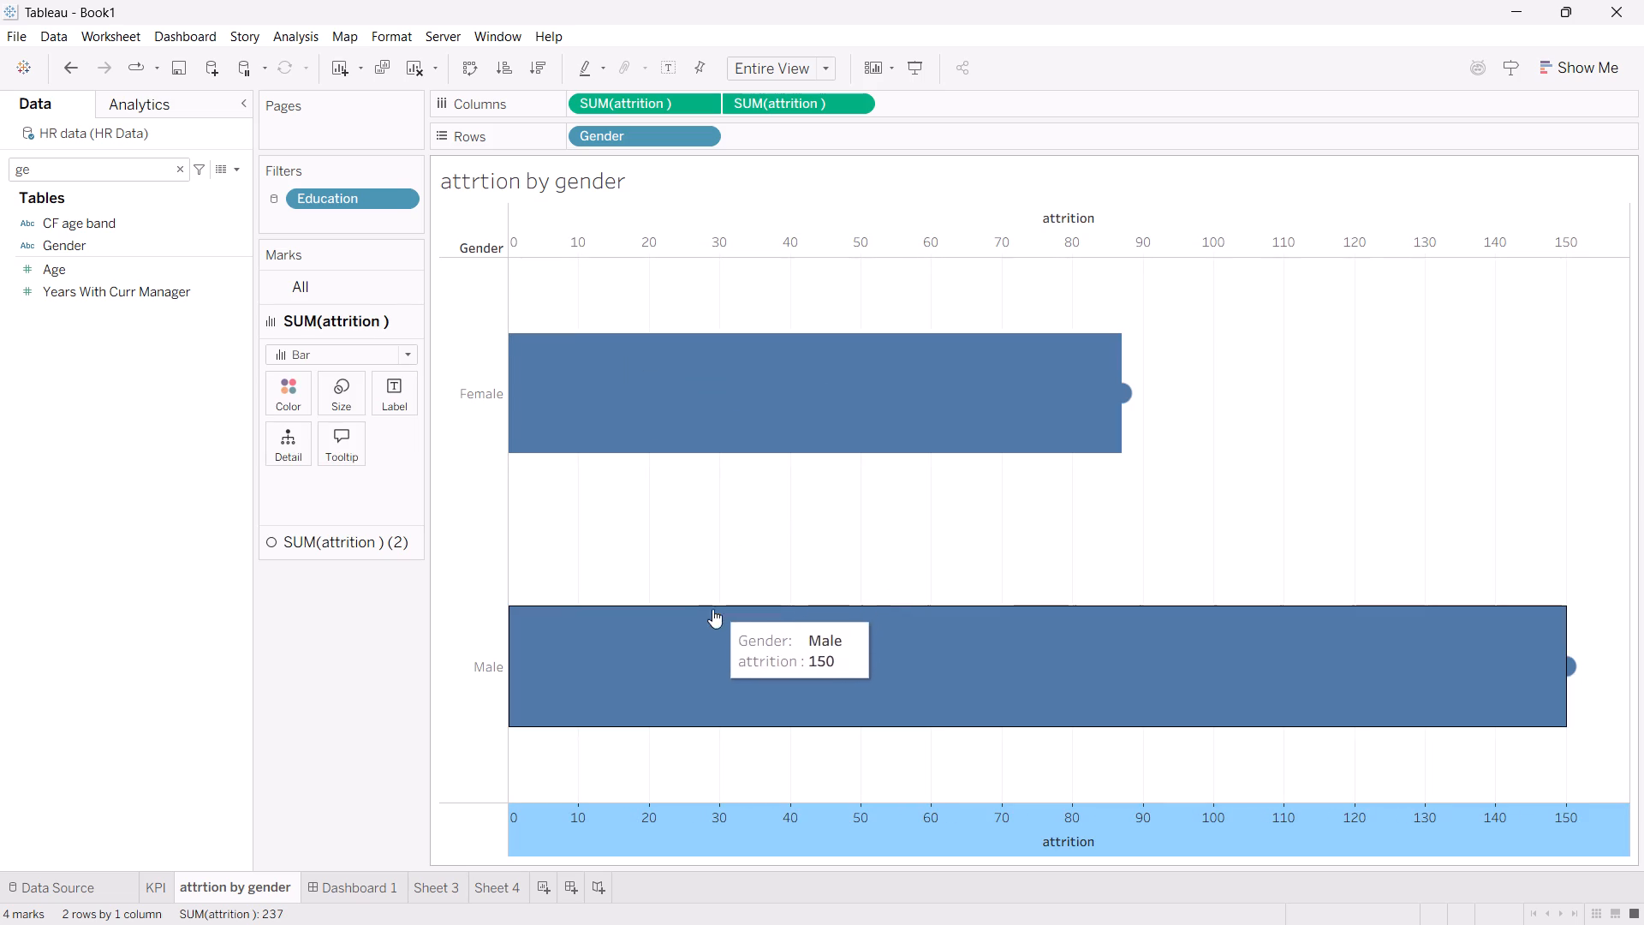
pyautogui.click(721, 504)
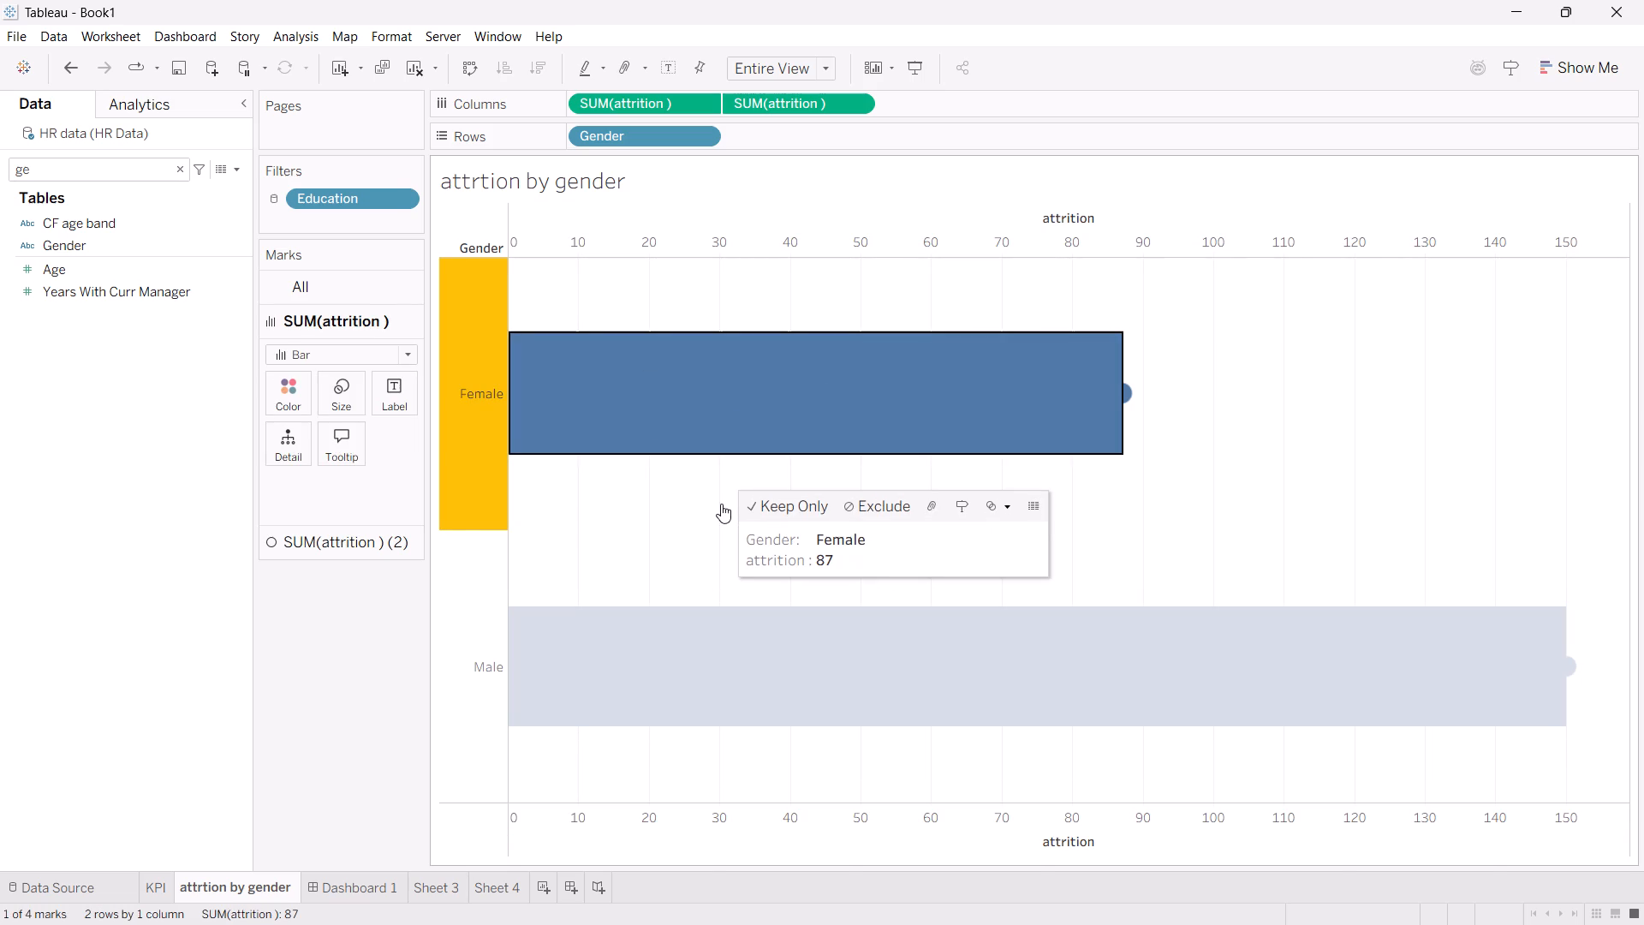
pyautogui.click(721, 504)
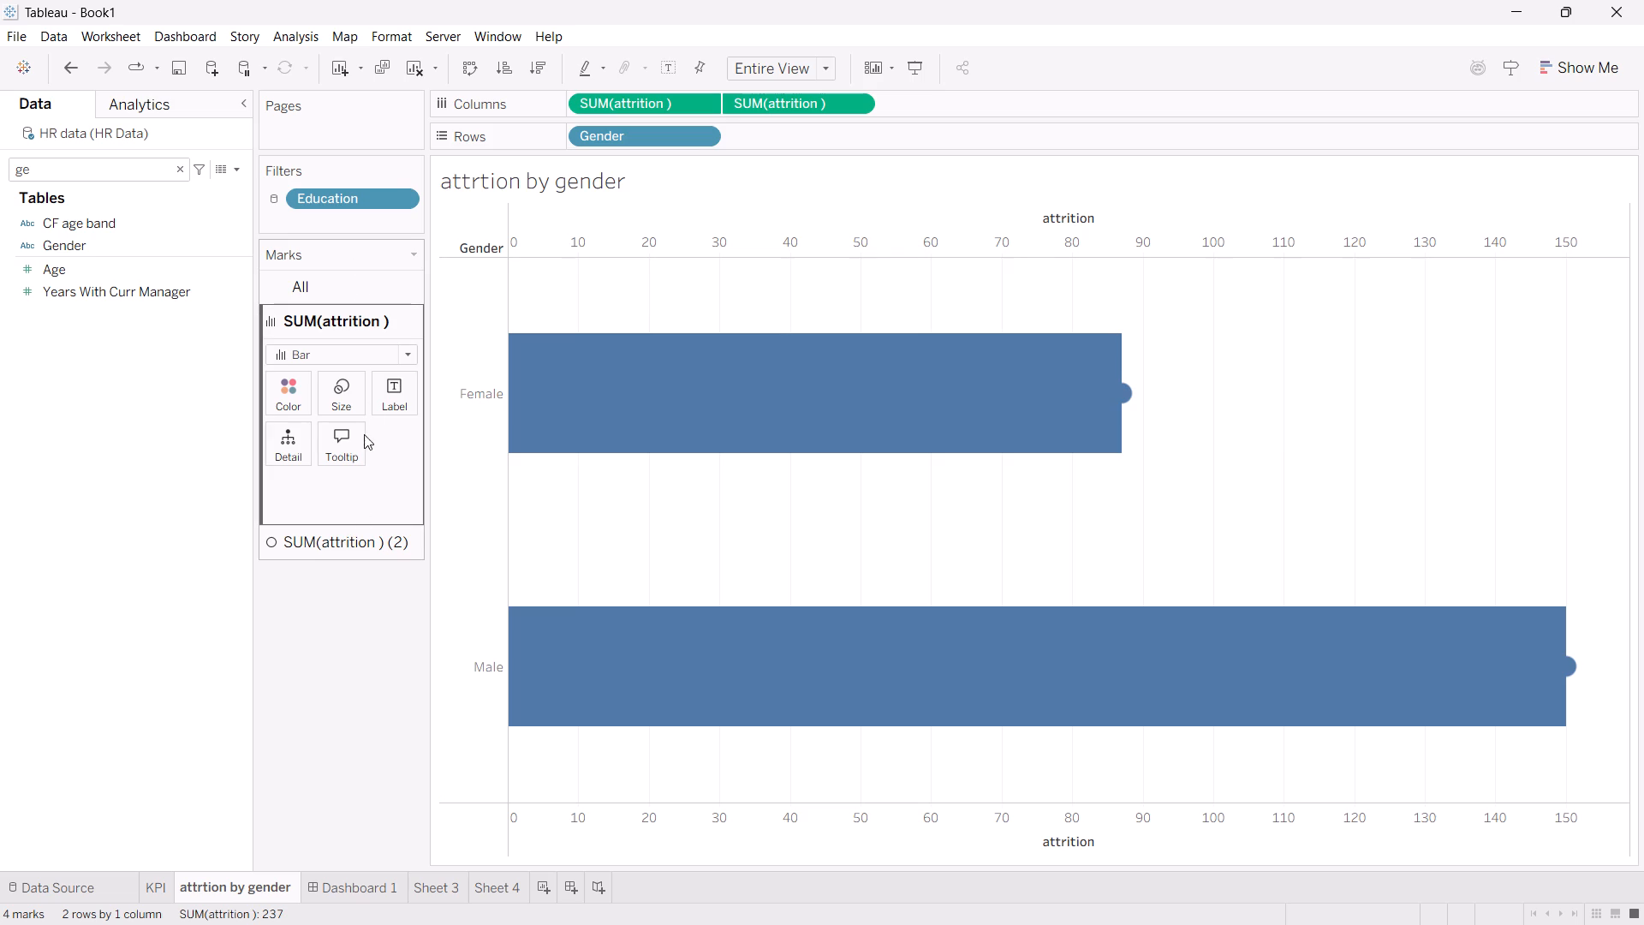
# Thin the bars of the first SUM(attrition) measure to about a quarter of the size range.
pyautogui.click(327, 395)
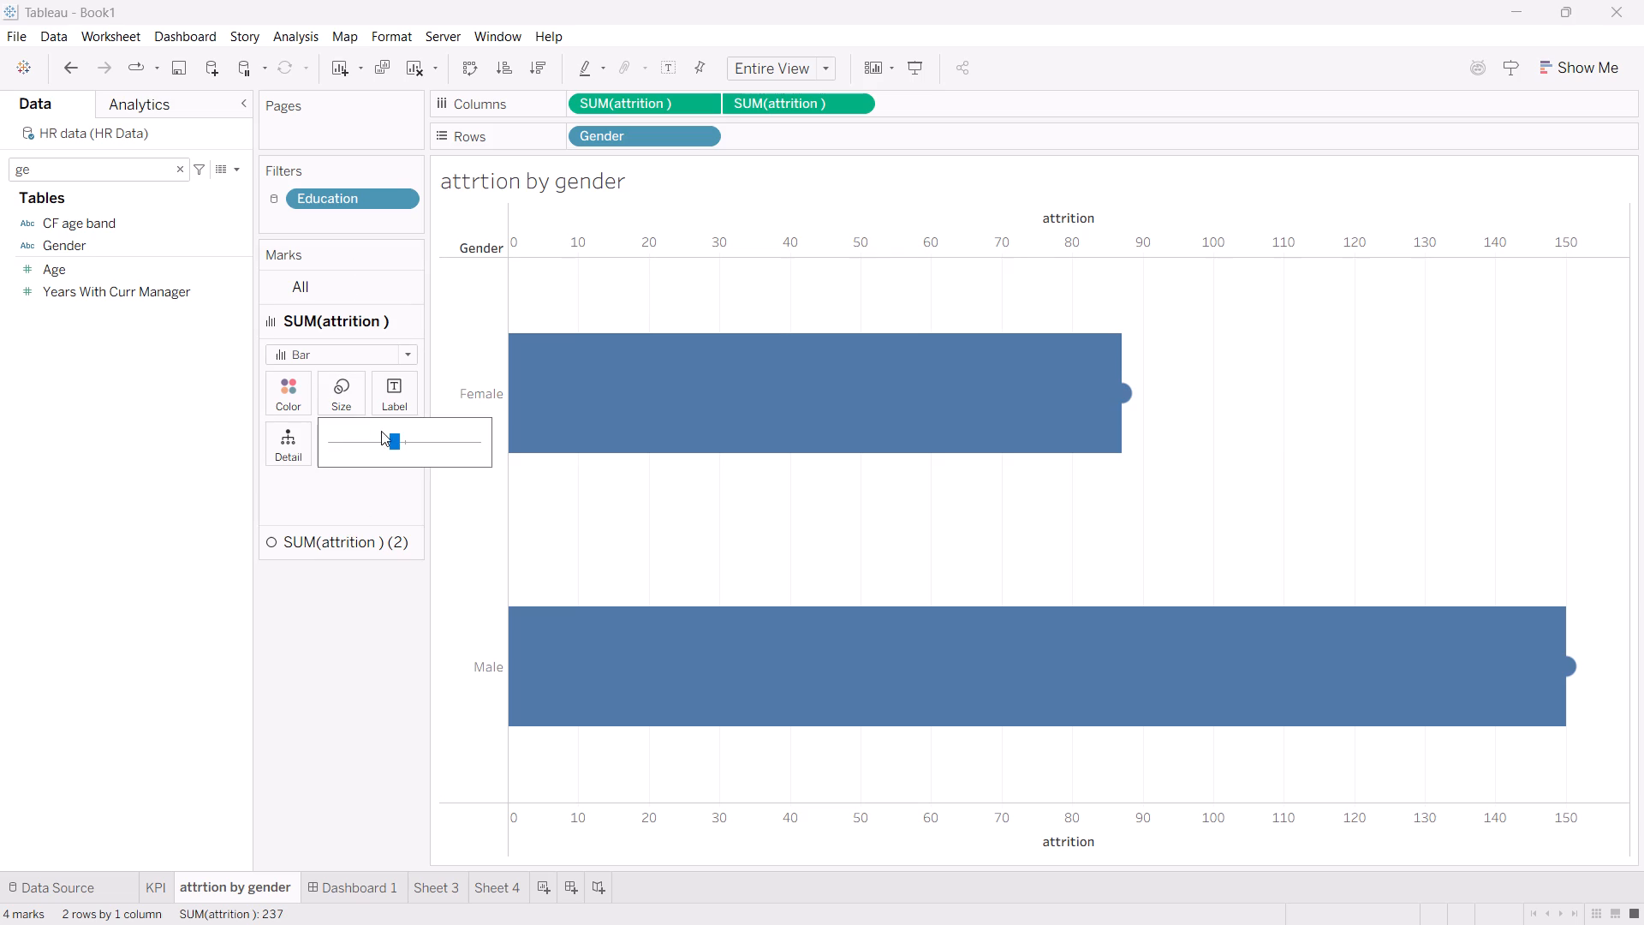
pyautogui.moveTo(392, 438); pyautogui.dragTo(361, 438)
pyautogui.moveTo(361, 438); pyautogui.dragTo(365, 434)
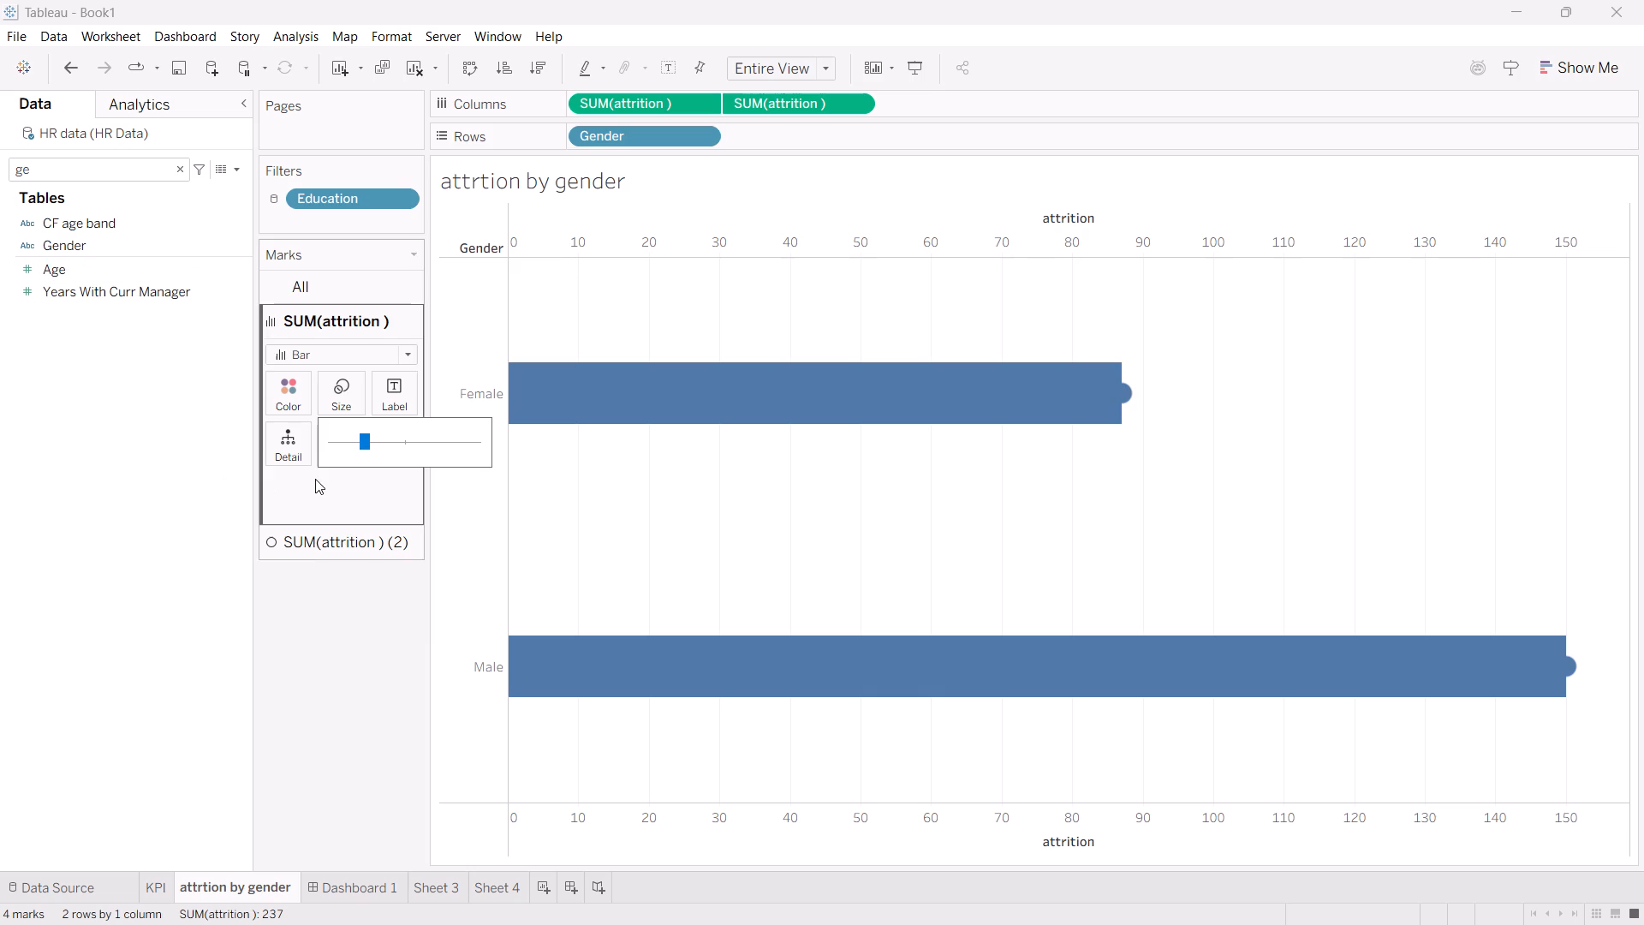
# Enlarge the circles of the second SUM(attrition) measure to about three quarters of the size range.
pyautogui.click(333, 537)
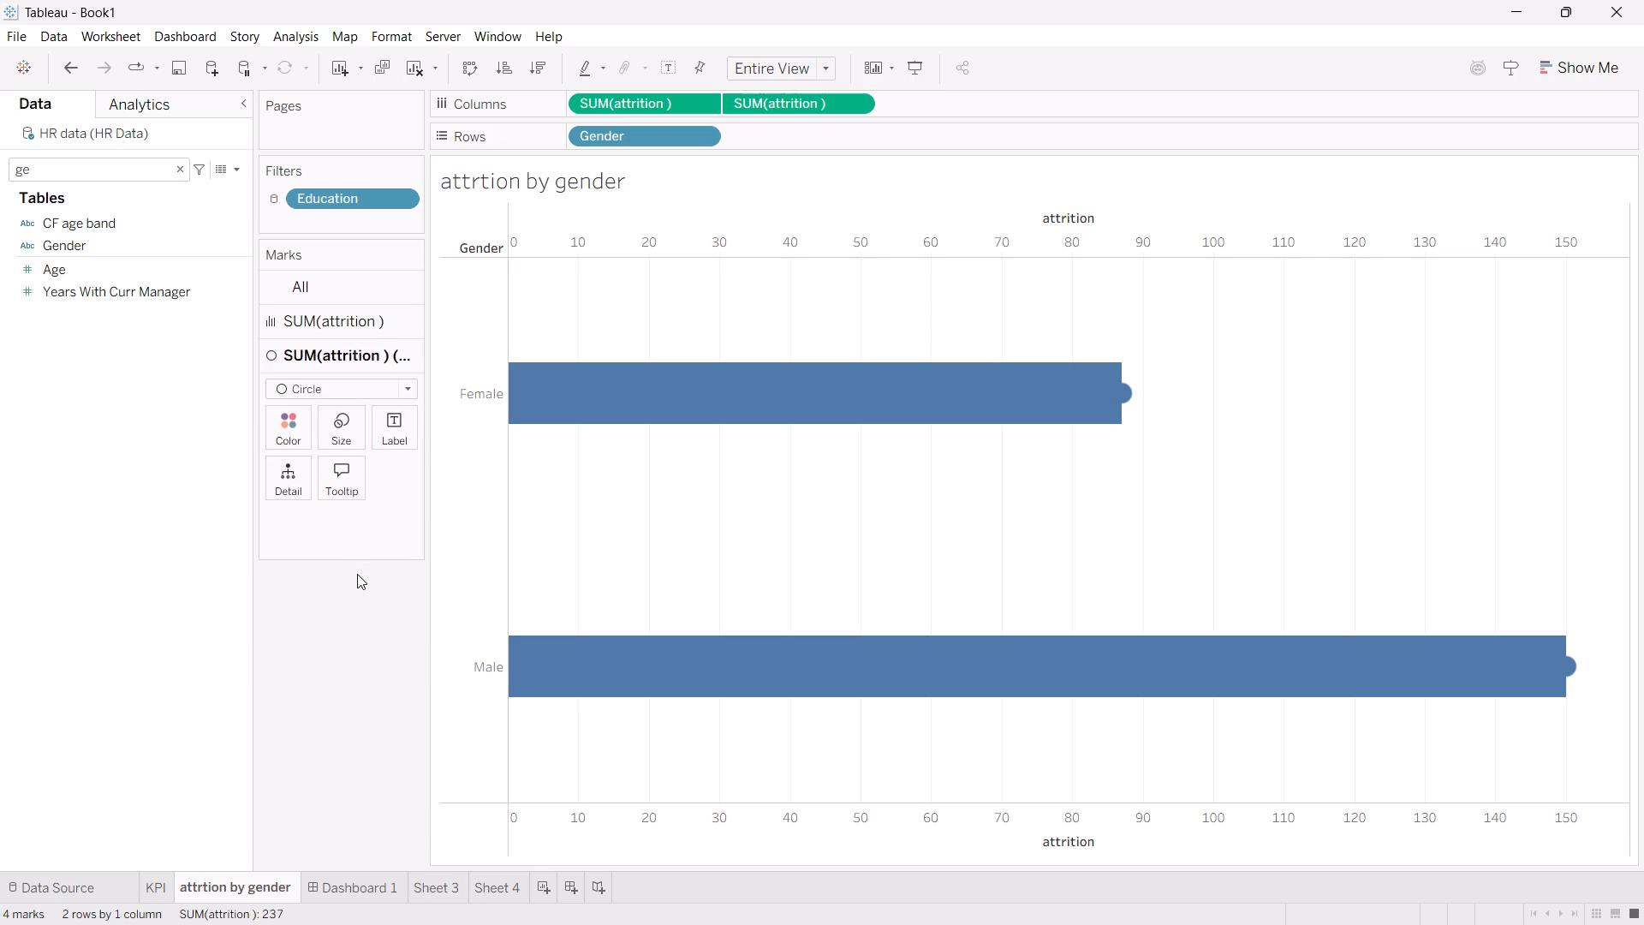
pyautogui.click(340, 432)
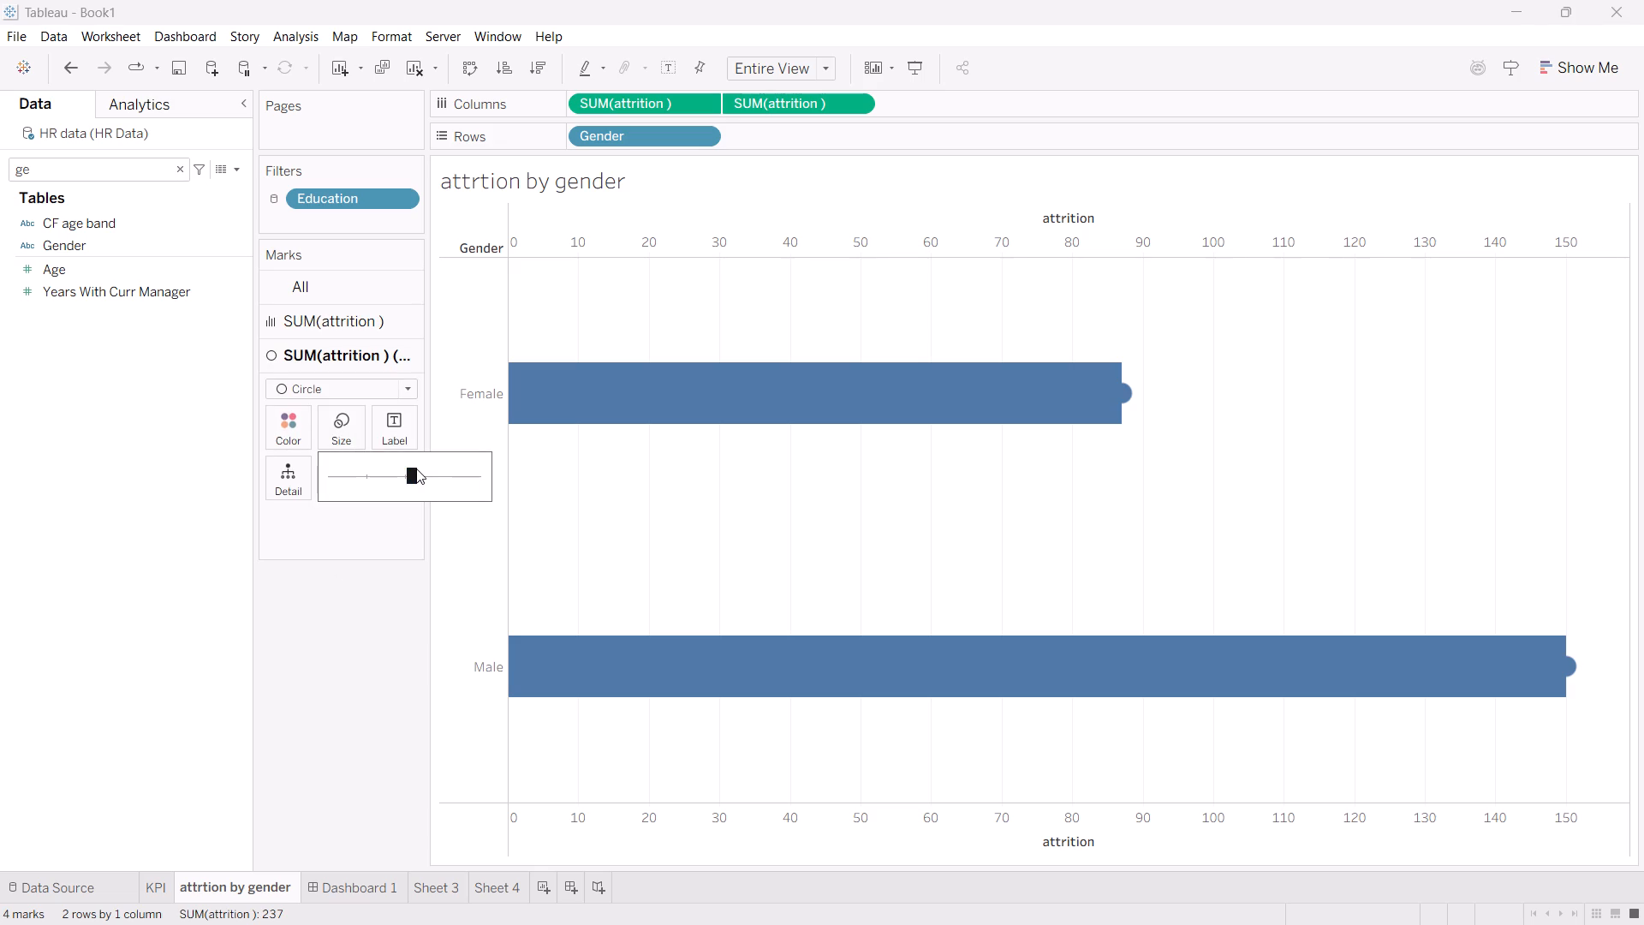
pyautogui.moveTo(416, 468); pyautogui.dragTo(440, 479)
pyautogui.moveTo(440, 479); pyautogui.dragTo(441, 475)
pyautogui.click(363, 578)
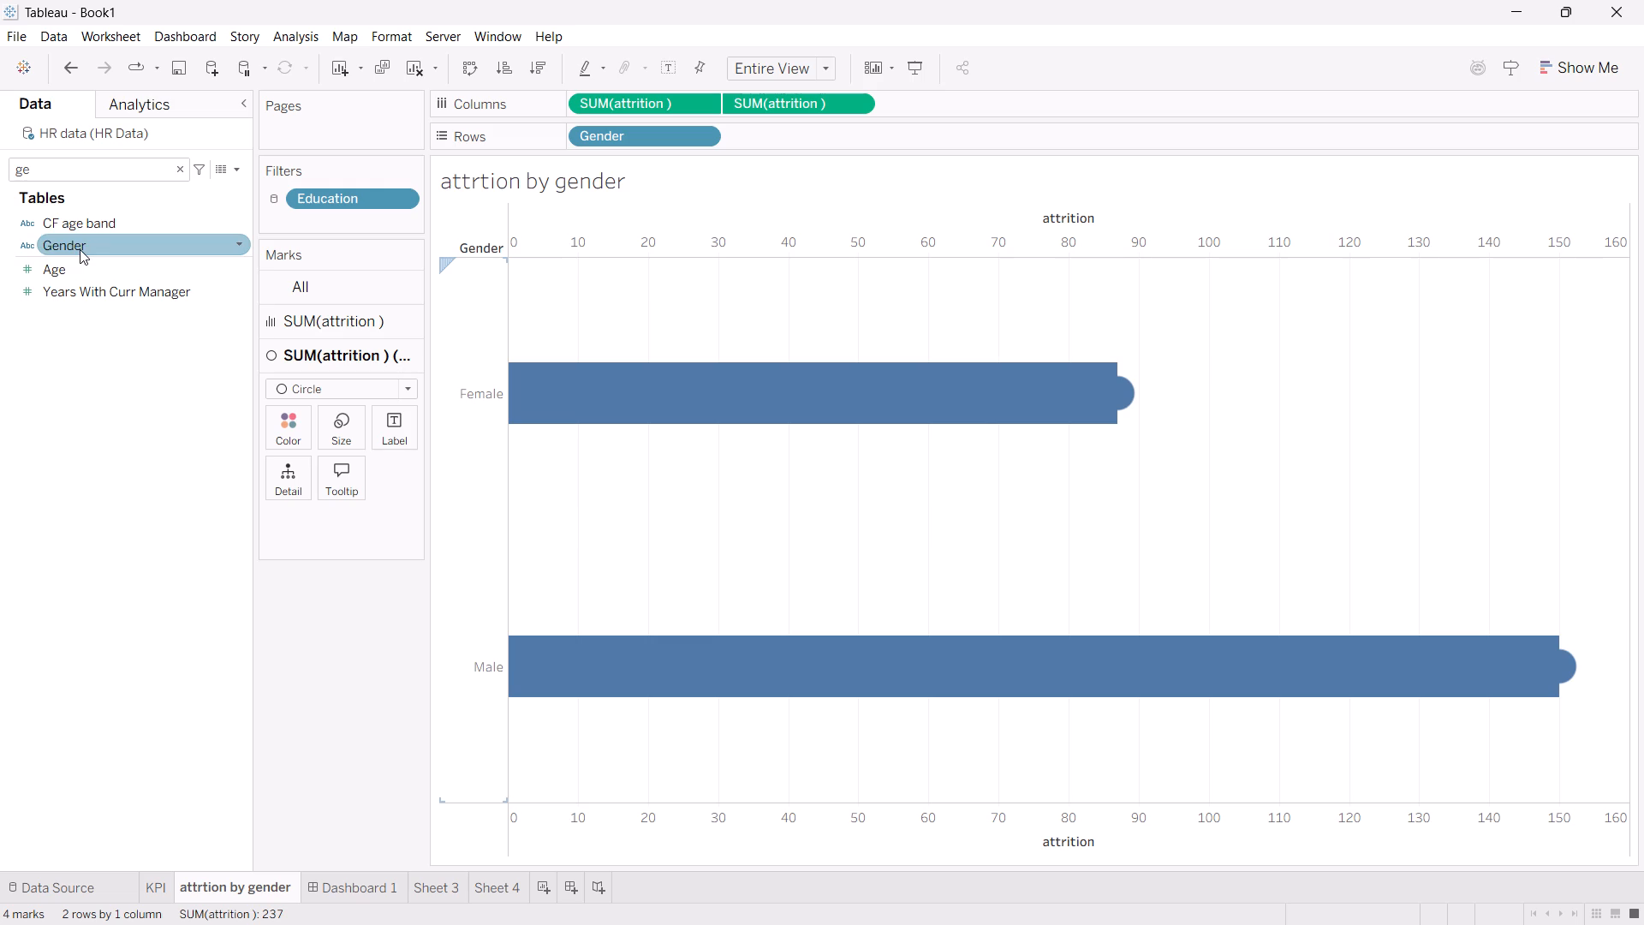
# Colour both the circle marks and the bar marks by the Gender field.
pyautogui.moveTo(80, 249); pyautogui.dragTo(282, 439)
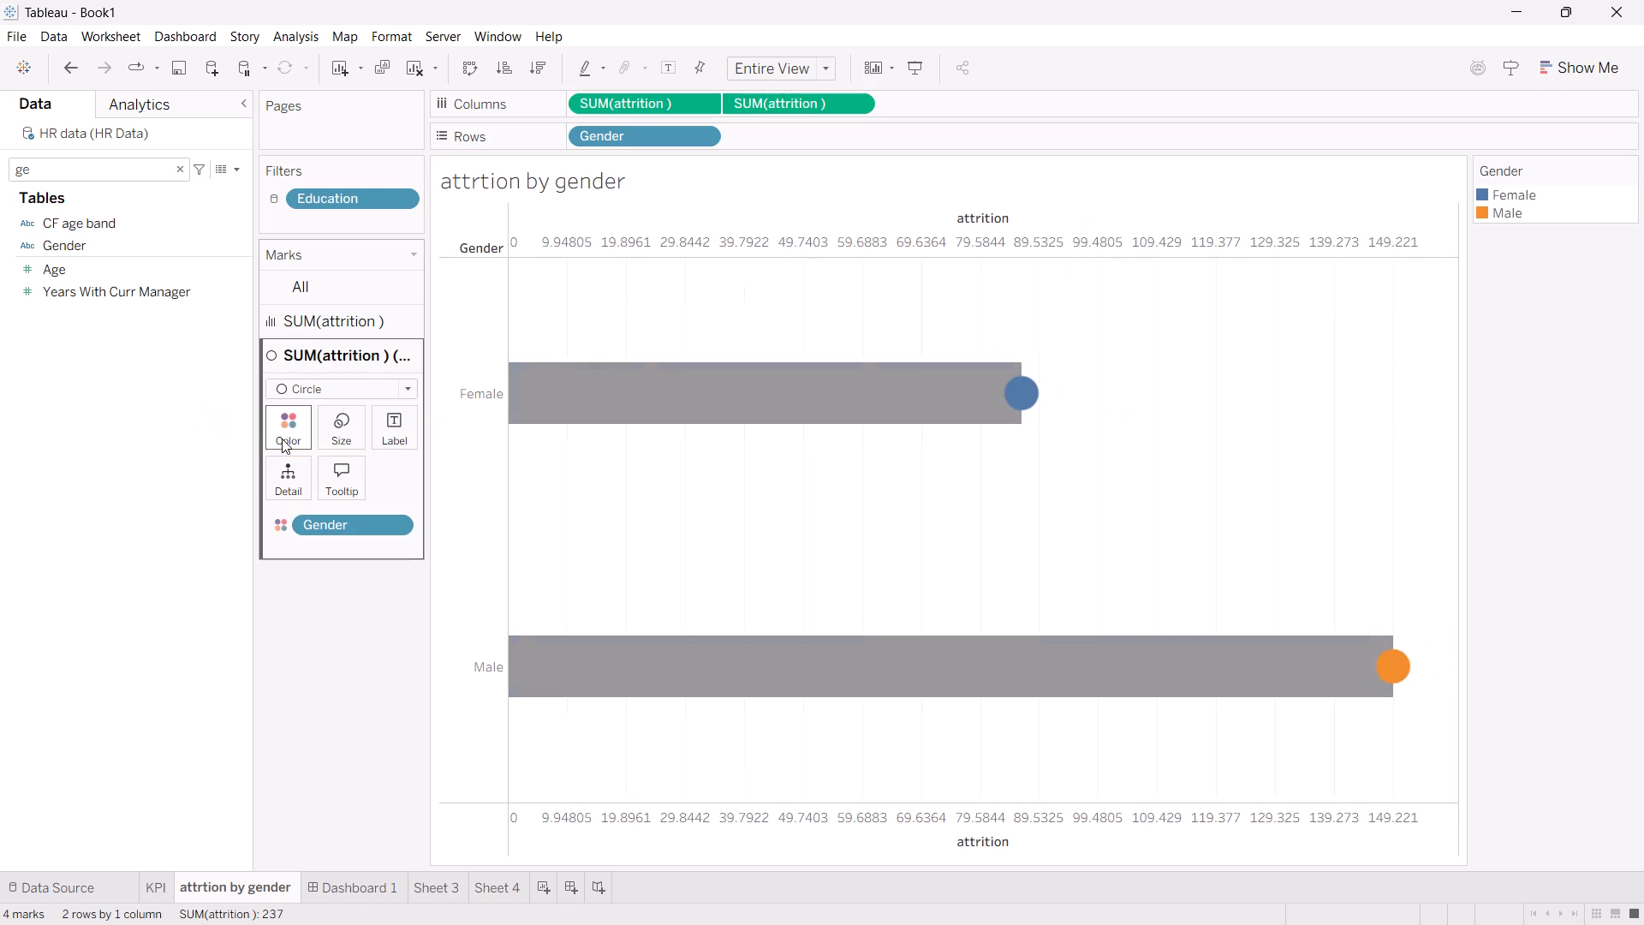
pyautogui.click(391, 317)
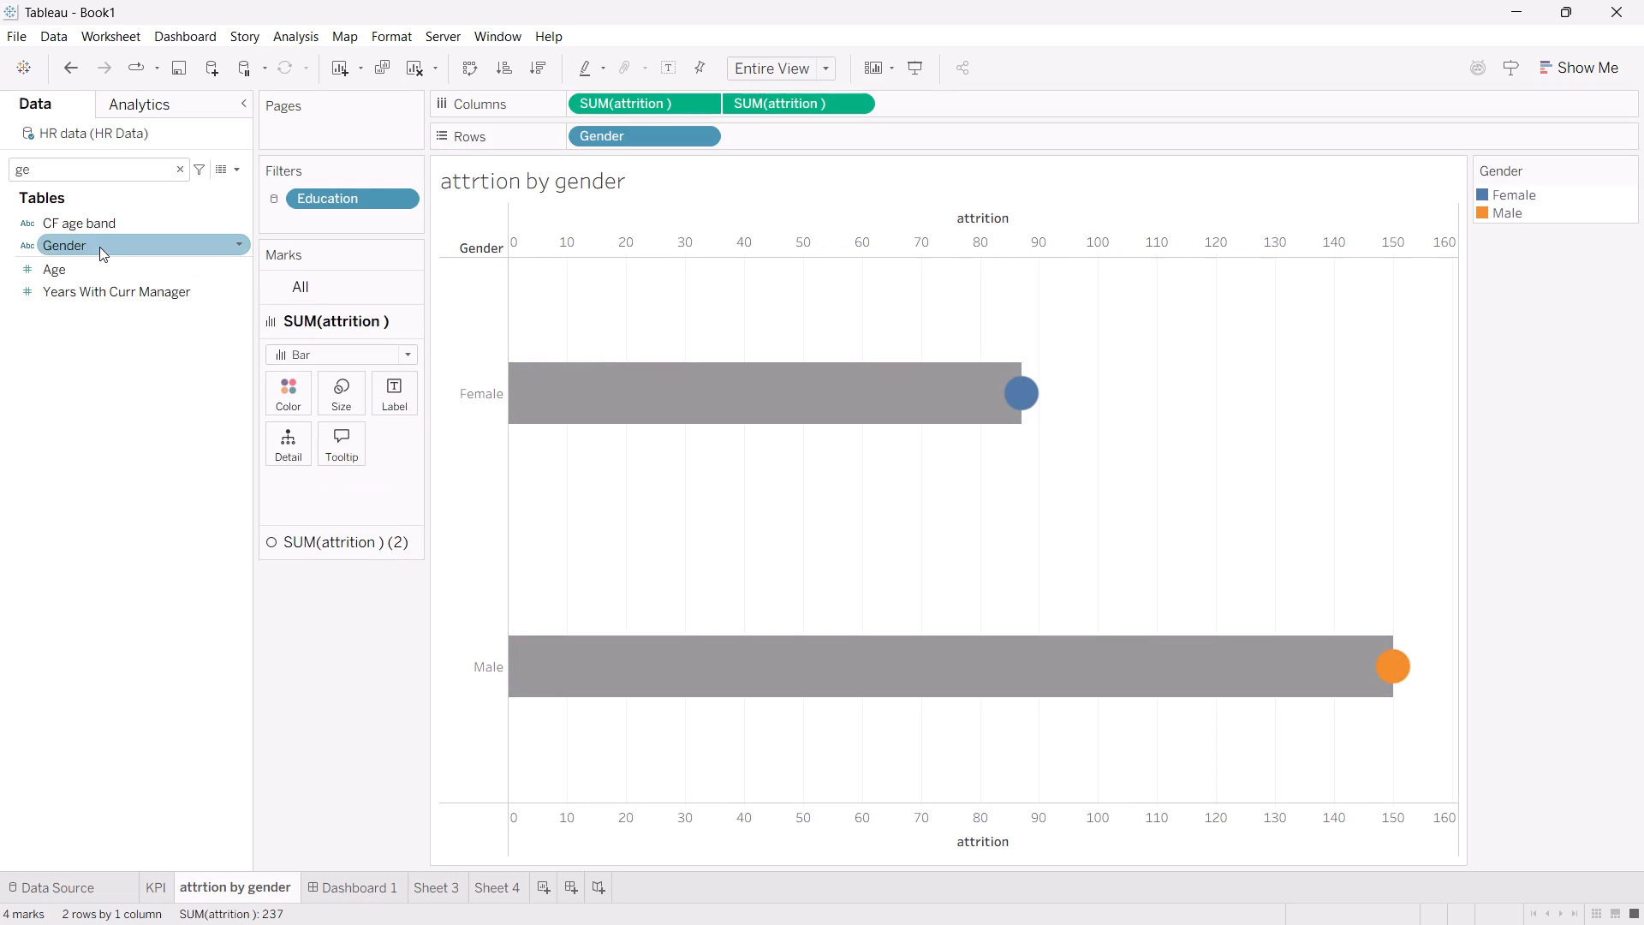
pyautogui.moveTo(99, 247); pyautogui.dragTo(283, 403)
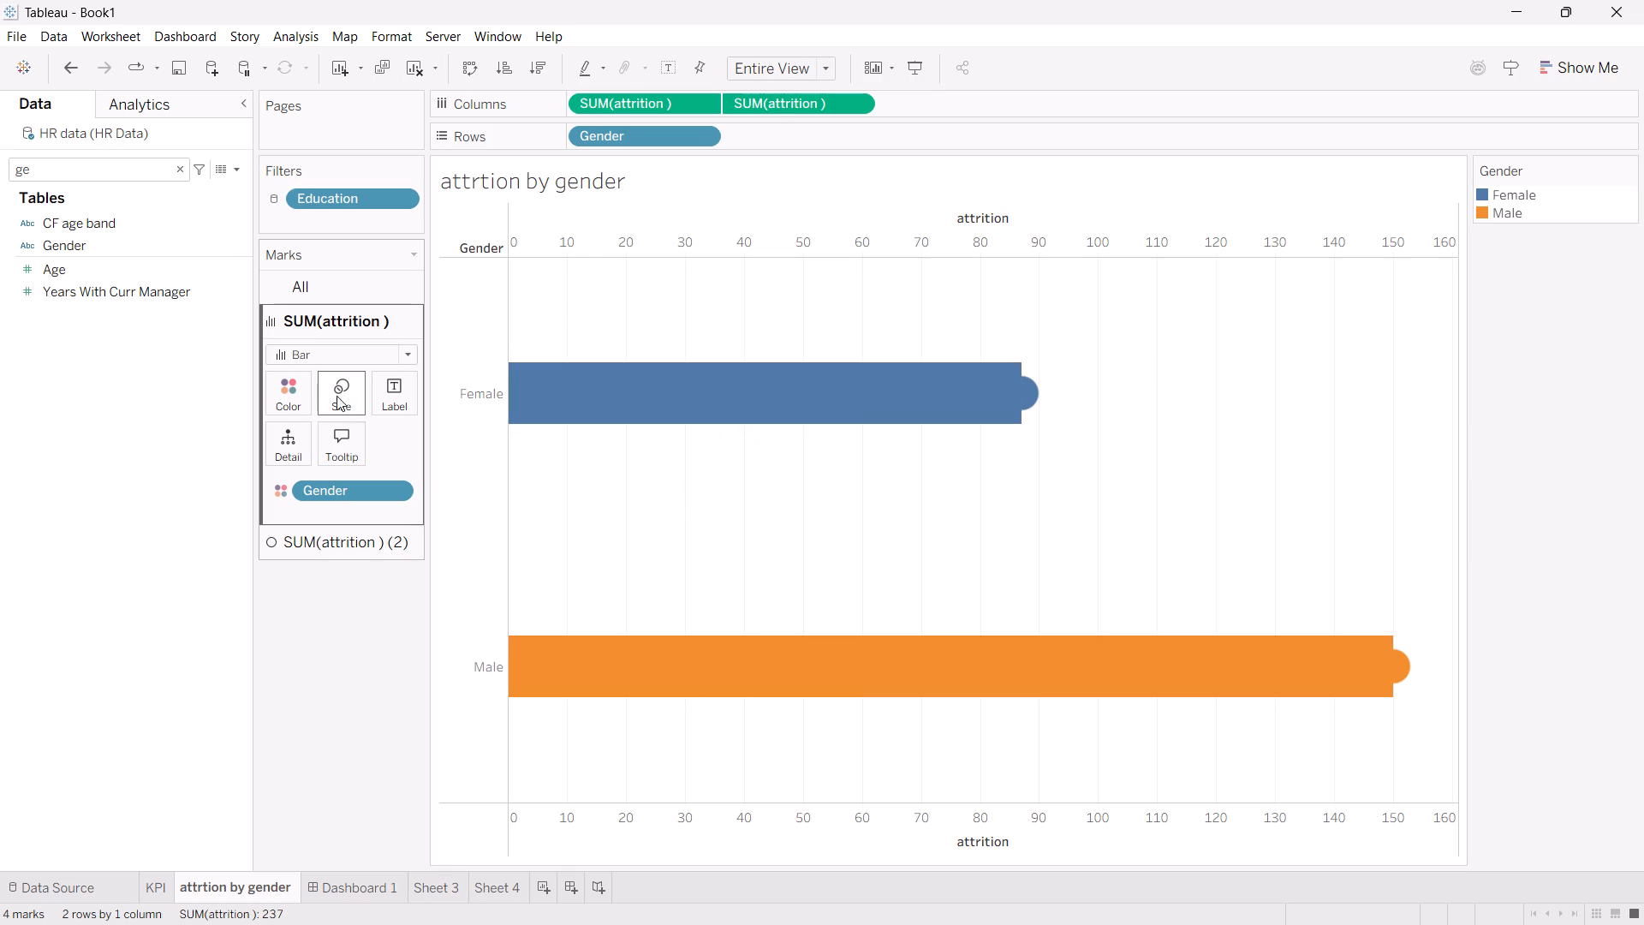
# Set the Gender colours to dark green #005500 for Female and blue #0000ff for Male.
pyautogui.click(287, 396)
pyautogui.click(331, 465)
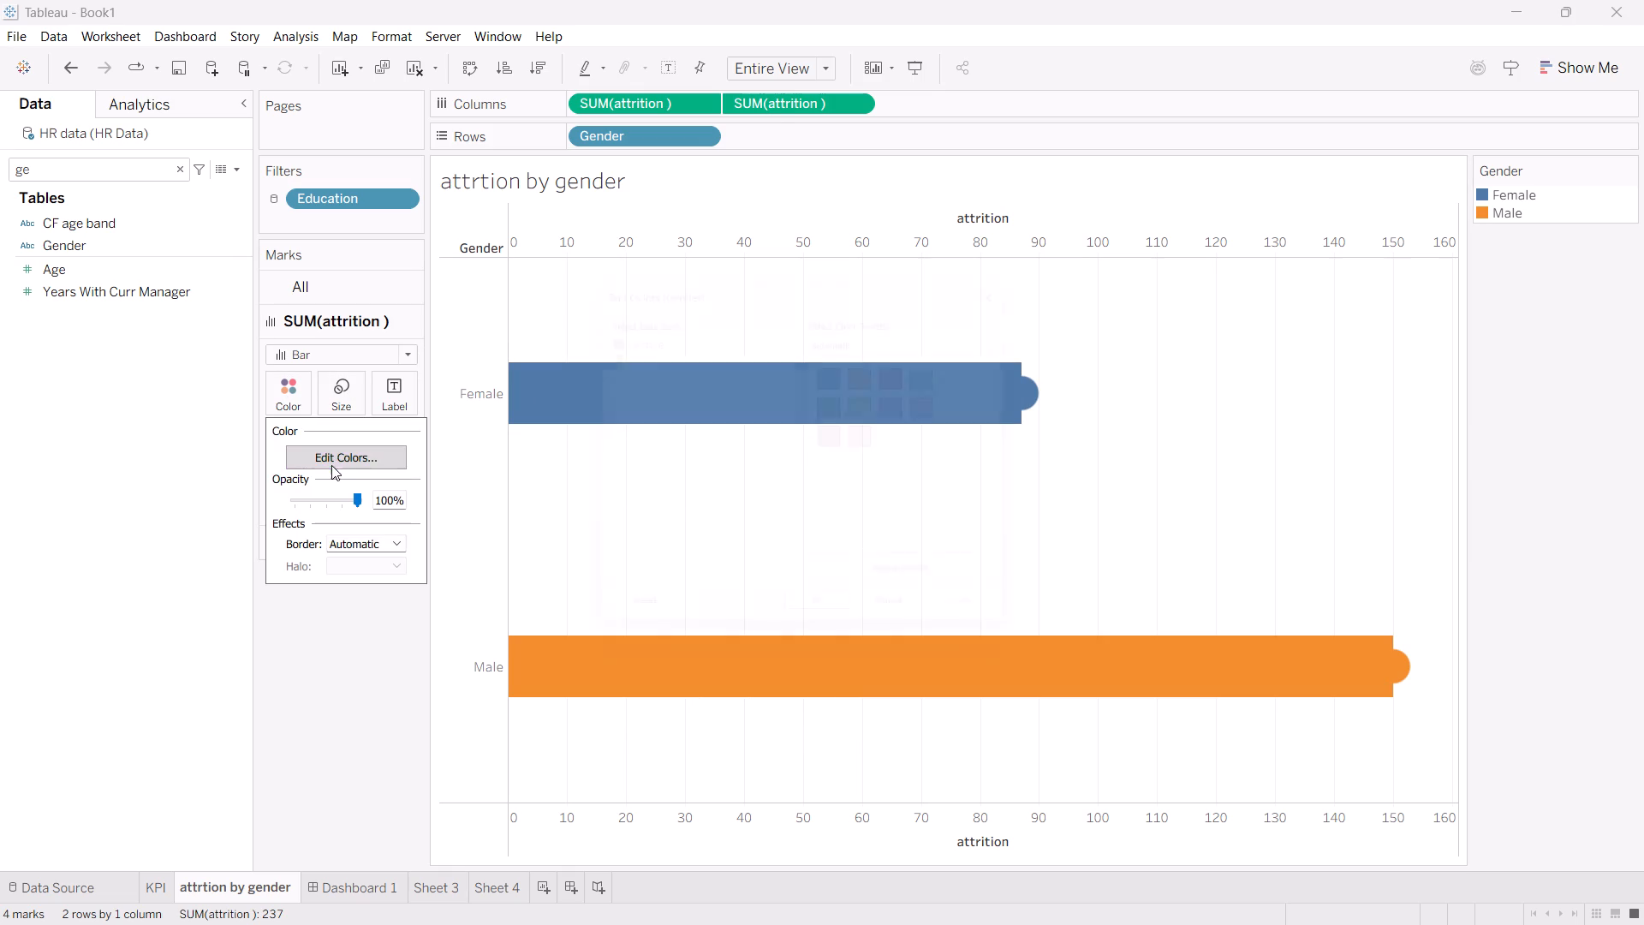
pyautogui.doubleClick(593, 322)
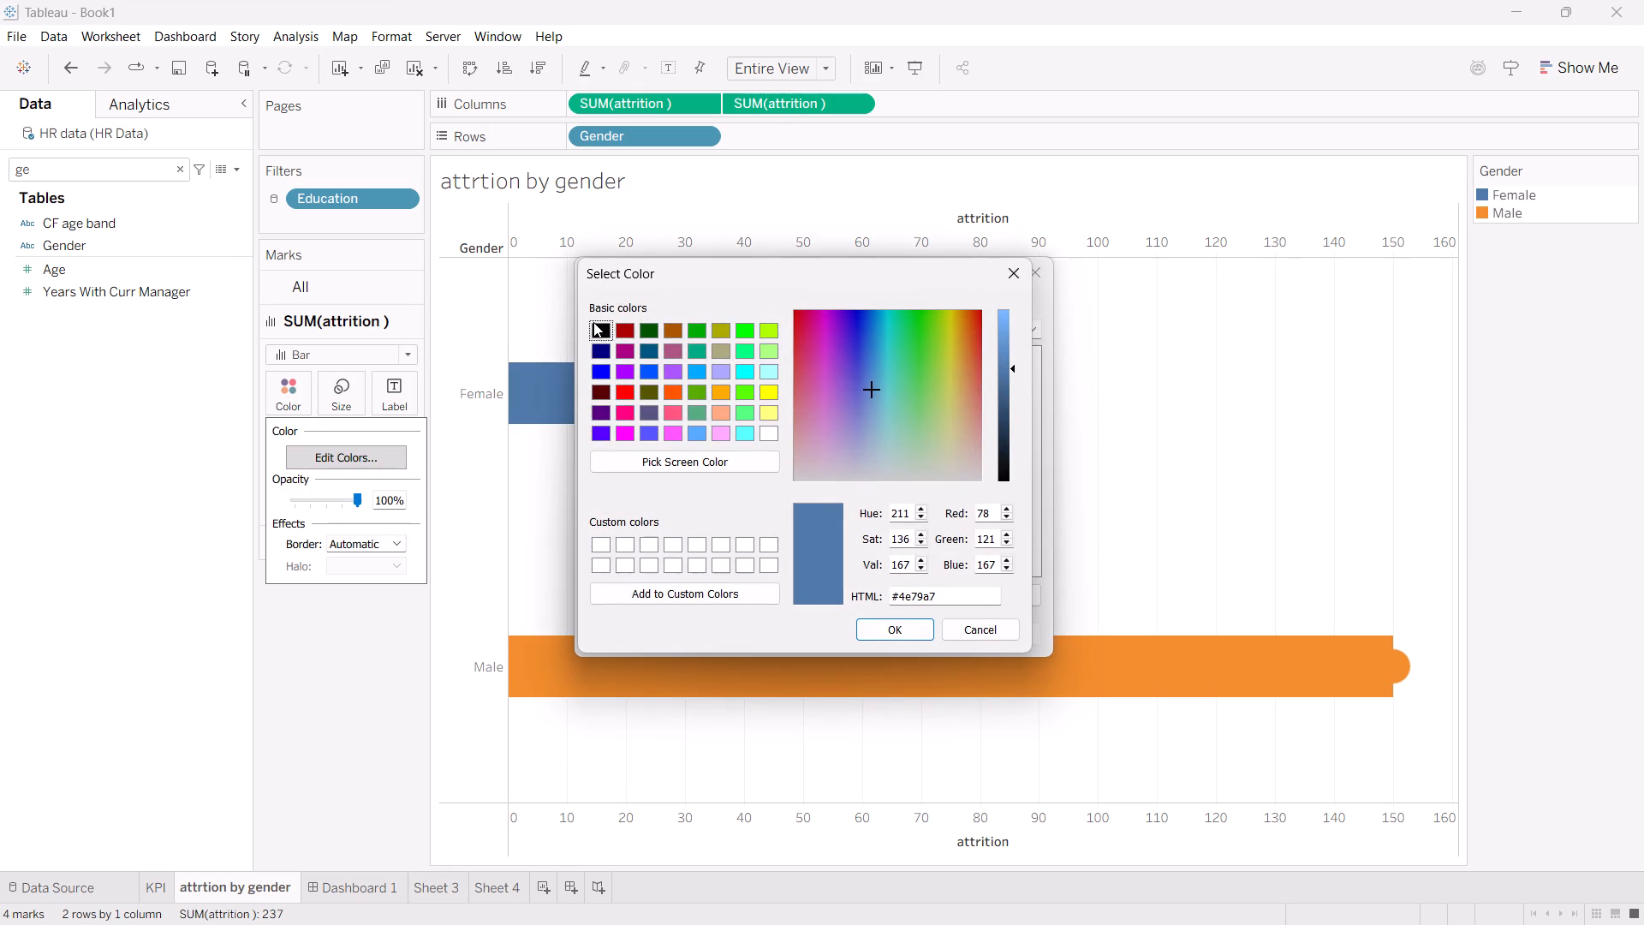
pyautogui.click(642, 330)
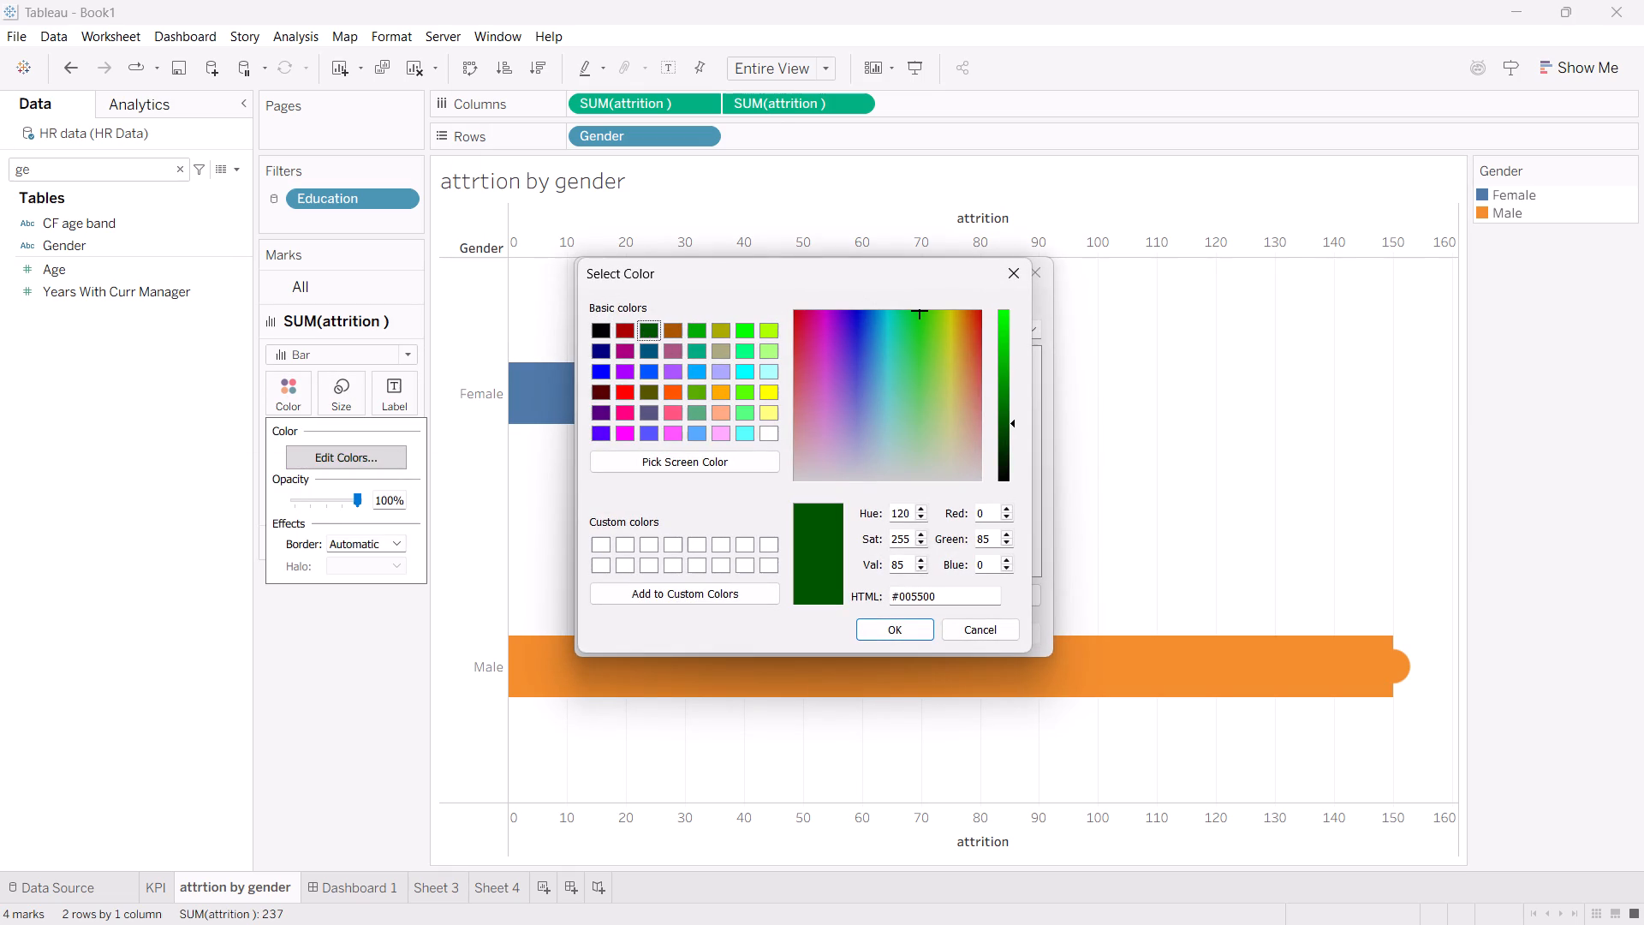
pyautogui.click(906, 625)
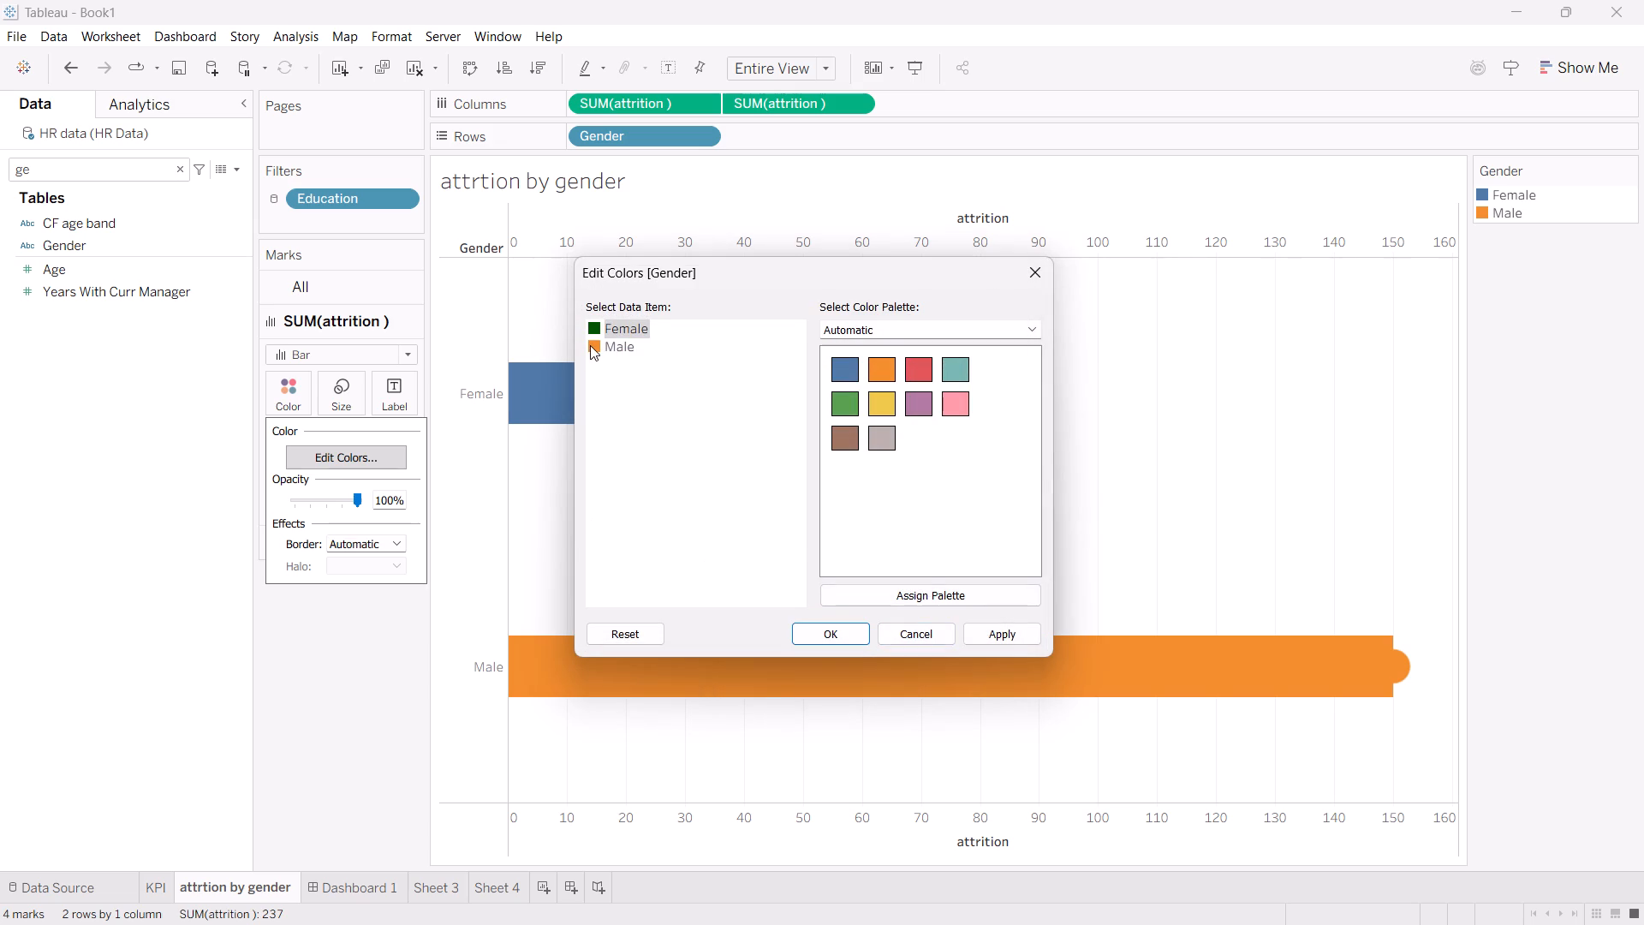
pyautogui.doubleClick(590, 345)
pyautogui.click(603, 367)
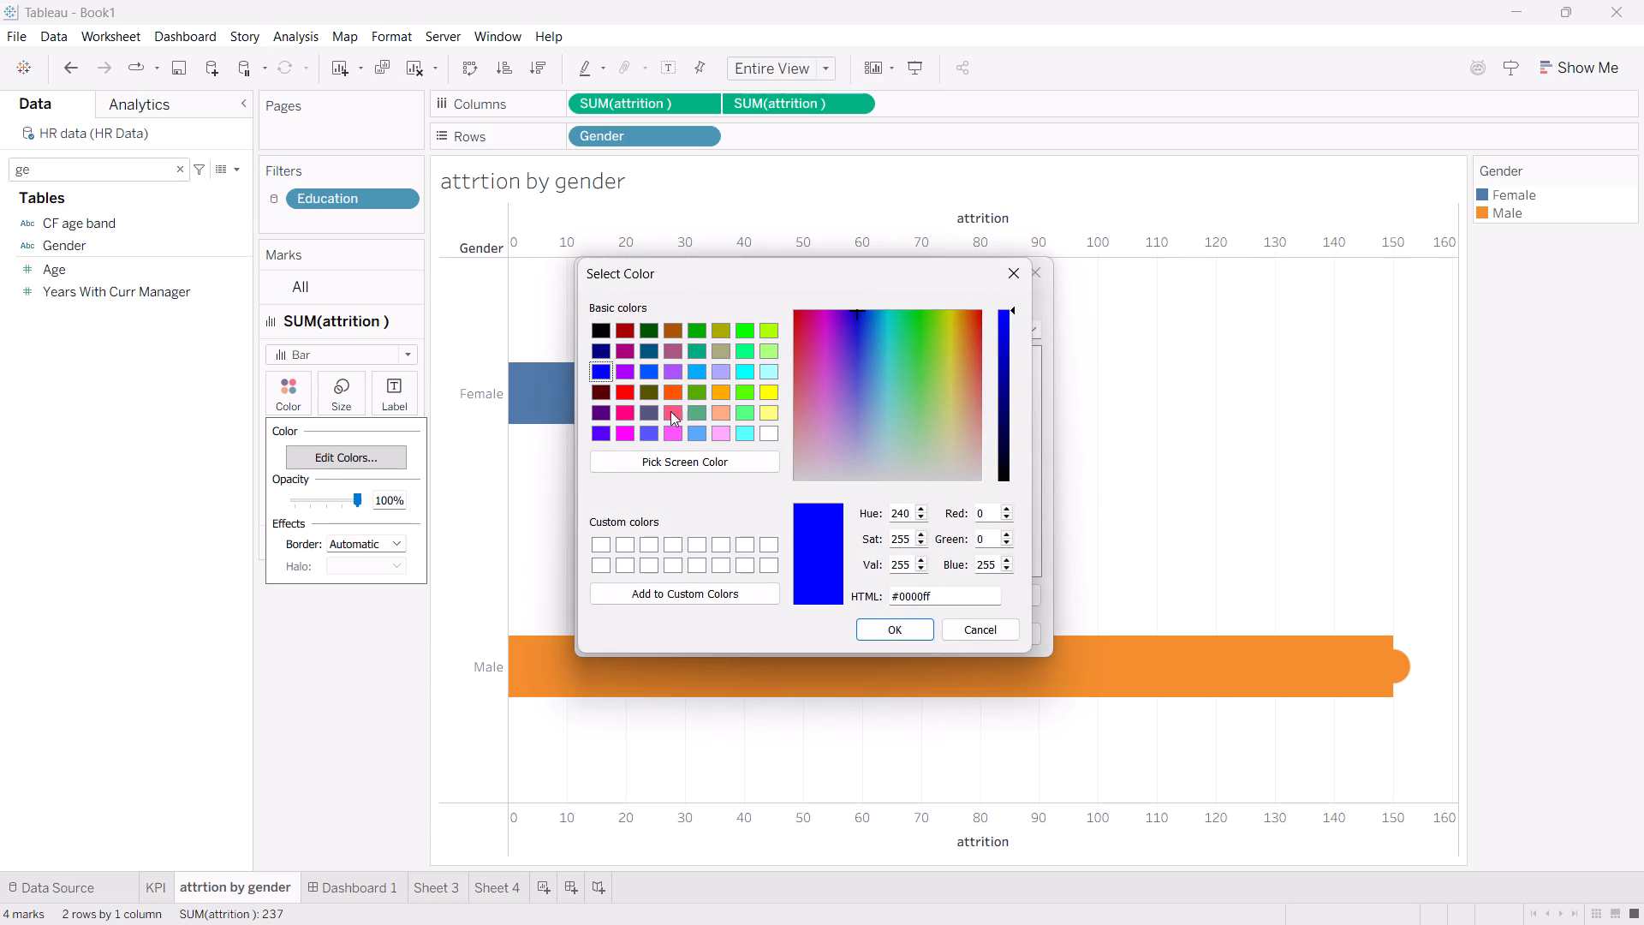
pyautogui.click(891, 619)
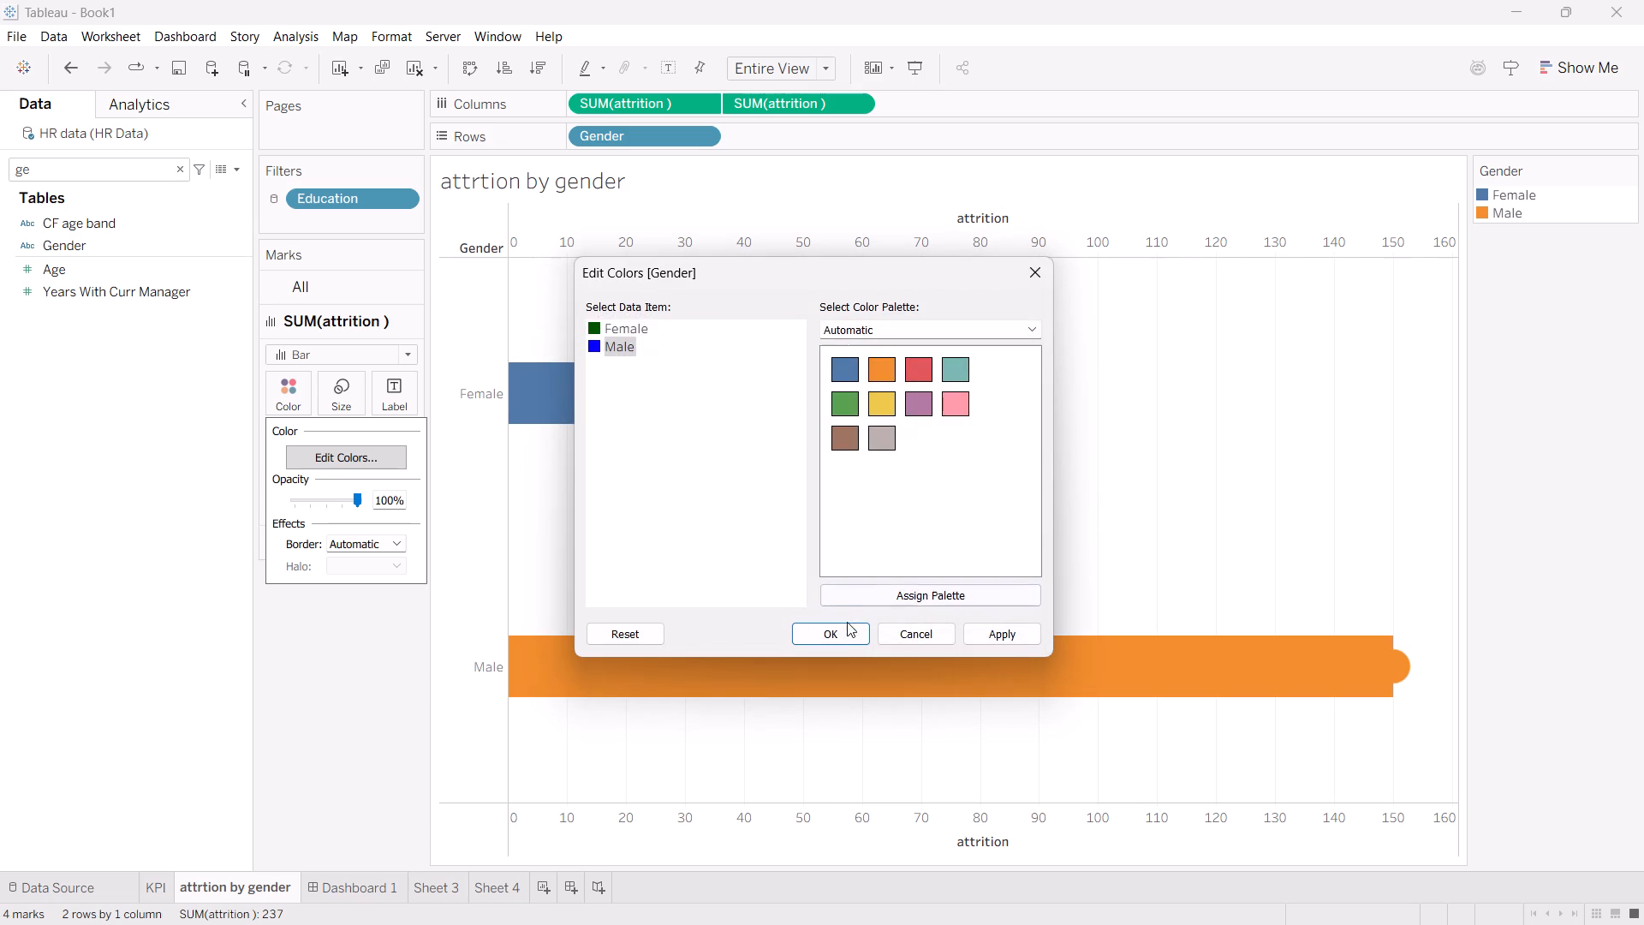
pyautogui.click(838, 634)
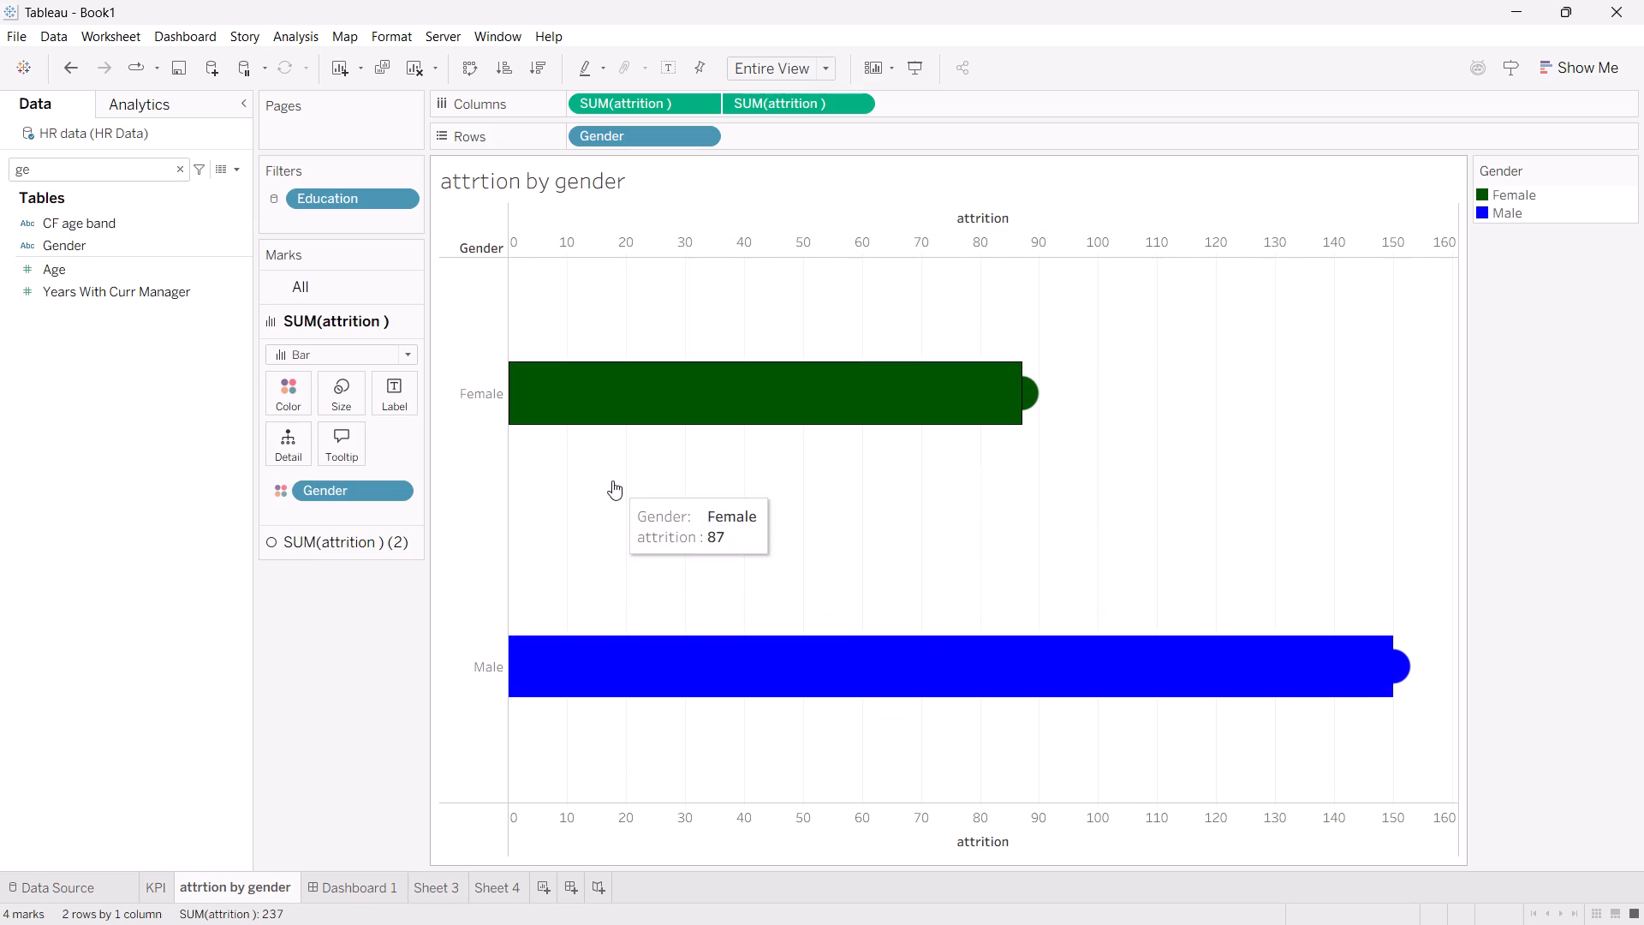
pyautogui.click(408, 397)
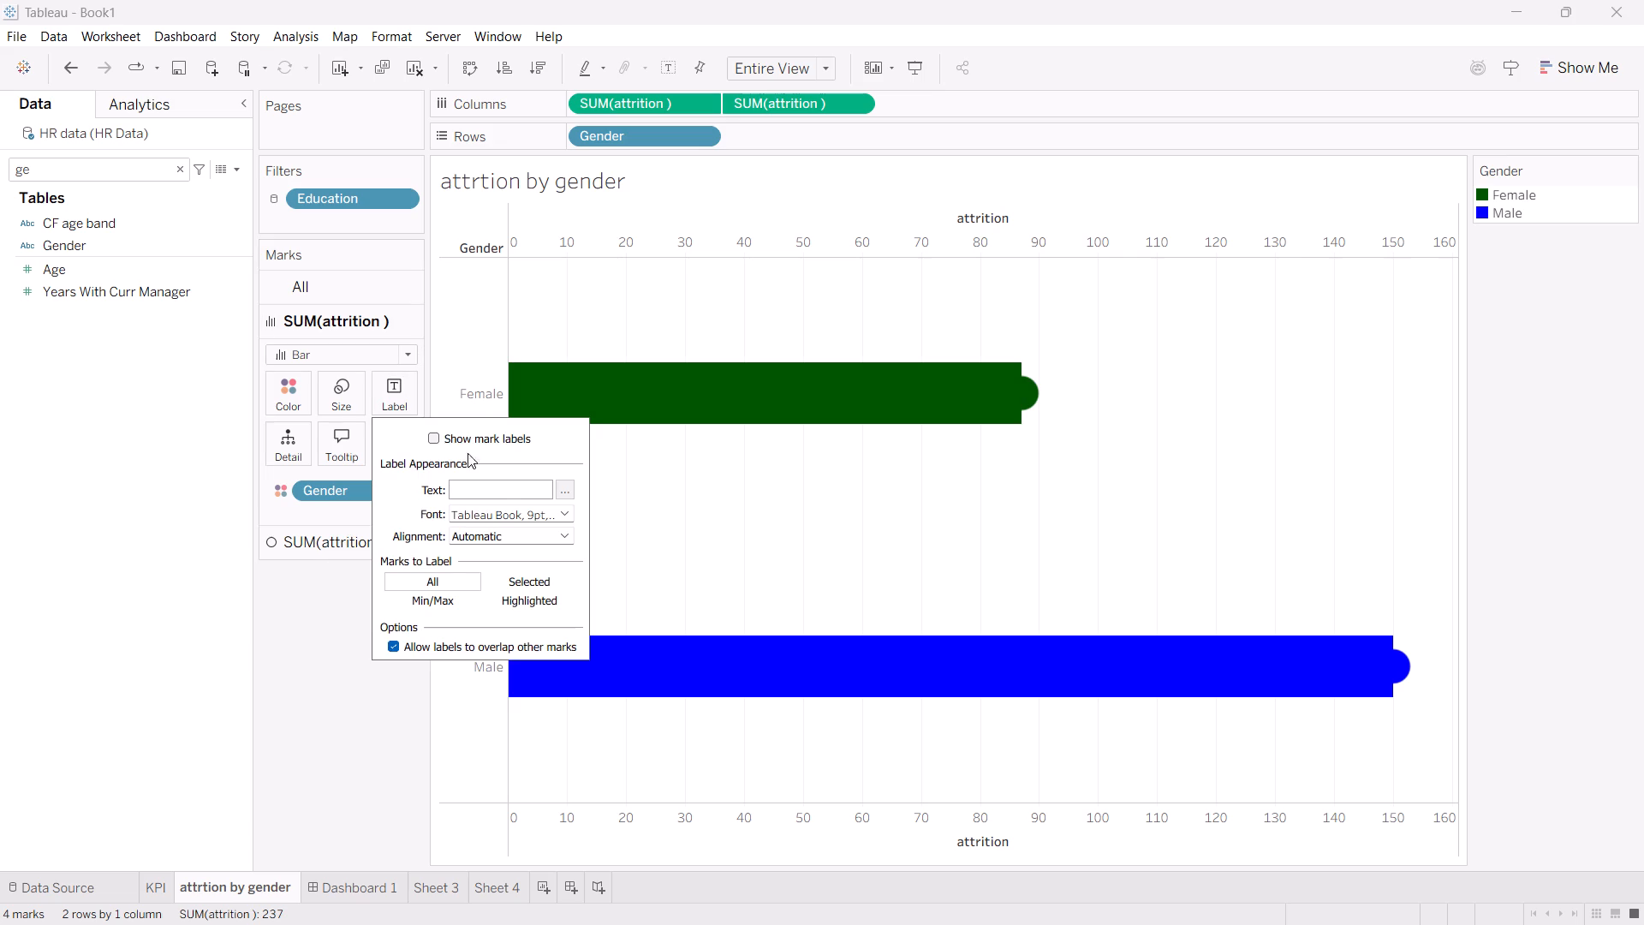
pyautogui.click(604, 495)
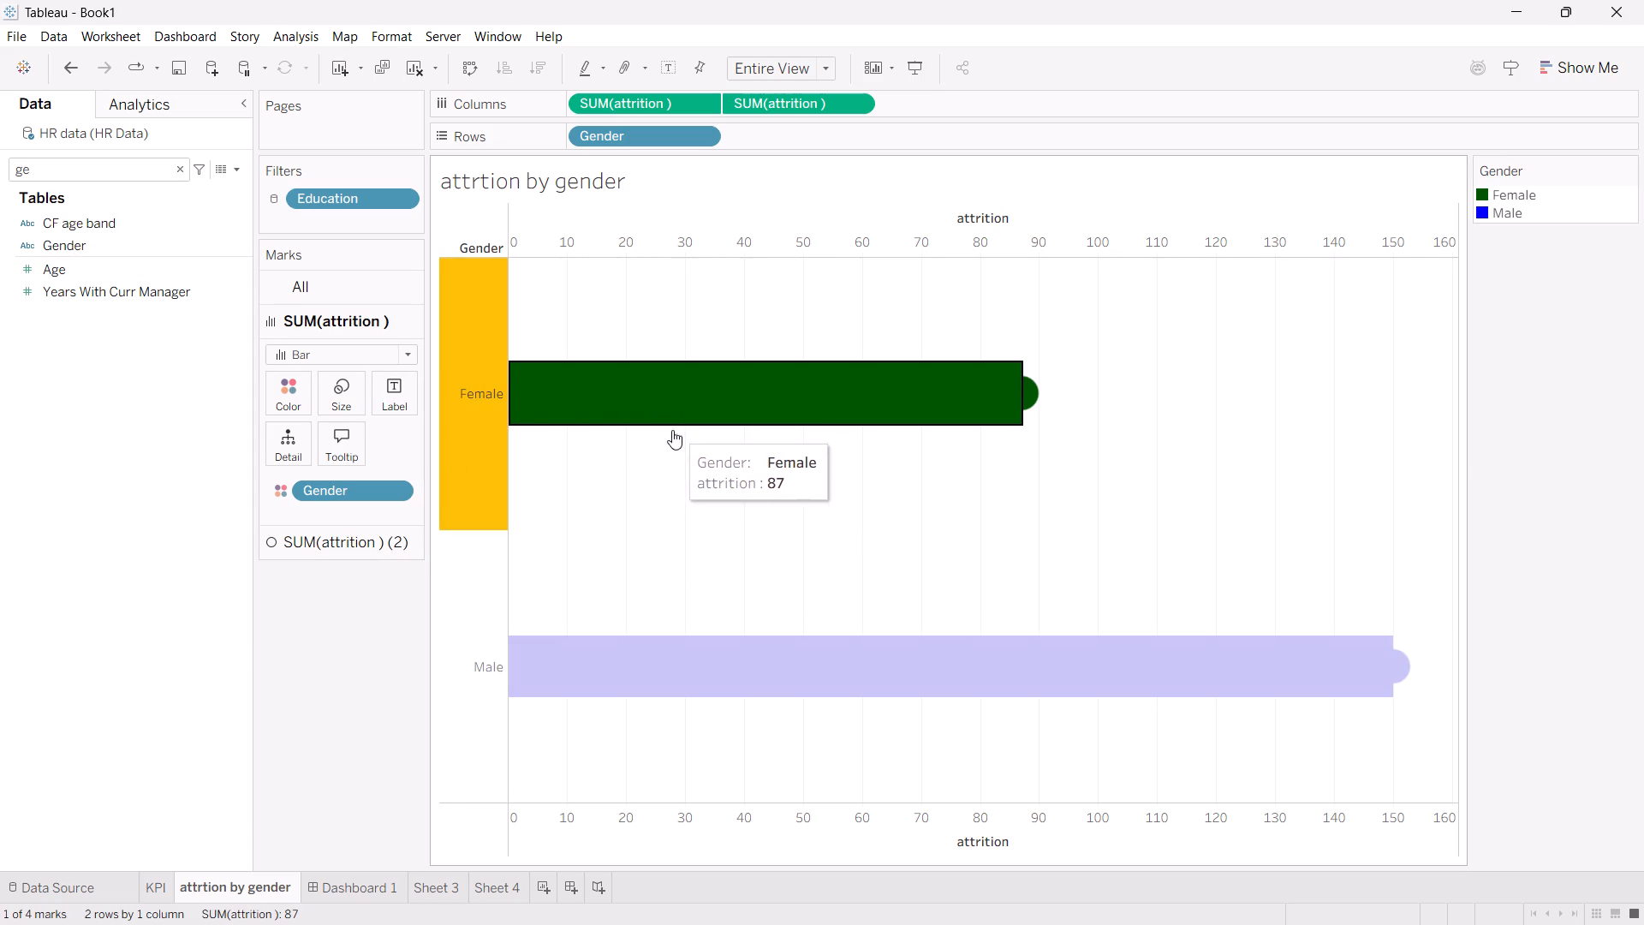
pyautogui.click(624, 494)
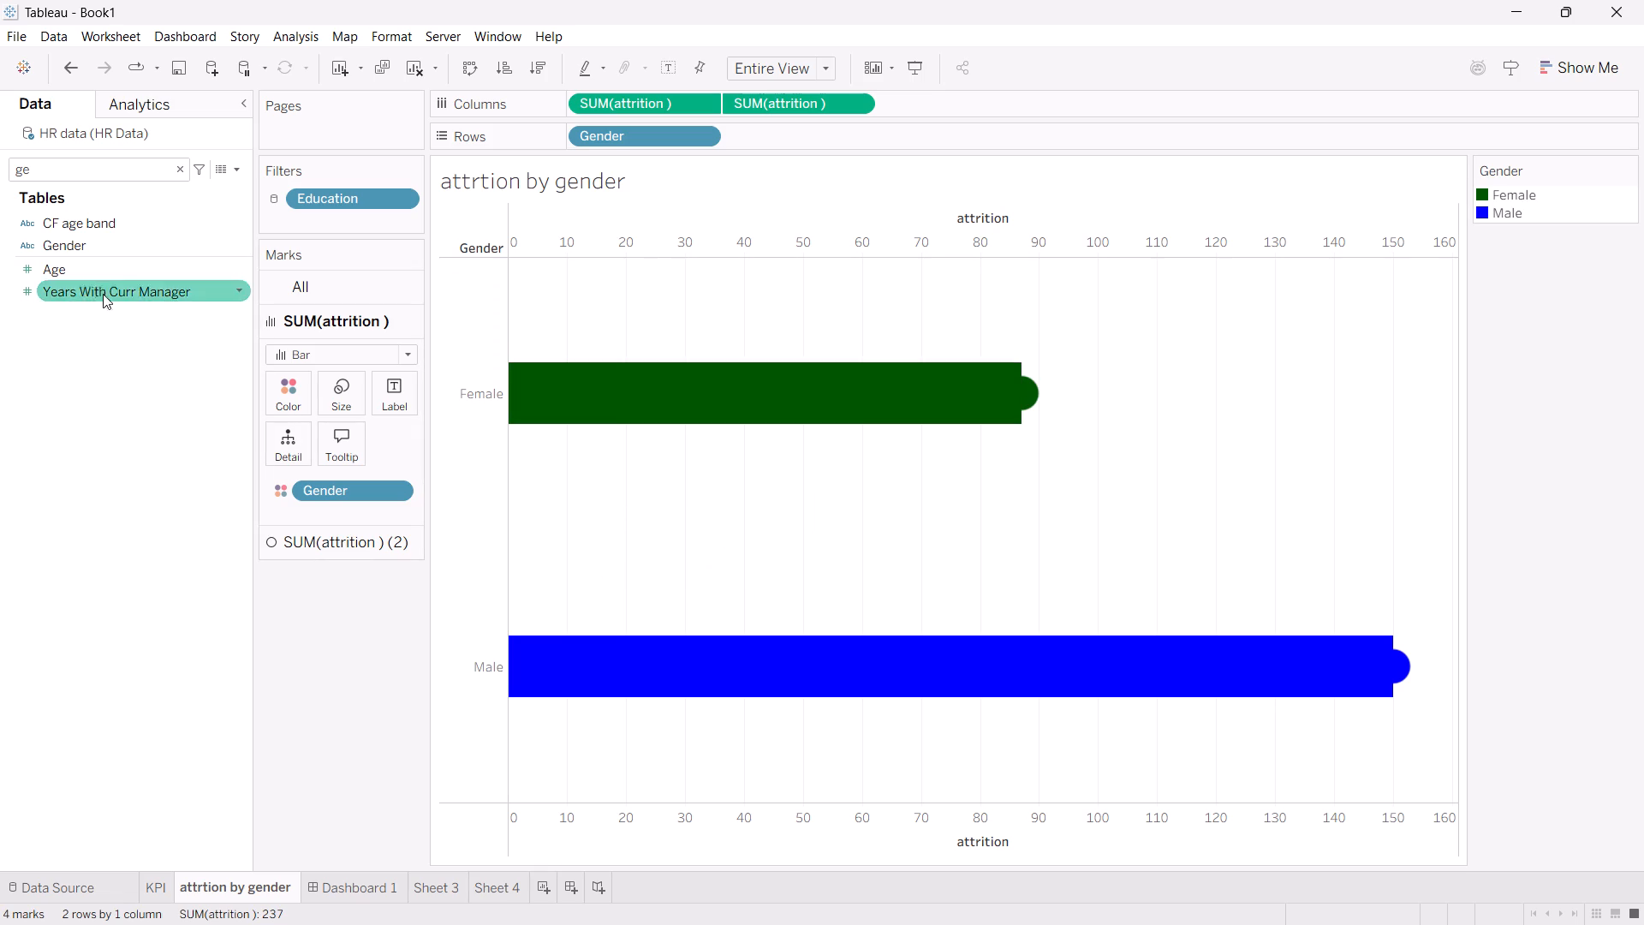
# Clear the field search and label the first SUM(attrition) measure's bars with the attrition field.
pyautogui.click(90, 173)
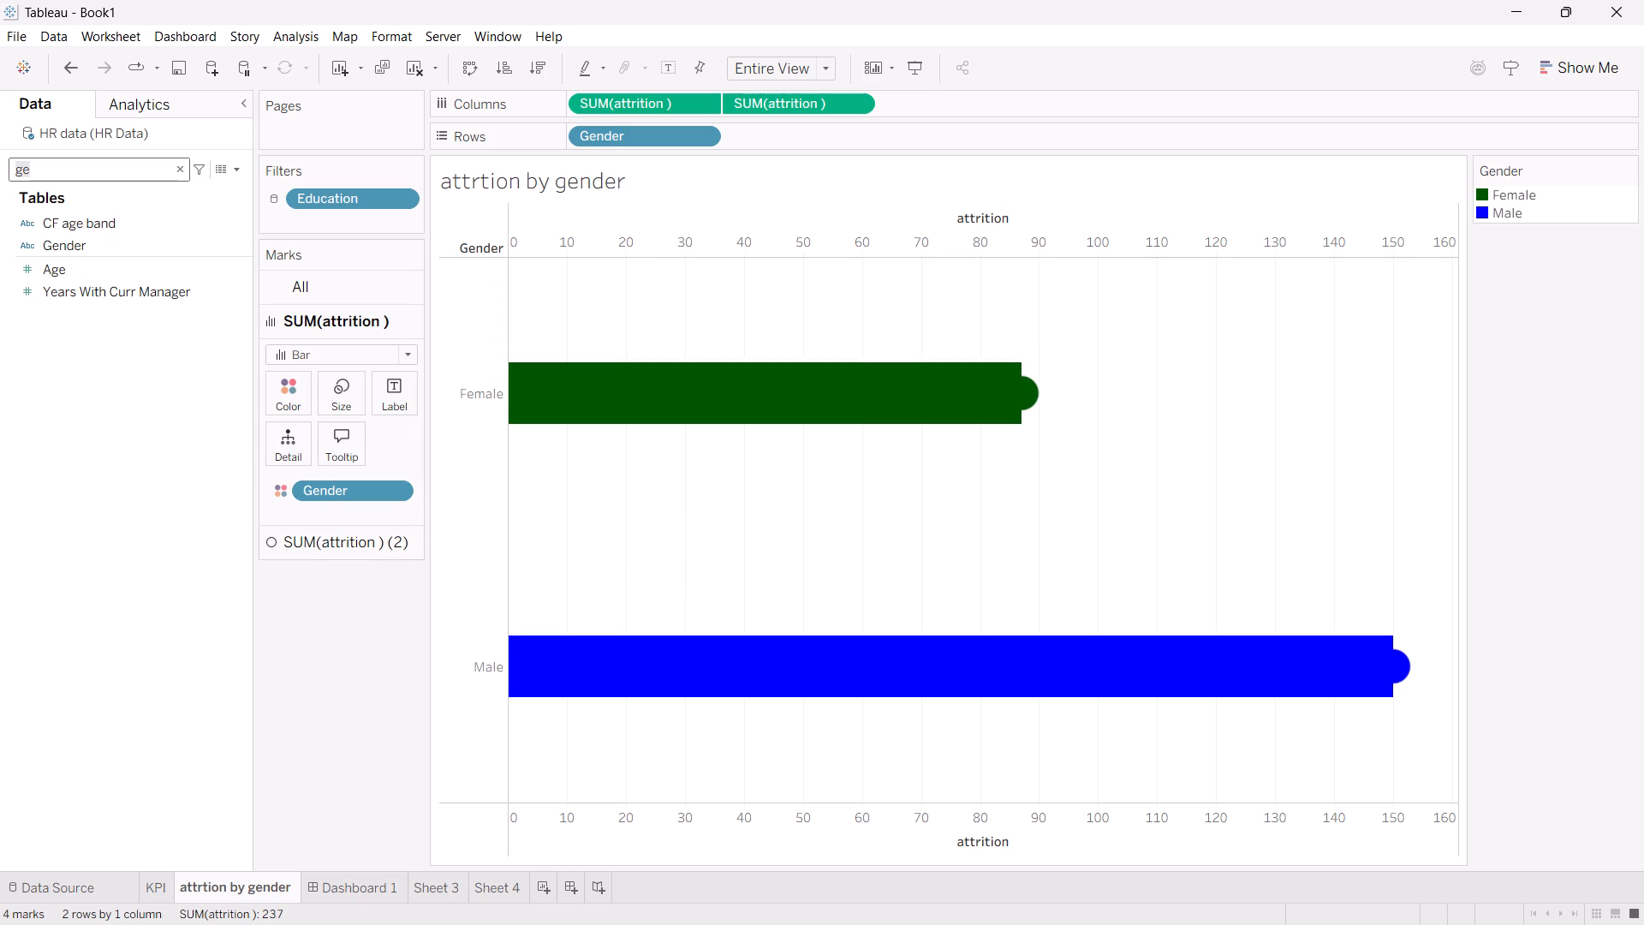
pyautogui.press('BackSpace')
pyautogui.press('BackSpace')
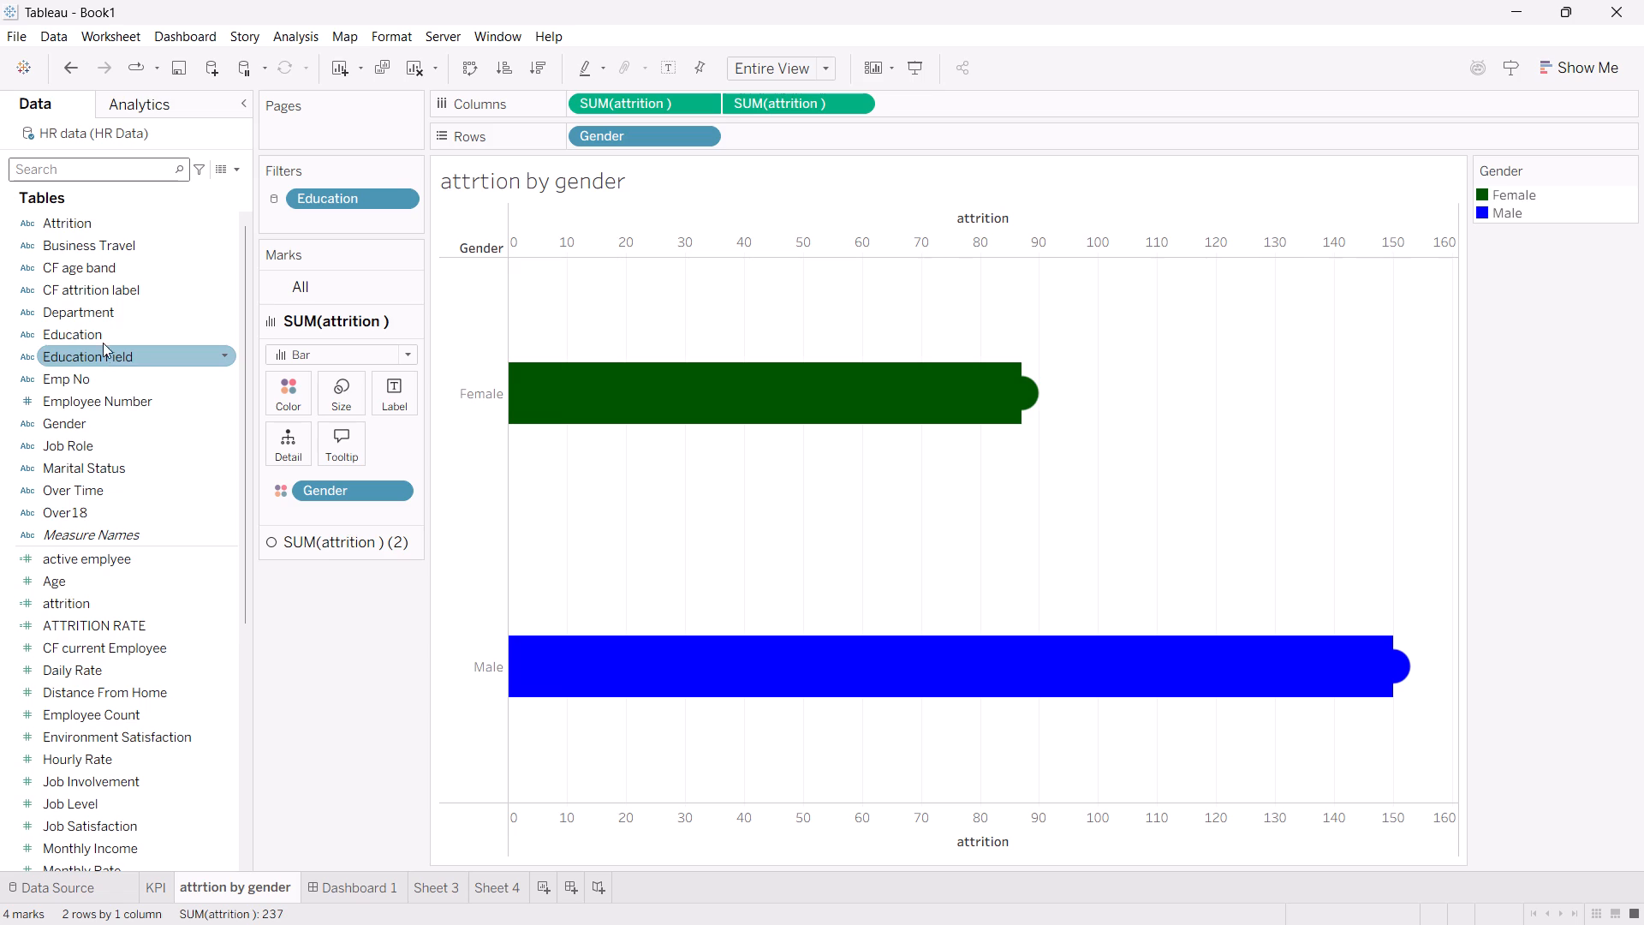
pyautogui.scroll(1, 97, 327)
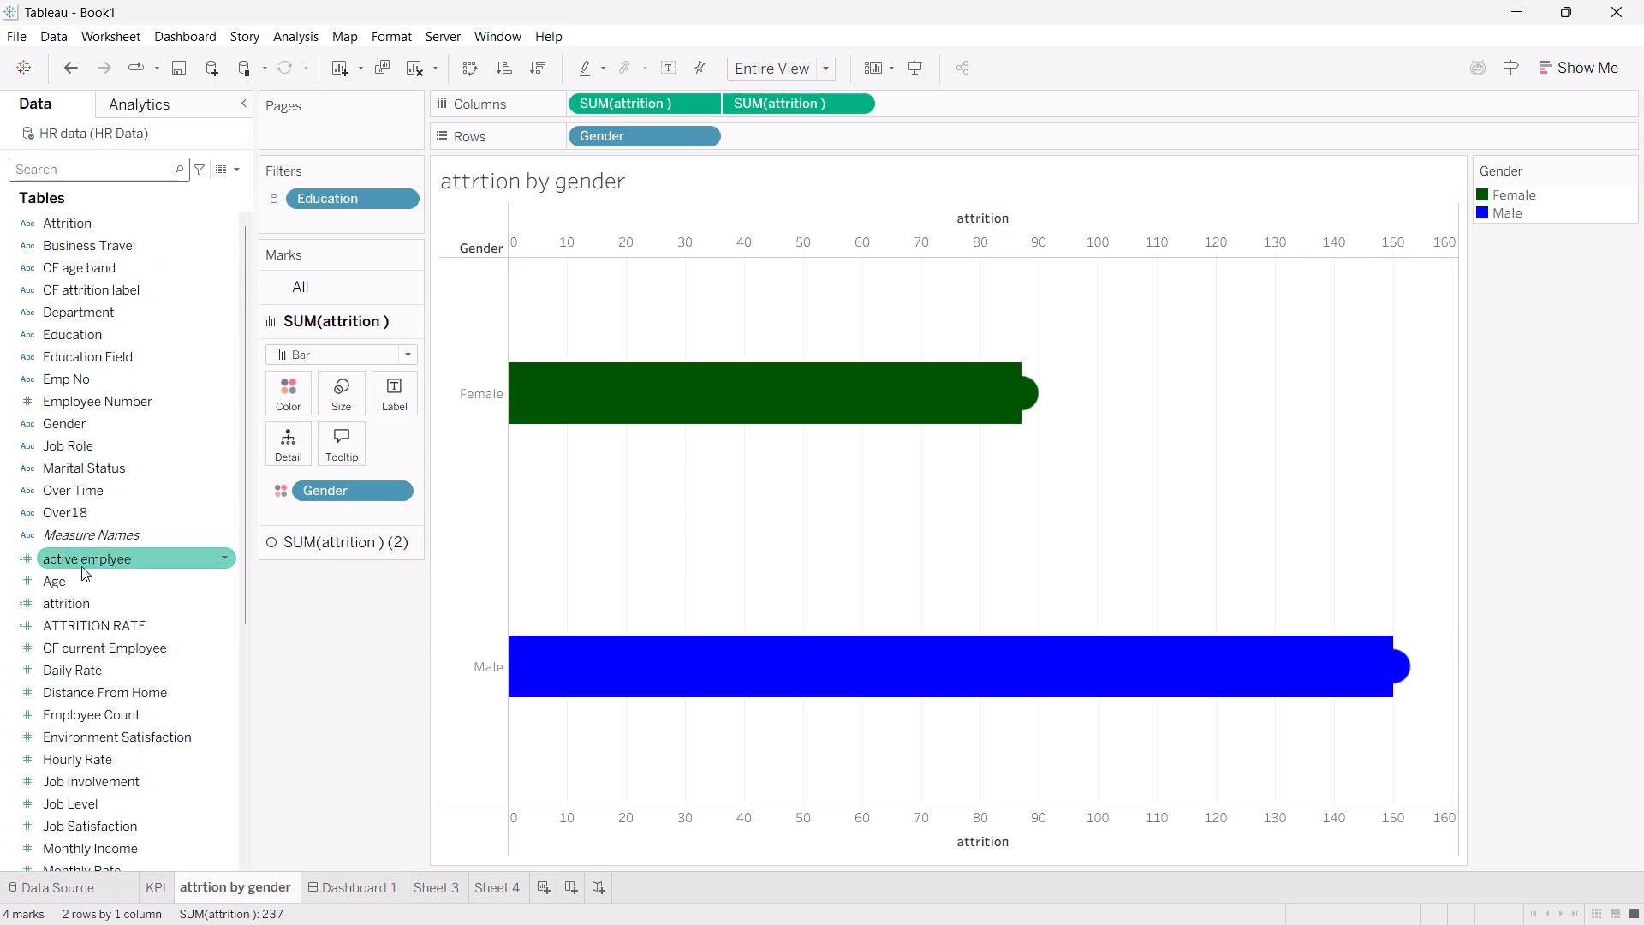
pyautogui.moveTo(74, 598); pyautogui.dragTo(394, 394)
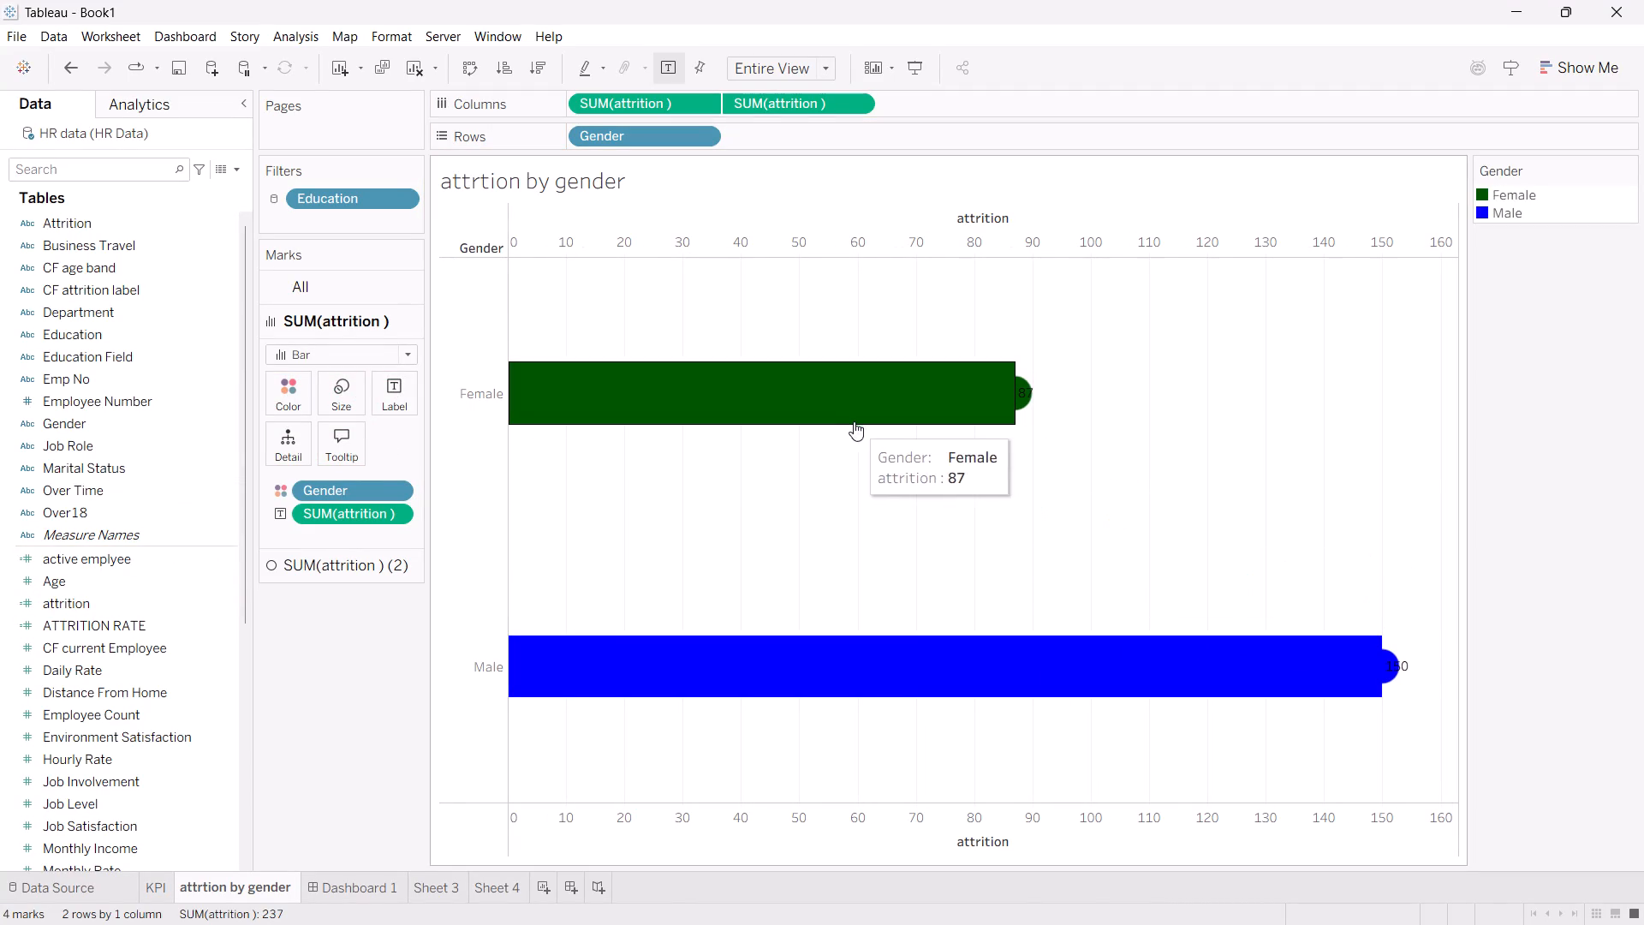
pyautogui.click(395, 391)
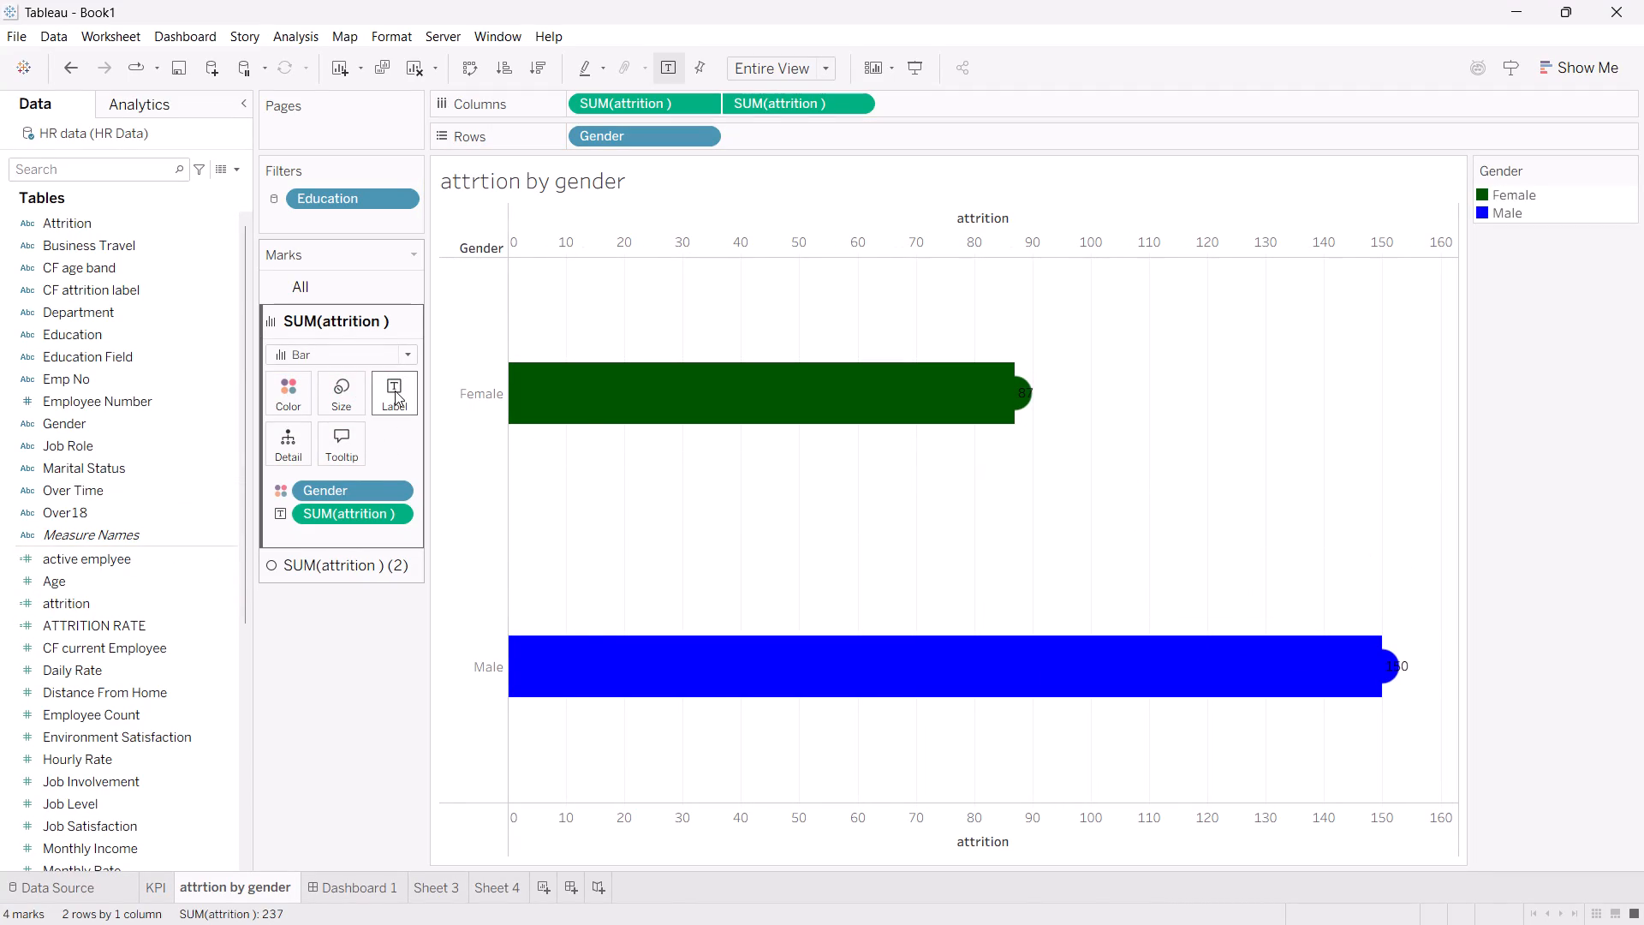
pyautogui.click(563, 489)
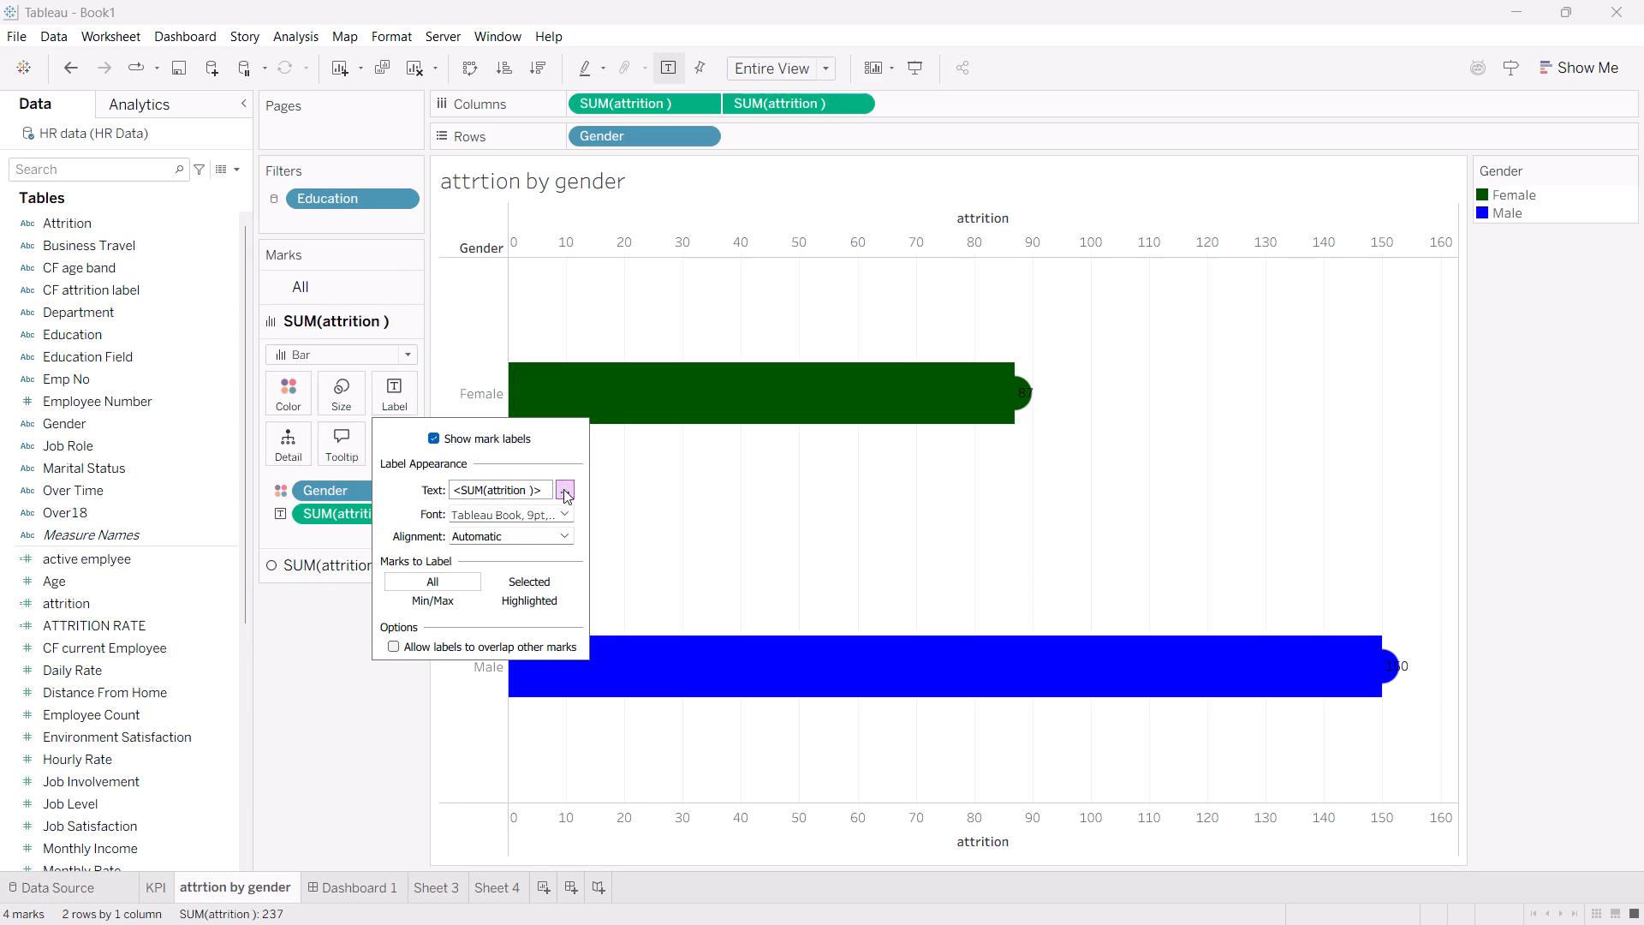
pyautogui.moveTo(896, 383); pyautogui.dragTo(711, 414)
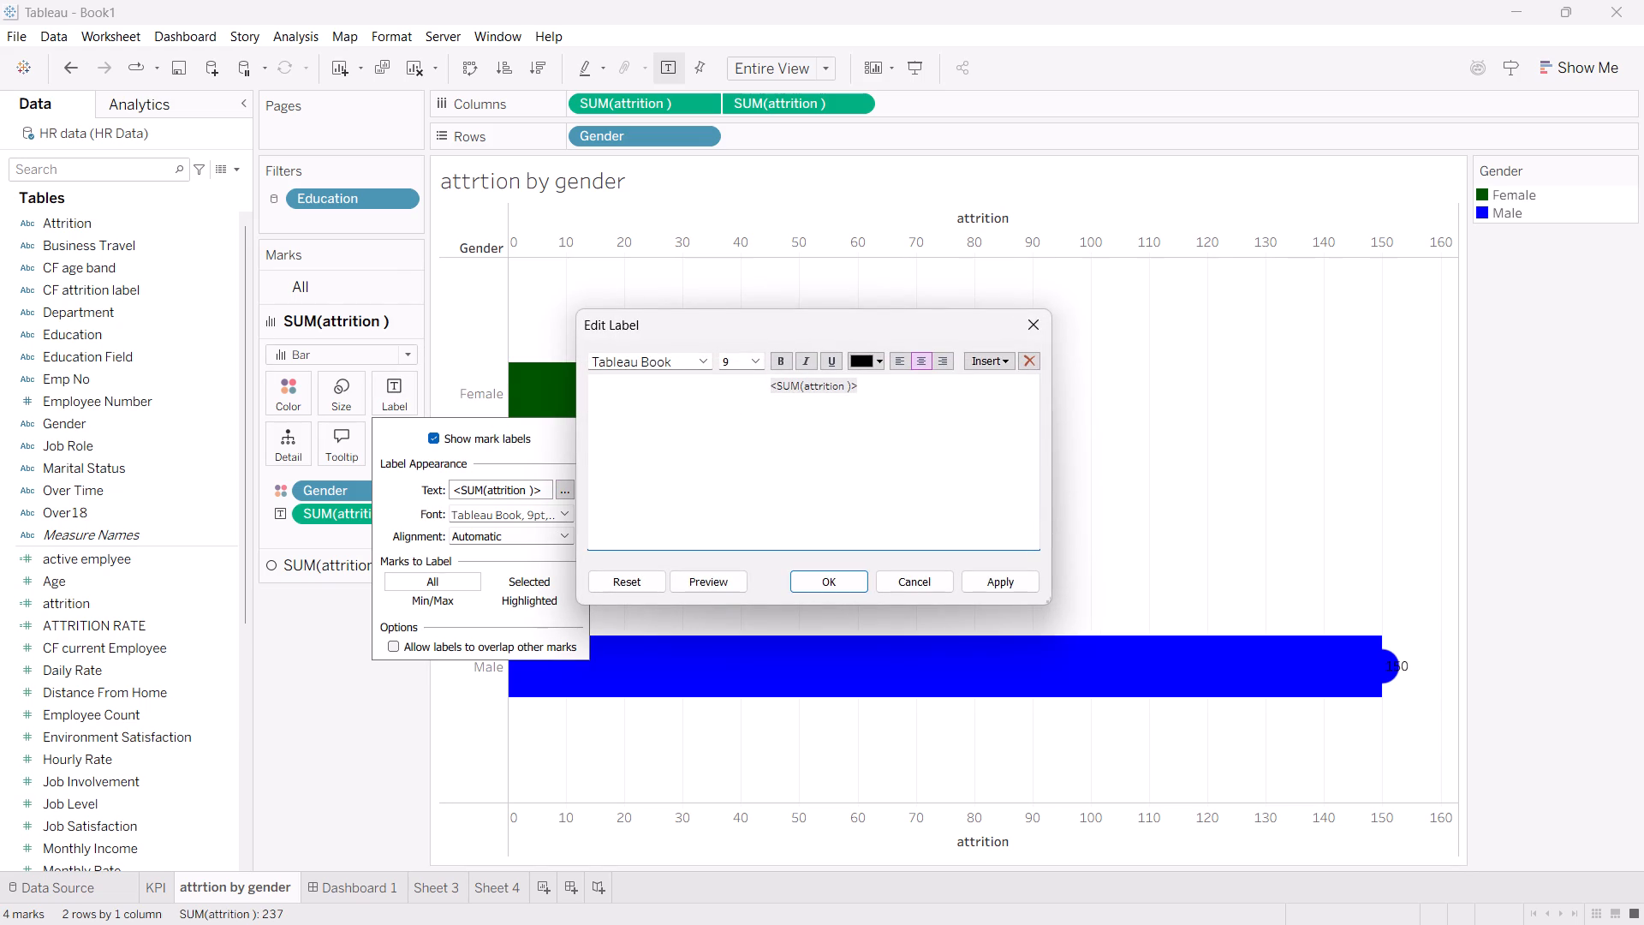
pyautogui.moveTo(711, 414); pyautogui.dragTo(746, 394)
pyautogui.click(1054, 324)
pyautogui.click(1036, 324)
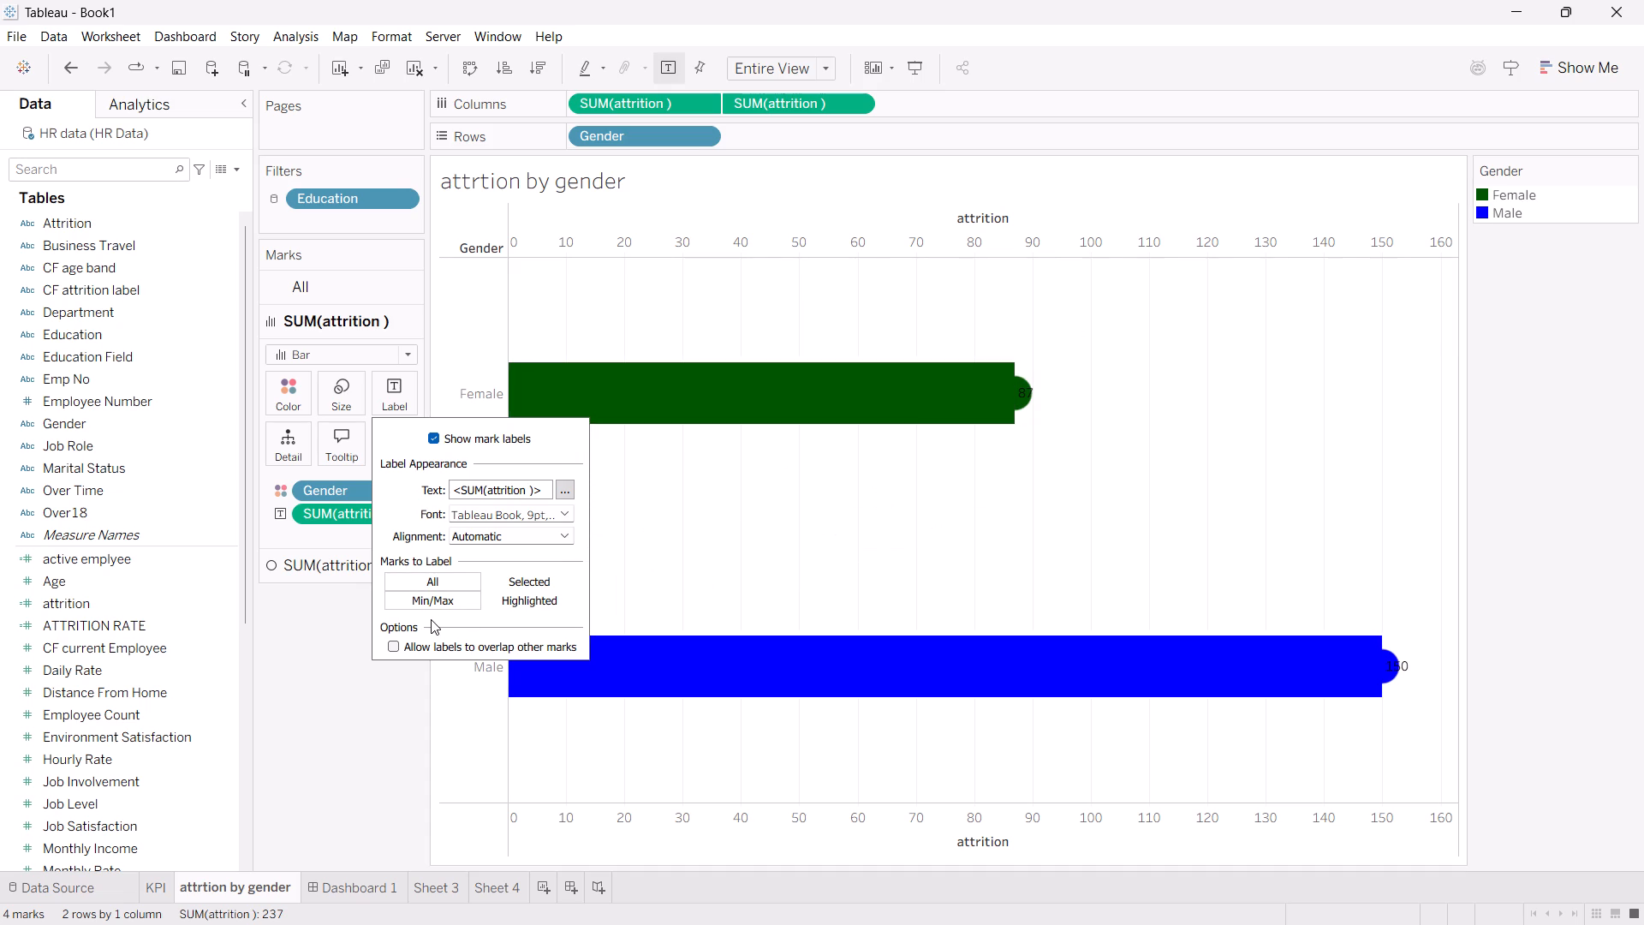
# Align the bar labels horizontally right and vertically middle, with upright text direction.
pyautogui.click(562, 538)
pyautogui.click(499, 608)
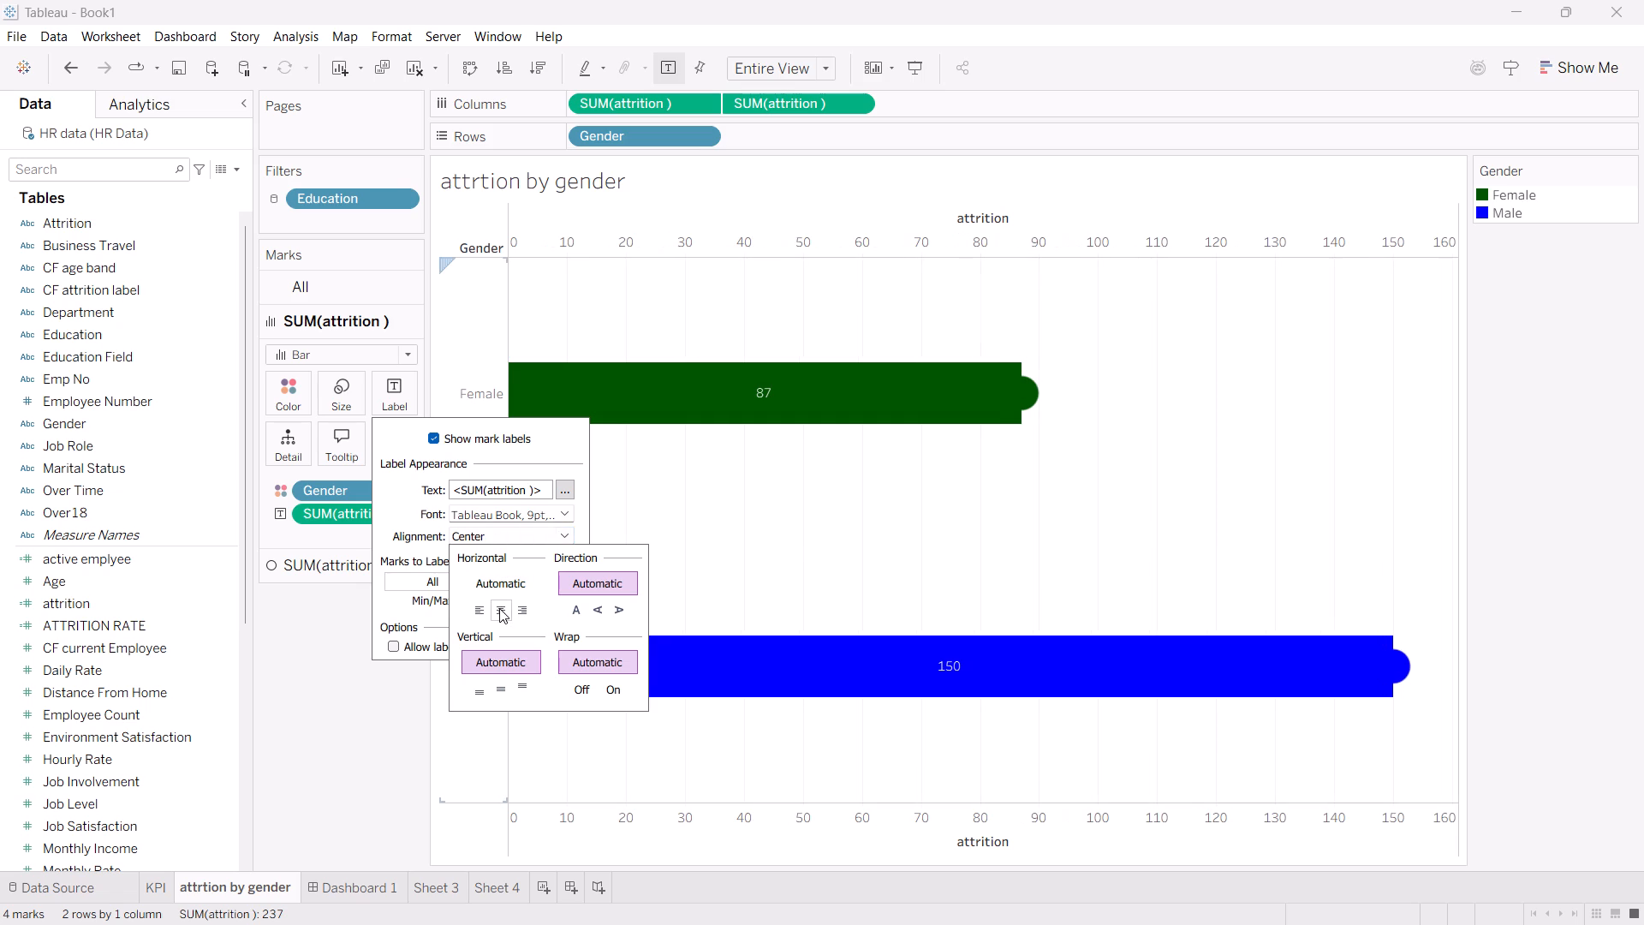
pyautogui.click(517, 606)
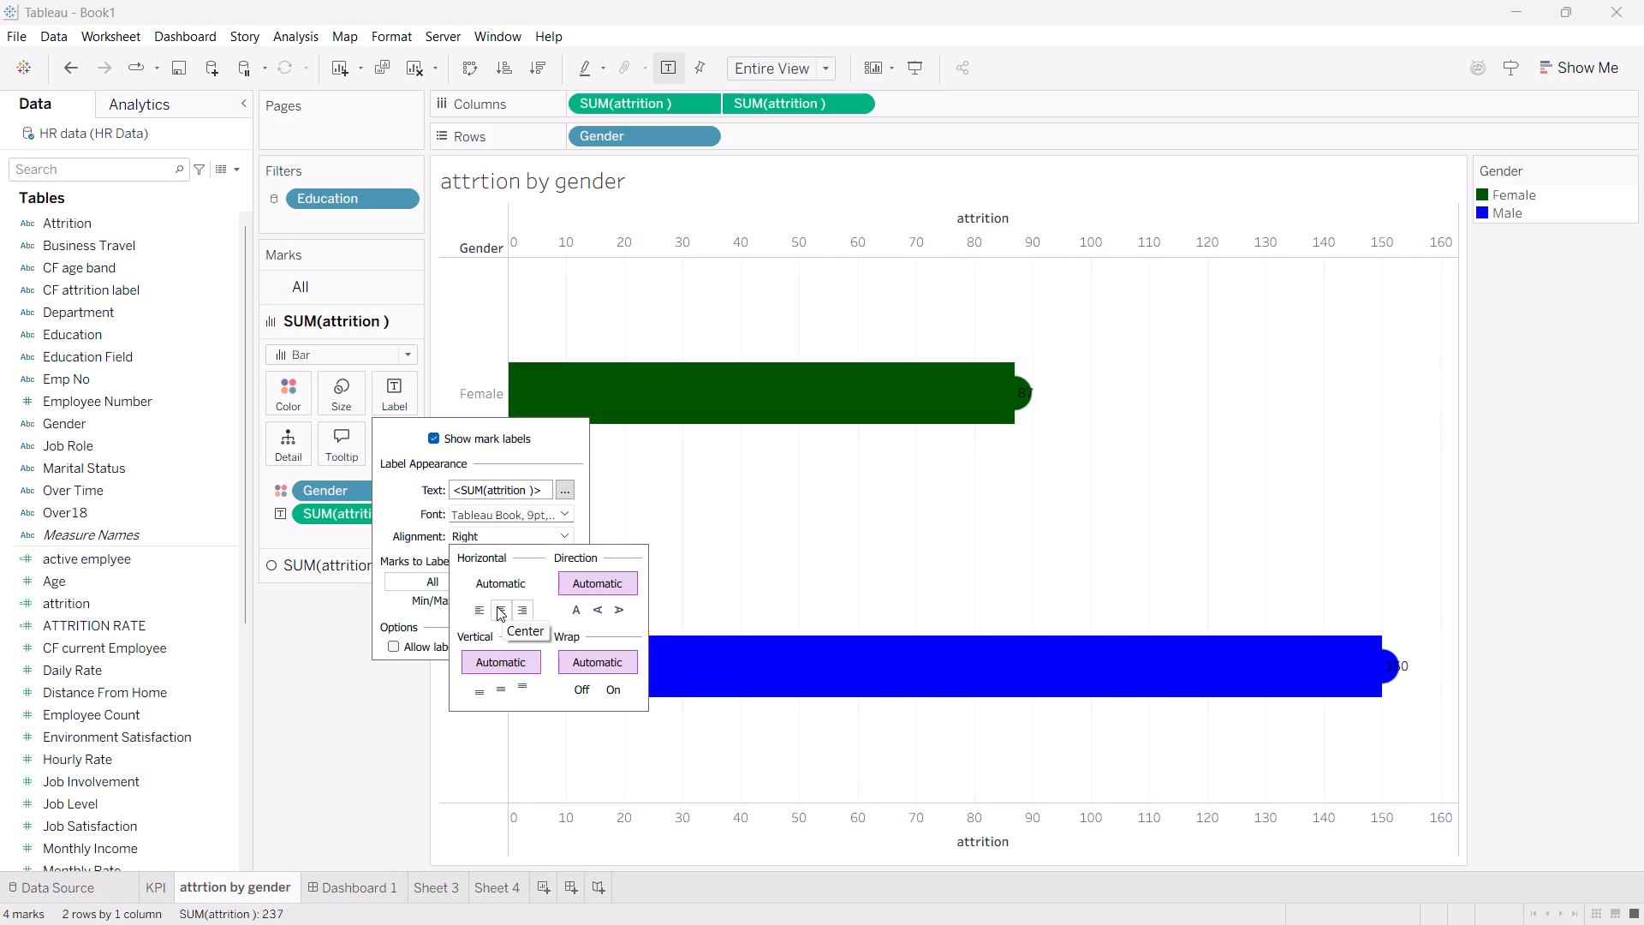
pyautogui.click(575, 610)
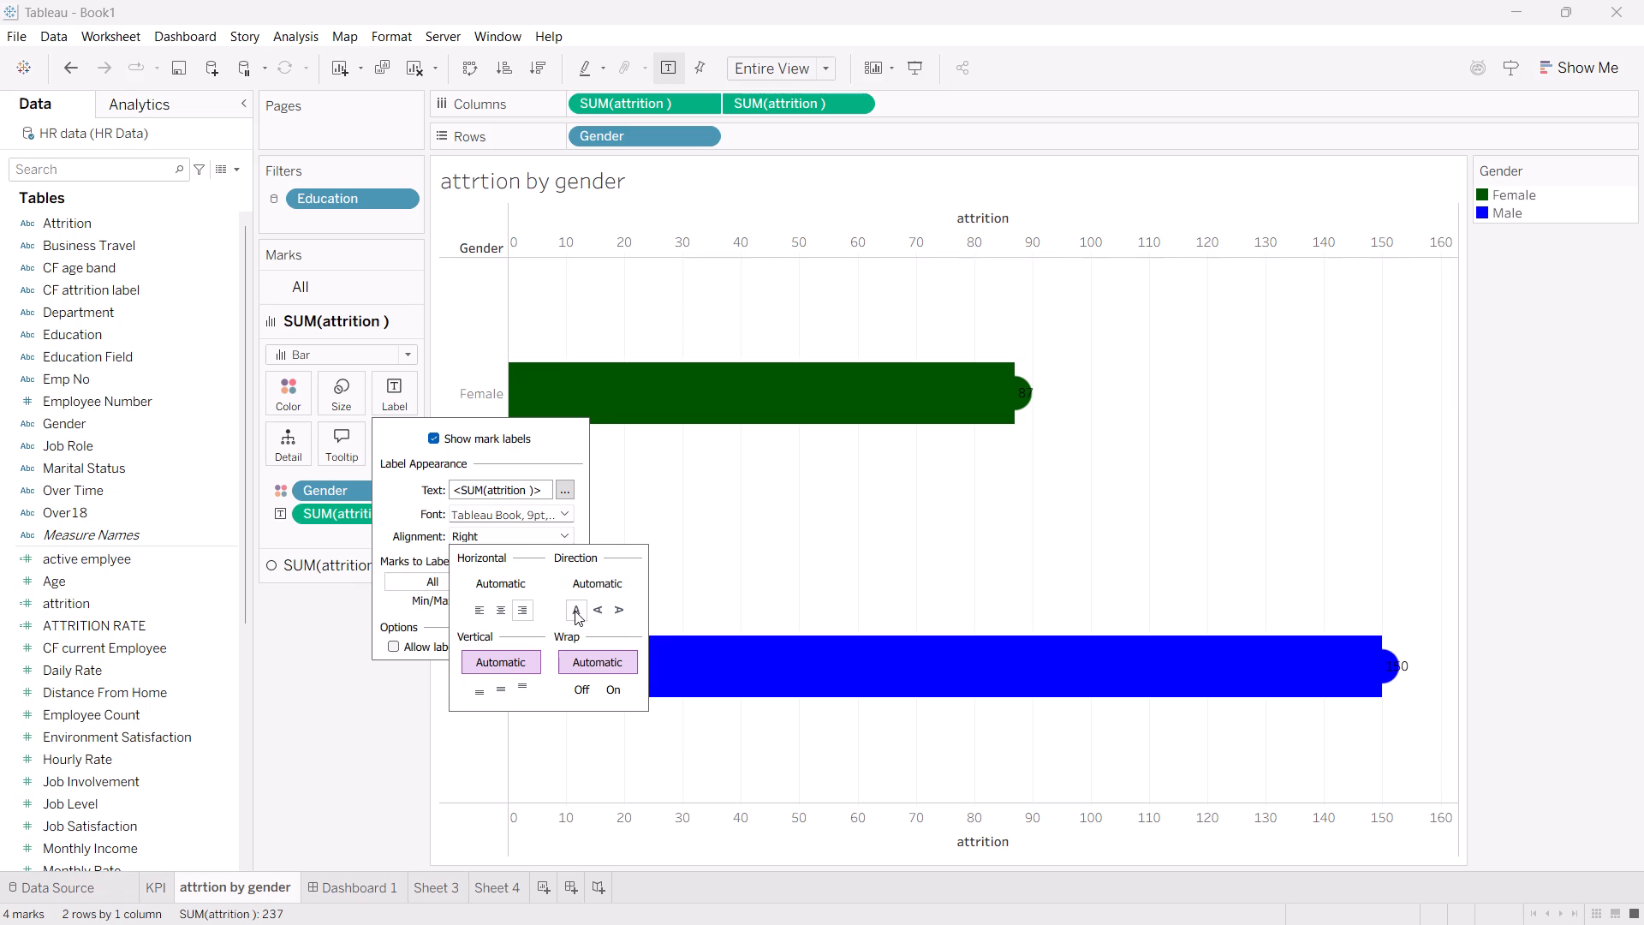
pyautogui.click(477, 684)
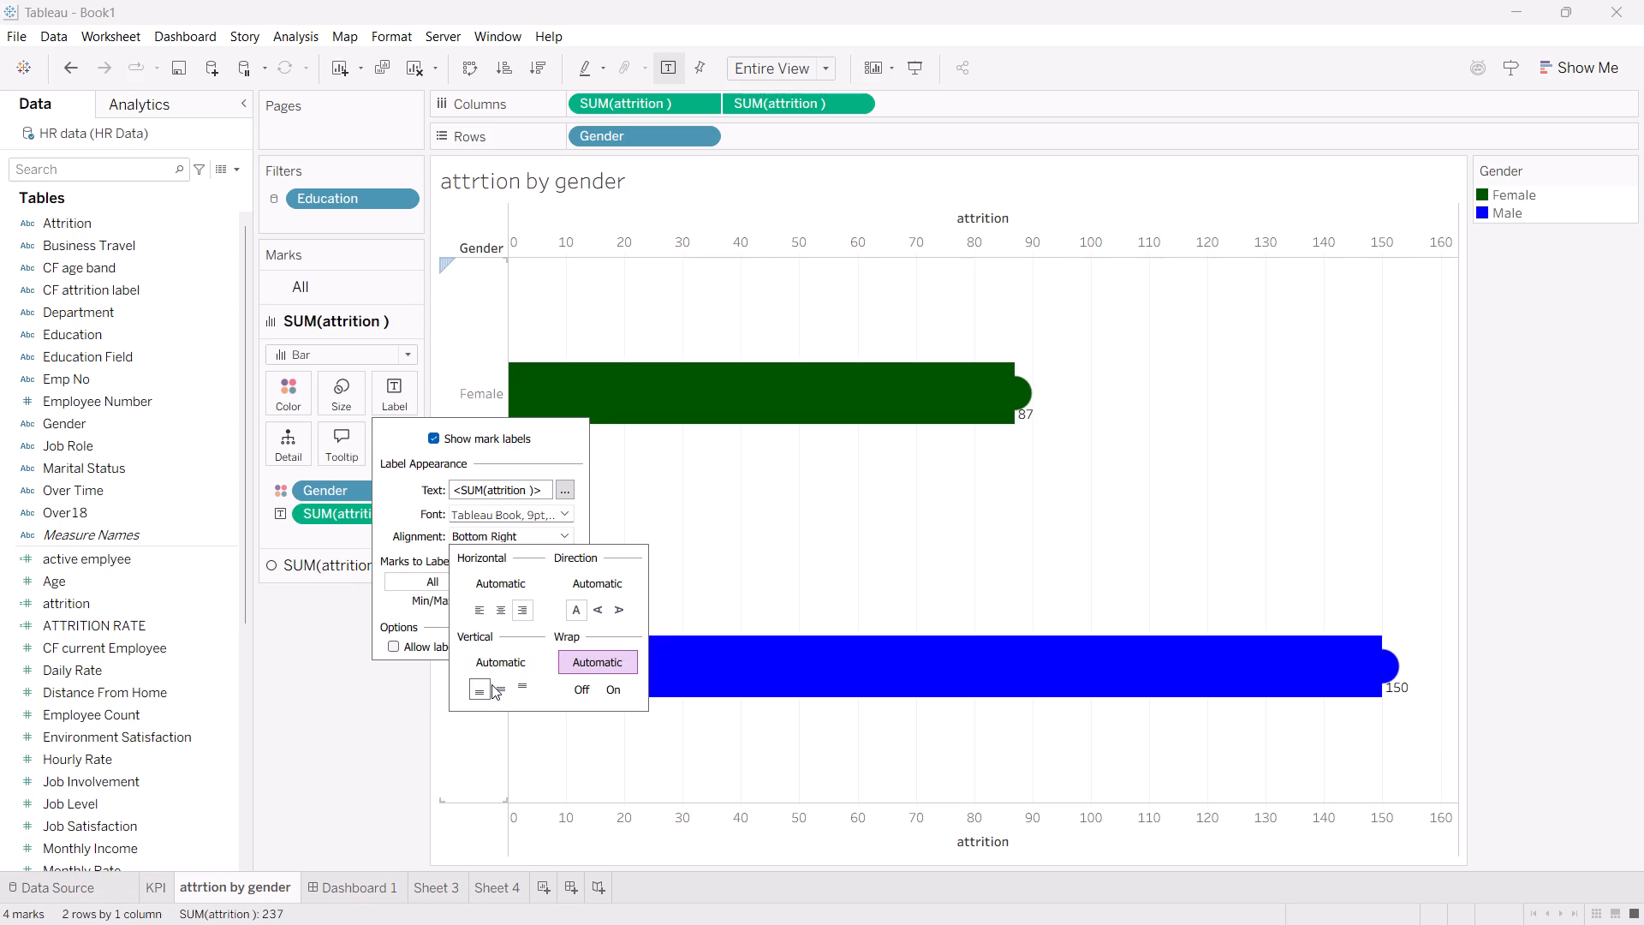
pyautogui.click(488, 688)
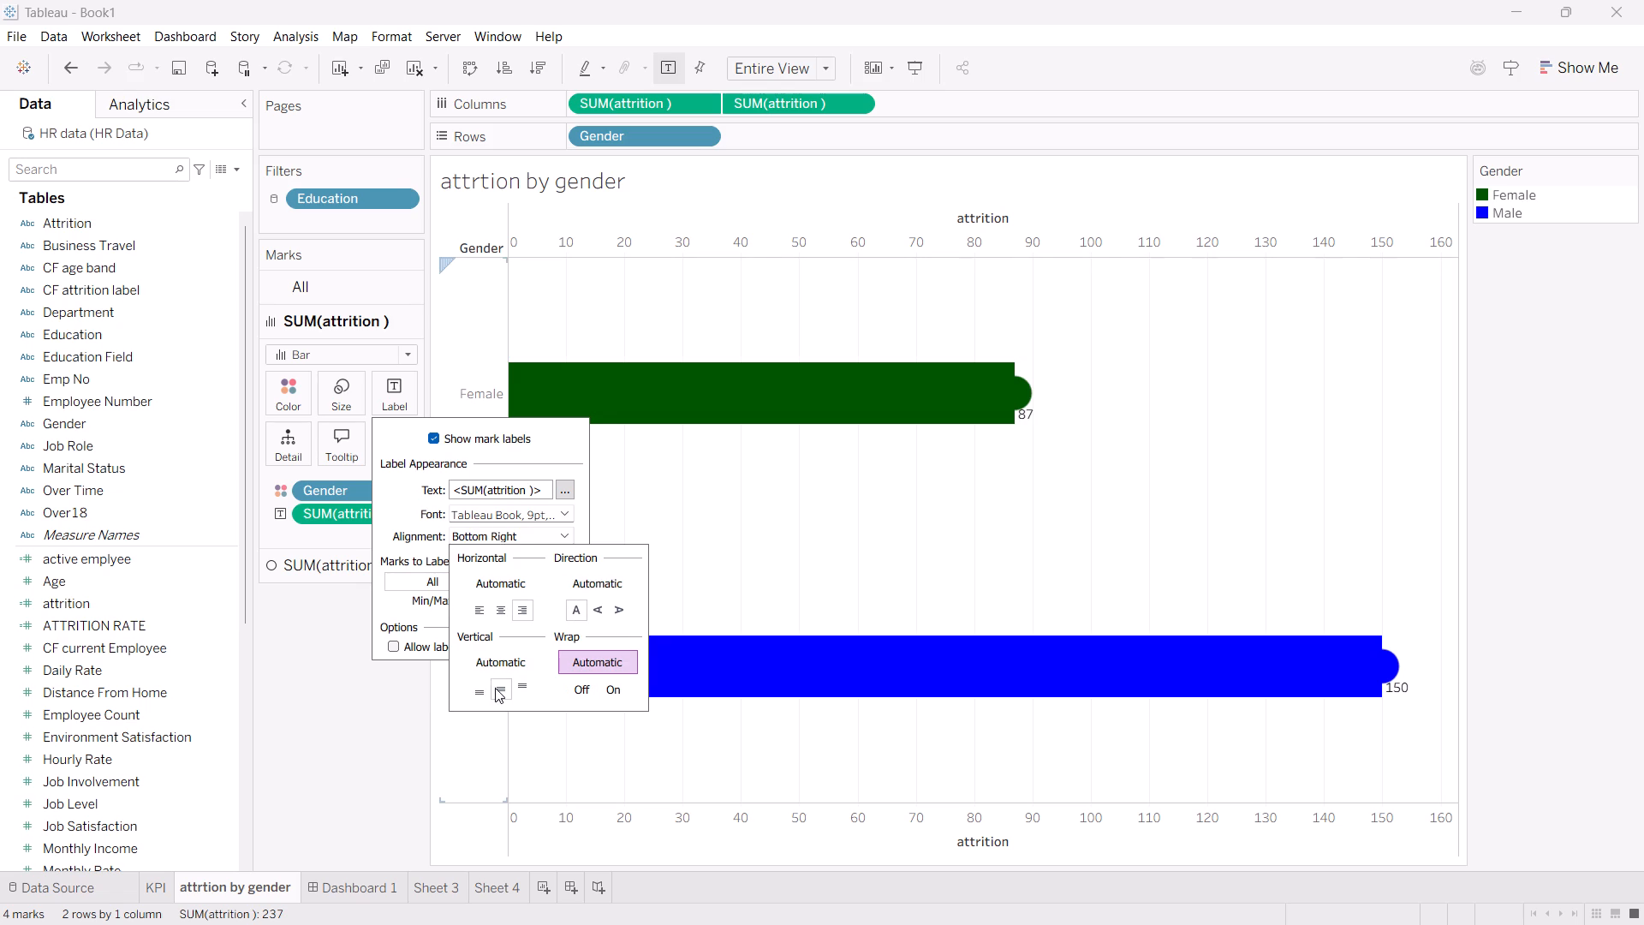
pyautogui.click(495, 688)
pyautogui.click(492, 610)
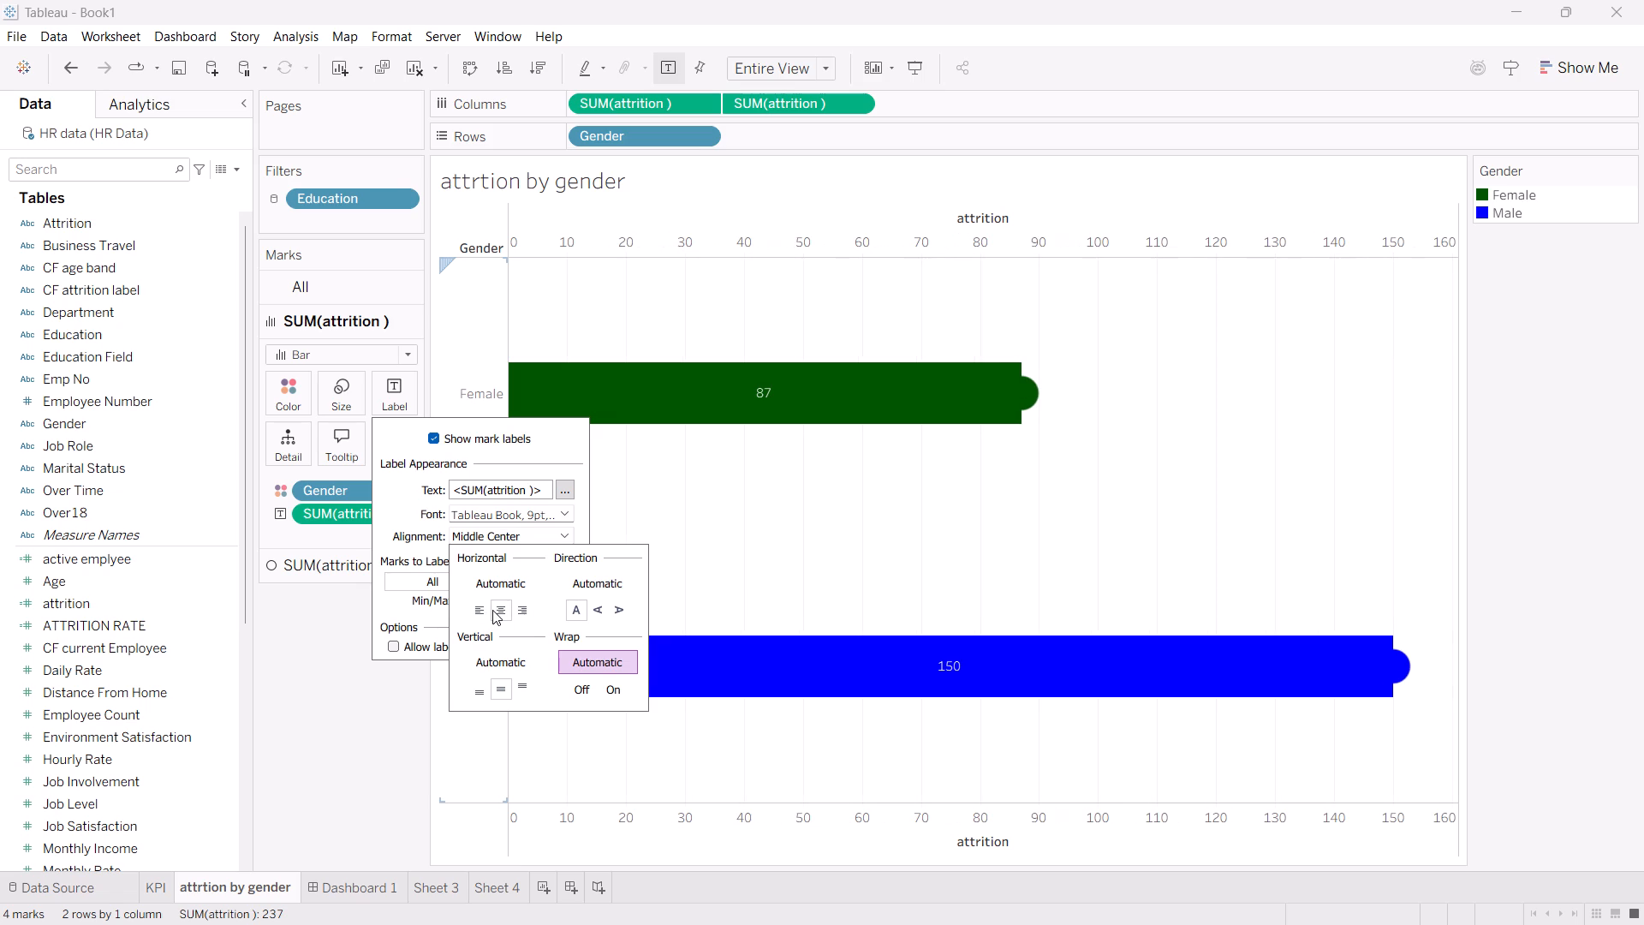
pyautogui.click(522, 610)
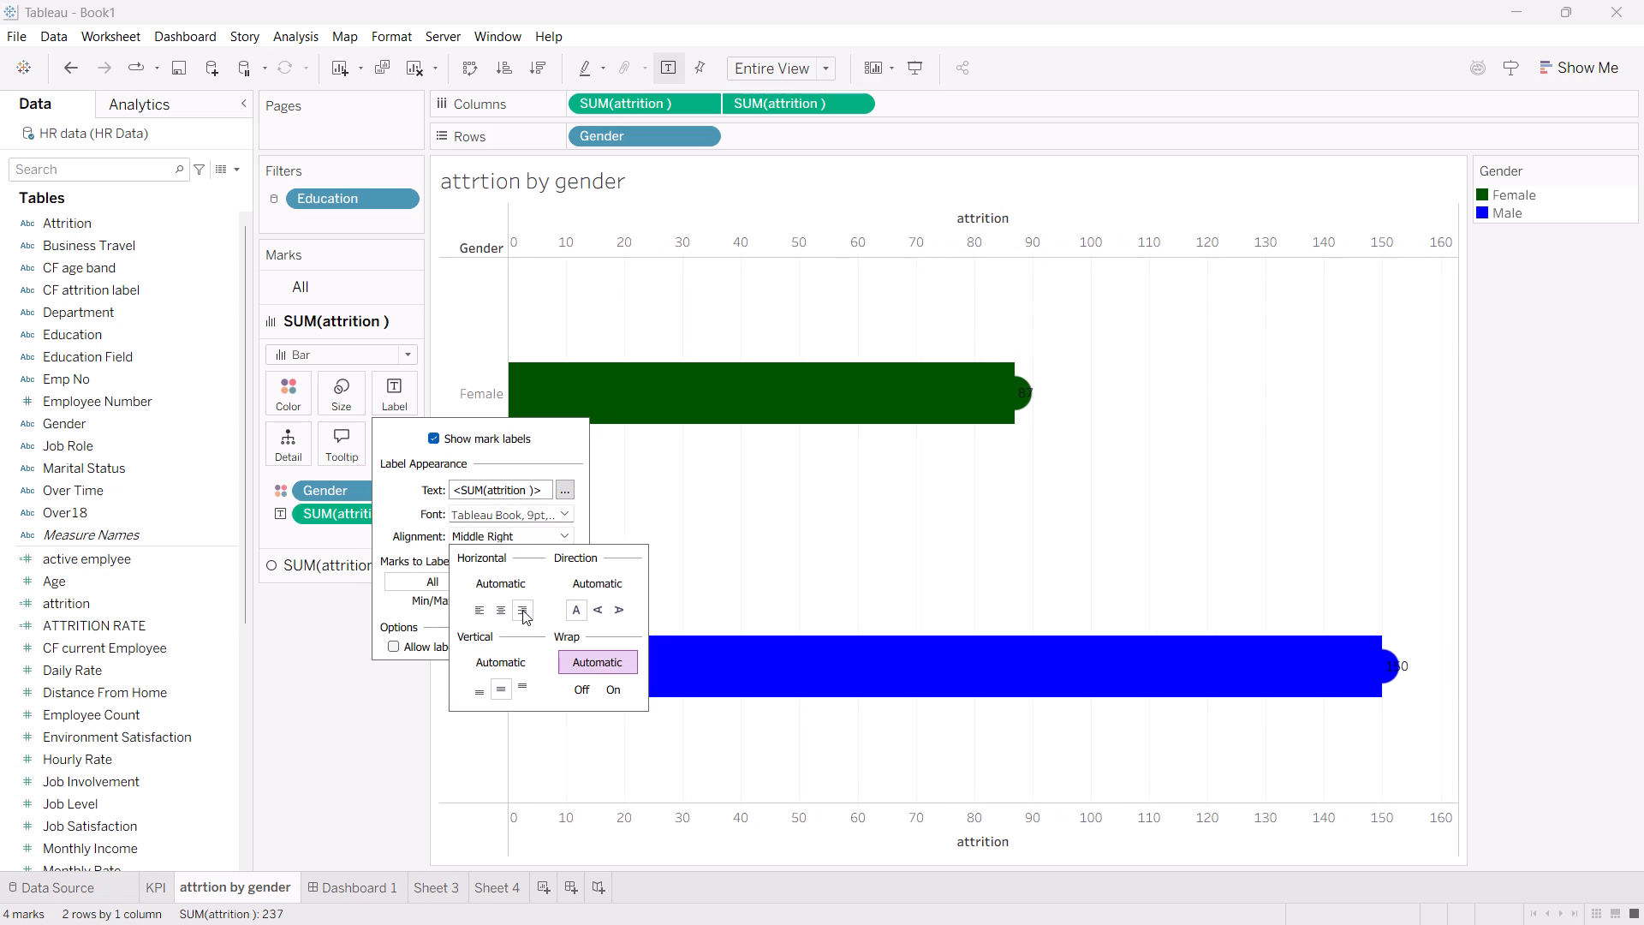
pyautogui.click(801, 538)
pyautogui.click(660, 515)
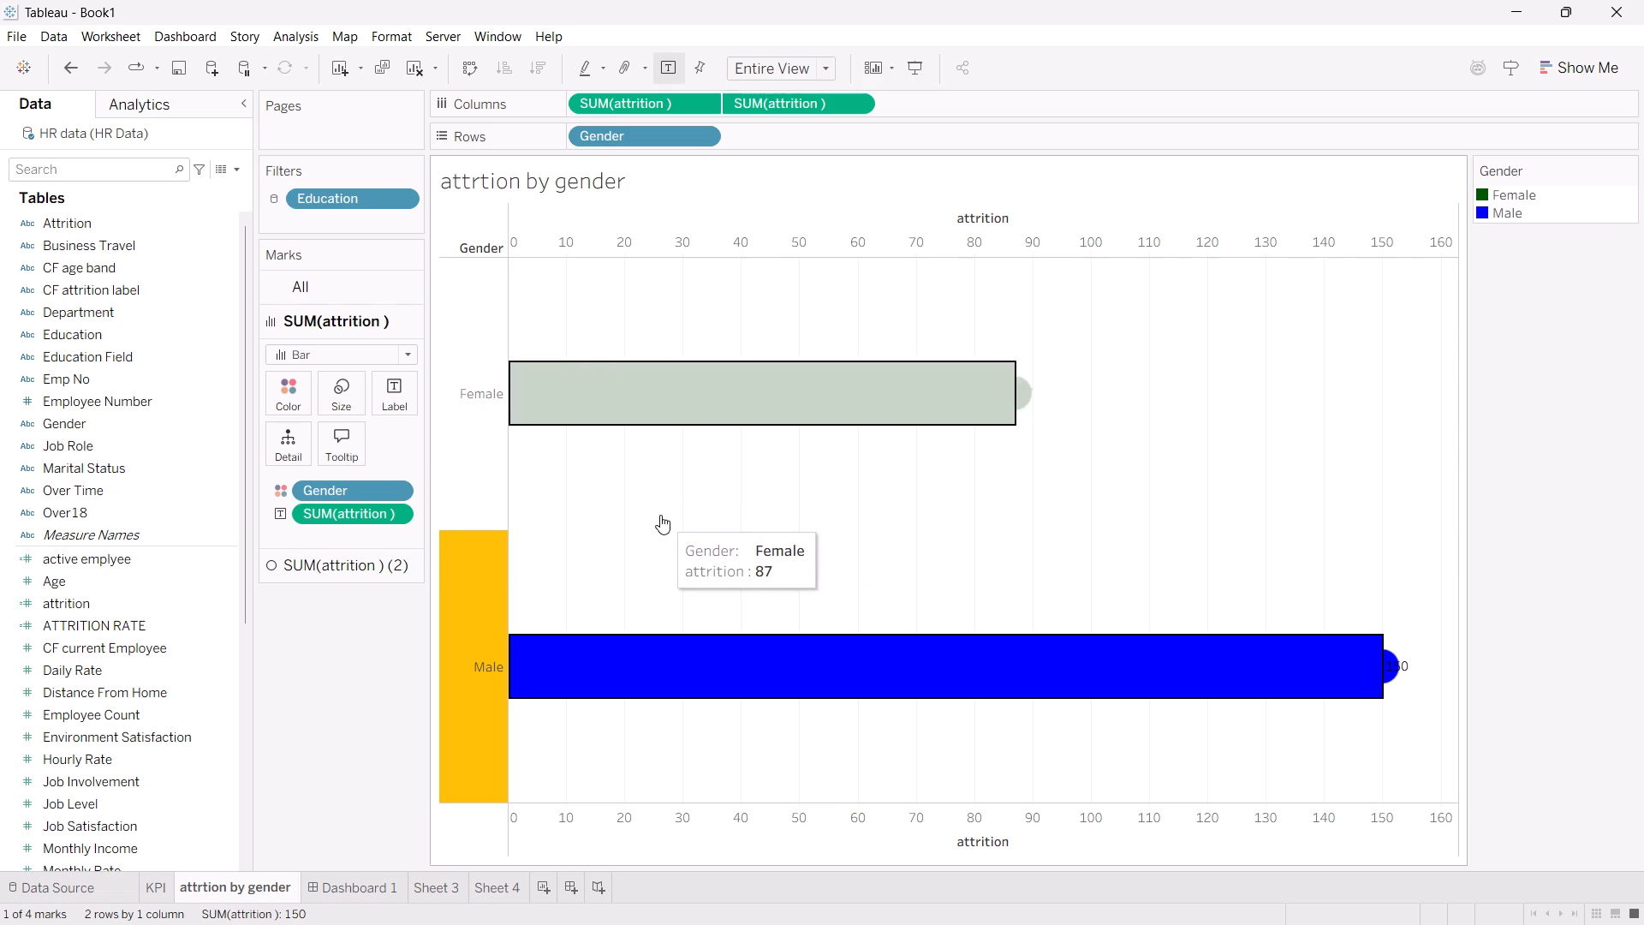
pyautogui.click(628, 398)
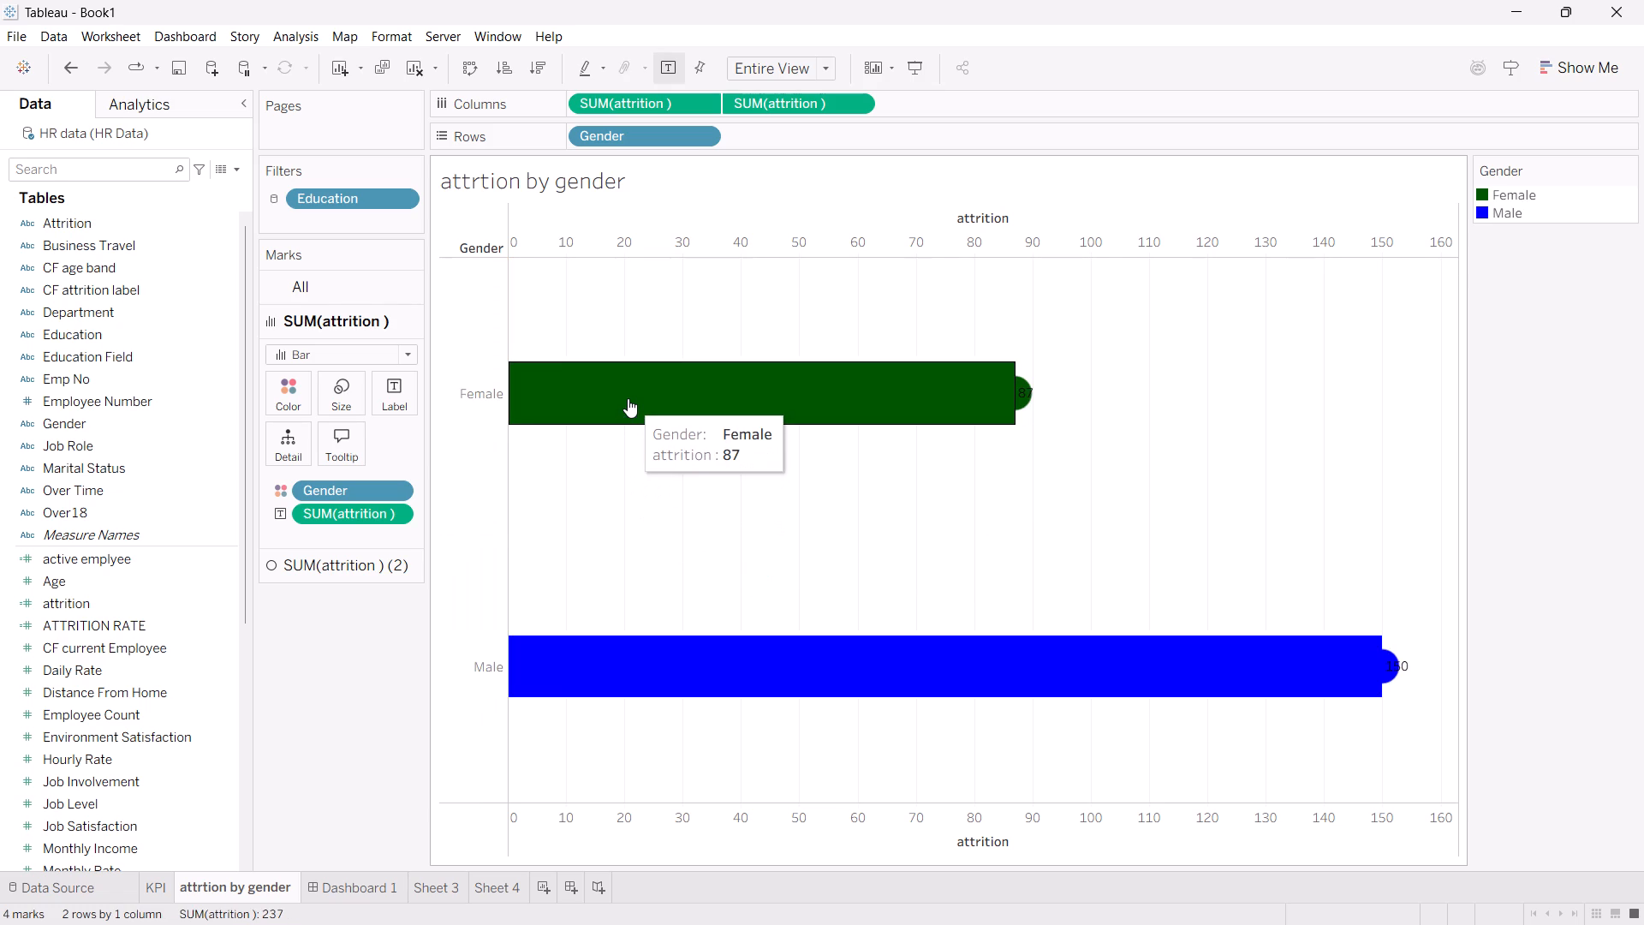
# Thin the bars of the first SUM(attrition) measure to about a tenth of the size range.
pyautogui.click(339, 402)
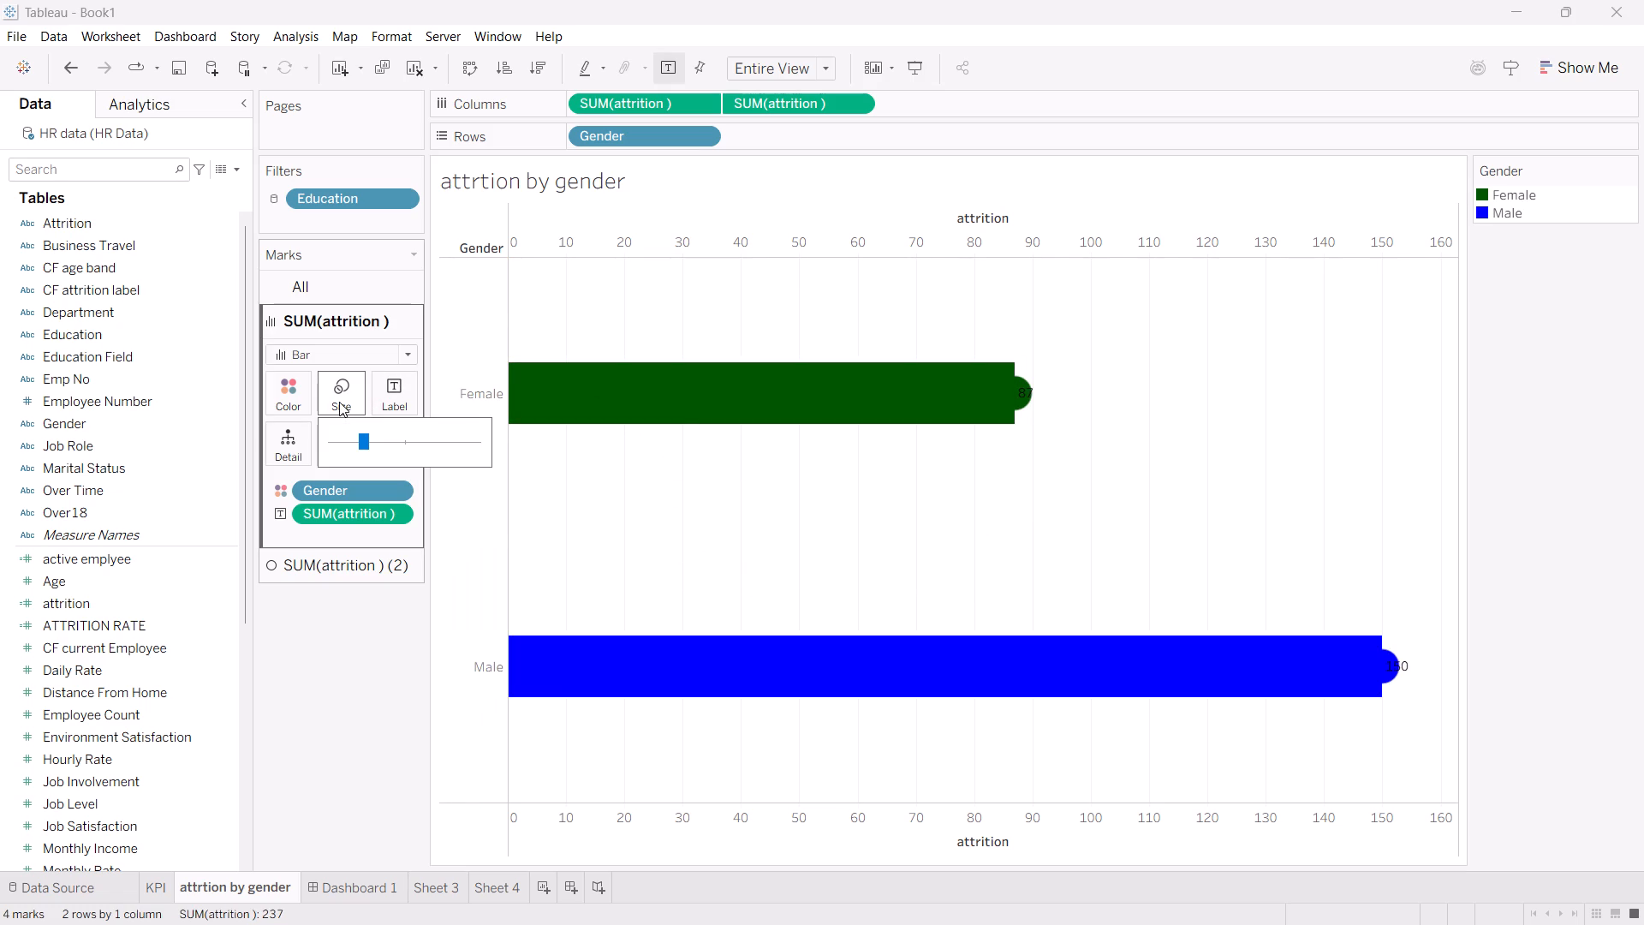
pyautogui.moveTo(365, 441); pyautogui.dragTo(339, 441)
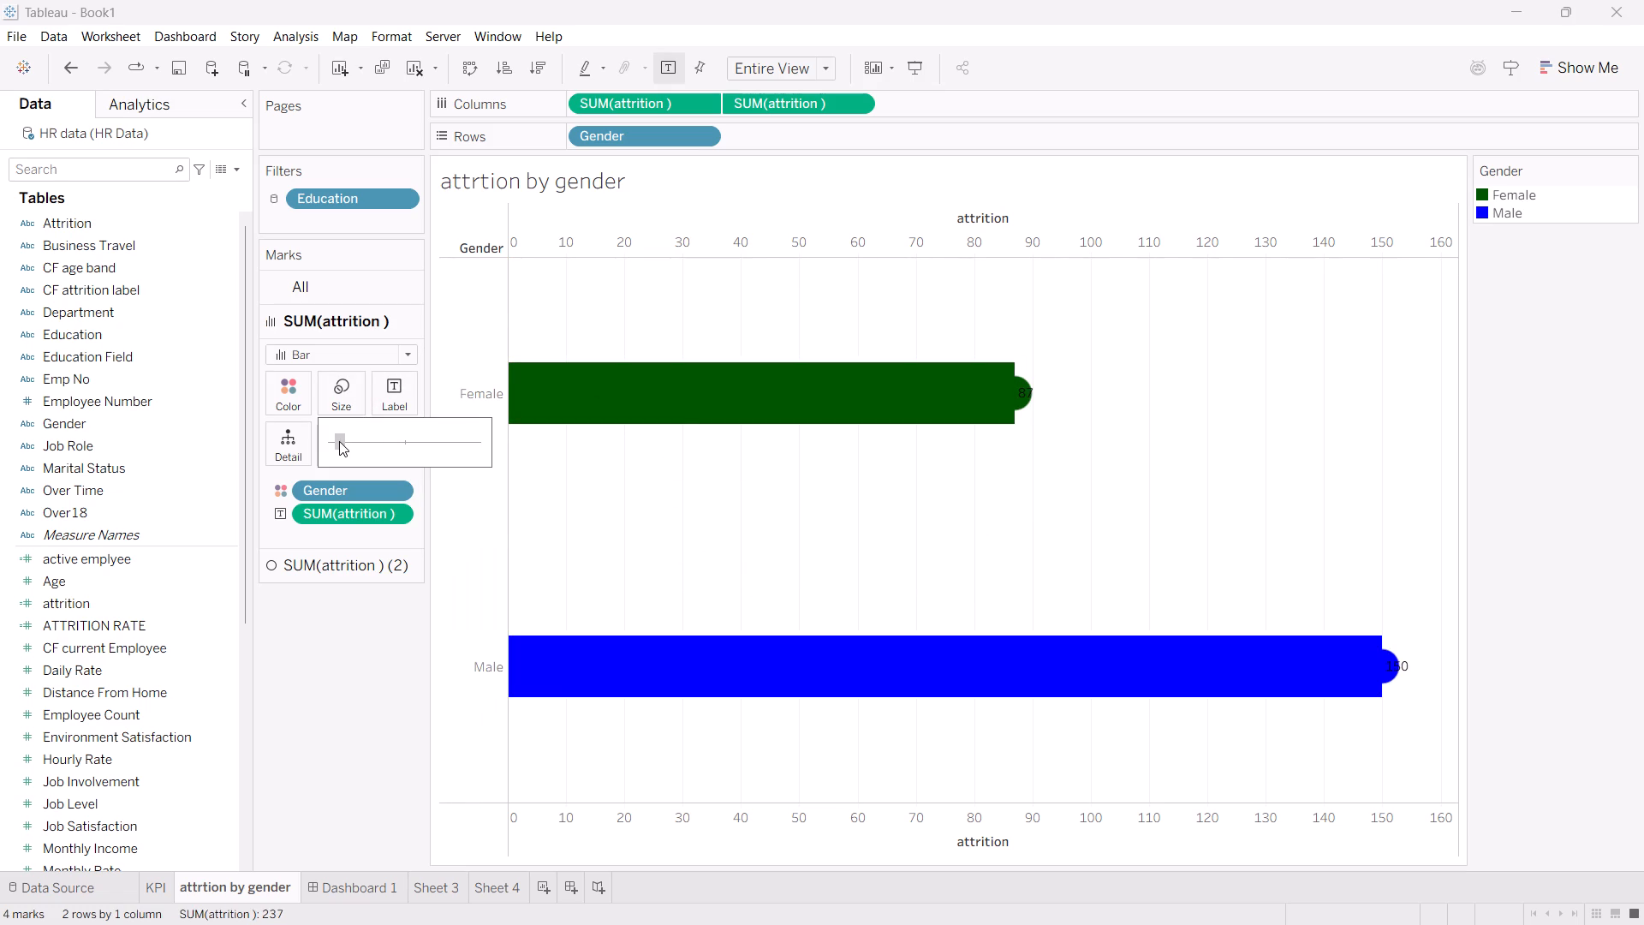
pyautogui.moveTo(339, 441); pyautogui.dragTo(327, 446)
pyautogui.moveTo(327, 446); pyautogui.dragTo(346, 448)
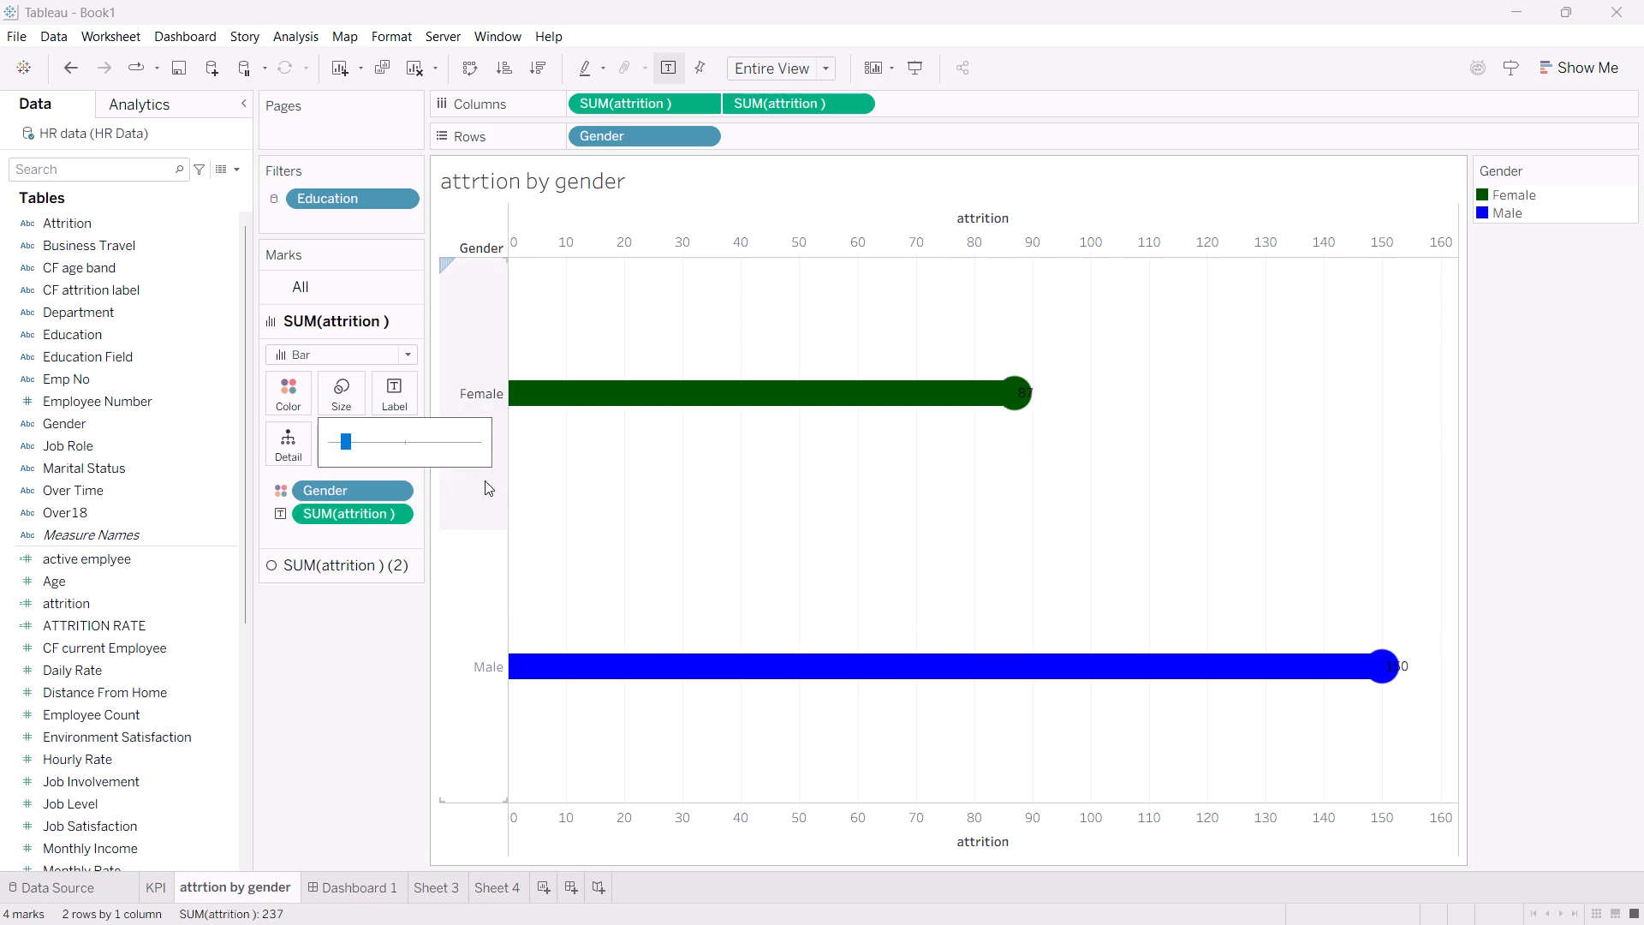
pyautogui.click(562, 485)
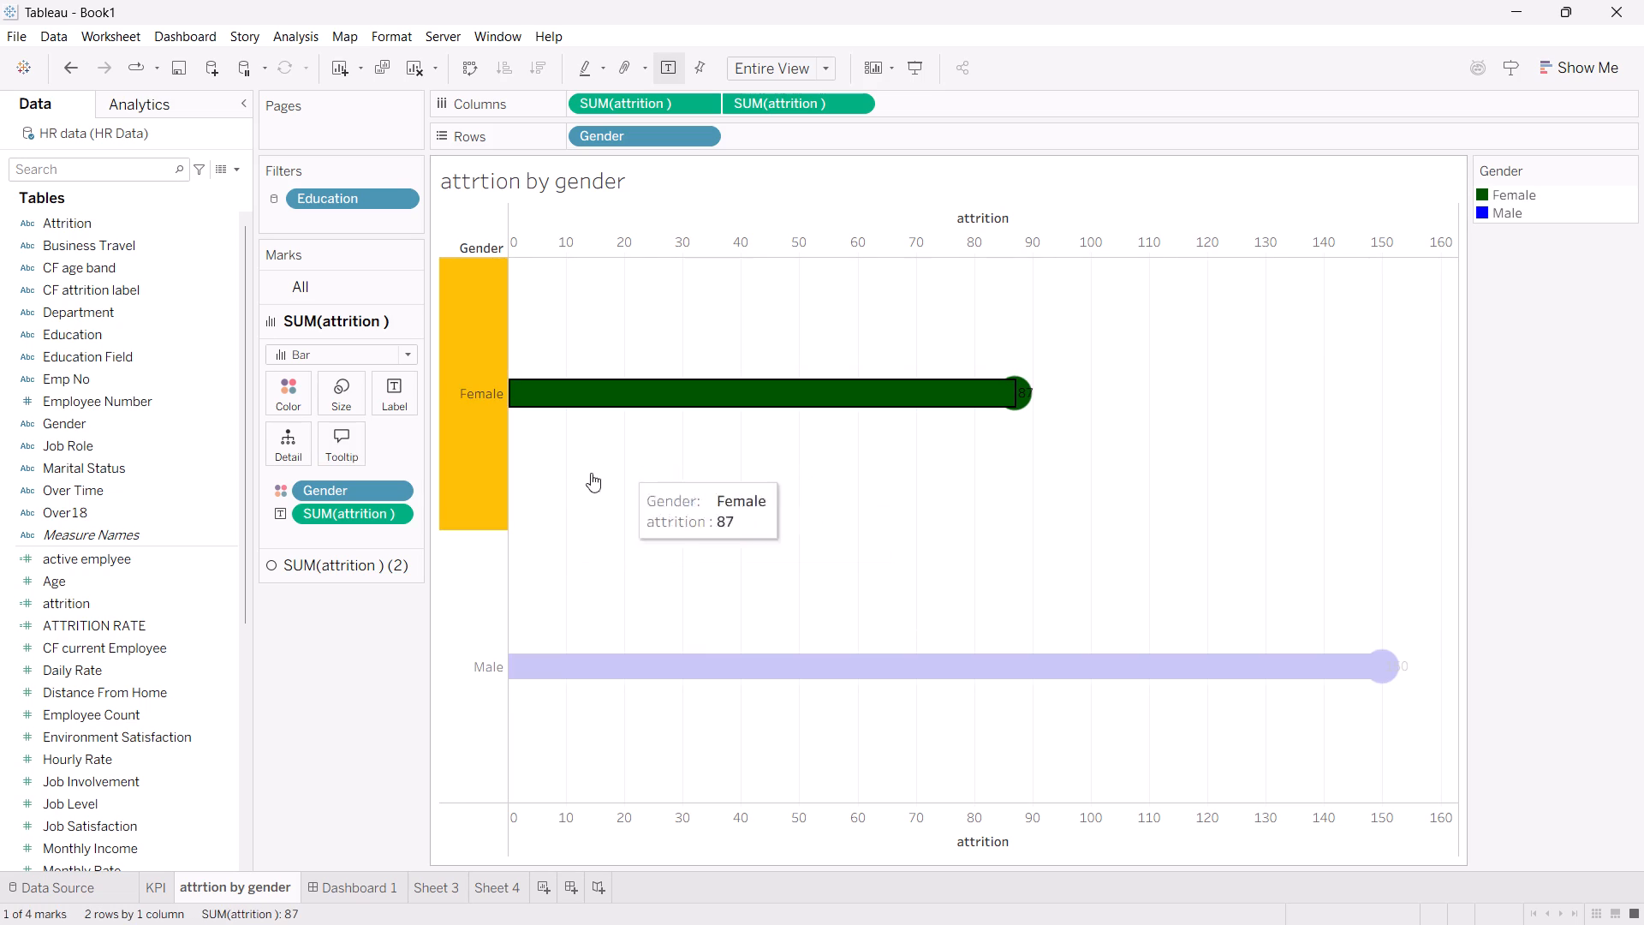
pyautogui.click(559, 478)
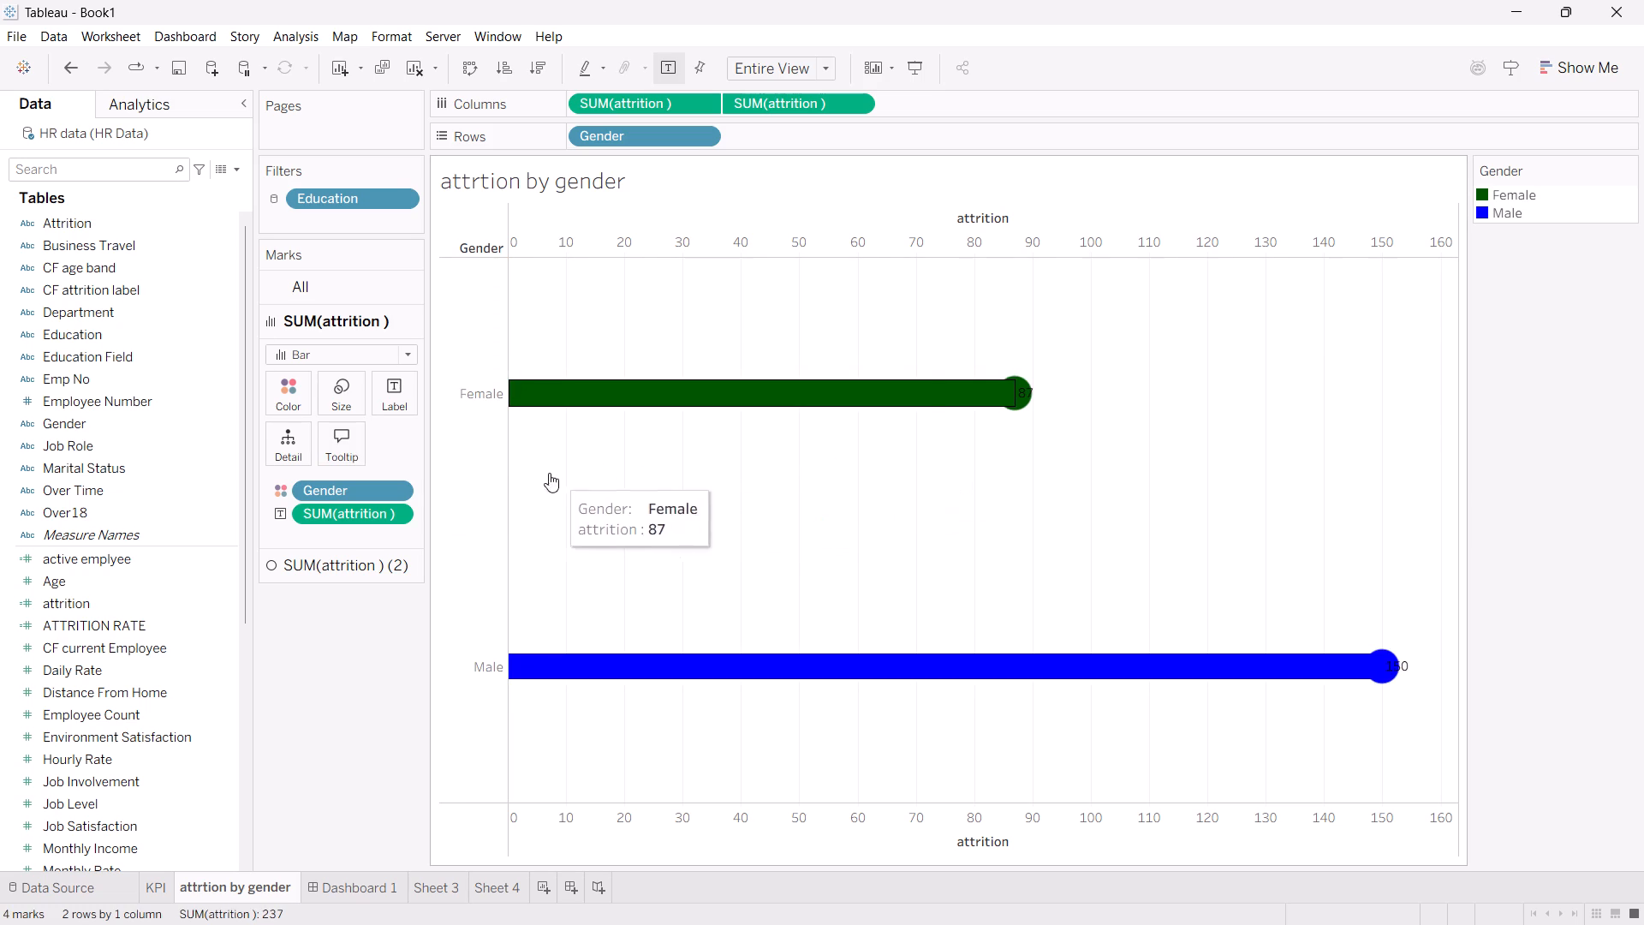
# Enlarge the circles of the second SUM(attrition) measure to about 85 percent of the size range.
pyautogui.click(376, 563)
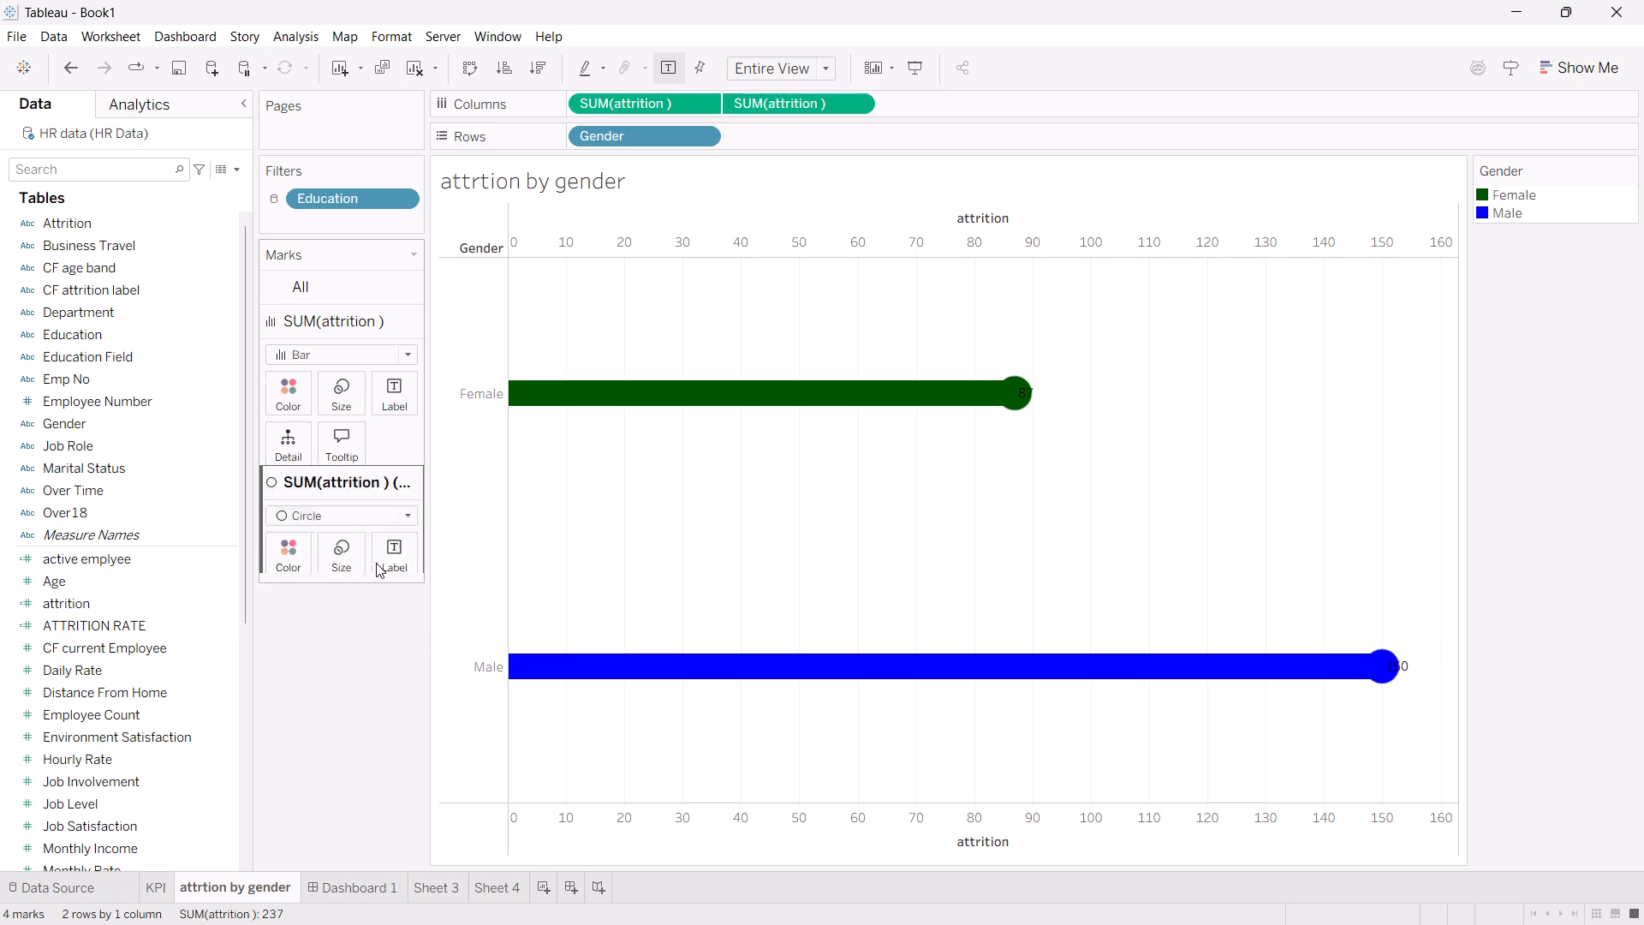
pyautogui.click(348, 420)
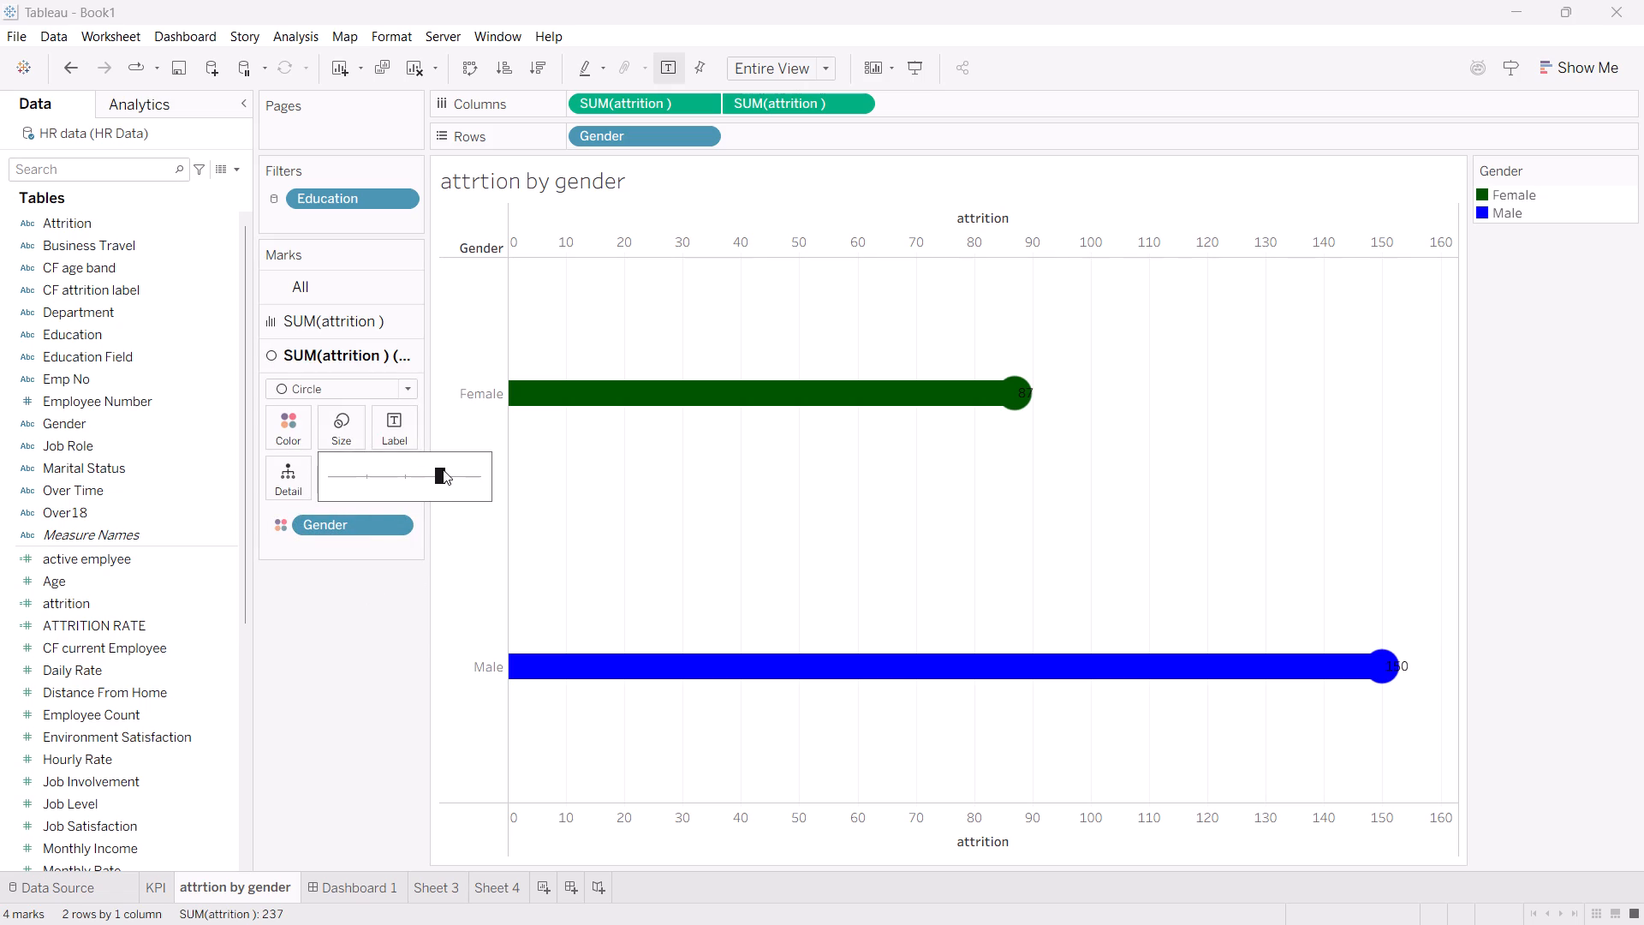
pyautogui.moveTo(443, 471); pyautogui.dragTo(459, 477)
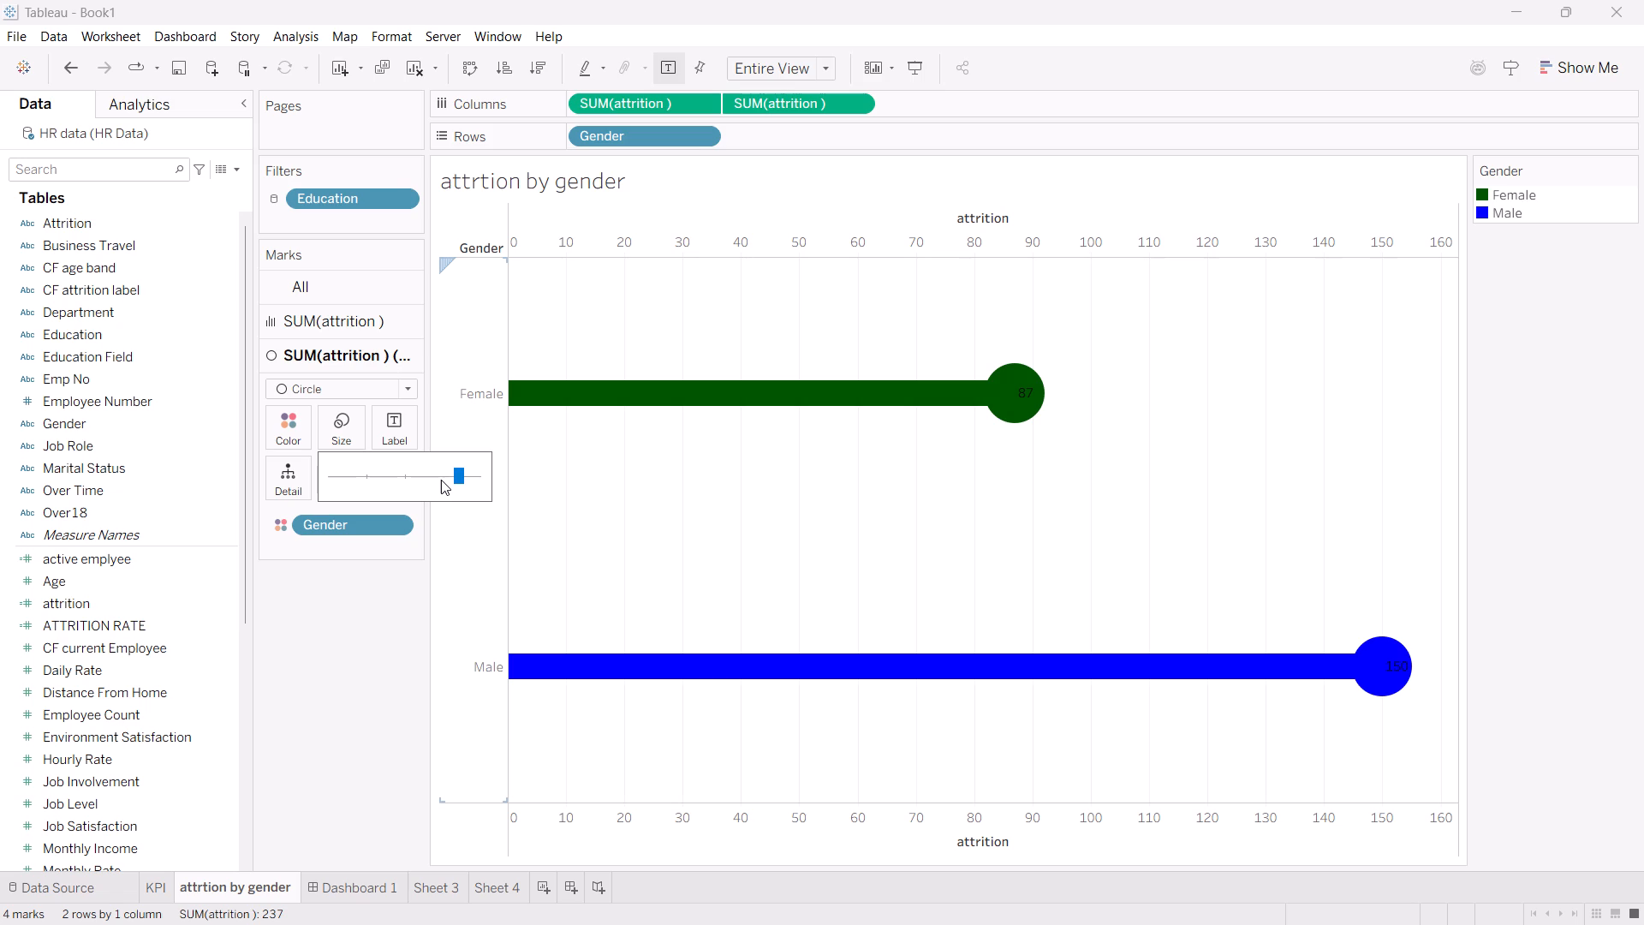
pyautogui.click(441, 480)
pyautogui.click(450, 477)
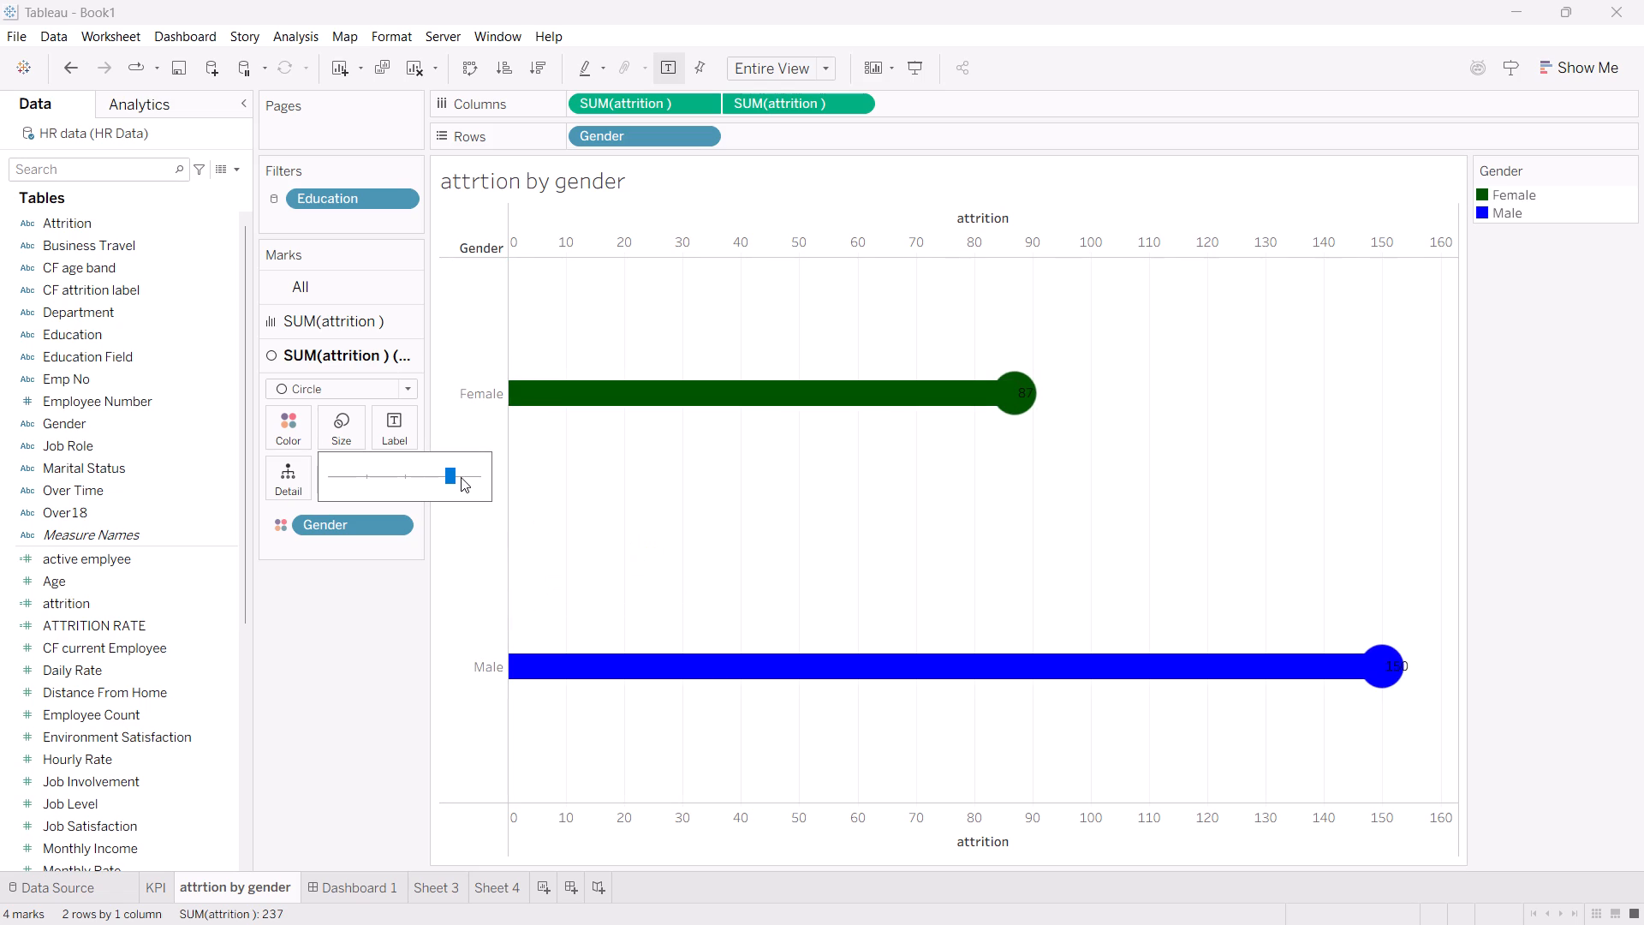
pyautogui.click(461, 477)
pyautogui.click(400, 570)
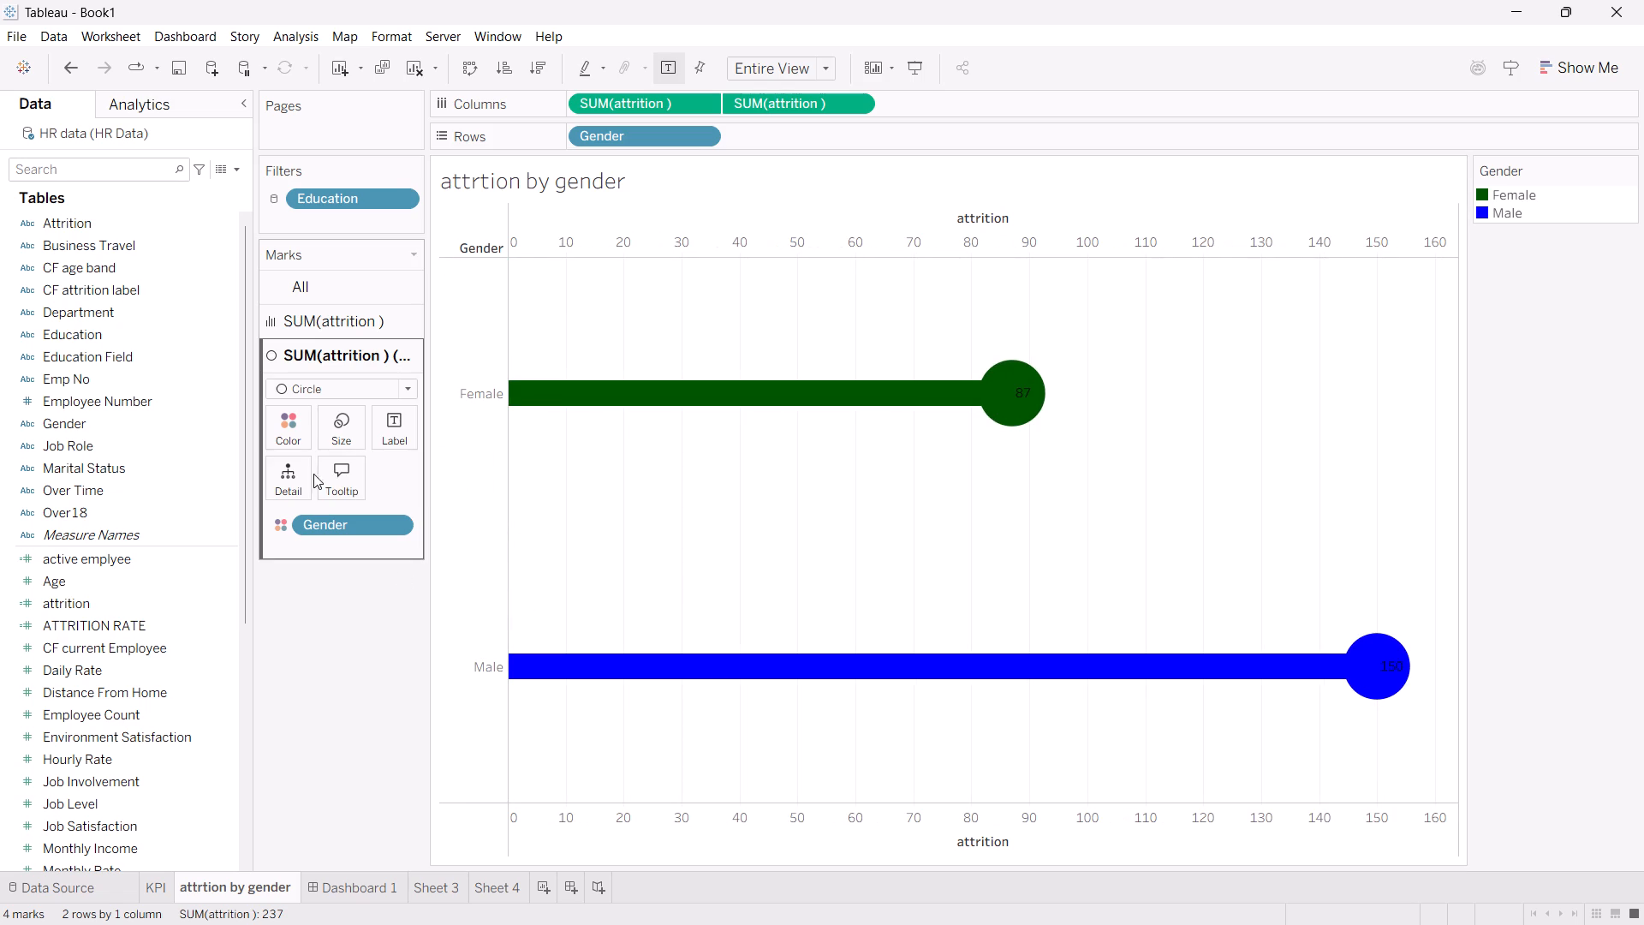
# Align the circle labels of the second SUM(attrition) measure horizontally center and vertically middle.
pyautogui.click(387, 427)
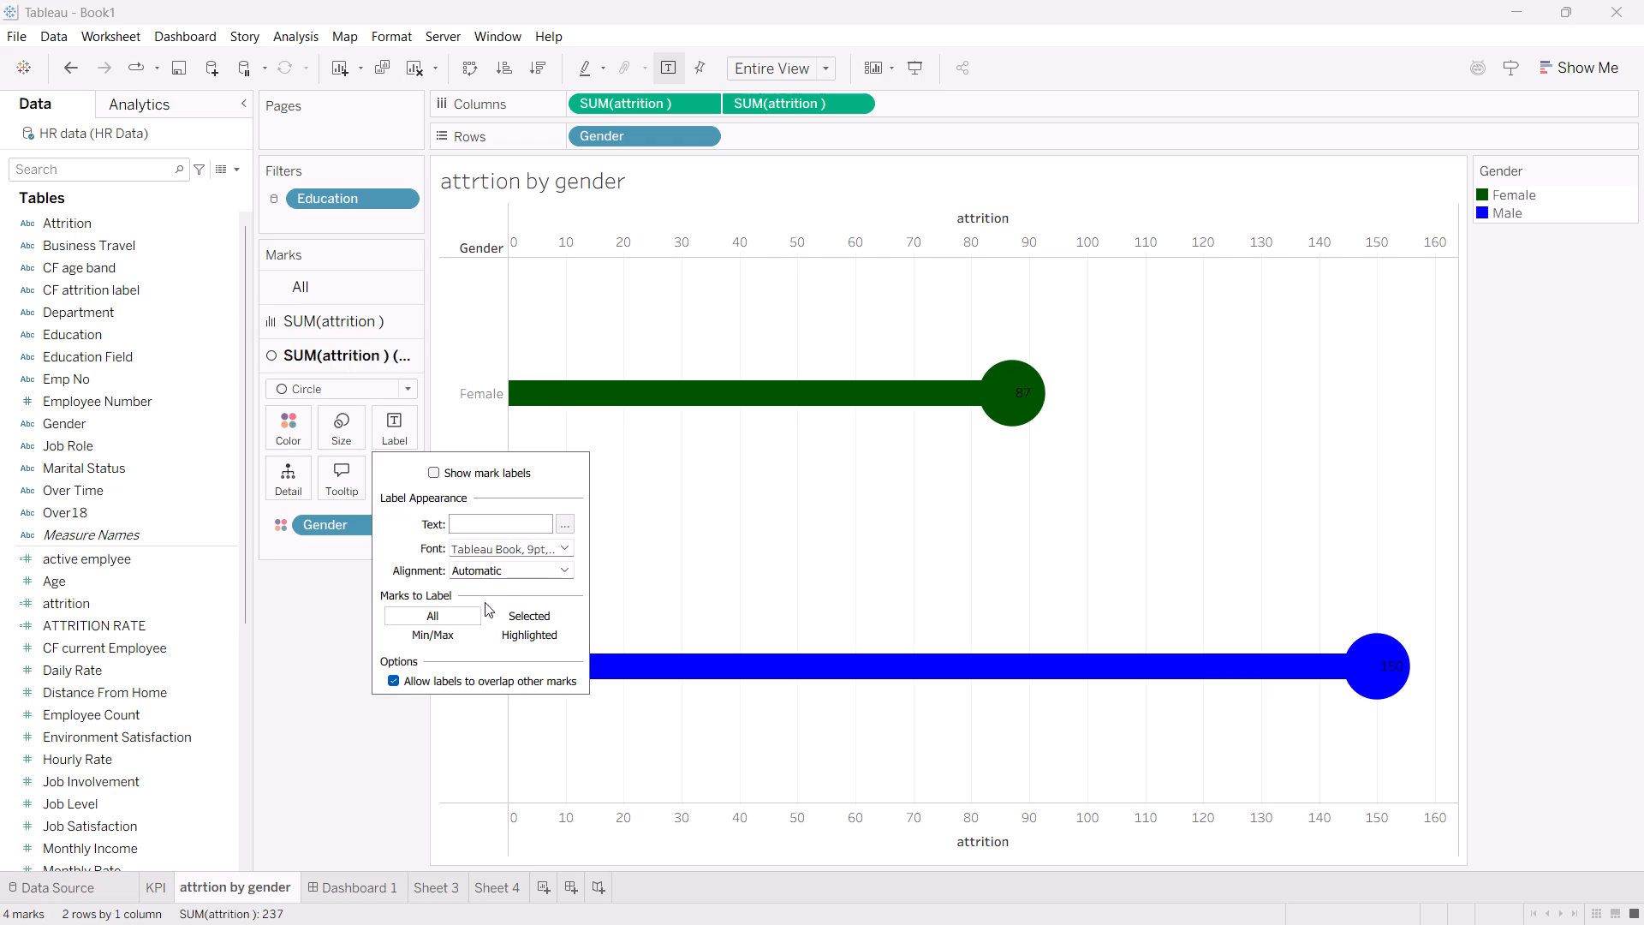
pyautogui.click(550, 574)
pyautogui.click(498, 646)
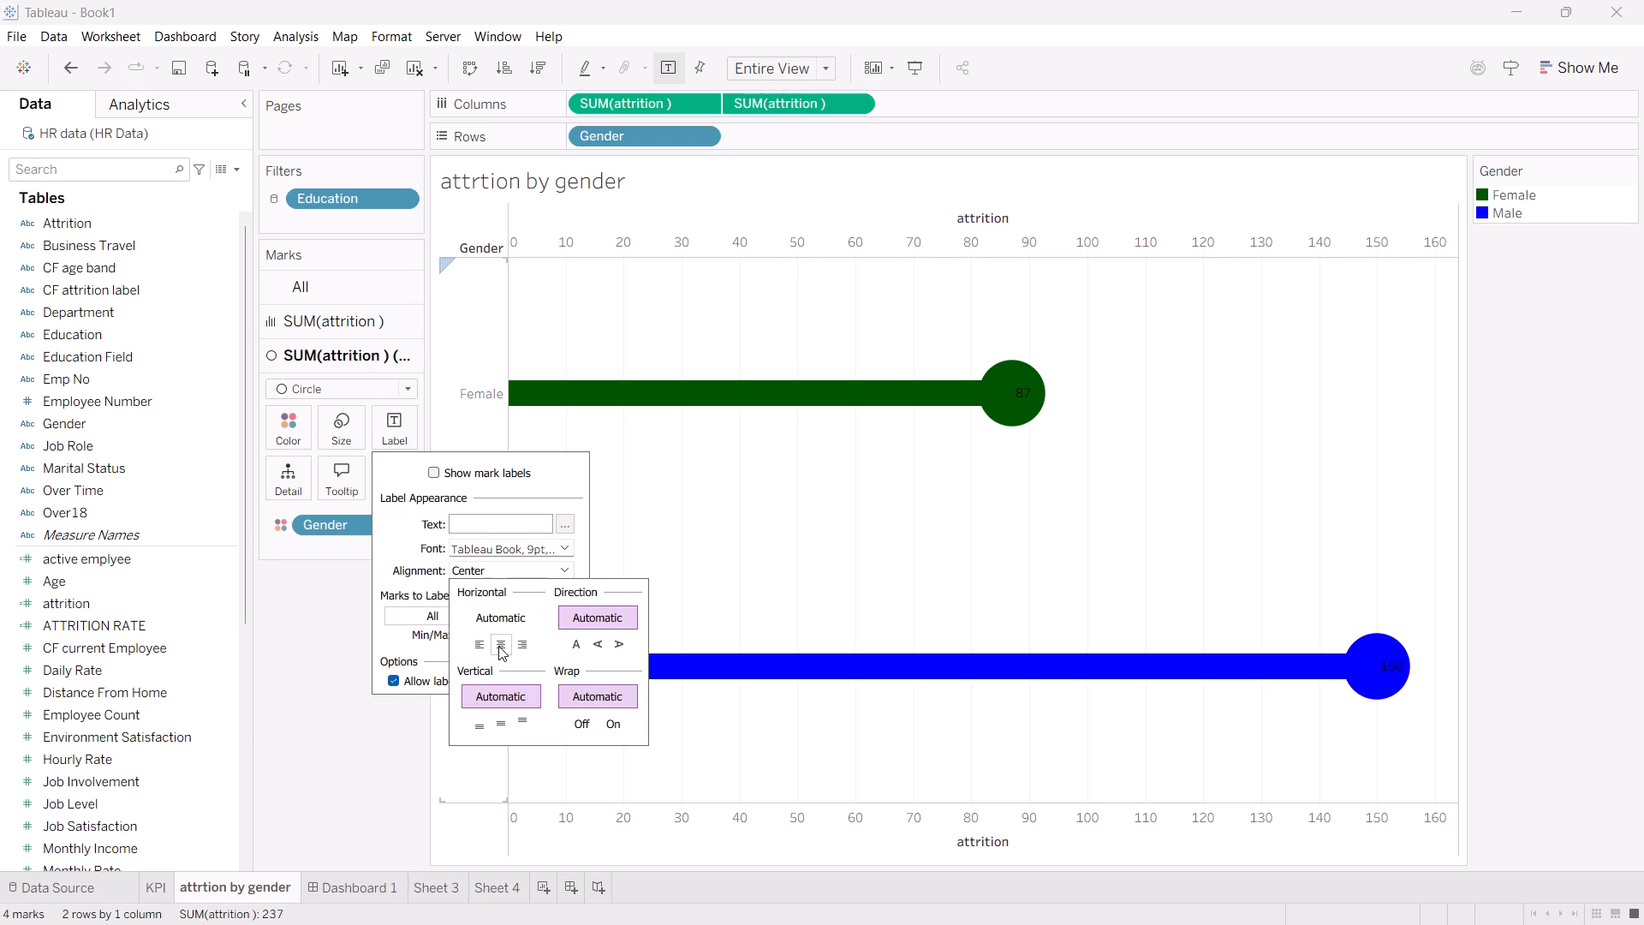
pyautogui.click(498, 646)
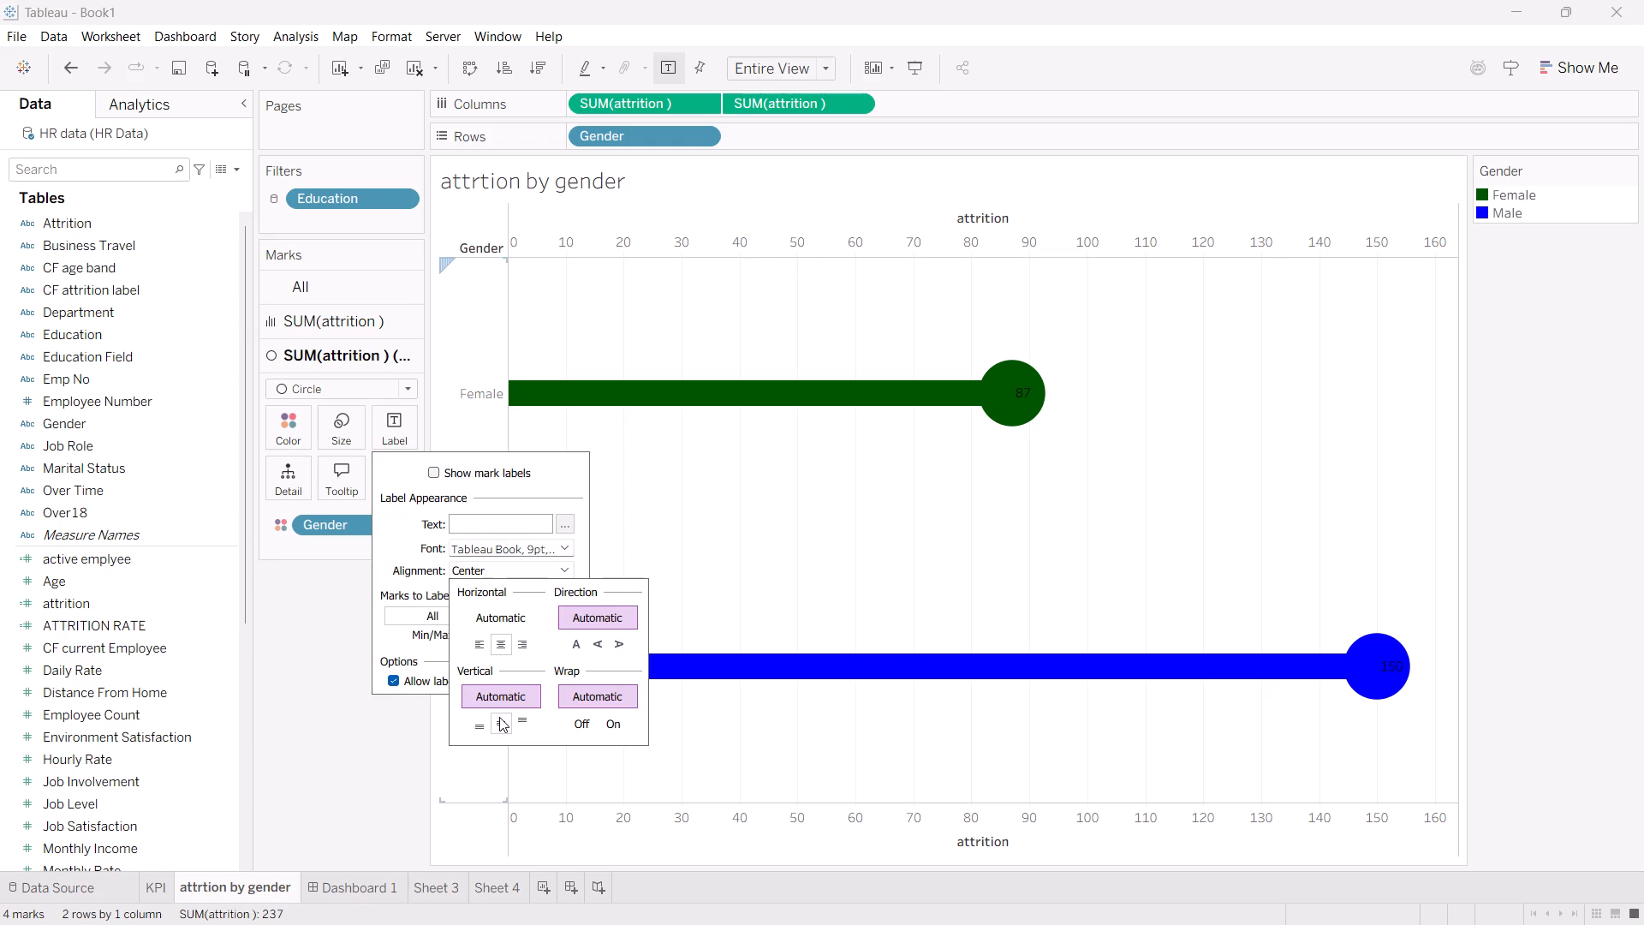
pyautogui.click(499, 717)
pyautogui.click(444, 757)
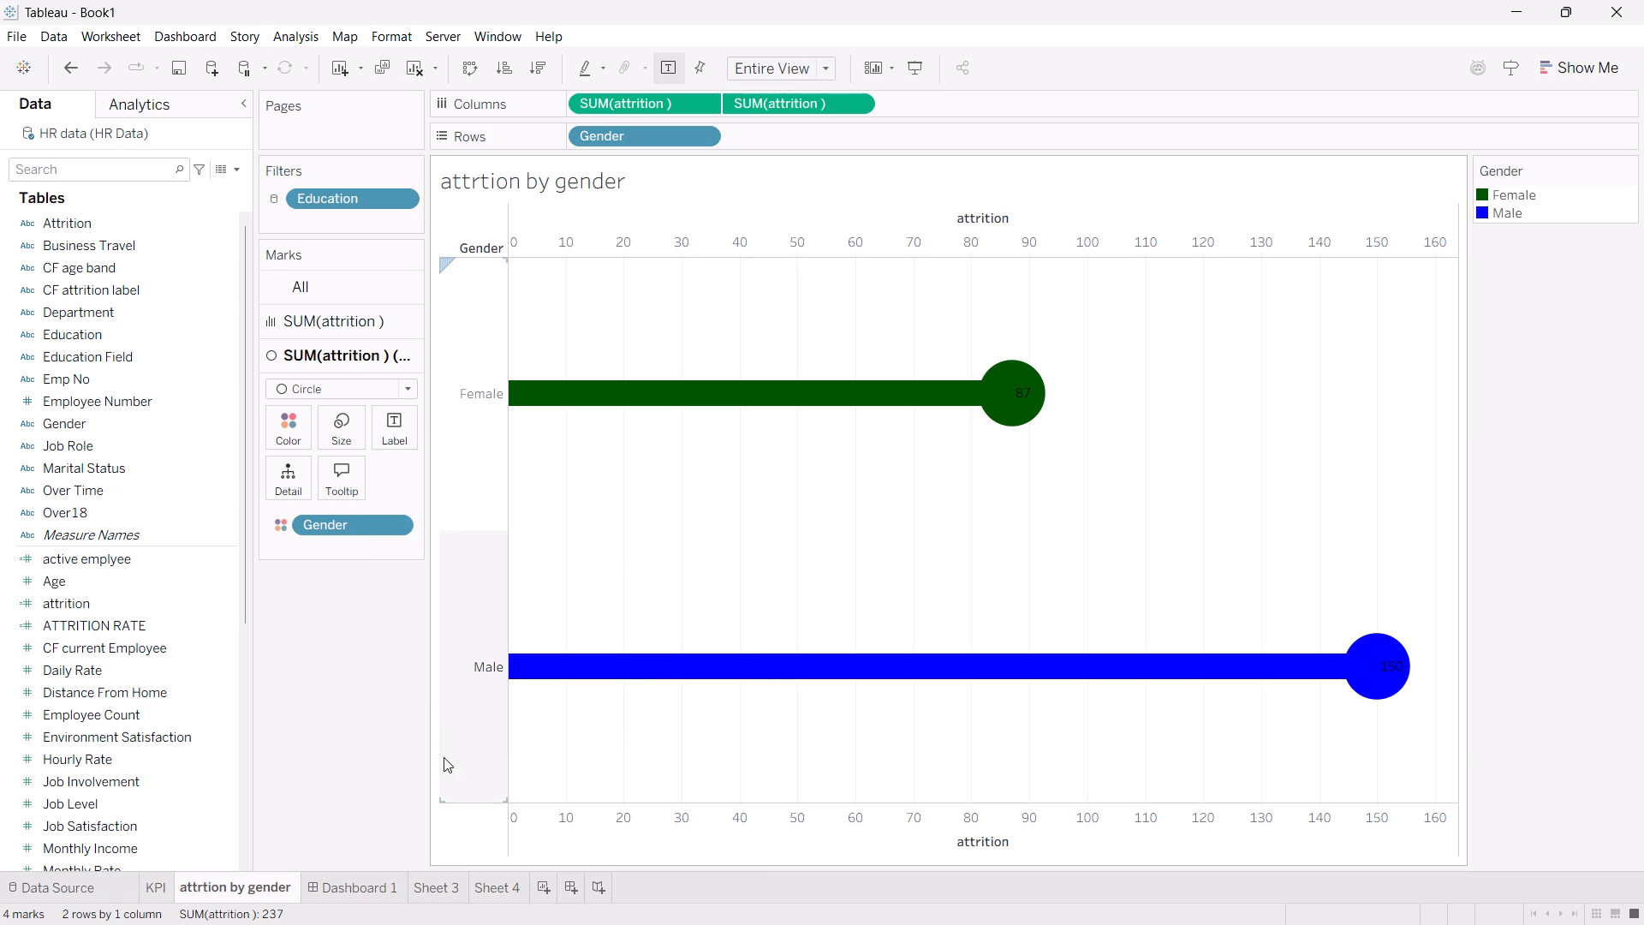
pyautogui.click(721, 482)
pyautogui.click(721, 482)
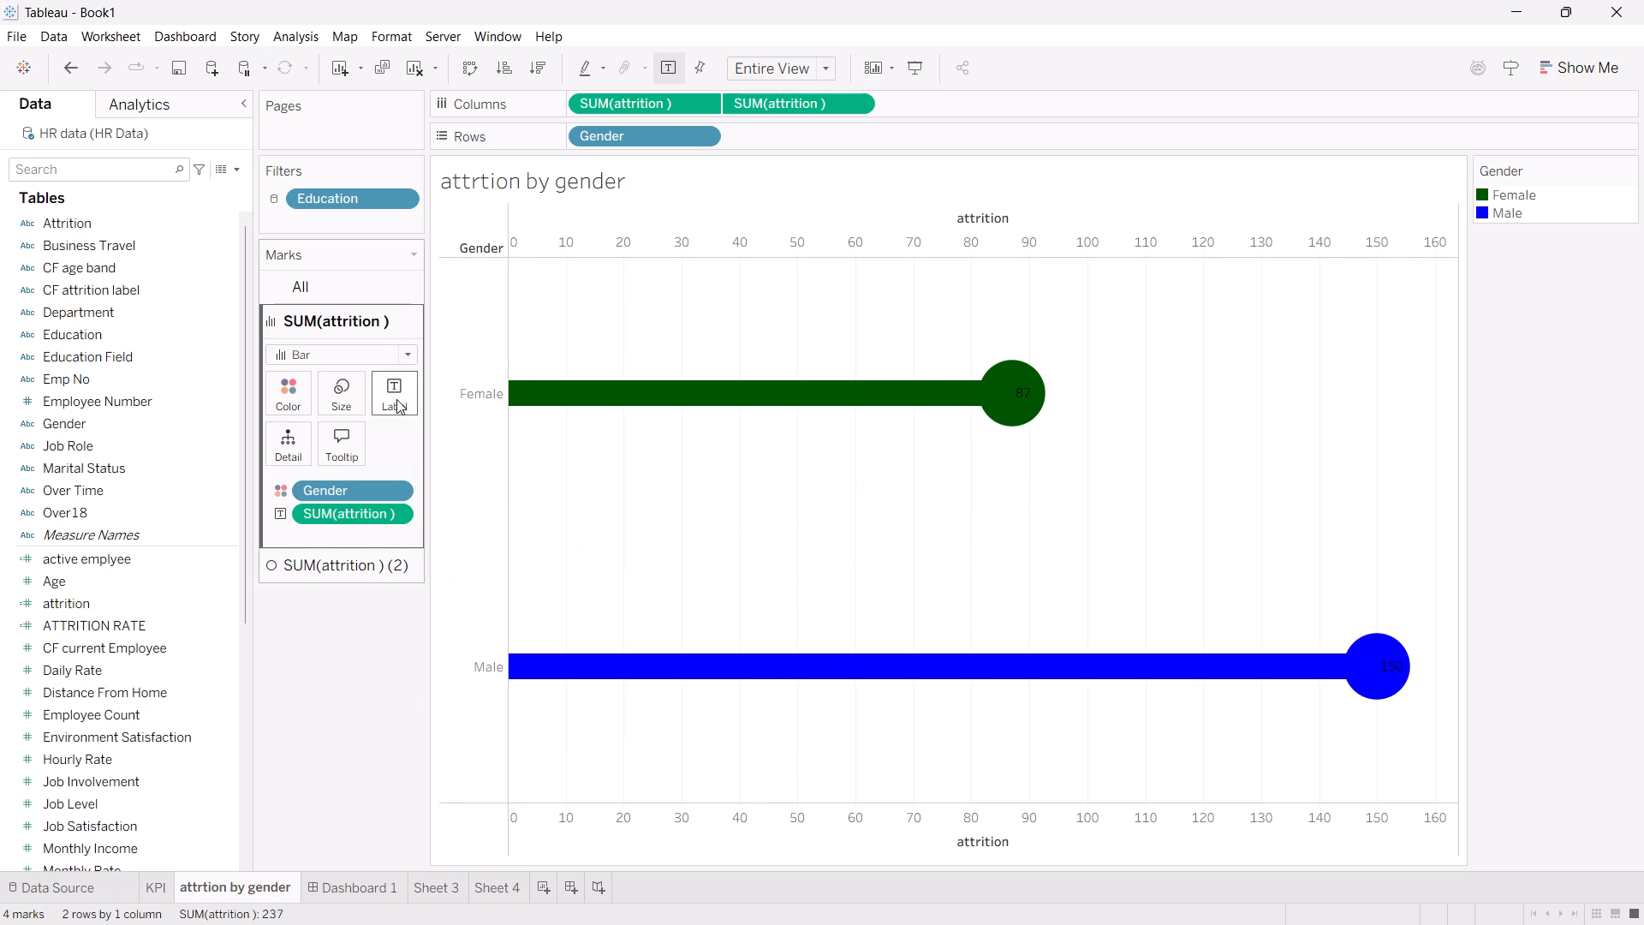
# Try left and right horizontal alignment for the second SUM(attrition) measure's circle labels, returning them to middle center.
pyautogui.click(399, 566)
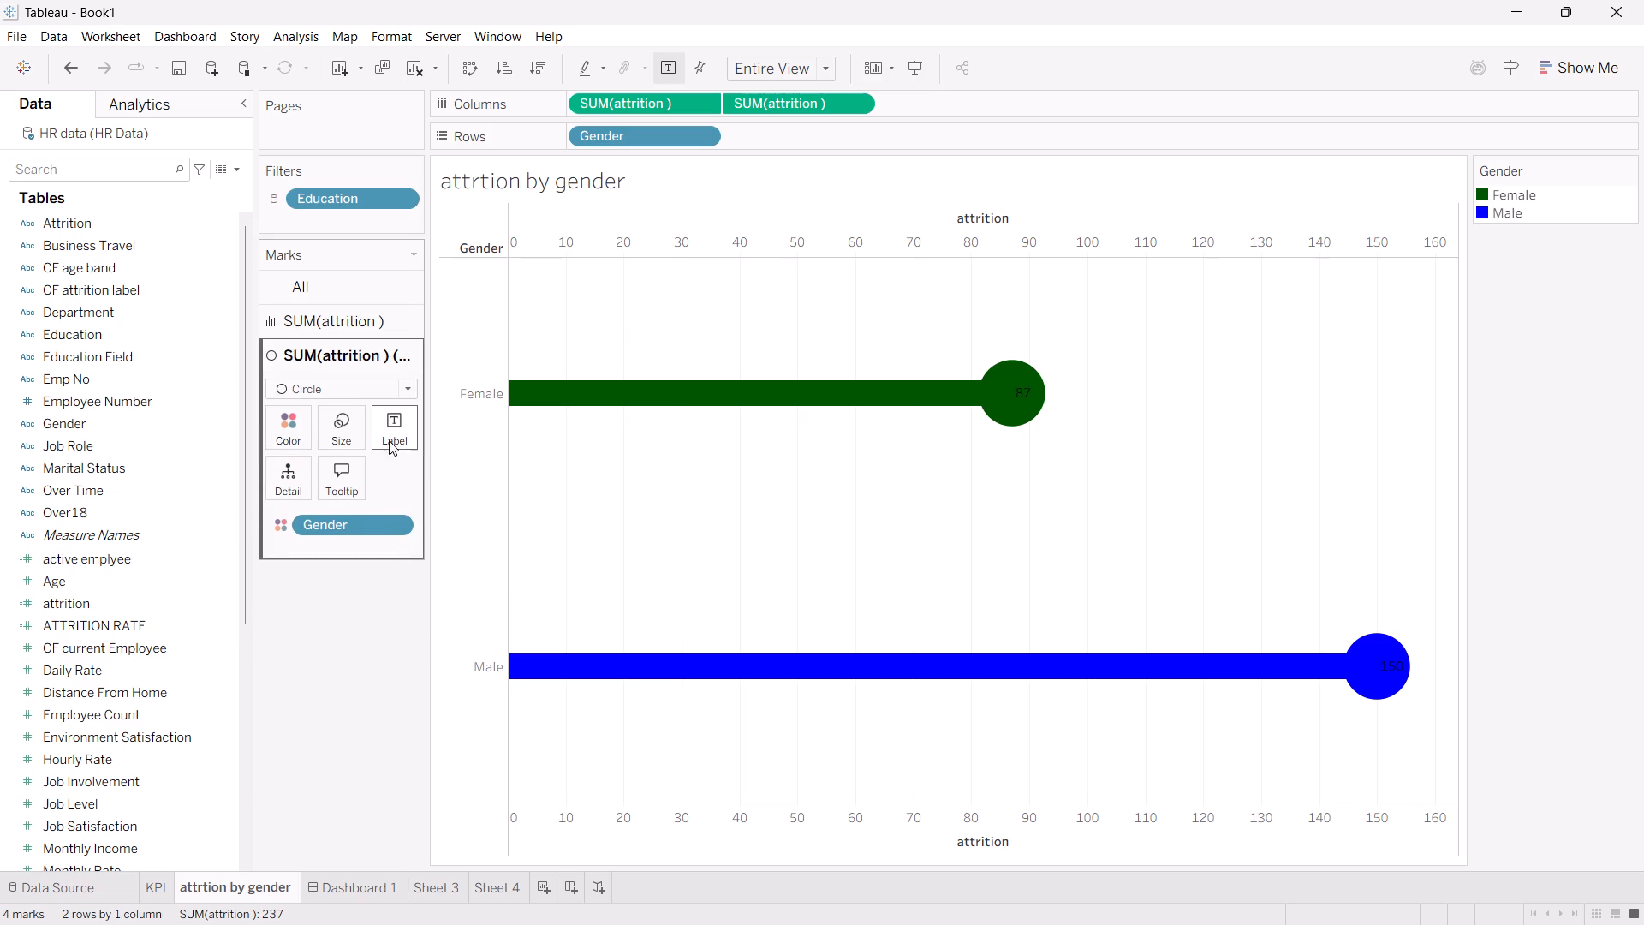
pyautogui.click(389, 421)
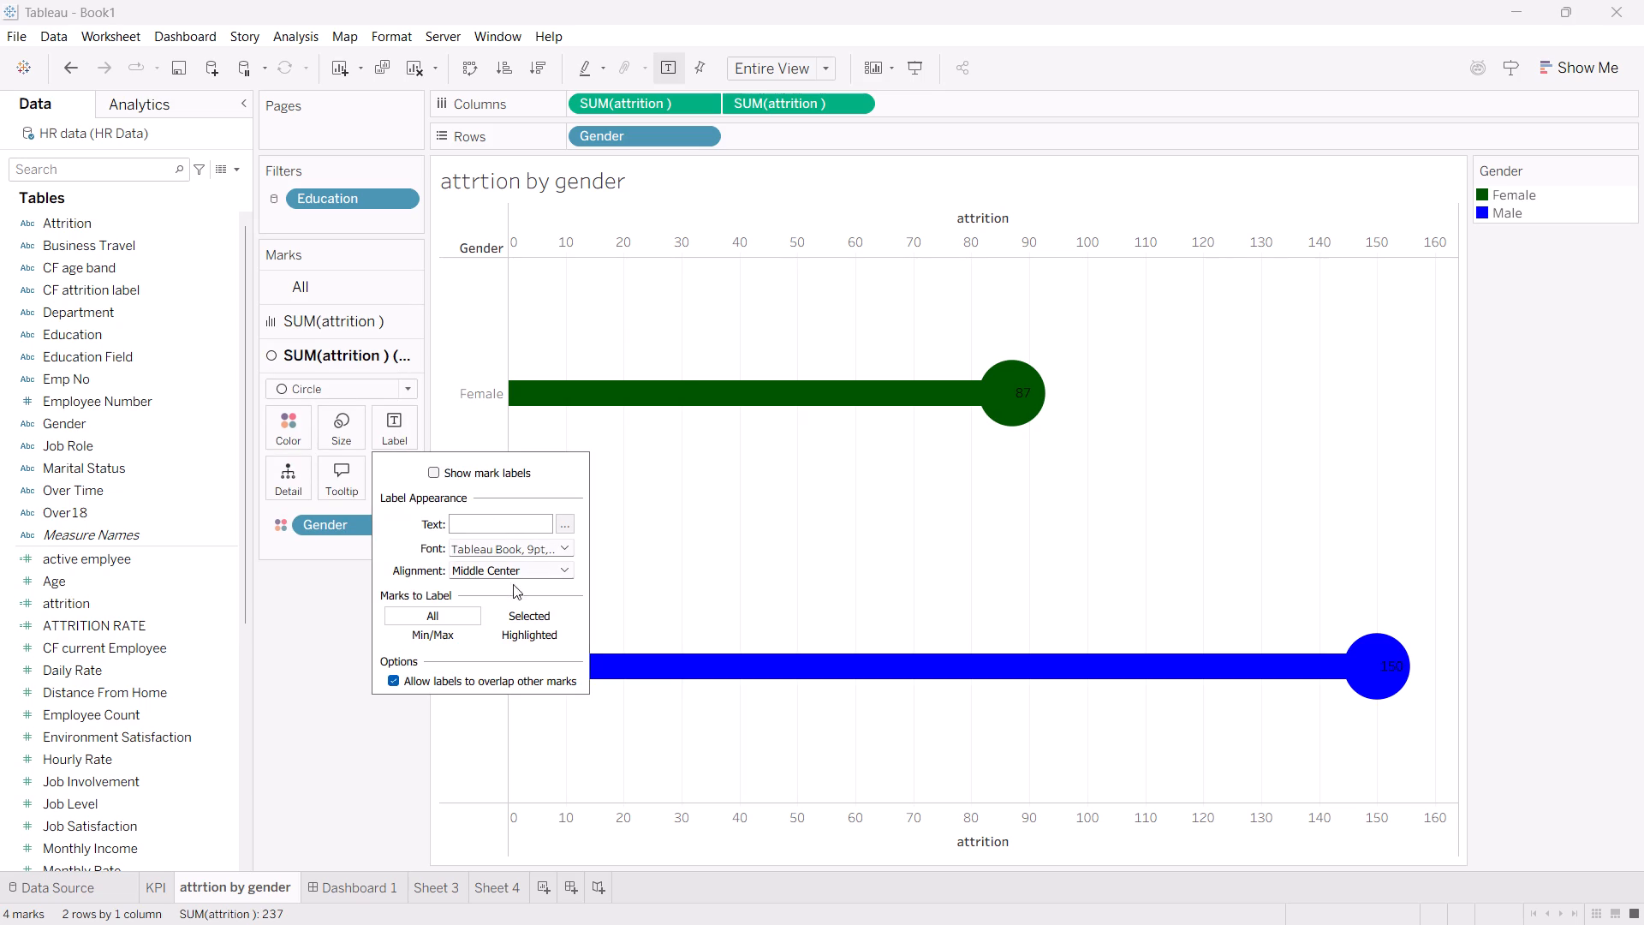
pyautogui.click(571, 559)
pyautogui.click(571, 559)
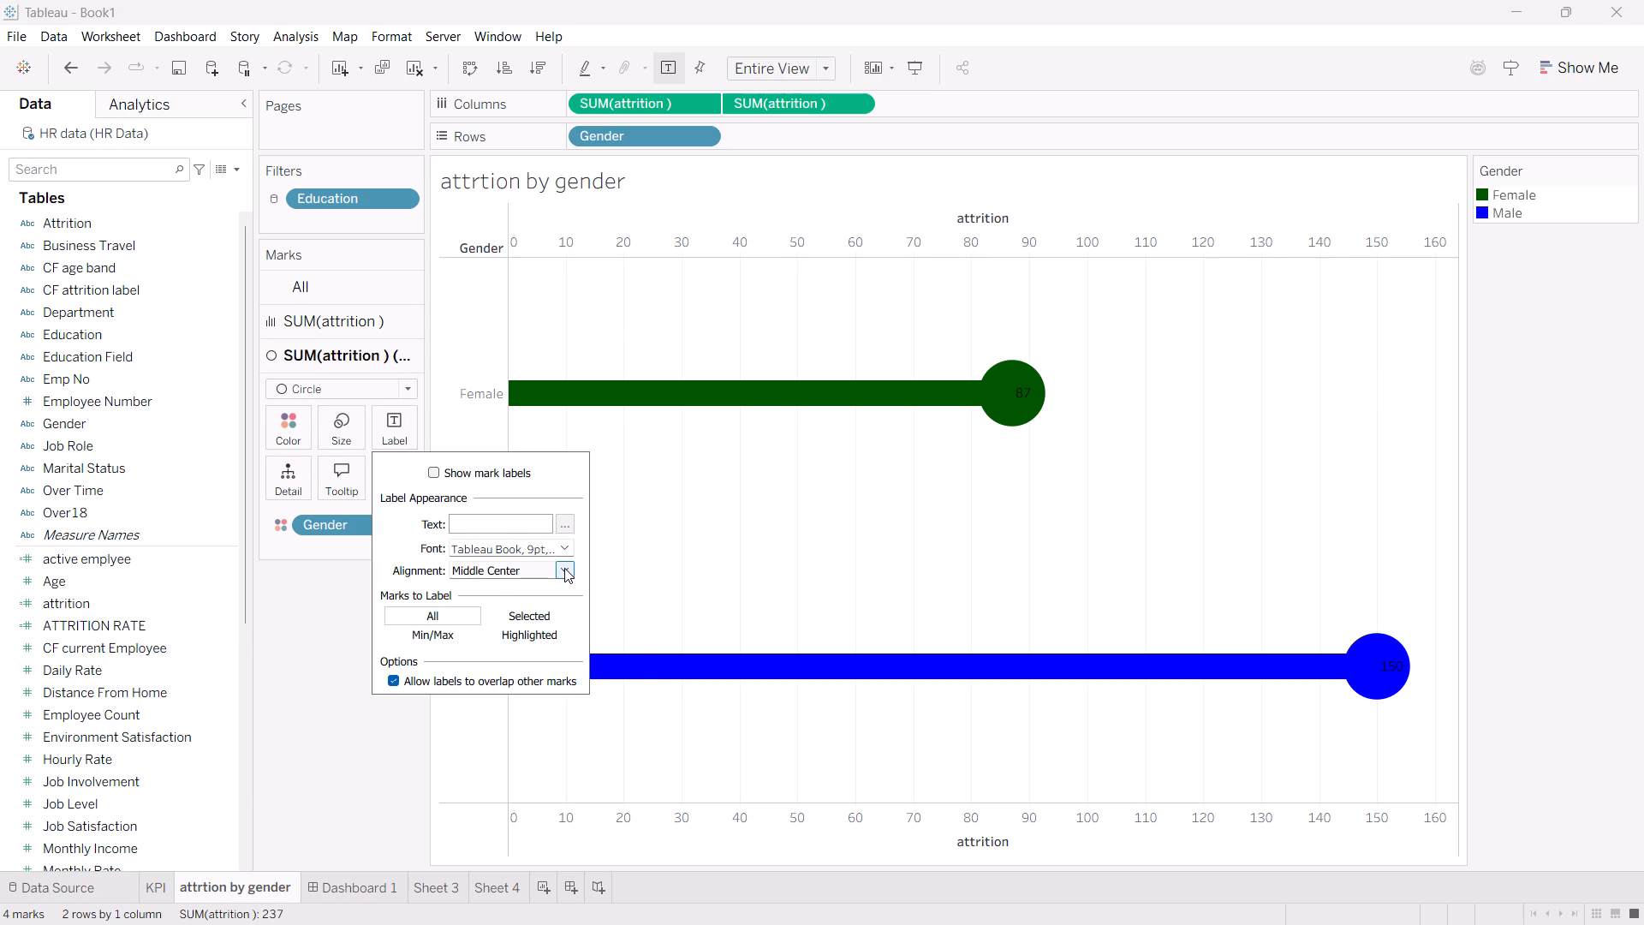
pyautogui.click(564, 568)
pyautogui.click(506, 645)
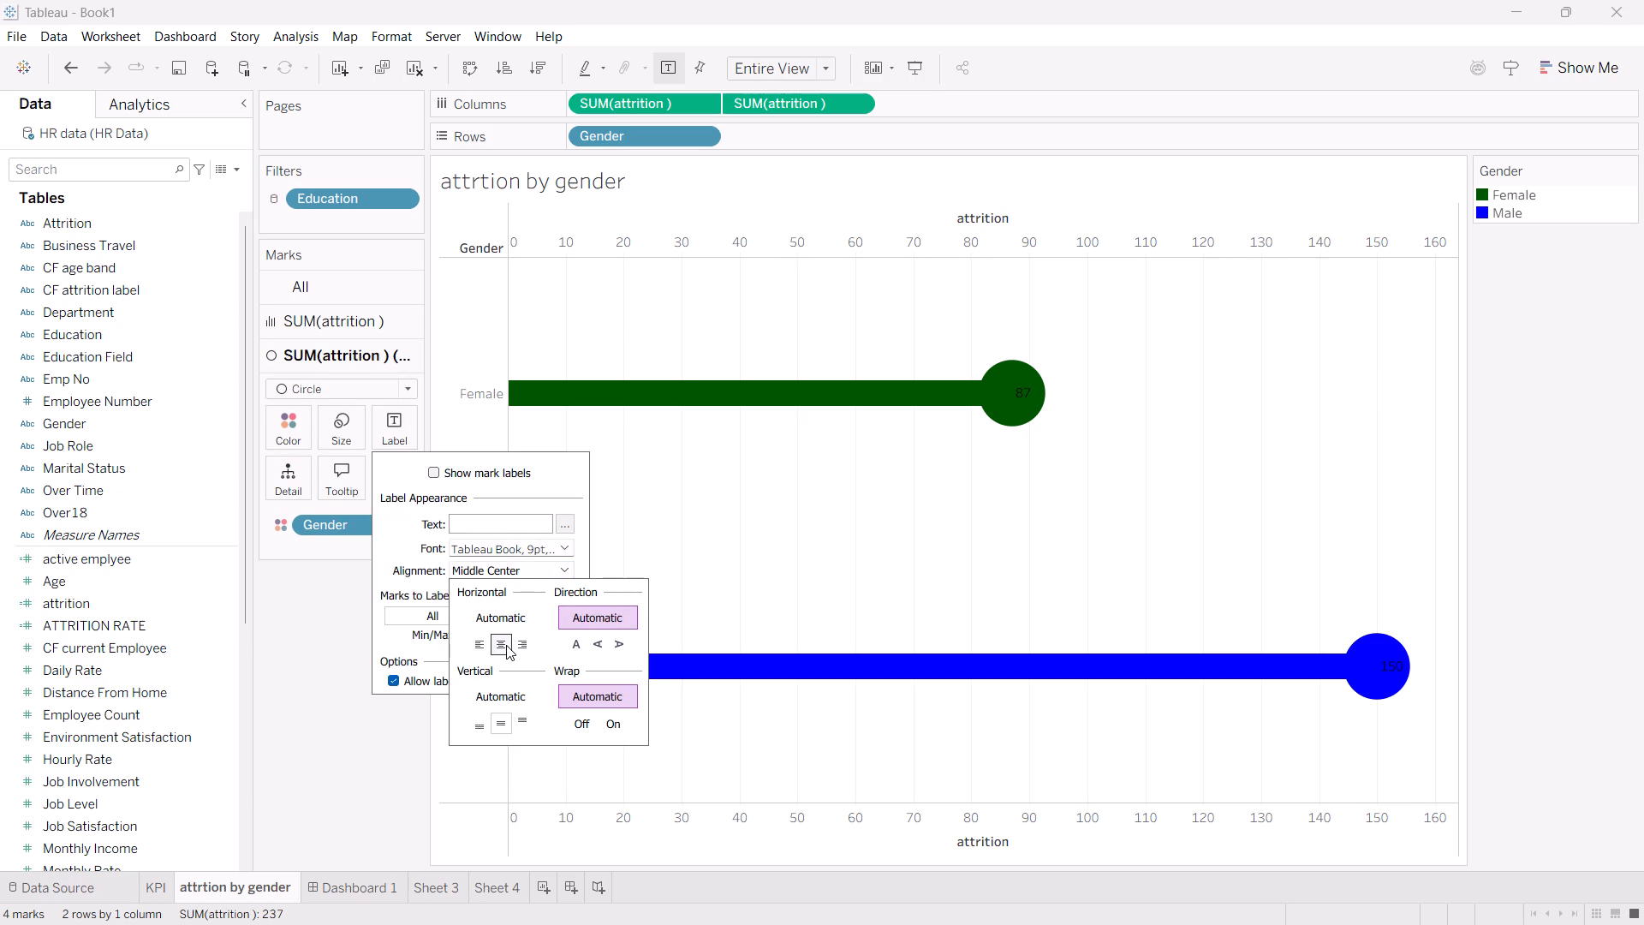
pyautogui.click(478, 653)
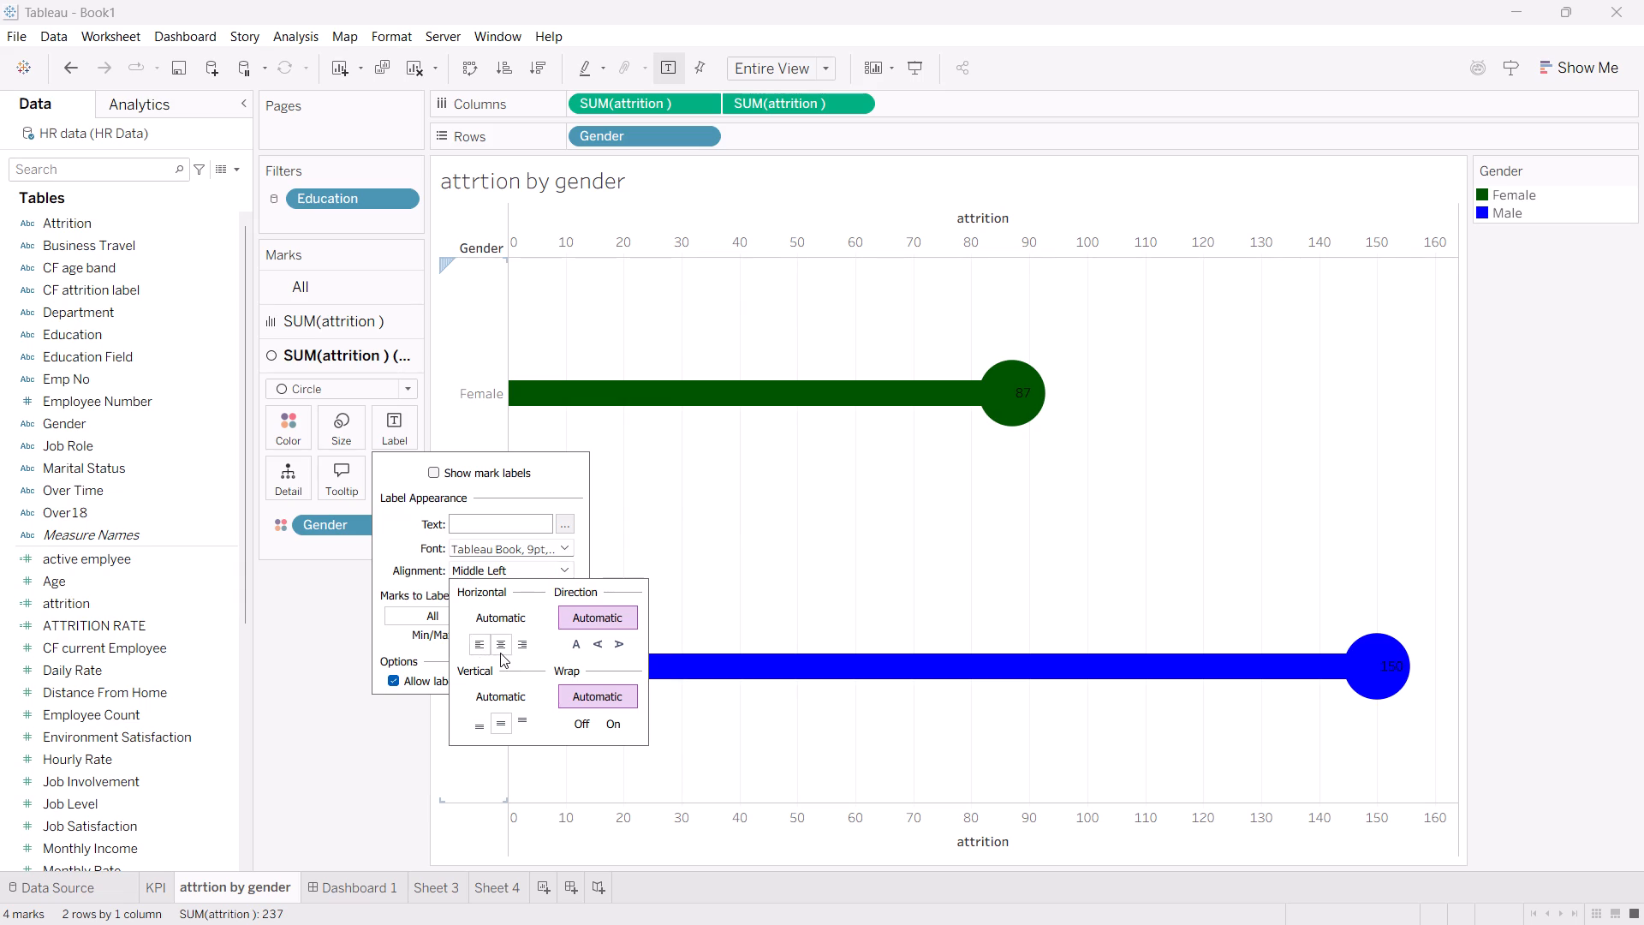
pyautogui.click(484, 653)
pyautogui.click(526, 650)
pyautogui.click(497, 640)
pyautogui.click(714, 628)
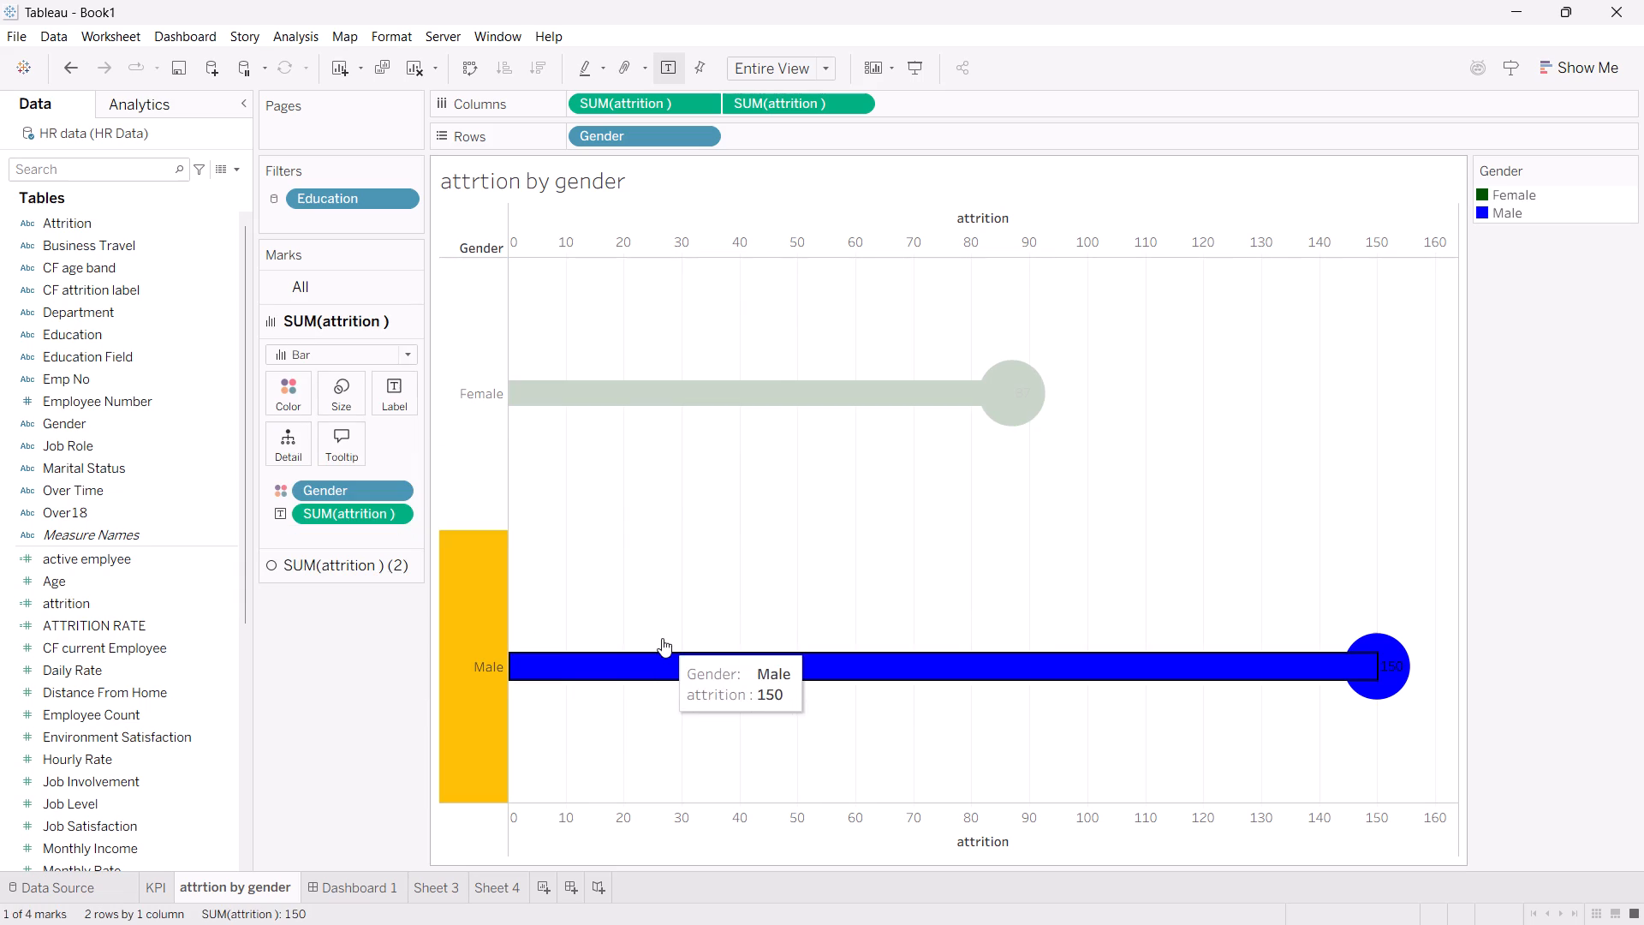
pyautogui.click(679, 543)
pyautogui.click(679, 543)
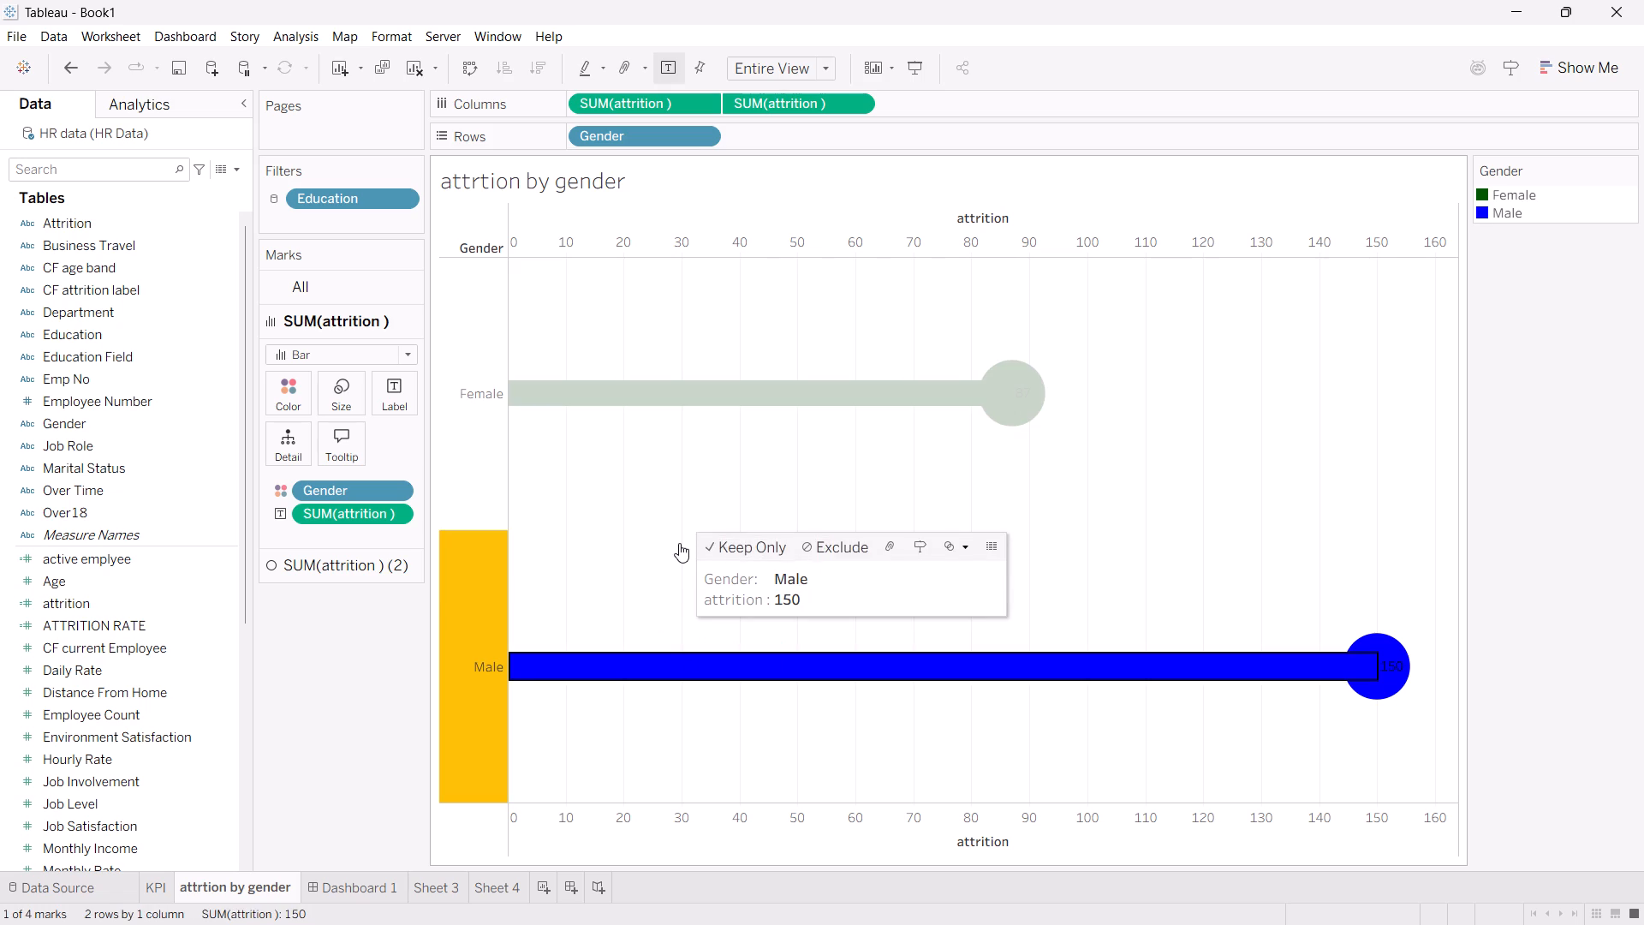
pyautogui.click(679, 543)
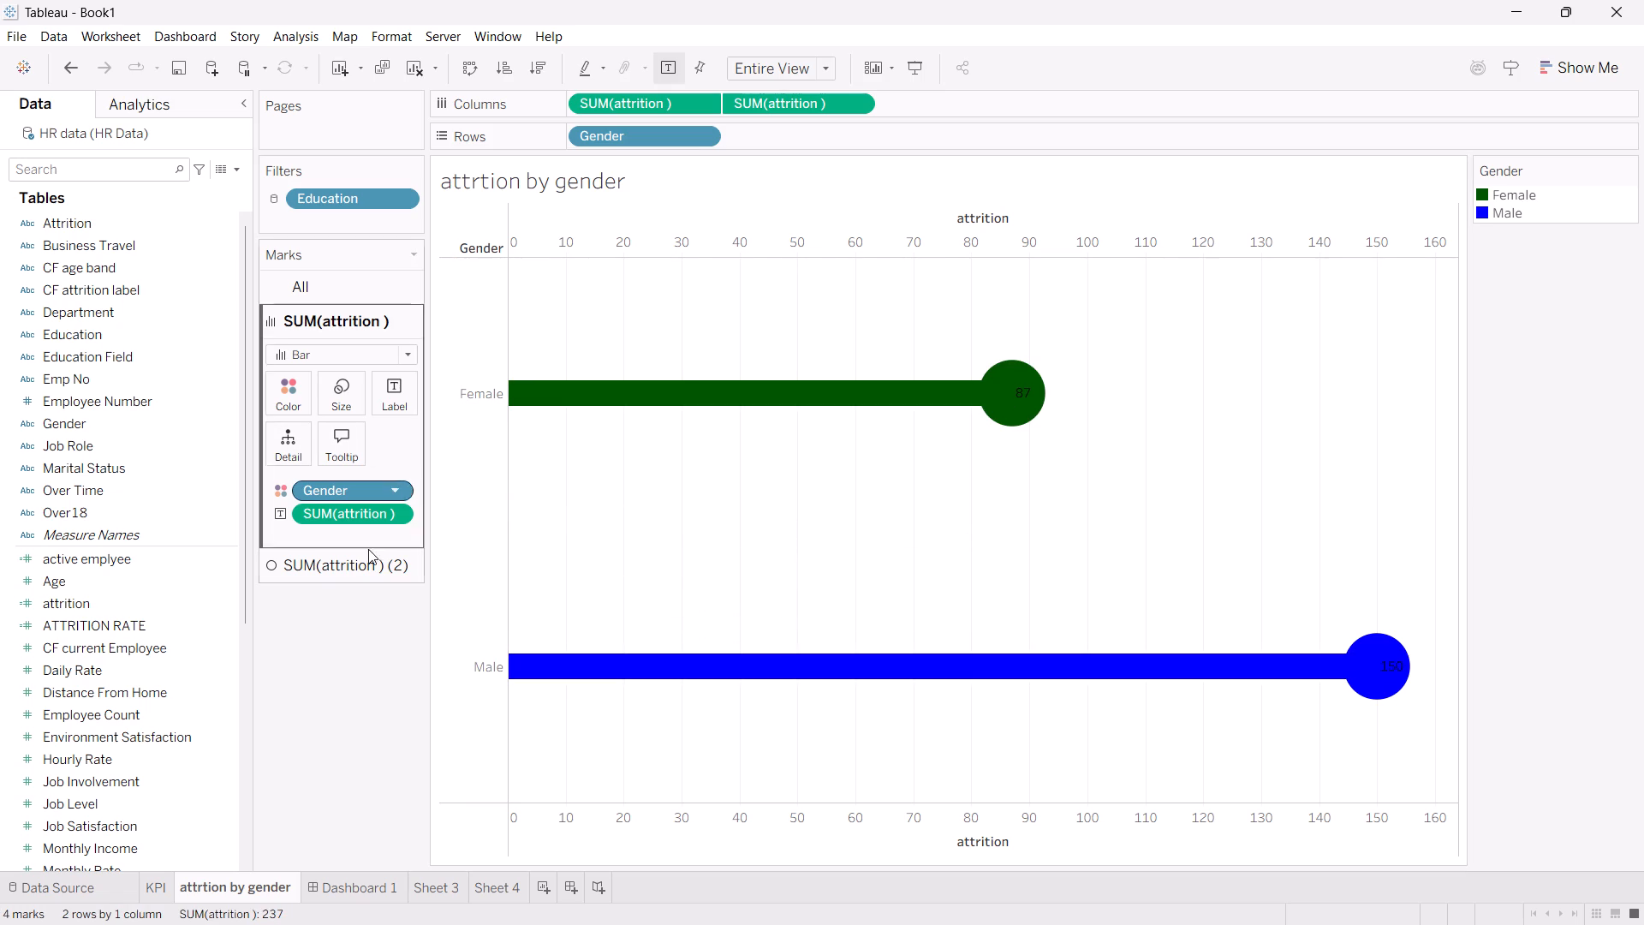
# Try other alignments for the second SUM(attrition) measure's circle labels, ending with bottom right.
pyautogui.click(389, 563)
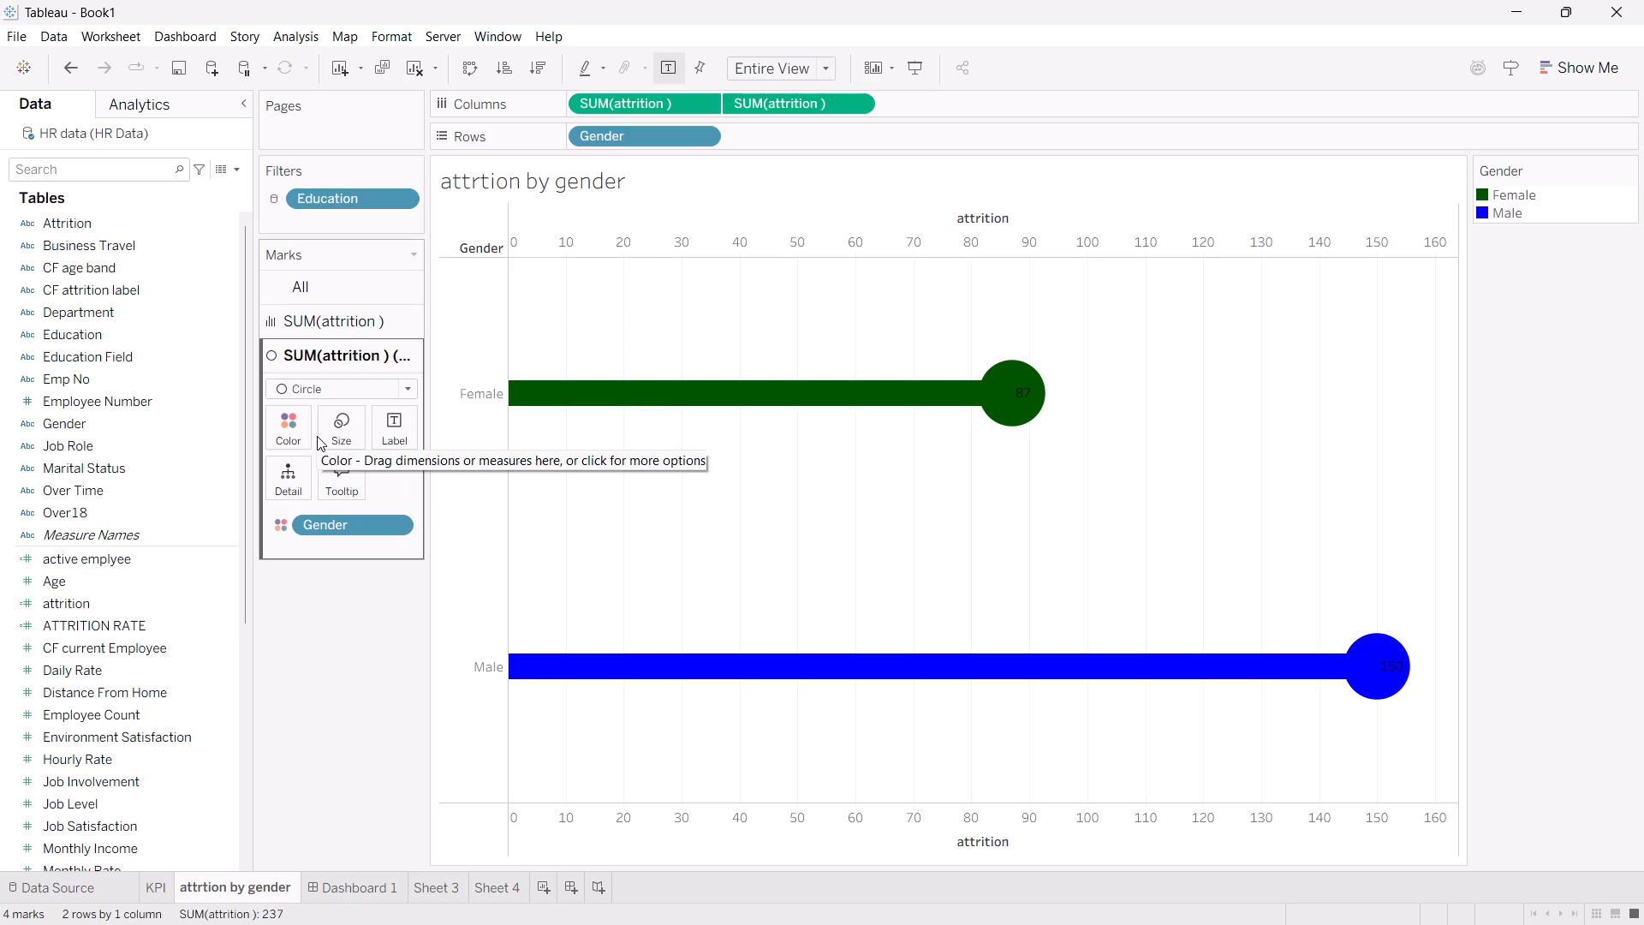
pyautogui.click(382, 440)
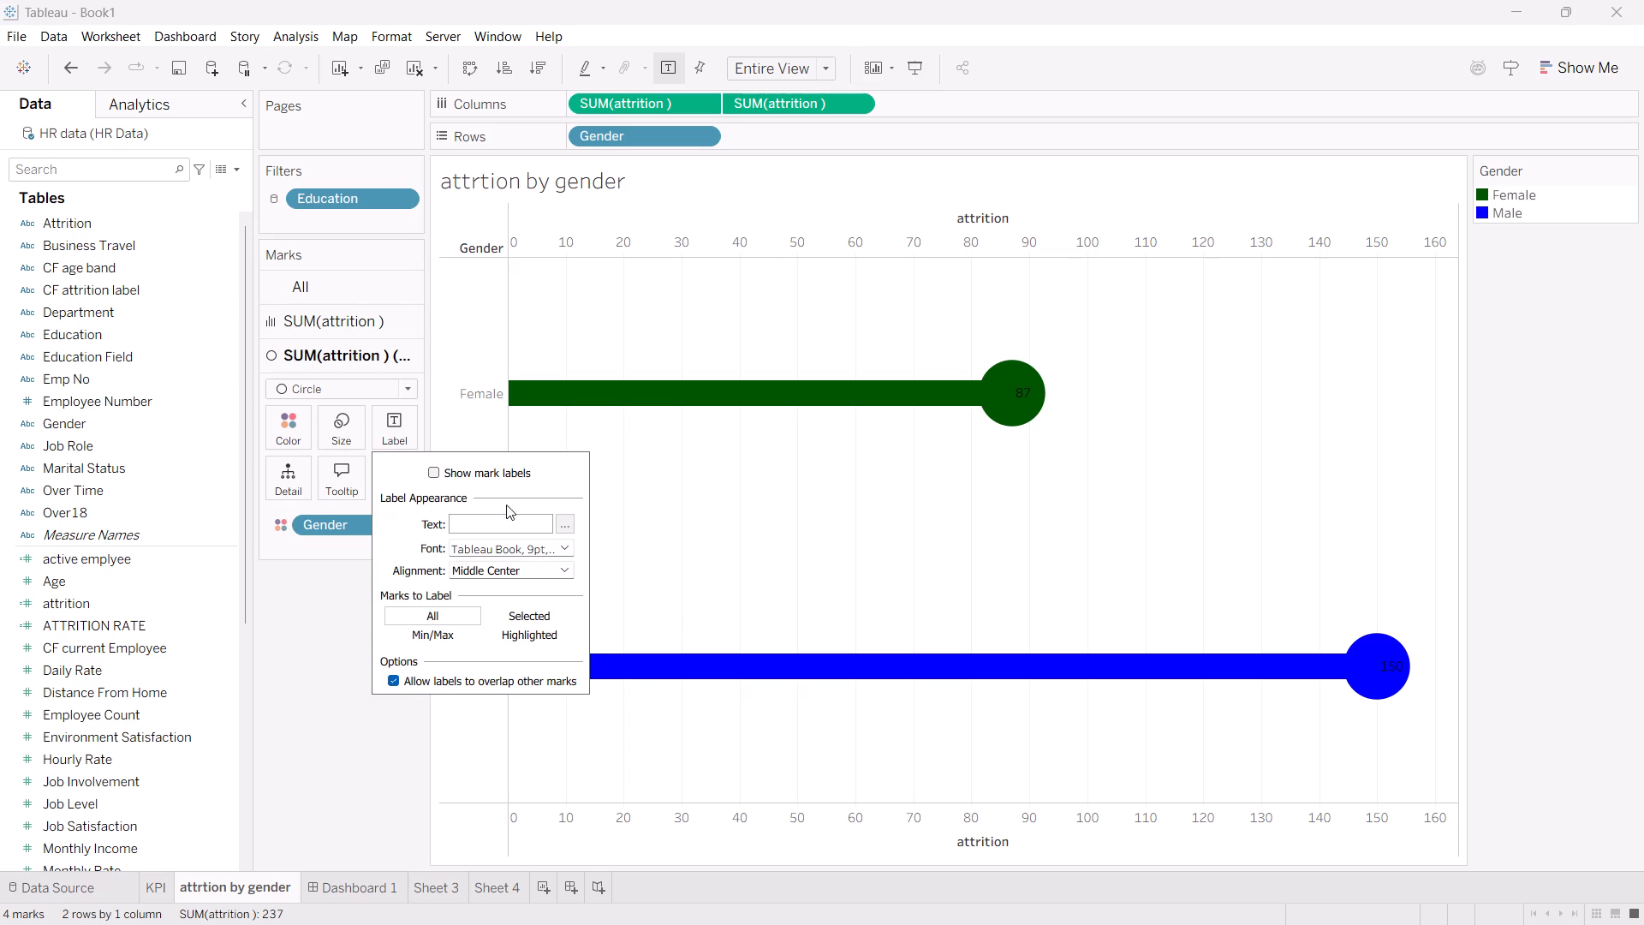
pyautogui.click(574, 519)
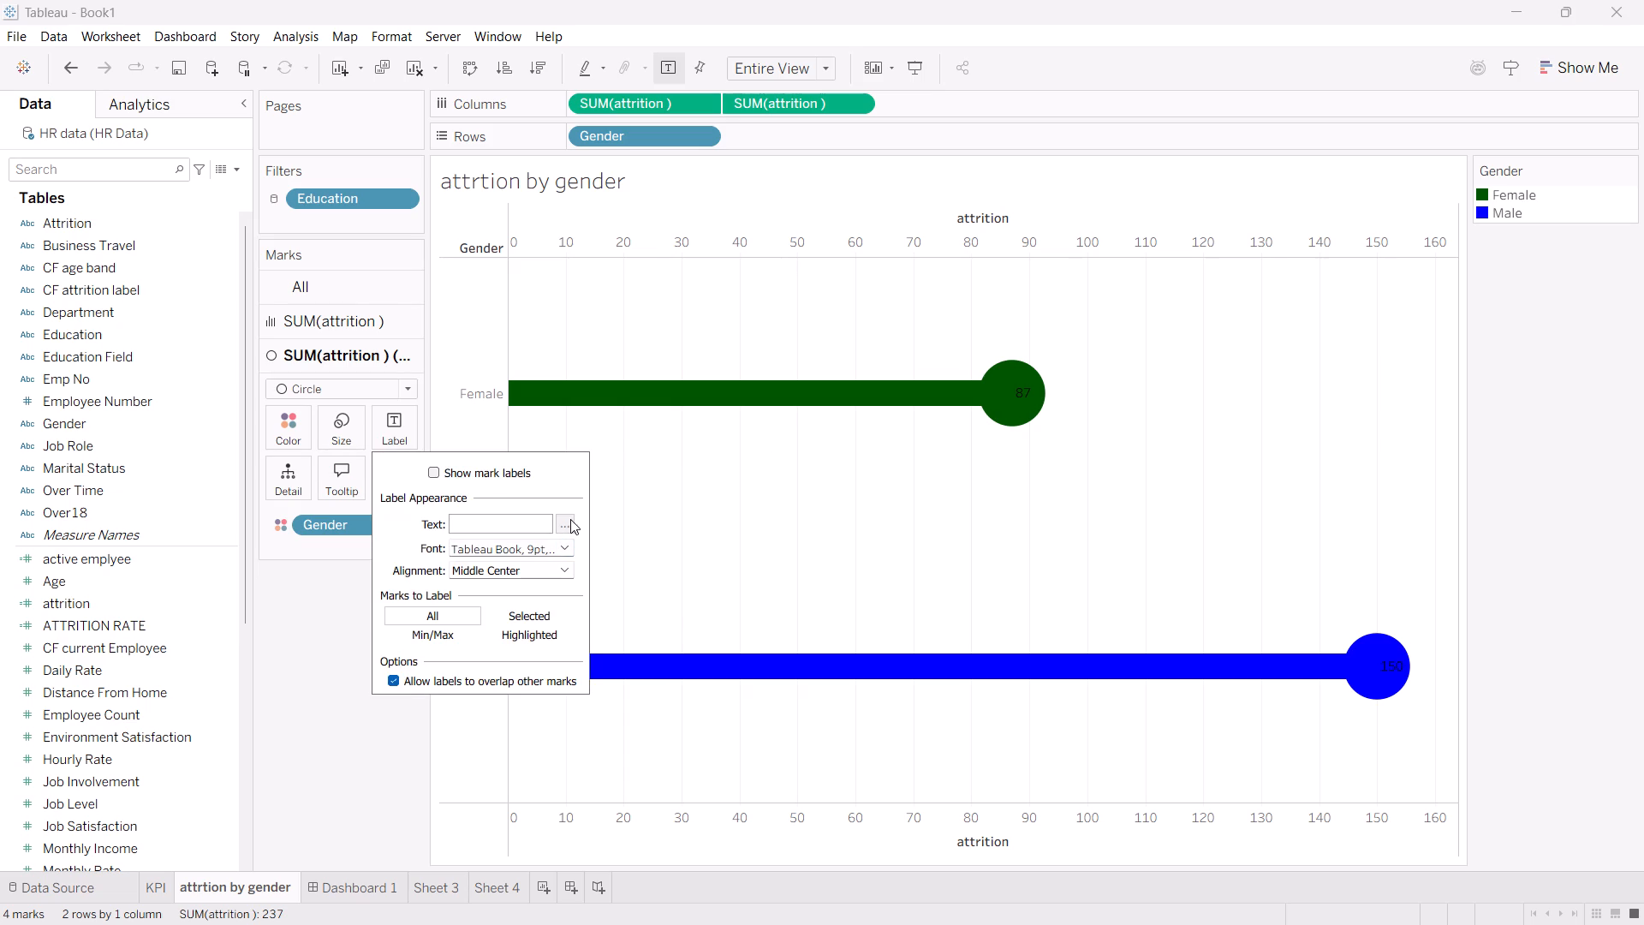
pyautogui.click(564, 522)
pyautogui.click(564, 569)
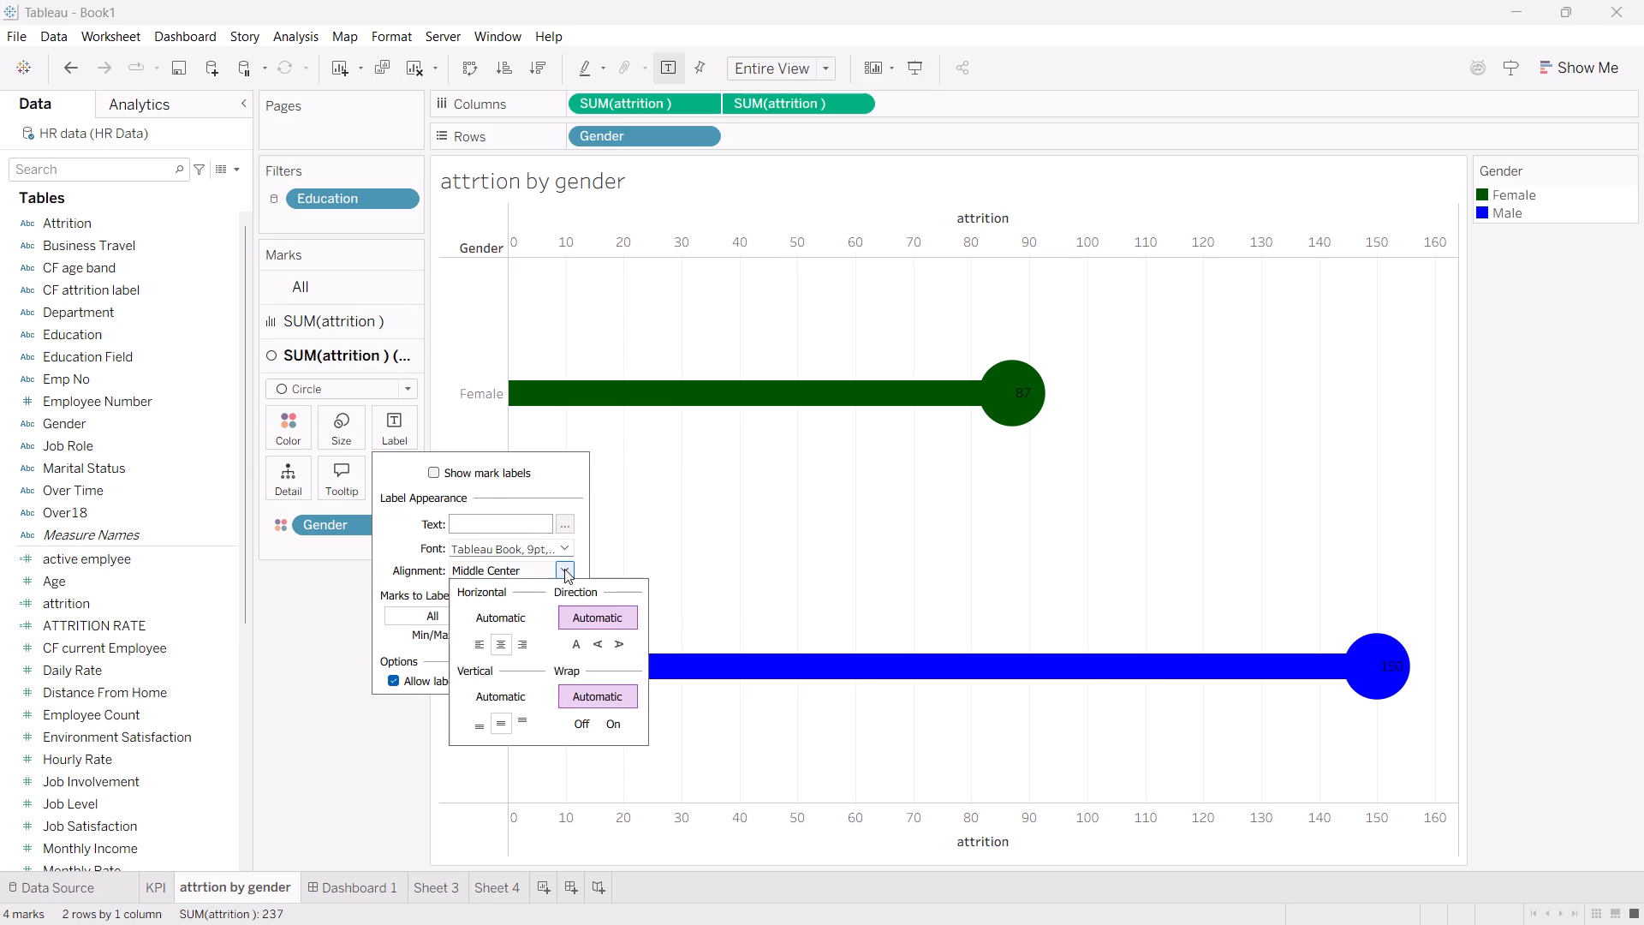
pyautogui.click(529, 639)
pyautogui.doubleClick(474, 651)
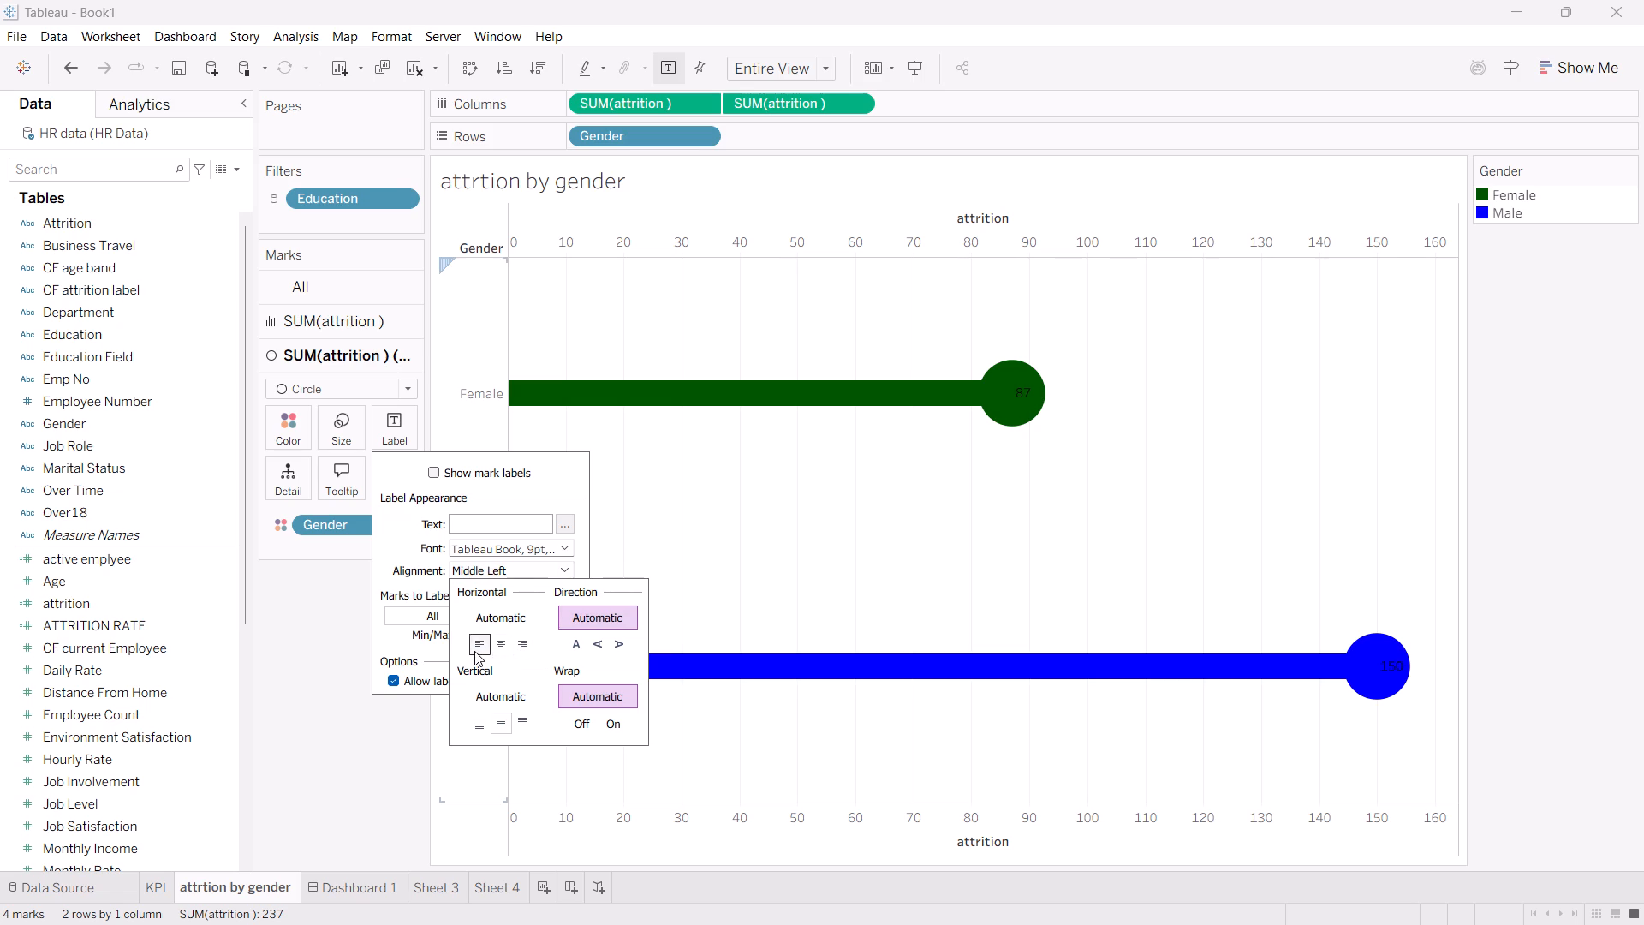
pyautogui.moveTo(474, 651); pyautogui.dragTo(491, 651)
pyautogui.click(491, 651)
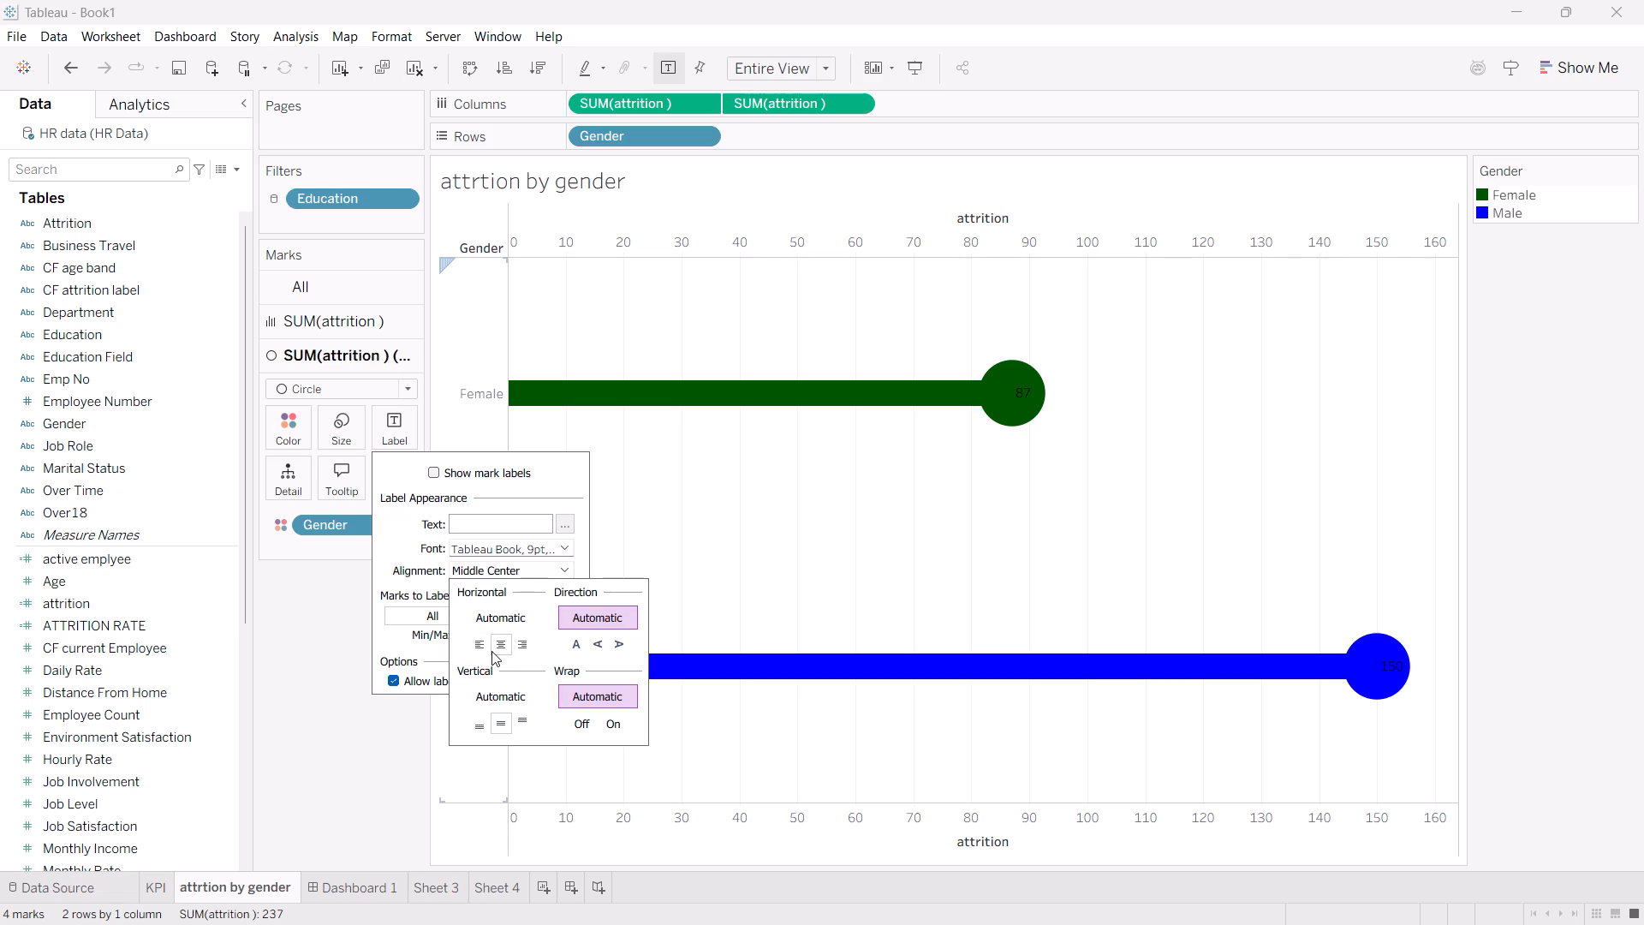
pyautogui.doubleClick(509, 648)
pyautogui.doubleClick(509, 648)
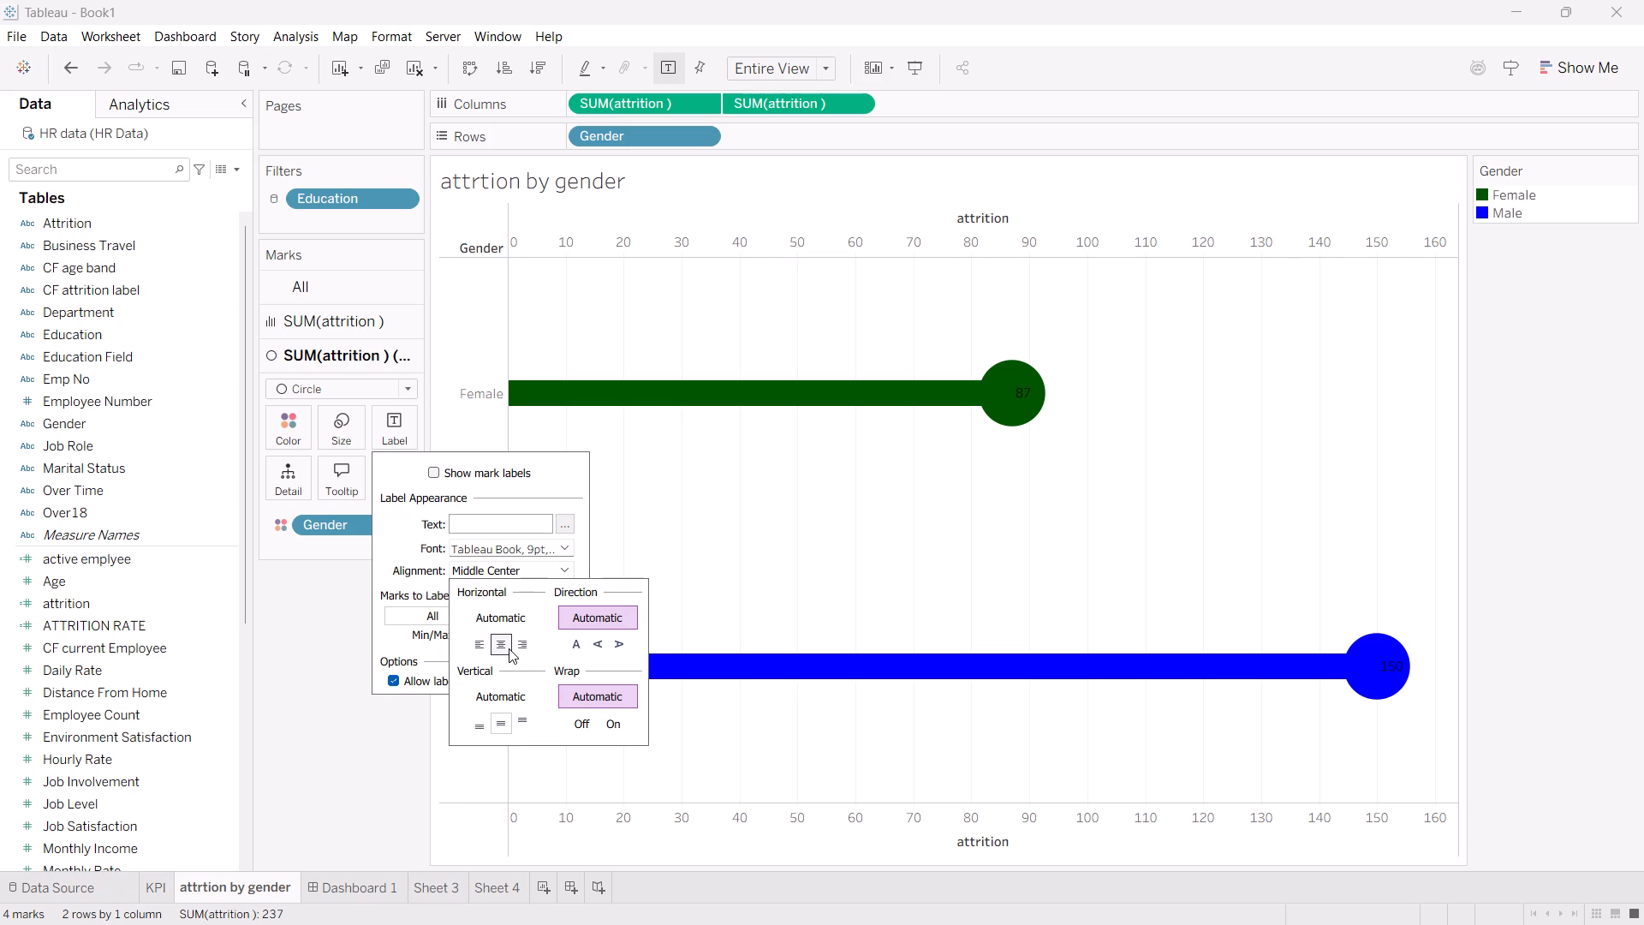
pyautogui.moveTo(509, 648); pyautogui.dragTo(521, 647)
pyautogui.click(521, 647)
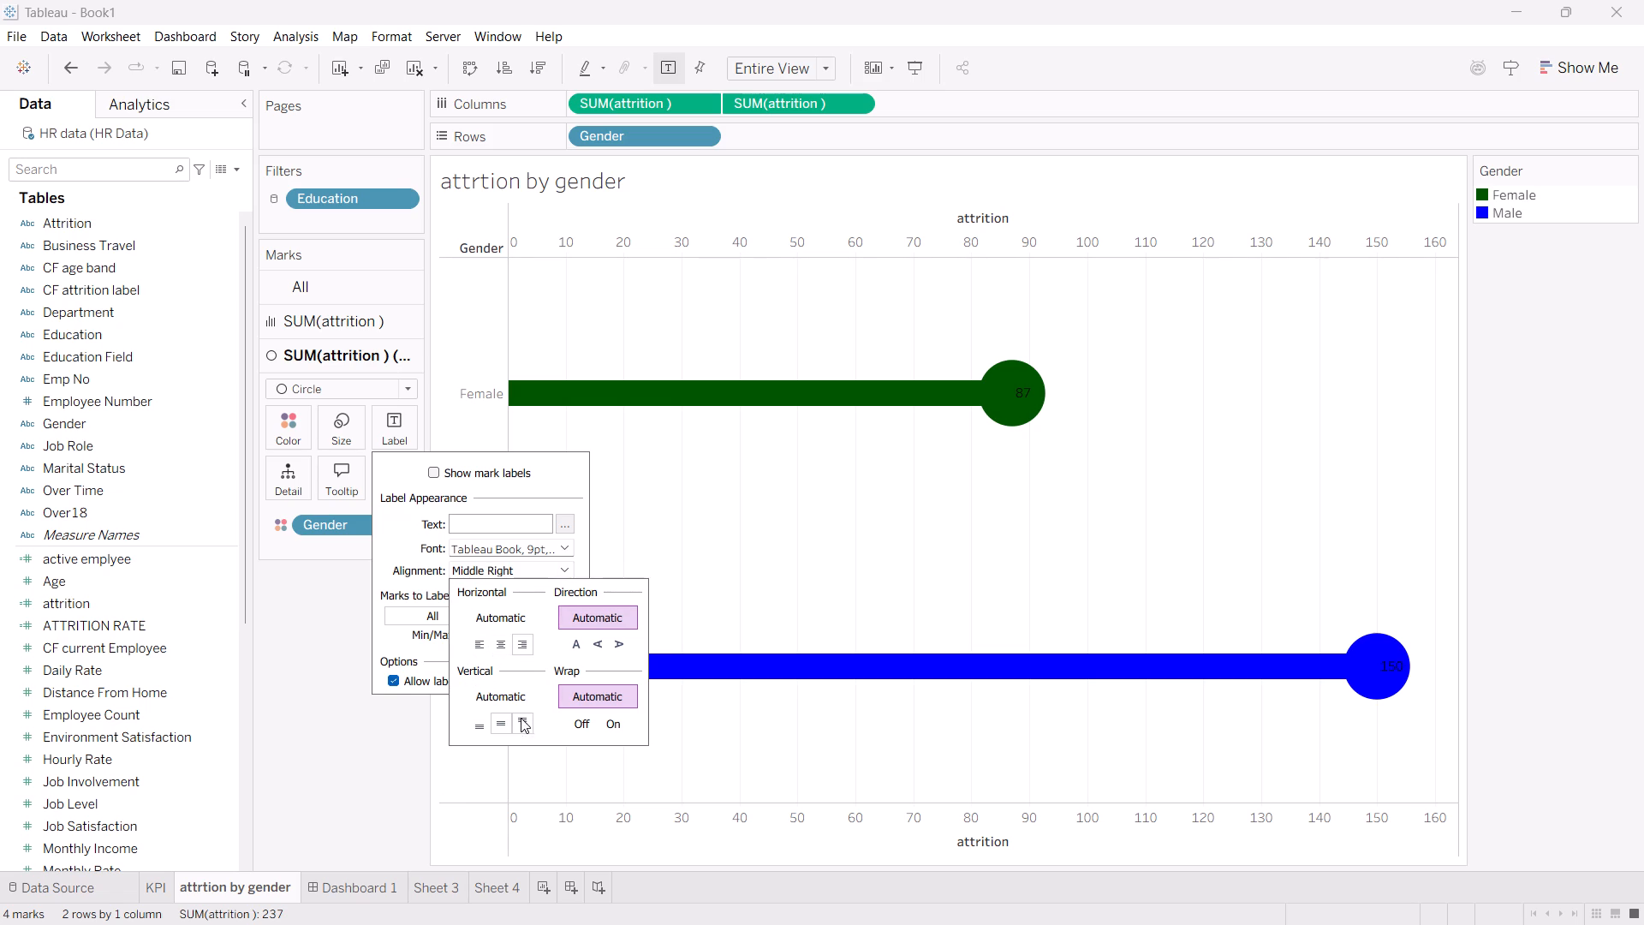
pyautogui.click(522, 719)
pyautogui.click(477, 733)
pyautogui.click(368, 715)
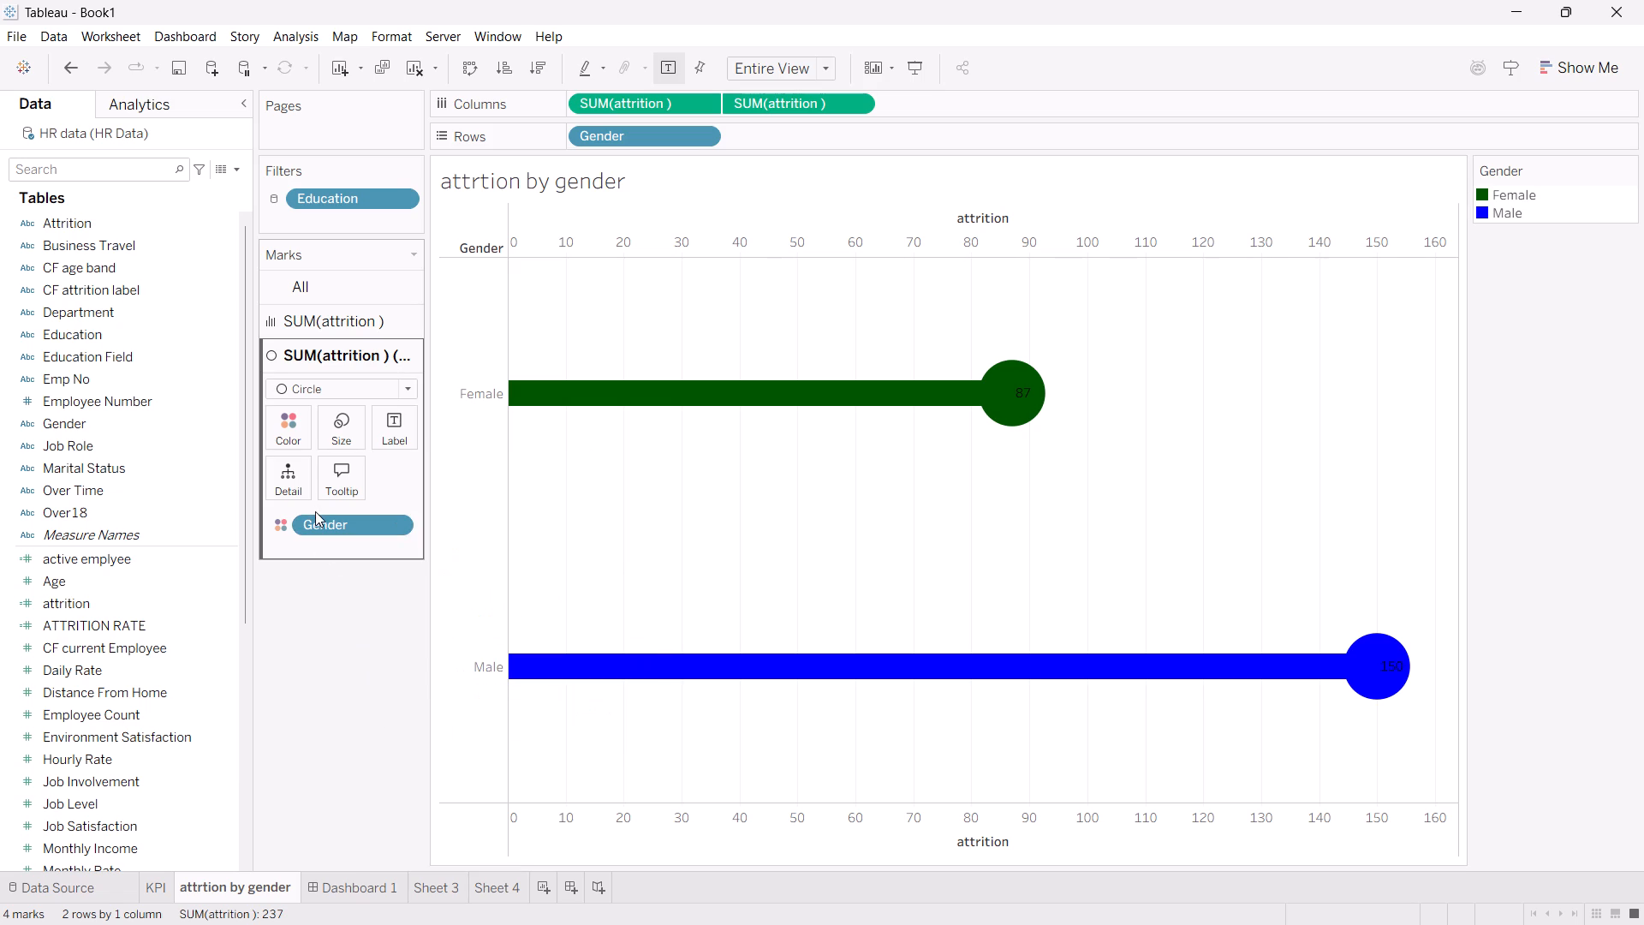
pyautogui.click(385, 426)
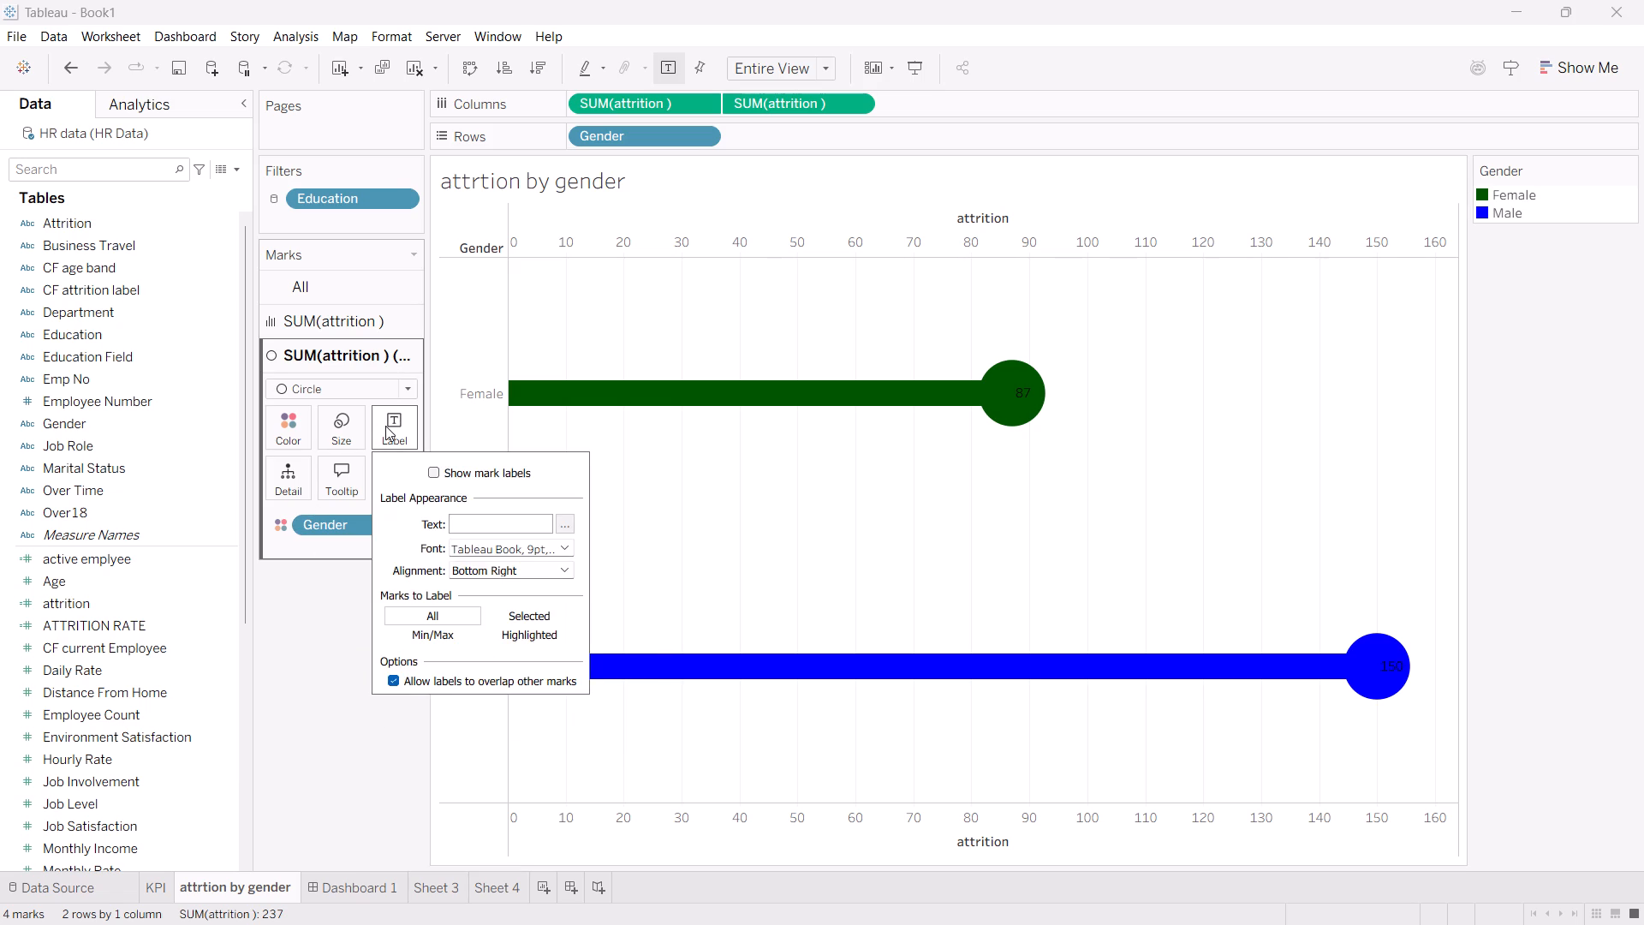
pyautogui.click(359, 674)
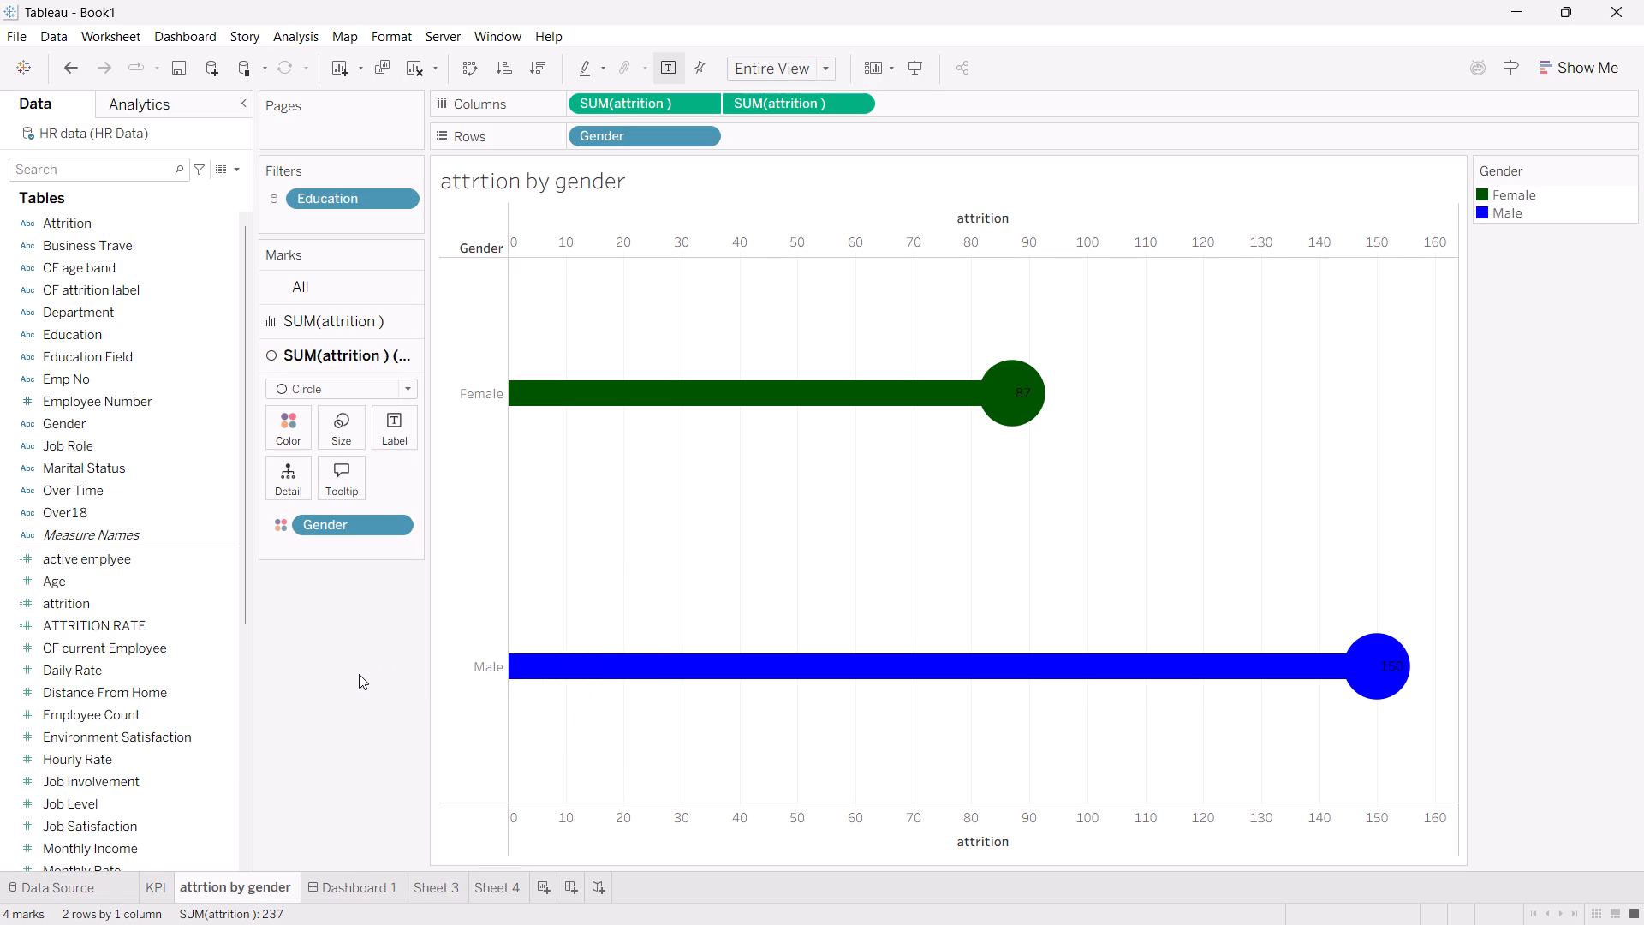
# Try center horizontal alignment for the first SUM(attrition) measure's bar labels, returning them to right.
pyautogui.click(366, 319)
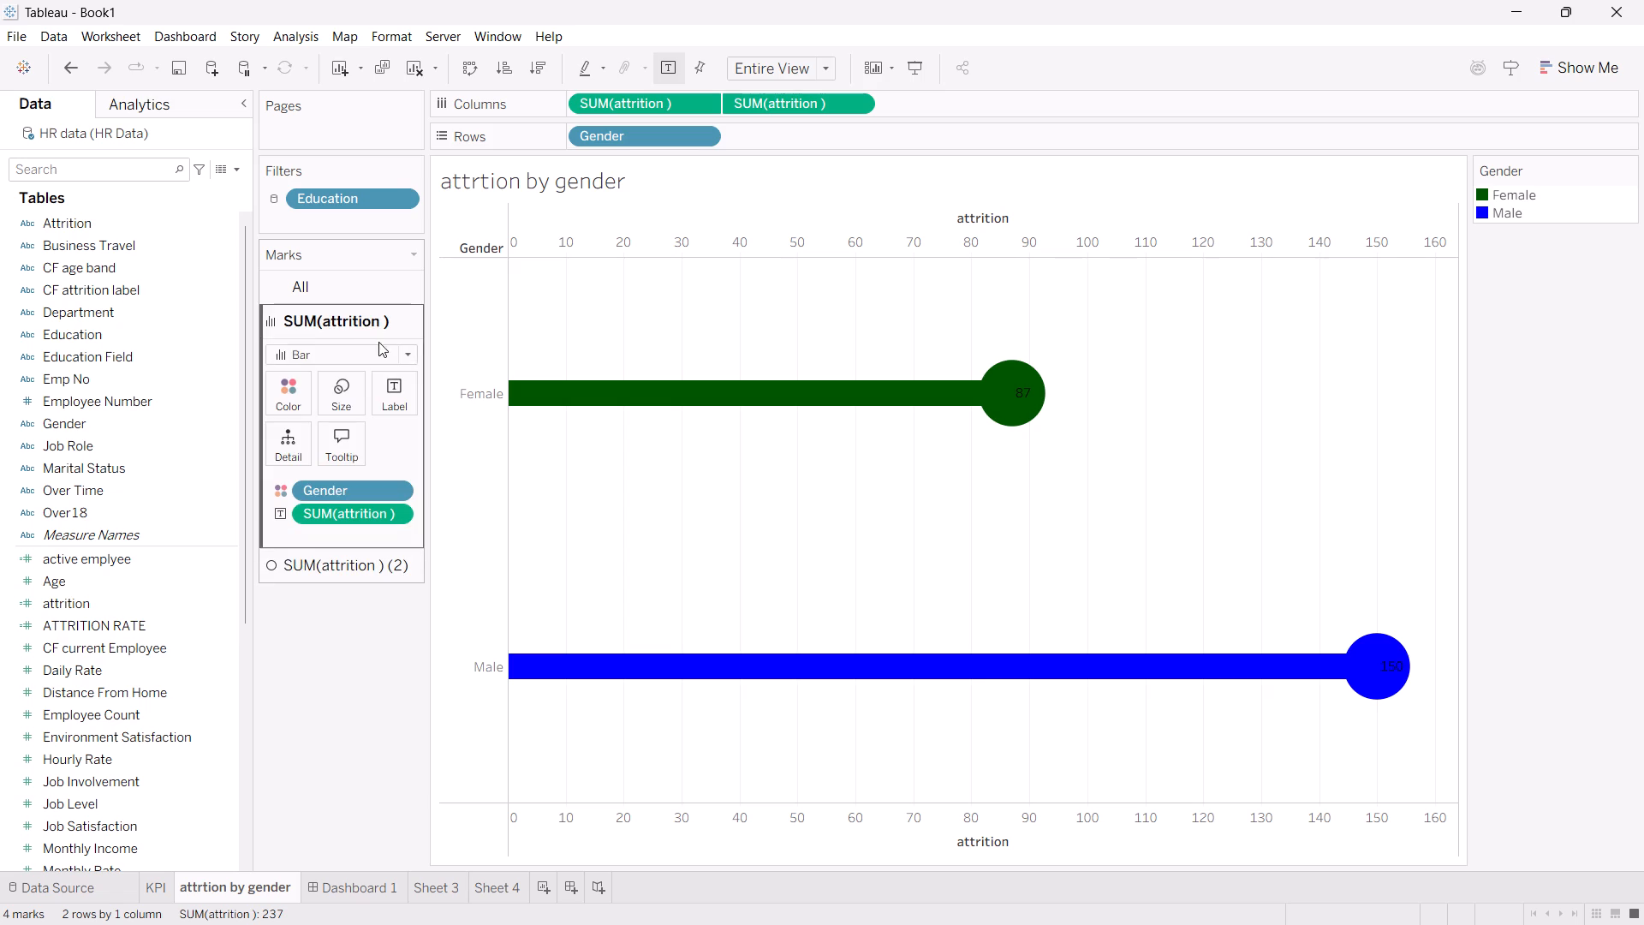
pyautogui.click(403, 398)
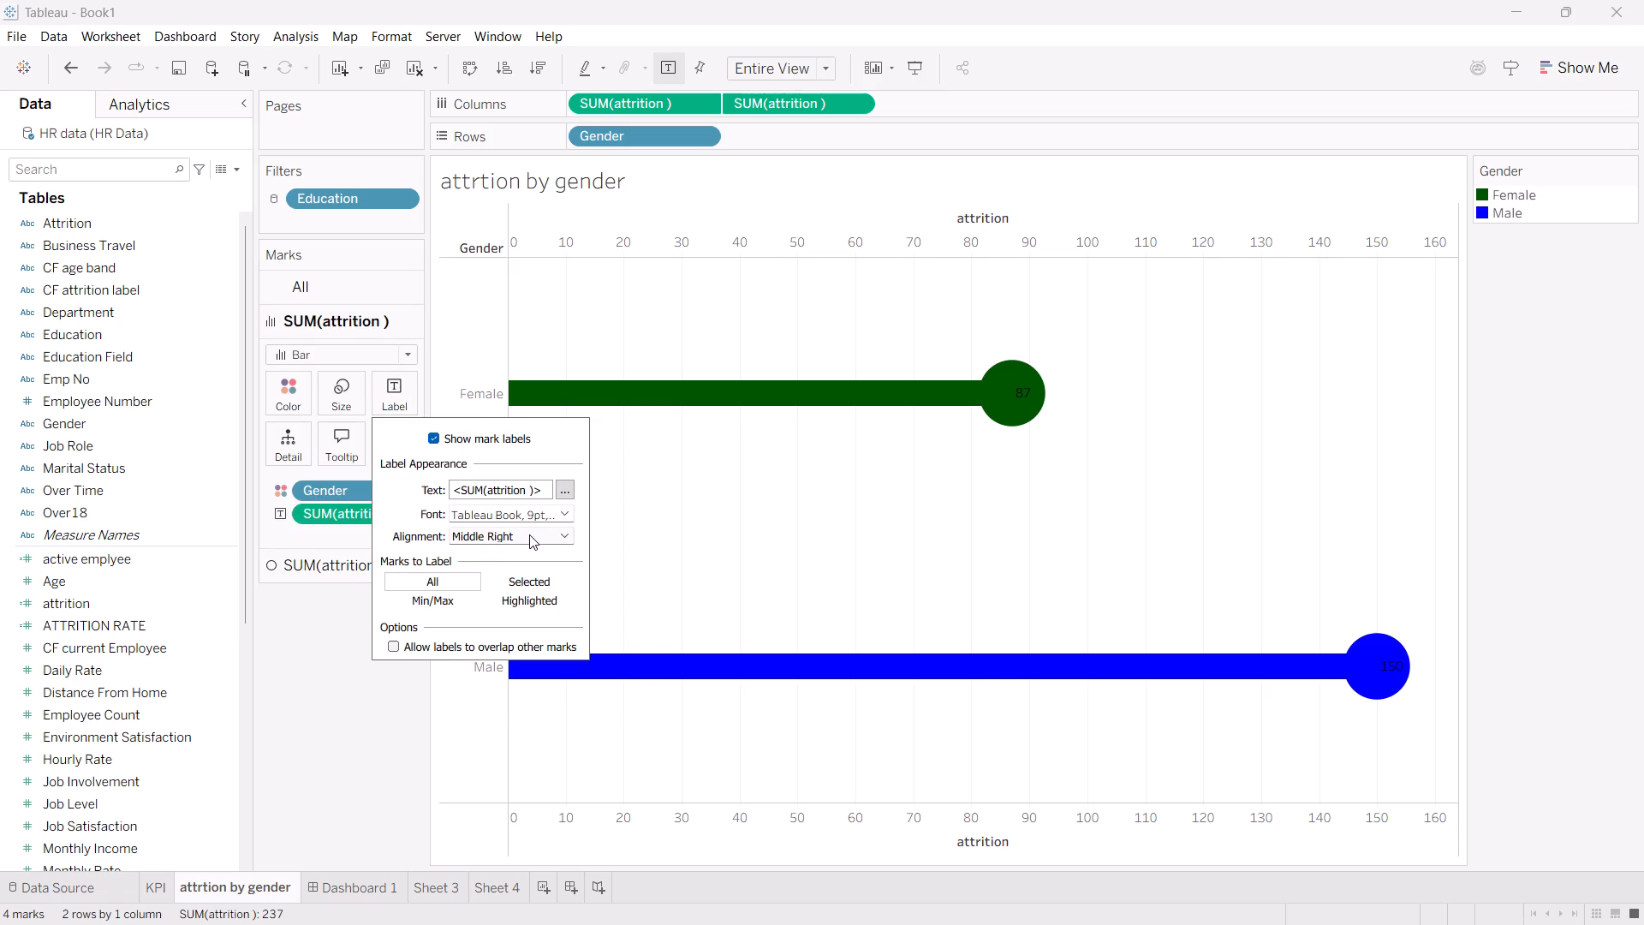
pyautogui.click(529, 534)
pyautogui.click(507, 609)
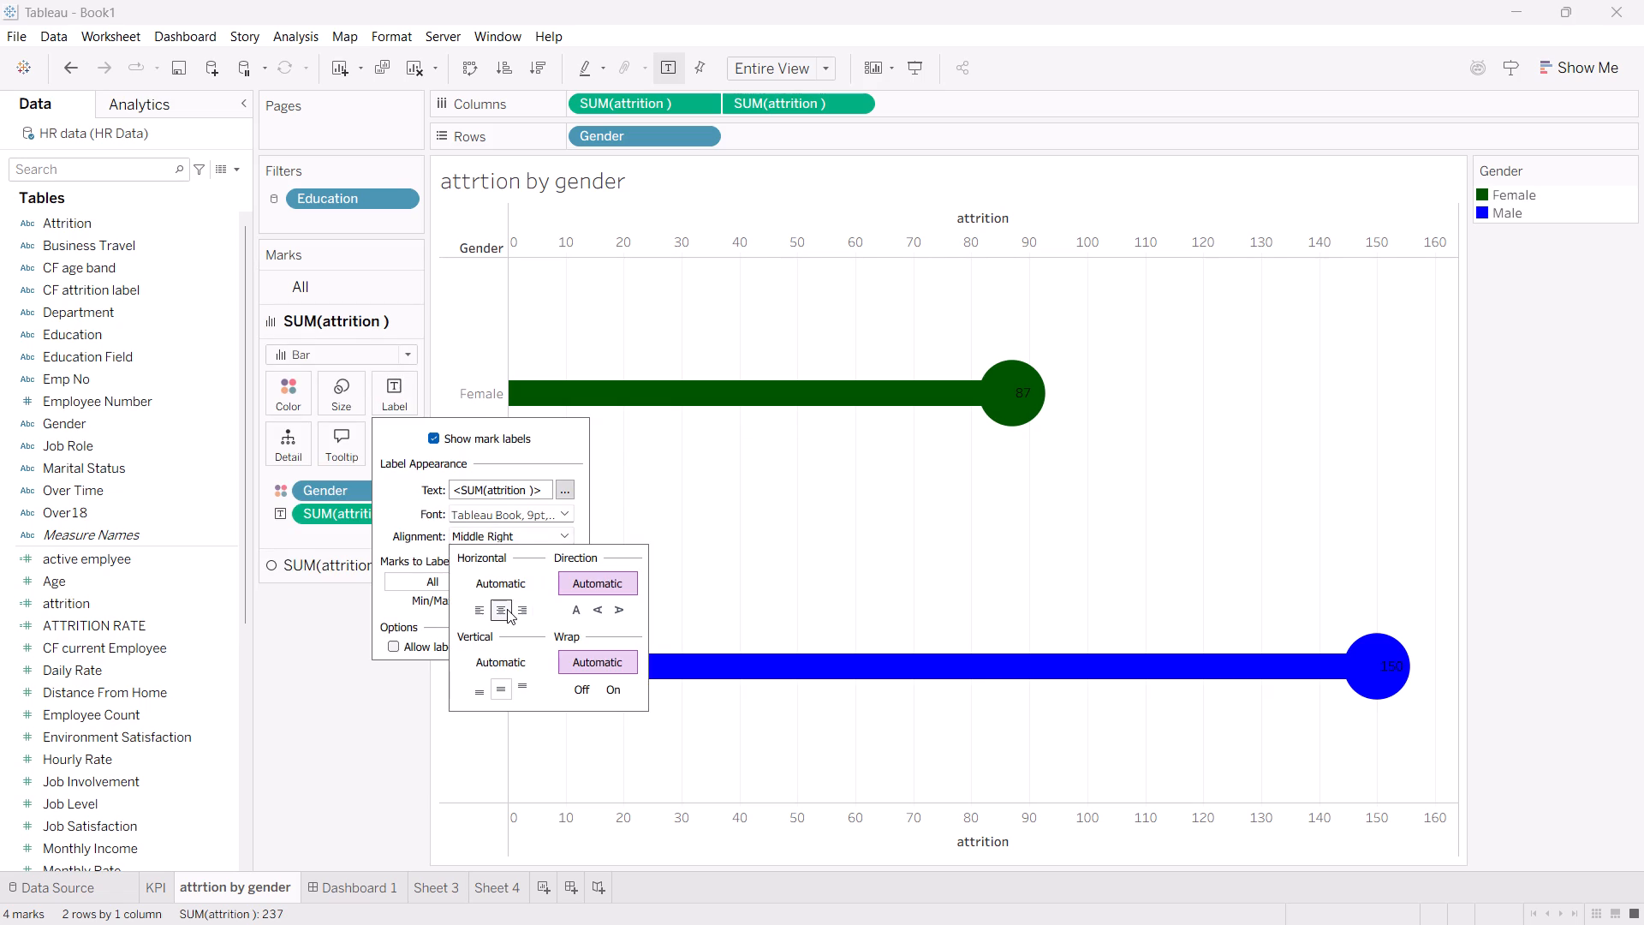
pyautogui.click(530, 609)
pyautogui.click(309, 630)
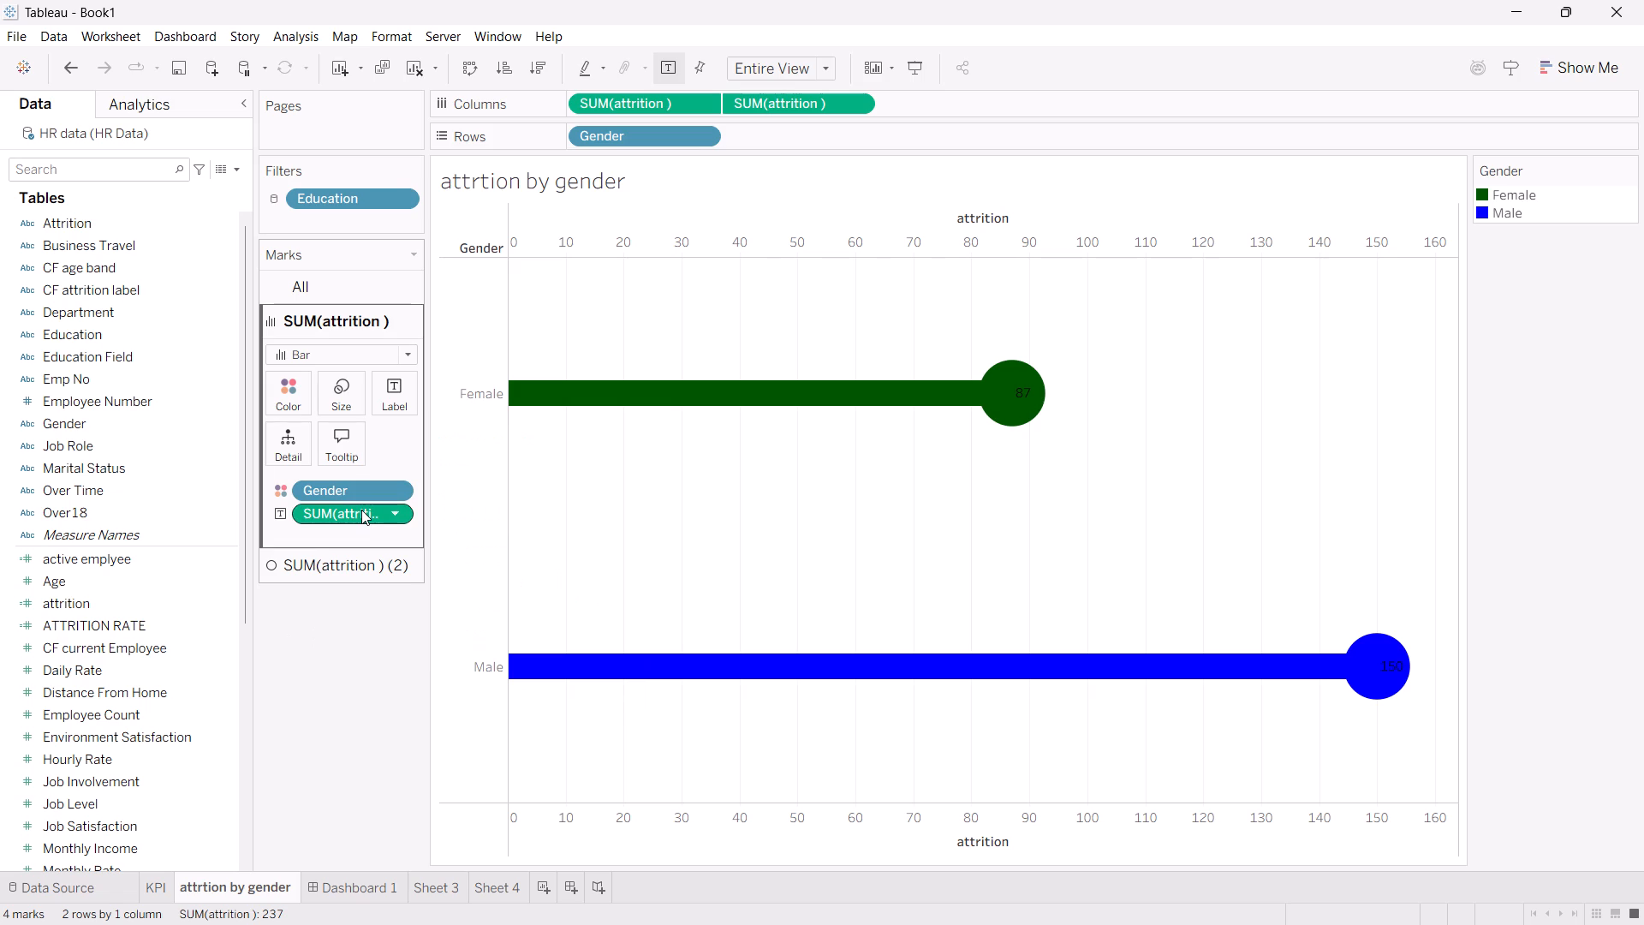
# Remove the SUM(attrition) label field from the first SUM(attrition) measure's bars.
pyautogui.click(390, 514)
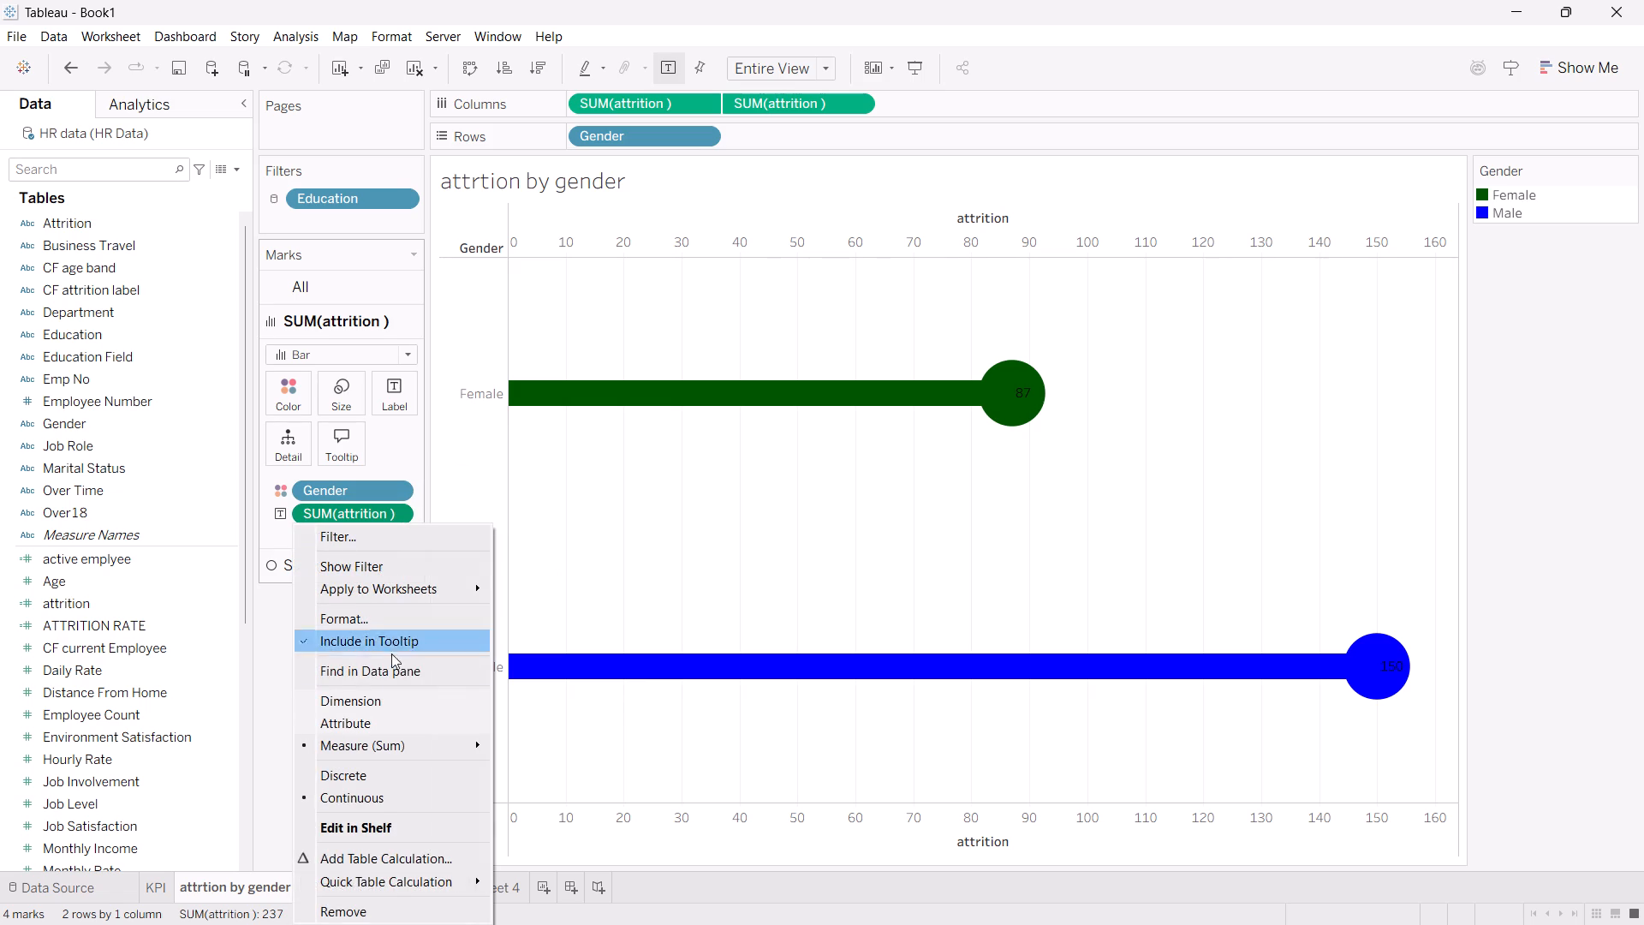
pyautogui.click(363, 912)
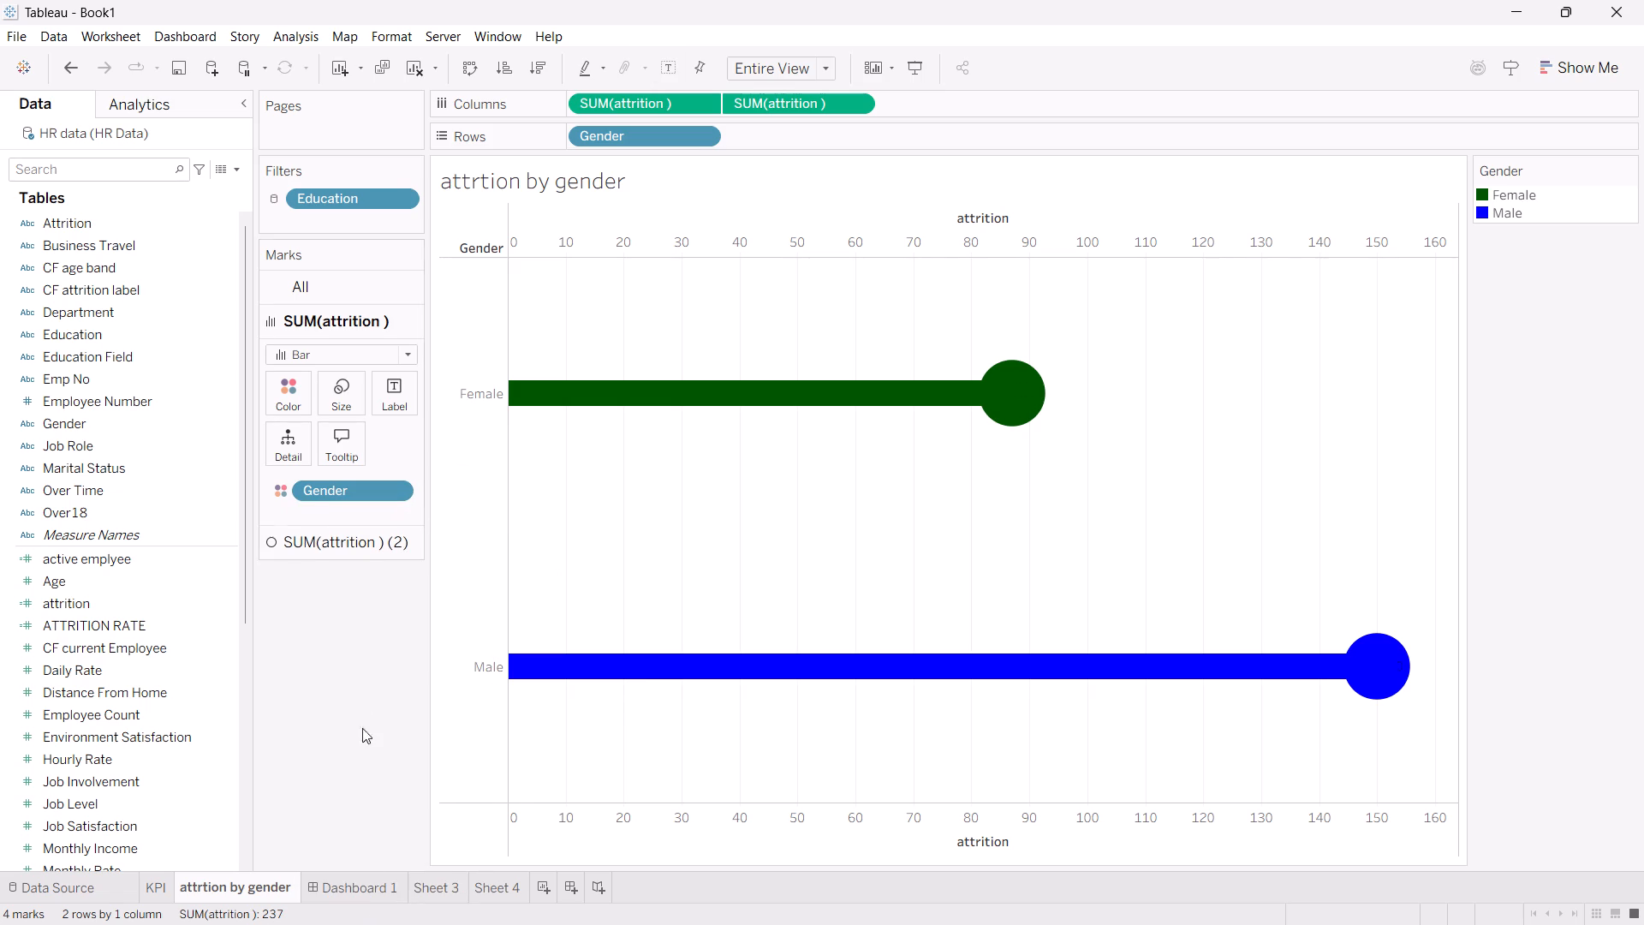
# Add the attrition measure as a label on the second SUM(attrition) measure's circles.
pyautogui.click(385, 554)
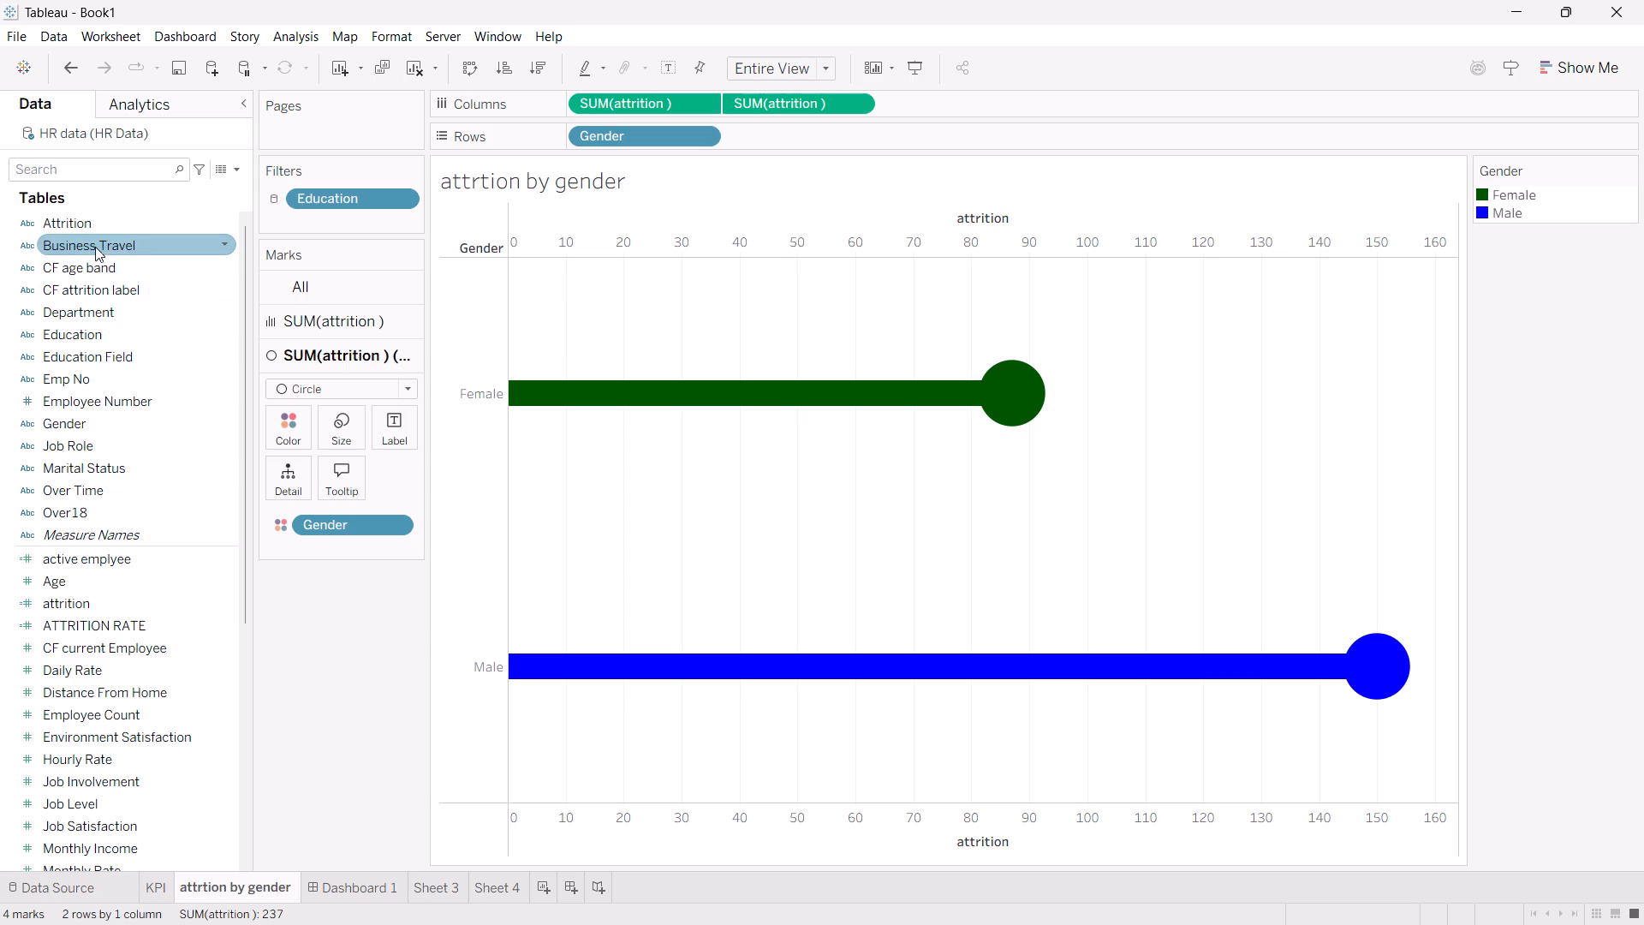
pyautogui.moveTo(75, 605); pyautogui.dragTo(388, 432)
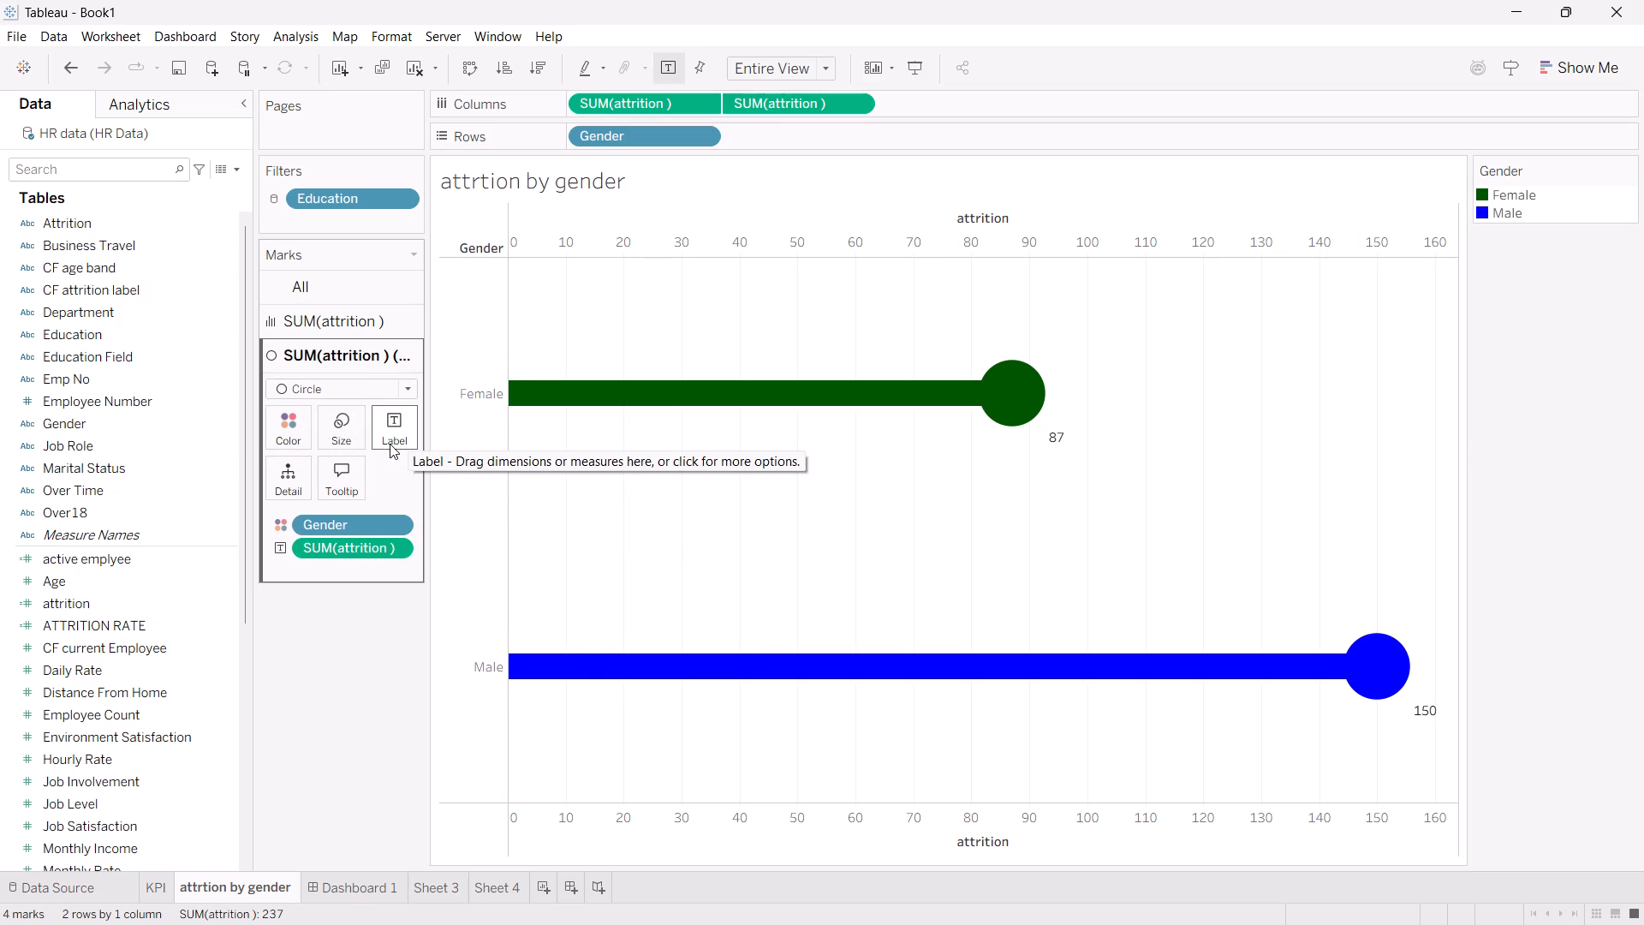
# Set the second SUM(attrition) measure's circle labels to center horizontal and middle vertical alignment.
pyautogui.click(390, 444)
pyautogui.click(534, 579)
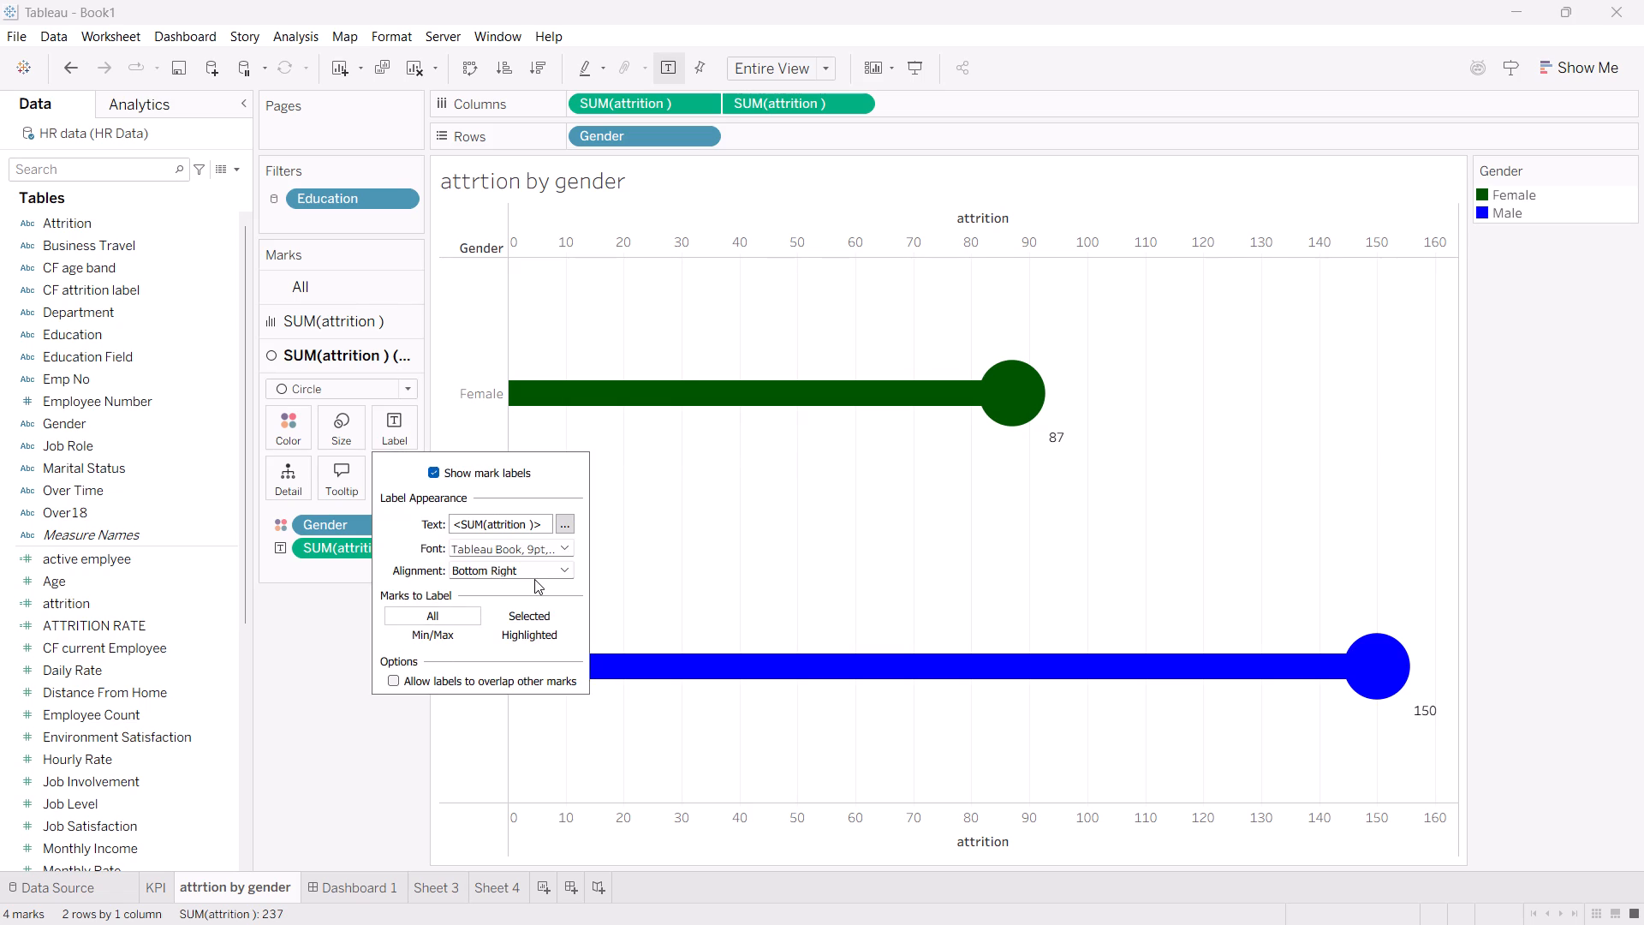
pyautogui.click(534, 569)
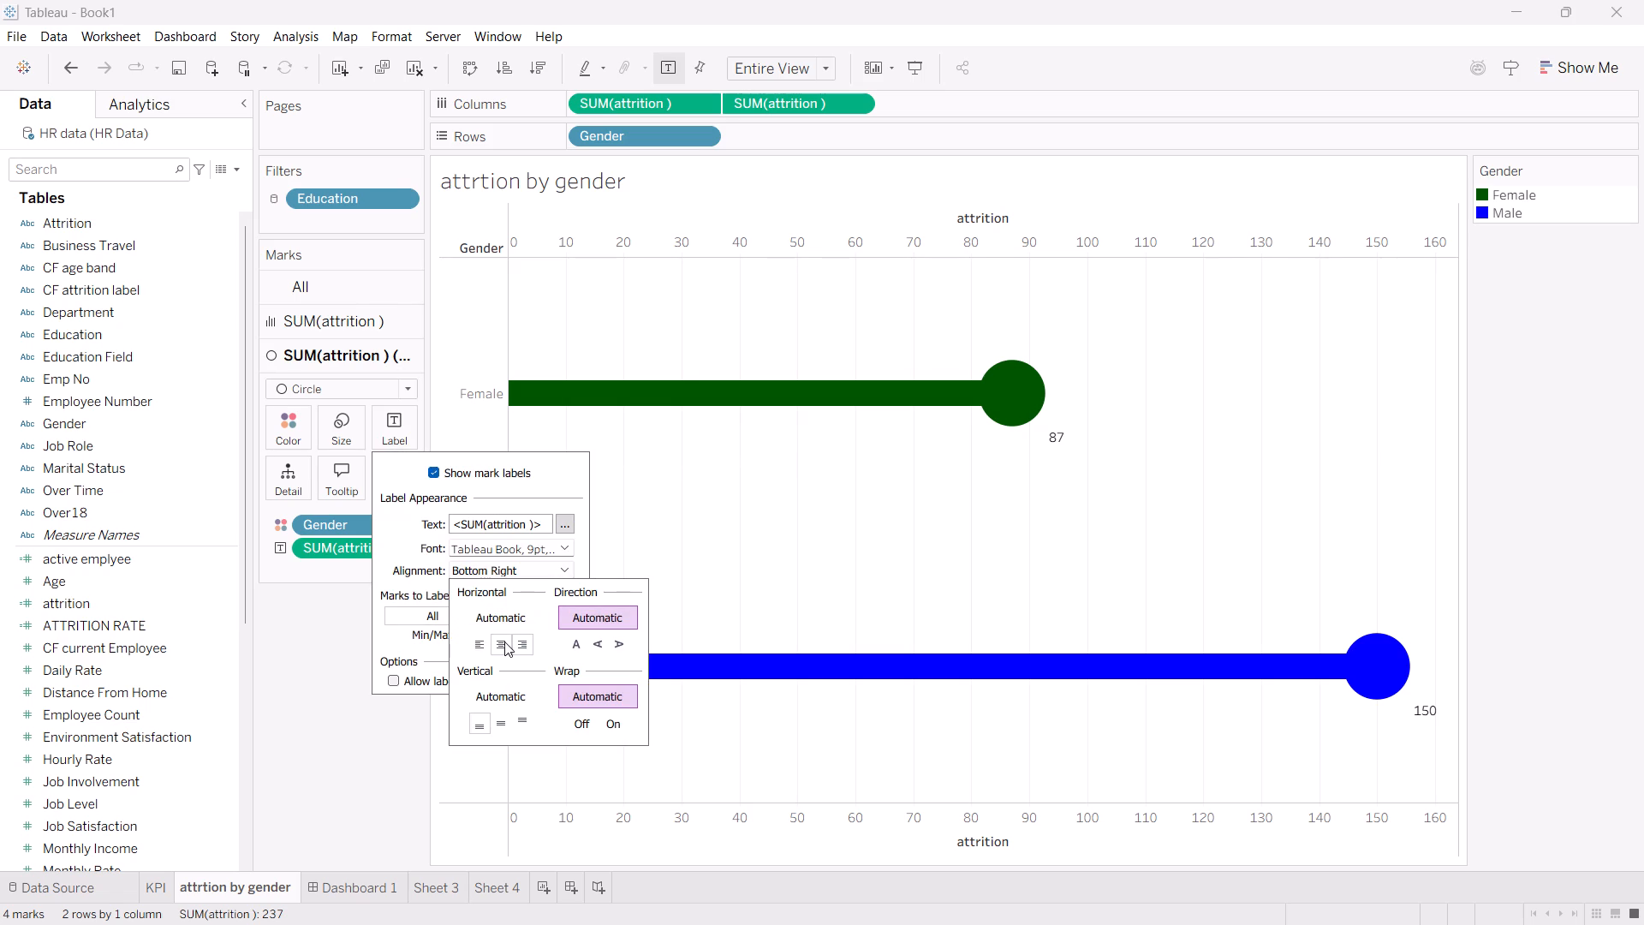
pyautogui.click(504, 642)
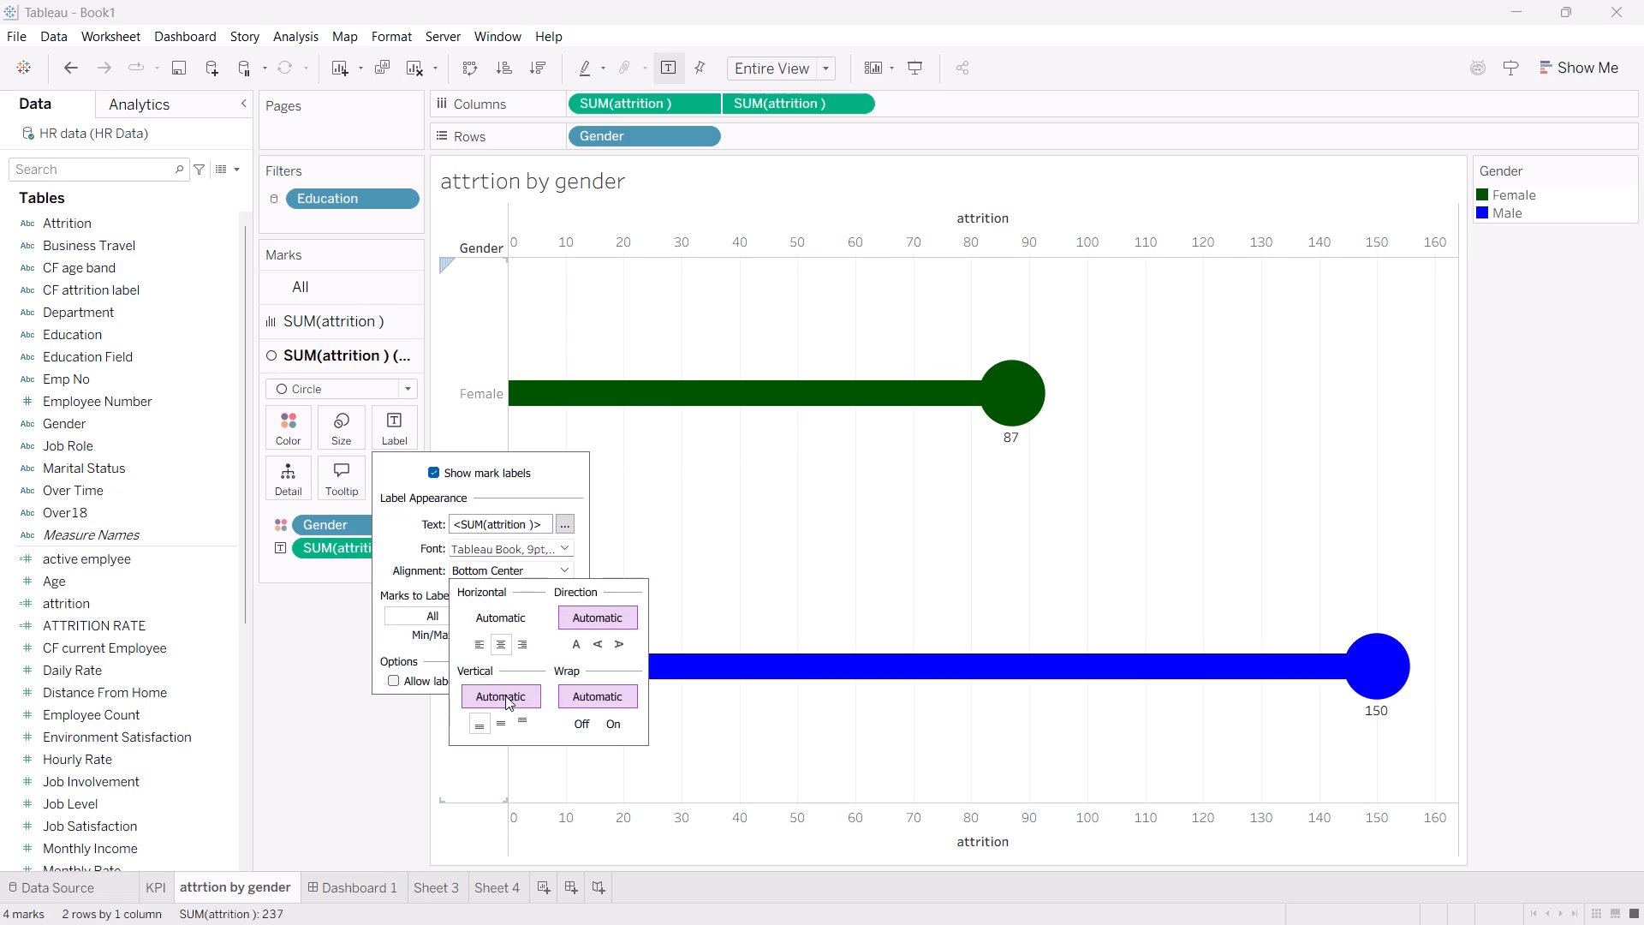
pyautogui.click(500, 717)
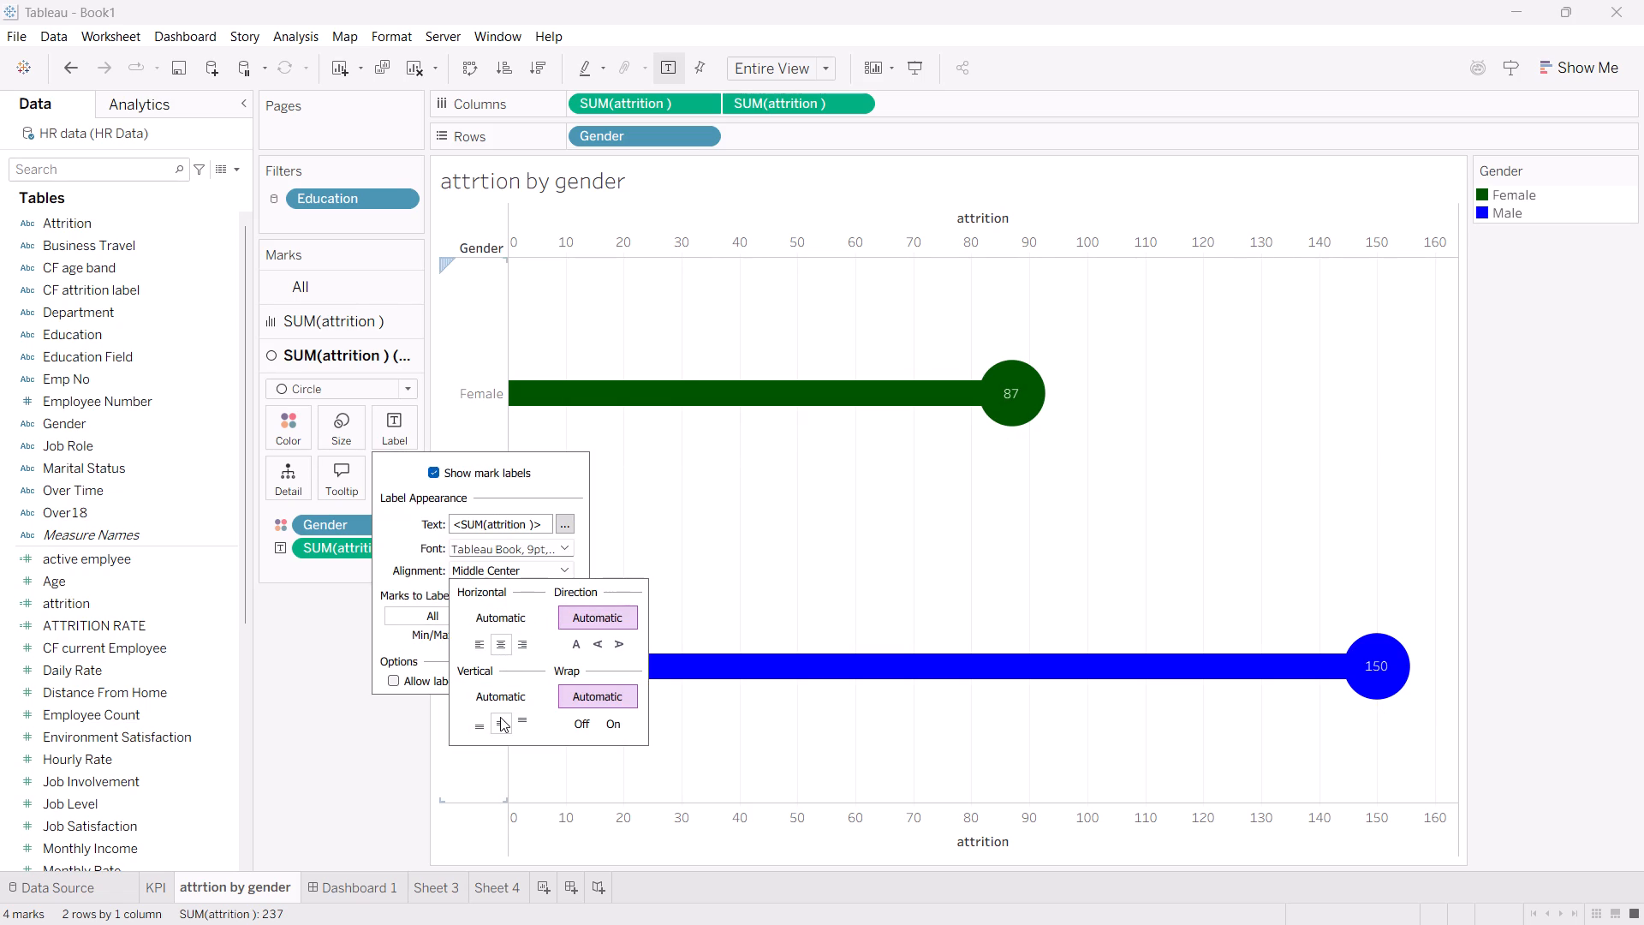
pyautogui.click(407, 763)
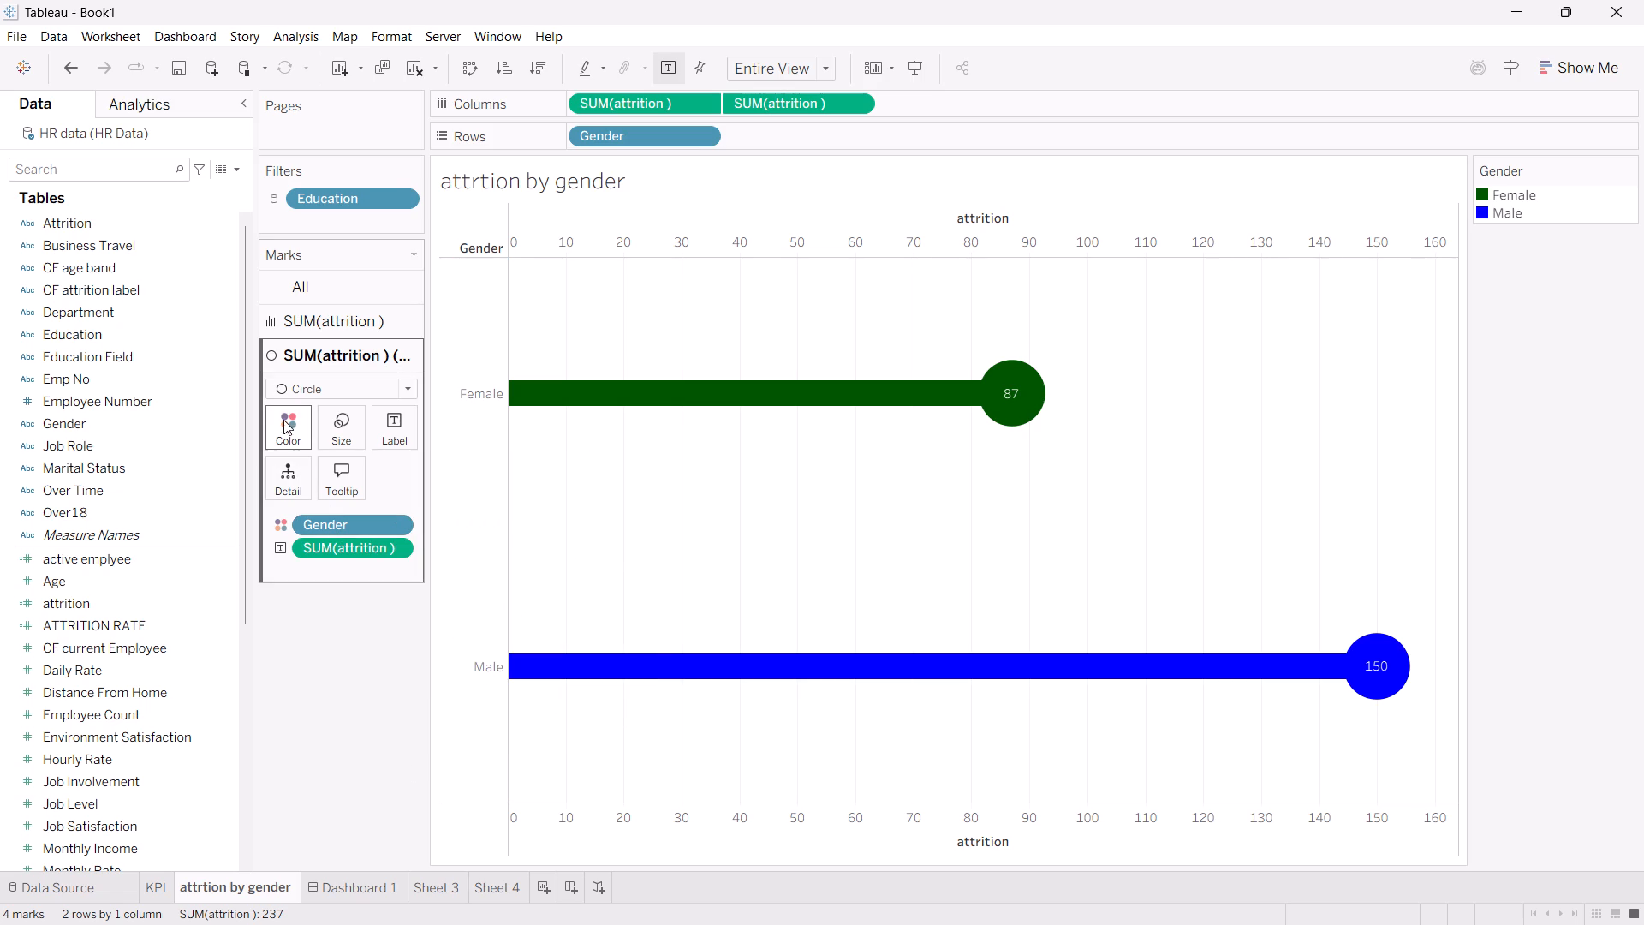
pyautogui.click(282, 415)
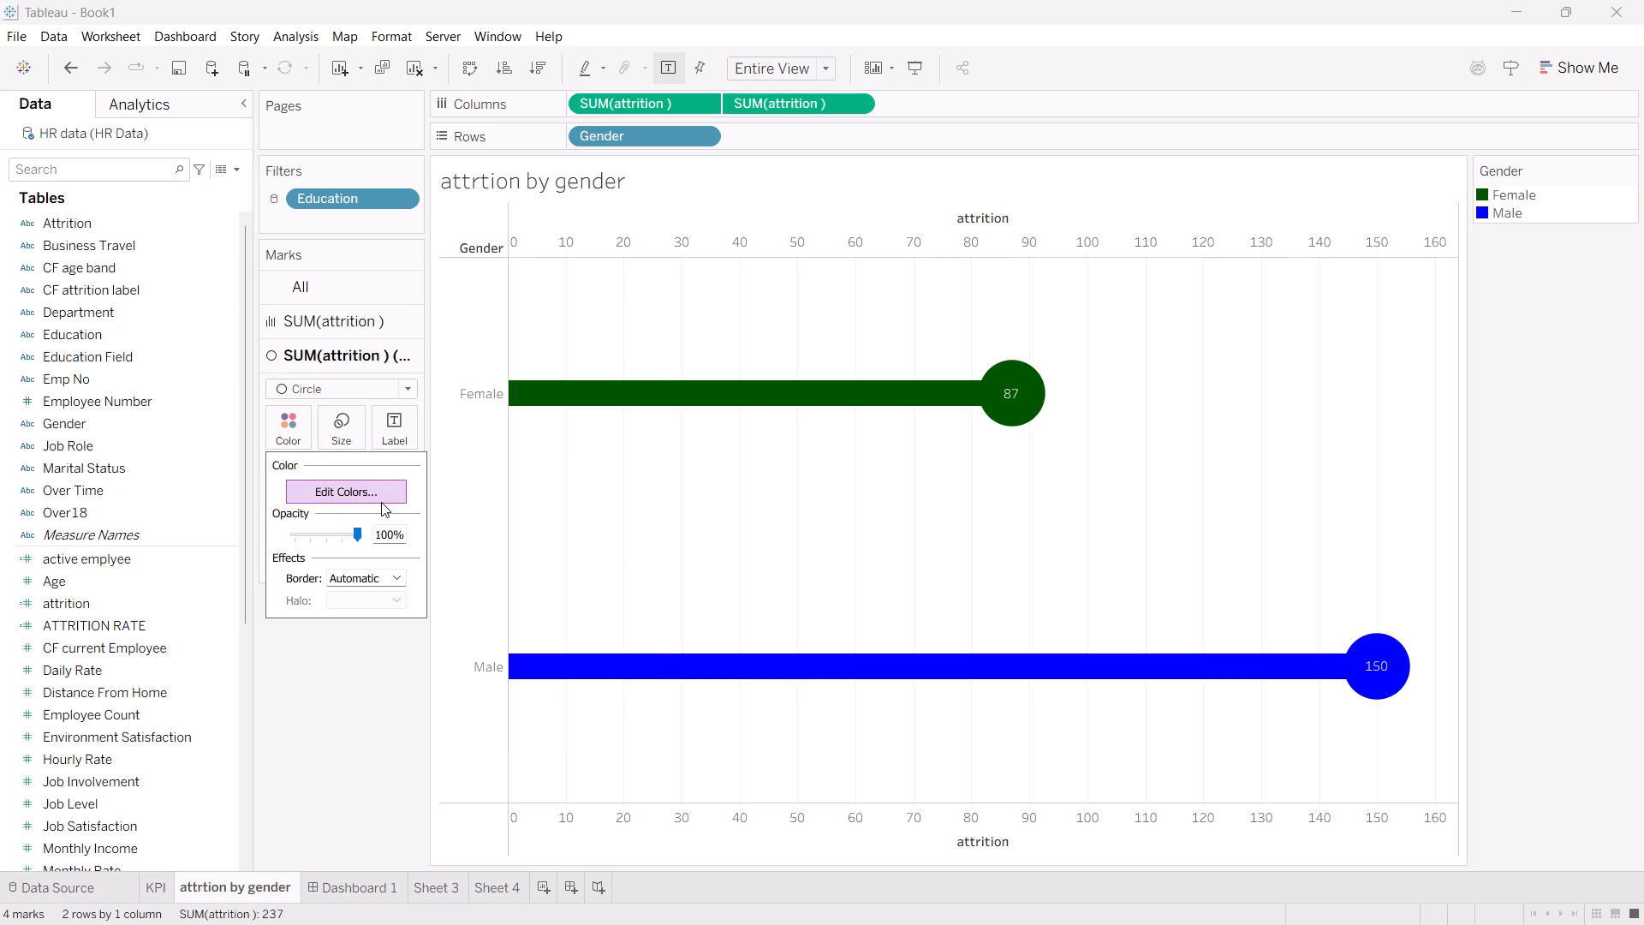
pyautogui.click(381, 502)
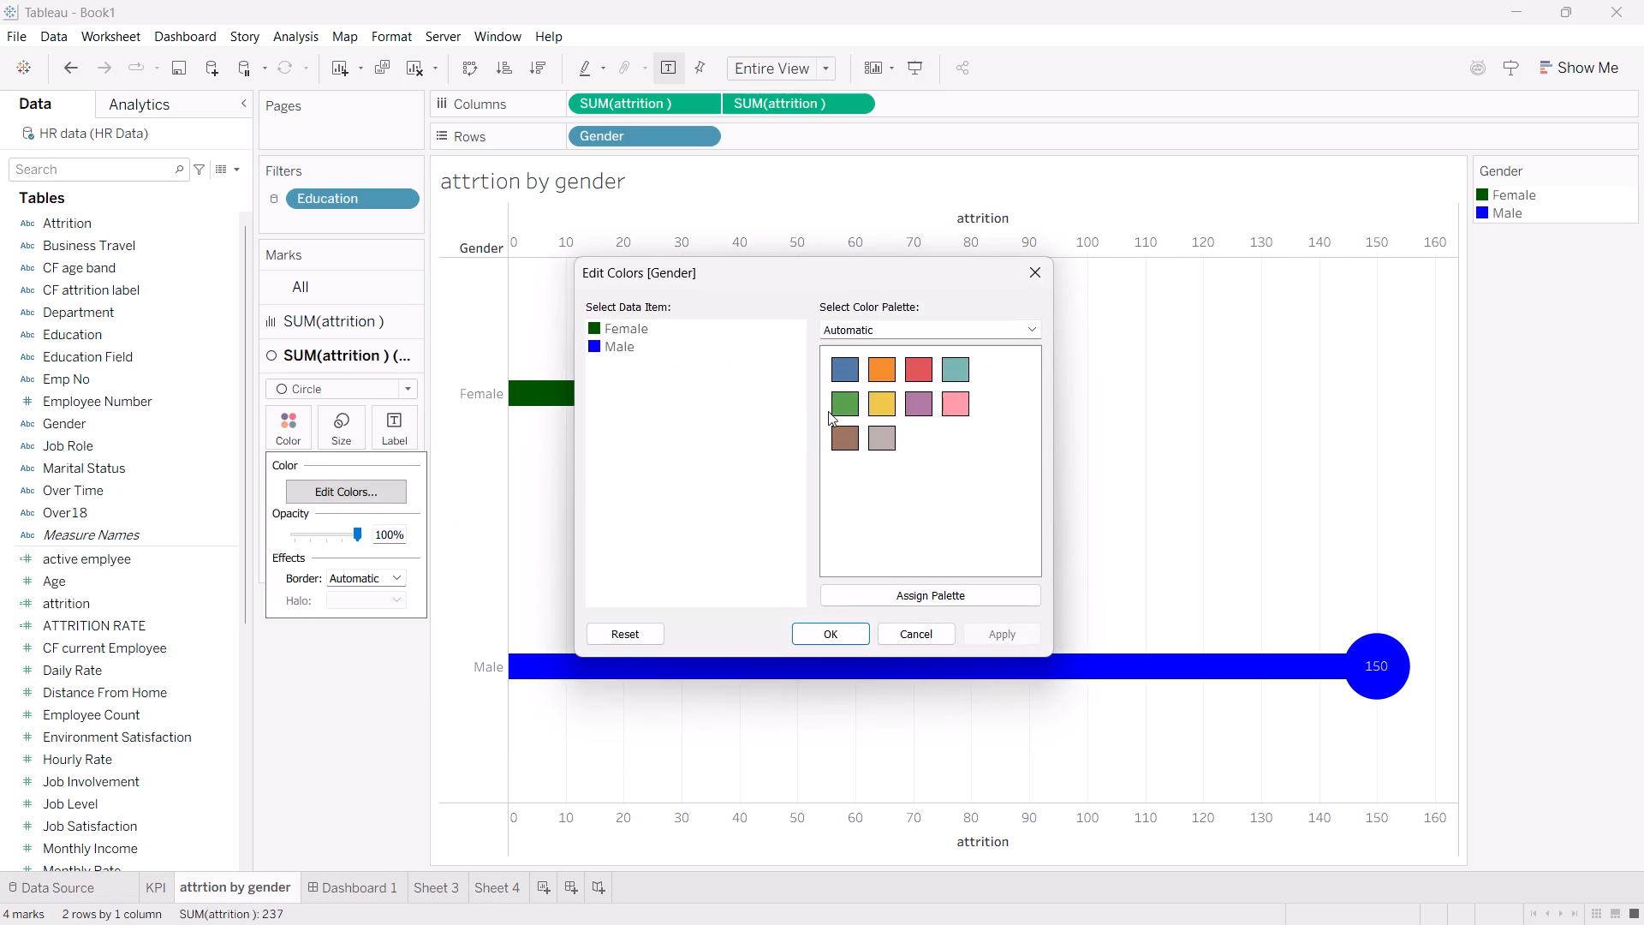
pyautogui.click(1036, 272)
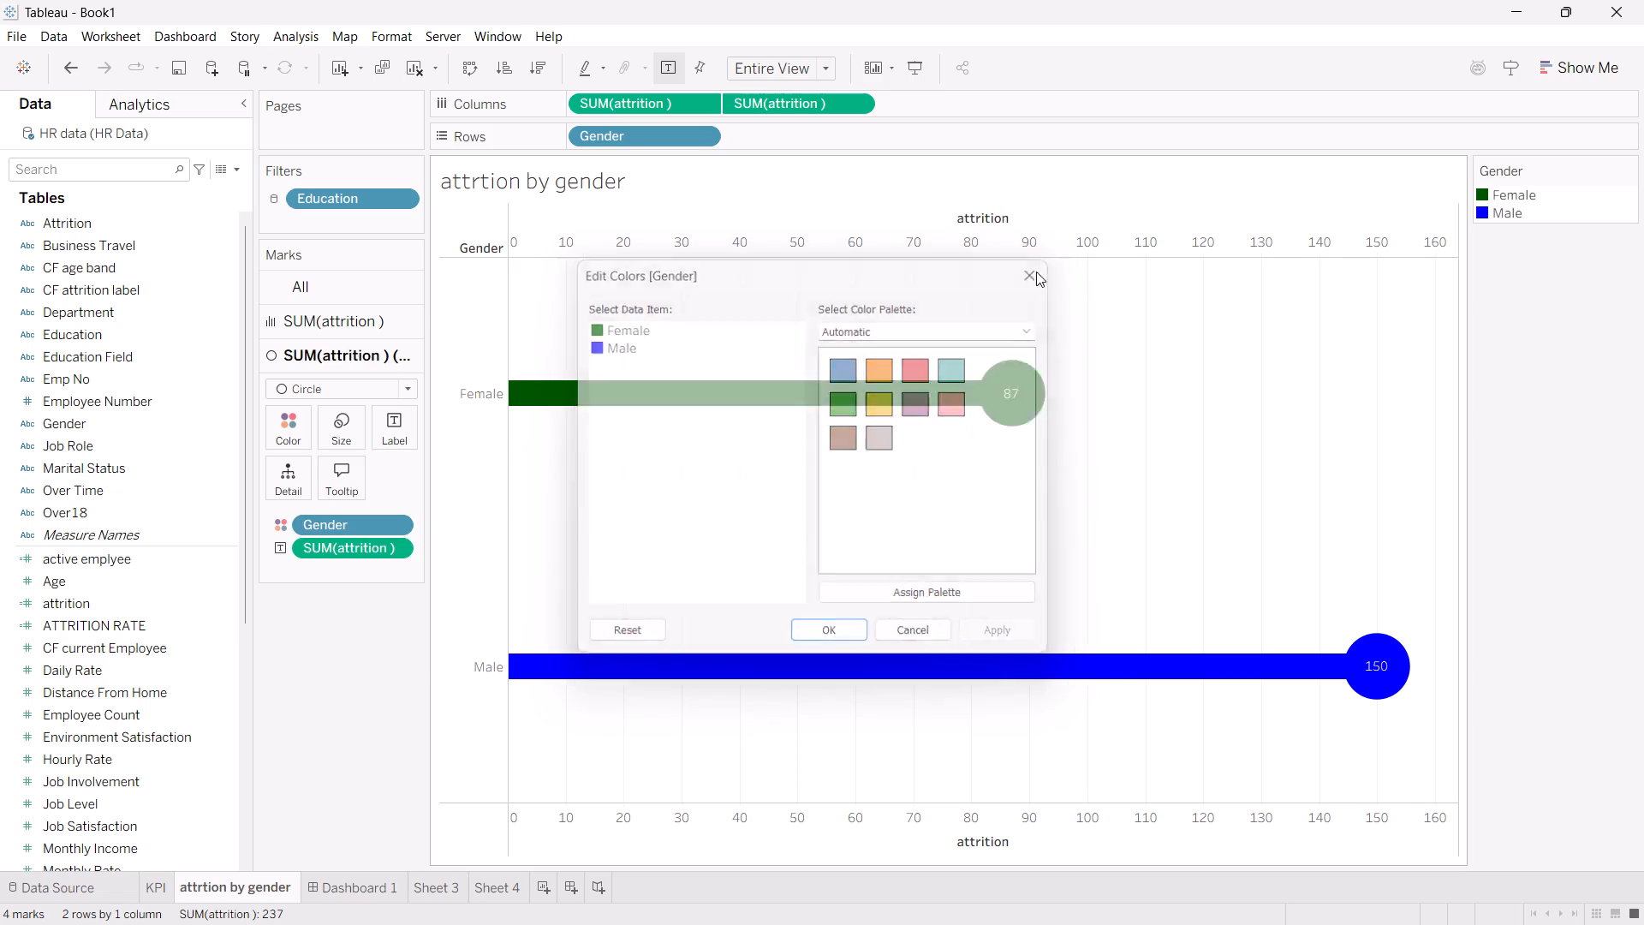
# Set the <SUM(attrition )> label text of the second measure's circles to orange.
pyautogui.click(408, 433)
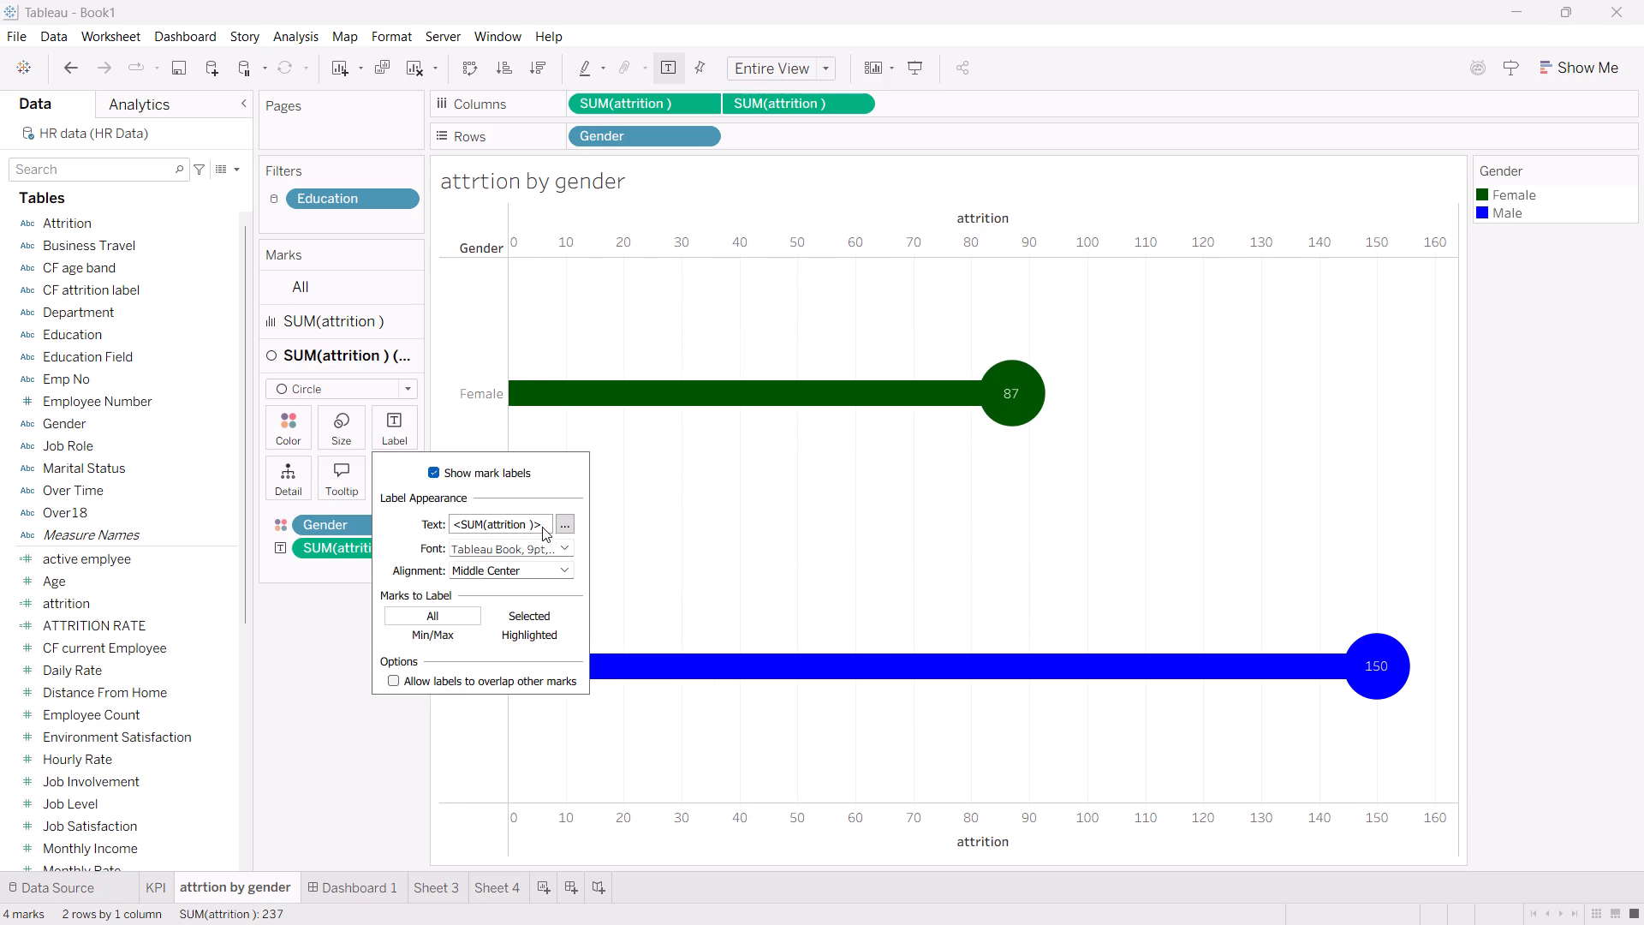
pyautogui.click(568, 523)
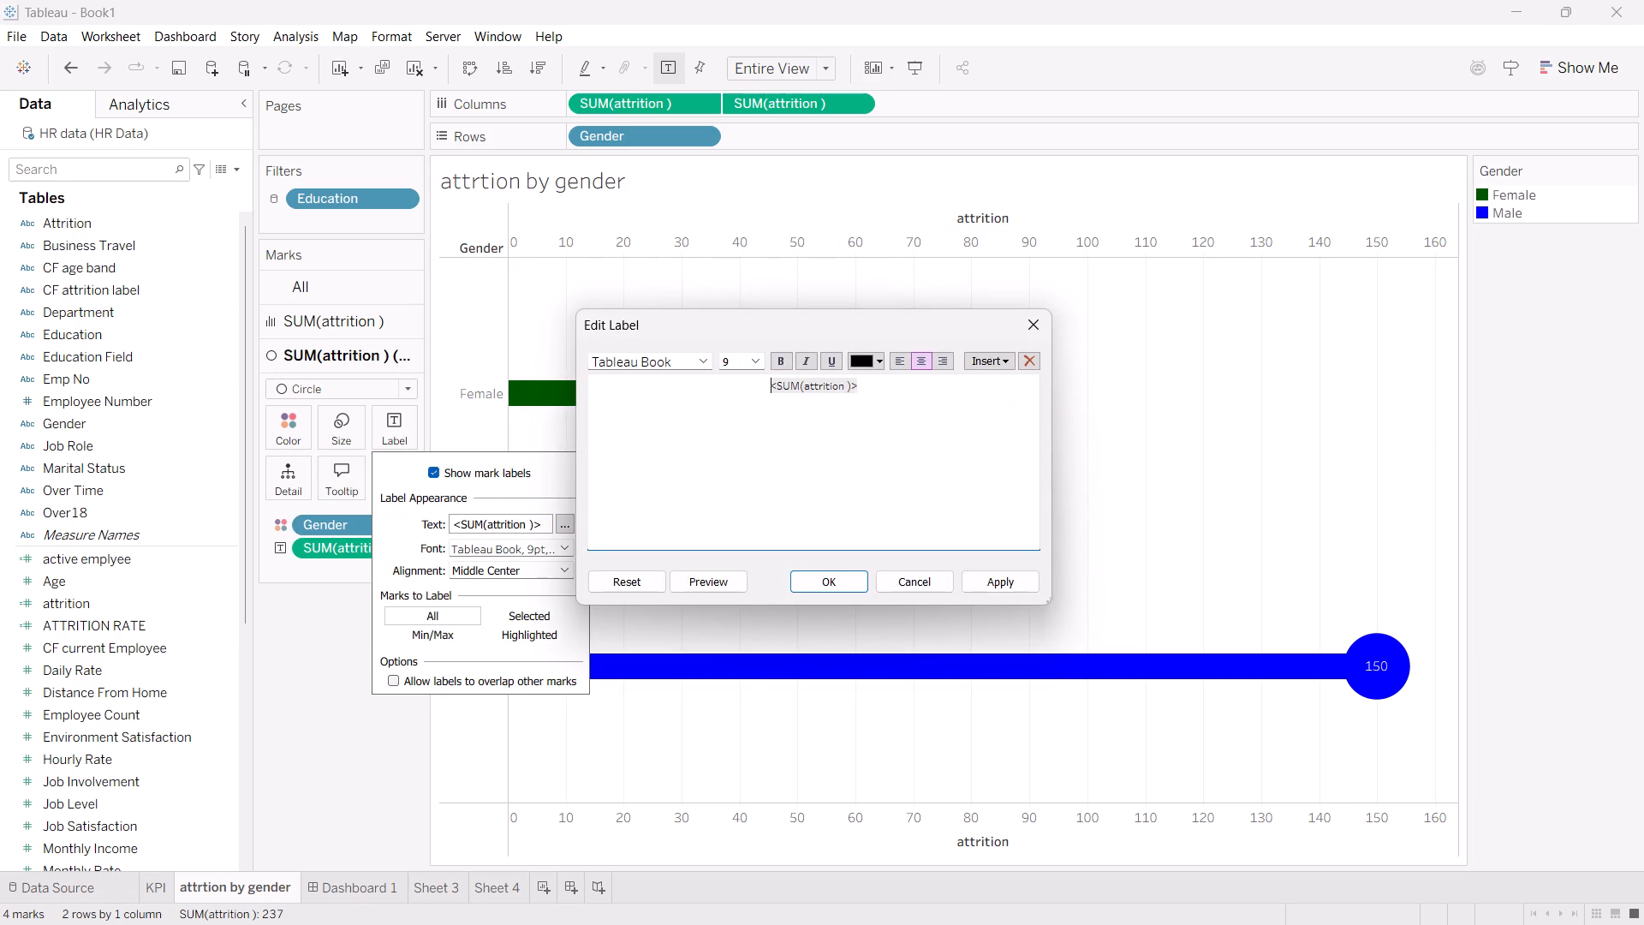
pyautogui.moveTo(868, 393); pyautogui.dragTo(688, 372)
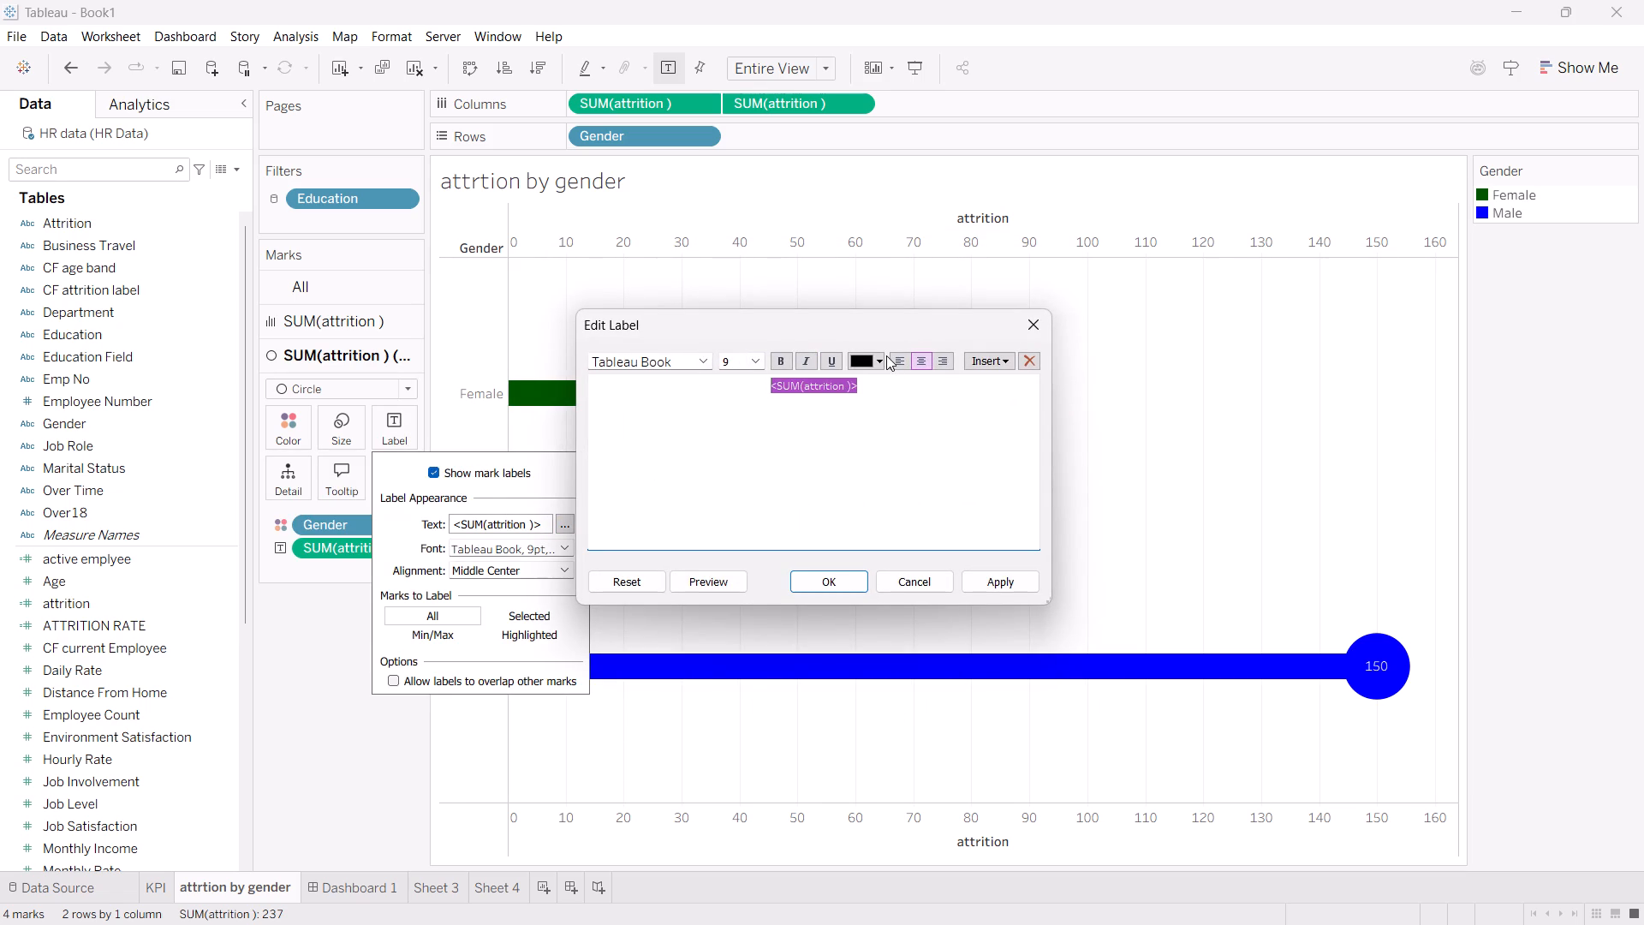
pyautogui.click(879, 363)
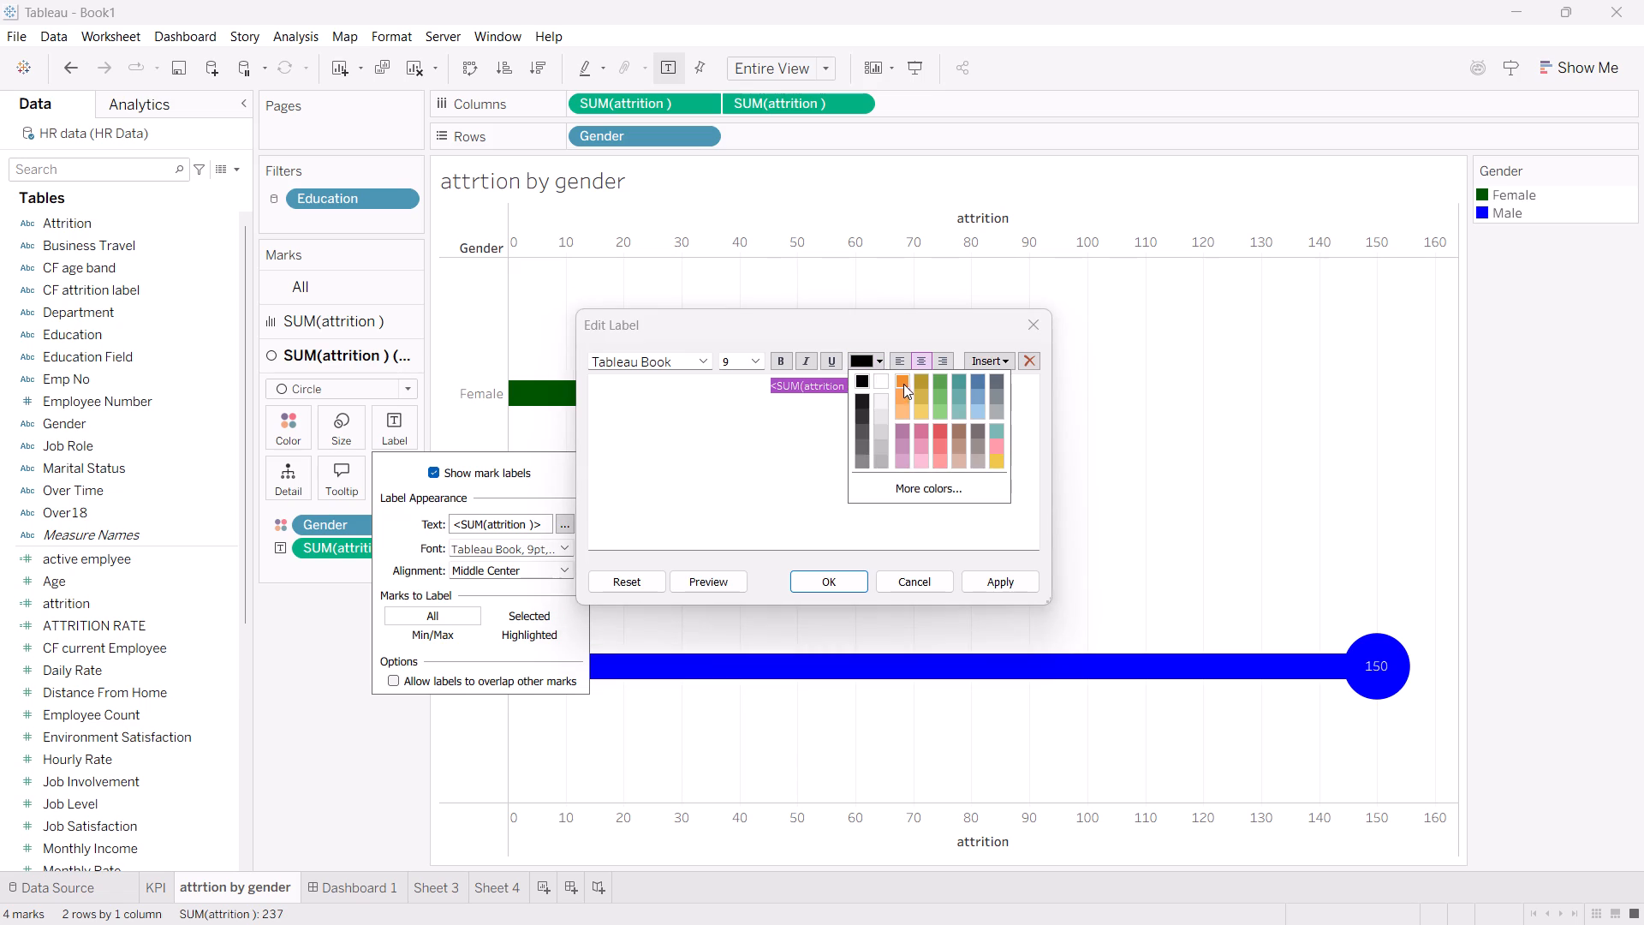
pyautogui.click(905, 384)
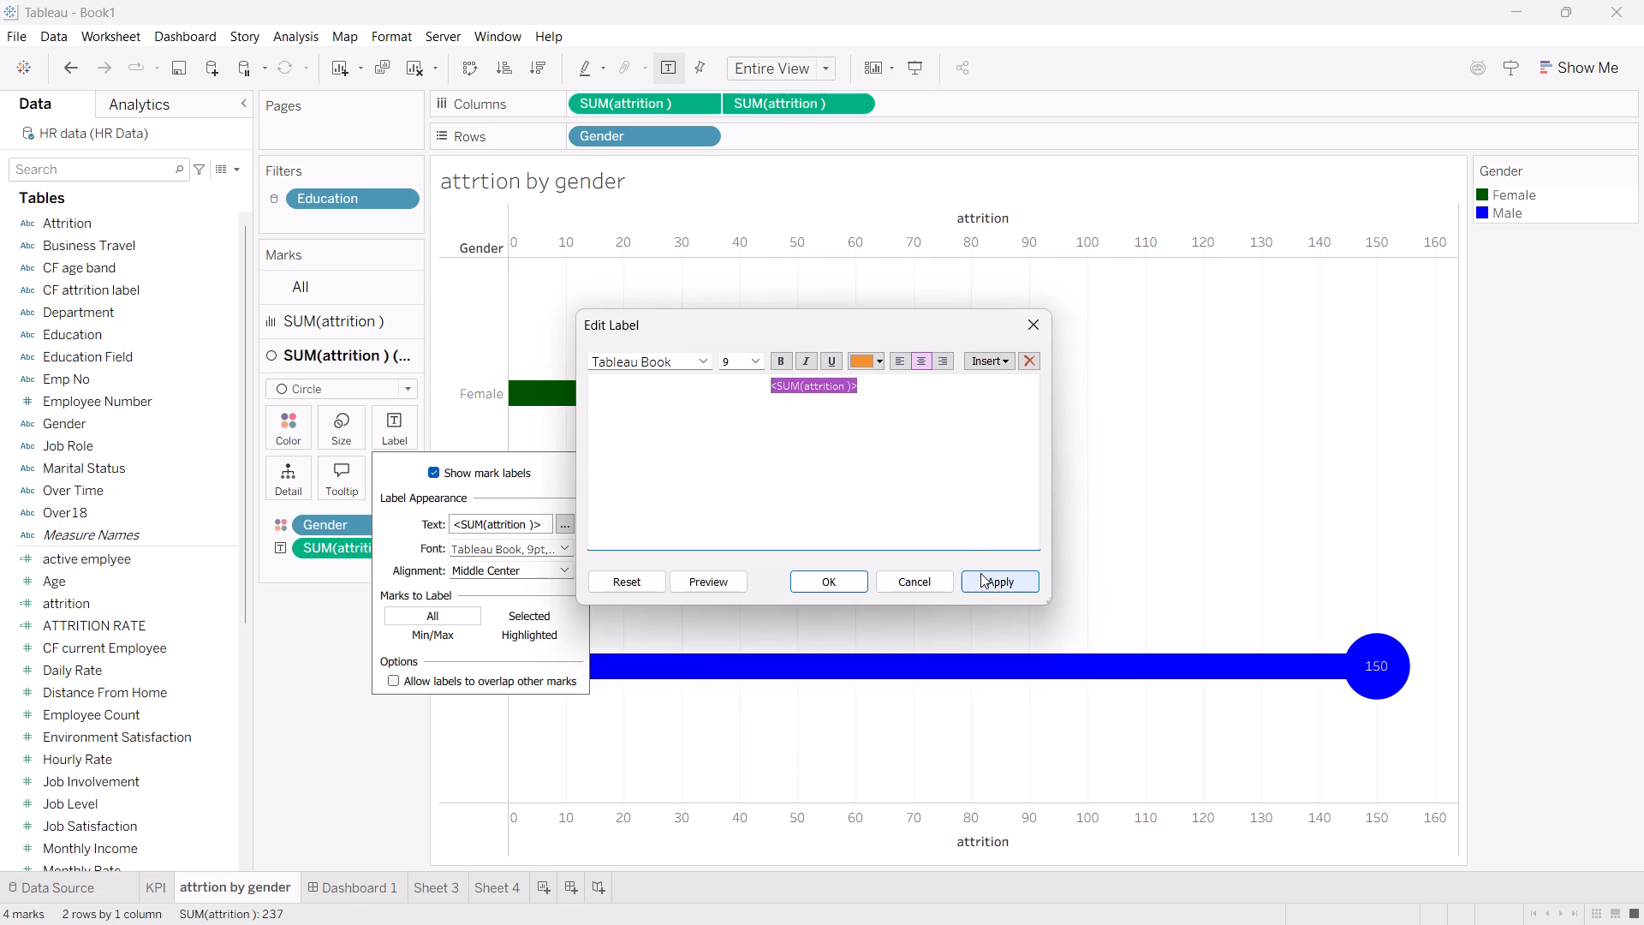
pyautogui.click(980, 573)
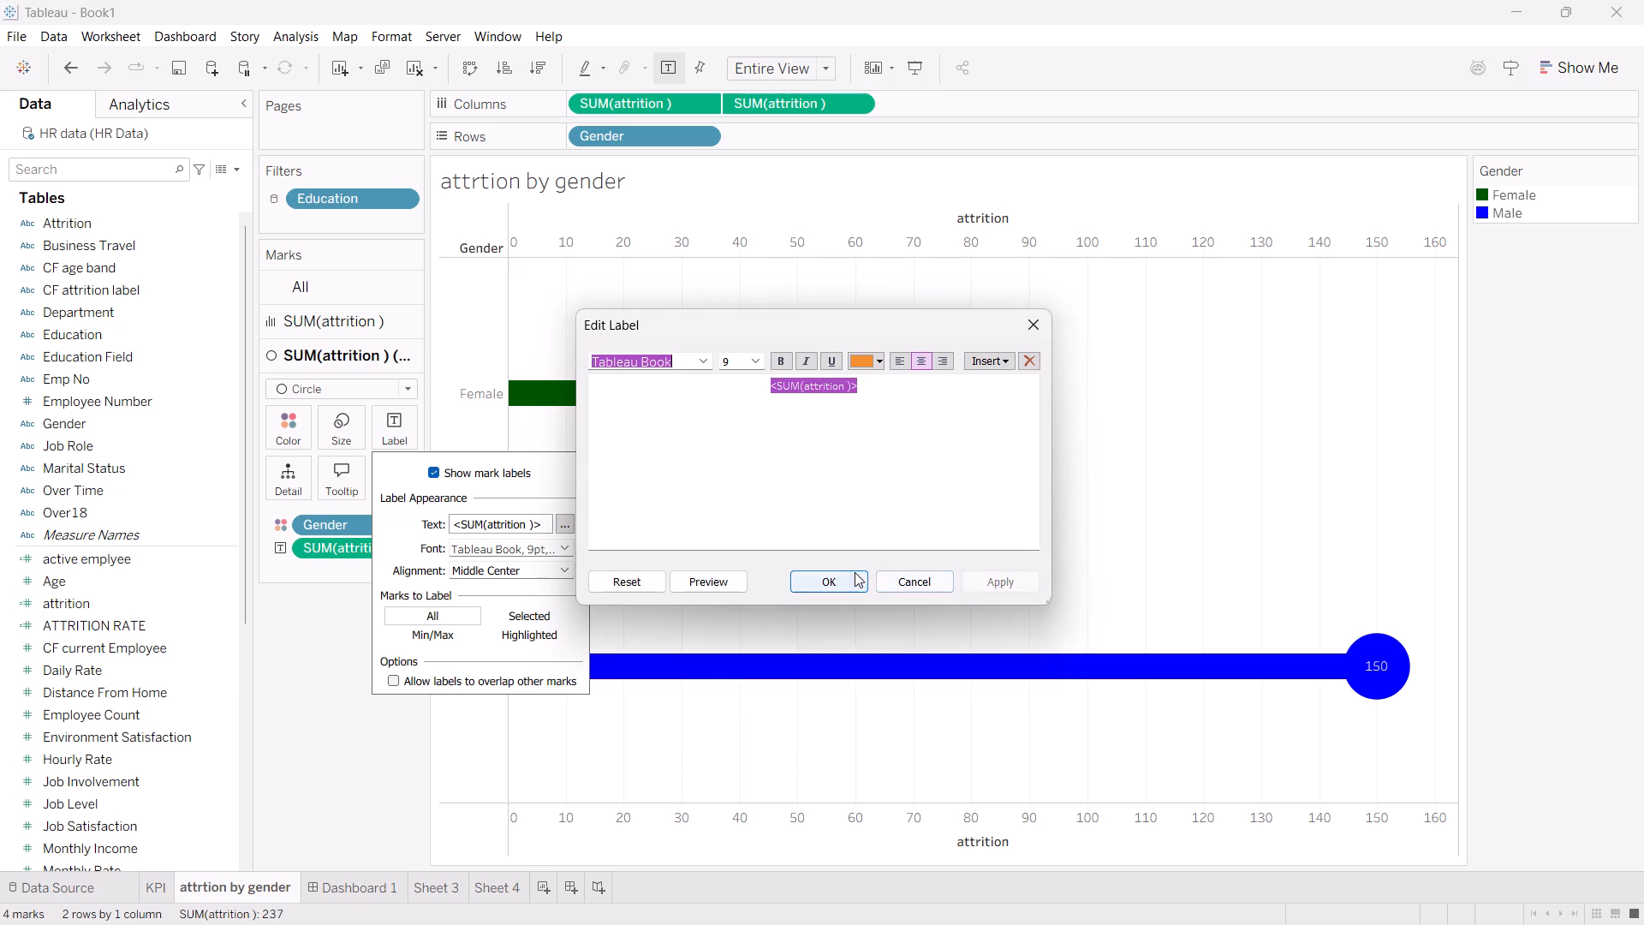
pyautogui.click(844, 572)
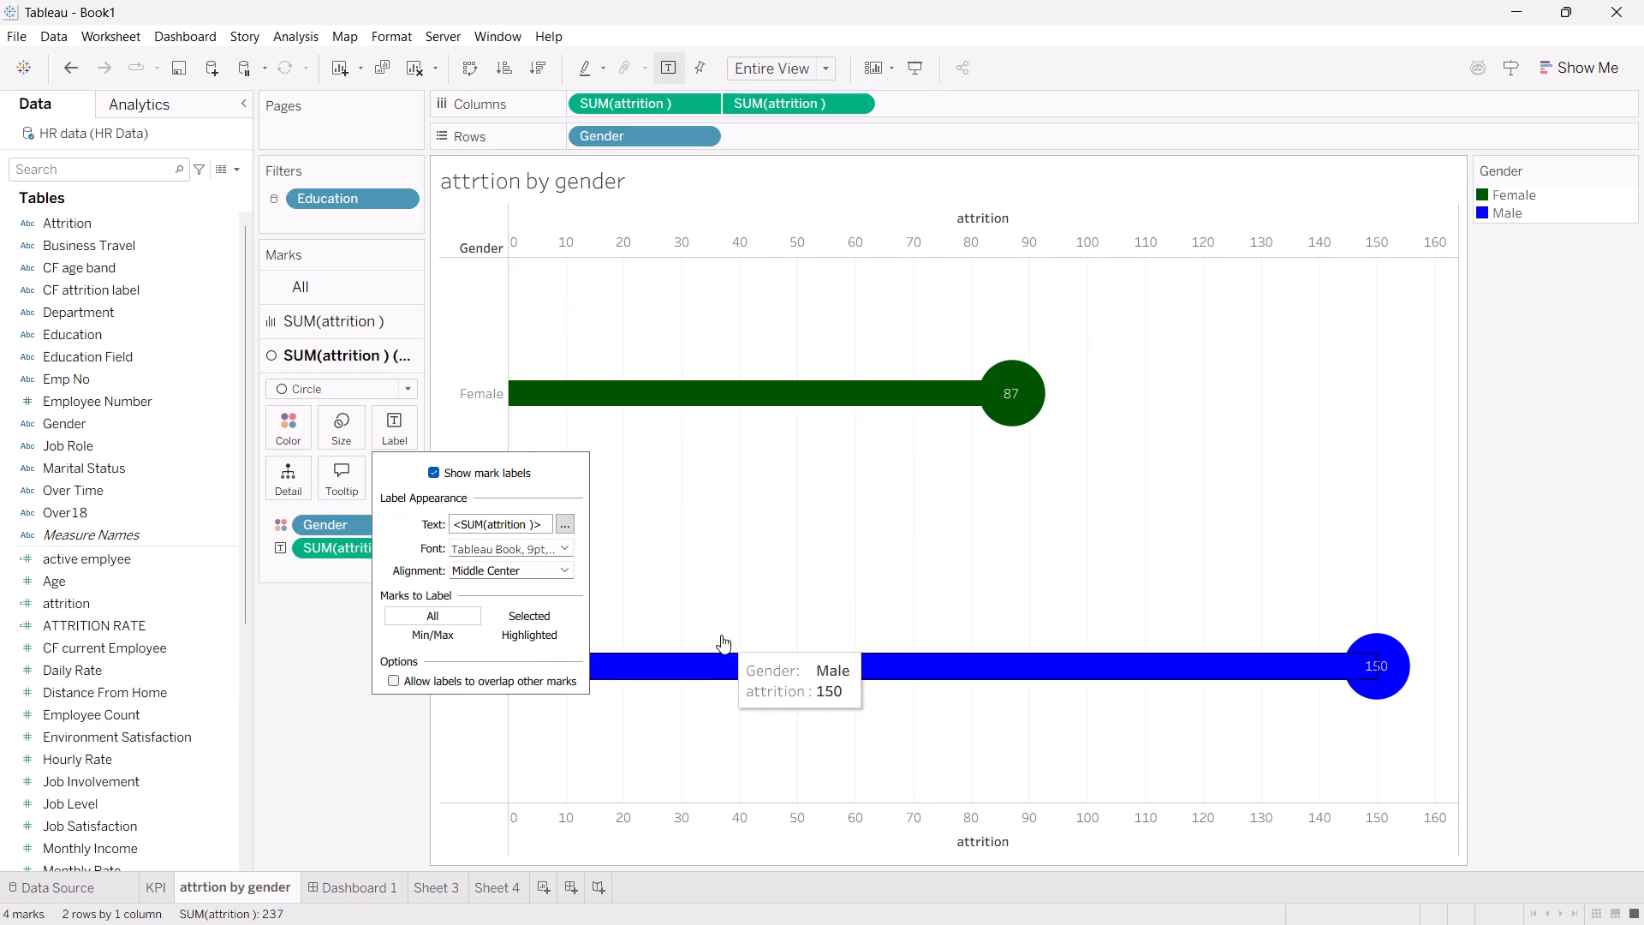
# Check the label text formatting of the second SUM(attrition) measure's circles.
pyautogui.click(558, 527)
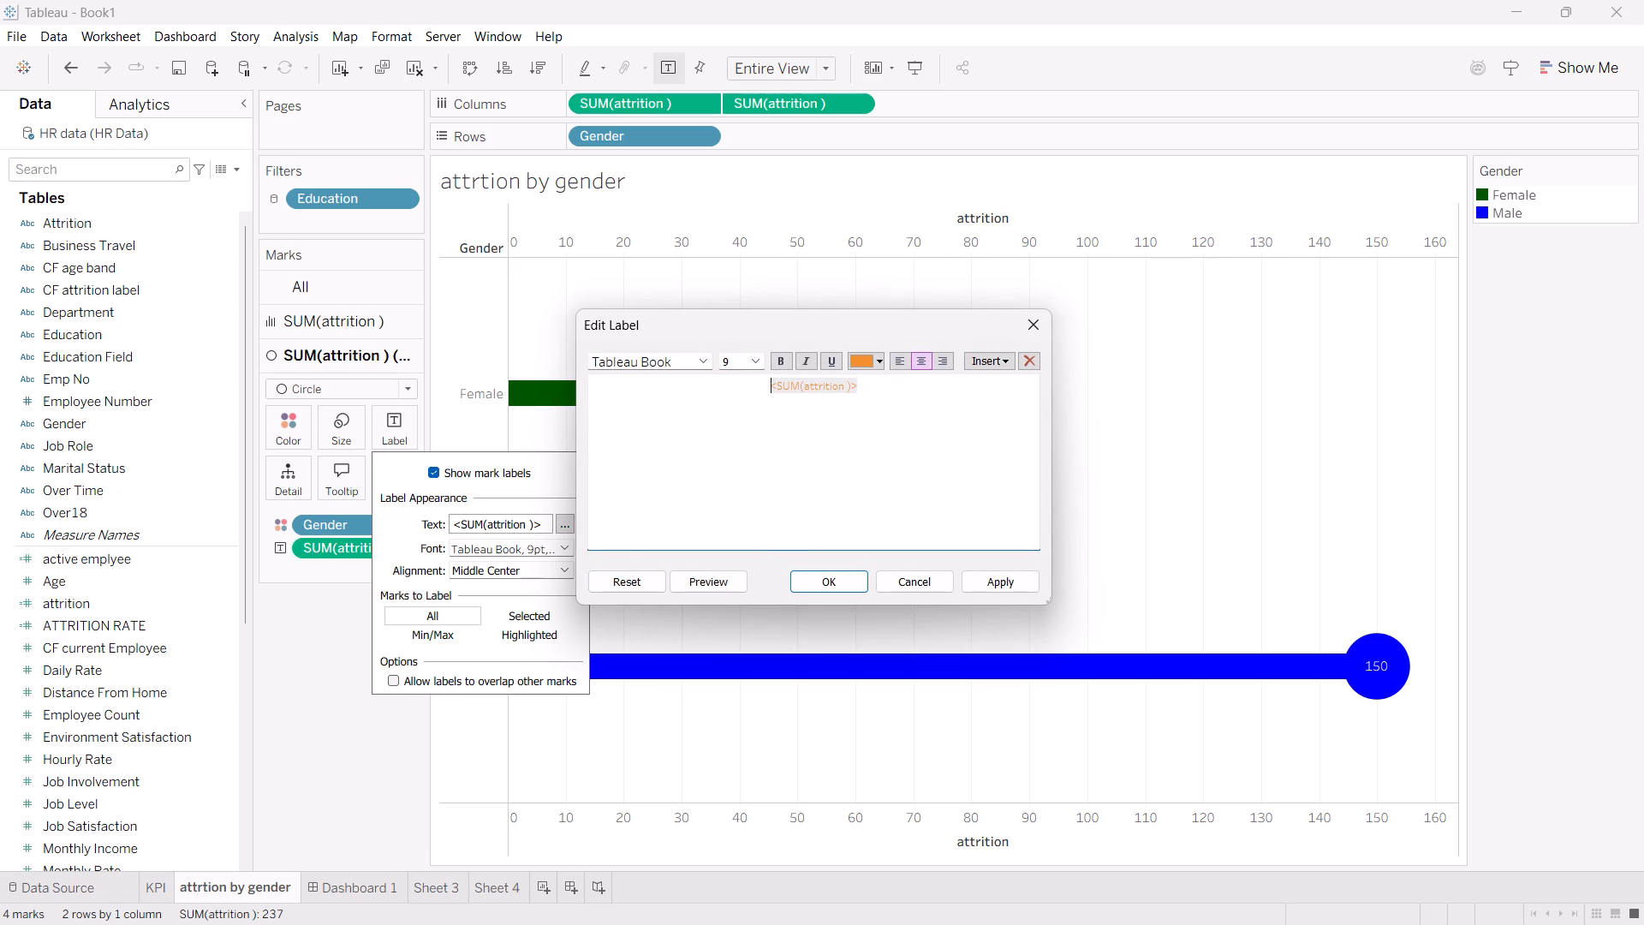
pyautogui.click(1042, 317)
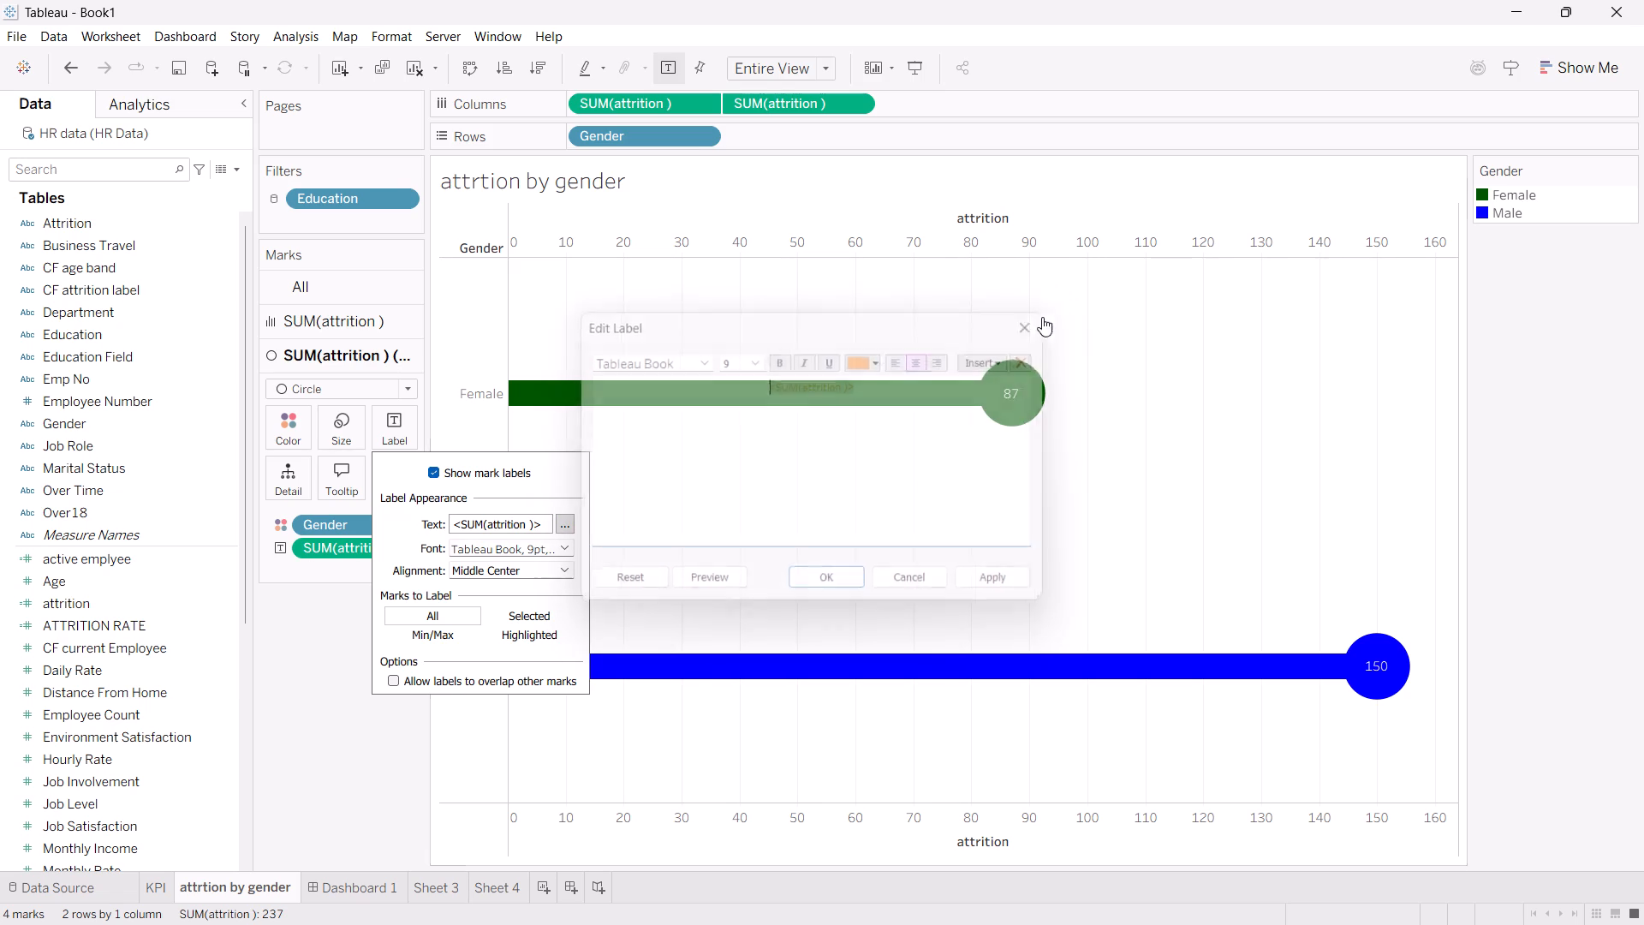
pyautogui.click(348, 657)
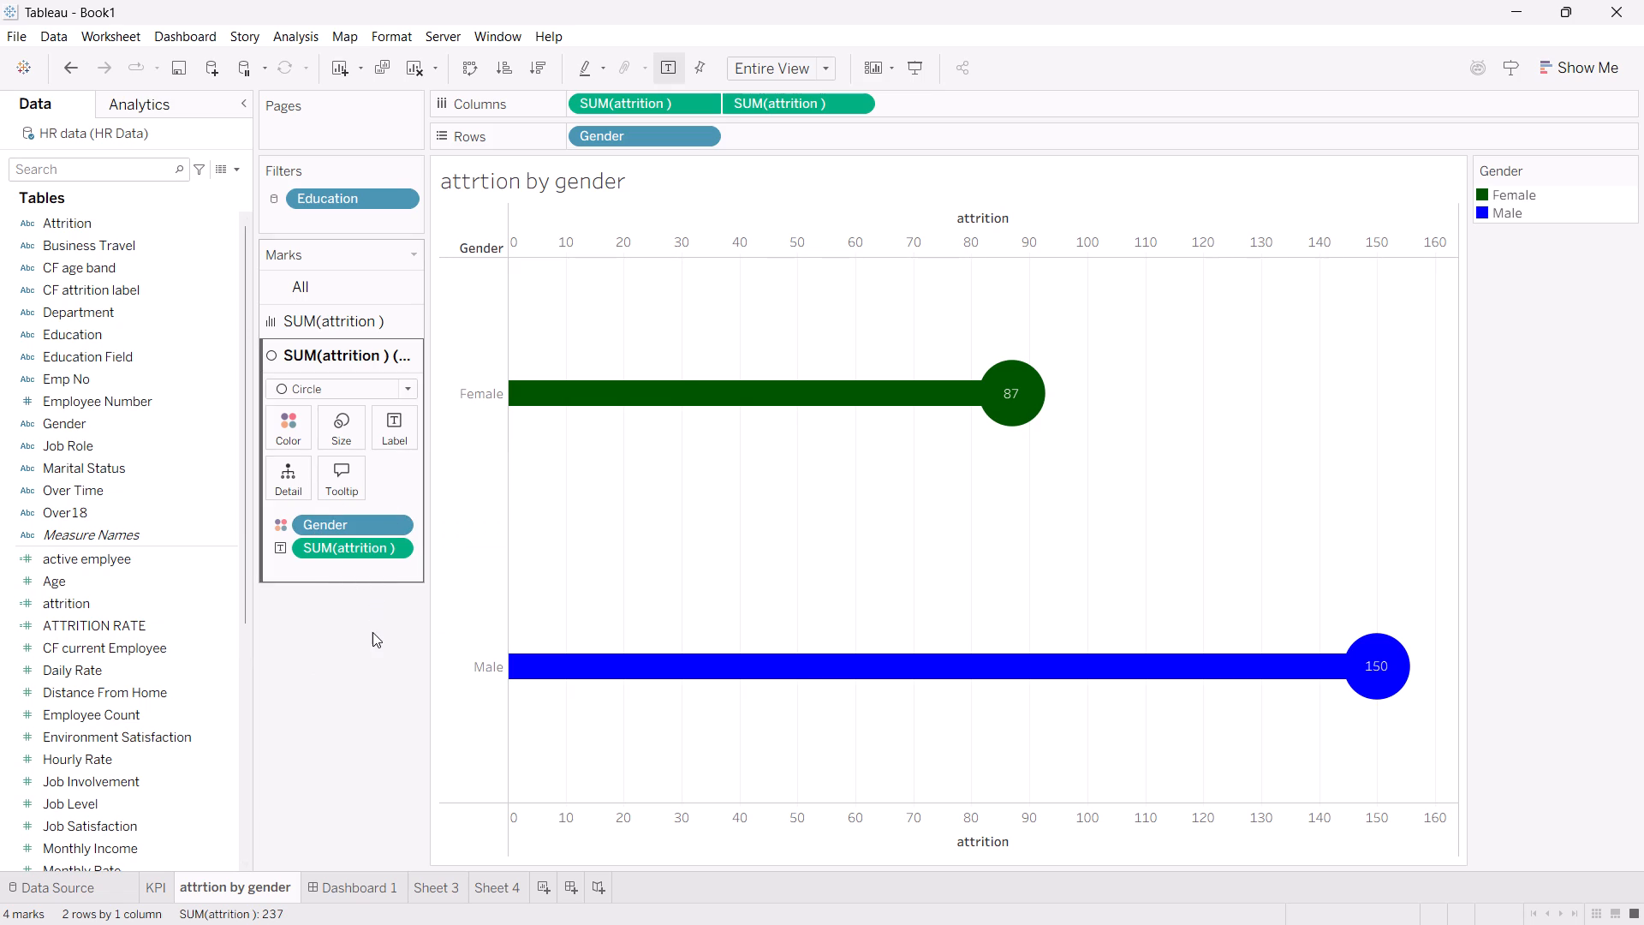
pyautogui.click(400, 427)
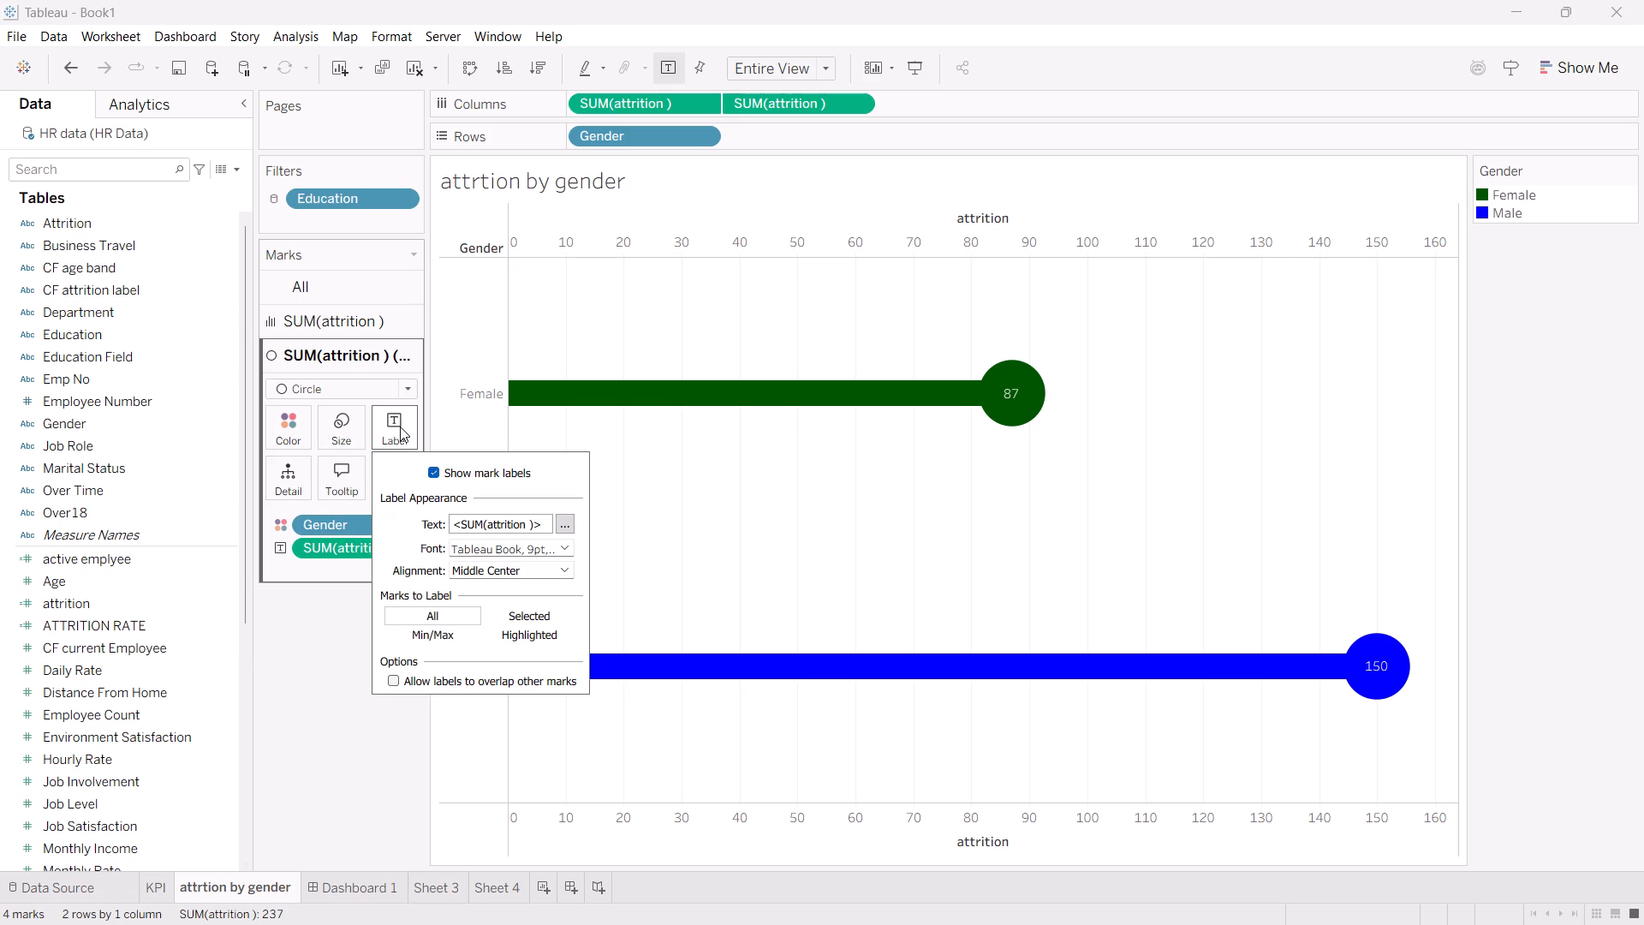
pyautogui.click(564, 529)
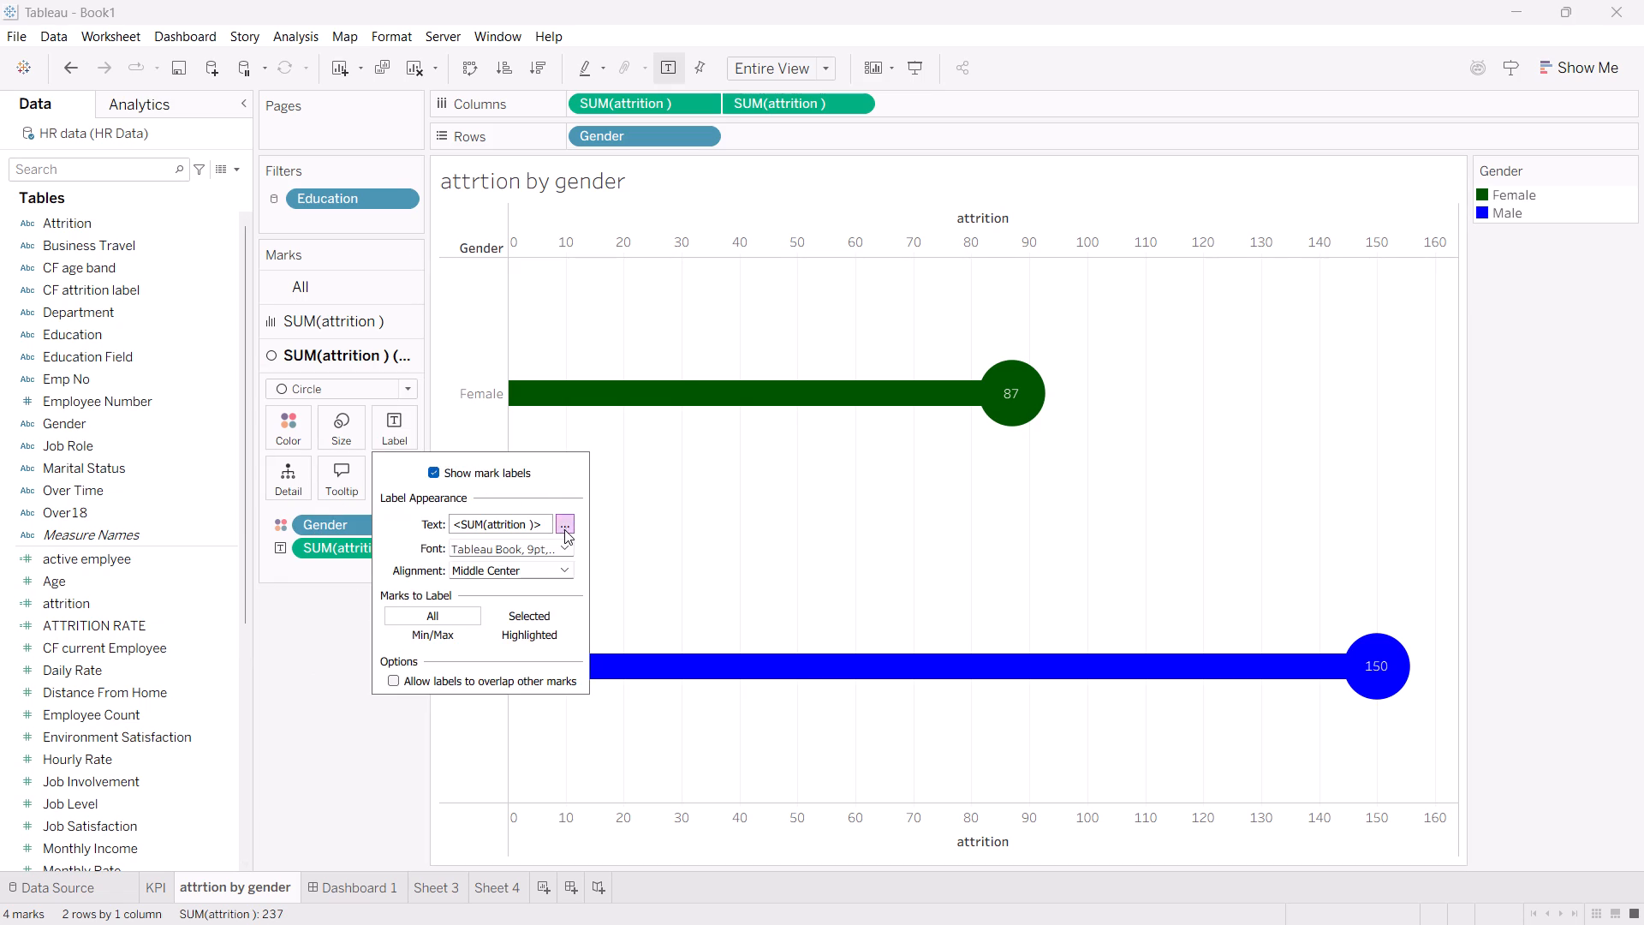
pyautogui.moveTo(888, 404); pyautogui.dragTo(753, 399)
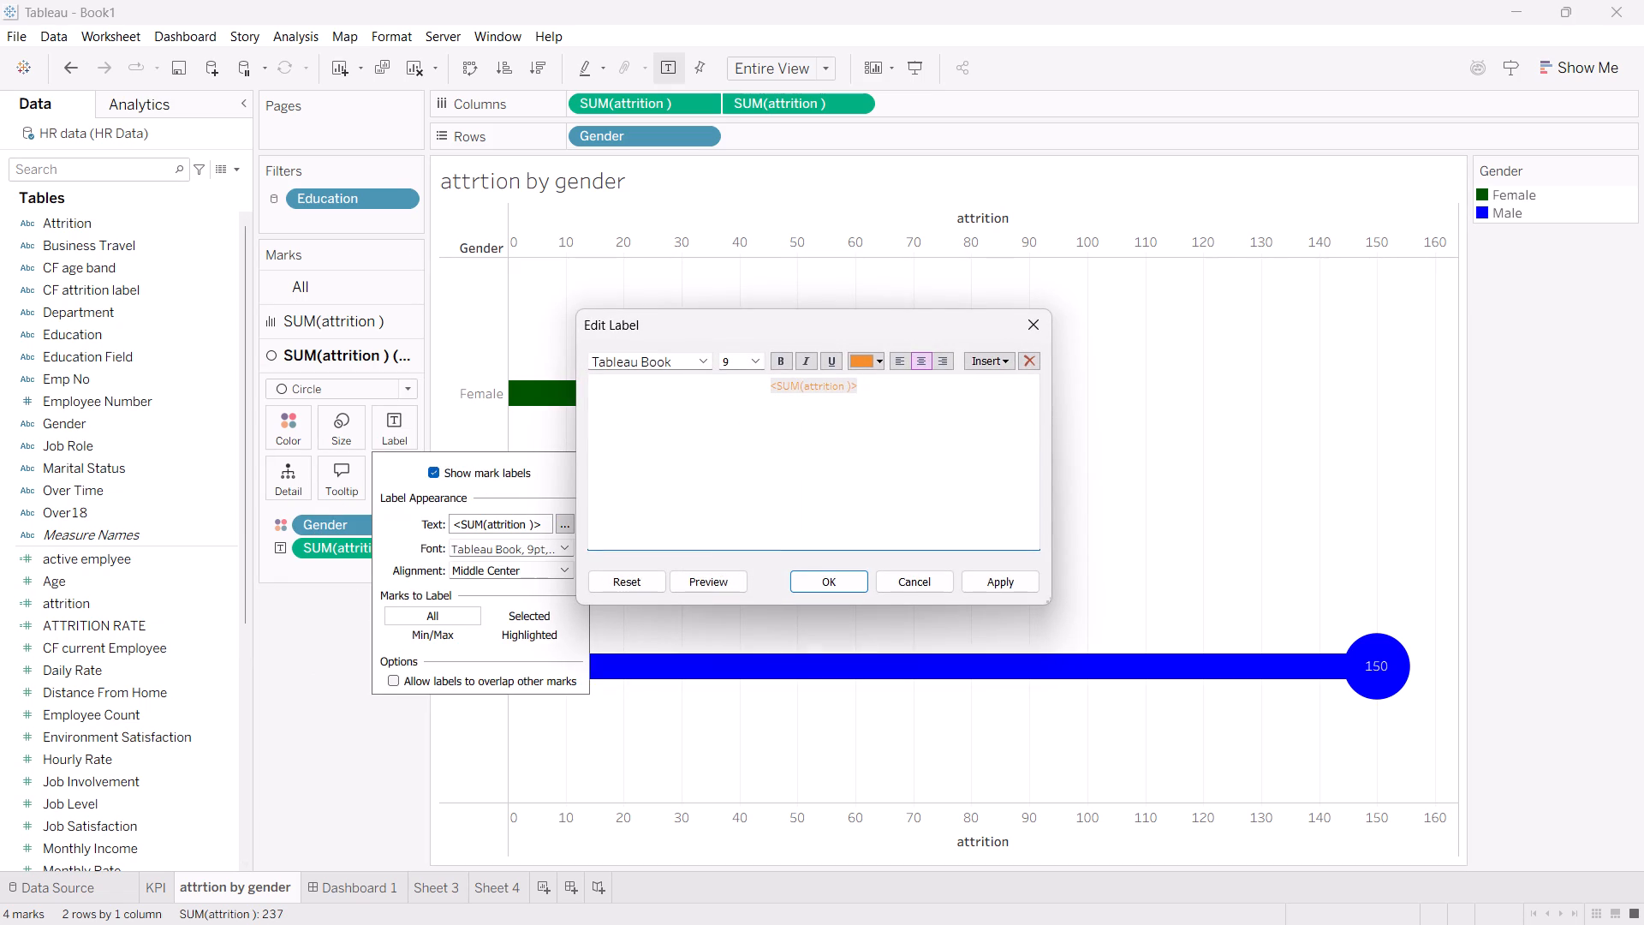
pyautogui.moveTo(753, 399); pyautogui.dragTo(1031, 328)
pyautogui.click(1031, 328)
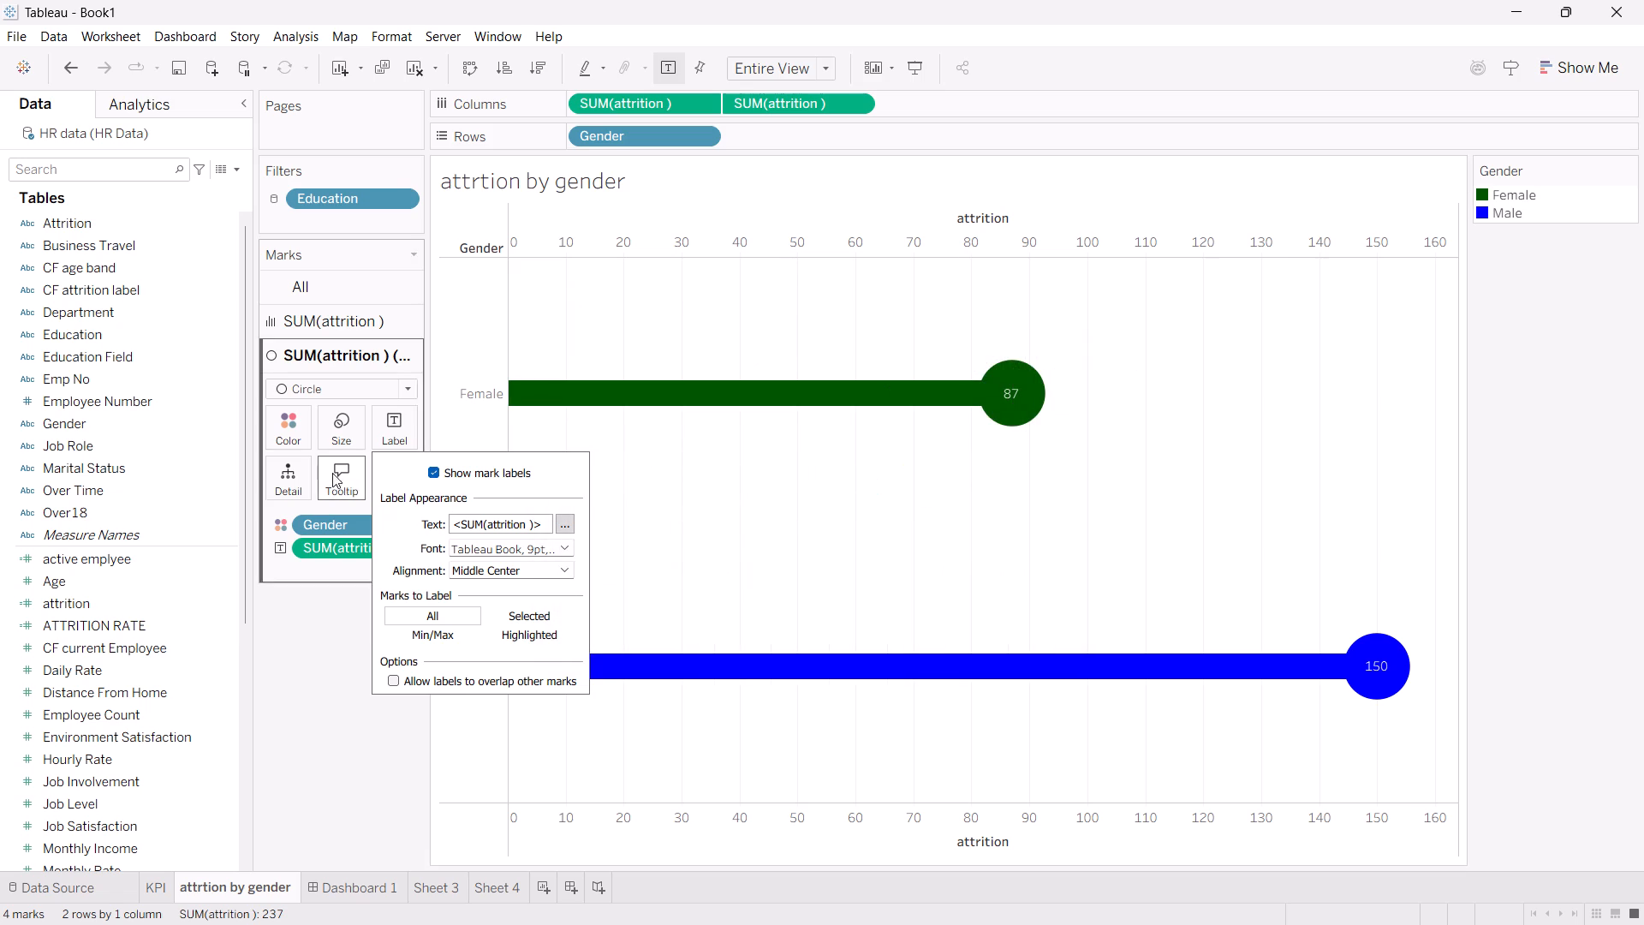
pyautogui.moveTo(358, 728); pyautogui.dragTo(278, 457)
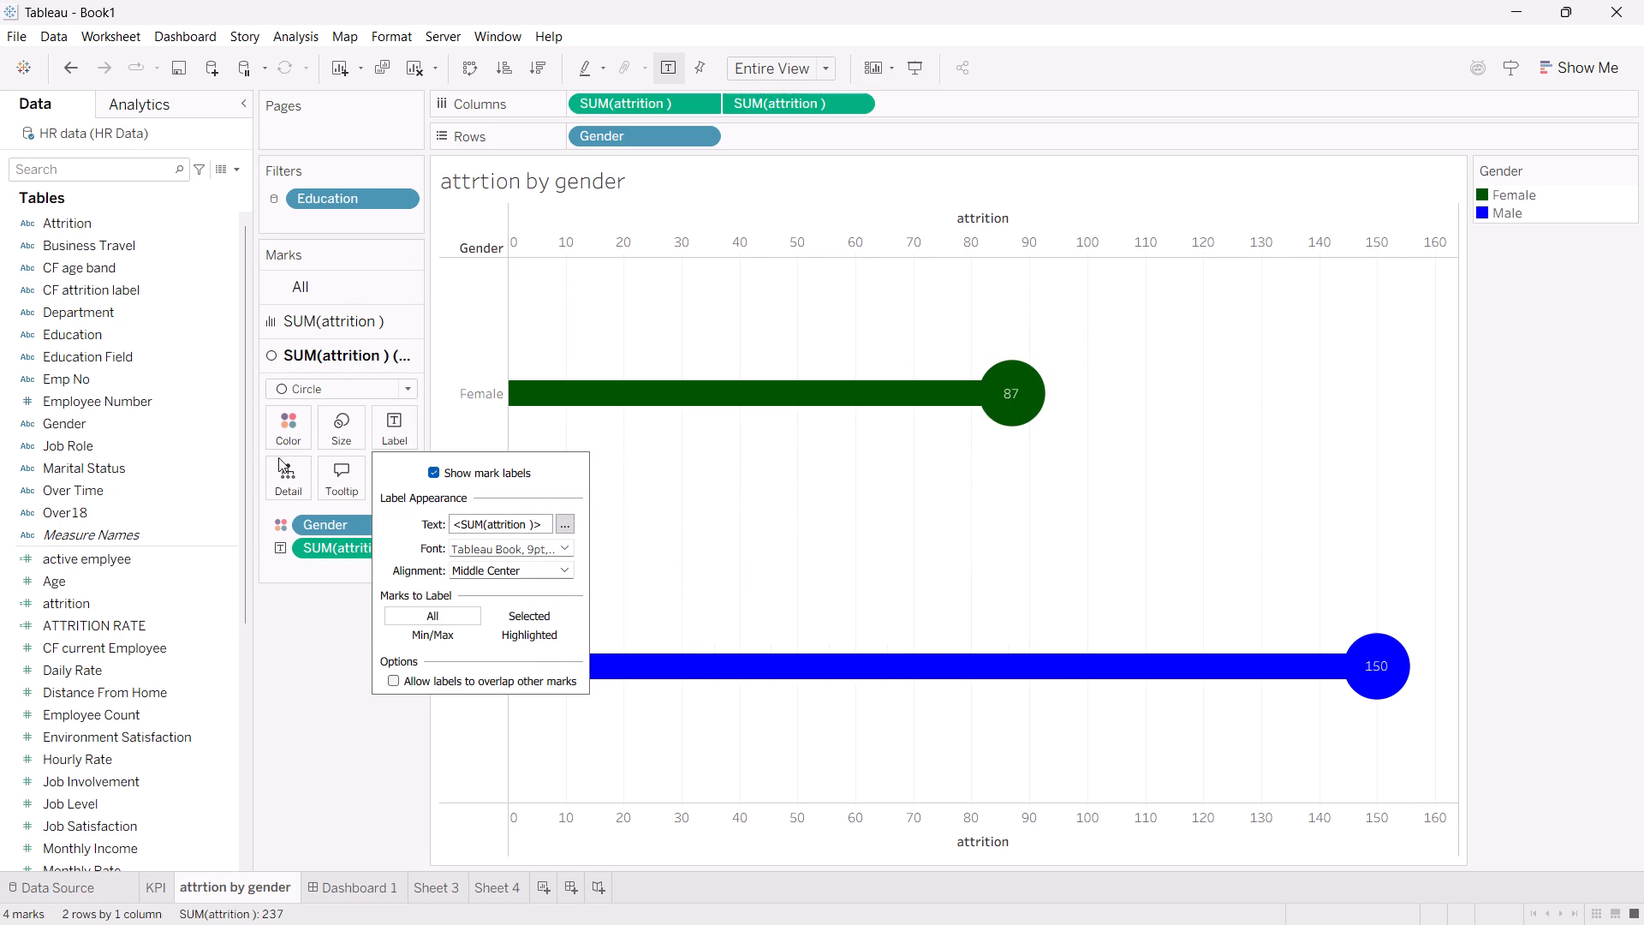
pyautogui.moveTo(278, 457); pyautogui.dragTo(278, 458)
# Check the Gender color assignments and the label settings of the first SUM(attrition) measure's bars.
pyautogui.click(280, 438)
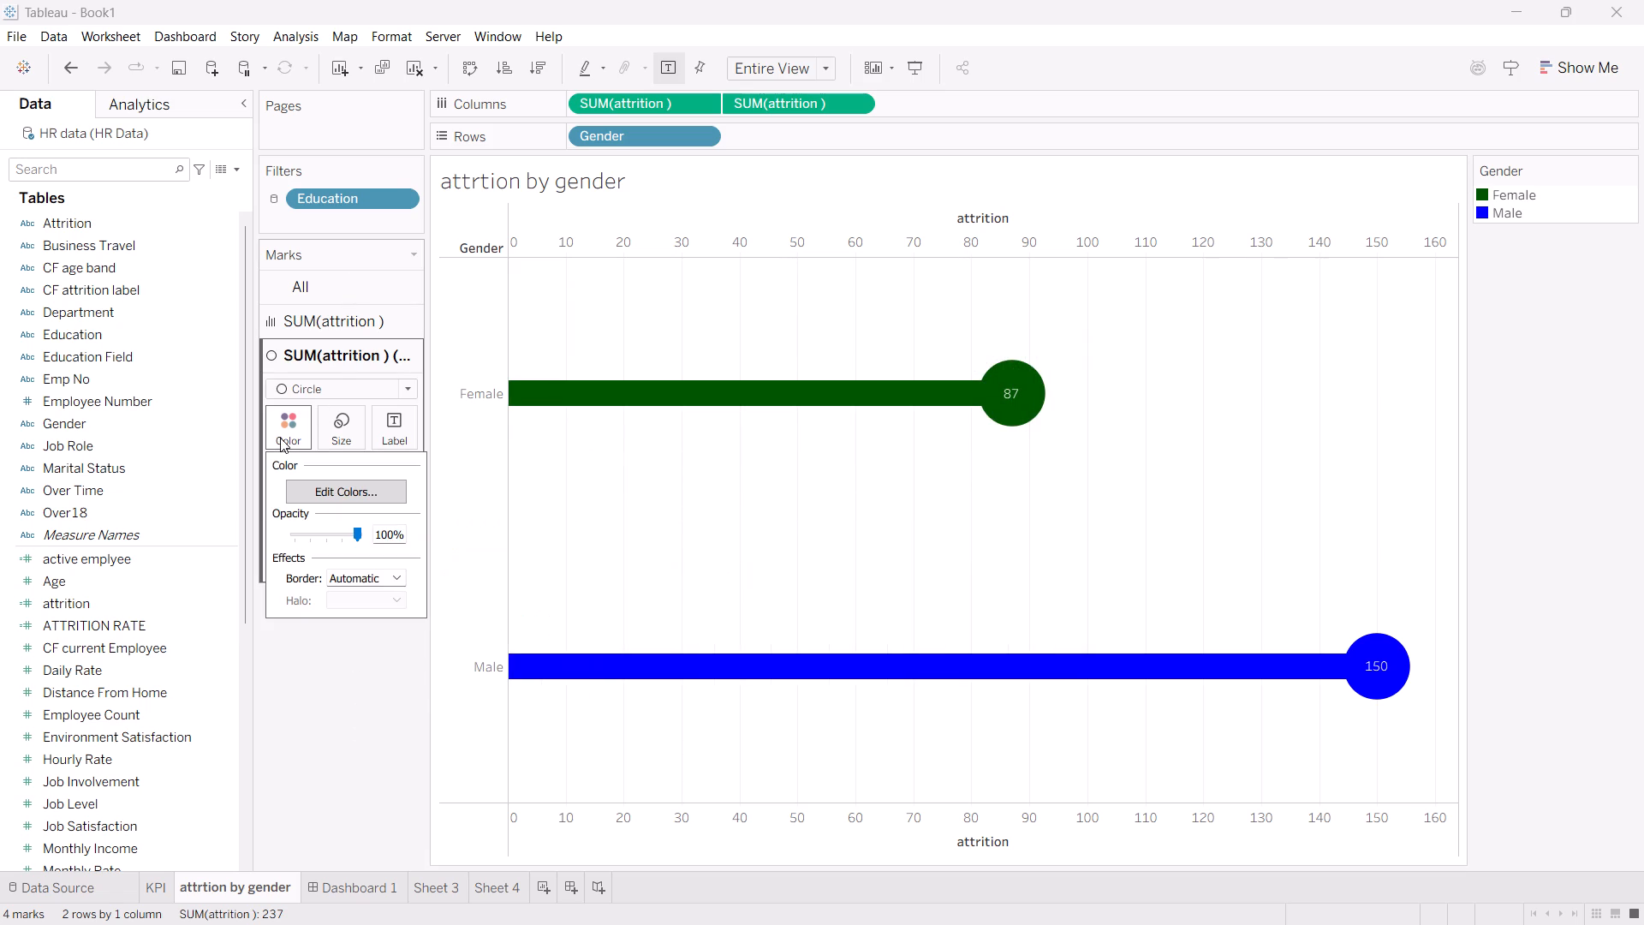
pyautogui.click(369, 495)
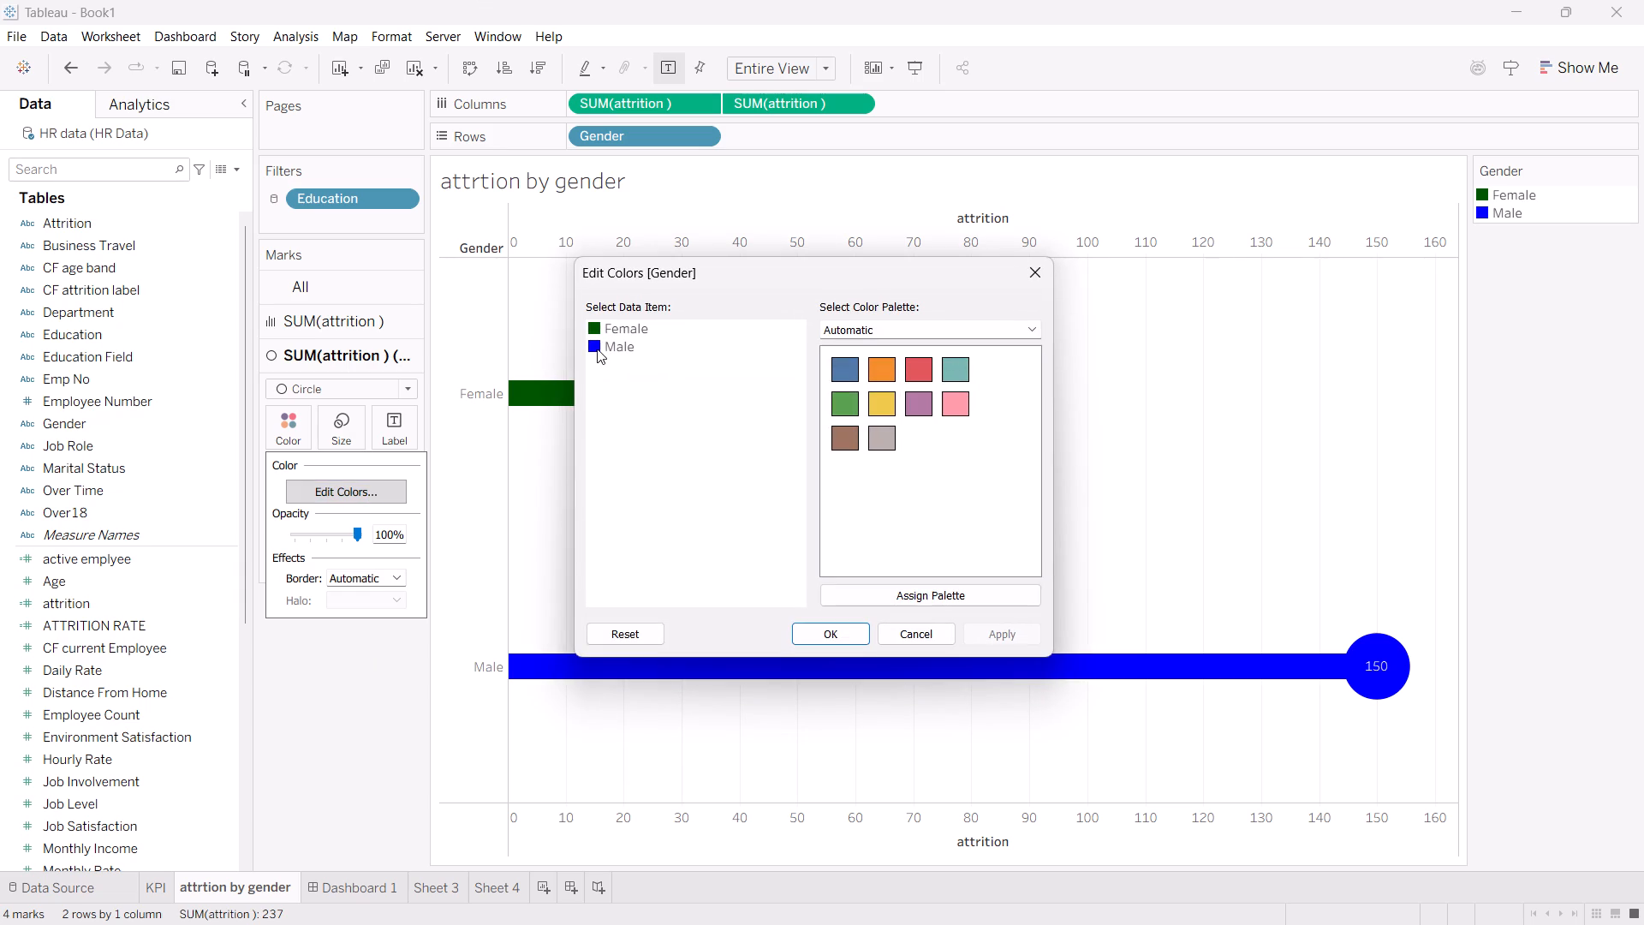
pyautogui.click(1039, 270)
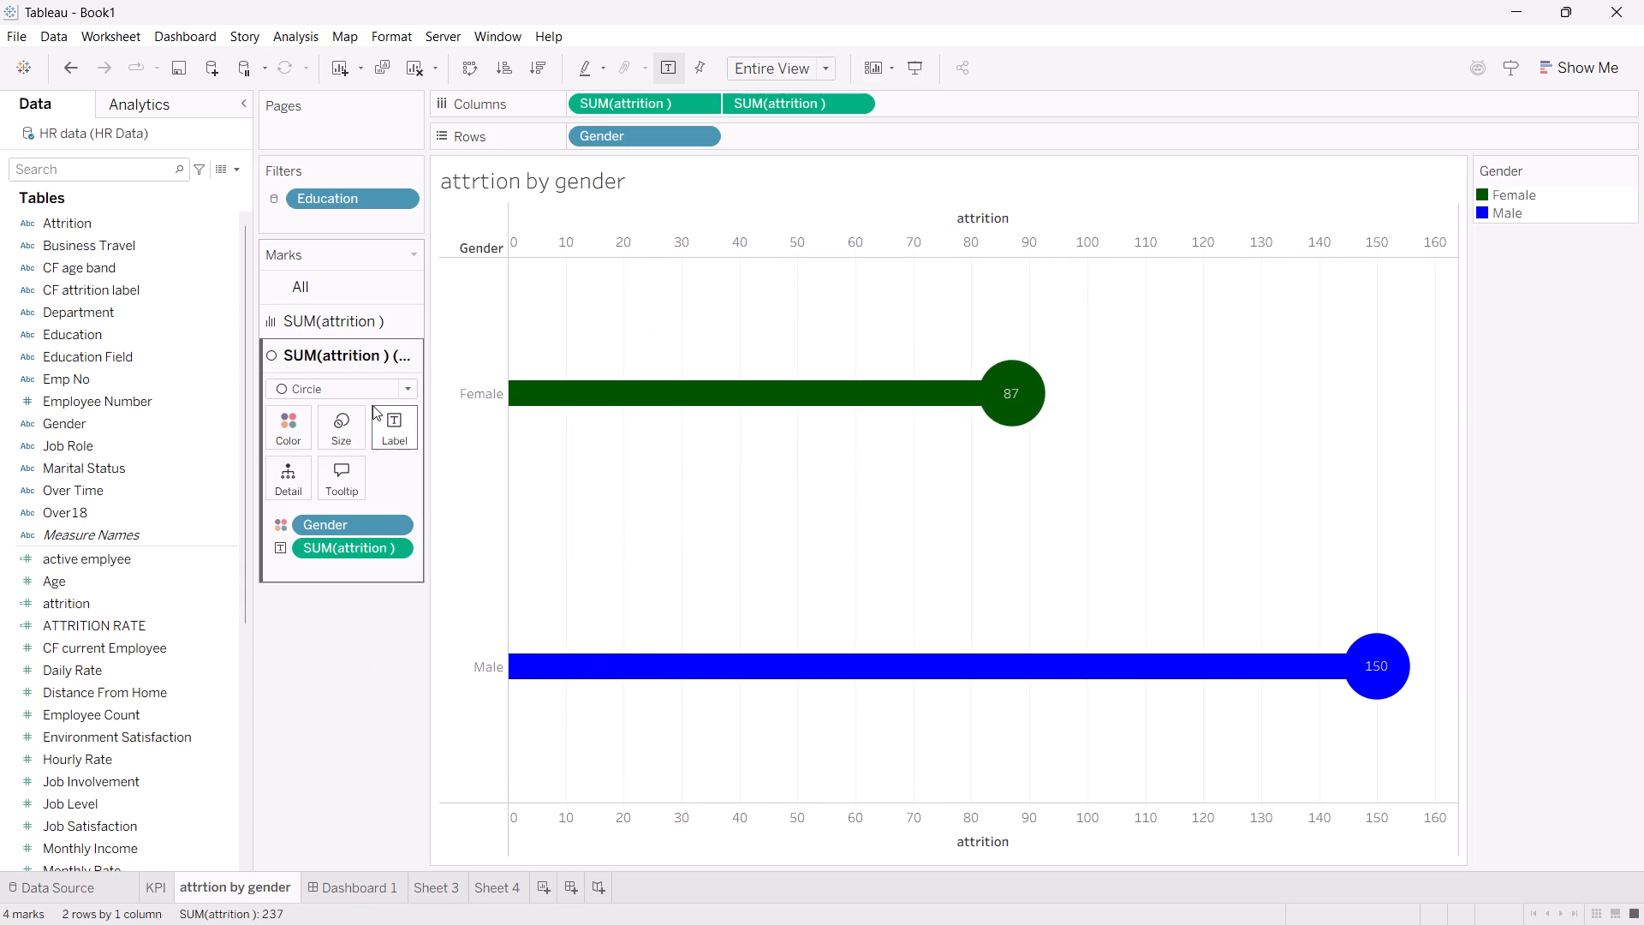
pyautogui.click(352, 314)
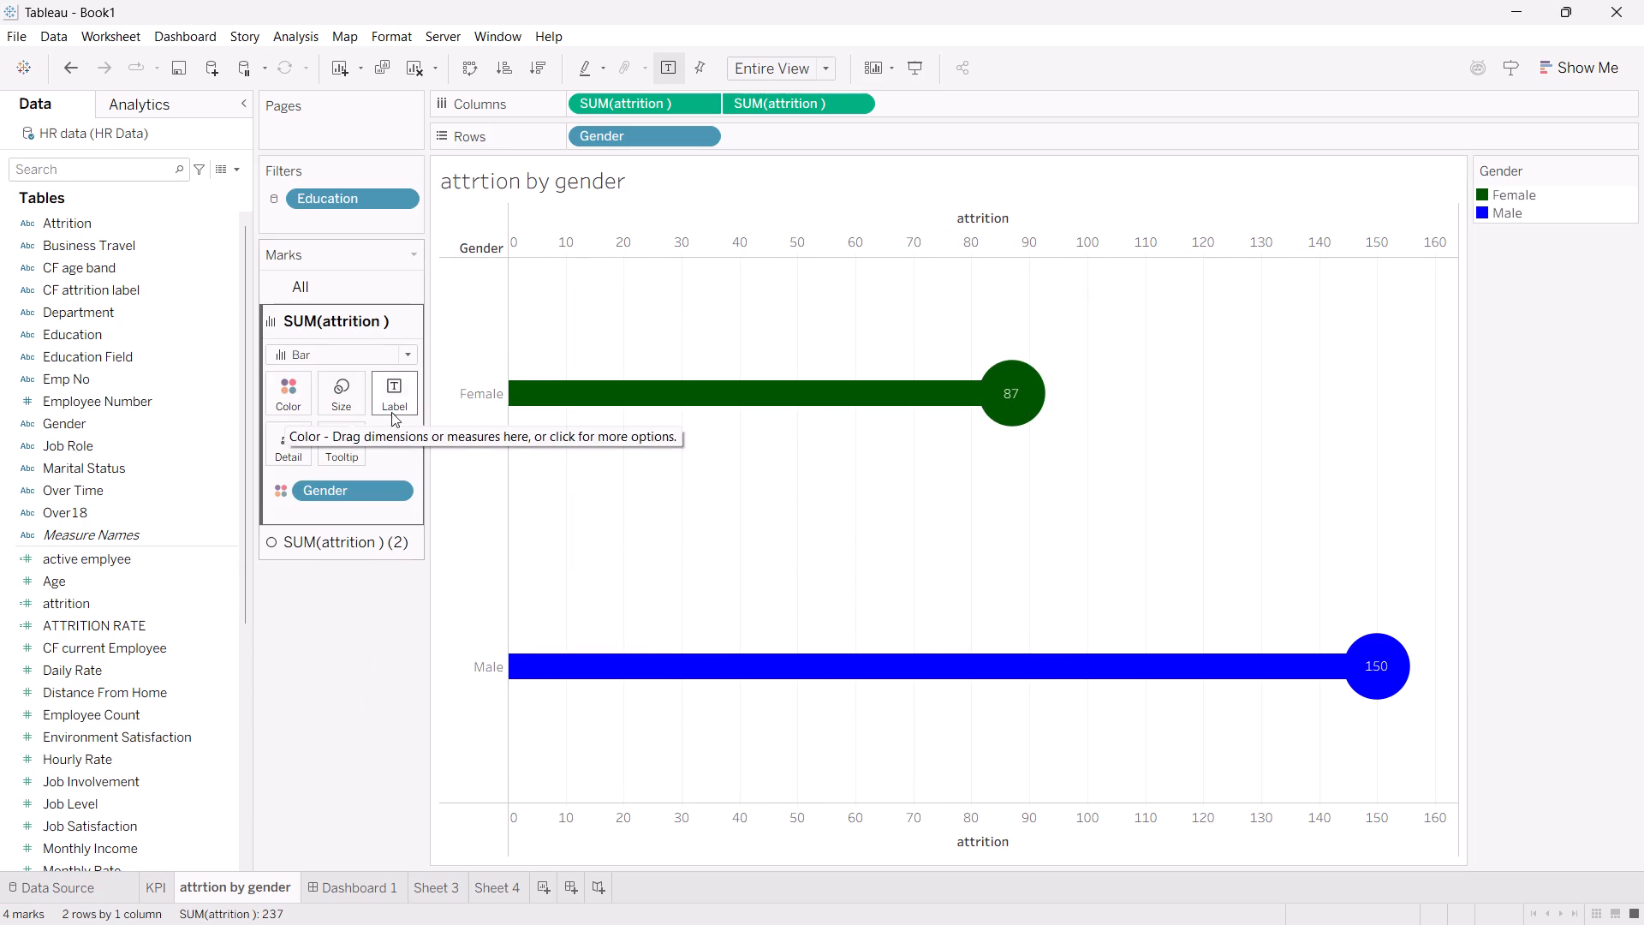
pyautogui.click(394, 400)
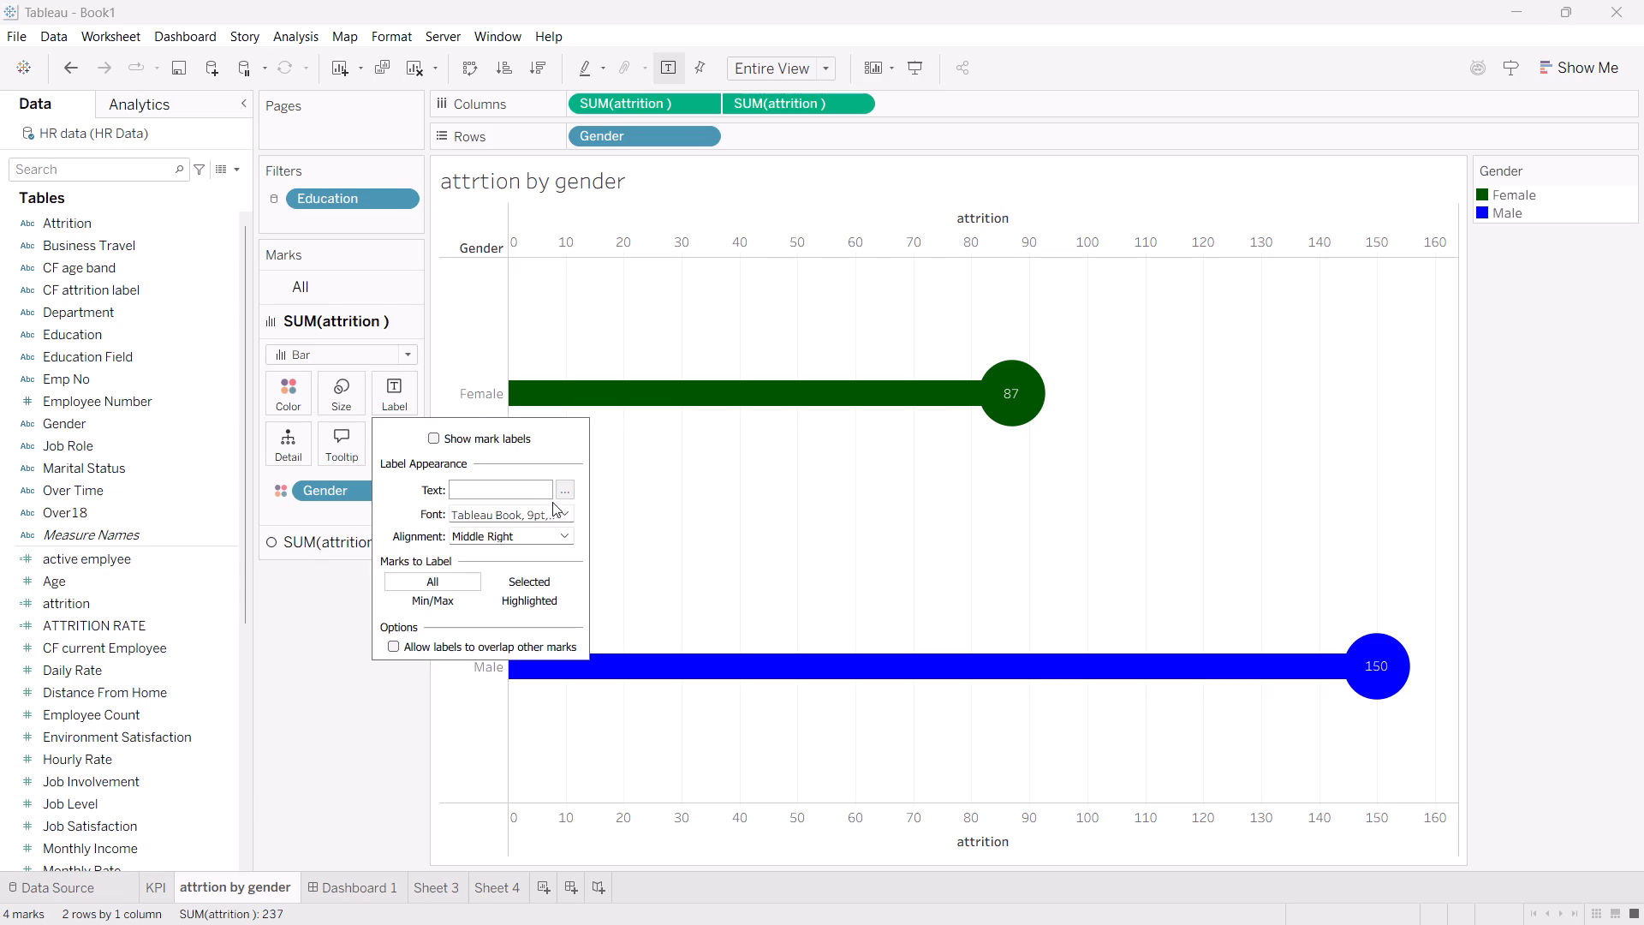
pyautogui.click(564, 494)
pyautogui.click(383, 685)
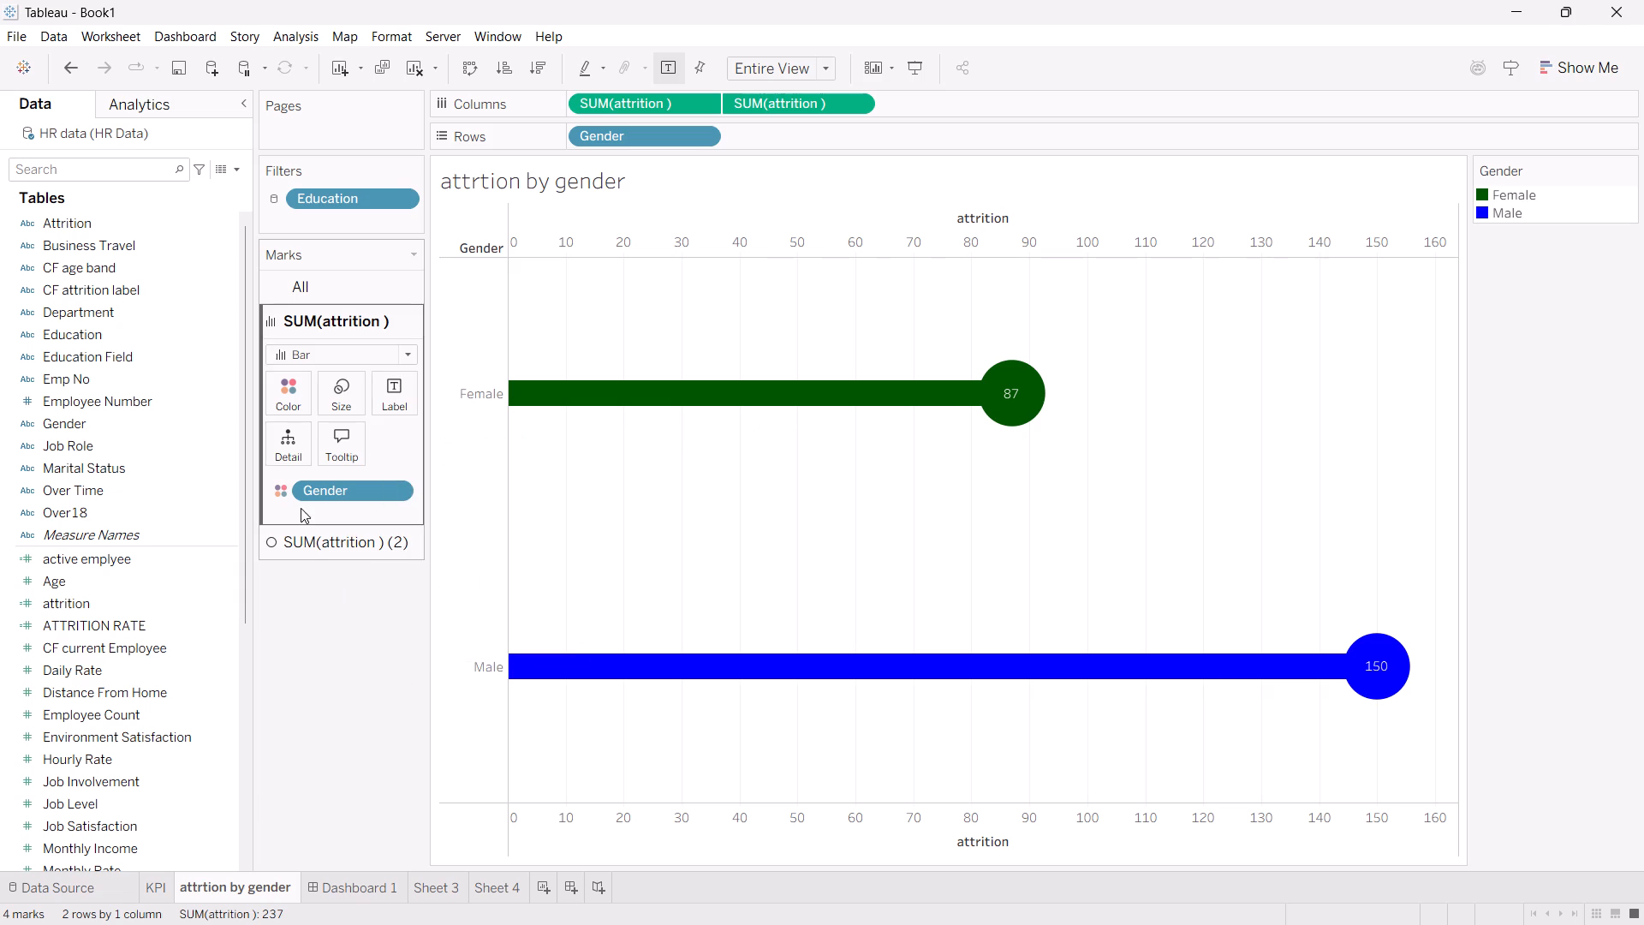
# Format the <SUM(attrition )> label text of the second measure's circles as bold, underlined Tableau Bold in yellow.
pyautogui.click(328, 543)
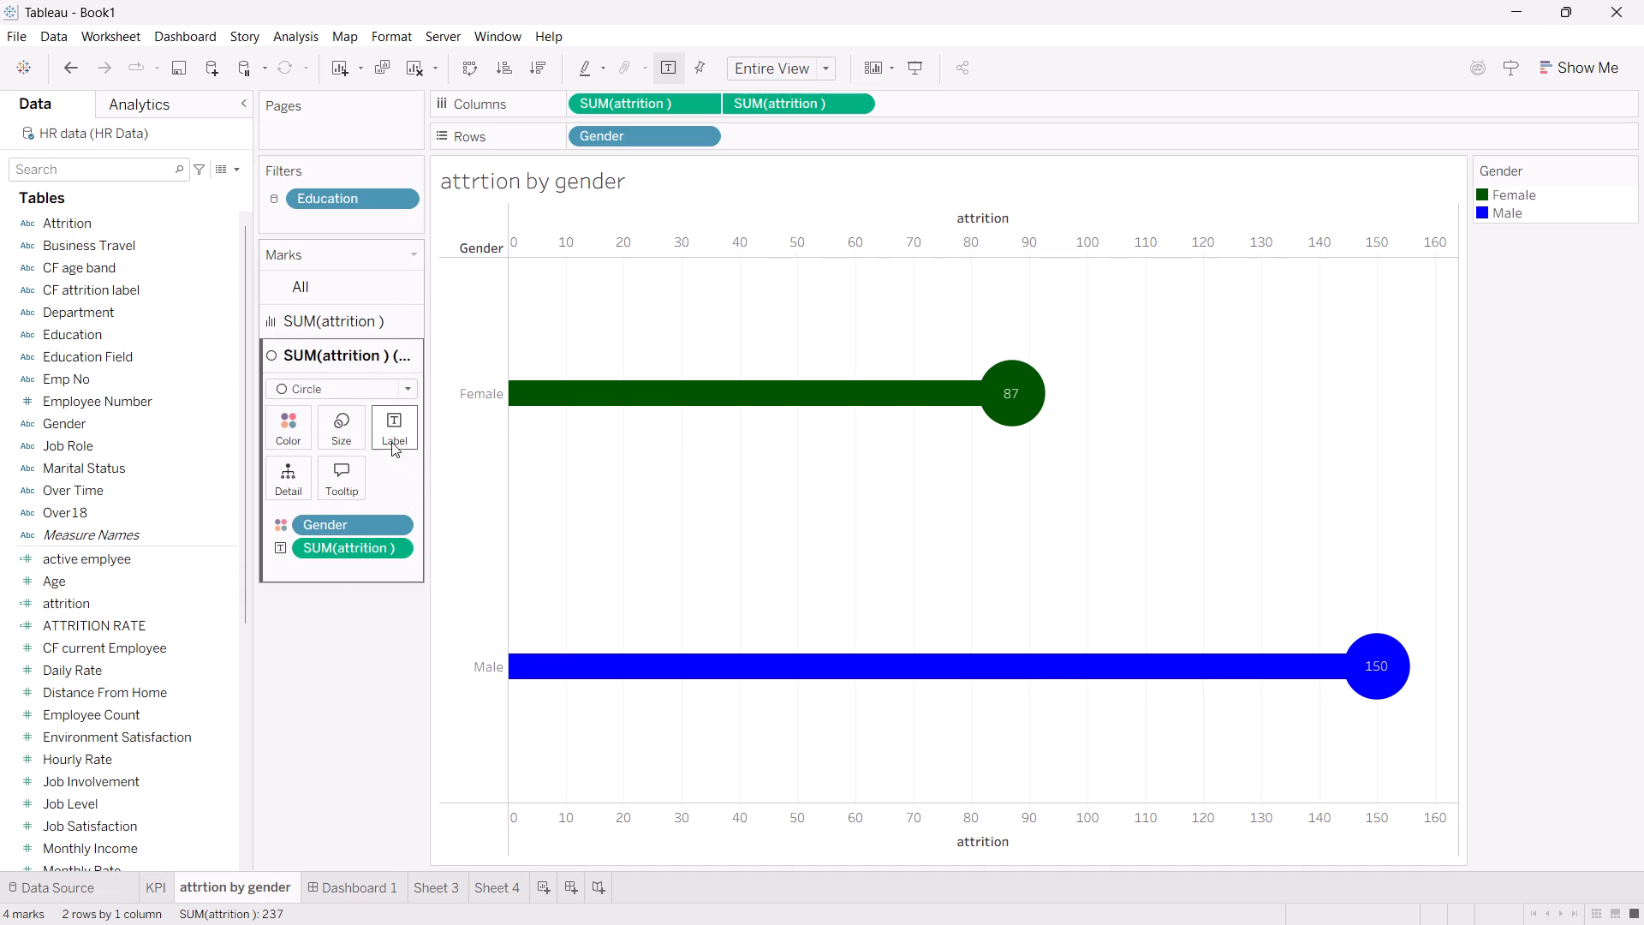
pyautogui.click(391, 439)
pyautogui.click(563, 522)
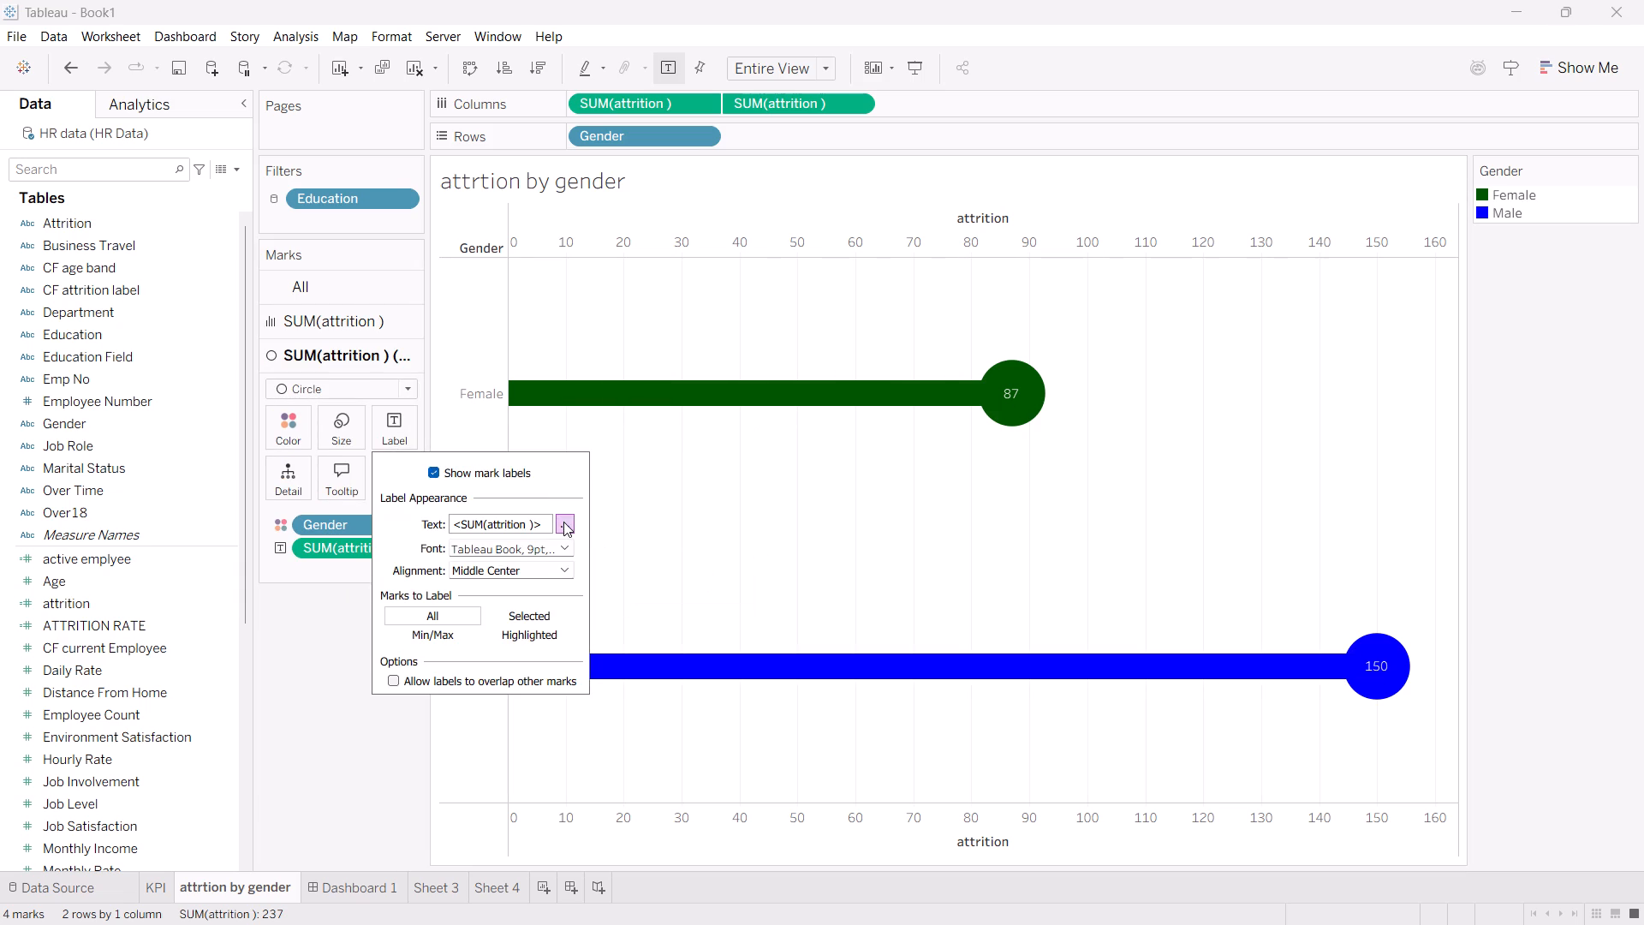
pyautogui.moveTo(883, 389); pyautogui.dragTo(720, 389)
pyautogui.click(781, 360)
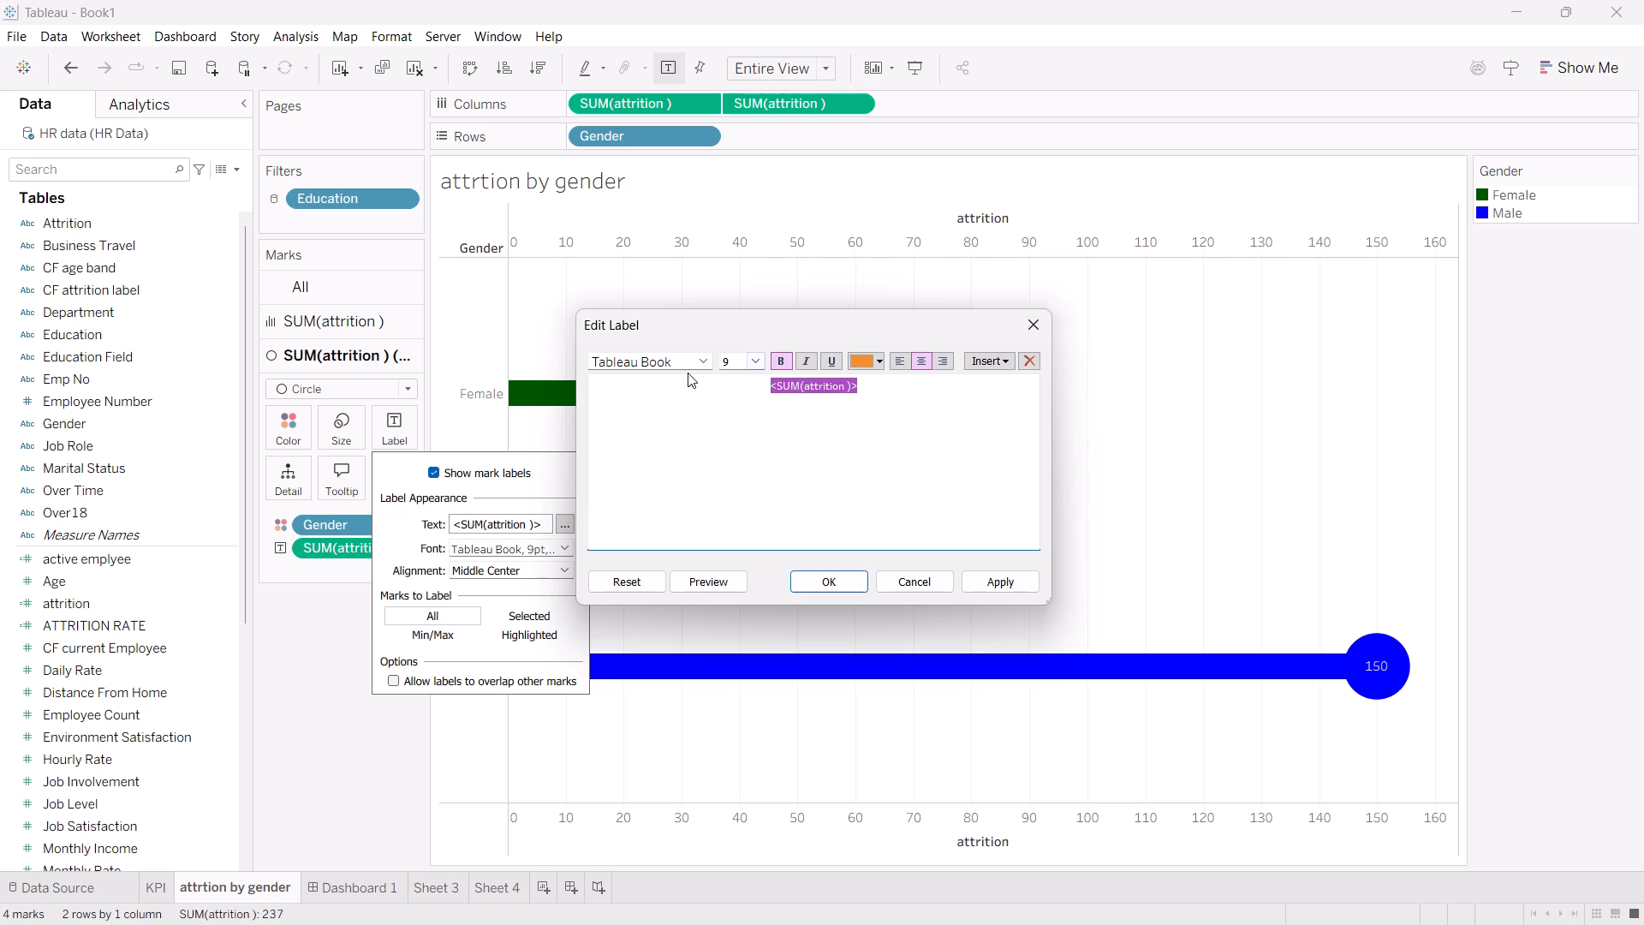
pyautogui.click(697, 364)
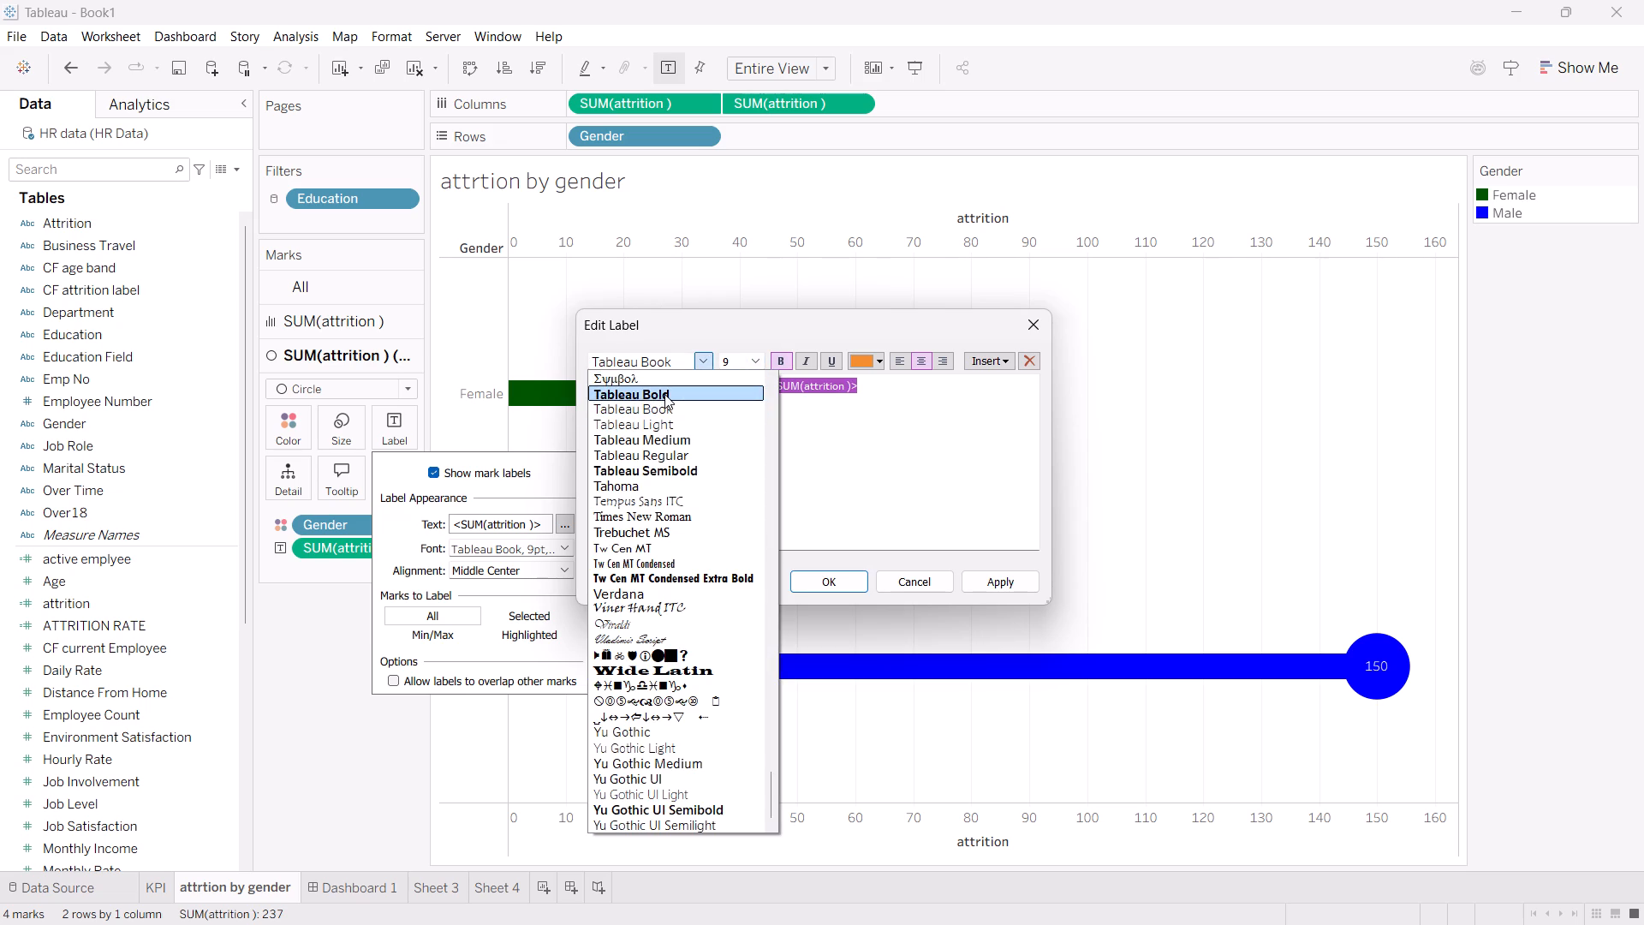
pyautogui.click(664, 394)
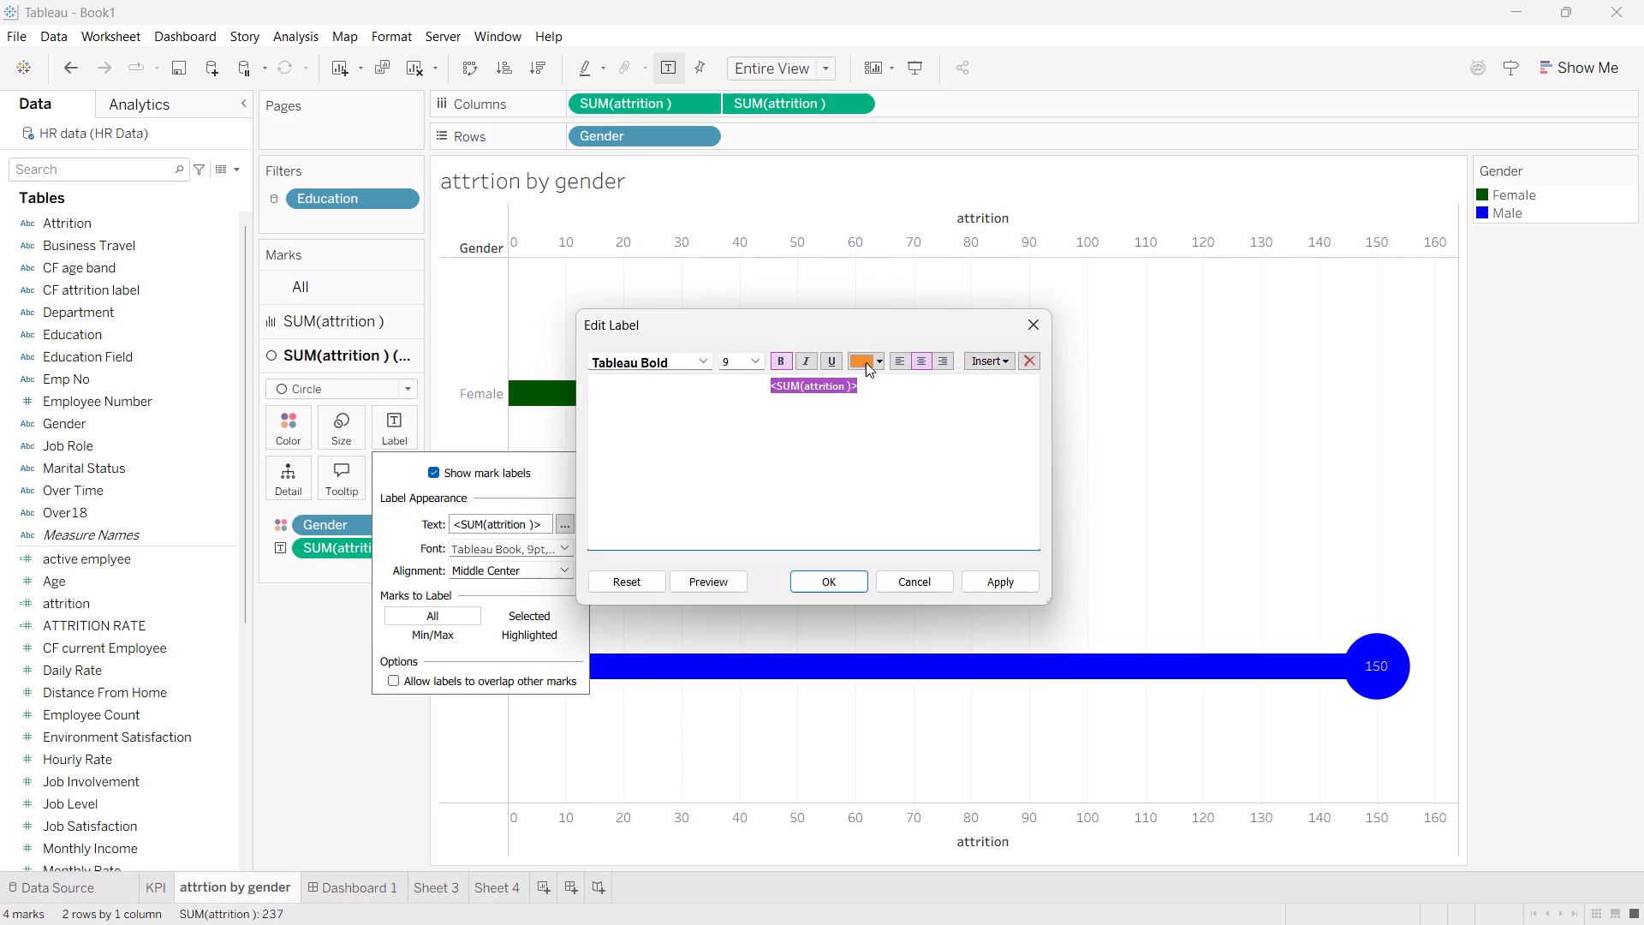
pyautogui.click(838, 362)
pyautogui.click(879, 359)
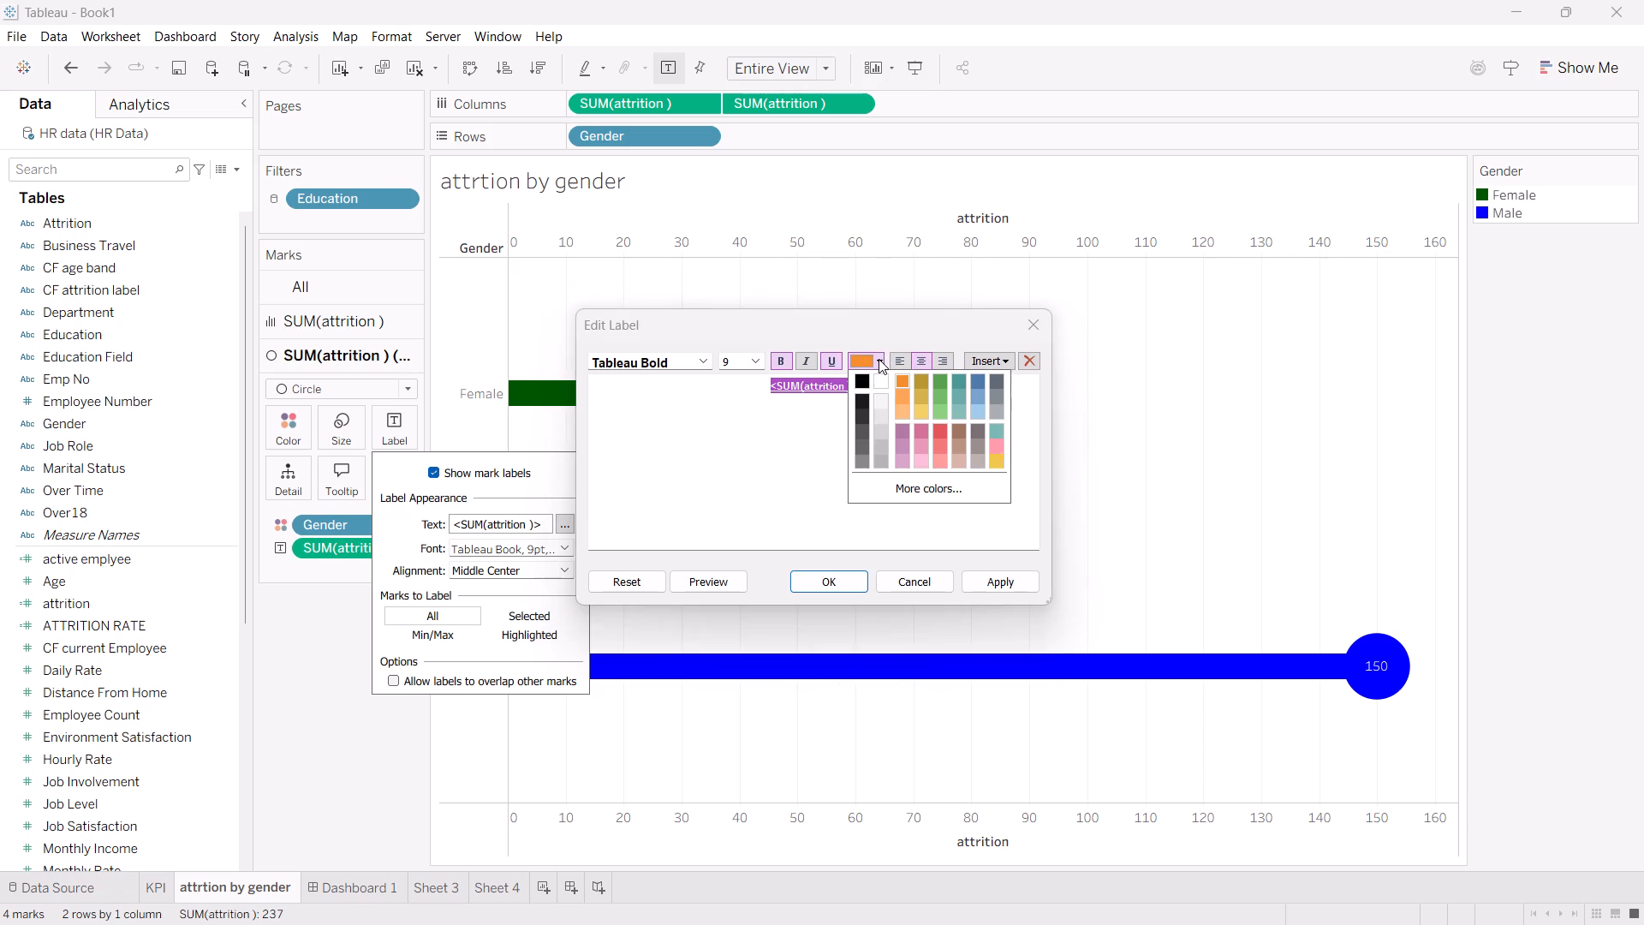
pyautogui.click(995, 464)
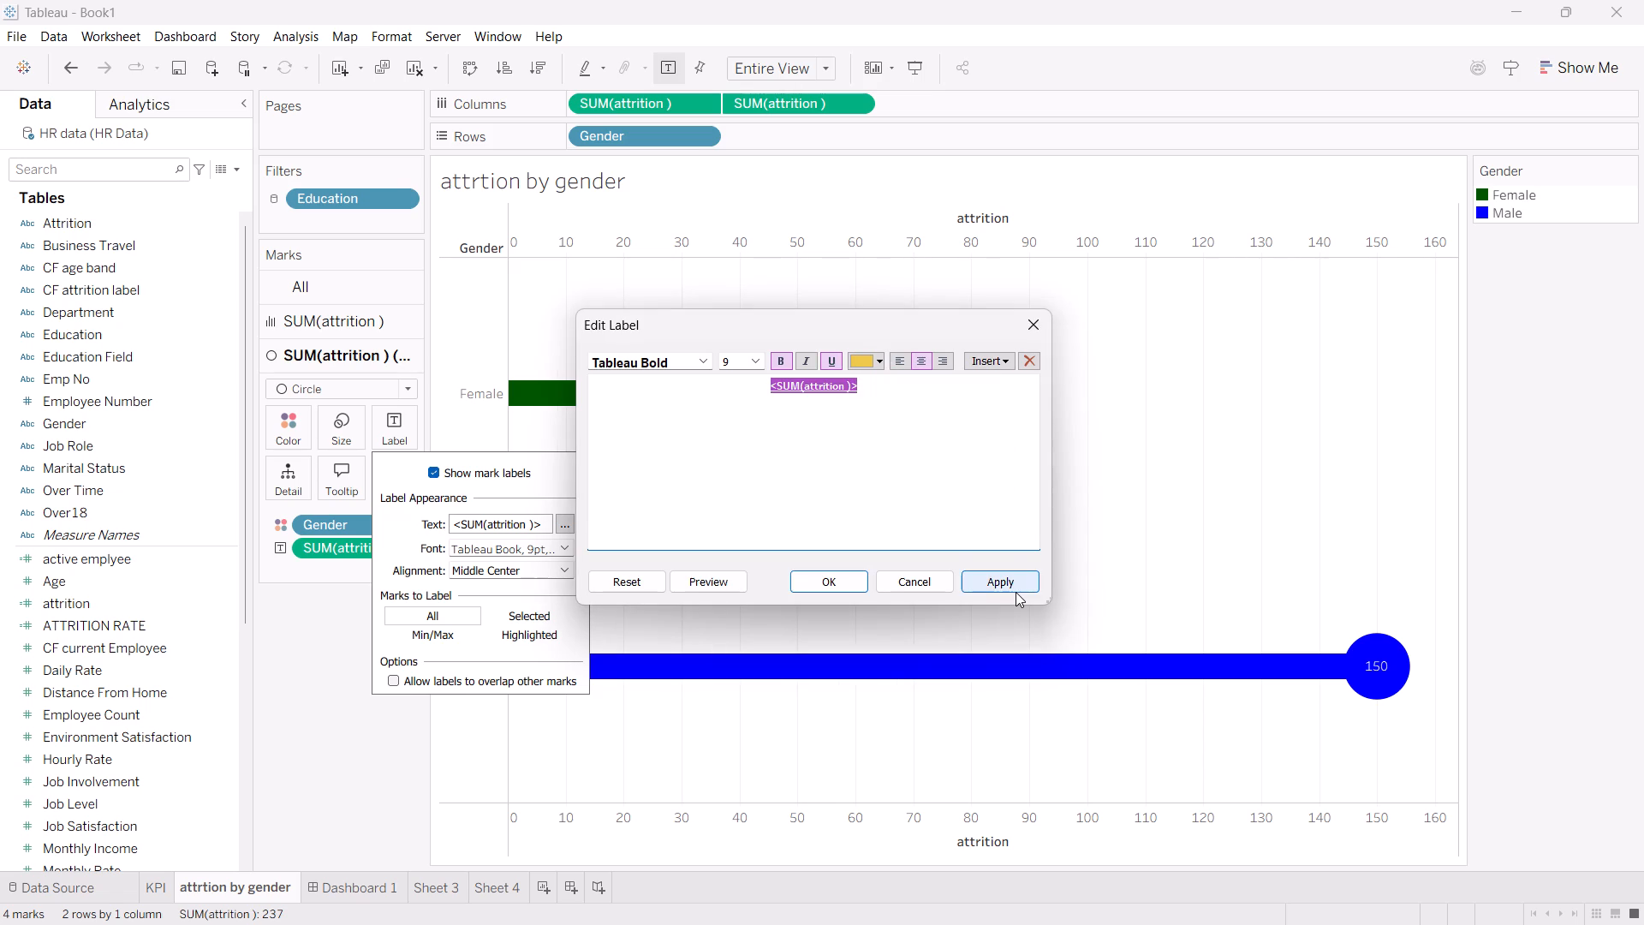
pyautogui.click(1016, 592)
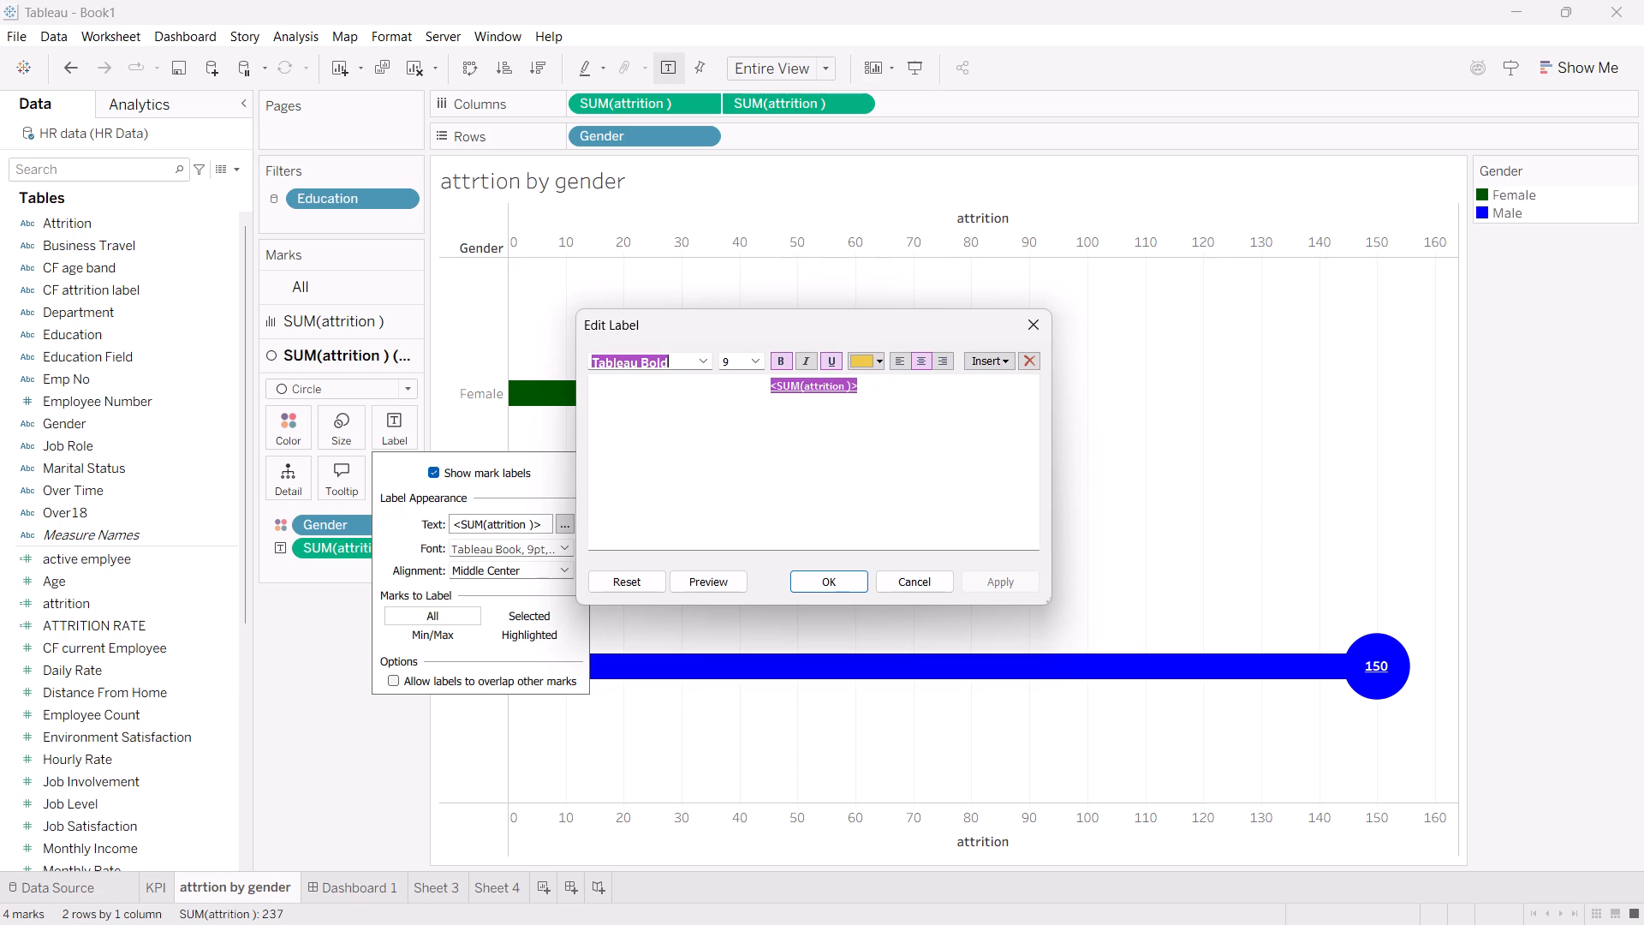
pyautogui.click(836, 574)
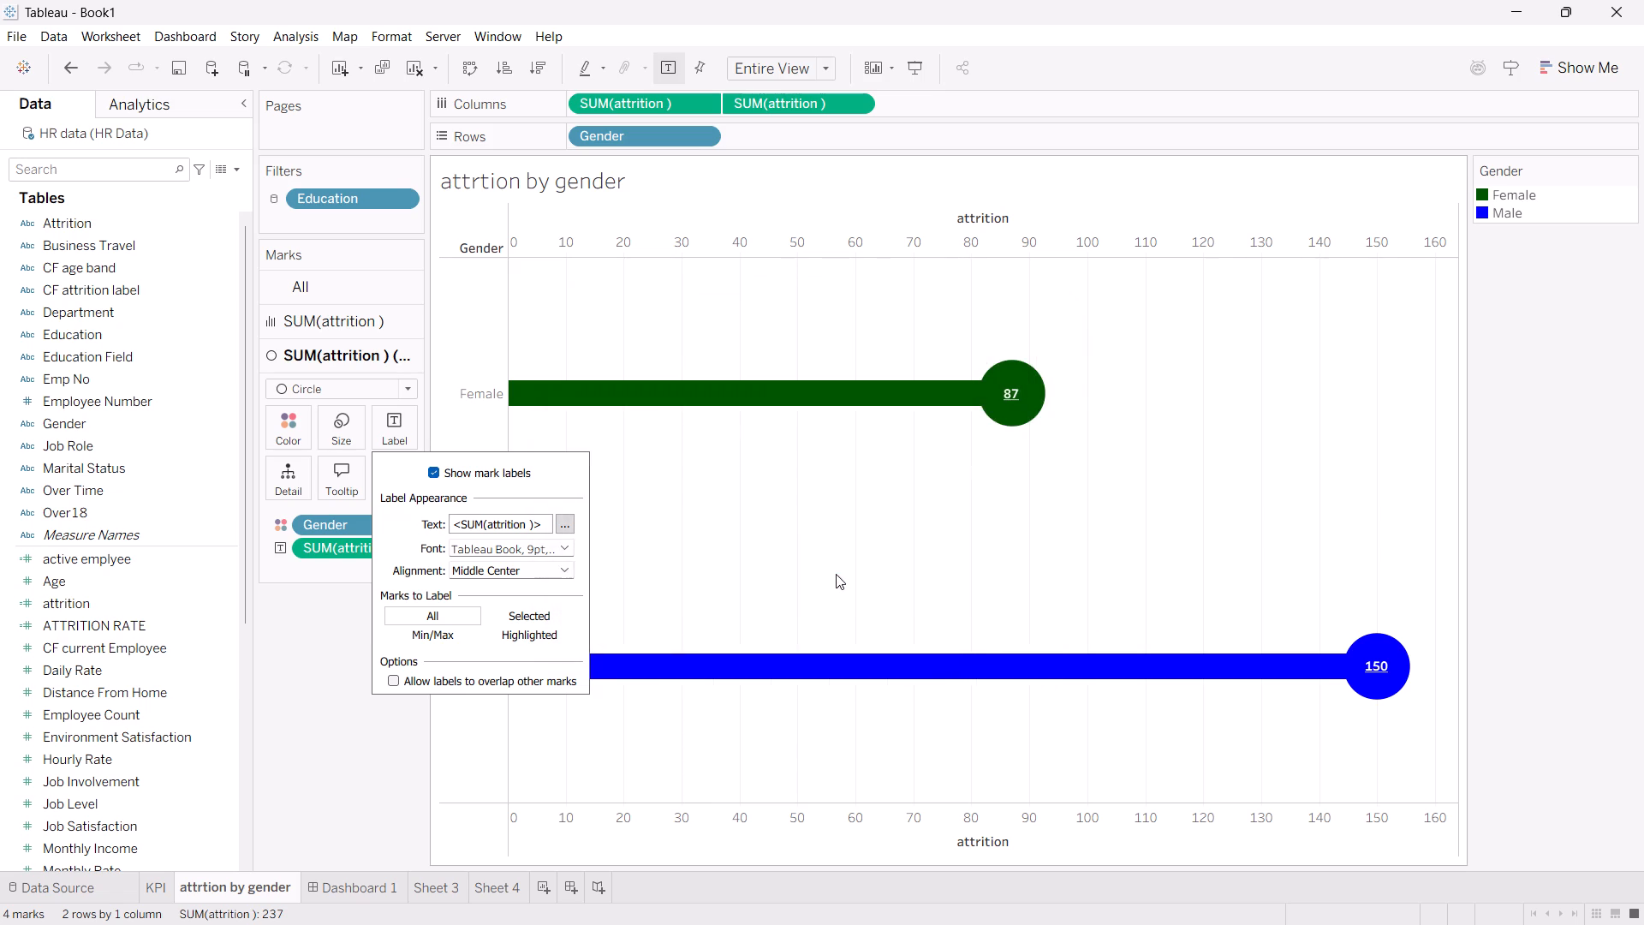
pyautogui.click(902, 589)
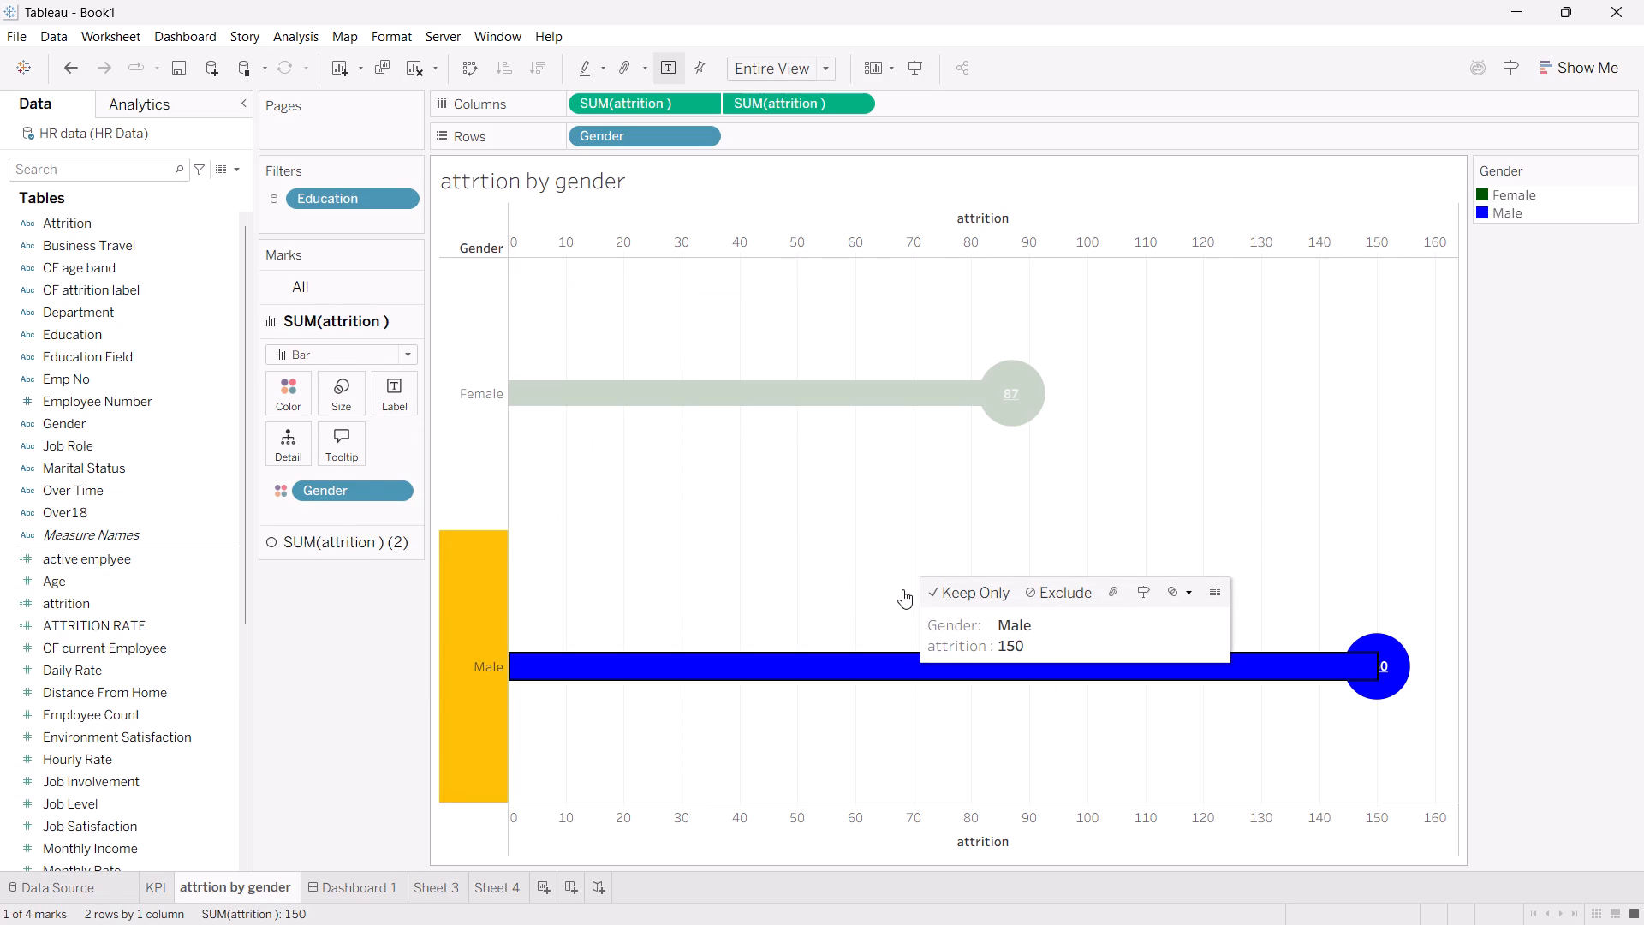
pyautogui.click(902, 589)
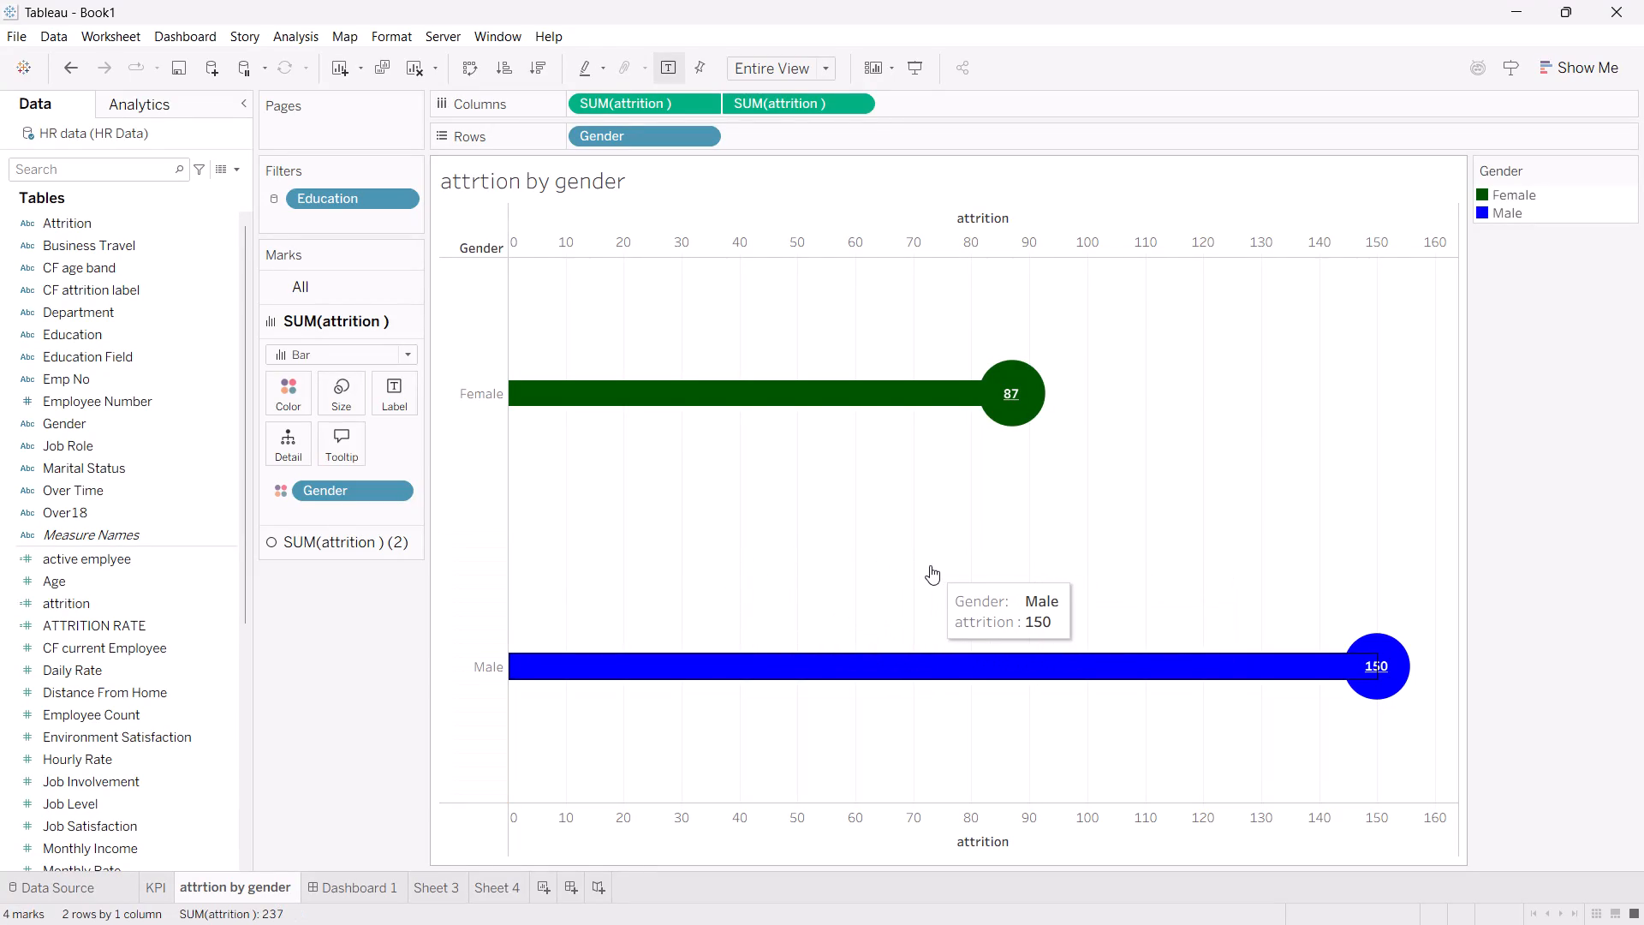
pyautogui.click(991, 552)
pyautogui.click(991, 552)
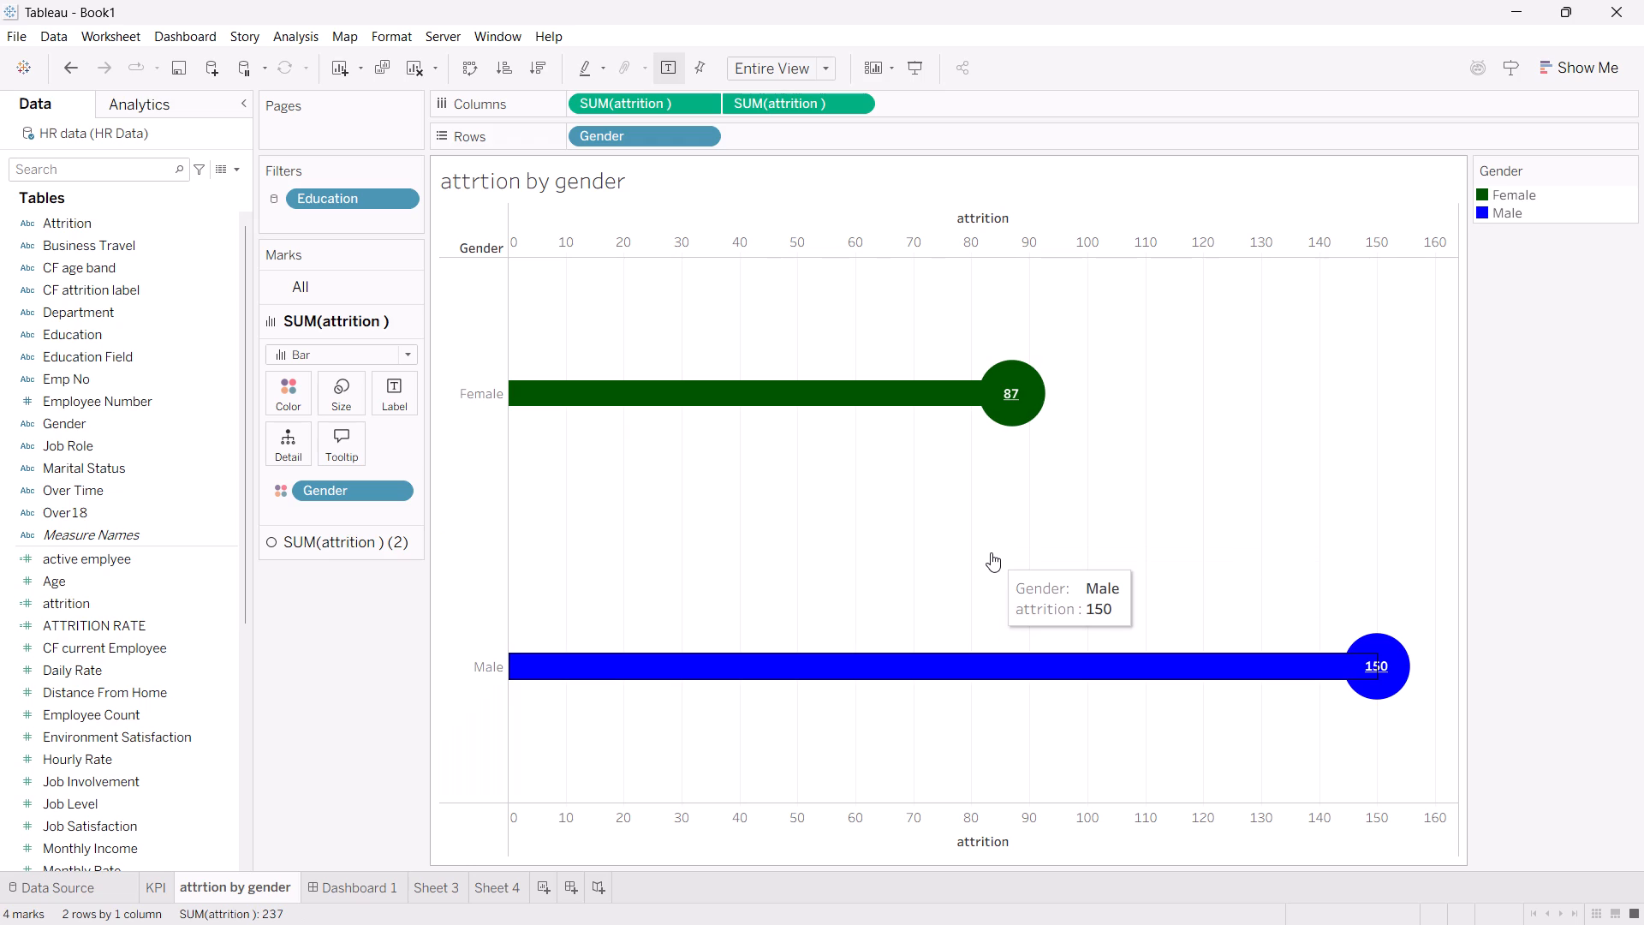
# Switch to Dashboard 1.
pyautogui.click(327, 884)
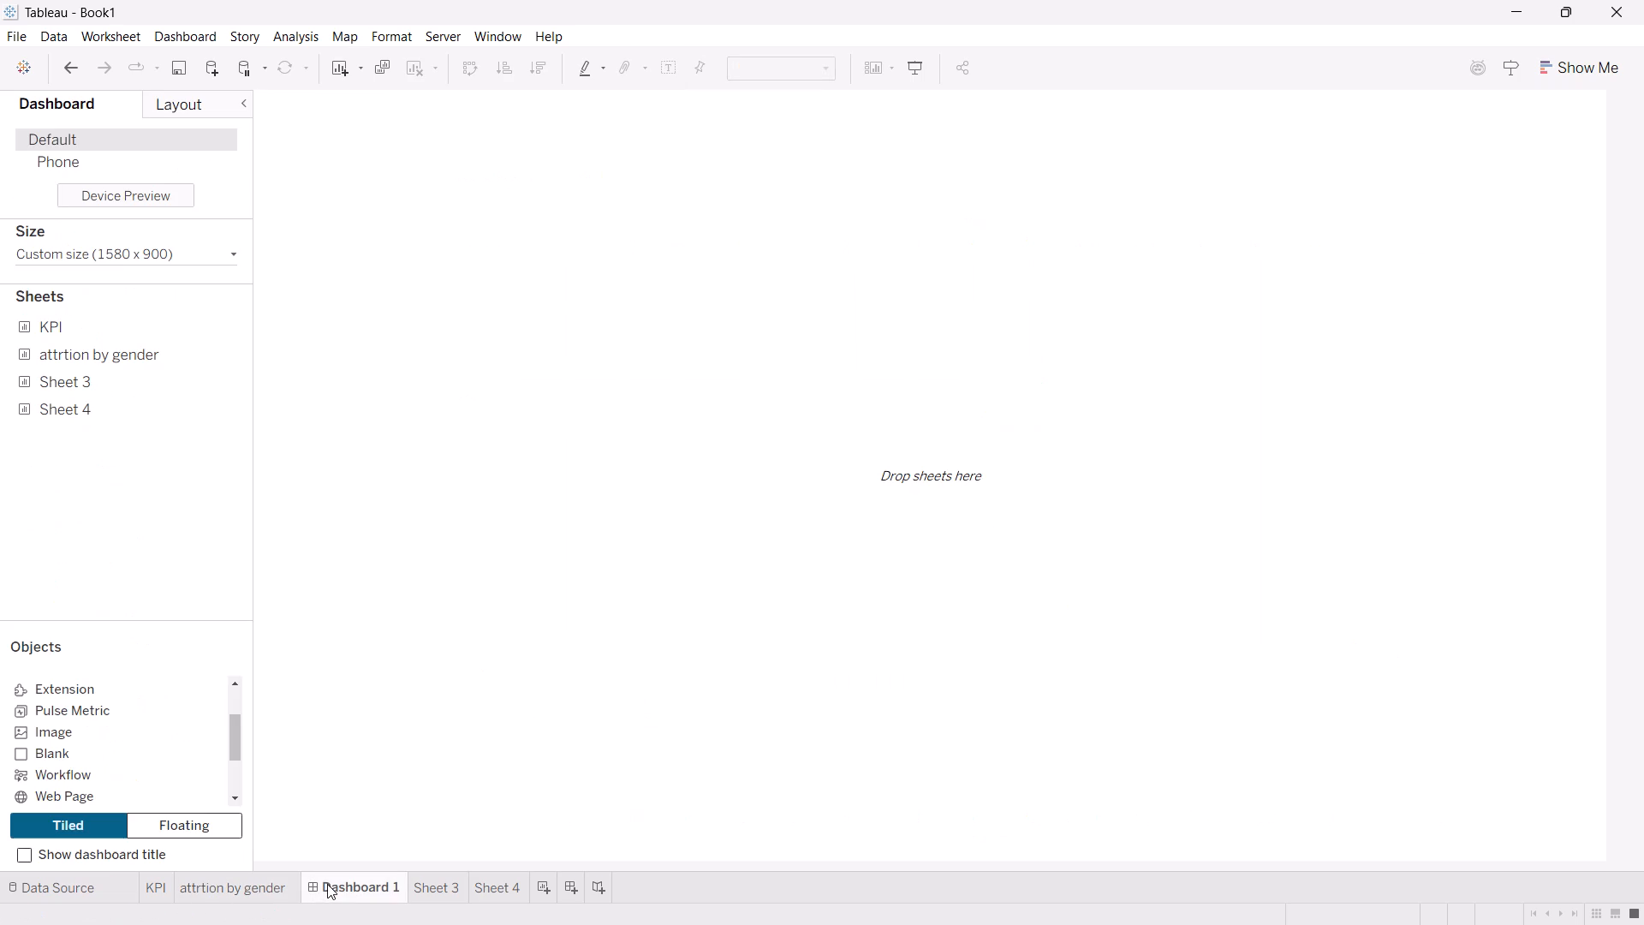
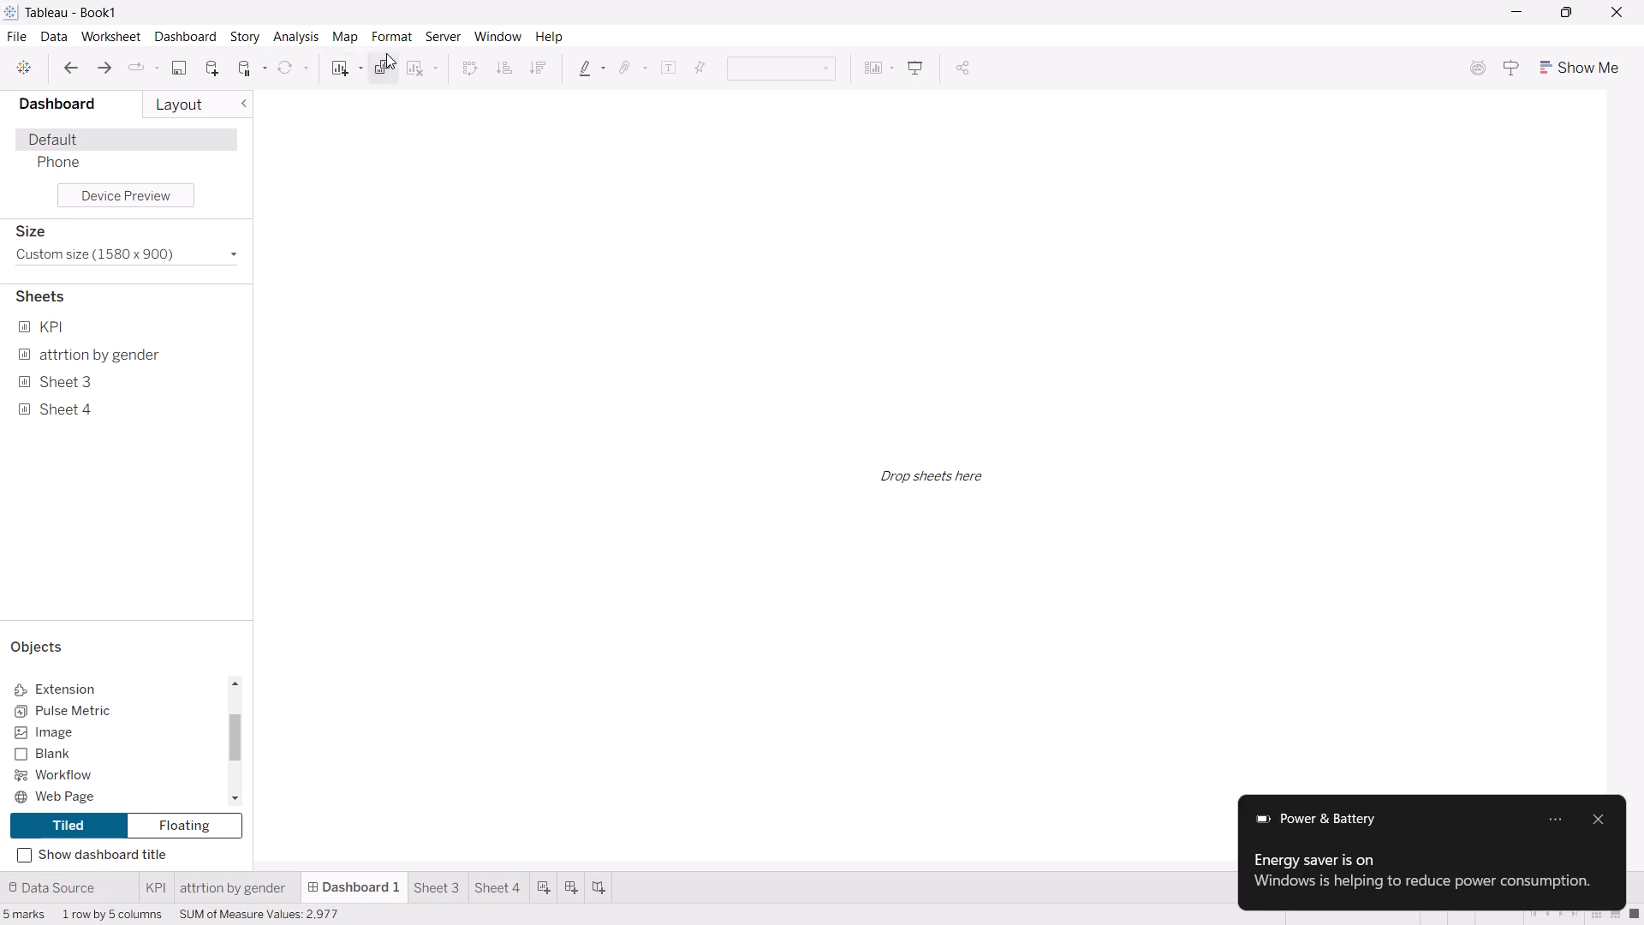
pyautogui.scroll(-1, 120, 765)
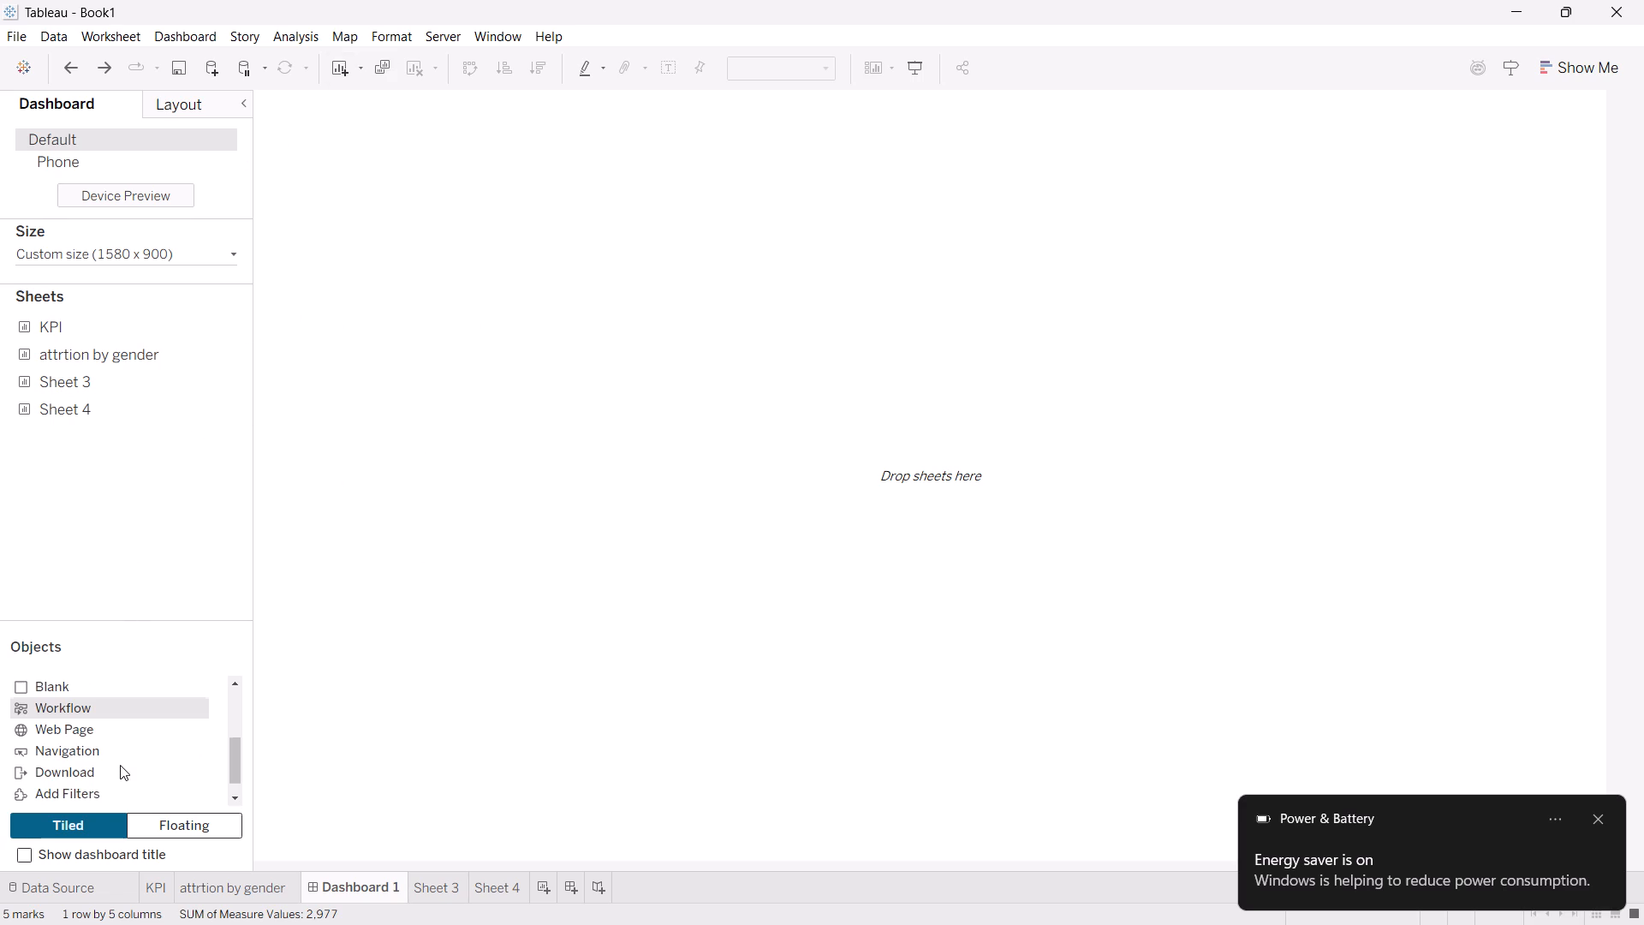
pyautogui.scroll(-1, 120, 765)
pyautogui.scroll(1, 120, 765)
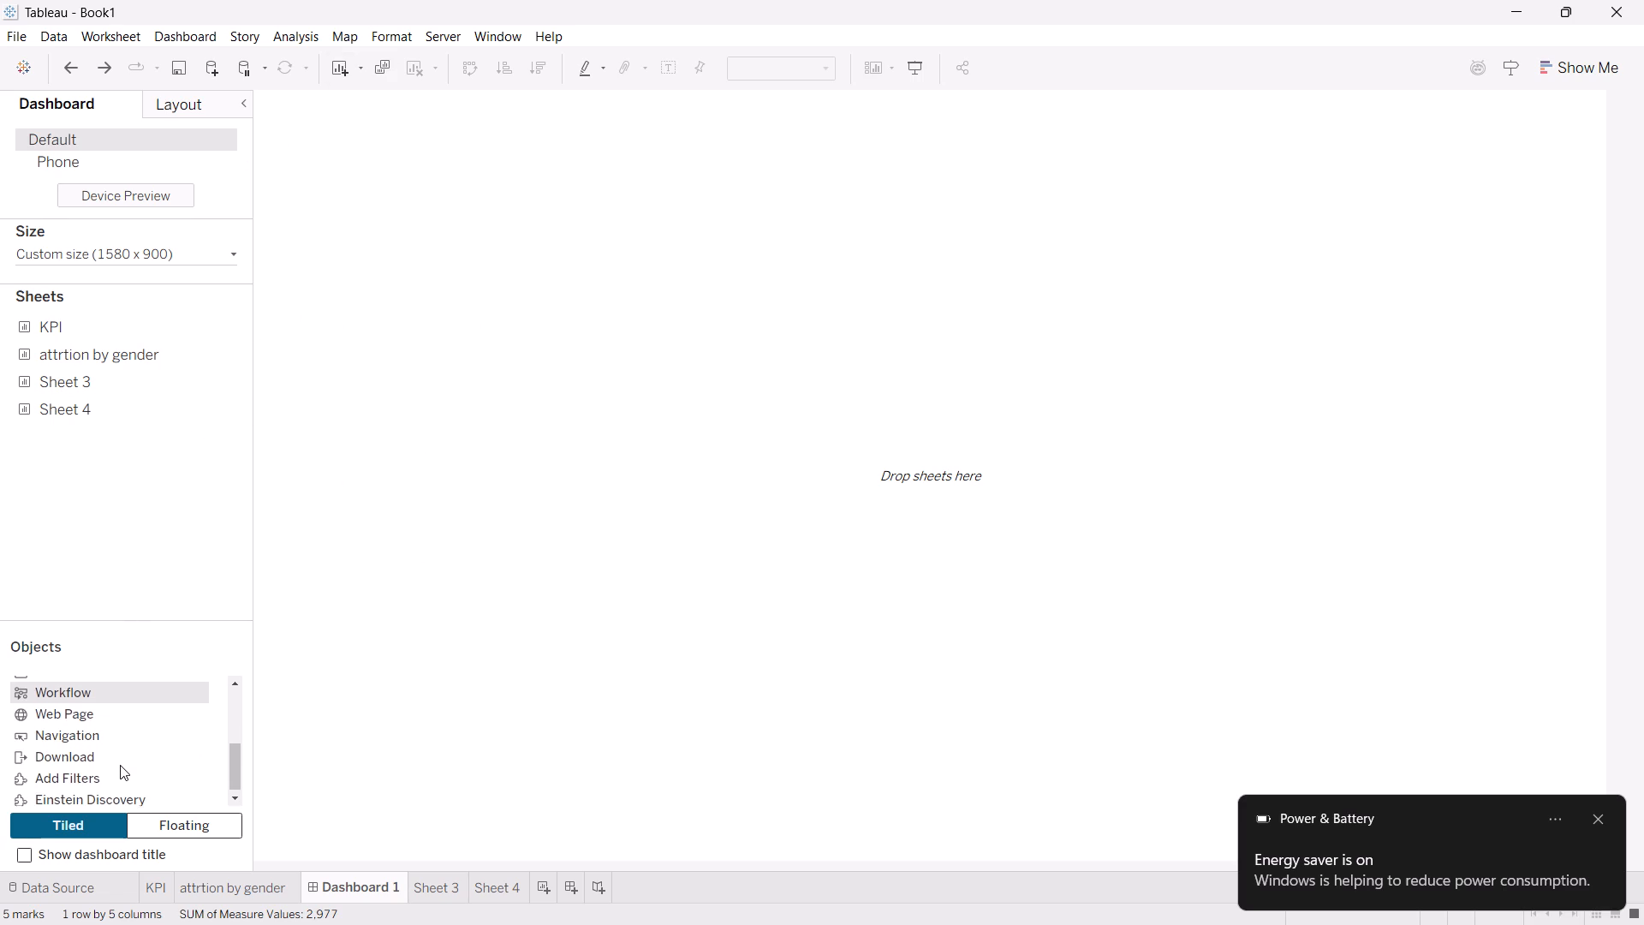
pyautogui.scroll(1, 120, 765)
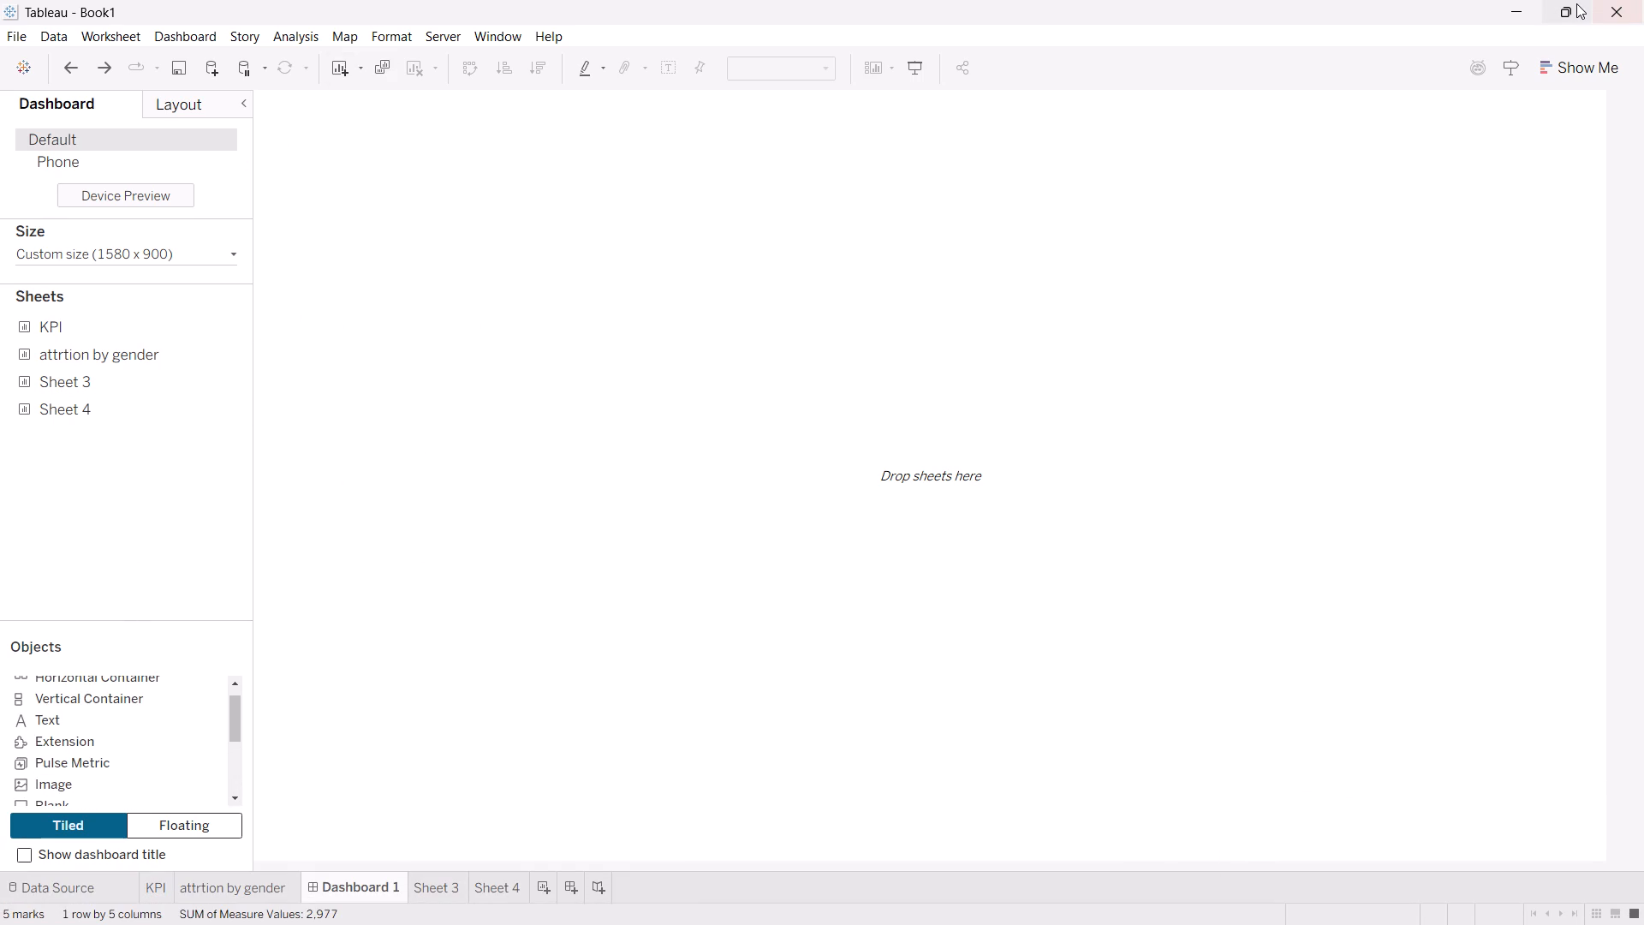
# Shrink the Book1 window and fit it beside the ChatGPT window so both can be seen together.
pyautogui.click(1449, 70)
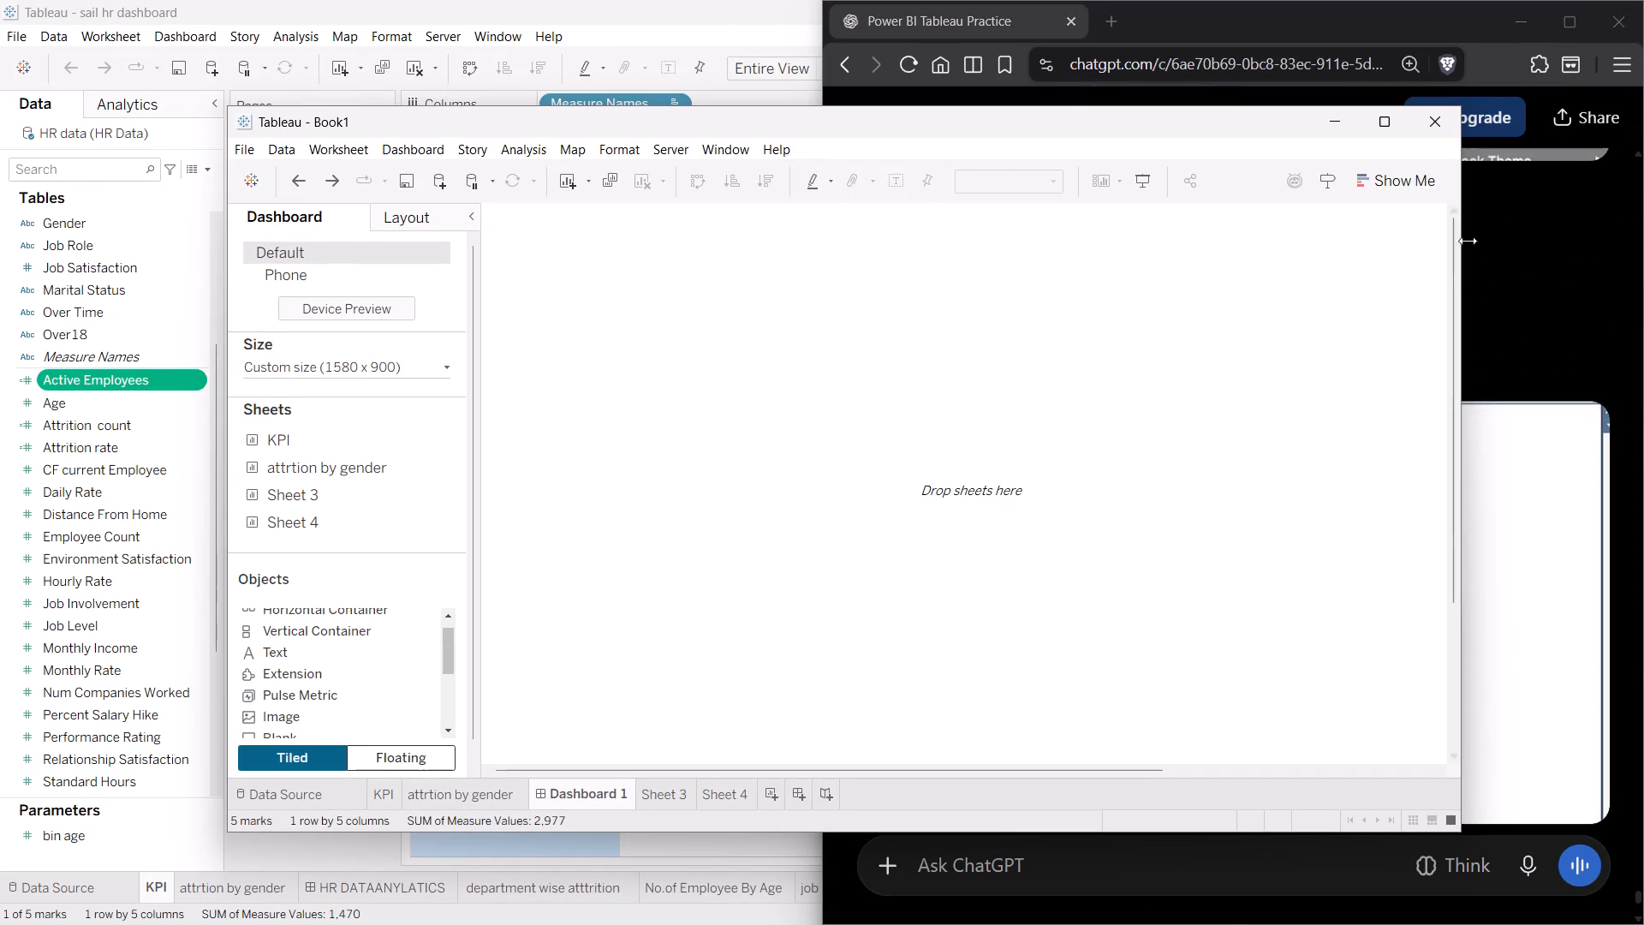
pyautogui.moveTo(1463, 261); pyautogui.dragTo(750, 400)
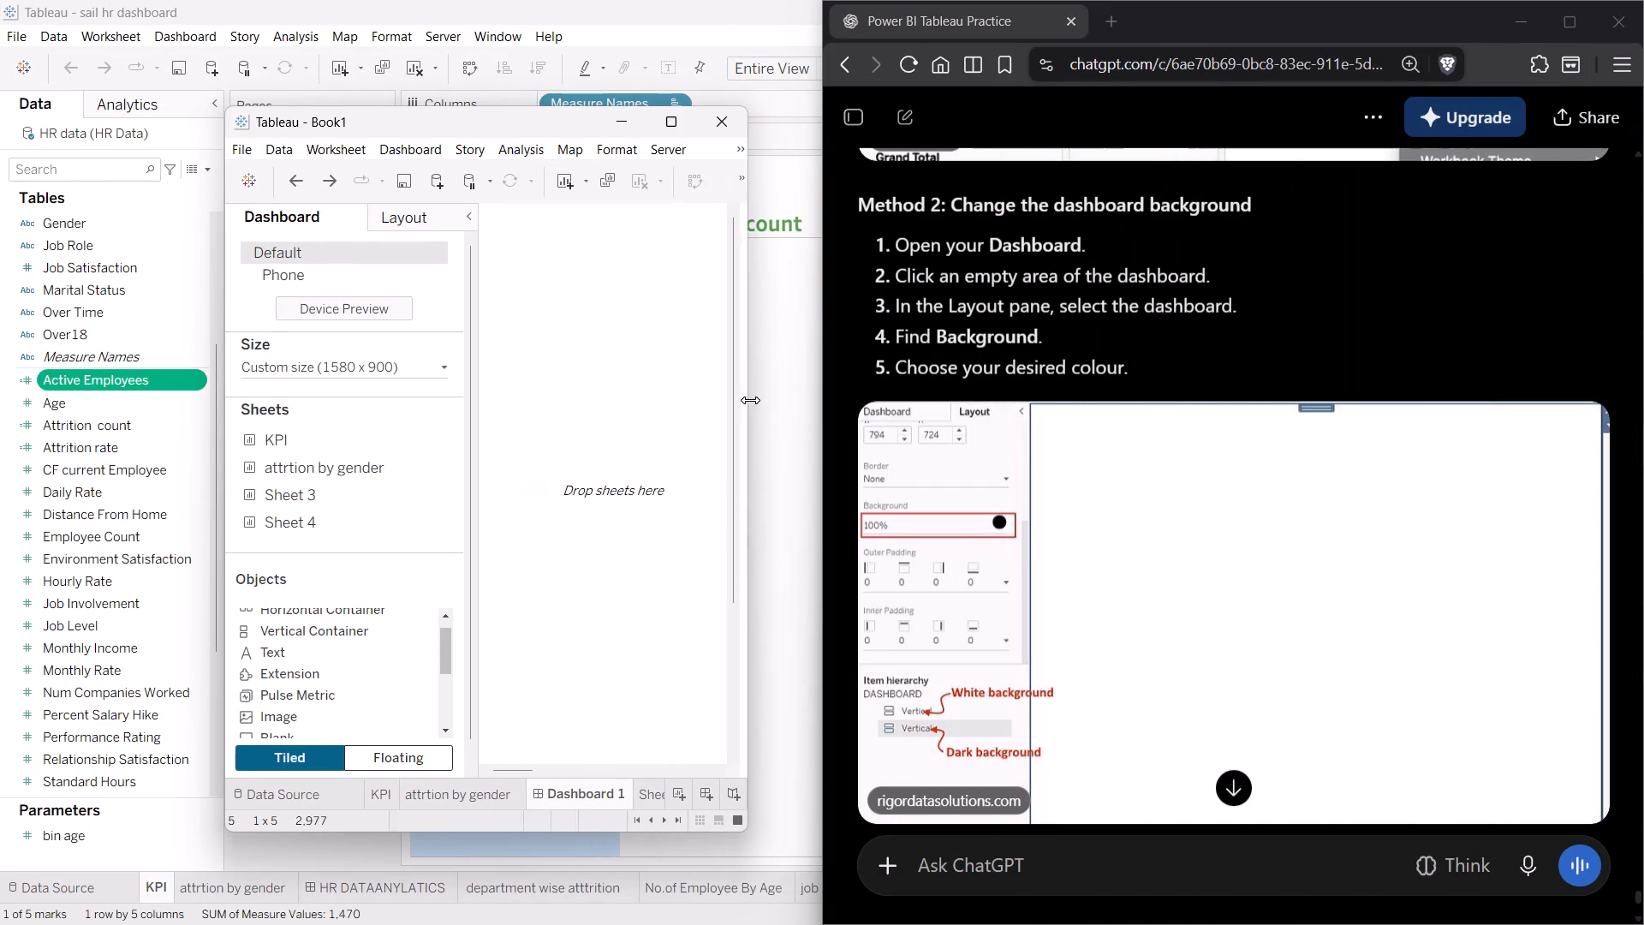
pyautogui.moveTo(750, 400); pyautogui.dragTo(766, 399)
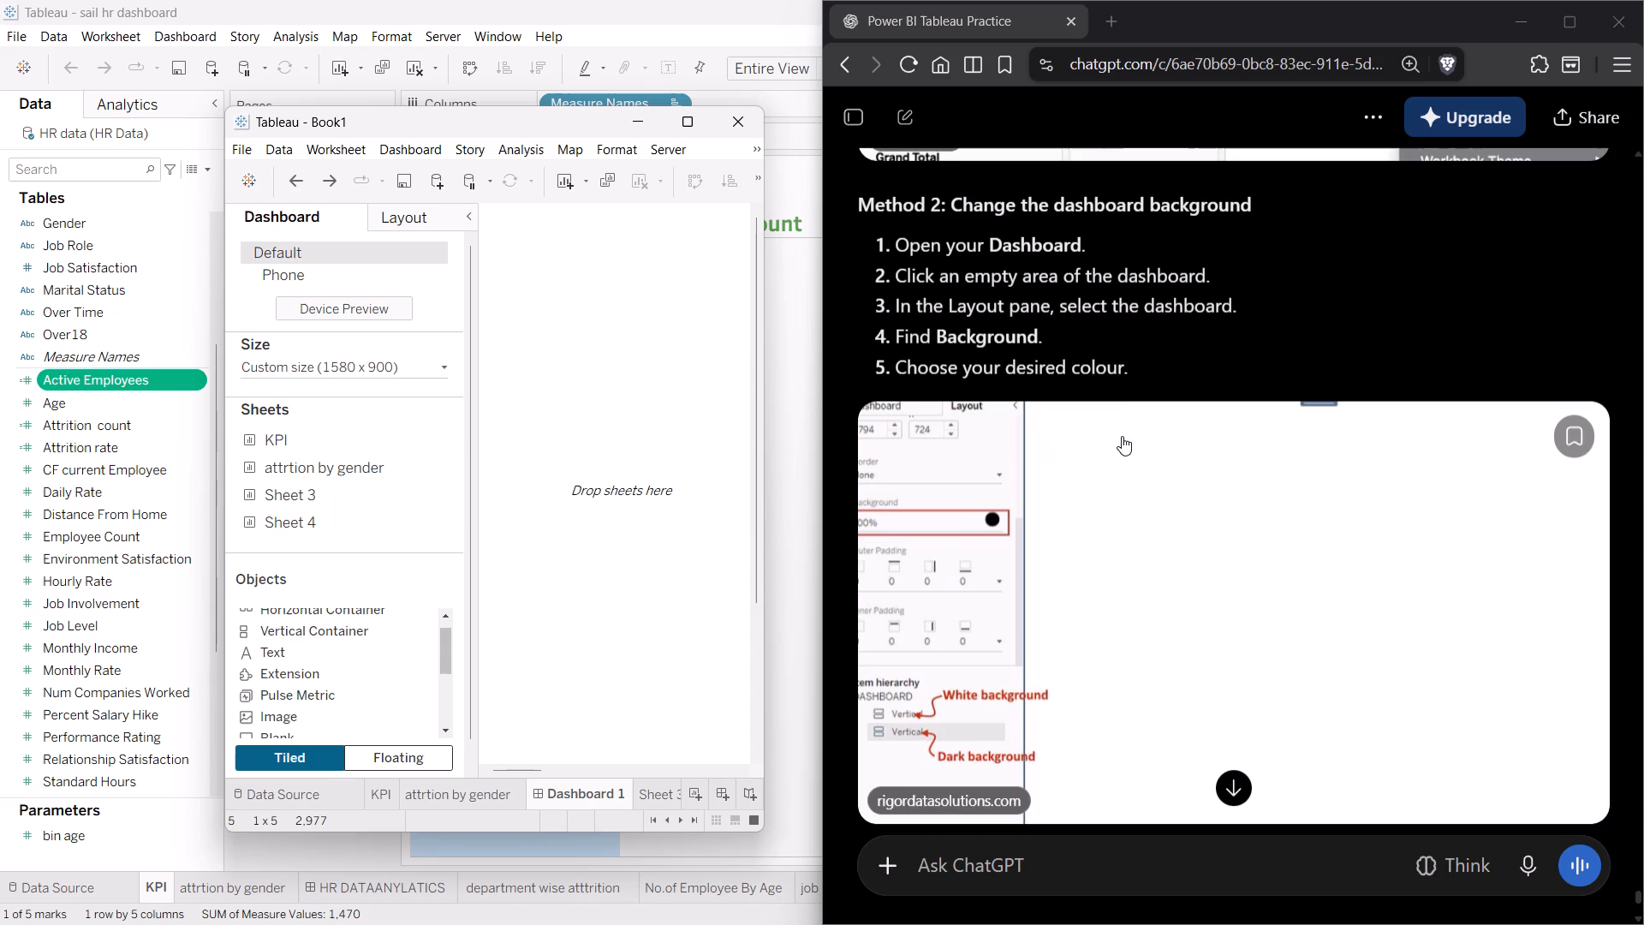
pyautogui.scroll(1, 1122, 436)
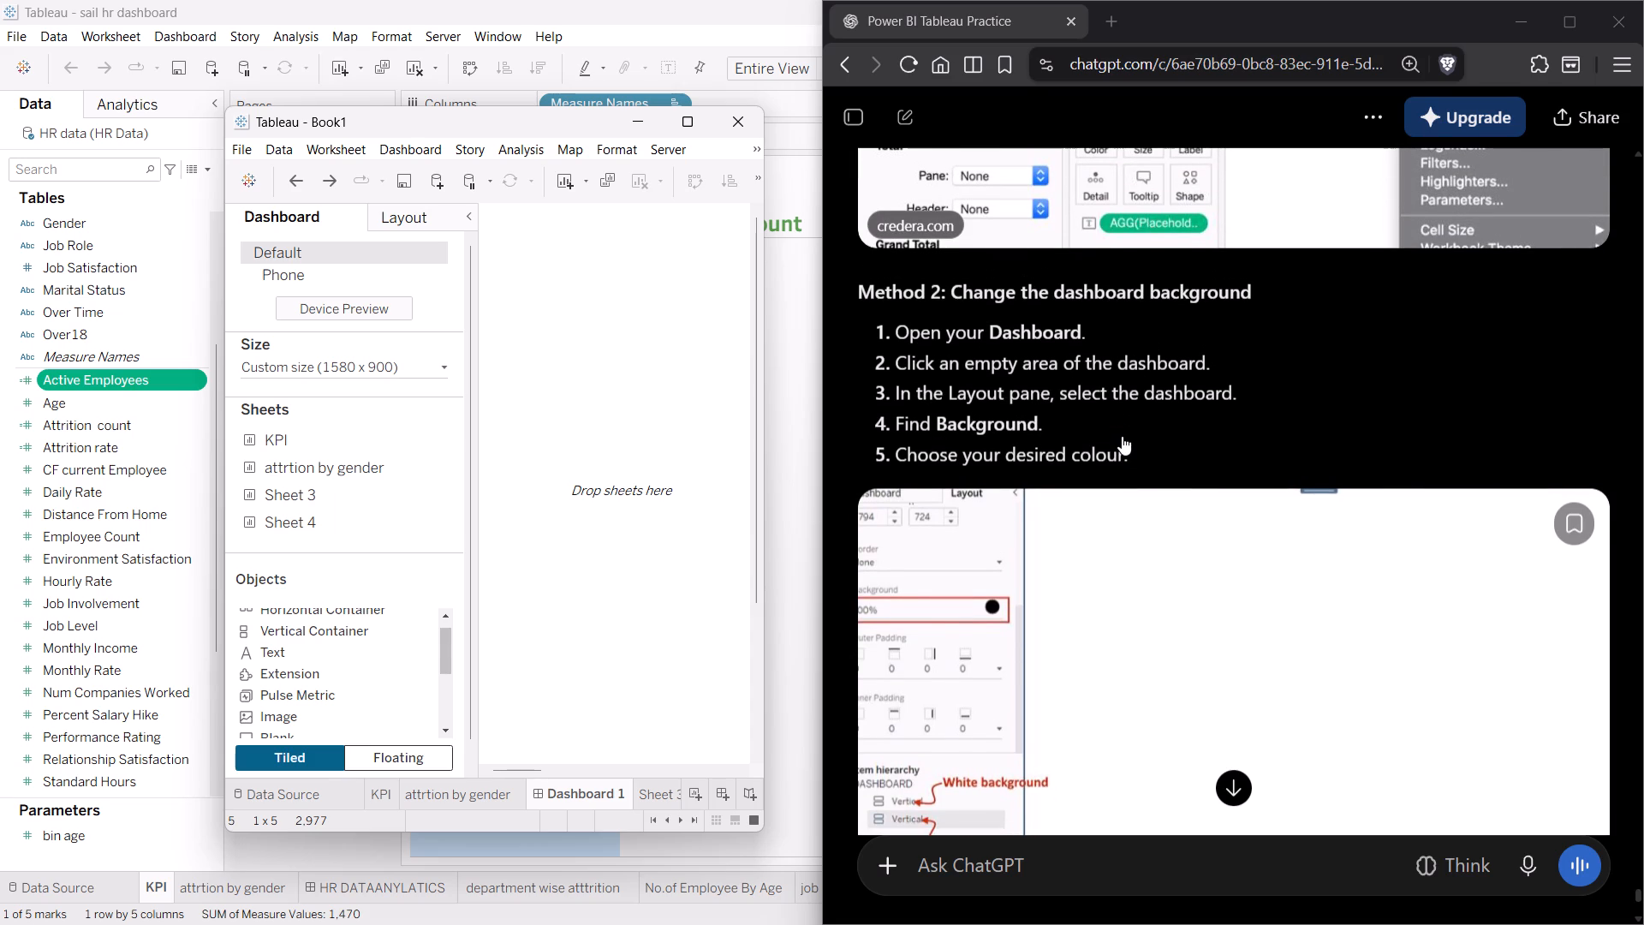
pyautogui.click(644, 117)
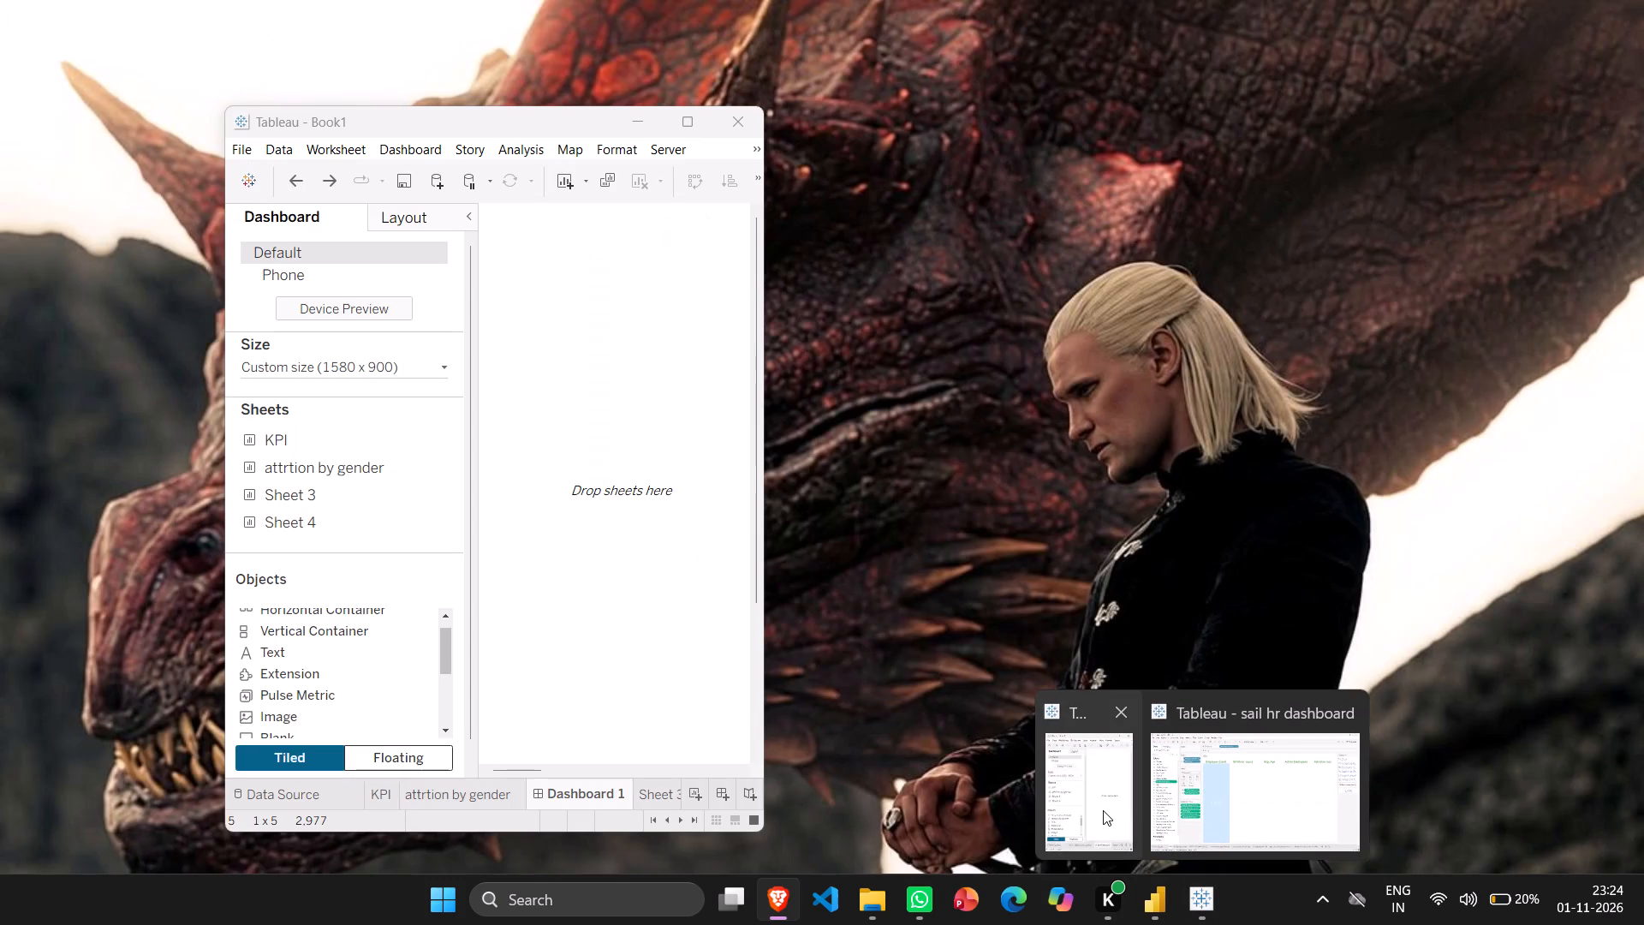
pyautogui.click(1103, 810)
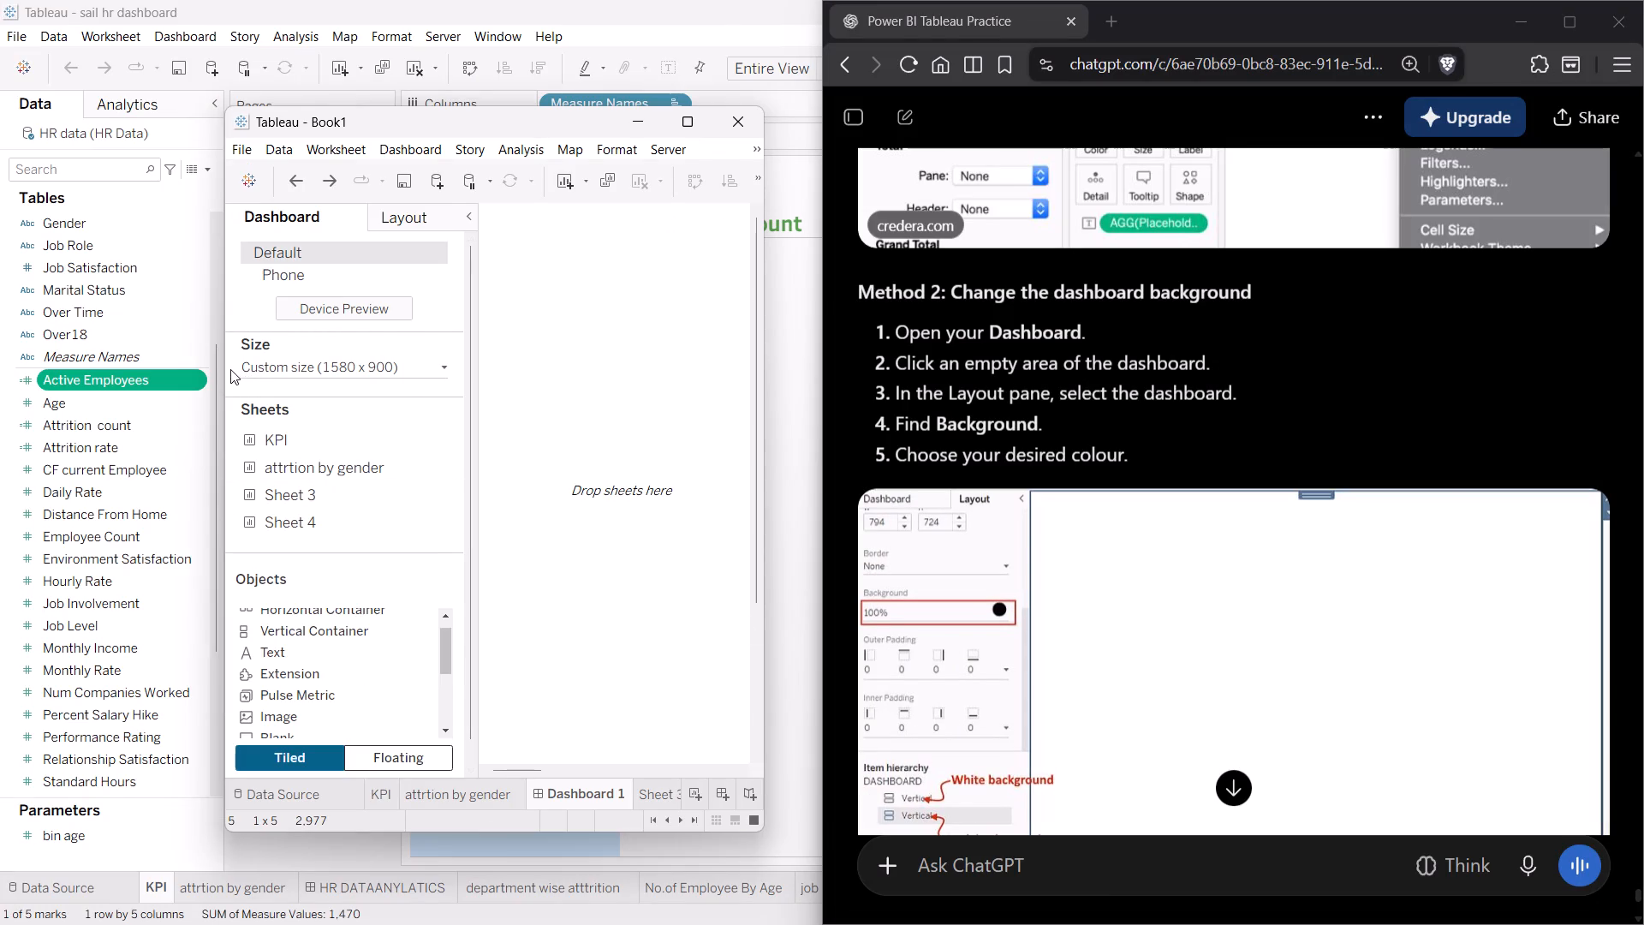
pyautogui.moveTo(222, 368); pyautogui.dragTo(24, 397)
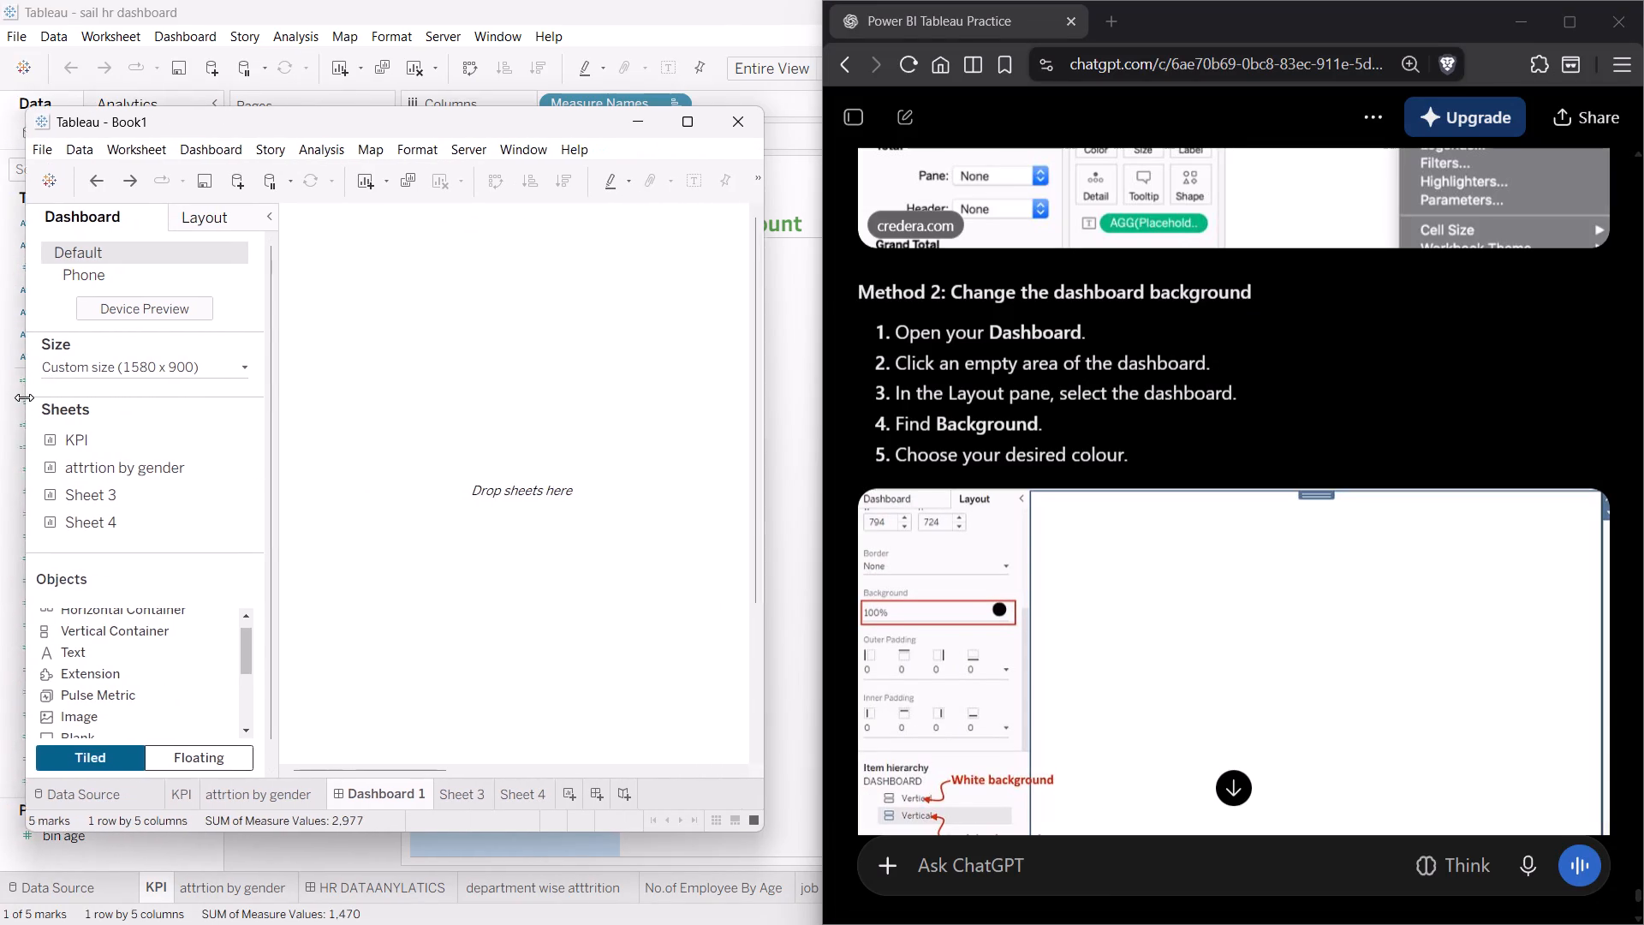
pyautogui.moveTo(24, 397); pyautogui.dragTo(25, 397)
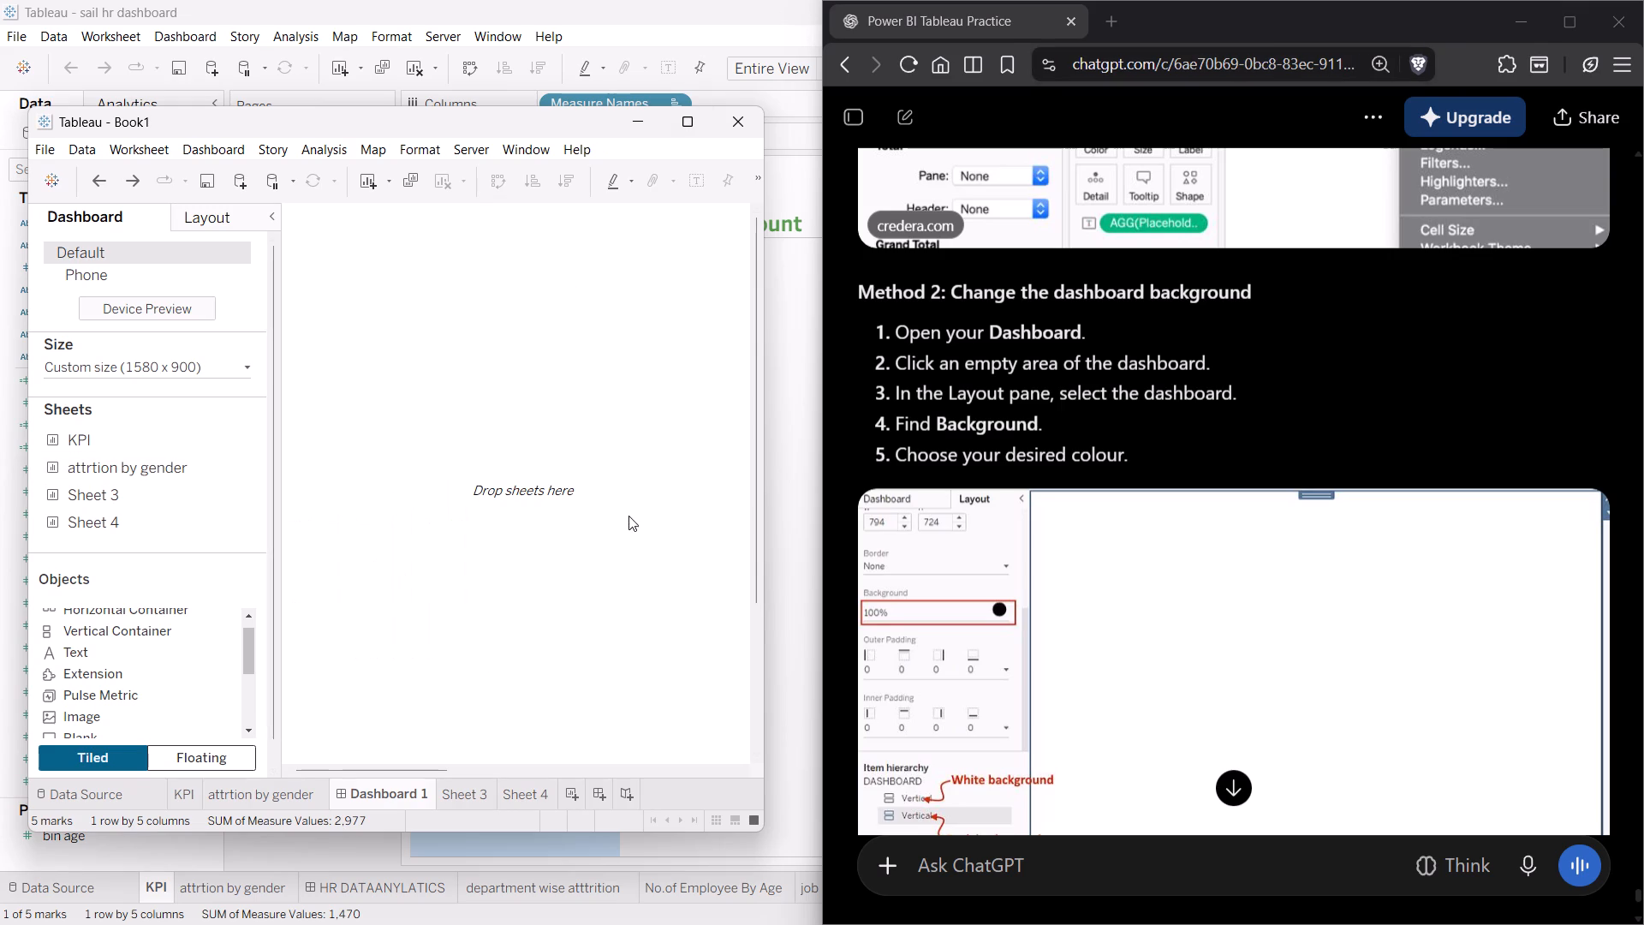
# Reread ChatGPT's methods for changing the worksheet and dashboard backgrounds against Dashboard 1's empty canvas.
pyautogui.scroll(1, 1123, 532)
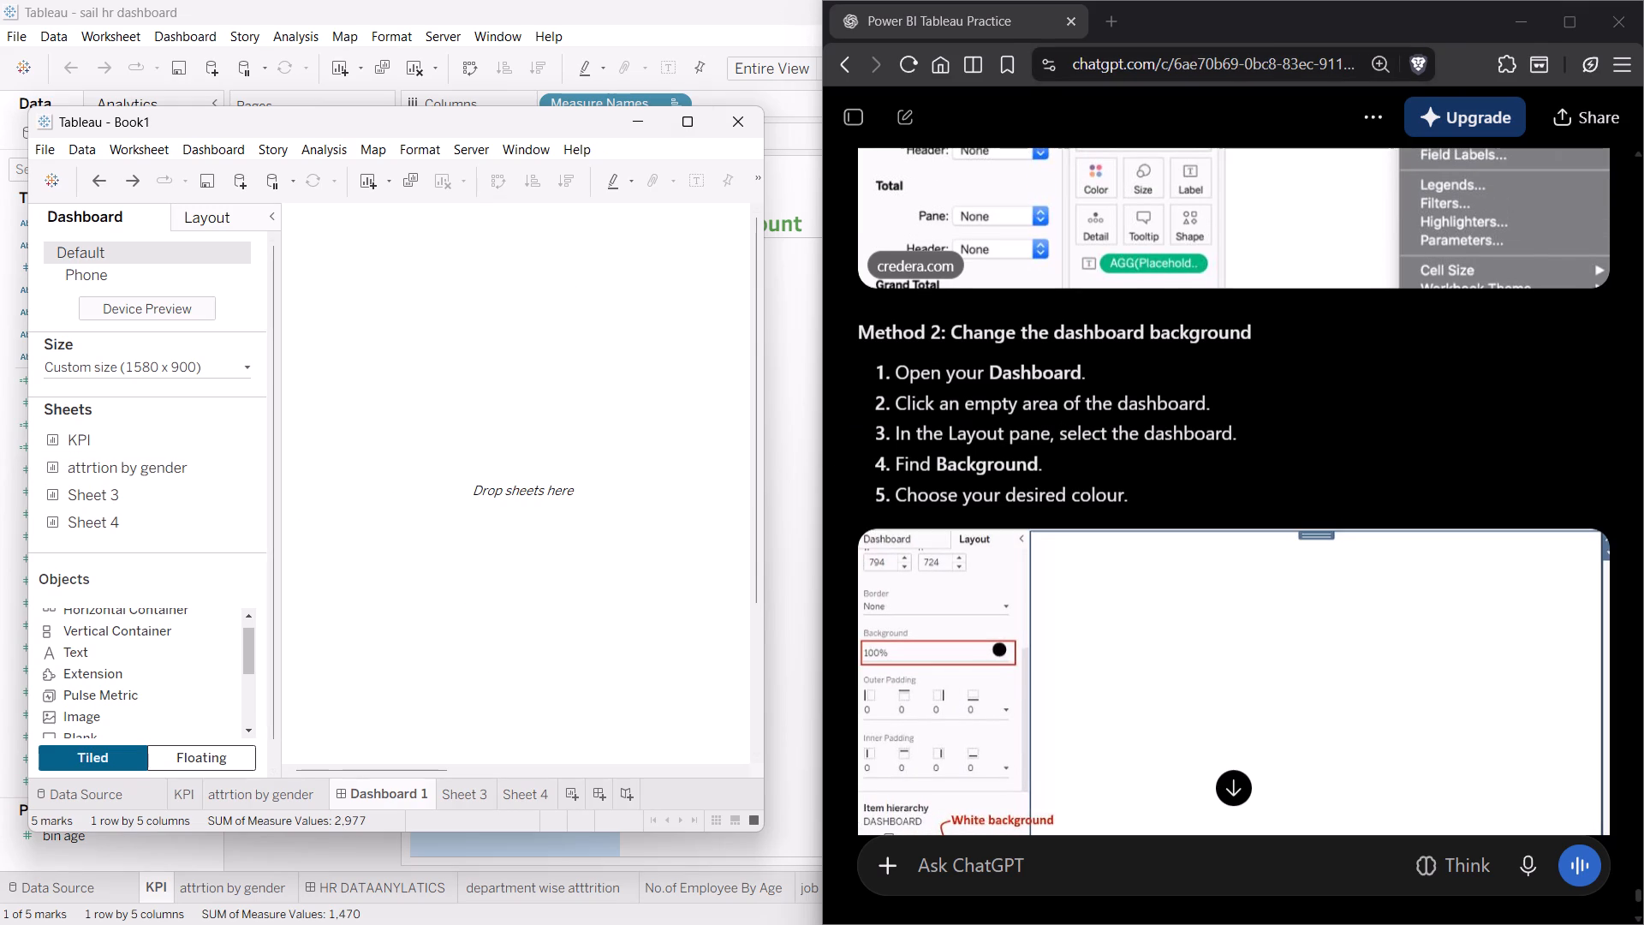
pyautogui.click(494, 429)
pyautogui.scroll(2, 1036, 521)
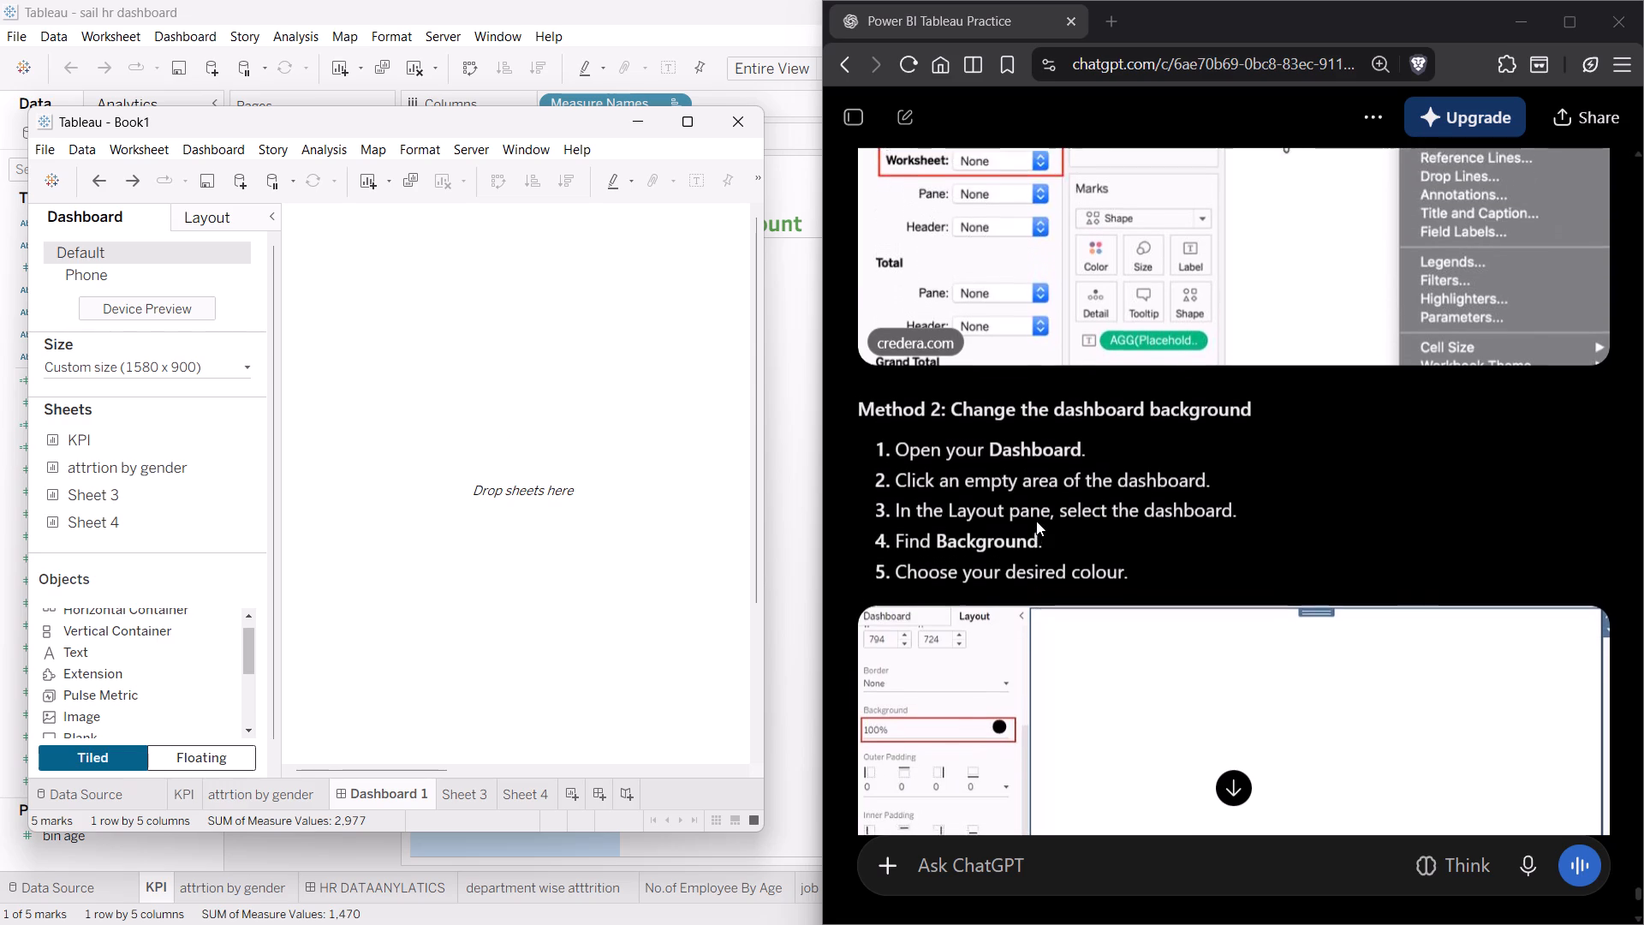
pyautogui.scroll(1, 1036, 521)
pyautogui.scroll(-3, 1036, 521)
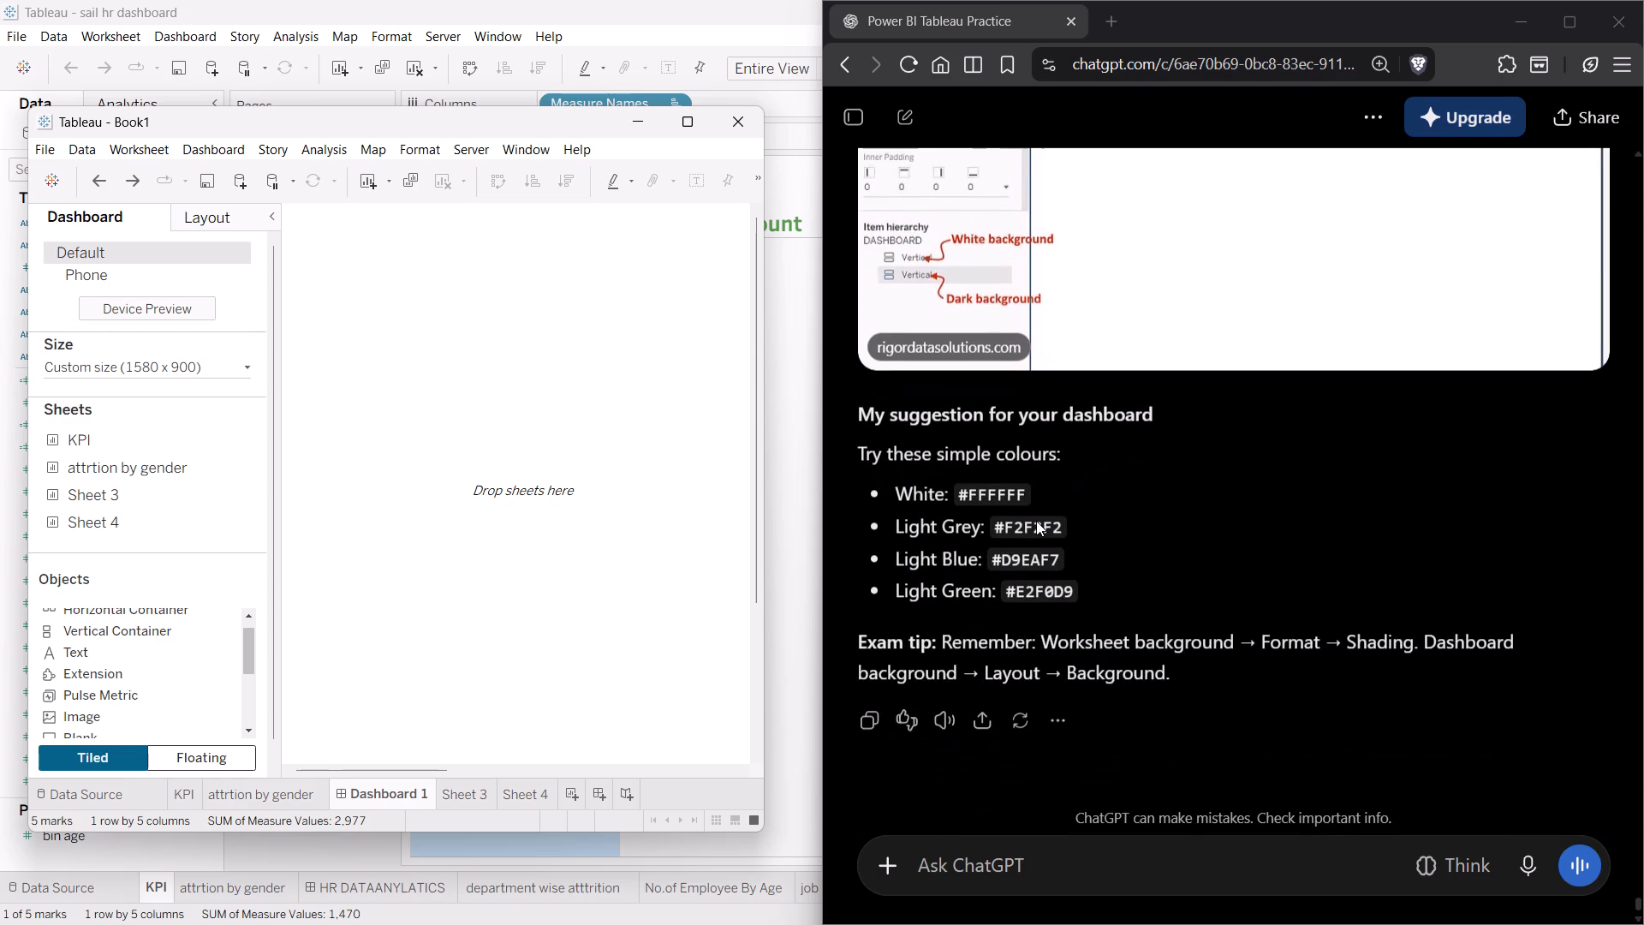
pyautogui.scroll(8, 1036, 521)
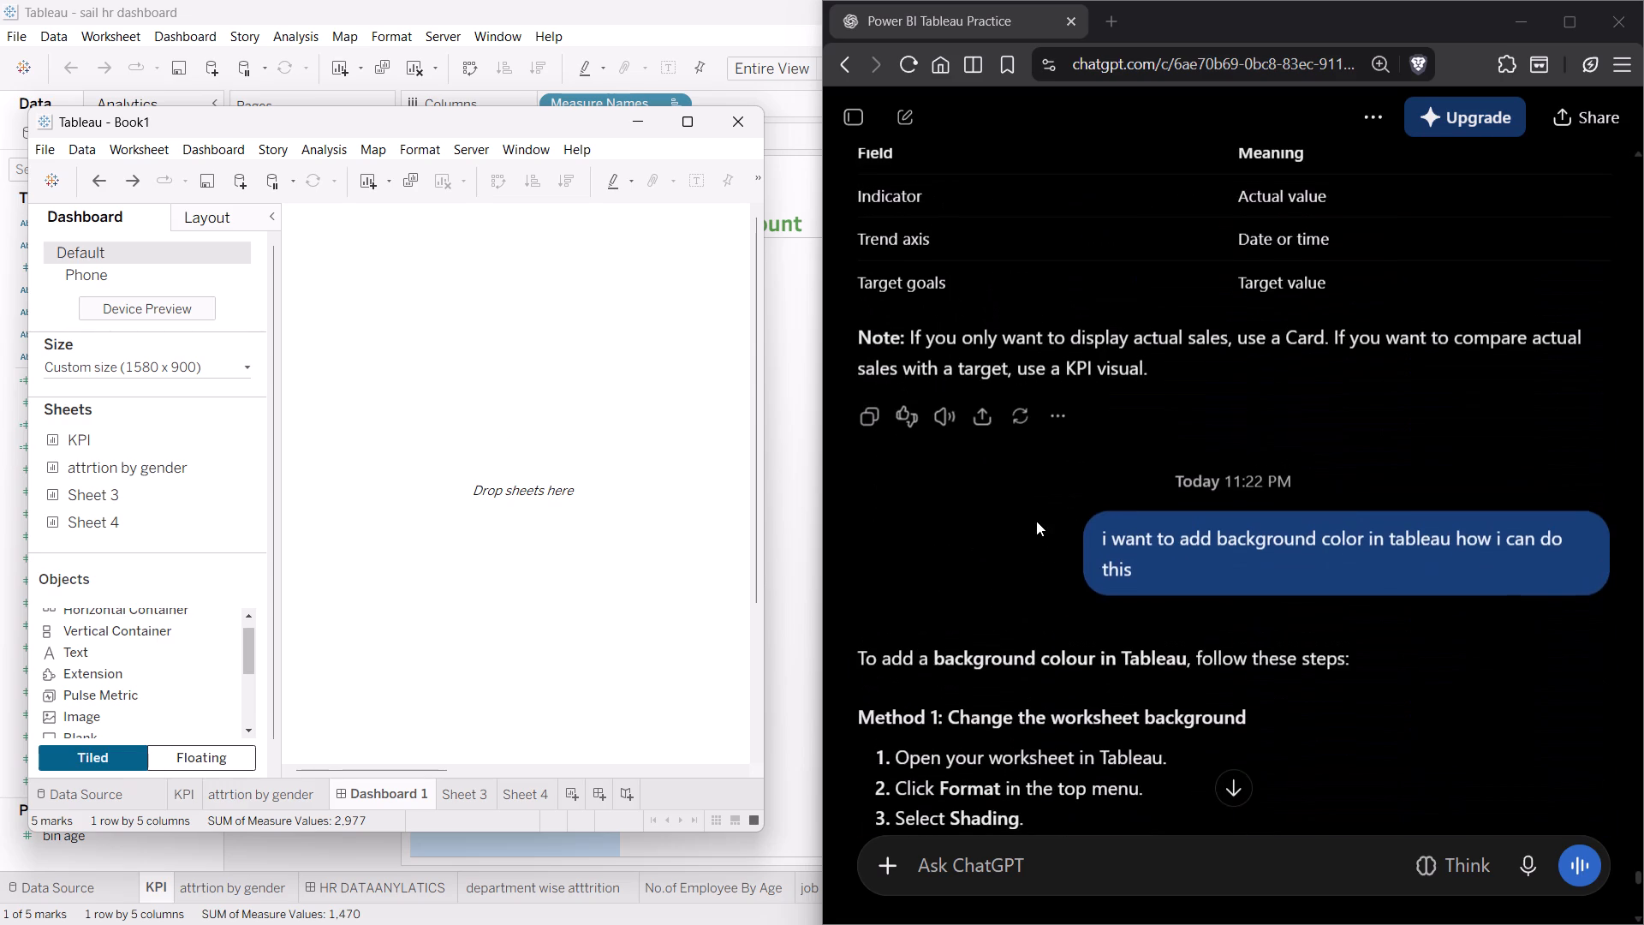
pyautogui.scroll(-3, 1036, 521)
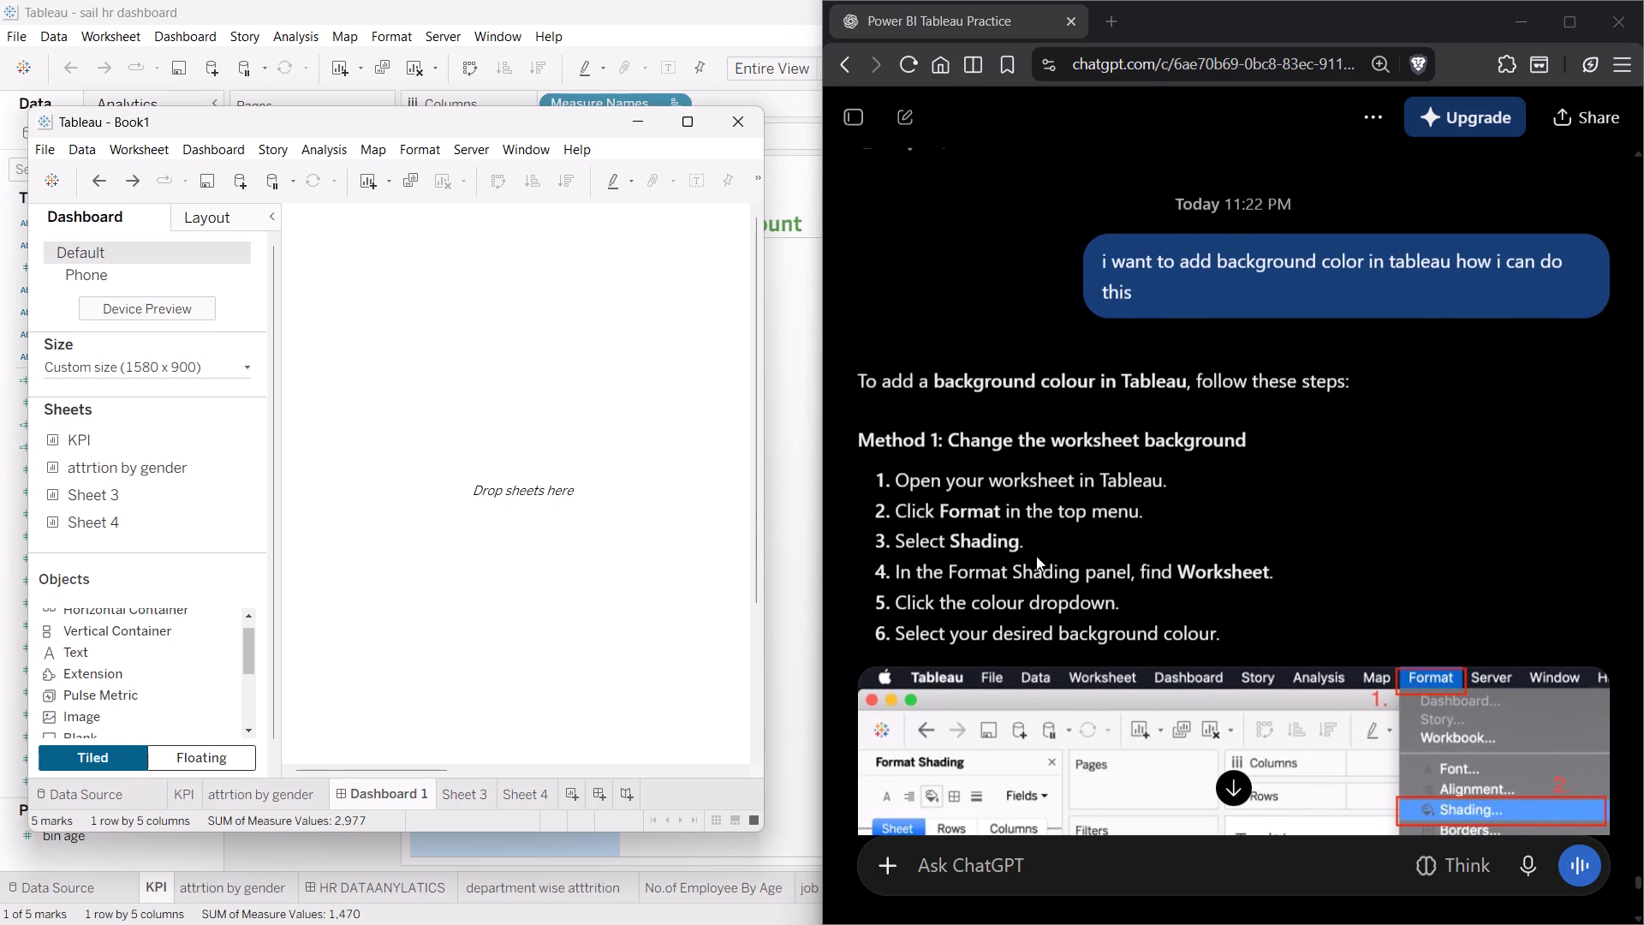
pyautogui.scroll(-4, 1033, 560)
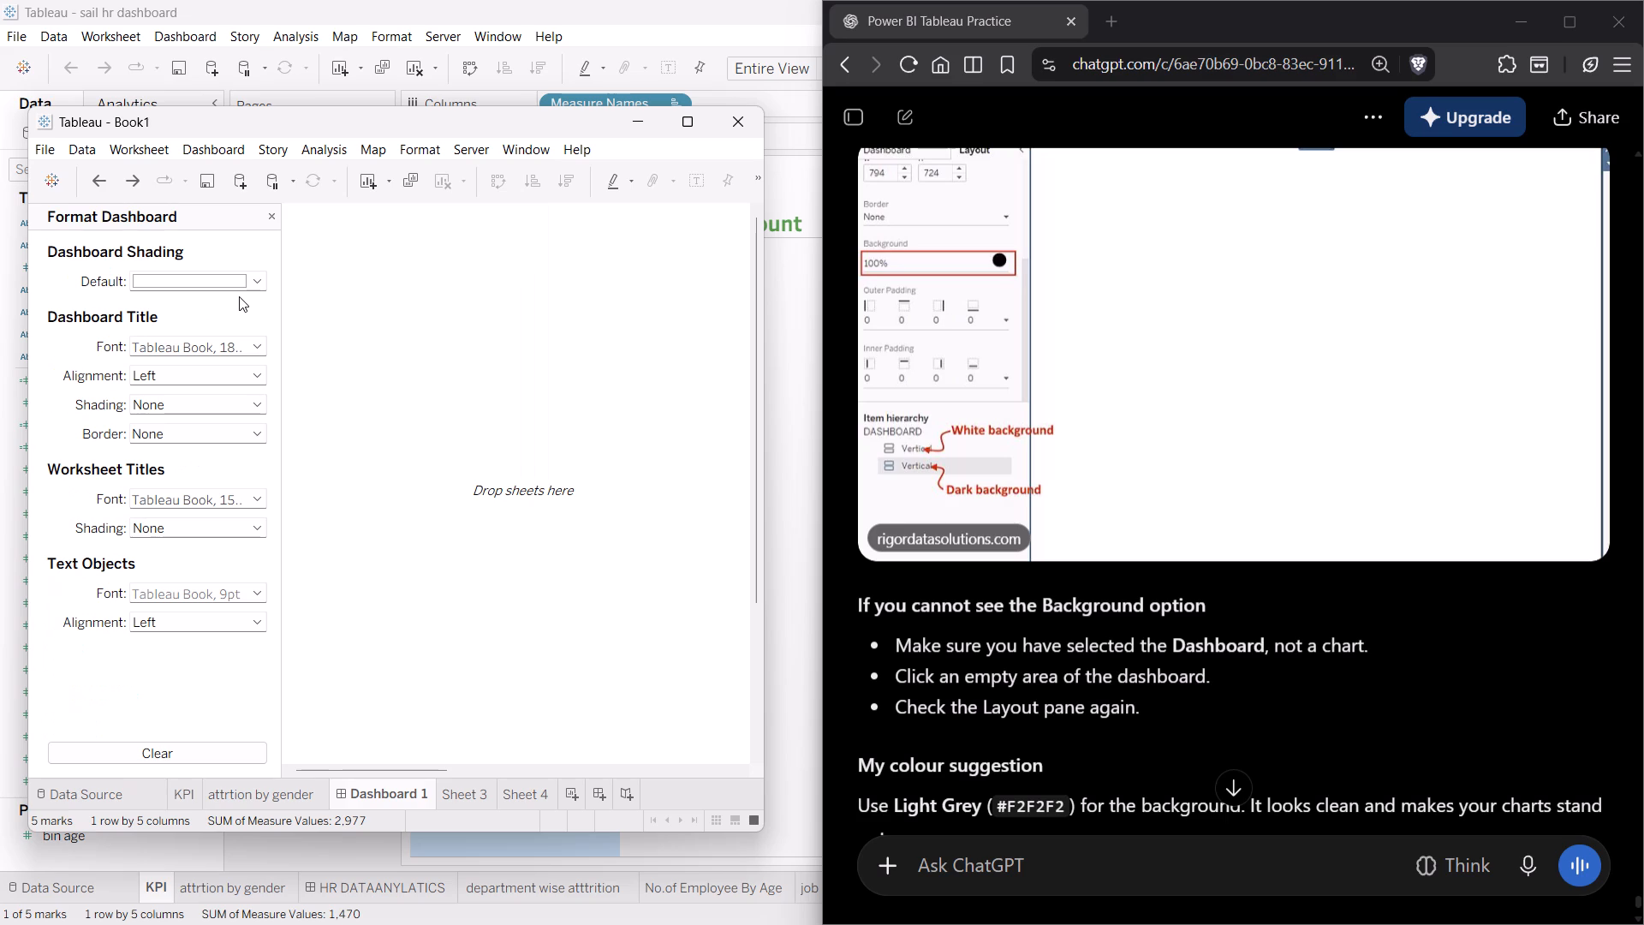
pyautogui.click(257, 280)
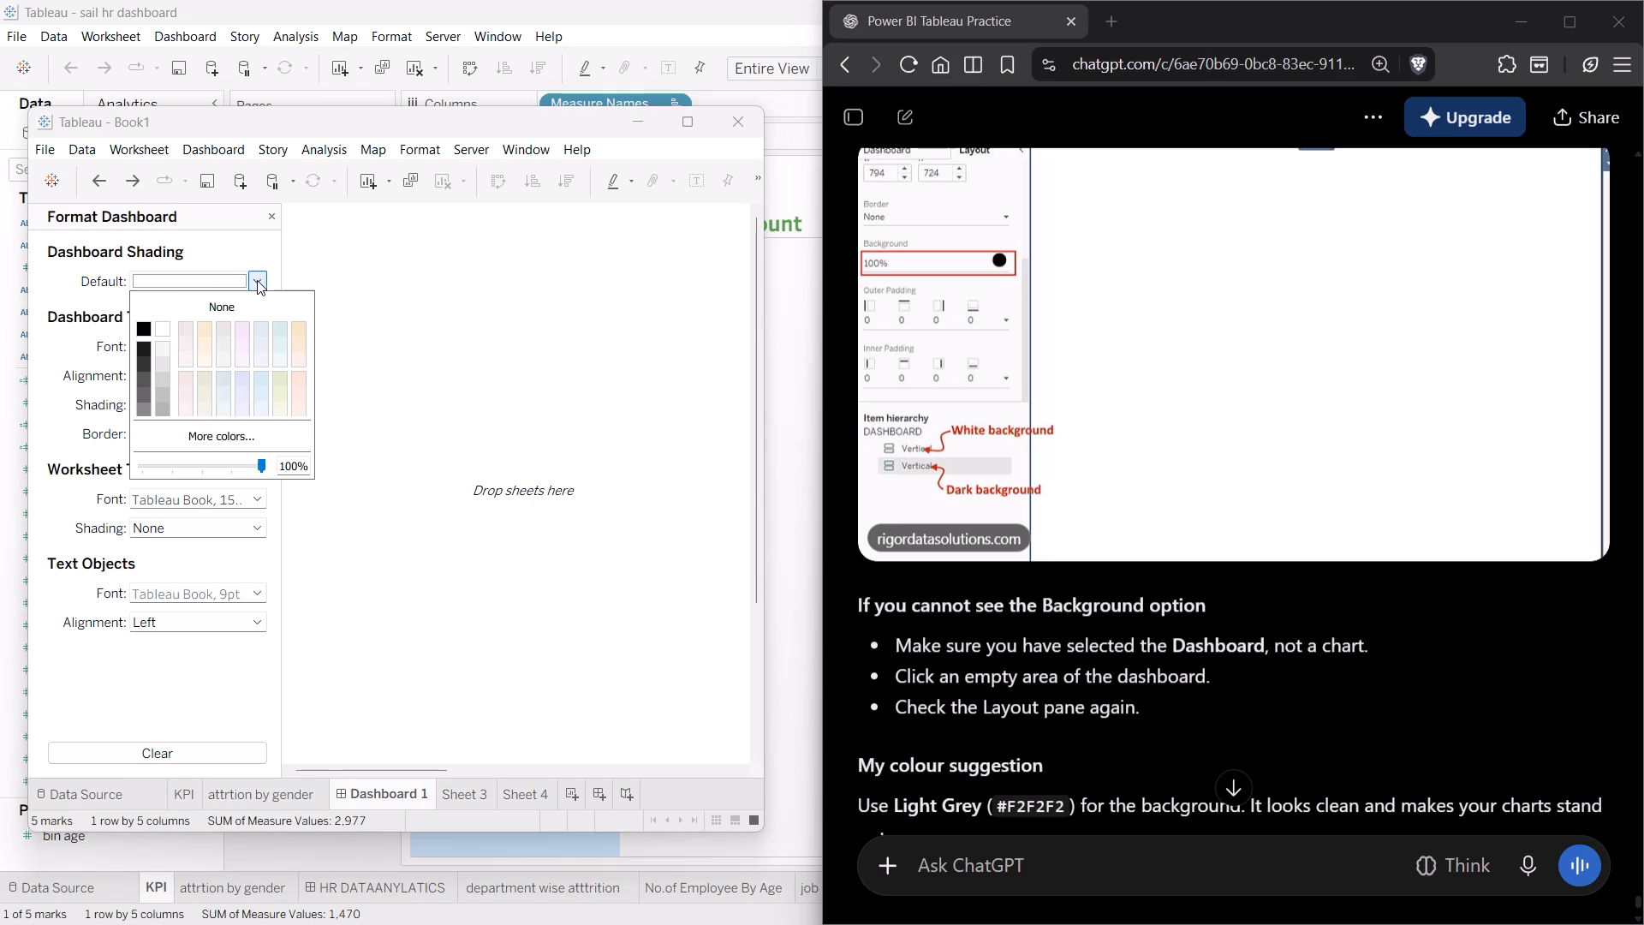
pyautogui.click(148, 331)
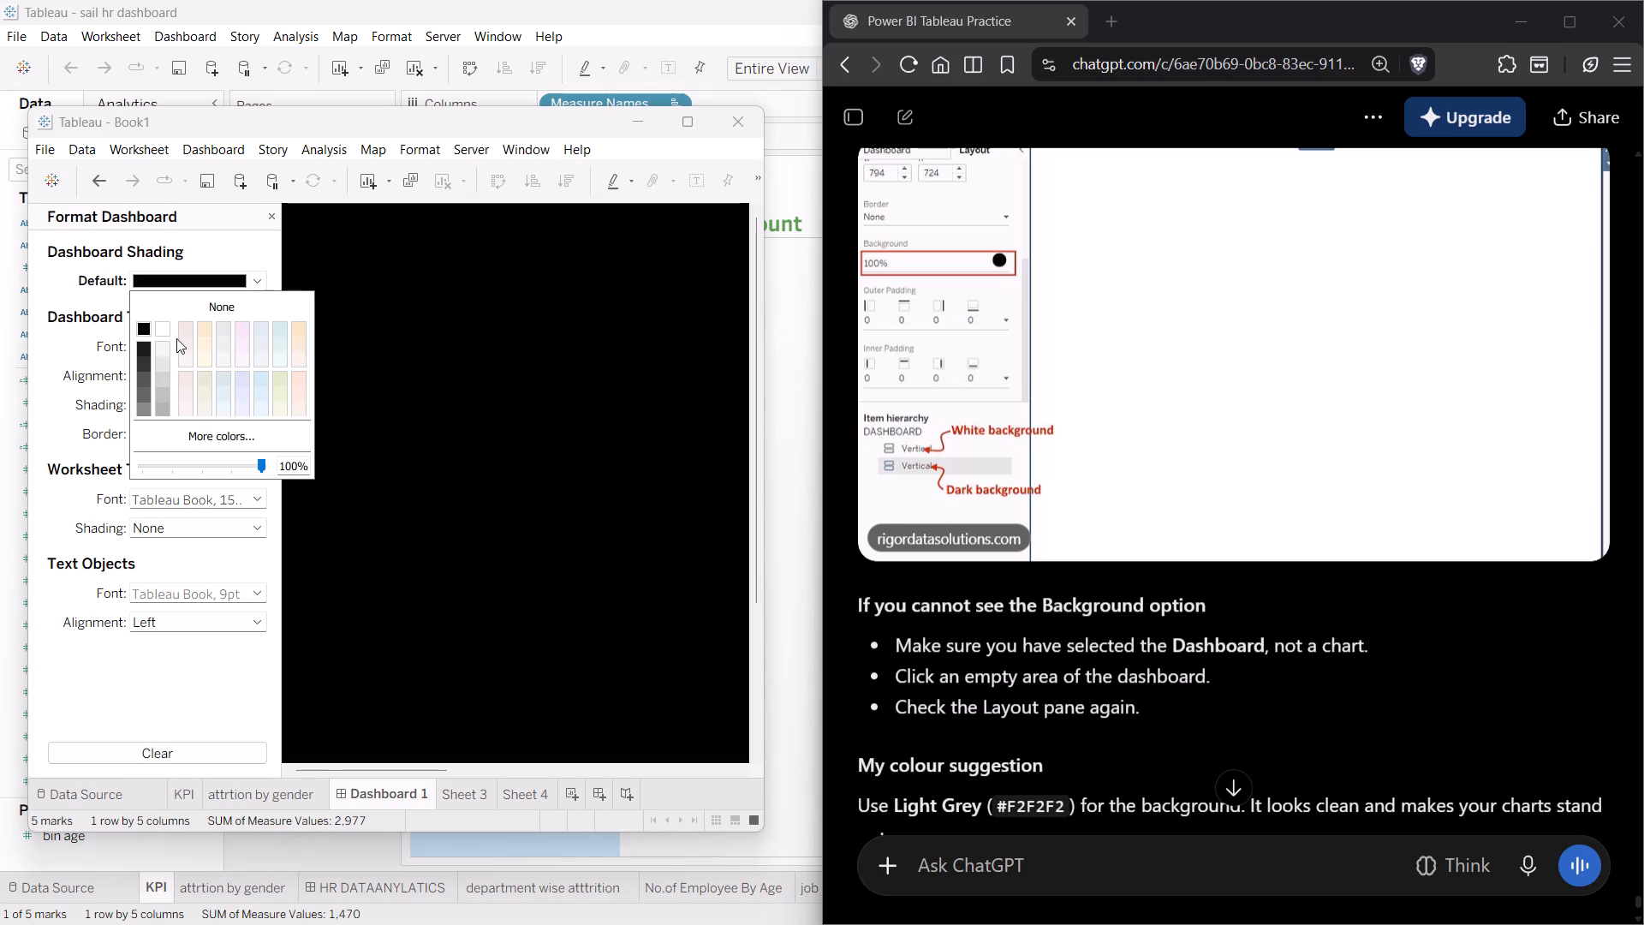
pyautogui.click(211, 343)
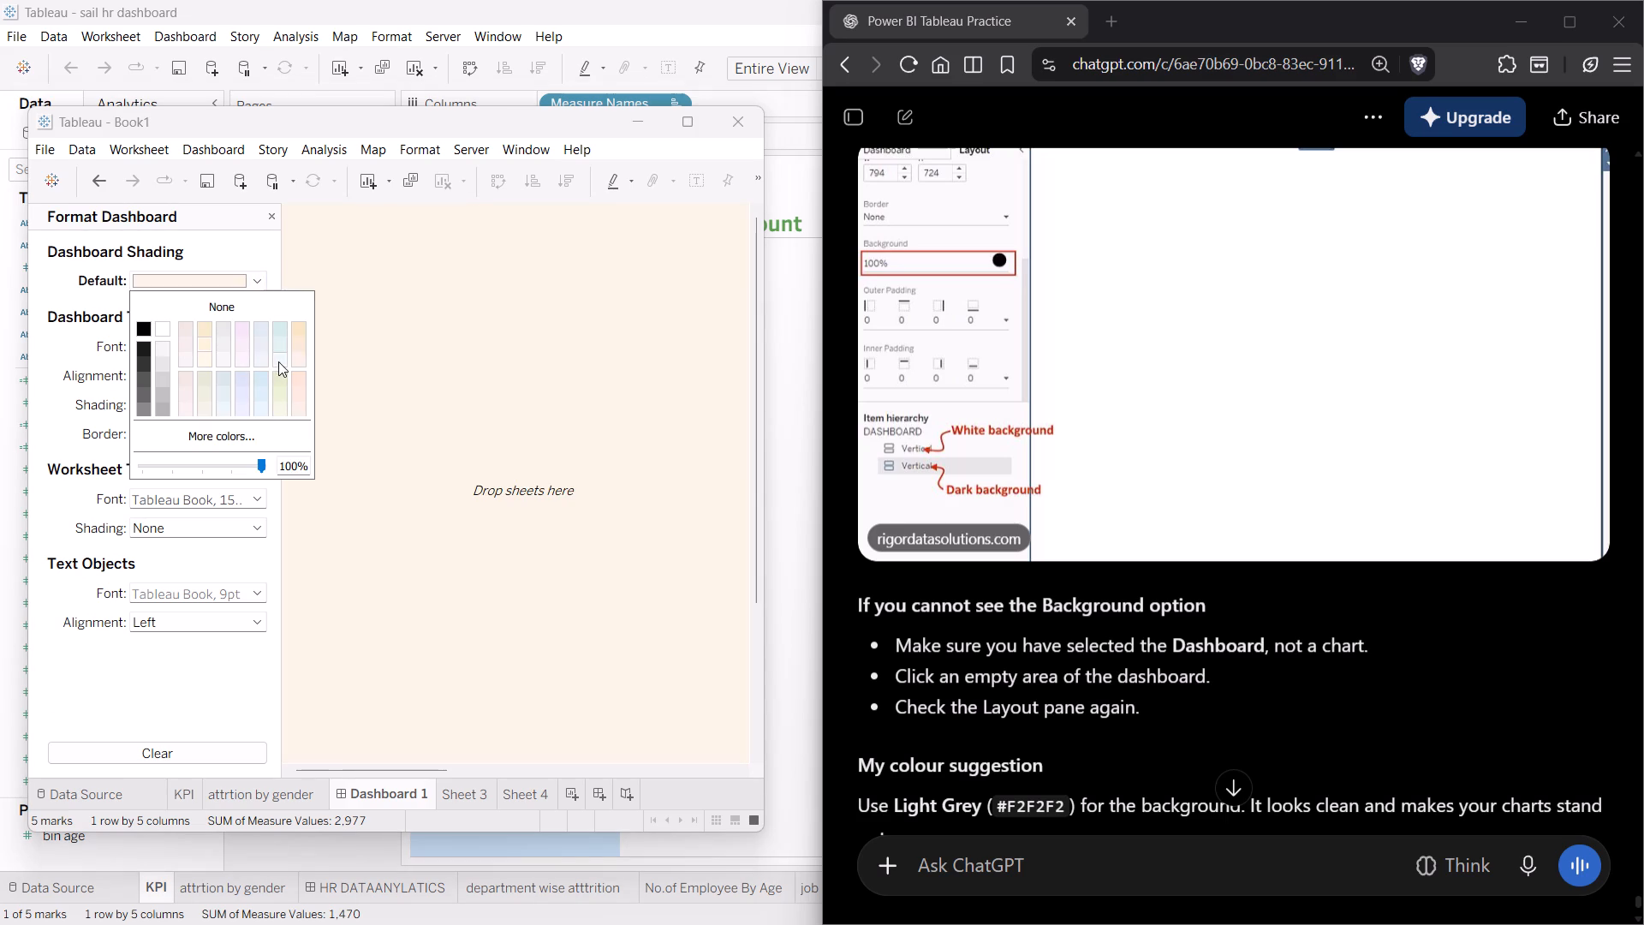
pyautogui.click(211, 430)
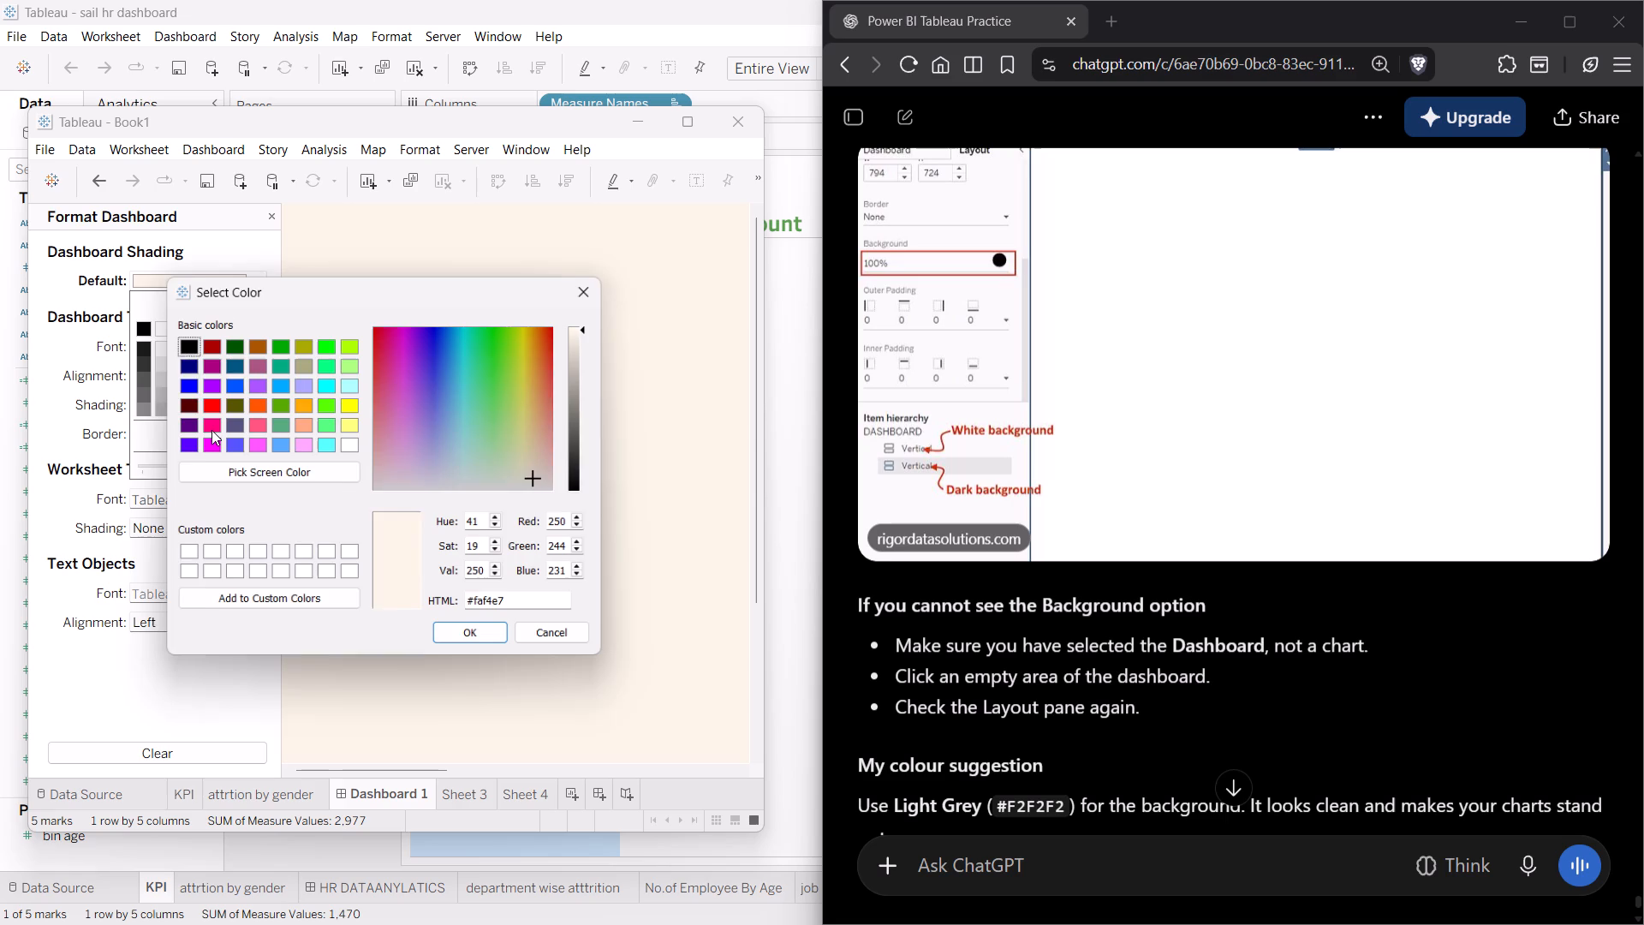
pyautogui.click(326, 343)
pyautogui.click(281, 367)
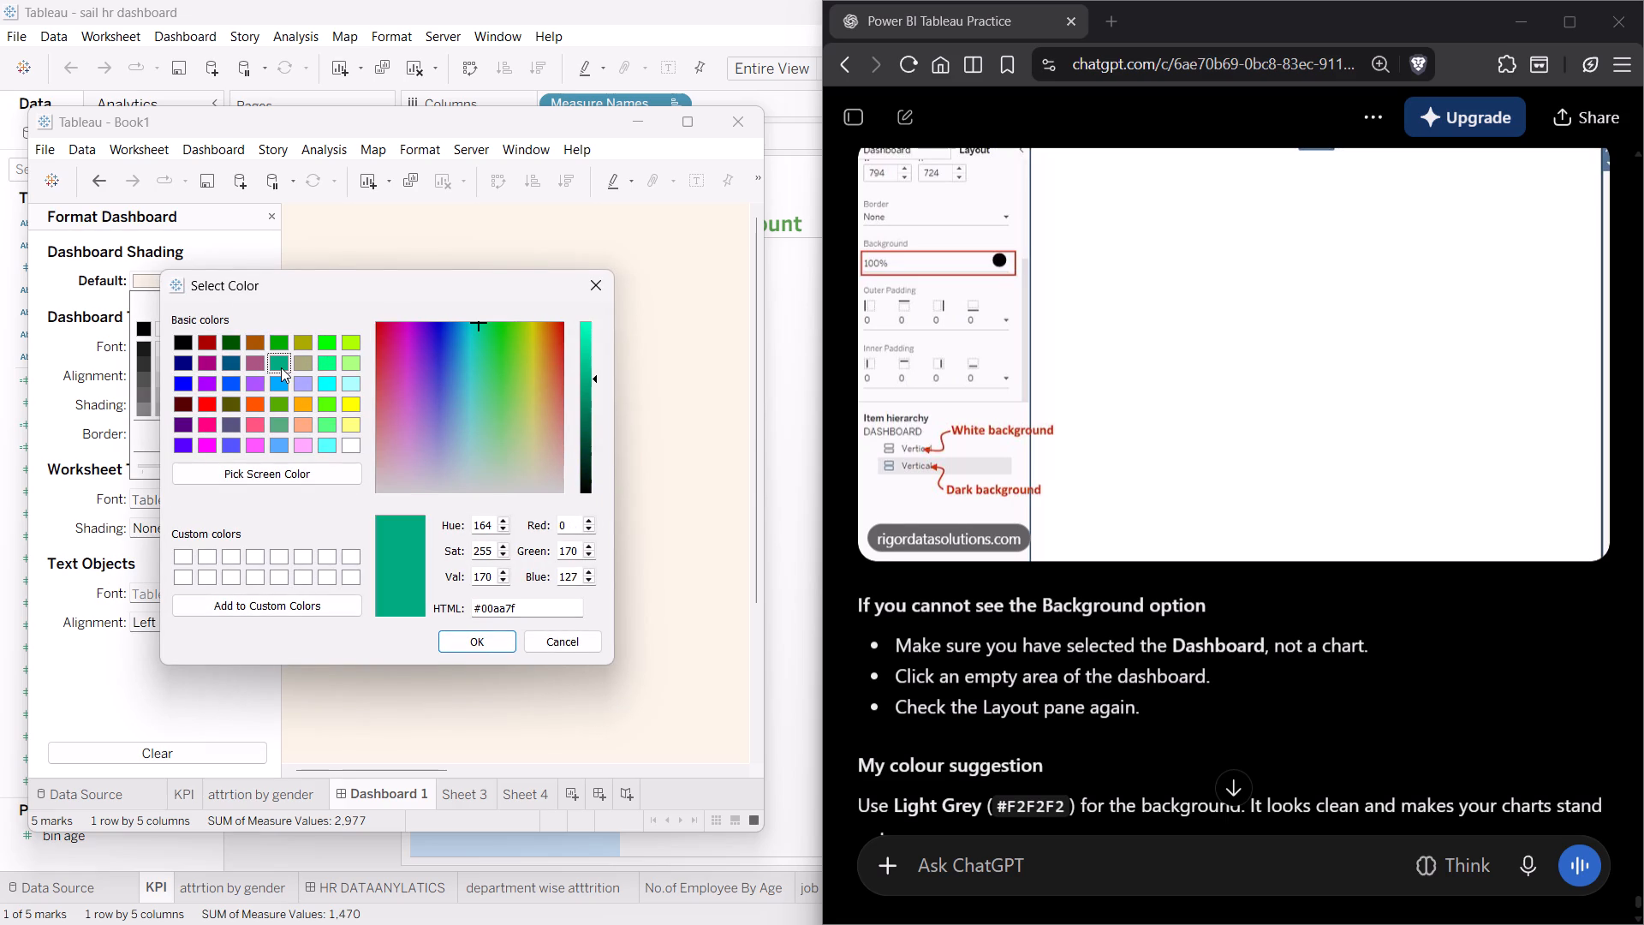
pyautogui.click(487, 637)
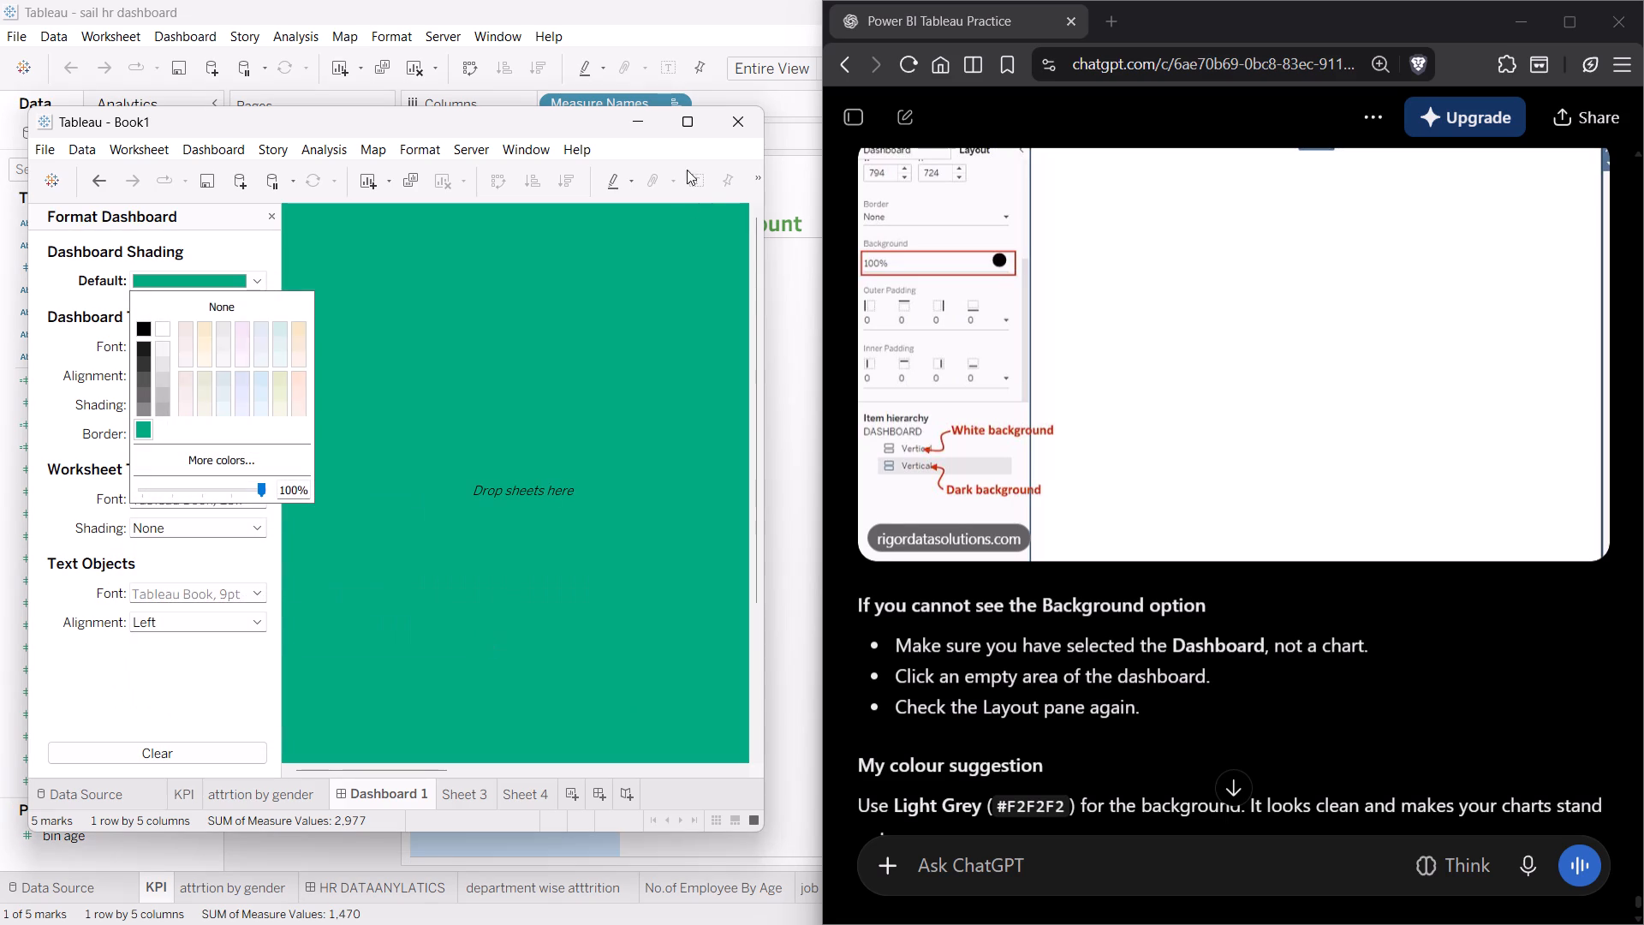
# Maximize the Book1 window and close the dashboard formatting options.
pyautogui.click(683, 123)
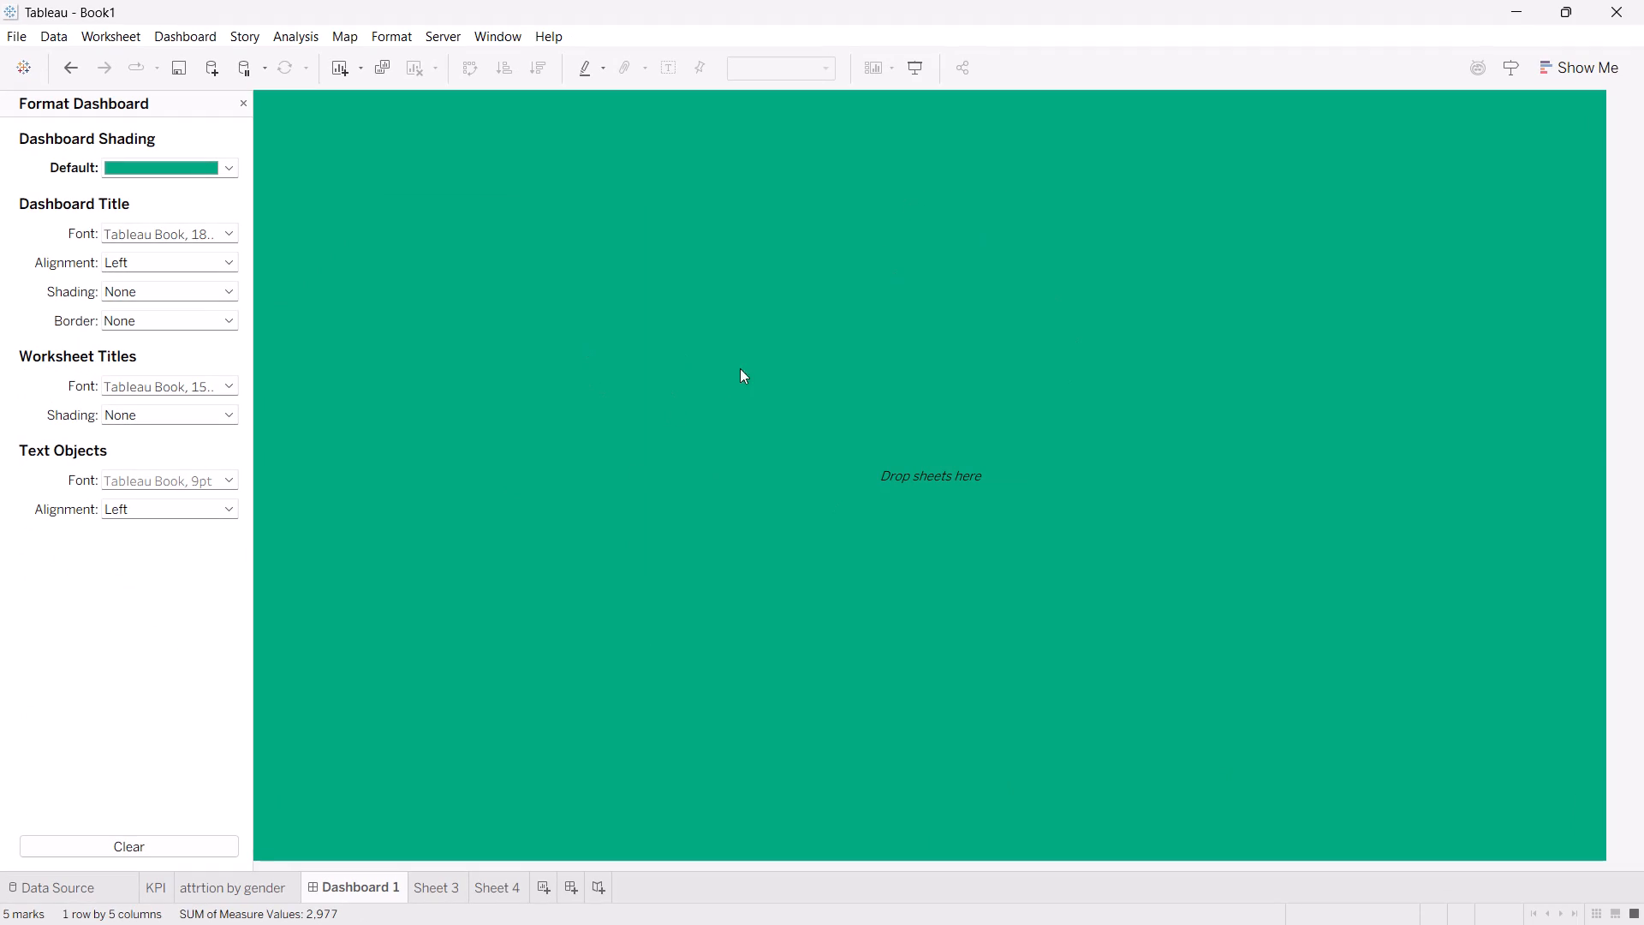
pyautogui.click(515, 433)
pyautogui.click(241, 102)
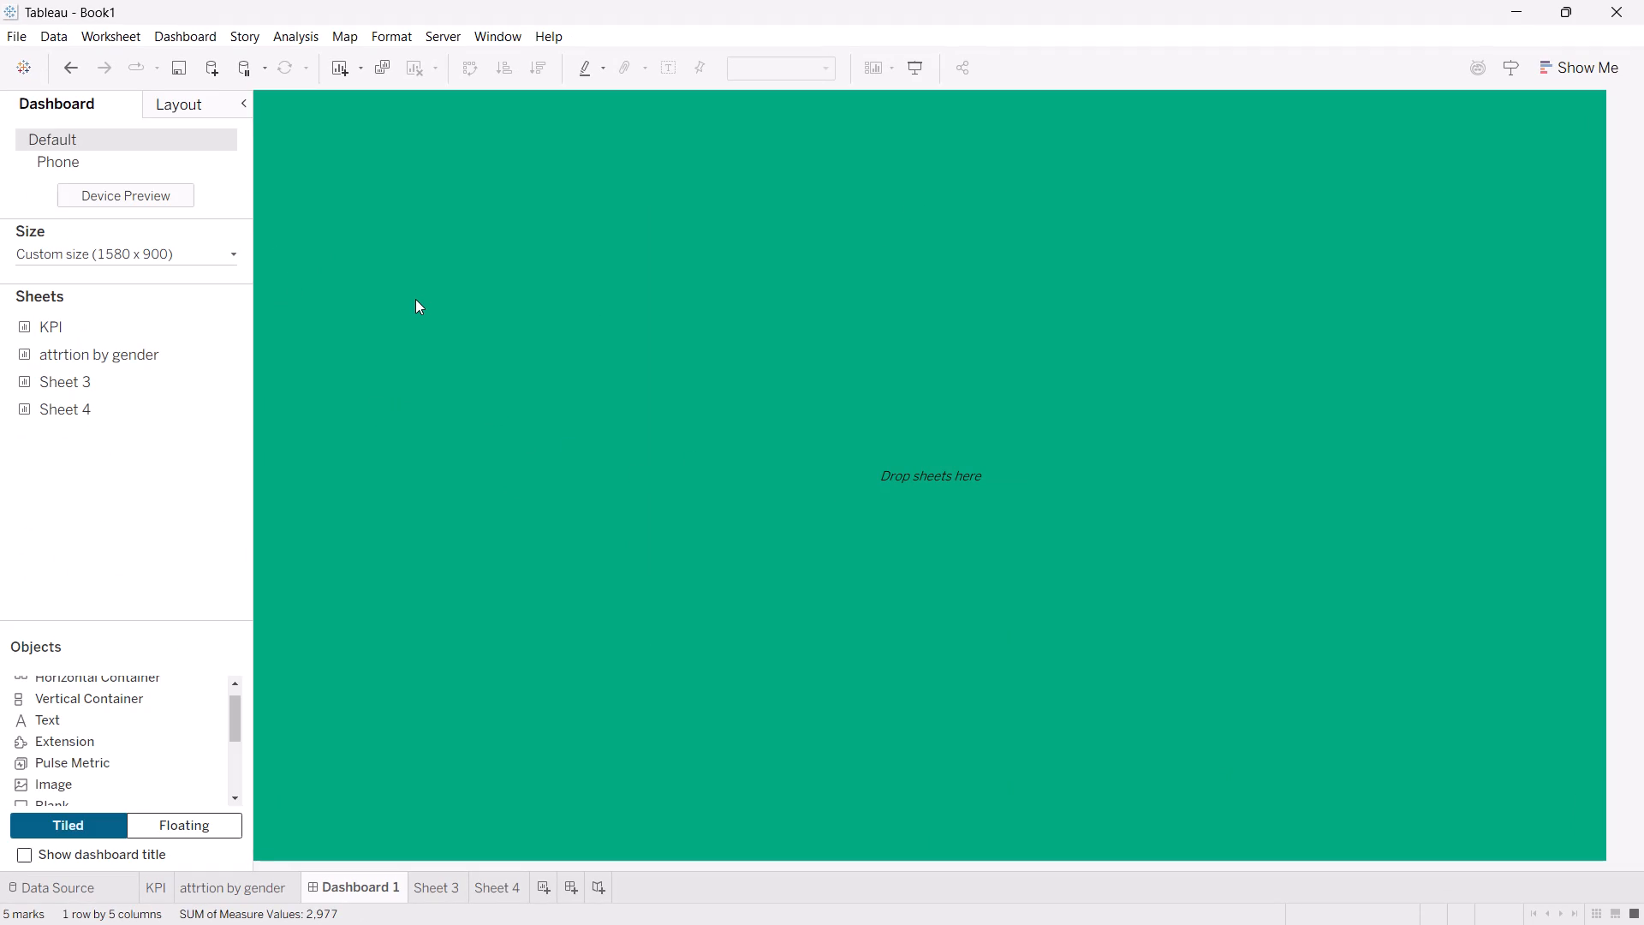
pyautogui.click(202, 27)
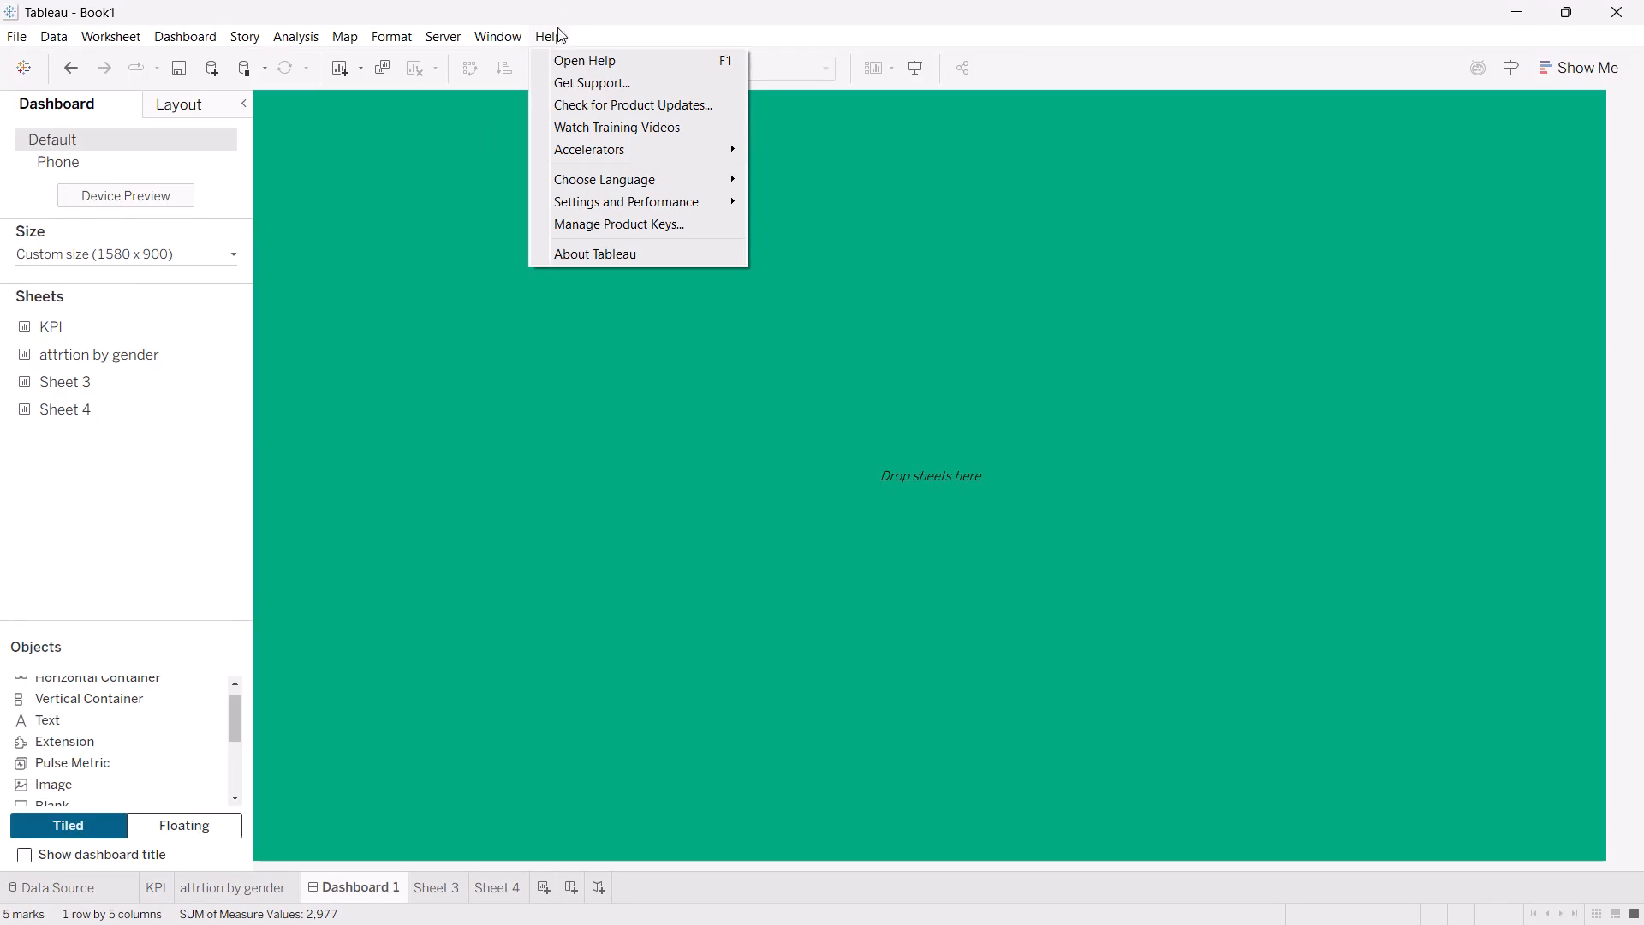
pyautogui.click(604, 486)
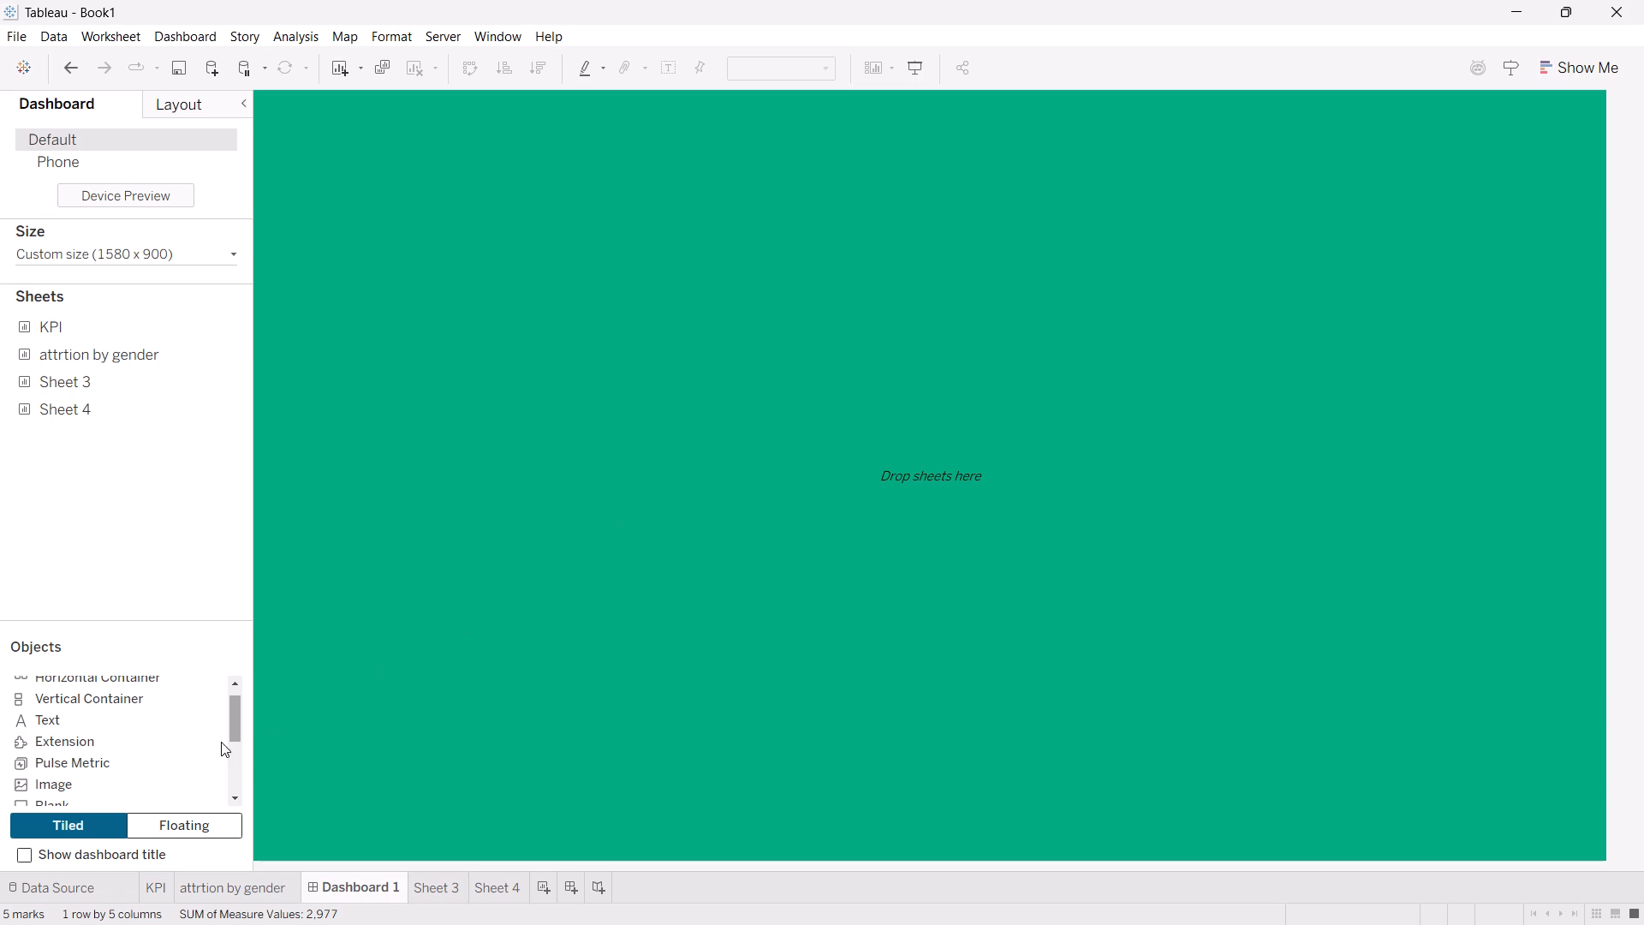
# Switch the placement of new dashboard items to floating.
pyautogui.click(196, 818)
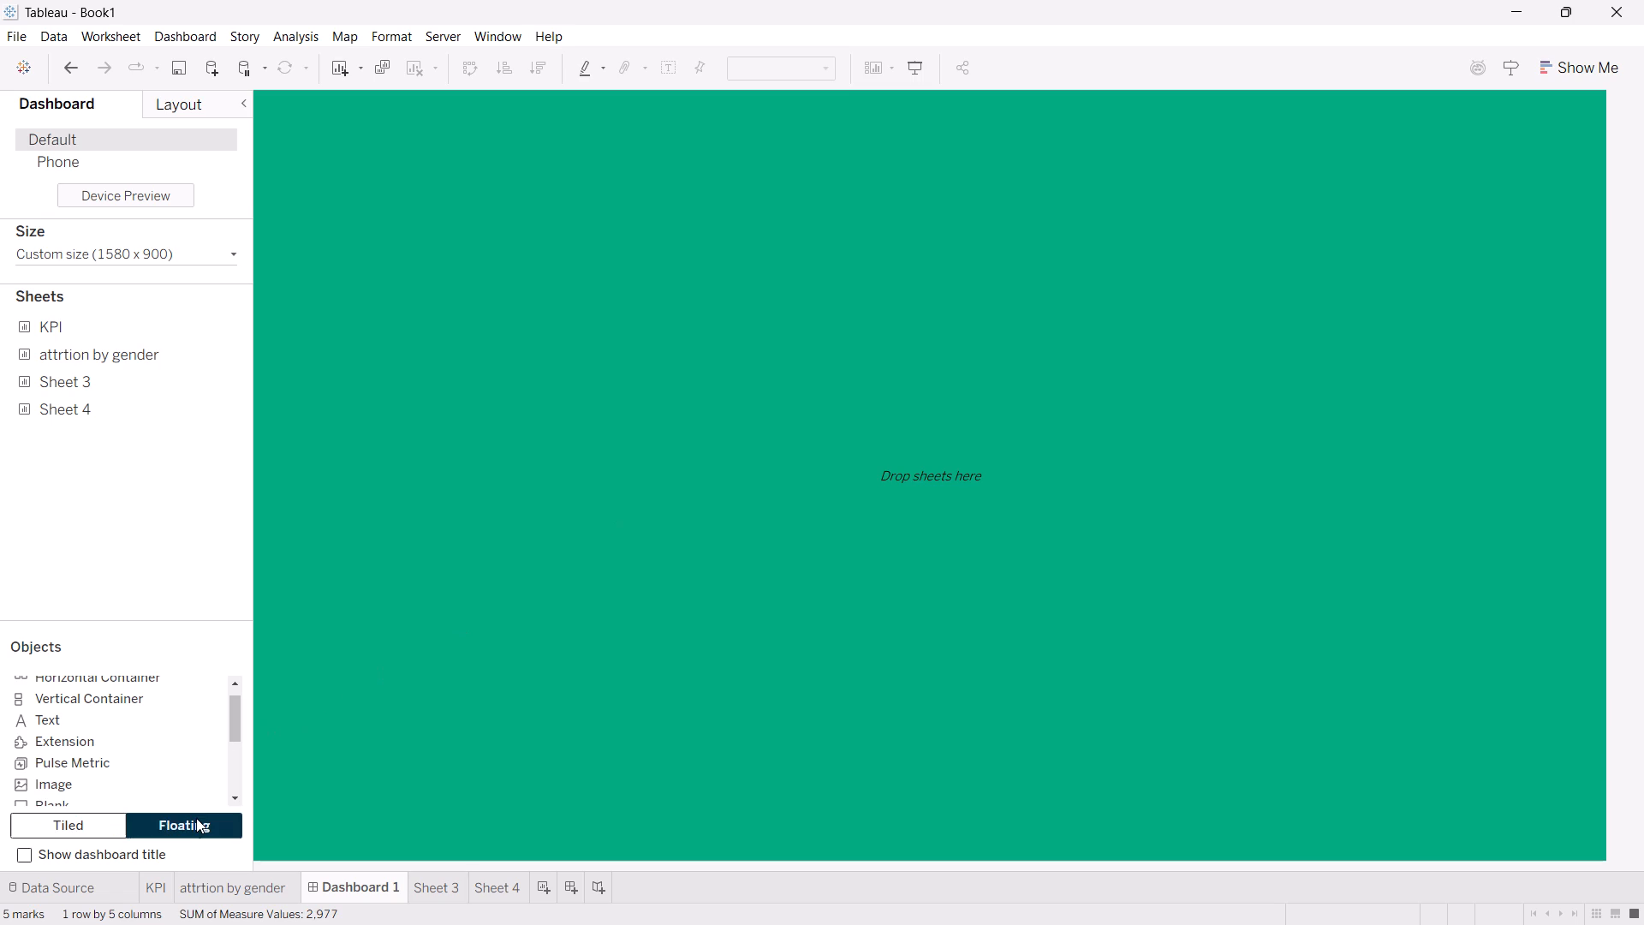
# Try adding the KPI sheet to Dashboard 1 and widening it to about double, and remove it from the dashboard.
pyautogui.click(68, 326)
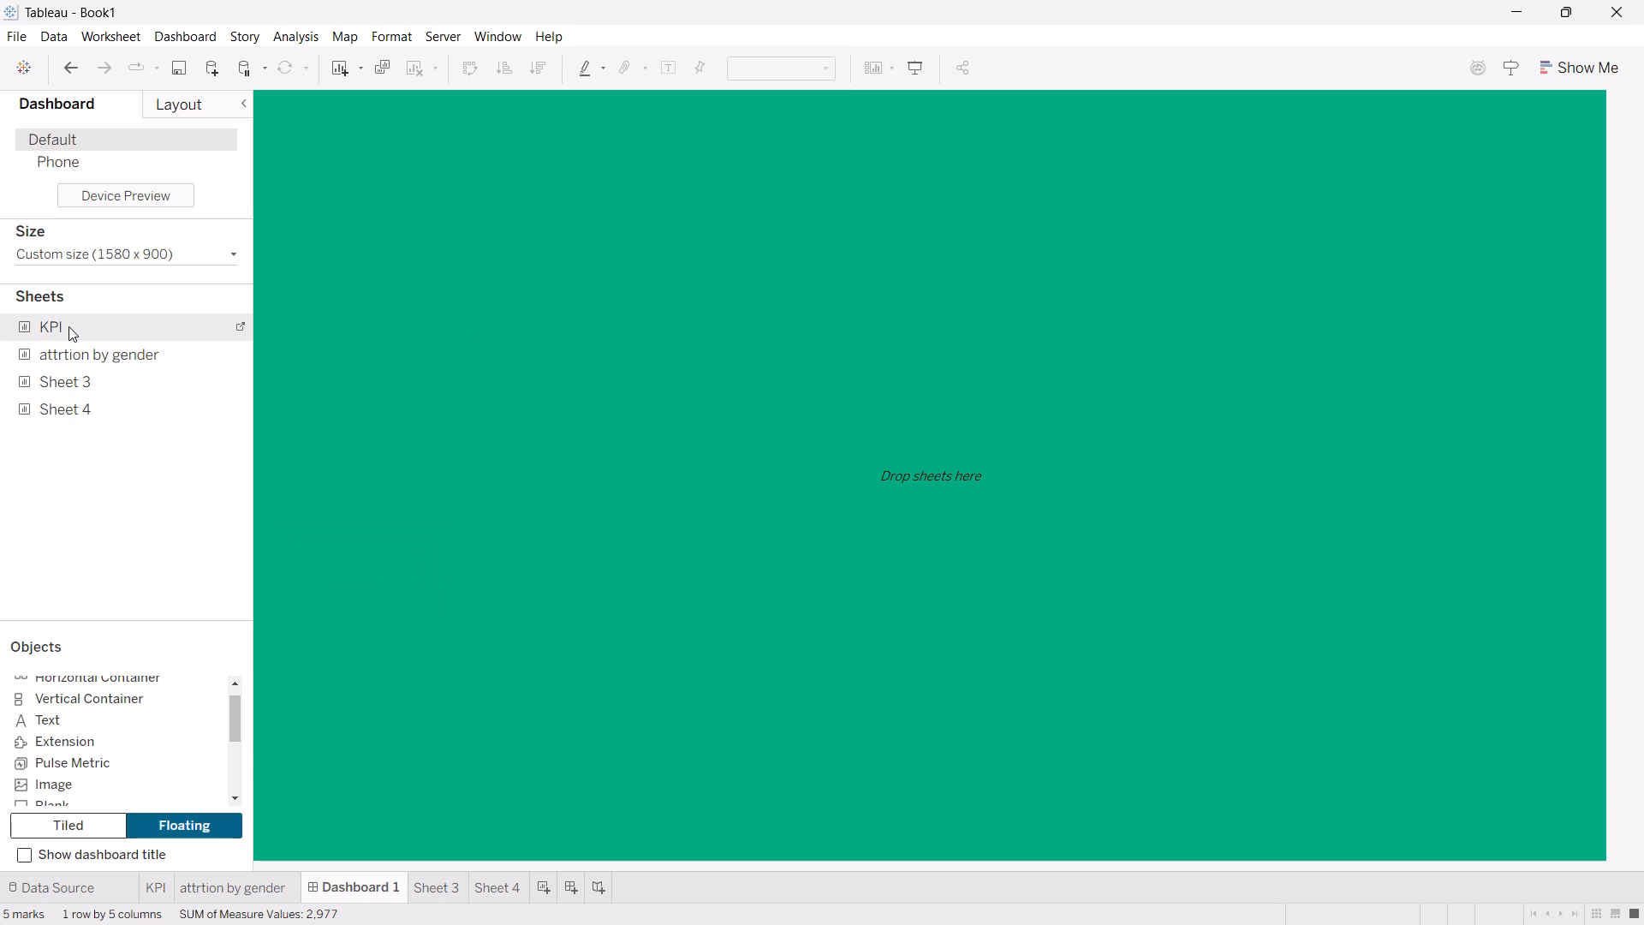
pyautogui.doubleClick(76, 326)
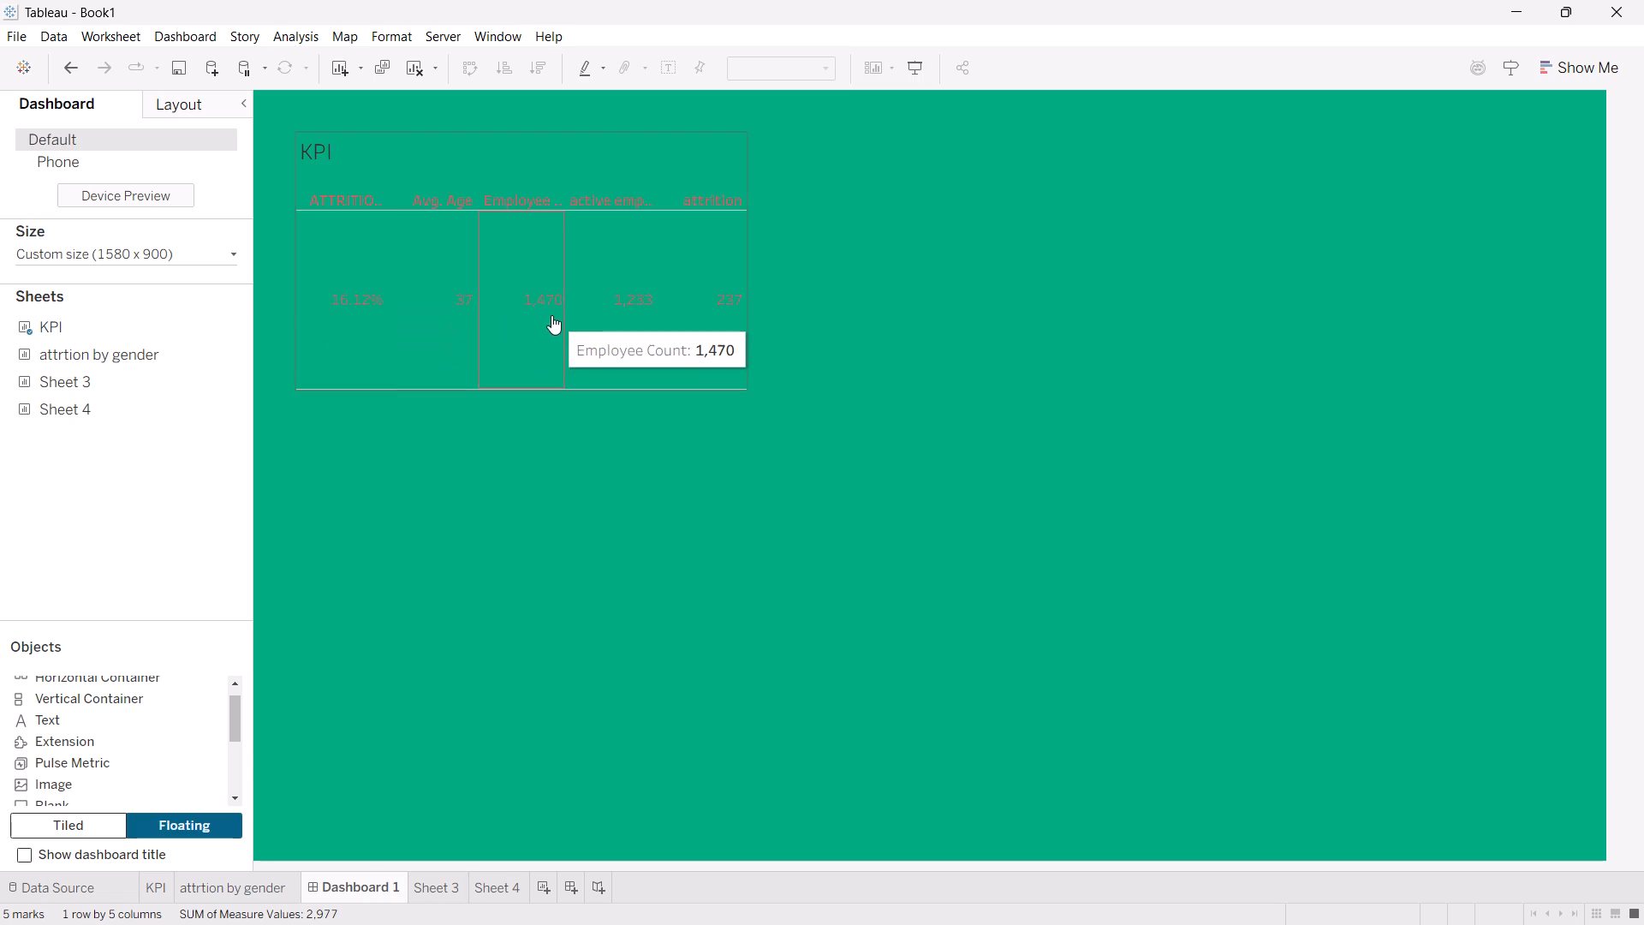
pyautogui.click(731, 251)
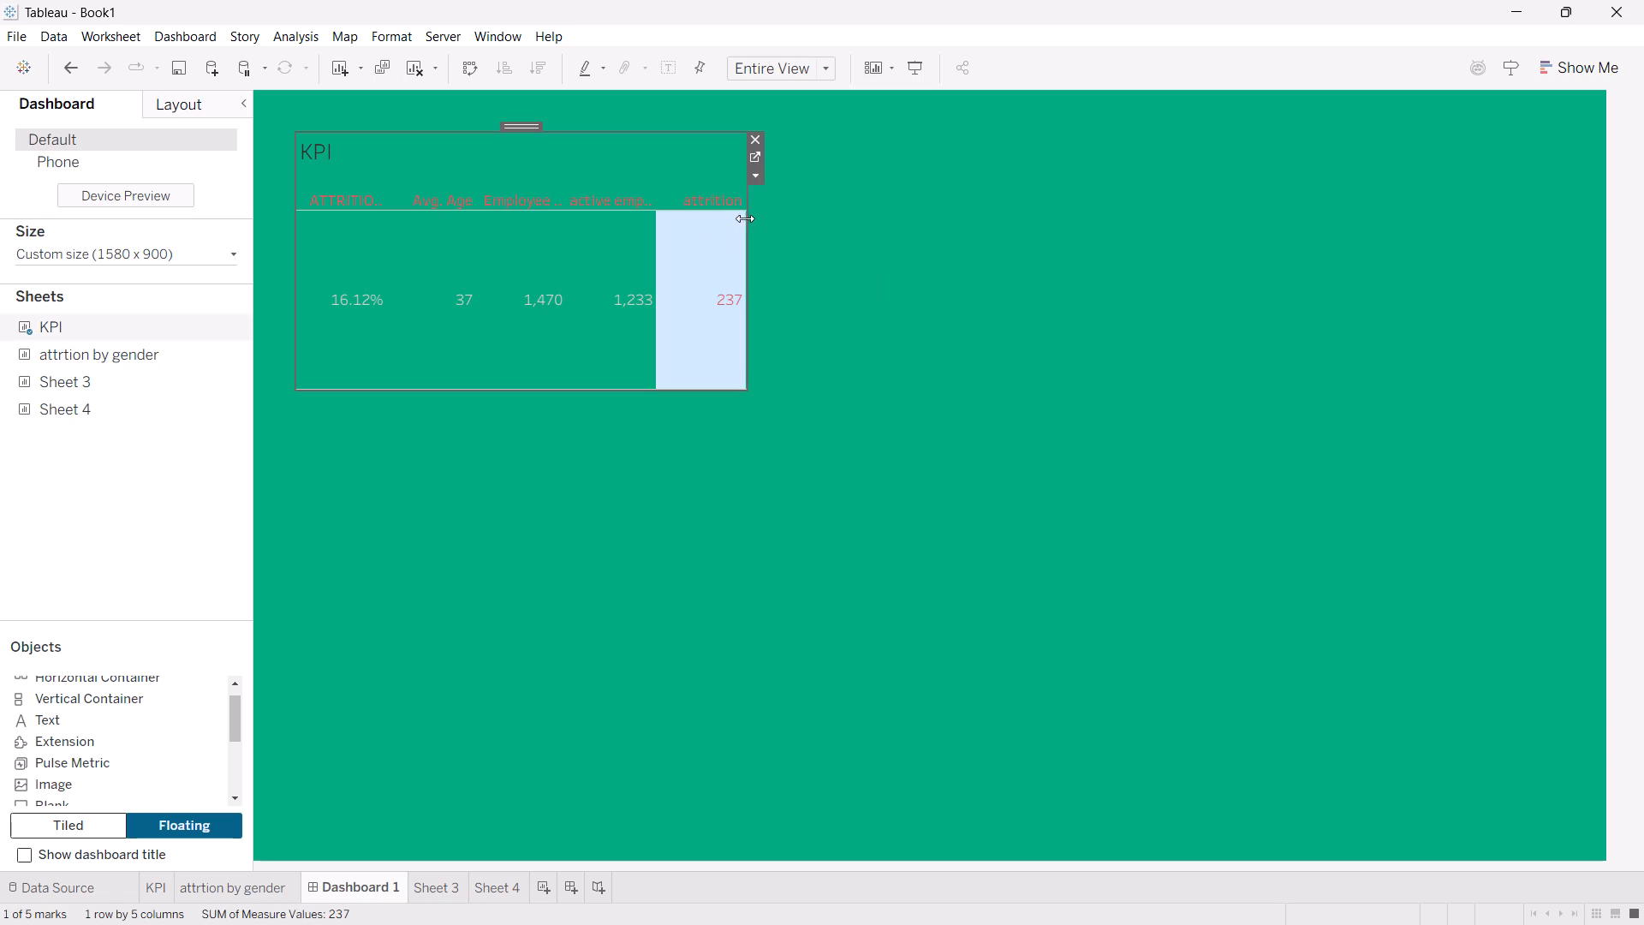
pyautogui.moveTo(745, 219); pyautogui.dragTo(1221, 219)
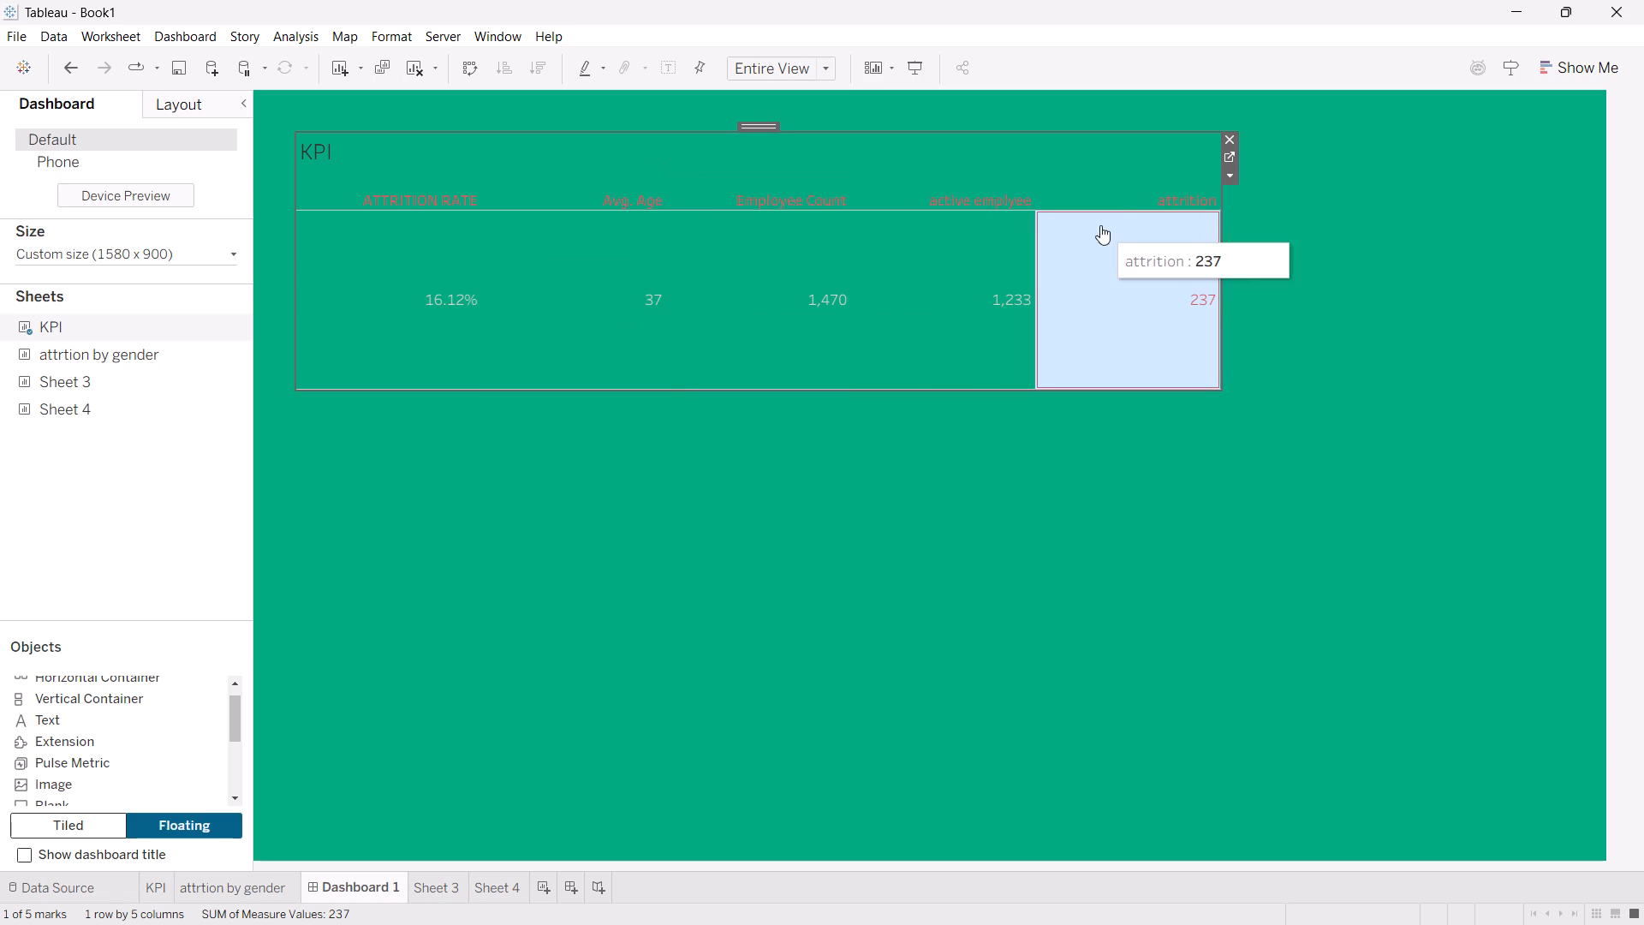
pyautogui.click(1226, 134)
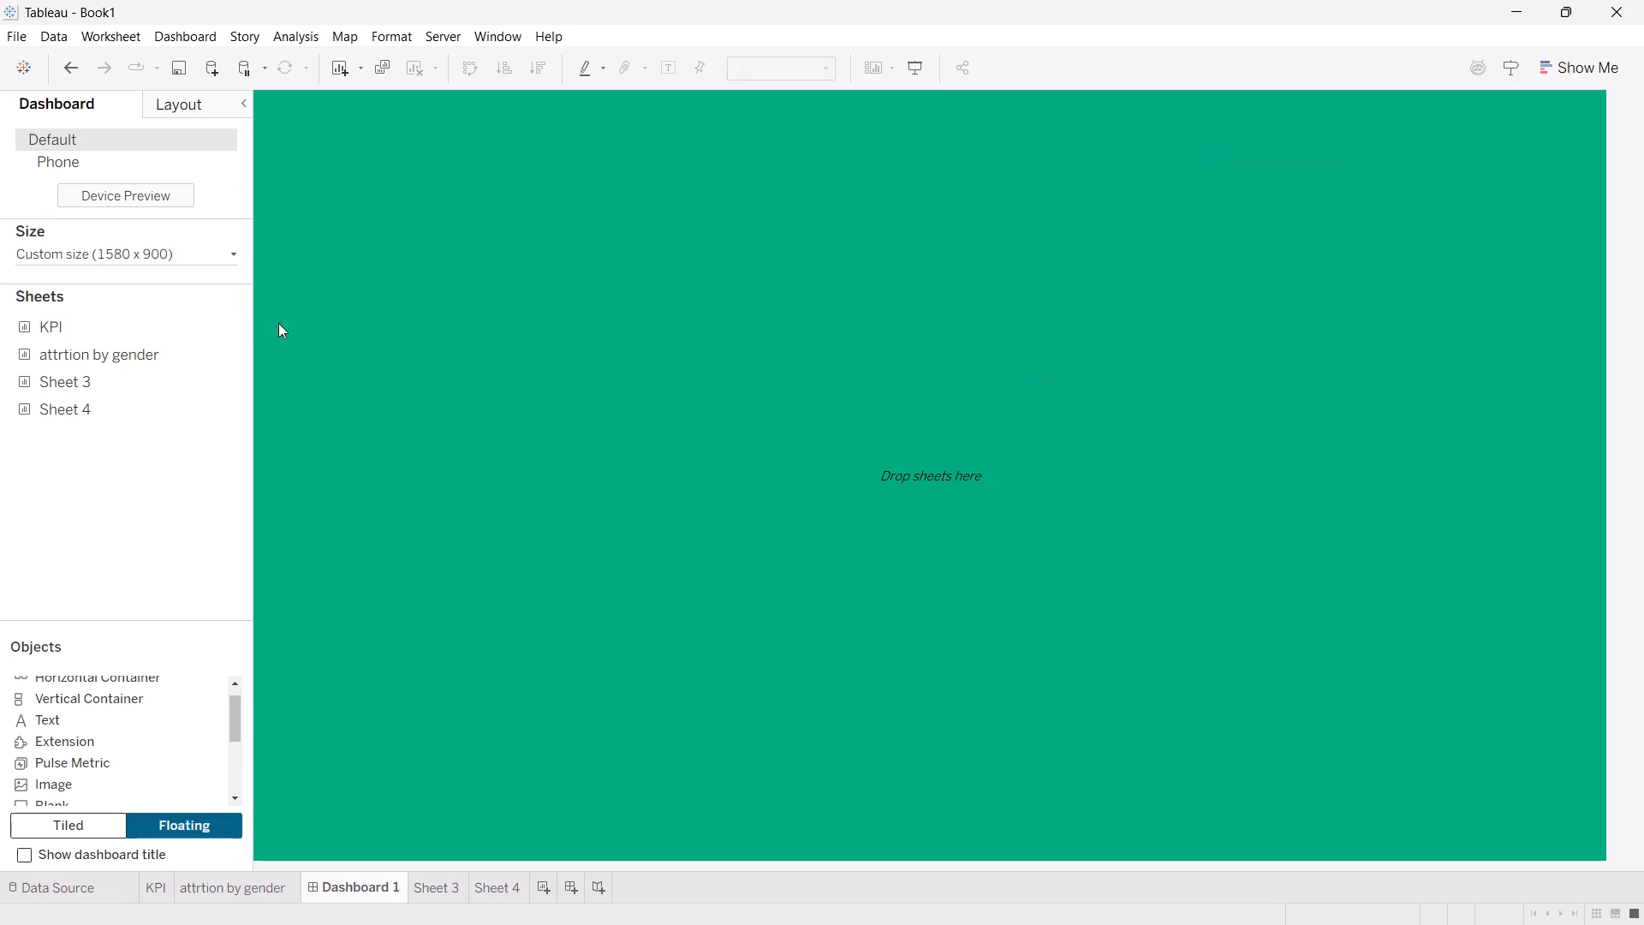
# Place the KPI sheet as a floating object near the top of Dashboard 1, inset from the canvas's left edge.
pyautogui.moveTo(110, 330); pyautogui.dragTo(420, 129)
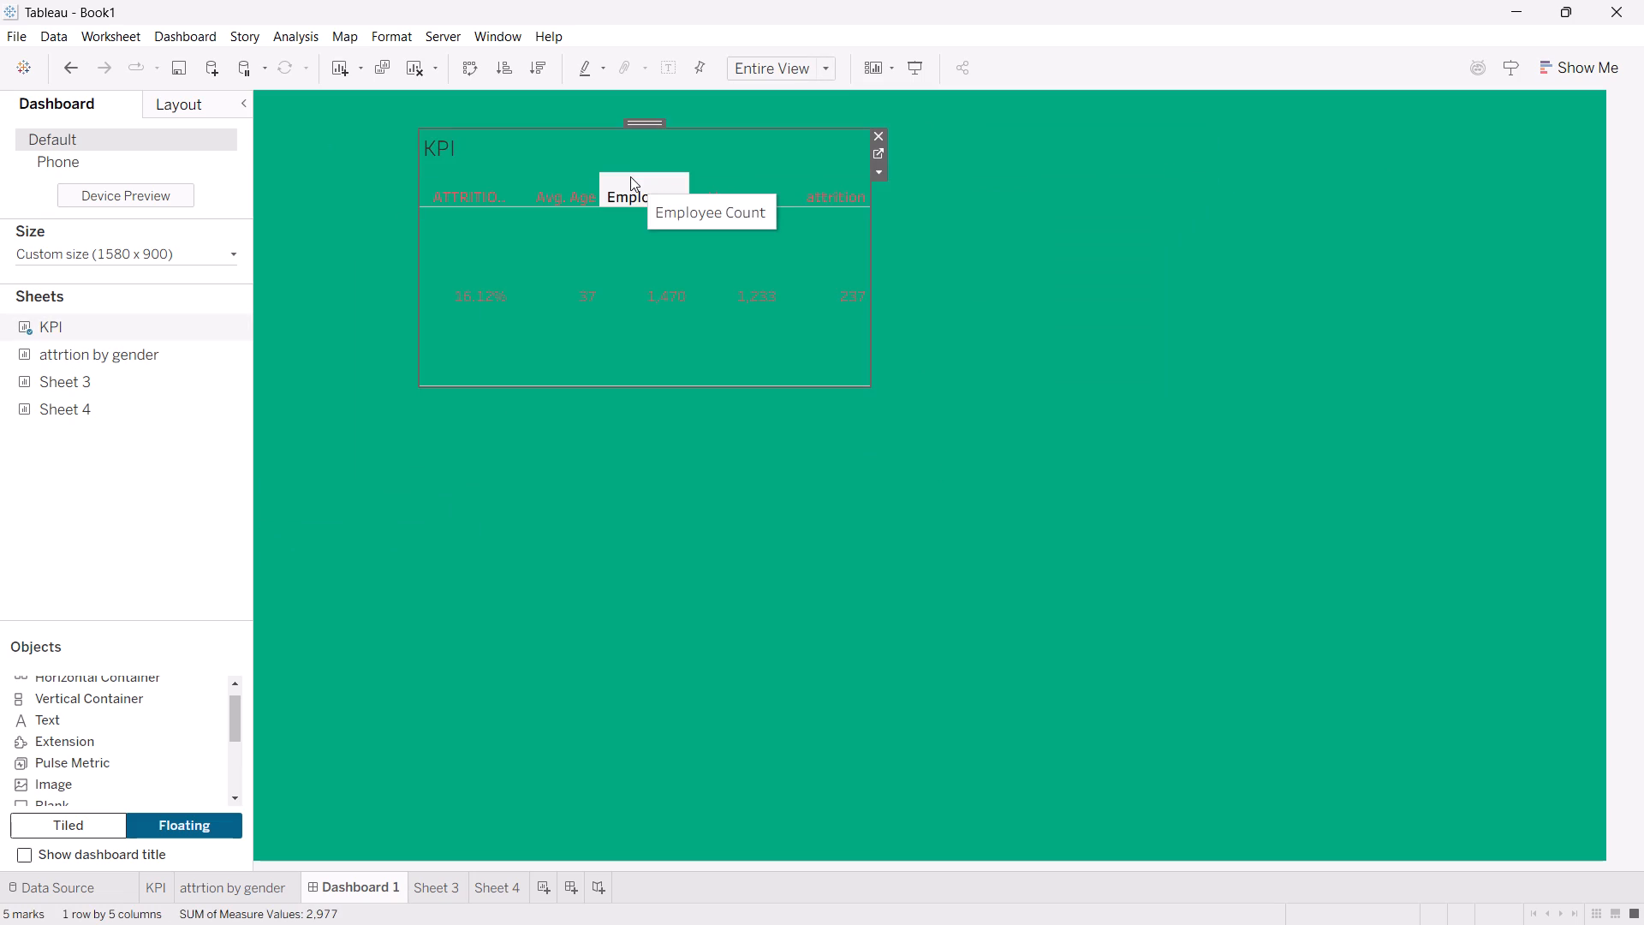
# Format the KPI sheet's title in Tableau Bold, bold, size 16, coloured orange.
pyautogui.rightClick(515, 153)
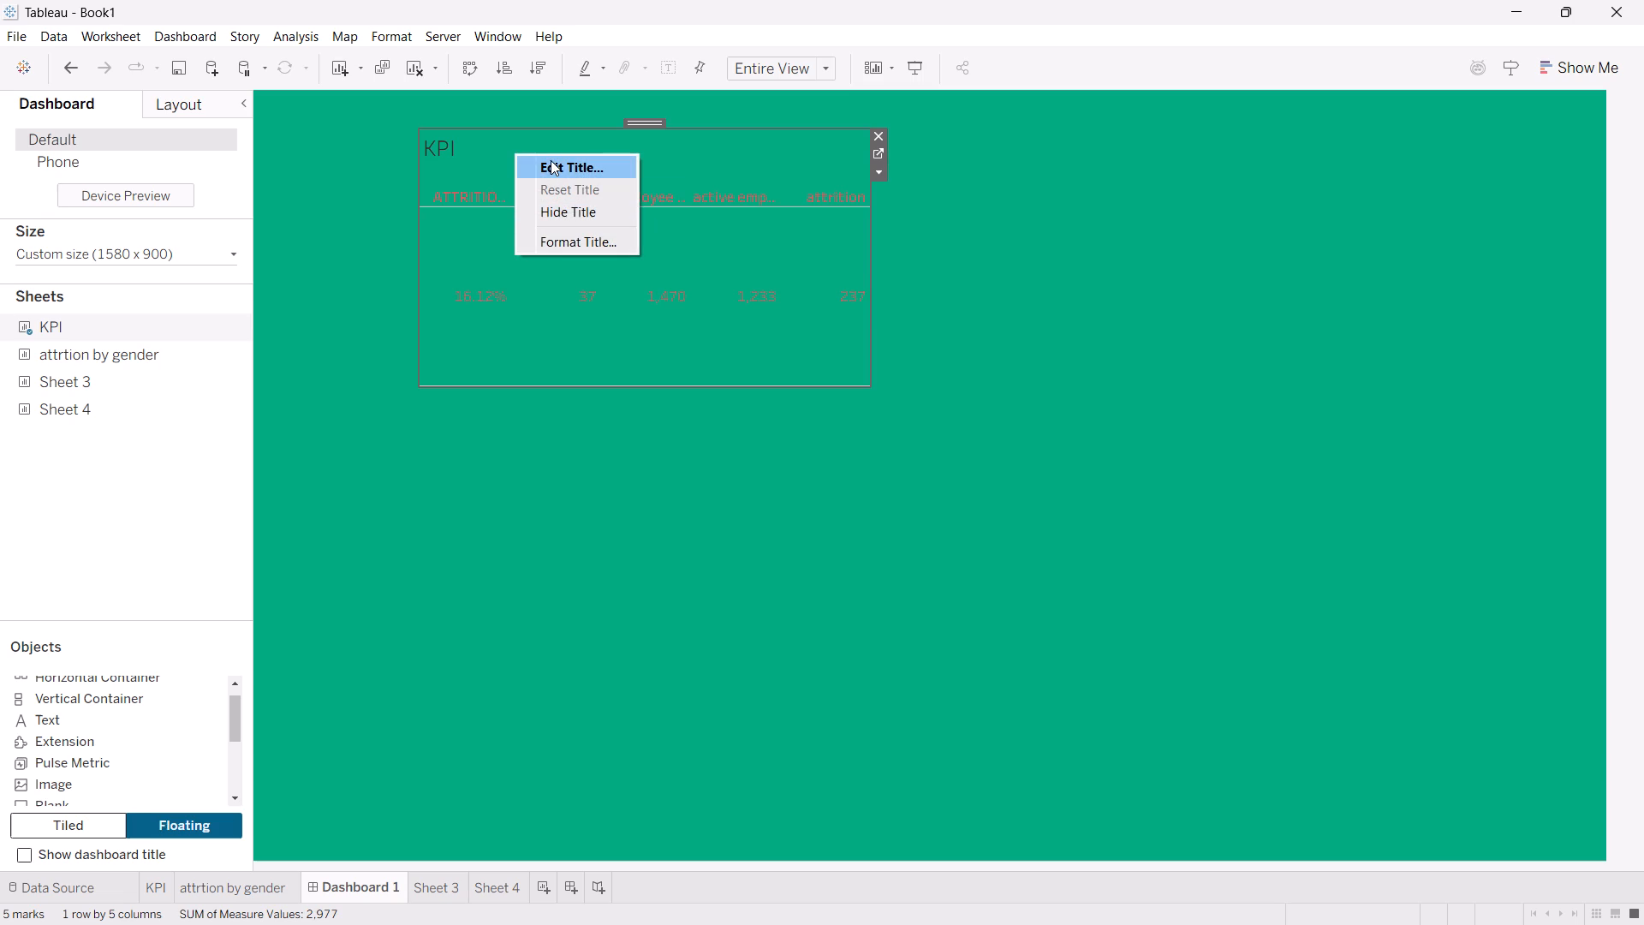
pyautogui.click(551, 160)
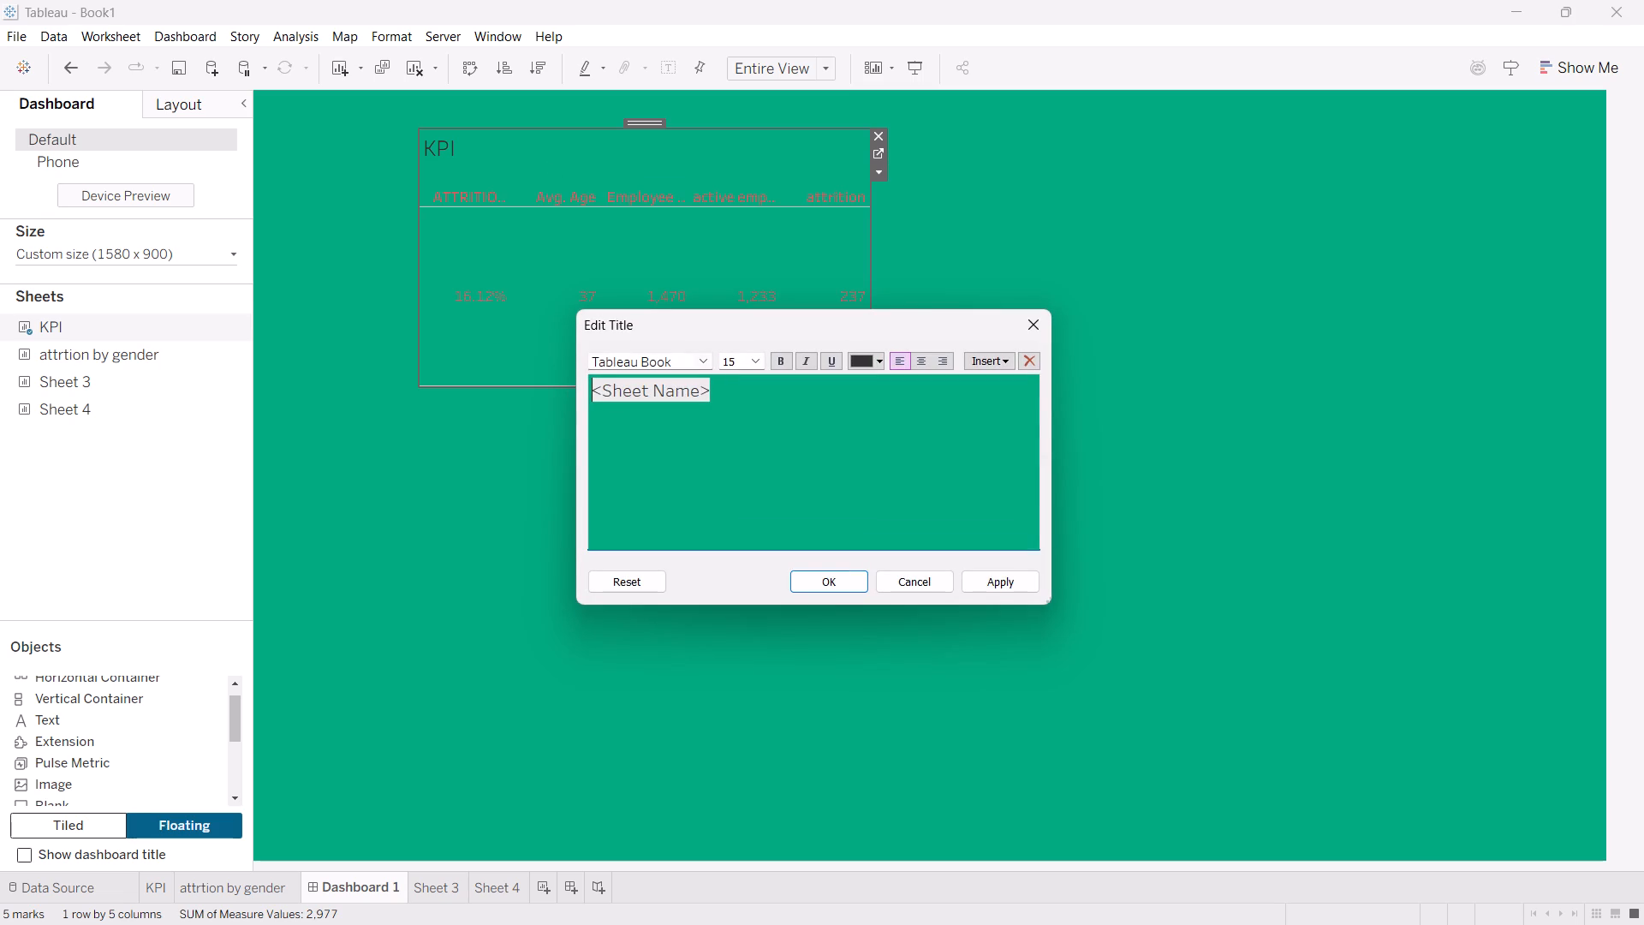
pyautogui.moveTo(730, 397); pyautogui.dragTo(547, 402)
pyautogui.moveTo(720, 402); pyautogui.dragTo(579, 397)
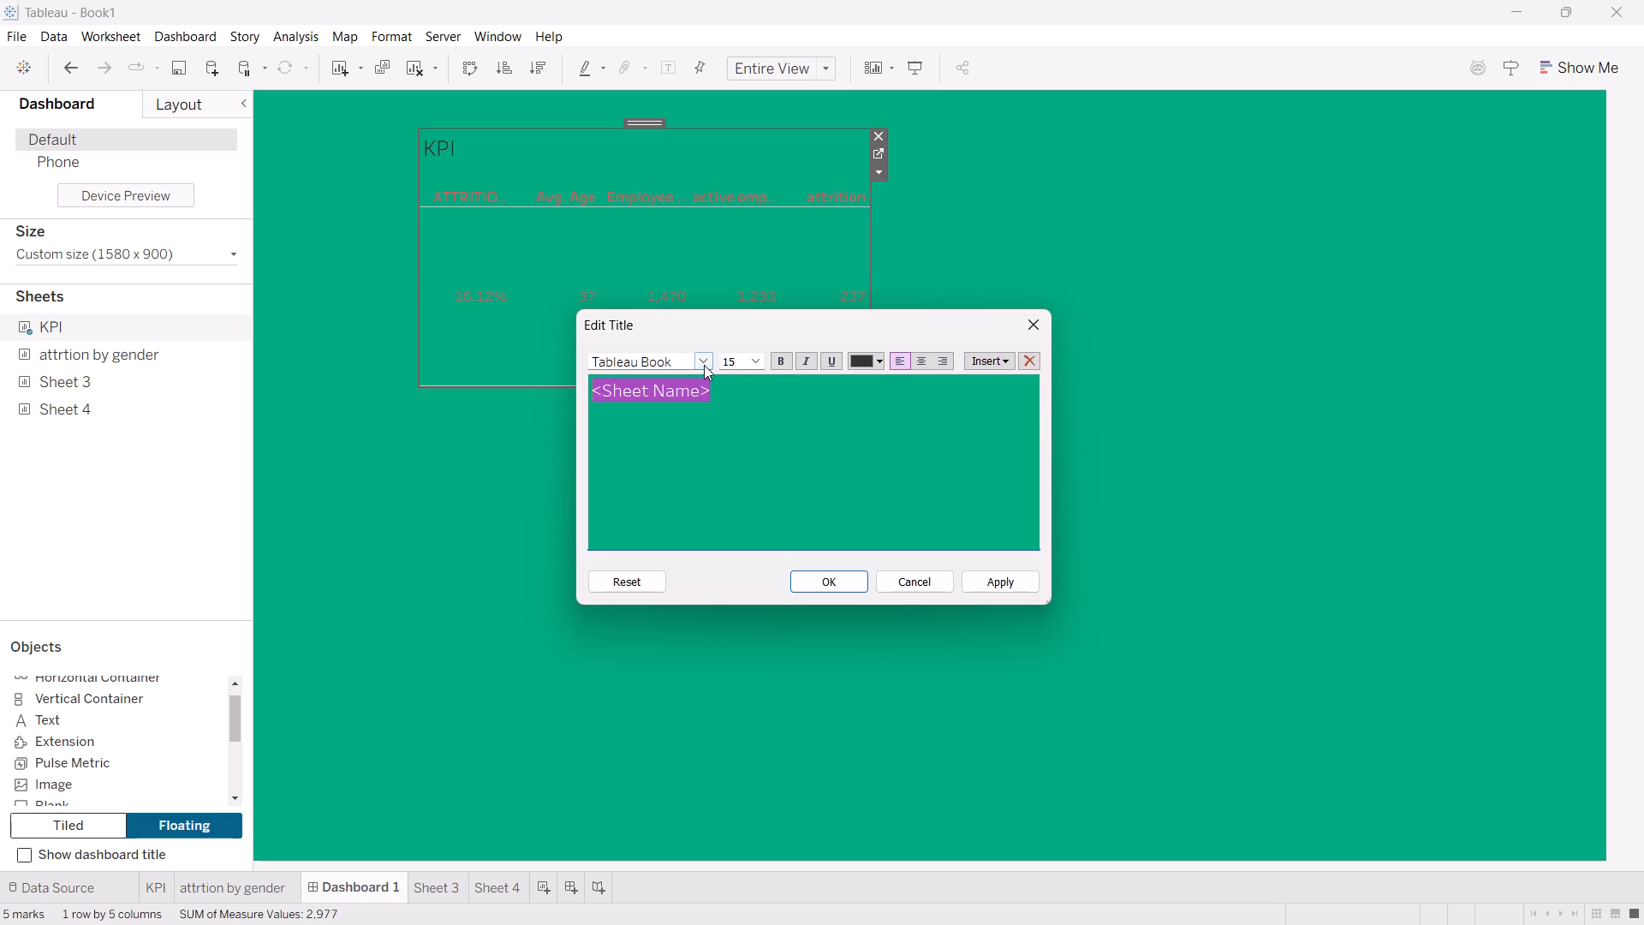
pyautogui.click(704, 364)
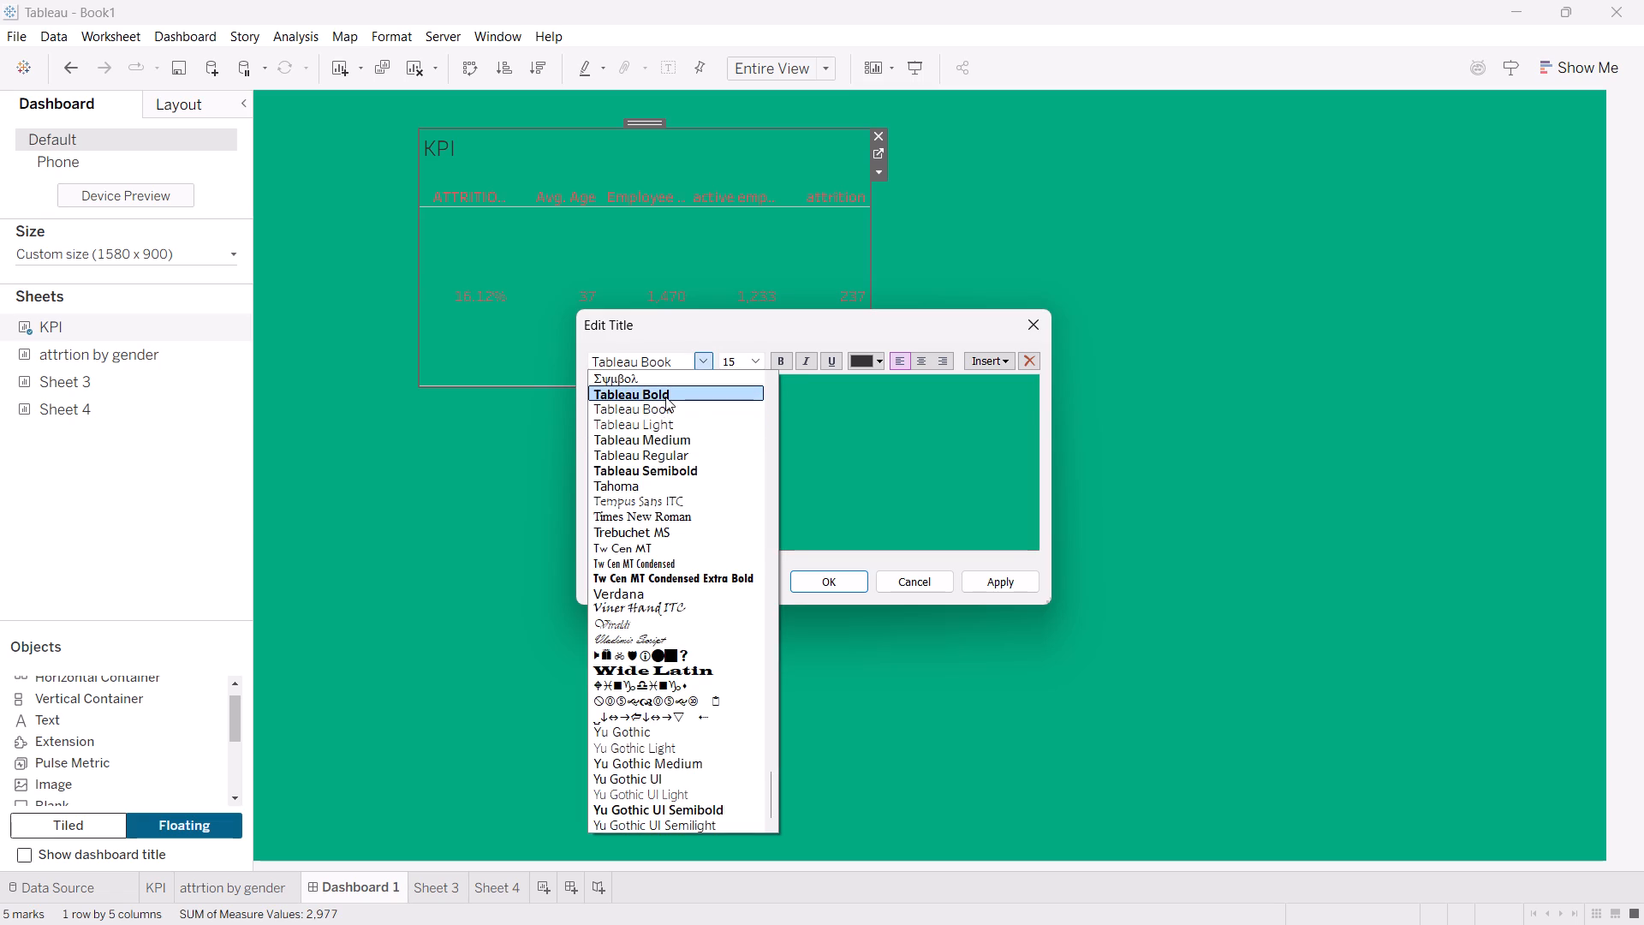
pyautogui.click(665, 397)
pyautogui.click(790, 364)
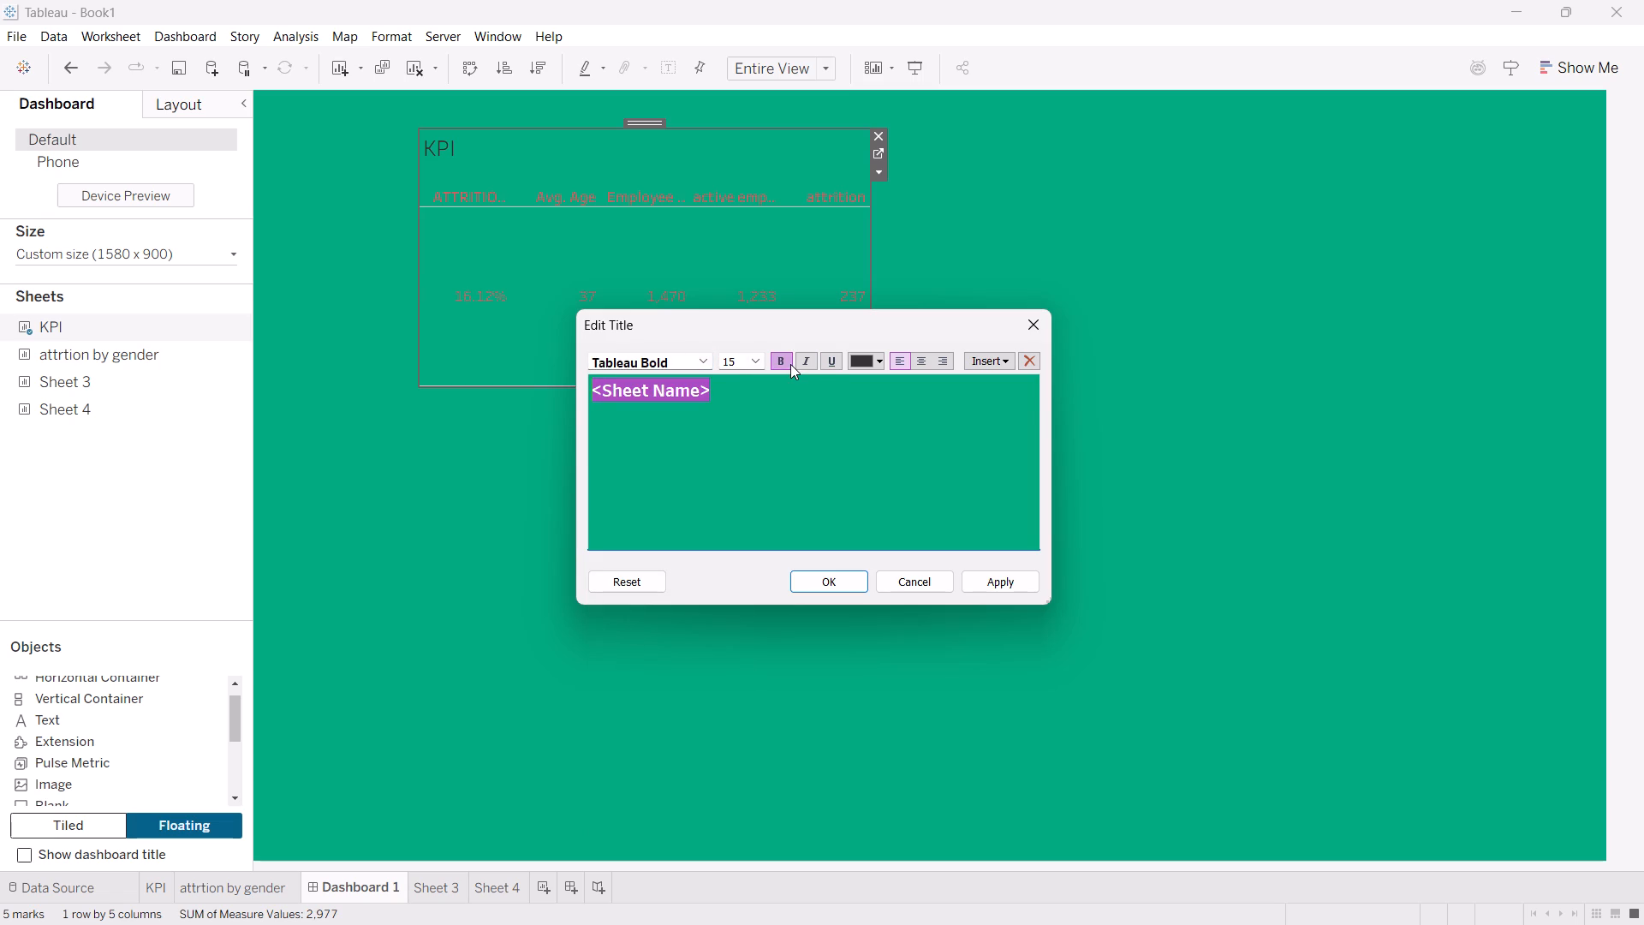
pyautogui.click(756, 361)
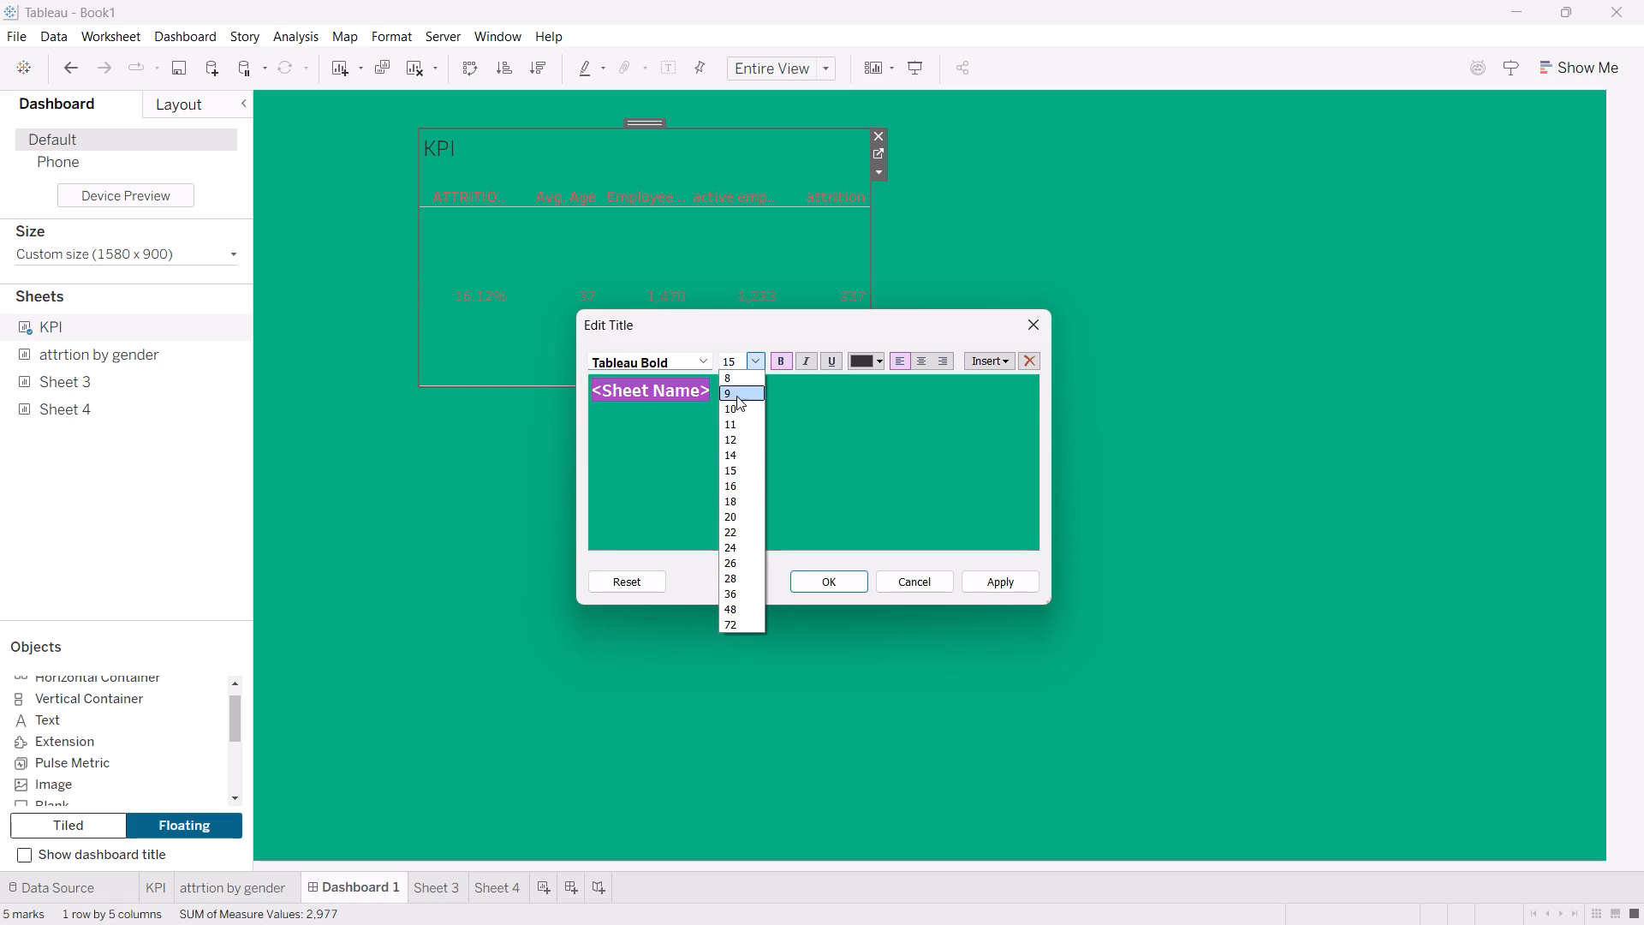
pyautogui.click(743, 486)
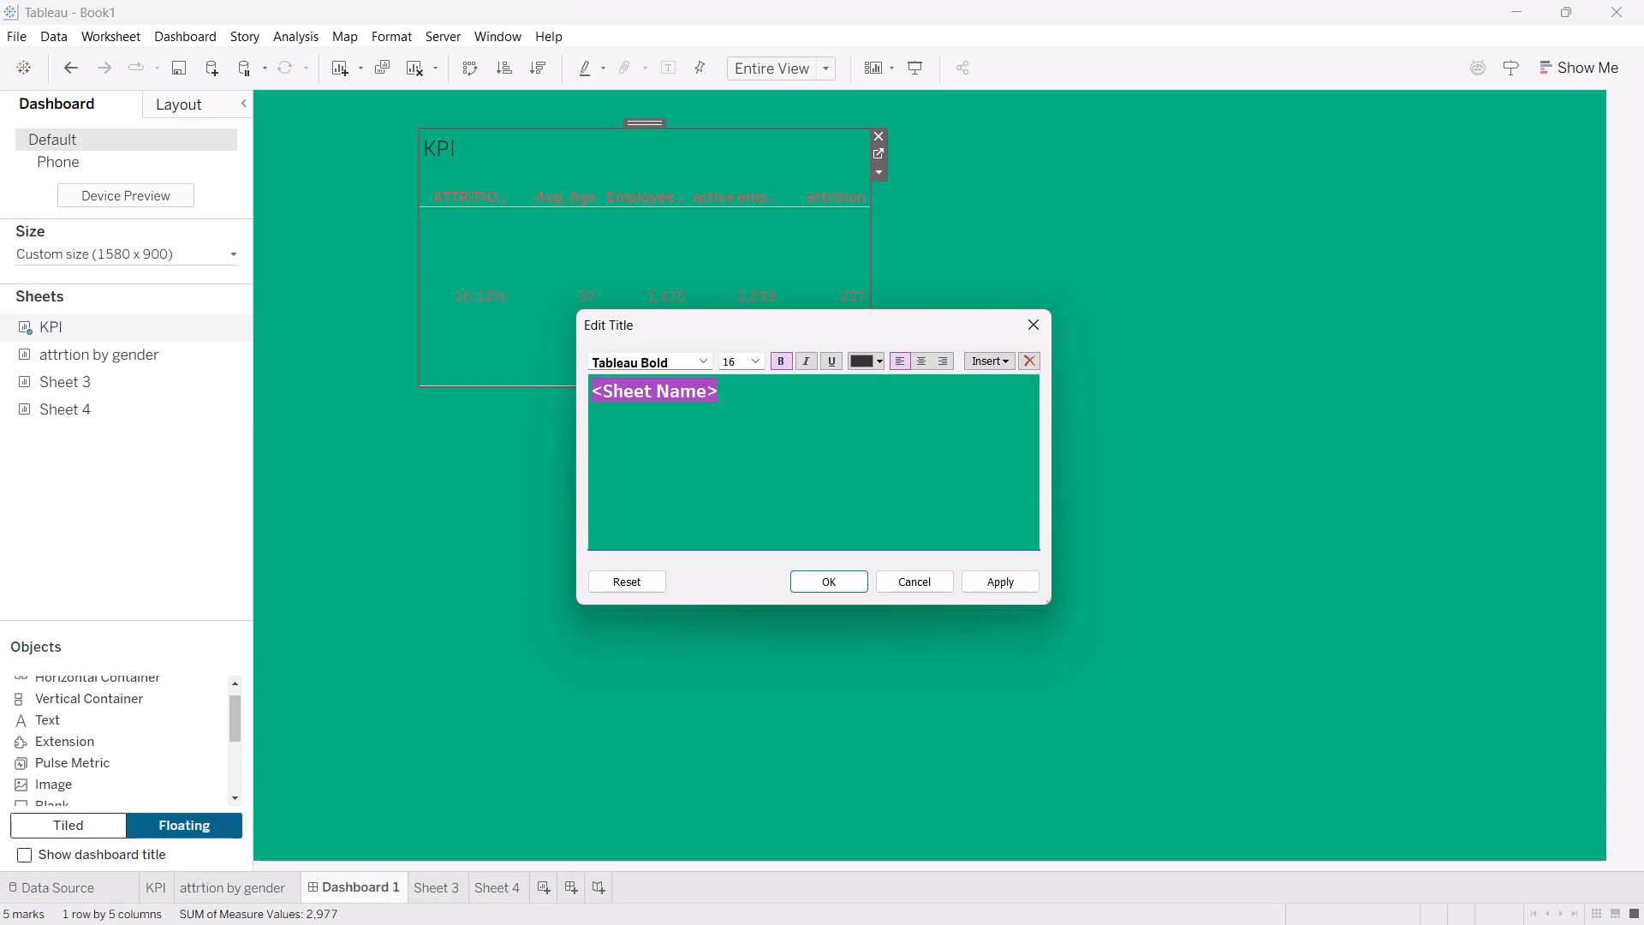
pyautogui.click(878, 361)
pyautogui.click(897, 374)
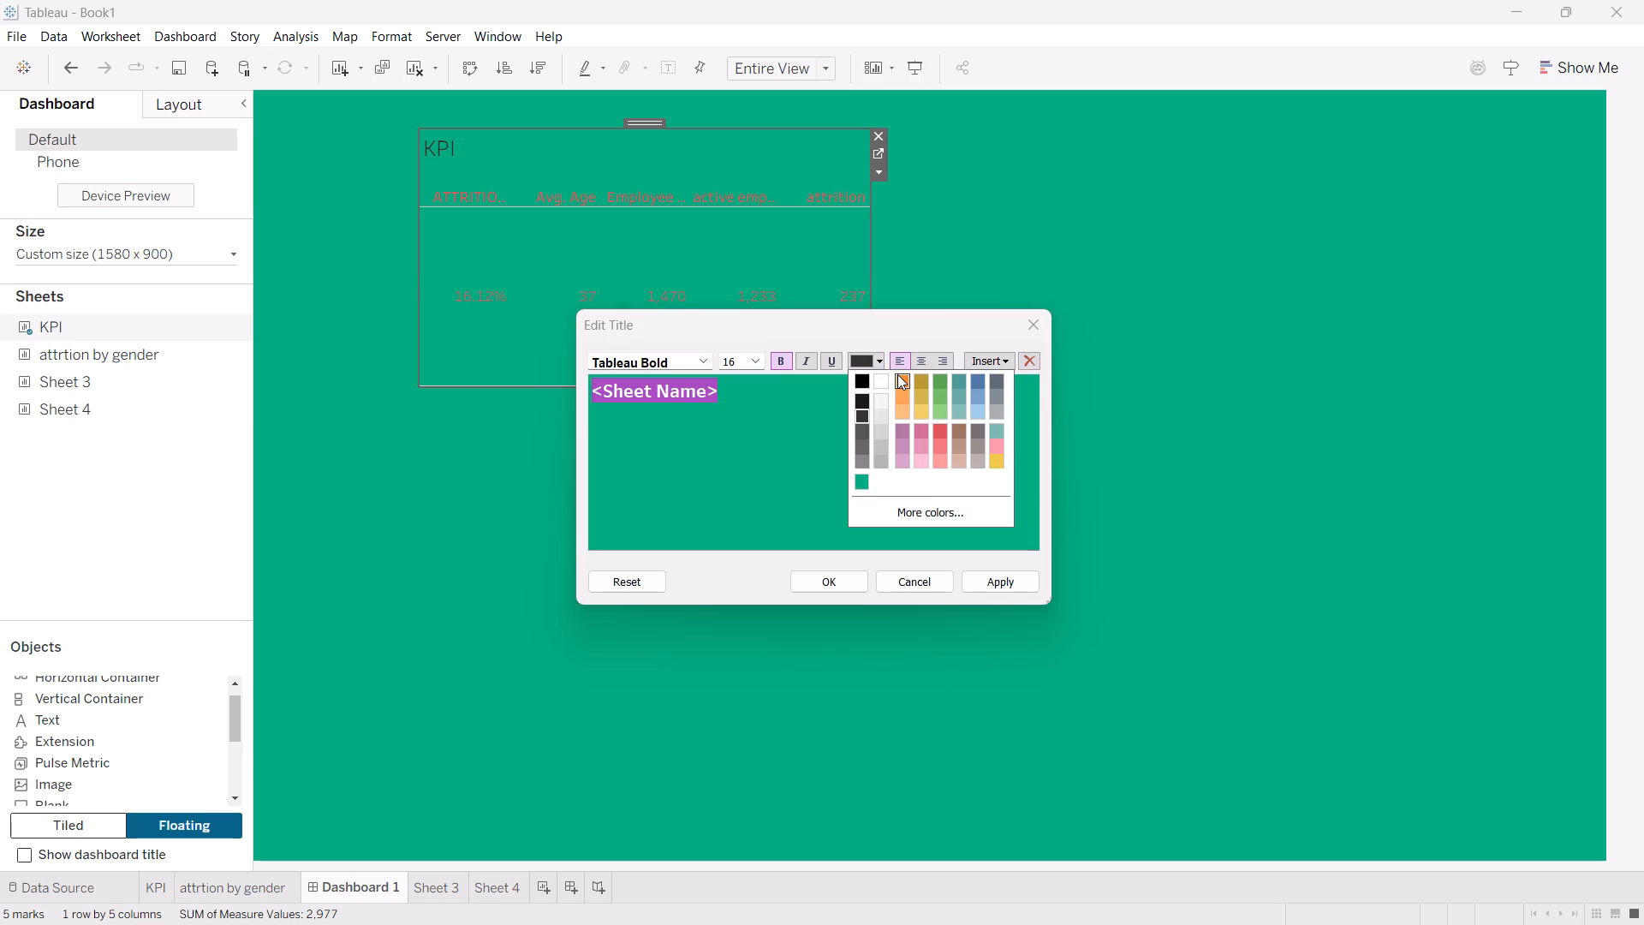
pyautogui.click(996, 574)
pyautogui.click(813, 586)
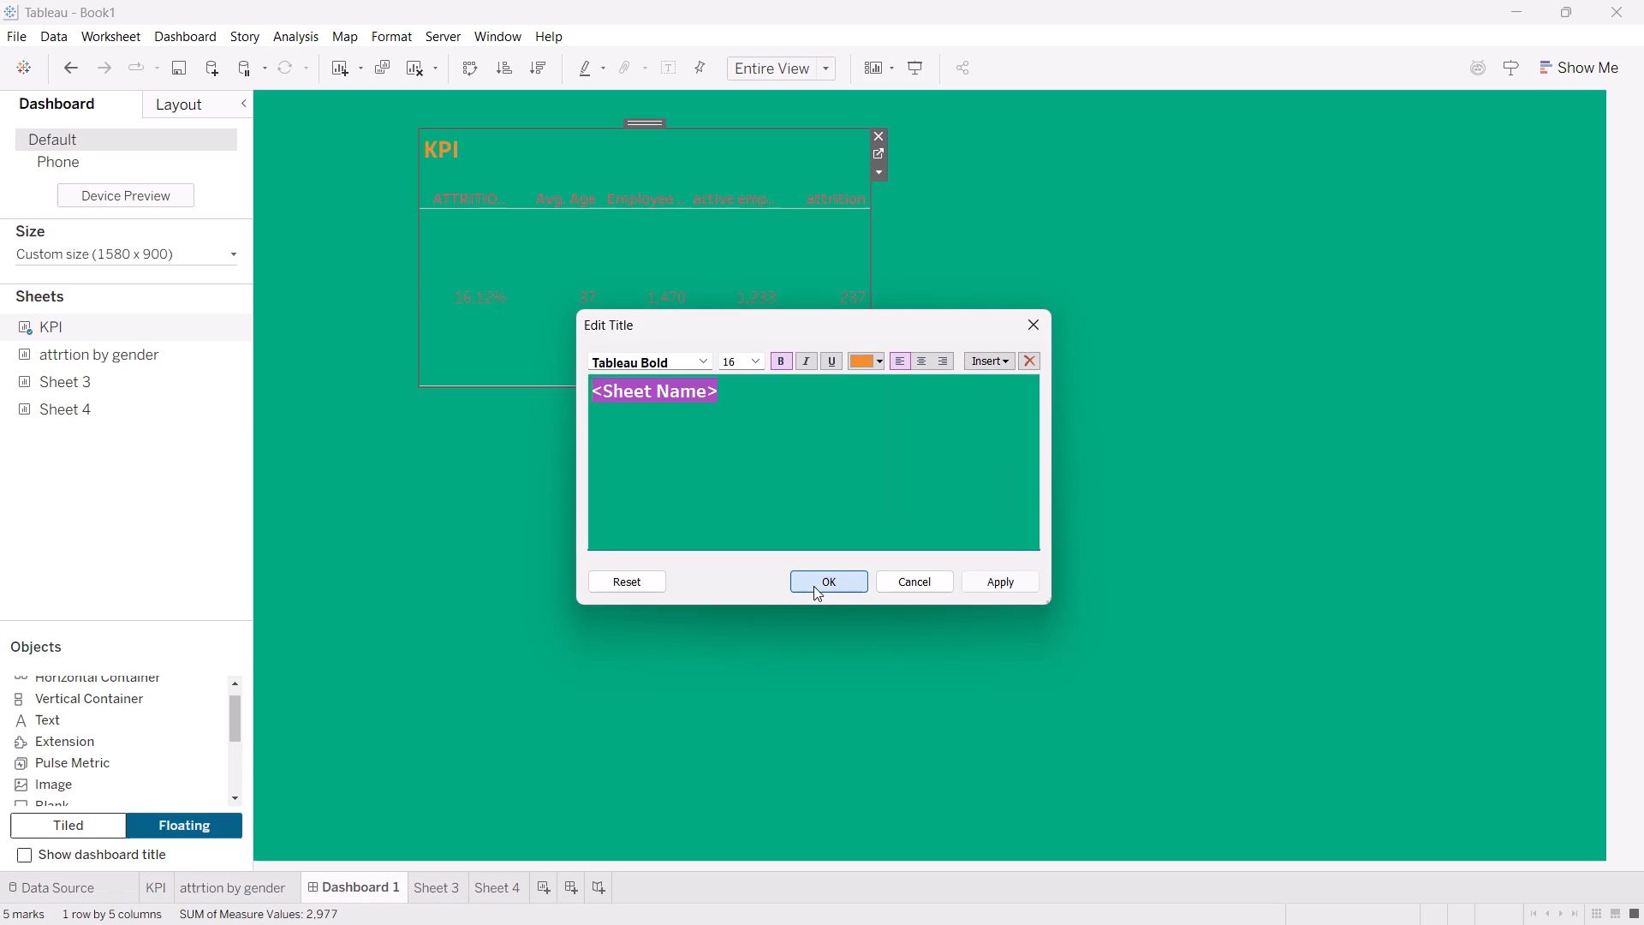
# Set the KPI sheet's default worksheet font to white at size 12.
pyautogui.rightClick(557, 253)
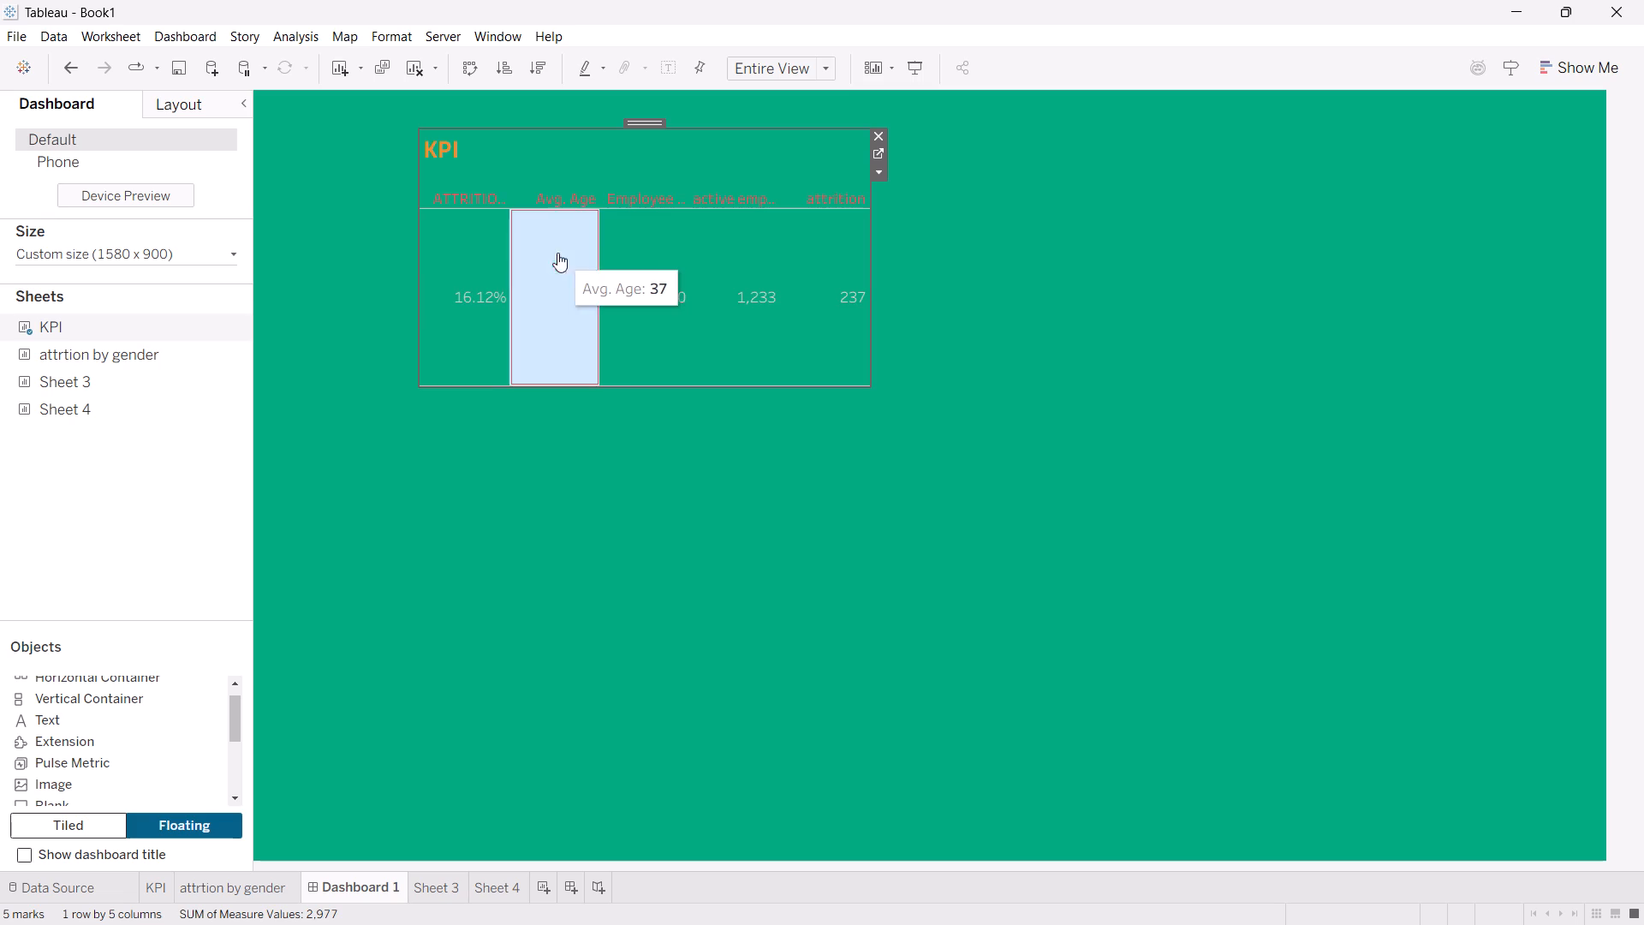
pyautogui.click(557, 253)
pyautogui.rightClick(557, 253)
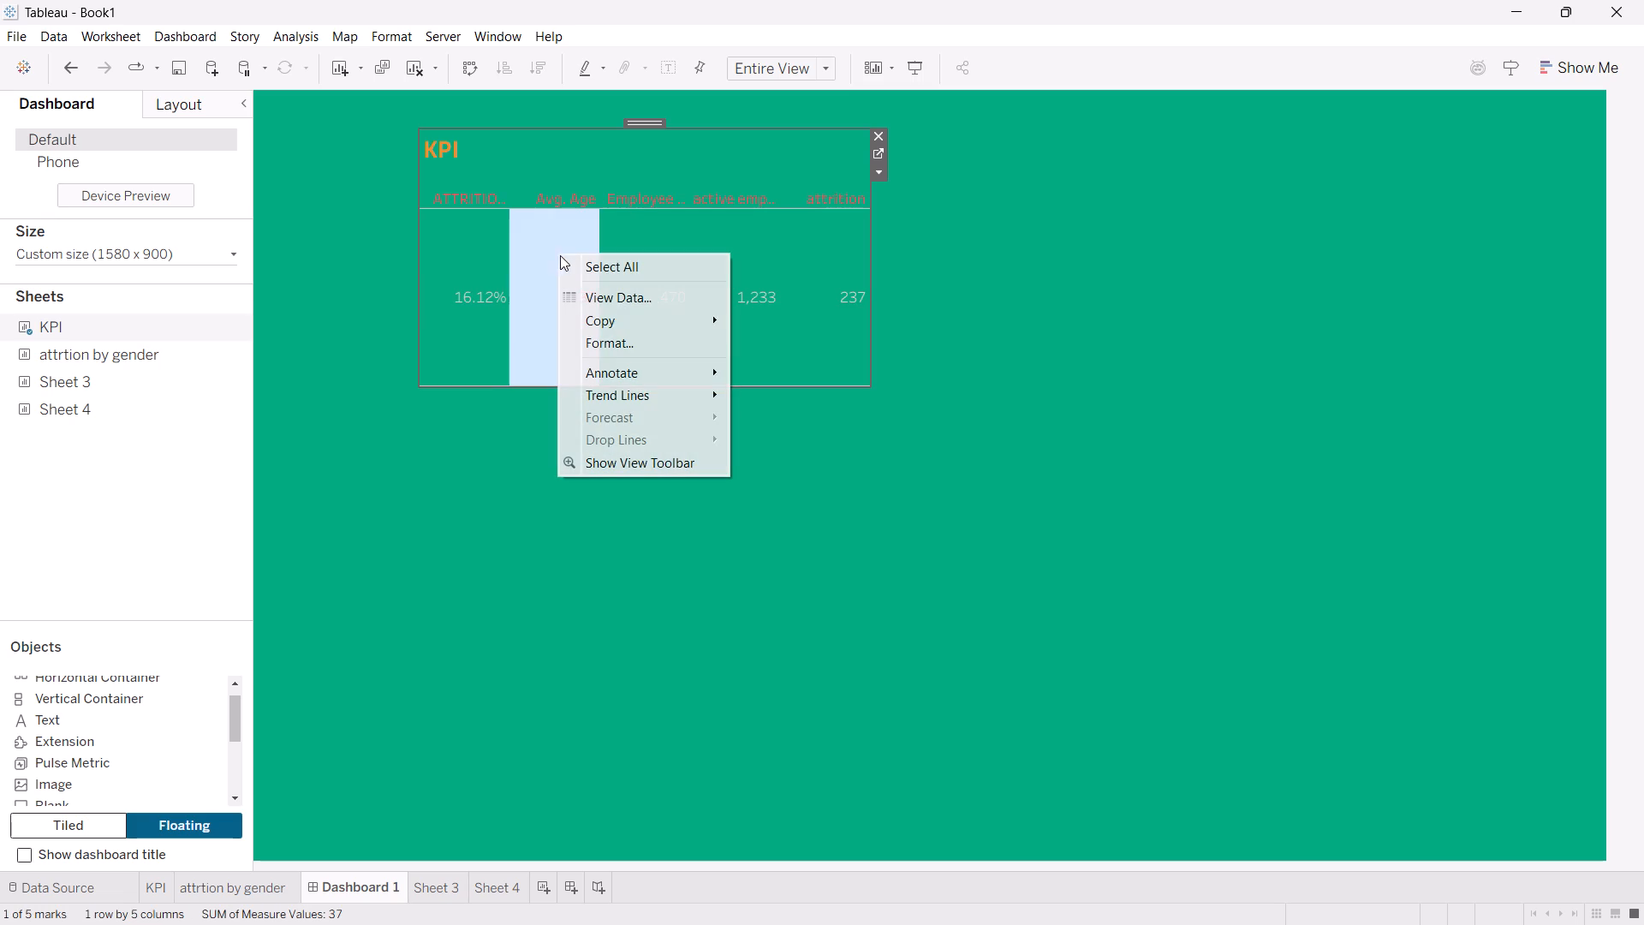
pyautogui.click(613, 333)
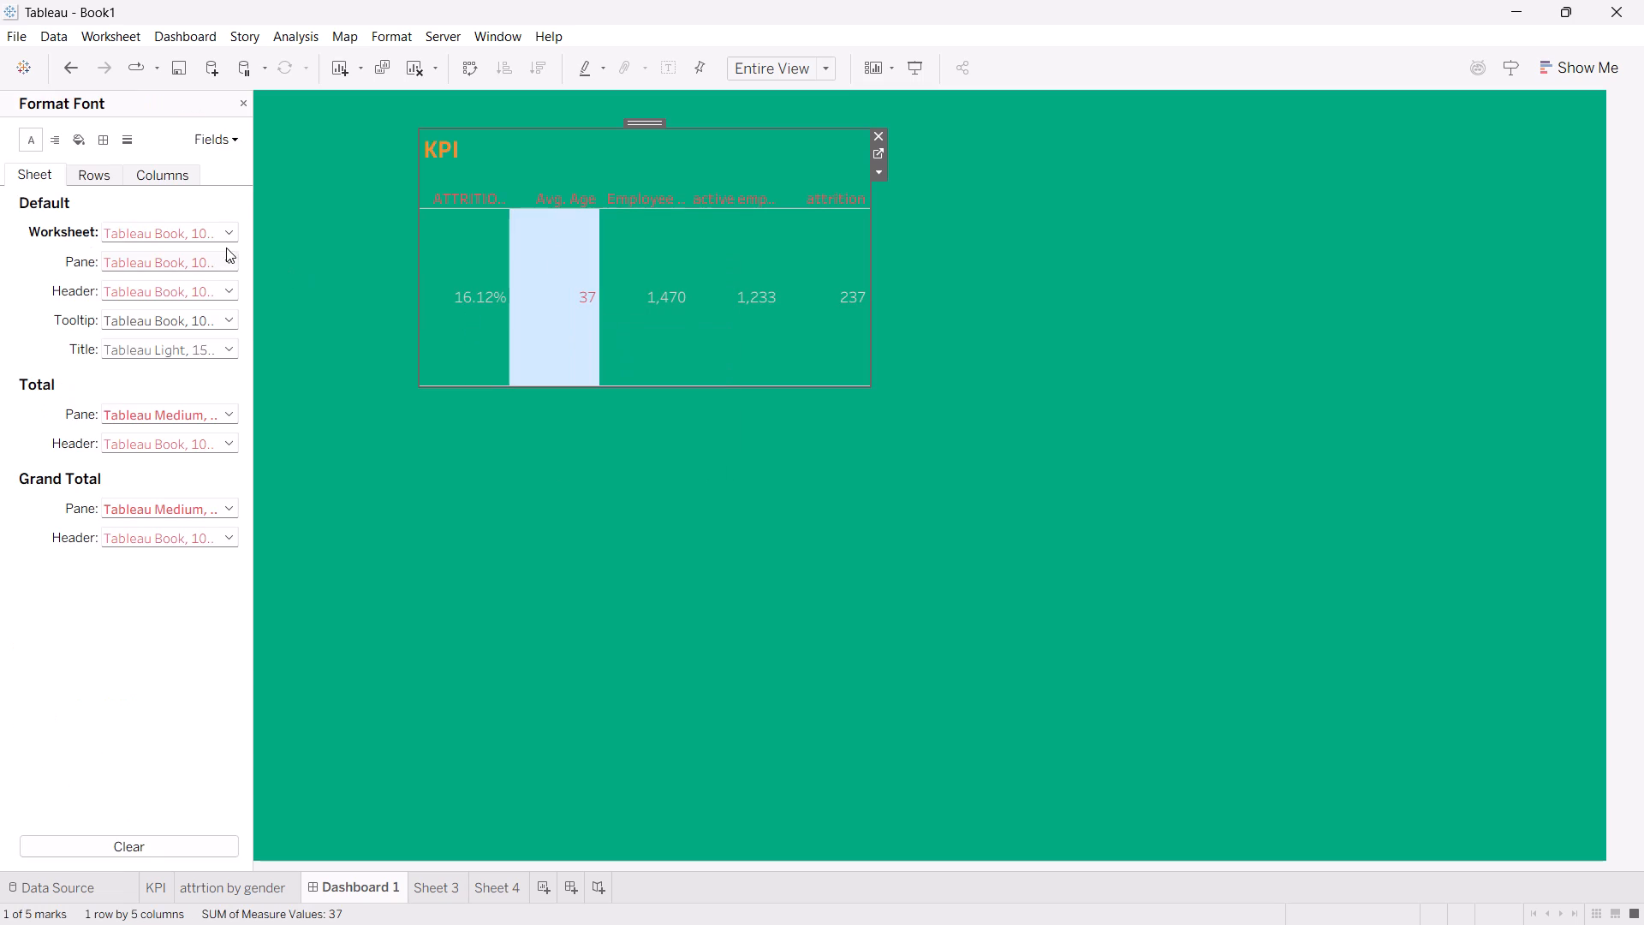
pyautogui.click(228, 224)
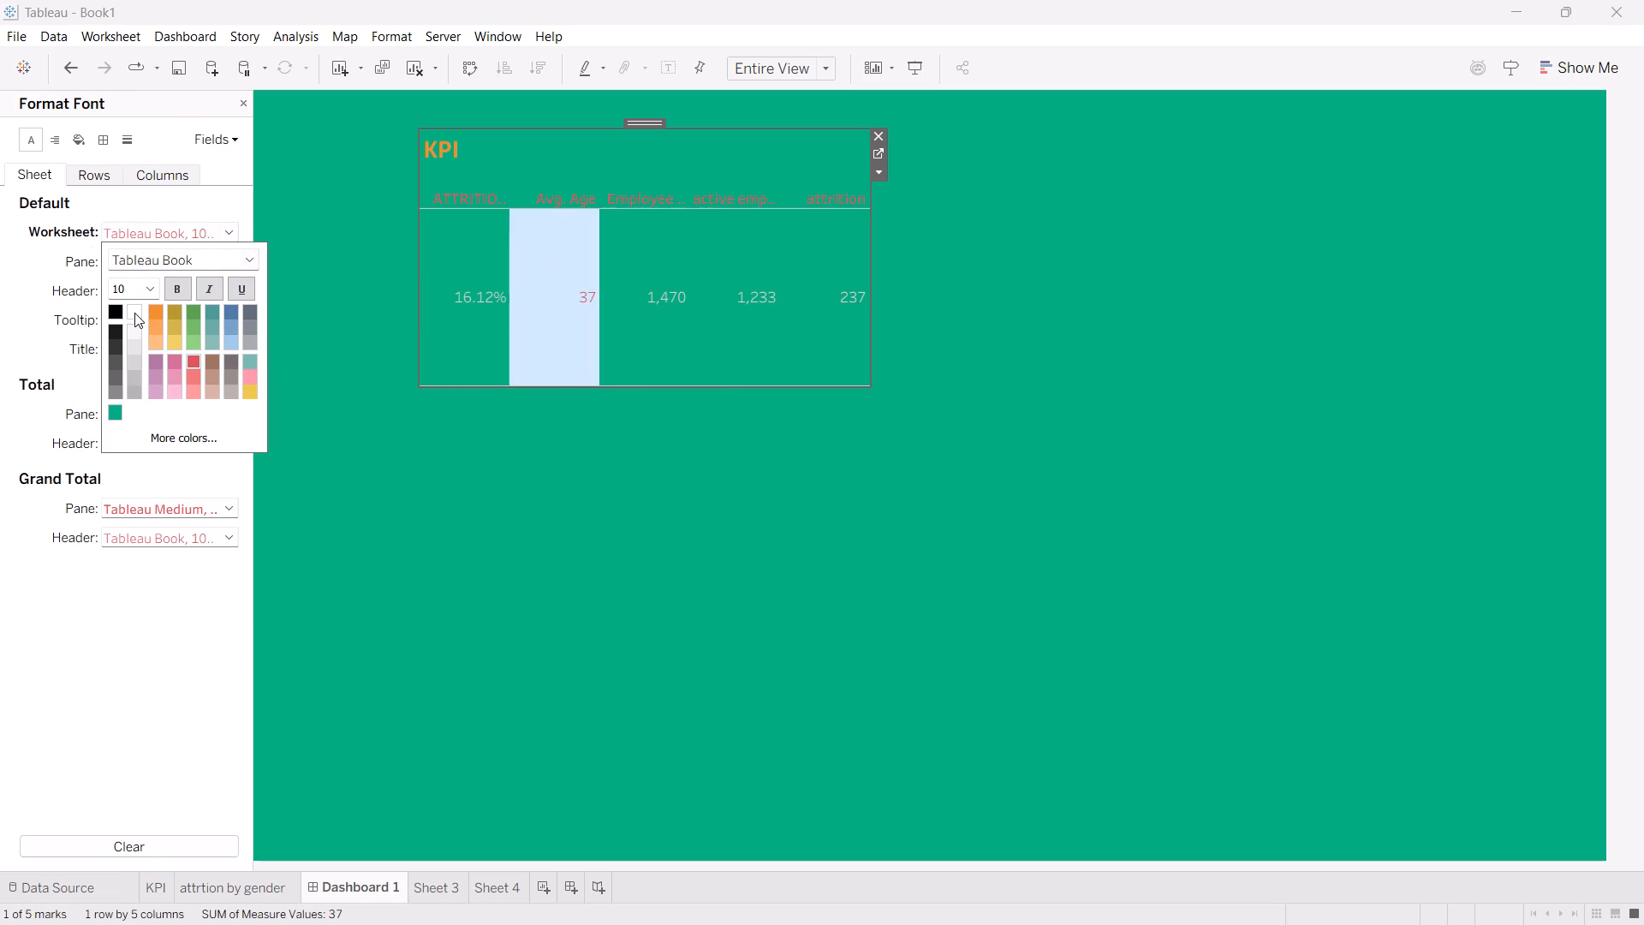
pyautogui.click(134, 313)
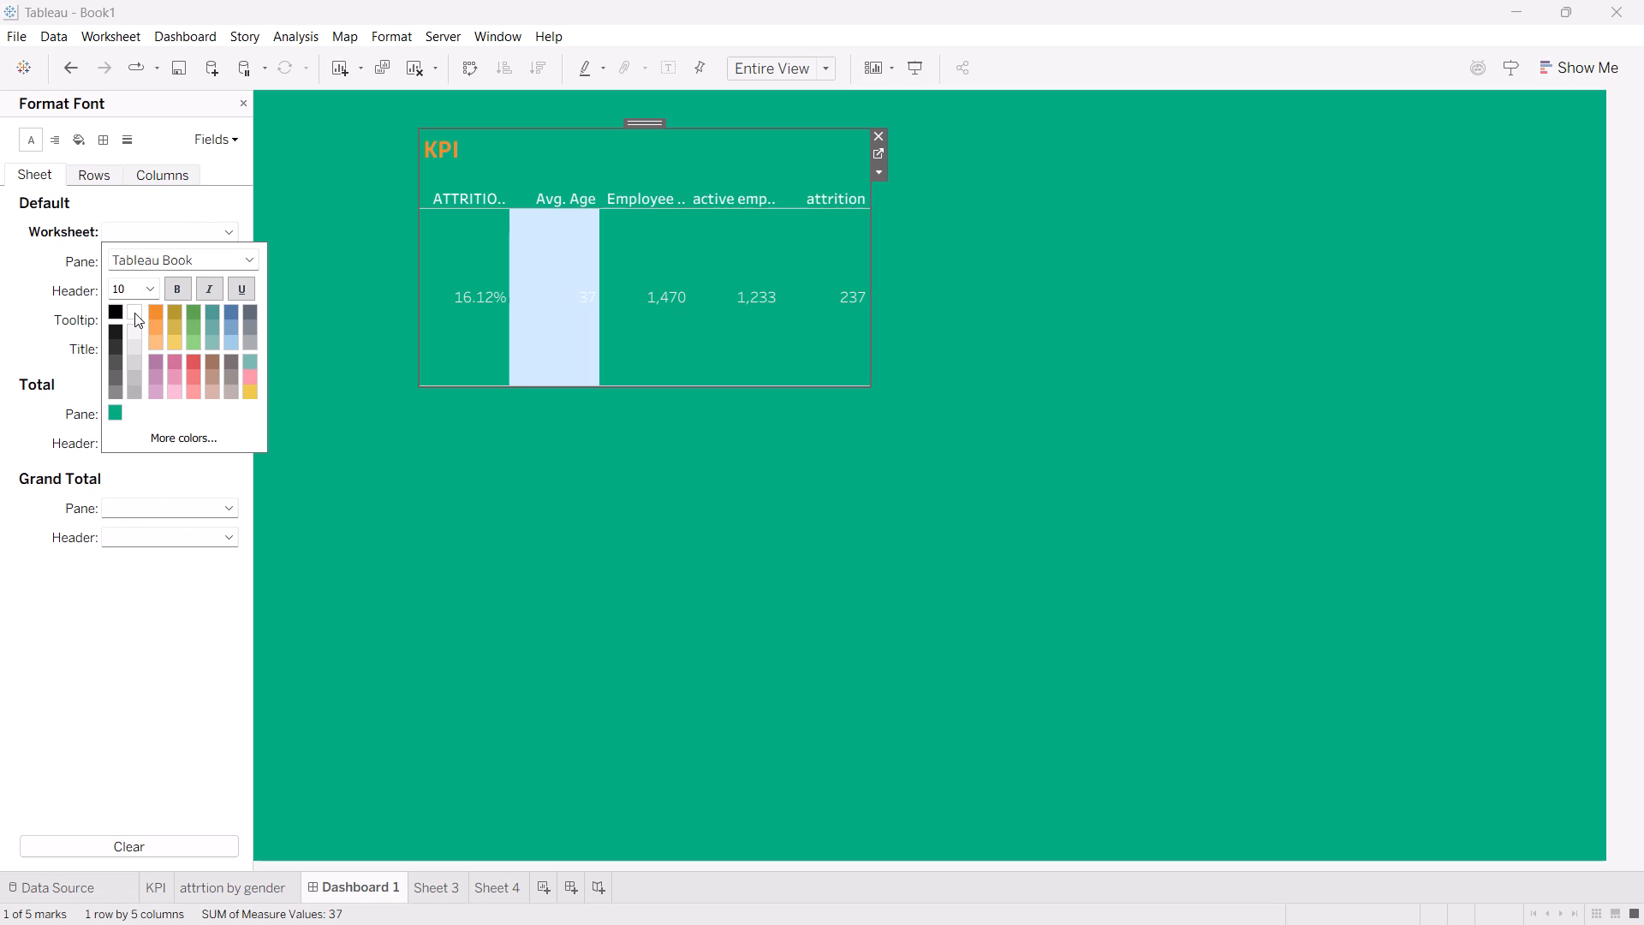
pyautogui.moveTo(146, 285); pyautogui.dragTo(126, 370)
pyautogui.click(126, 370)
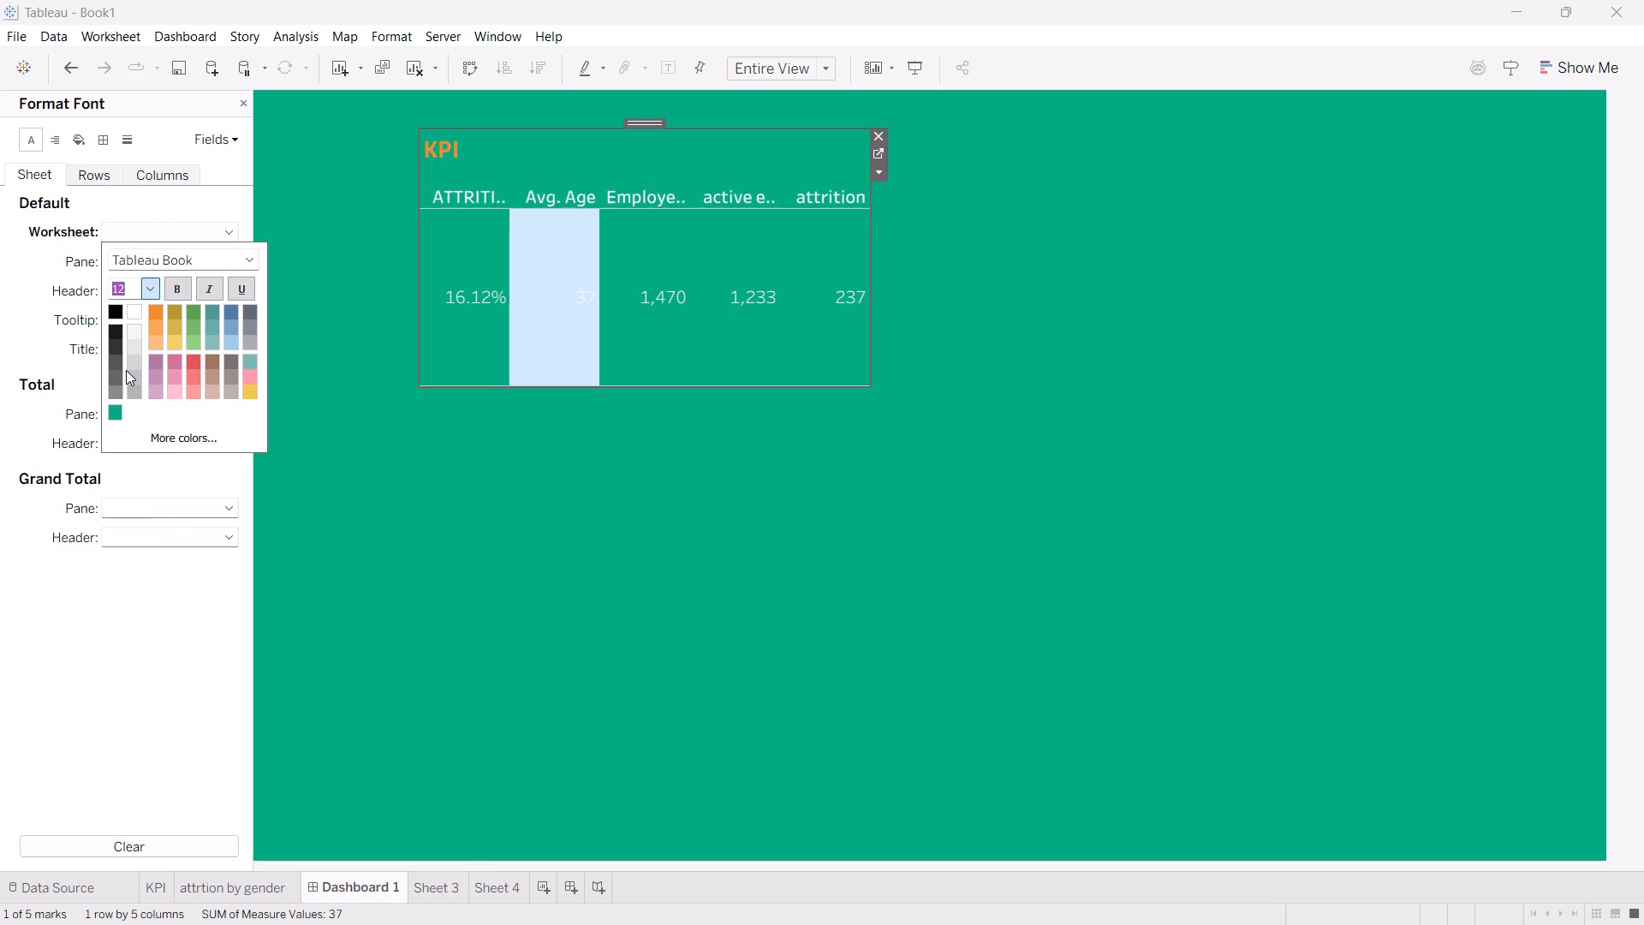
pyautogui.click(418, 393)
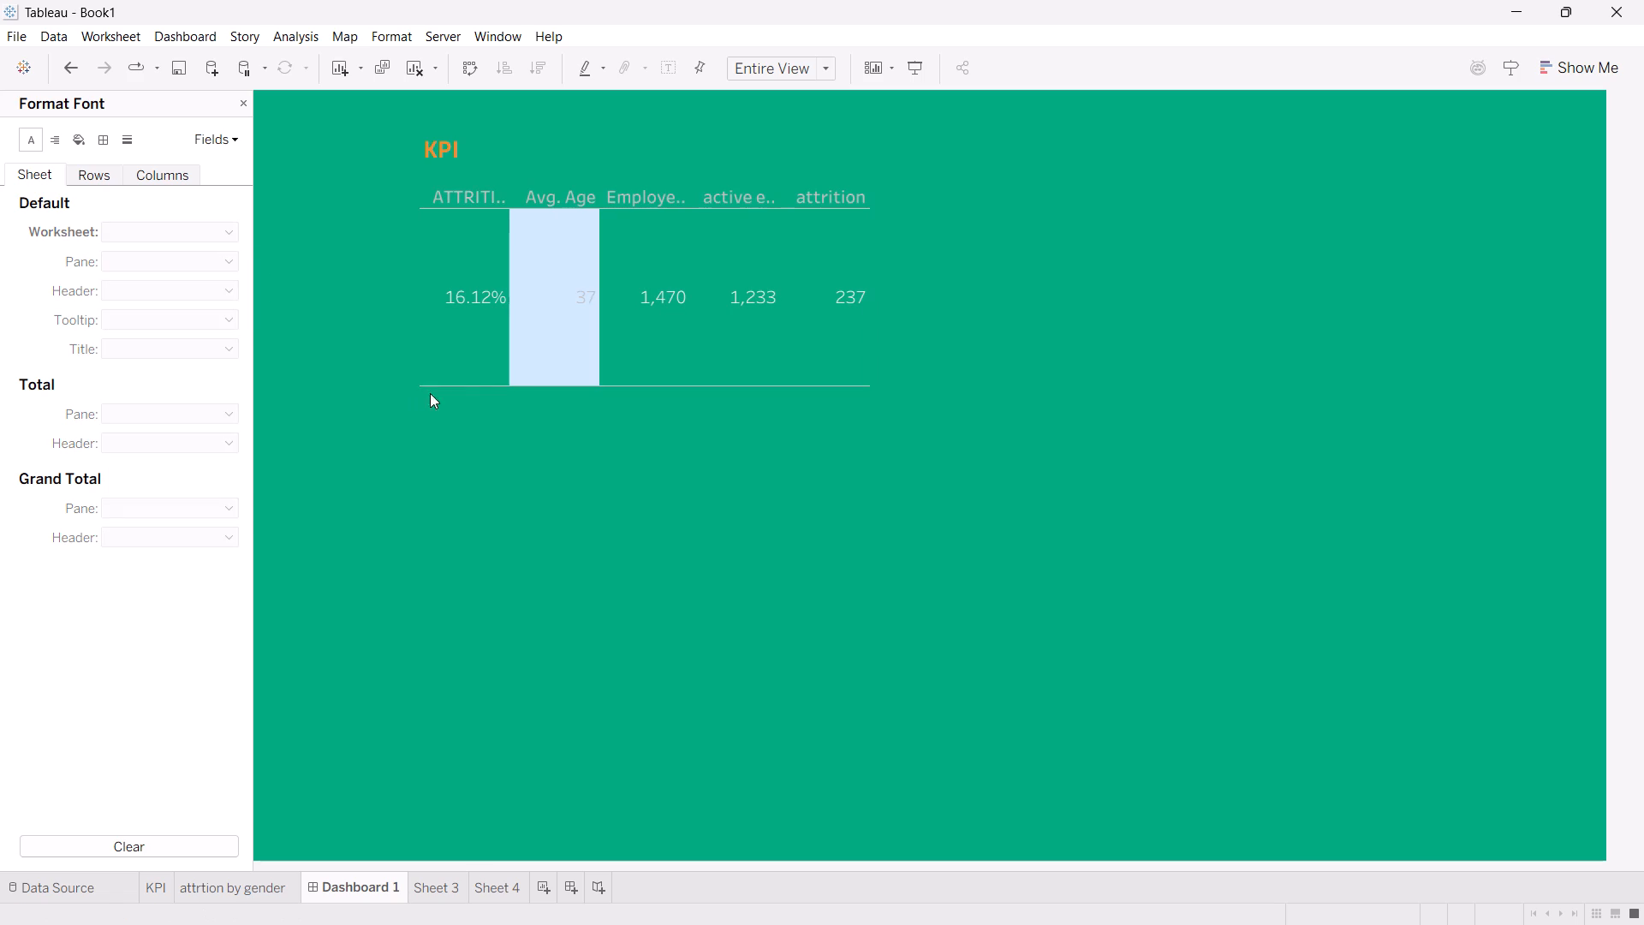
# Recolour the KPI worksheet's value text, trying orange before choosing blue, and return to Dashboard 1.
pyautogui.click(472, 299)
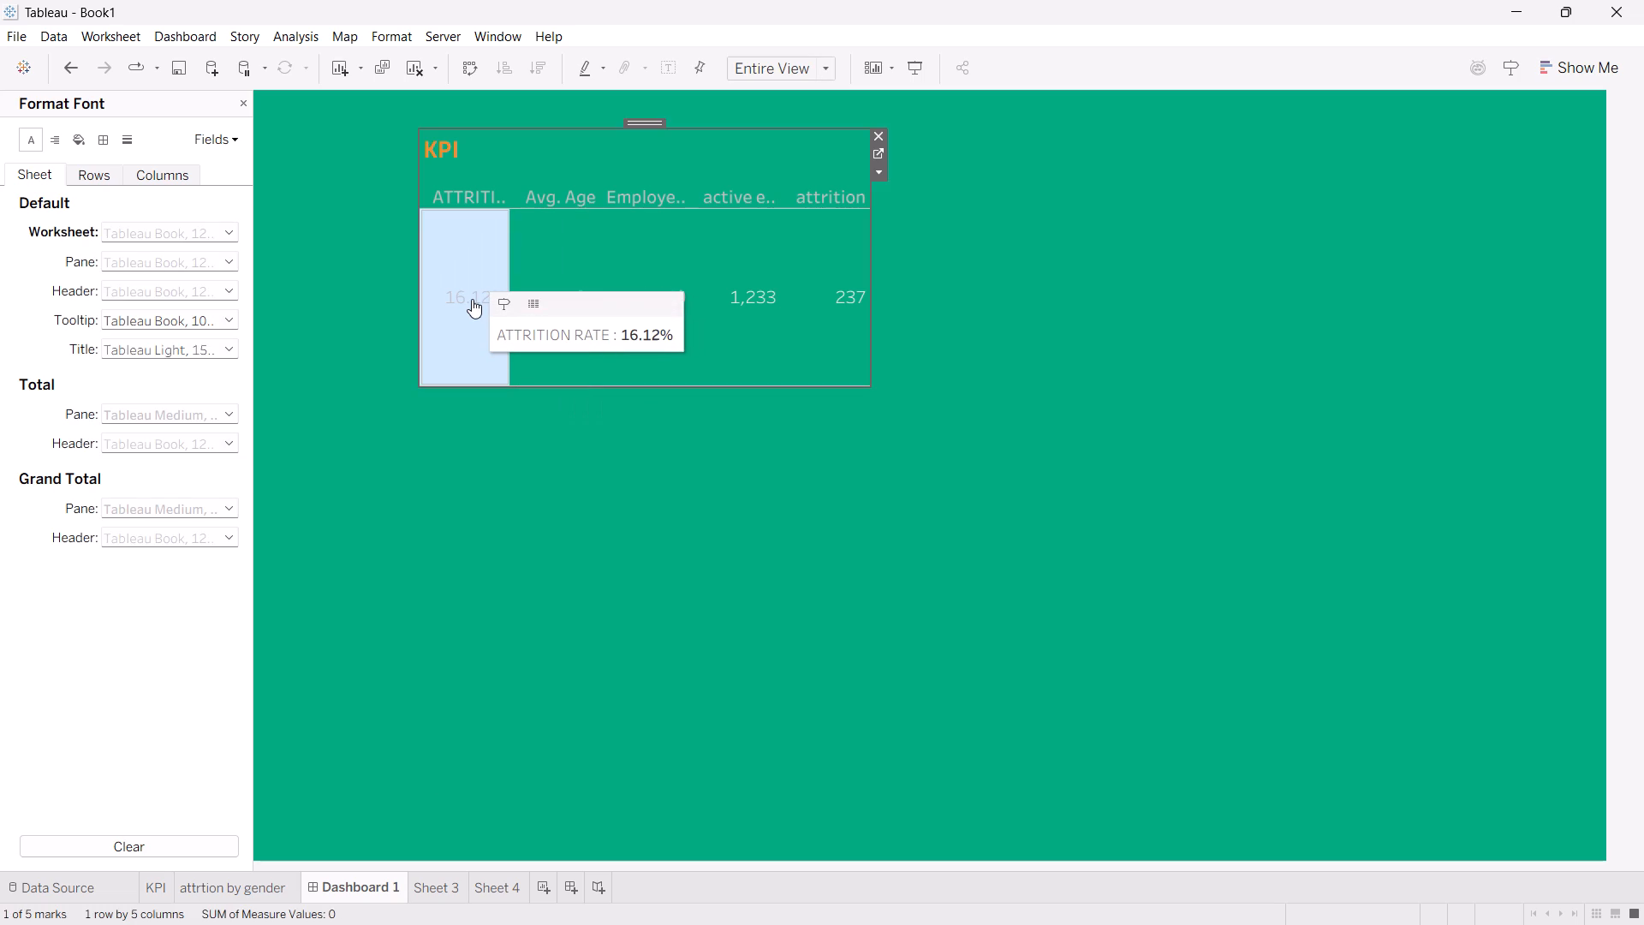
pyautogui.click(152, 884)
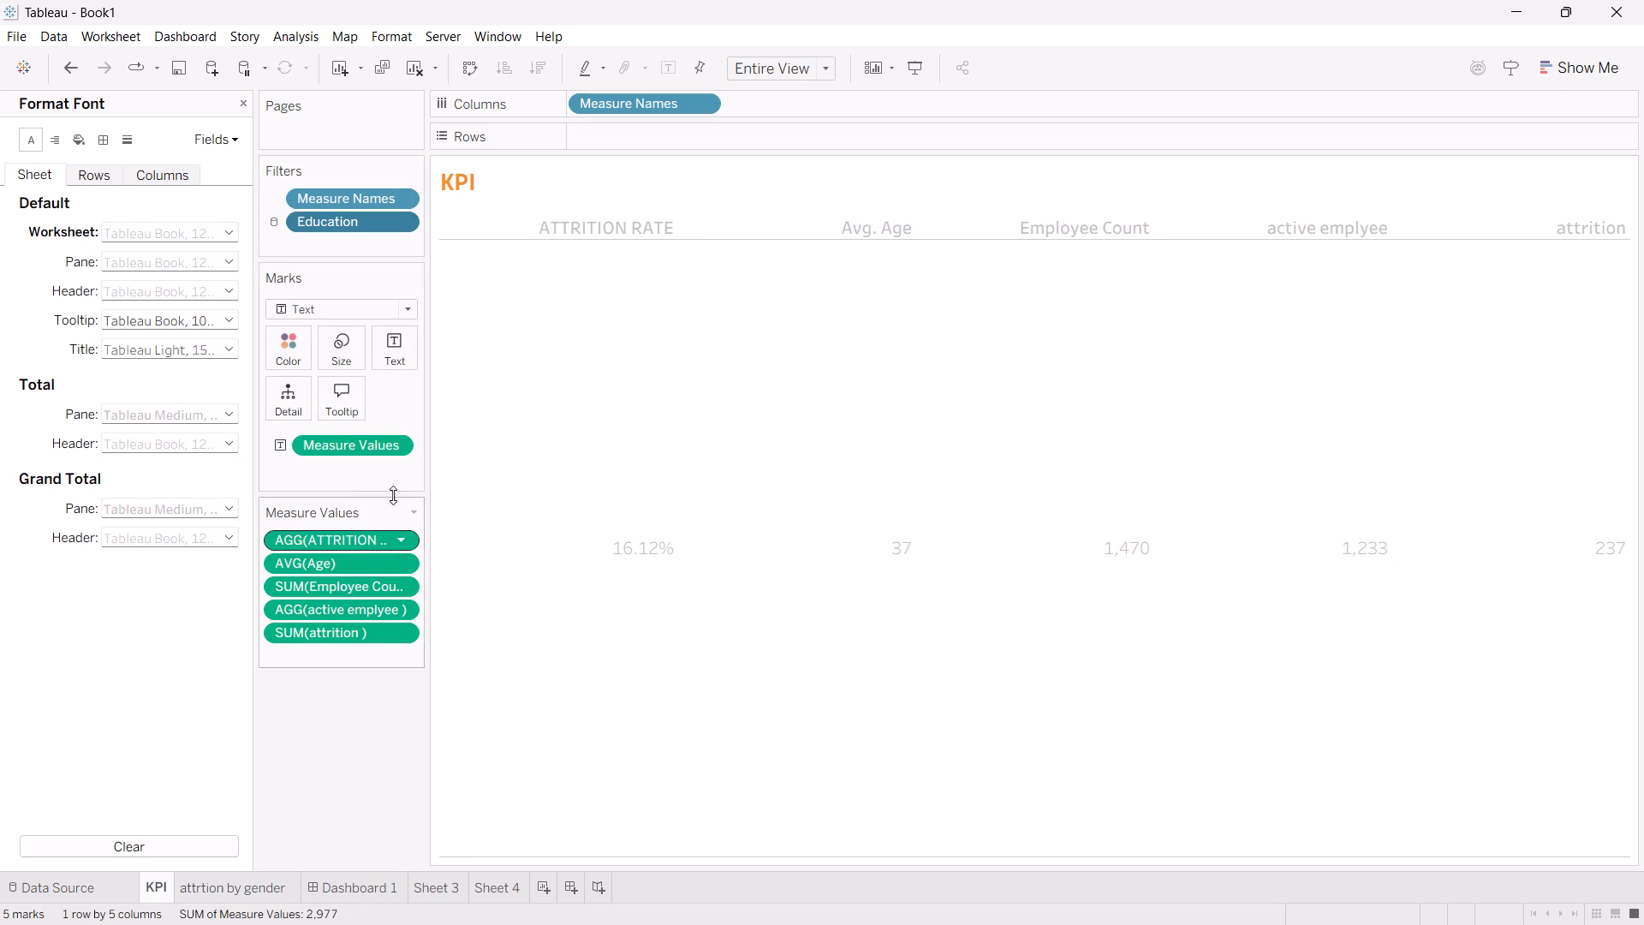
pyautogui.click(288, 350)
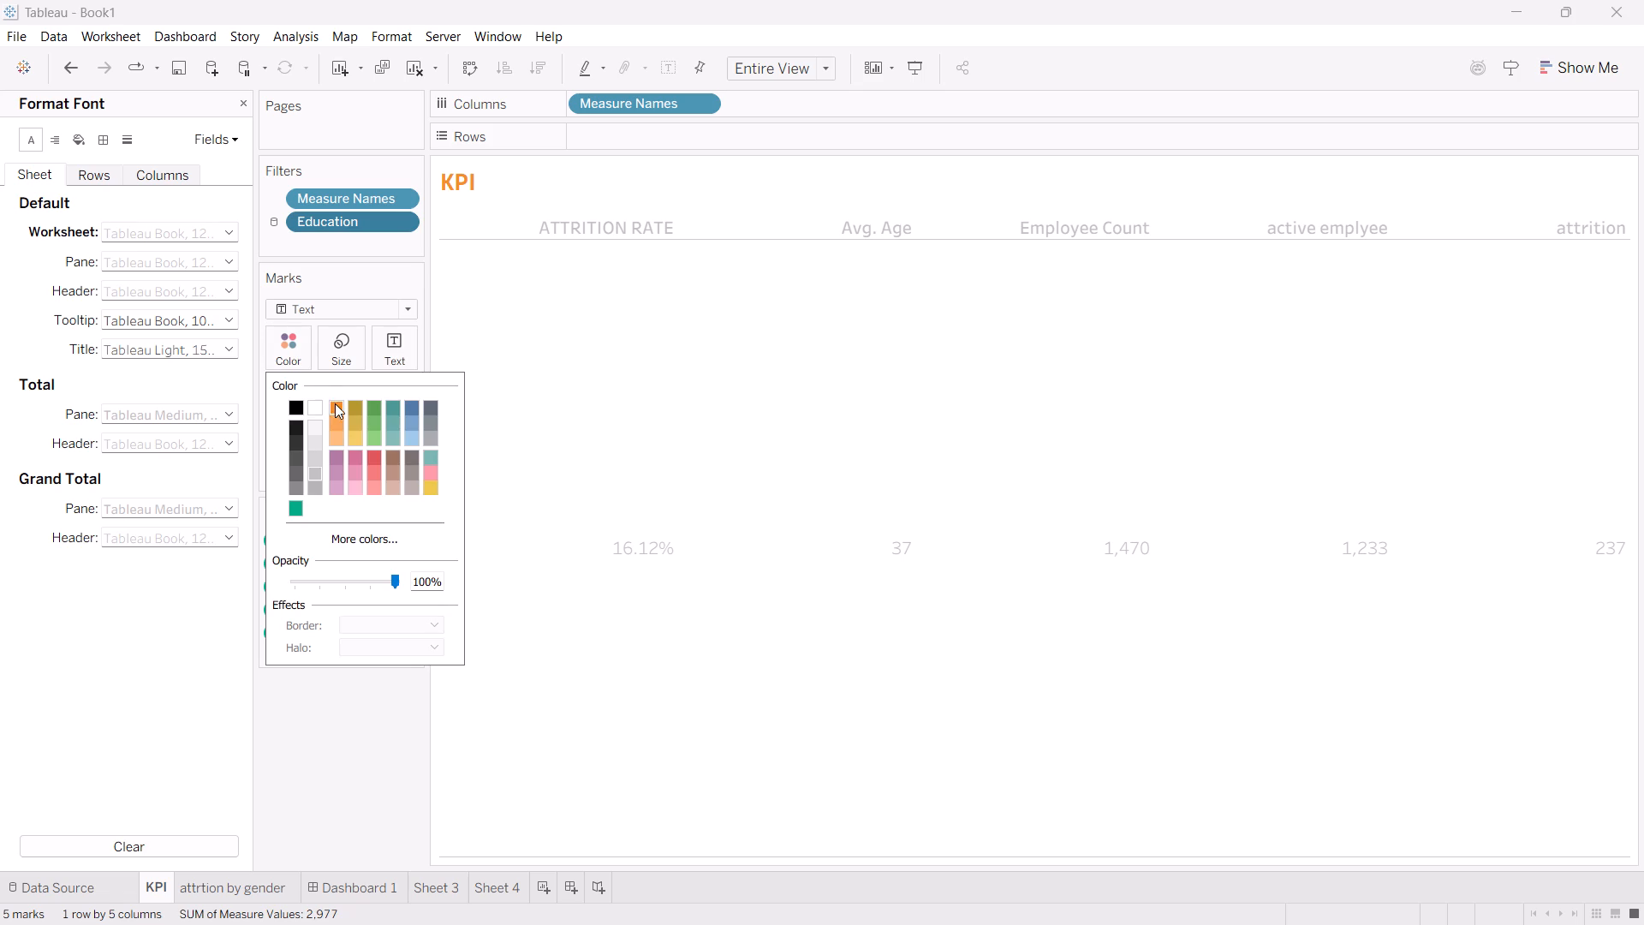
pyautogui.click(338, 405)
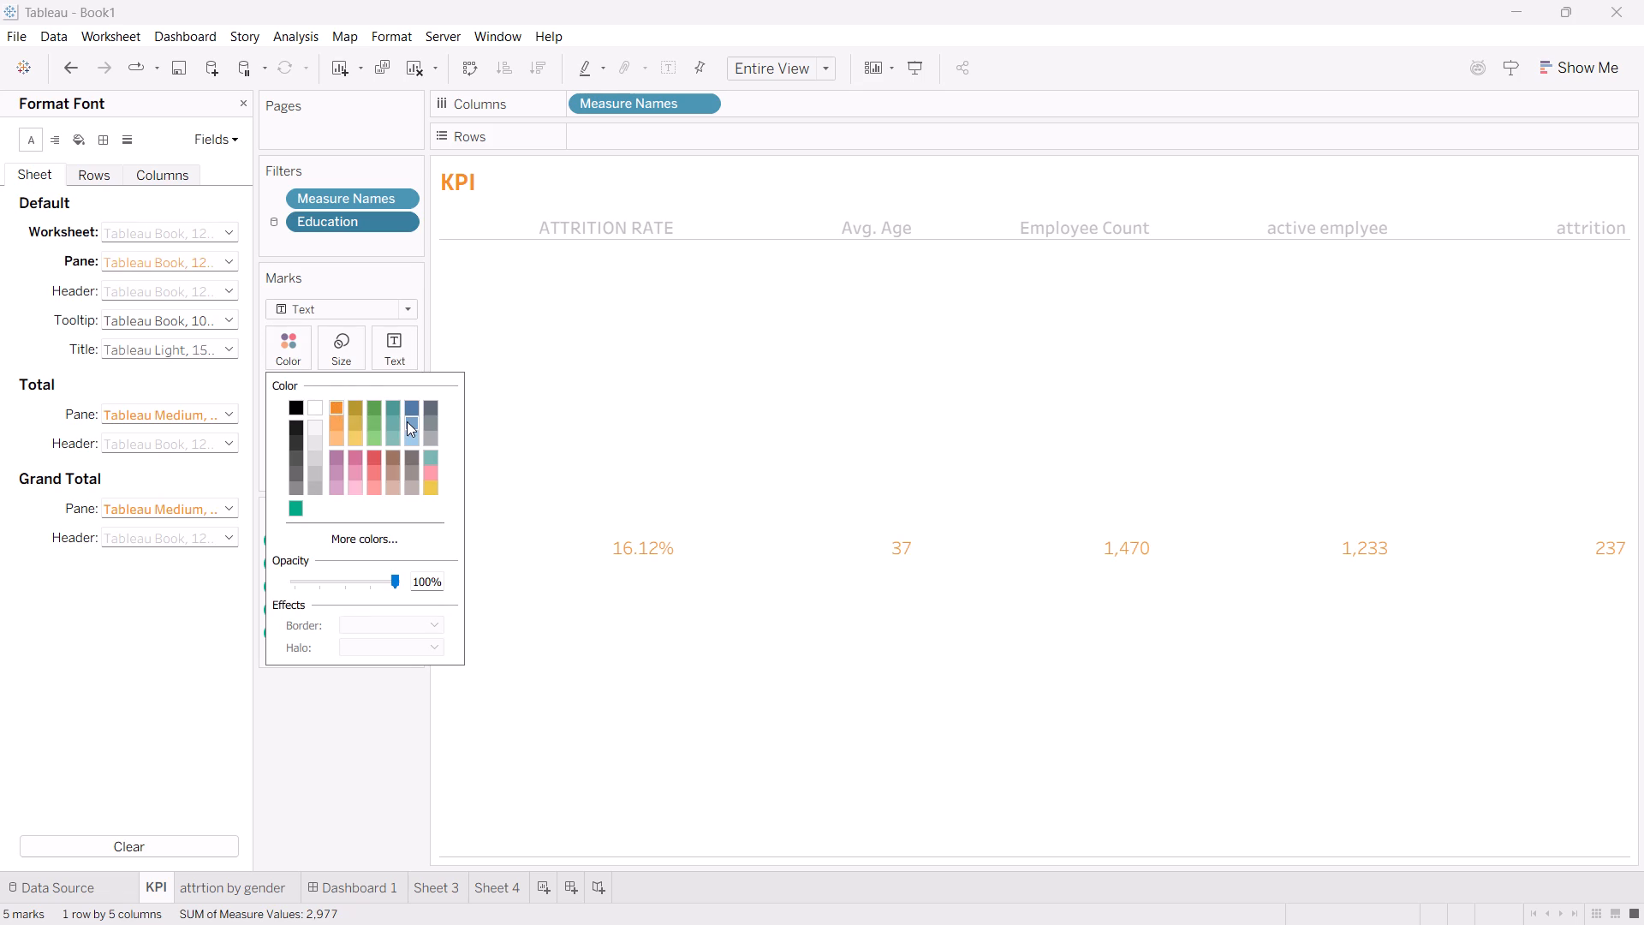
pyautogui.click(412, 407)
pyautogui.click(557, 506)
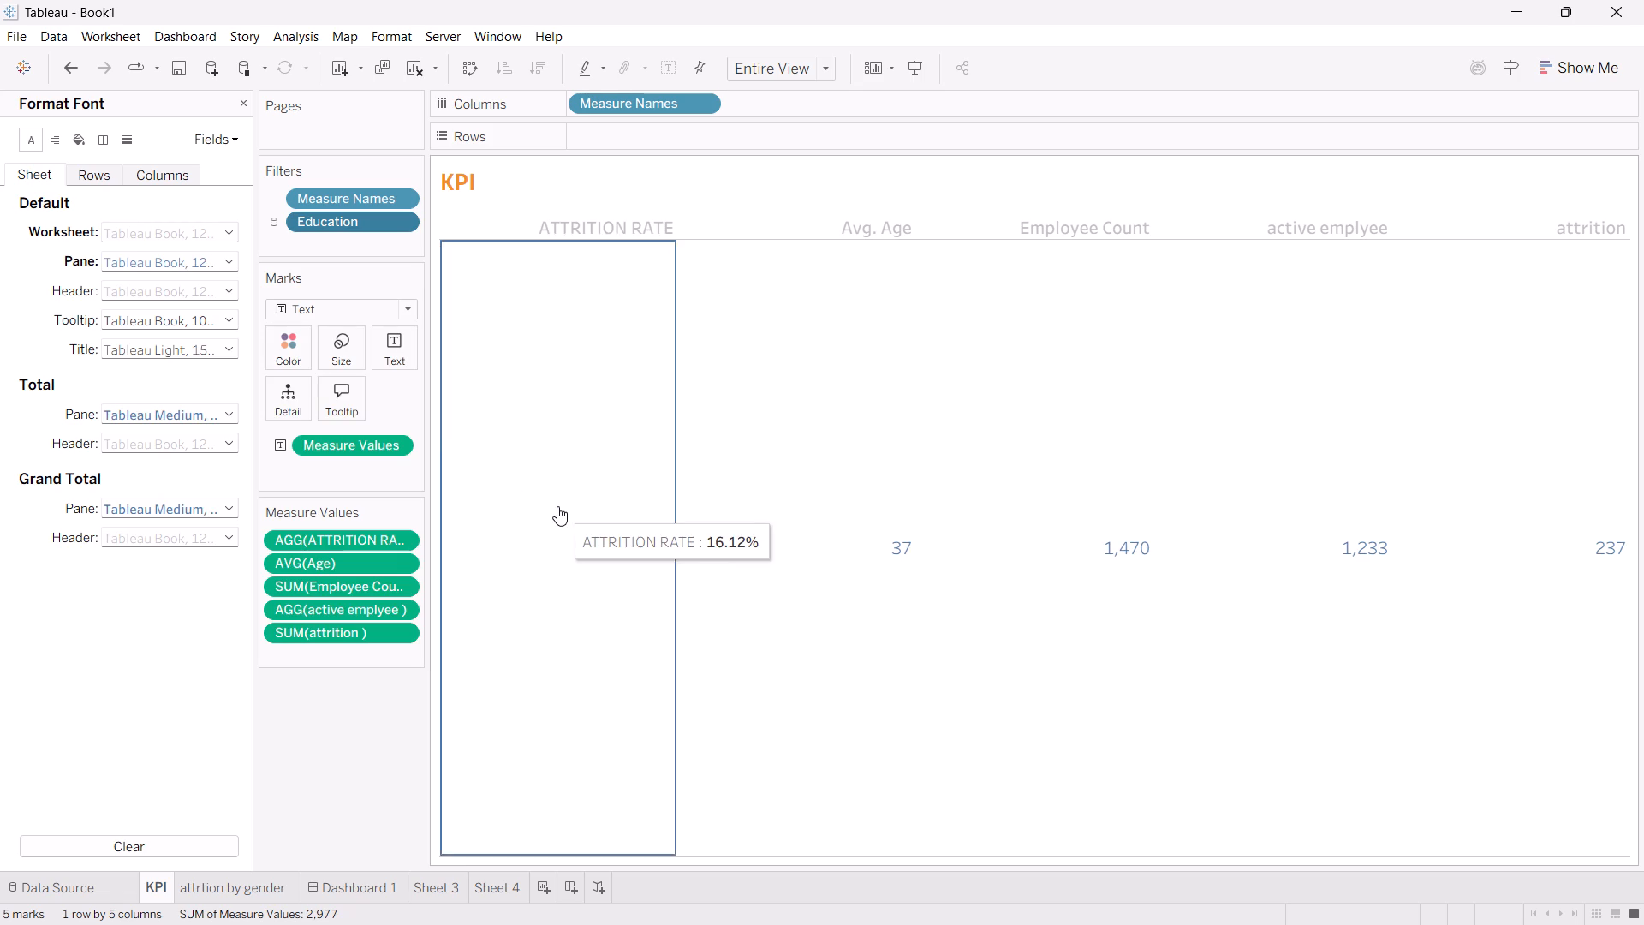
pyautogui.click(352, 883)
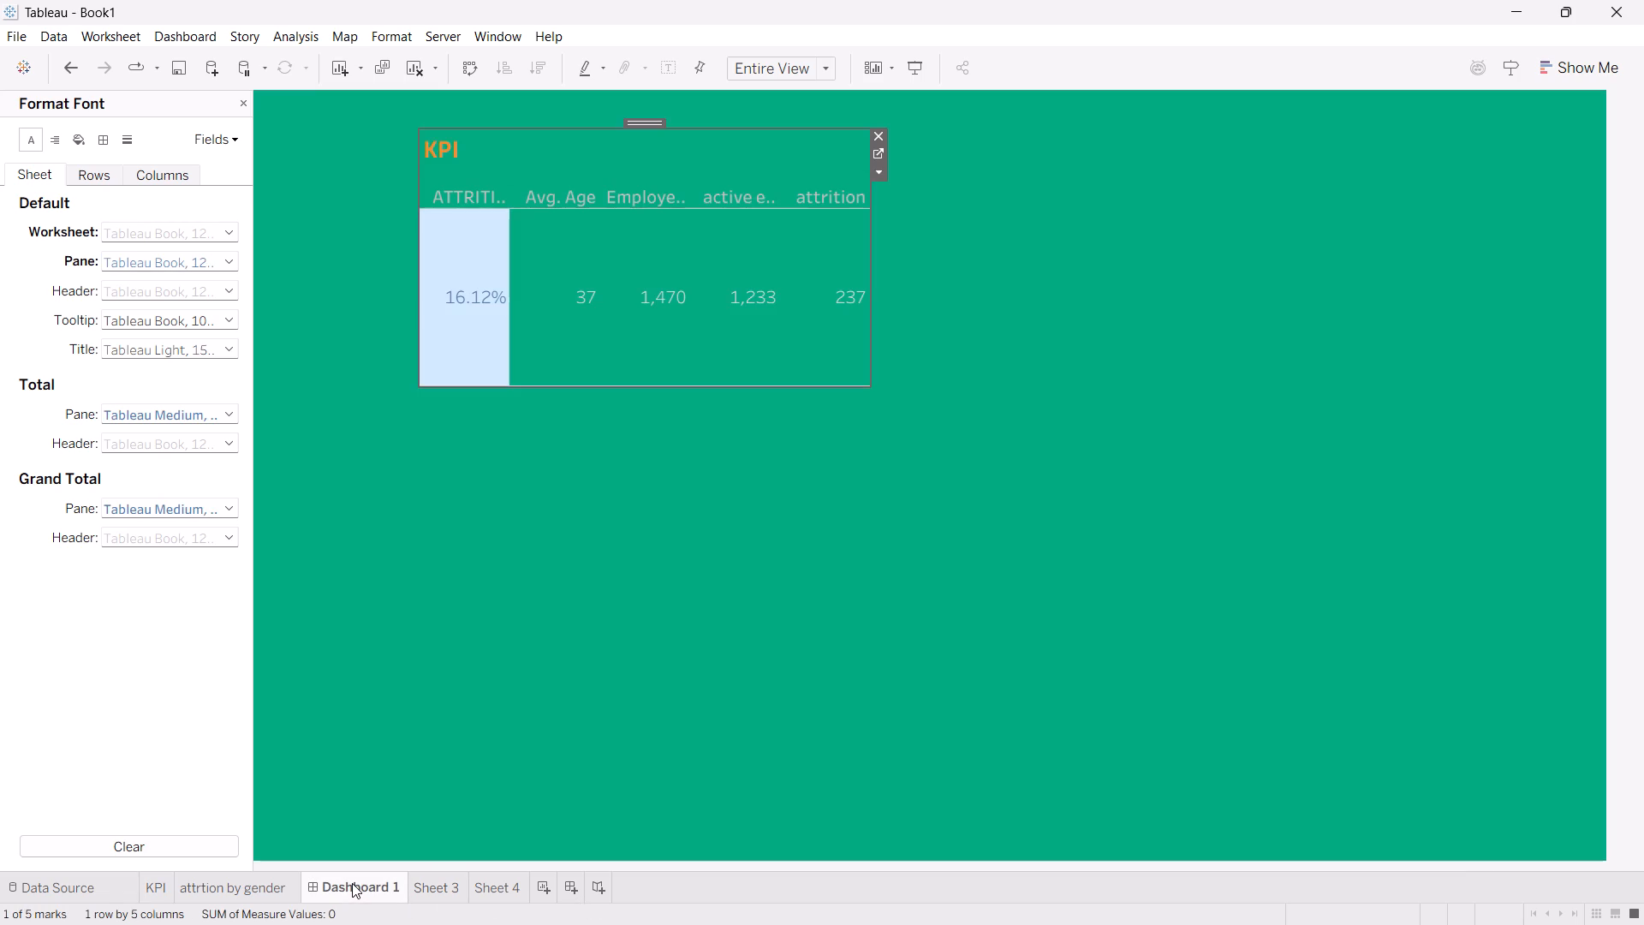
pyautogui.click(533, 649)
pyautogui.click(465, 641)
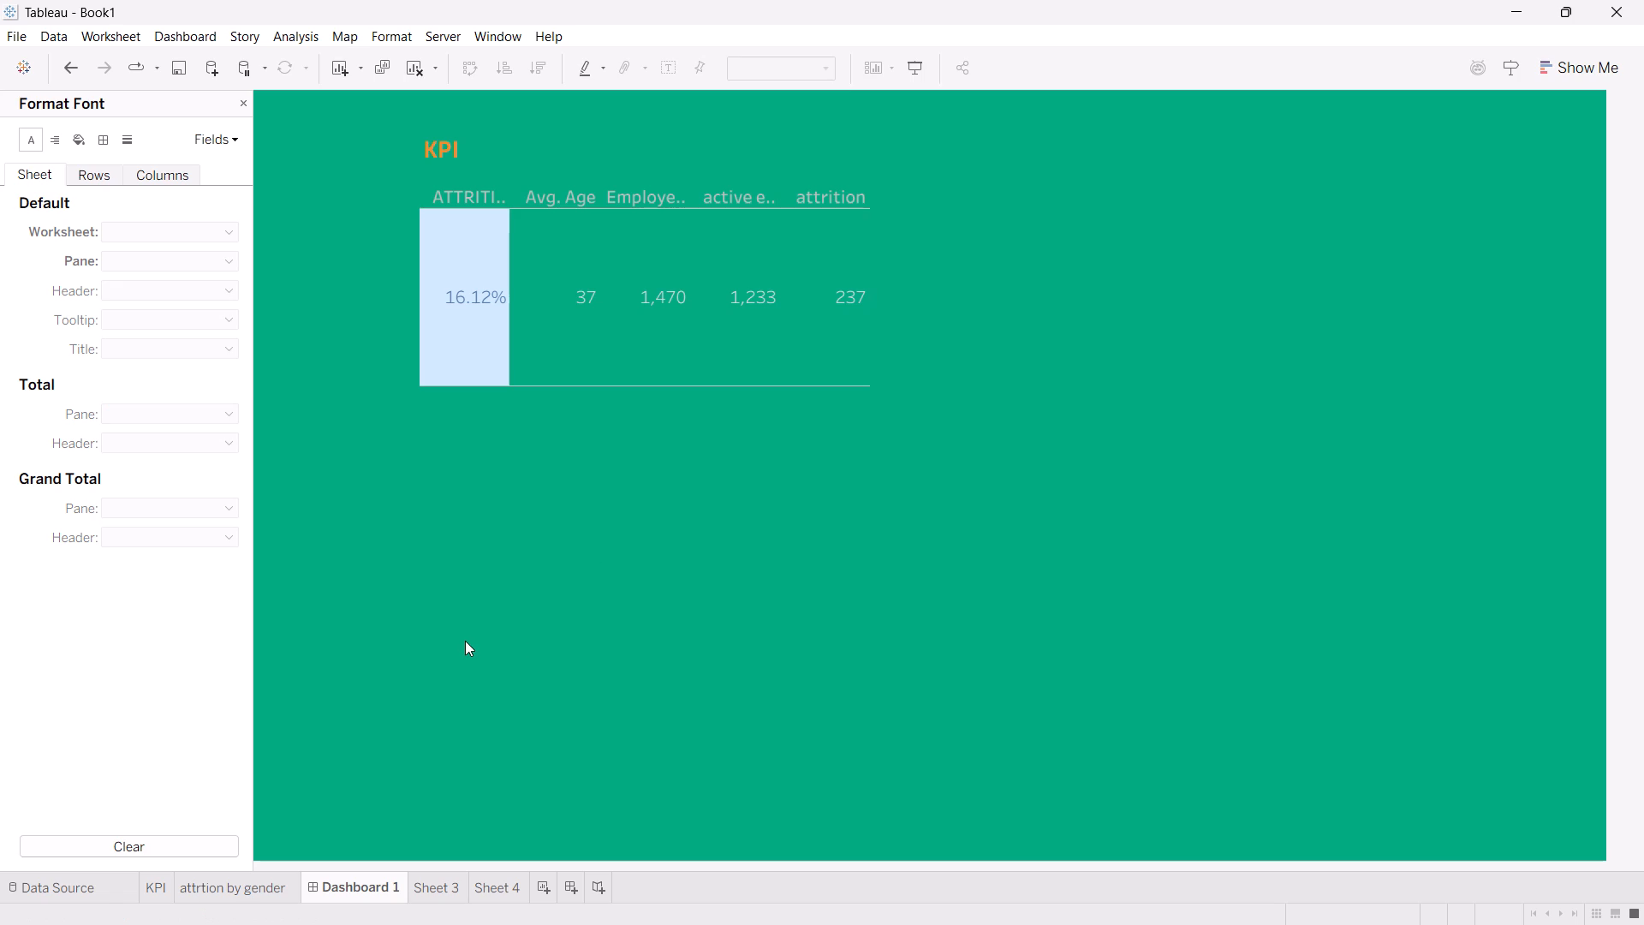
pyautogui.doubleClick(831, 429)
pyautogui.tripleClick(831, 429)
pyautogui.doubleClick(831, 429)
# Place the attrtion by gender sheet as a floating object below the KPI sheet on Dashboard 1.
pyautogui.click(248, 105)
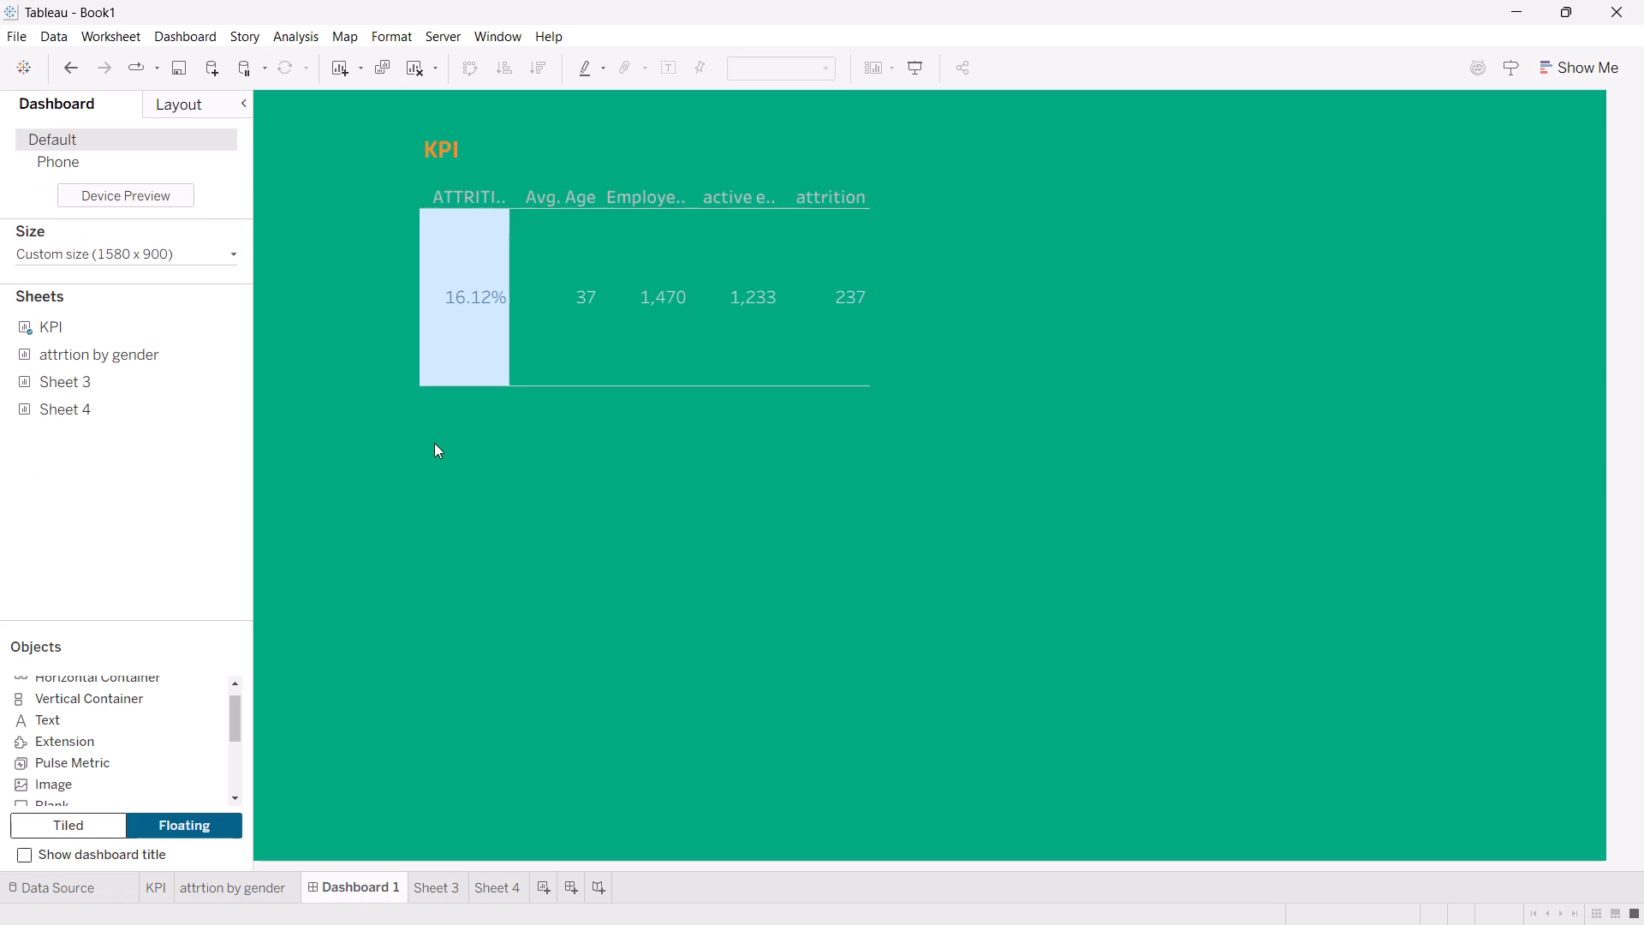
pyautogui.moveTo(434, 443); pyautogui.dragTo(128, 351)
pyautogui.click(128, 351)
pyautogui.moveTo(128, 351); pyautogui.dragTo(492, 523)
pyautogui.click(420, 504)
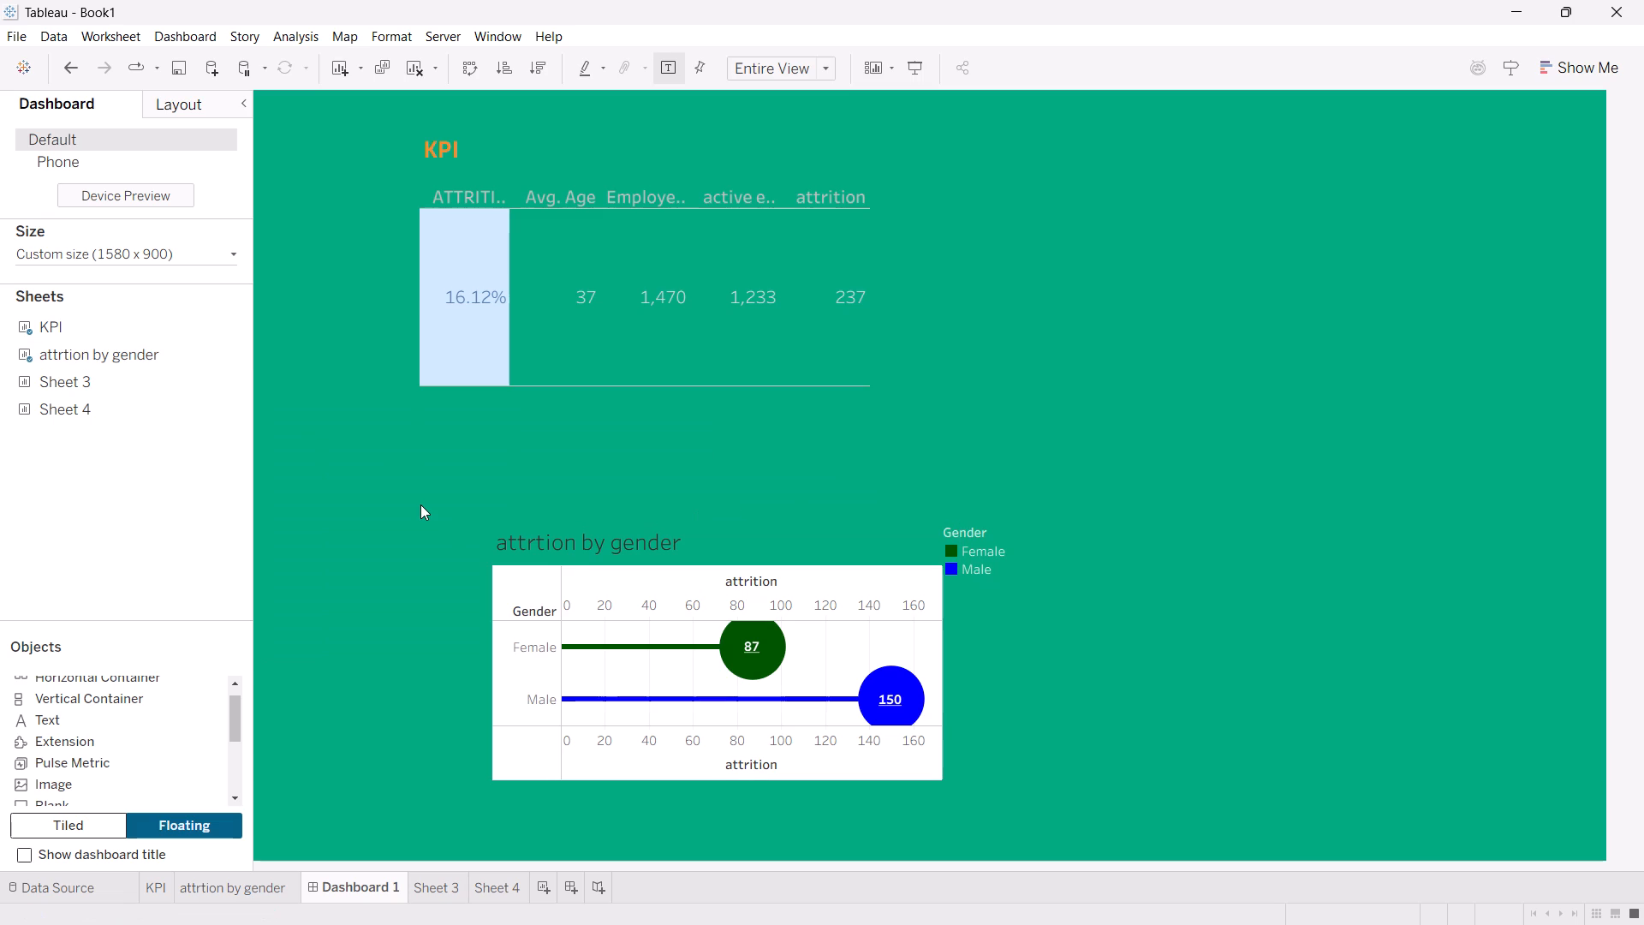
# Set the KPI sheet's default worksheet shading to None.
pyautogui.click(464, 288)
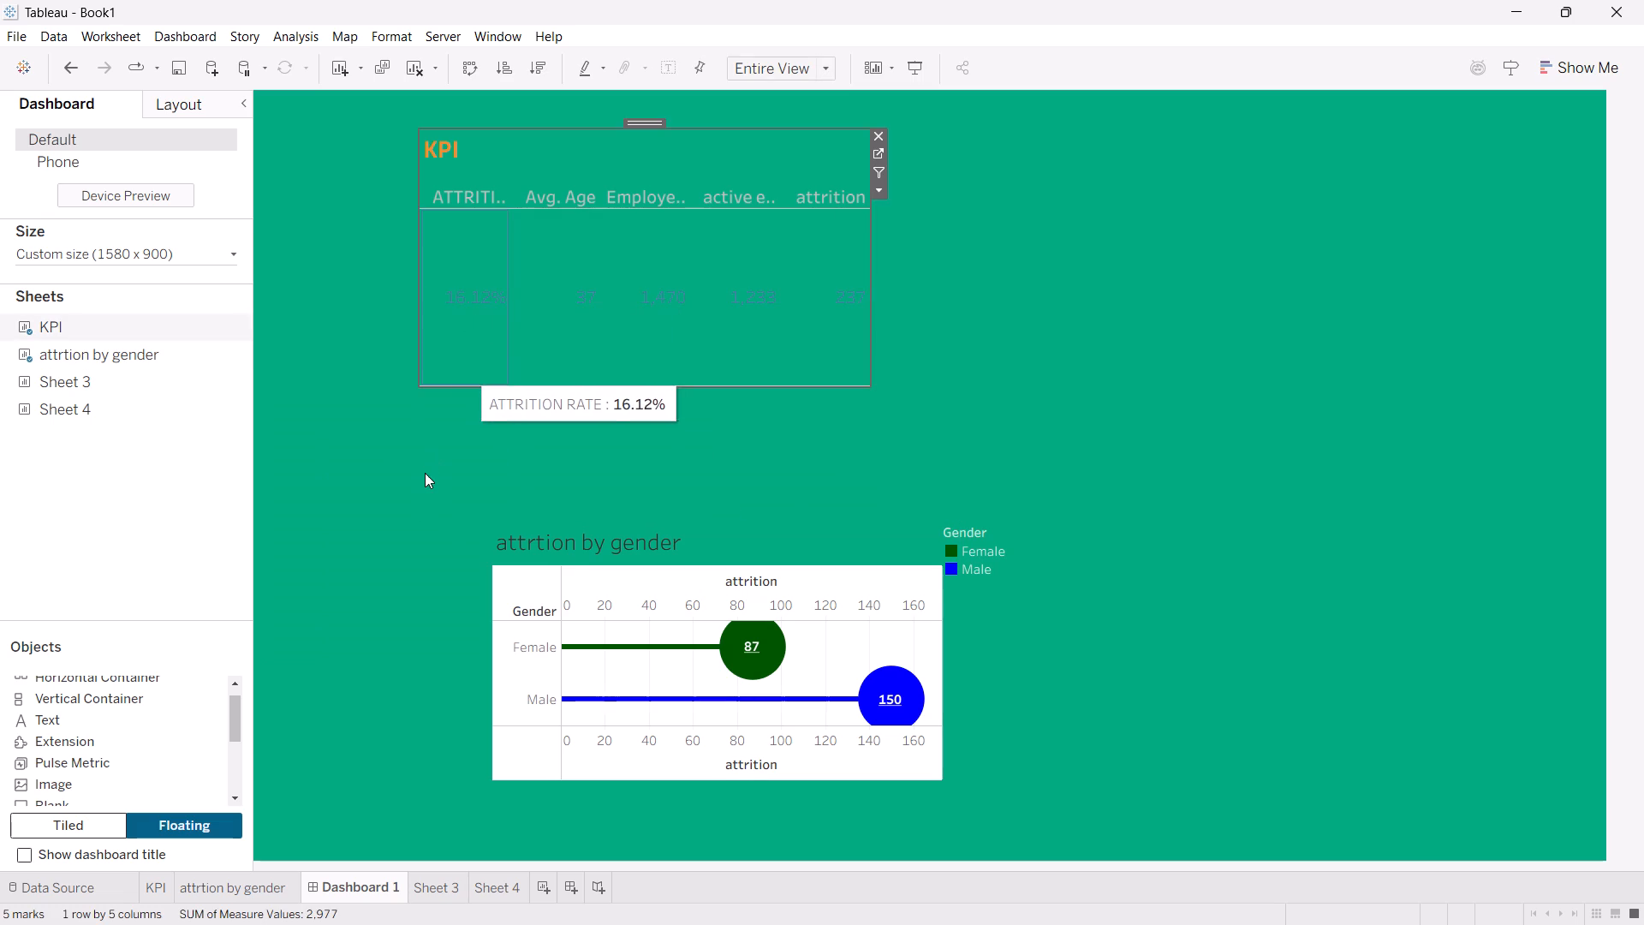
pyautogui.click(425, 473)
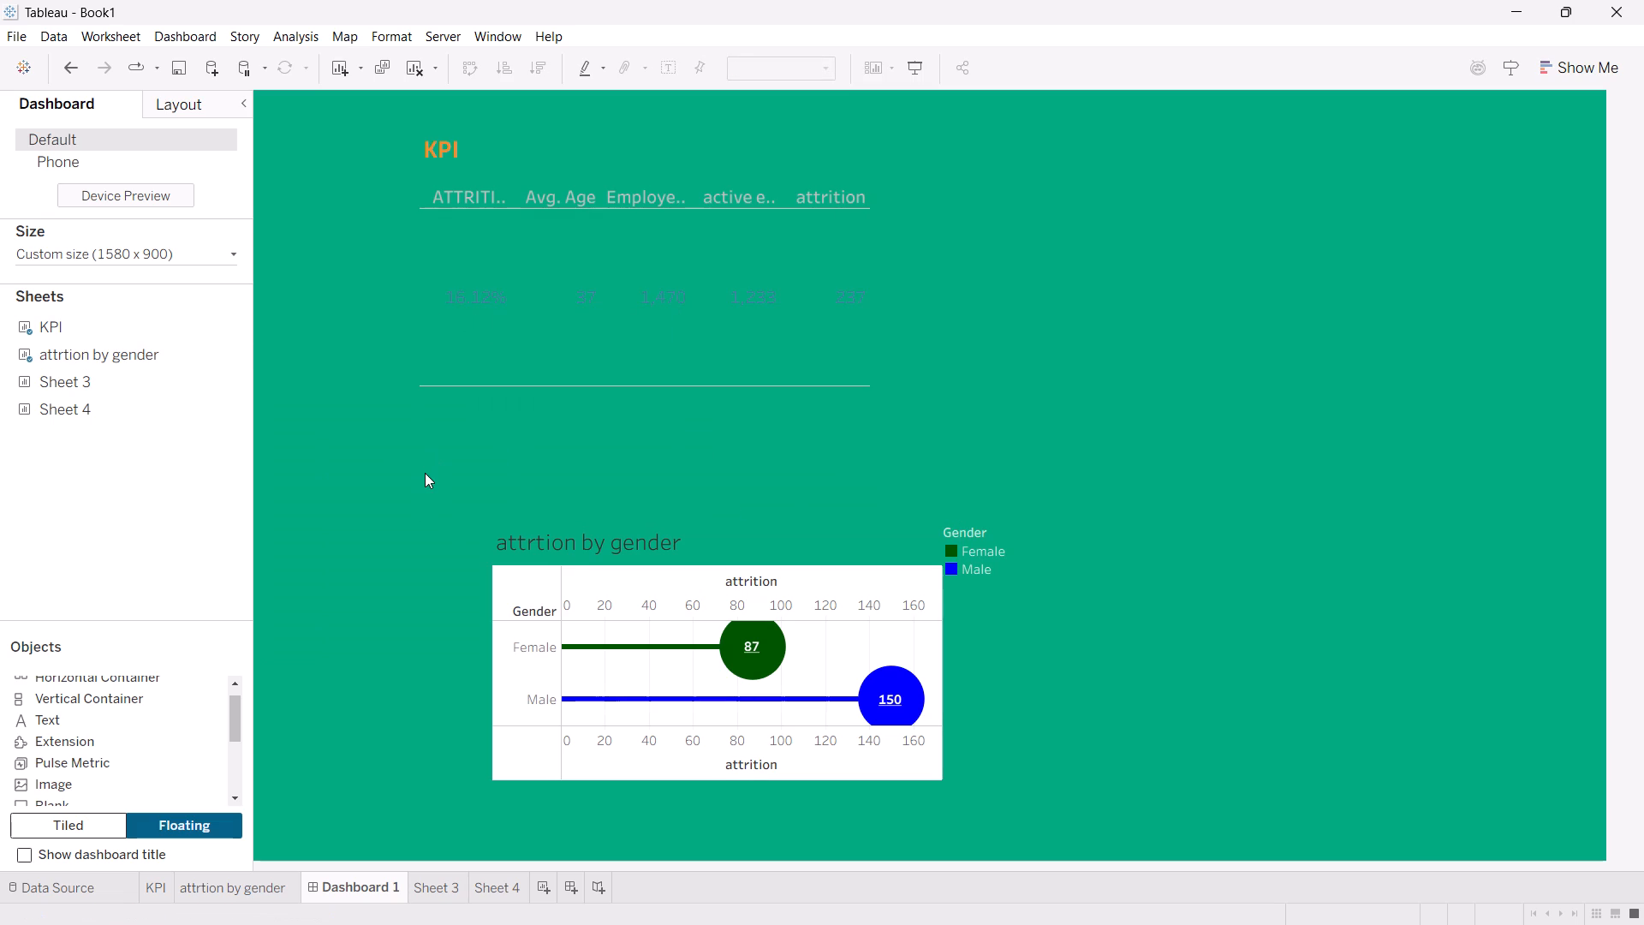
pyautogui.rightClick(515, 238)
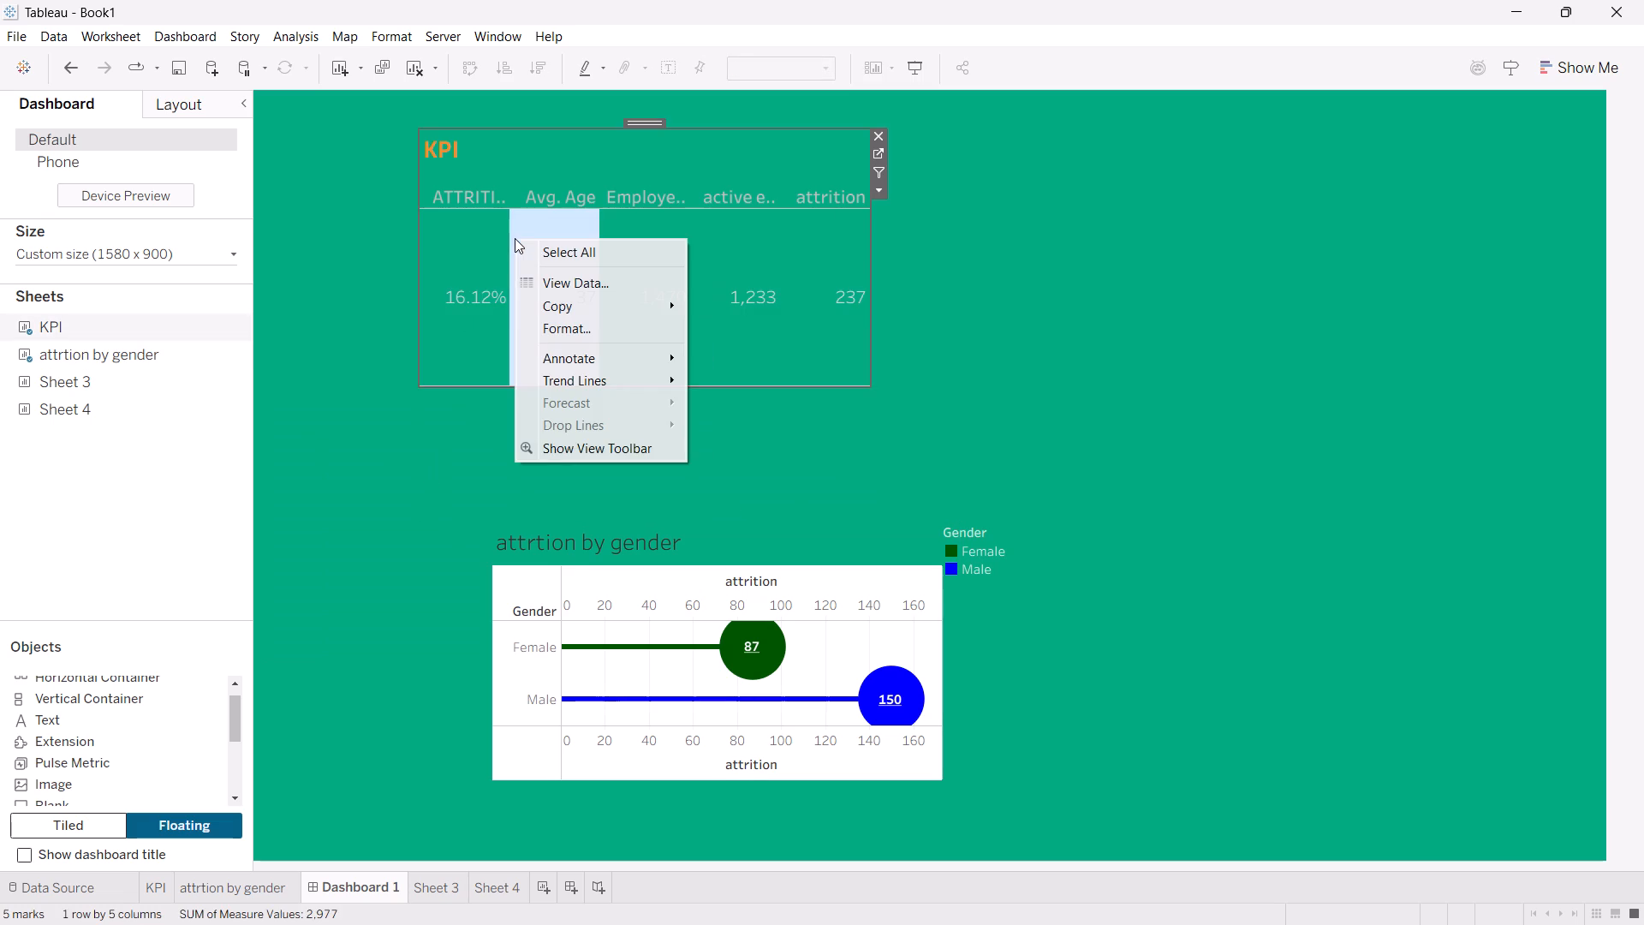
pyautogui.click(552, 328)
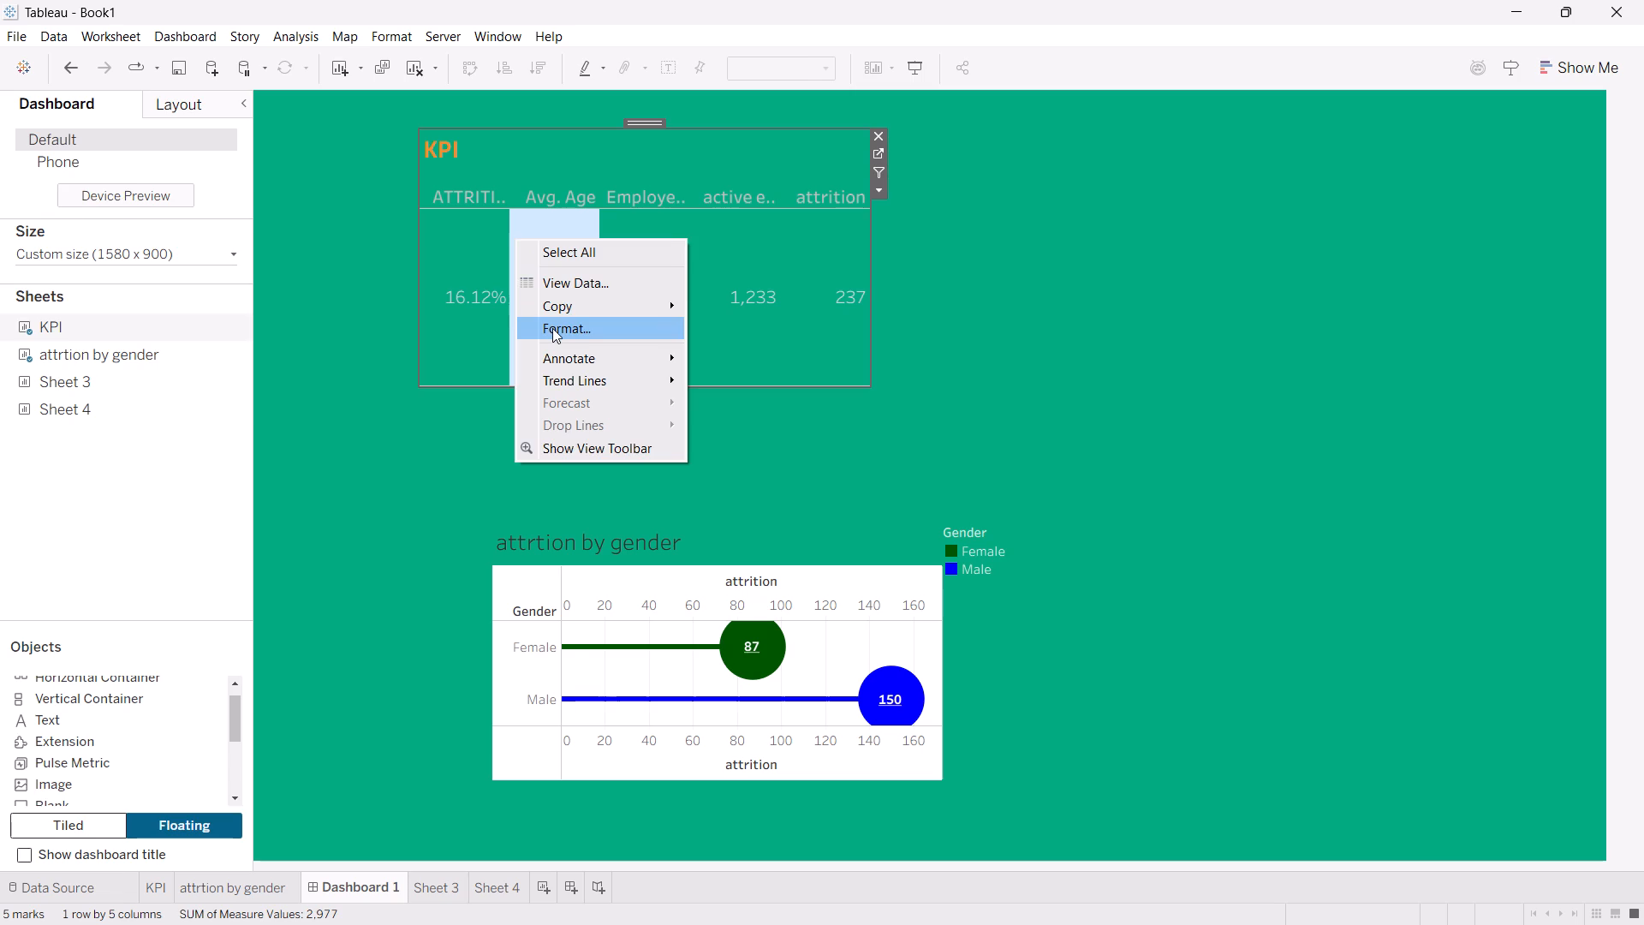
pyautogui.click(76, 142)
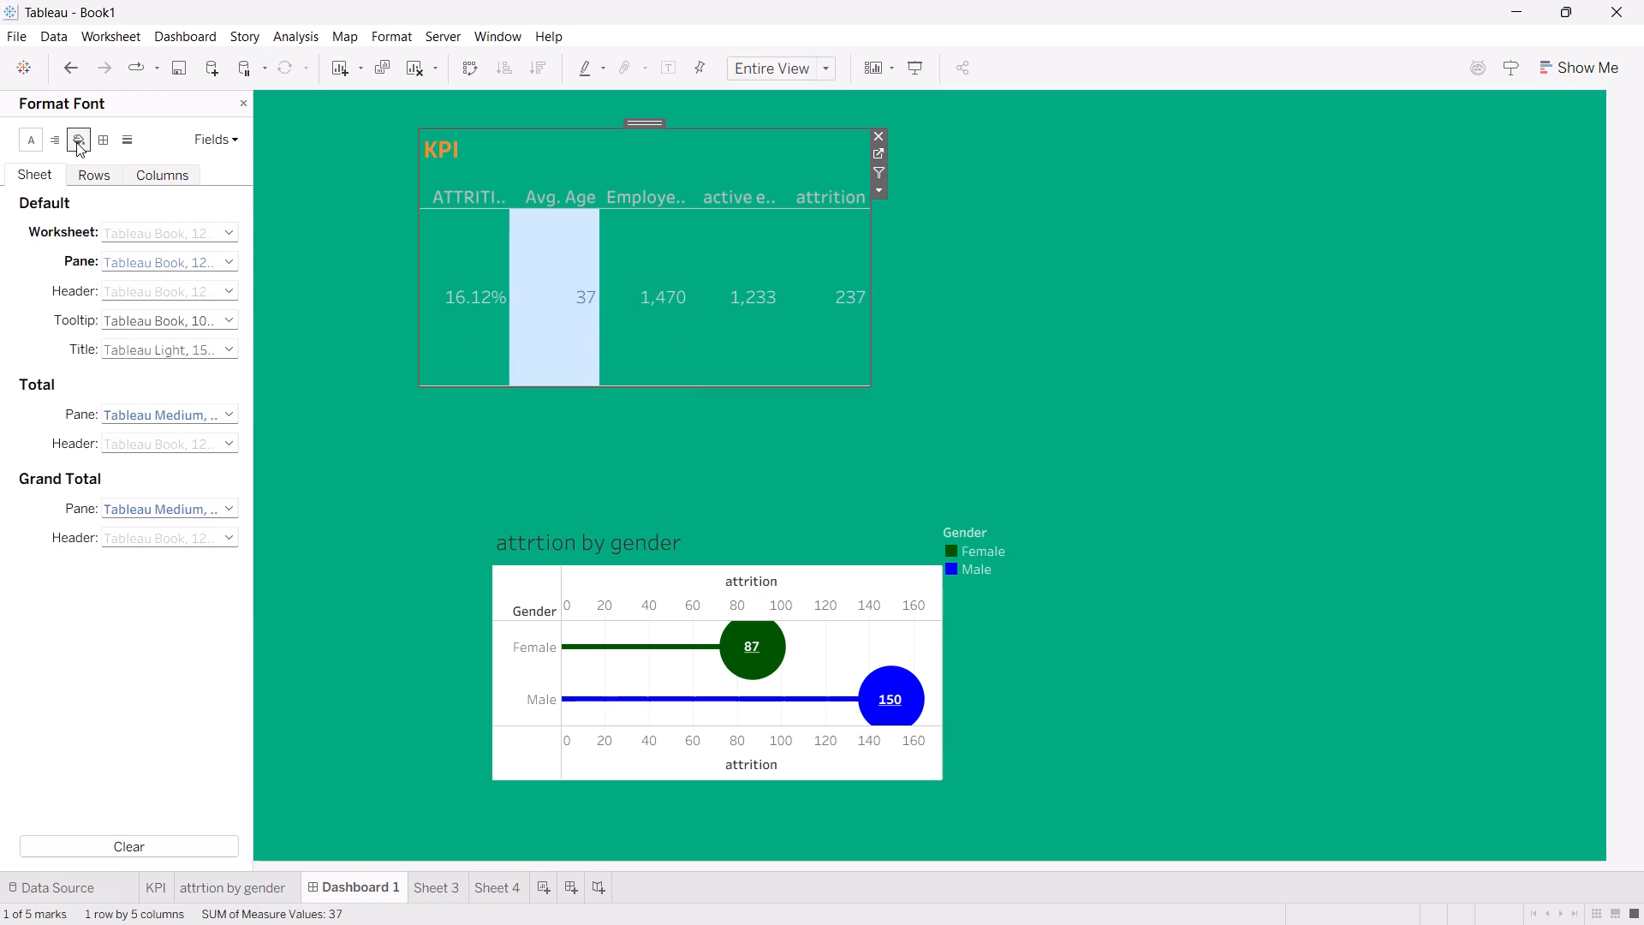
pyautogui.click(190, 228)
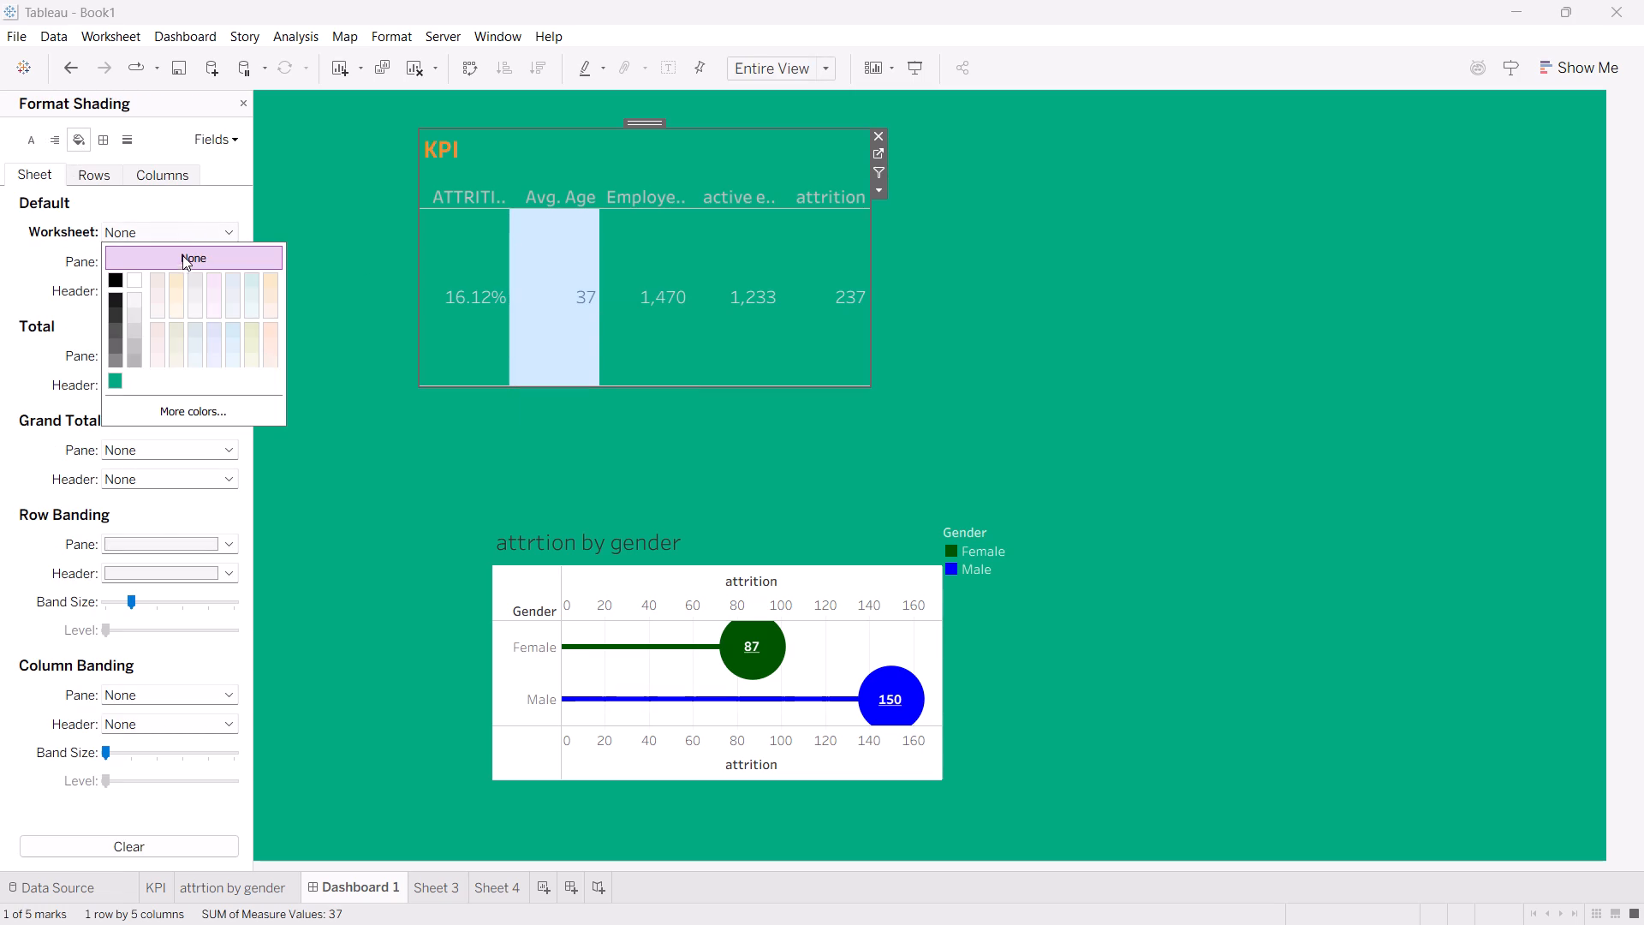
pyautogui.click(182, 263)
pyautogui.click(340, 330)
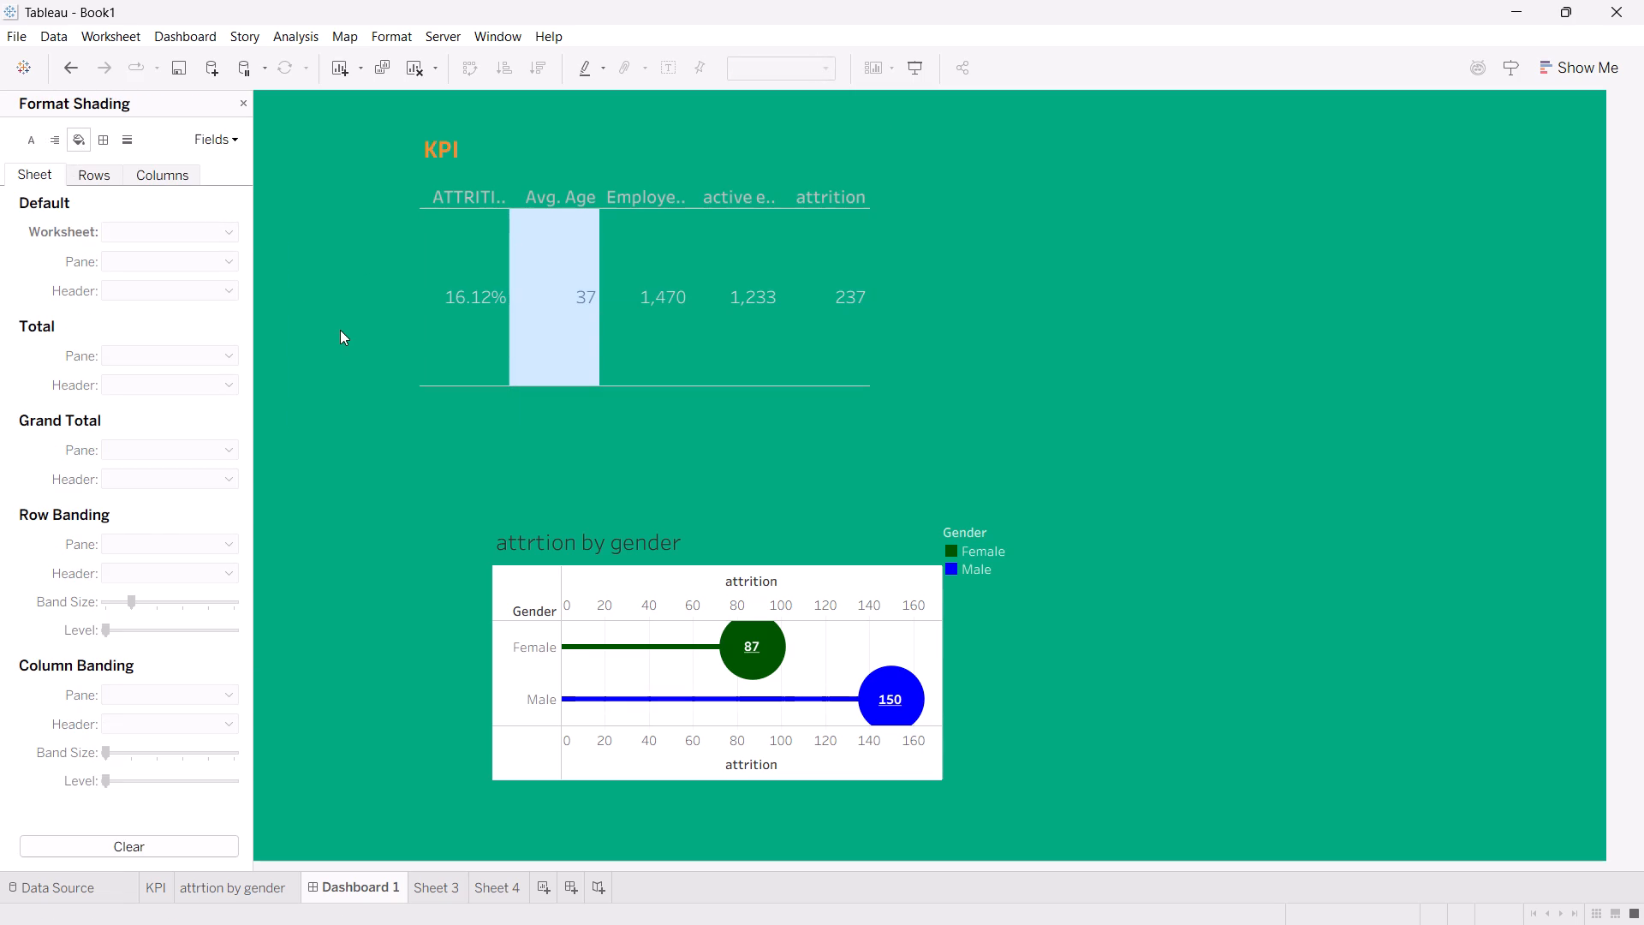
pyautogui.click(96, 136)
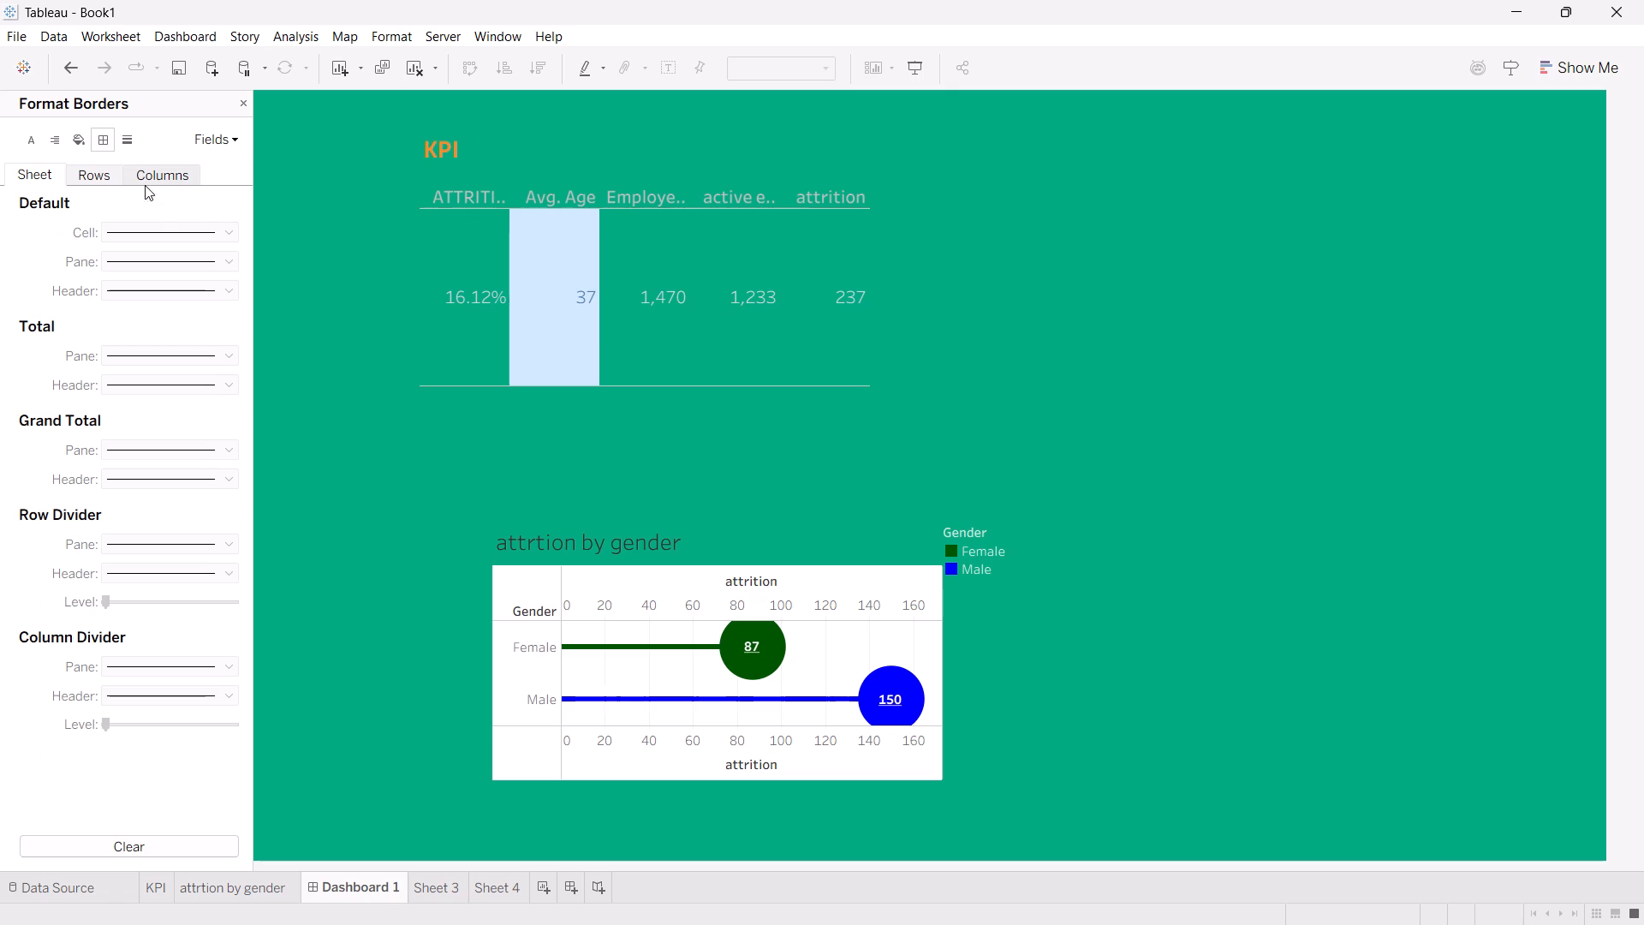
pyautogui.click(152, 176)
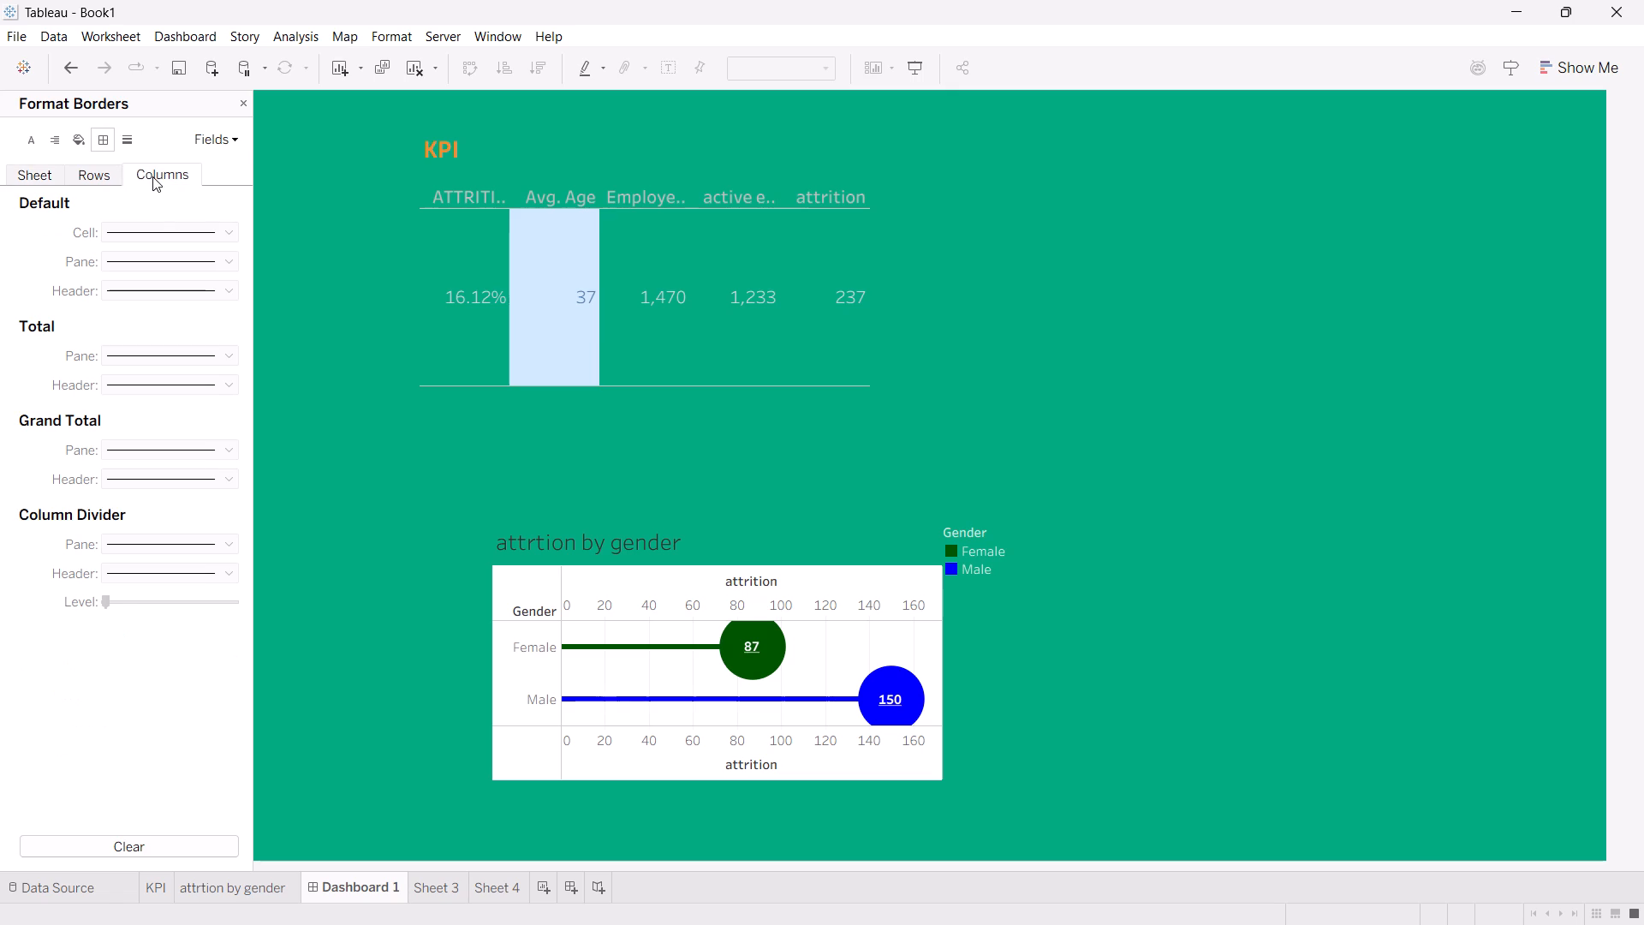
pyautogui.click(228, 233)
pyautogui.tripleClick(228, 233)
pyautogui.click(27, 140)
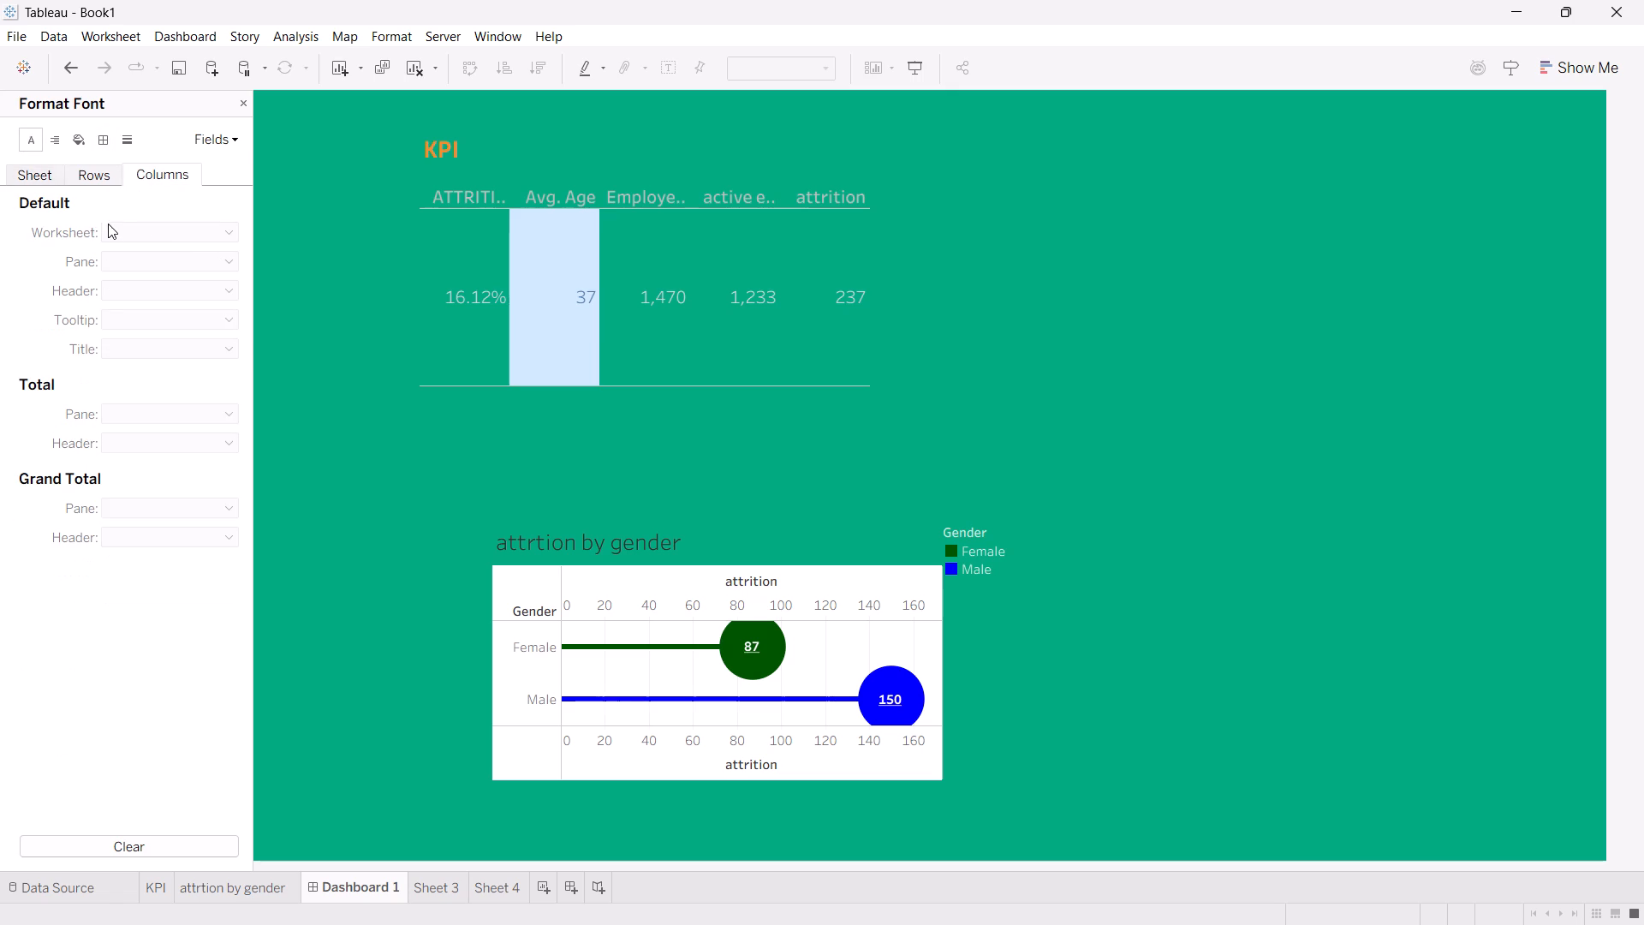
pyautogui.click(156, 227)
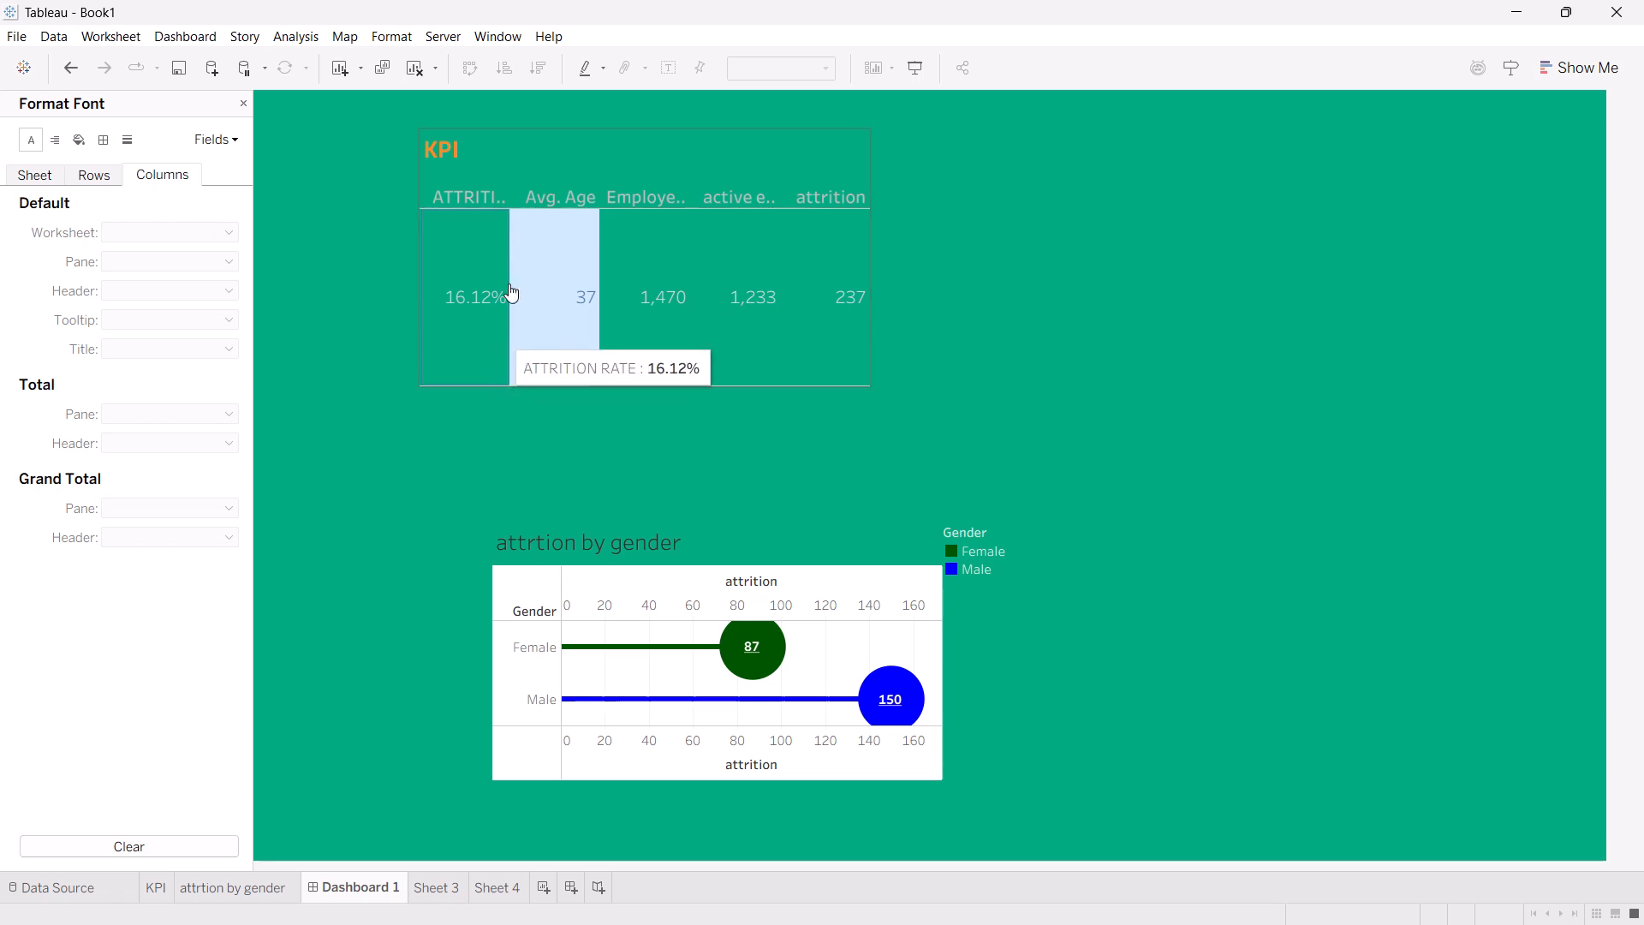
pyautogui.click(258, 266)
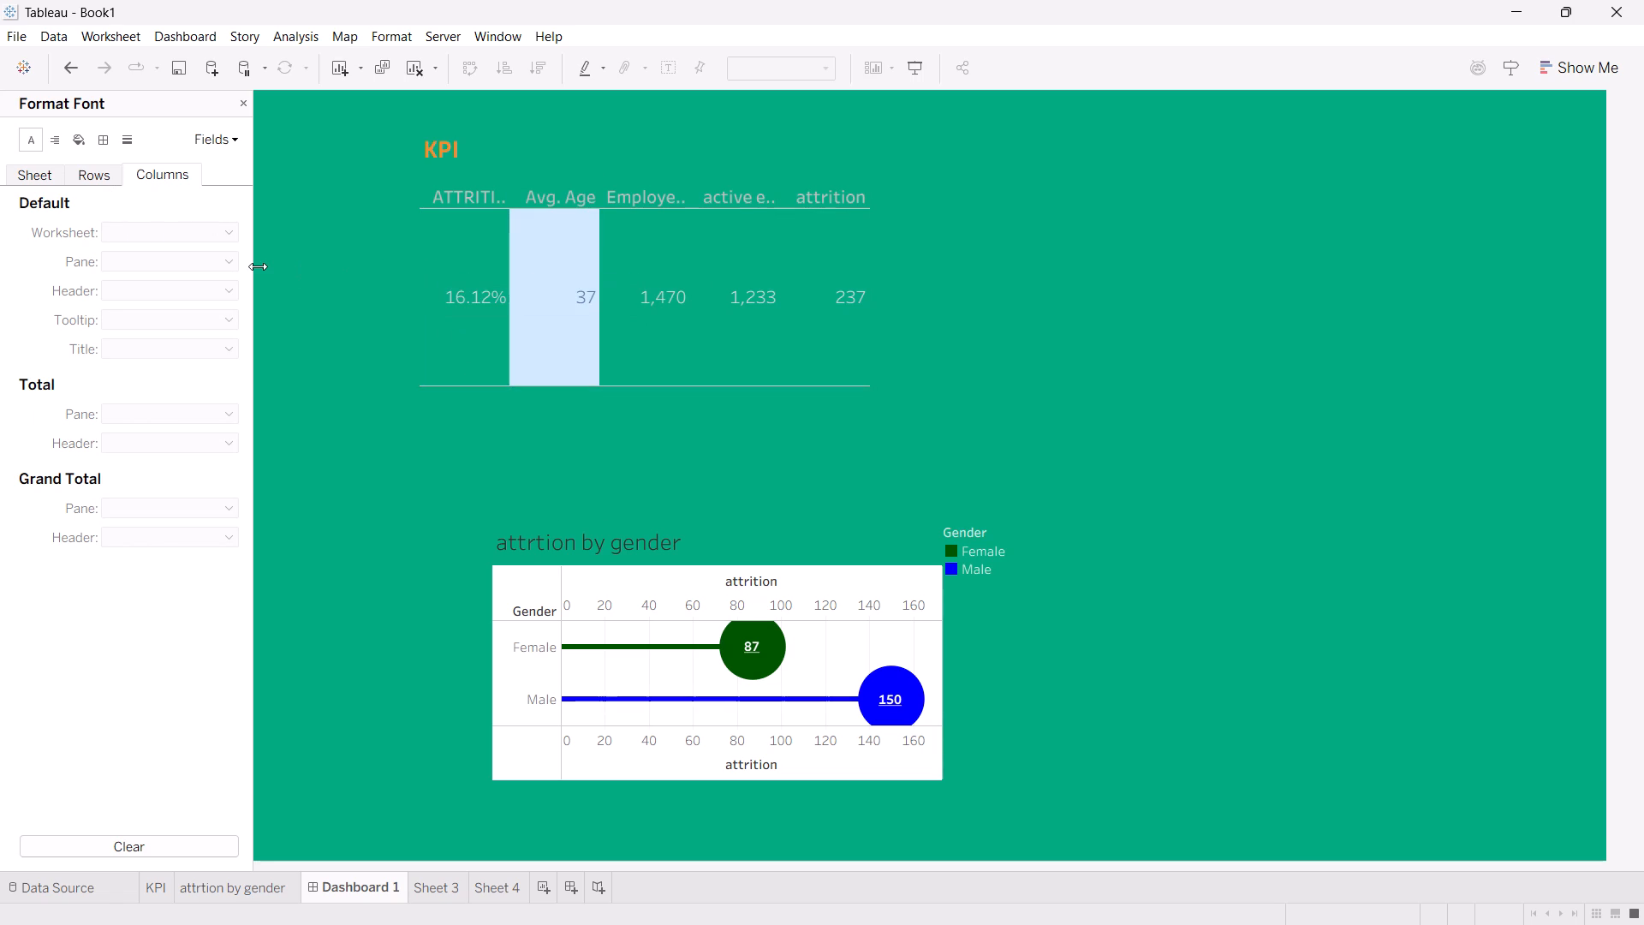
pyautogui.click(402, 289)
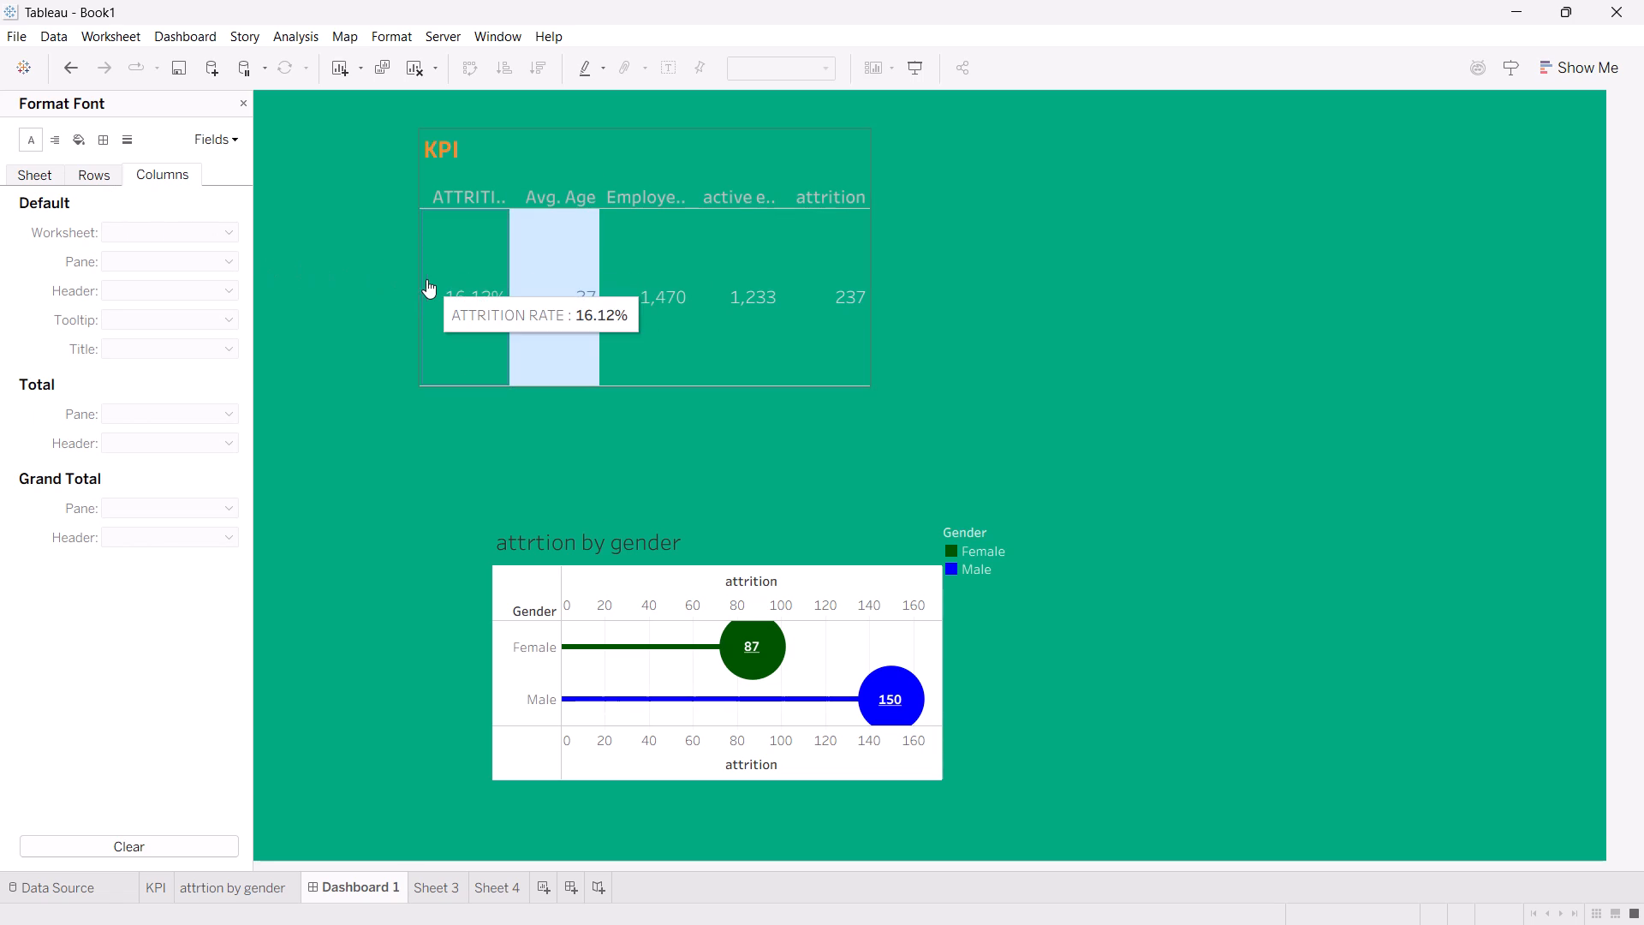
# Set the KPI sheet's column borders for the Total pane and Total header to None.
pyautogui.moveTo(480, 241); pyautogui.dragTo(377, 243)
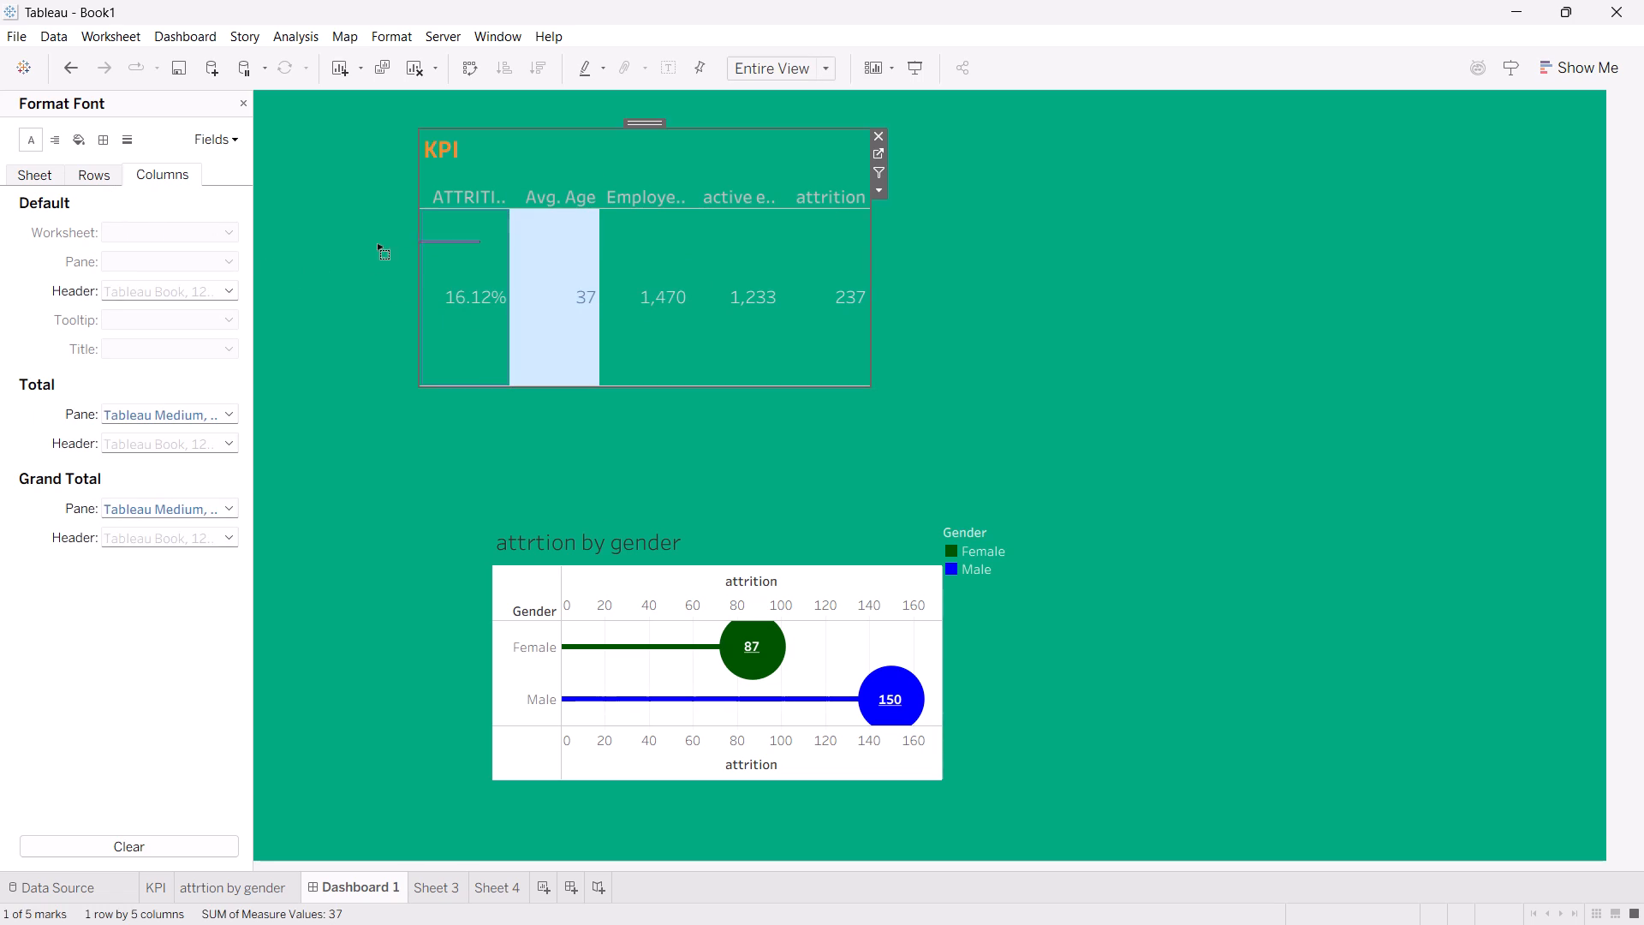
pyautogui.moveTo(377, 243); pyautogui.dragTo(400, 247)
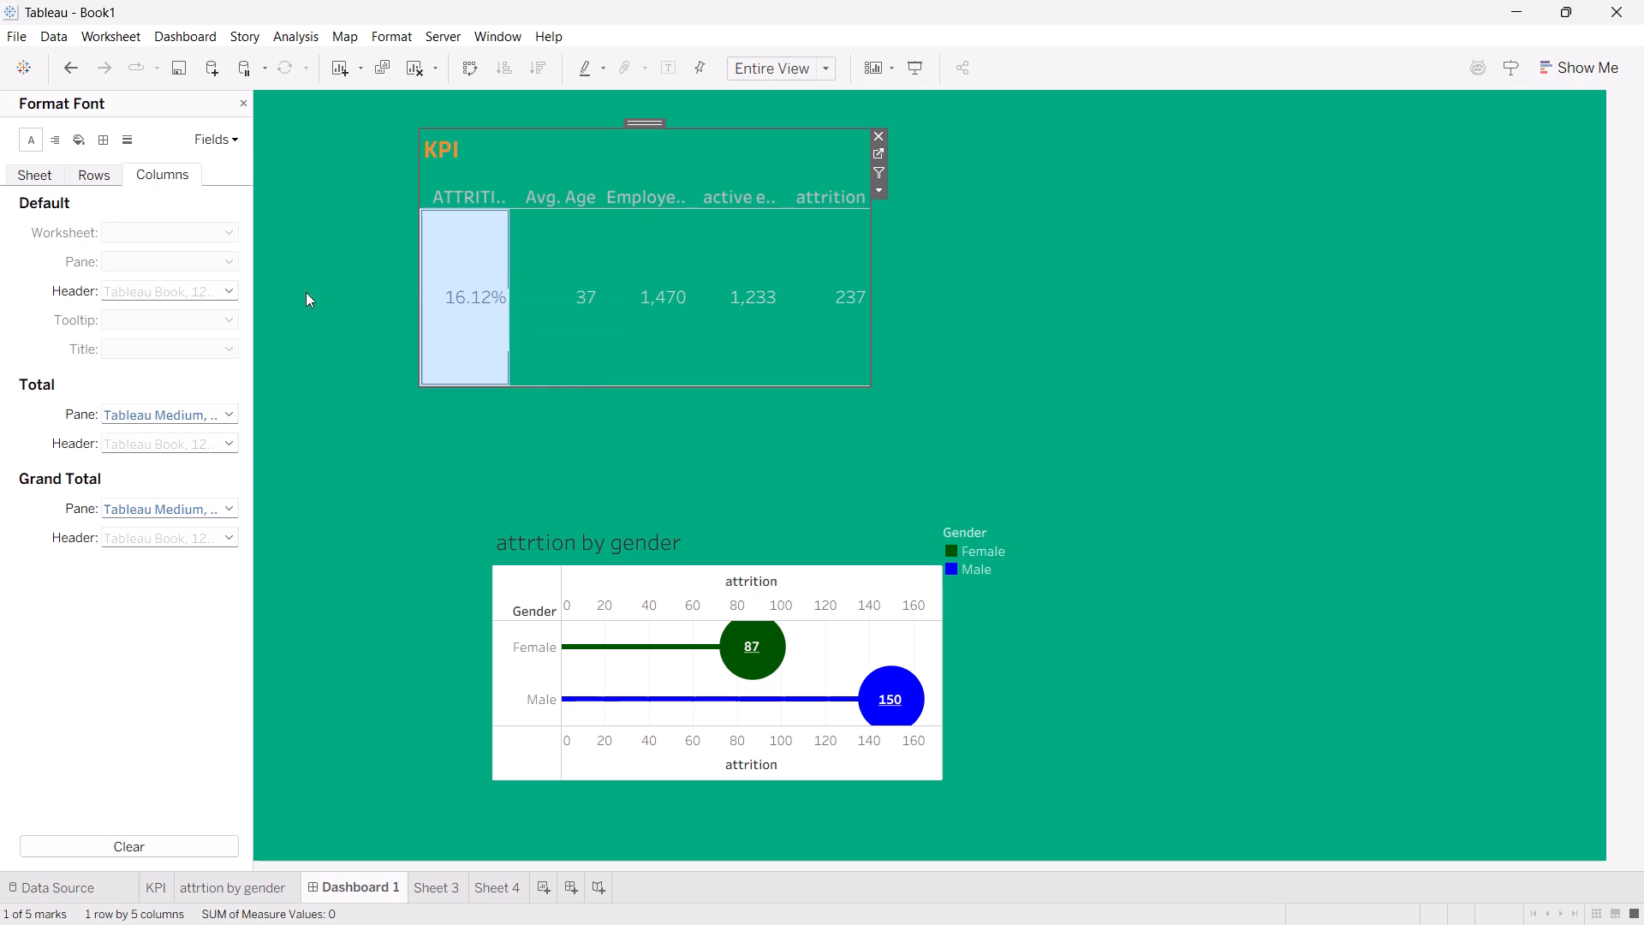
pyautogui.click(77, 143)
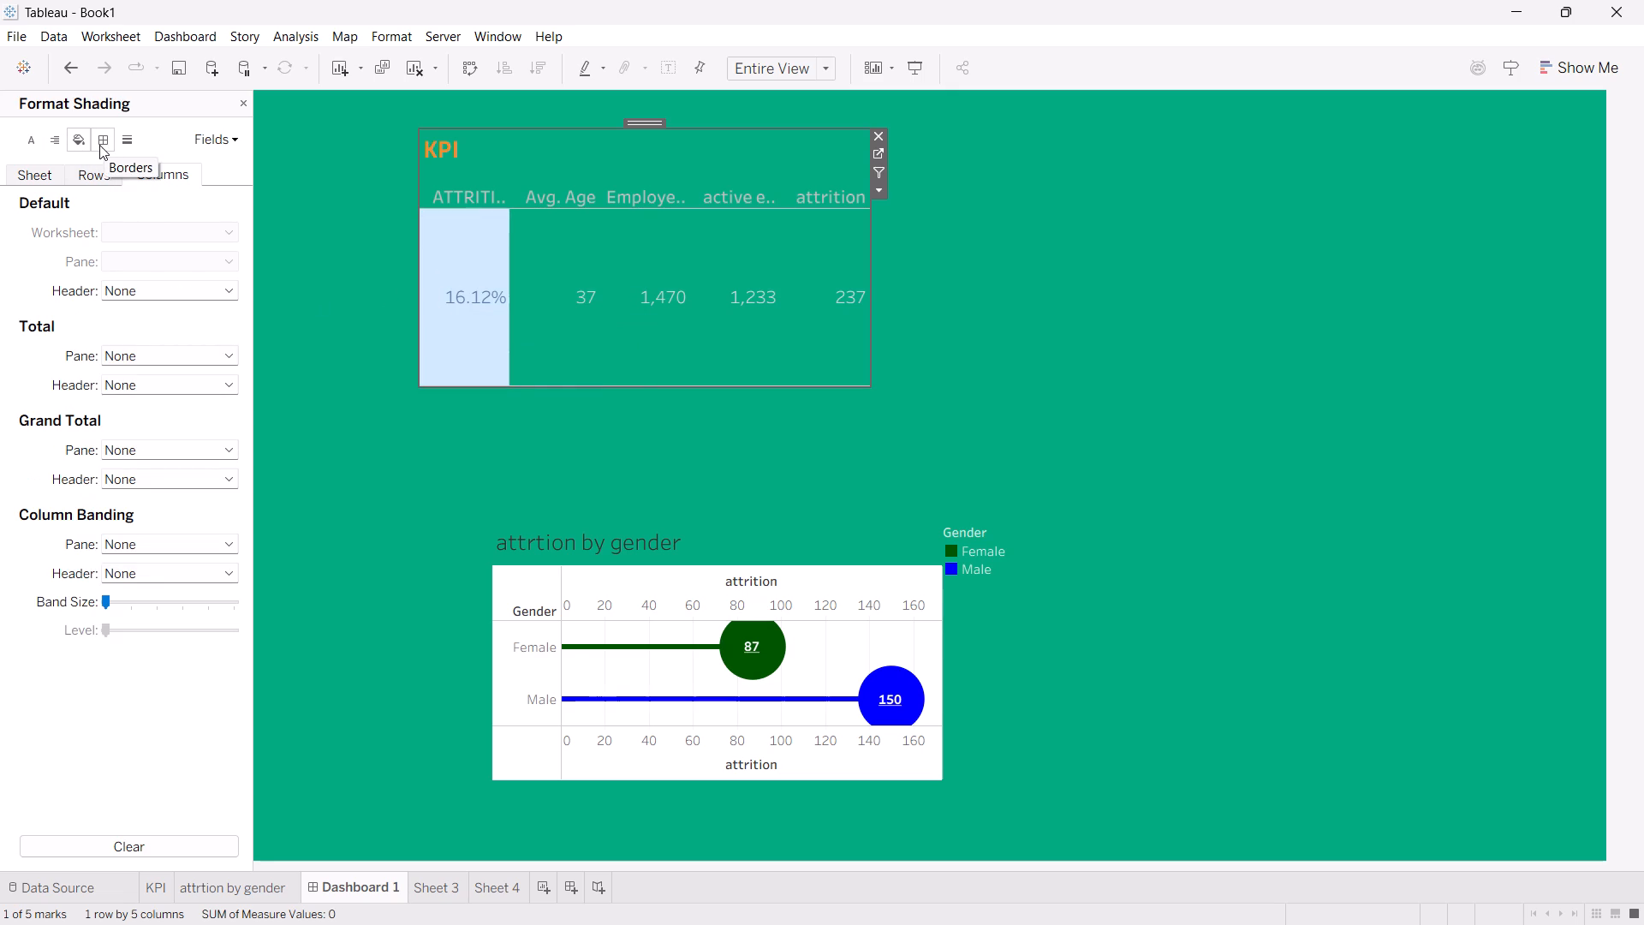
pyautogui.click(98, 145)
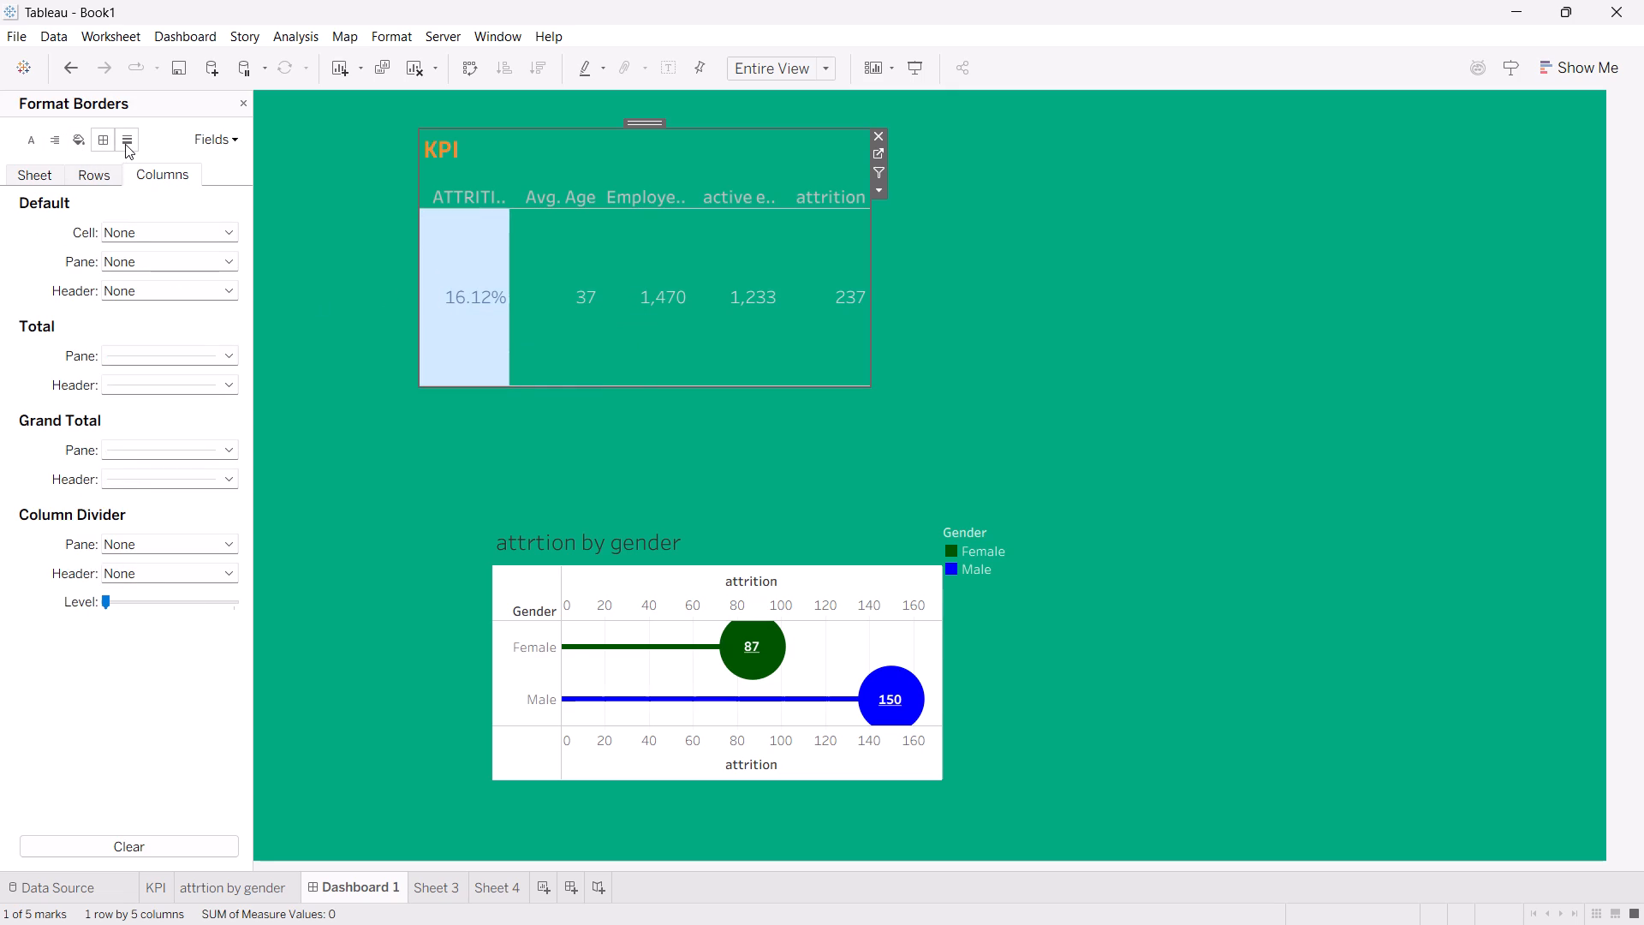
pyautogui.click(231, 351)
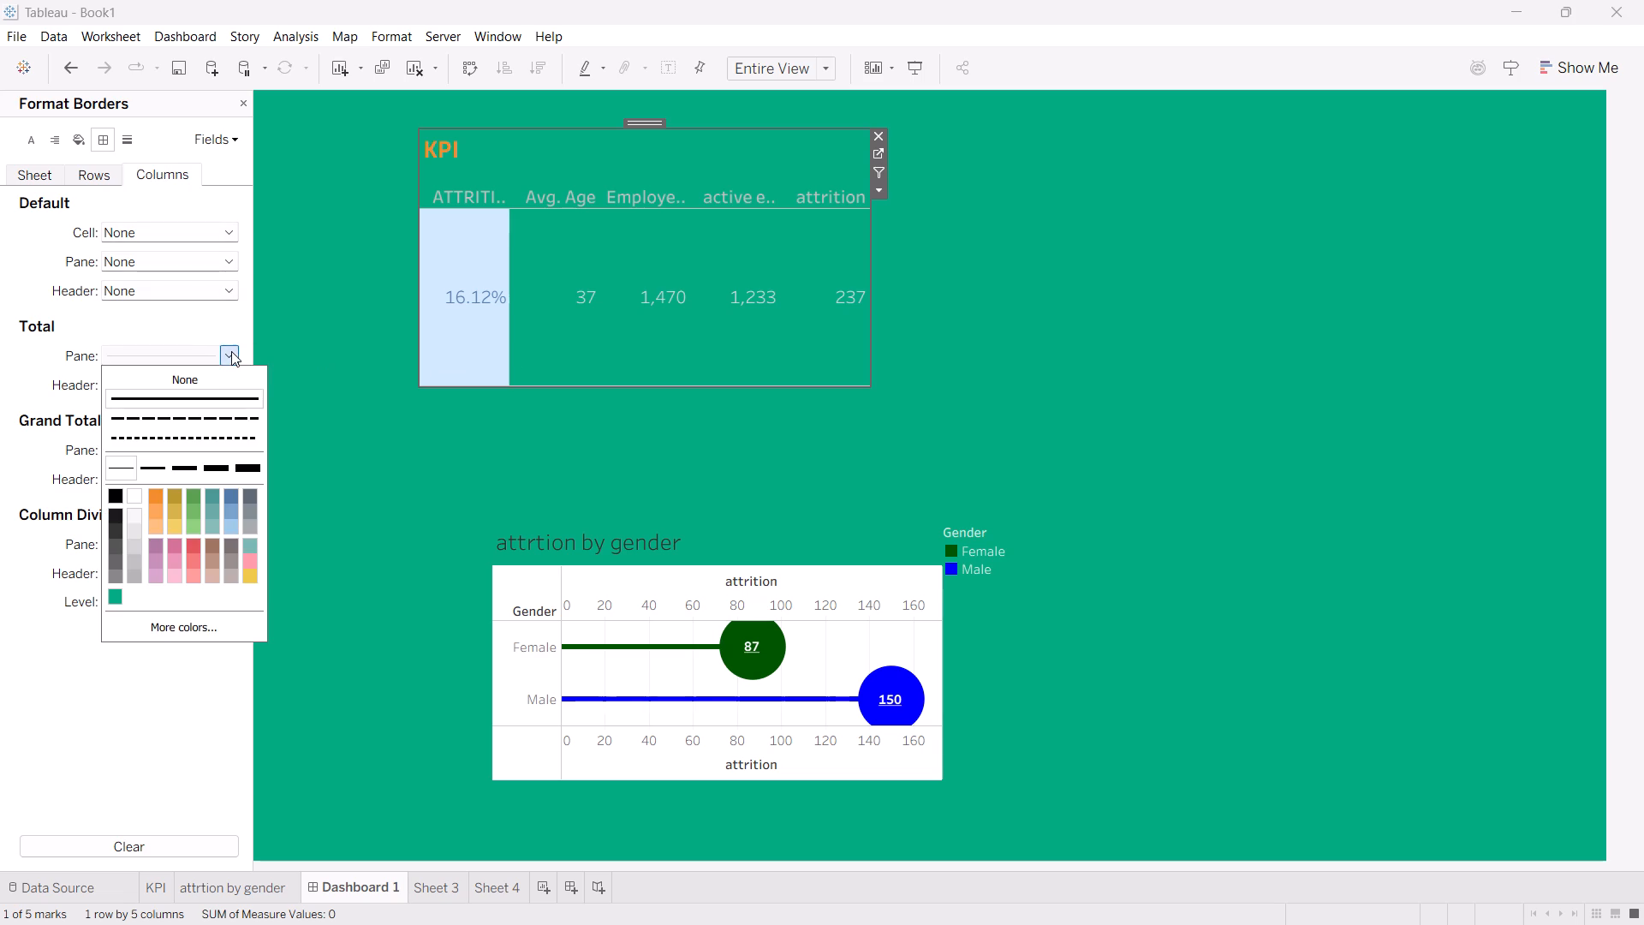
pyautogui.click(209, 372)
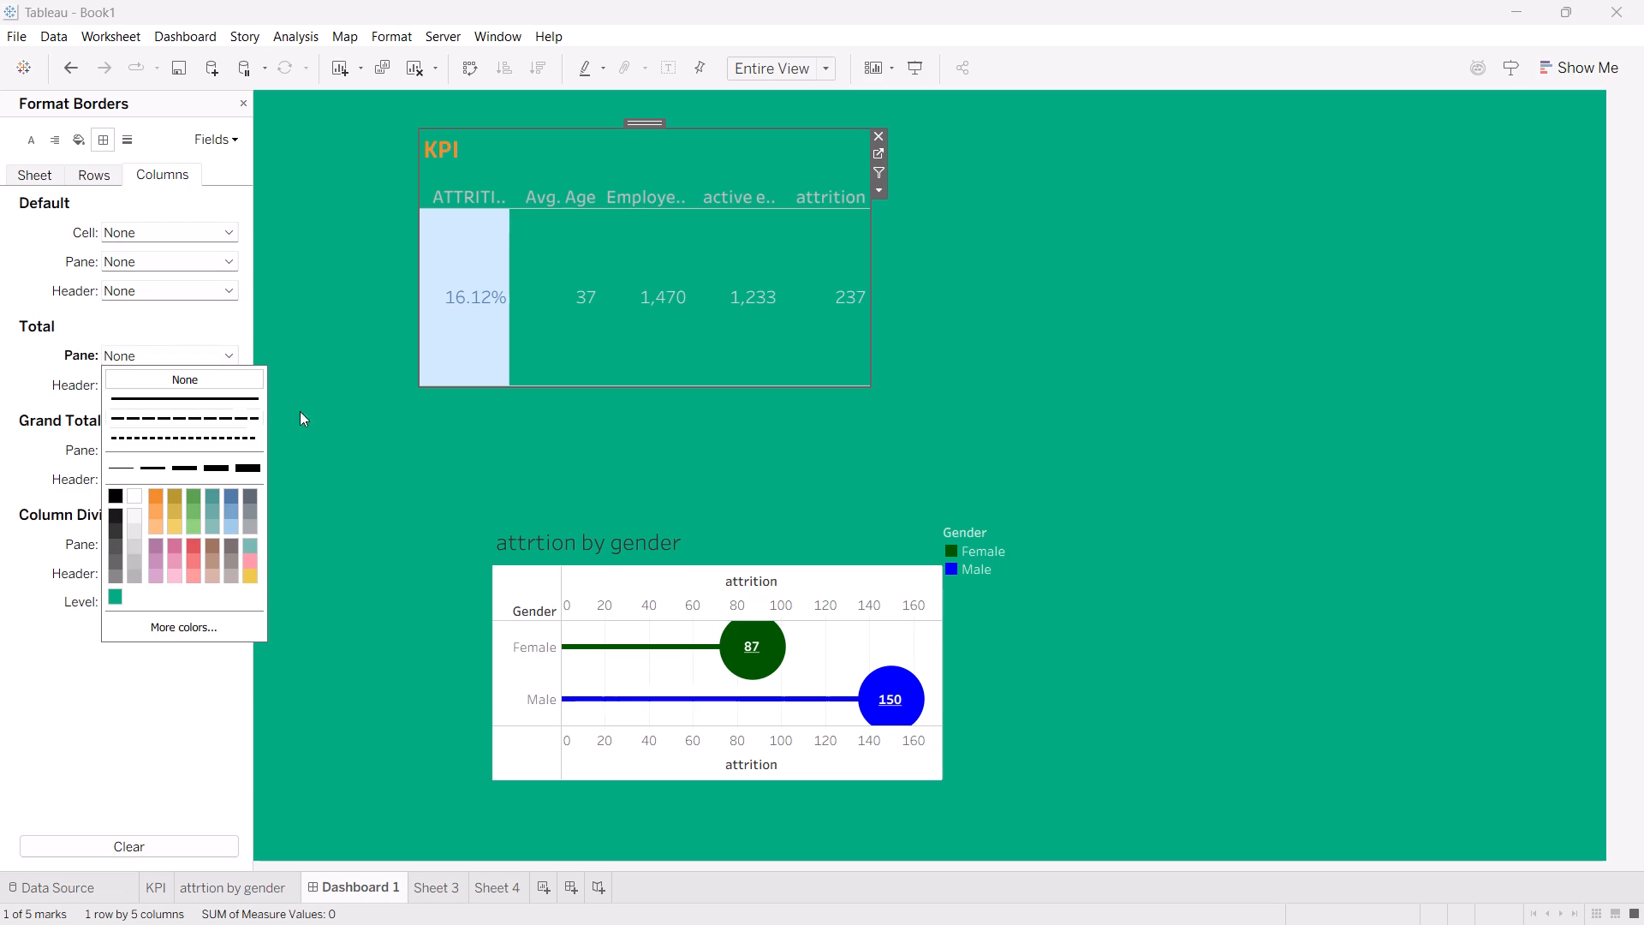
pyautogui.moveTo(338, 420); pyautogui.dragTo(235, 387)
pyautogui.click(235, 387)
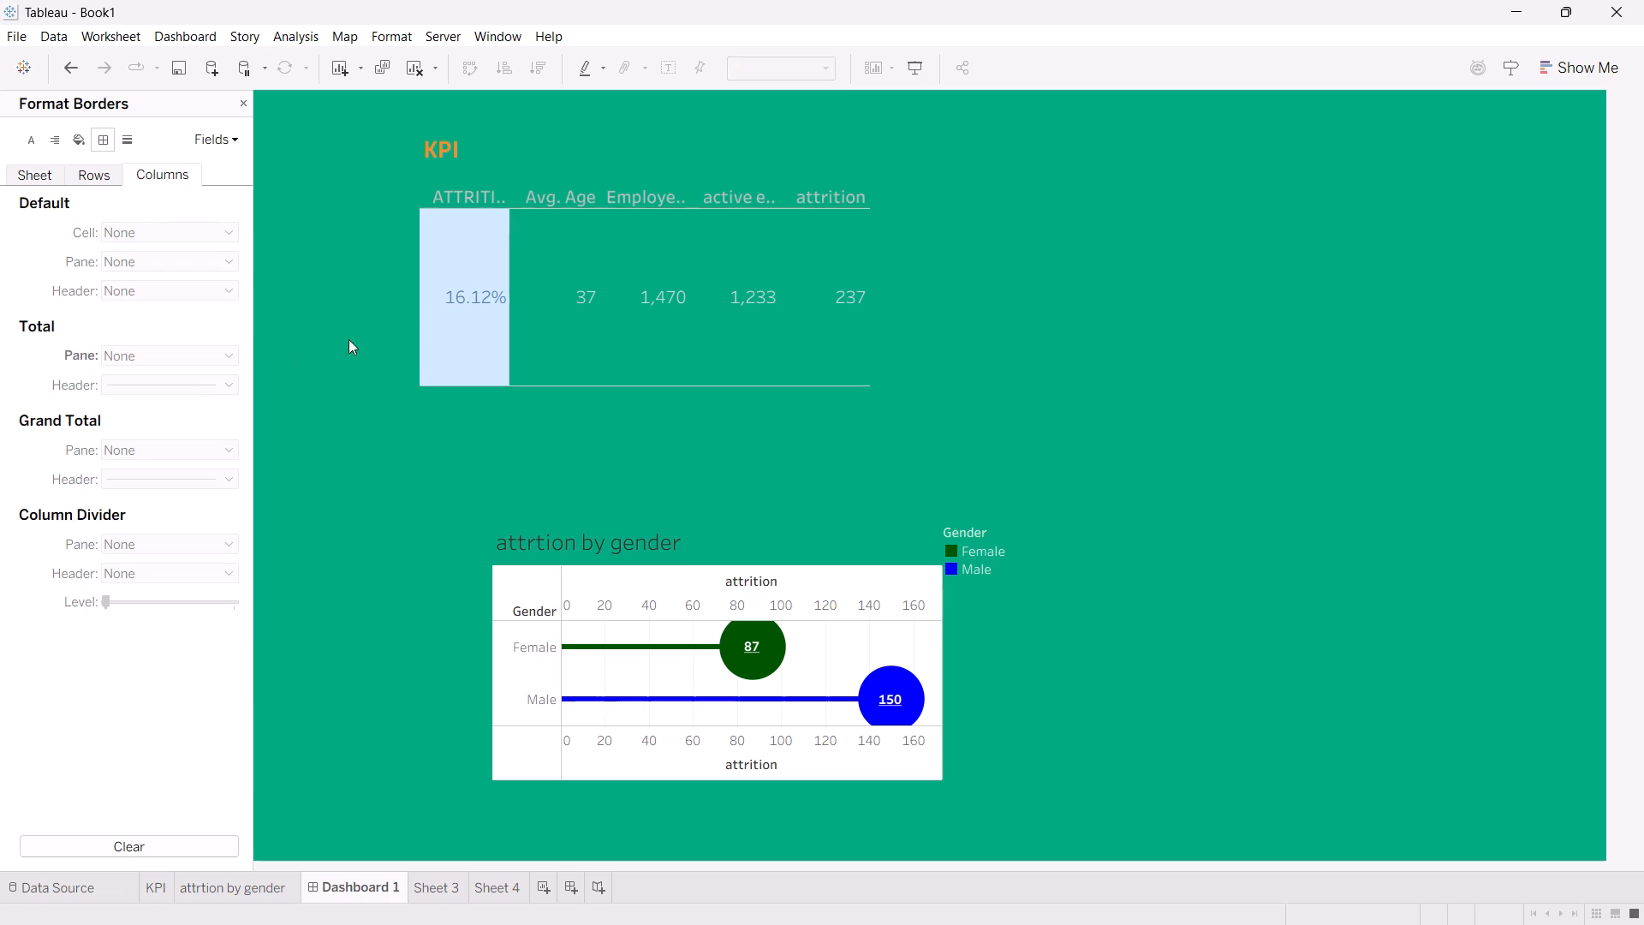
pyautogui.click(445, 230)
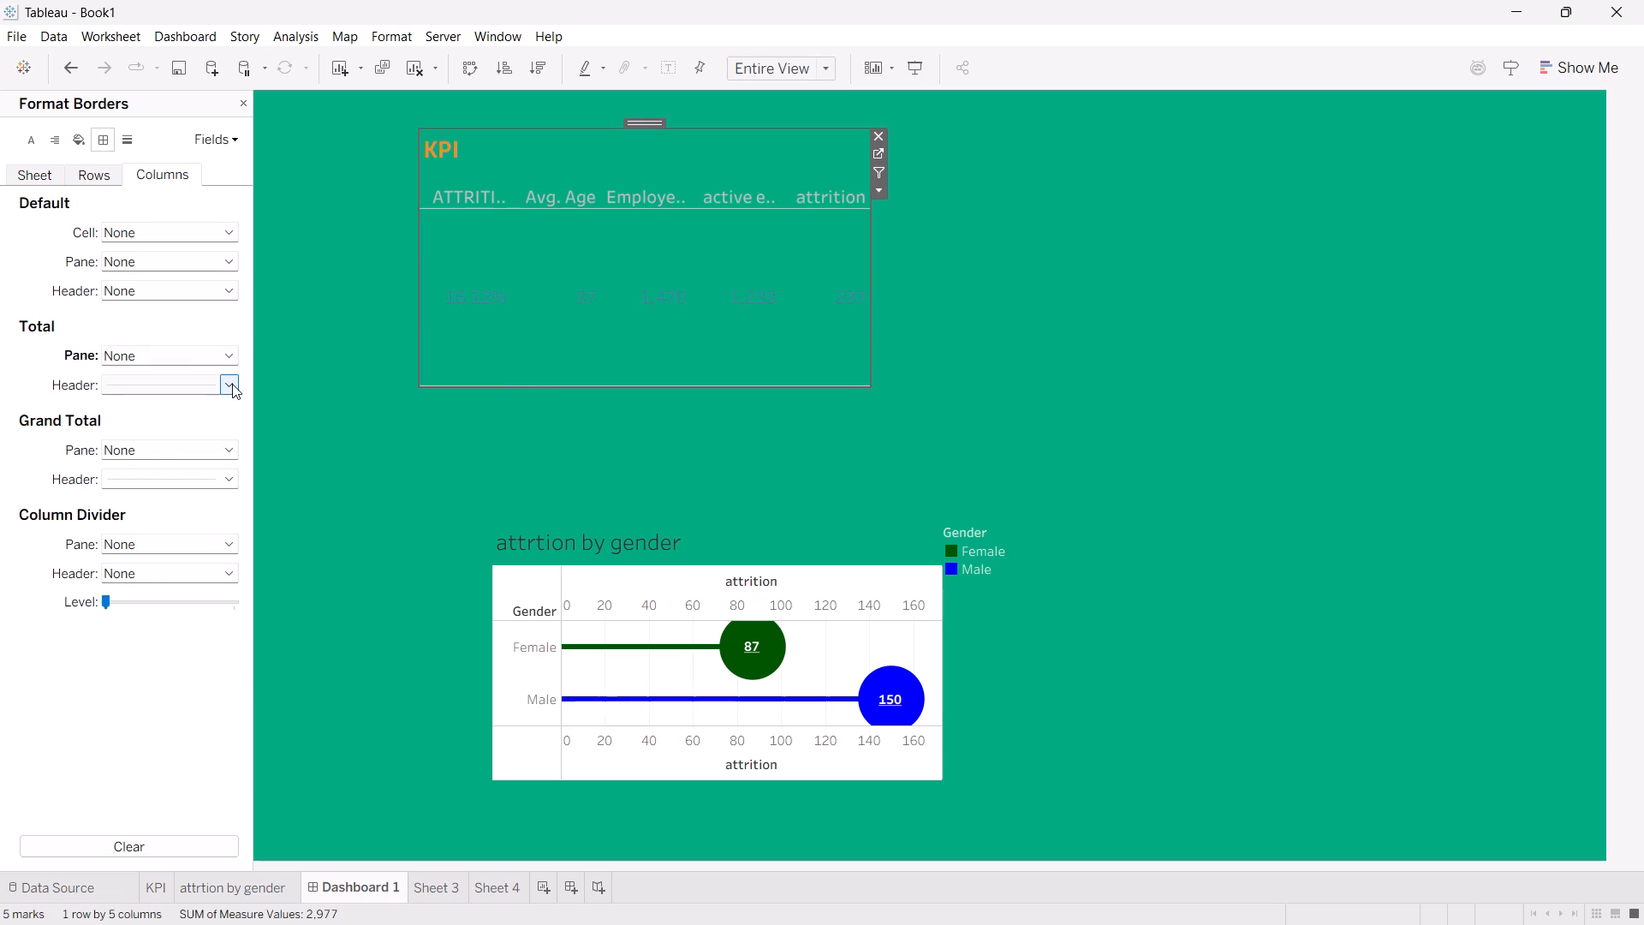
pyautogui.click(232, 384)
pyautogui.click(229, 409)
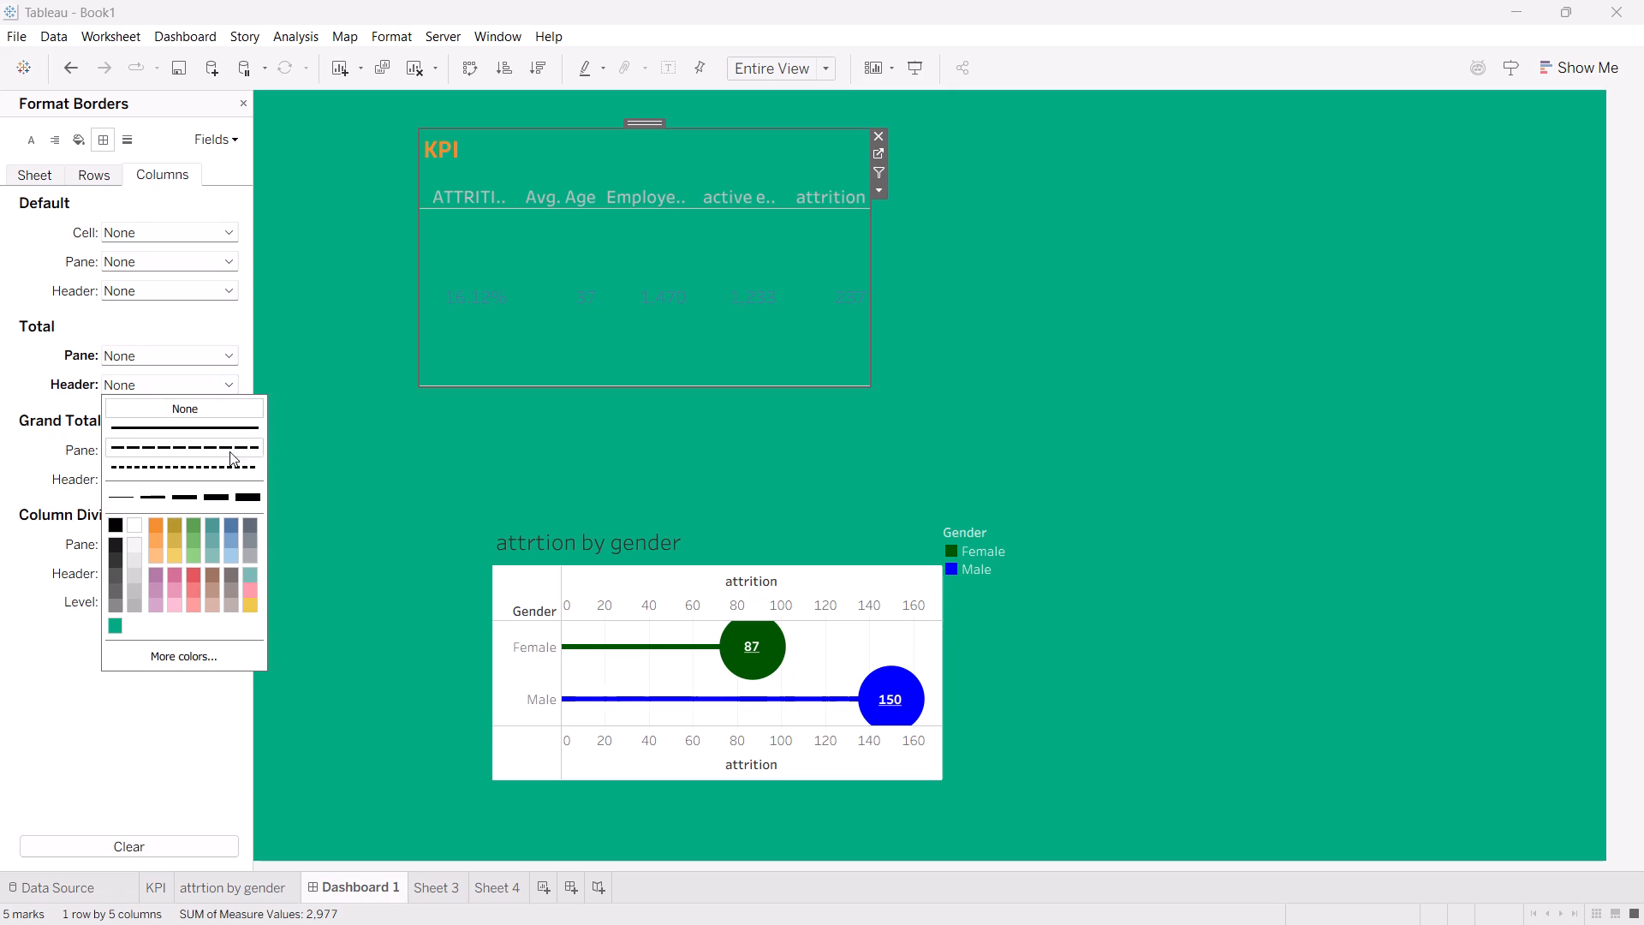
pyautogui.moveTo(345, 469); pyautogui.dragTo(492, 224)
pyautogui.click(492, 224)
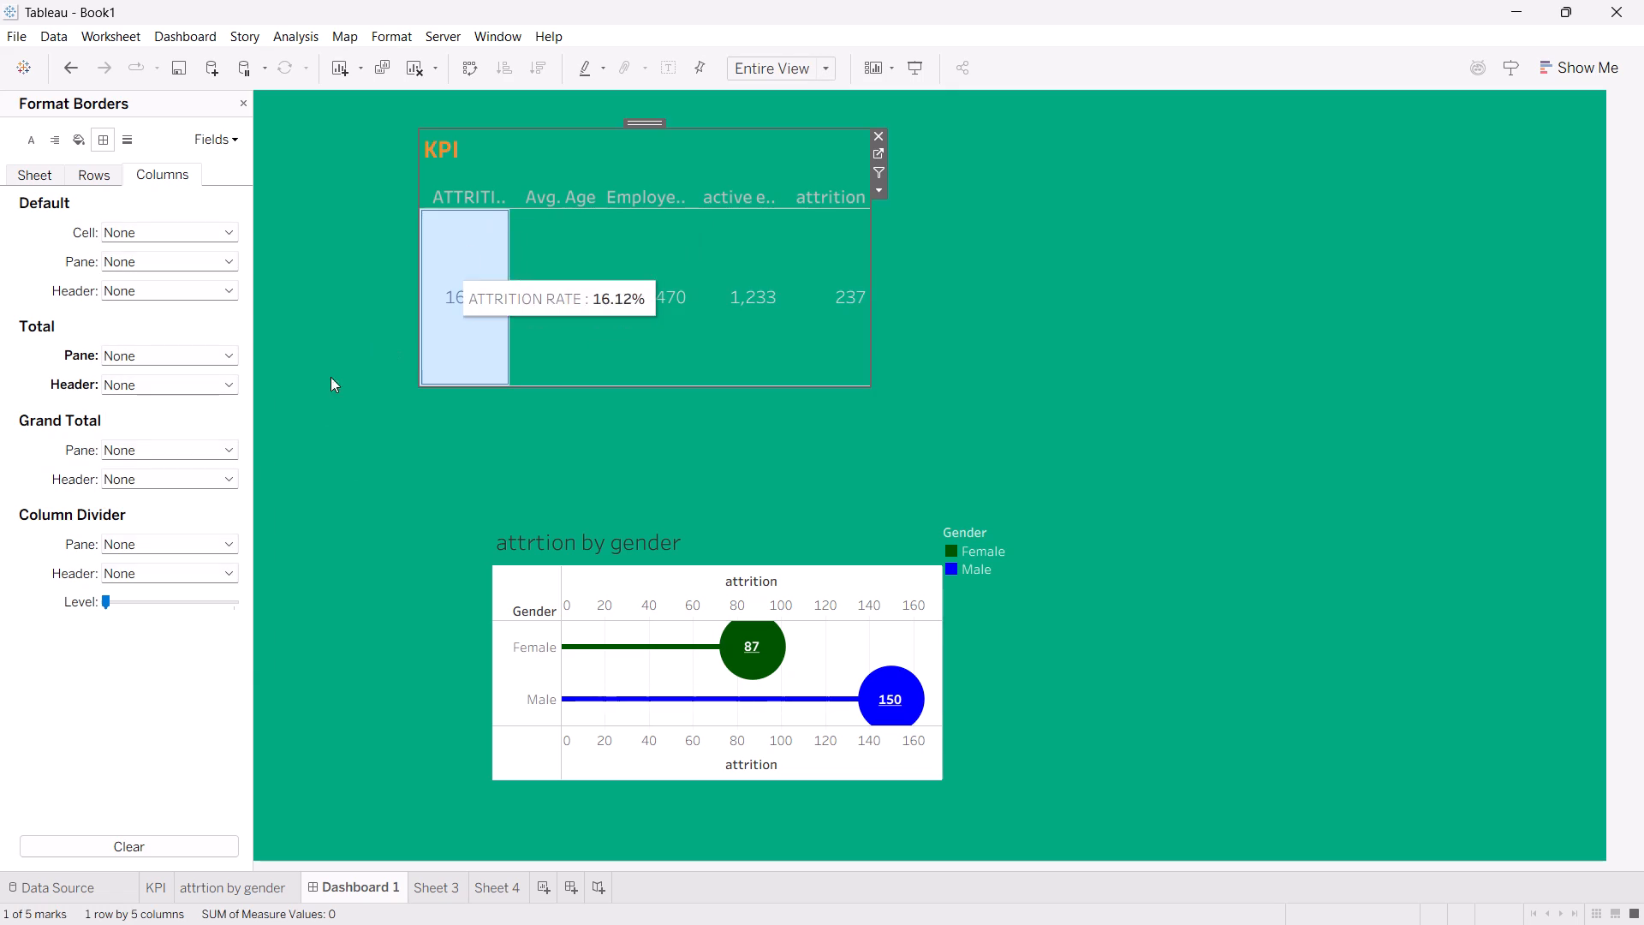
# Set the KPI sheet's column zero lines and reference lines to None.
pyautogui.click(128, 138)
pyautogui.click(230, 260)
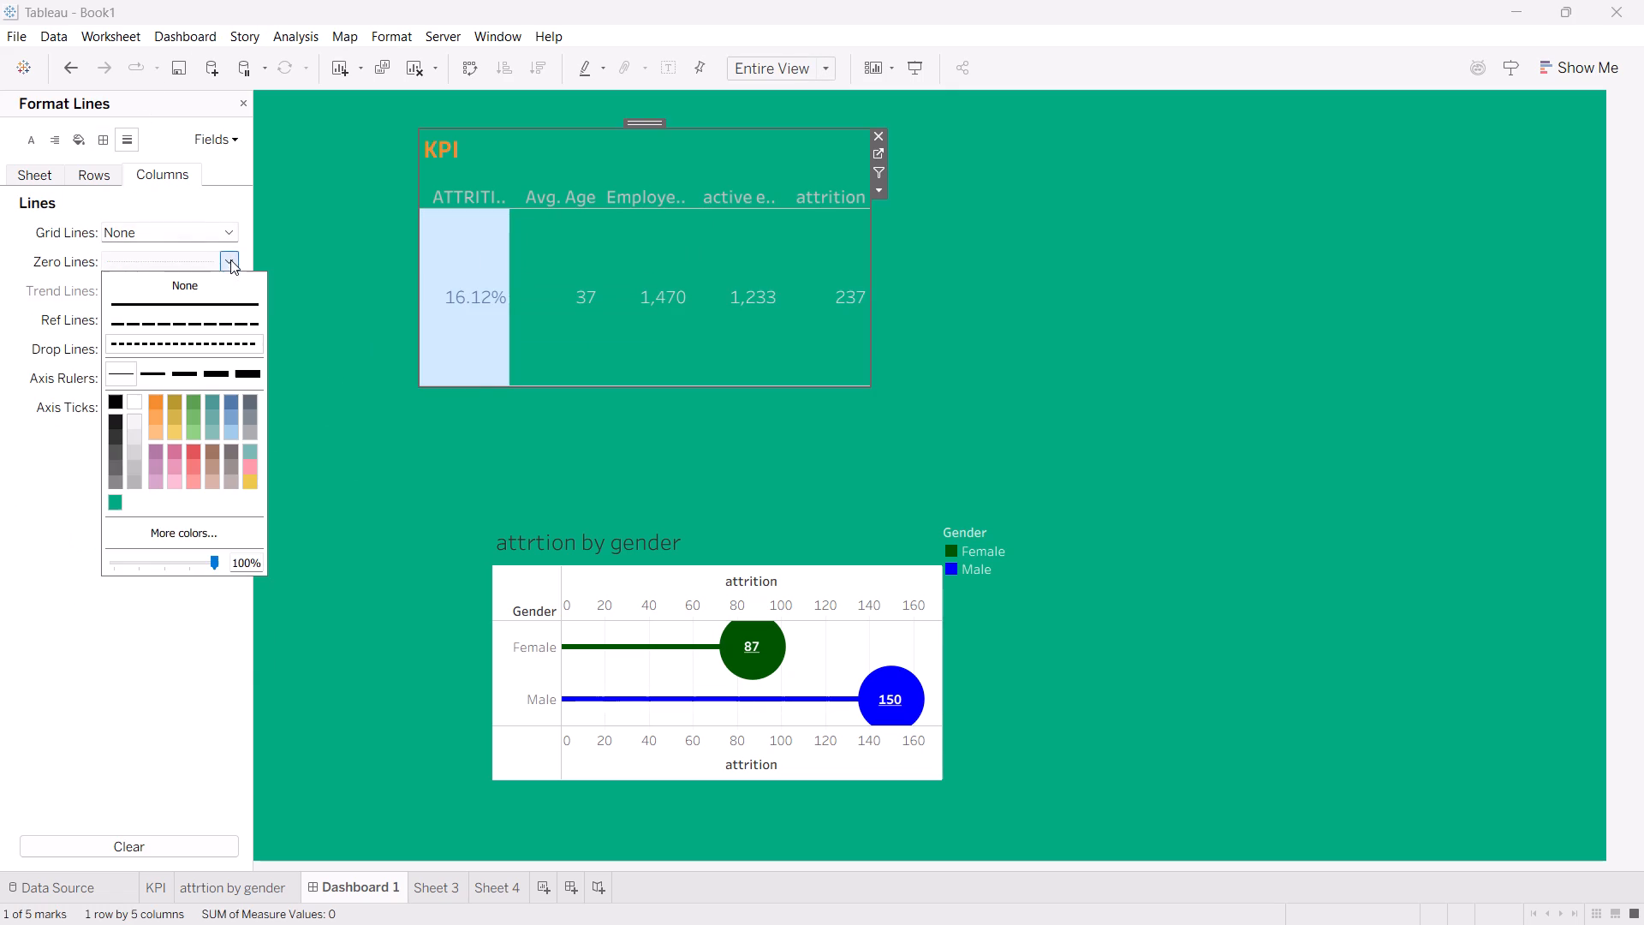
pyautogui.click(213, 300)
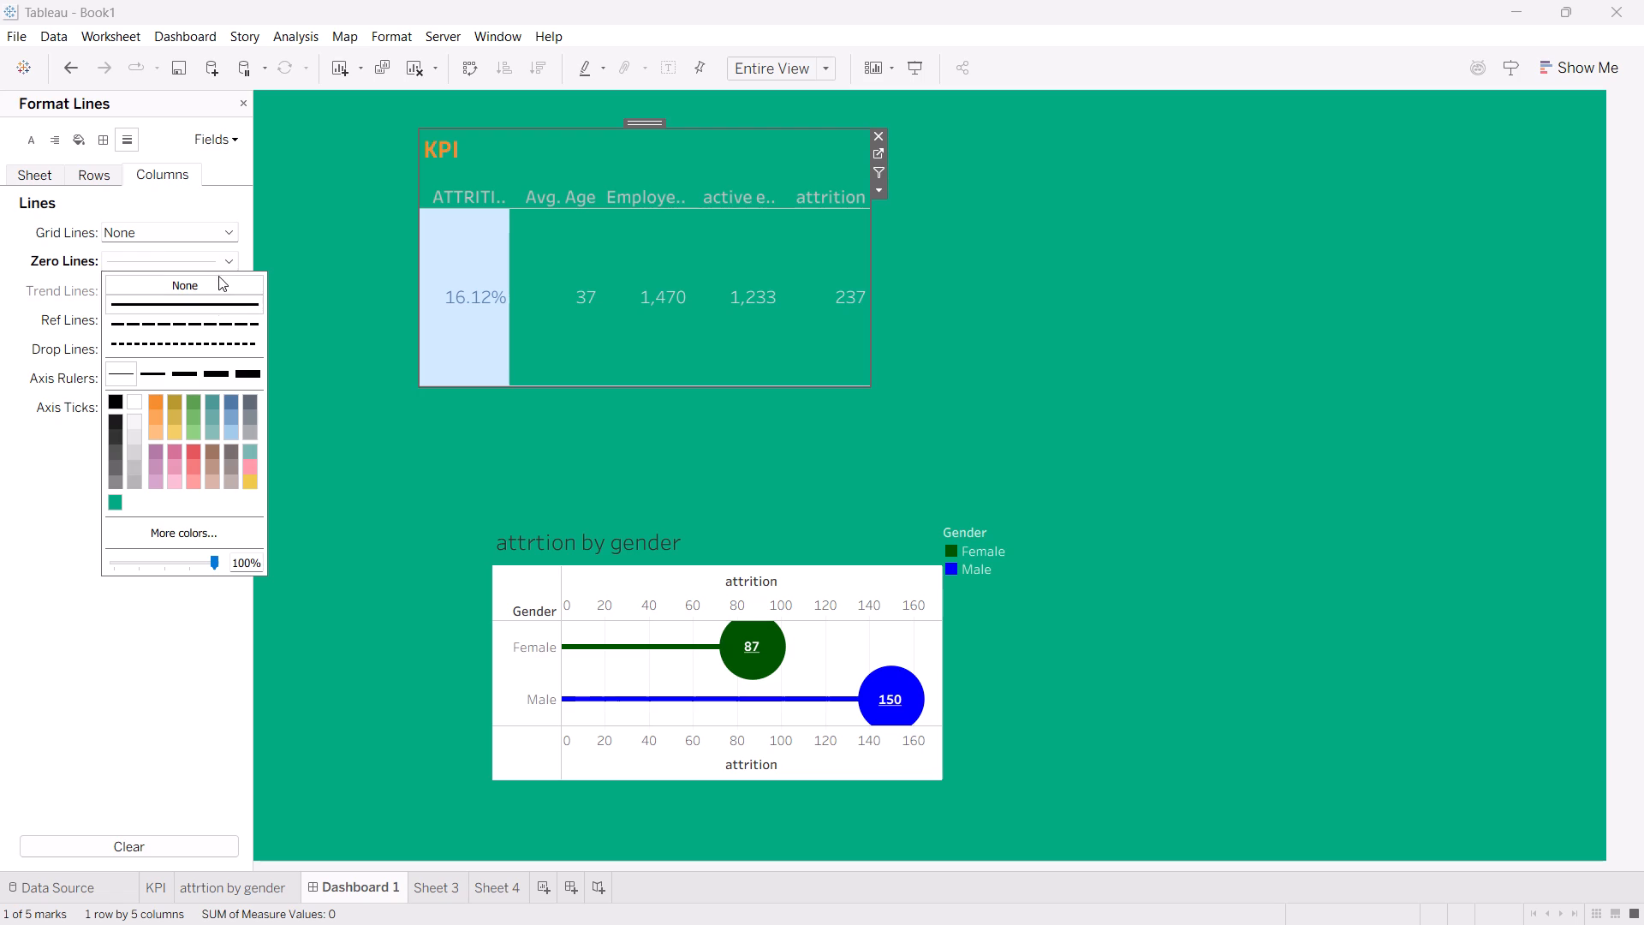
pyautogui.click(216, 280)
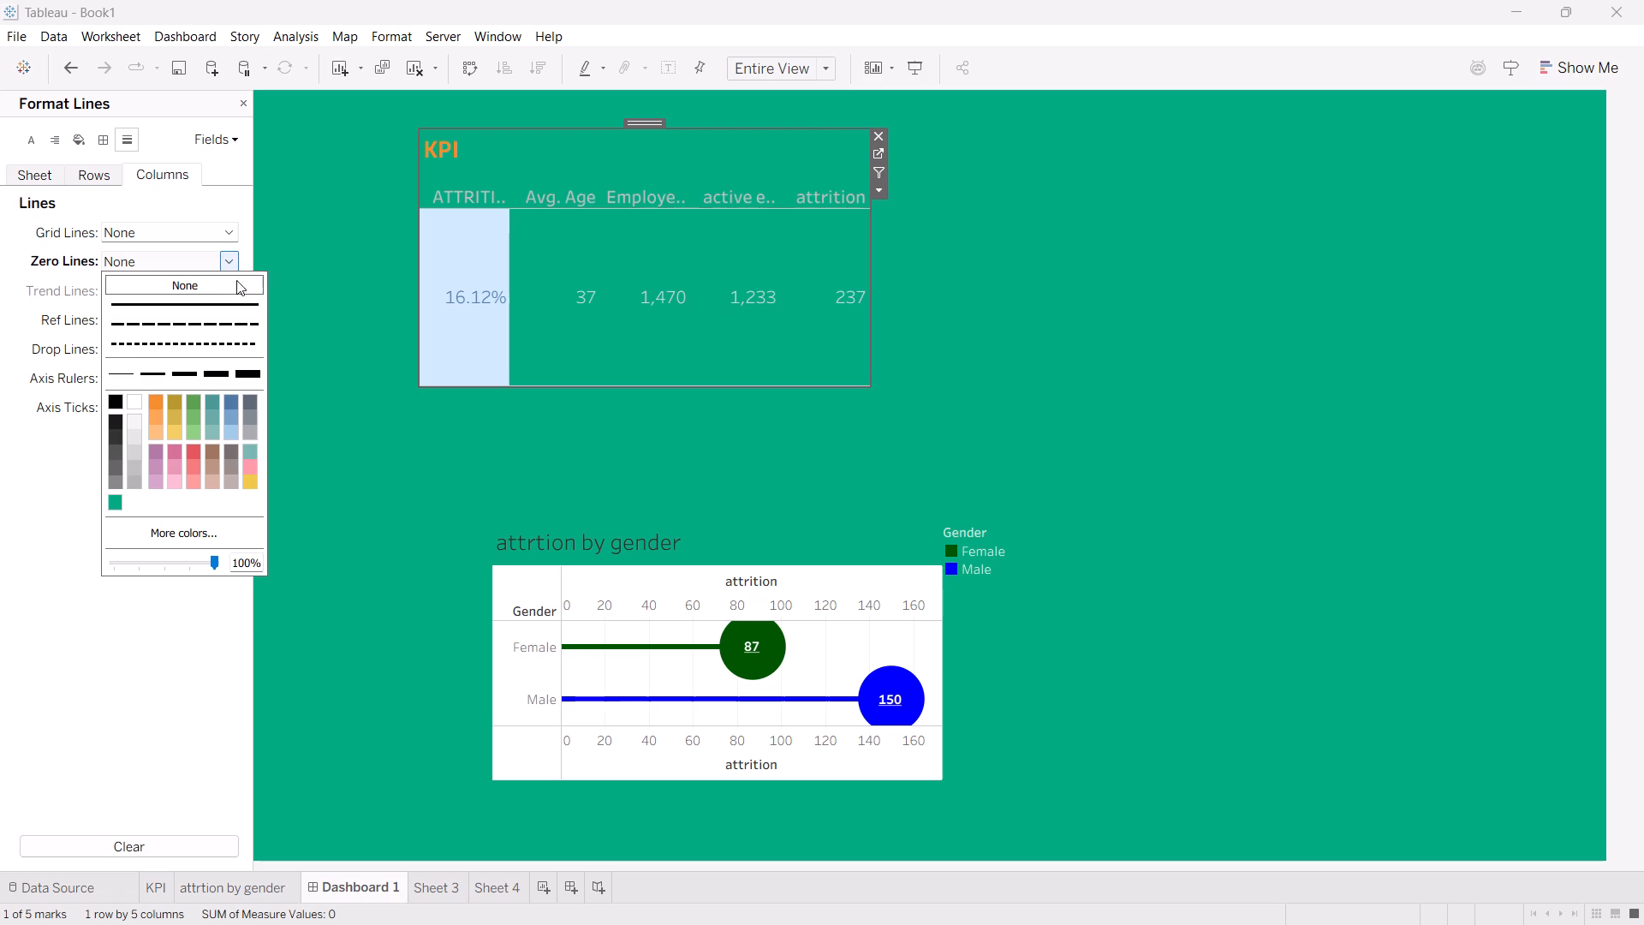
pyautogui.click(228, 287)
pyautogui.click(92, 475)
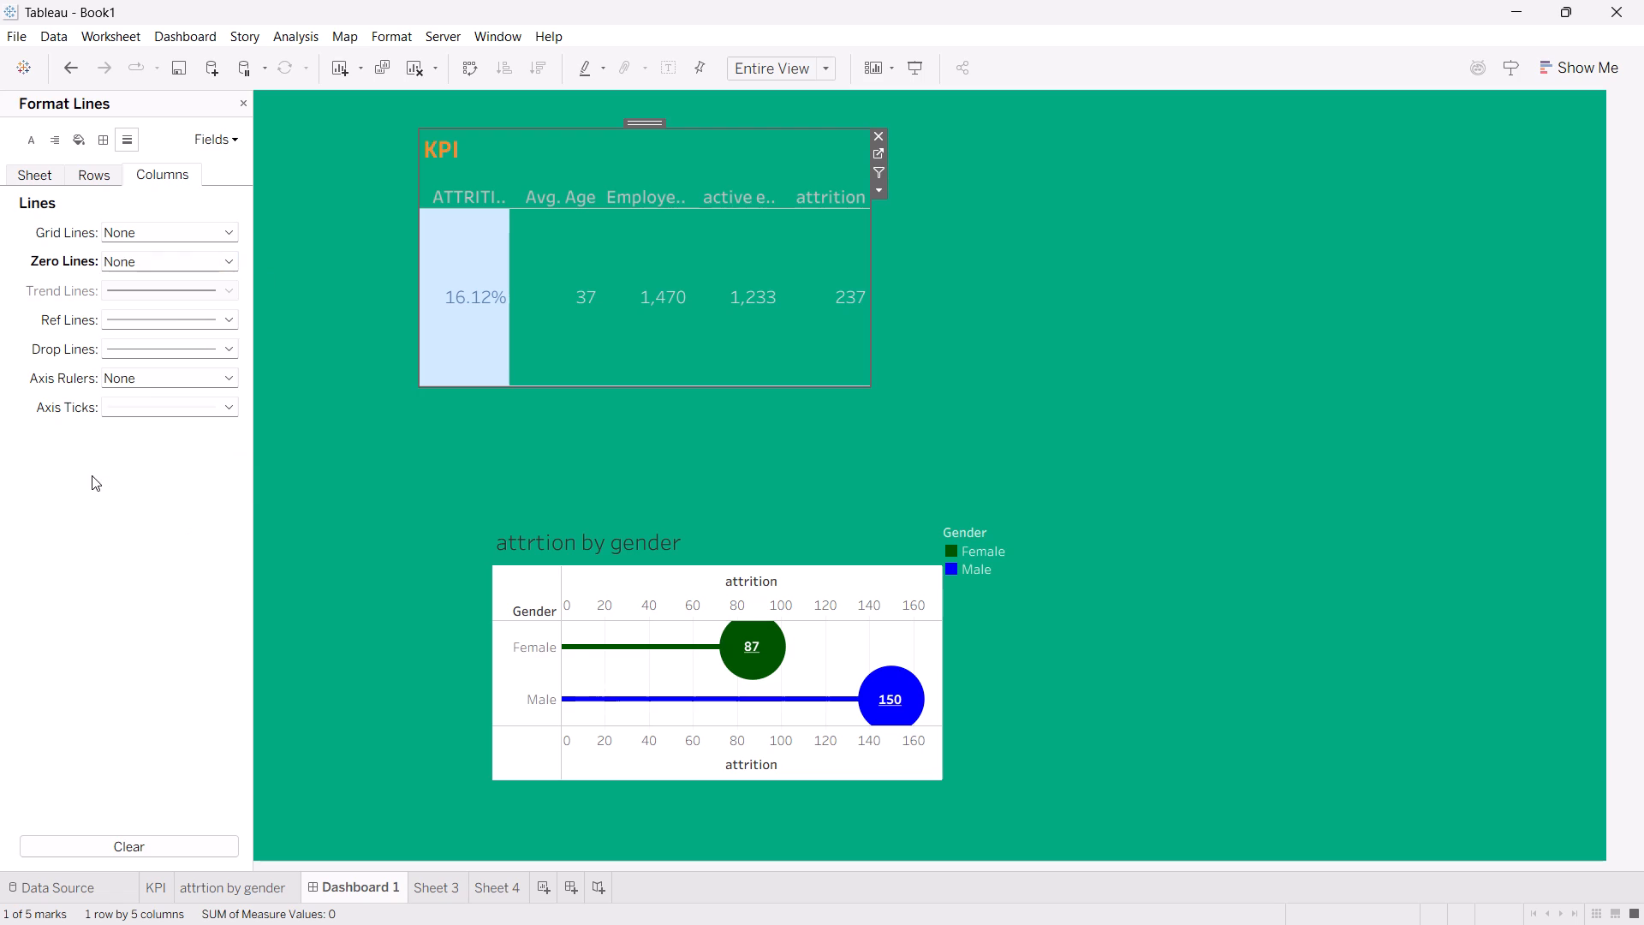
pyautogui.click(230, 292)
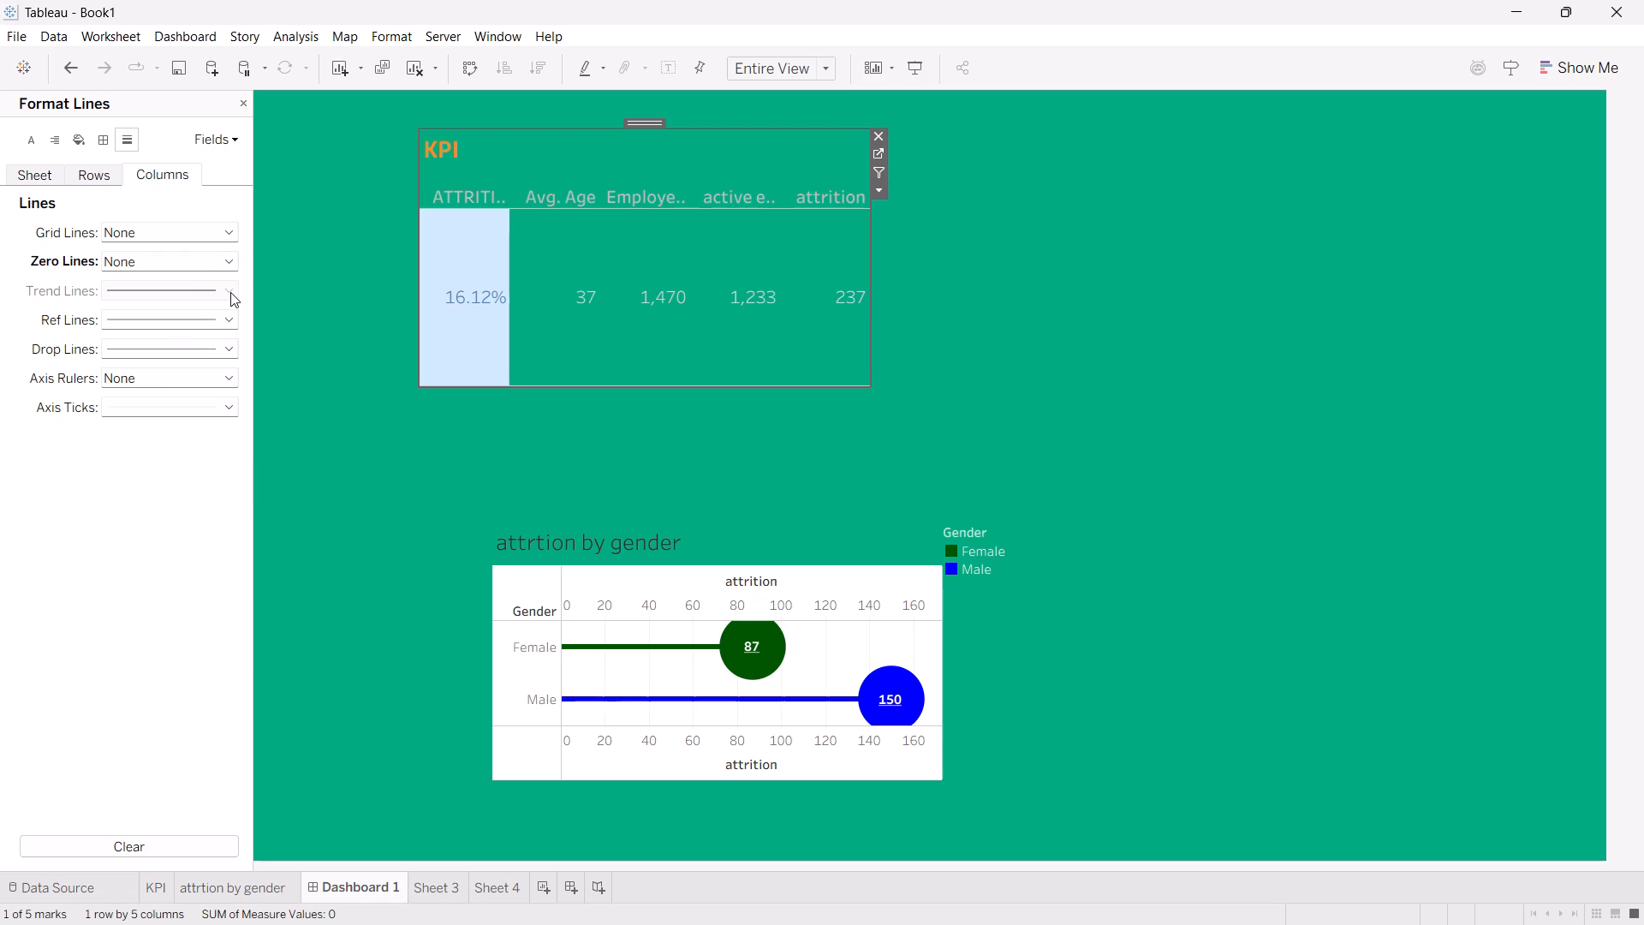
pyautogui.click(230, 289)
pyautogui.moveTo(229, 327); pyautogui.dragTo(200, 355)
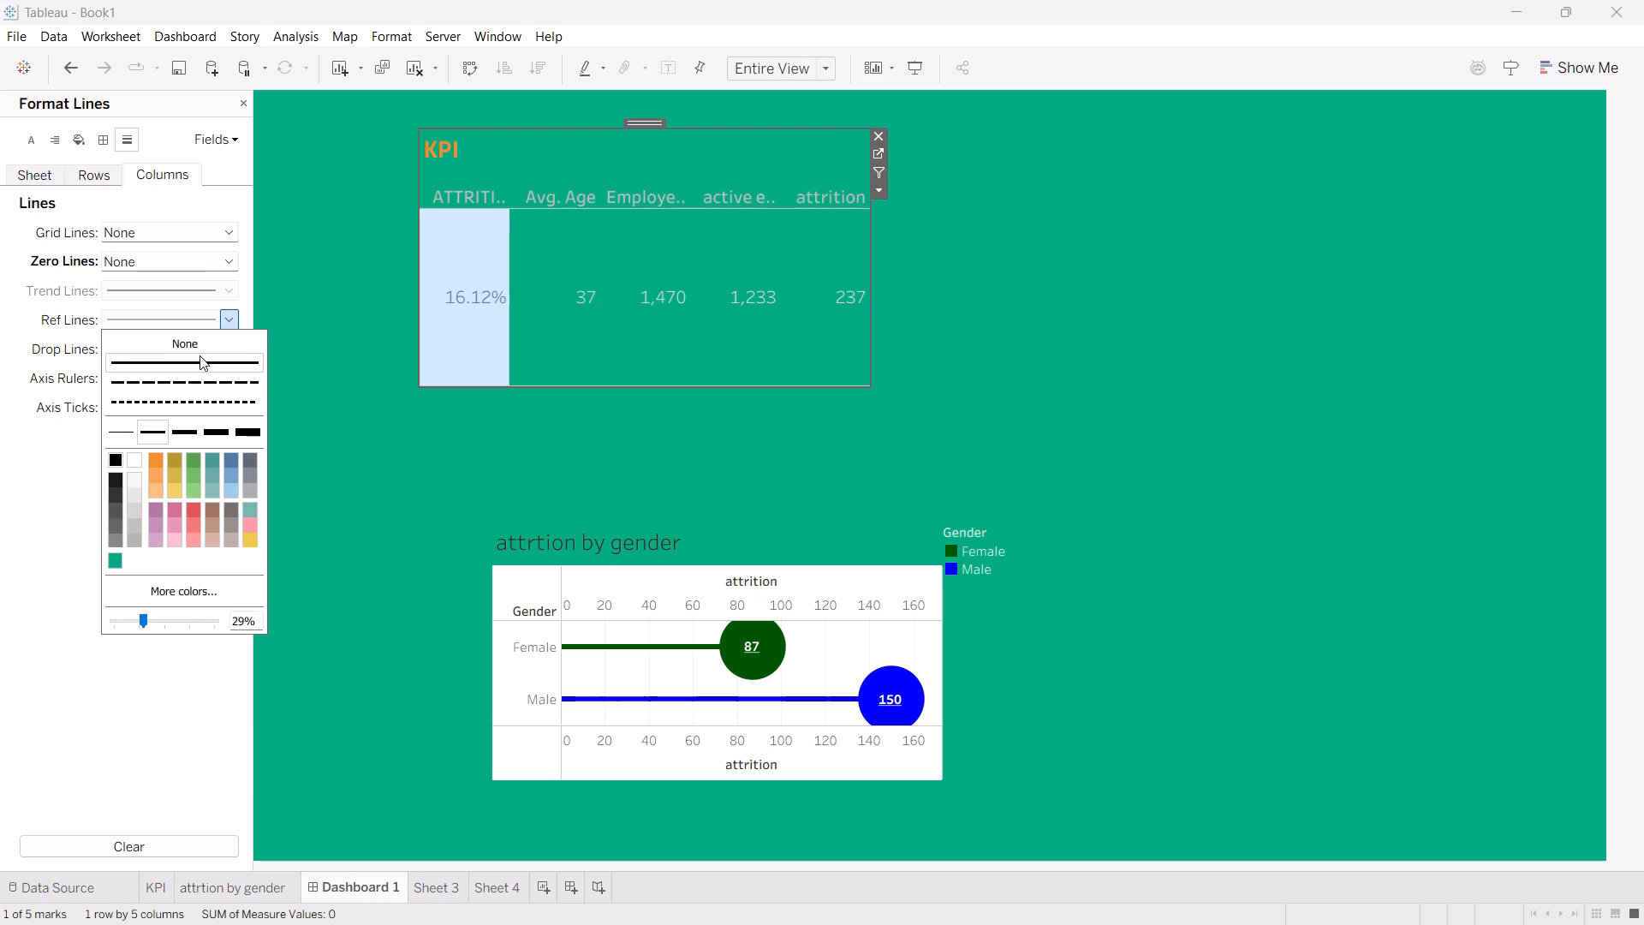
pyautogui.moveTo(200, 355); pyautogui.dragTo(204, 343)
pyautogui.click(204, 343)
pyautogui.moveTo(3, 481); pyautogui.dragTo(112, 403)
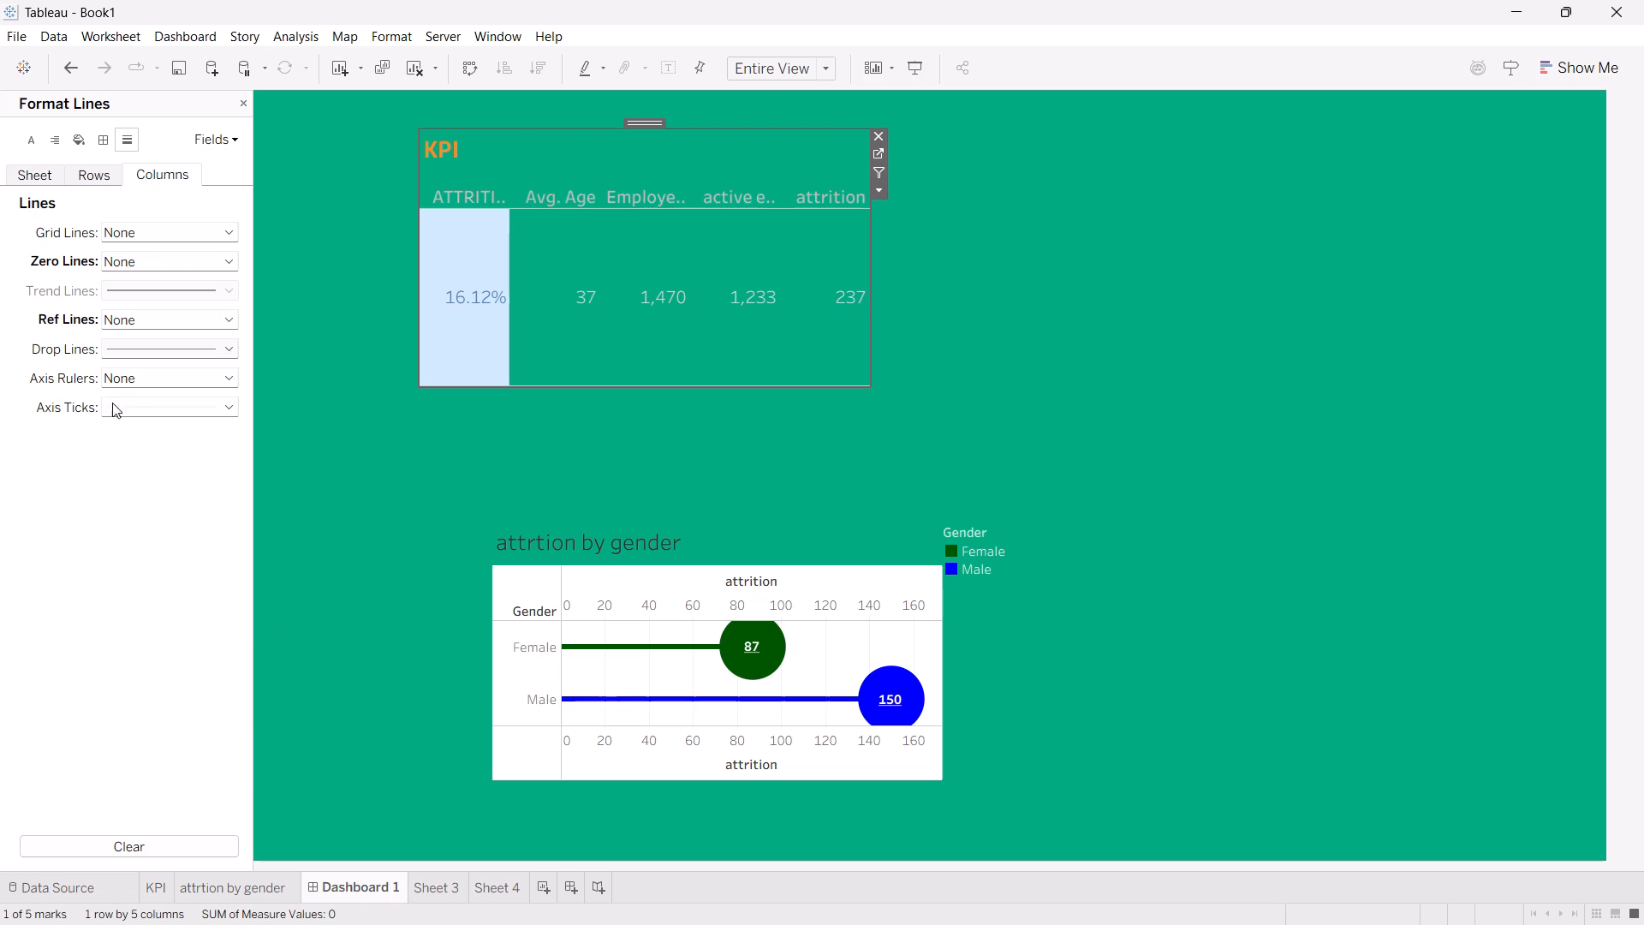
# Set the KPI sheet's column drop lines and axis ticks to None.
pyautogui.moveTo(112, 403); pyautogui.dragTo(238, 349)
pyautogui.click(238, 349)
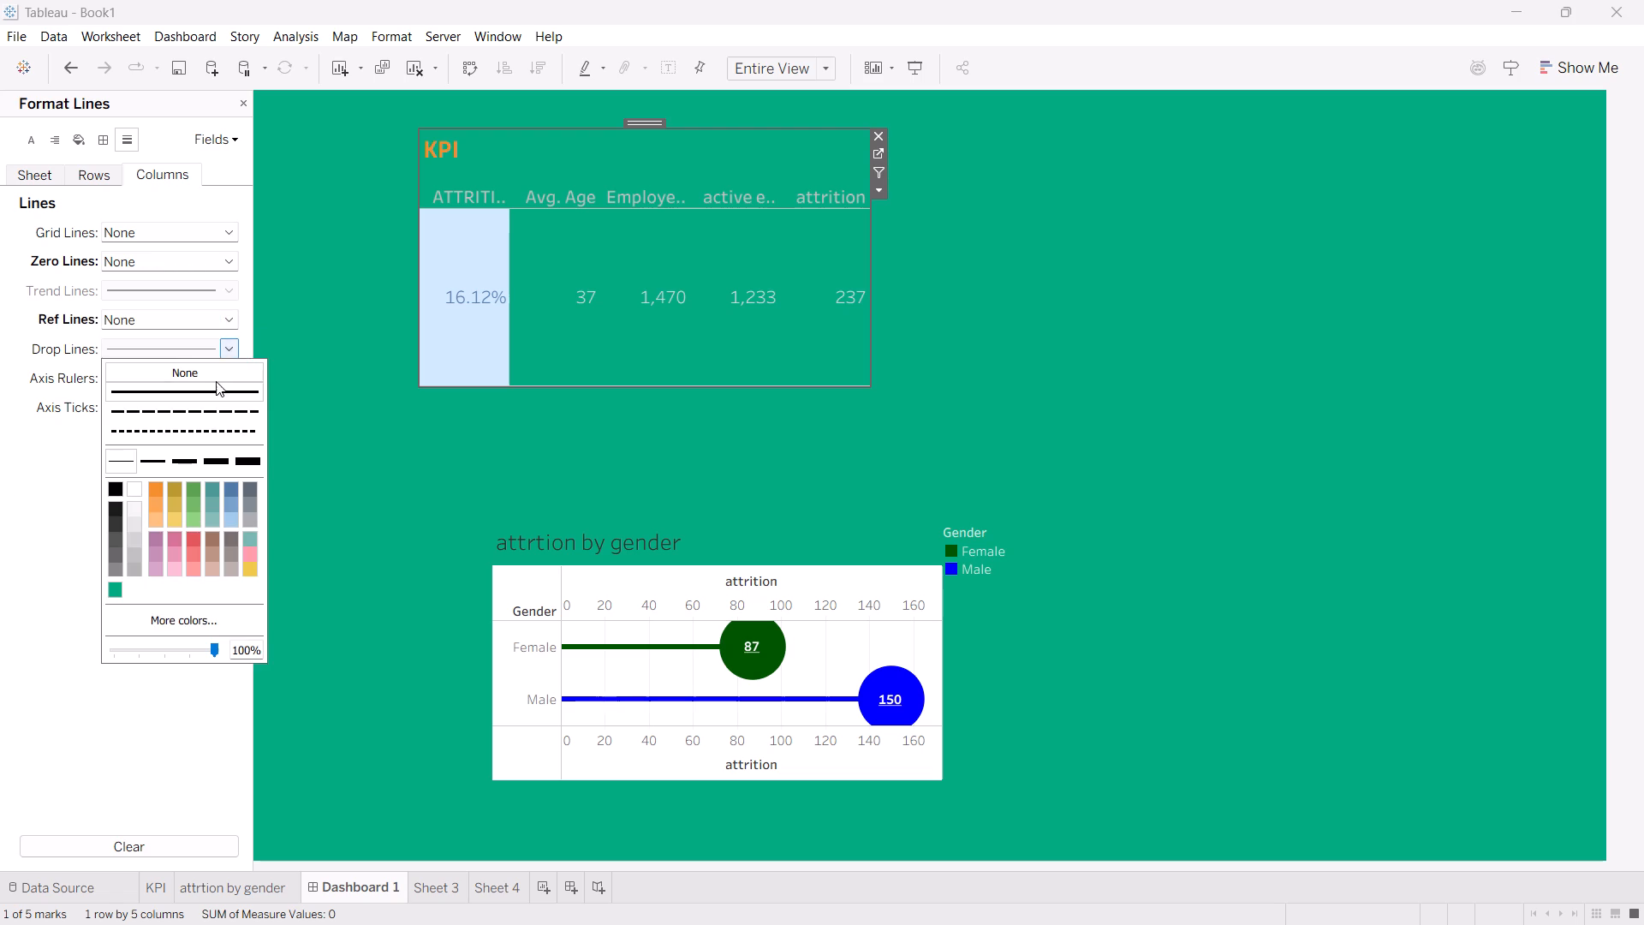
pyautogui.click(216, 379)
pyautogui.moveTo(35, 457); pyautogui.dragTo(209, 409)
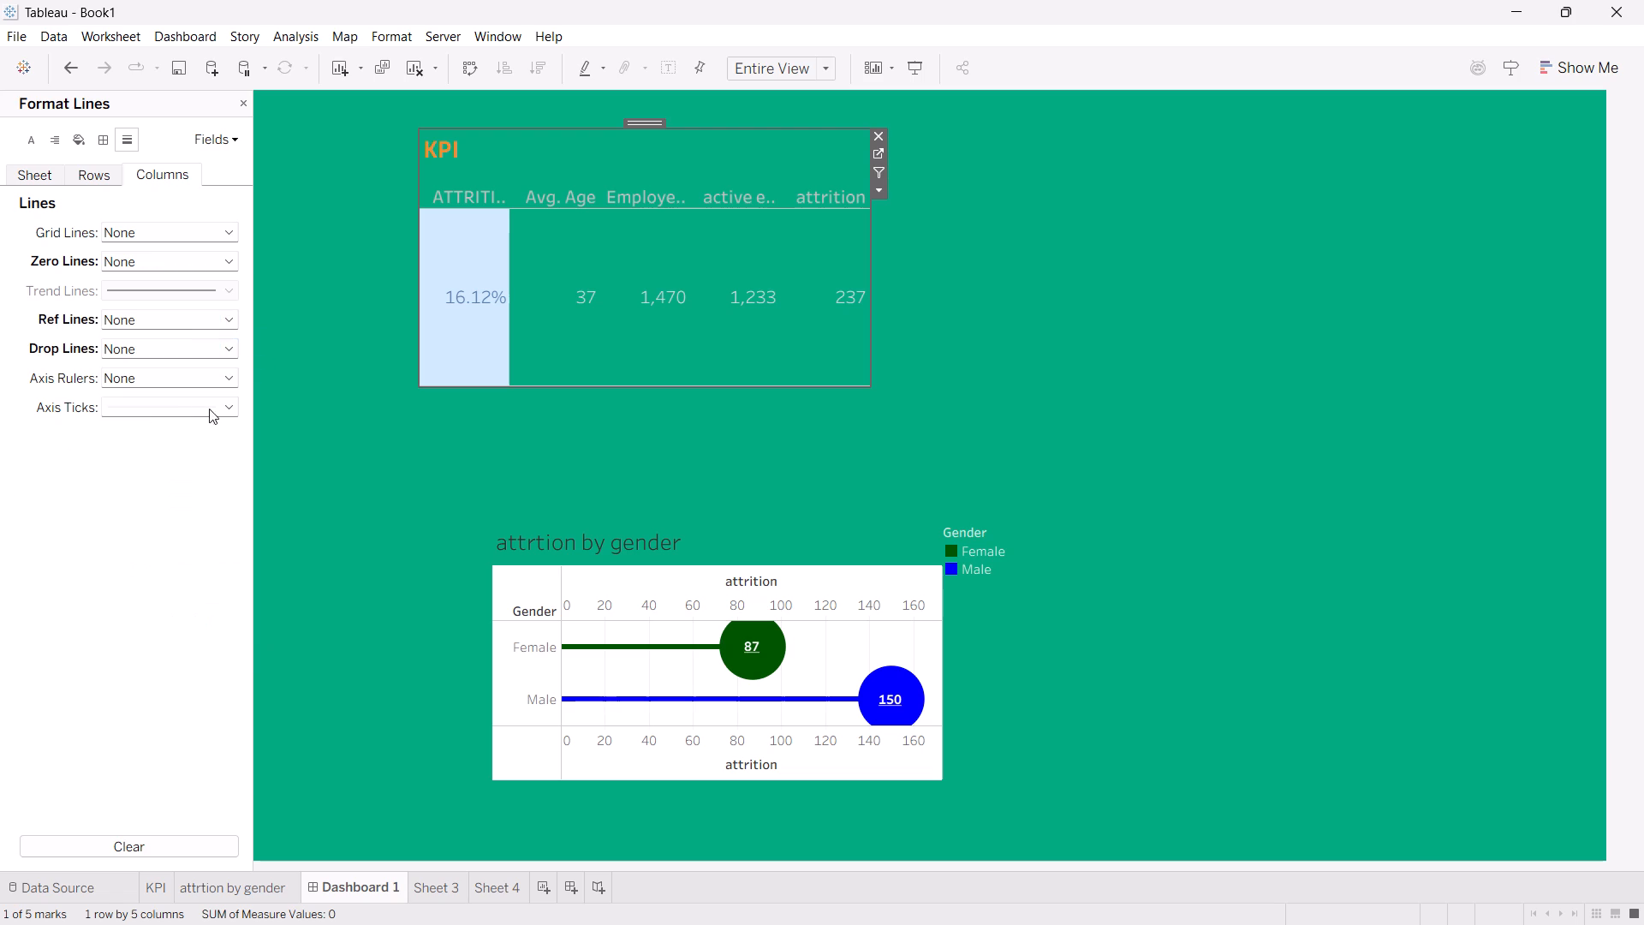
pyautogui.moveTo(209, 409); pyautogui.dragTo(226, 406)
pyautogui.click(226, 406)
pyautogui.click(188, 441)
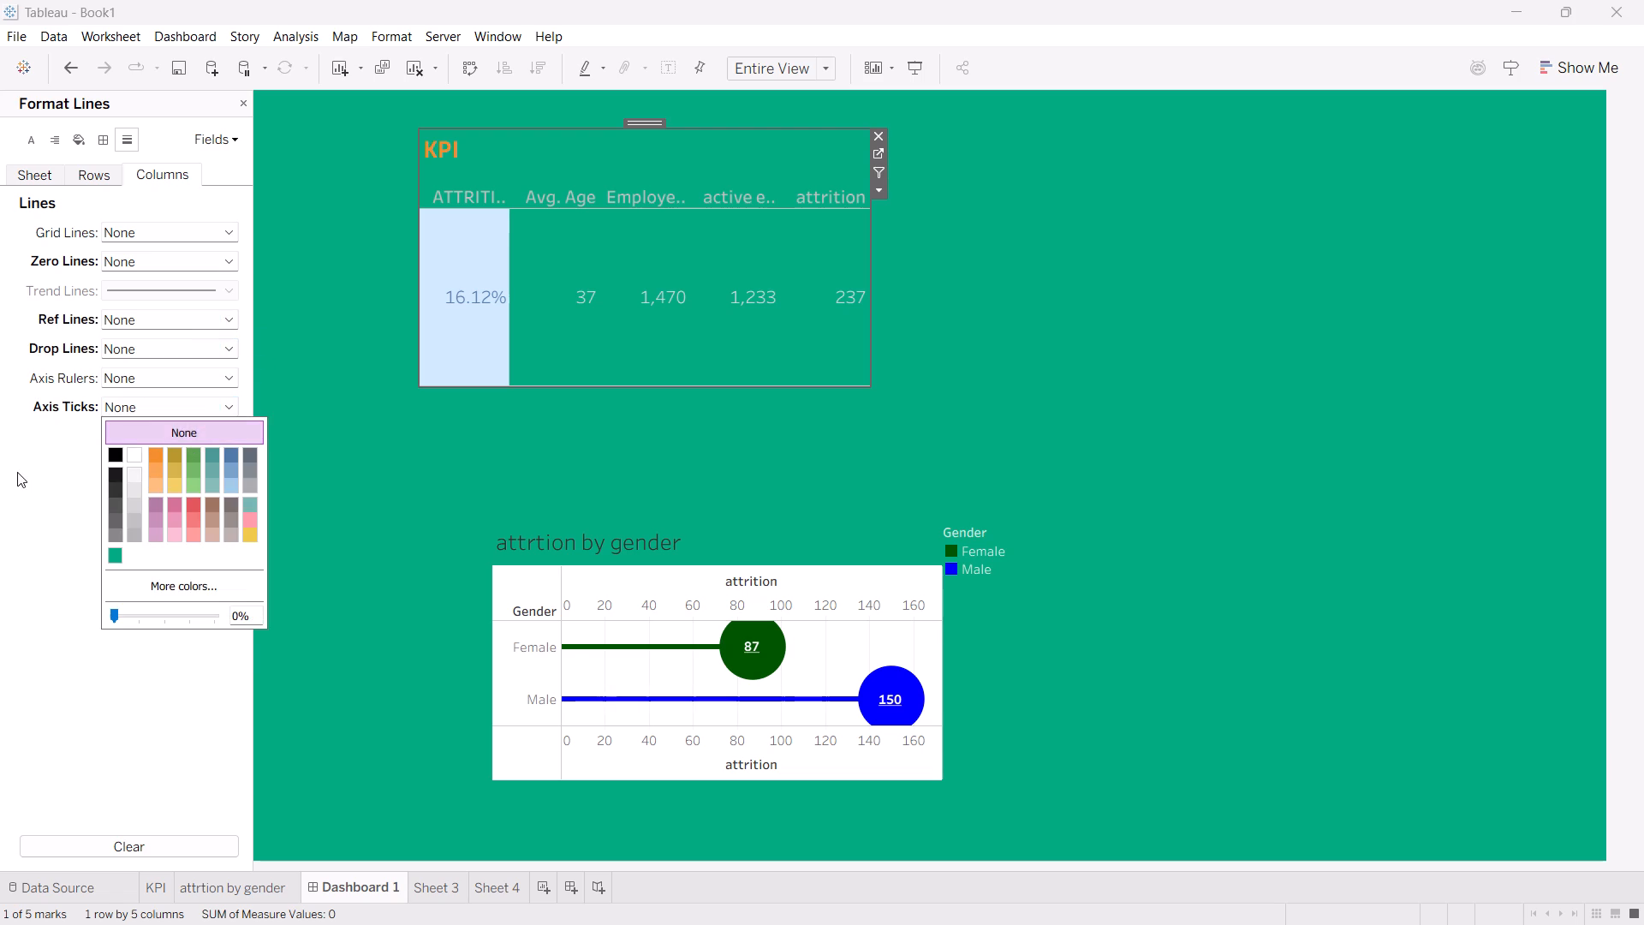
pyautogui.click(8, 474)
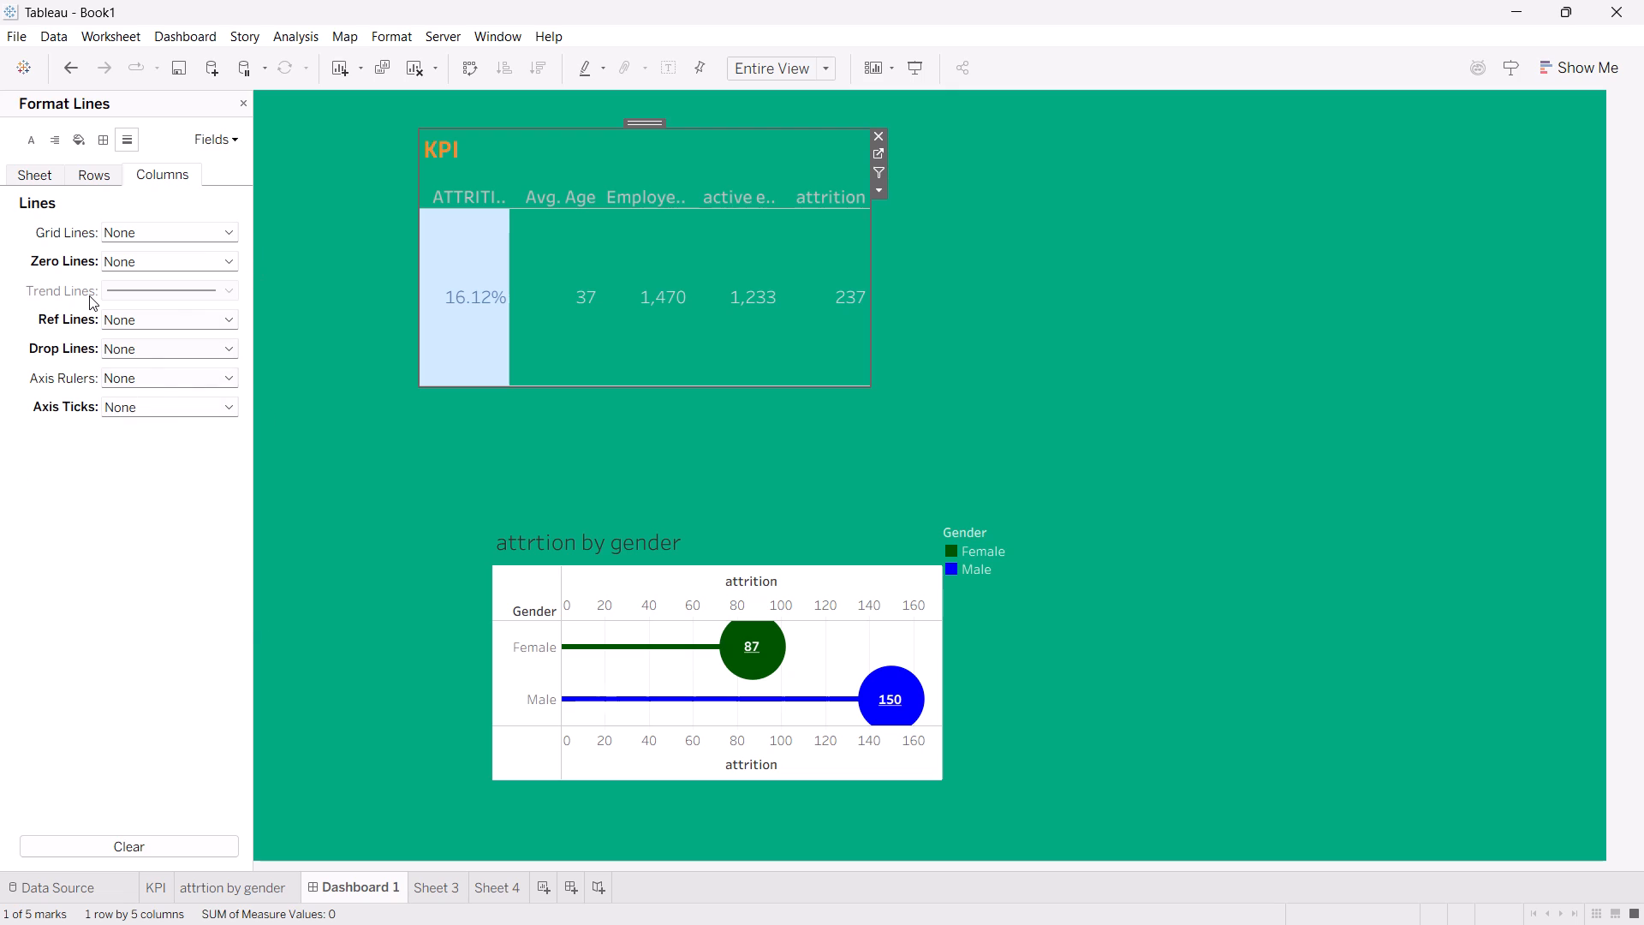
pyautogui.click(214, 290)
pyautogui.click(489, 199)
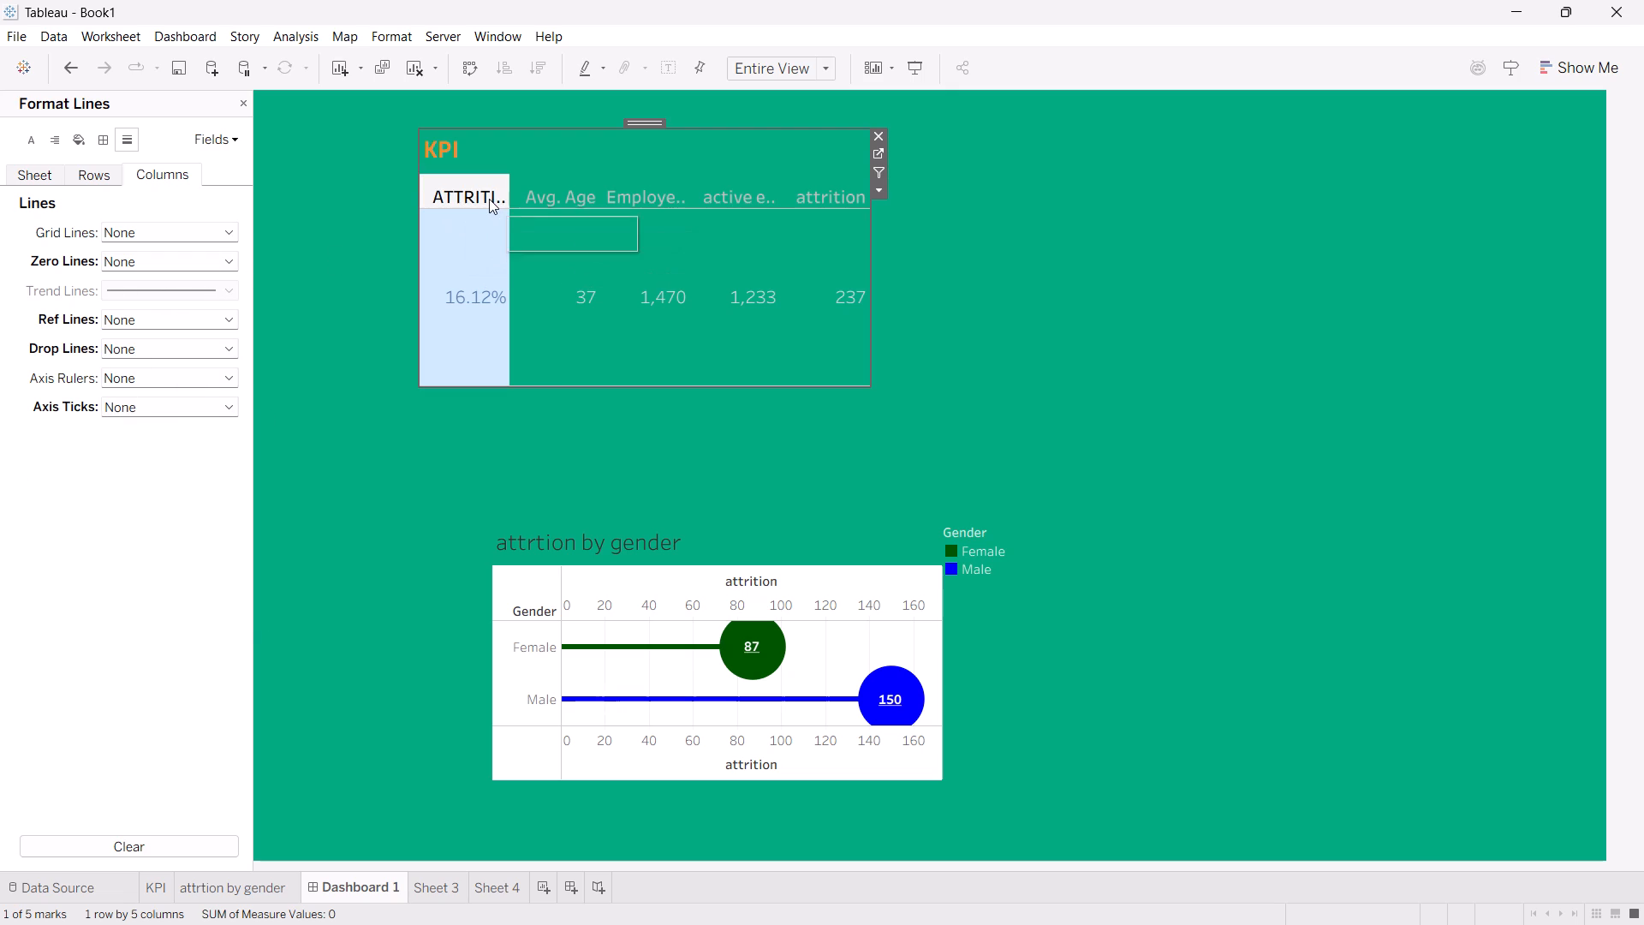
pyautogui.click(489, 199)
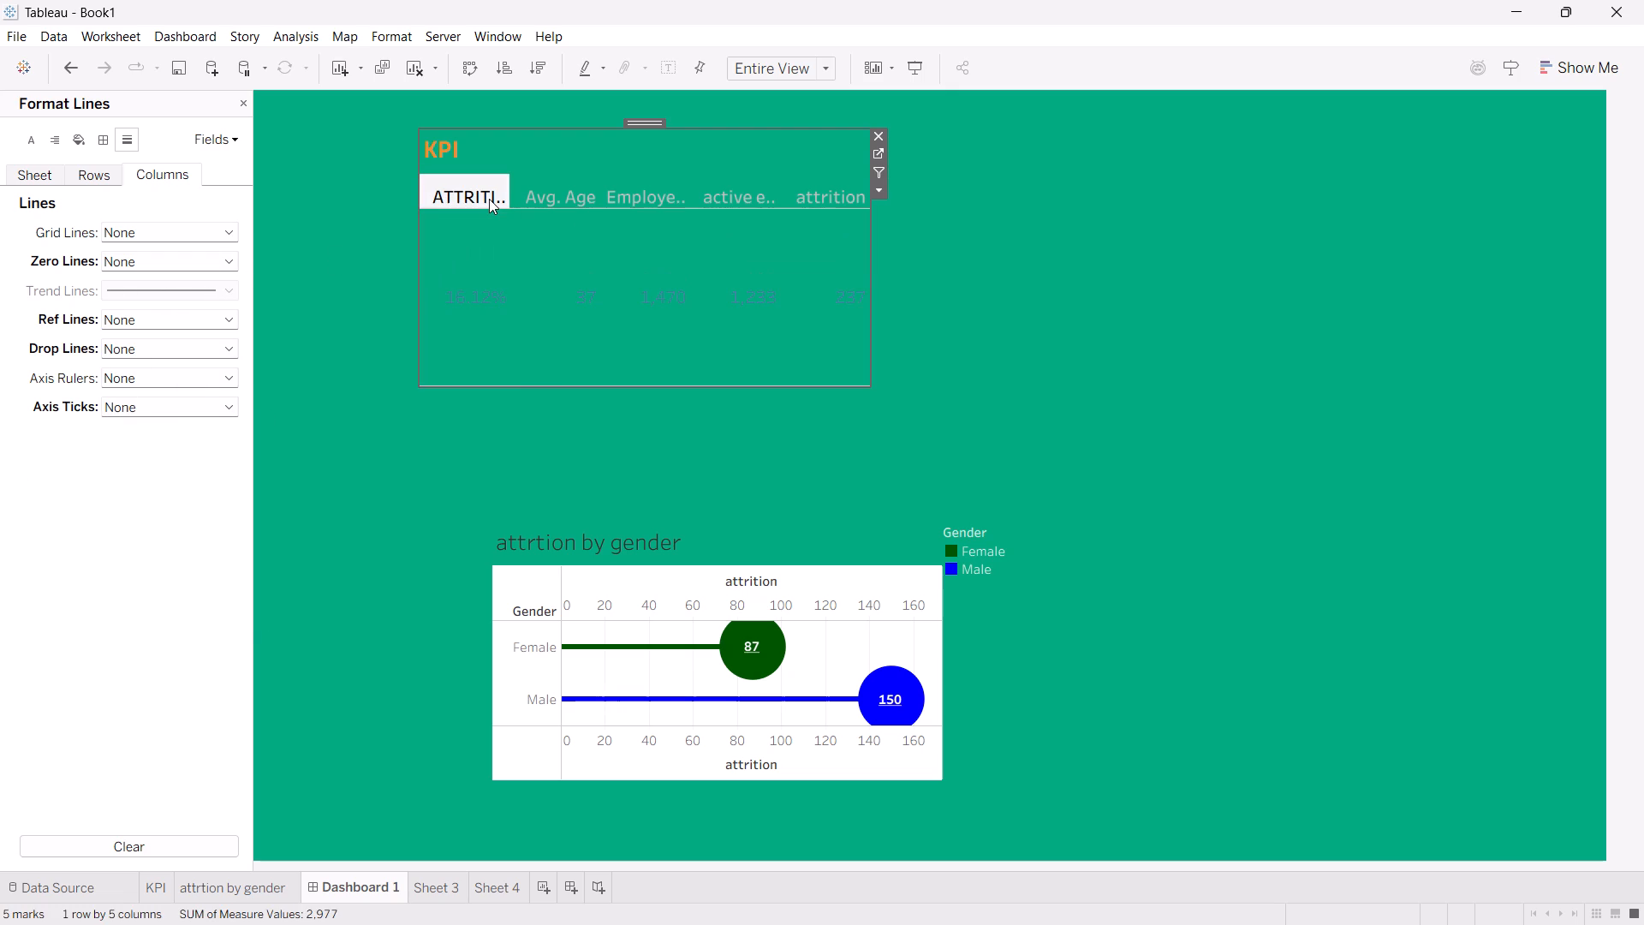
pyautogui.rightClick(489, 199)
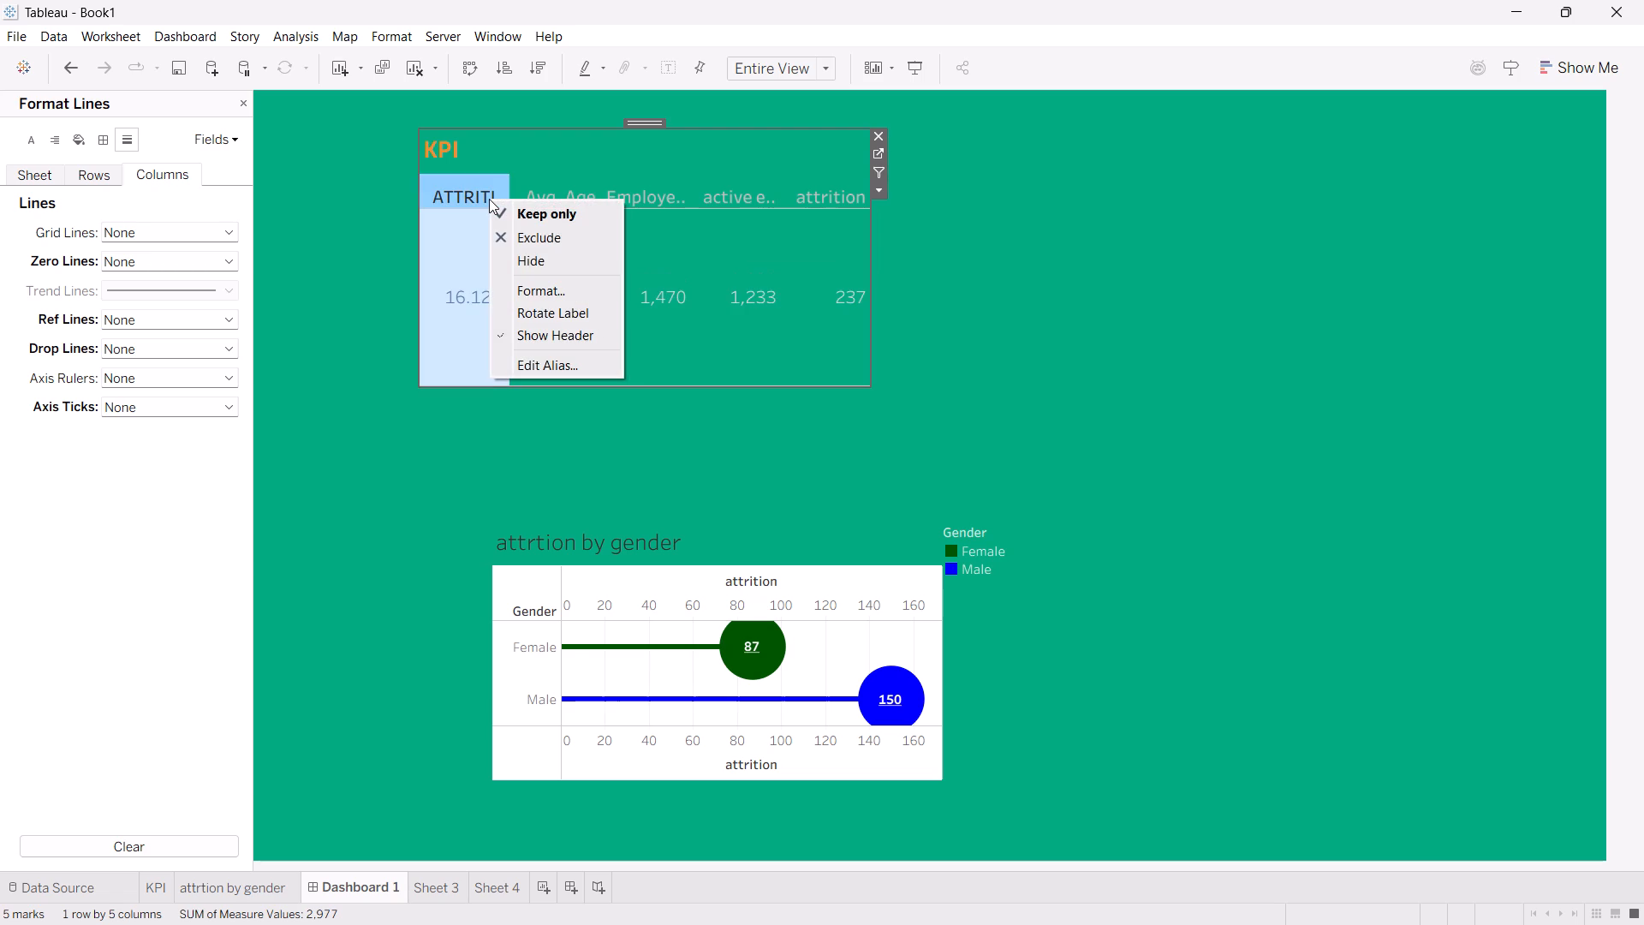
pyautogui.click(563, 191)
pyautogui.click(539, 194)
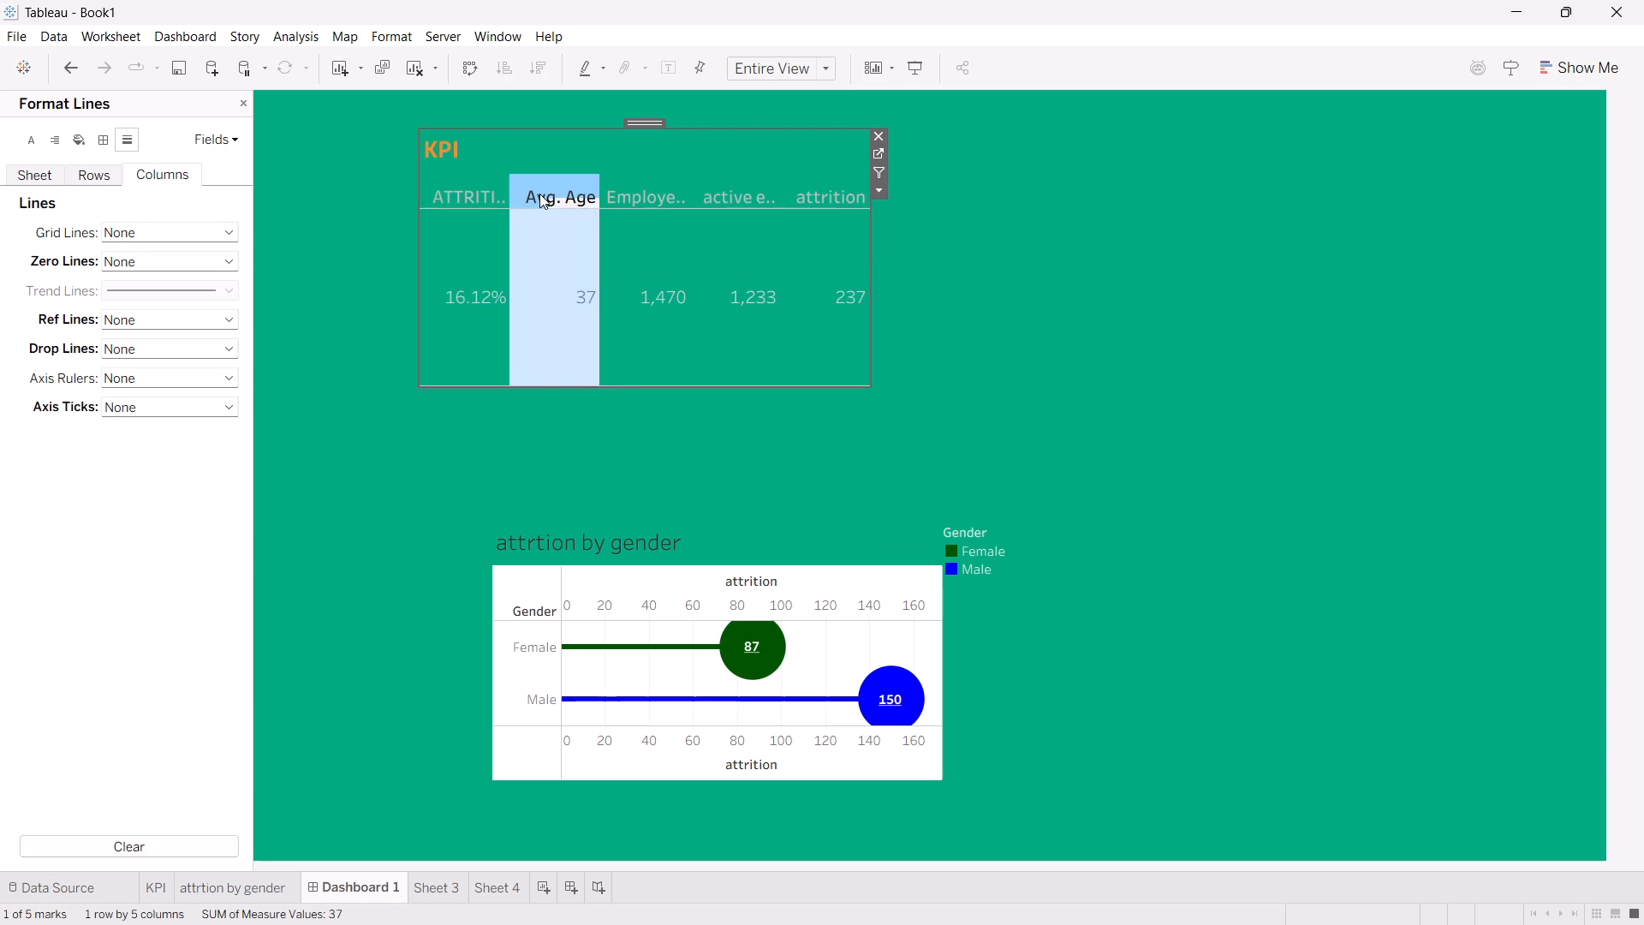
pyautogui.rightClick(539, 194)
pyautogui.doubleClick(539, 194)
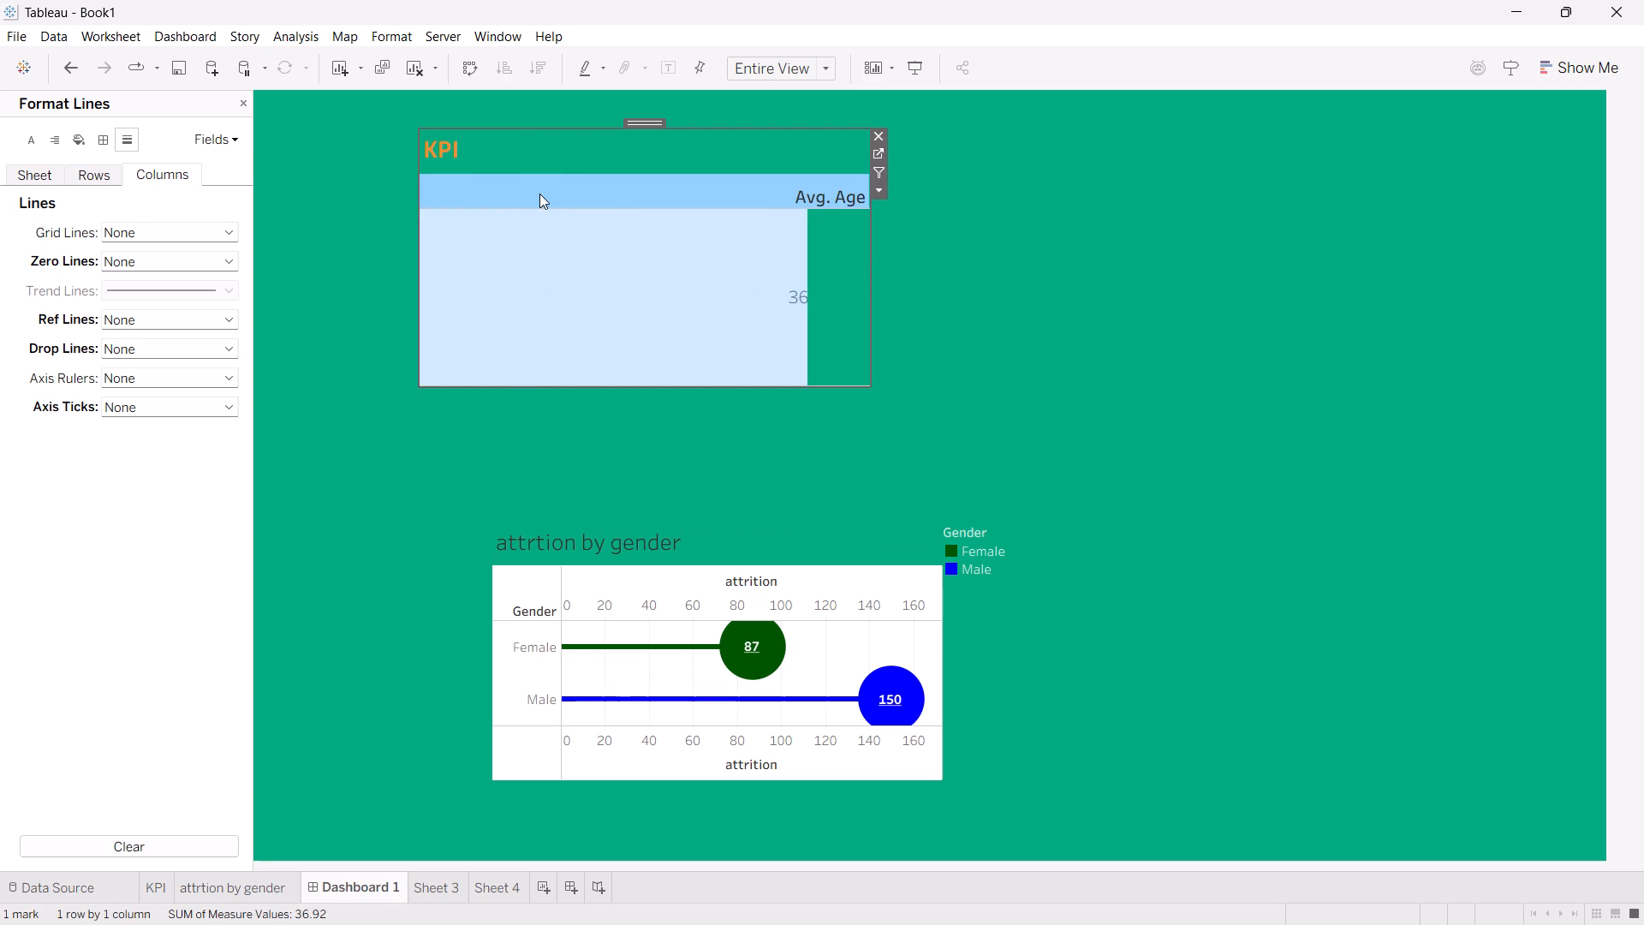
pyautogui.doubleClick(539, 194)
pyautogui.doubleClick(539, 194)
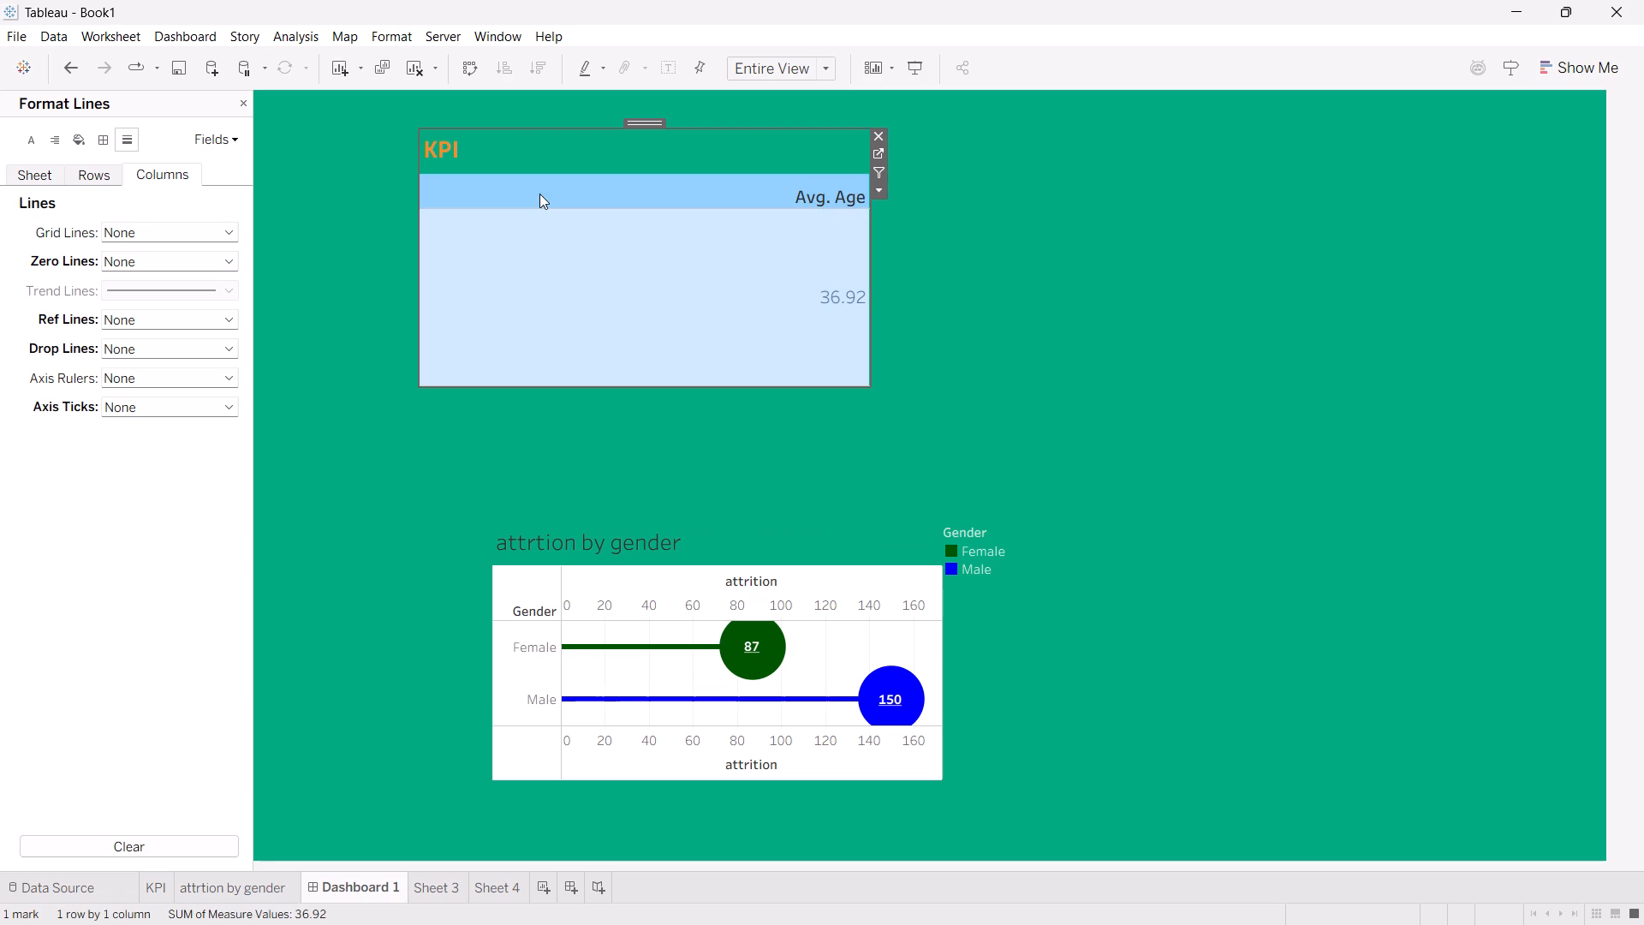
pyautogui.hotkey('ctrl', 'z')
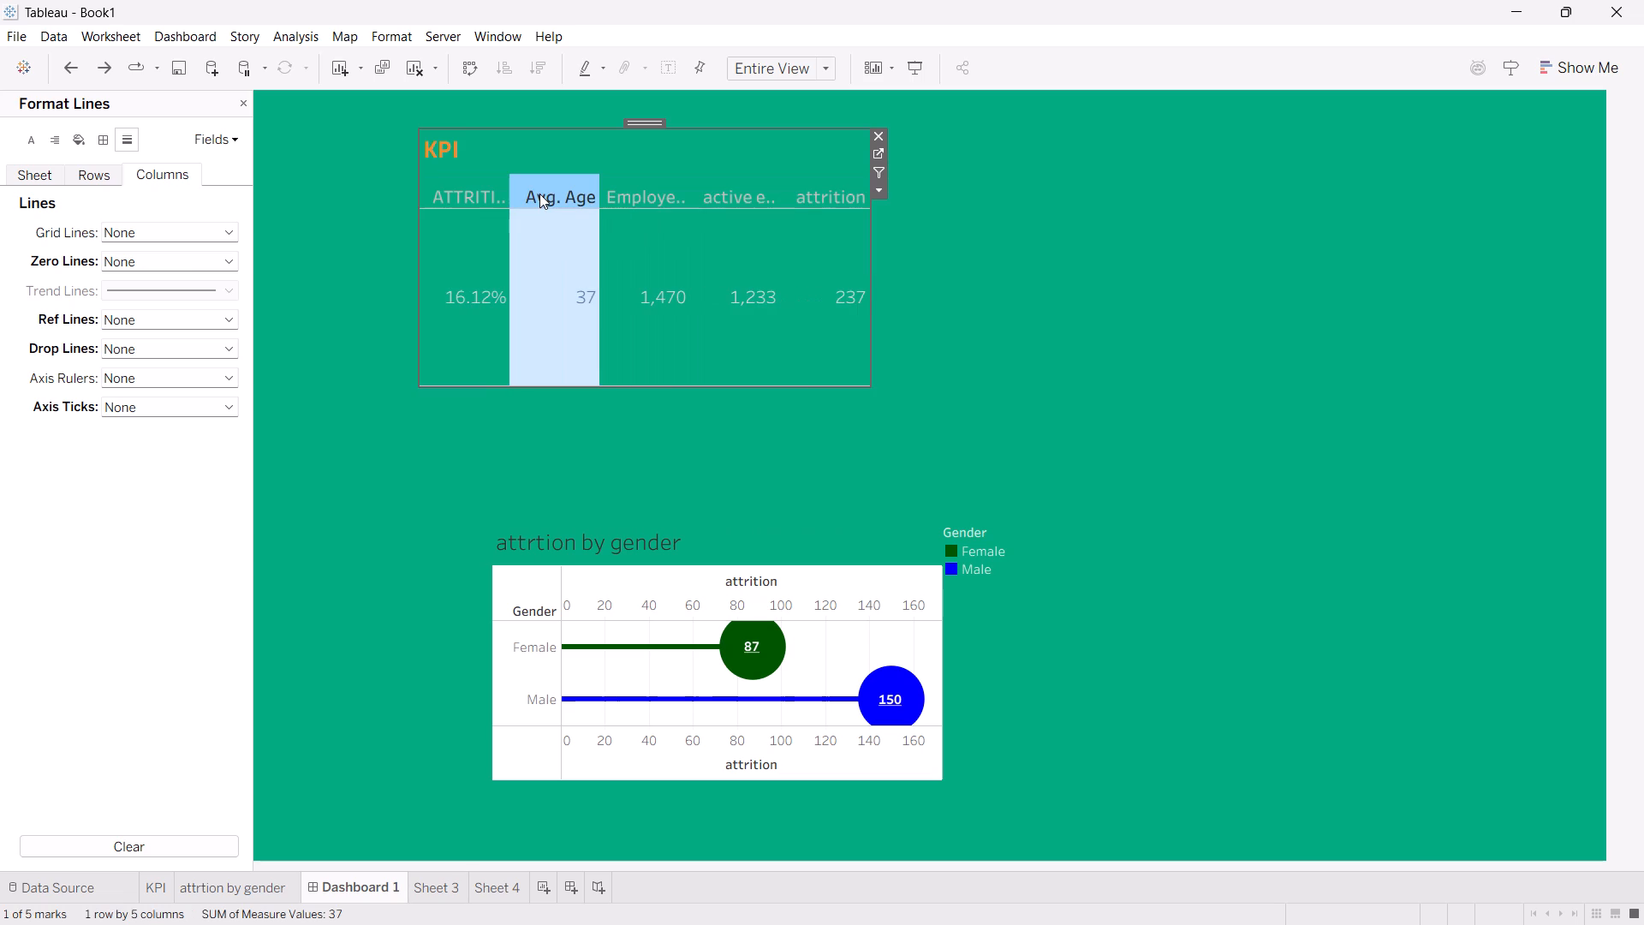
# Set the default header font colour of the KPI sheet's Measure Names field to orange.
pyautogui.rightClick(539, 194)
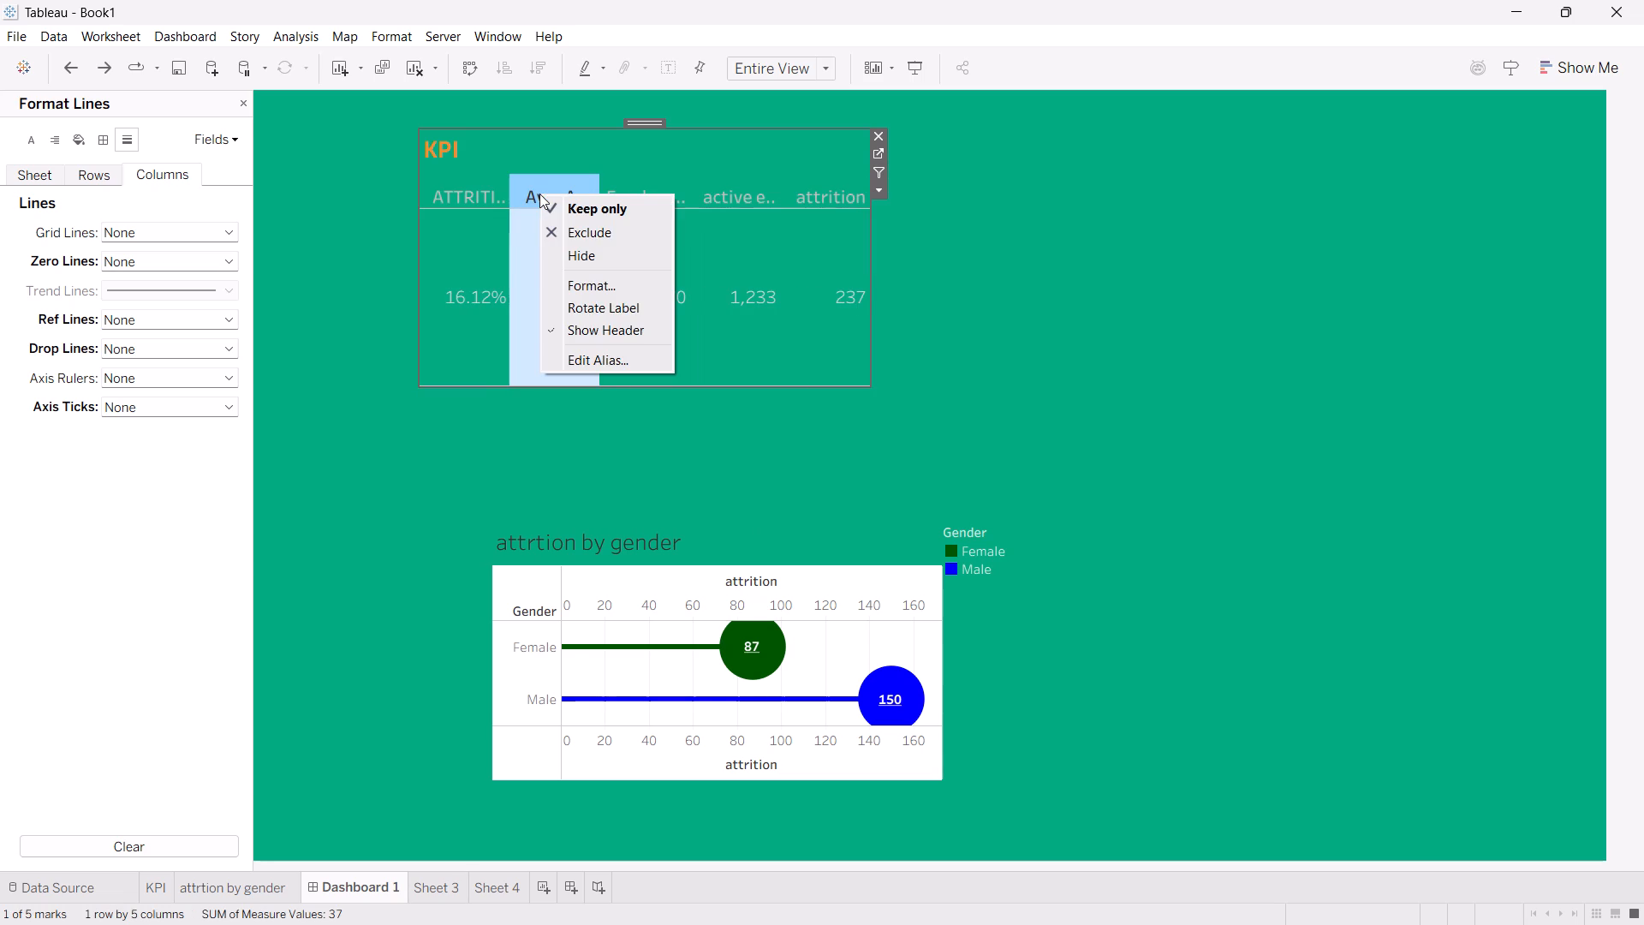
pyautogui.click(578, 277)
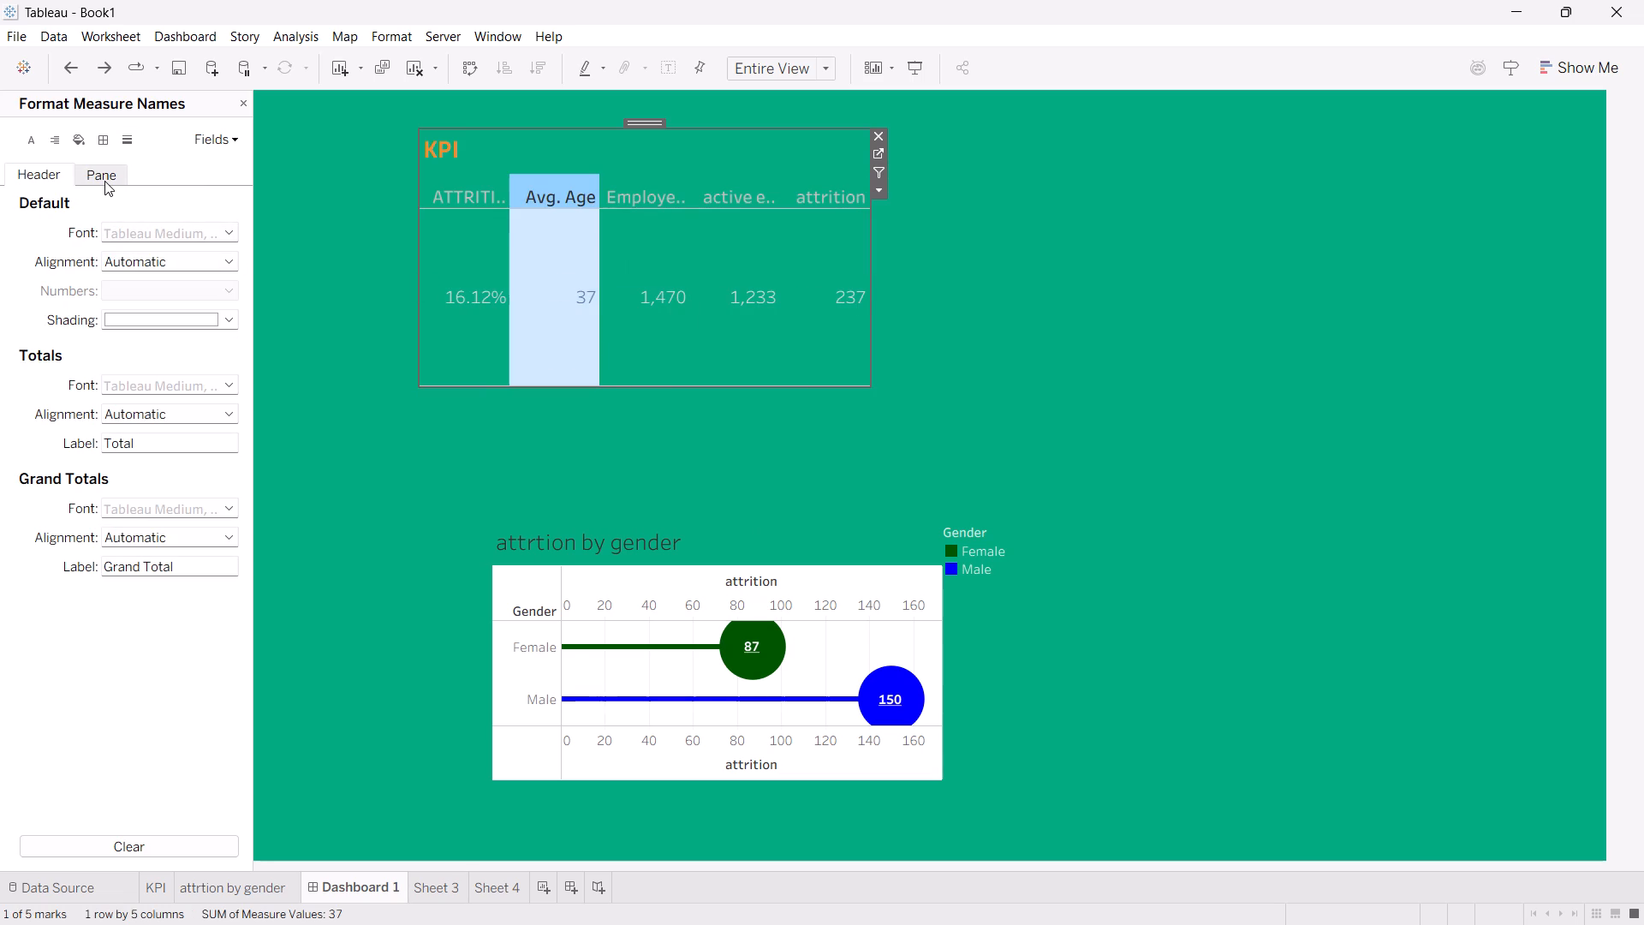
pyautogui.click(178, 242)
pyautogui.click(225, 226)
pyautogui.click(156, 315)
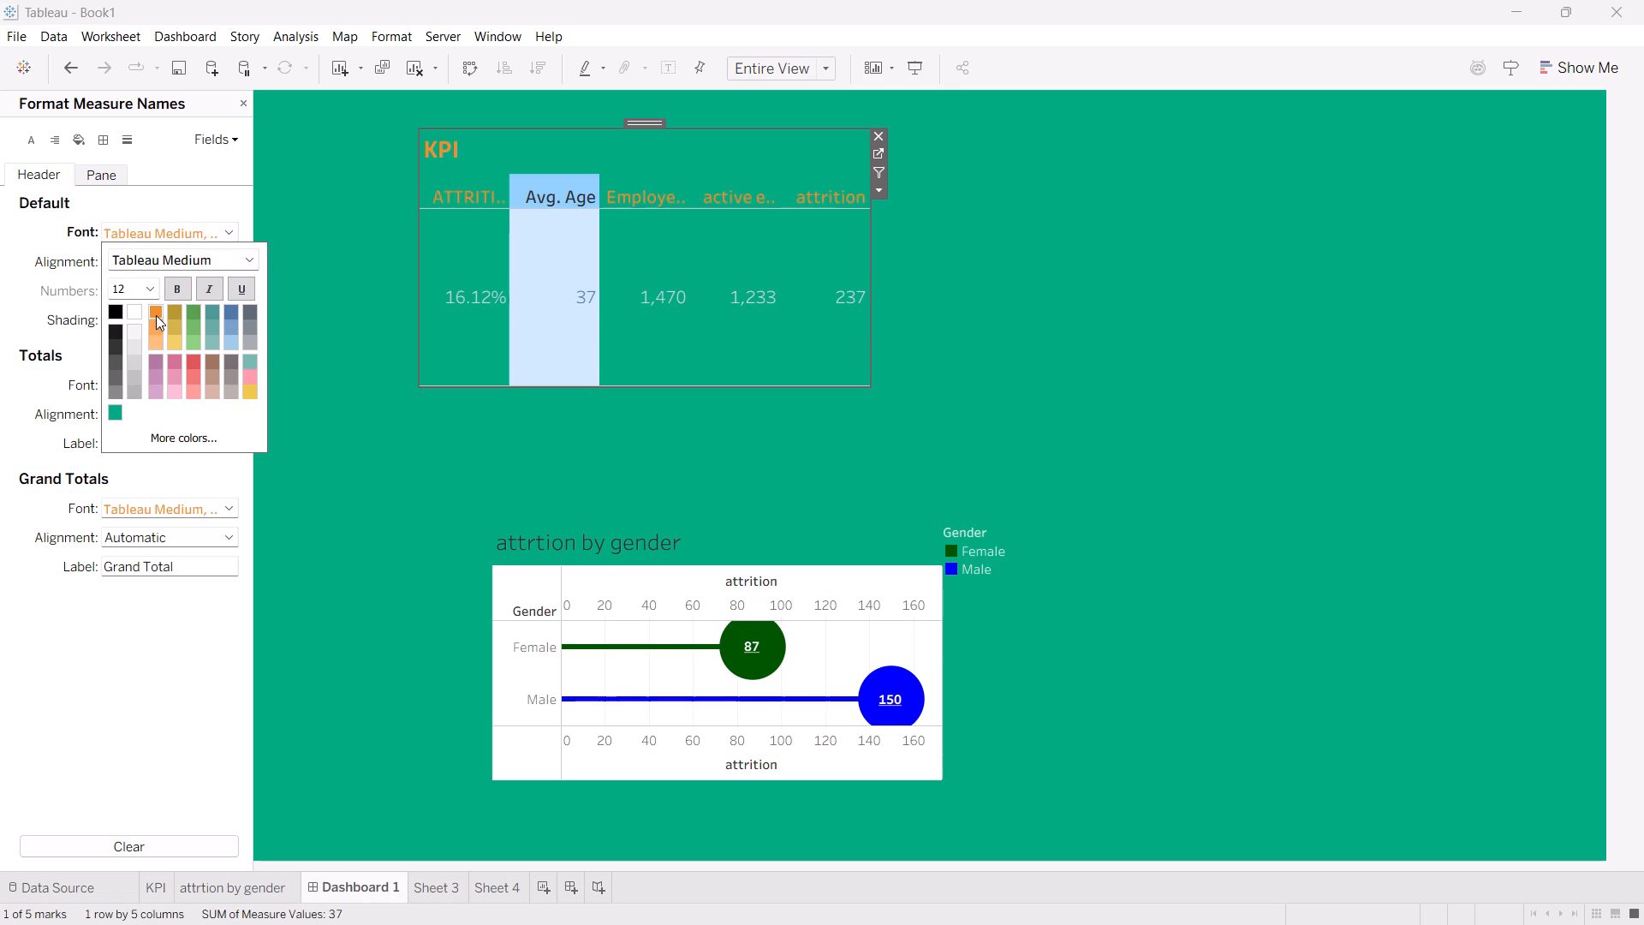
pyautogui.click(126, 636)
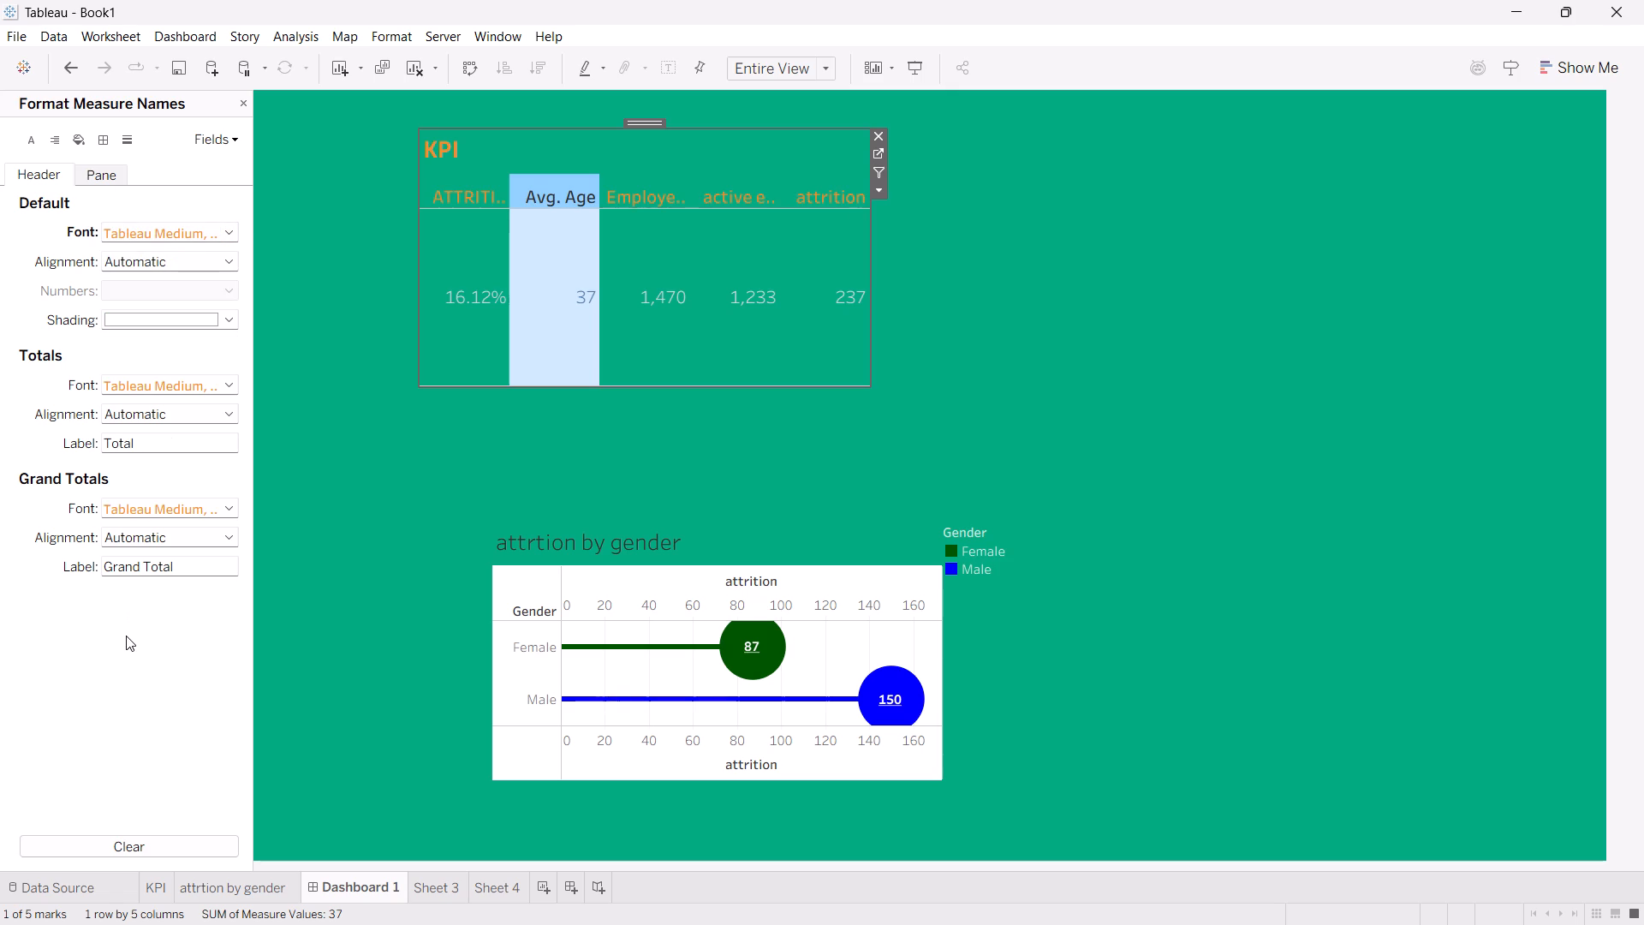
# Set the default pane font colour of the KPI sheet's Measure Names field to black.
pyautogui.click(97, 177)
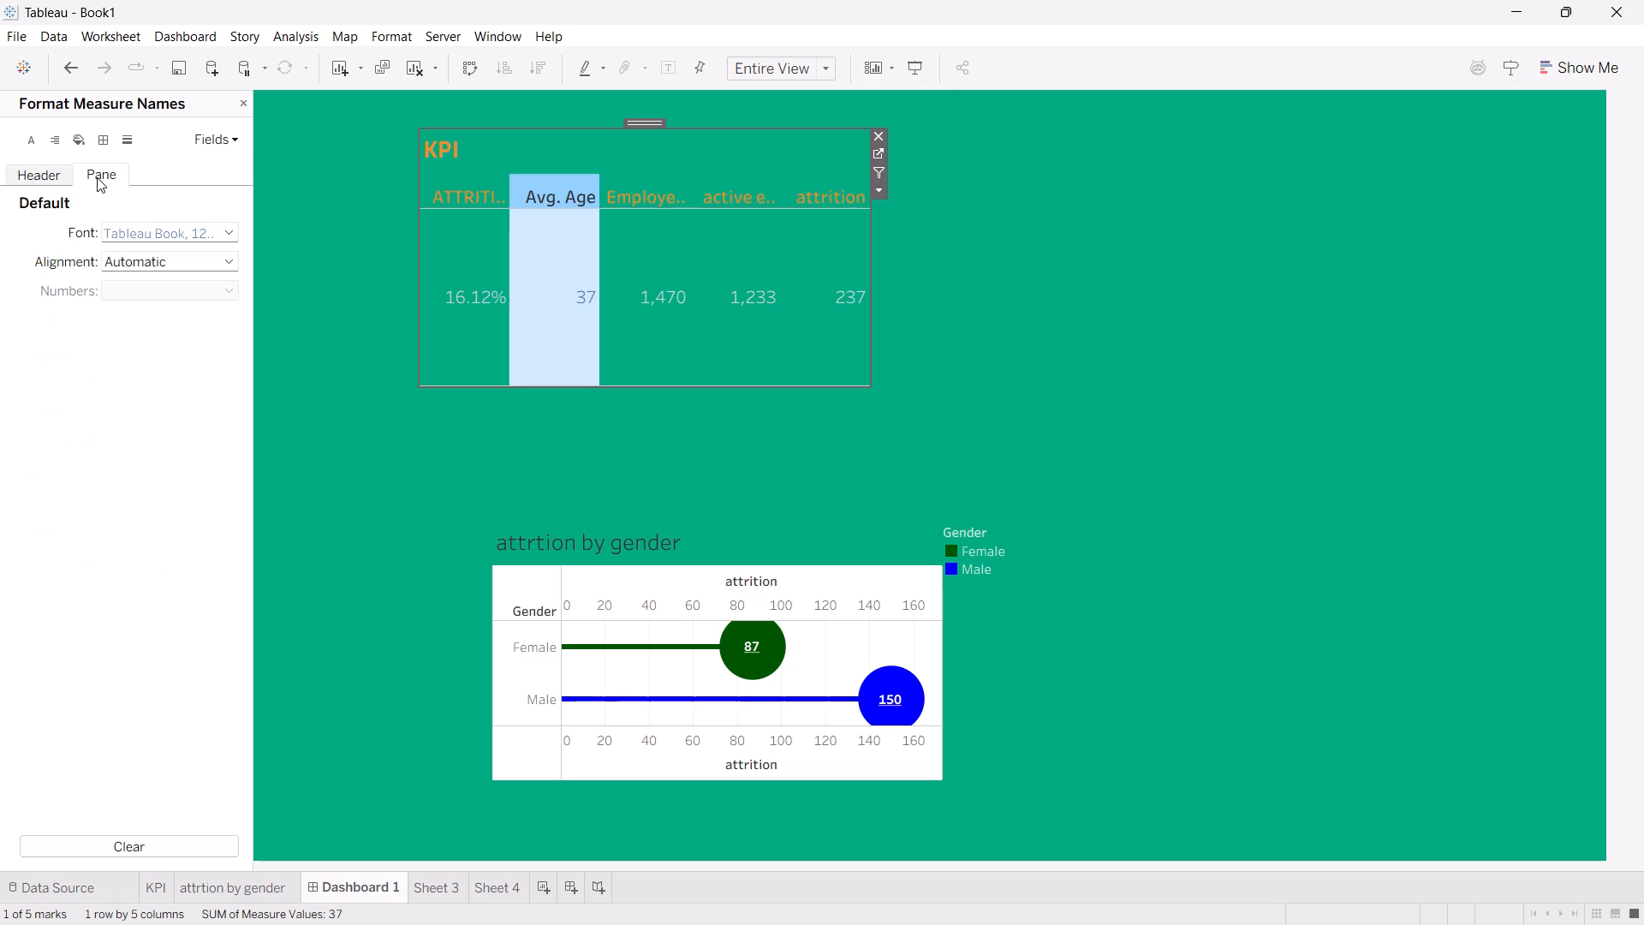
pyautogui.click(233, 238)
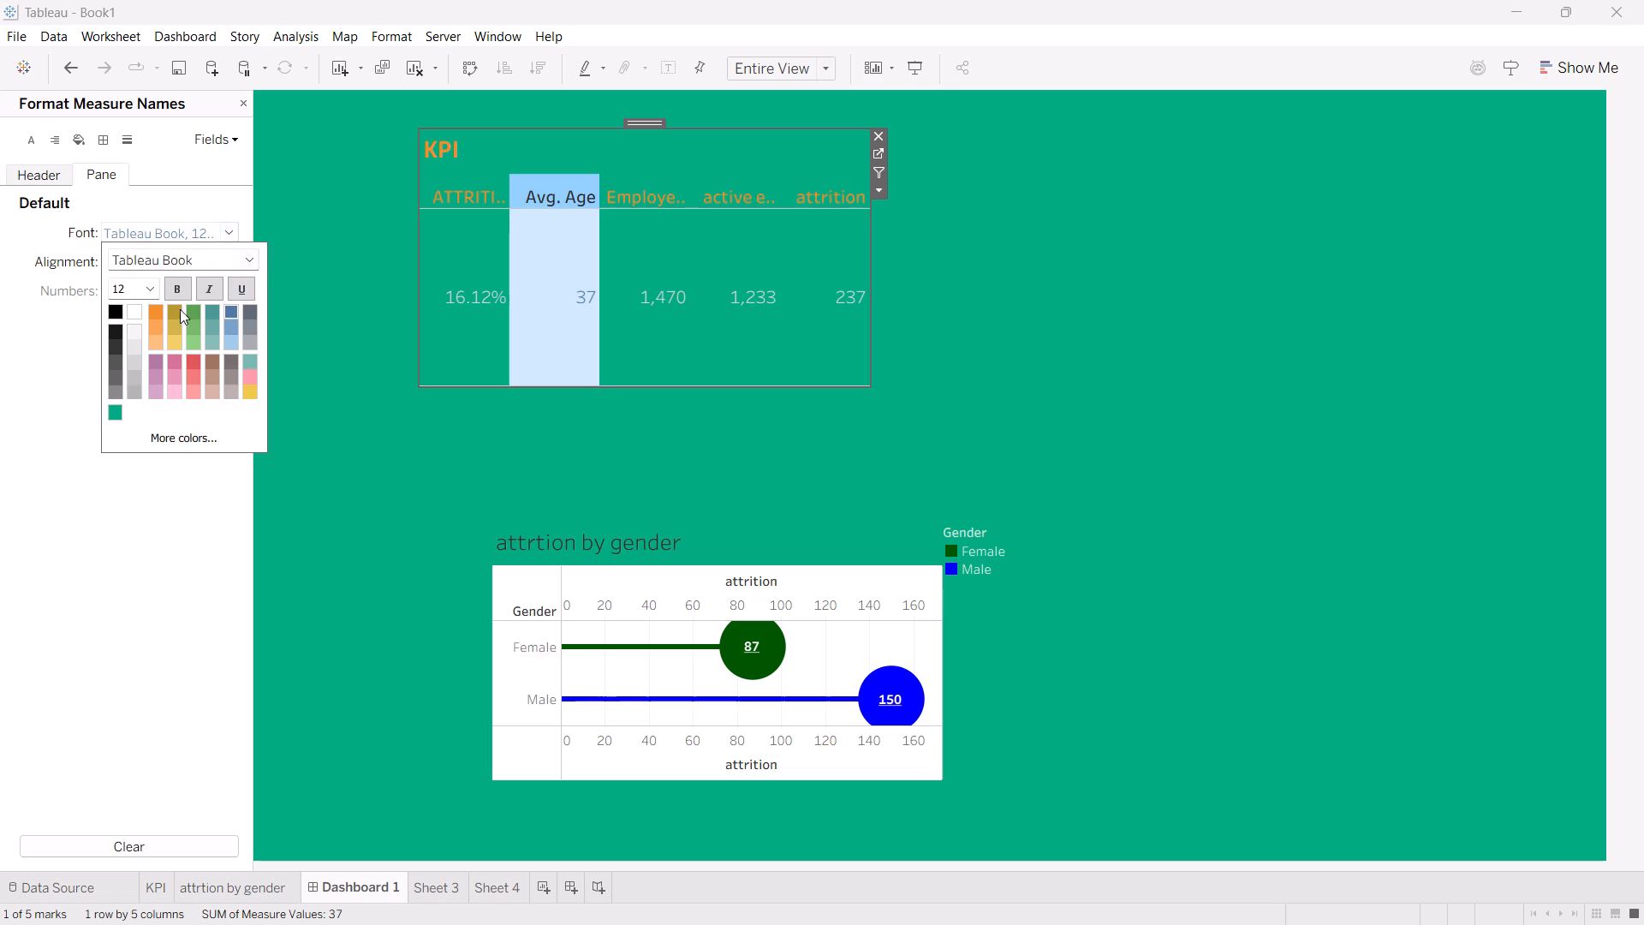
pyautogui.click(193, 312)
pyautogui.click(121, 314)
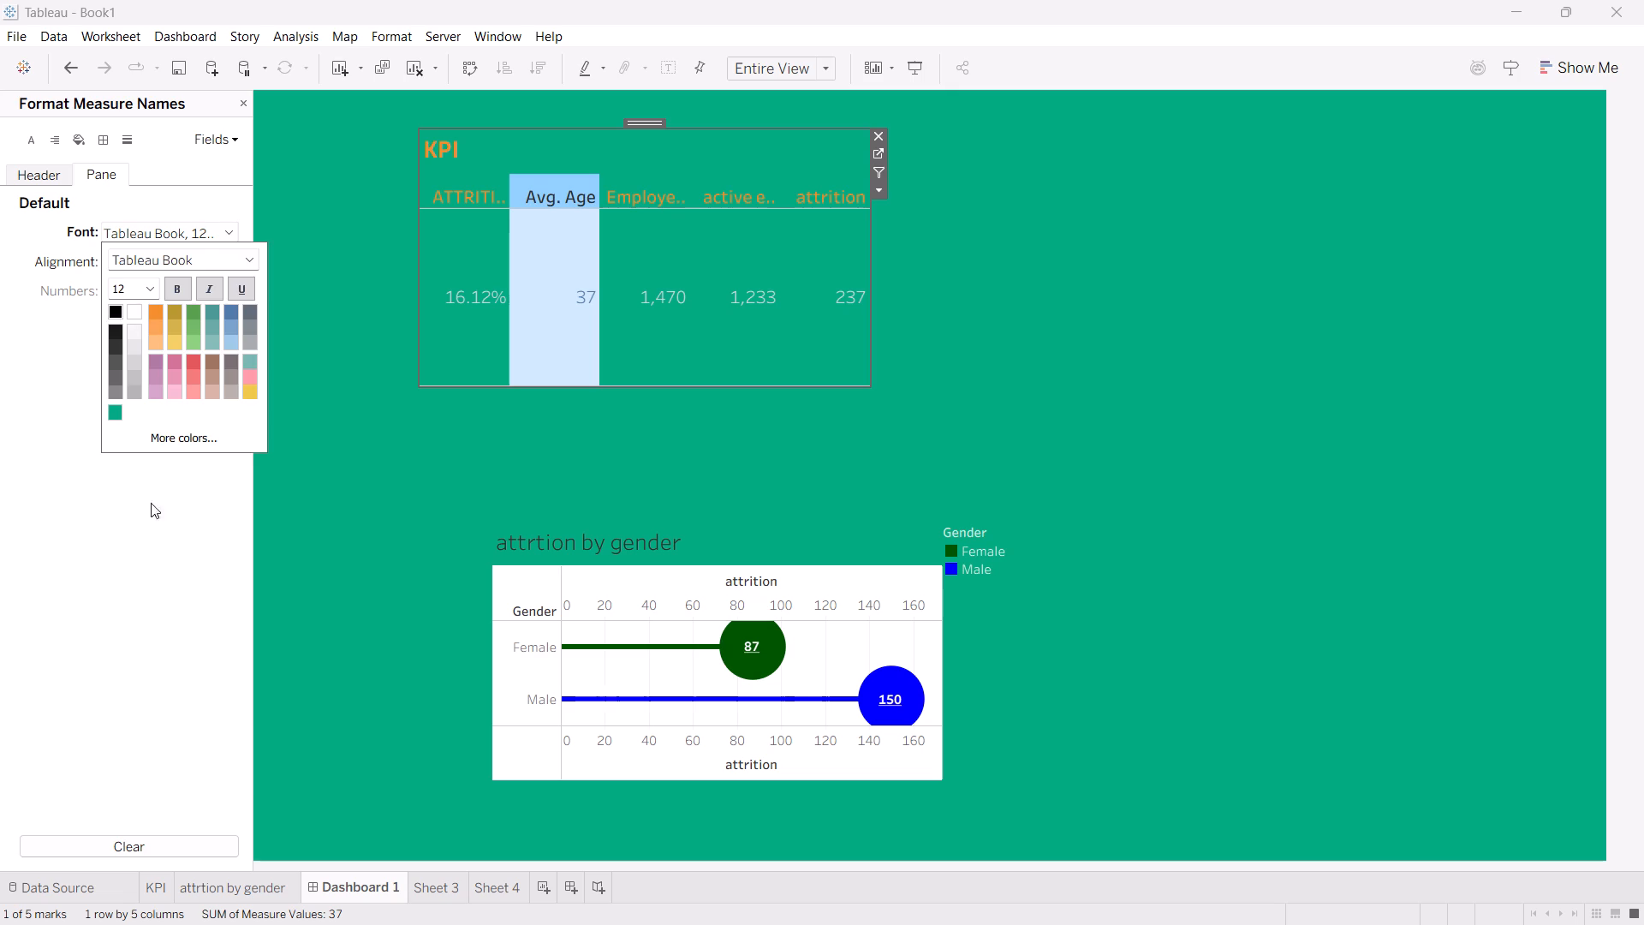
pyautogui.click(163, 530)
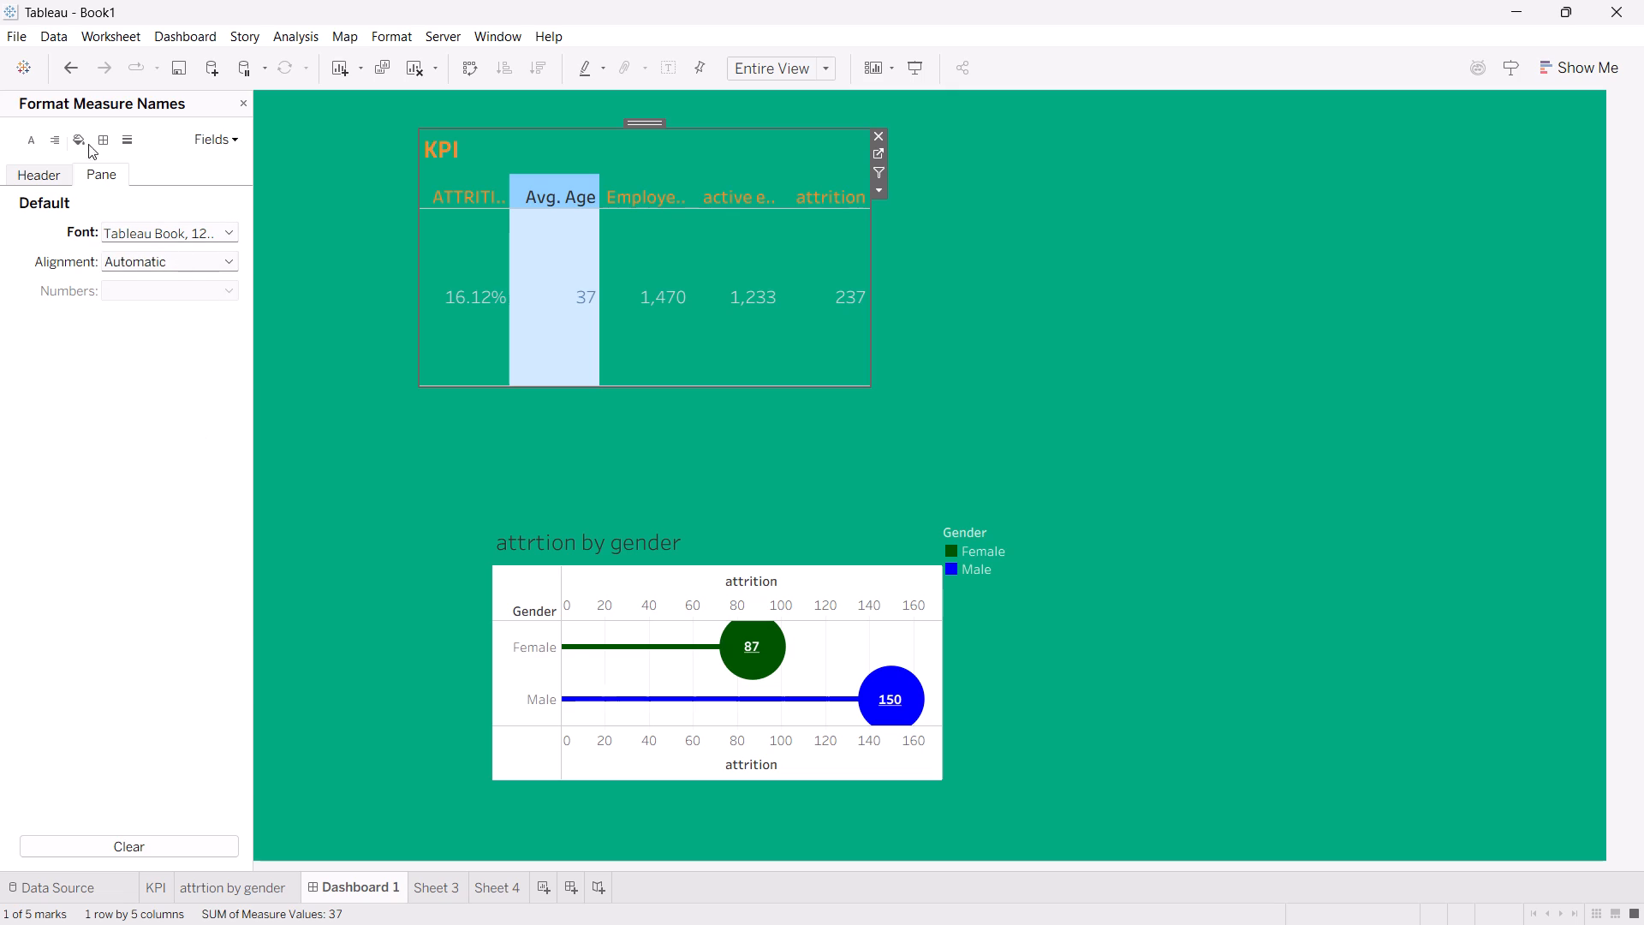
# Set the KPI sheet's column font colour for the Total pane to black.
pyautogui.click(38, 141)
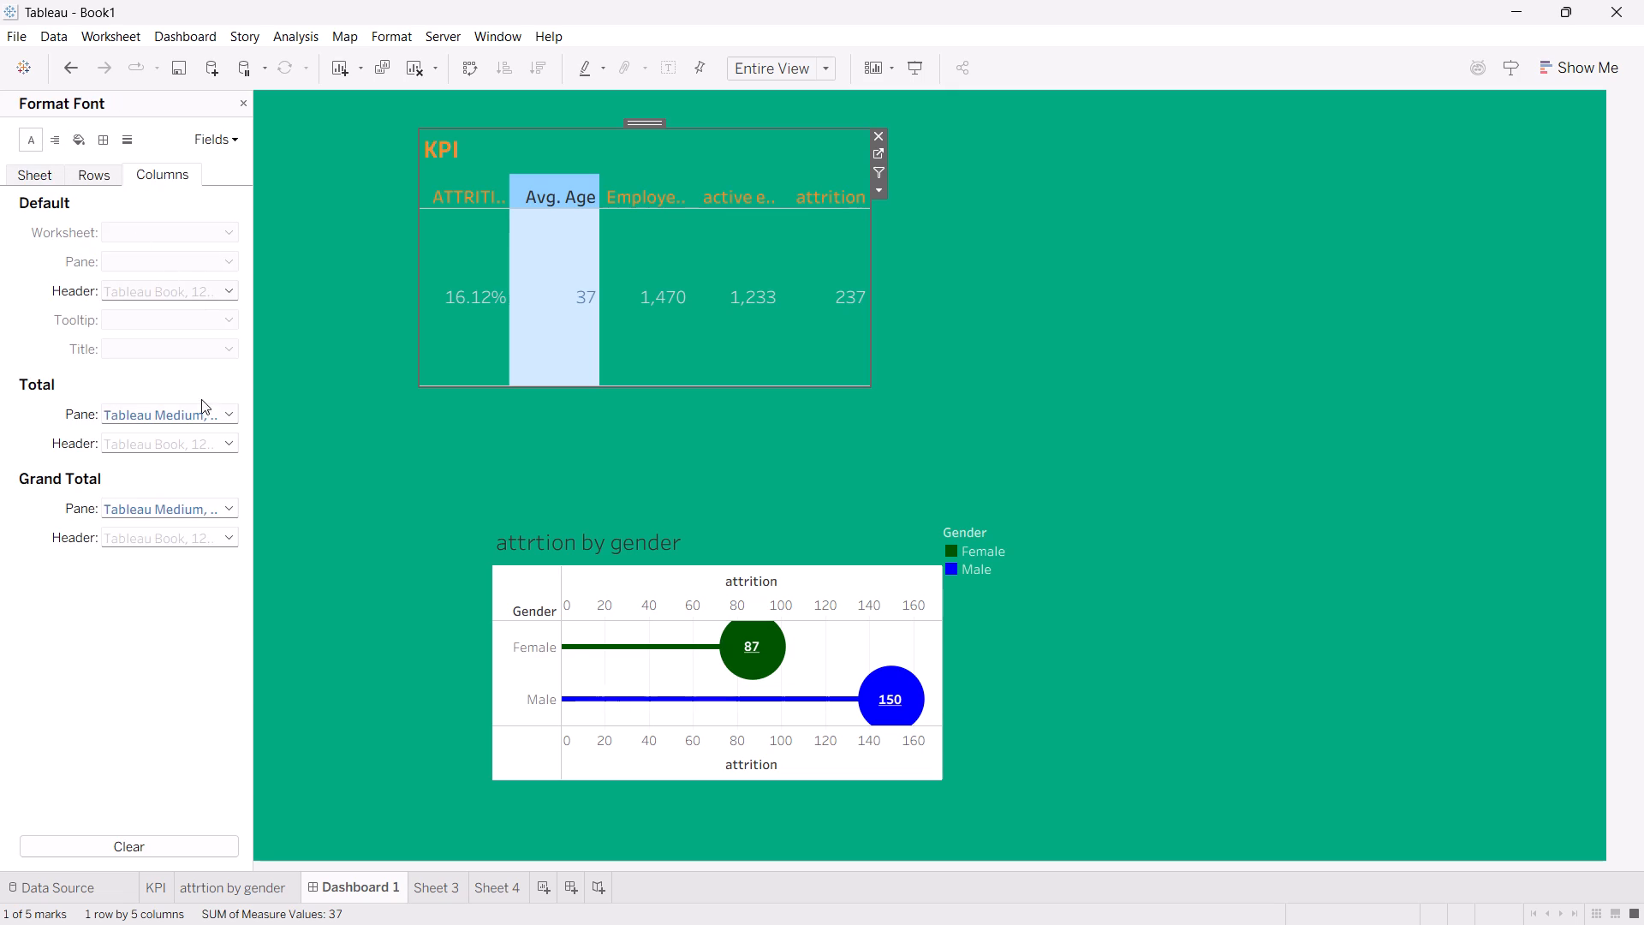
pyautogui.click(226, 417)
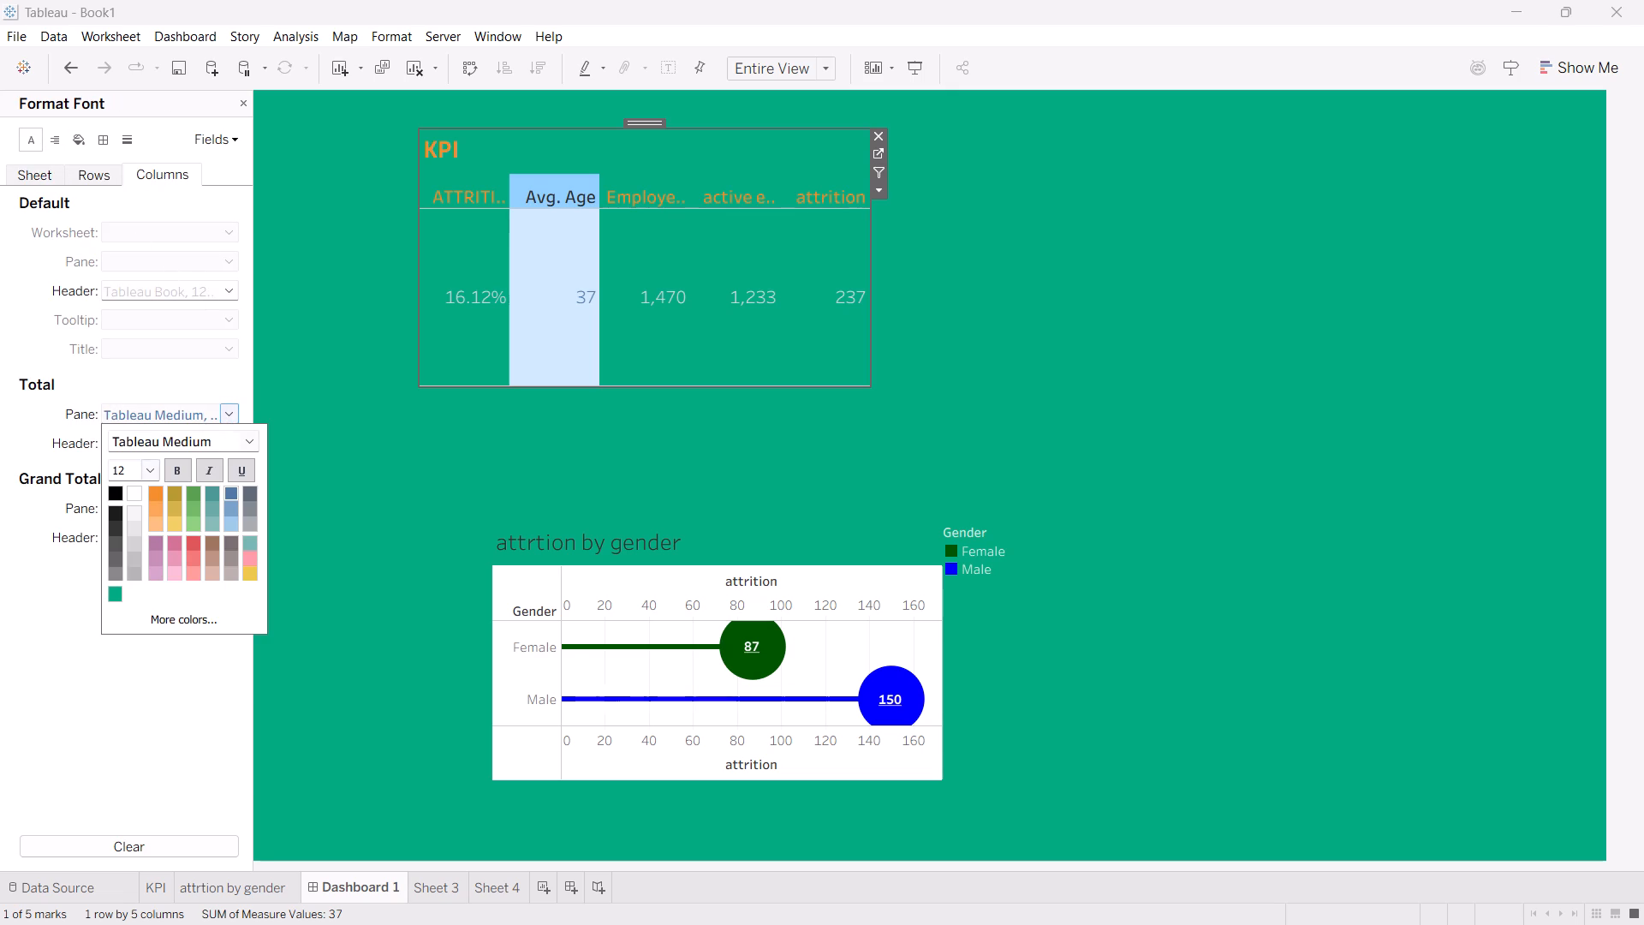
pyautogui.click(108, 502)
pyautogui.click(108, 502)
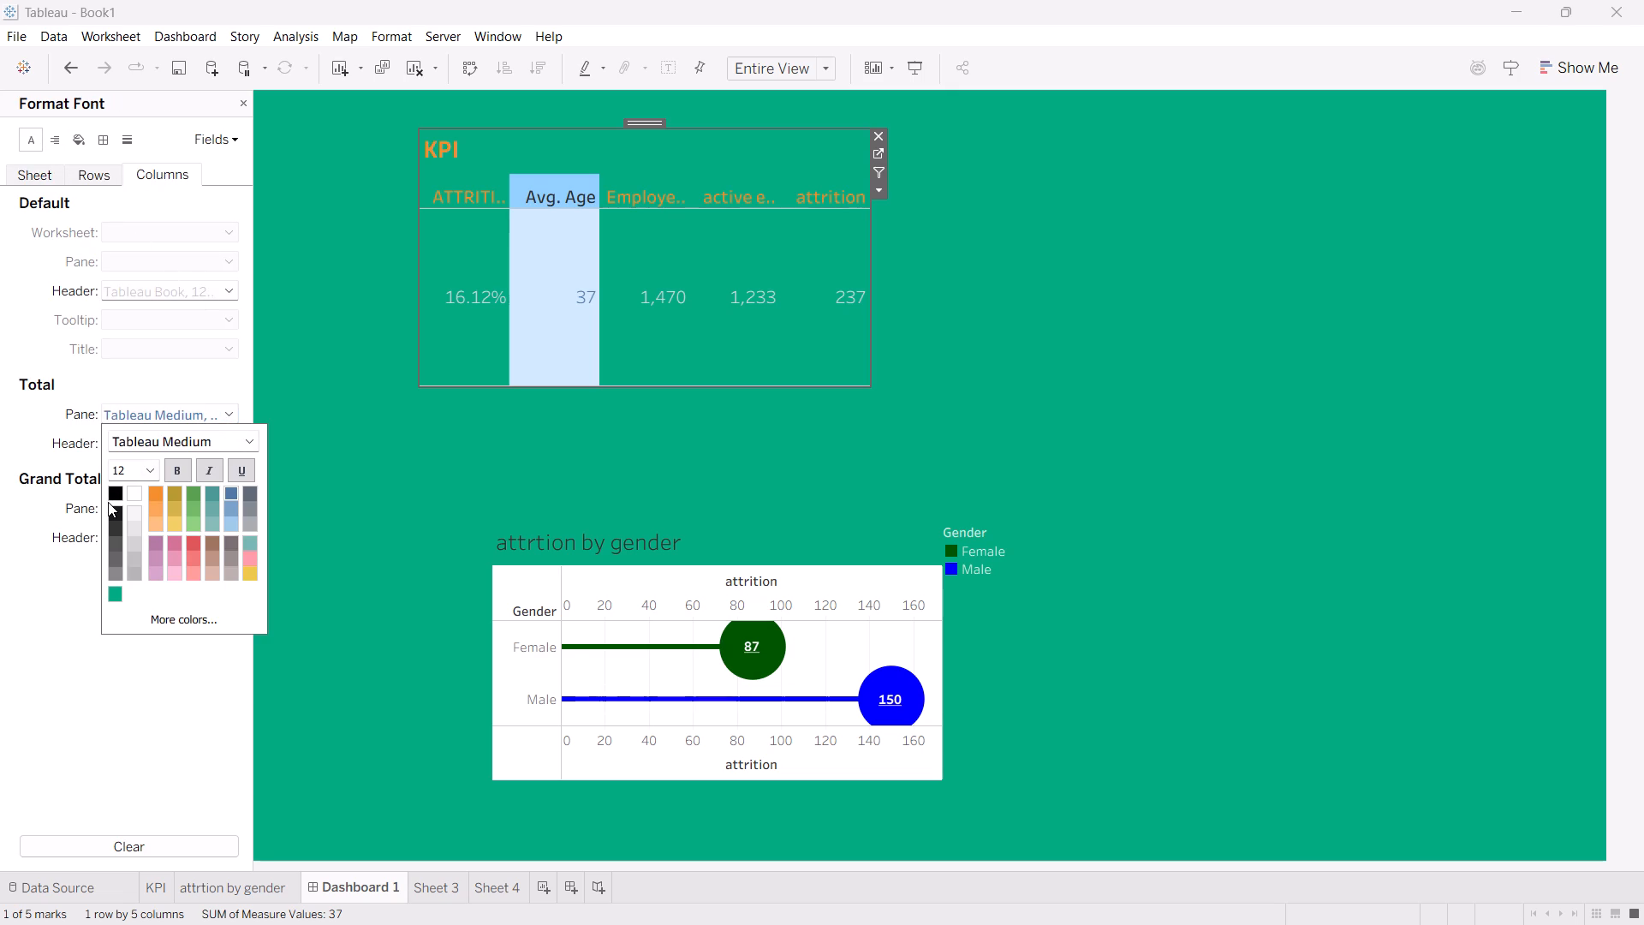
pyautogui.click(116, 491)
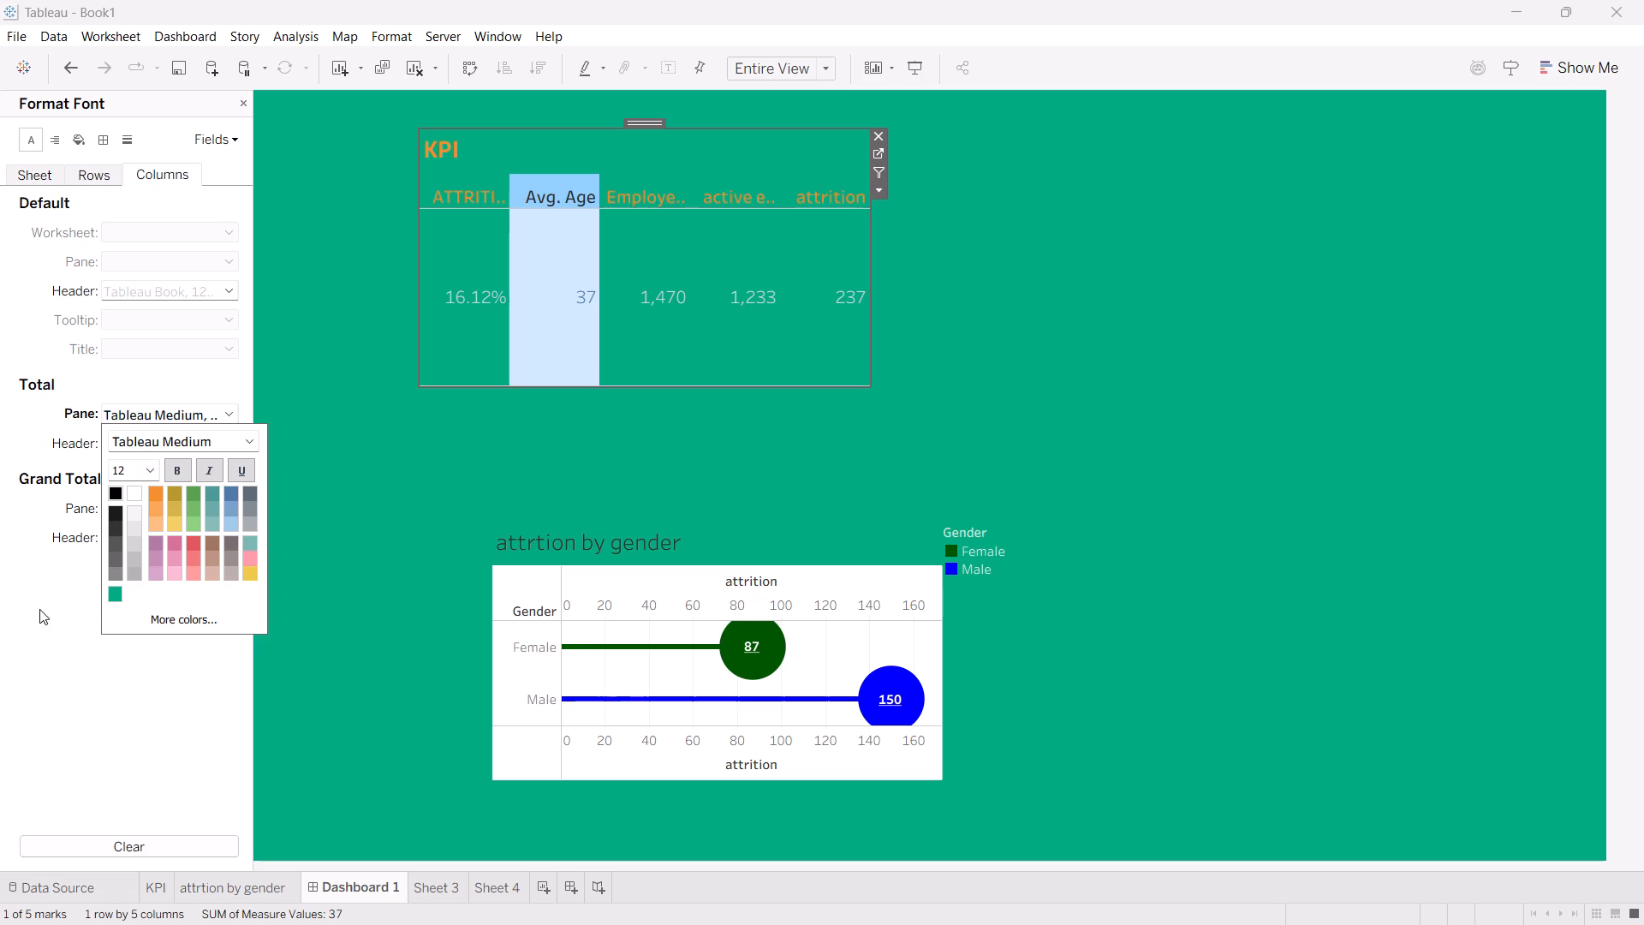
pyautogui.click(32, 627)
pyautogui.click(482, 416)
pyautogui.click(482, 416)
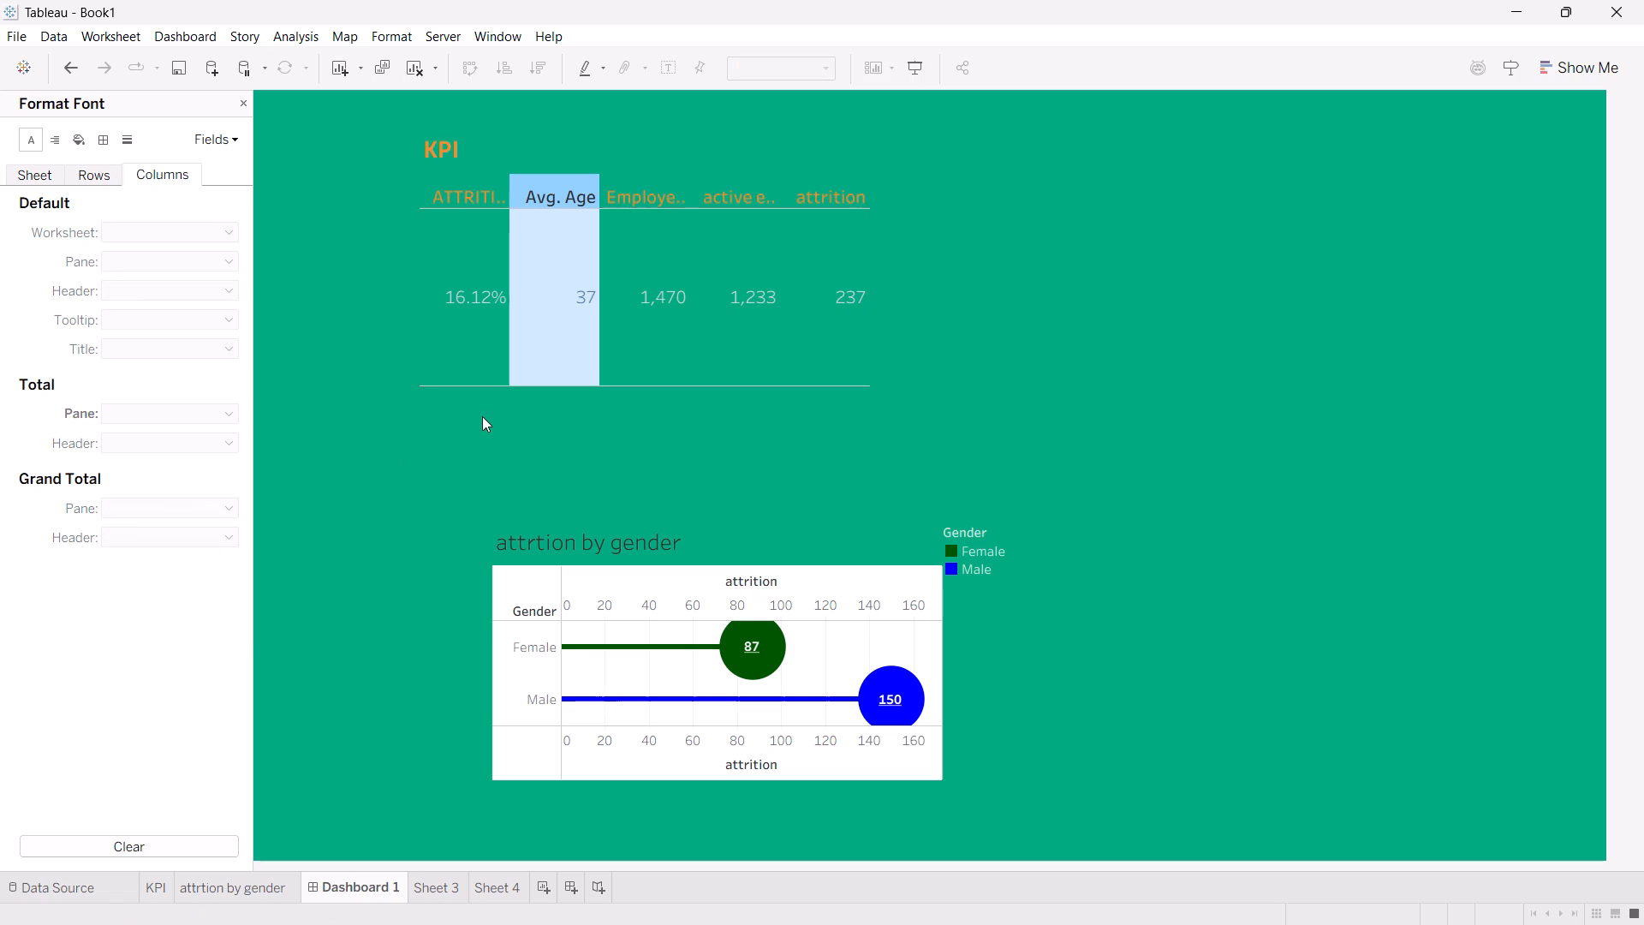
# Check the finished dashboard in the sail hr dashboard workbook, and hide the KPI sheet's title on Book1's Dashboard 1.
pyautogui.click(896, 326)
pyautogui.click(782, 657)
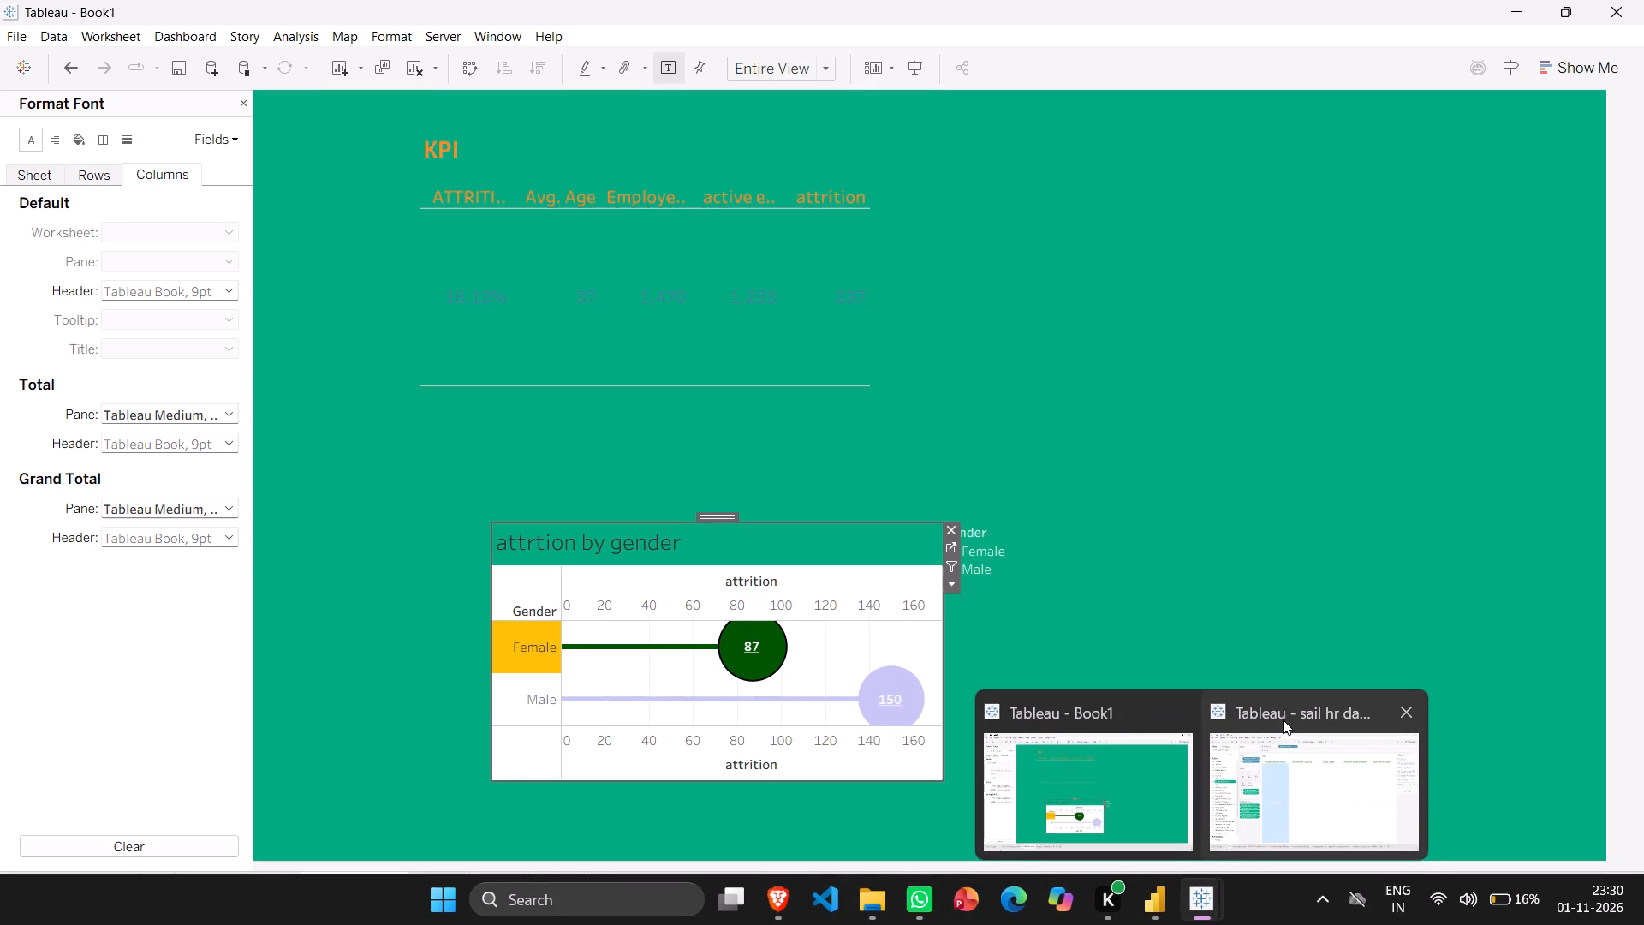
pyautogui.click(1277, 766)
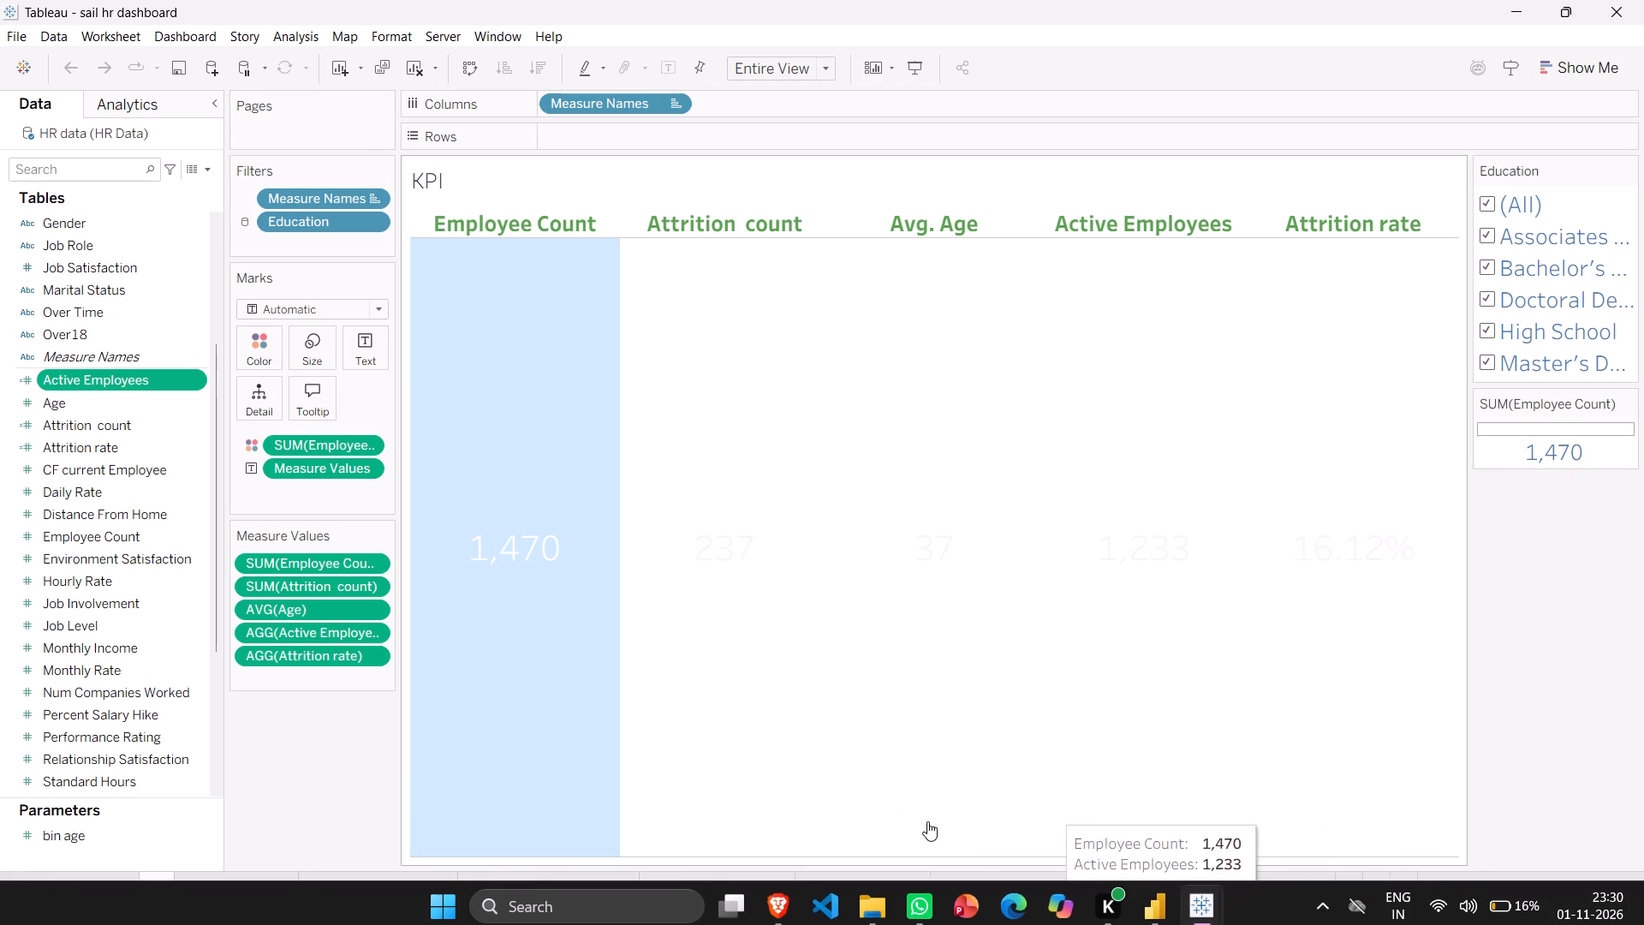
pyautogui.click(404, 884)
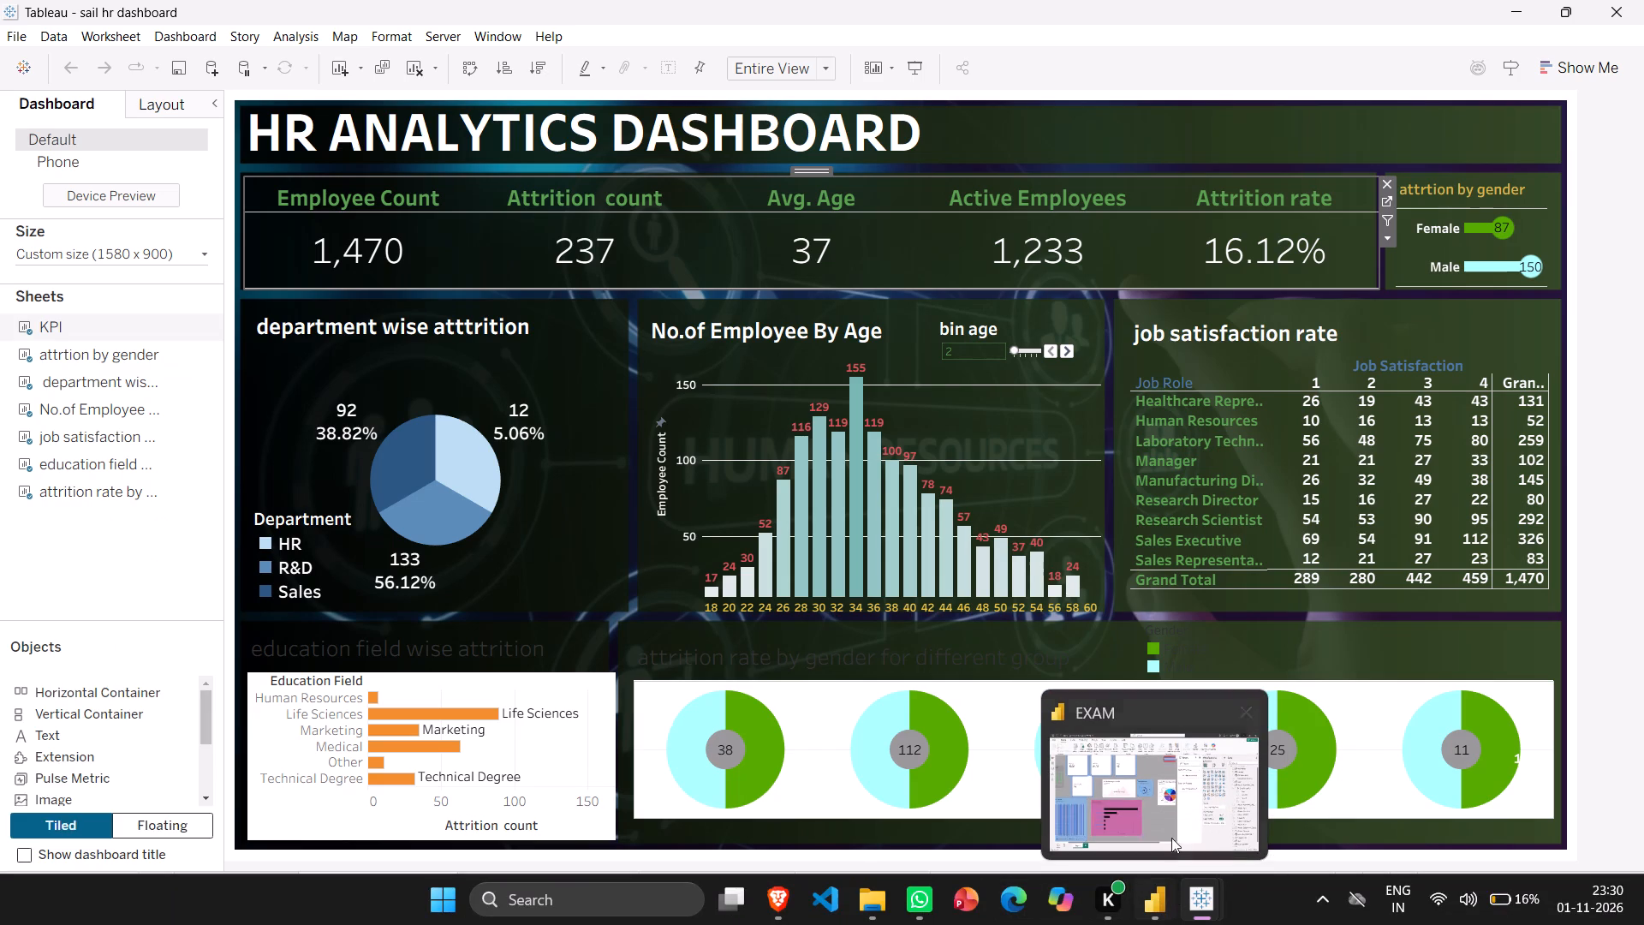
pyautogui.click(1076, 785)
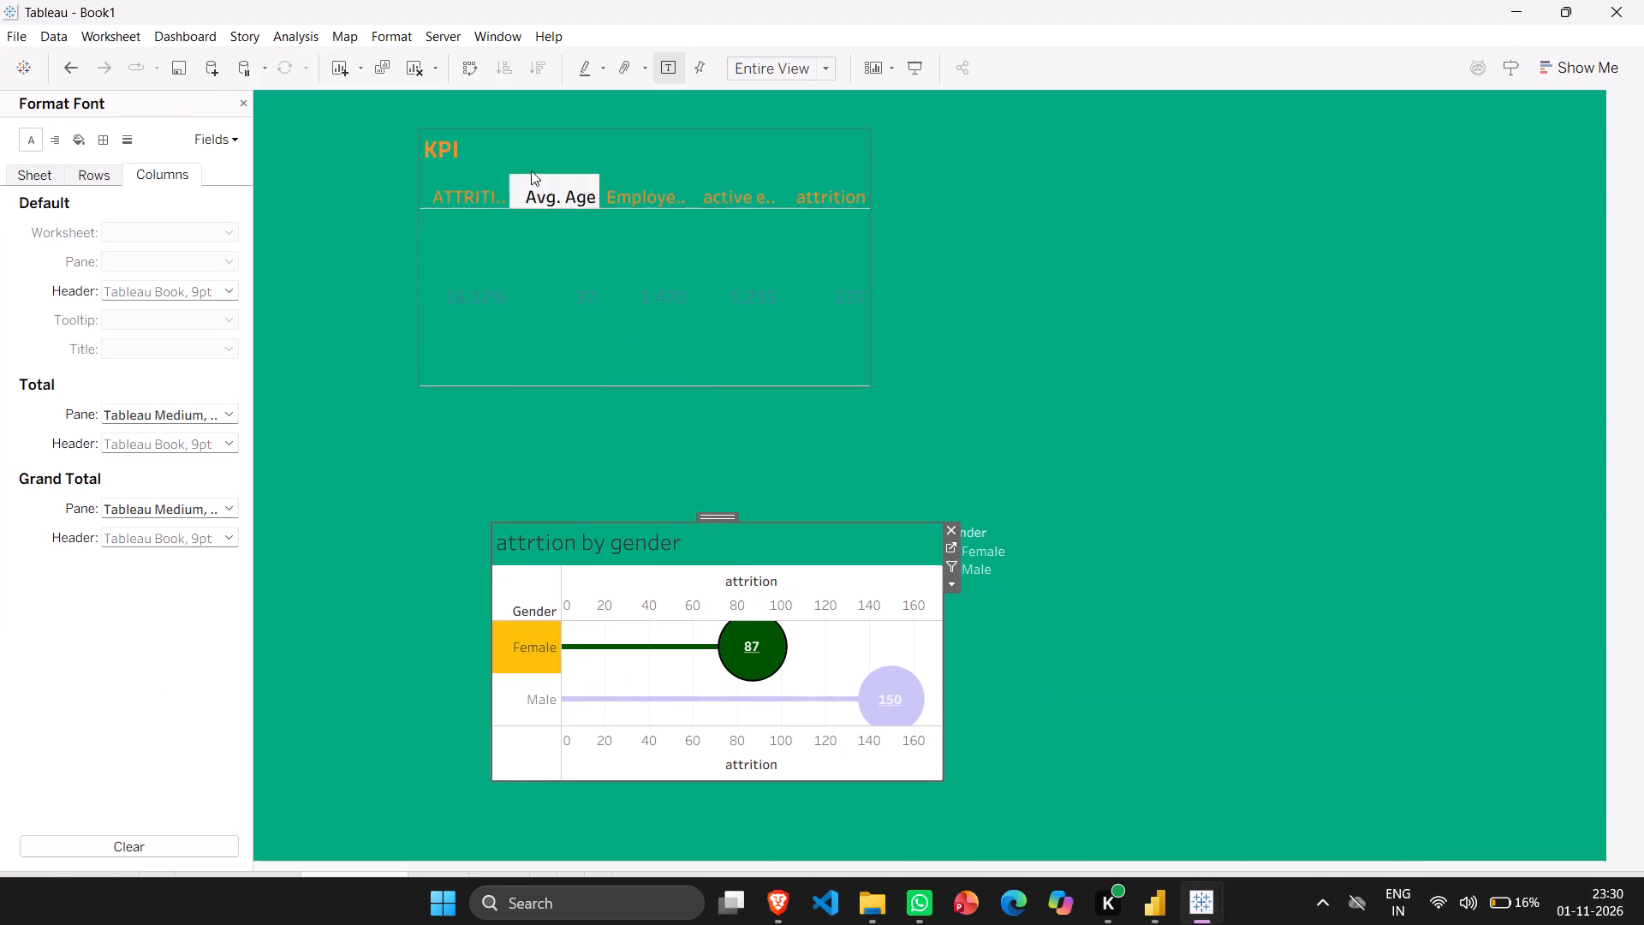
pyautogui.click(545, 155)
pyautogui.rightClick(545, 155)
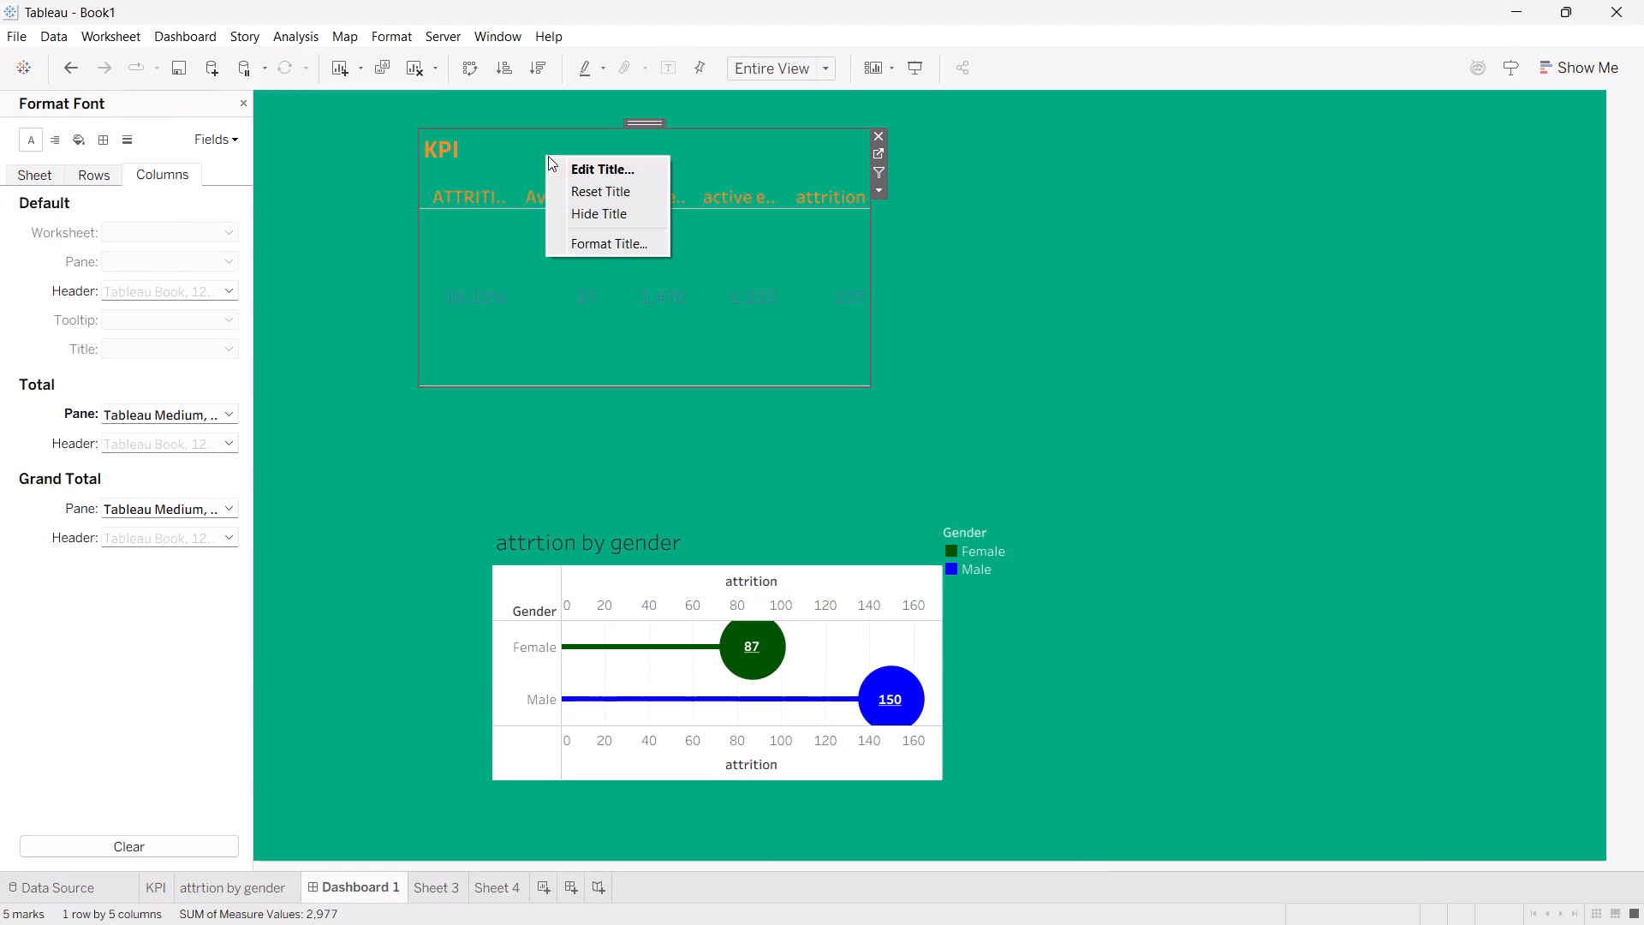
pyautogui.click(581, 210)
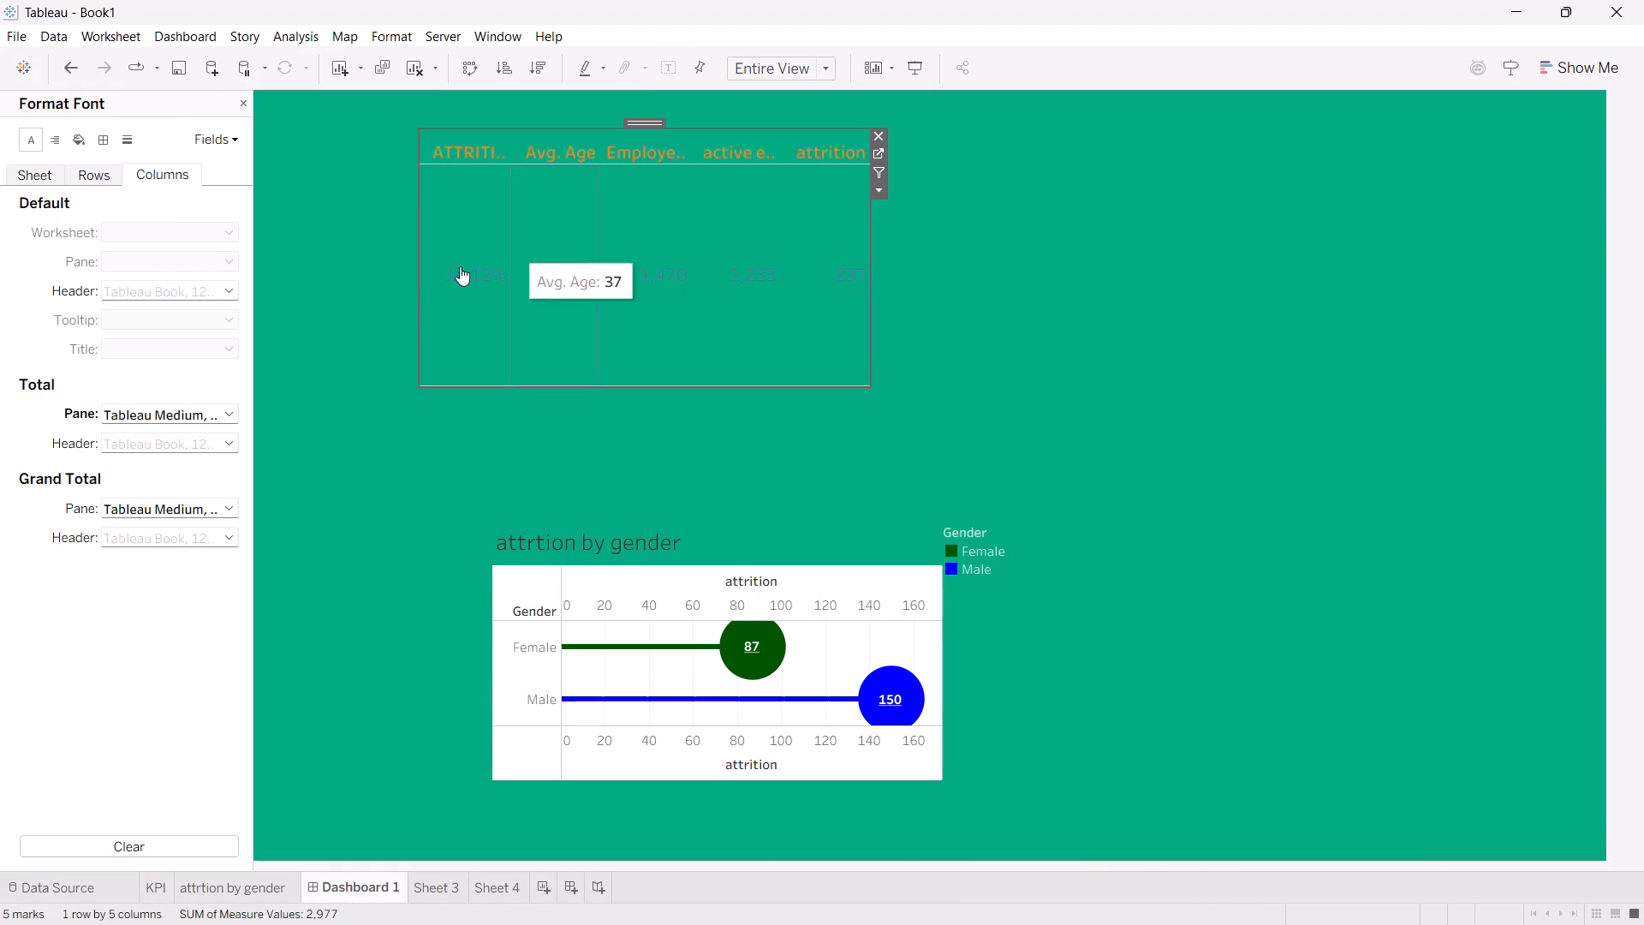
pyautogui.click(366, 307)
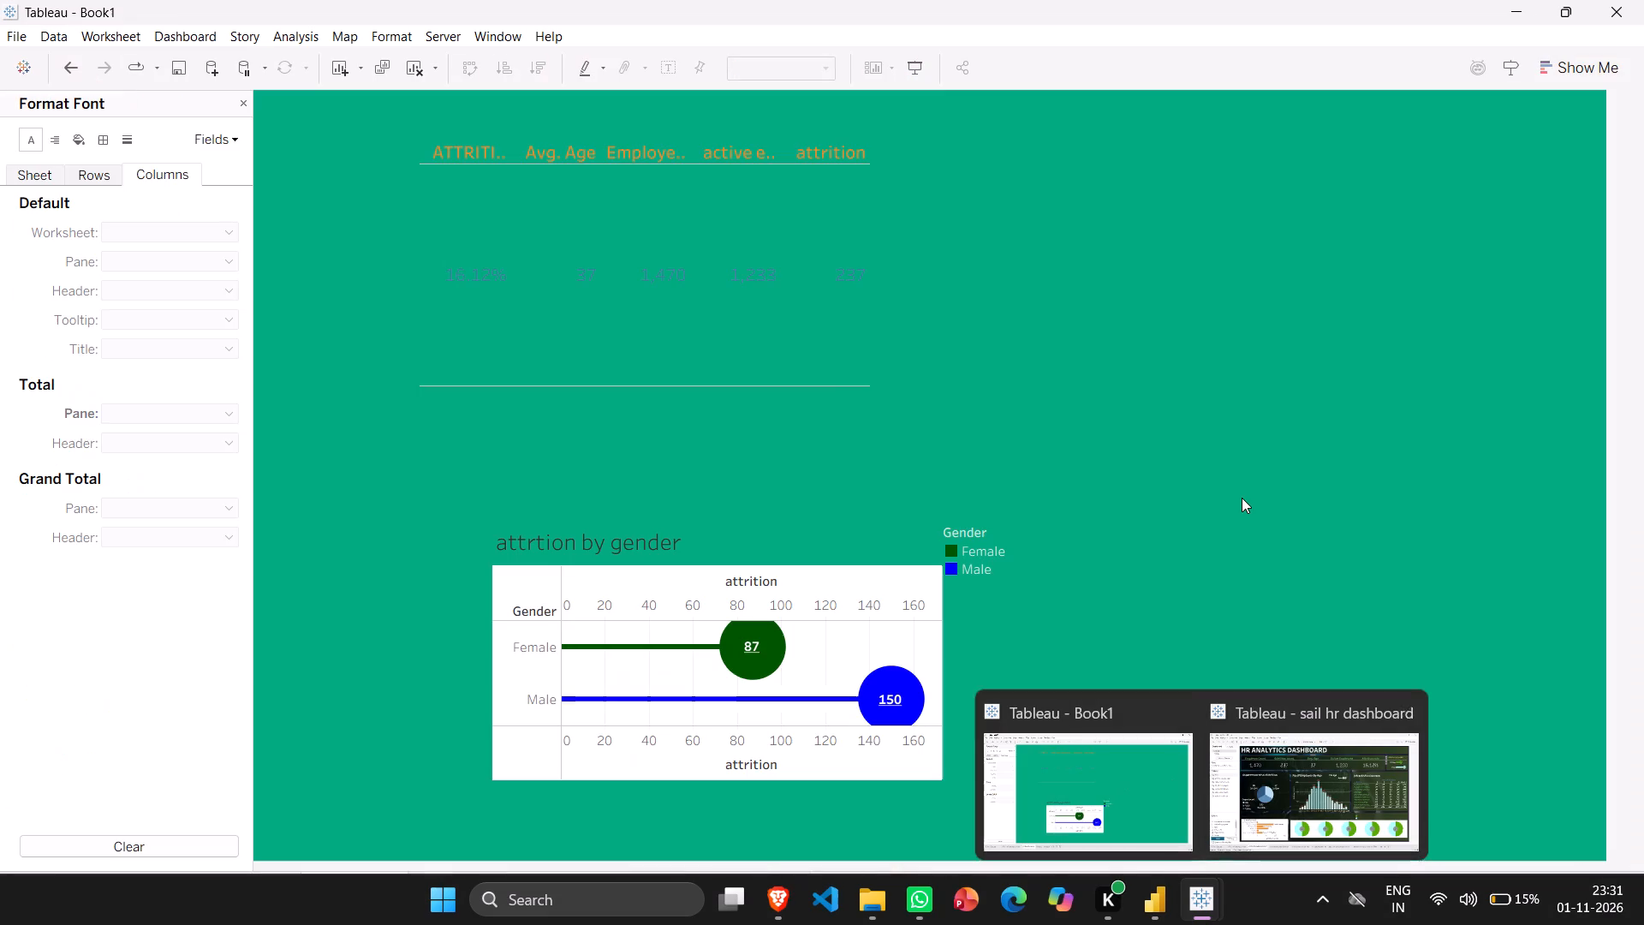
# Shorten the floating KPI sheet on Dashboard 1 to about half its height by raising its lower edge.
pyautogui.click(742, 377)
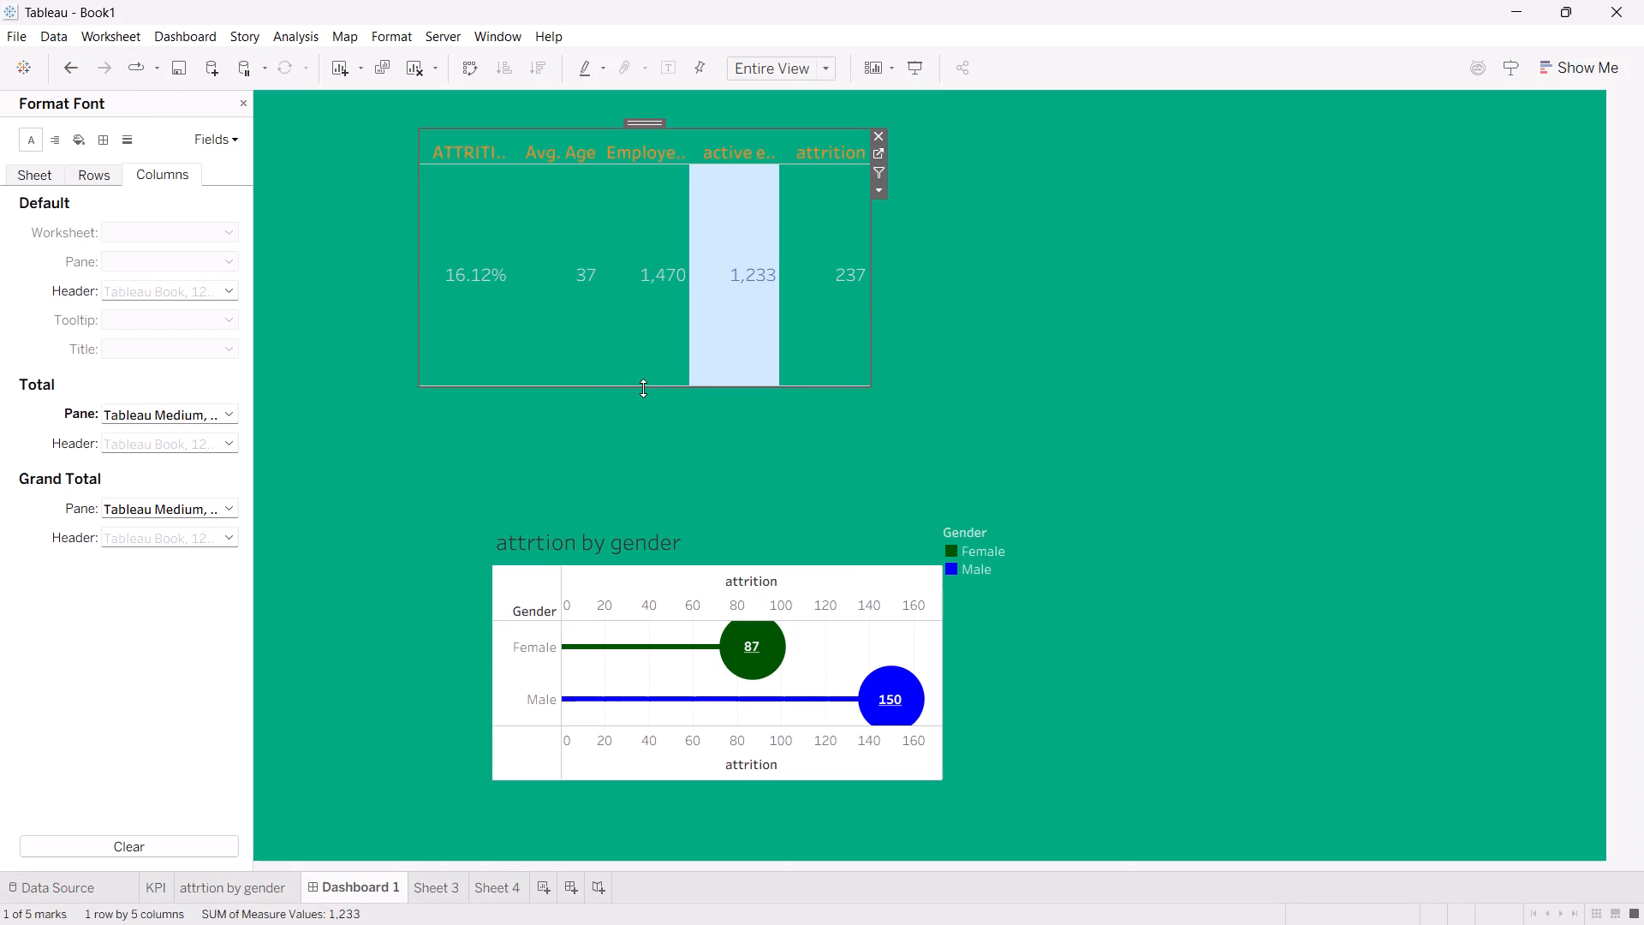
pyautogui.moveTo(643, 388); pyautogui.dragTo(626, 260)
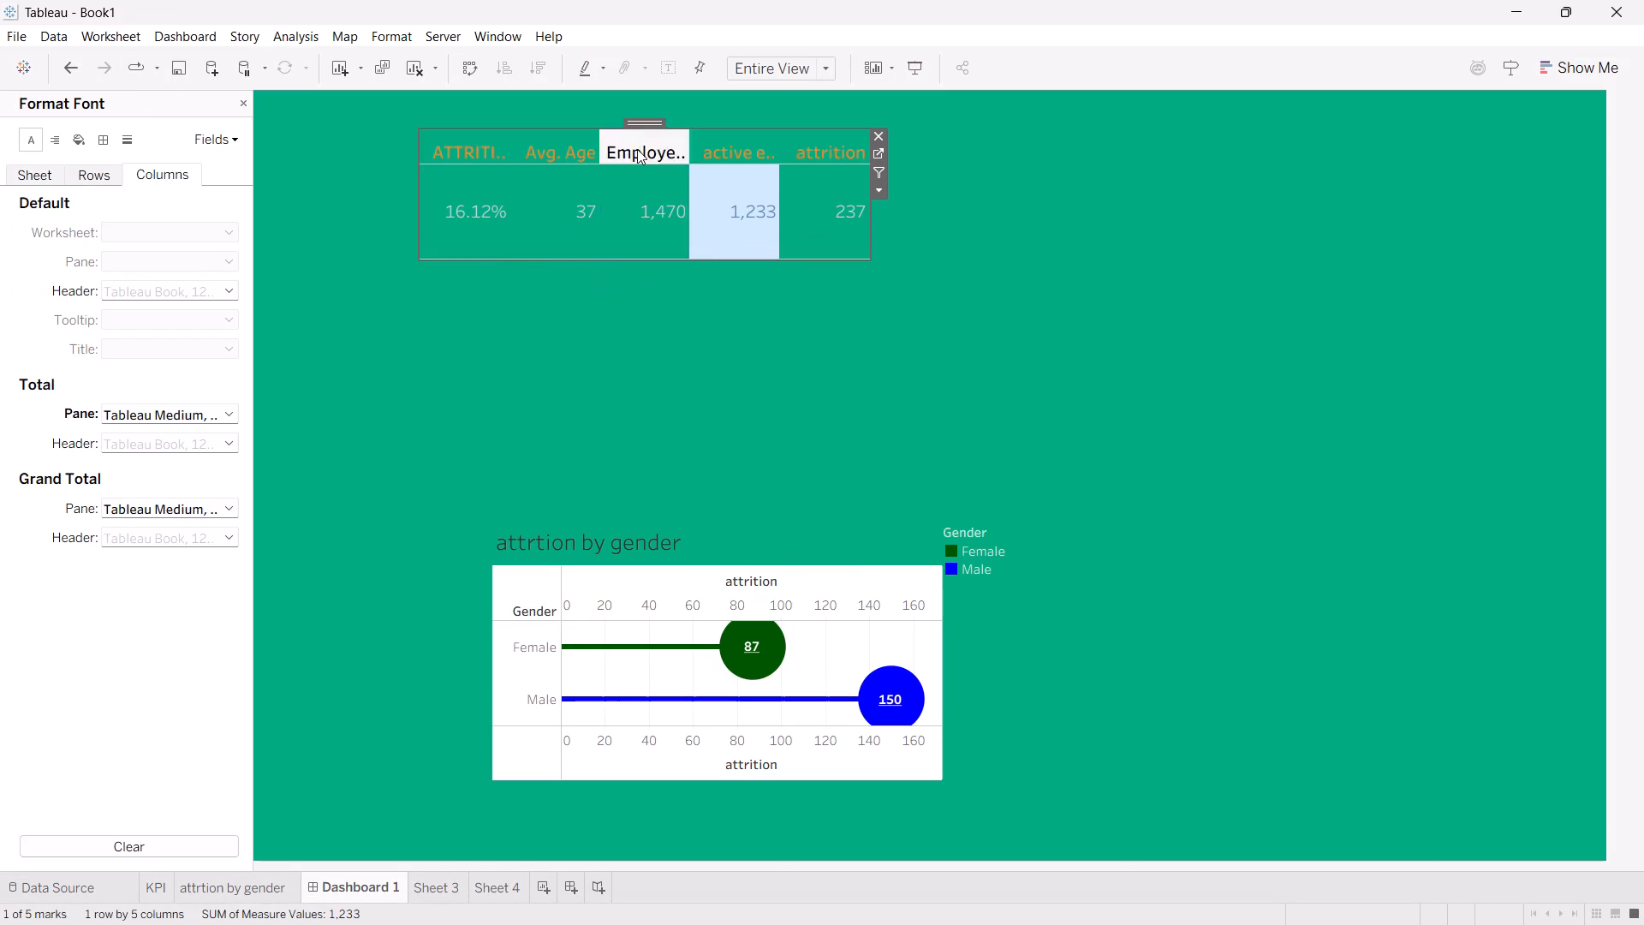
# Move the floating KPI sheet toward the dashboard's upper left and widen it to more than double its width.
pyautogui.moveTo(652, 126); pyautogui.dragTo(530, 175)
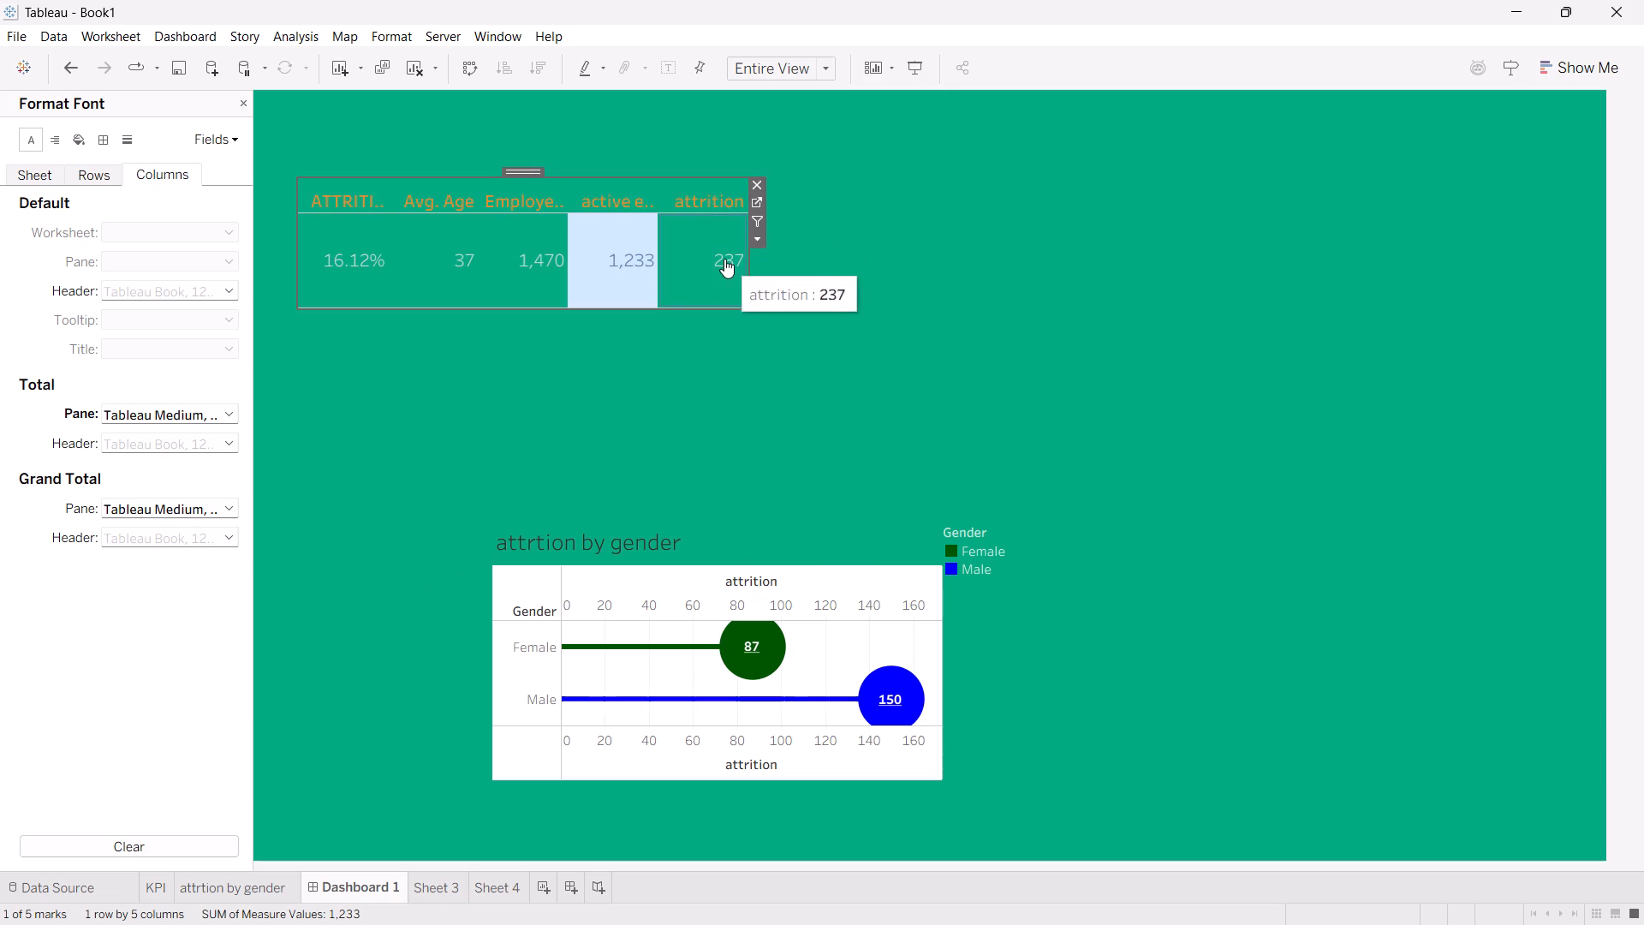
pyautogui.moveTo(749, 256); pyautogui.dragTo(1345, 252)
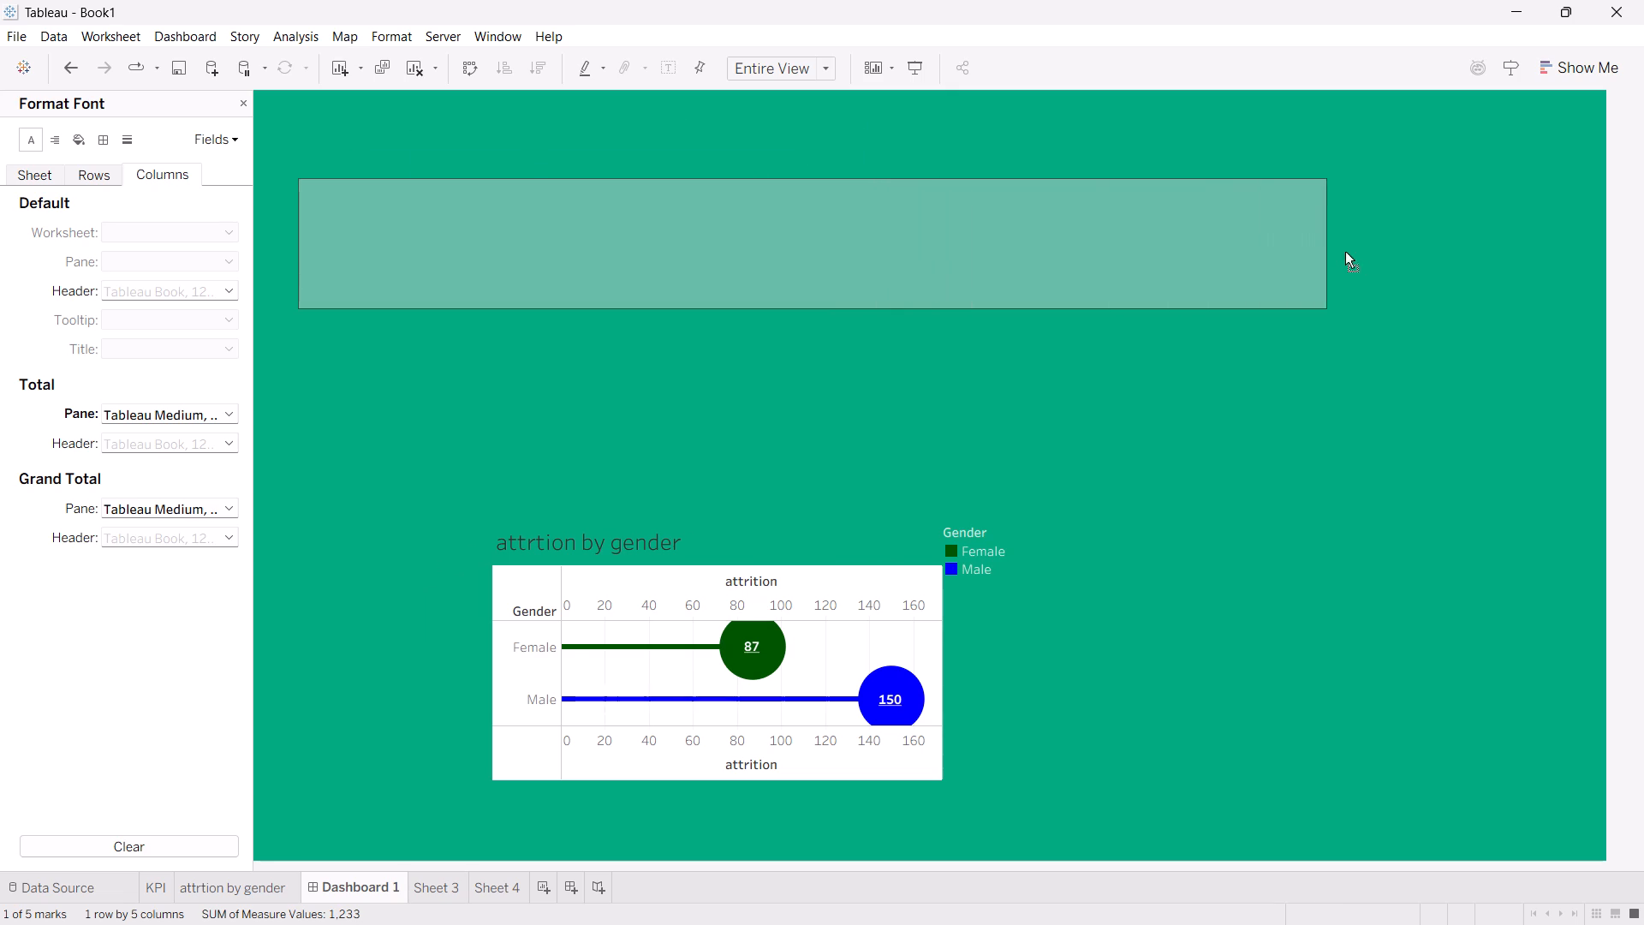
pyautogui.moveTo(1345, 252); pyautogui.dragTo(1371, 292)
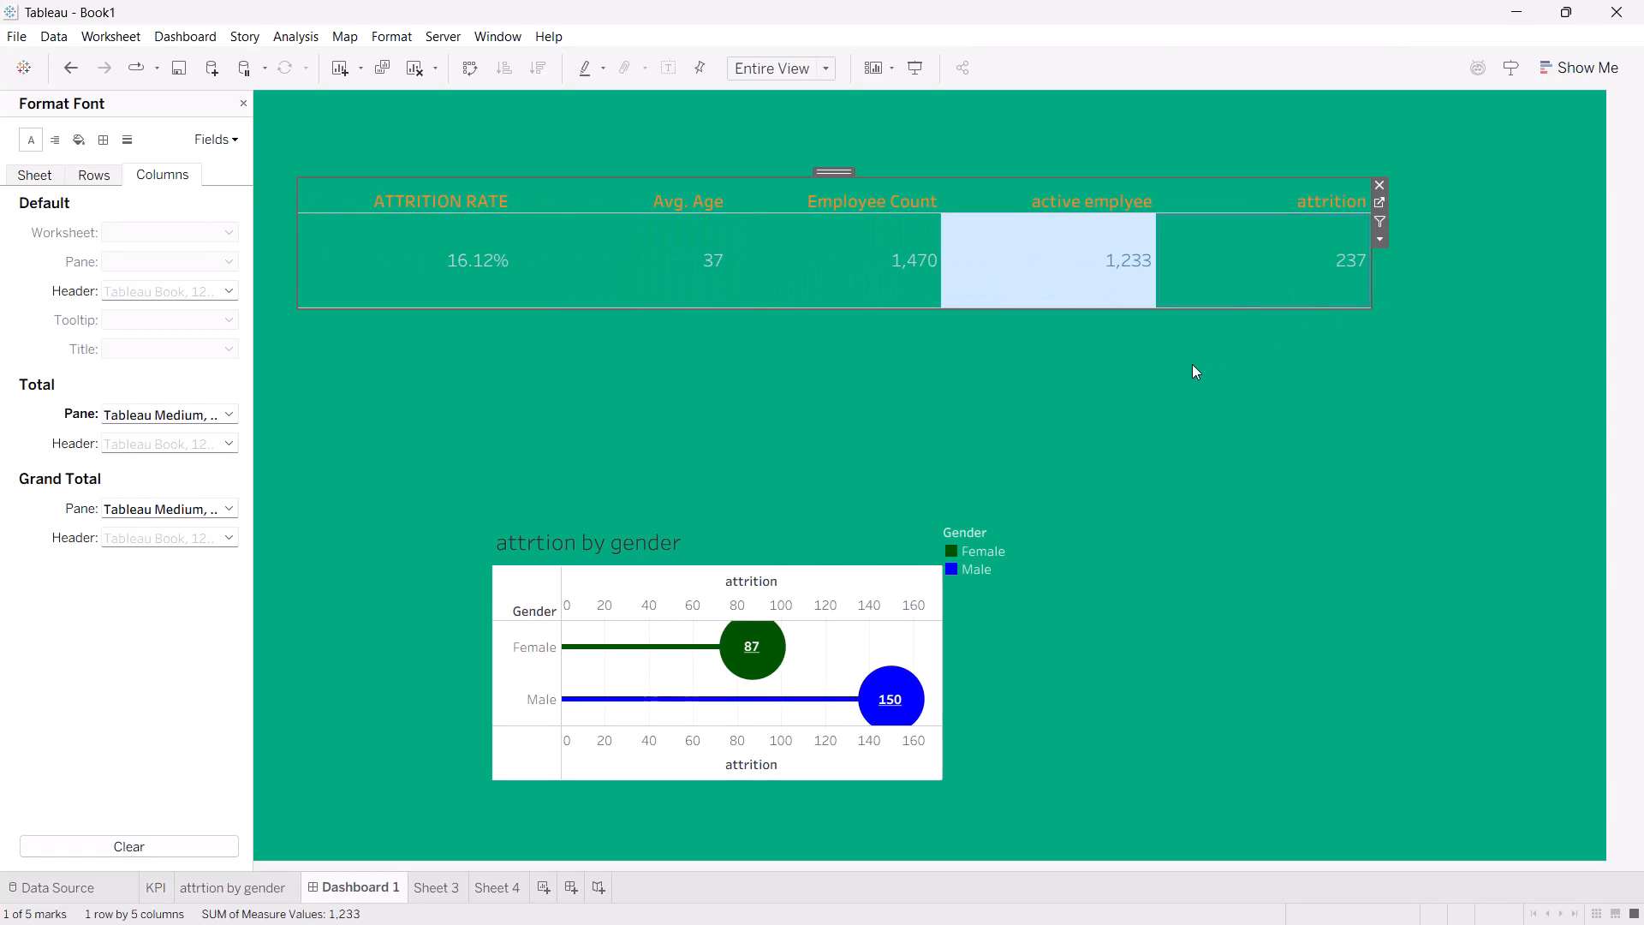
pyautogui.click(1186, 365)
pyautogui.click(1186, 365)
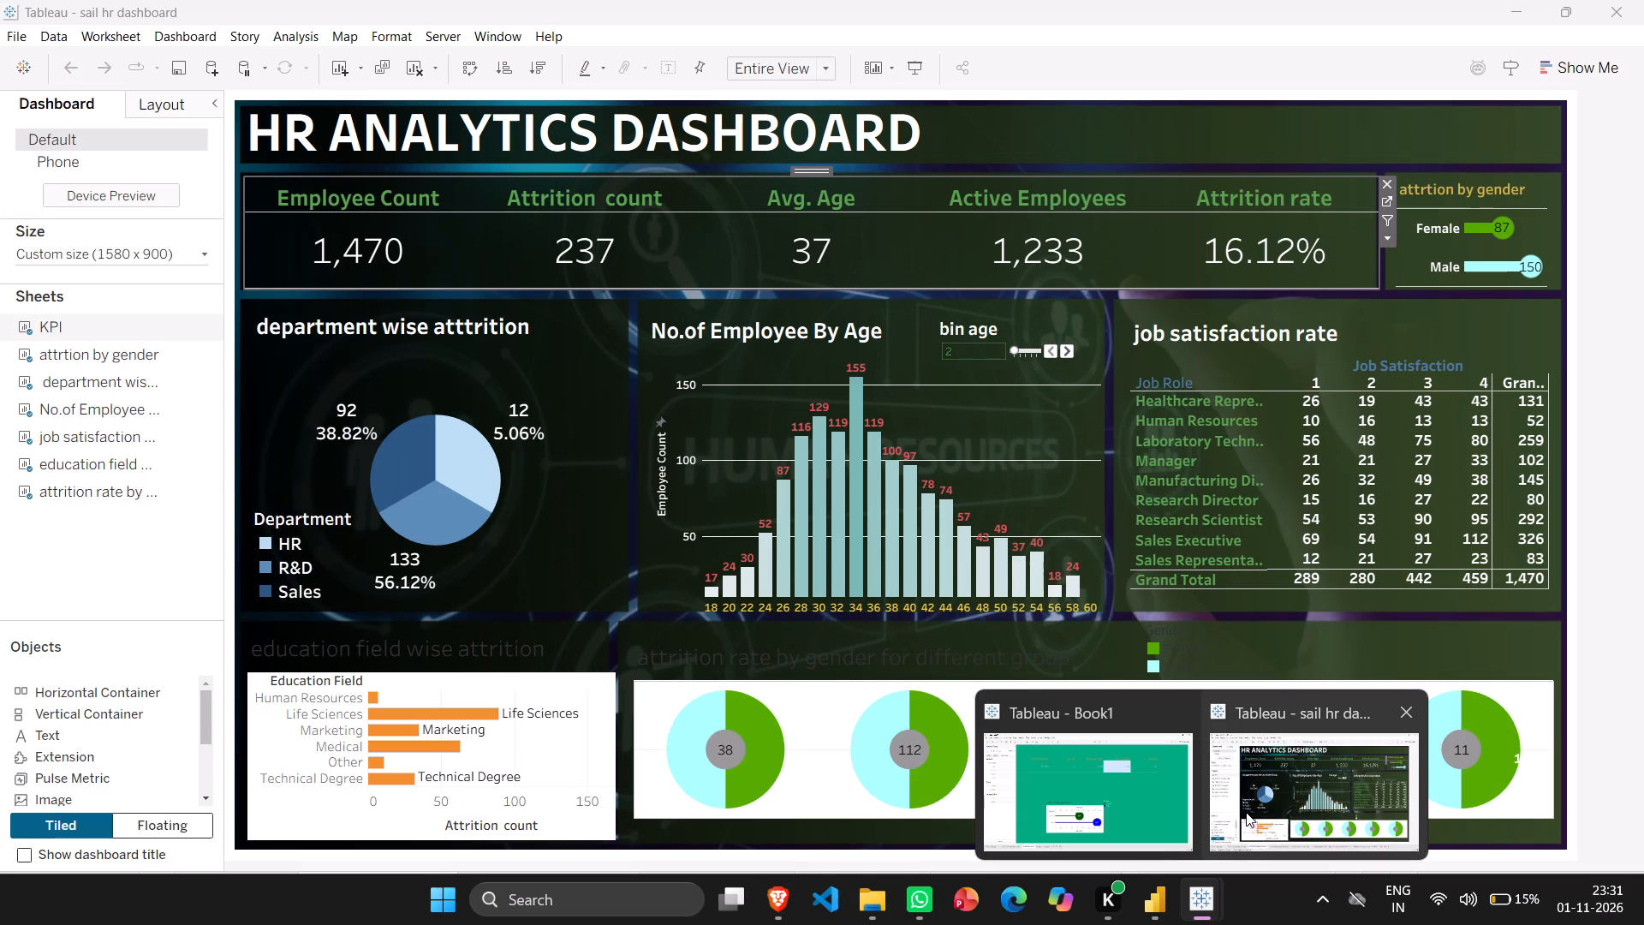
# Check the KPI strip in the sail hr dashboard workbook and return to Book1's Dashboard 1, clearing the KPI mark selection.
pyautogui.click(1246, 812)
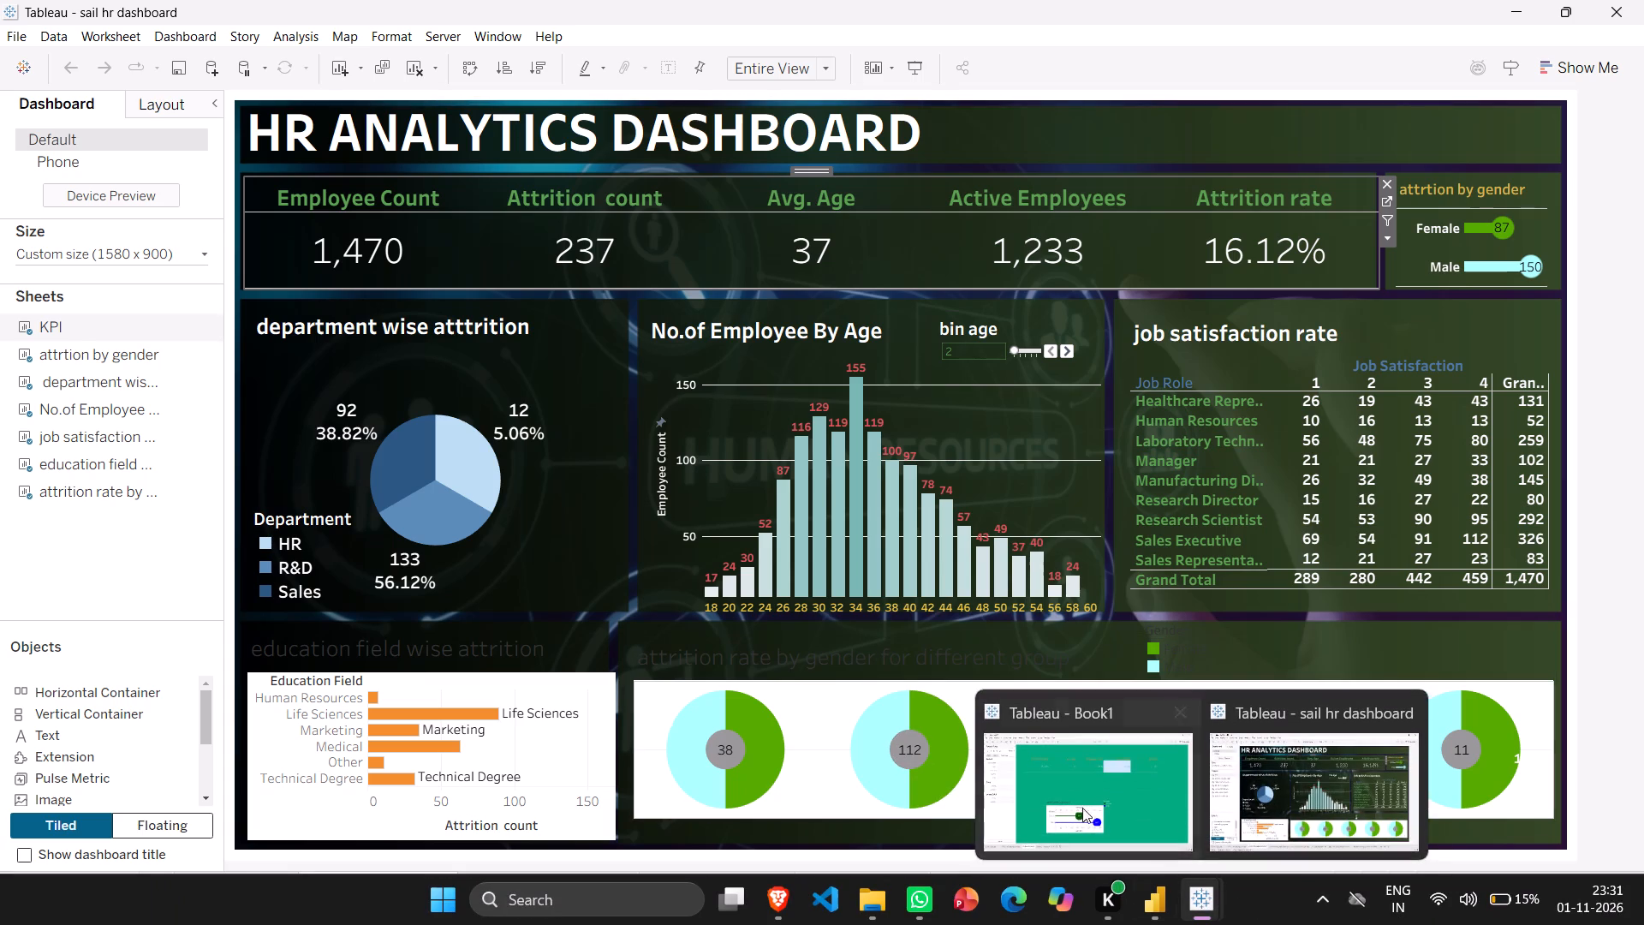
pyautogui.click(1070, 795)
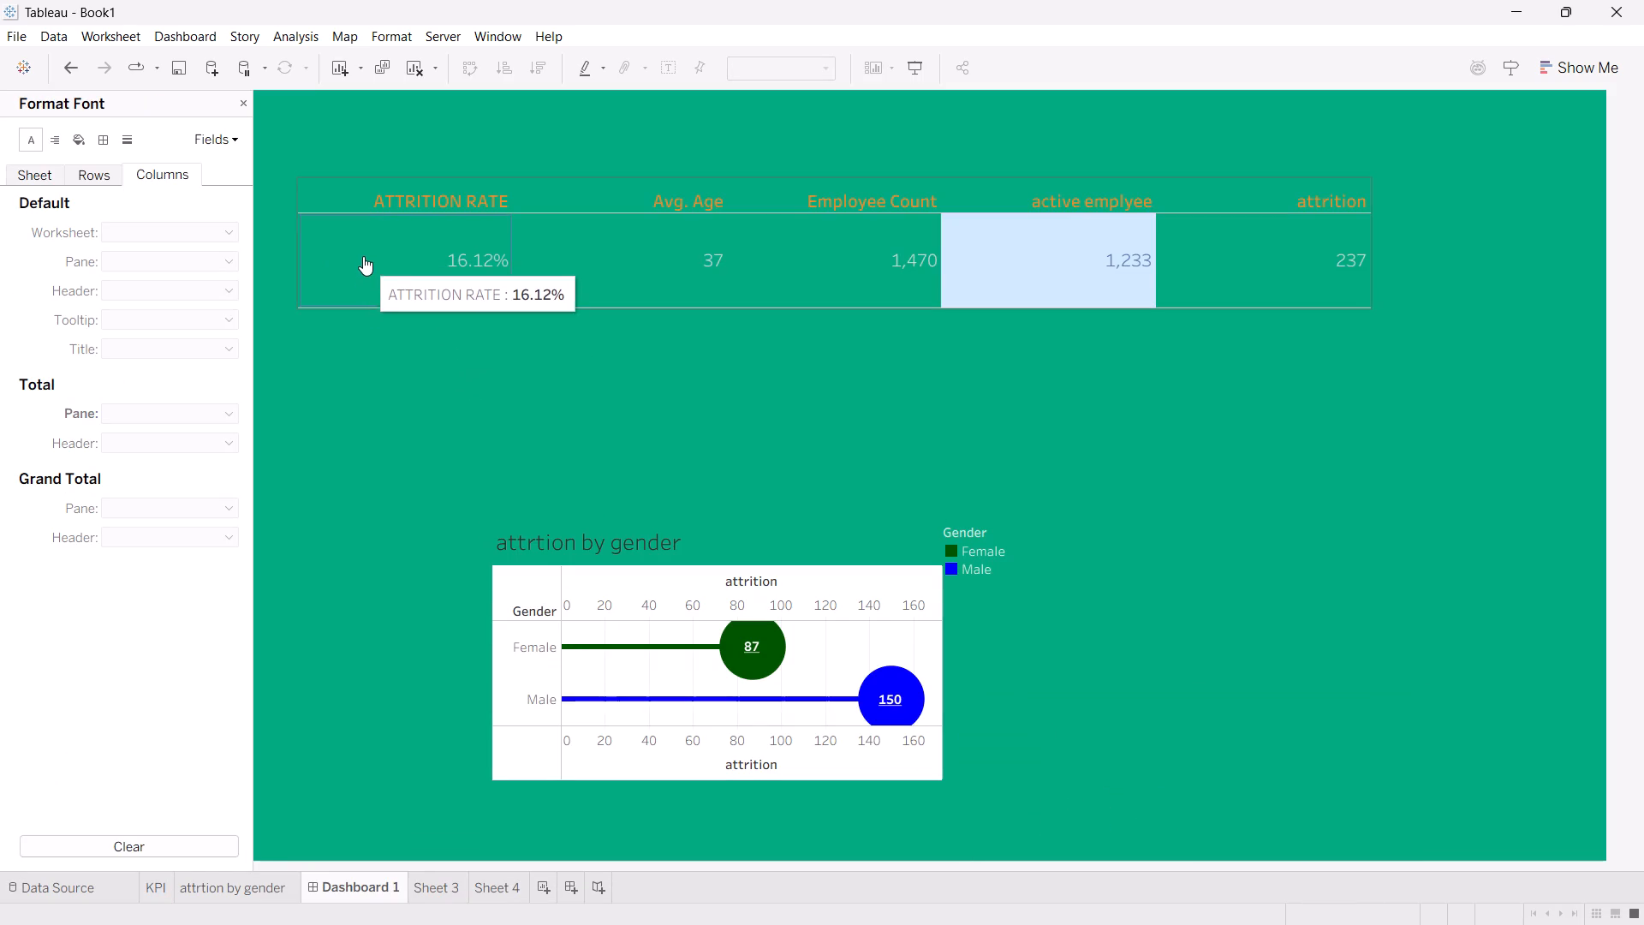
pyautogui.click(354, 268)
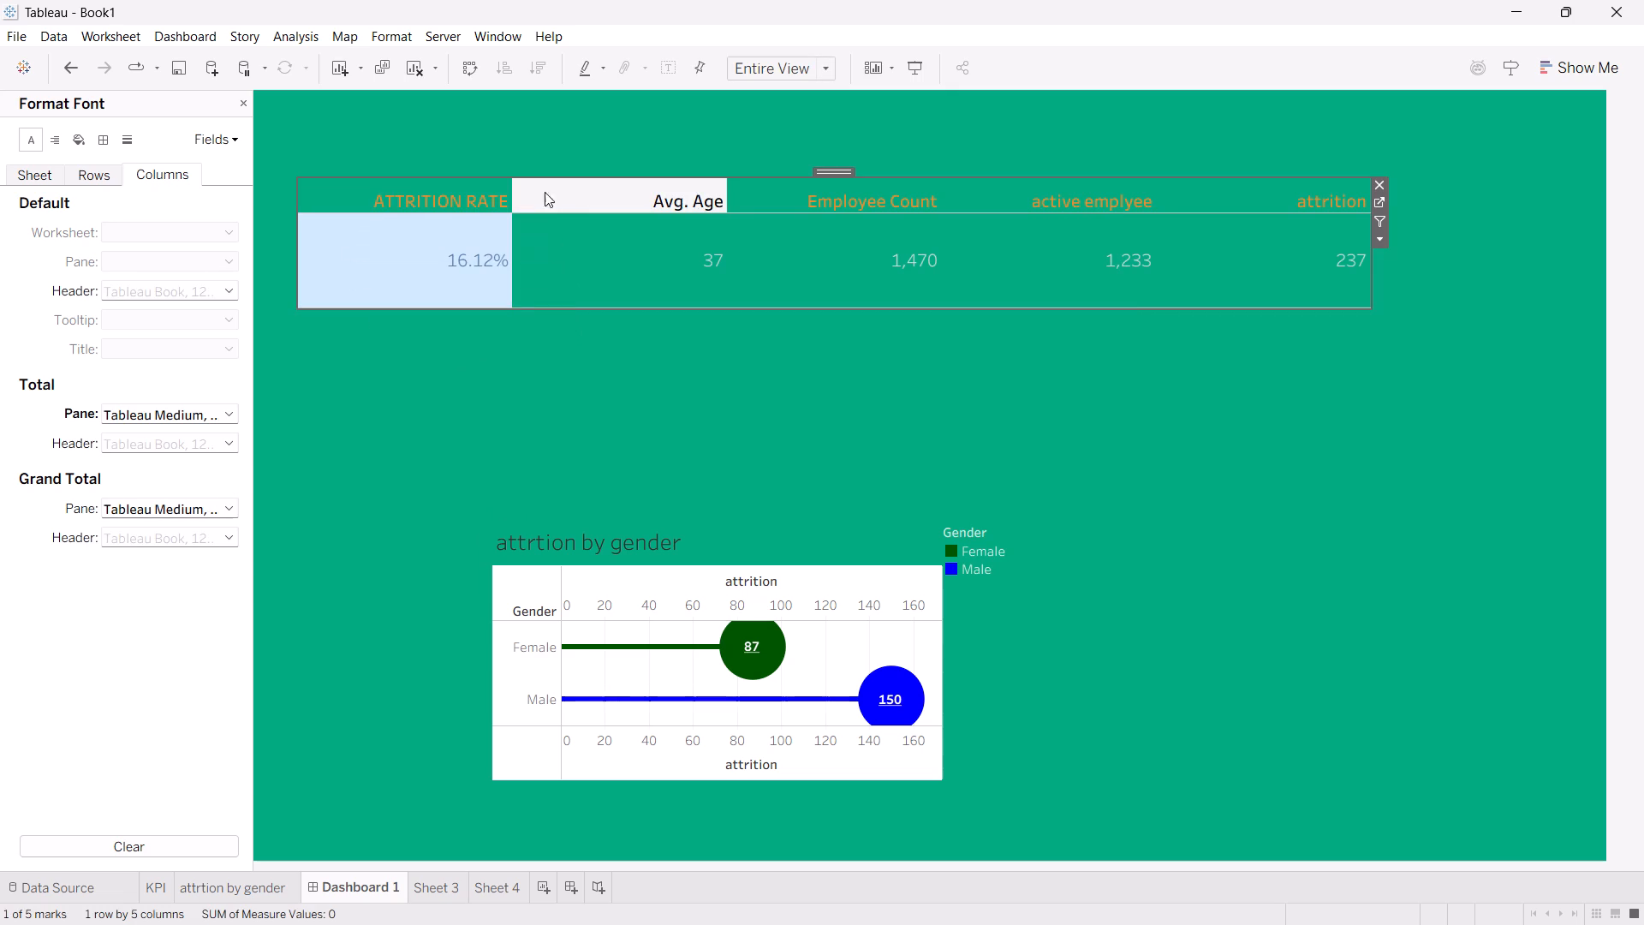
pyautogui.click(418, 458)
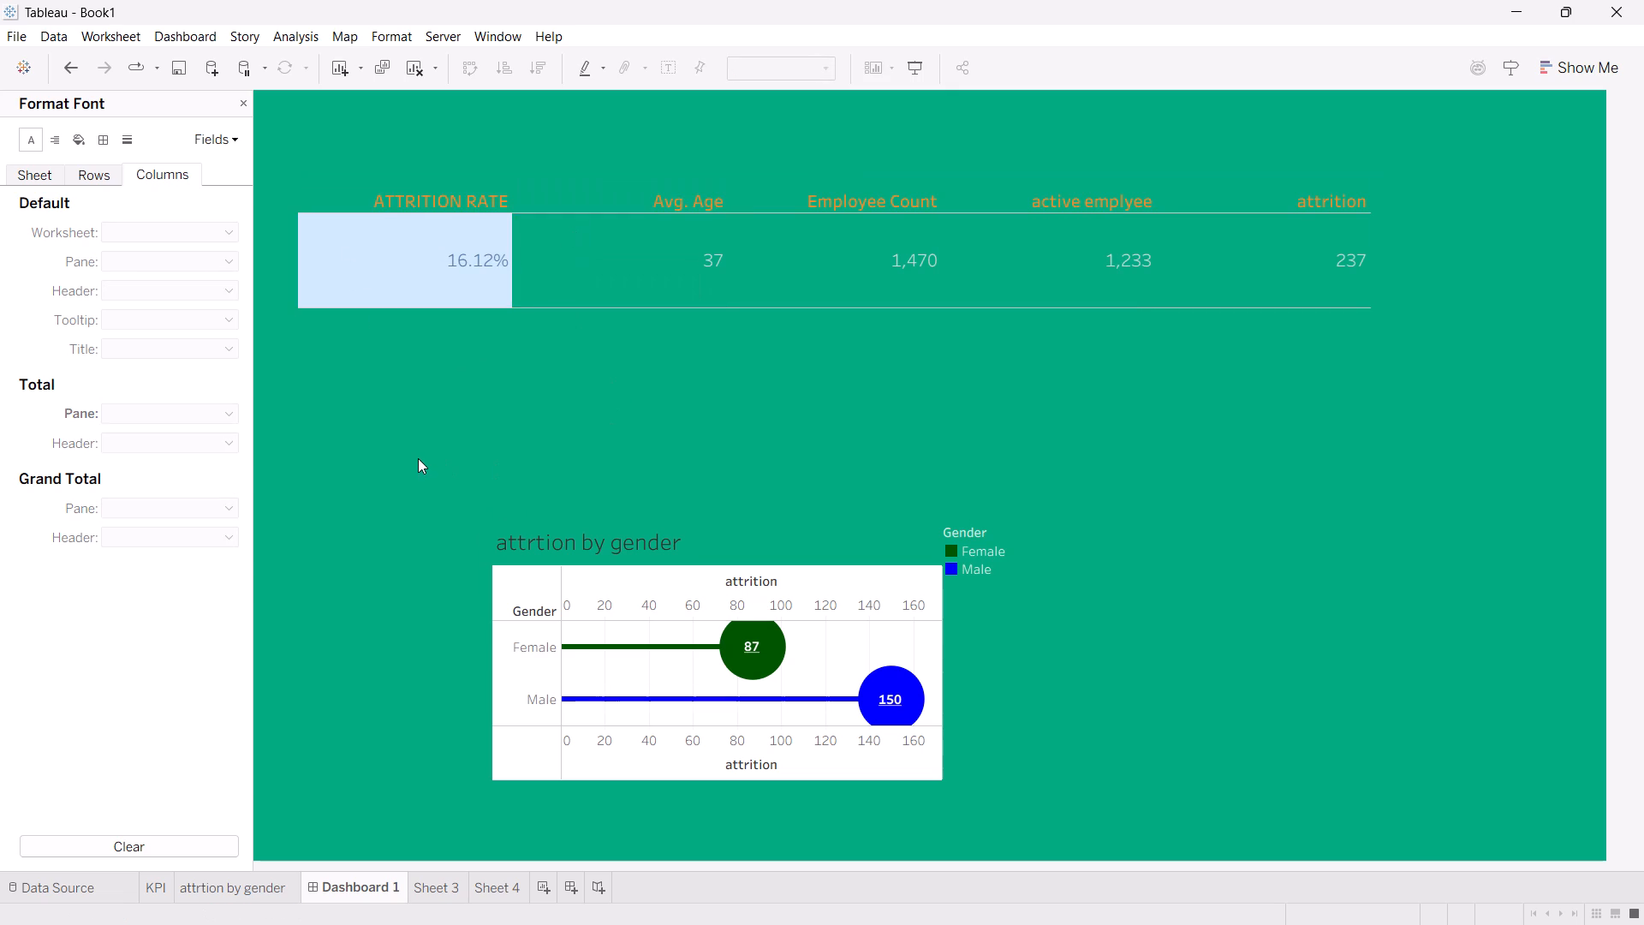
pyautogui.click(349, 364)
pyautogui.click(393, 232)
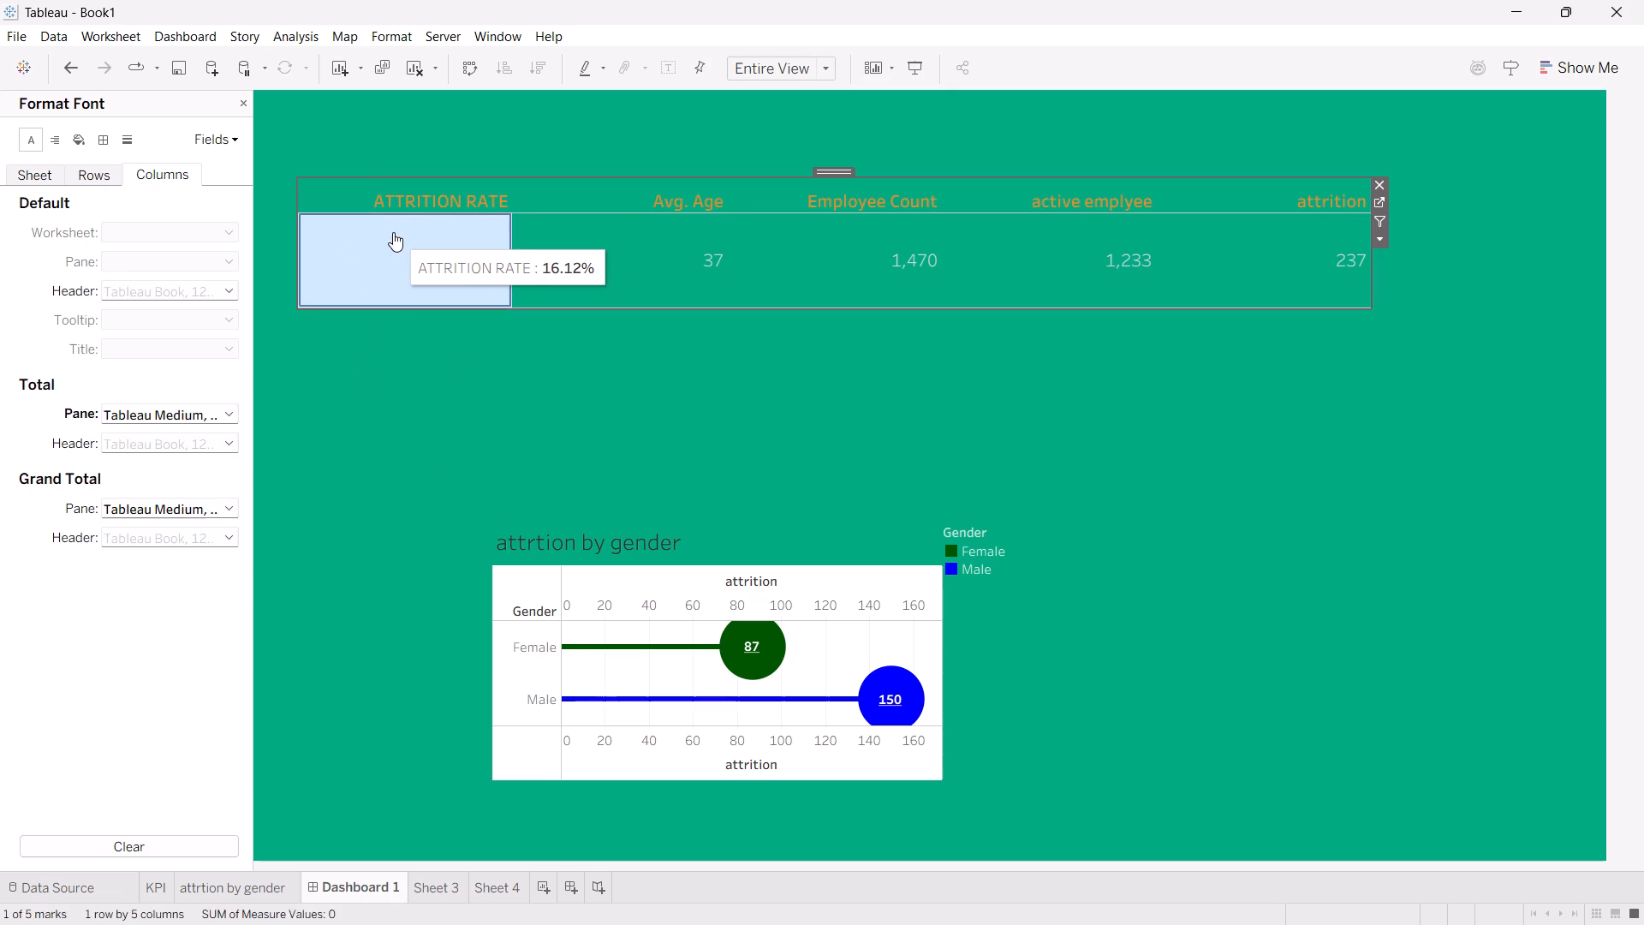
pyautogui.click(391, 388)
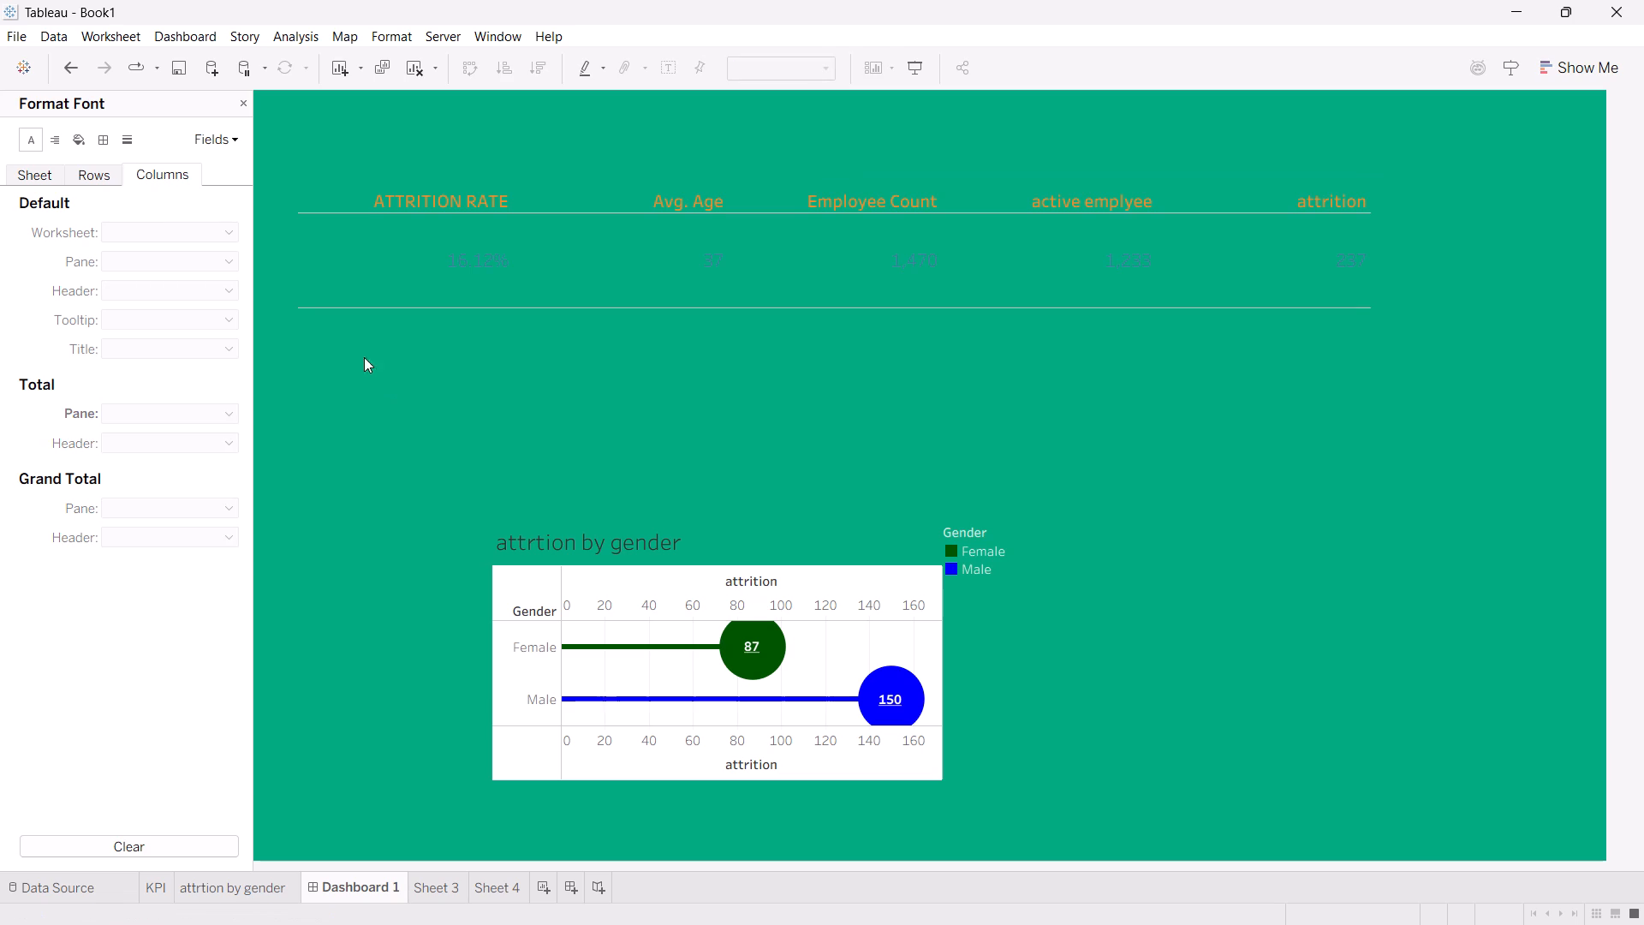
# Set the KPI sheet's column grid lines to a solid line.
pyautogui.click(117, 148)
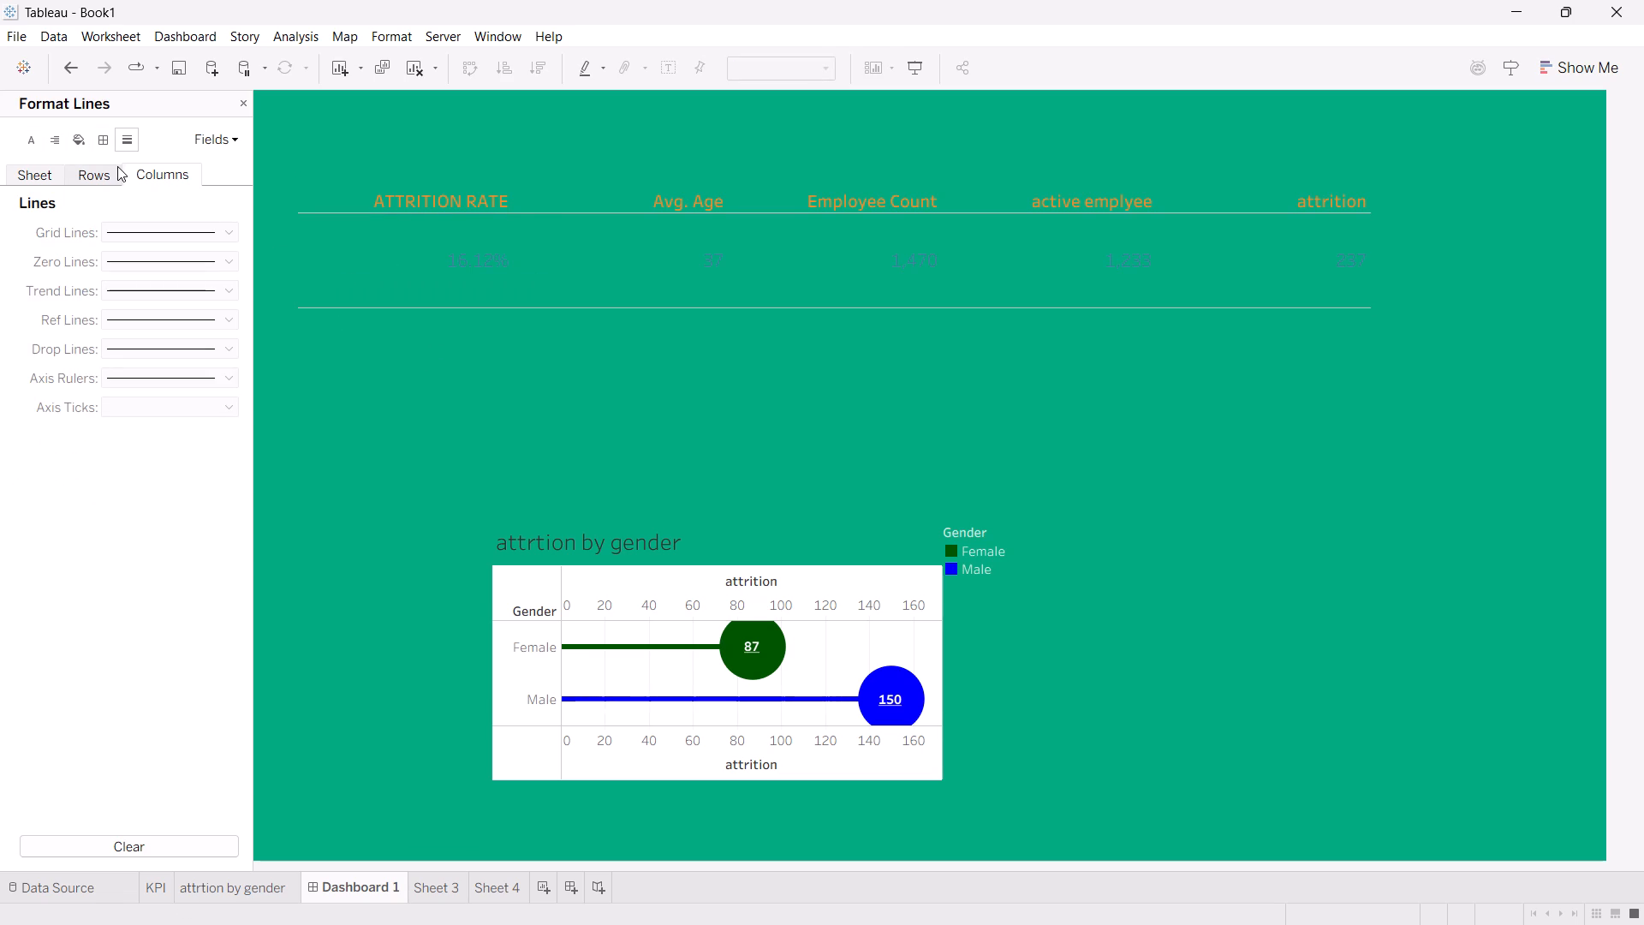
pyautogui.click(236, 236)
pyautogui.moveTo(230, 253); pyautogui.dragTo(342, 253)
pyautogui.click(342, 253)
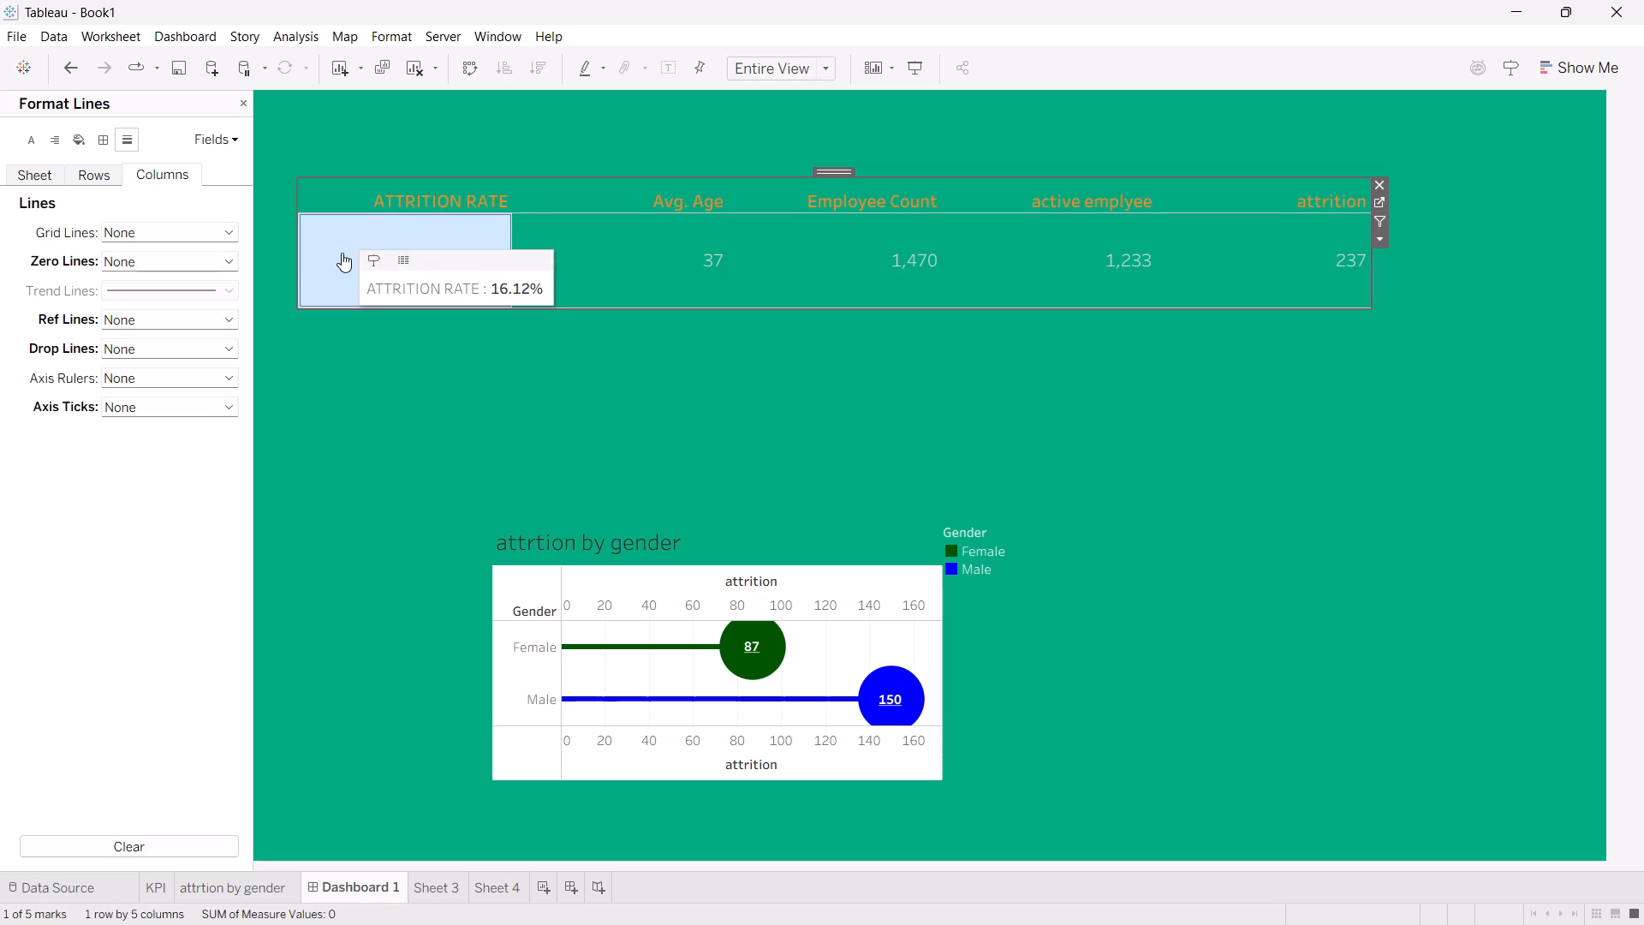
pyautogui.click(224, 221)
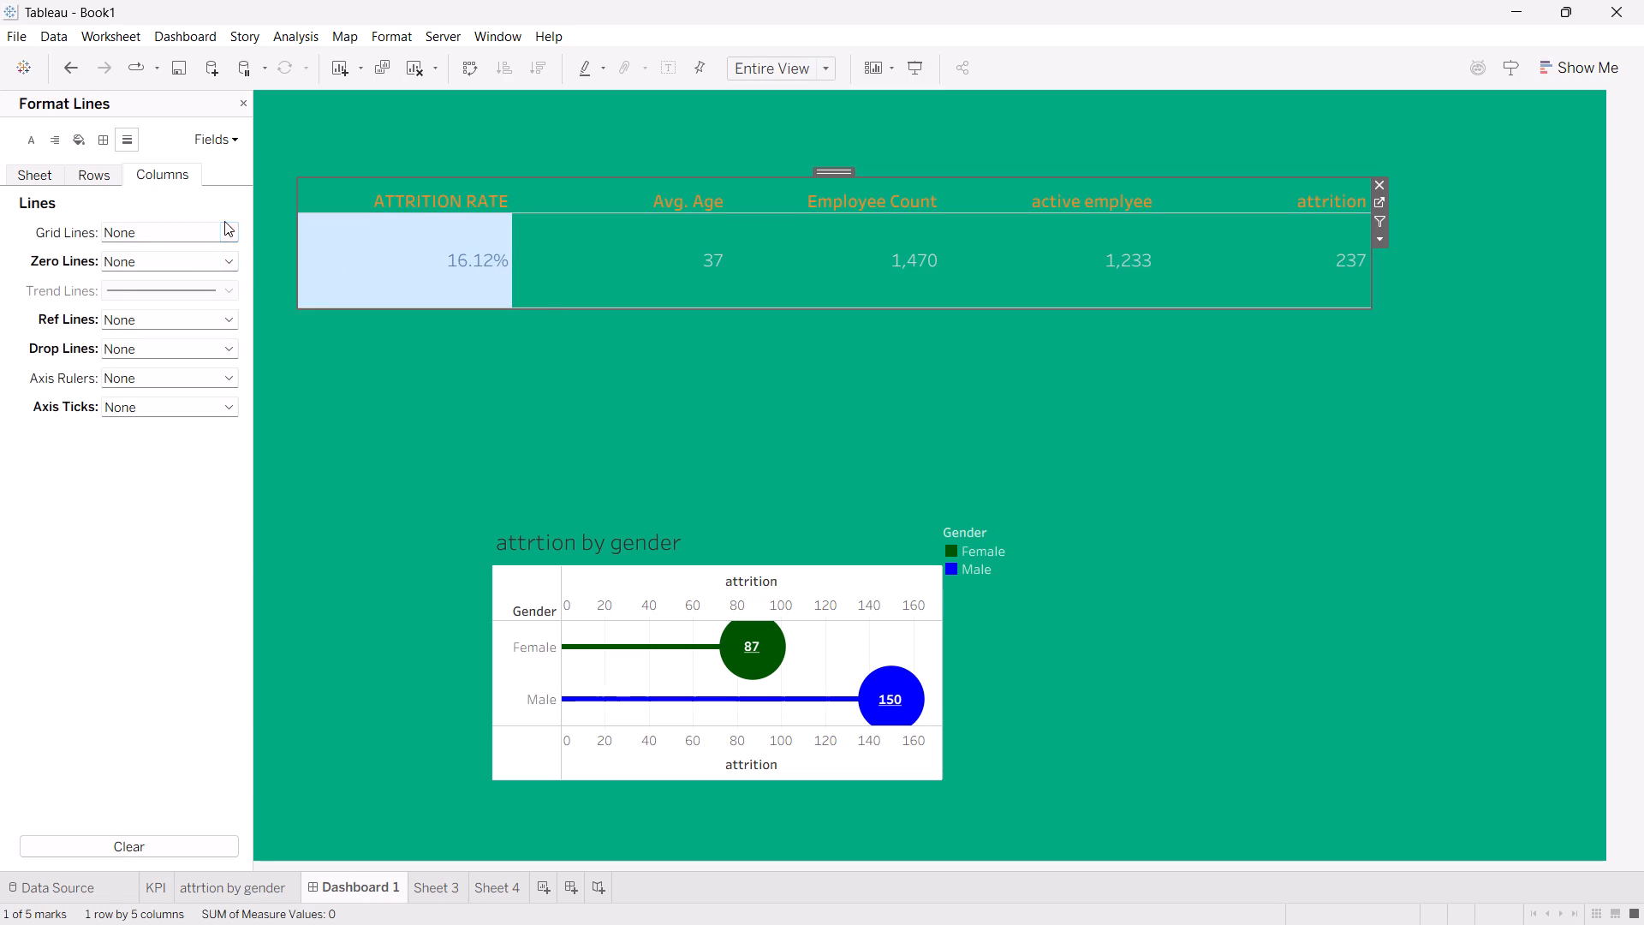
pyautogui.click(228, 236)
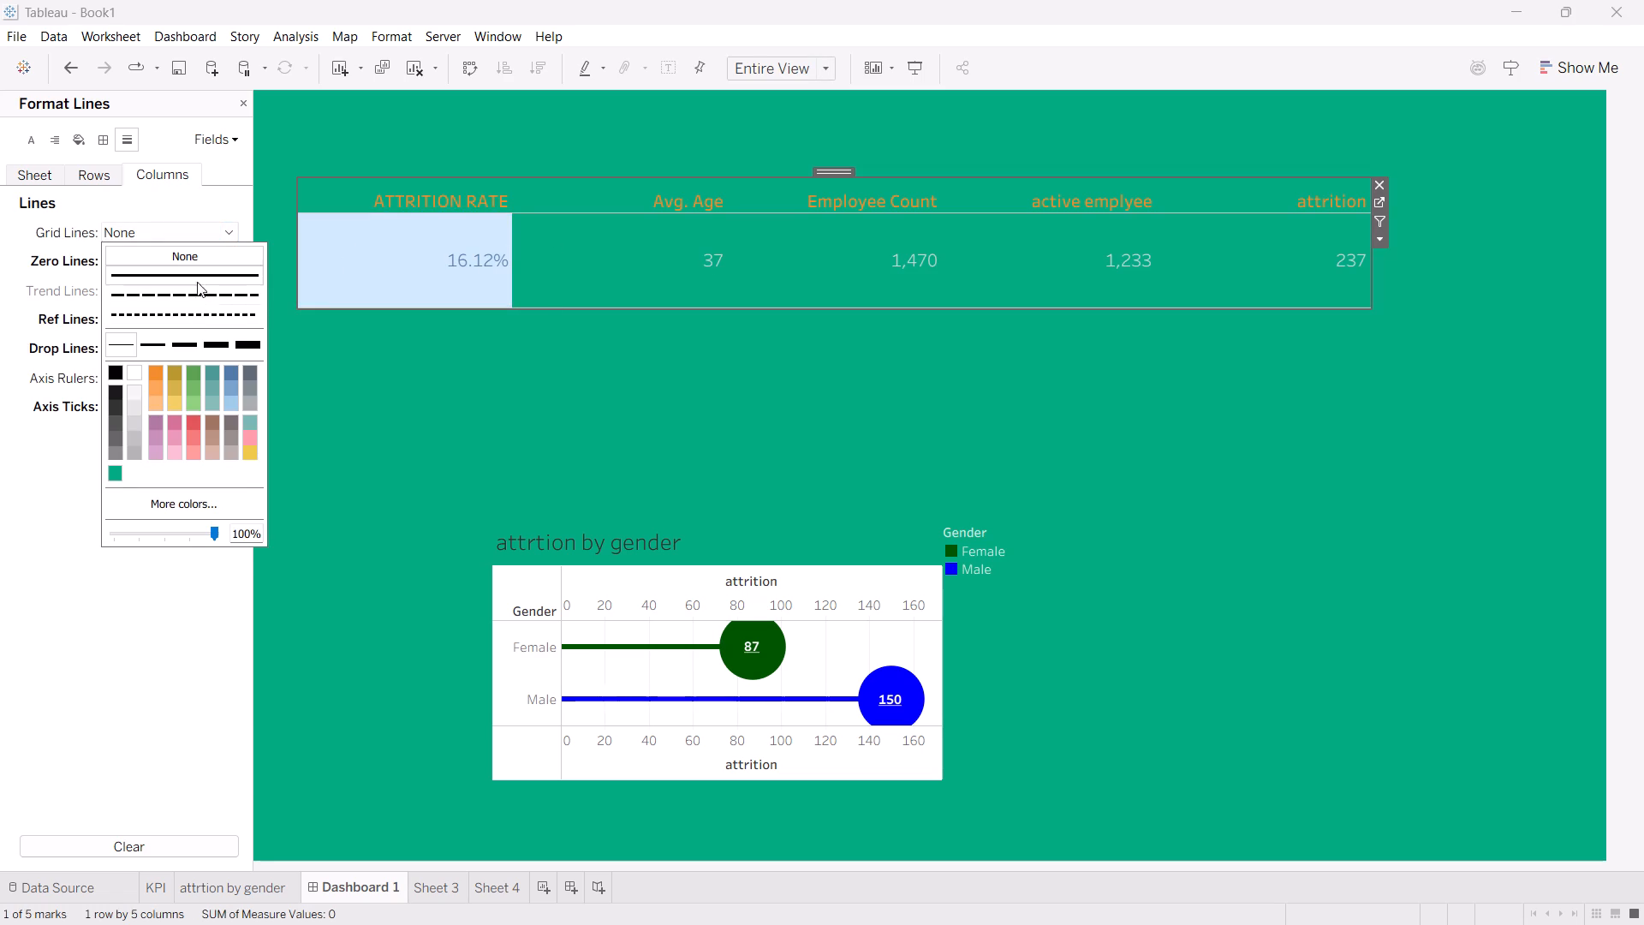
pyautogui.click(195, 302)
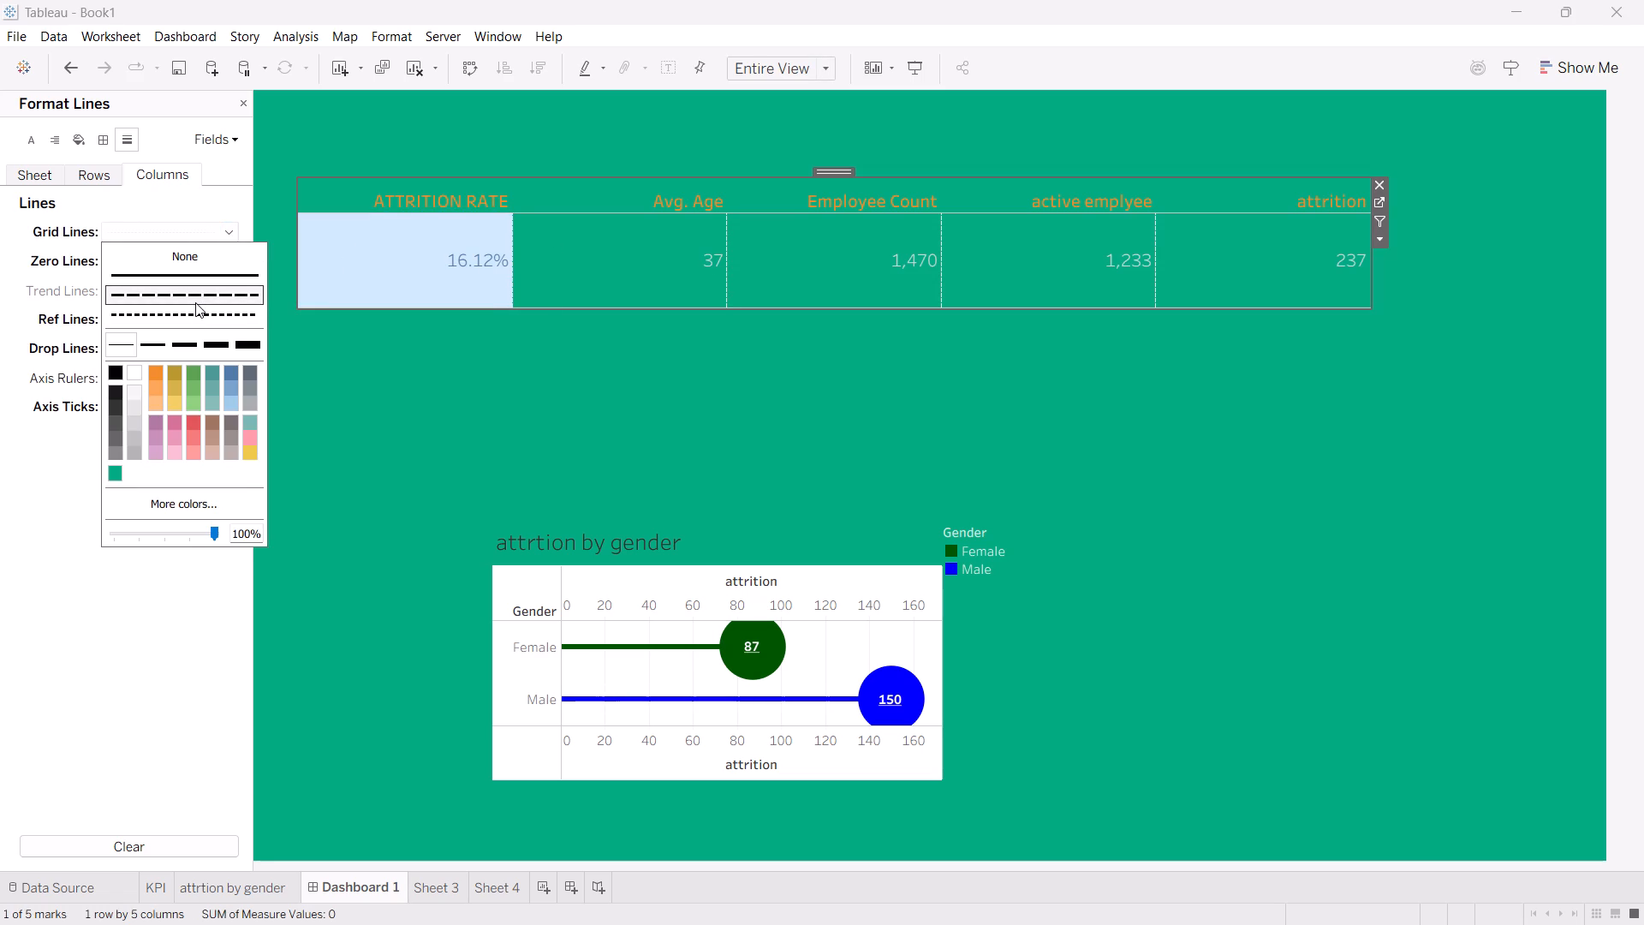
pyautogui.click(195, 302)
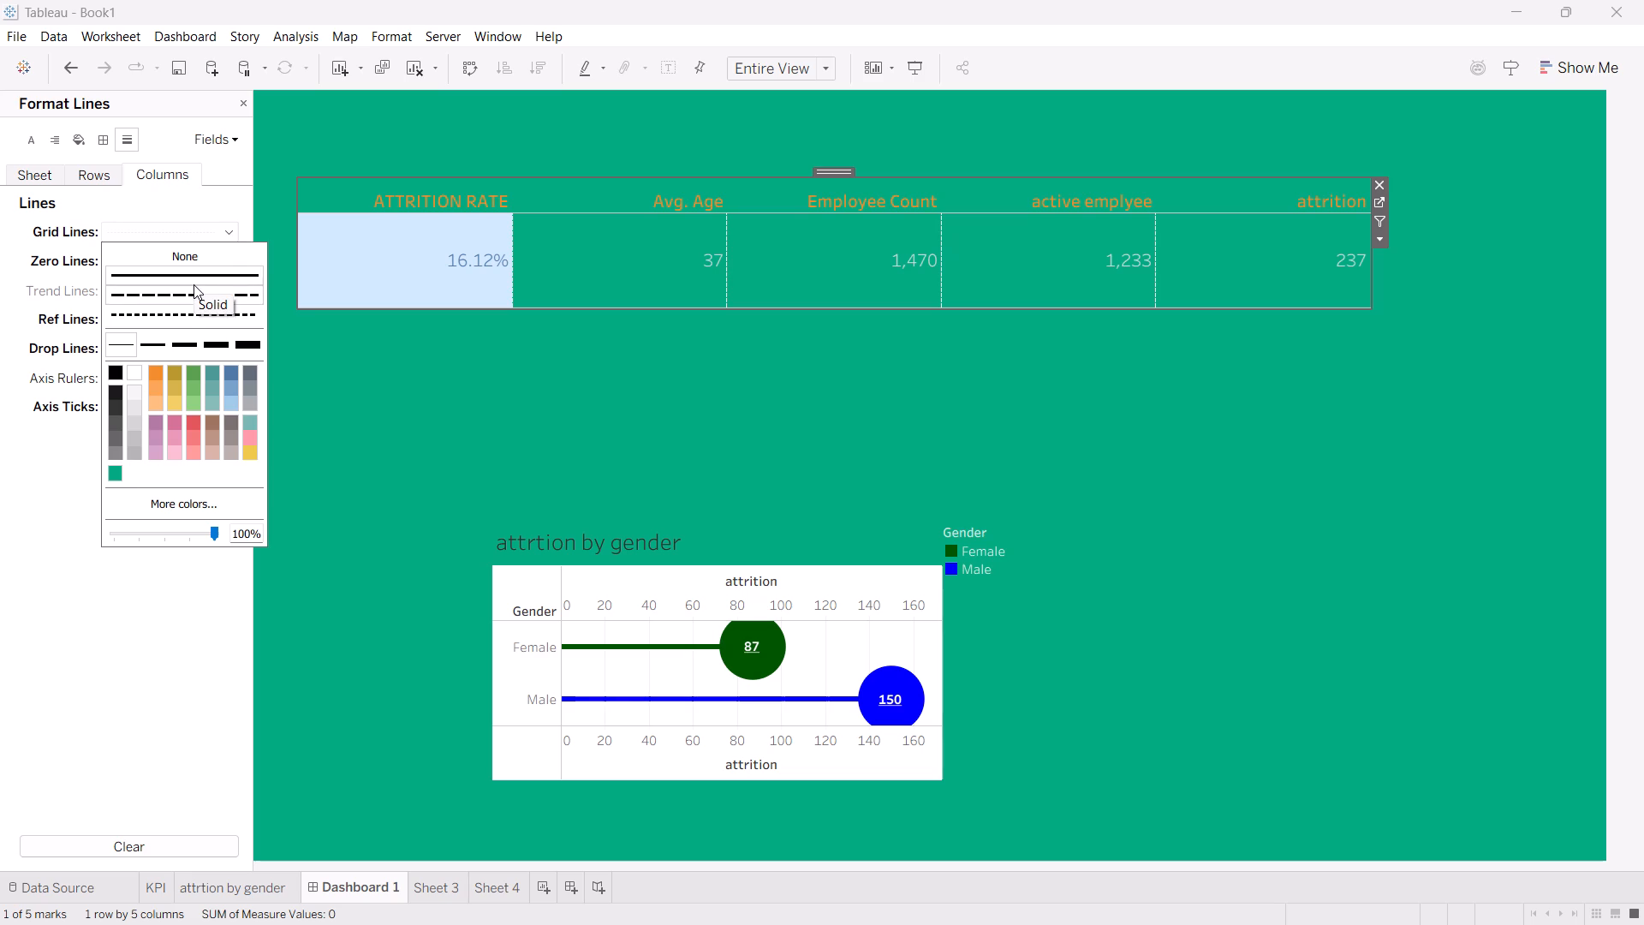
pyautogui.click(201, 272)
pyautogui.click(337, 361)
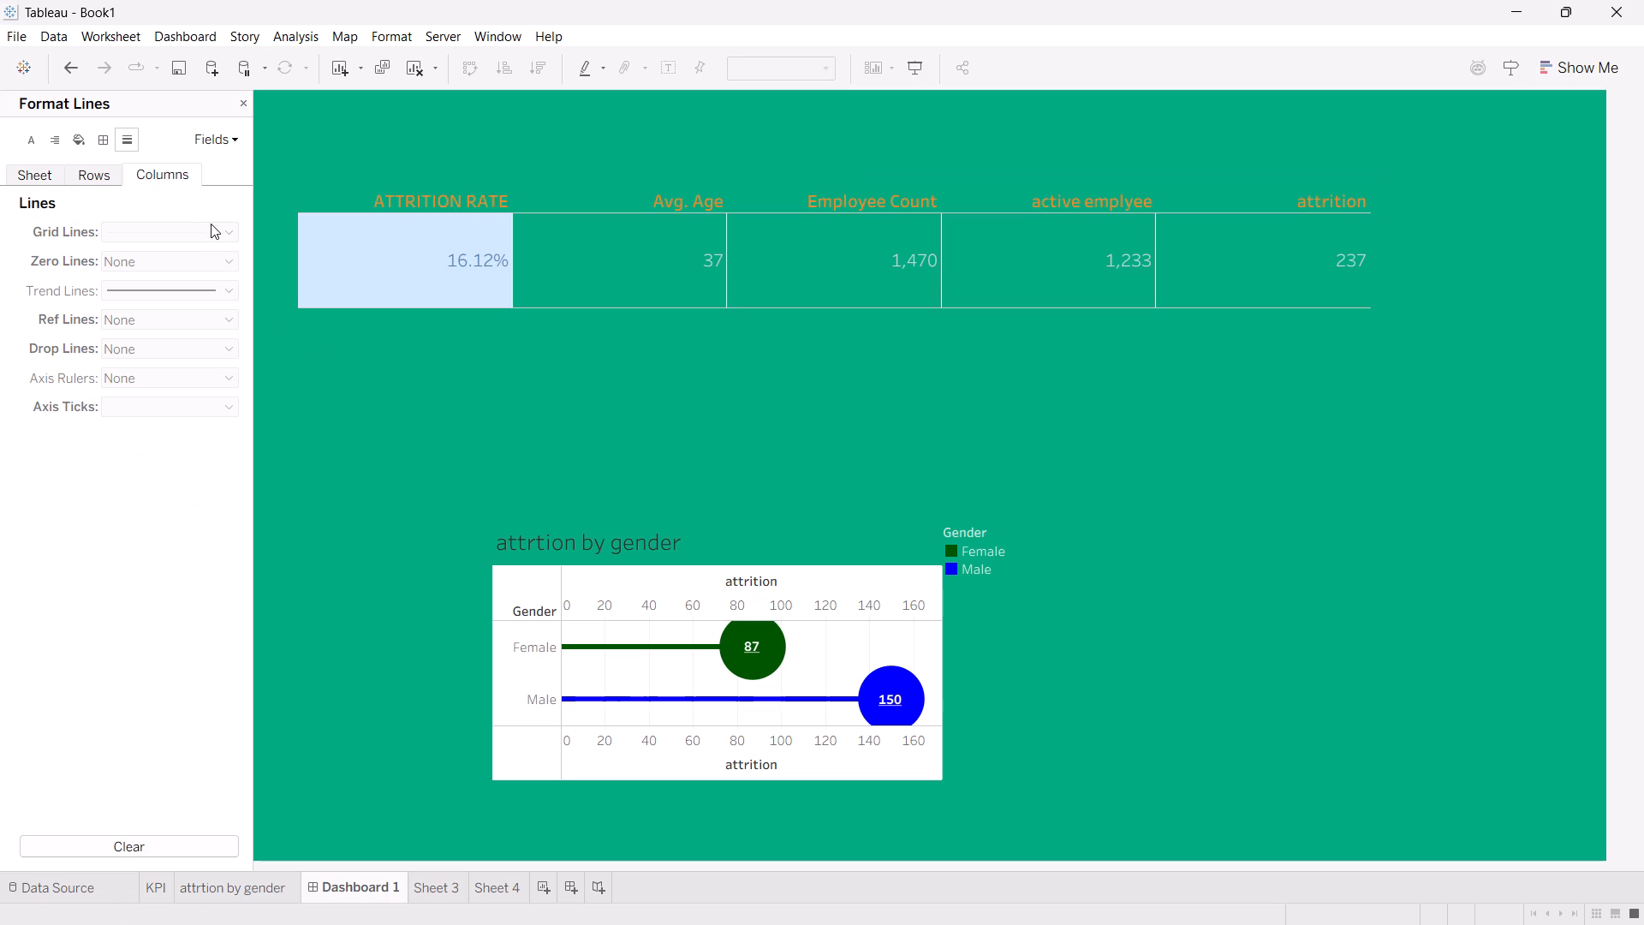
pyautogui.click(338, 248)
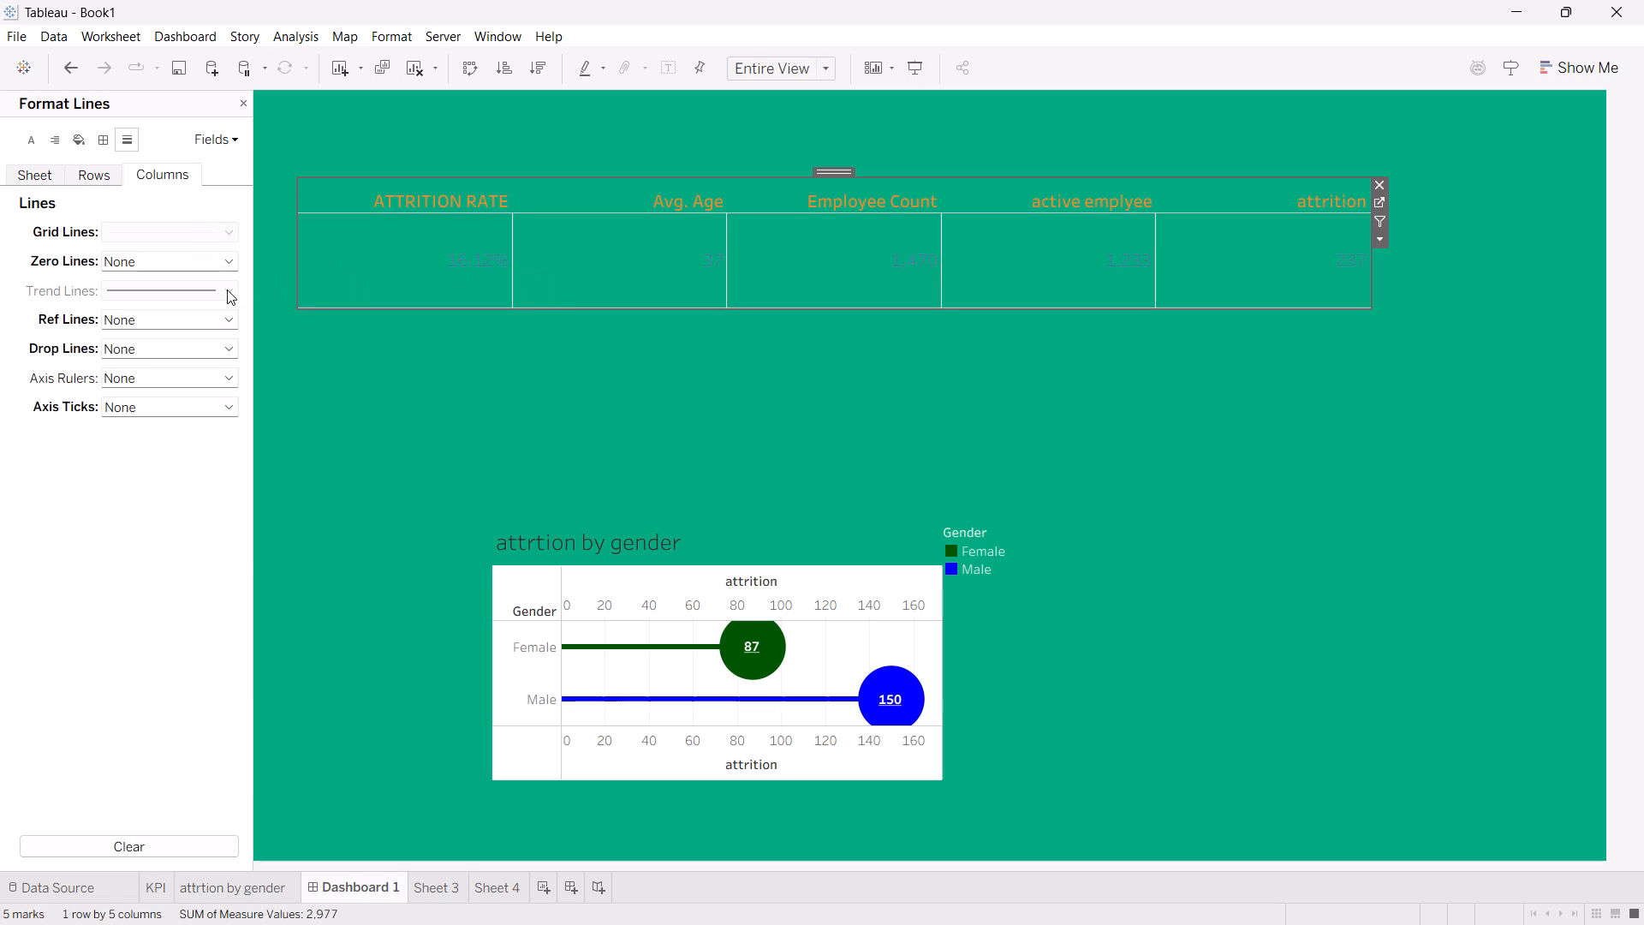
pyautogui.click(228, 234)
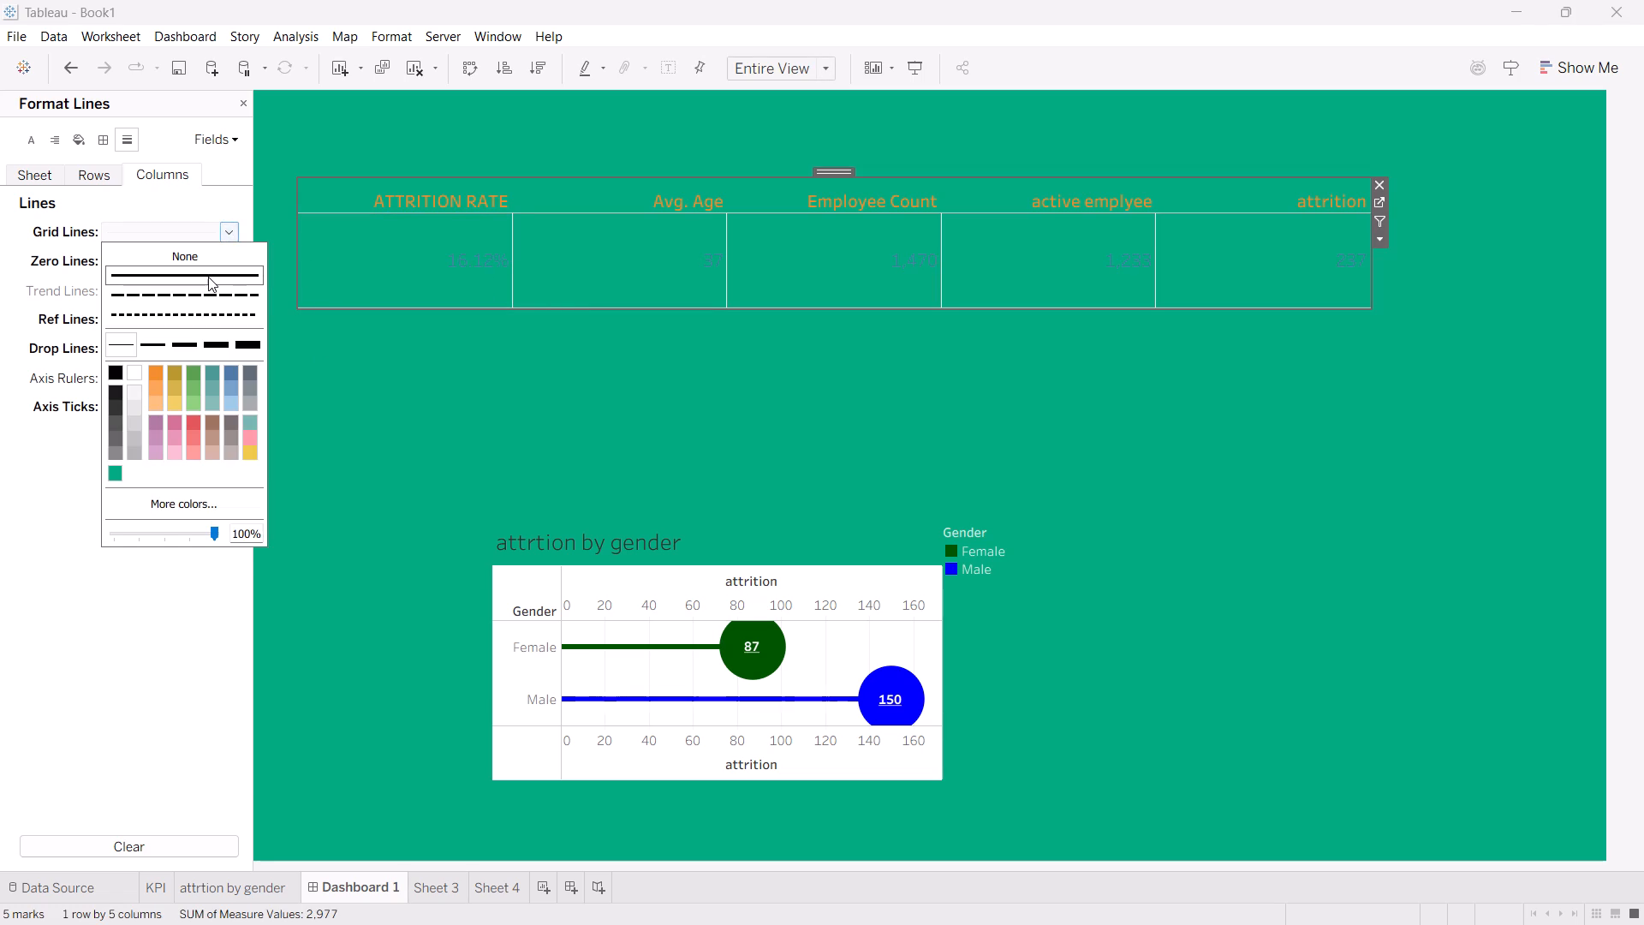
pyautogui.click(208, 277)
# Set the KPI sheet's column zero lines to a dashed line.
pyautogui.moveTo(24, 540); pyautogui.dragTo(229, 263)
pyautogui.click(229, 263)
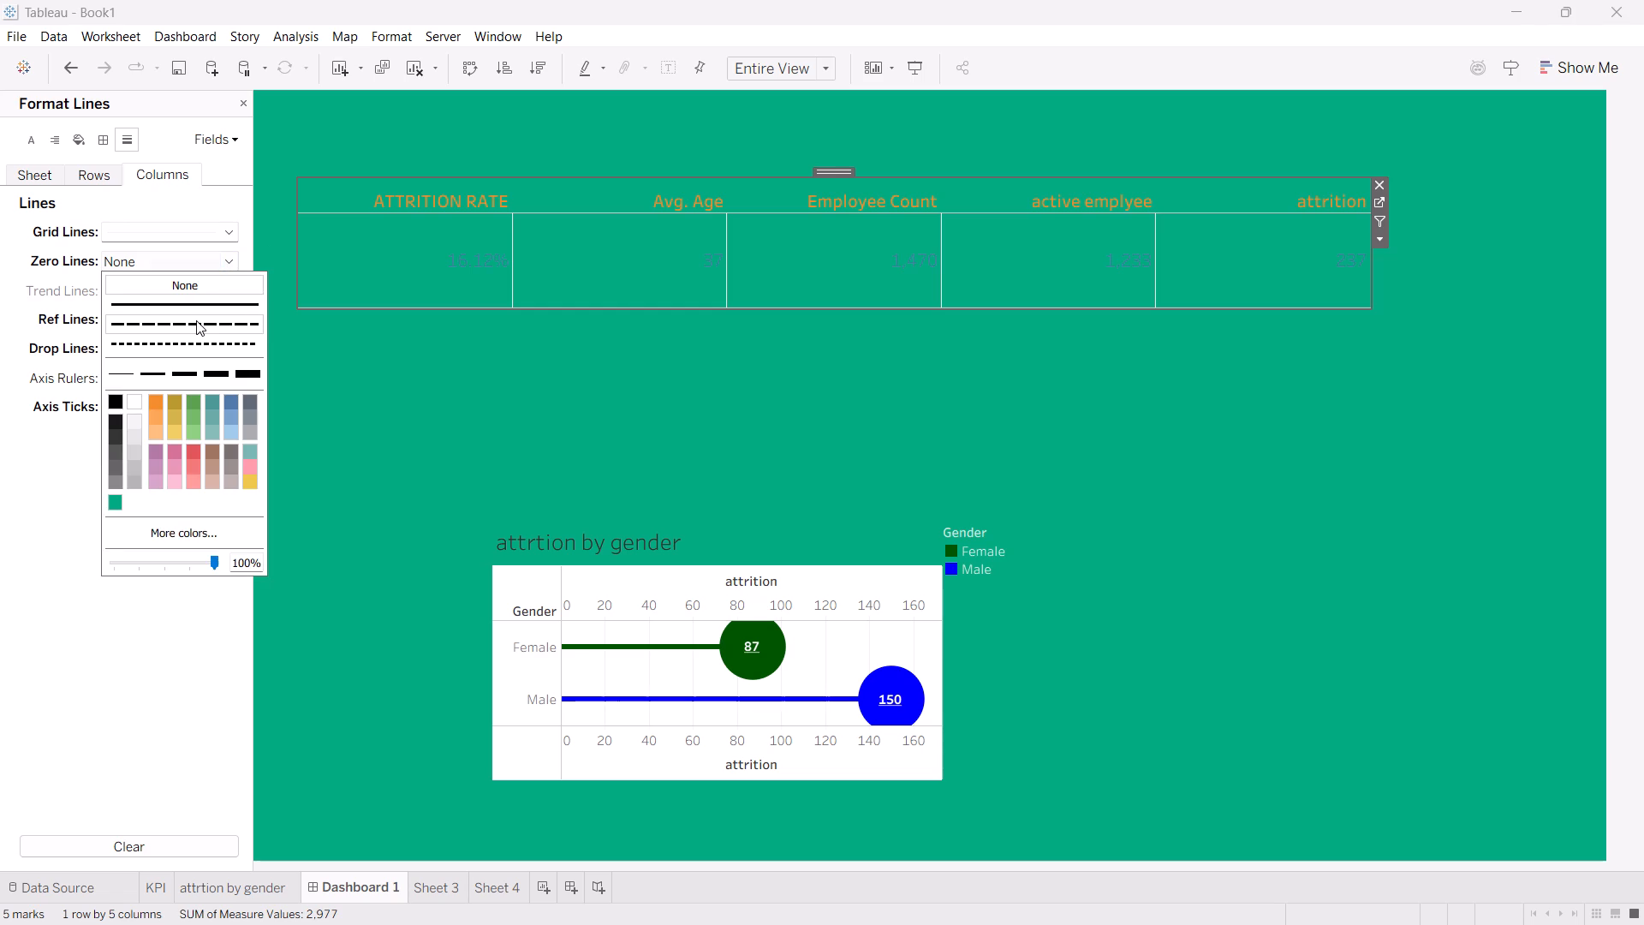
pyautogui.click(196, 320)
pyautogui.click(196, 320)
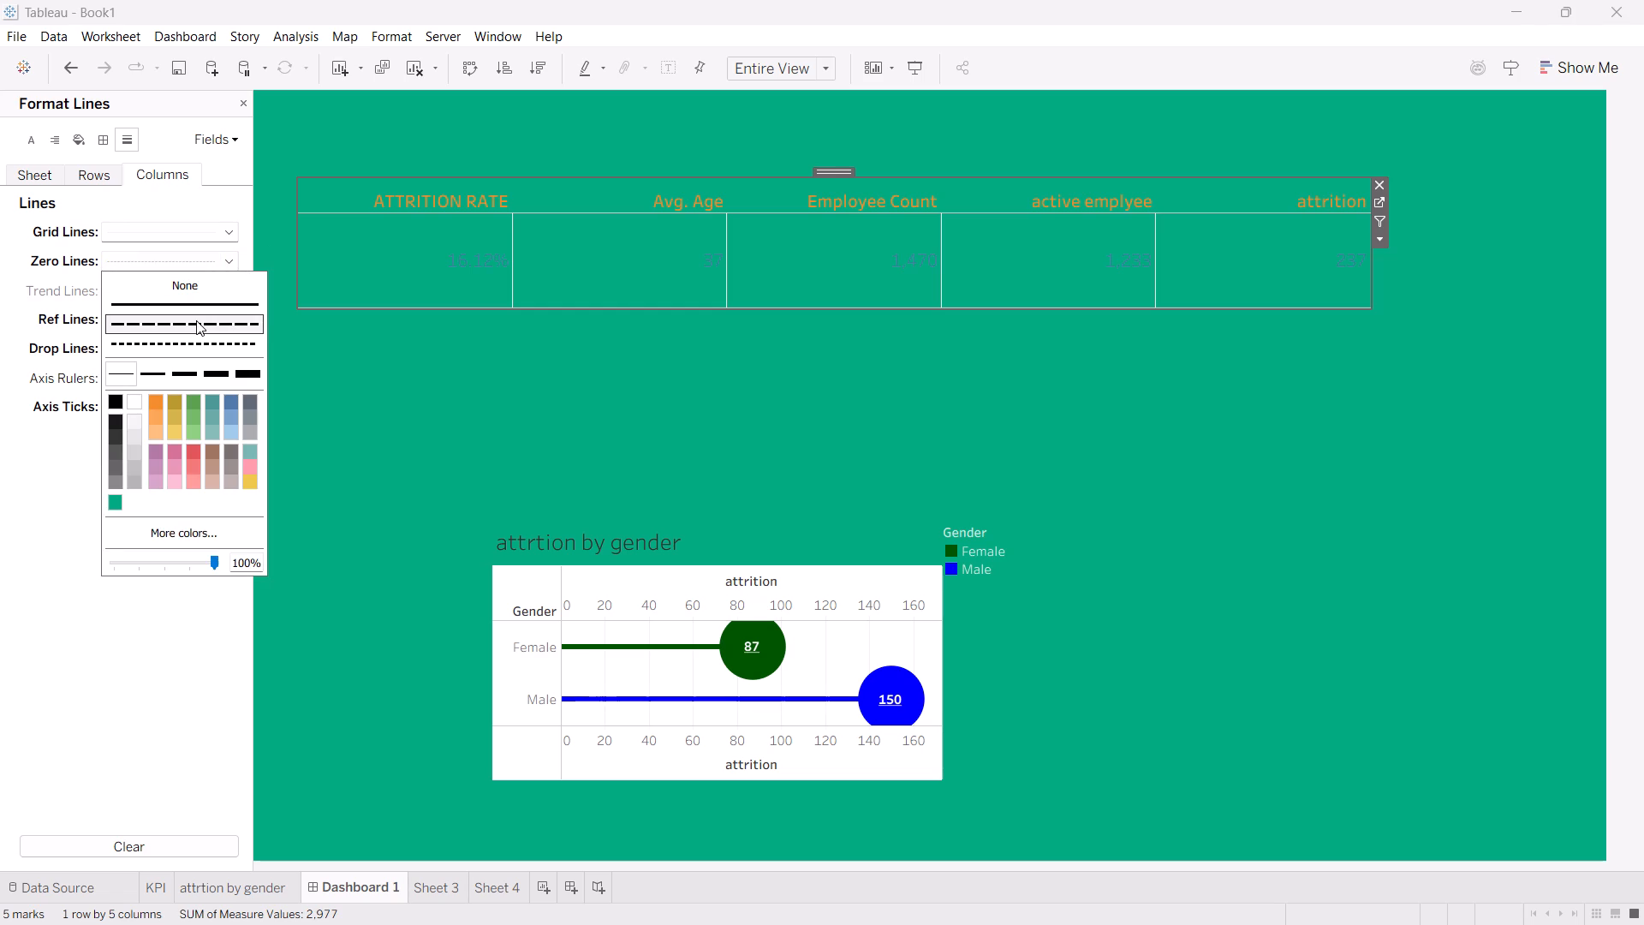
pyautogui.click(196, 320)
pyautogui.click(196, 320)
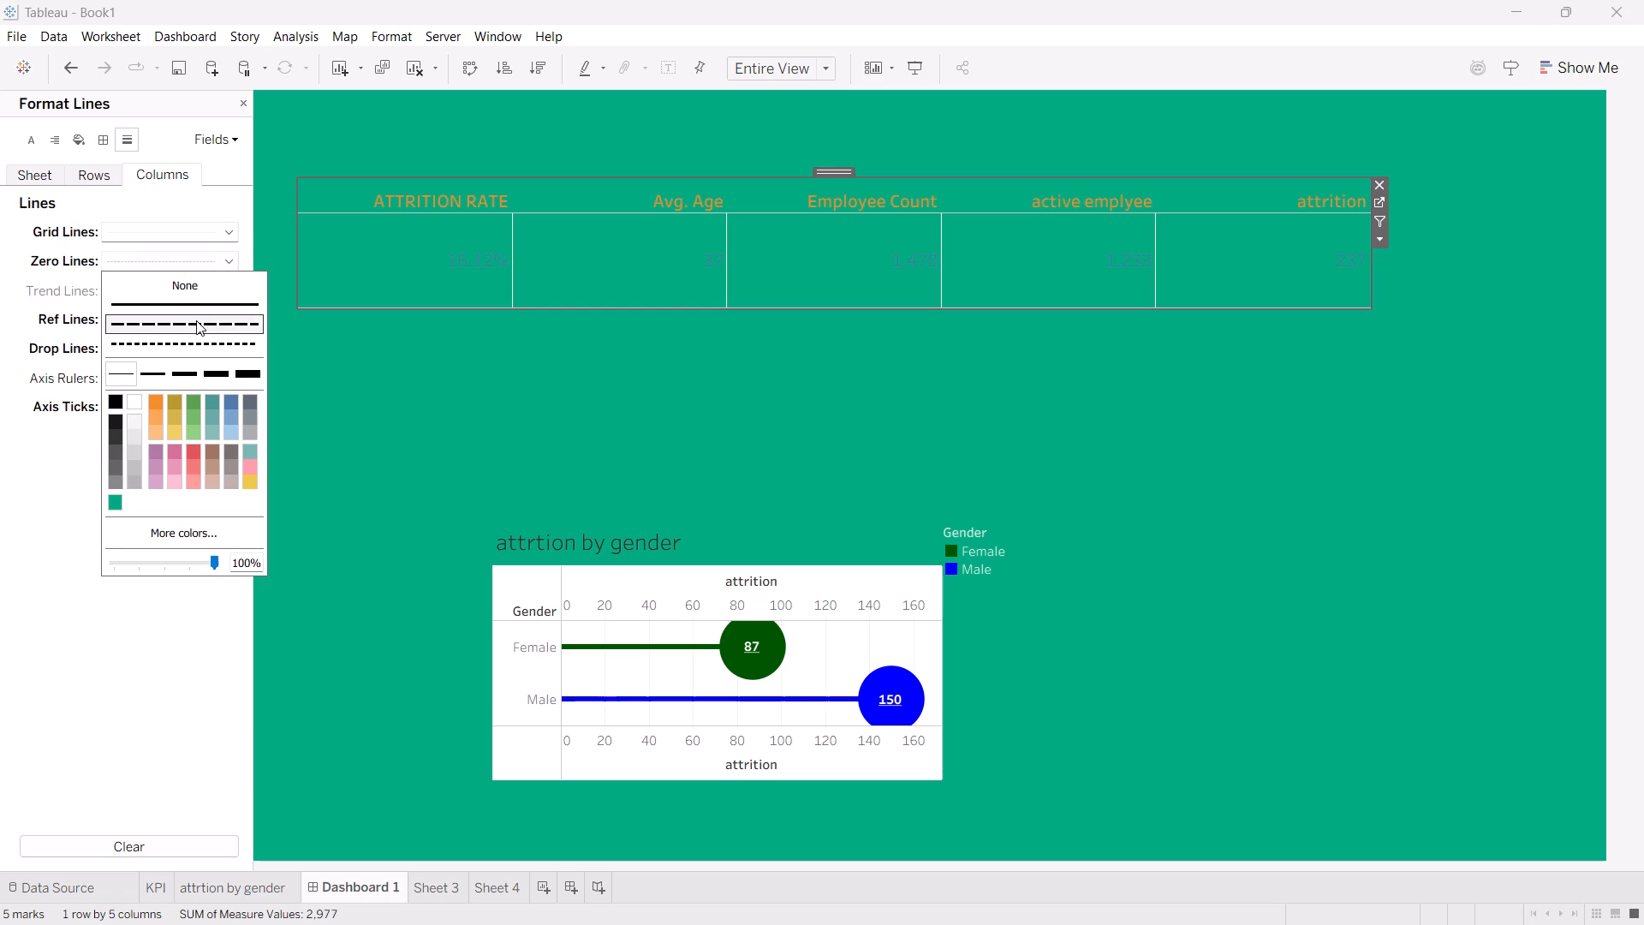
pyautogui.tripleClick(183, 329)
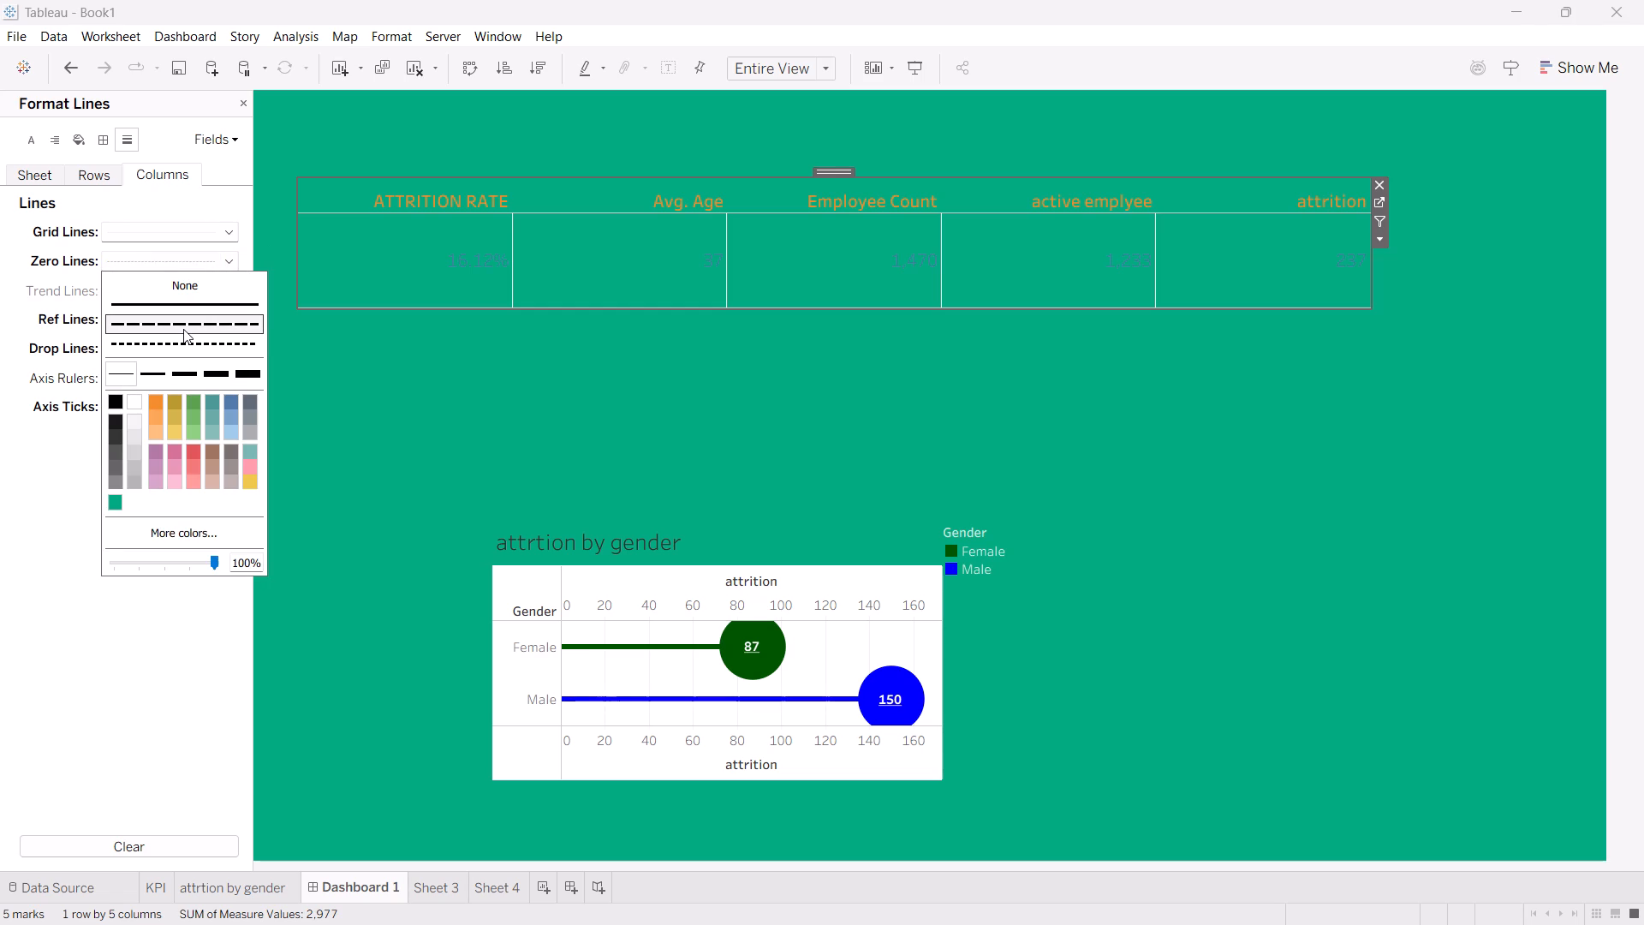
pyautogui.tripleClick(183, 329)
pyautogui.click(183, 329)
pyautogui.moveTo(183, 329); pyautogui.dragTo(47, 417)
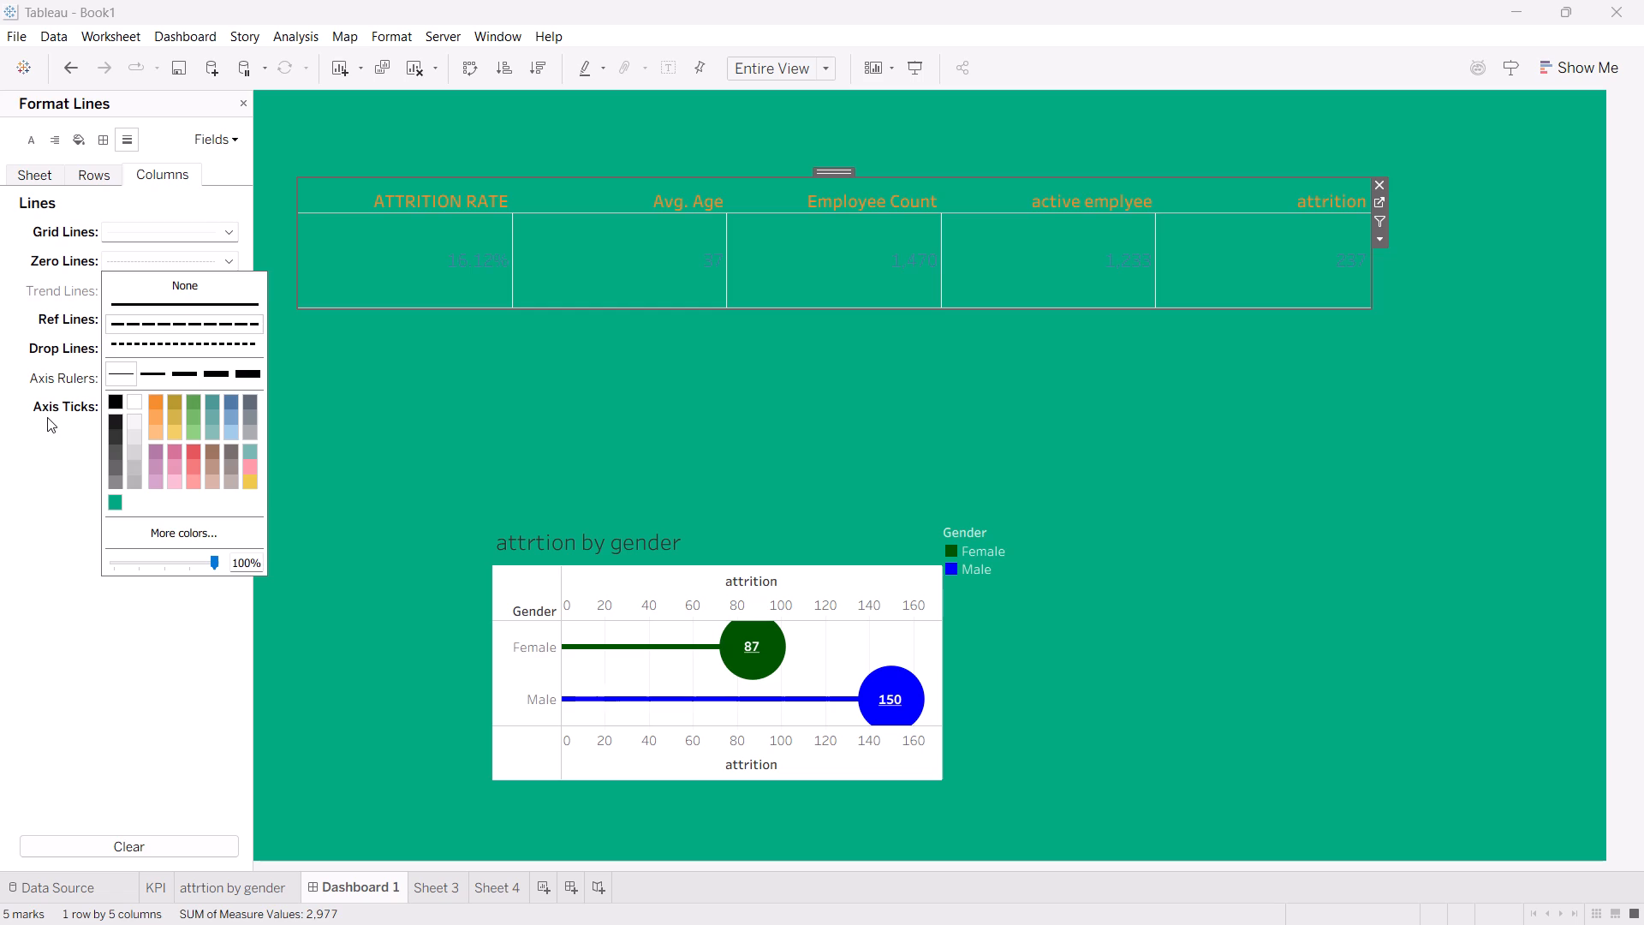
pyautogui.click(47, 417)
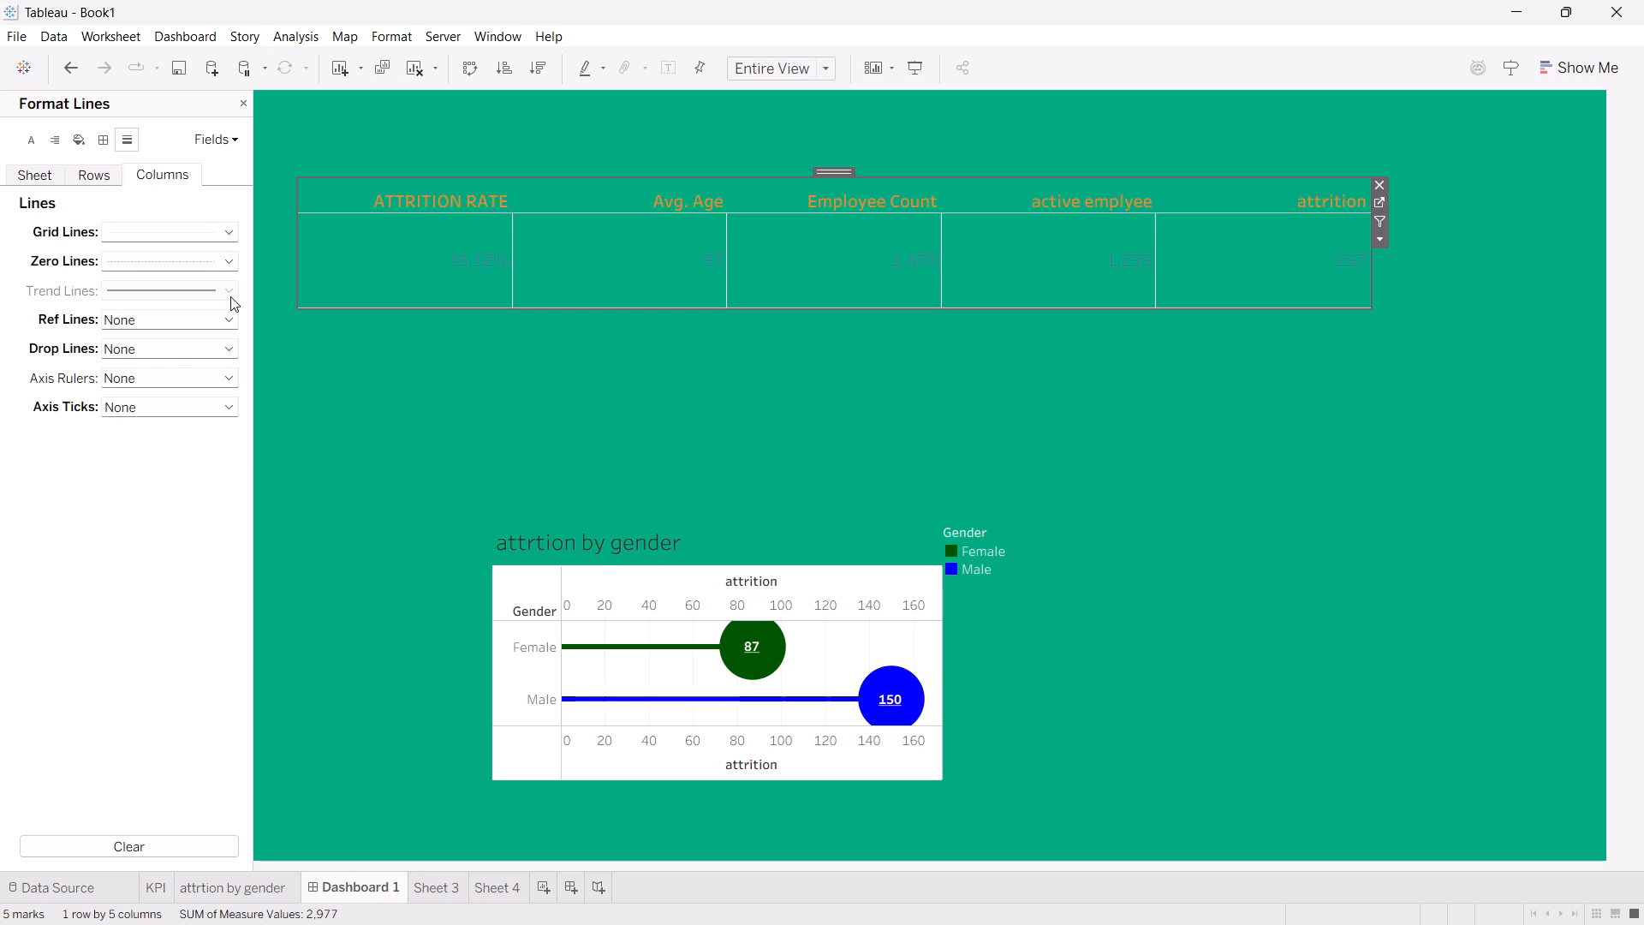
# Set the KPI sheet's column reference lines to a solid line.
pyautogui.click(237, 308)
pyautogui.click(229, 323)
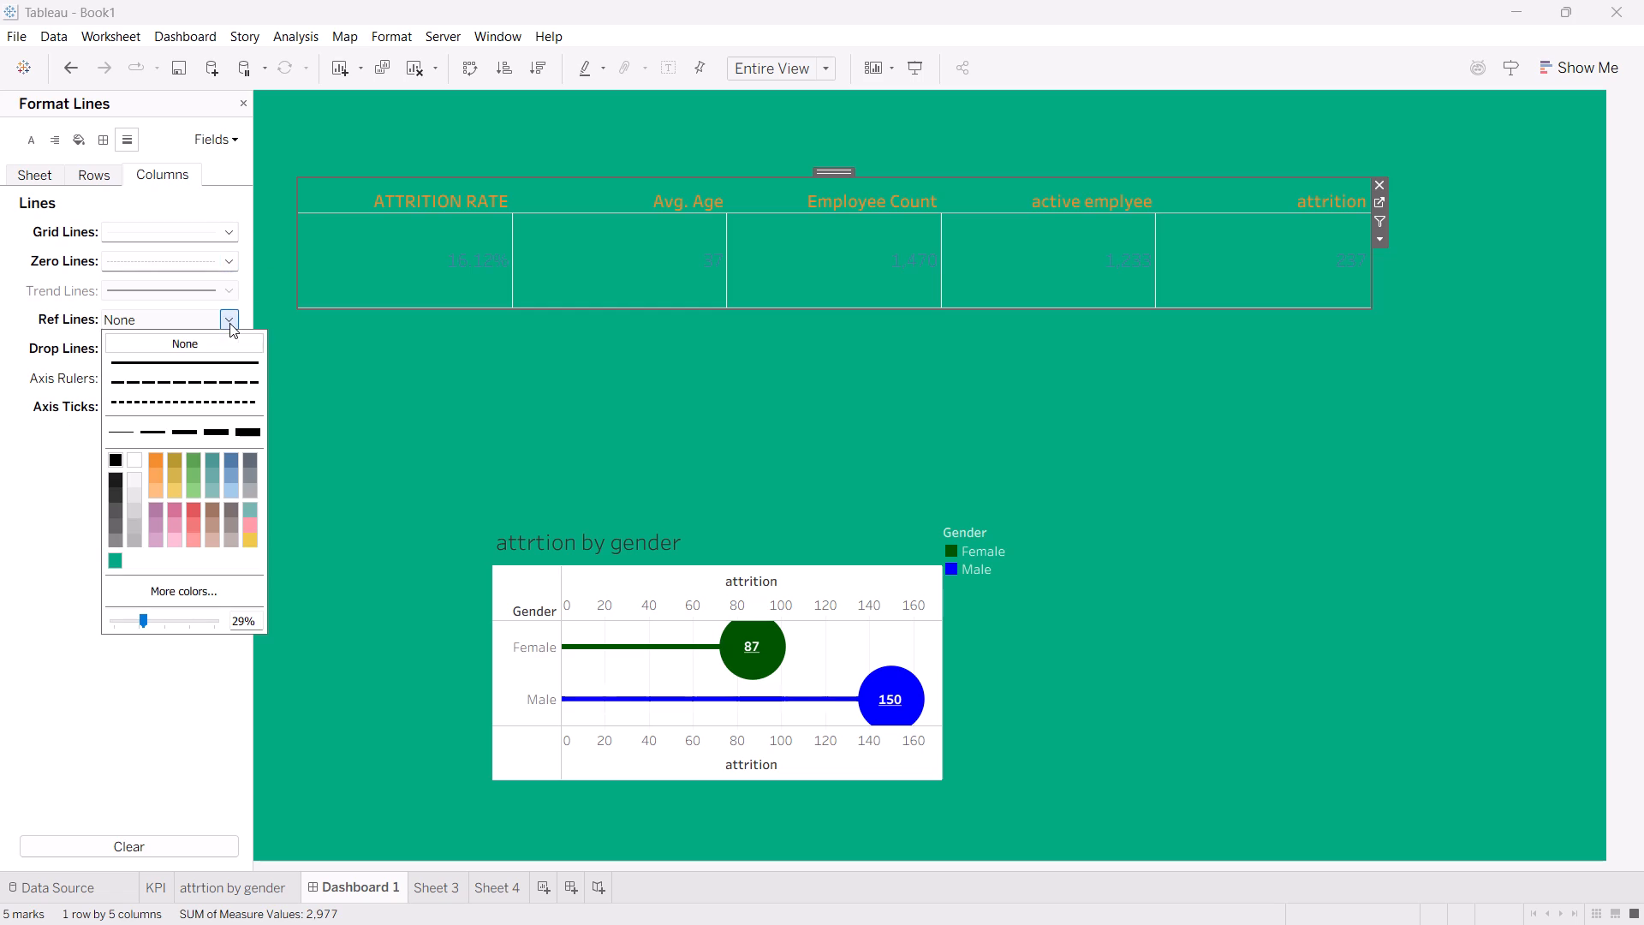
pyautogui.click(200, 355)
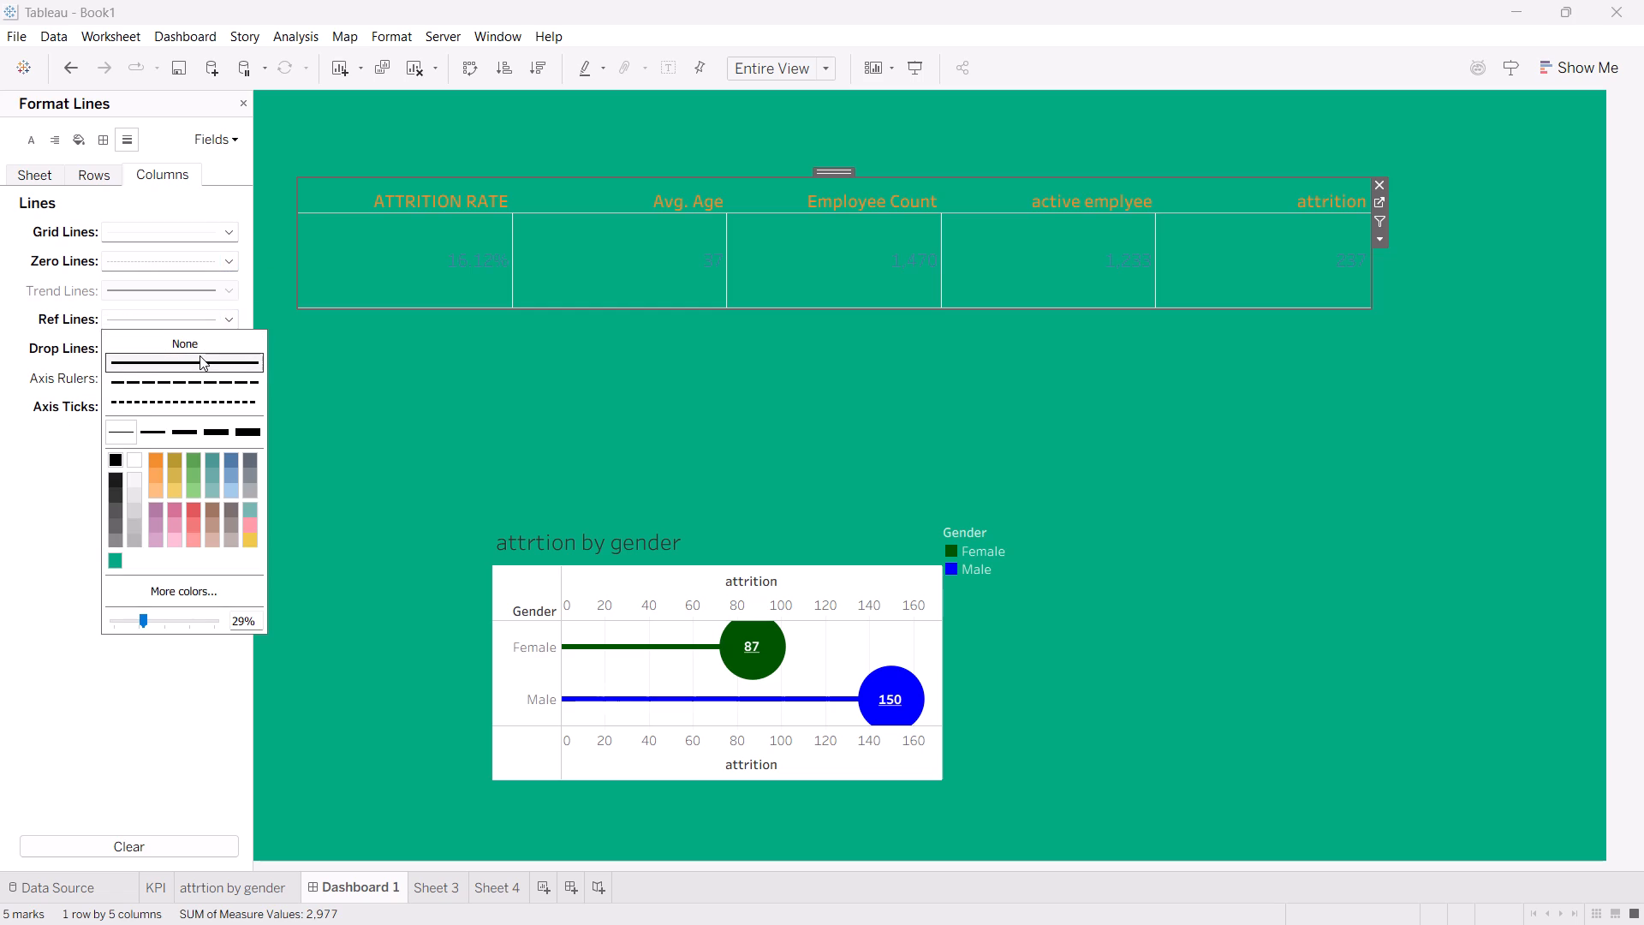
pyautogui.click(200, 355)
pyautogui.doubleClick(34, 500)
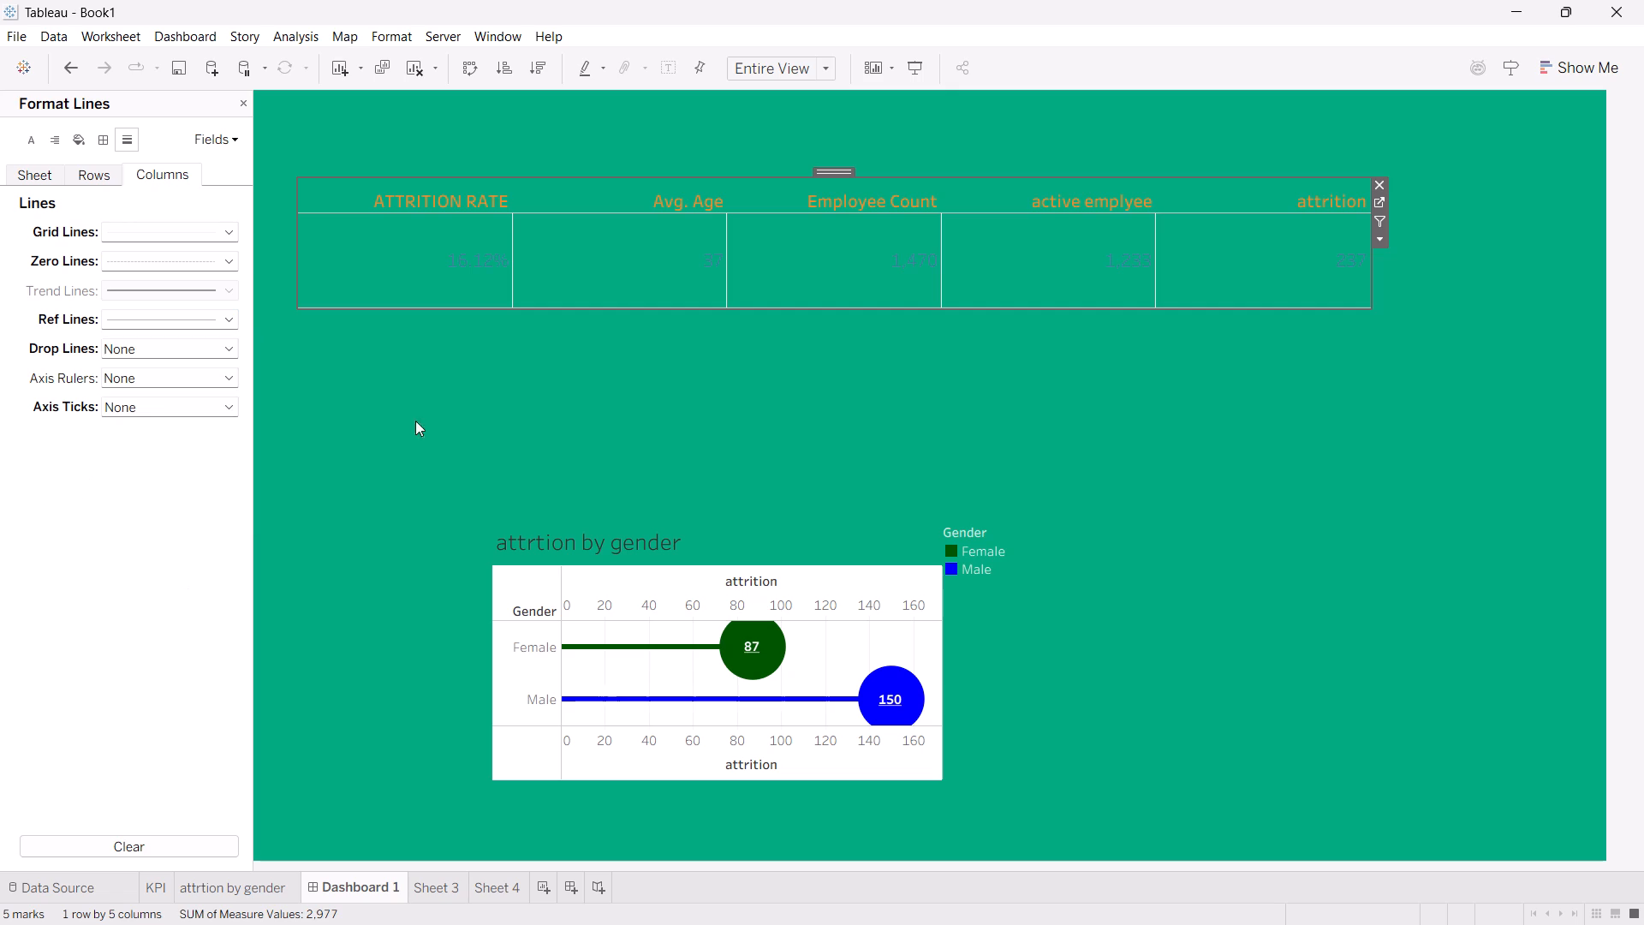
pyautogui.click(472, 431)
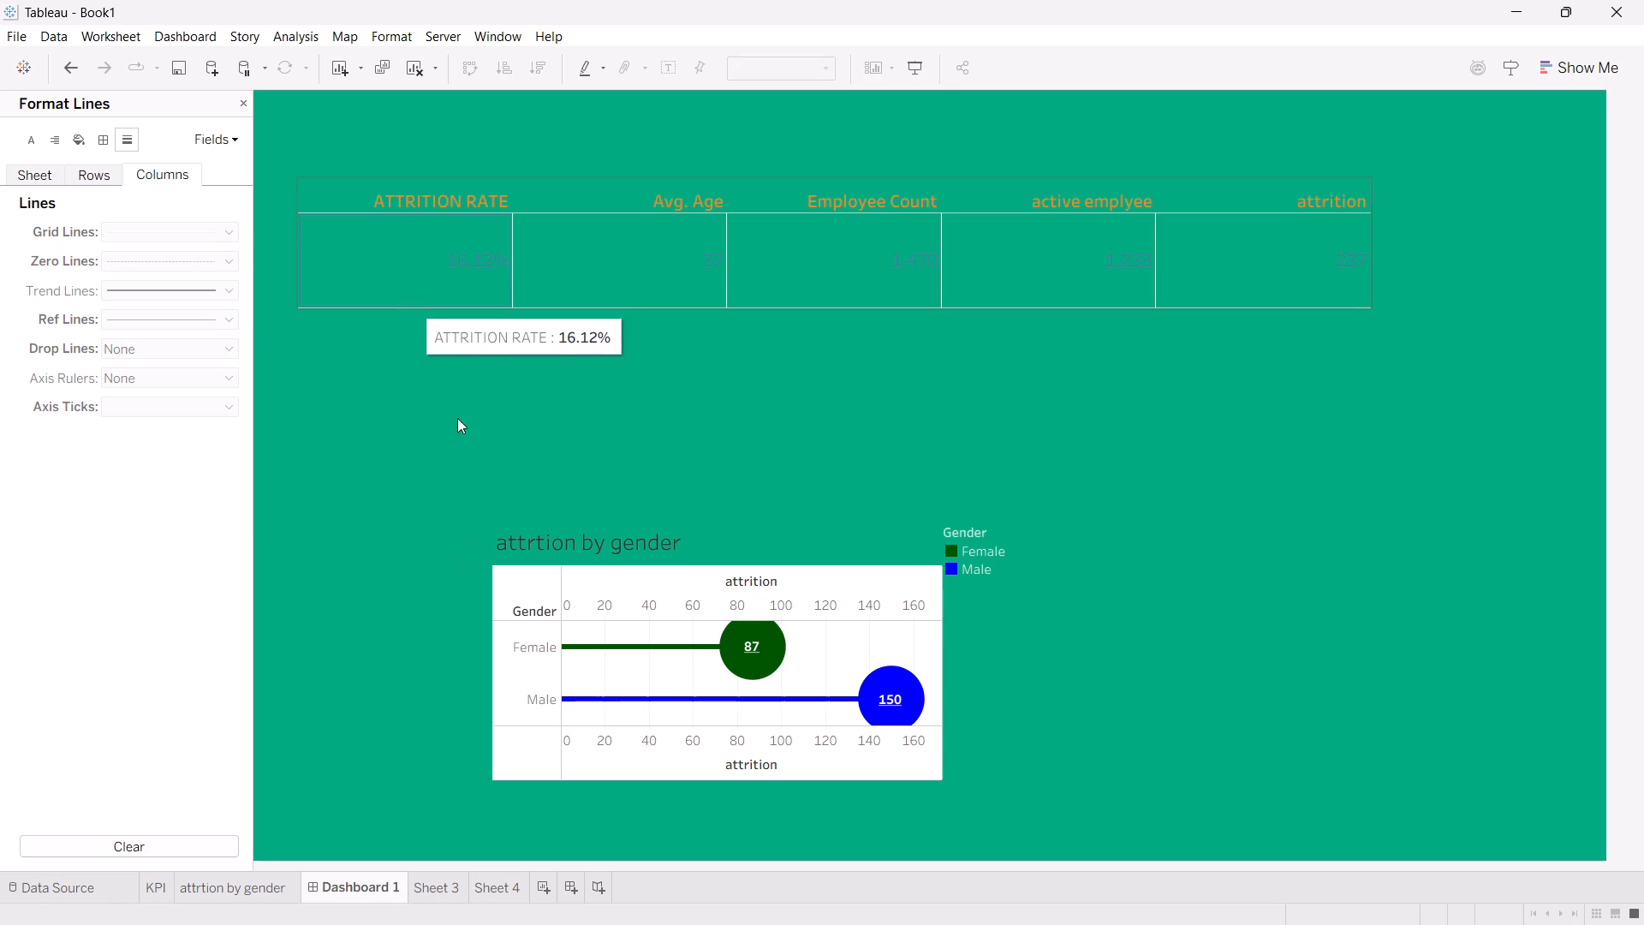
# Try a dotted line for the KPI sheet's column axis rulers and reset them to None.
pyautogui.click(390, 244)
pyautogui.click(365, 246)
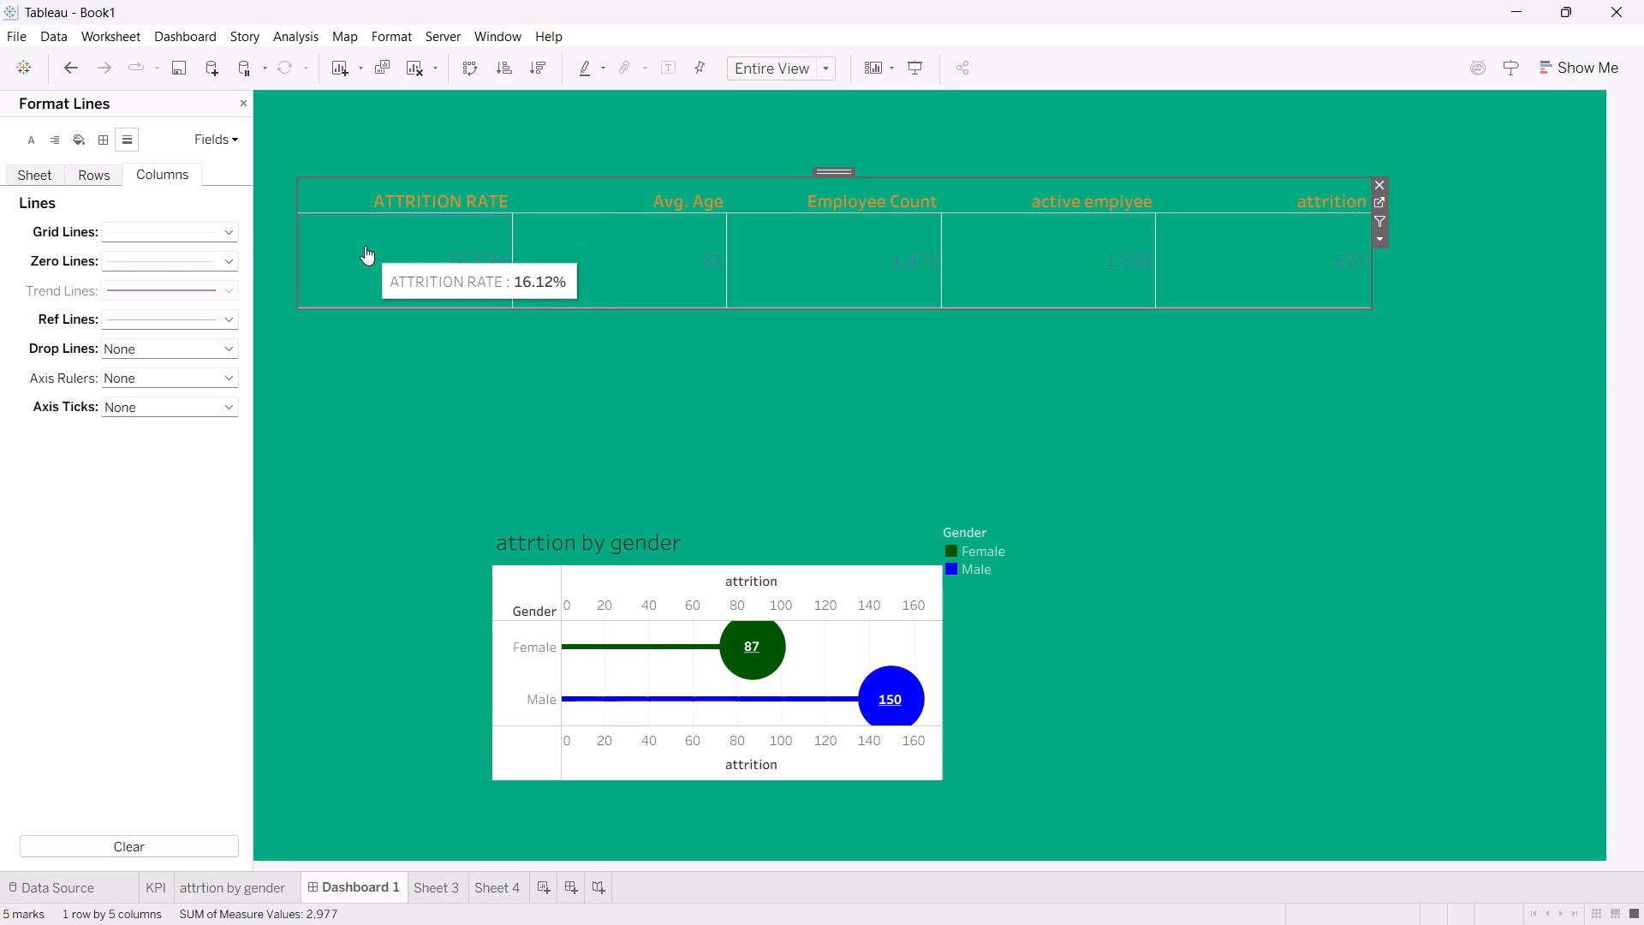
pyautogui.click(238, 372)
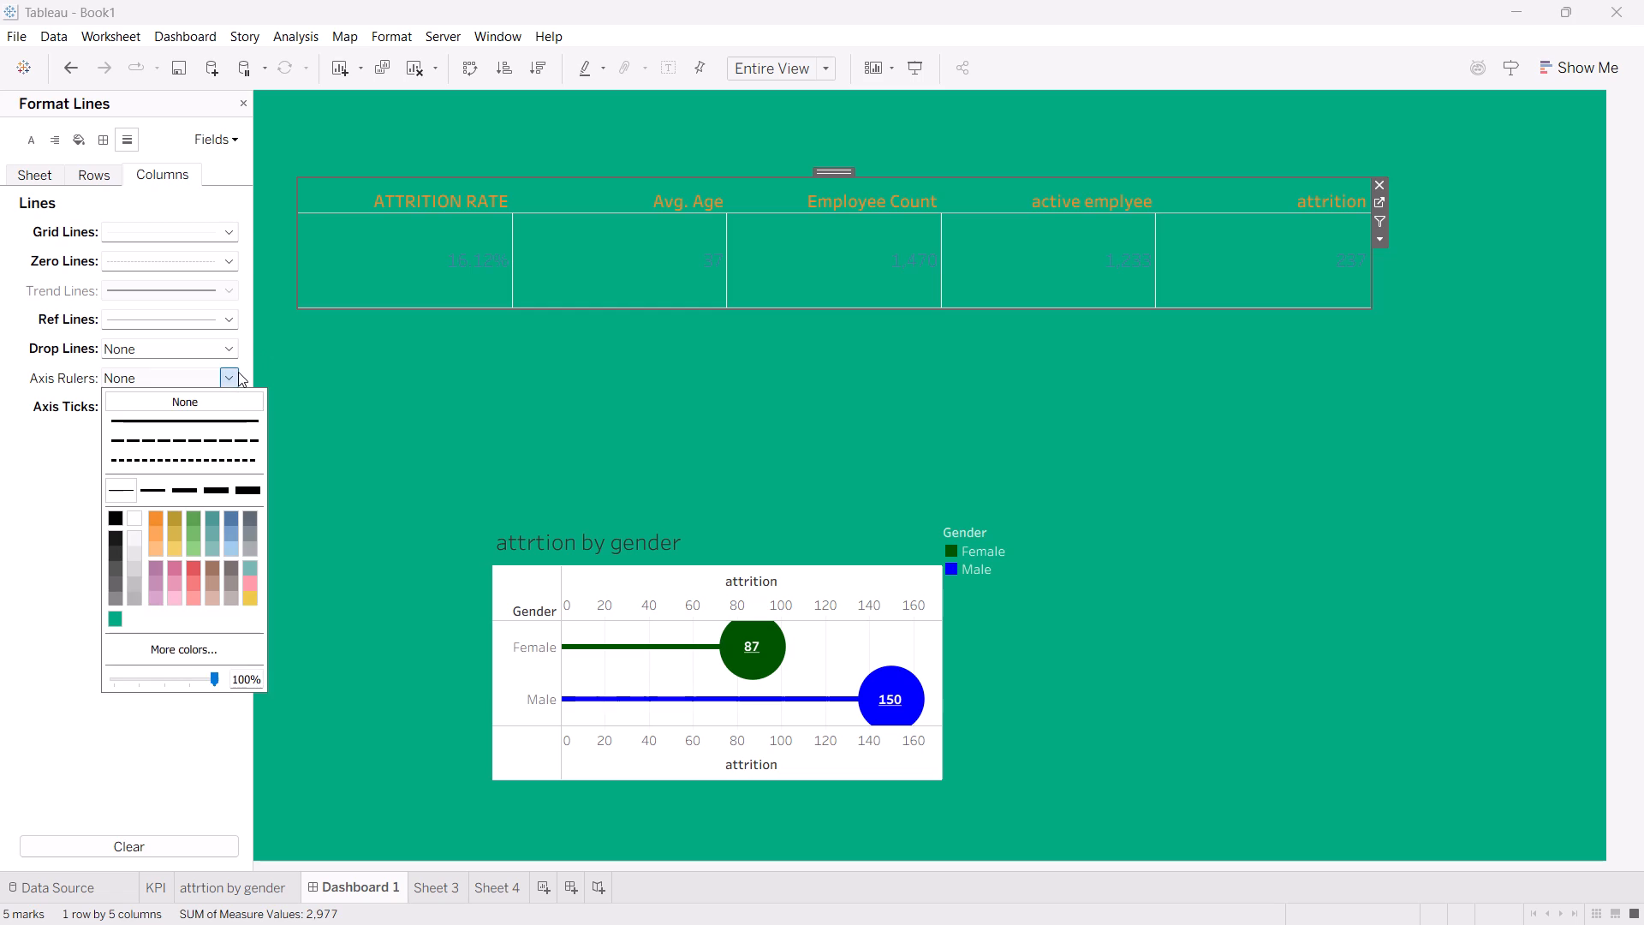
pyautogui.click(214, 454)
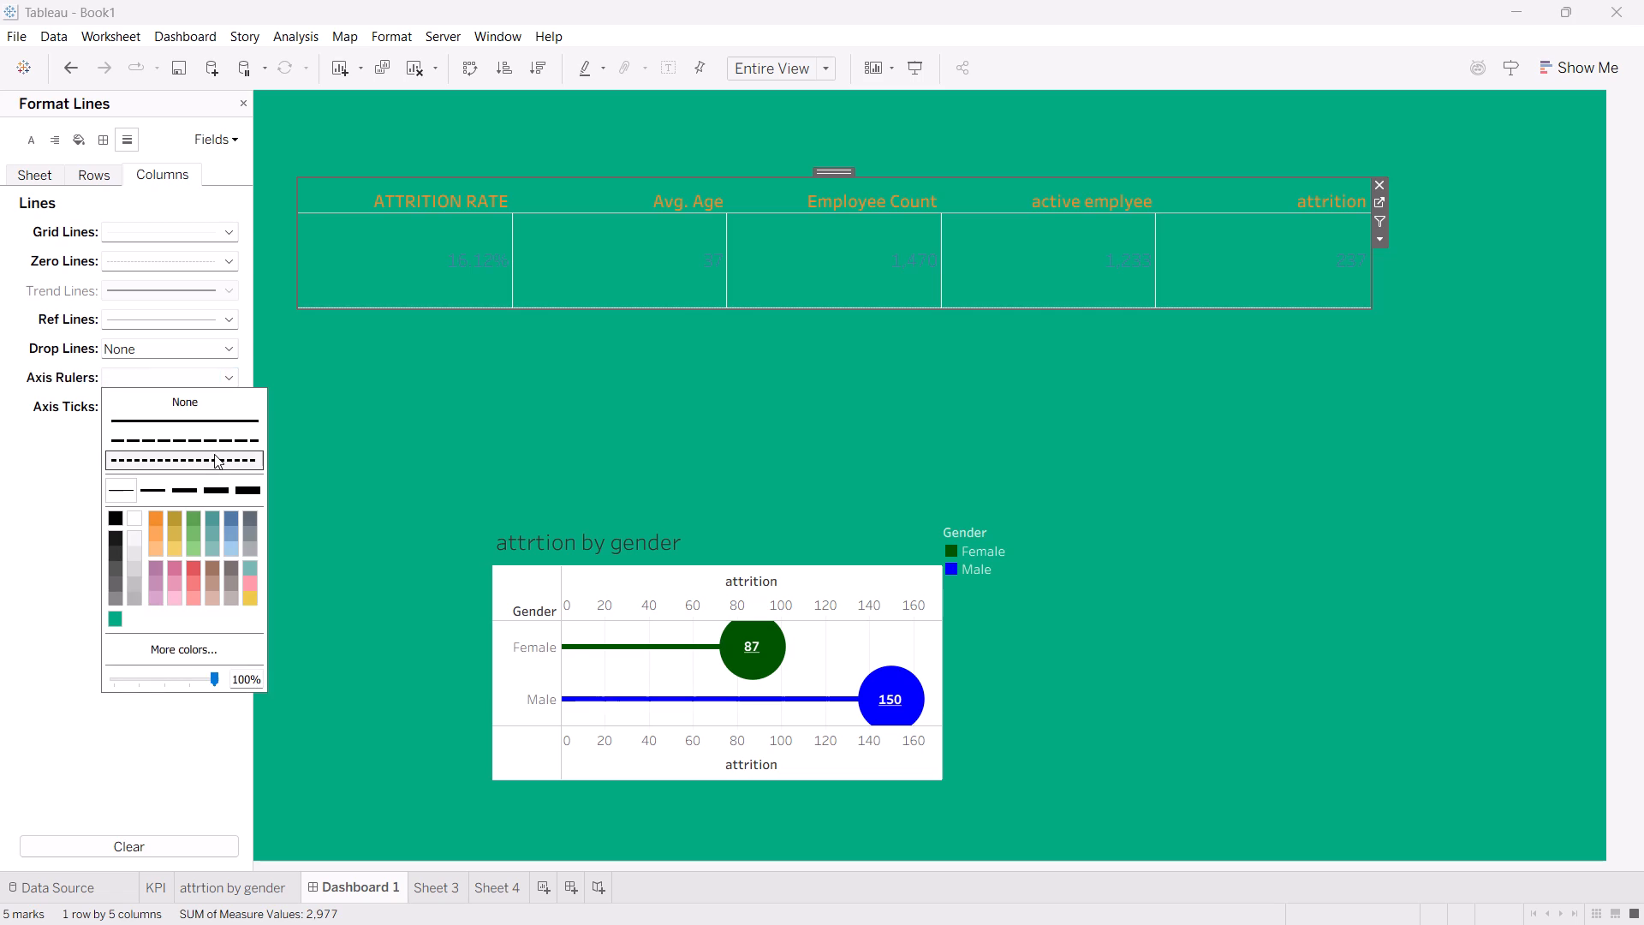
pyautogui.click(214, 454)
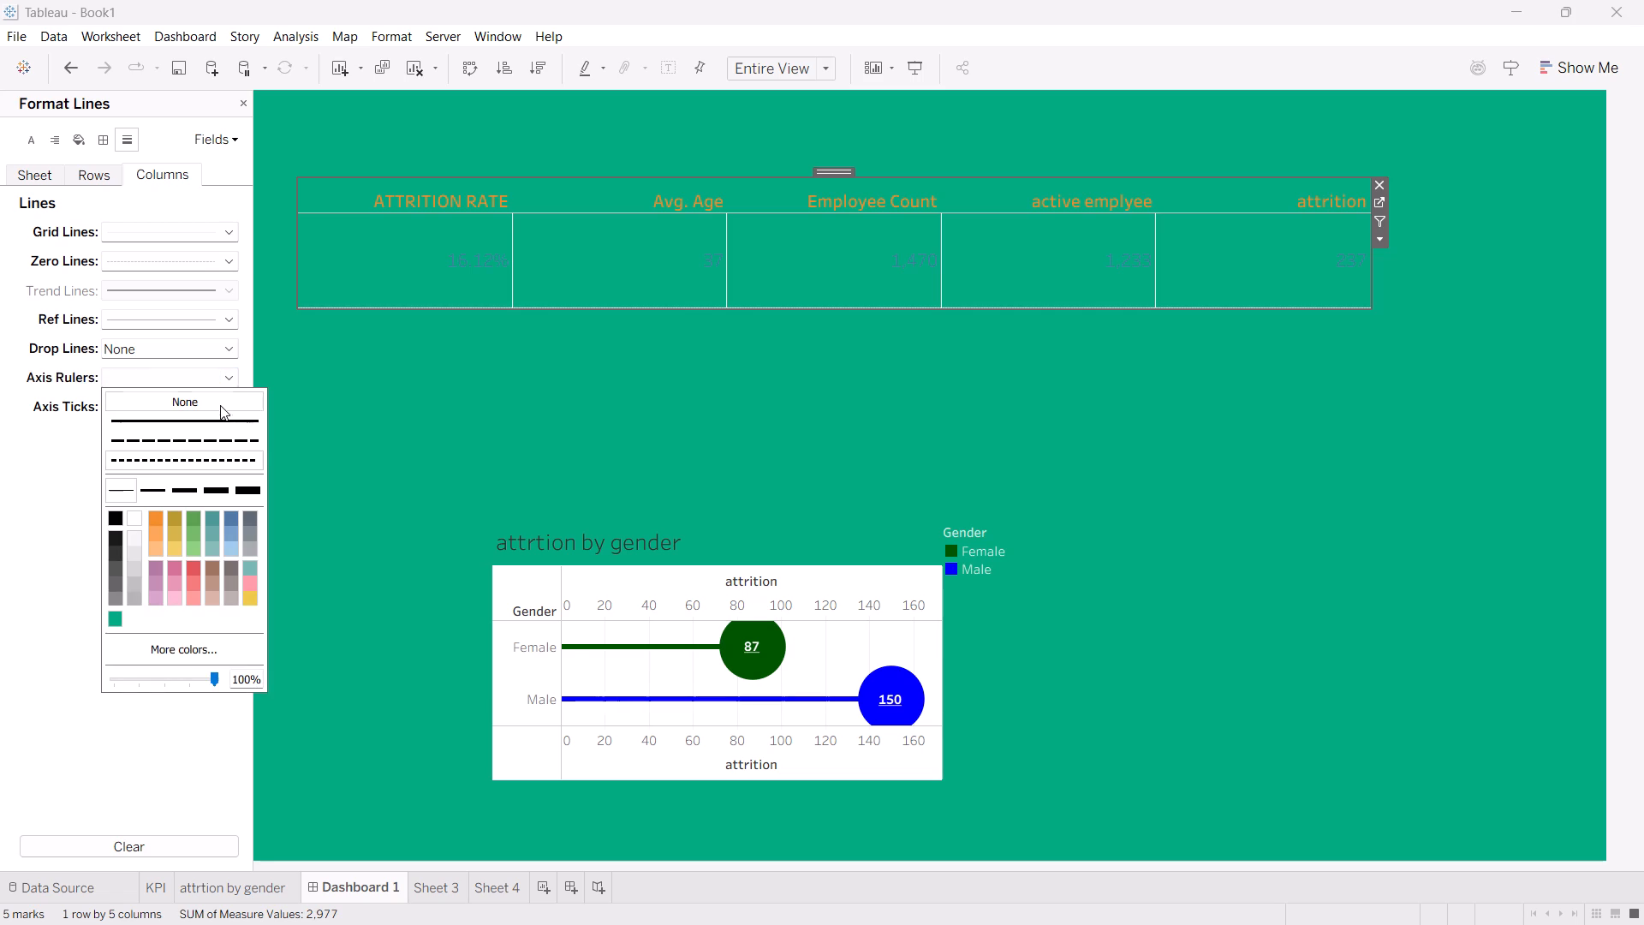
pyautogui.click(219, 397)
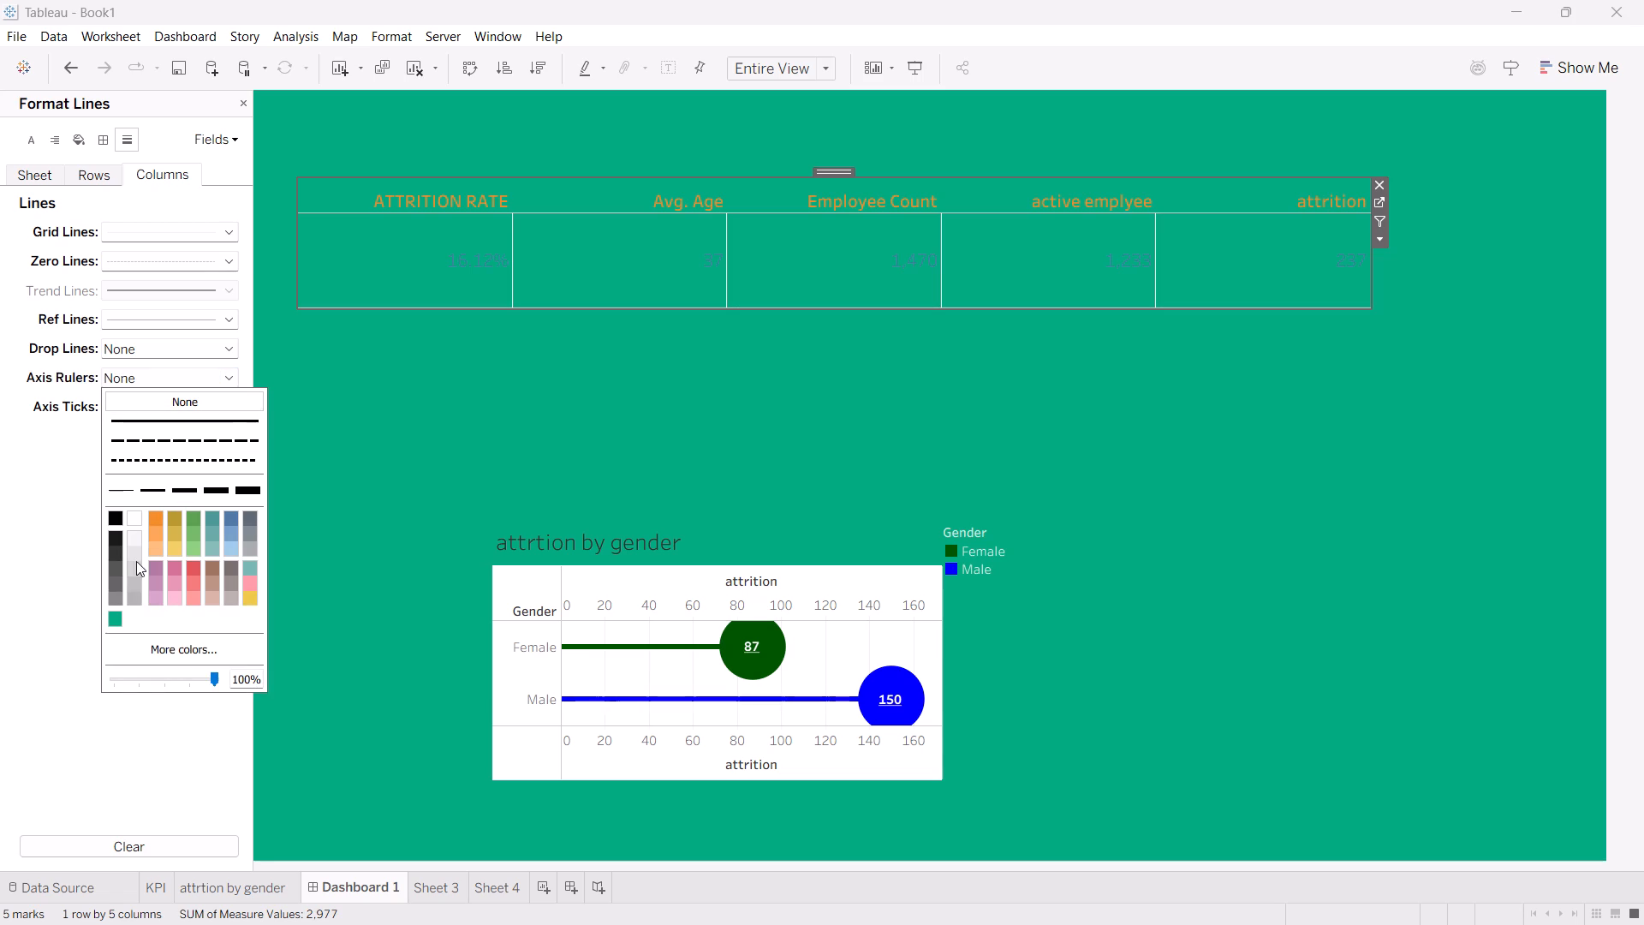
# Set the KPI sheet's sheet-level zero lines to a solid line at the thickest weight.
pyautogui.click(55, 649)
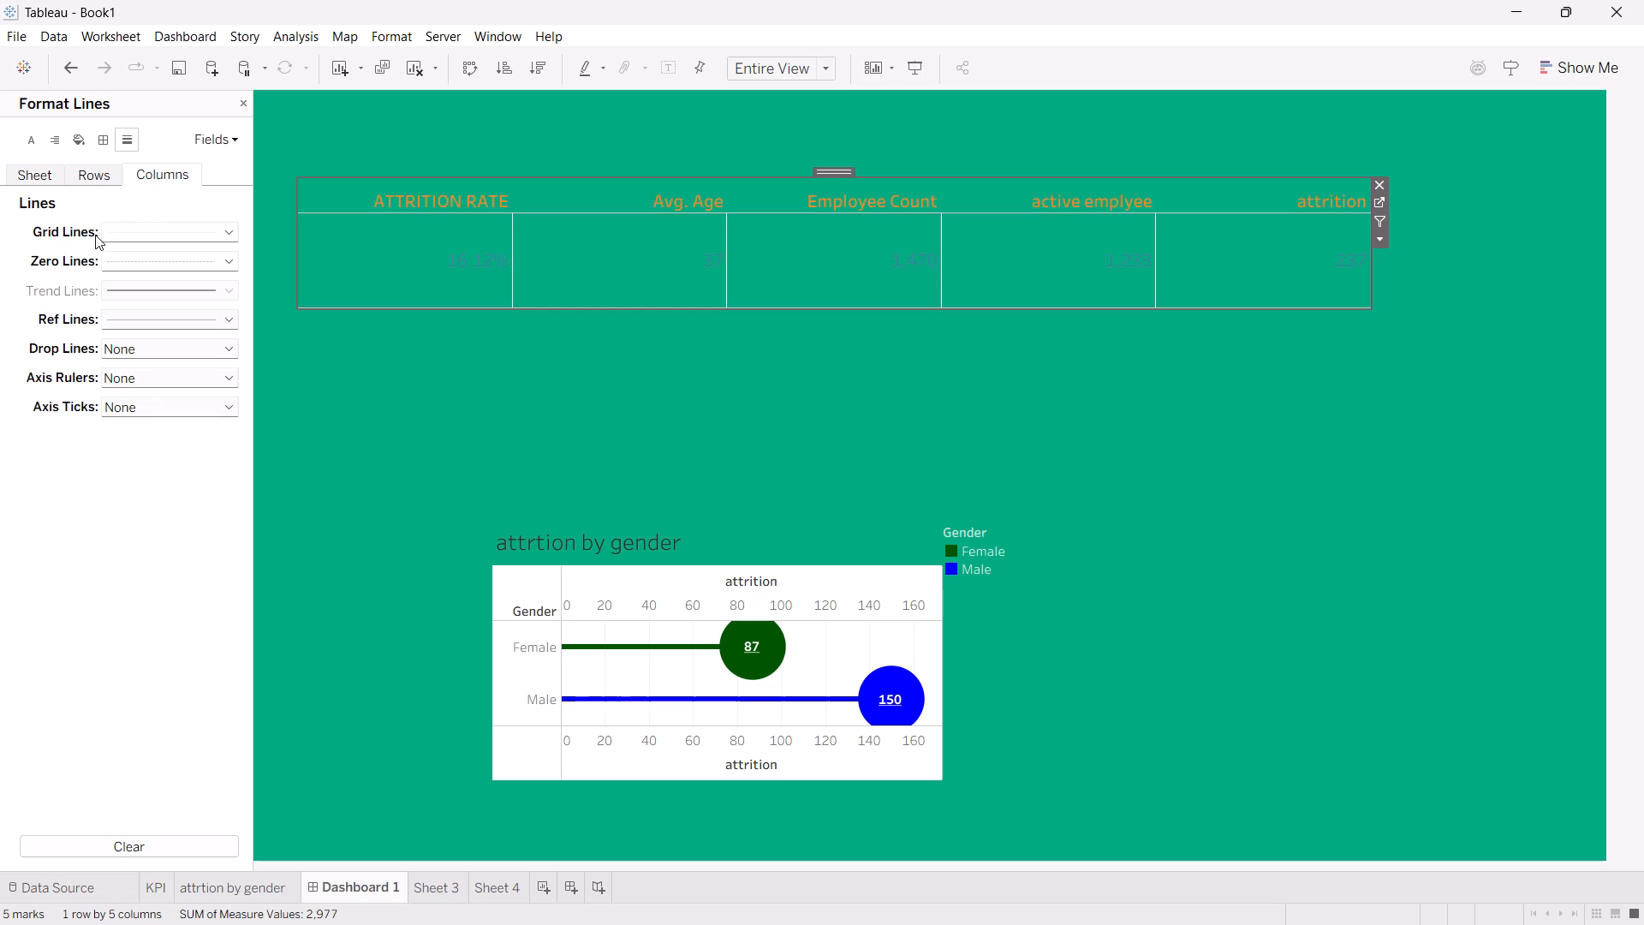
pyautogui.click(108, 177)
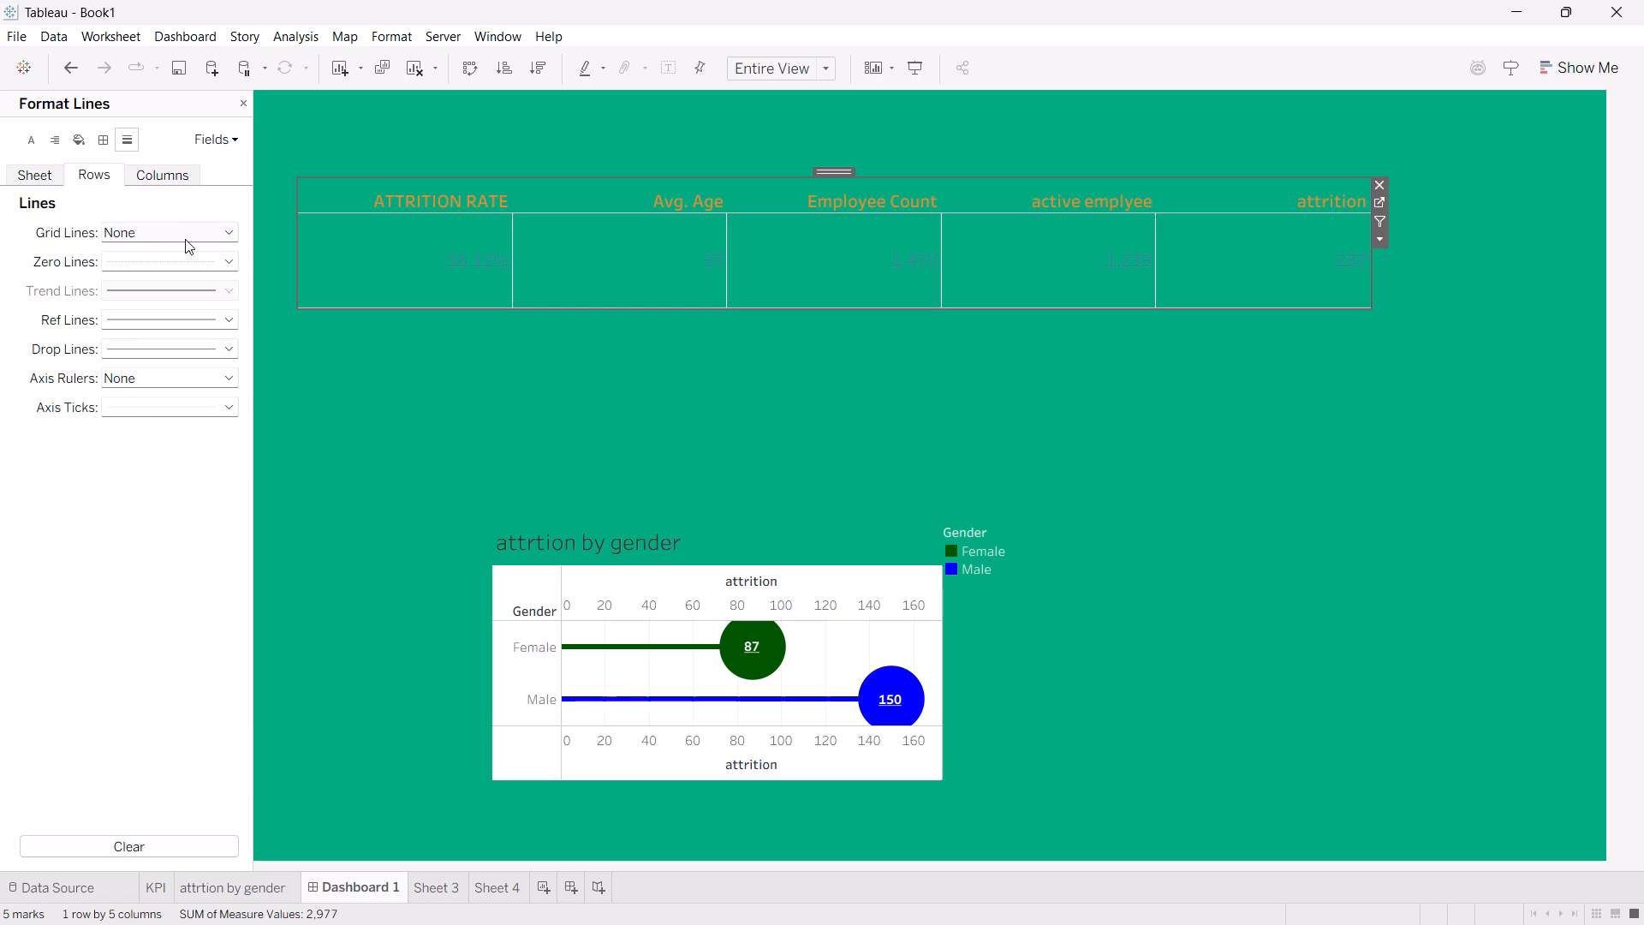
pyautogui.click(22, 166)
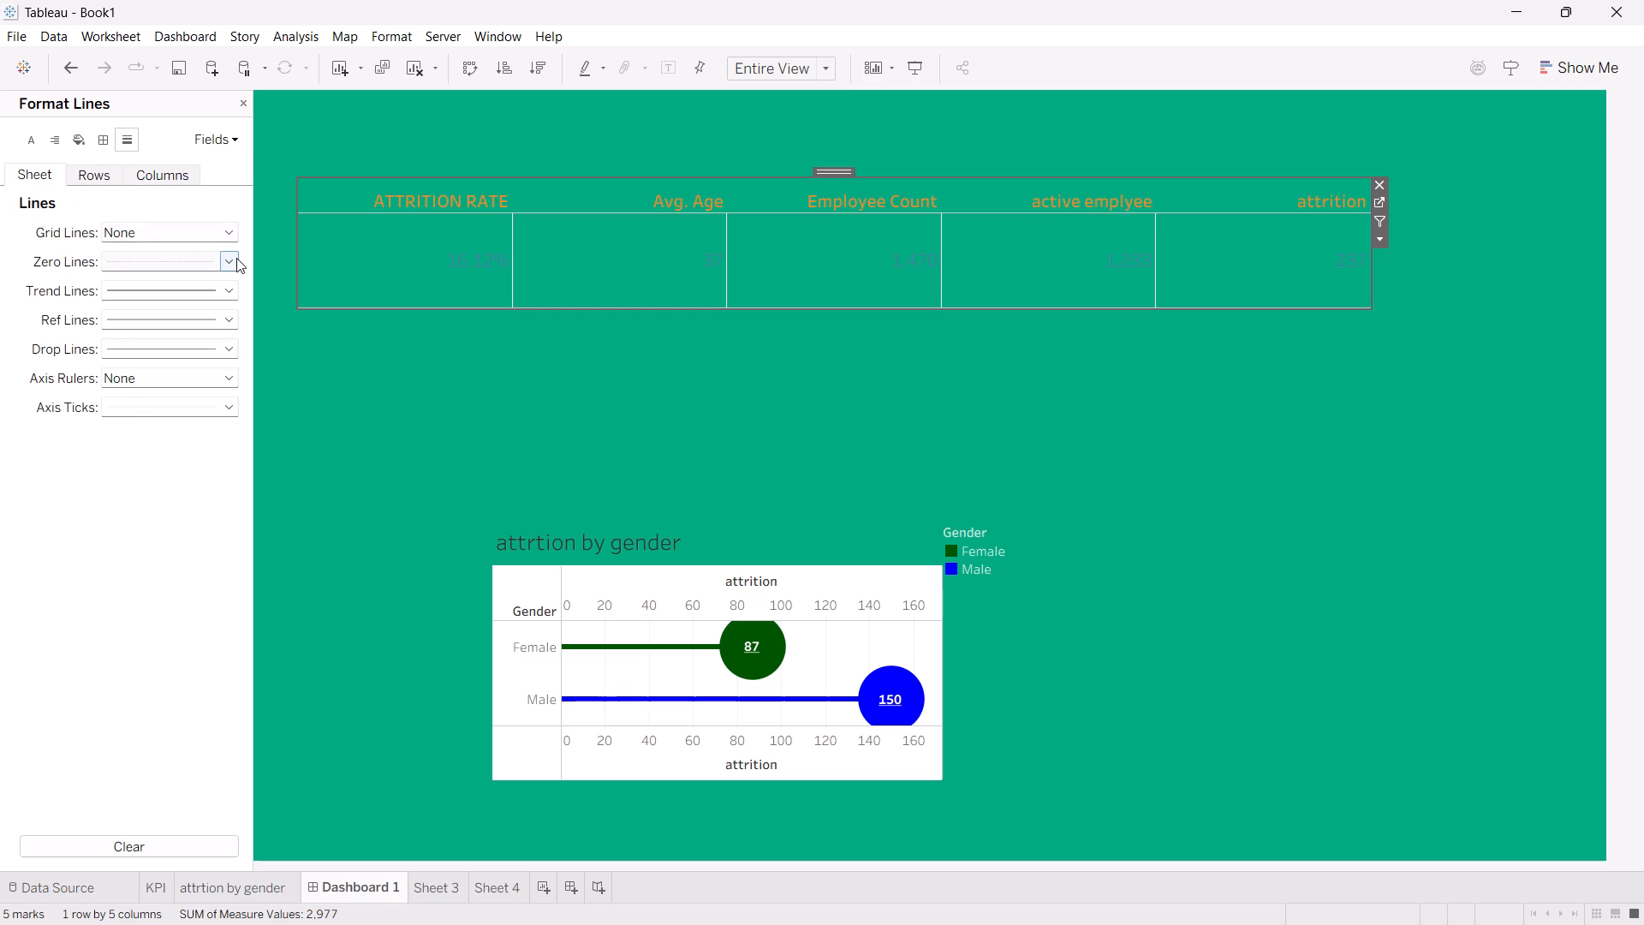
pyautogui.click(236, 258)
pyautogui.click(205, 290)
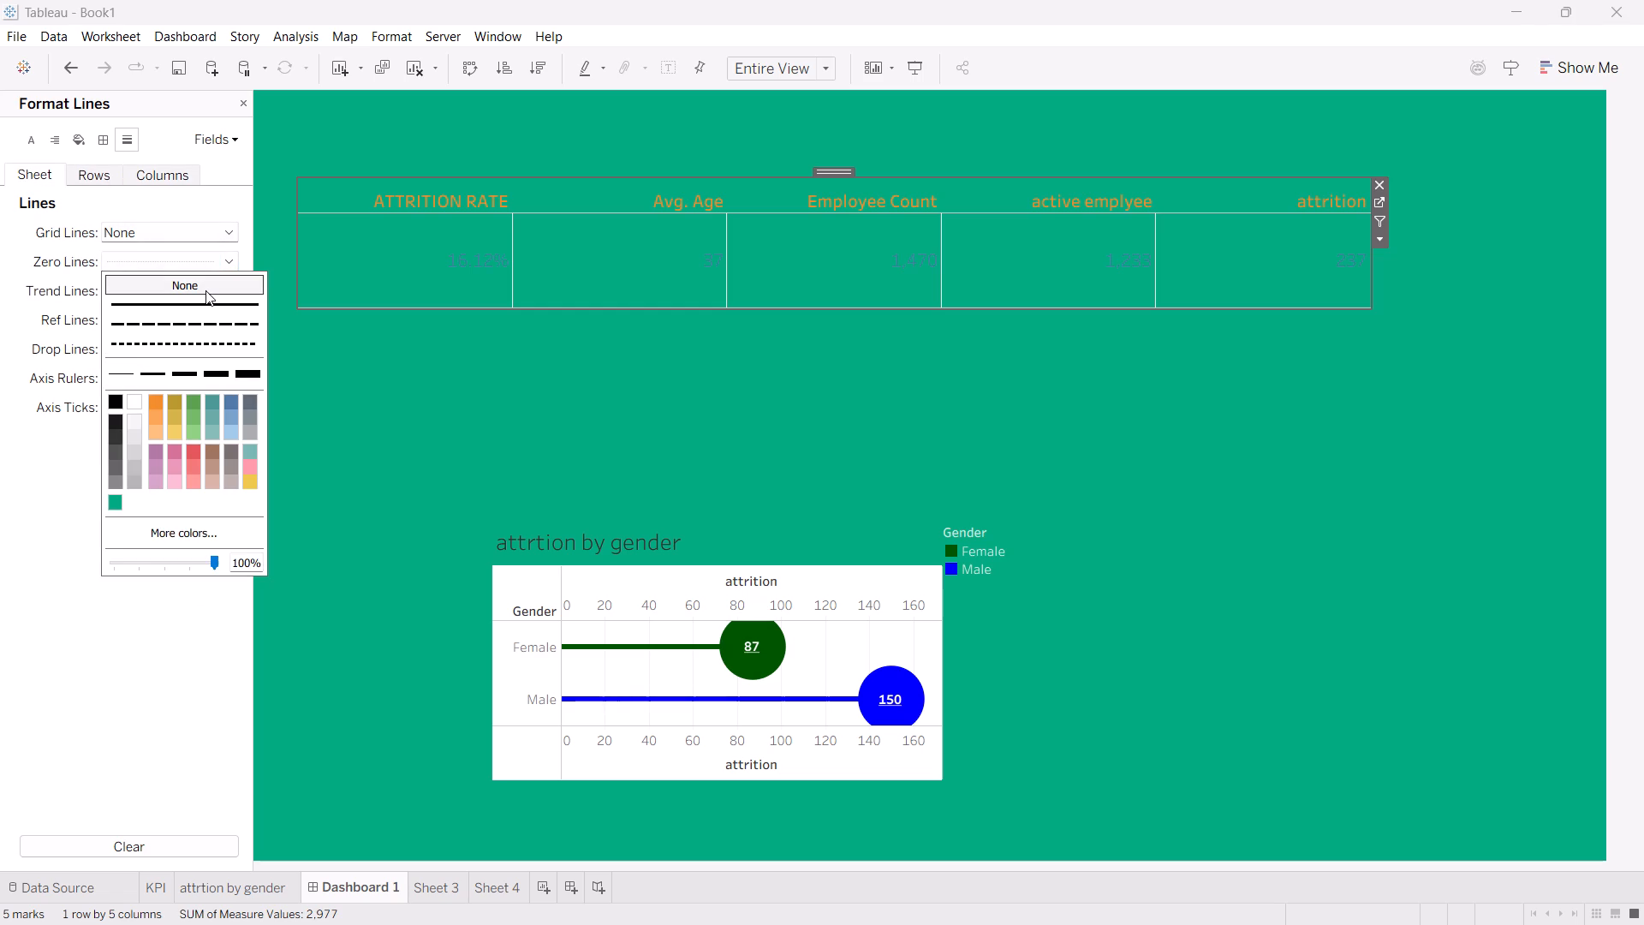
pyautogui.click(205, 290)
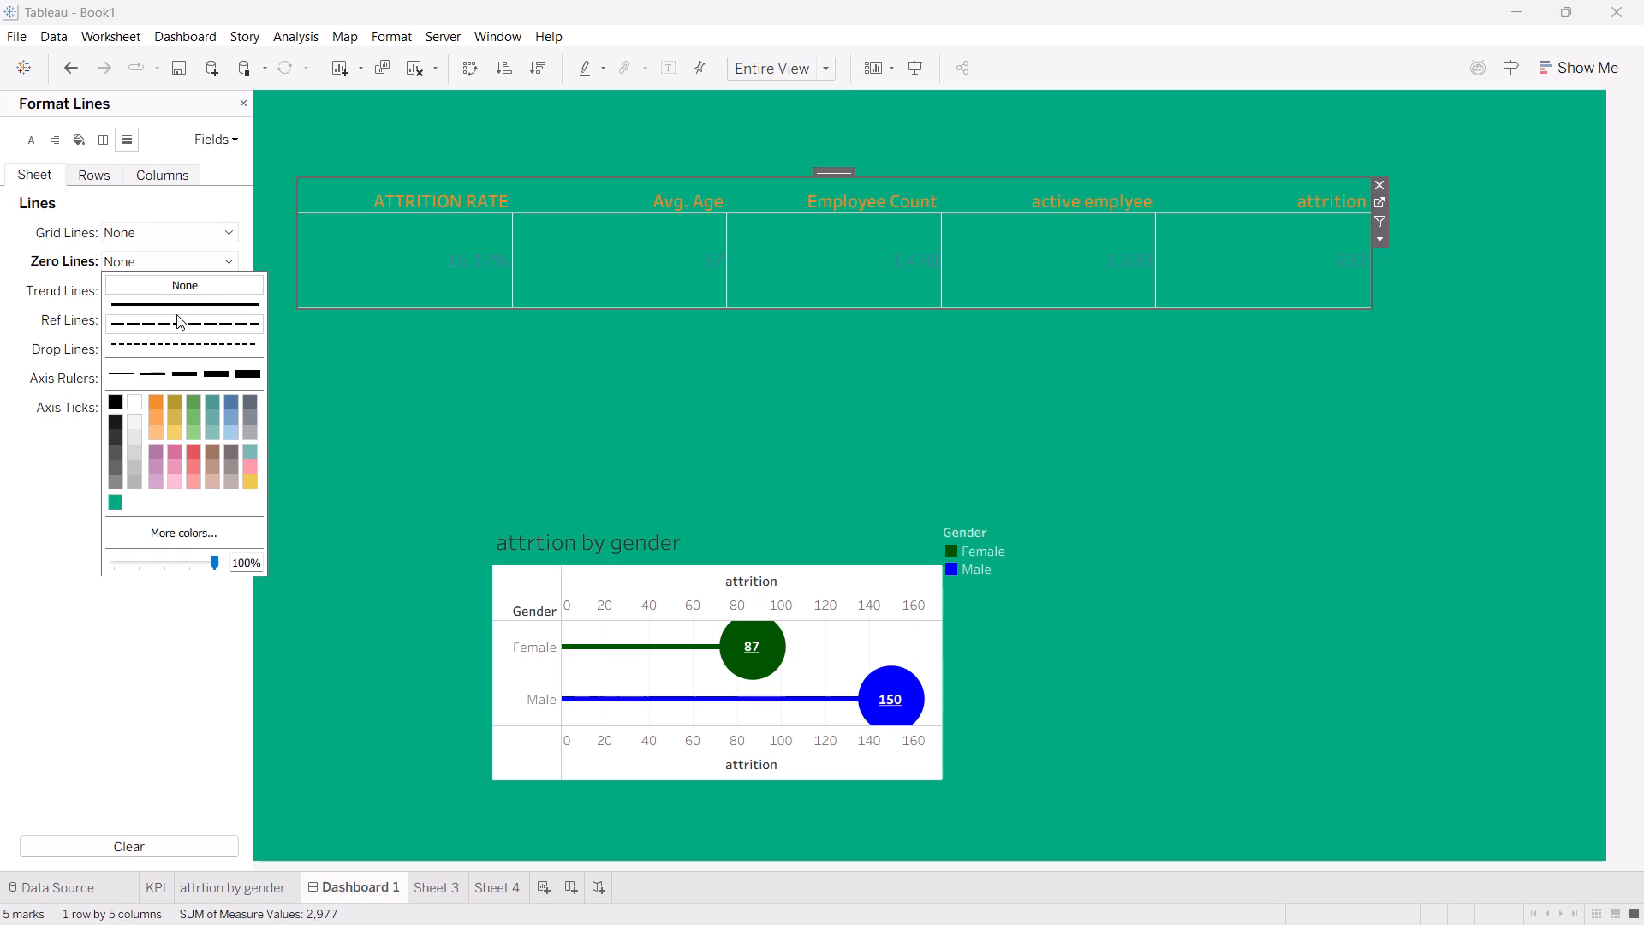
pyautogui.click(171, 329)
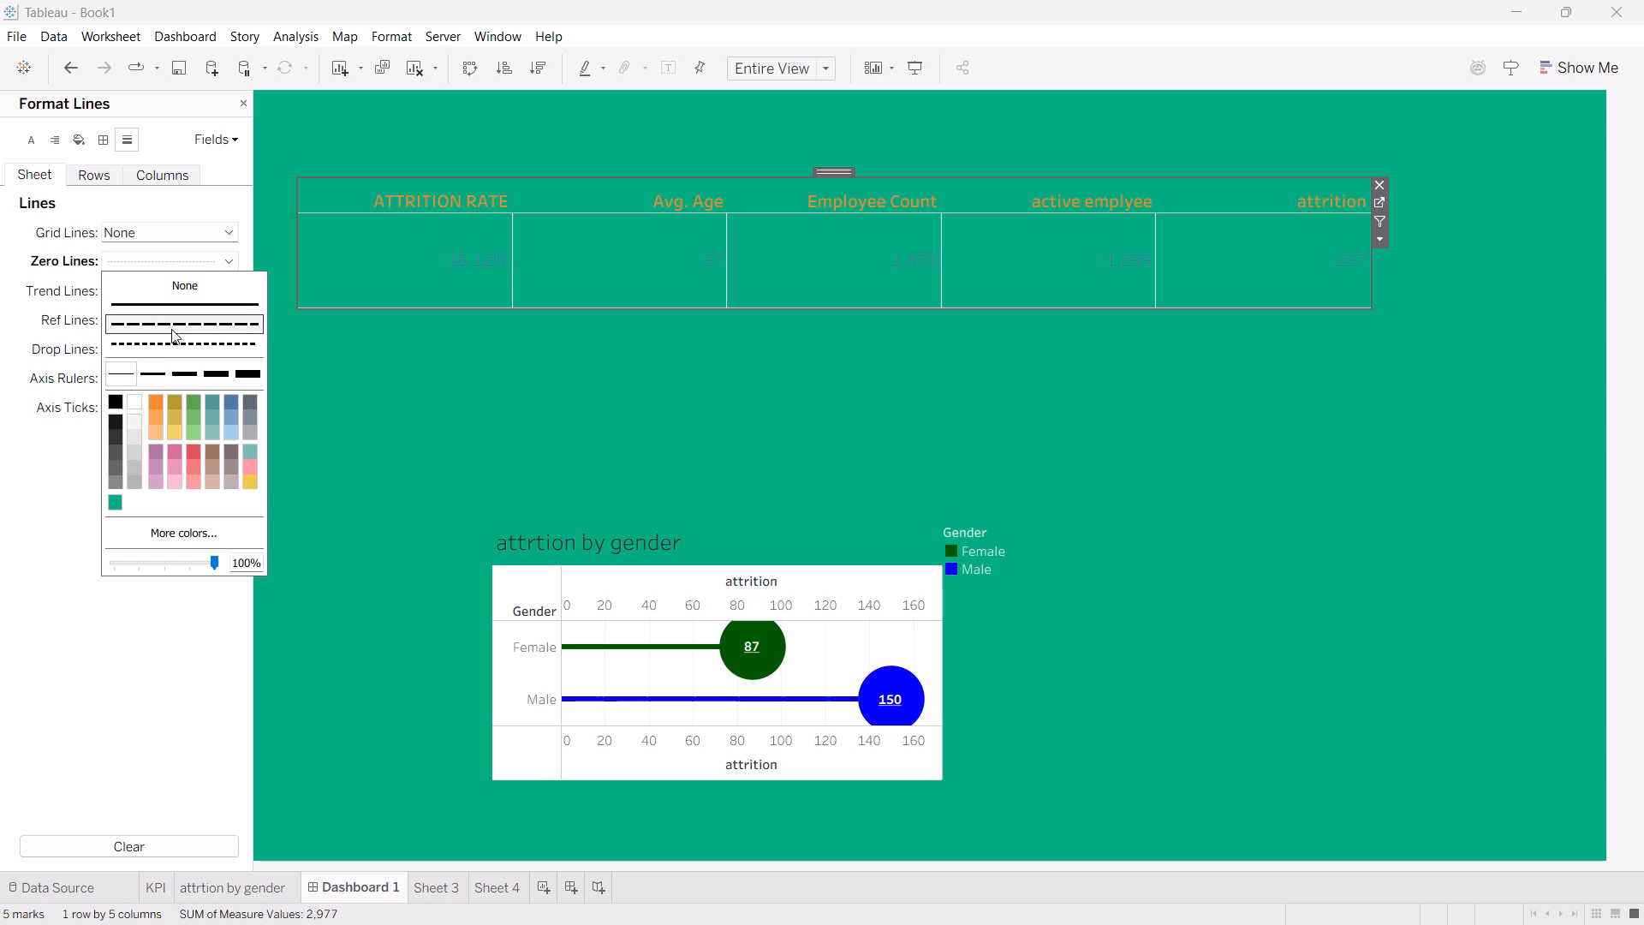
pyautogui.click(175, 370)
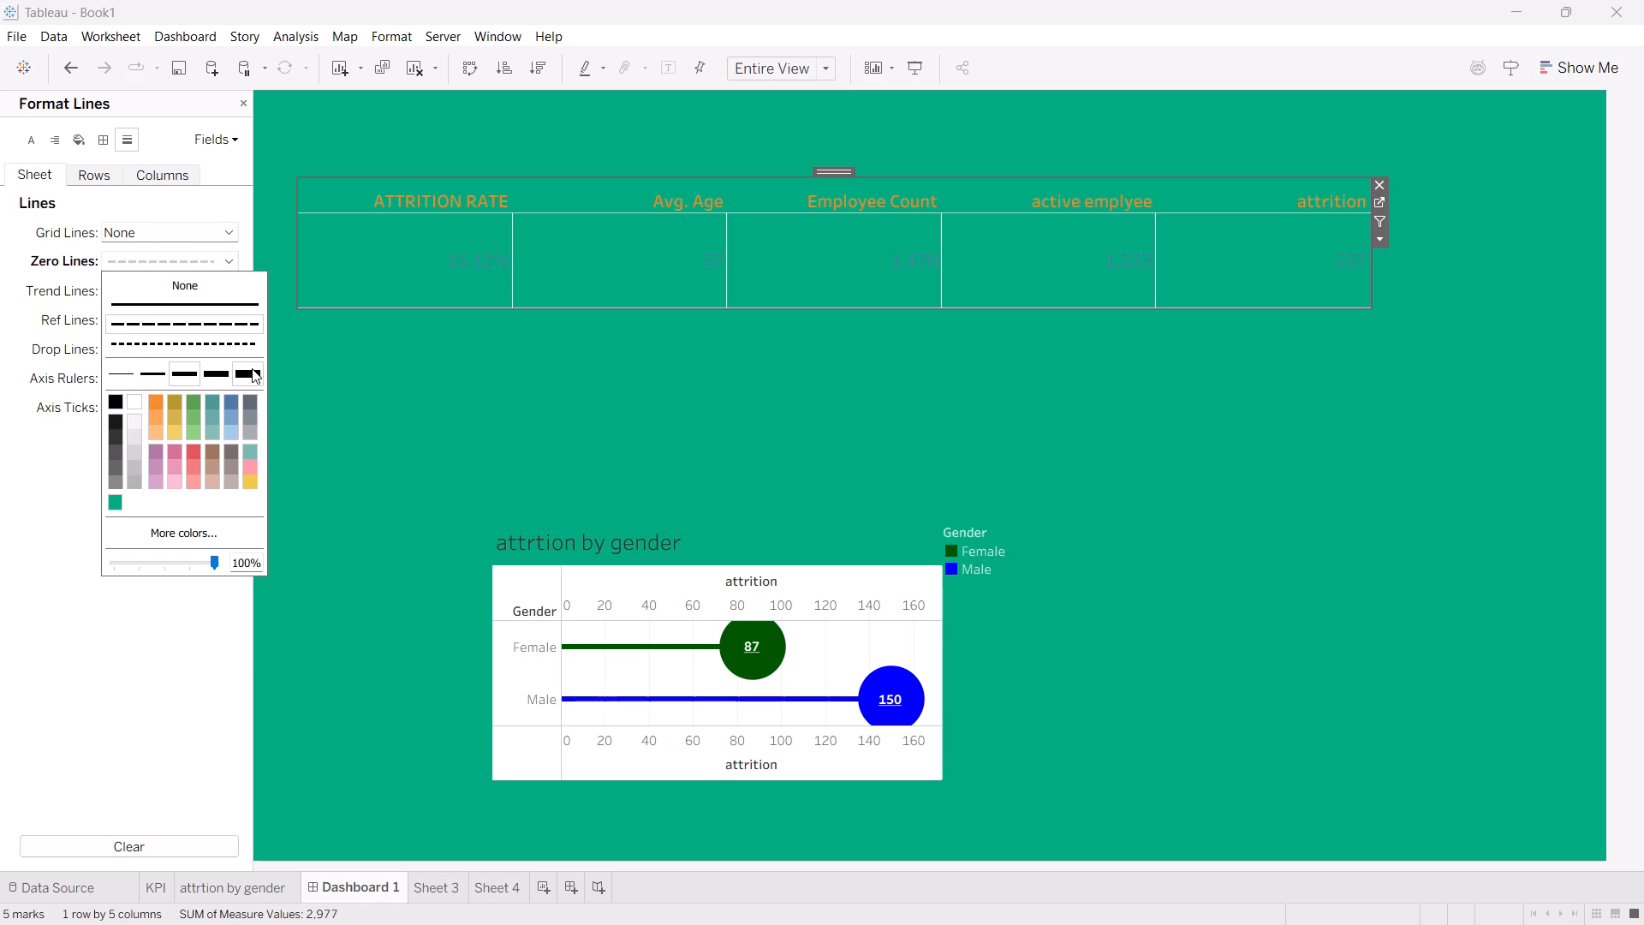
pyautogui.click(252, 368)
pyautogui.moveTo(251, 369); pyautogui.dragTo(241, 362)
pyautogui.moveTo(241, 362); pyautogui.dragTo(230, 301)
pyautogui.click(230, 301)
pyautogui.click(230, 301)
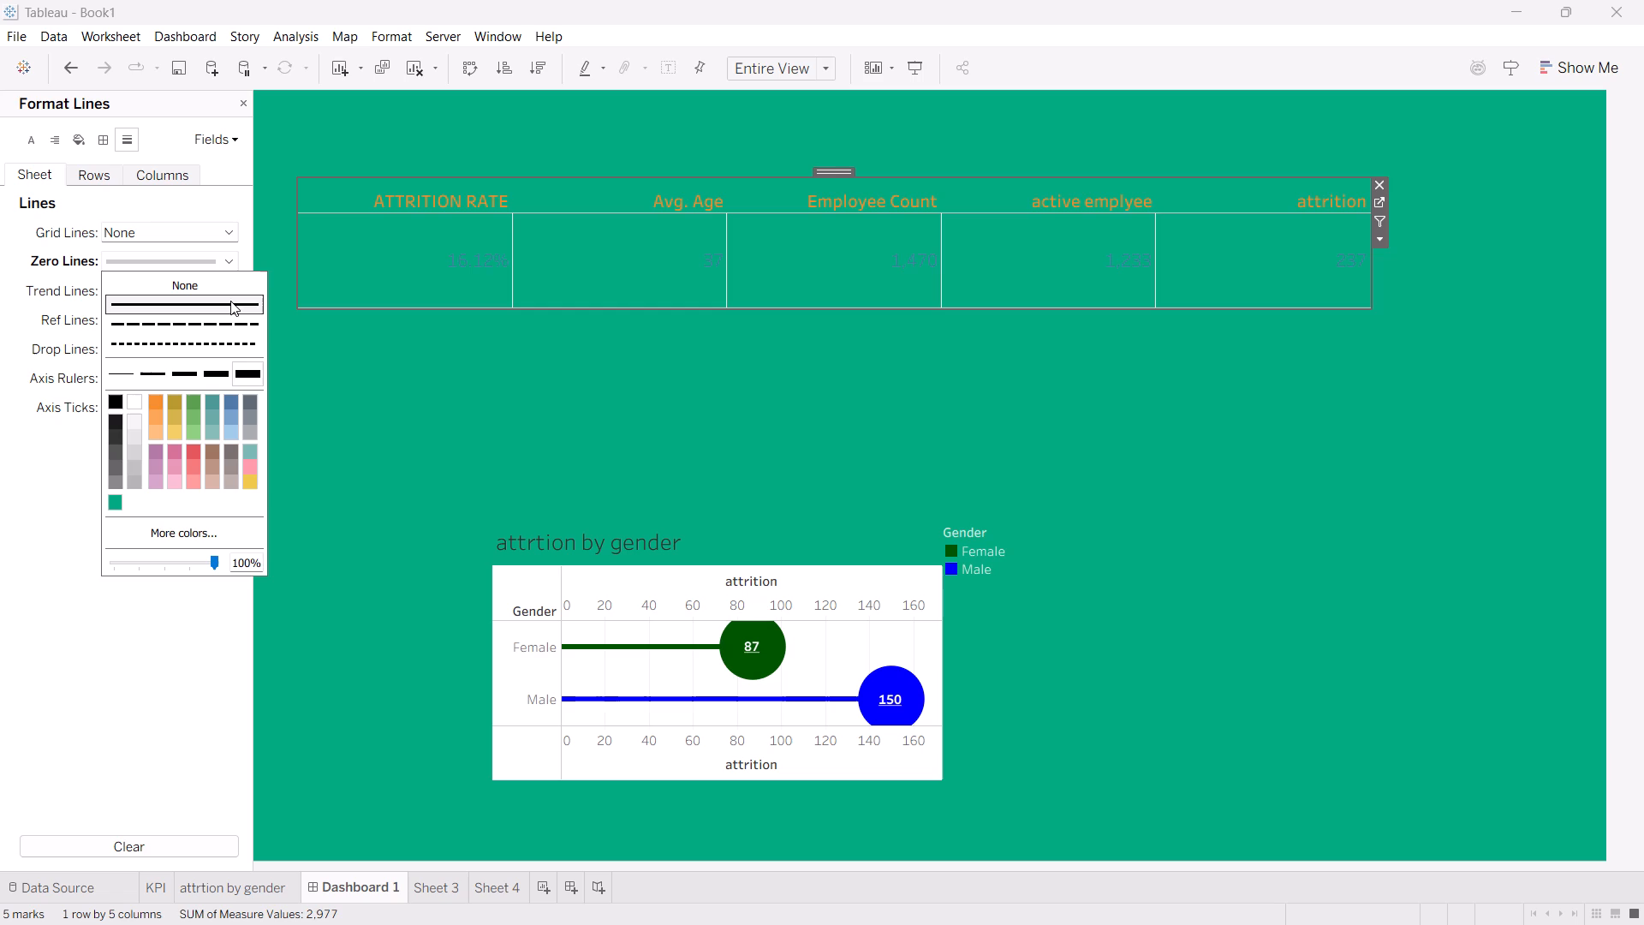
pyautogui.click(230, 301)
pyautogui.click(80, 493)
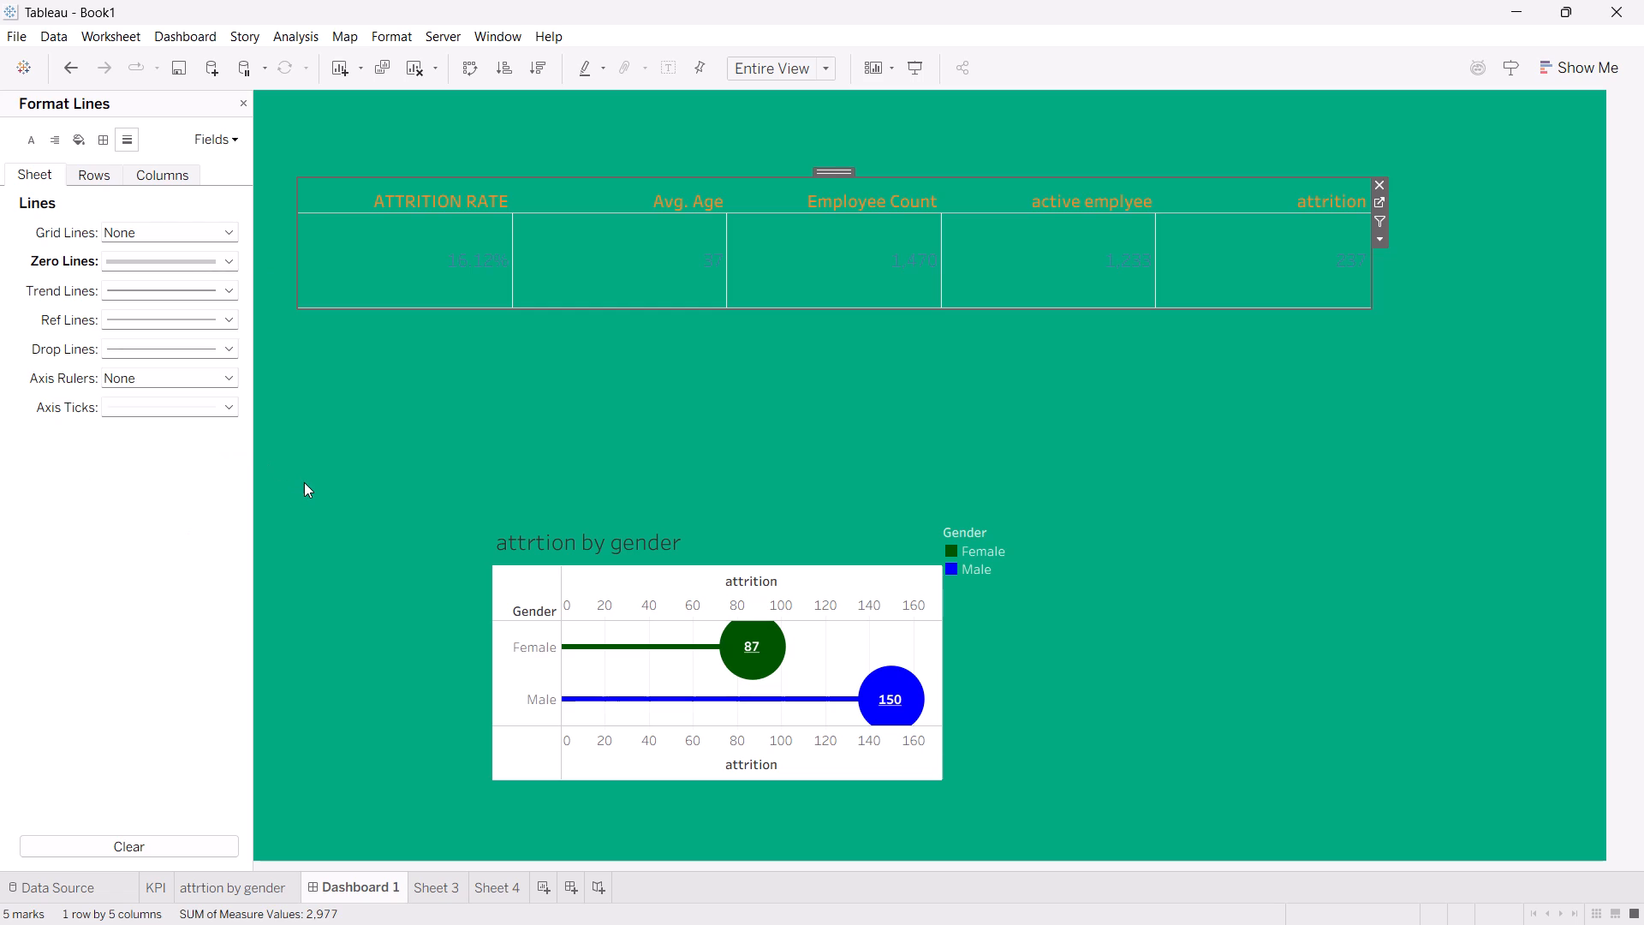
pyautogui.click(304, 482)
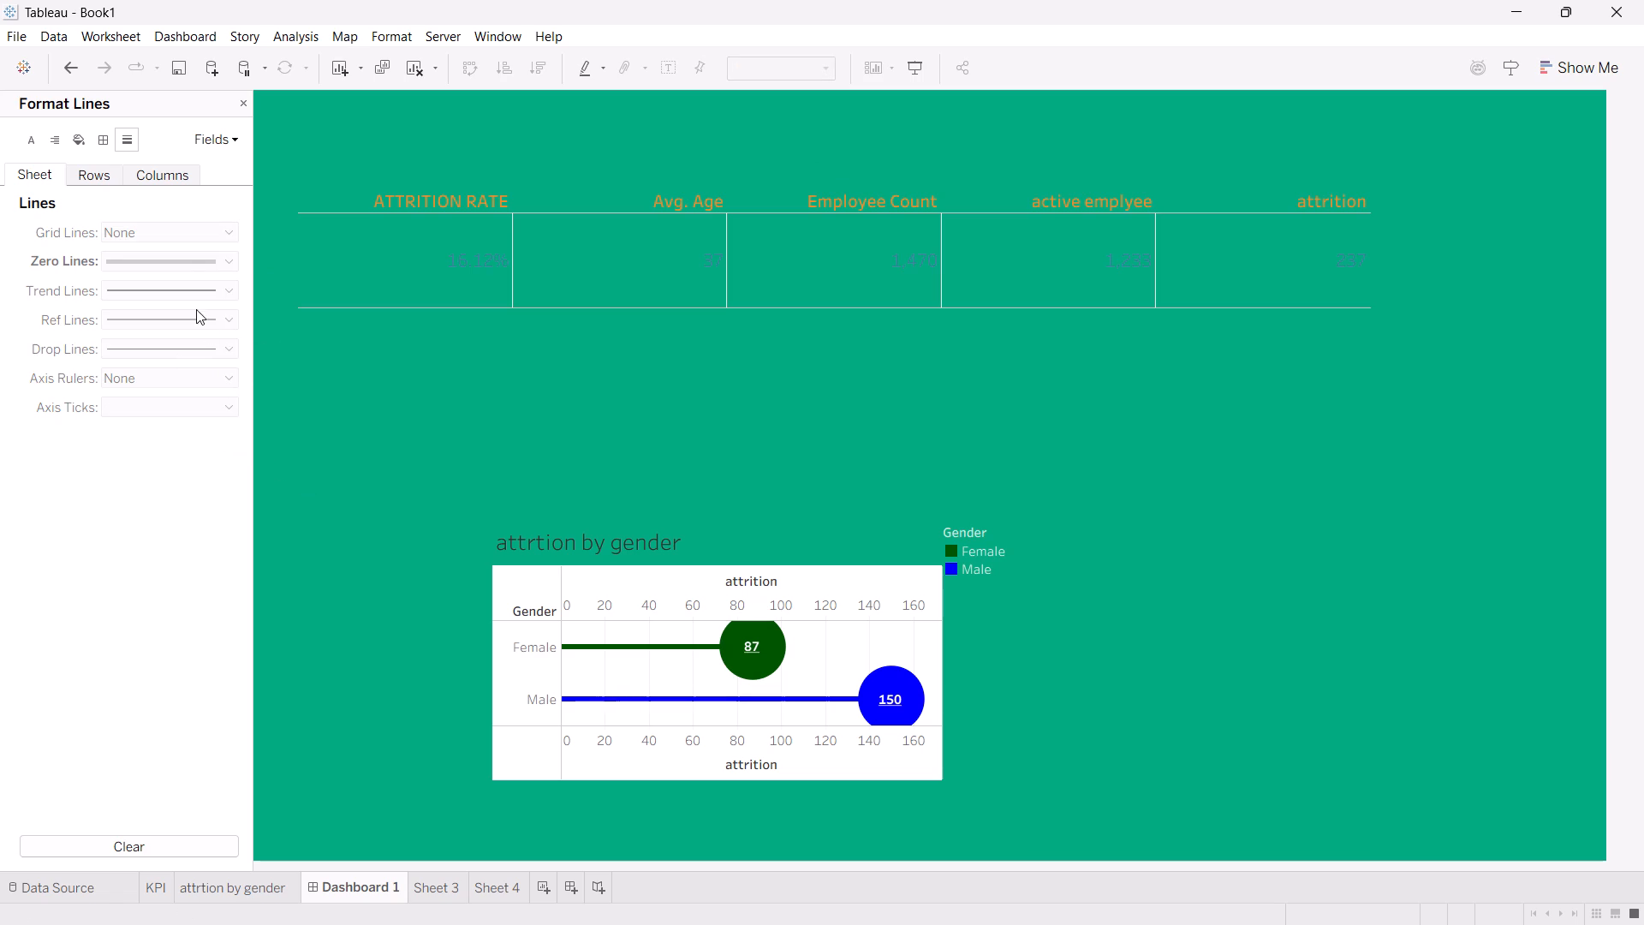
# Colour the KPI sheet's sheet-level zero lines dark gold.
pyautogui.click(229, 259)
pyautogui.click(360, 262)
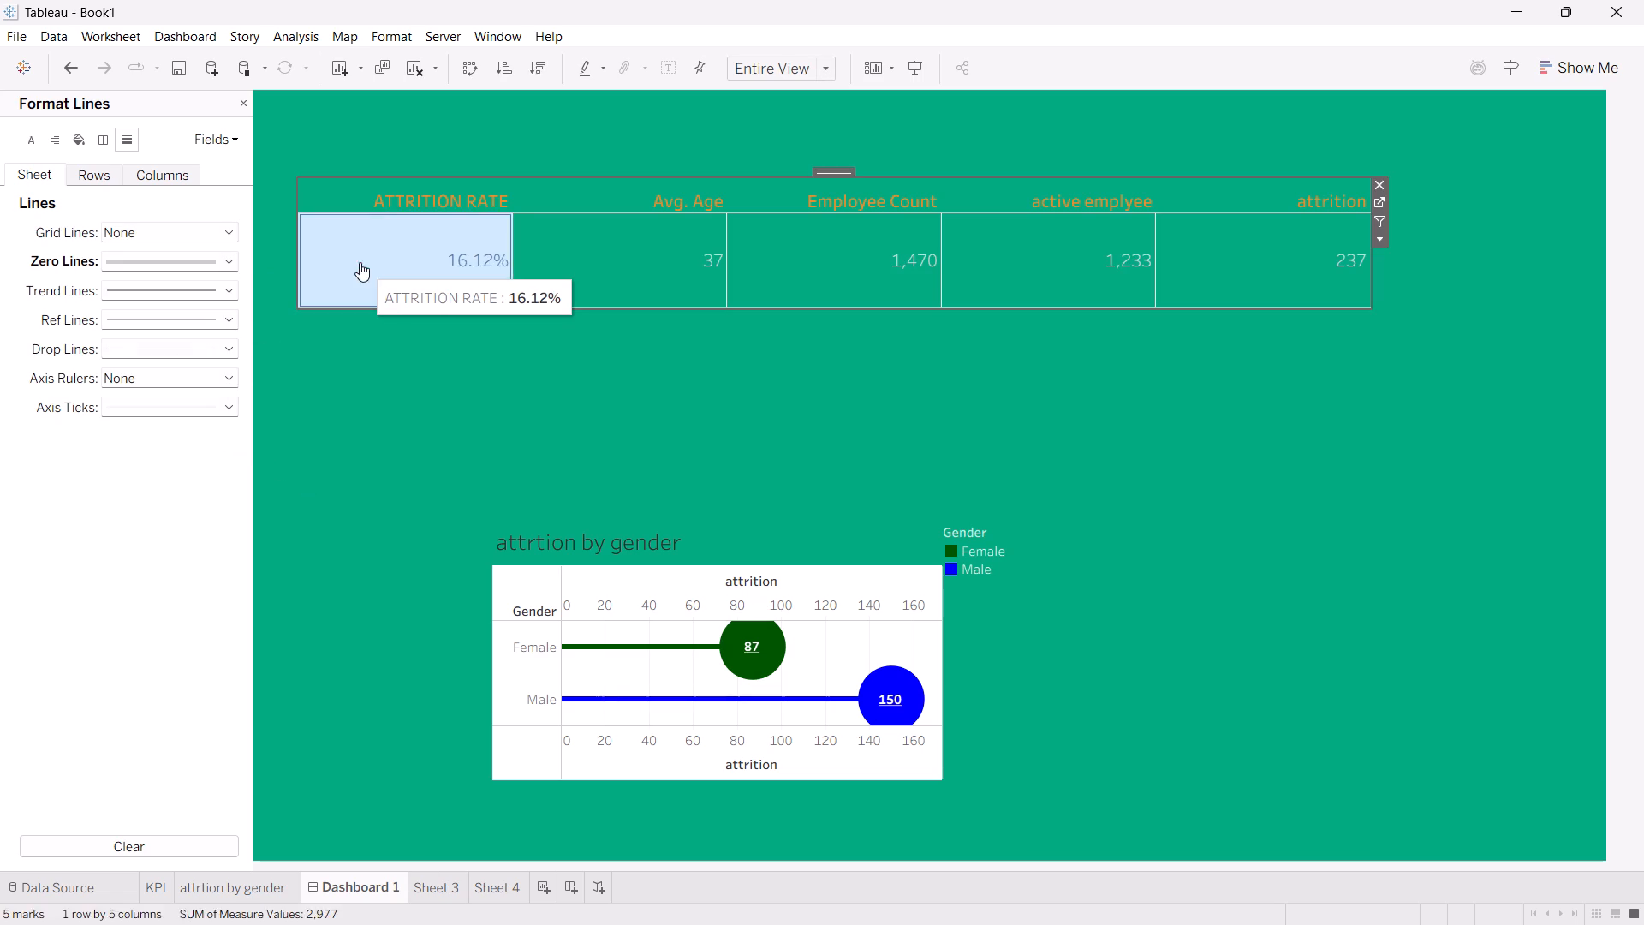
pyautogui.click(224, 260)
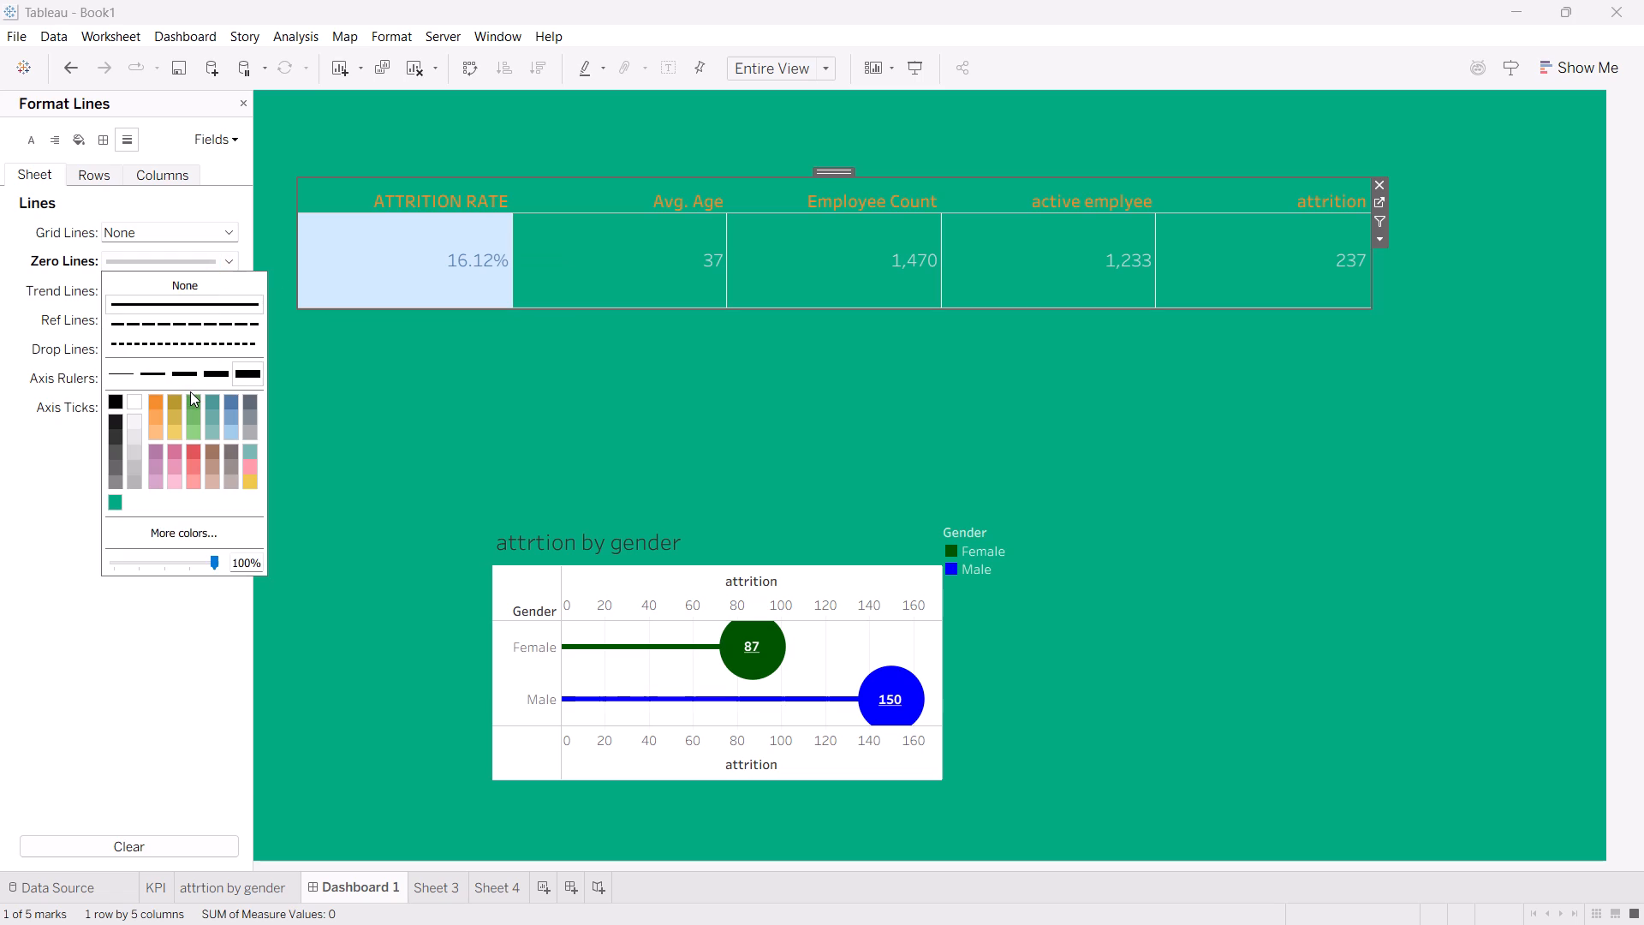
pyautogui.click(190, 391)
pyautogui.click(173, 401)
pyautogui.click(47, 489)
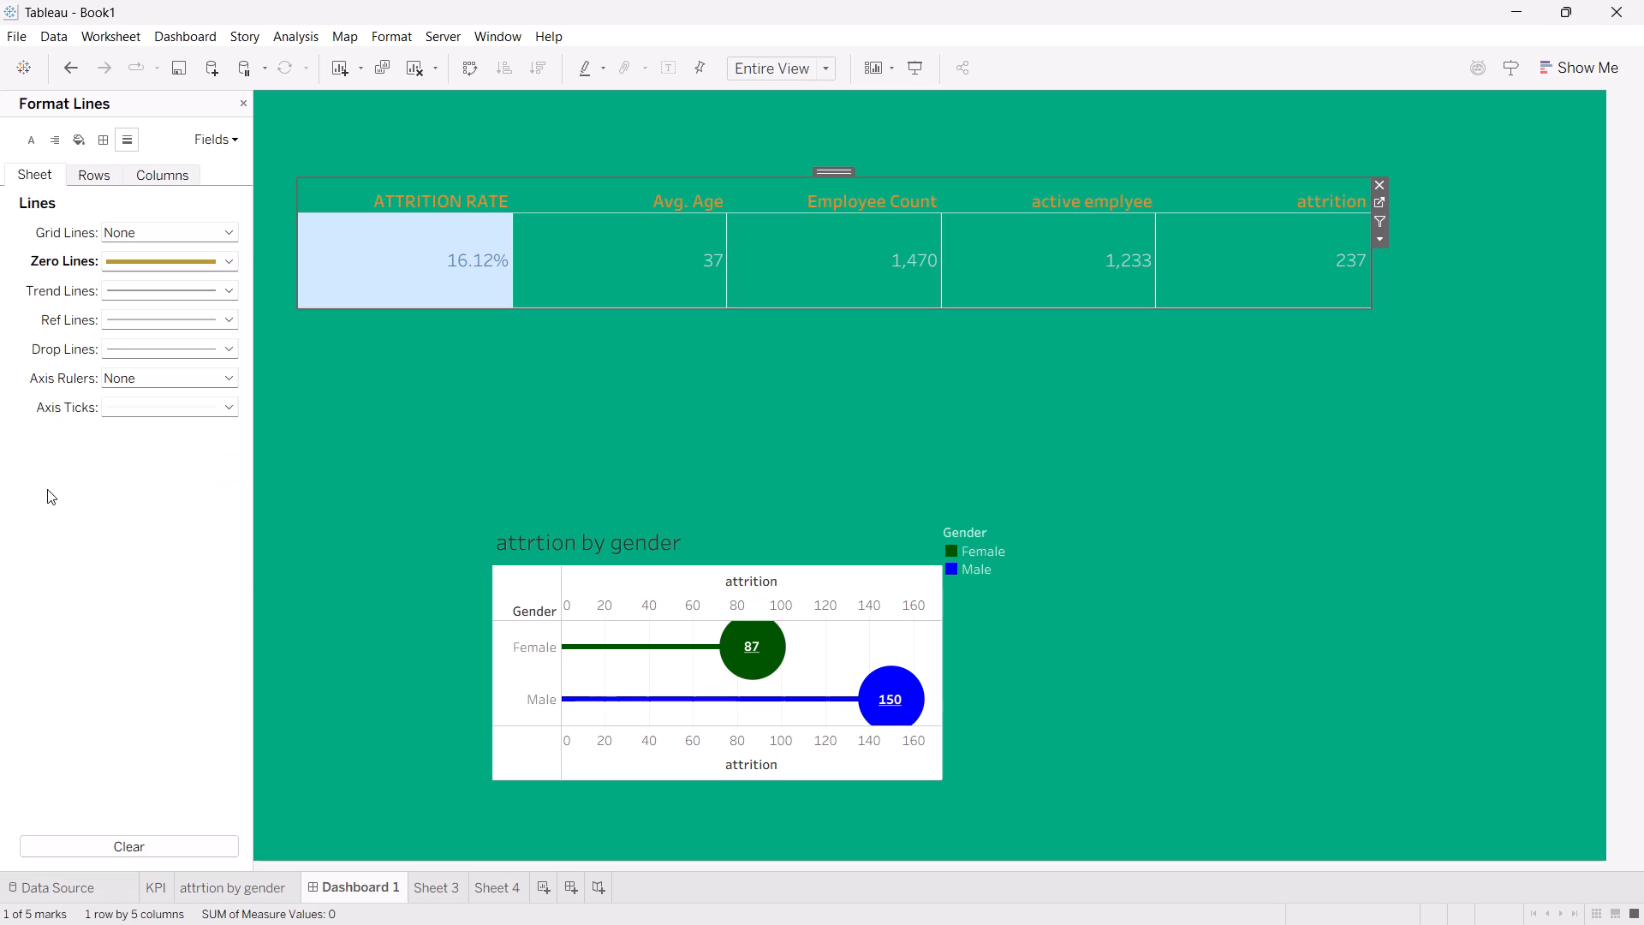
pyautogui.click(47, 489)
pyautogui.click(291, 443)
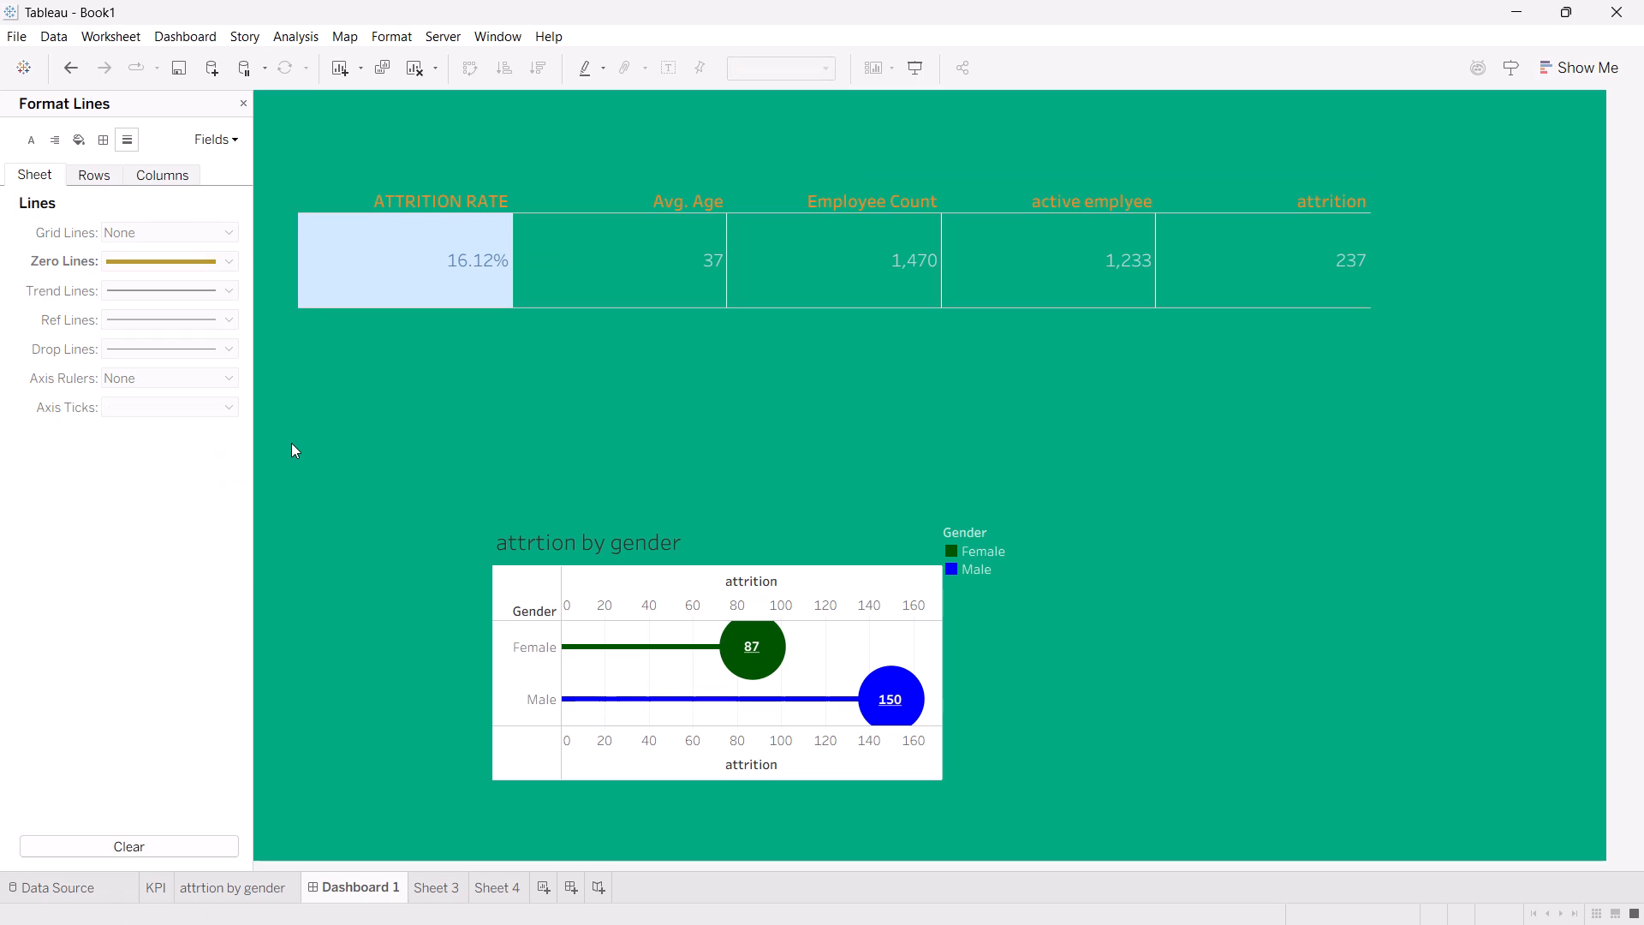
pyautogui.click(364, 372)
pyautogui.click(372, 286)
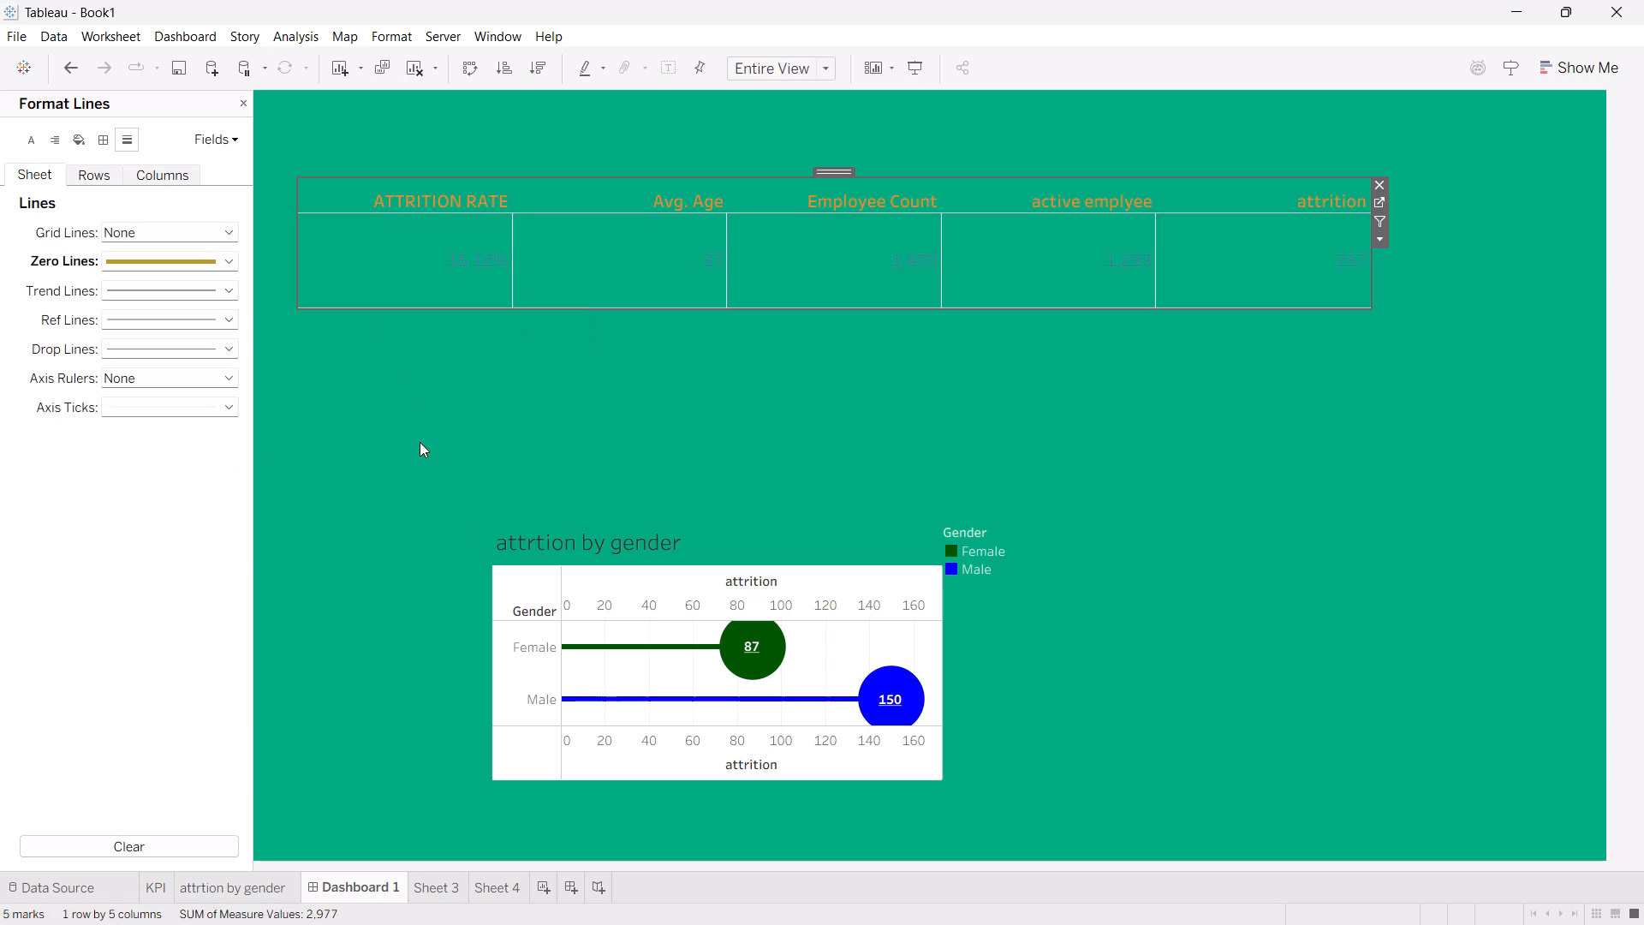
pyautogui.click(420, 442)
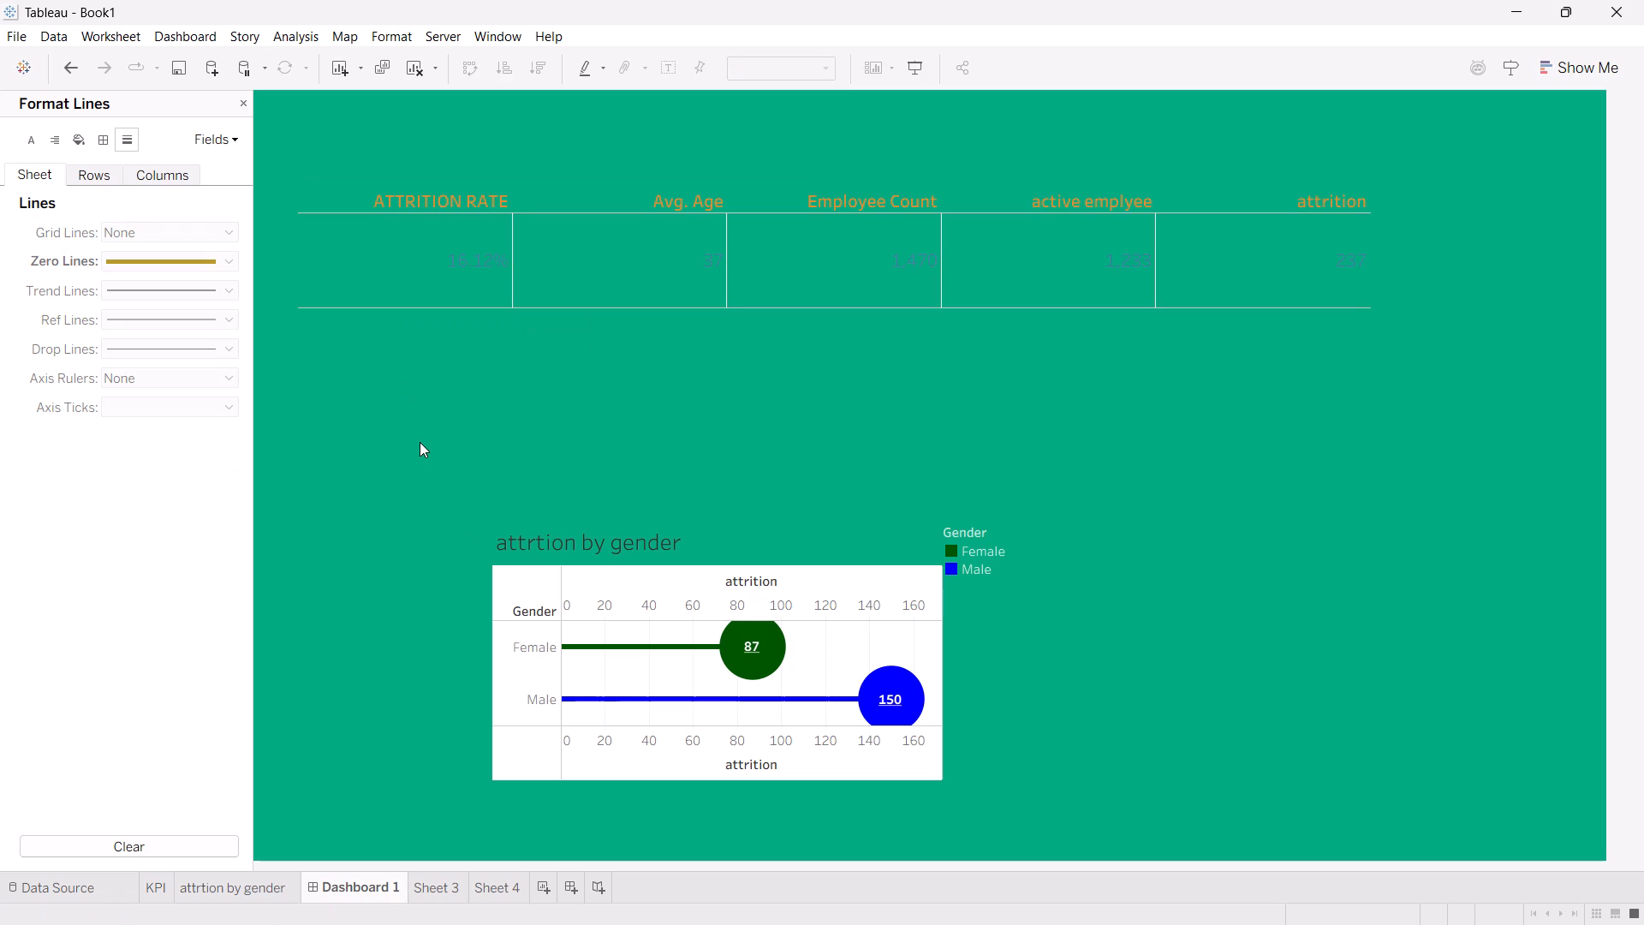
# Set the KPI sheet's sheet-level axis rulers to a solid line.
pyautogui.click(319, 250)
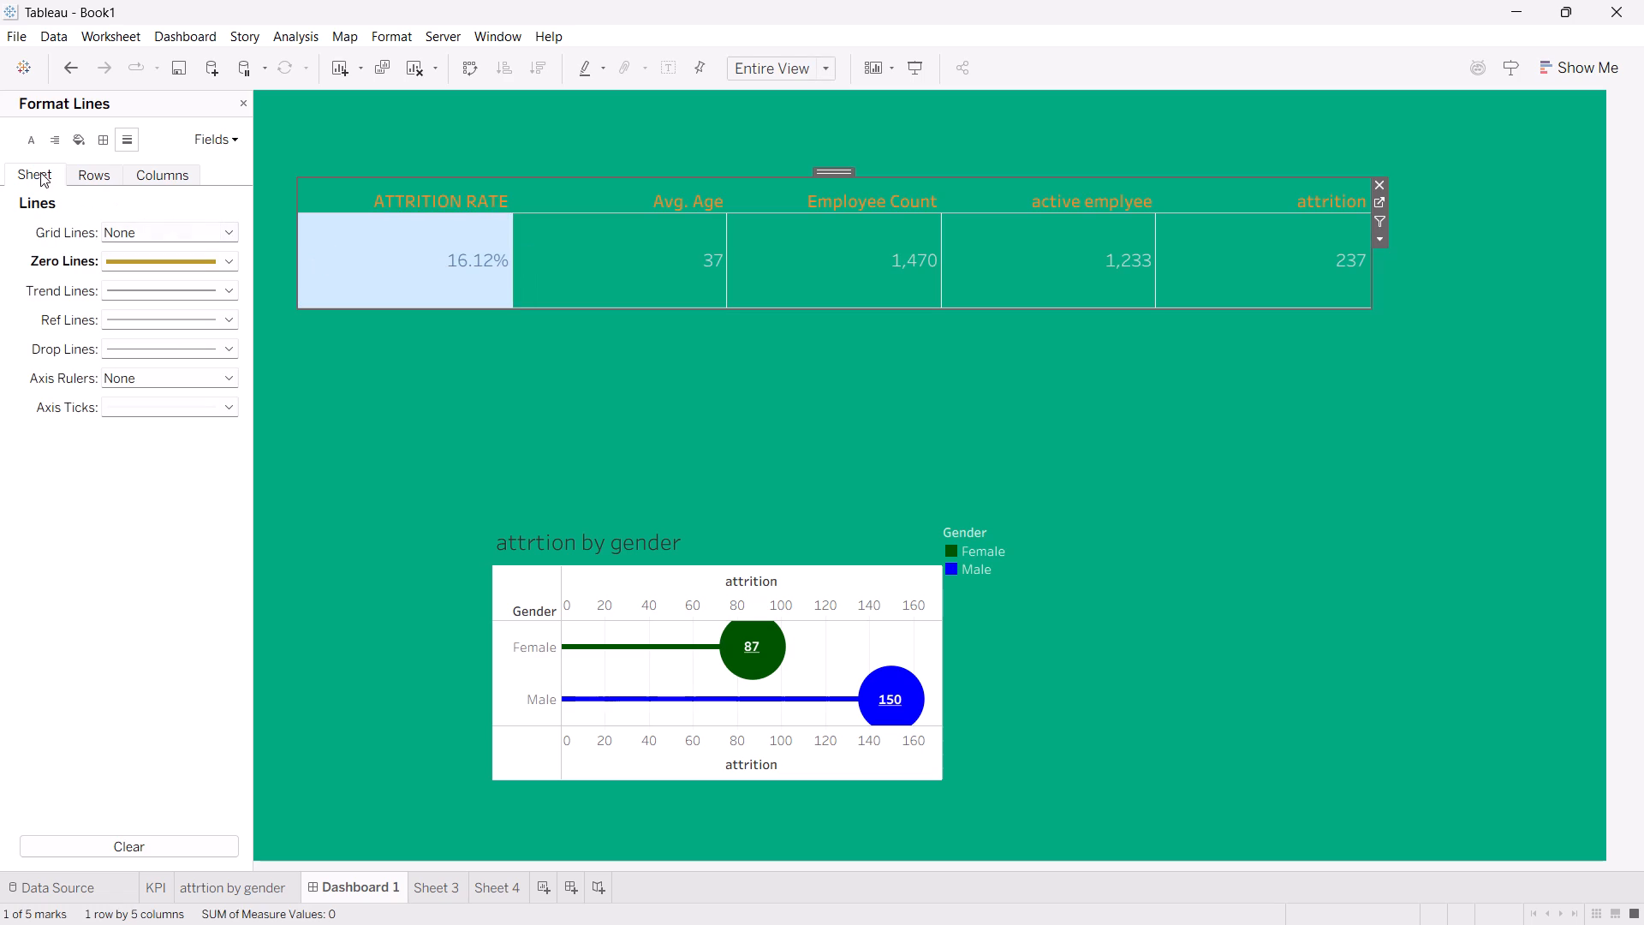
pyautogui.click(40, 172)
pyautogui.click(229, 386)
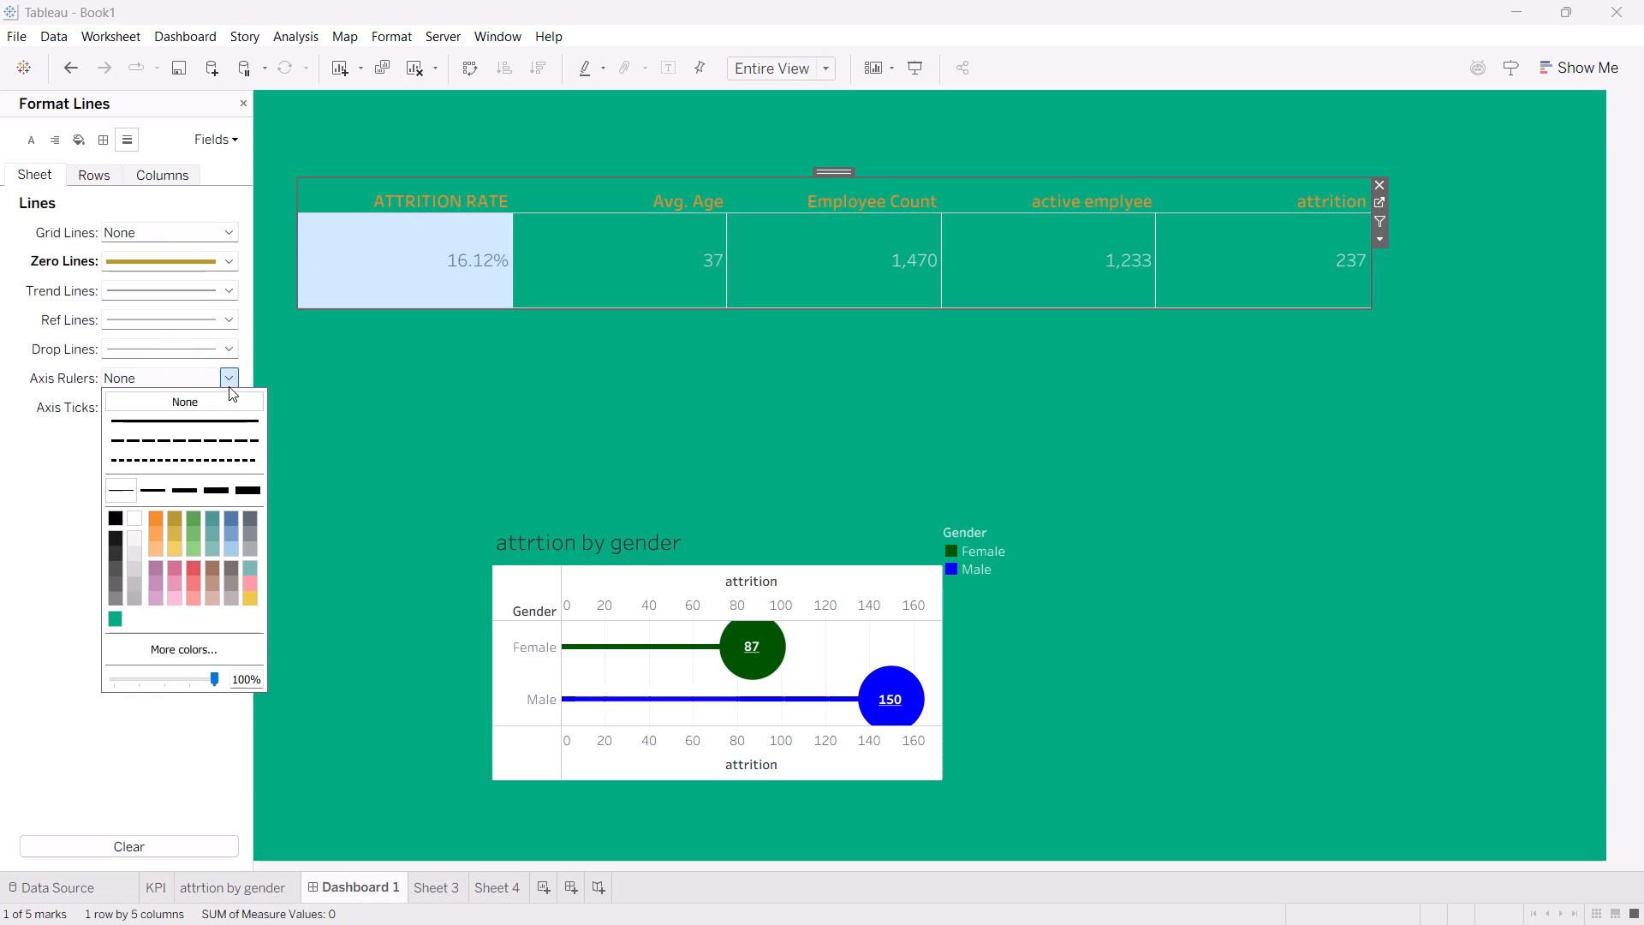
pyautogui.click(206, 424)
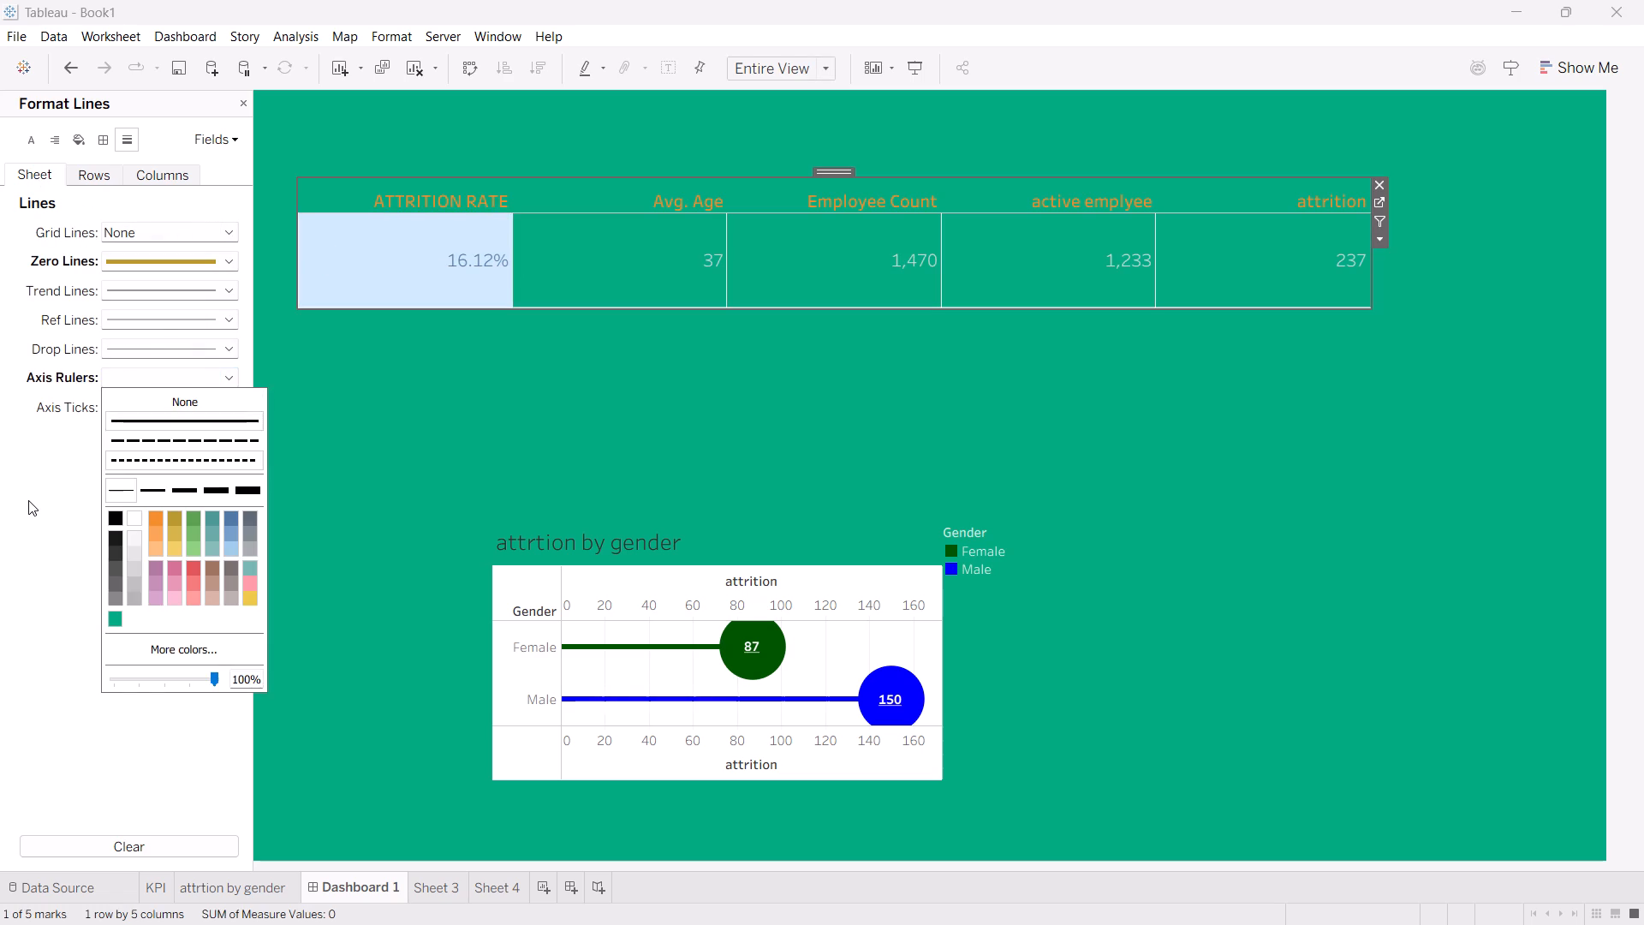
pyautogui.click(28, 500)
pyautogui.click(410, 433)
pyautogui.click(410, 433)
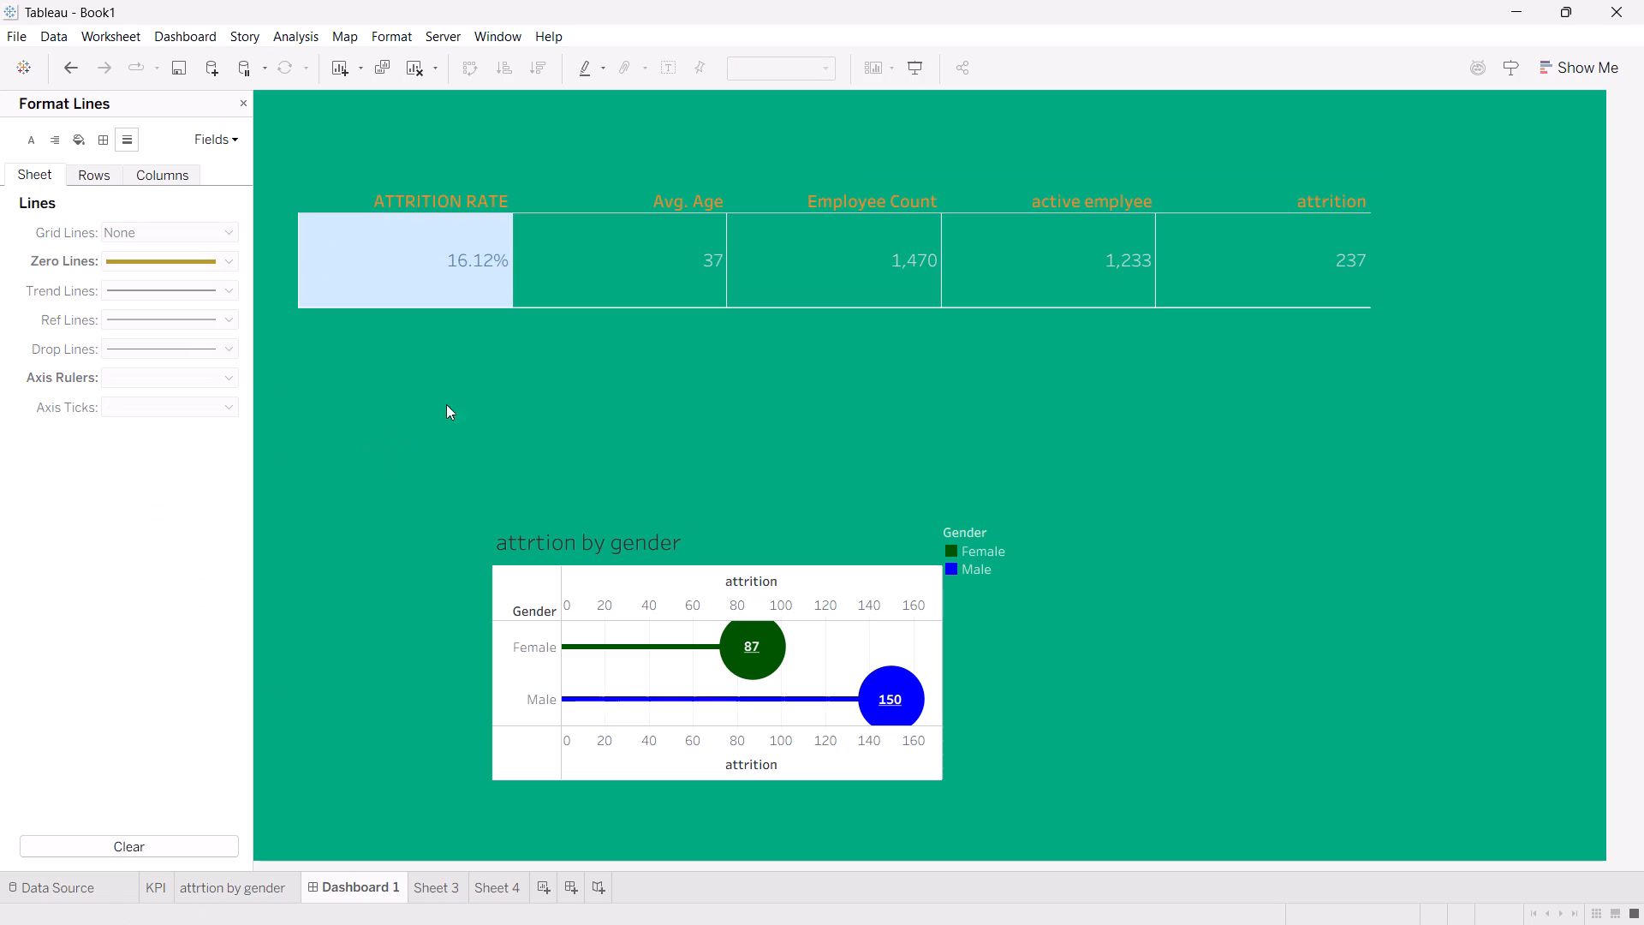
pyautogui.doubleClick(533, 359)
pyautogui.moveTo(533, 359); pyautogui.dragTo(410, 306)
pyautogui.click(410, 306)
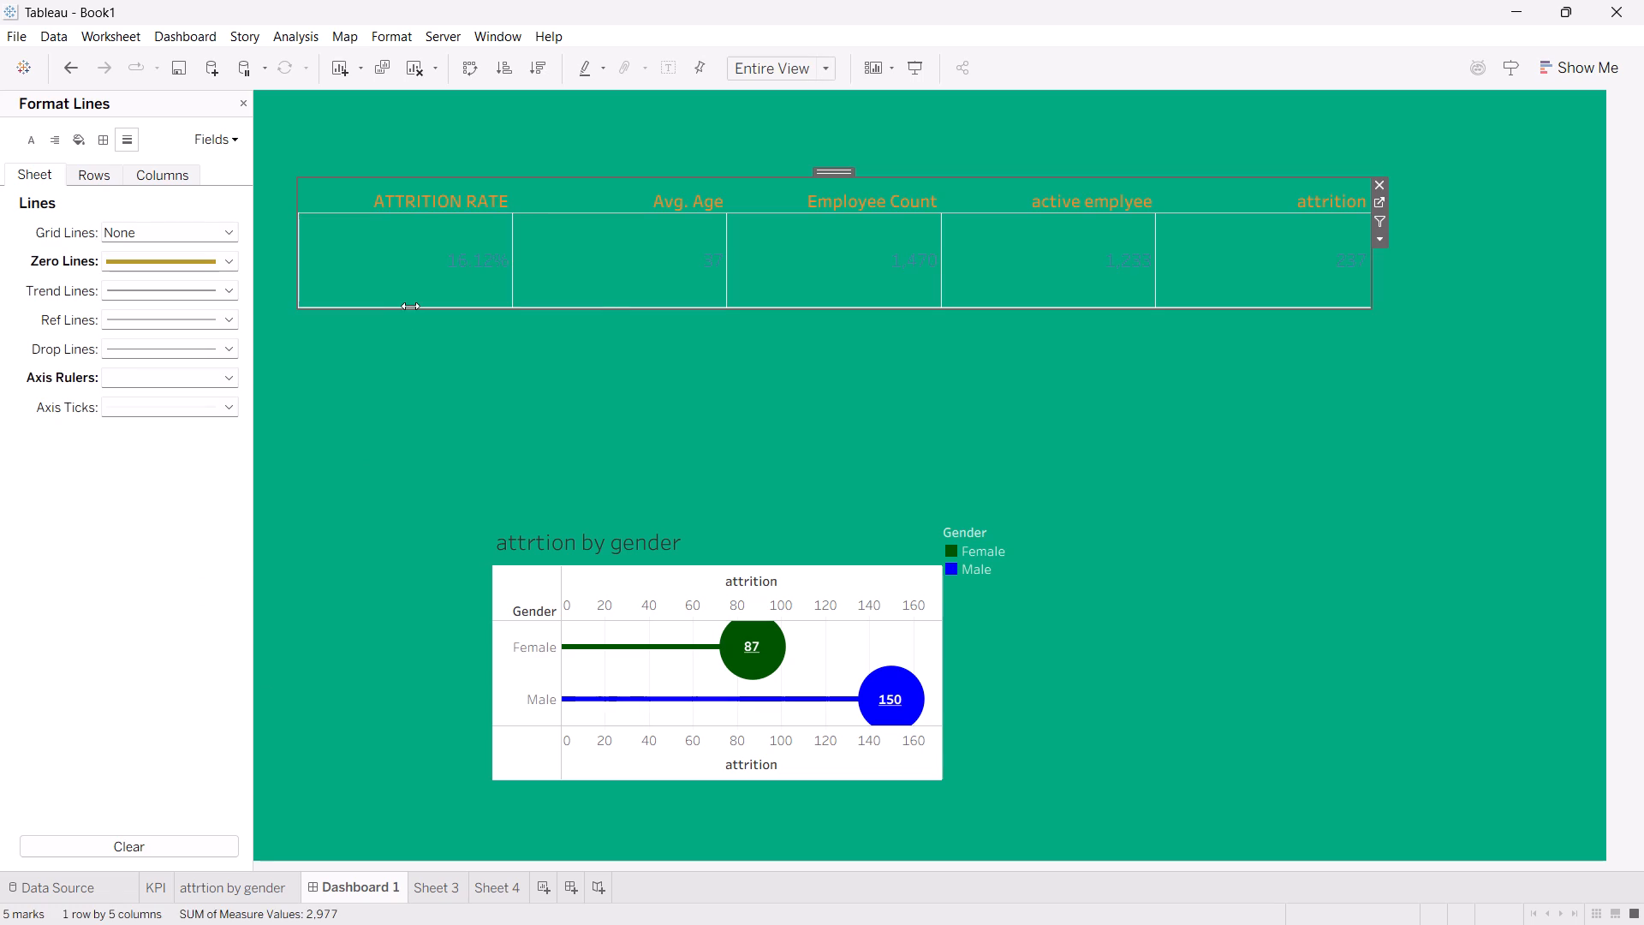
# Try green and orange for the KPI sheet's sheet-level axis ticks and settle on red.
pyautogui.click(222, 413)
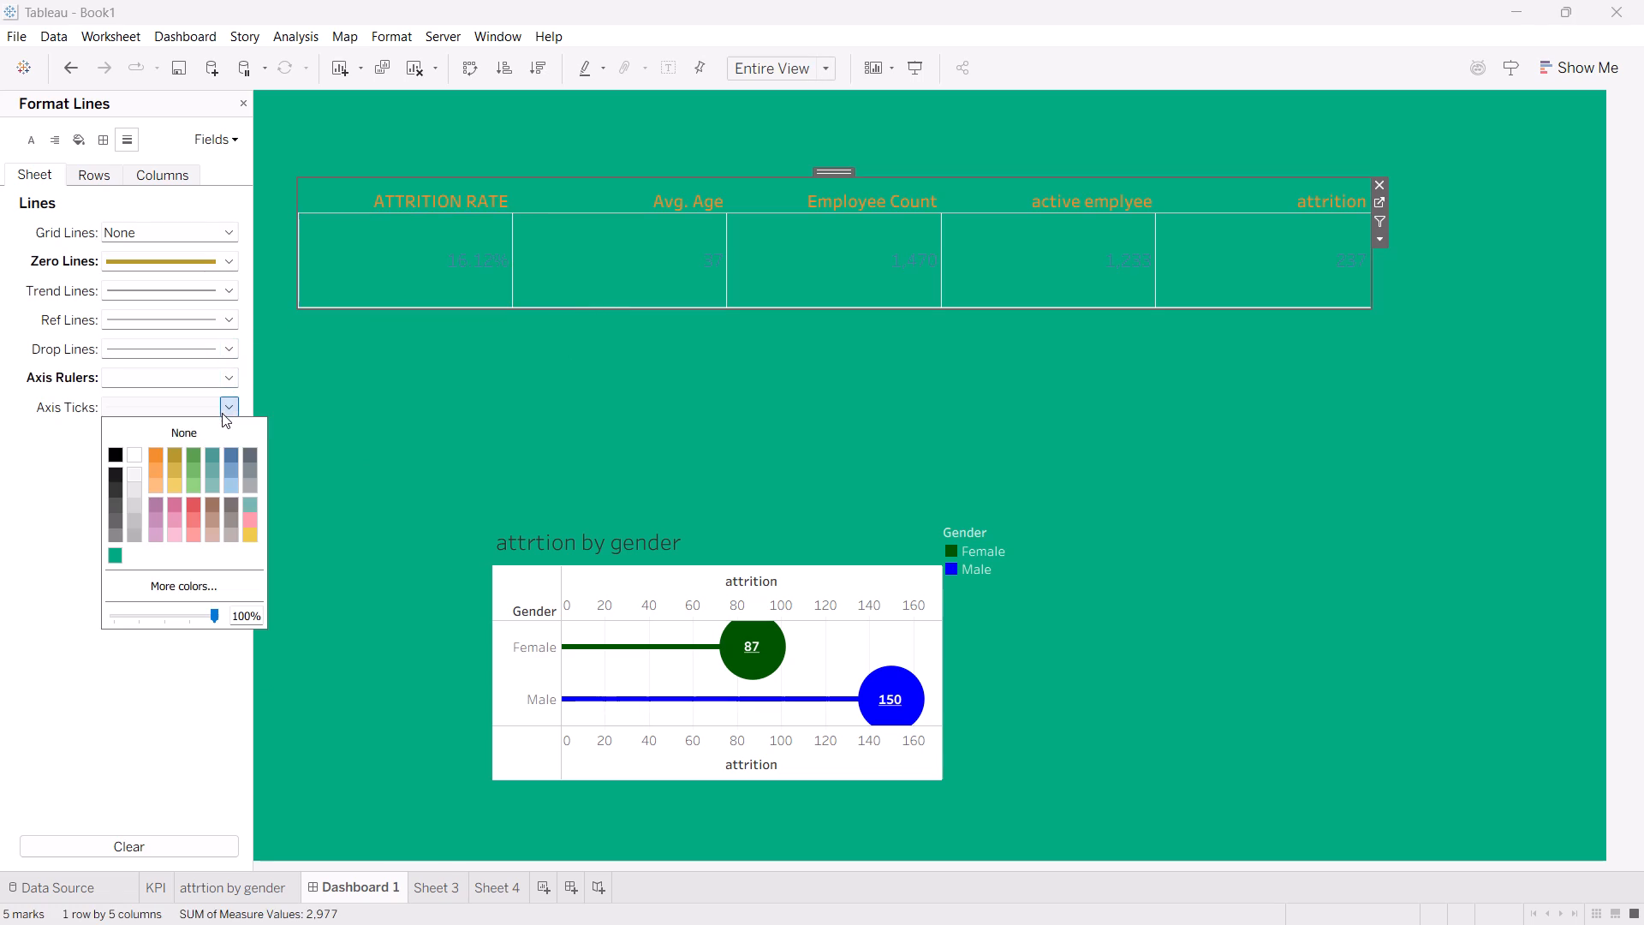
pyautogui.click(193, 455)
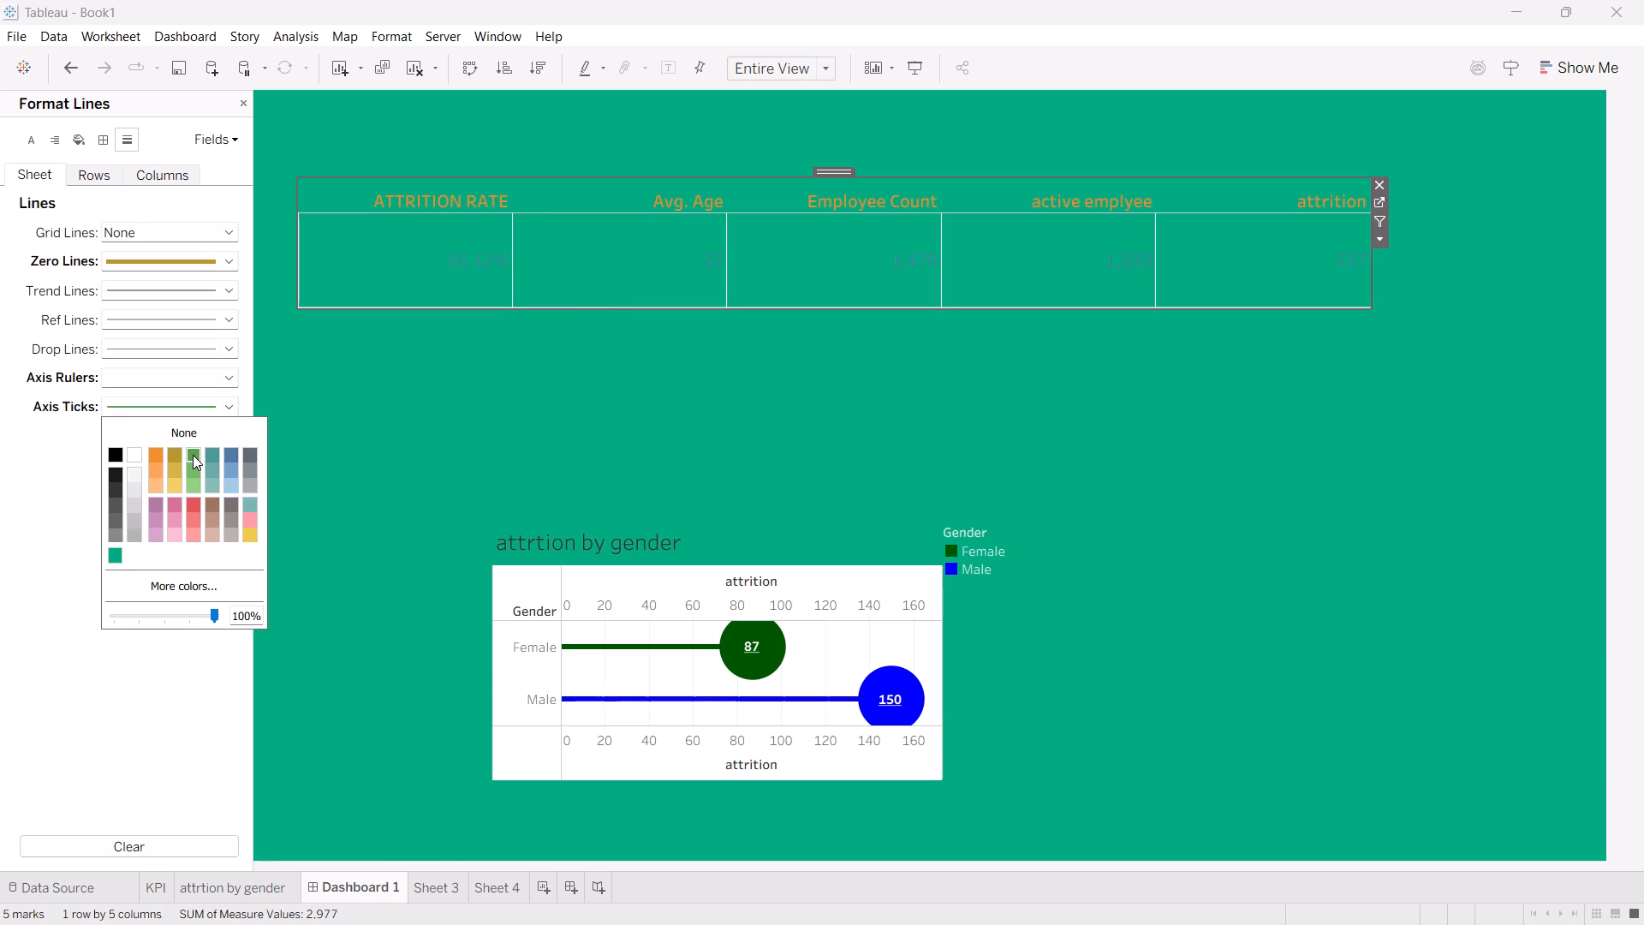
pyautogui.click(153, 453)
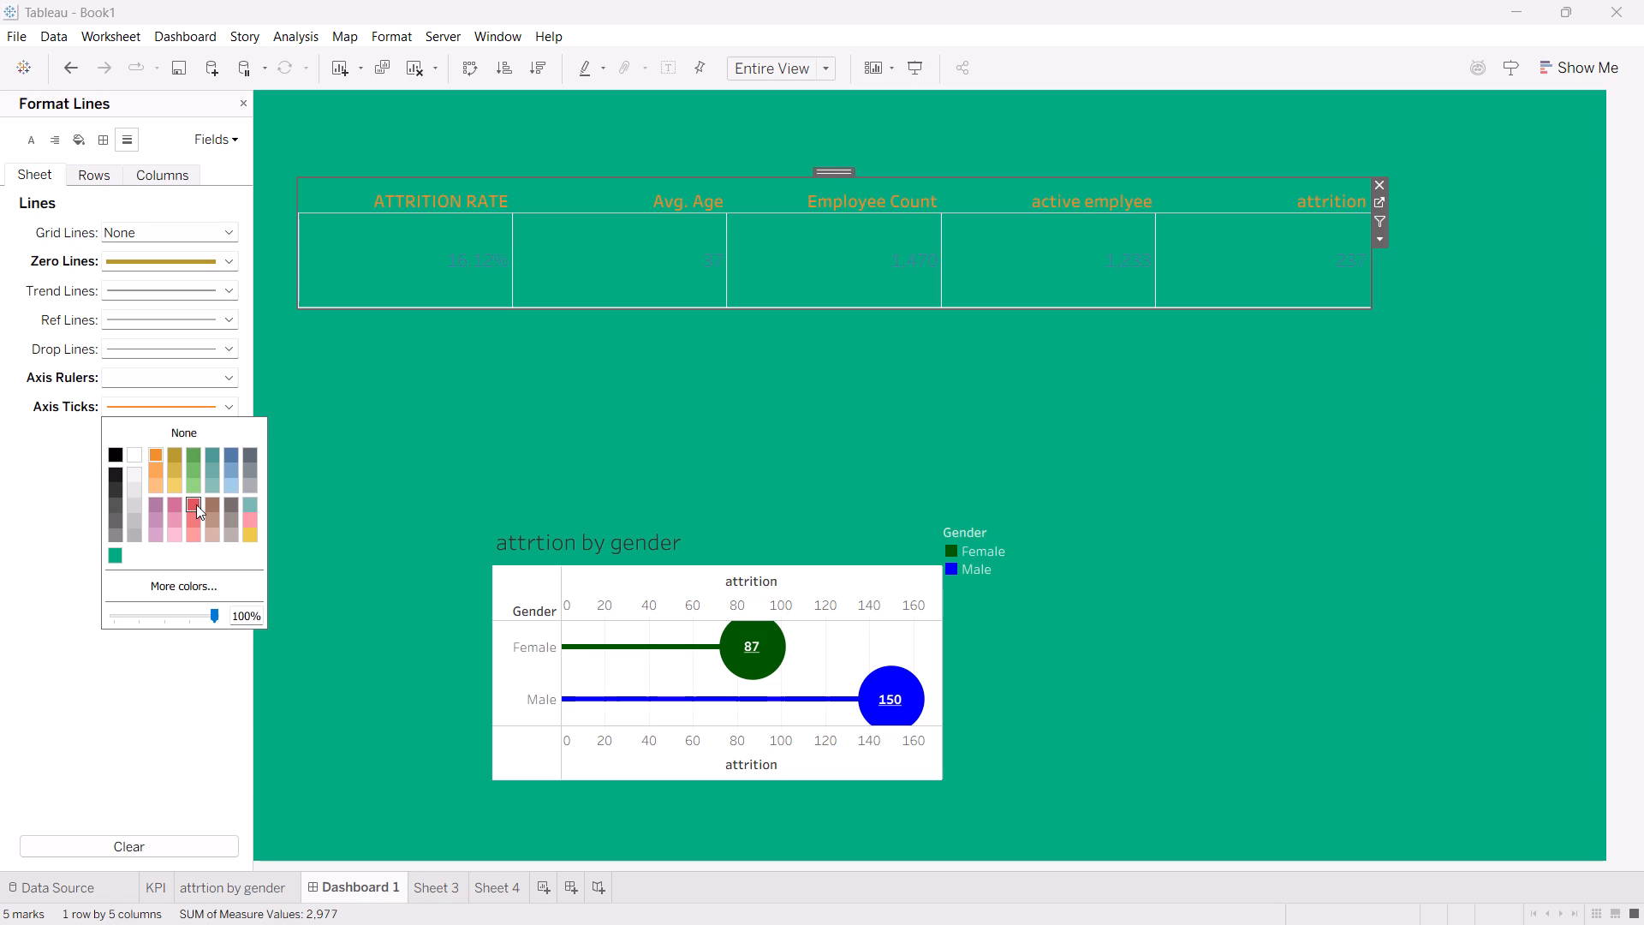
pyautogui.click(196, 504)
pyautogui.click(196, 504)
pyautogui.click(89, 586)
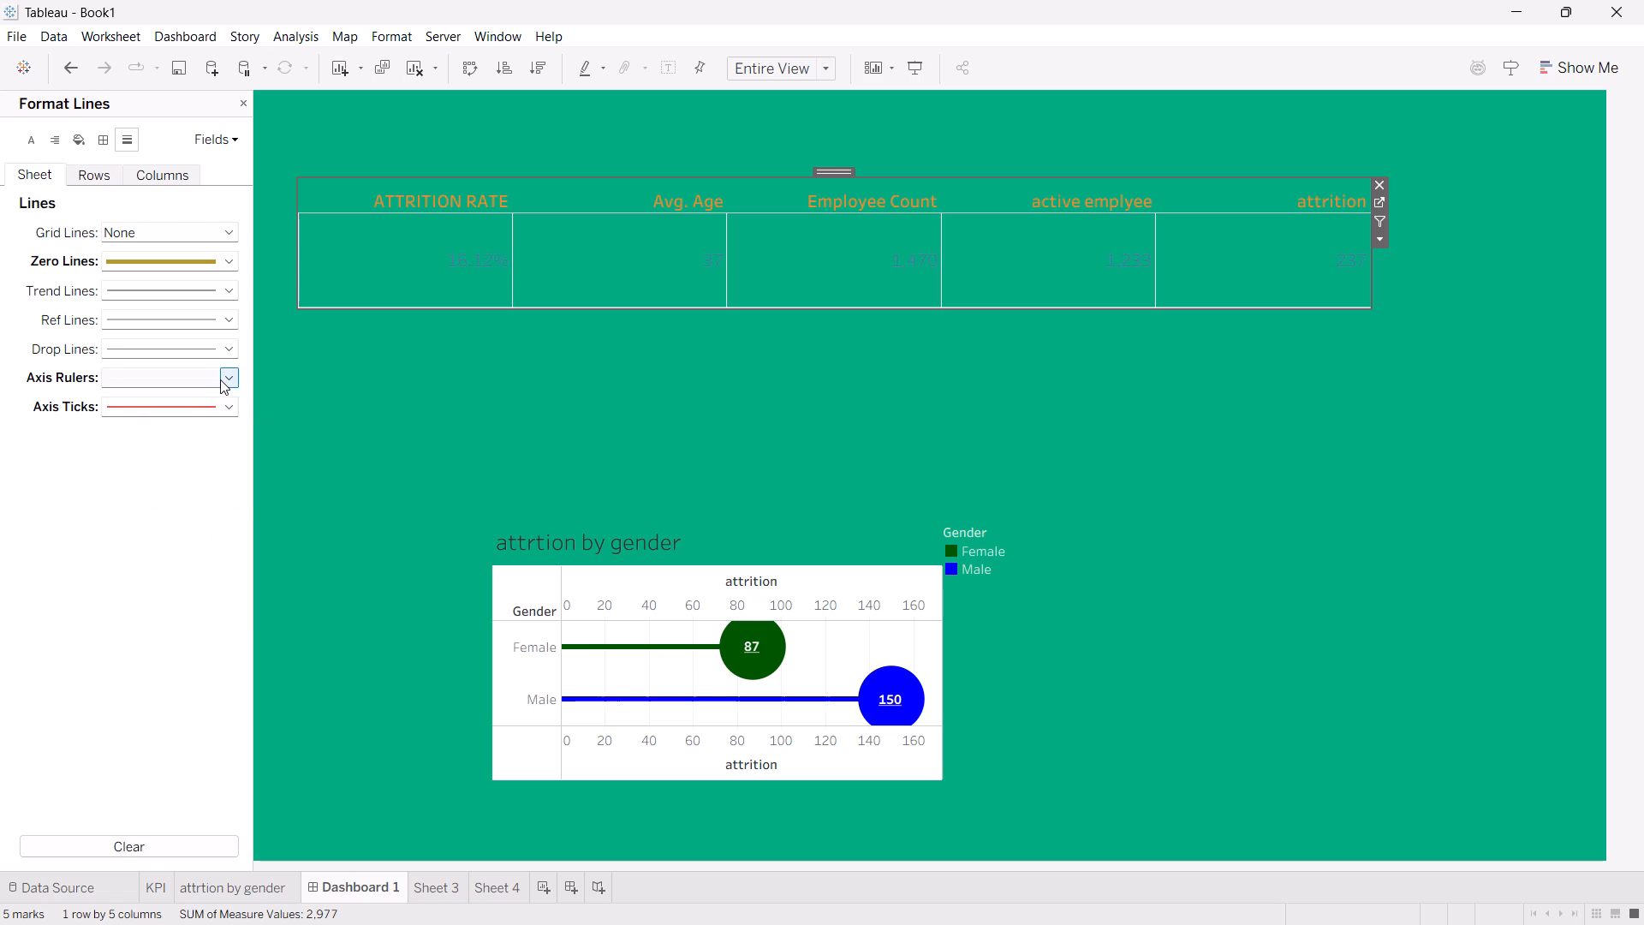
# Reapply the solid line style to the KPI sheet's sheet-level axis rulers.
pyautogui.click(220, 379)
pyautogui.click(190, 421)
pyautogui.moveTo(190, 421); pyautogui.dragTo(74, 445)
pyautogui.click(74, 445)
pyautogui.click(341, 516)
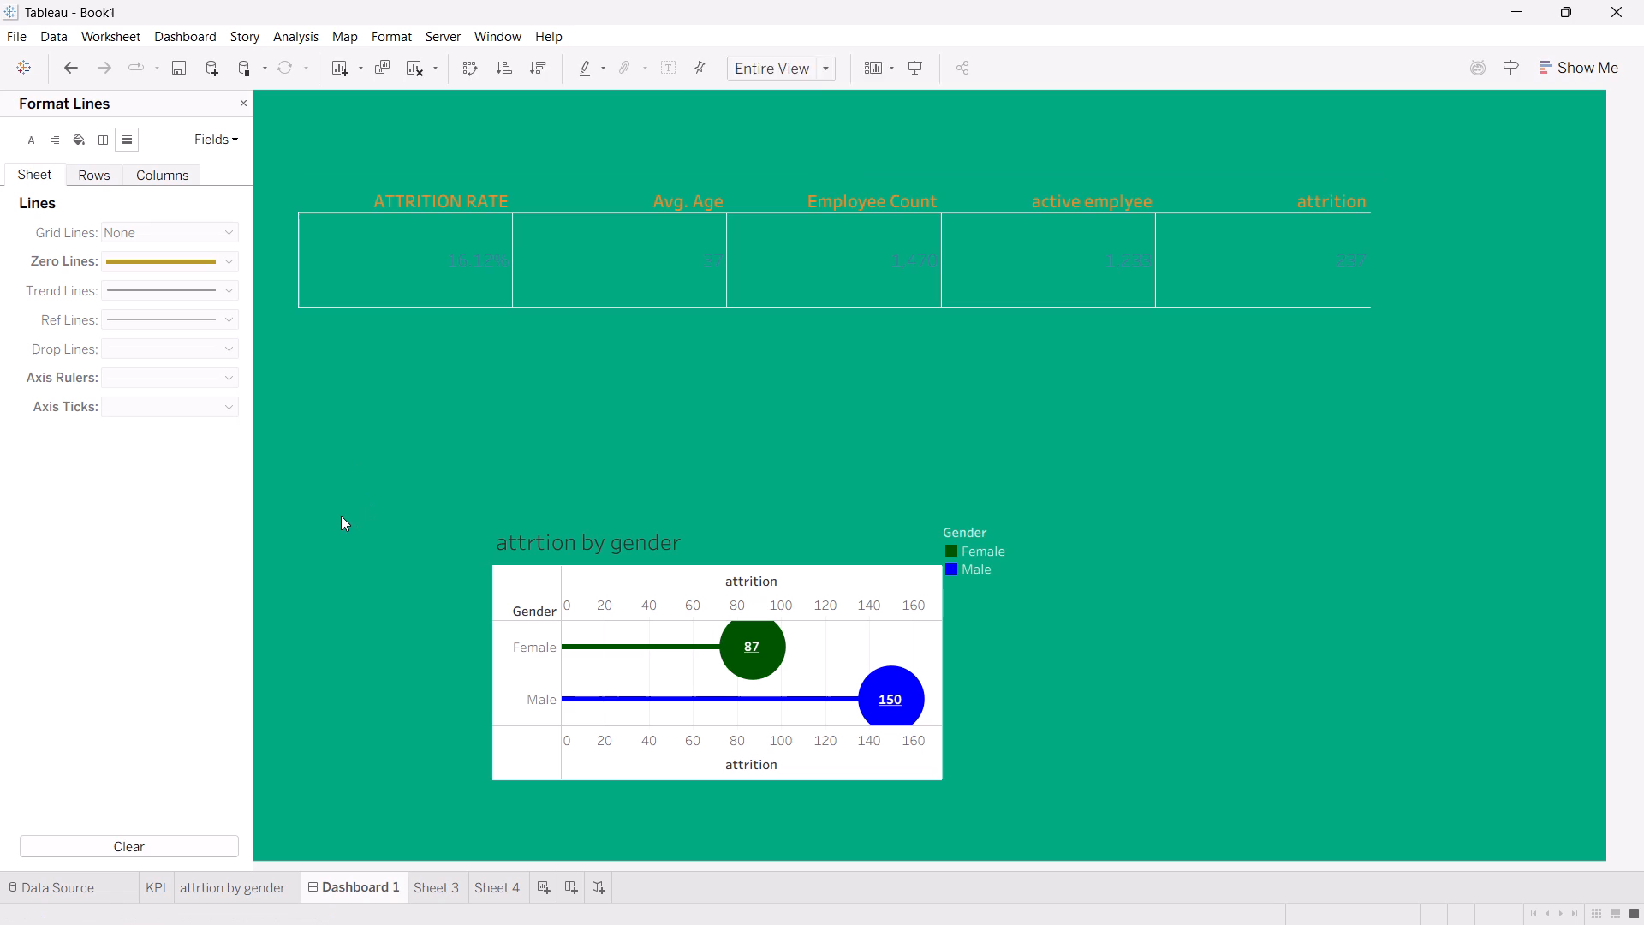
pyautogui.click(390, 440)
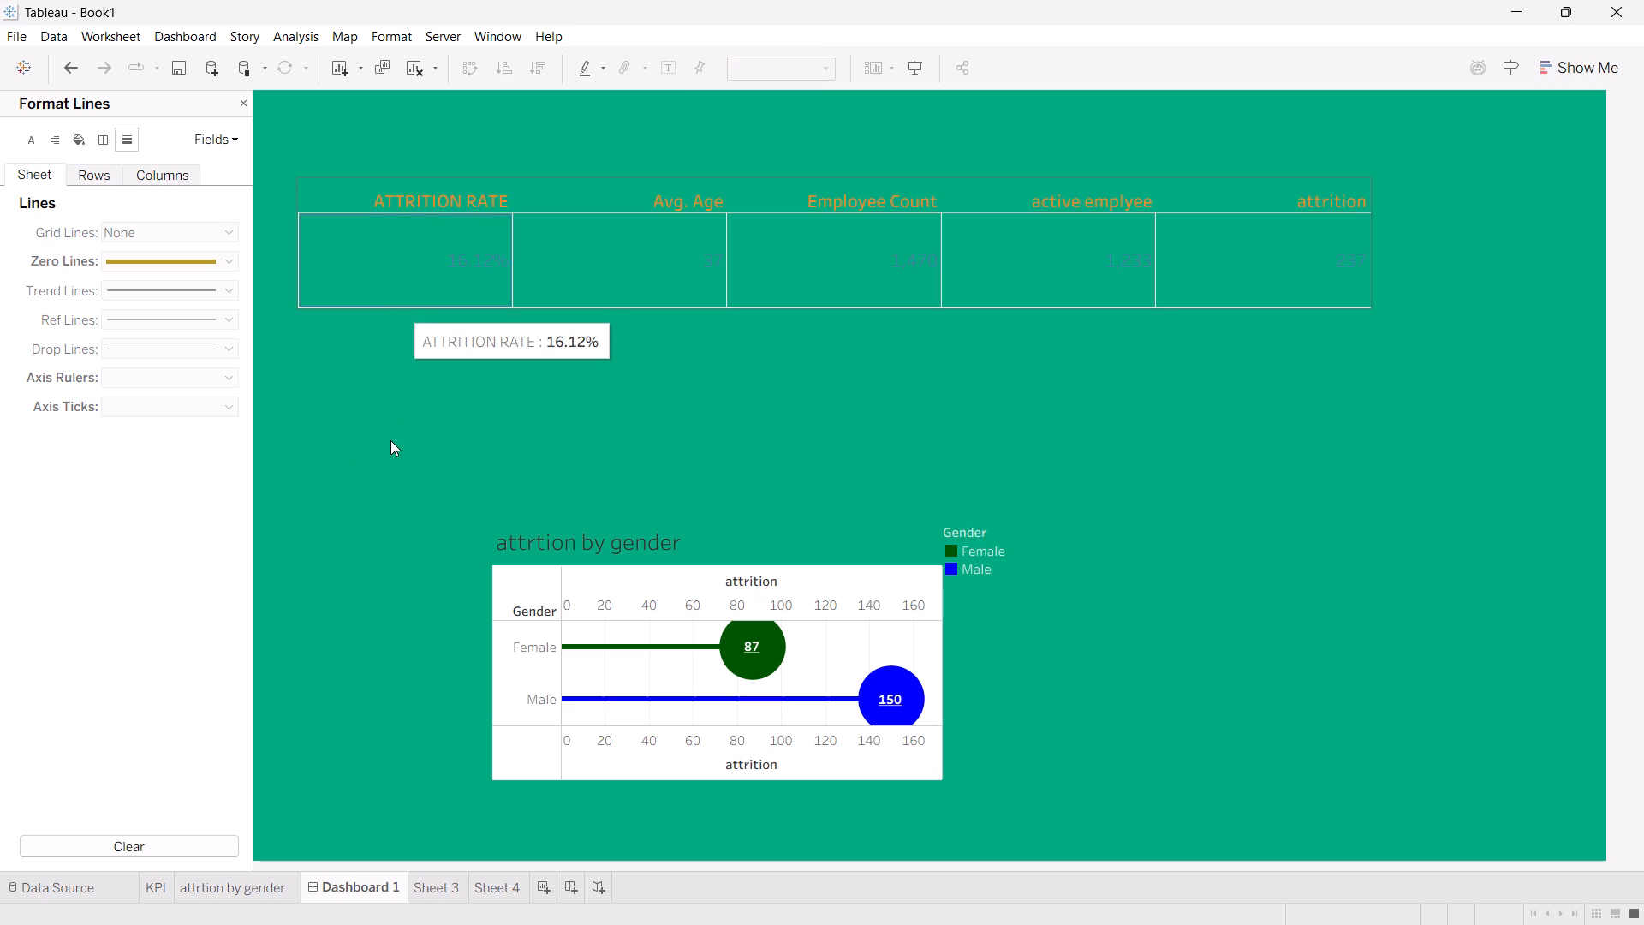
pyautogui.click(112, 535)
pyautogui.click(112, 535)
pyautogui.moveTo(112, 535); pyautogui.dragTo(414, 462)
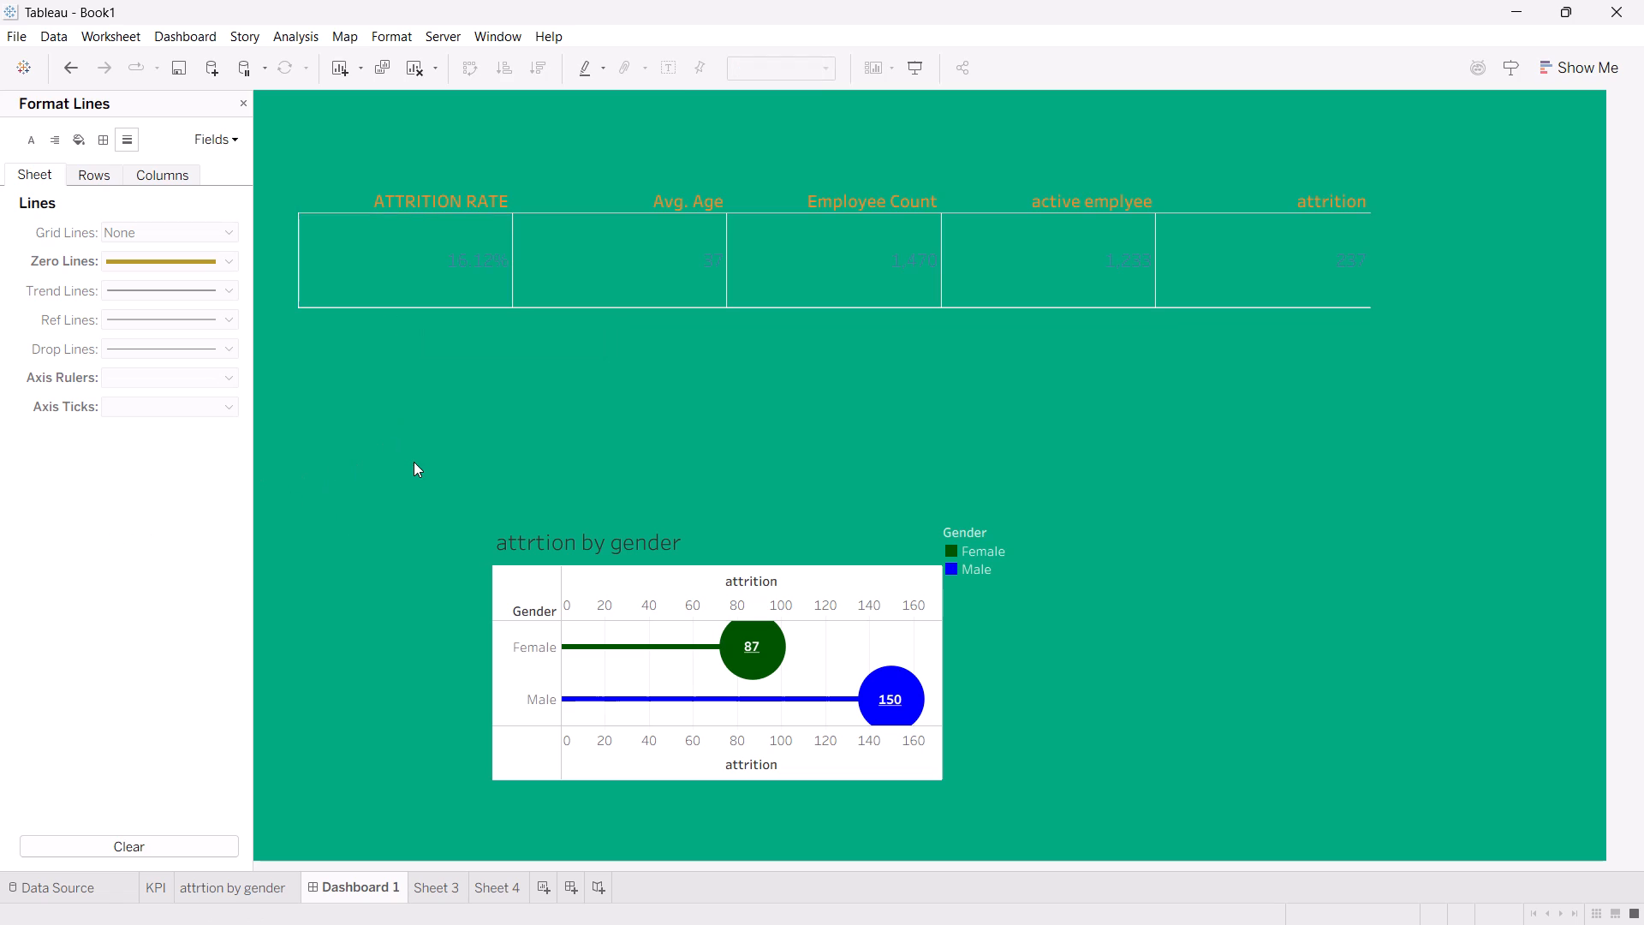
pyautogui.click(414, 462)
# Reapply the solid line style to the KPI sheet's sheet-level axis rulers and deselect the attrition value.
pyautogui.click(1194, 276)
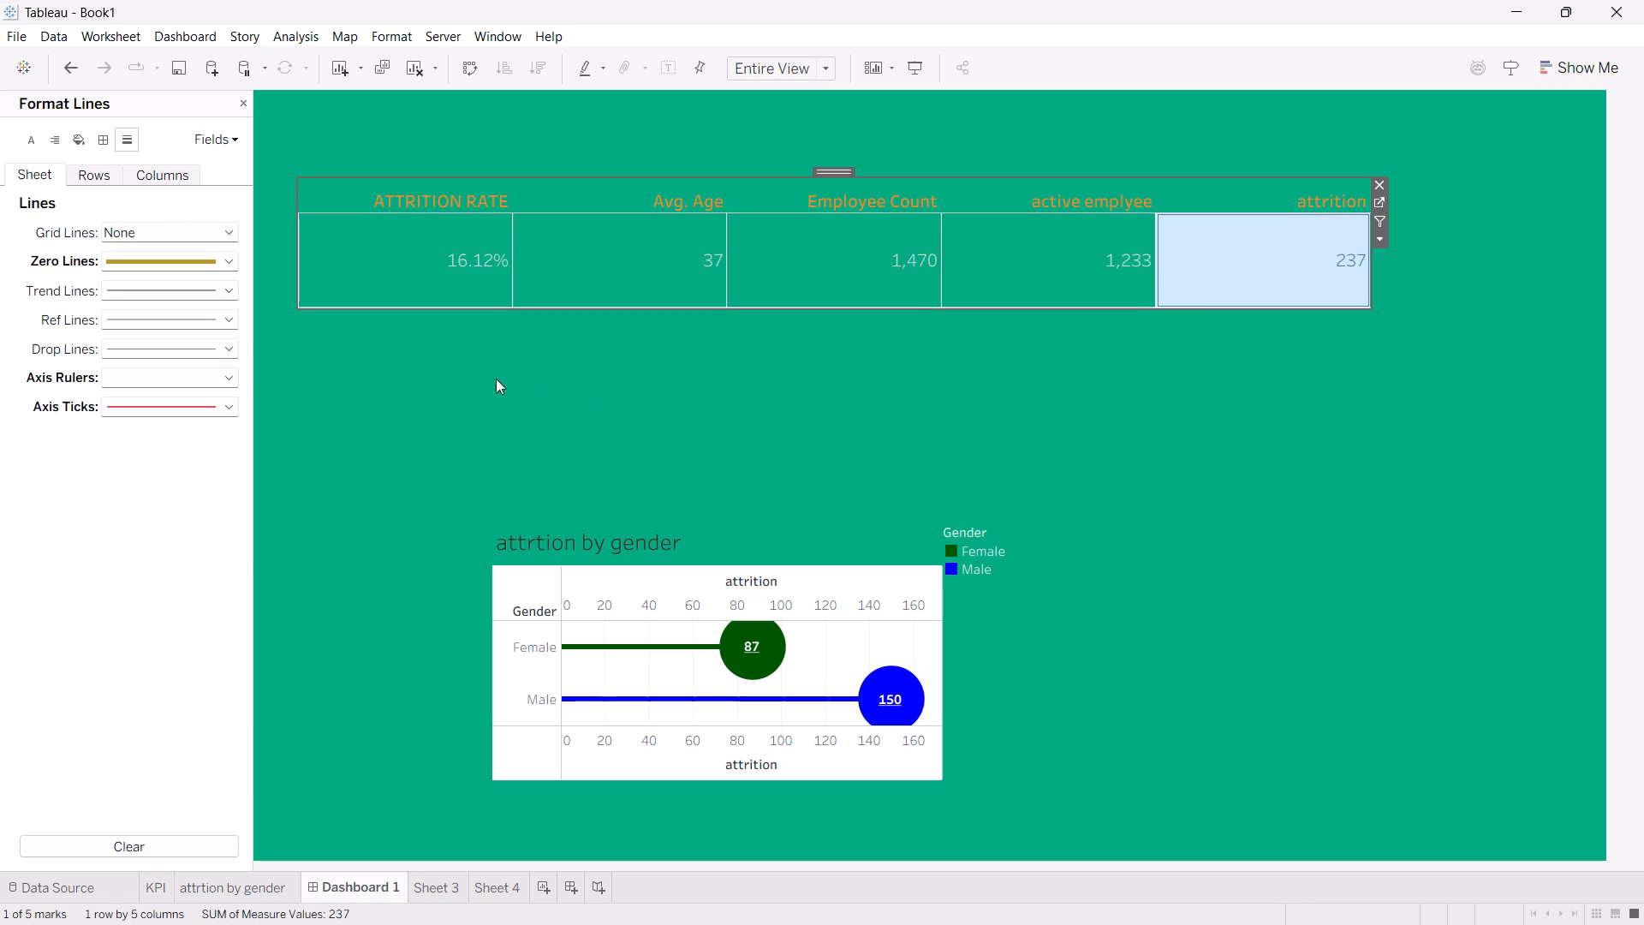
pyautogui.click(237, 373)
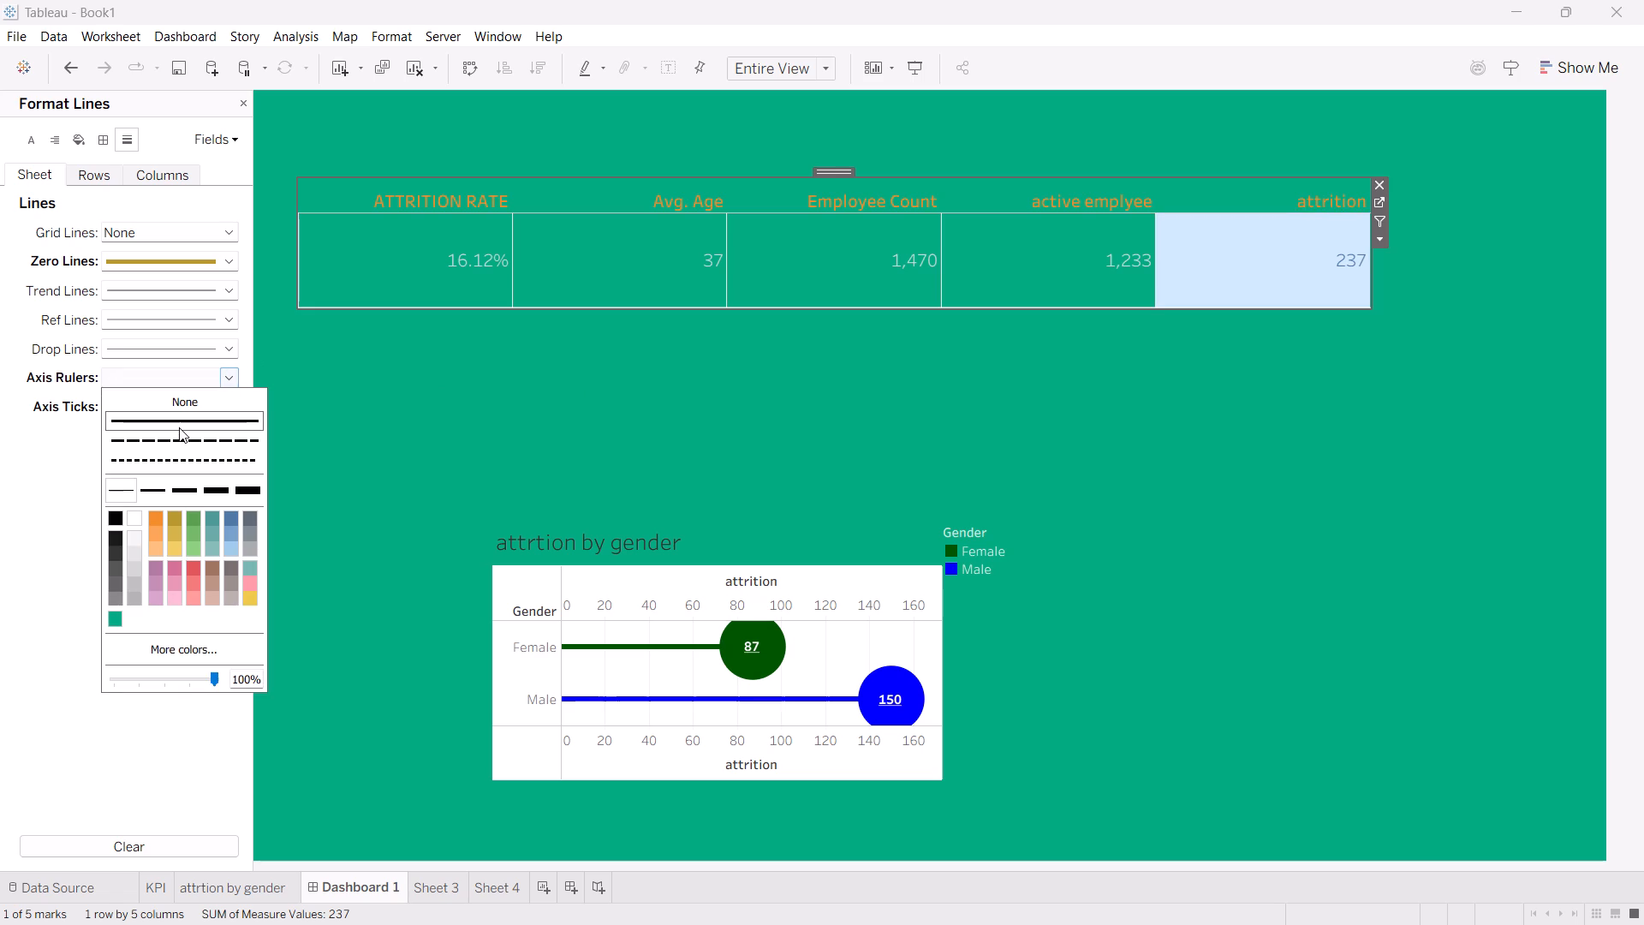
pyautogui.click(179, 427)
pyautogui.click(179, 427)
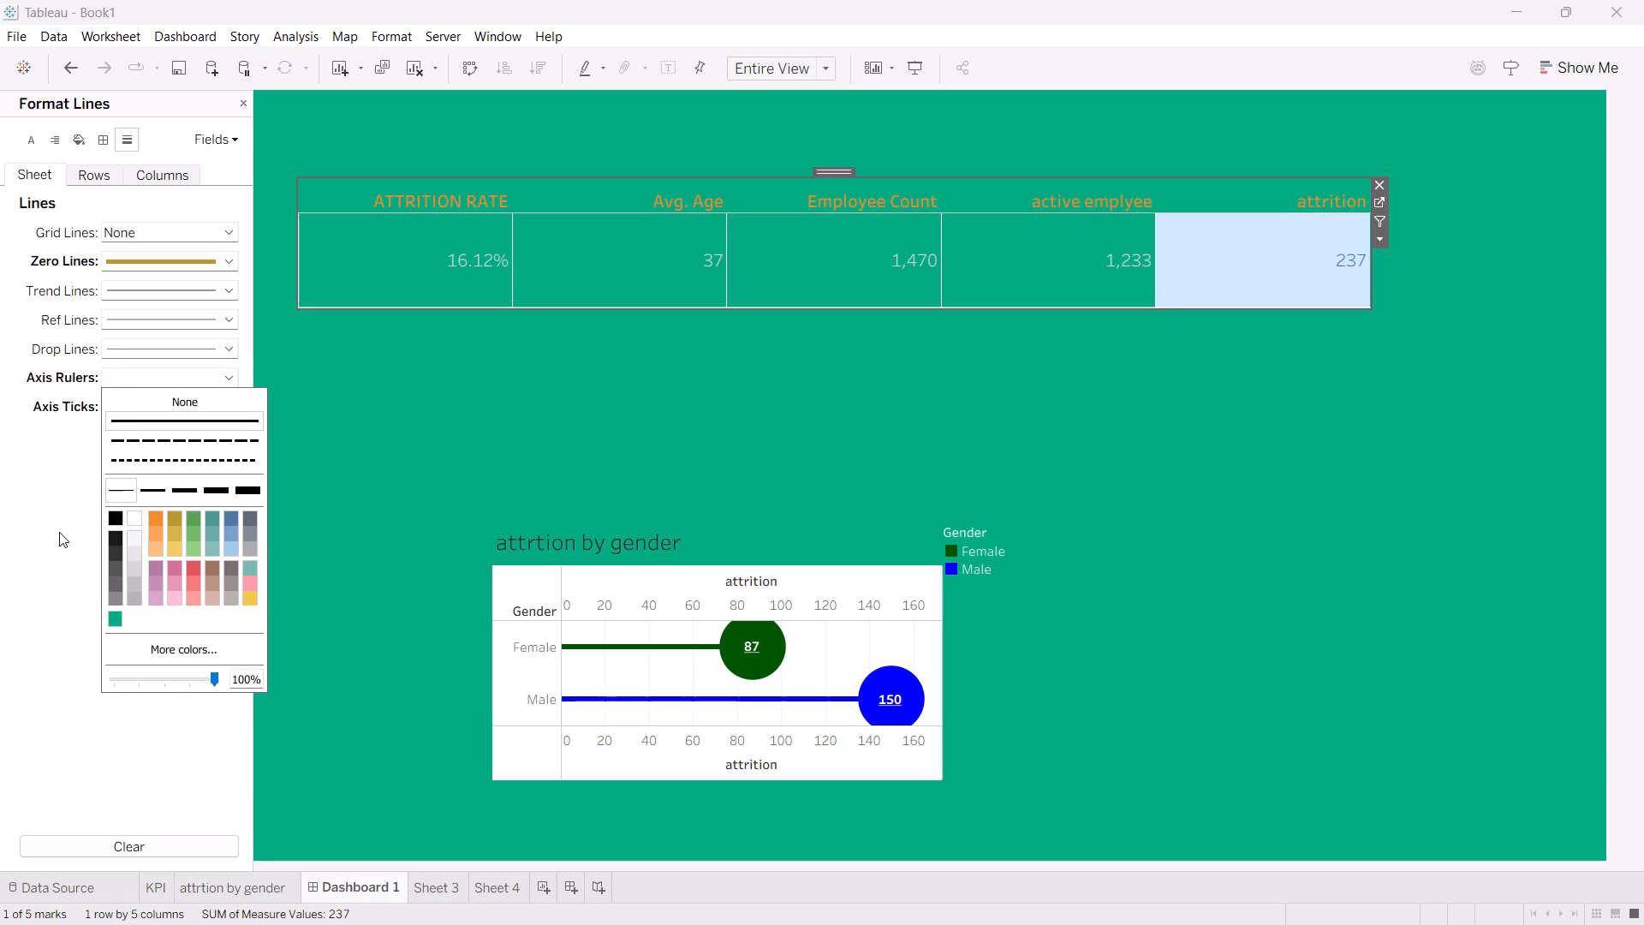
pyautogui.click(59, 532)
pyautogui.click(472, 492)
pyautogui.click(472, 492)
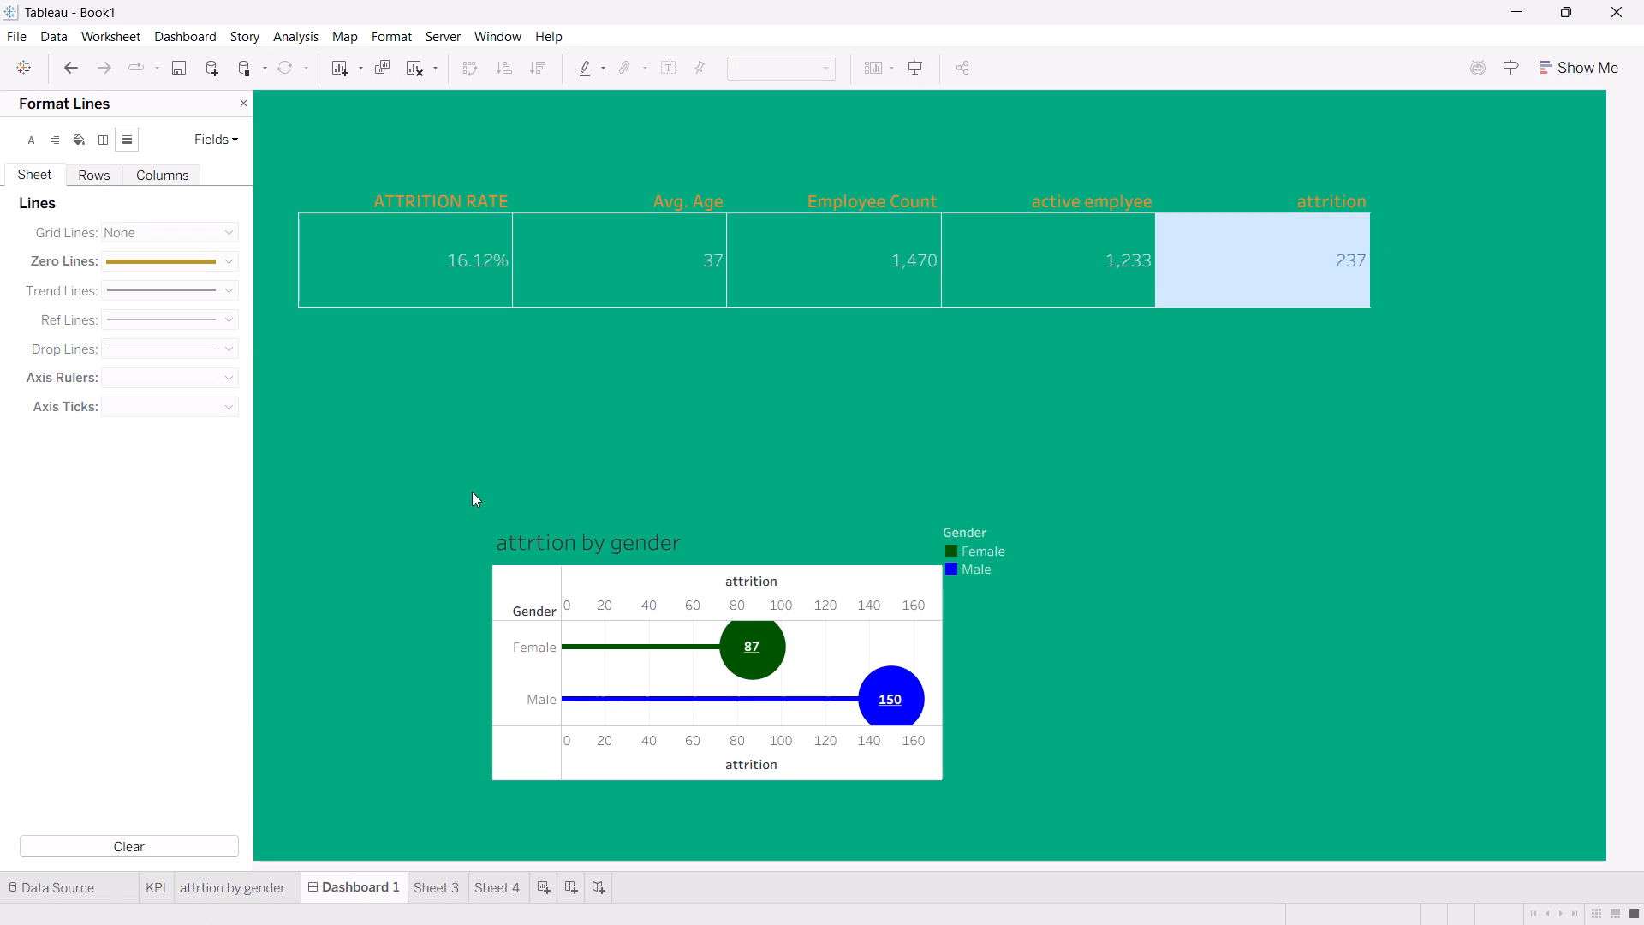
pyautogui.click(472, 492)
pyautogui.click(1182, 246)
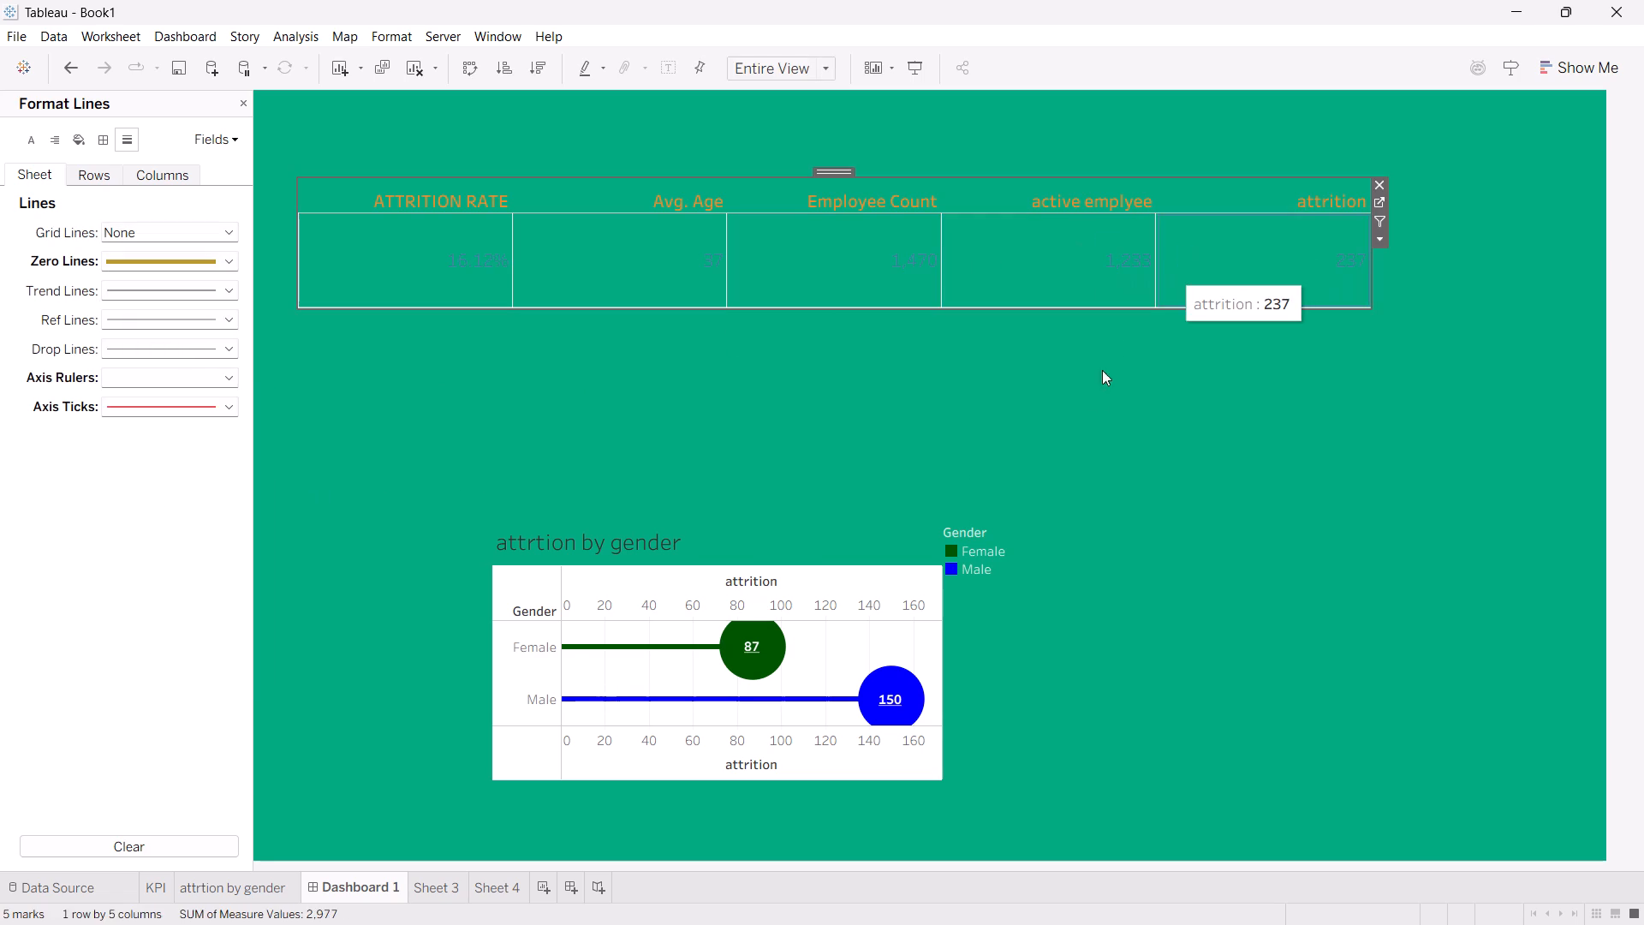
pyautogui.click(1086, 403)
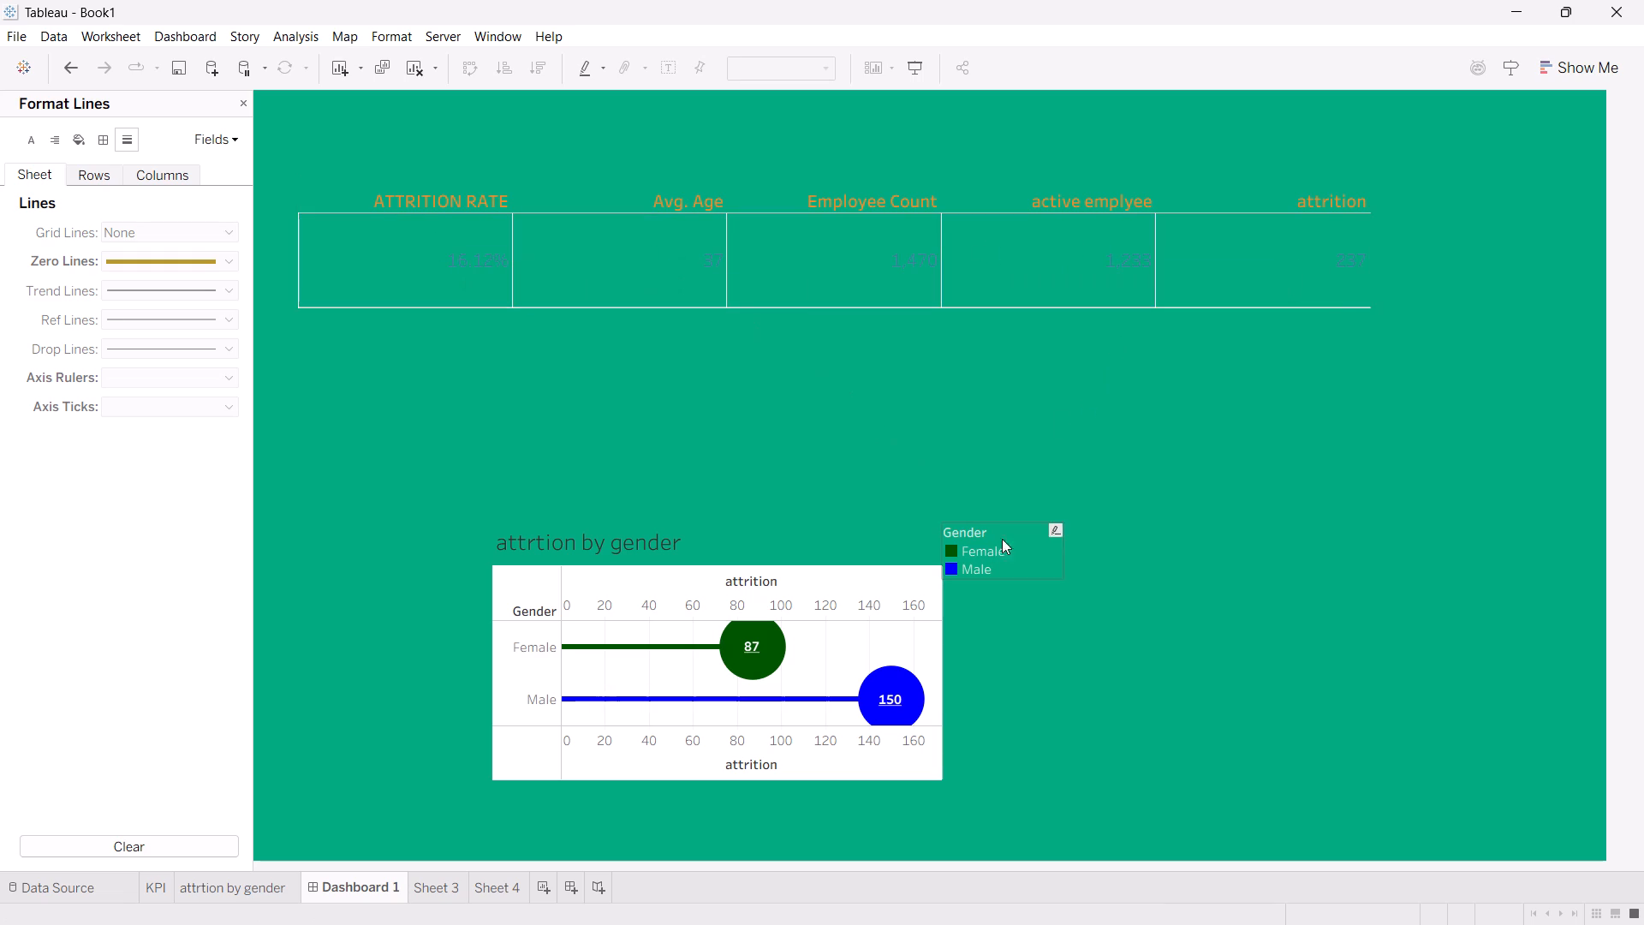
# Try a dotted style for the KPI sheet's sheet-level axis rulers, settling on a solid line at the thickest width.
pyautogui.click(1197, 276)
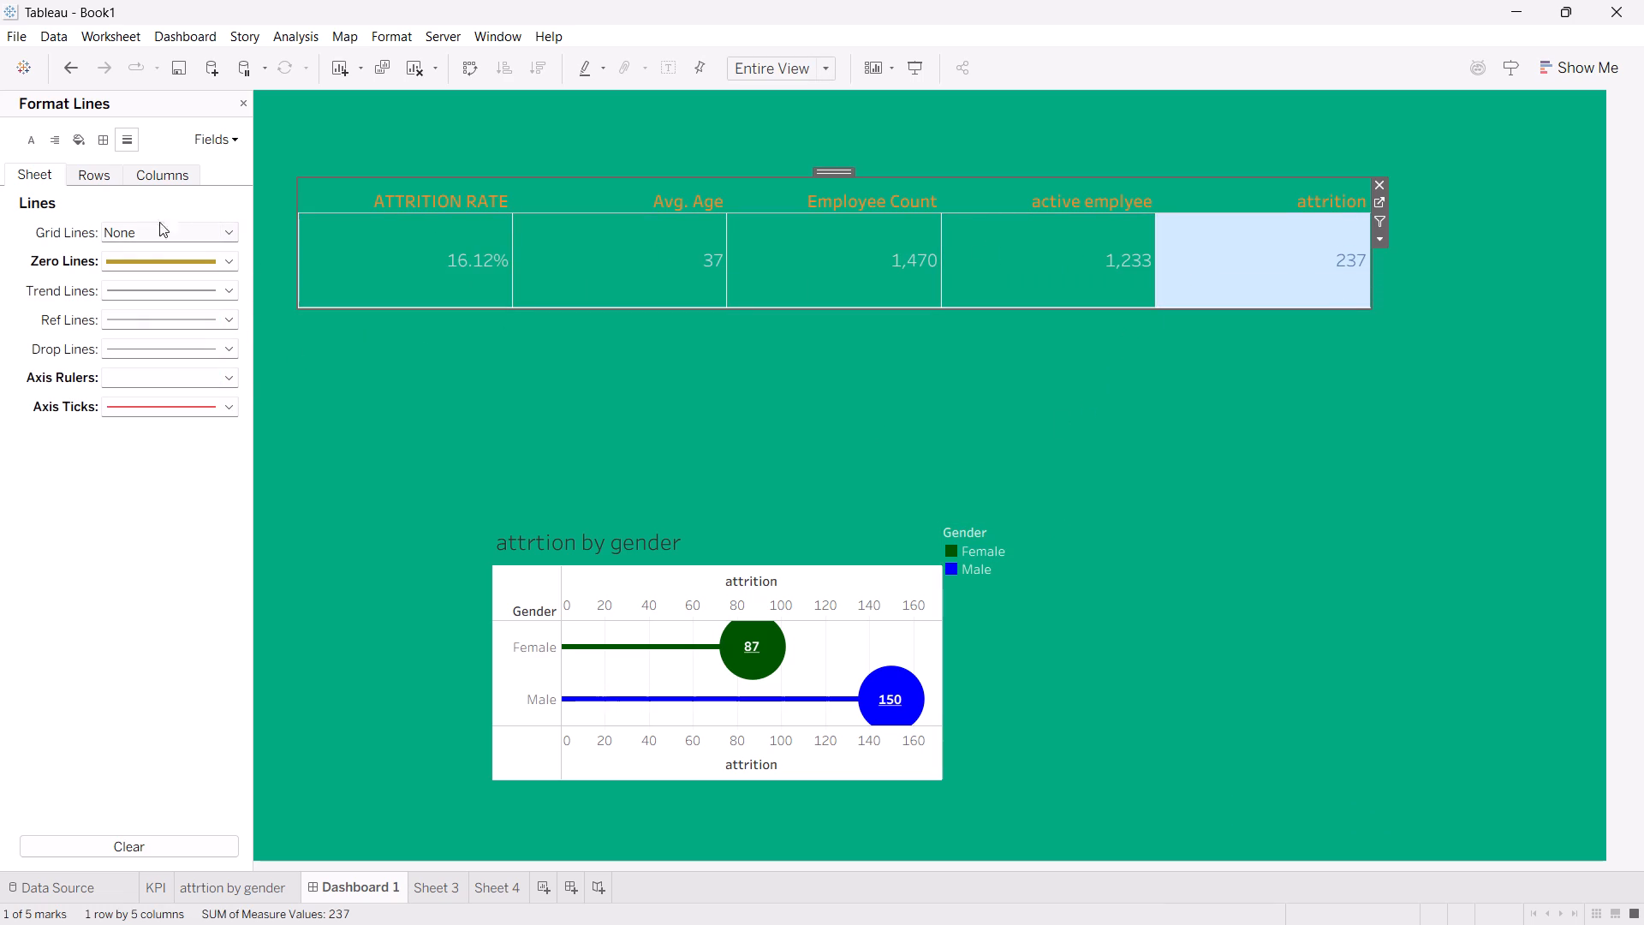
pyautogui.click(227, 375)
pyautogui.click(178, 427)
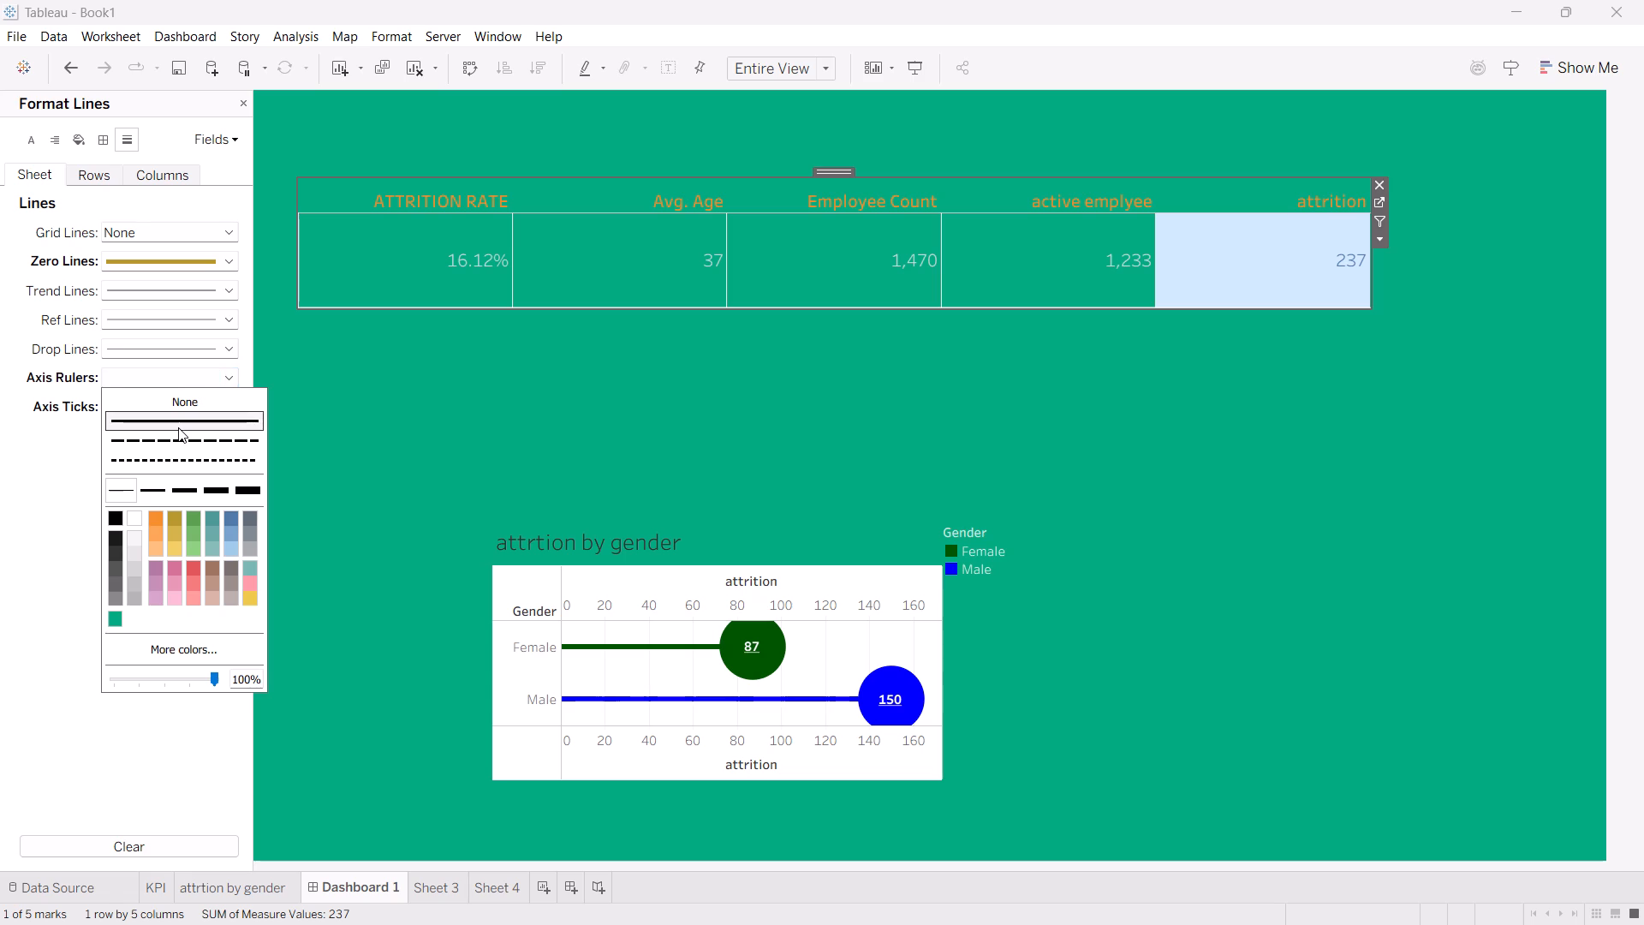
pyautogui.doubleClick(178, 427)
pyautogui.moveTo(178, 427); pyautogui.dragTo(163, 452)
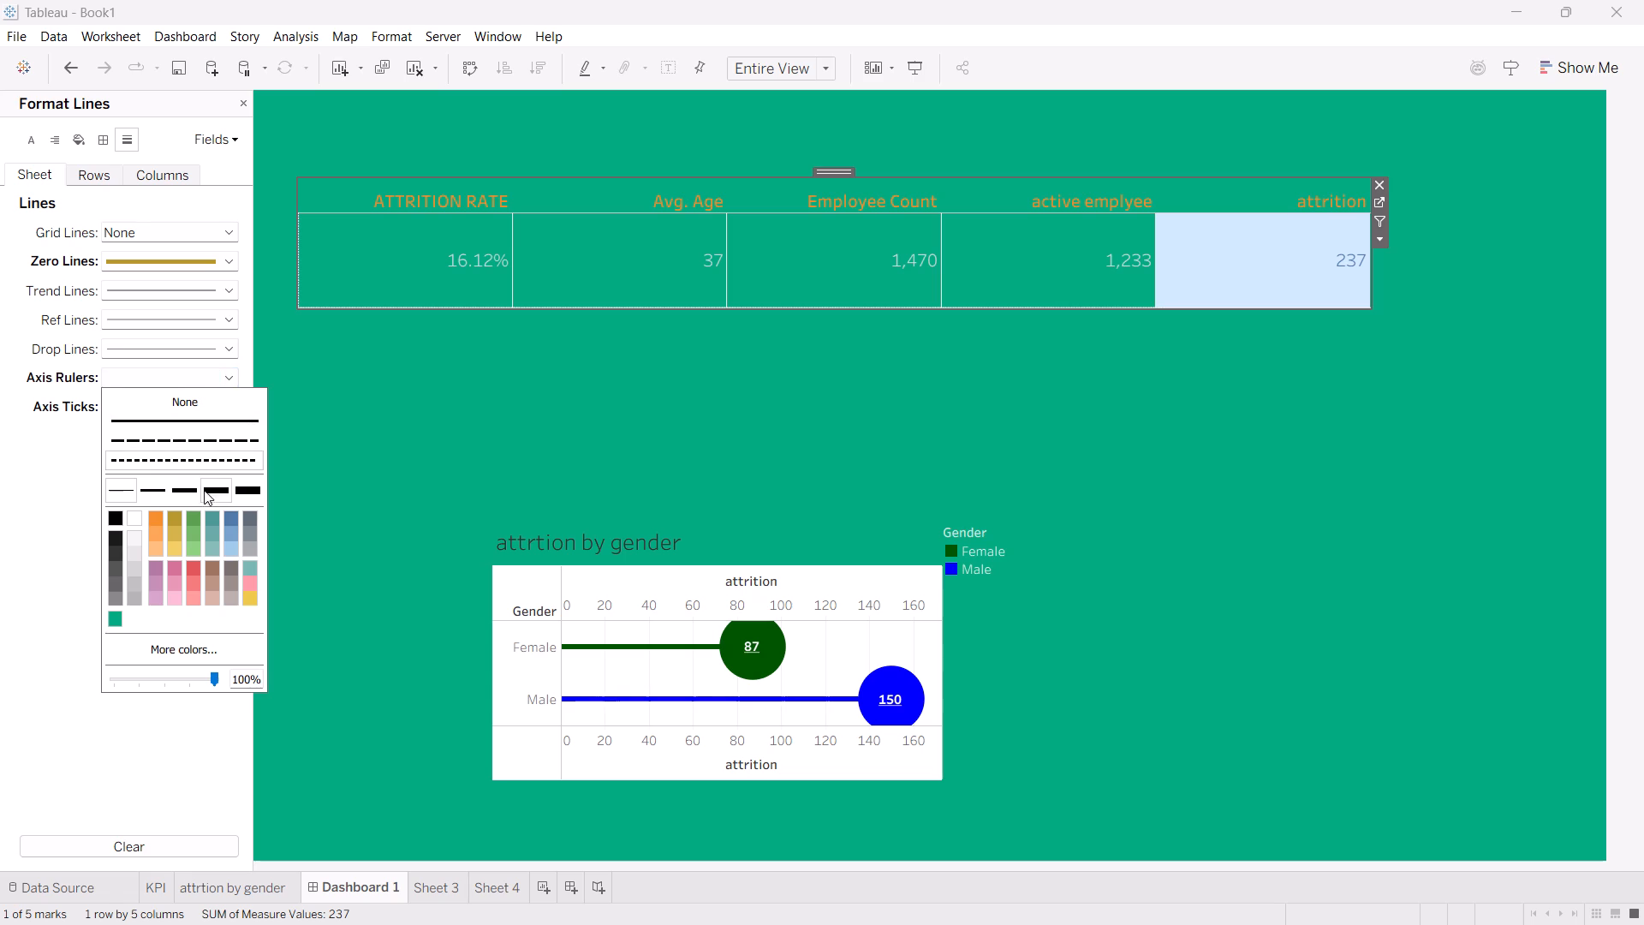
pyautogui.click(254, 488)
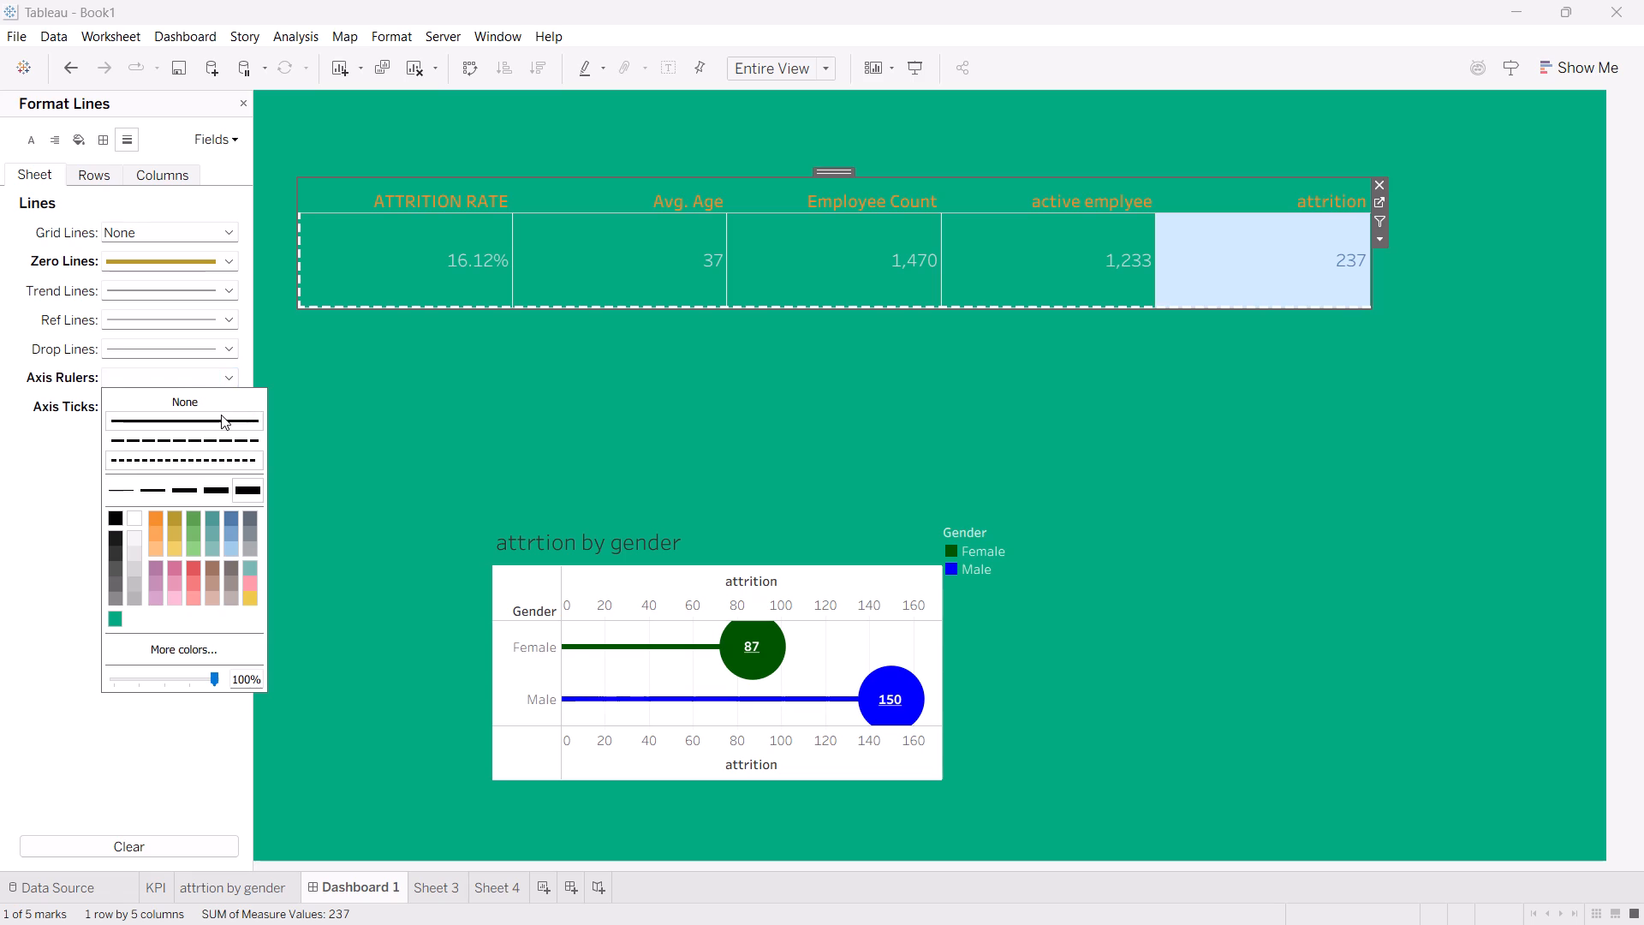
pyautogui.click(221, 415)
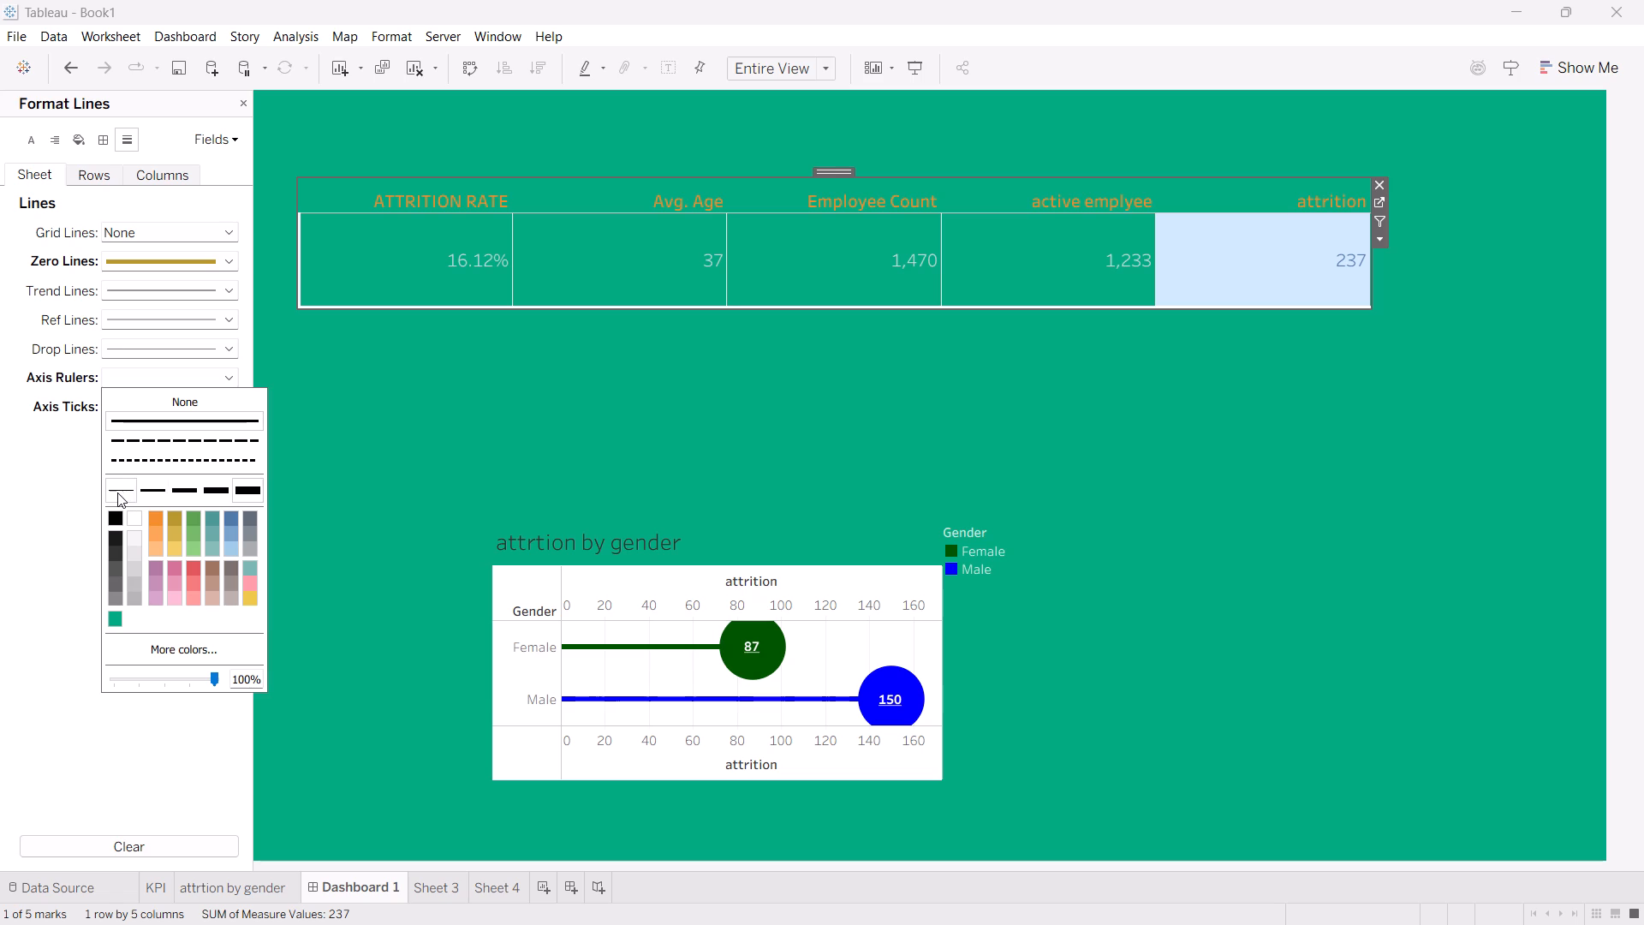
pyautogui.click(39, 492)
pyautogui.click(351, 469)
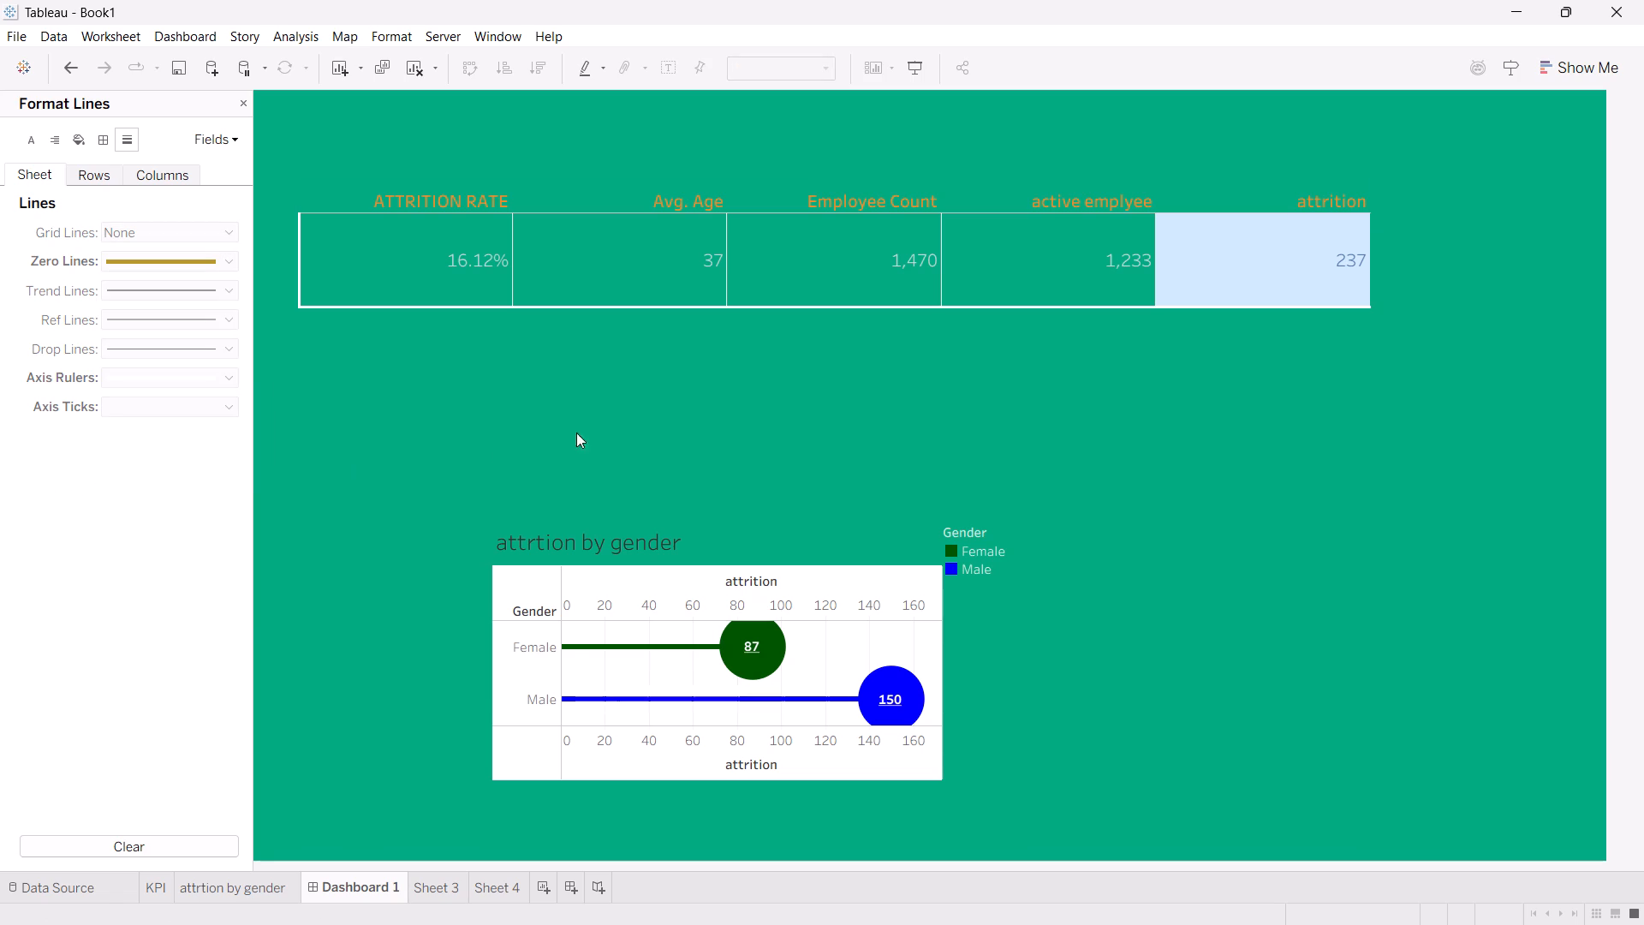
pyautogui.click(593, 426)
pyautogui.click(1185, 253)
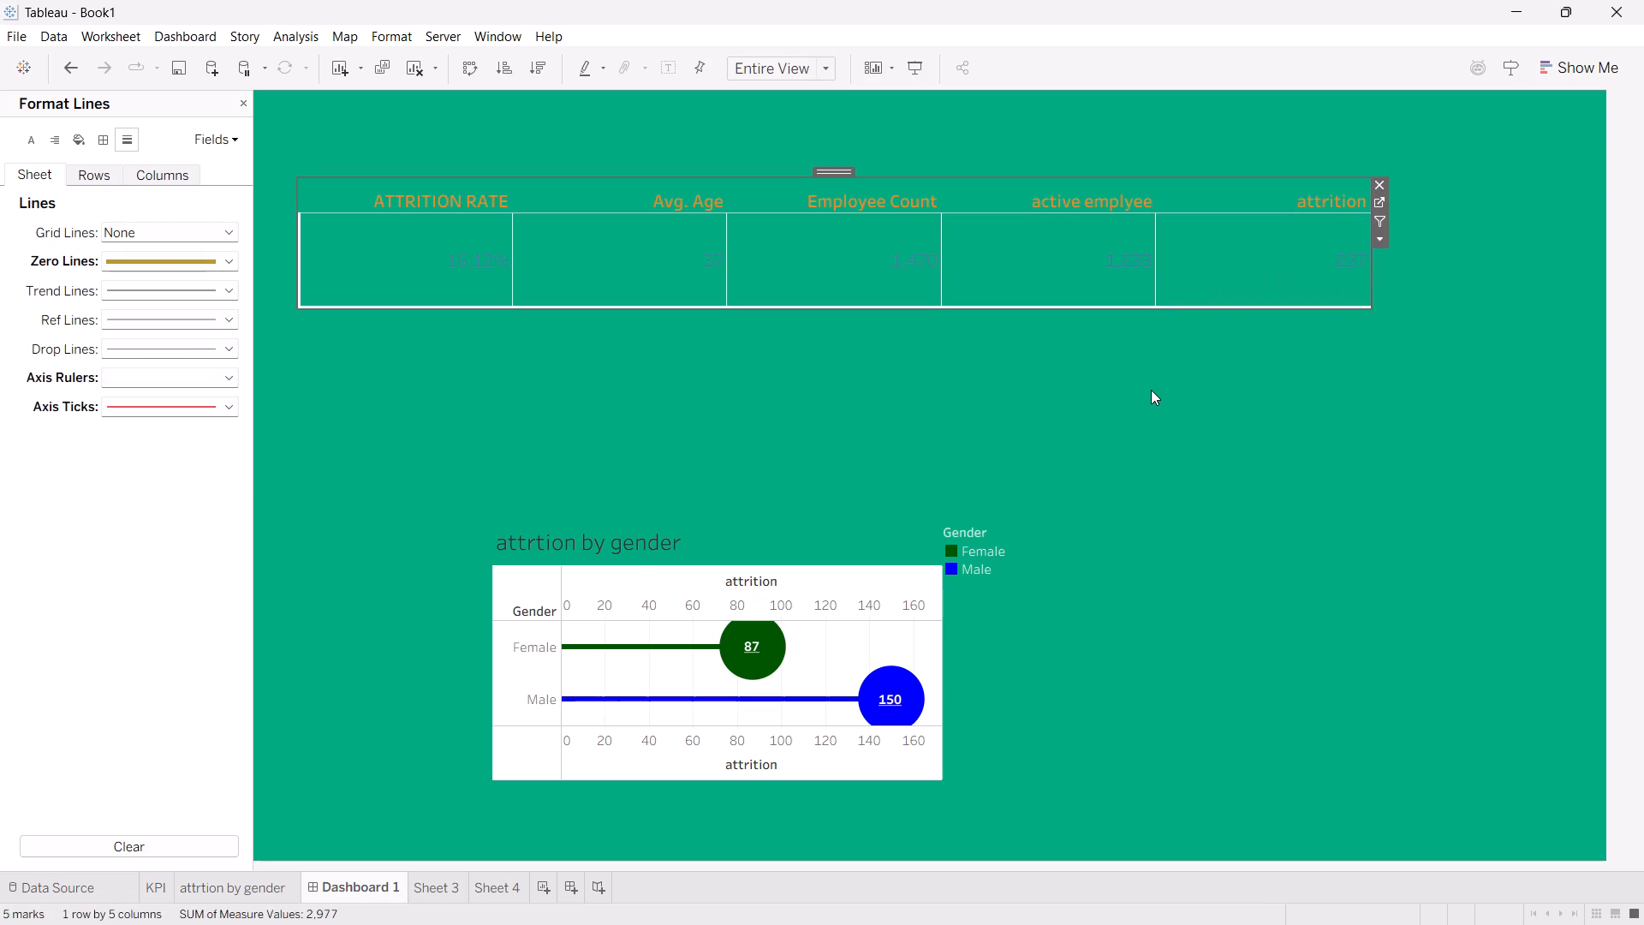
pyautogui.click(1151, 390)
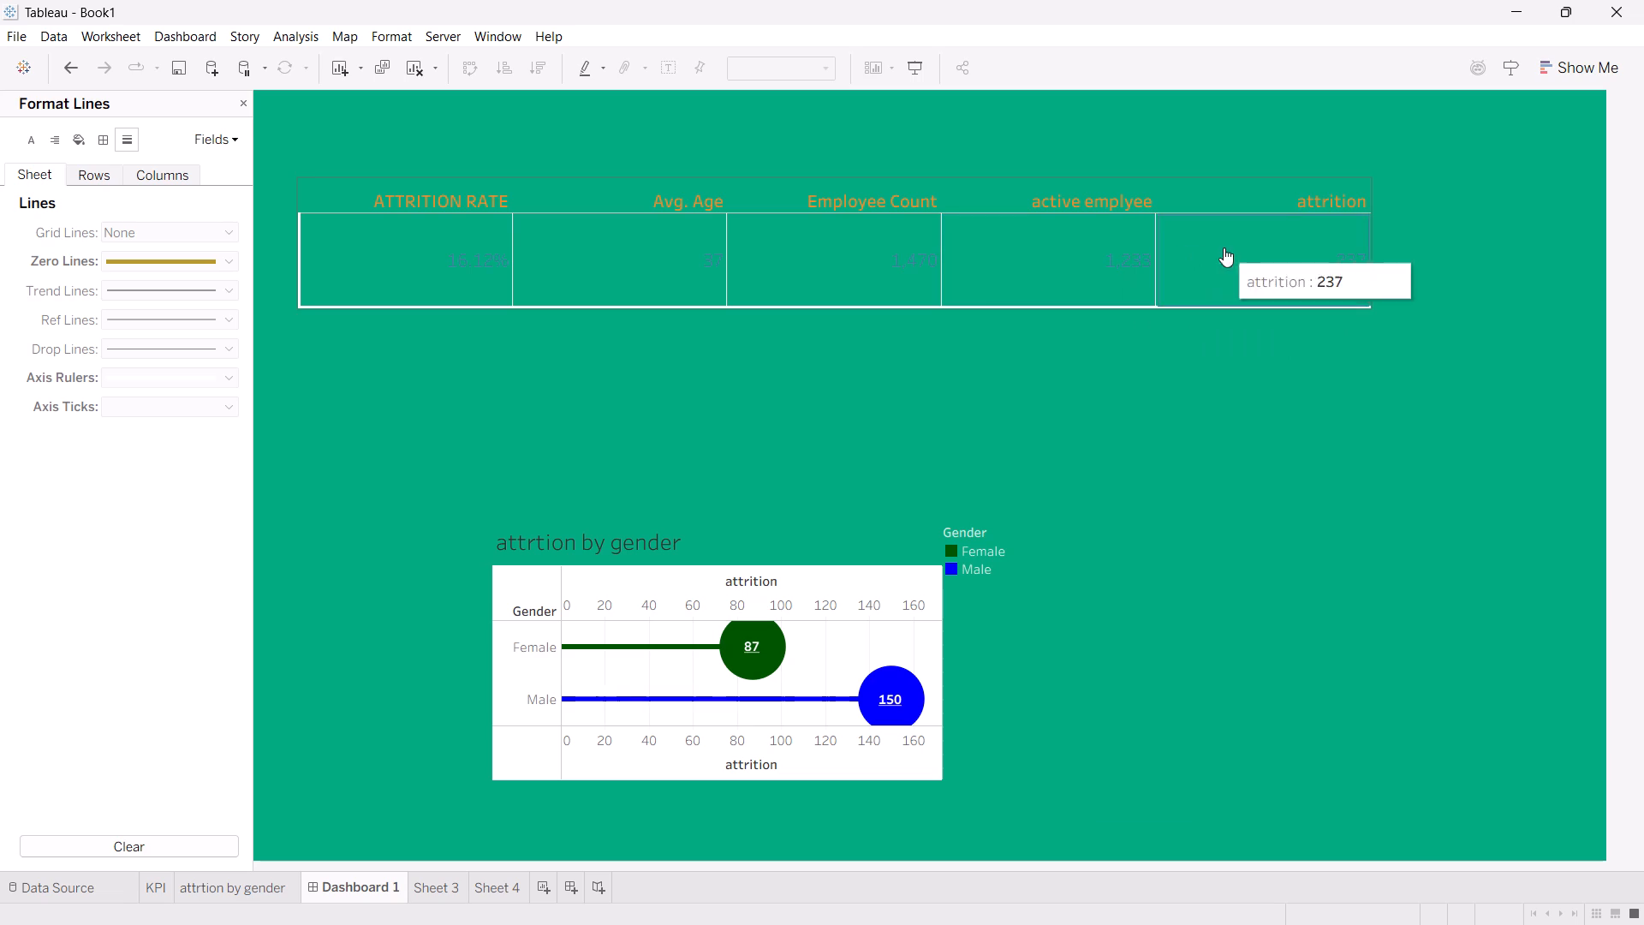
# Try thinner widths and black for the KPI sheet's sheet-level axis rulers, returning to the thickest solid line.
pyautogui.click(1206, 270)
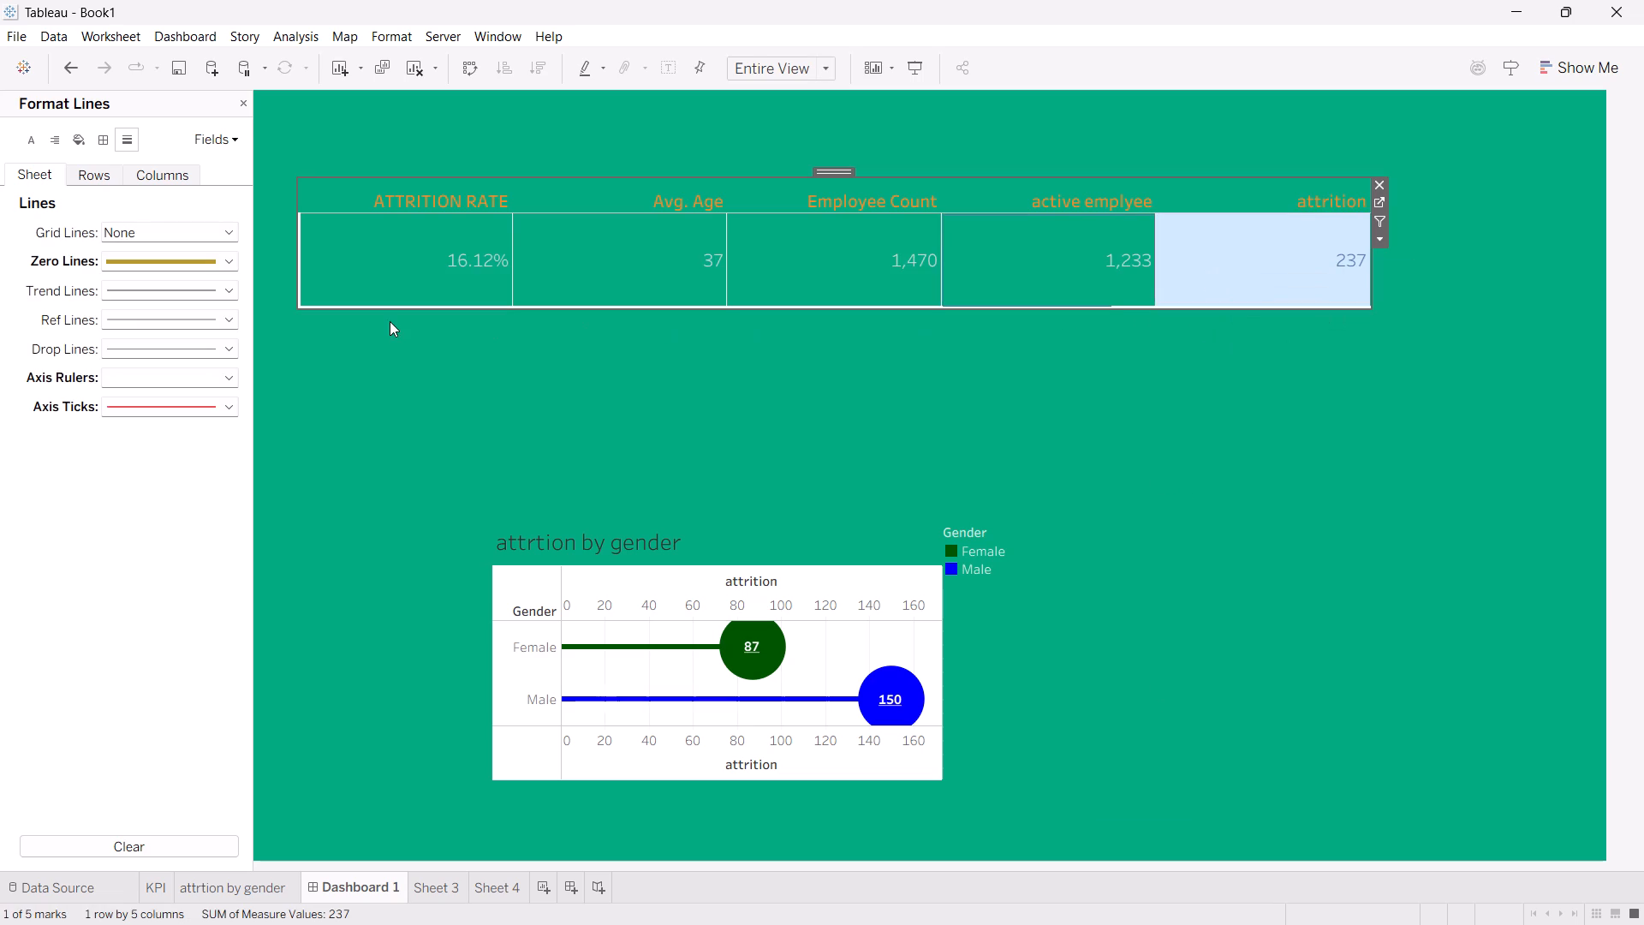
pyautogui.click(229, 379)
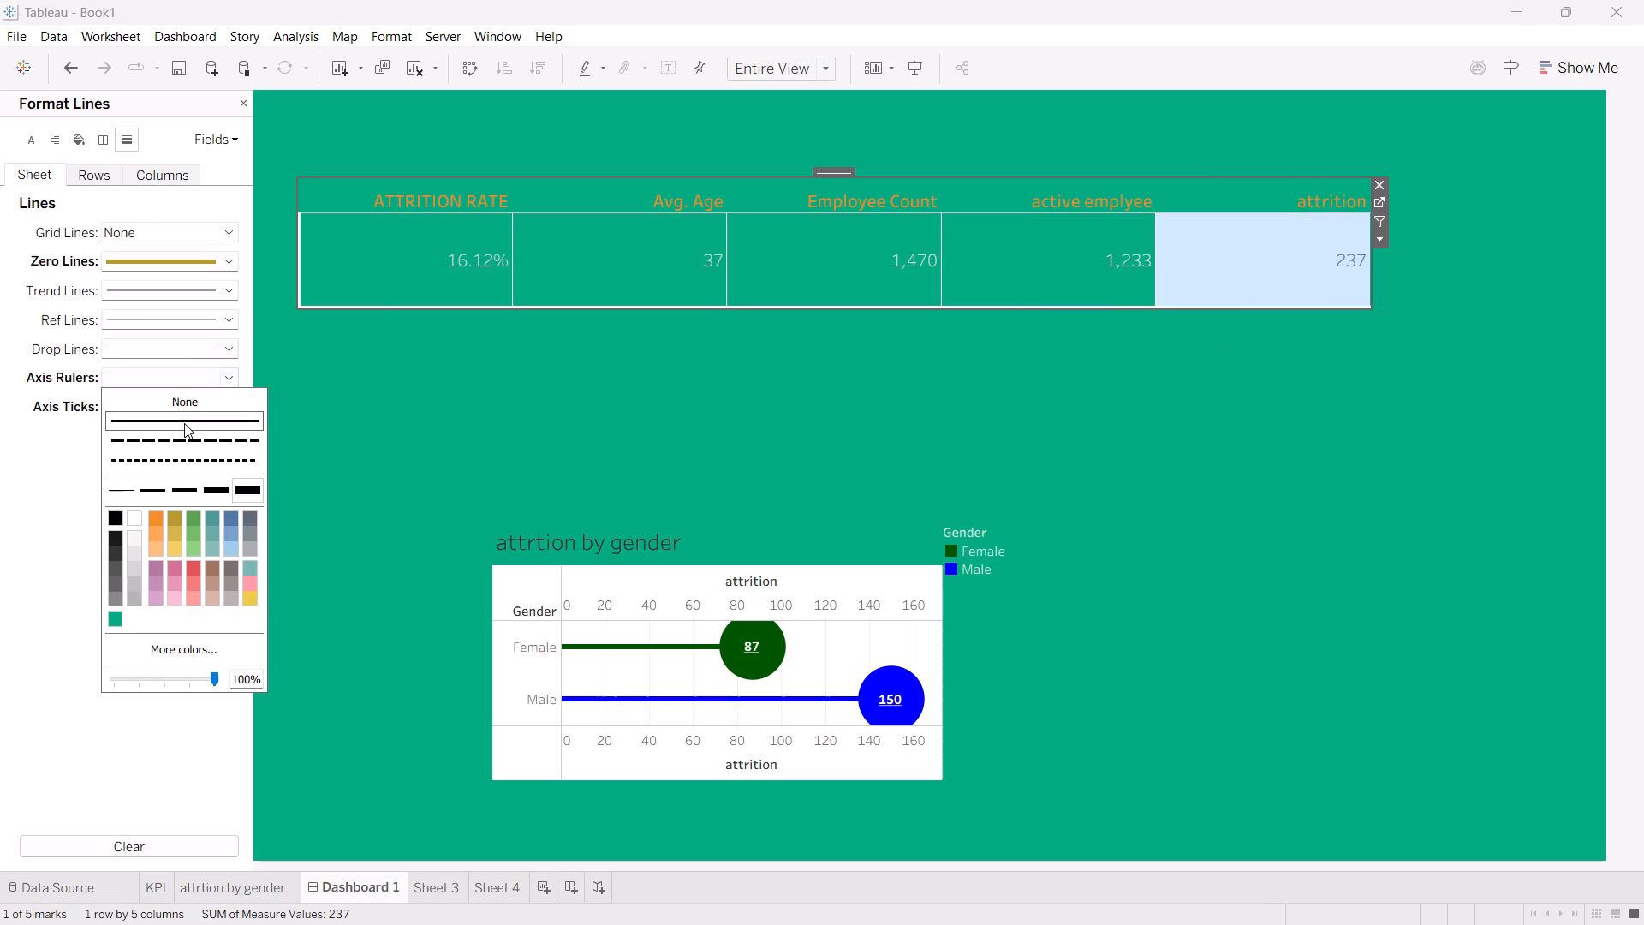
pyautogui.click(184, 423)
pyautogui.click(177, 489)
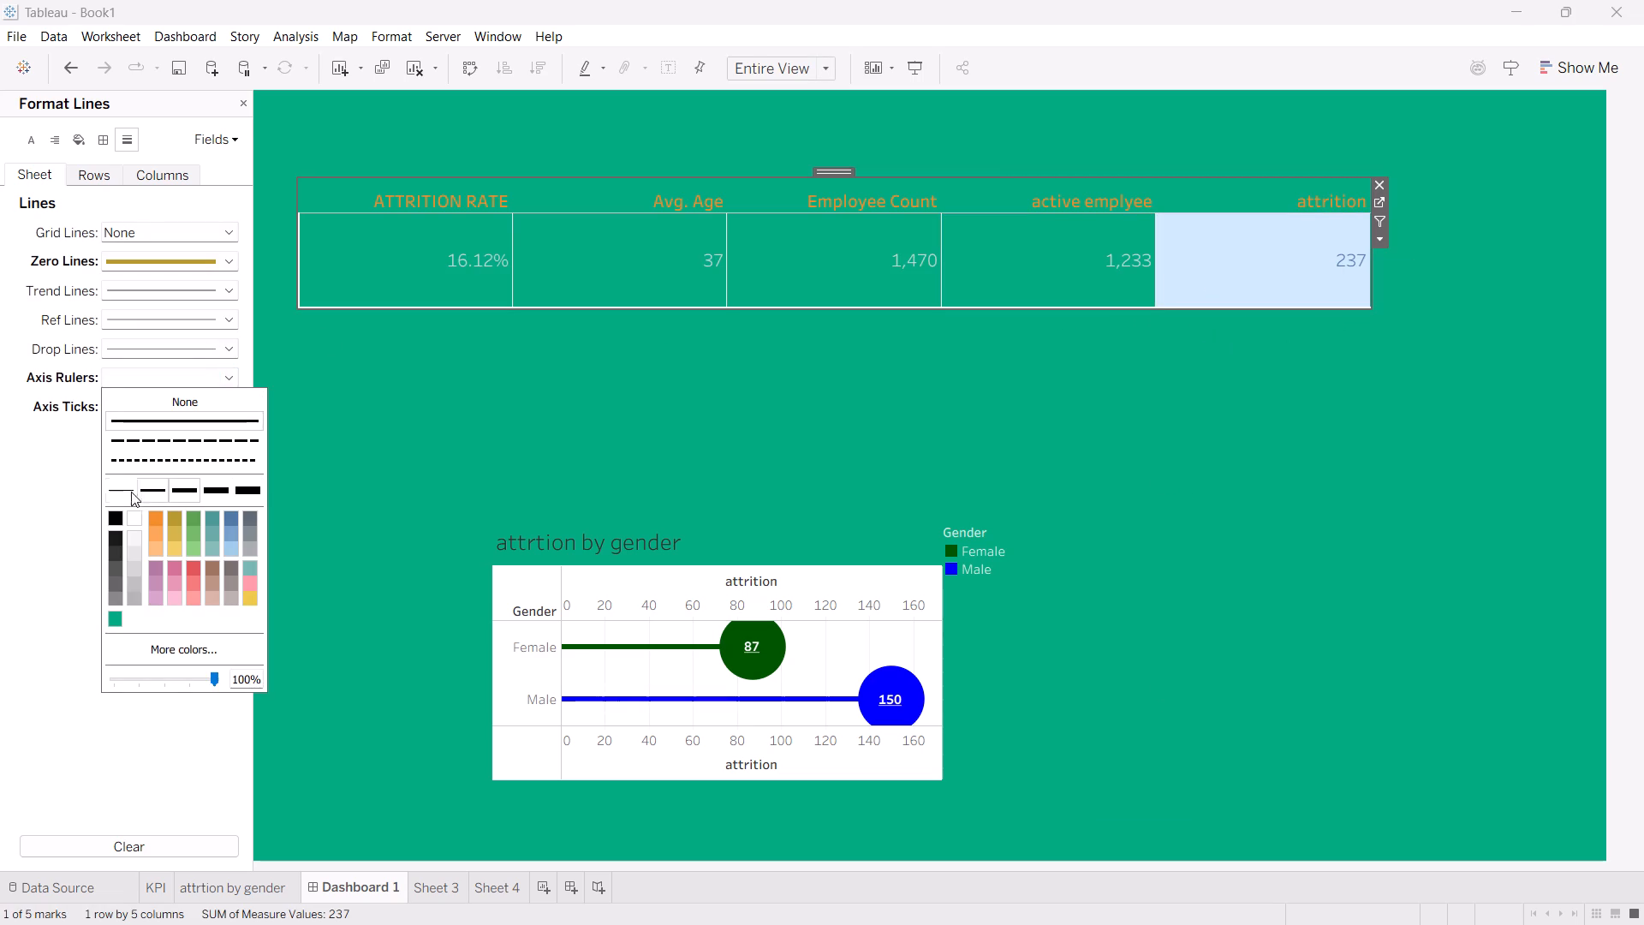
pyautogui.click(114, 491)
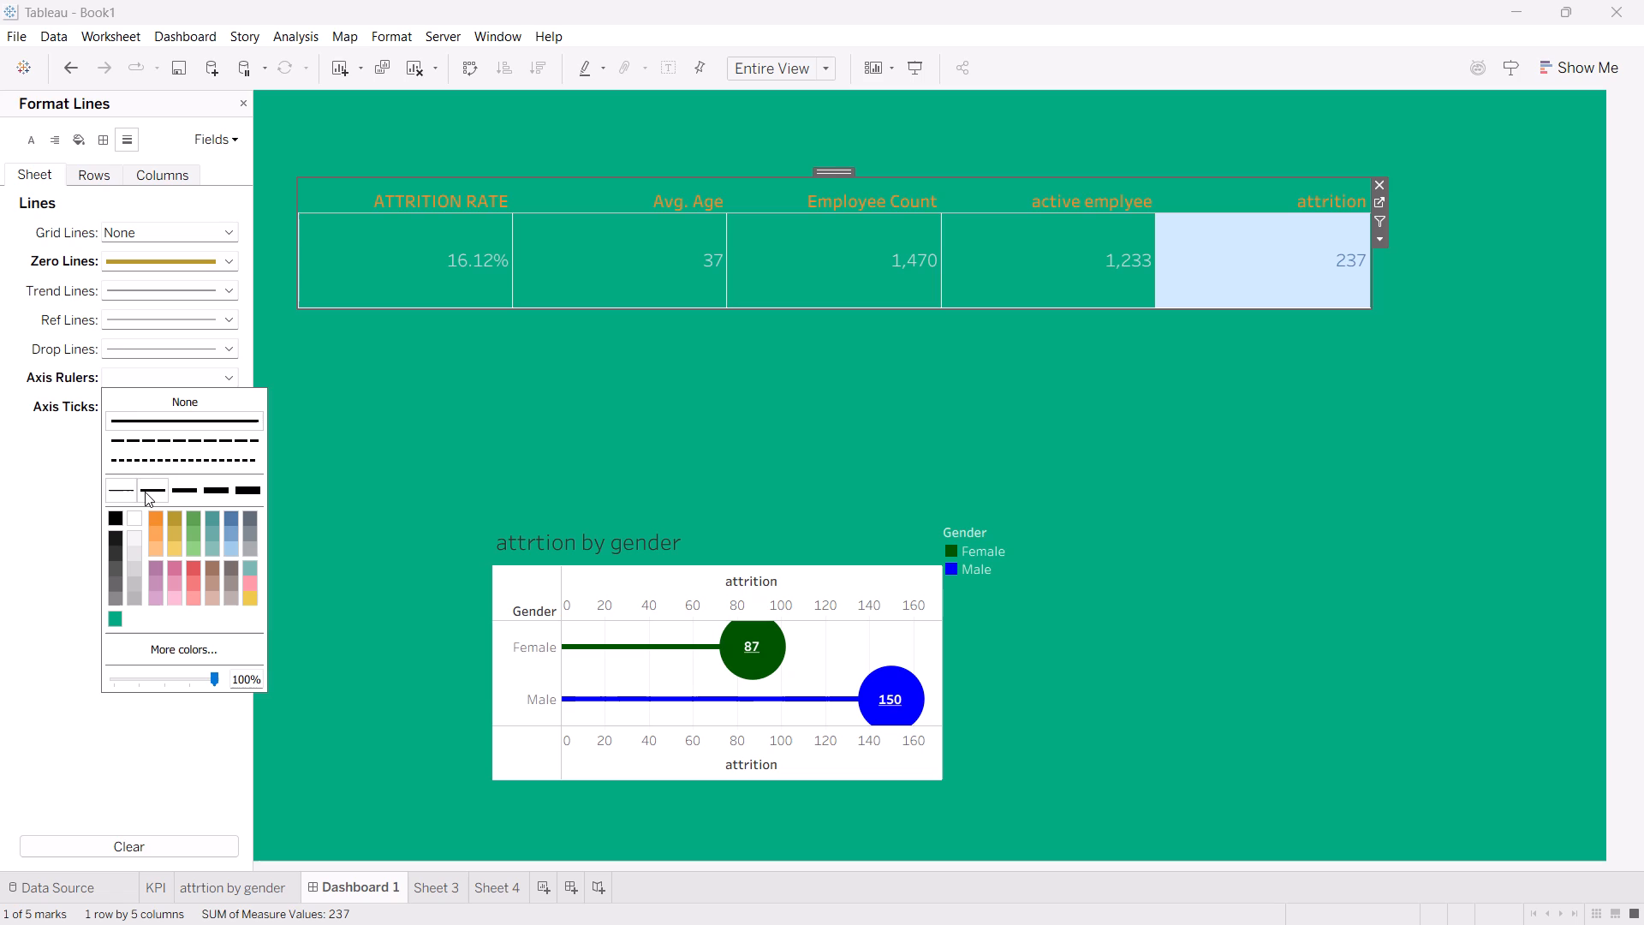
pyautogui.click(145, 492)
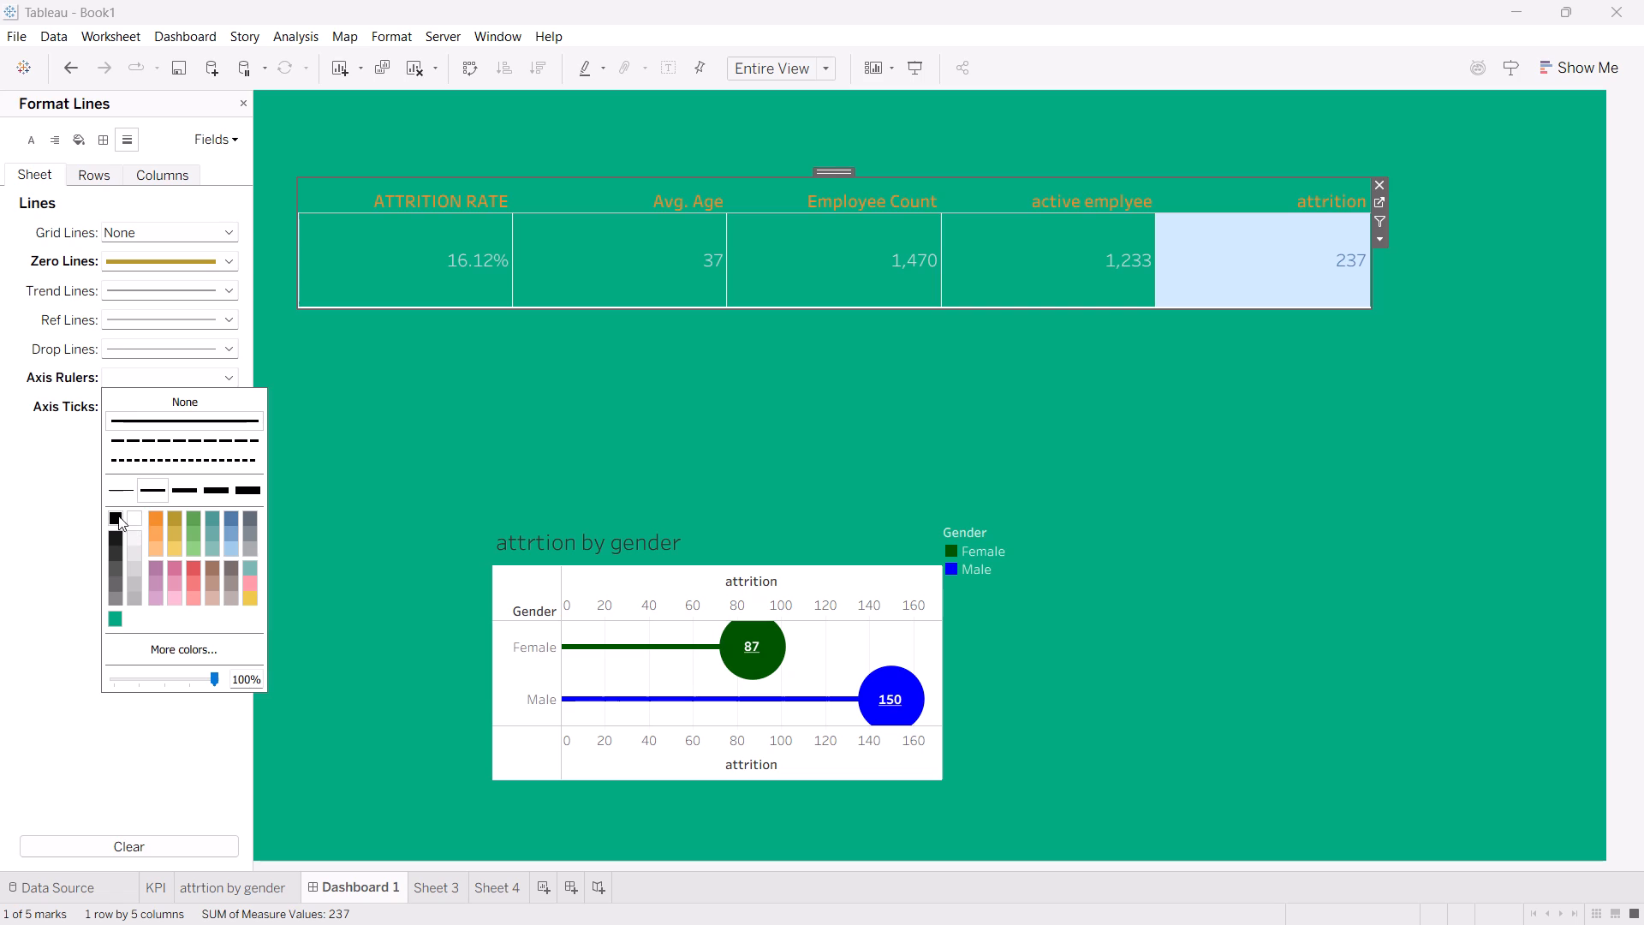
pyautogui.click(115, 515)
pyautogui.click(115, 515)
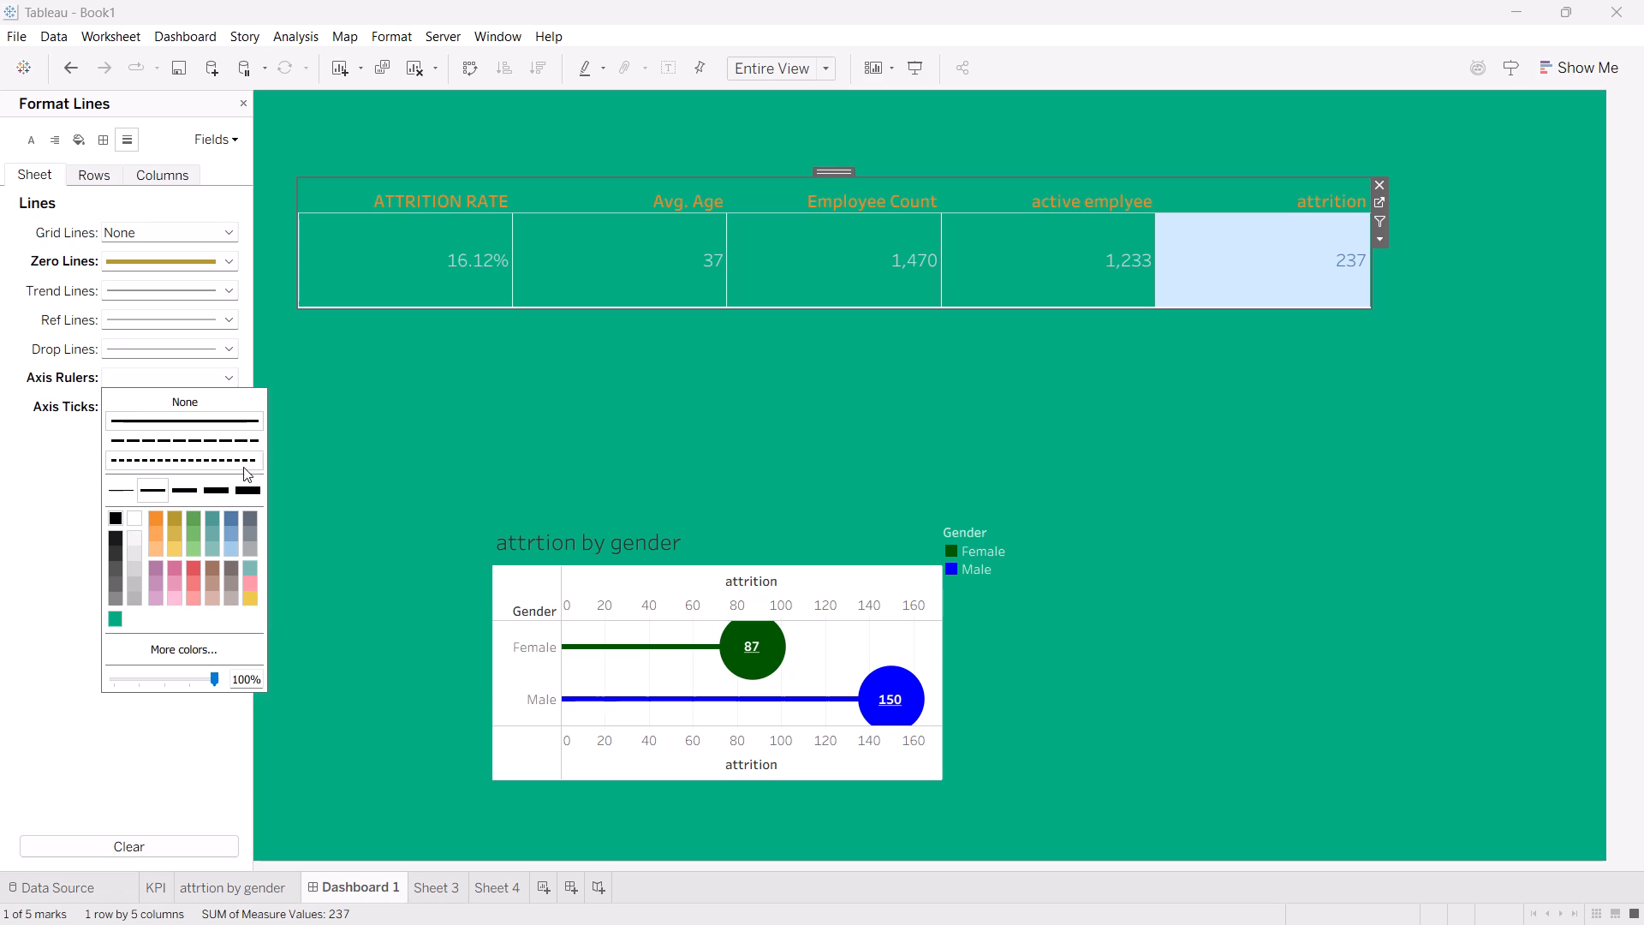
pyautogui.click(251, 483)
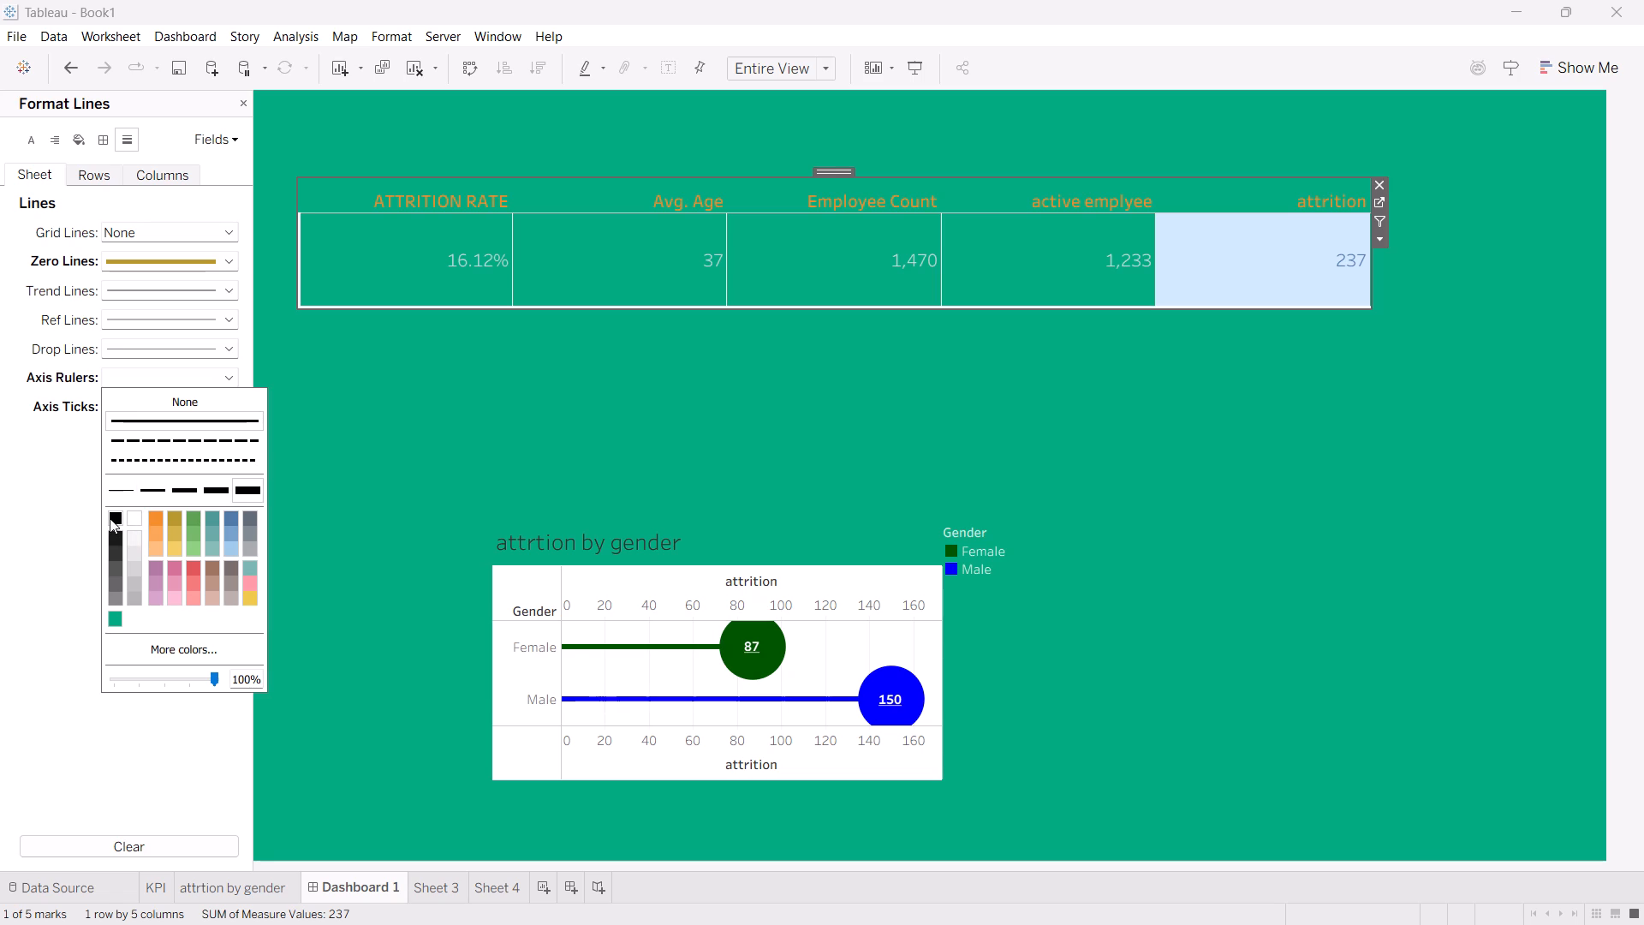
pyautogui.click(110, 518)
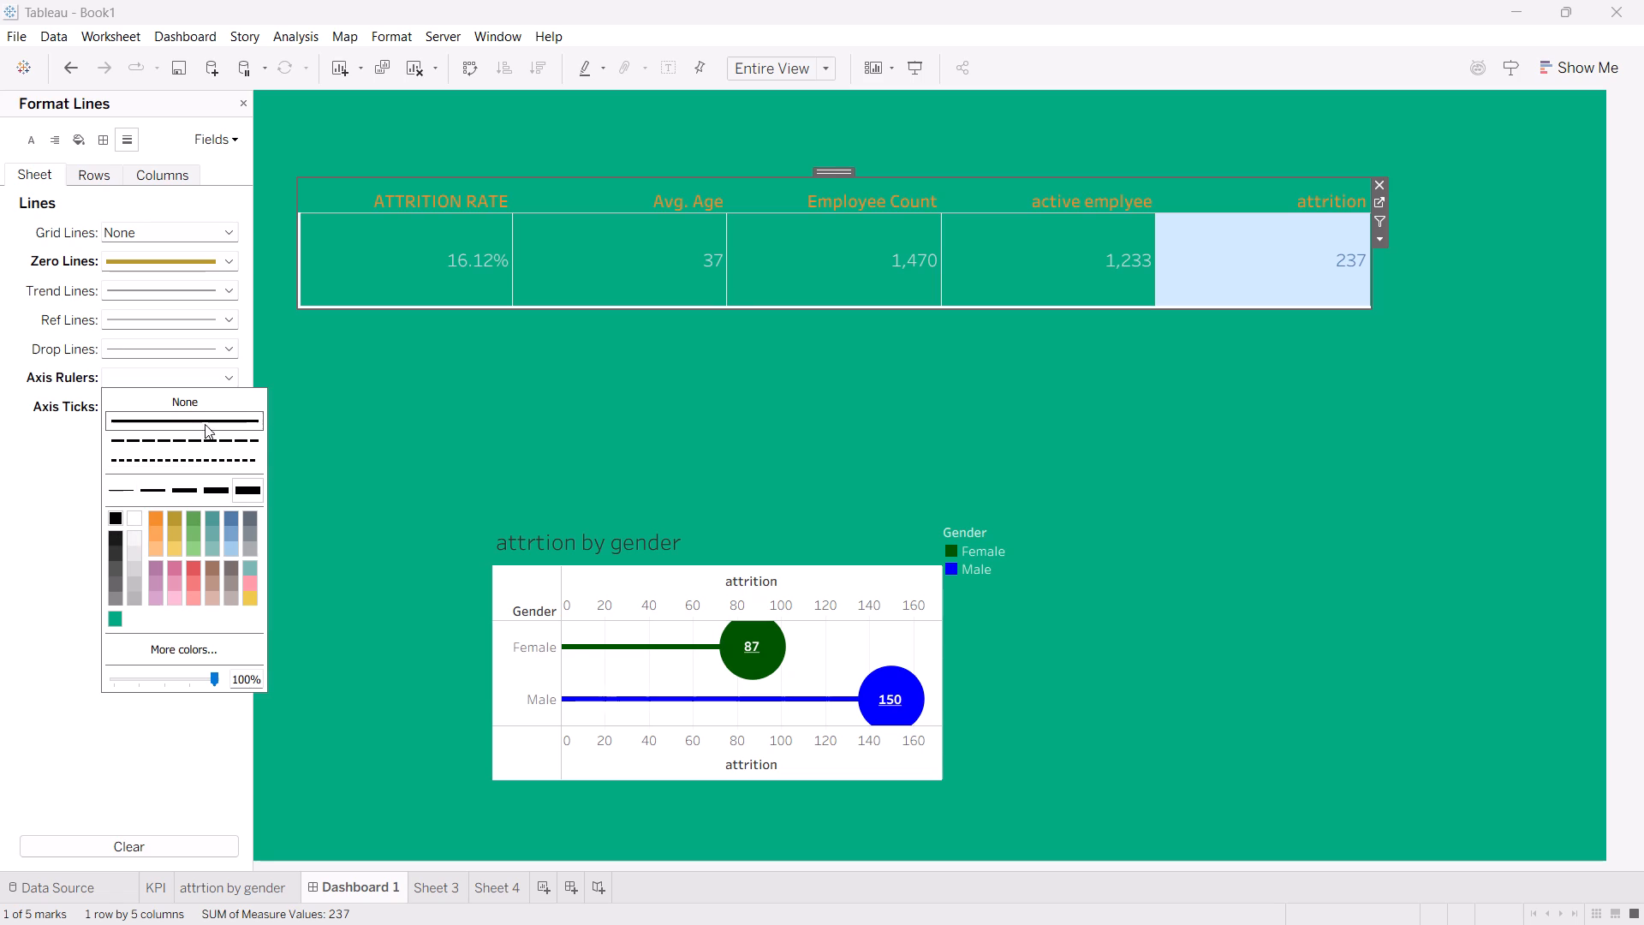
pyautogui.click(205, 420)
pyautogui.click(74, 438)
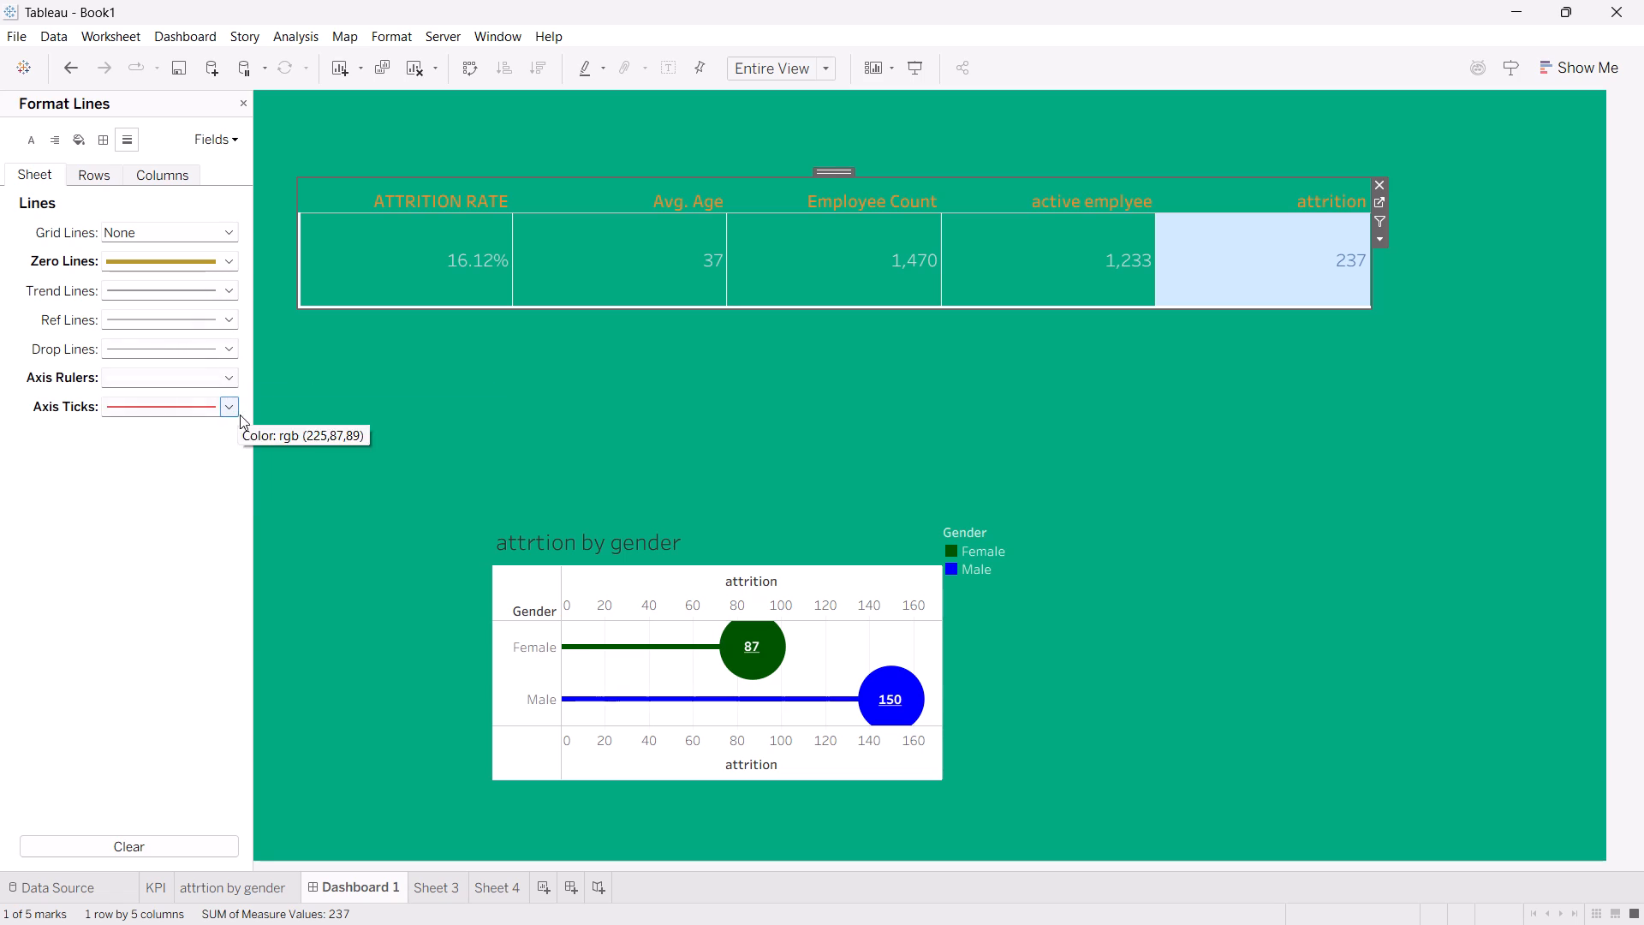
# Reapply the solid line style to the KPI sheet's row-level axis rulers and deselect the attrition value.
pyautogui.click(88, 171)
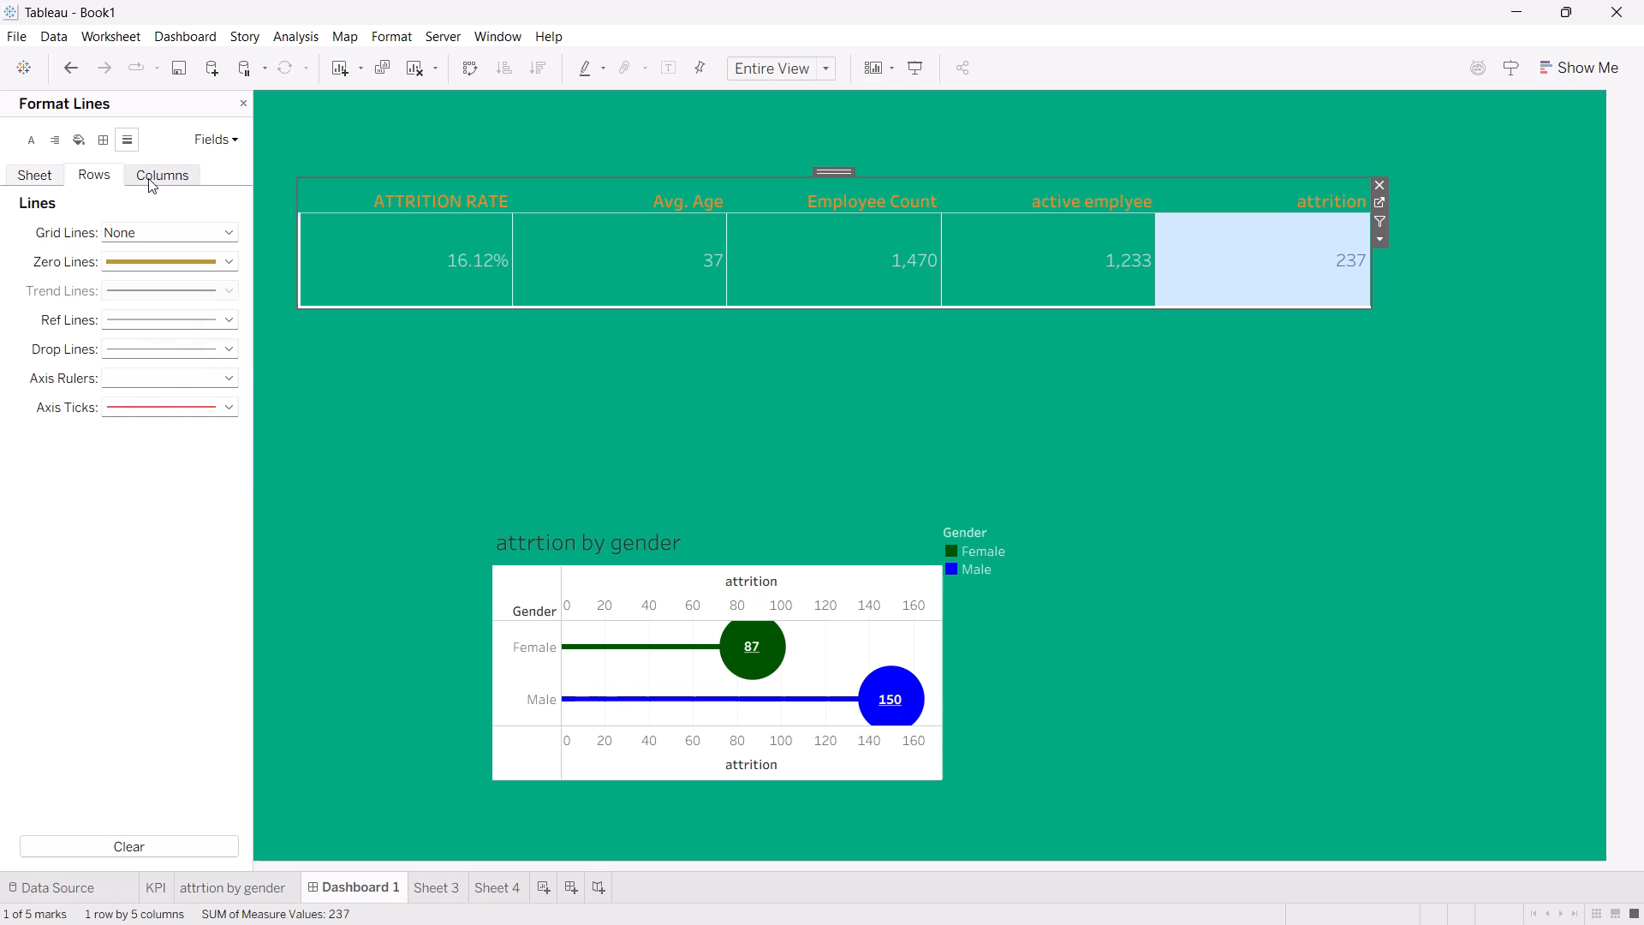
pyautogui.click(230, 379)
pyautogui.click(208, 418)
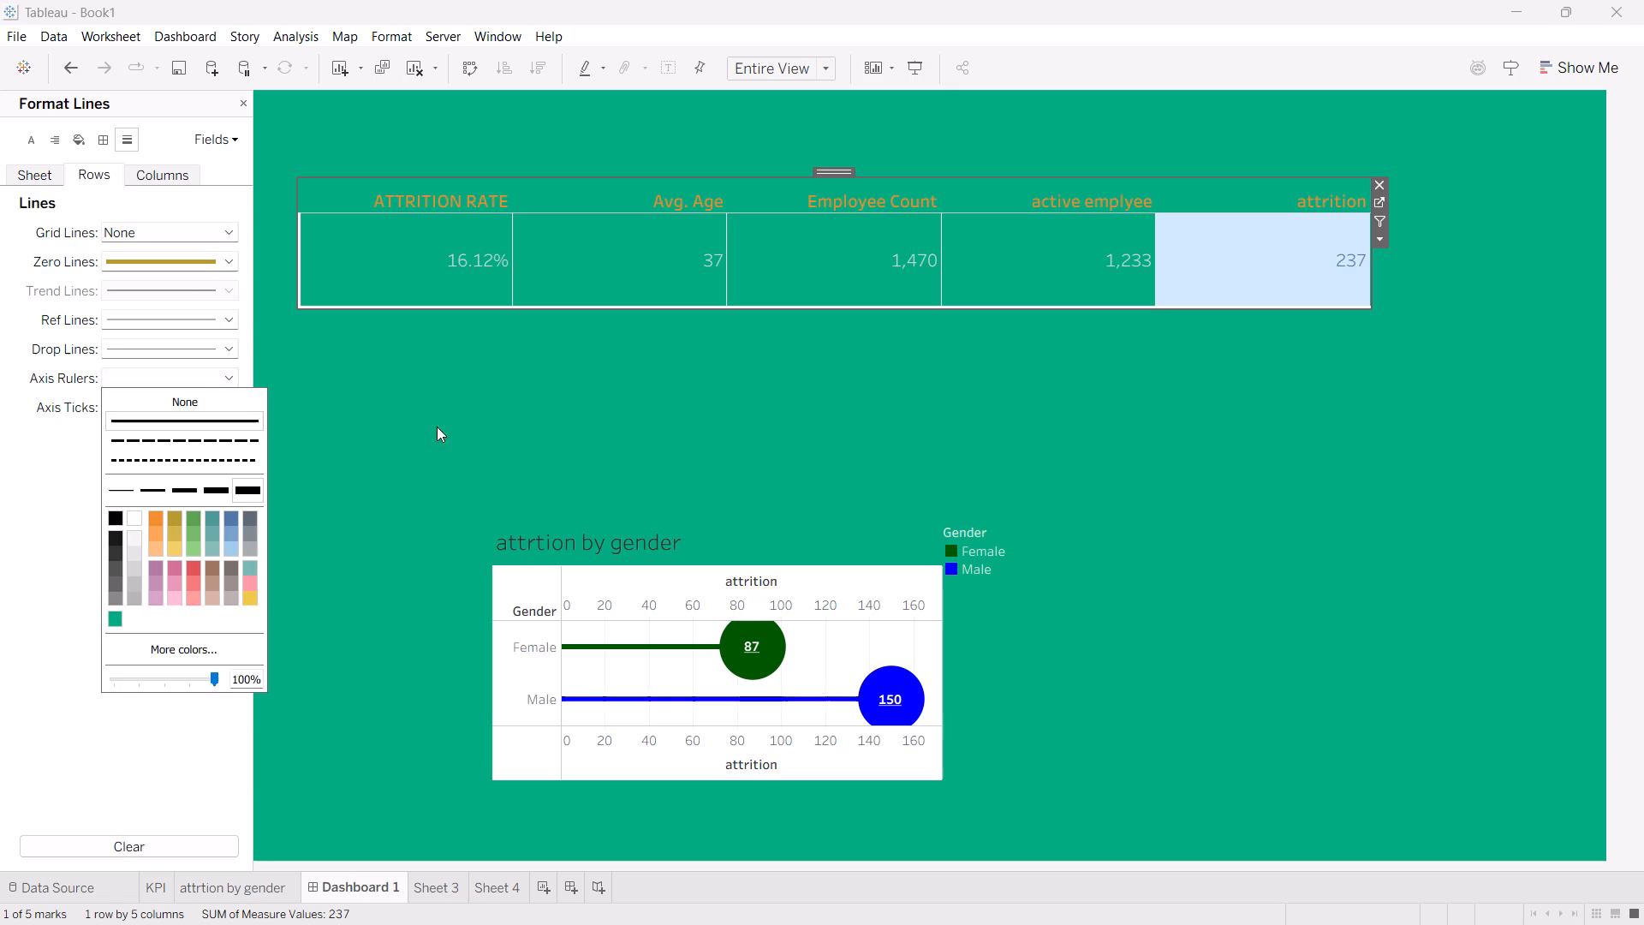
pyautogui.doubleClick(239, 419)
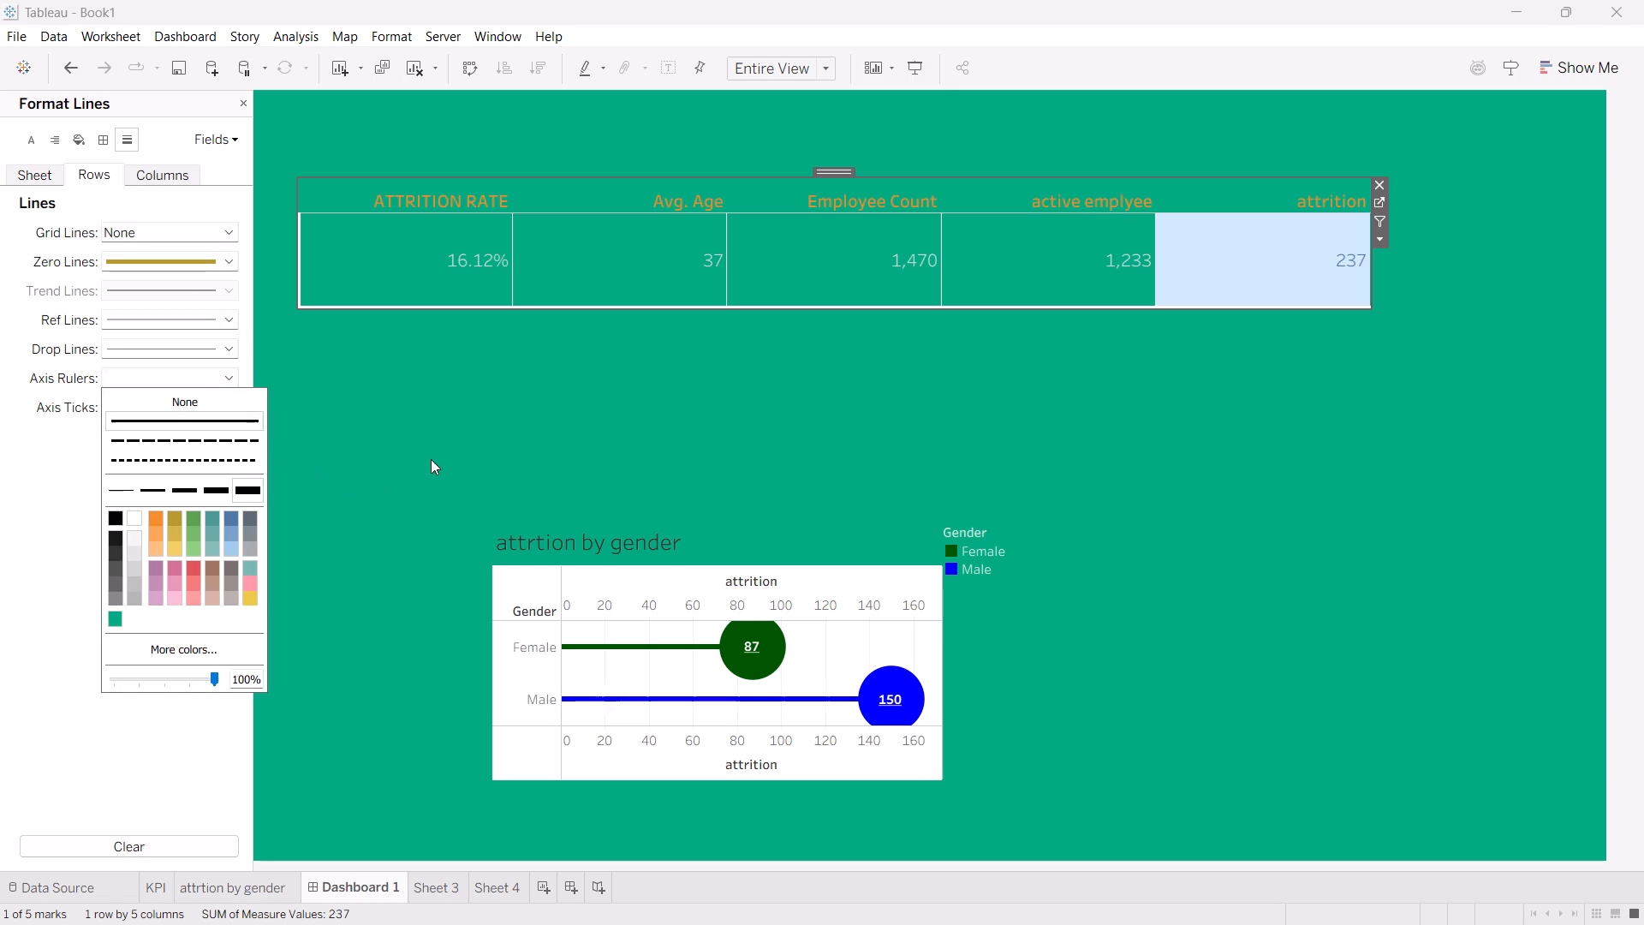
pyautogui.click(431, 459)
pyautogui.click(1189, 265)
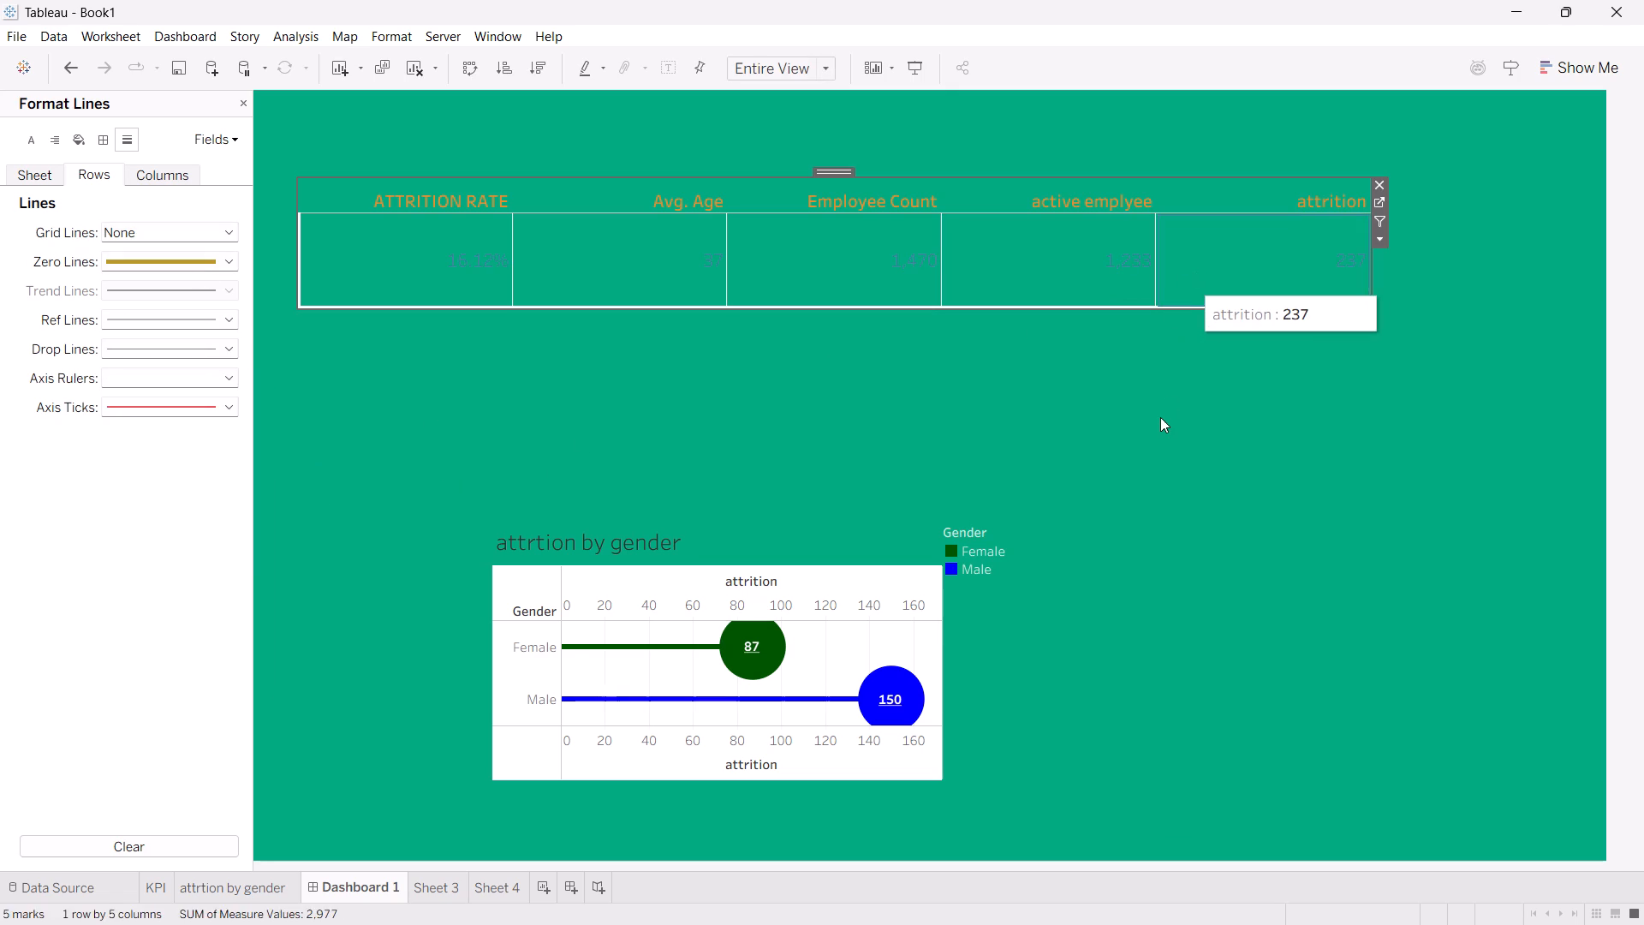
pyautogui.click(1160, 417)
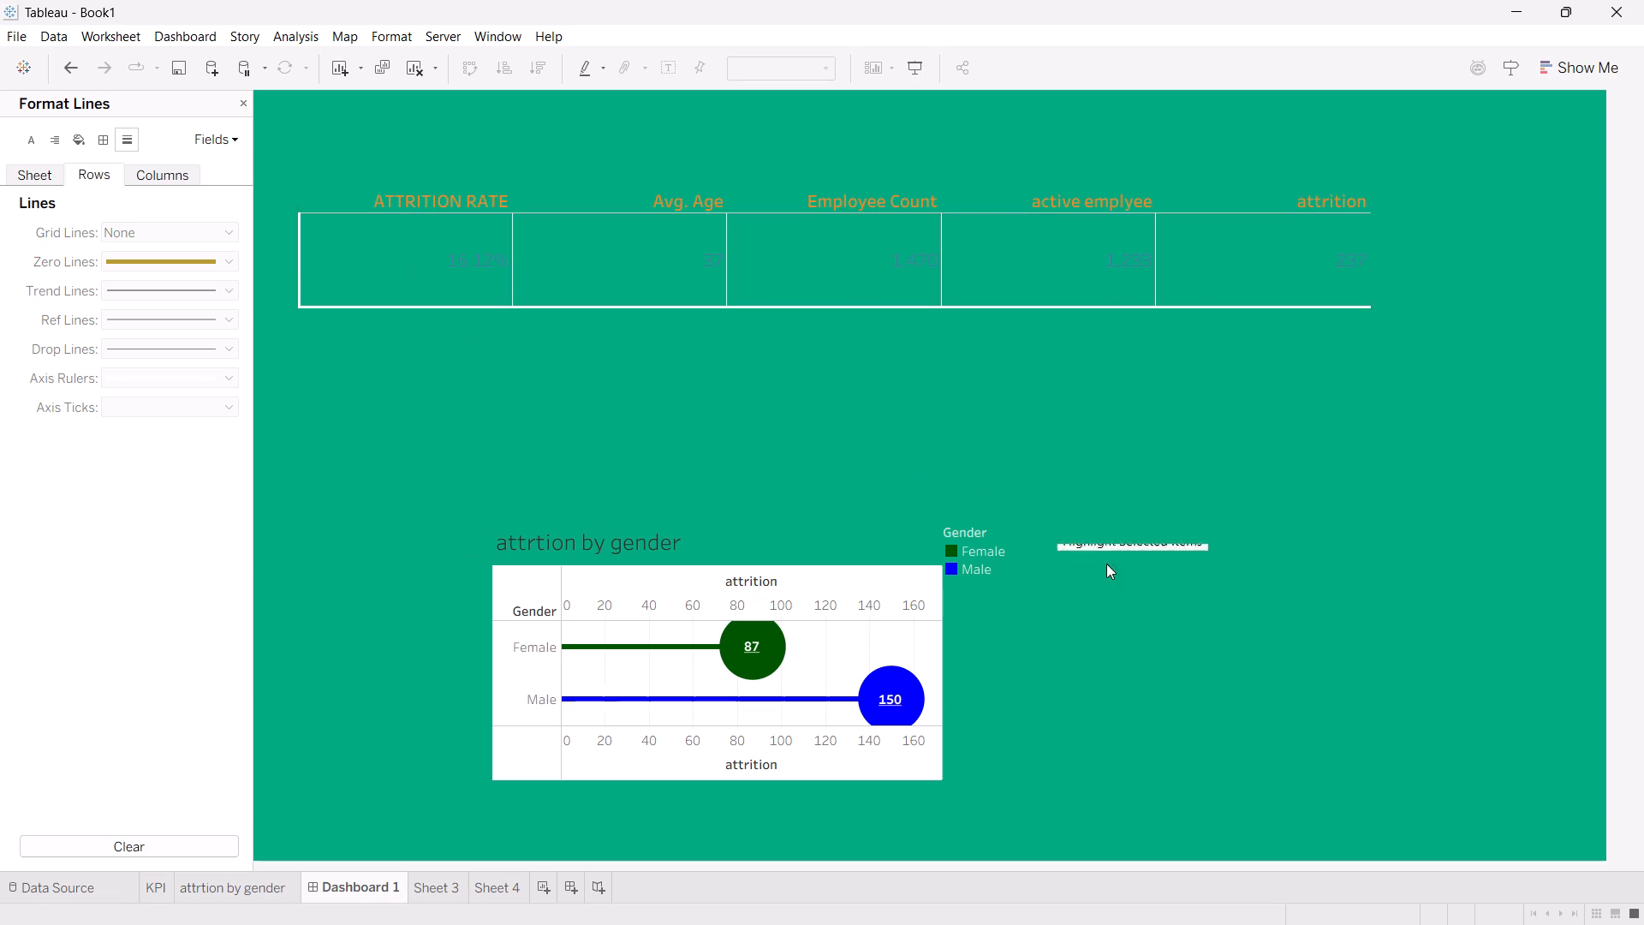
# Set the KPI sheet's column-level grid lines to a dashed light red line.
pyautogui.click(1248, 278)
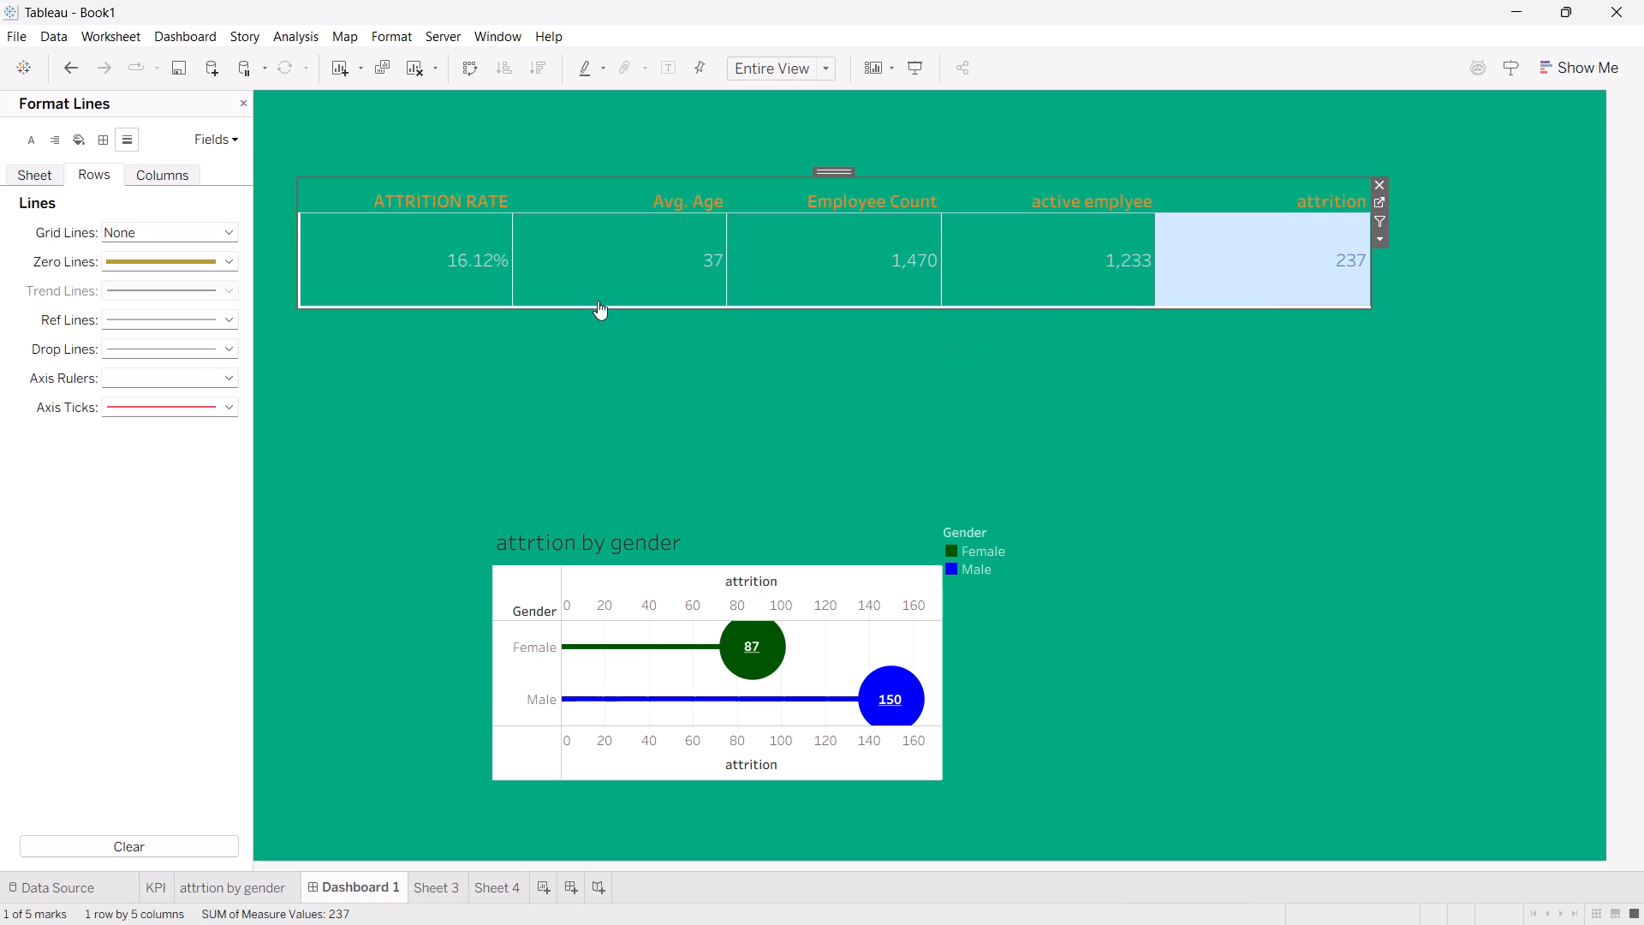
pyautogui.moveTo(100, 170); pyautogui.dragTo(16, 194)
pyautogui.click(16, 194)
pyautogui.click(18, 190)
pyautogui.click(39, 174)
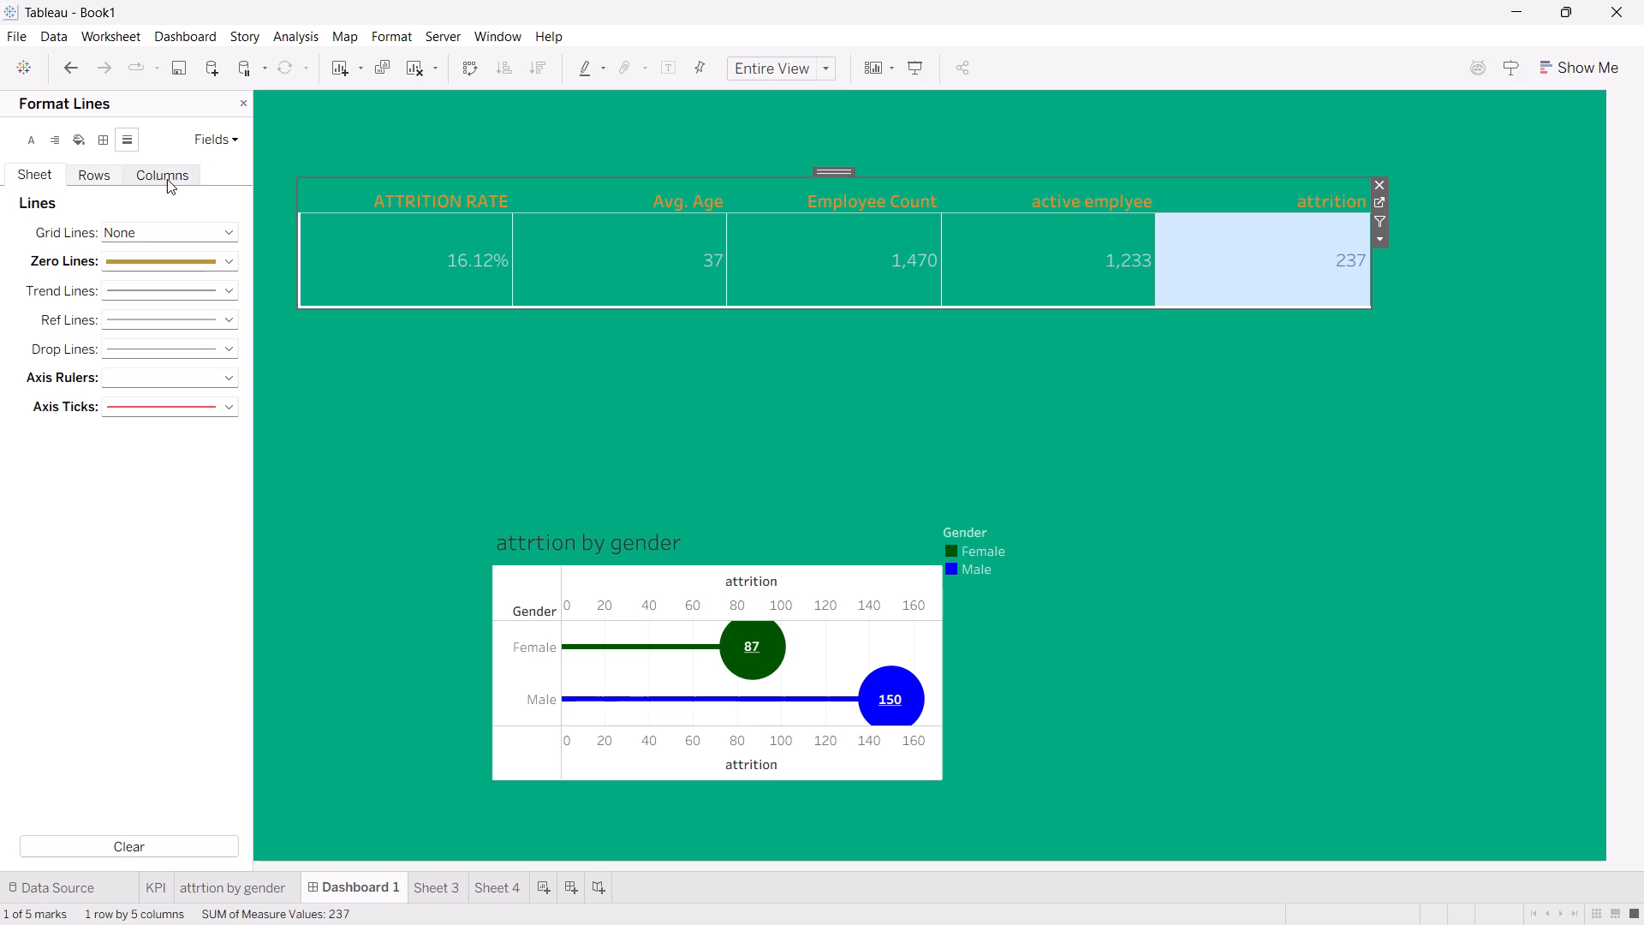
pyautogui.click(167, 179)
pyautogui.click(224, 229)
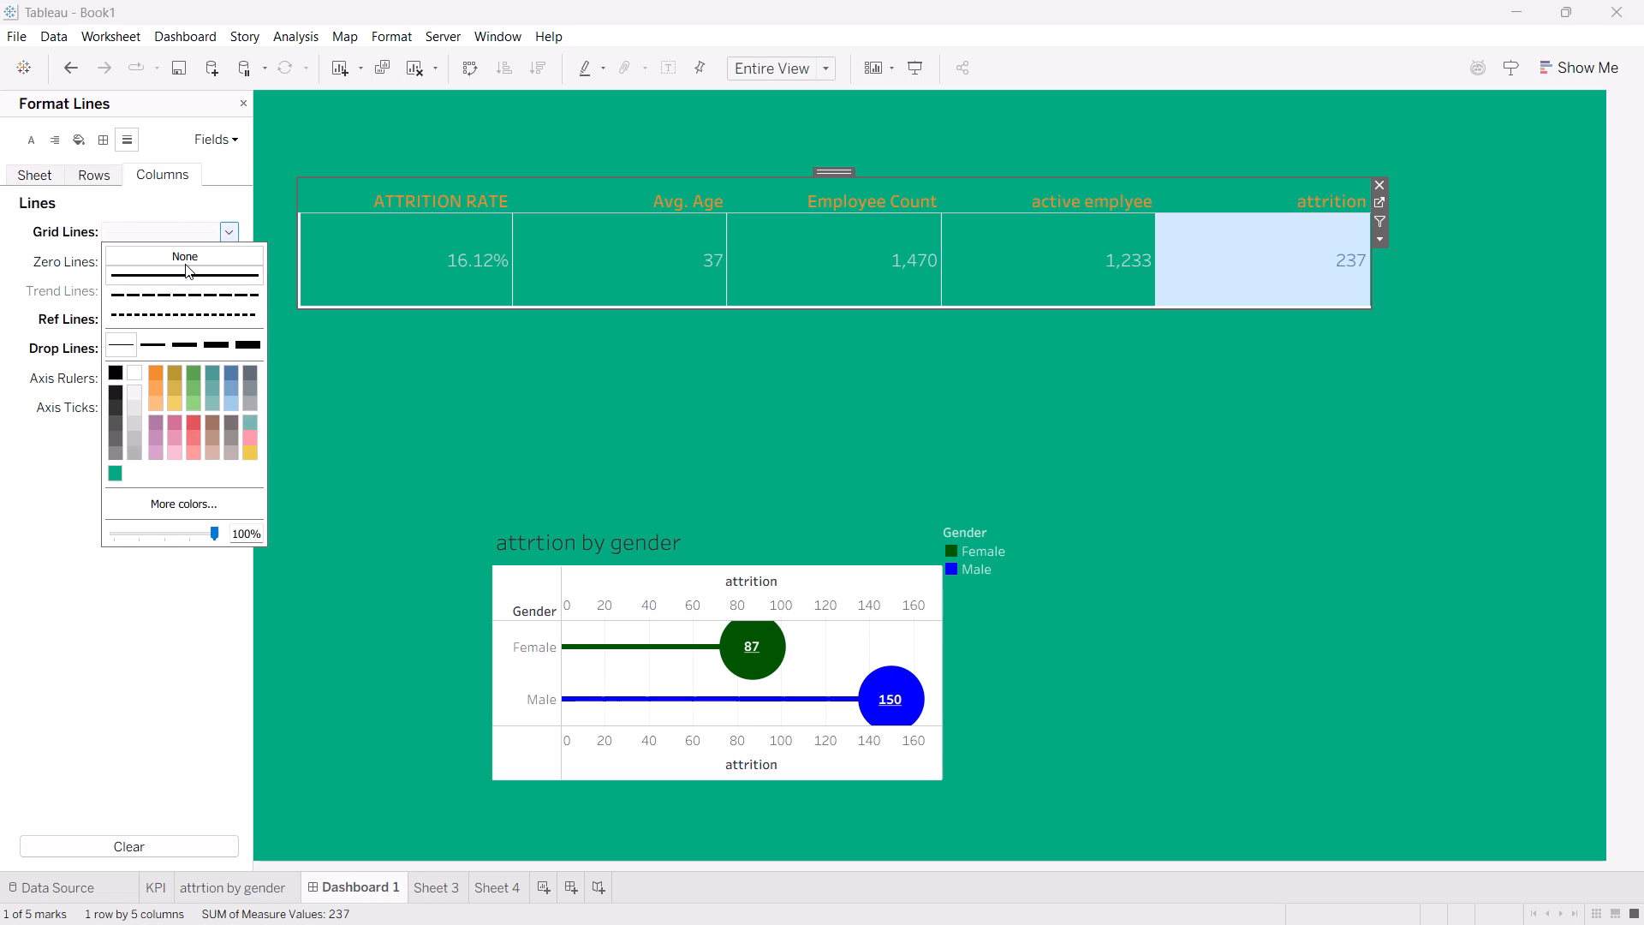
pyautogui.click(178, 272)
pyautogui.click(178, 272)
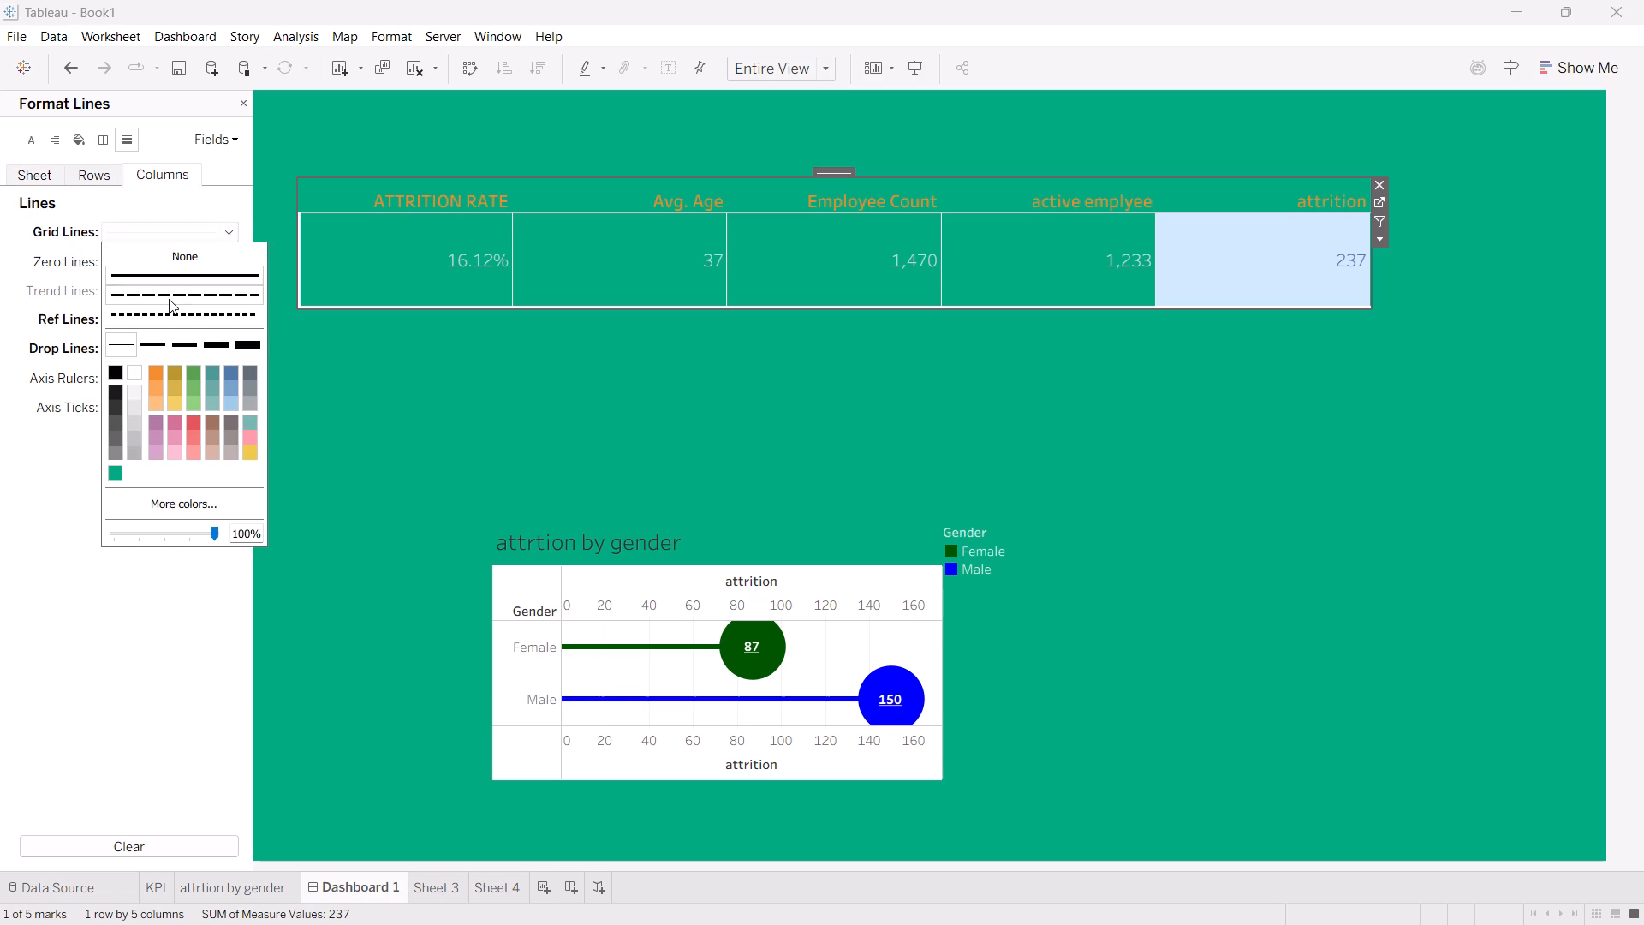
pyautogui.click(169, 299)
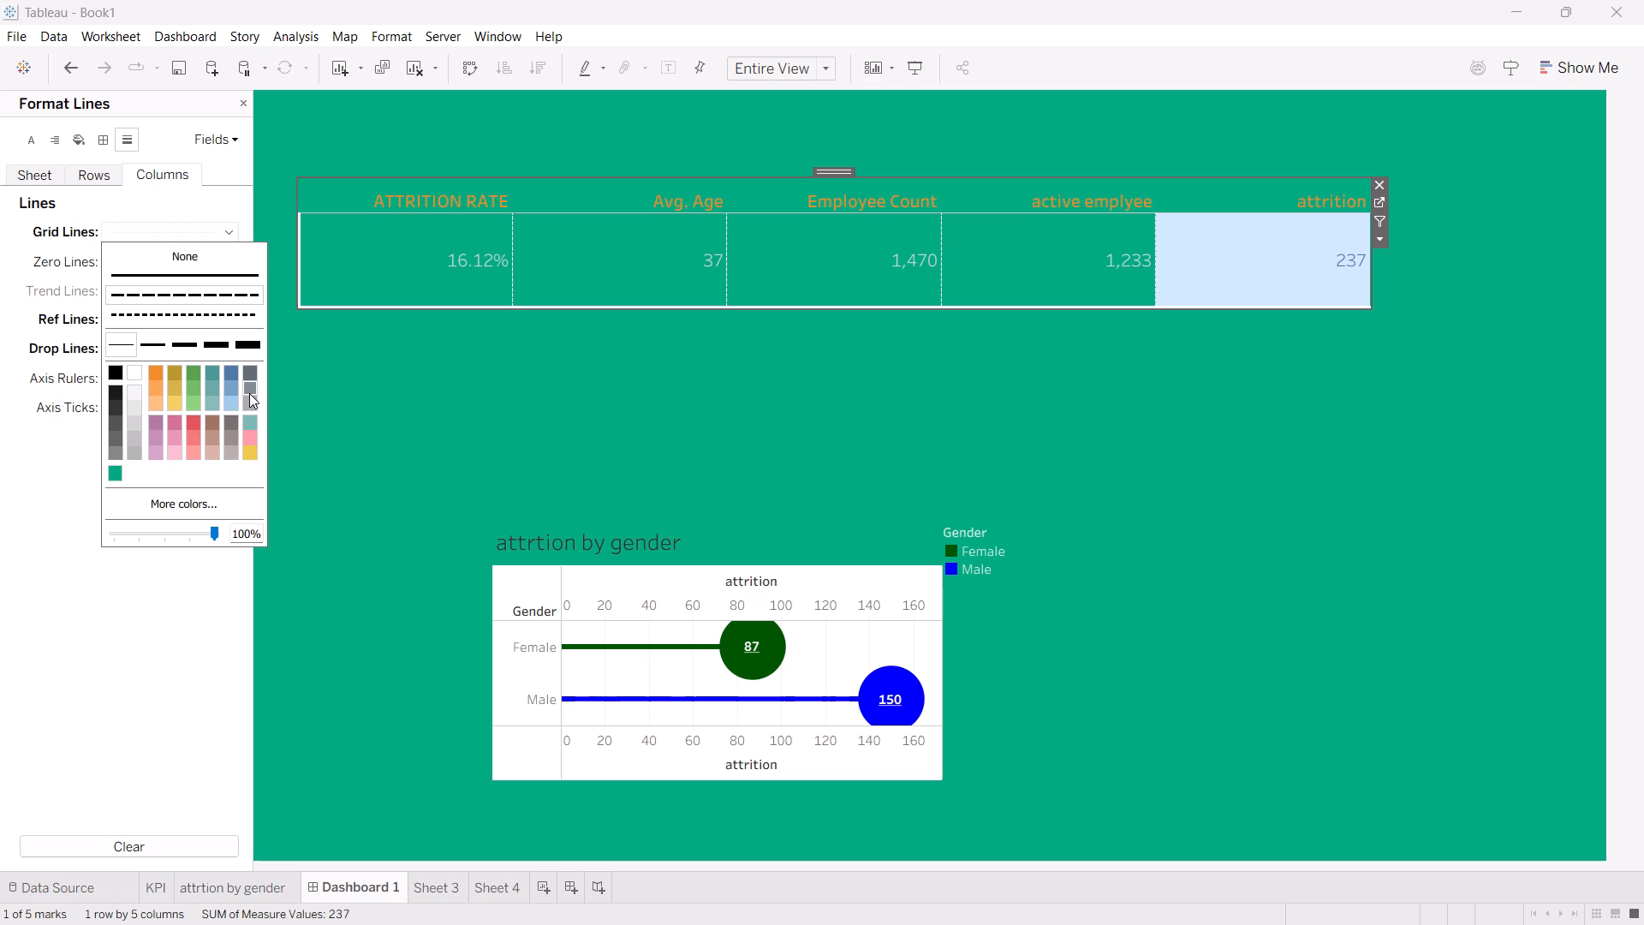
pyautogui.moveTo(184, 431); pyautogui.dragTo(197, 431)
pyautogui.click(197, 431)
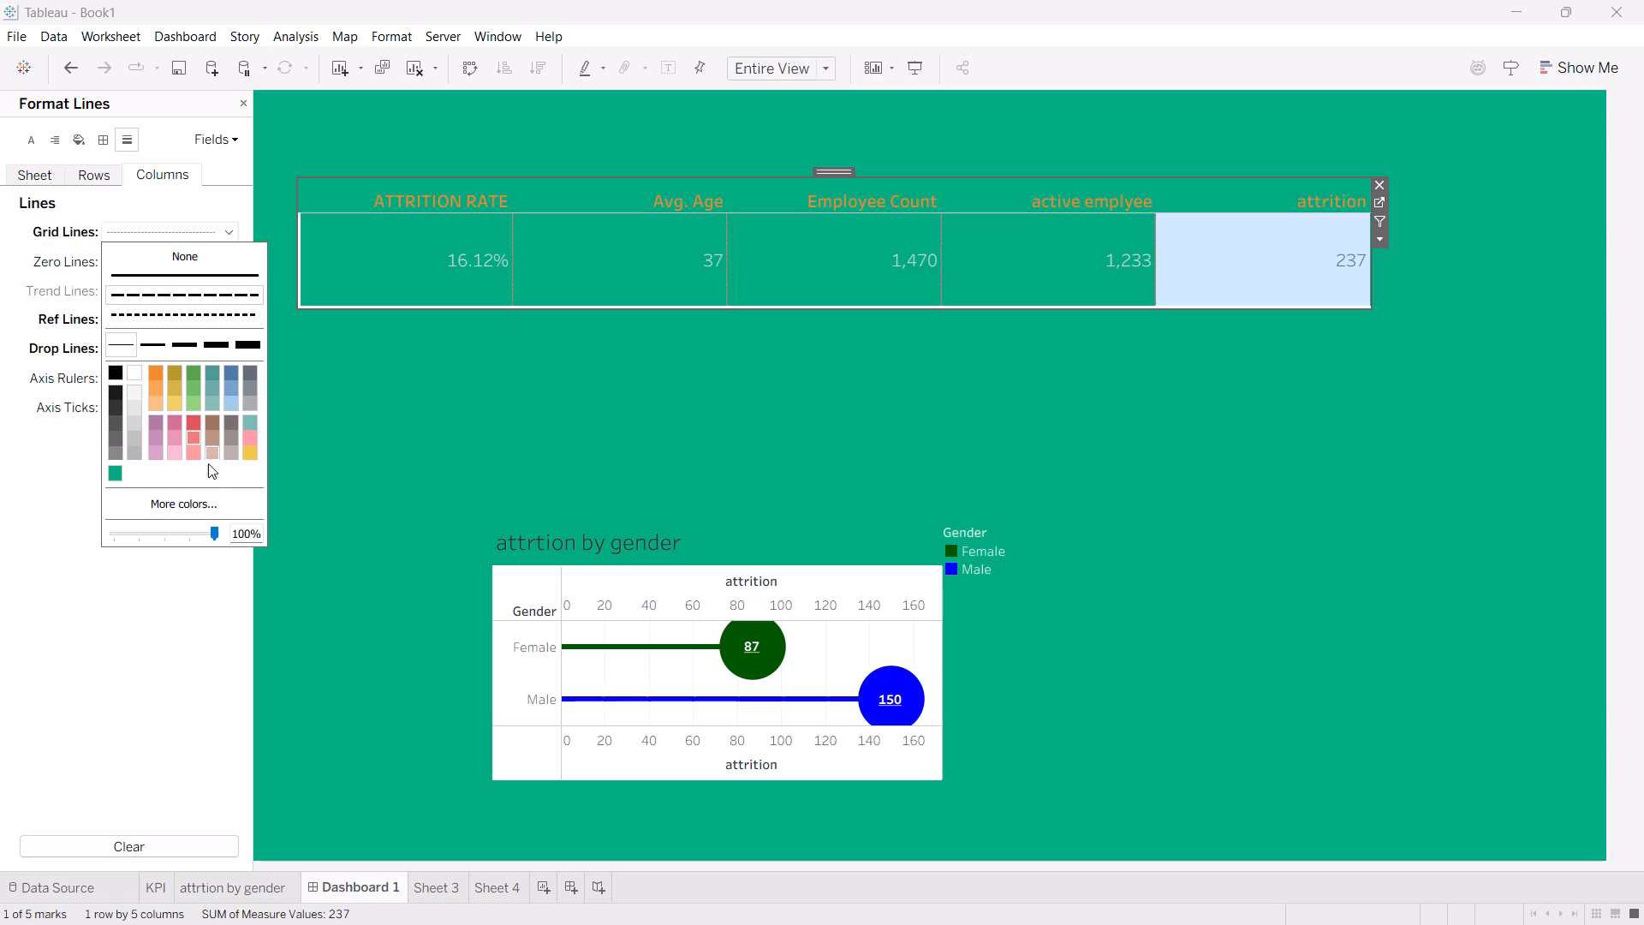
# Set the KPI sheet's column-level zero lines to a dashed light red line.
pyautogui.moveTo(29, 534); pyautogui.dragTo(216, 259)
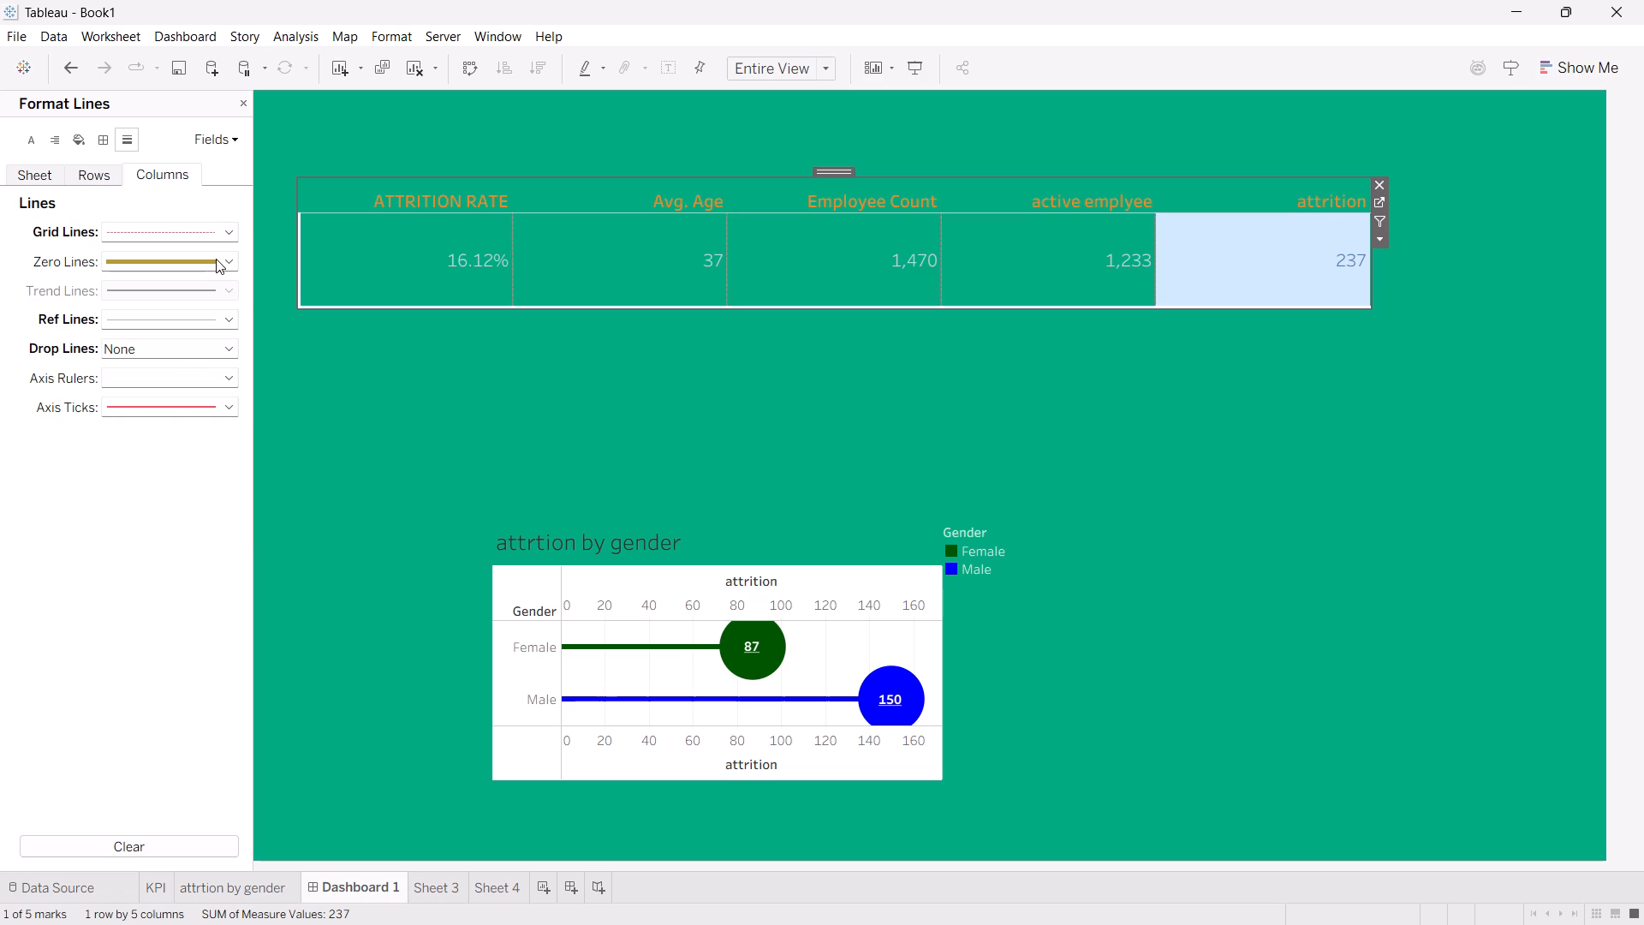
pyautogui.moveTo(216, 259); pyautogui.dragTo(222, 261)
pyautogui.click(222, 261)
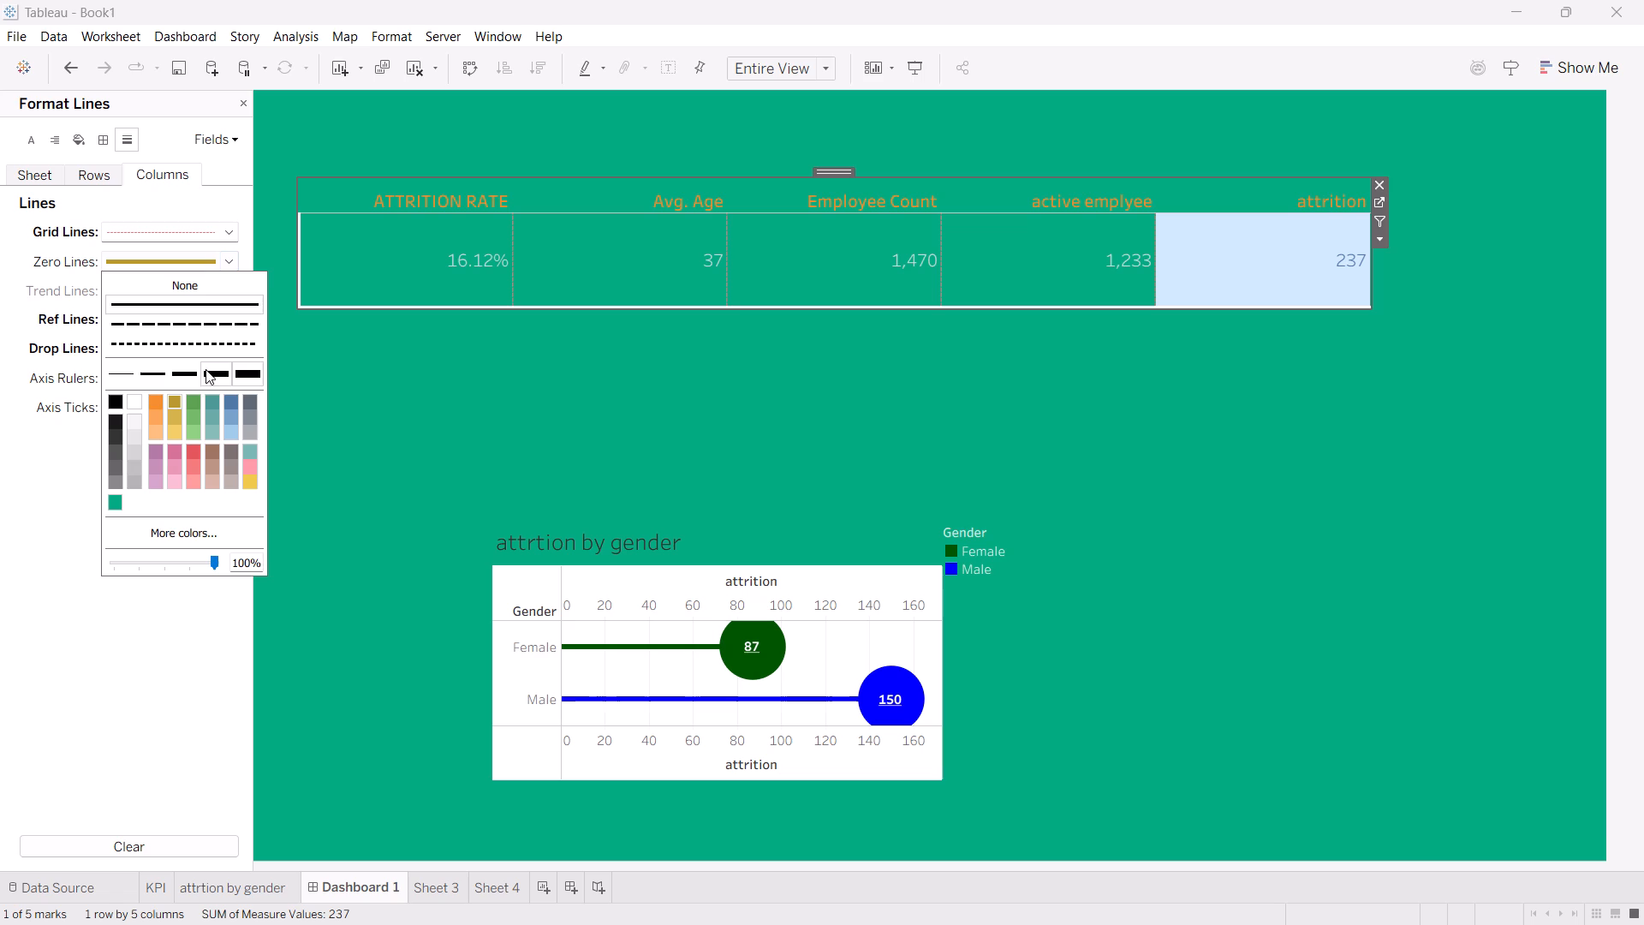
pyautogui.click(189, 469)
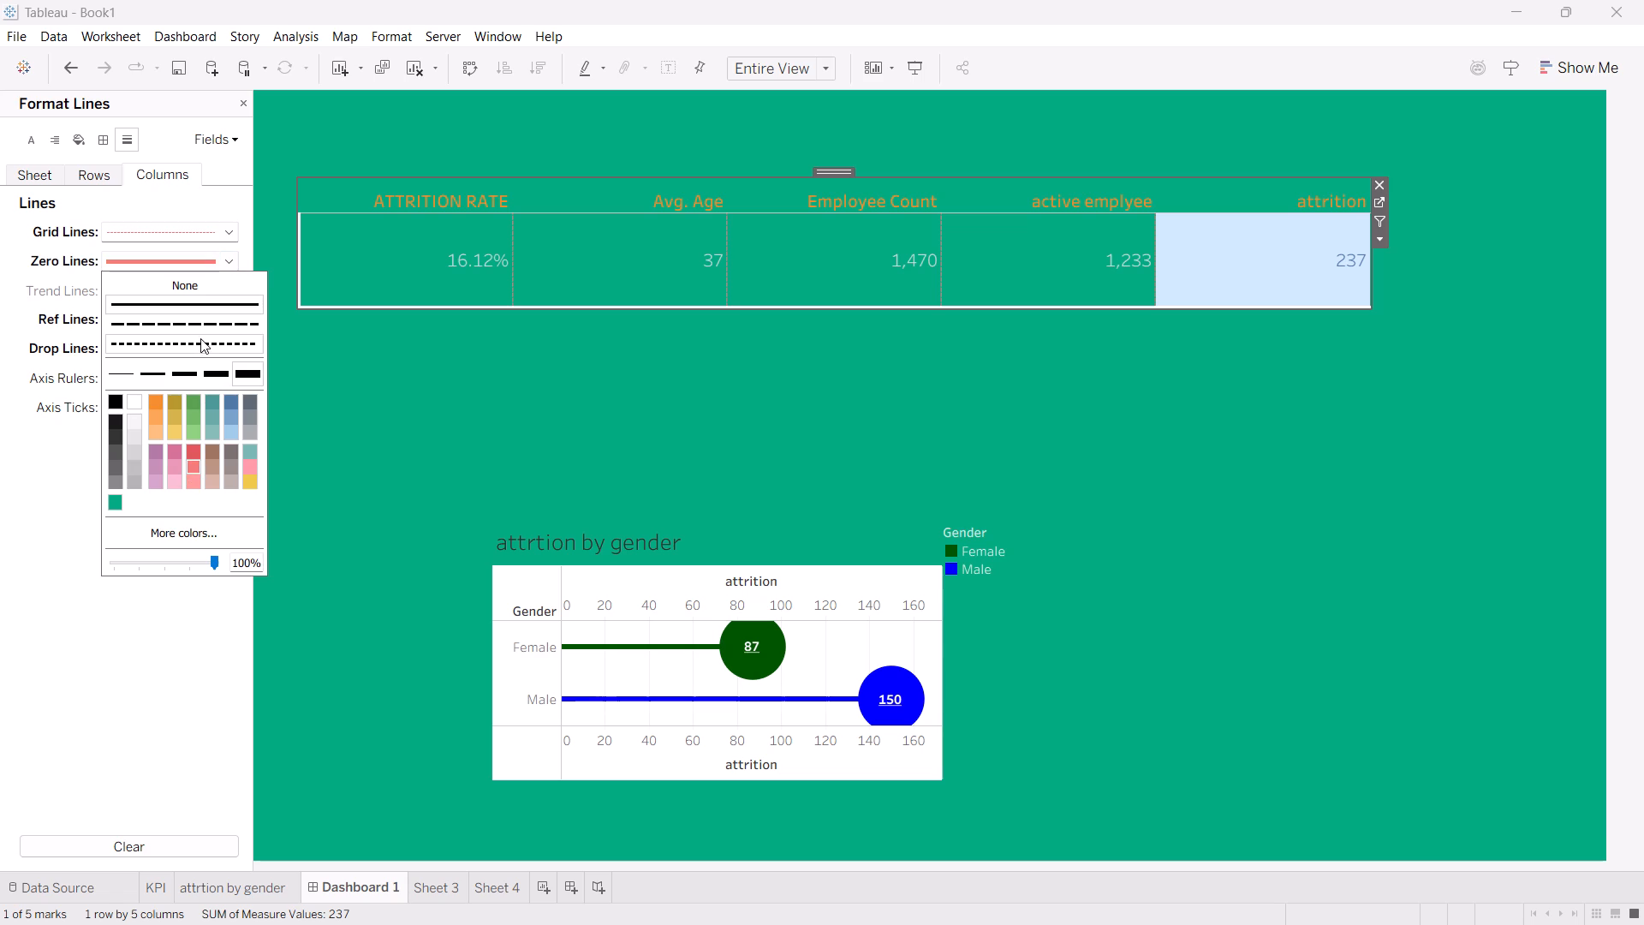
pyautogui.click(196, 324)
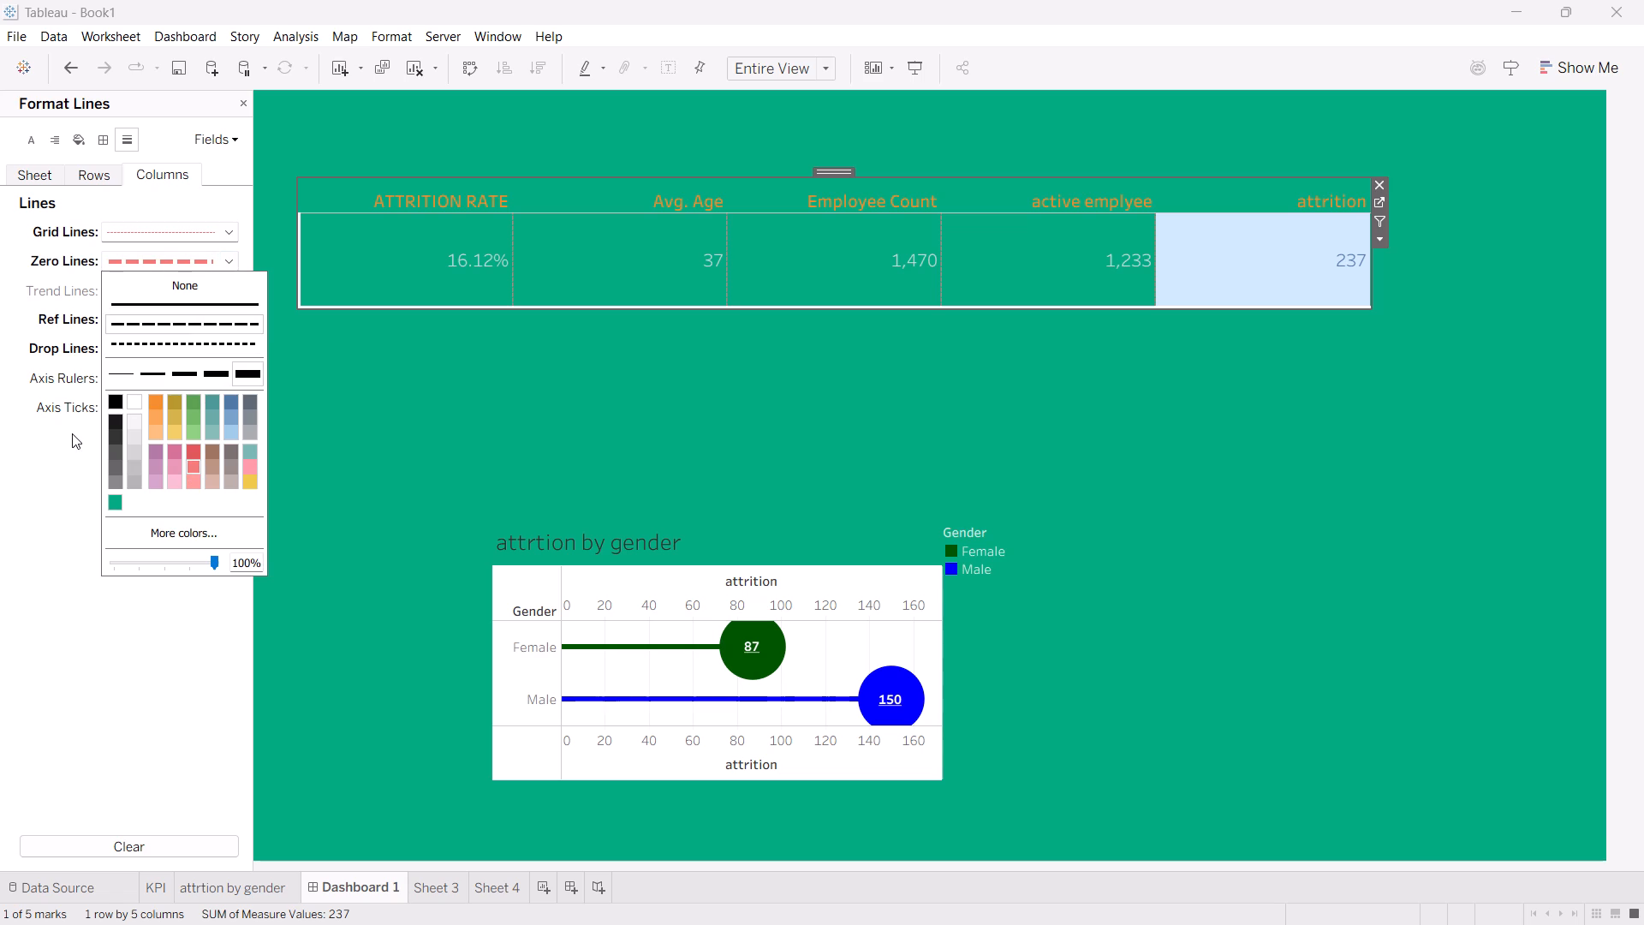
pyautogui.moveTo(72, 433); pyautogui.dragTo(226, 295)
pyautogui.click(226, 295)
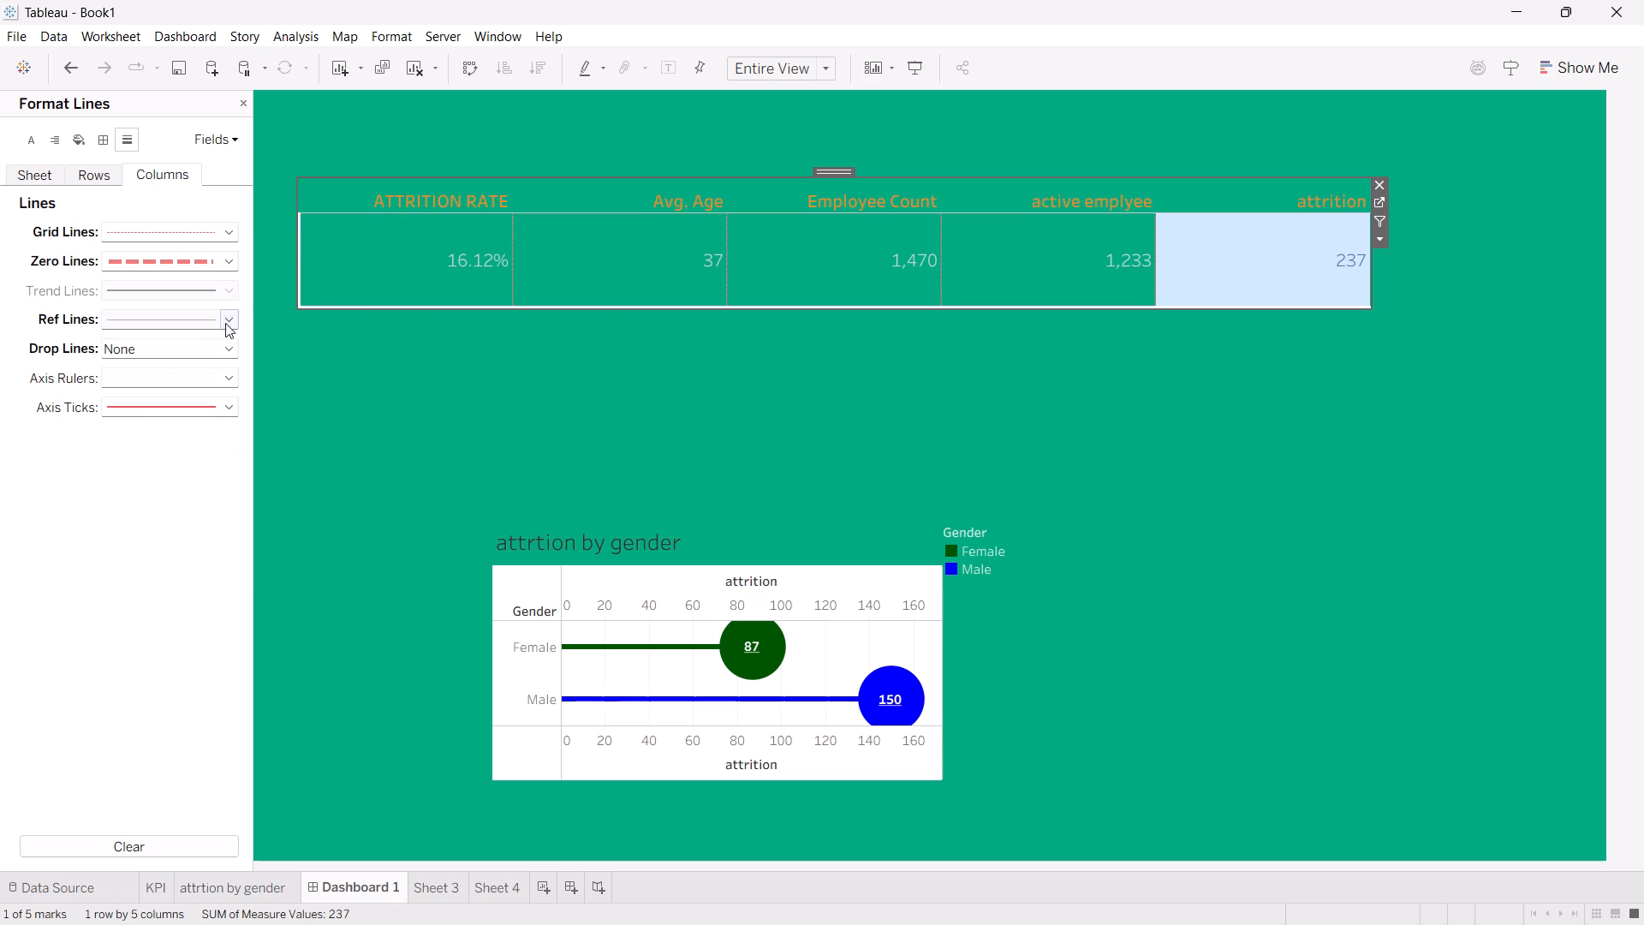
# Try a dashed red line for the KPI sheet's column-level axis rulers, settling on None.
pyautogui.click(231, 380)
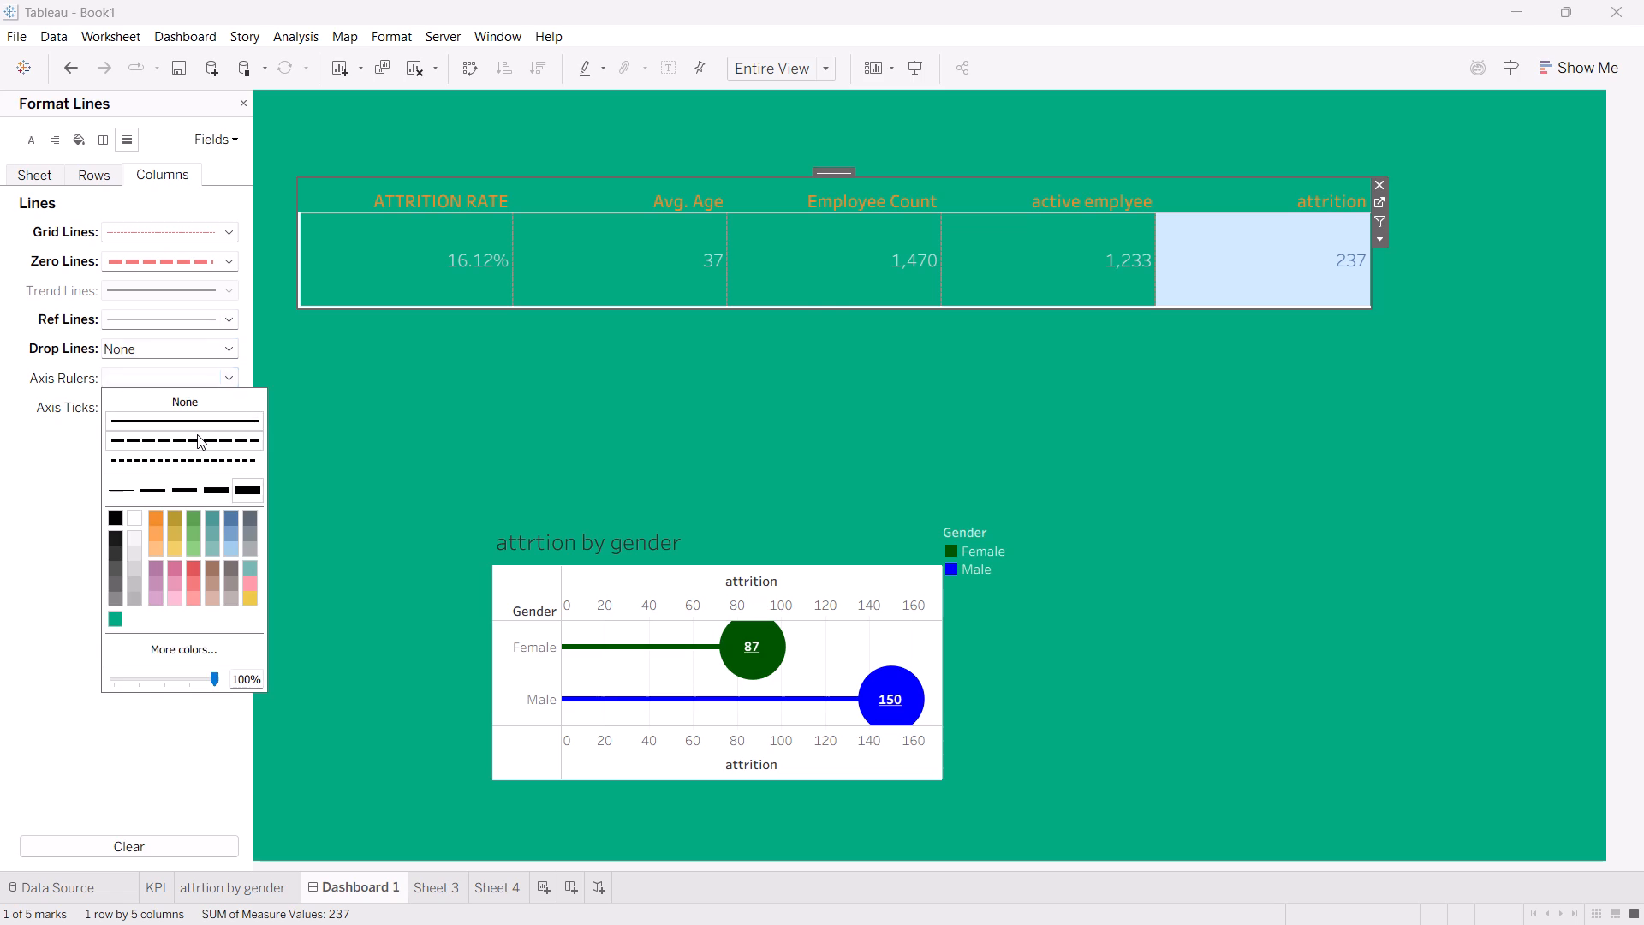
pyautogui.click(197, 434)
pyautogui.click(196, 564)
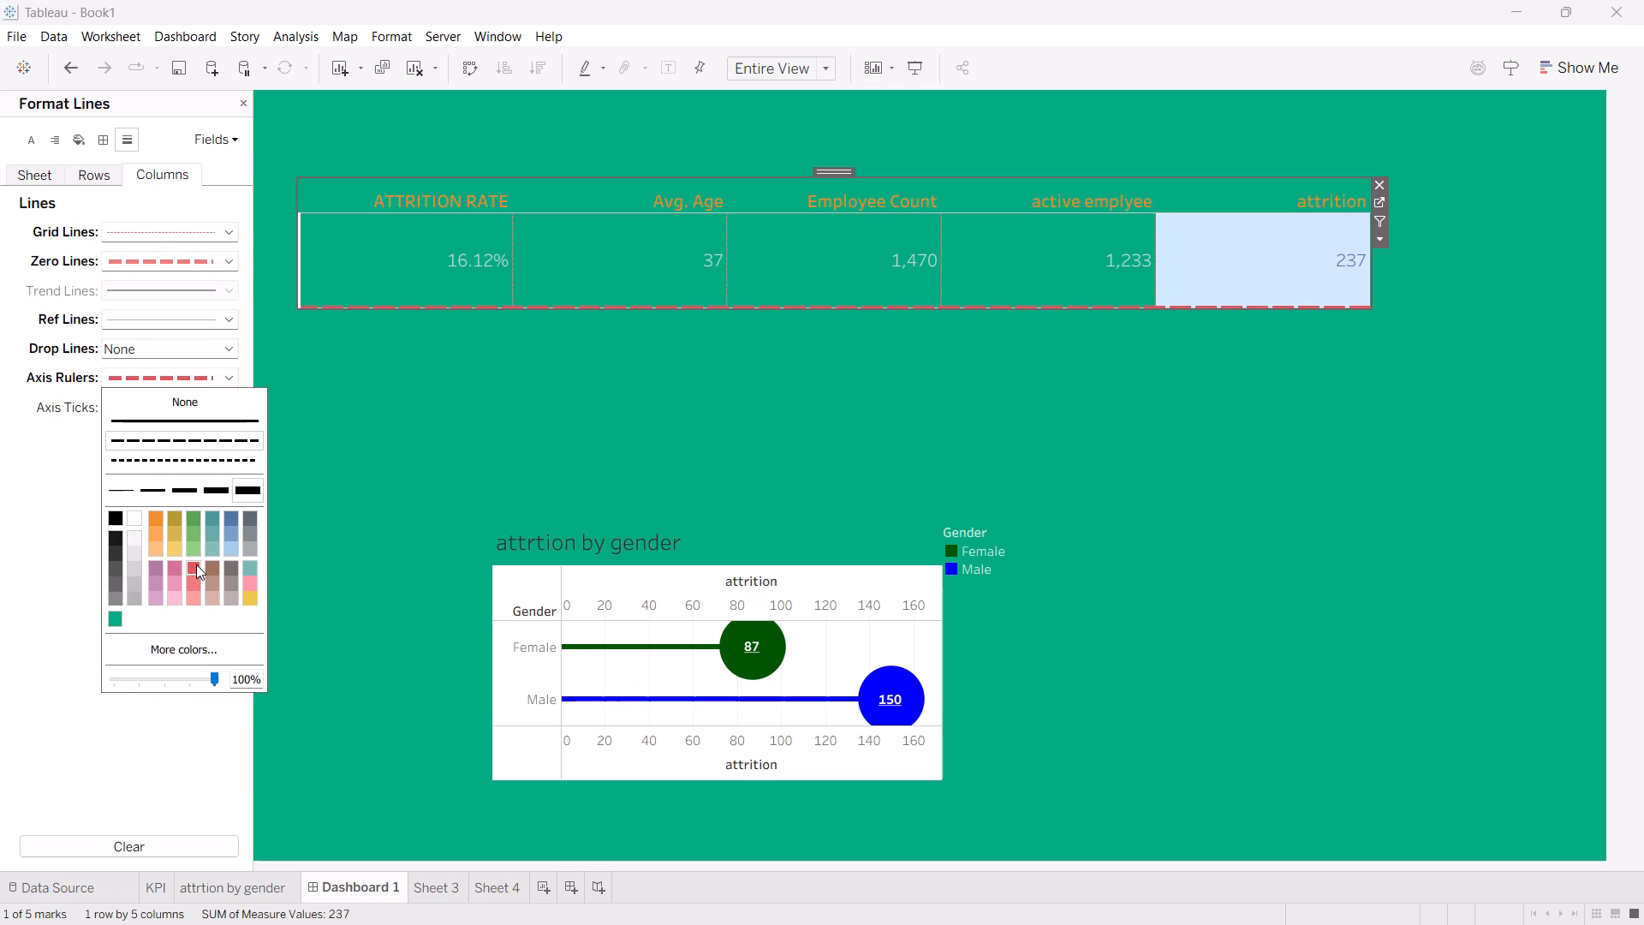
pyautogui.click(196, 564)
pyautogui.click(201, 401)
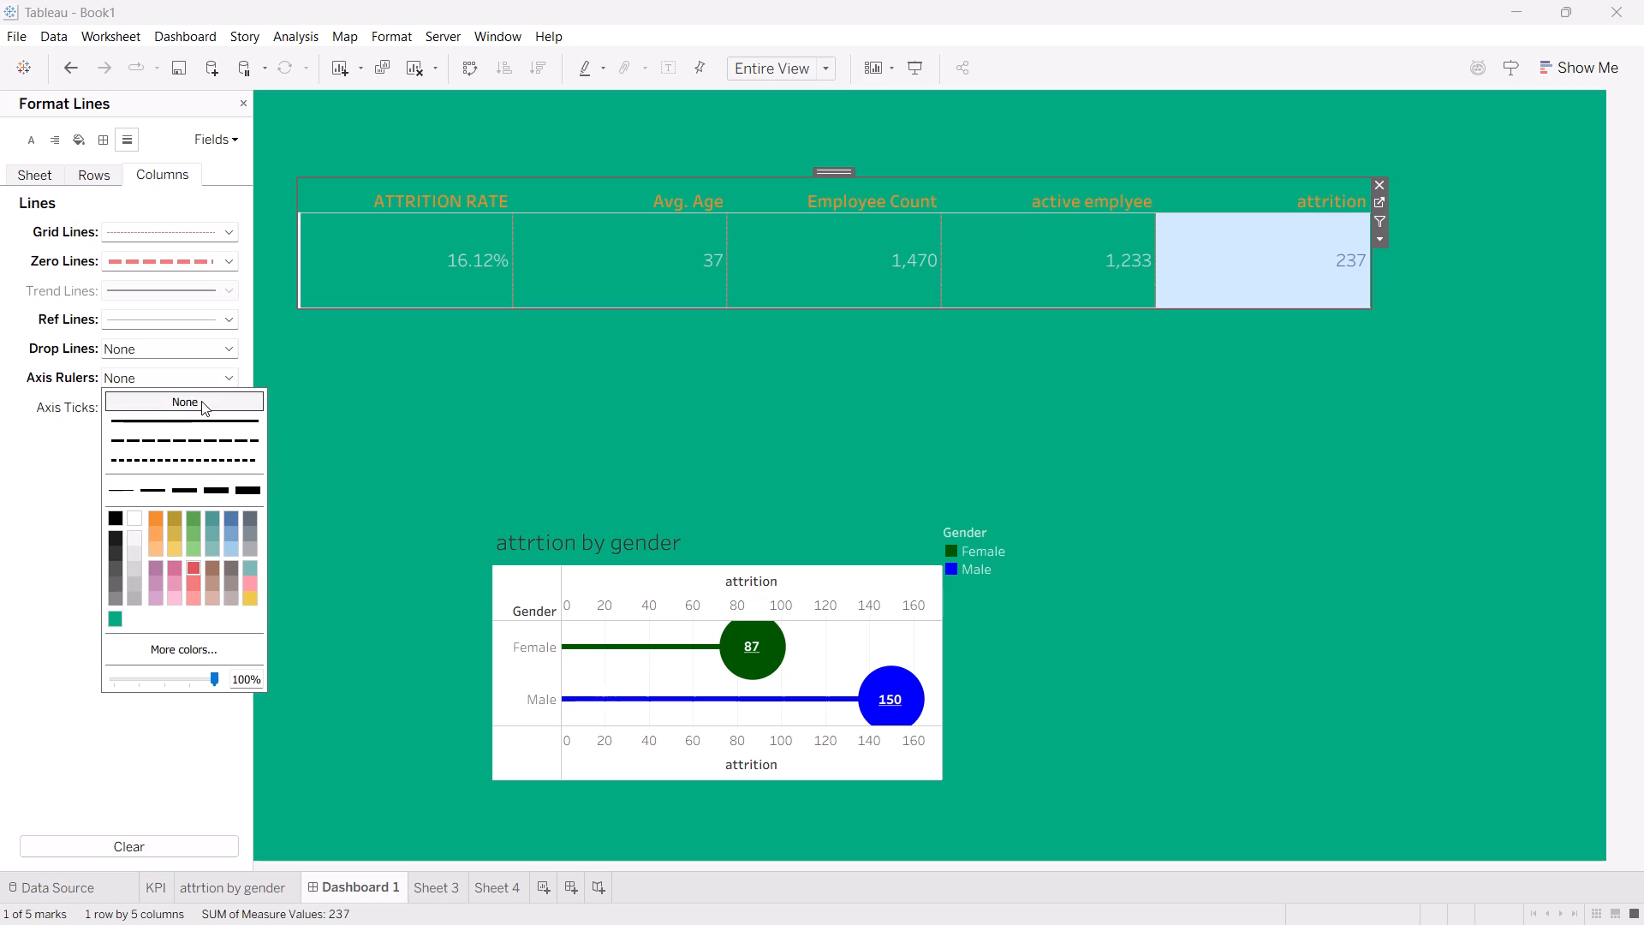
pyautogui.moveTo(92, 445); pyautogui.dragTo(236, 385)
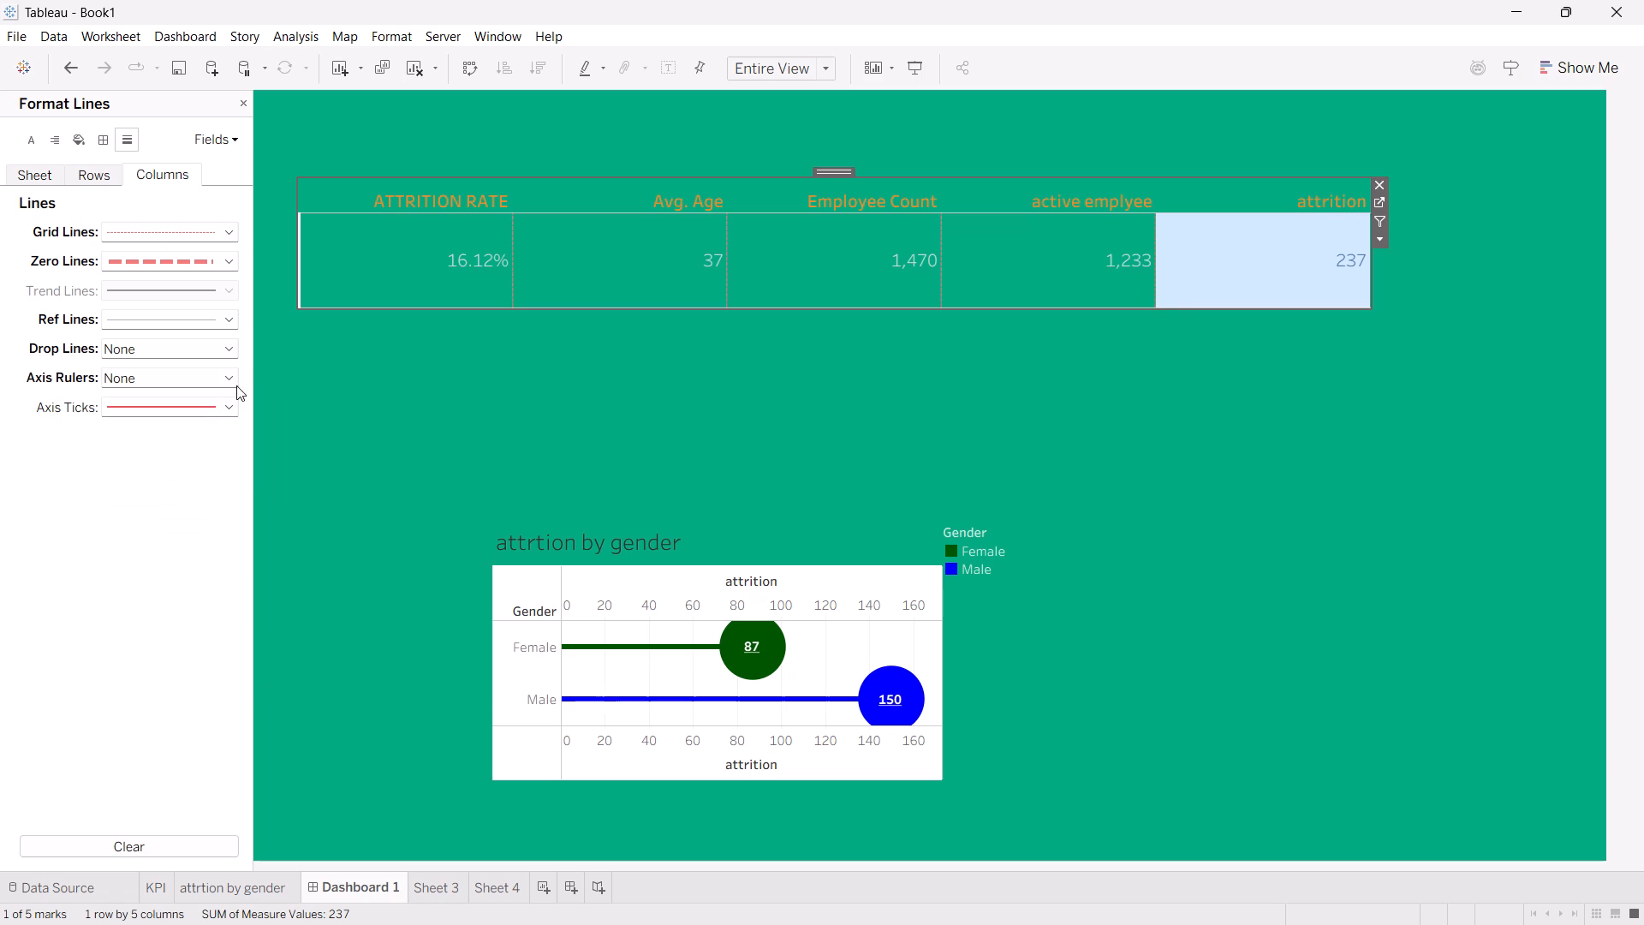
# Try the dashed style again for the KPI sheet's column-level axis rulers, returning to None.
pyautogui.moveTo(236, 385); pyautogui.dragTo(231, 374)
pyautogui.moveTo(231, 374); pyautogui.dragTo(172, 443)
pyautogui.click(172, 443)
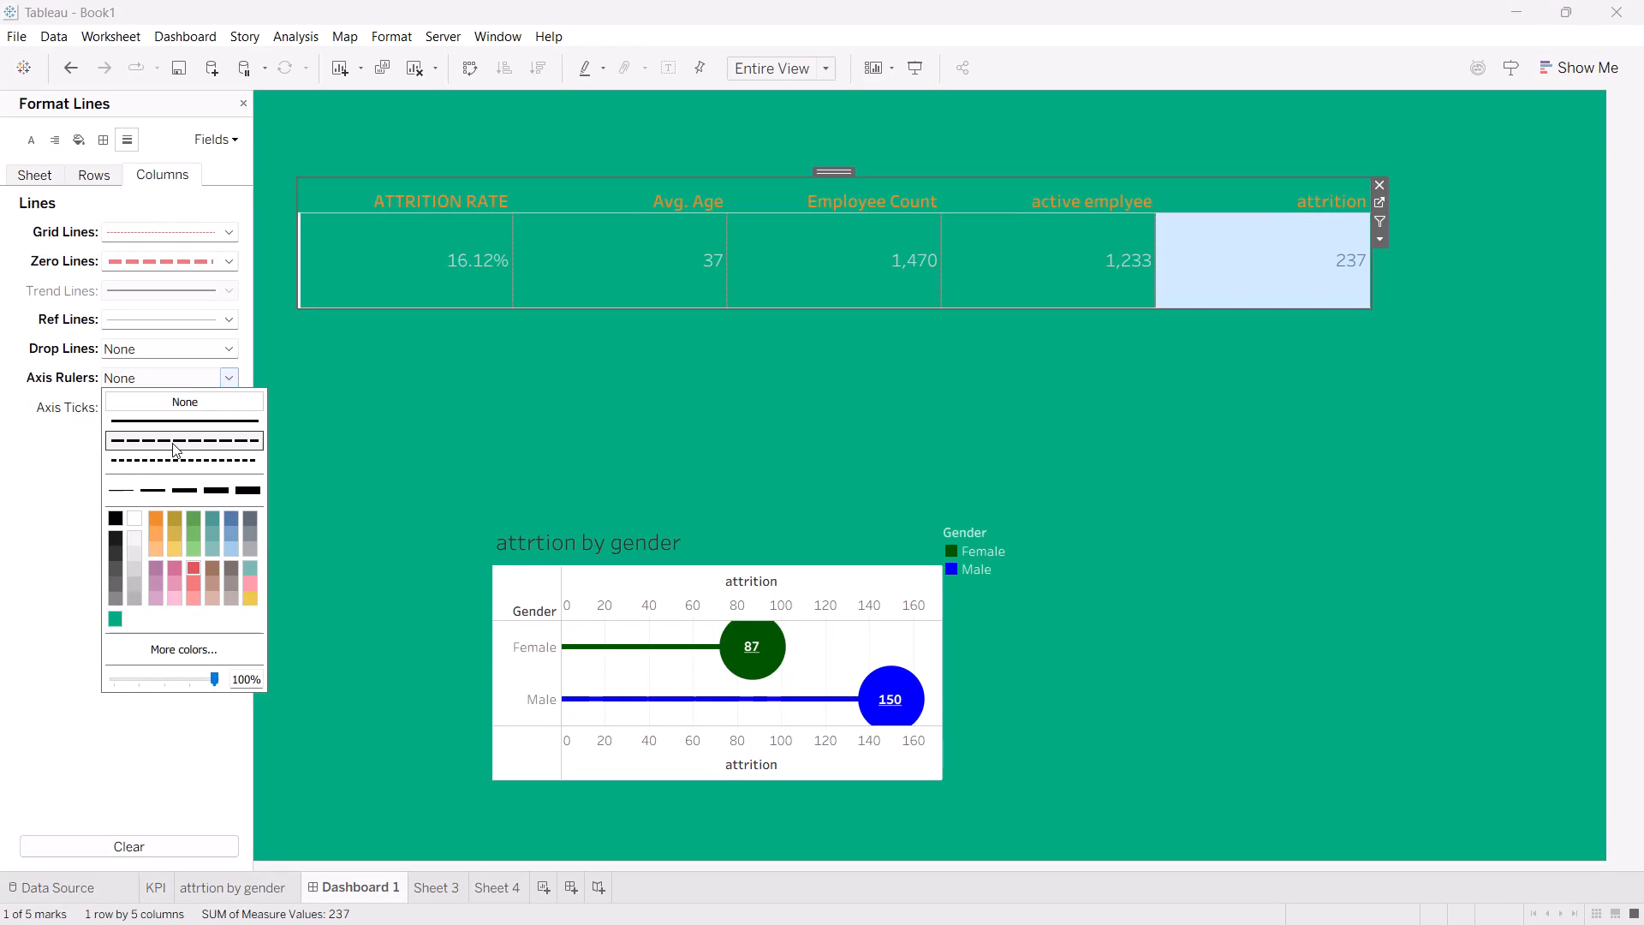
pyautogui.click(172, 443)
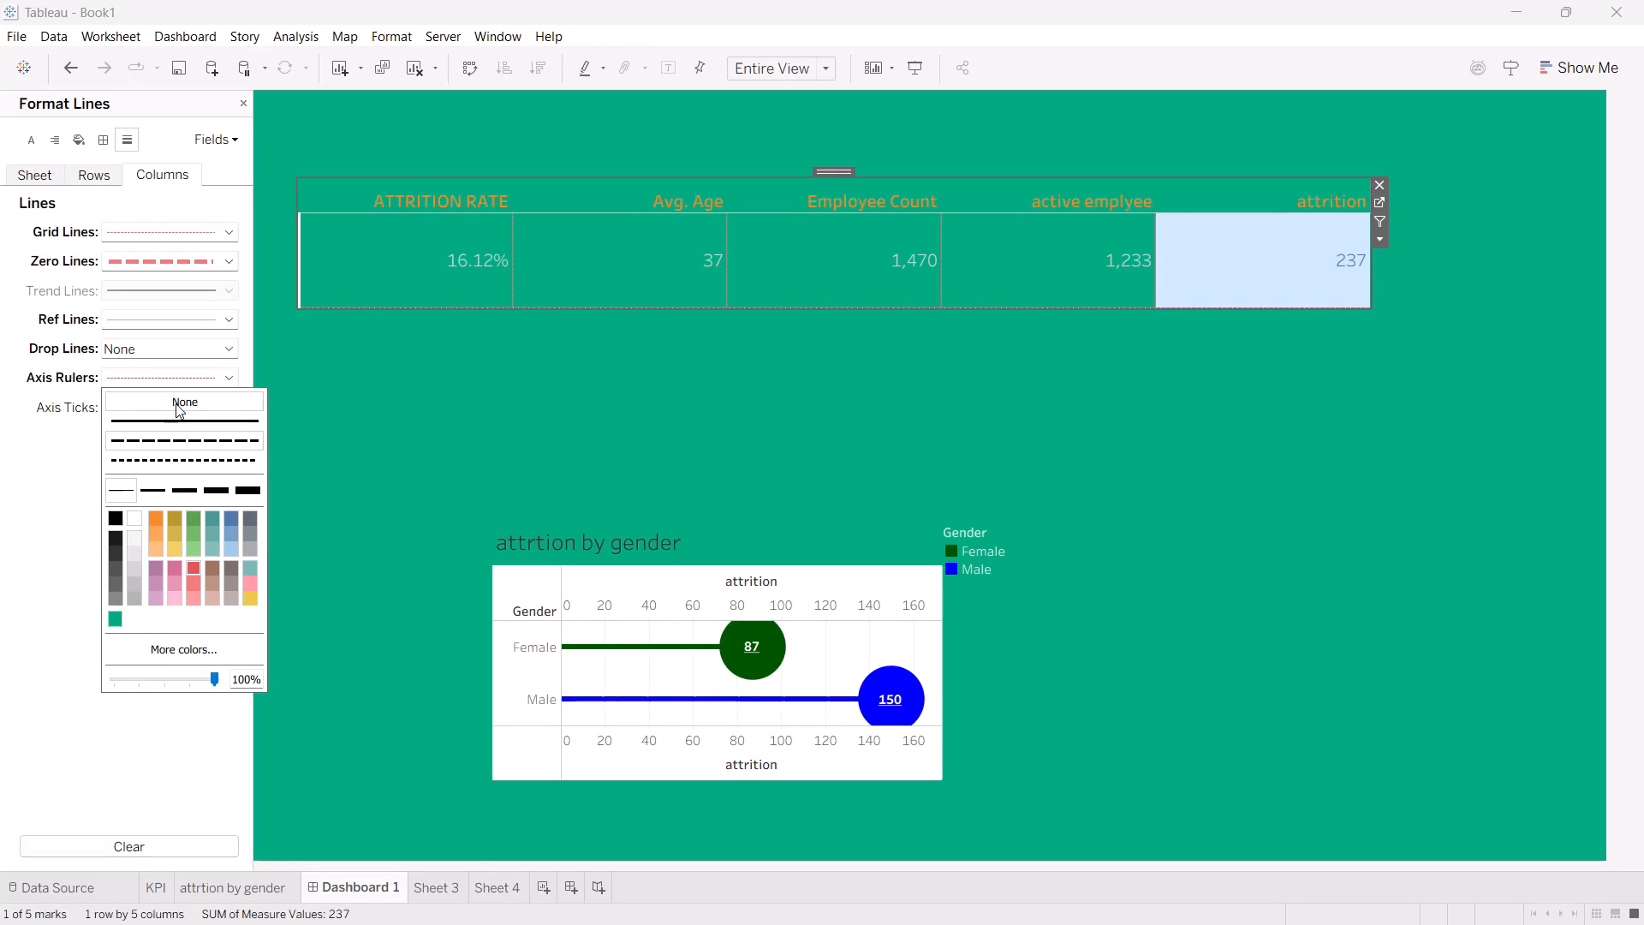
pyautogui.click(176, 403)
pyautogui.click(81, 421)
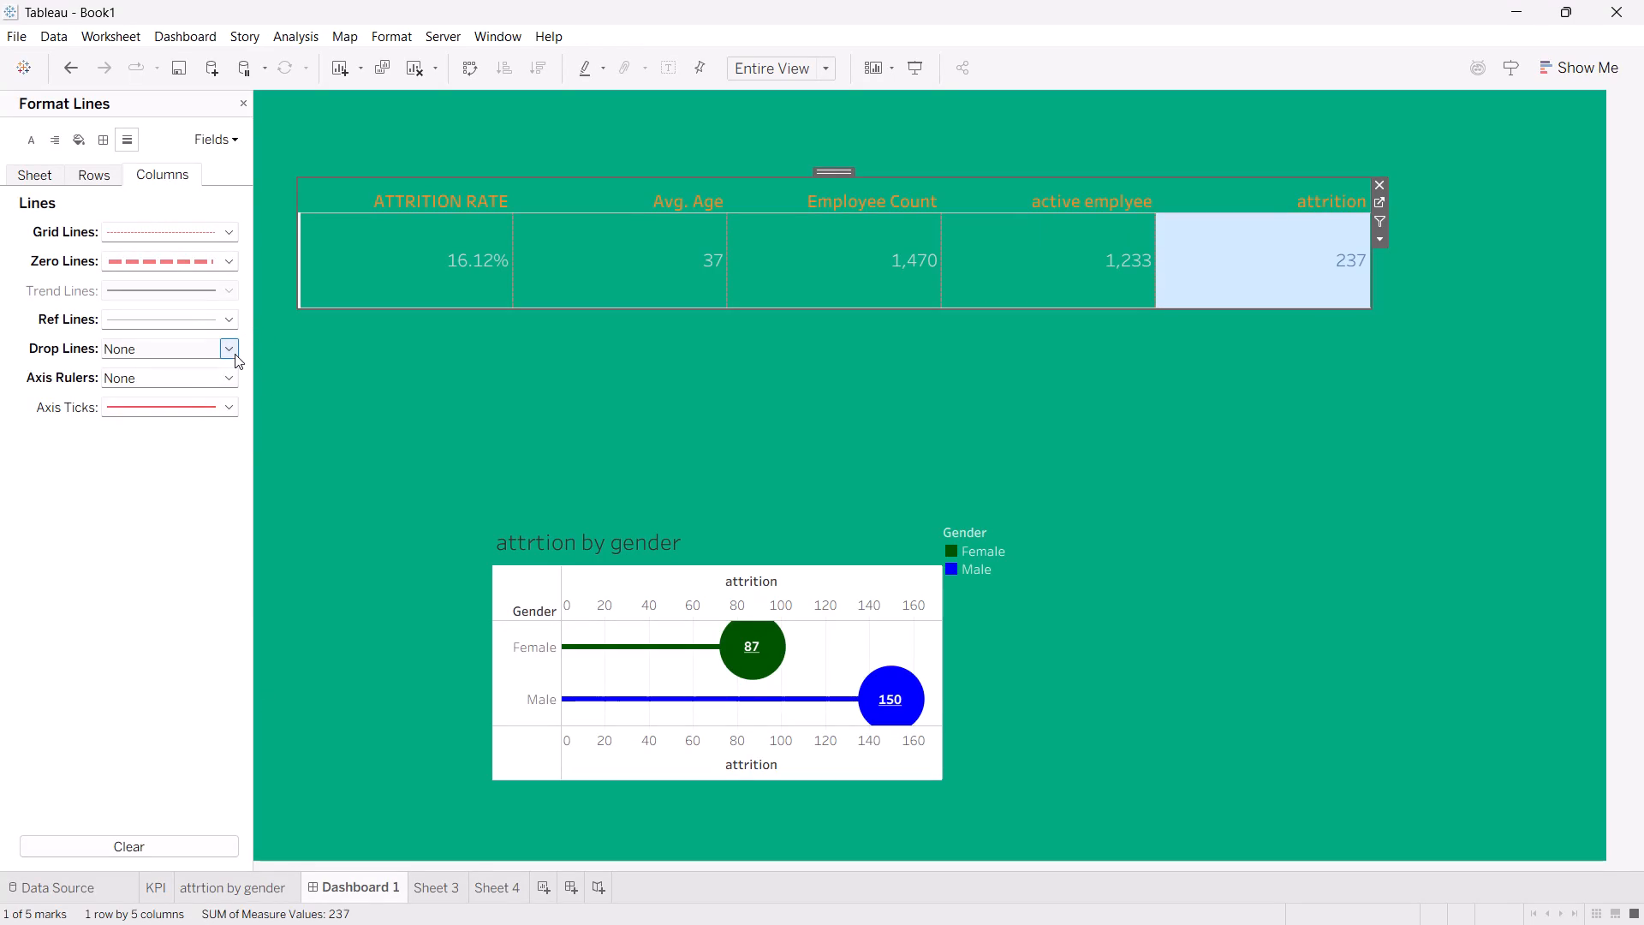
# Set the KPI sheet's column-level drop lines to a dashed blue line at the thickest width.
pyautogui.moveTo(235, 354); pyautogui.dragTo(184, 406)
pyautogui.click(184, 406)
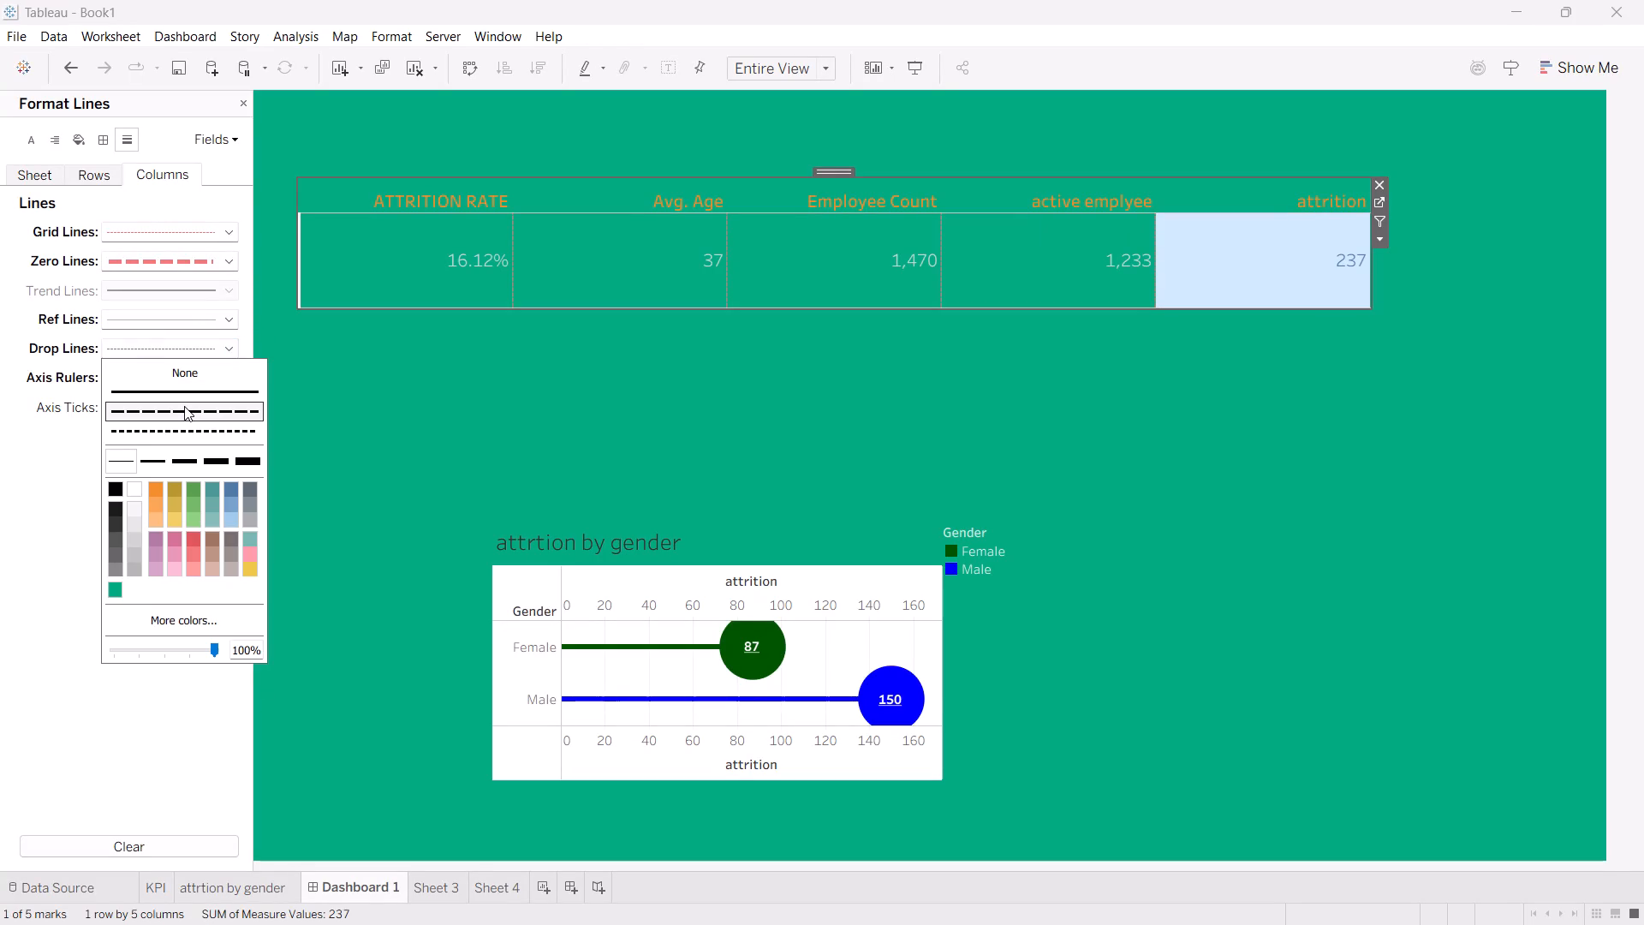
pyautogui.click(184, 406)
pyautogui.click(181, 396)
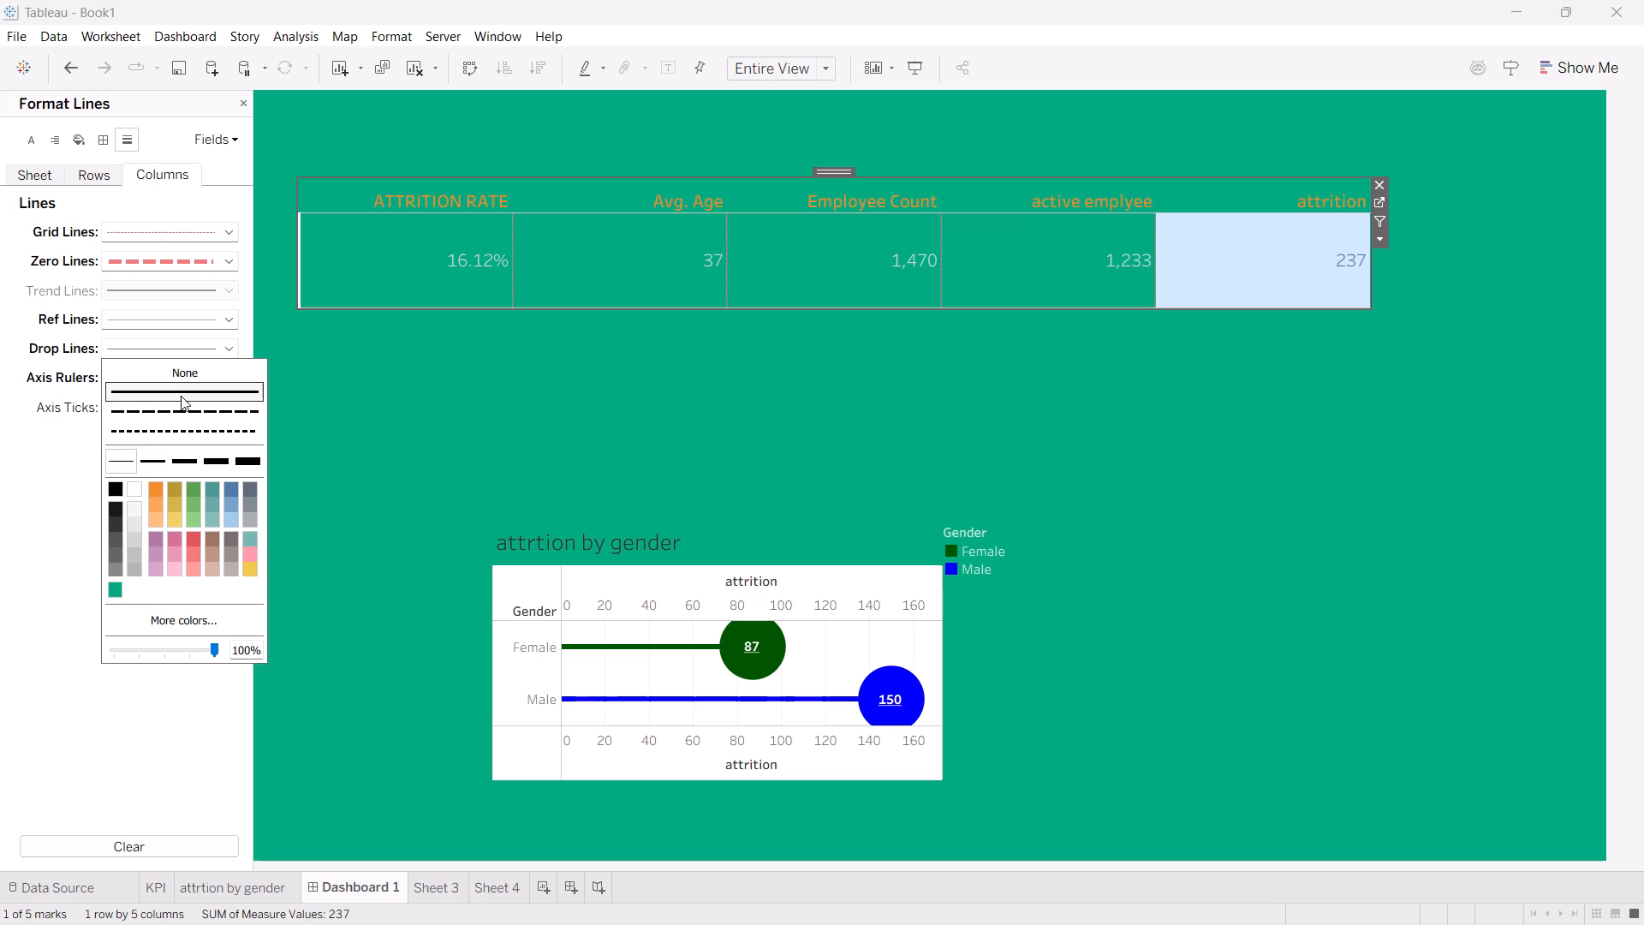
pyautogui.click(158, 475)
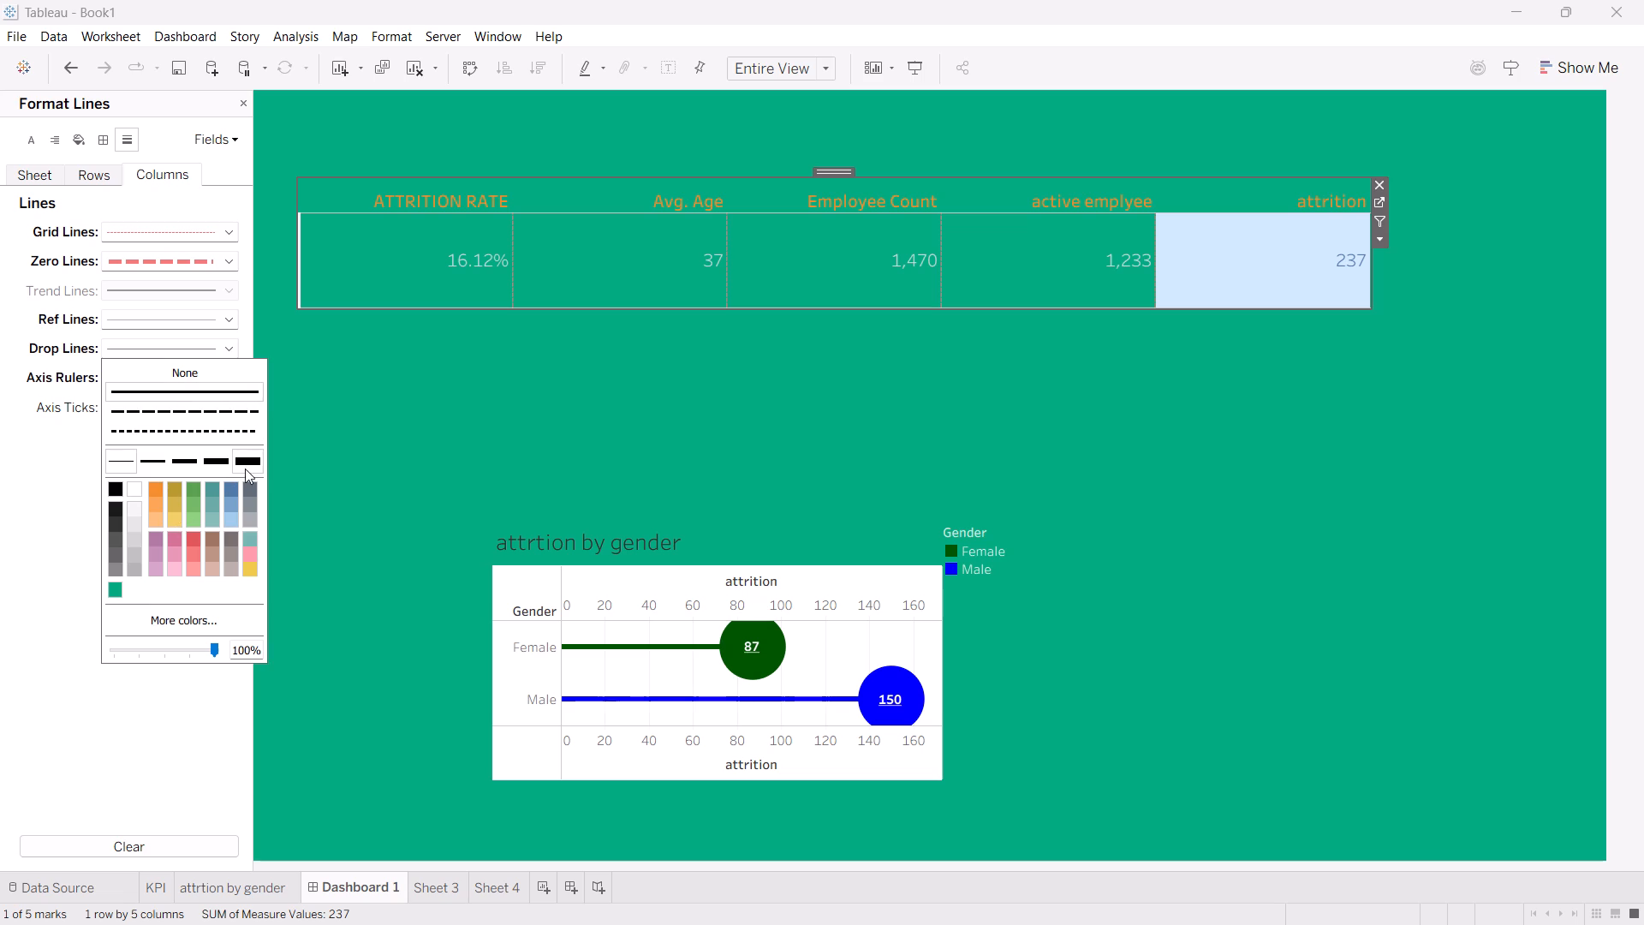
pyautogui.click(253, 464)
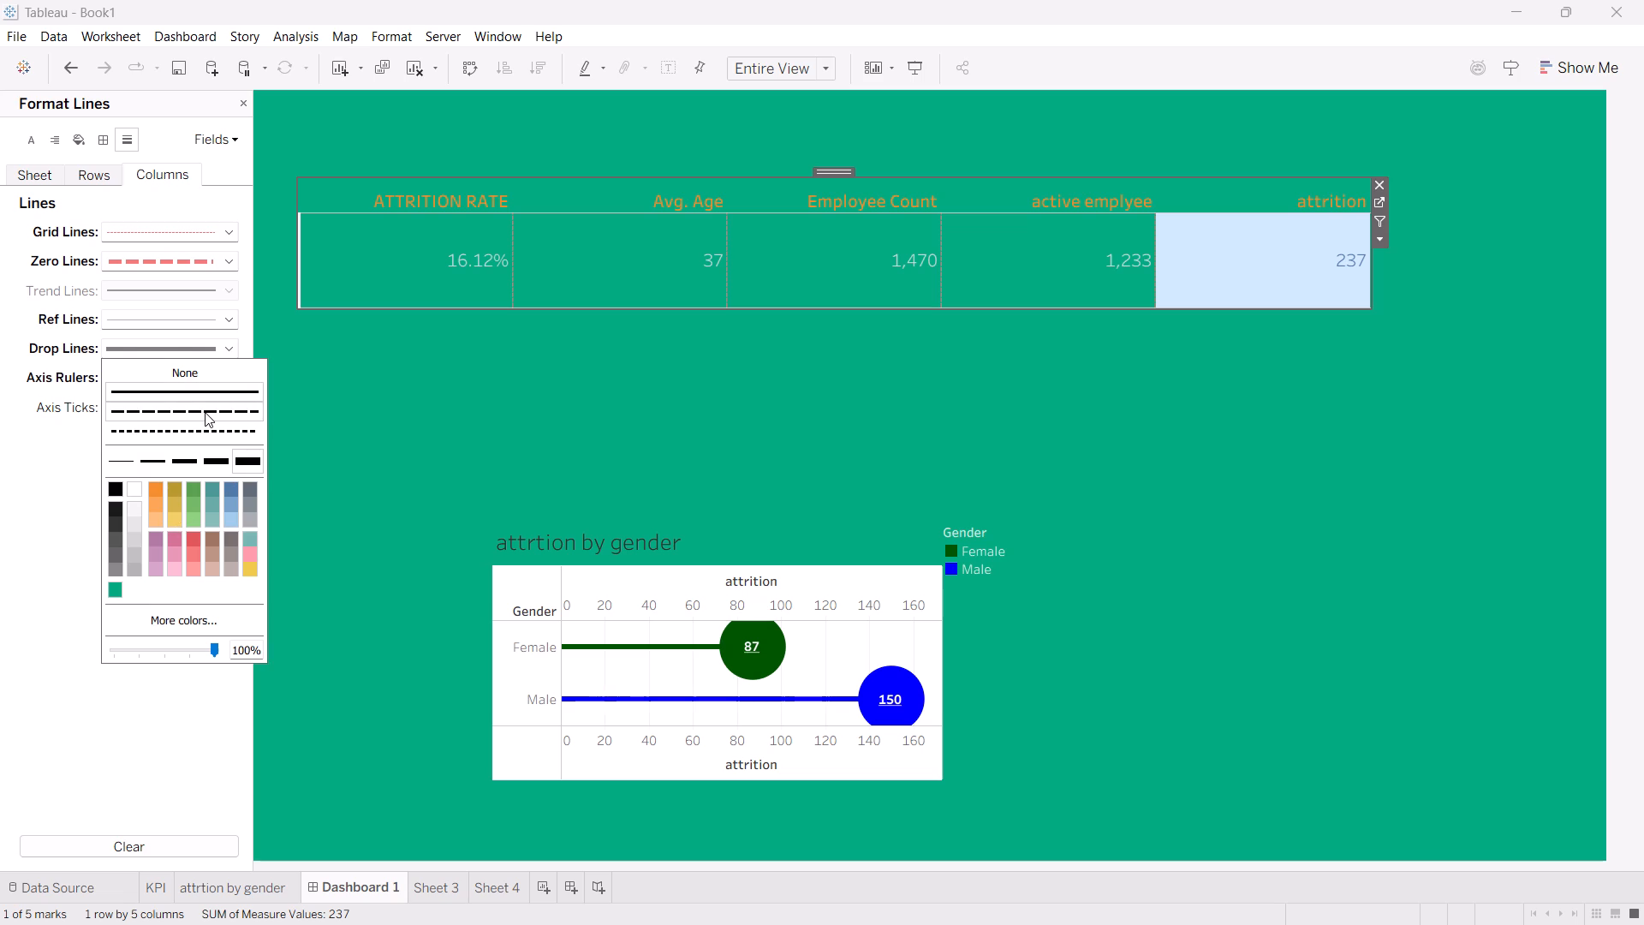
pyautogui.click(205, 412)
pyautogui.click(202, 422)
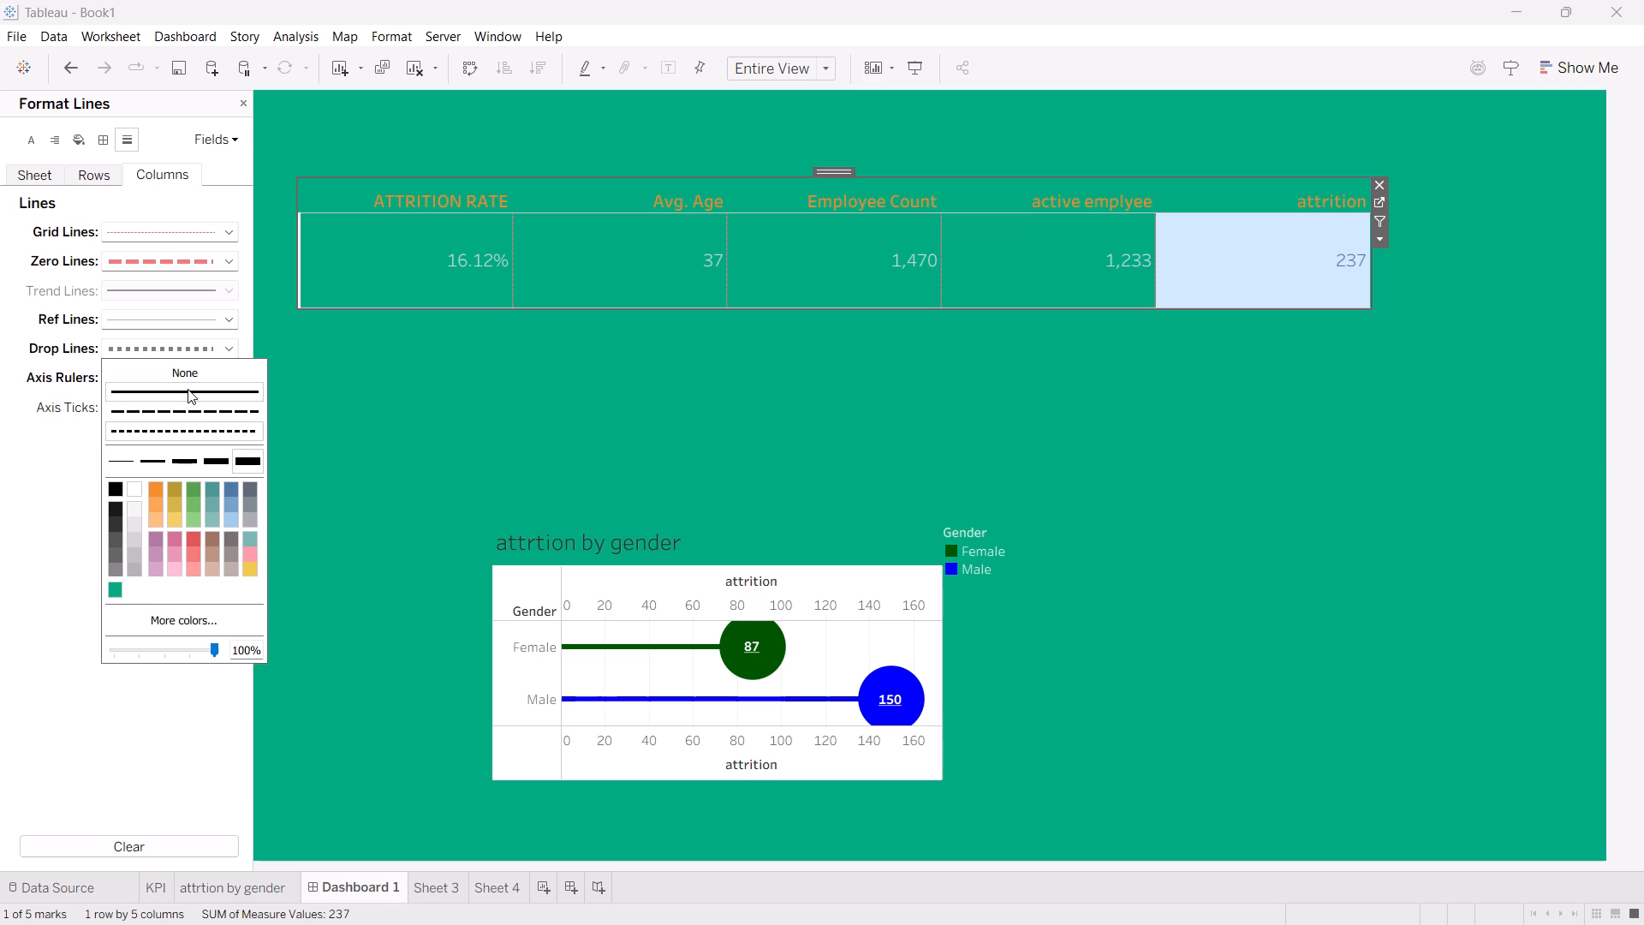
pyautogui.click(188, 385)
pyautogui.click(191, 403)
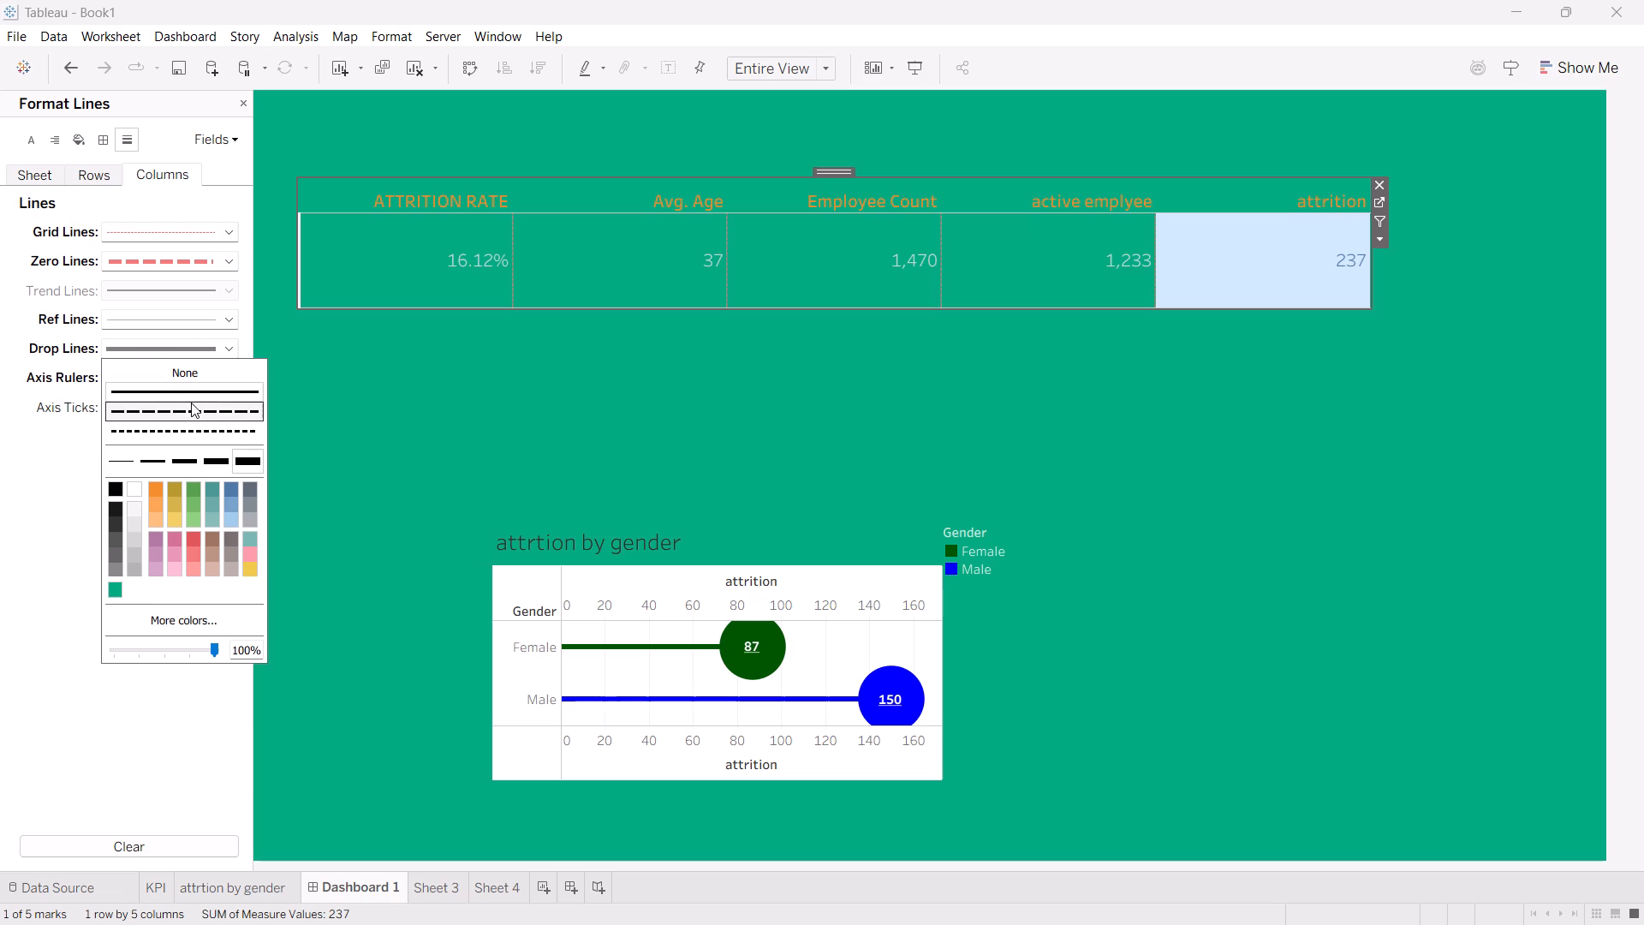
pyautogui.click(191, 414)
pyautogui.click(230, 490)
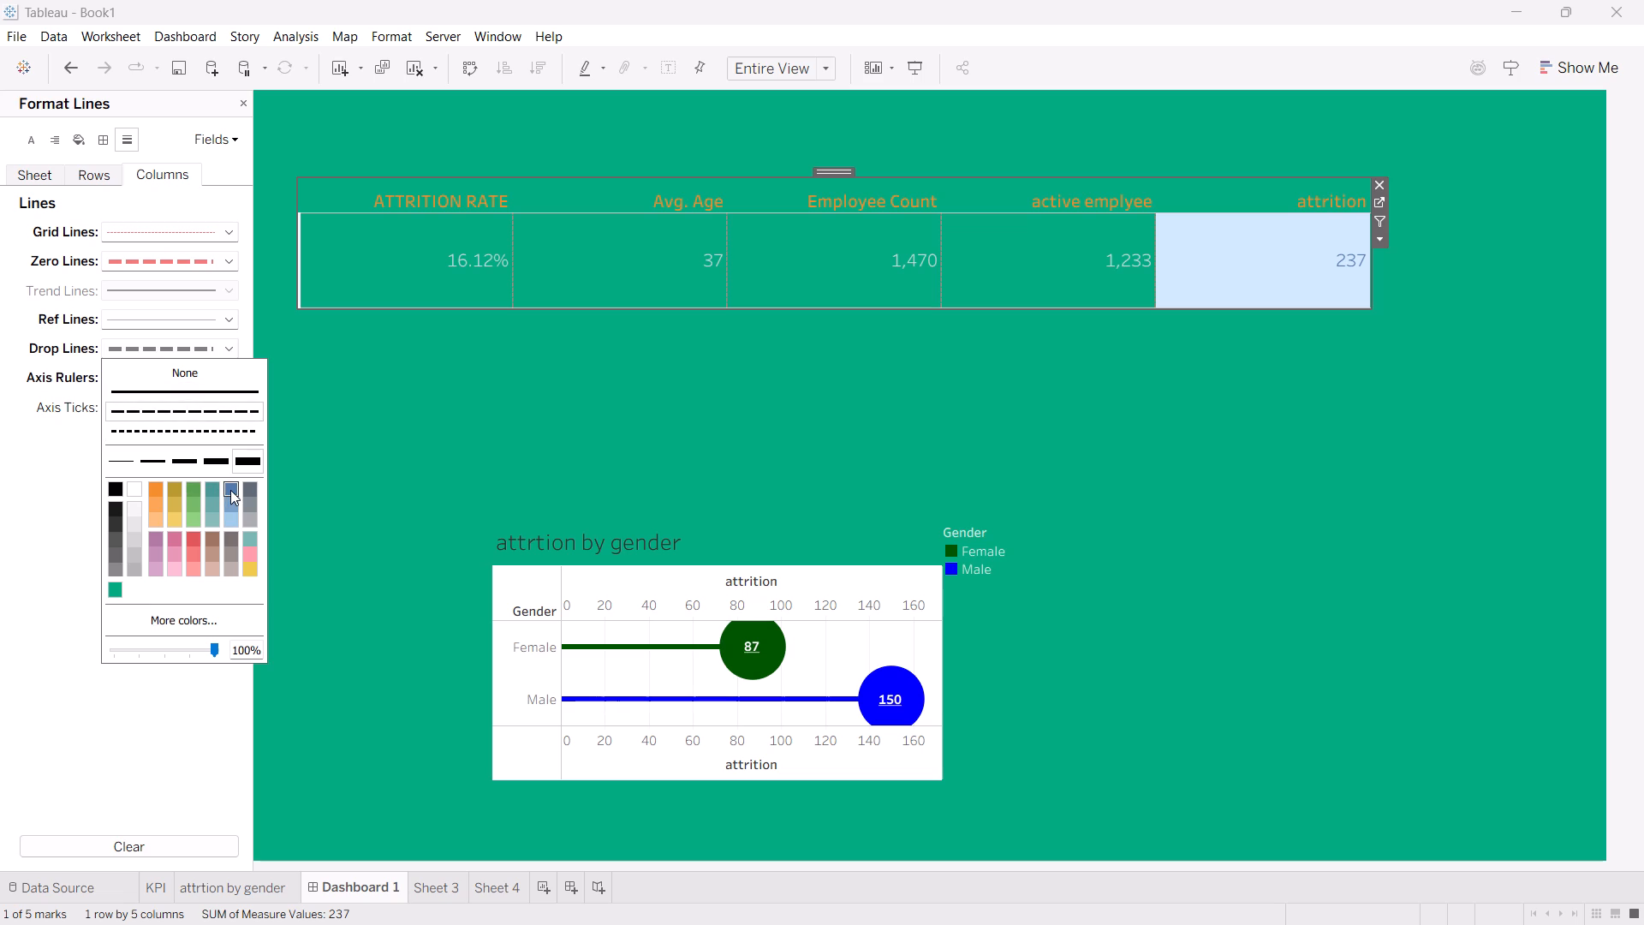
pyautogui.click(0, 570)
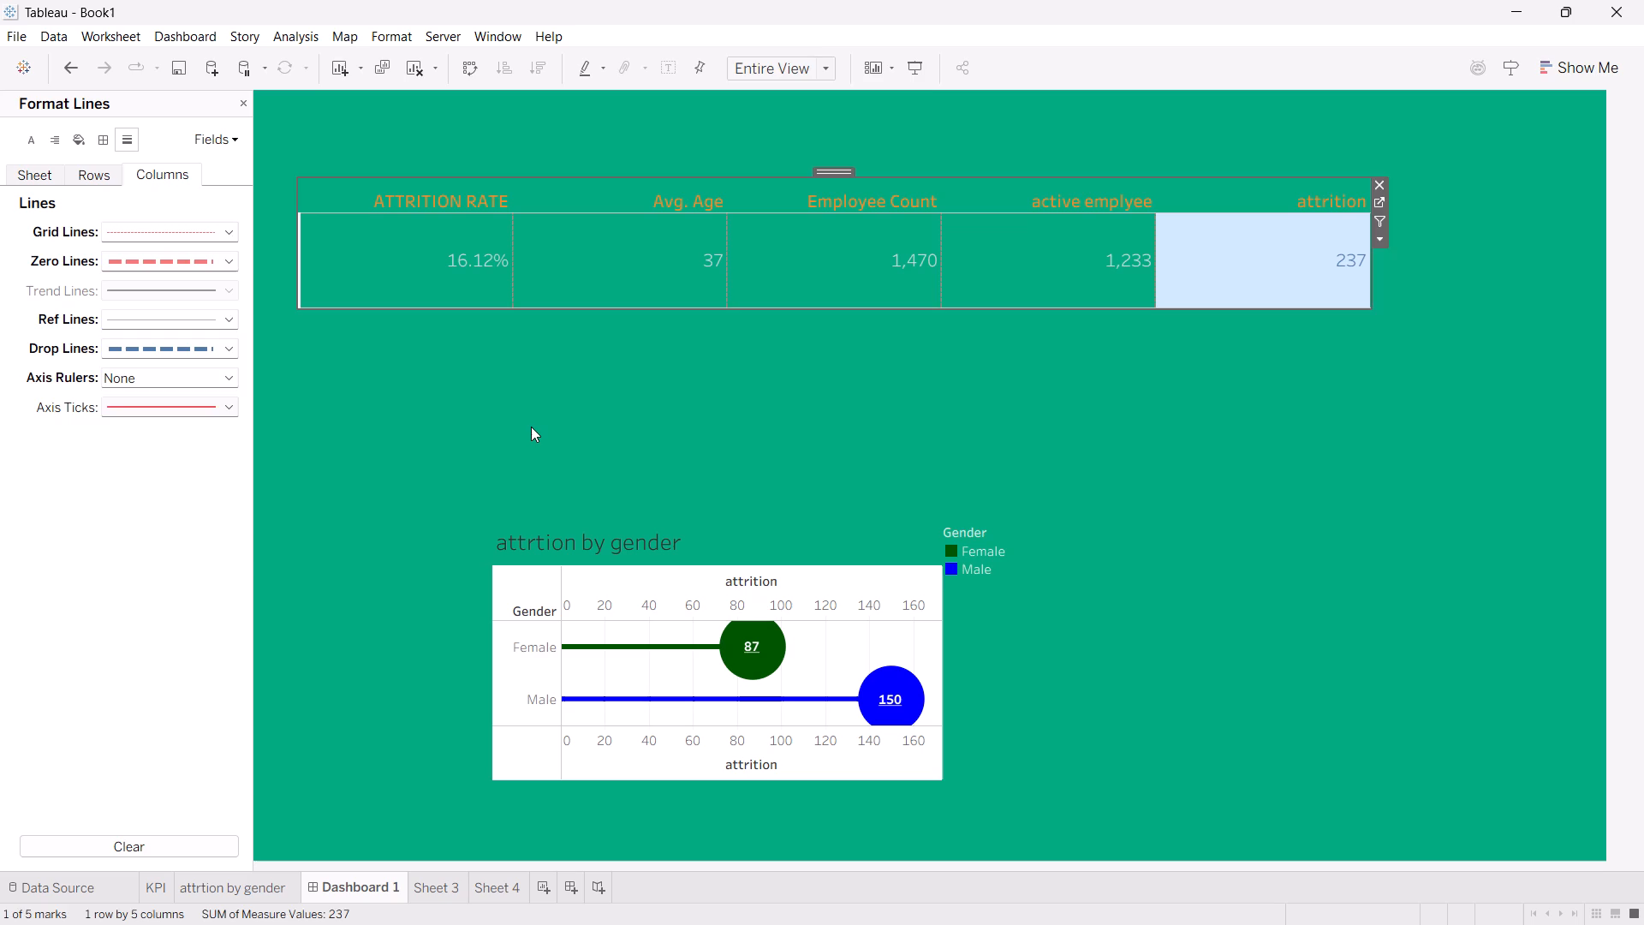
# Deselect the attrition value in the KPI sheet on the dashboard.
pyautogui.click(531, 427)
pyautogui.click(1011, 429)
pyautogui.moveTo(1158, 260); pyautogui.dragTo(1223, 390)
pyautogui.tripleClick(1223, 390)
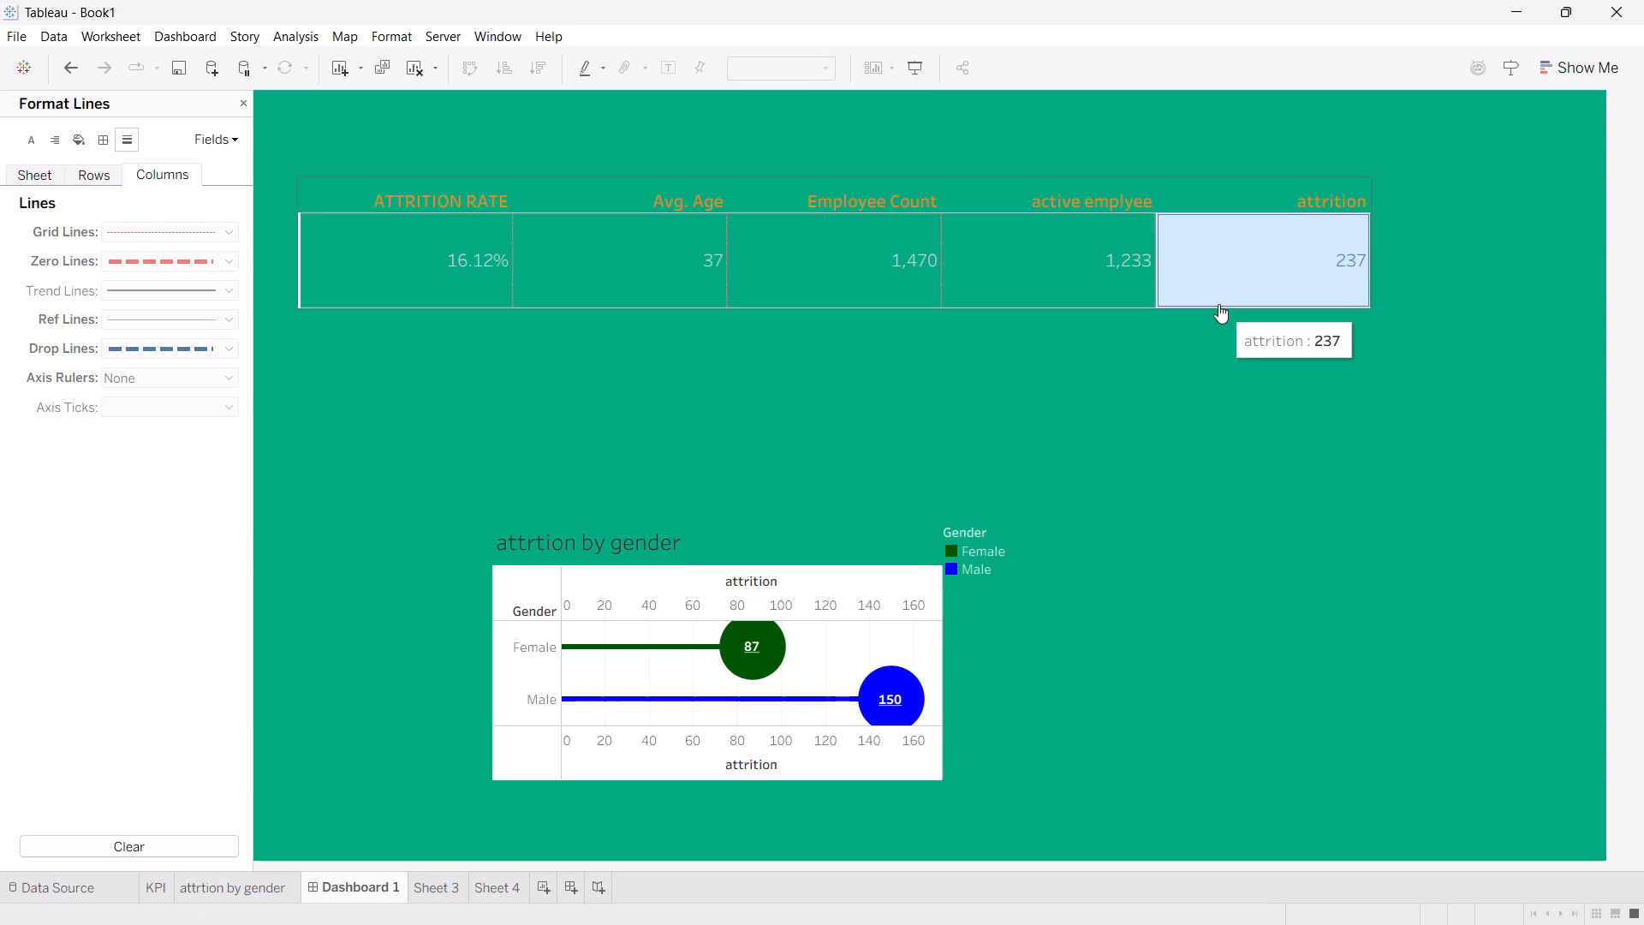
pyautogui.click(1218, 260)
pyautogui.click(1273, 473)
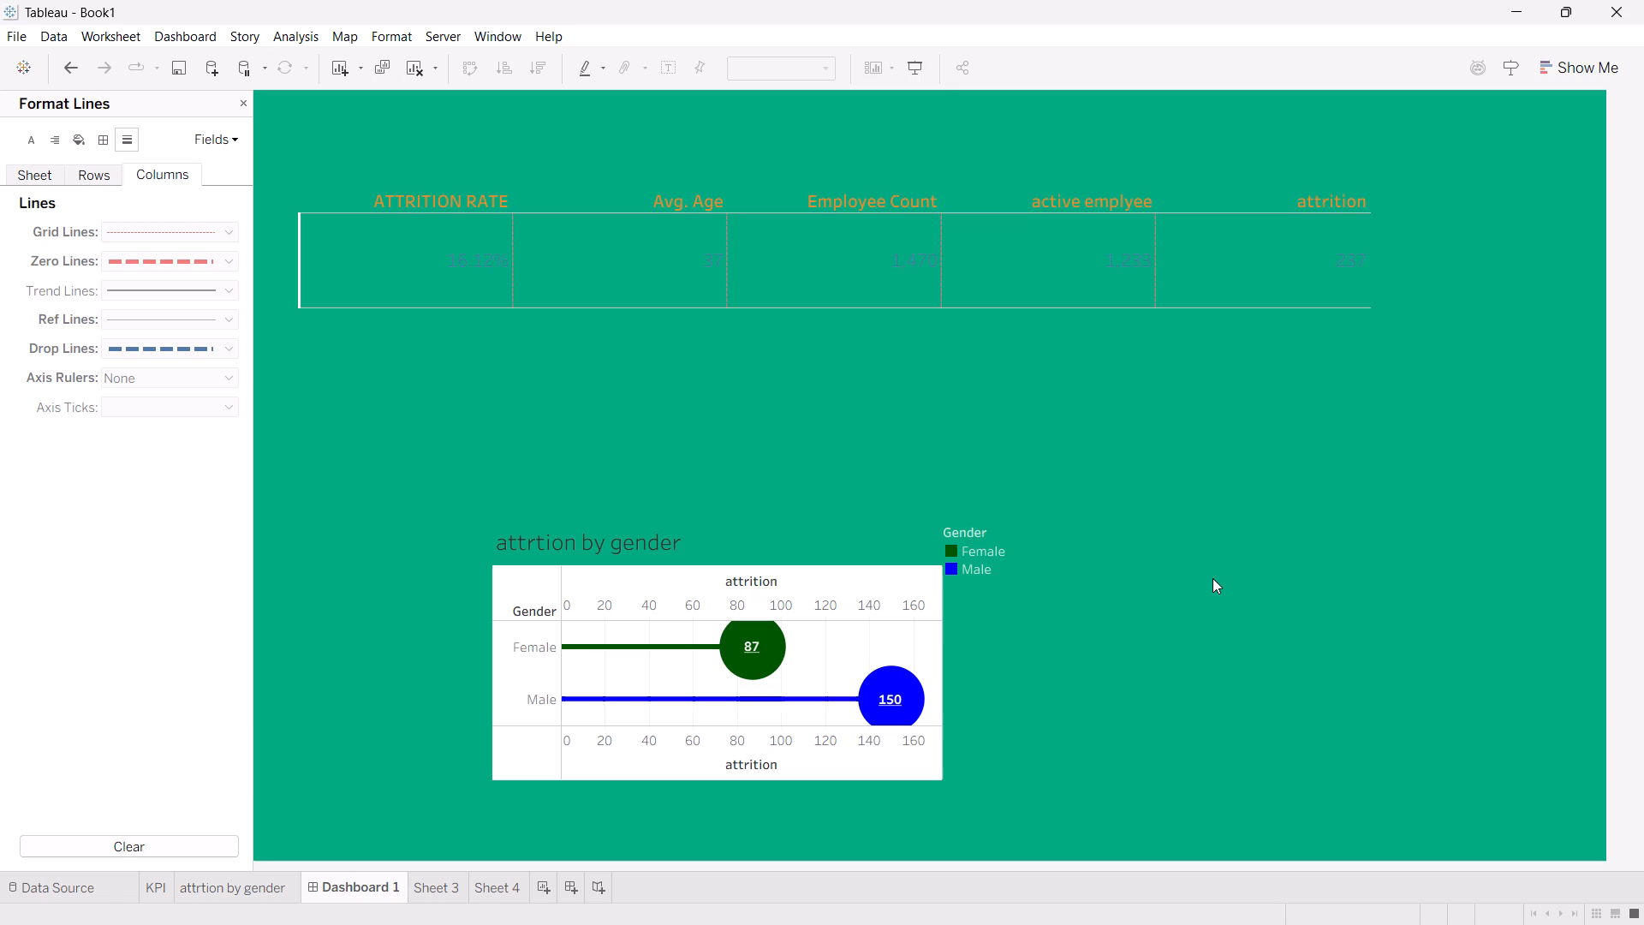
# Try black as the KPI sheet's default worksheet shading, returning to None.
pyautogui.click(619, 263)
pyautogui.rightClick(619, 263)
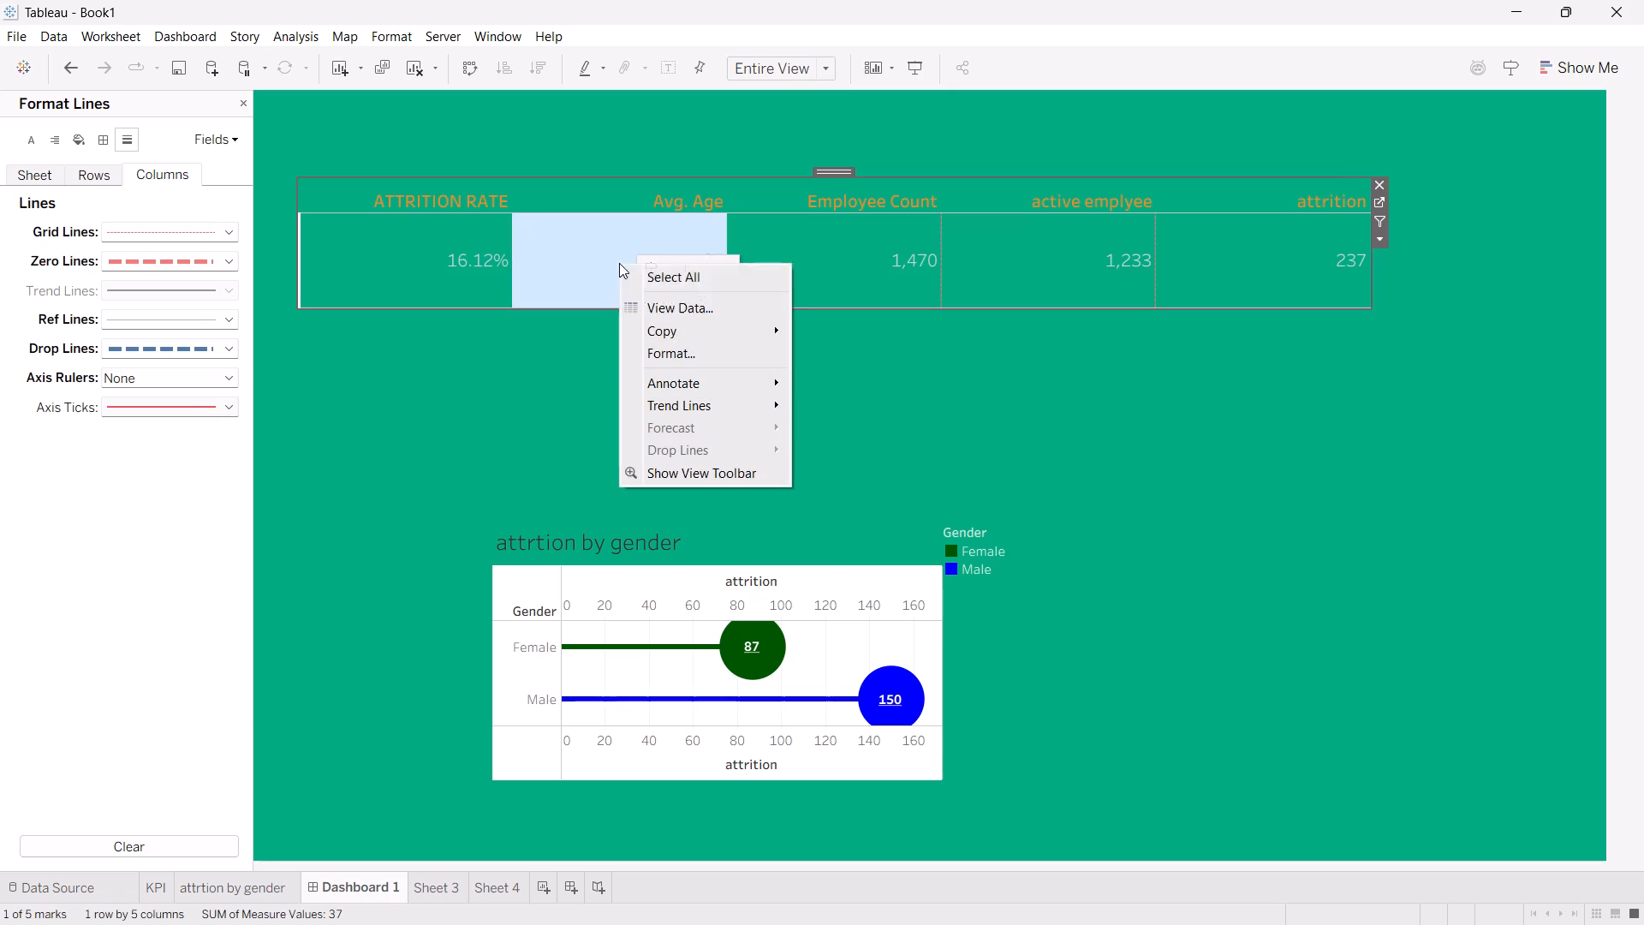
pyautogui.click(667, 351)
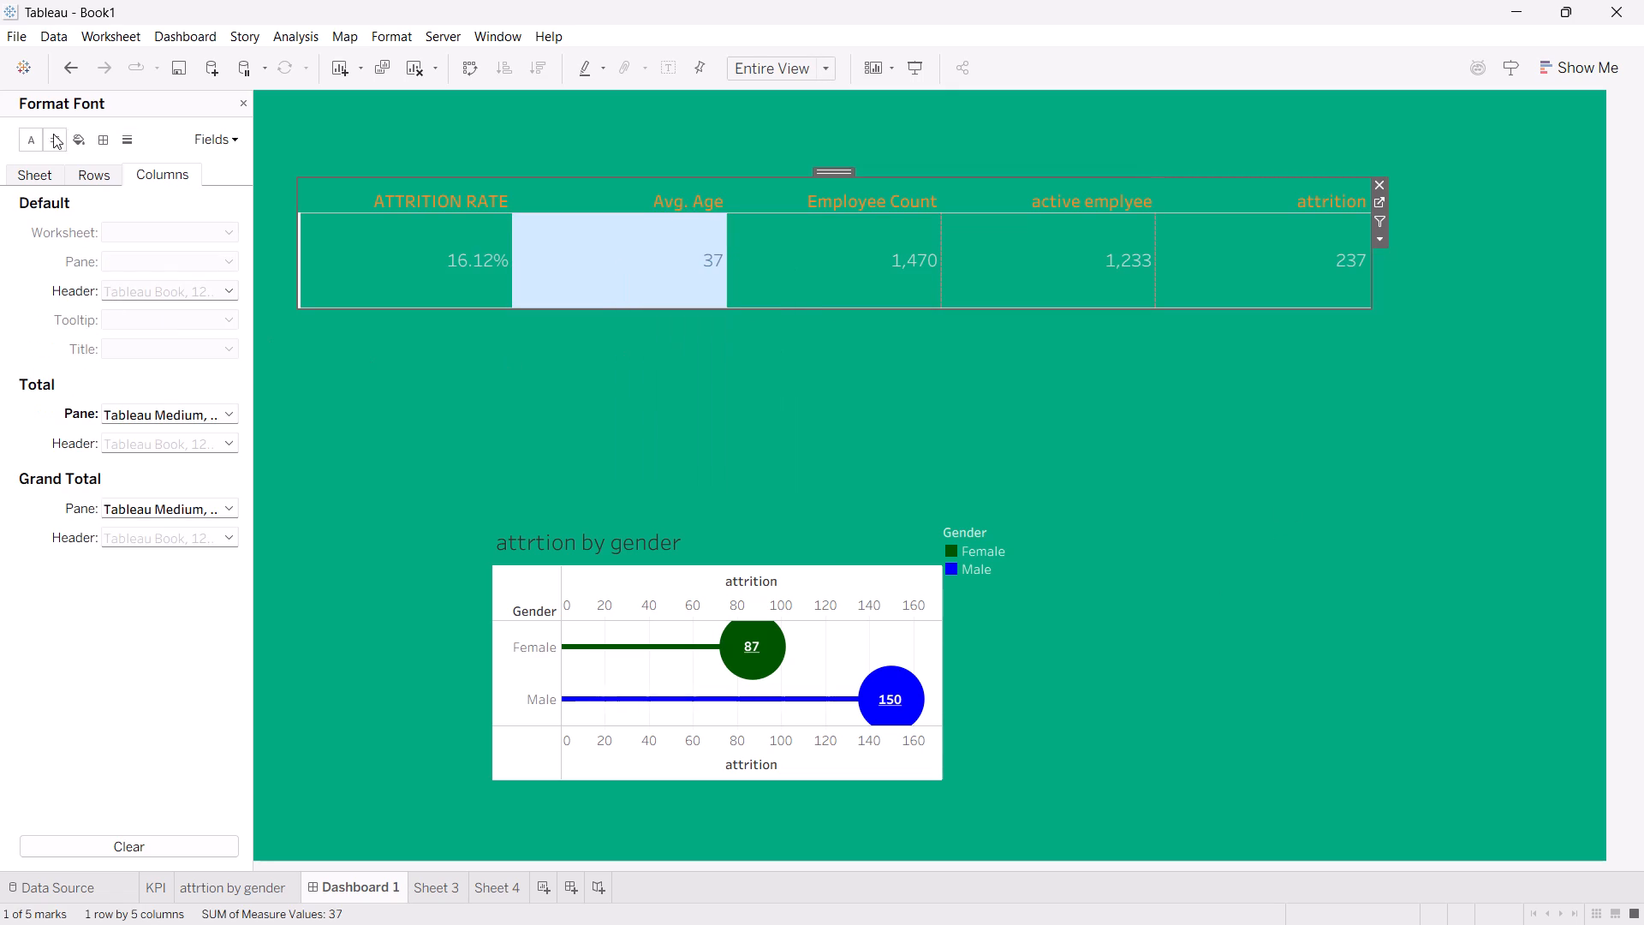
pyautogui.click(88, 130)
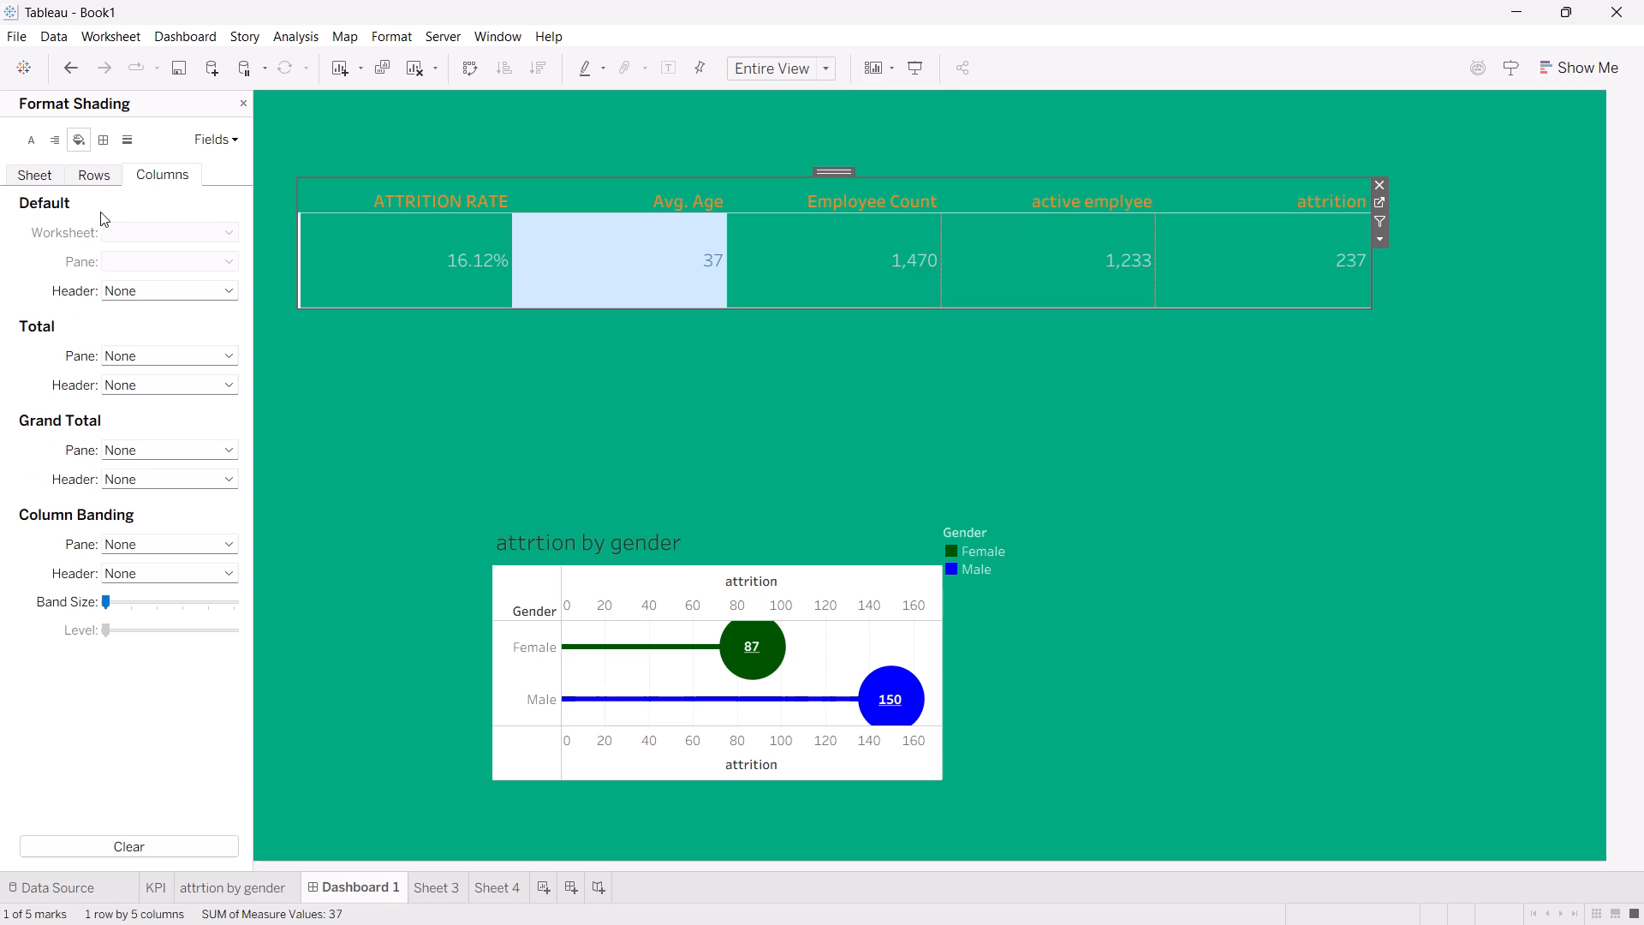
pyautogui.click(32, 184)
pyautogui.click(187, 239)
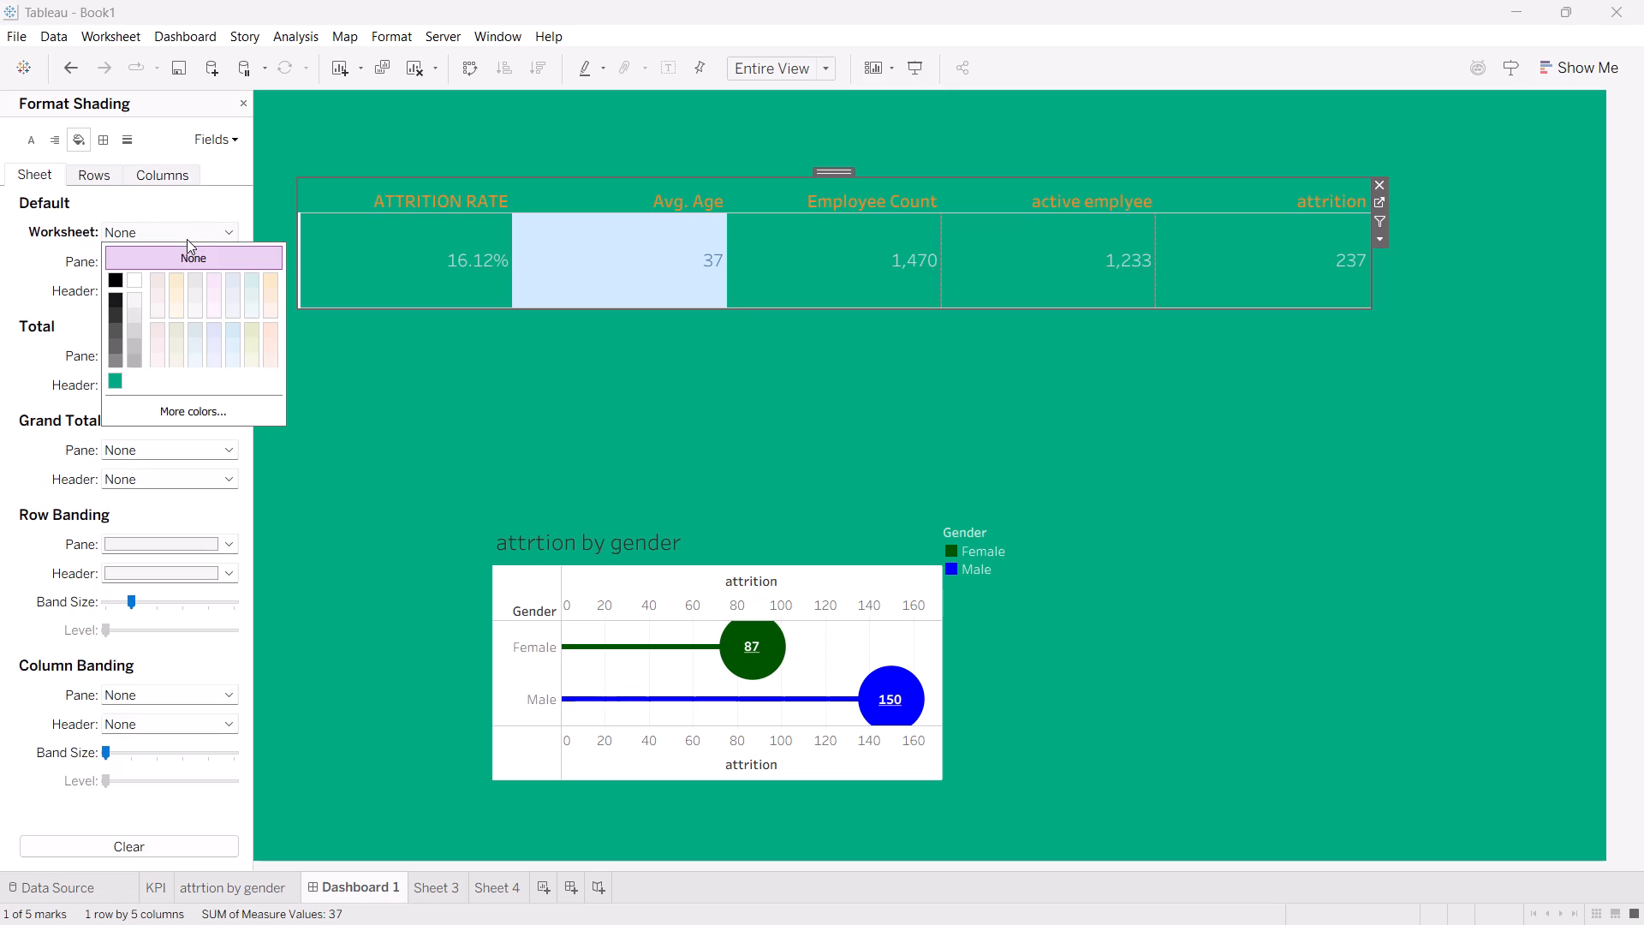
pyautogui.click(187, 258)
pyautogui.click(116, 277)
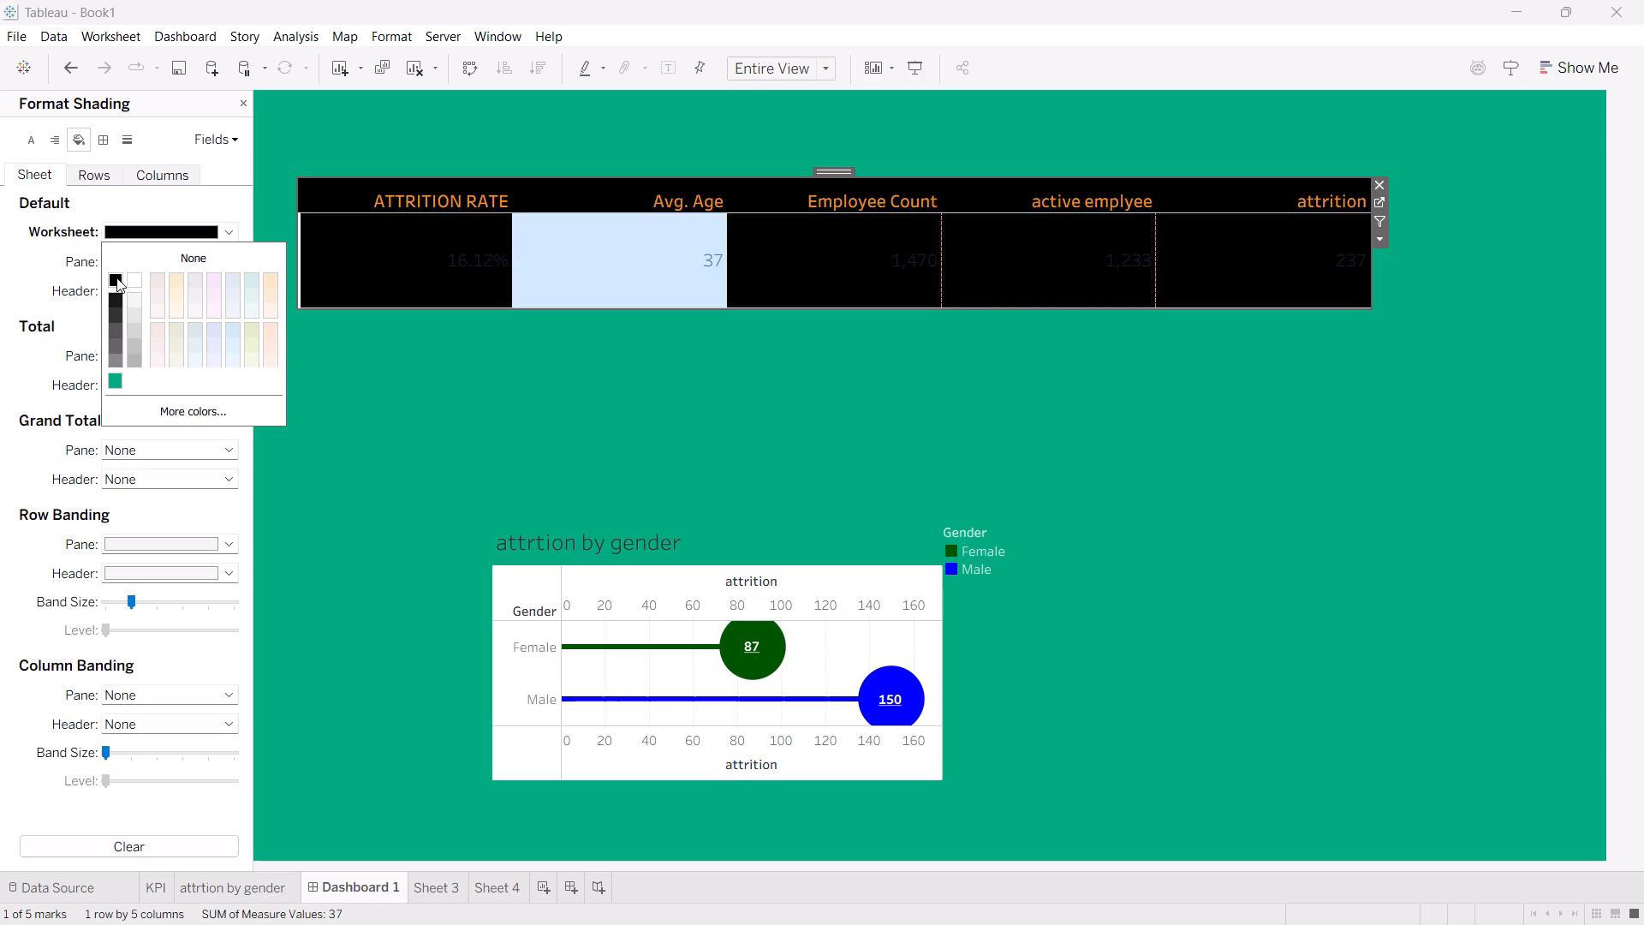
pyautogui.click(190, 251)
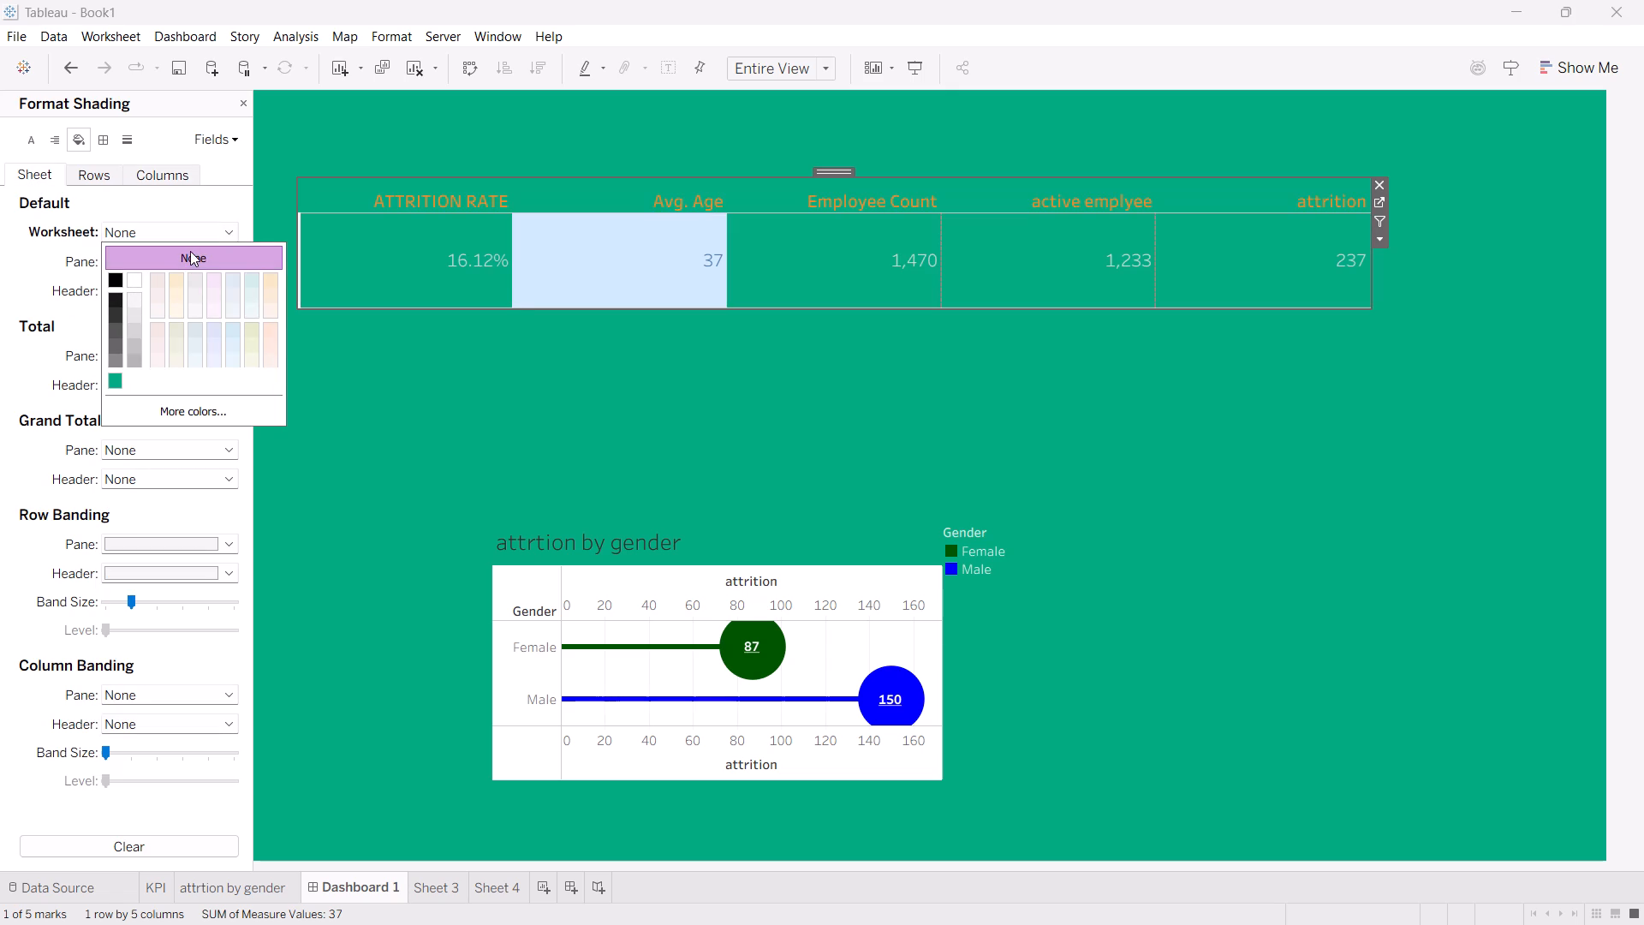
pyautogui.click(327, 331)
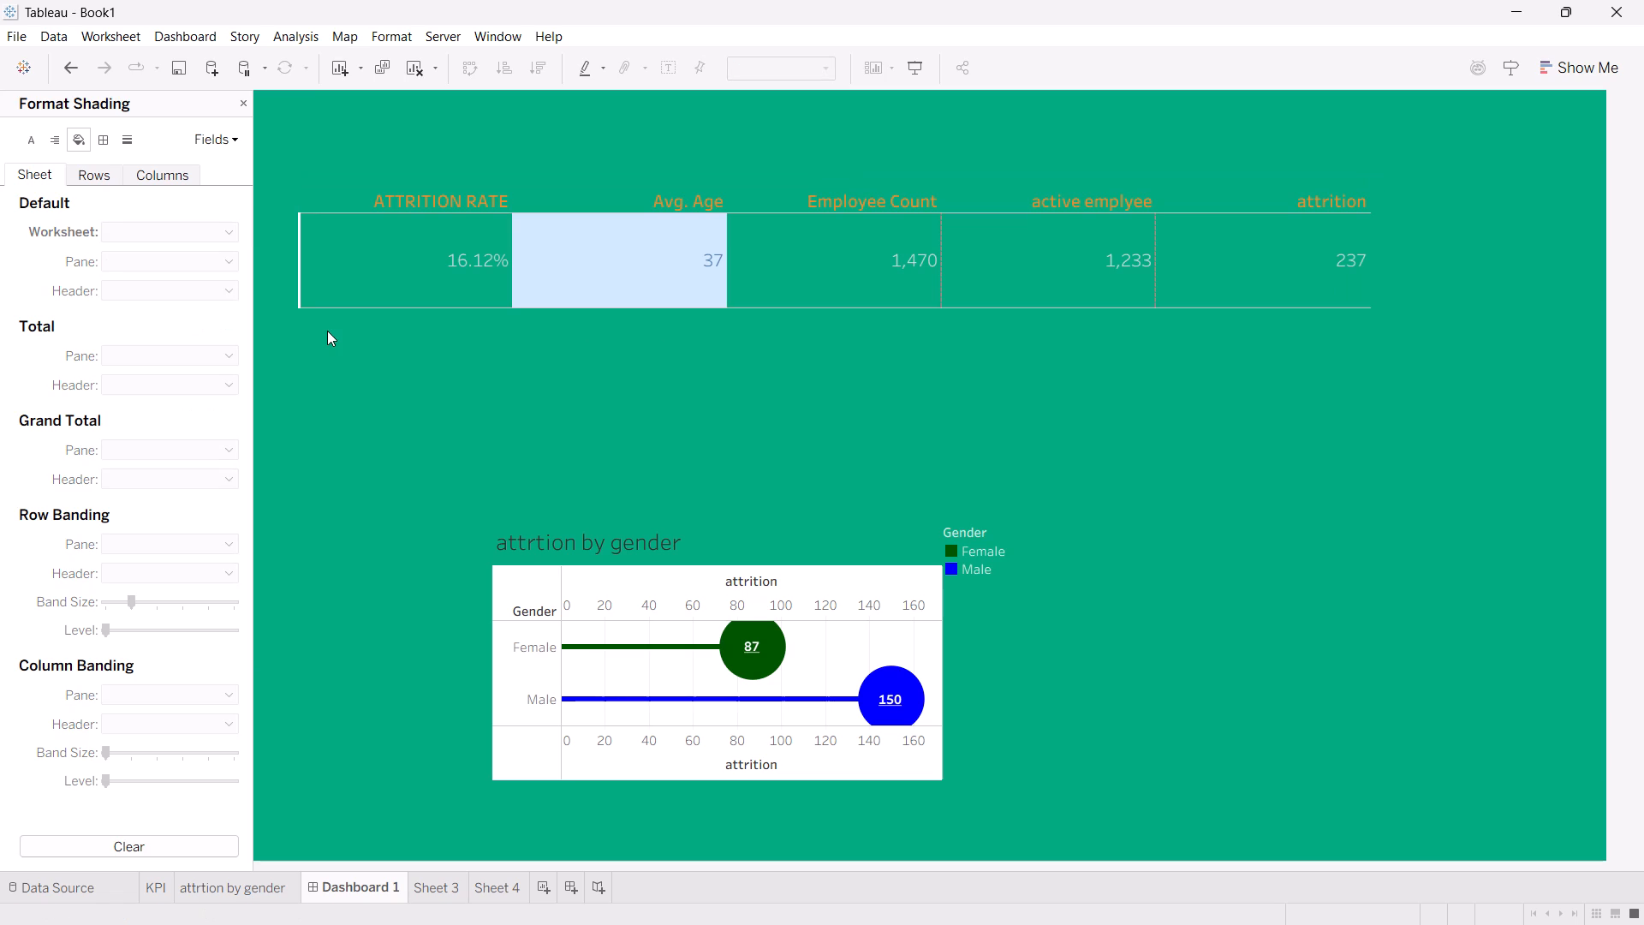
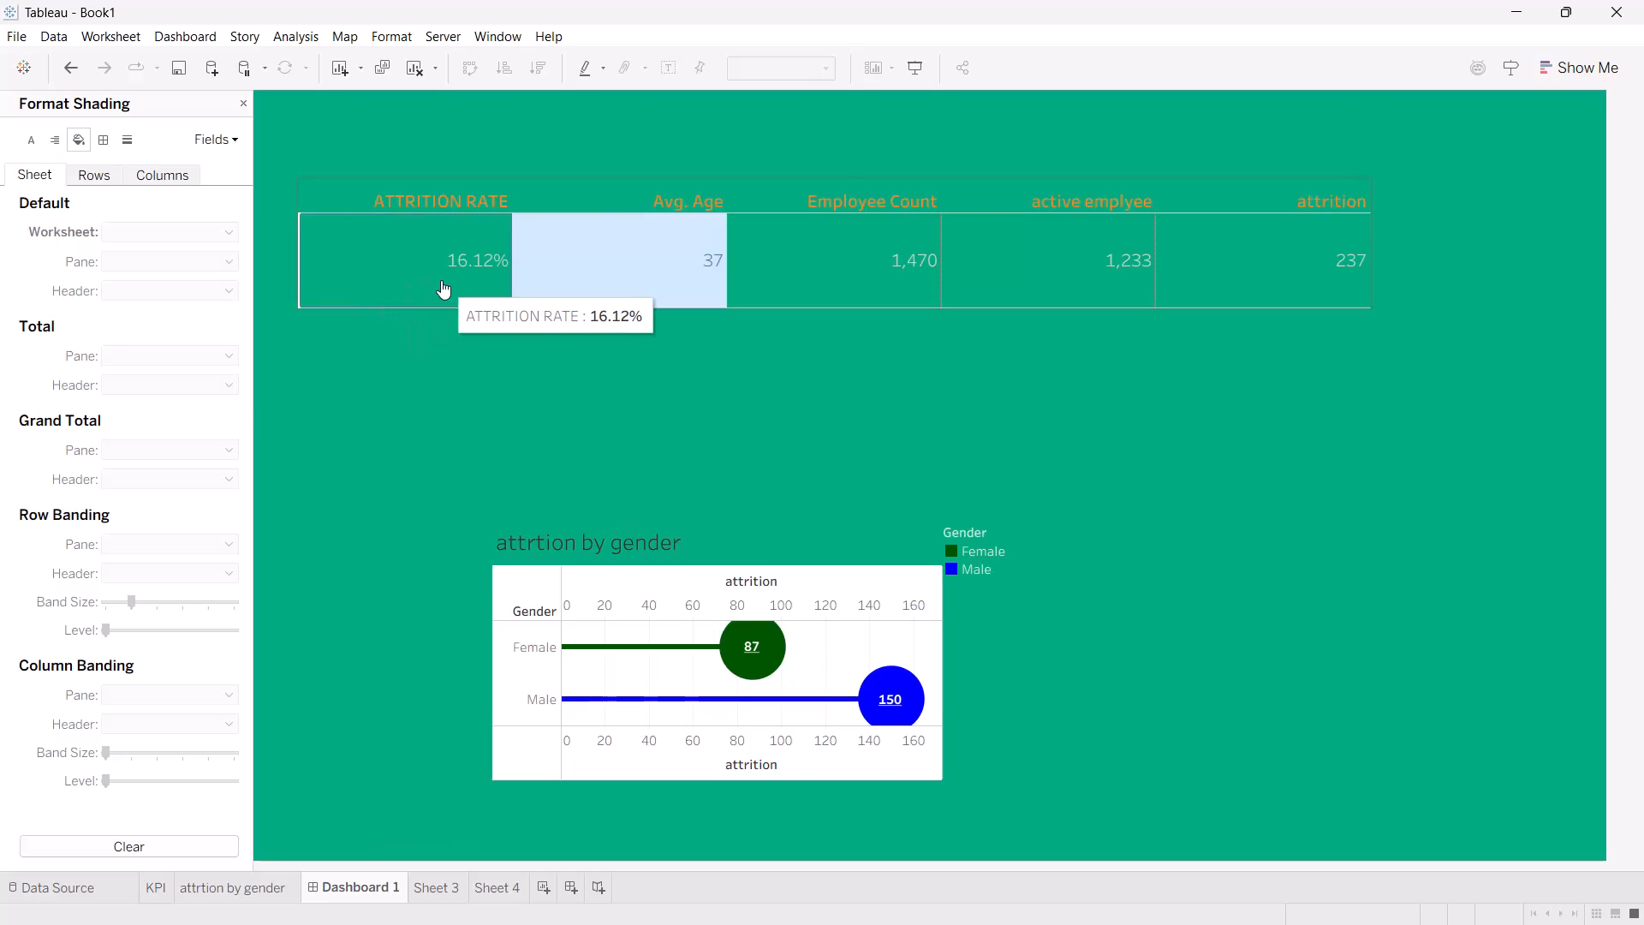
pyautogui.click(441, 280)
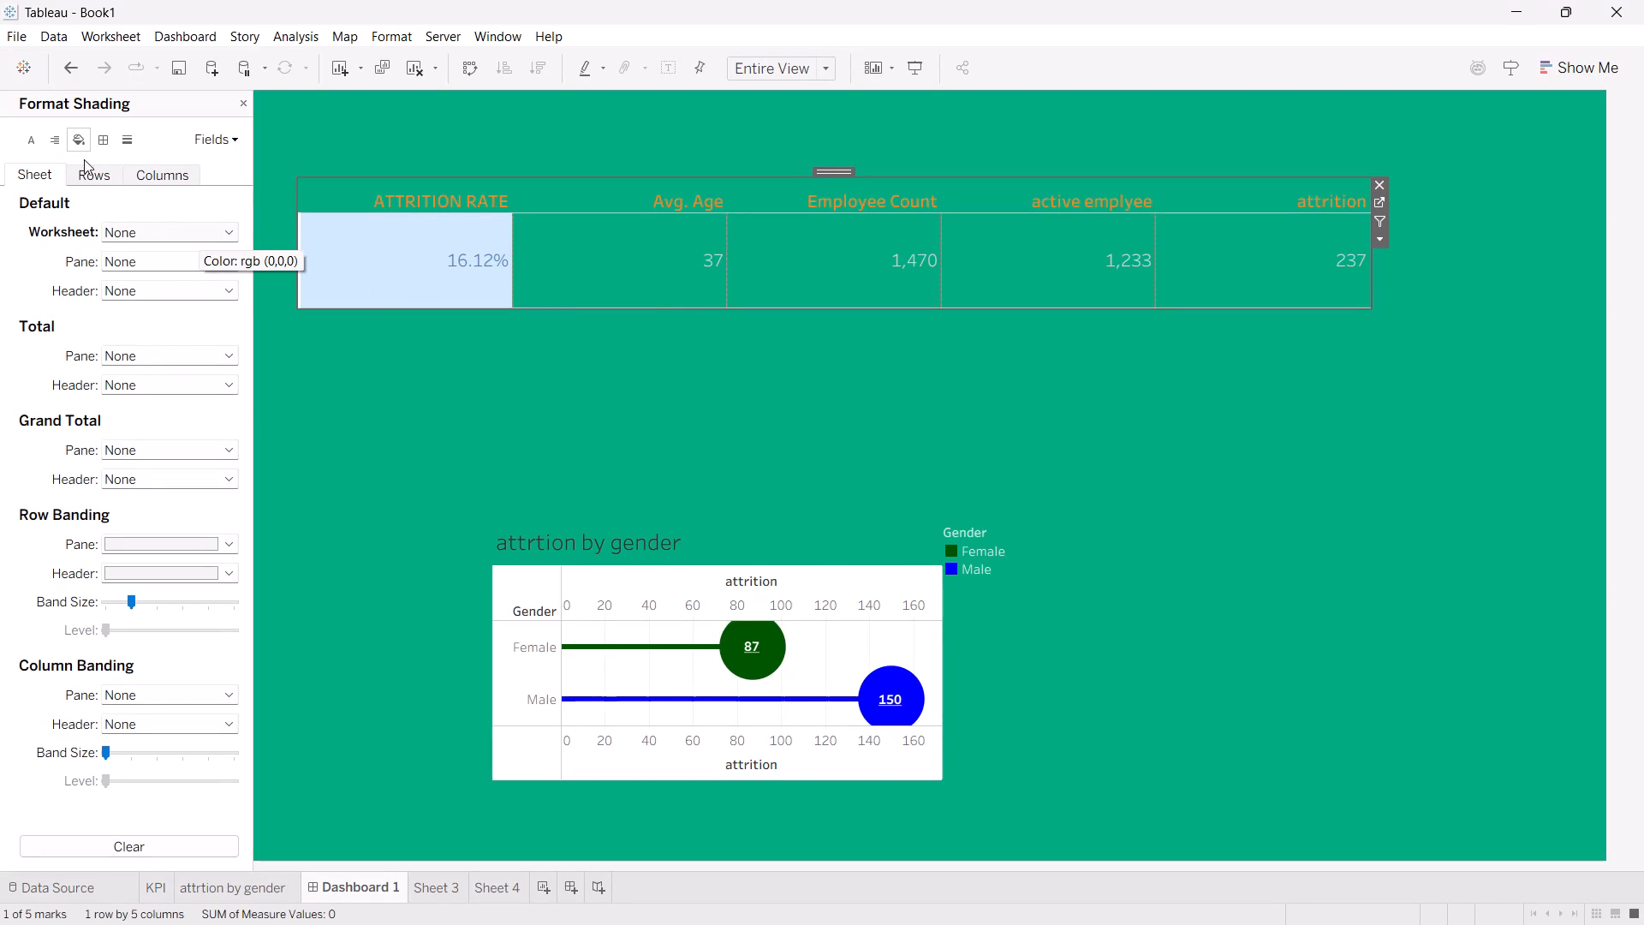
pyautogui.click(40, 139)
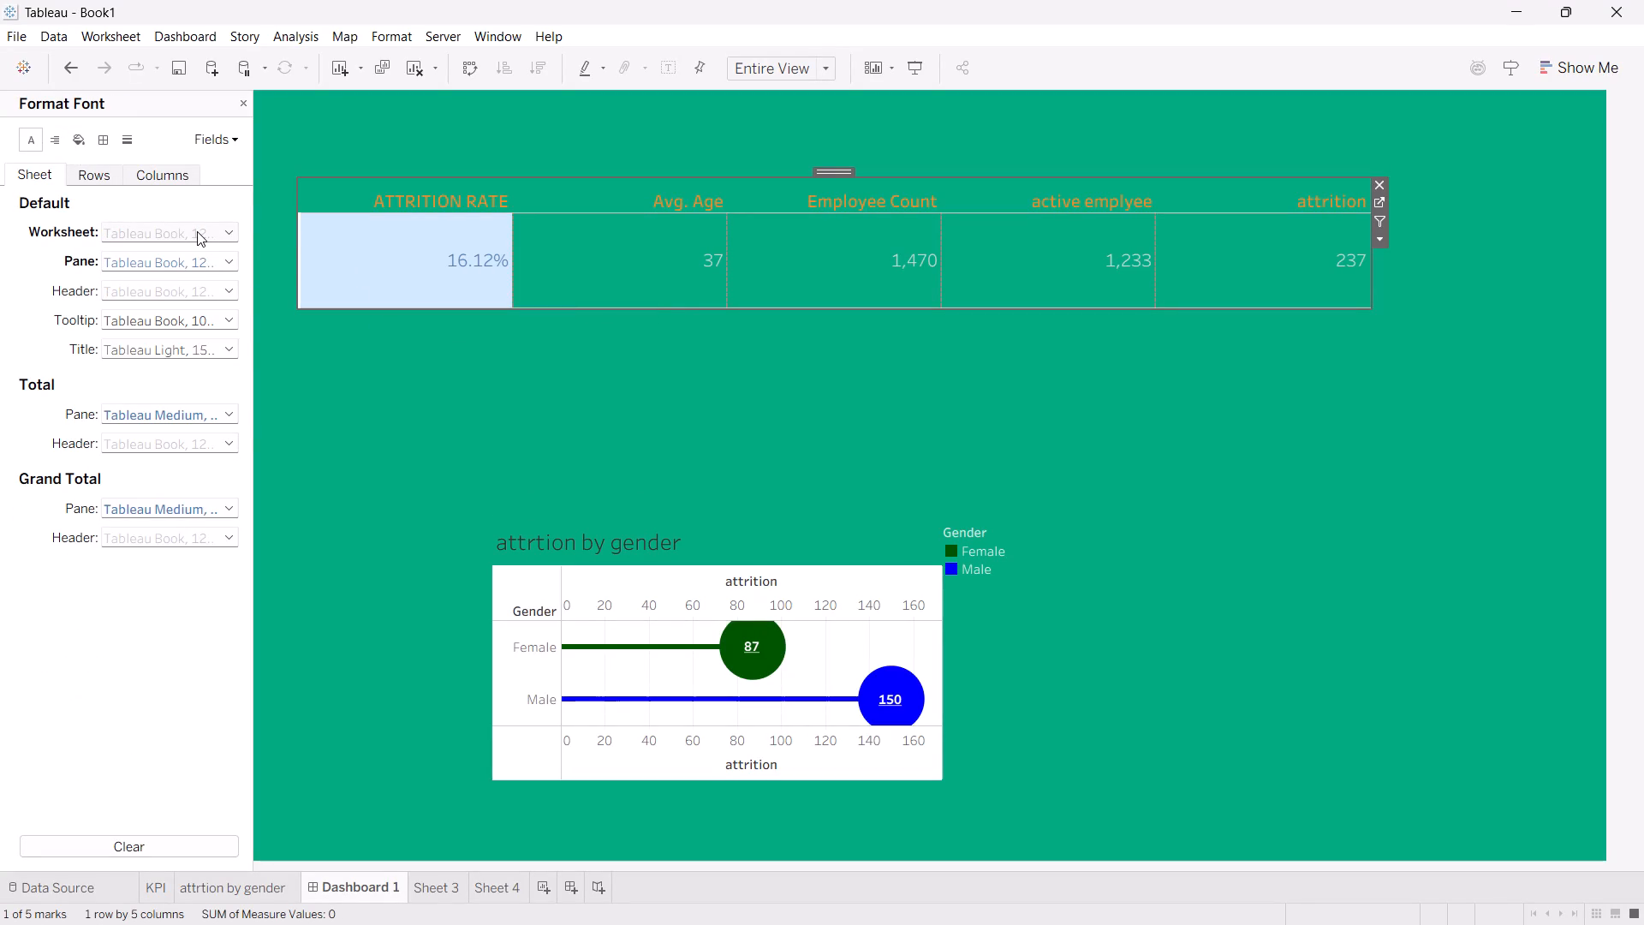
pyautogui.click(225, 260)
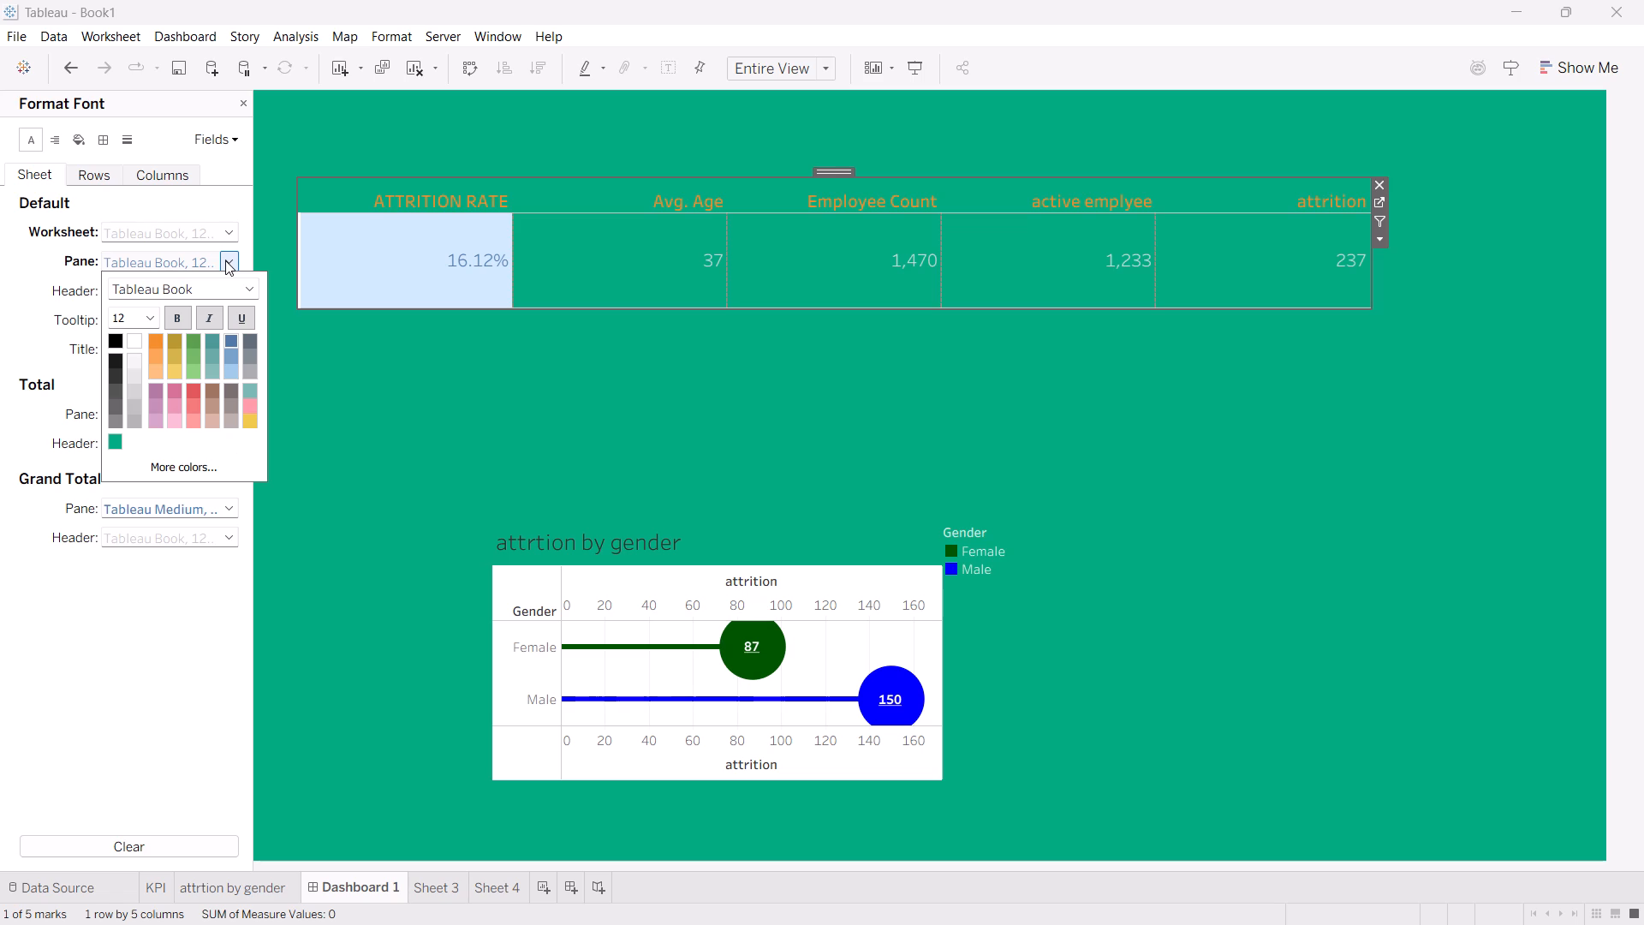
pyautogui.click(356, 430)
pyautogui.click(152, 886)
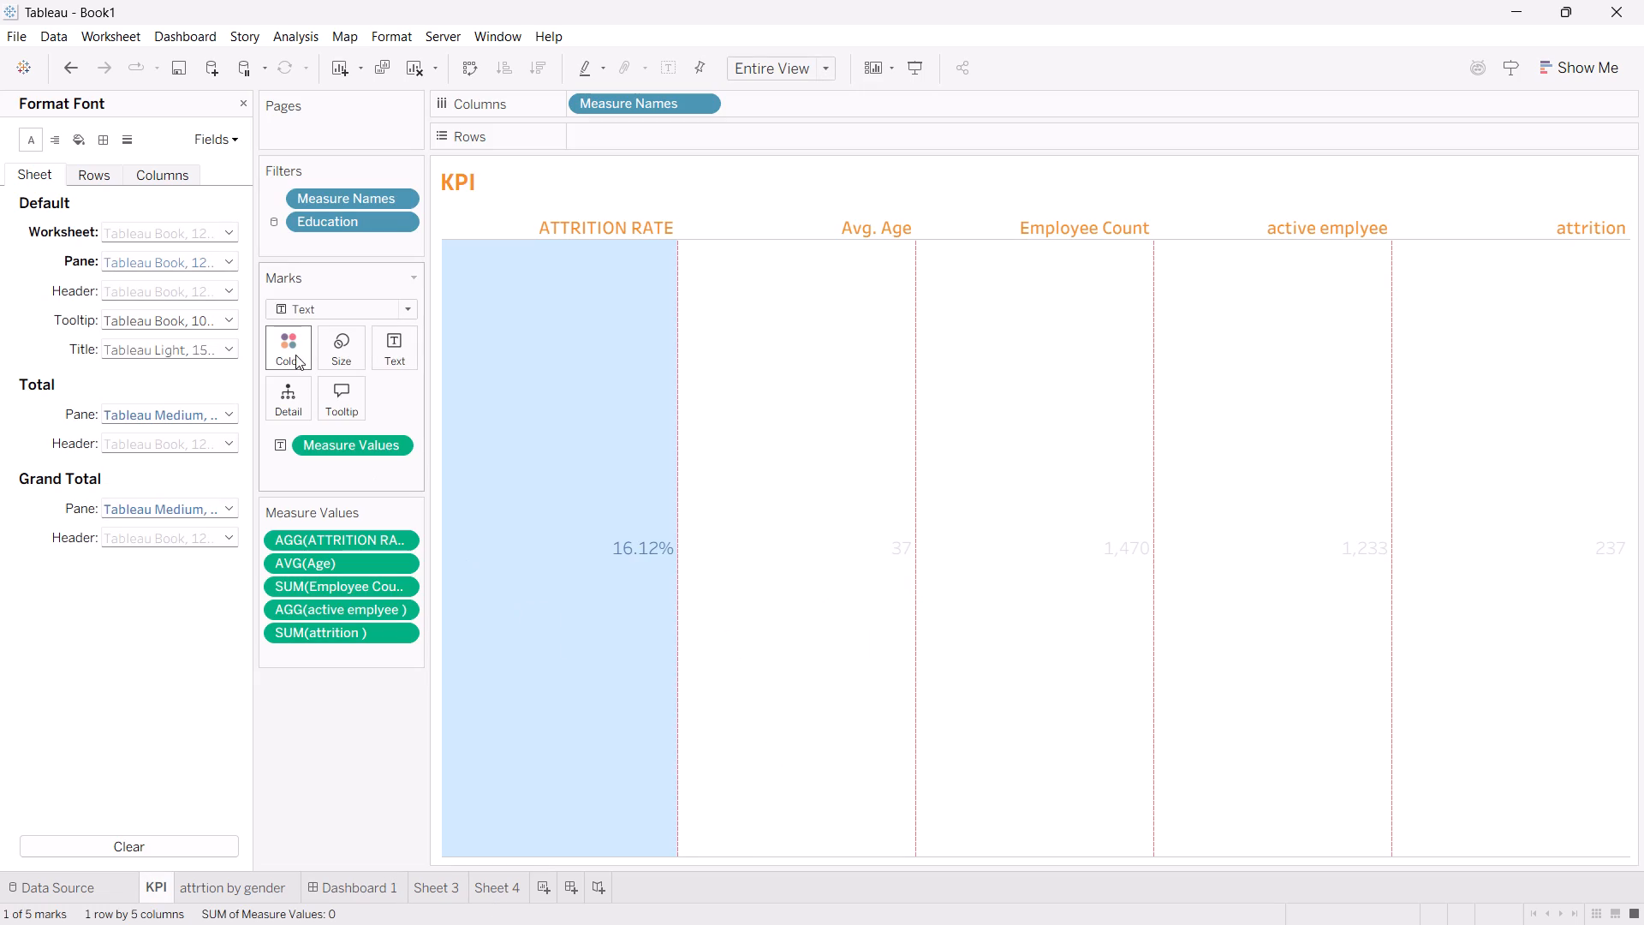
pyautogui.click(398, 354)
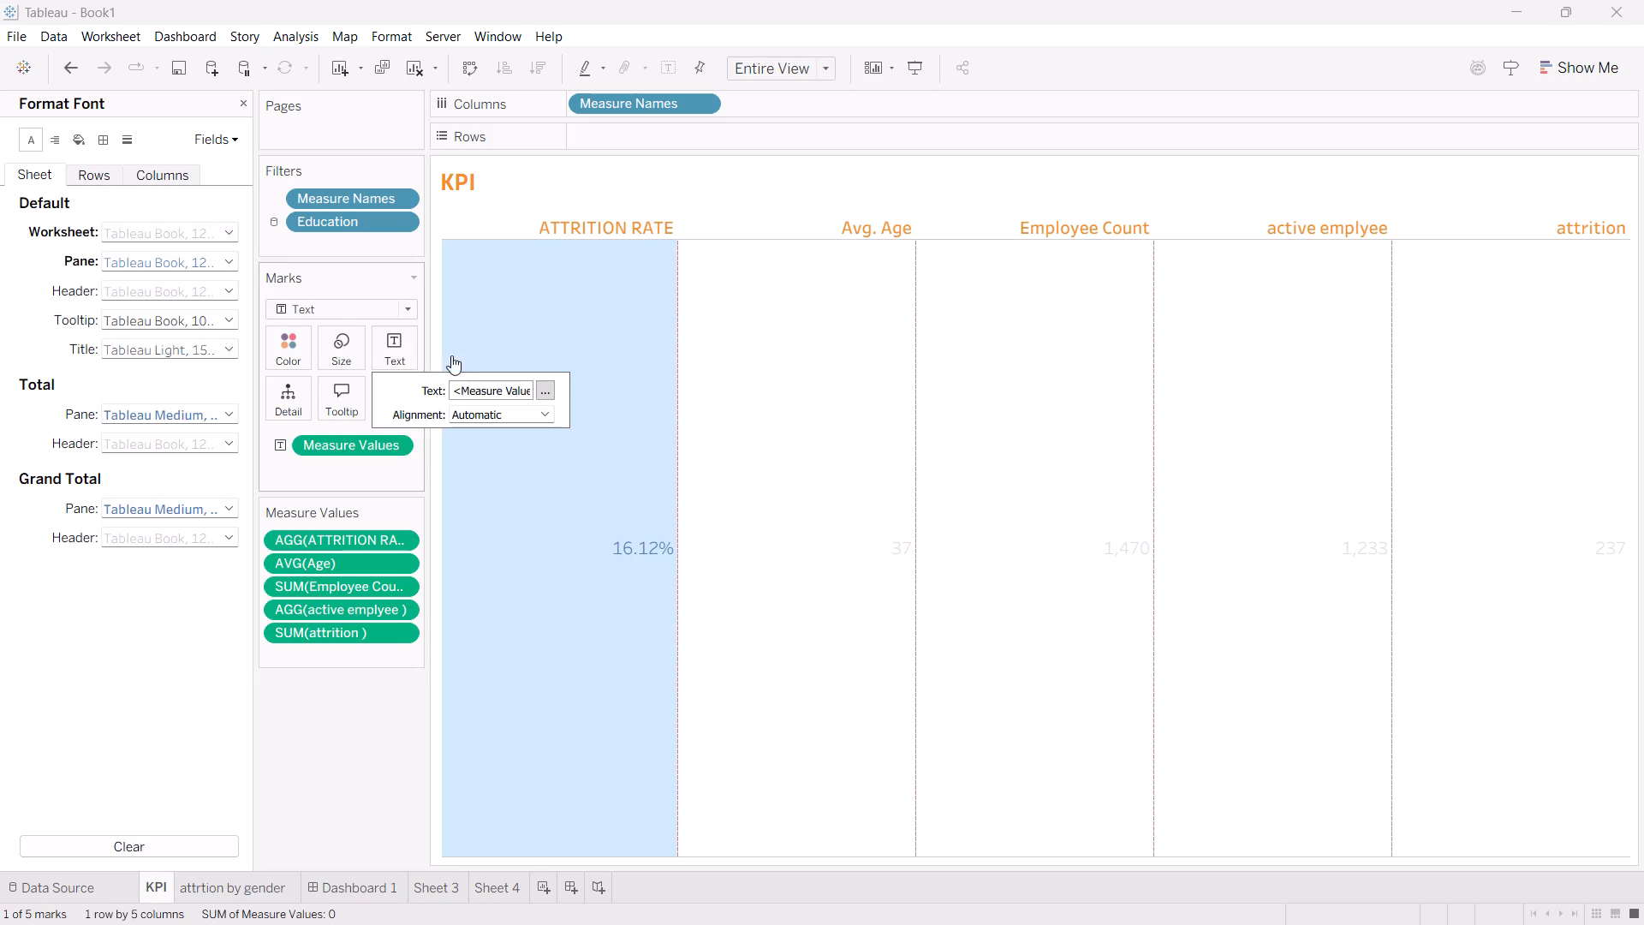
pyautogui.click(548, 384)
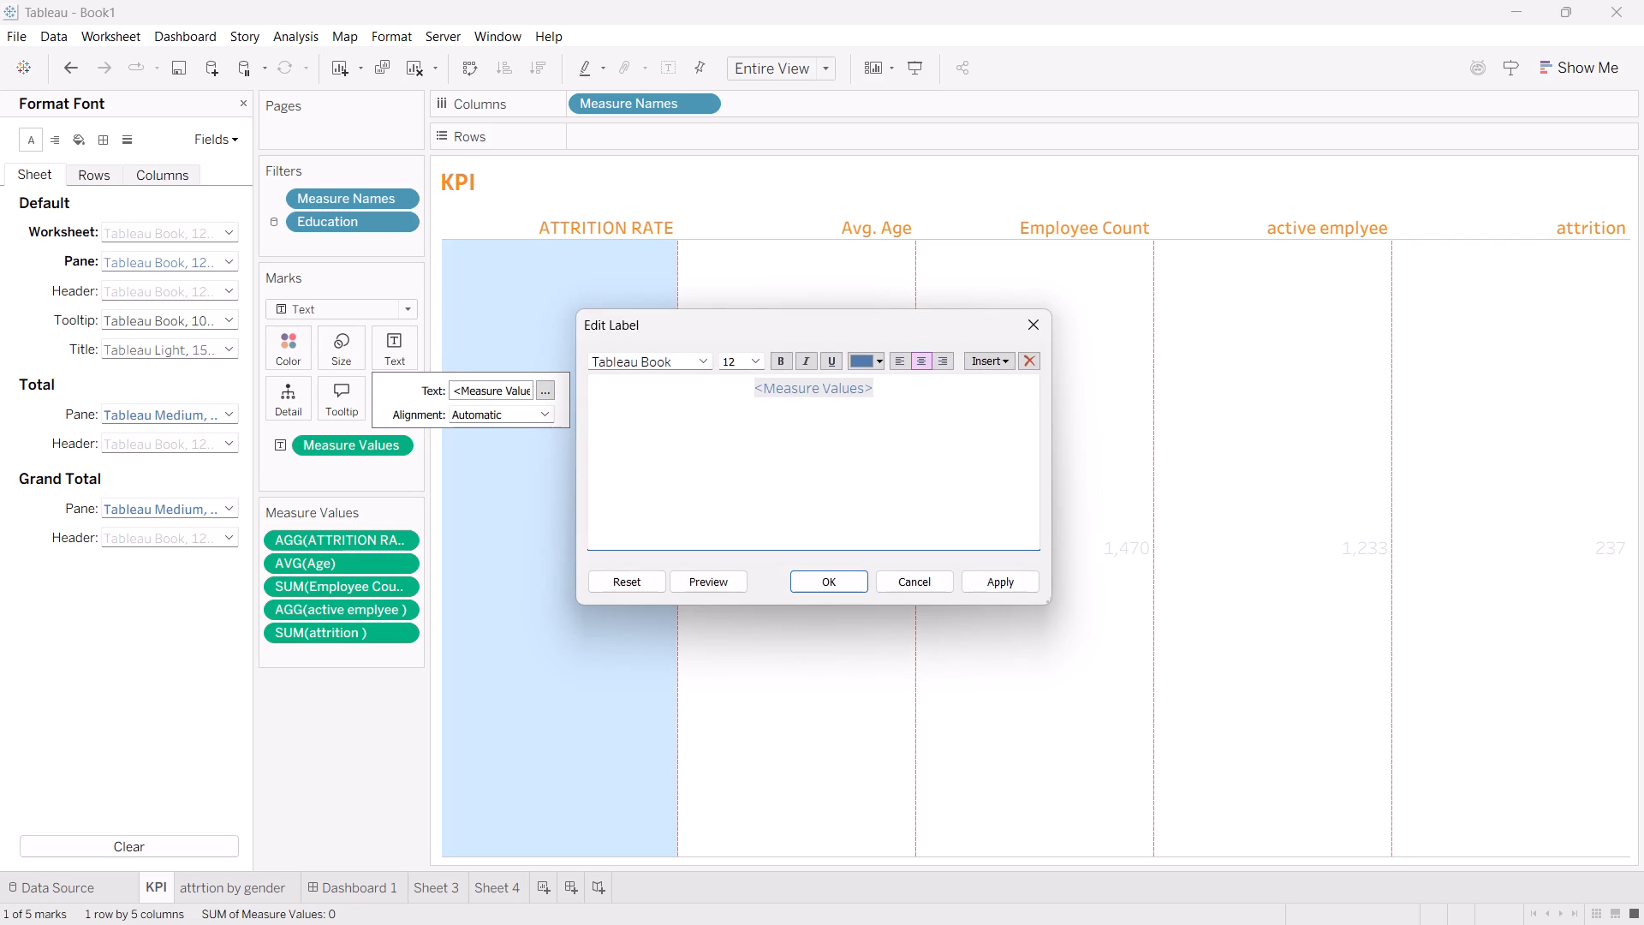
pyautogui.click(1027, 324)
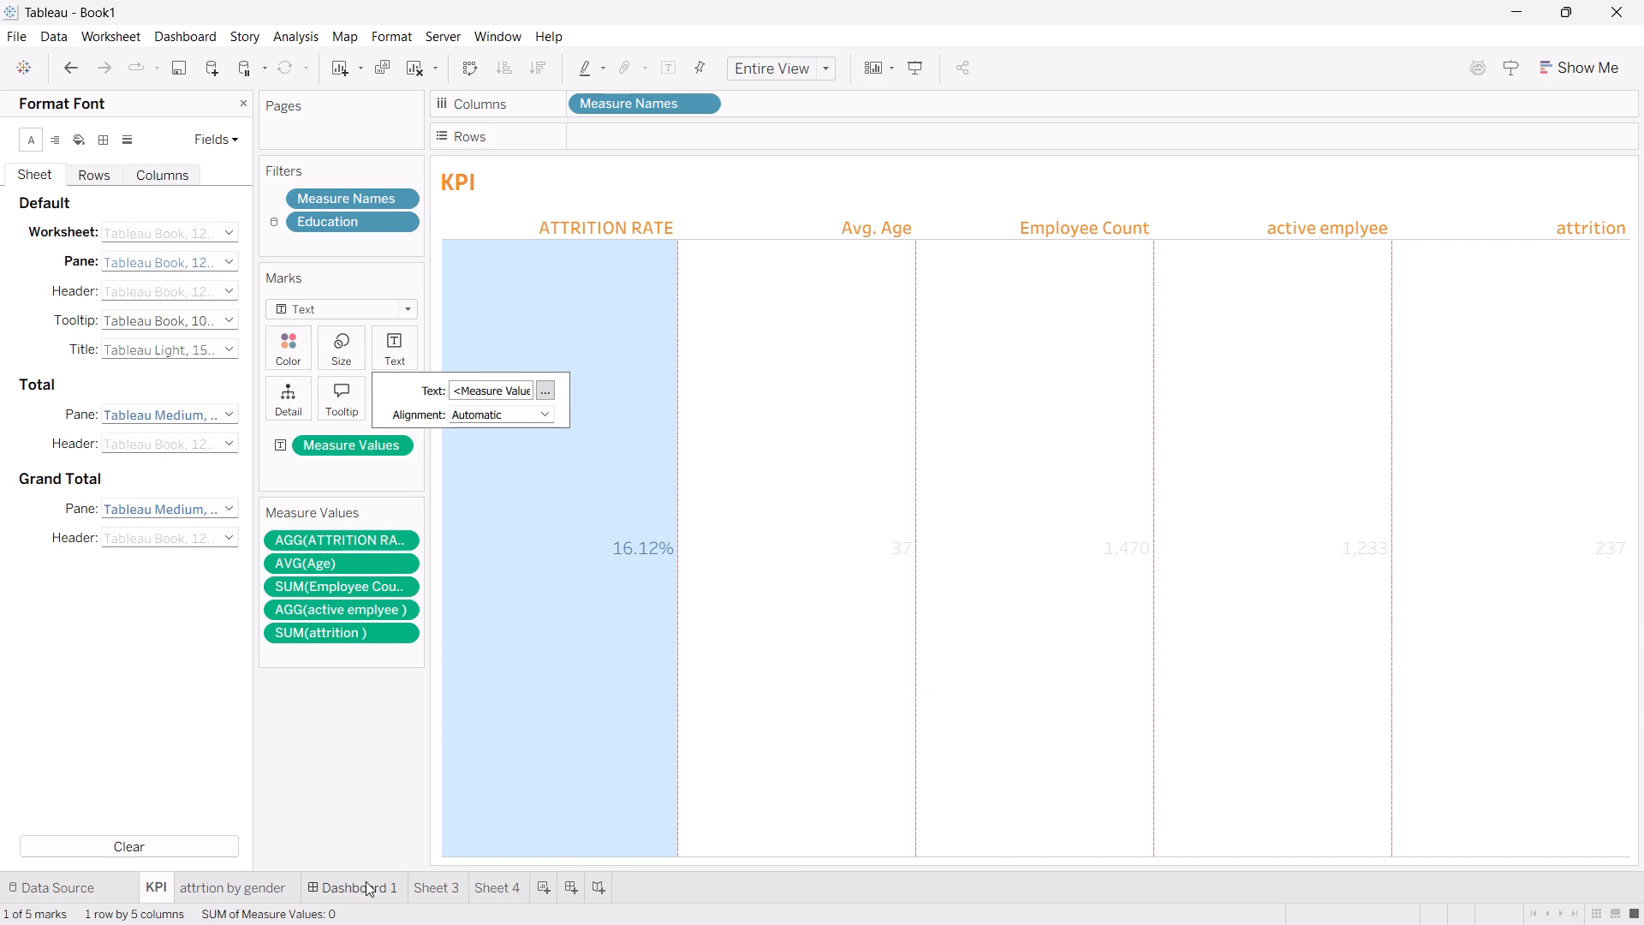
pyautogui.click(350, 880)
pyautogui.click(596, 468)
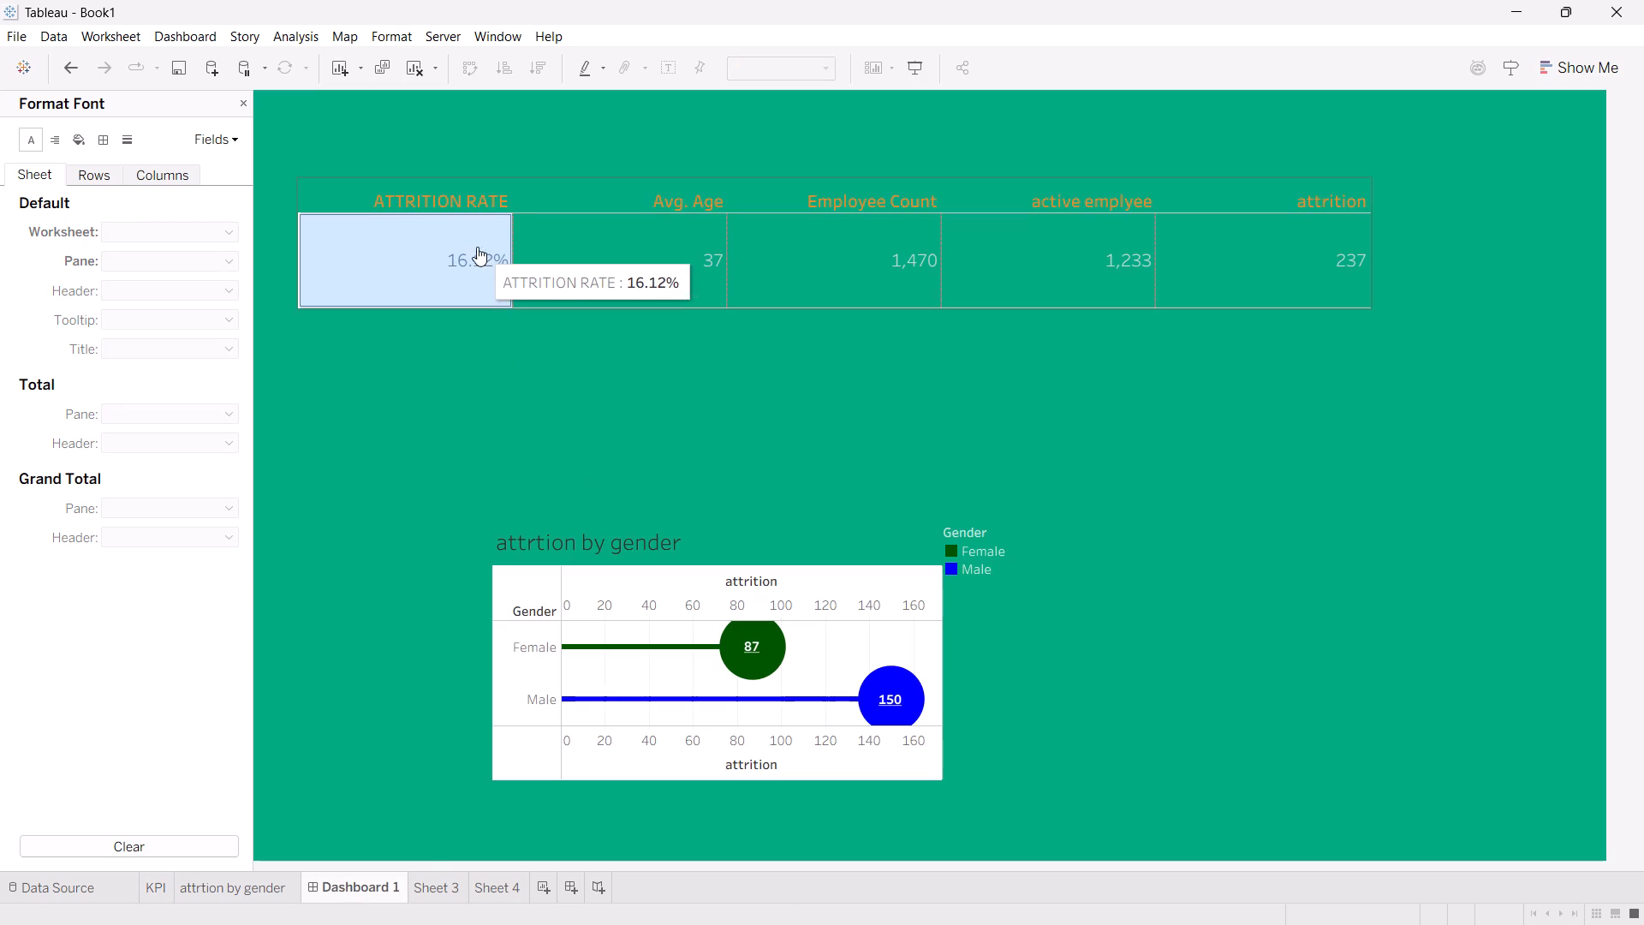
# Align the KPI table's default pane values to the horizontal center and vertical middle on the dashboard.
pyautogui.click(427, 253)
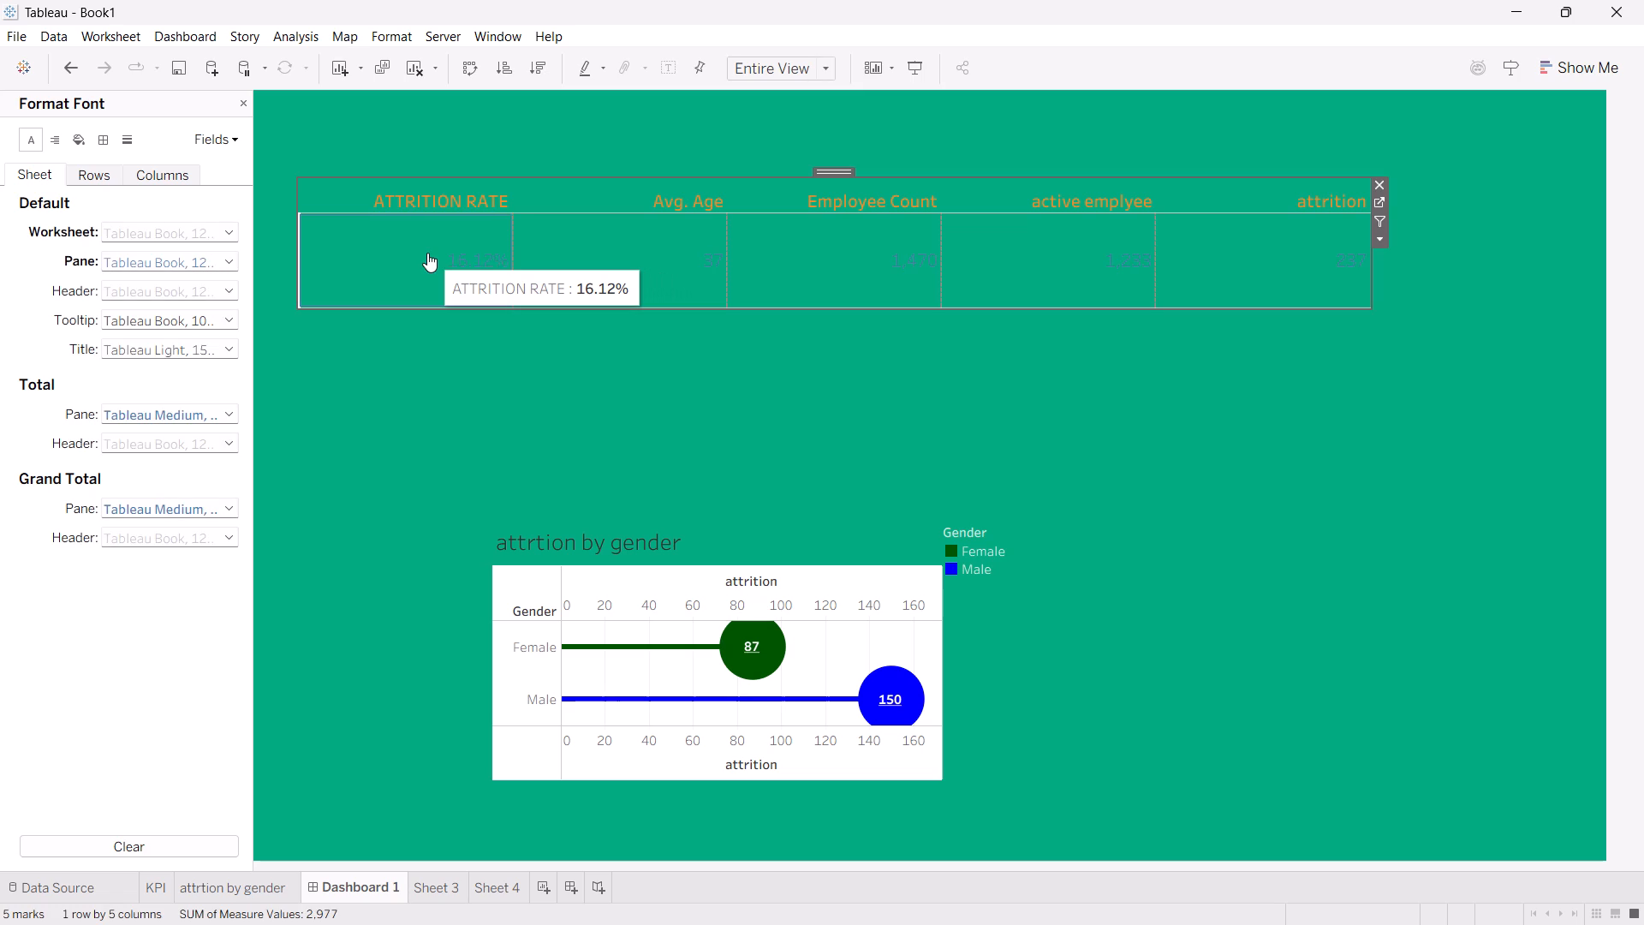
pyautogui.rightClick(427, 253)
pyautogui.click(467, 344)
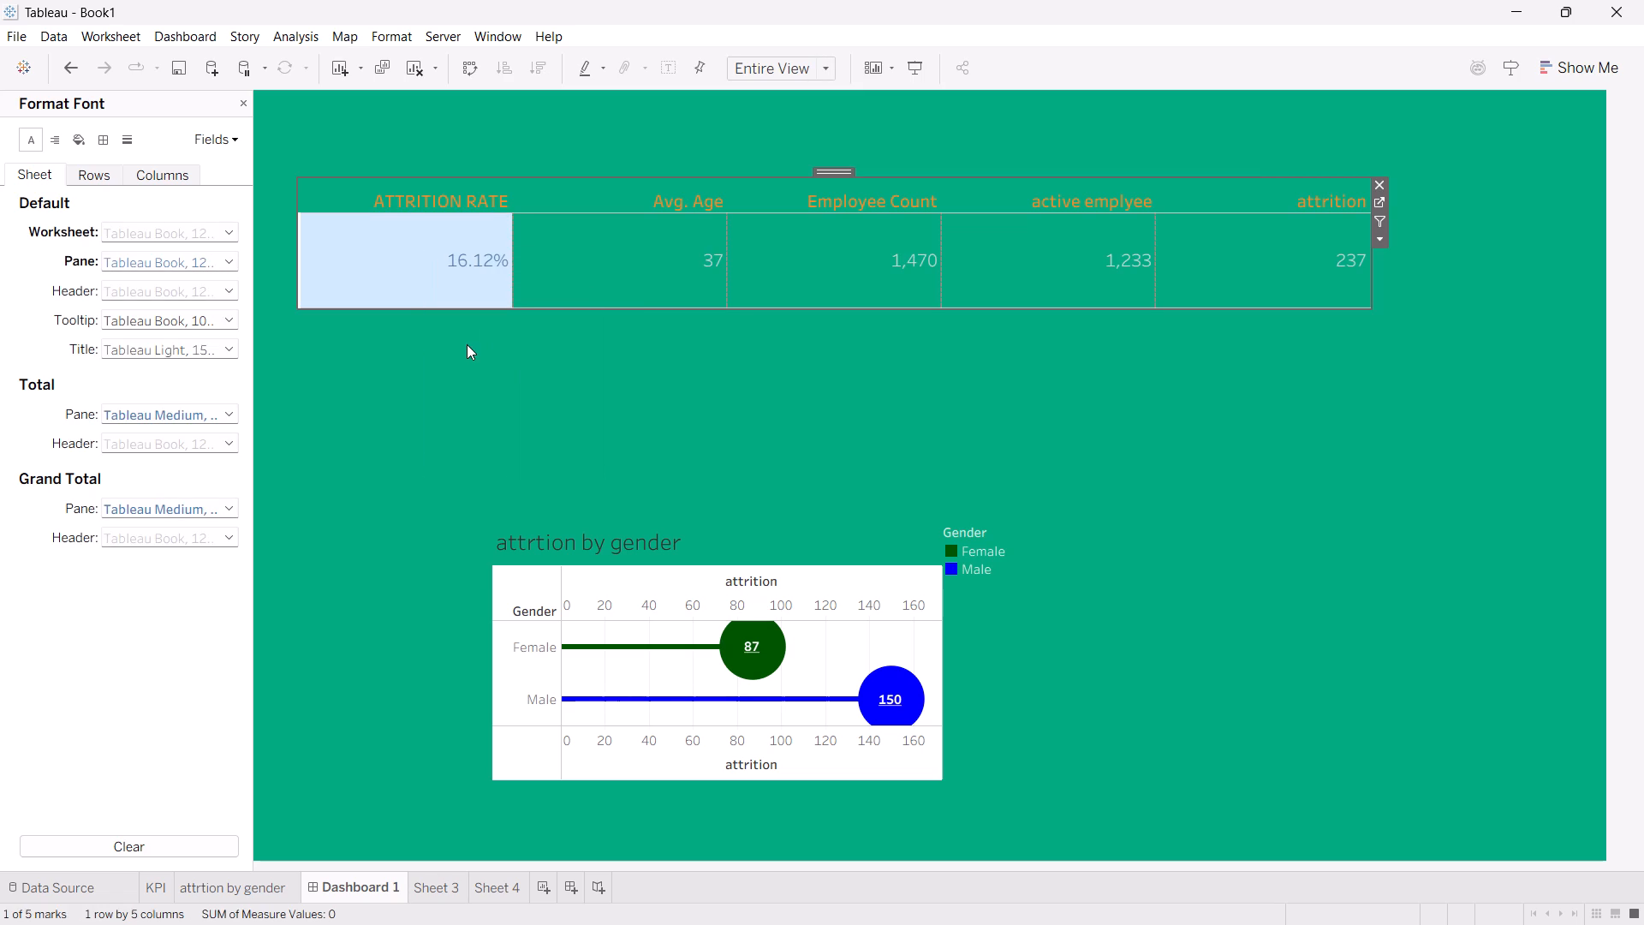
pyautogui.click(63, 138)
pyautogui.click(234, 234)
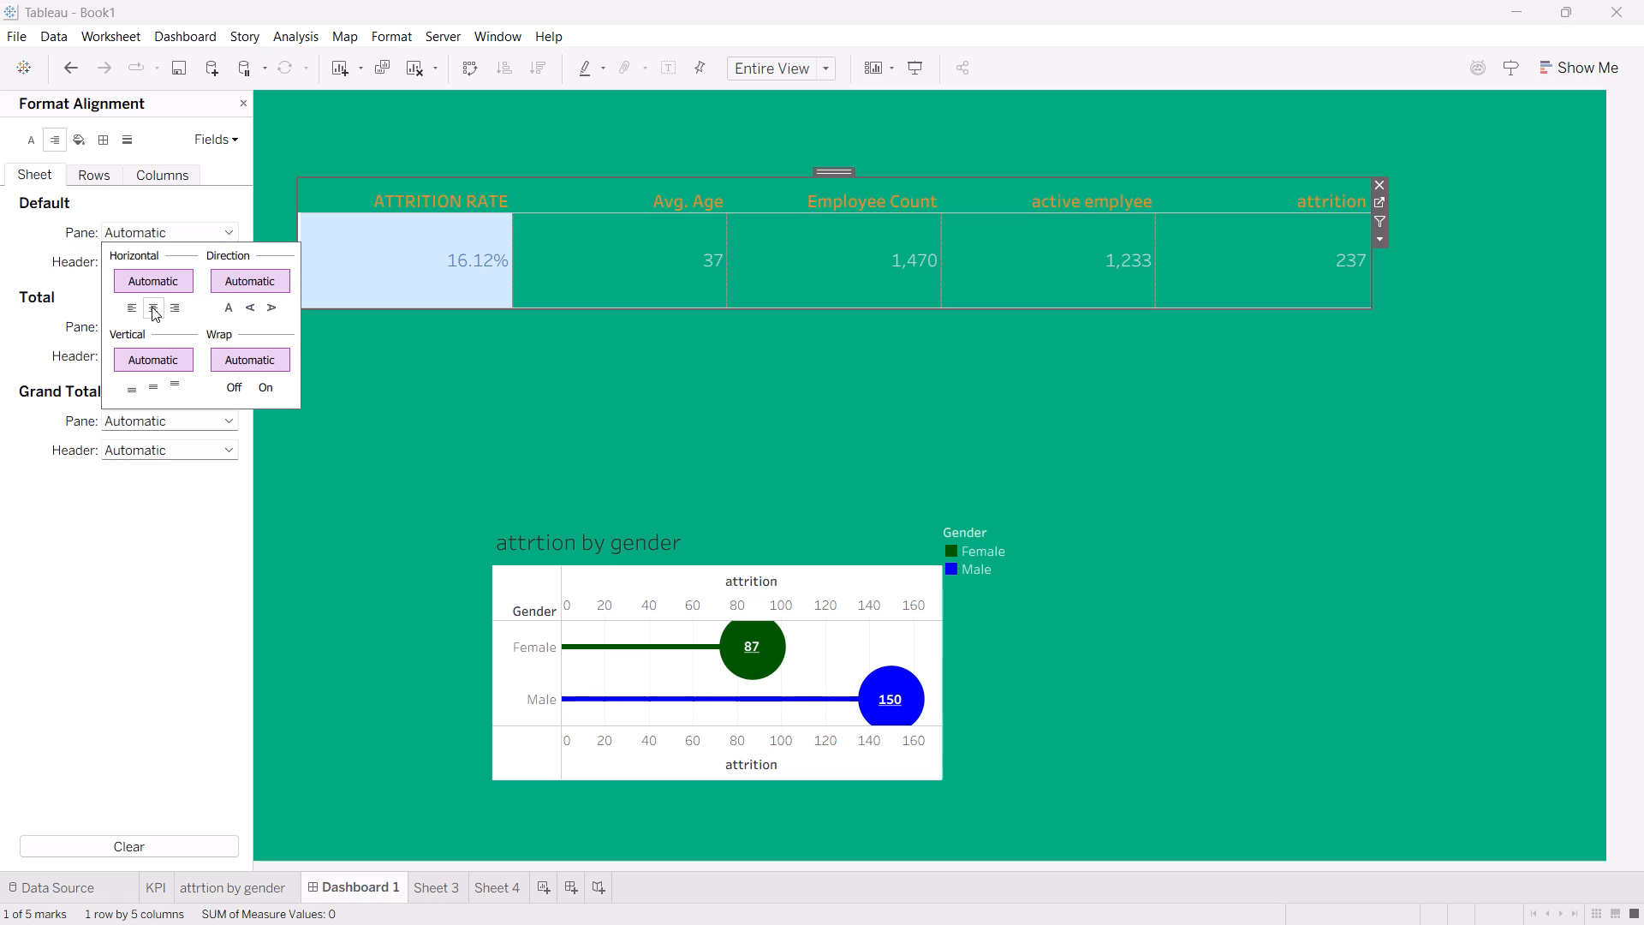
pyautogui.click(152, 307)
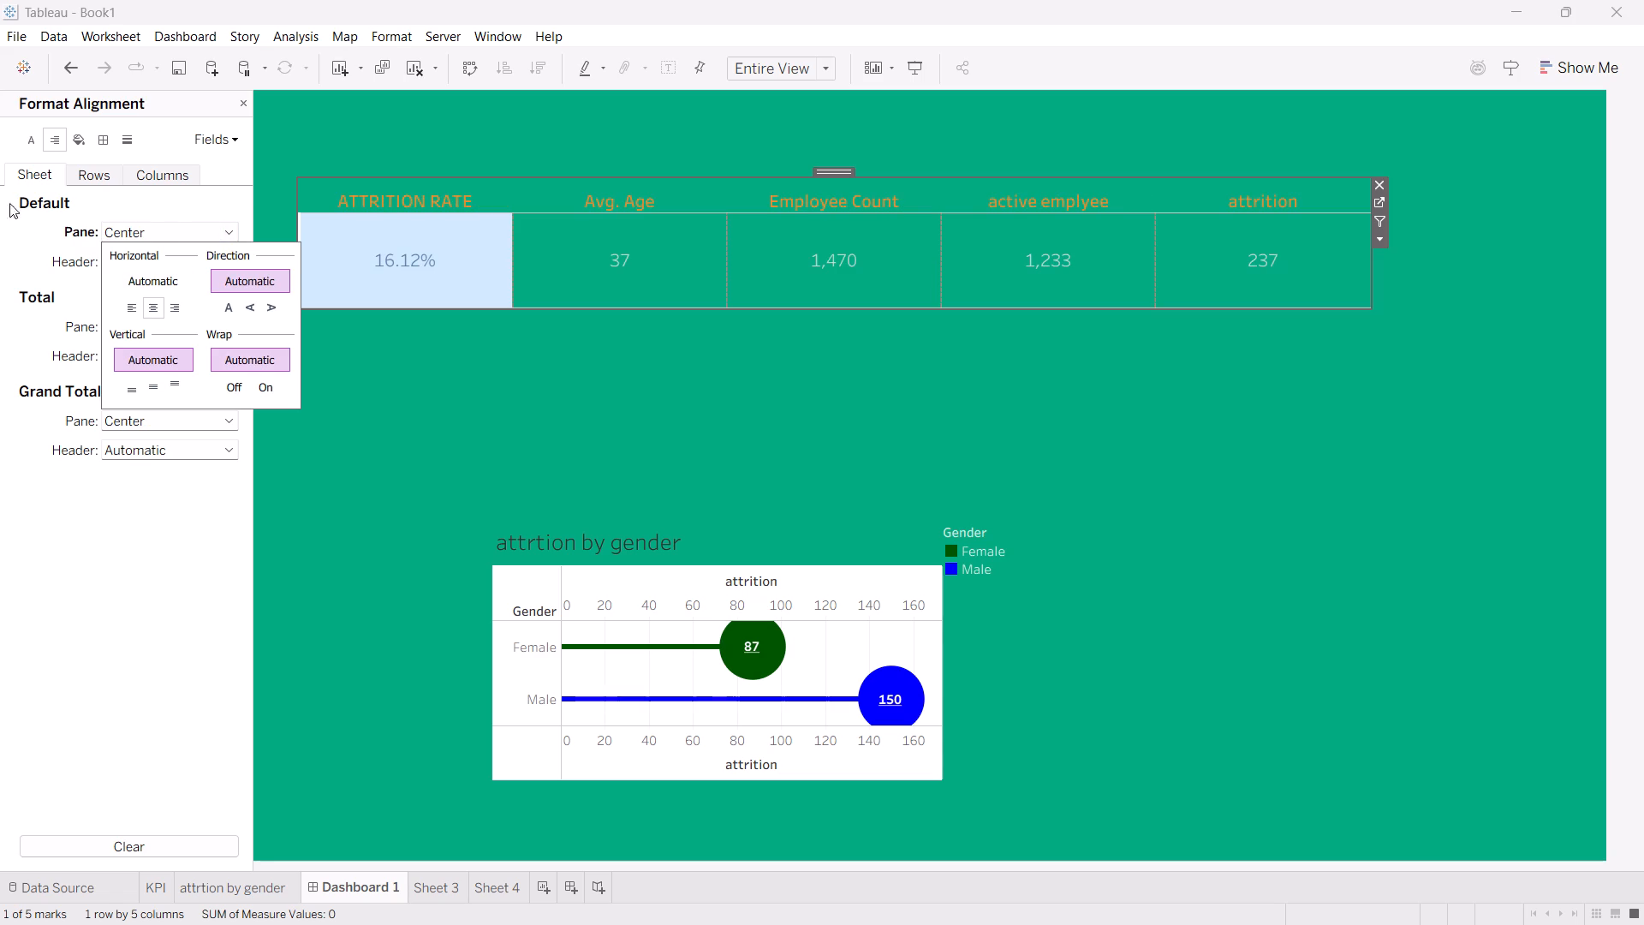
pyautogui.click(152, 390)
pyautogui.click(182, 382)
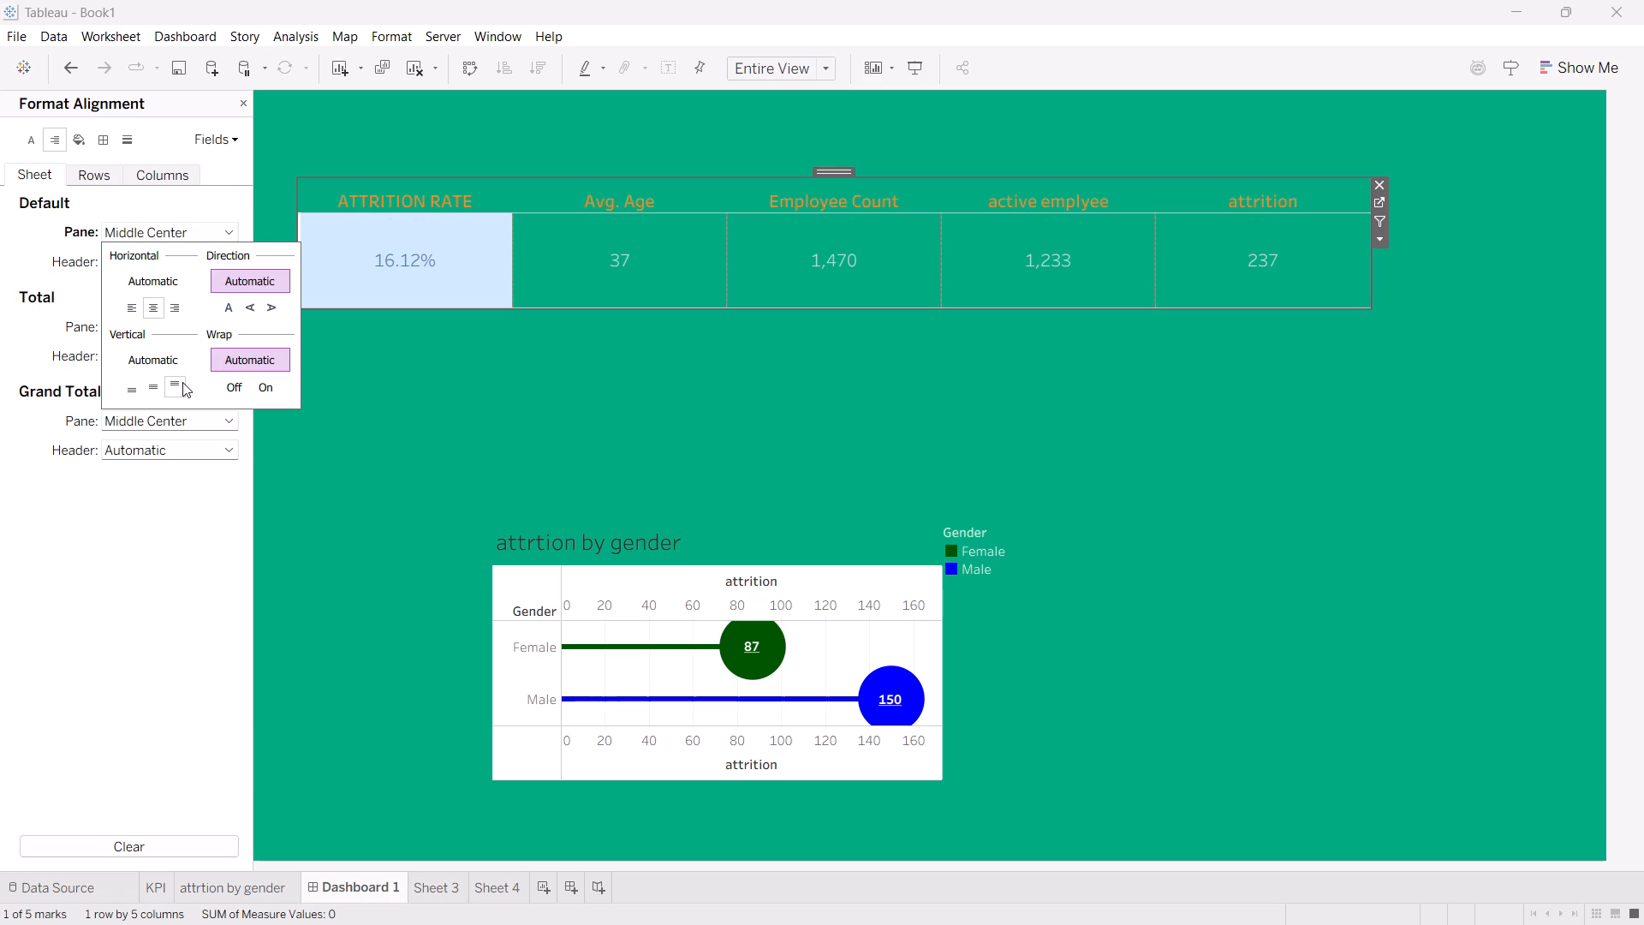
pyautogui.click(153, 397)
pyautogui.moveTo(150, 383); pyautogui.dragTo(164, 382)
pyautogui.click(164, 382)
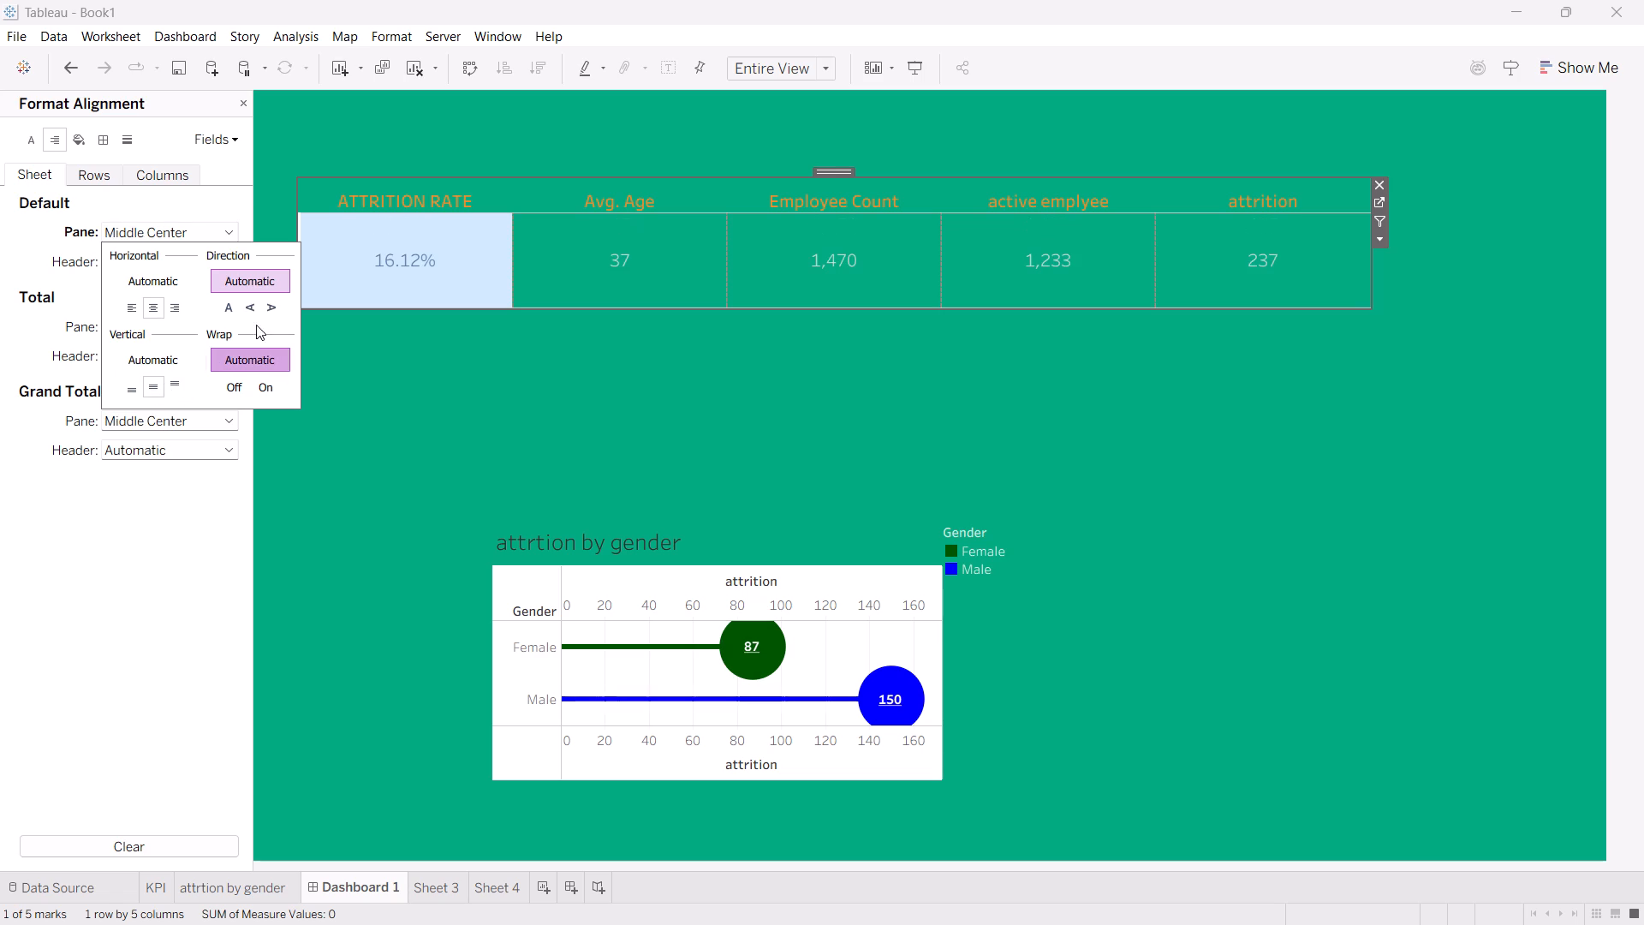
# Try rotated text for the KPI table's pane values, ending with the normal horizontal text direction.
pyautogui.click(268, 310)
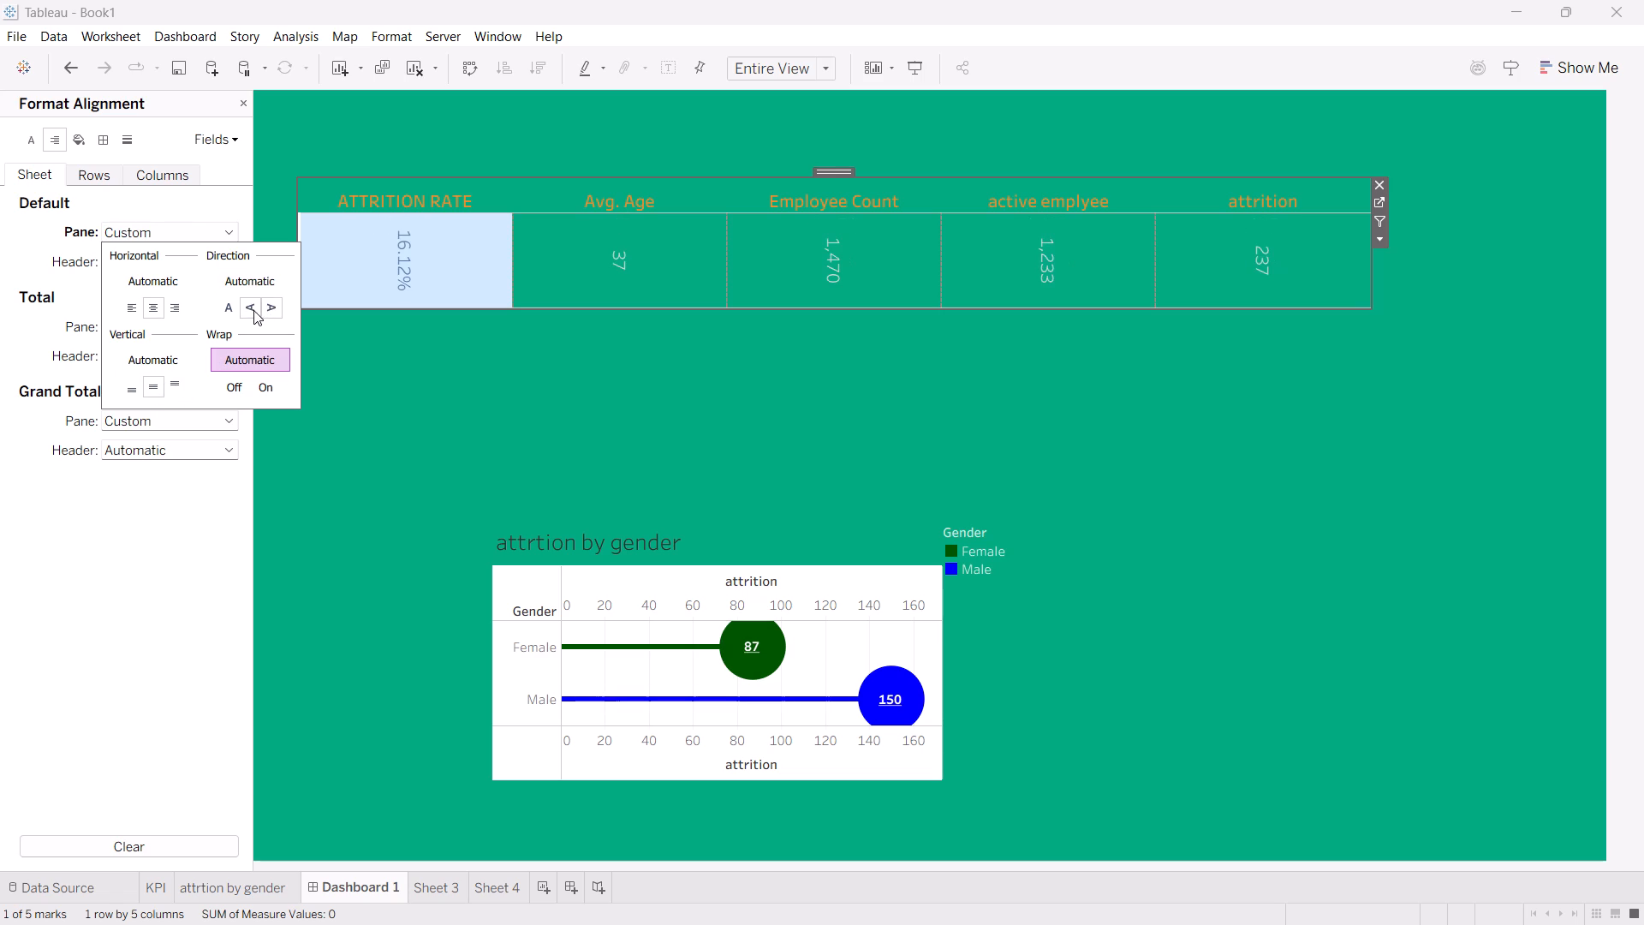
pyautogui.click(235, 307)
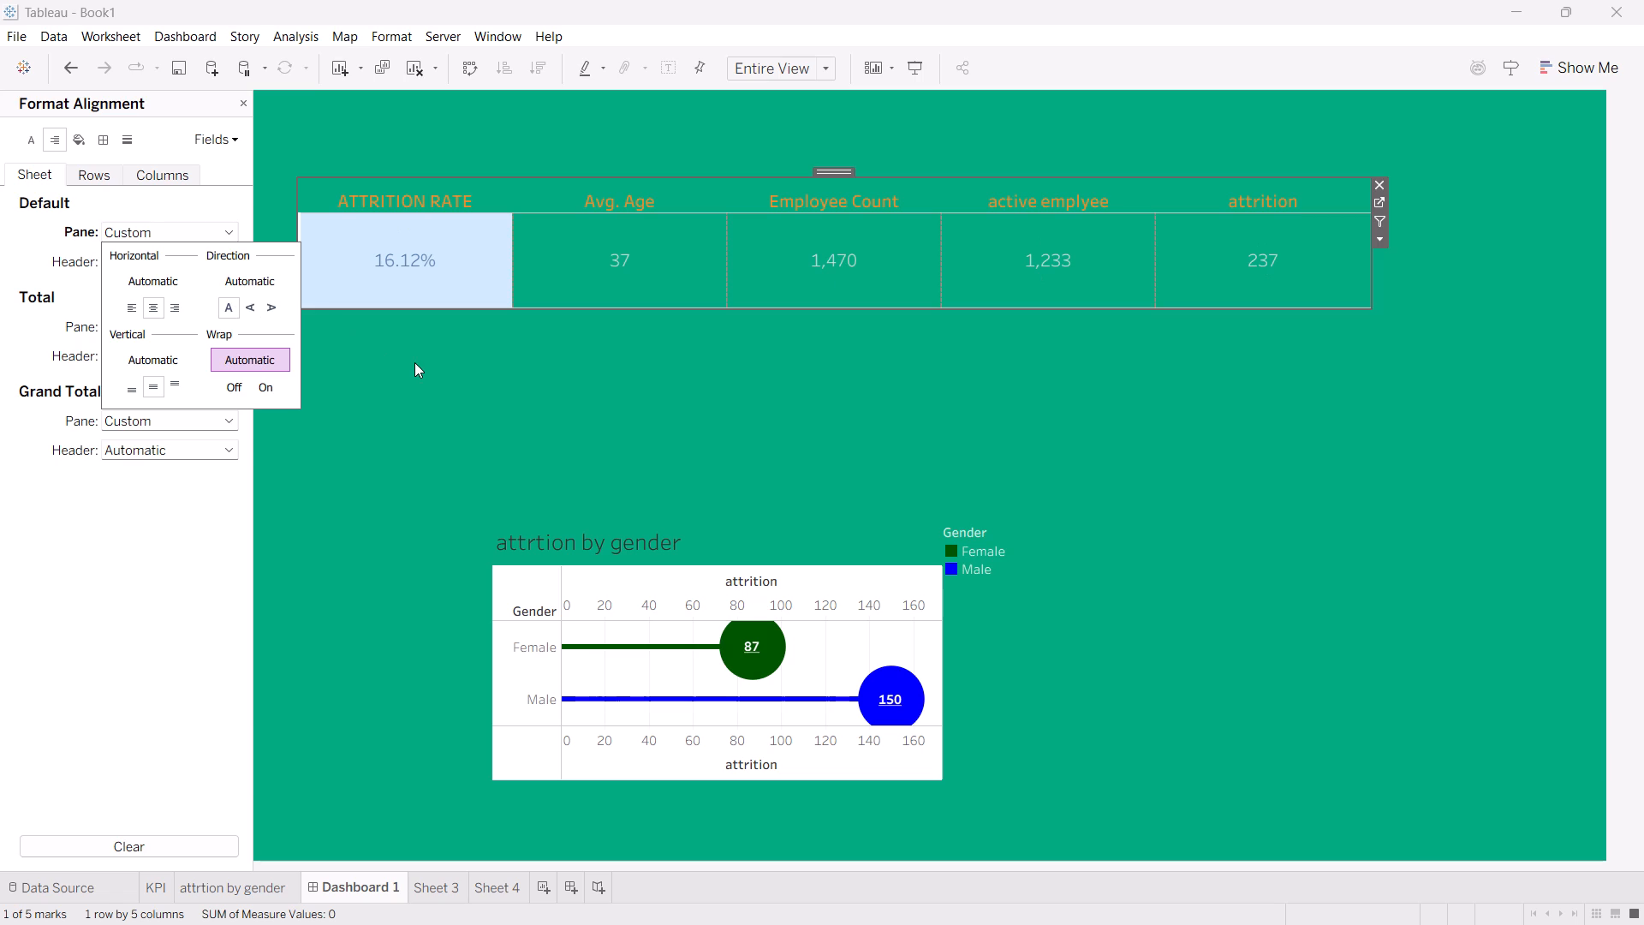
pyautogui.click(414, 362)
pyautogui.click(414, 362)
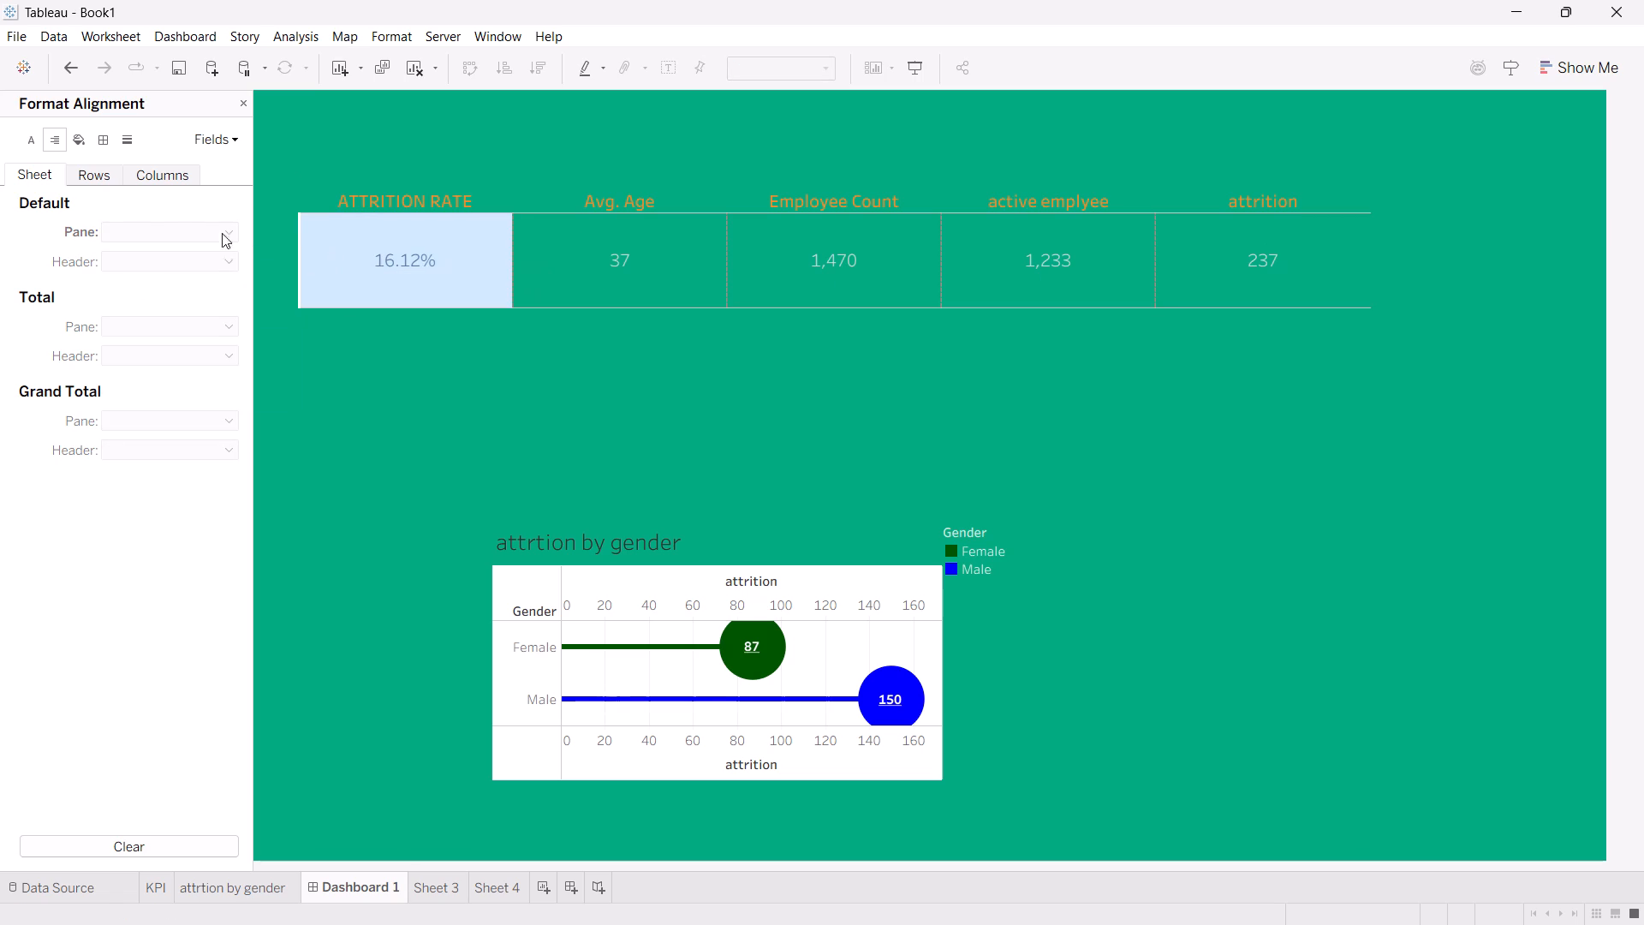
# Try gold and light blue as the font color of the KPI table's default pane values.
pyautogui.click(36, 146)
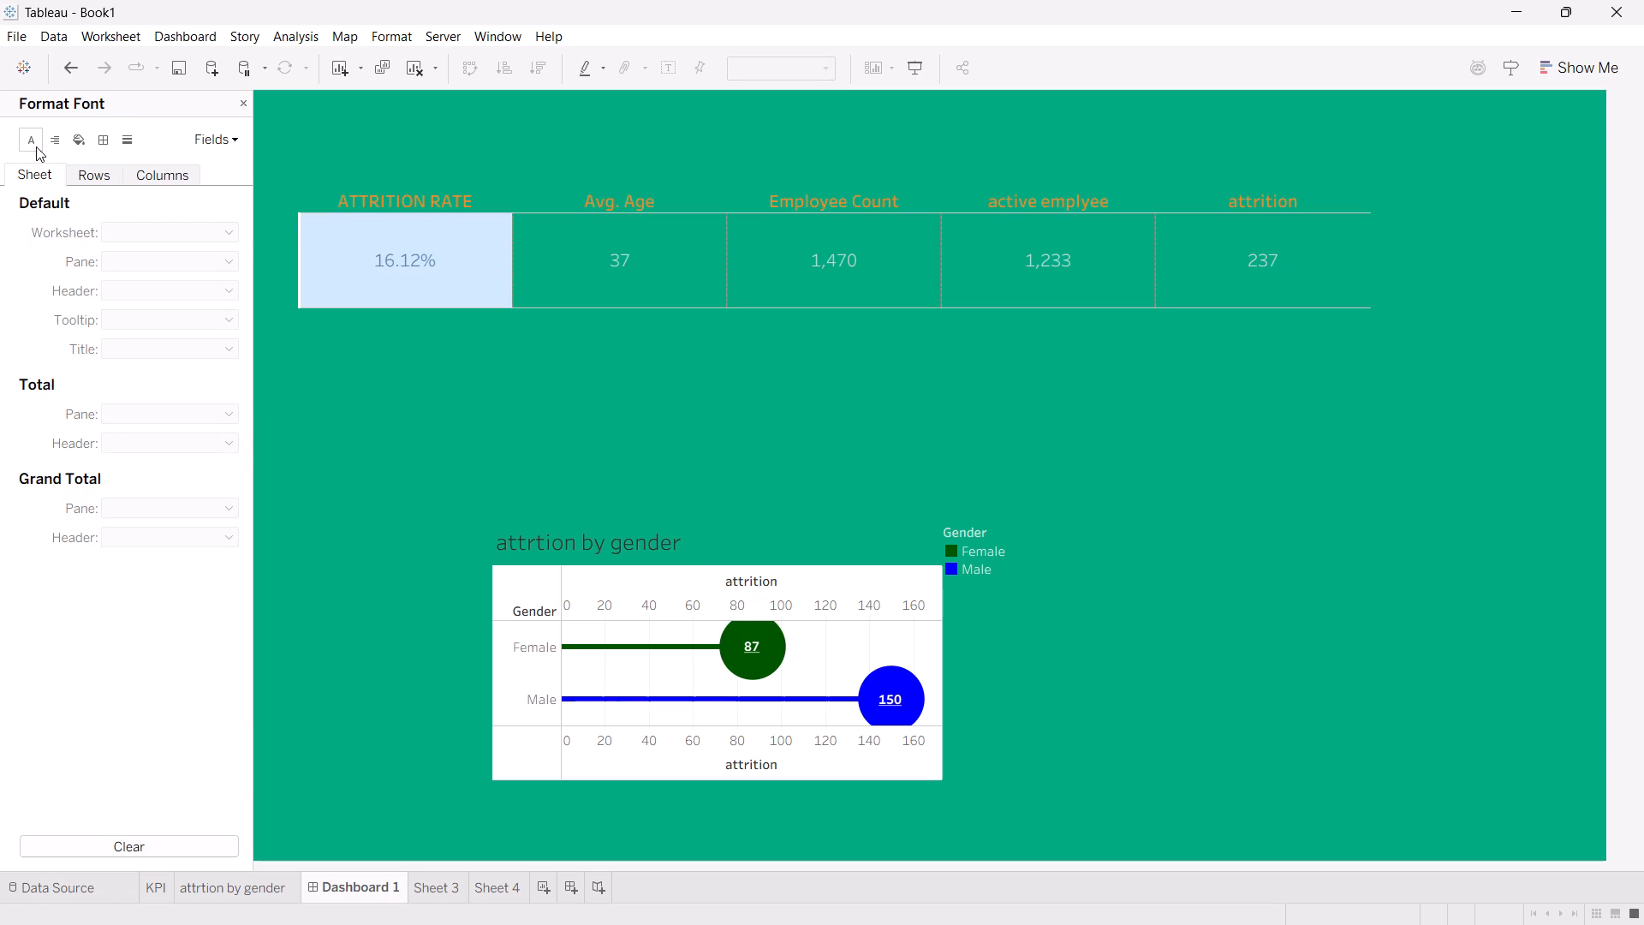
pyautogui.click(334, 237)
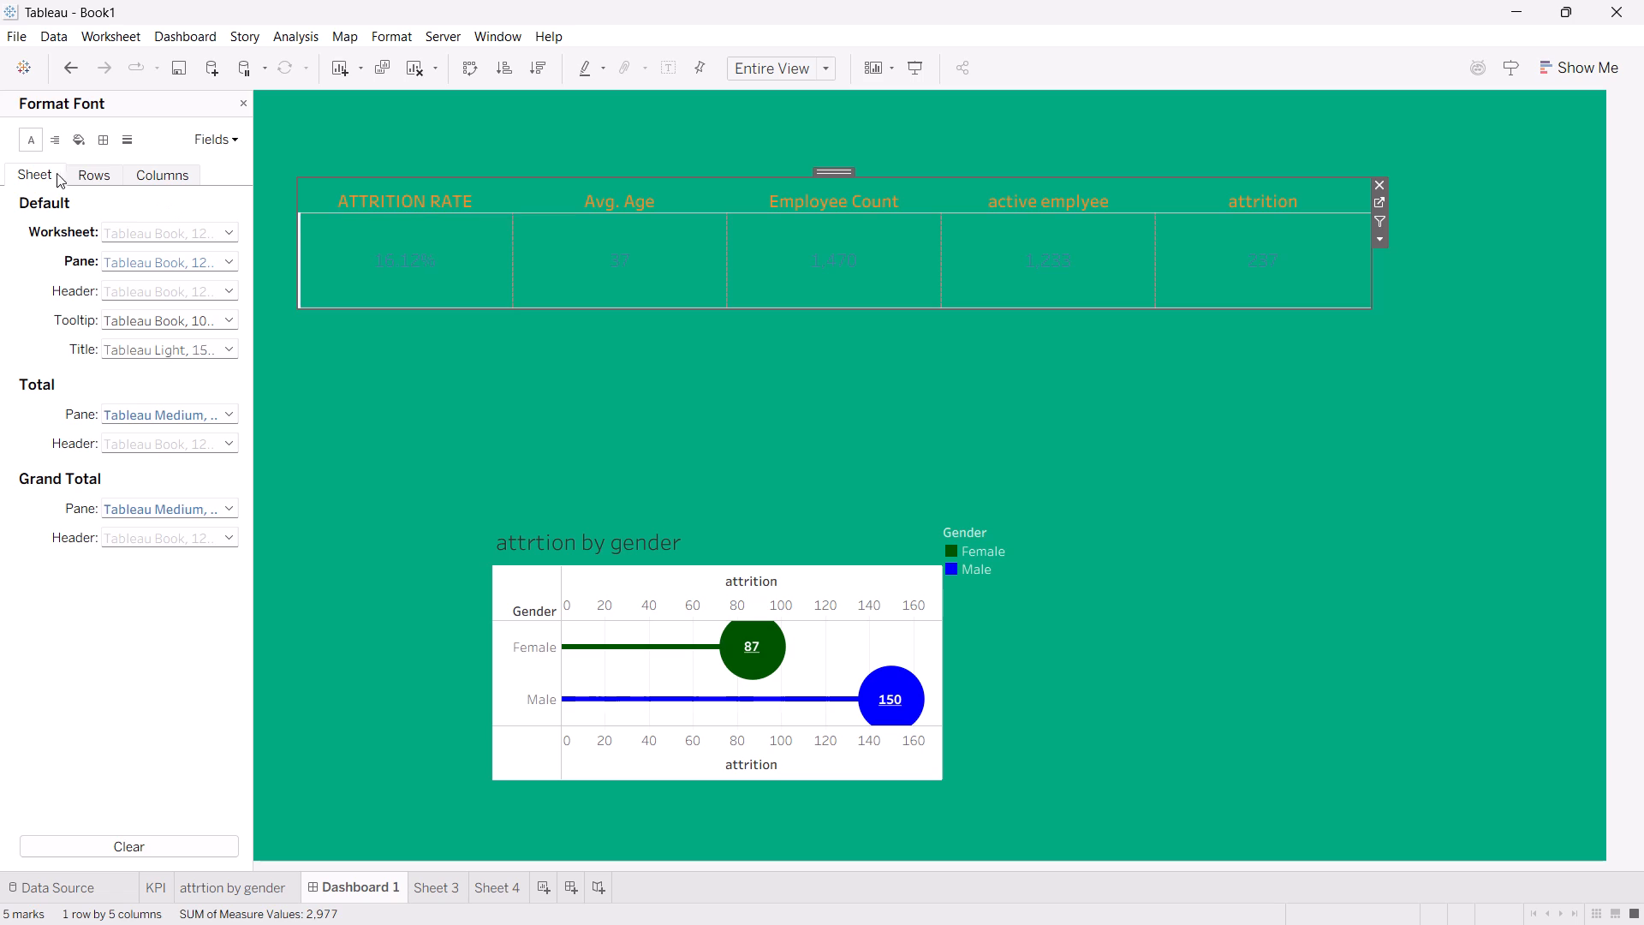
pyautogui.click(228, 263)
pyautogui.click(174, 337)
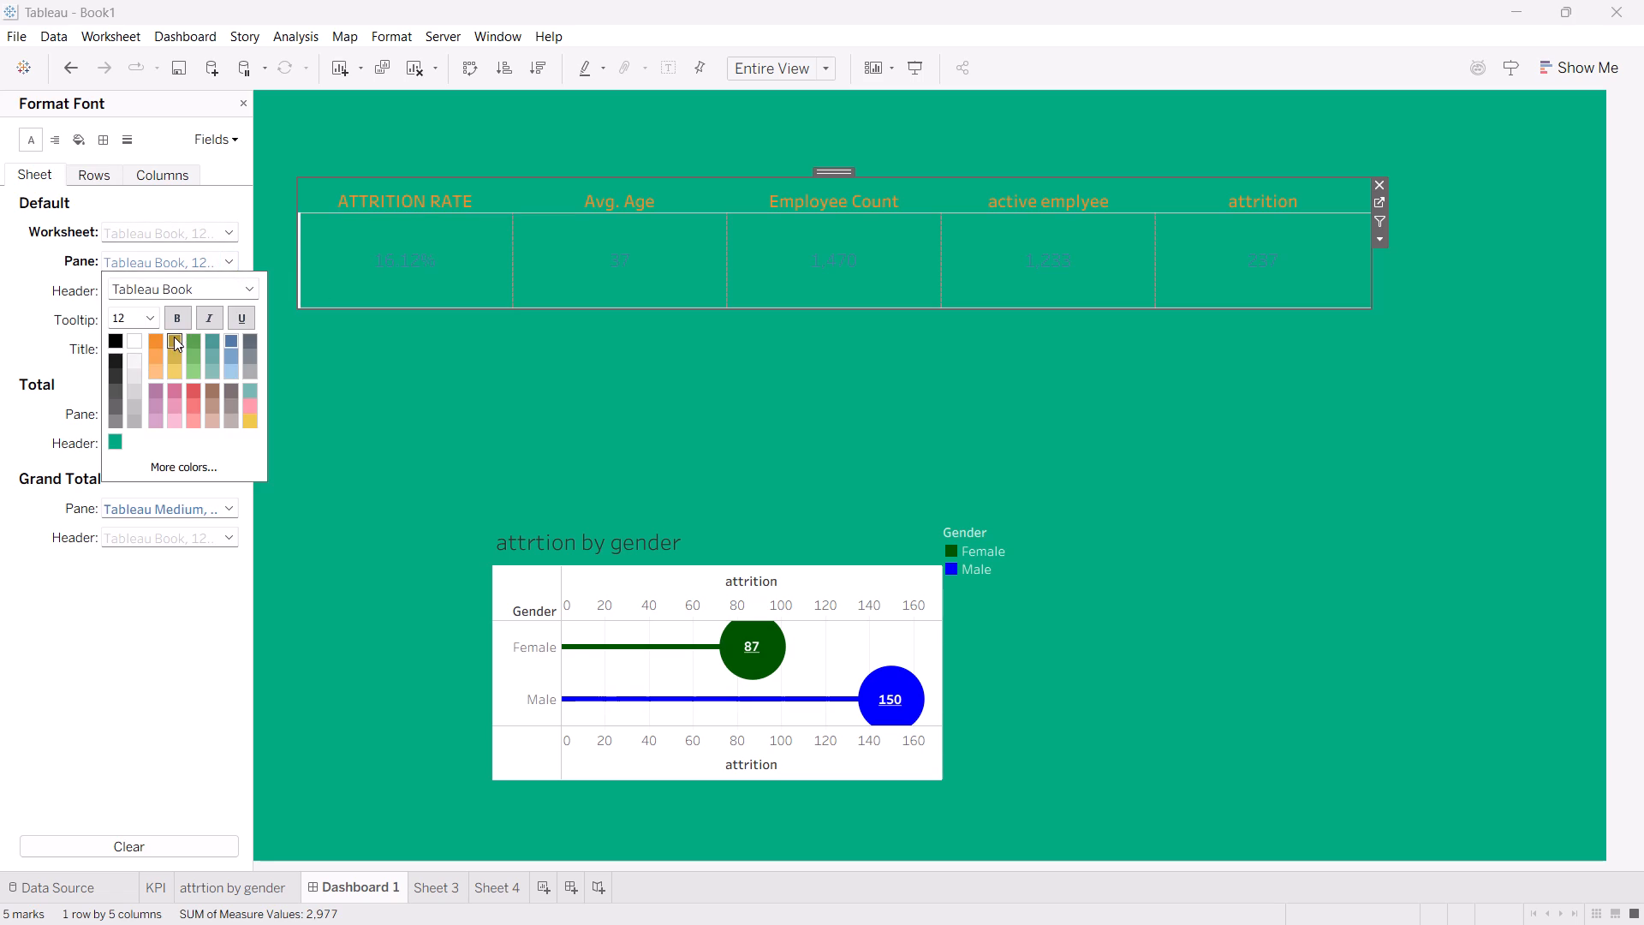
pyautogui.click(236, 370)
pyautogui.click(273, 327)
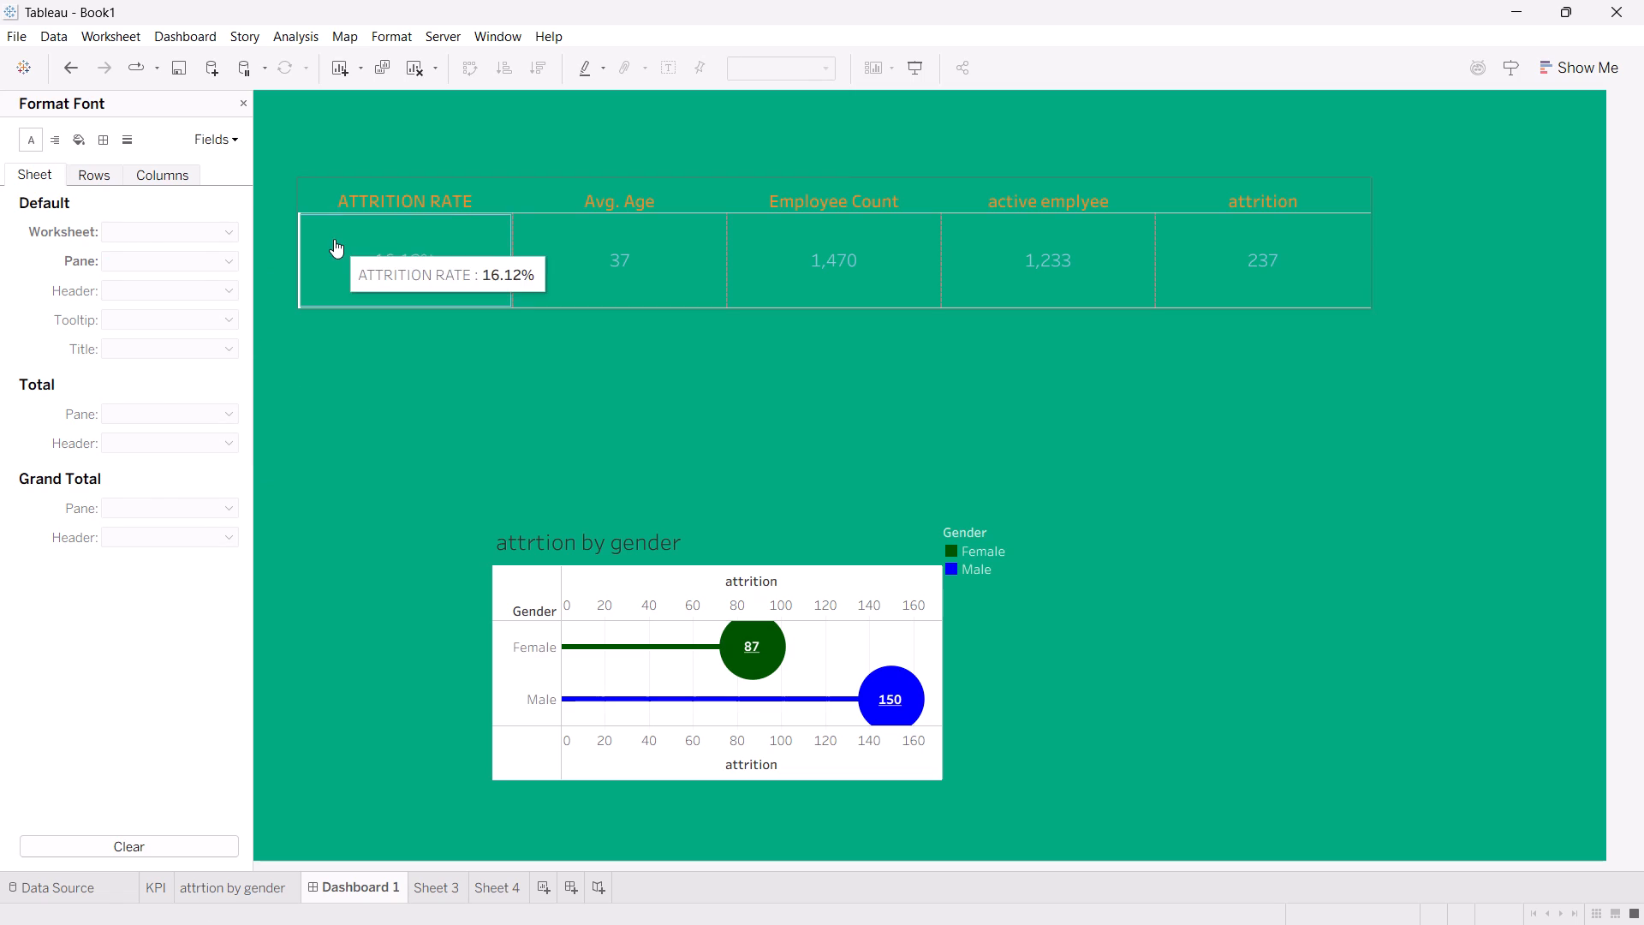
# Set the font color of the KPI table's default pane values to white.
pyautogui.moveTo(334, 239); pyautogui.dragTo(205, 256)
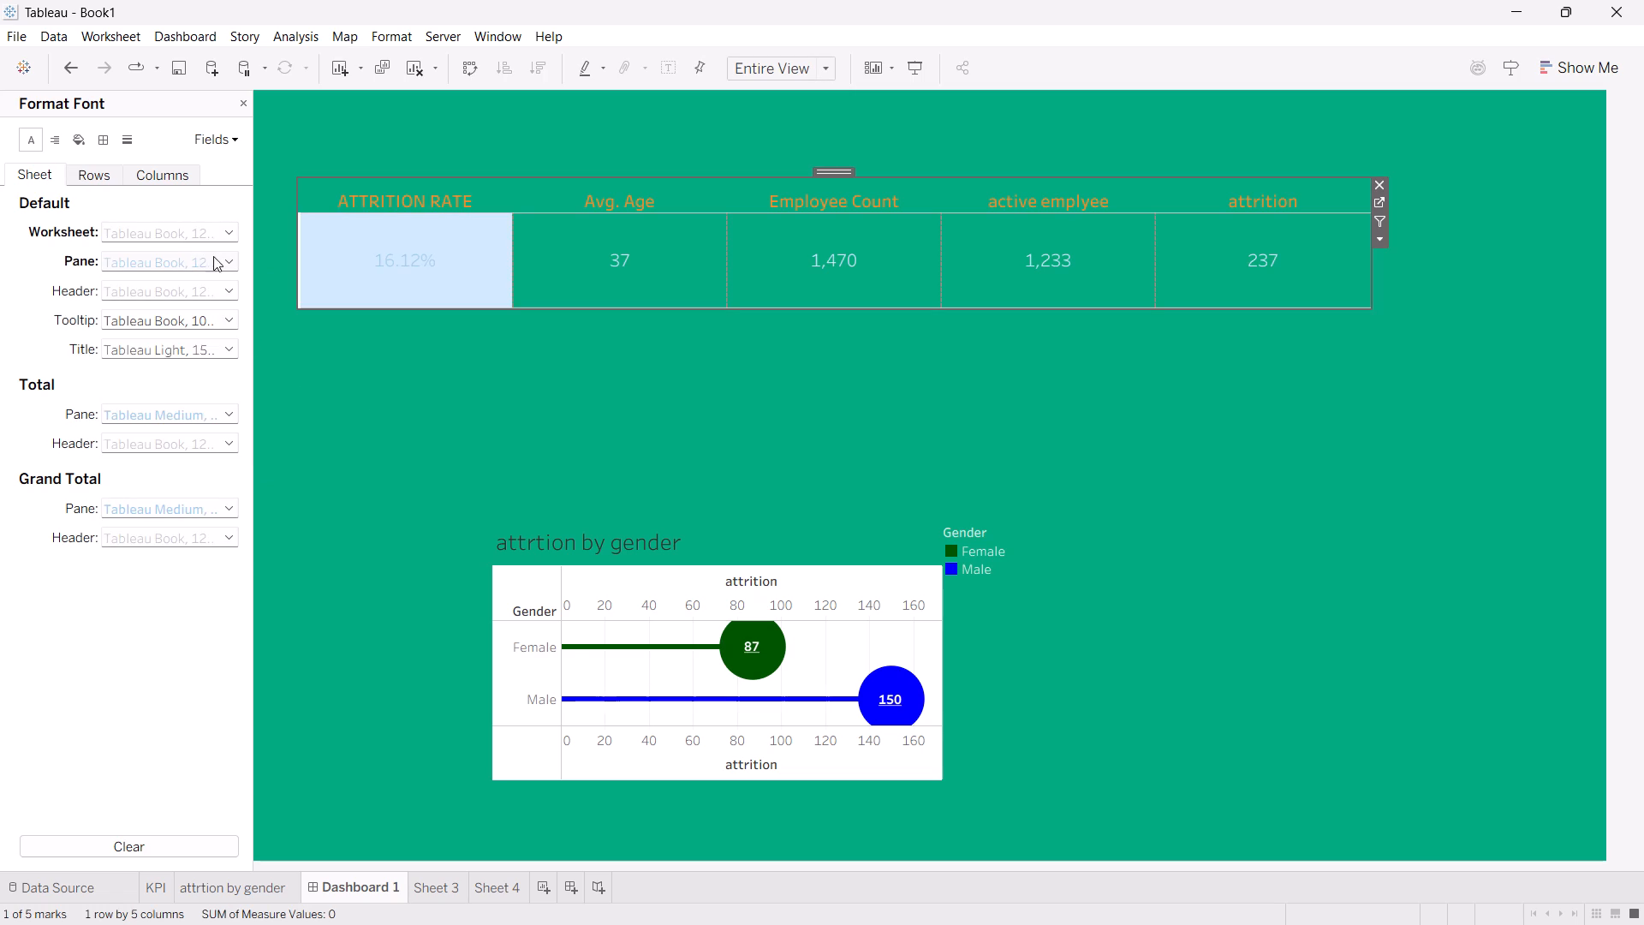
pyautogui.click(235, 259)
pyautogui.click(256, 337)
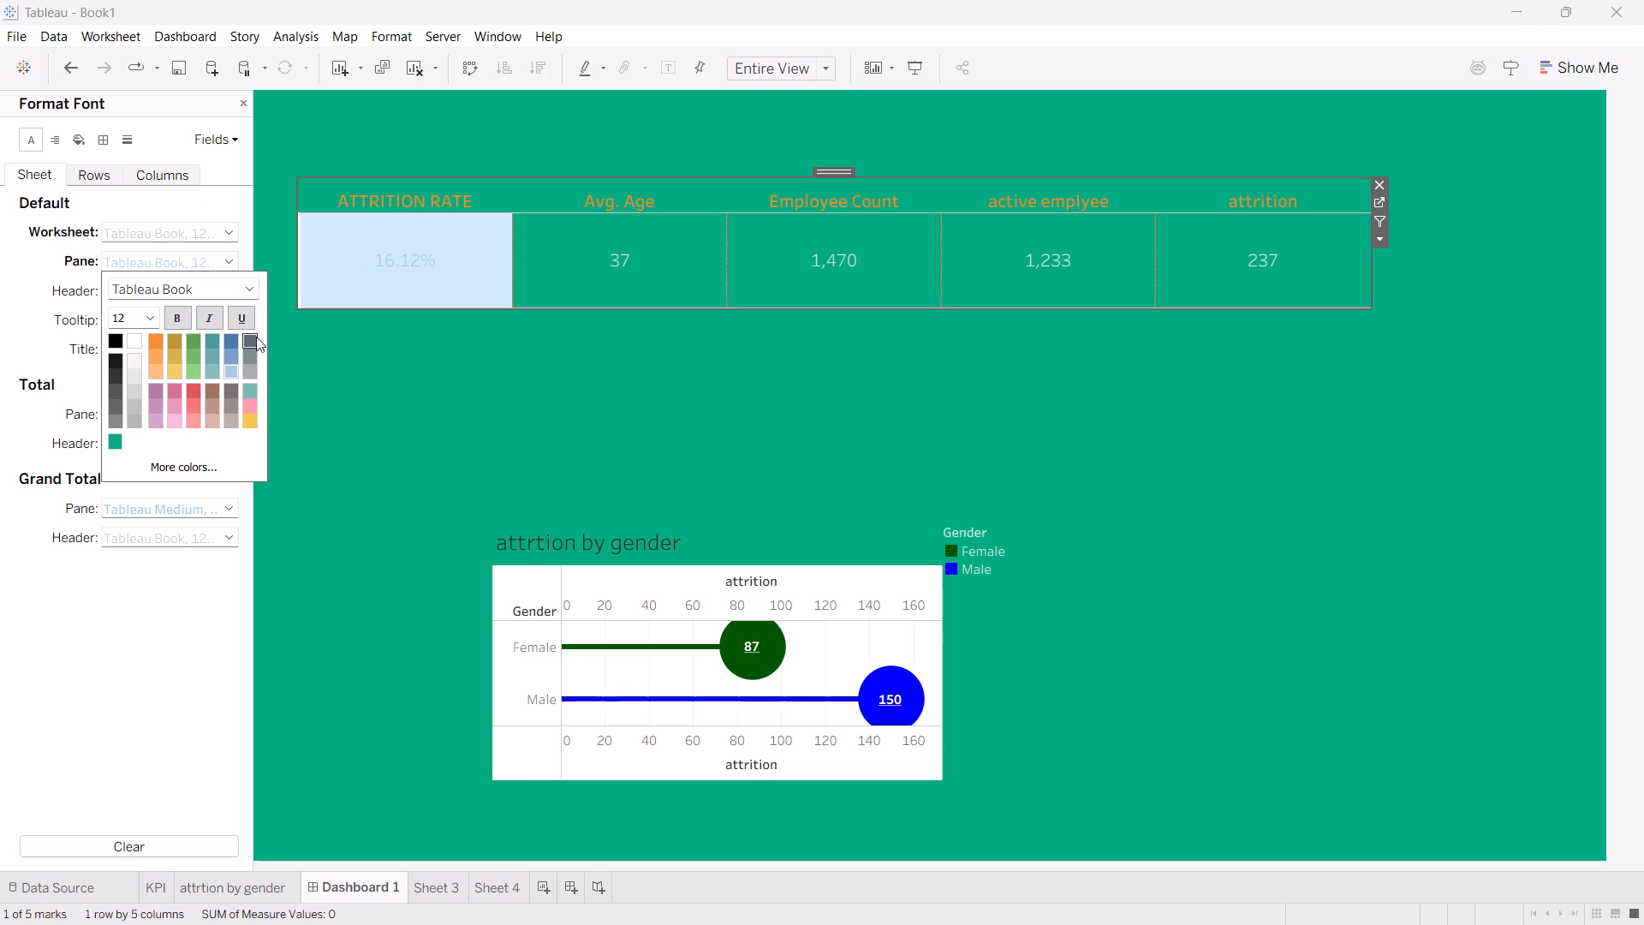
pyautogui.click(139, 340)
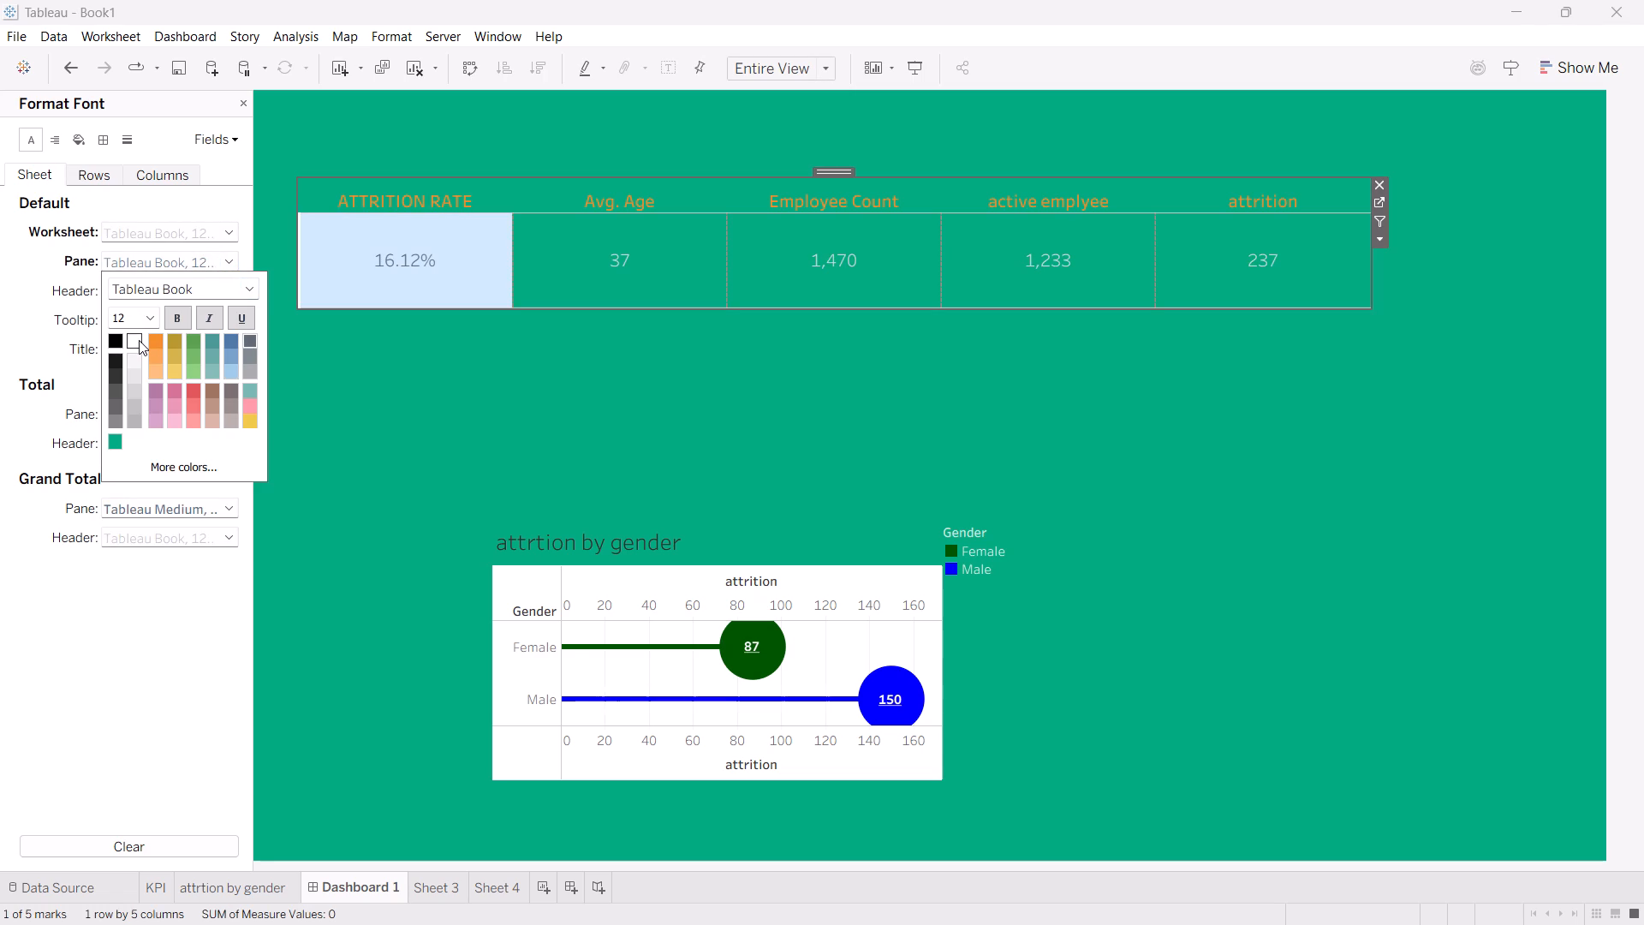
pyautogui.click(385, 356)
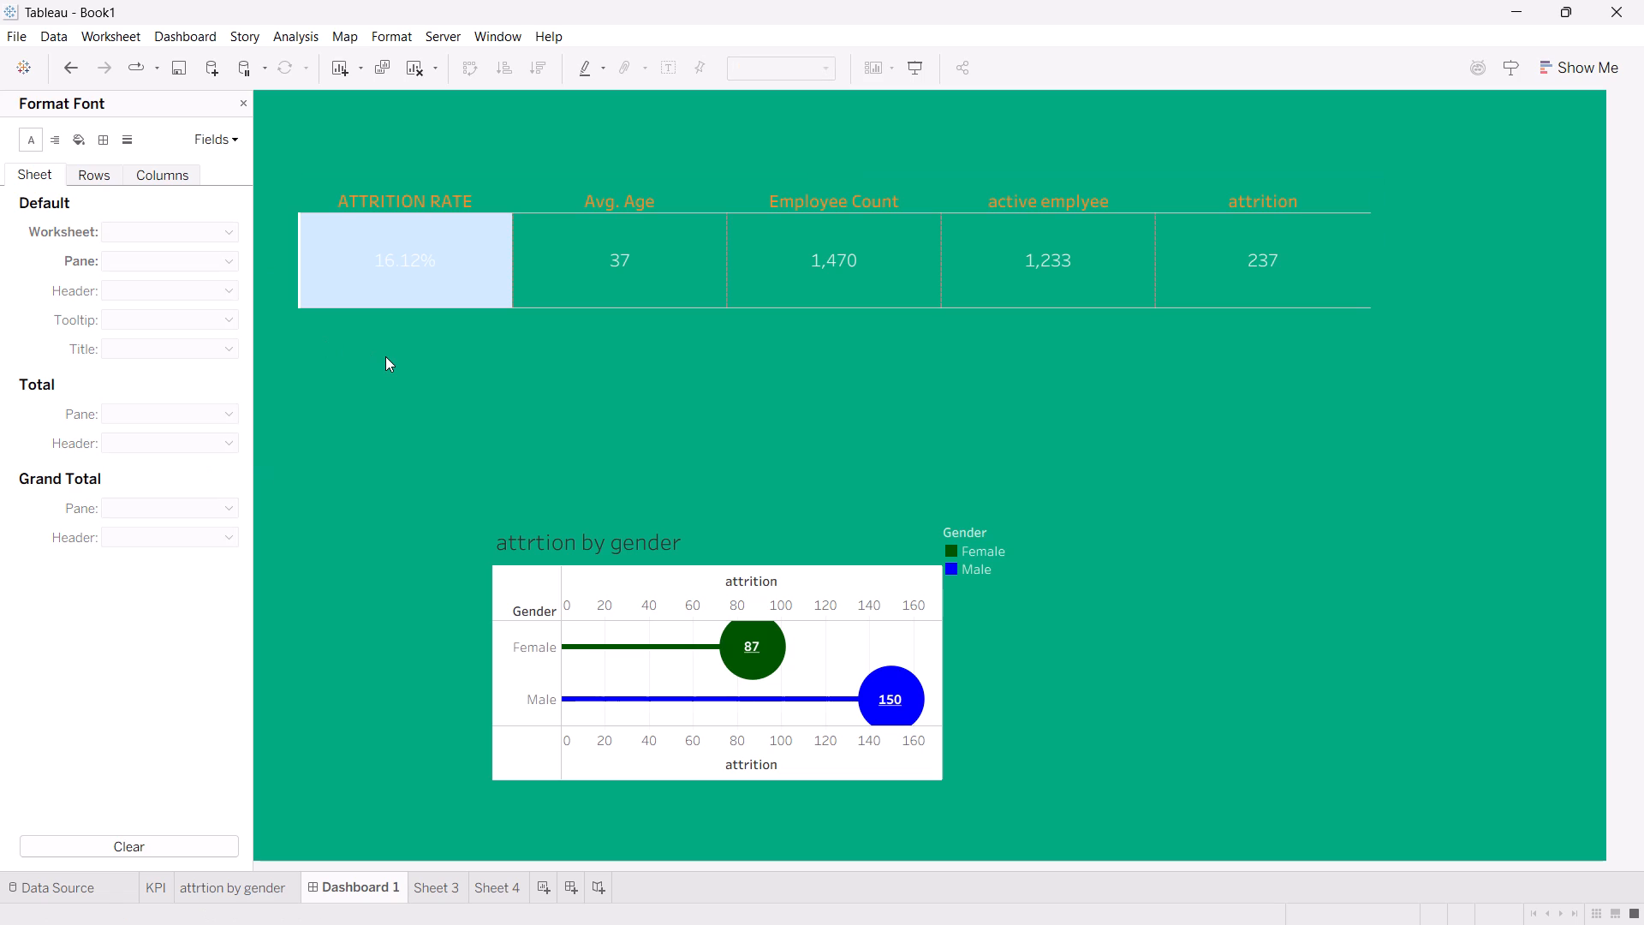
pyautogui.rightClick(385, 356)
# Format the KPI table's Measure Names headers with a dark gray default font color.
pyautogui.click(378, 186)
pyautogui.rightClick(378, 186)
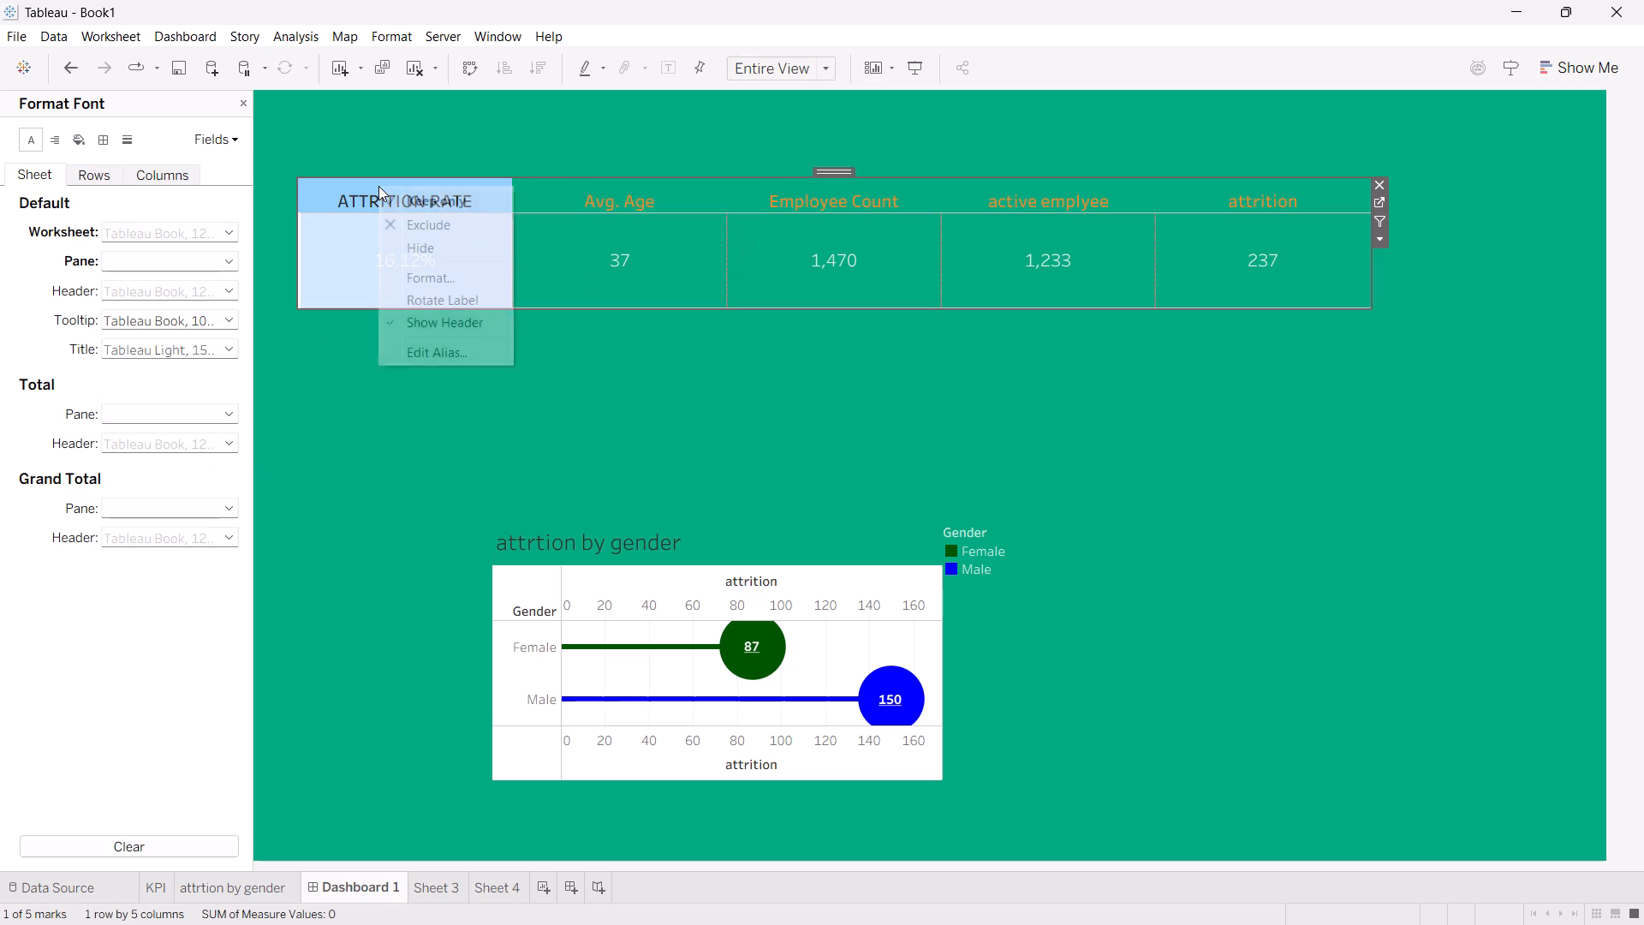
pyautogui.click(404, 268)
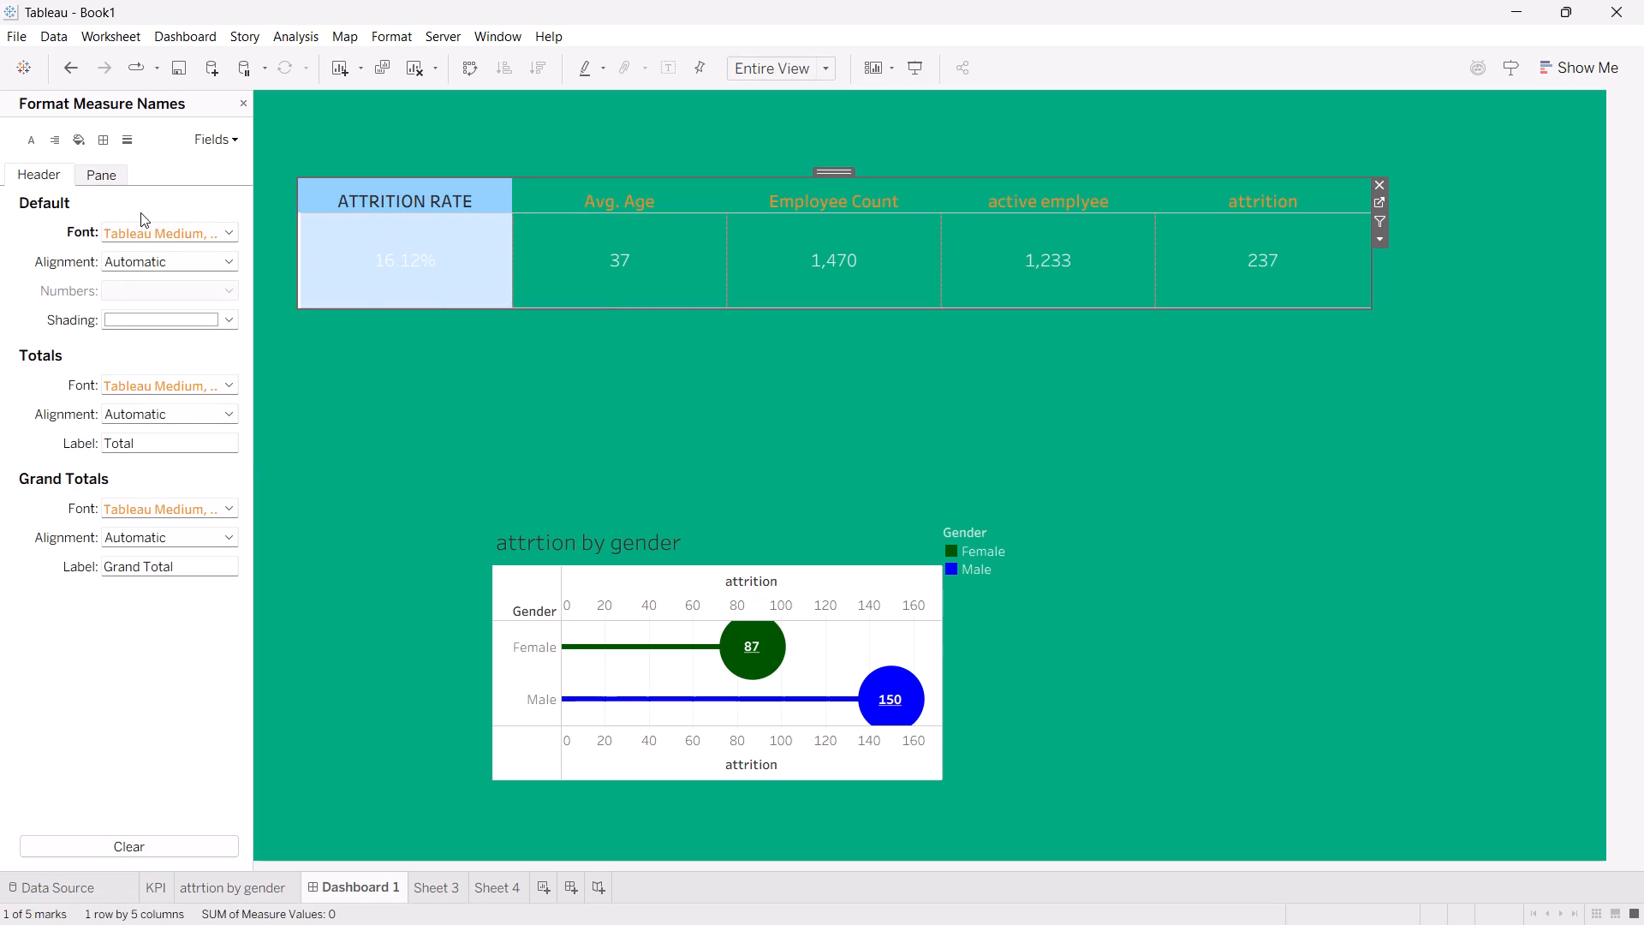
pyautogui.click(222, 230)
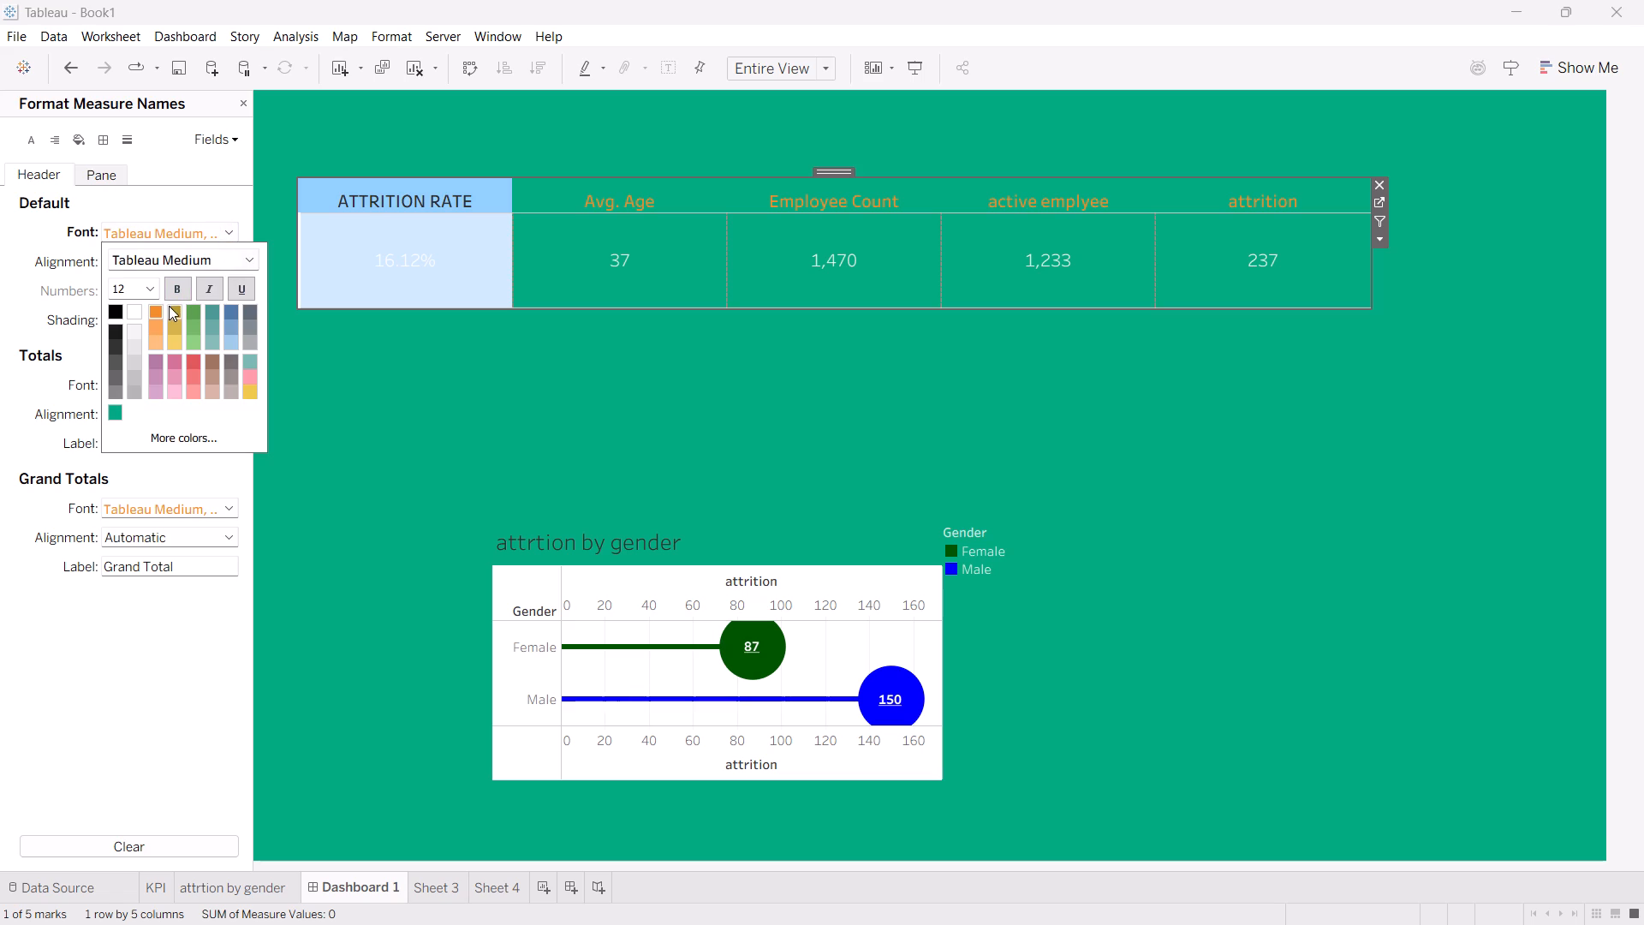
pyautogui.click(242, 390)
pyautogui.click(110, 382)
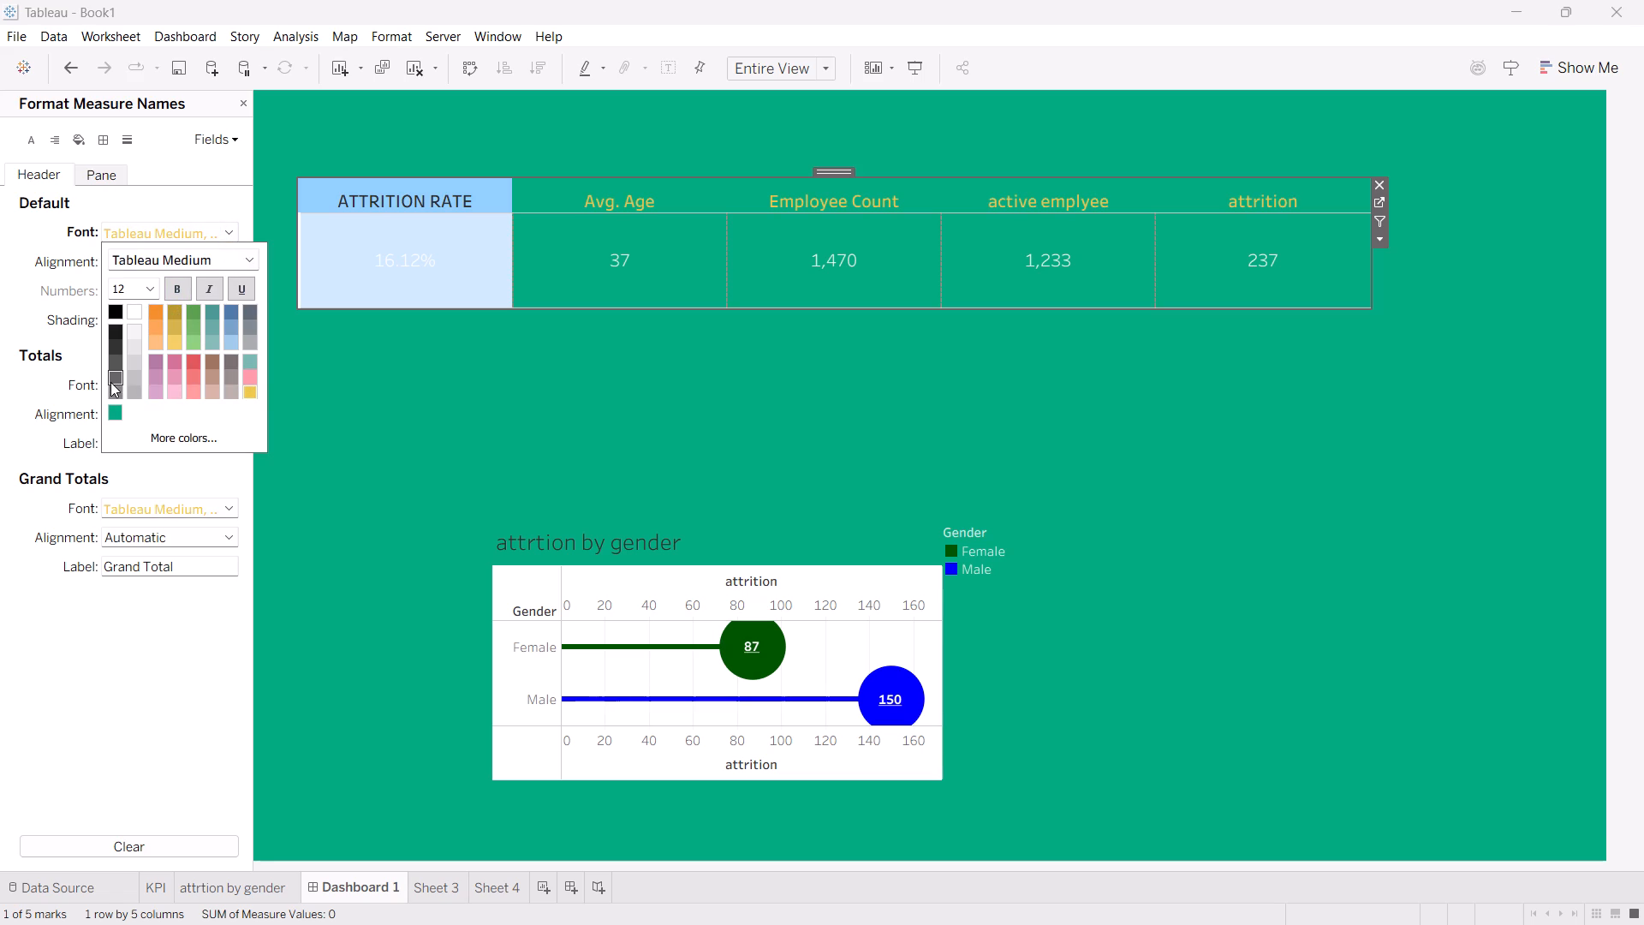
pyautogui.doubleClick(297, 364)
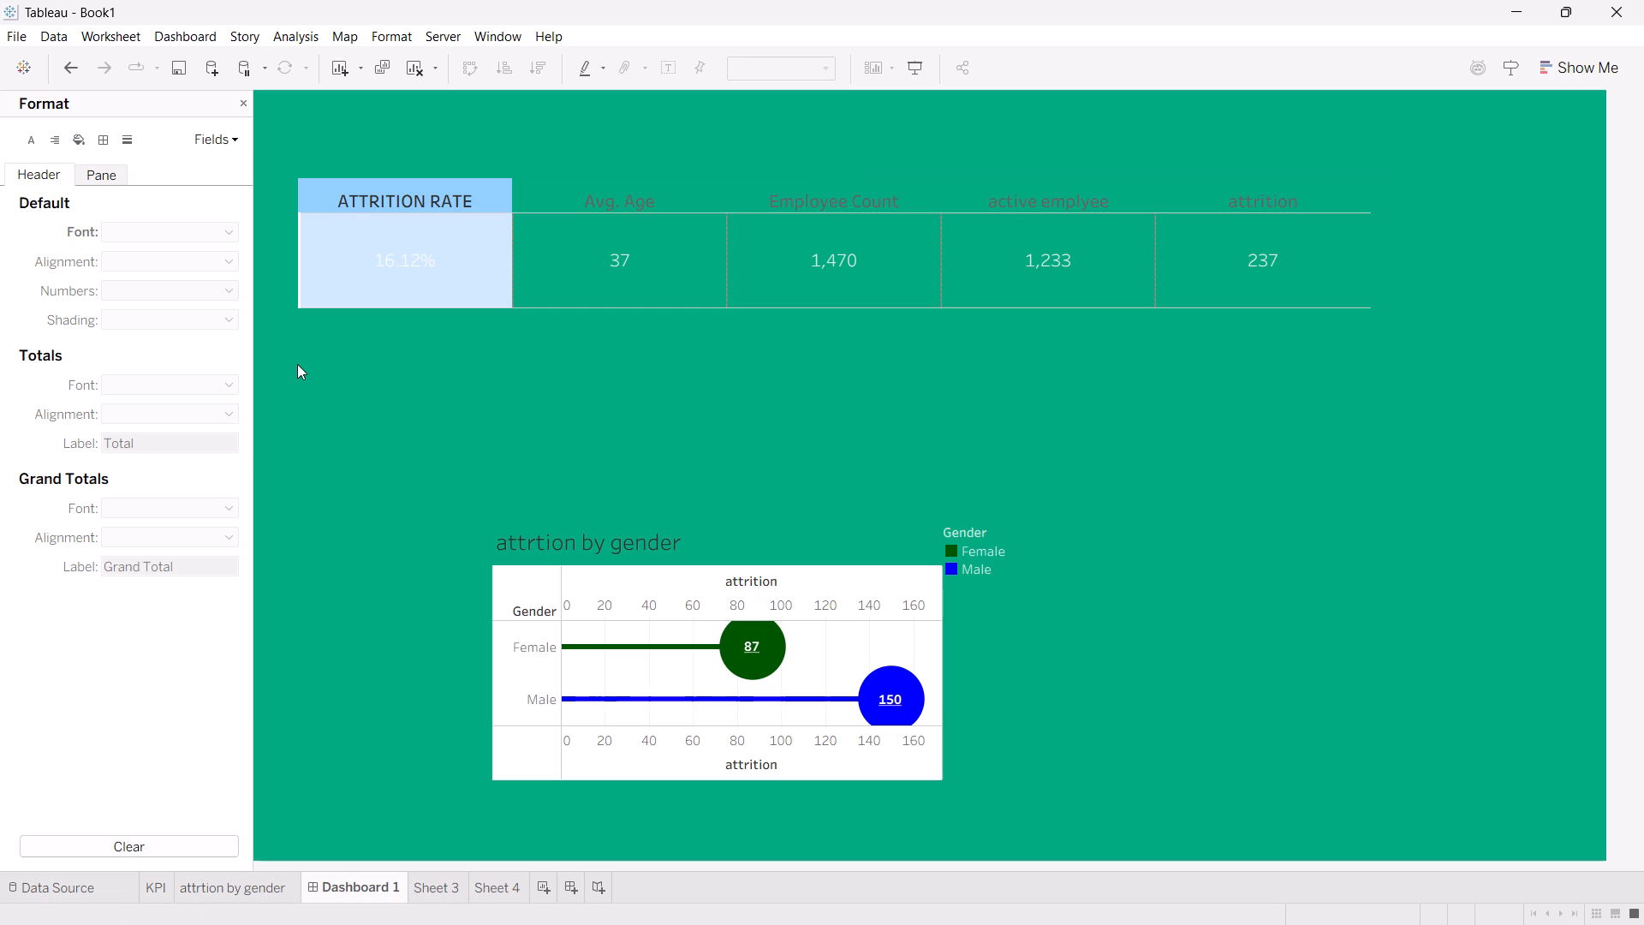
pyautogui.click(297, 364)
# Clear the ATTRITION RATE selection in the dashboard's KPI table.
pyautogui.click(551, 589)
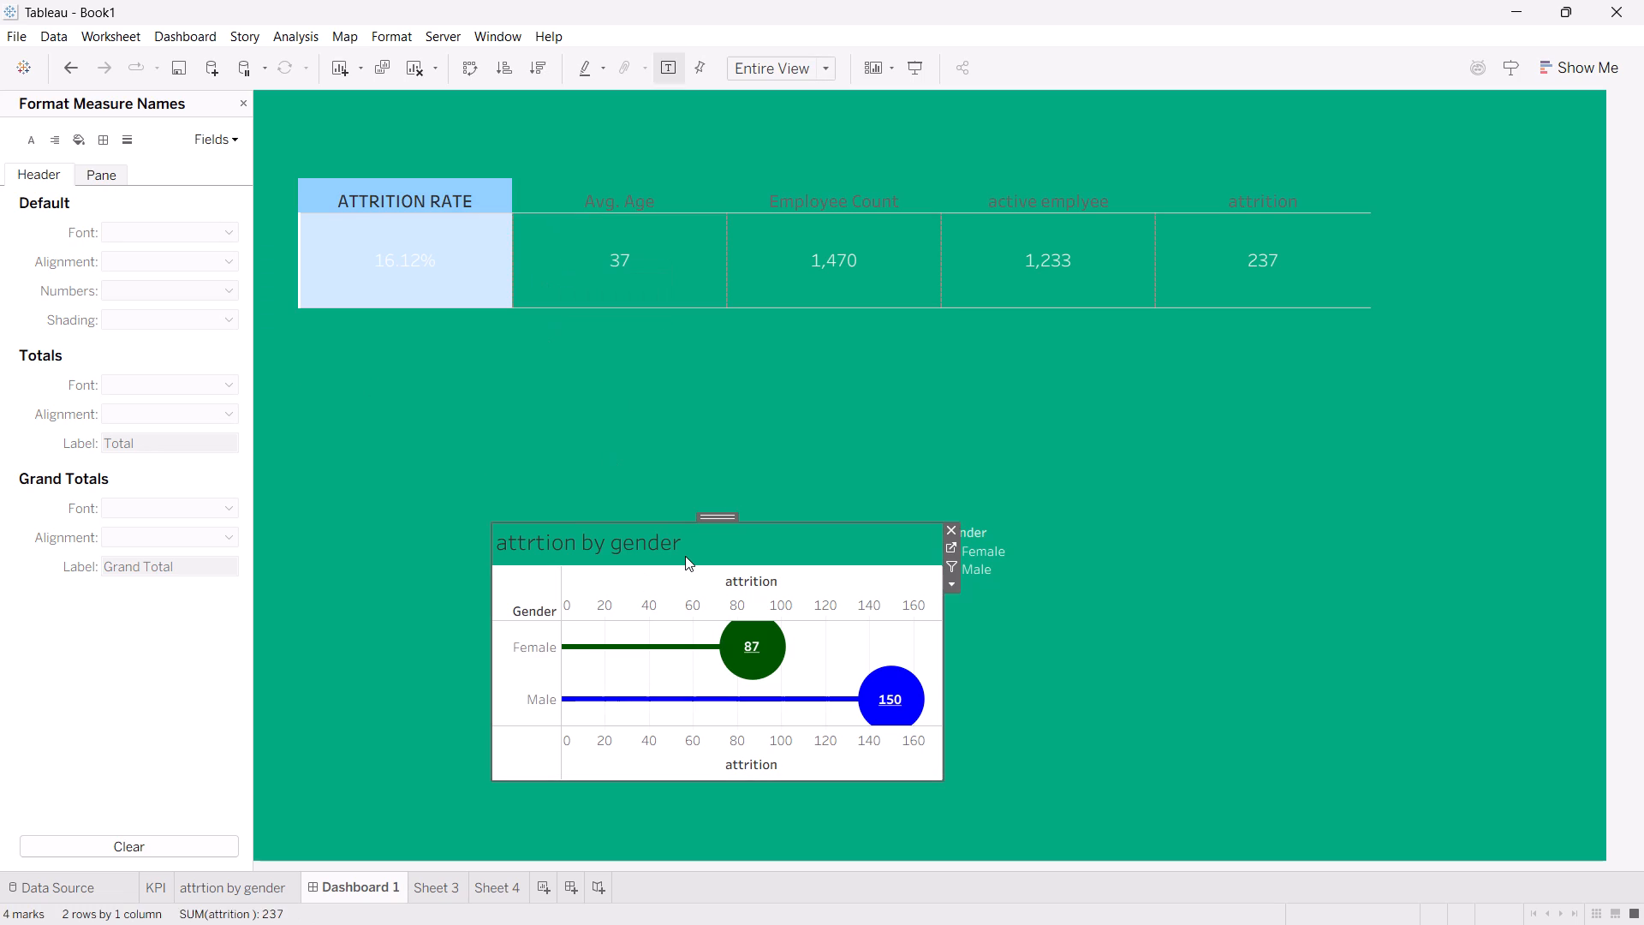
pyautogui.click(453, 226)
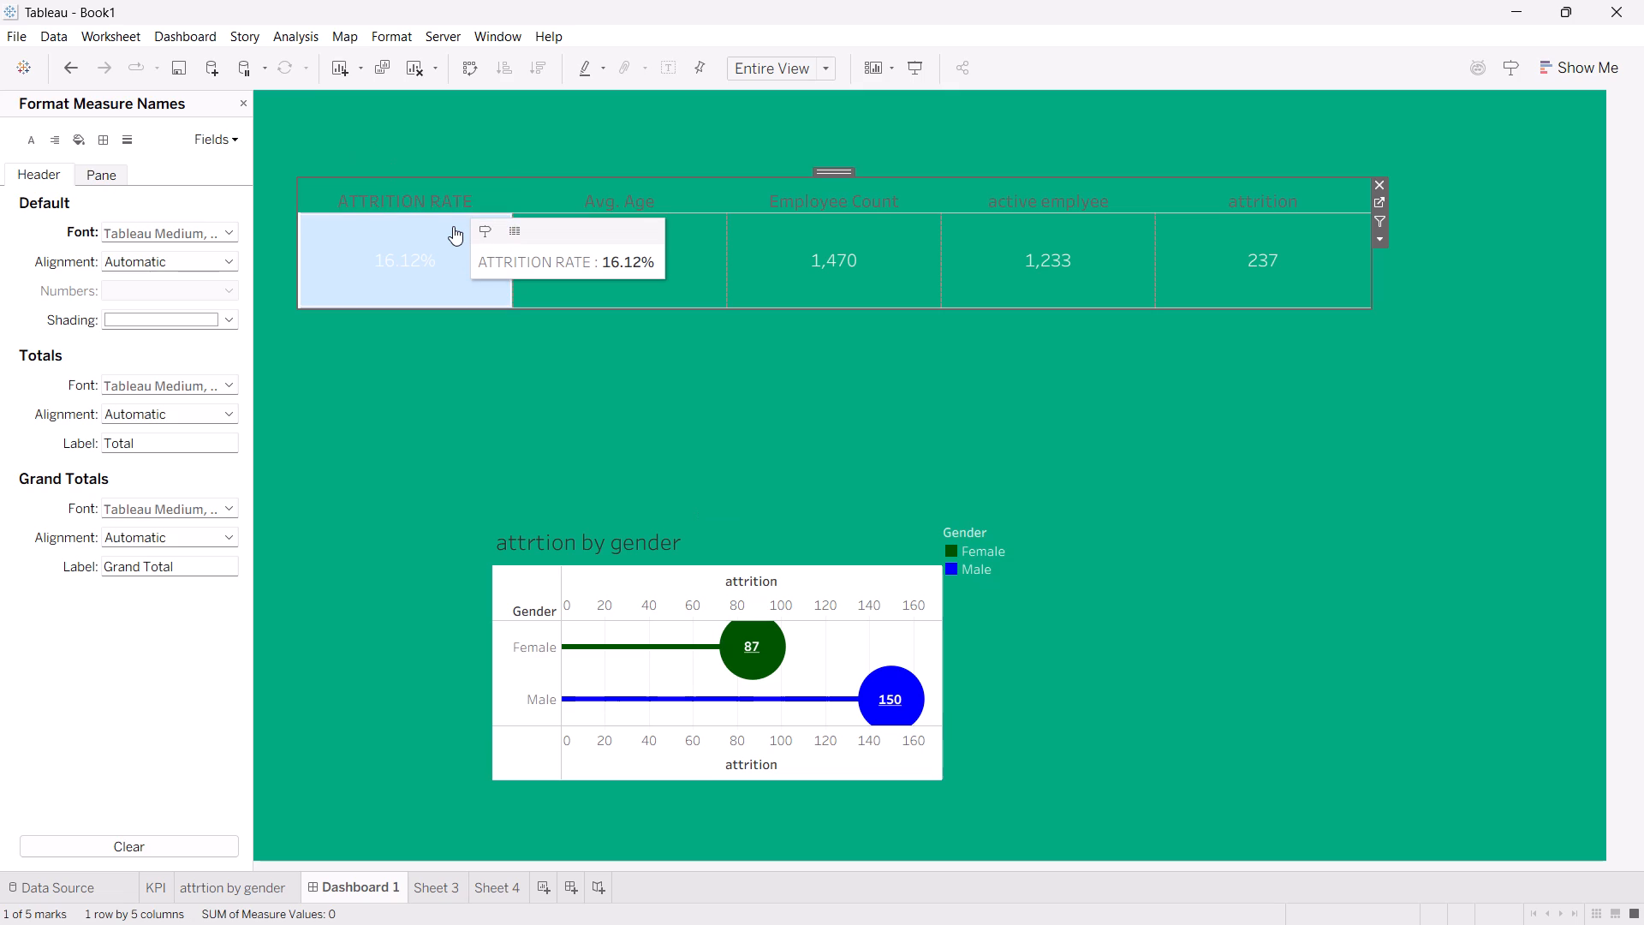
pyautogui.click(453, 226)
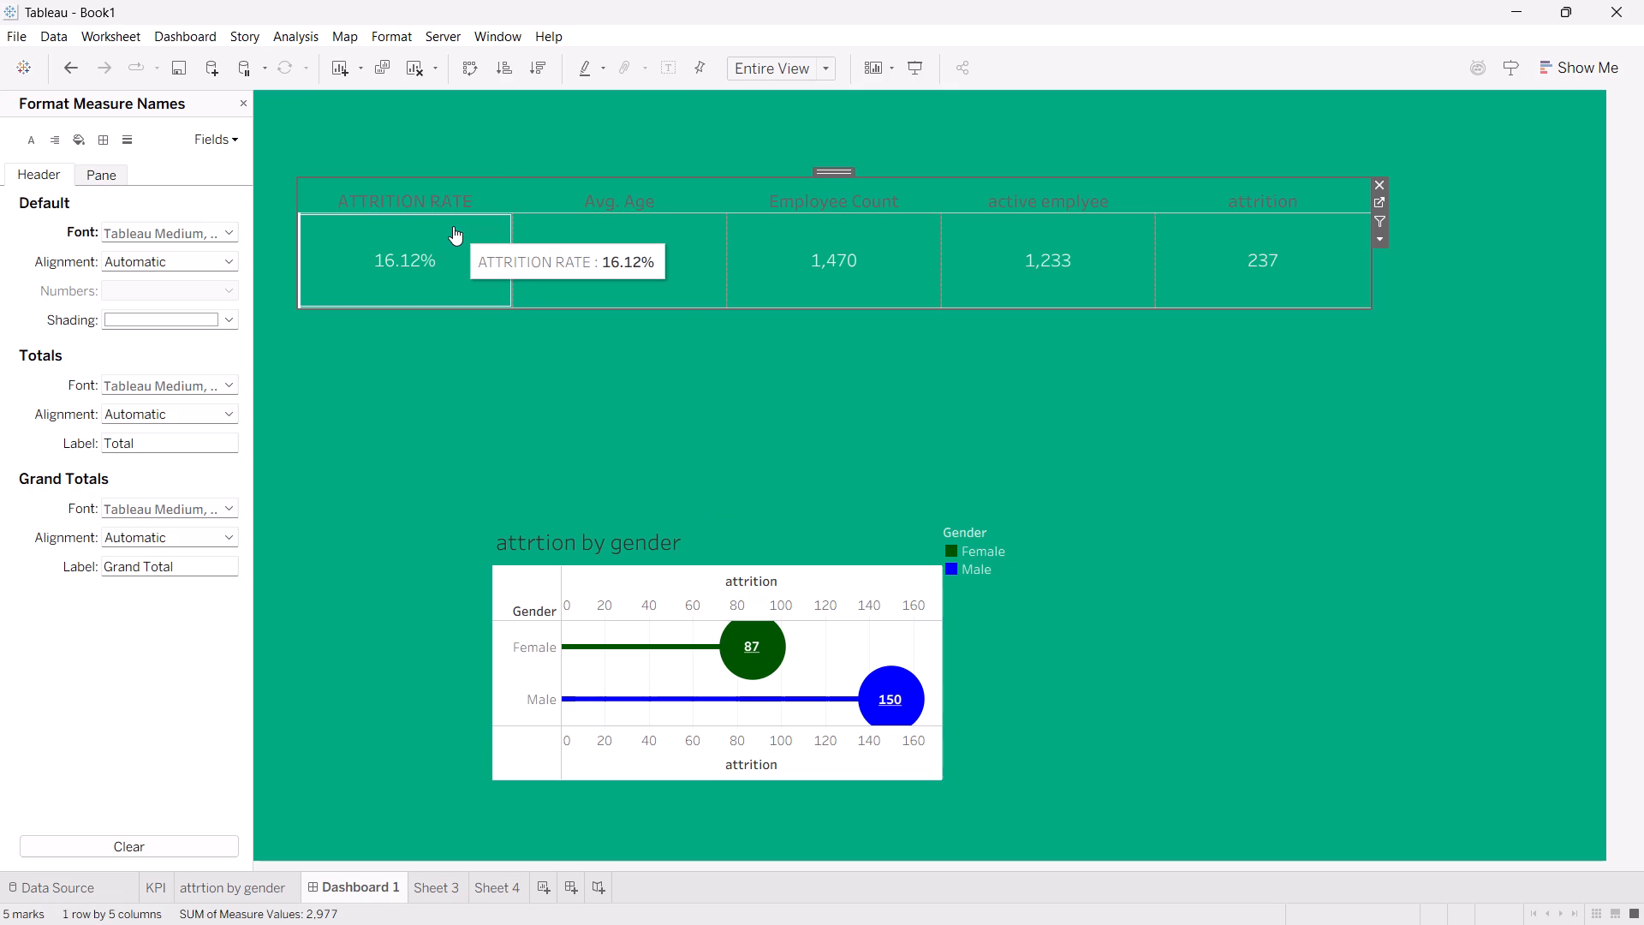
pyautogui.click(598, 432)
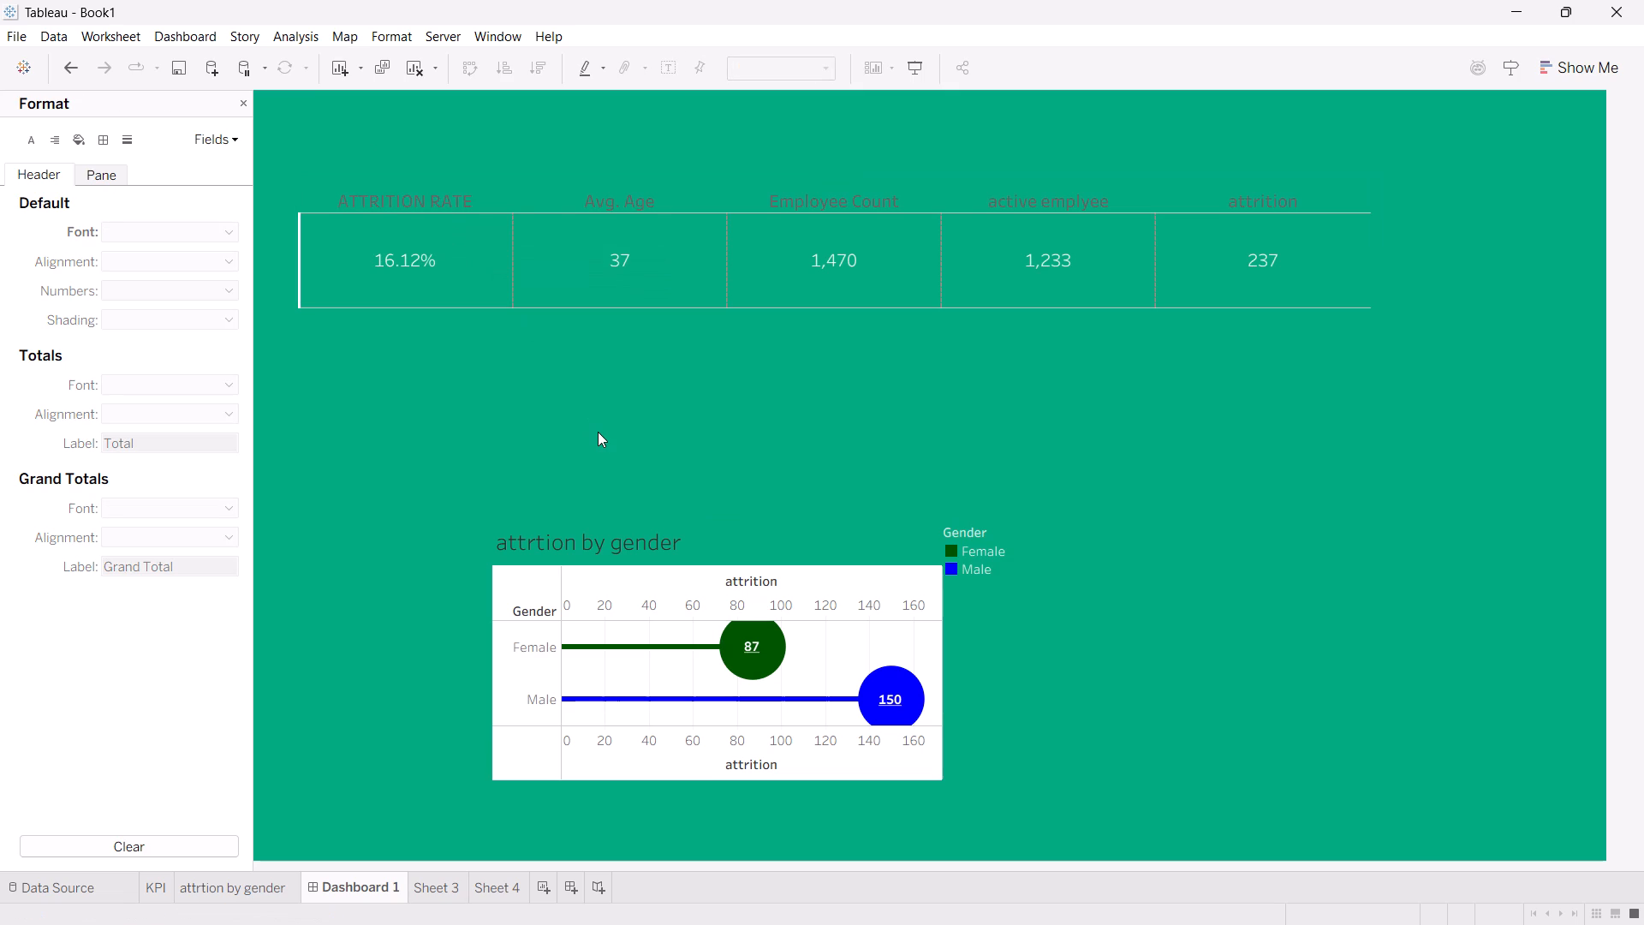
pyautogui.click(765, 921)
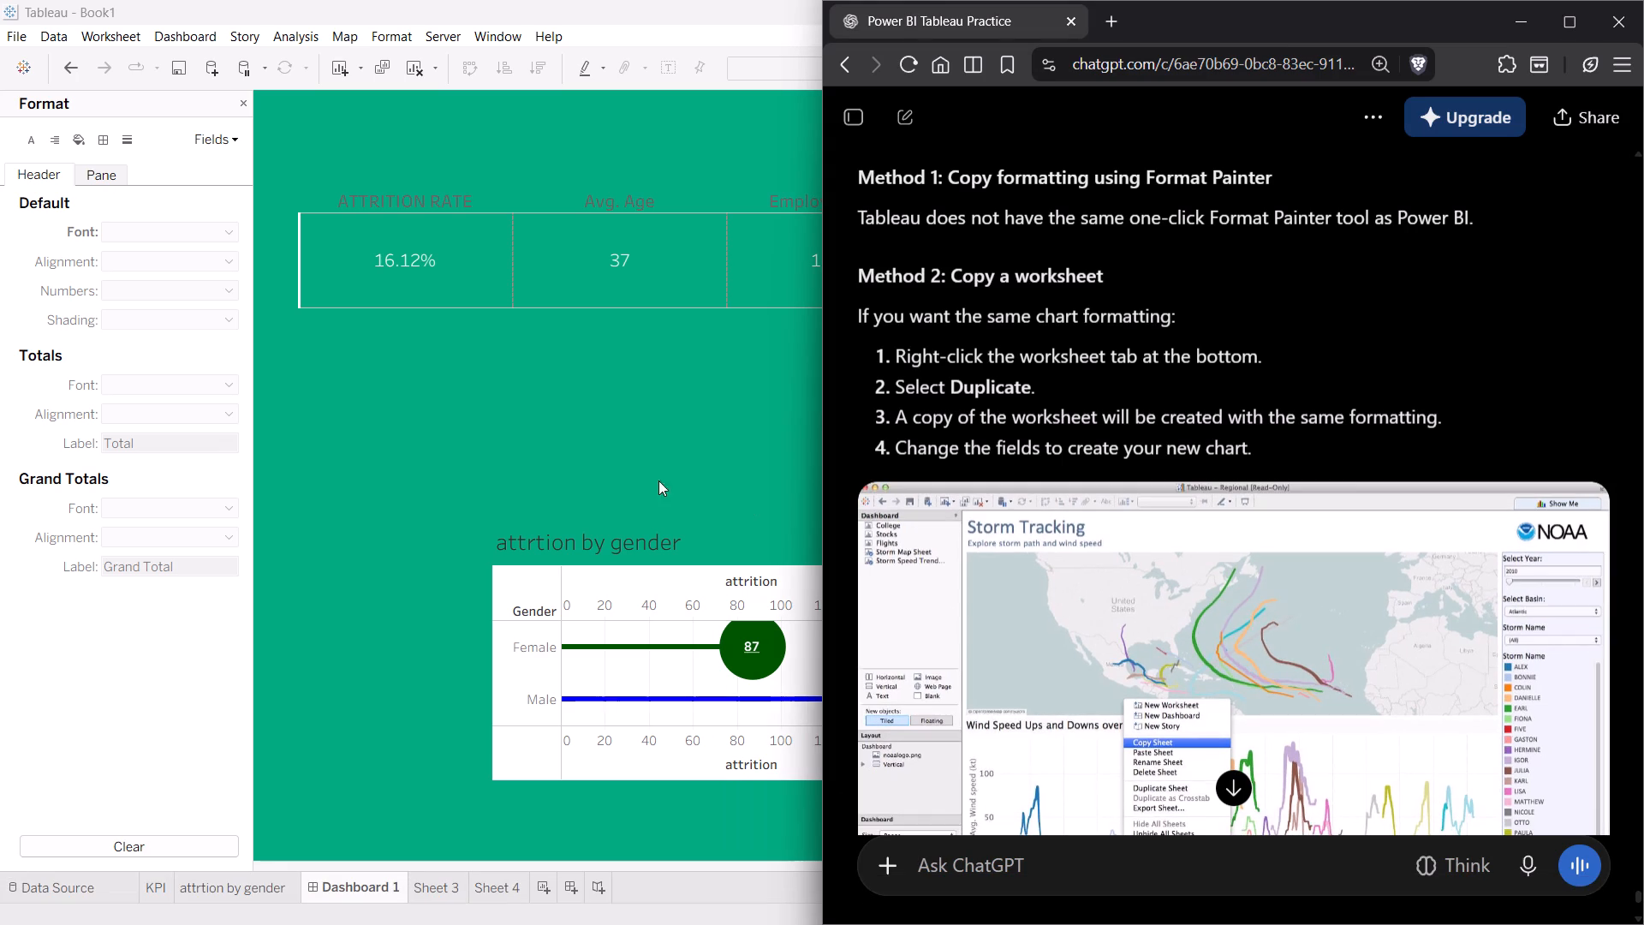
pyautogui.scroll(-1, 563, 443)
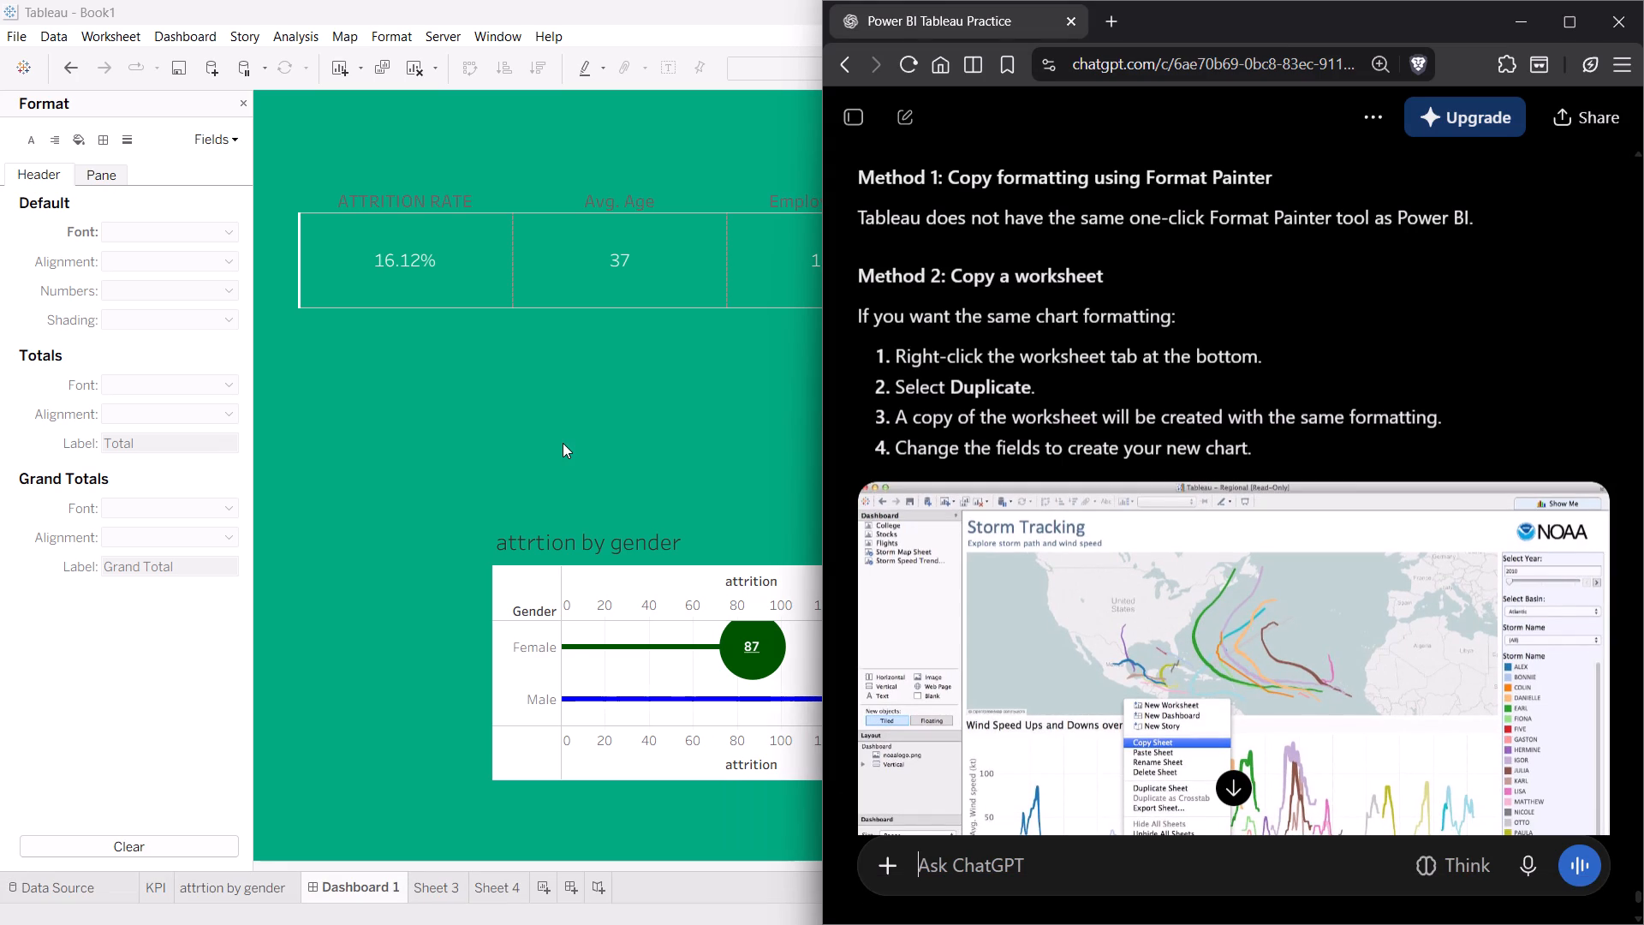
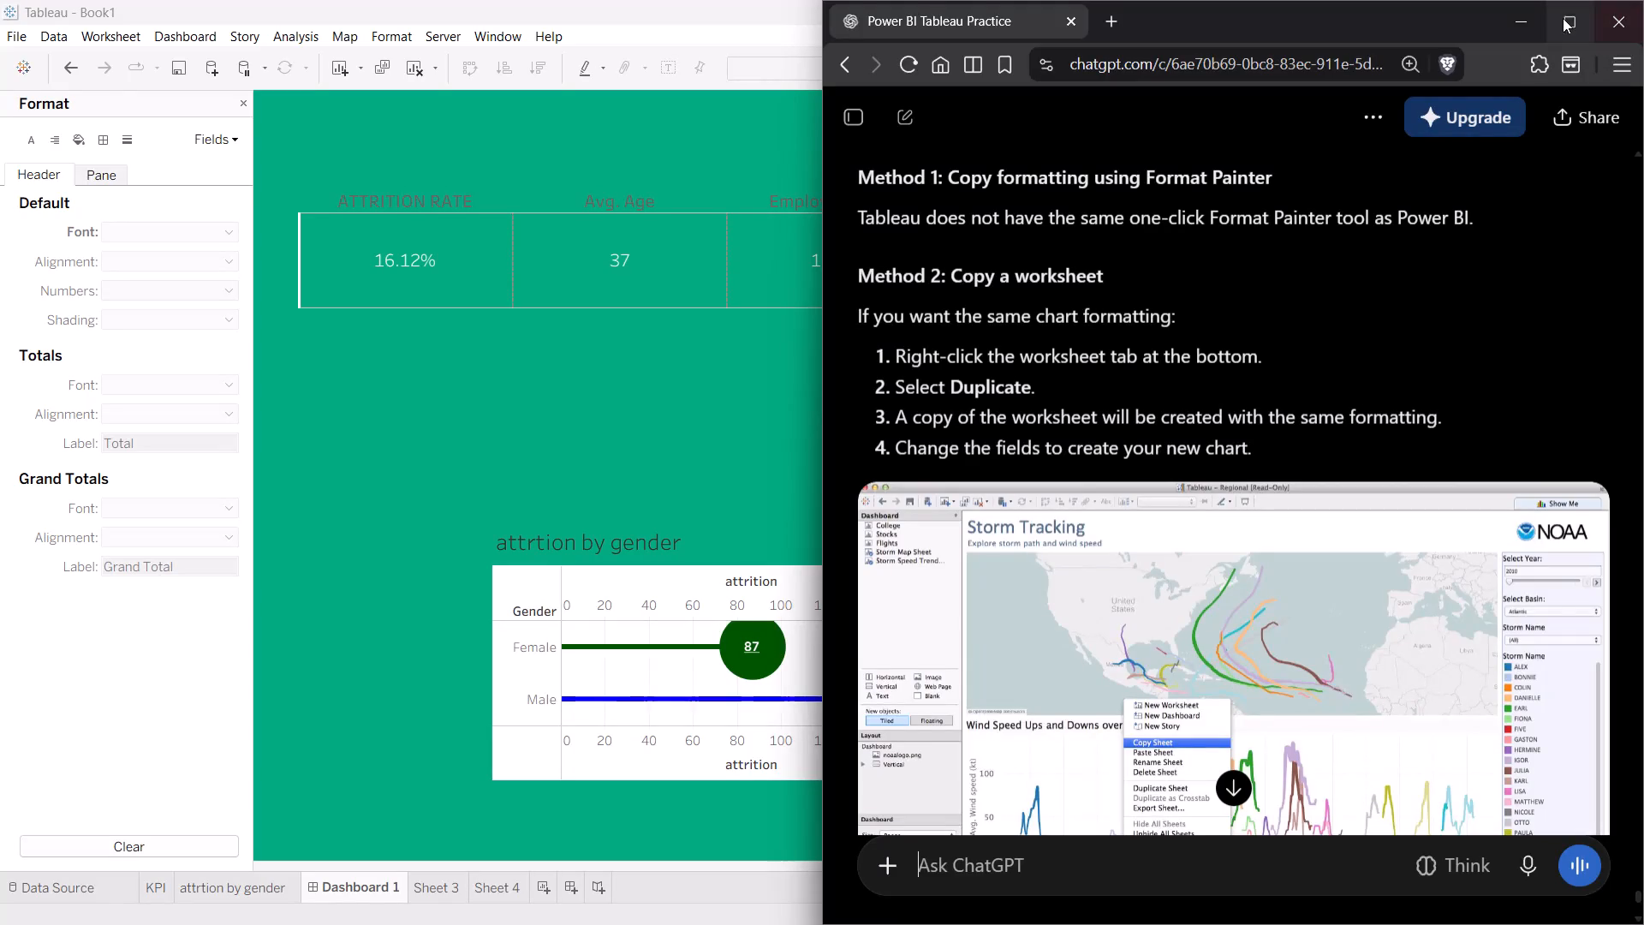
# Switch back to Tableau and adjust the width of the Gender row header column in the attrition by gender chart.
pyautogui.click(1504, 21)
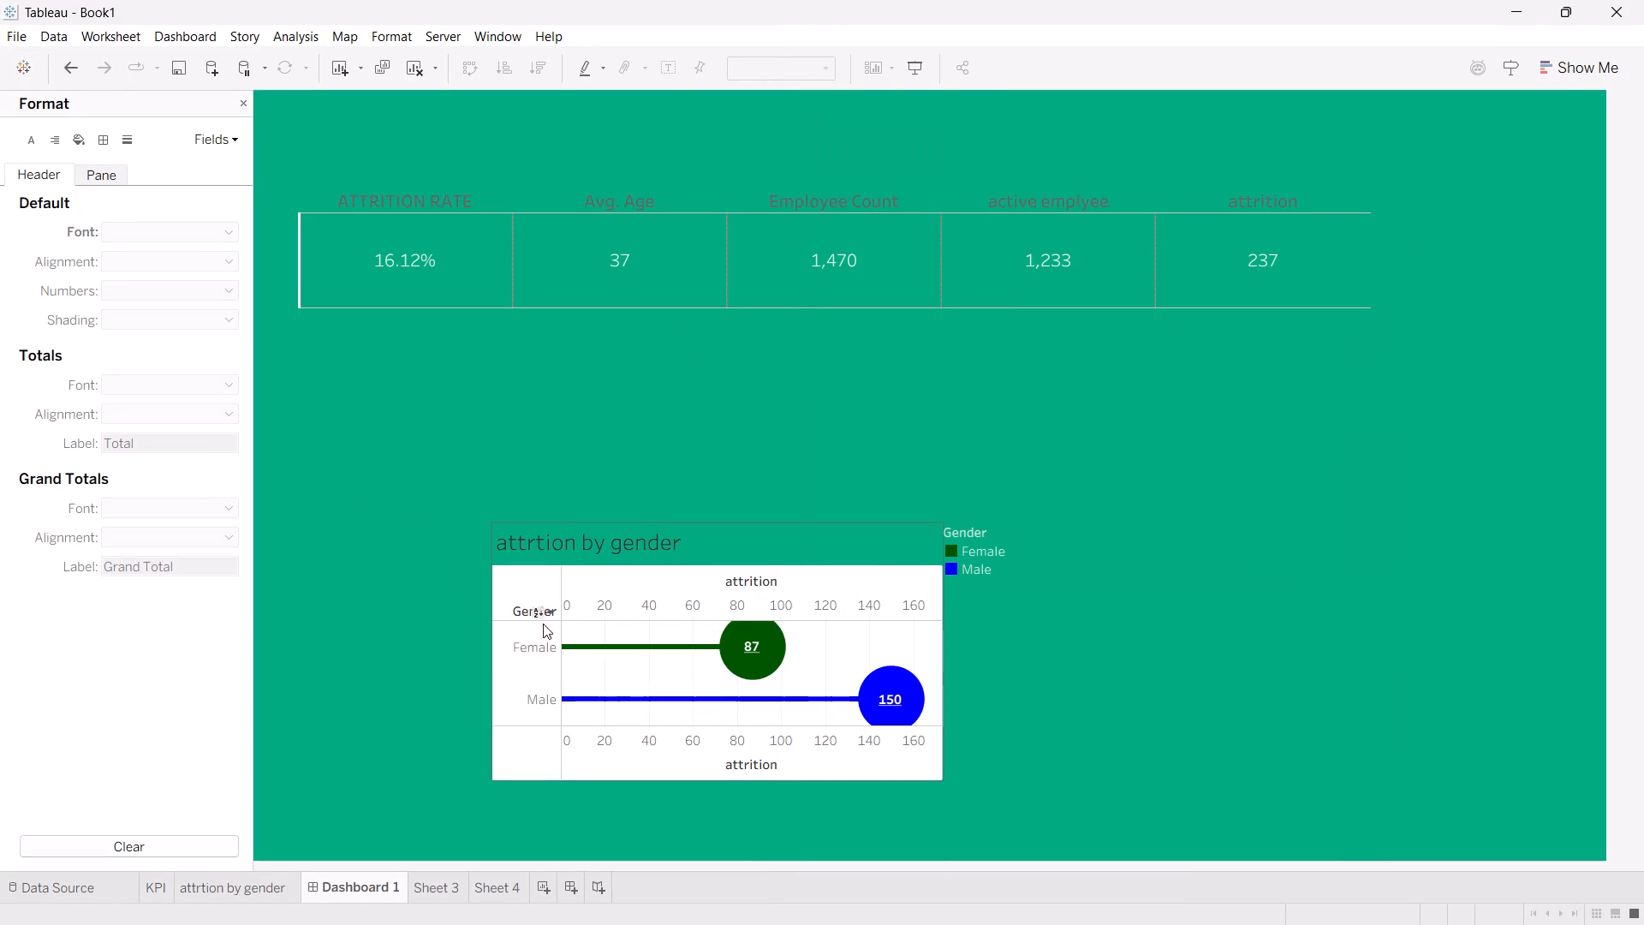
pyautogui.moveTo(559, 632); pyautogui.dragTo(682, 566)
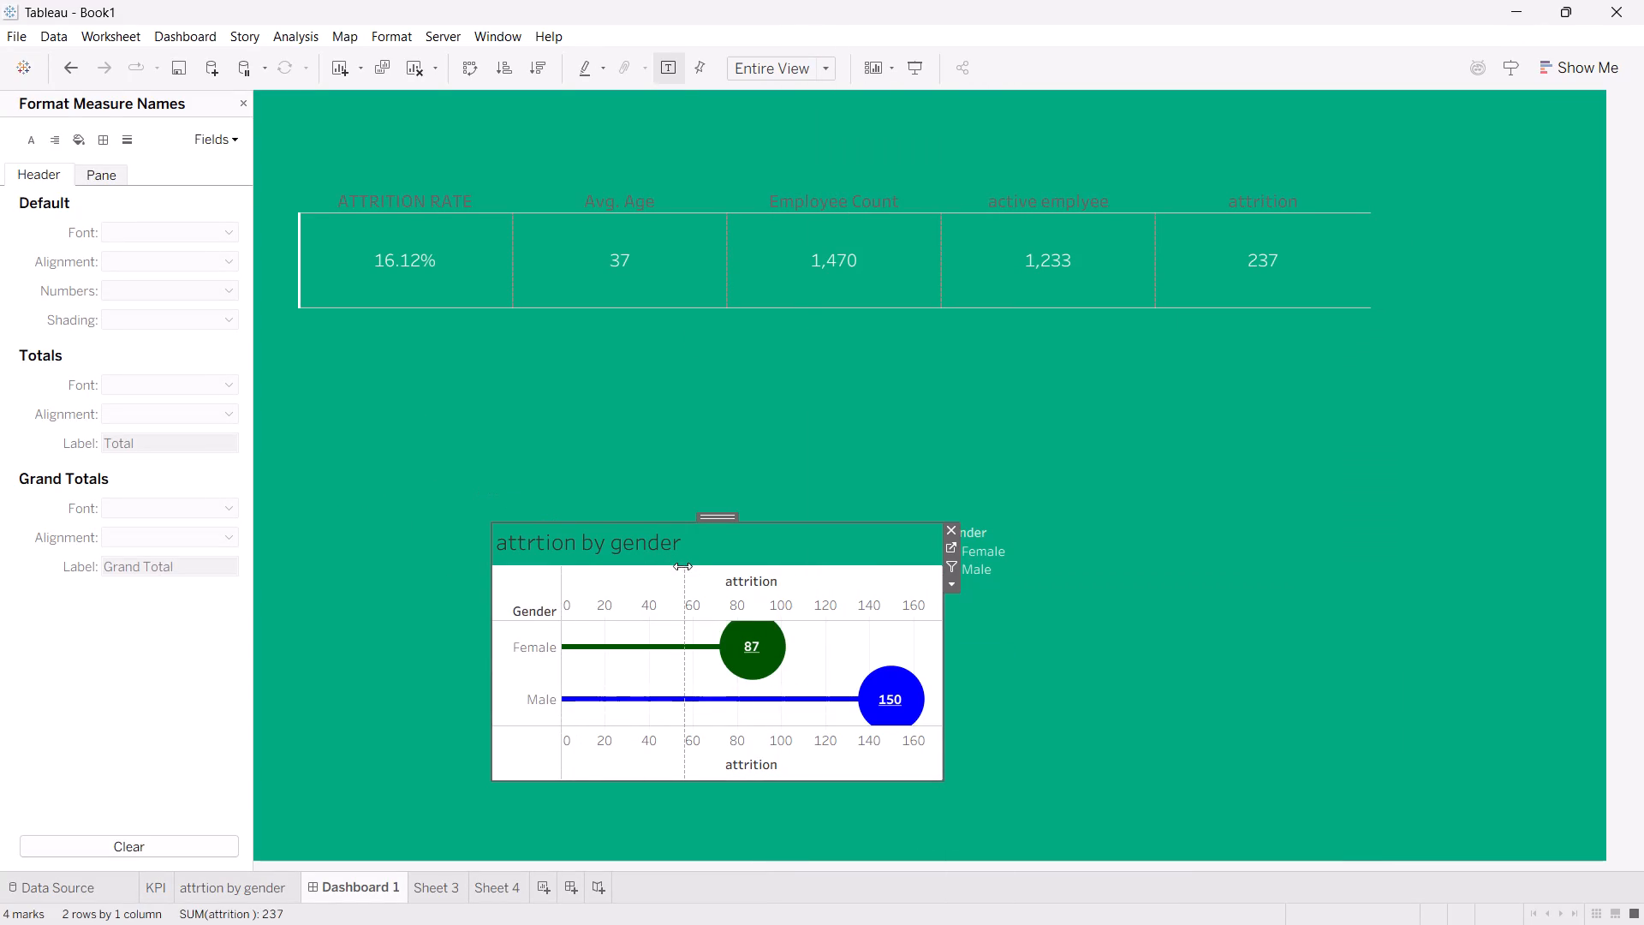
pyautogui.moveTo(682, 566); pyautogui.dragTo(682, 565)
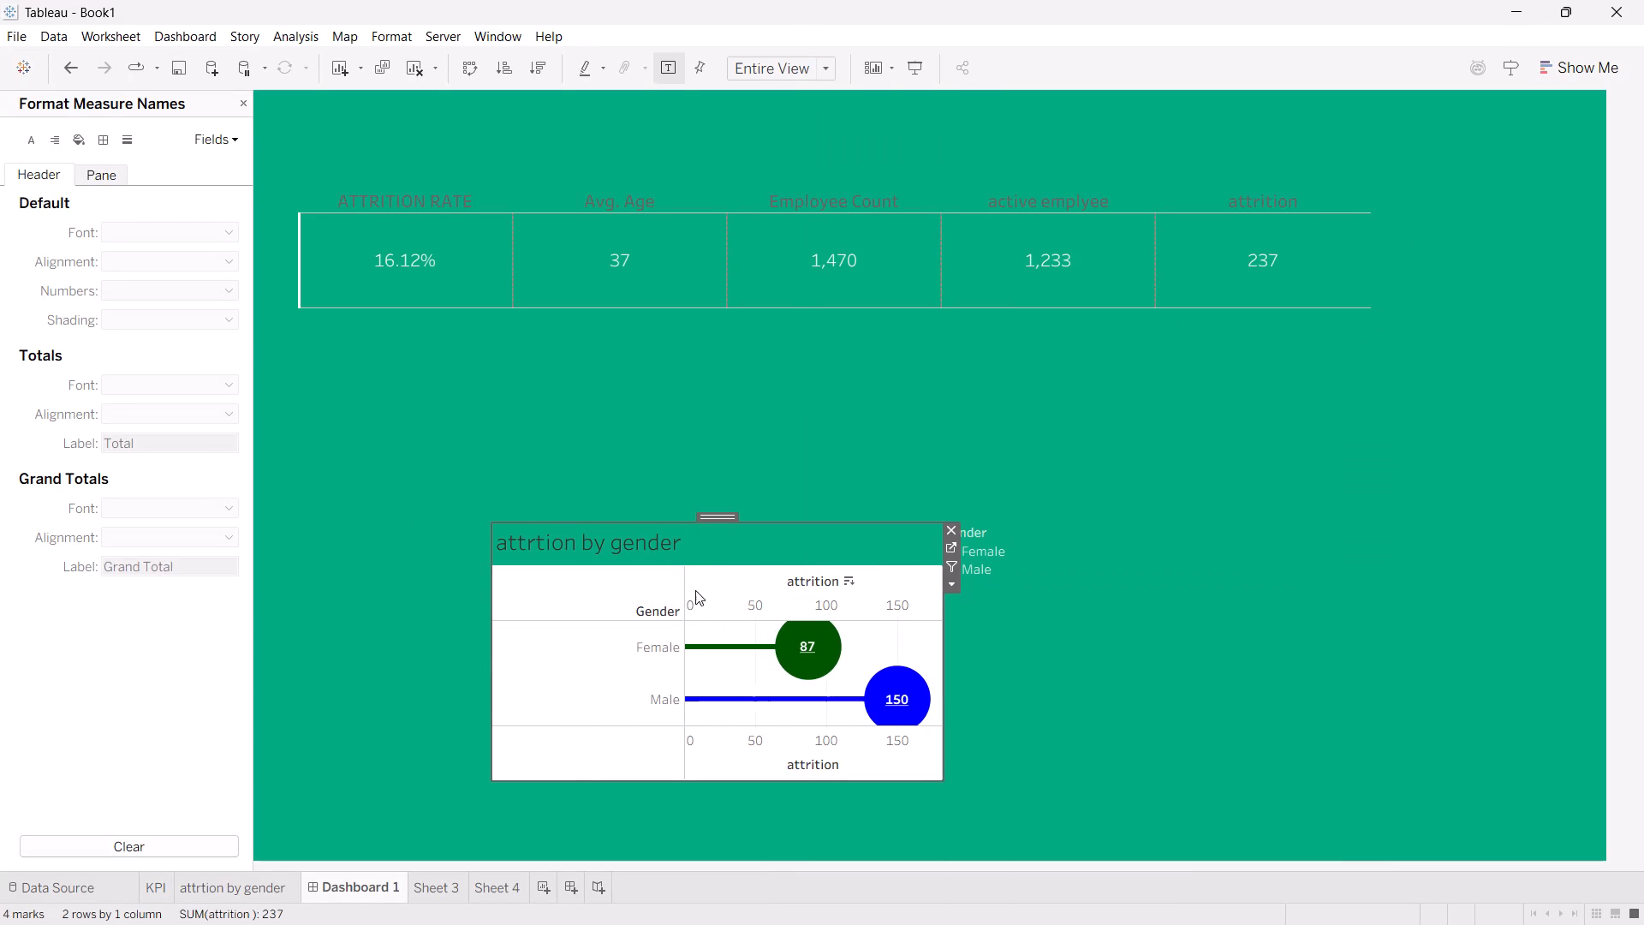
pyautogui.click(683, 587)
pyautogui.moveTo(685, 575); pyautogui.dragTo(575, 573)
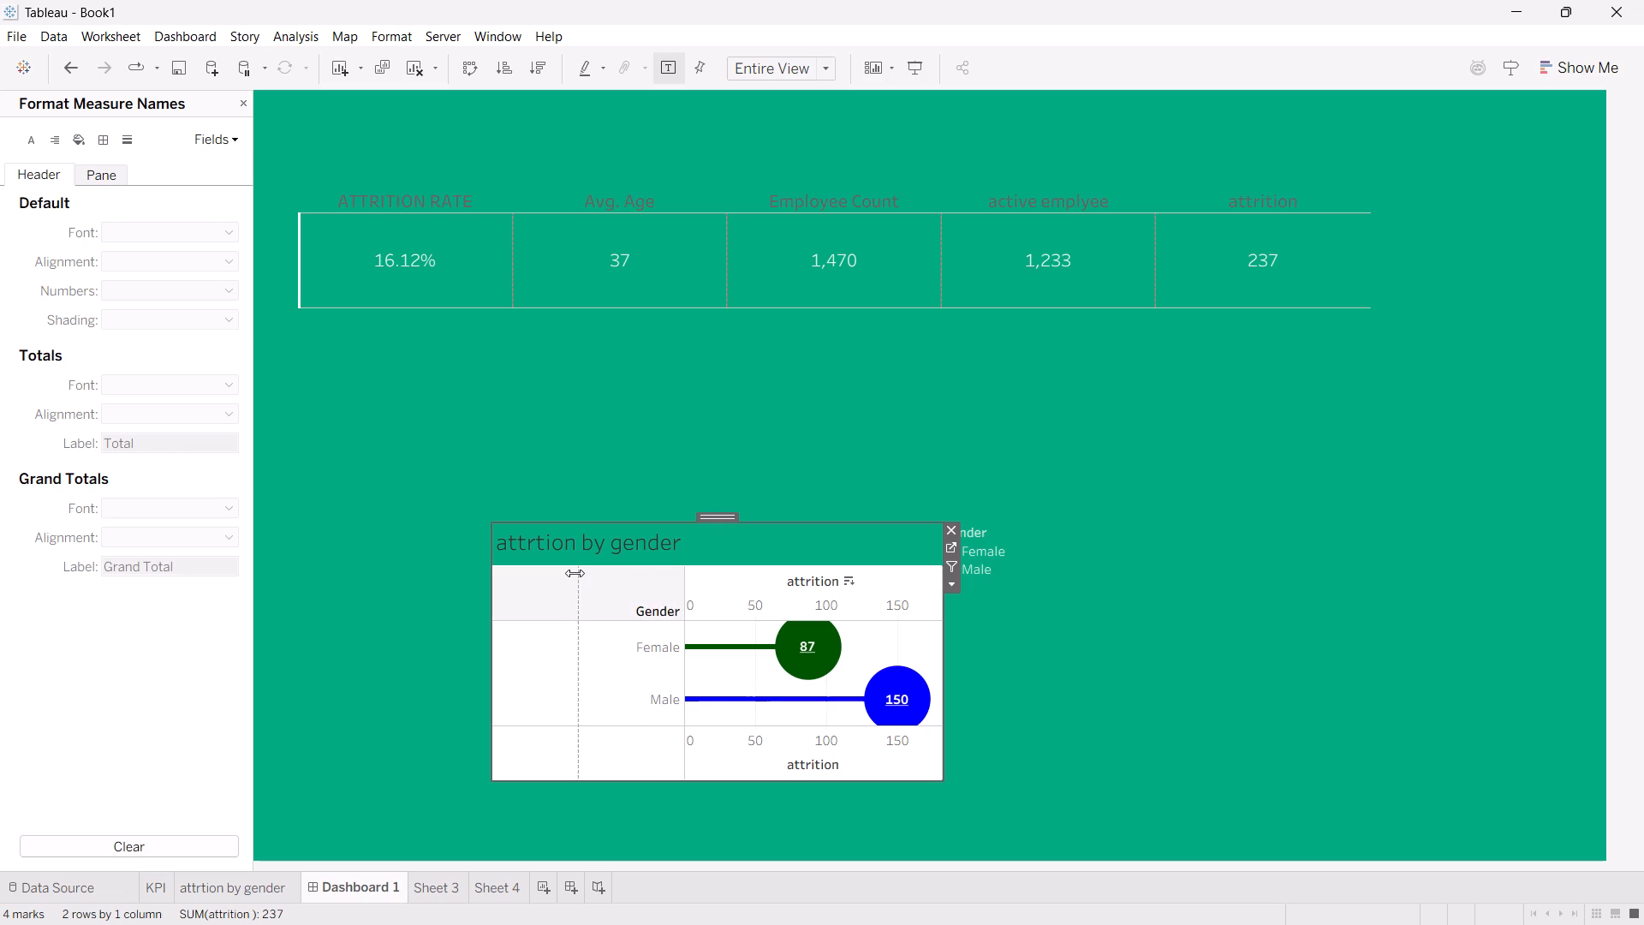
pyautogui.moveTo(575, 573); pyautogui.dragTo(571, 573)
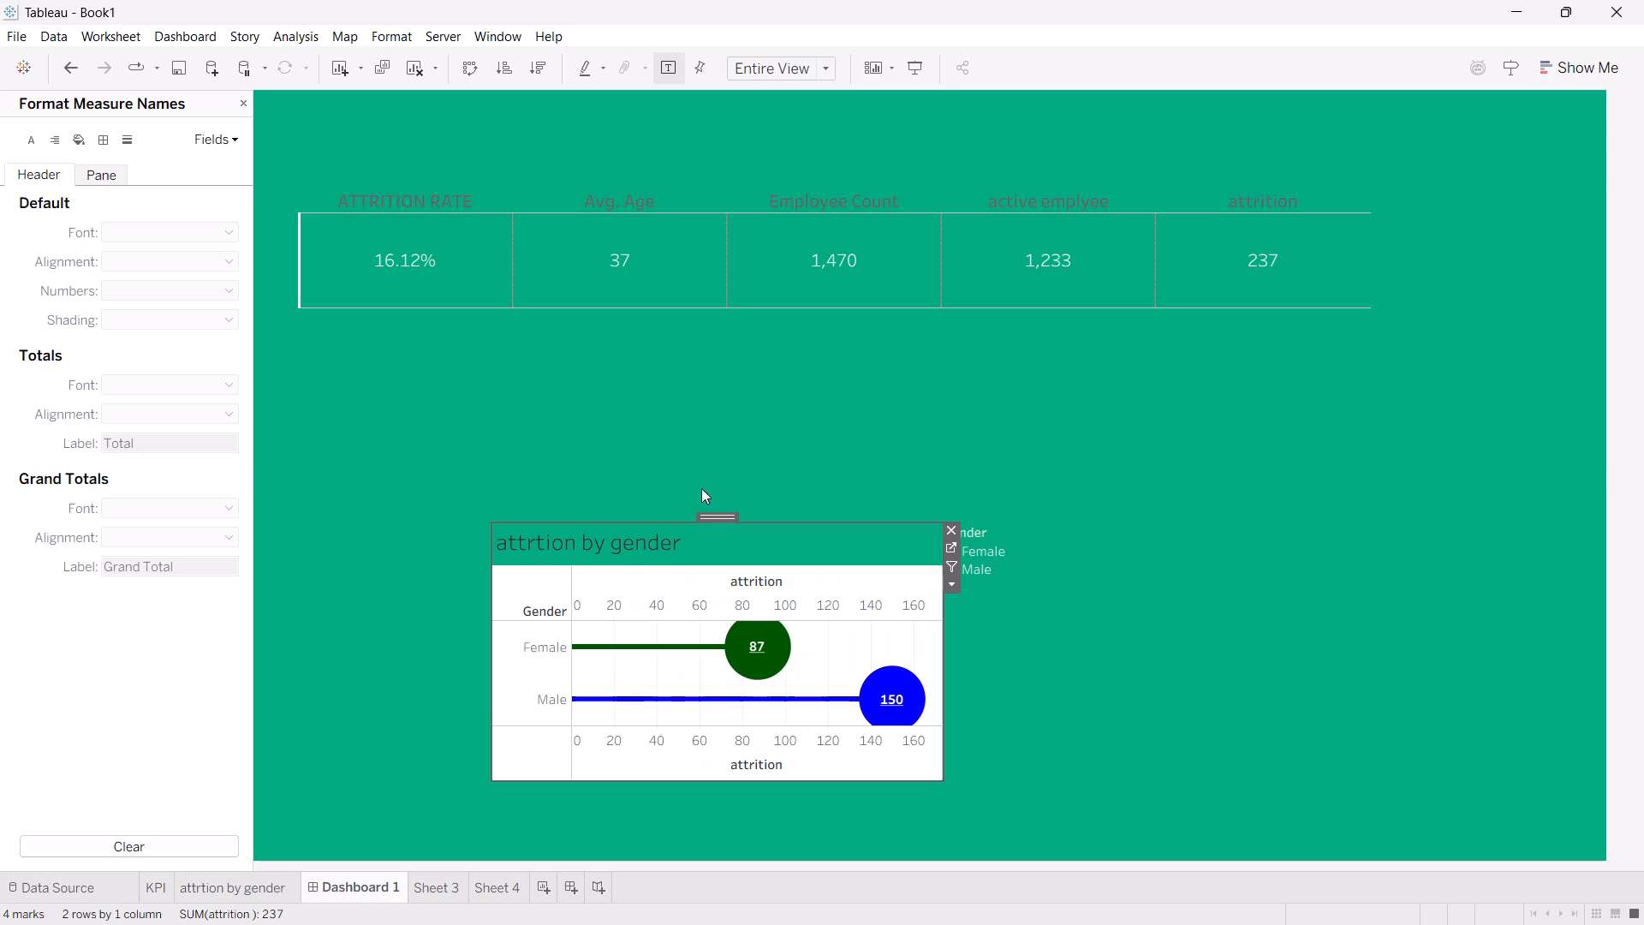
# Move the attrition by gender chart directly below the KPI table and place its Gender legend beside the chart.
pyautogui.moveTo(713, 520); pyautogui.dragTo(535, 372)
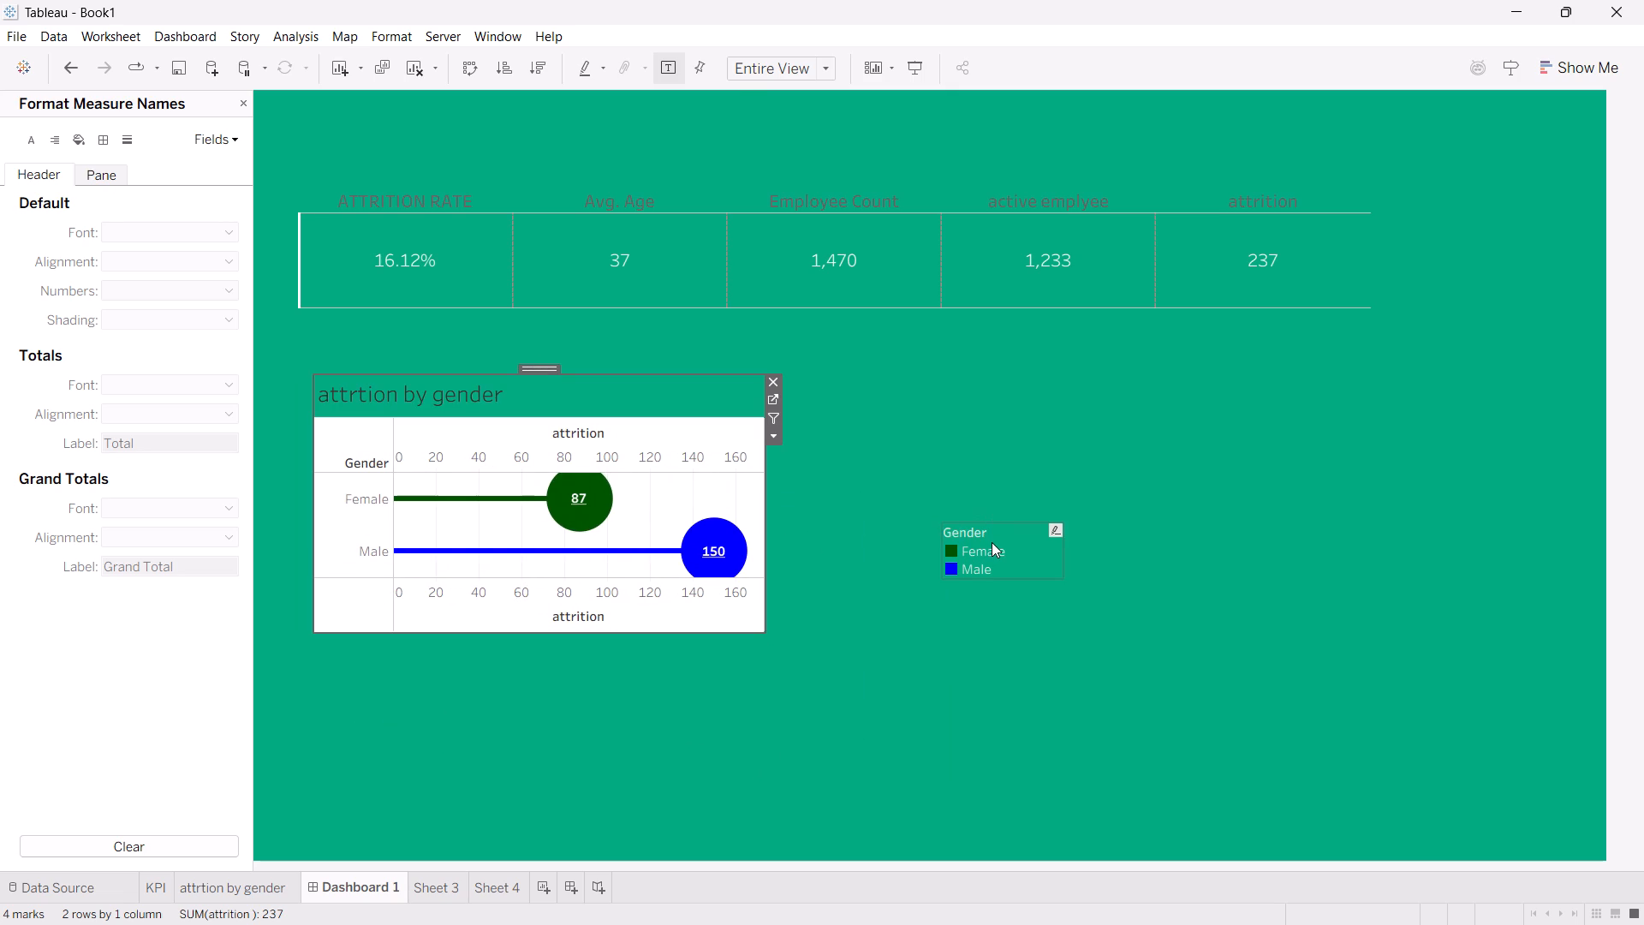
pyautogui.moveTo(992, 542); pyautogui.dragTo(998, 525)
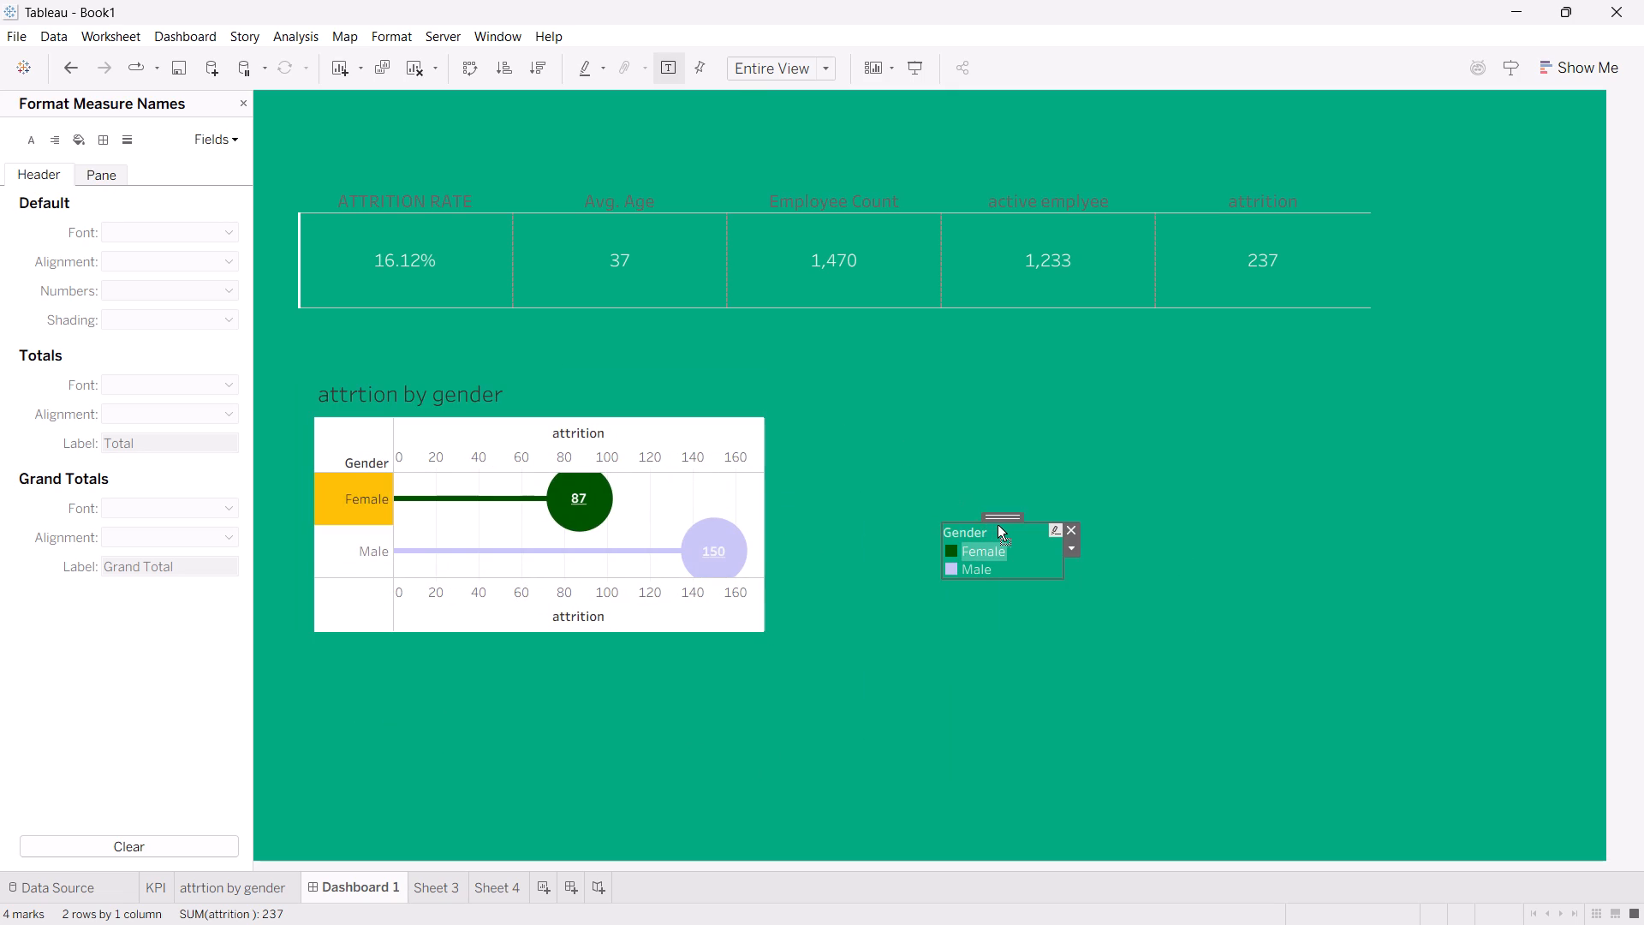
pyautogui.moveTo(998, 525); pyautogui.dragTo(1002, 519)
pyautogui.moveTo(1001, 515); pyautogui.dragTo(824, 410)
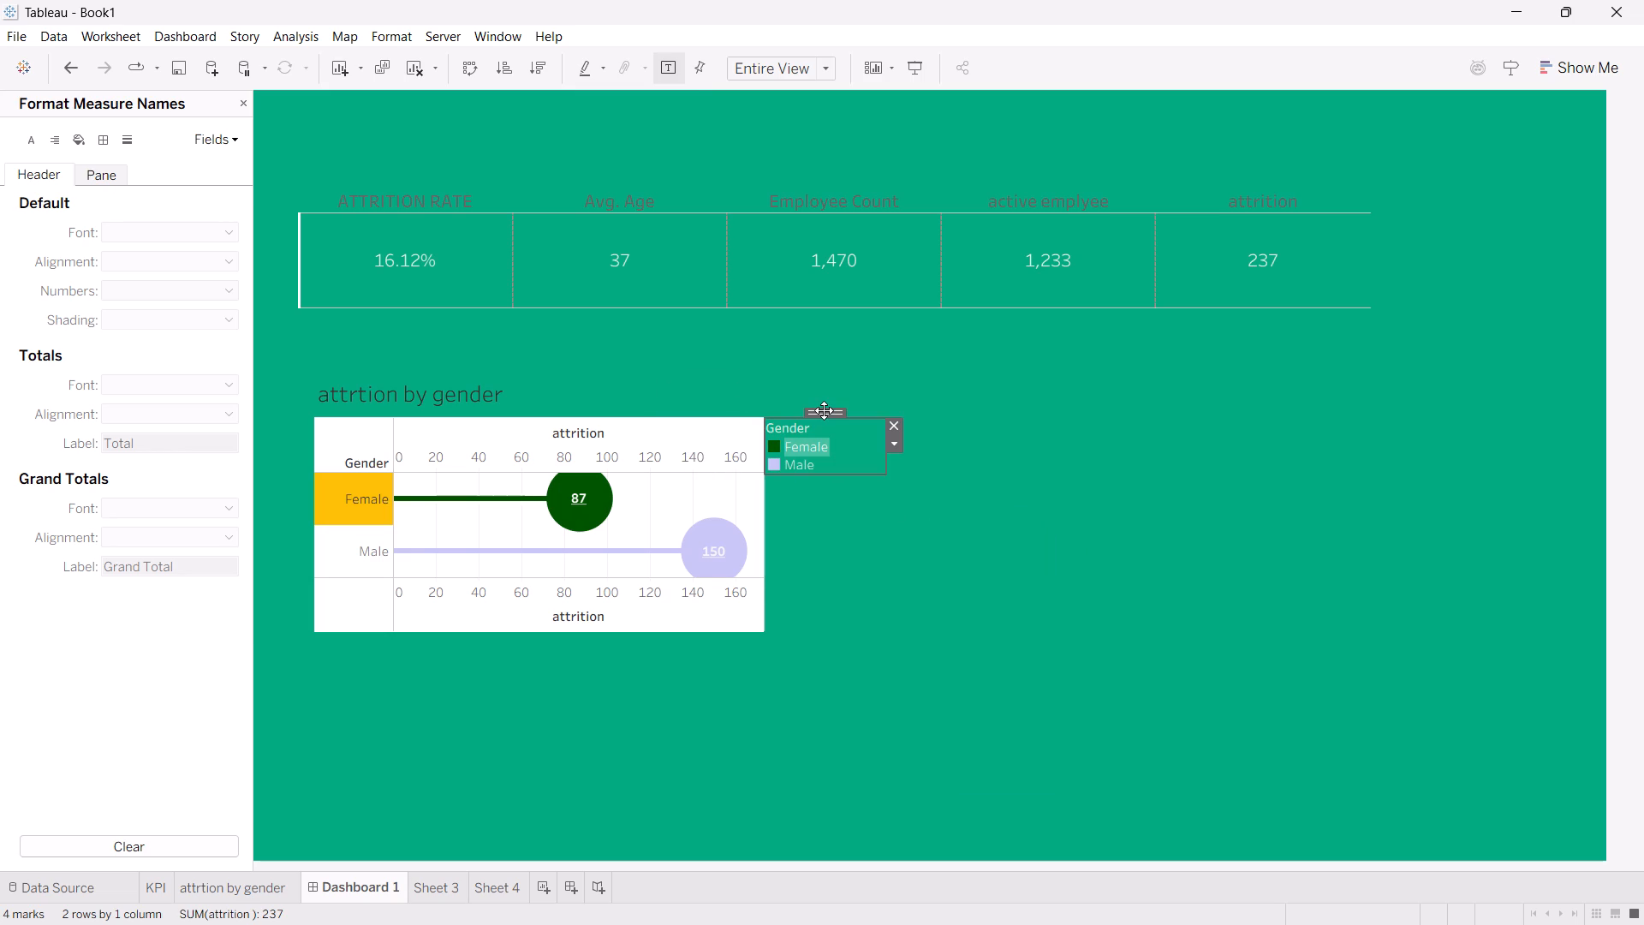
# Reduce the height of the attrition by gender chart by resizing its top and bottom edges.
pyautogui.click(563, 395)
pyautogui.click(546, 369)
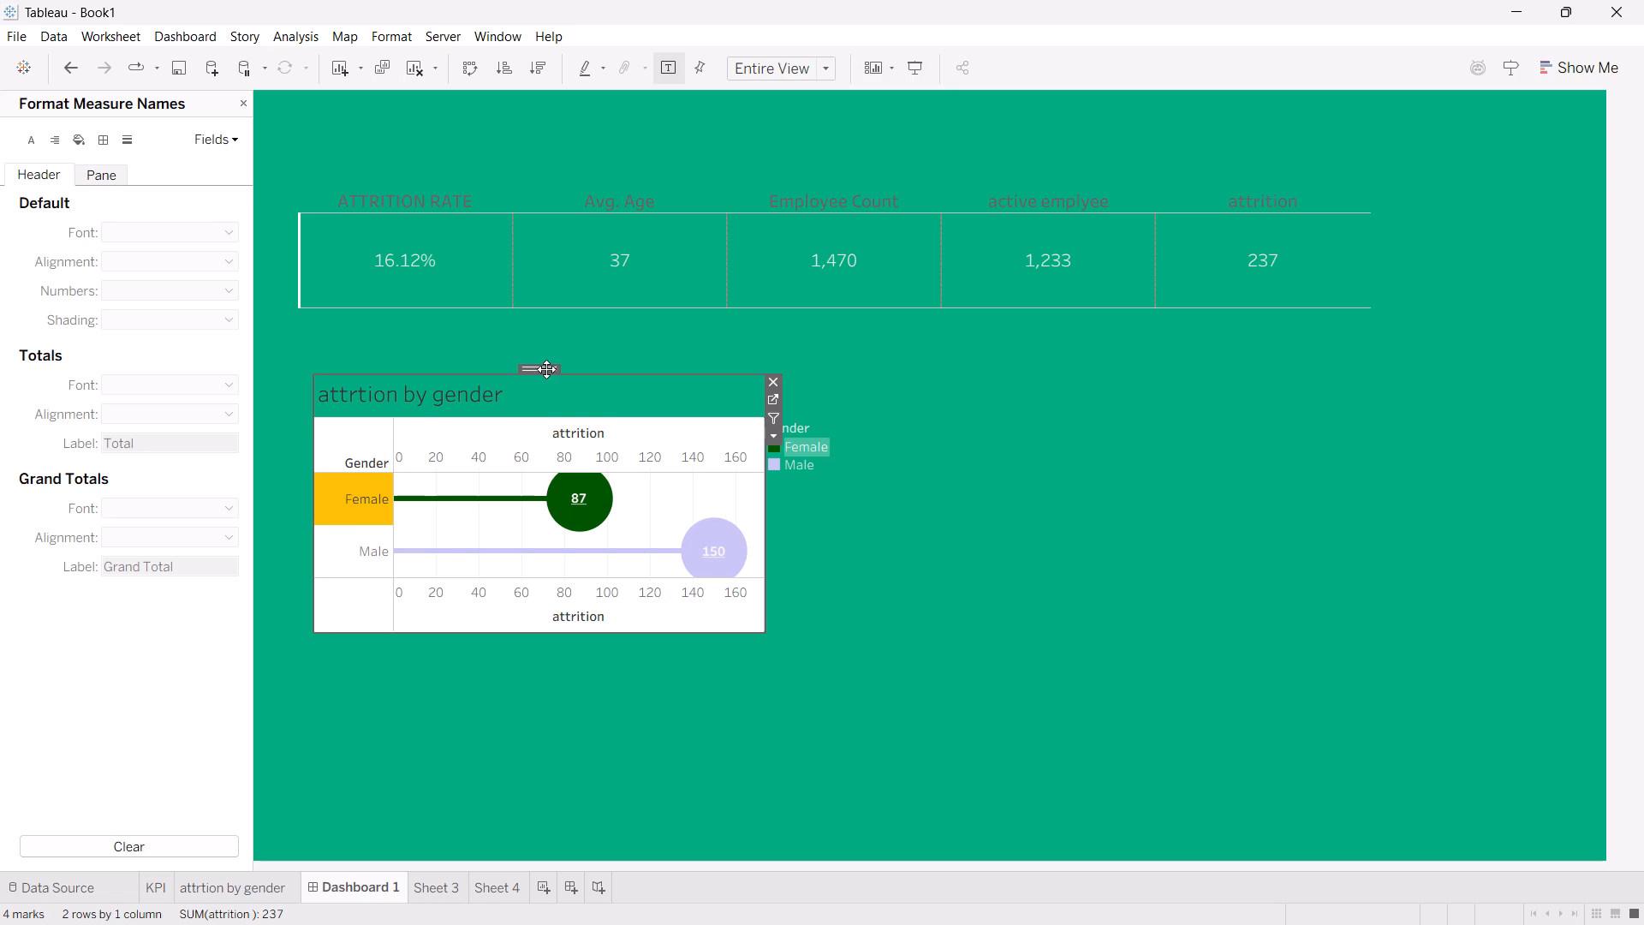
pyautogui.moveTo(608, 373); pyautogui.dragTo(605, 390)
pyautogui.click(605, 390)
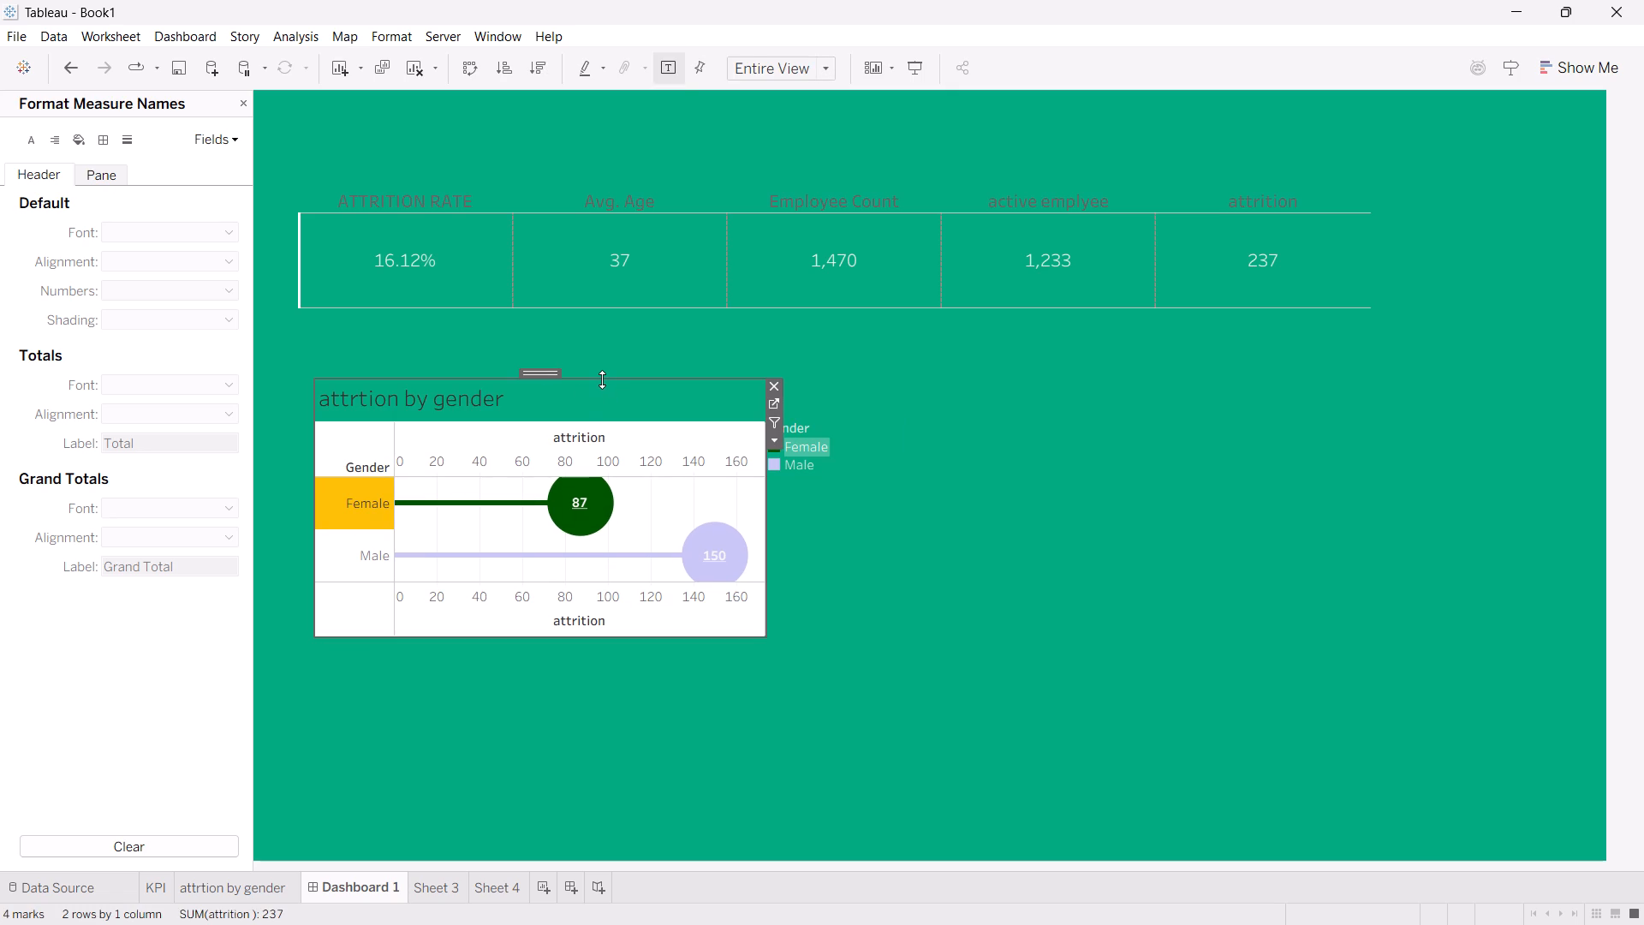
pyautogui.moveTo(602, 379); pyautogui.dragTo(557, 502)
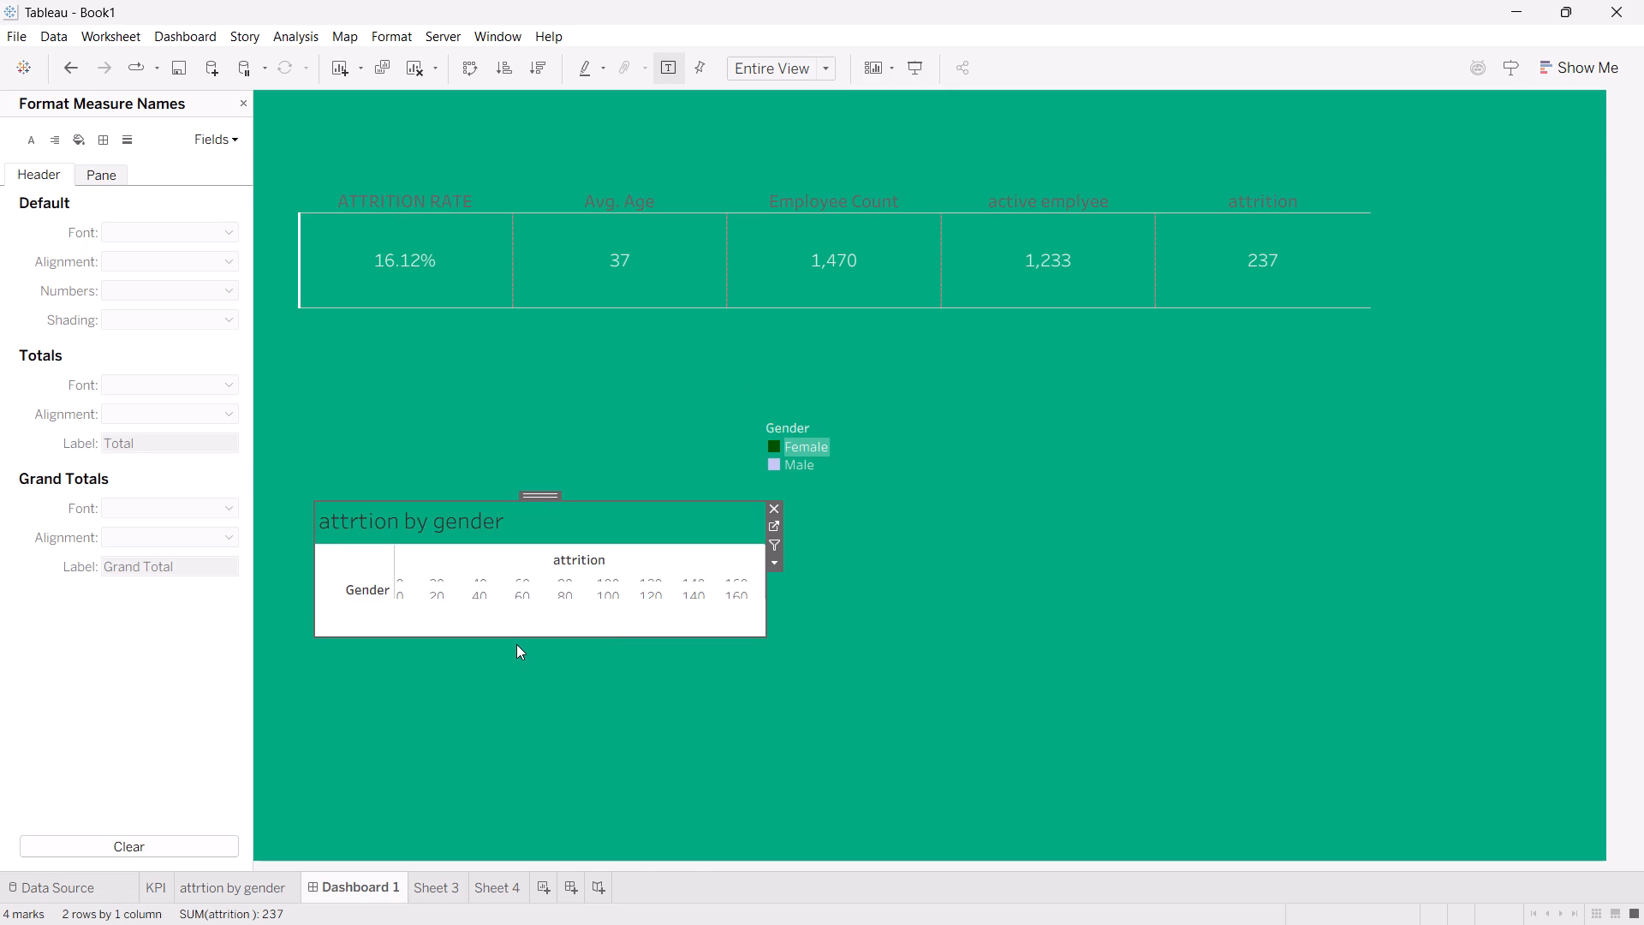
pyautogui.moveTo(519, 634); pyautogui.dragTo(530, 579)
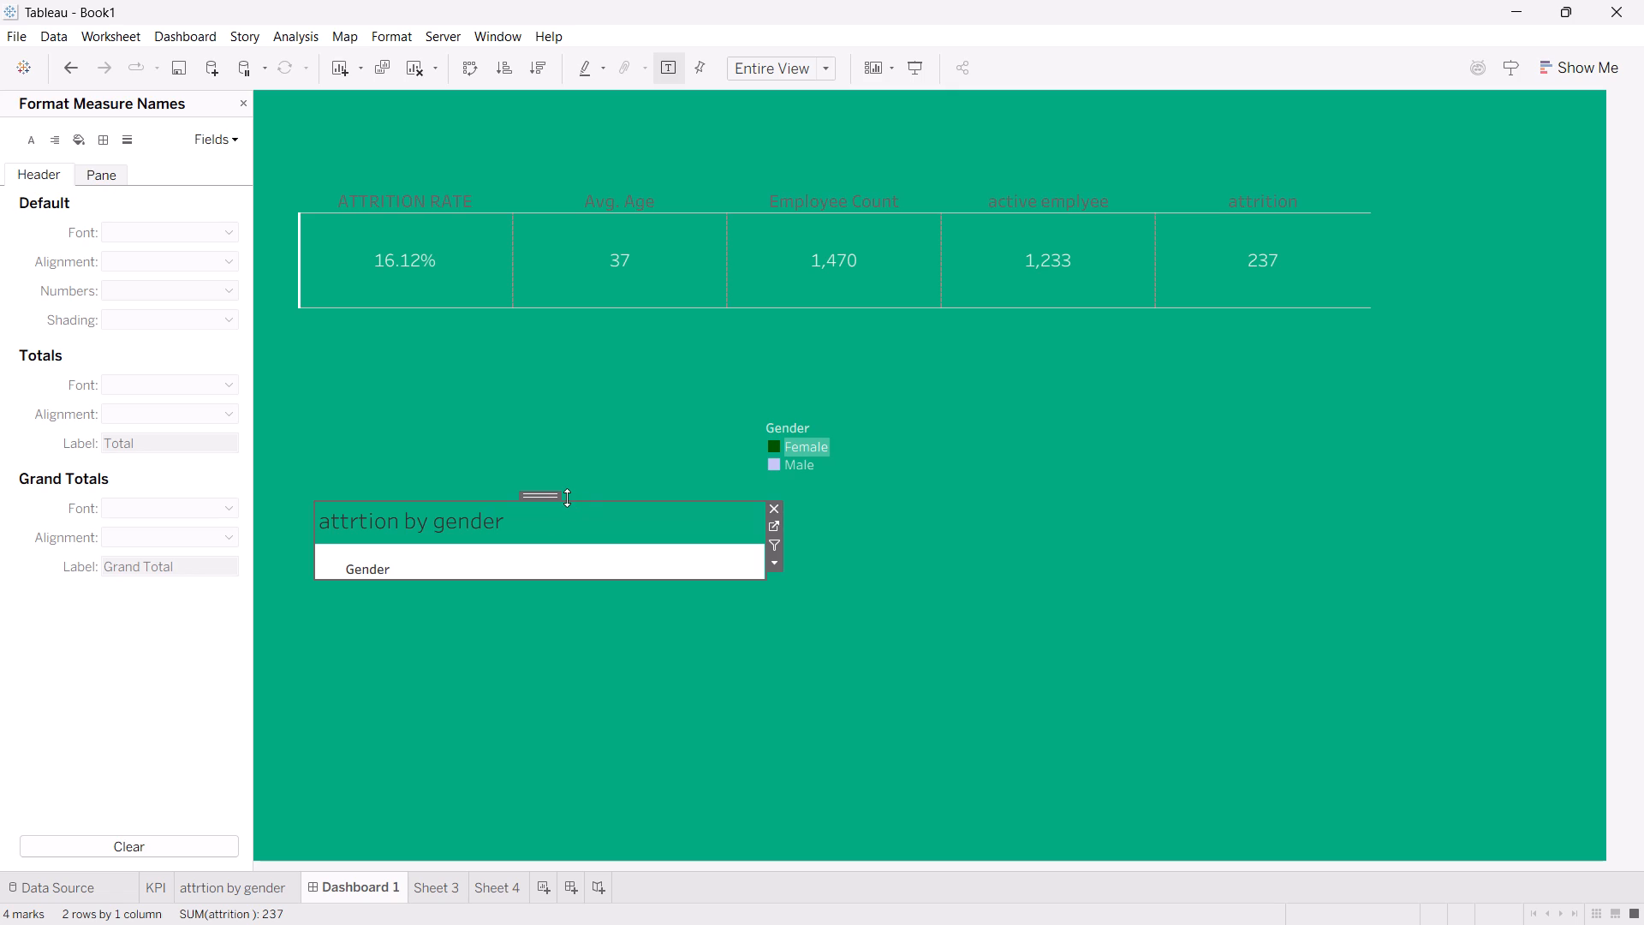
pyautogui.moveTo(567, 501); pyautogui.dragTo(595, 413)
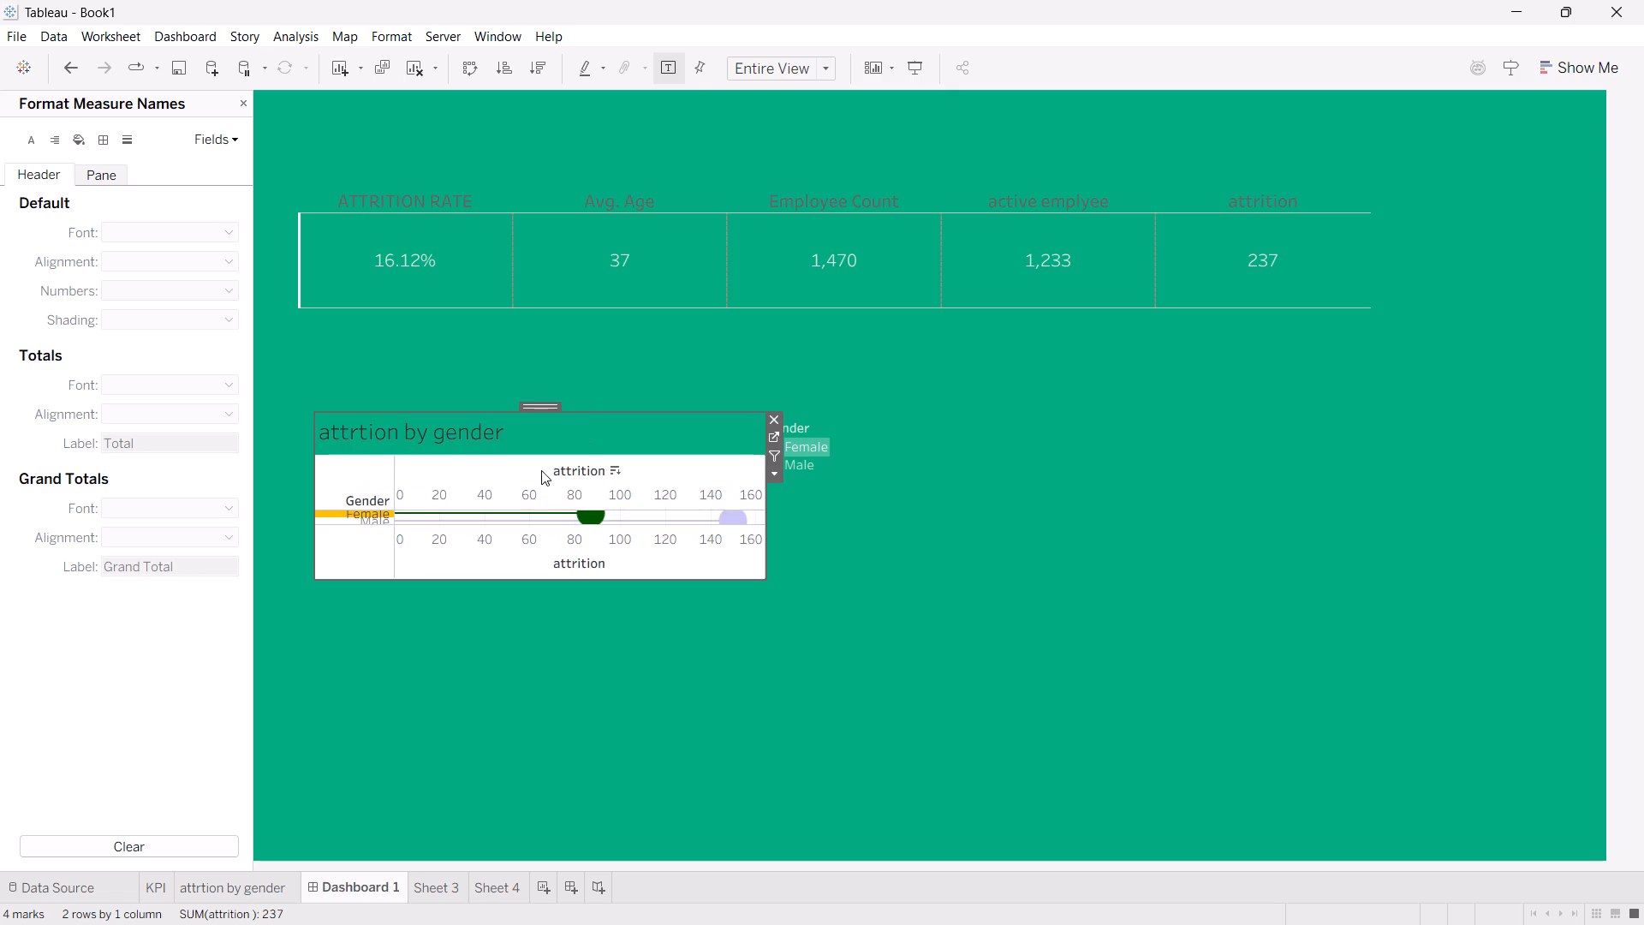
# Hide the attrition axis headers in the attrition by gender chart.
pyautogui.click(554, 568)
pyautogui.rightClick(554, 568)
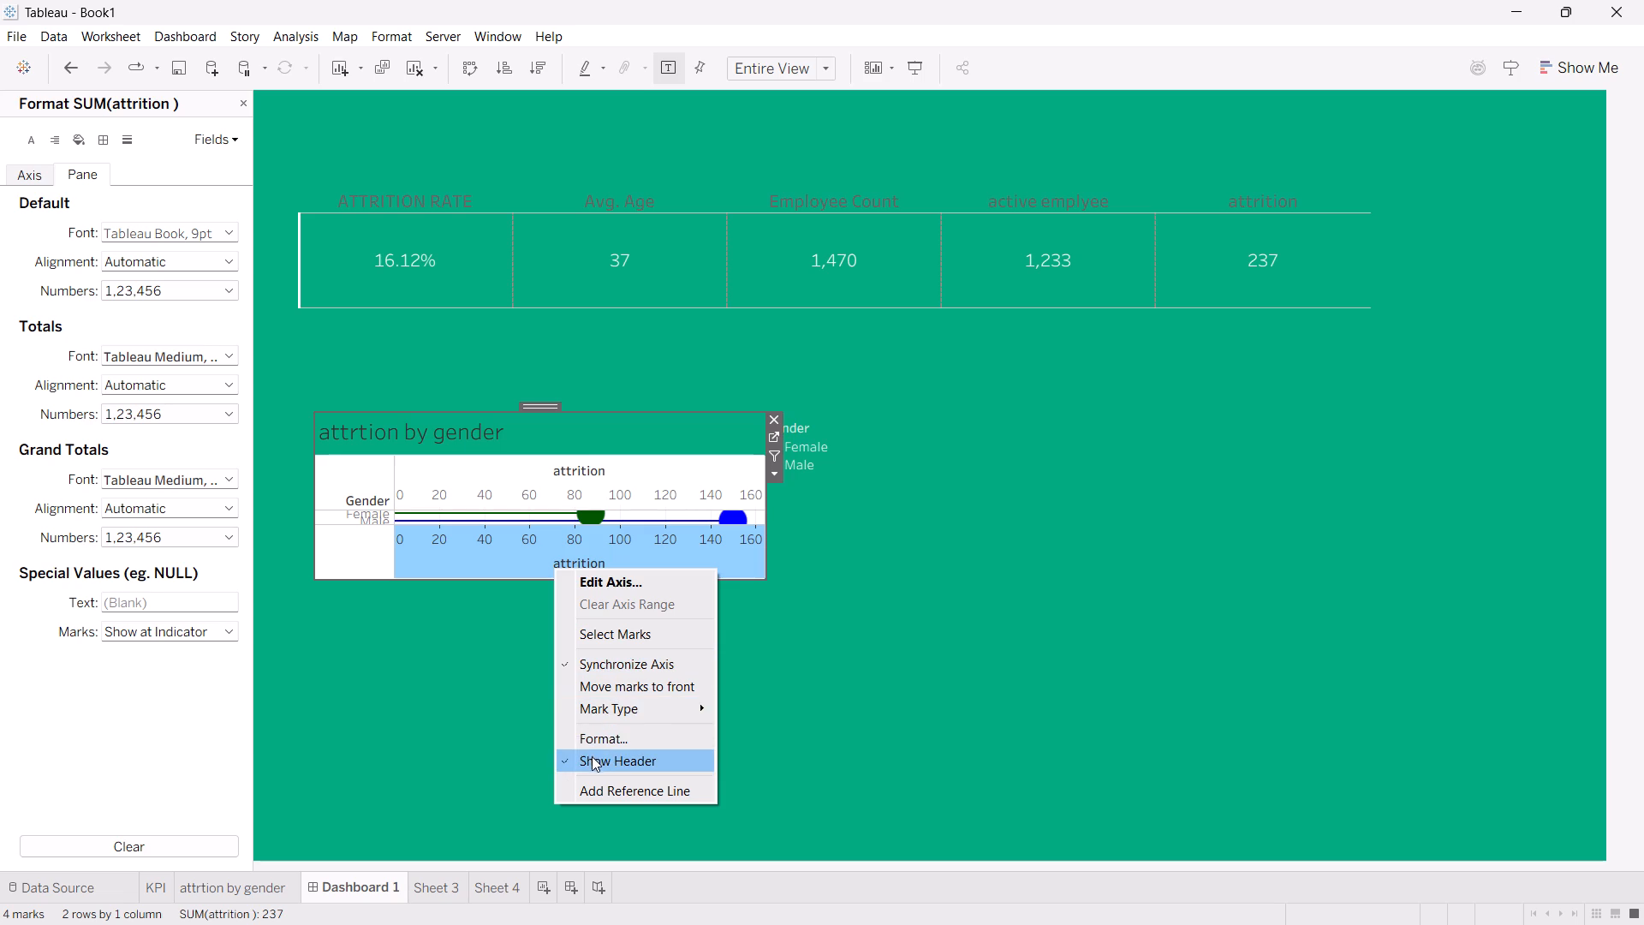
pyautogui.click(593, 757)
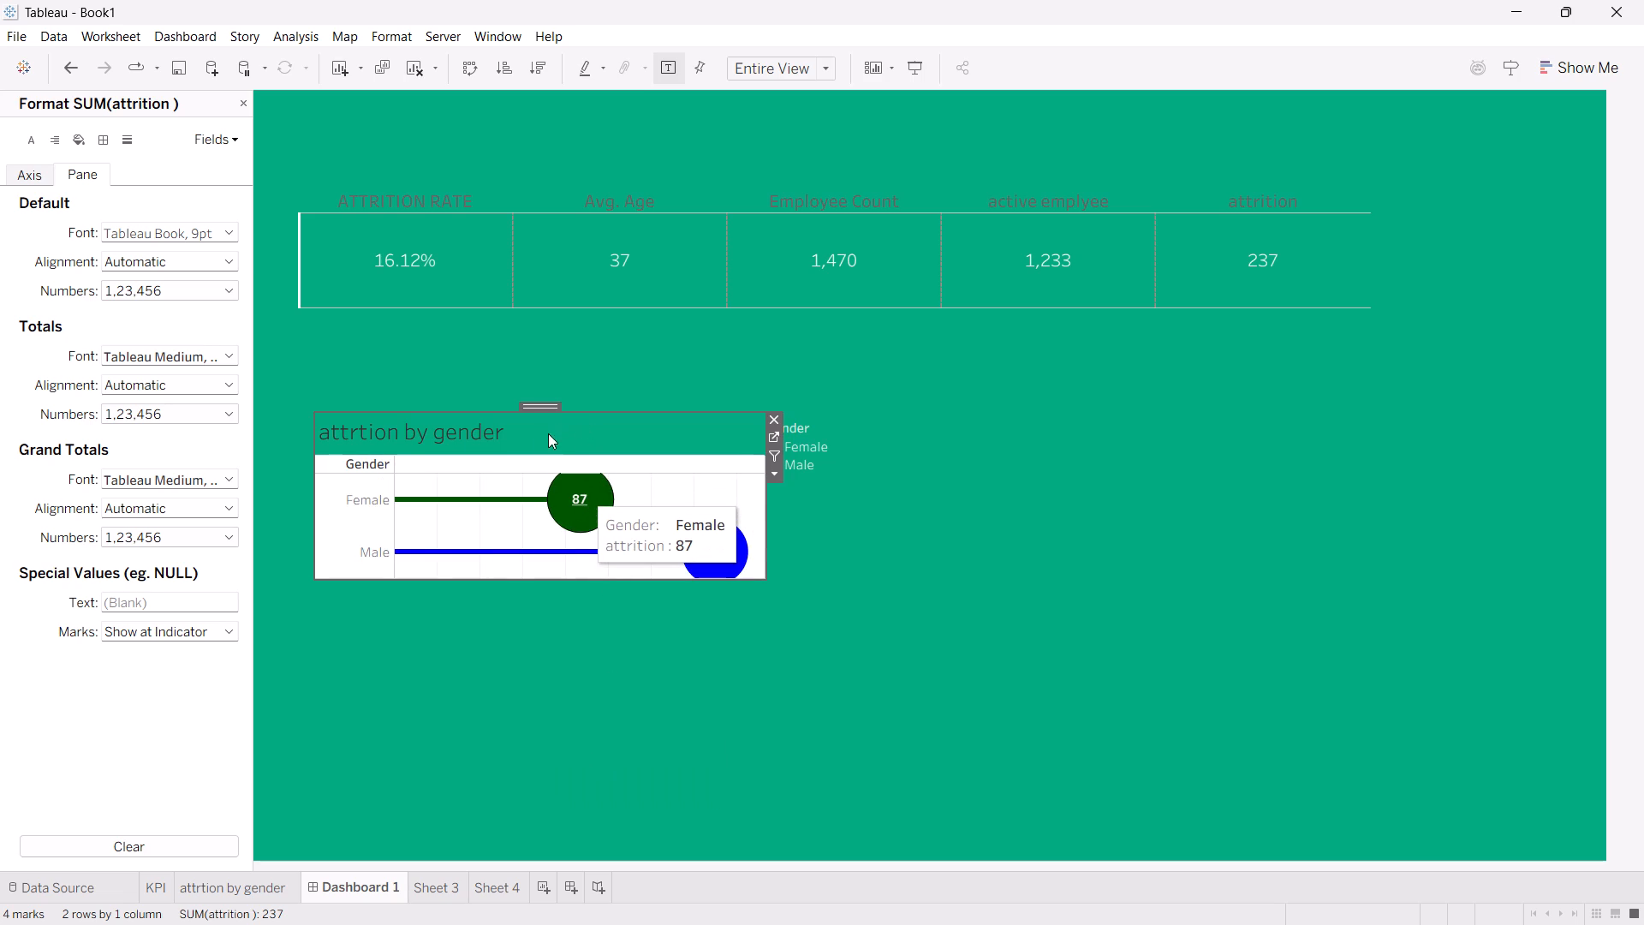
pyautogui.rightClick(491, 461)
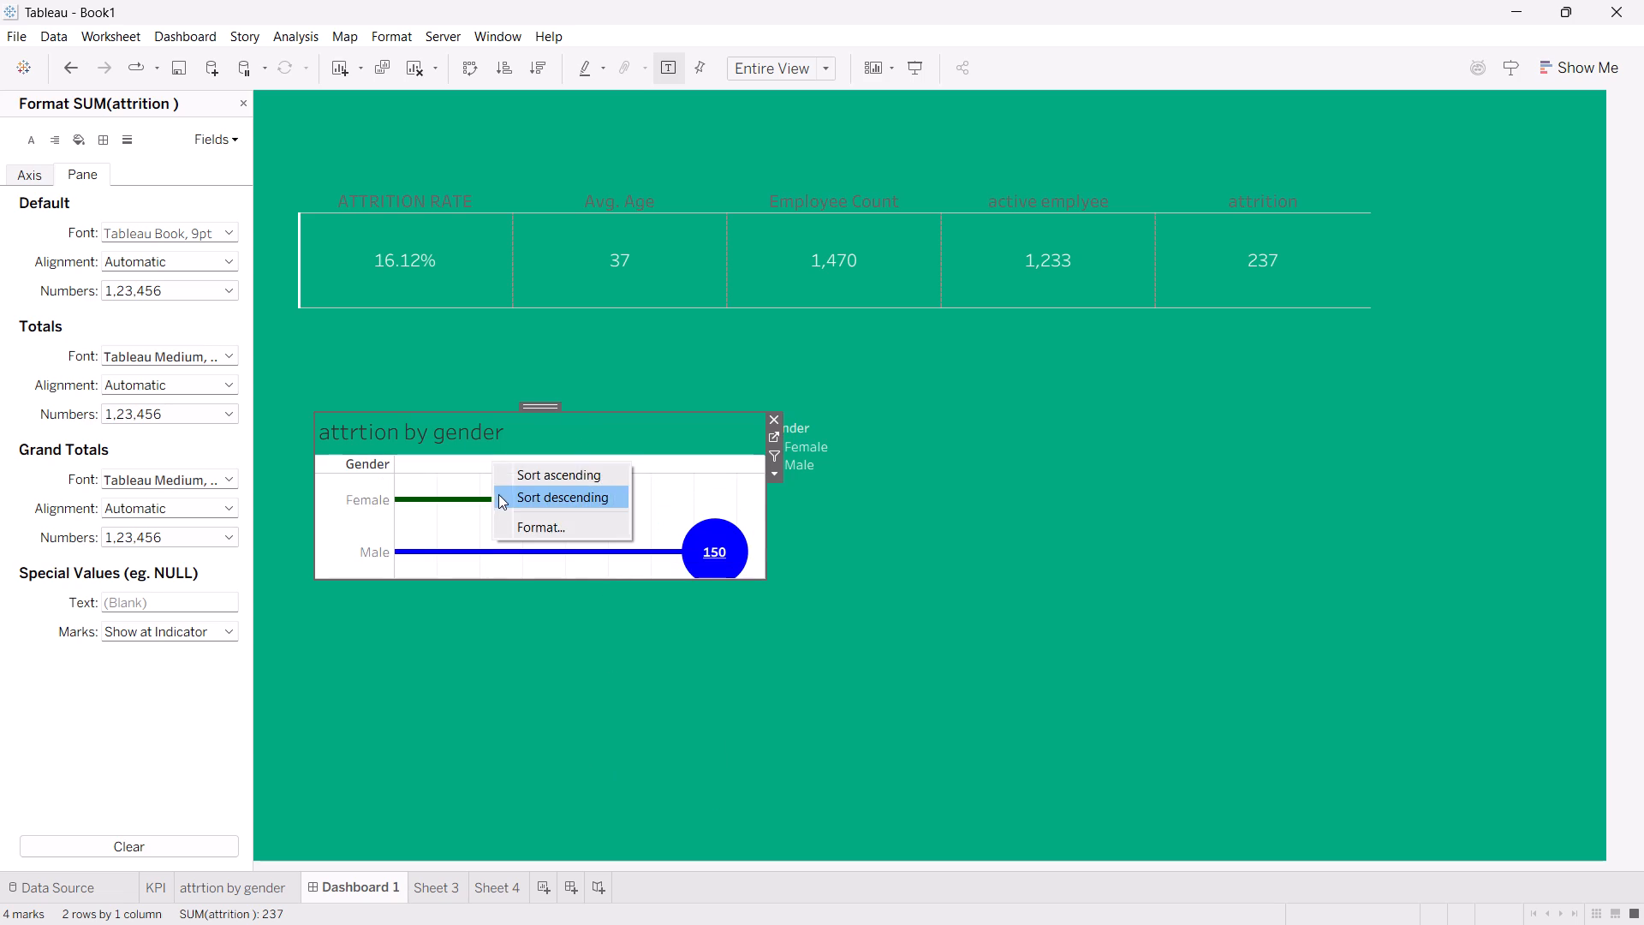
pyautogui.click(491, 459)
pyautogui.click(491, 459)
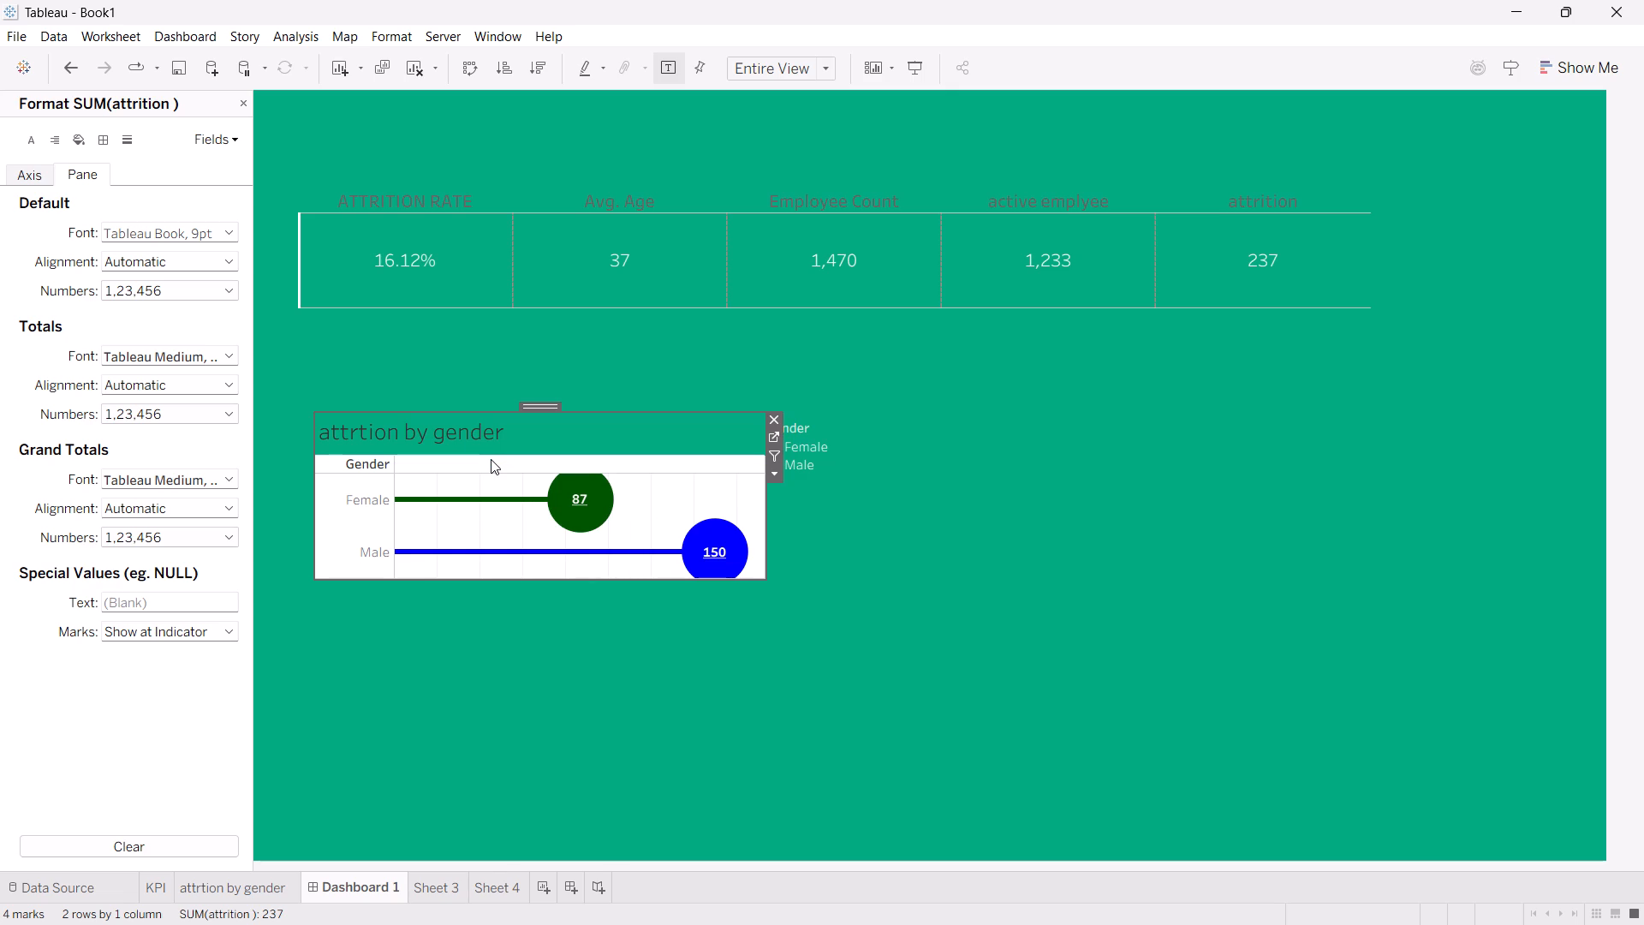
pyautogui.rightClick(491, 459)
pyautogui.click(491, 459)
# Make the attrition by gender chart taller by raising its top edge to just below the KPI table.
pyautogui.moveTo(584, 409); pyautogui.dragTo(587, 369)
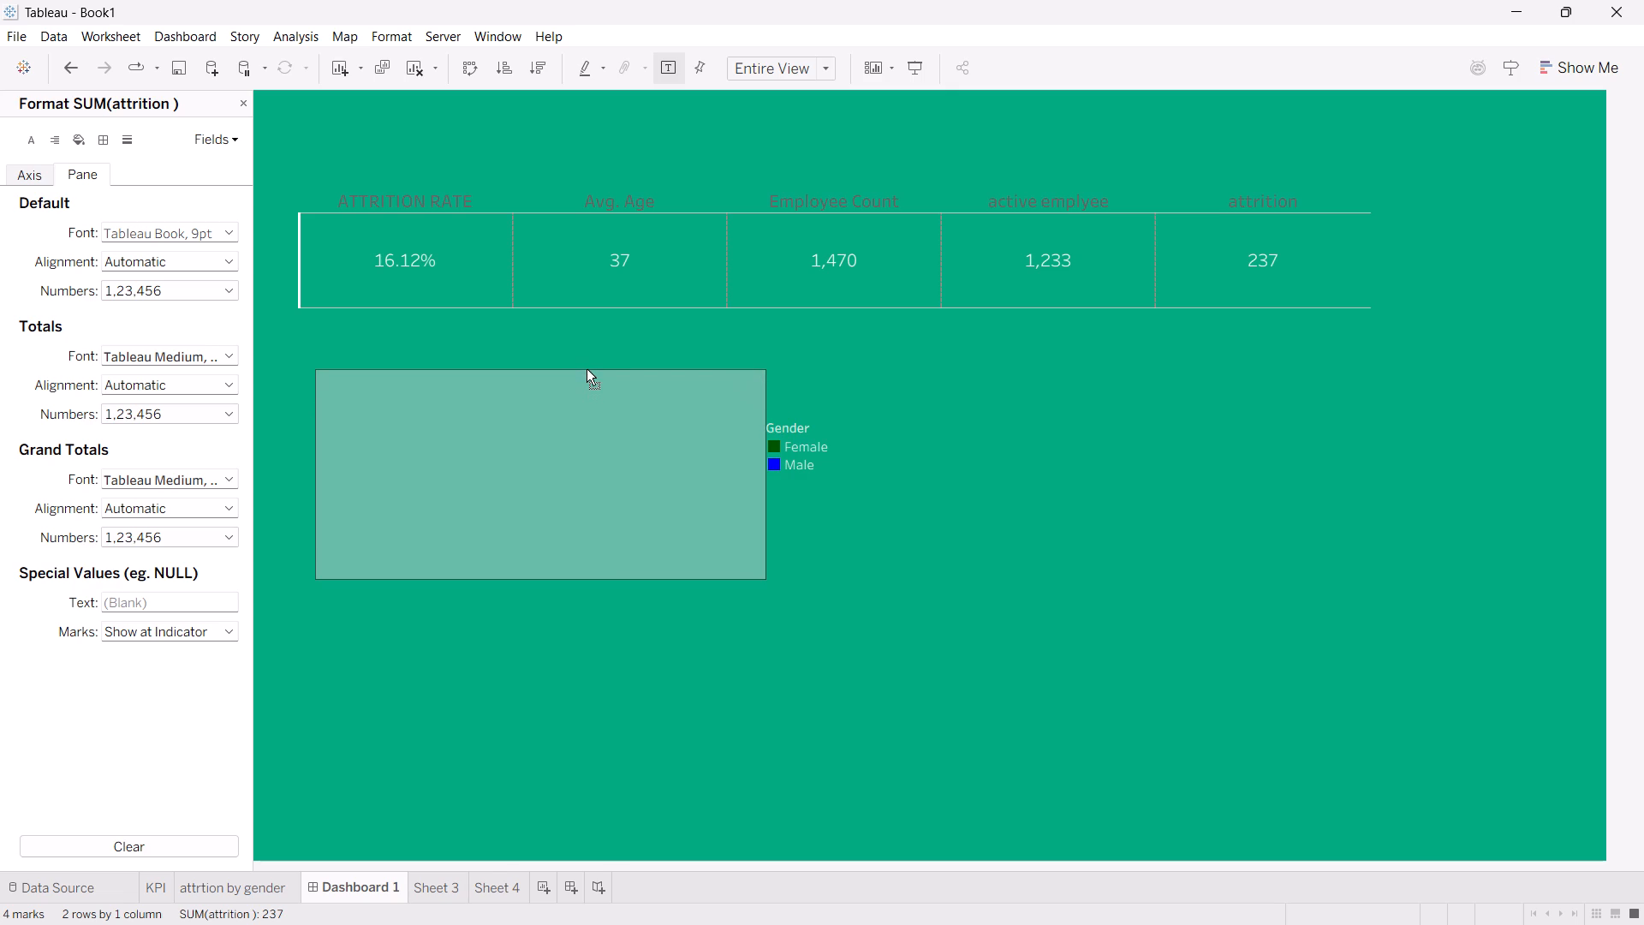
pyautogui.moveTo(587, 369); pyautogui.dragTo(586, 361)
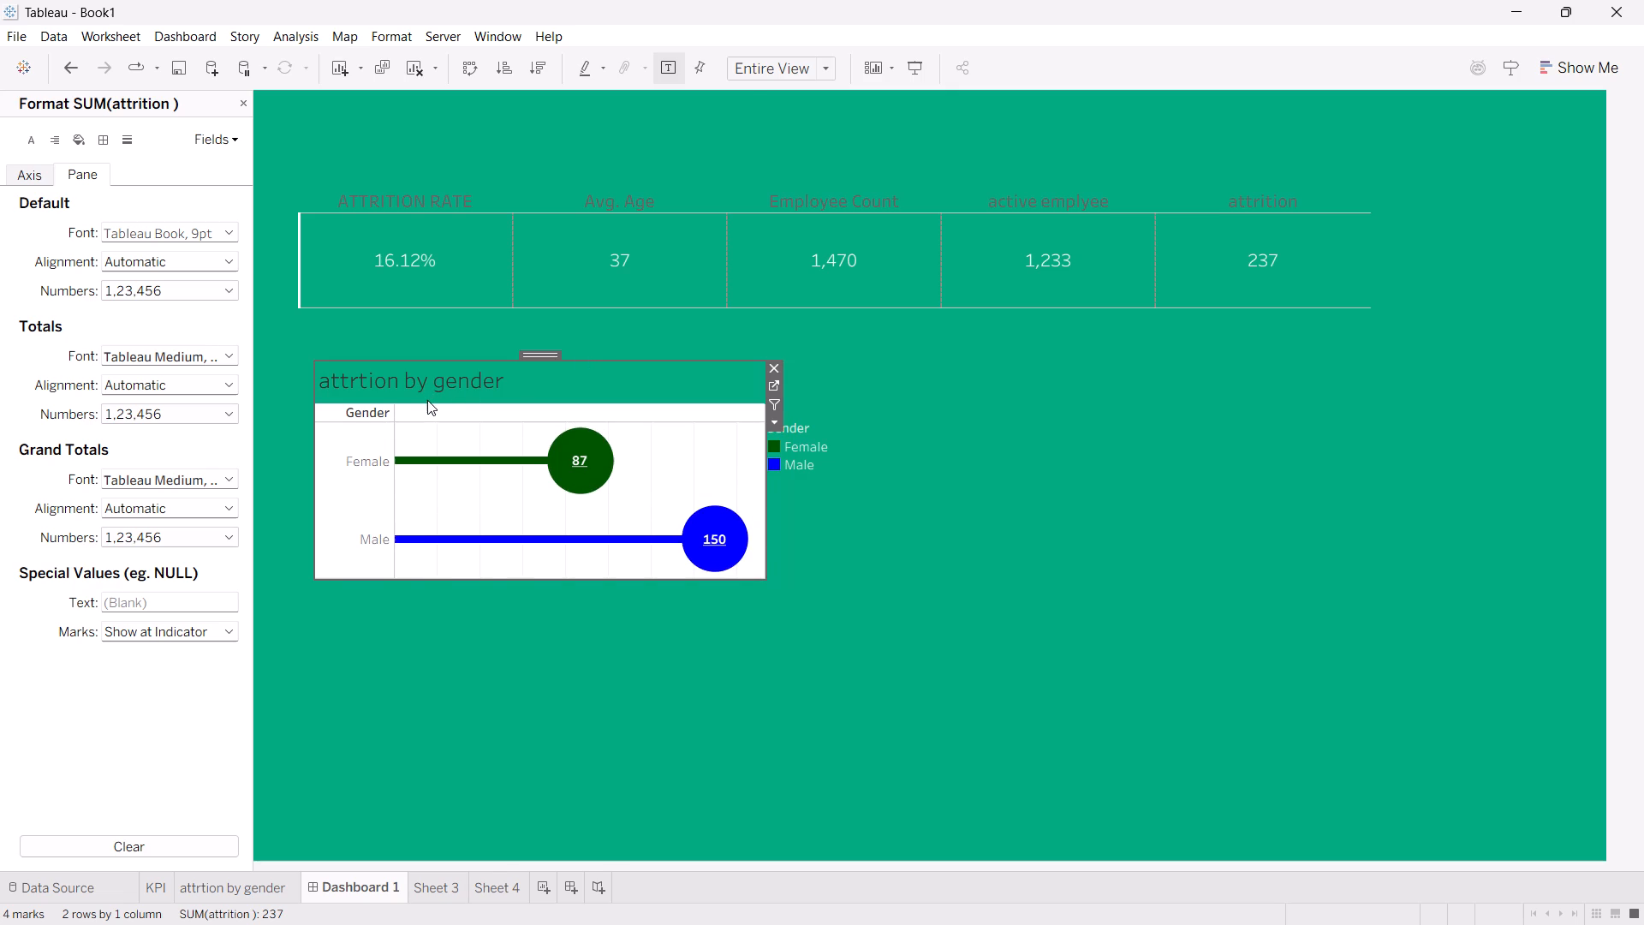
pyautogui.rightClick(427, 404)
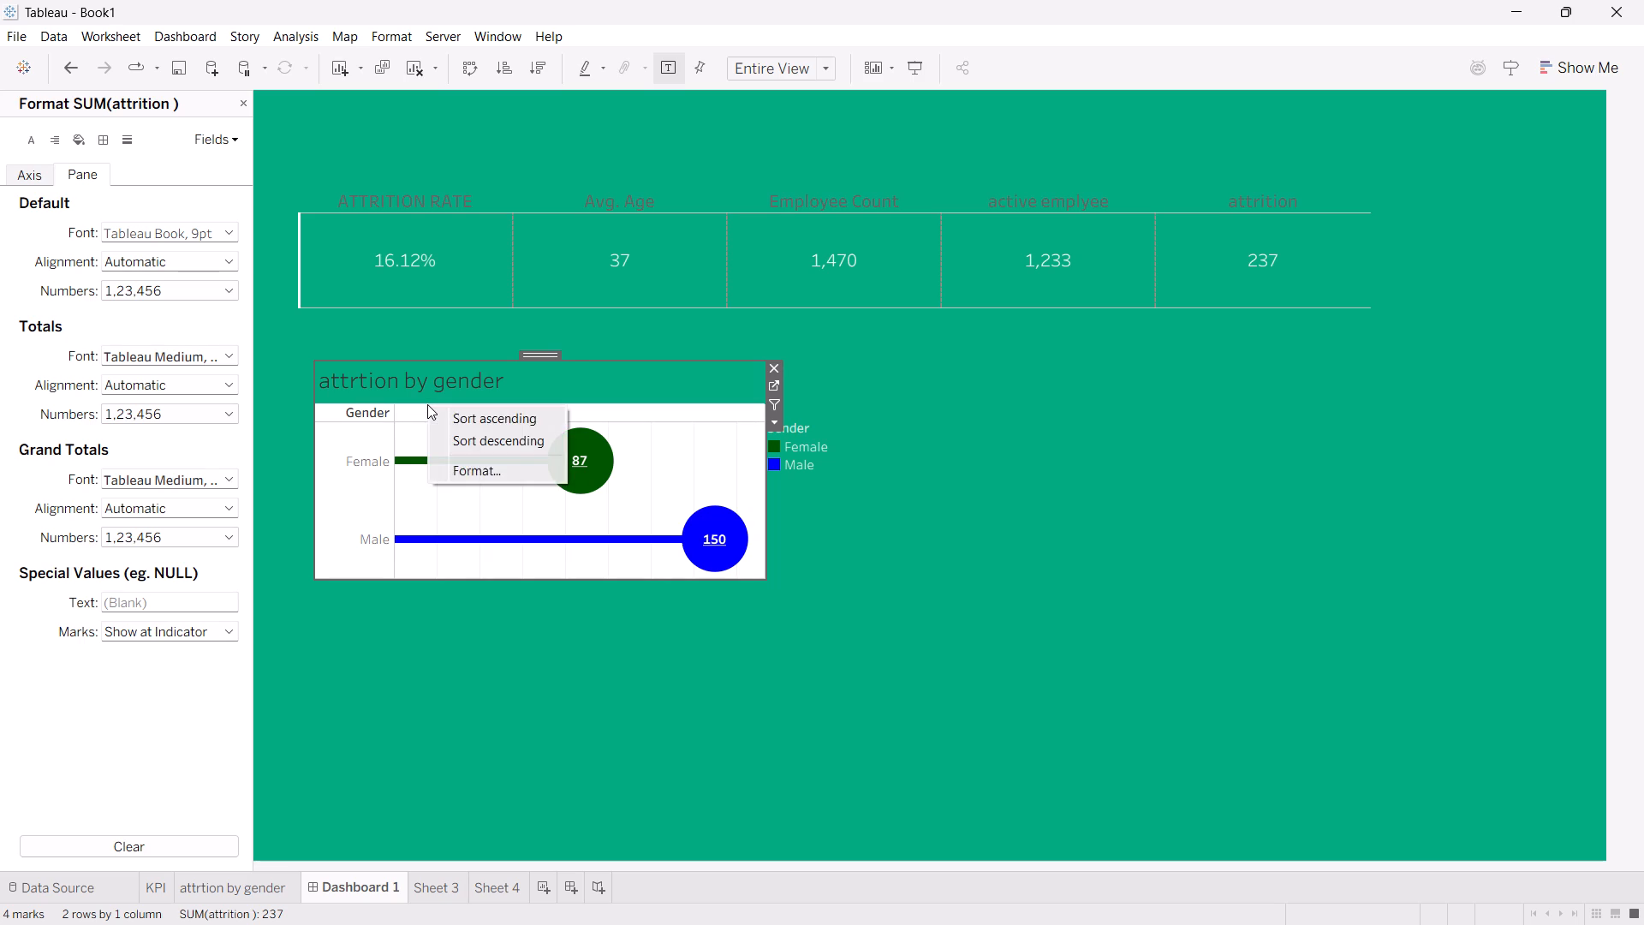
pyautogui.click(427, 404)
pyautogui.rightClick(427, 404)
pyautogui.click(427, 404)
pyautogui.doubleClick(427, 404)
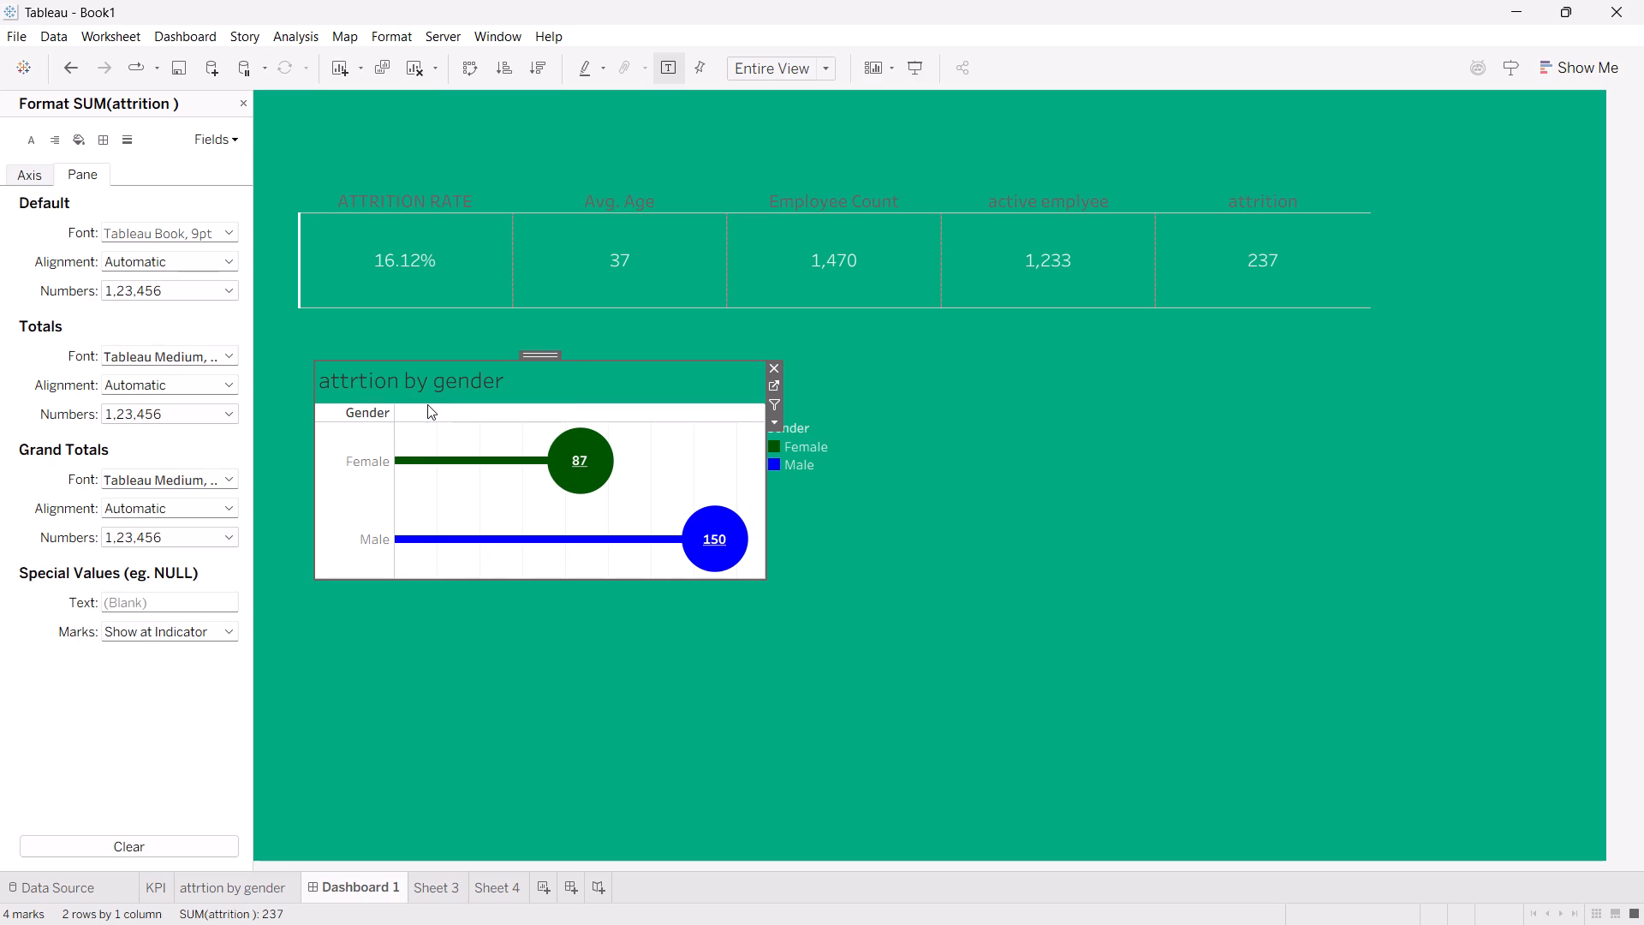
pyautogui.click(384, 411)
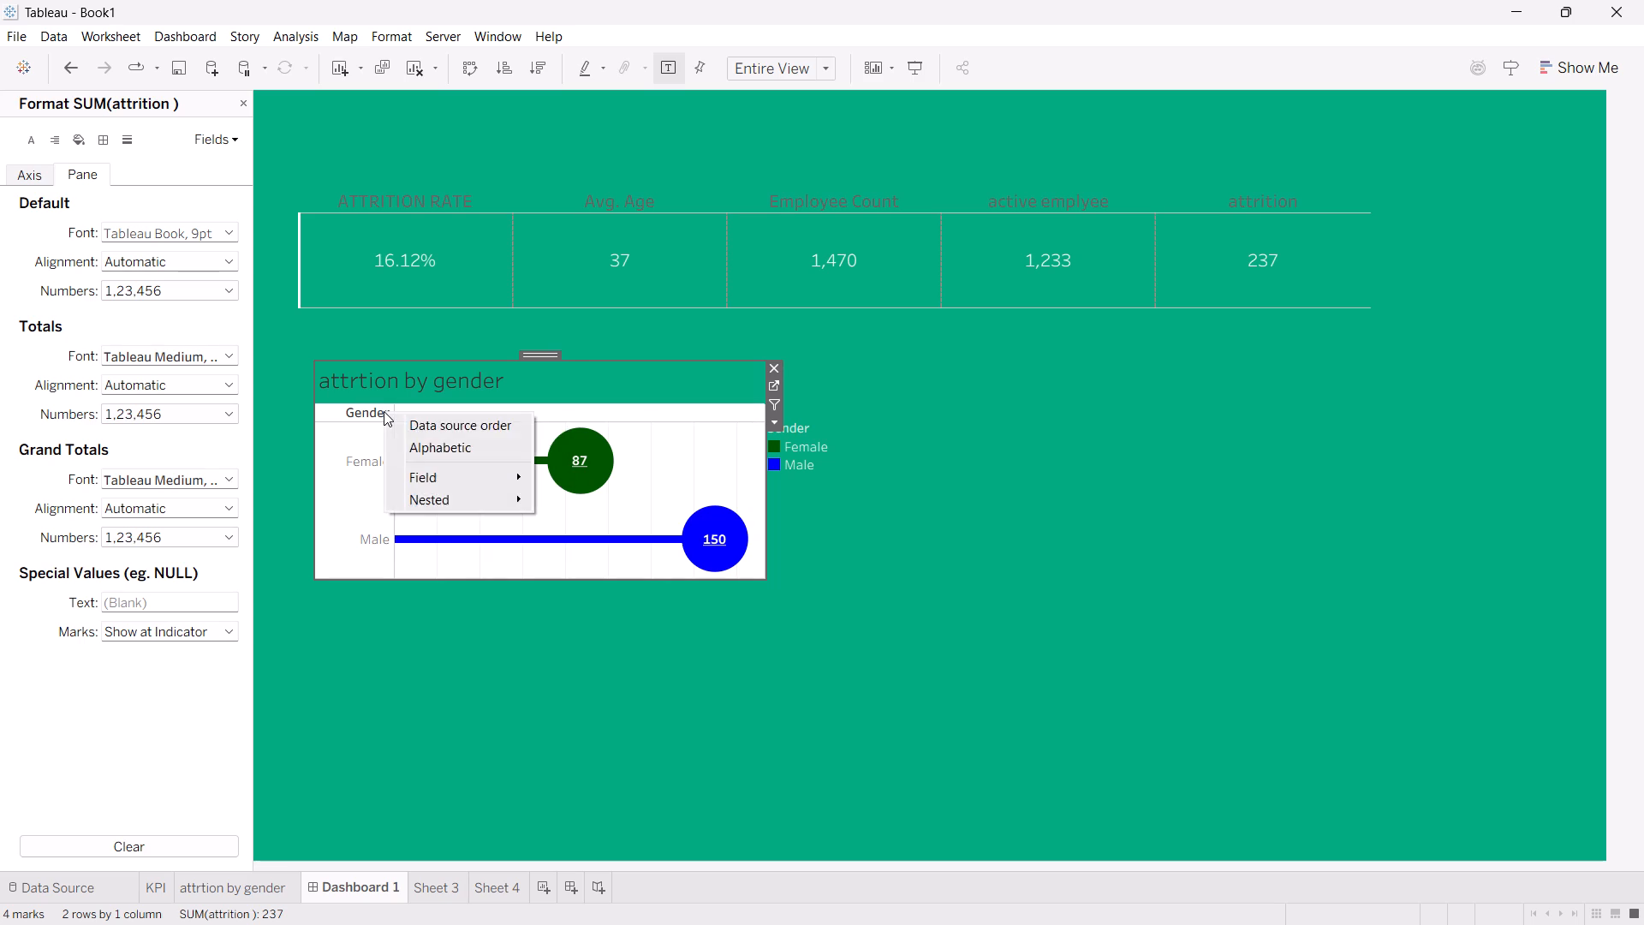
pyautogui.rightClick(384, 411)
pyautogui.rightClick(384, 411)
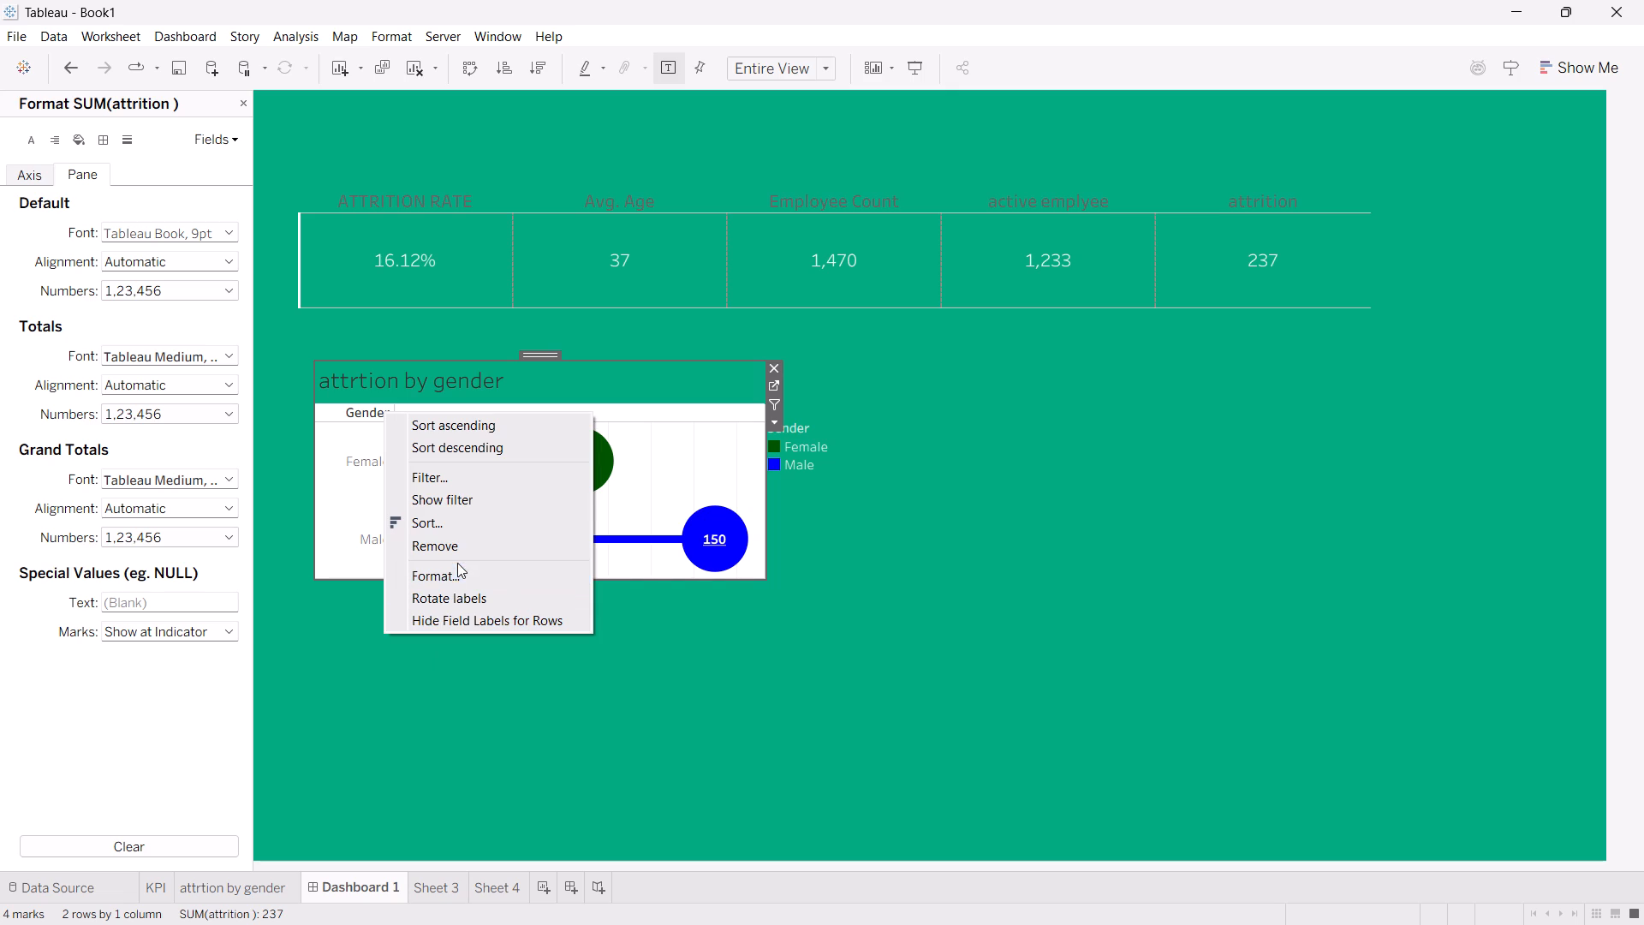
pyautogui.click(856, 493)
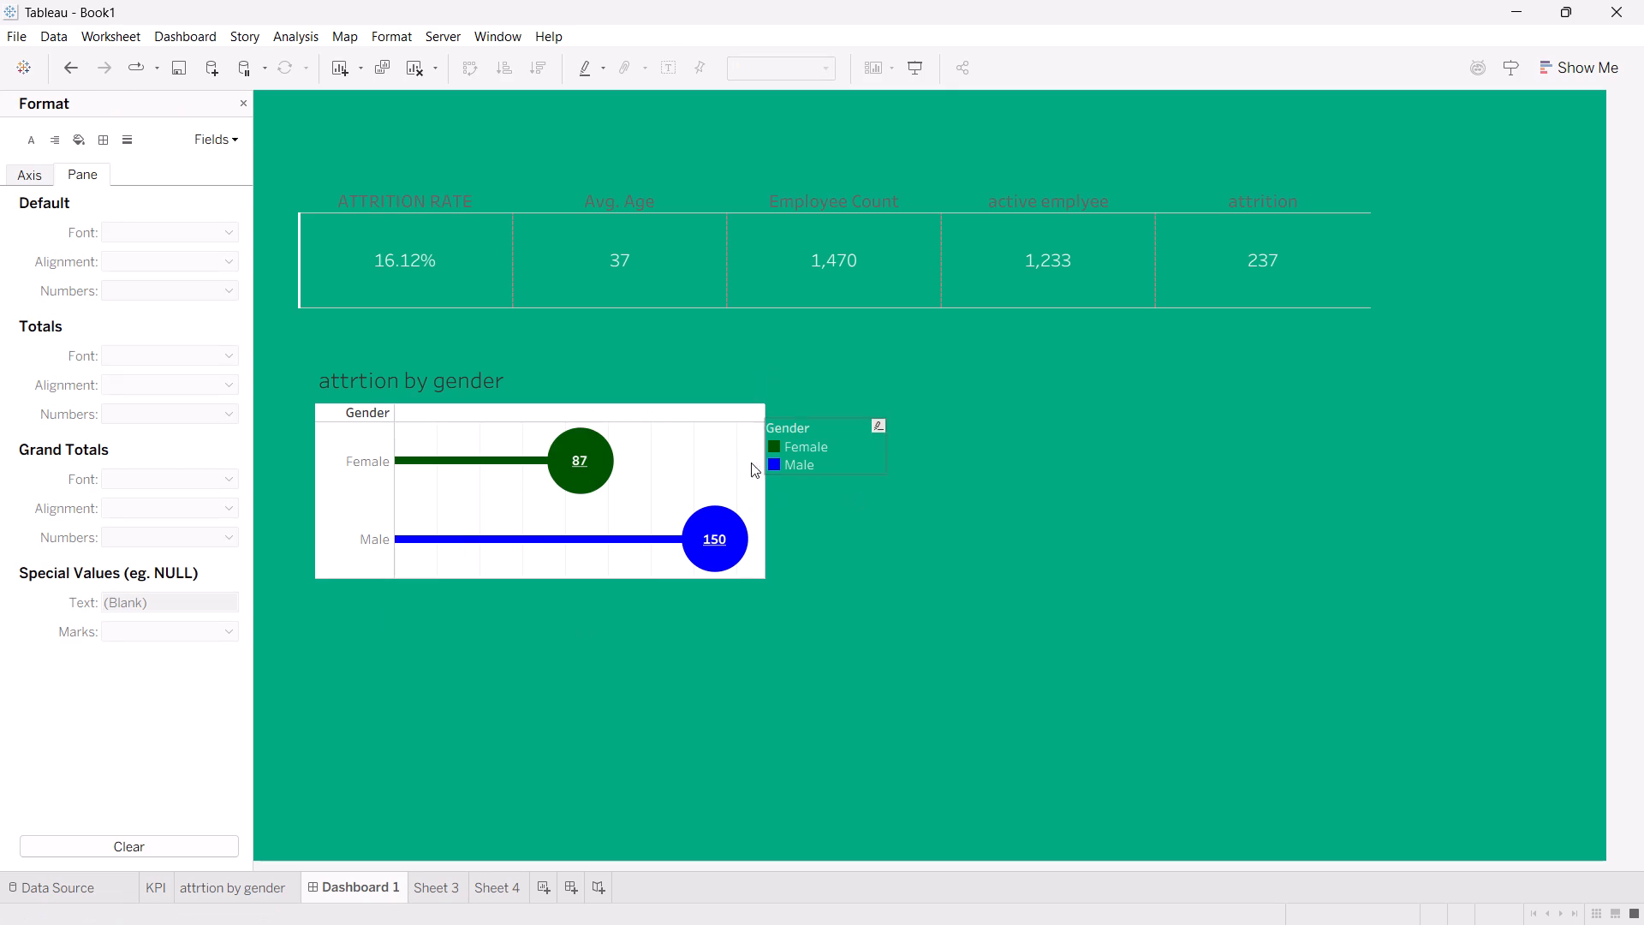
# Hide the title of the attrition by gender chart.
pyautogui.rightClick(619, 371)
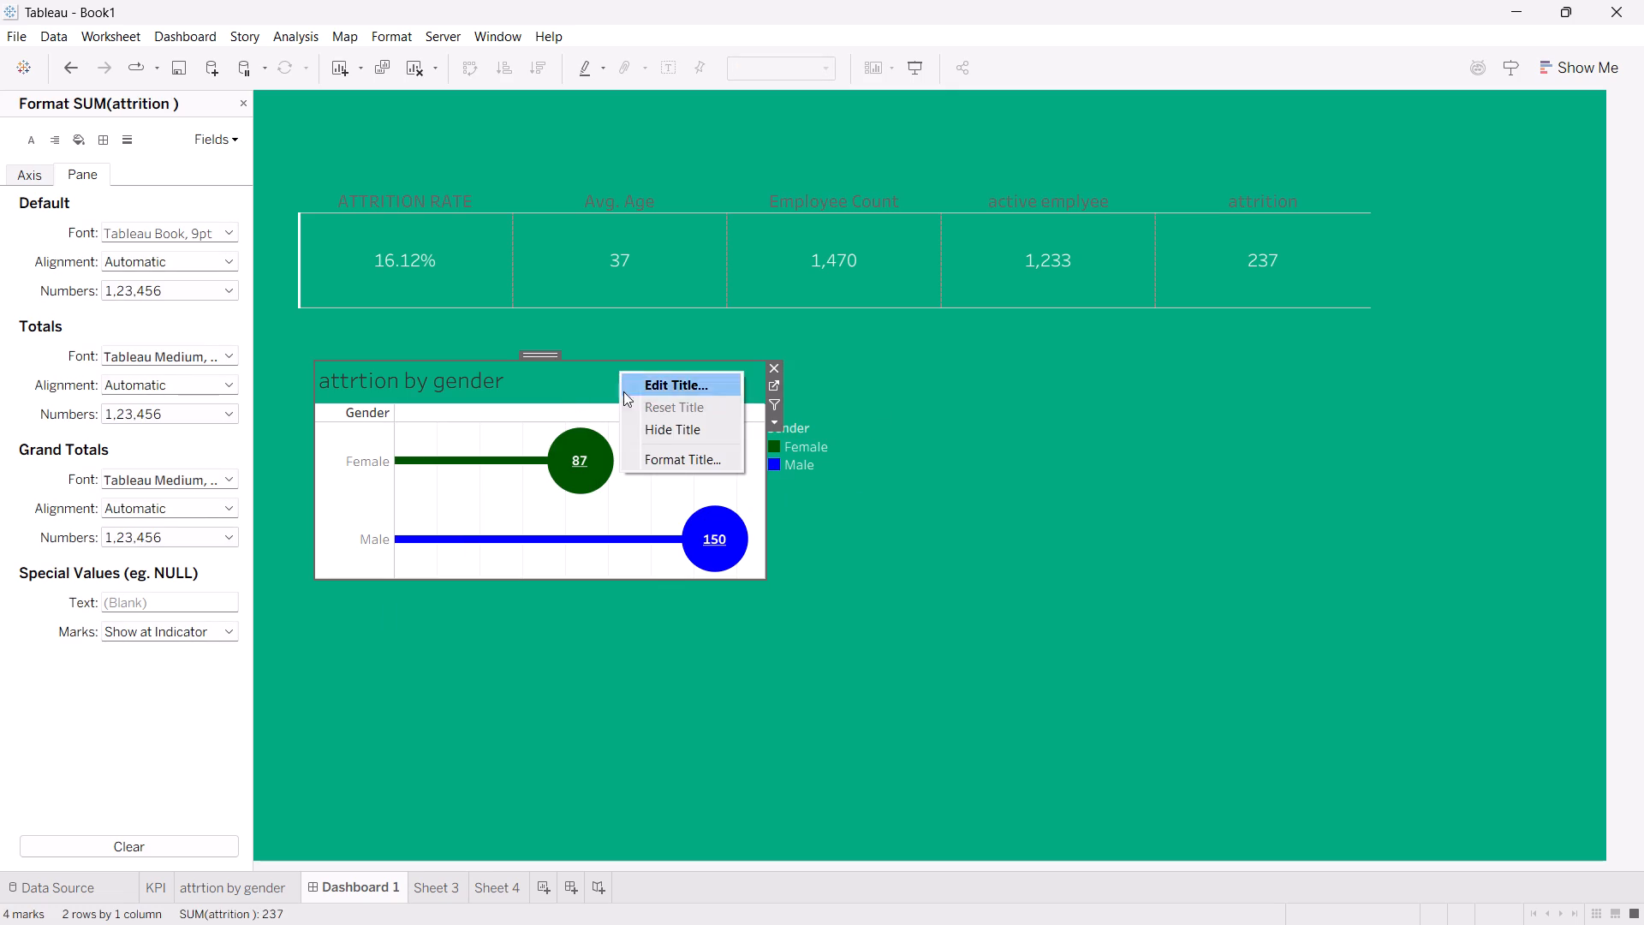
pyautogui.click(670, 432)
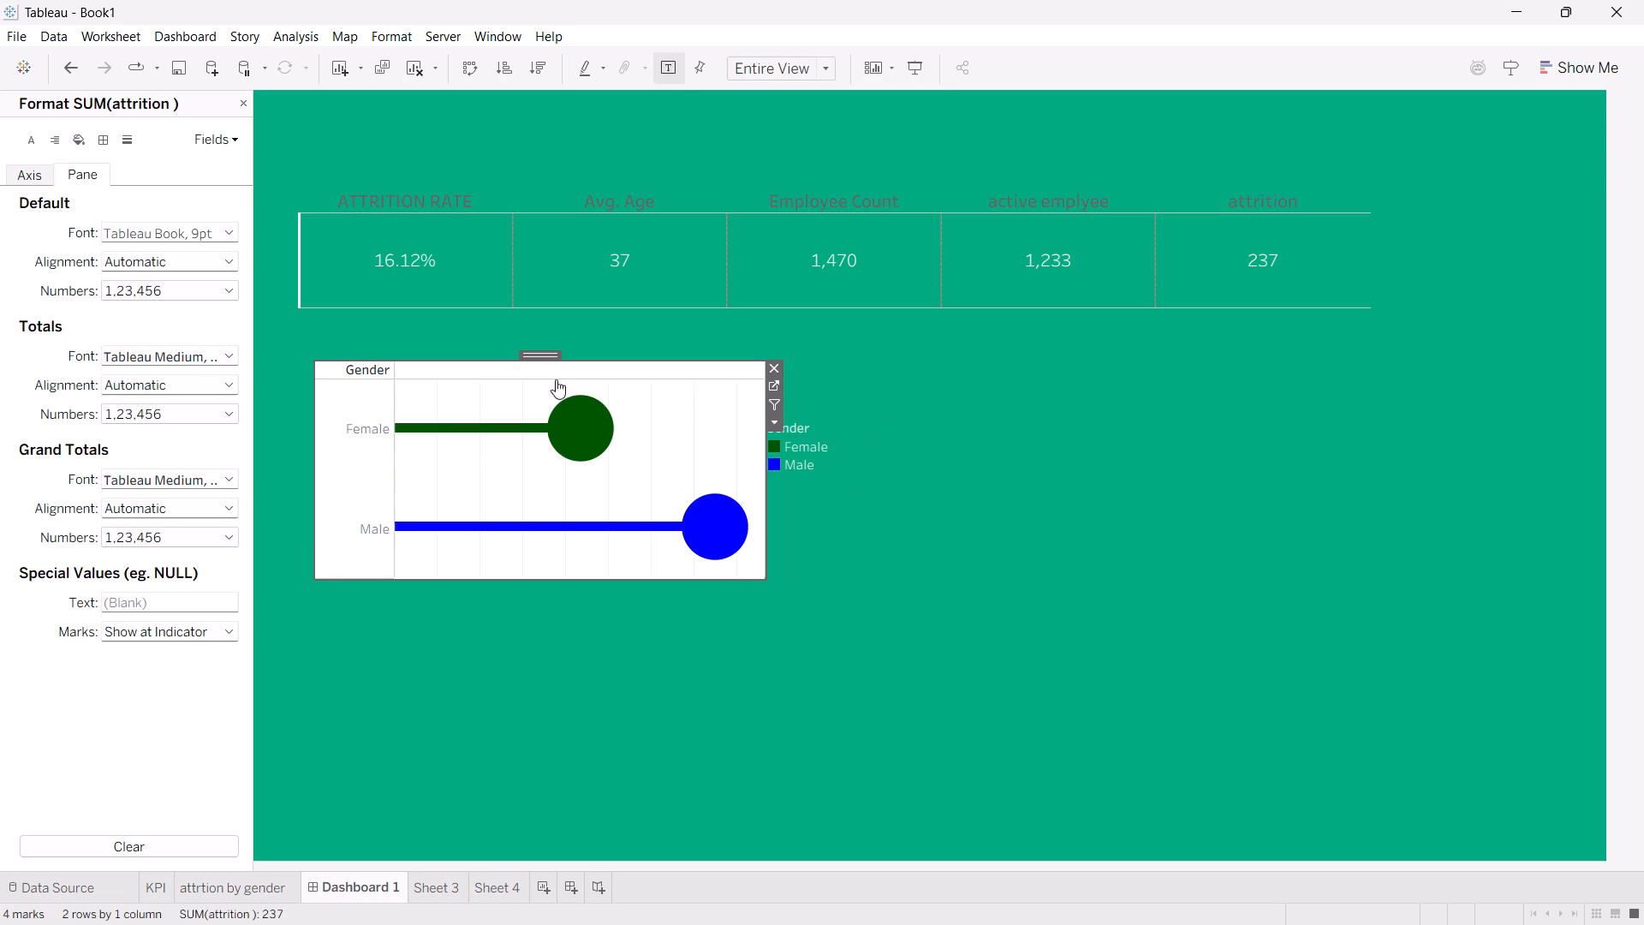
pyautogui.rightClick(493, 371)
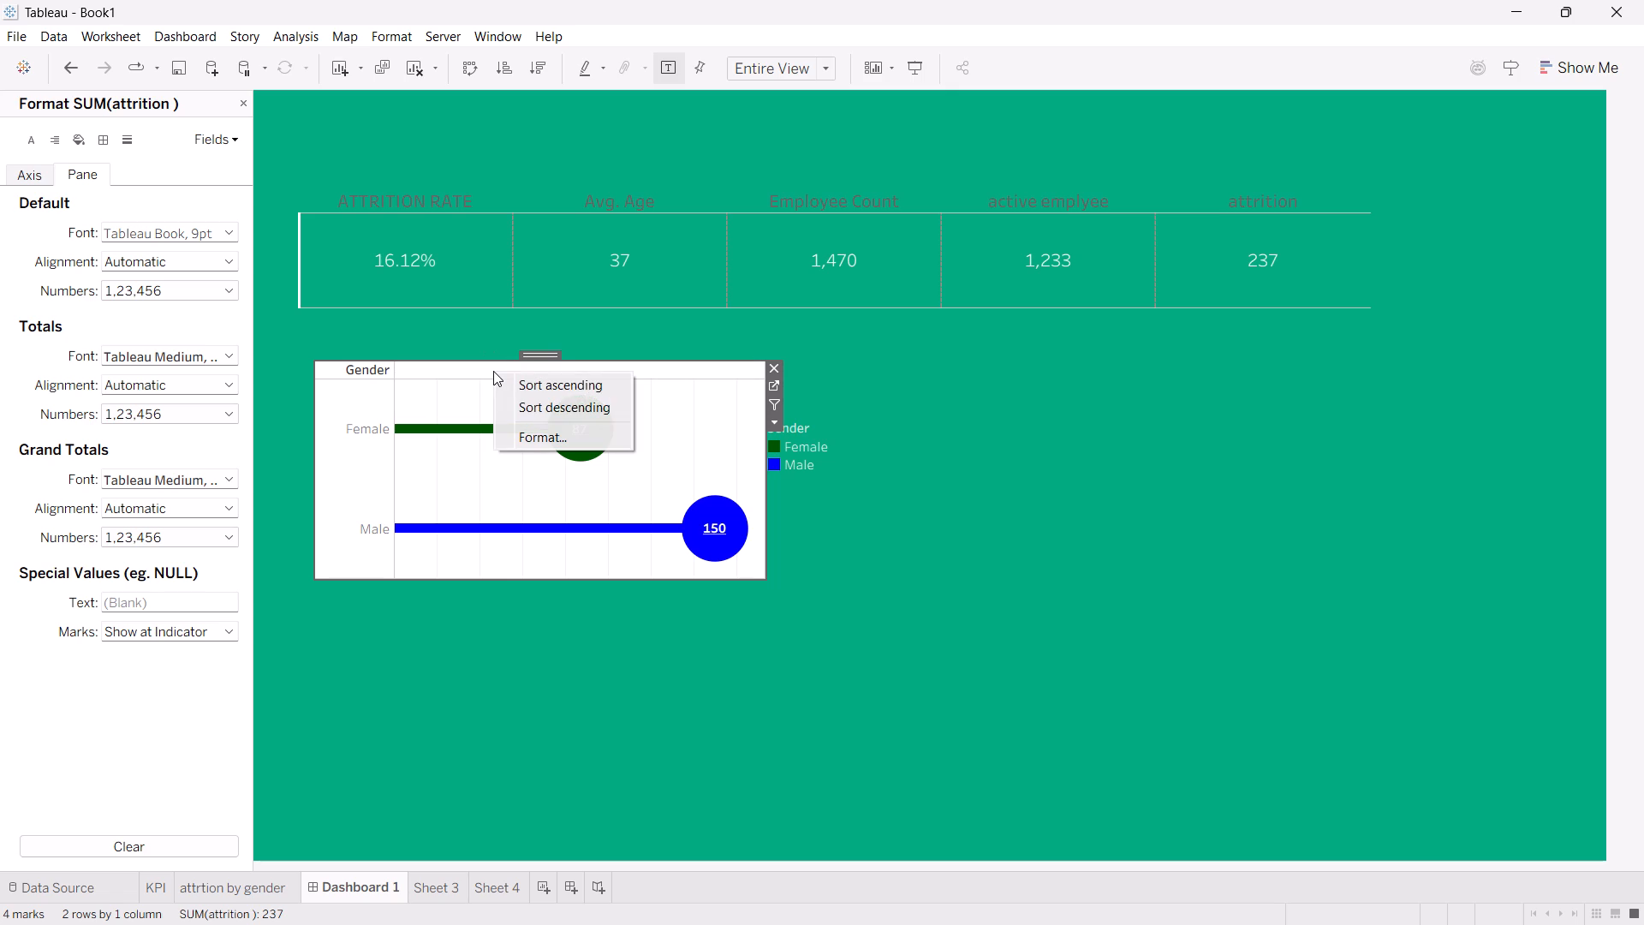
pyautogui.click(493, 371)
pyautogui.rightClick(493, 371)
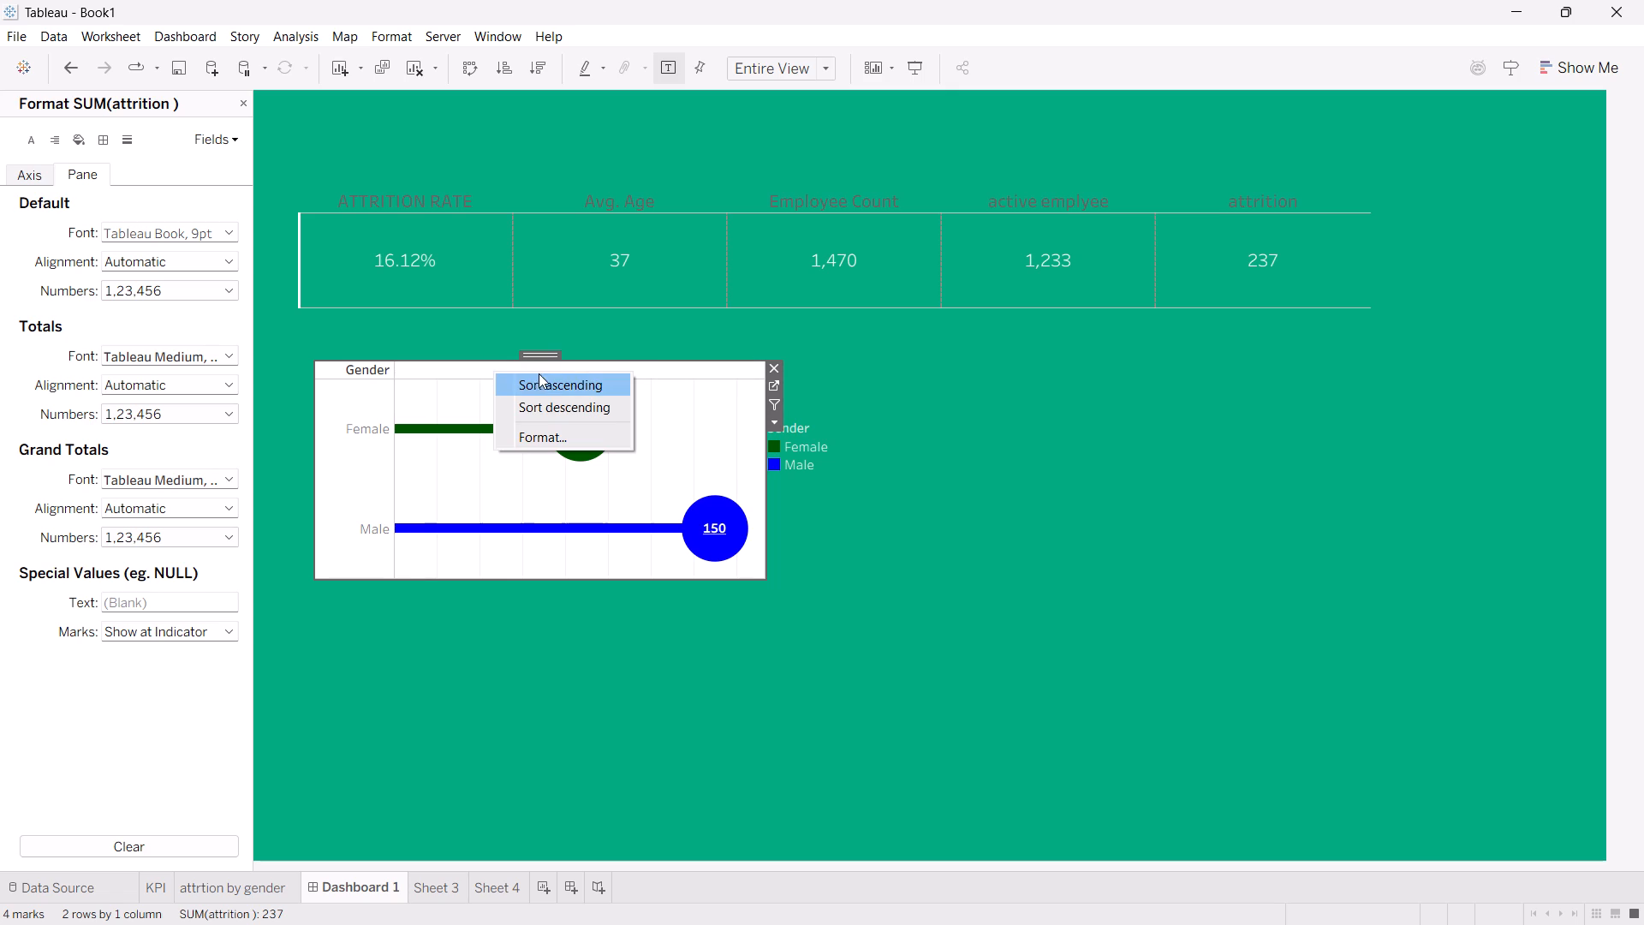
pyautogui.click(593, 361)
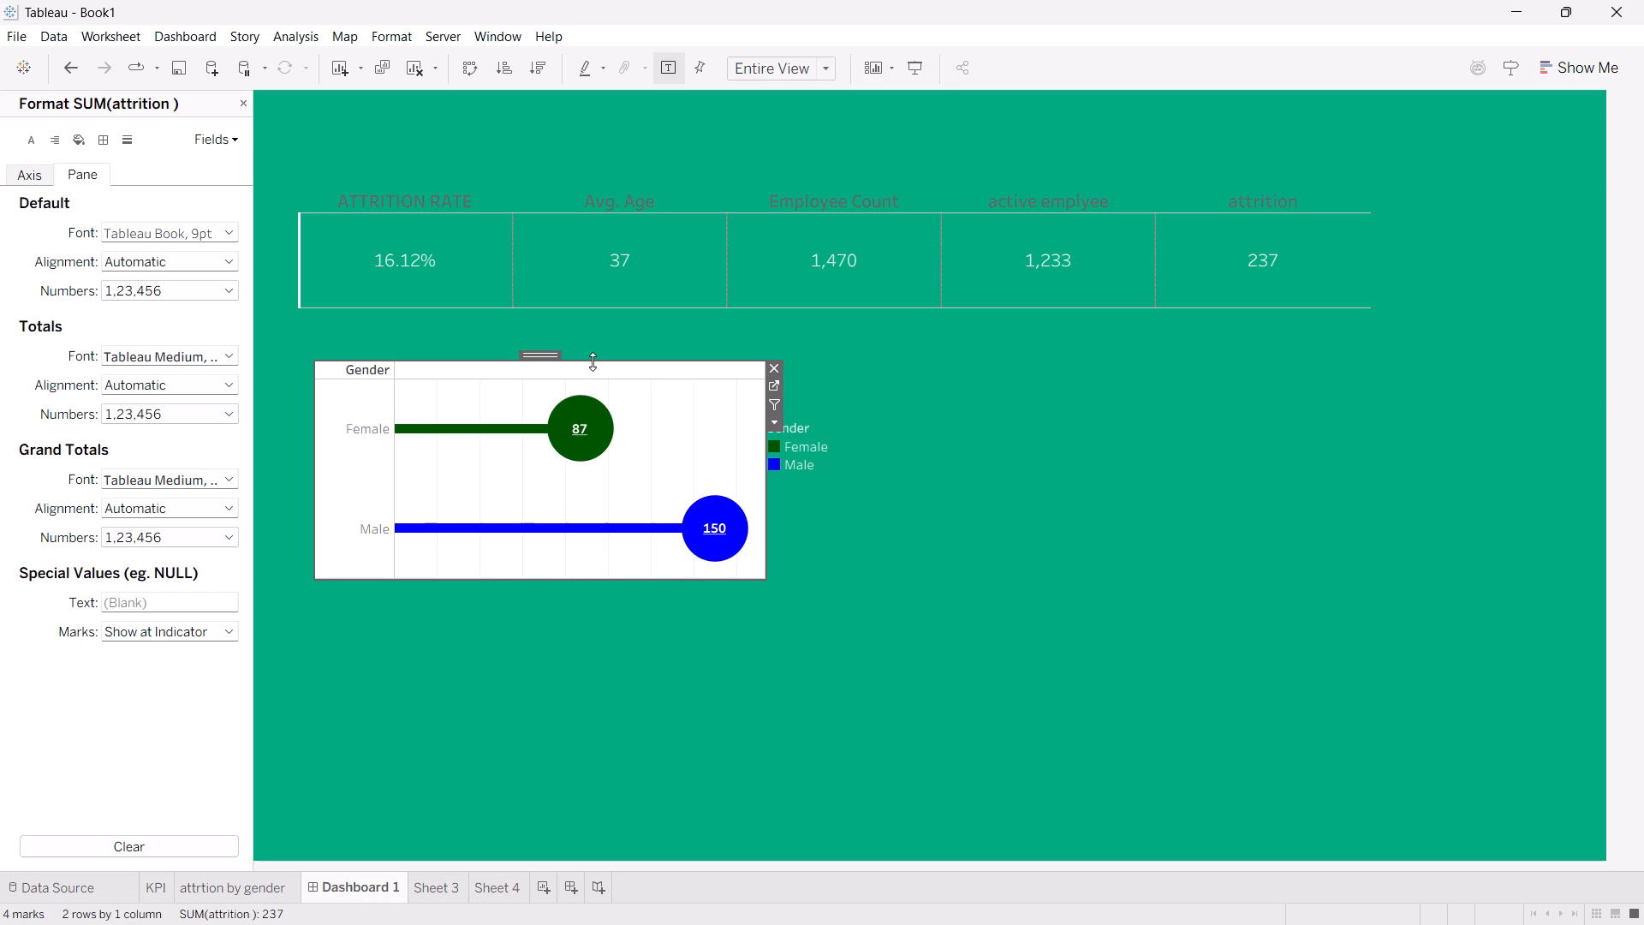
# Extend the top edge of the attrition by gender chart upward over the KPI table.
pyautogui.moveTo(593, 361); pyautogui.dragTo(581, 237)
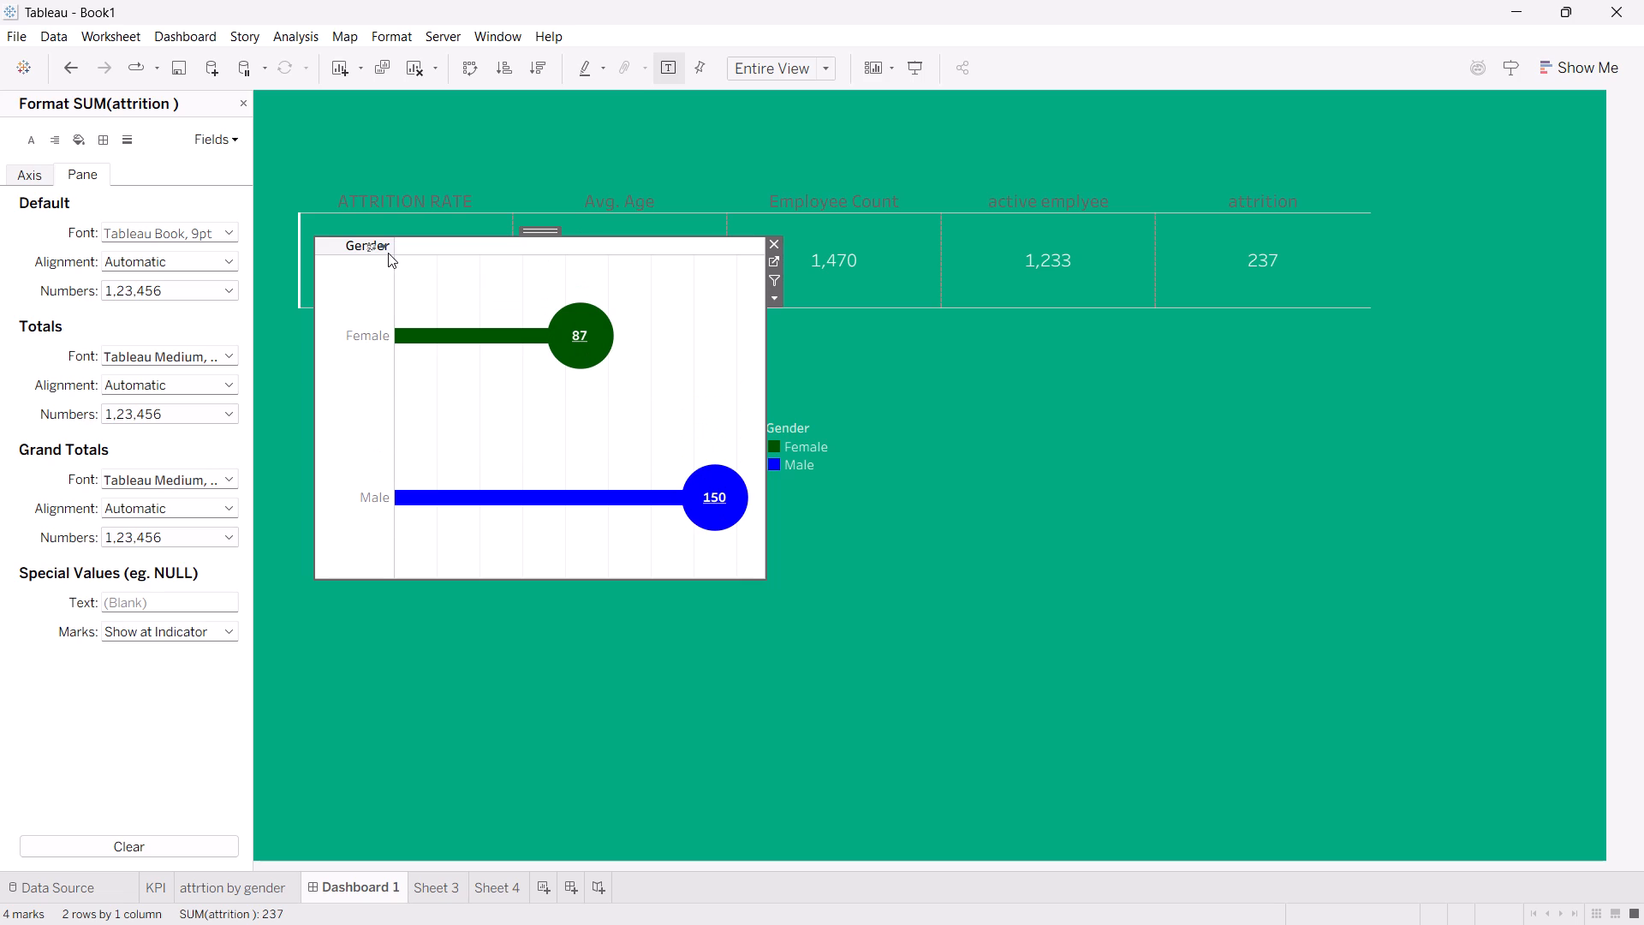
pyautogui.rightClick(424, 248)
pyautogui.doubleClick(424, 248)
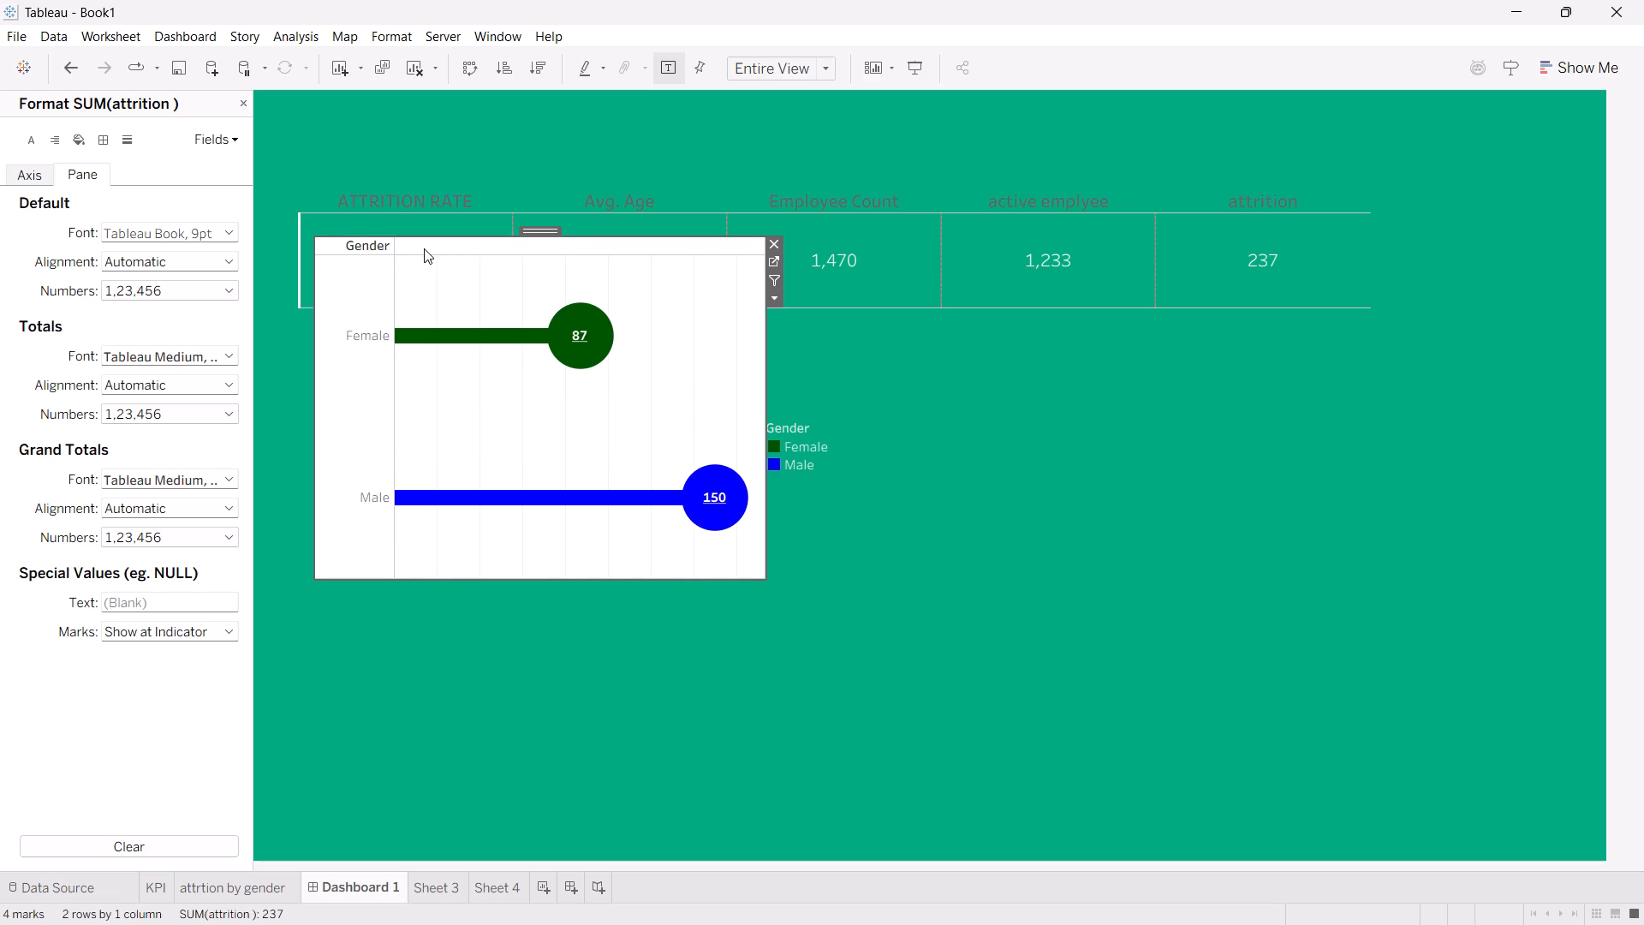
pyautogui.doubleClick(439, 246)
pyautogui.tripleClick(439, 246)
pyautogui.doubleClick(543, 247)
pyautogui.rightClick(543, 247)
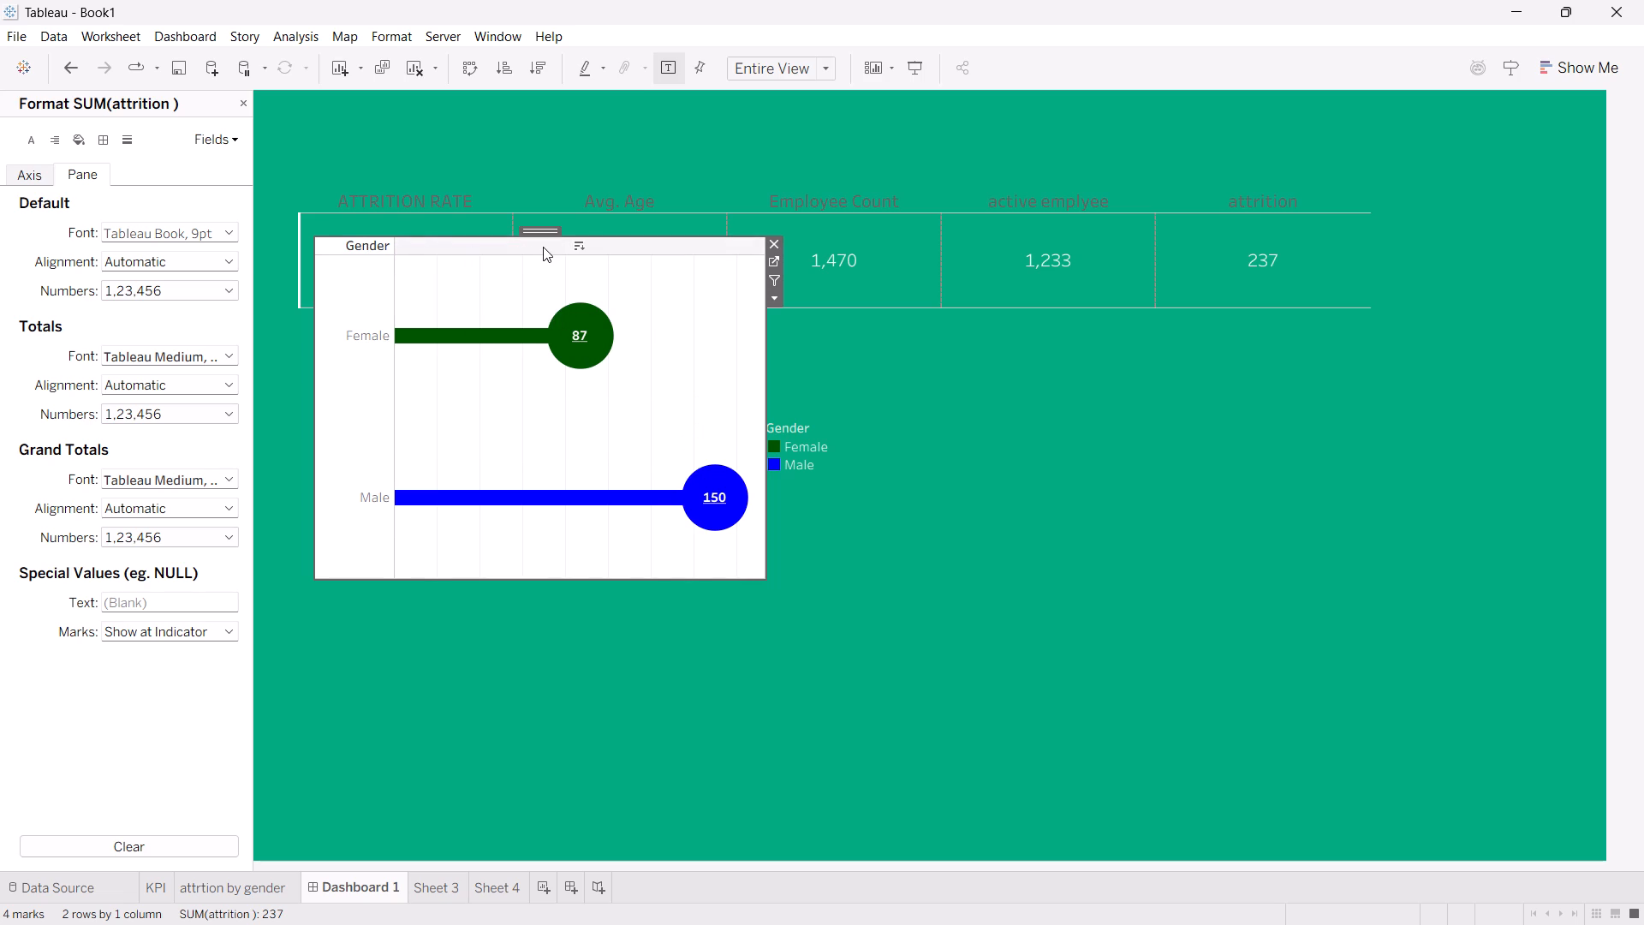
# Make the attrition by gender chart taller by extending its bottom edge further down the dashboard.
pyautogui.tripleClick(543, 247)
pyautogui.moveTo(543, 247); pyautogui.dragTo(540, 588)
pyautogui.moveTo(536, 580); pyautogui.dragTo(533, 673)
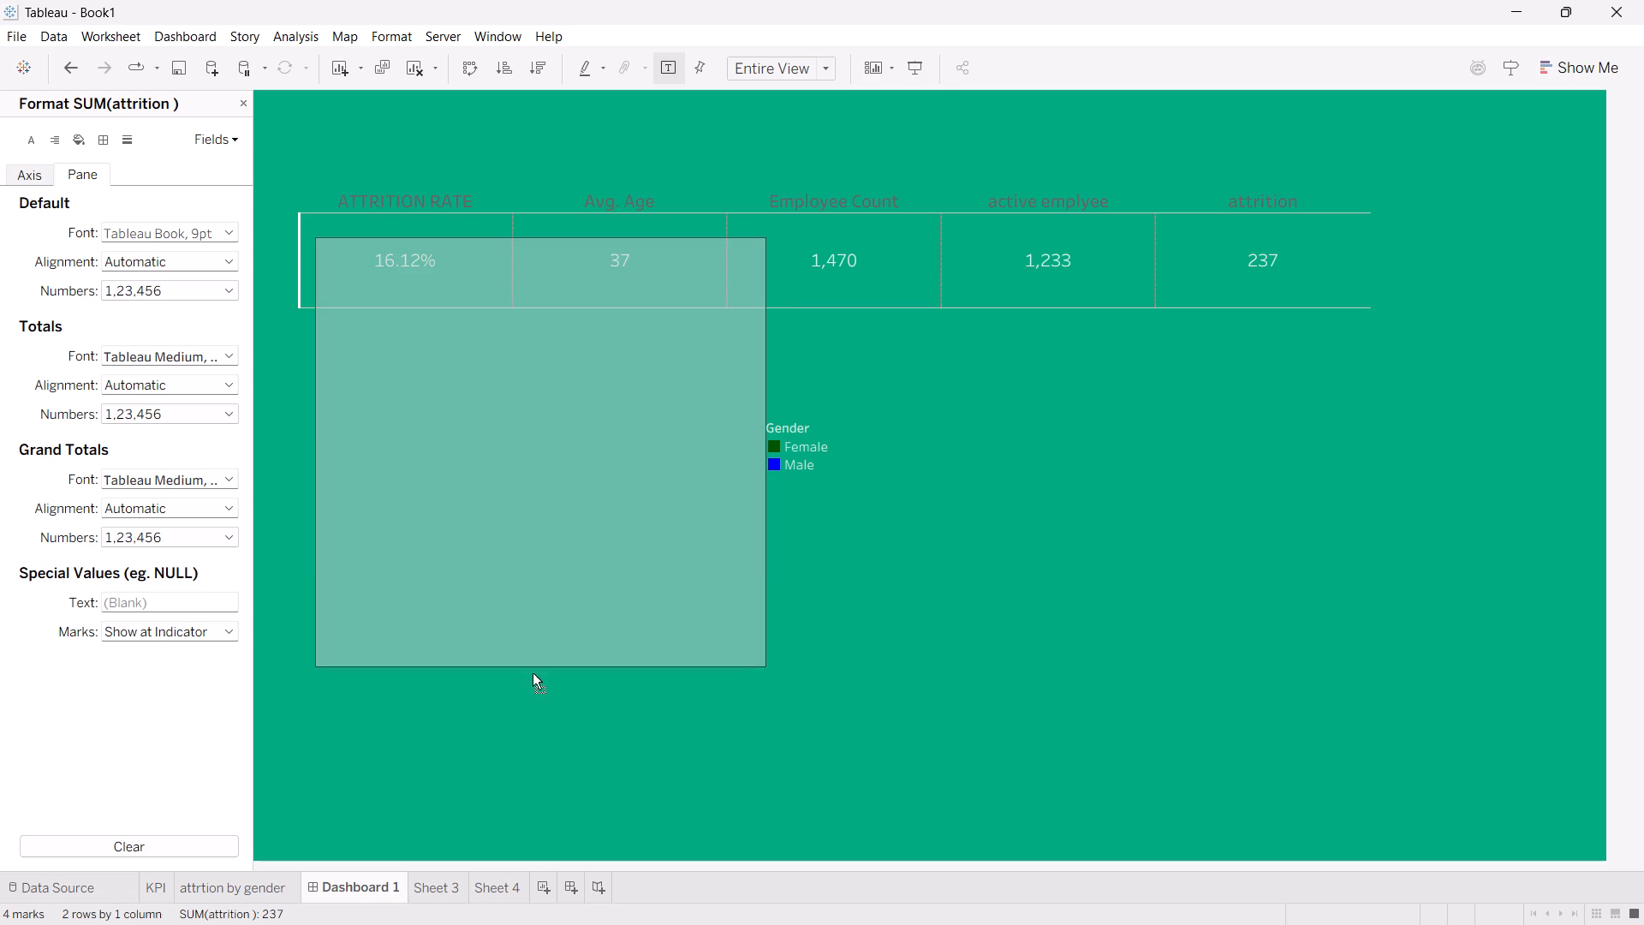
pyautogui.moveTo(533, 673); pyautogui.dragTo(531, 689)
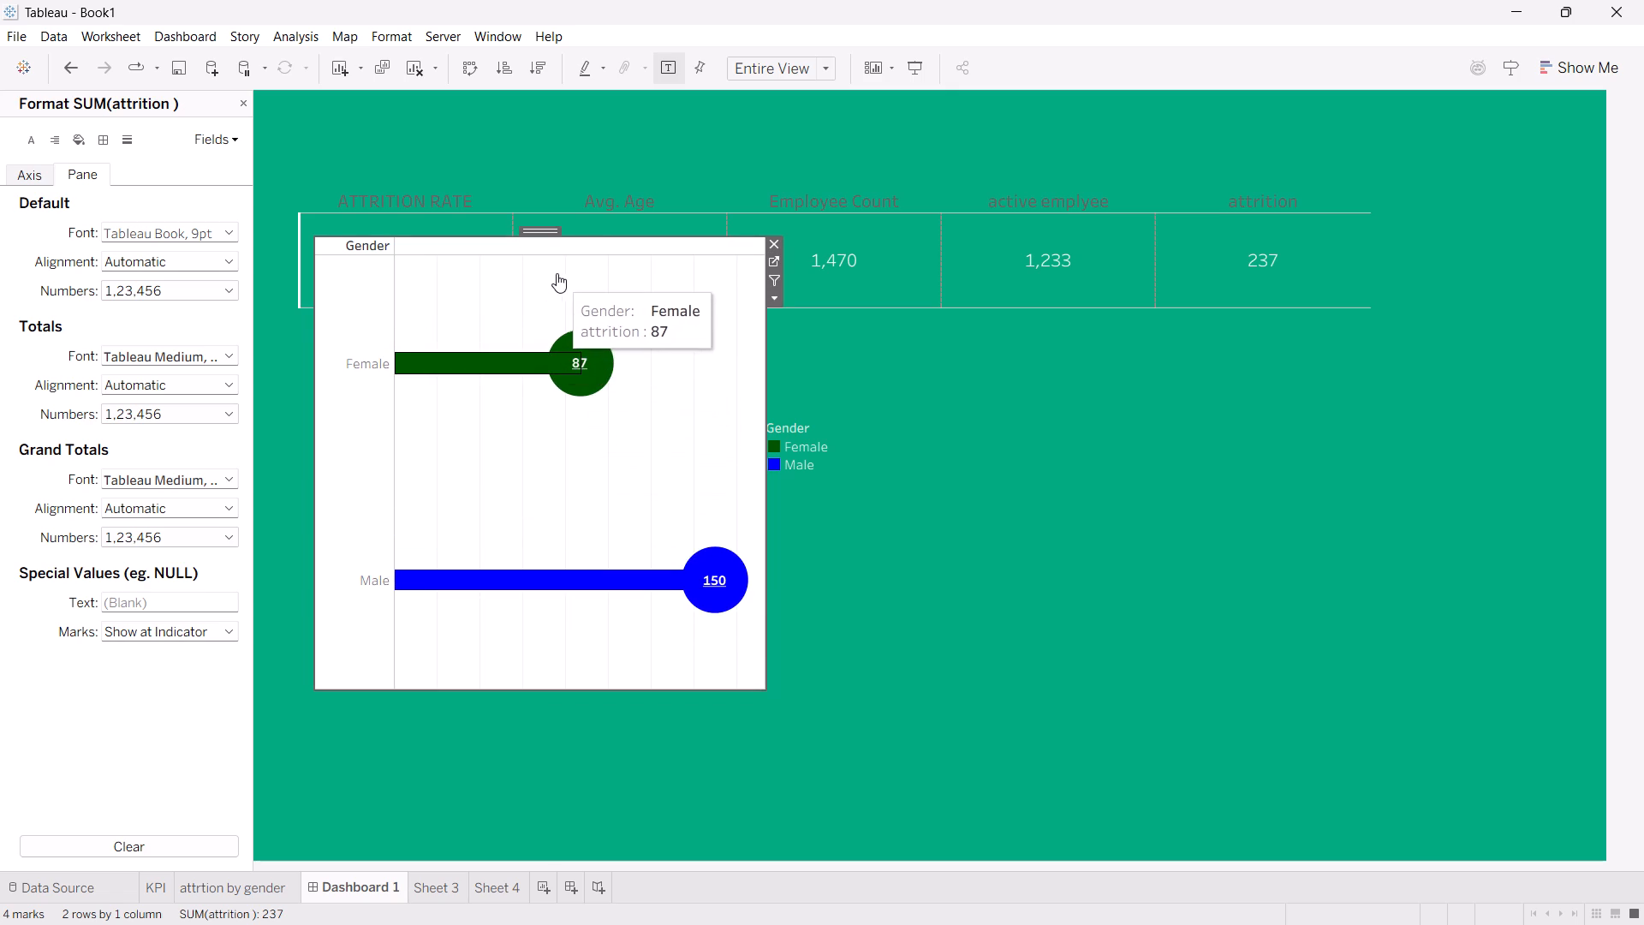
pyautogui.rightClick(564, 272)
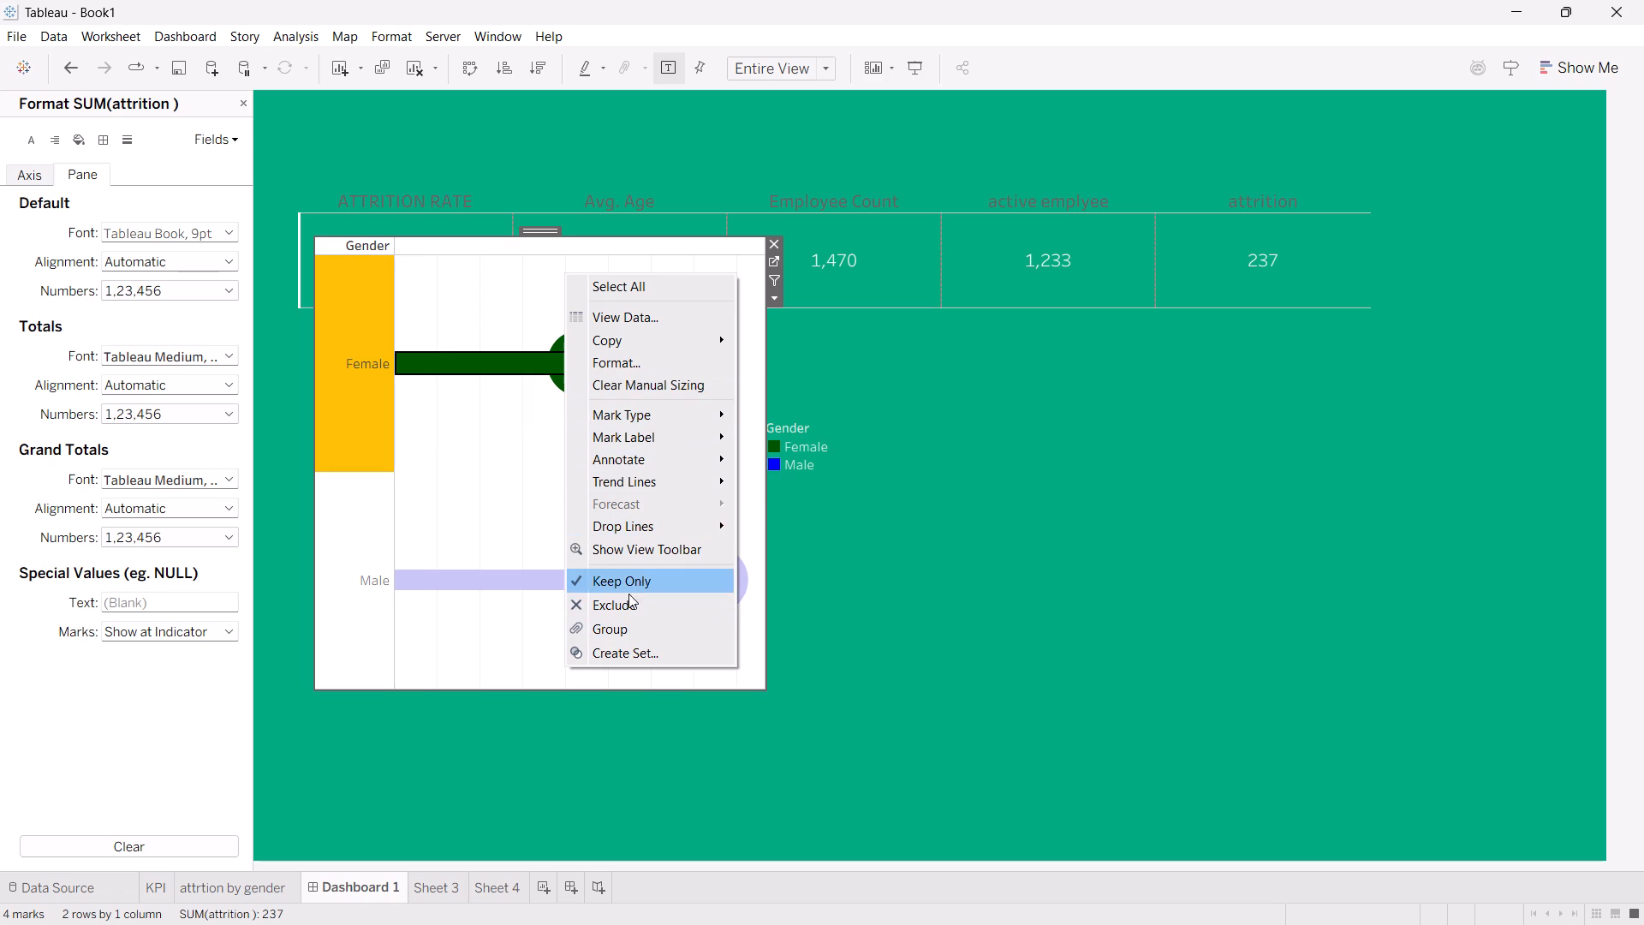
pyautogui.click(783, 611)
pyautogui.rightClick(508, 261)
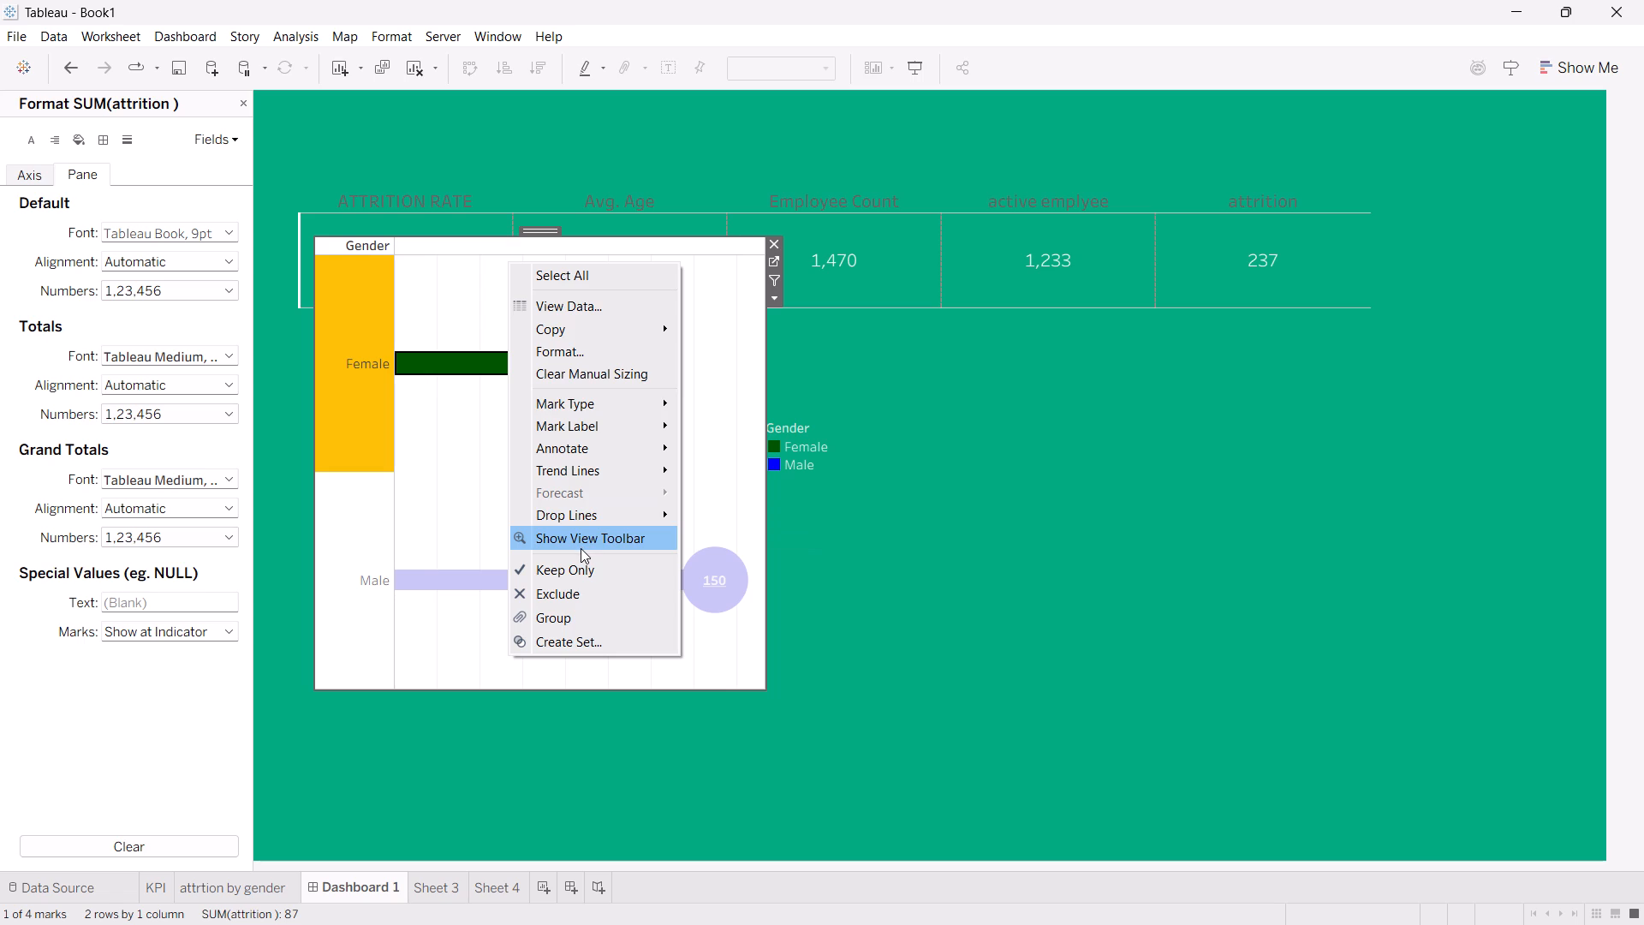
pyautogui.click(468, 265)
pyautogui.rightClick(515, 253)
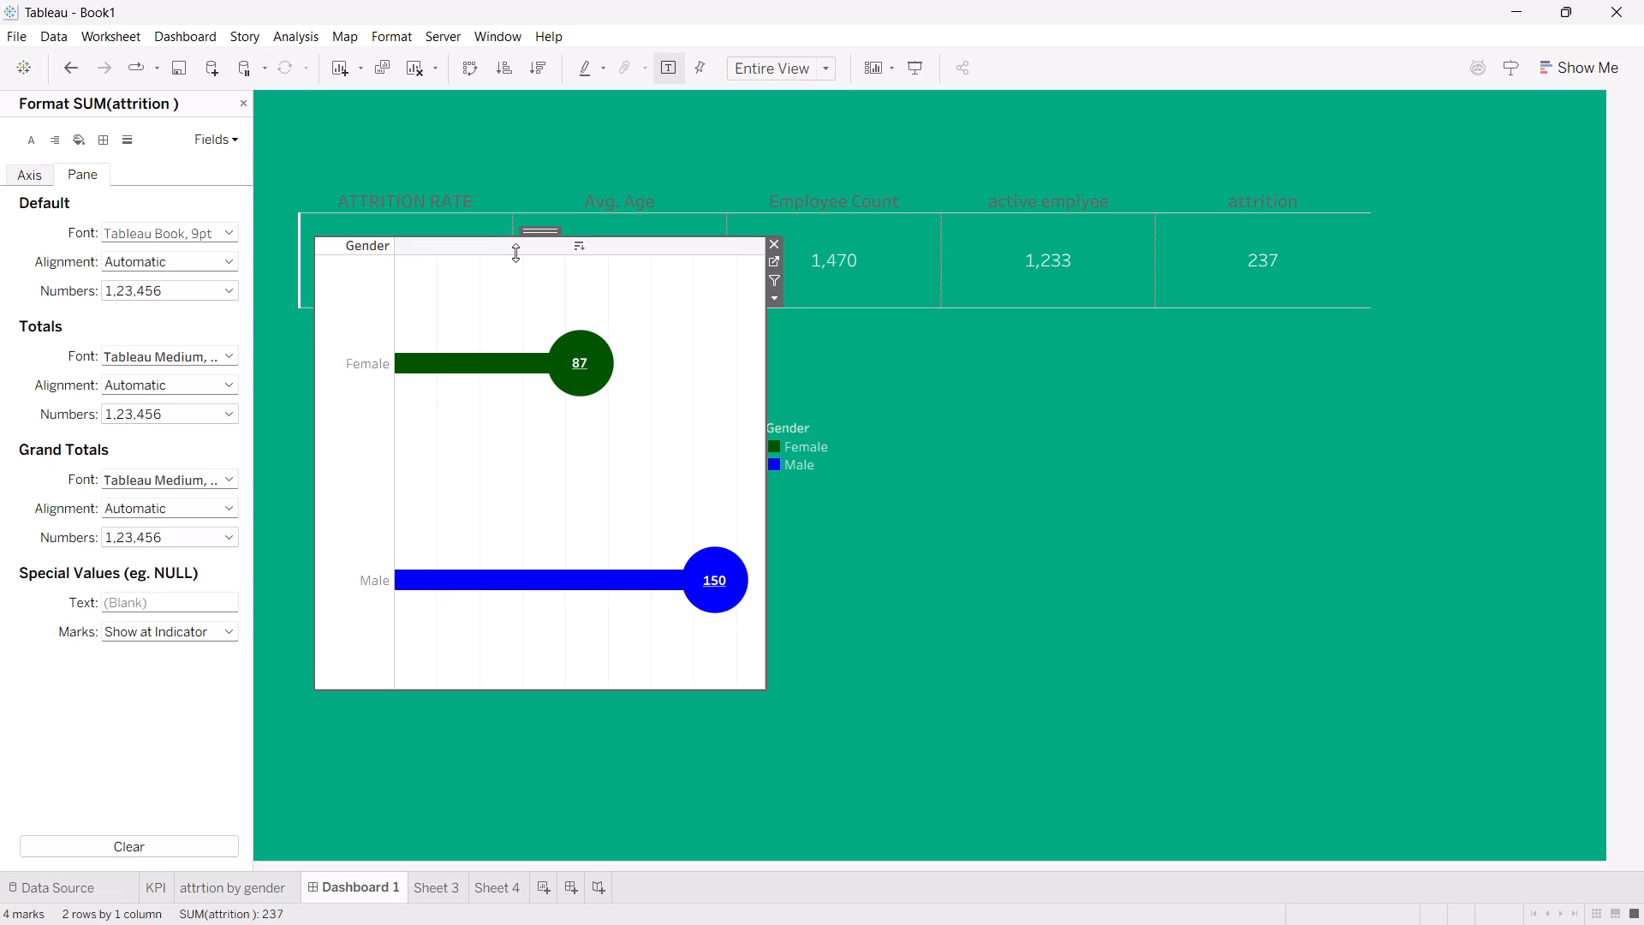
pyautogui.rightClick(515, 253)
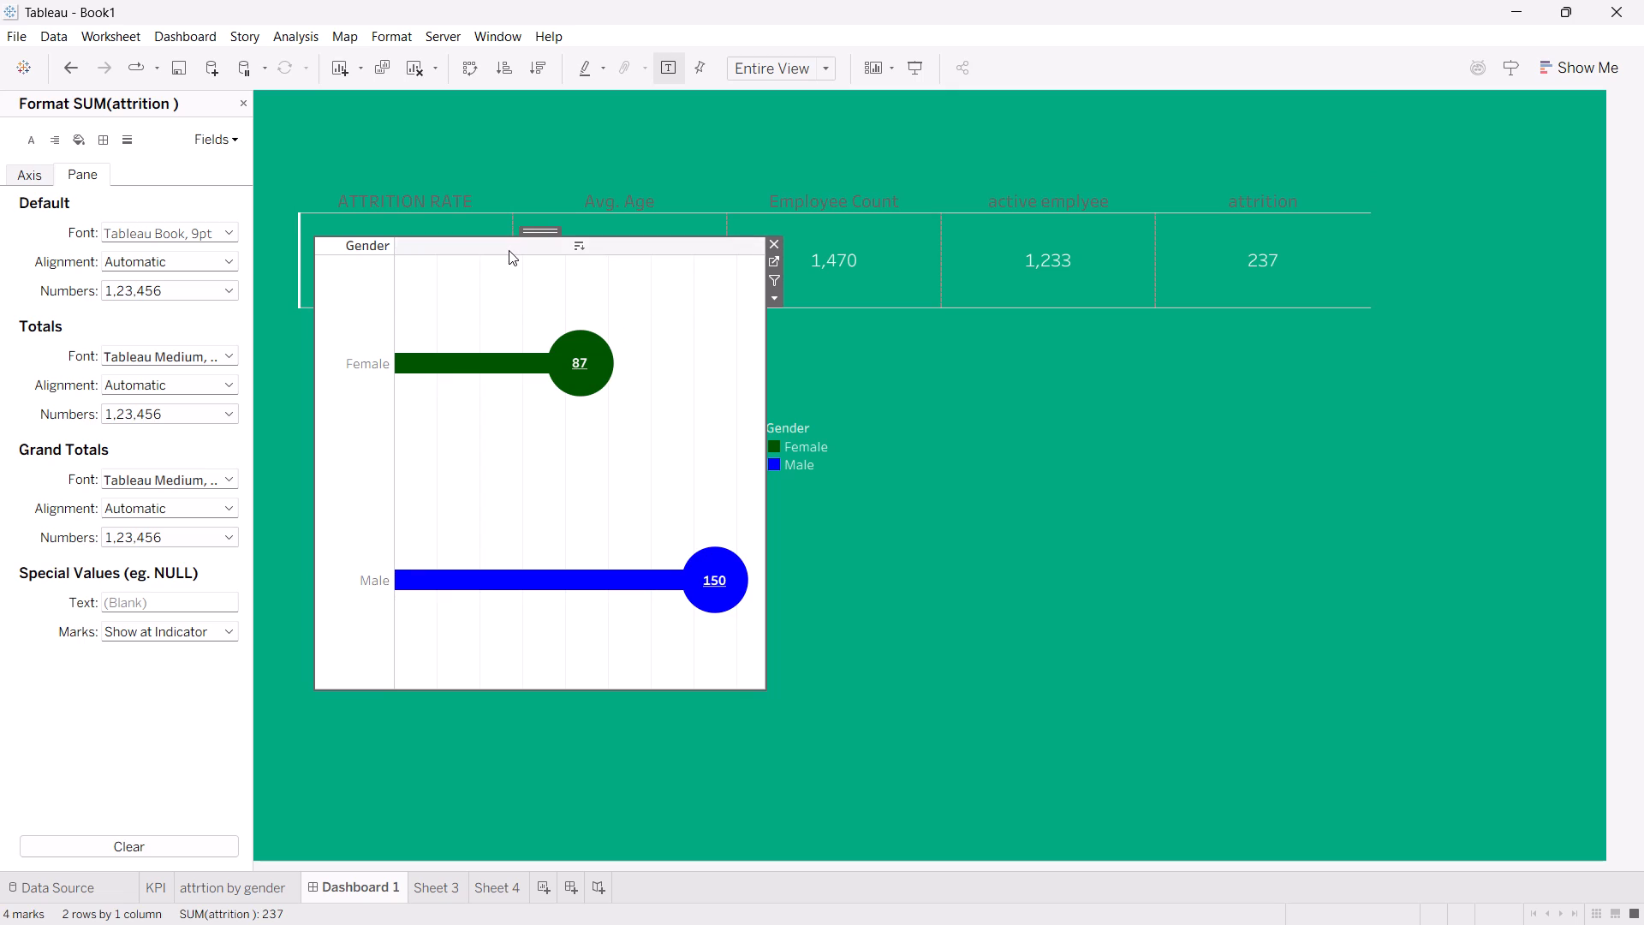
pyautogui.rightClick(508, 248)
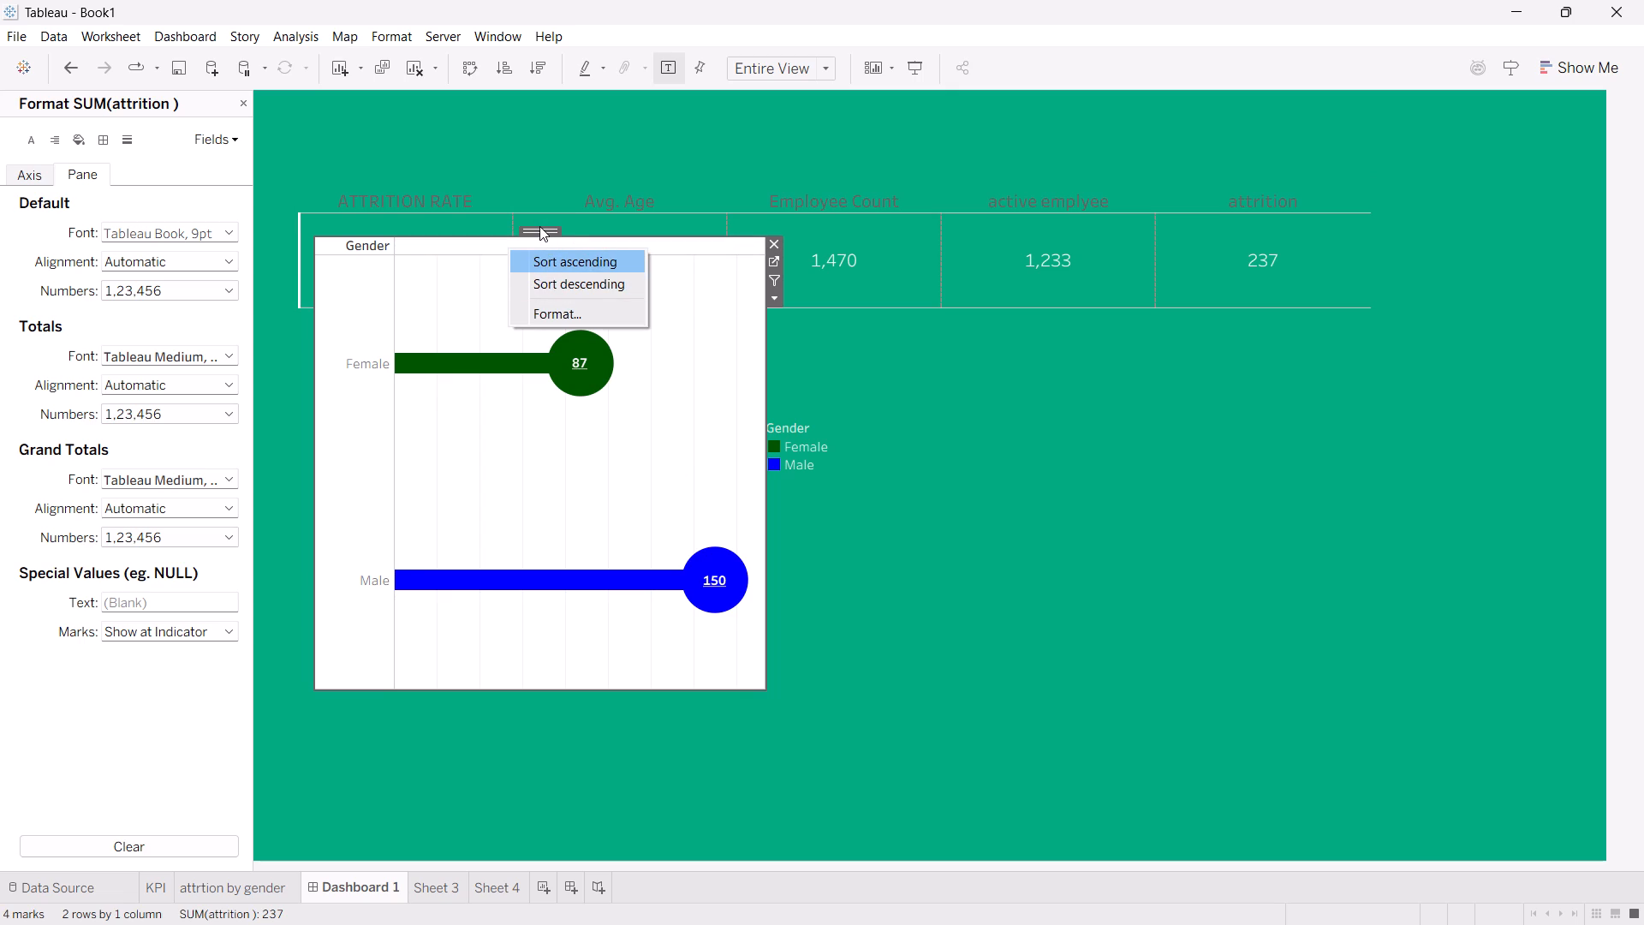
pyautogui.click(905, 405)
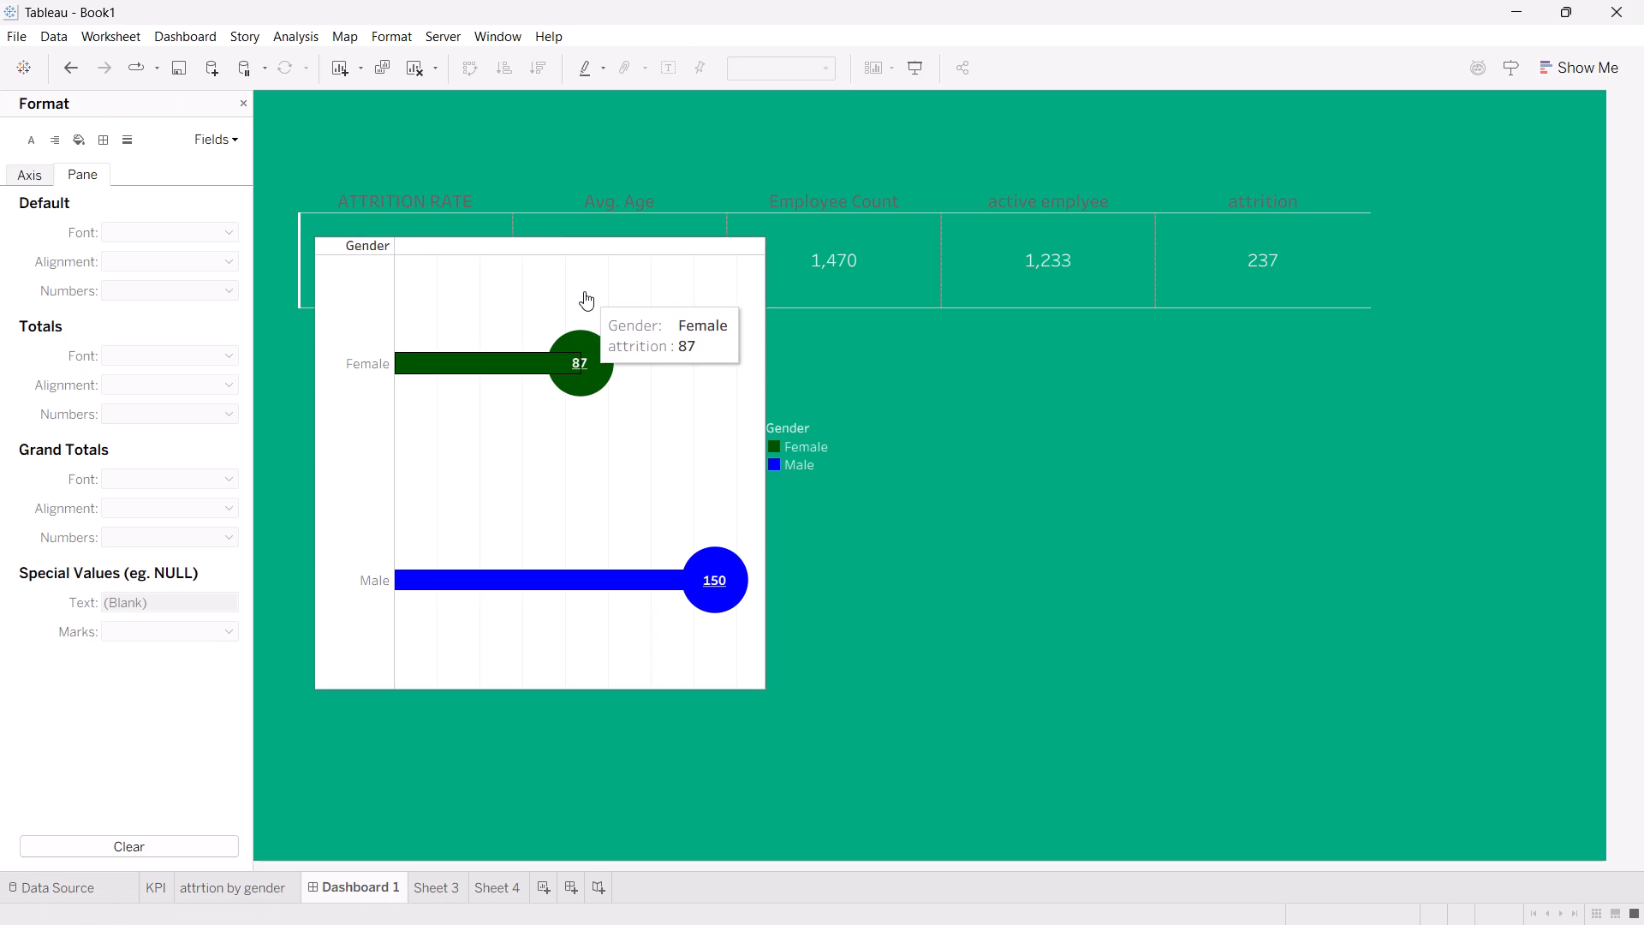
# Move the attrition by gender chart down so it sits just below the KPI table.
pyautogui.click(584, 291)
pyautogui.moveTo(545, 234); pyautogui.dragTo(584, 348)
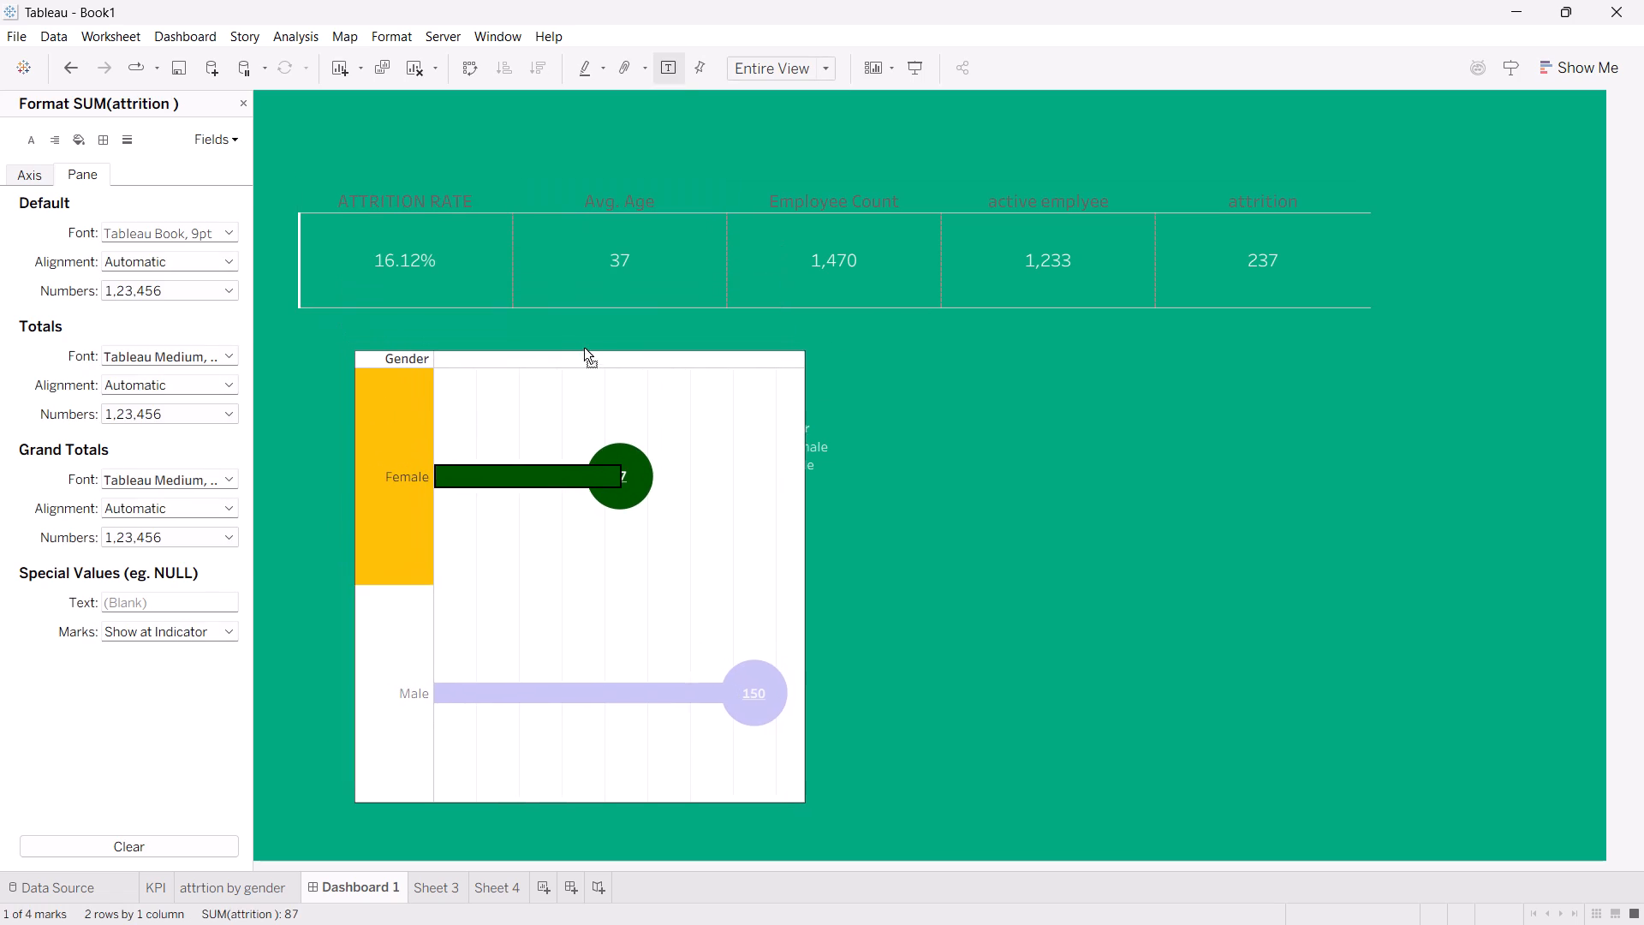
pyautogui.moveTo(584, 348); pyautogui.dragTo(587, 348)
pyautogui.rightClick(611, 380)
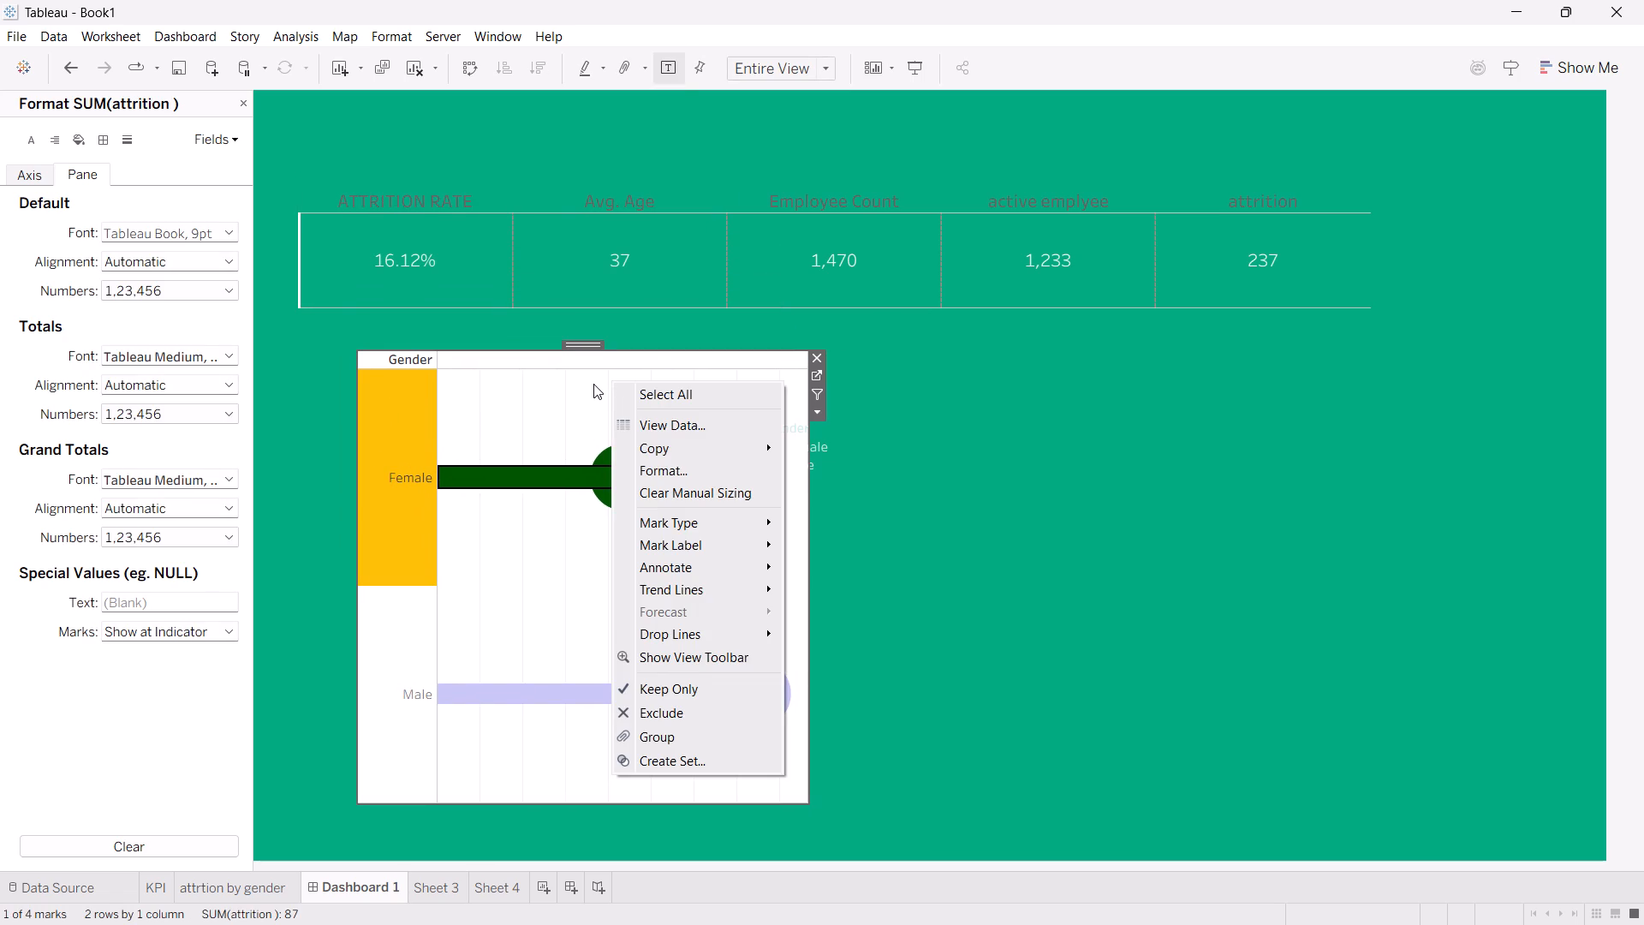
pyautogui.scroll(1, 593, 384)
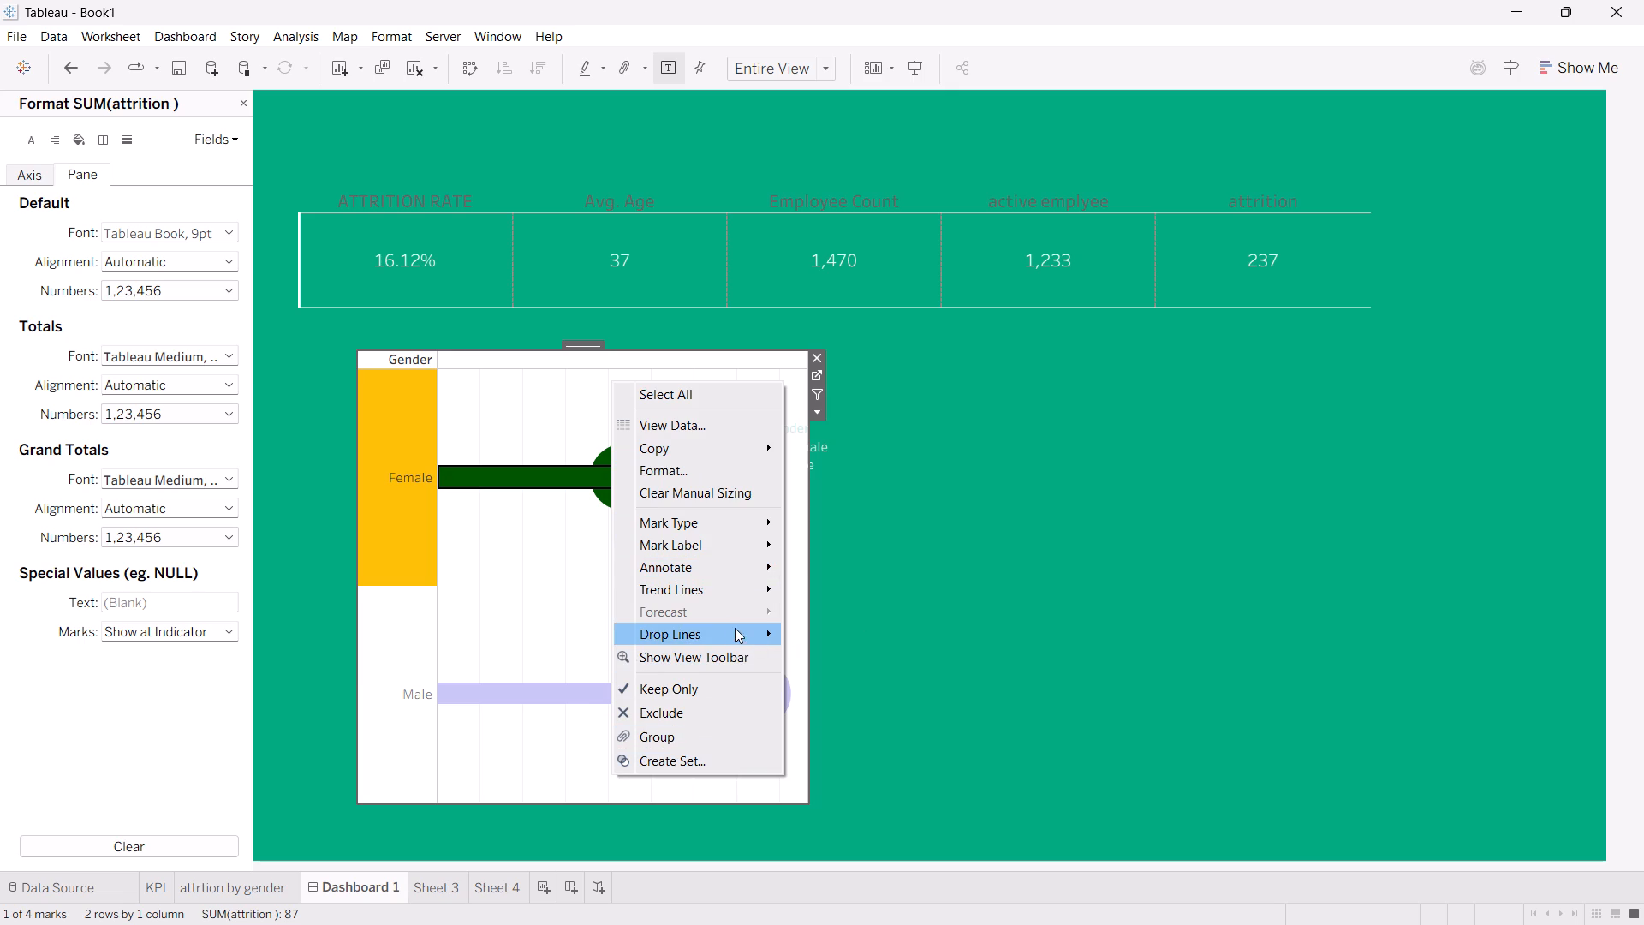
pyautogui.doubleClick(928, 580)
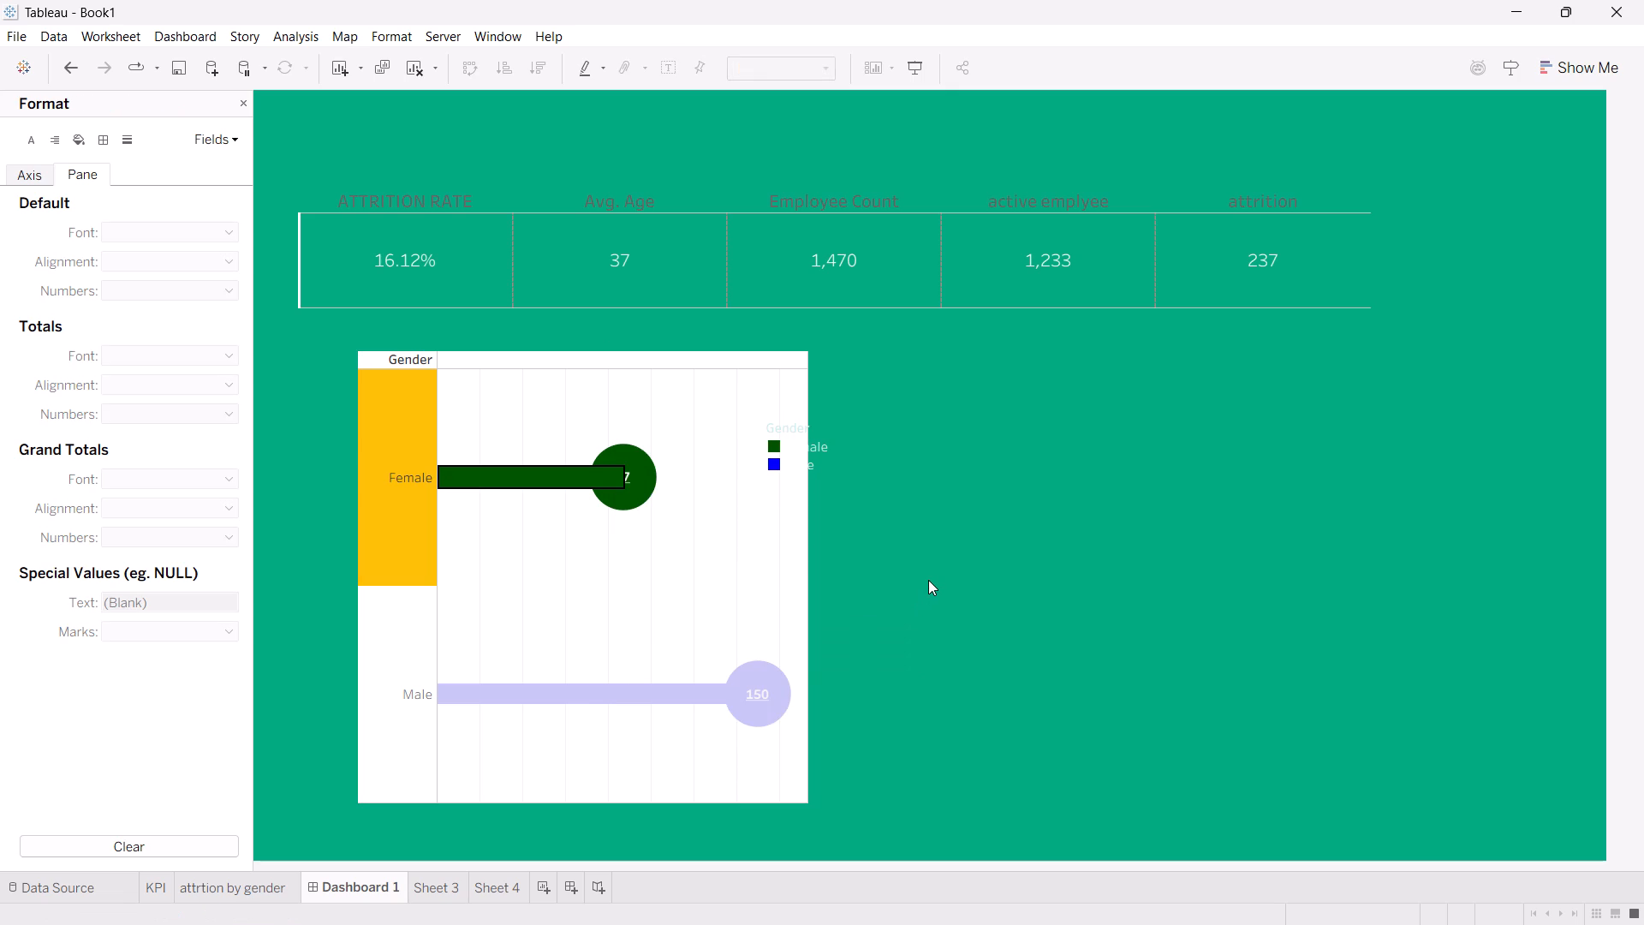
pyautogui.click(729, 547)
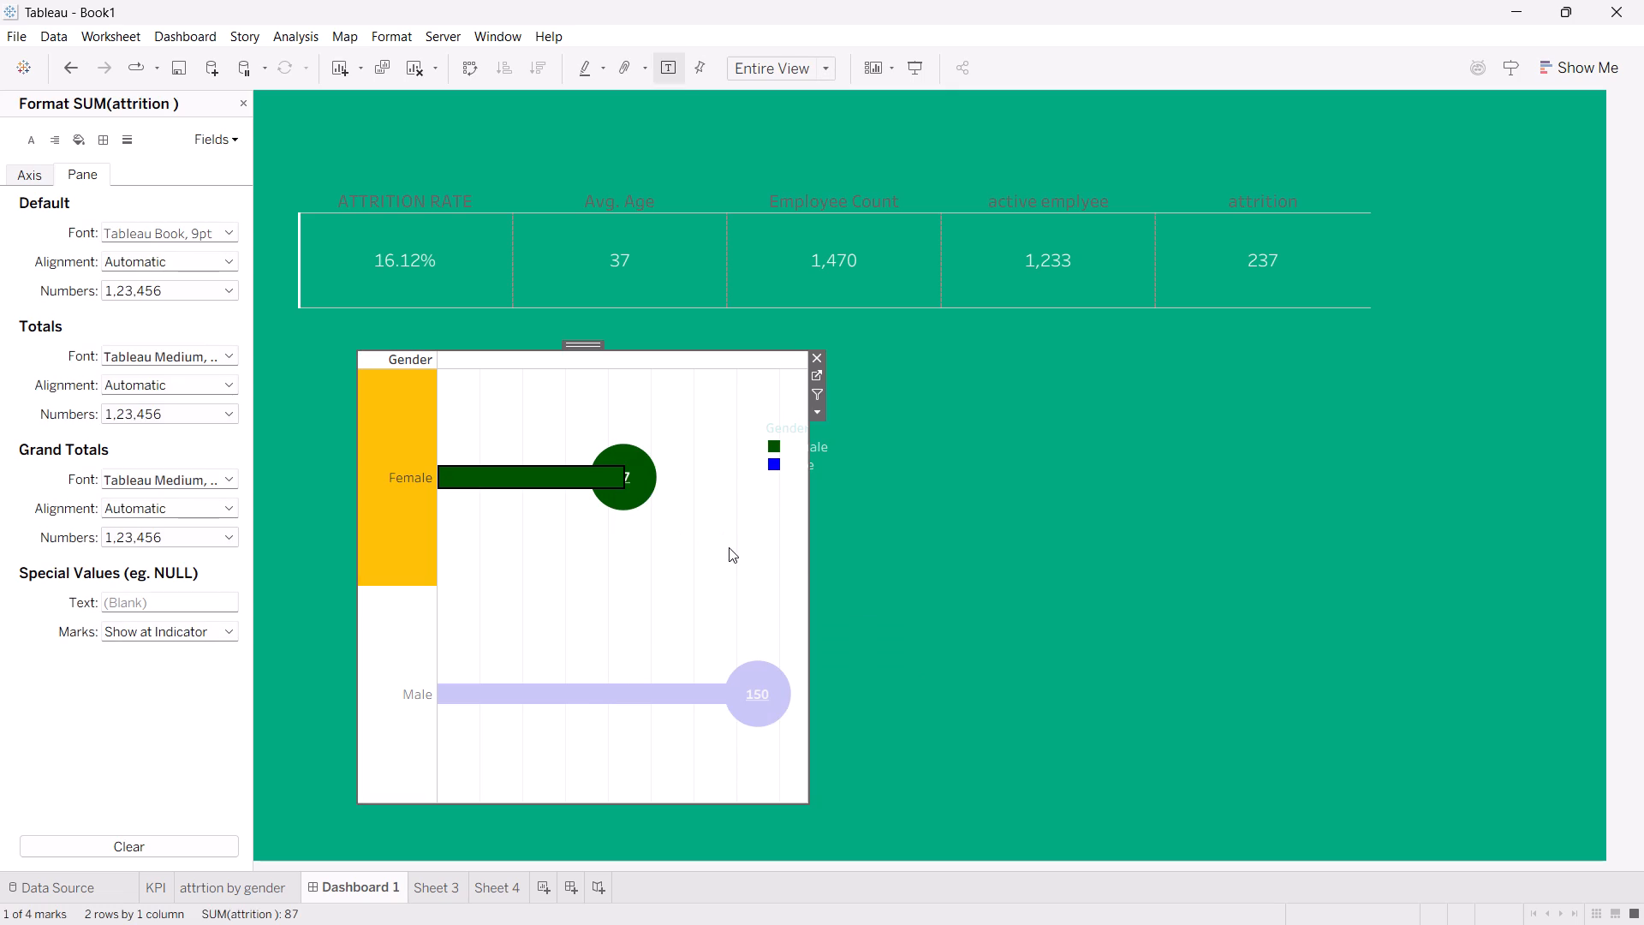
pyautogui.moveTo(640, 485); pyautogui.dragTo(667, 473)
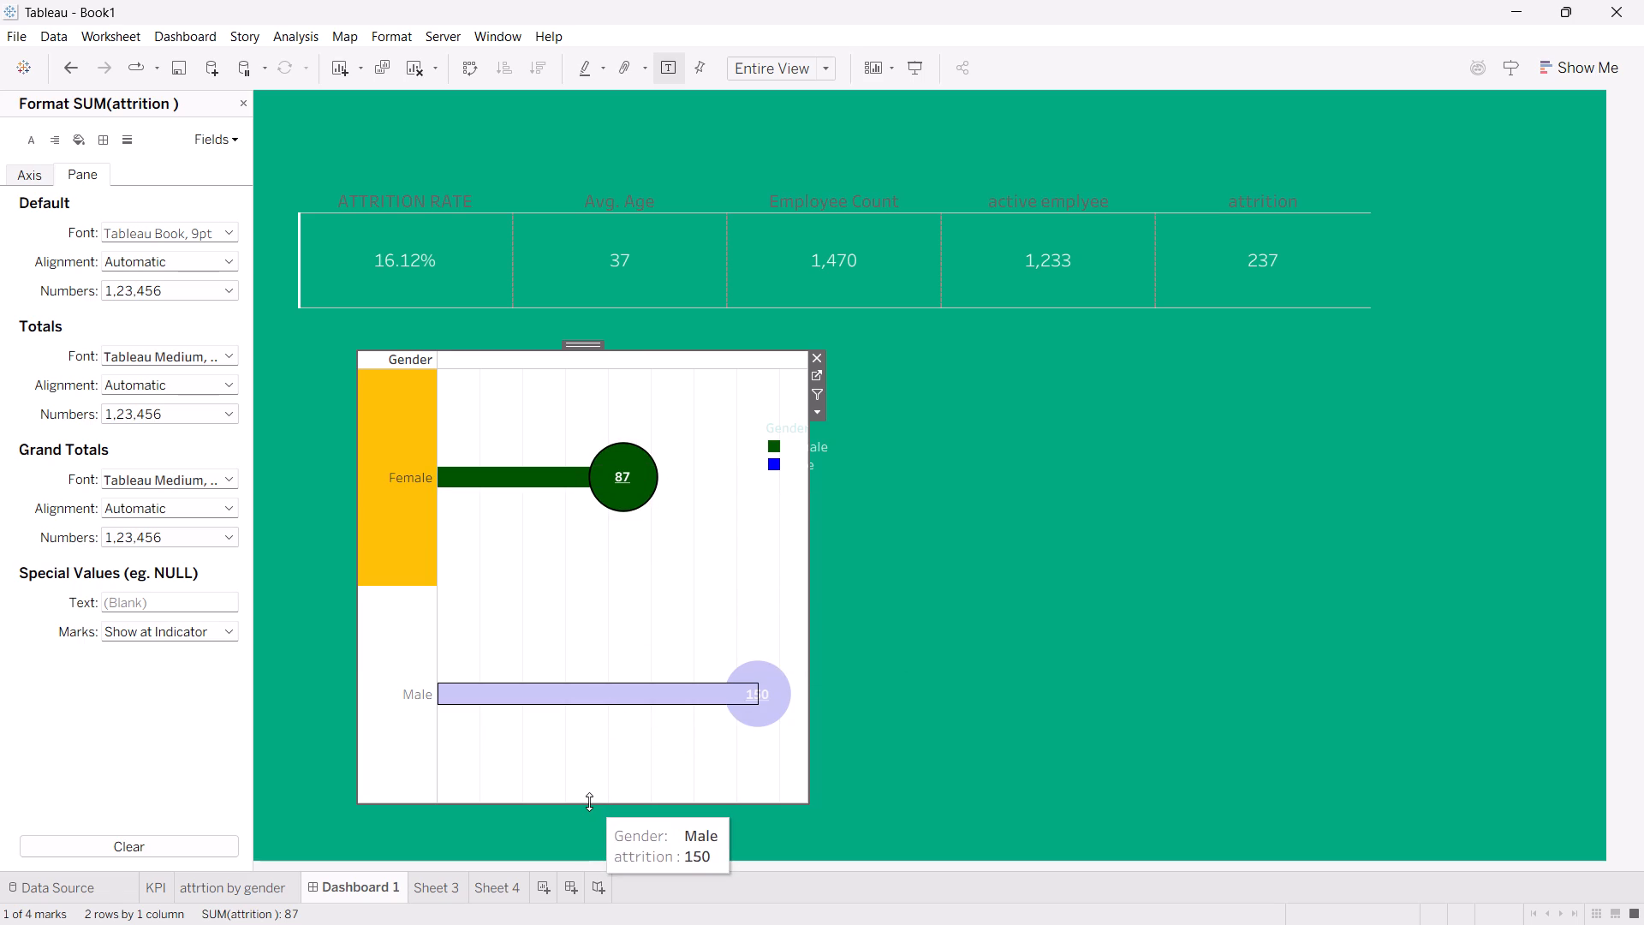
# Shrink the attrition by gender chart to a small, short strip by raising its bottom edge and bringing both side edges inward.
pyautogui.moveTo(595, 803); pyautogui.dragTo(593, 441)
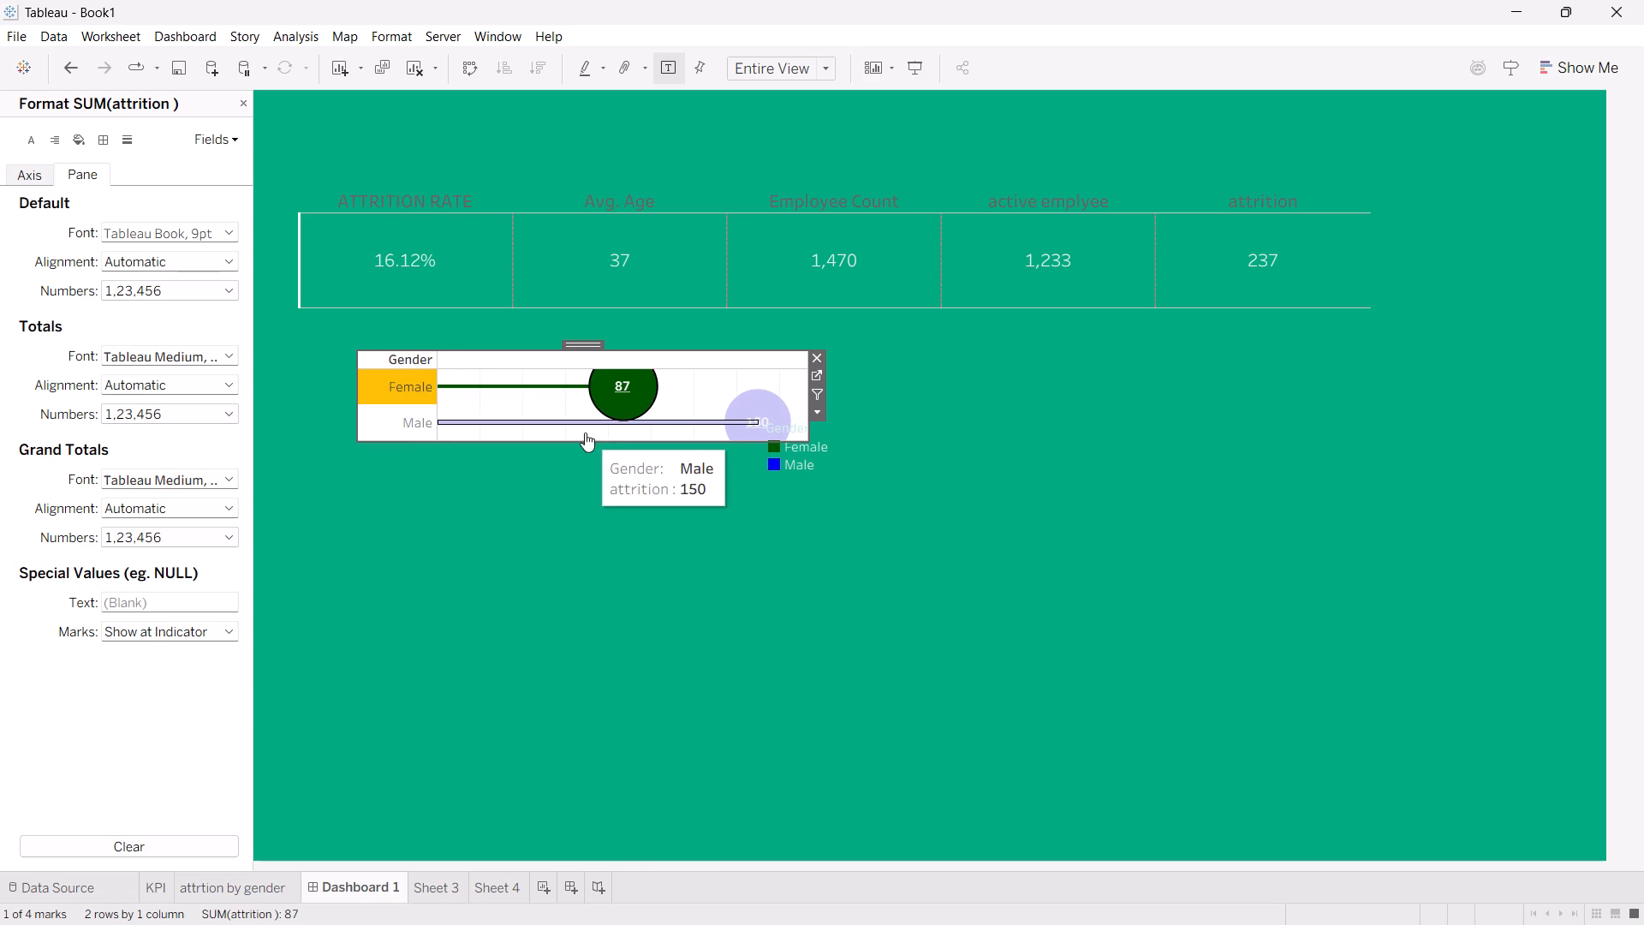
pyautogui.moveTo(355, 396); pyautogui.dragTo(453, 395)
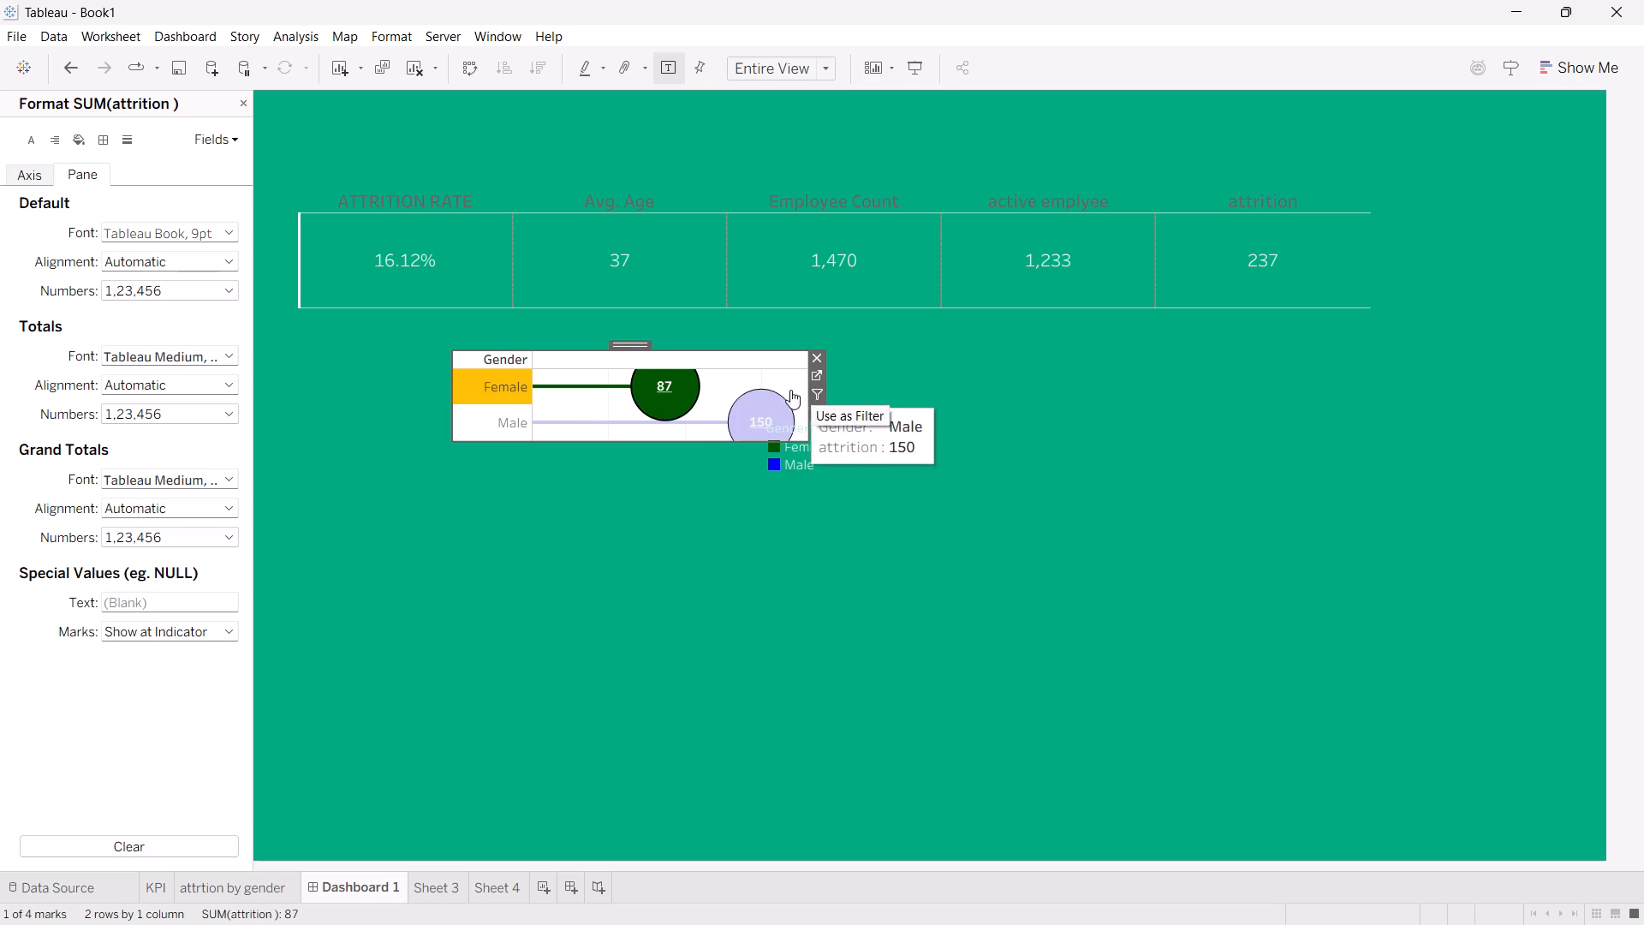
pyautogui.moveTo(808, 386); pyautogui.dragTo(763, 380)
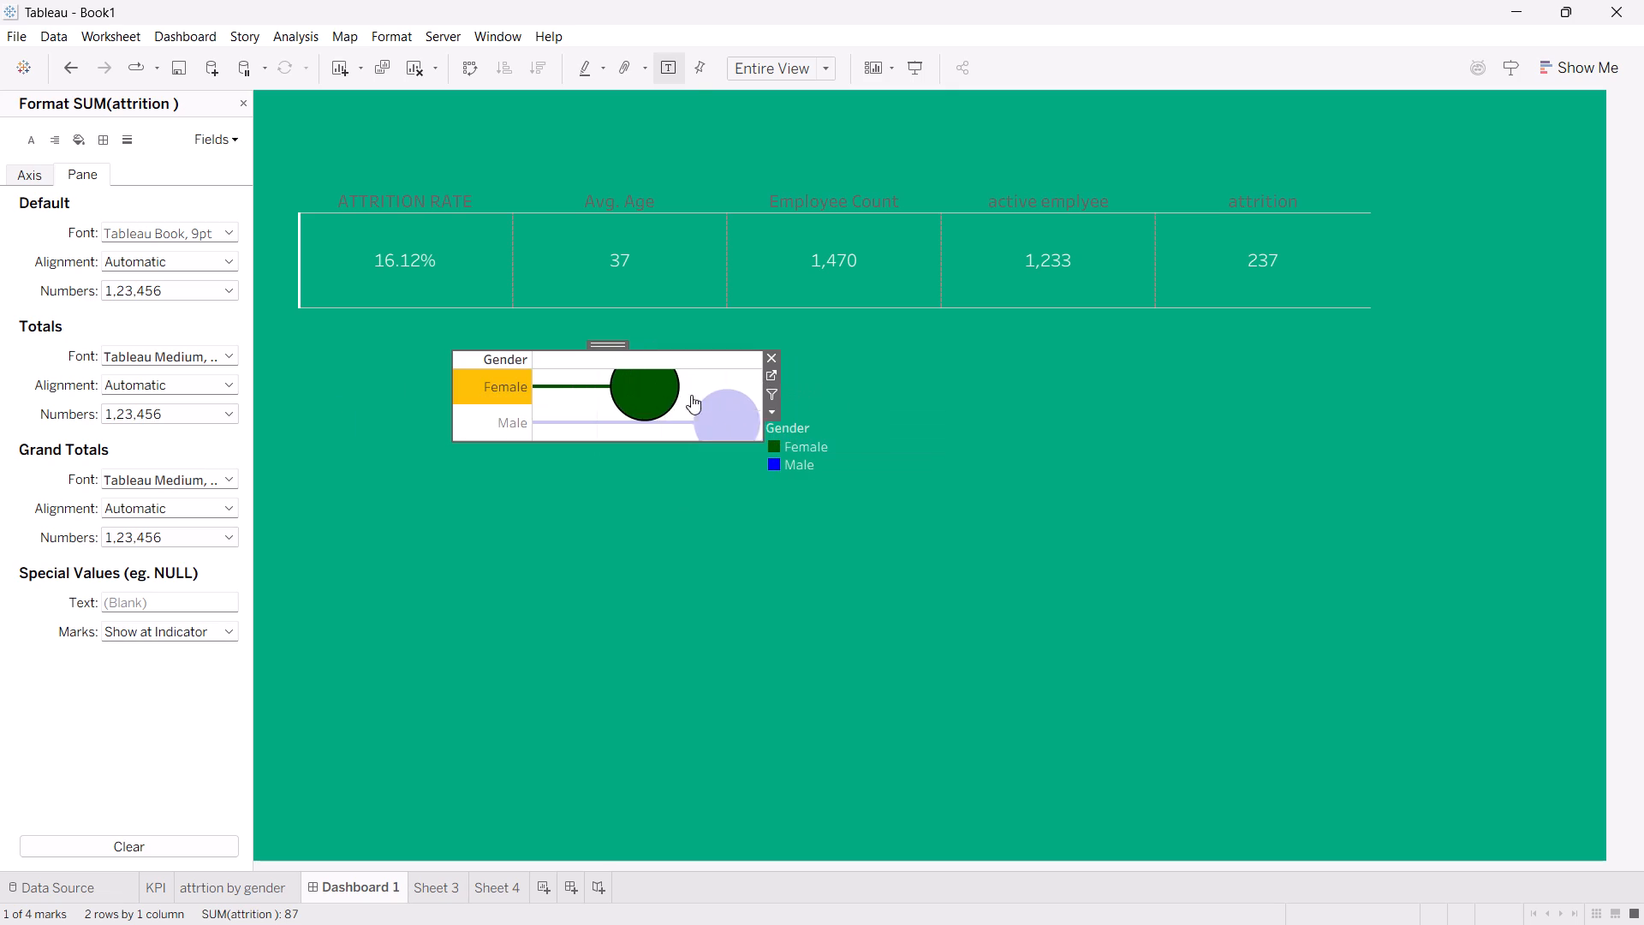
# Move the shrunken attrition by gender chart to the dashboard's top-right corner, above the end of the KPI table.
pyautogui.moveTo(605, 403); pyautogui.dragTo(752, 363)
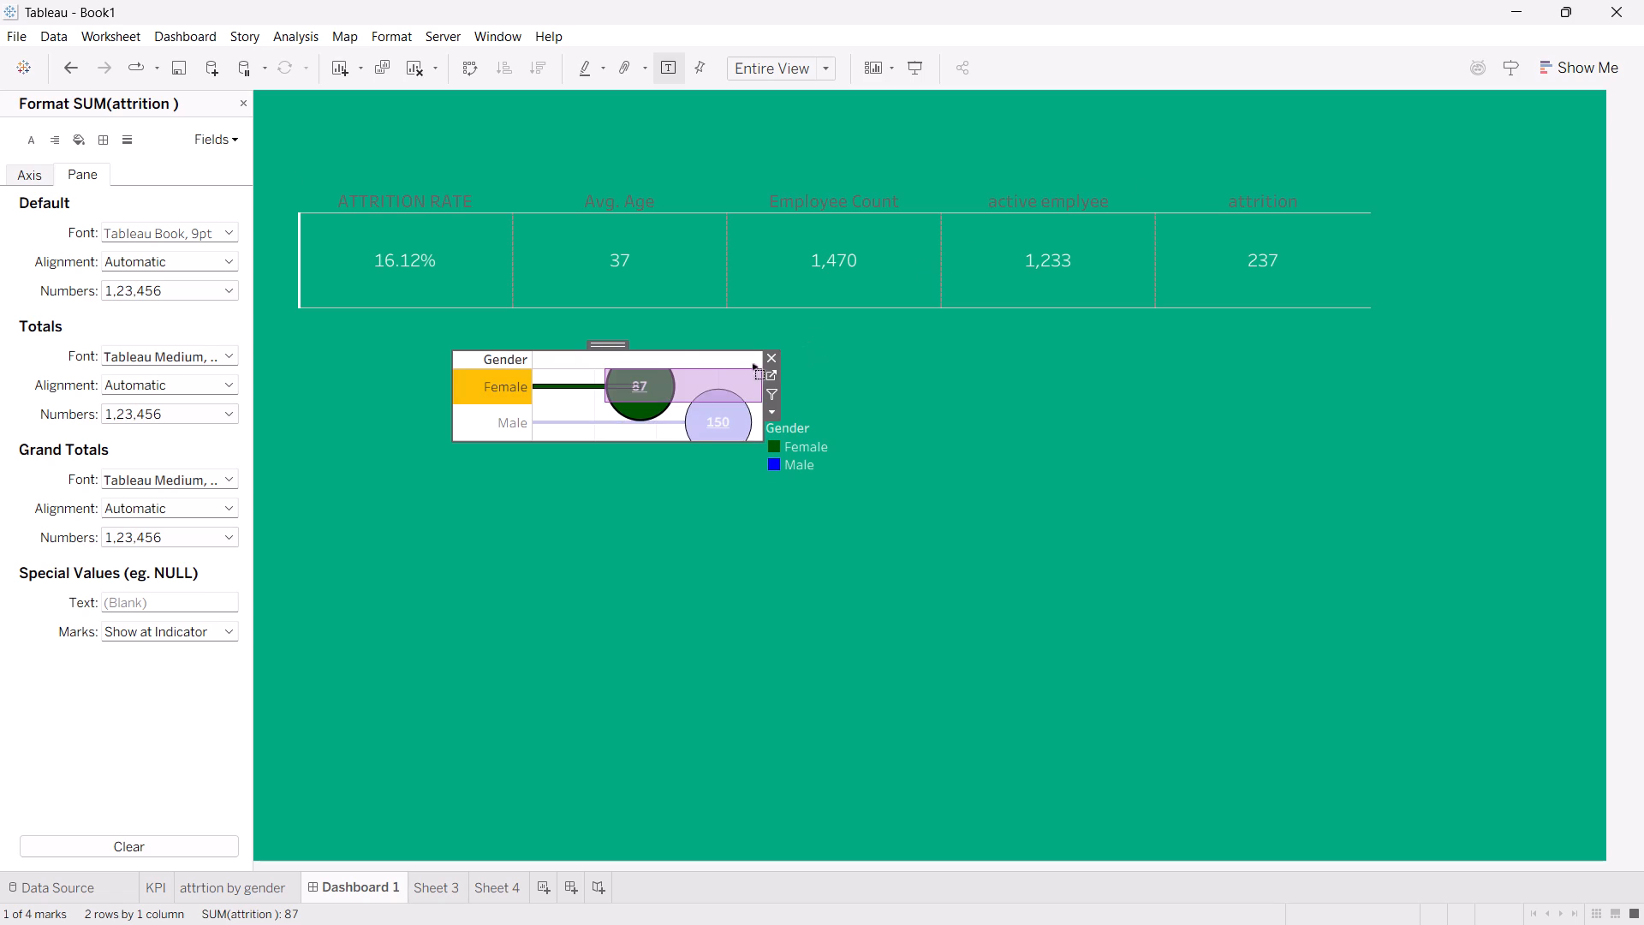
pyautogui.moveTo(752, 363); pyautogui.dragTo(716, 353)
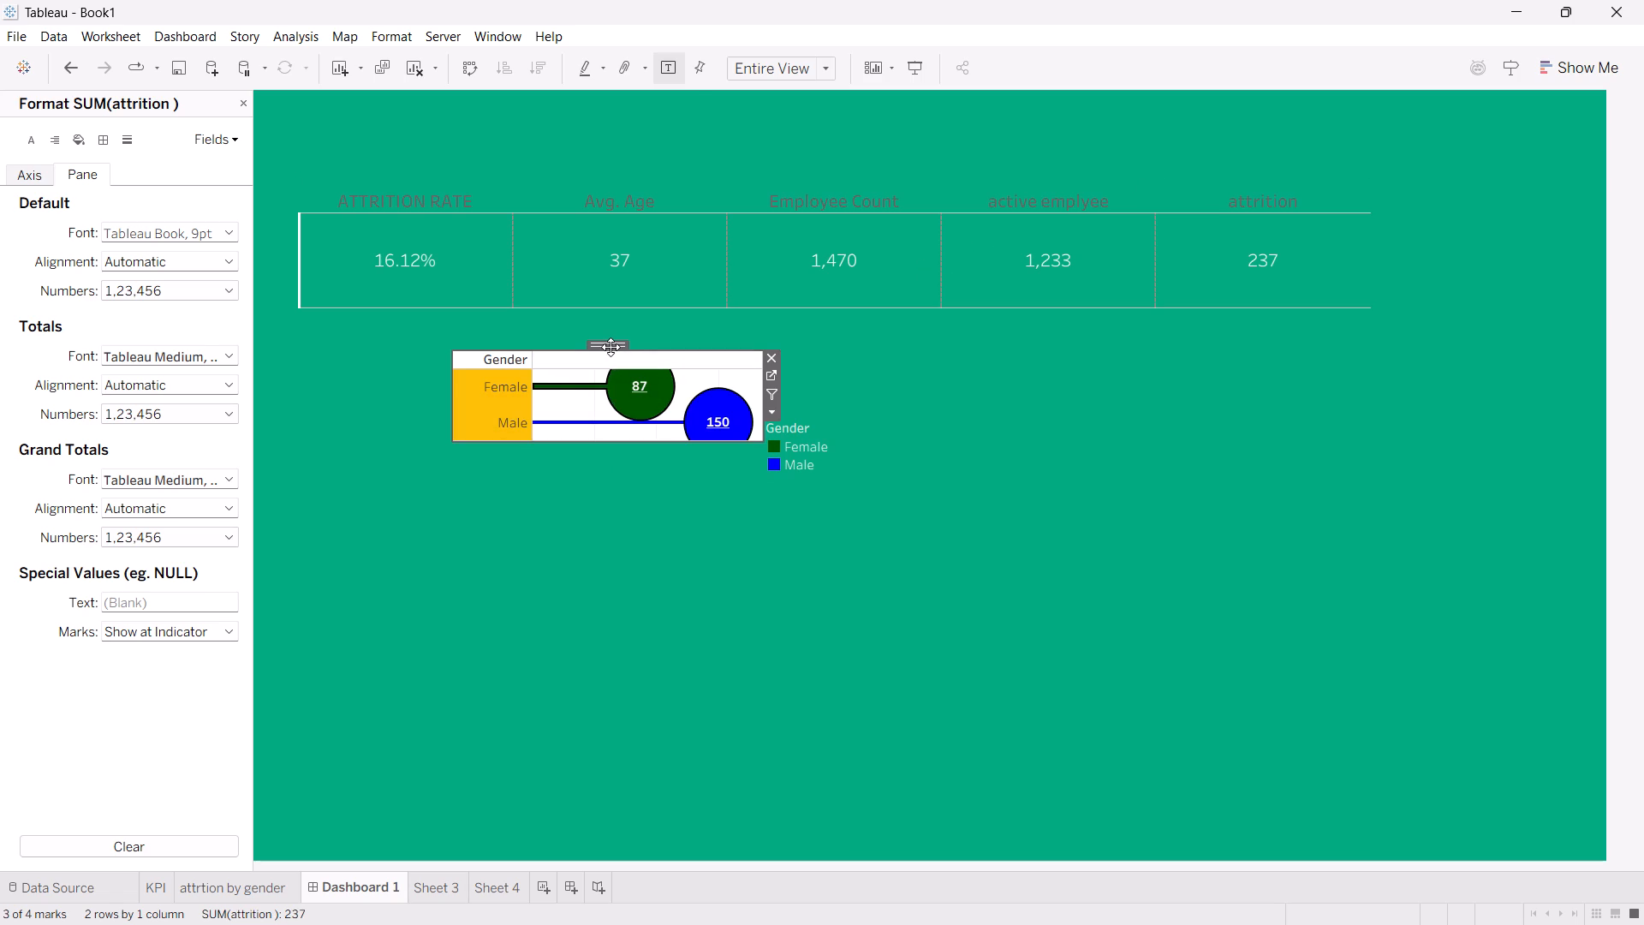
pyautogui.moveTo(611, 347); pyautogui.dragTo(1501, 123)
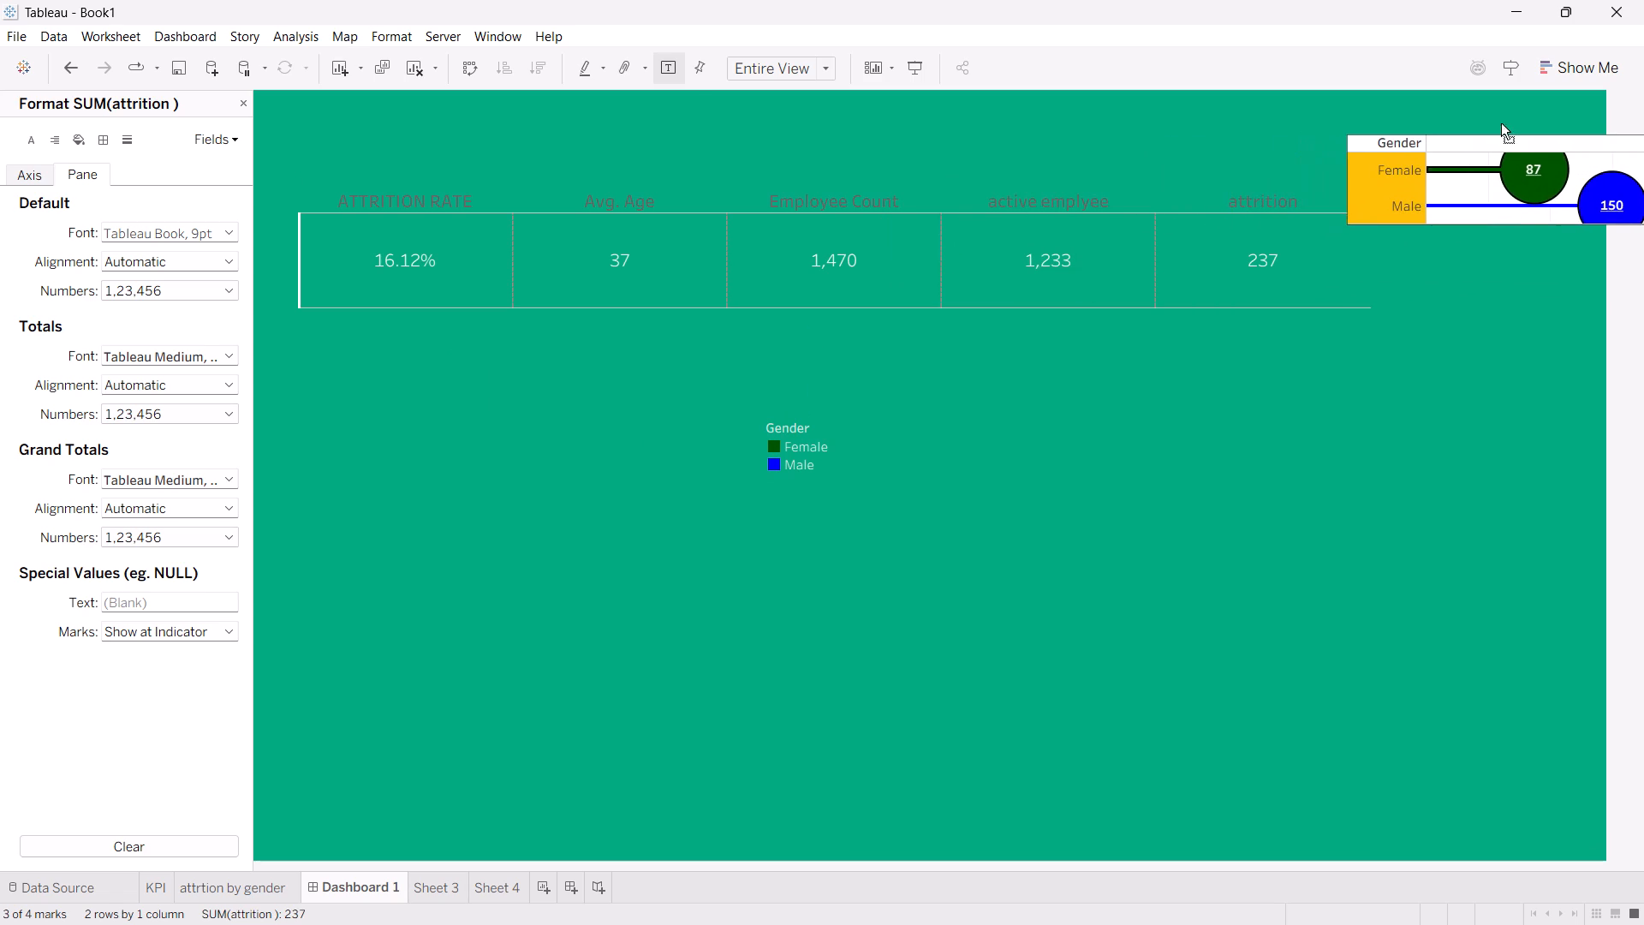
pyautogui.moveTo(1501, 123); pyautogui.dragTo(1447, 92)
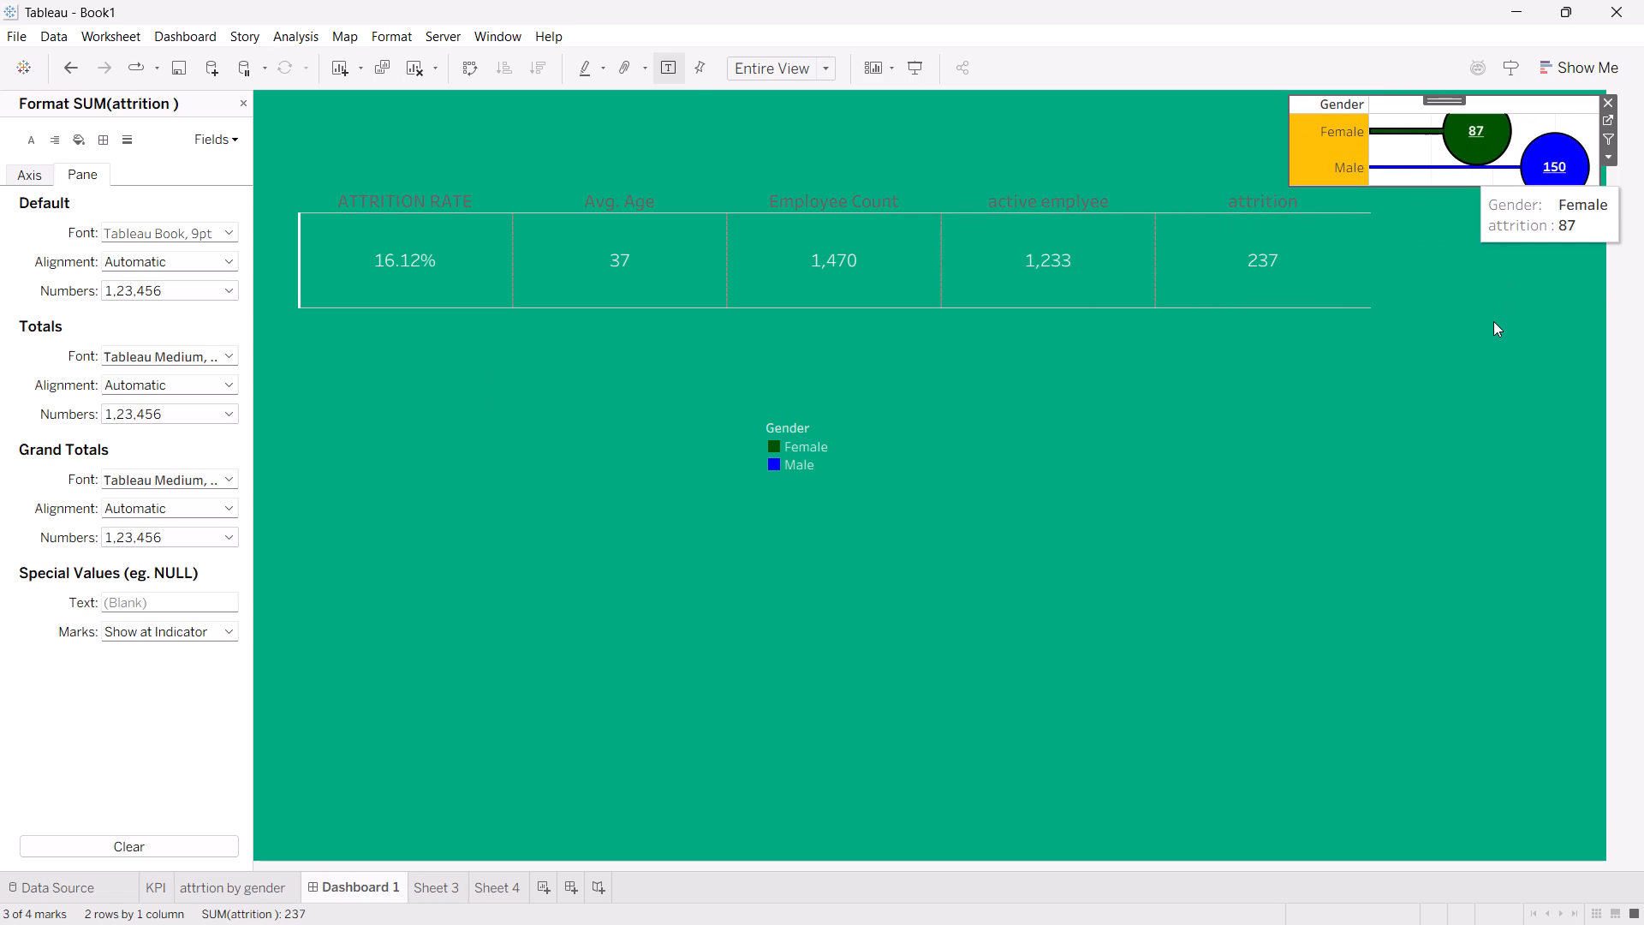
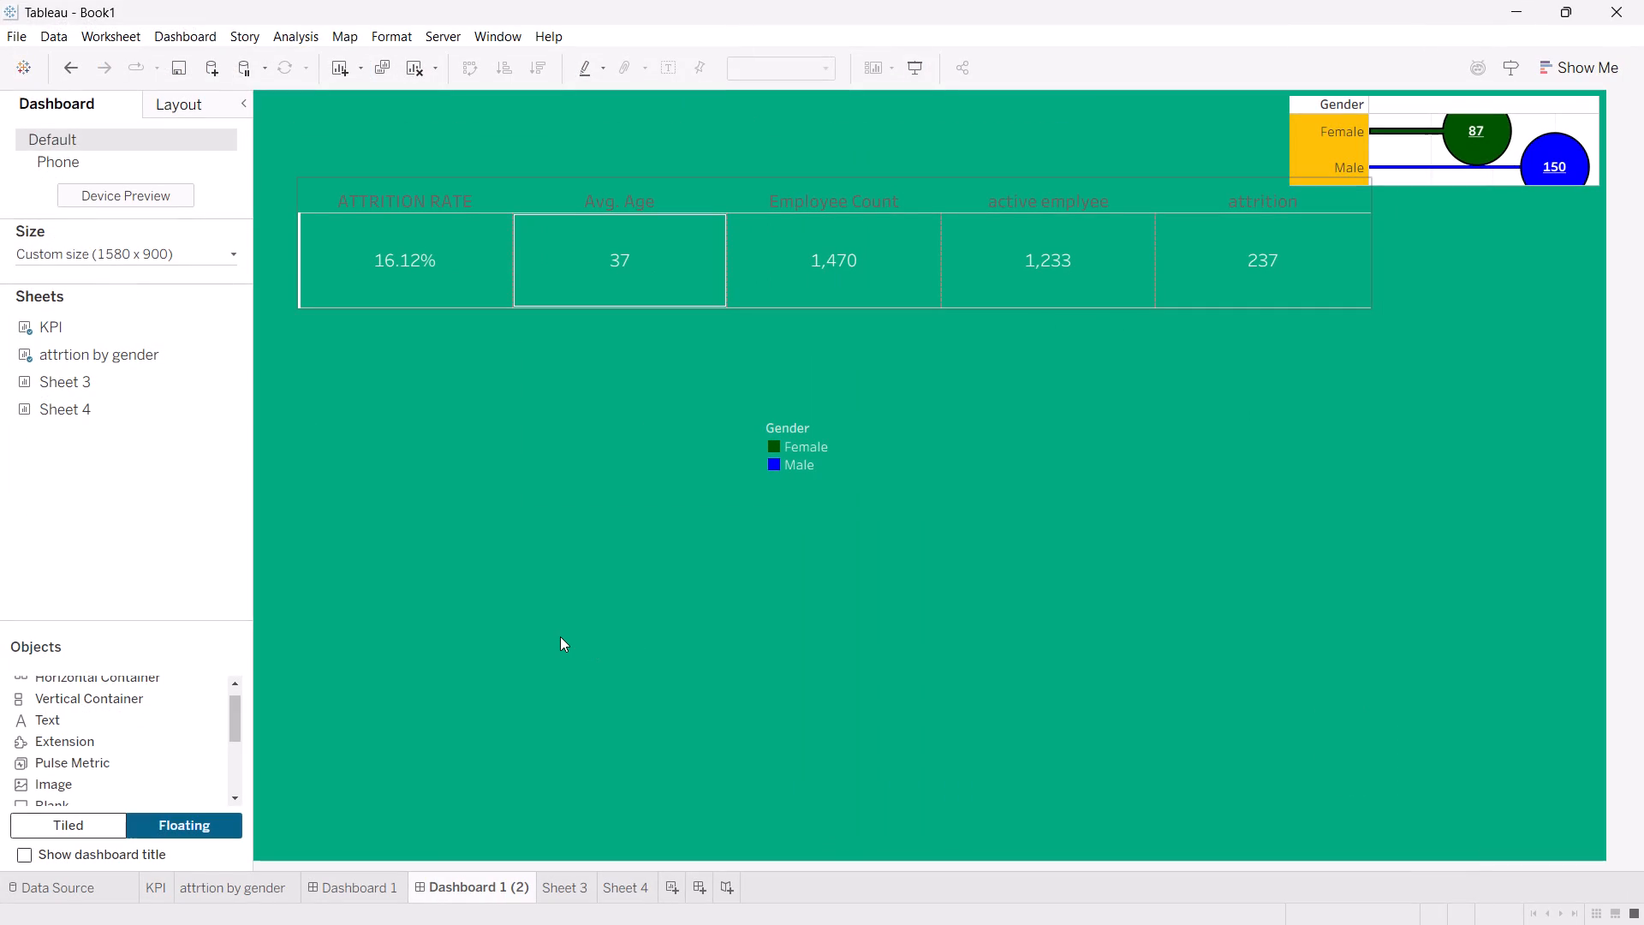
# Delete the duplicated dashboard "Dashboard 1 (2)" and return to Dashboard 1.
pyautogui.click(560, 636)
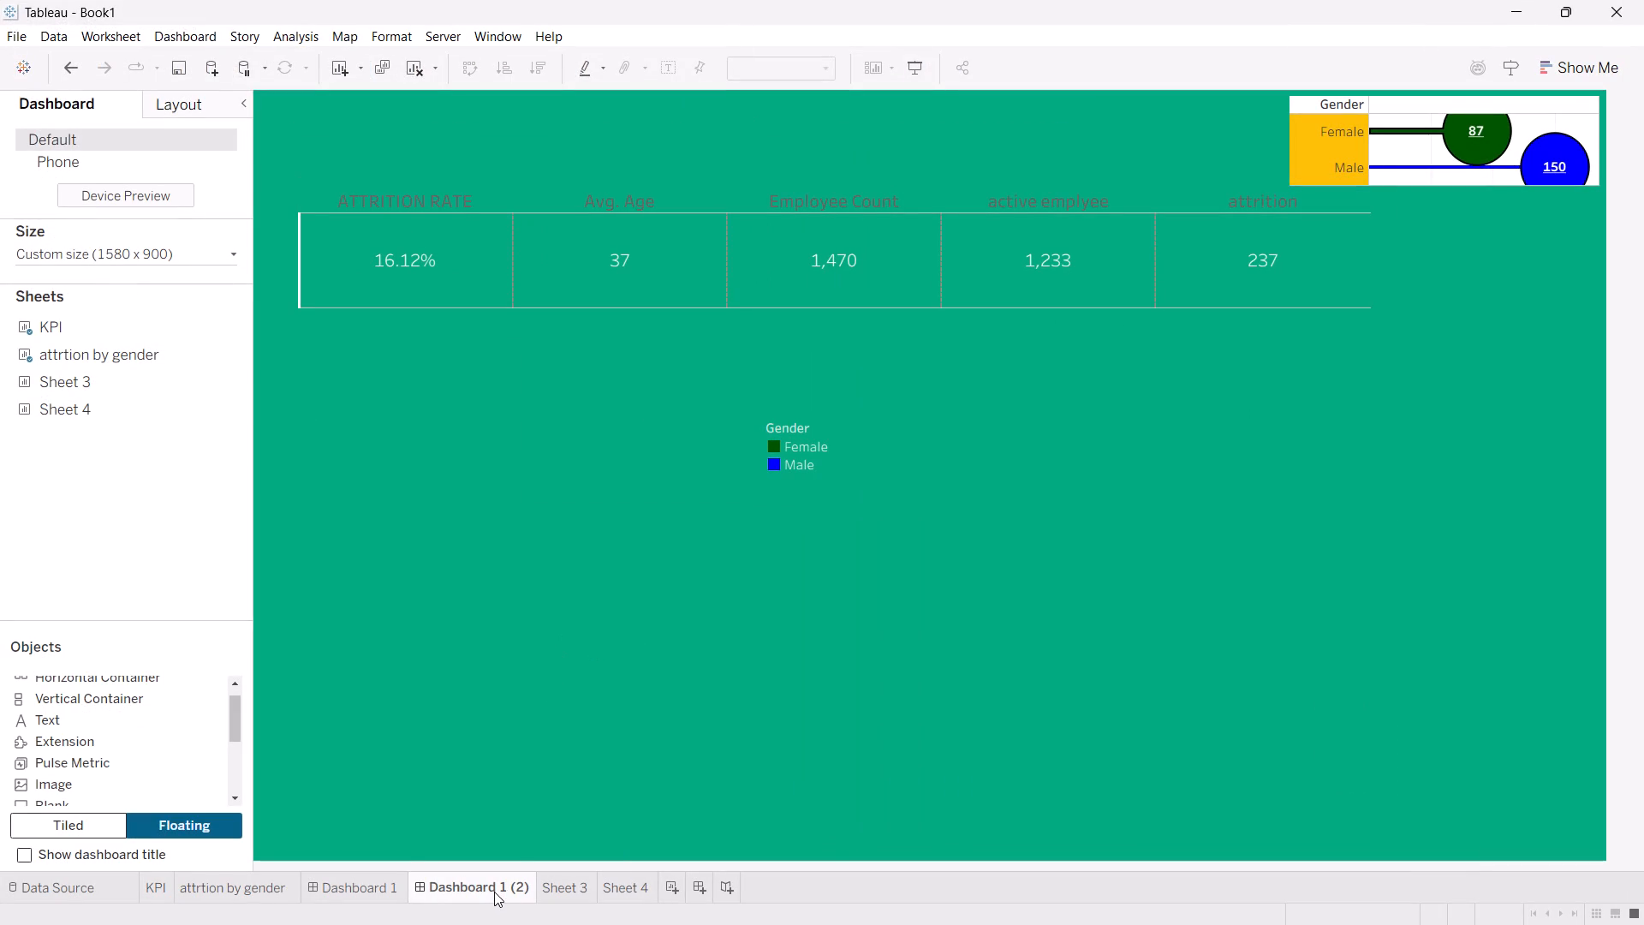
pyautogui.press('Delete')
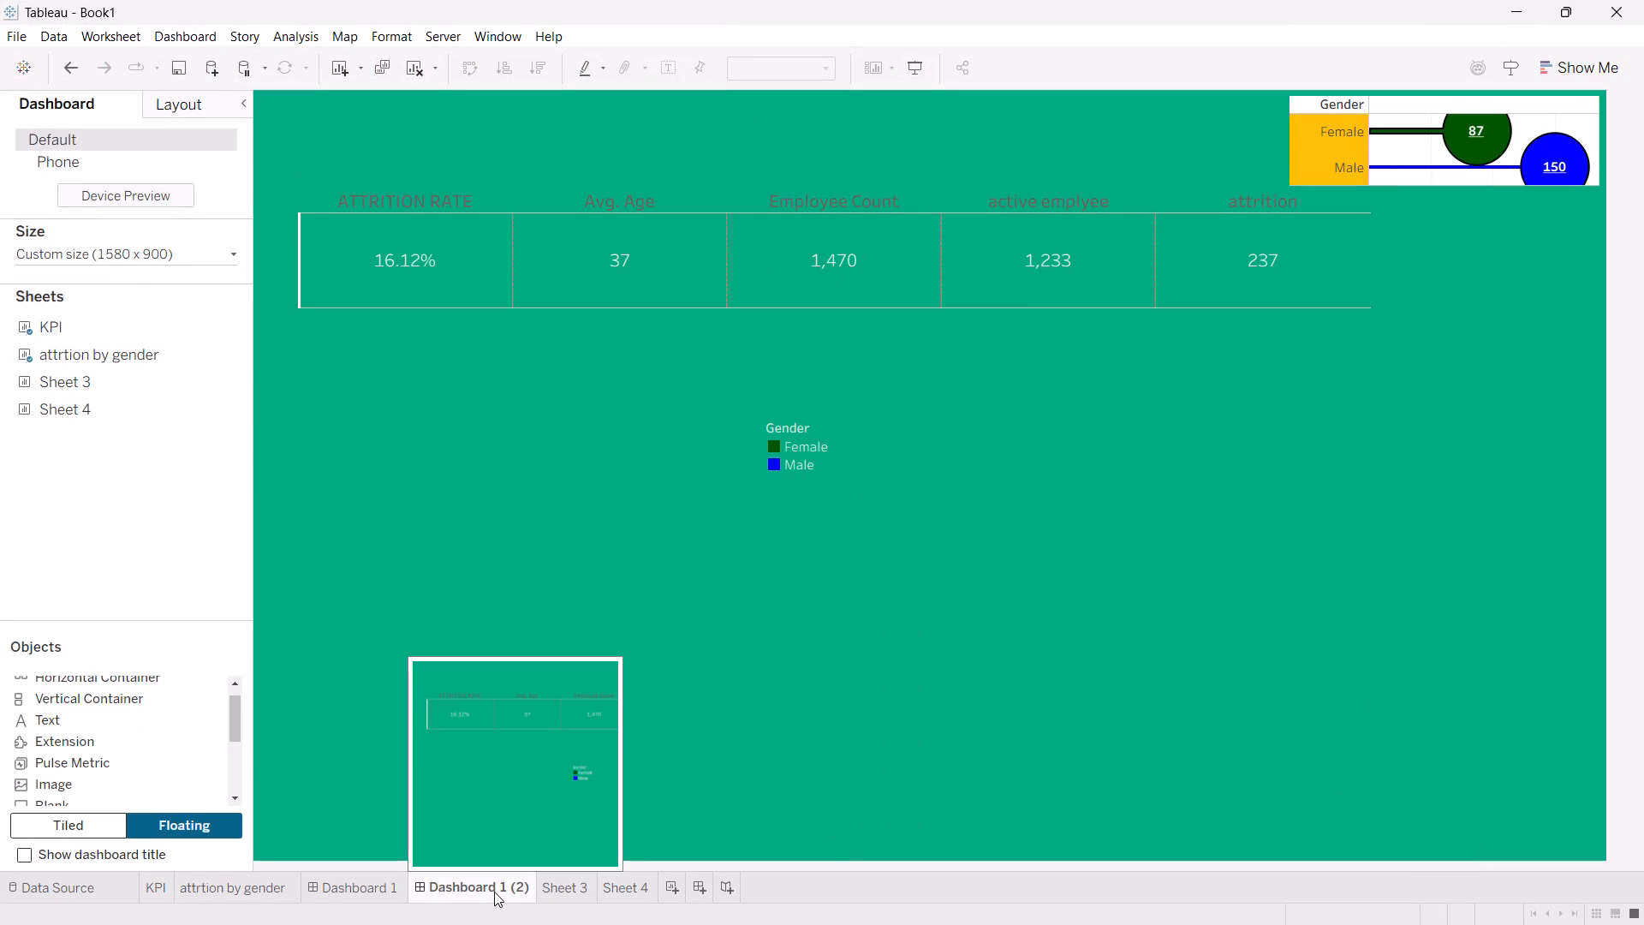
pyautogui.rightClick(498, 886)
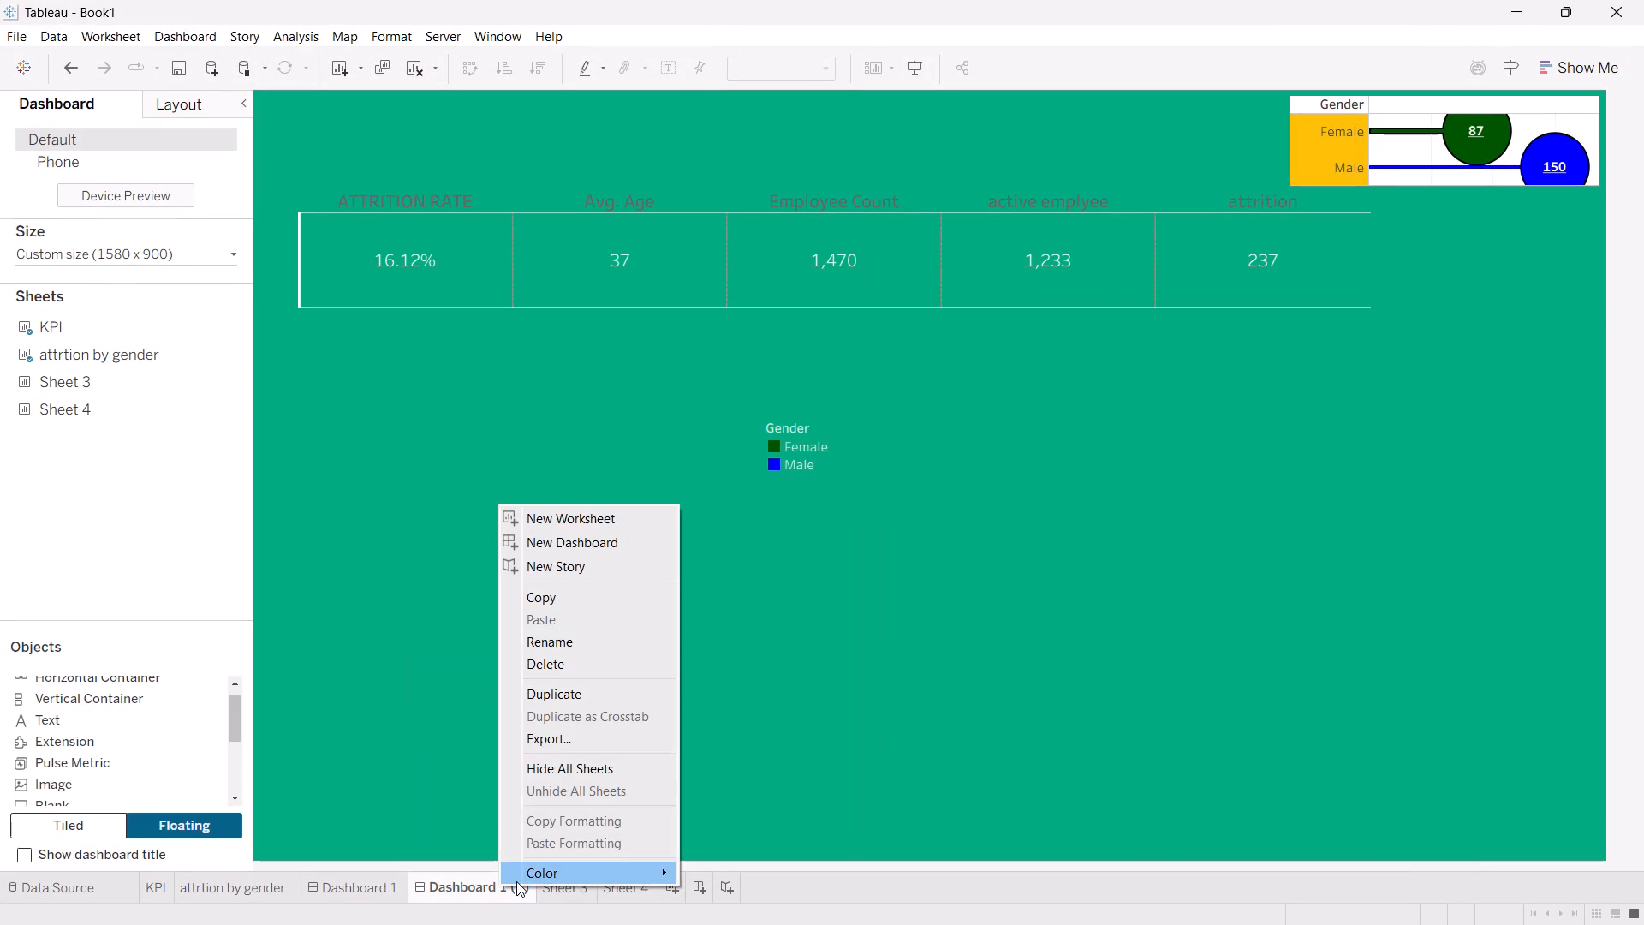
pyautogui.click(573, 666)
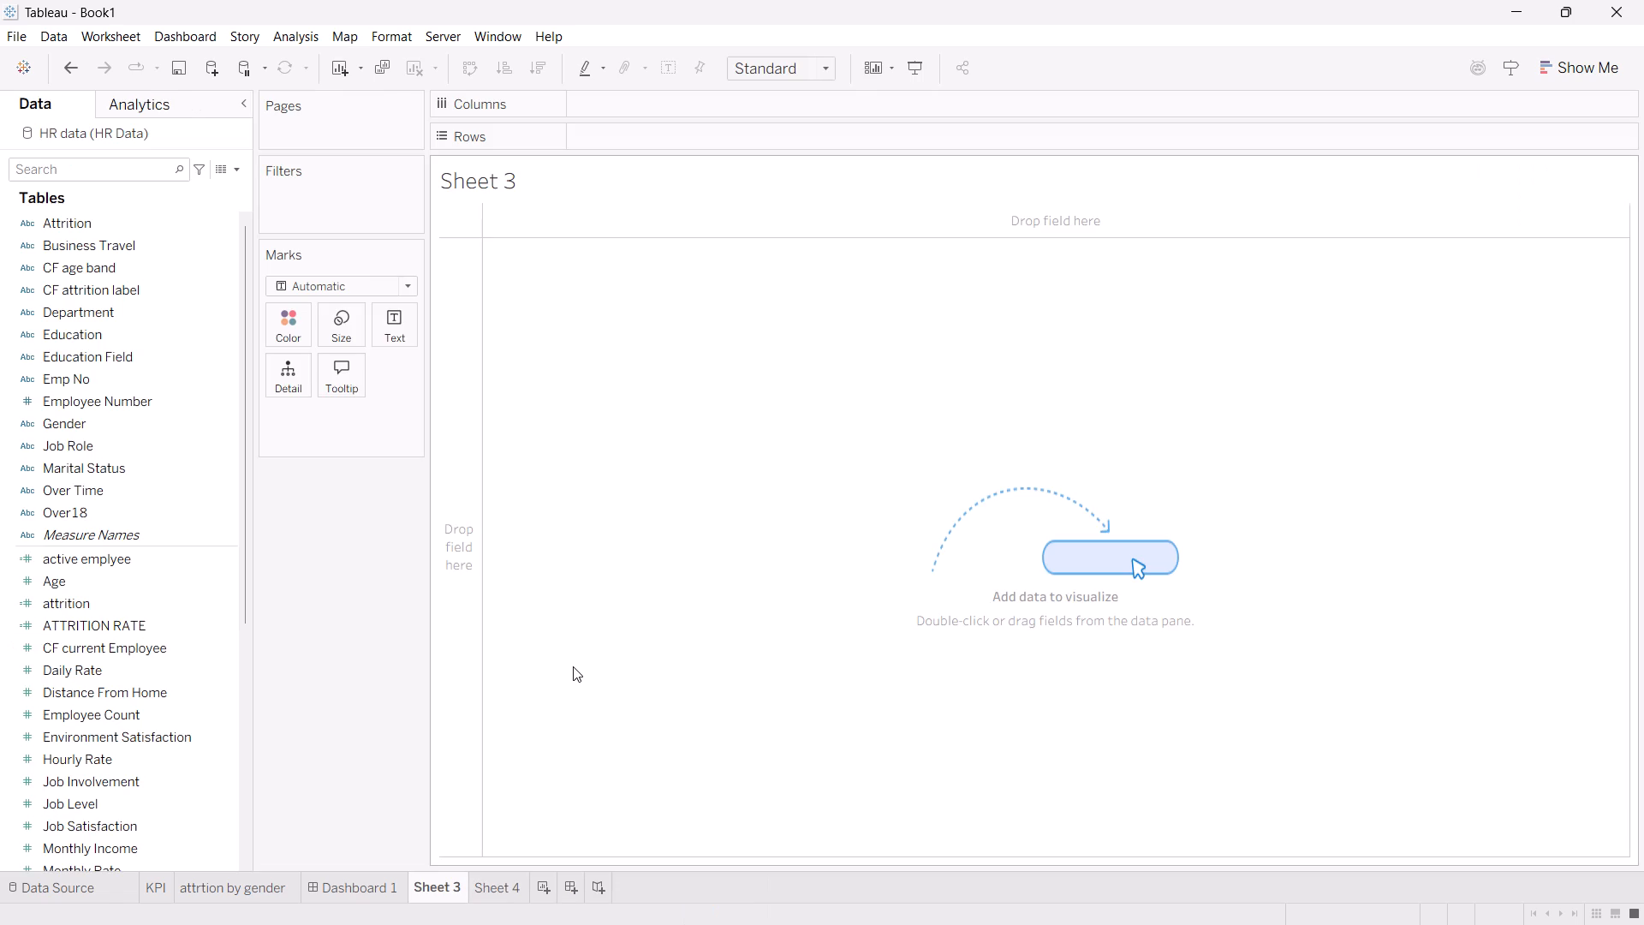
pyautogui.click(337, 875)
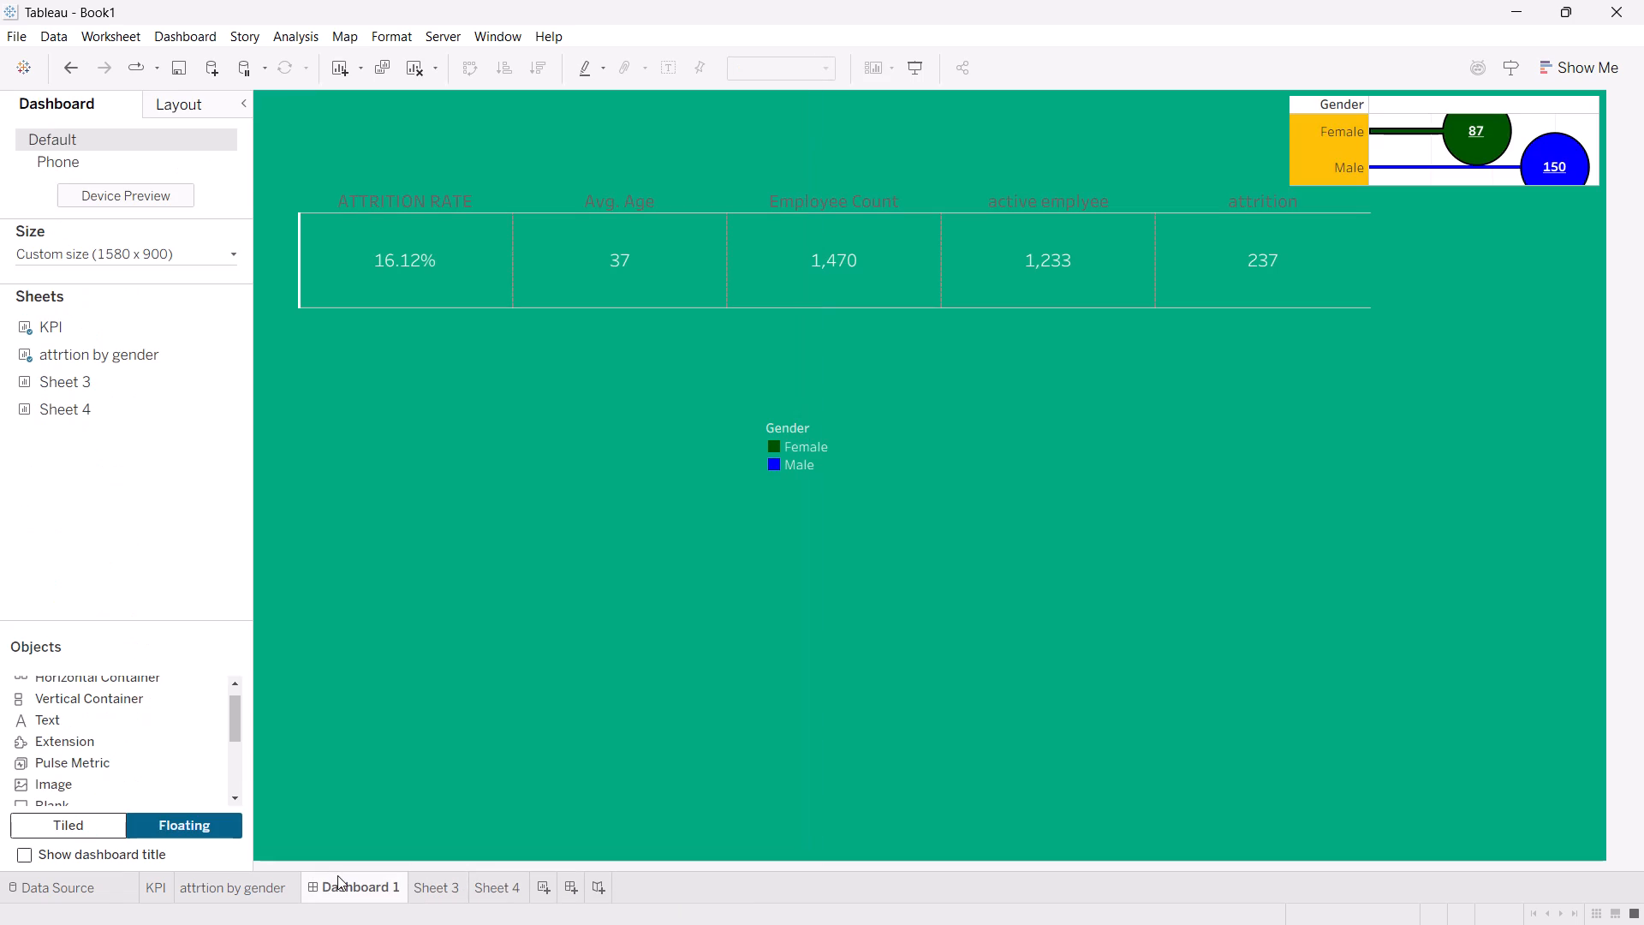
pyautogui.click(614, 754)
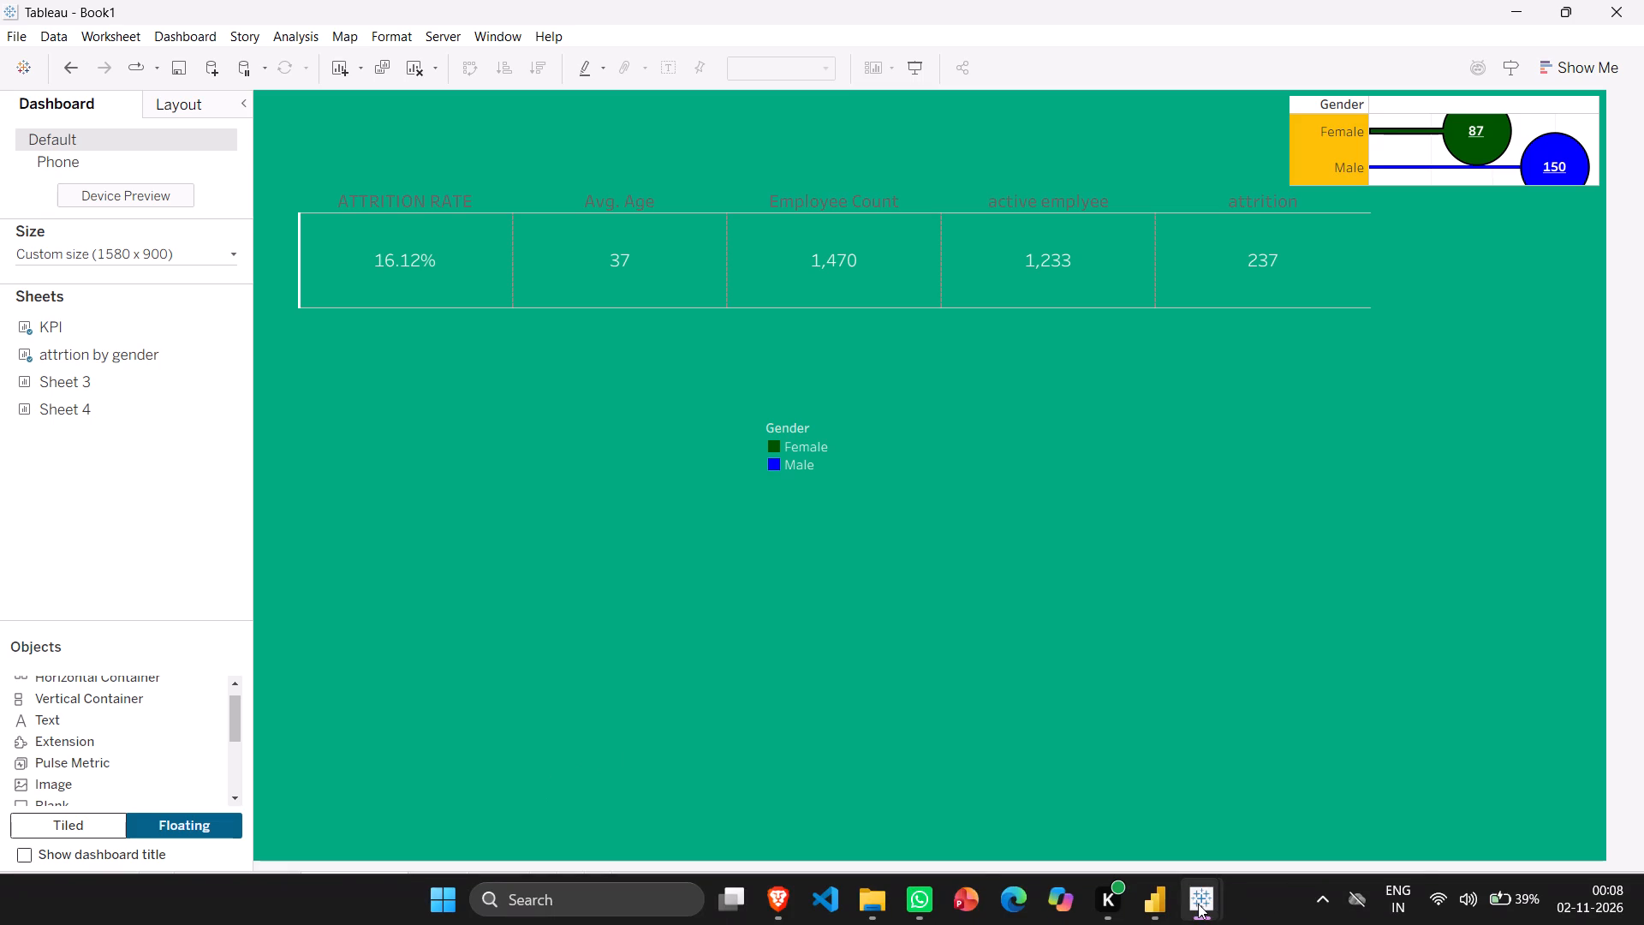
# Switch to the "sail hr dashboard" workbook and examine its dashboard and the department-wise attrition worksheet.
pyautogui.click(1277, 798)
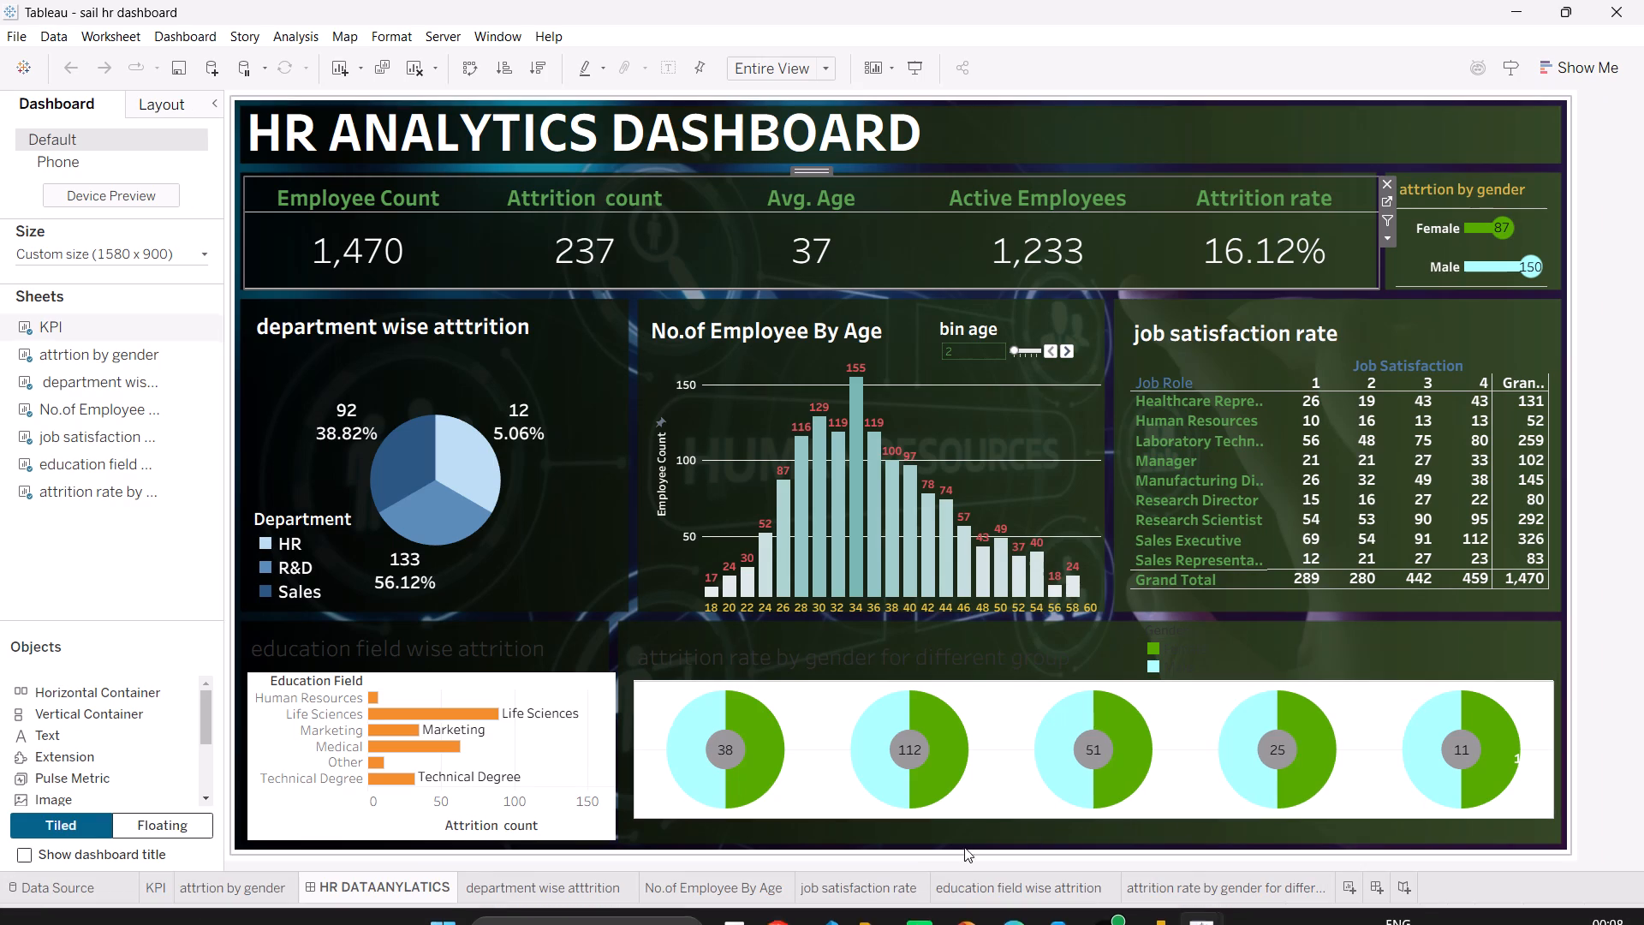
pyautogui.click(533, 889)
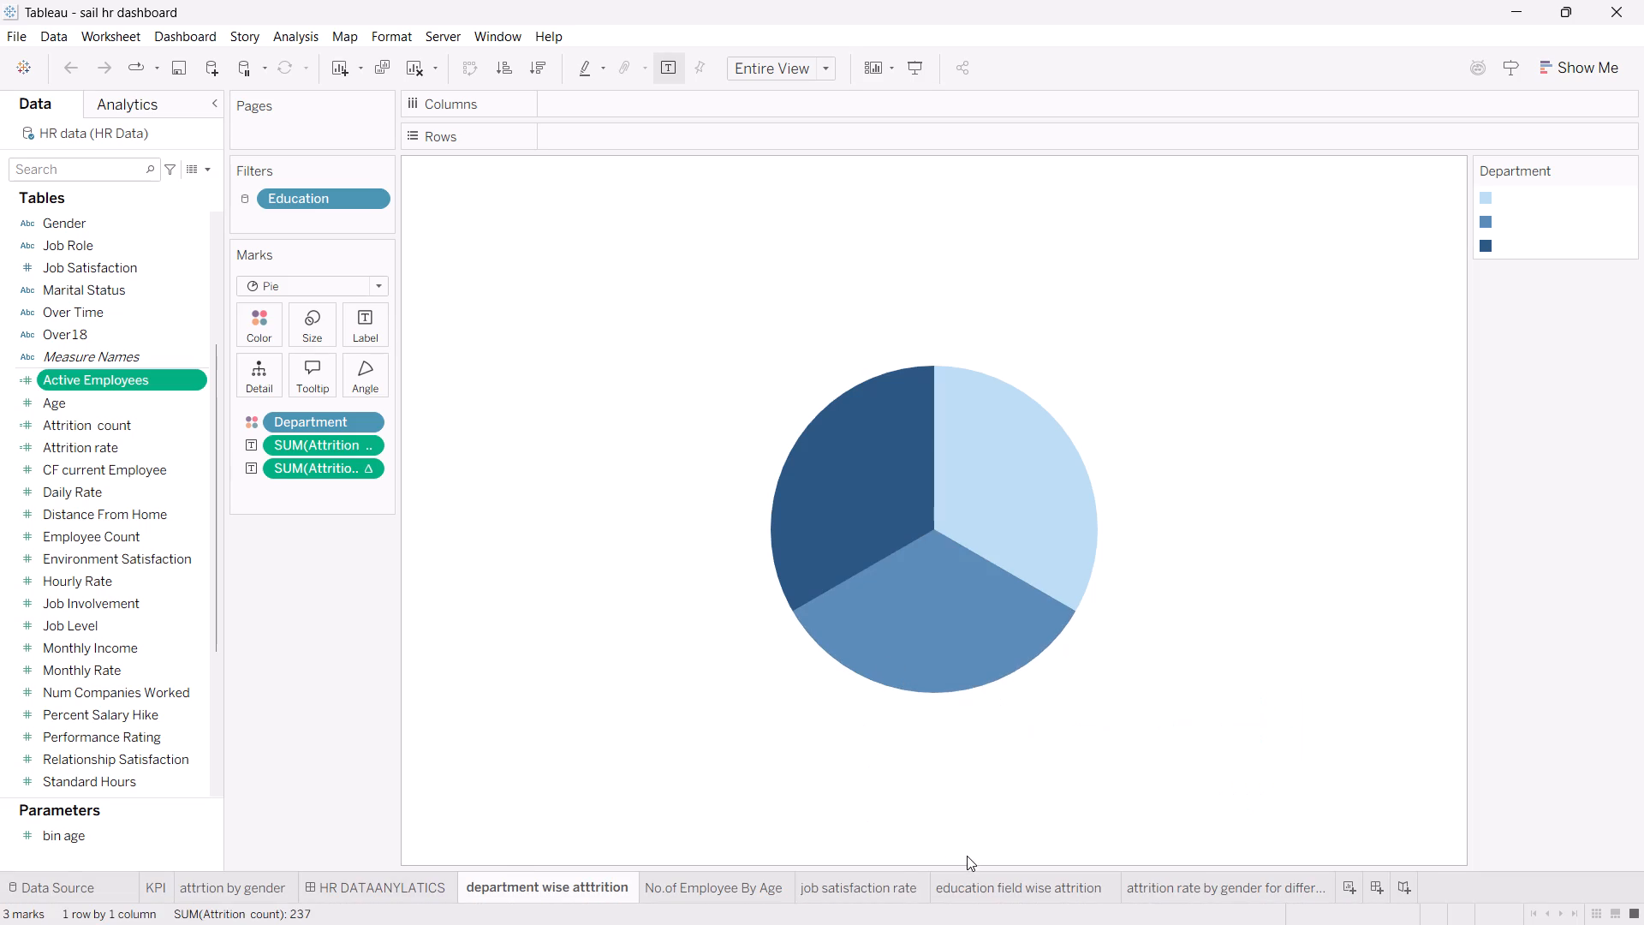
# Return to the Book1 workbook and rename Sheet 3 as "department wise attrition".
pyautogui.hotkey('alt', 'Tab')
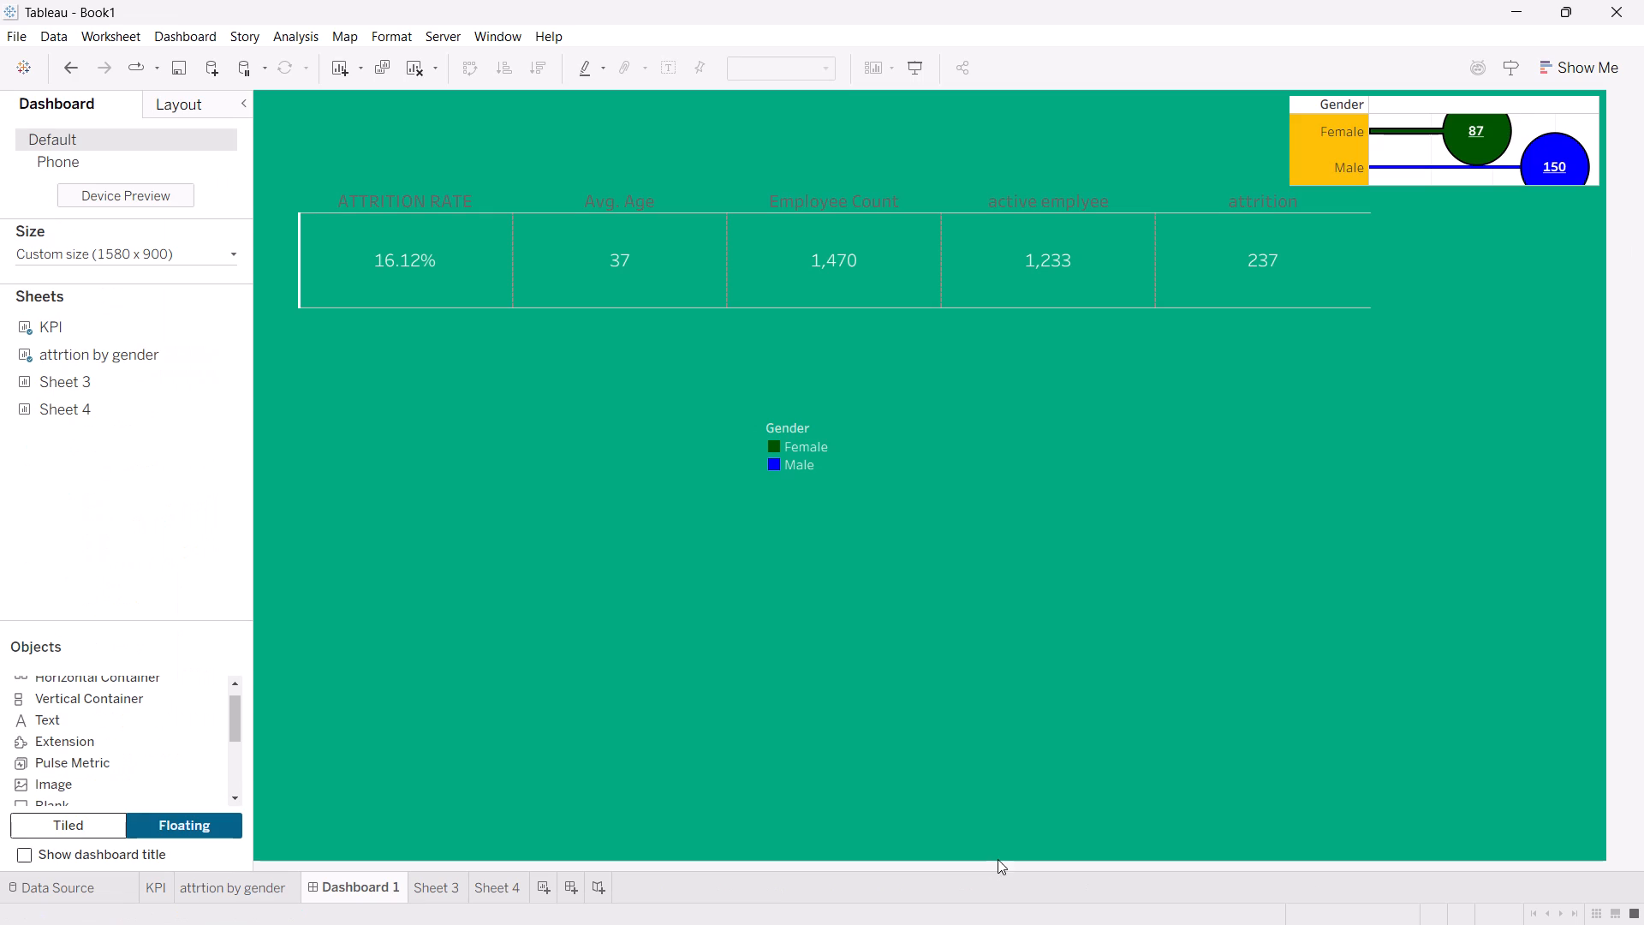
pyautogui.click(443, 890)
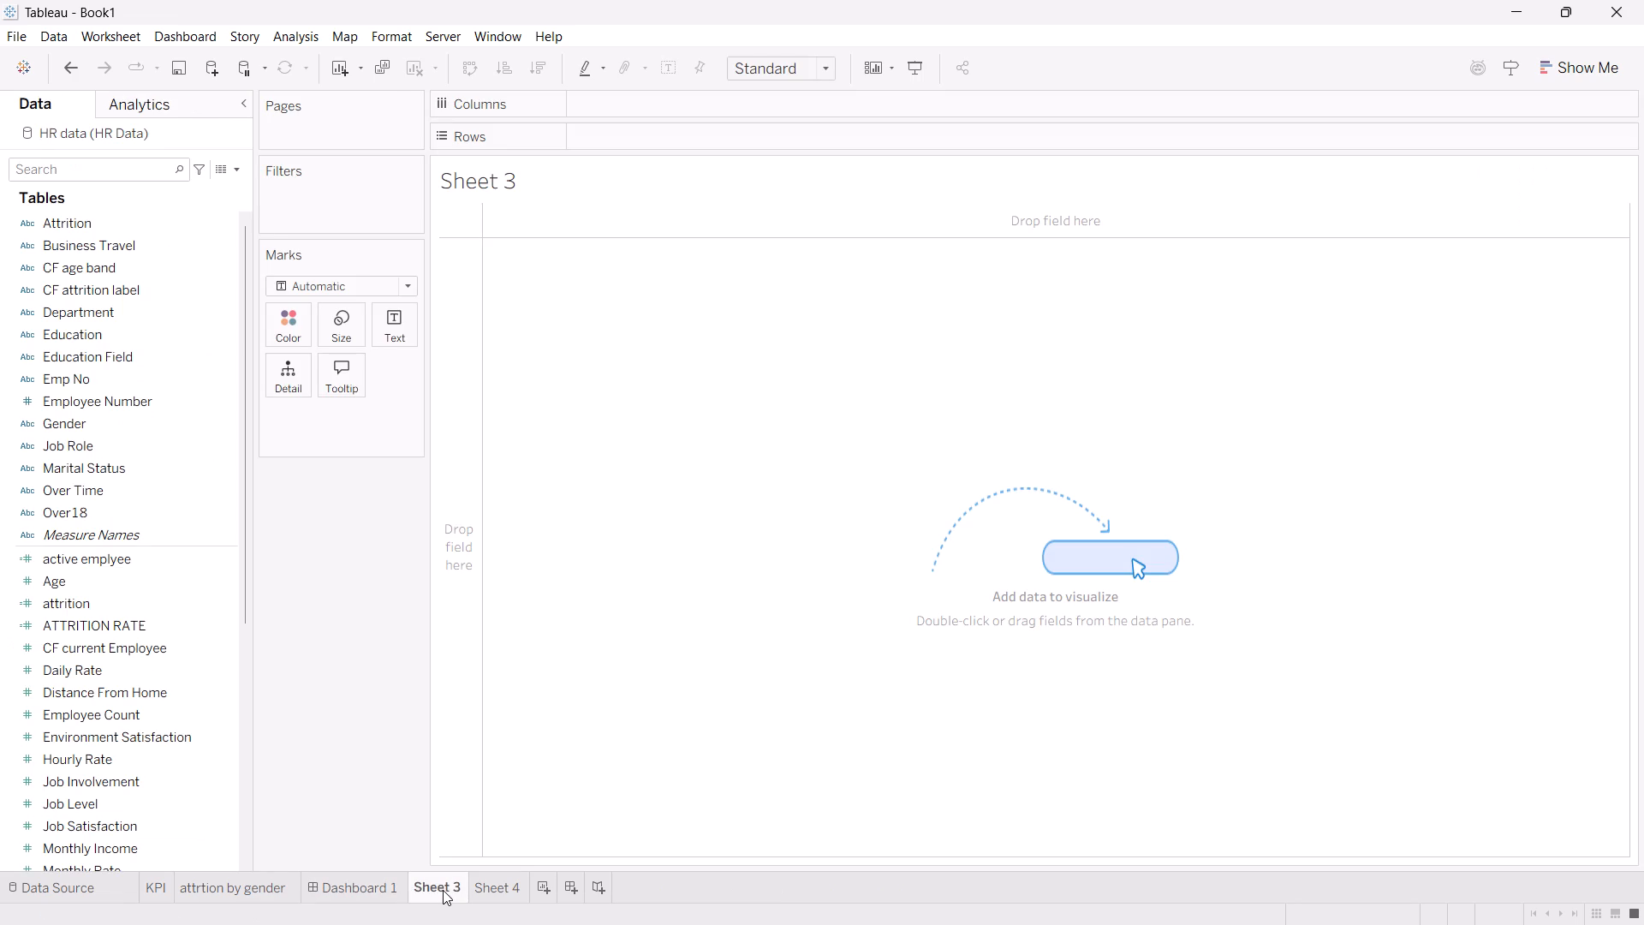
pyautogui.doubleClick(443, 890)
pyautogui.press('BackSpace')
pyautogui.write('department wise')
pyautogui.press('space')
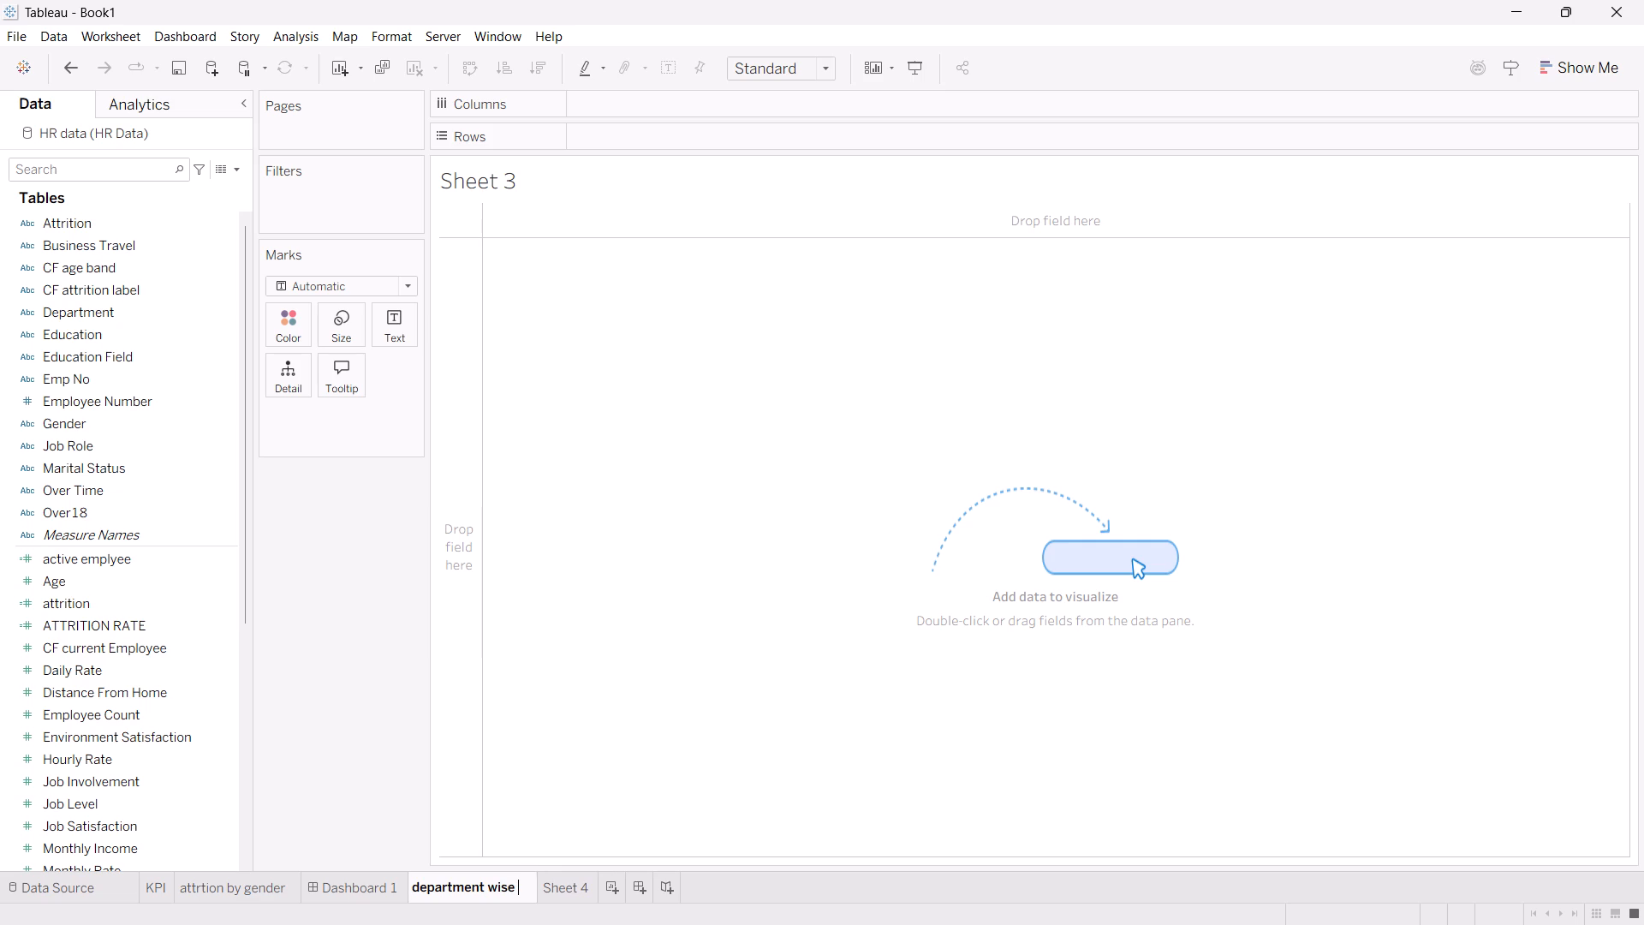
pyautogui.write('atr')
pyautogui.press('BackSpace')
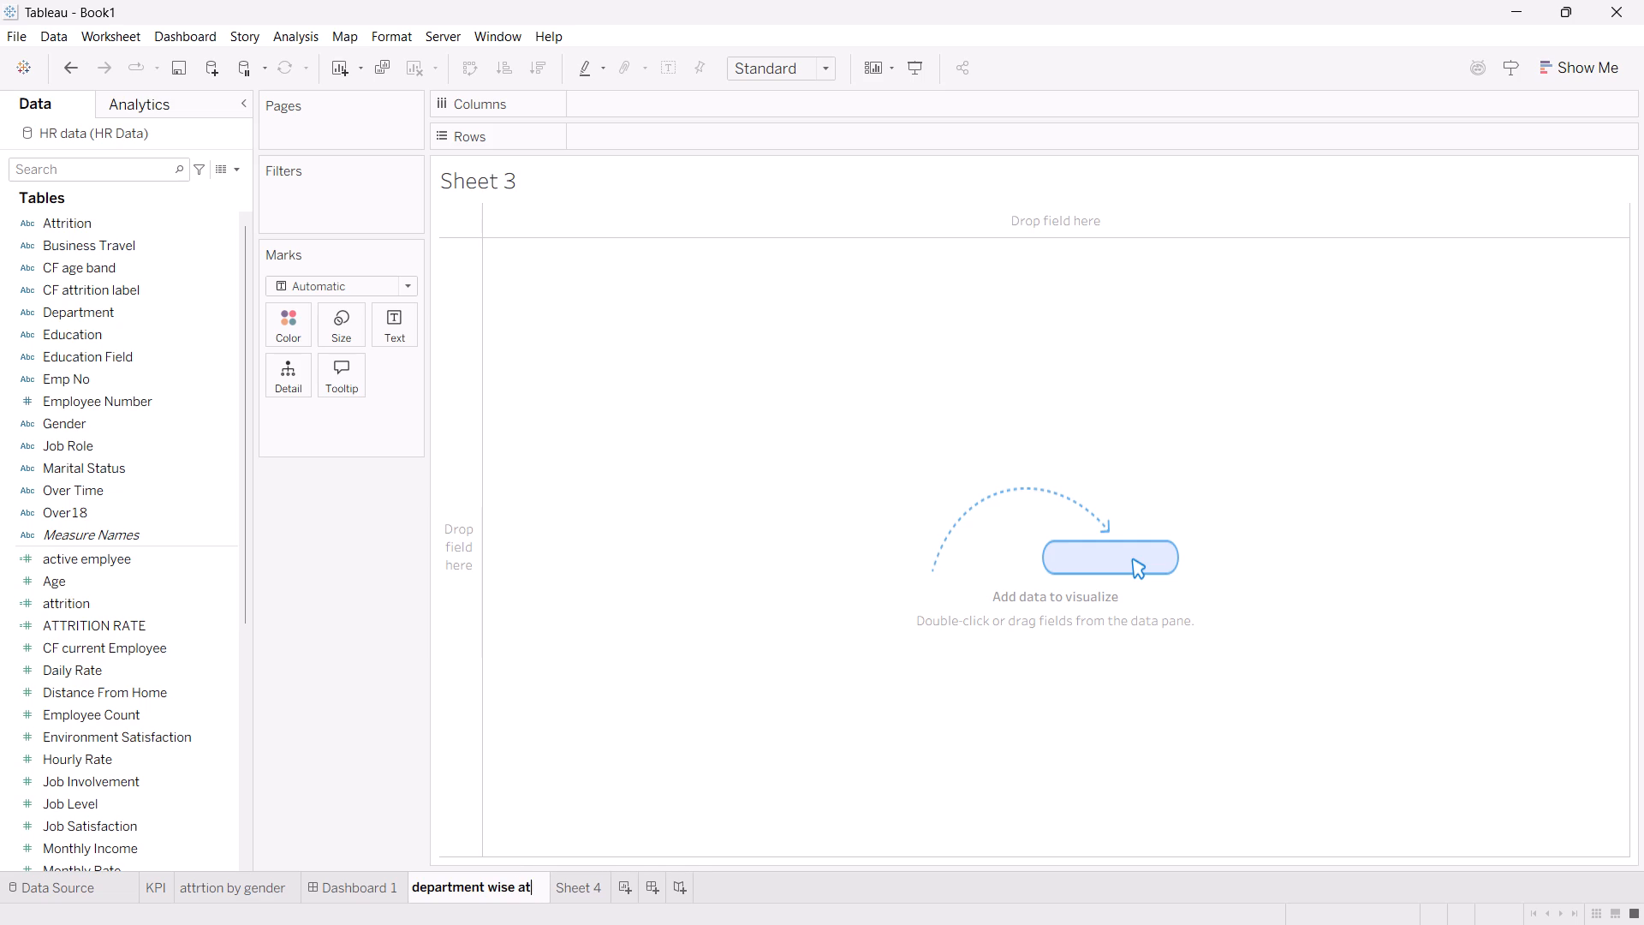
pyautogui.press('t')
pyautogui.write('rition')
pyautogui.press('space')
pyautogui.press('Return')
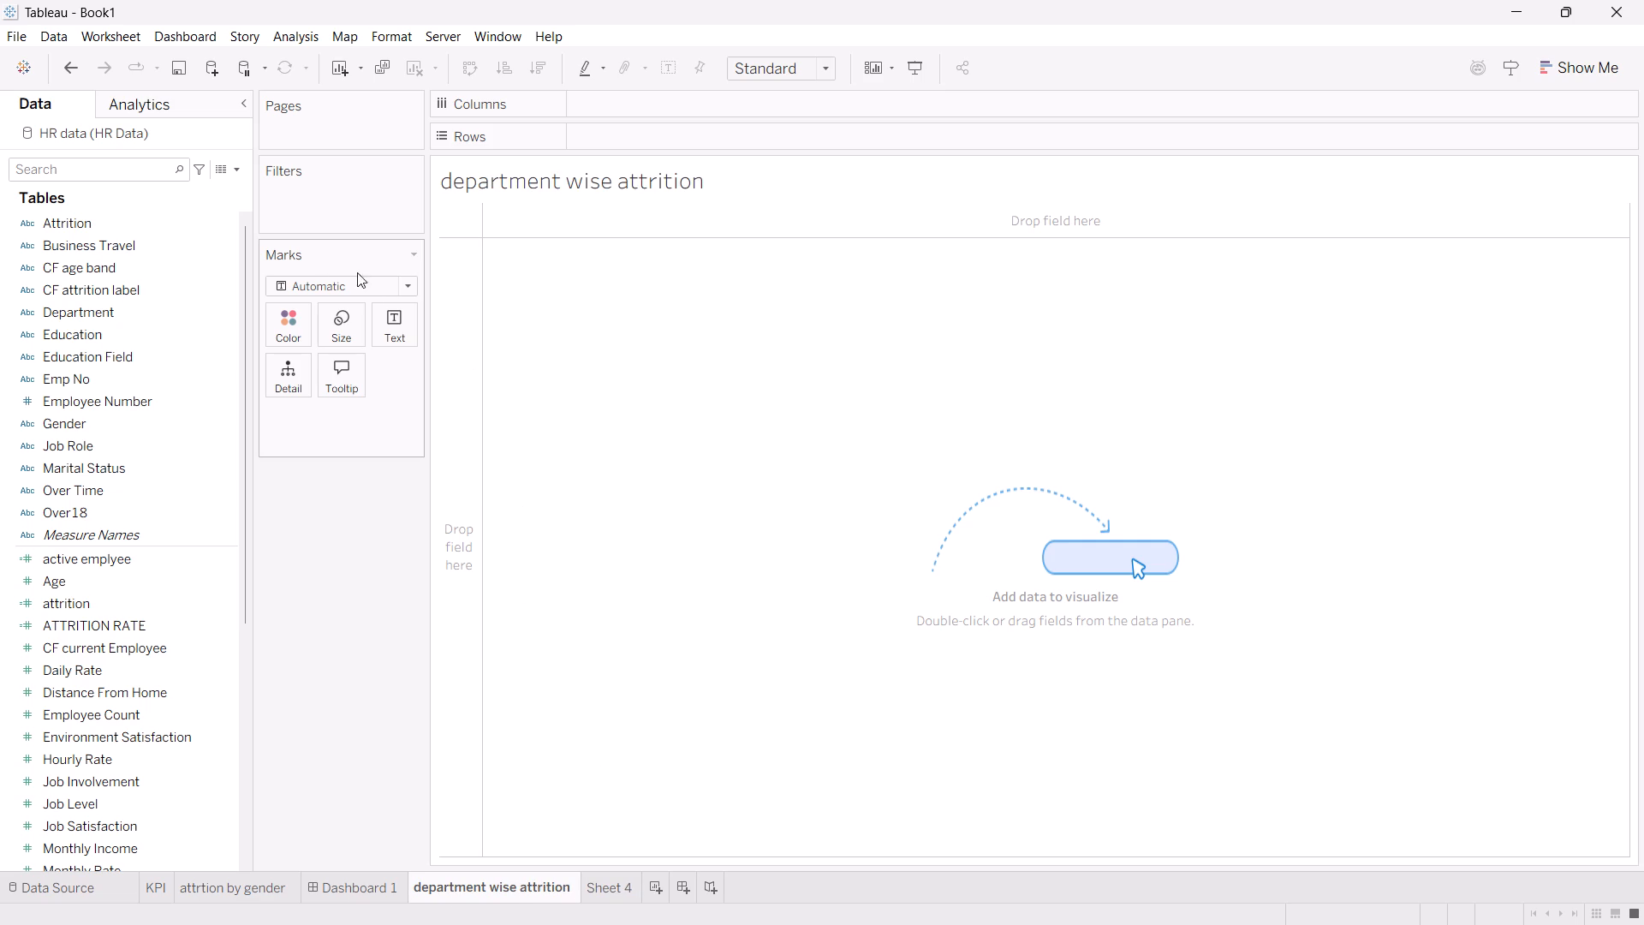
# Set the mark type of the department wise attrition worksheet to Pie.
pyautogui.click(414, 283)
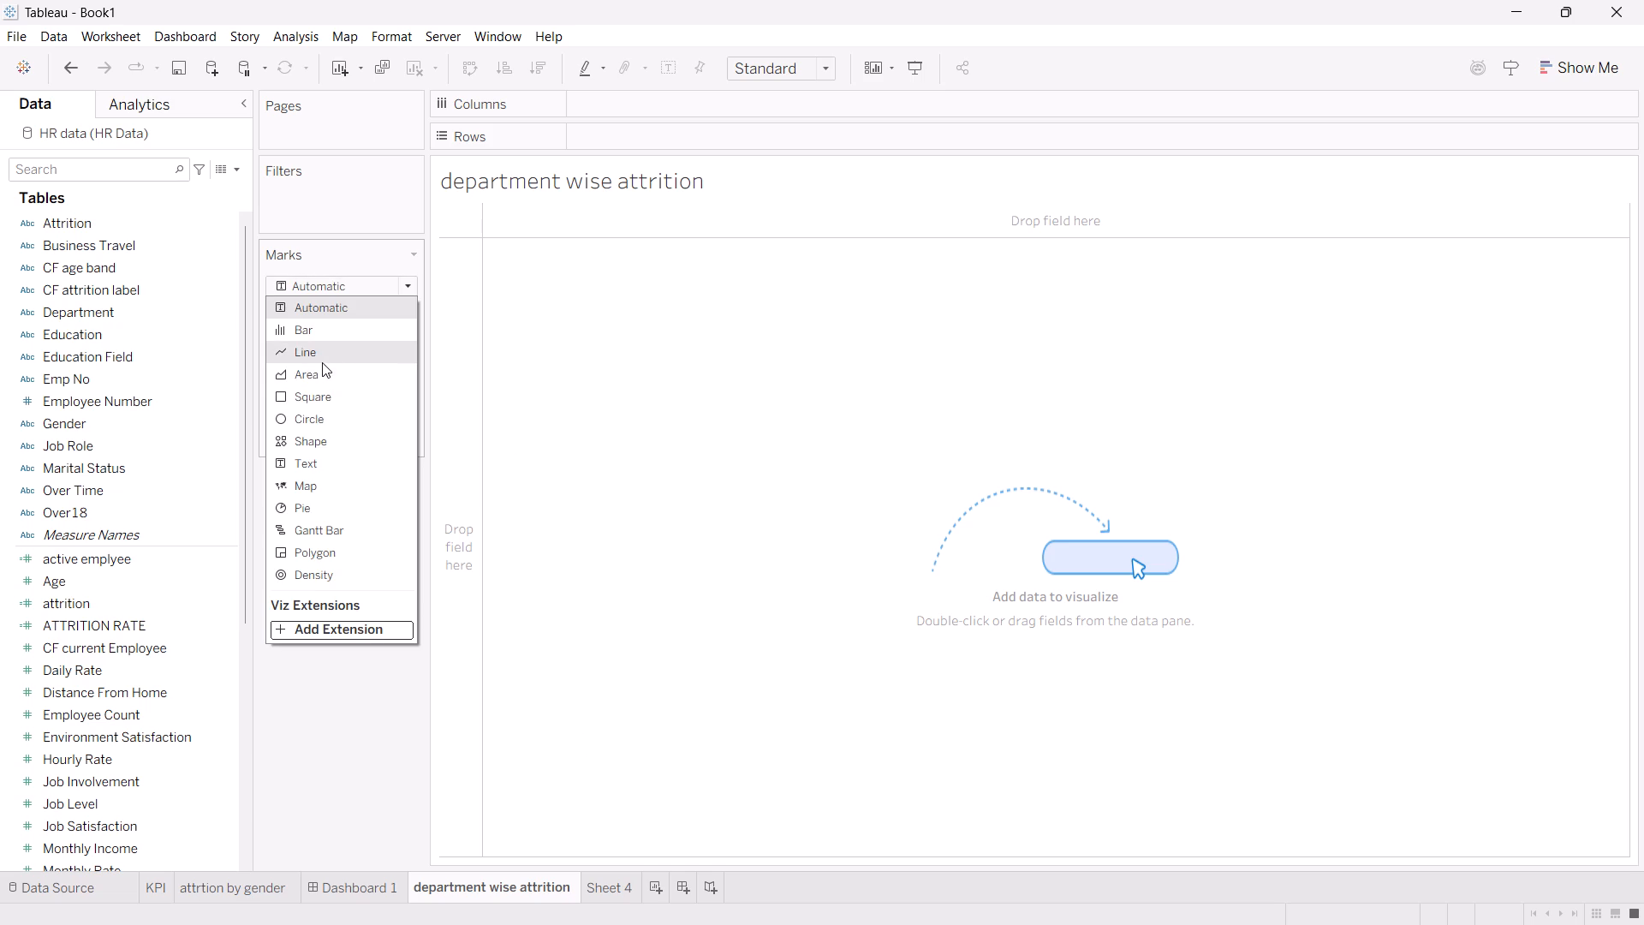
pyautogui.click(307, 514)
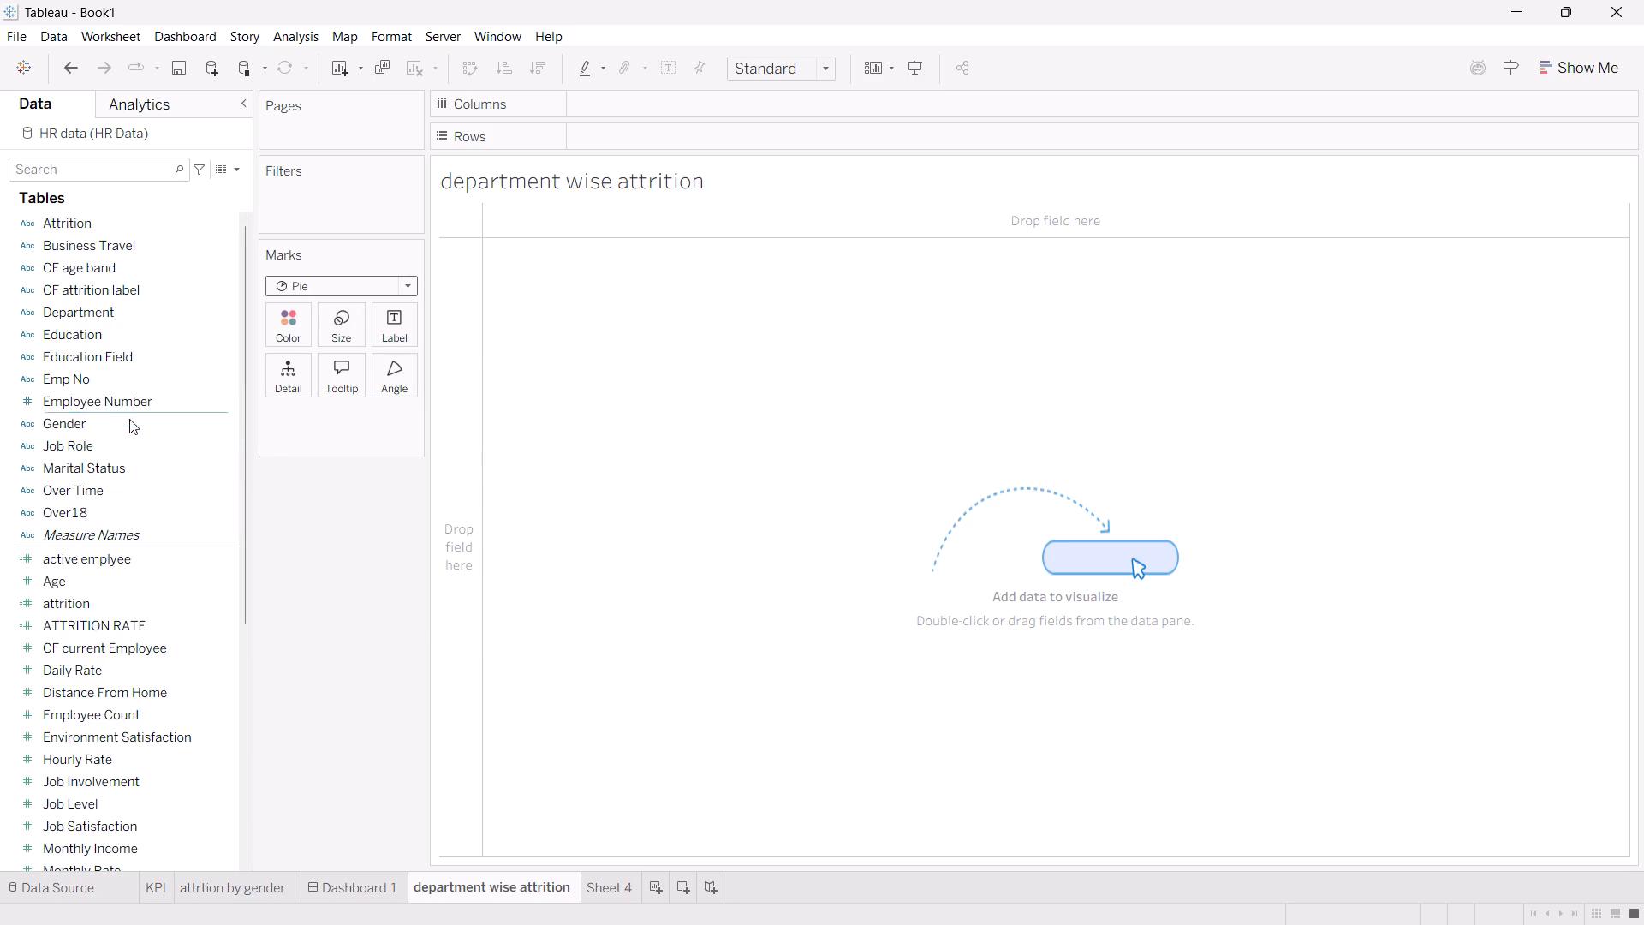
# Search the data fields for "edu" and add Education as a filter on the department wise attrition worksheet.
pyautogui.click(306, 184)
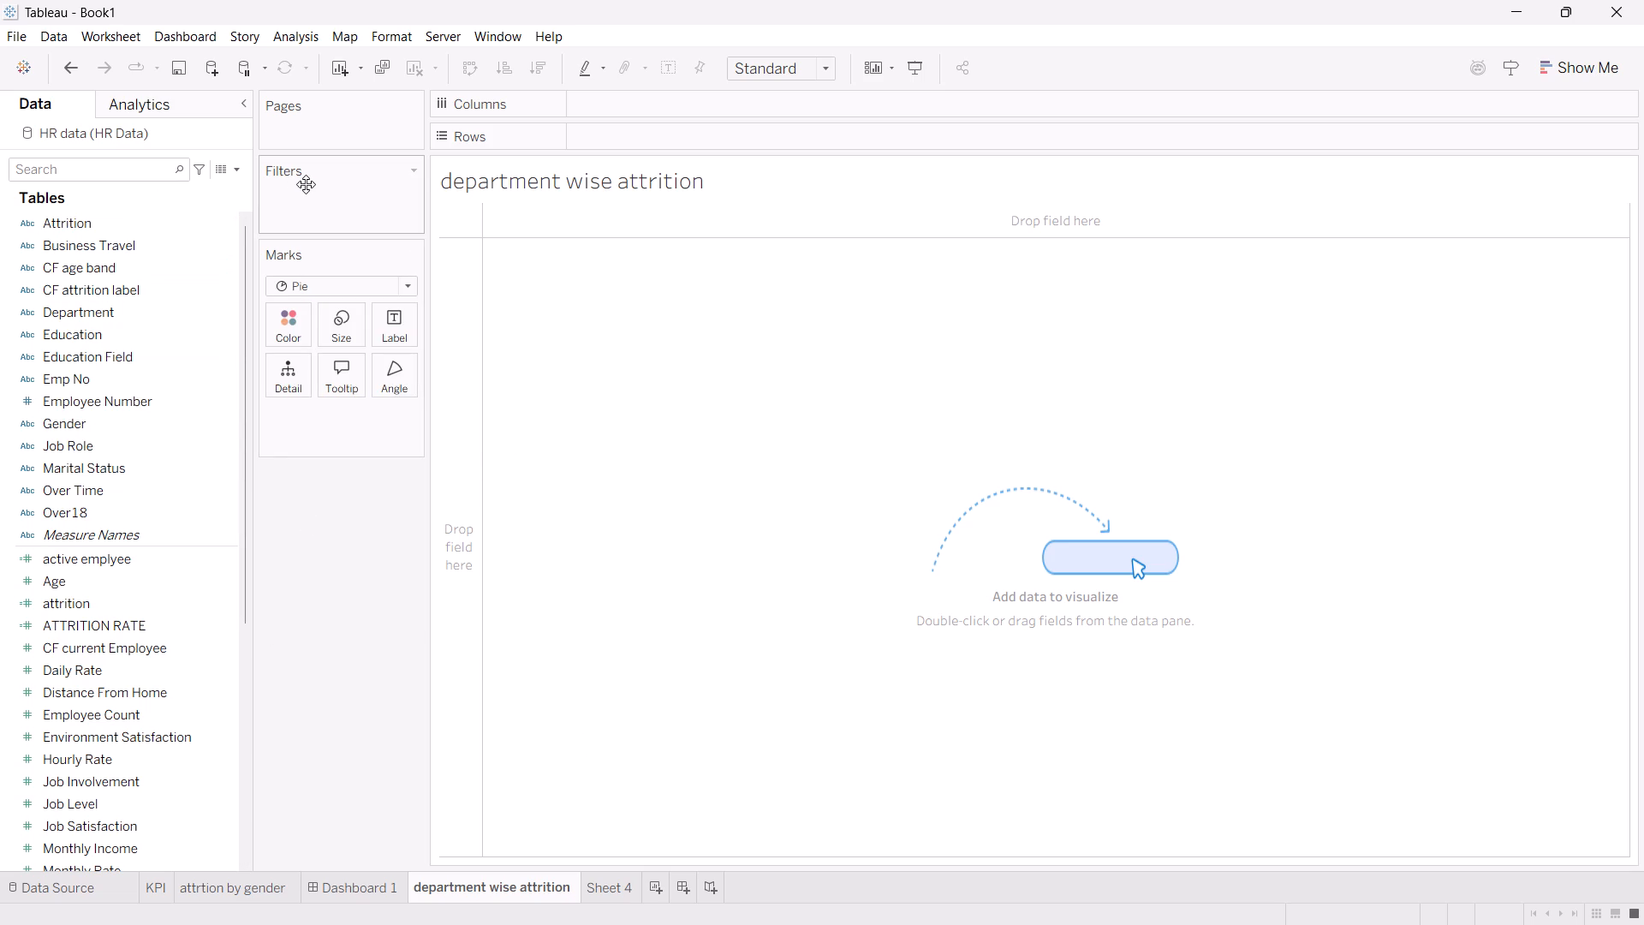
pyautogui.click(115, 174)
pyautogui.write('edu')
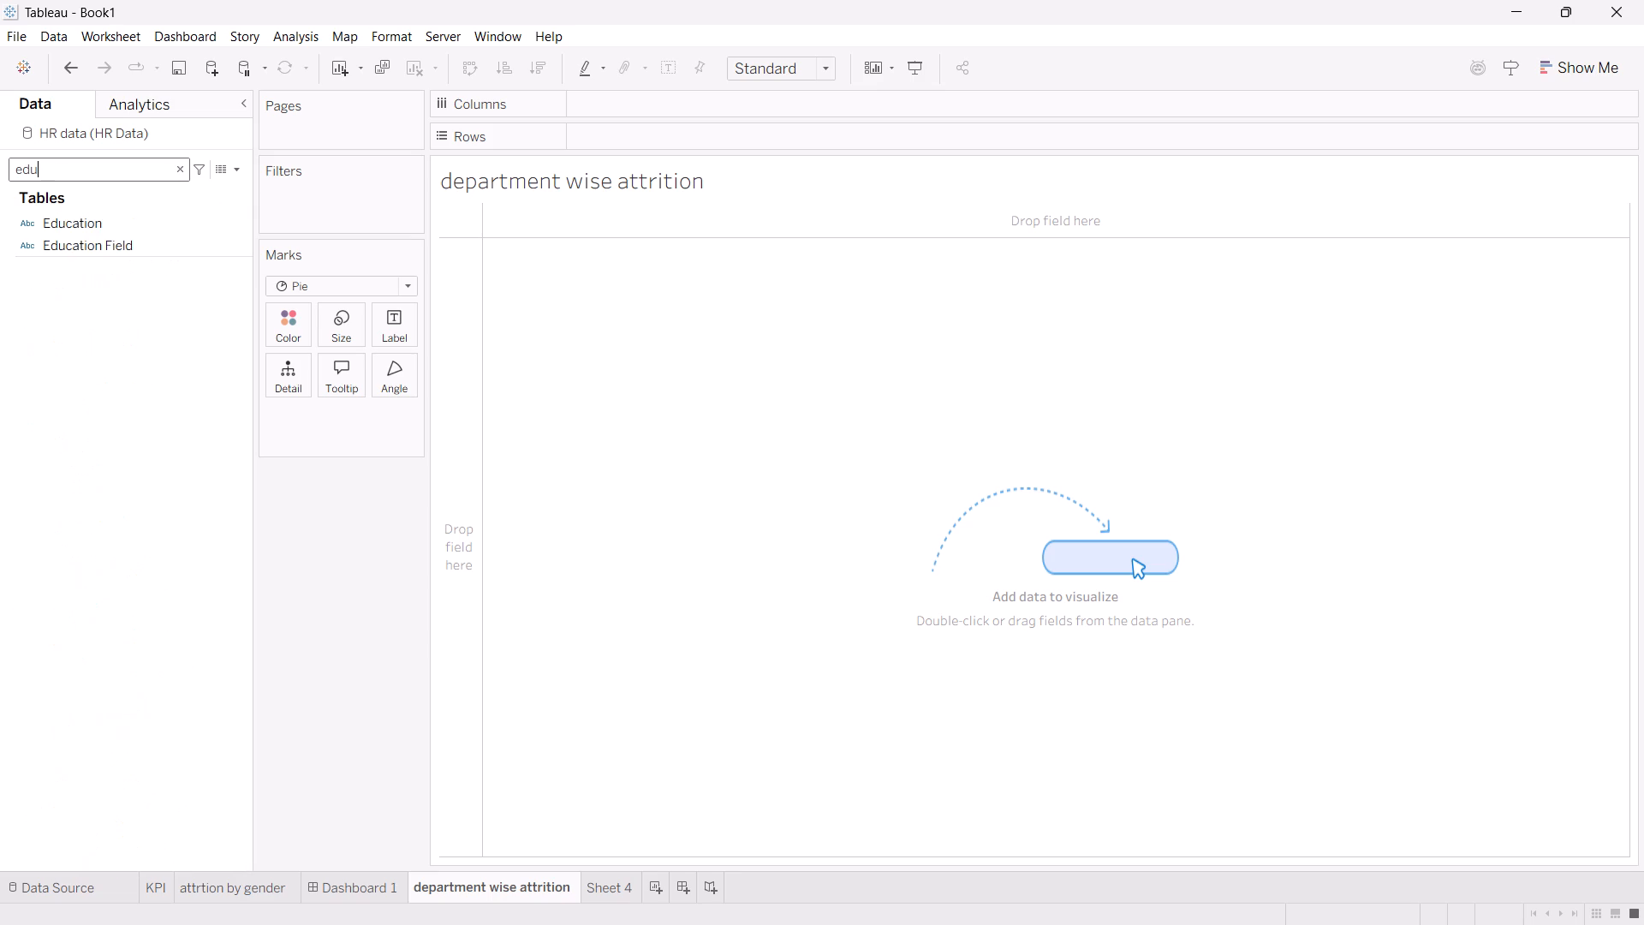
pyautogui.moveTo(109, 224); pyautogui.dragTo(307, 198)
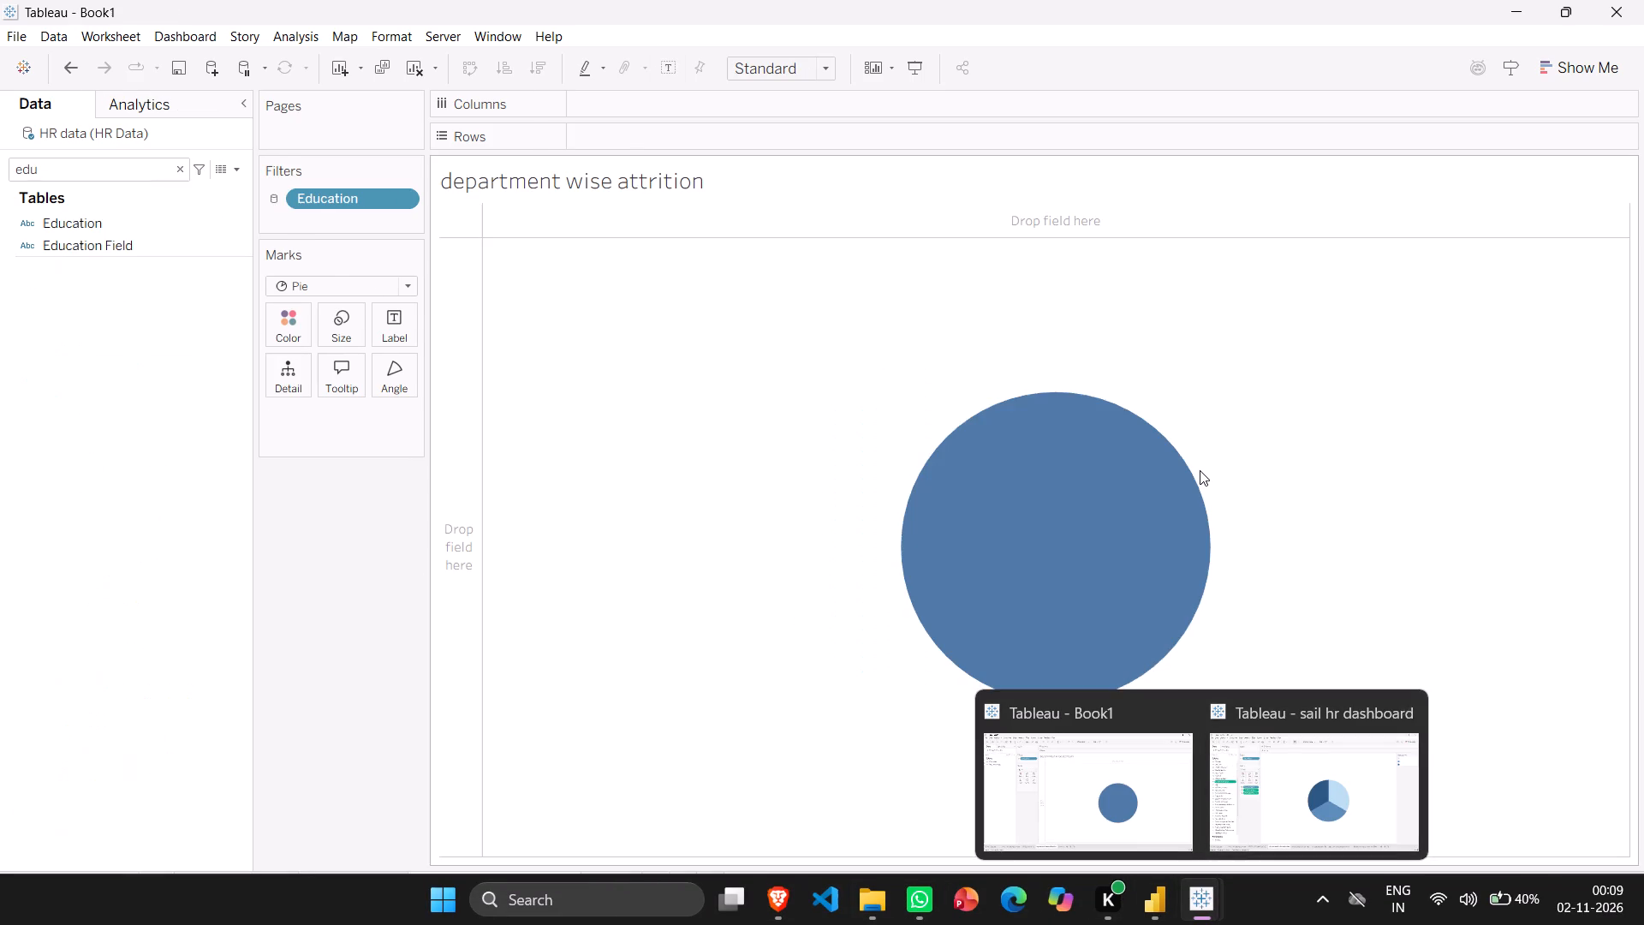
# Switch to the "sail hr dashboard" workbook and check how its department-wise attrition pie chart is set up.
pyautogui.hotkey('alt', 'Tab')
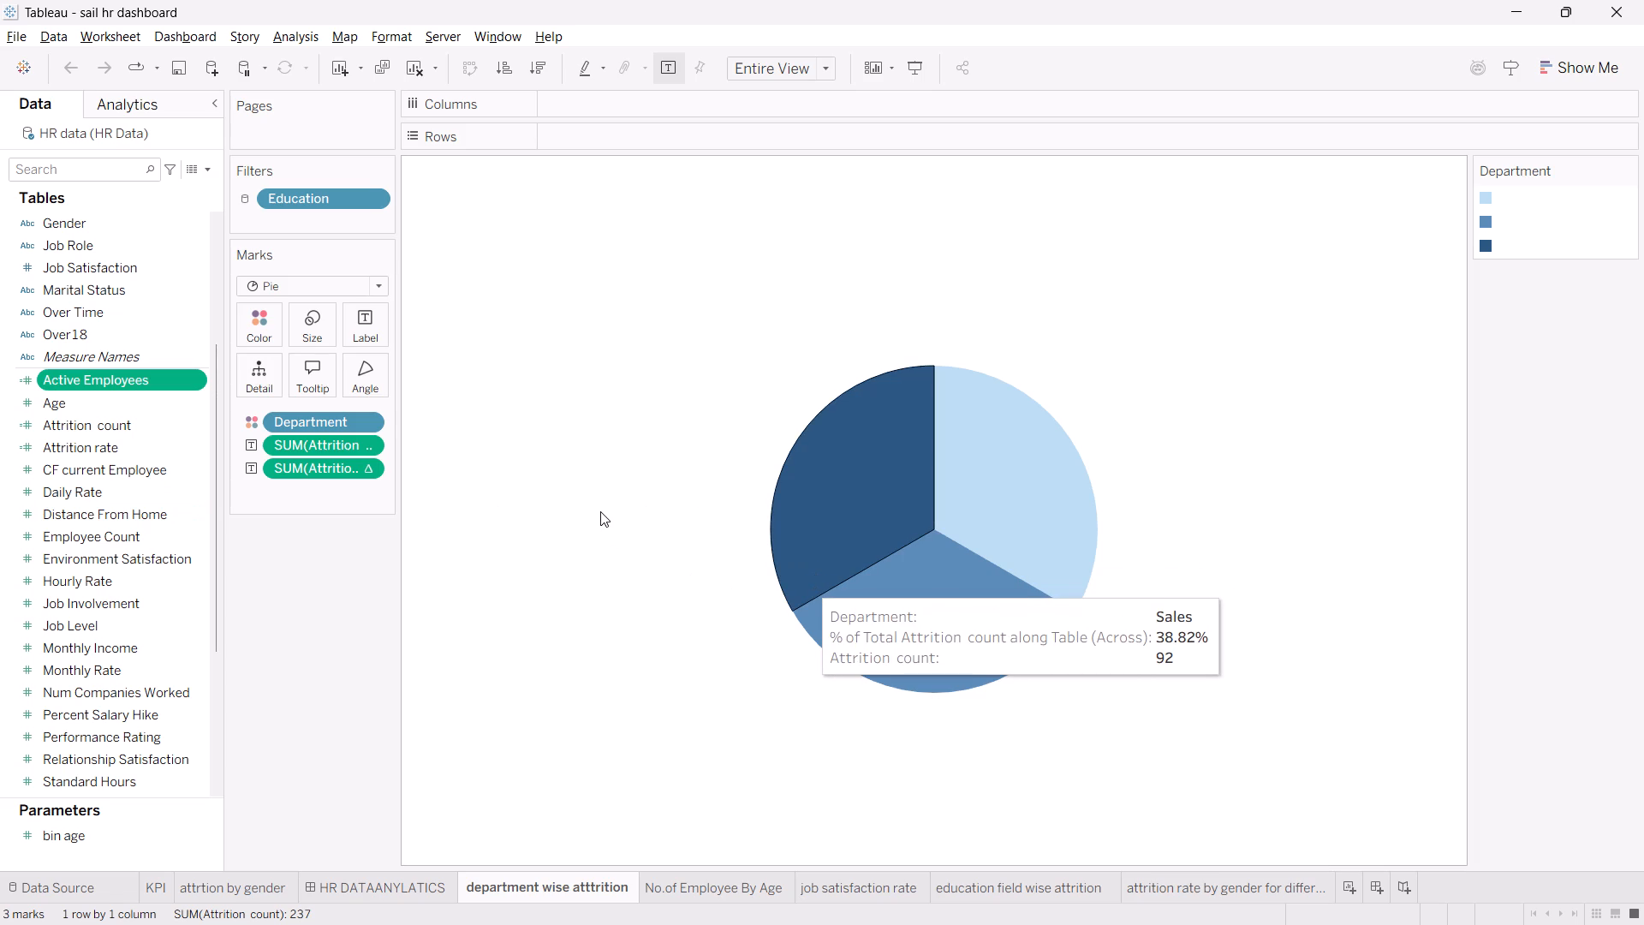
# Examine the available data fields and the attrition count field's options on the reference department-wise attrition pie chart.
pyautogui.scroll(-3, 0, 579)
pyautogui.scroll(1, 0, 579)
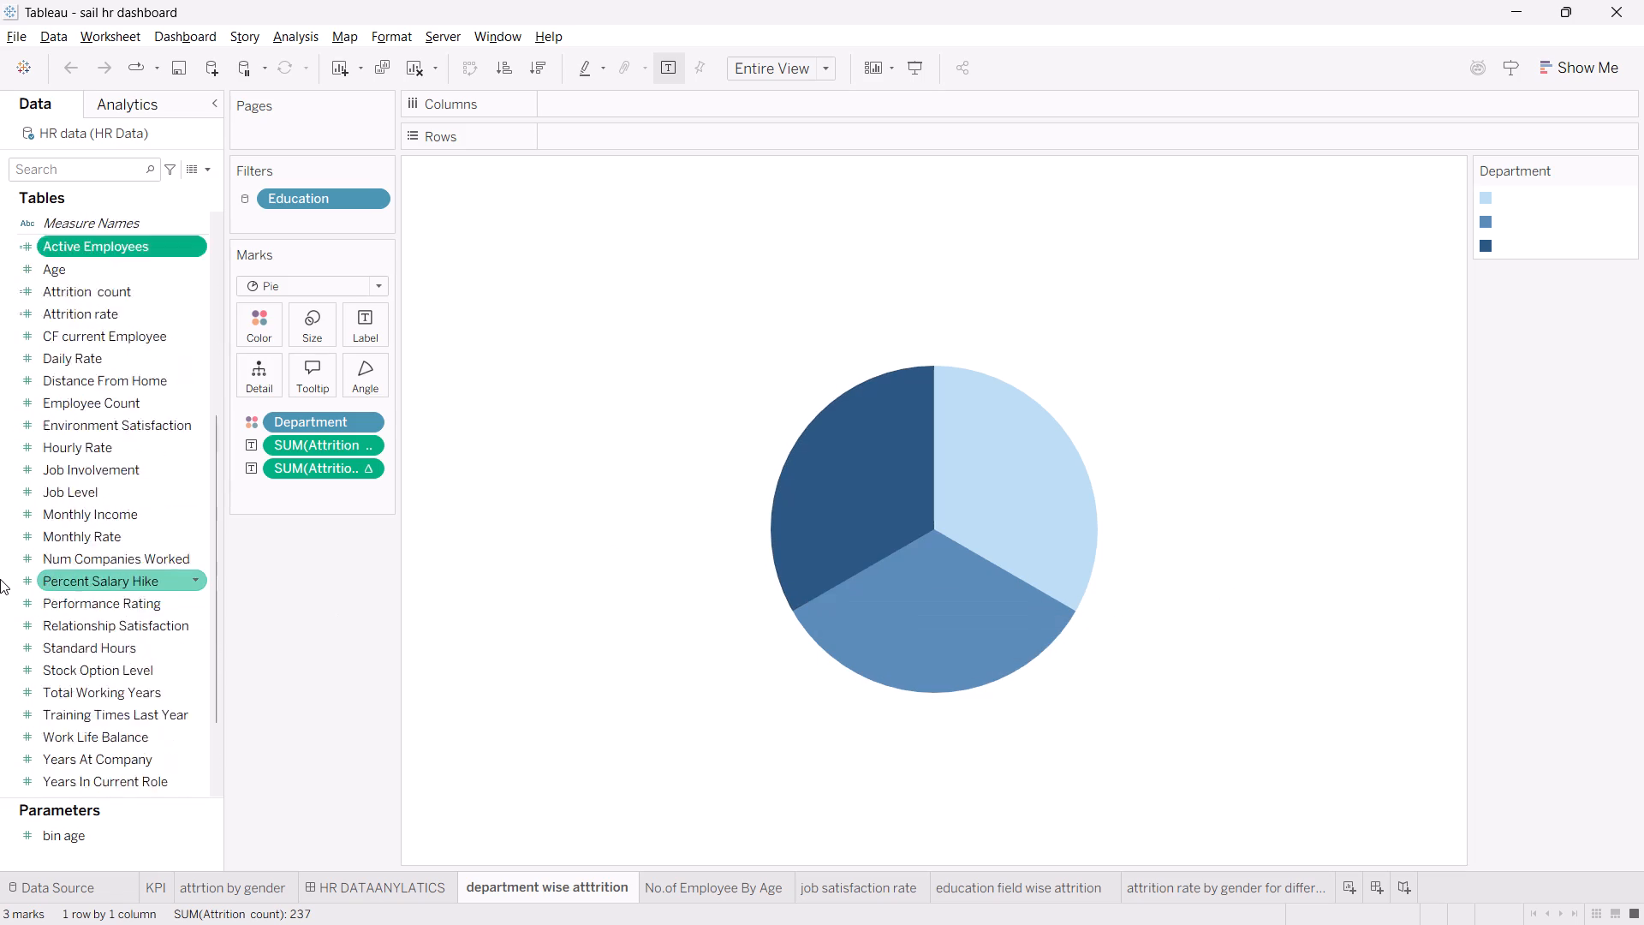
pyautogui.scroll(2, 0, 579)
pyautogui.click(554, 564)
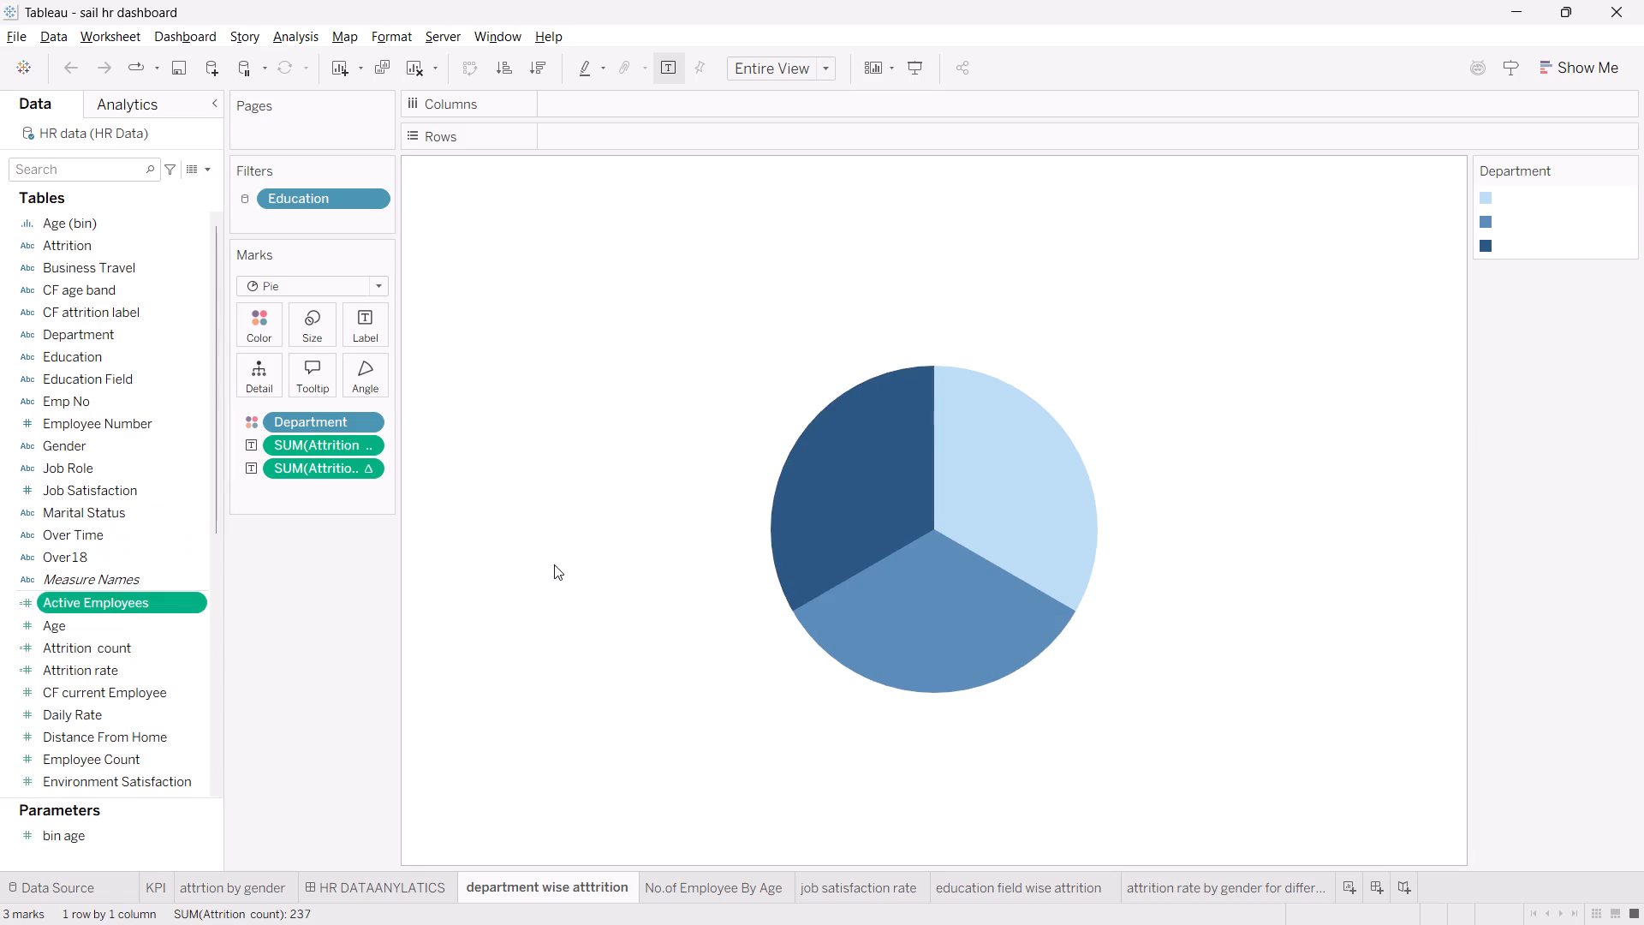
pyautogui.click(322, 439)
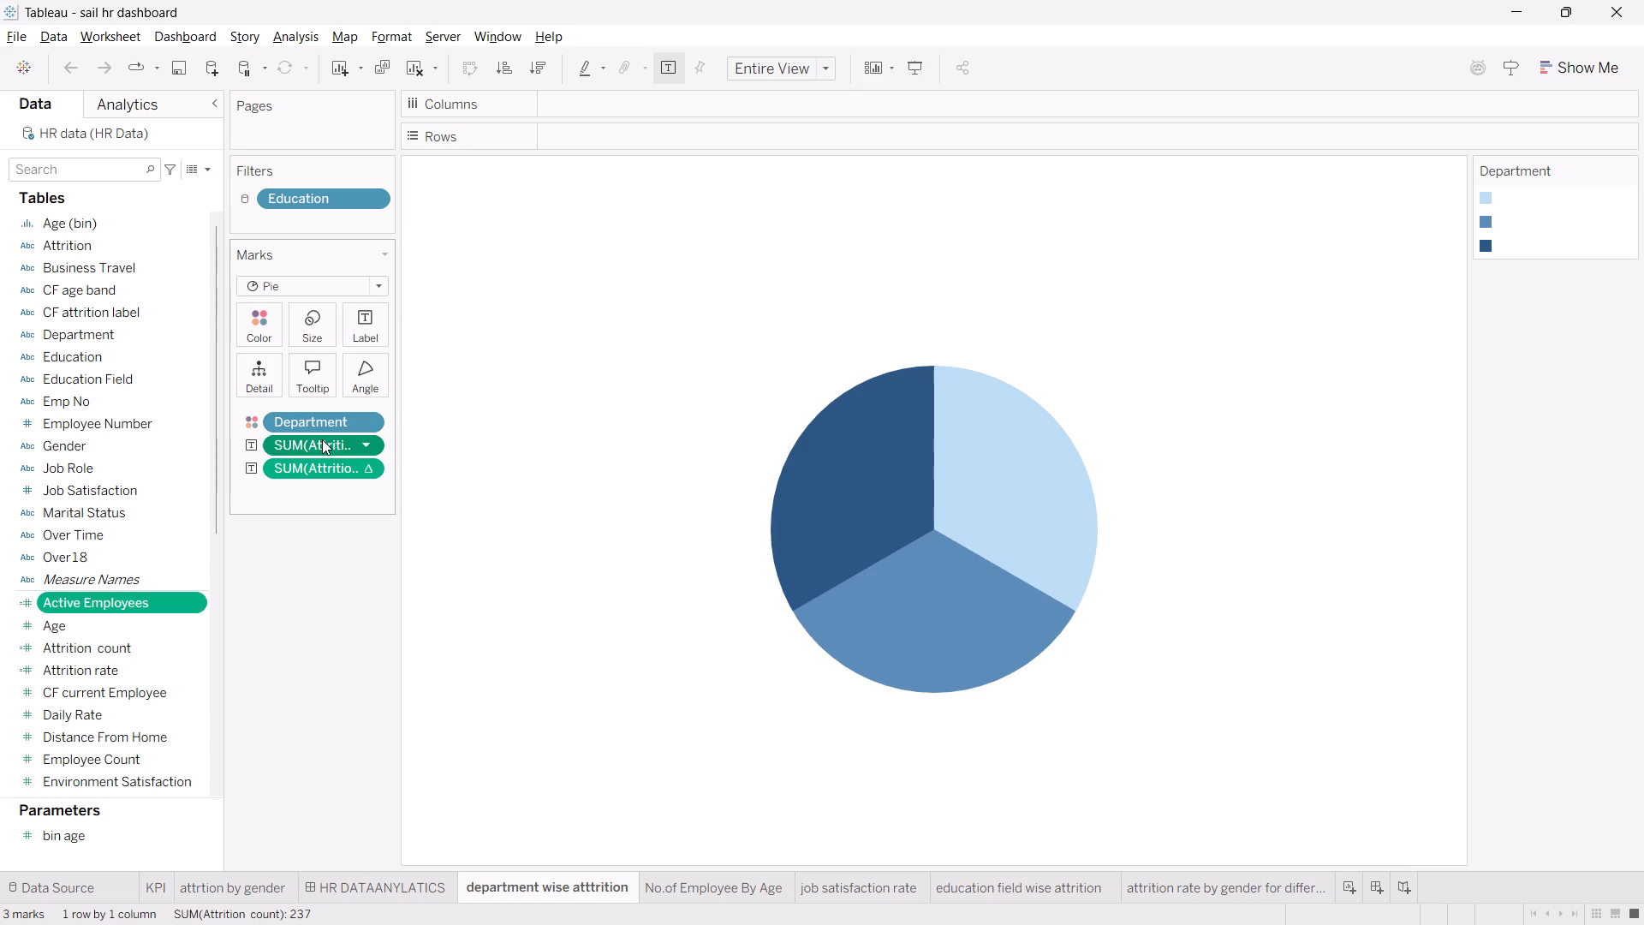
pyautogui.click(366, 446)
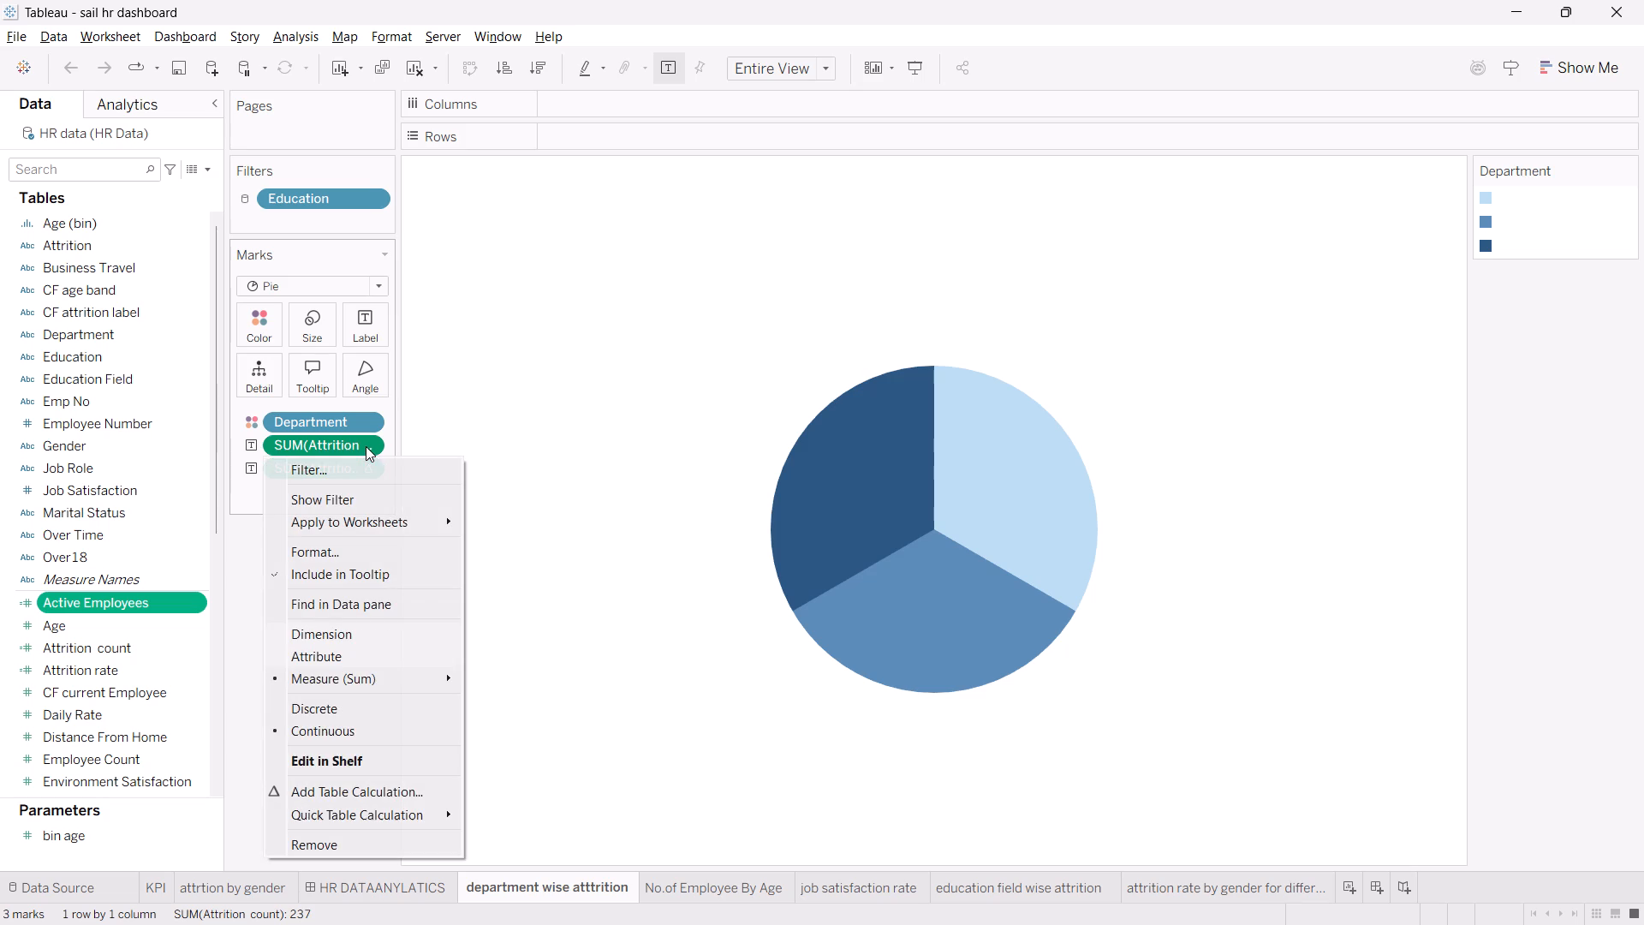
pyautogui.click(526, 408)
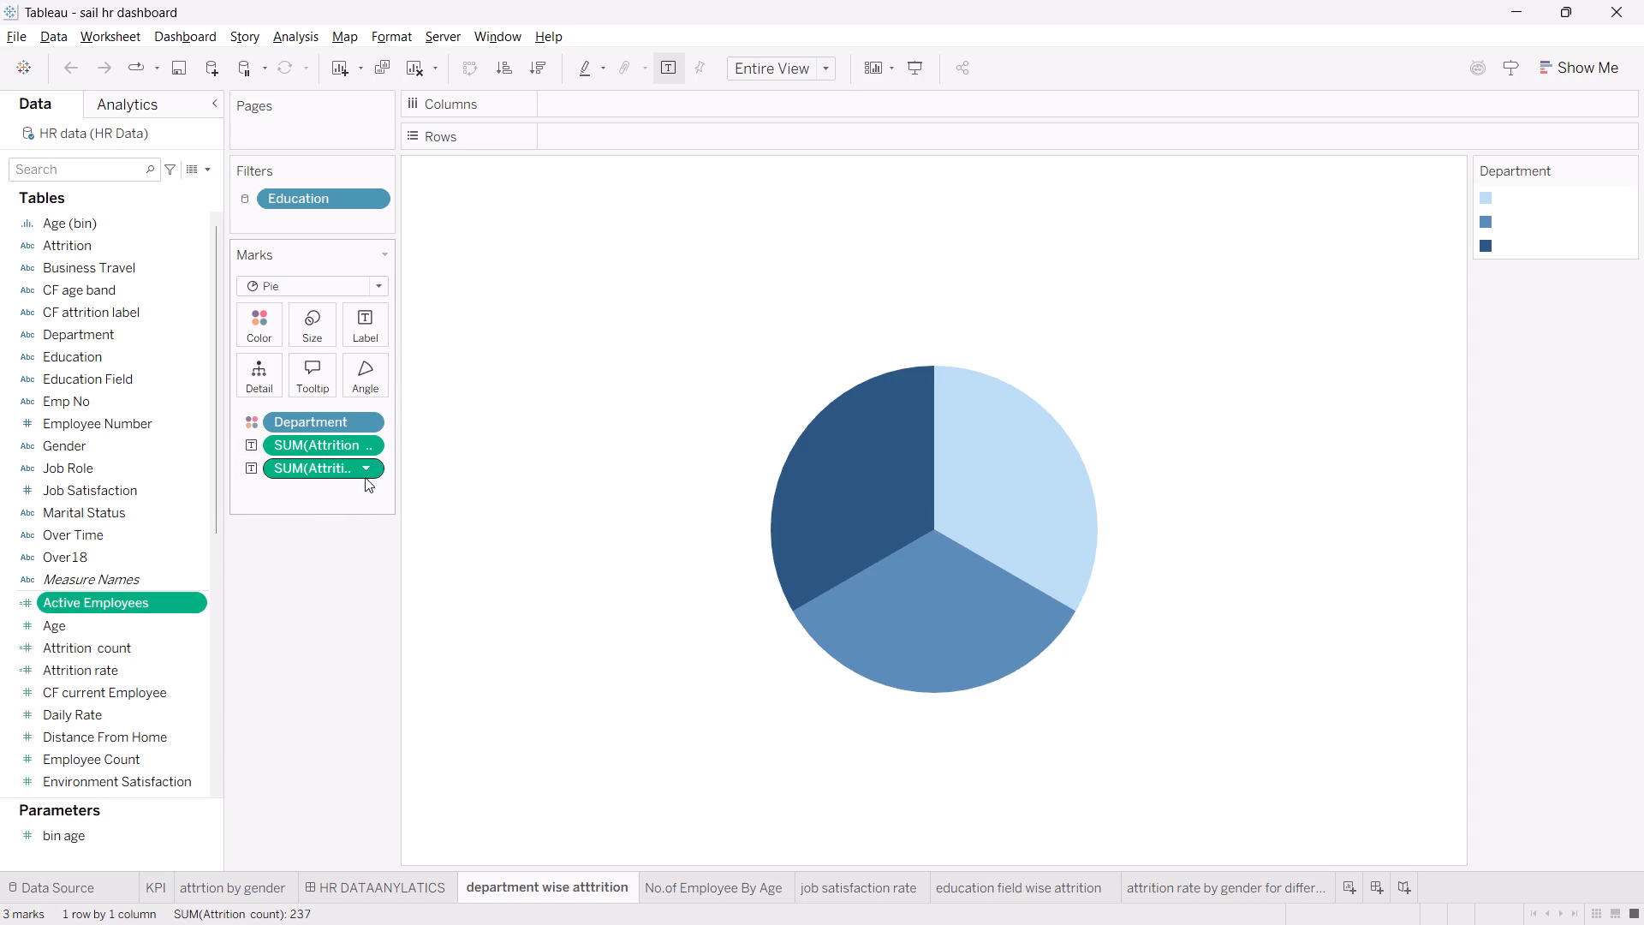
pyautogui.click(474, 554)
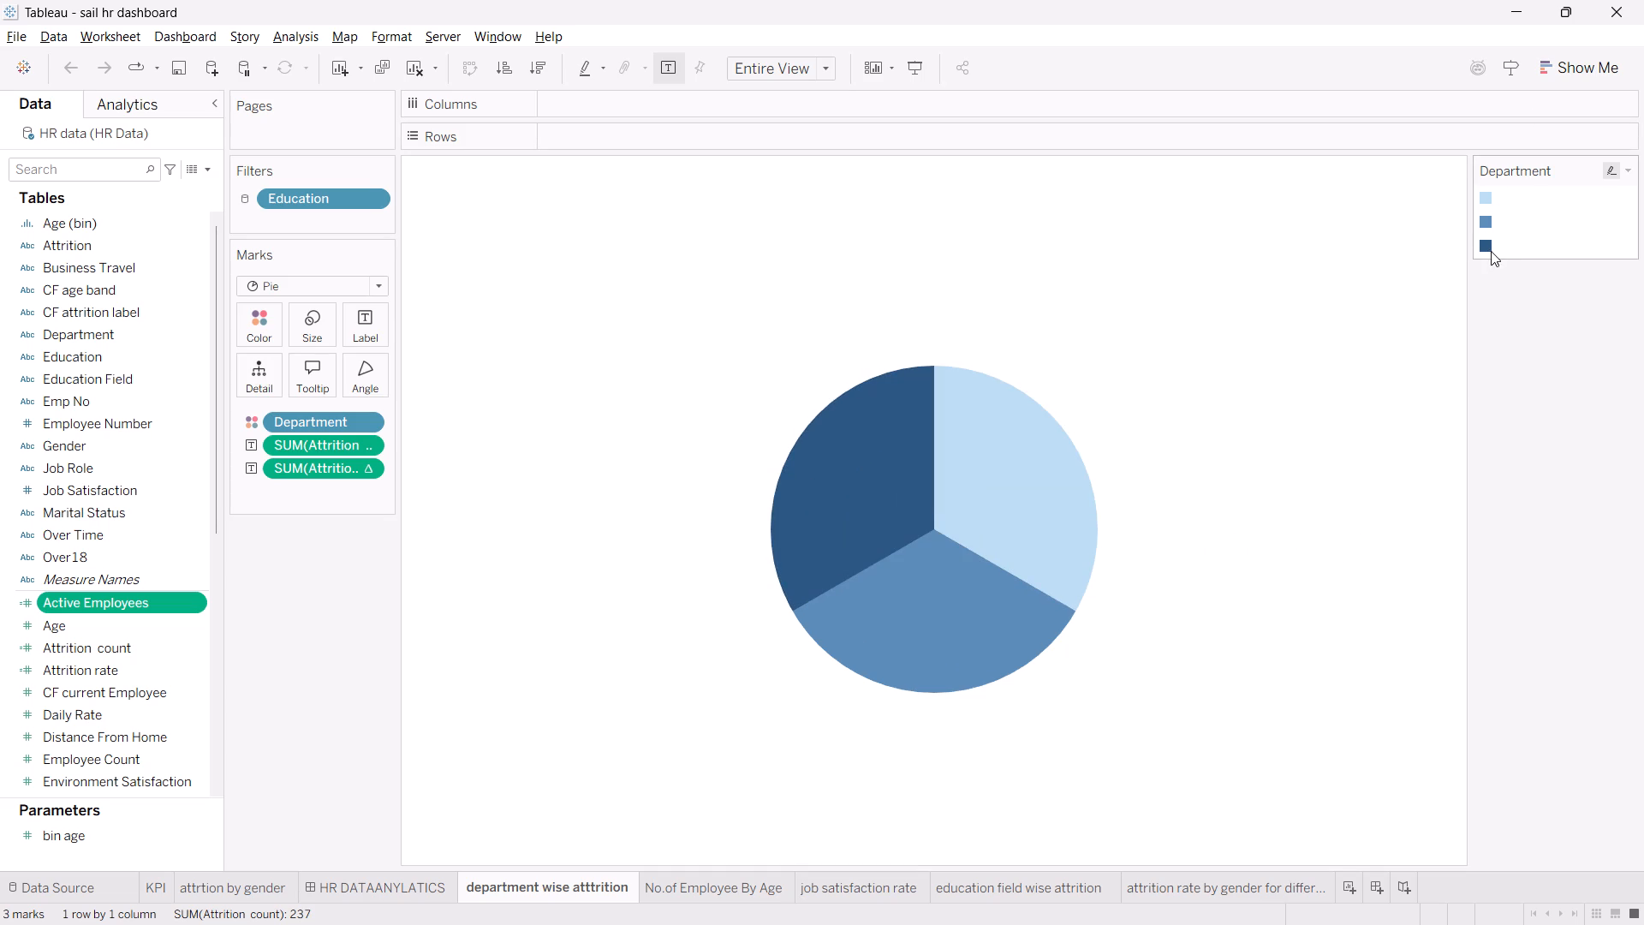
# Look over the reference No.of Employee By Age worksheet, then return to the department-wise attrition worksheet.
pyautogui.click(685, 896)
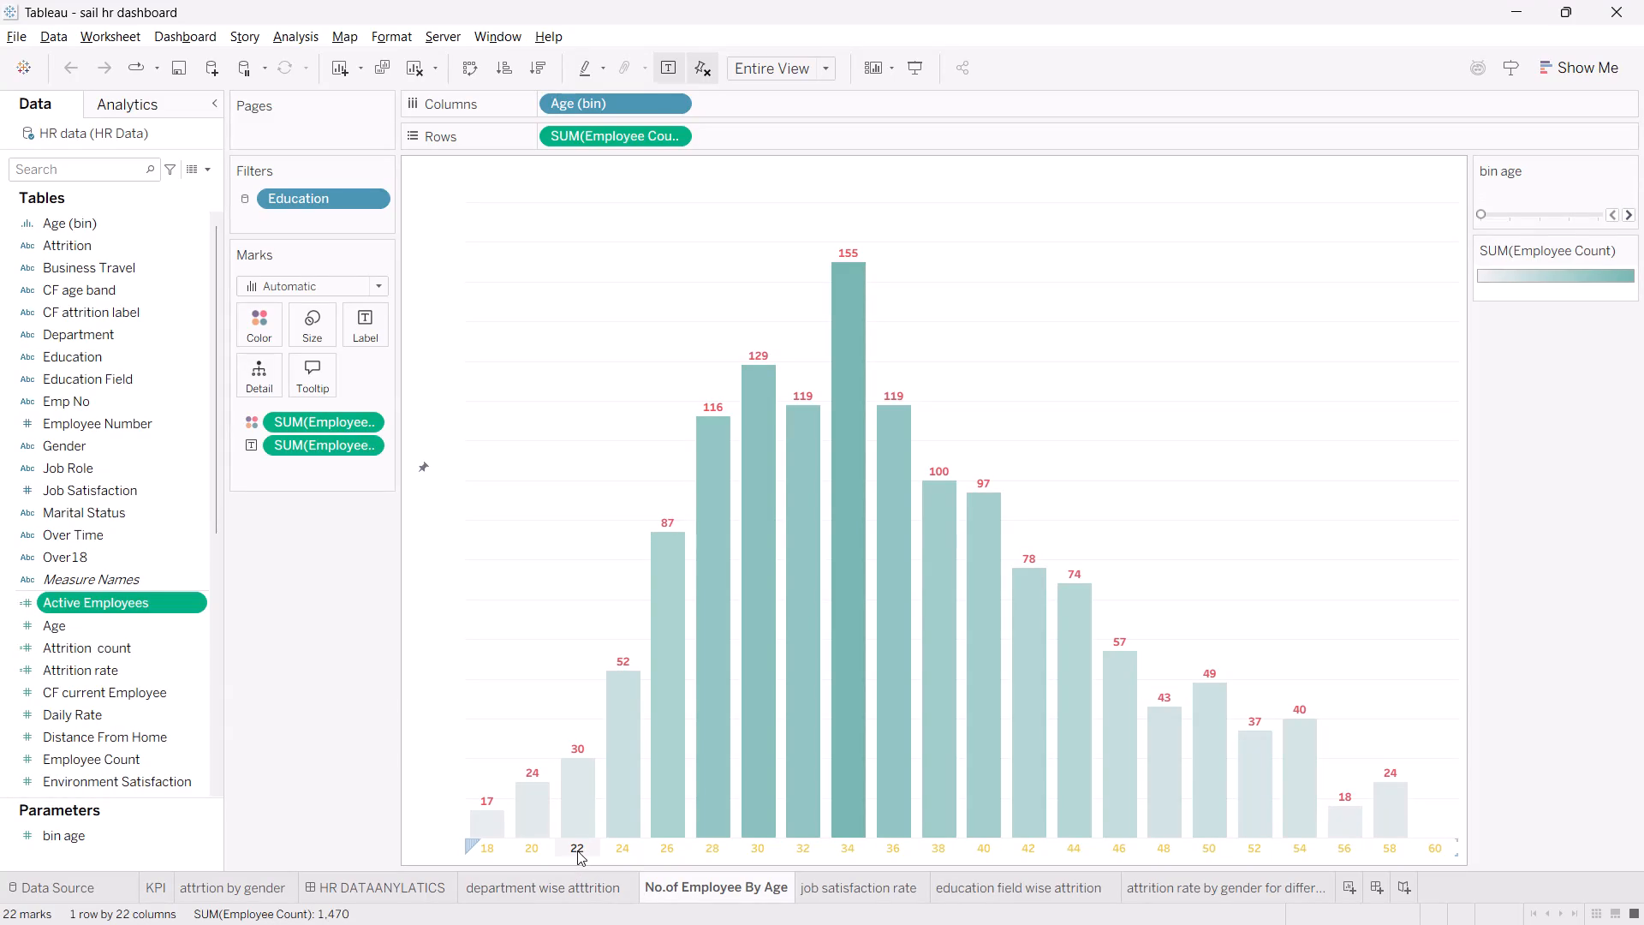
pyautogui.click(578, 846)
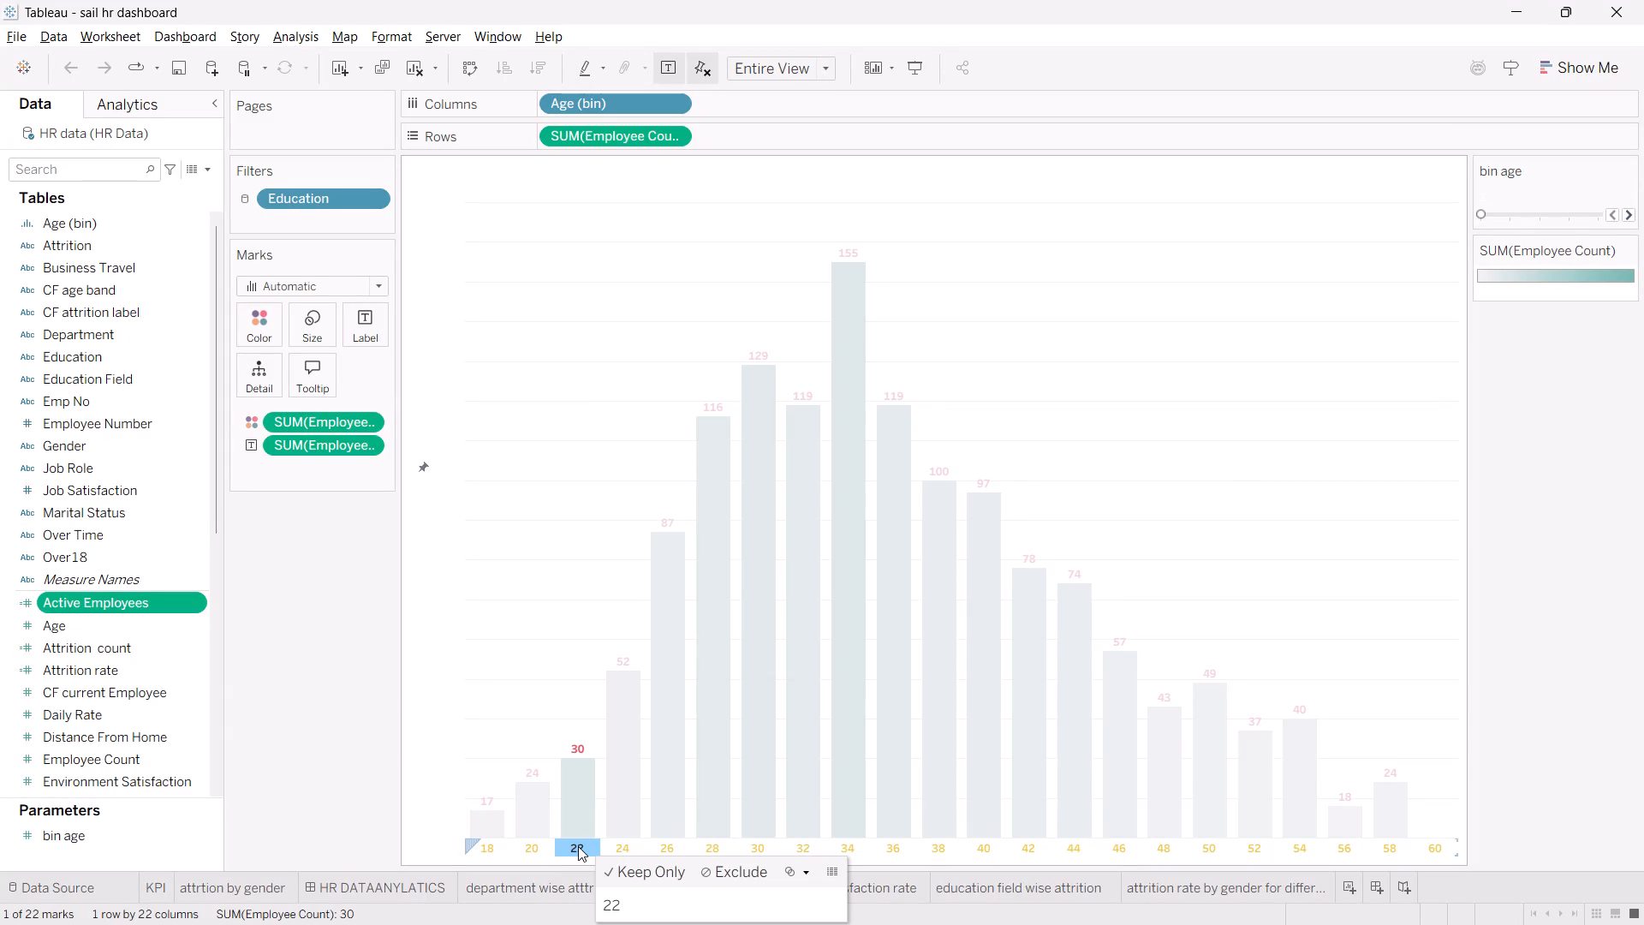
pyautogui.click(565, 855)
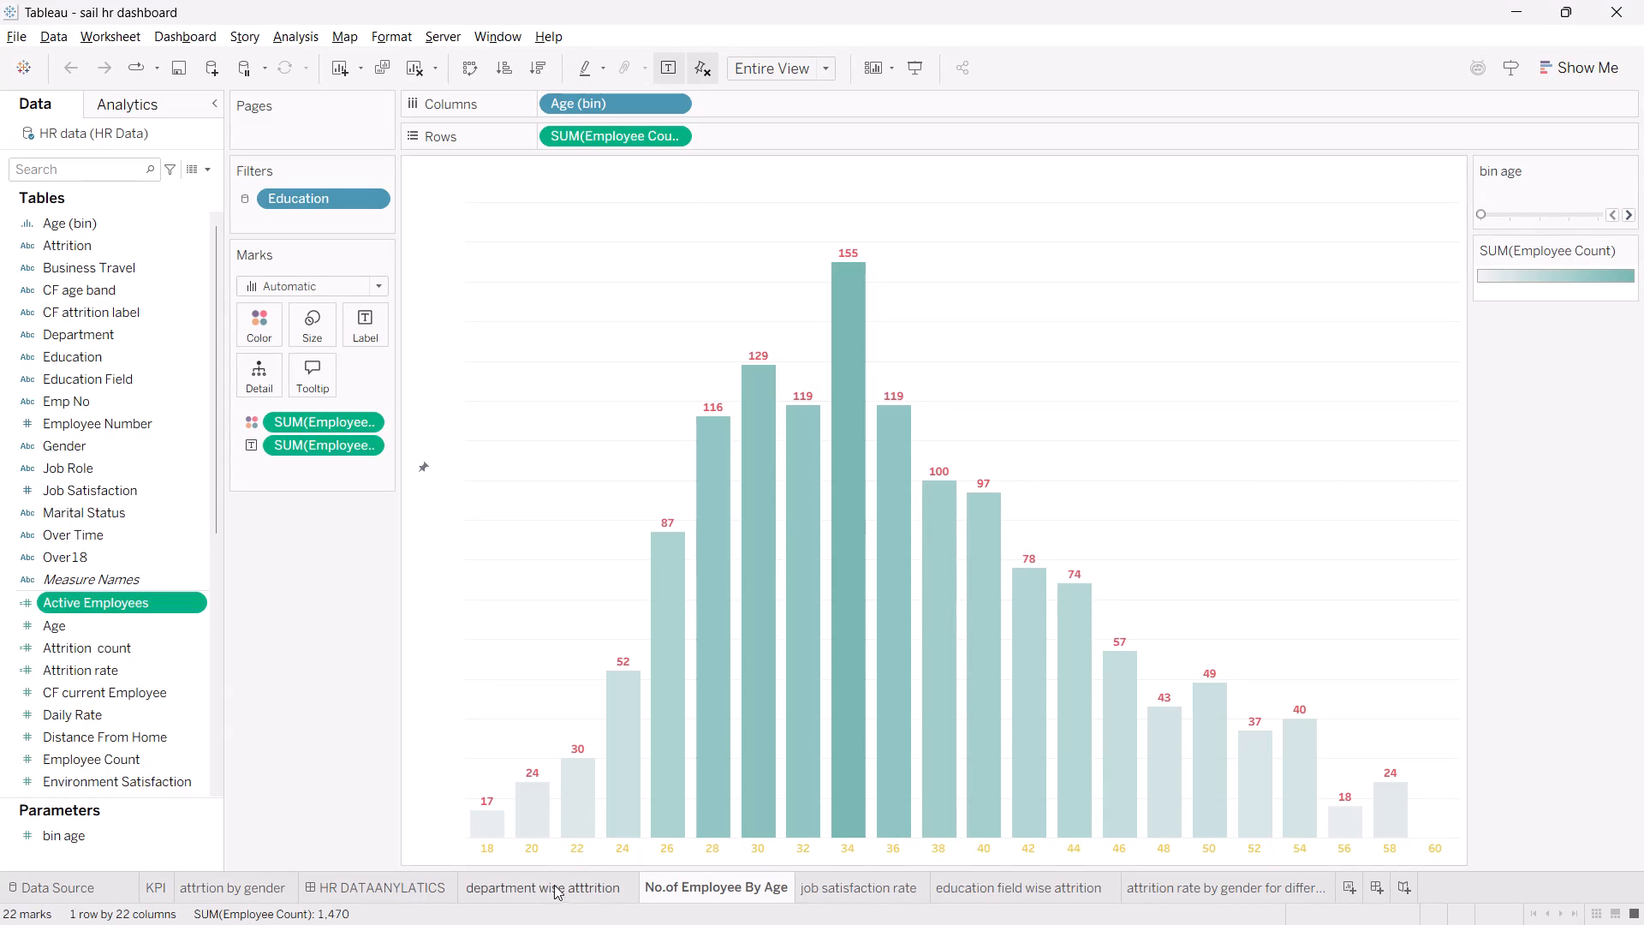
pyautogui.click(551, 886)
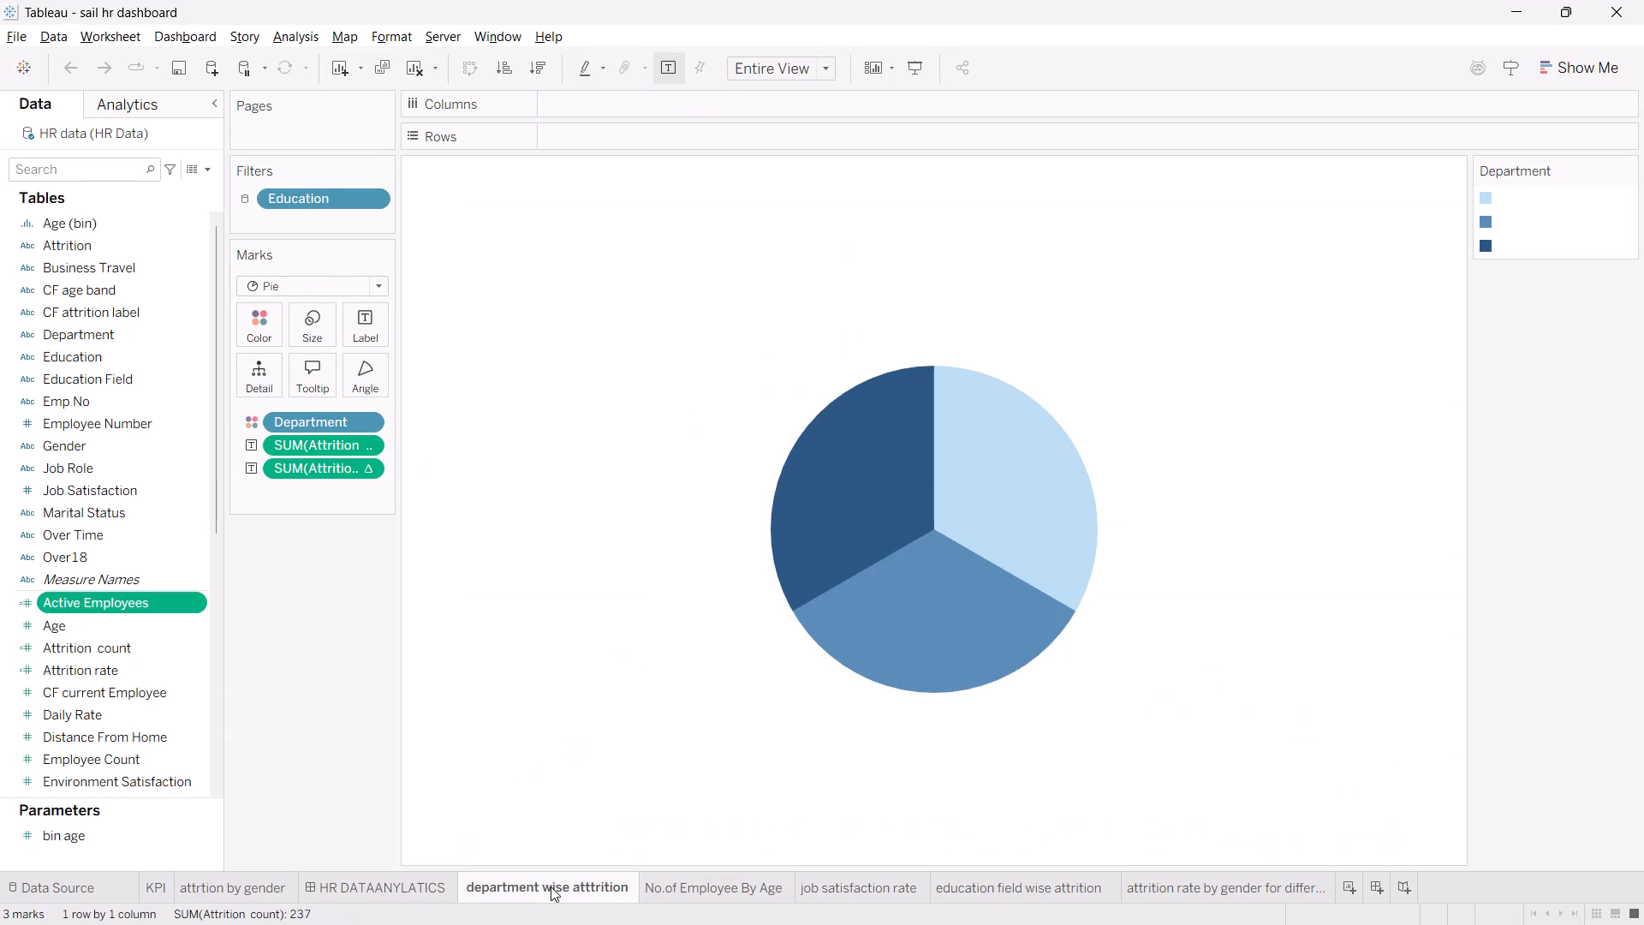
# Switch to the Book1 workbook and clear the "edu" search so the full field list is available.
pyautogui.hotkey('alt', 'Tab')
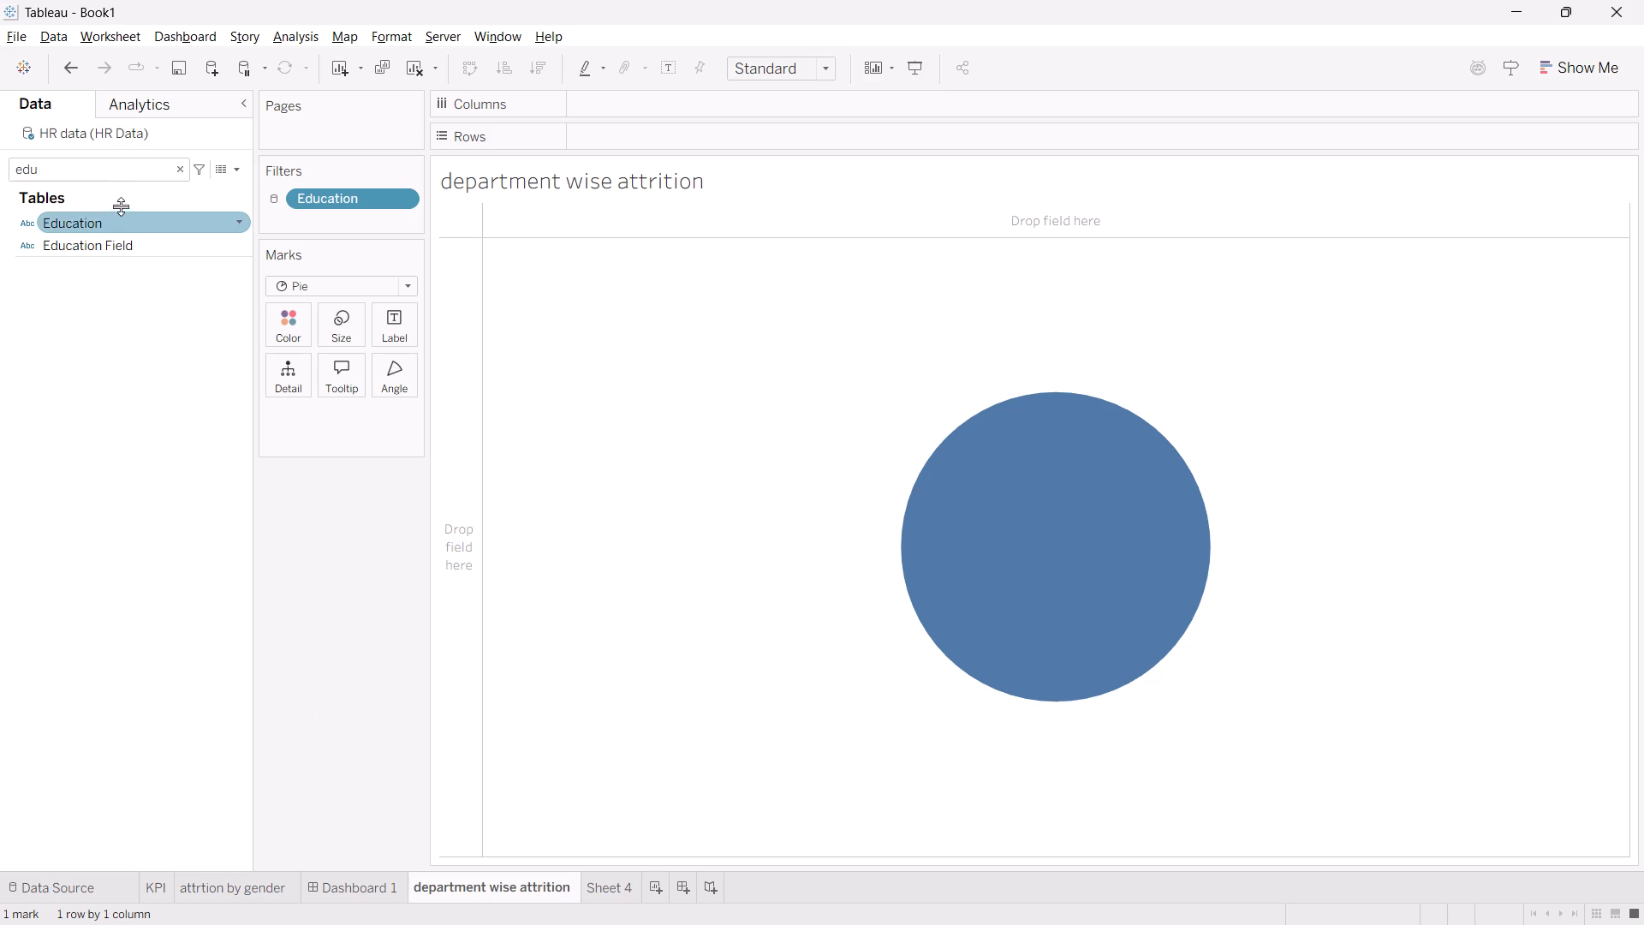
pyautogui.click(132, 177)
pyautogui.press('BackSpace')
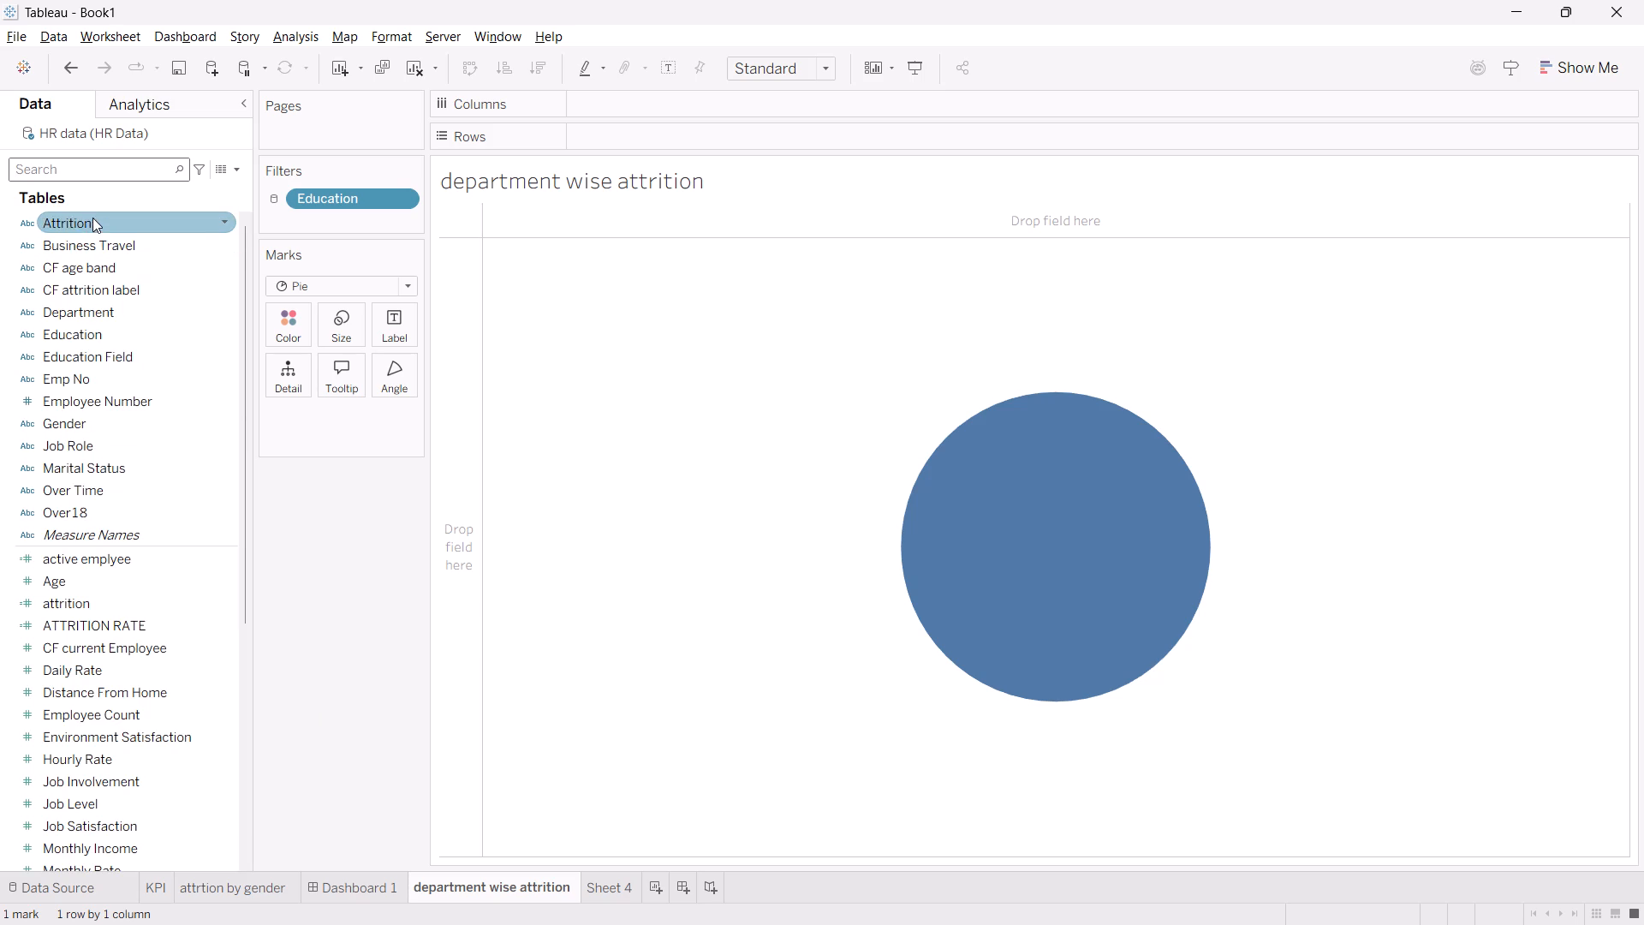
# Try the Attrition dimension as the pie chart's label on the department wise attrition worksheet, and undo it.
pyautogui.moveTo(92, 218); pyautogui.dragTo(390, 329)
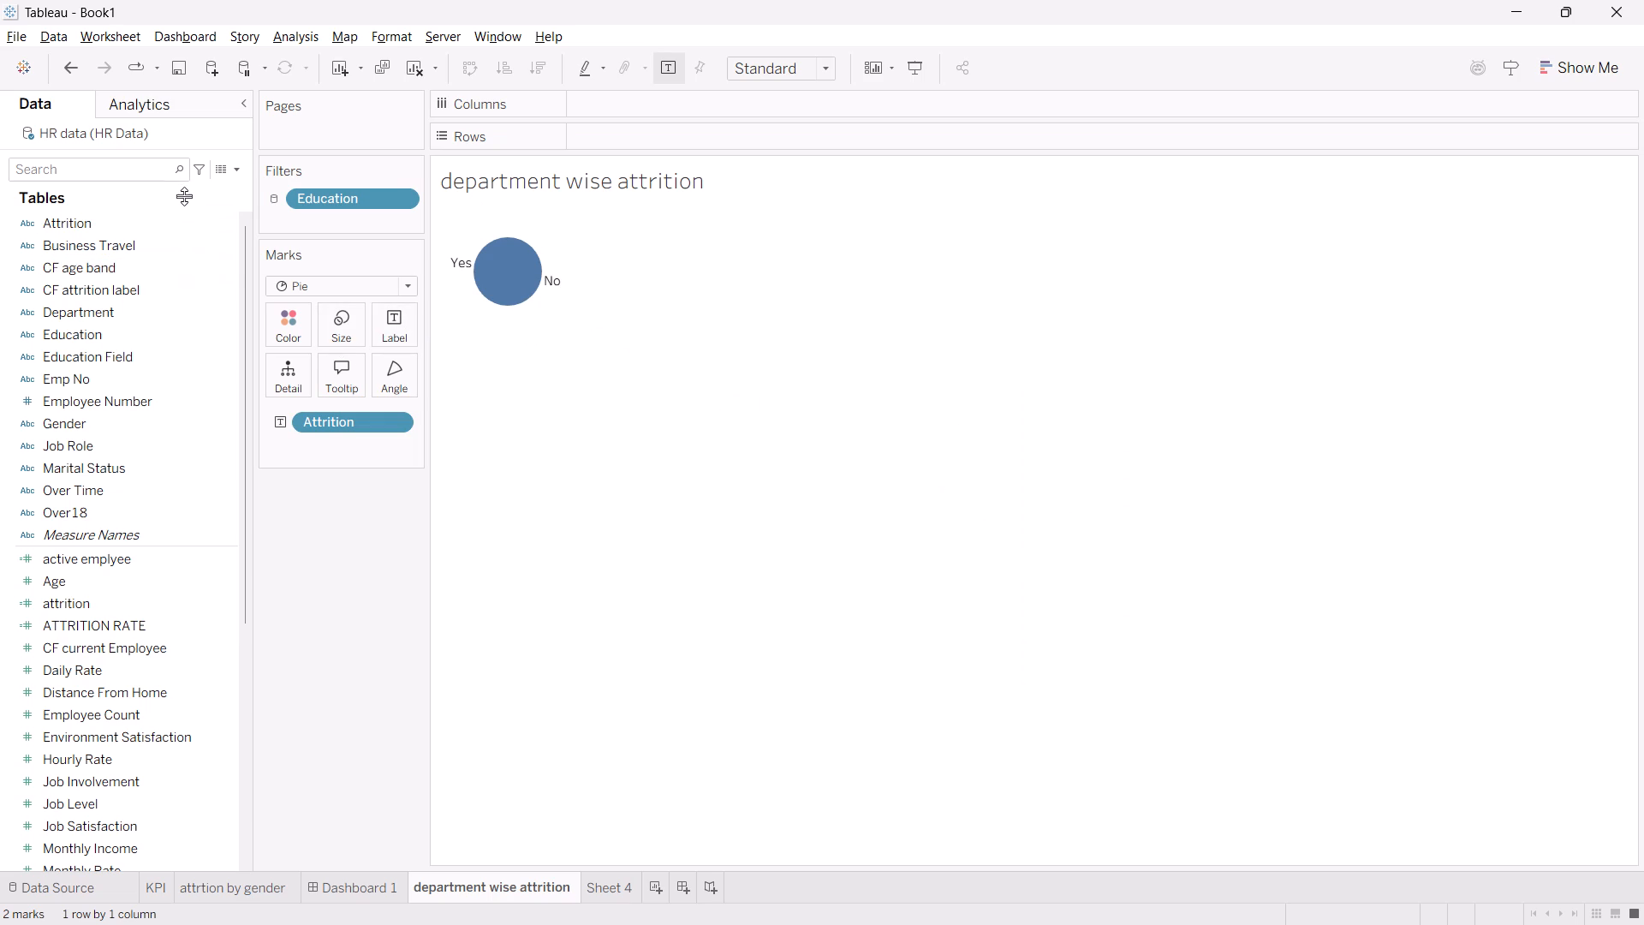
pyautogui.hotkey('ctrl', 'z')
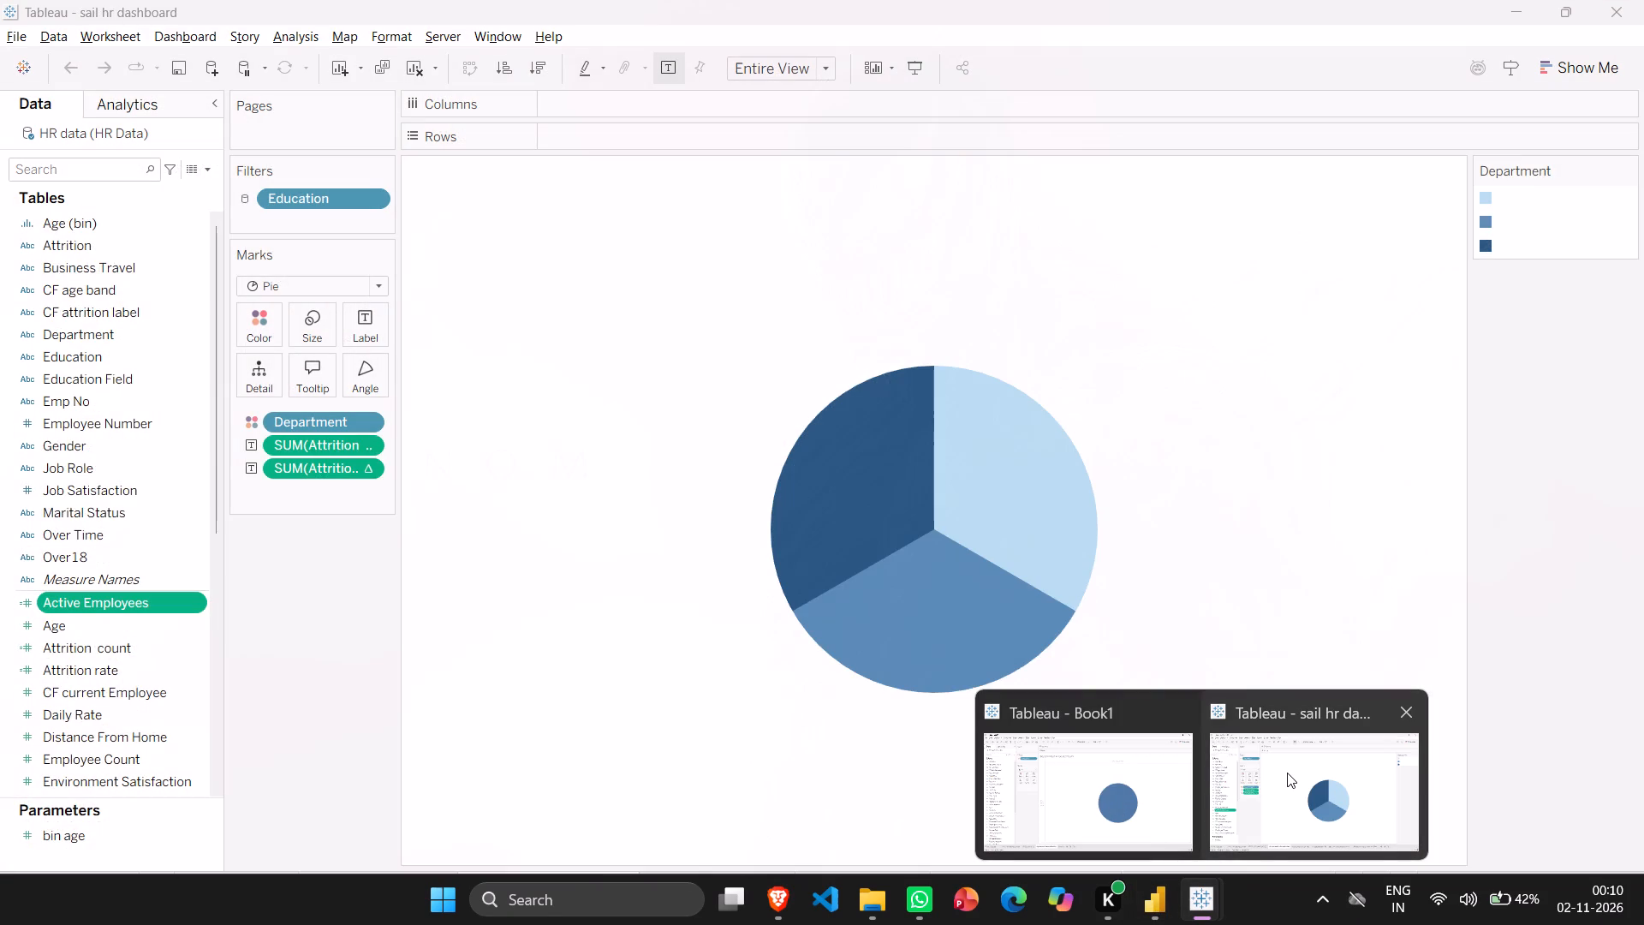
# Switch to the "sail hr dashboard" workbook and examine the pie chart's attrition count aggregation options and label text definition.
pyautogui.click(1287, 773)
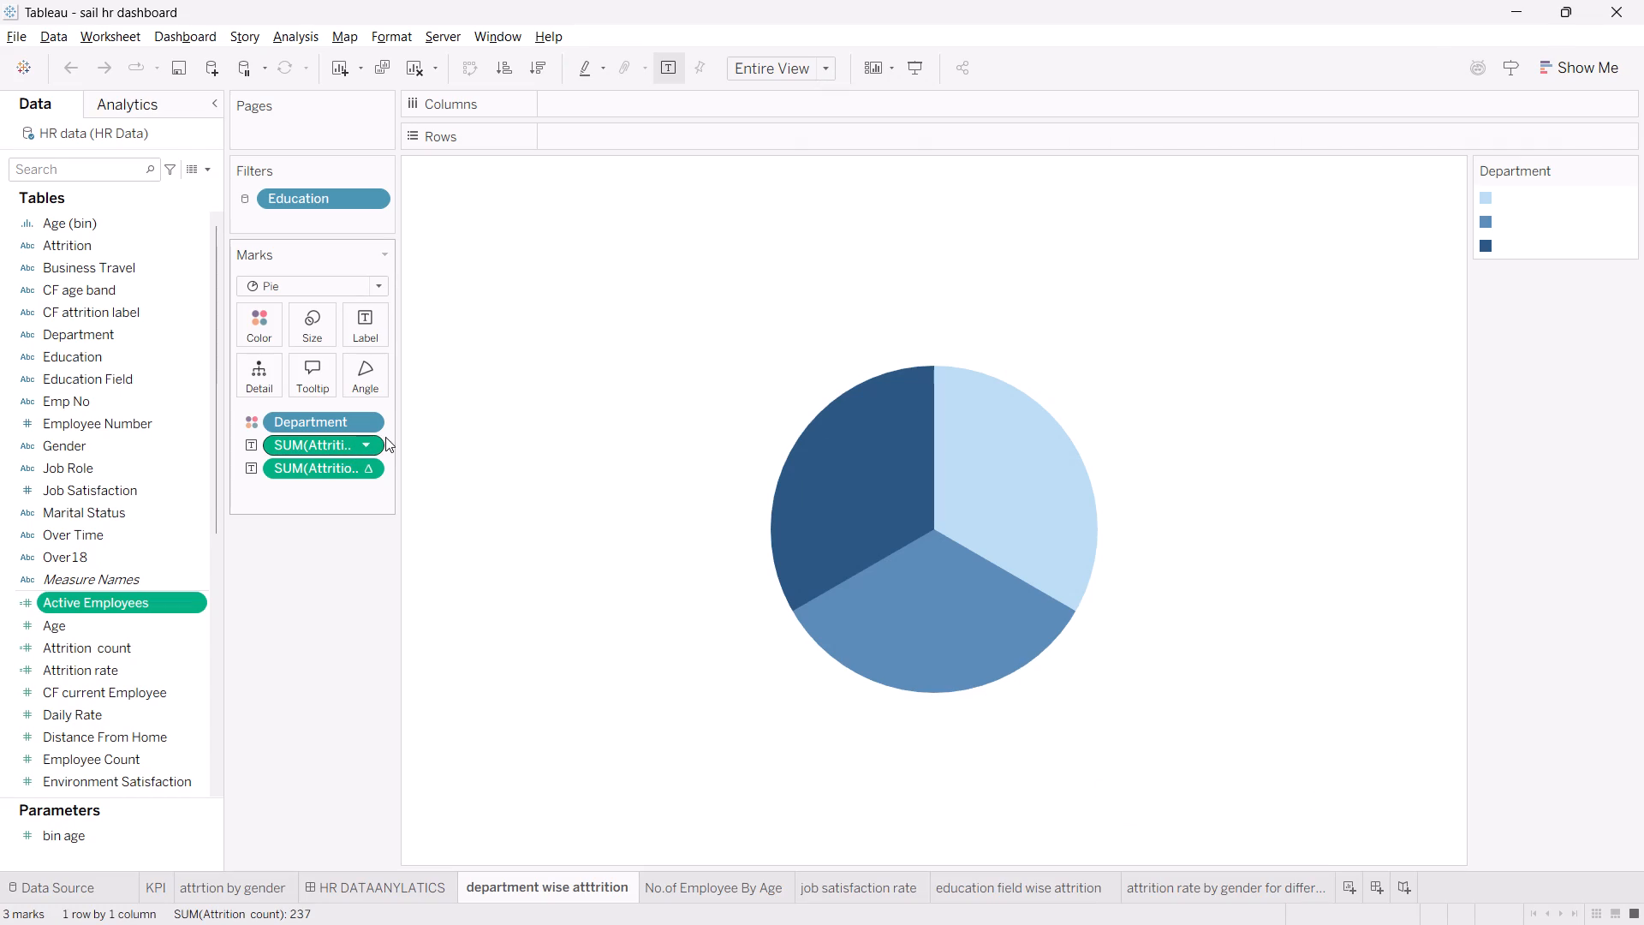
pyautogui.click(372, 437)
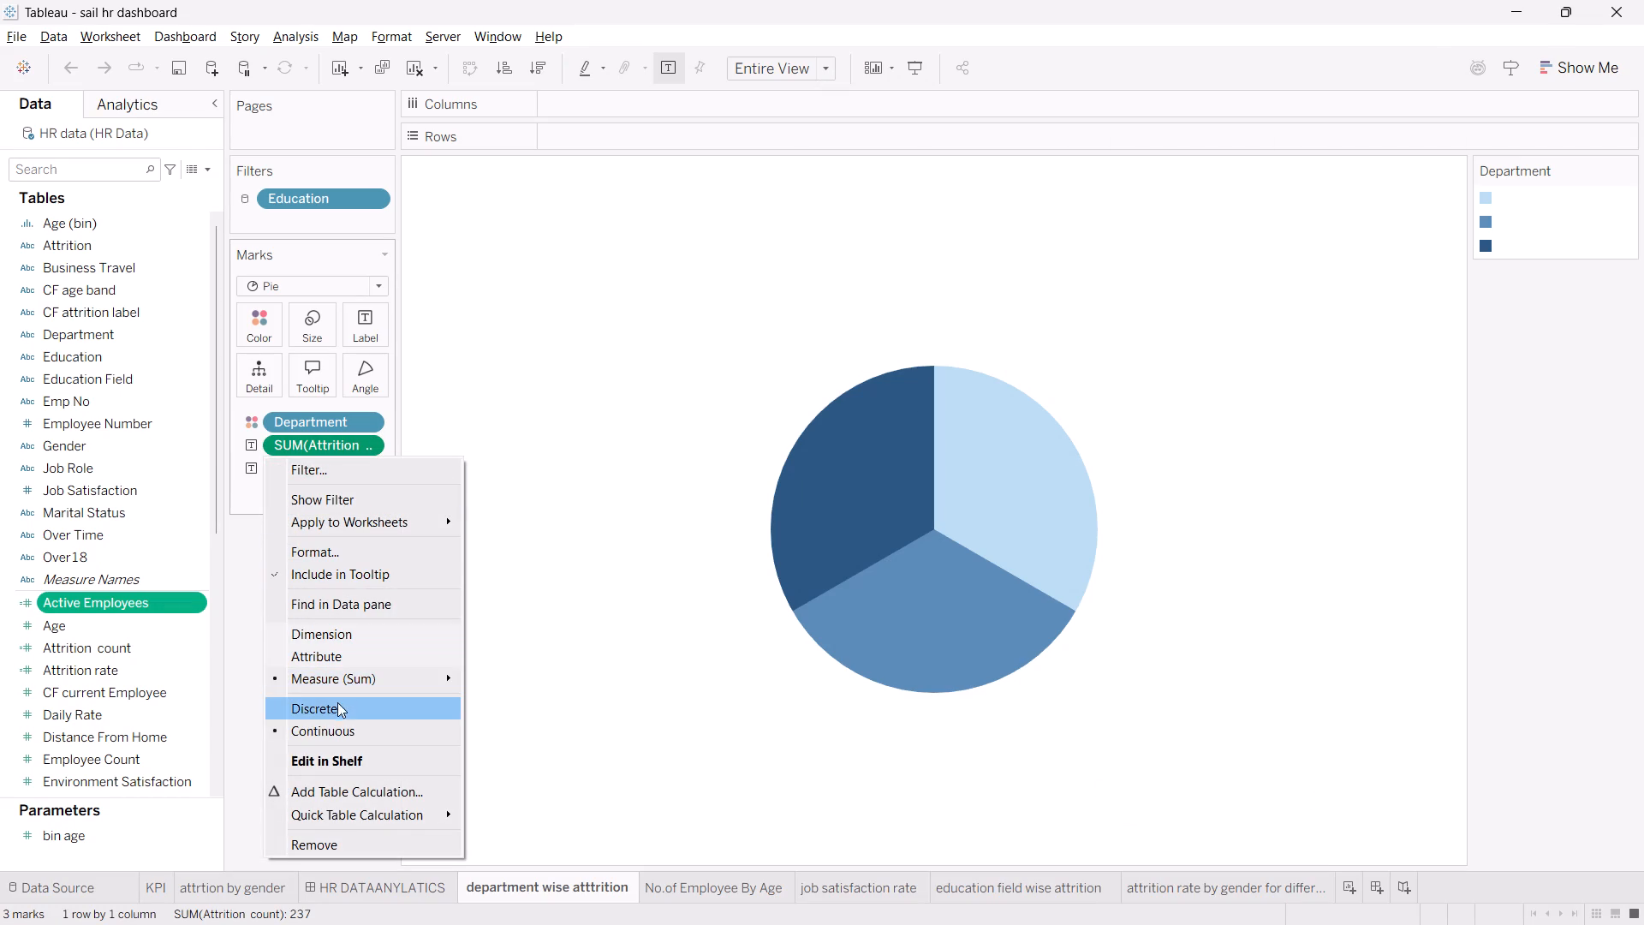
pyautogui.click(550, 691)
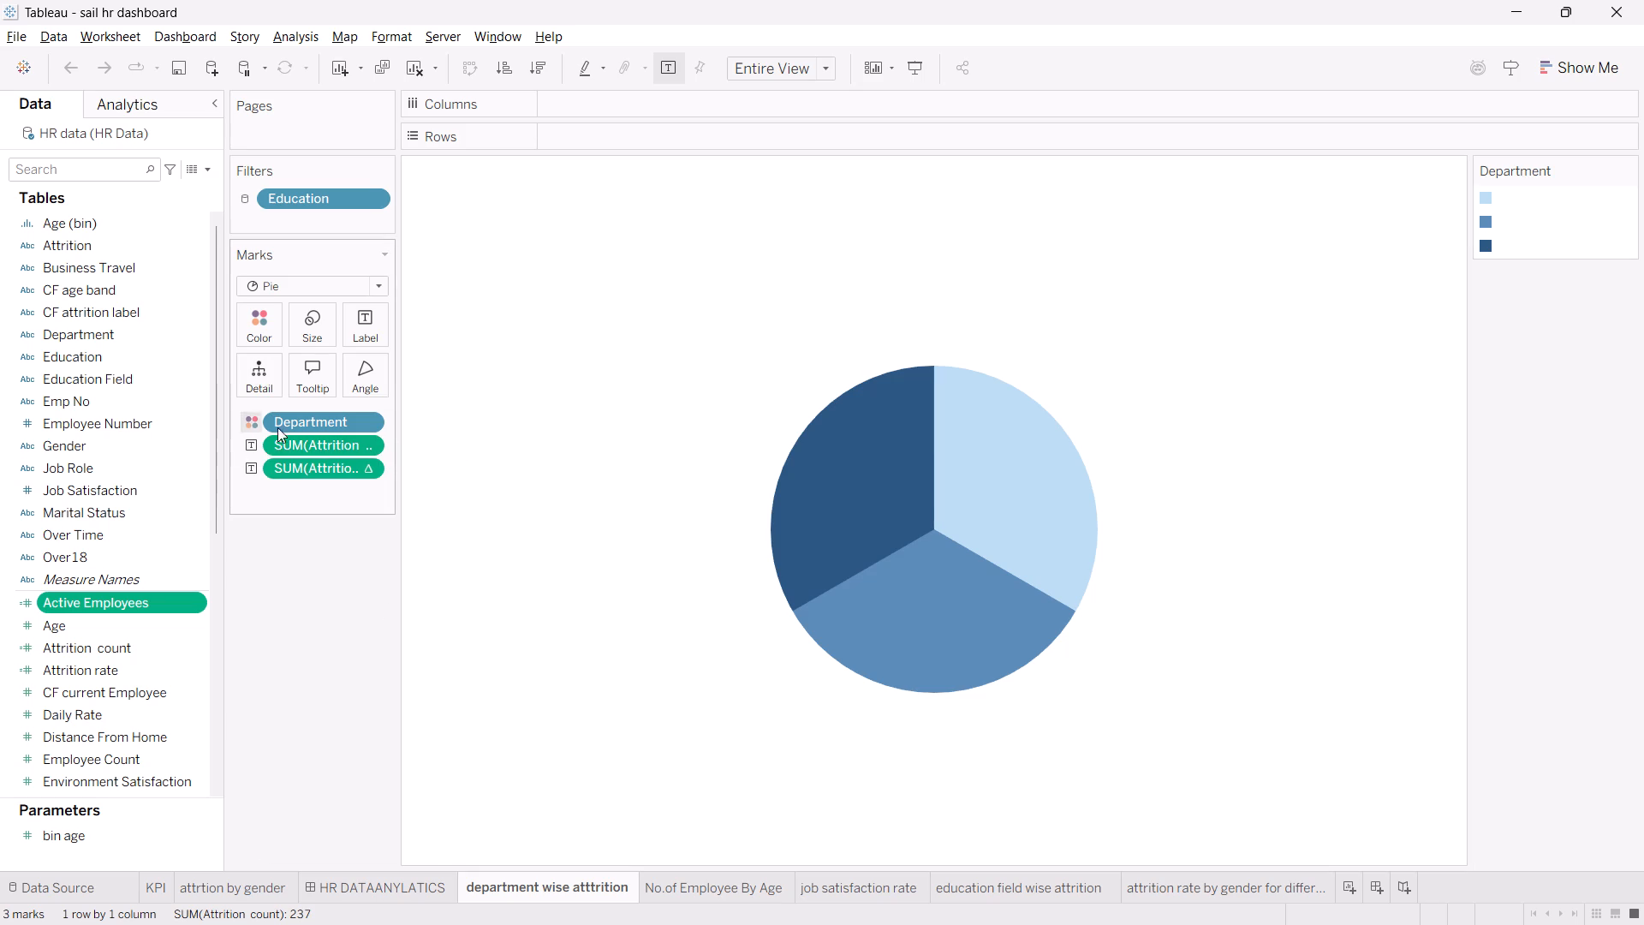
pyautogui.click(303, 448)
pyautogui.rightClick(303, 448)
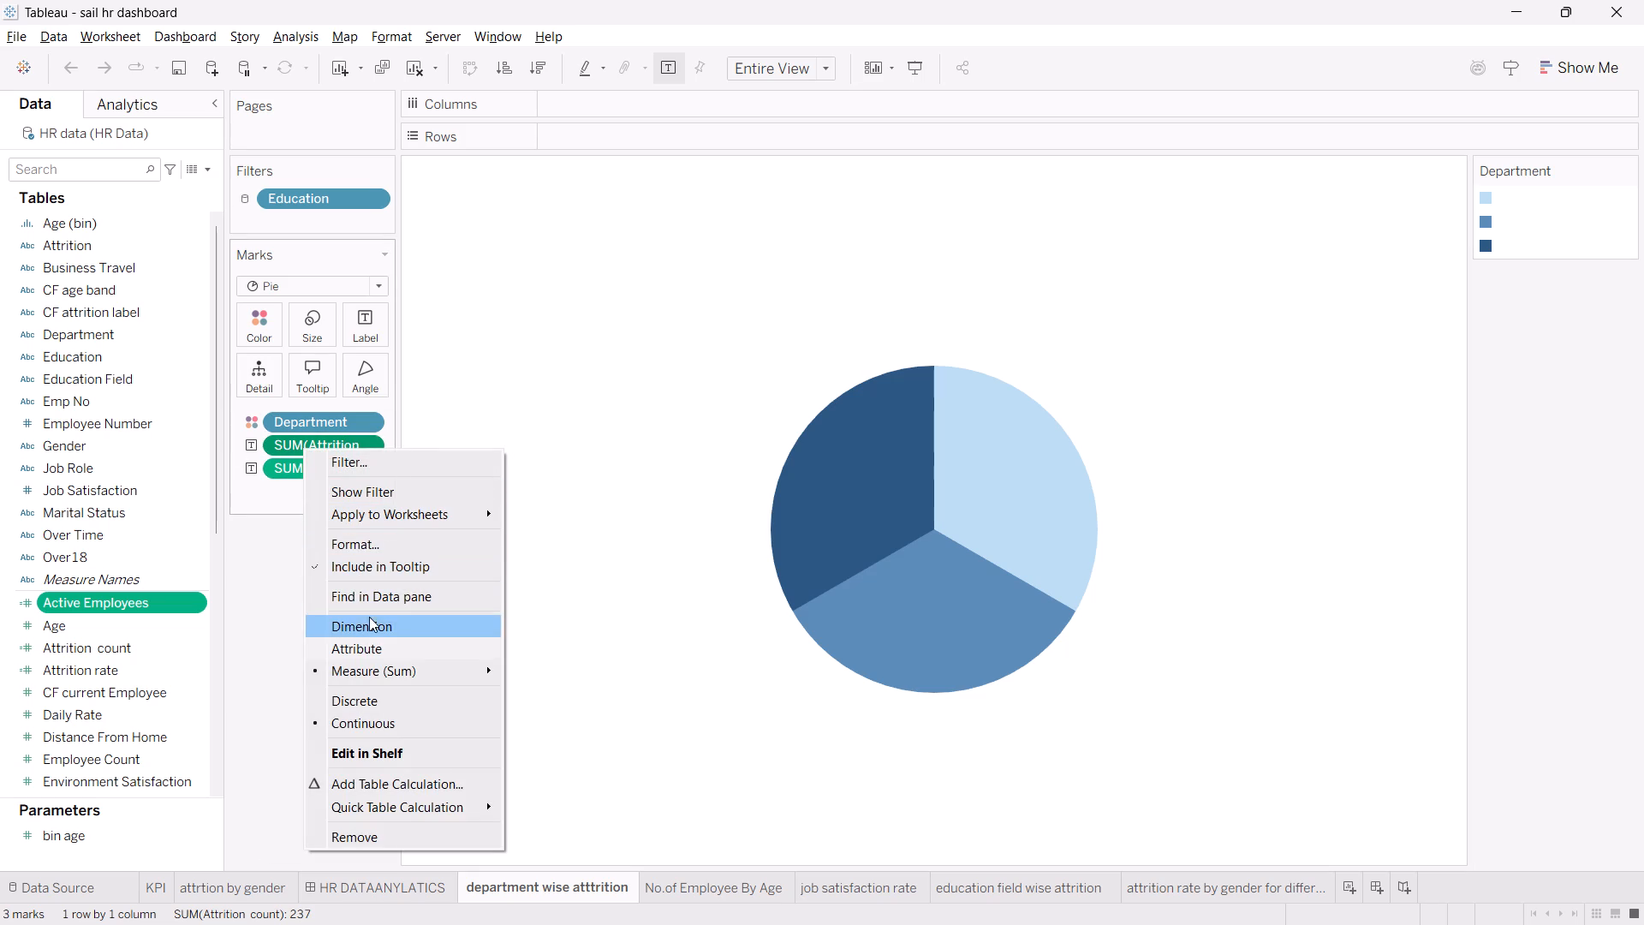
pyautogui.click(449, 659)
pyautogui.doubleClick(711, 577)
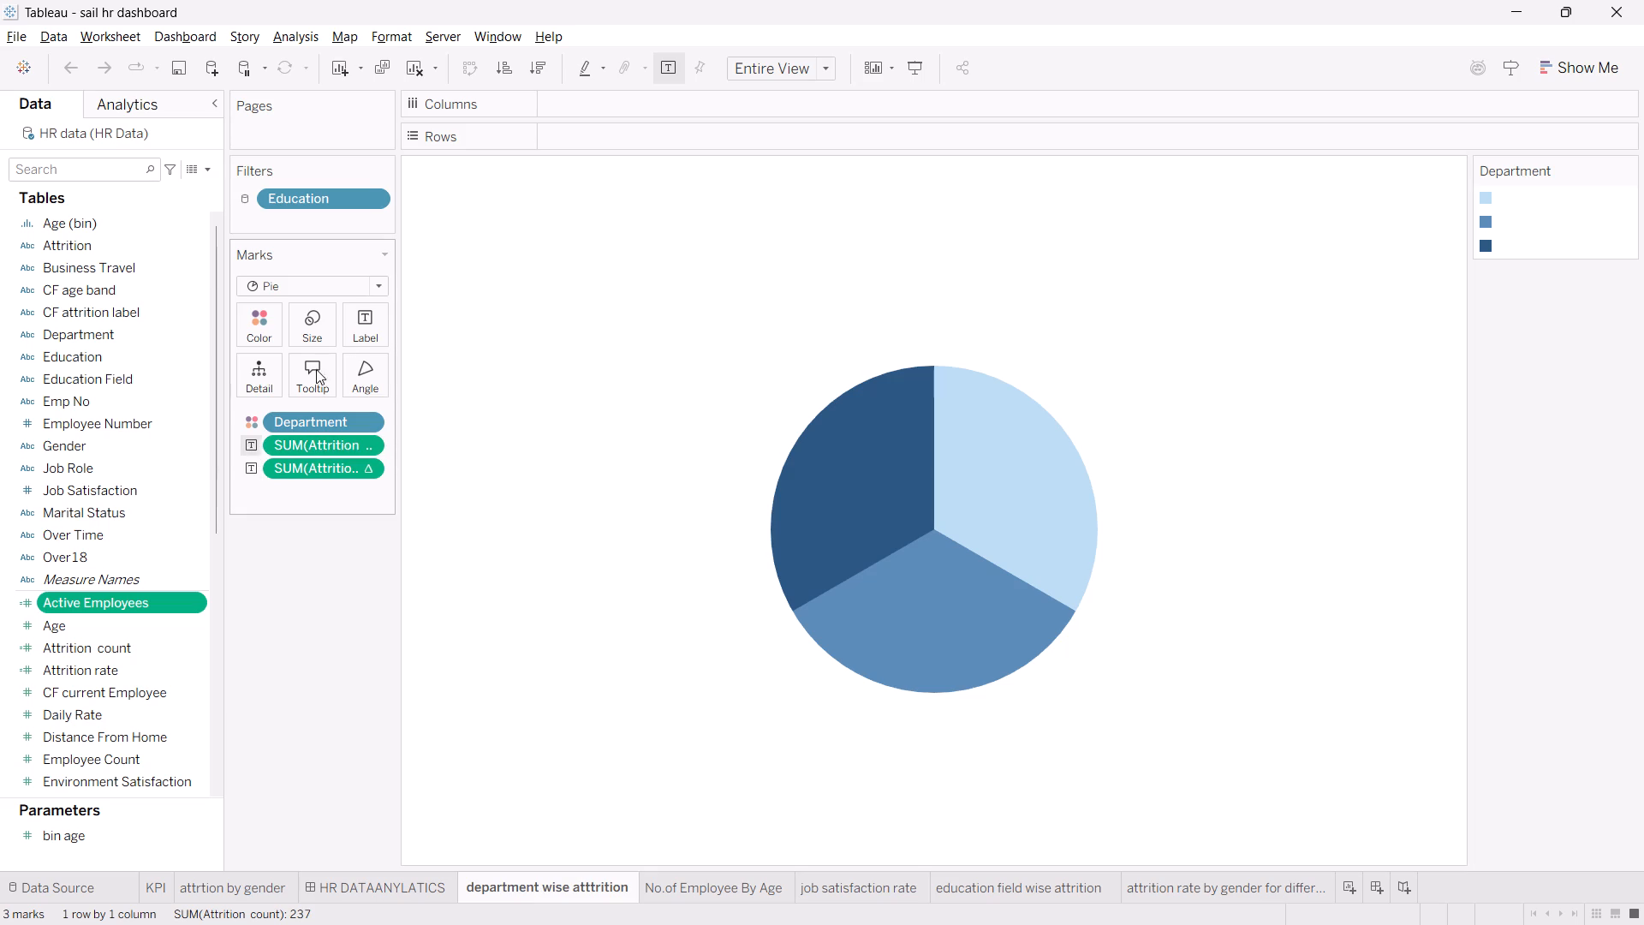
pyautogui.click(362, 318)
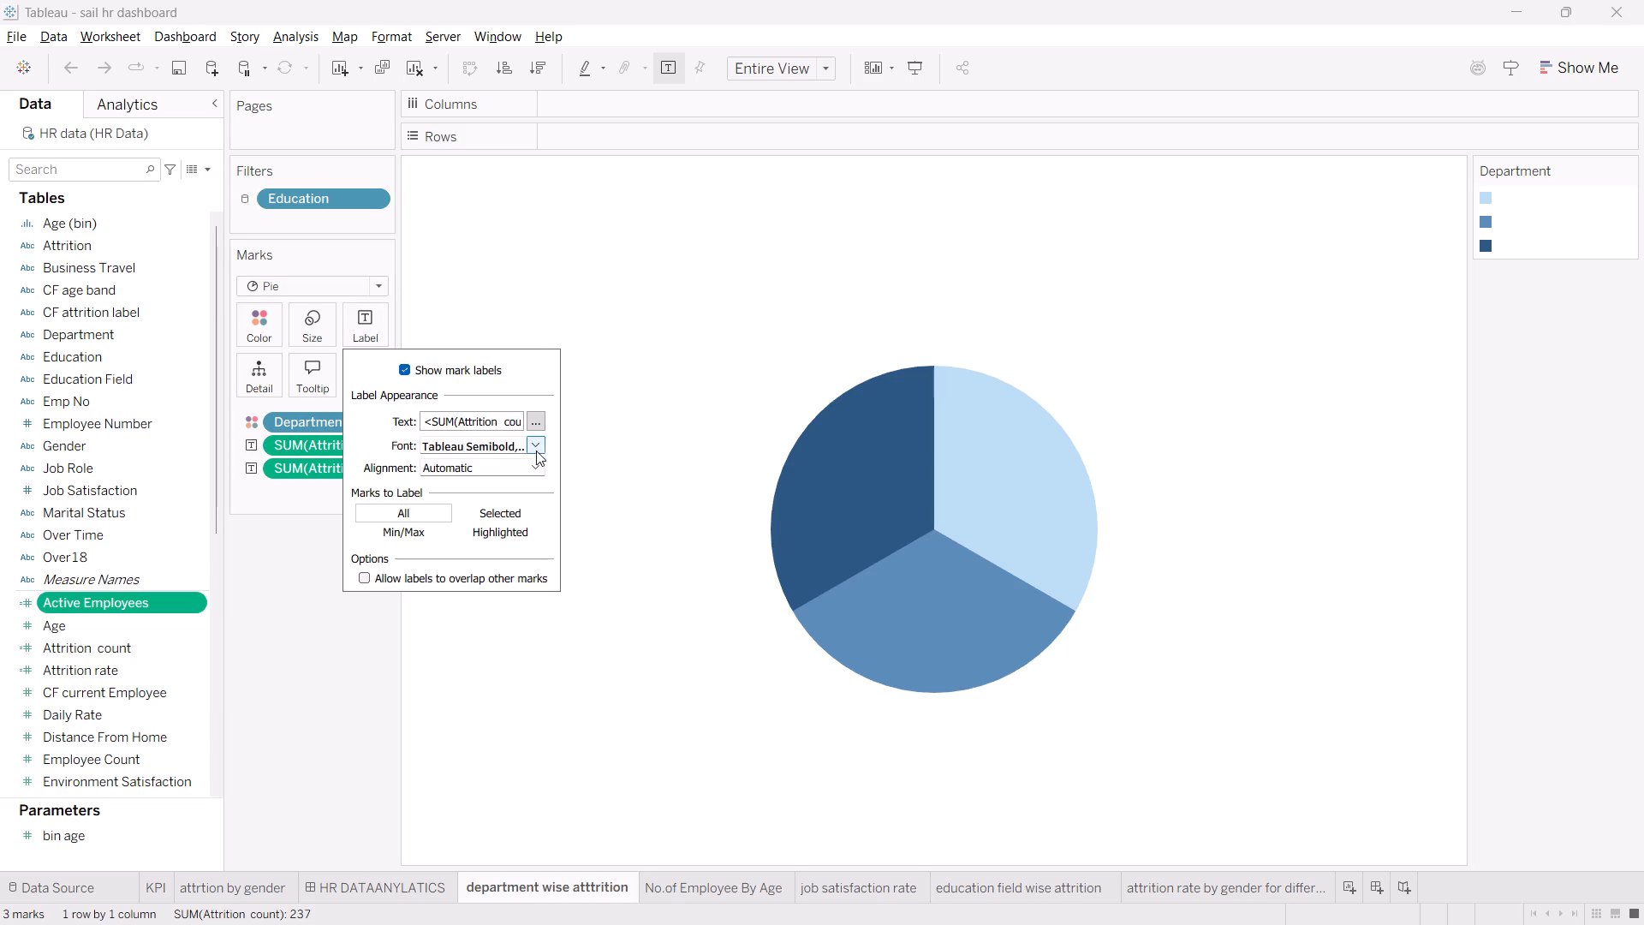
pyautogui.click(536, 418)
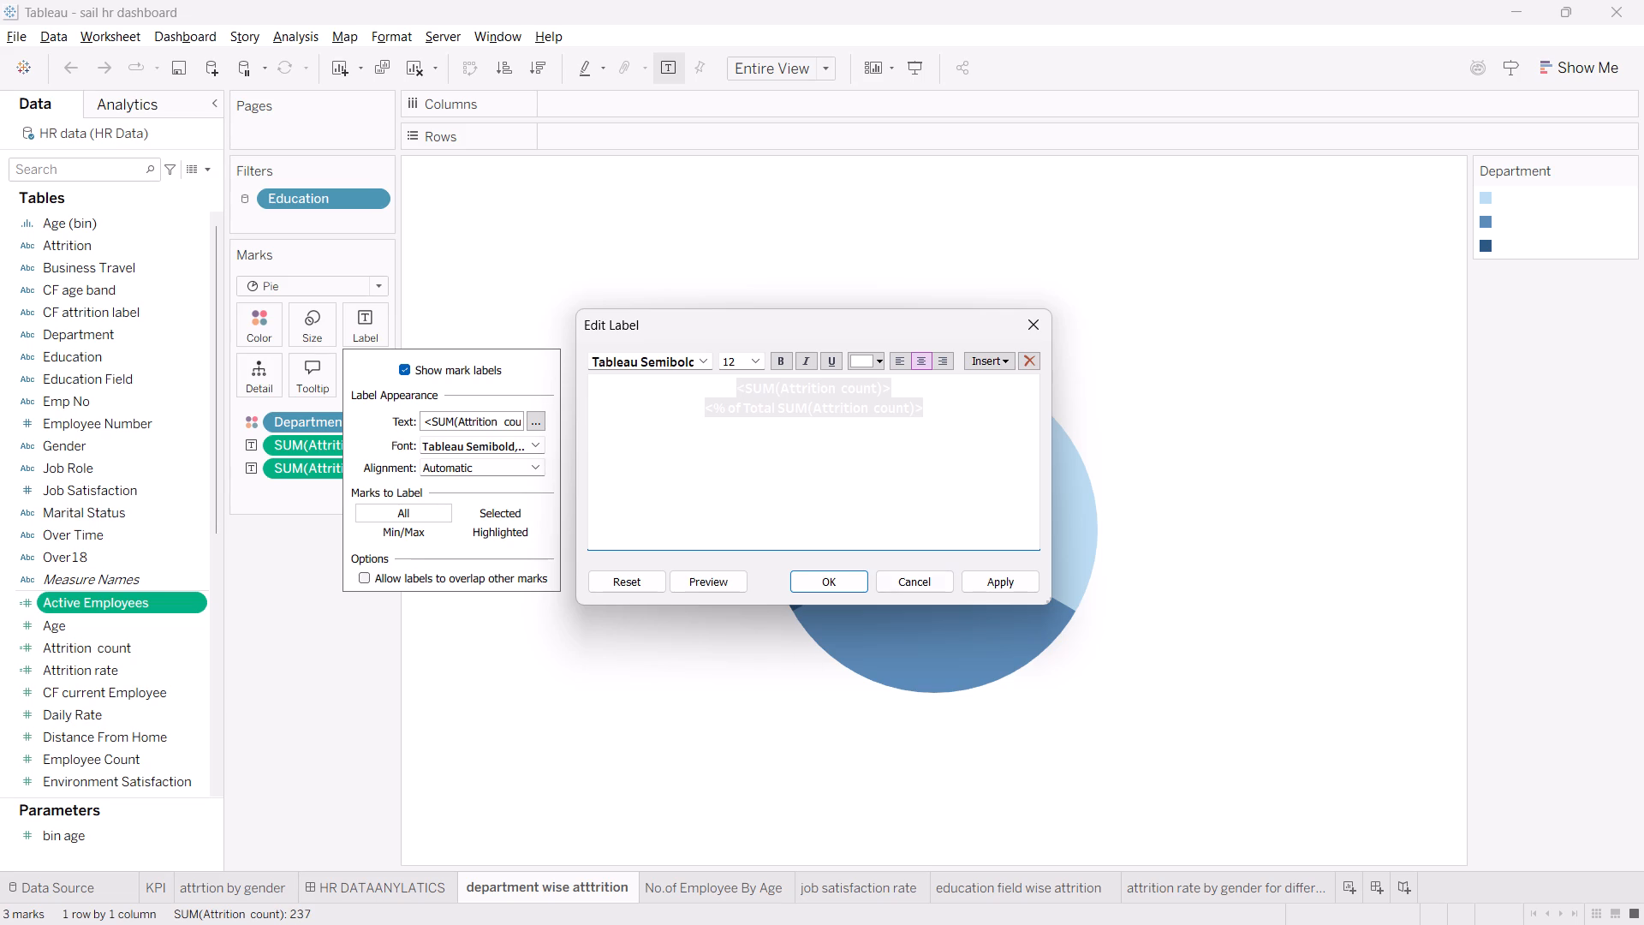
pyautogui.click(1035, 316)
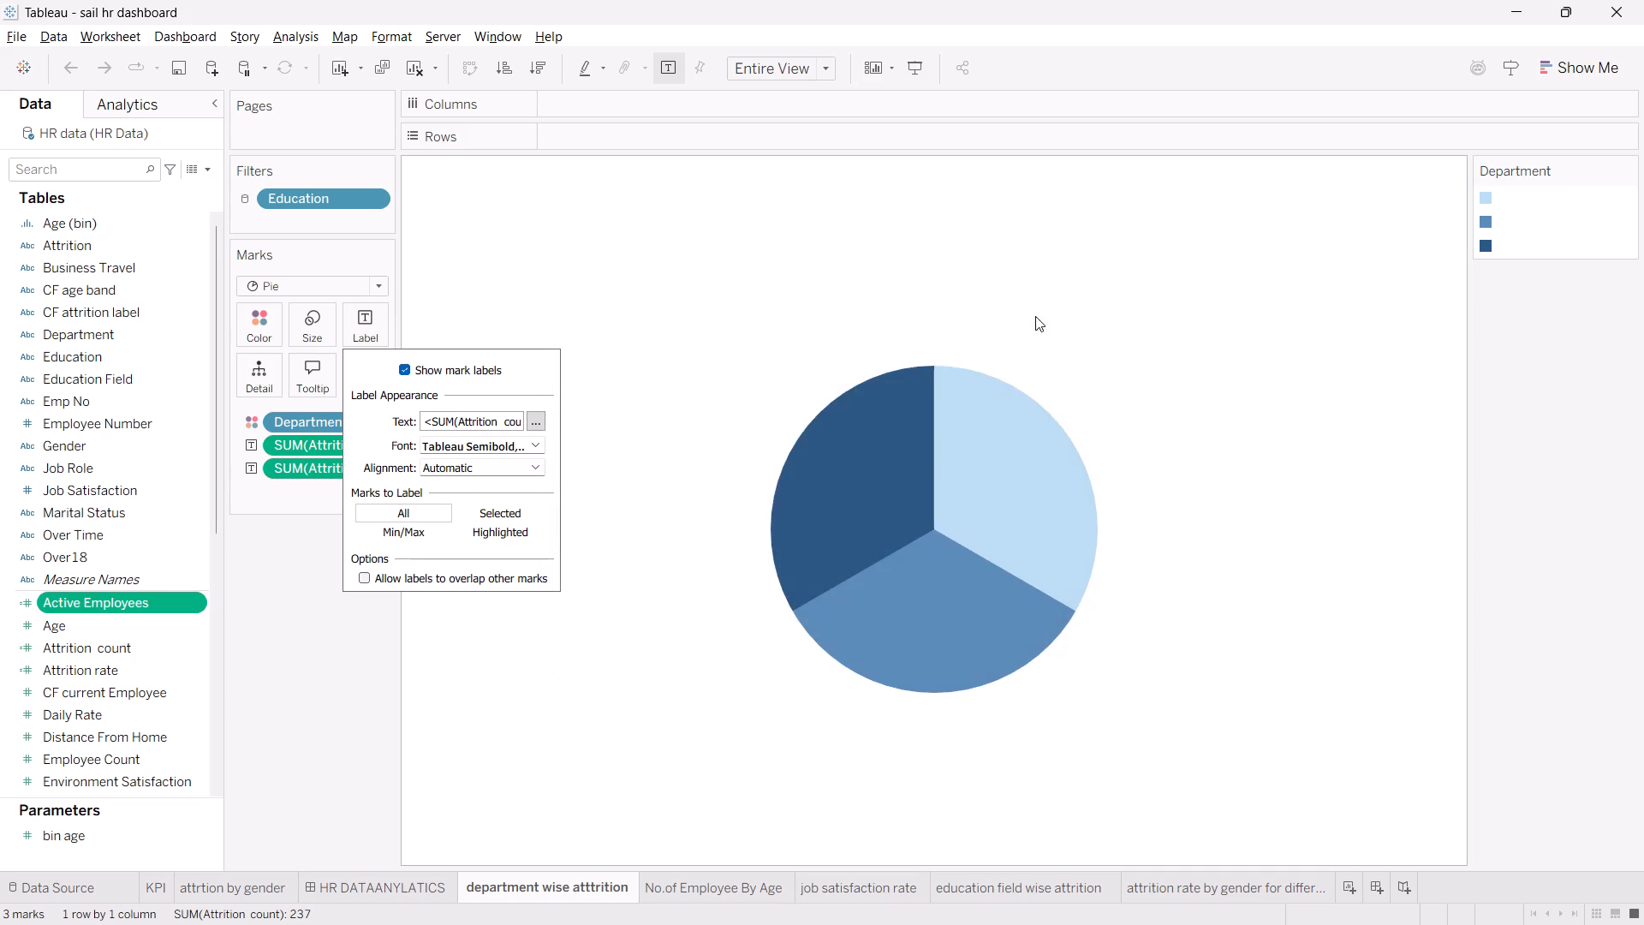
pyautogui.click(622, 457)
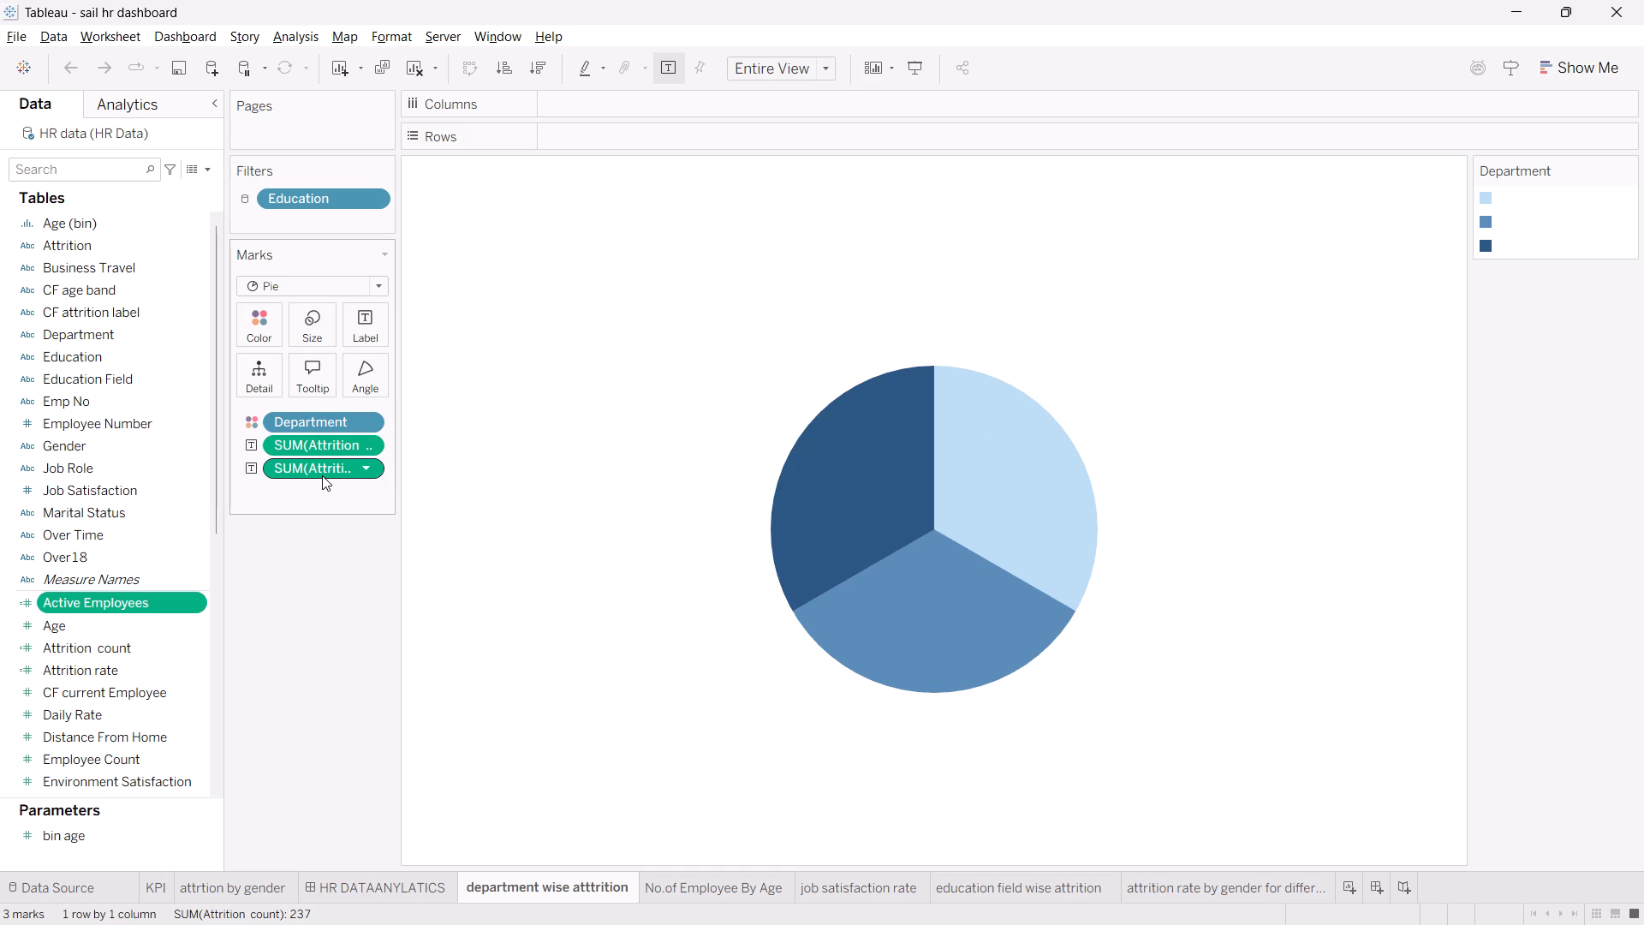
# Examine the options of the reference pie chart's percent-of-total attrition field and its Department colour assignments.
pyautogui.click(325, 466)
pyautogui.rightClick(325, 466)
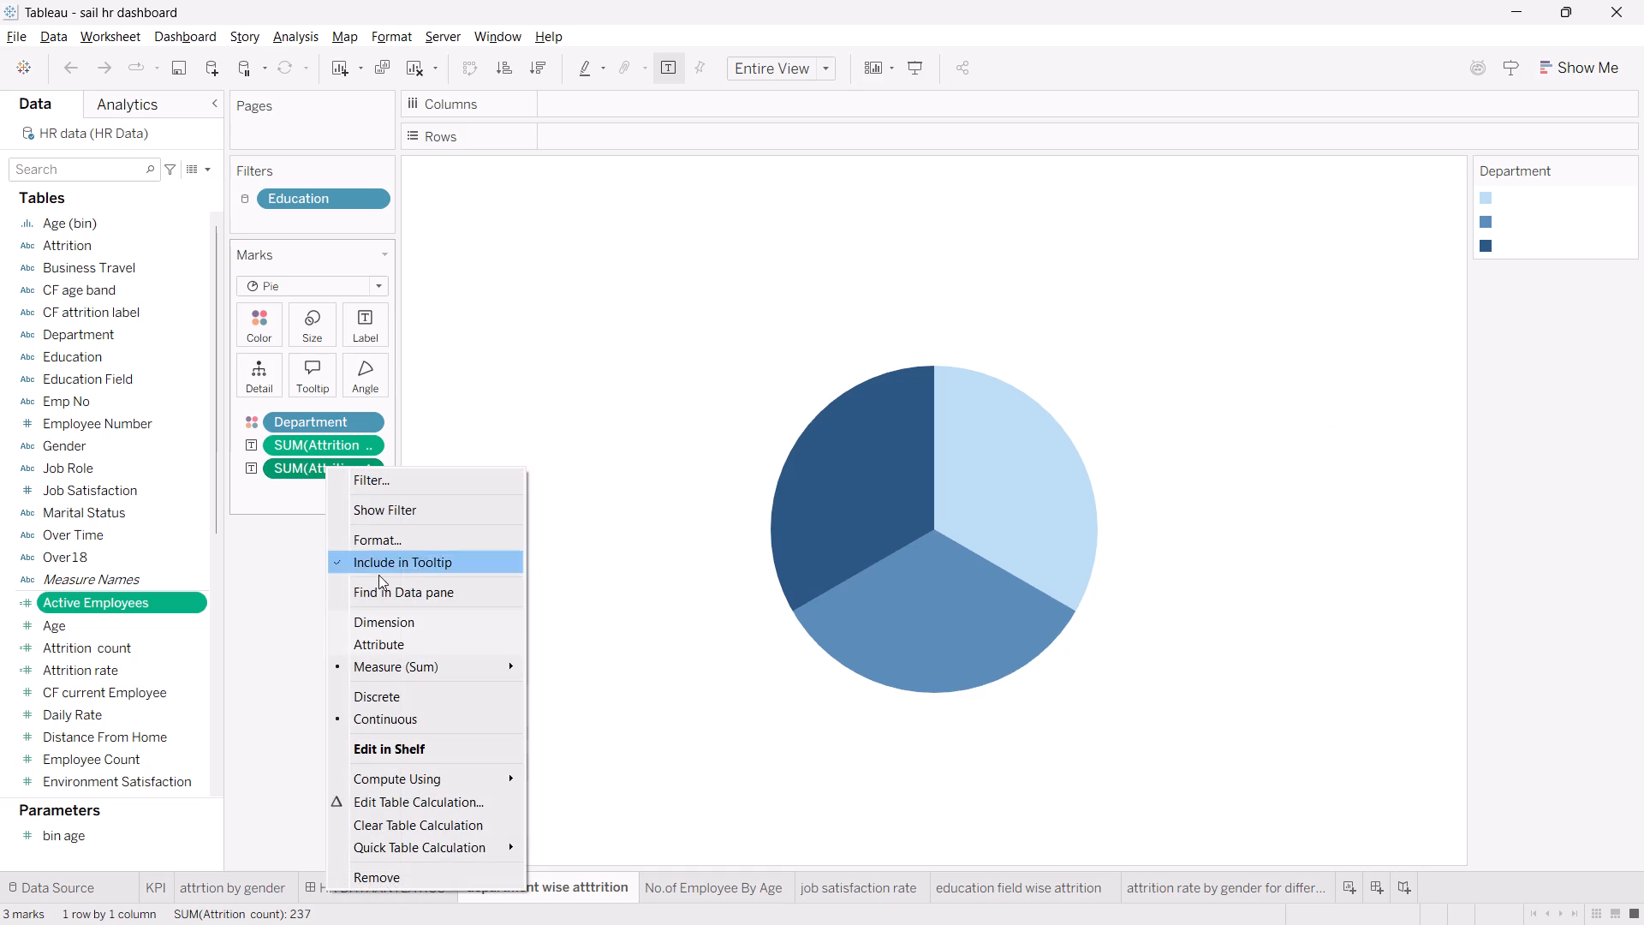
pyautogui.click(383, 665)
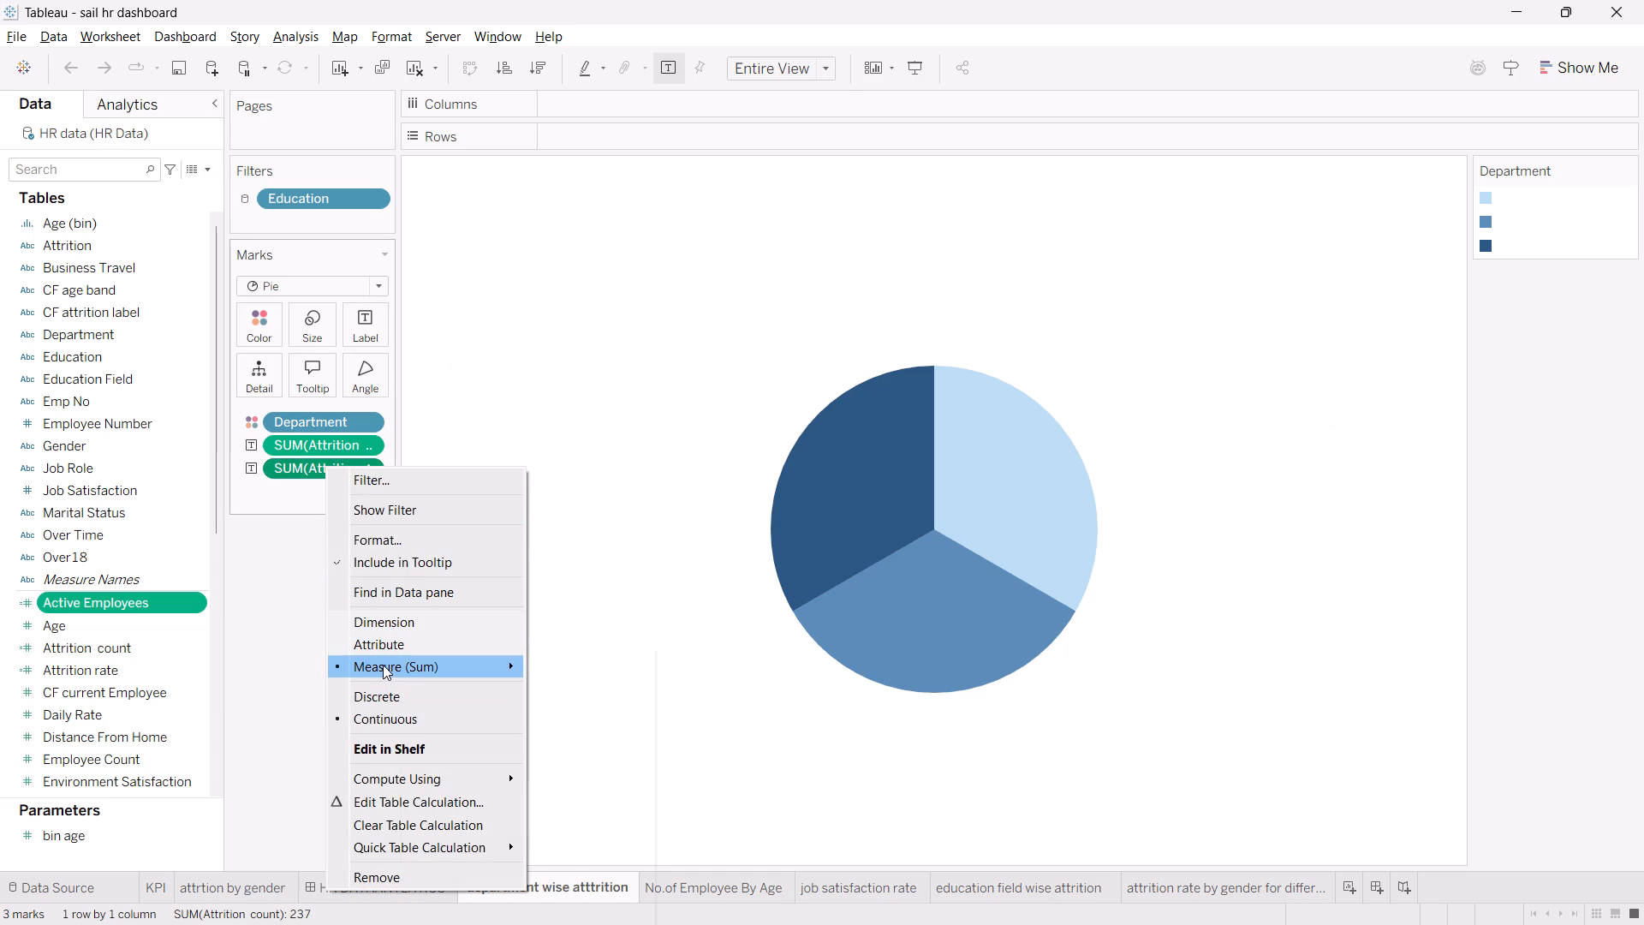
pyautogui.click(662, 523)
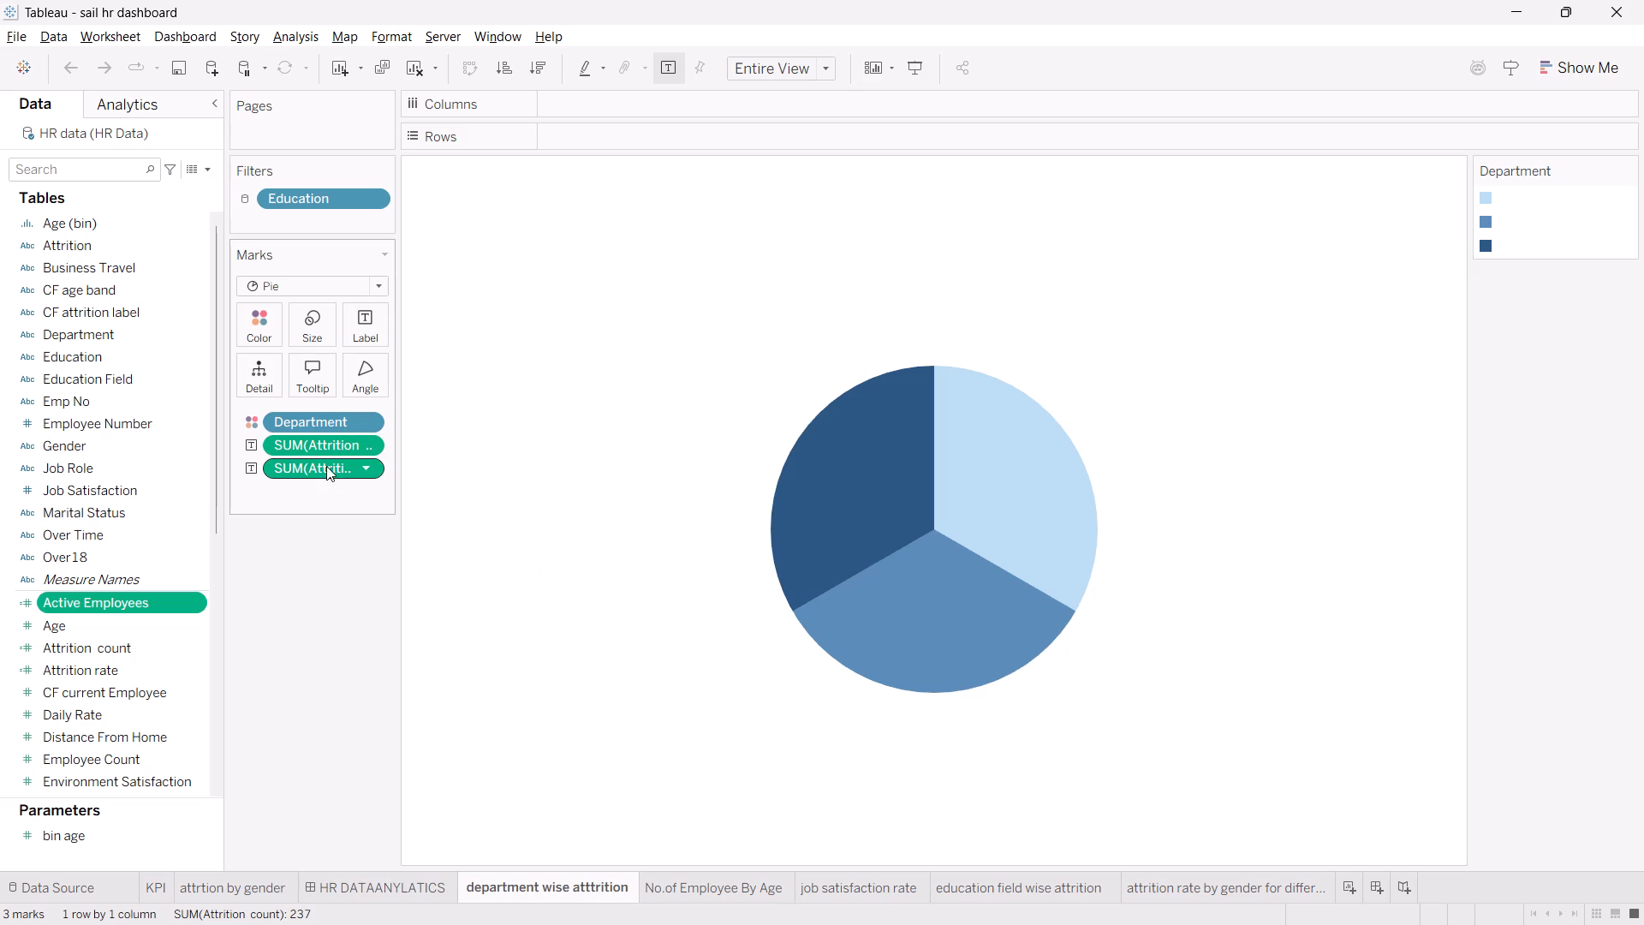
pyautogui.click(334, 474)
pyautogui.rightClick(334, 474)
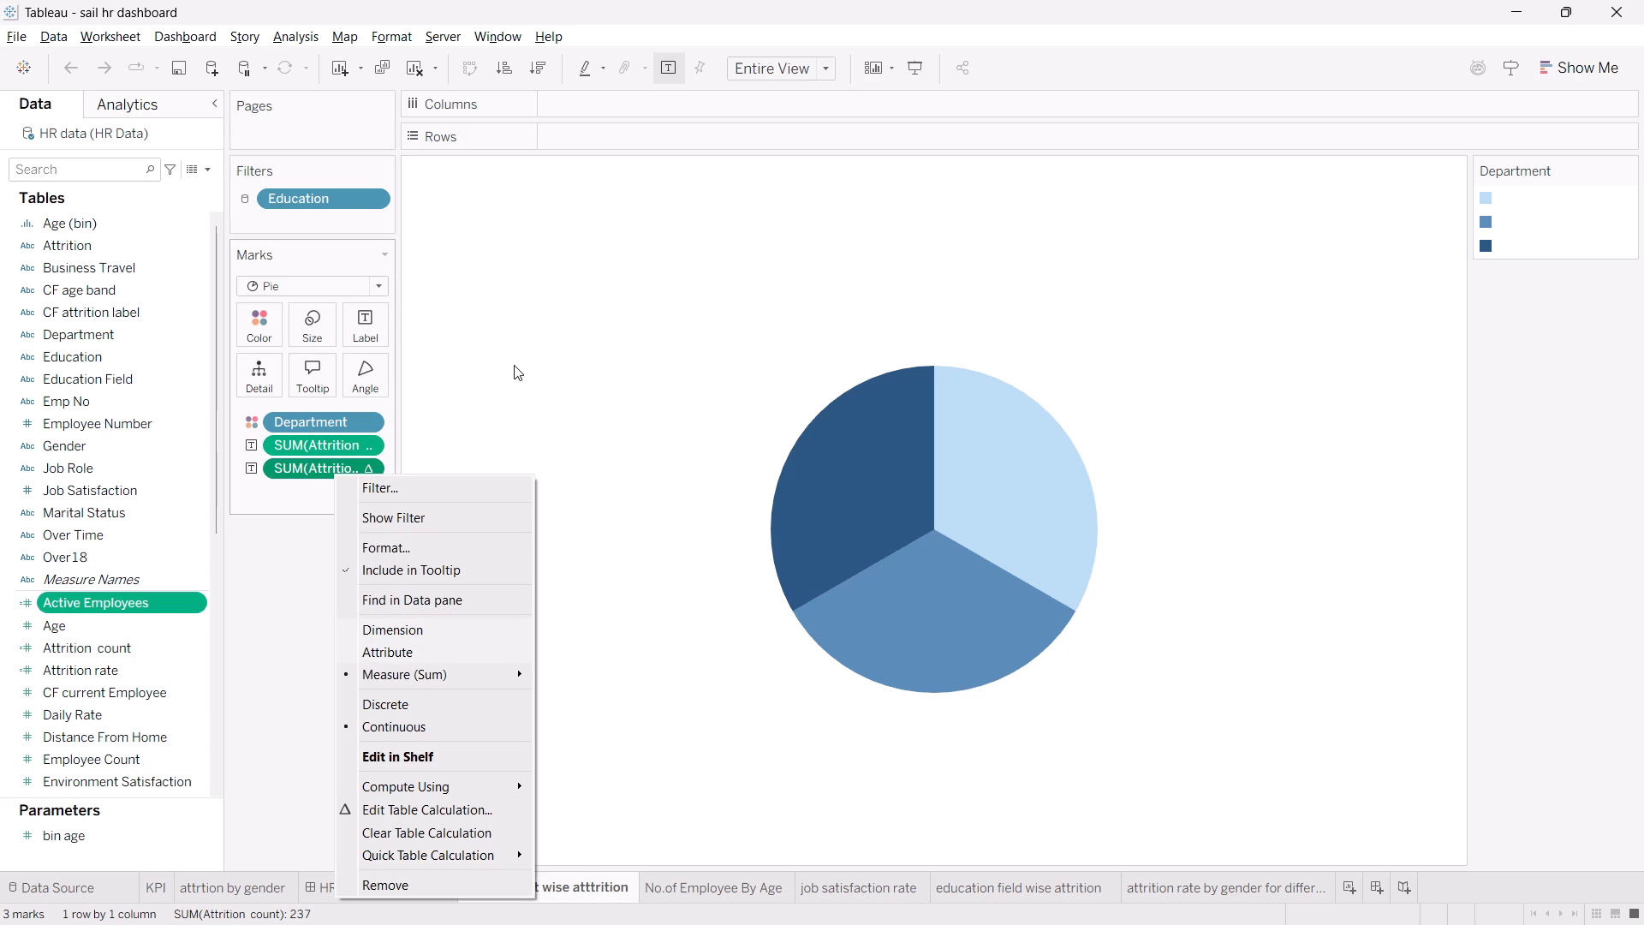
pyautogui.click(514, 365)
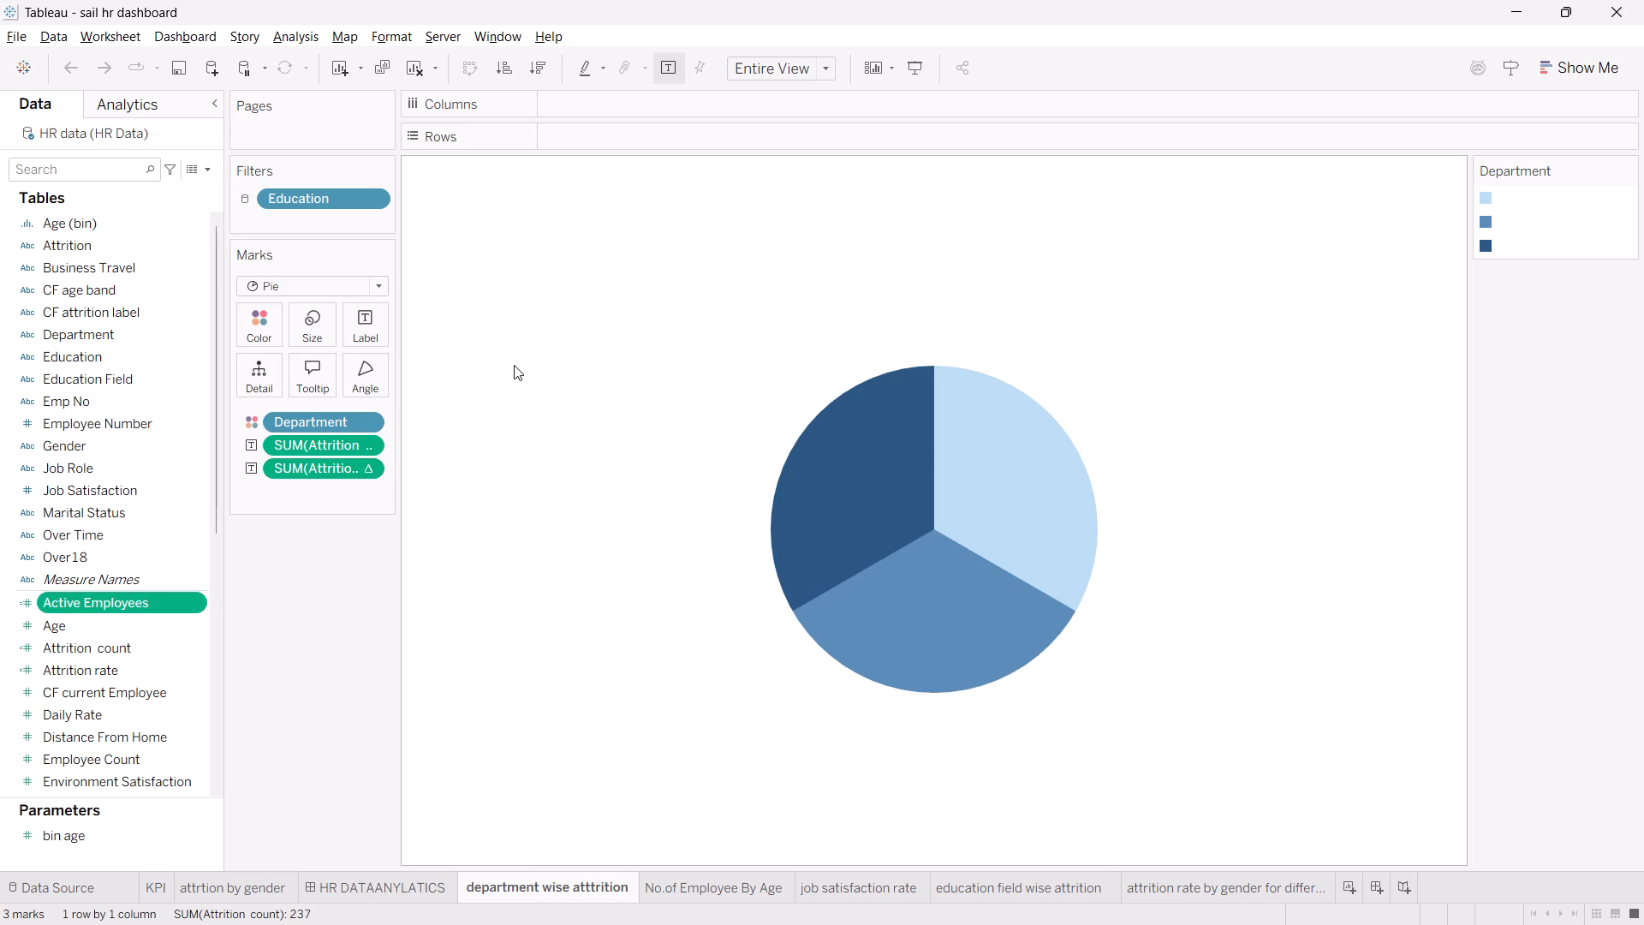
pyautogui.doubleClick(265, 320)
pyautogui.click(284, 381)
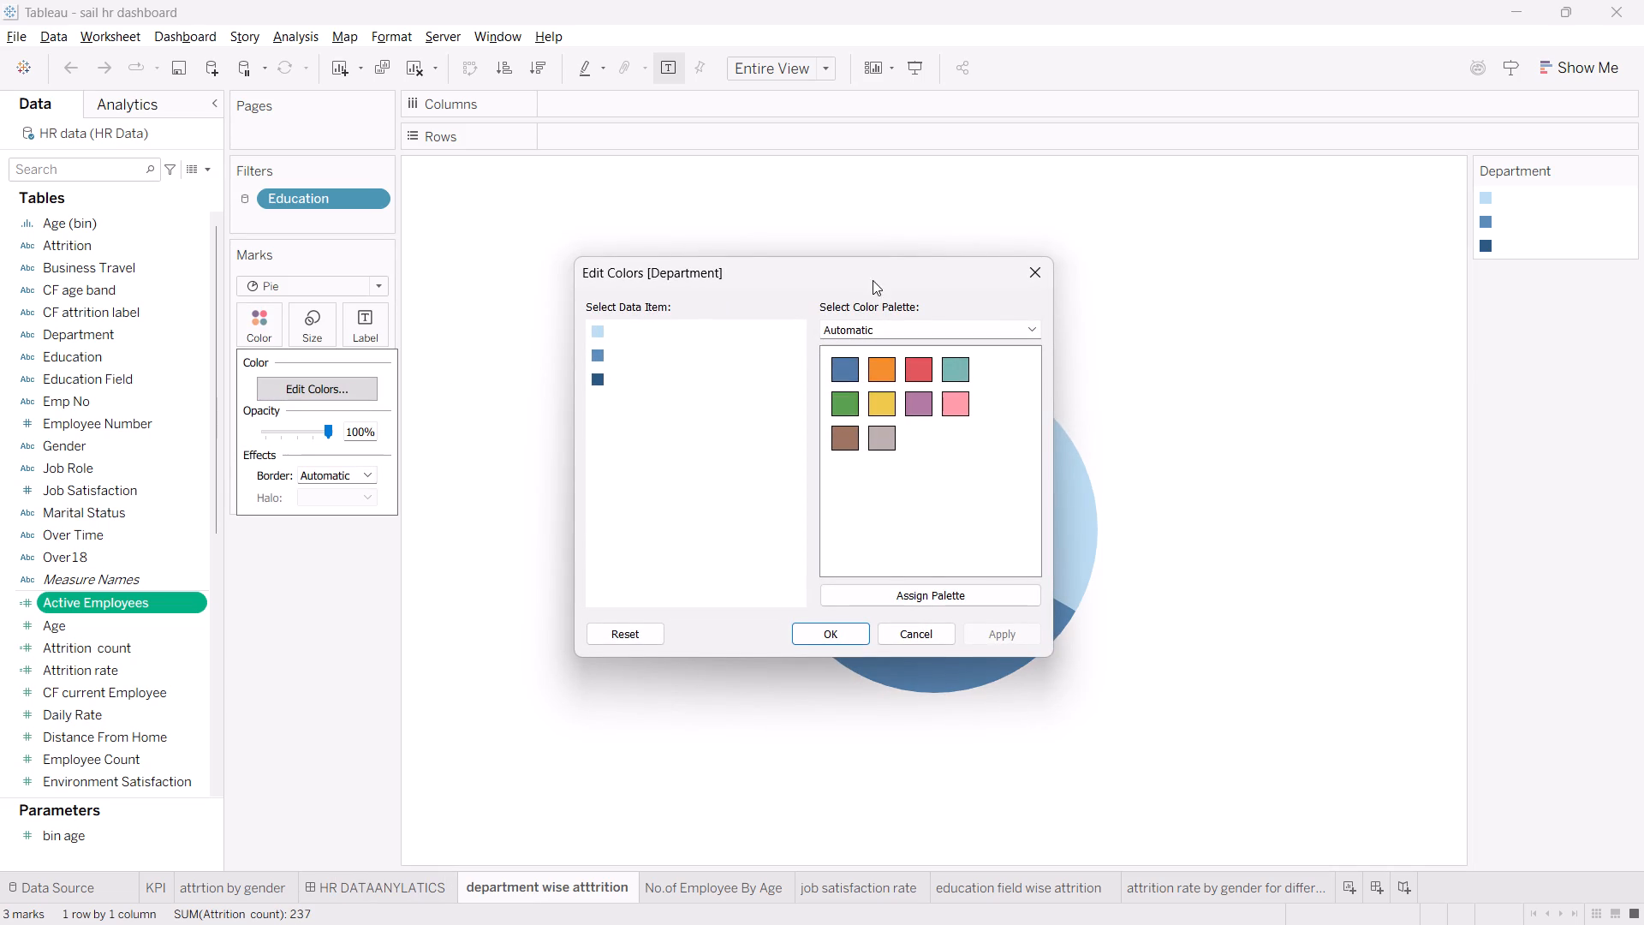
pyautogui.click(1033, 263)
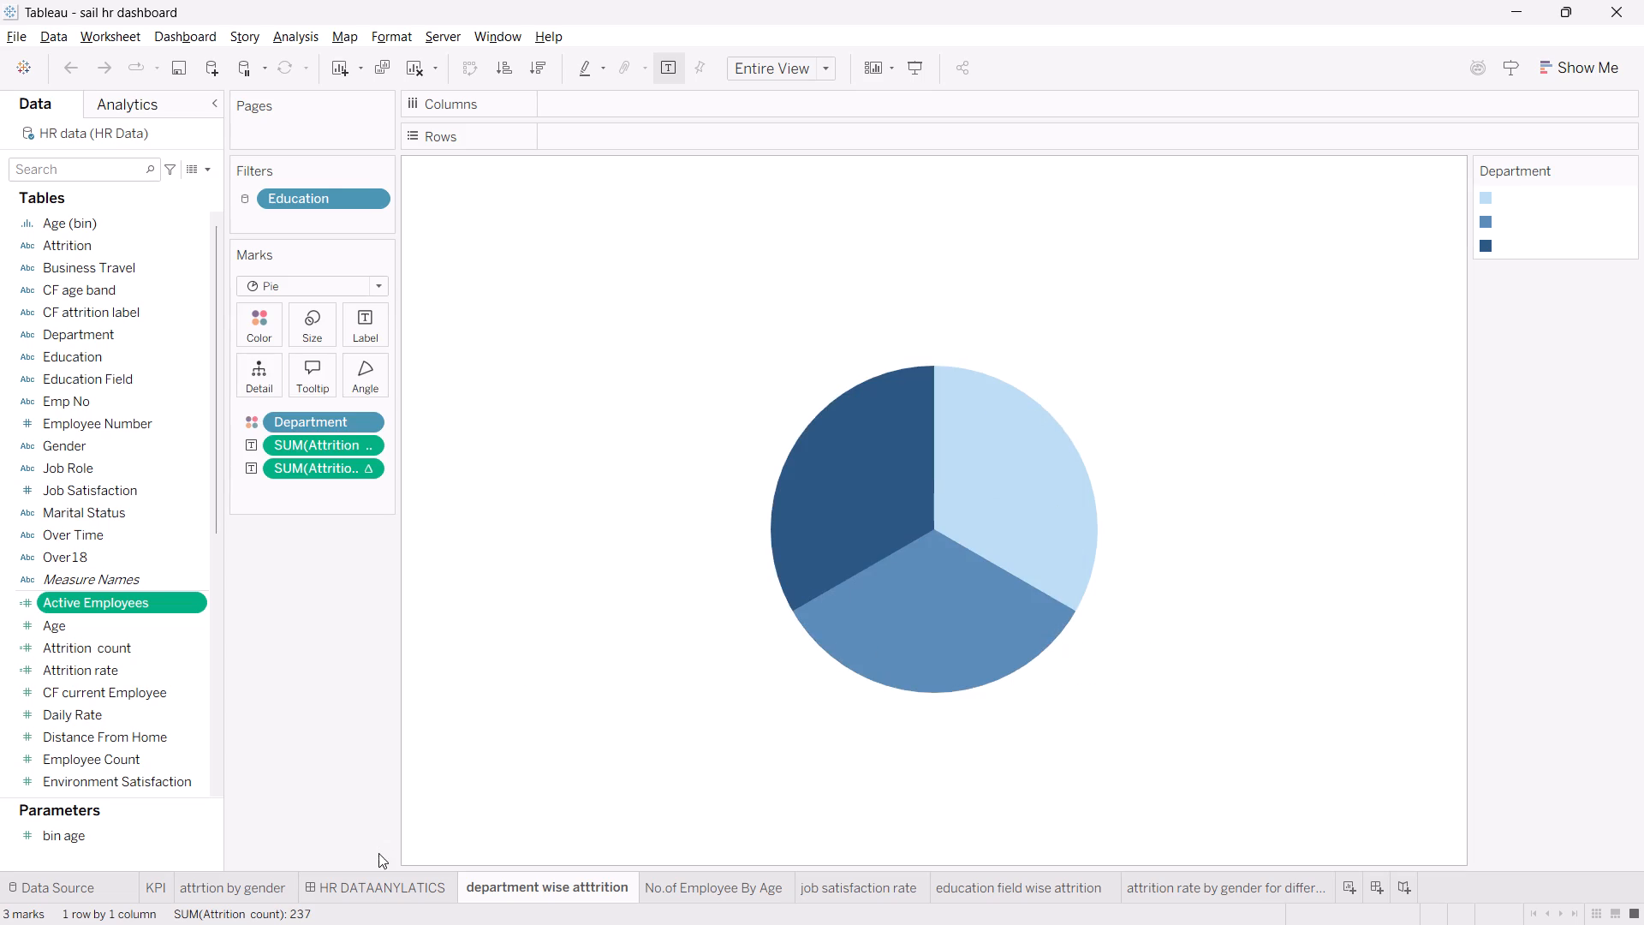
# View the reference HR DATAANYLATICS dashboard and the setup of the No.of Employee By Age worksheet.
pyautogui.click(378, 884)
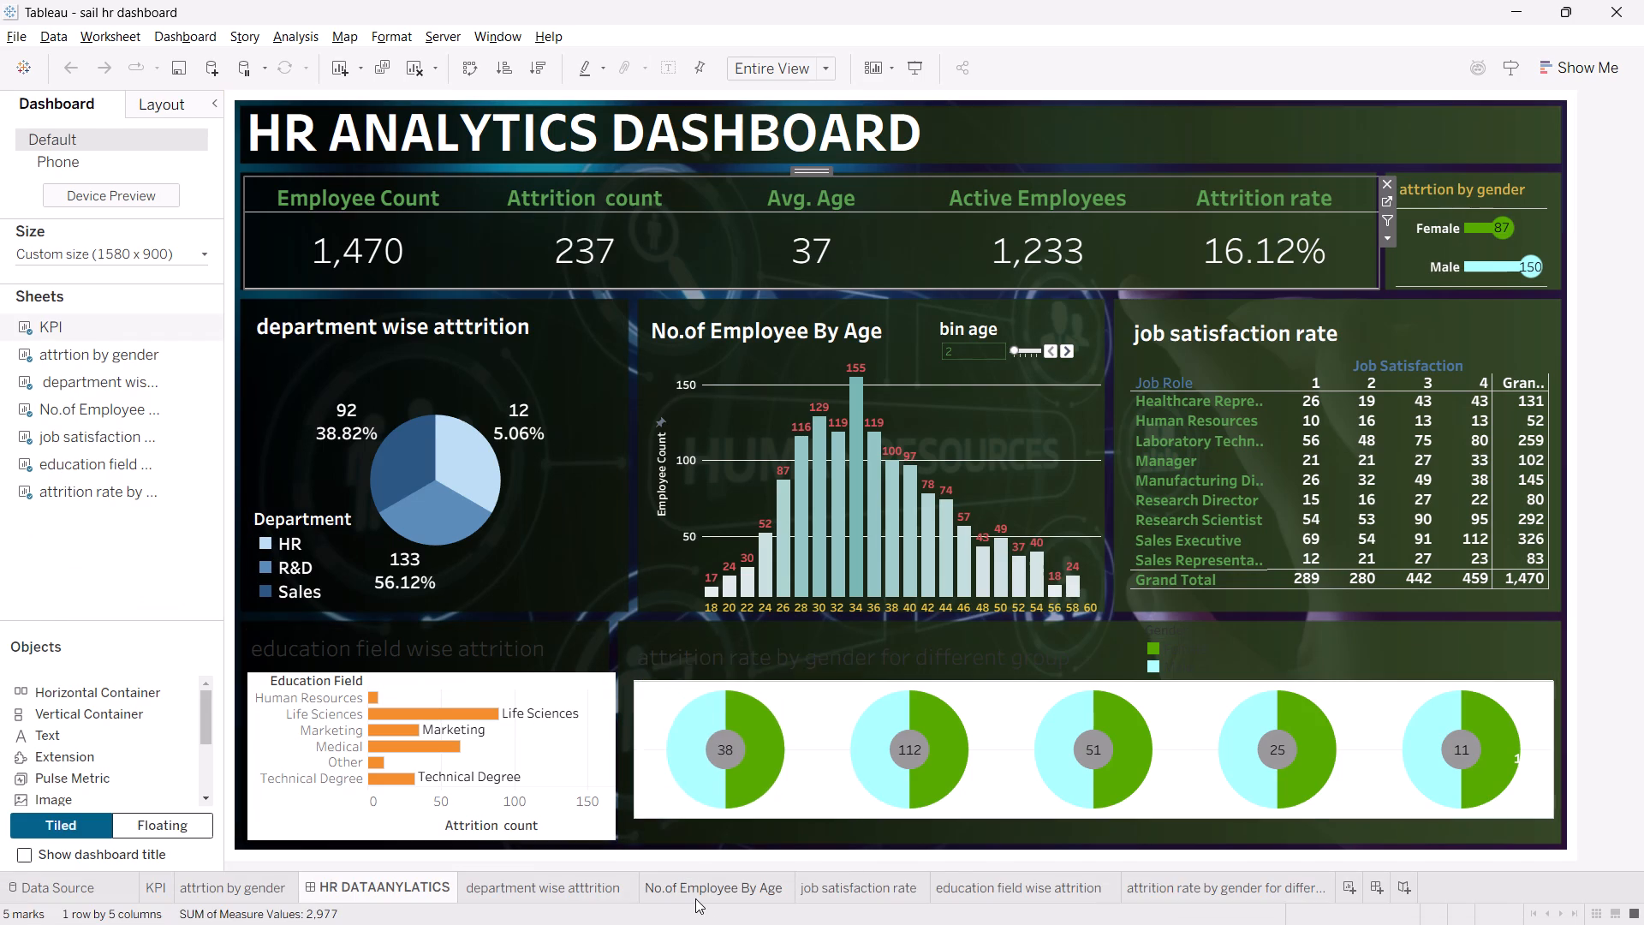
pyautogui.click(695, 898)
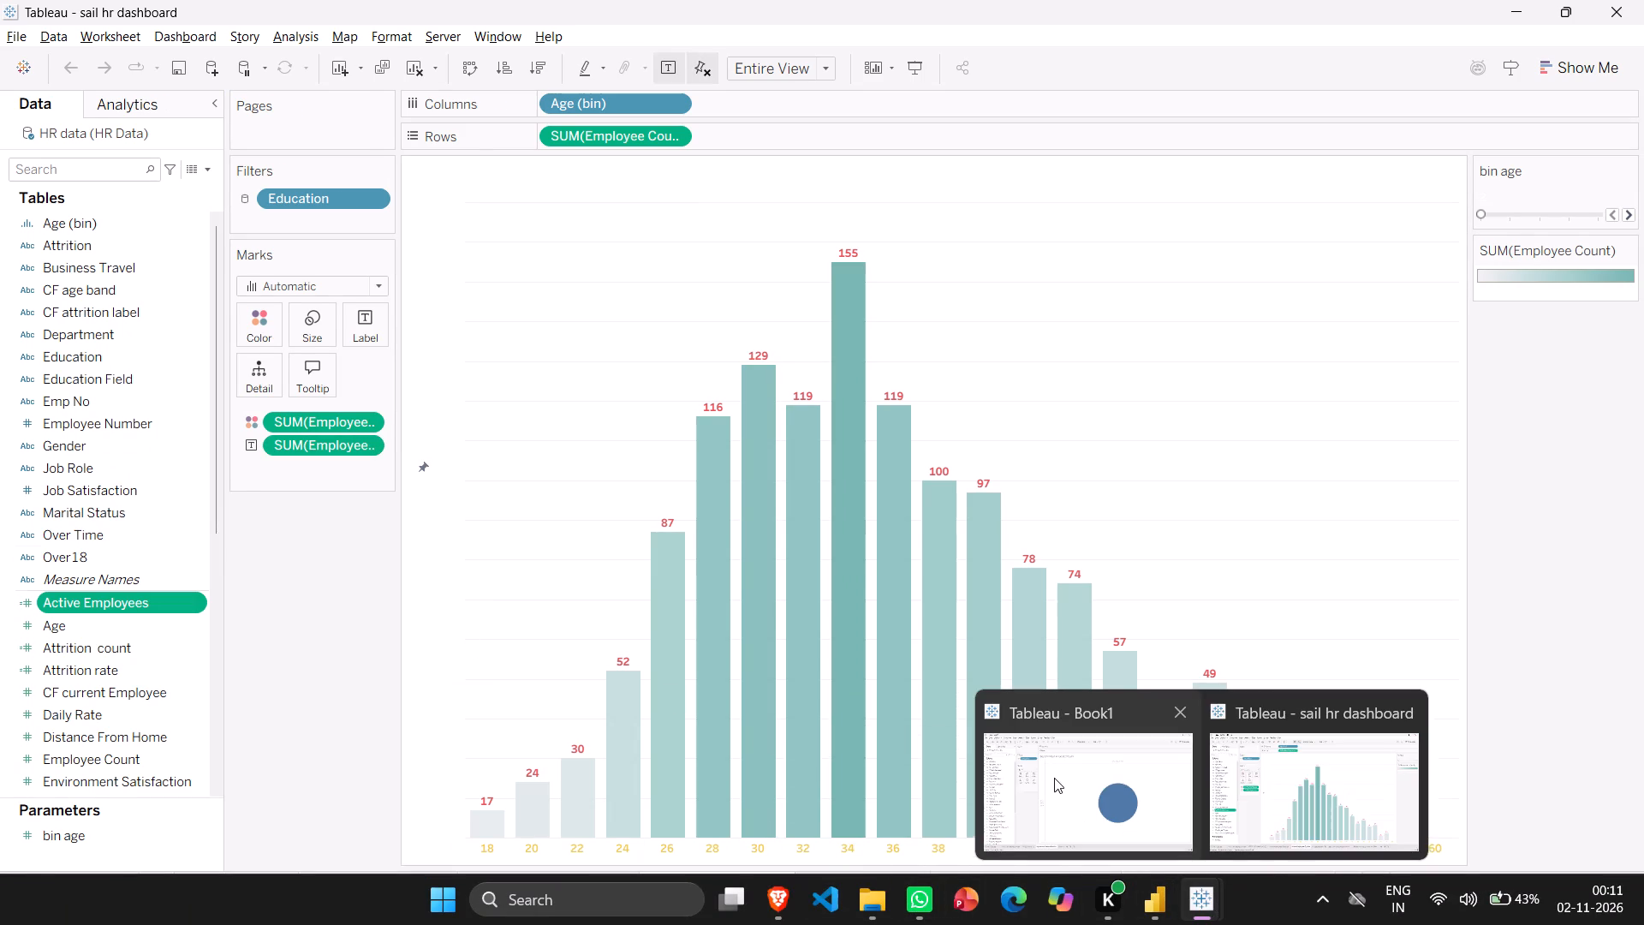
# Switch to the Book1 workbook and set the department wise attrition worksheet's mark type to Bar.
pyautogui.click(1054, 778)
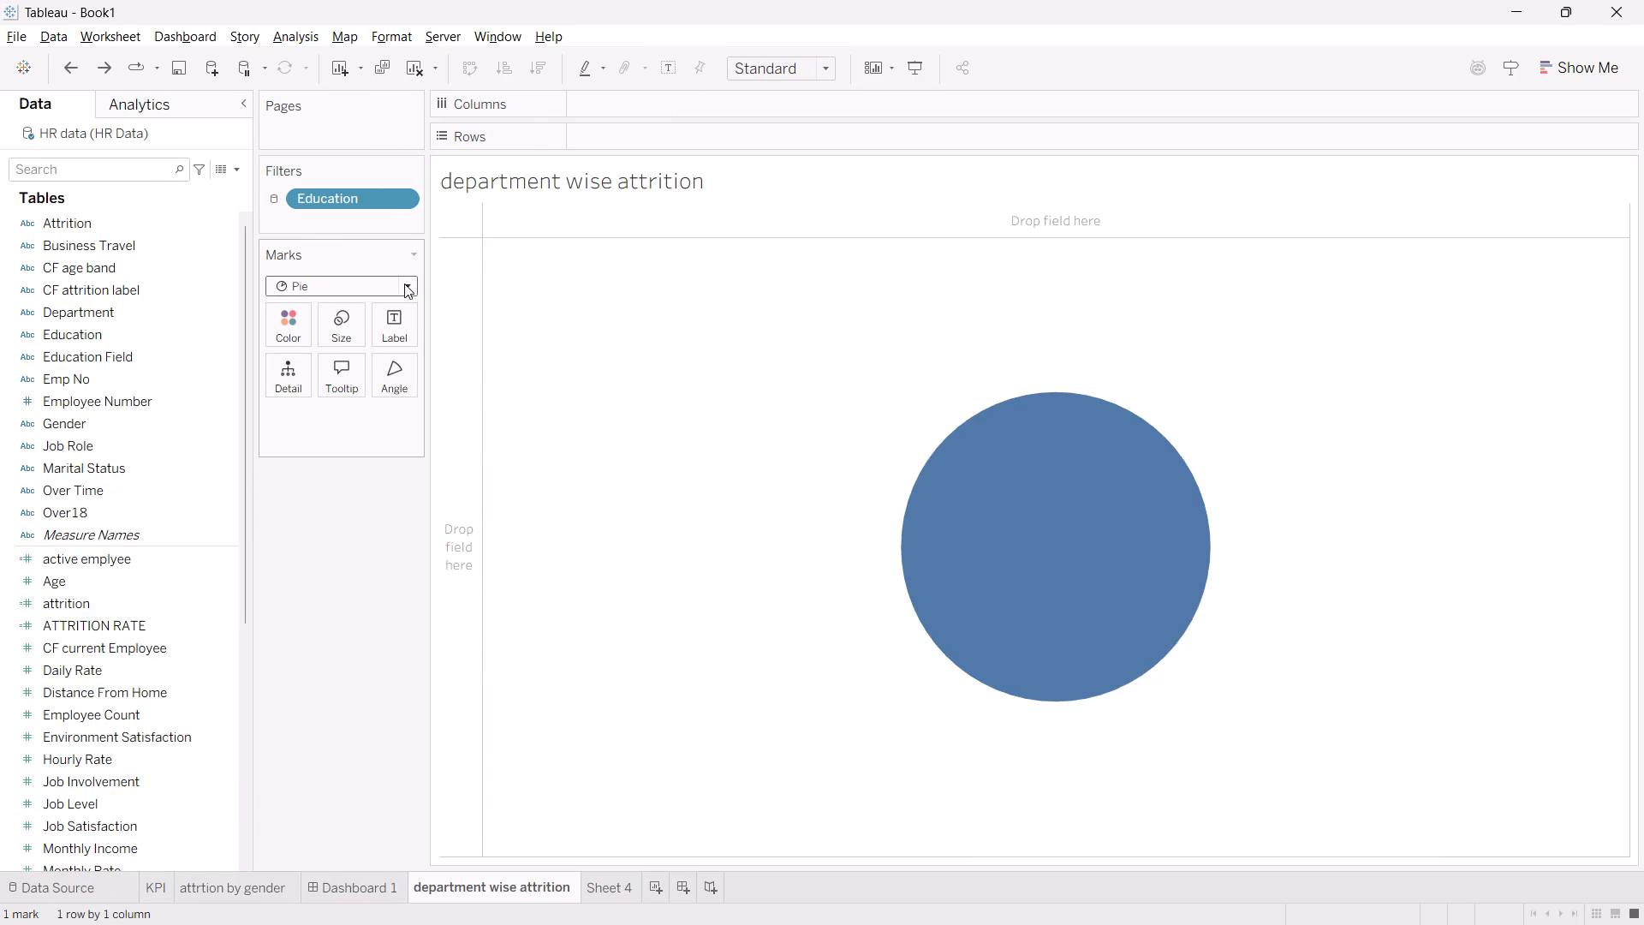
pyautogui.click(408, 281)
pyautogui.click(313, 337)
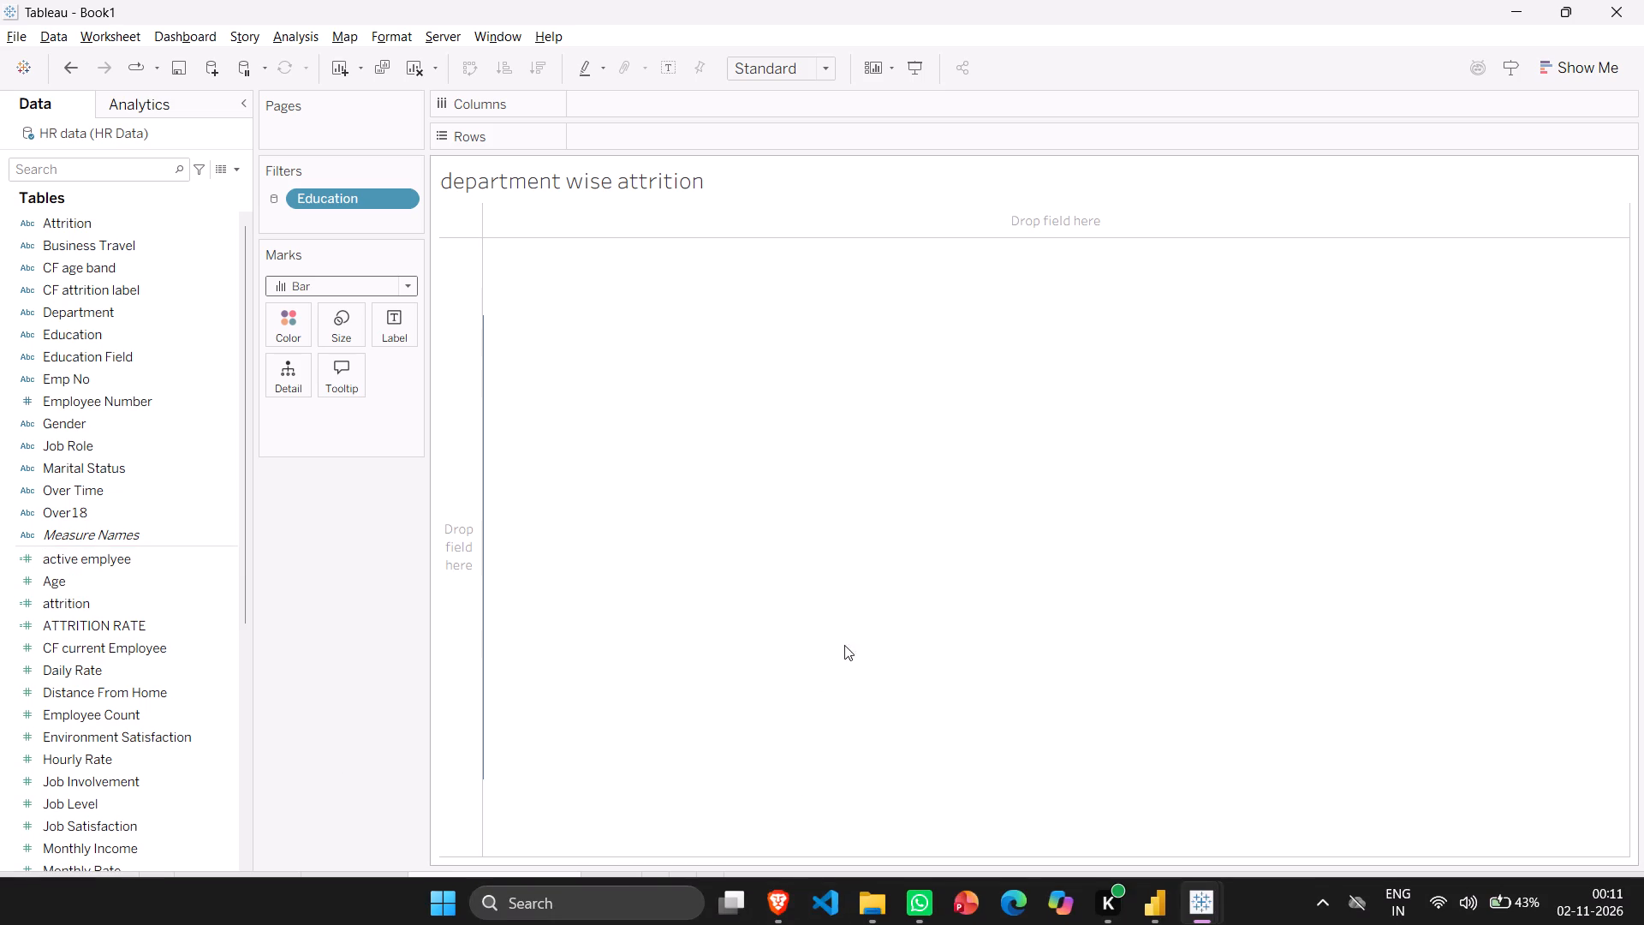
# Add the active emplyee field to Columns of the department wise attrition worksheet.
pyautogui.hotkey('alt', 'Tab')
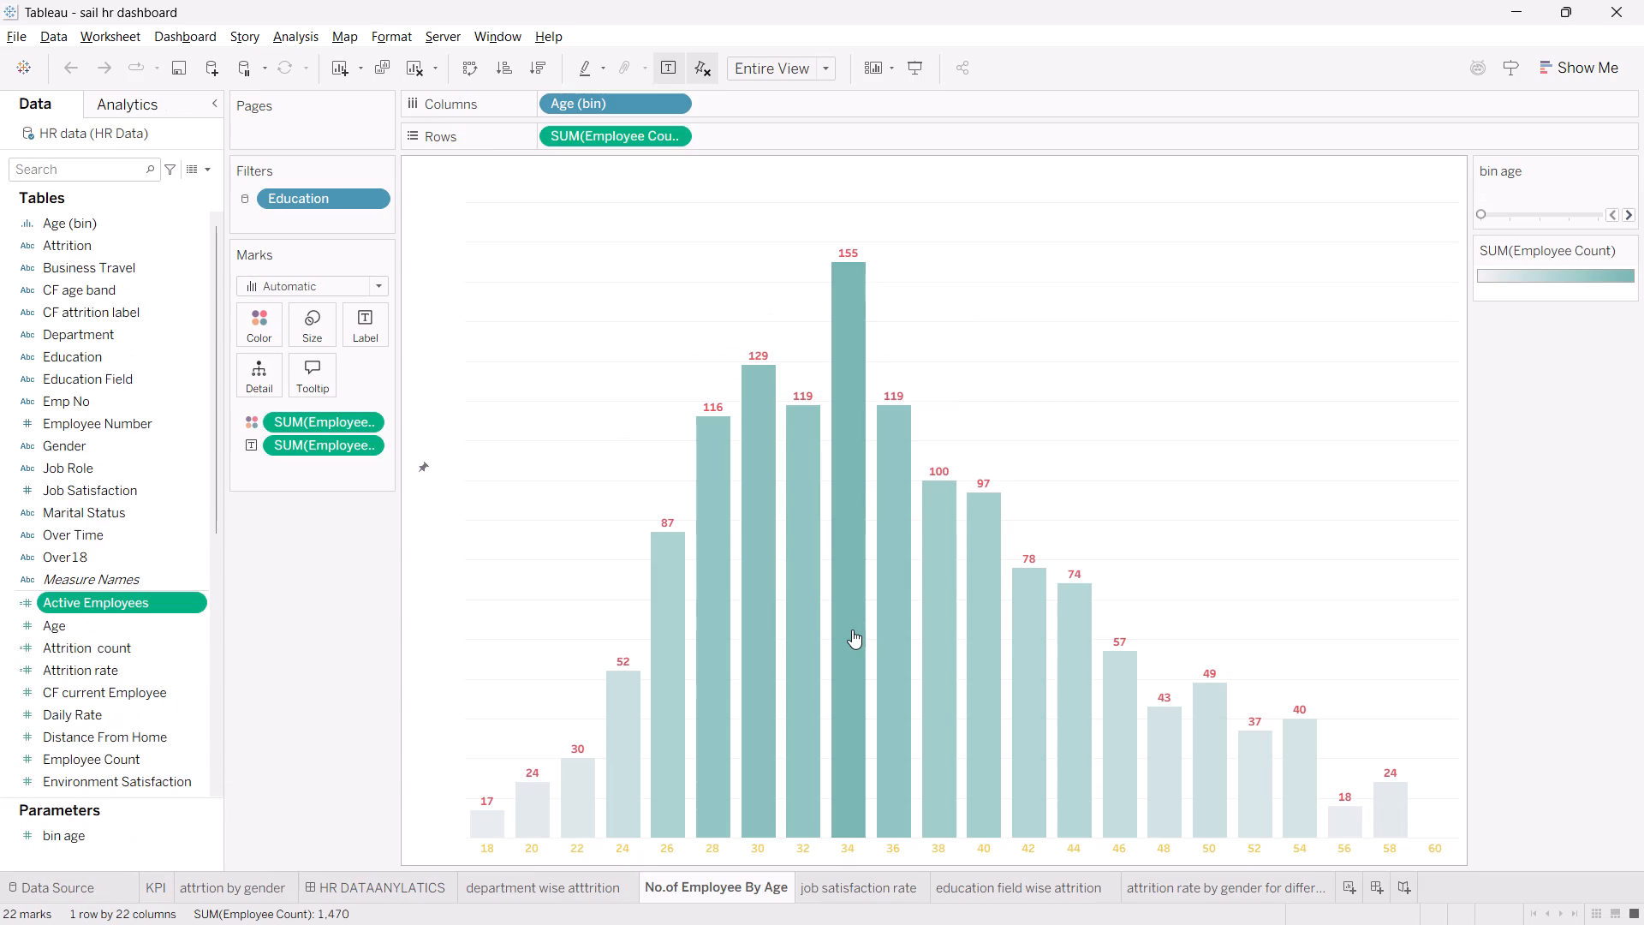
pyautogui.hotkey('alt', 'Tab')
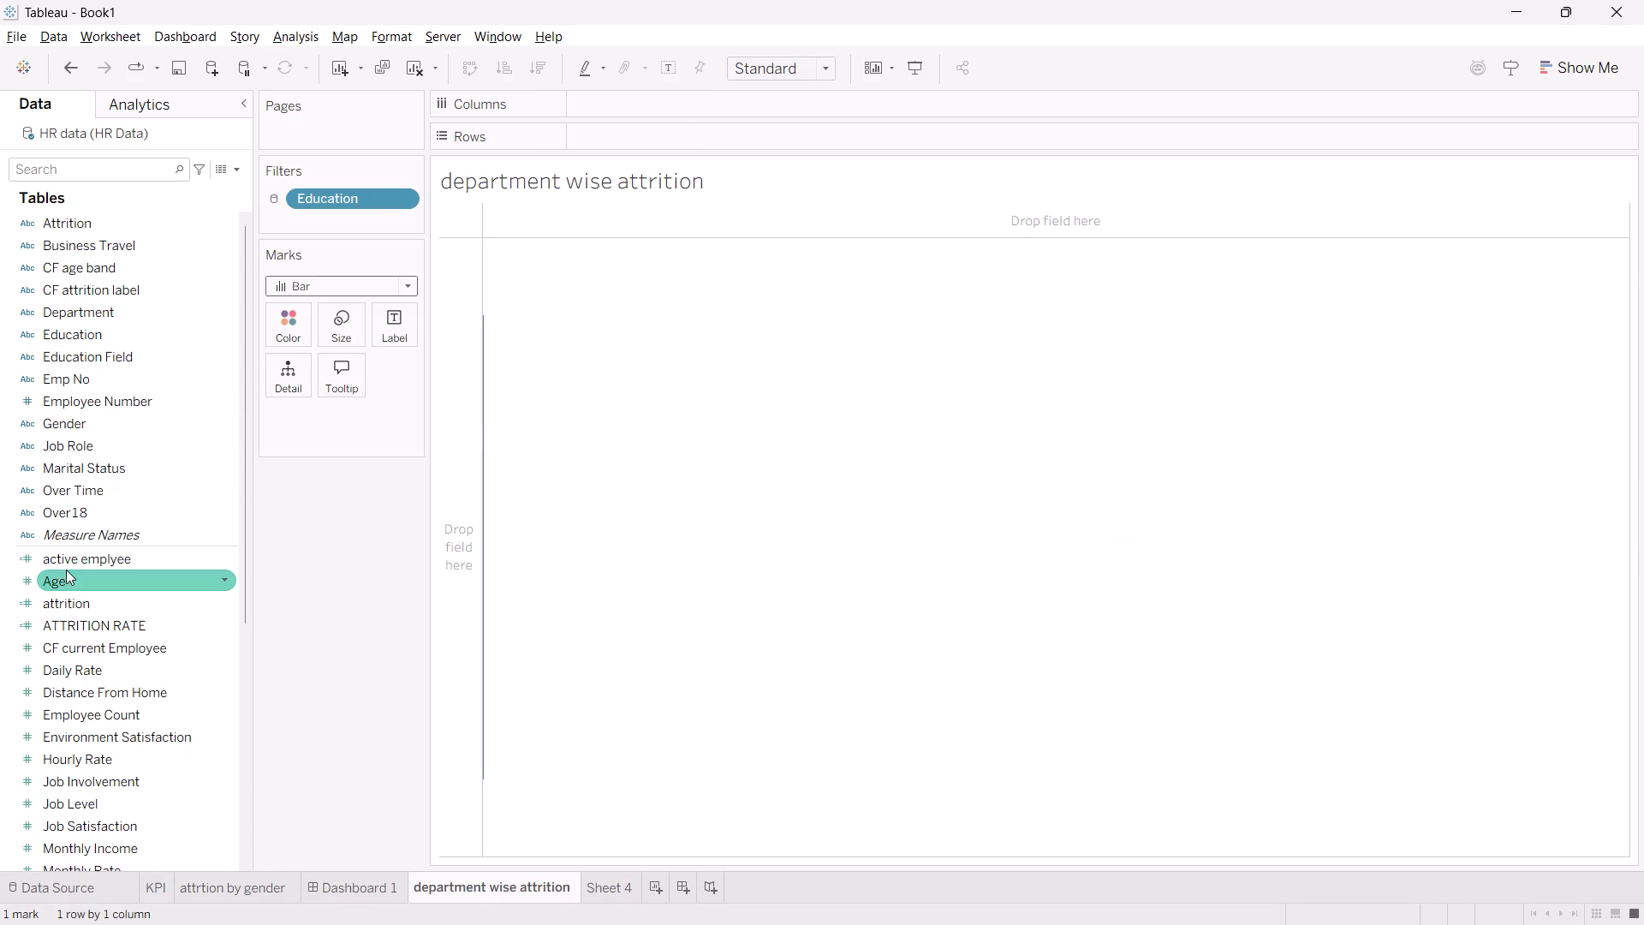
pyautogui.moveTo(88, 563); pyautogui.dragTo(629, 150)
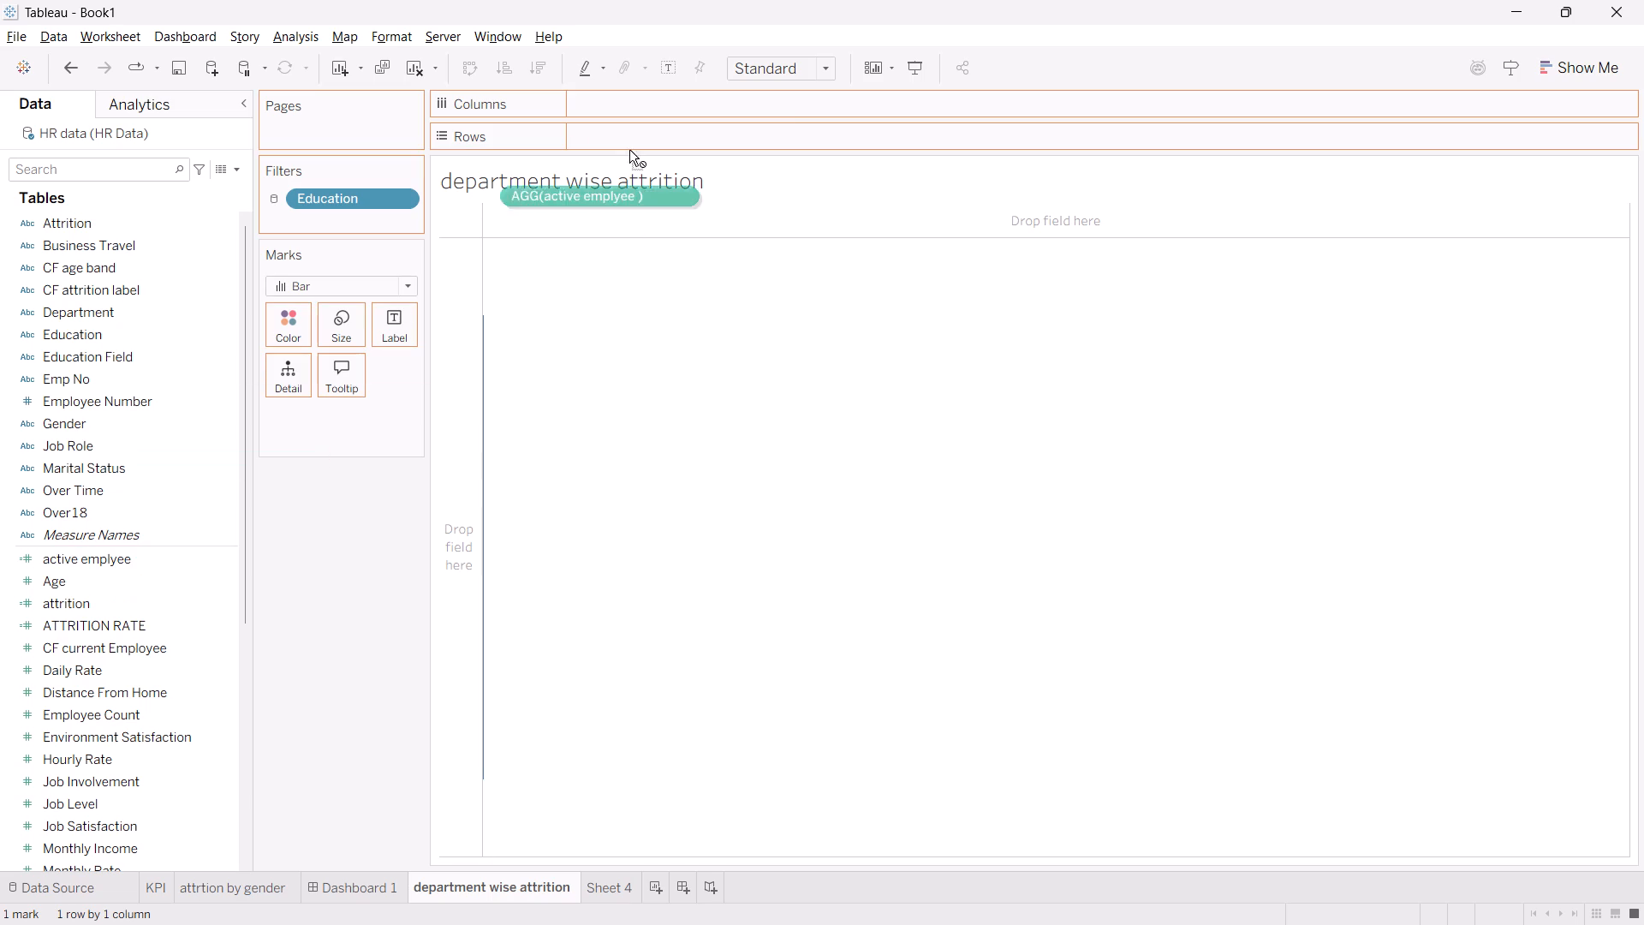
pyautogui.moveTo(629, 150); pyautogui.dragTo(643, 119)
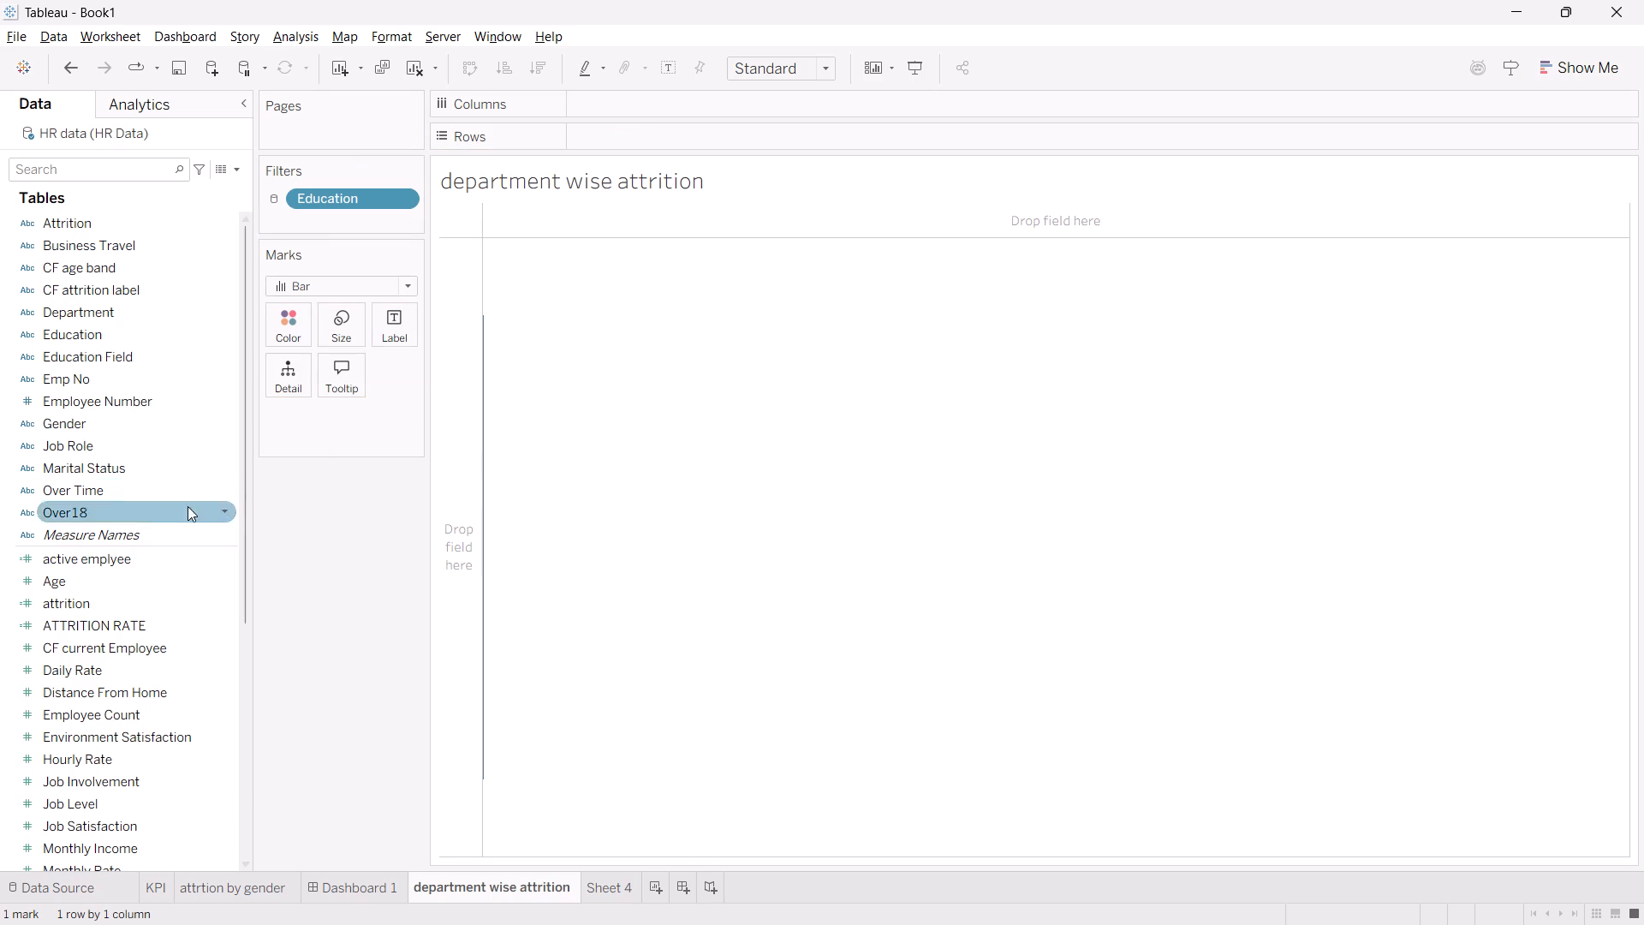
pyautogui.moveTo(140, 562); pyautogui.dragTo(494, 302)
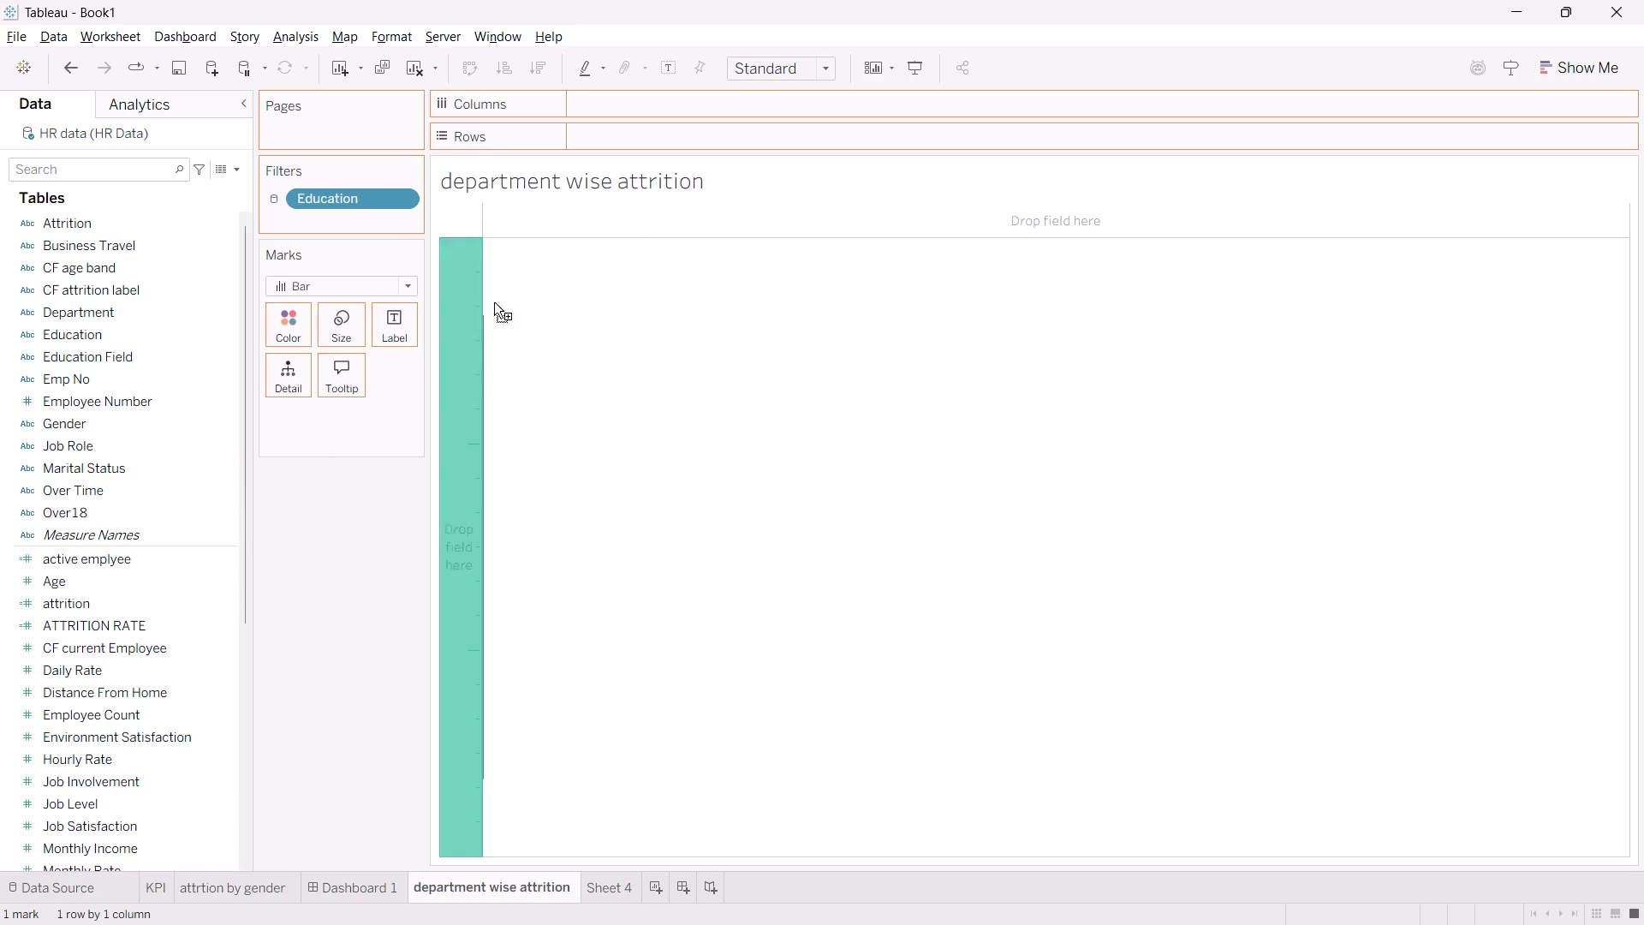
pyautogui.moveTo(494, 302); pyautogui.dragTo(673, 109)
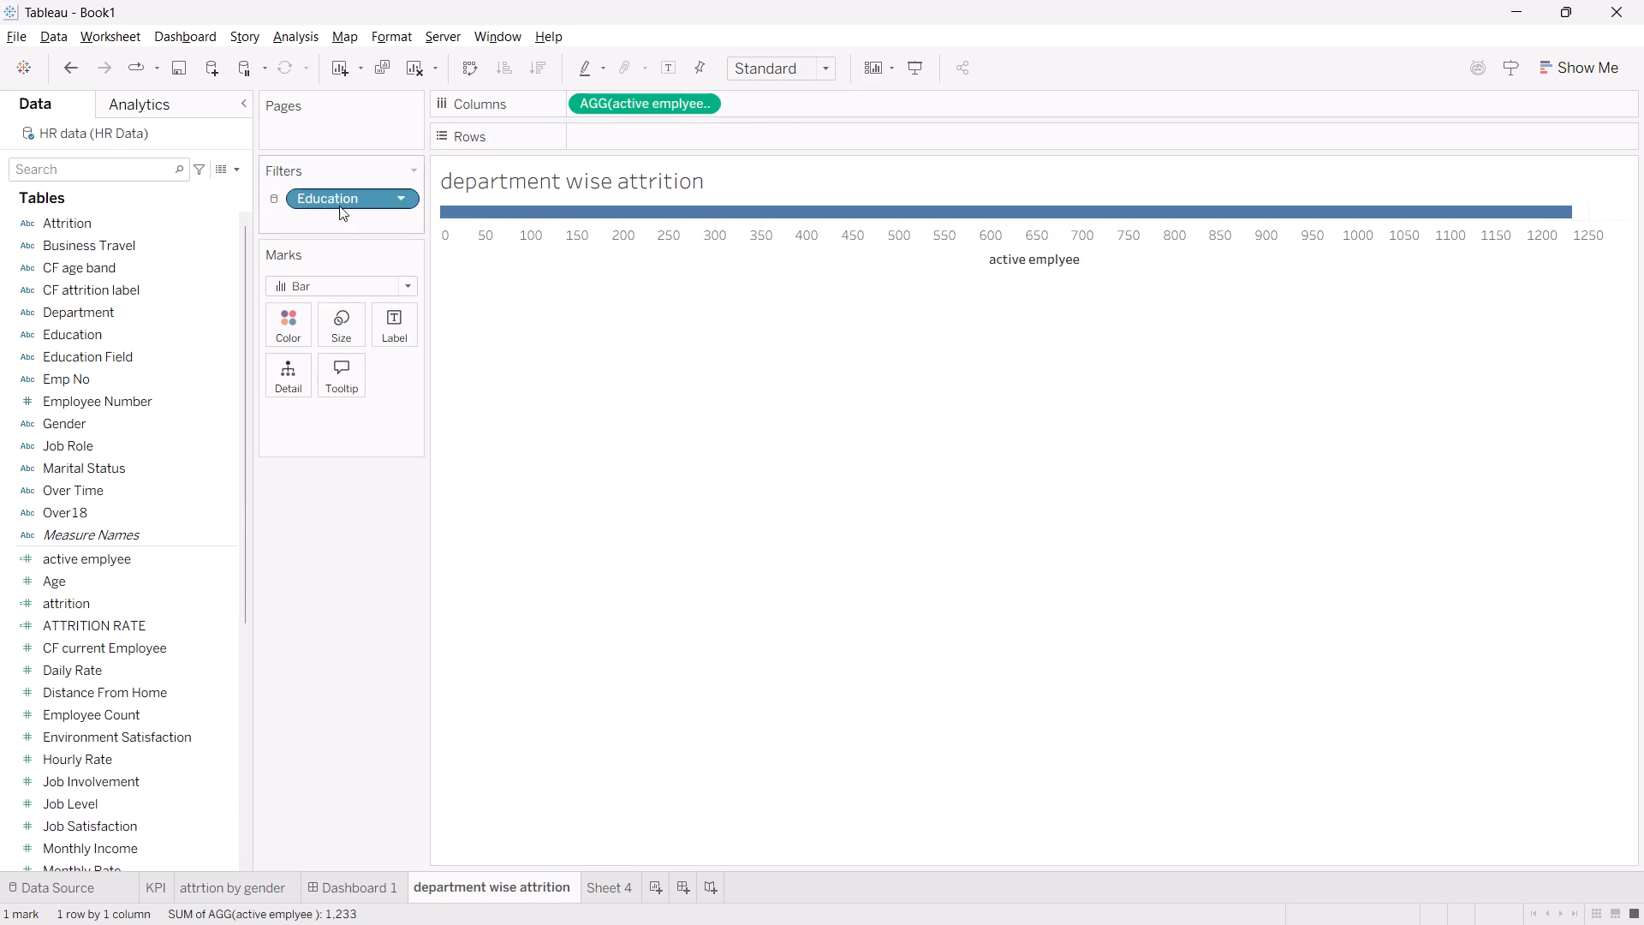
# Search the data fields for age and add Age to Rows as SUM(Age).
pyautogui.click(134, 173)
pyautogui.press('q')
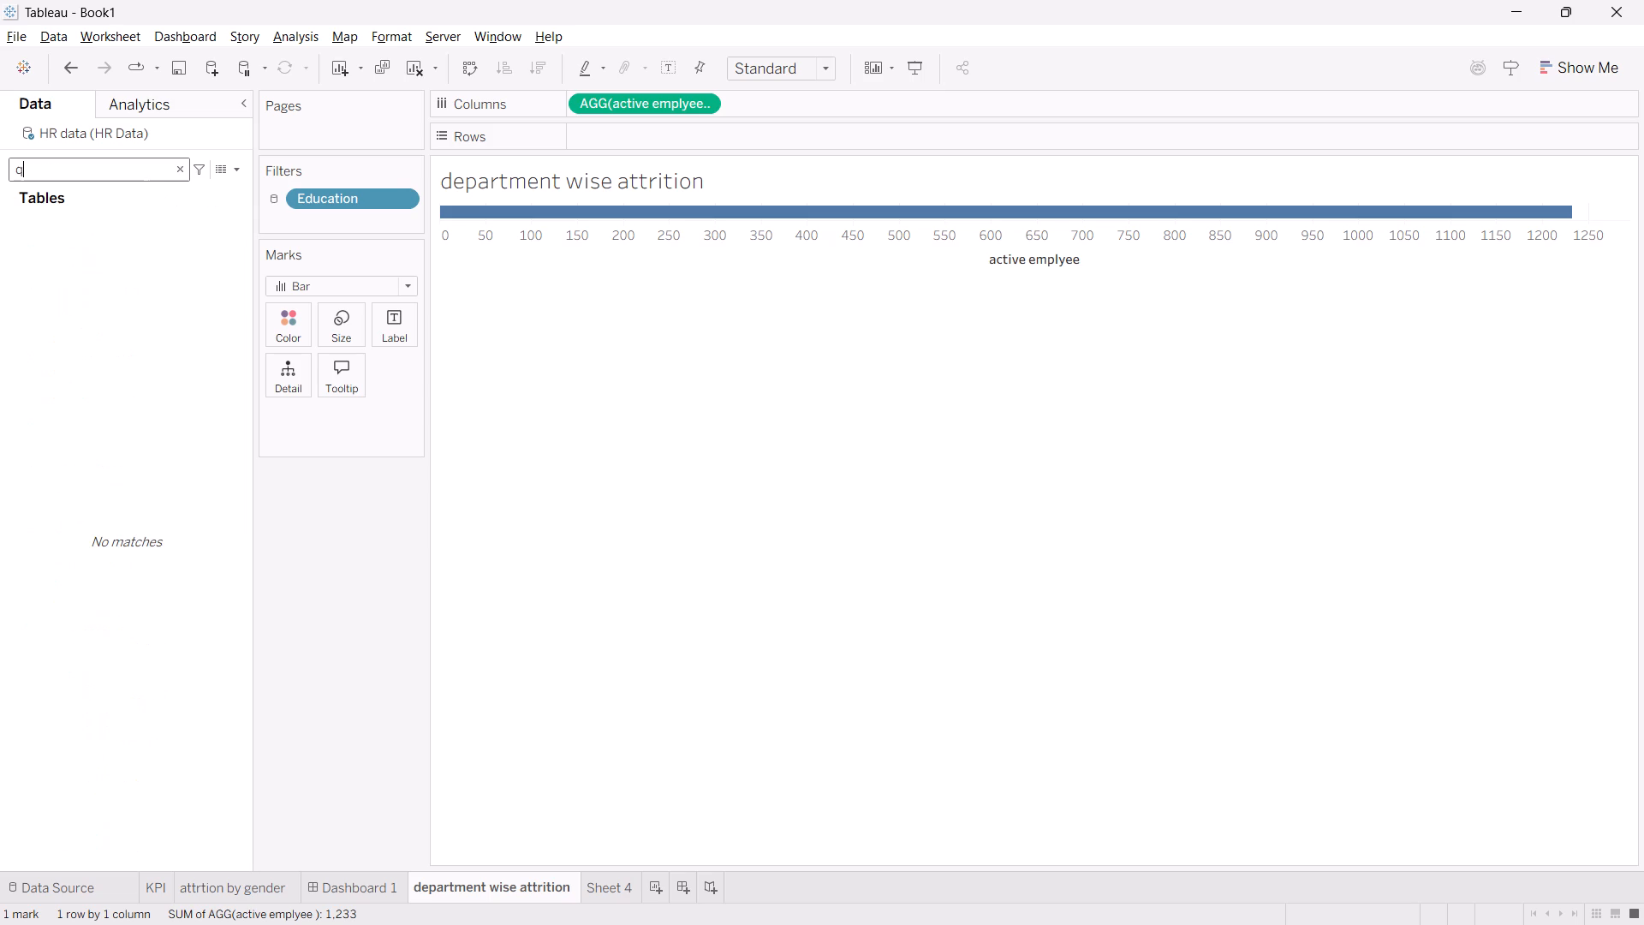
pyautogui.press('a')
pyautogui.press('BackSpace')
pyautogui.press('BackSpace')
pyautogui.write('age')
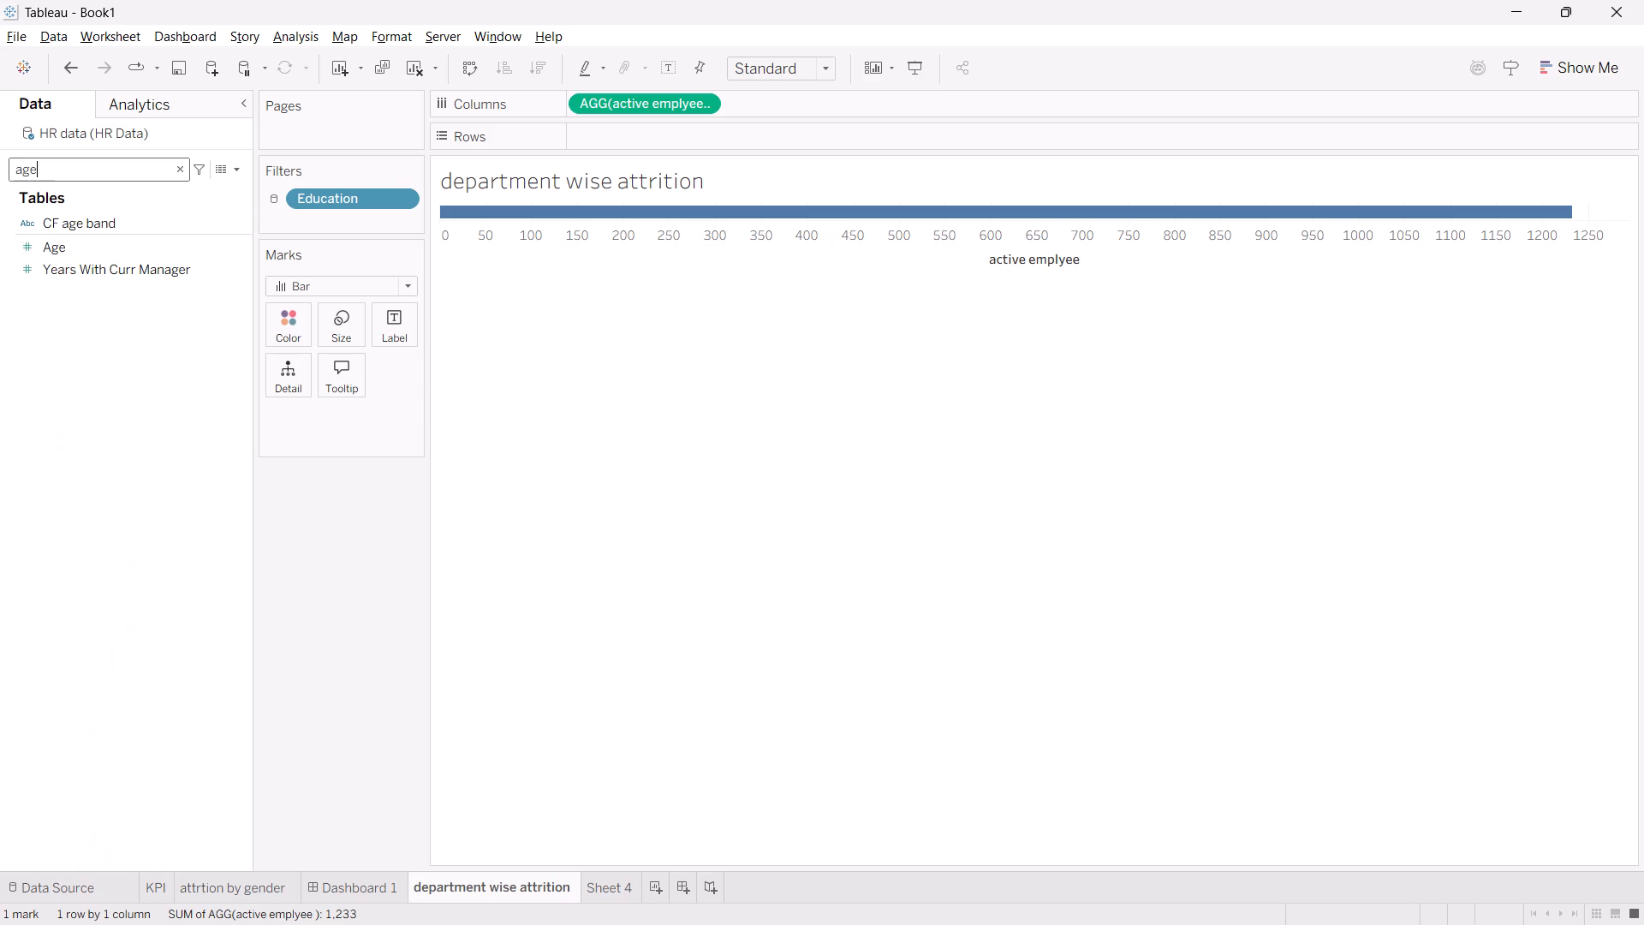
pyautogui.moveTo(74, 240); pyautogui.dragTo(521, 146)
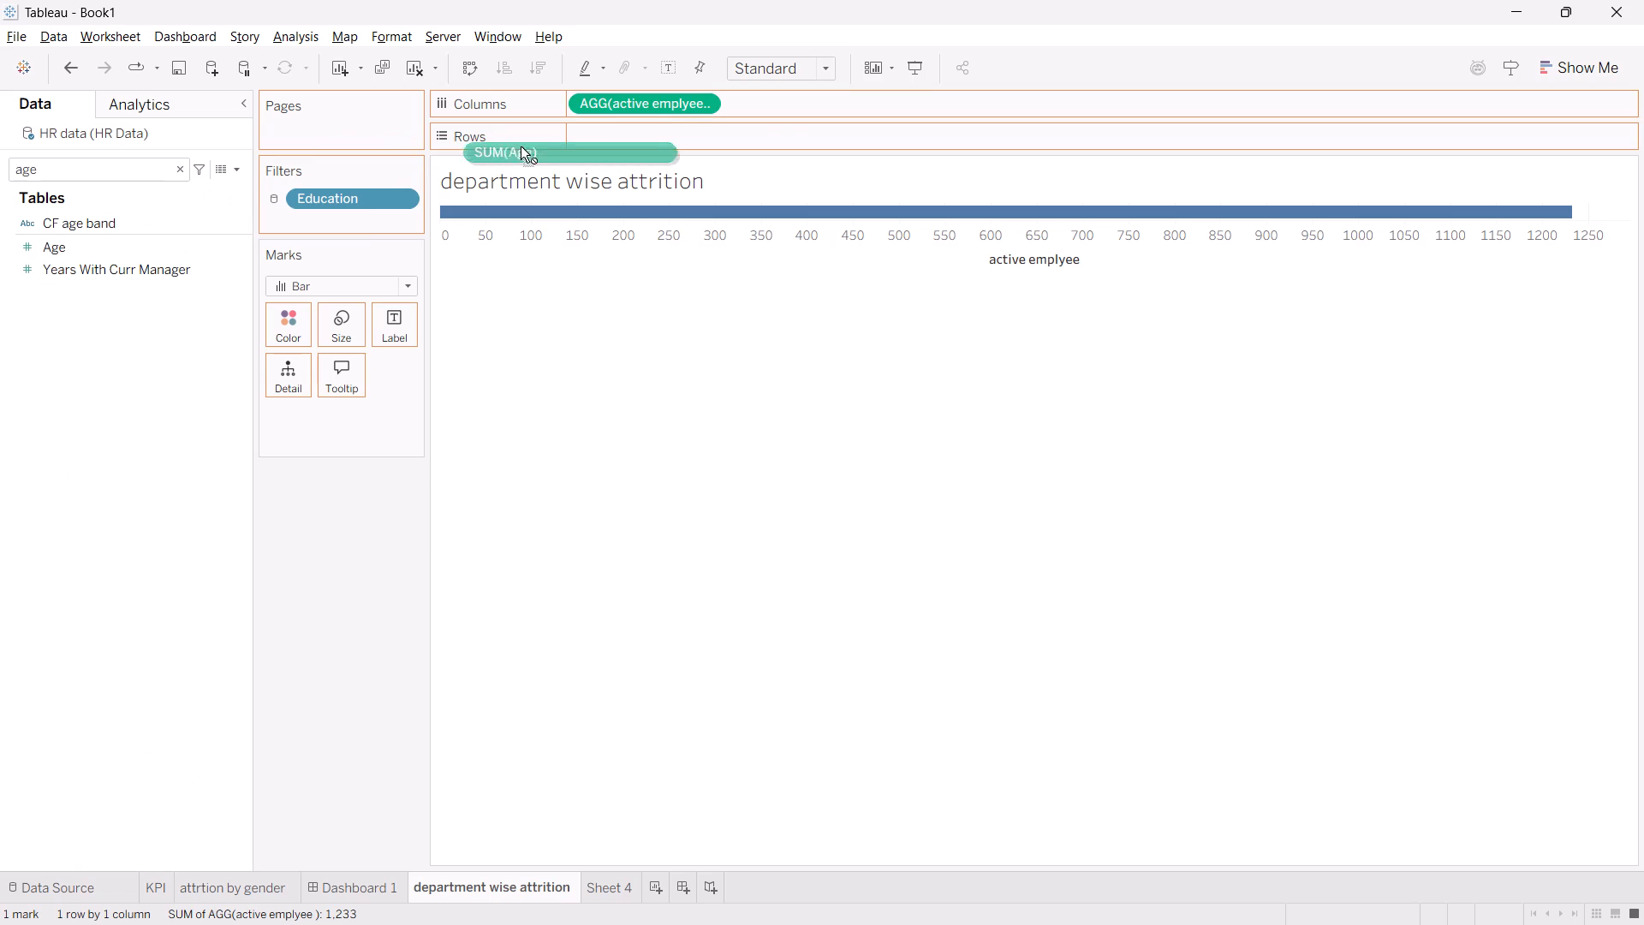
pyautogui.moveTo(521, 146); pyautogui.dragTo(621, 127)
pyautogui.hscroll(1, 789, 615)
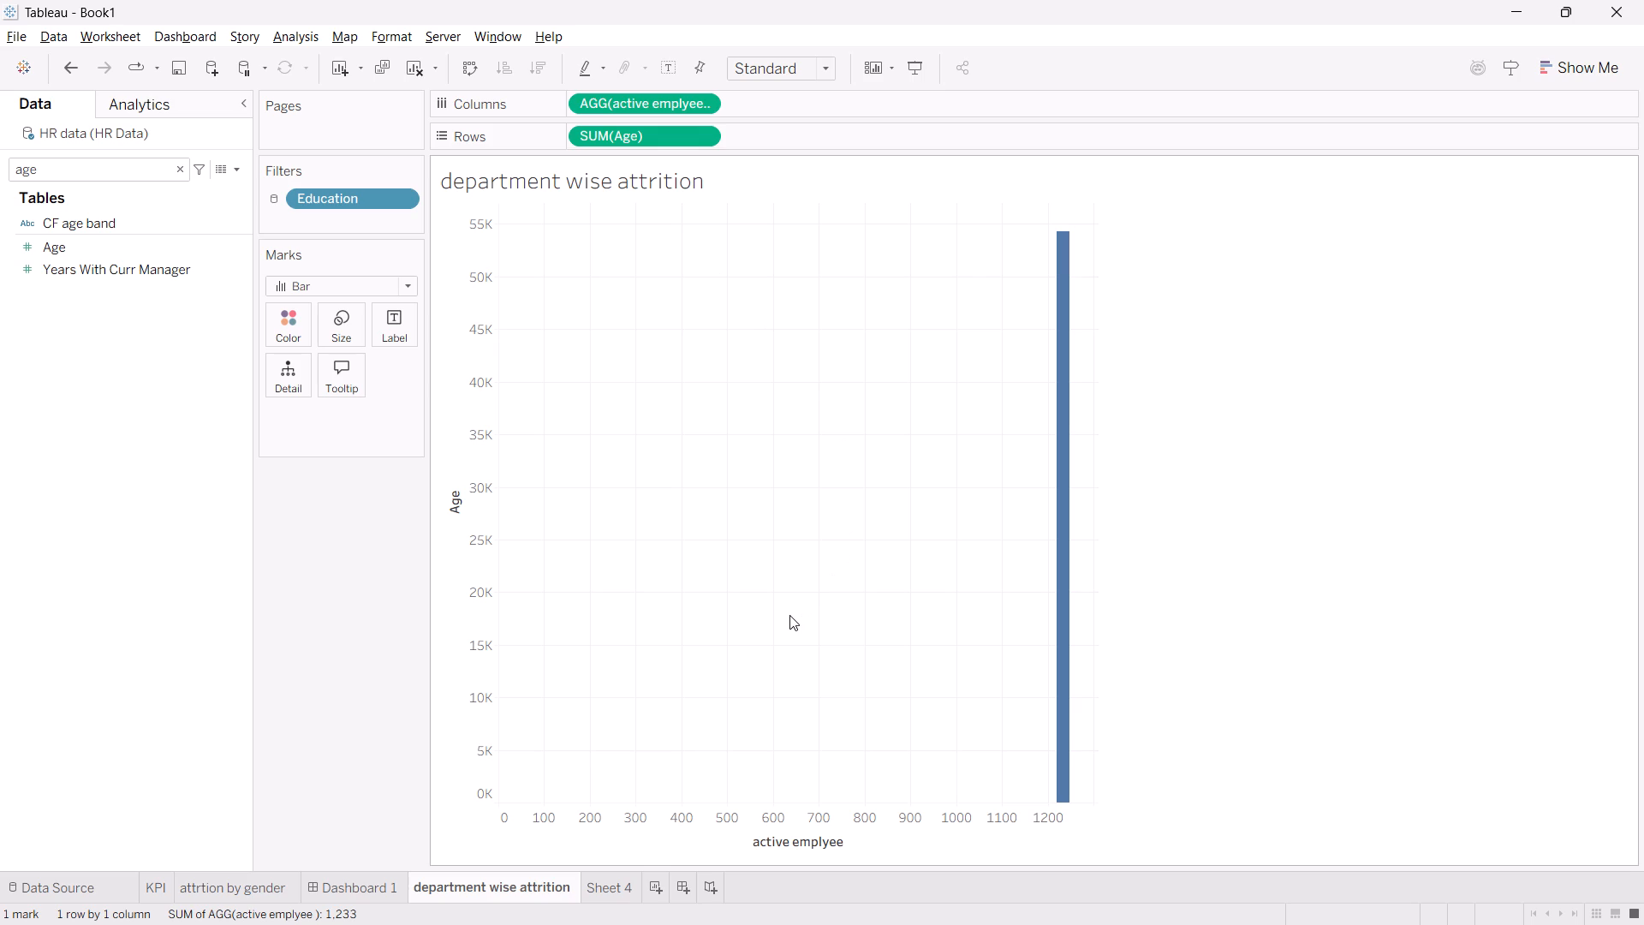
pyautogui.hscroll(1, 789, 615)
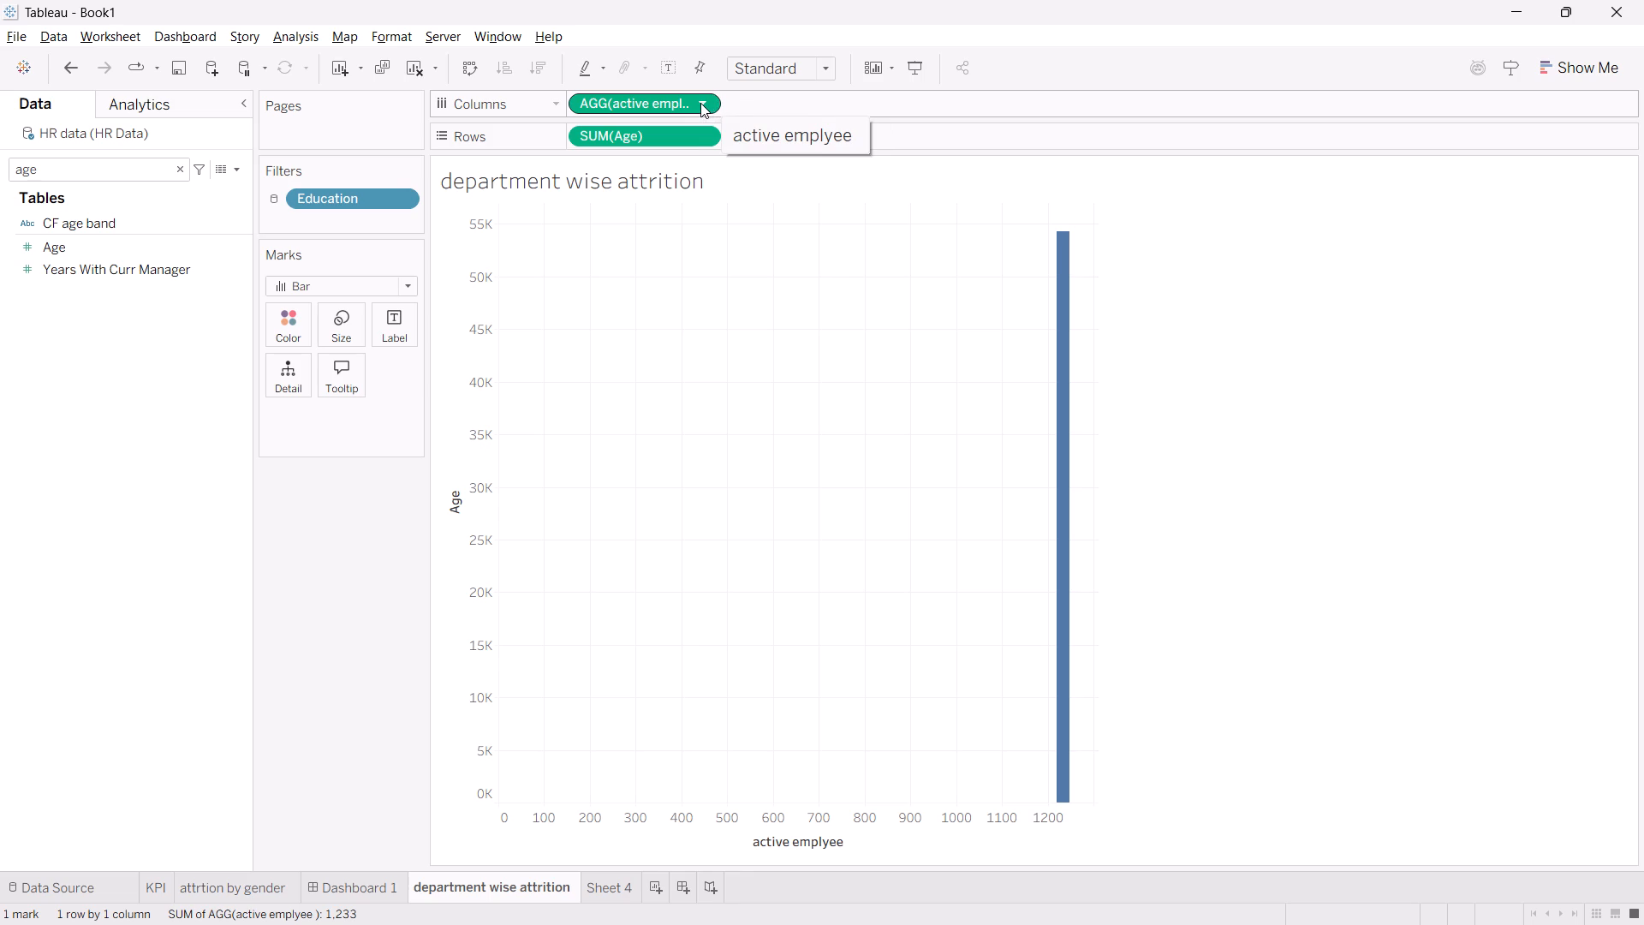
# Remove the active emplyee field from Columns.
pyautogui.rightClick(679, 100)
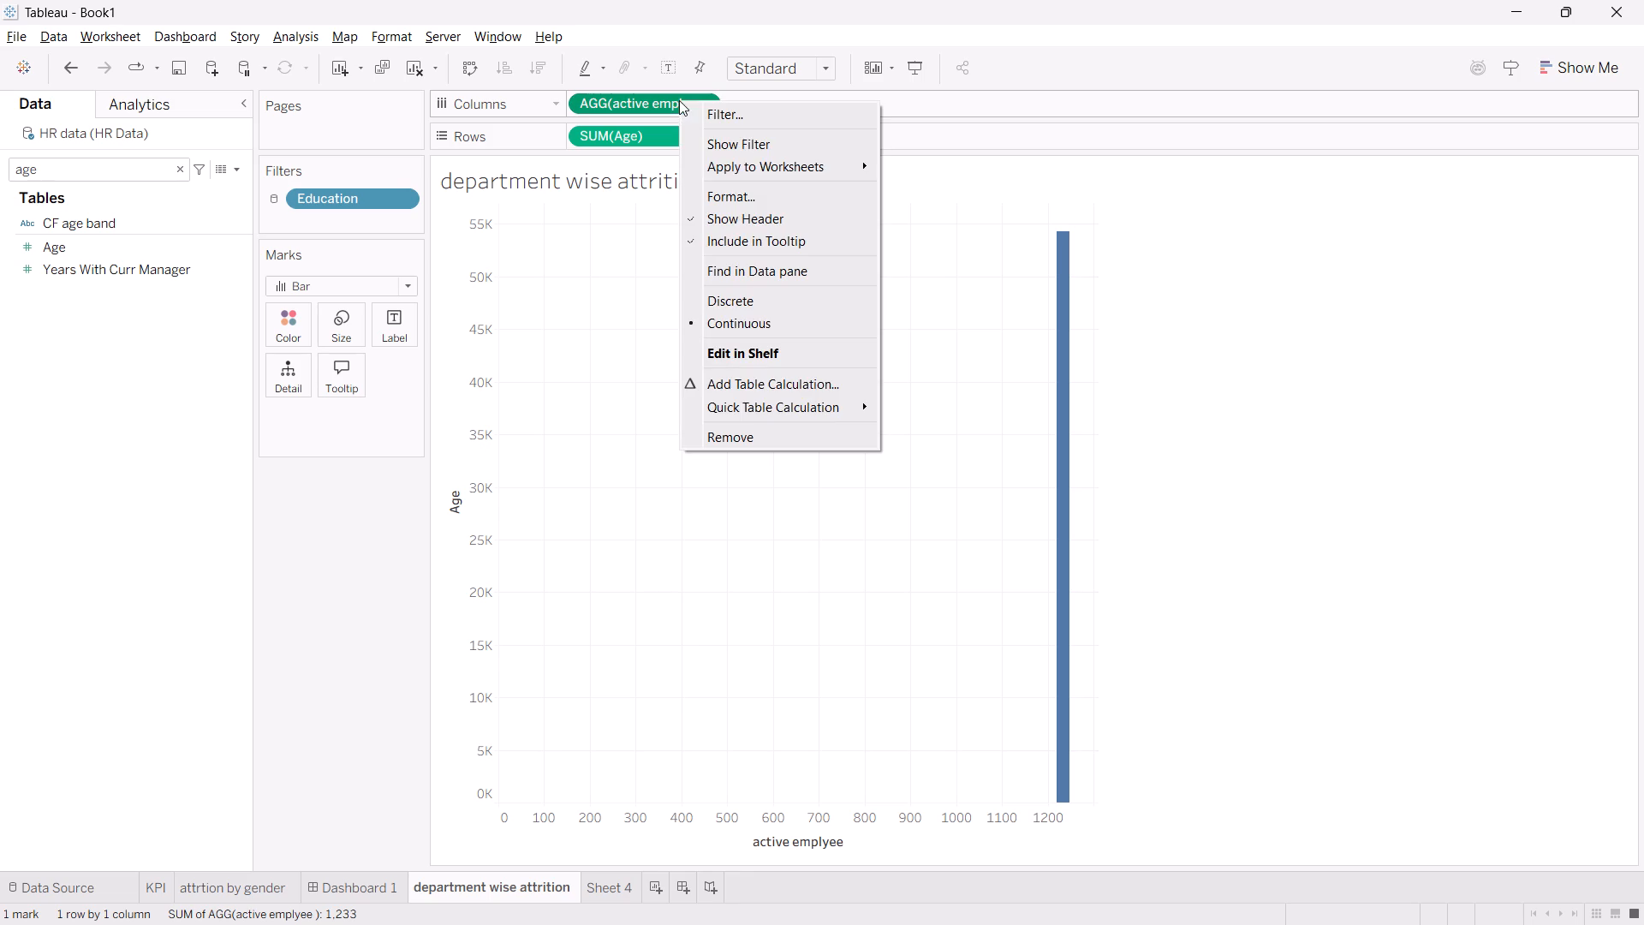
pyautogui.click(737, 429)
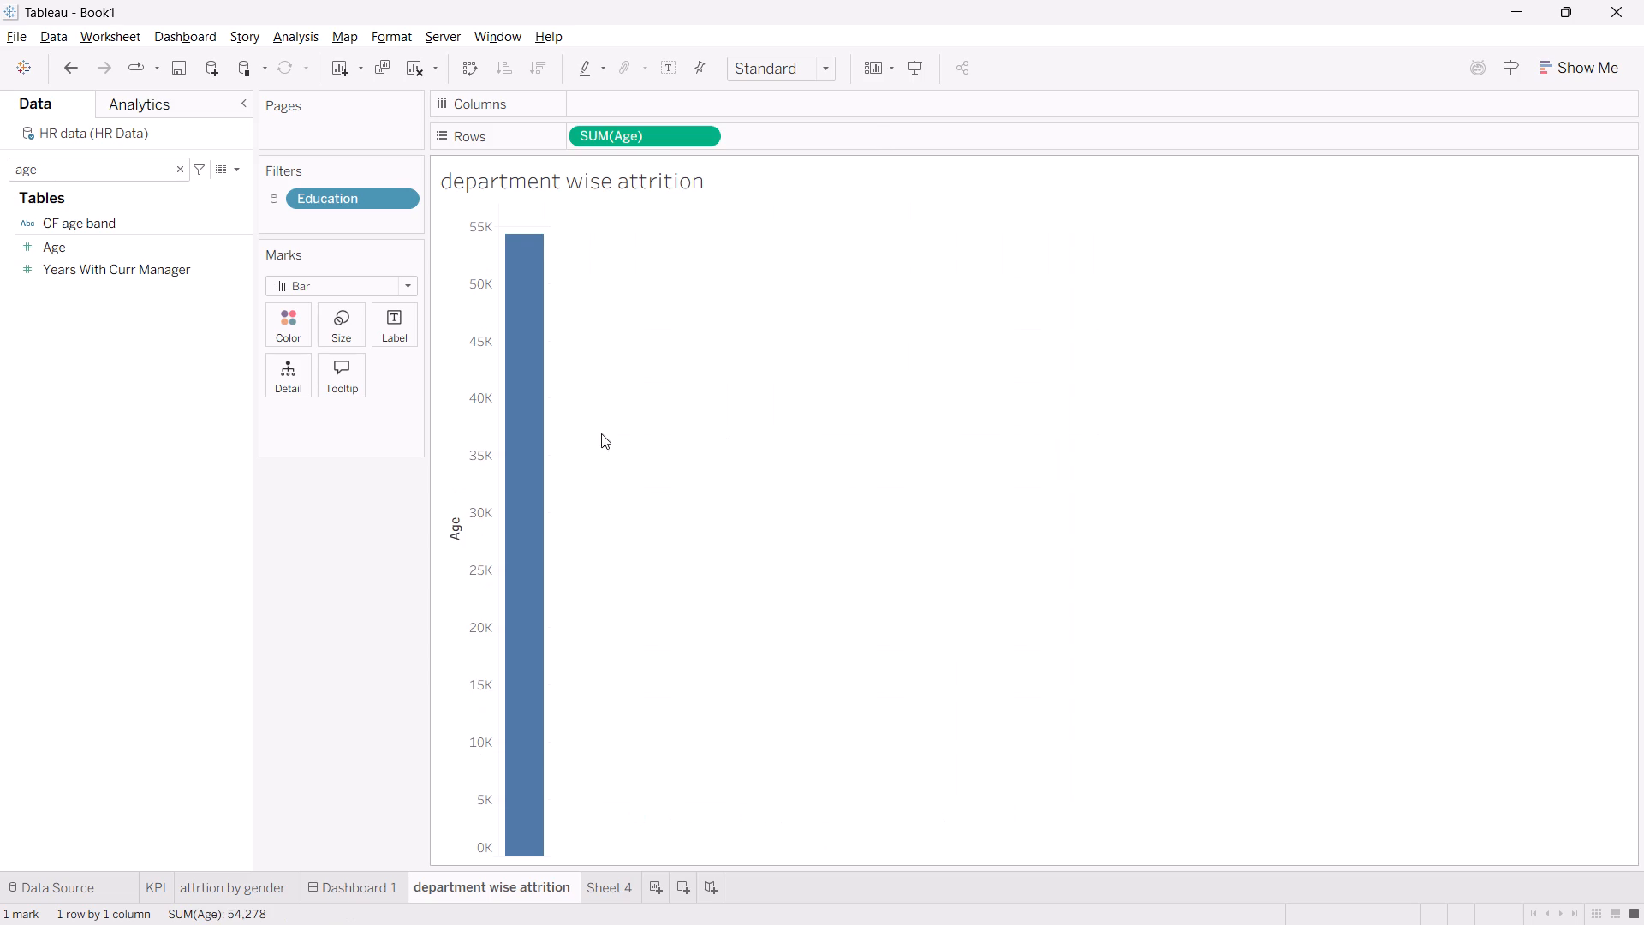
# Clear the field search and add Employee Count to Columns as a sum.
pyautogui.click(138, 175)
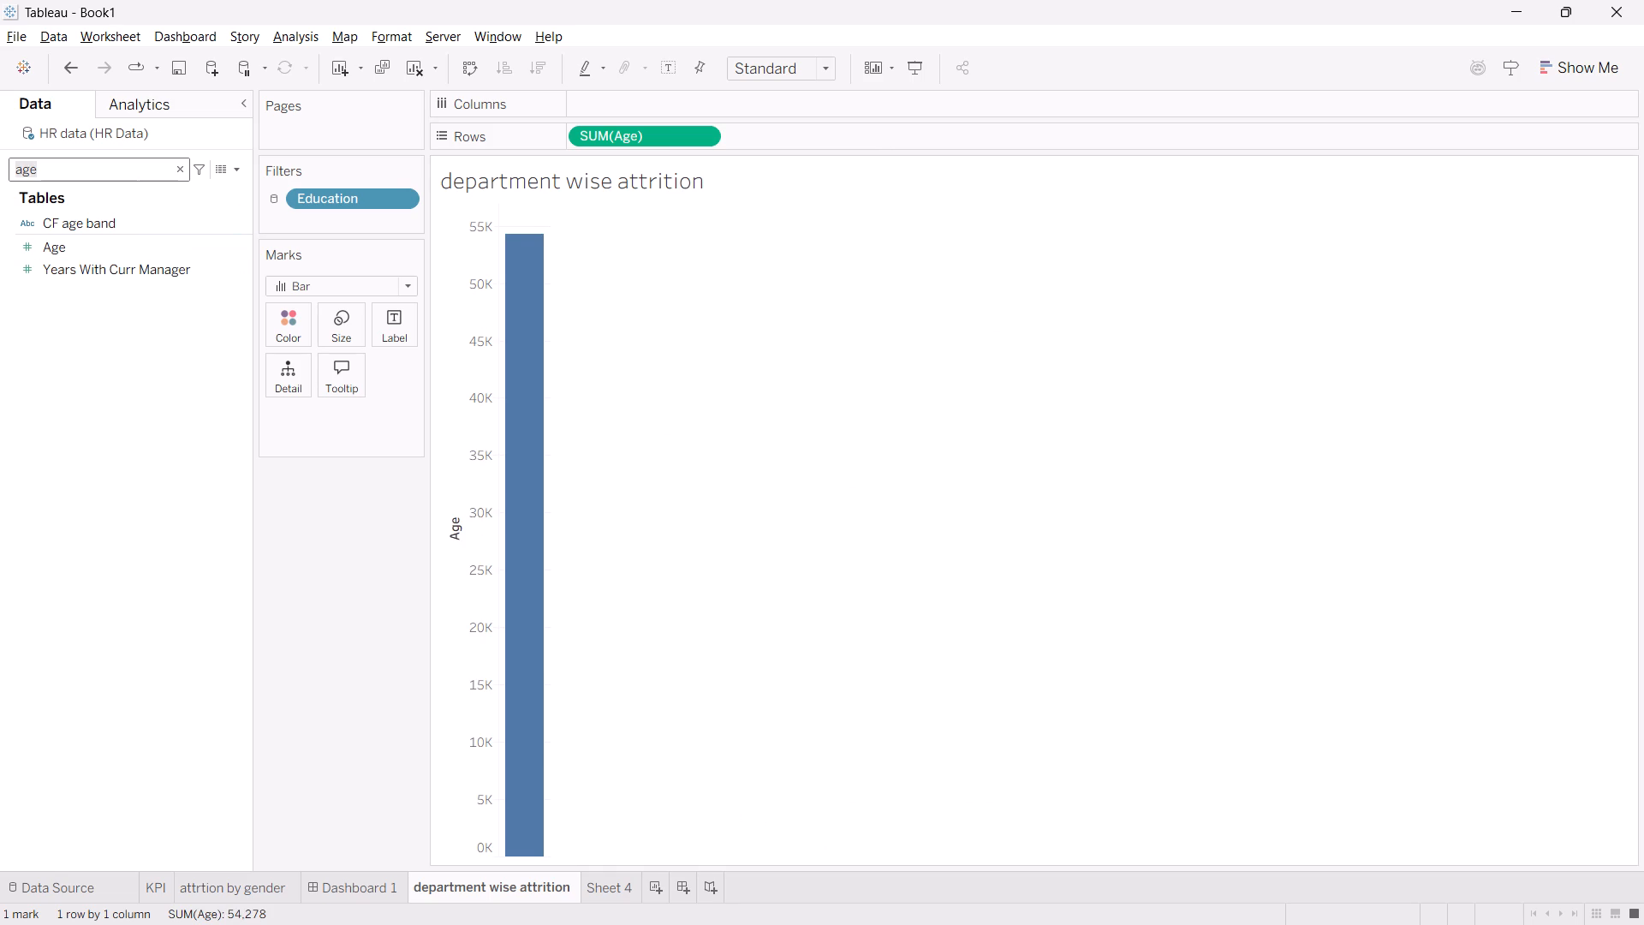
pyautogui.press('BackSpace')
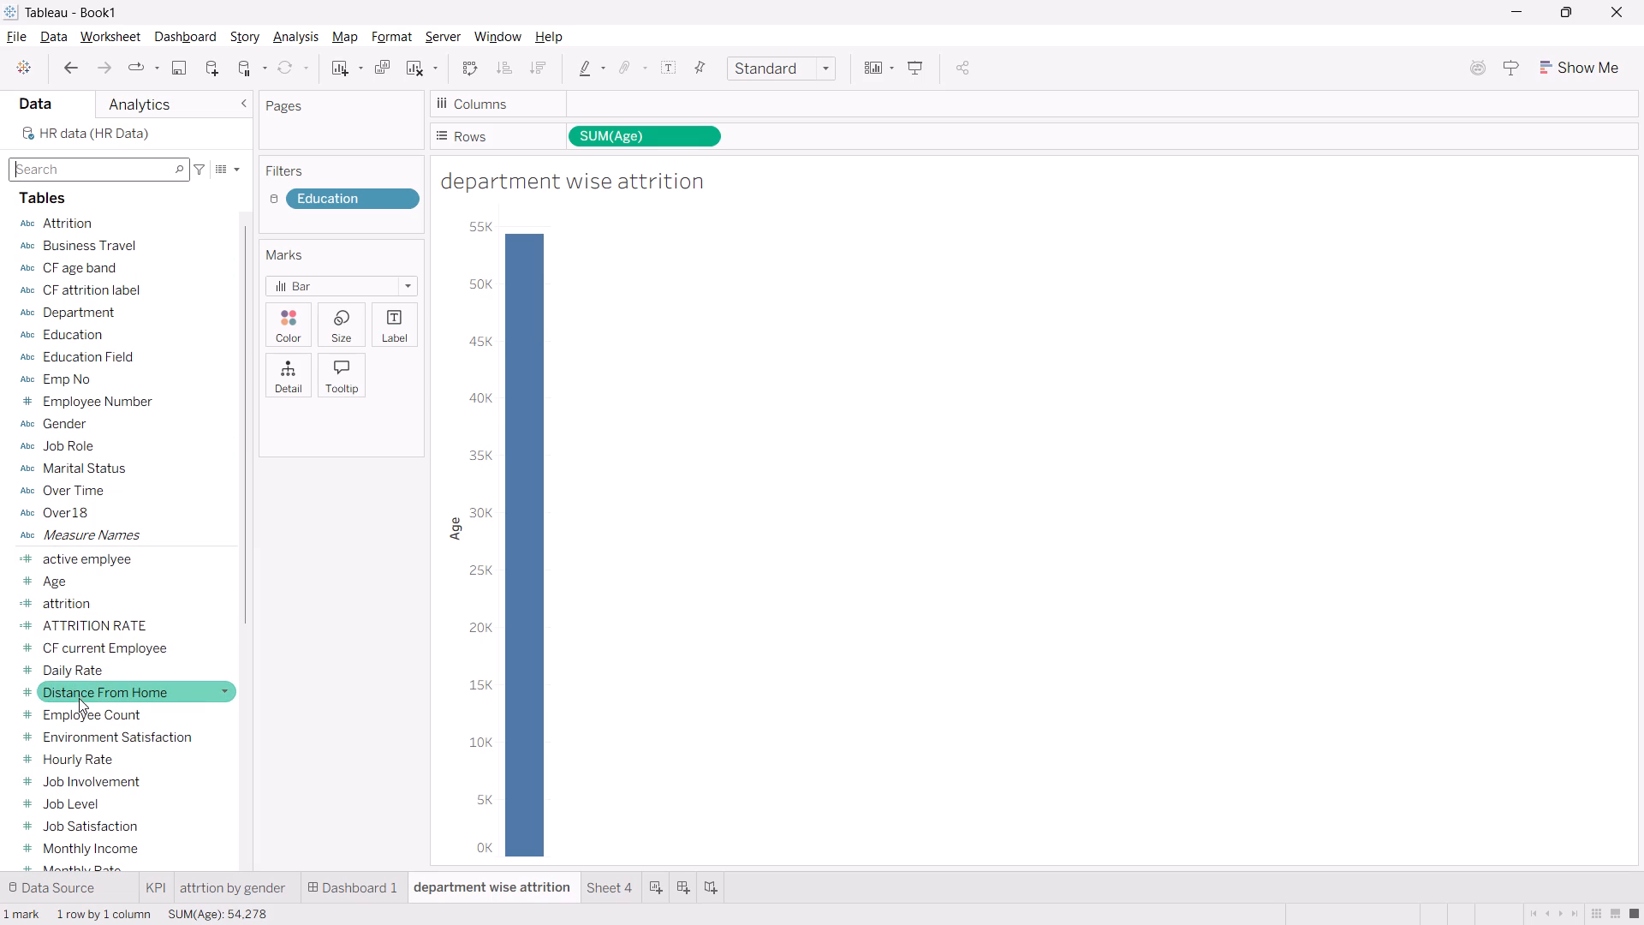
pyautogui.moveTo(103, 704); pyautogui.dragTo(330, 521)
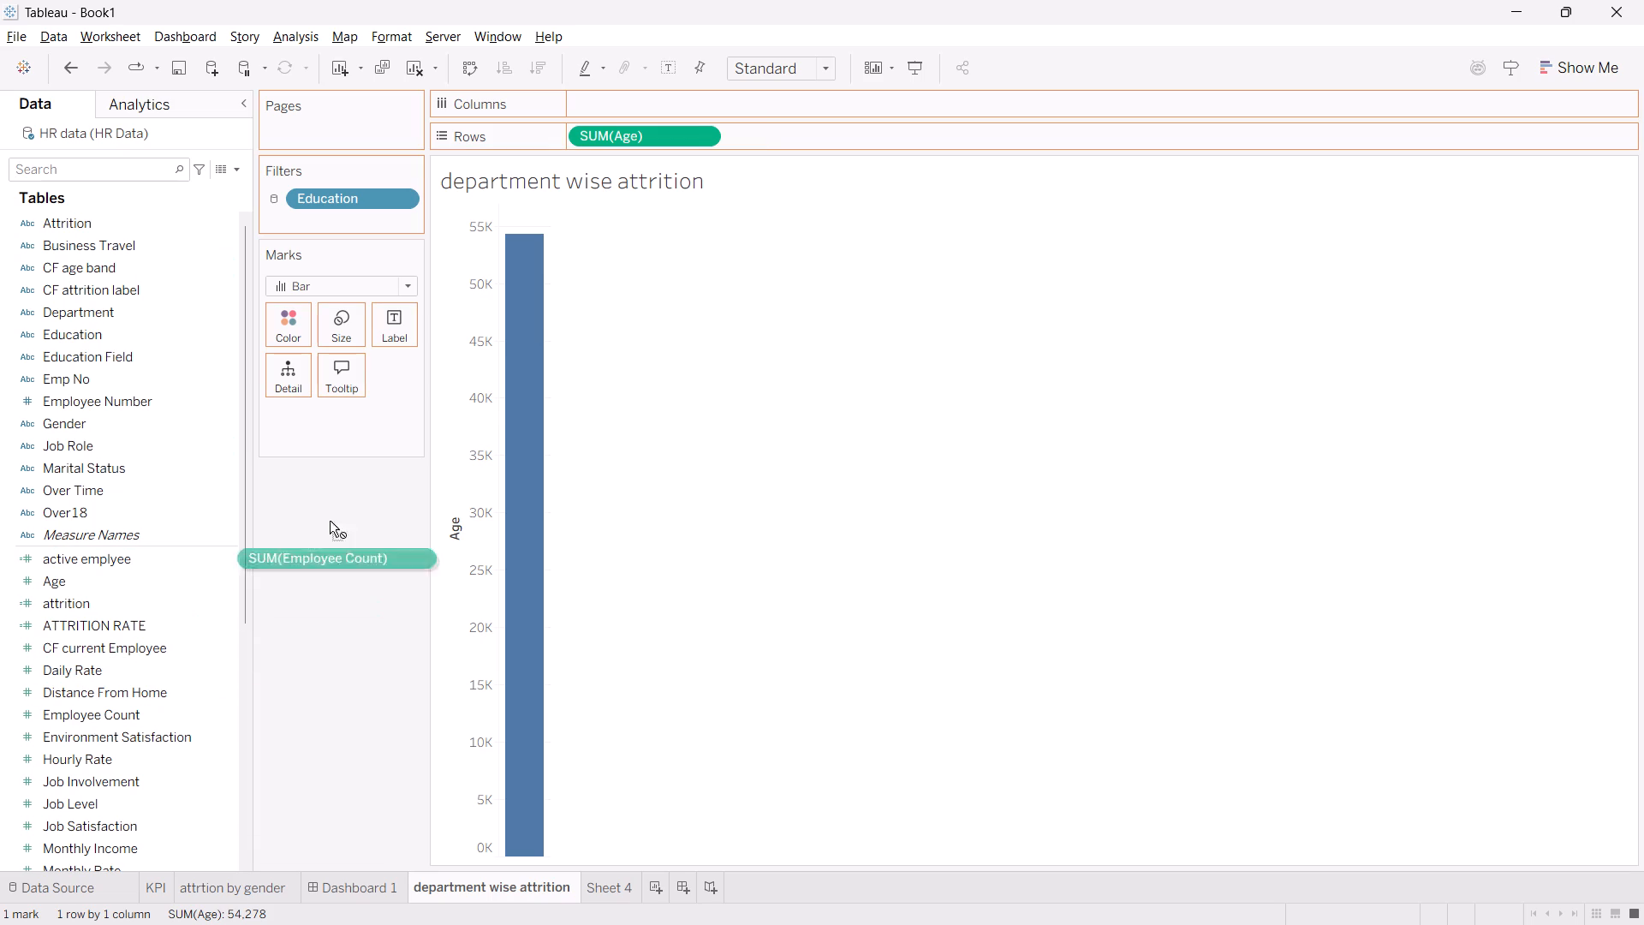
pyautogui.moveTo(330, 521); pyautogui.dragTo(651, 97)
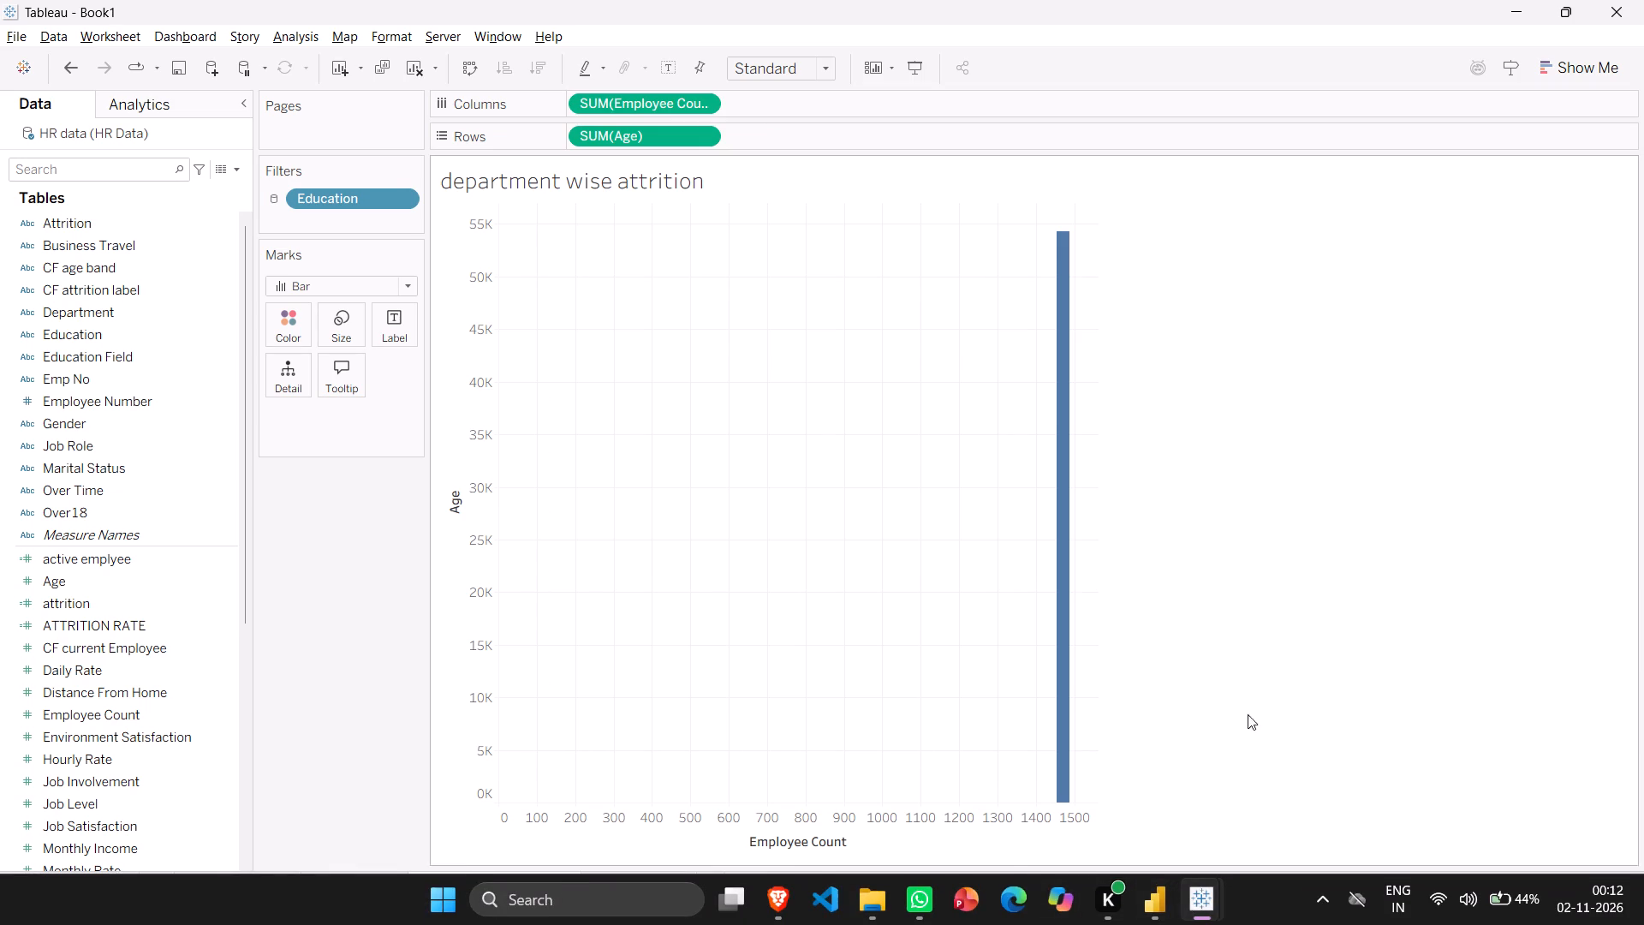
# Swap the chart's axes by moving SUM(Age) to Columns and SUM(Employee Count) to Rows.
pyautogui.hotkey('alt', 'Tab')
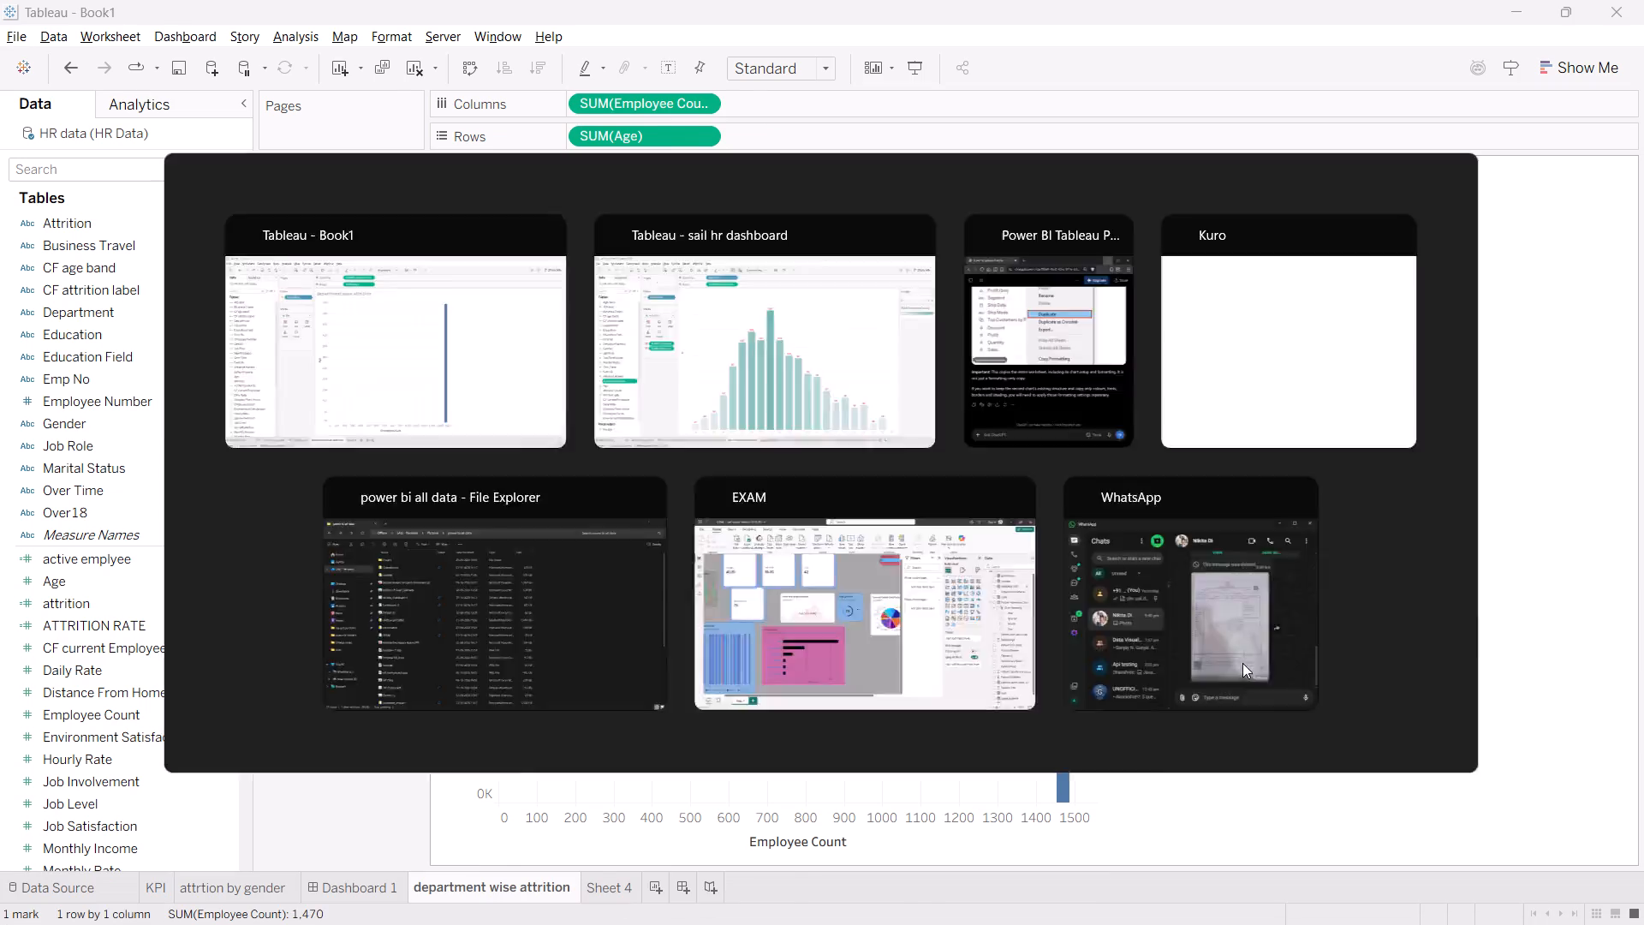
pyautogui.hotkey('alt', 'Tab')
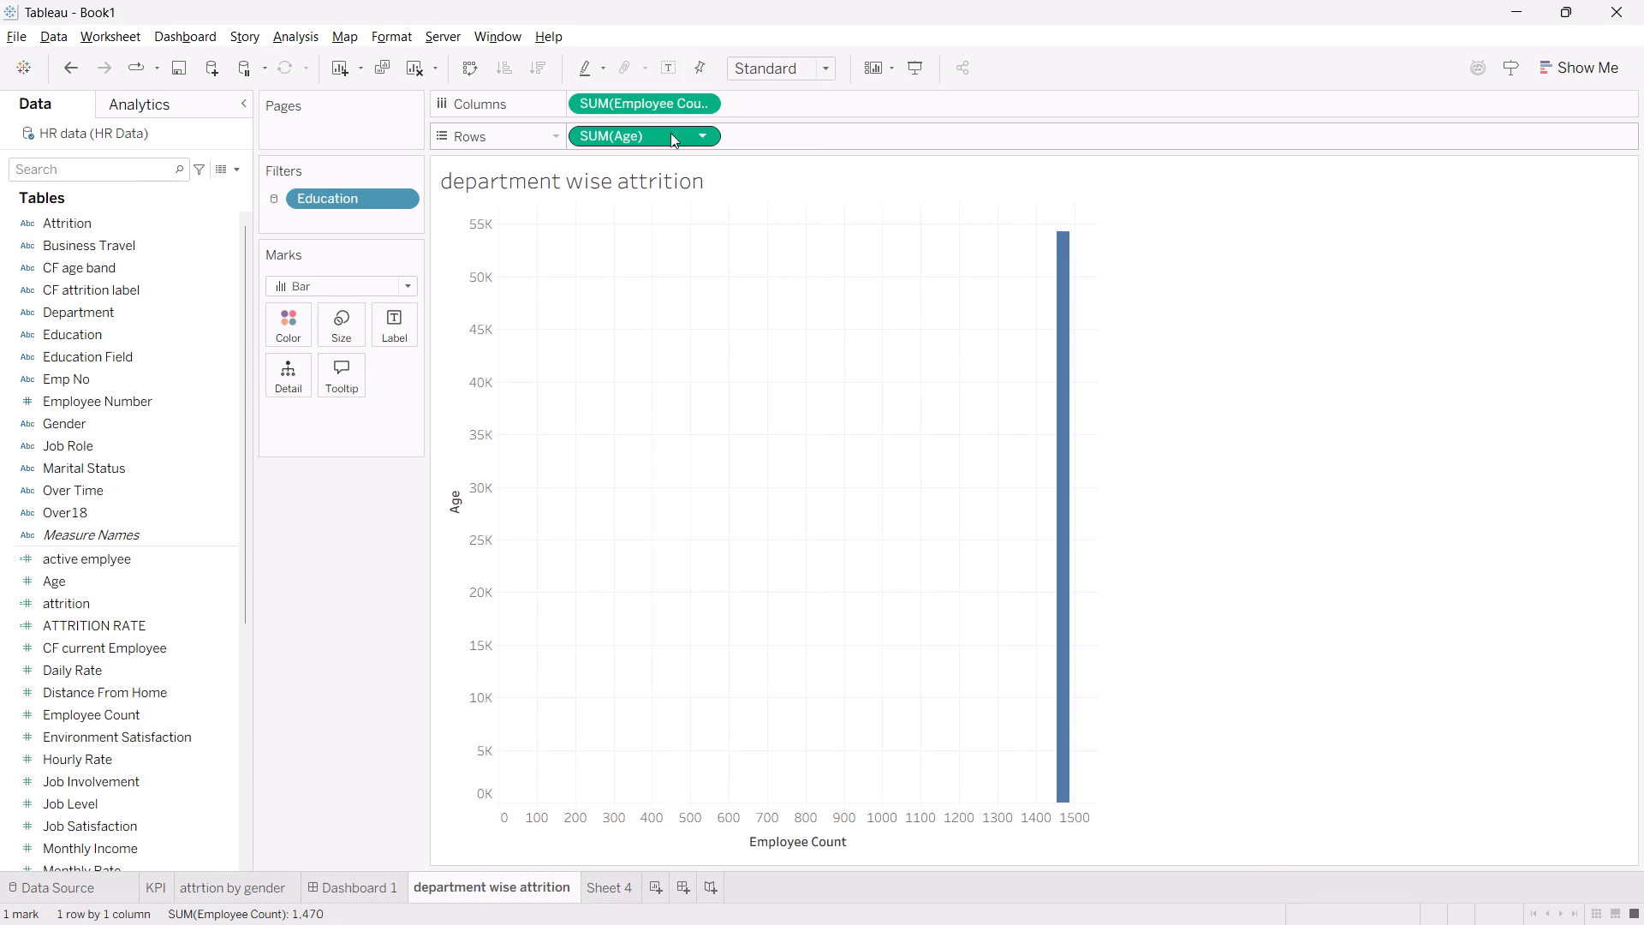
pyautogui.moveTo(670, 133); pyautogui.dragTo(837, 94)
pyautogui.moveTo(639, 94); pyautogui.dragTo(631, 136)
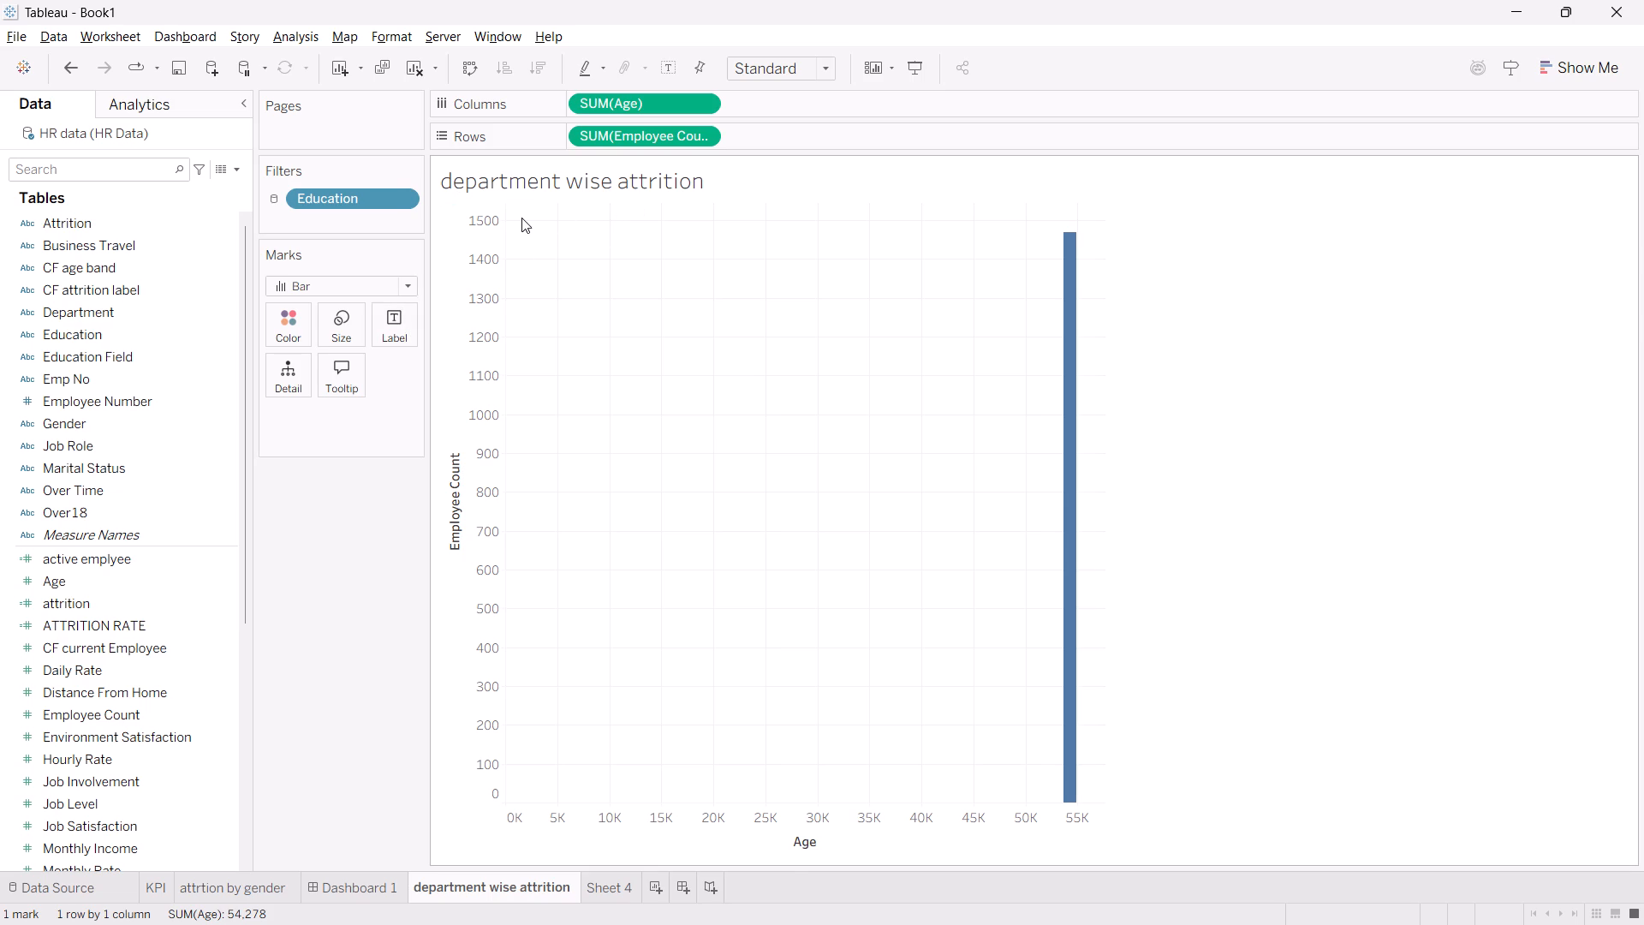
# Check the reference No.of Employee By Age worksheet, then examine the aggregation and format options of SUM(Age) in Book1.
pyautogui.hotkey('alt', 'Tab')
pyautogui.hotkey('alt', 'Tab')
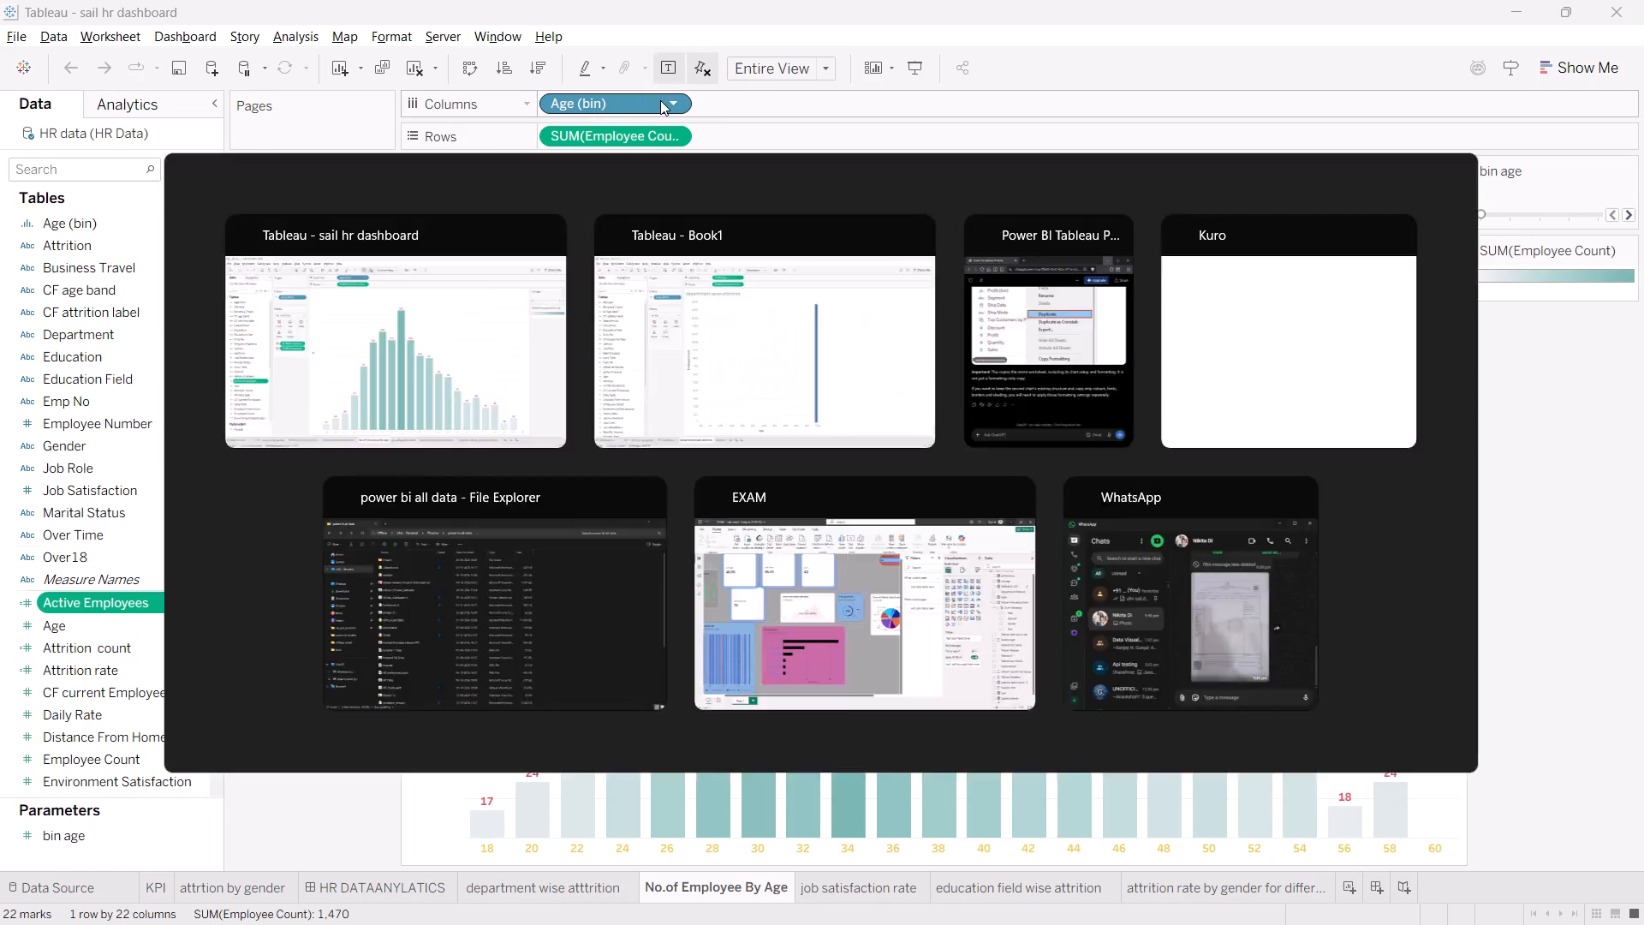
pyautogui.rightClick(660, 102)
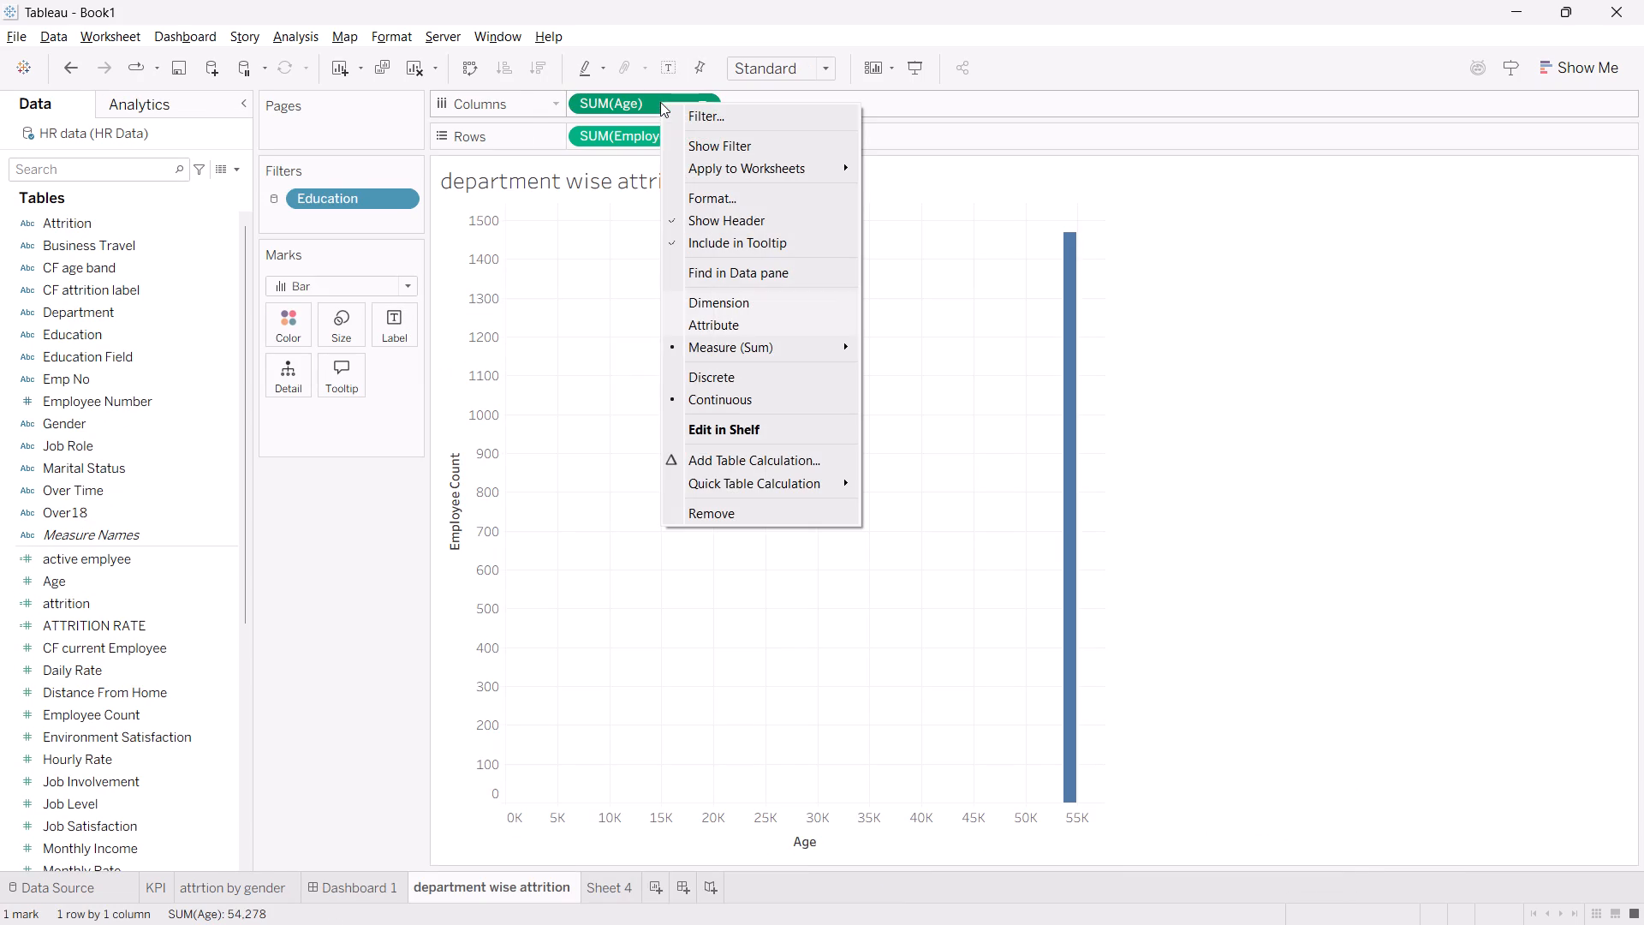
pyautogui.click(660, 102)
pyautogui.click(705, 104)
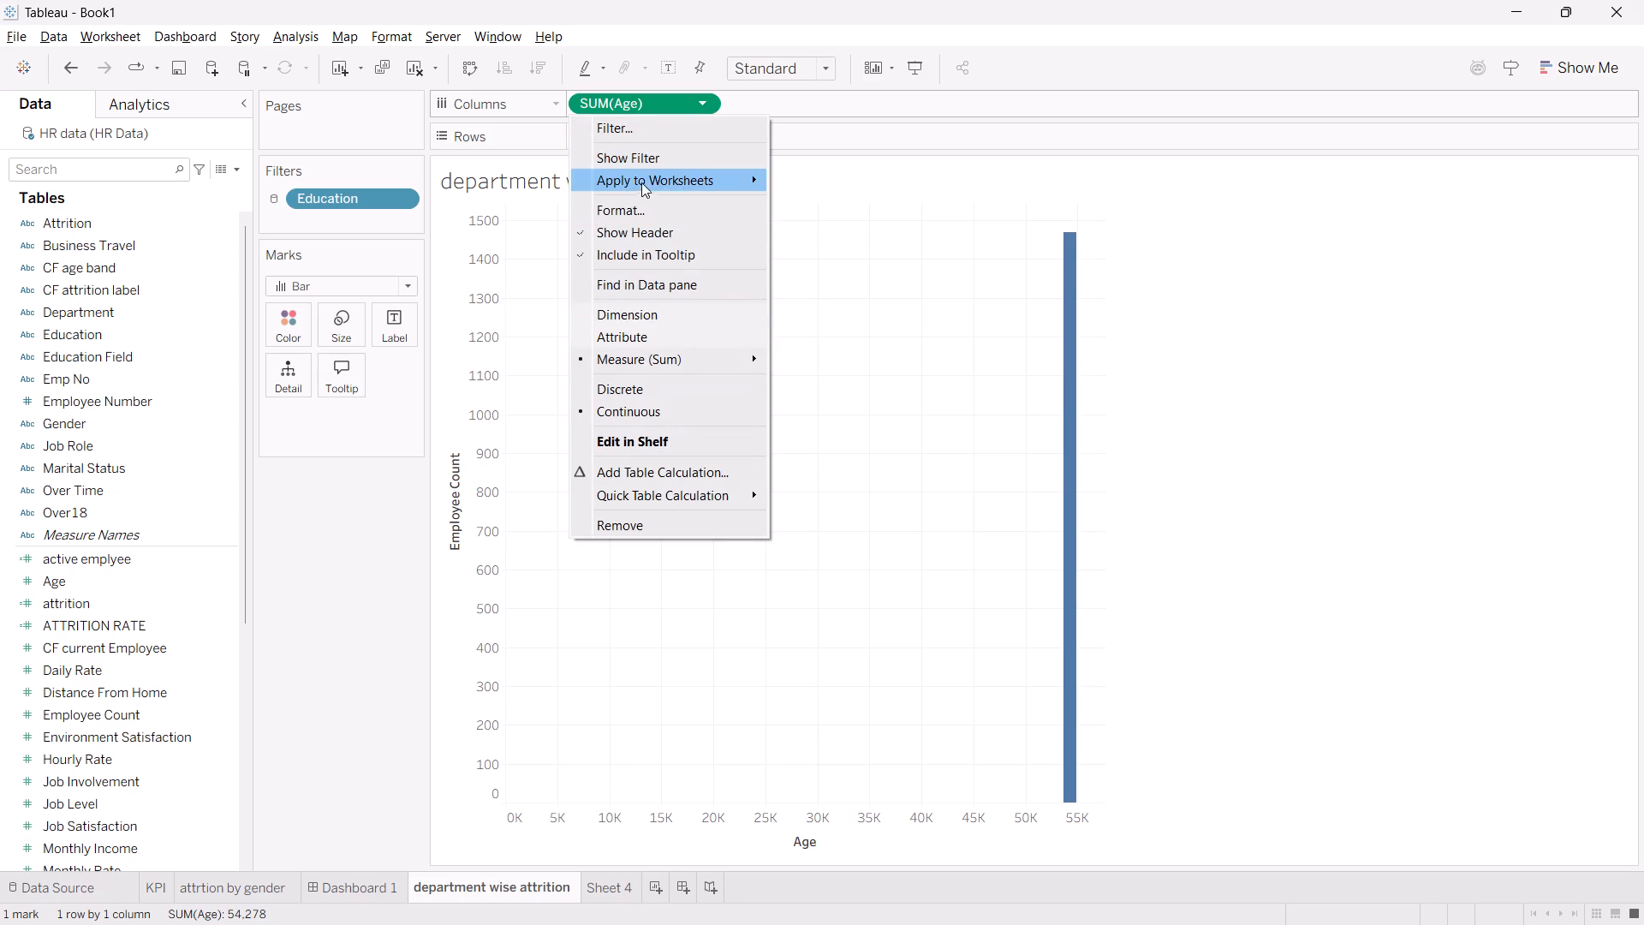
pyautogui.click(647, 353)
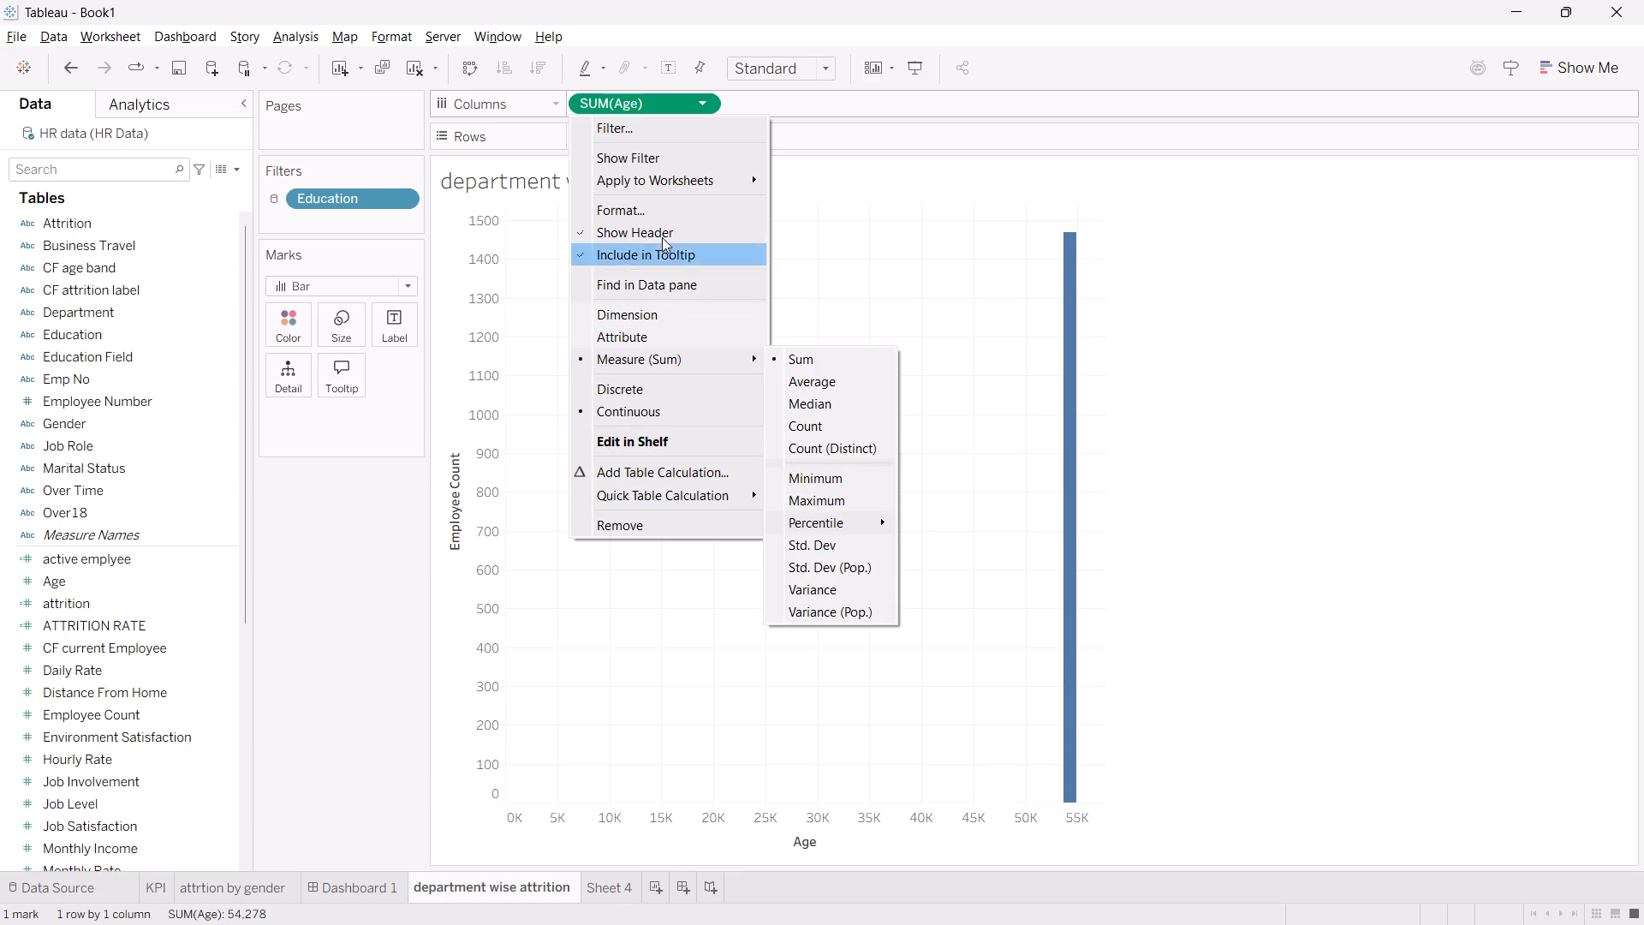
pyautogui.click(652, 200)
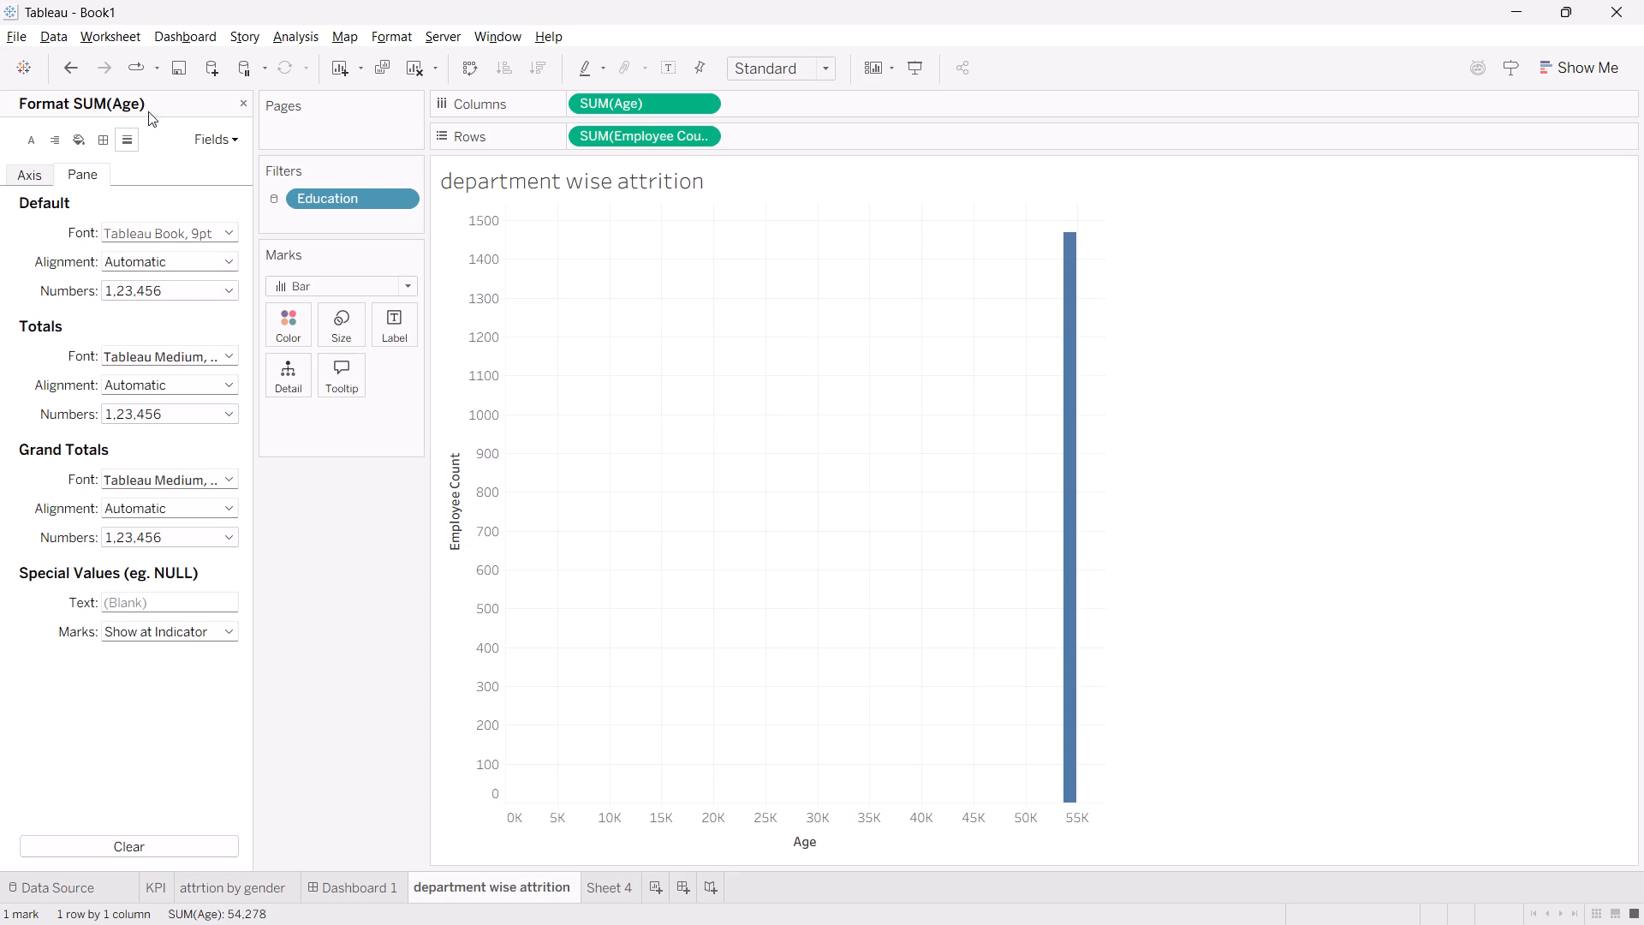
pyautogui.click(247, 101)
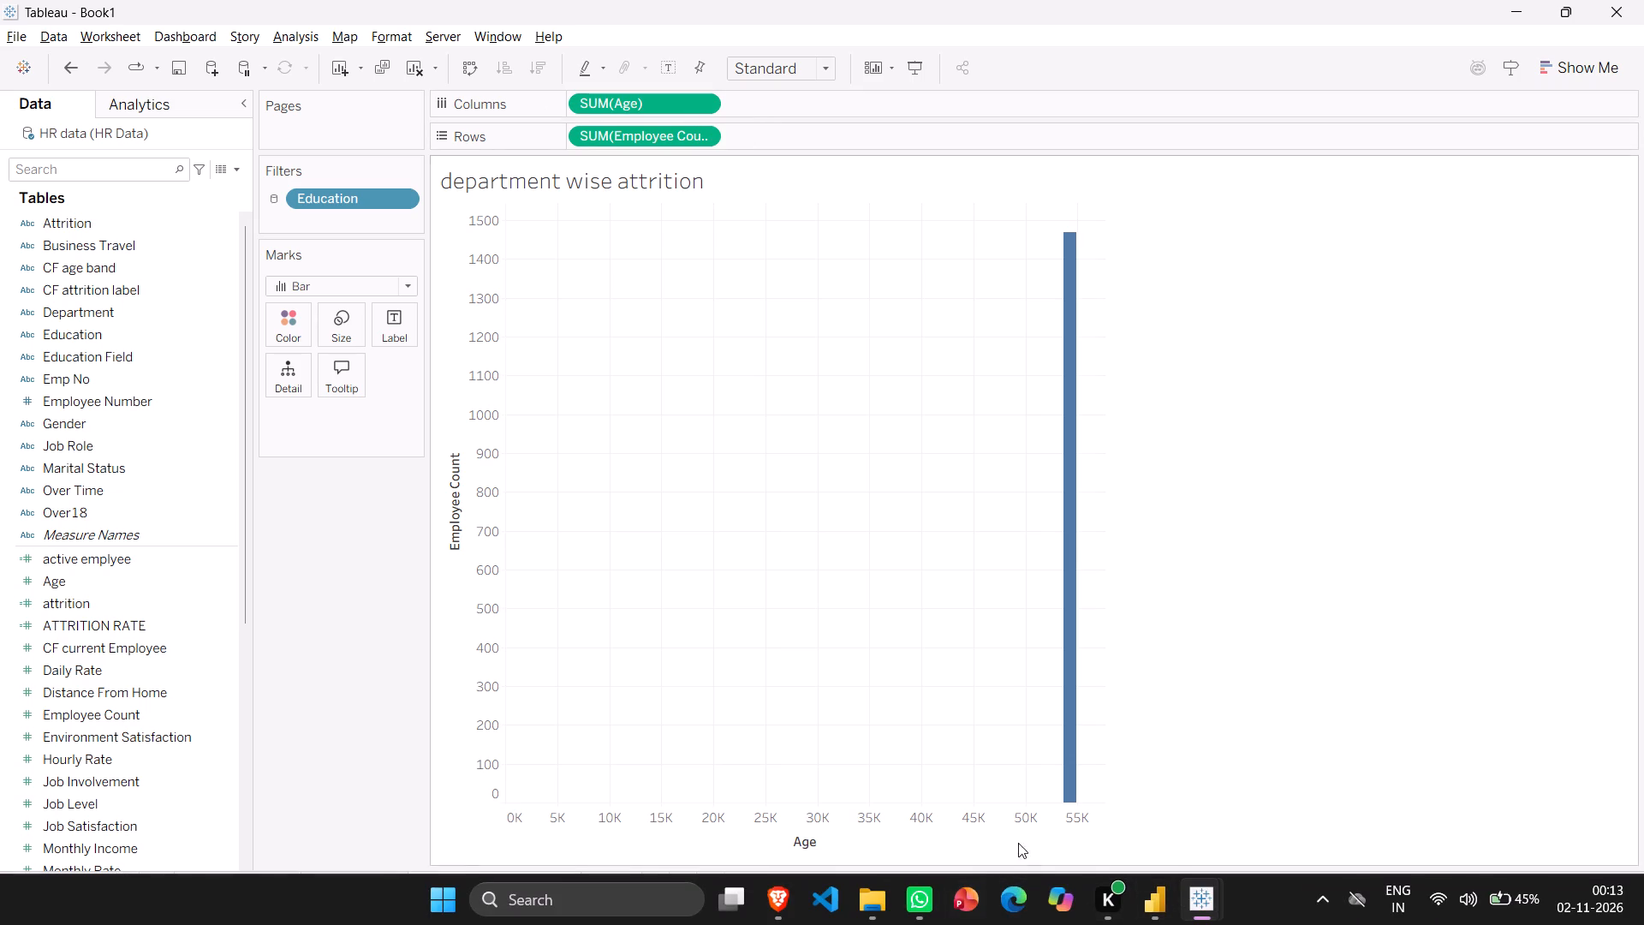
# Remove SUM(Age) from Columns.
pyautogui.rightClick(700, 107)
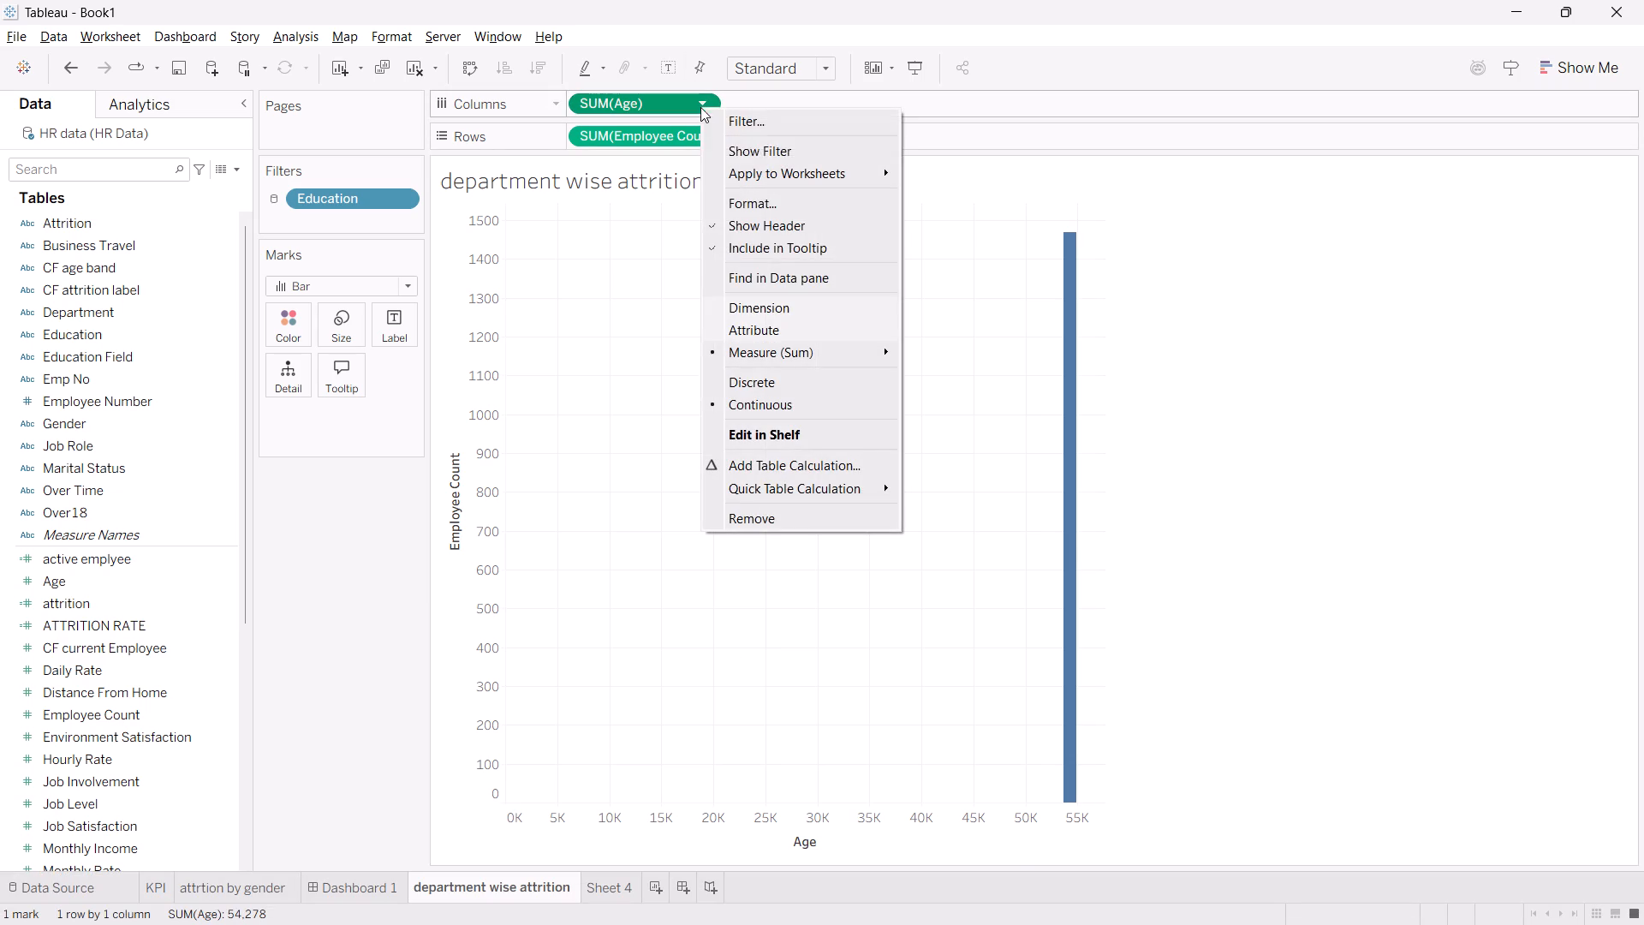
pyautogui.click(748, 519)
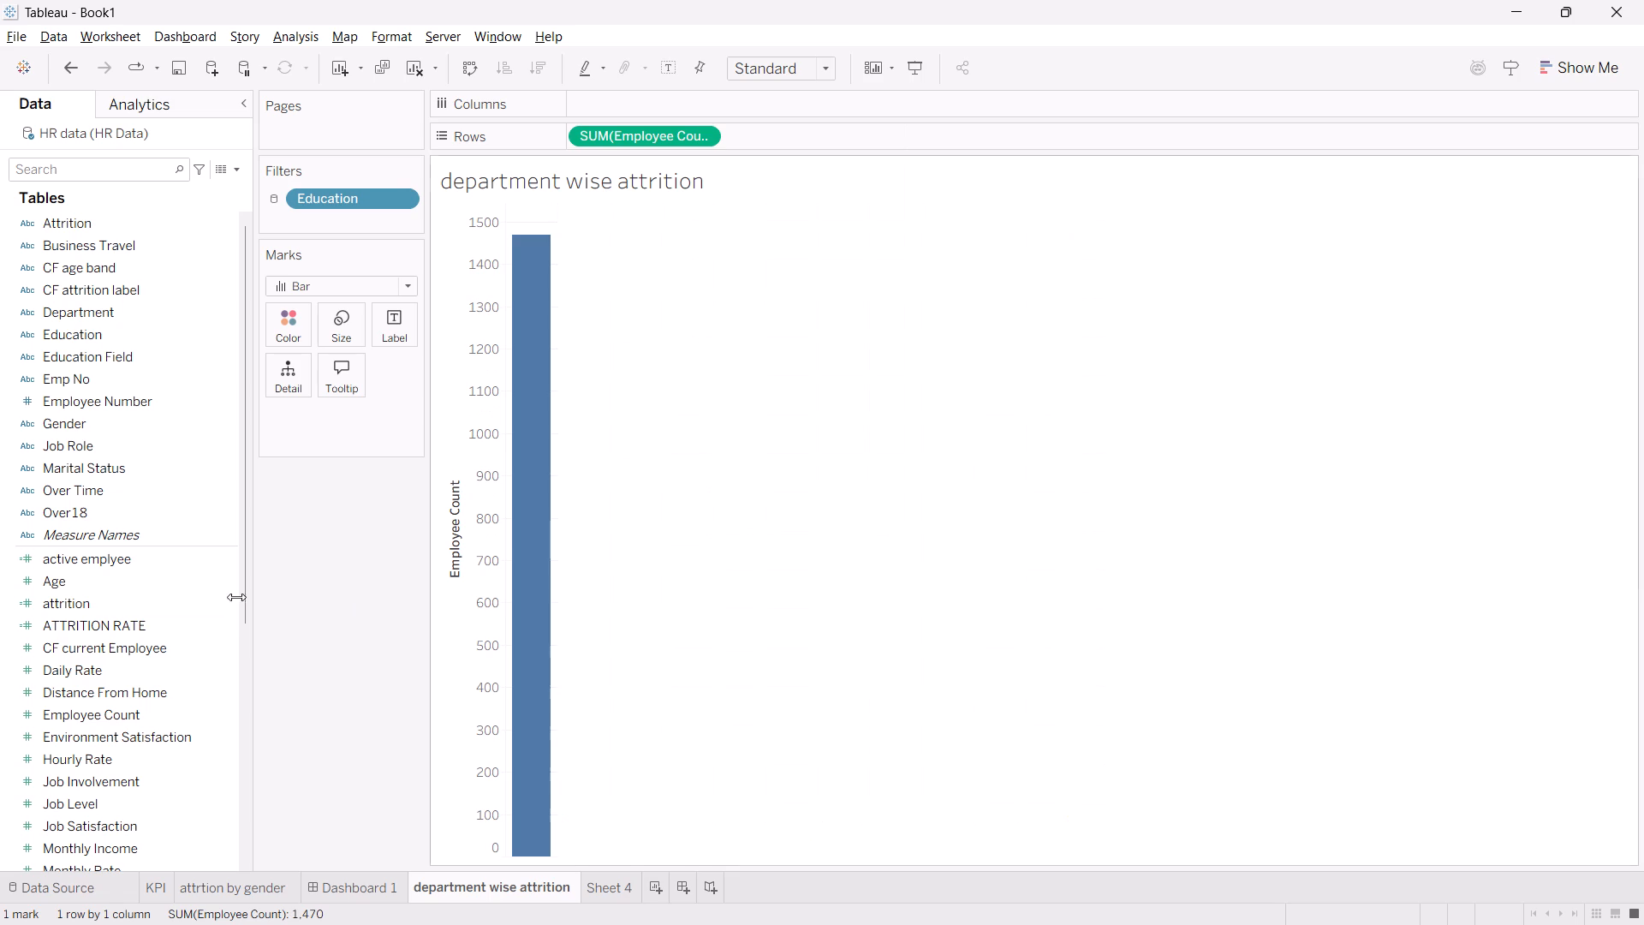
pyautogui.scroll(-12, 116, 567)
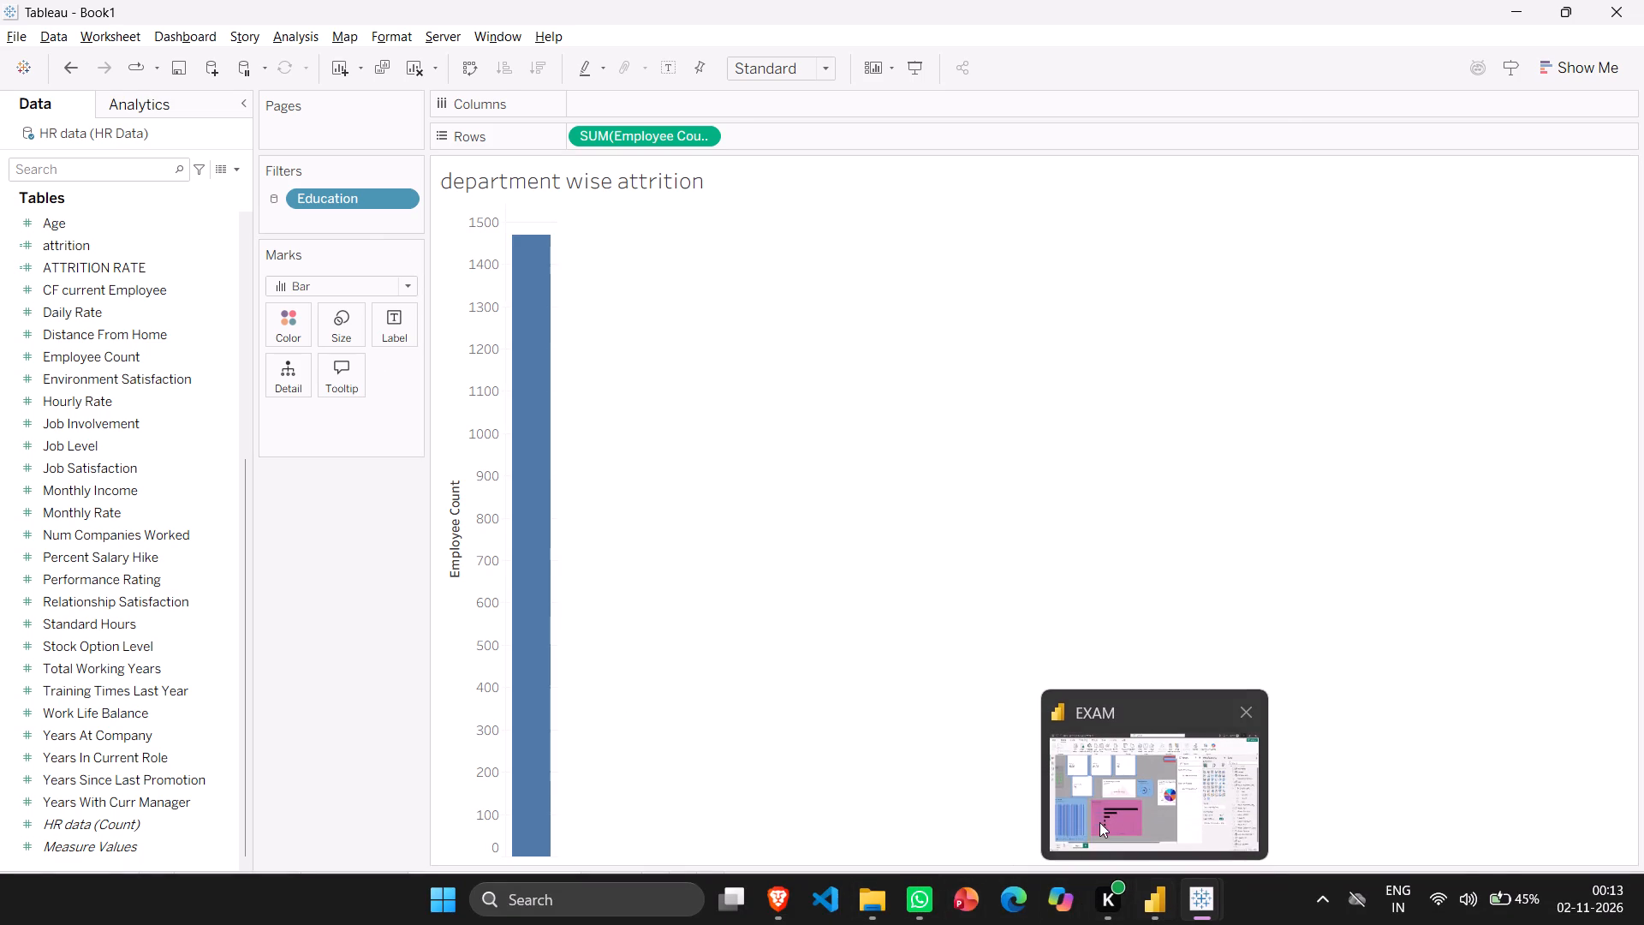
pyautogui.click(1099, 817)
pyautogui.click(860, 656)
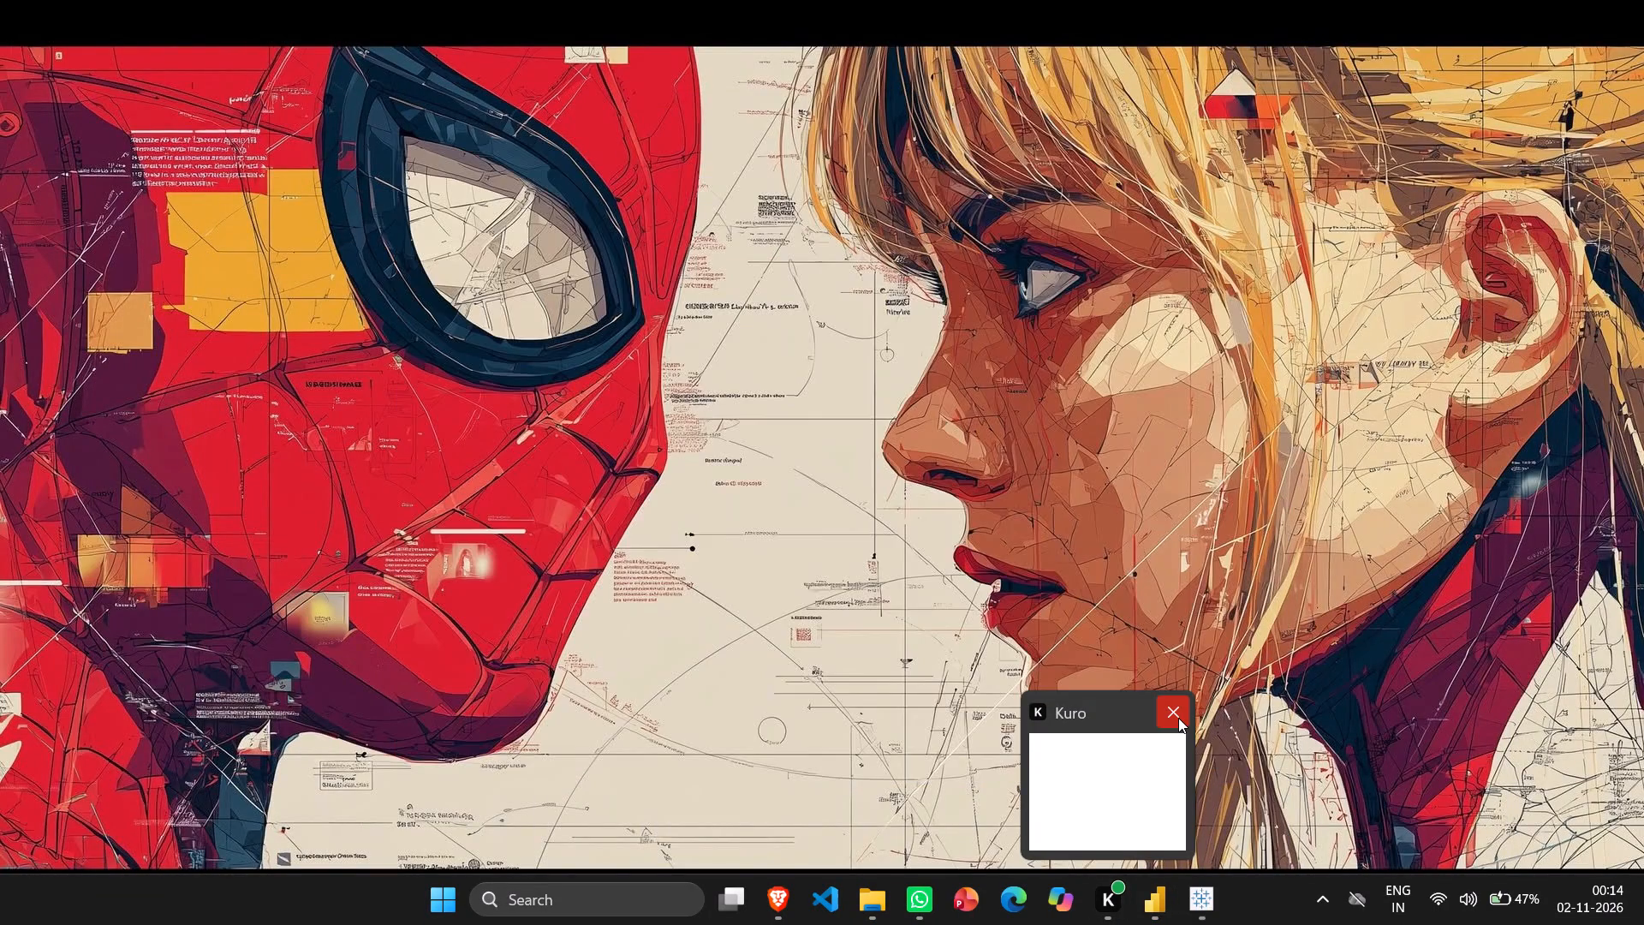
# Close the Kuro window.
pyautogui.click(1178, 718)
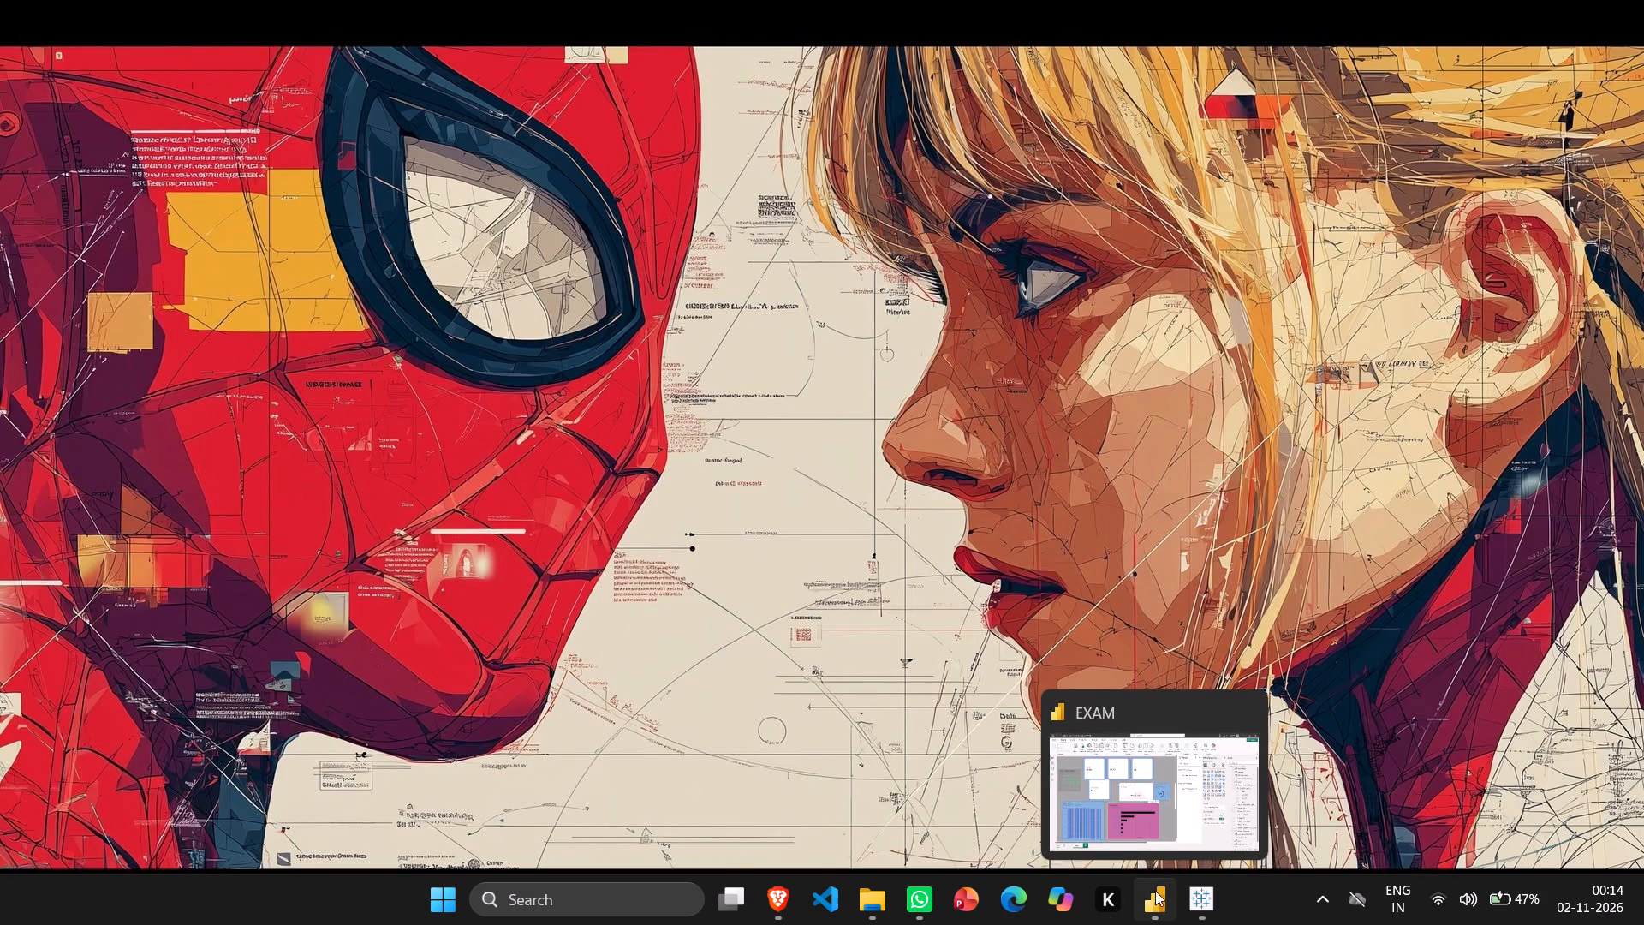
# Switch to the EXAM report in Power BI Desktop, save it and close the program.
pyautogui.click(1138, 845)
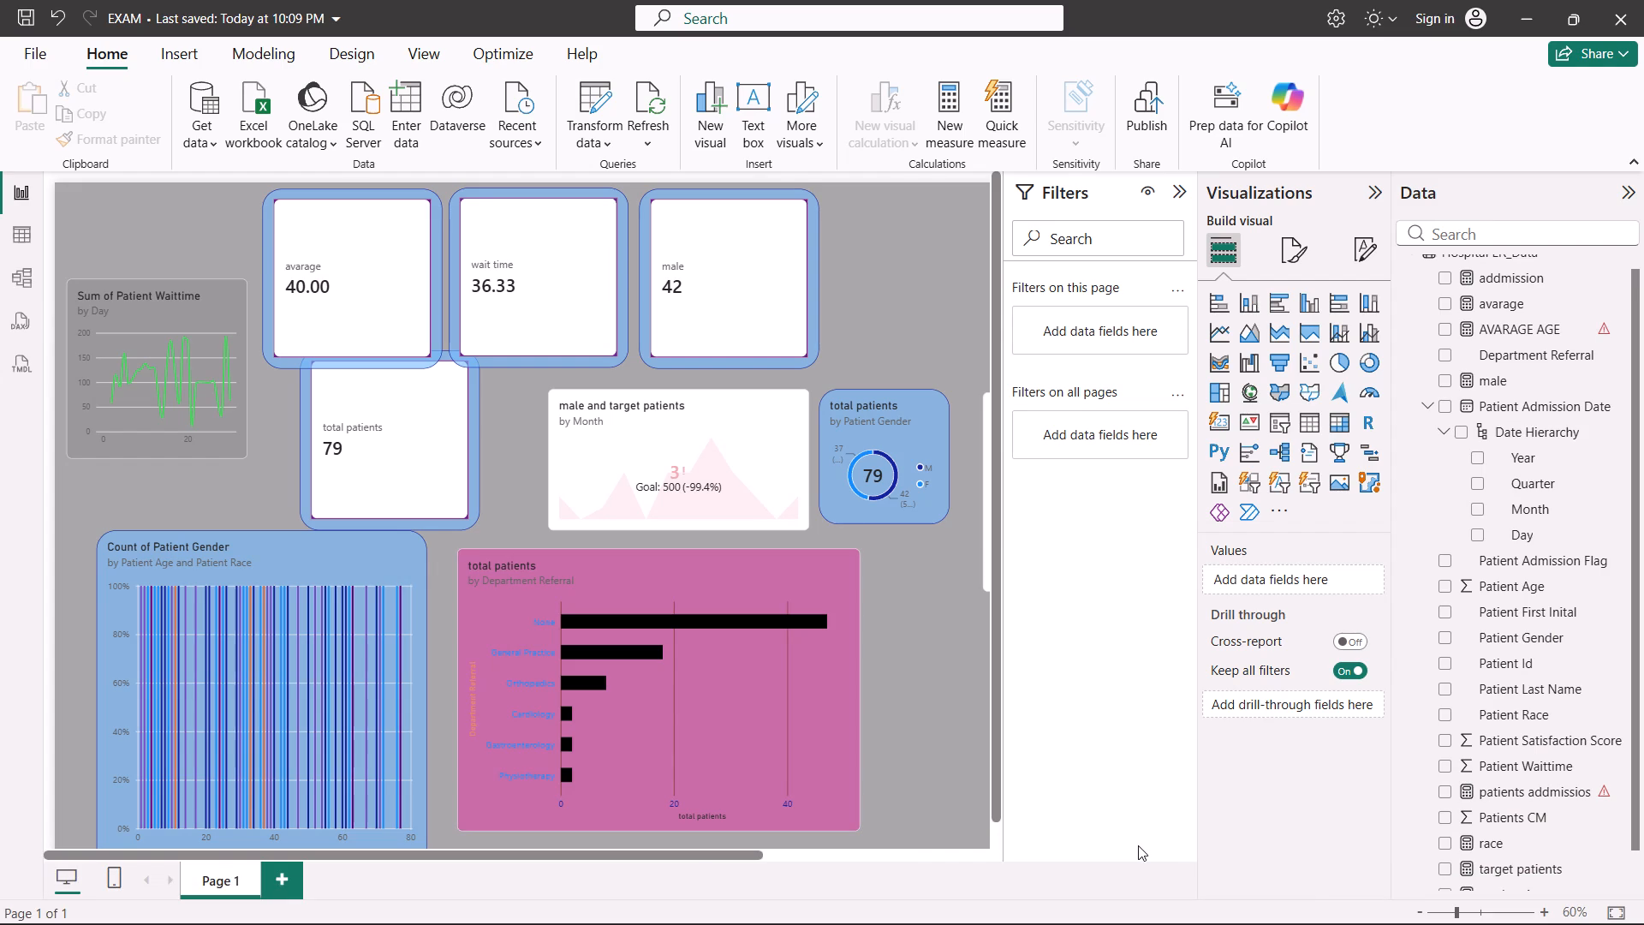
pyautogui.hotkey('ctrl', 's')
pyautogui.hotkey('shift', 's')
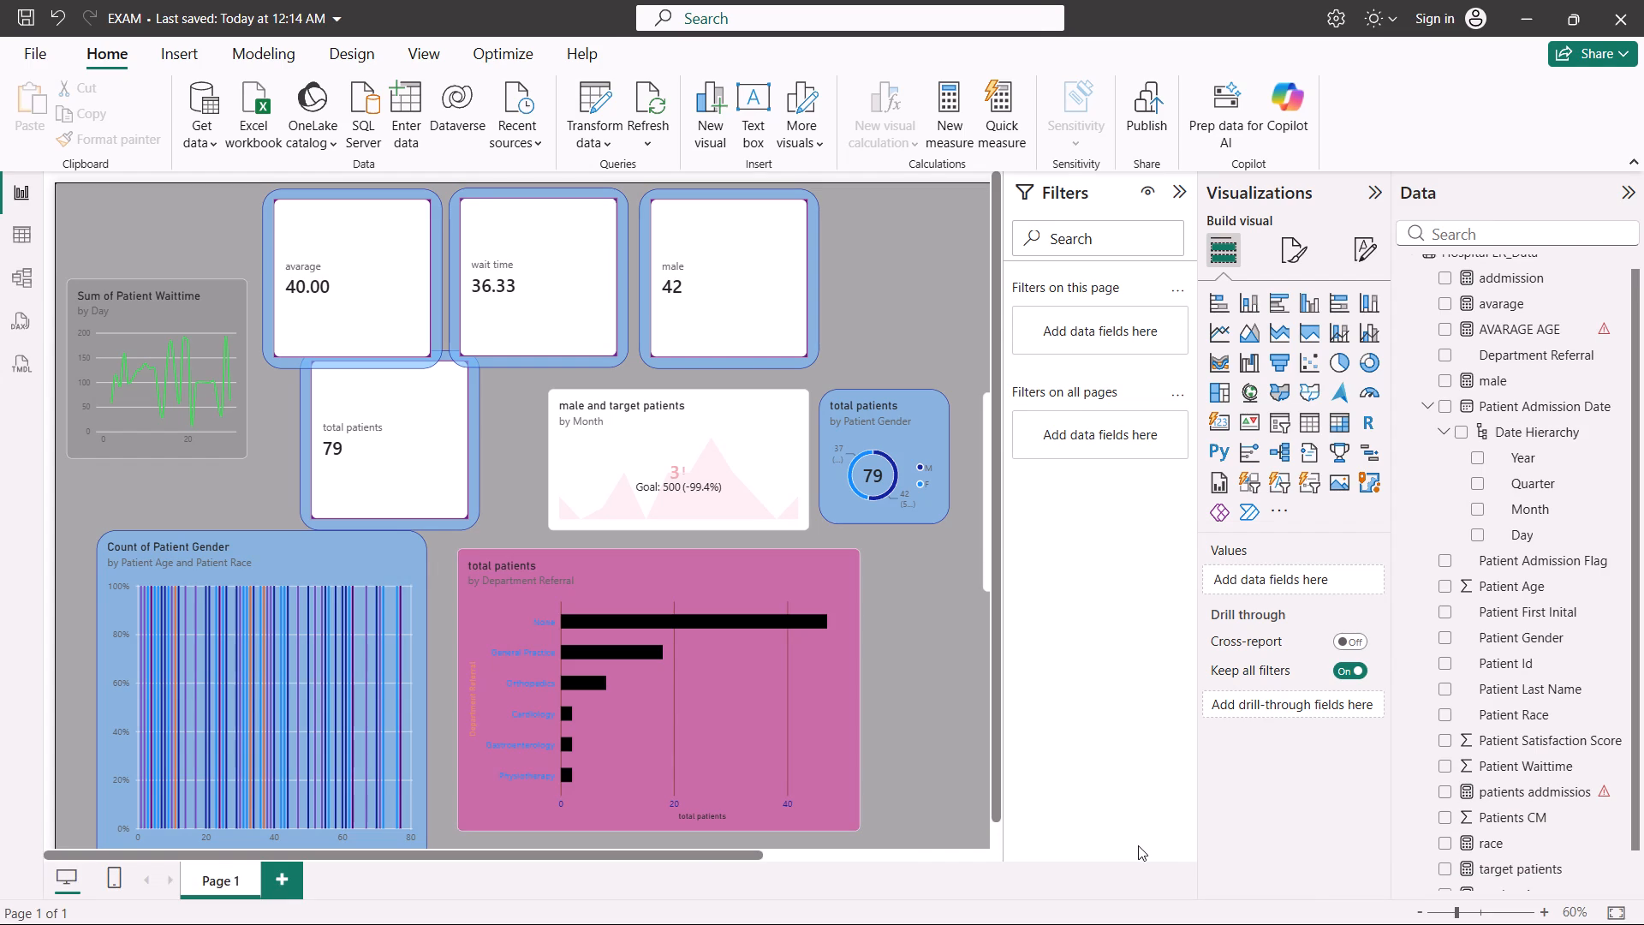
pyautogui.hotkey('ctrl', 's')
pyautogui.hotkey('ctrl', 's')
pyautogui.click(1620, 29)
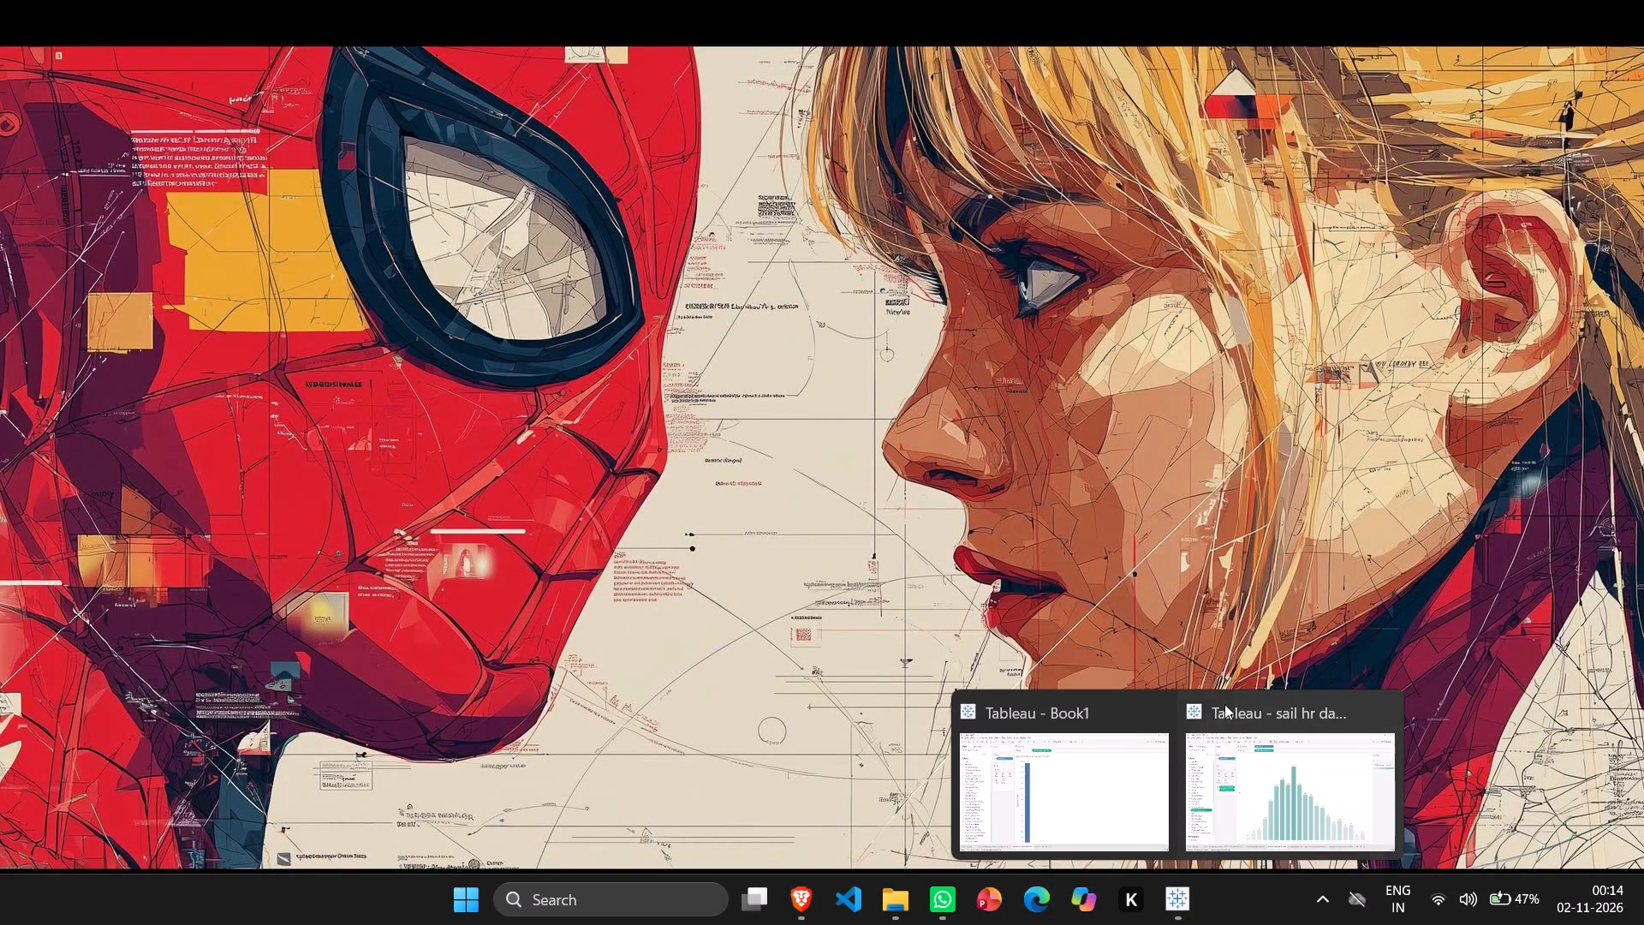
# Switch to Tableau's Book1 and save it as Book1 in Tableau Workbook (*.twb) format in the power bi all data folder.
pyautogui.click(1053, 811)
pyautogui.hotkey('ctrl', 's')
pyautogui.hotkey('ctrl', 's')
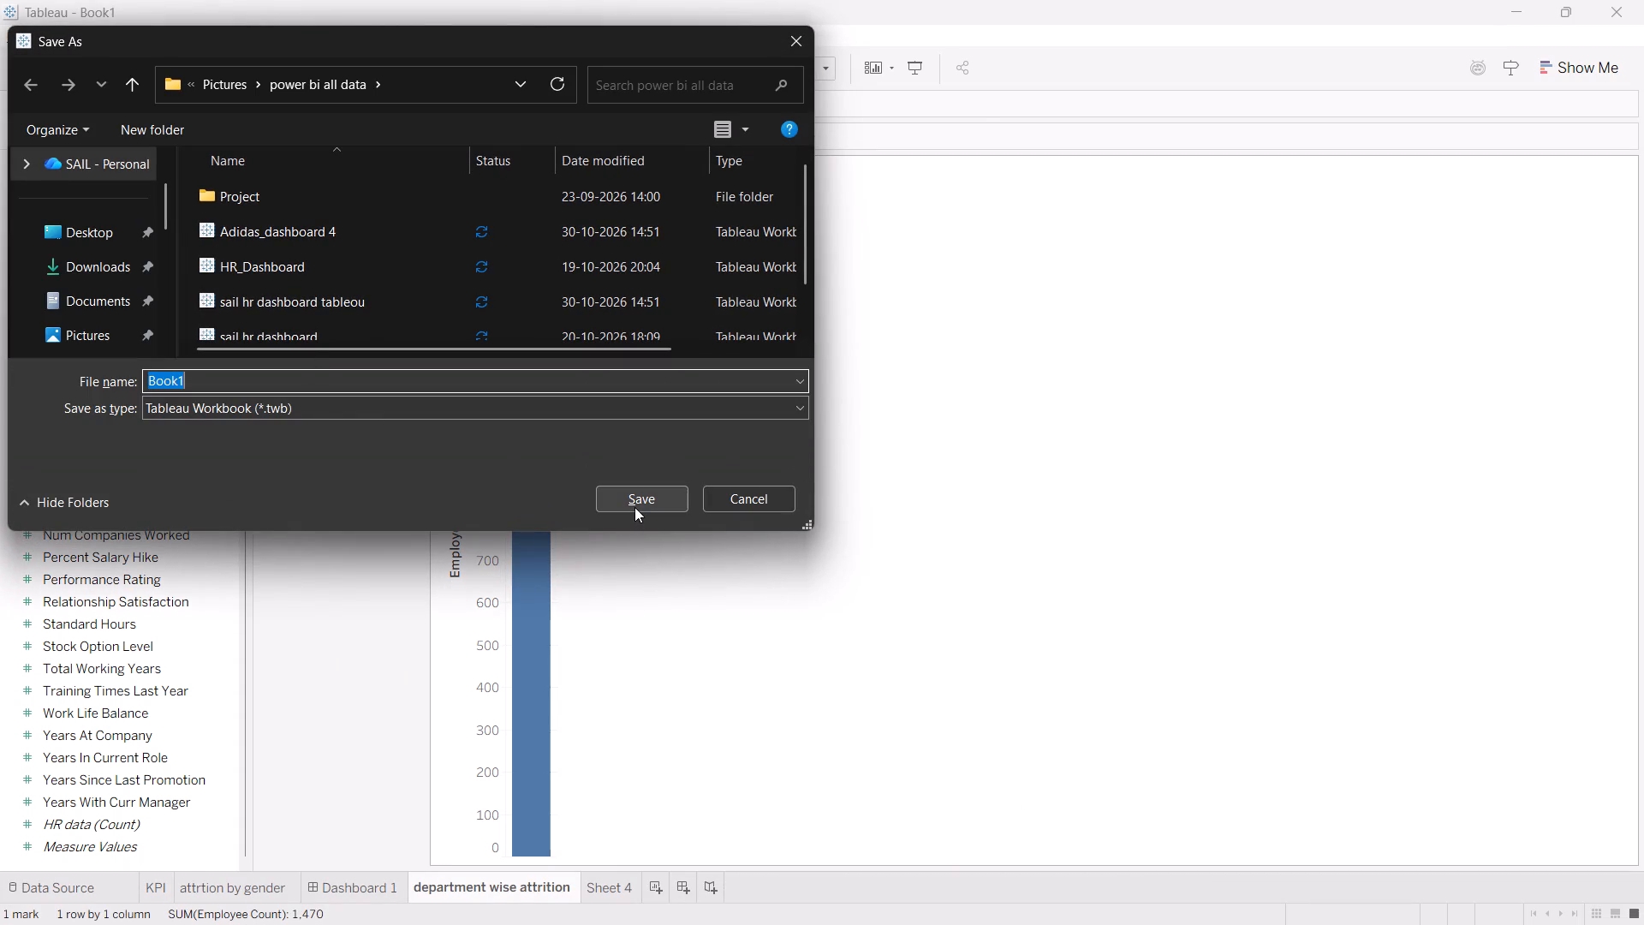
pyautogui.click(634, 507)
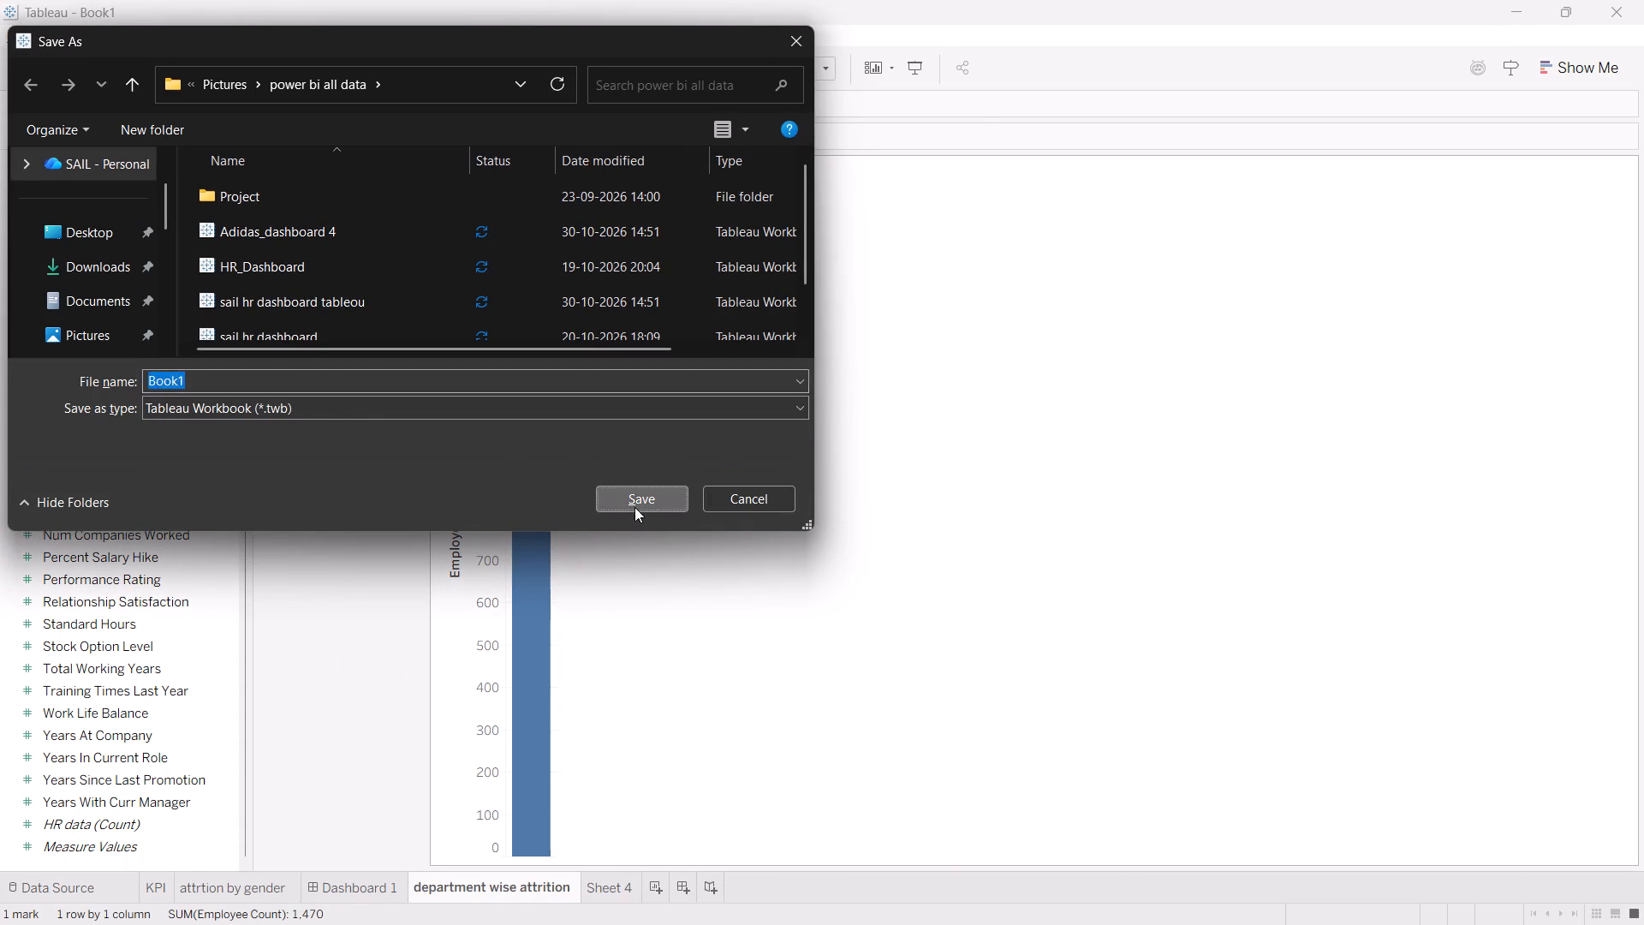
# Close Tableau.
pyautogui.click(1643, 0)
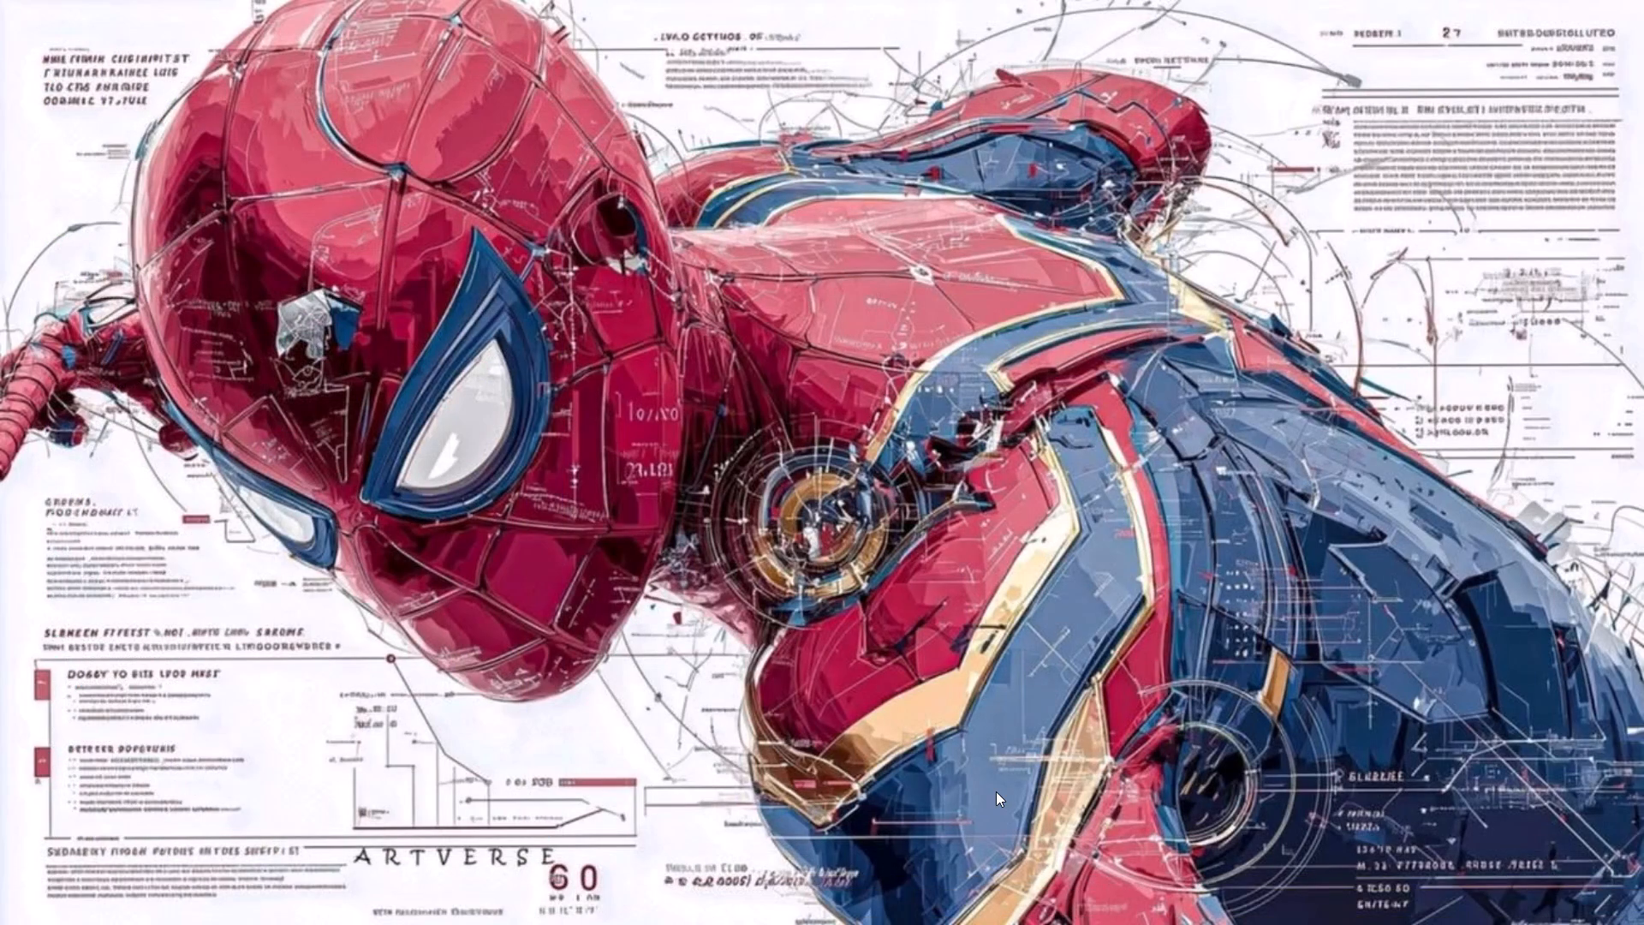
pyautogui.hotkey('alt', 'F4')
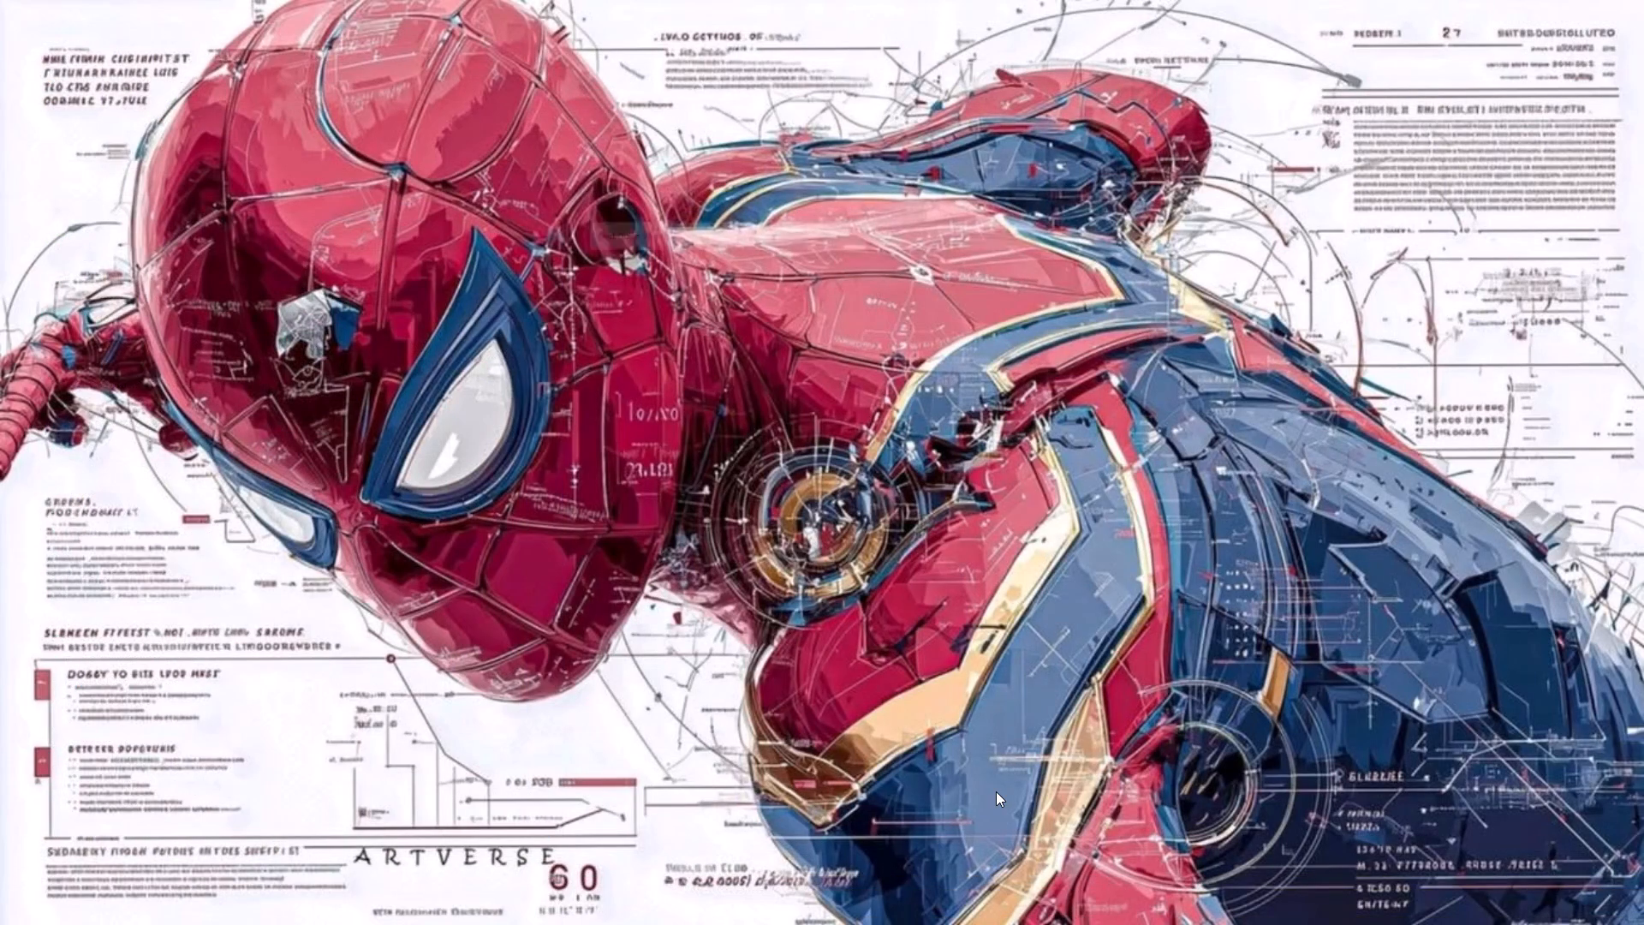